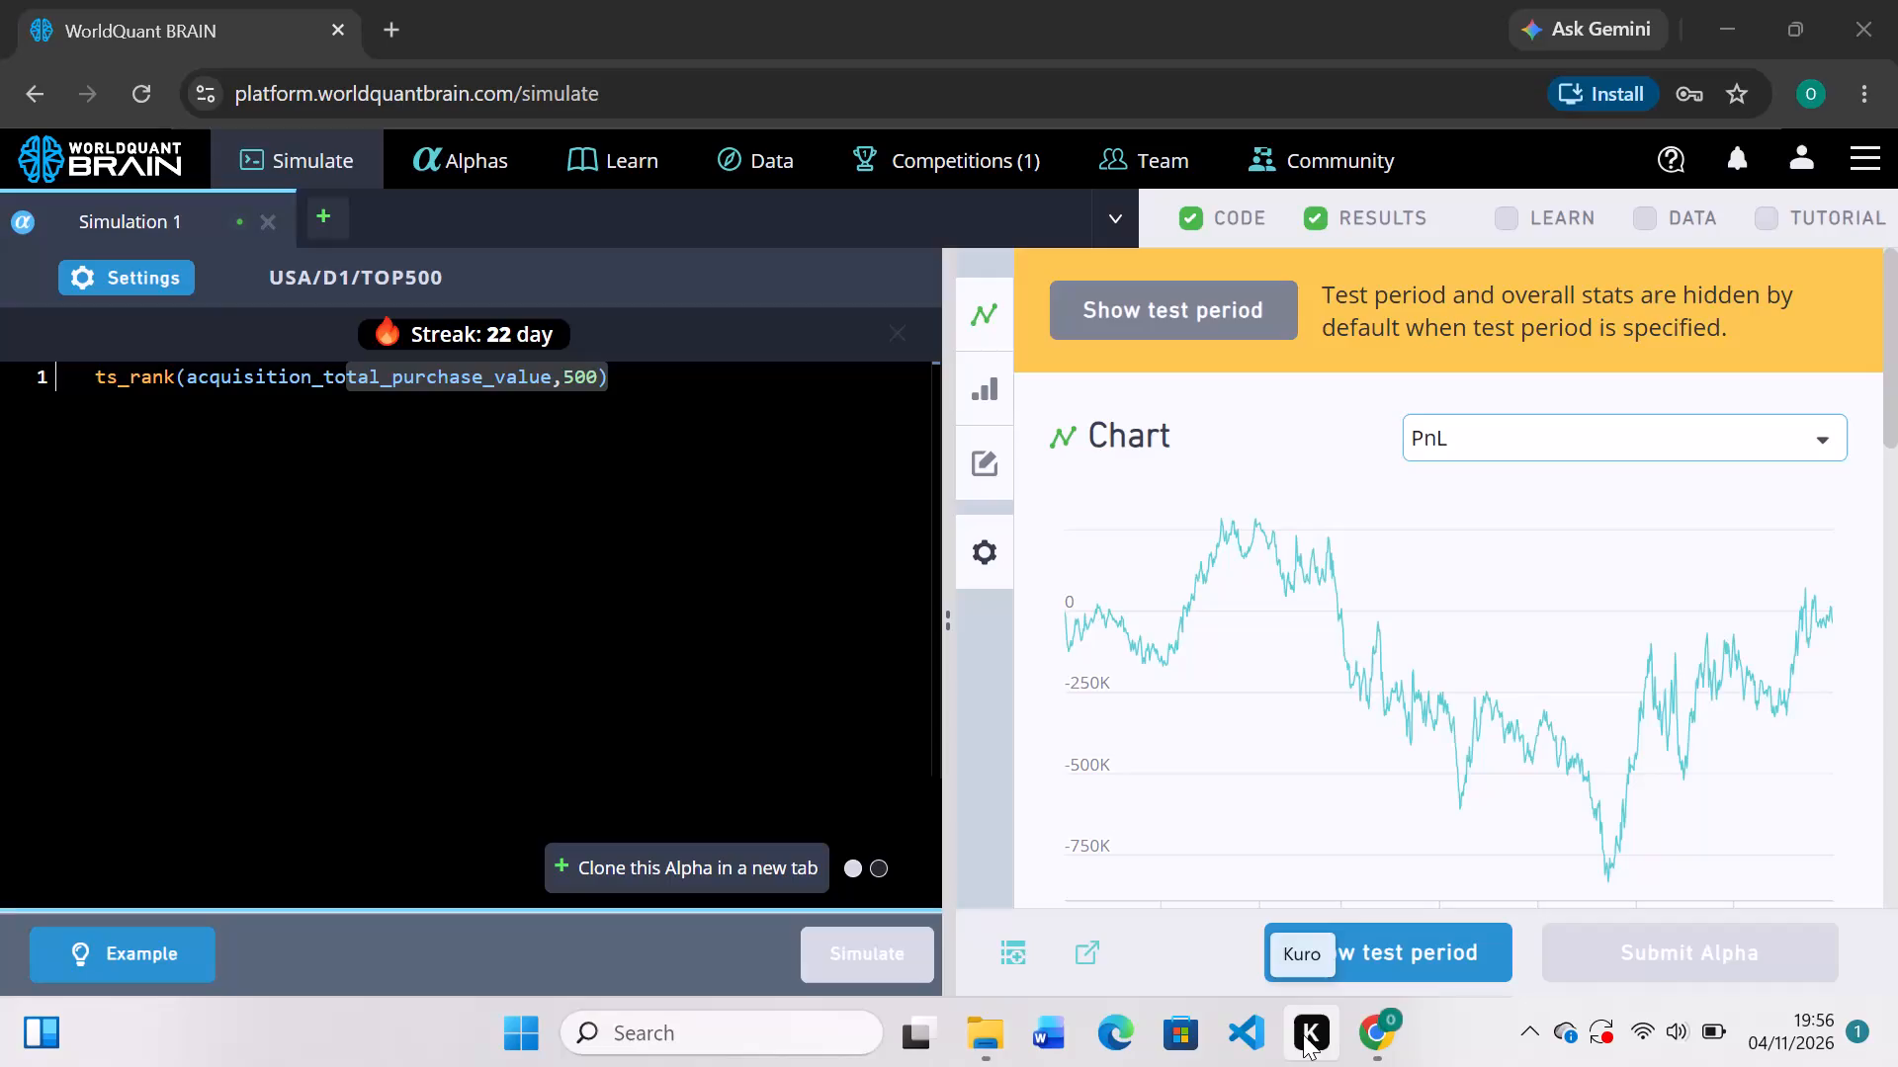
Launch the Kuro application from the desktop.
{"action": "left_click", "coordinate": [1303, 1034]}
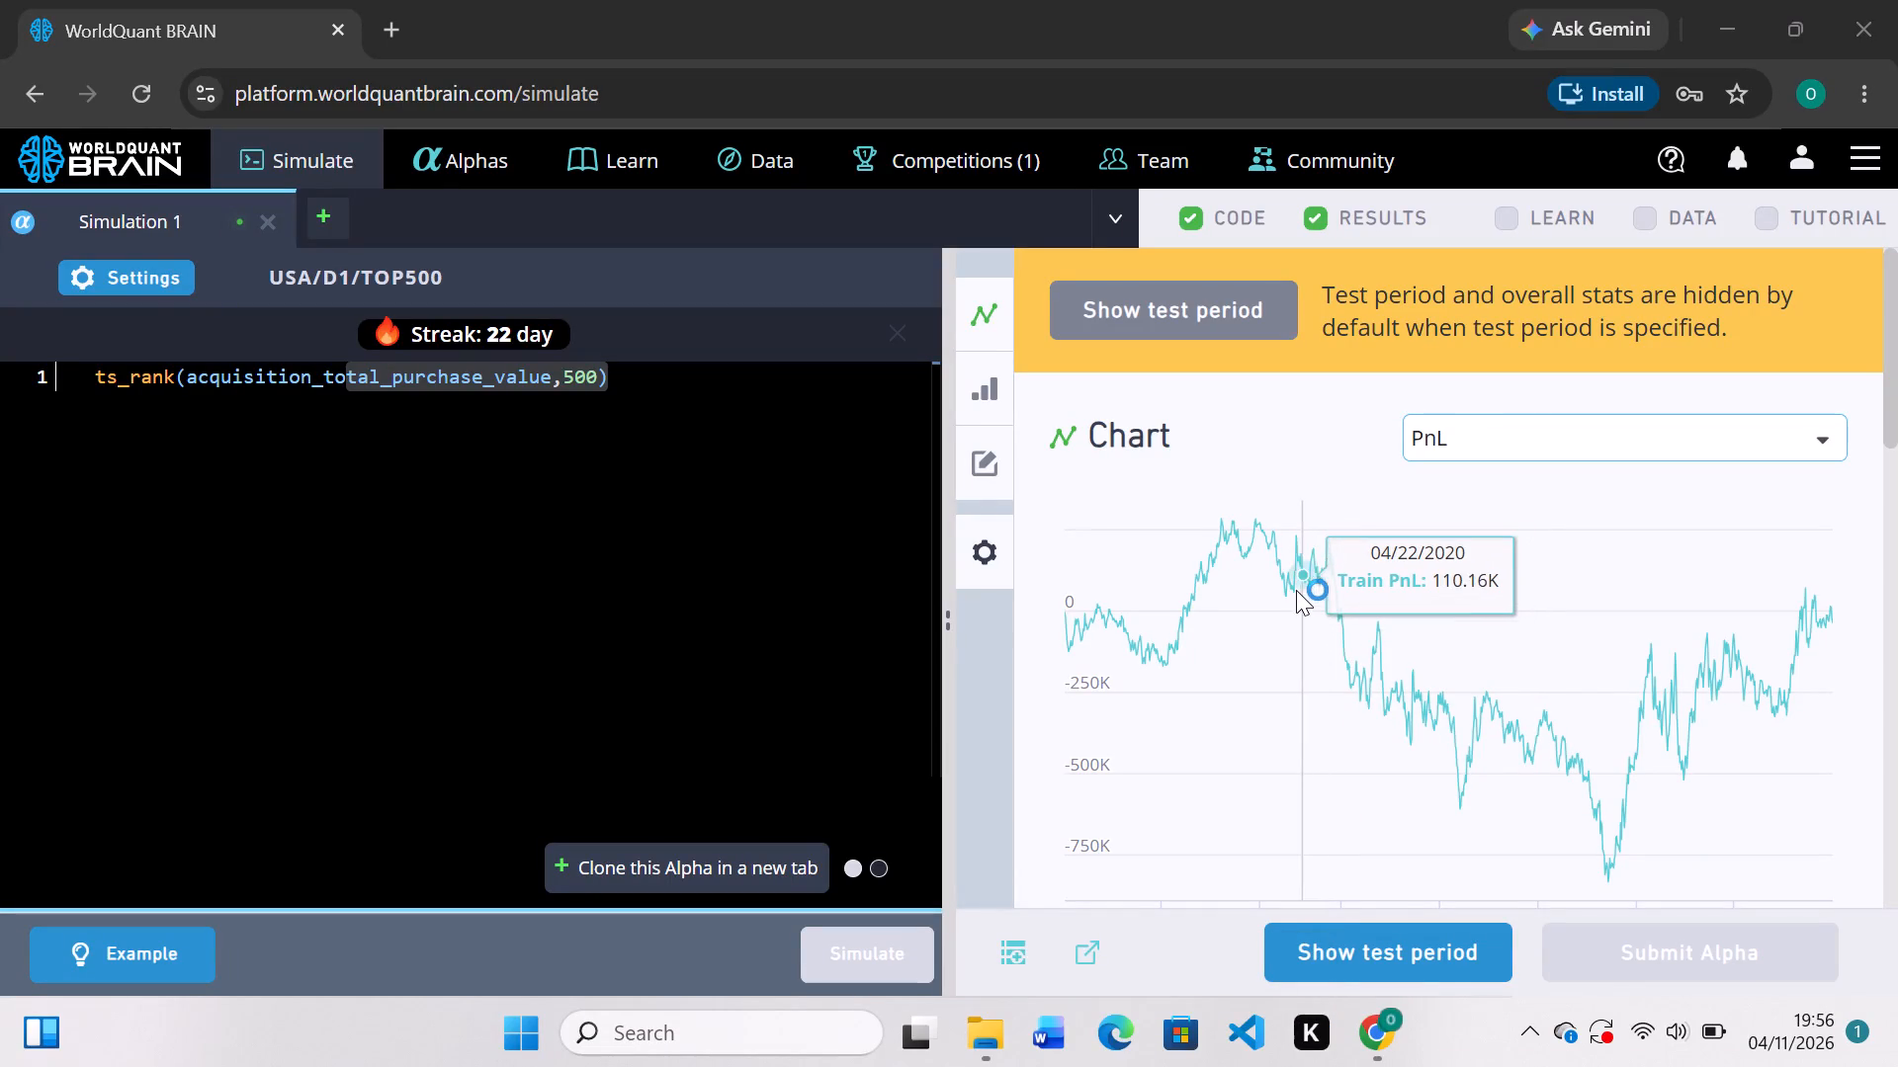
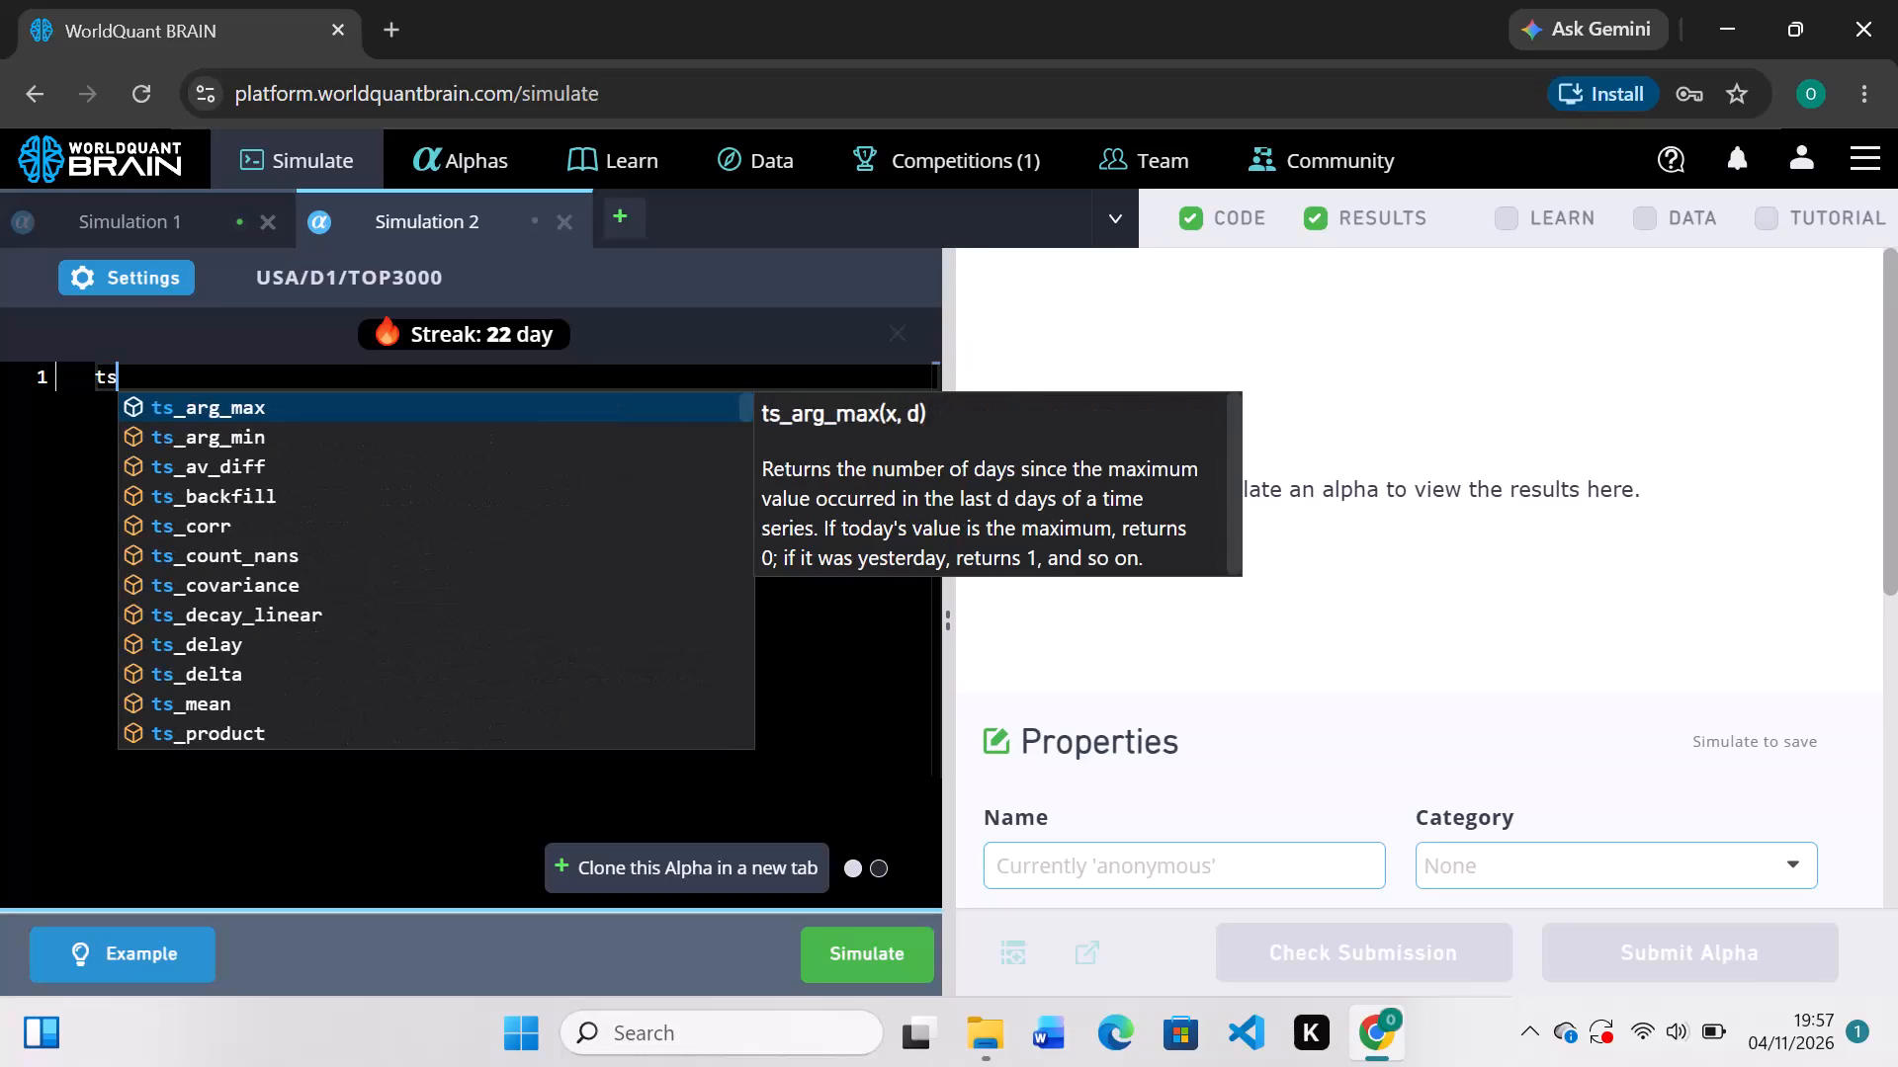
Complete the started expression in Simulation 2 with the ts_std_dev operator.
{"action": "key", "text": "shift+underscore"}
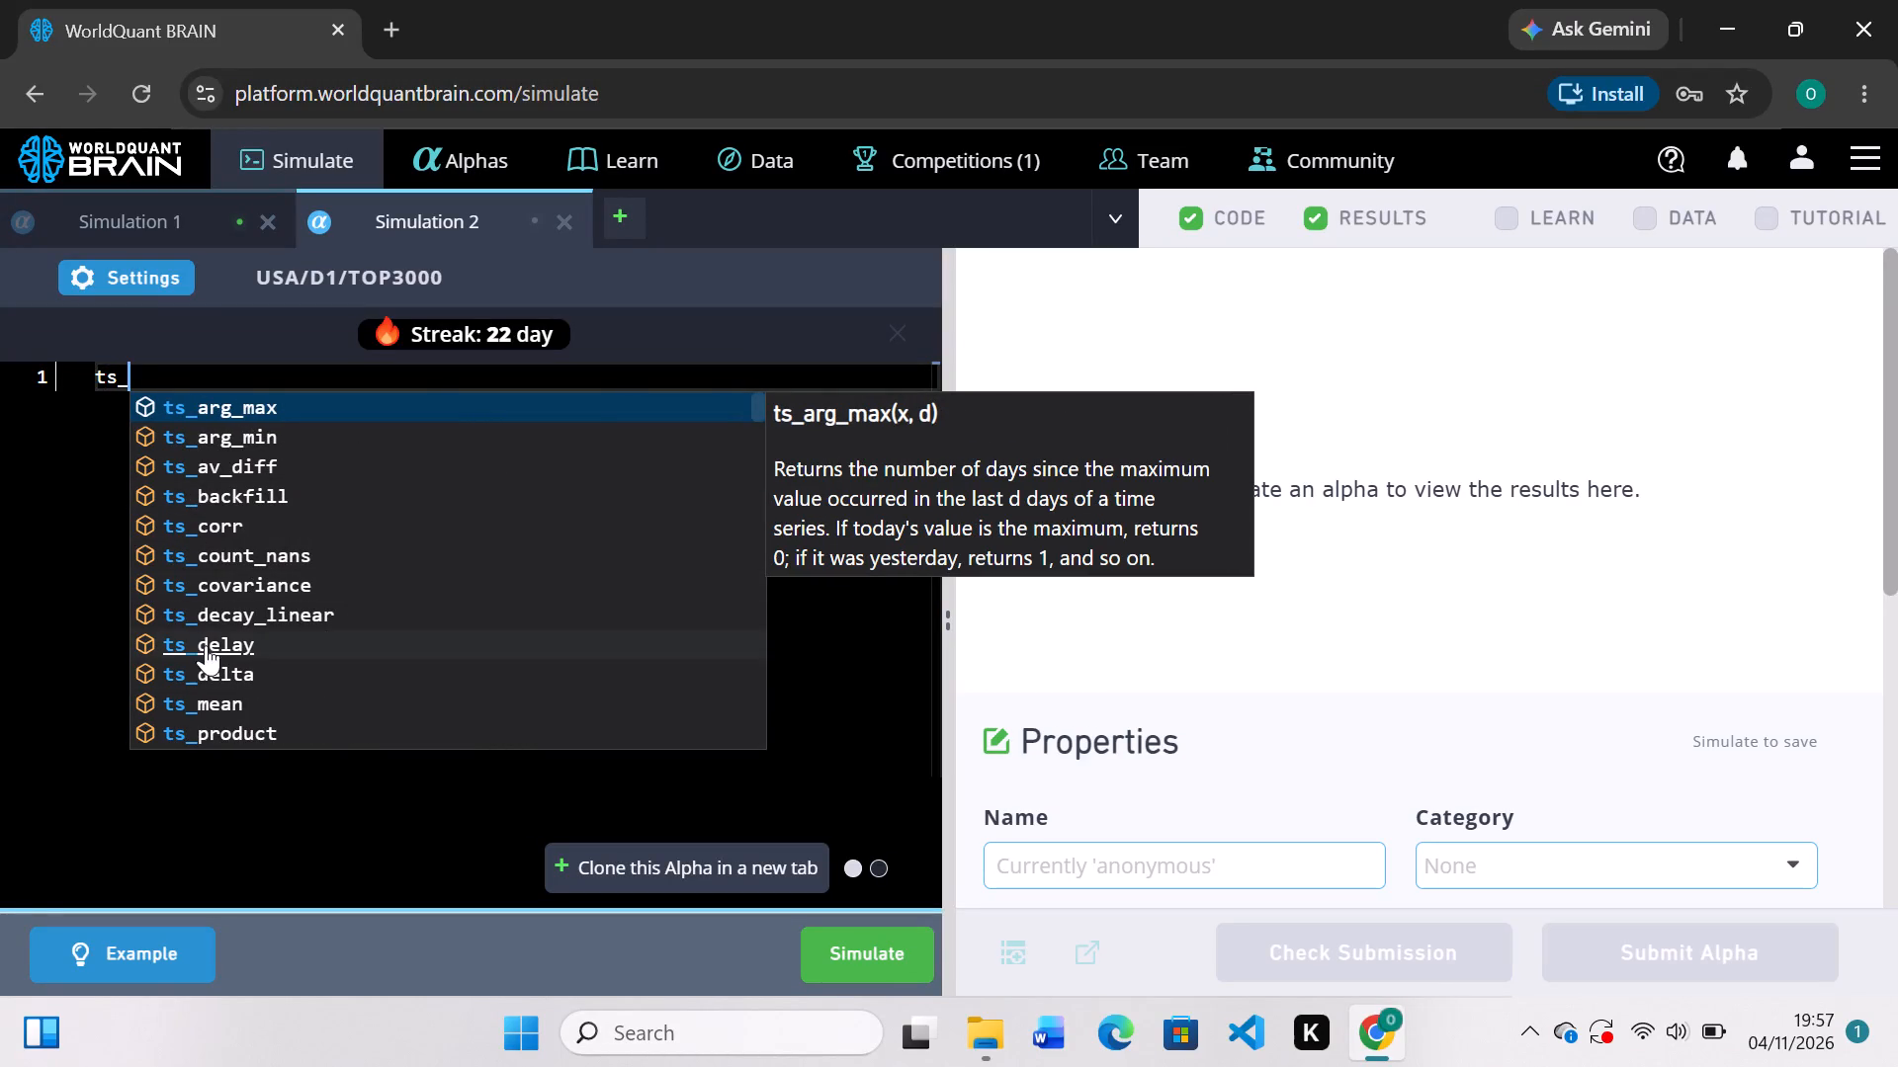
{"action": "scroll", "coordinate": [331, 654], "scroll_direction": "down", "scroll_amount": 4}
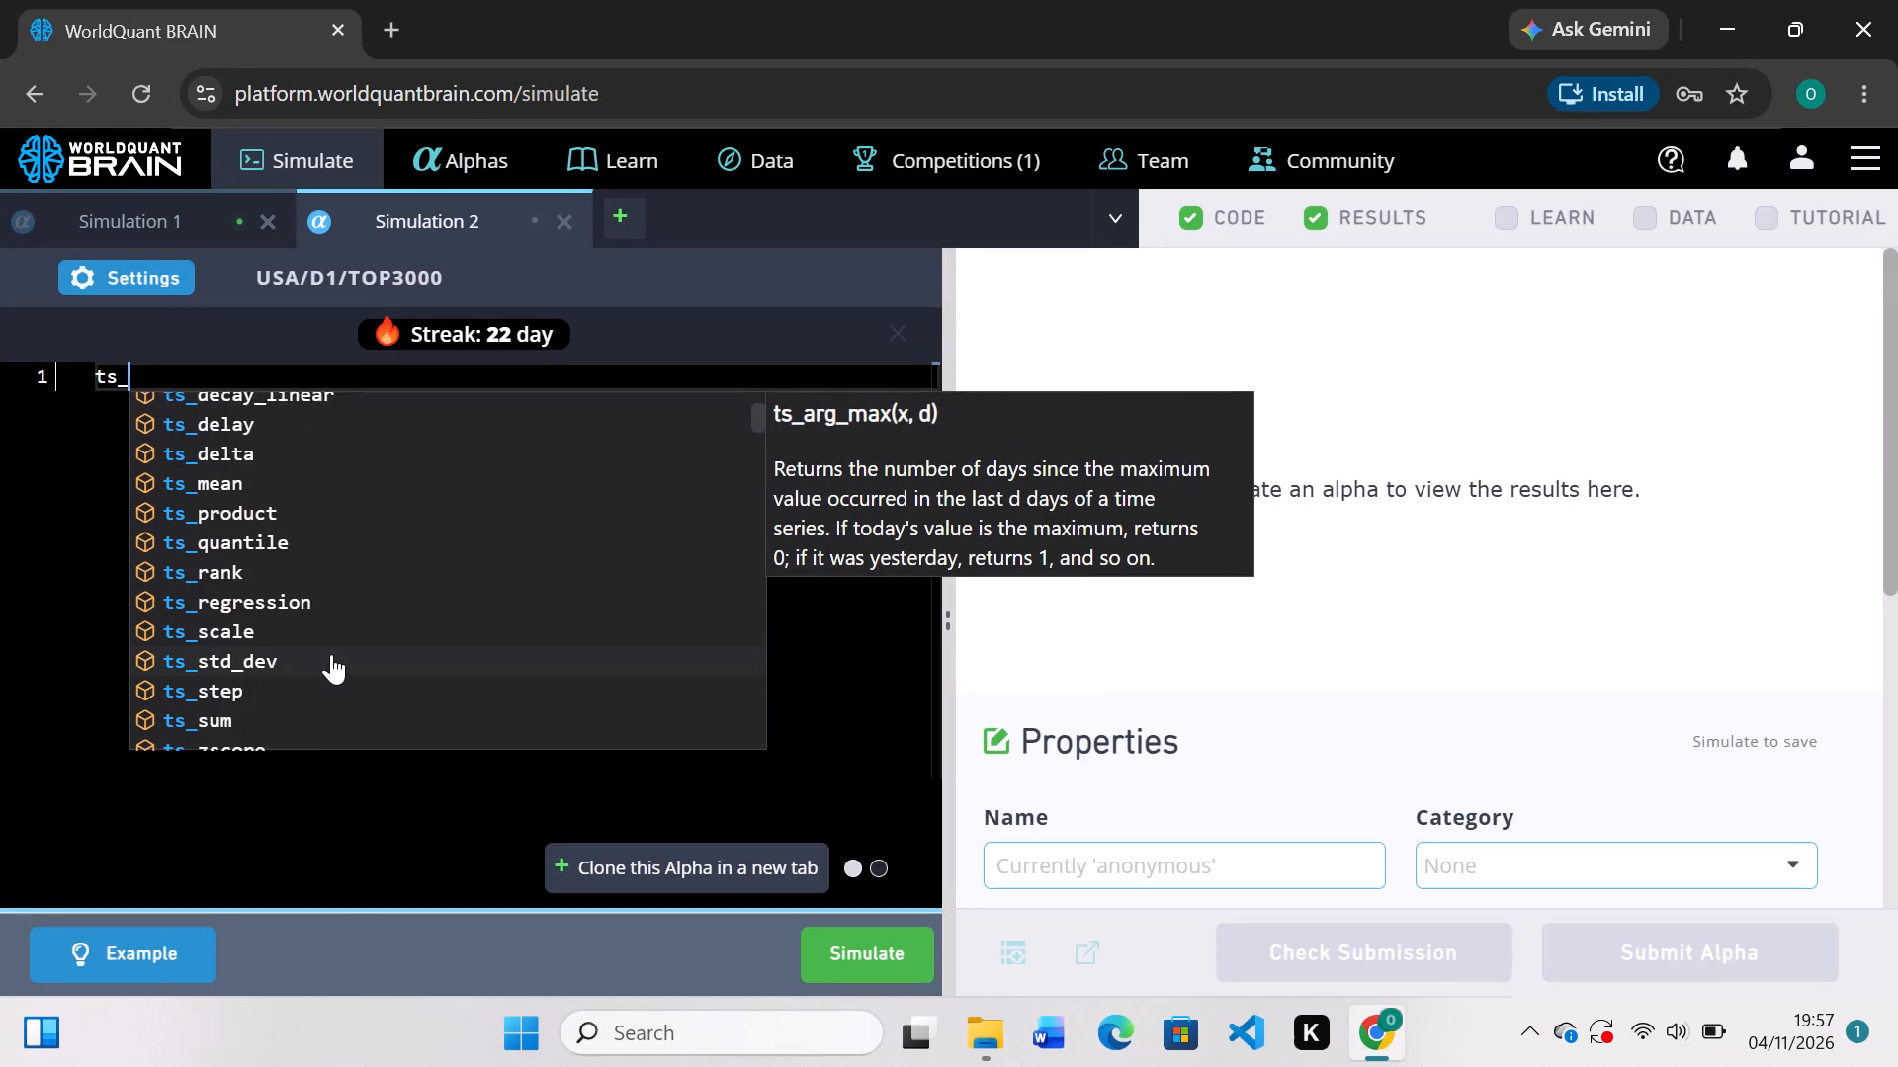
{"action": "scroll", "coordinate": [331, 654], "scroll_direction": "down", "scroll_amount": 6}
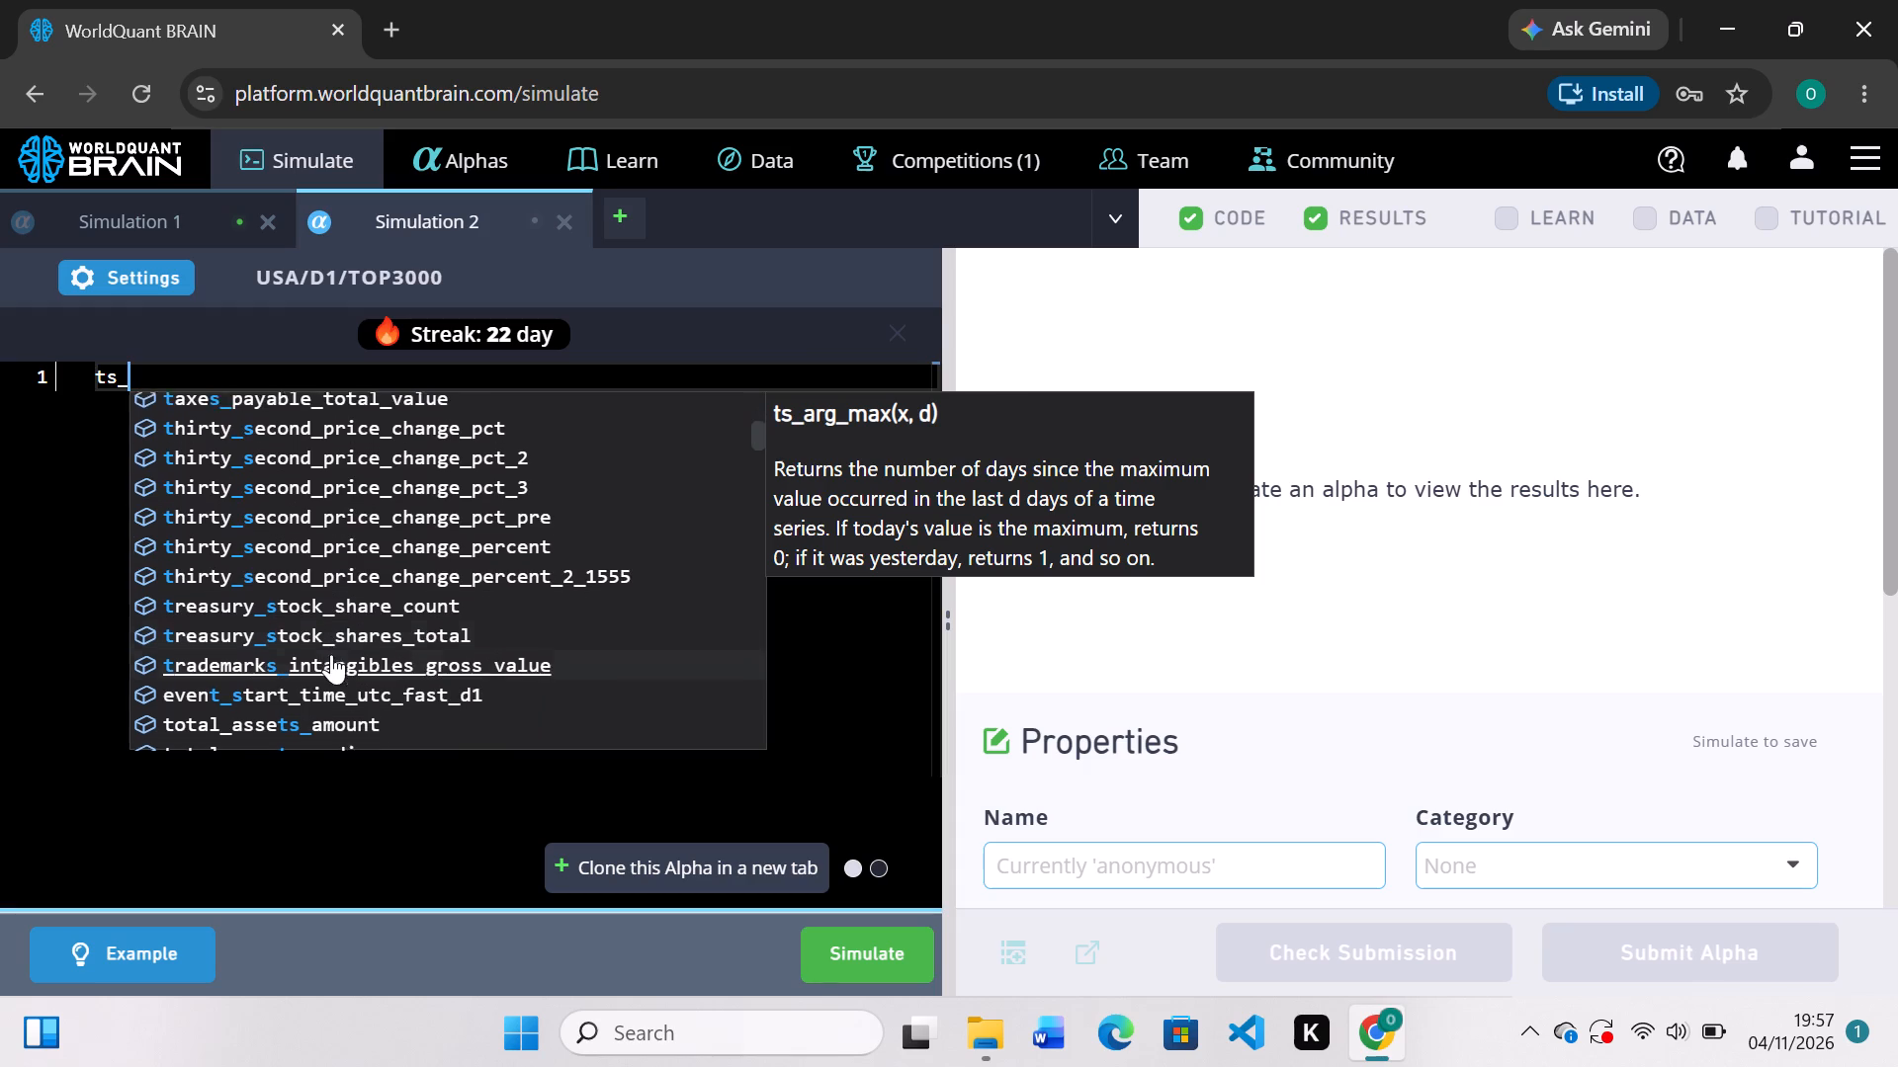
{"action": "scroll", "coordinate": [331, 654], "scroll_direction": "down", "scroll_amount": 3}
{"action": "scroll", "coordinate": [331, 654], "scroll_direction": "up", "scroll_amount": 9}
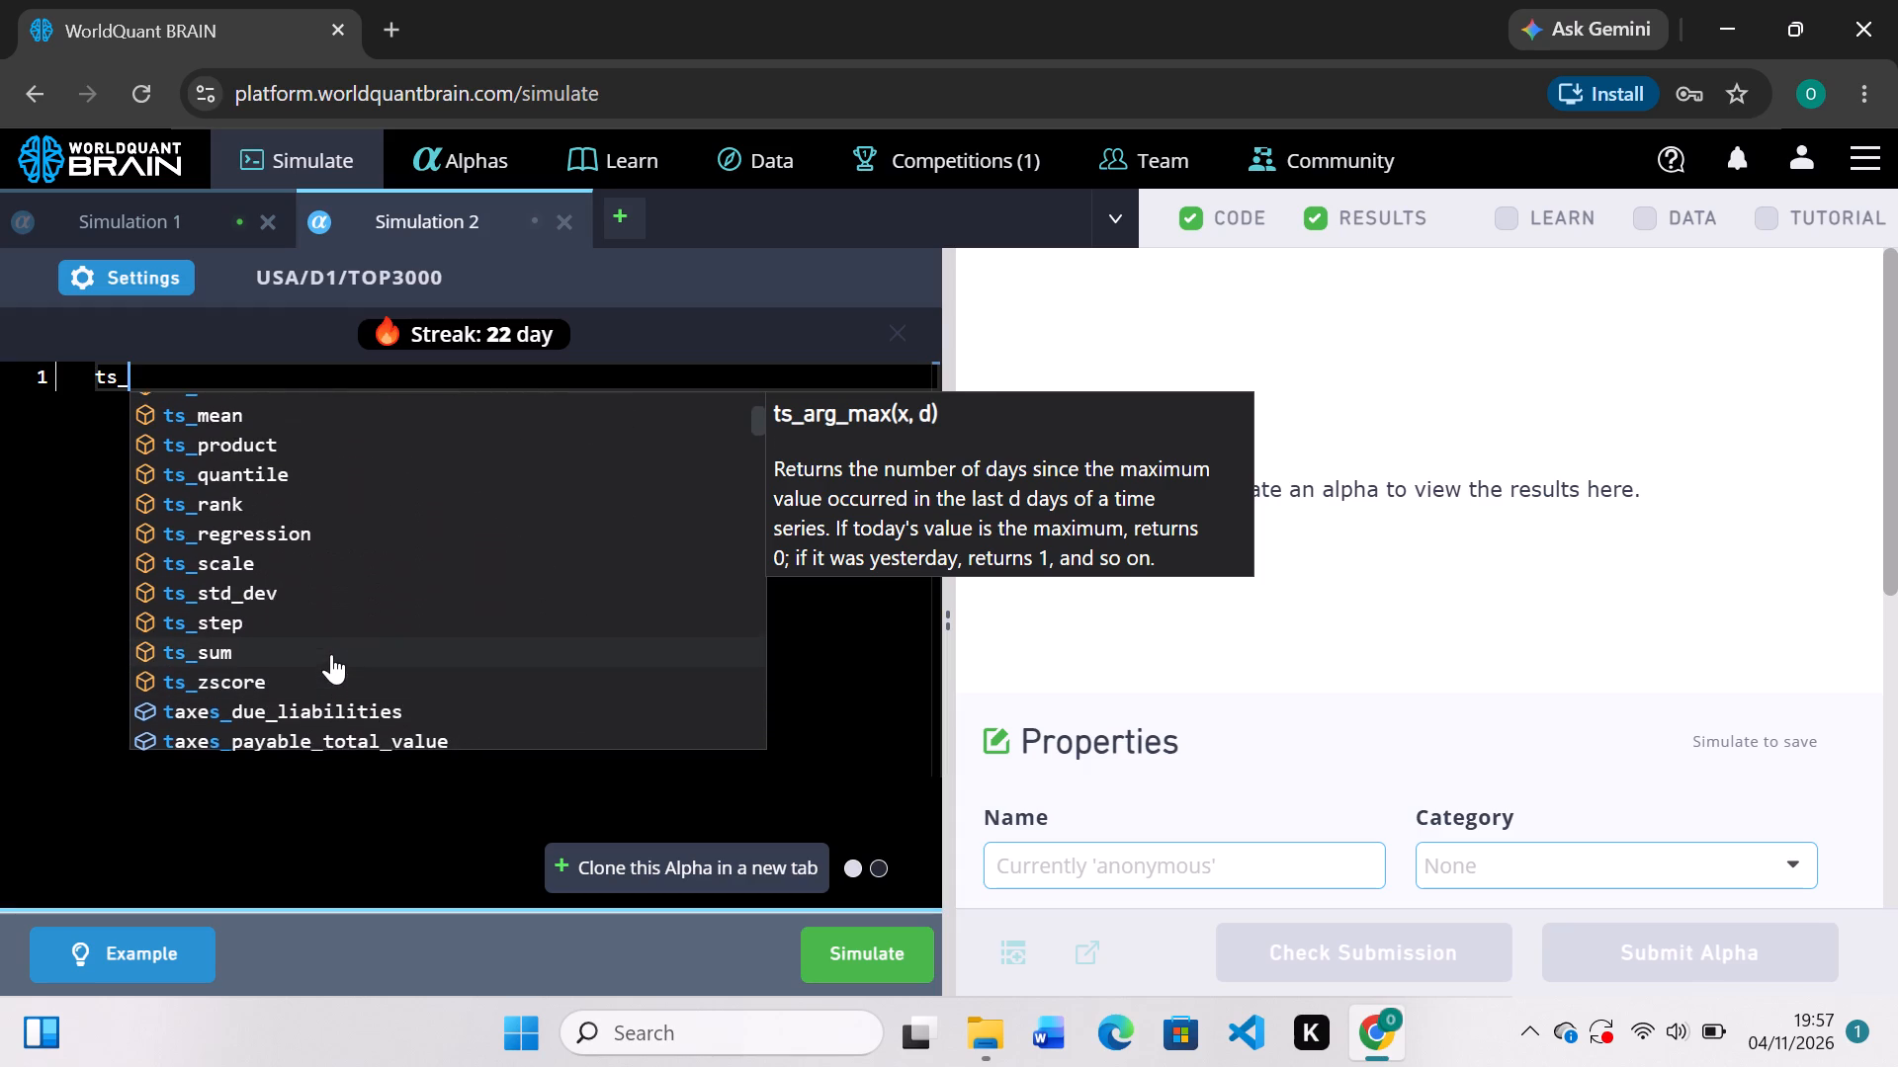
{"action": "left_click", "coordinate": [193, 594]}
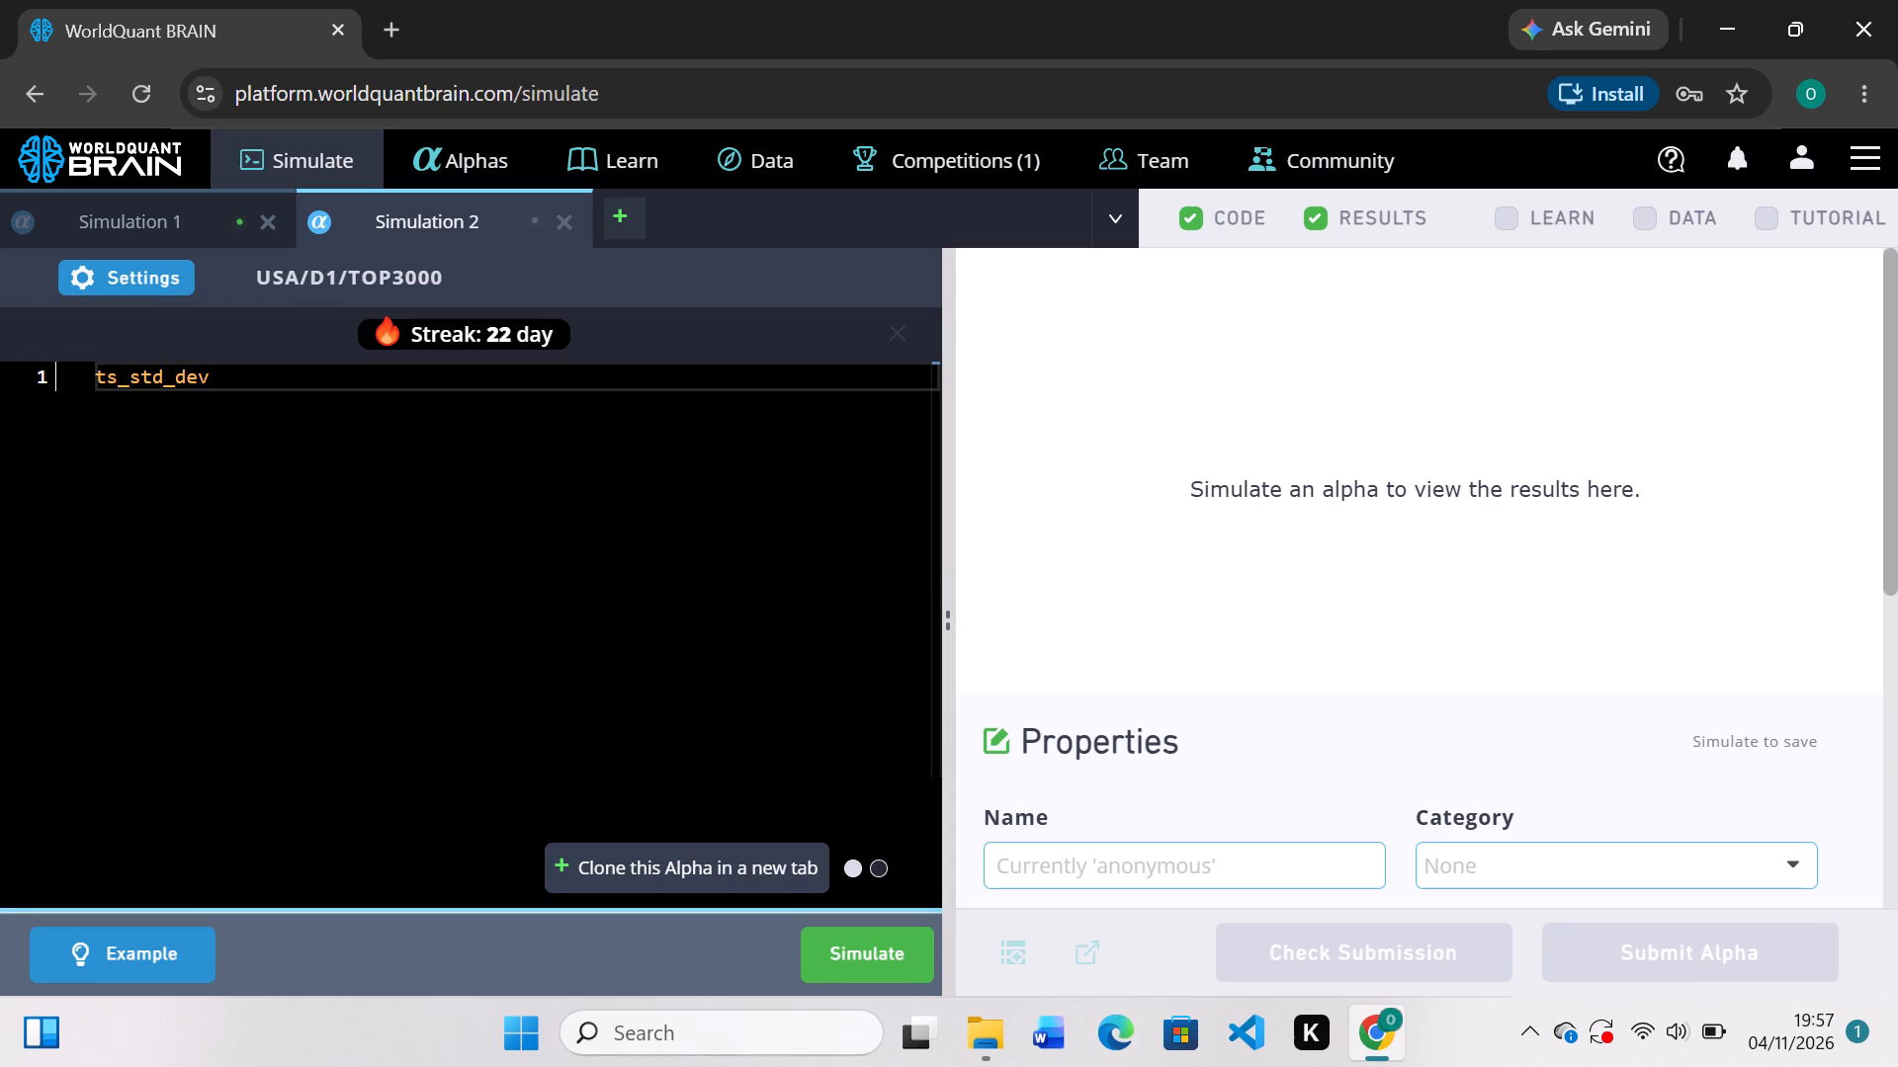
Give ts_std_dev the arguments returns and 21, and simulate the alpha.
{"action": "key", "text": "shift+parenleft"}
{"action": "type", "text": "retu"}
{"action": "key", "text": "r"}
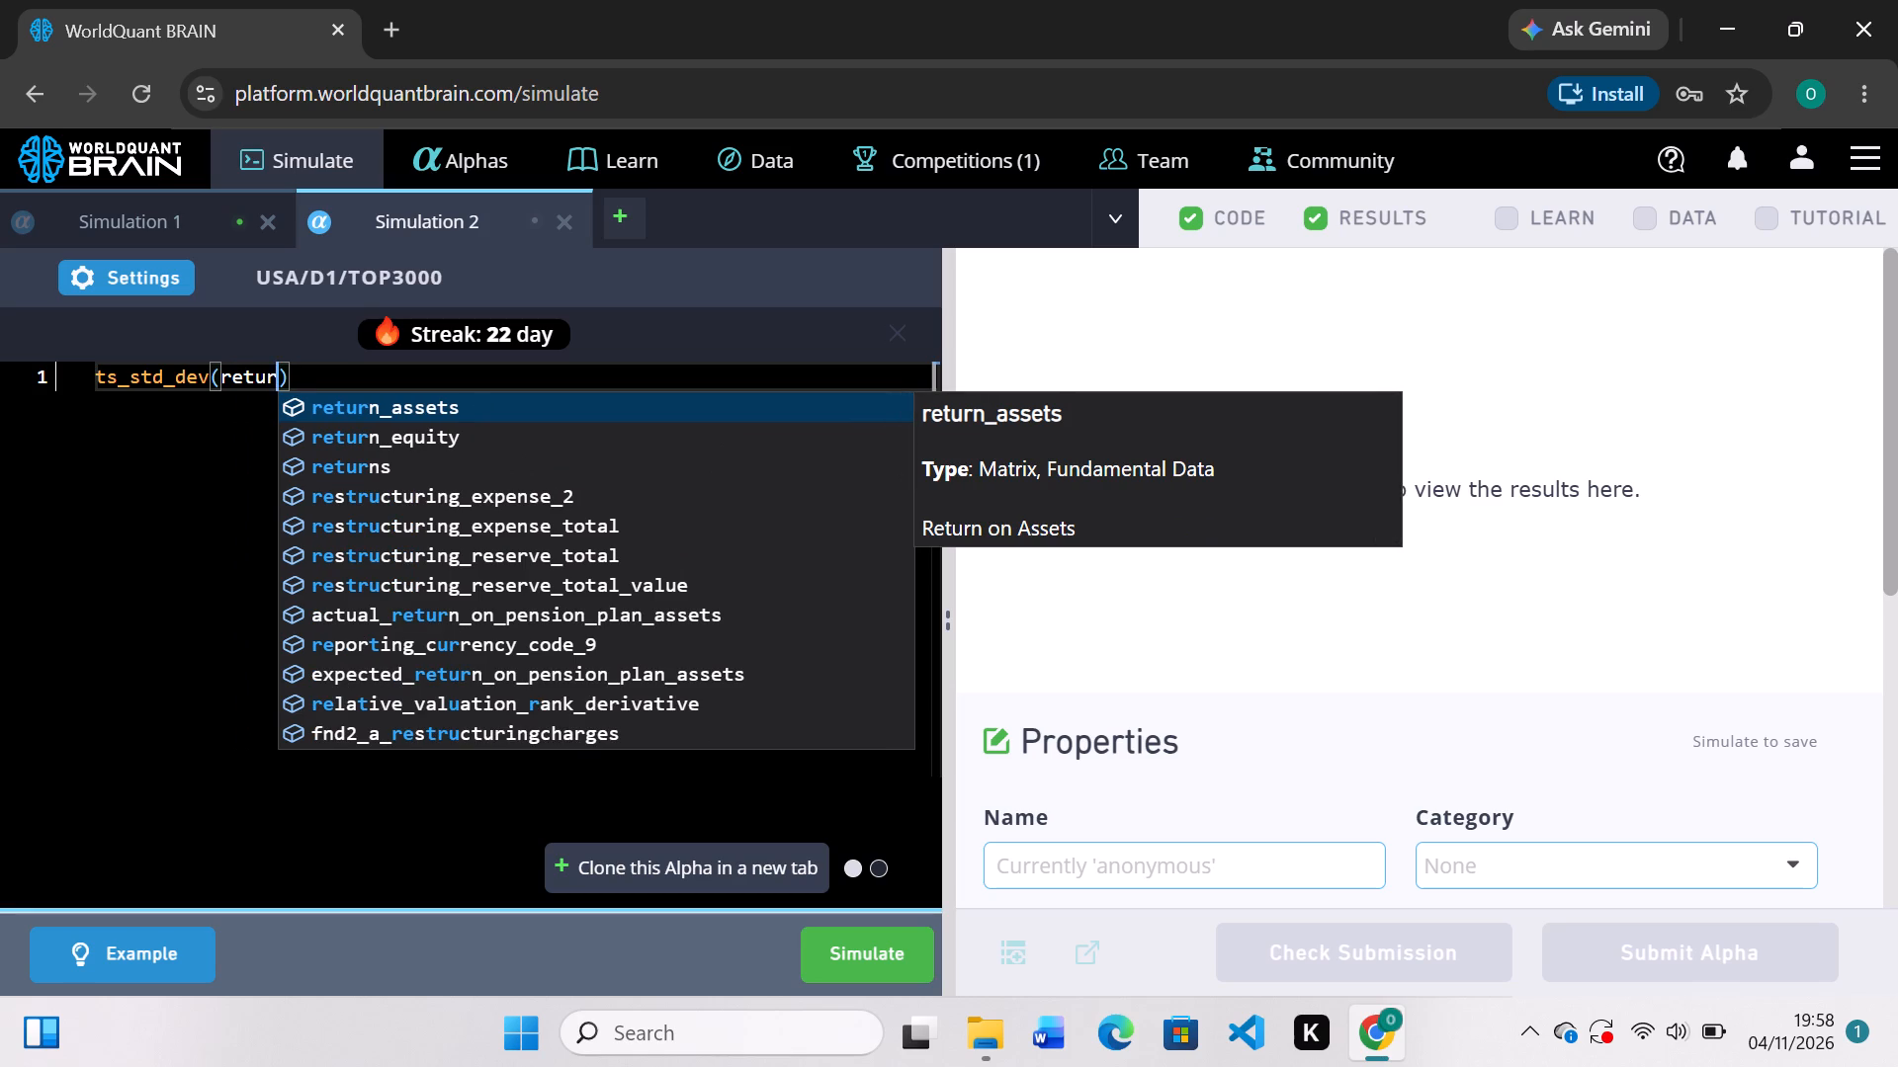
{"action": "left_click", "coordinate": [389, 456]}
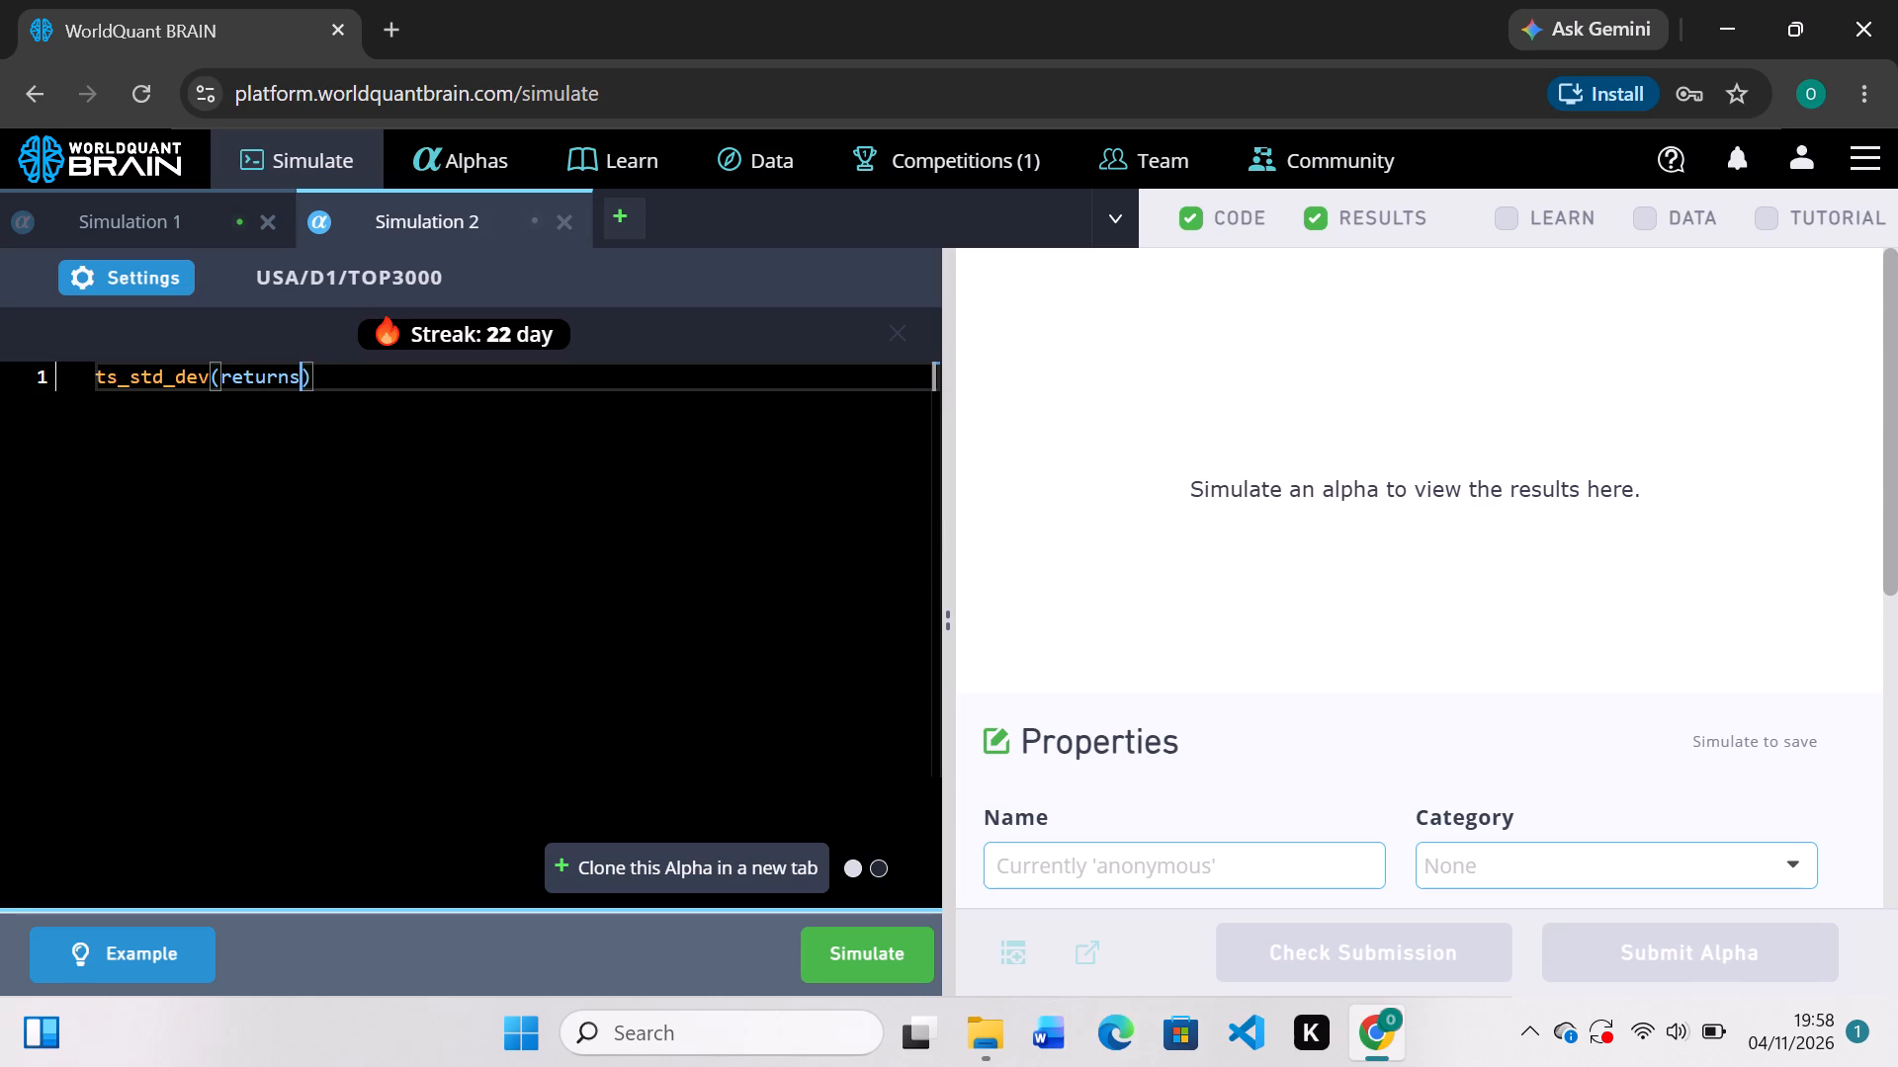
{"action": "key", "text": "comma"}
{"action": "type", "text": "21"}
{"action": "left_click", "coordinate": [873, 967]}
Add a new blank simulation alongside Simulation 2.
{"action": "left_click", "coordinate": [623, 217]}
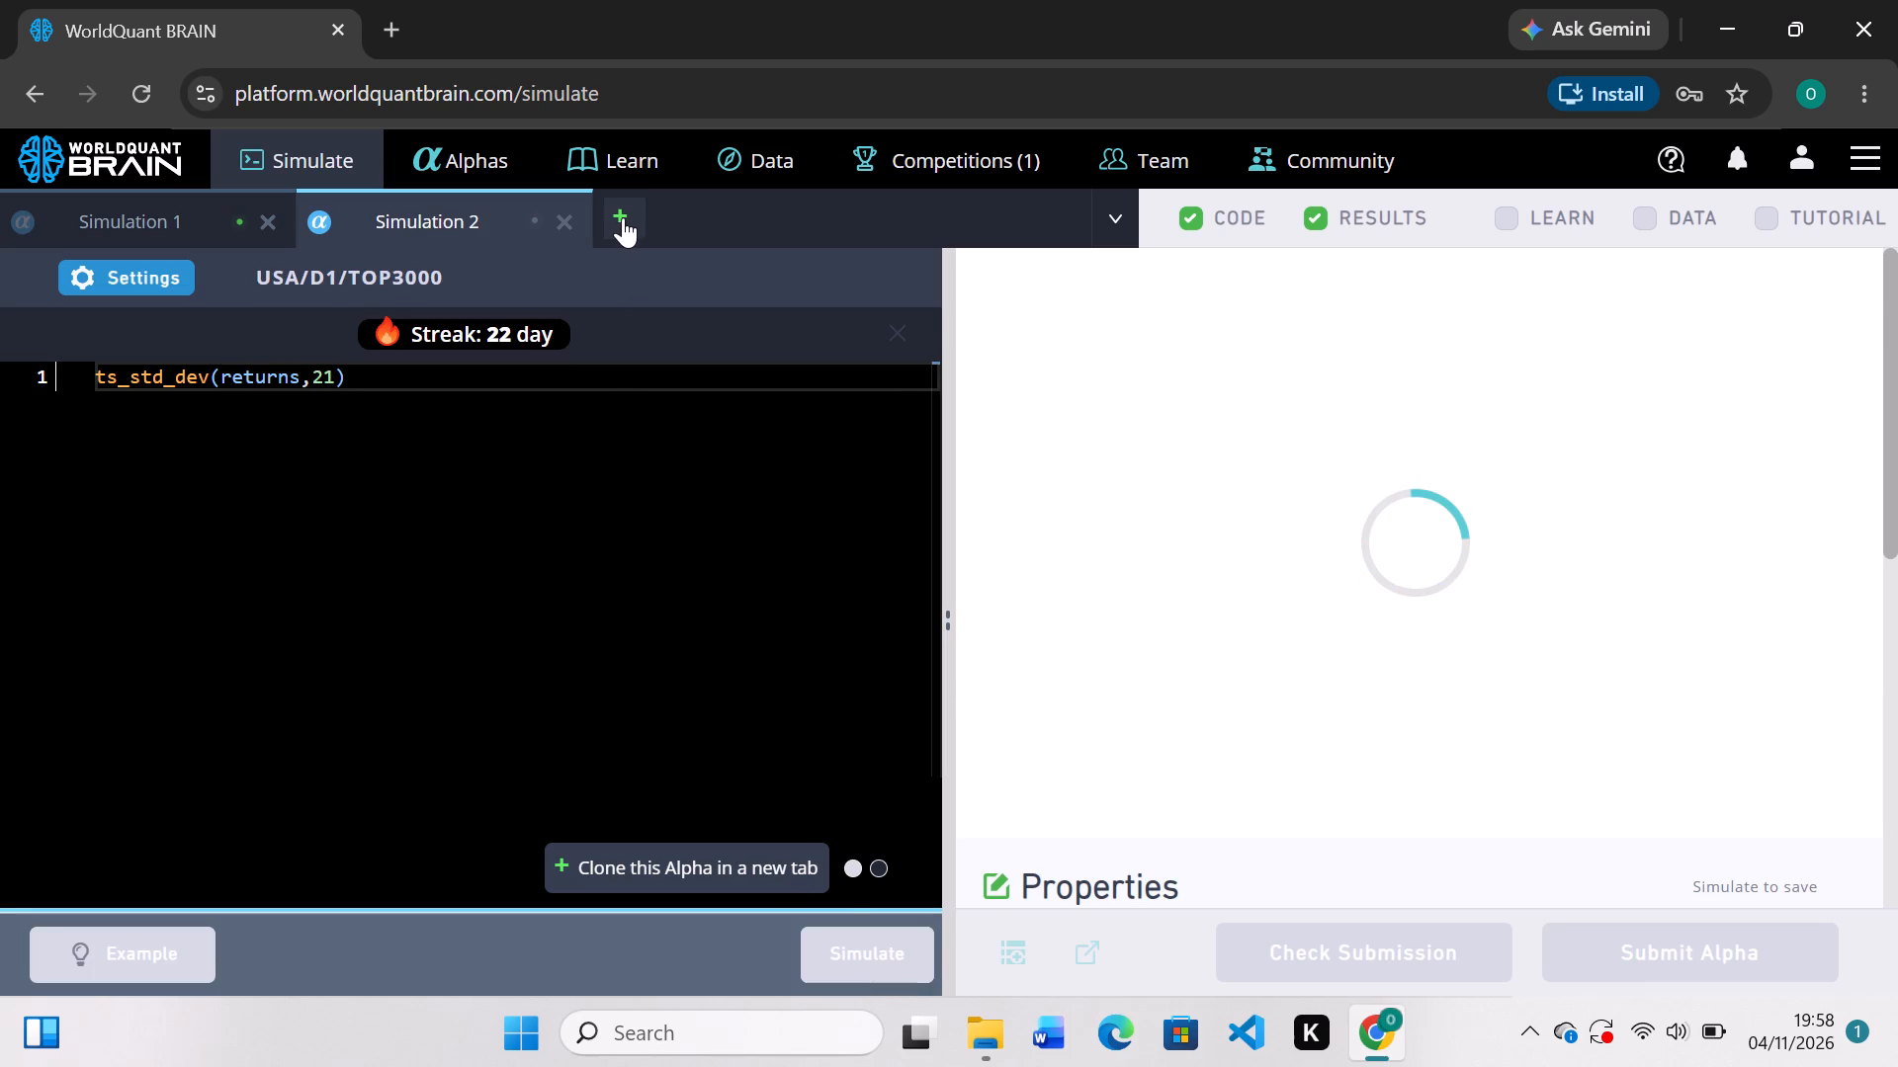
Filter the unsubmitted alphas by Name with the value "spec".
{"action": "left_click", "coordinate": [488, 147]}
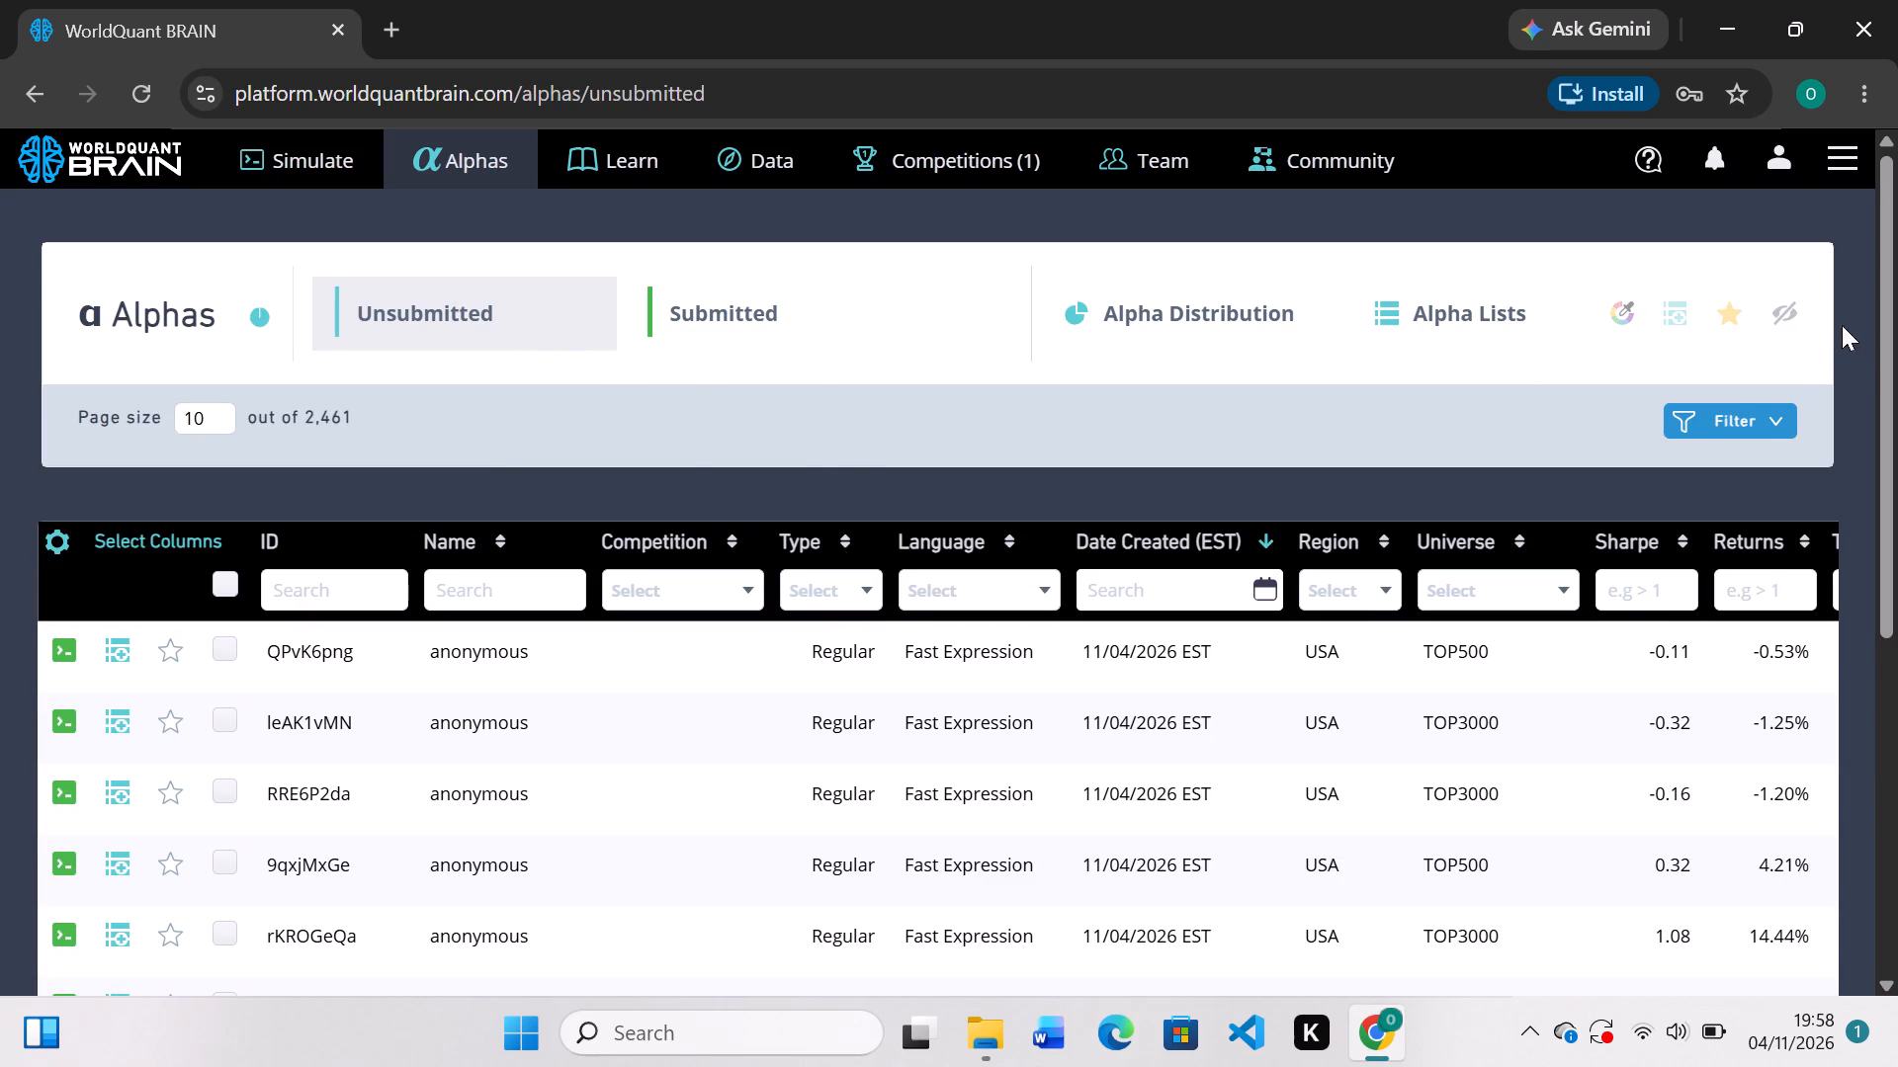
{"action": "left_click", "coordinate": [1757, 403]}
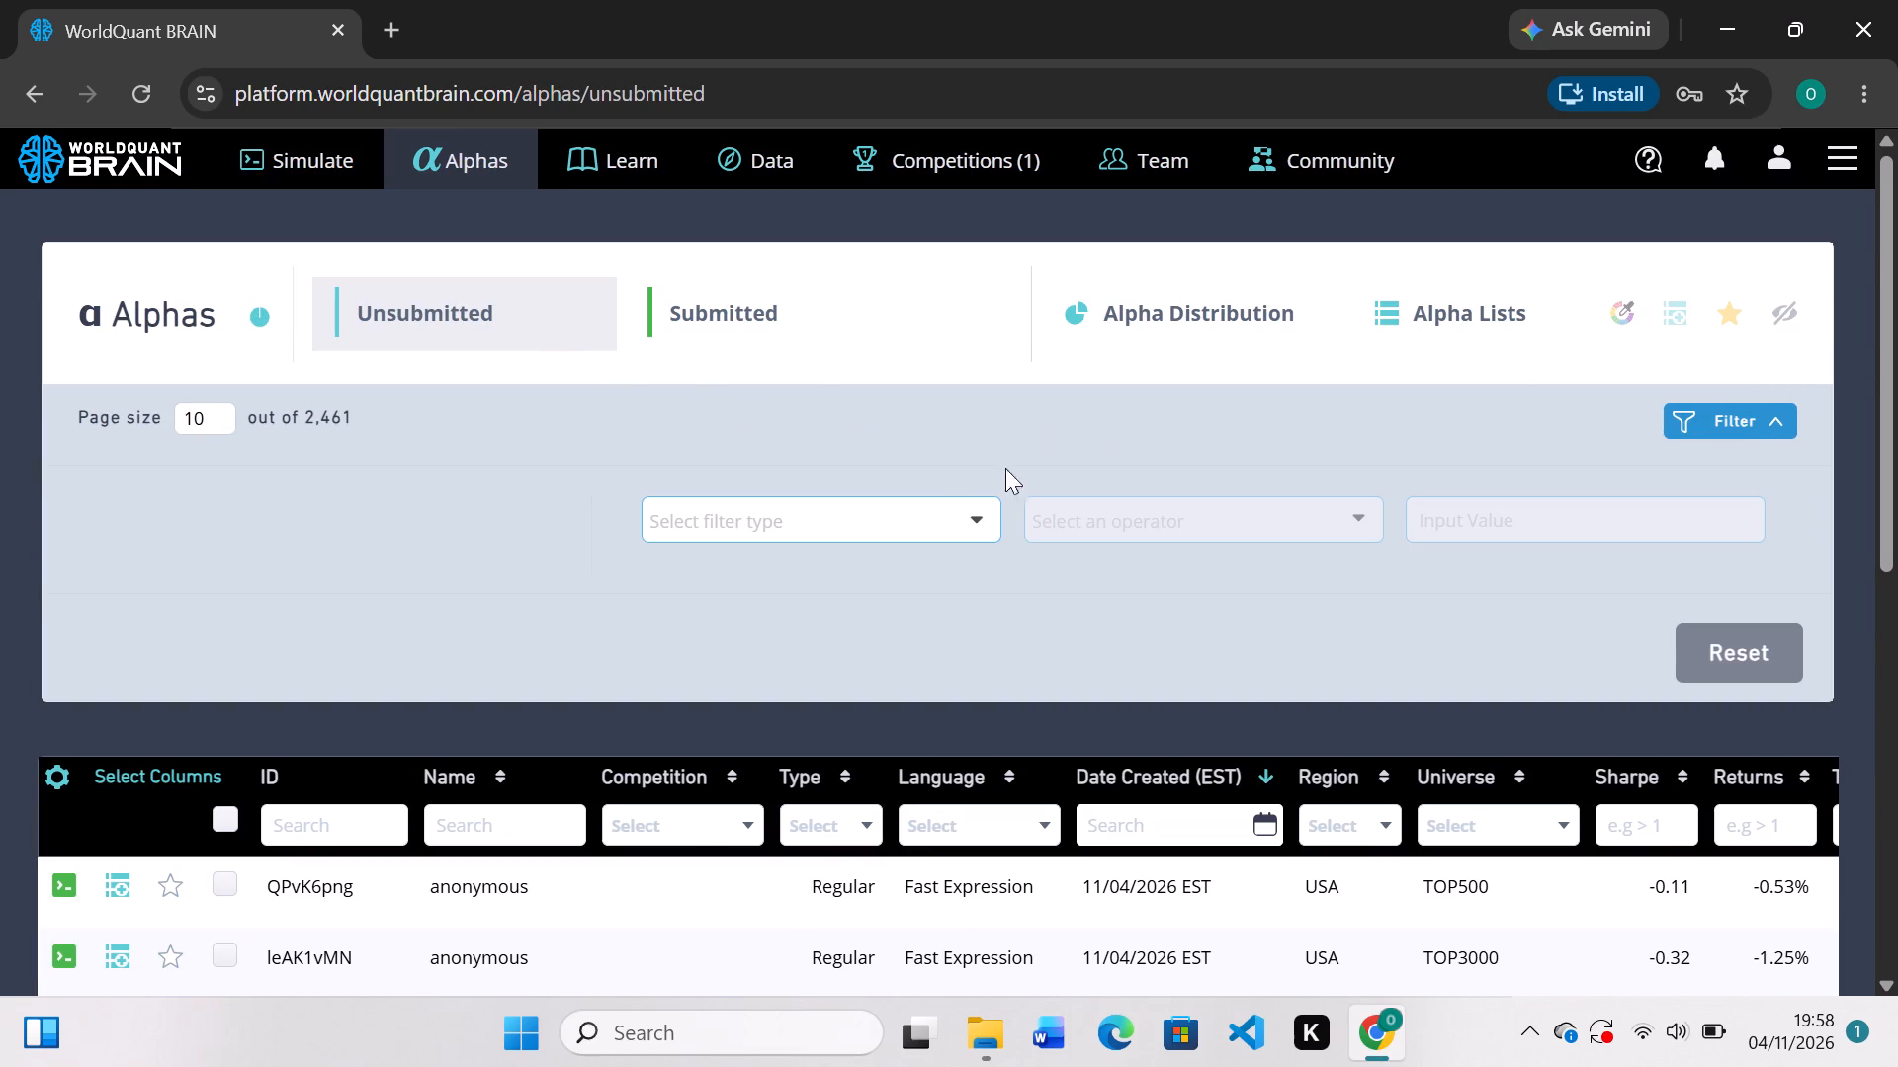
{"action": "left_click", "coordinate": [965, 522]}
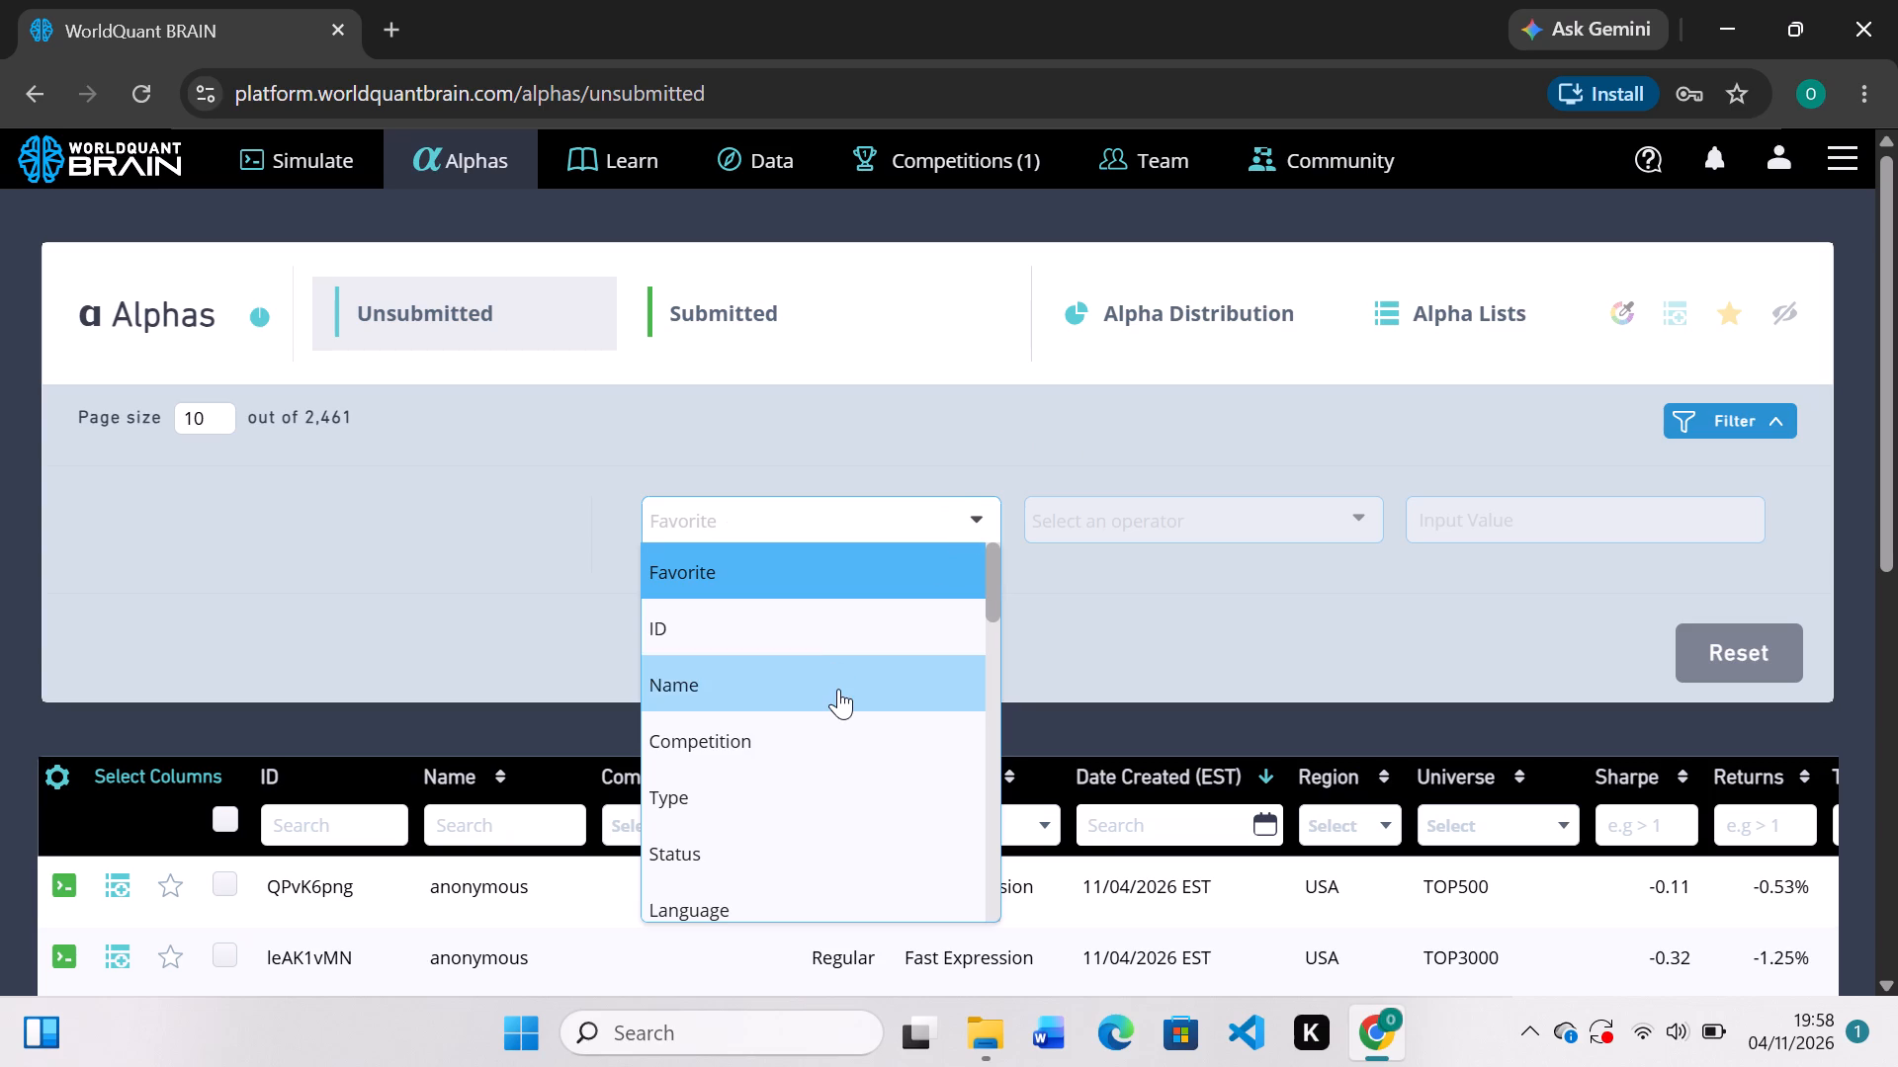
{"action": "scroll", "coordinate": [838, 689], "scroll_direction": "down", "scroll_amount": 4}
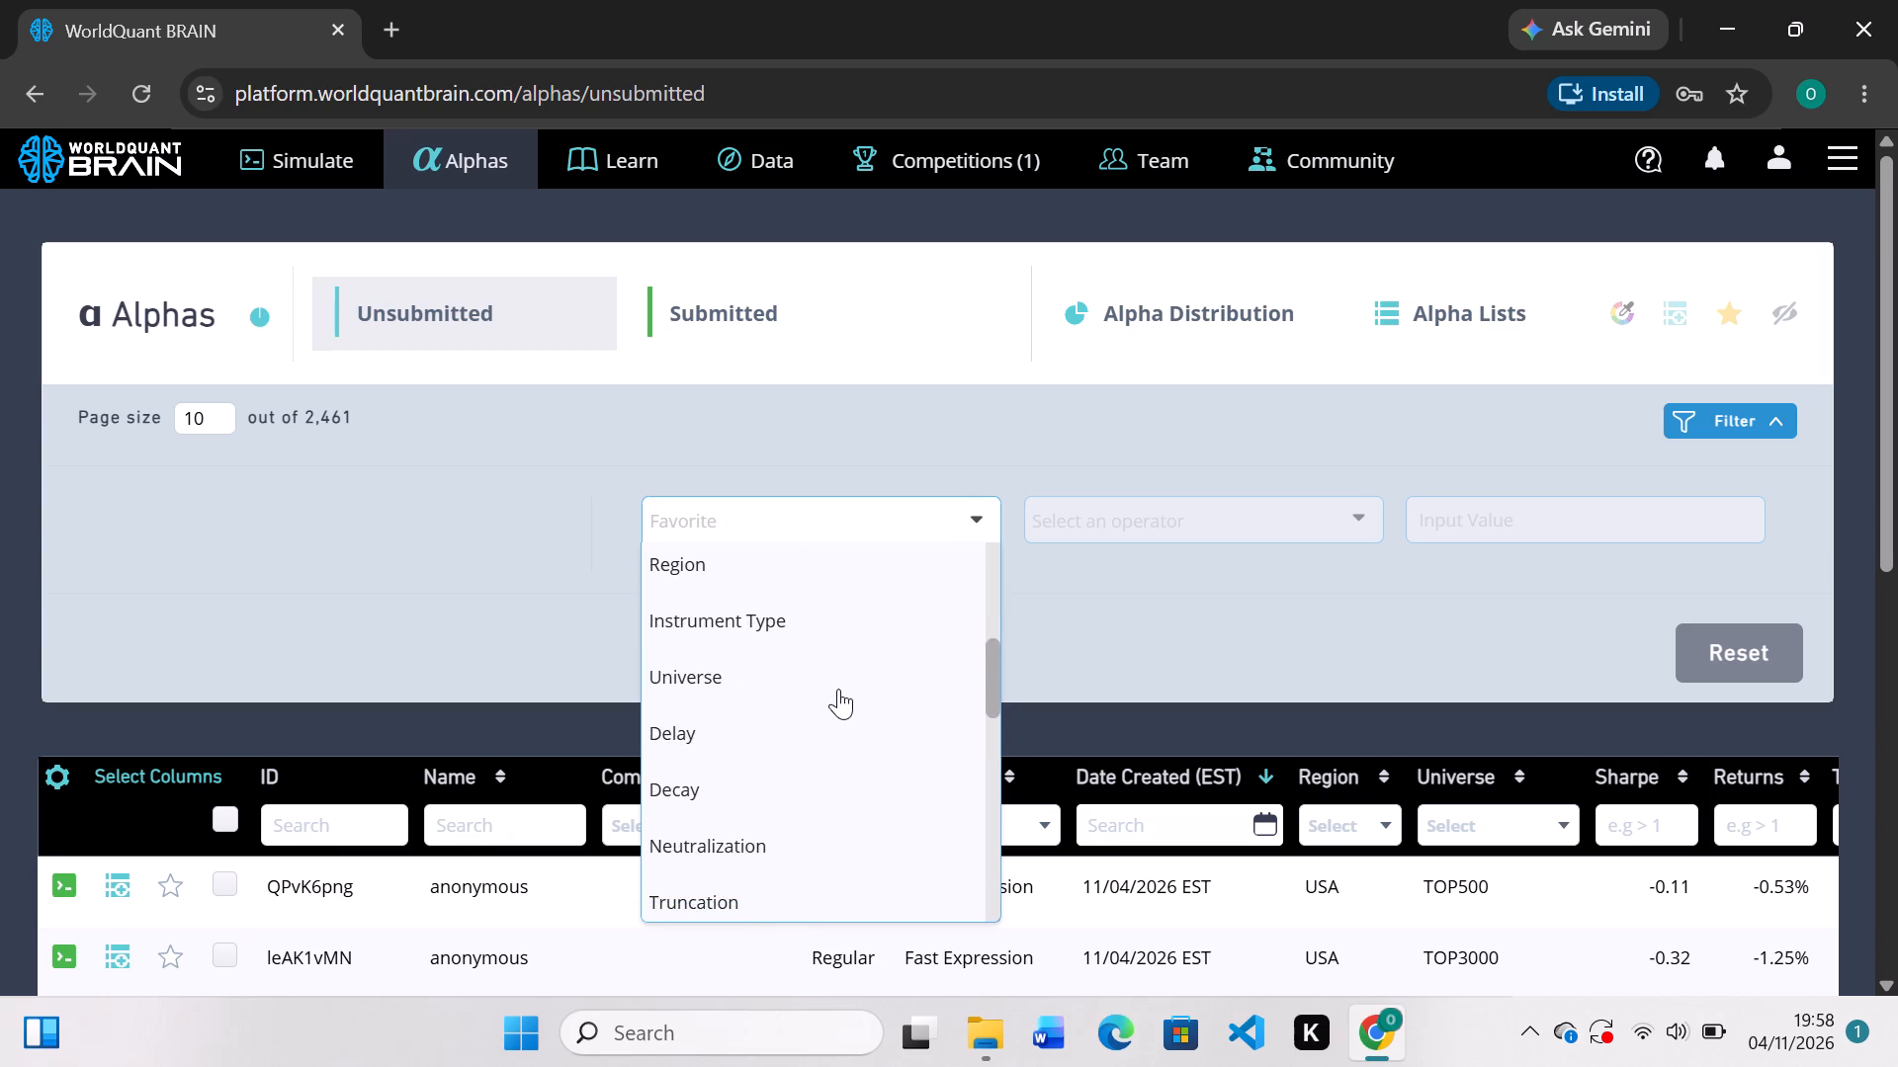
{"action": "scroll", "coordinate": [838, 689], "scroll_direction": "down", "scroll_amount": 1}
{"action": "scroll", "coordinate": [838, 689], "scroll_direction": "up", "scroll_amount": 3}
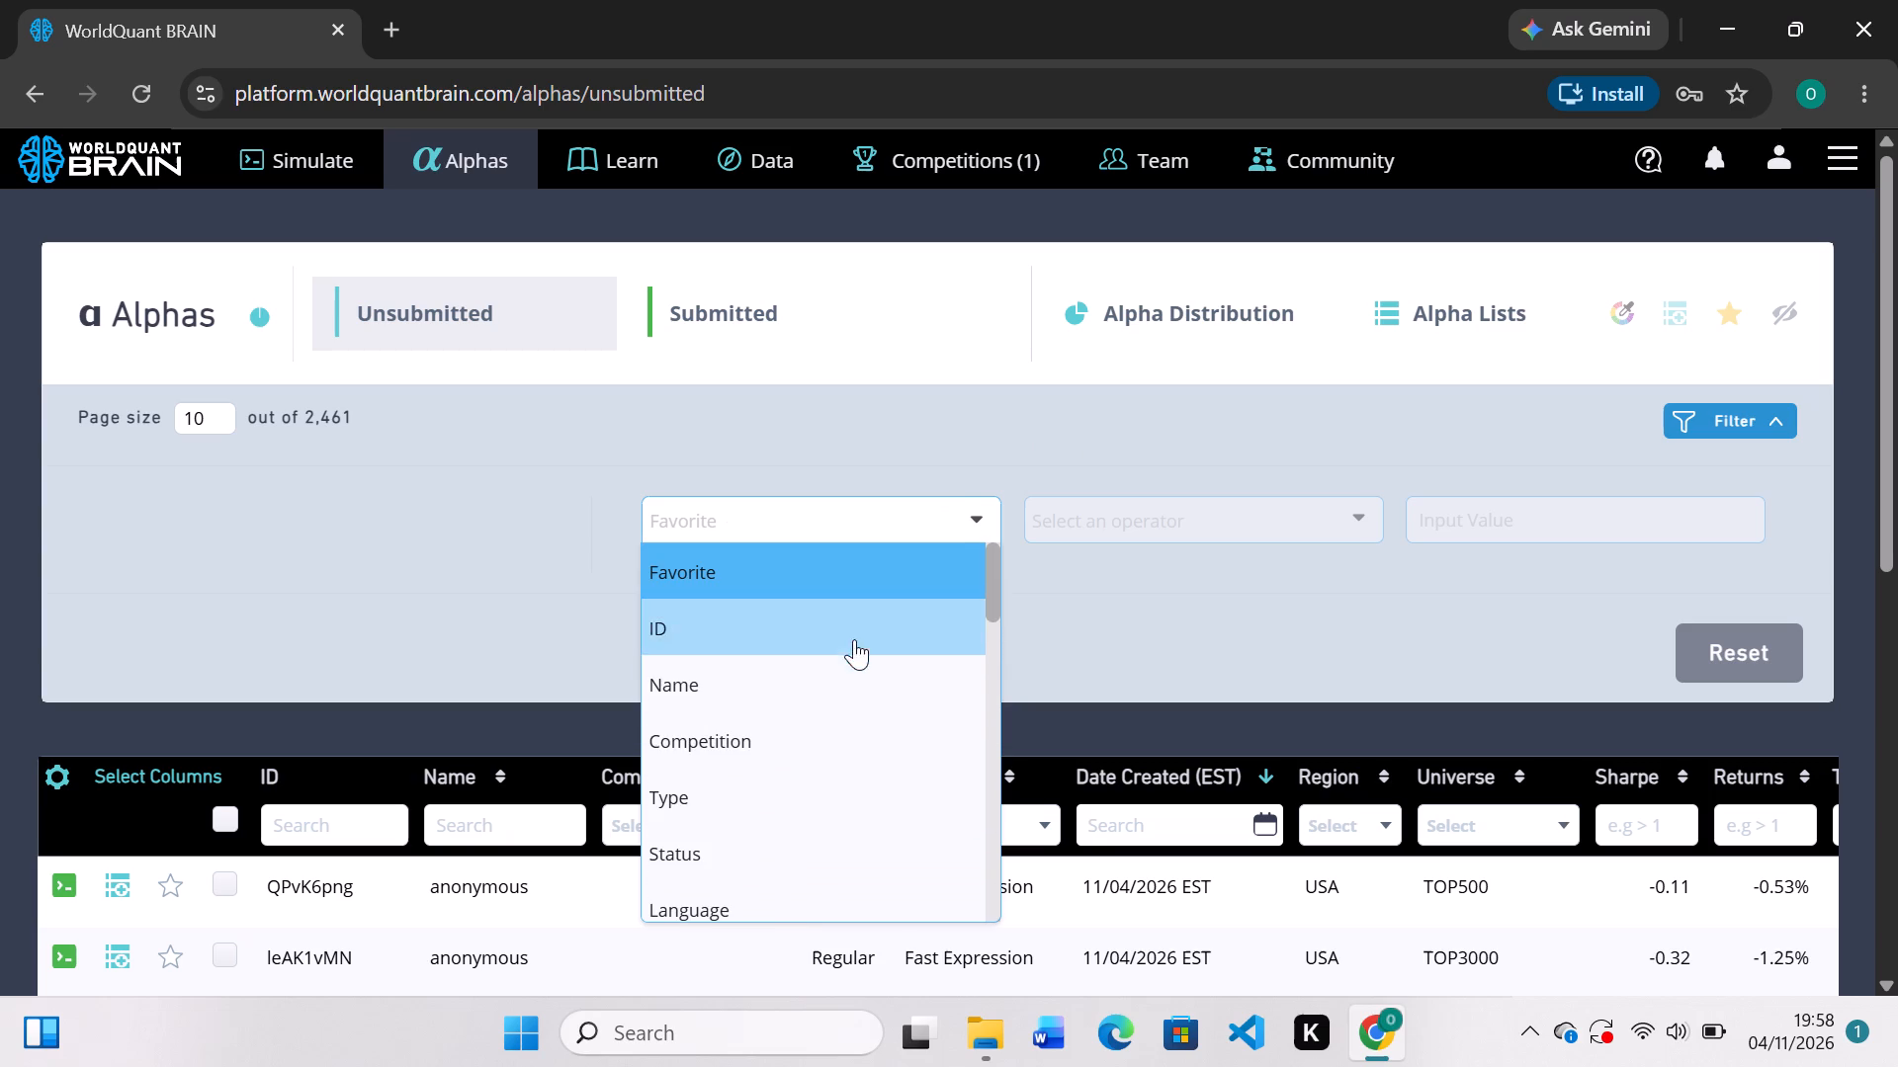
{"action": "left_click", "coordinate": [696, 696]}
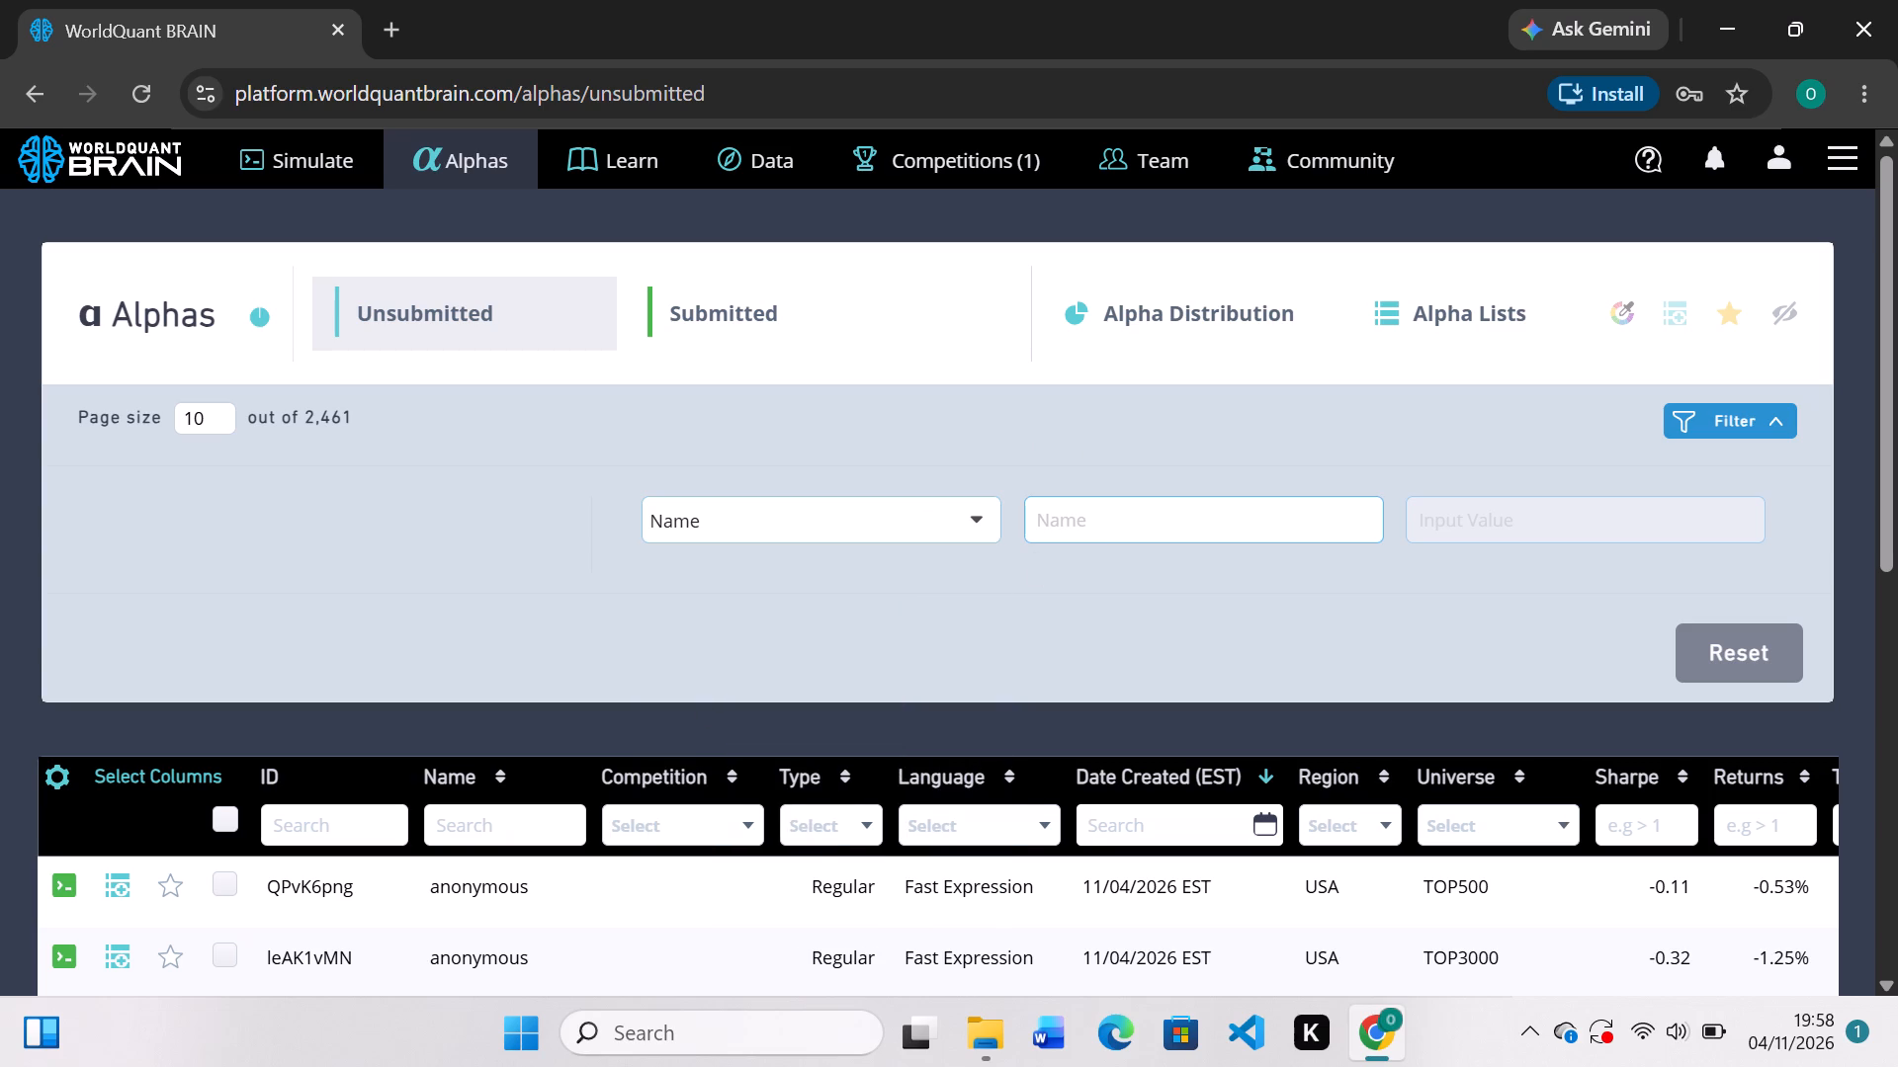
{"action": "left_click", "coordinate": [1345, 531]}
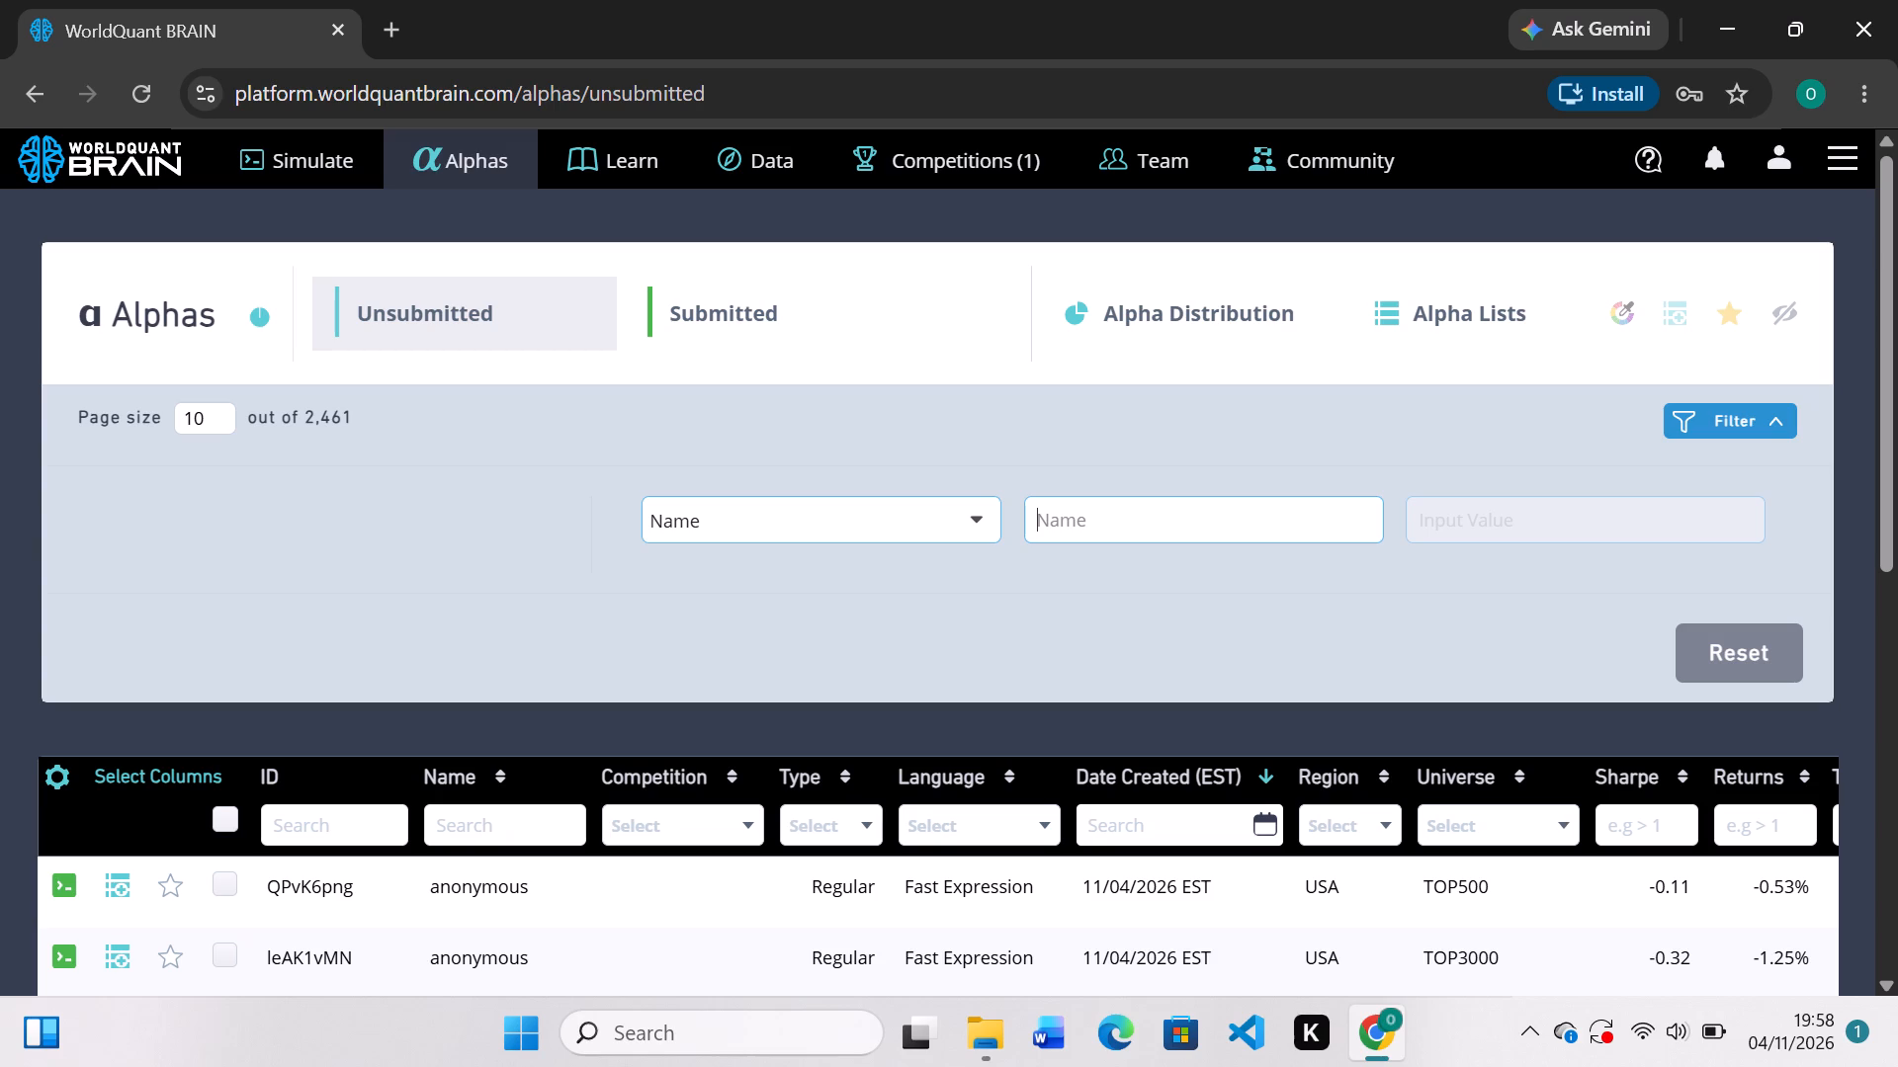
{"action": "key", "text": "s"}
{"action": "type", "text": "pe"}
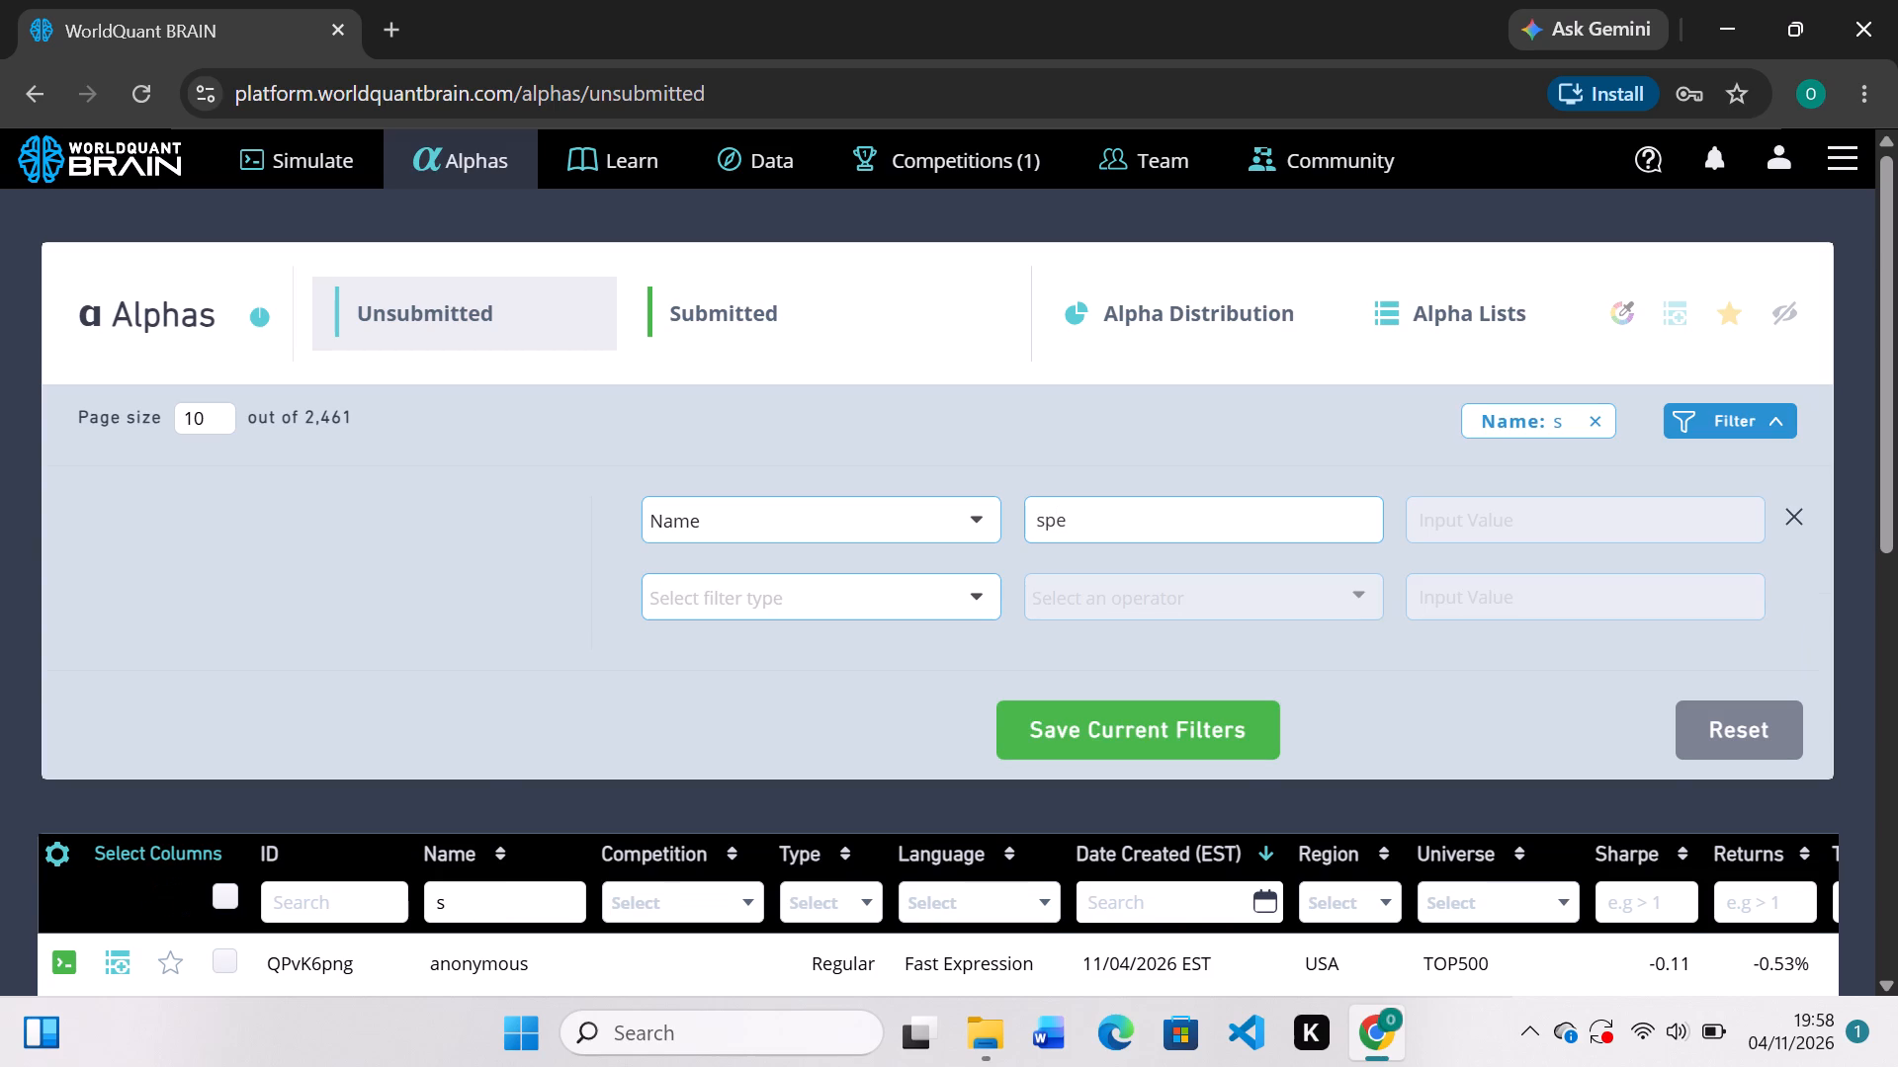
{"action": "key", "text": "c"}
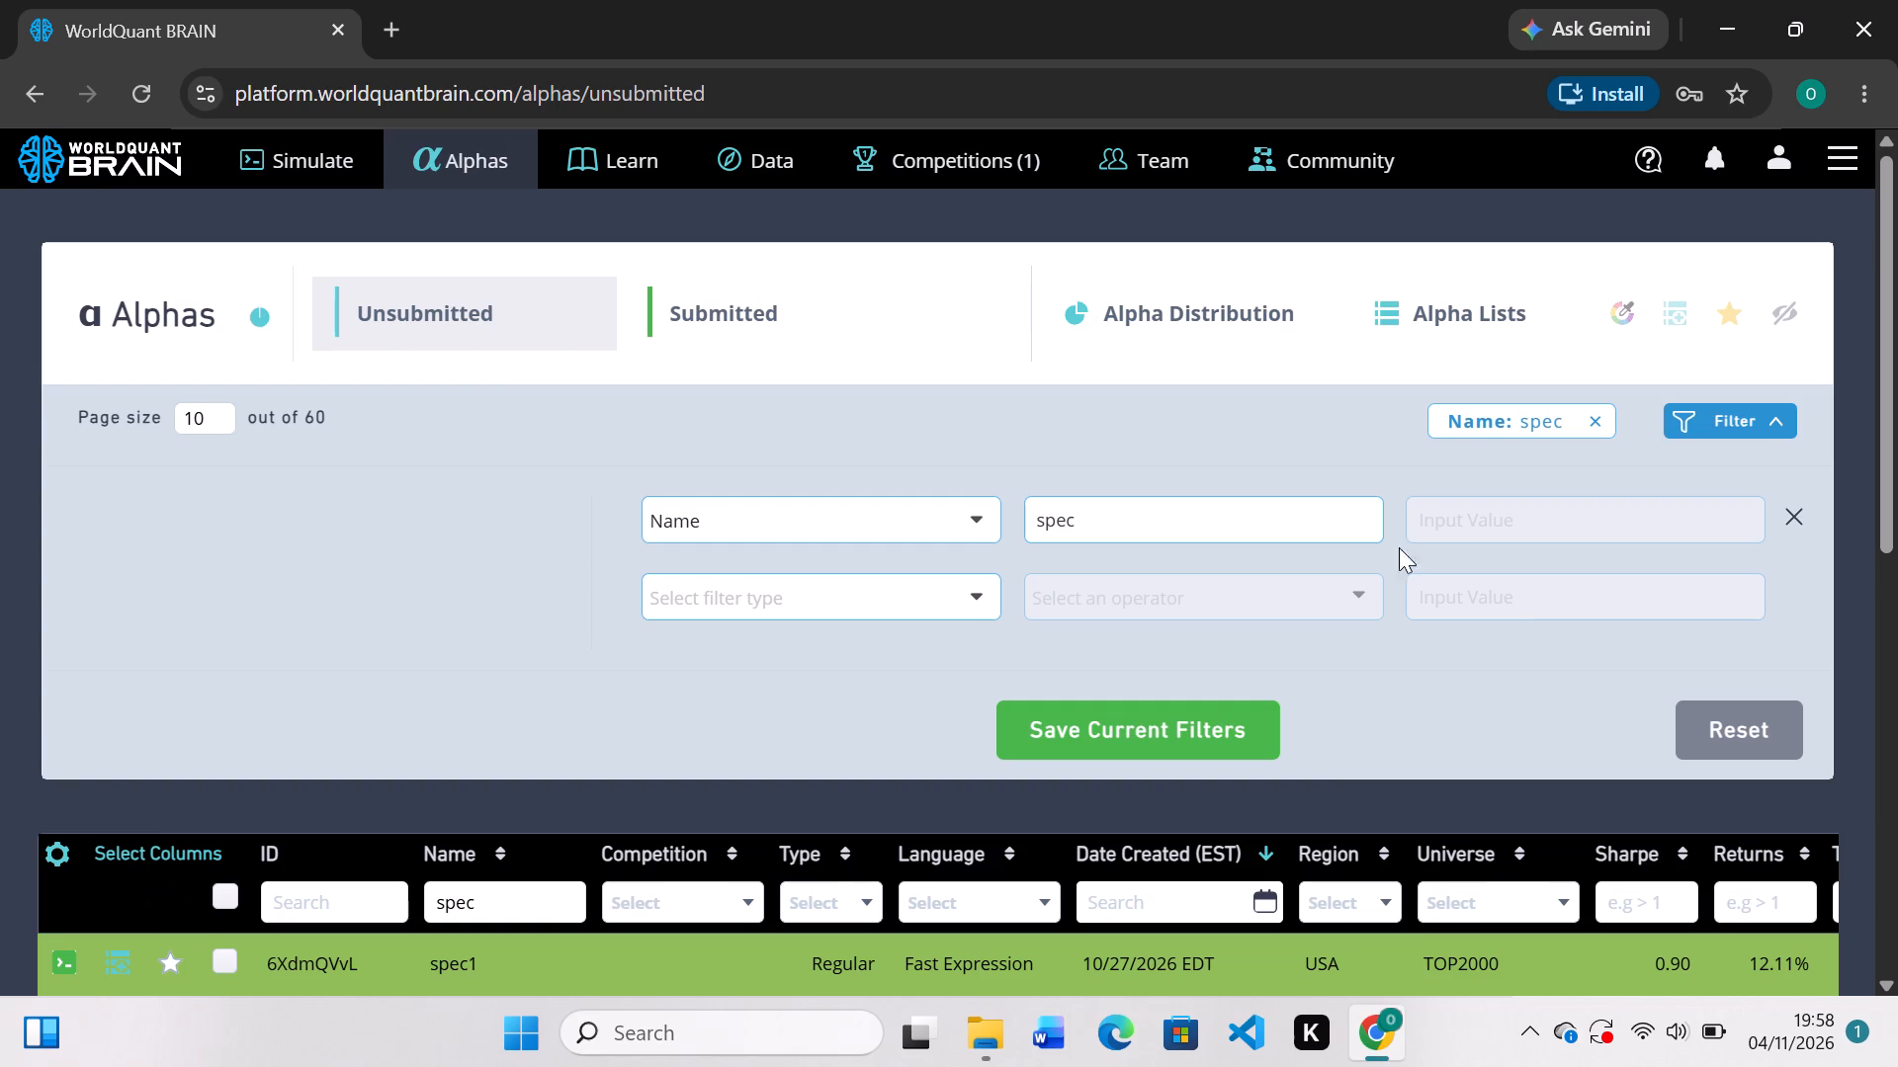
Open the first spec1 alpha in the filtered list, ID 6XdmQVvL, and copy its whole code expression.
{"action": "scroll", "coordinate": [1345, 728], "scroll_direction": "down", "scroll_amount": 3}
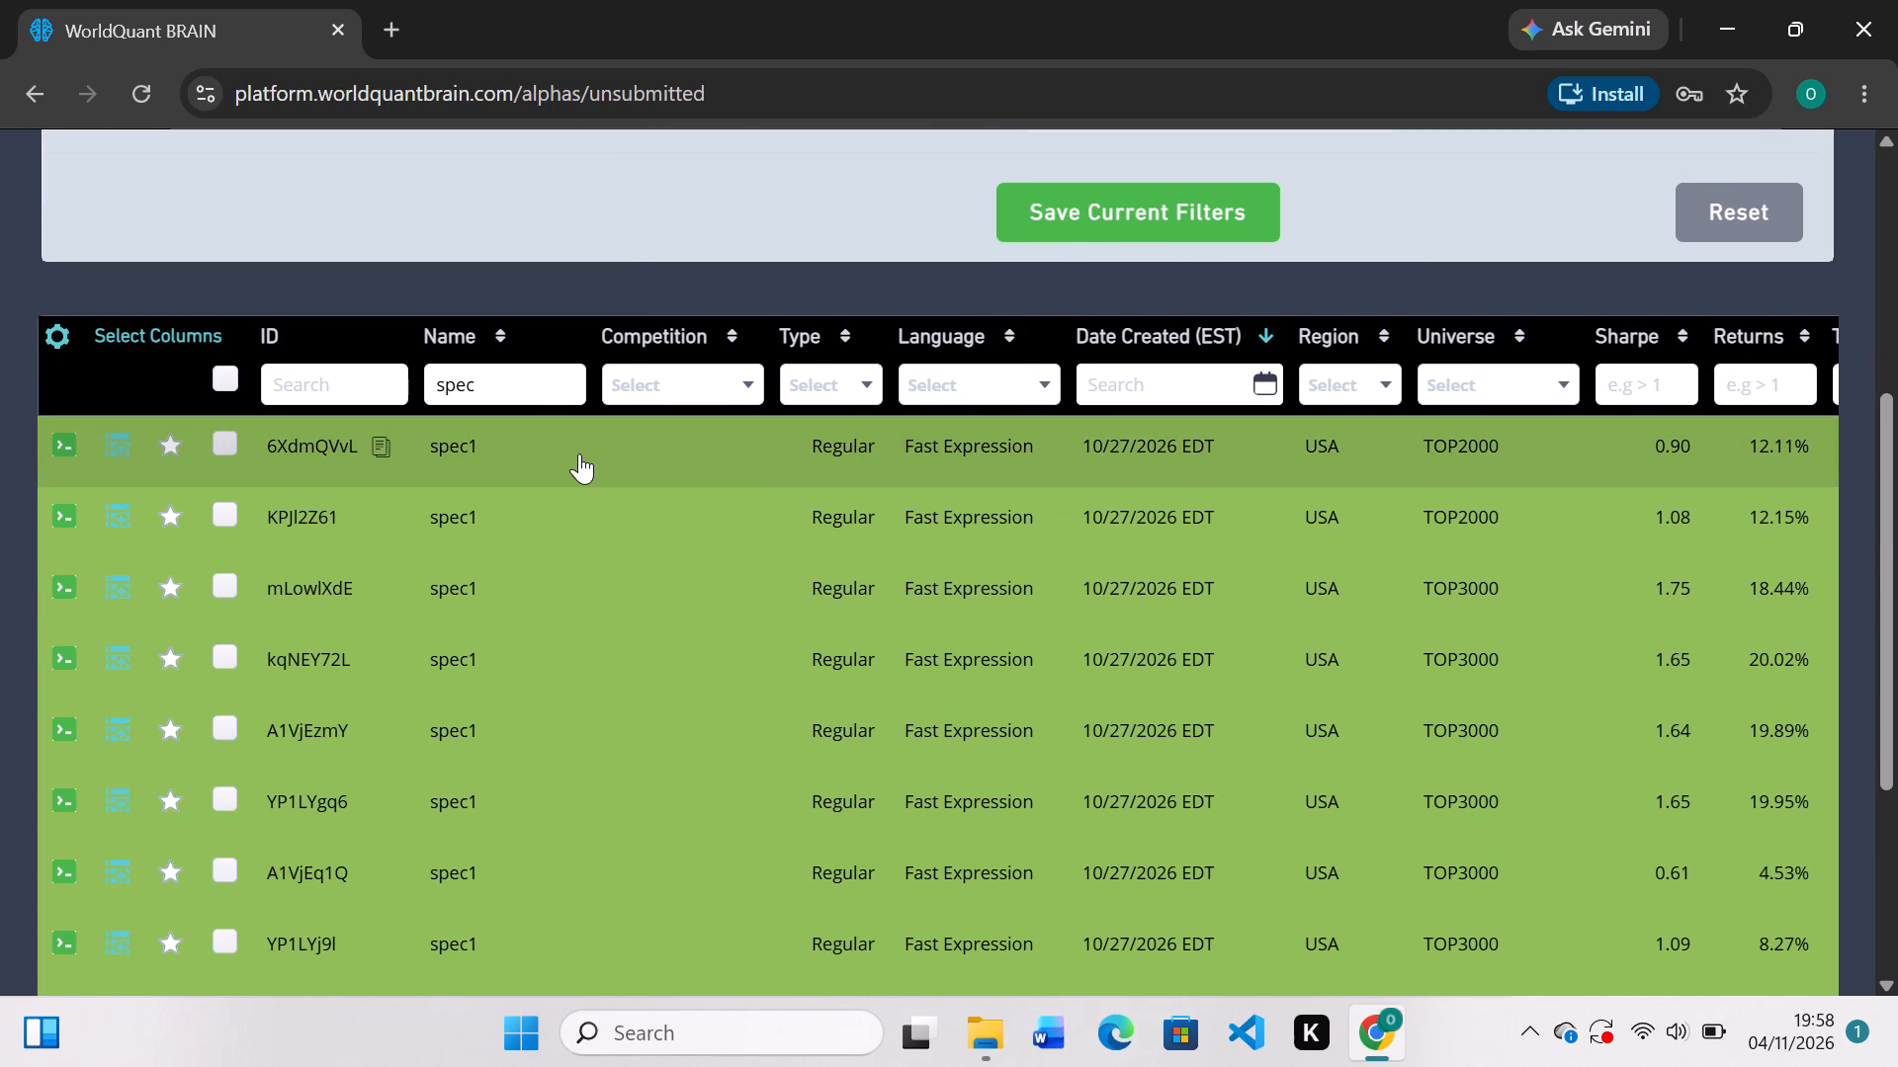
{"action": "left_click", "coordinate": [579, 453]}
{"action": "left_click", "coordinate": [579, 453]}
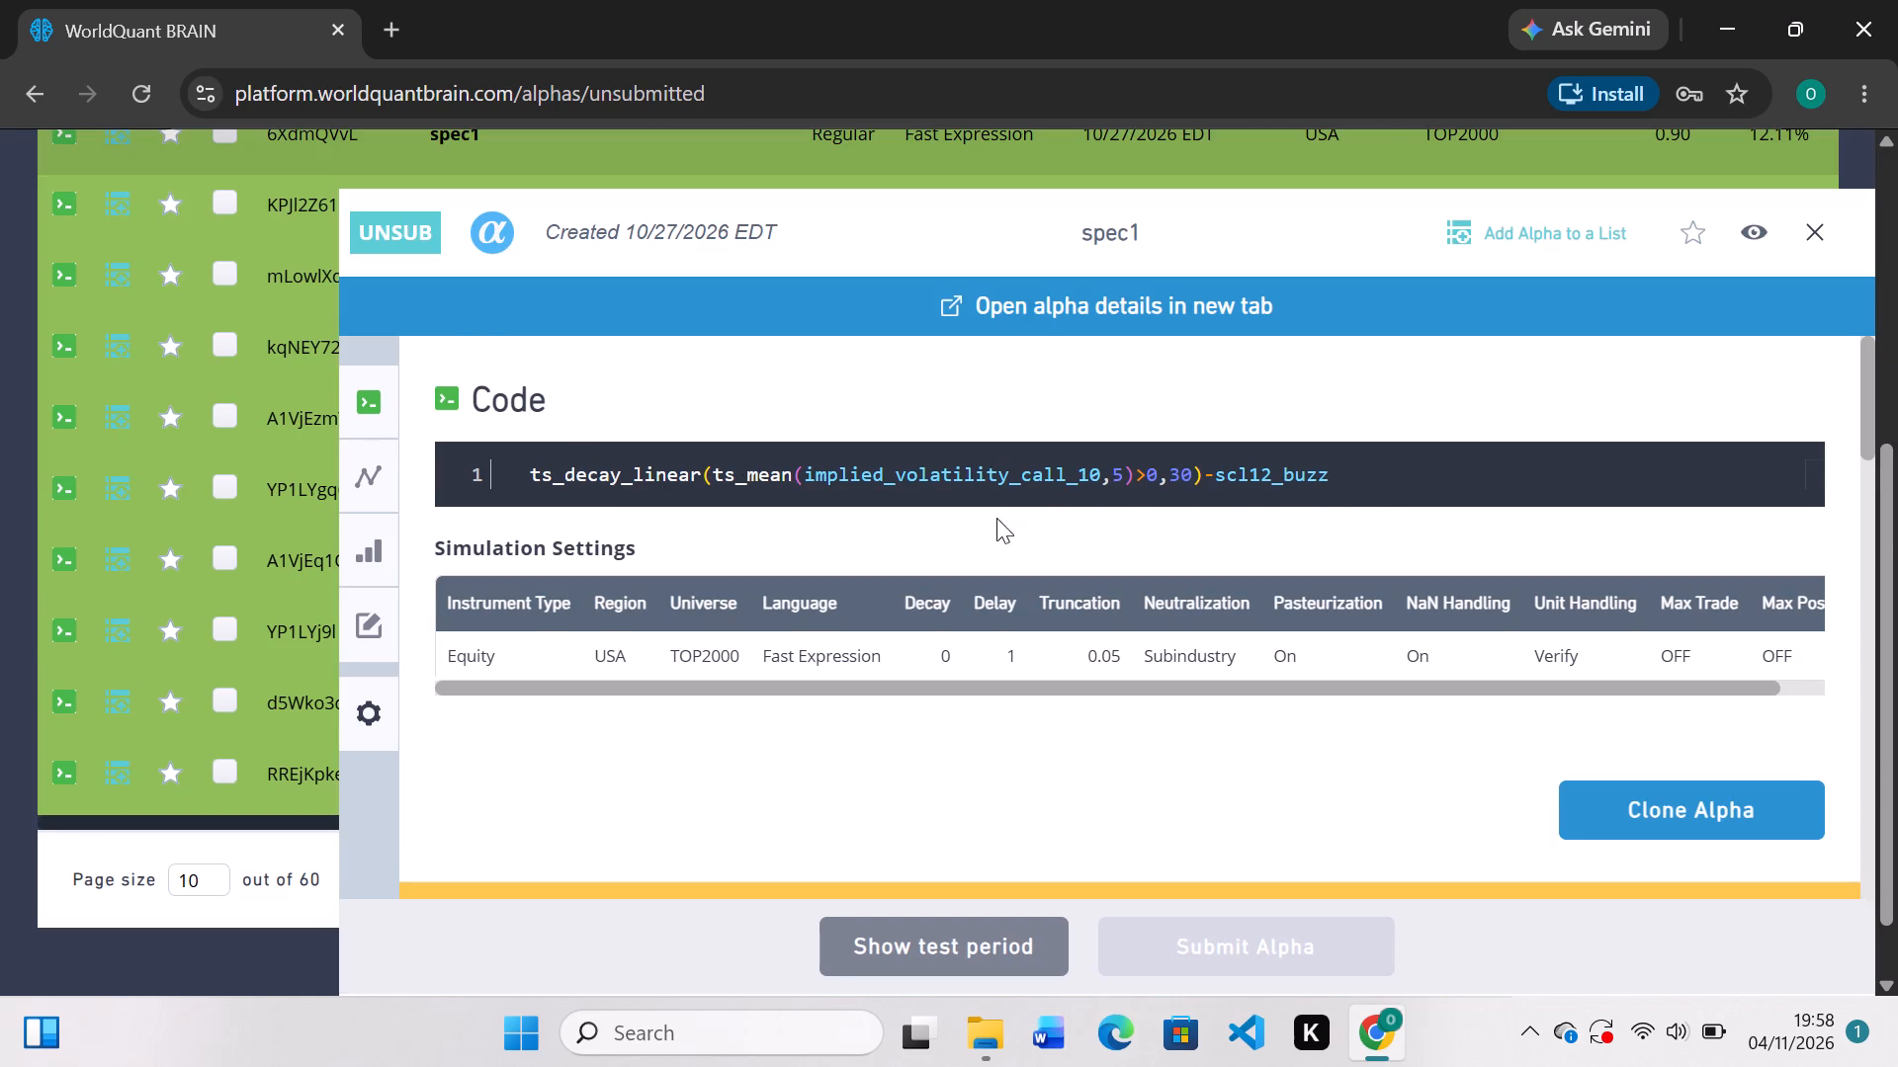
{"action": "scroll", "coordinate": [951, 518], "scroll_direction": "right", "scroll_amount": 2}
{"action": "left_click_drag", "start_coordinate": [1202, 477], "coordinate": [574, 485]}
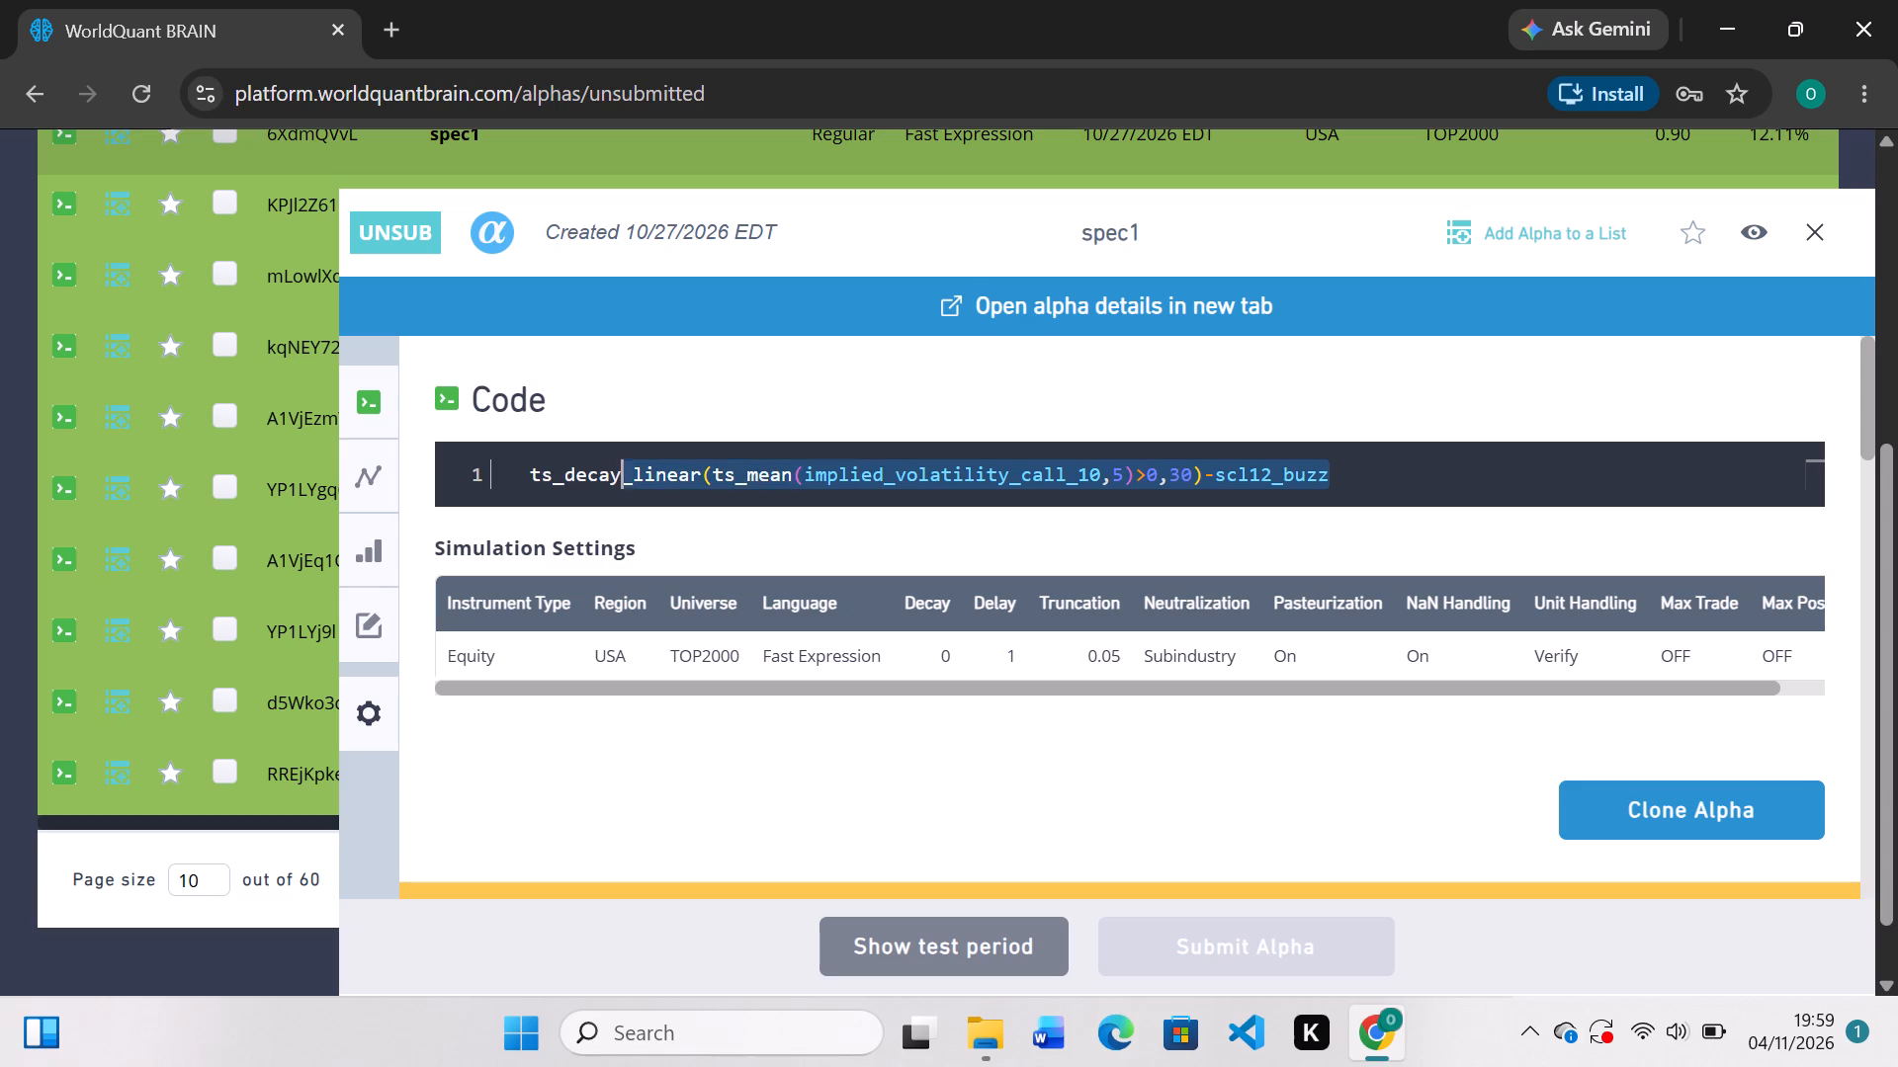
{"action": "left_click_drag", "start_coordinate": [574, 485], "coordinate": [518, 463]}
{"action": "key", "text": "ctrl+c"}
Return to the simulation workspace and paste the copied expression into the empty Simulation 3 editor.
{"action": "scroll", "coordinate": [328, 346], "scroll_direction": "up", "scroll_amount": 9}
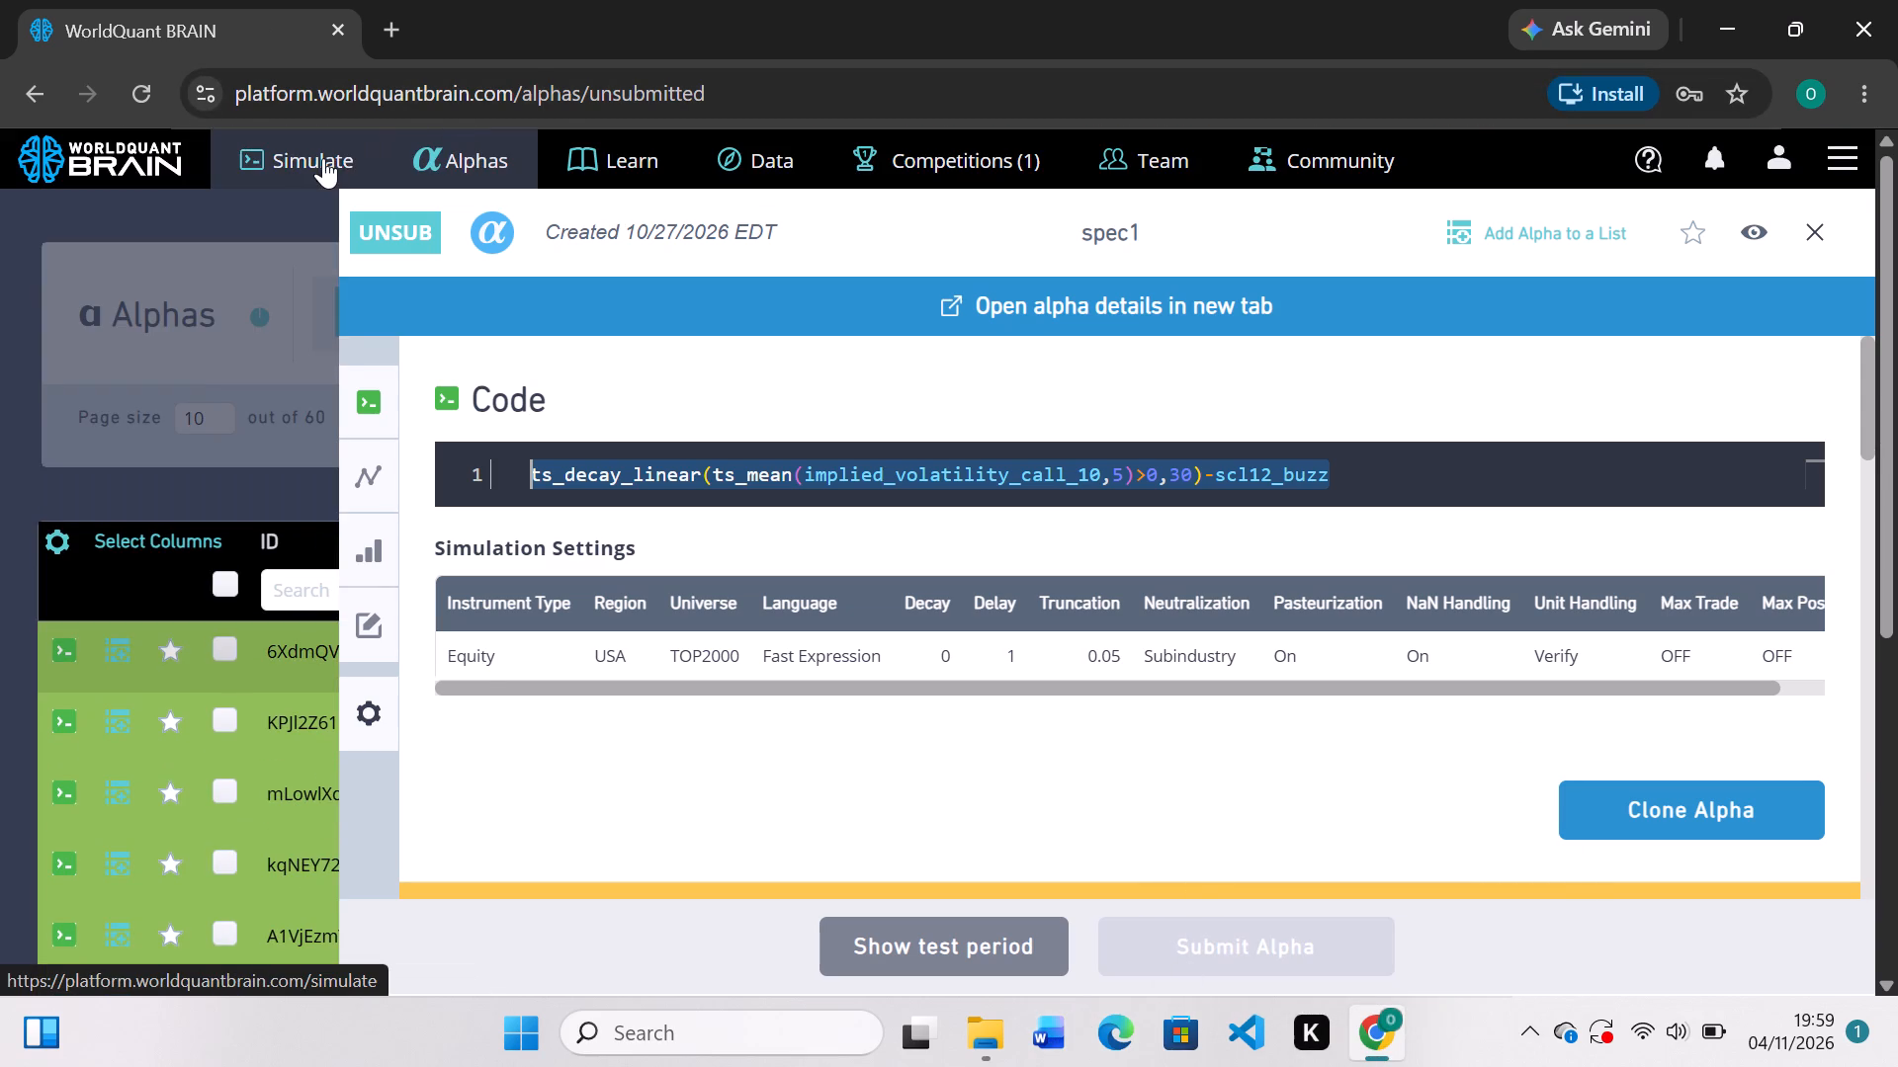
{"action": "left_click", "coordinate": [310, 158]}
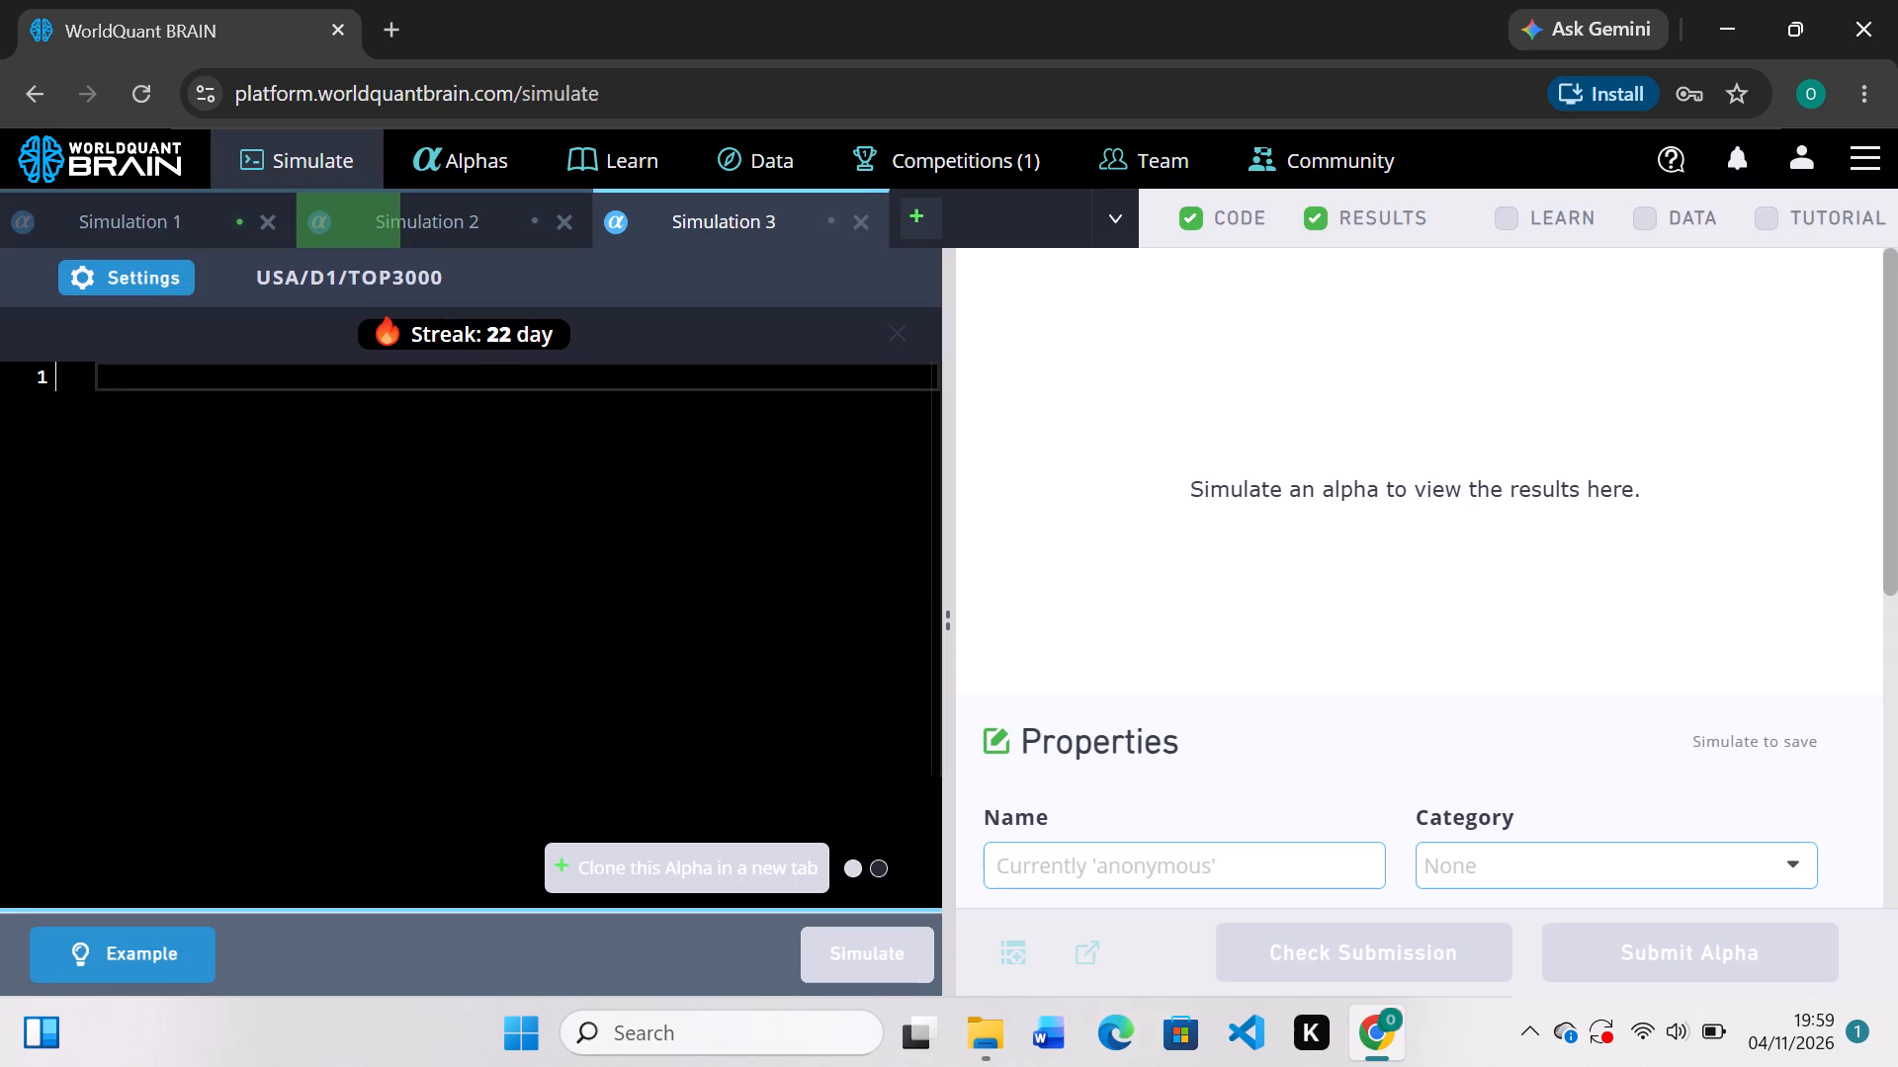
{"action": "key", "text": "ctrl+v"}
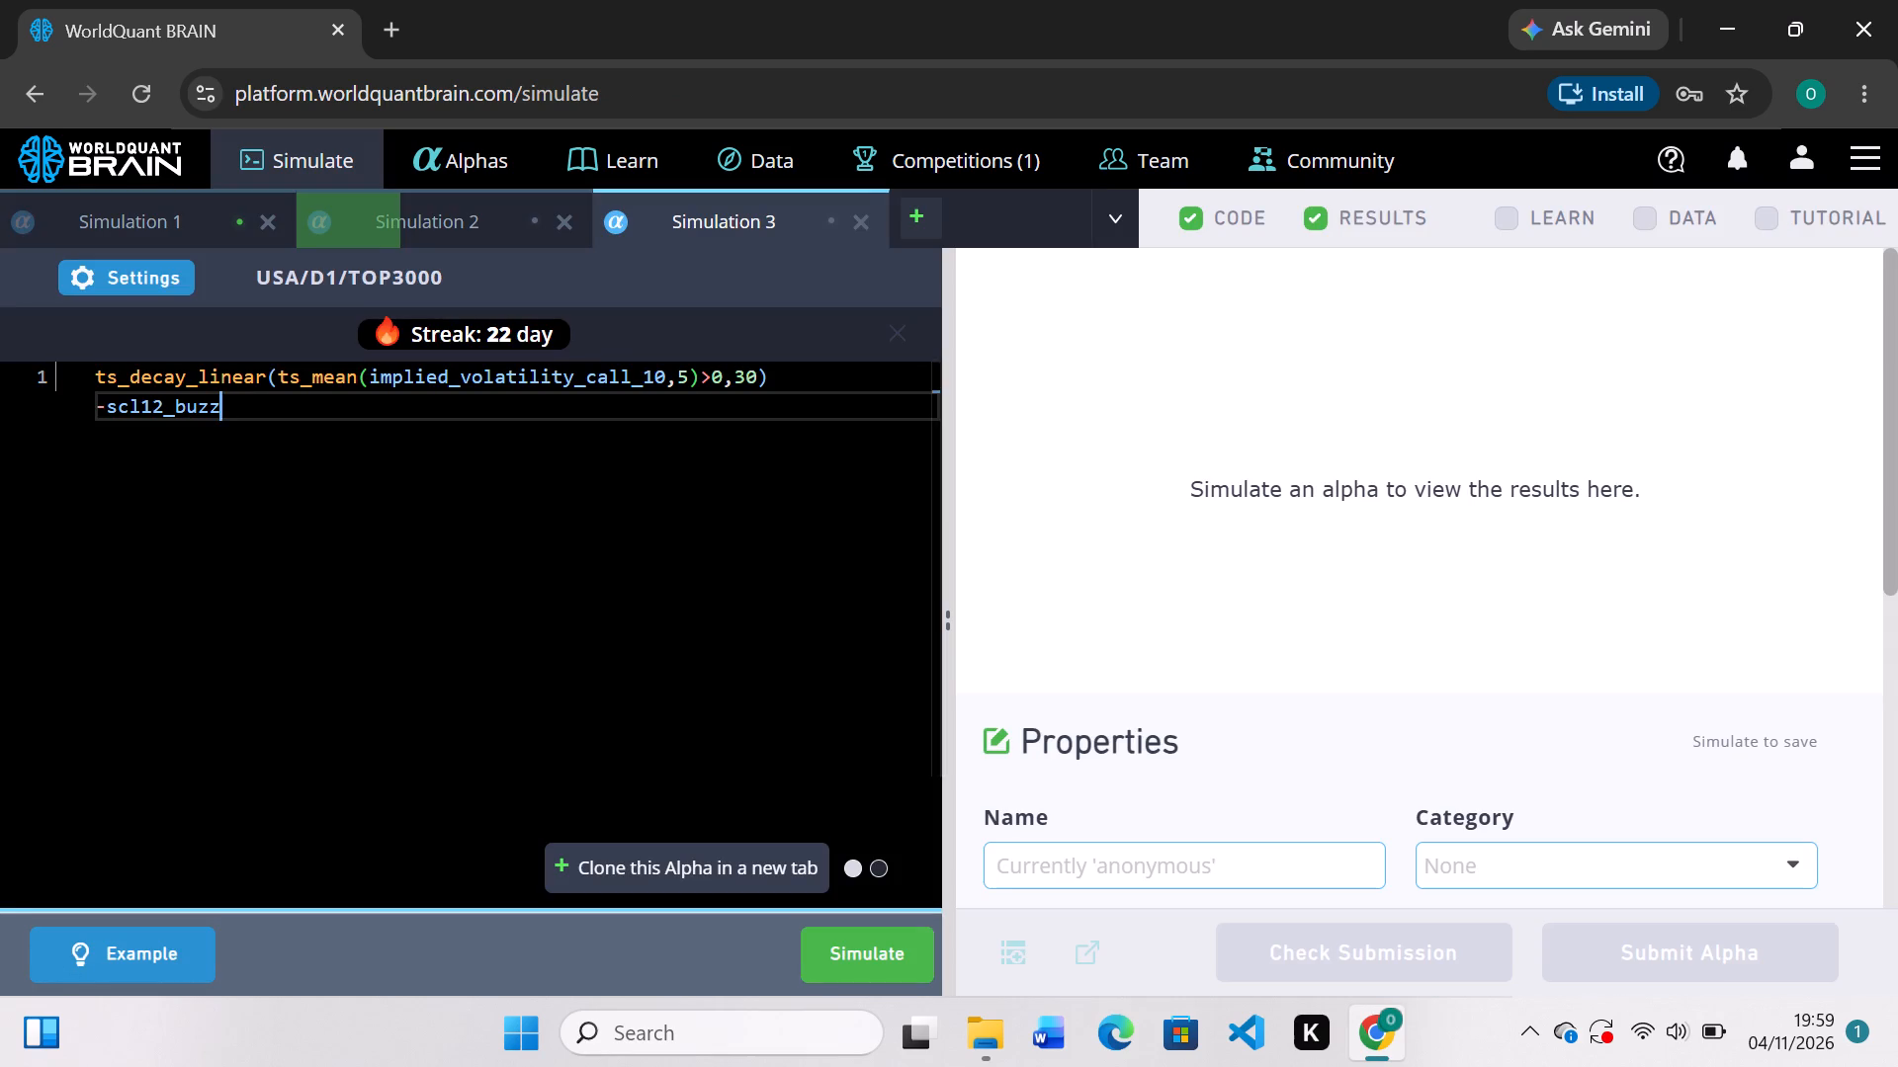
Delete the trailing "-scl12_buzz" term from Simulation 3's expression and simulate the alpha.
{"action": "left_click_drag", "start_coordinate": [235, 411], "coordinate": [121, 396]}
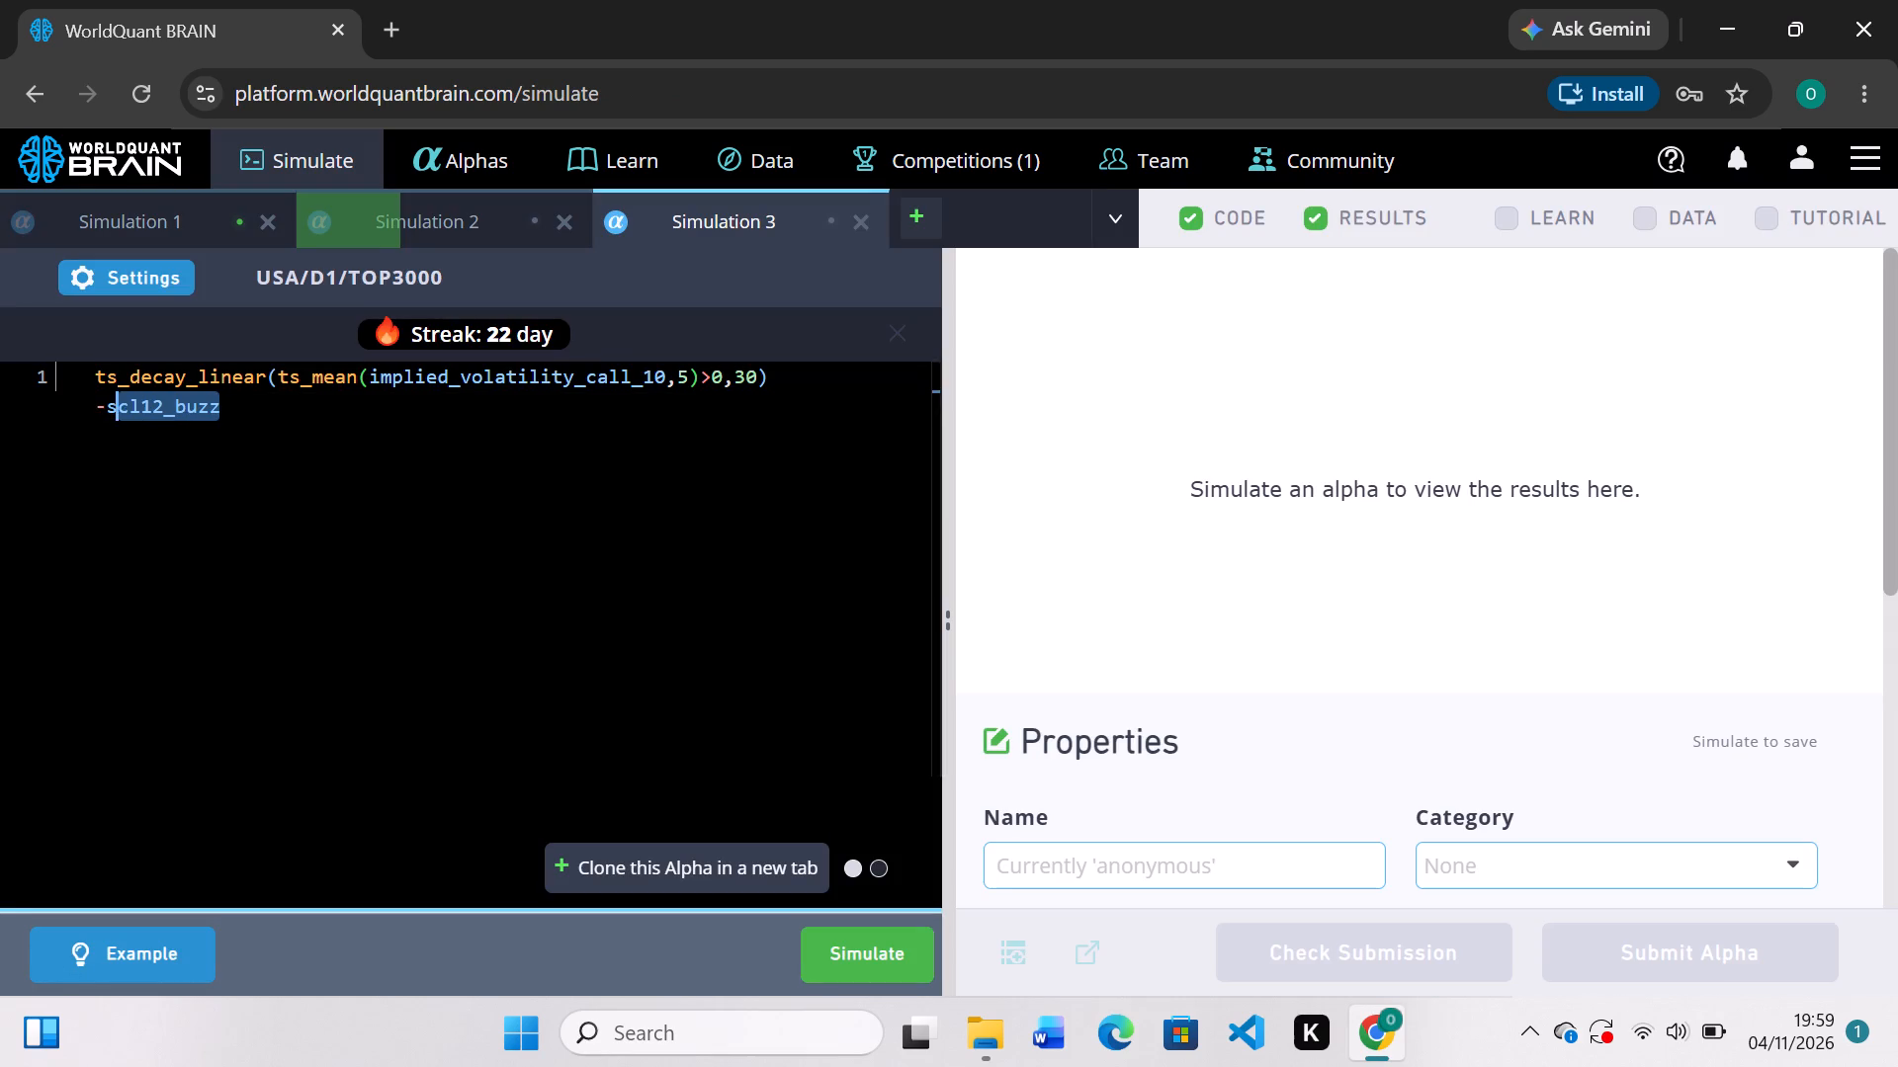
{"action": "left_click_drag", "start_coordinate": [121, 396], "coordinate": [85, 397]}
{"action": "key", "text": "Delete"}
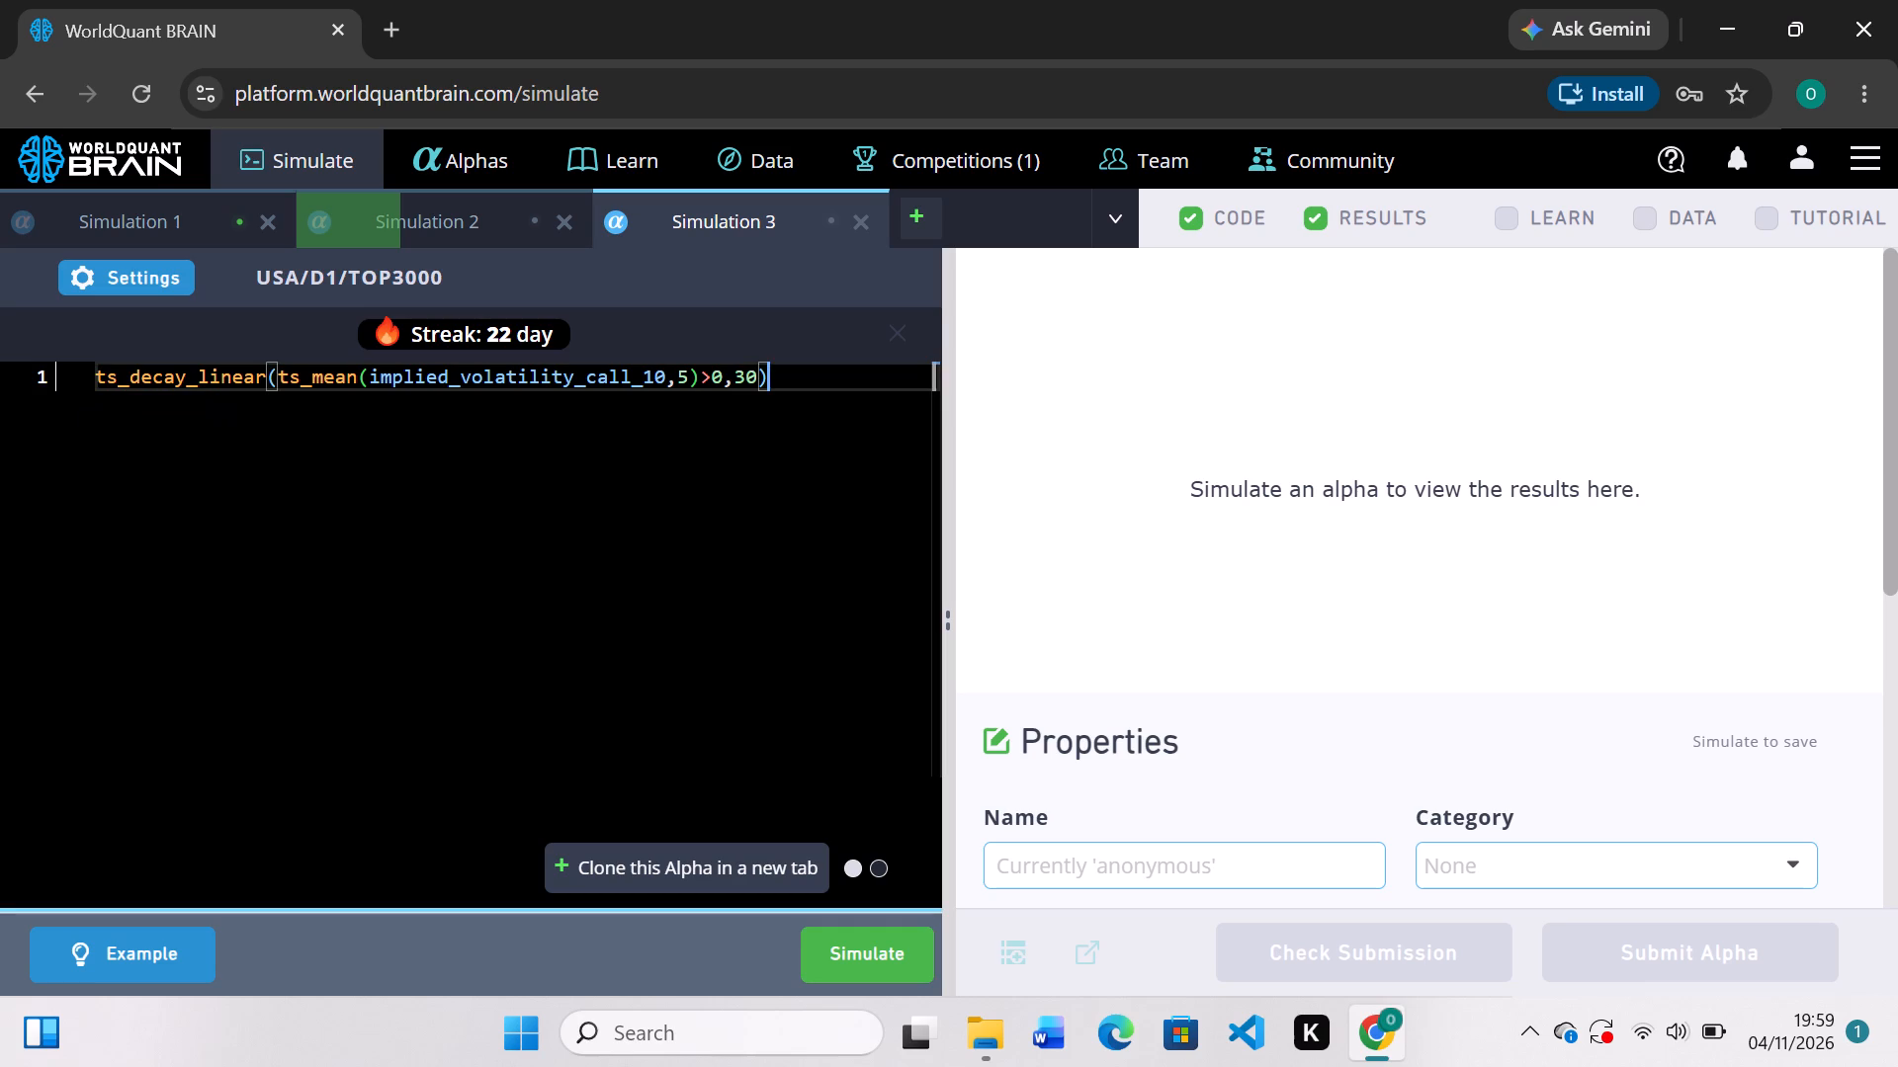
{"action": "left_click", "coordinate": [854, 963]}
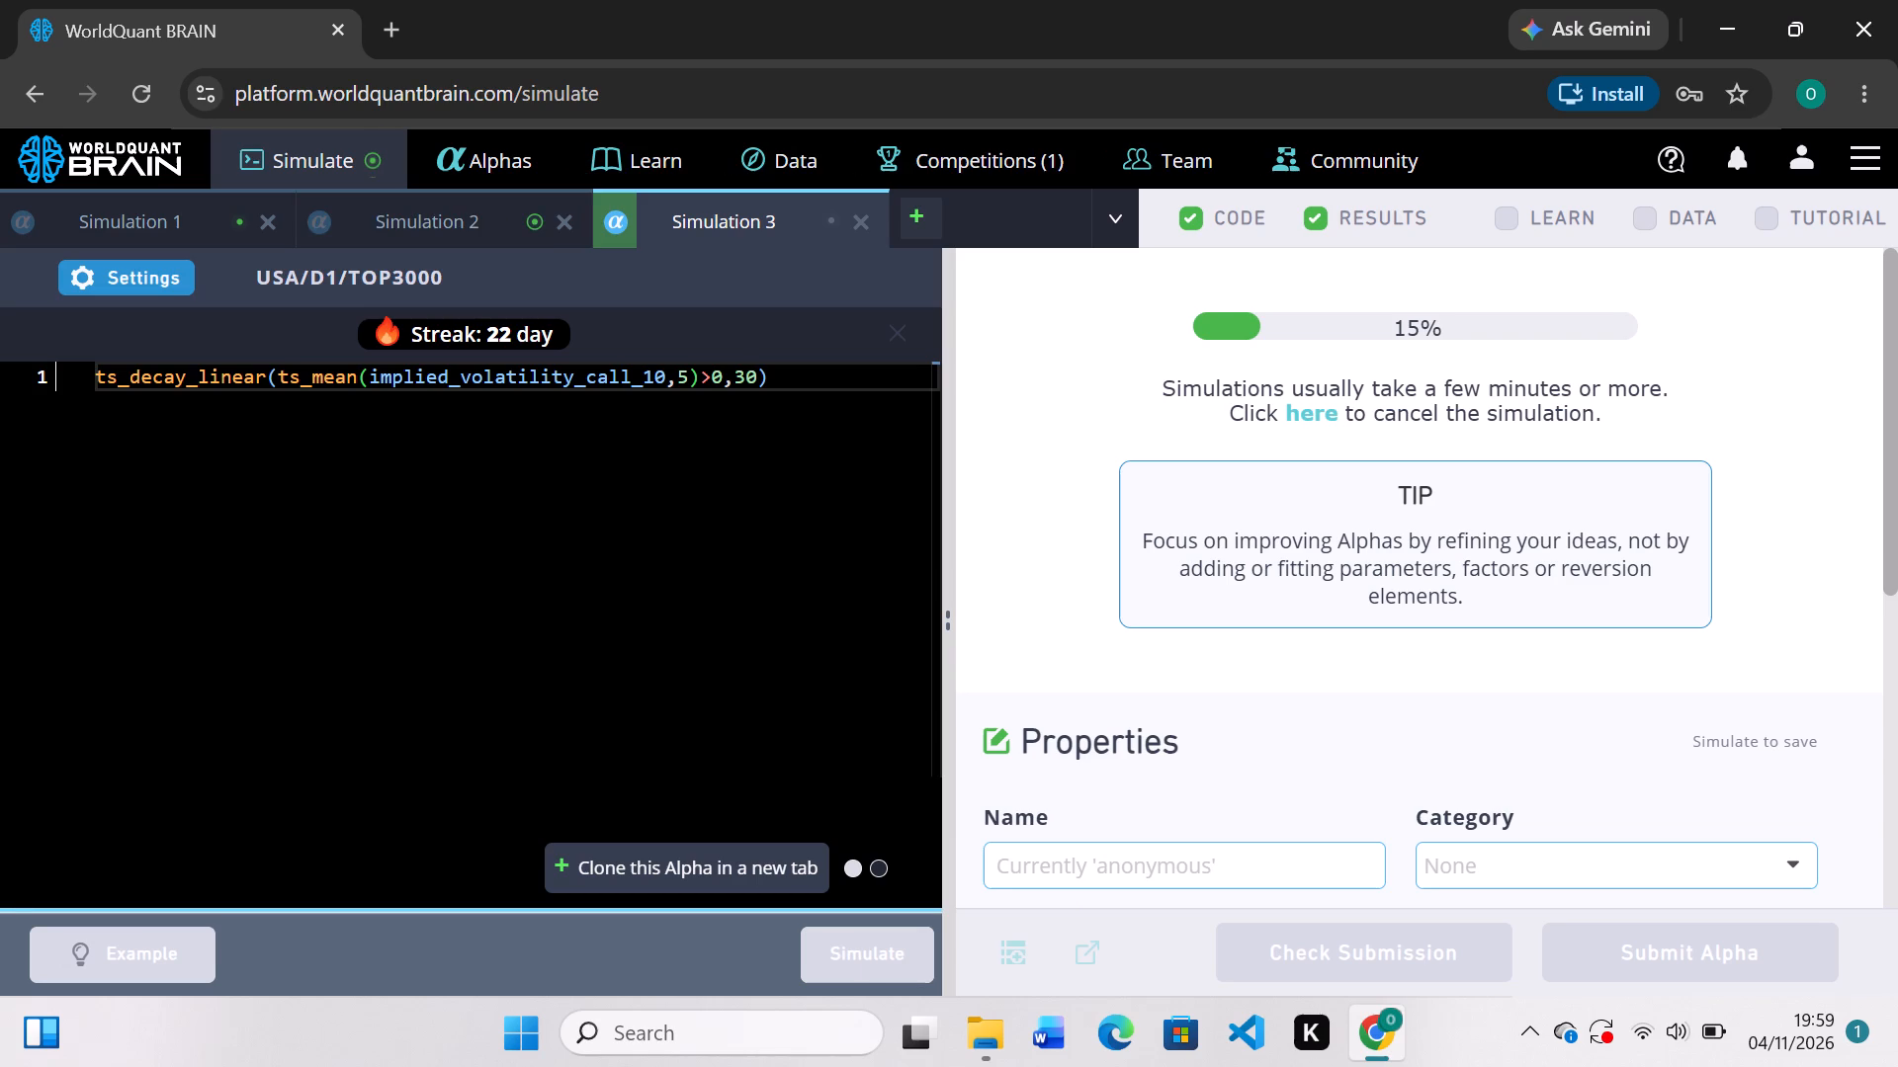
Examine the performance chart and IS Summary of Simulation 2's ts_std_dev(returns,21) alpha.
{"action": "left_click", "coordinate": [496, 216]}
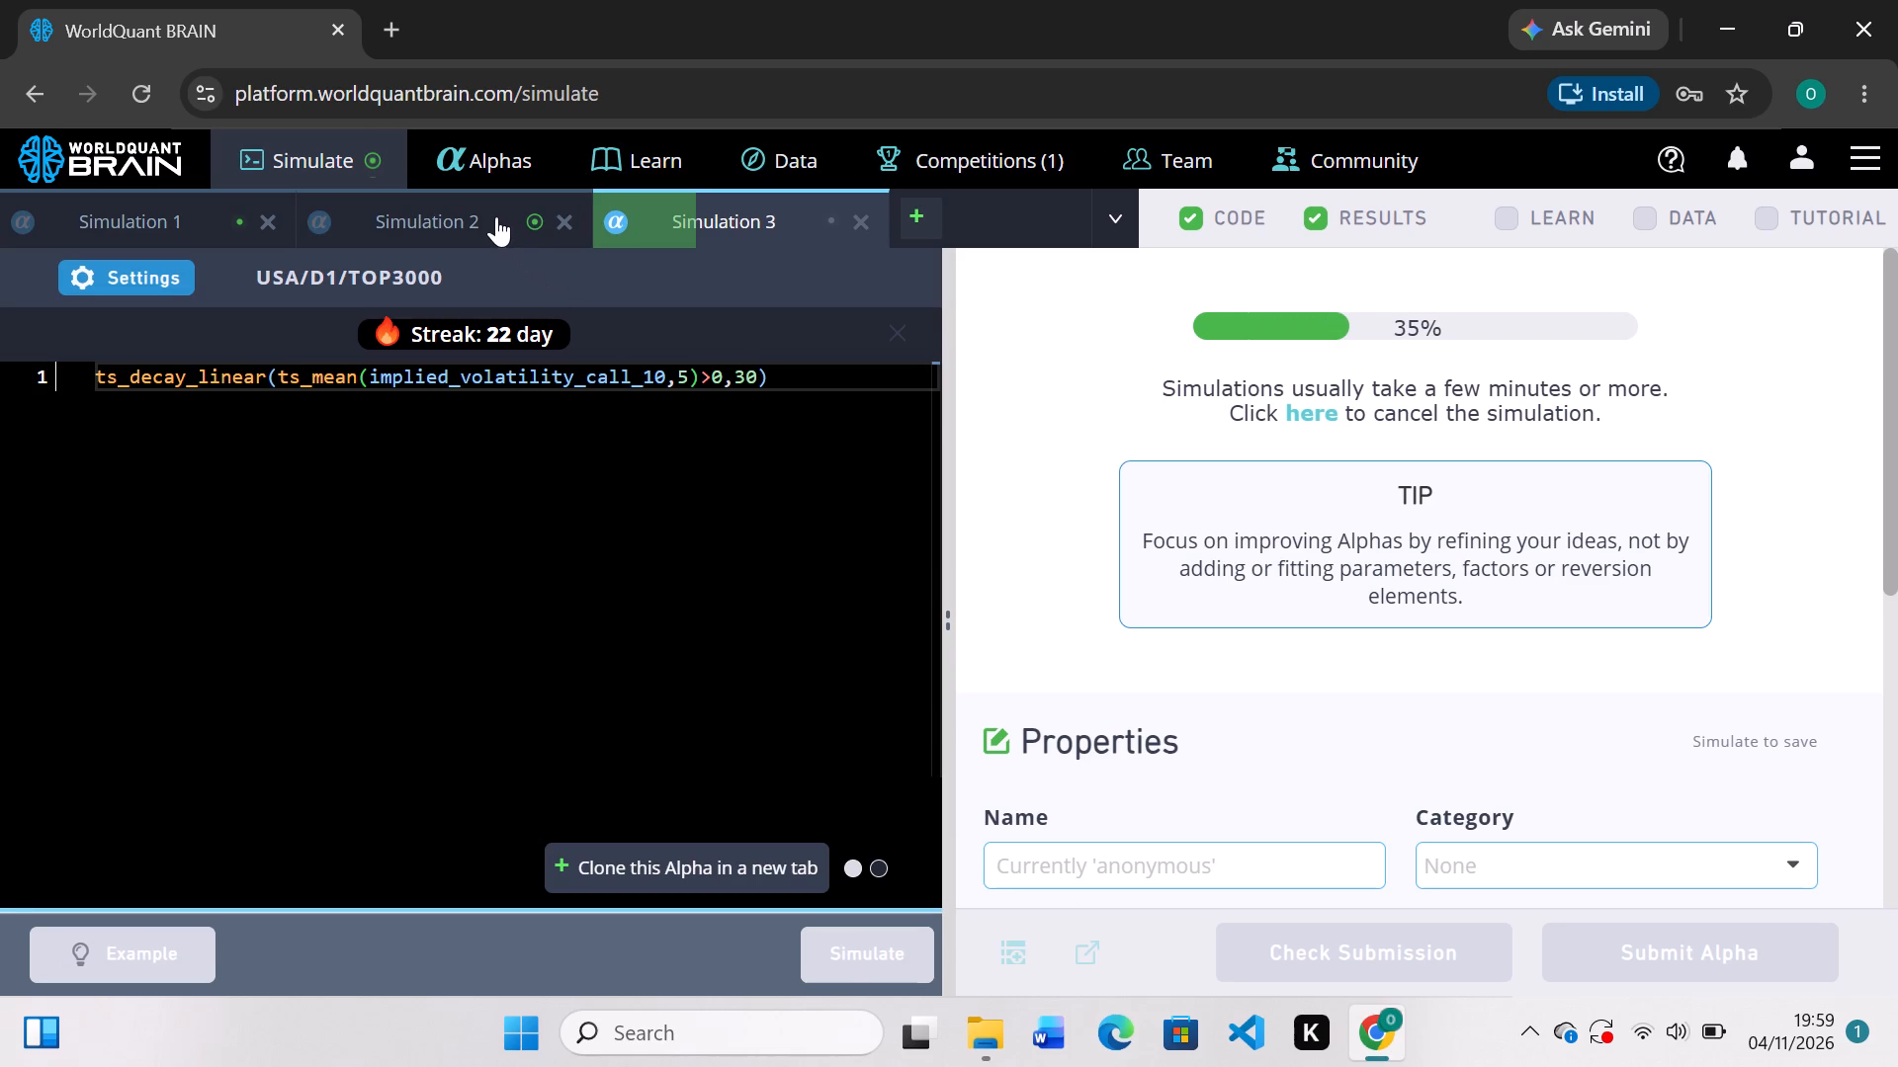
{"action": "scroll", "coordinate": [1541, 622], "scroll_direction": "down", "scroll_amount": 2}
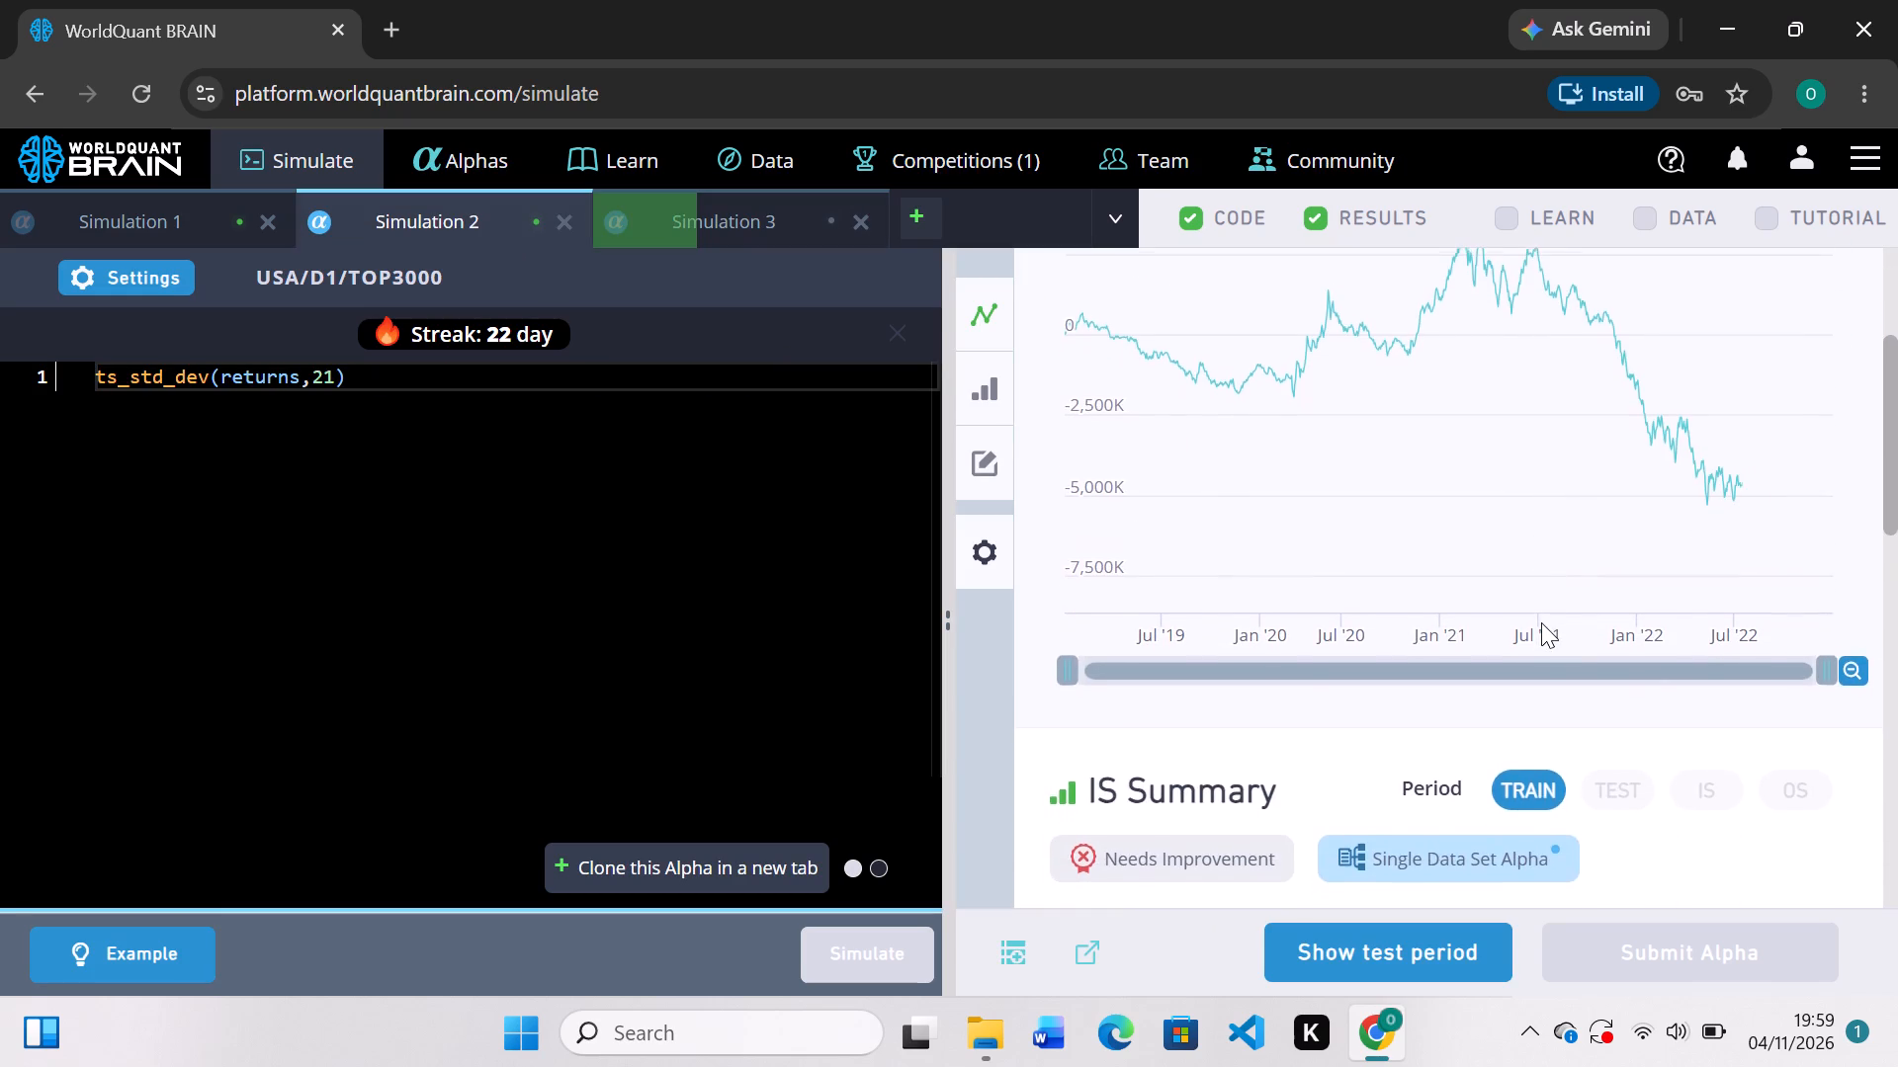
{"action": "scroll", "coordinate": [1541, 622], "scroll_direction": "right", "scroll_amount": 2}
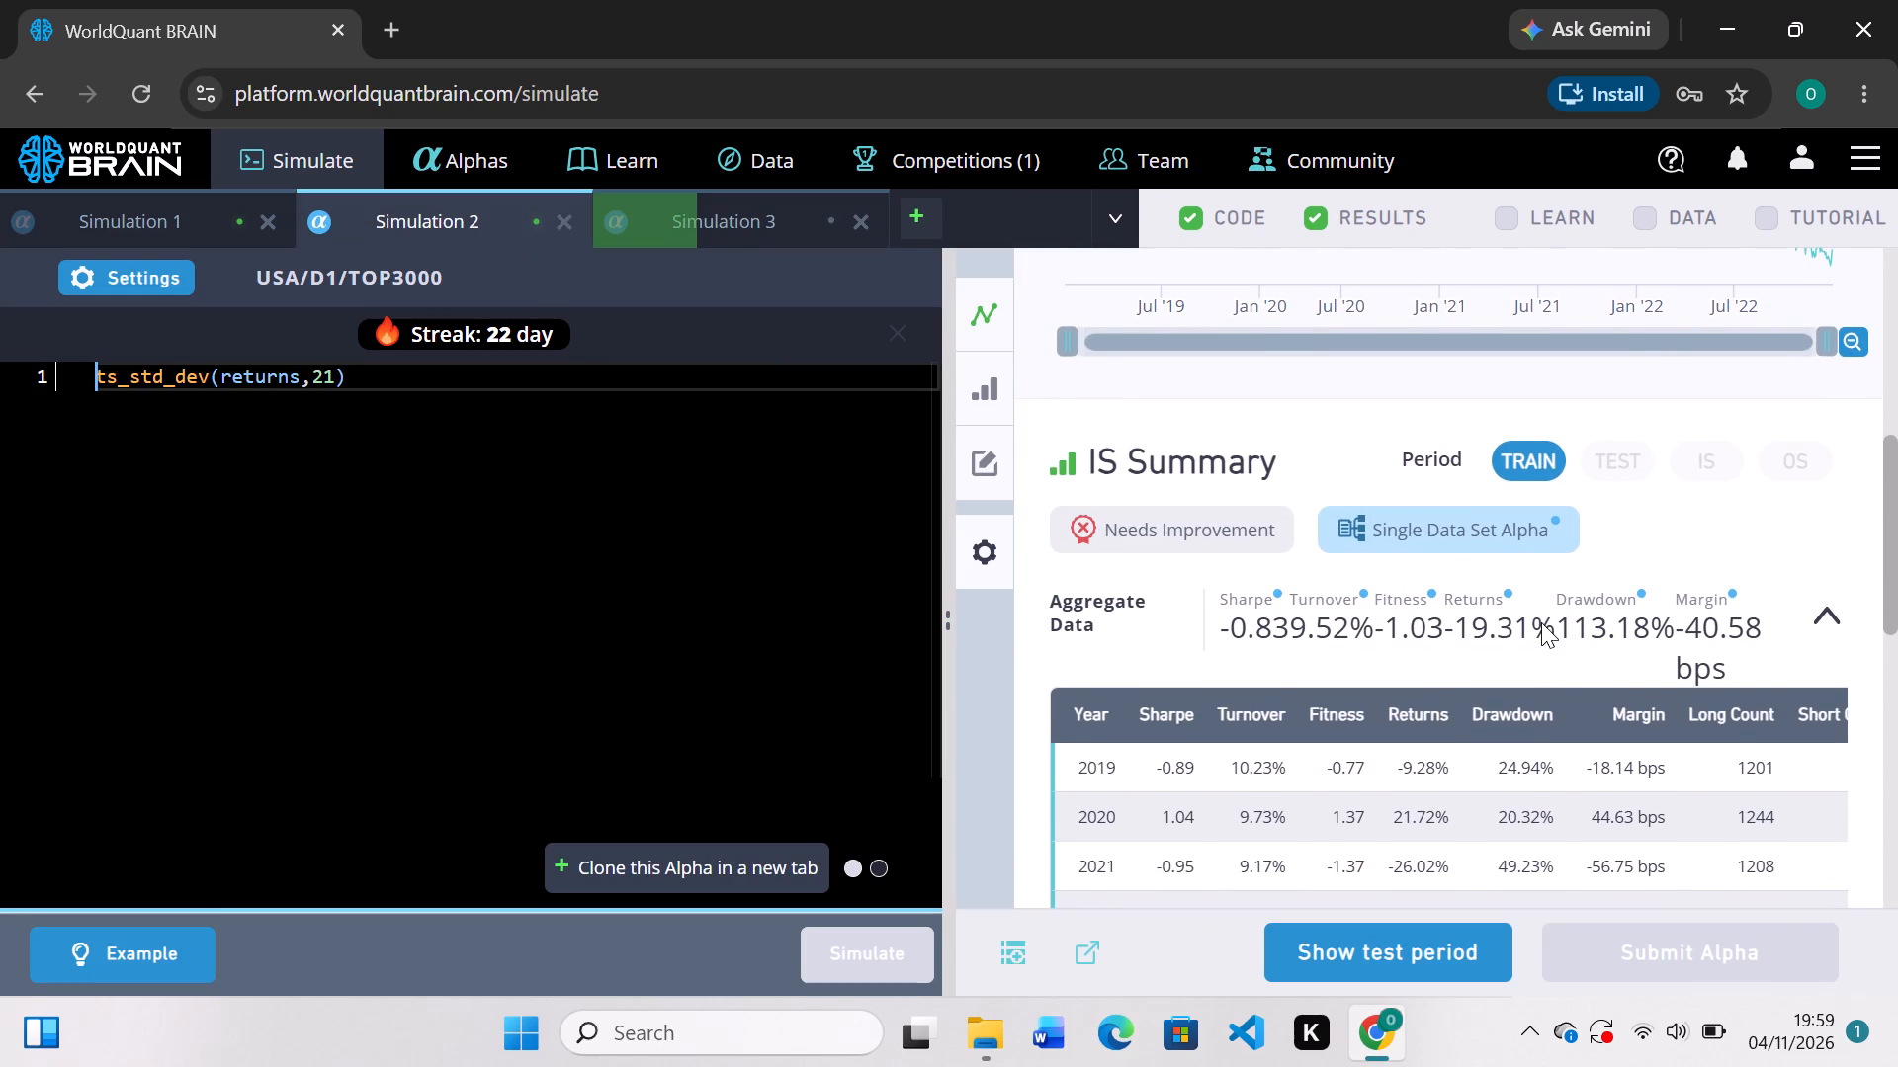
In Simulation 2's expression, divide returns by ts_mean(returns,5) inside the ts_std_dev function, keeping the 21-day window.
{"action": "scroll", "coordinate": [1541, 622], "scroll_direction": "right", "scroll_amount": 2}
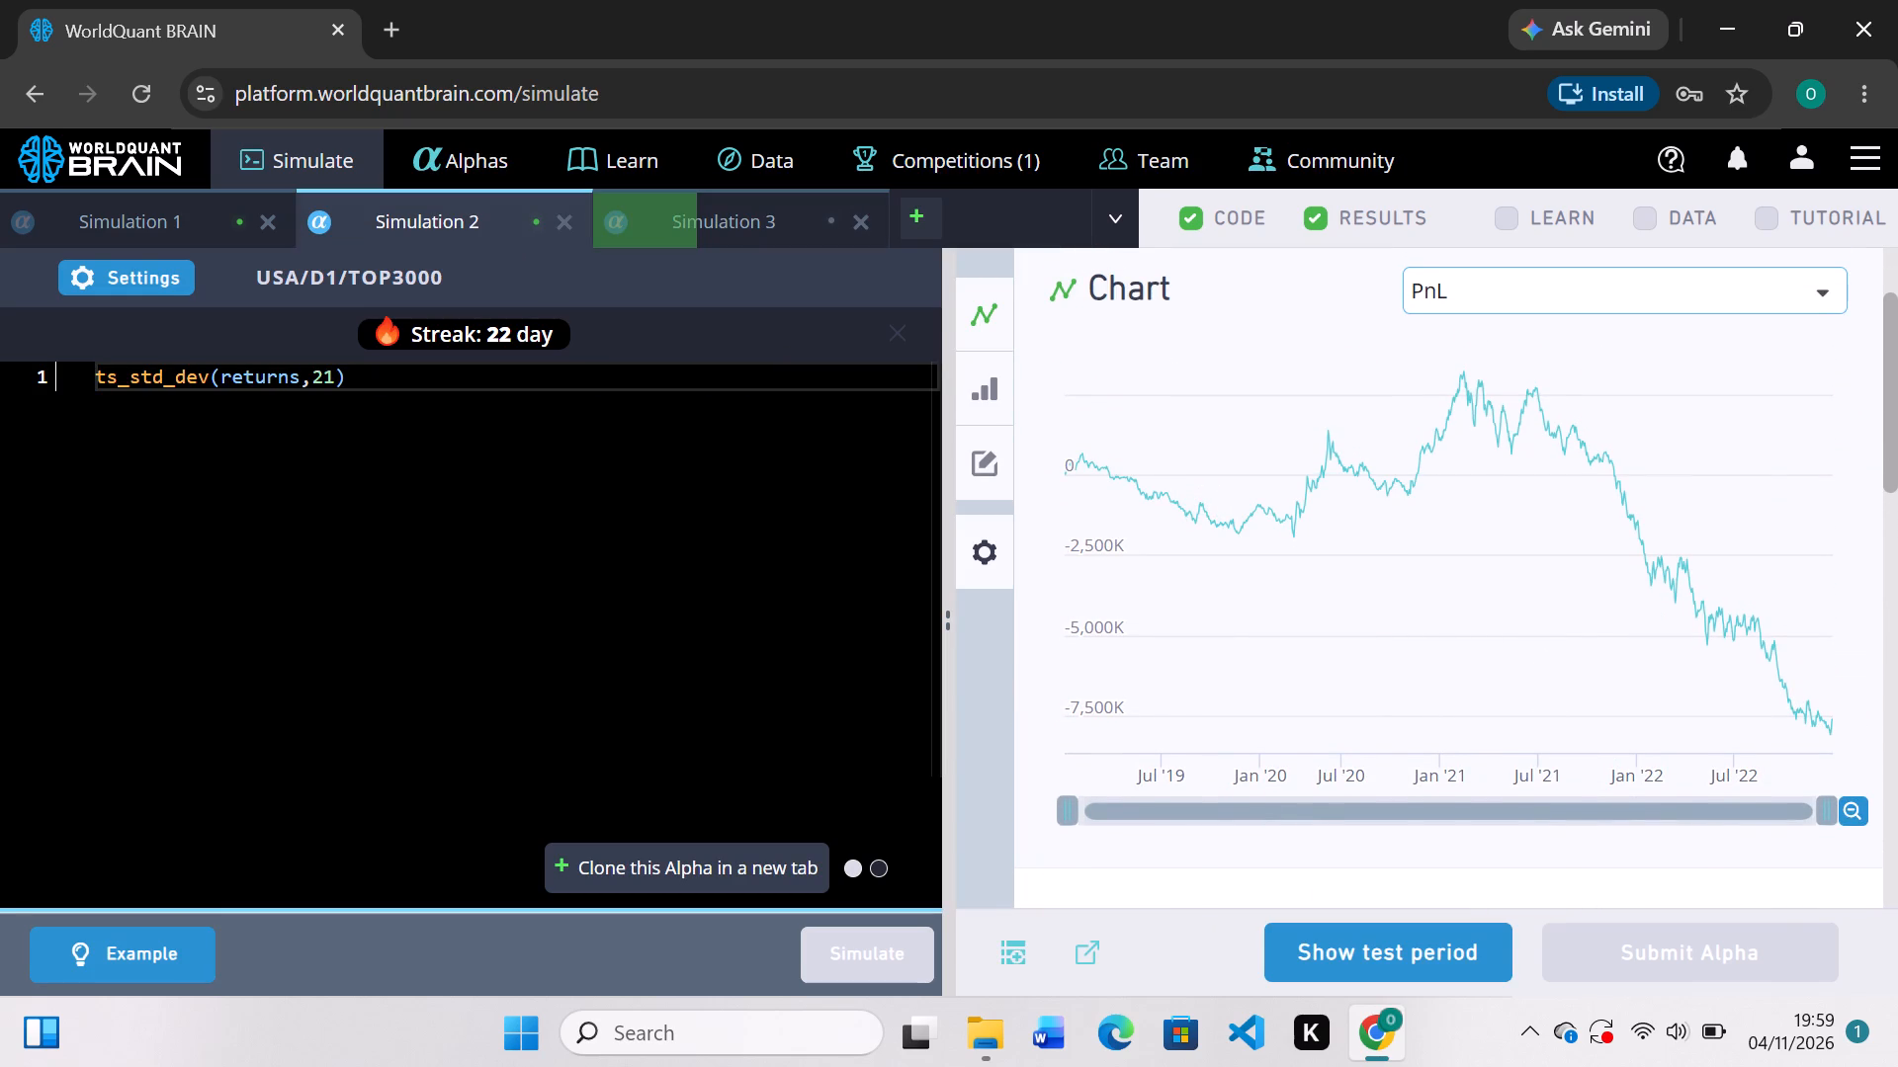
{"action": "left_click", "coordinate": [217, 371]}
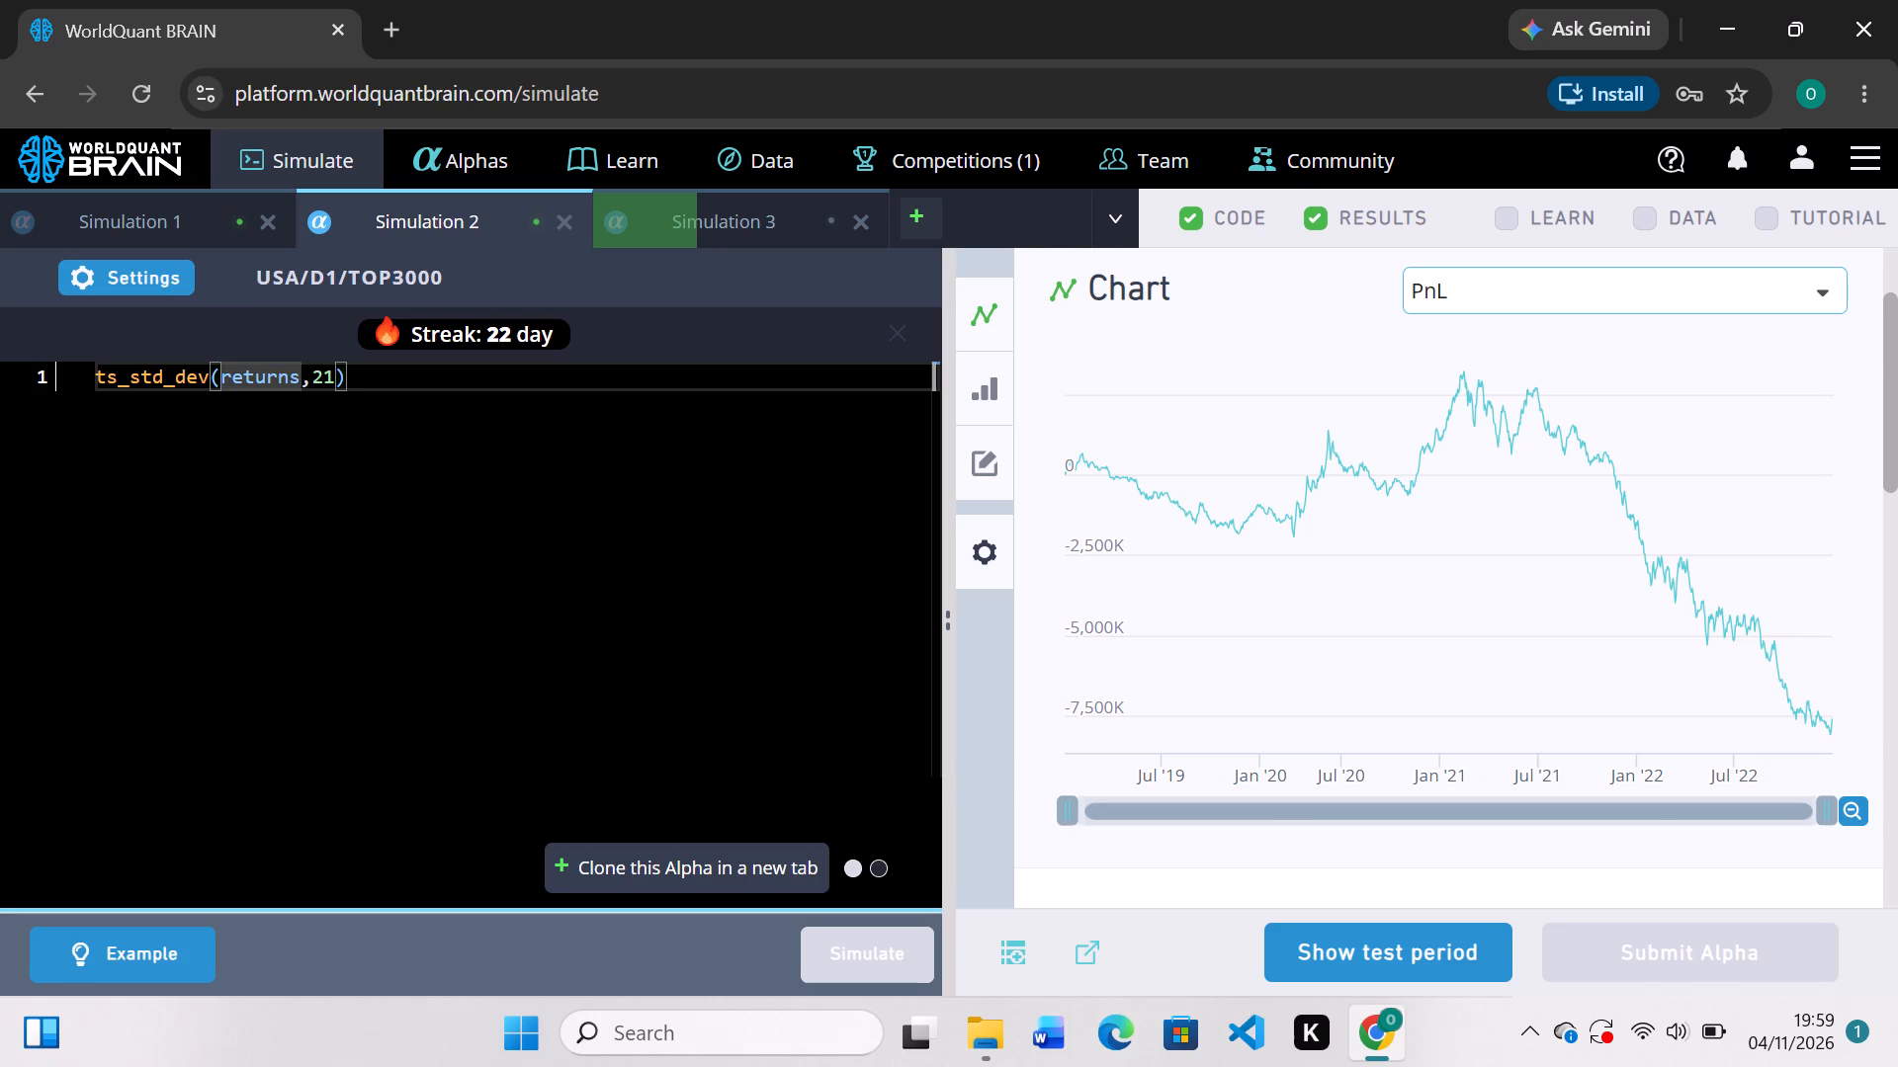
{"action": "left_click", "coordinate": [297, 381]}
{"action": "key", "text": "slash"}
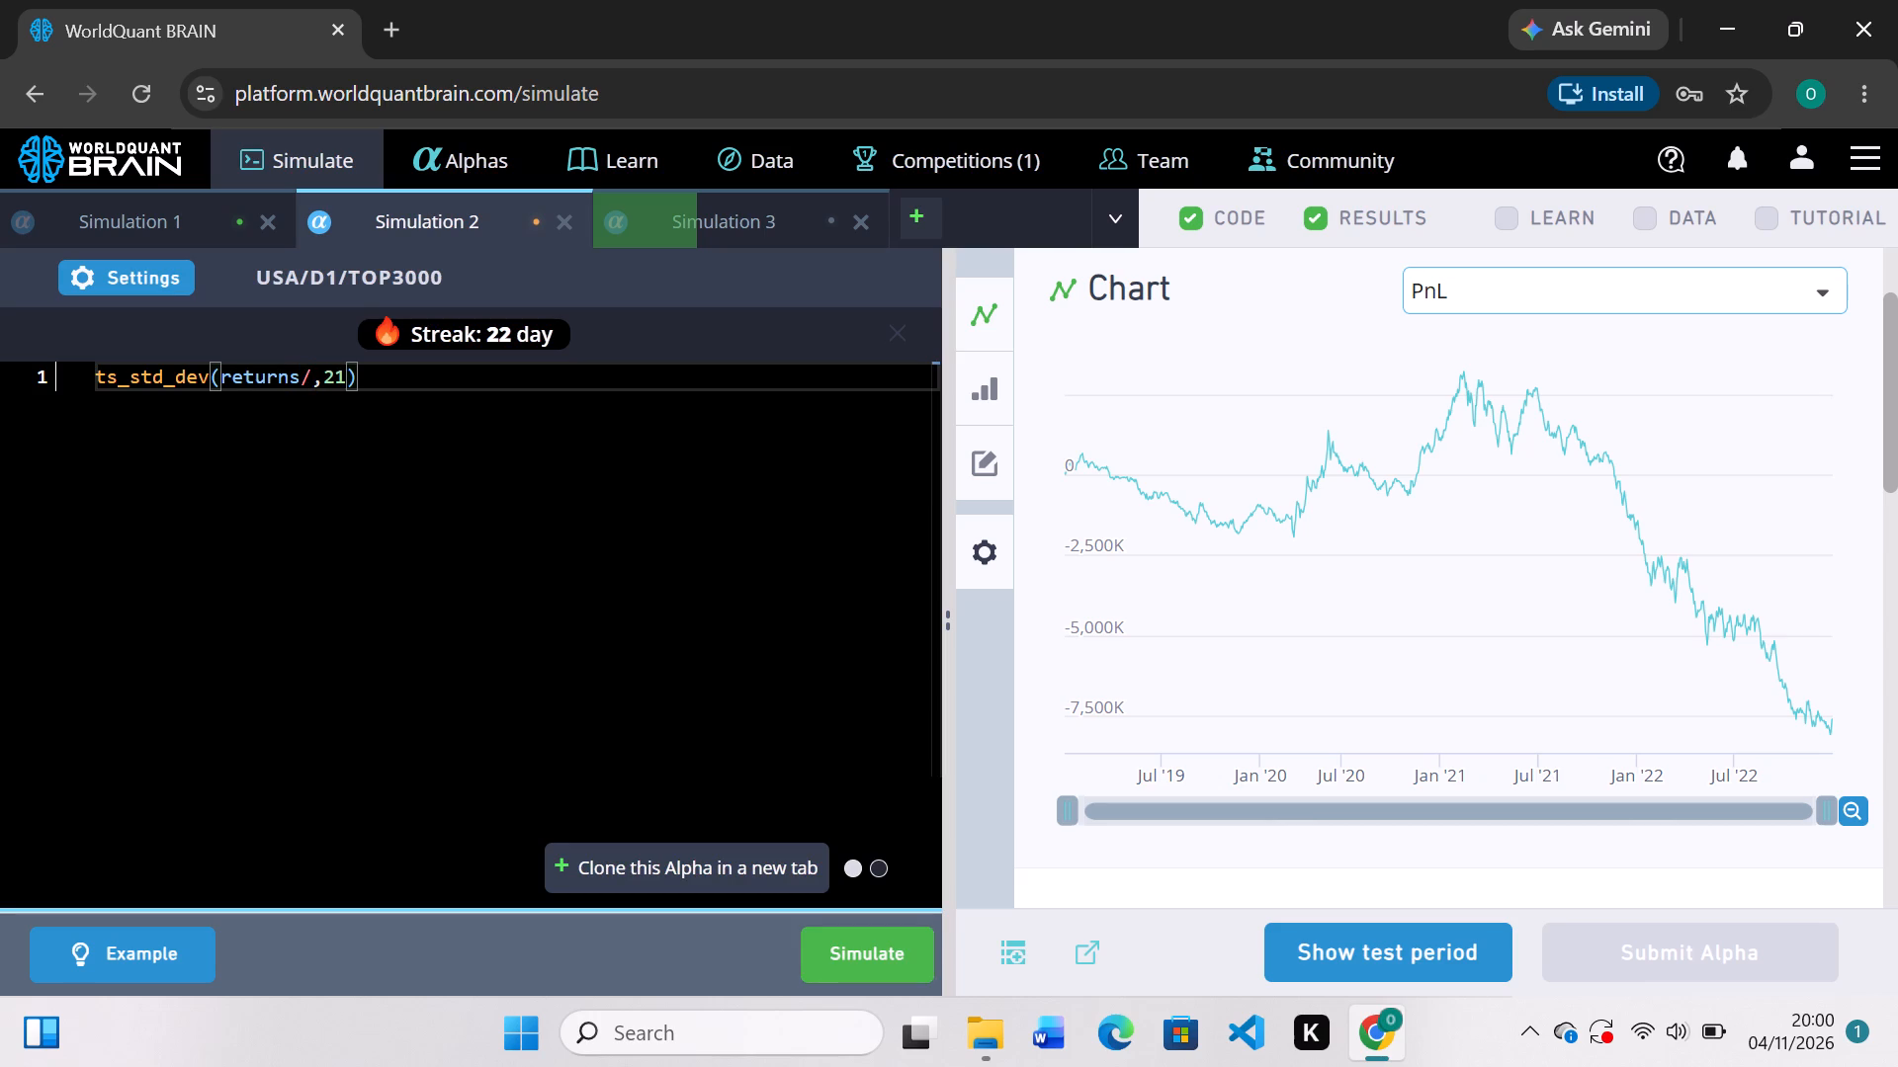
{"action": "key", "text": "BackSpace"}
{"action": "key", "text": "slash"}
{"action": "type", "text": "ts"}
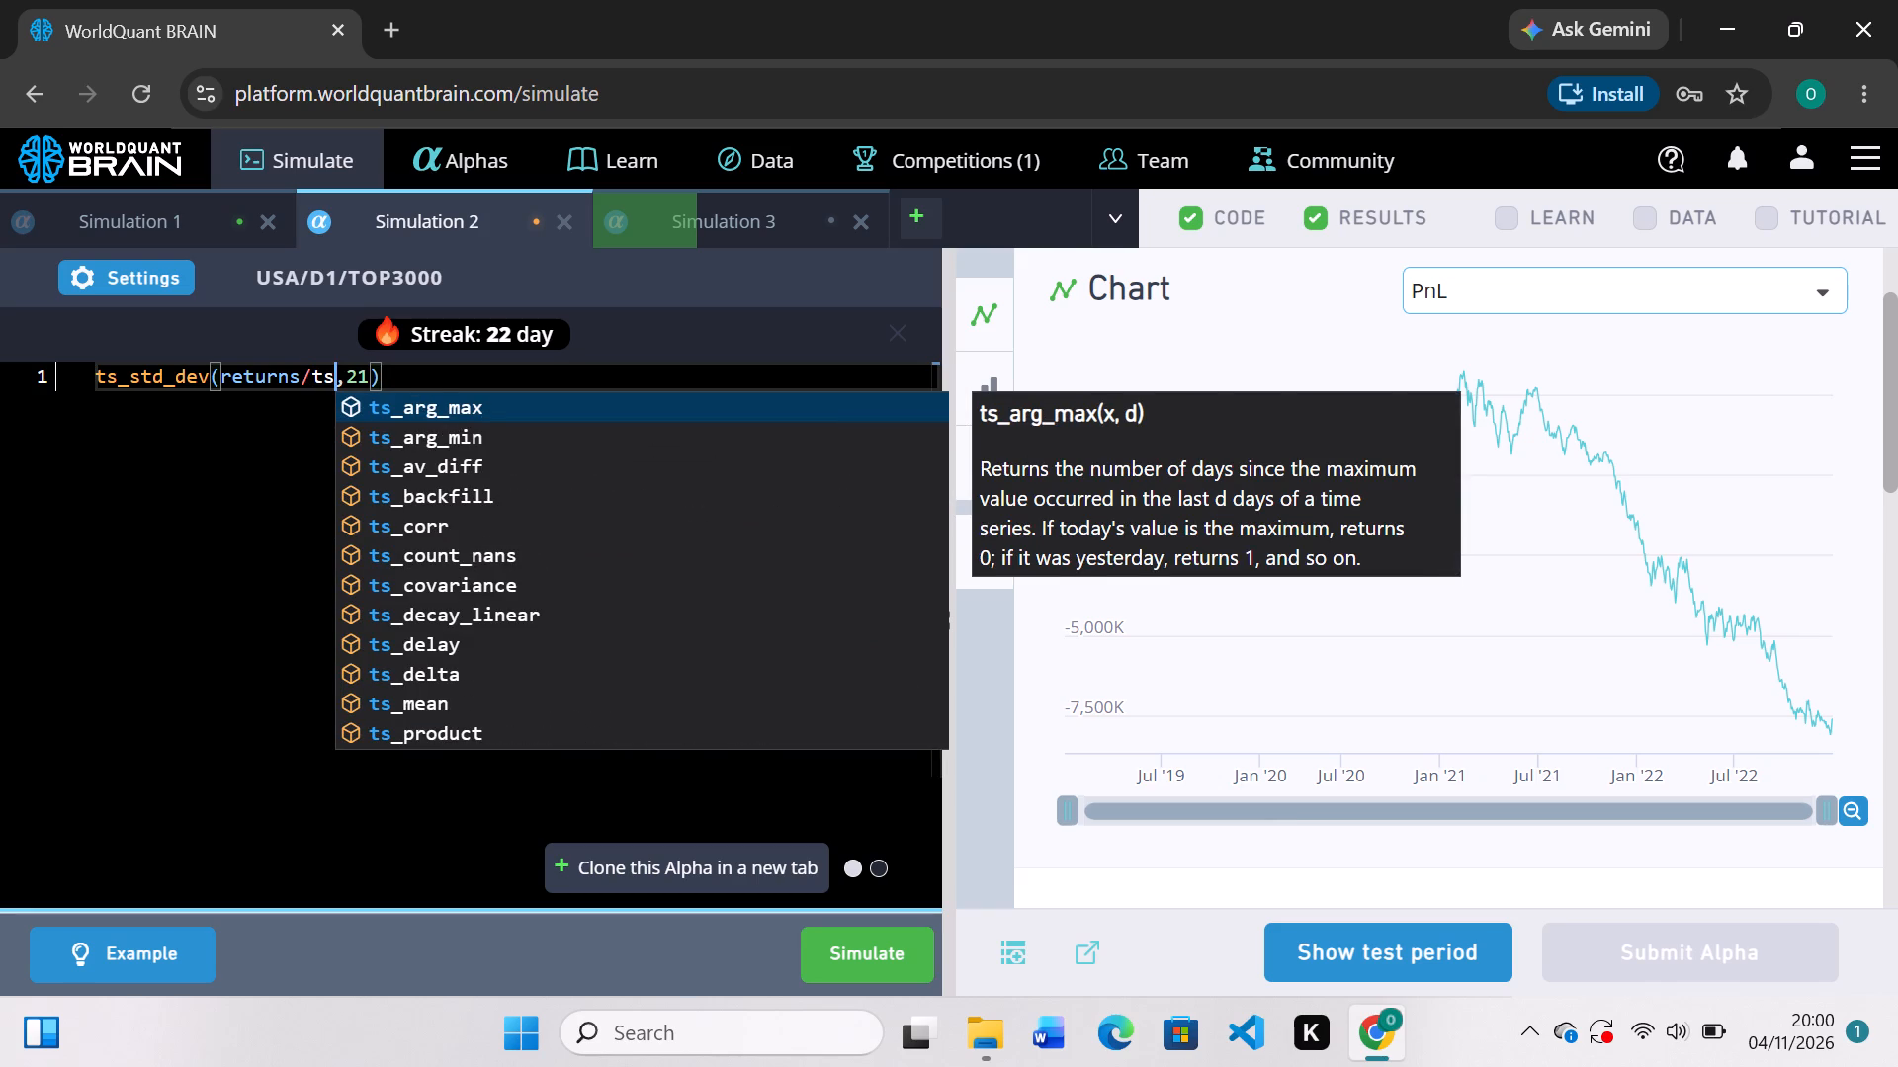
{"action": "key", "text": "shift+underscore"}
{"action": "type", "text": "me"}
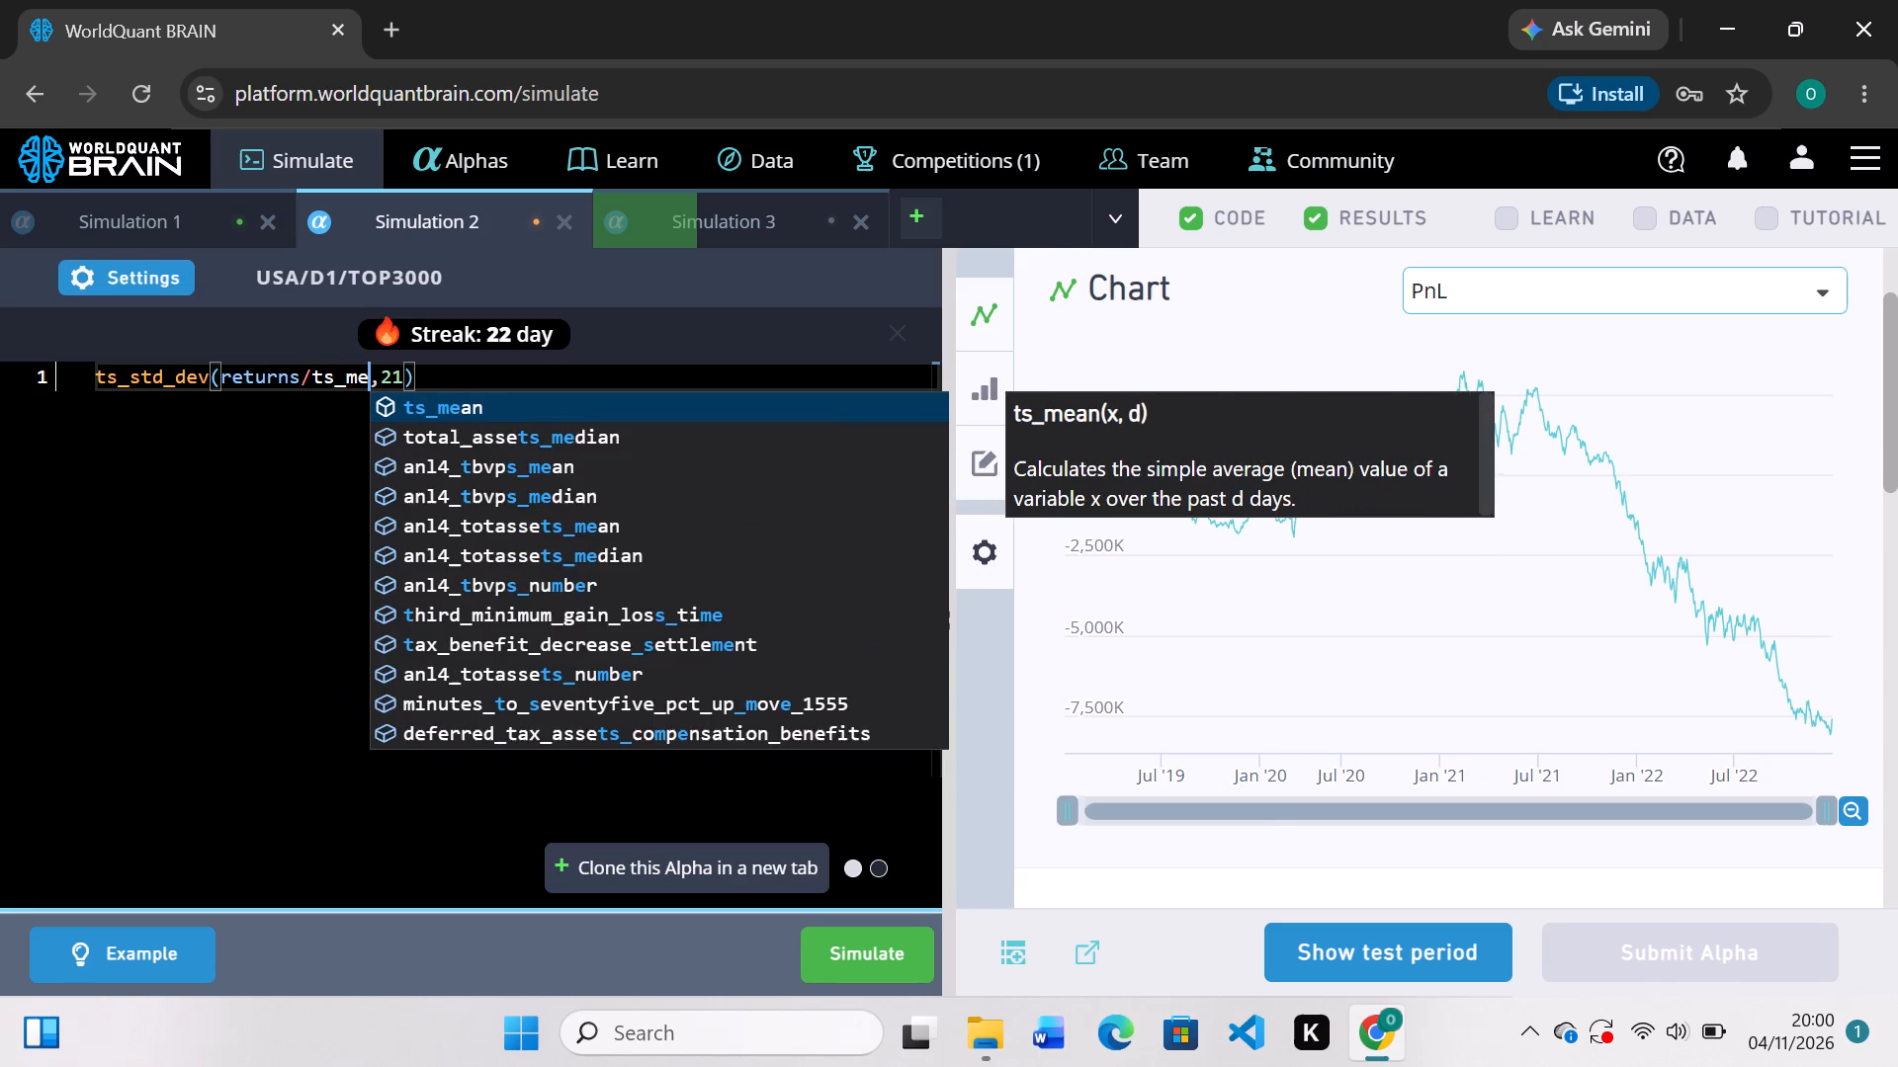
{"action": "key", "text": "Tab"}
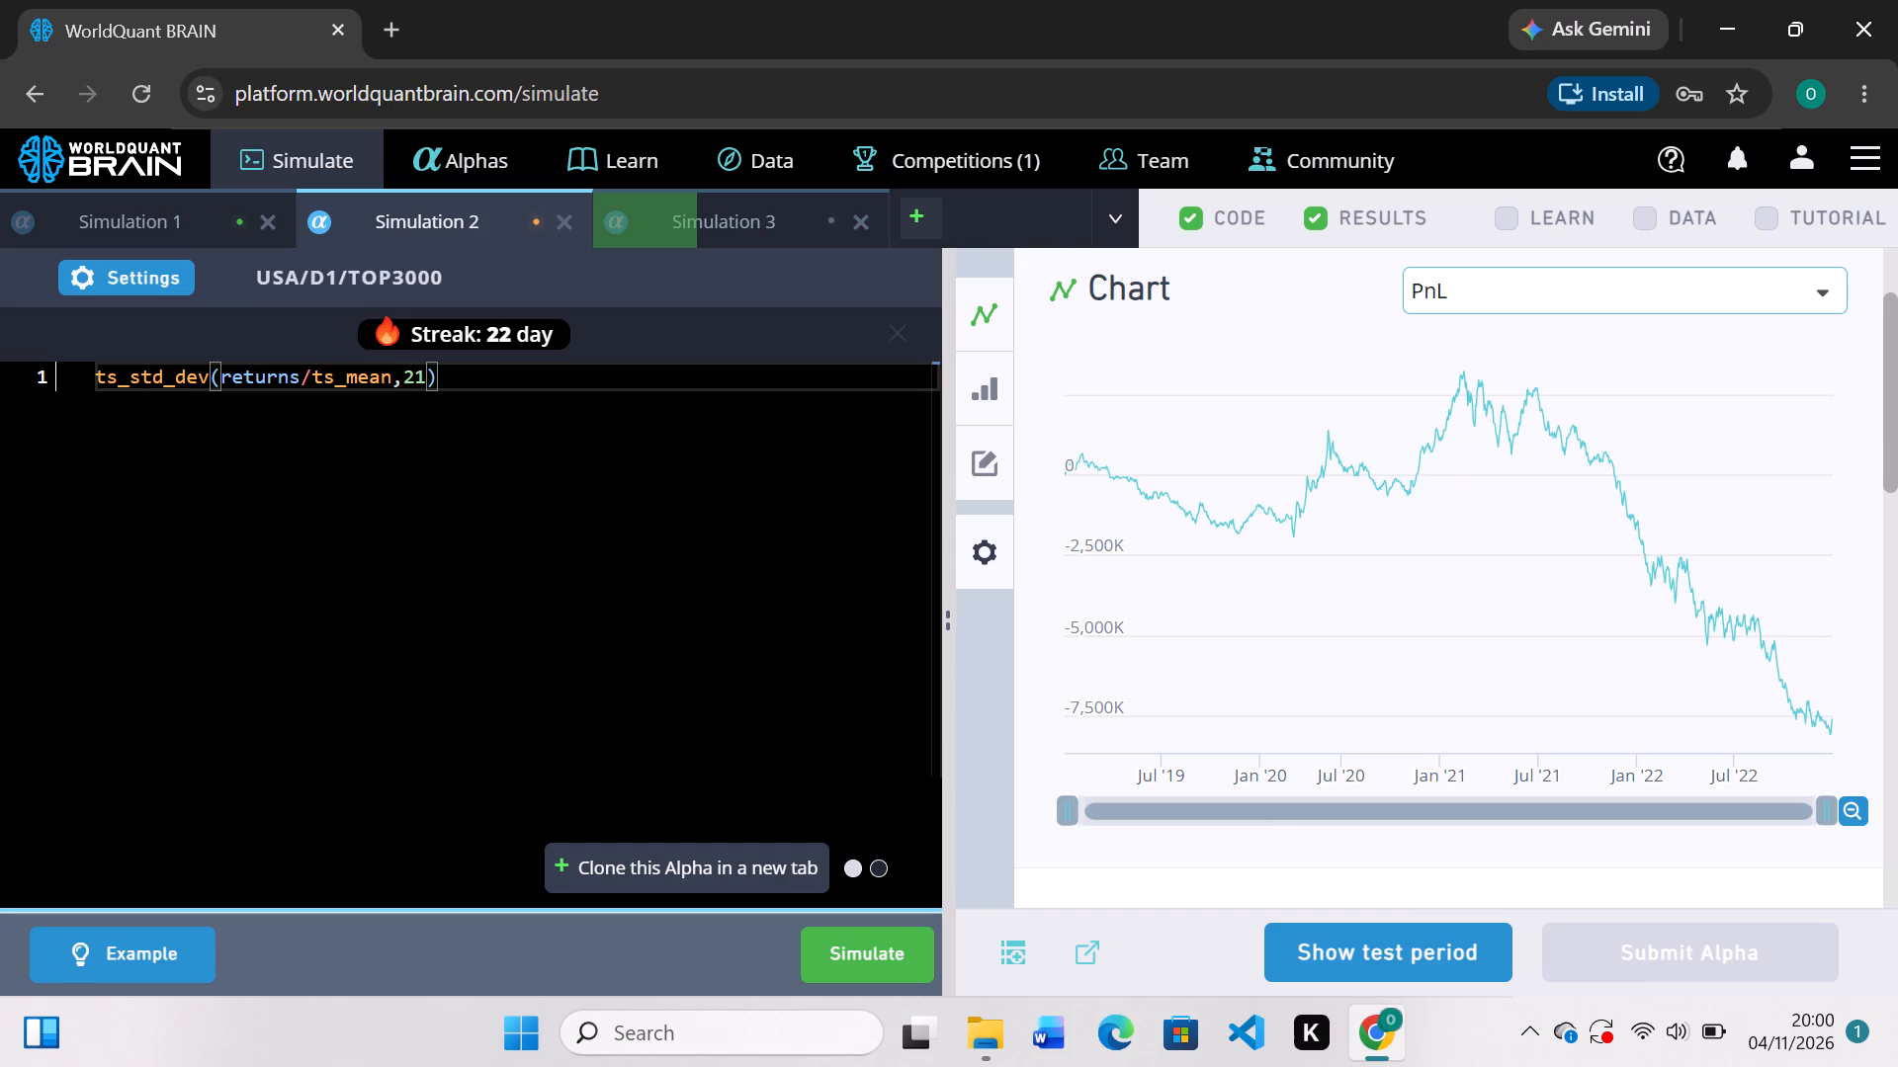
{"action": "key", "text": "shift+parenleft"}
{"action": "type", "text": "retu"}
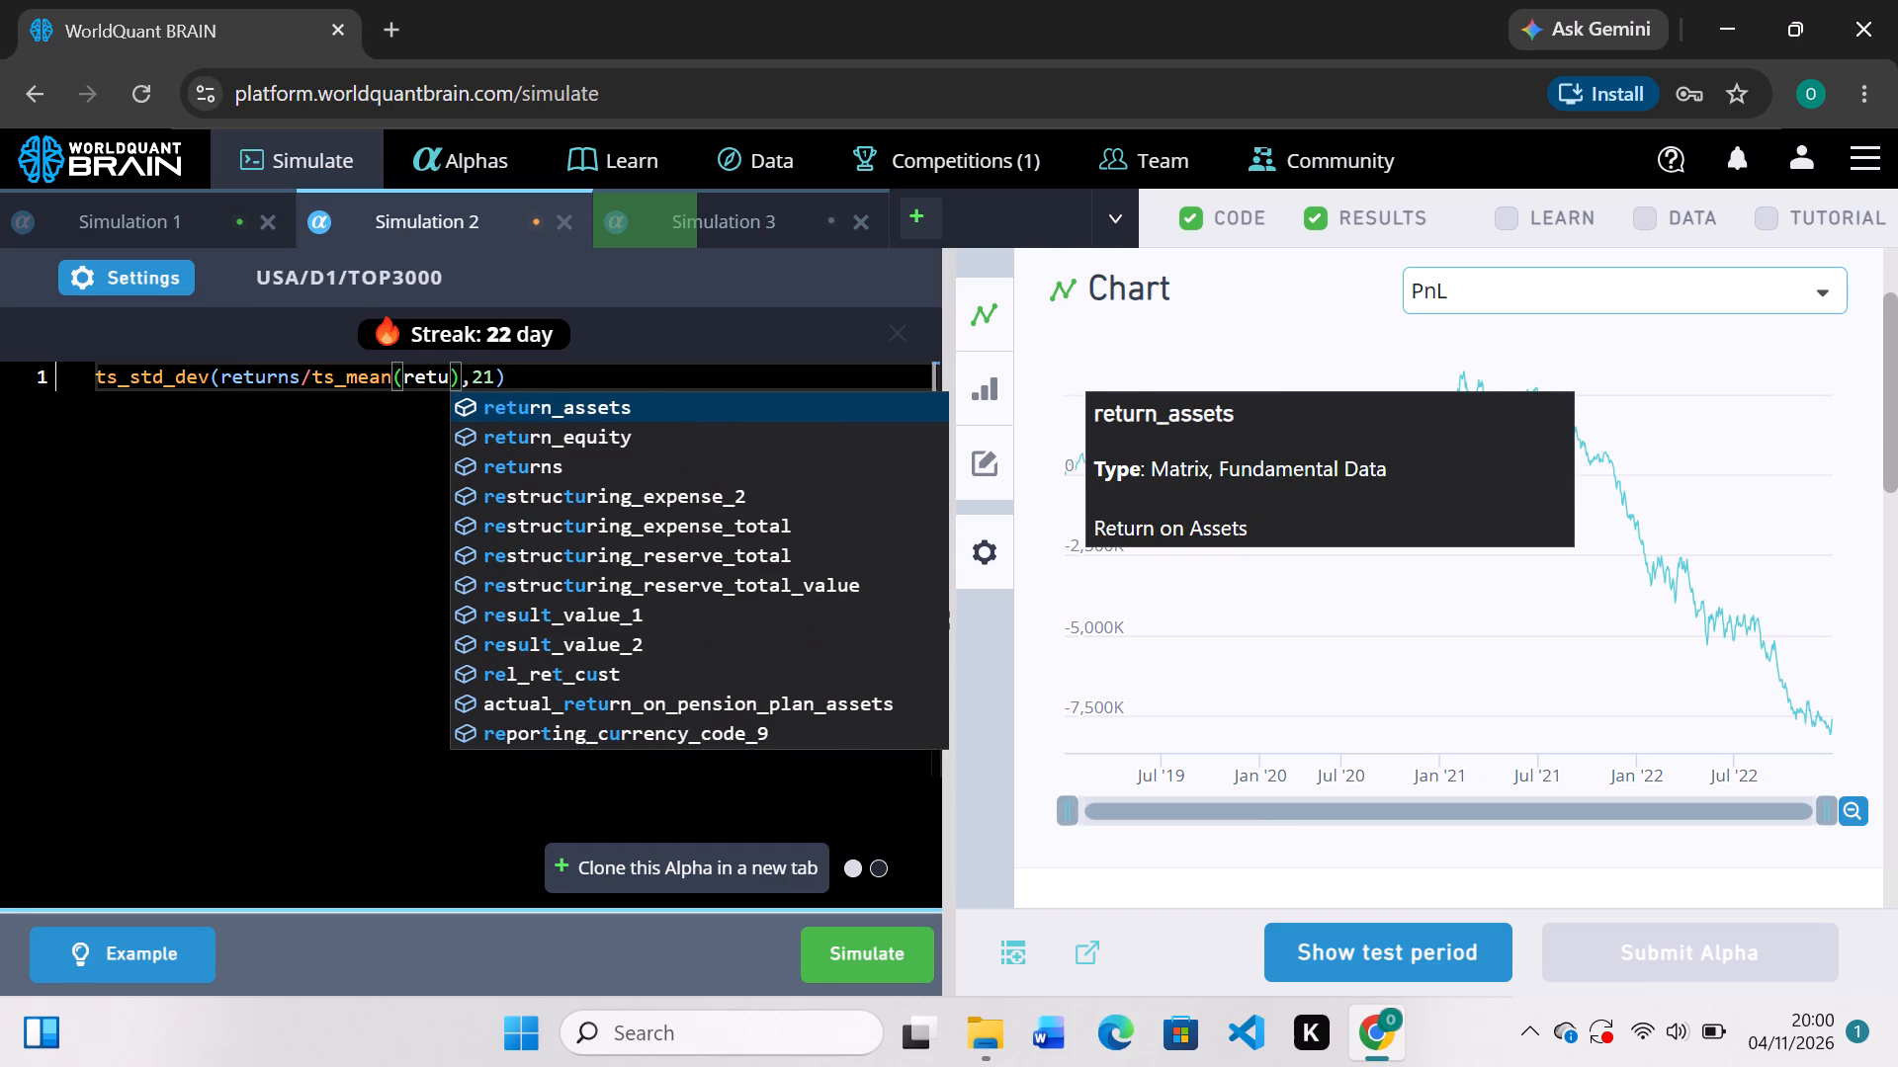
{"action": "type", "text": "rn"}
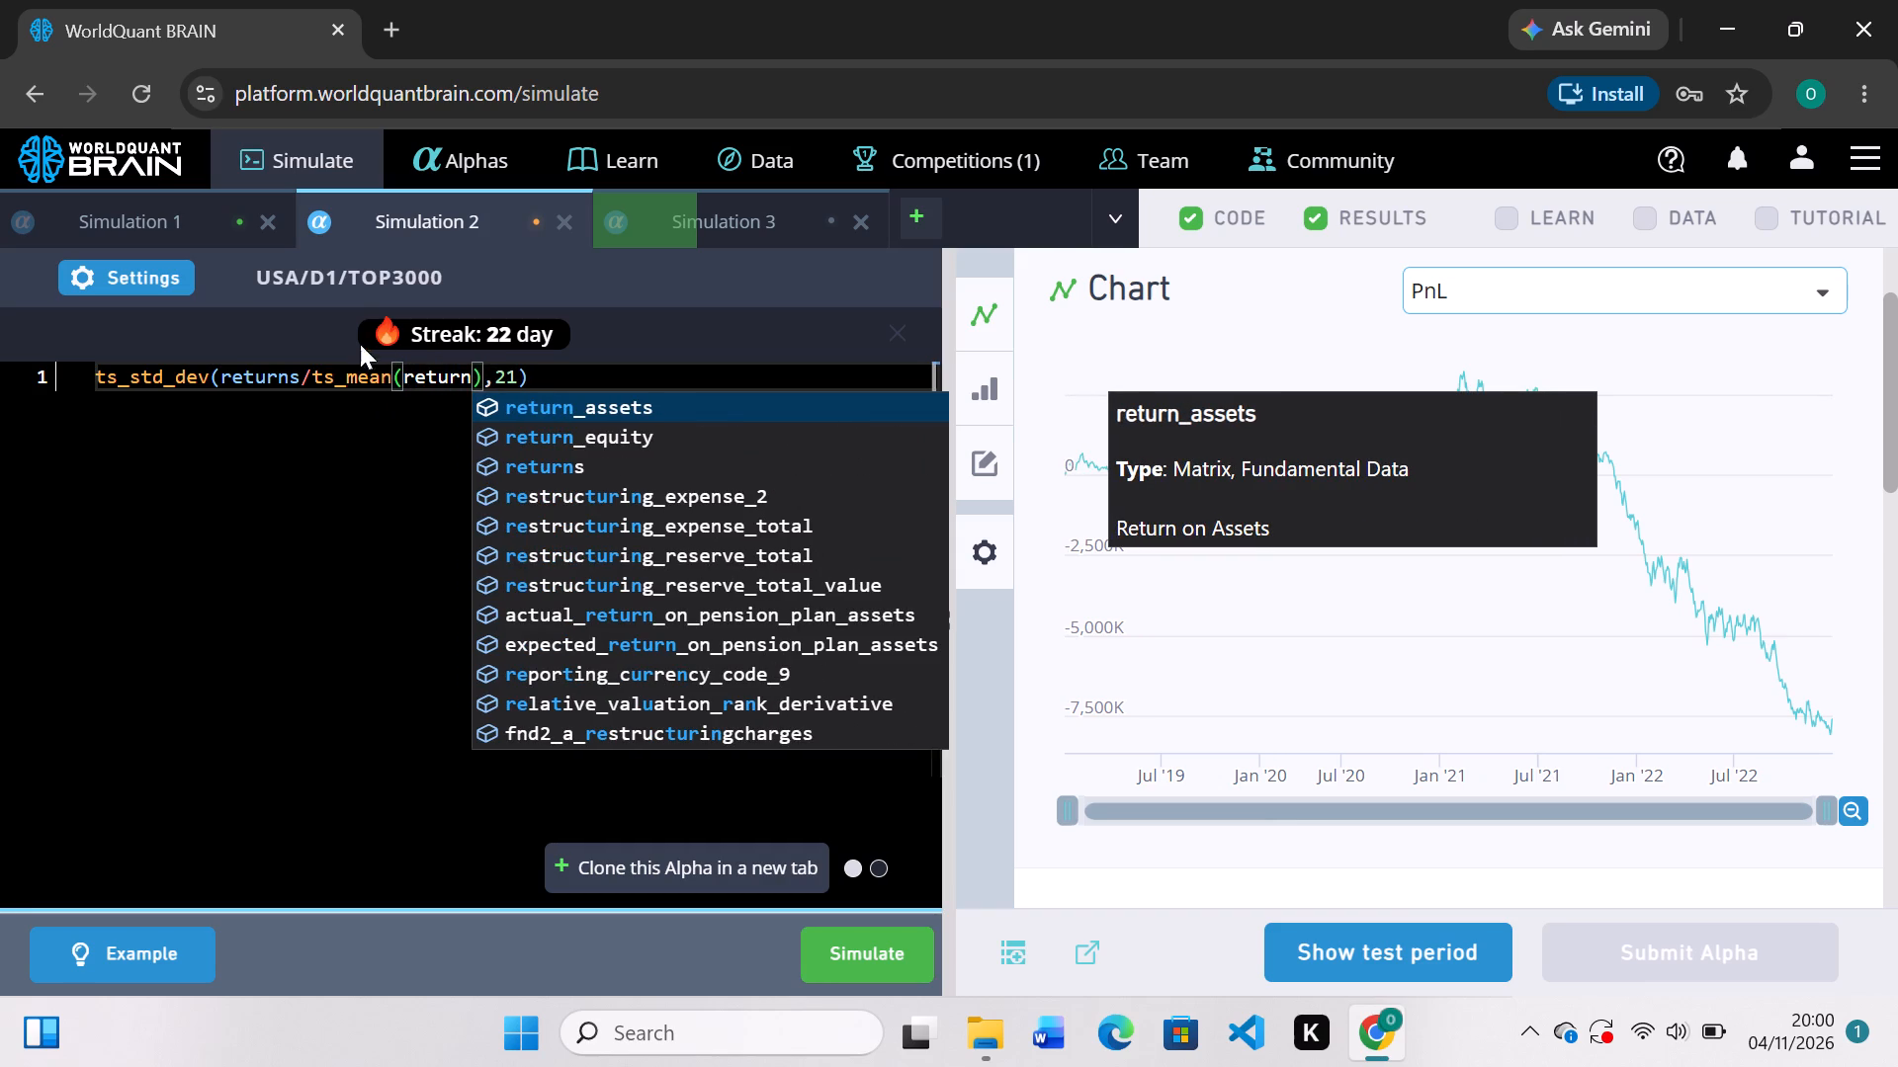
{"action": "left_click", "coordinate": [563, 455]}
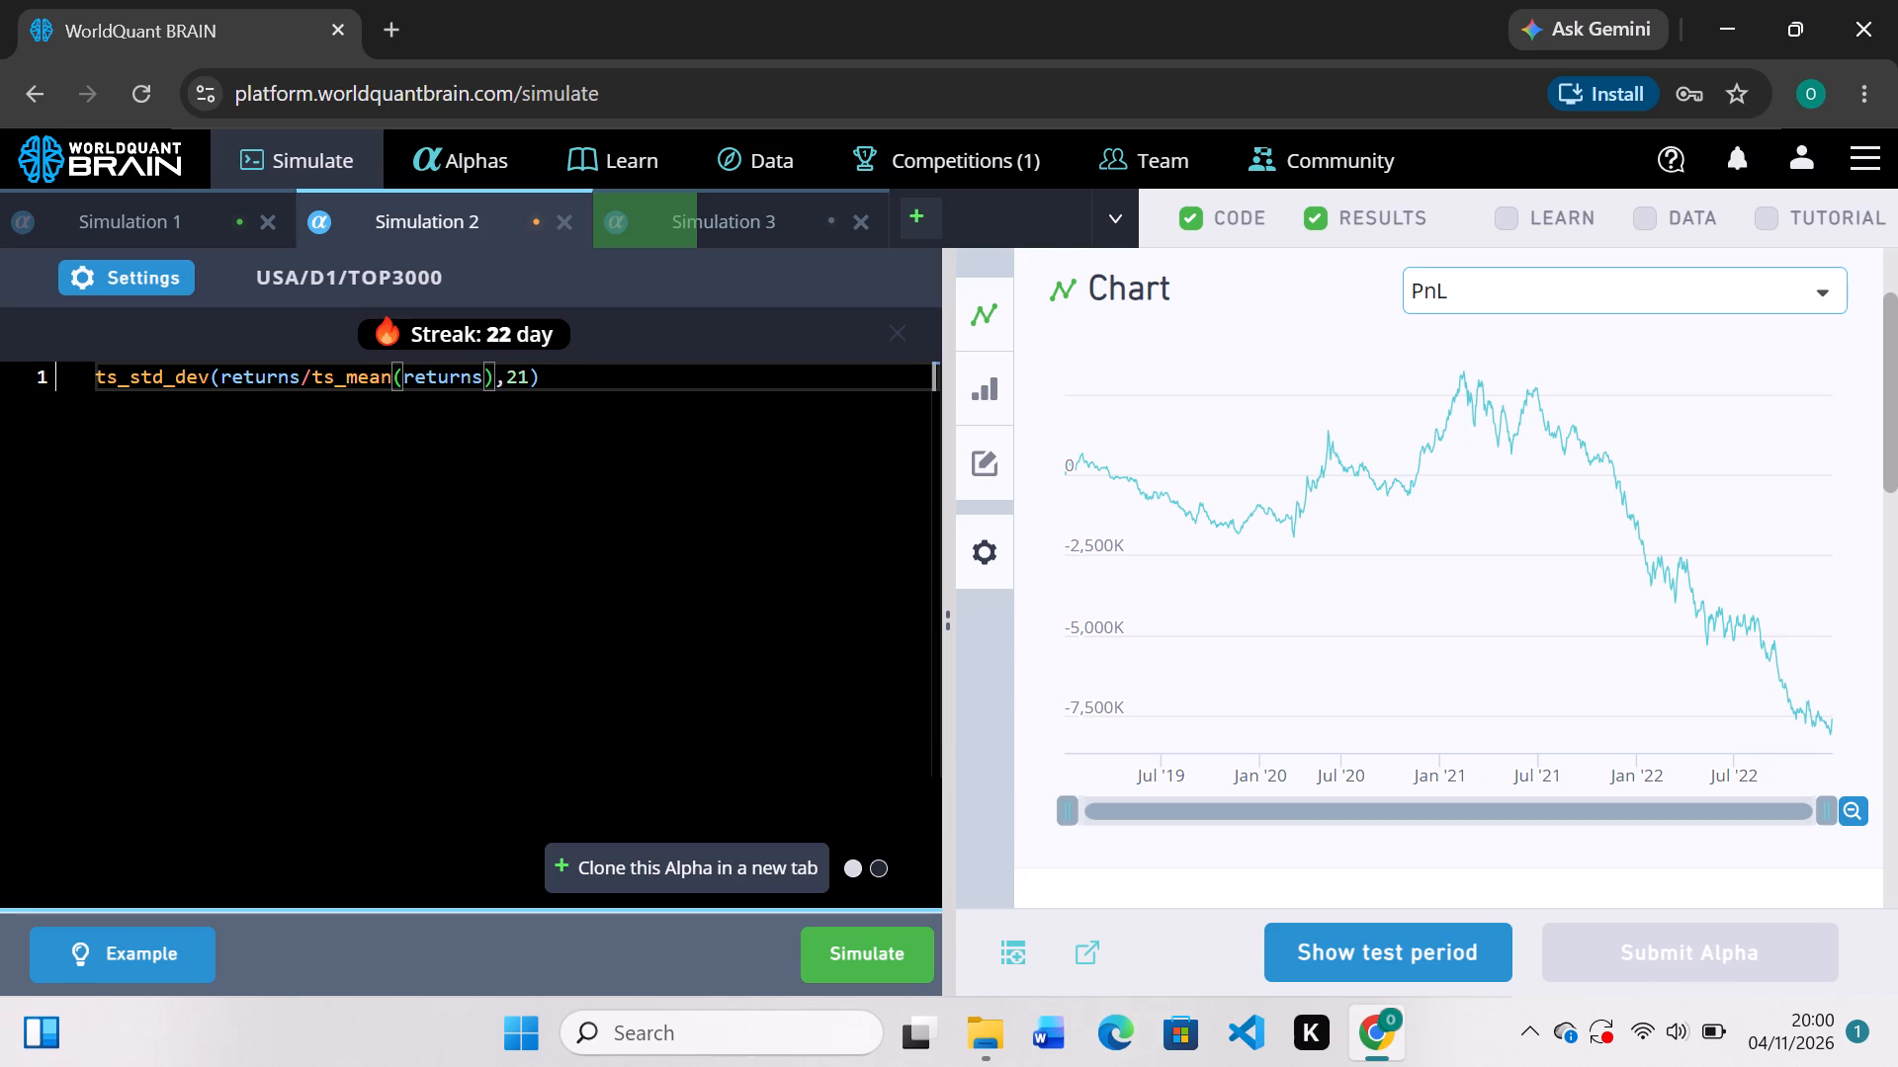
{"action": "type", "text": ",5"}
Negate Simulation 2's whole expression with a leading minus sign and simulate the alpha.
{"action": "left_click", "coordinate": [93, 368]}
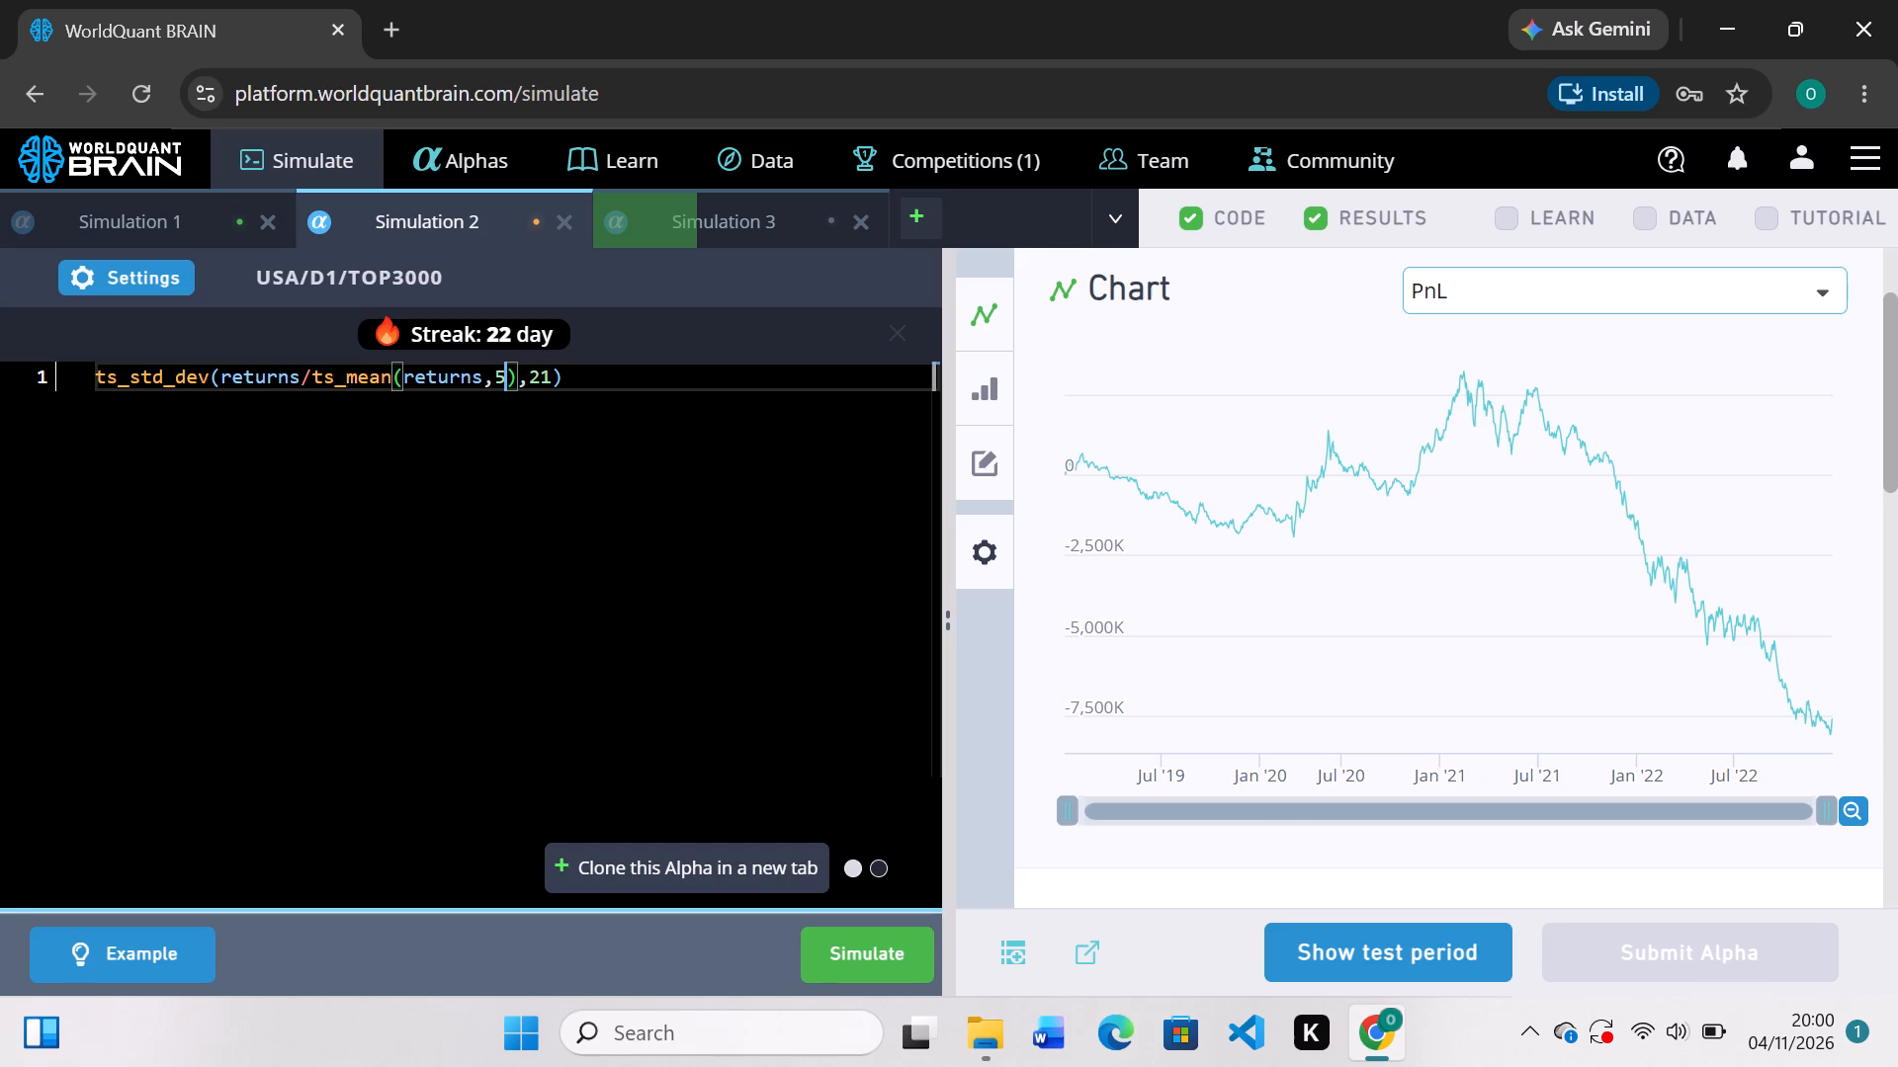
{"action": "left_click", "coordinate": [96, 375]}
{"action": "key", "text": "minus"}
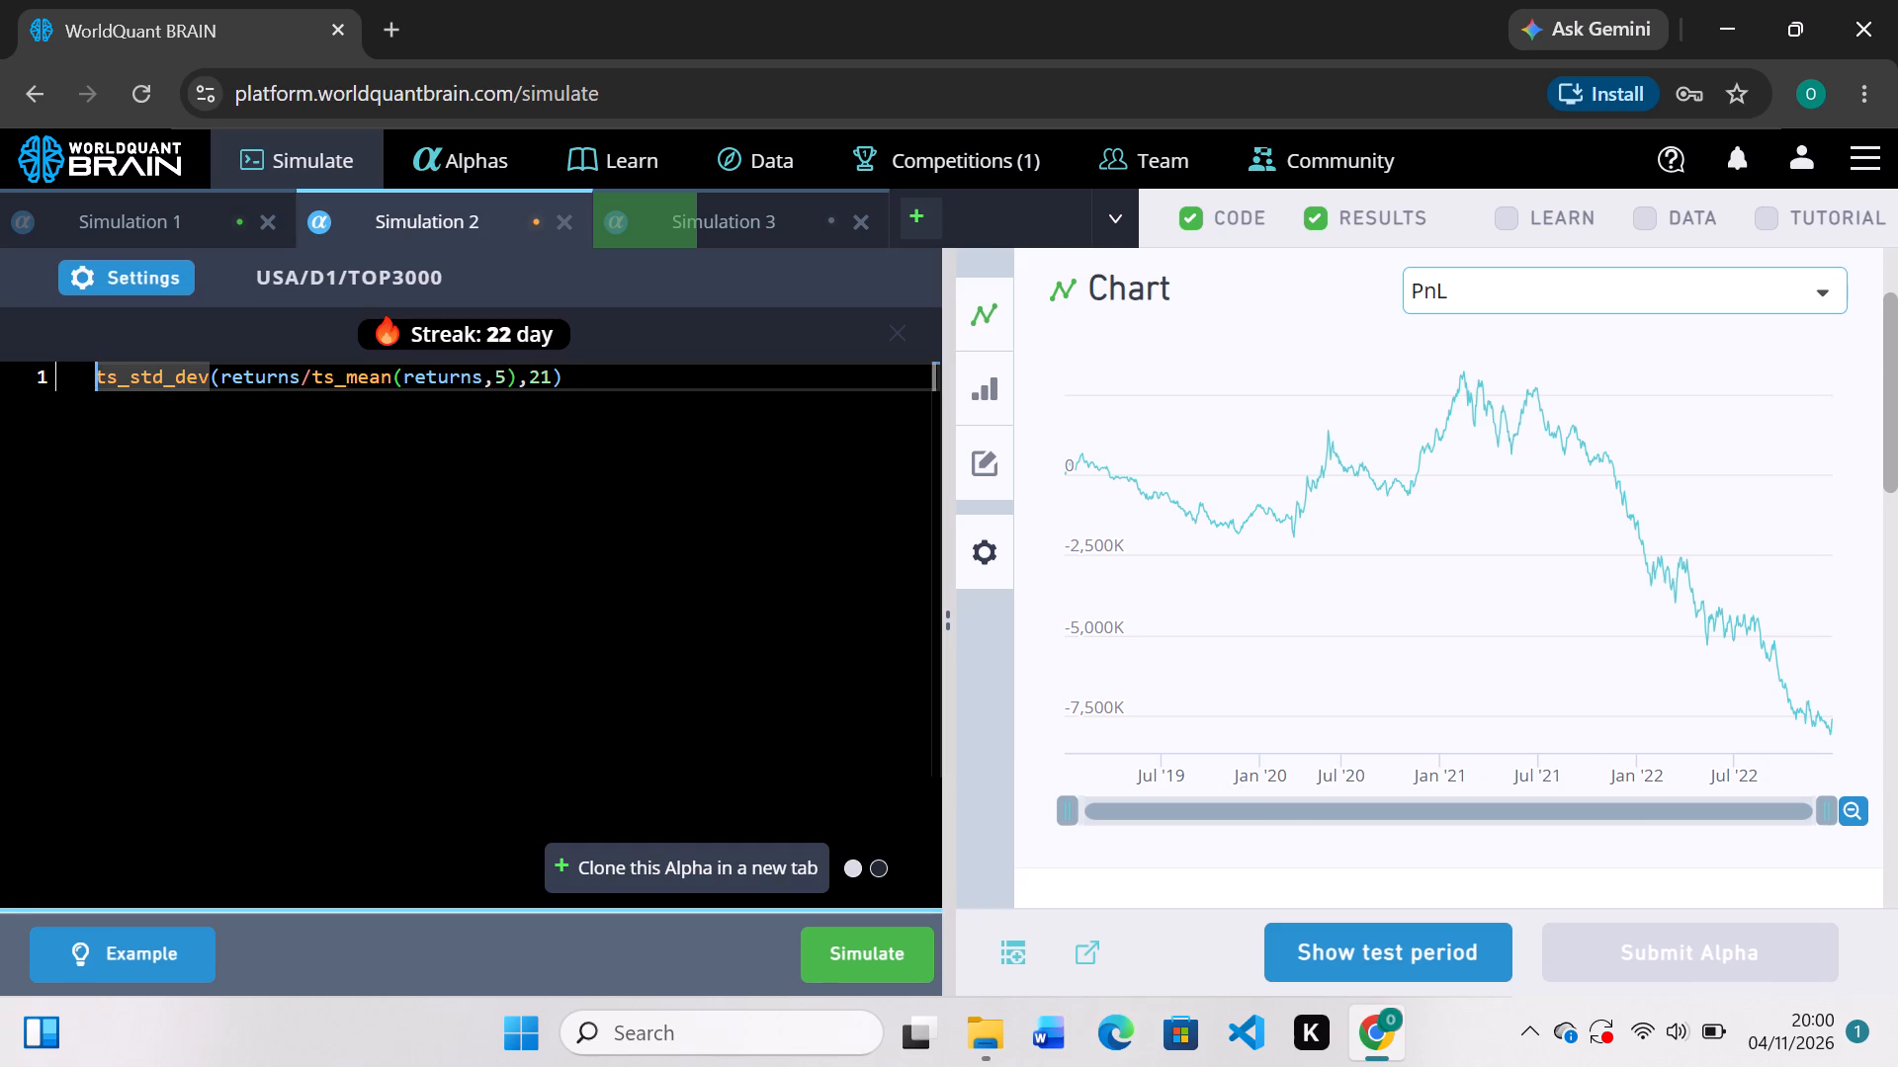
{"action": "left_click", "coordinate": [899, 948]}
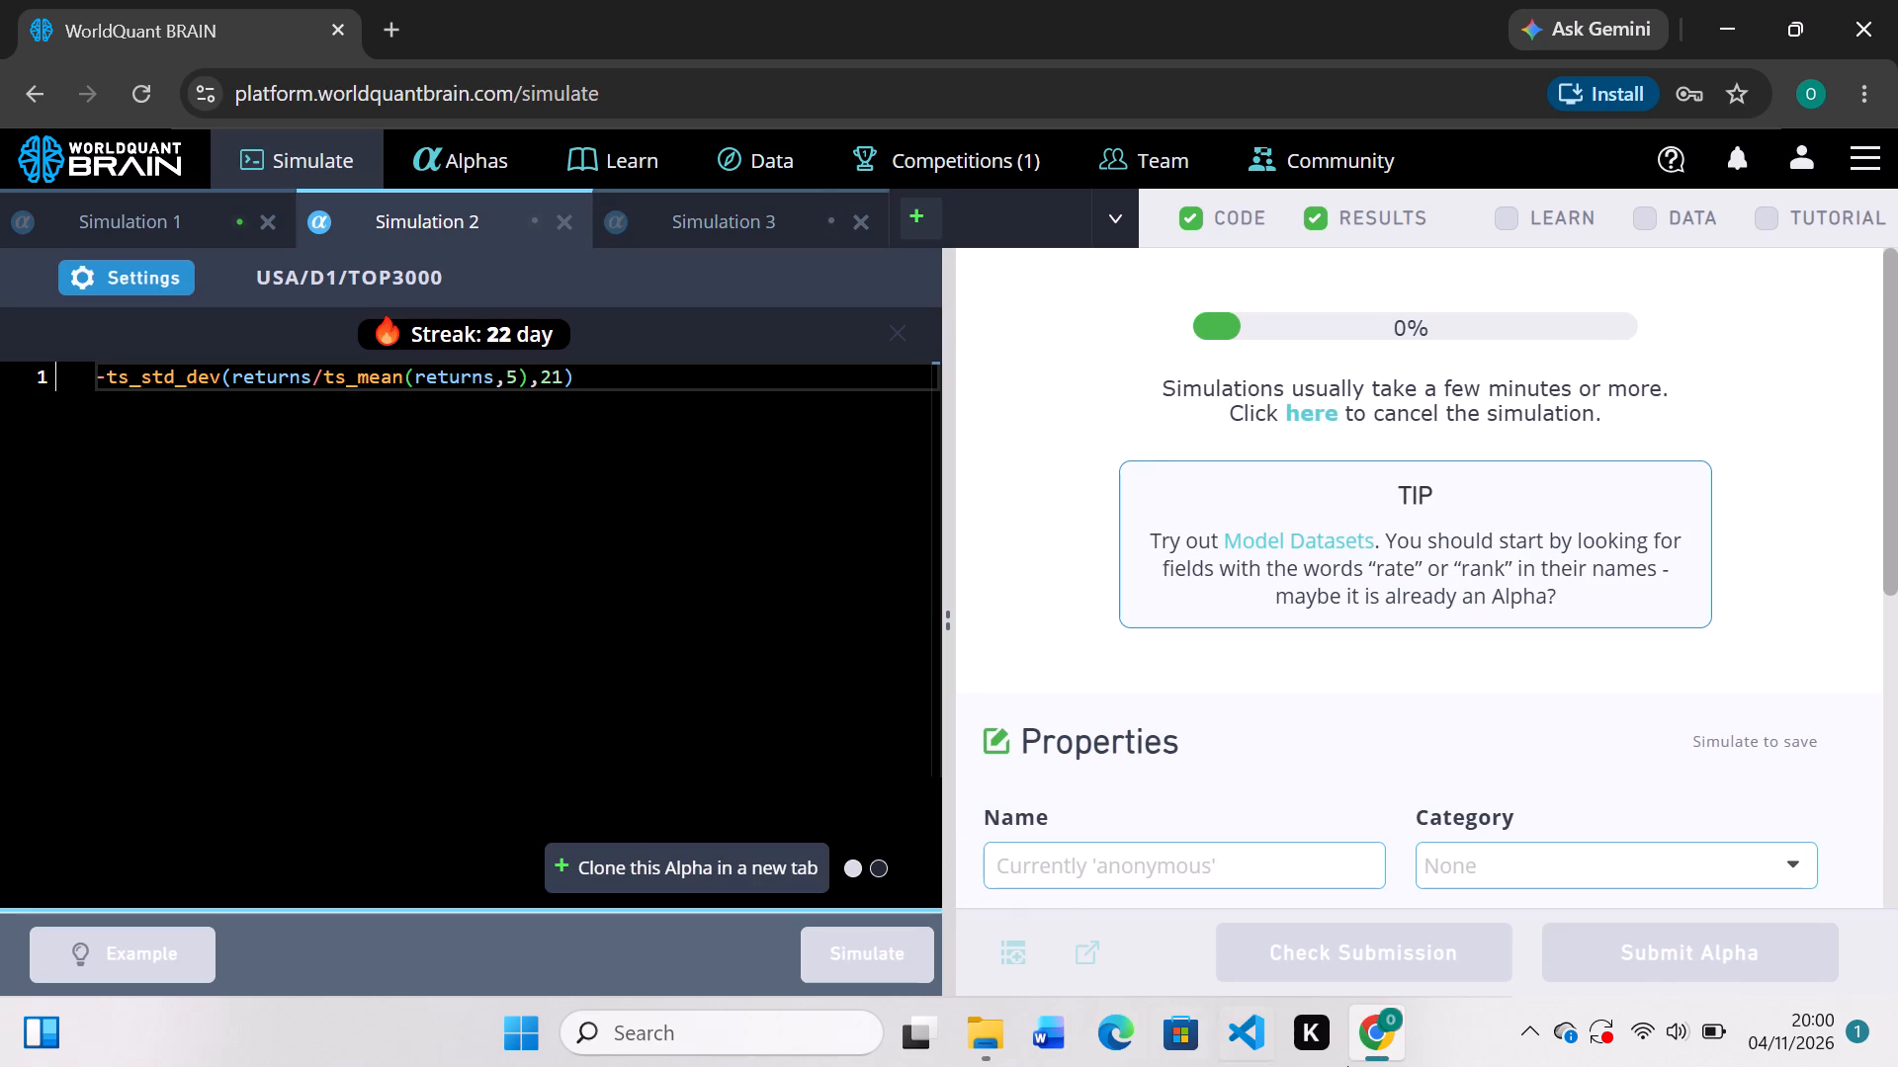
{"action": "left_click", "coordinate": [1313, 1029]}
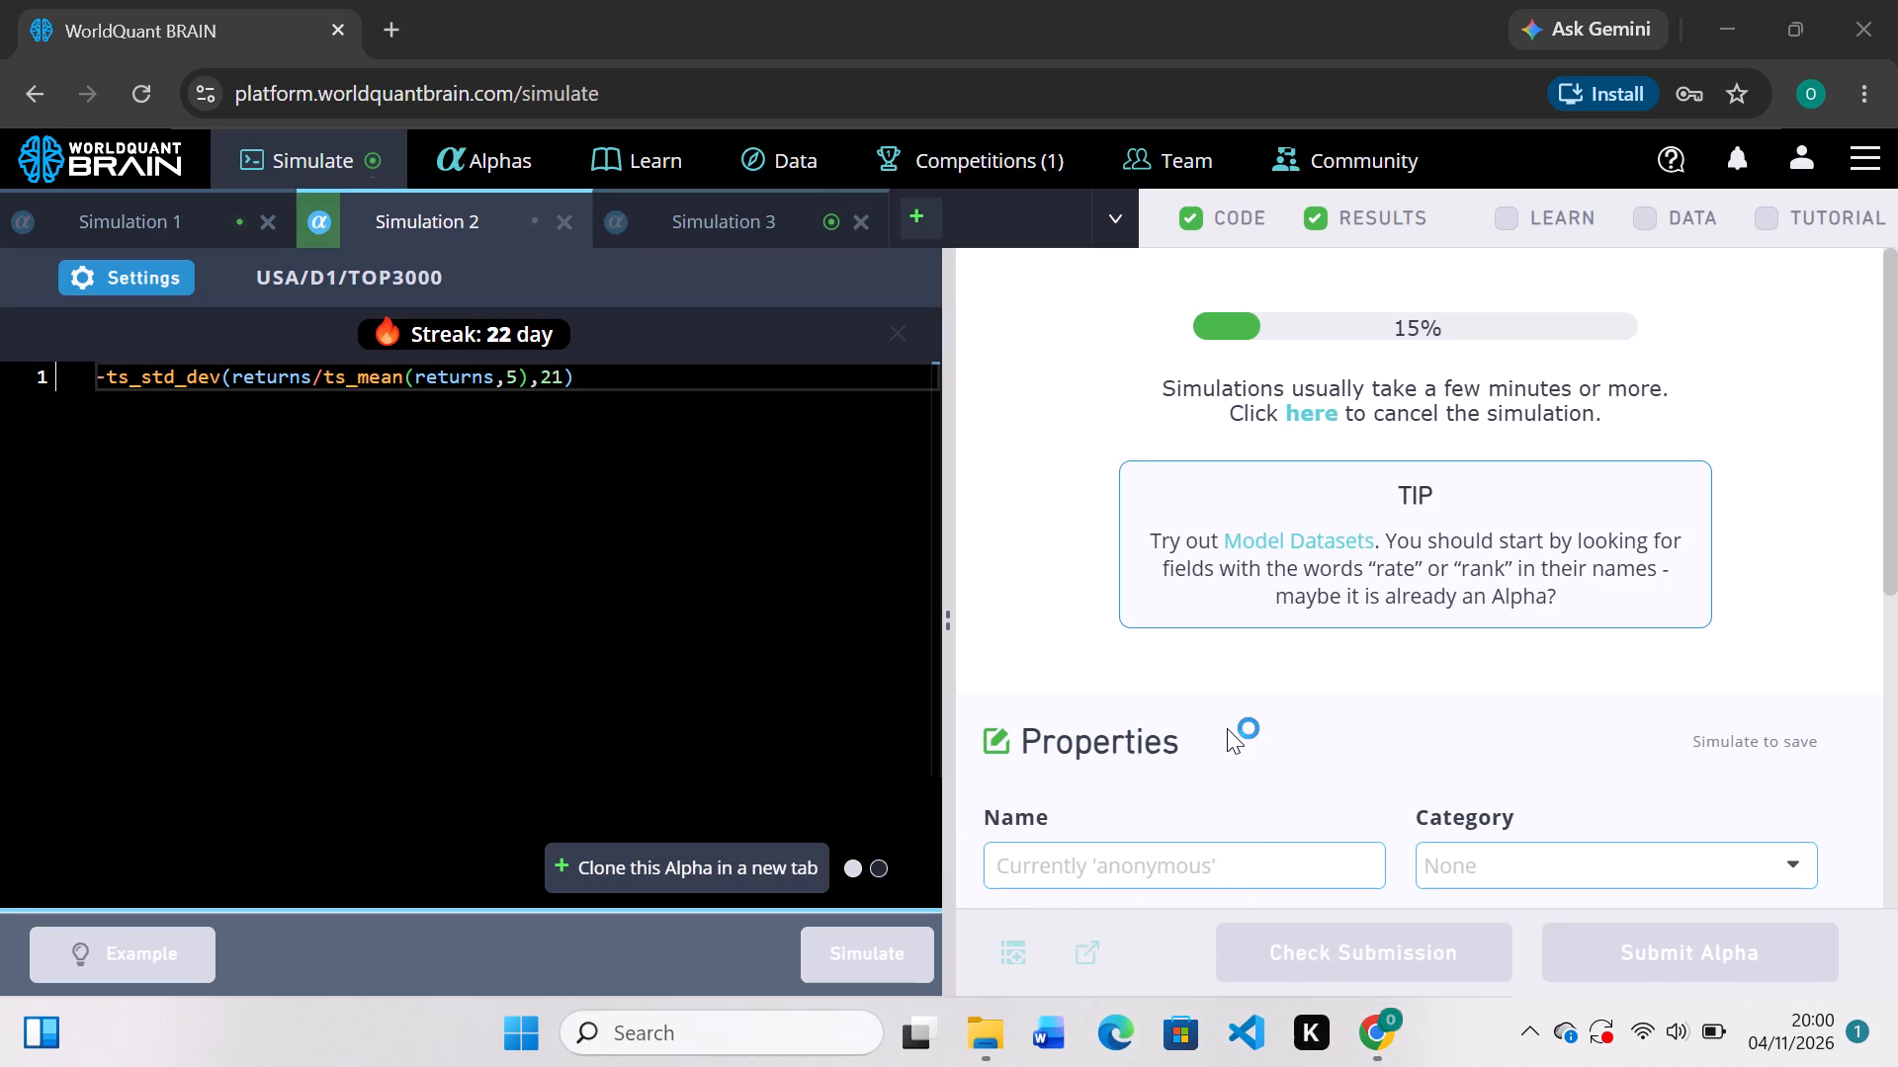
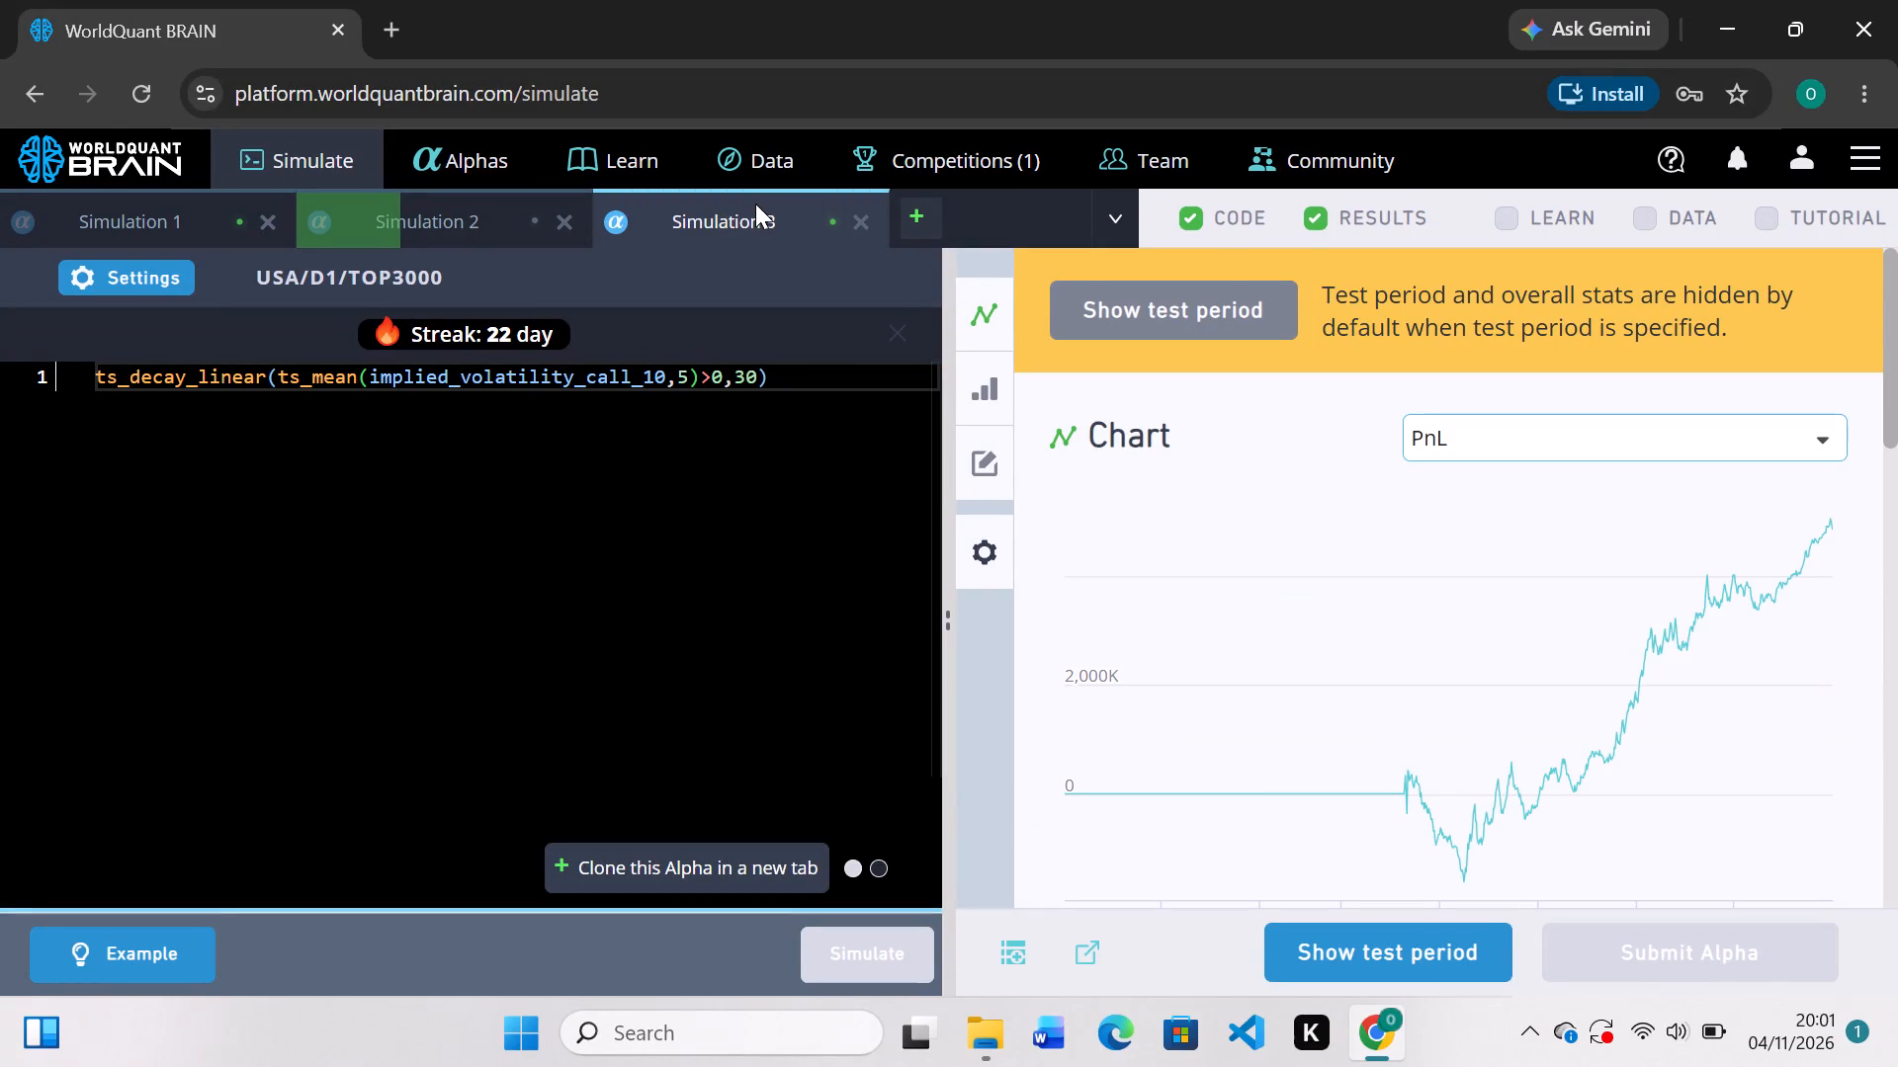
Change the ts_decay_linear window in Simulation 3's expression to 20 and simulate the alpha.
{"action": "scroll", "coordinate": [1861, 512], "scroll_direction": "down", "scroll_amount": 3}
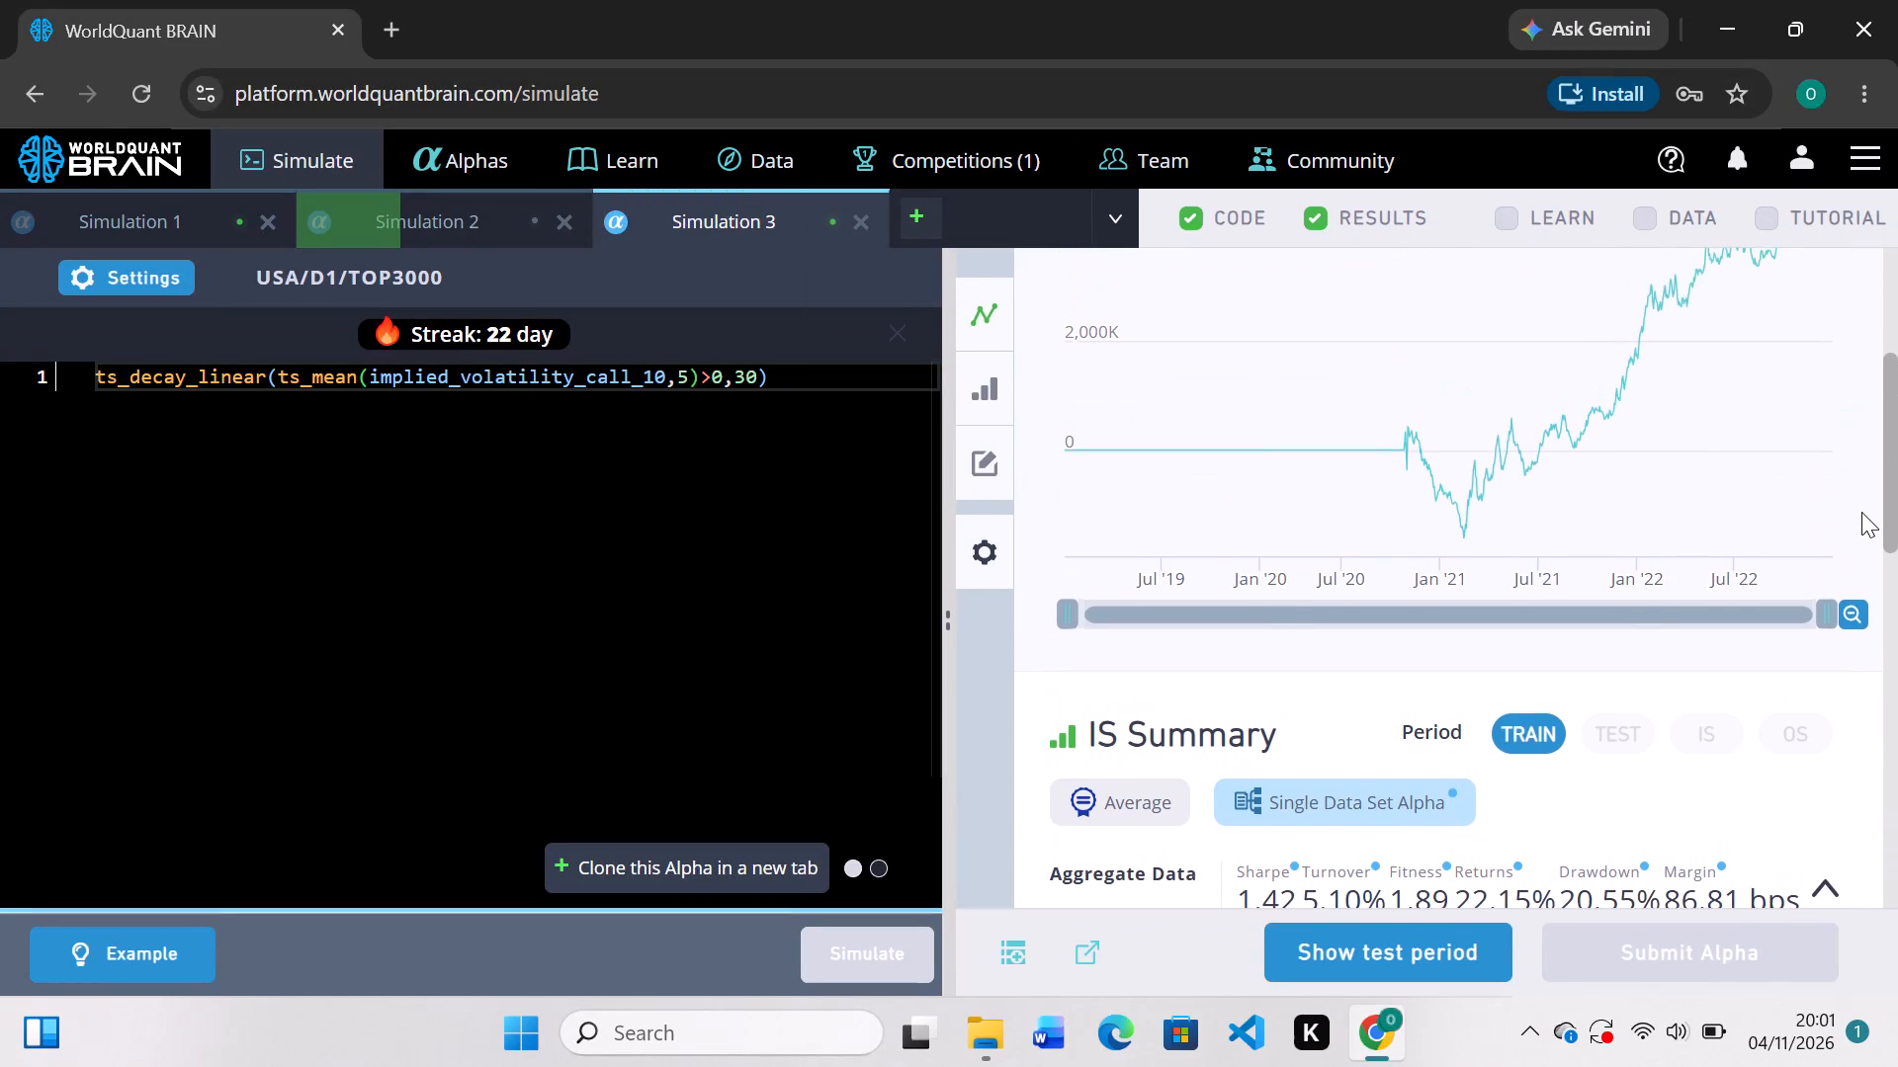
{"action": "left_click", "coordinate": [748, 377]}
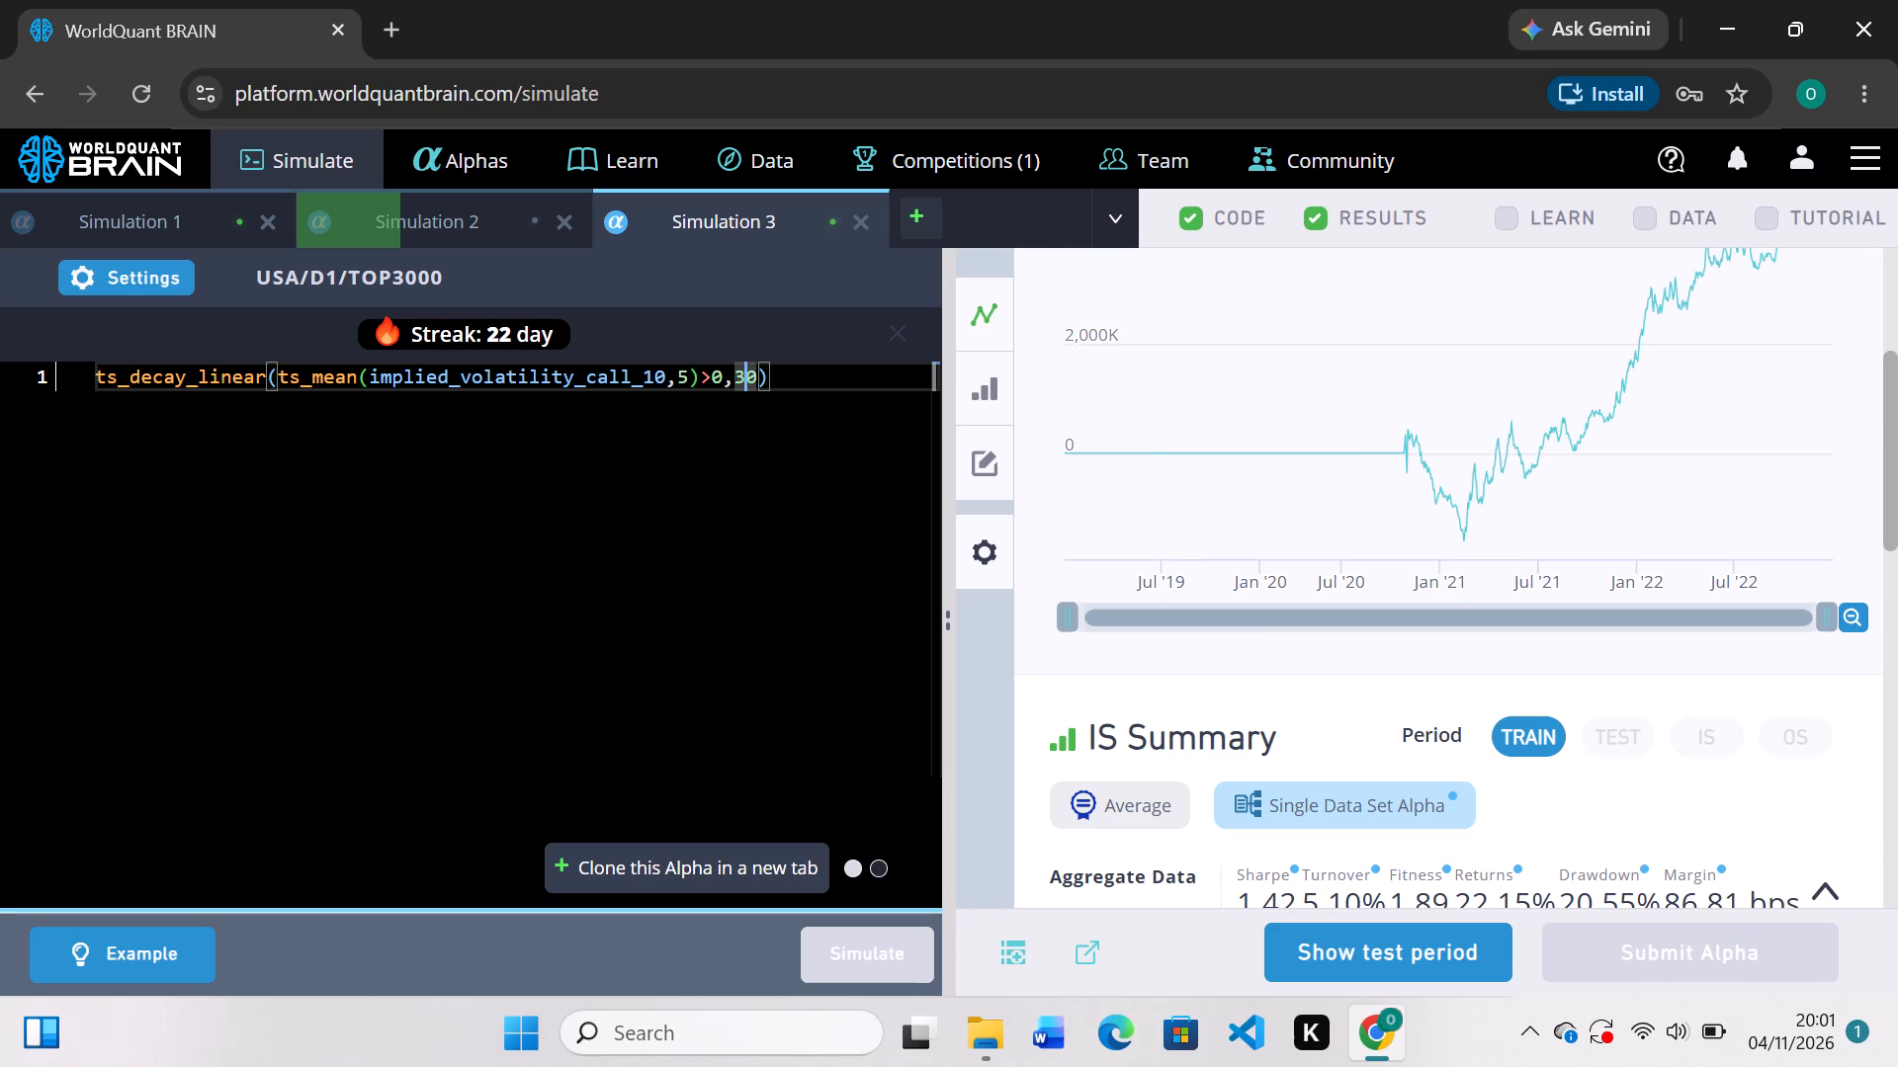
{"action": "key", "text": "2"}
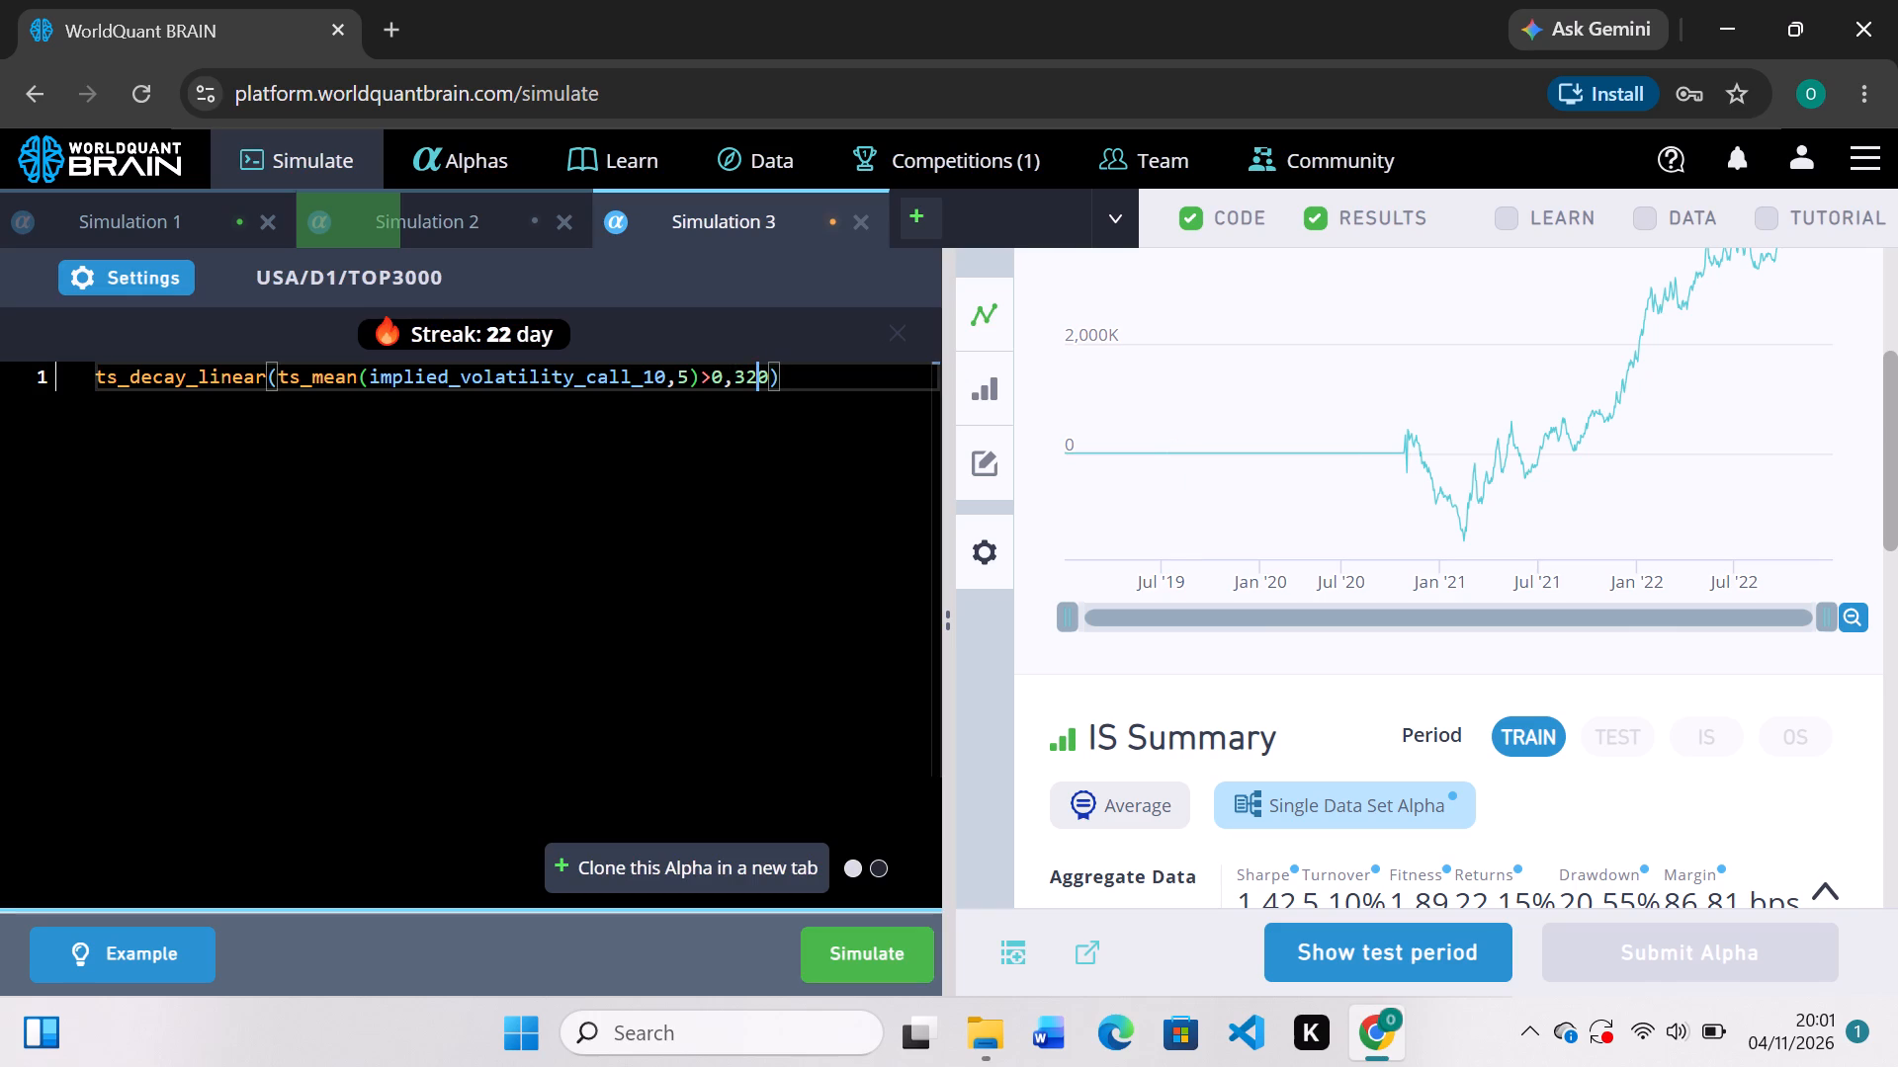
{"action": "key", "text": "BackSpace"}
{"action": "key", "text": "BackSpace"}
{"action": "key", "text": "2"}
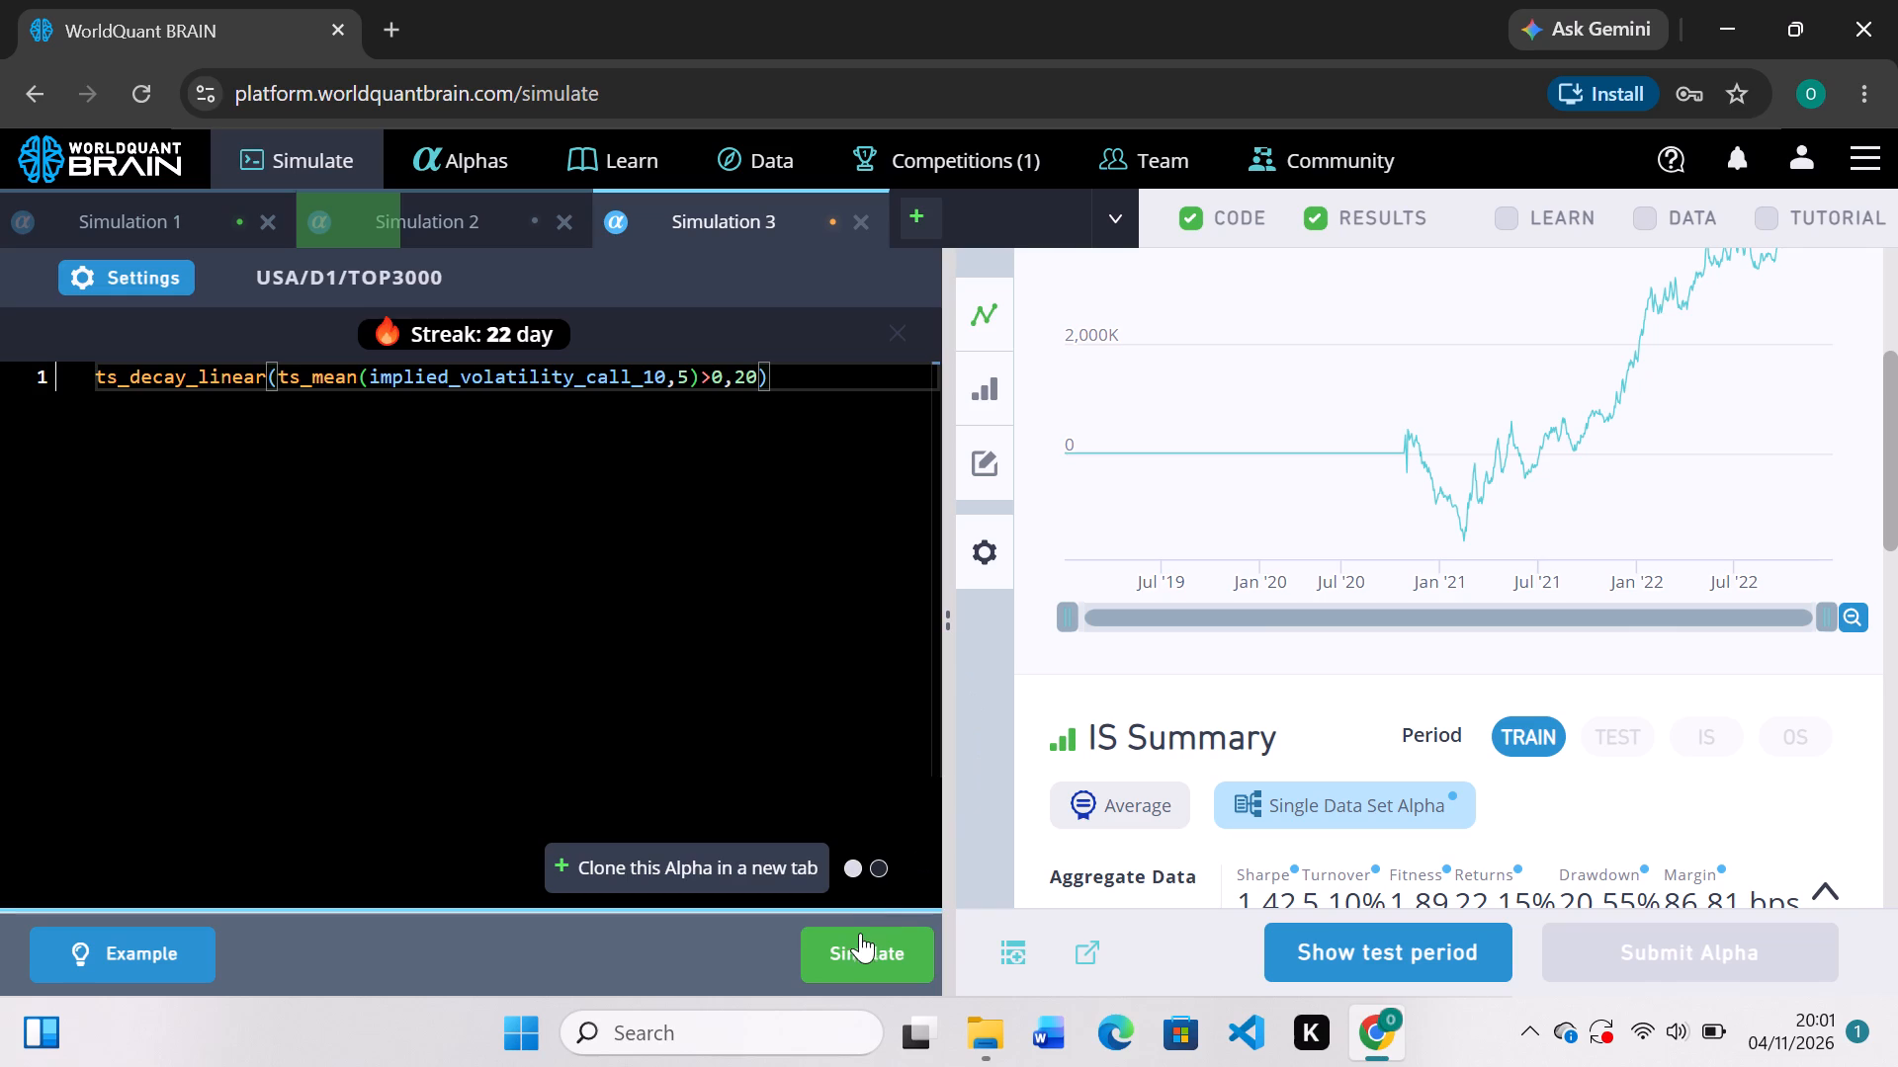
{"action": "left_click", "coordinate": [860, 944]}
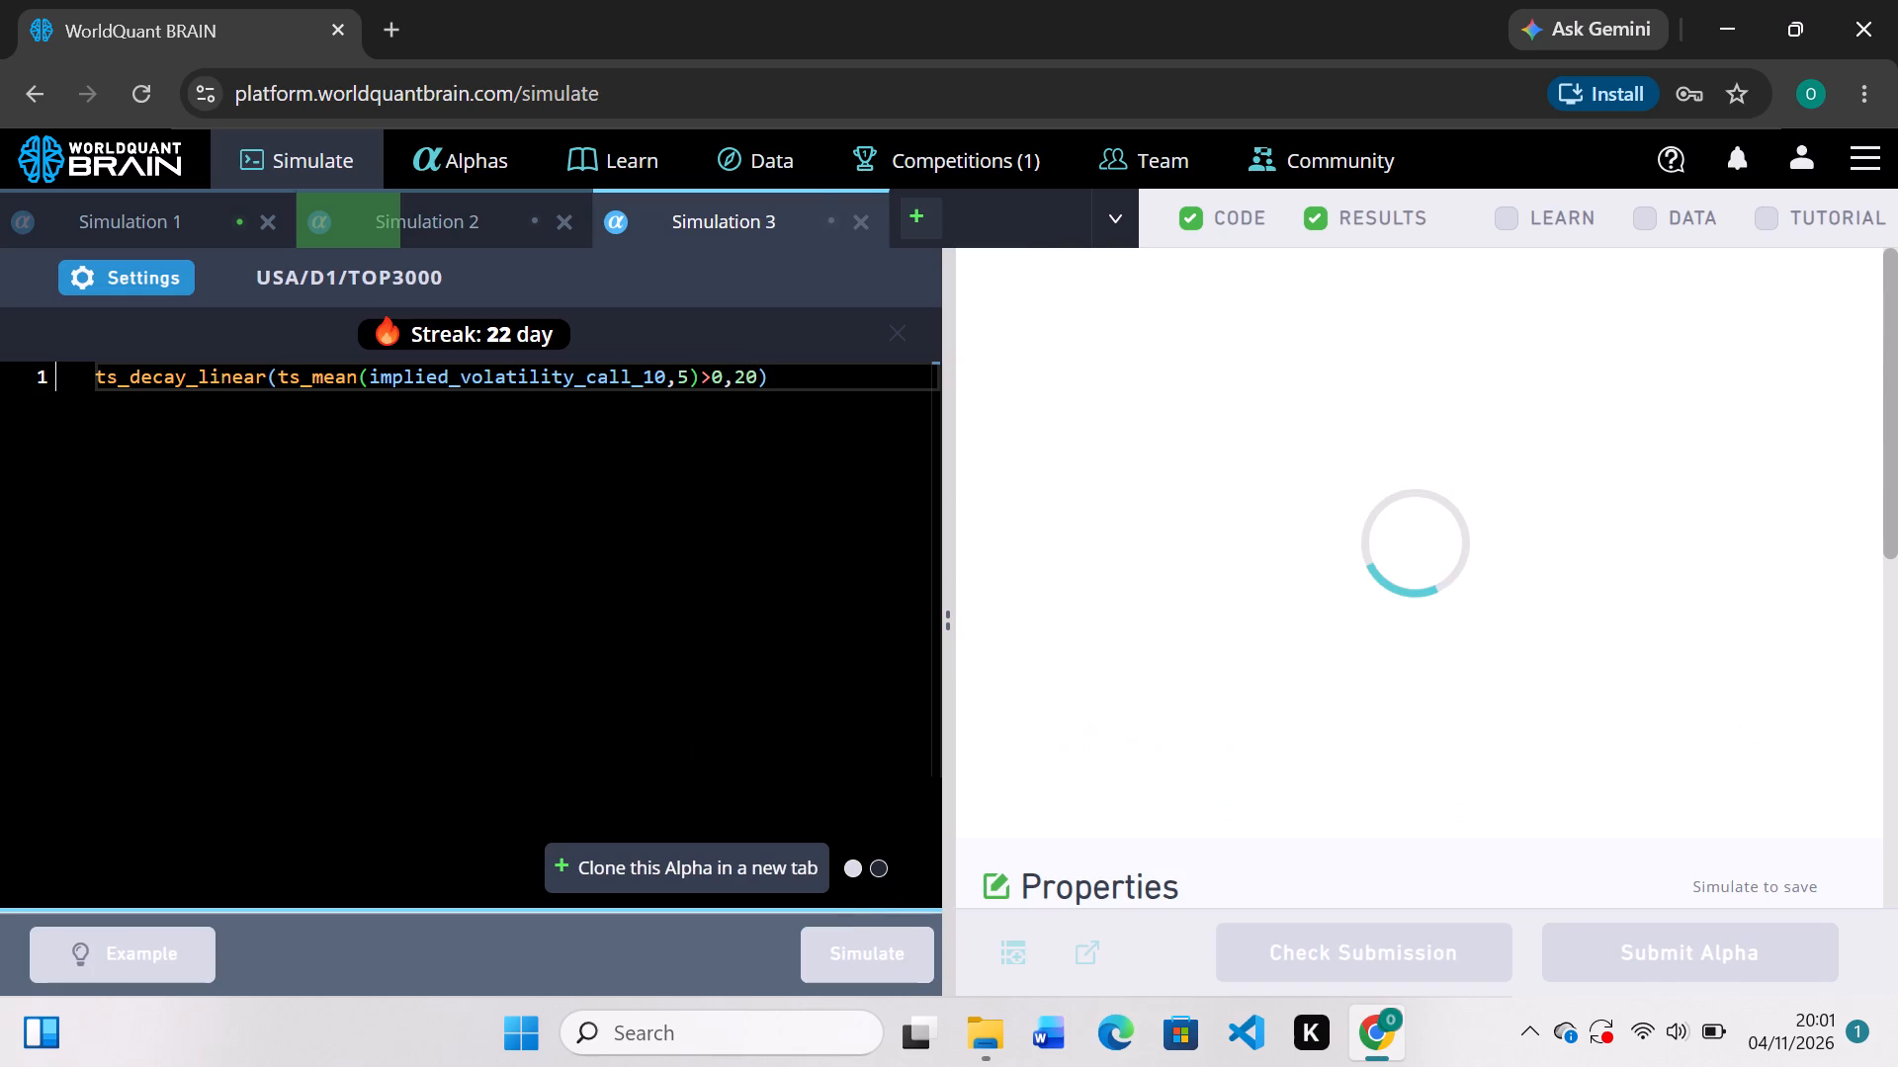
Look over the IS Summary and PnL chart of Simulation 1's ts_rank(acquisition_total_purchase_value,500) alpha.
{"action": "left_click", "coordinate": [151, 263]}
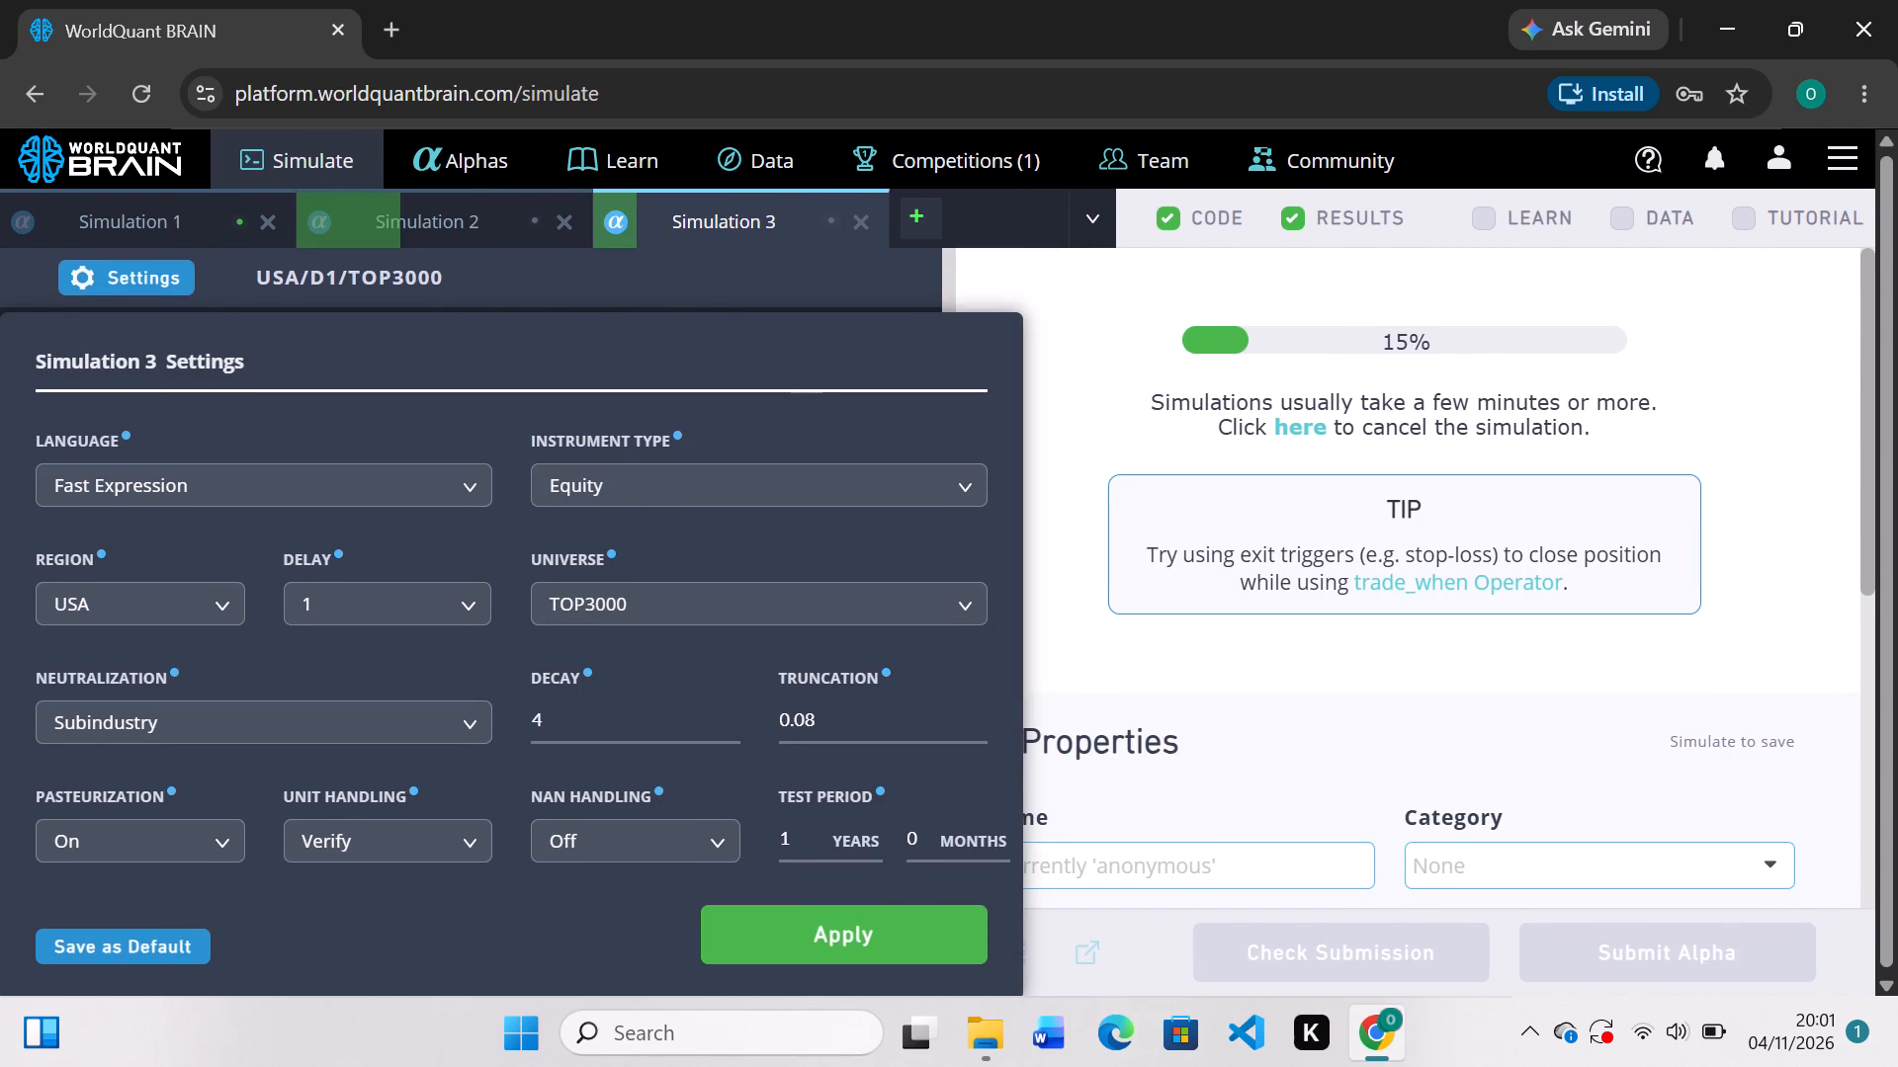
{"action": "left_click", "coordinate": [168, 229]}
{"action": "scroll", "coordinate": [1102, 686], "scroll_direction": "down", "scroll_amount": 3}
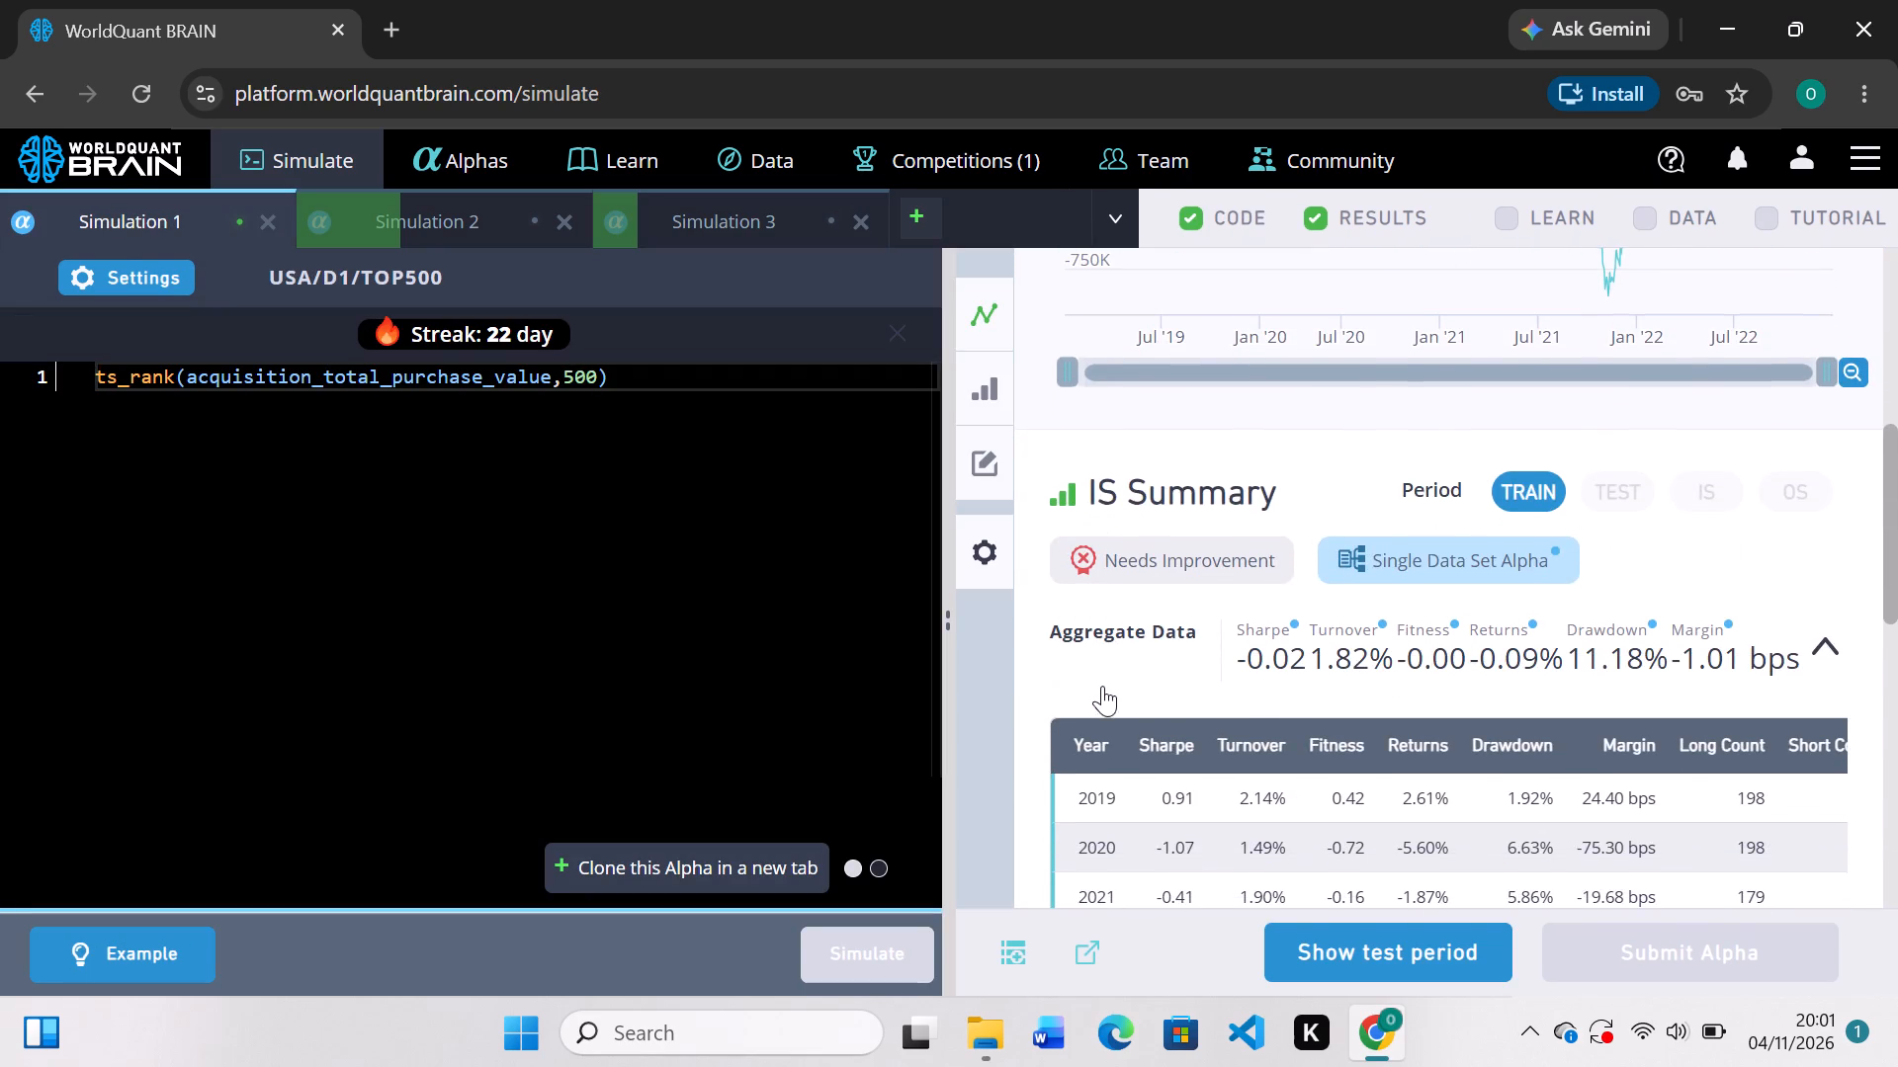
{"action": "scroll", "coordinate": [1102, 686], "scroll_direction": "up", "scroll_amount": 3}
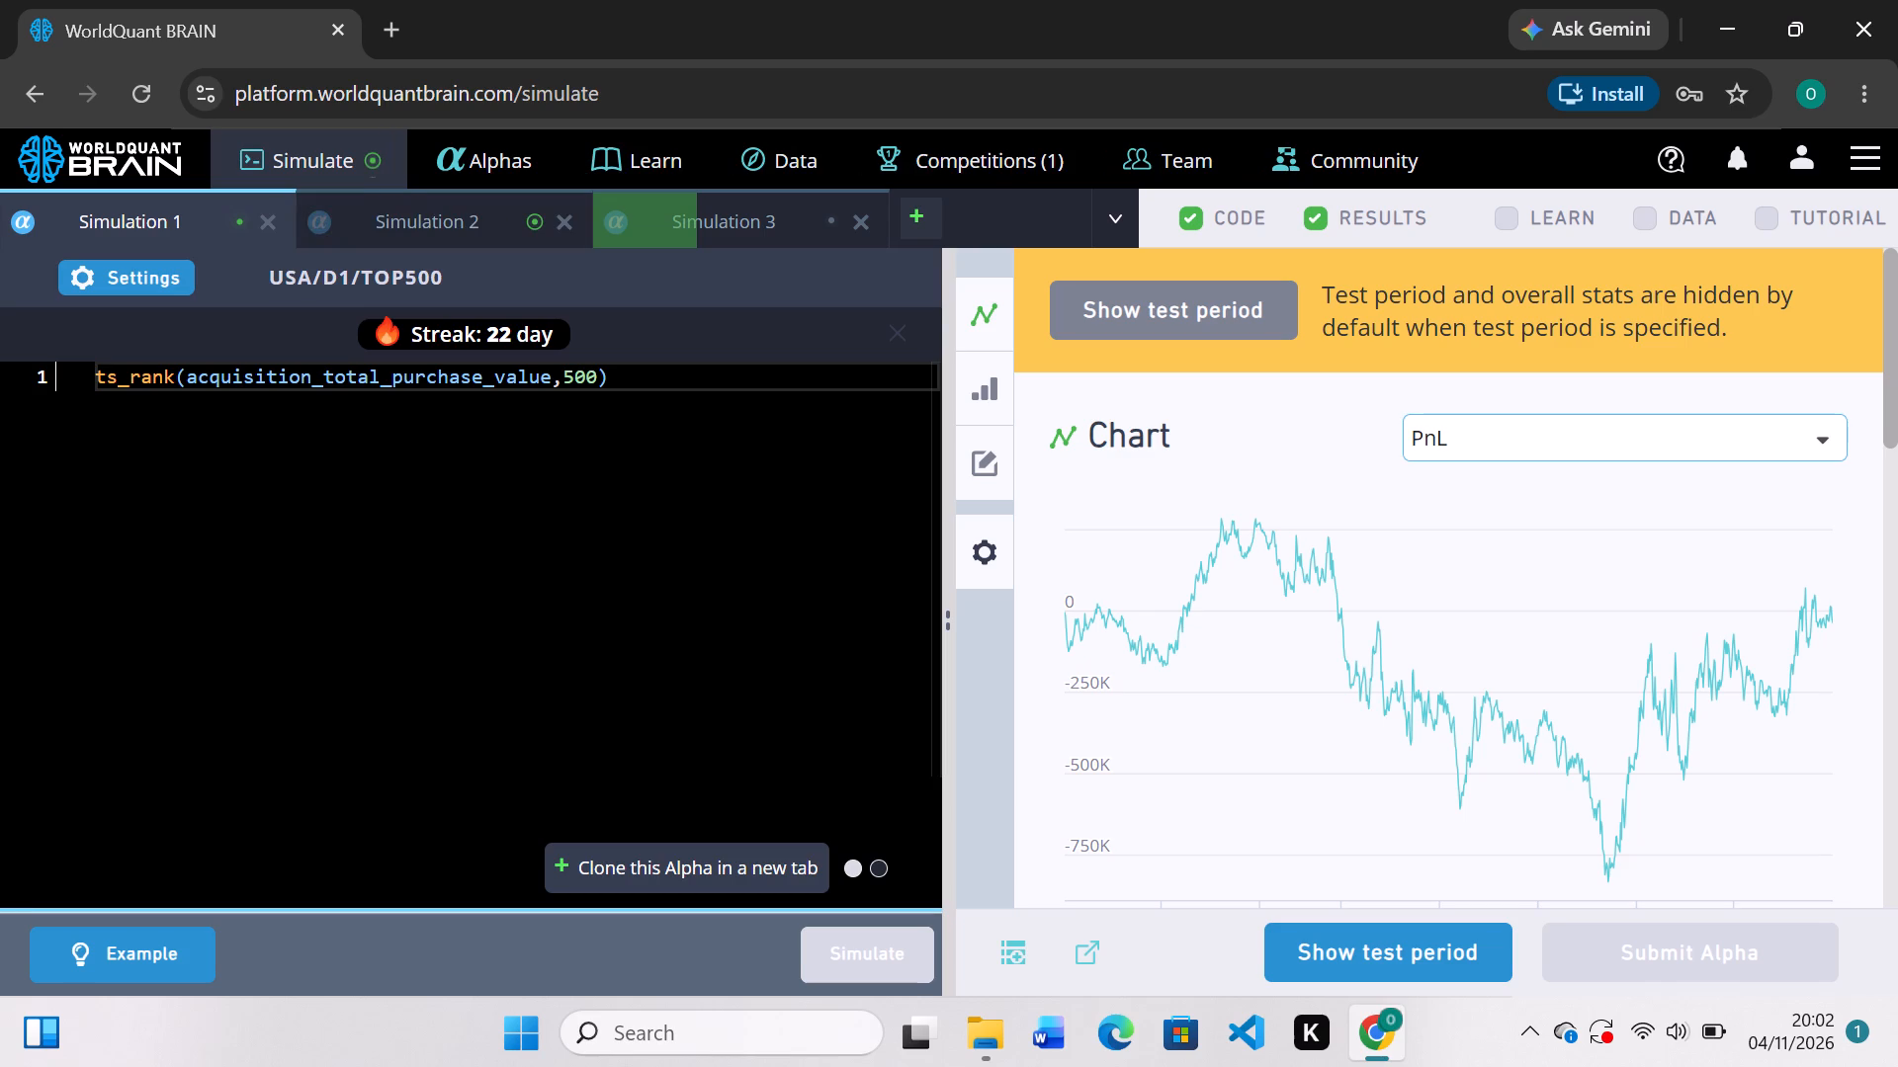
Review the PnL chart and IS Summary of Simulation 2's negated ts_std_dev alpha and reveal its test period.
{"action": "left_click", "coordinate": [474, 221]}
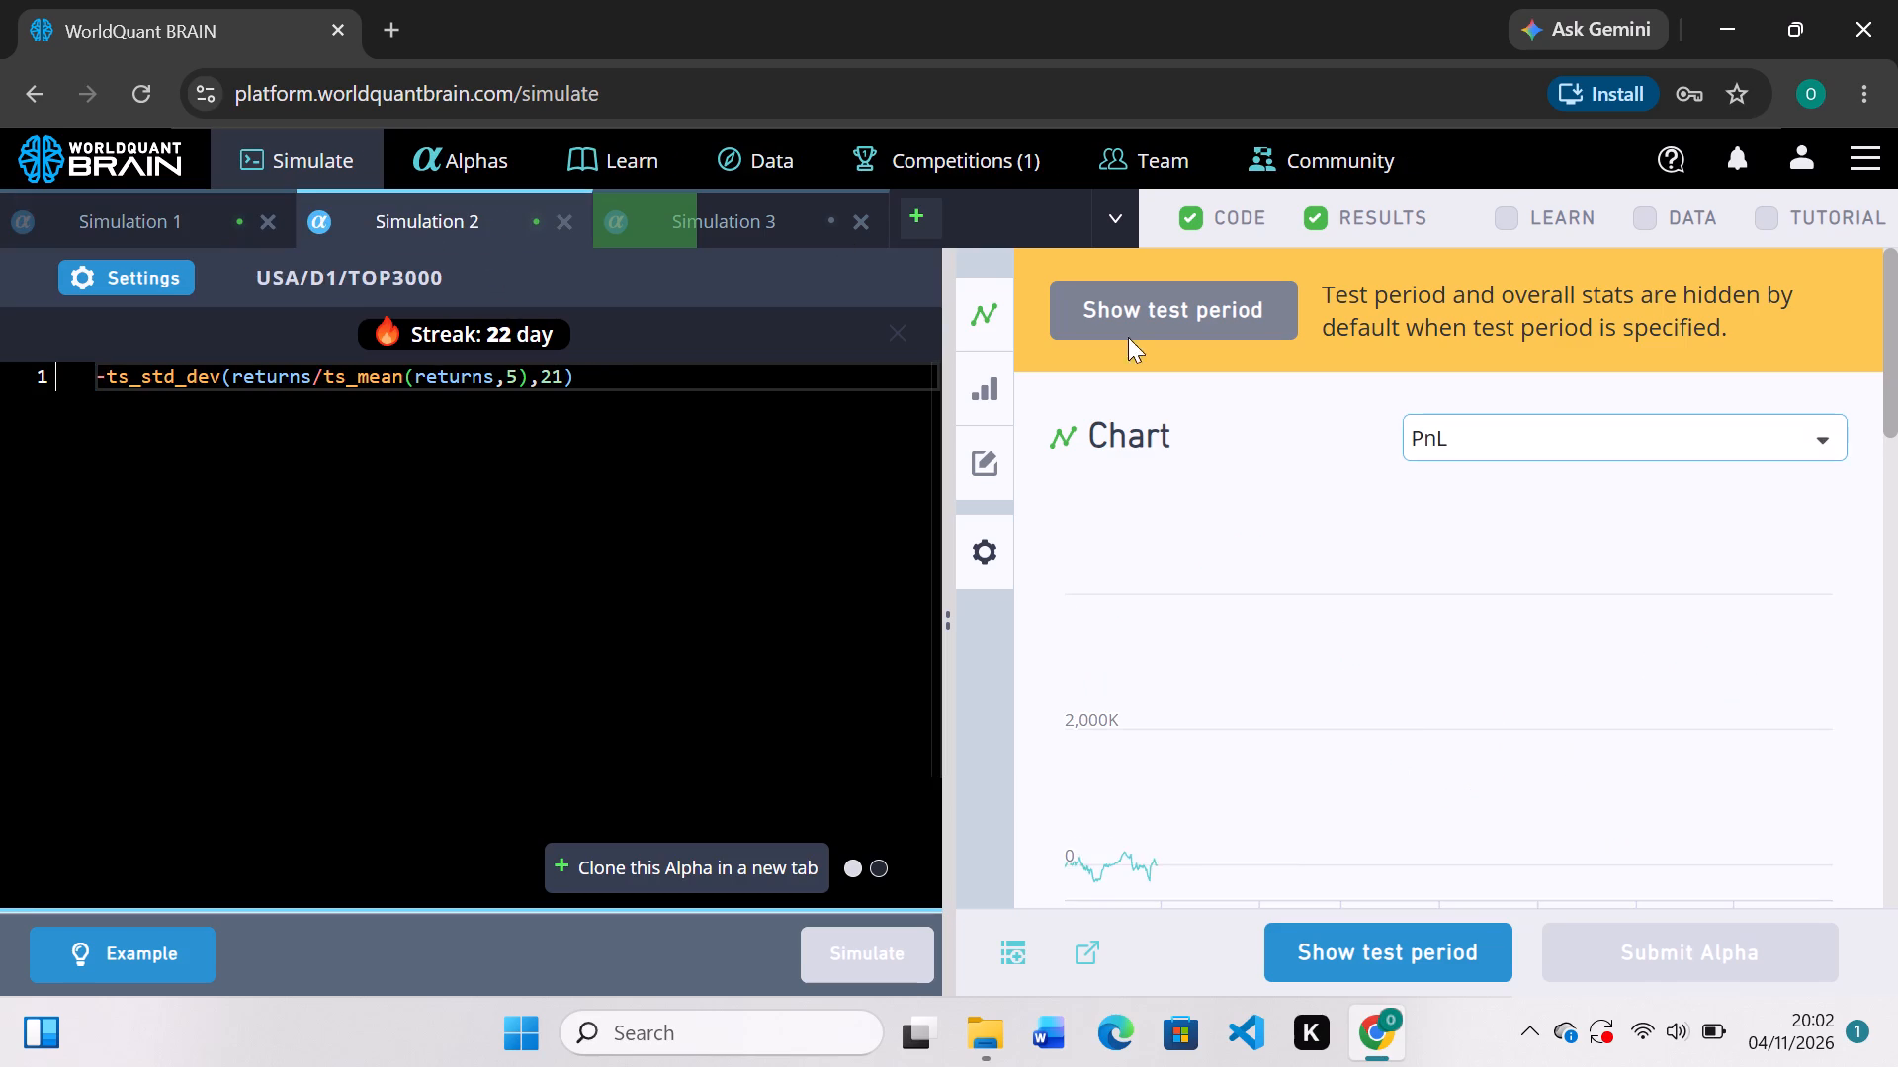
{"action": "scroll", "coordinate": [1208, 423], "scroll_direction": "down", "scroll_amount": 3}
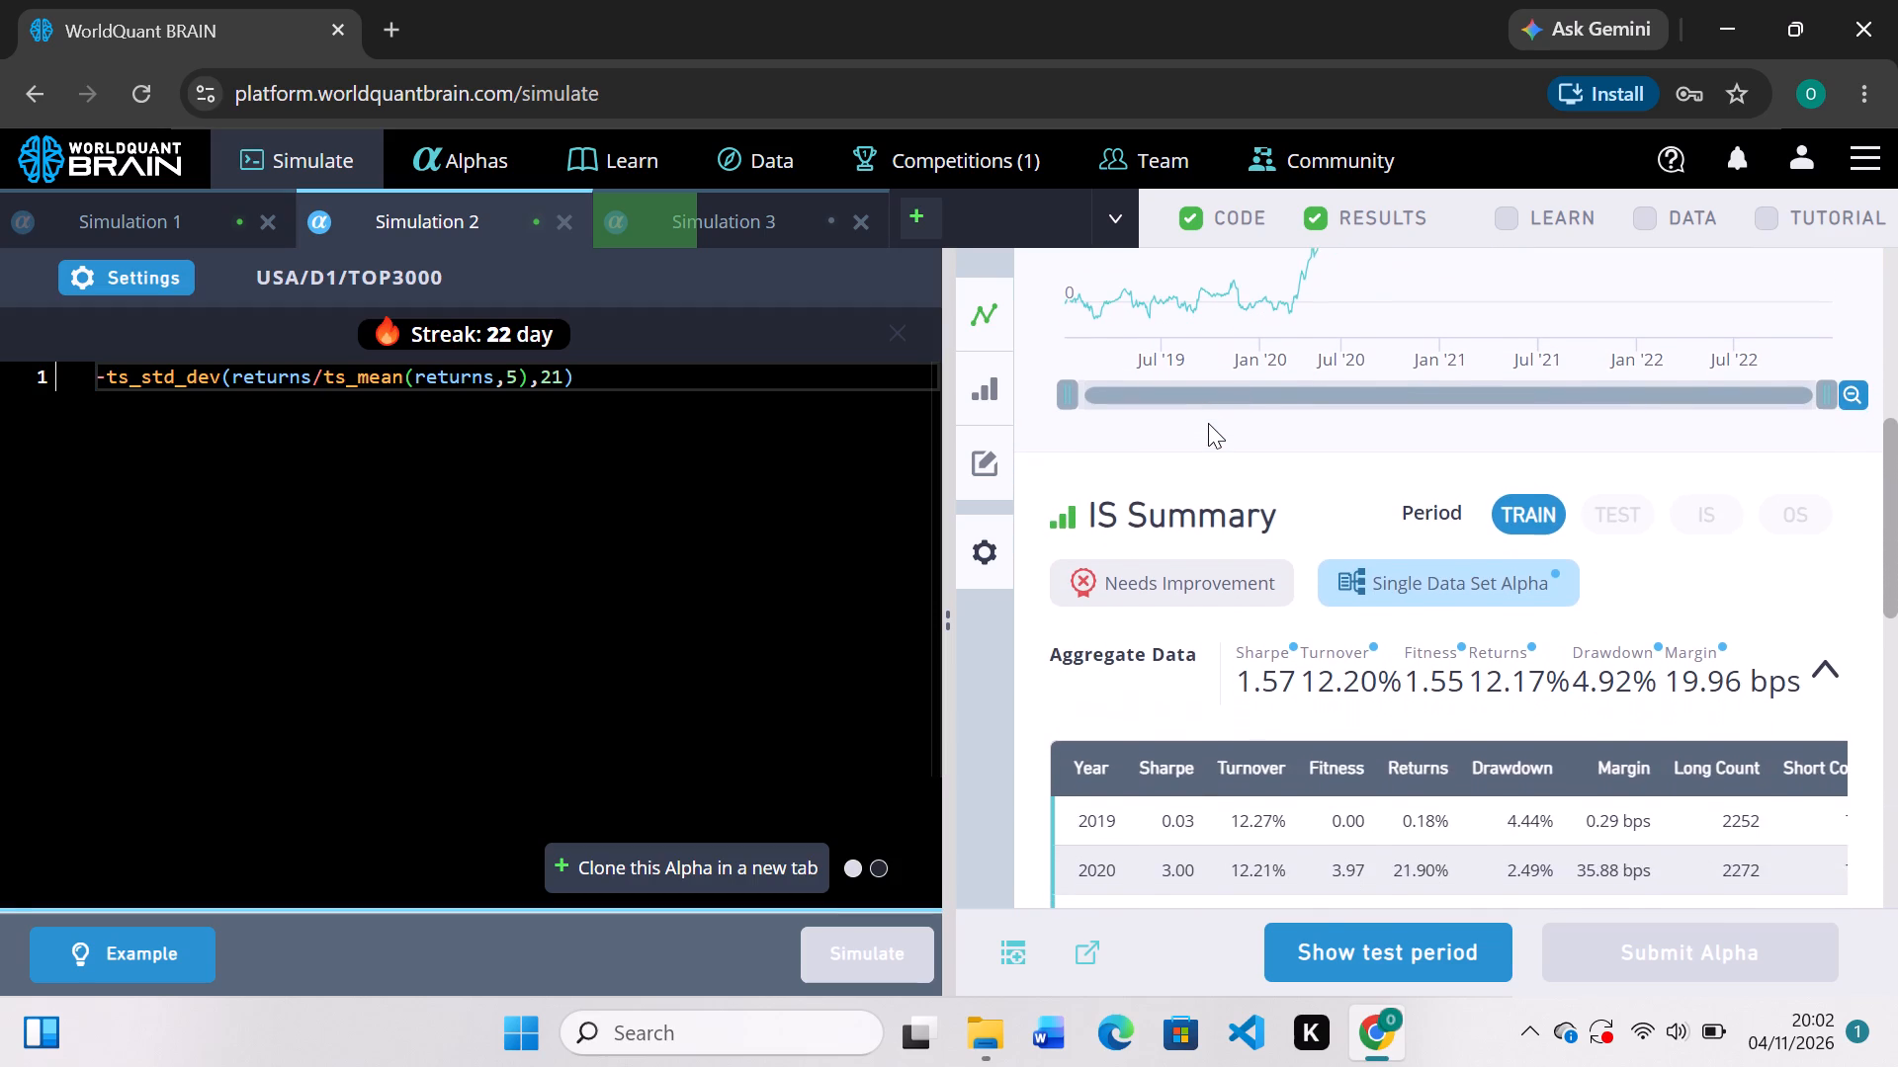
{"action": "scroll", "coordinate": [1208, 423], "scroll_direction": "down", "scroll_amount": 2}
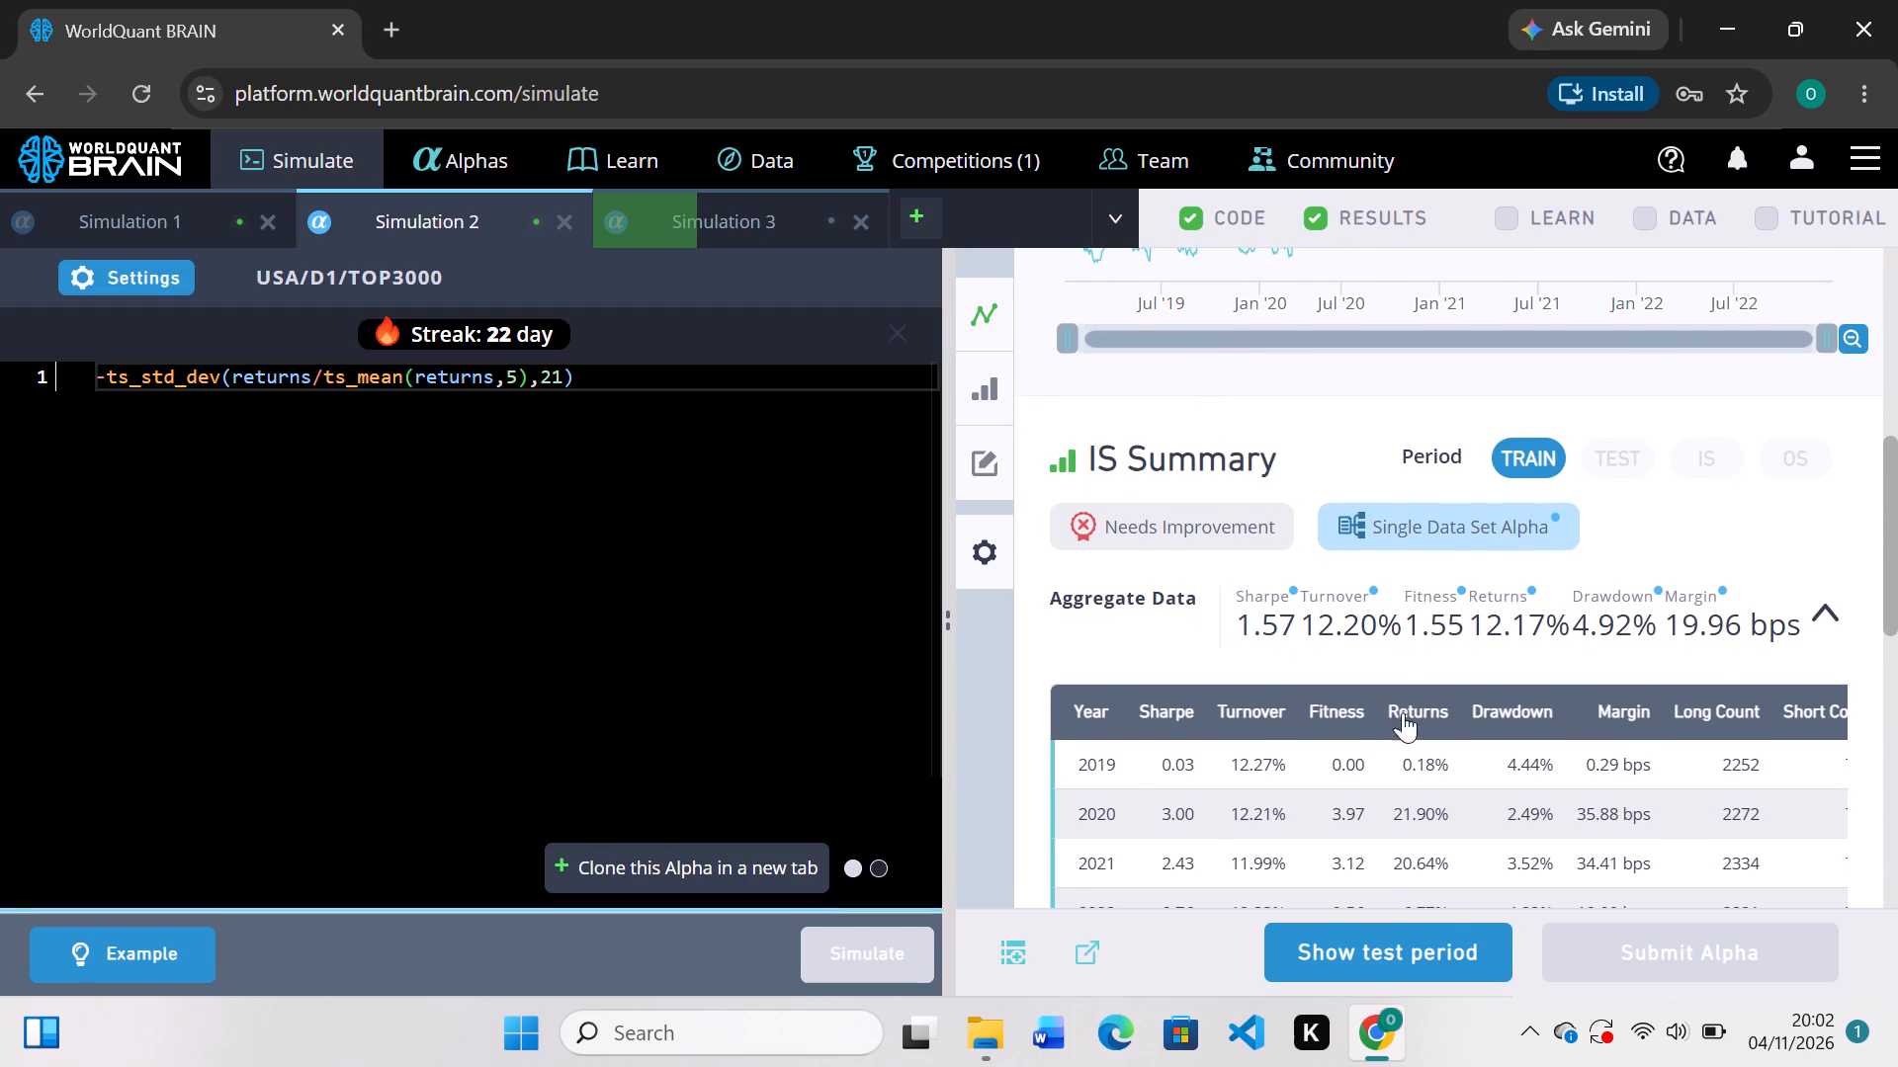
{"action": "left_click", "coordinate": [1413, 965]}
Run the self-correlation check on Simulation 2's alpha.
{"action": "scroll", "coordinate": [1444, 806], "scroll_direction": "down", "scroll_amount": 2}
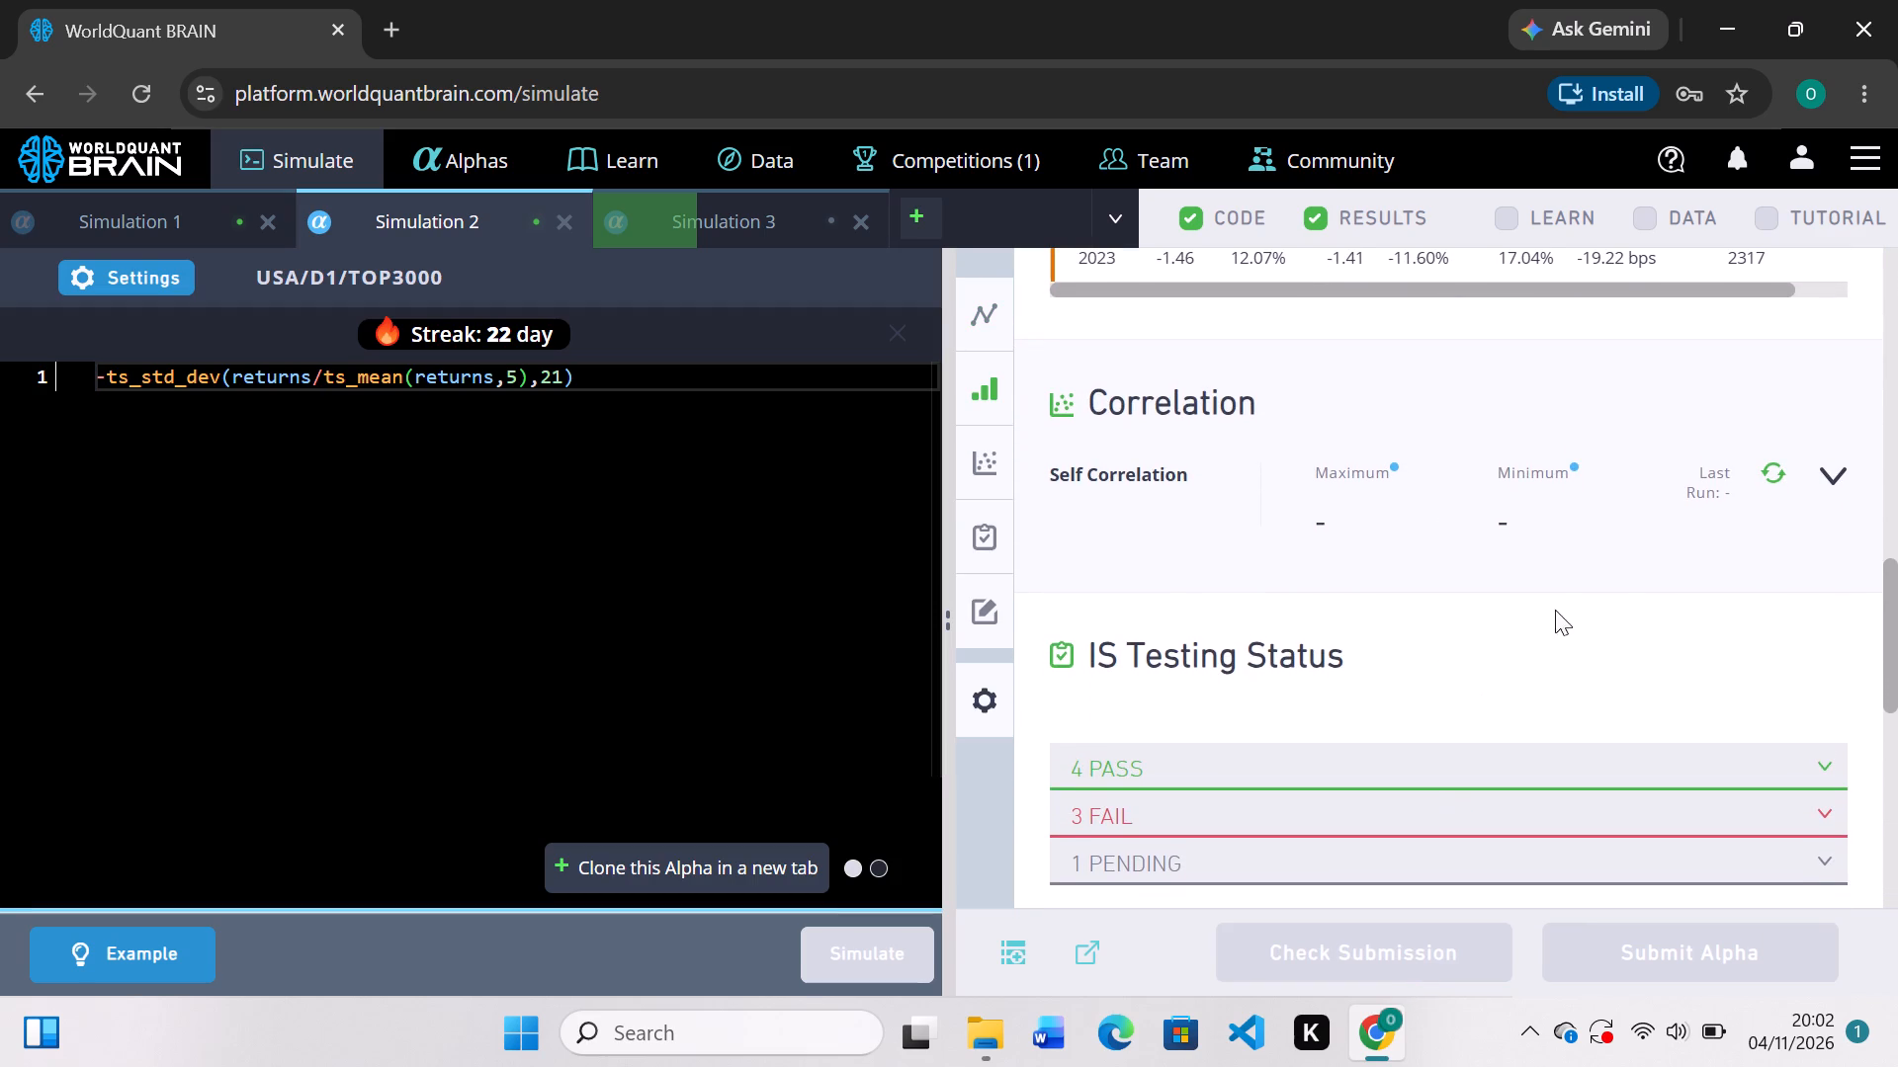
{"action": "left_click", "coordinate": [1776, 460]}
{"action": "left_click", "coordinate": [1771, 480]}
Expand the failed checks in Simulation 2's IS Testing Status and review them with the self-correlation values.
{"action": "left_click", "coordinate": [1828, 805]}
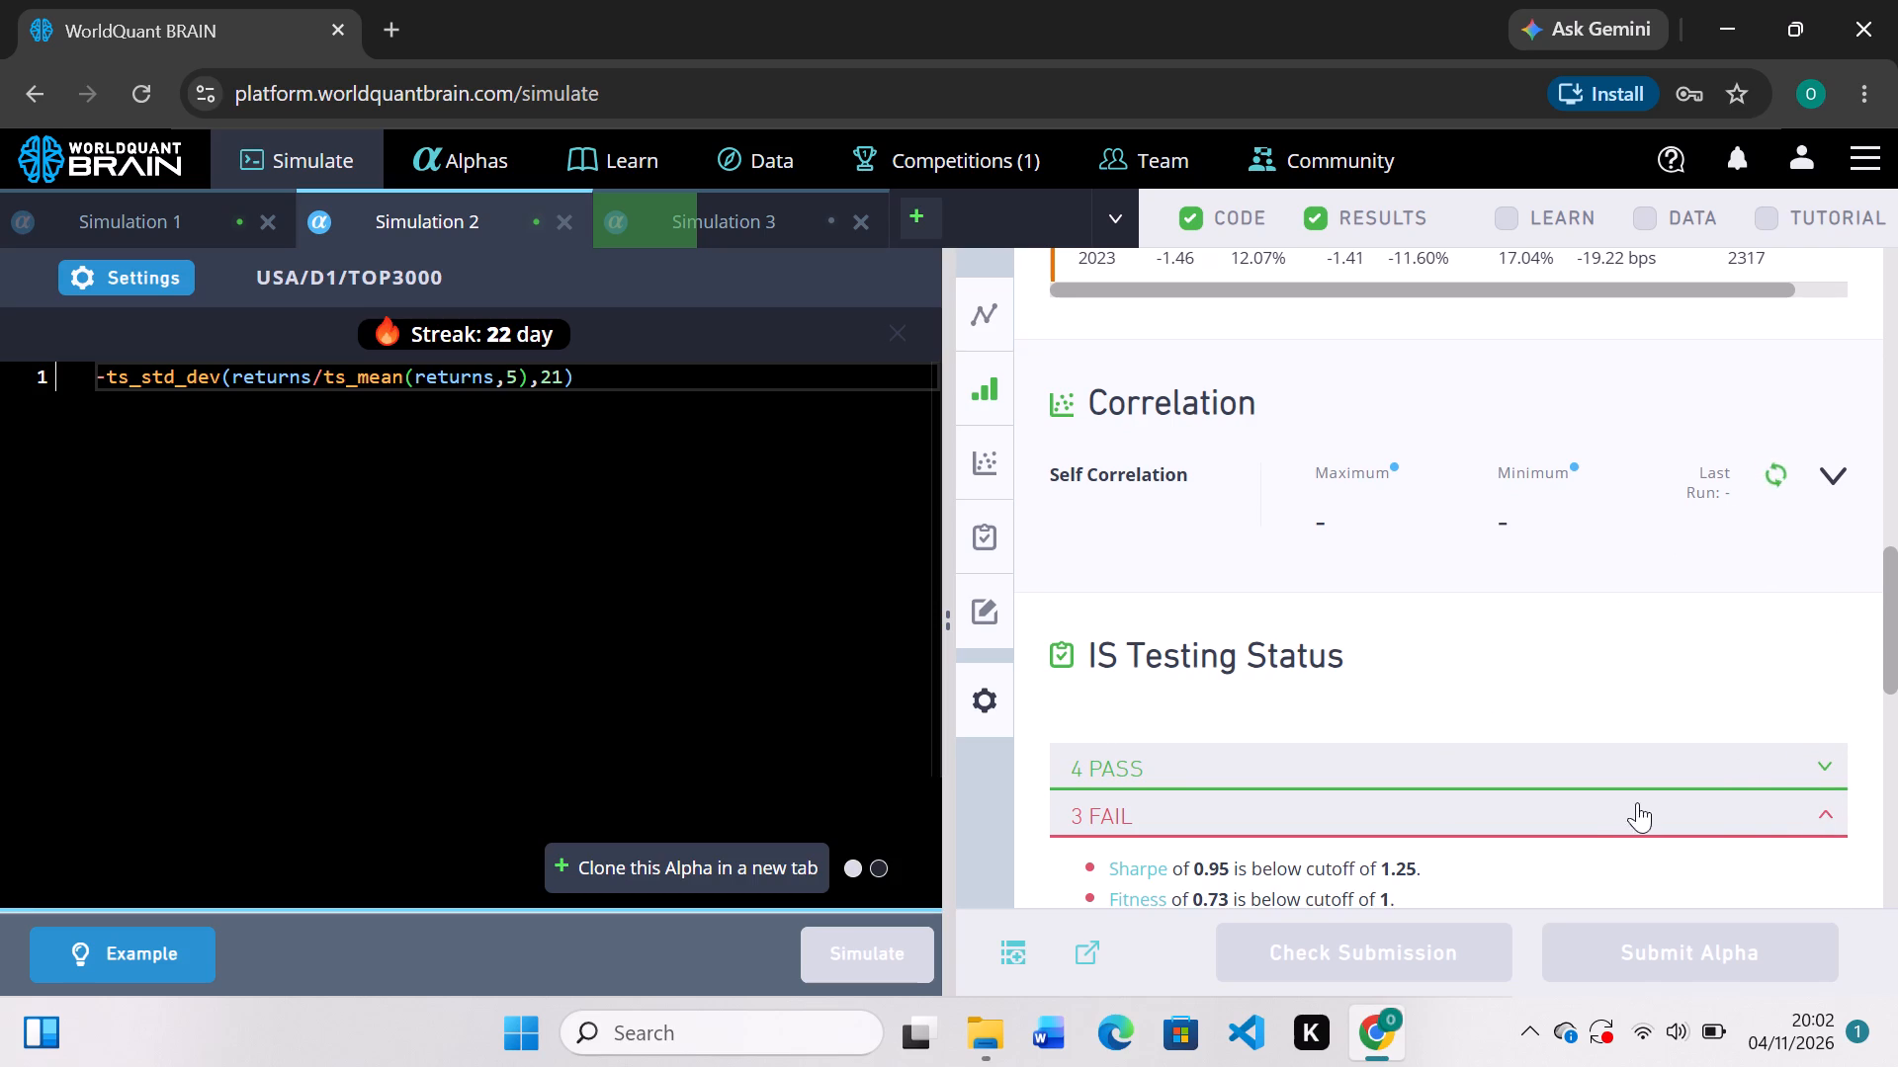
{"action": "scroll", "coordinate": [1603, 802], "scroll_direction": "down", "scroll_amount": 2}
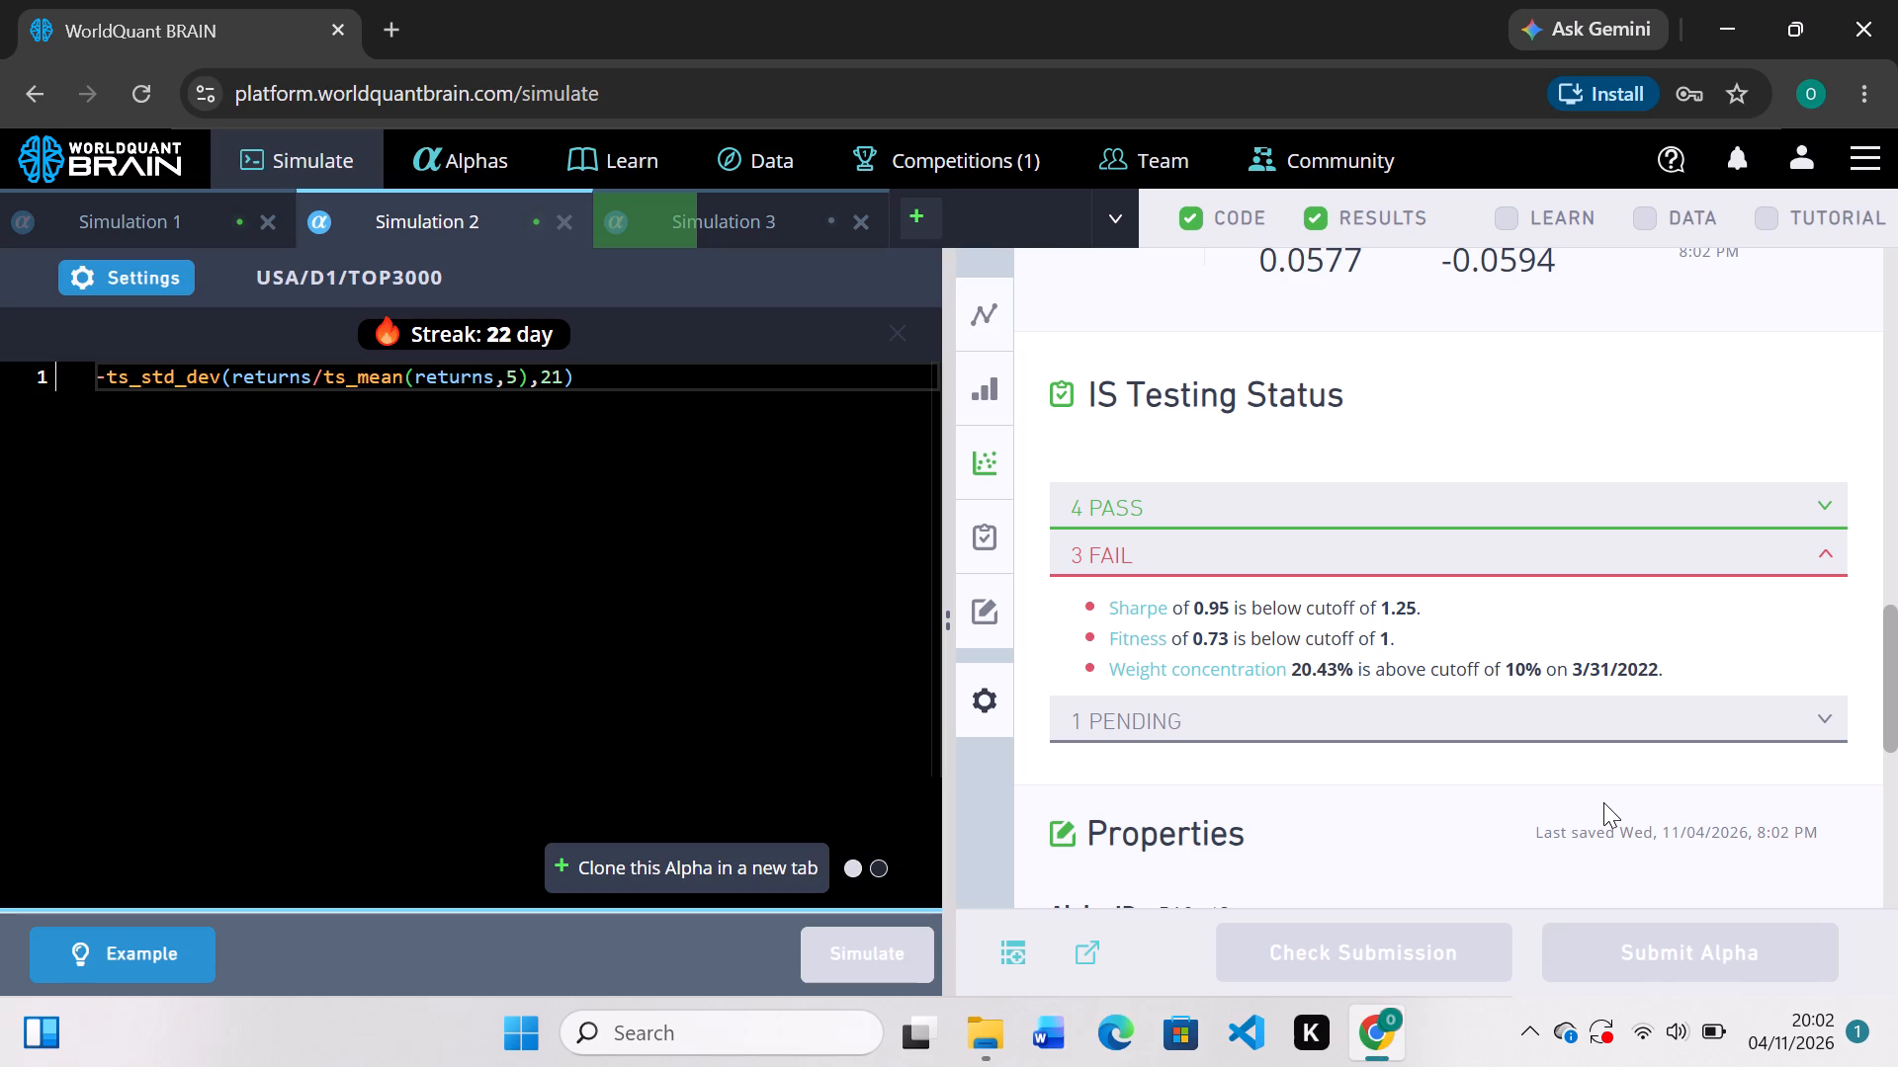
{"action": "scroll", "coordinate": [1704, 495], "scroll_direction": "up", "scroll_amount": 1}
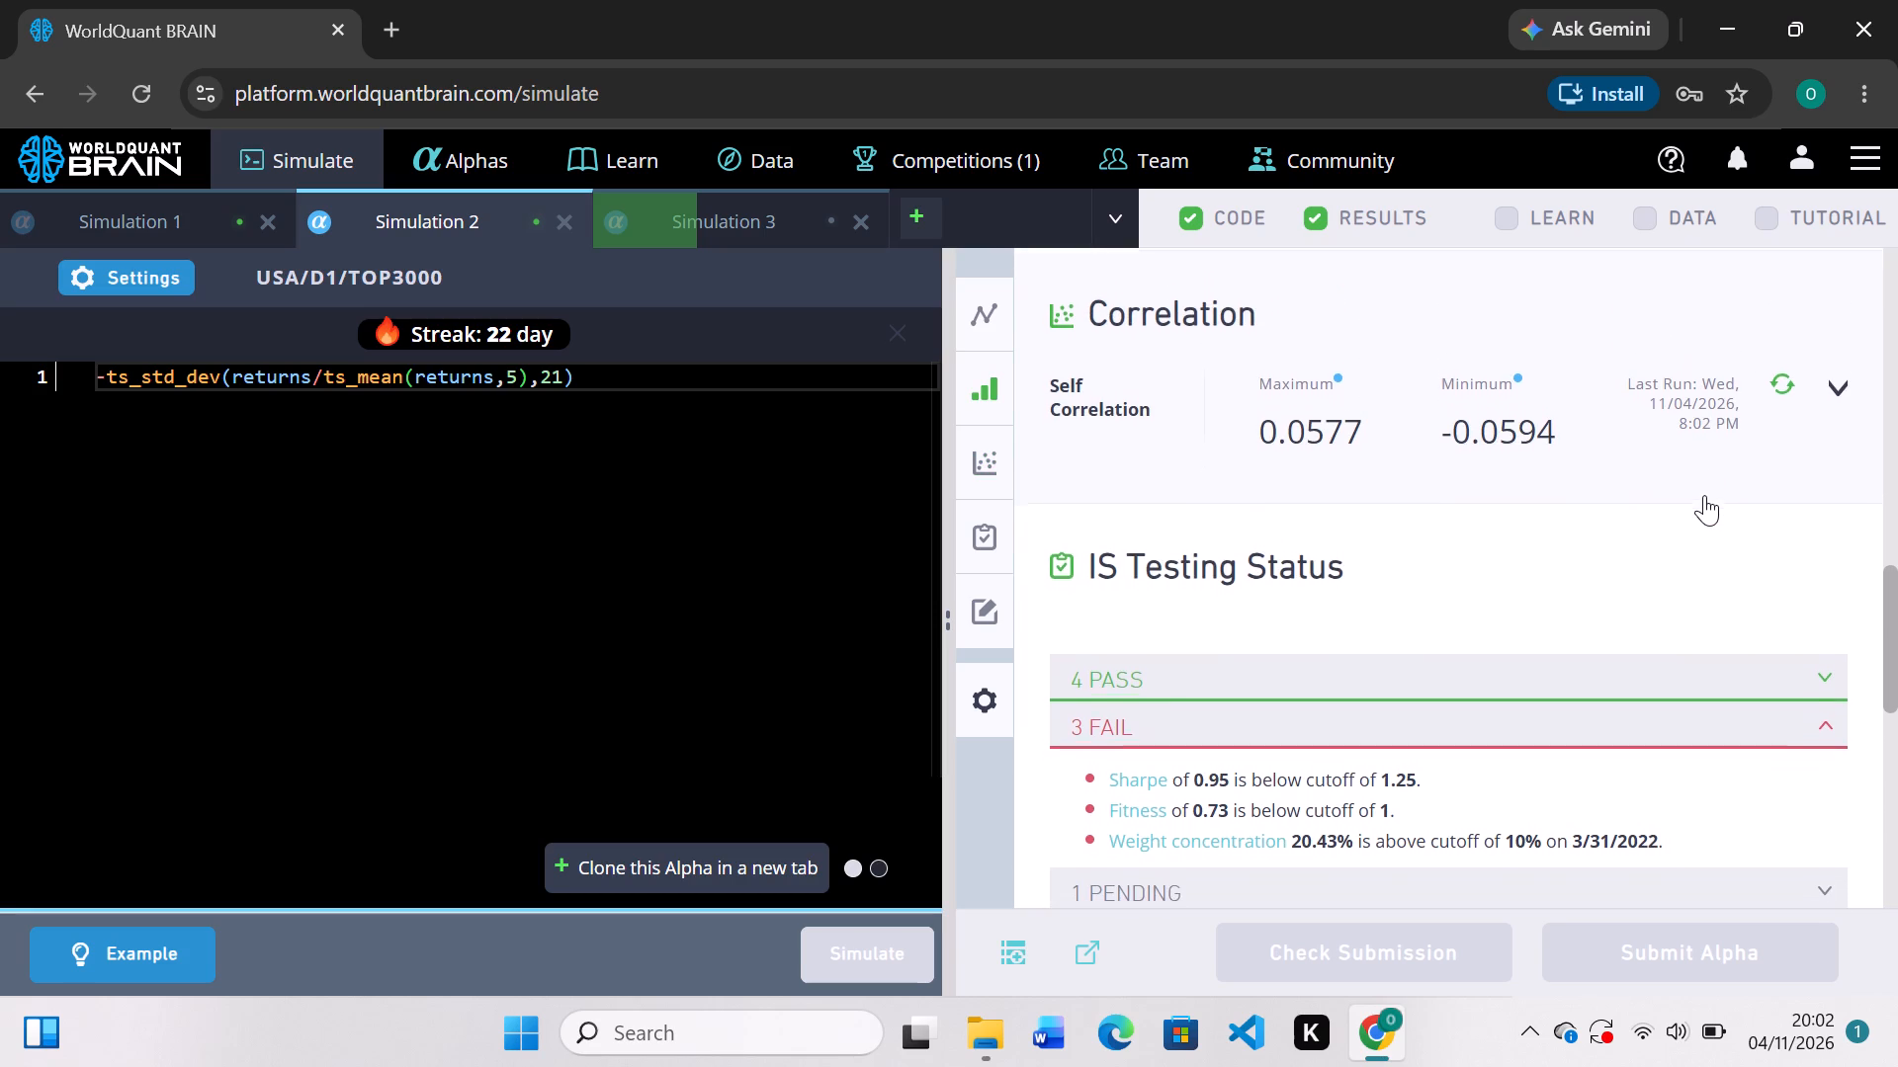
{"action": "scroll", "coordinate": [1704, 495], "scroll_direction": "up", "scroll_amount": 2}
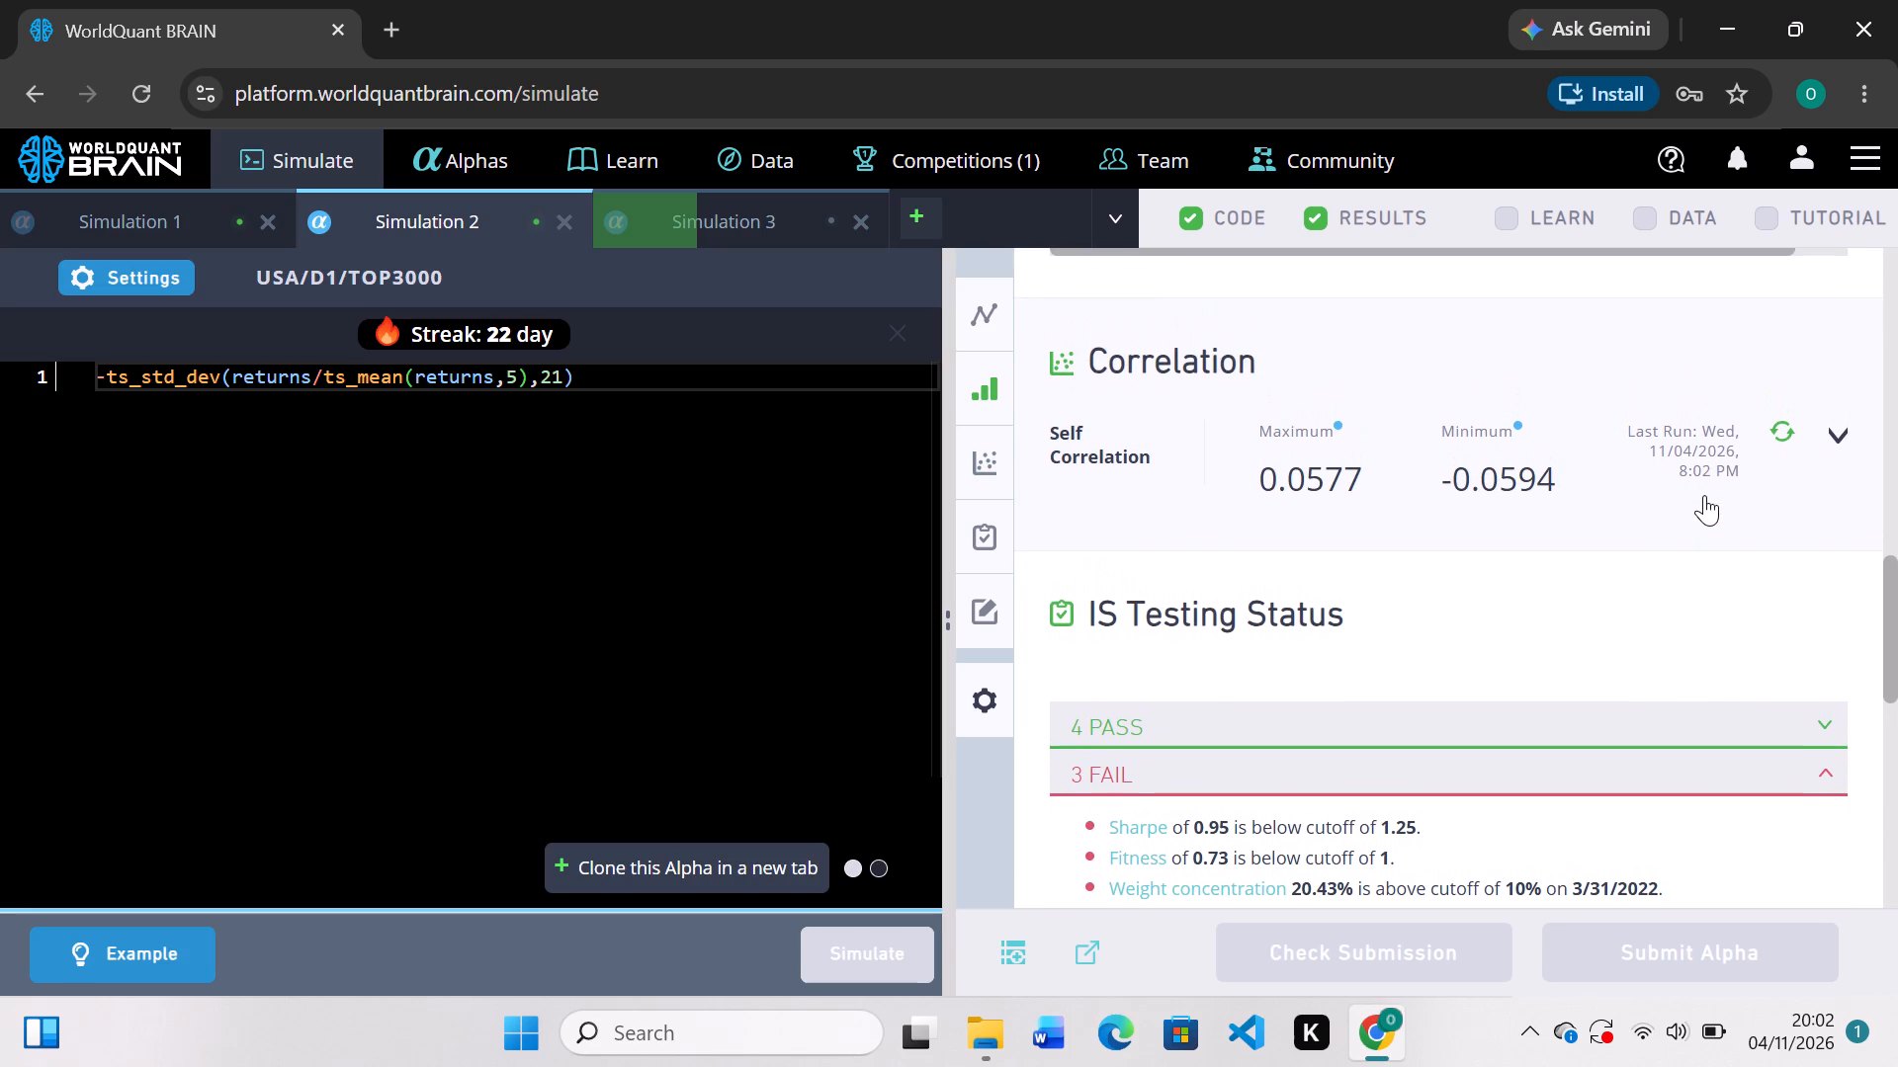
{"action": "scroll", "coordinate": [1704, 495], "scroll_direction": "up", "scroll_amount": 1}
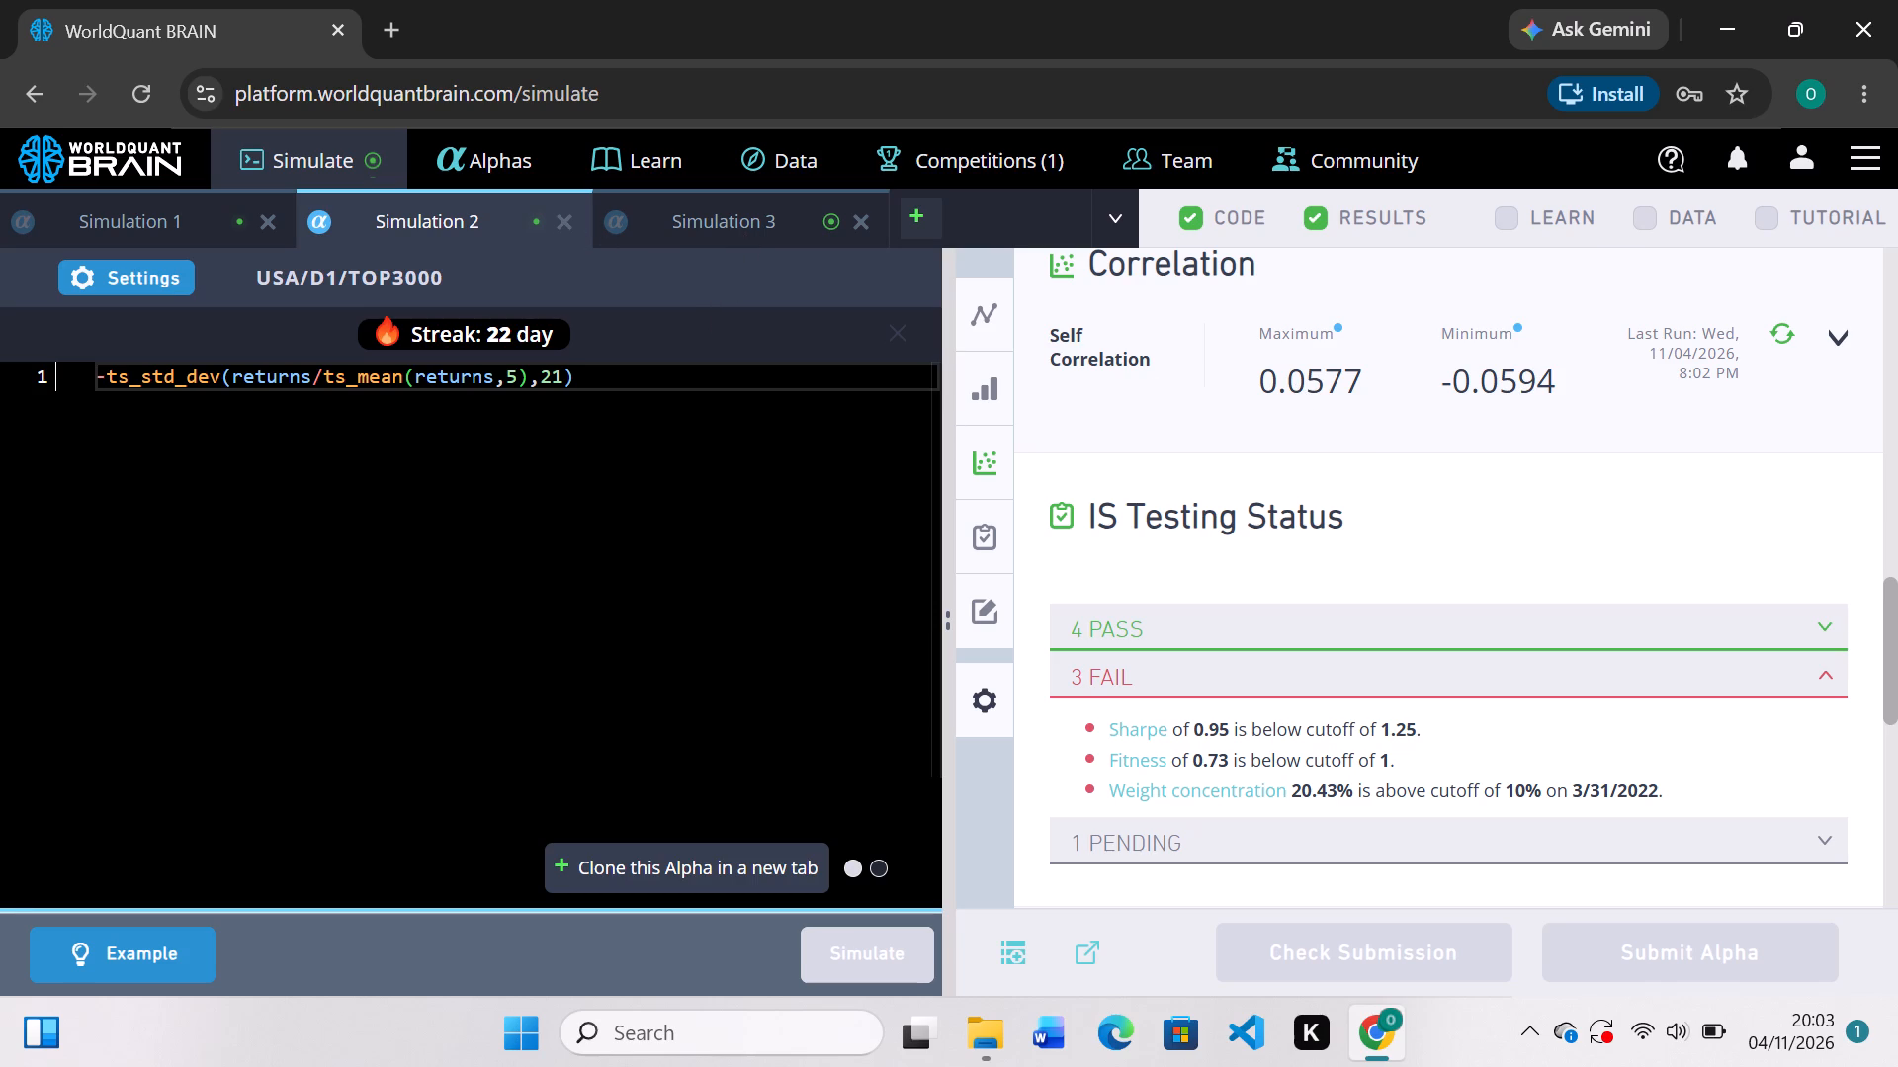
Change the ts_std_dev window in Simulation 2's expression to 5 and simulate the alpha.
{"action": "left_click", "coordinate": [562, 380]}
{"action": "key", "text": "BackSpace"}
{"action": "key", "text": "BackSpace"}
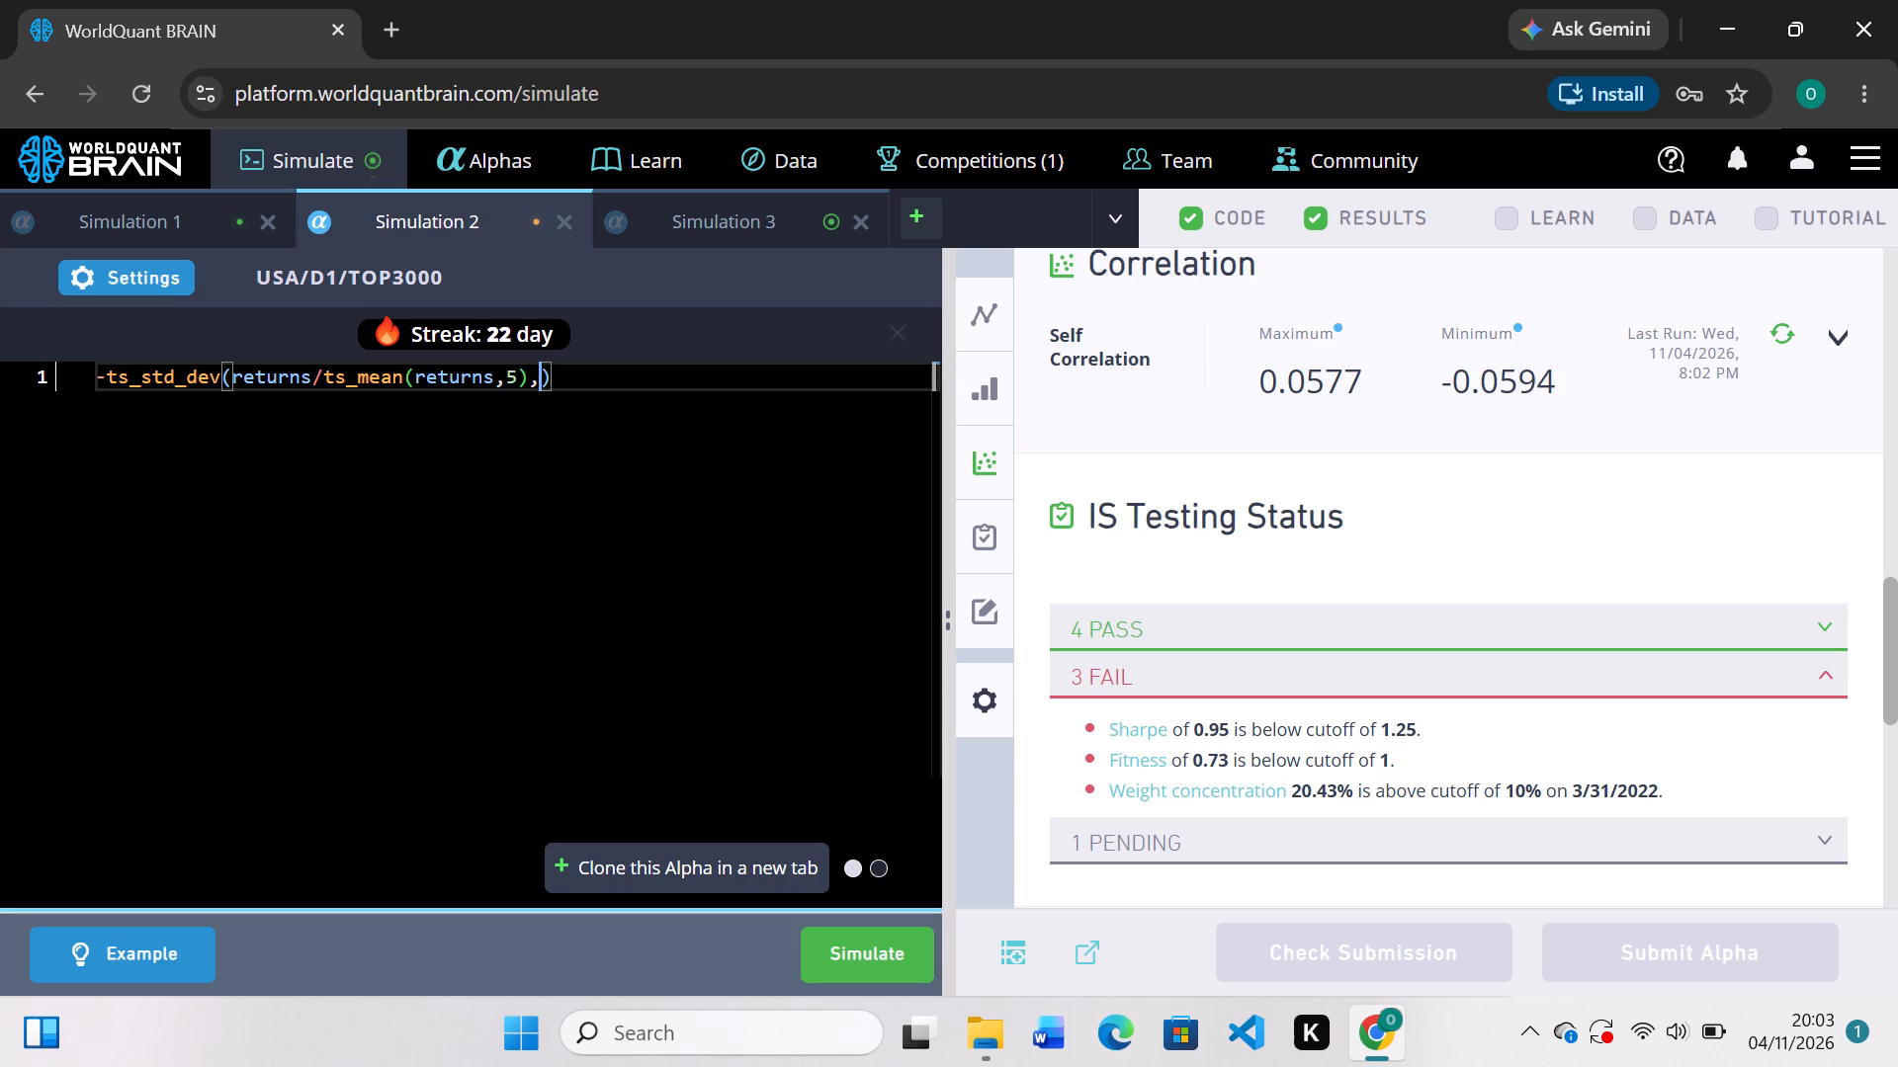
{"action": "key", "text": "5"}
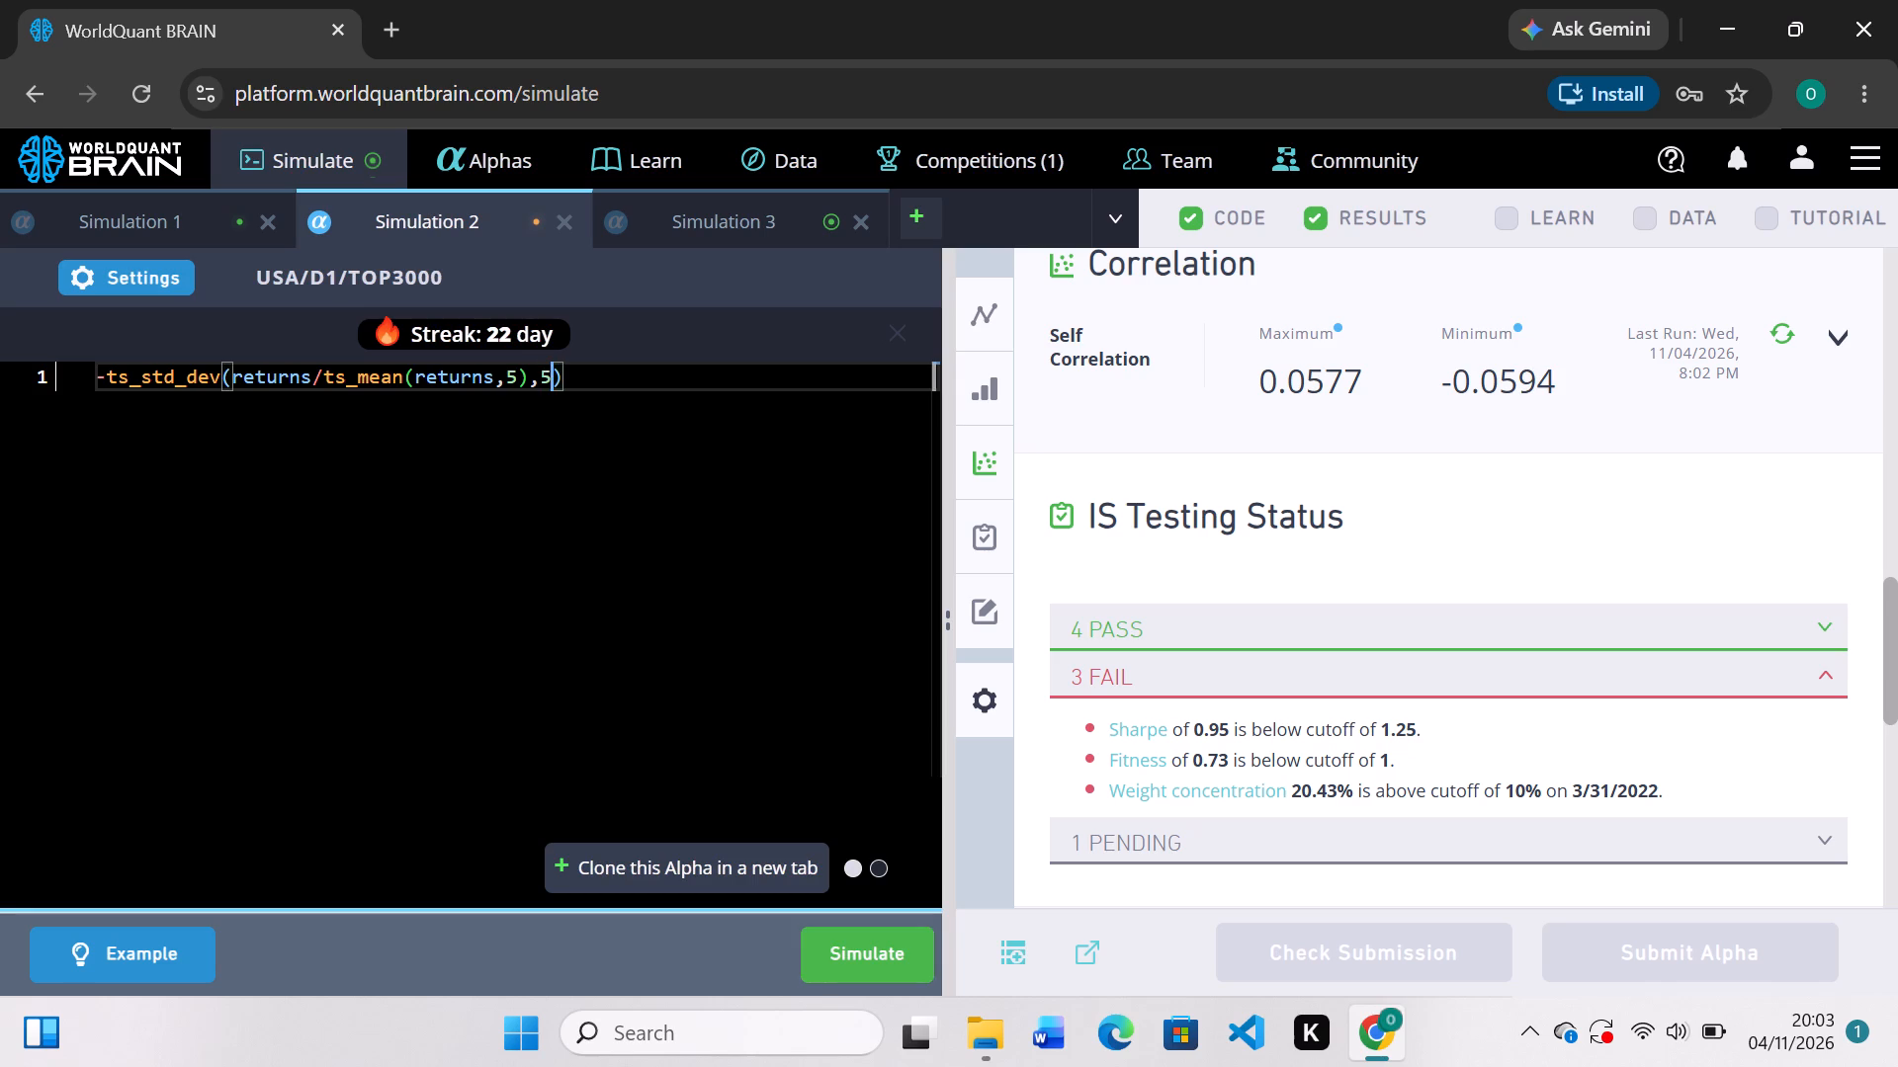
{"action": "left_click", "coordinate": [864, 943]}
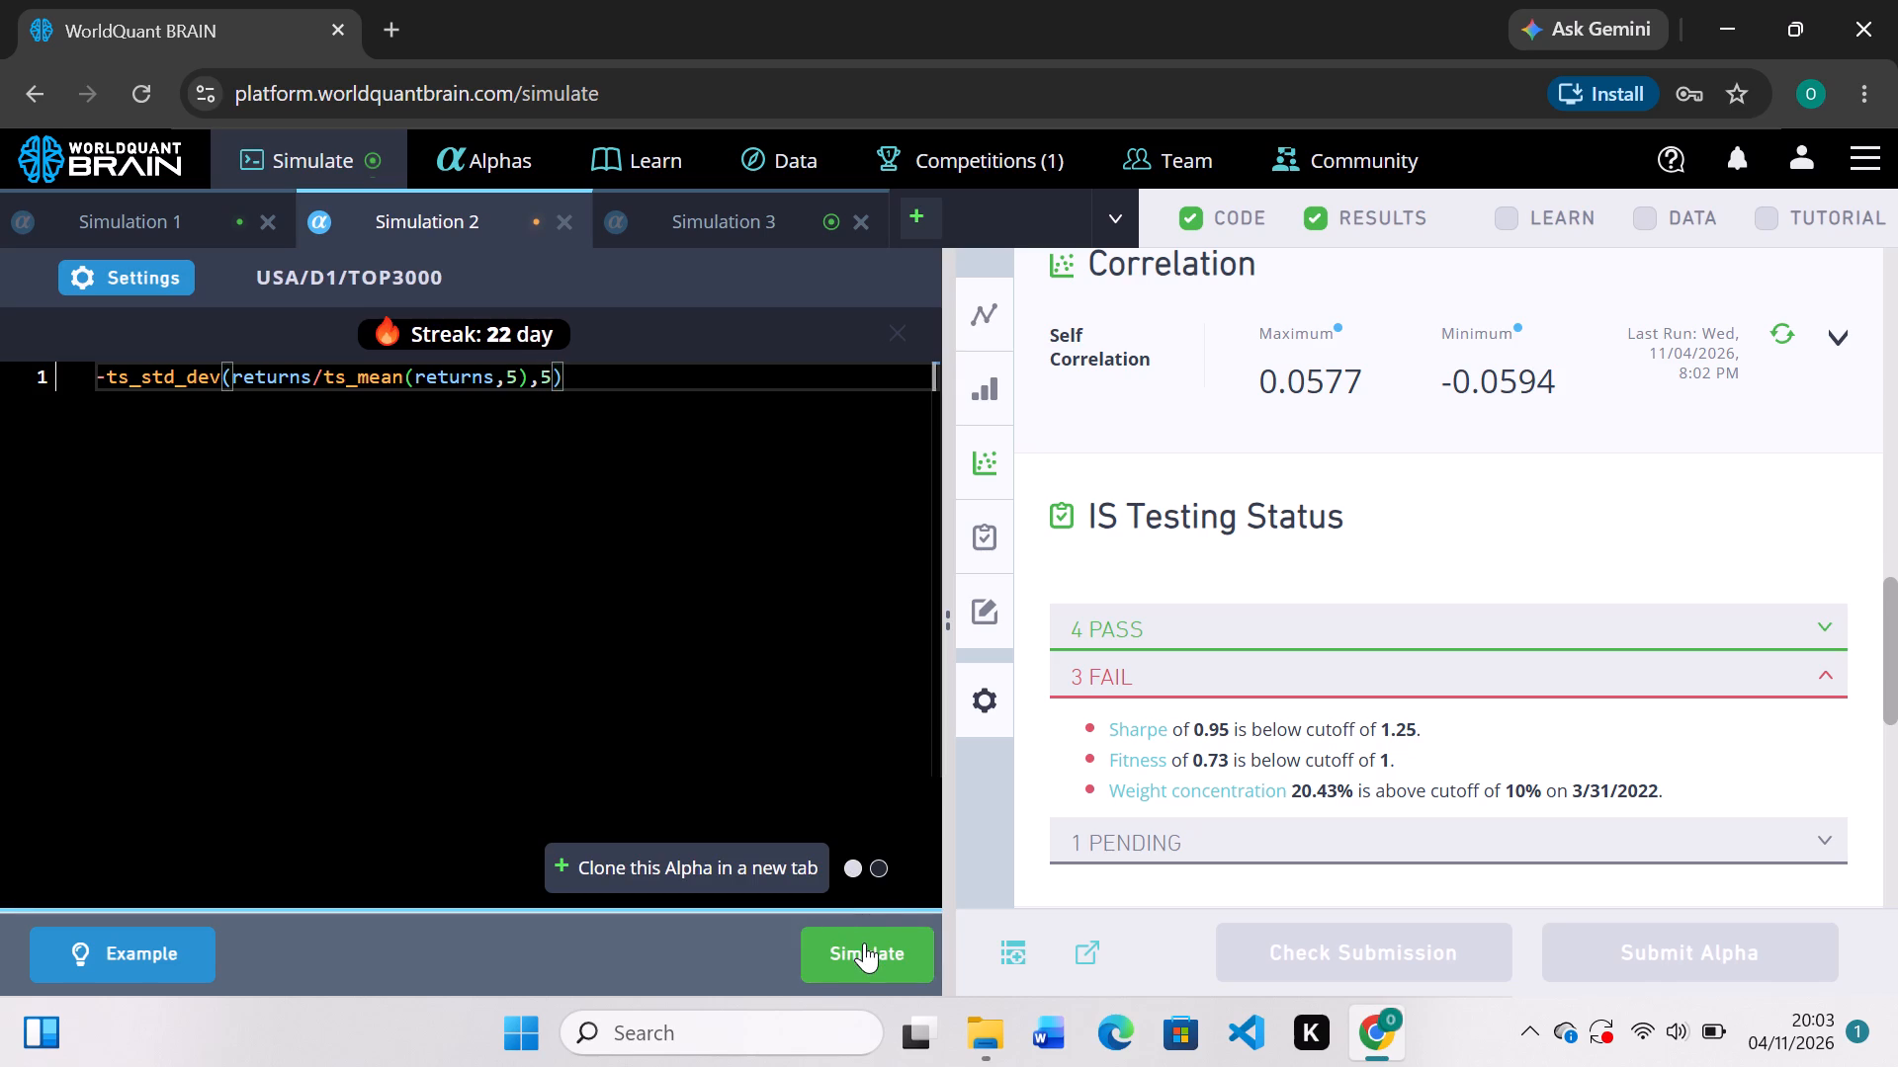
Review the IS Summary of Simulation 3's ts_decay_linear alpha and reveal its test period.
{"action": "left_click", "coordinate": [766, 222]}
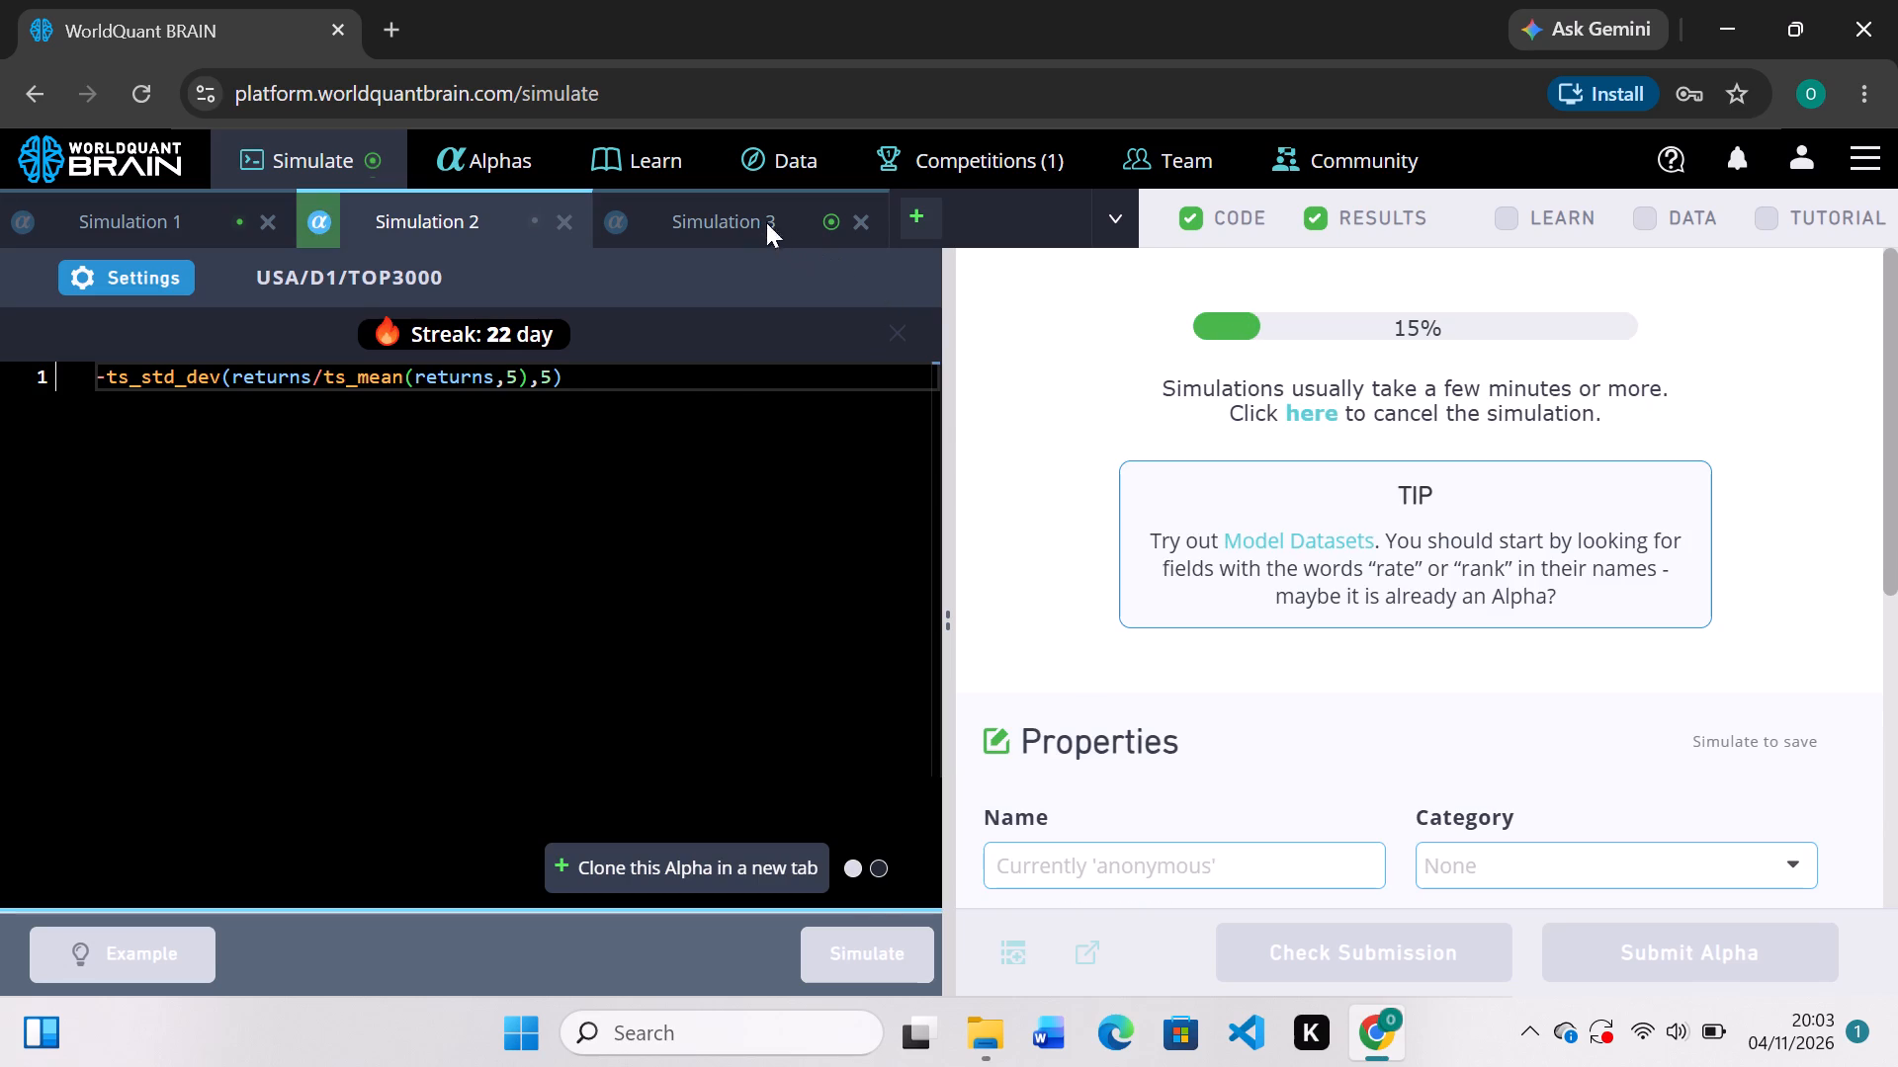
{"action": "scroll", "coordinate": [1300, 629], "scroll_direction": "down", "scroll_amount": 3}
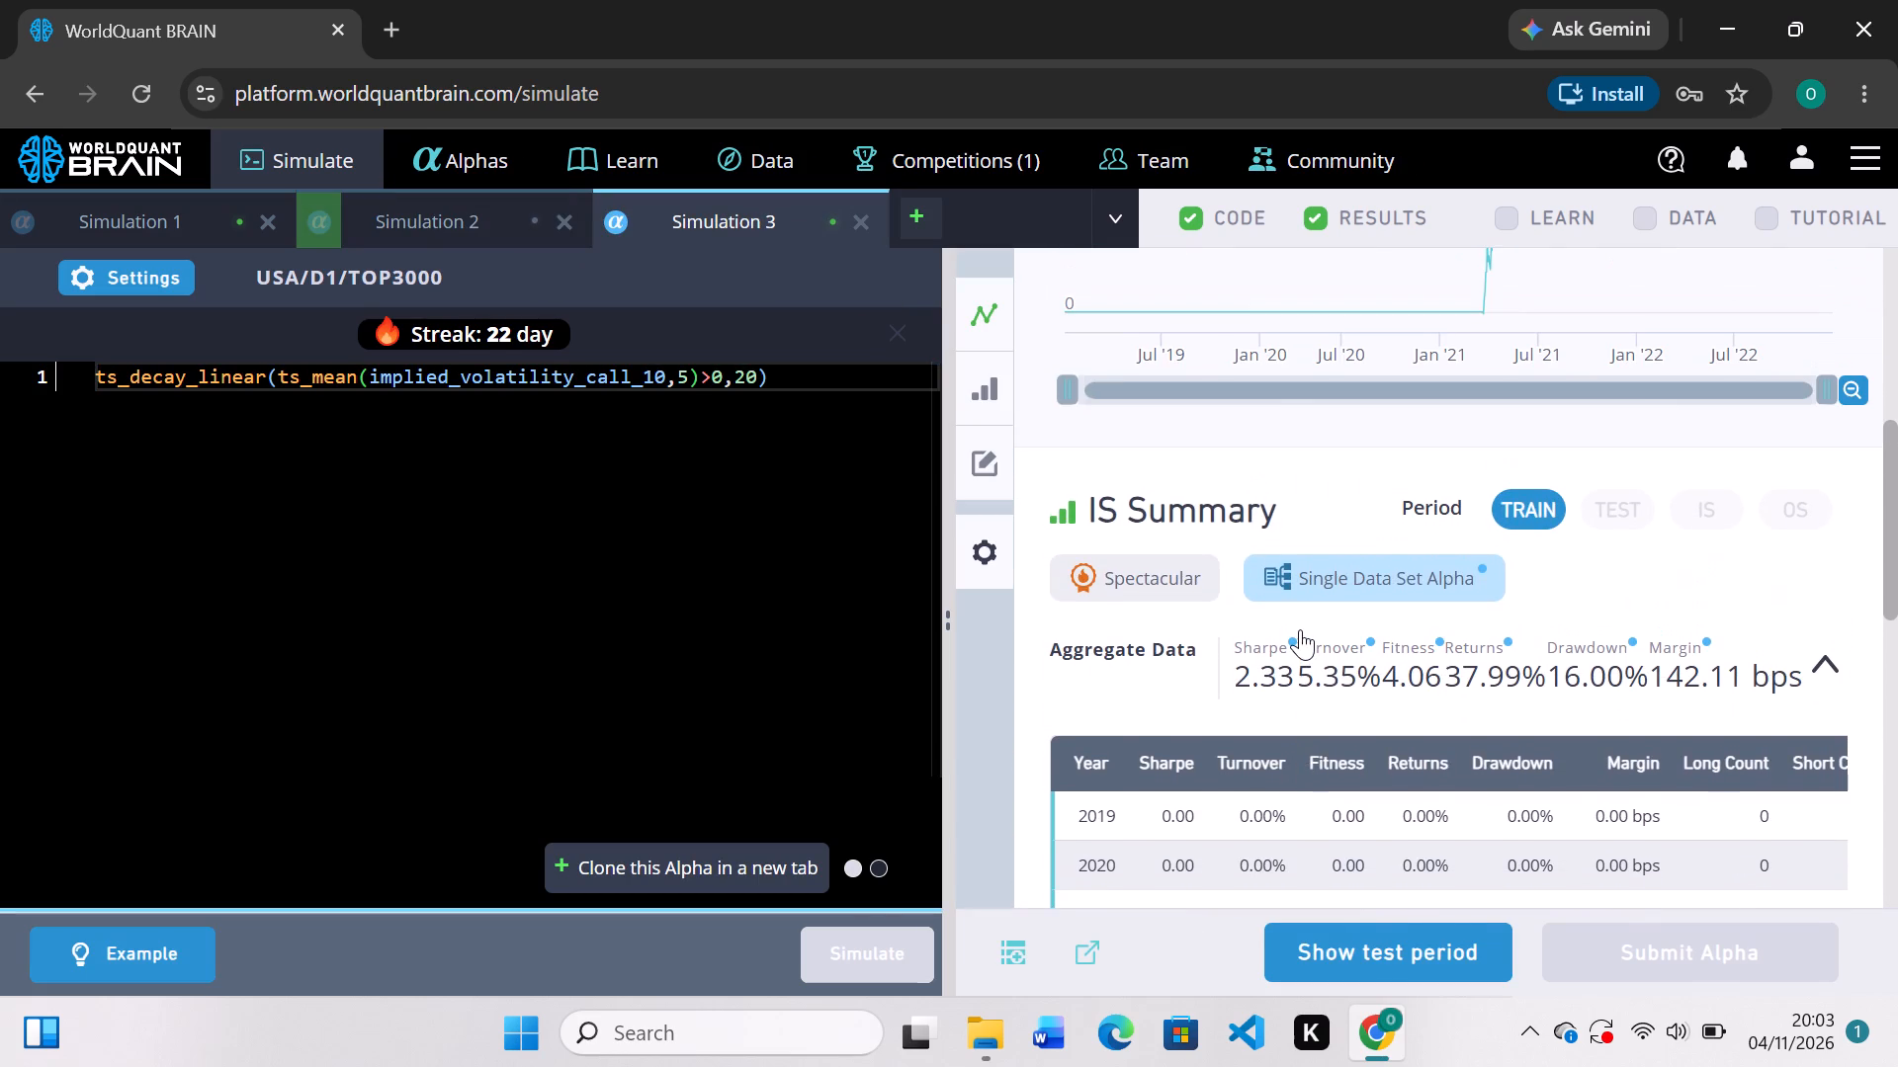
{"action": "left_click", "coordinate": [1402, 954]}
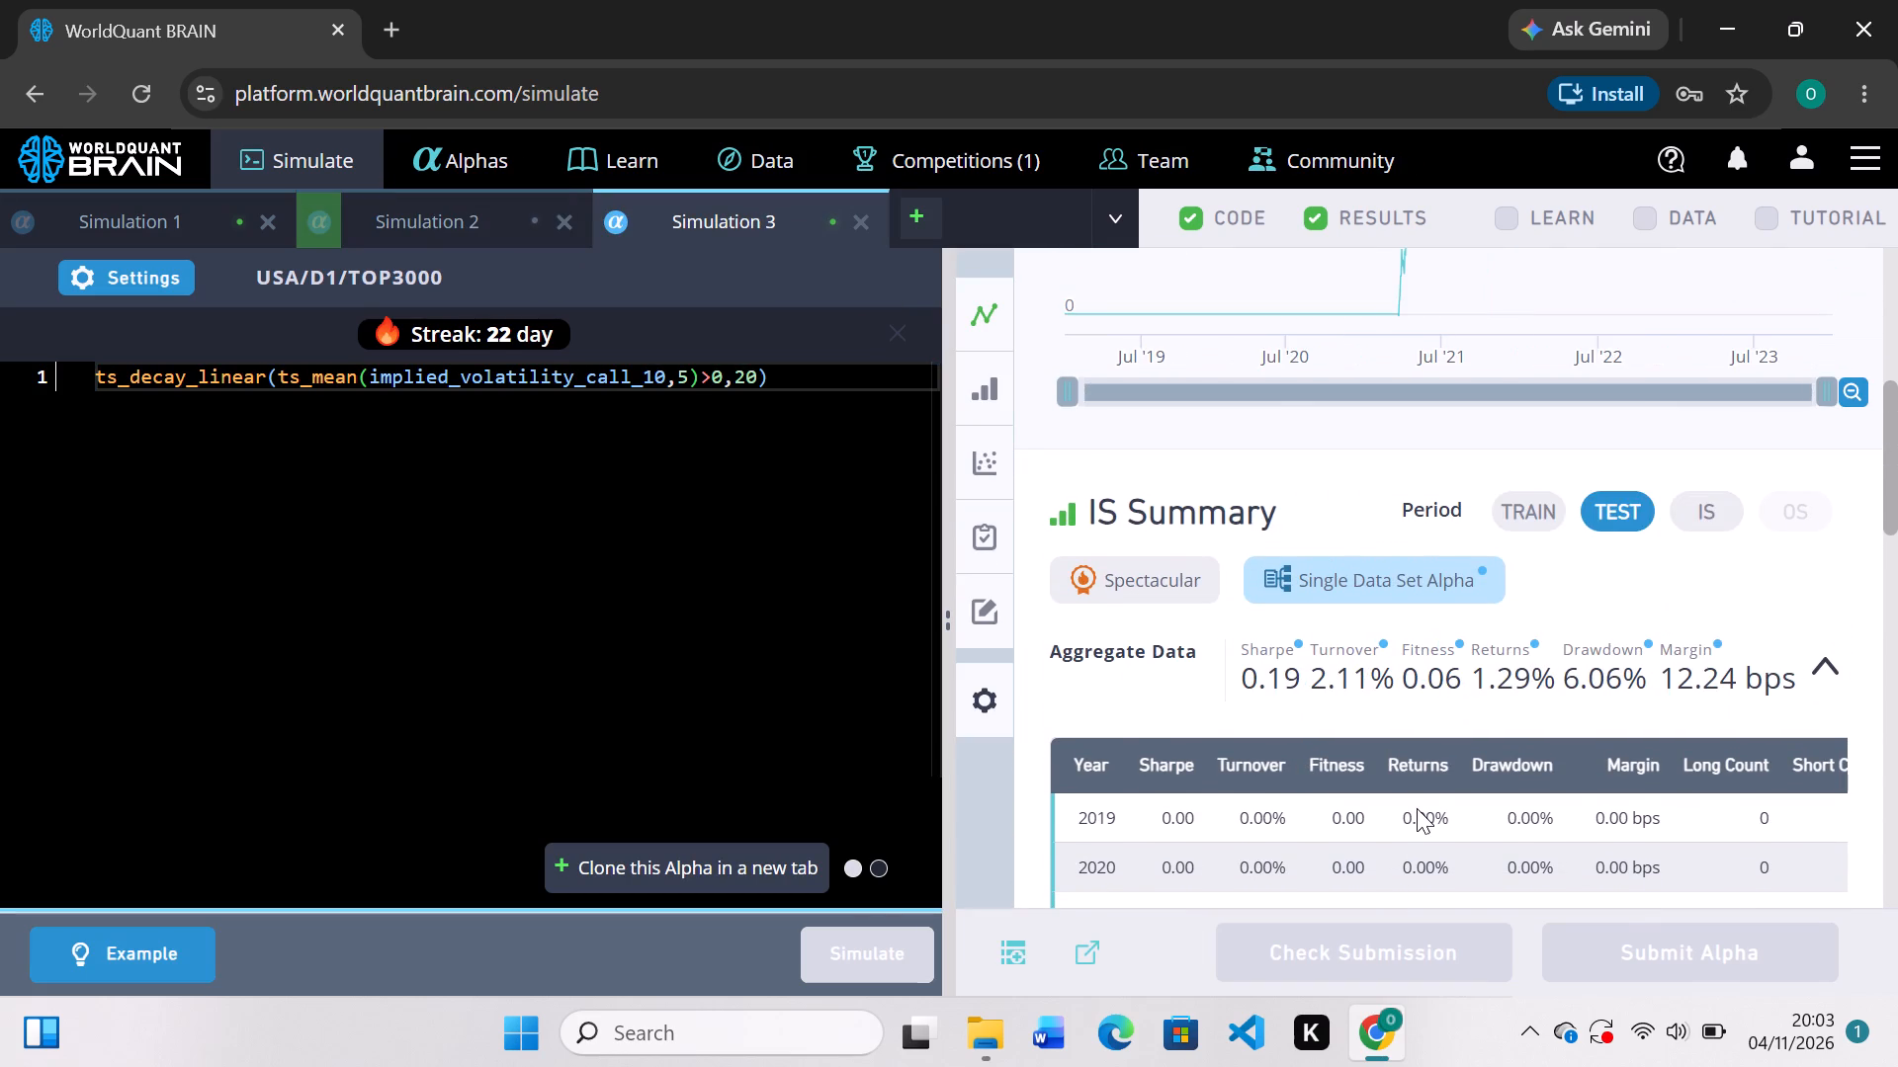
Run the self-correlation check on Simulation 3's alpha.
{"action": "scroll", "coordinate": [1417, 808], "scroll_direction": "down", "scroll_amount": 3}
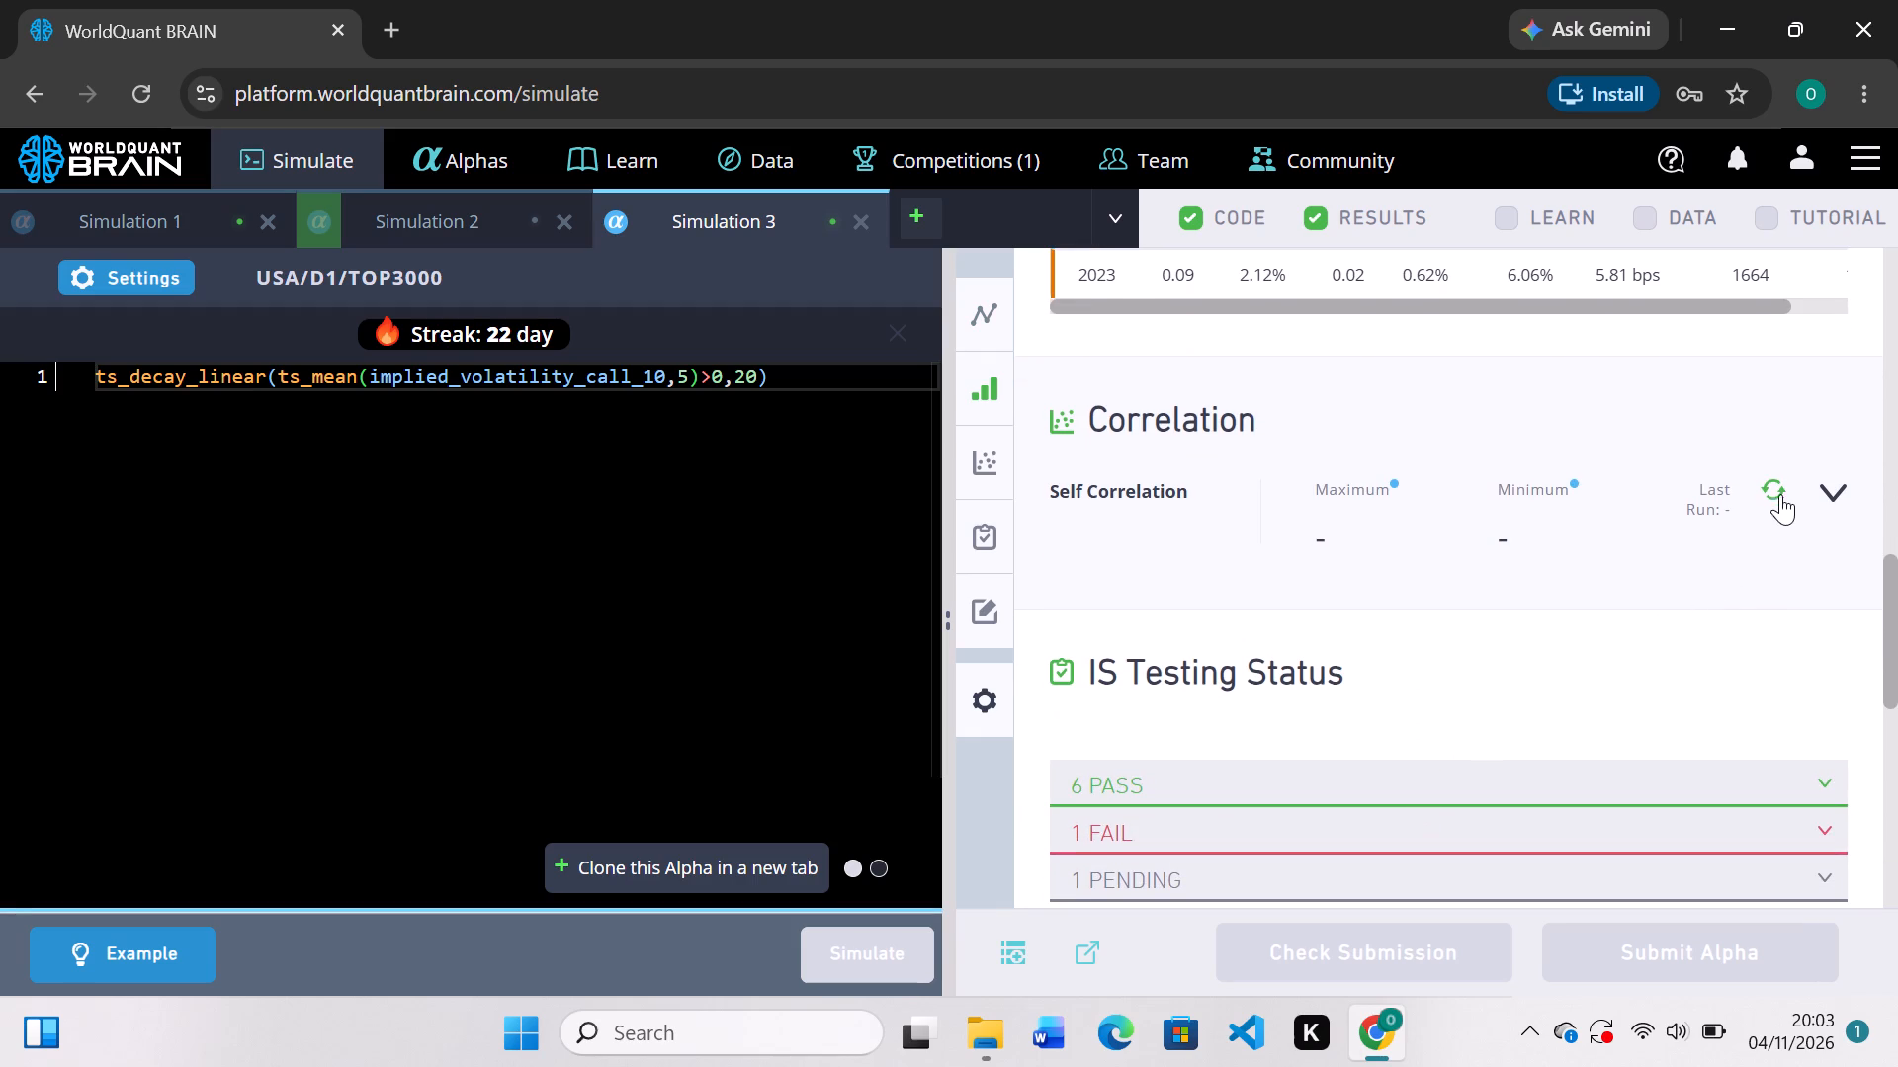
{"action": "left_click", "coordinate": [1773, 486]}
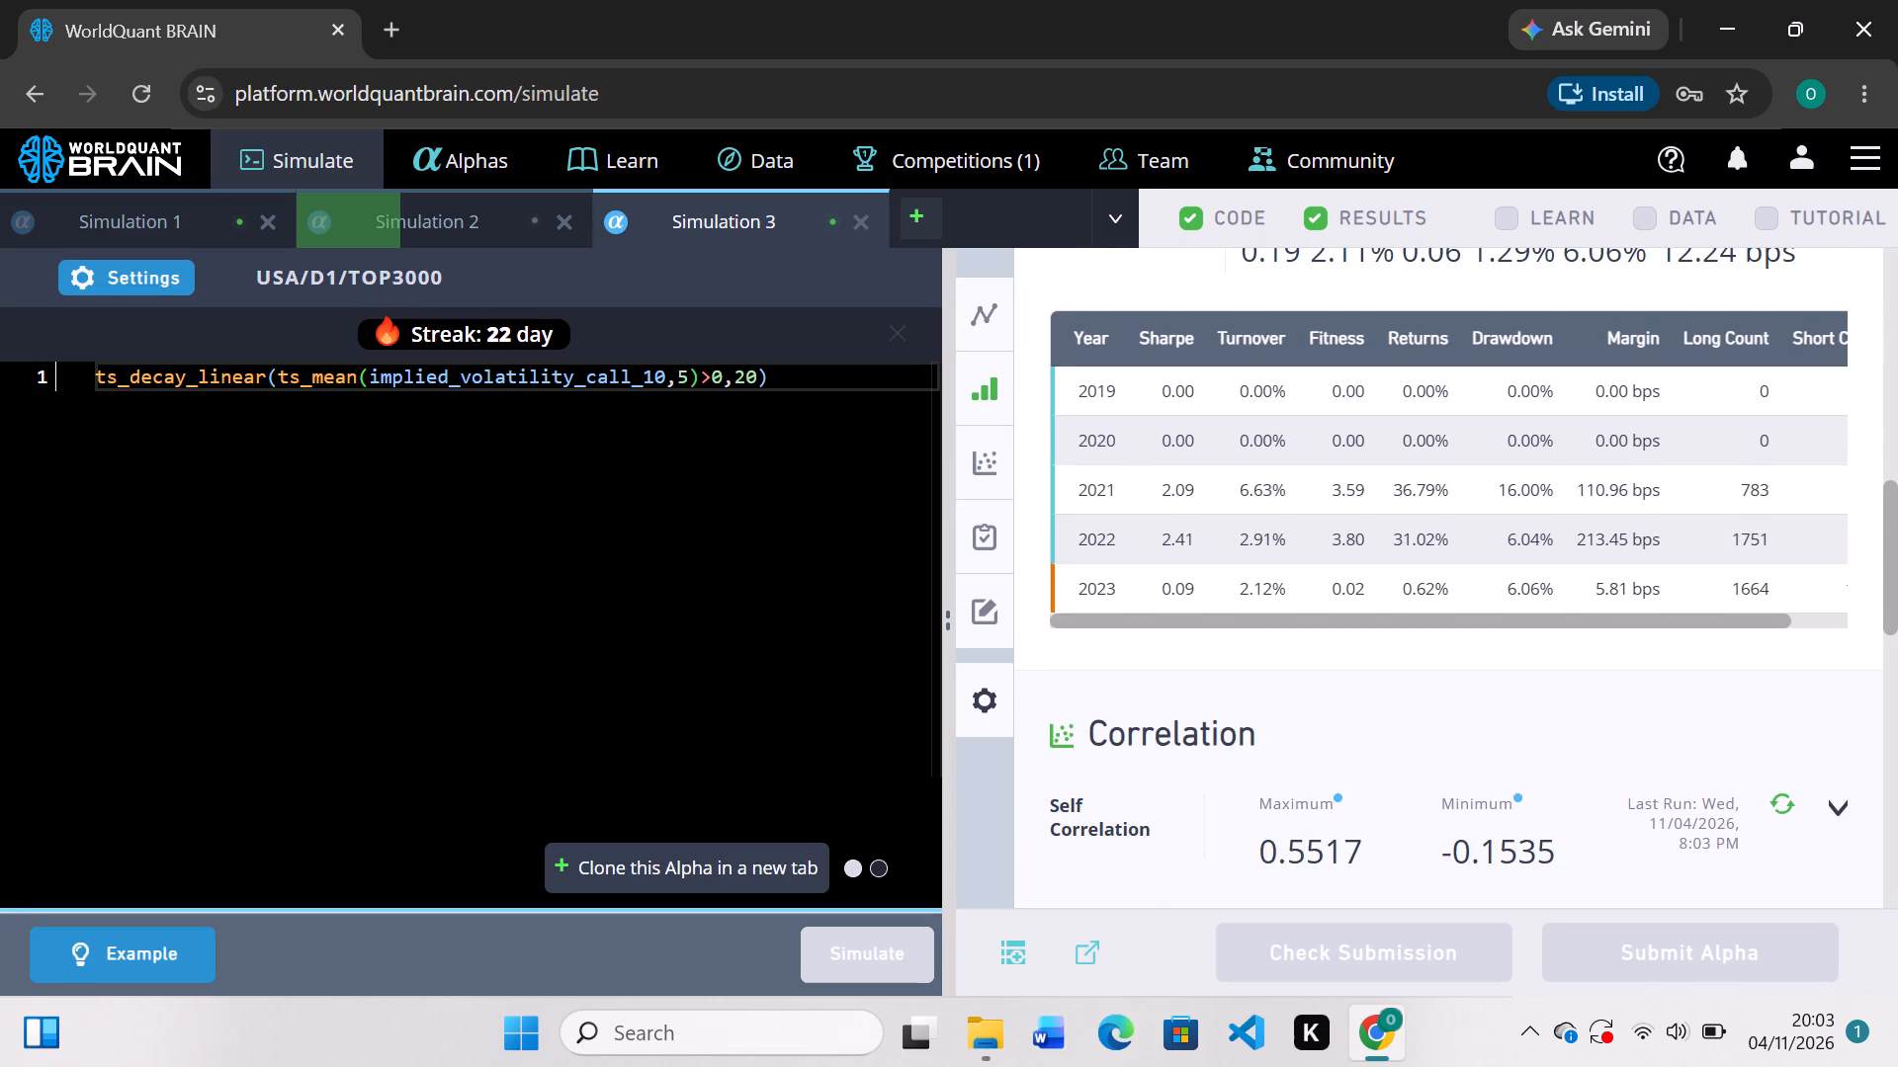
Set the decay to 46 in Simulation 3's settings, apply the change, and simulate the alpha again.
{"action": "left_click", "coordinate": [132, 259]}
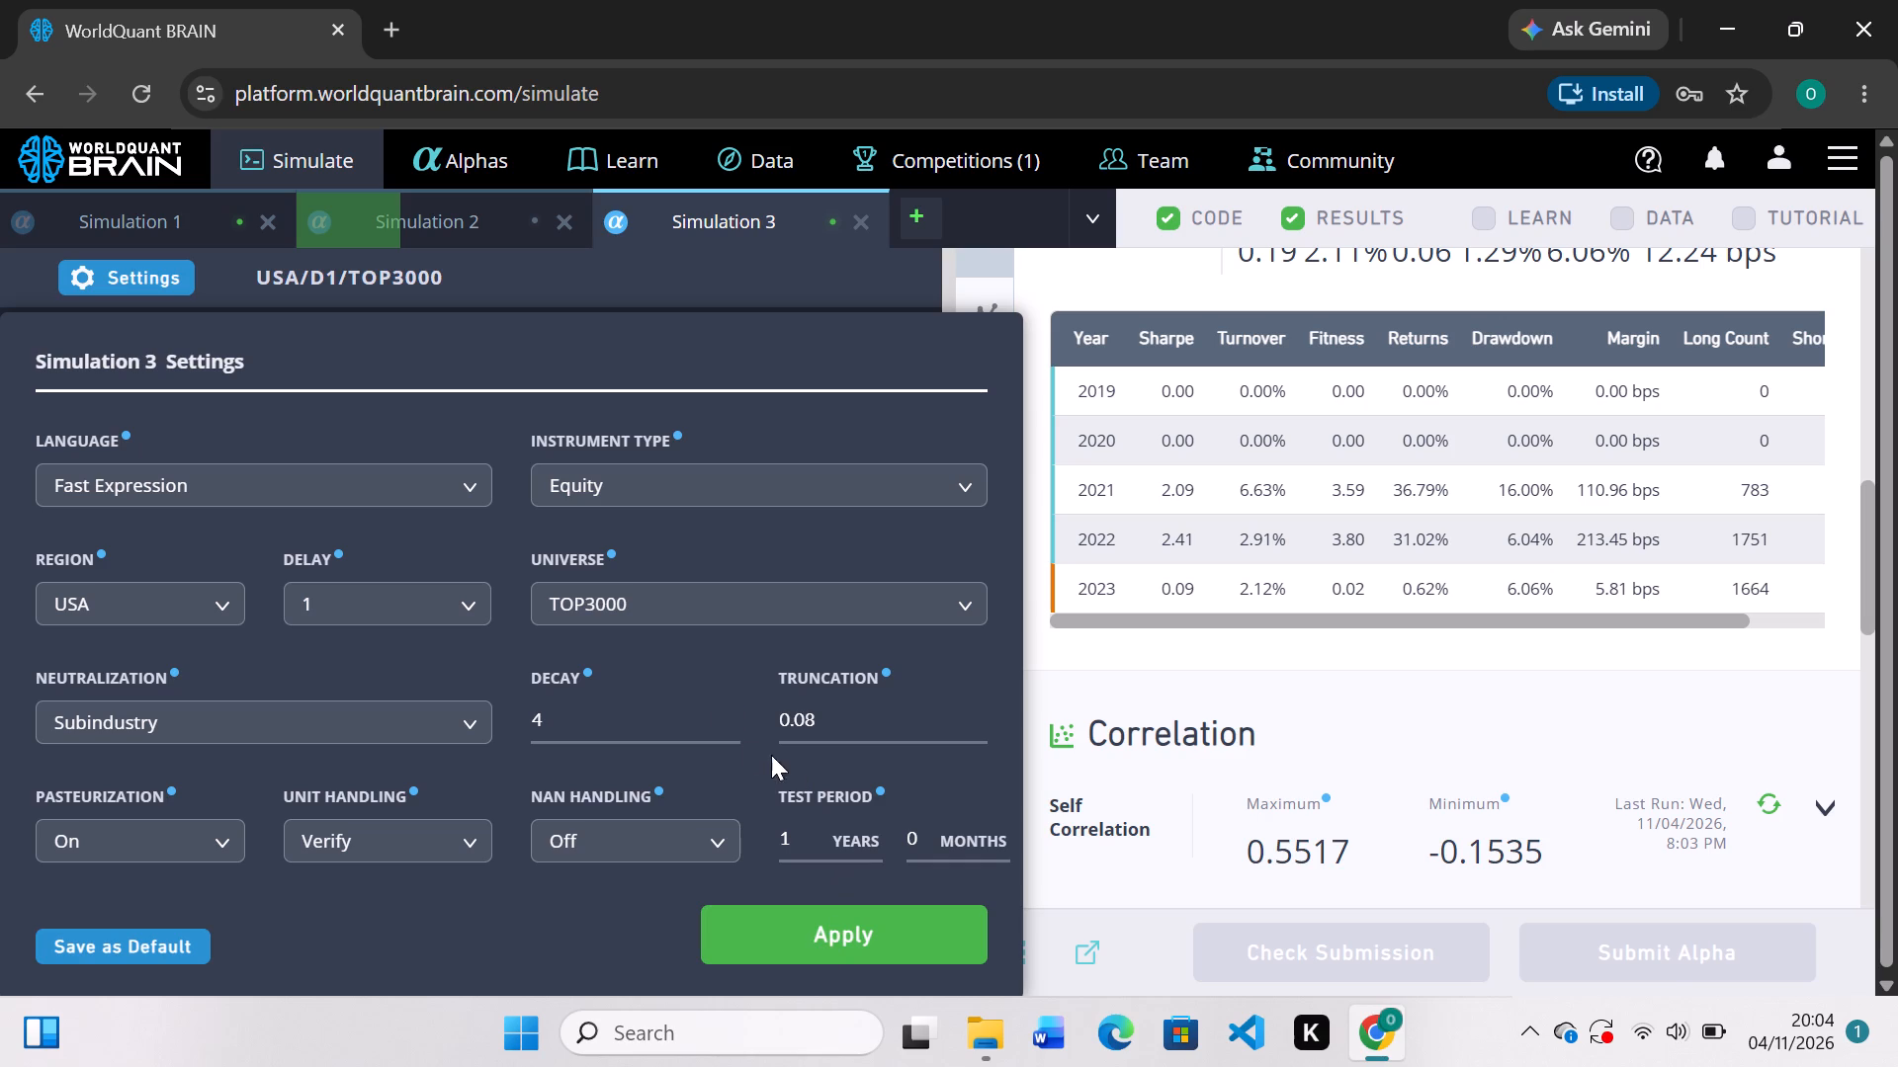
{"action": "left_click", "coordinate": [729, 712]}
{"action": "left_click", "coordinate": [807, 935]}
{"action": "left_click", "coordinate": [819, 945]}
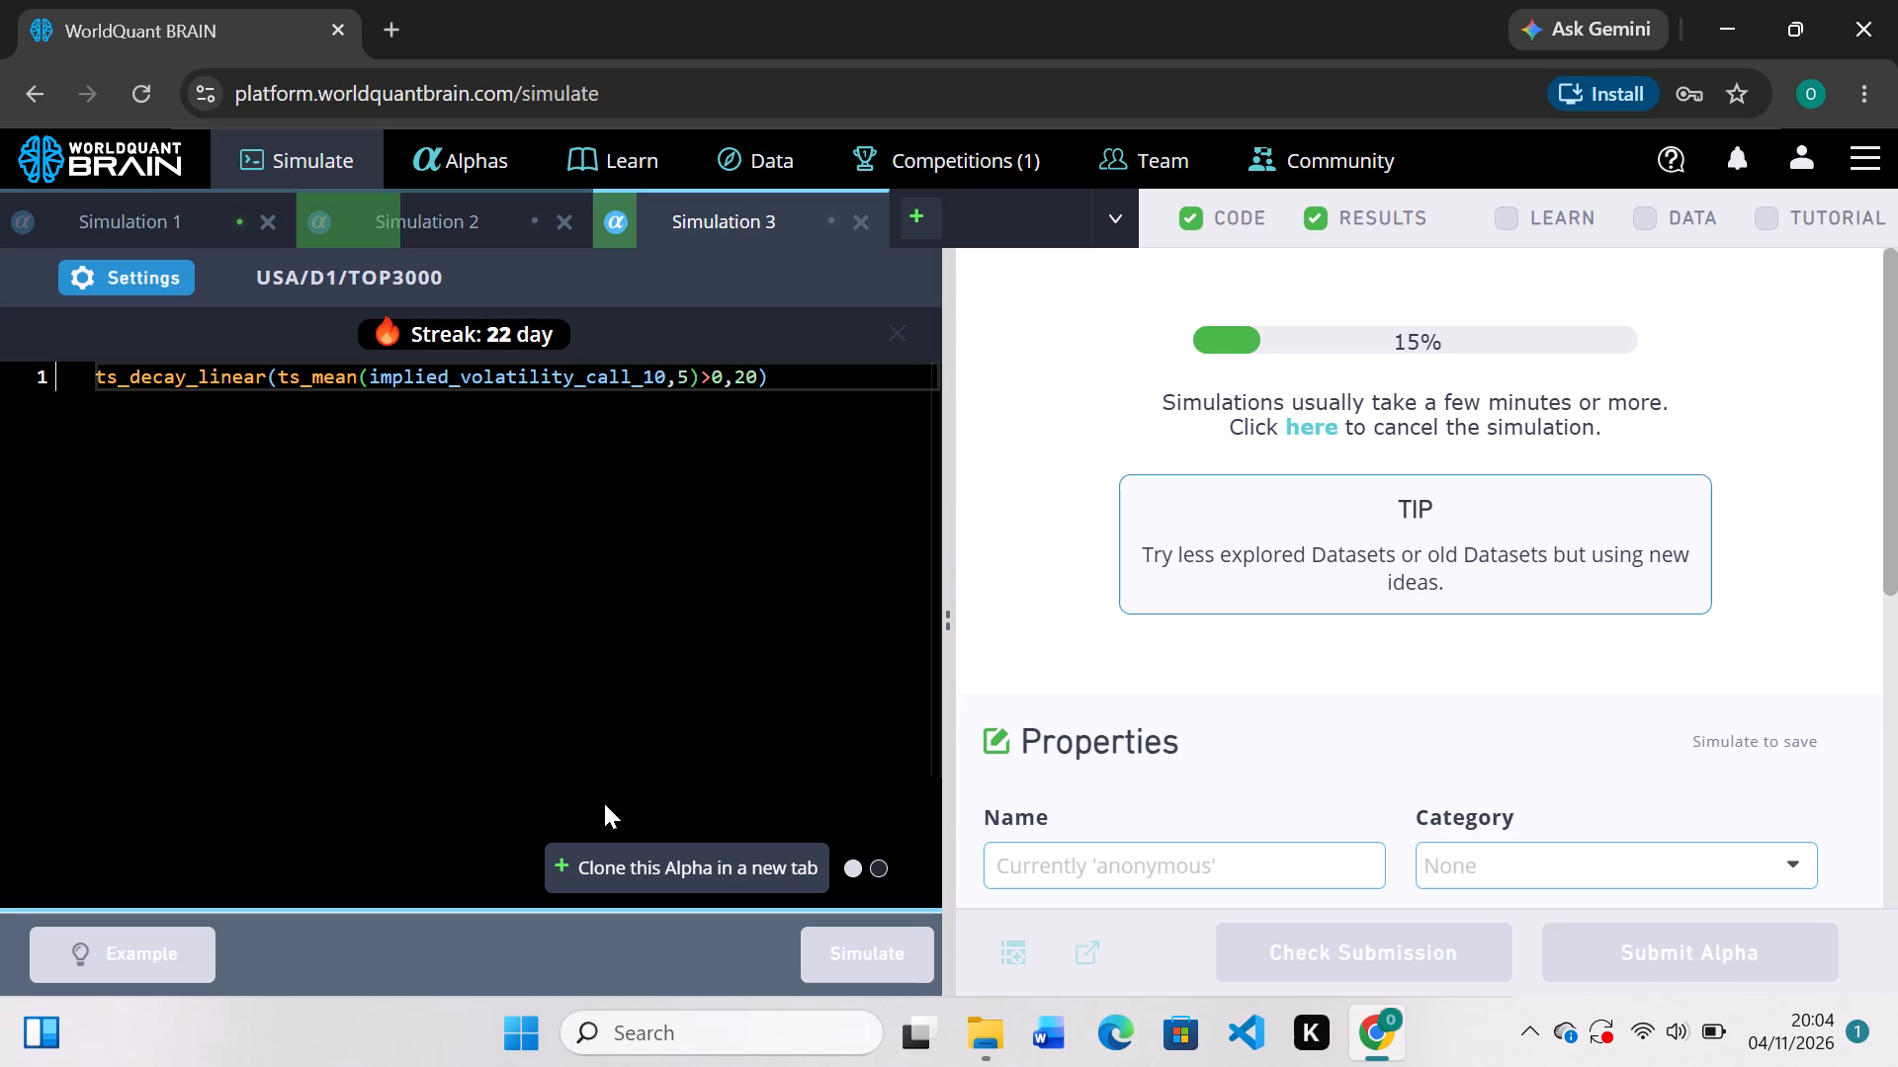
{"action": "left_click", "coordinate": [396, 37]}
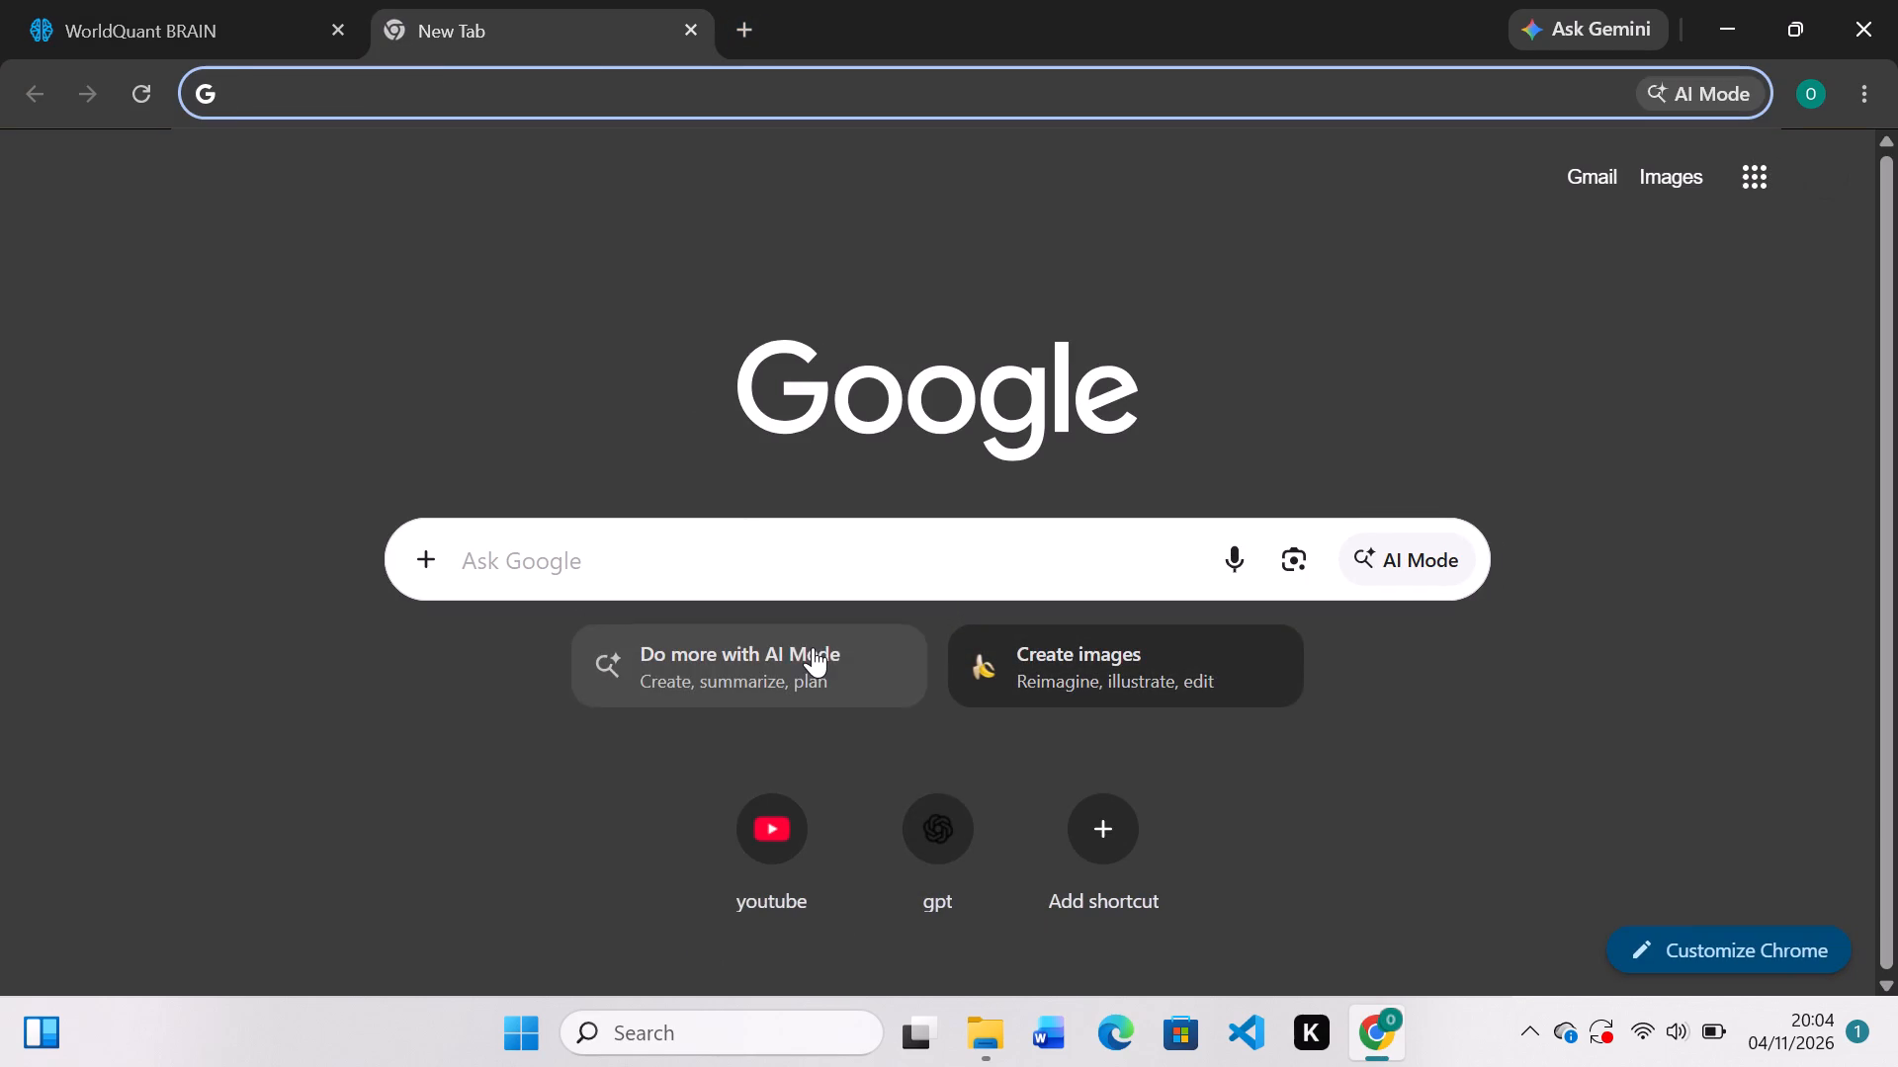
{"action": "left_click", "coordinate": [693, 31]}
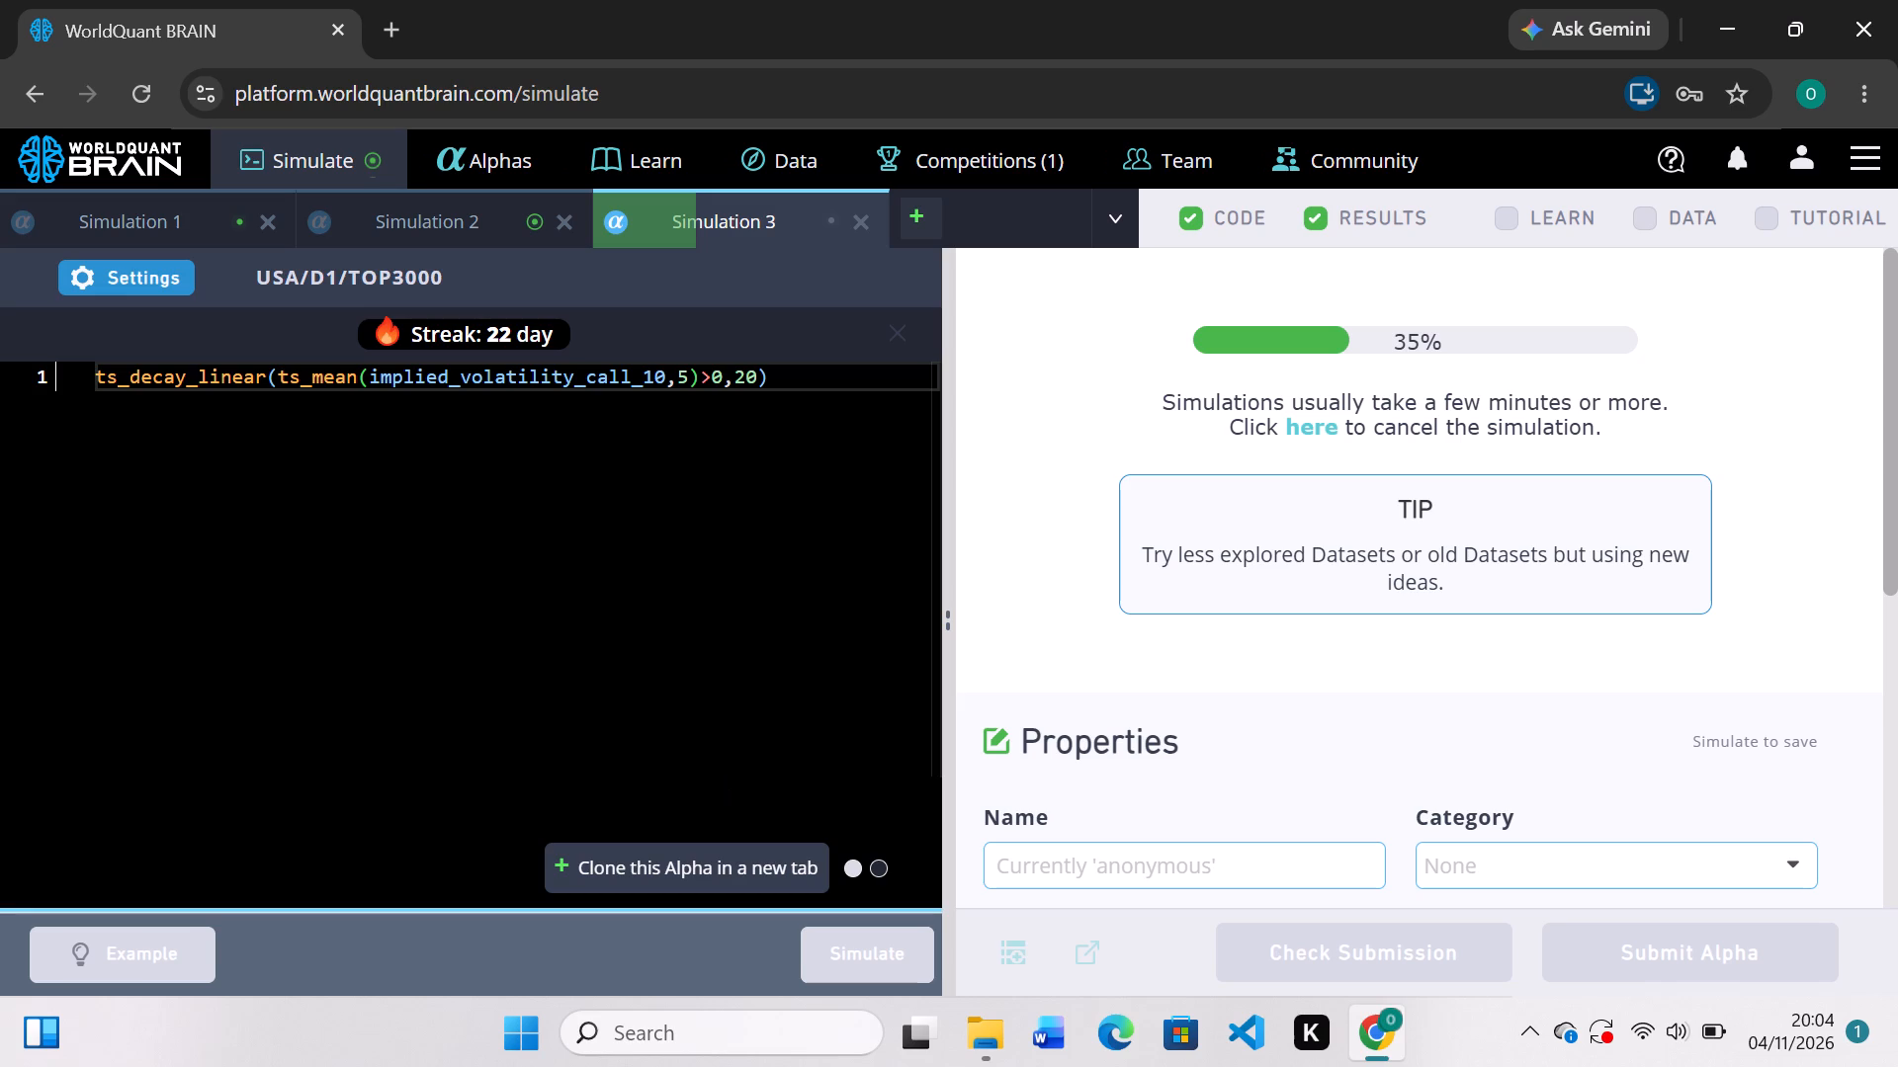
Change the ts_std_dev window in Simulation 2's expression to 63 and simulate the alpha.
{"action": "left_click", "coordinate": [428, 191]}
{"action": "scroll", "coordinate": [1284, 660], "scroll_direction": "down", "scroll_amount": 3}
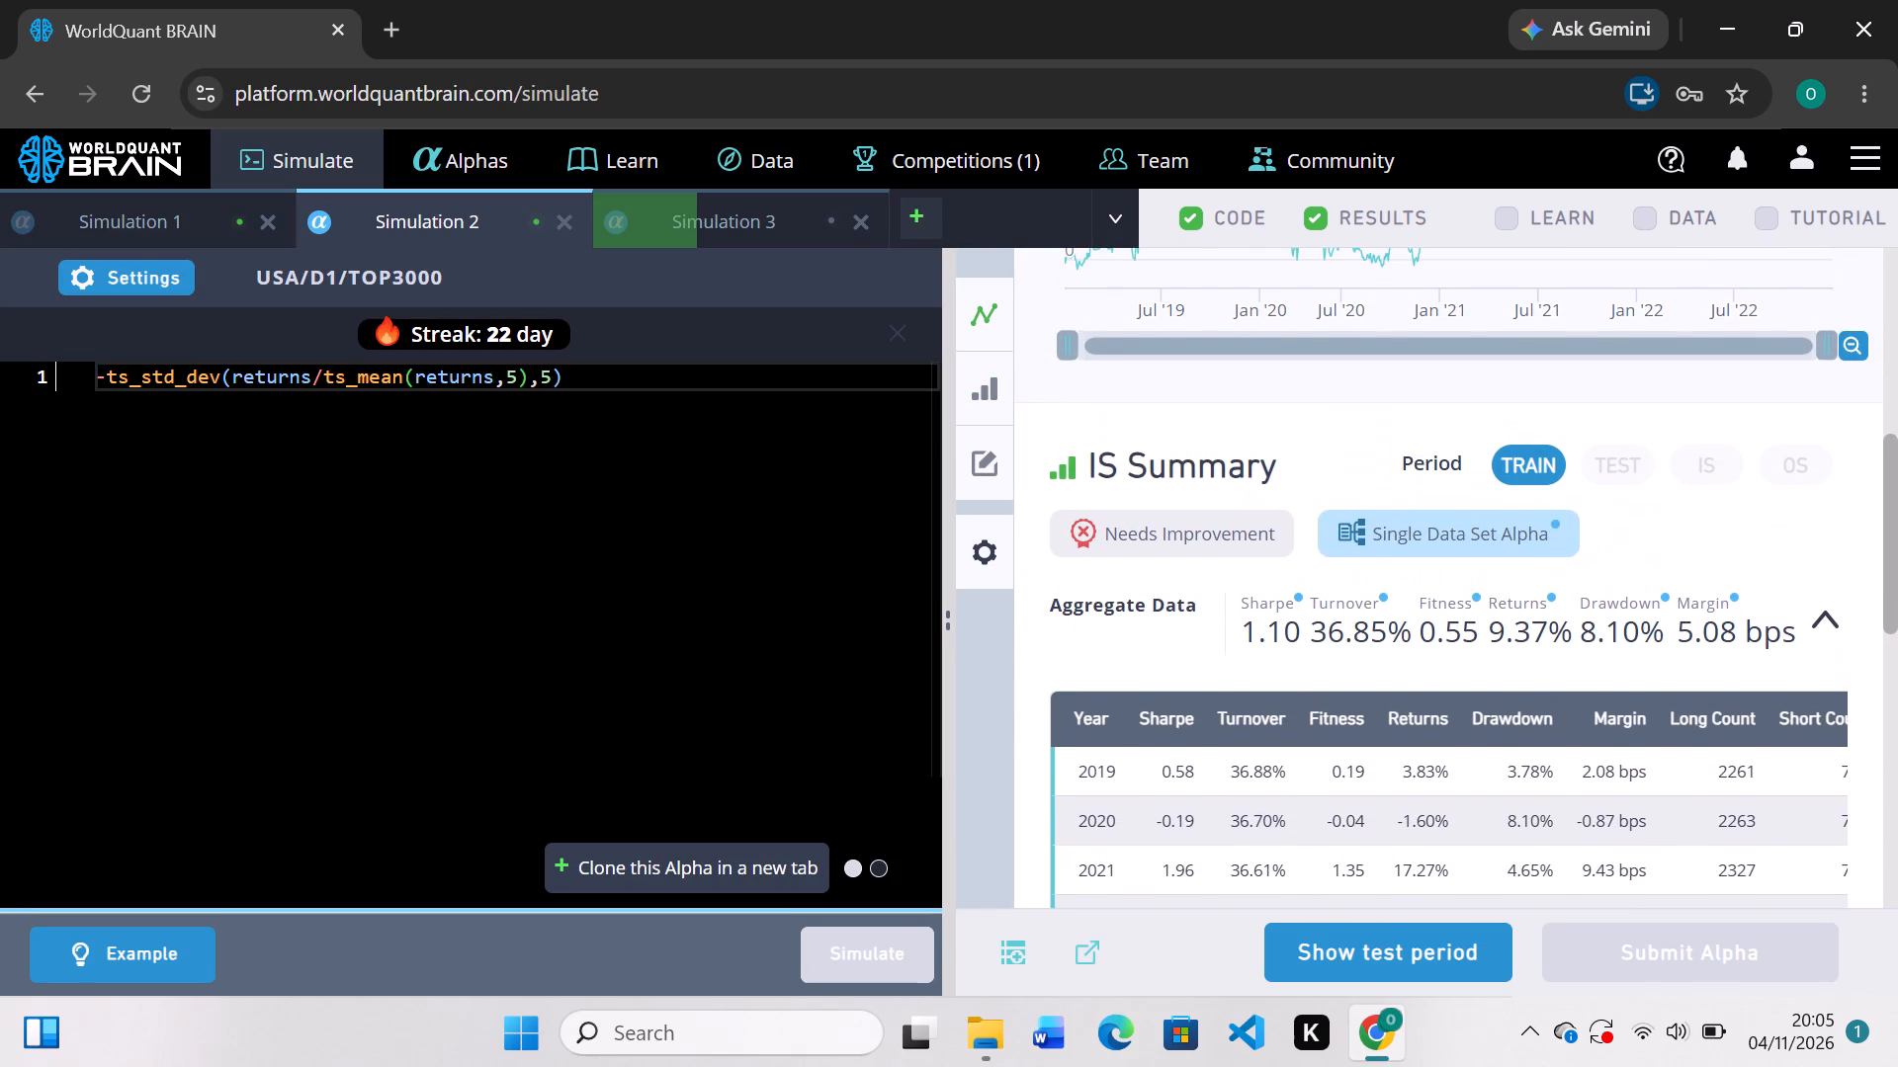
{"action": "left_click", "coordinate": [550, 379]}
{"action": "key", "text": "BackSpace"}
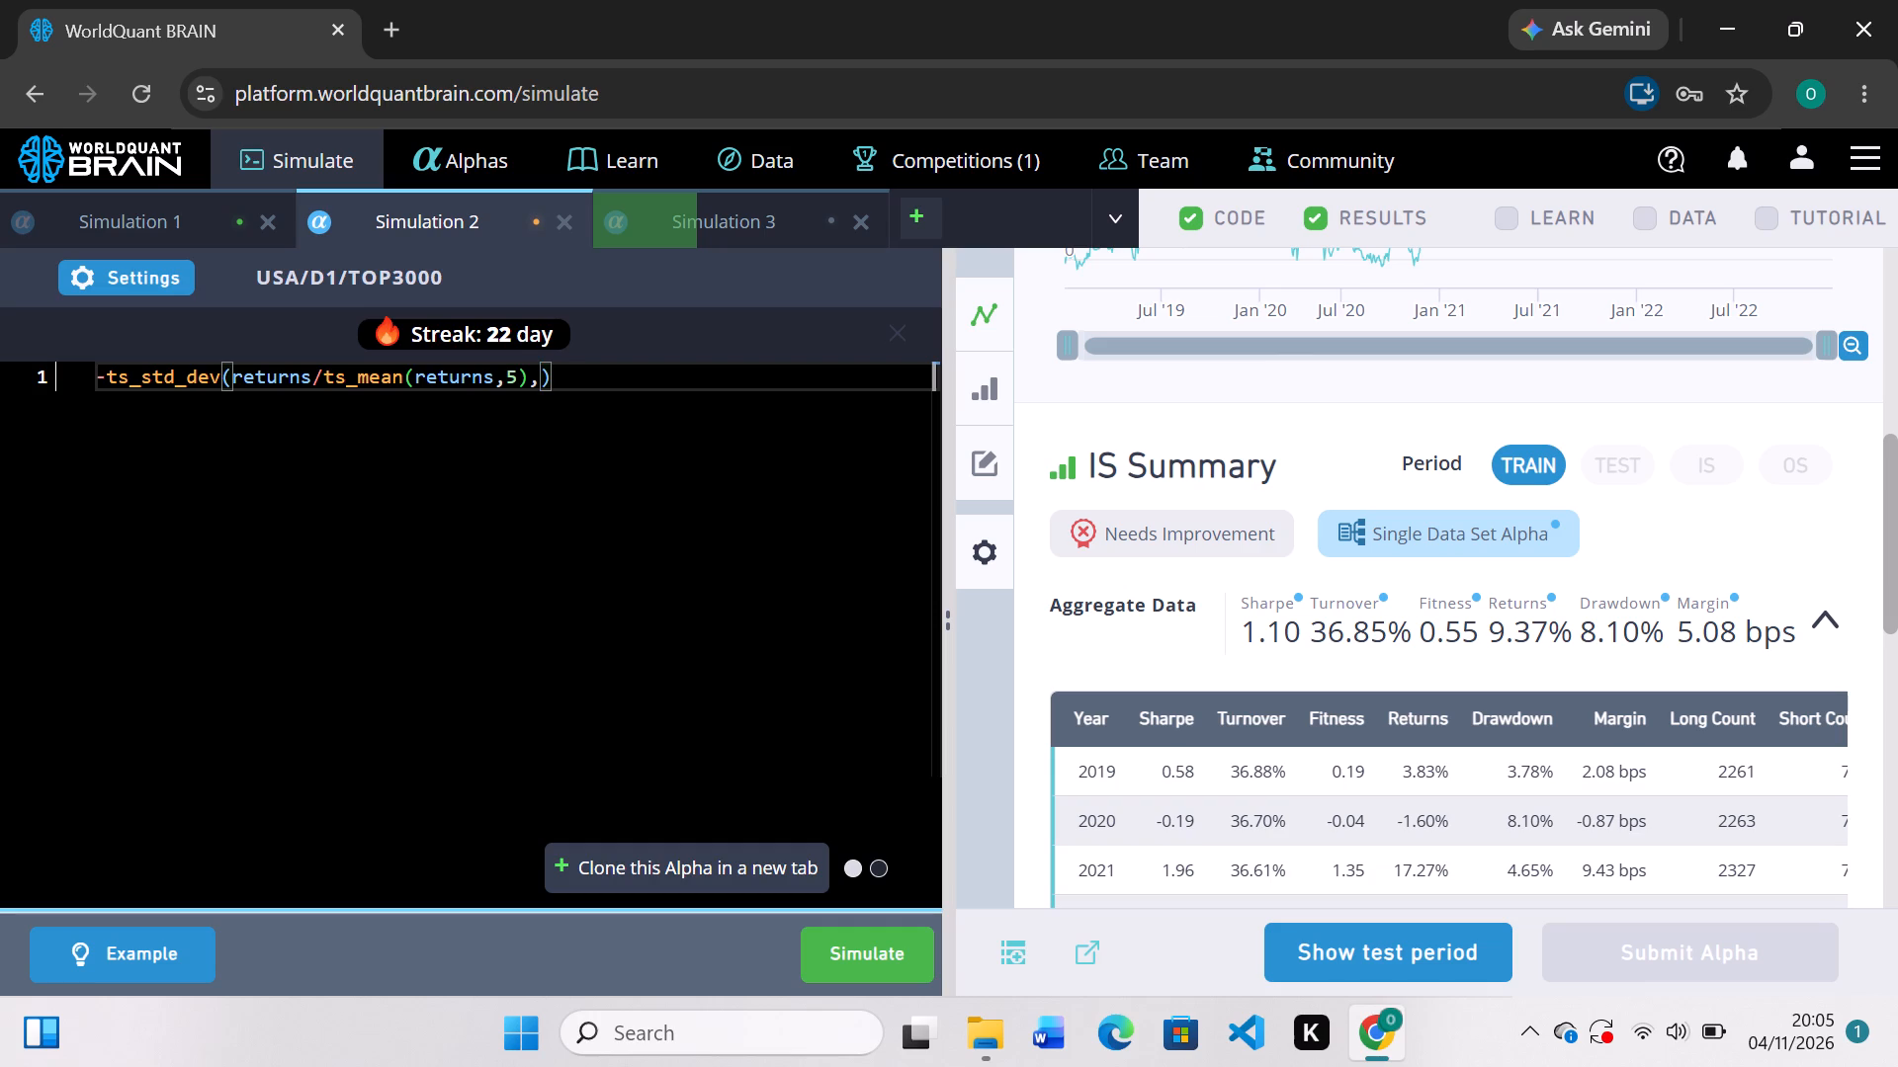
{"action": "type", "text": "63"}
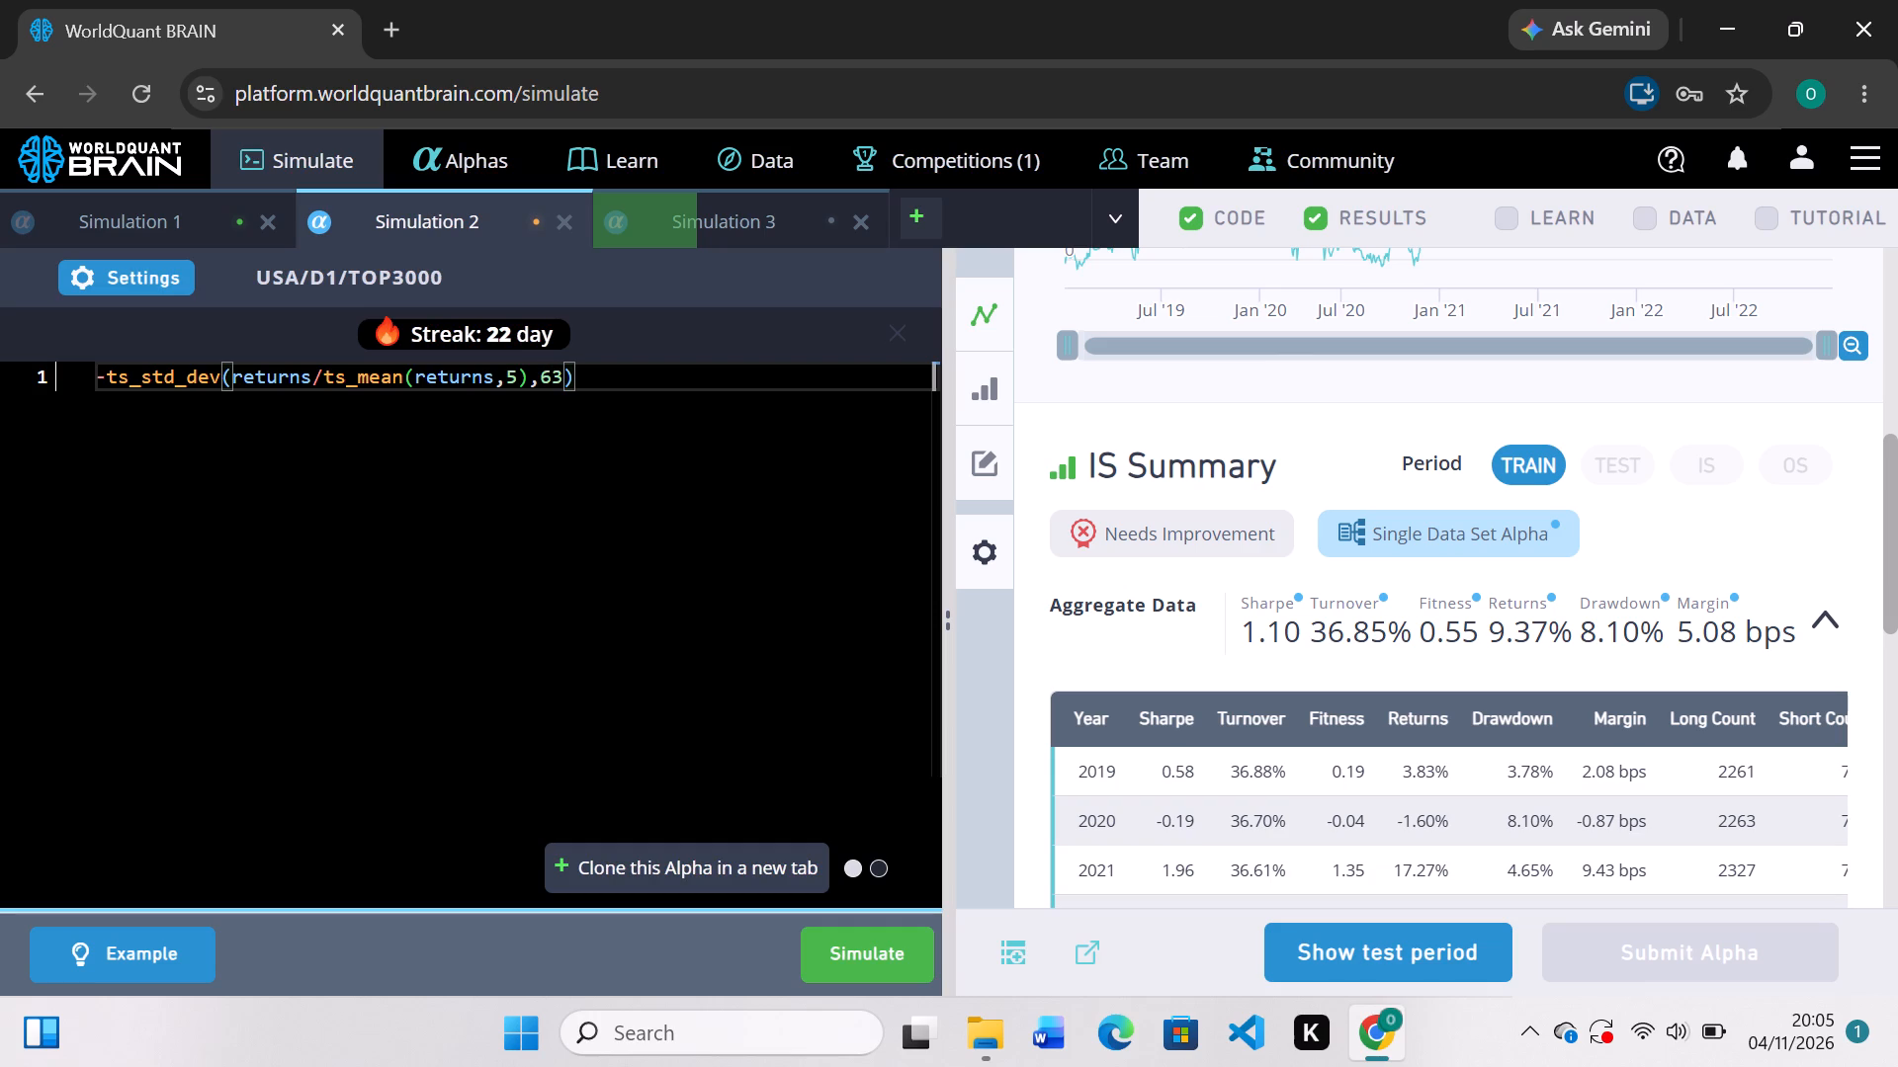
{"action": "left_click", "coordinate": [871, 956]}
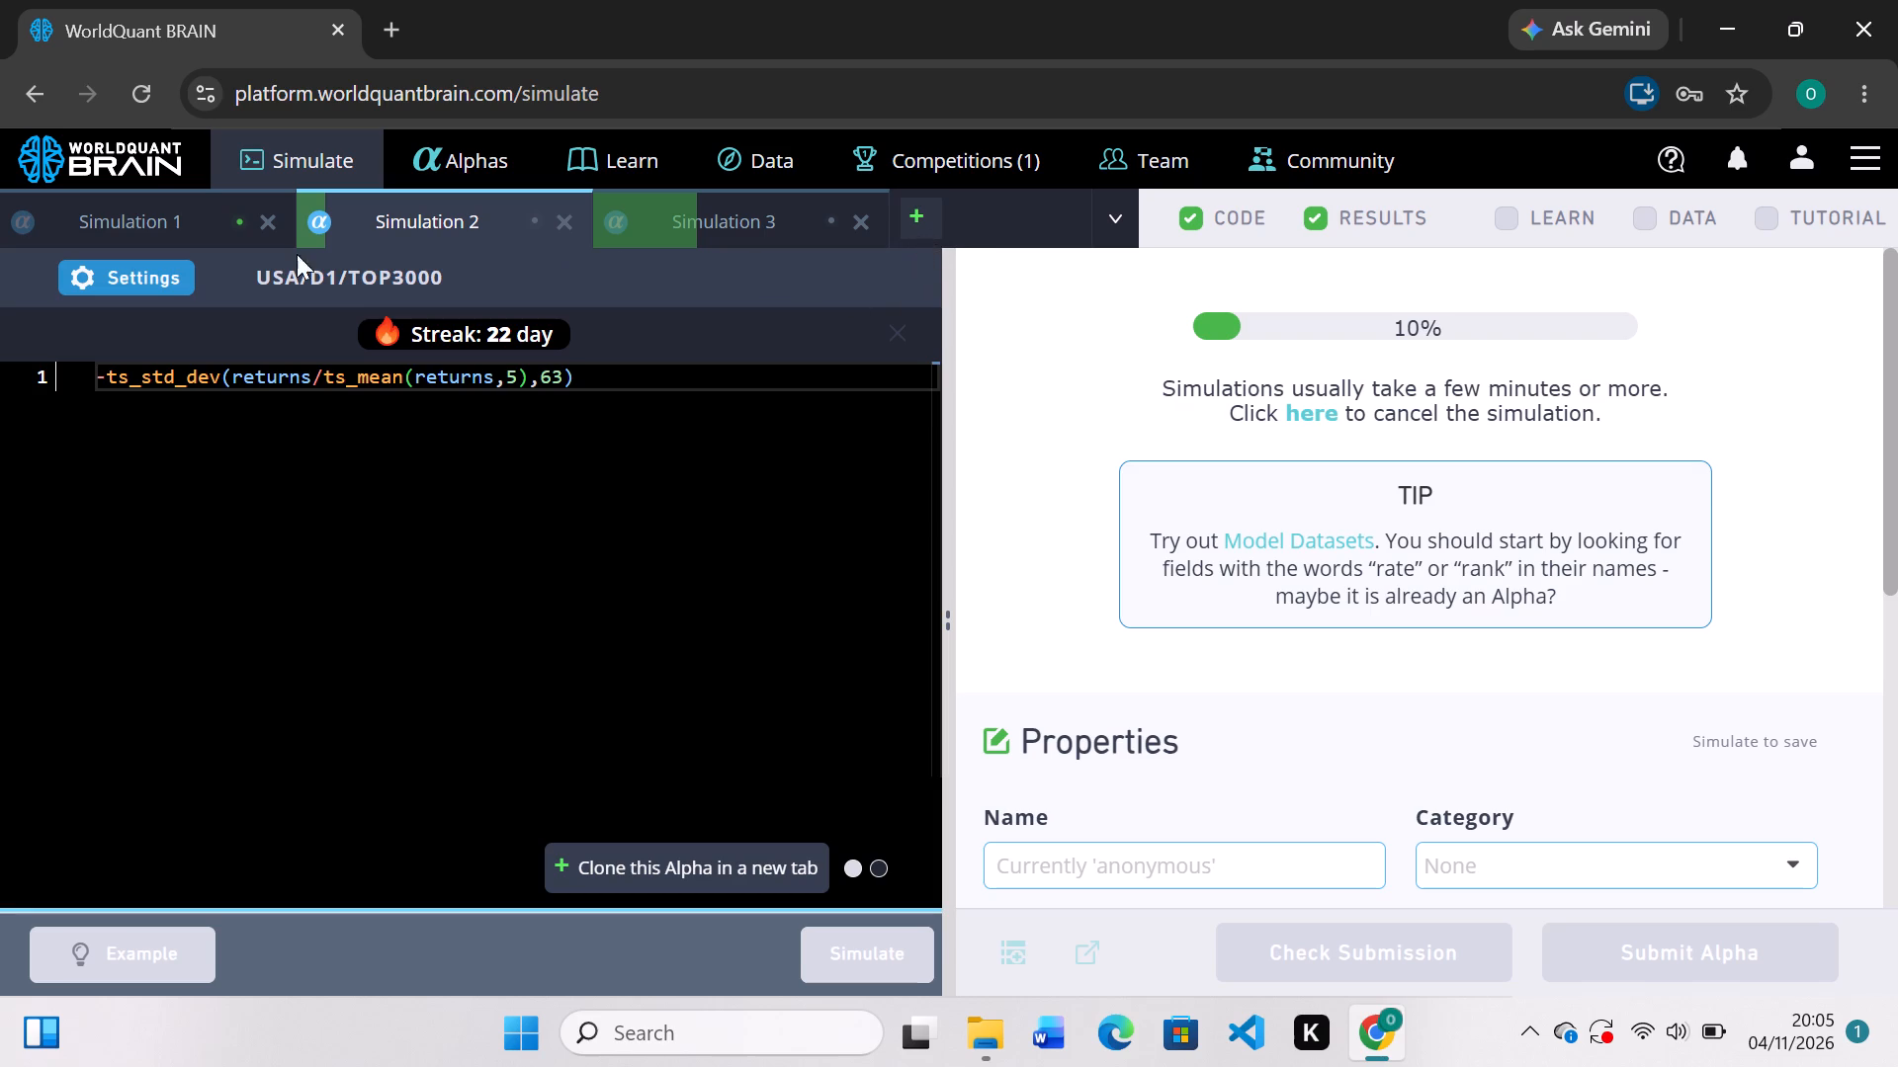
Clear Simulation 1's expression and start a new one with the vec_avg operator nested inside ts_backfill.
{"action": "left_click", "coordinate": [203, 203]}
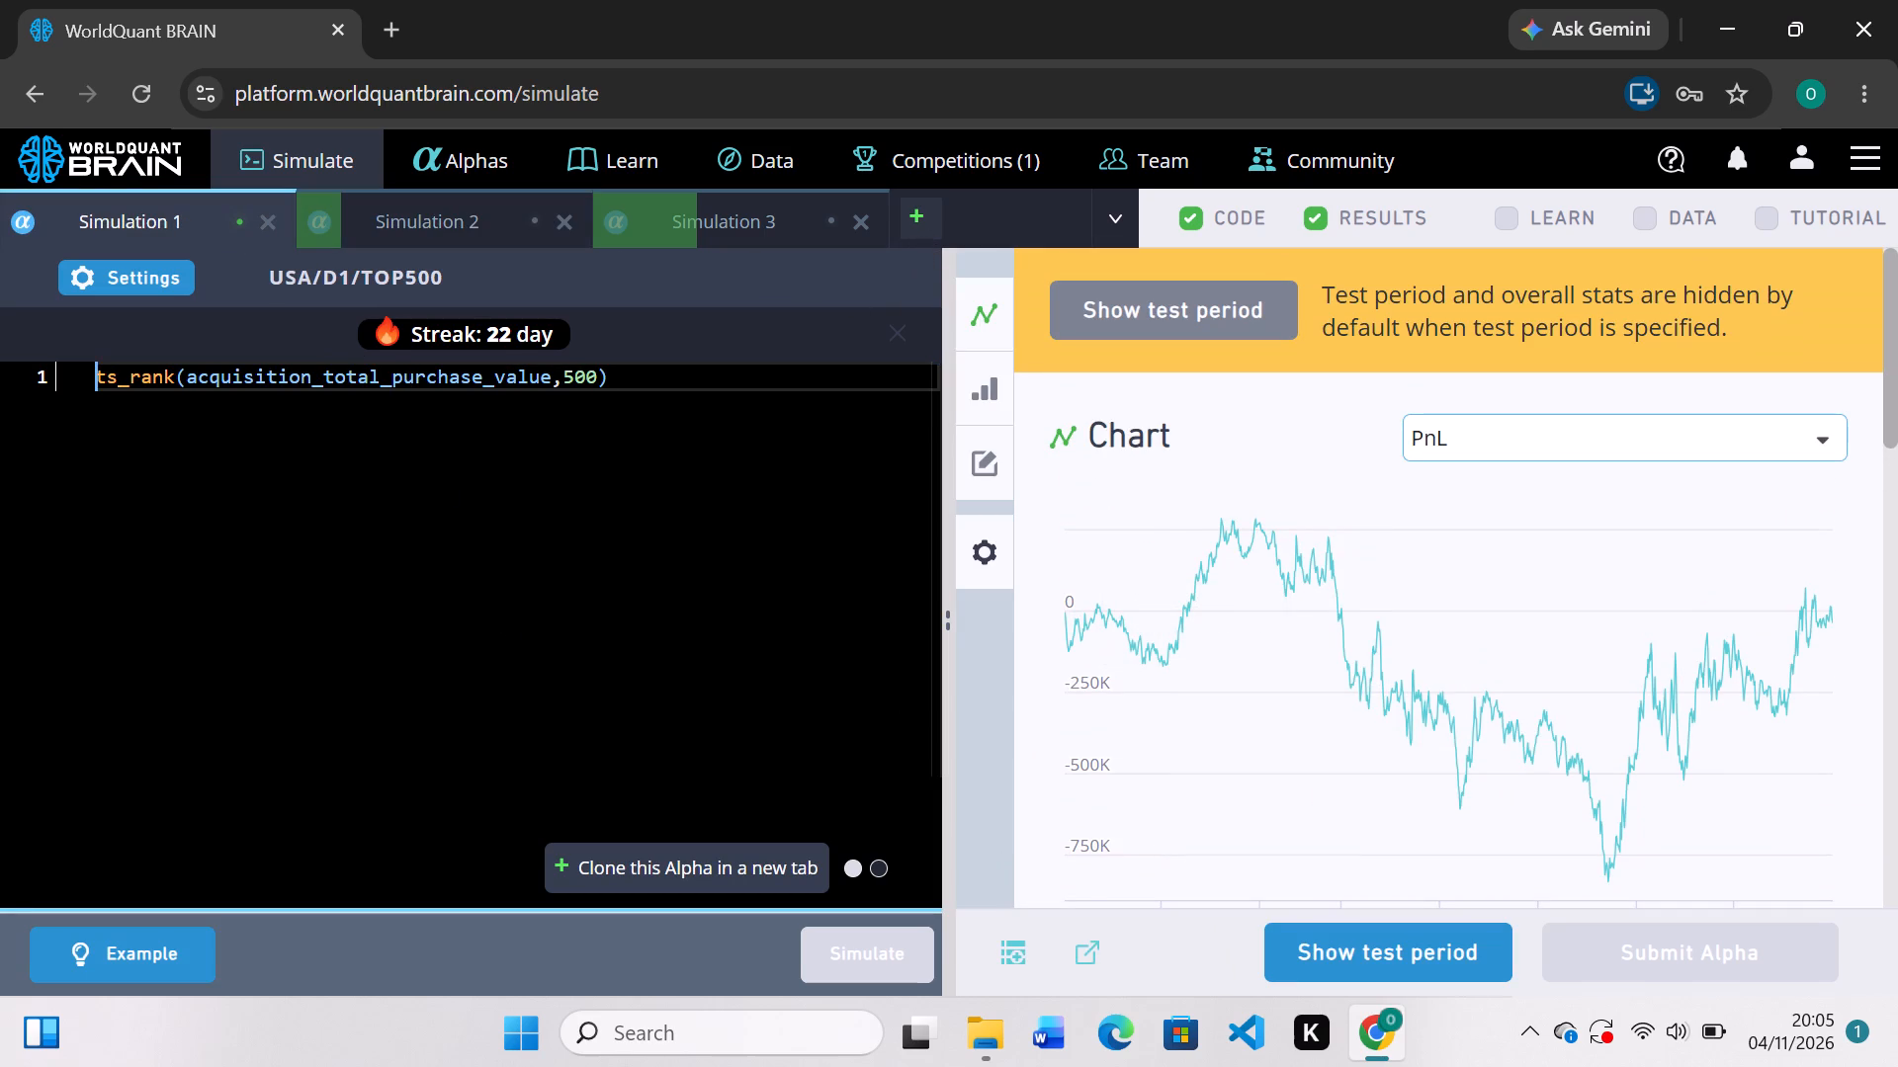
{"action": "left_click_drag", "start_coordinate": [688, 457], "coordinate": [0, 410]}
{"action": "left_click_drag", "start_coordinate": [0, 410], "coordinate": [84, 372]}
{"action": "key", "text": "Delete"}
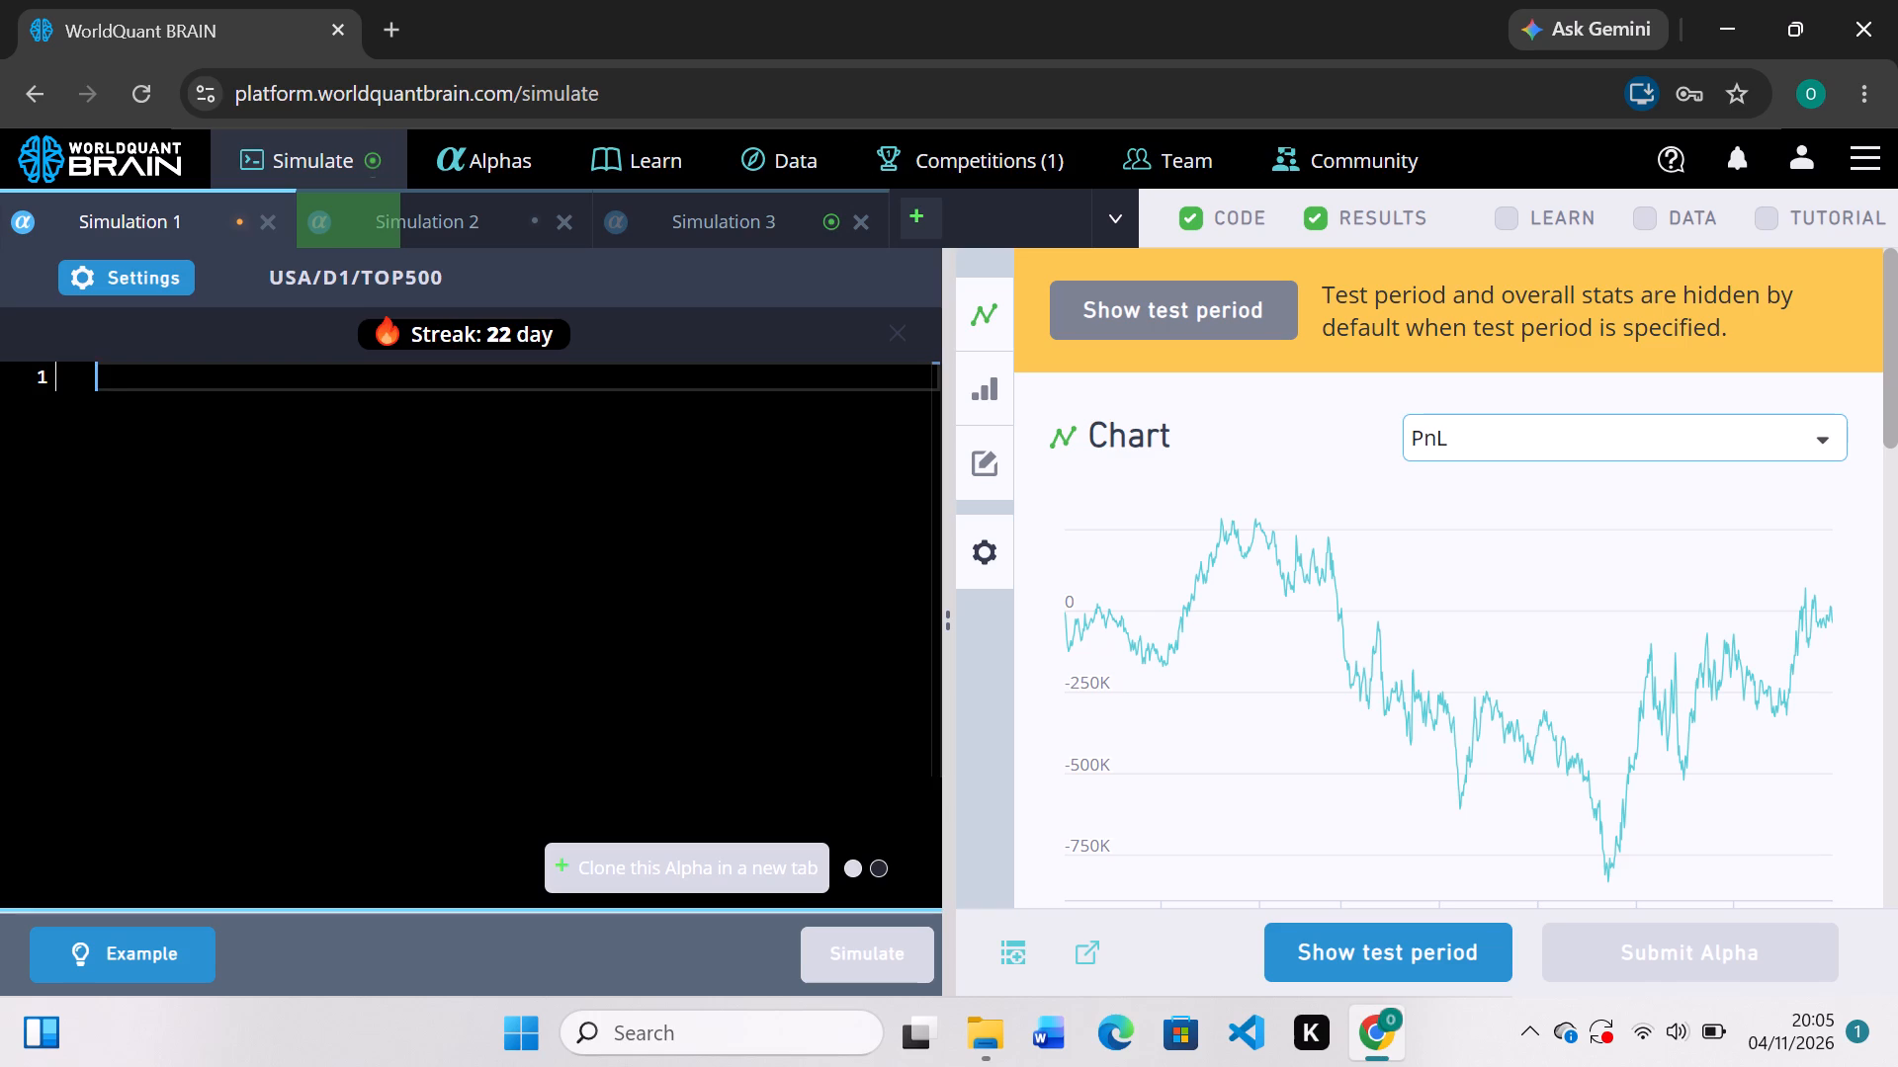
{"action": "type", "text": "ts"}
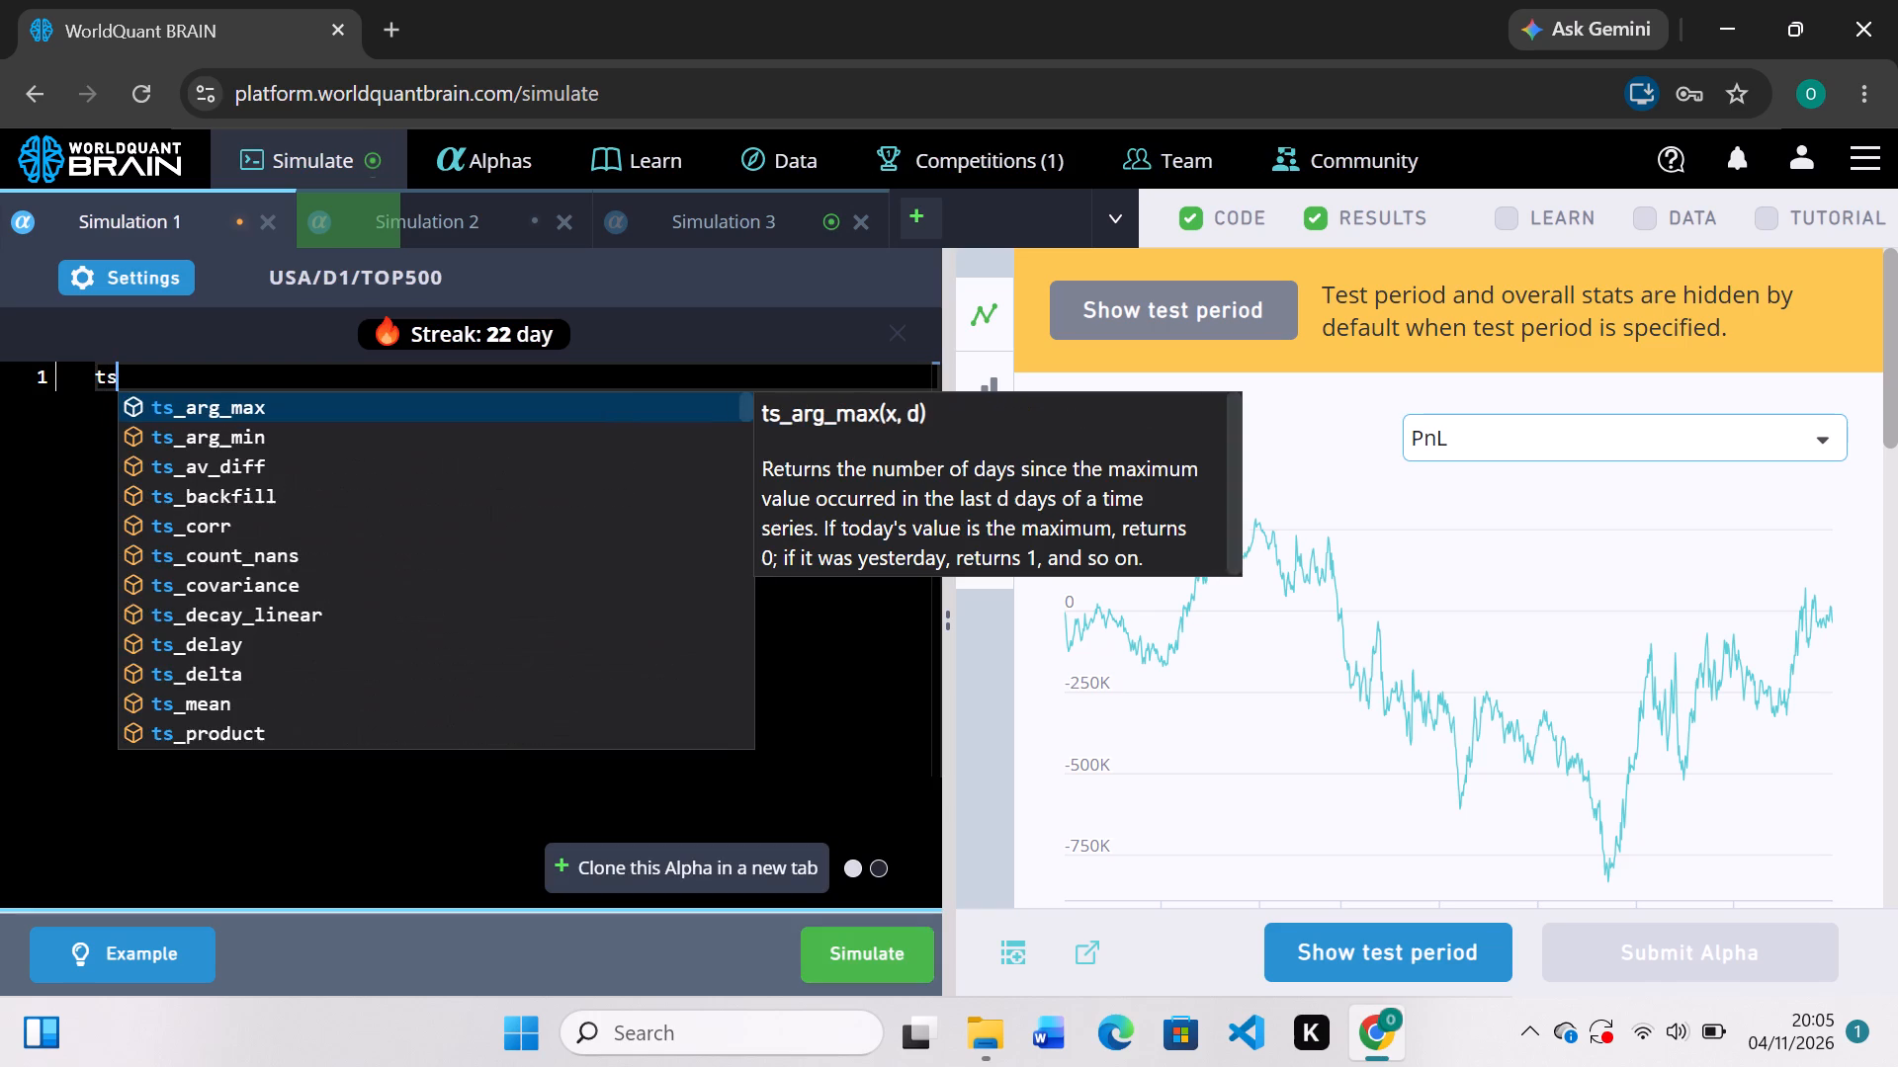
{"action": "key", "text": "shift+underscore"}
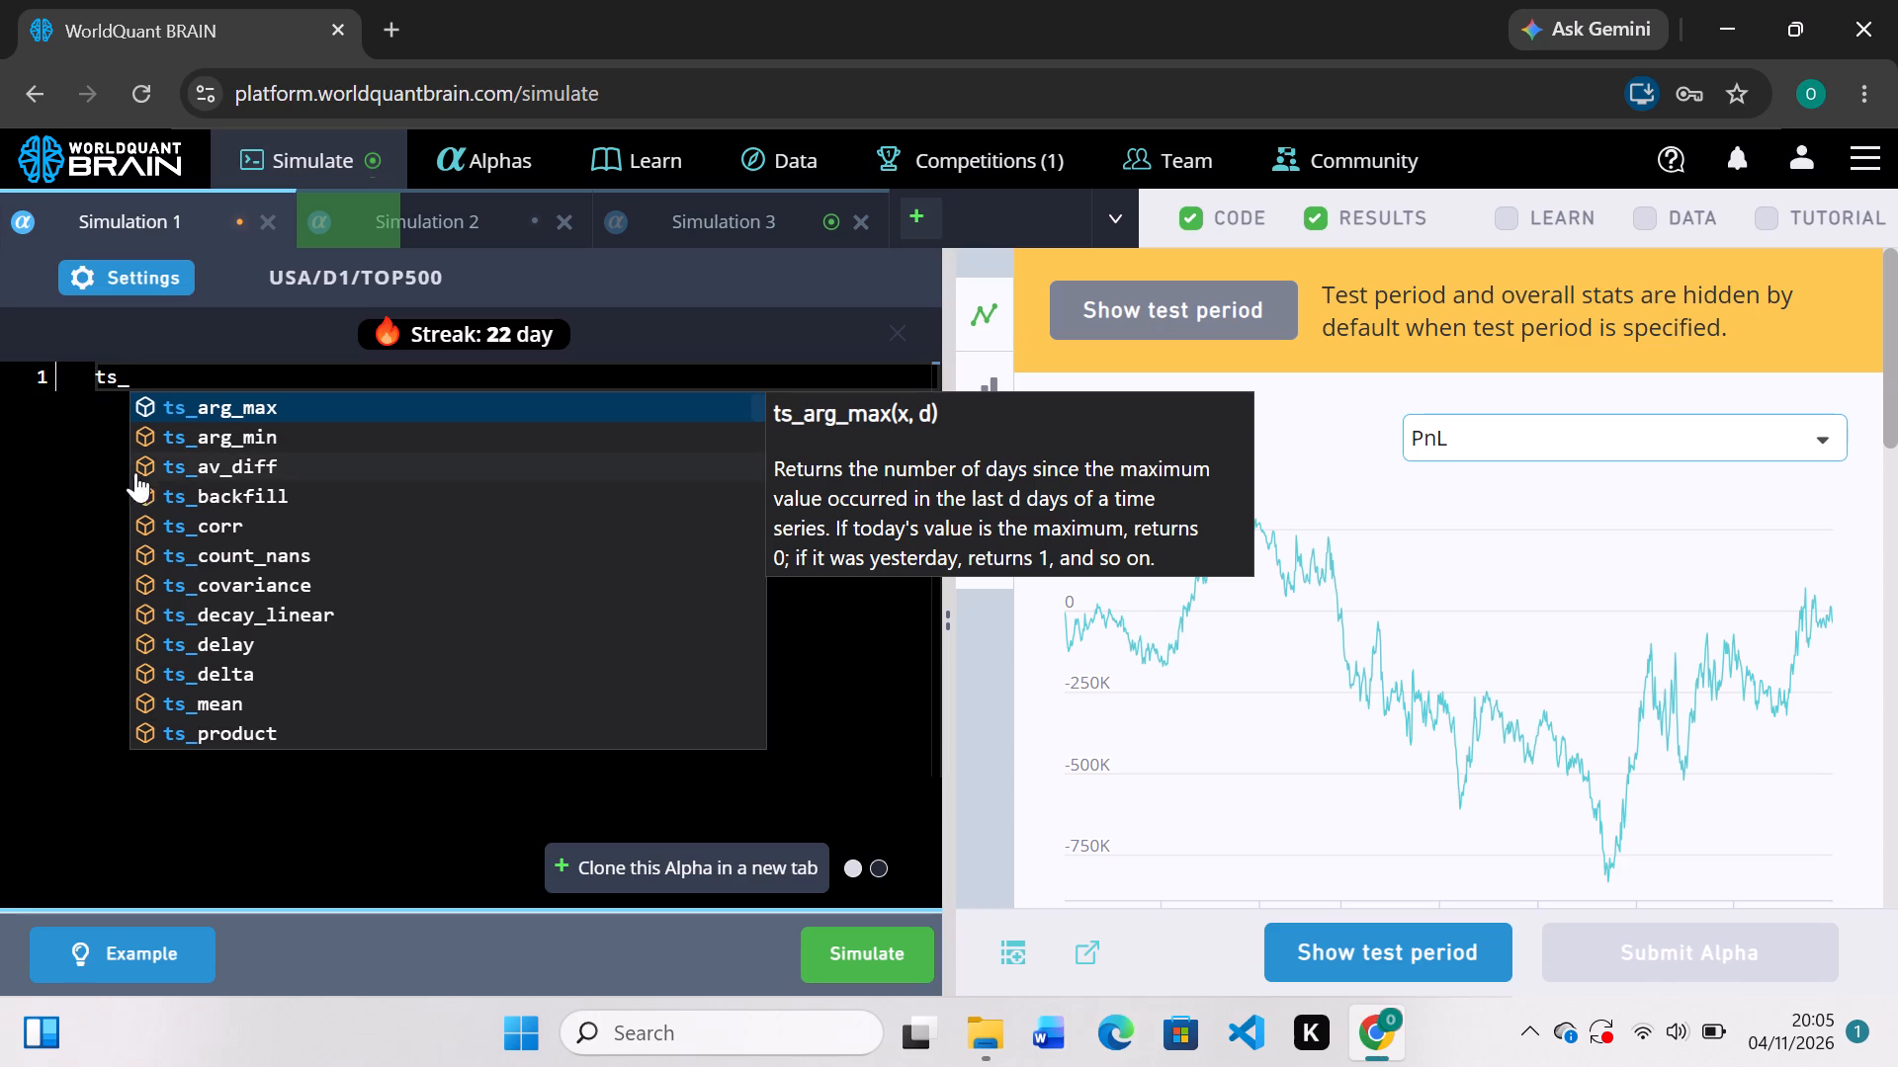
{"action": "left_click", "coordinate": [193, 494]}
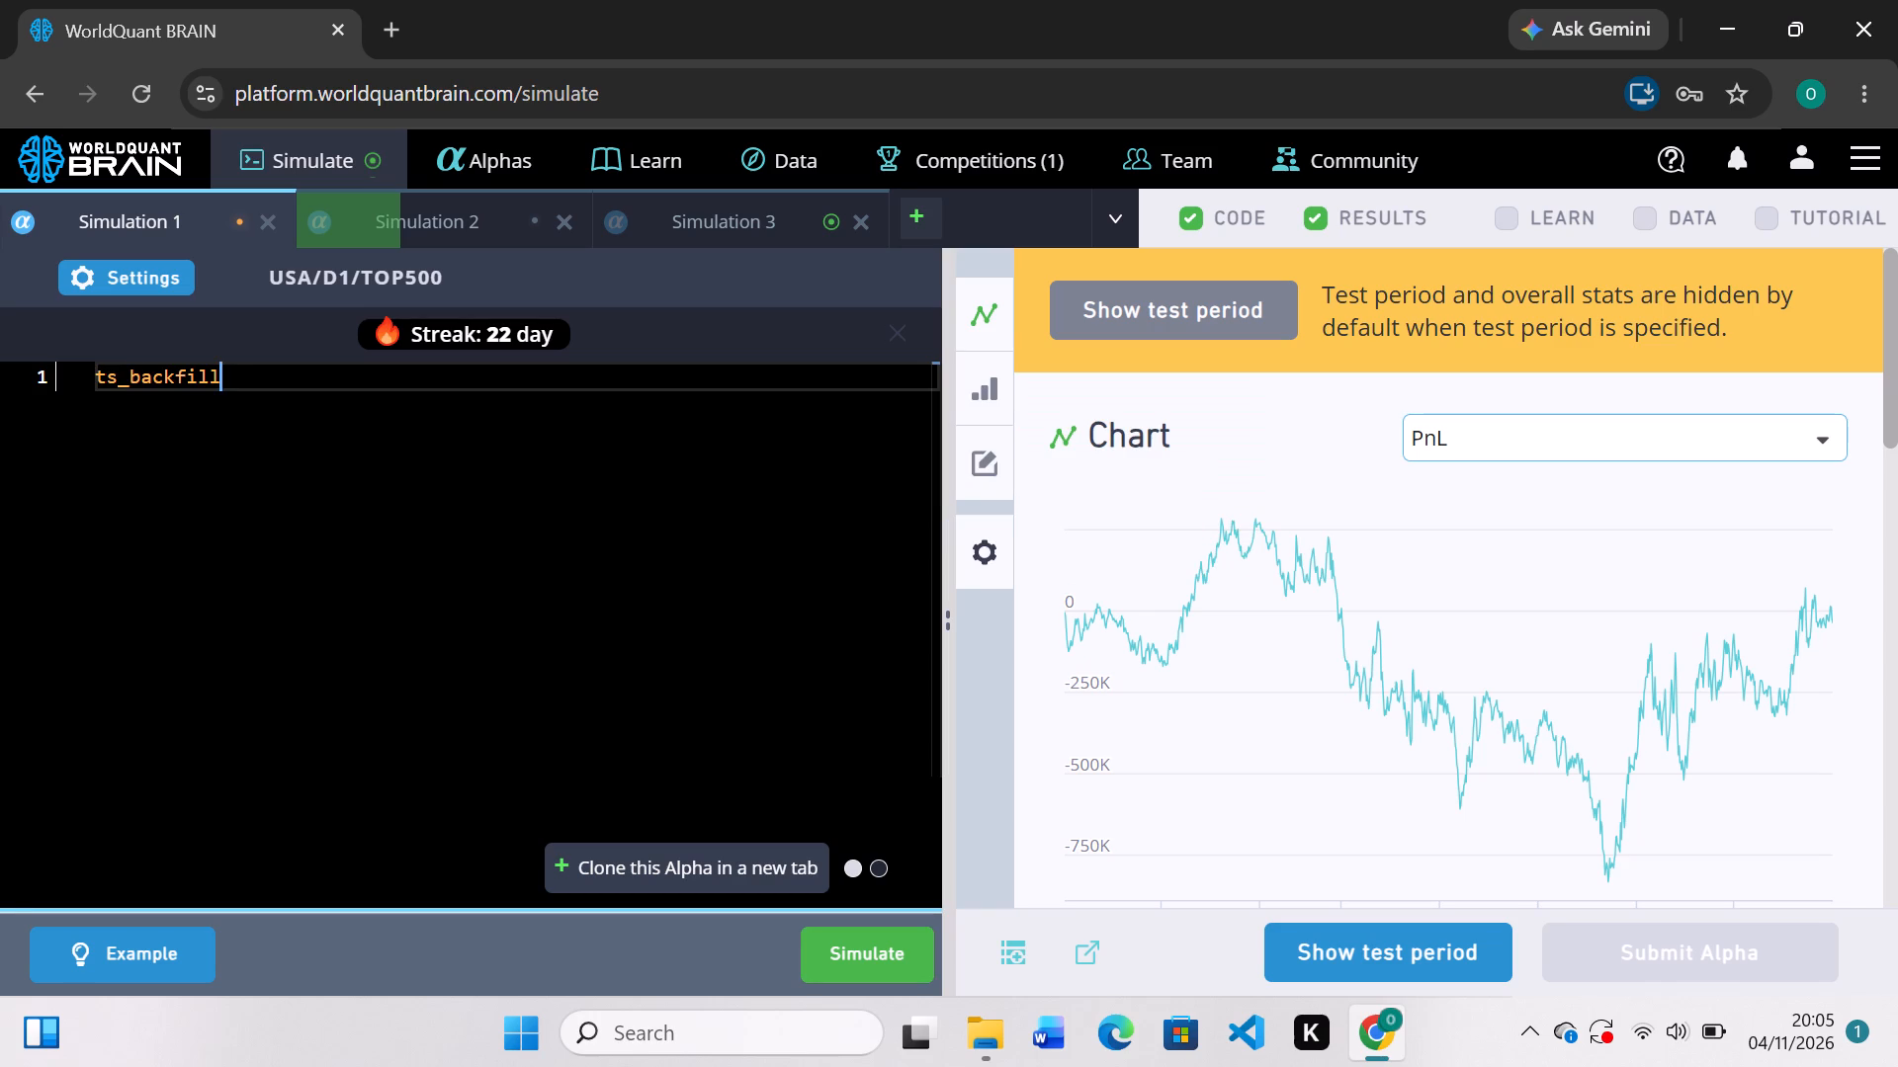
{"action": "key", "text": "shift+parenleft"}
{"action": "type", "text": "ve"}
{"action": "key", "text": "Tab"}
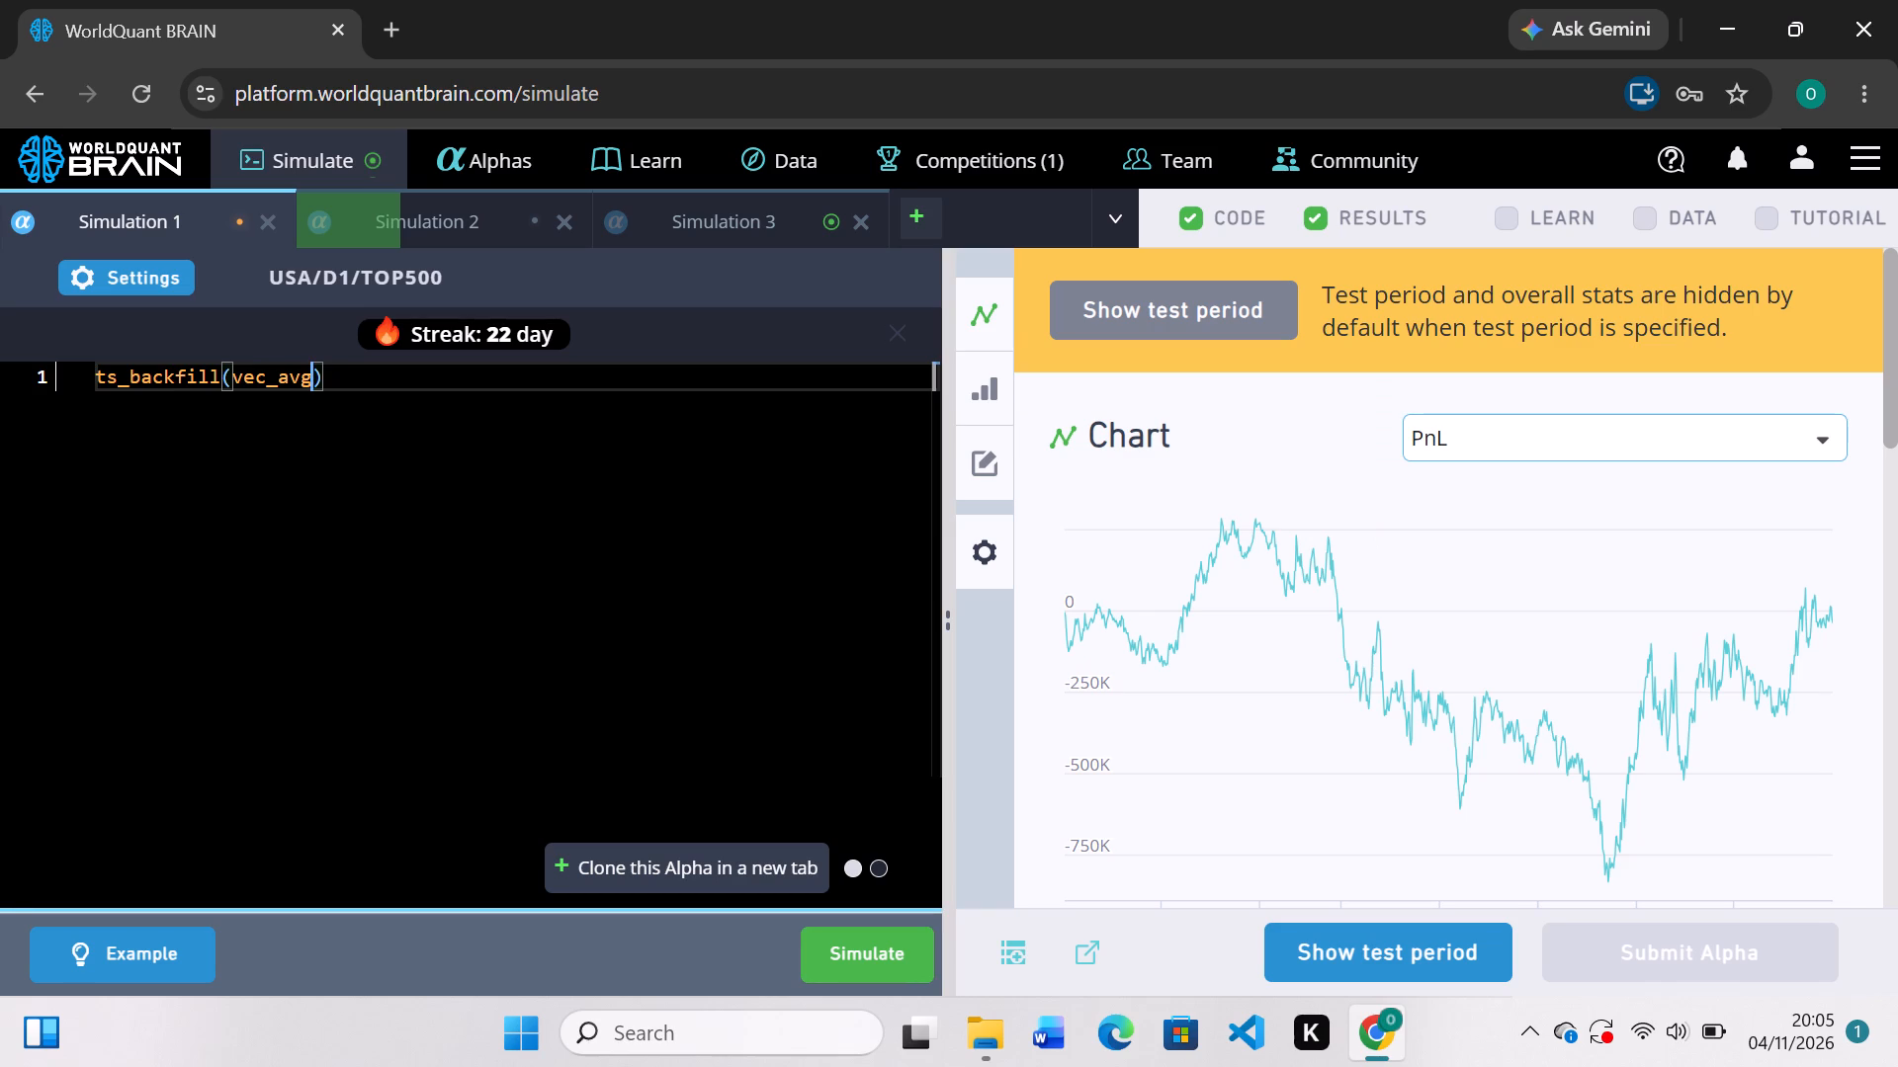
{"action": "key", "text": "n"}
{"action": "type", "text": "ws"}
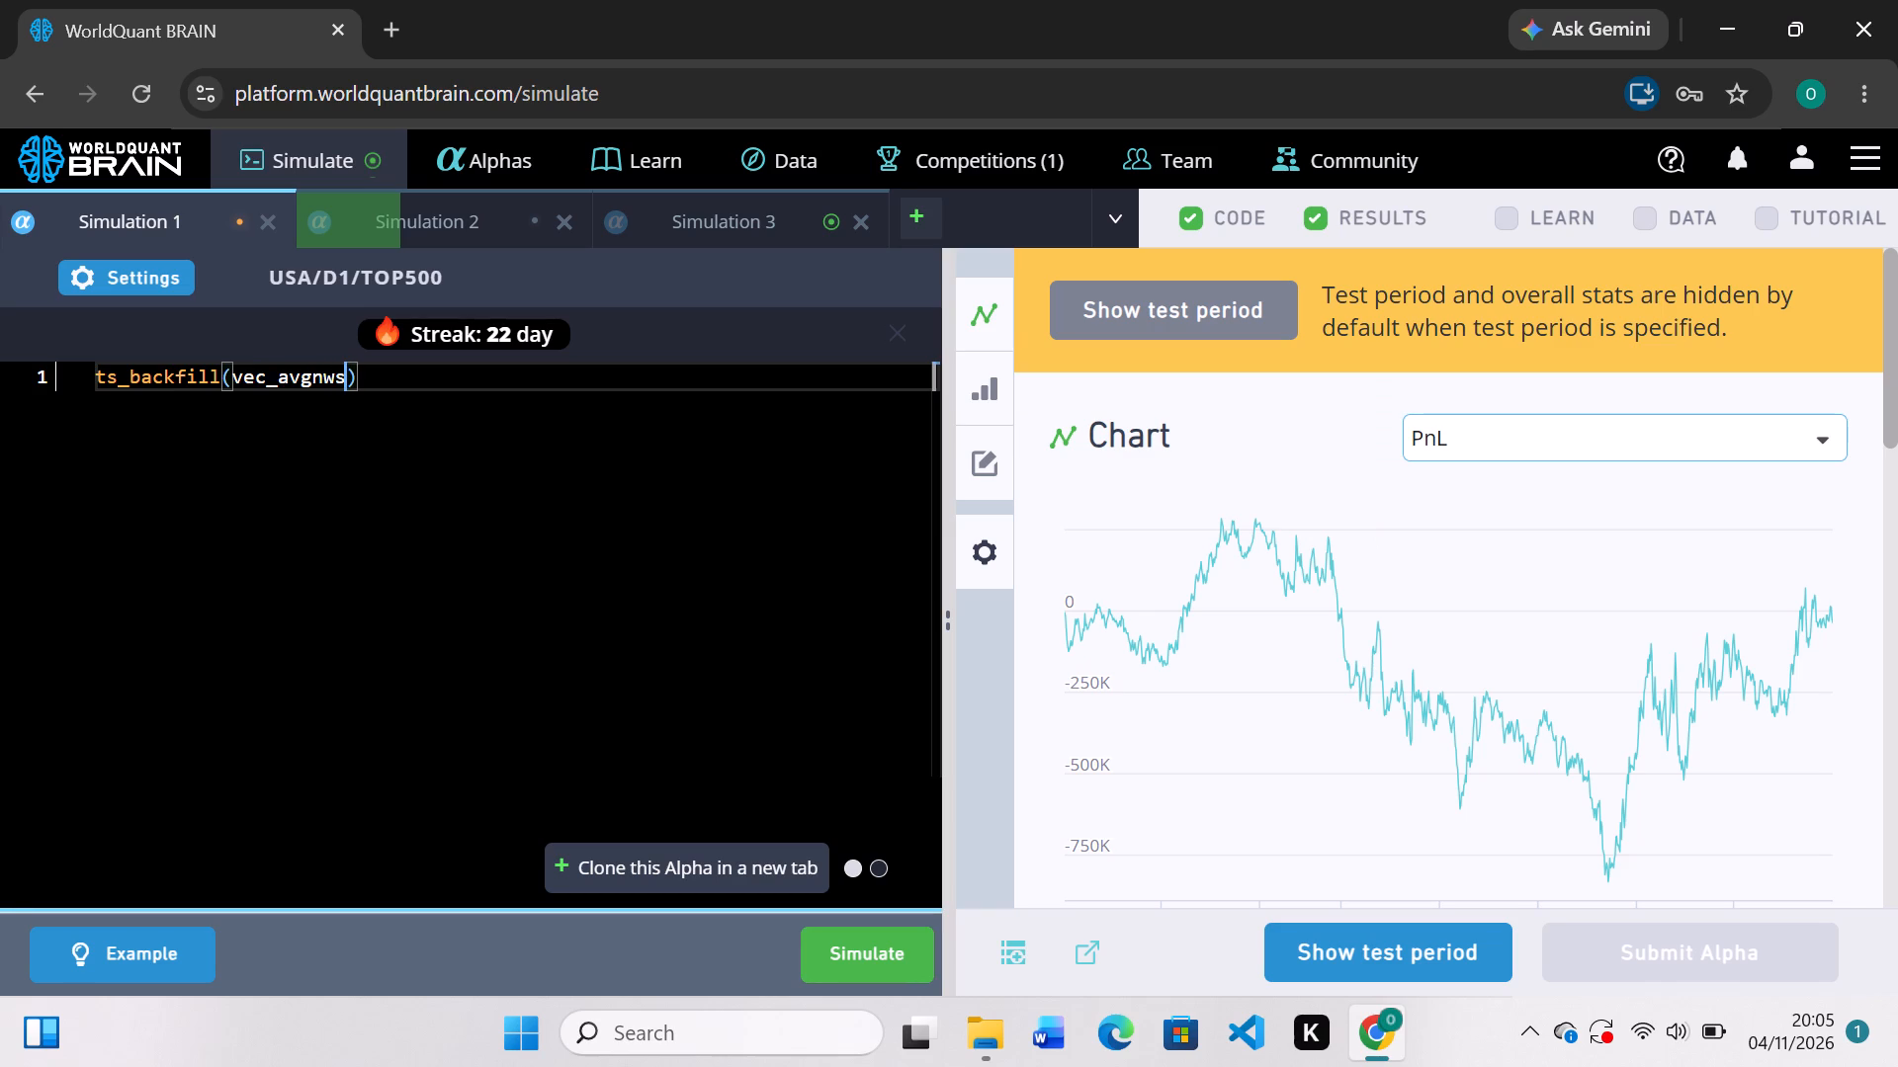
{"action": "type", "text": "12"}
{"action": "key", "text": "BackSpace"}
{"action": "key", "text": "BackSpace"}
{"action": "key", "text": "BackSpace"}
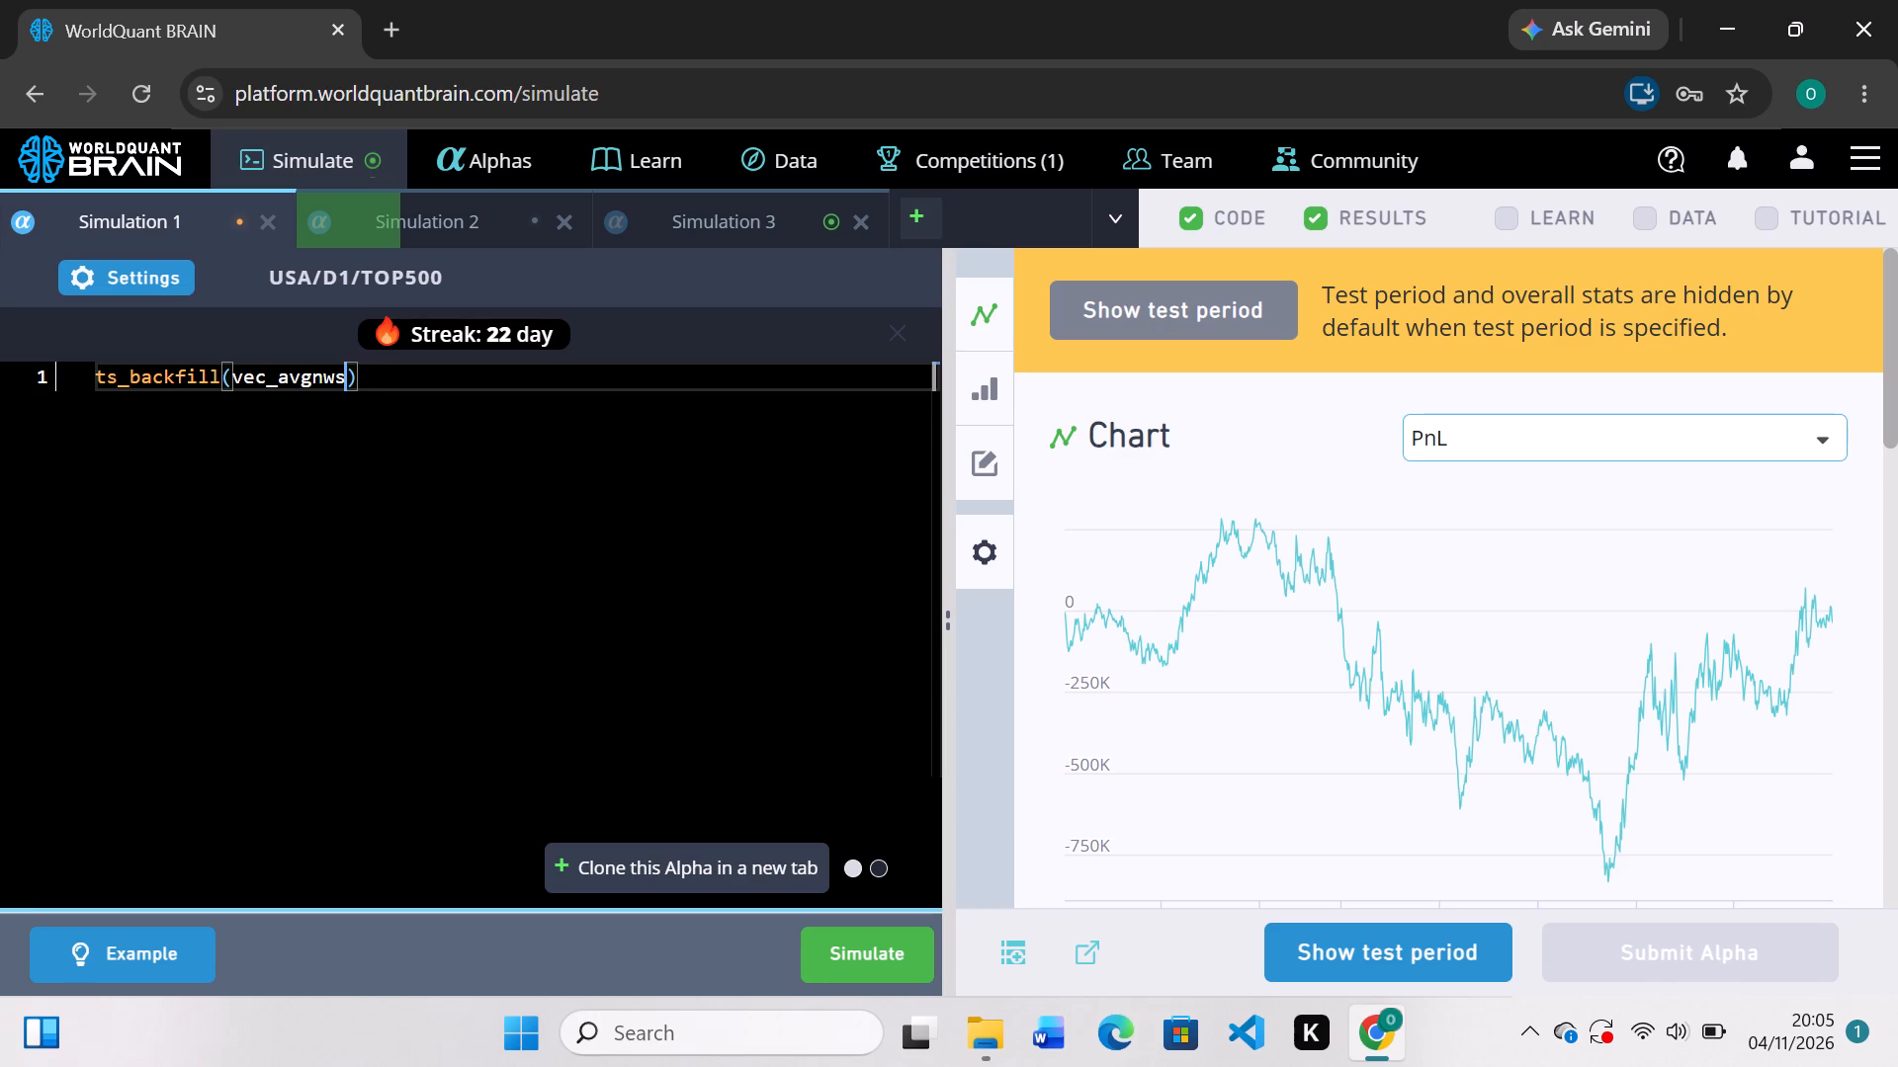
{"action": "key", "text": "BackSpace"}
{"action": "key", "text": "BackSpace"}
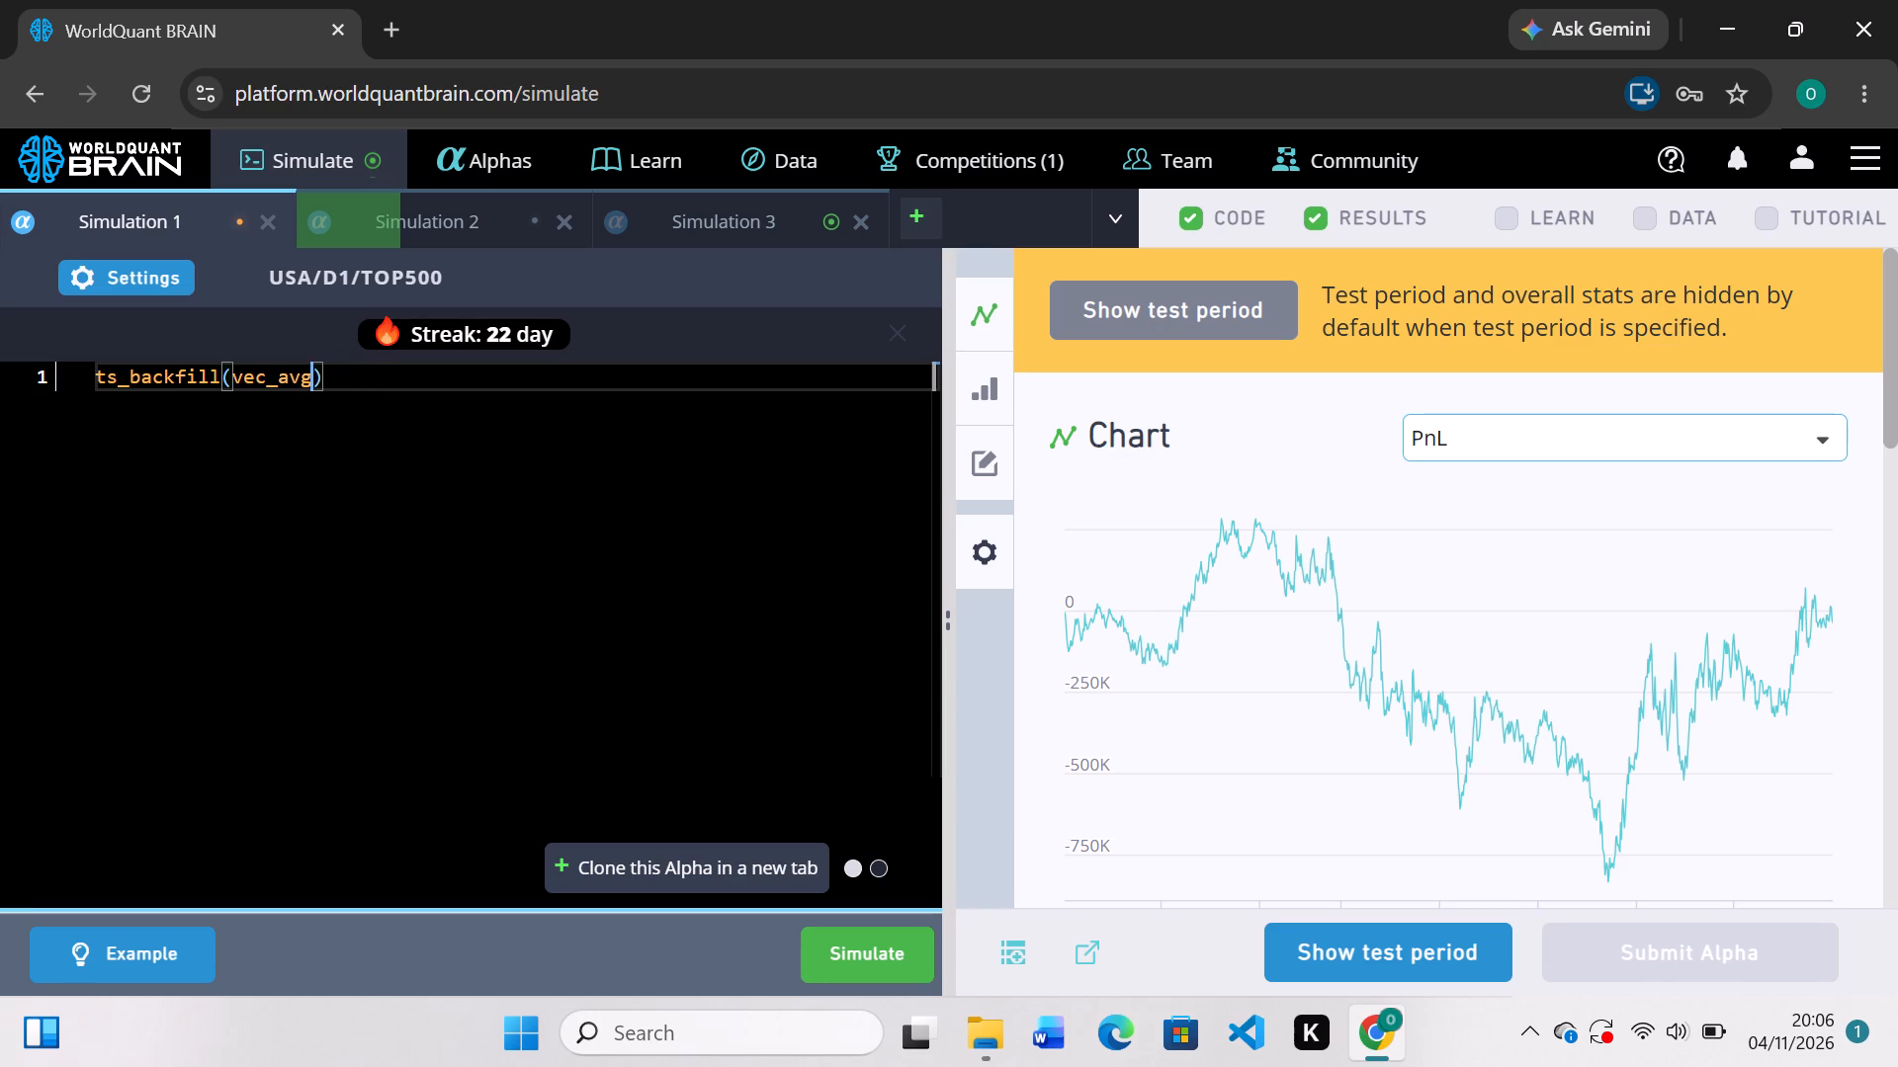
Insert the nws12_prez_4l news field in parentheses as the argument of vec_avg in Simulation 1's expression.
{"action": "key", "text": "shift+parenleft"}
{"action": "type", "text": "nws"}
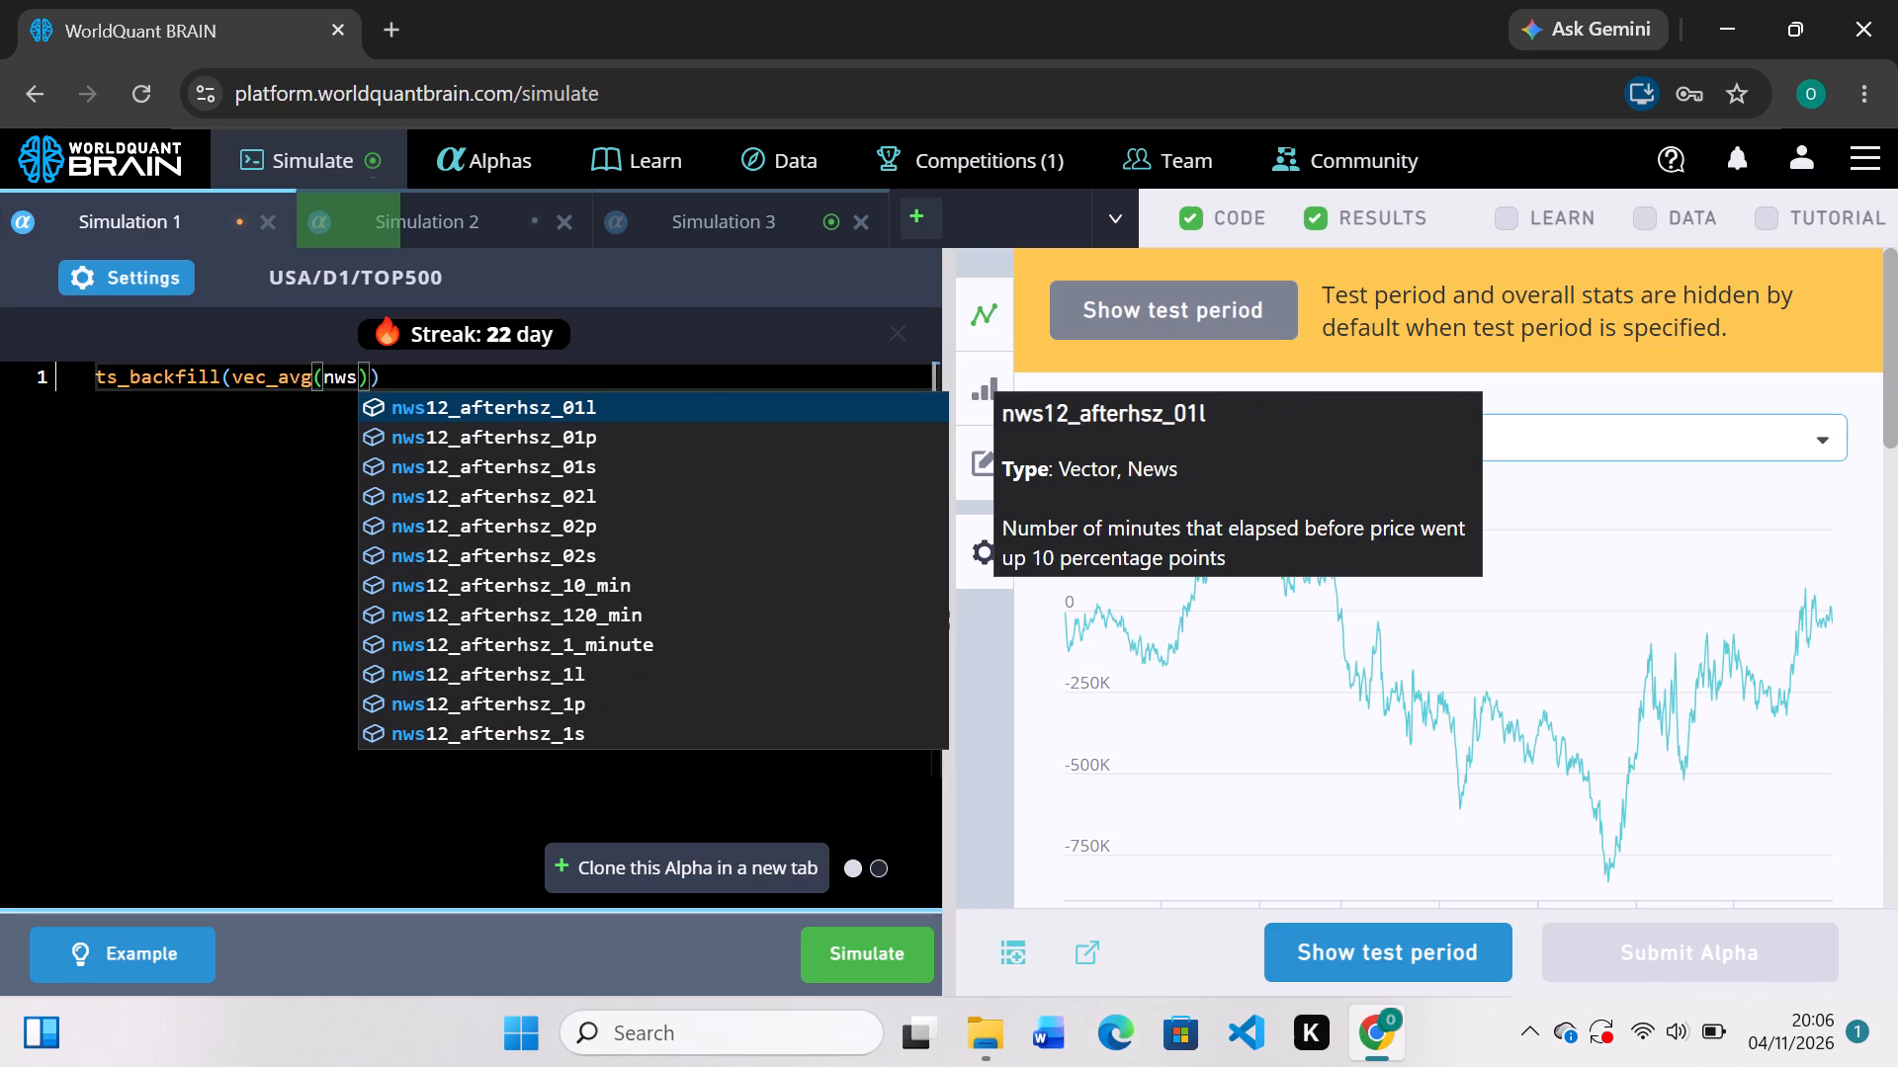
{"action": "type", "text": "12"}
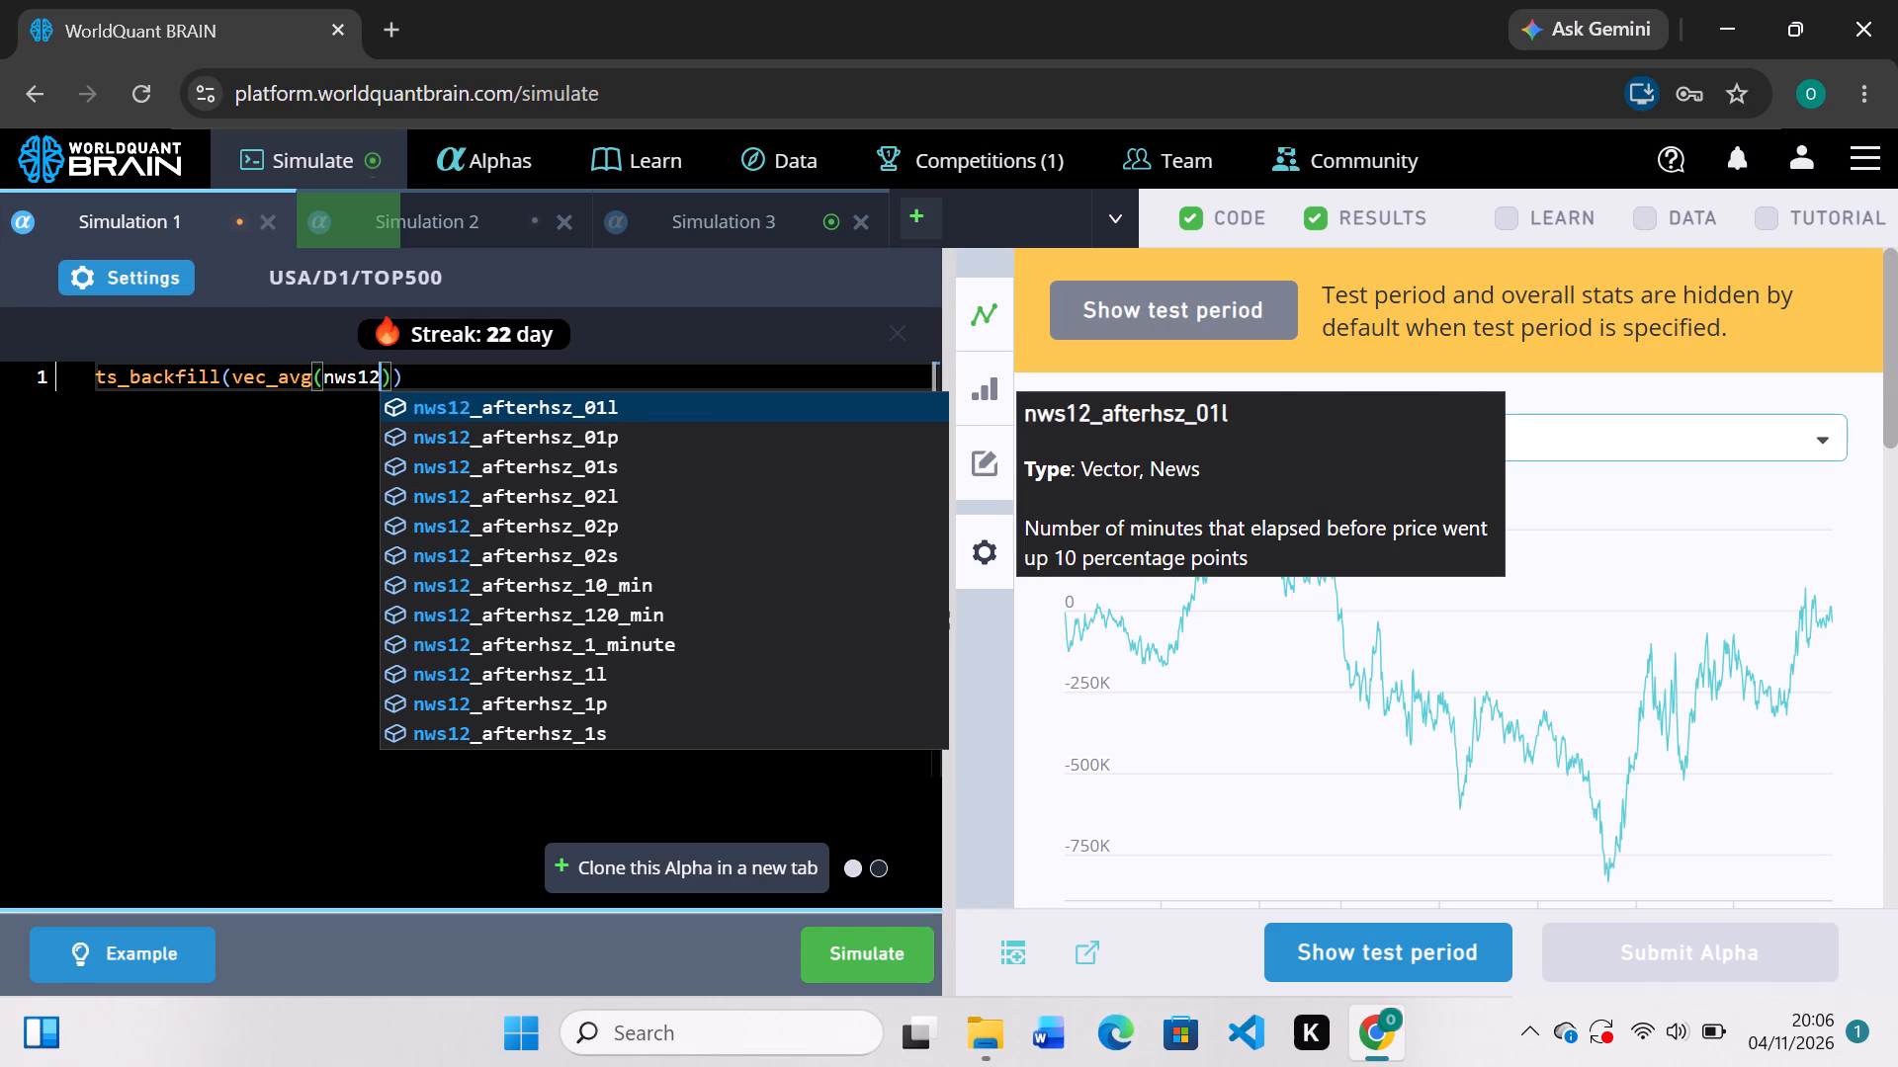
{"action": "key", "text": "shift+underscore"}
{"action": "key", "text": "p"}
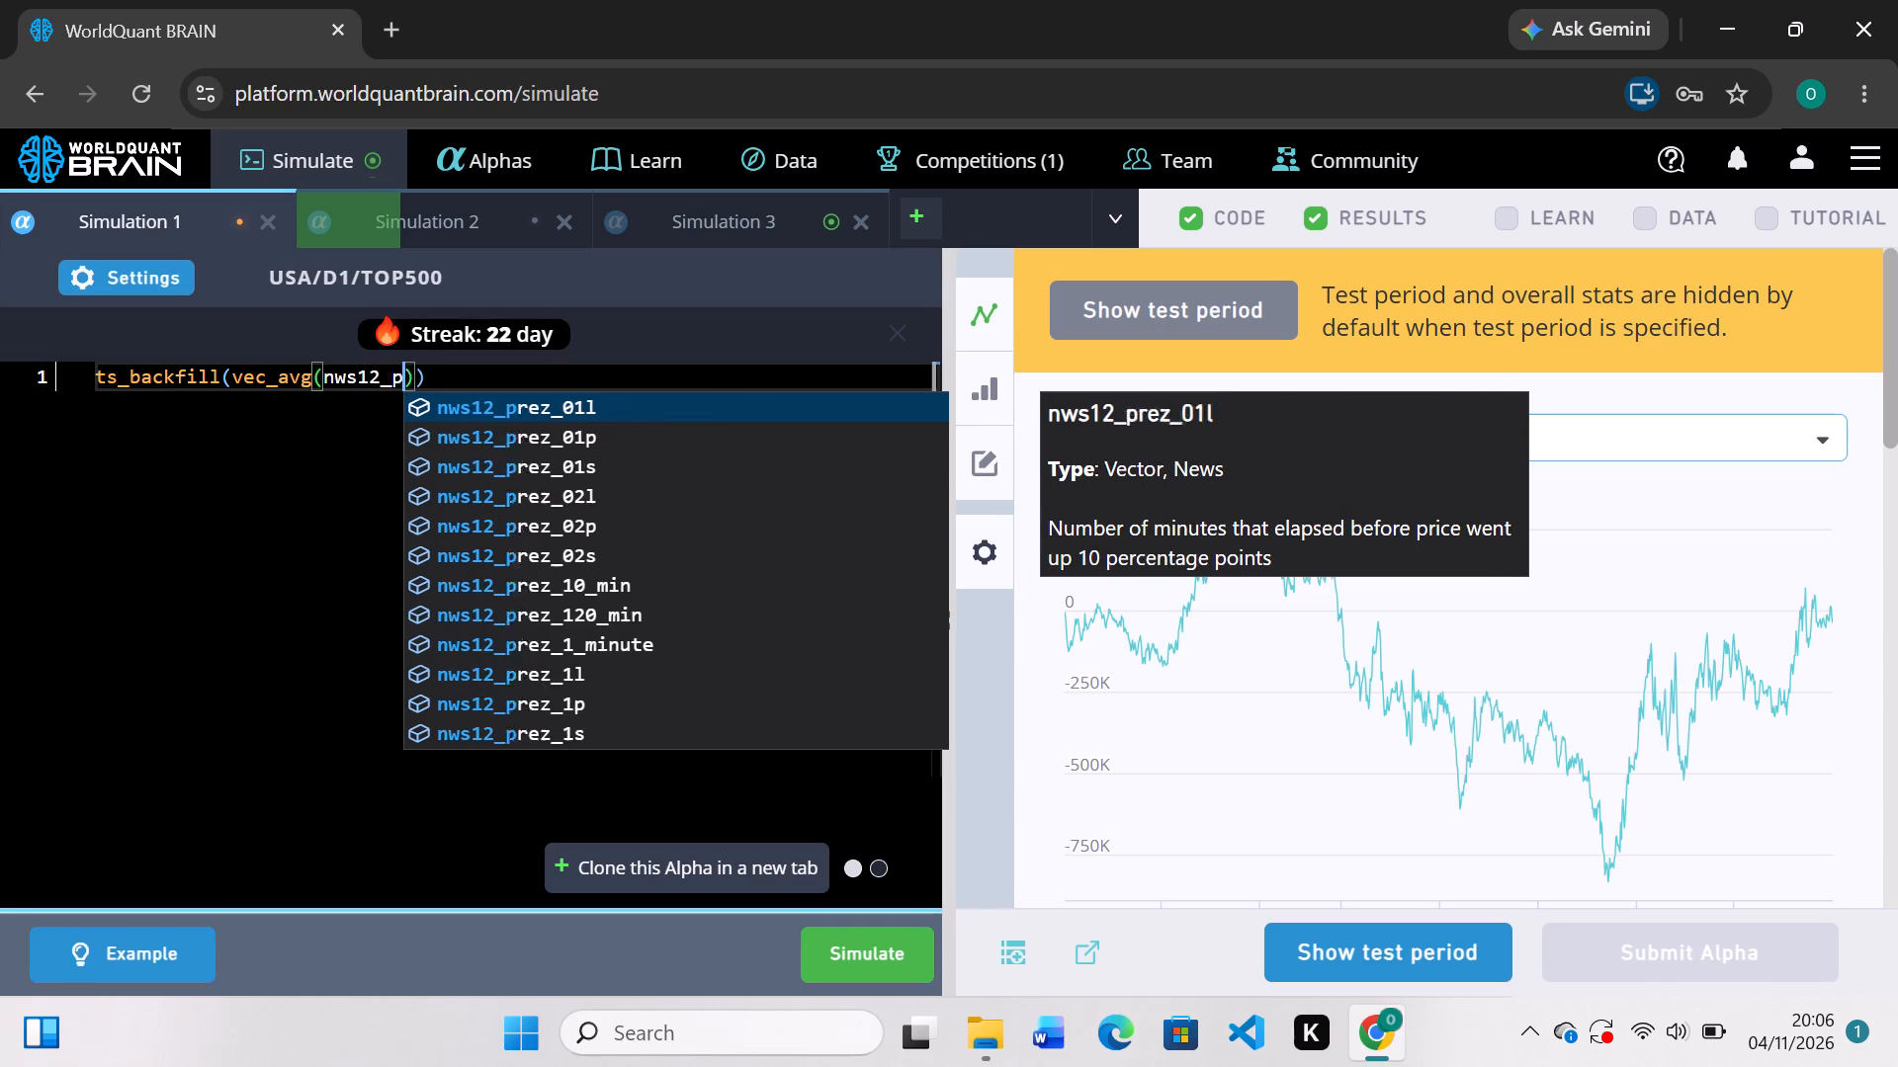
{"action": "type", "text": "re"}
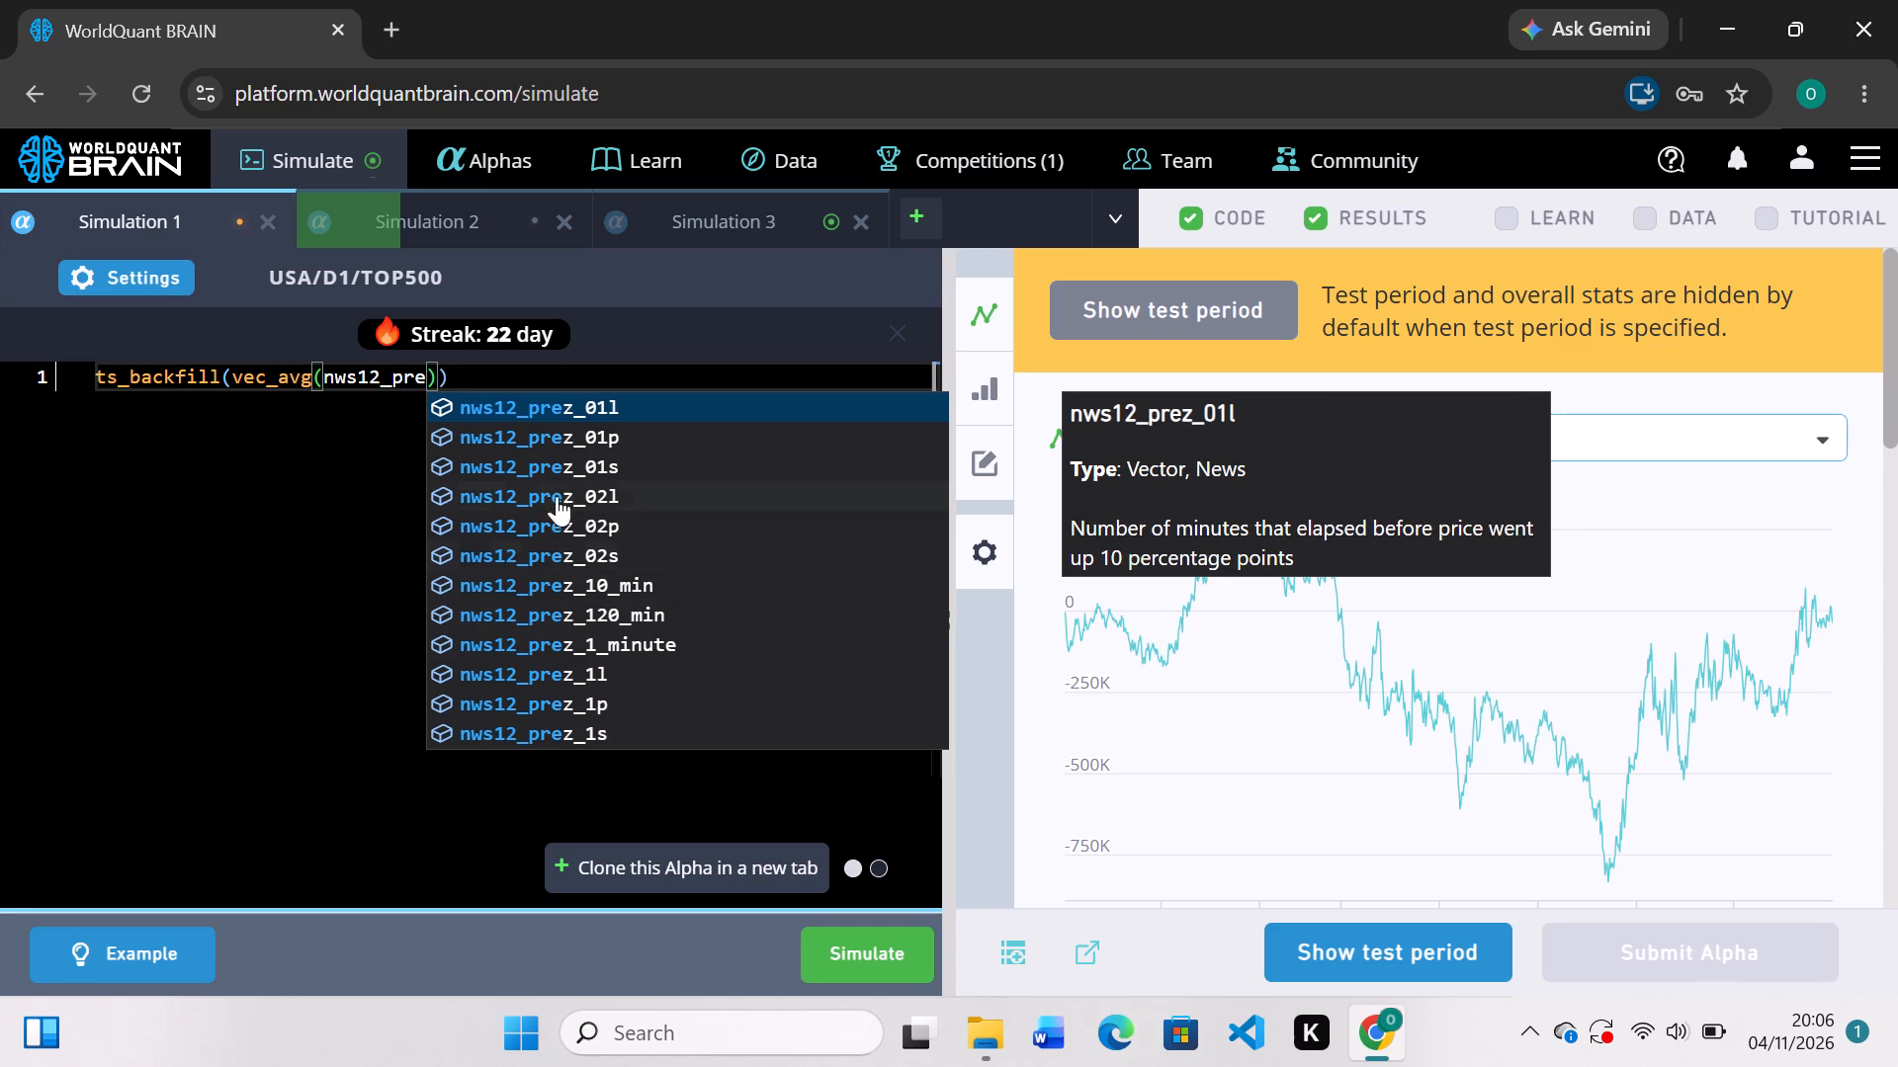
{"action": "scroll", "coordinate": [598, 686], "scroll_direction": "down", "scroll_amount": 3}
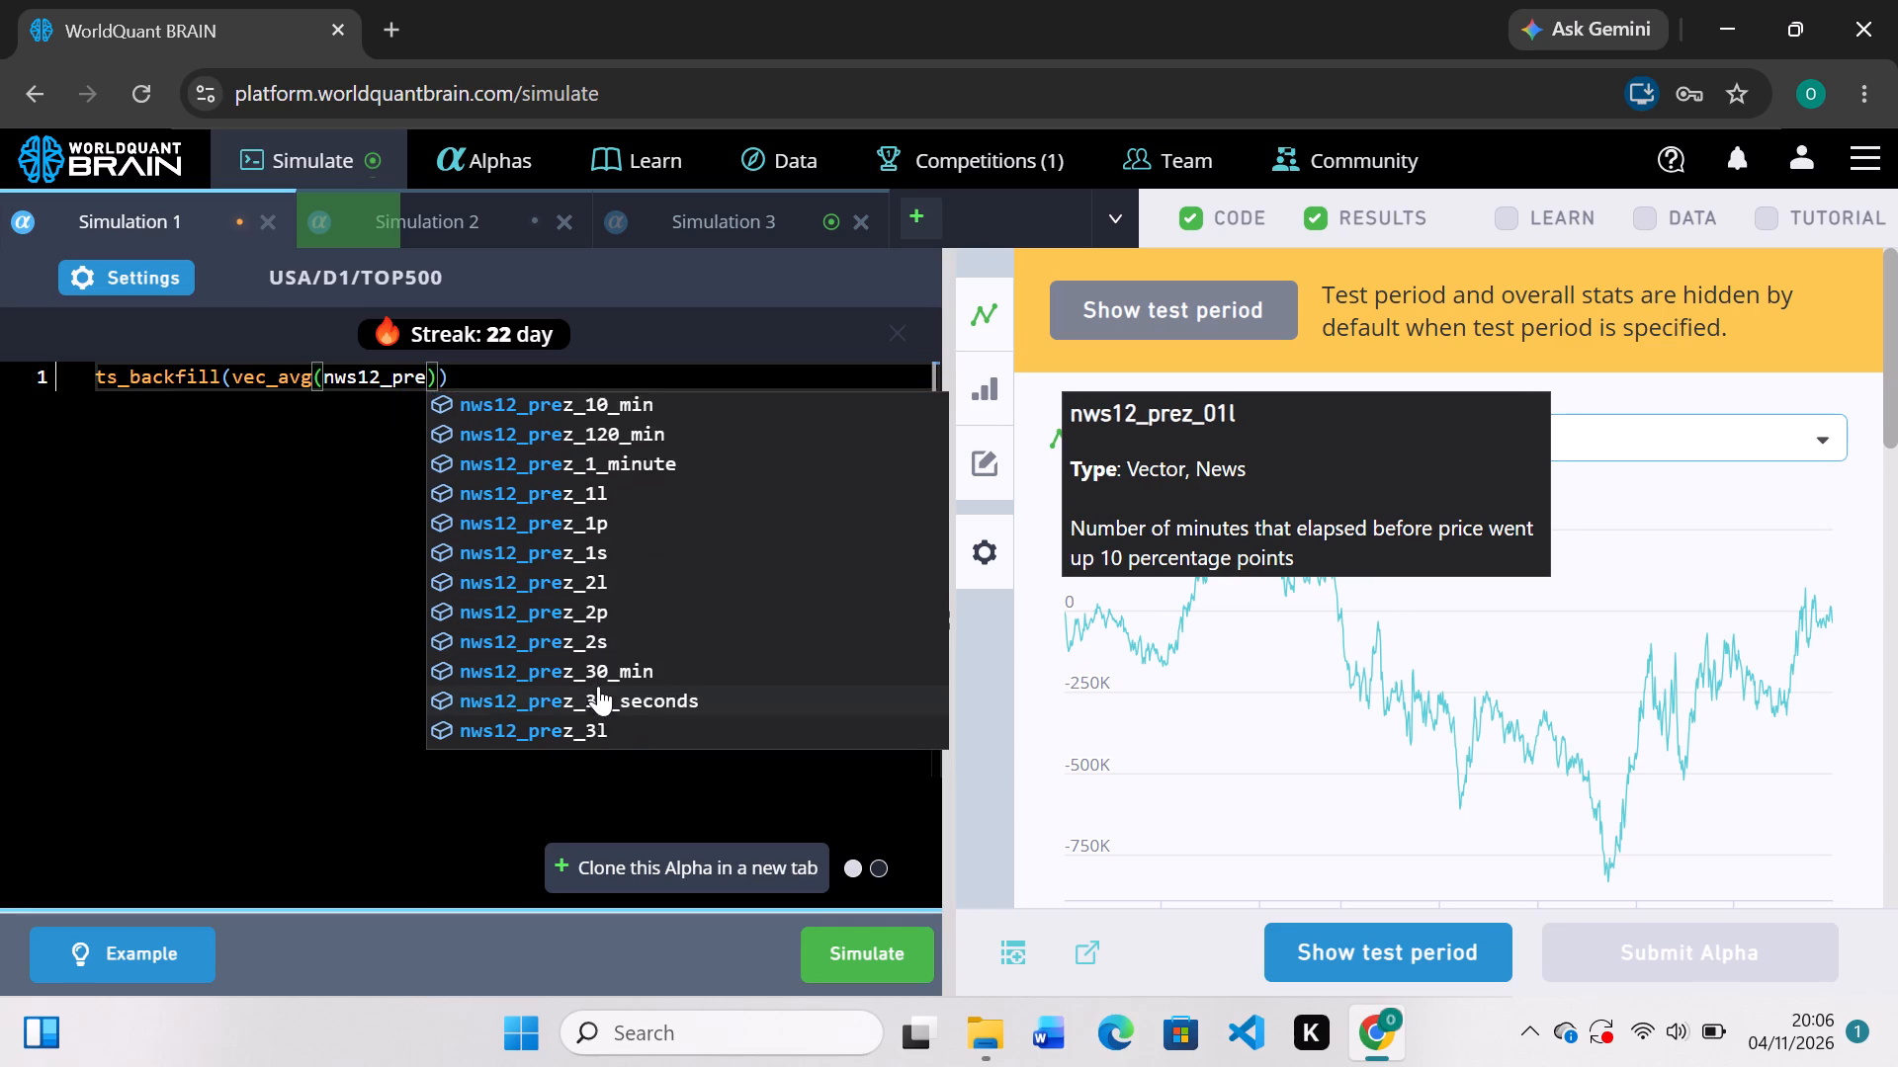
{"action": "scroll", "coordinate": [598, 686], "scroll_direction": "down", "scroll_amount": 5}
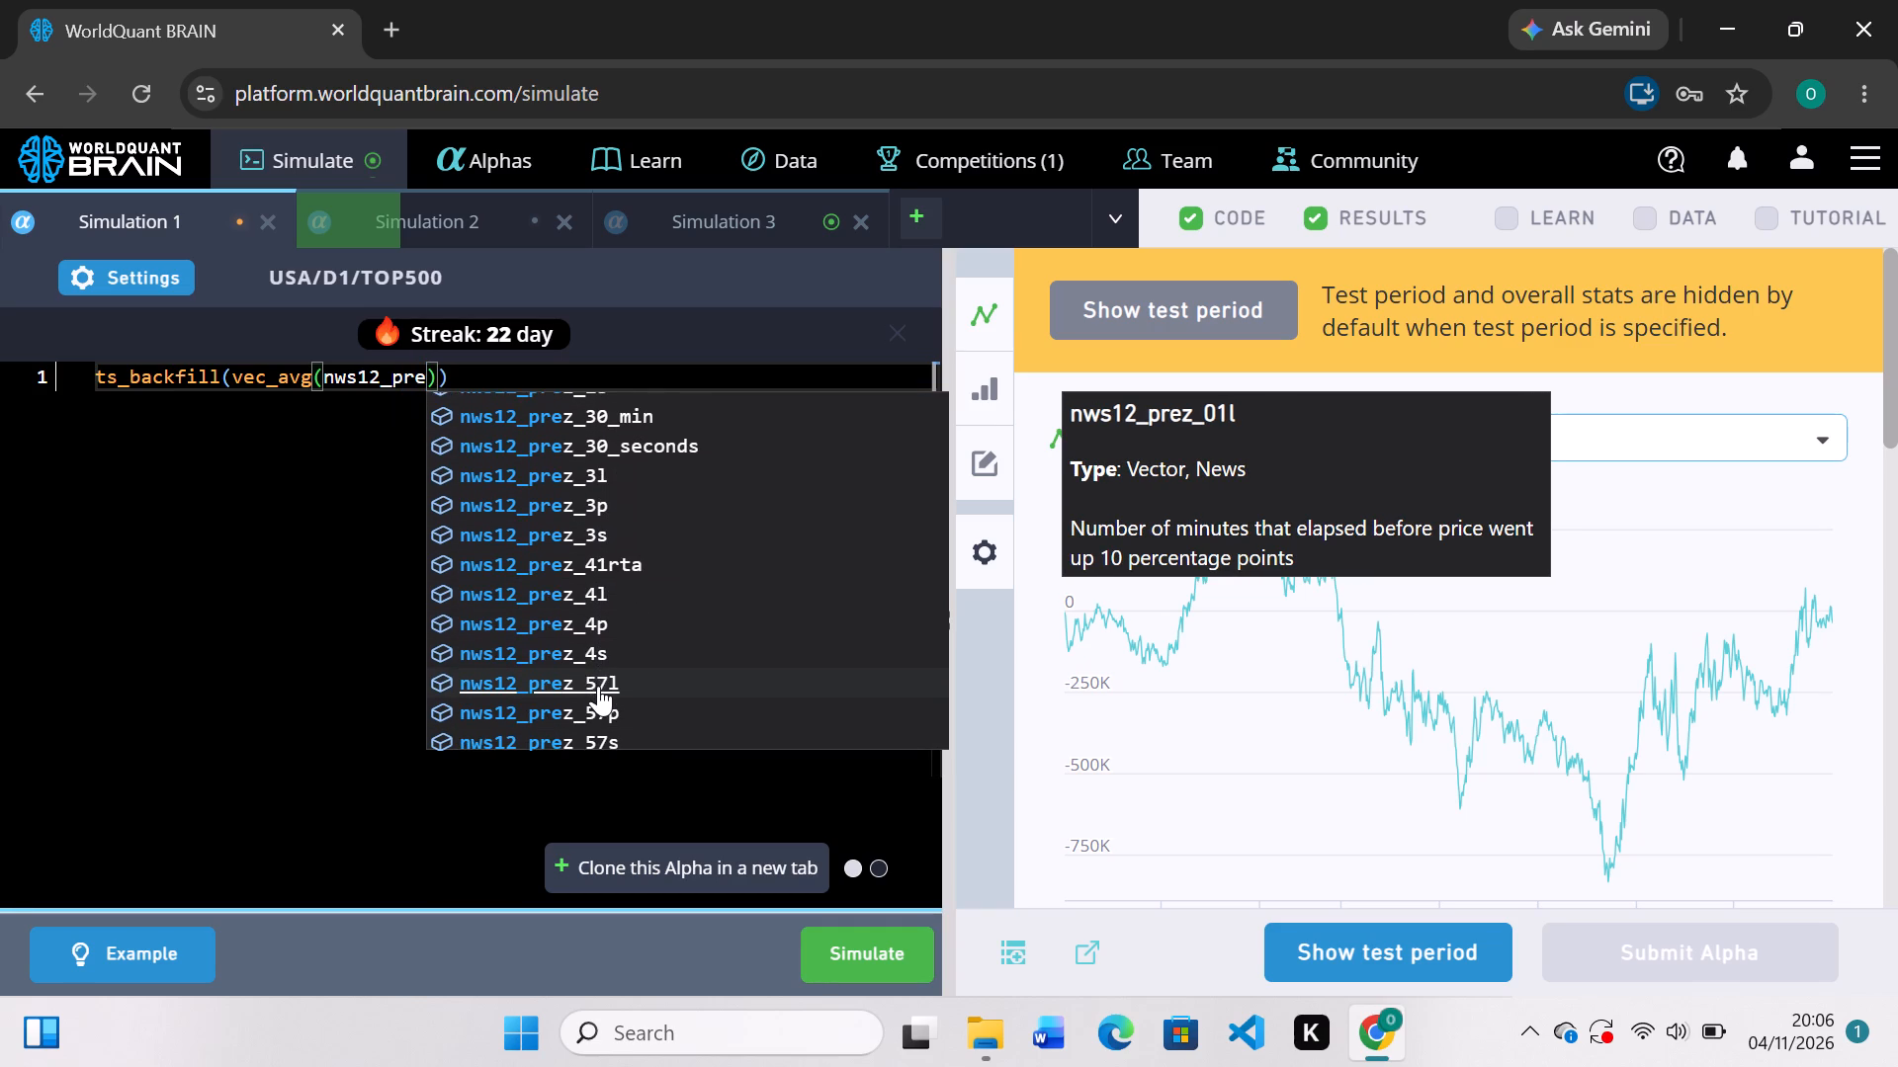
{"action": "left_click", "coordinate": [600, 585]}
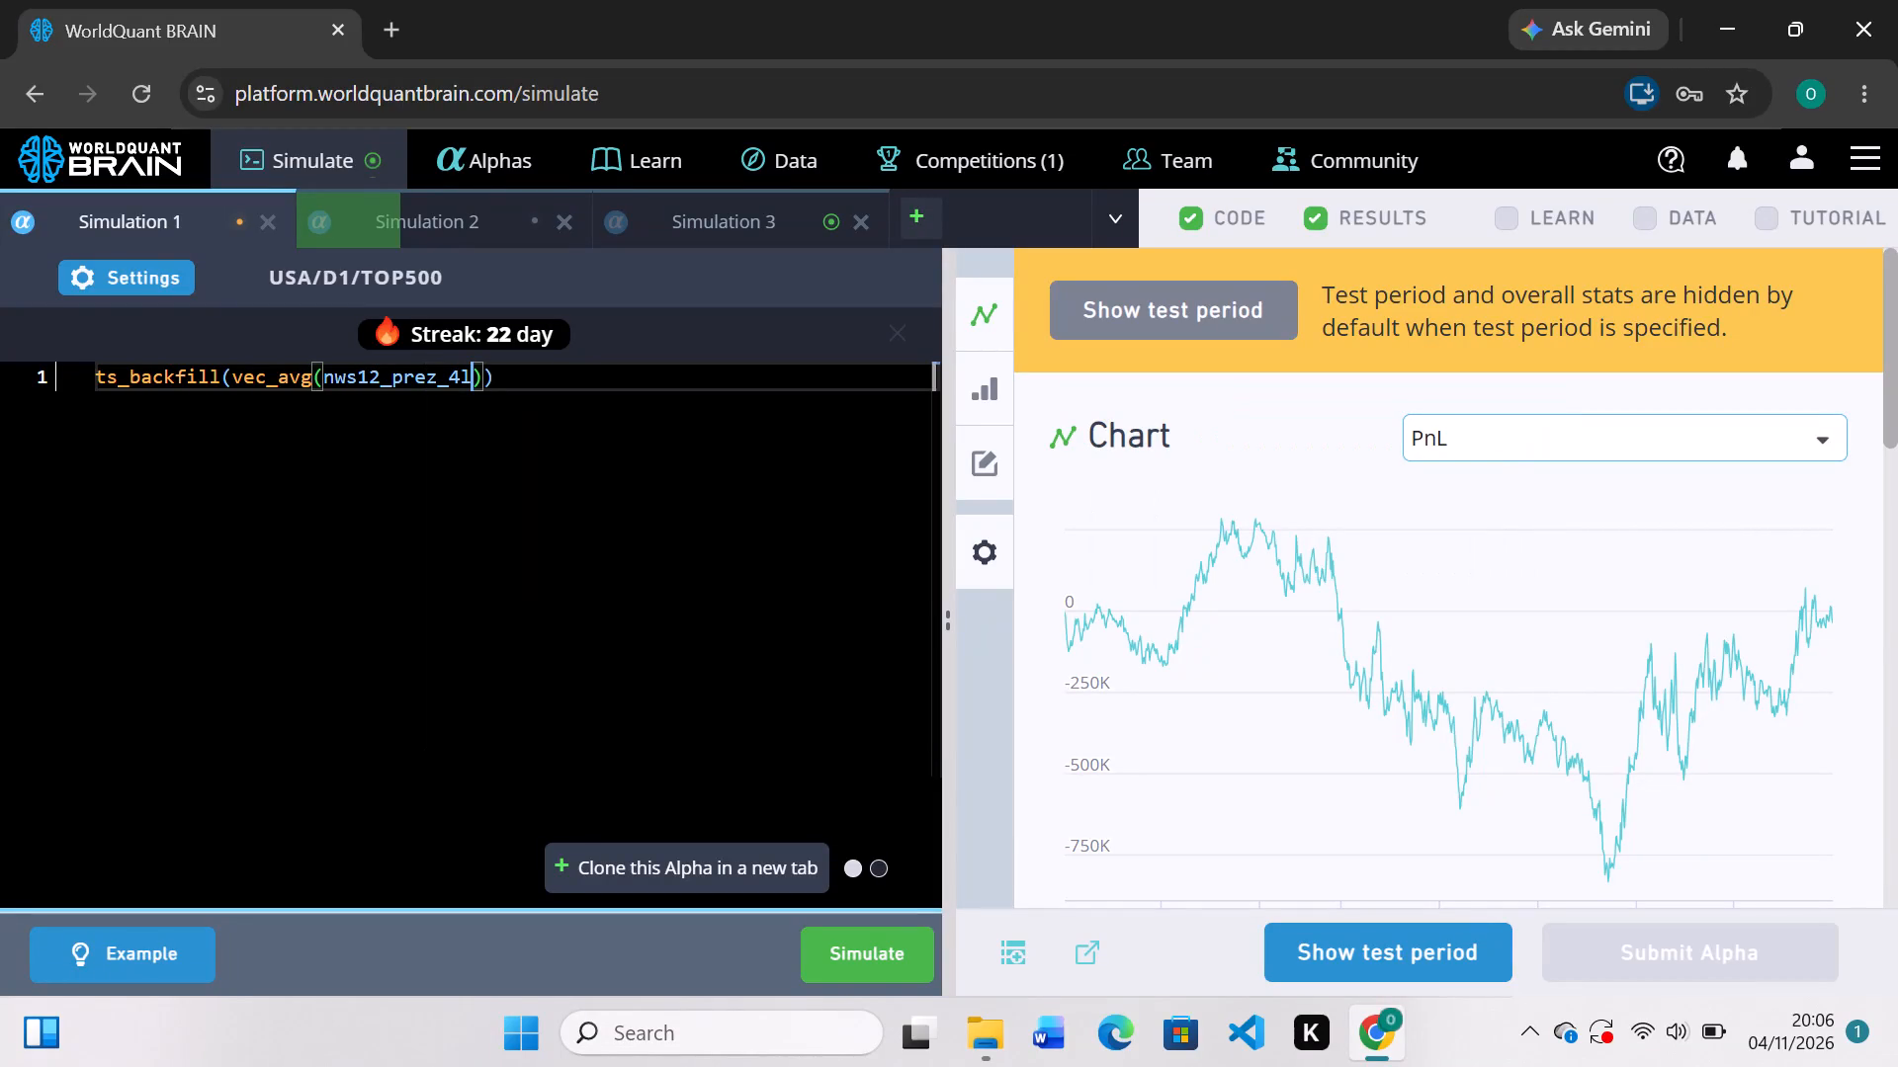
Add a 500-day lookback to ts_backfill and fix the parentheses so the expression reads ts_backfill(vec_avg(nws12_prez_4l),500).
{"action": "key", "text": "comma"}
{"action": "key", "text": "5"}
{"action": "type", "text": "00"}
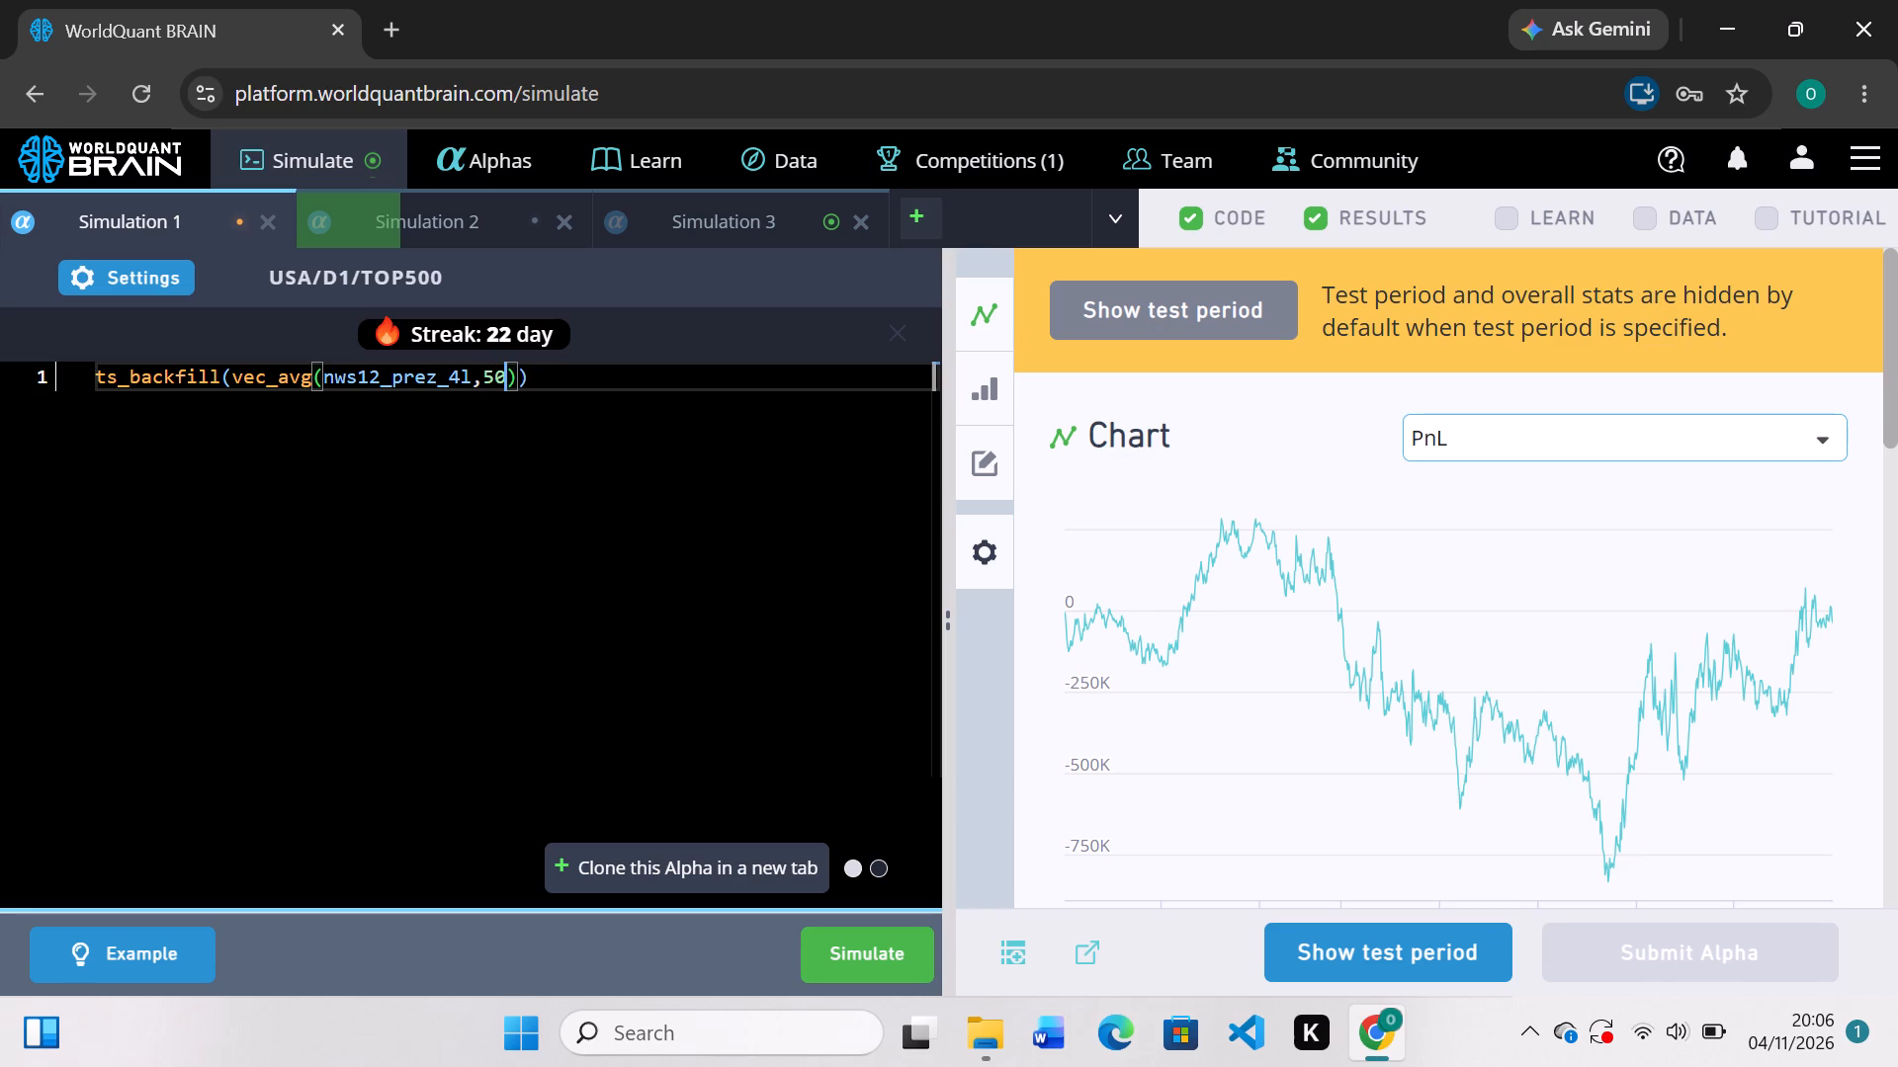
{"action": "key", "text": "Right"}
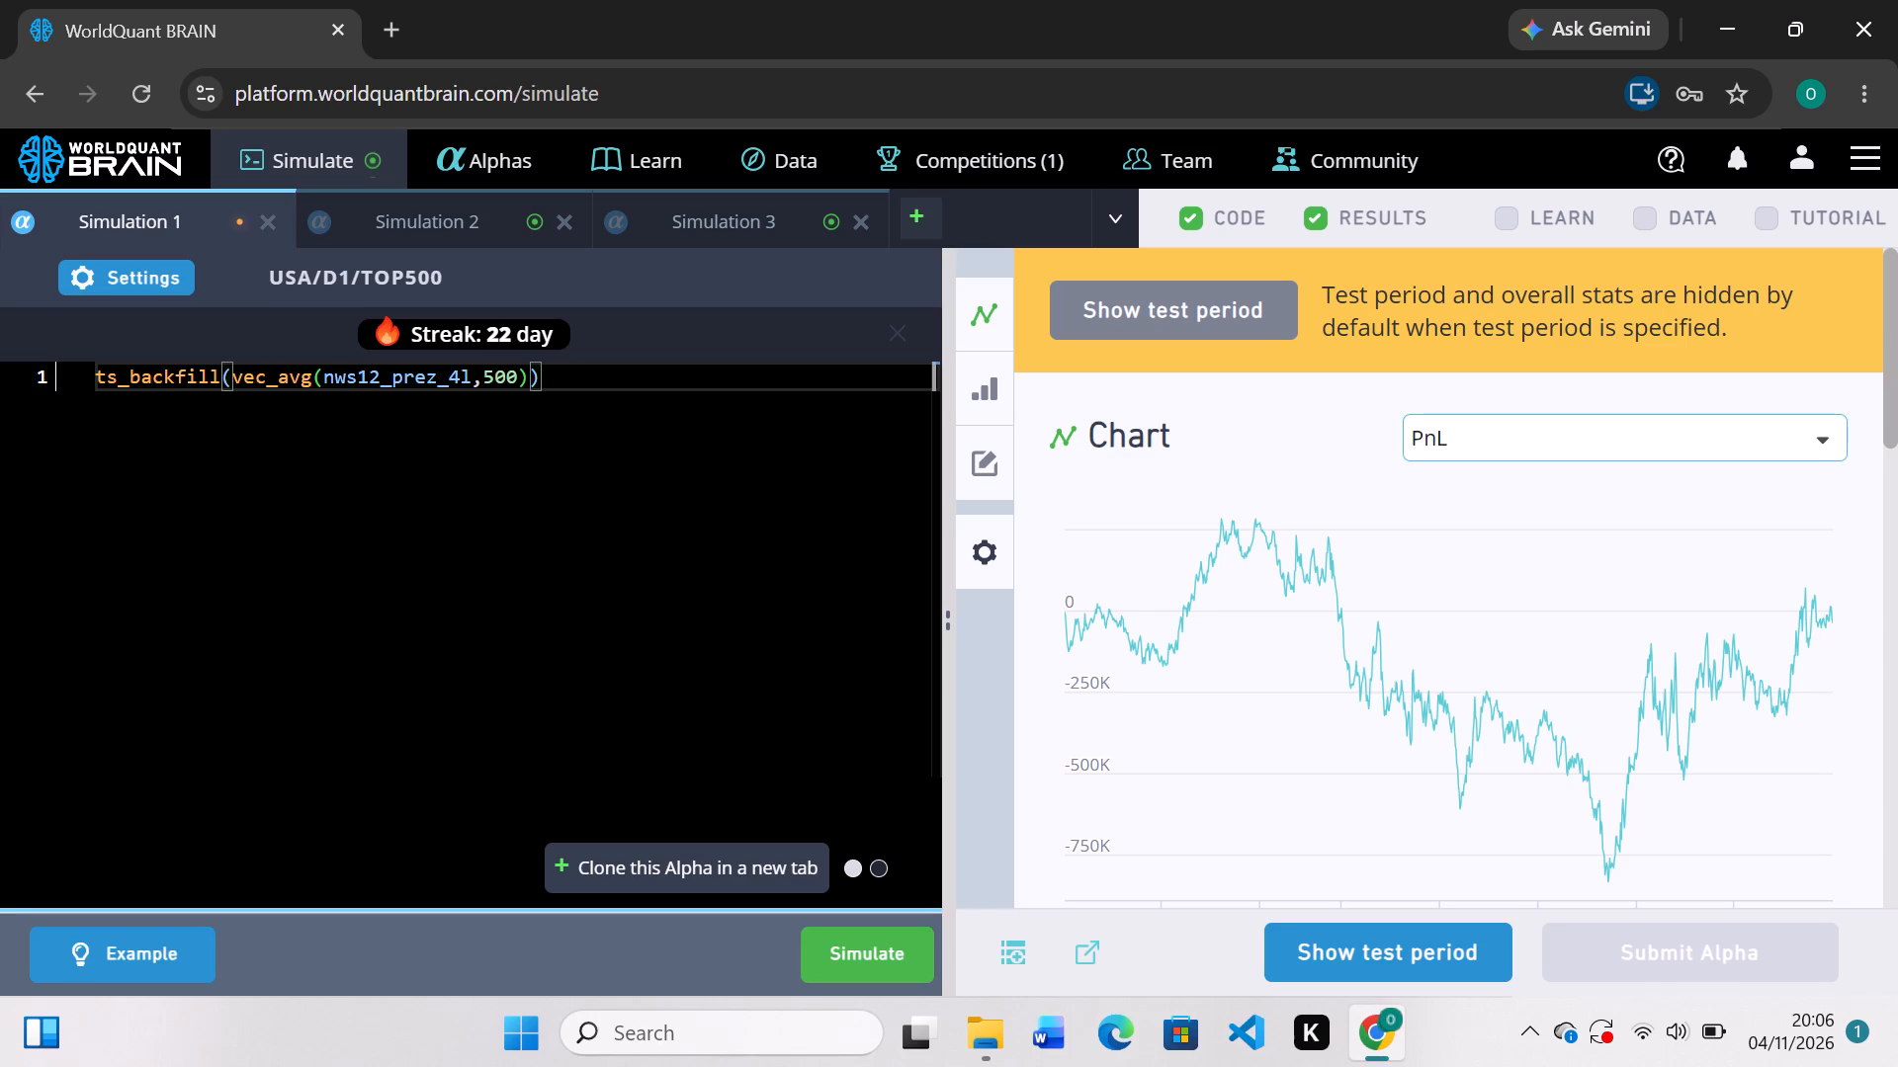
{"action": "key", "text": "BackSpace"}
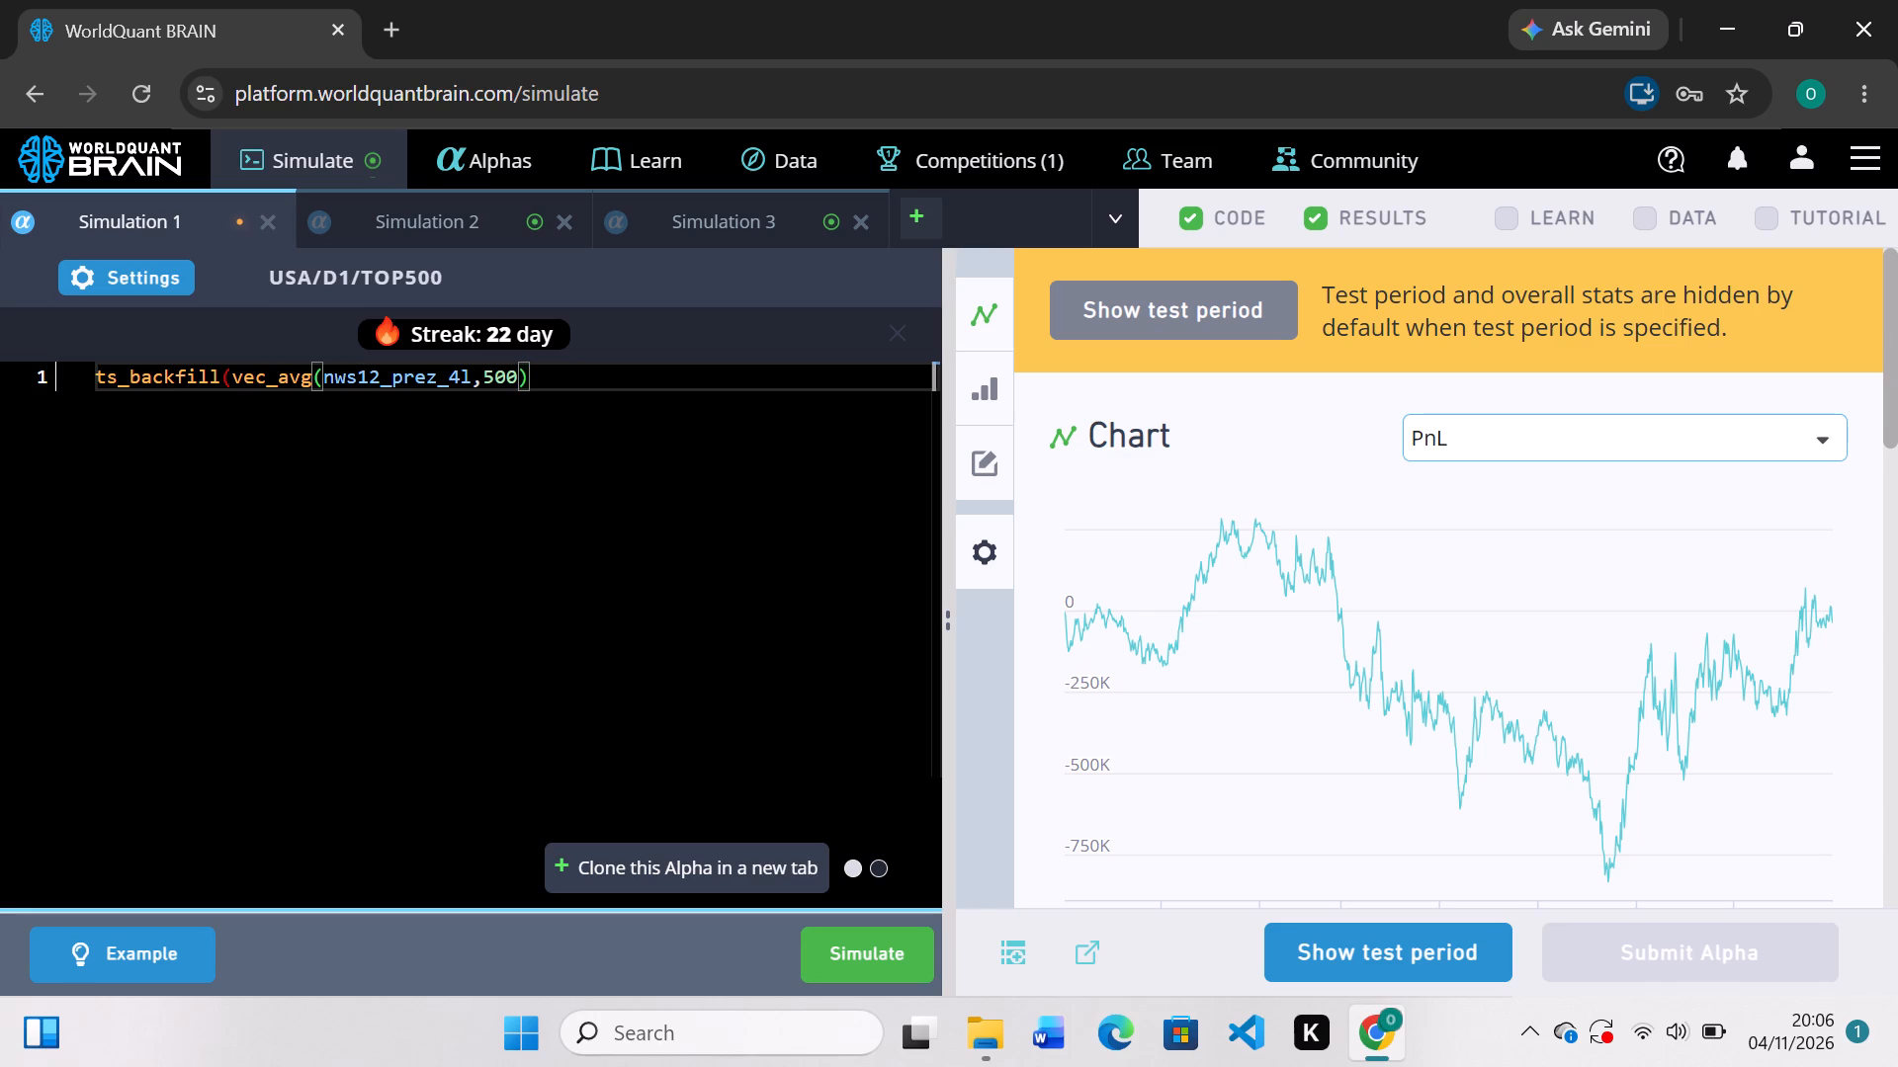
{"action": "left_click", "coordinate": [483, 374]}
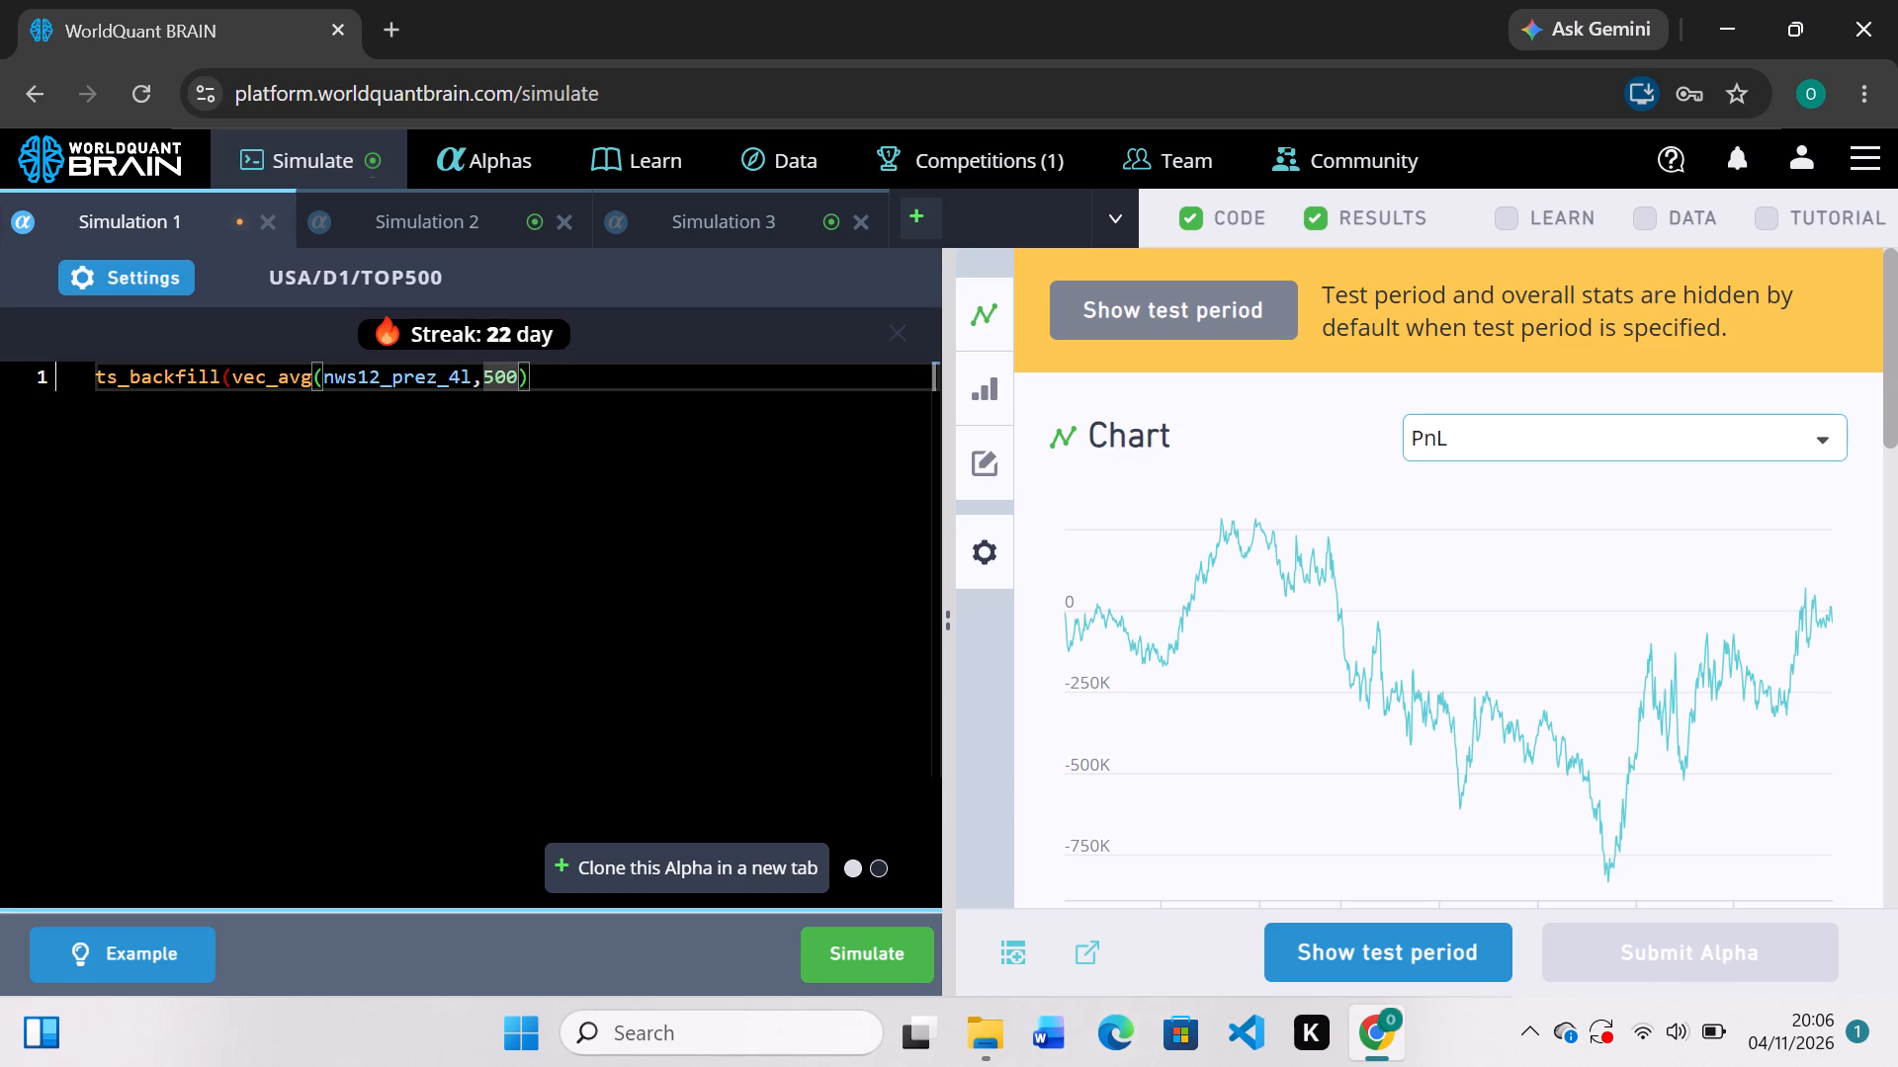
{"action": "left_click", "coordinate": [469, 376]}
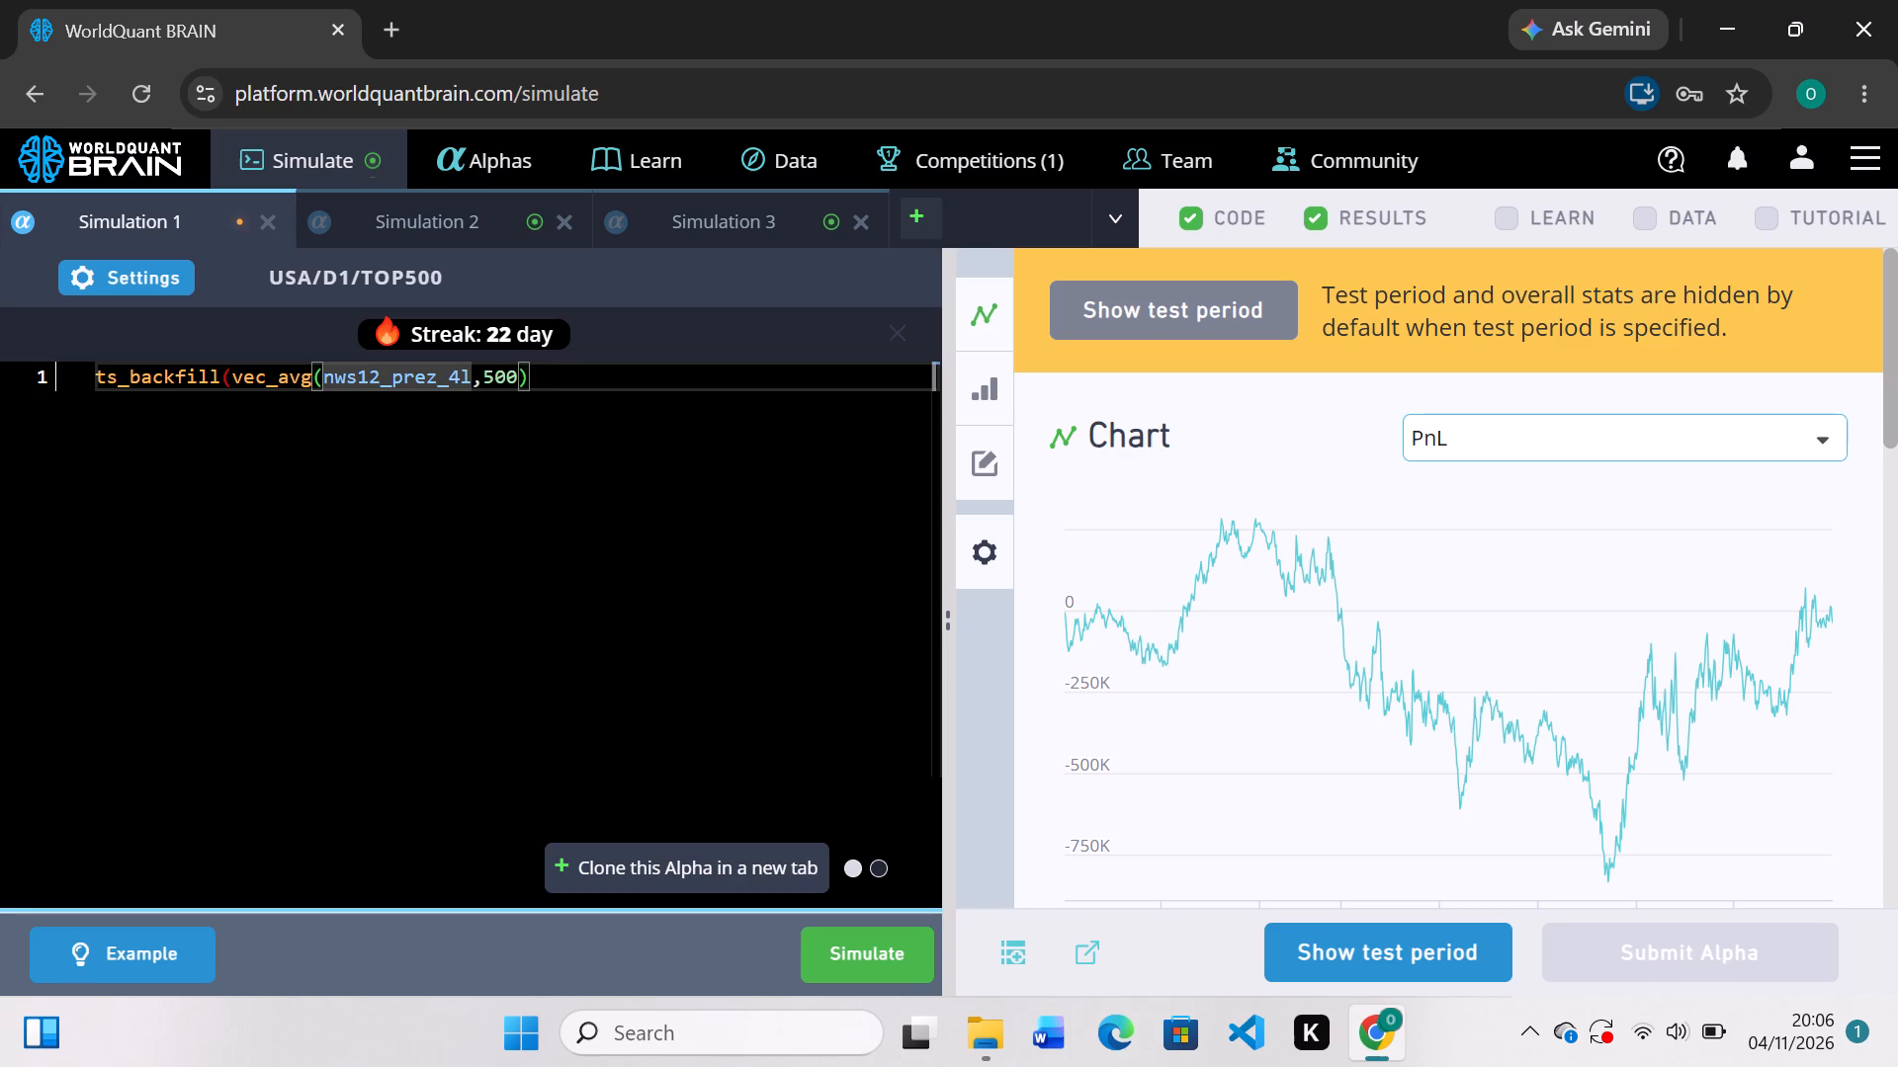
{"action": "key", "text": "shift+parenleft"}
{"action": "key", "text": "BackSpace"}
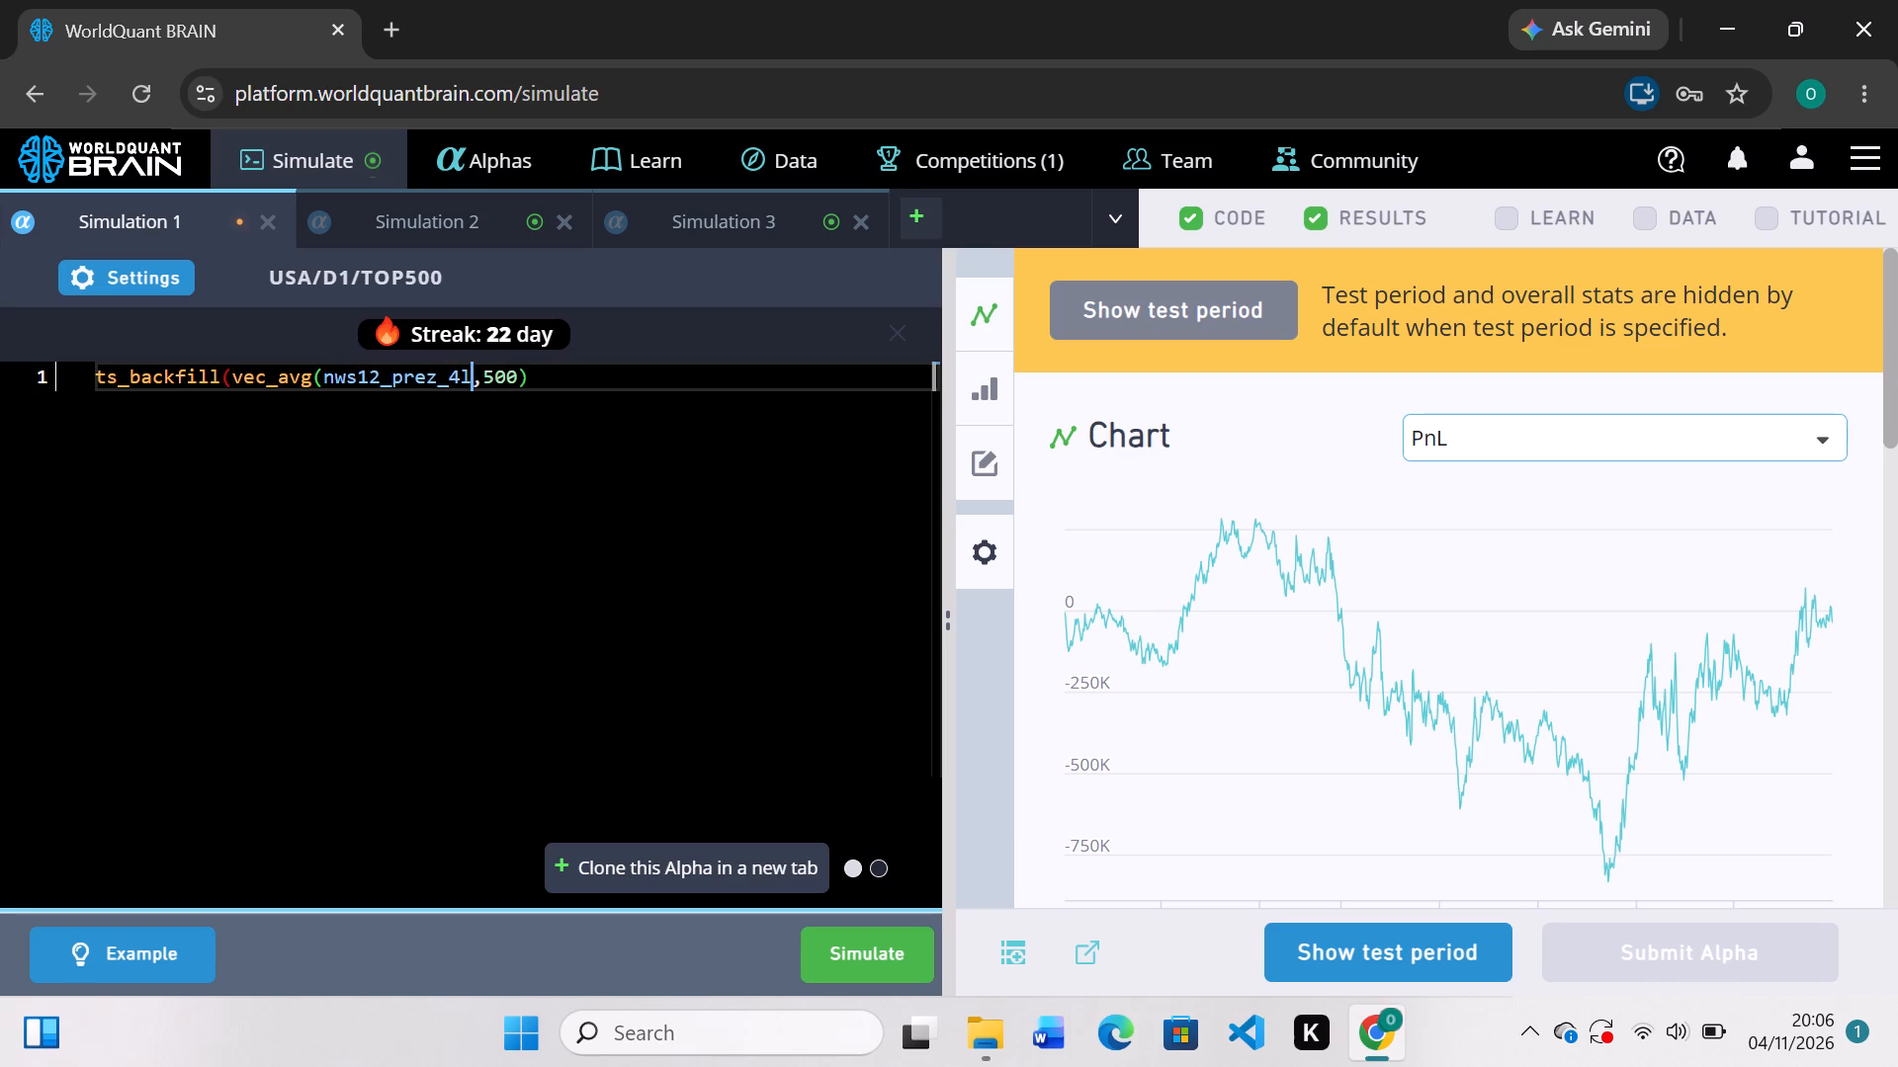
{"action": "key", "text": "shift+parenright"}
Append +hump(group_neutralize()) to Simulation 1's ts_backfill expression, leaving the inner parentheses empty.
{"action": "left_click", "coordinate": [558, 386]}
{"action": "key", "text": "shift+plus"}
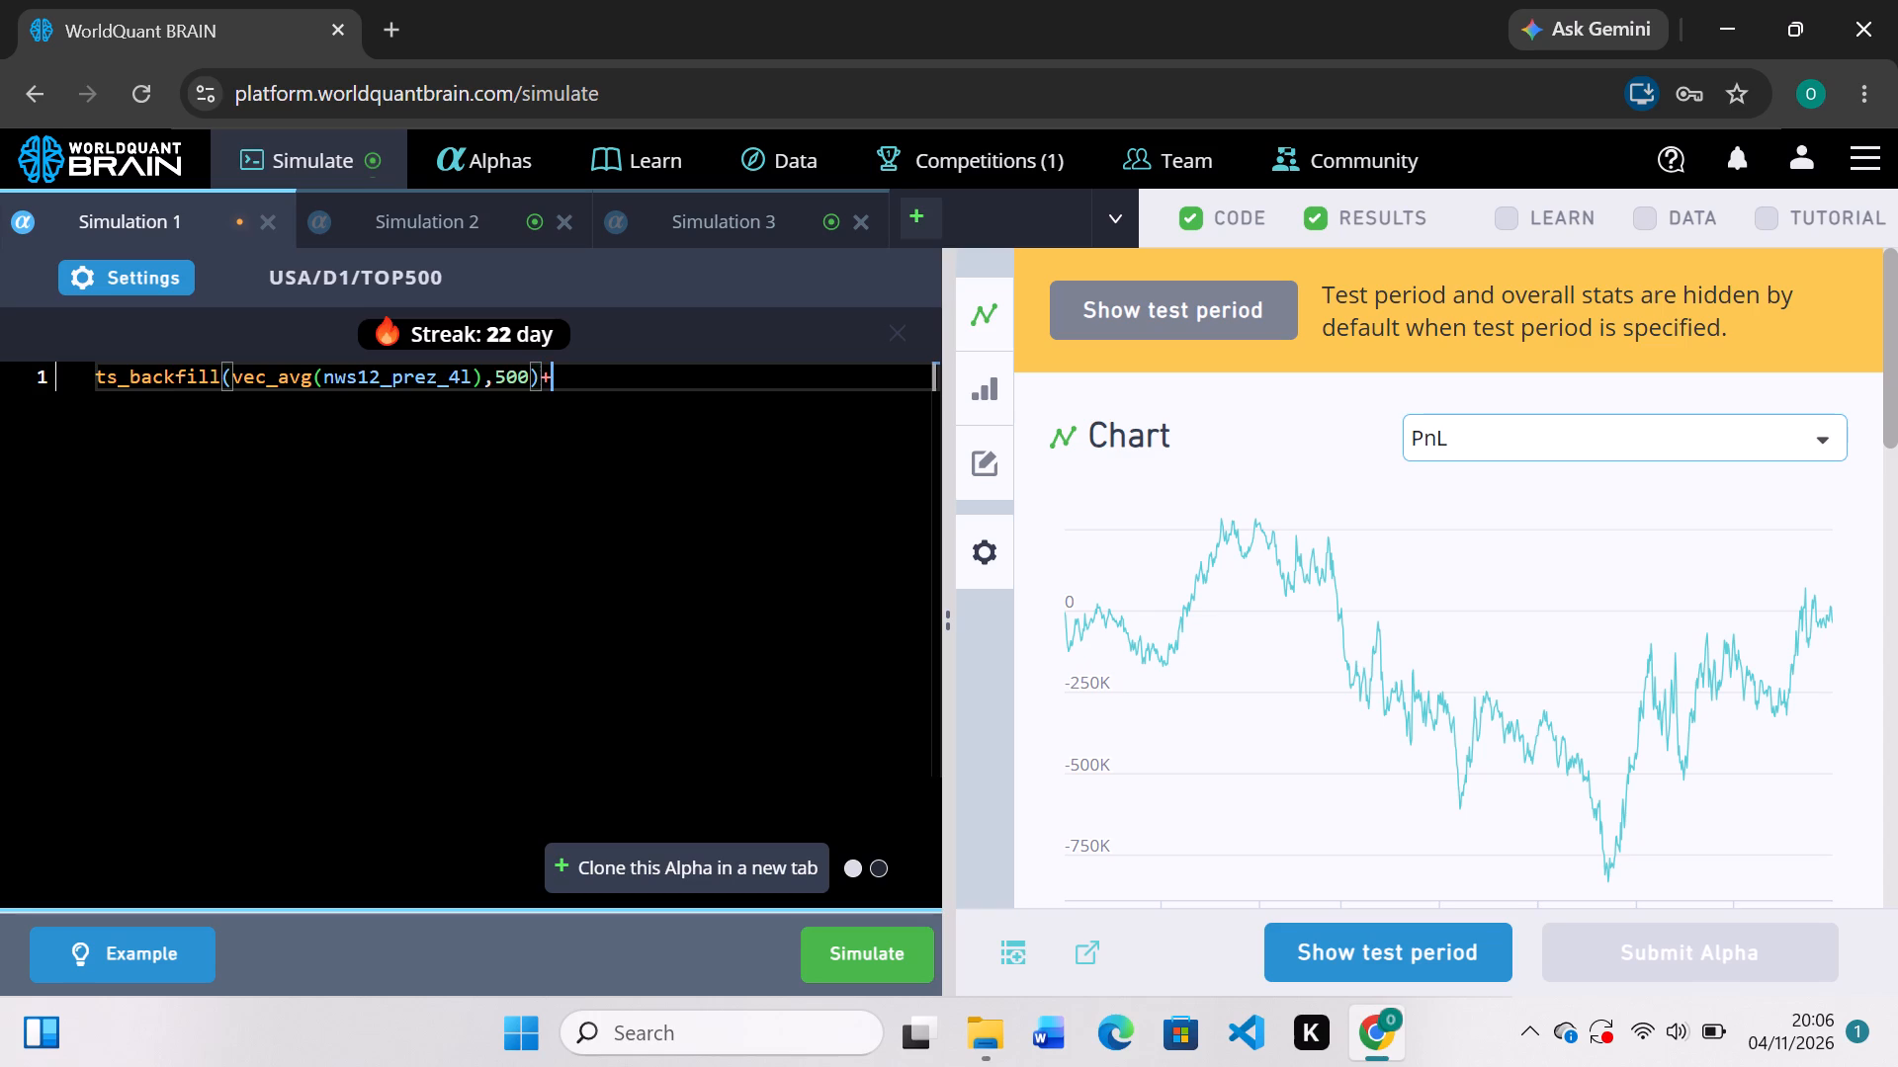
{"action": "type", "text": "hump"}
{"action": "key", "text": "shift+parenleft"}
{"action": "type", "text": "gr"}
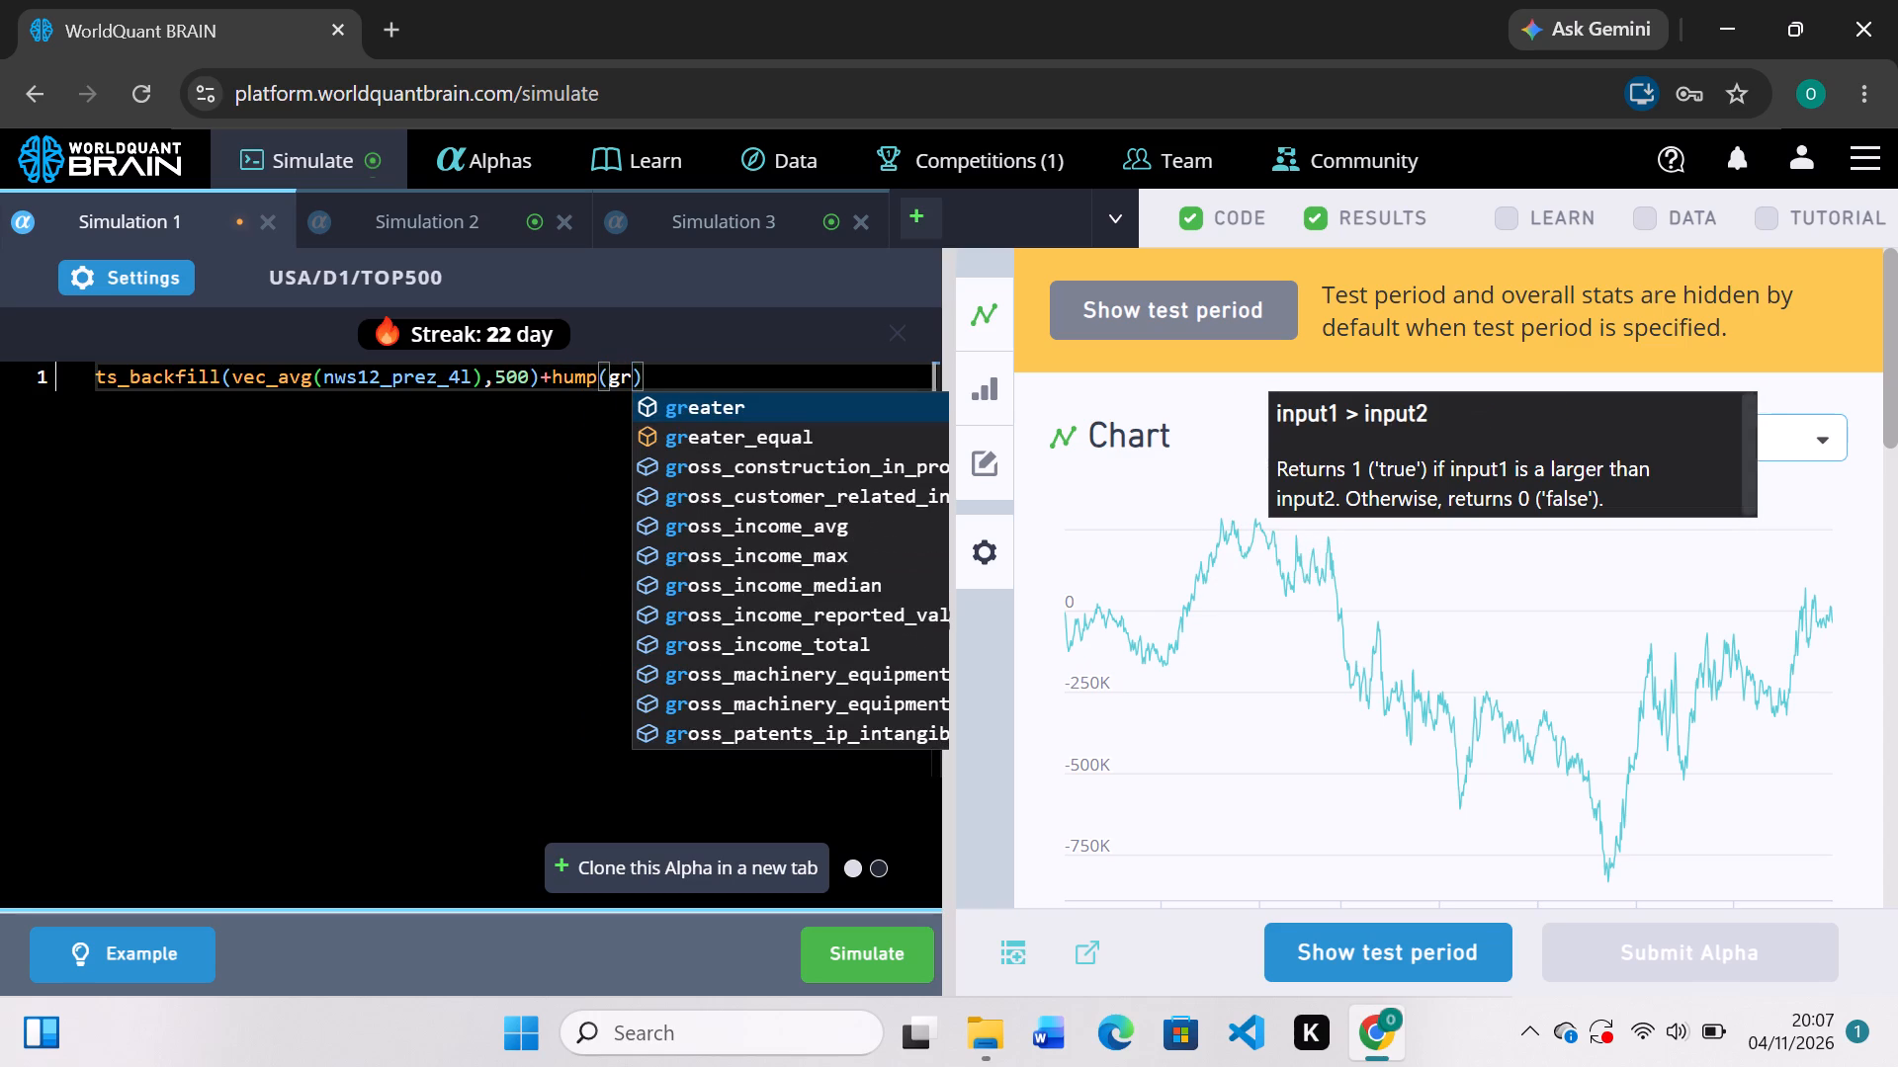
{"action": "type", "text": "ou"}
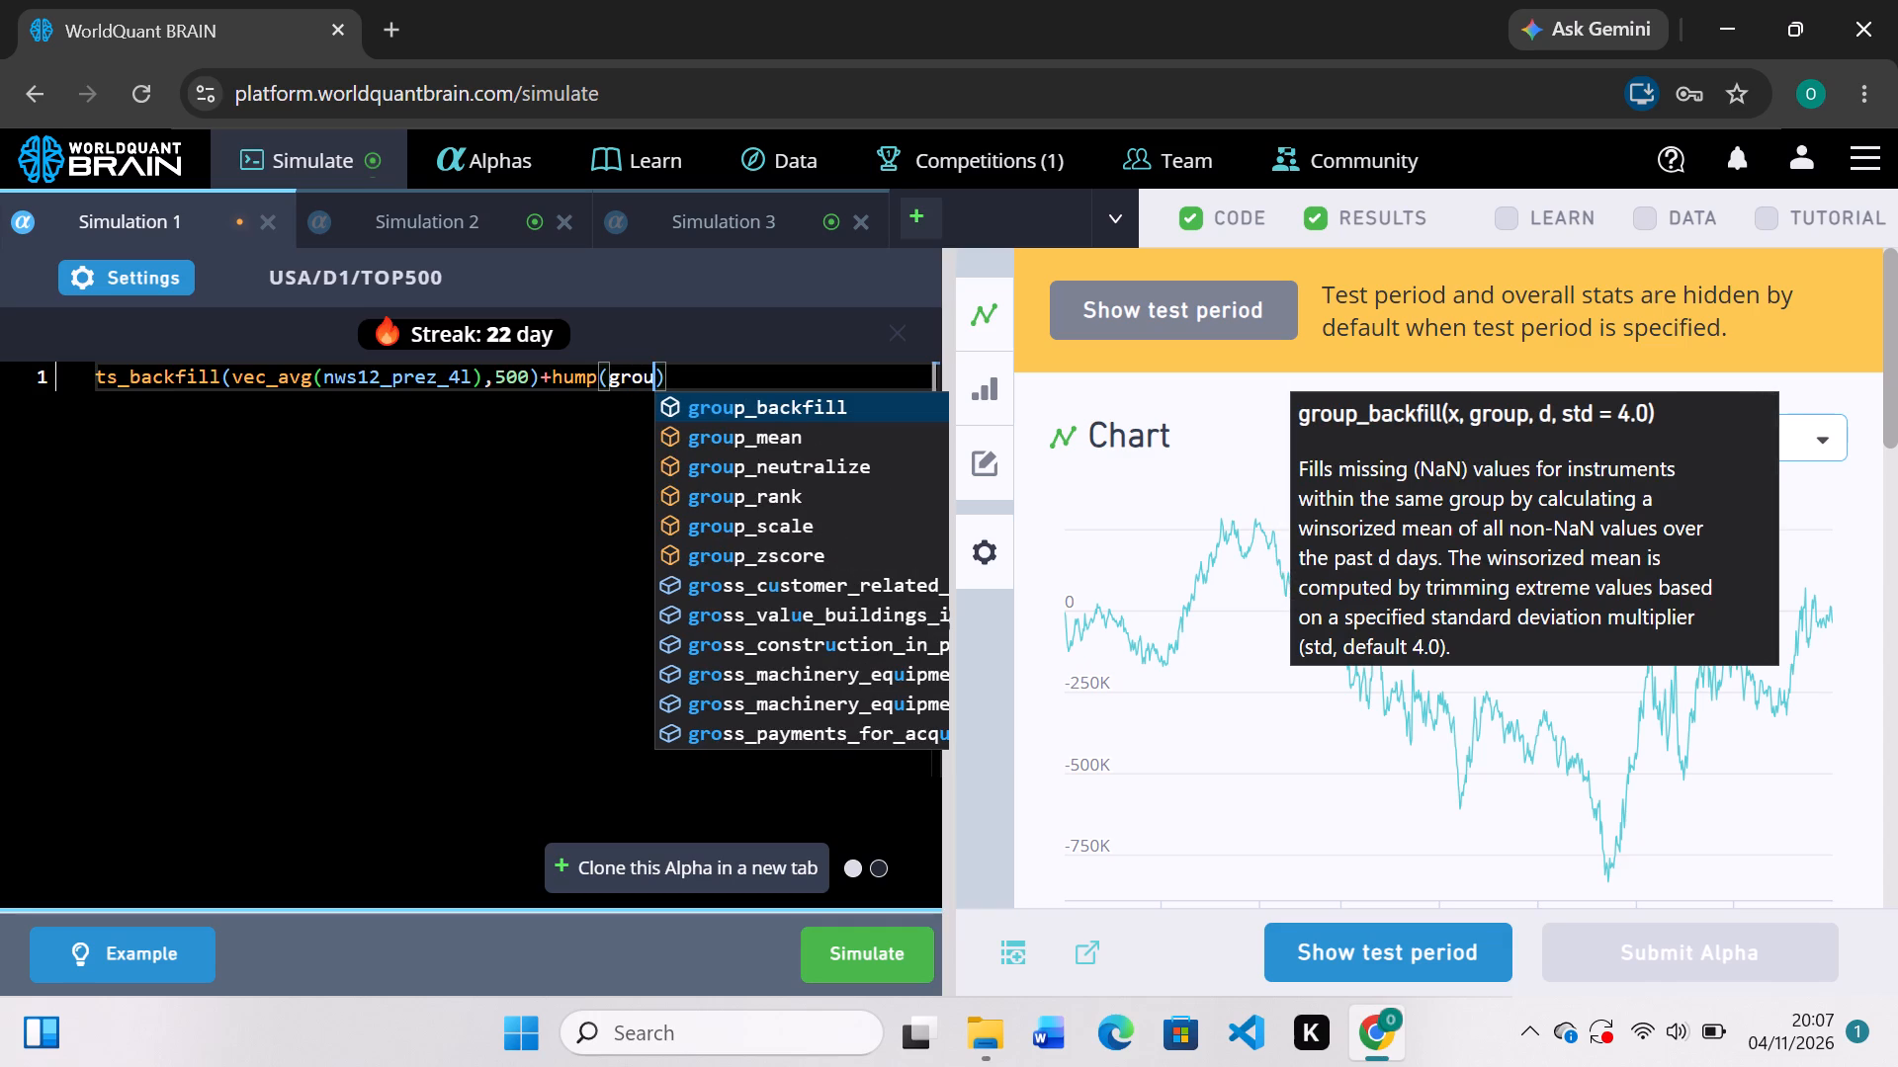
{"action": "left_click", "coordinate": [806, 455]}
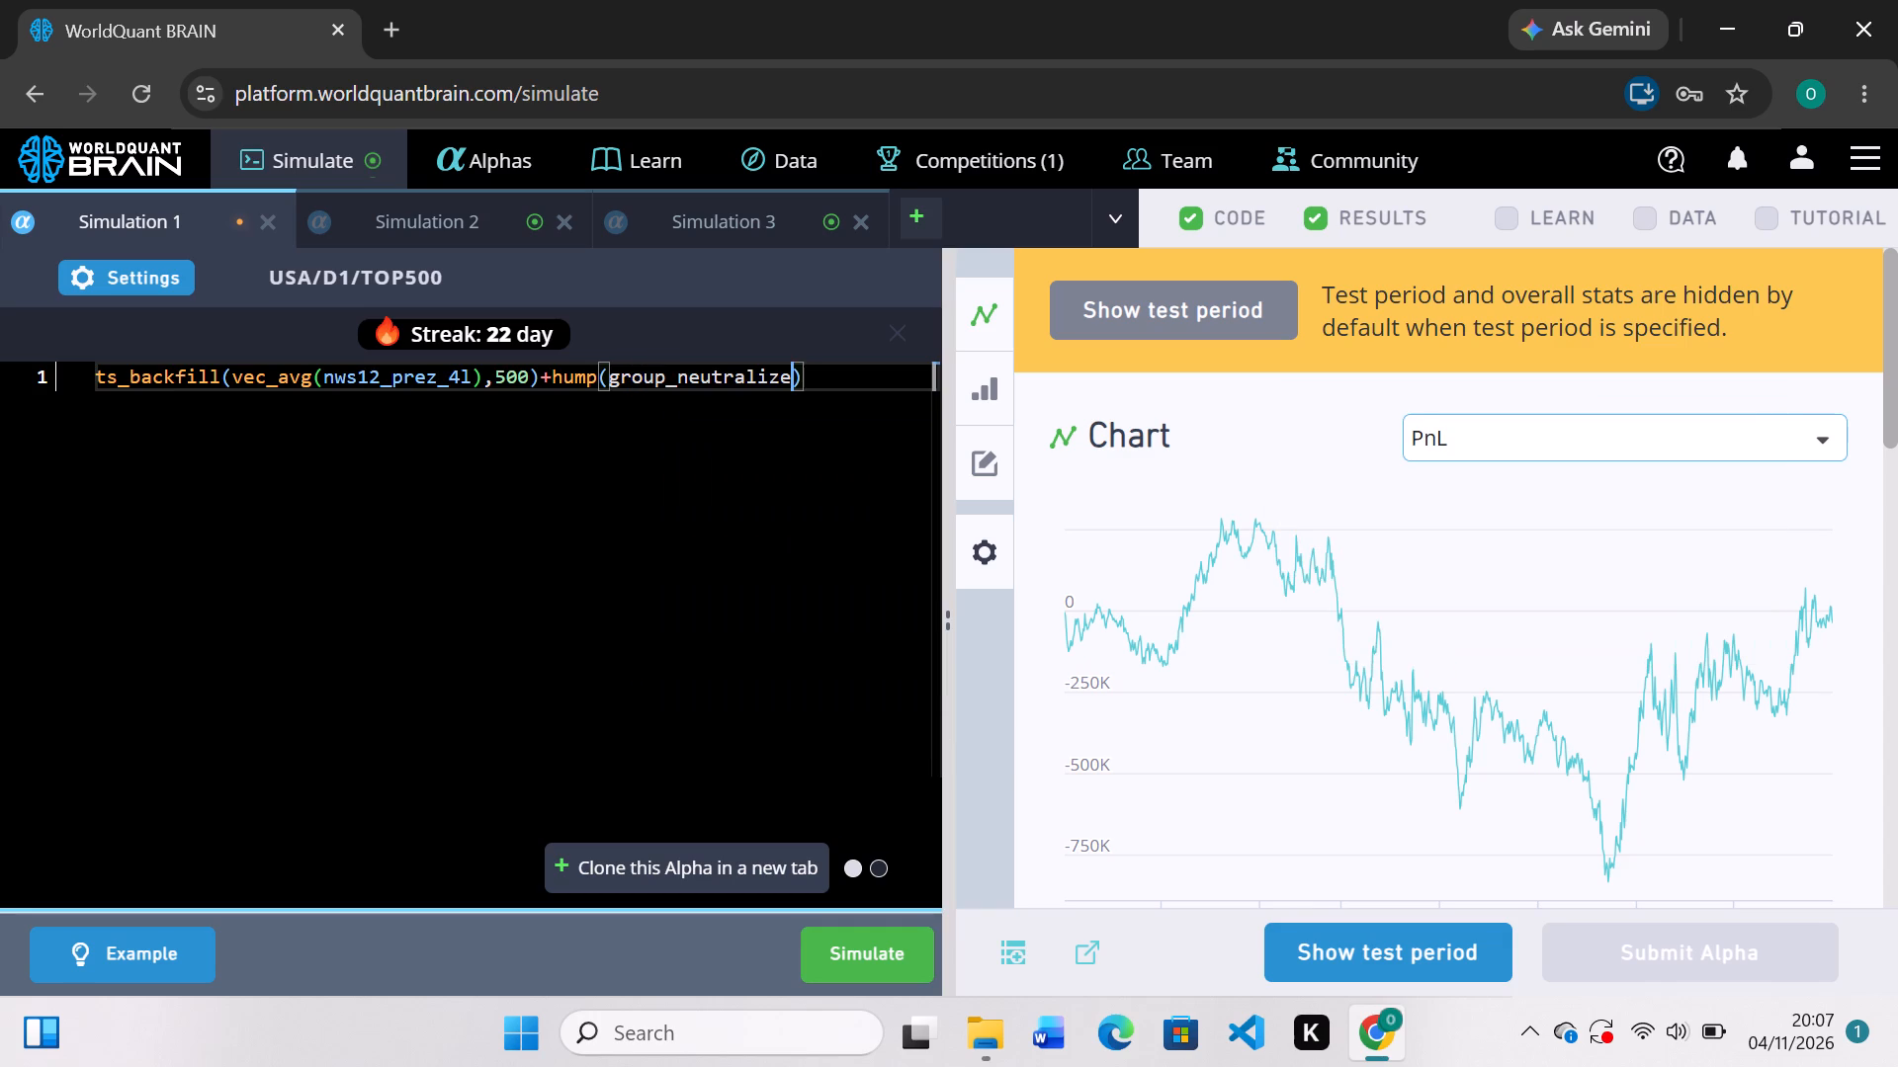
{"action": "key", "text": "shift+parenleft"}
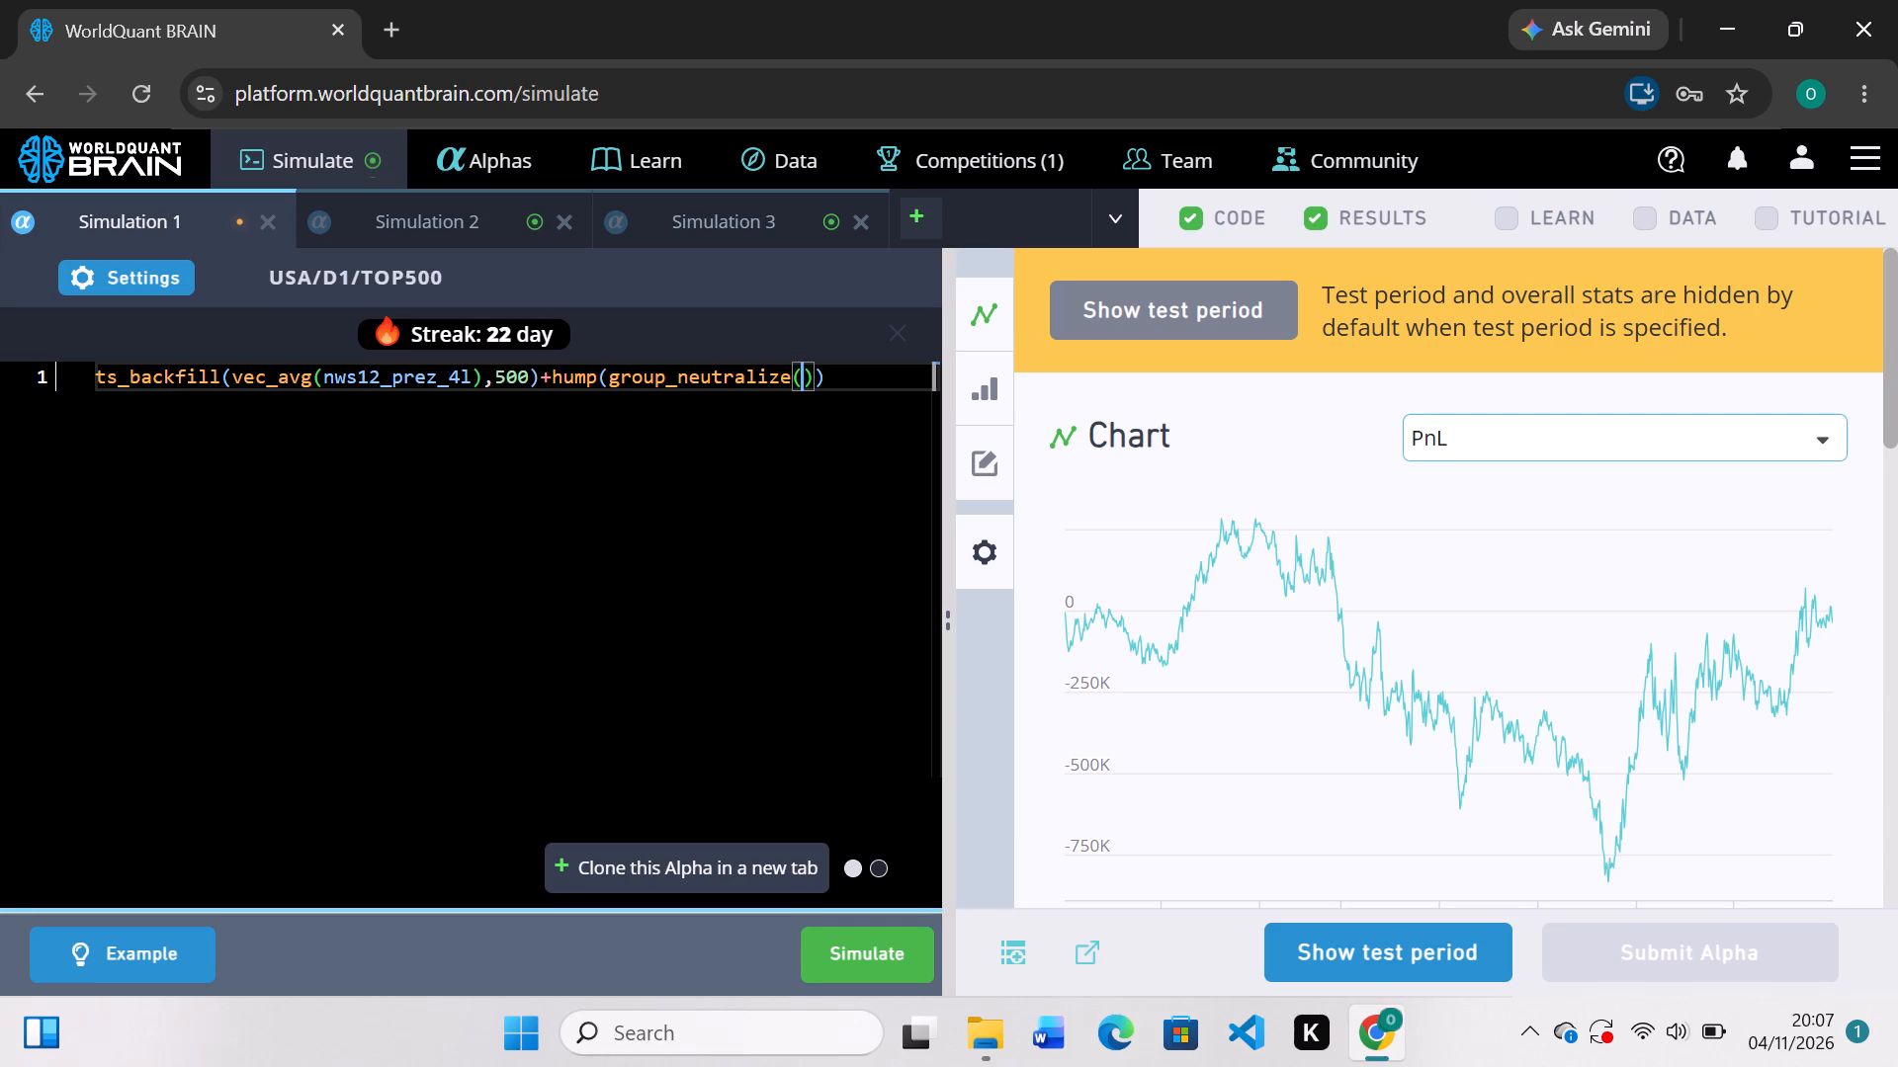
{"action": "key", "text": "q"}
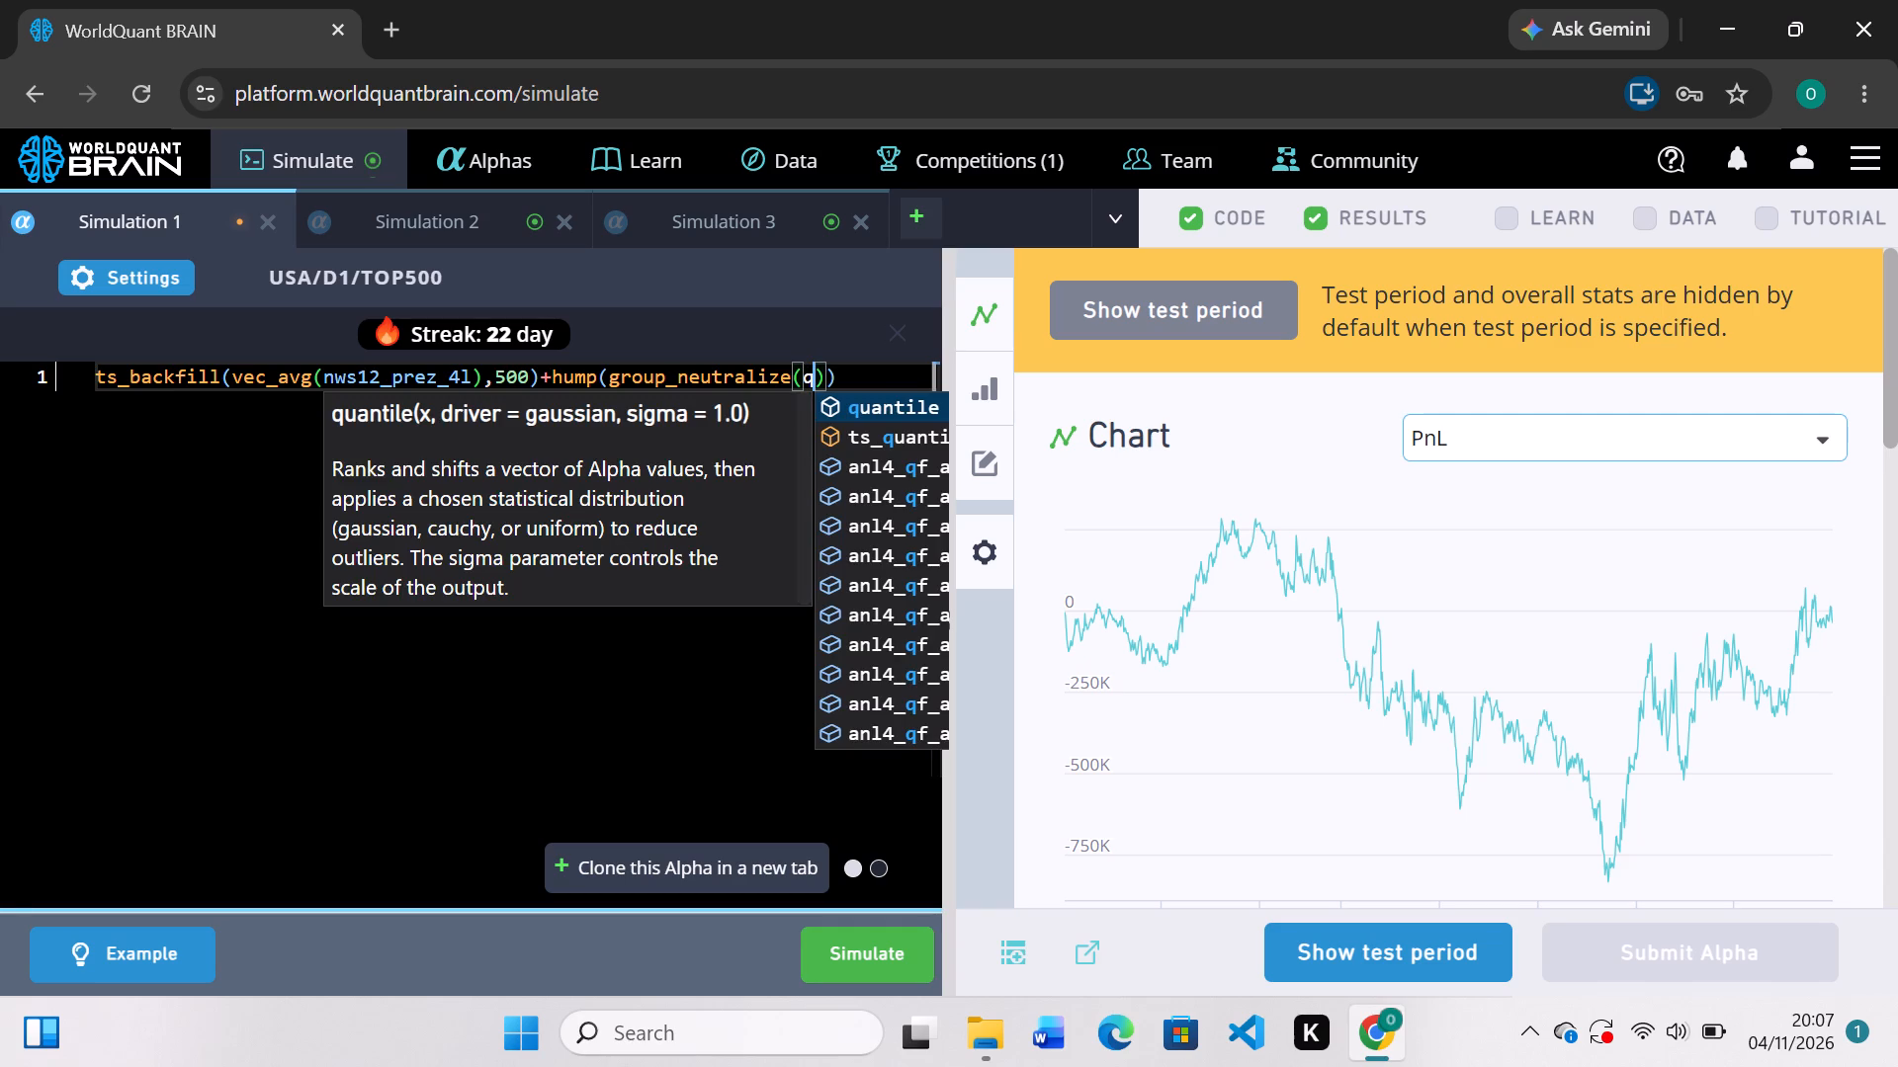
{"action": "key", "text": "BackSpace"}
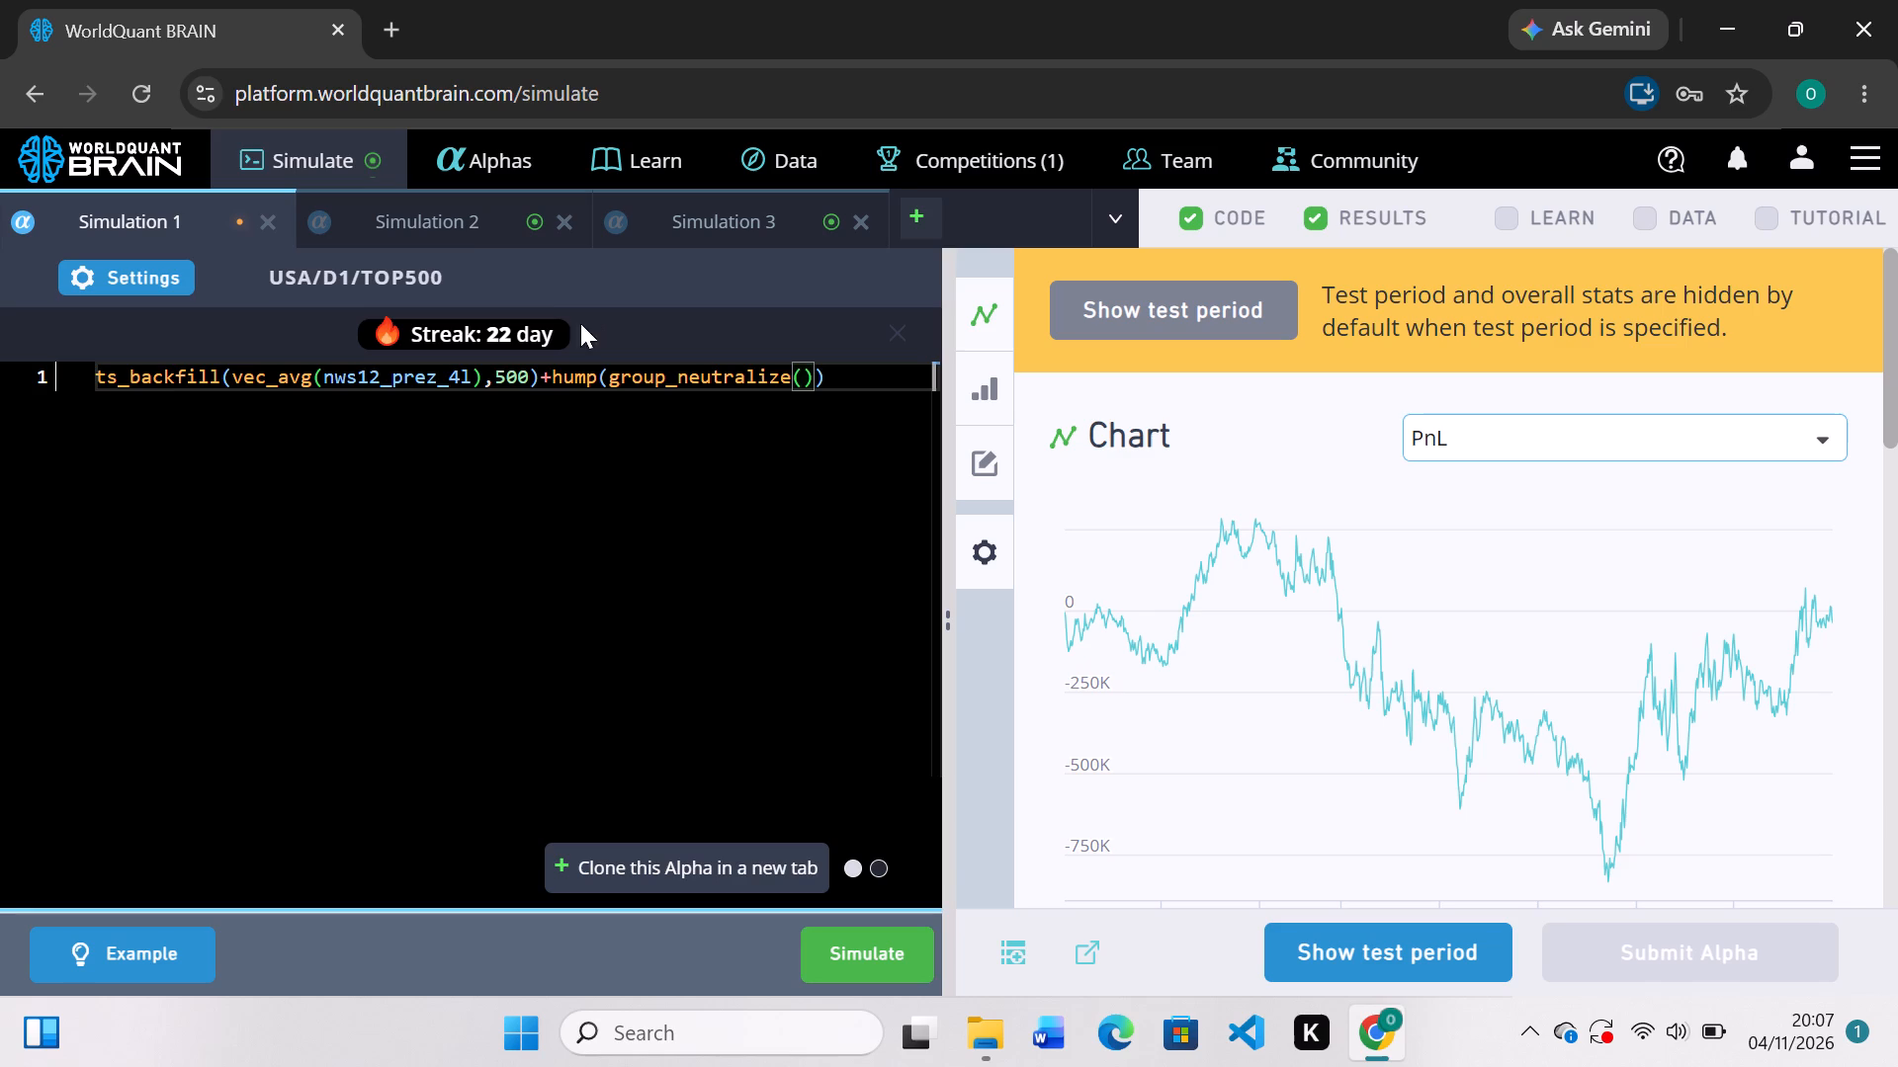
In Simulation 2, change the ts_std_dev window to 21 and simulate the alpha.
{"action": "left_click", "coordinate": [484, 231]}
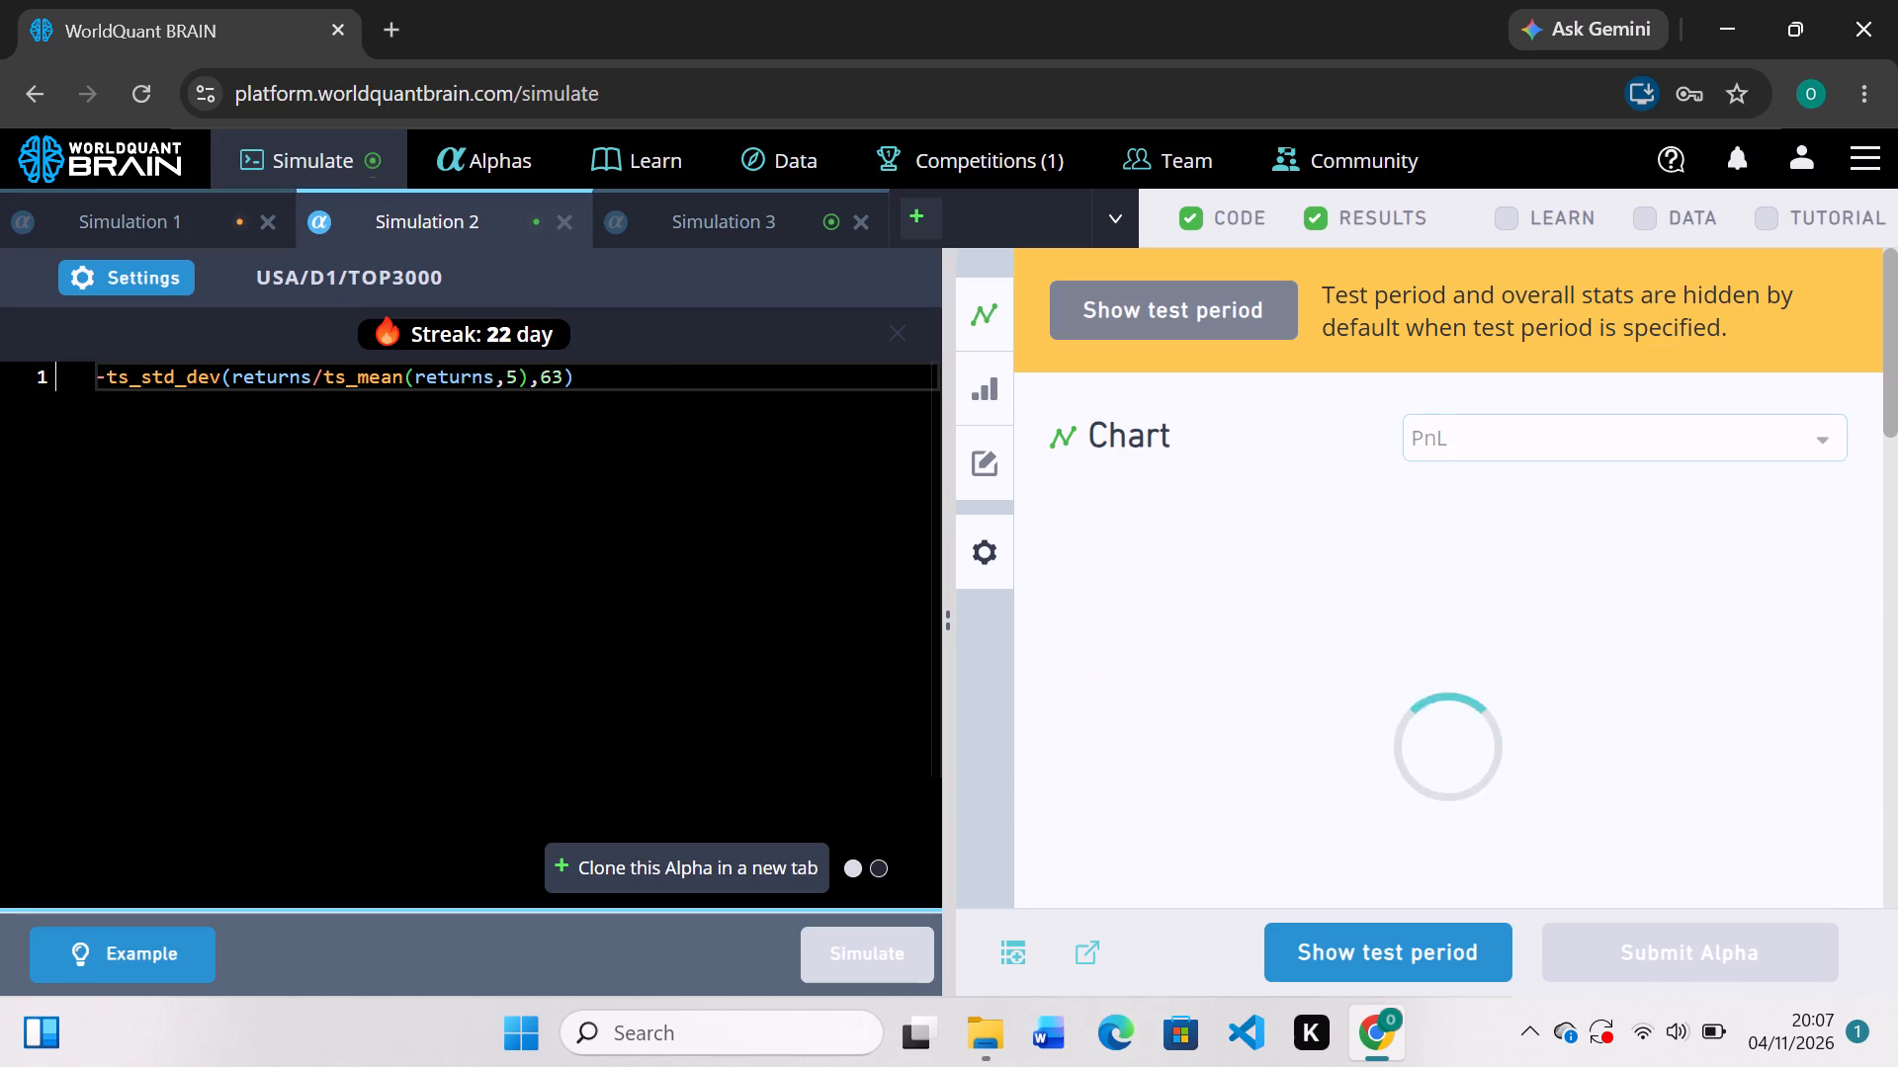
{"action": "scroll", "coordinate": [1325, 688], "scroll_direction": "down", "scroll_amount": 2}
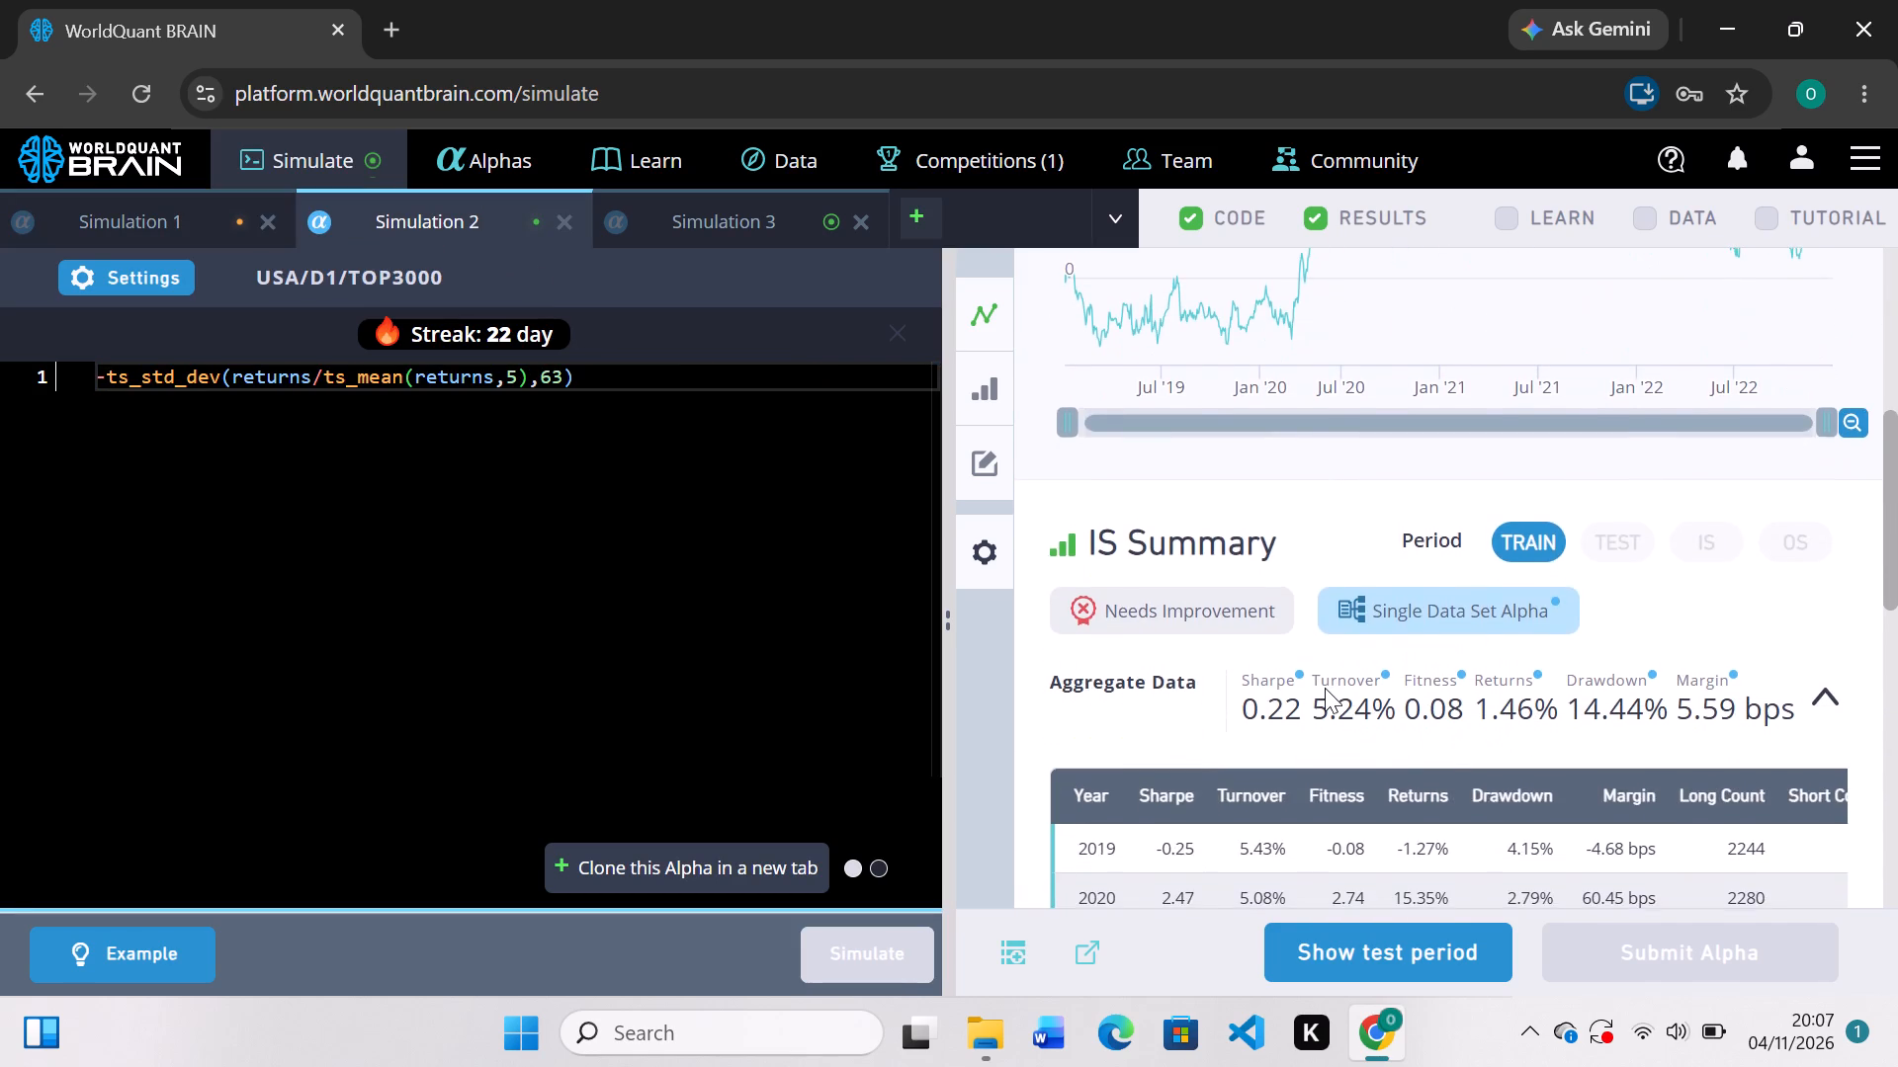
{"action": "left_click", "coordinate": [560, 376]}
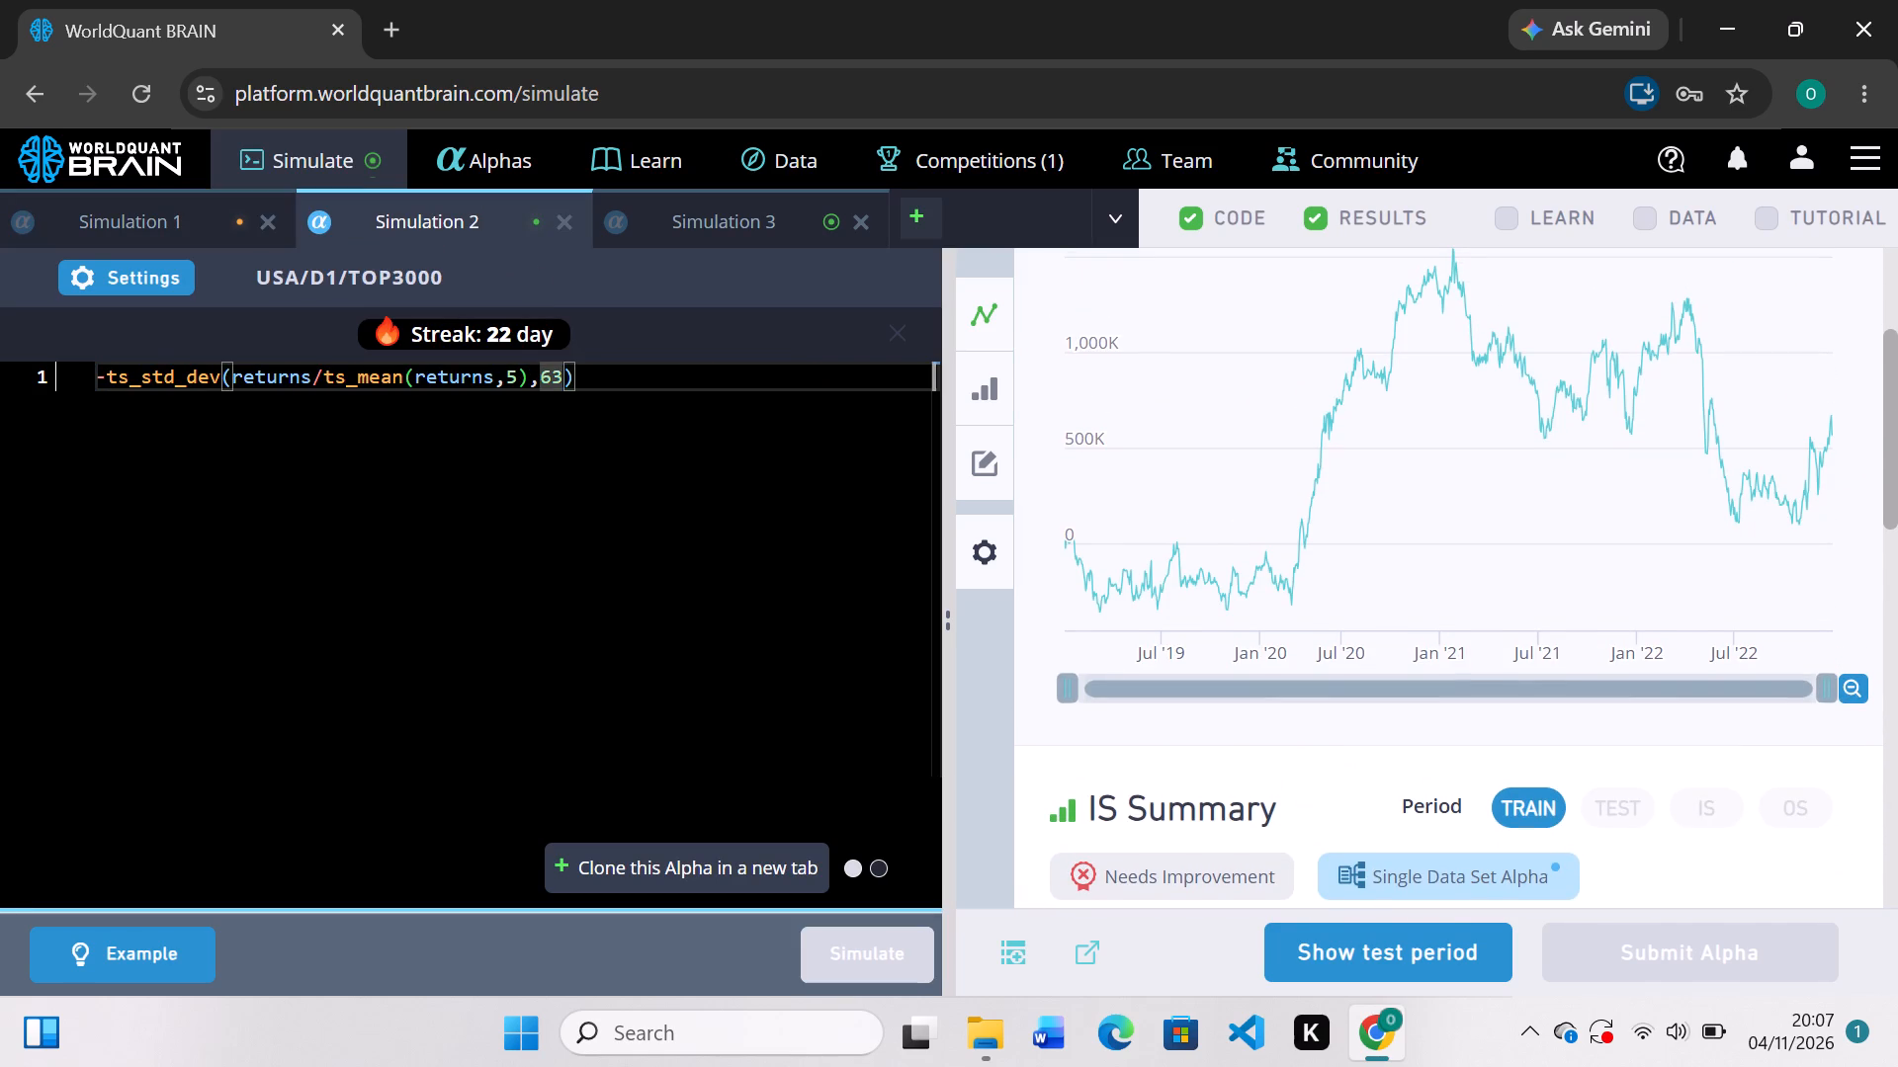
{"action": "key", "text": "BackSpace"}
{"action": "key", "text": "BackSpace"}
{"action": "type", "text": "21"}
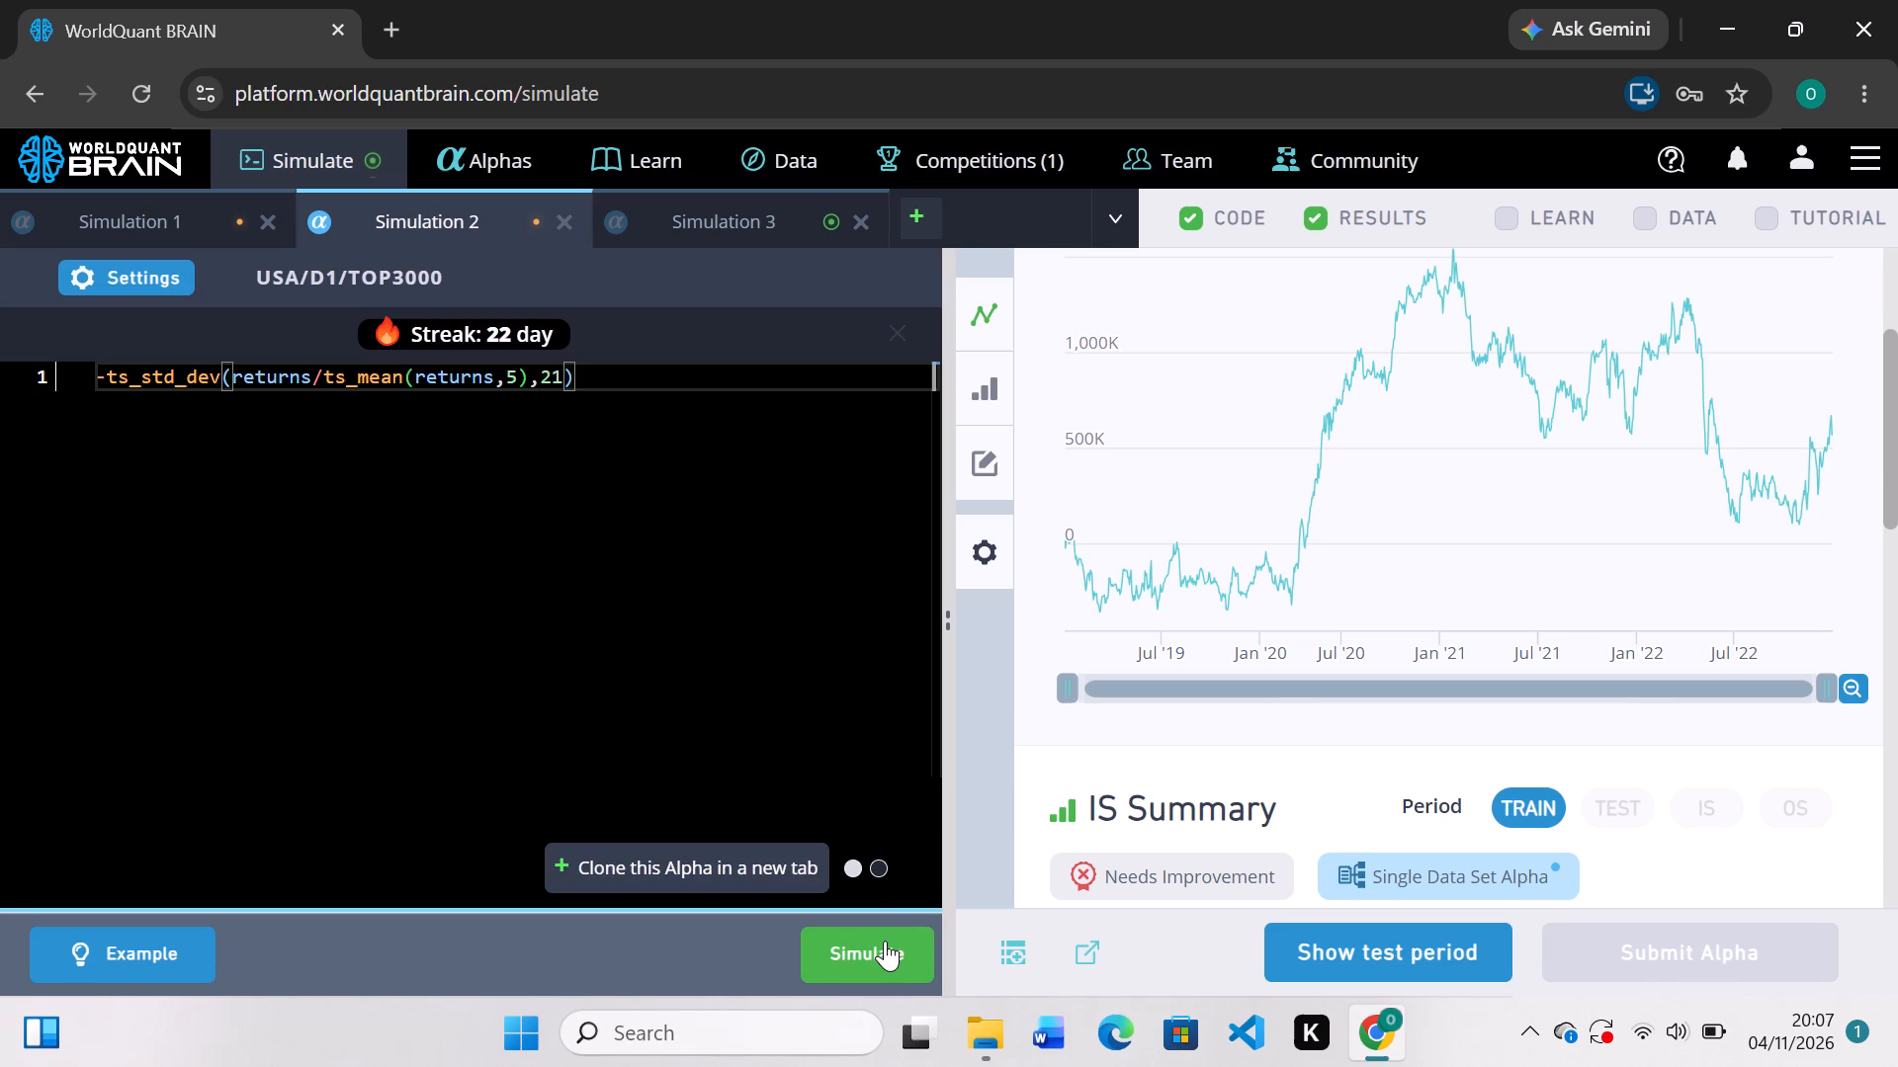
{"action": "left_click", "coordinate": [885, 941]}
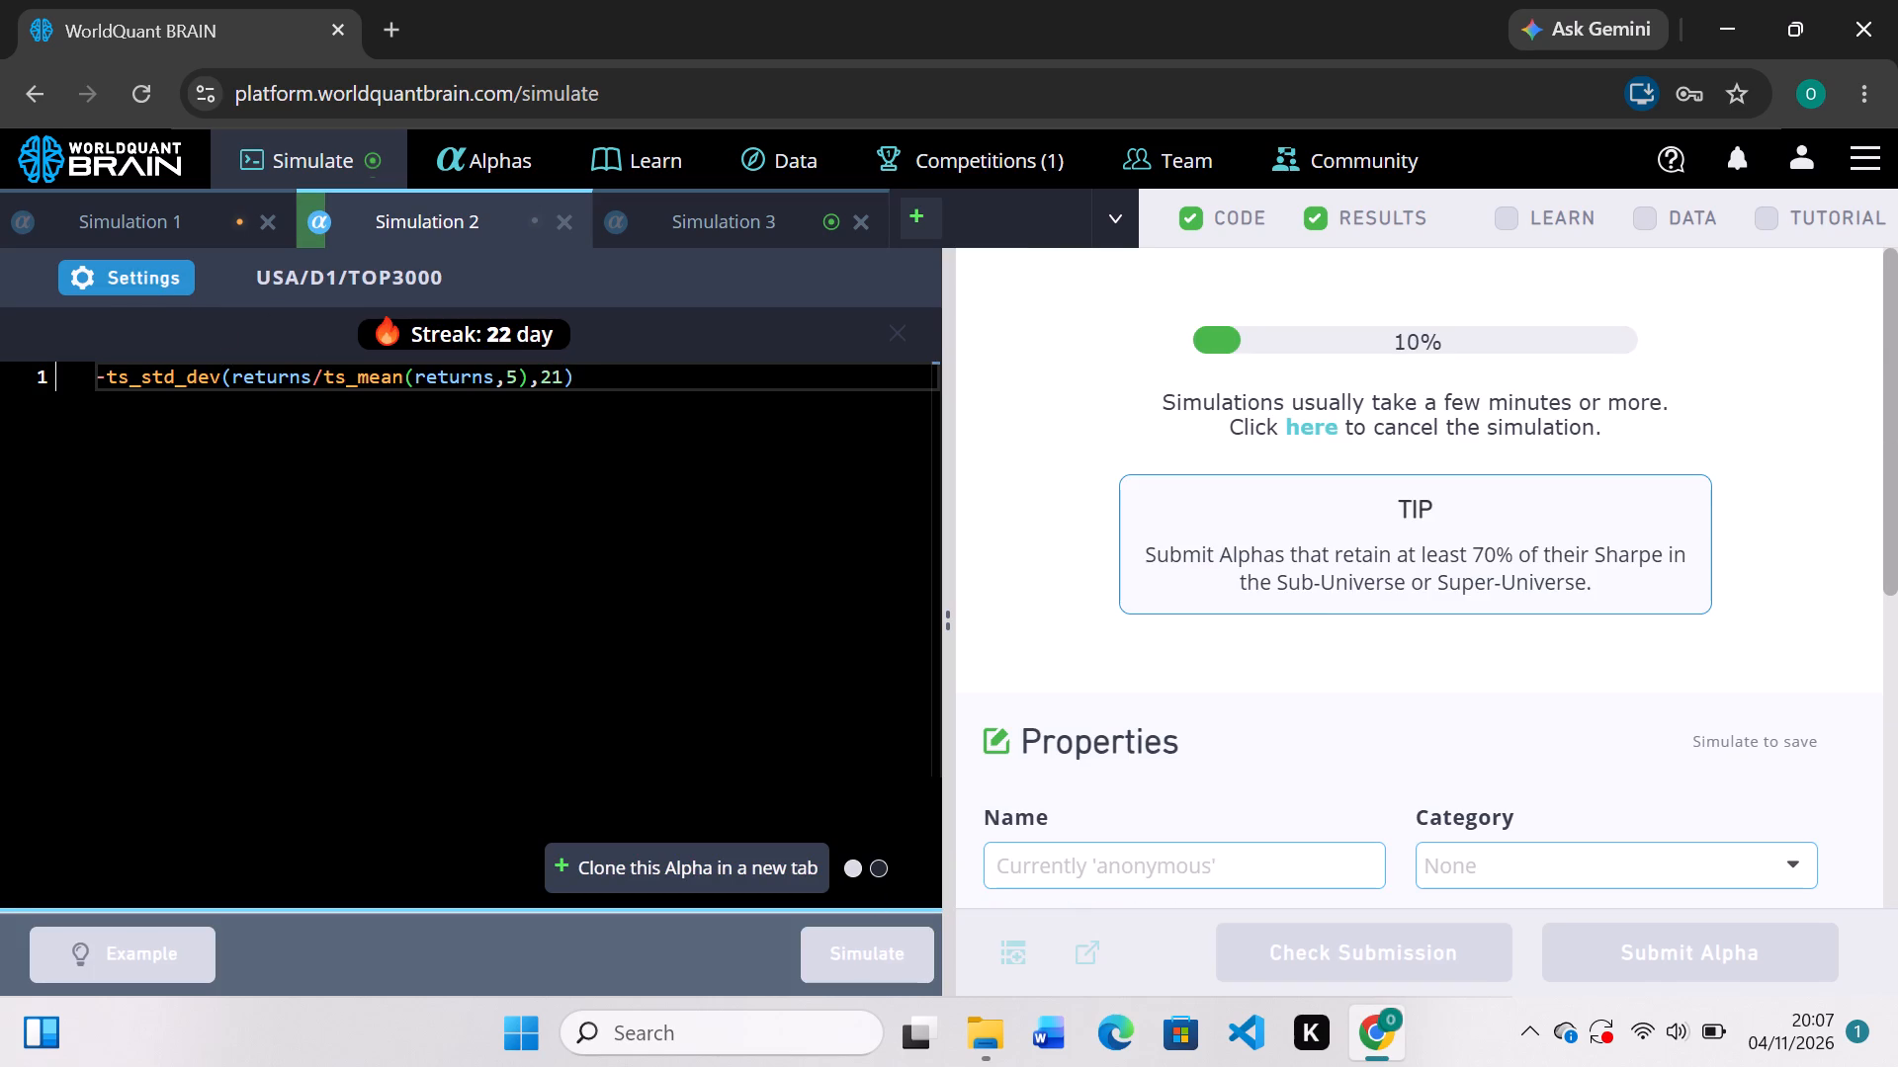
Copy Simulation 2's whole ts_std_dev expression into the empty group_neutralize parentheses in Simulation 1.
{"action": "left_click_drag", "start_coordinate": [618, 378], "coordinate": [89, 358]}
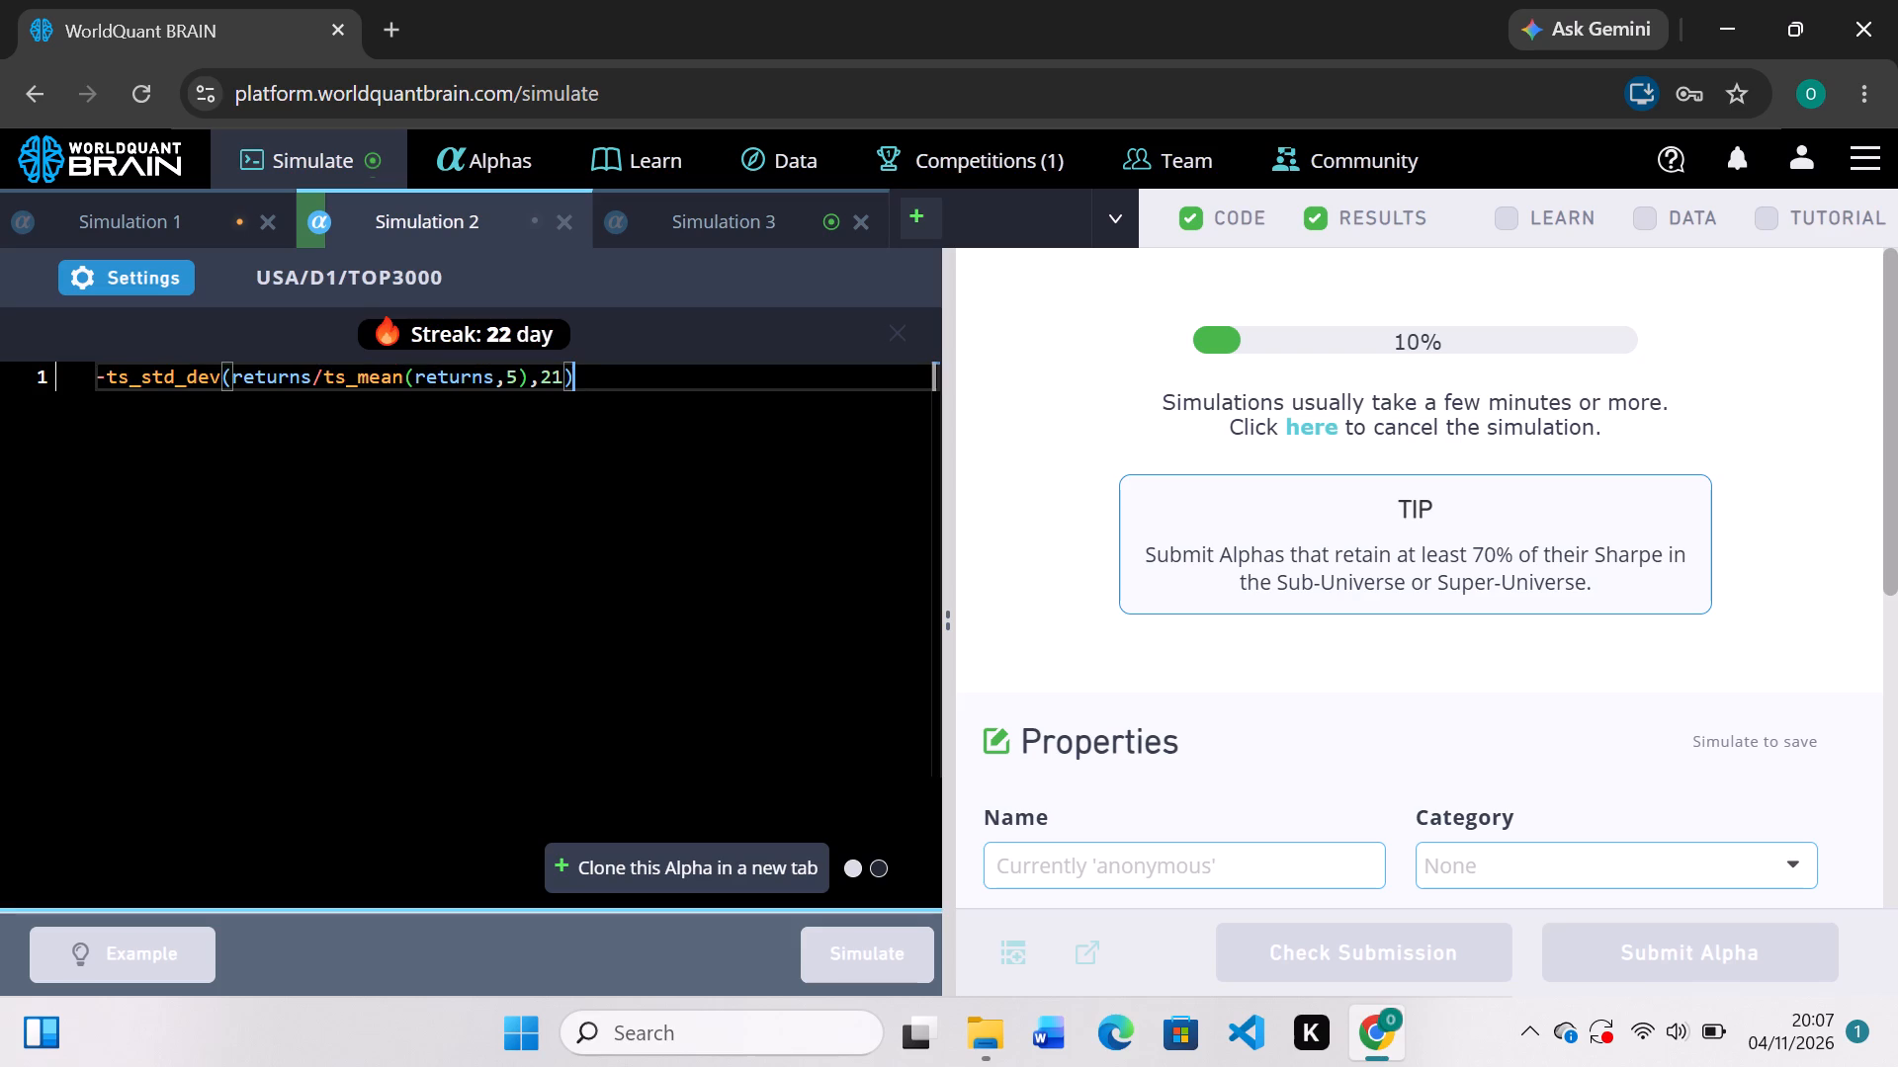
{"action": "left_click_drag", "start_coordinate": [89, 358], "coordinate": [79, 383]}
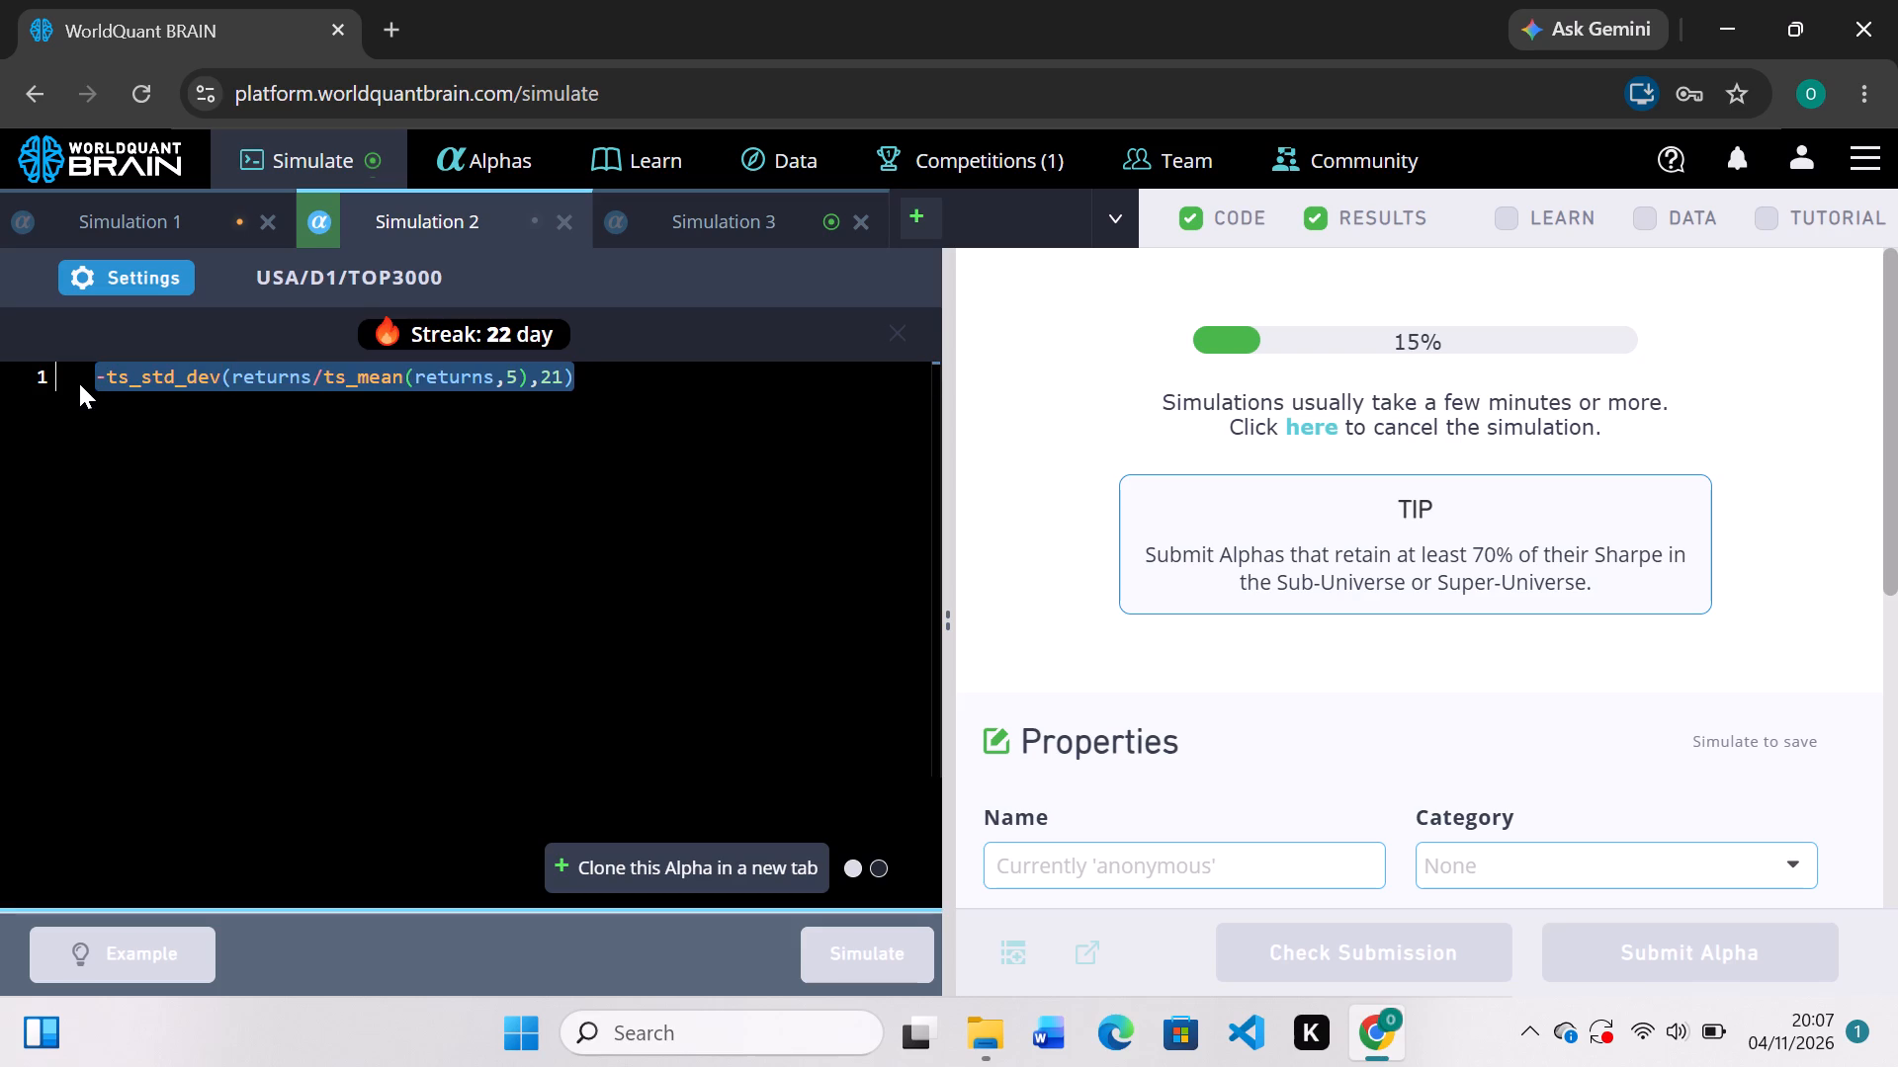
{"action": "key", "text": "ctrl+c"}
{"action": "left_click", "coordinate": [208, 233]}
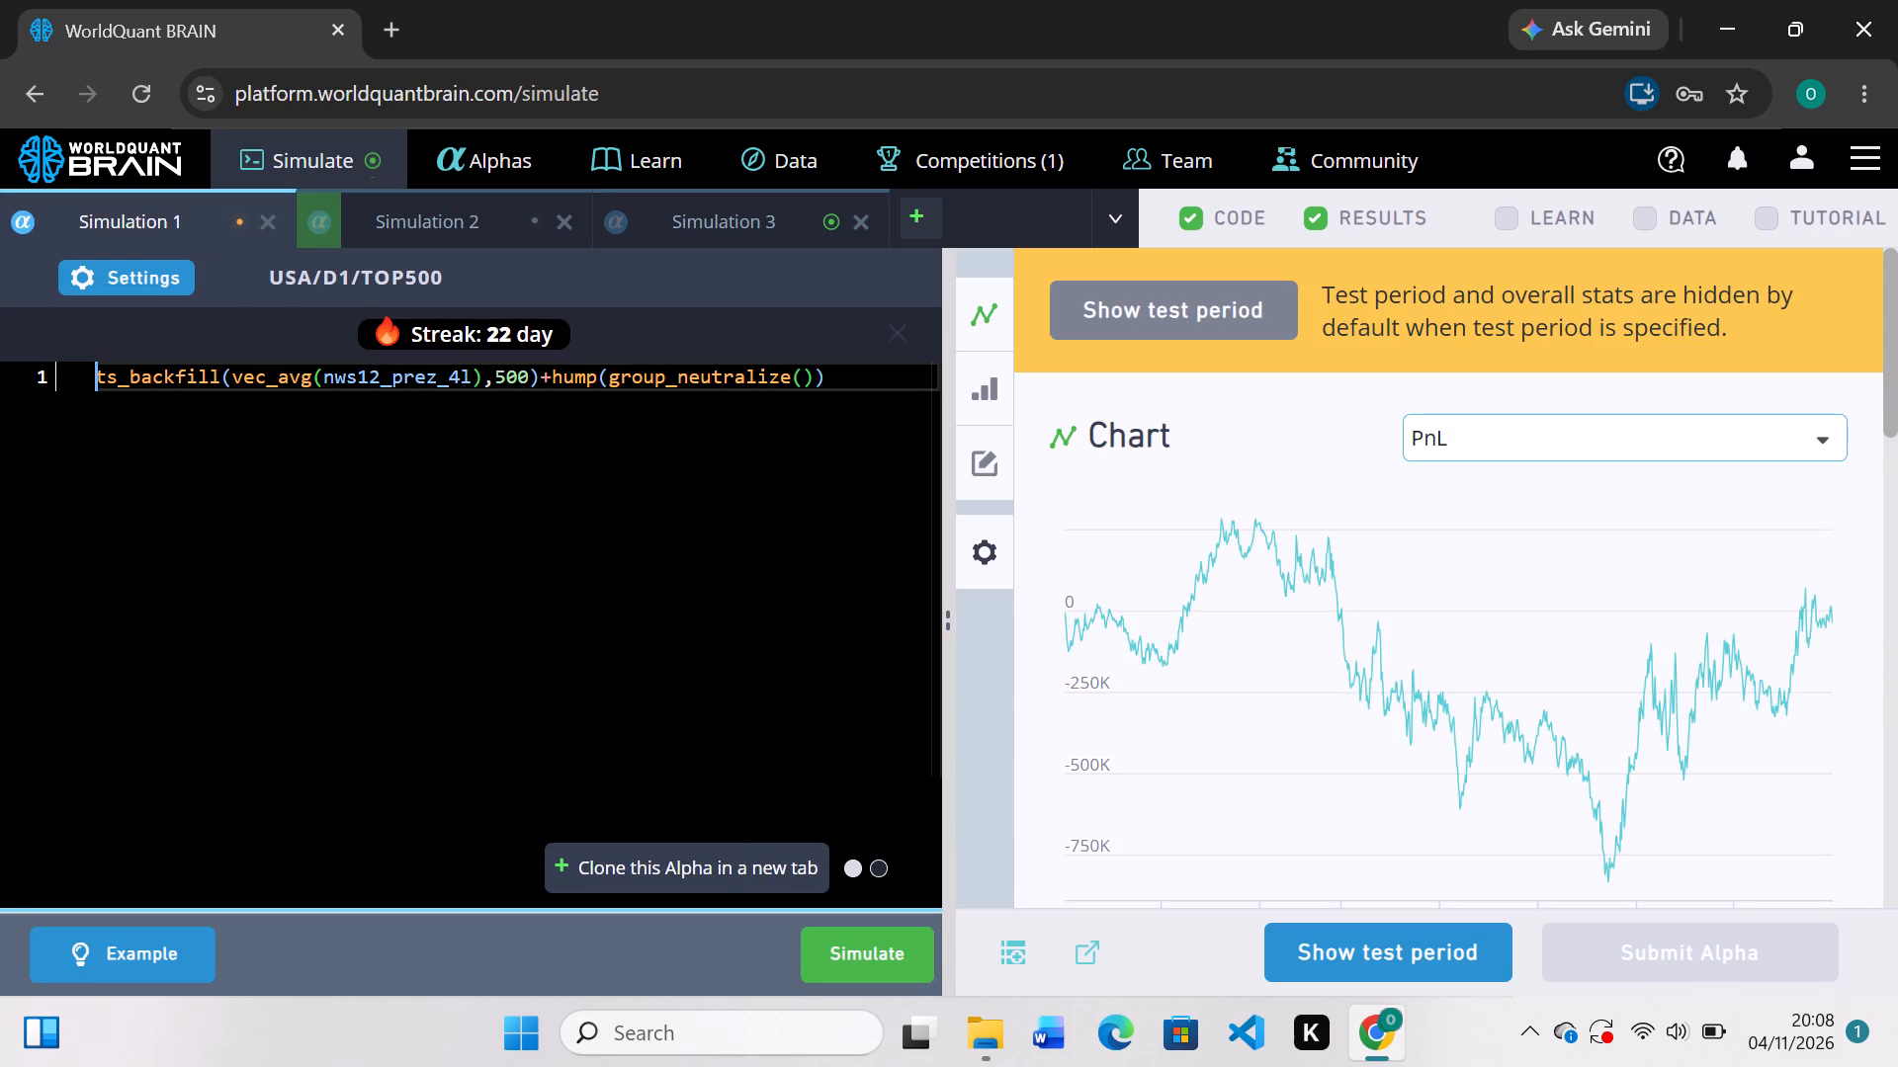
{"action": "left_click", "coordinate": [800, 374]}
{"action": "key", "text": "ctrl+v"}
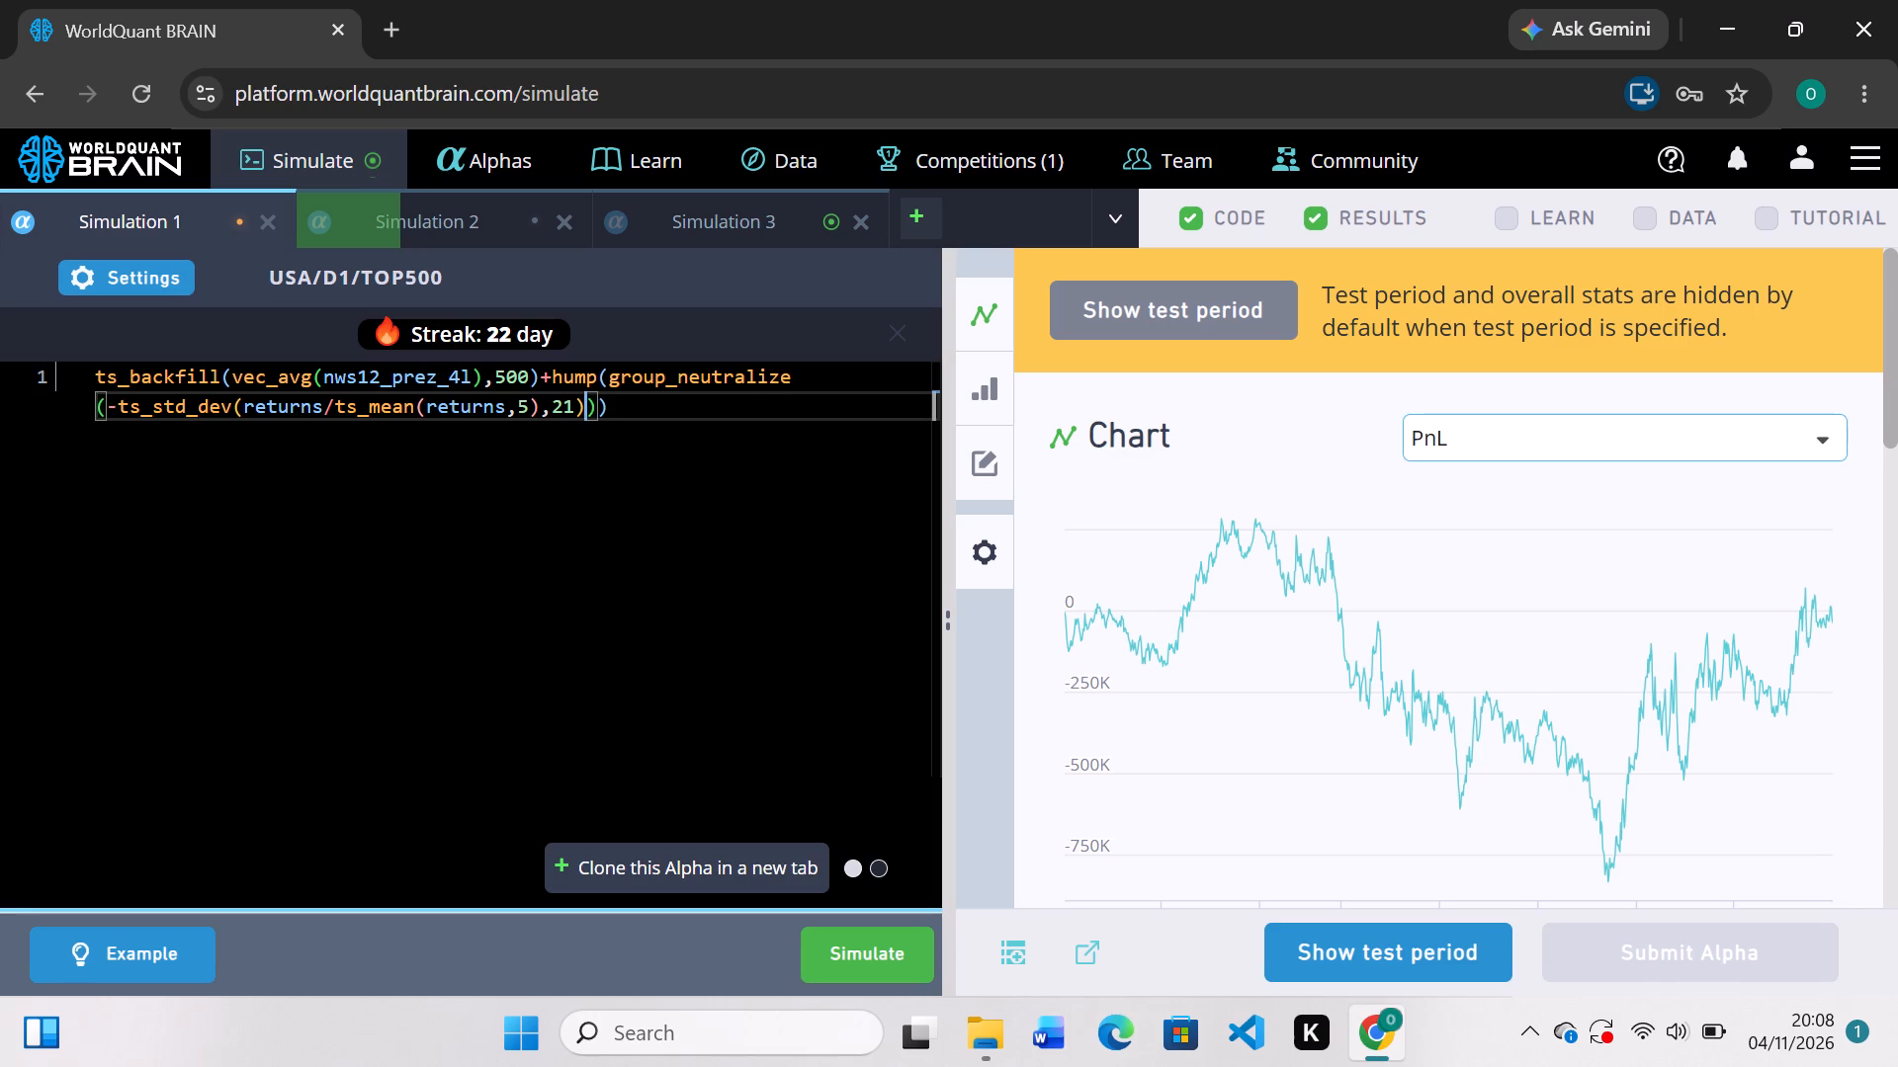
Add industry as the group argument of group_neutralize in Simulation 1 and simulate the alpha.
{"action": "key", "text": "comma"}
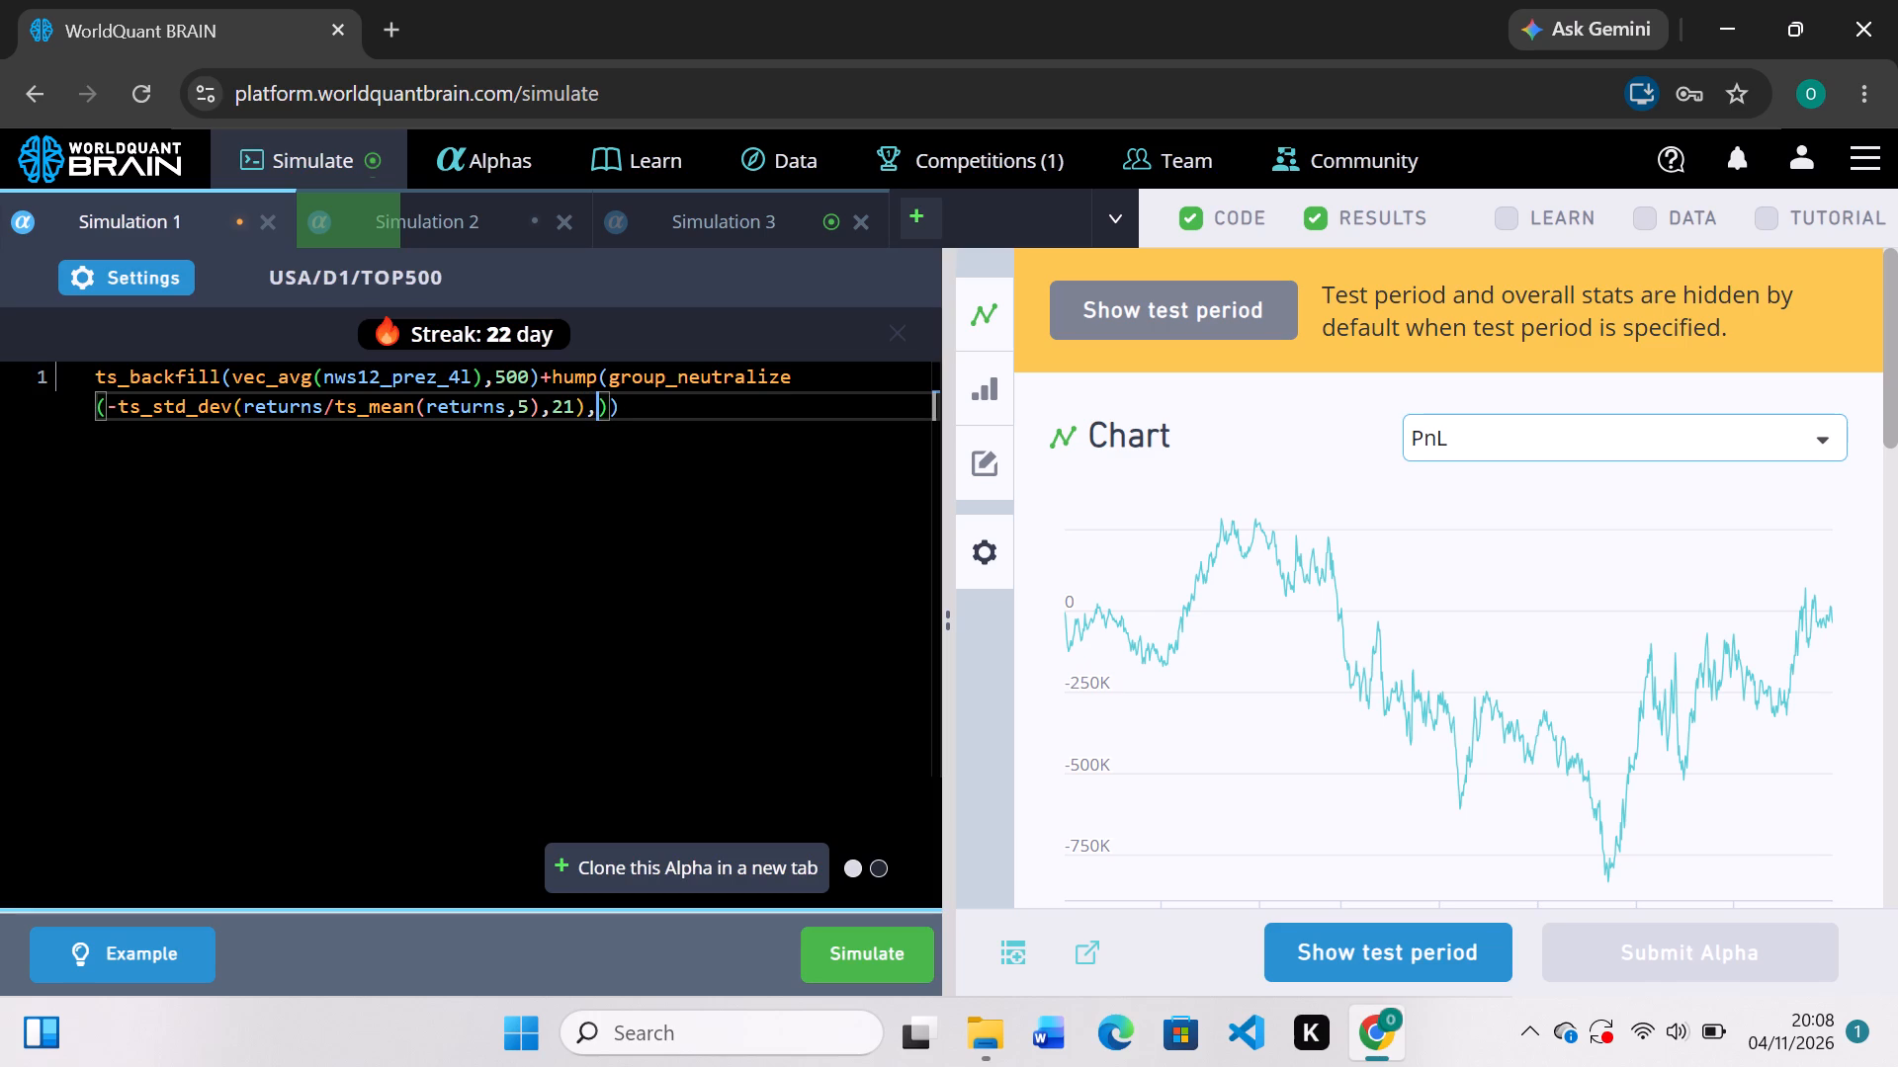
{"action": "type", "text": "in"}
{"action": "type", "text": "du"}
{"action": "key", "text": "Tab"}
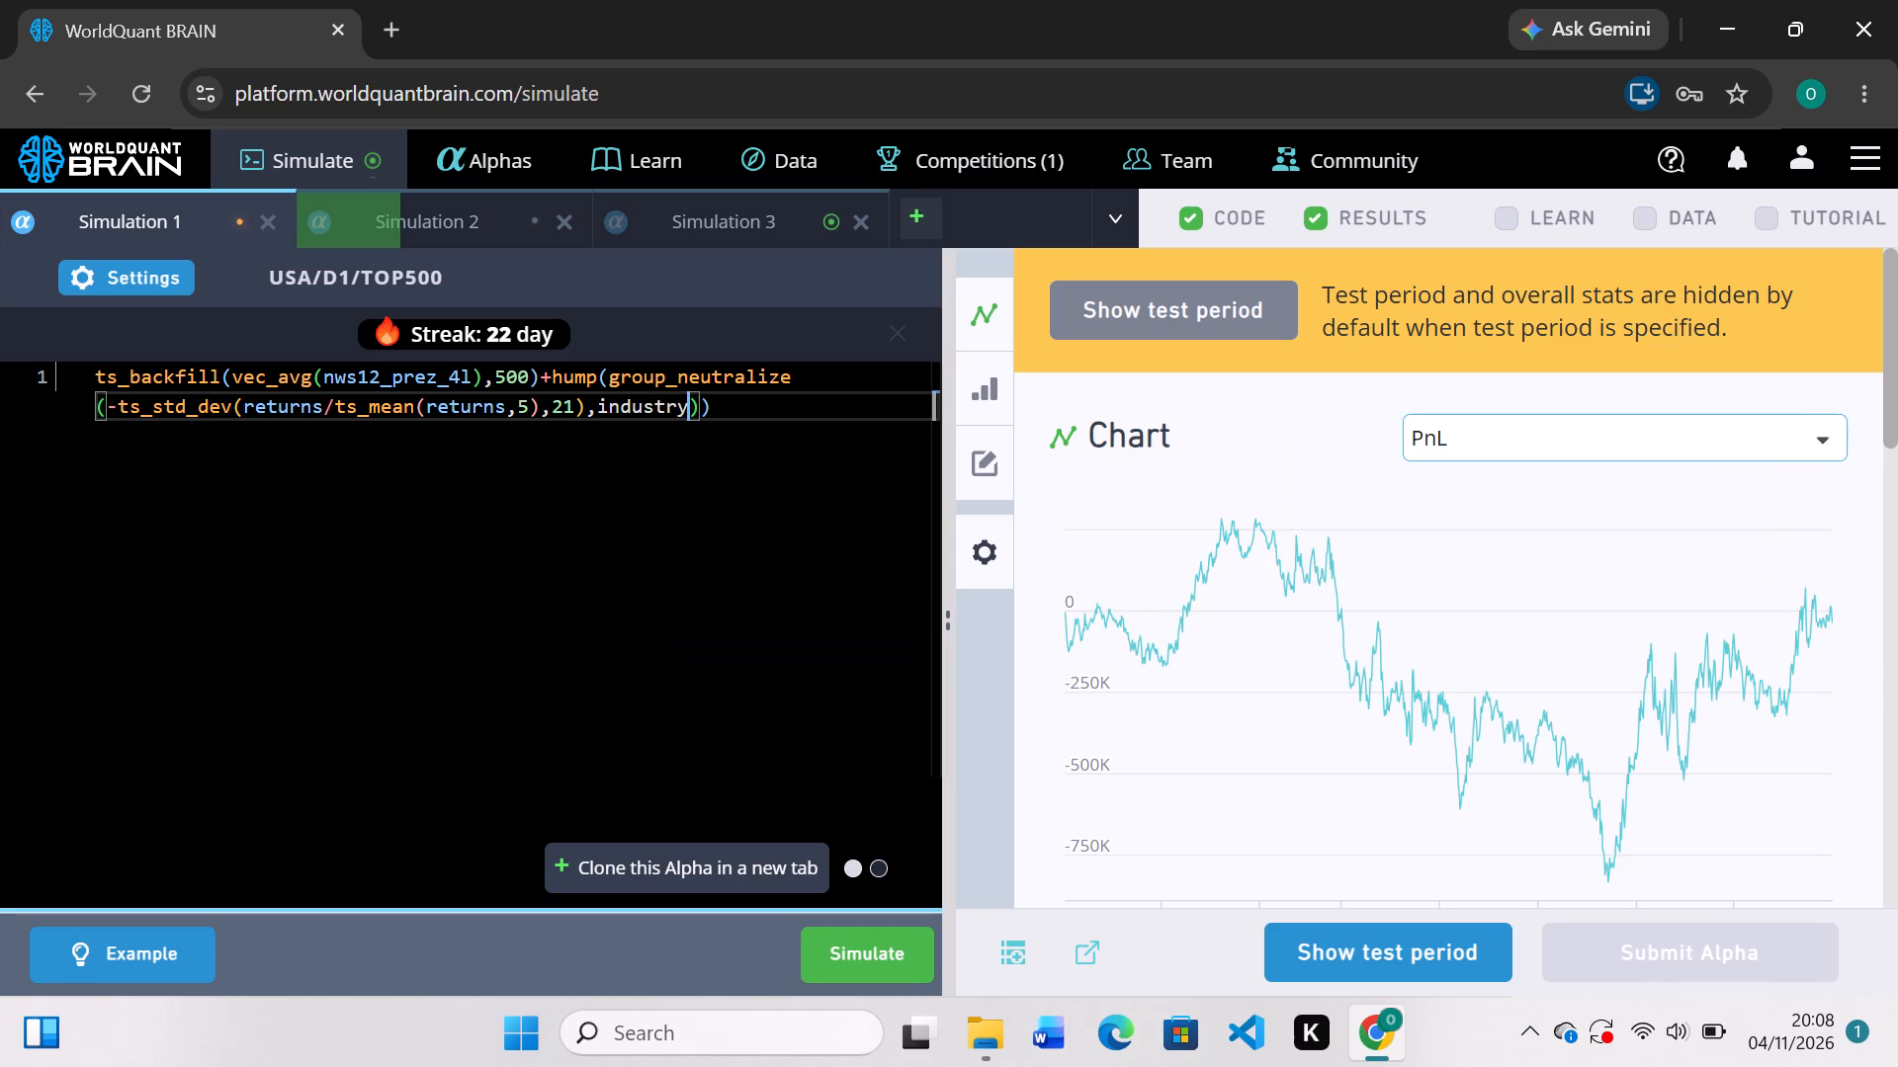
{"action": "left_click", "coordinate": [873, 941]}
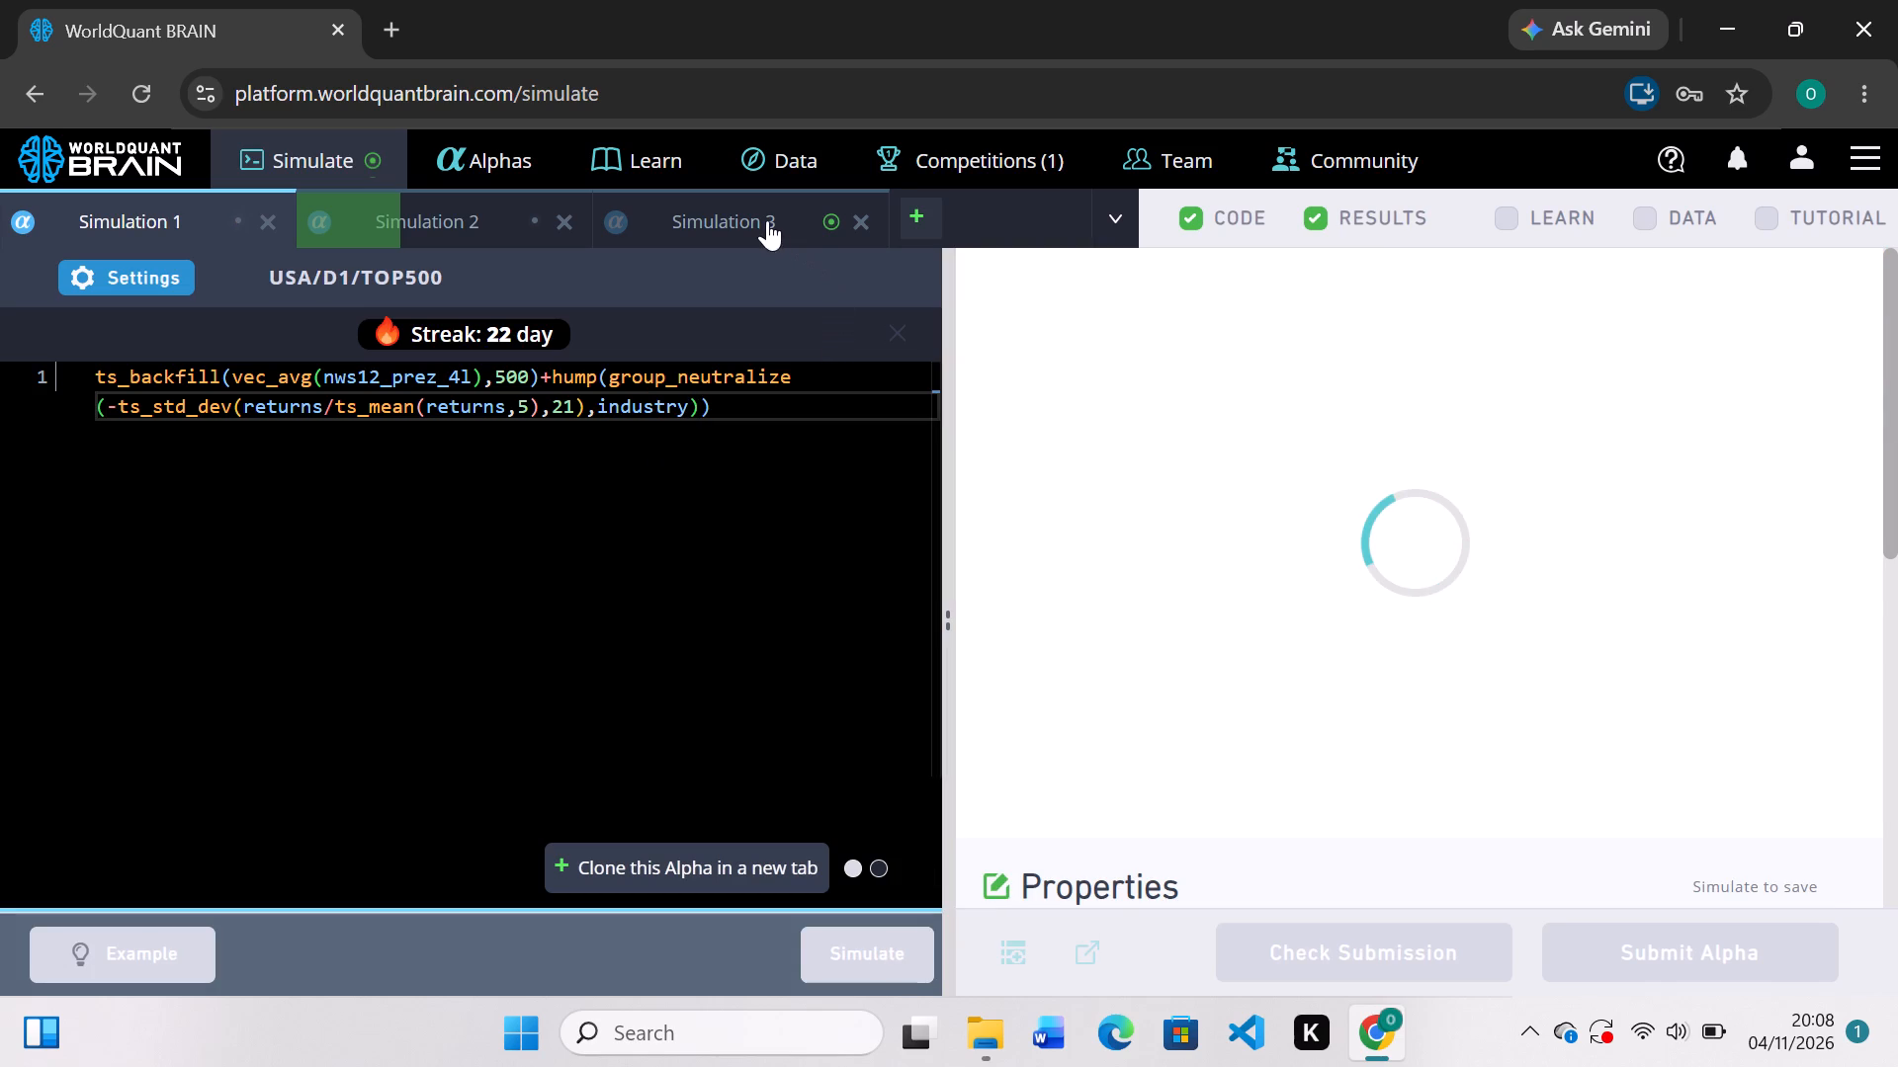
Examine Simulation 3's IS summary, show its test period and expand the failed checks in the IS testing status.
{"action": "left_click", "coordinate": [767, 220]}
{"action": "scroll", "coordinate": [1301, 689], "scroll_direction": "down", "scroll_amount": 3}
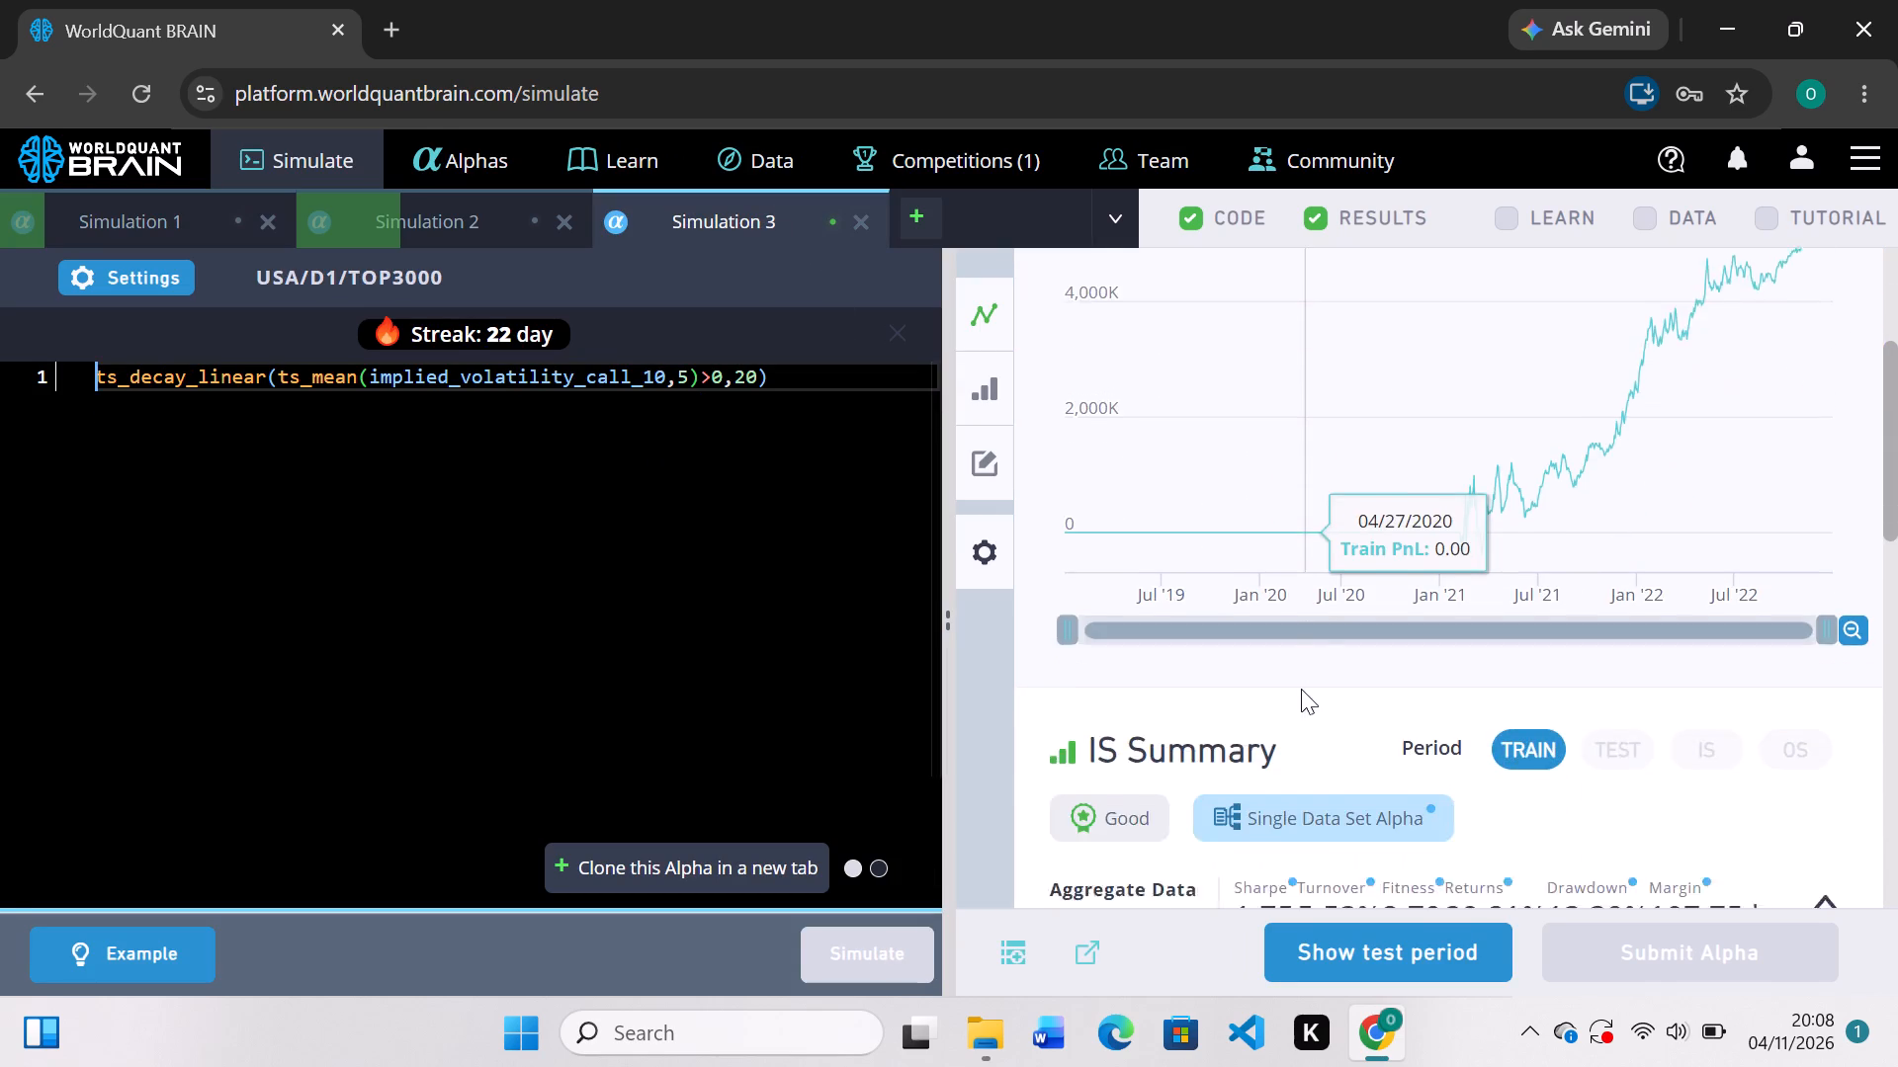
{"action": "scroll", "coordinate": [1301, 689], "scroll_direction": "down", "scroll_amount": 2}
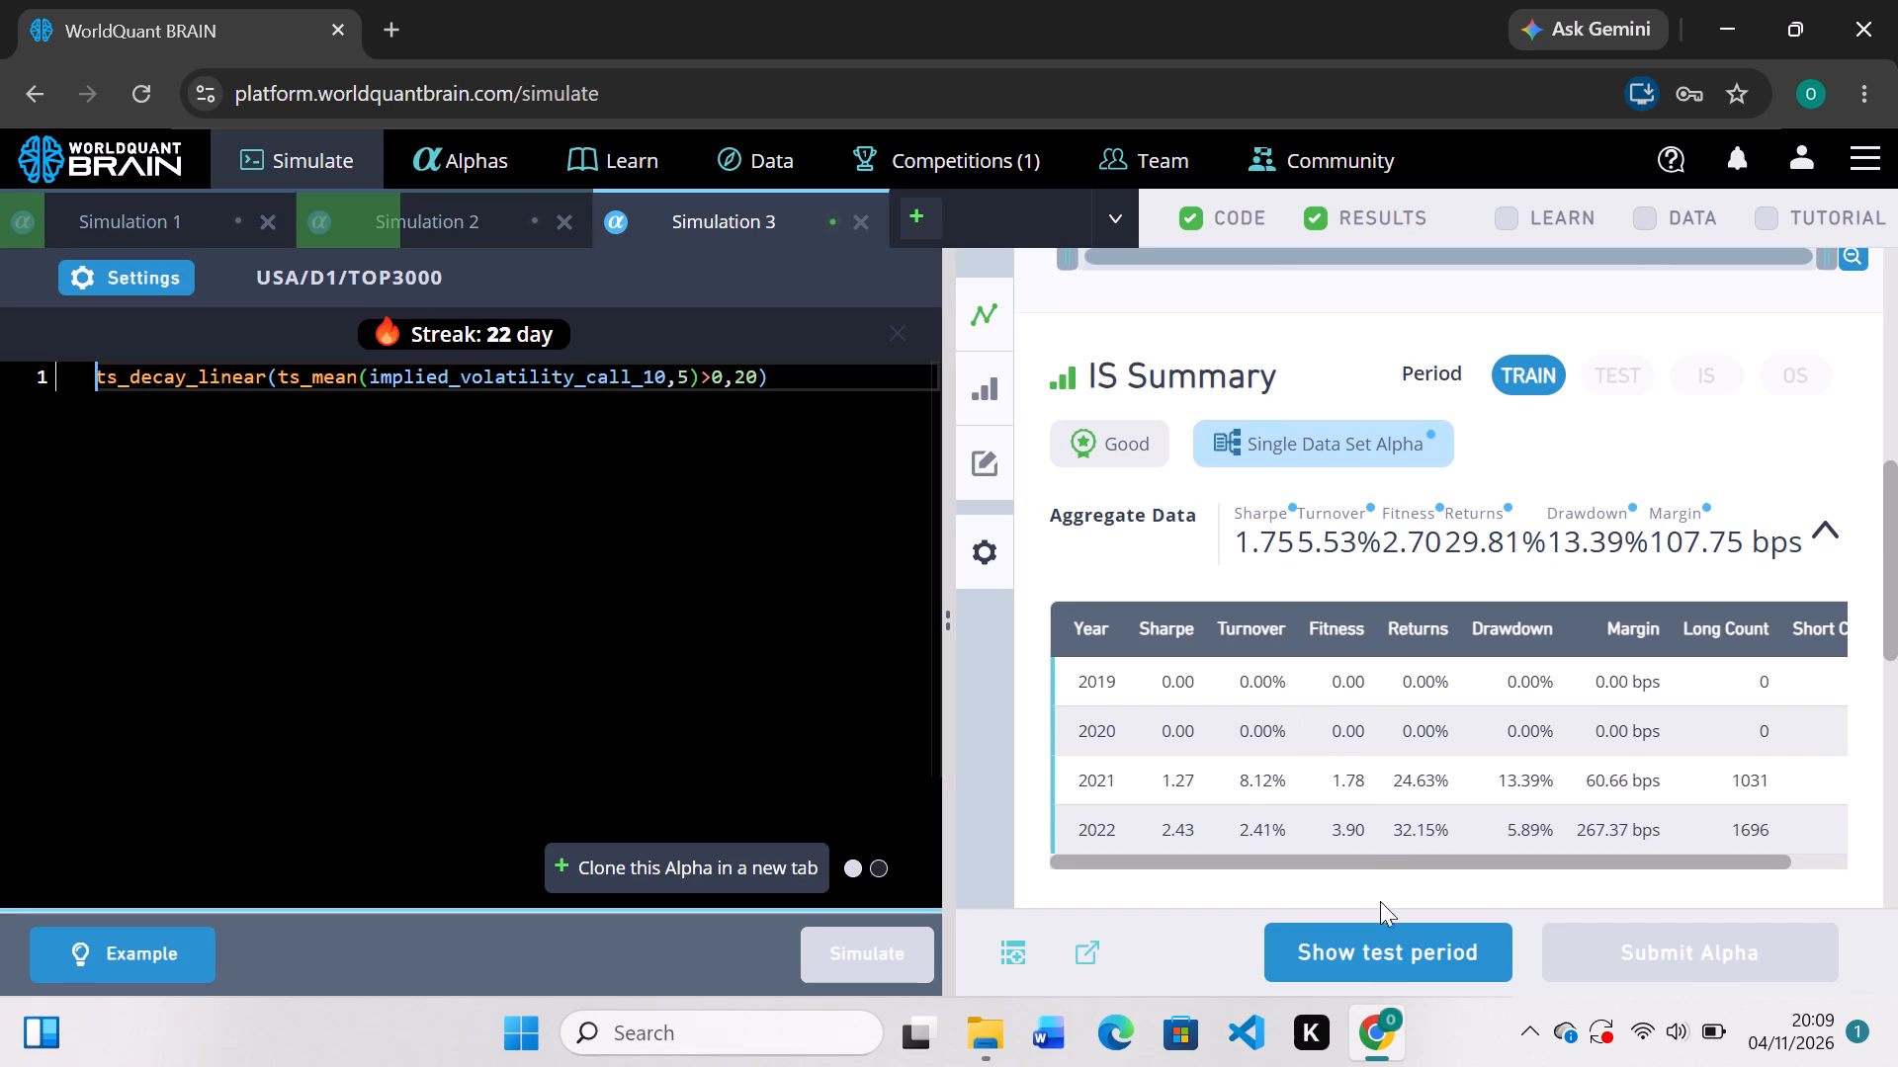
{"action": "left_click", "coordinate": [1380, 957]}
{"action": "scroll", "coordinate": [1443, 805], "scroll_direction": "down", "scroll_amount": 3}
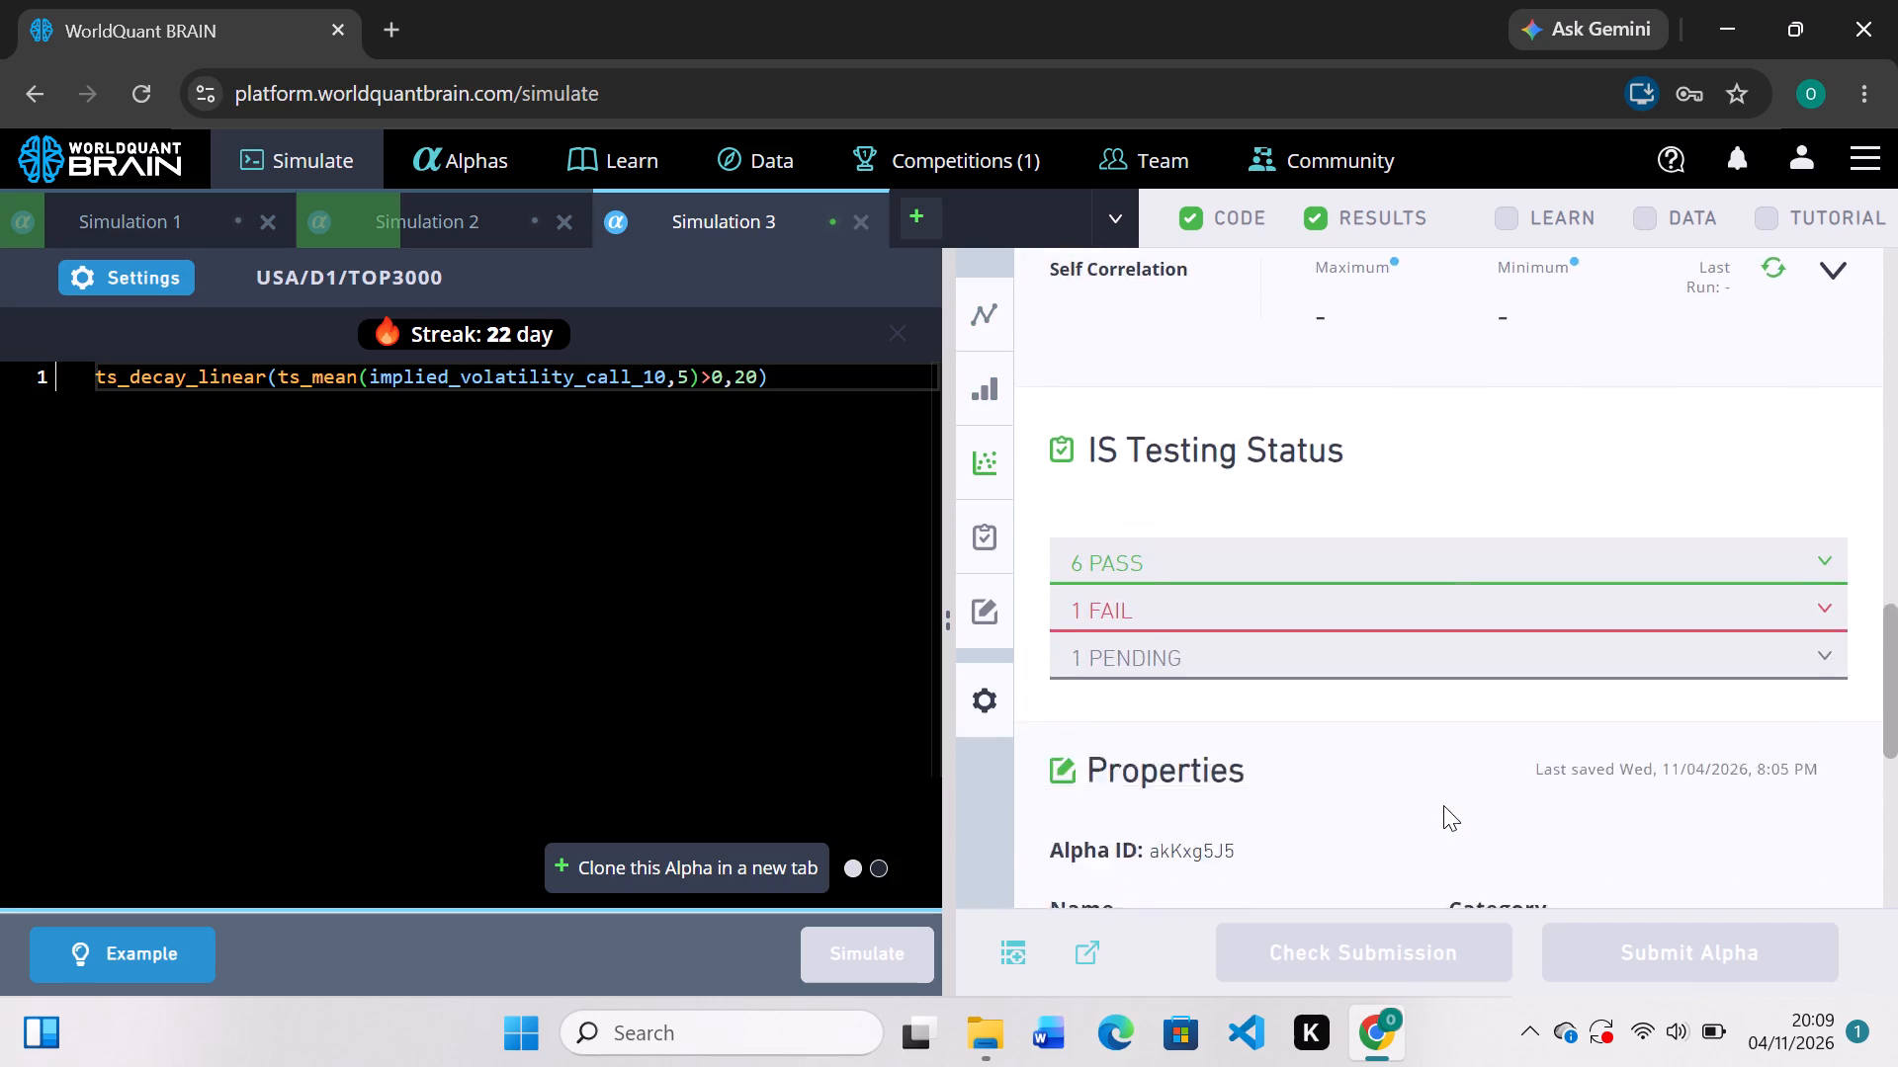
{"action": "scroll", "coordinate": [1443, 805], "scroll_direction": "up", "scroll_amount": 3}
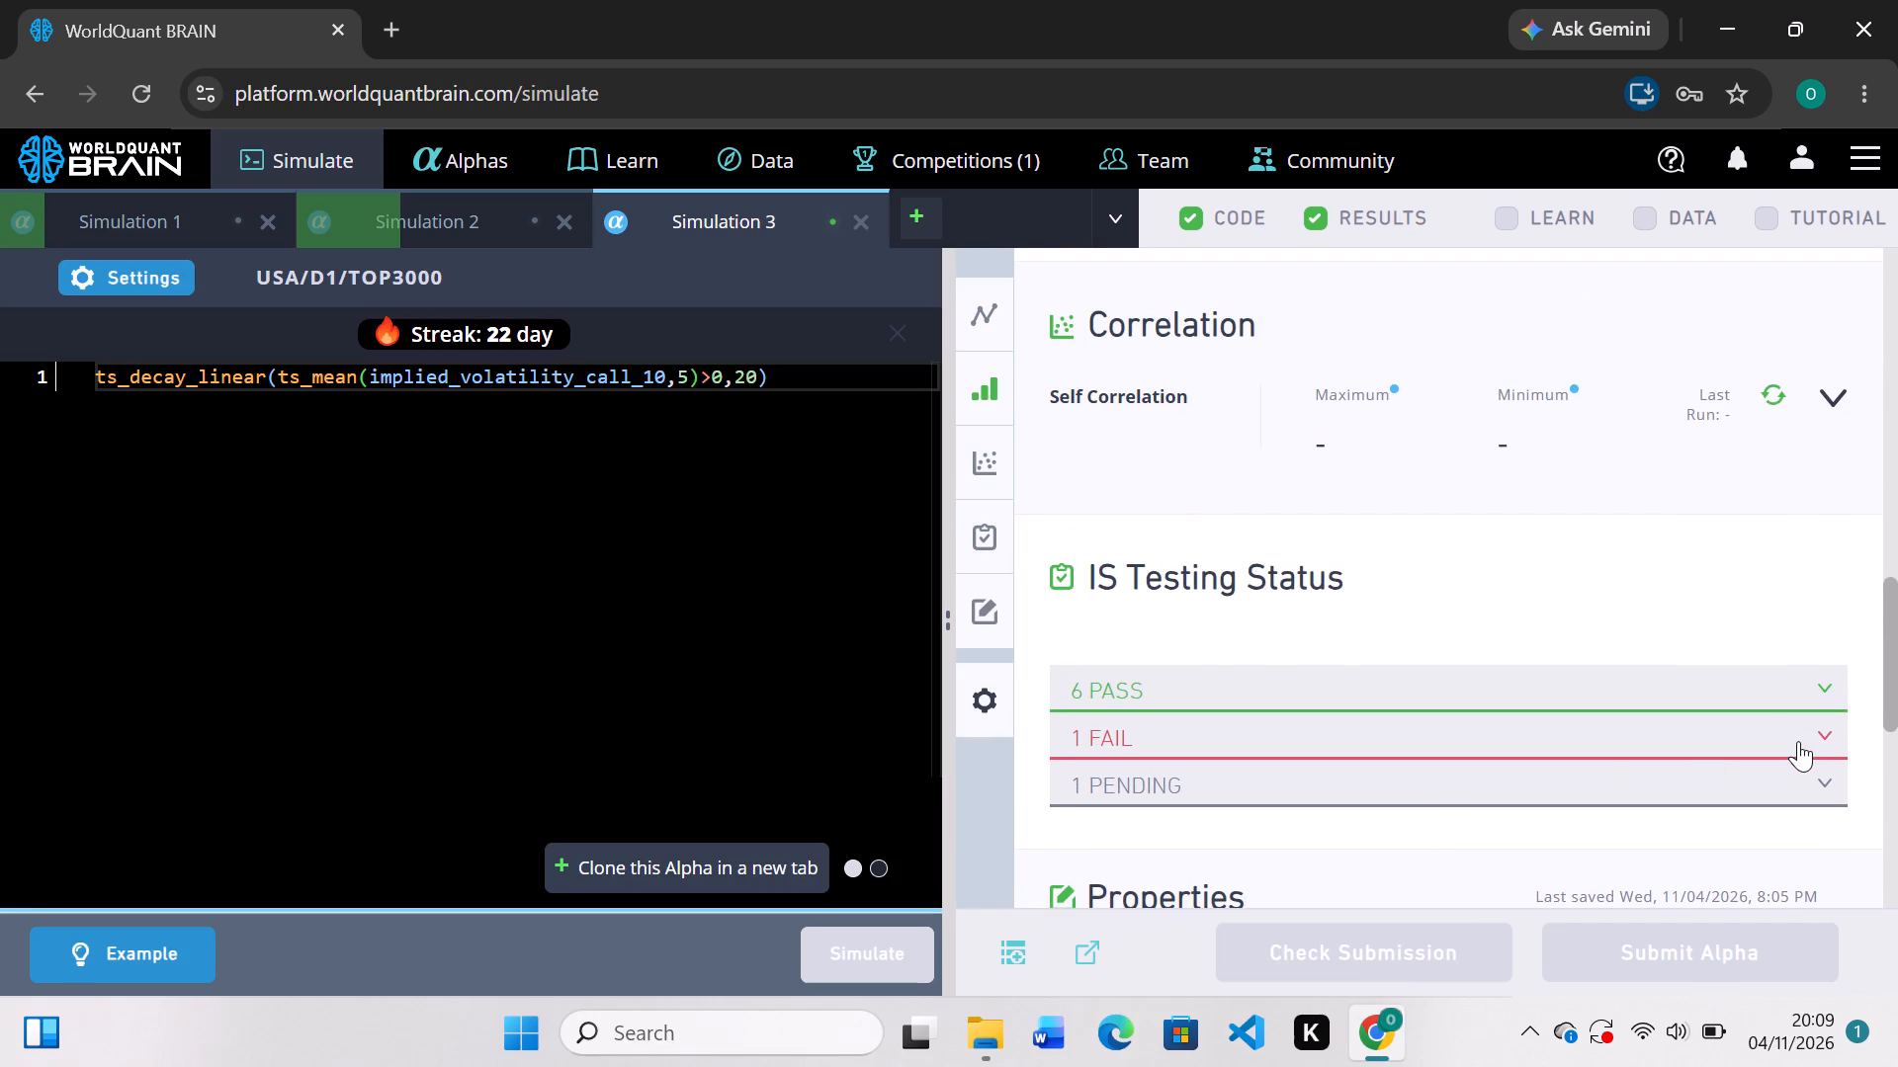
{"action": "left_click", "coordinate": [1798, 741]}
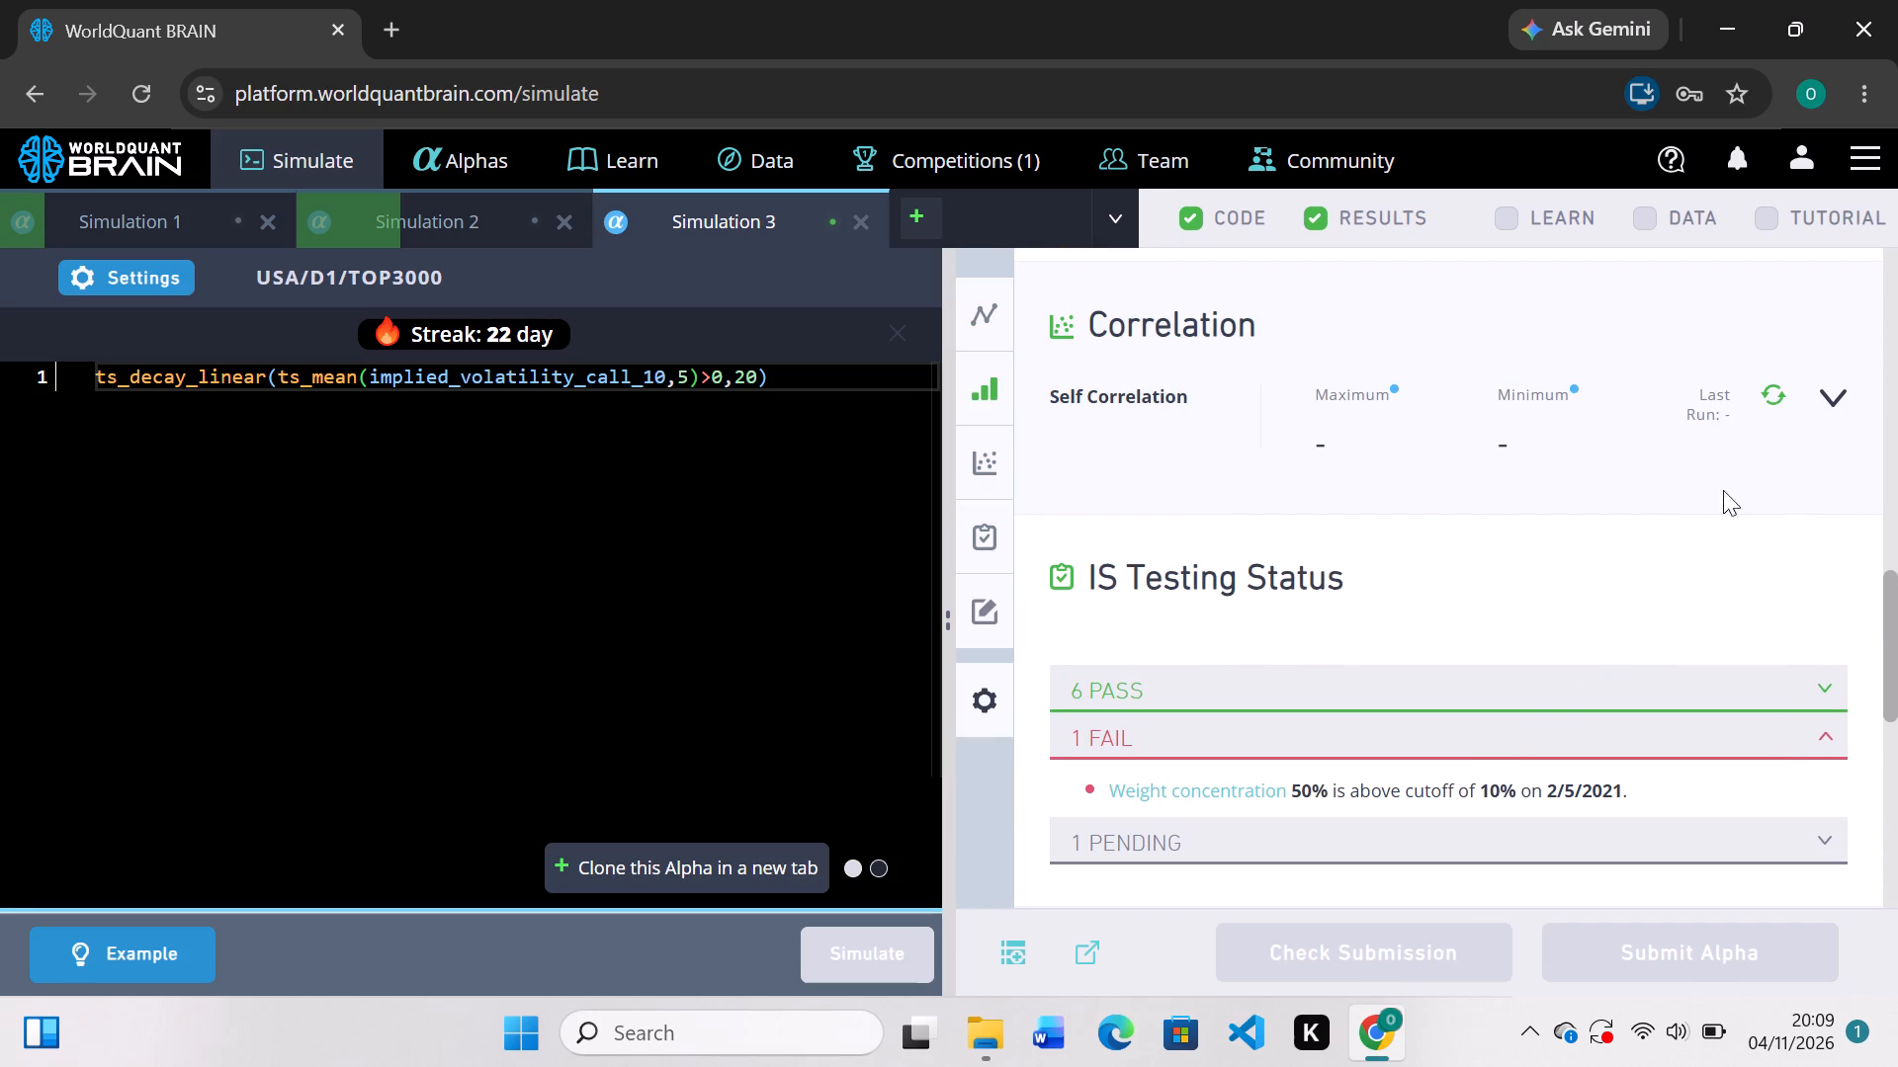
{"action": "scroll", "coordinate": [1198, 633], "scroll_direction": "up", "scroll_amount": 4}
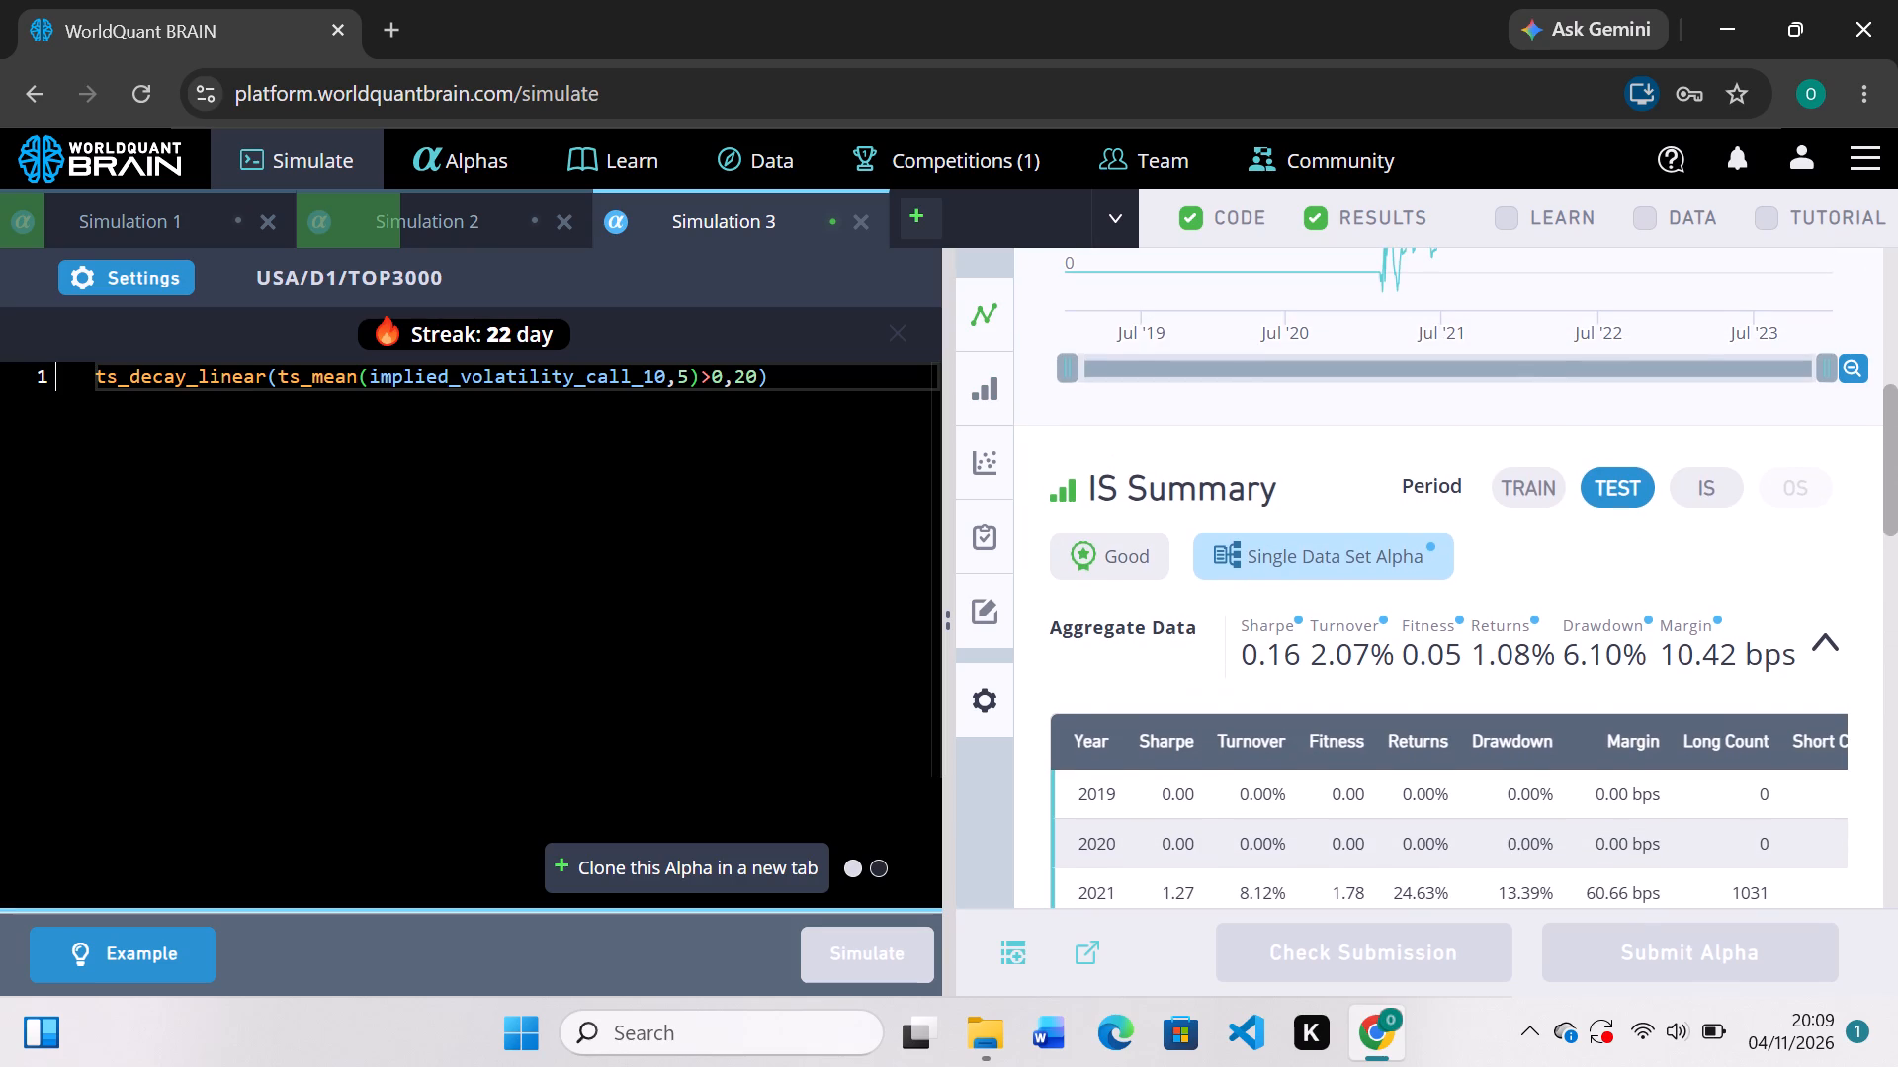
Run the self-correlation check on Simulation 3's alpha and review it alongside the yearly statistics.
{"action": "left_click", "coordinate": [157, 280]}
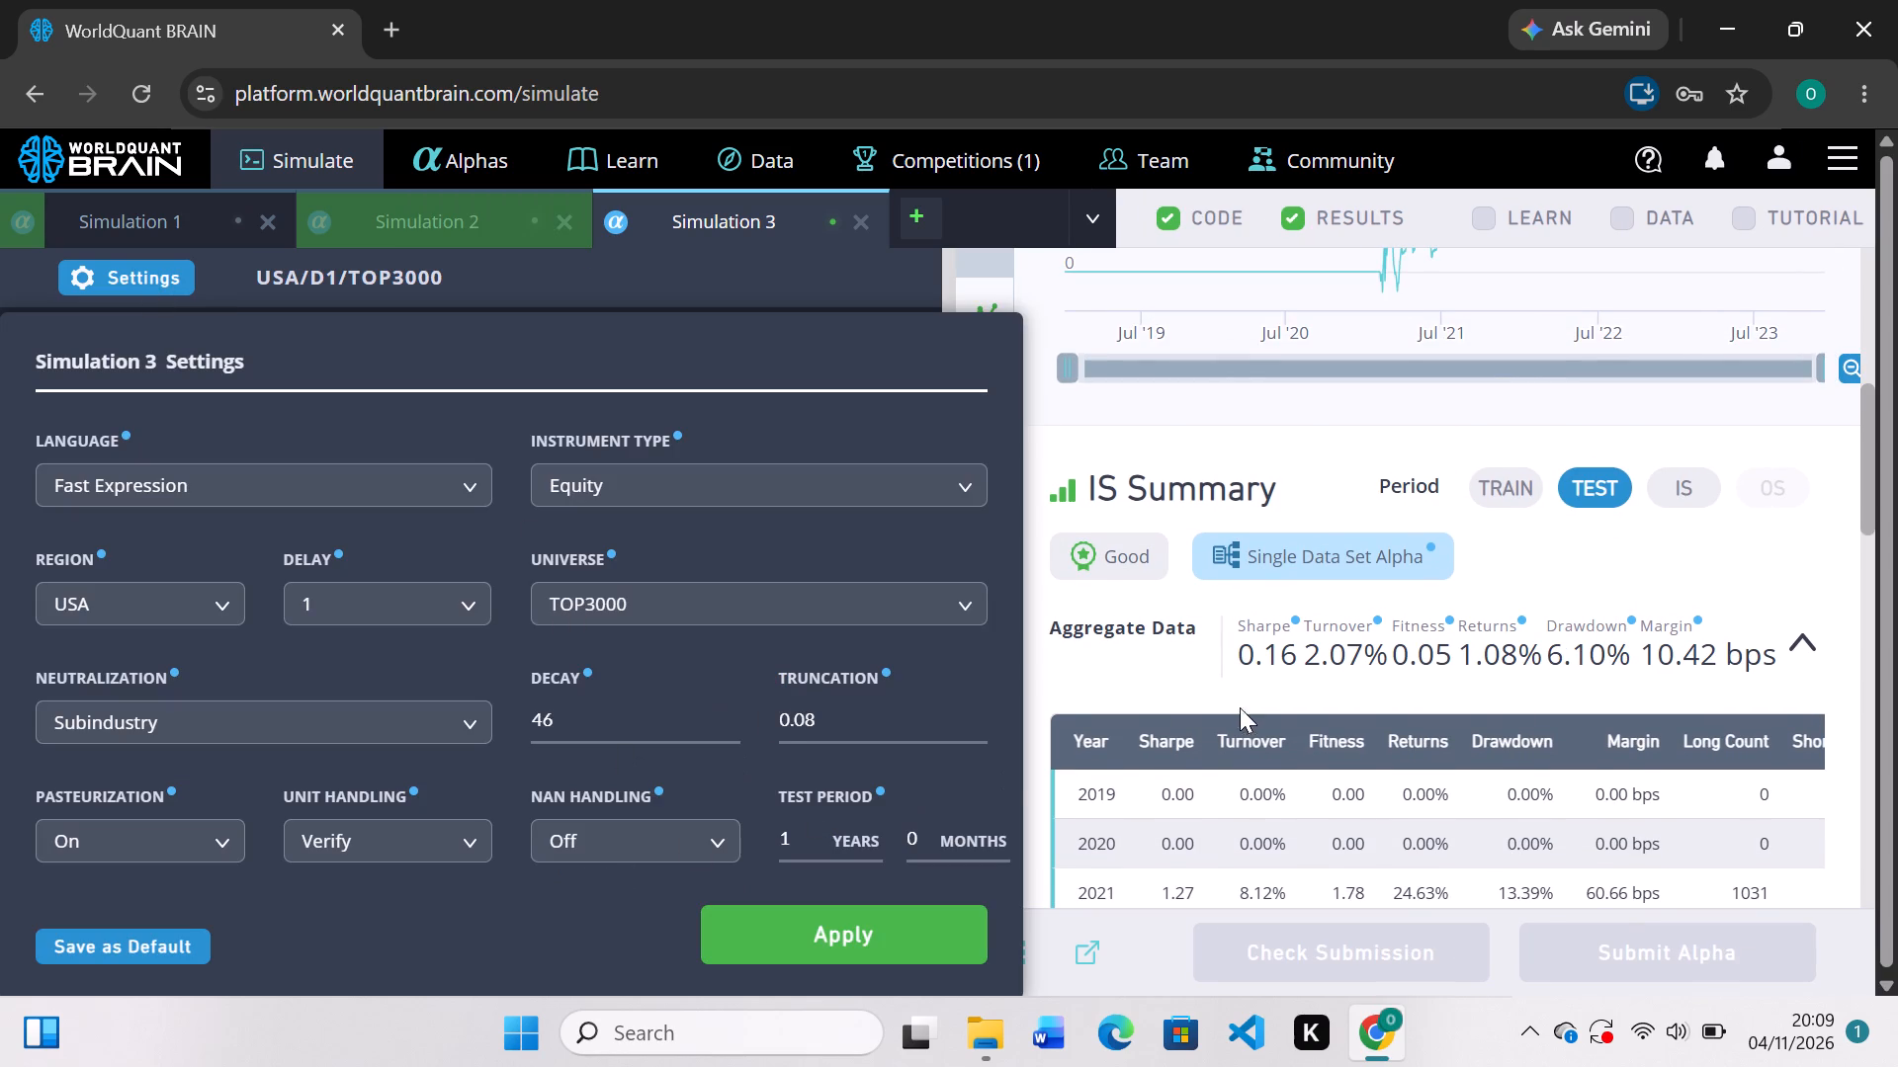
{"action": "scroll", "coordinate": [1258, 712], "scroll_direction": "down", "scroll_amount": 3}
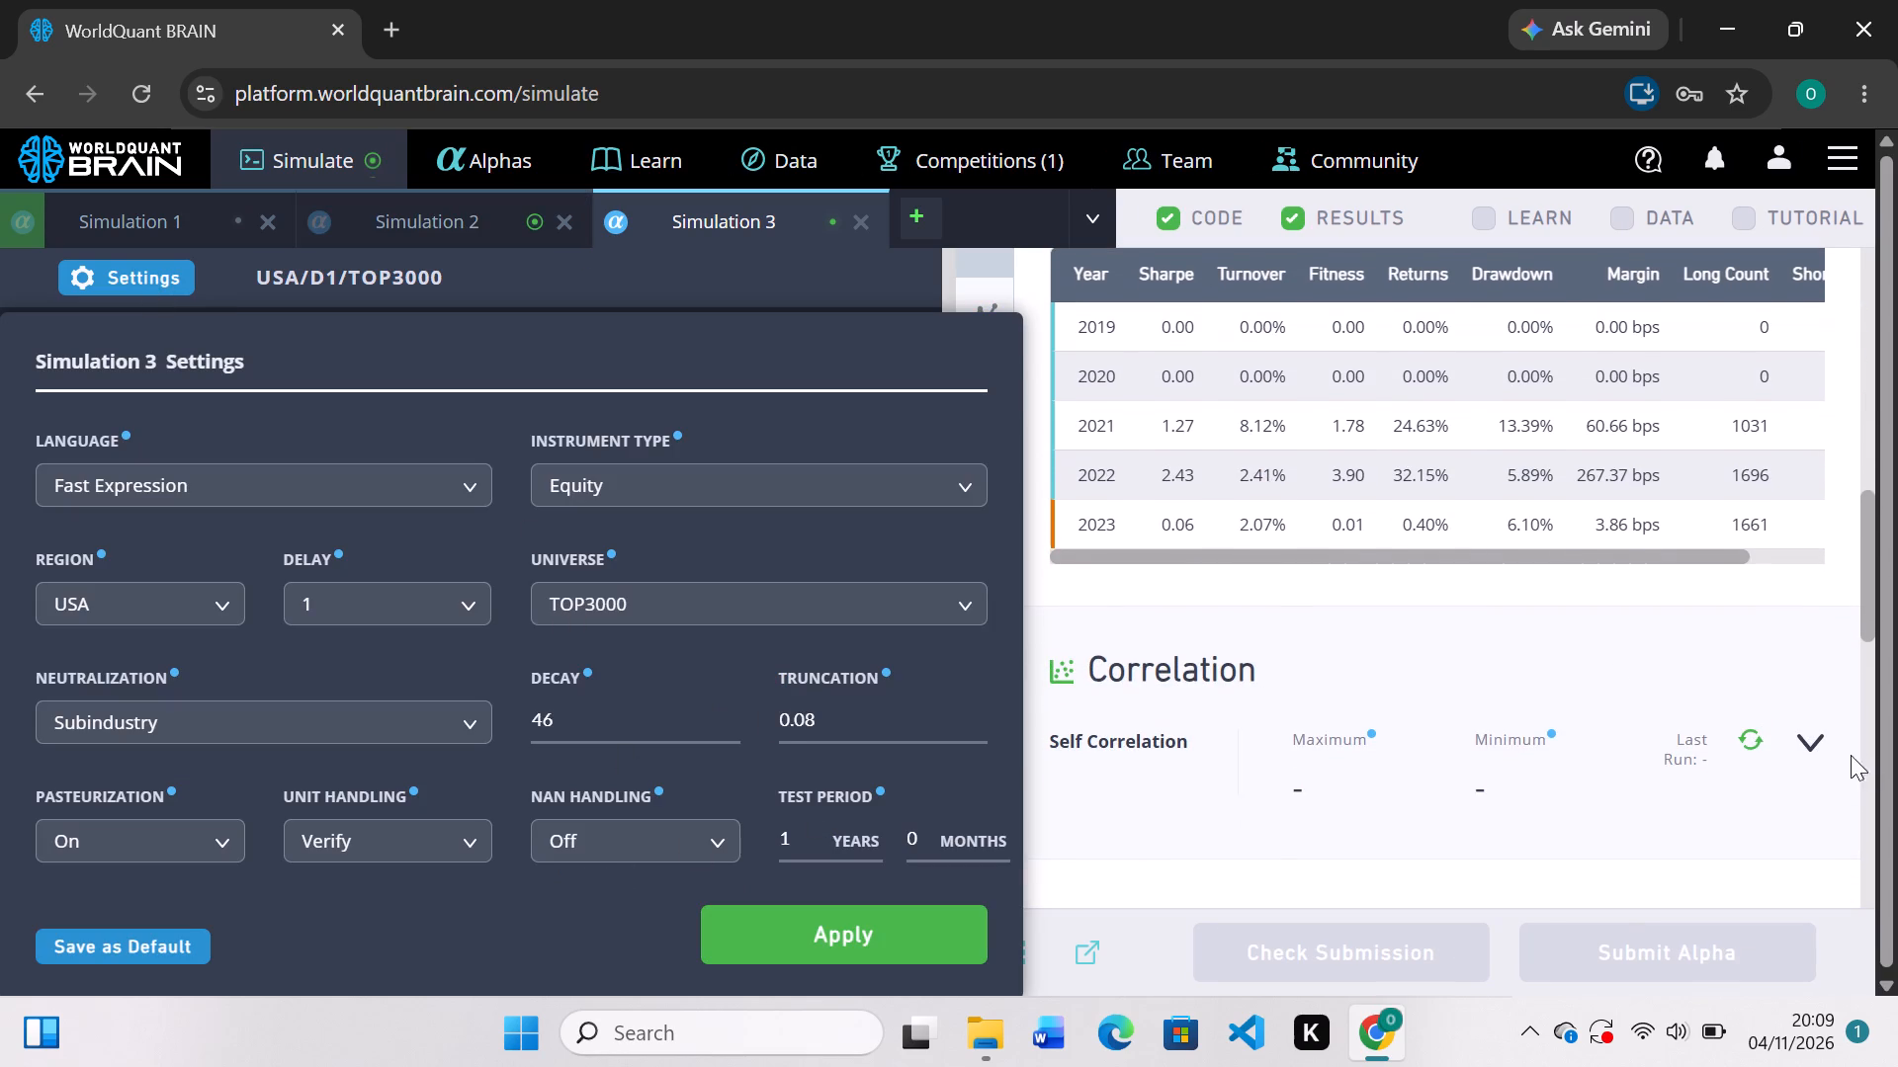
{"action": "left_click", "coordinate": [1756, 736]}
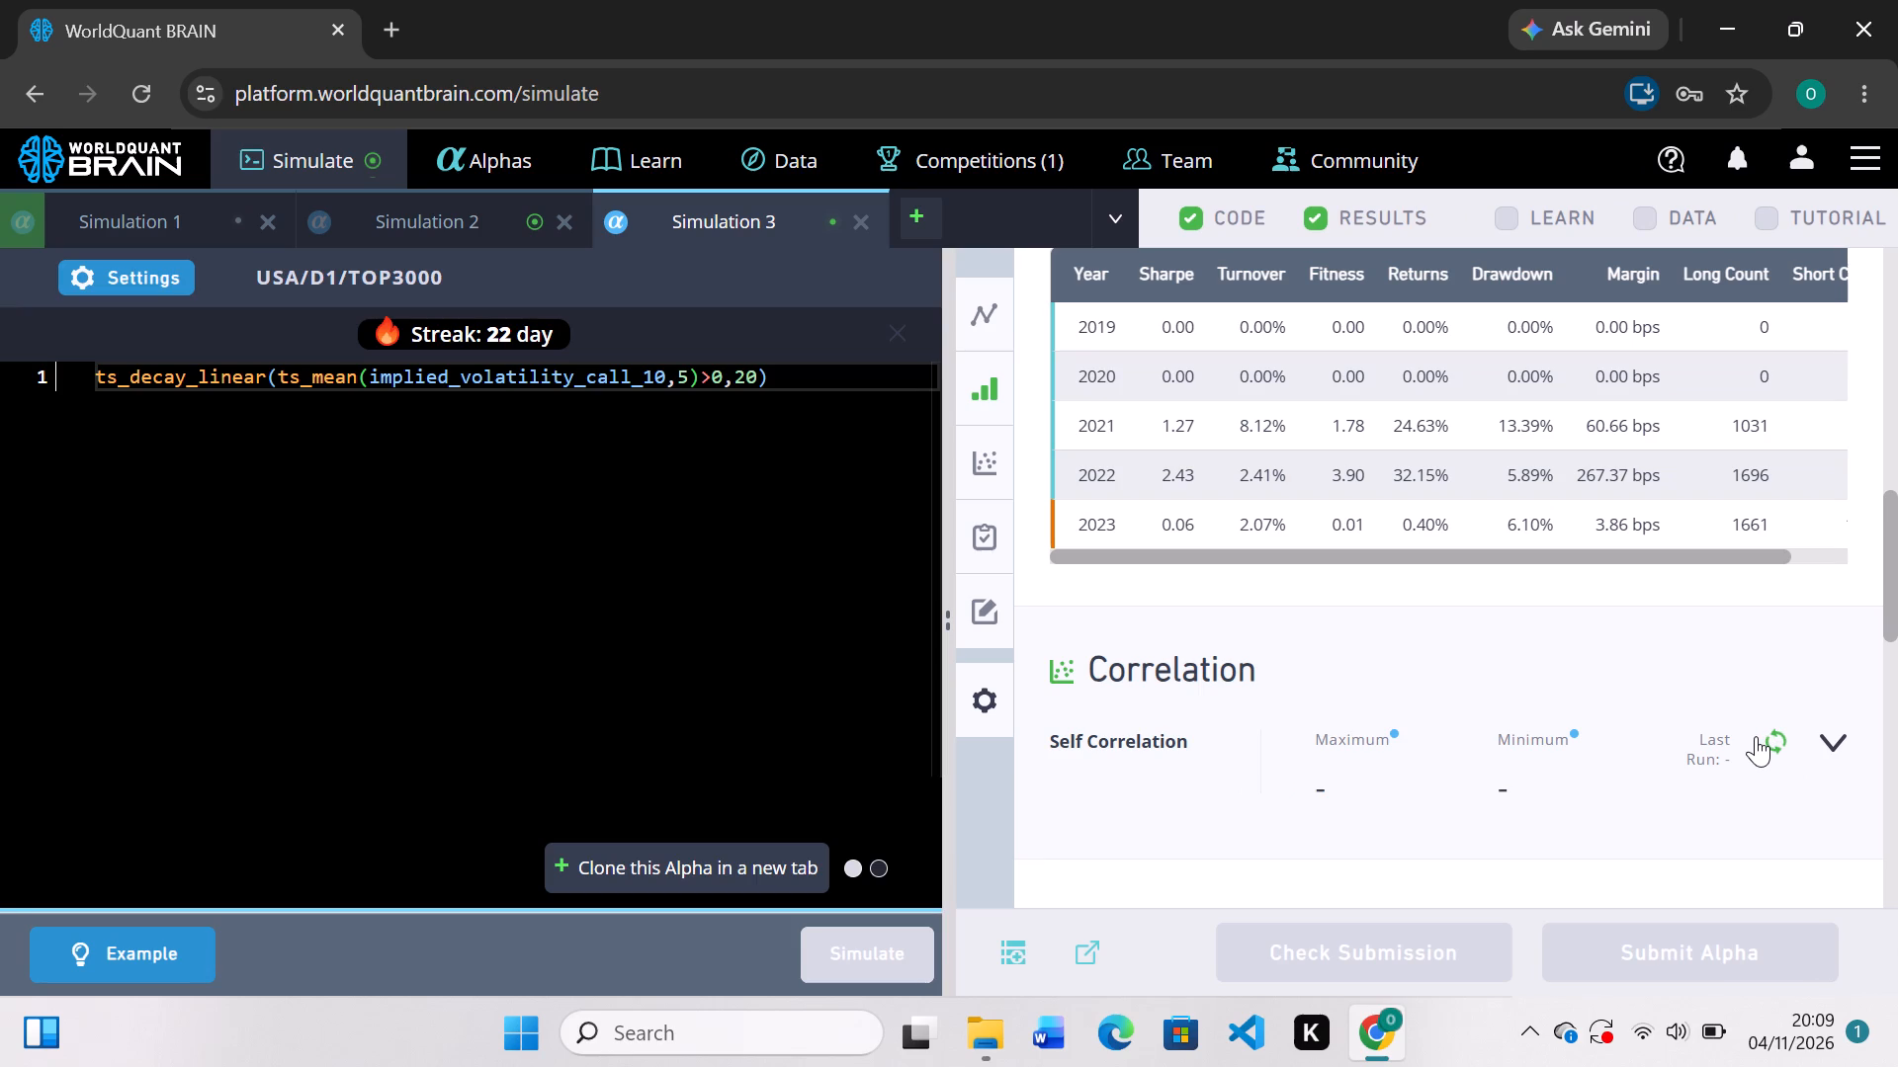
{"action": "scroll", "coordinate": [1514, 764], "scroll_direction": "down", "scroll_amount": 2}
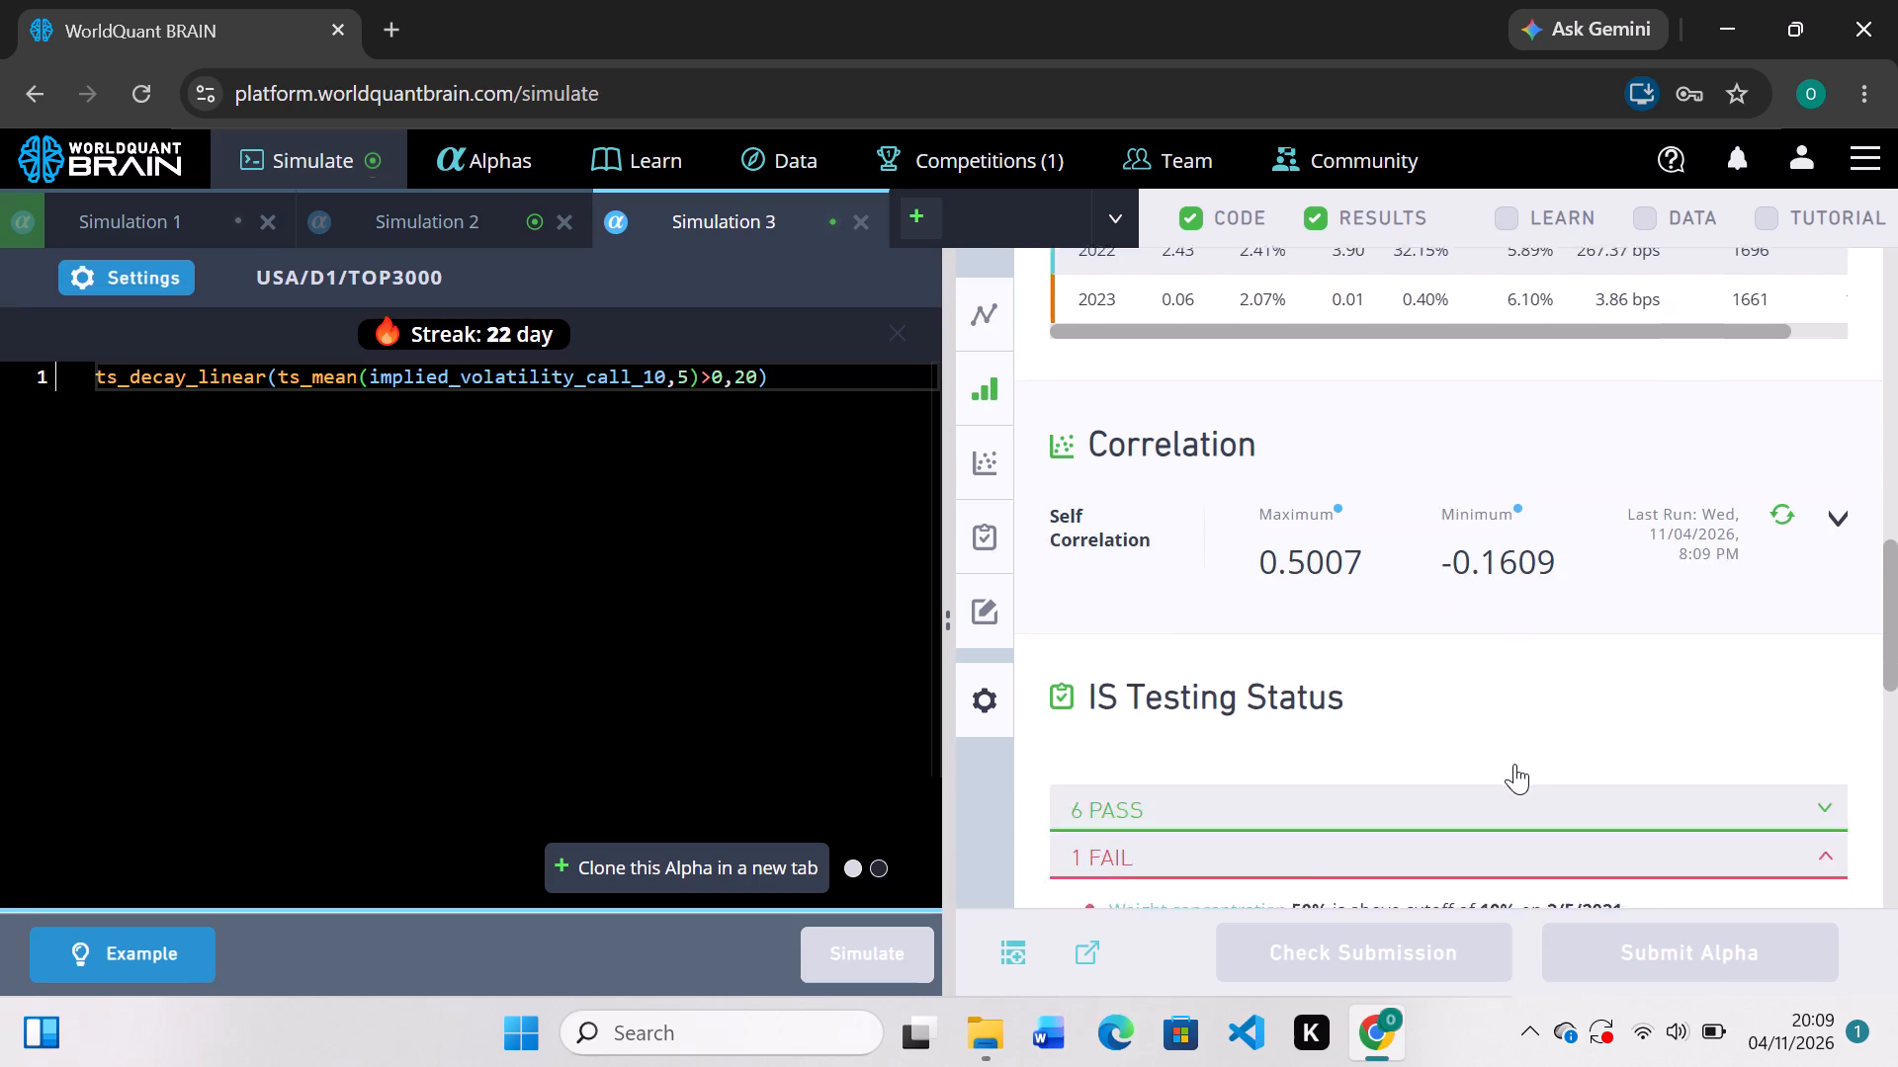
{"action": "scroll", "coordinate": [1514, 764], "scroll_direction": "up", "scroll_amount": 3}
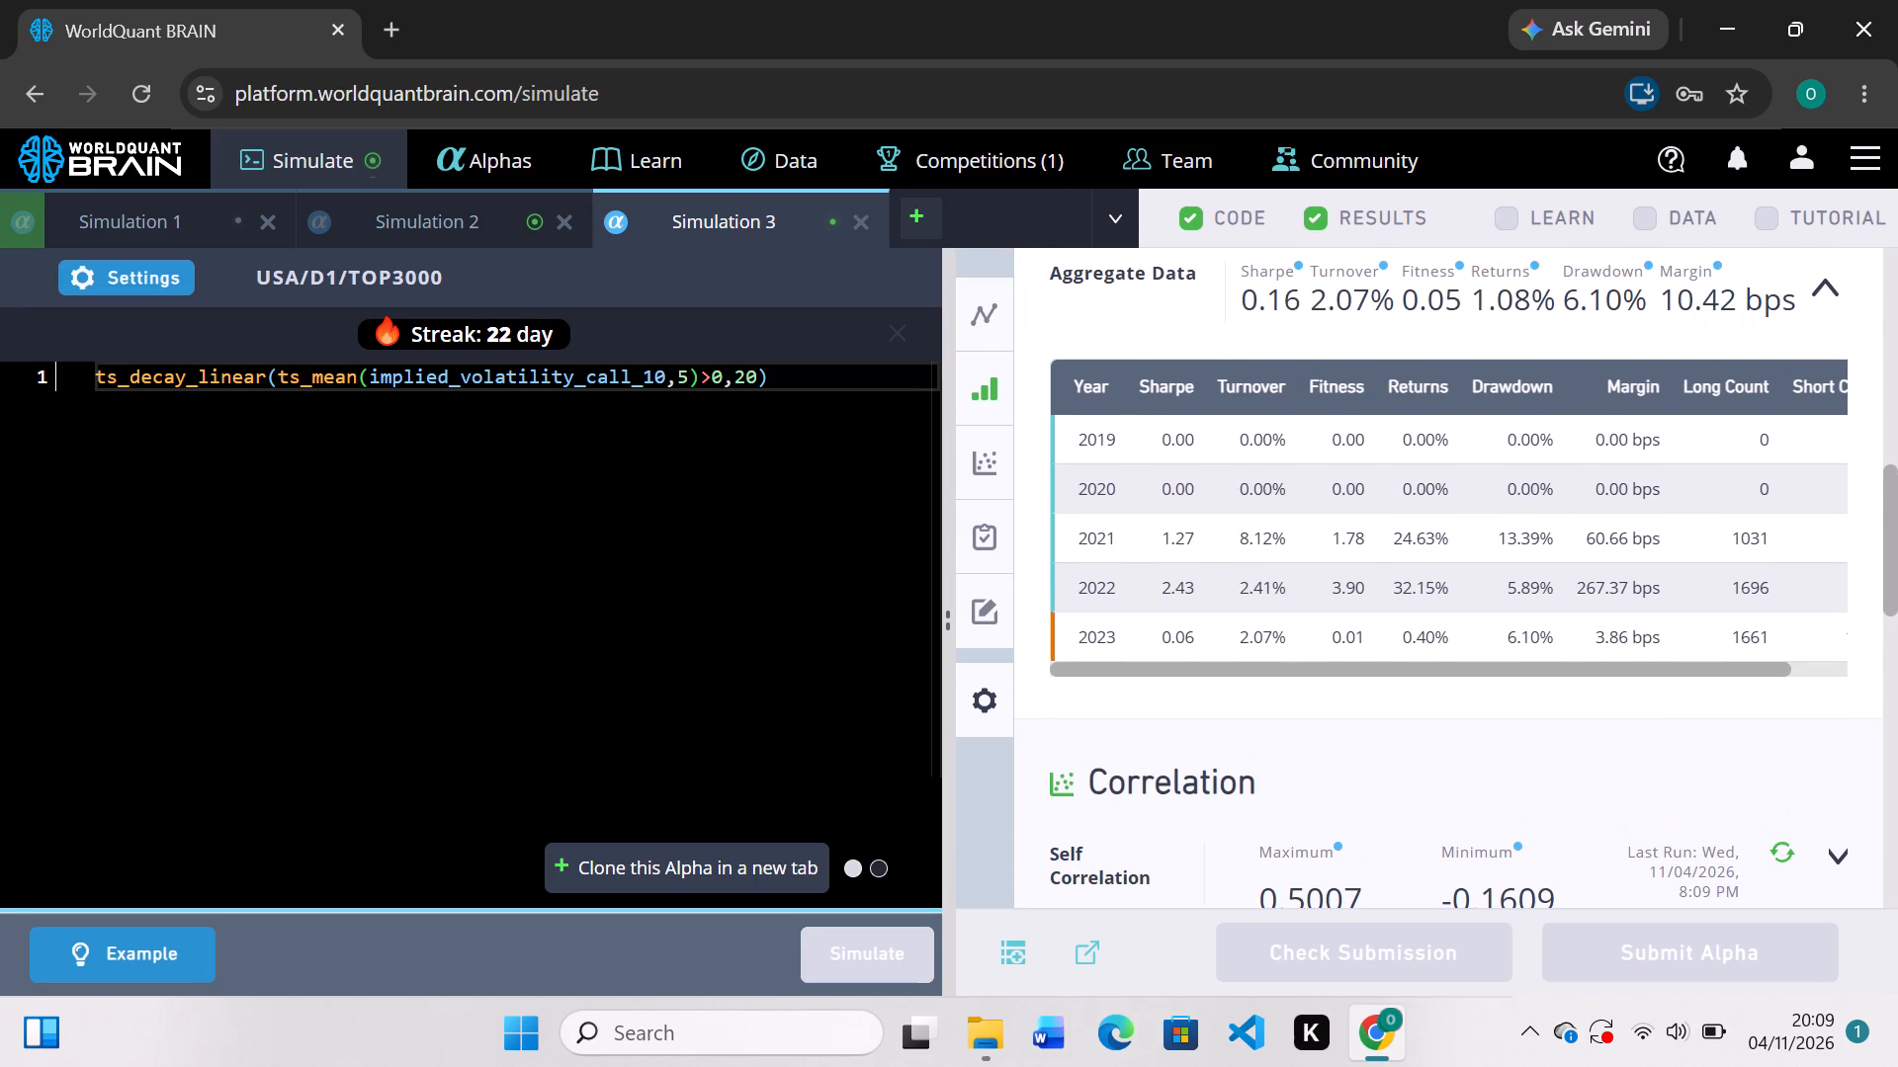
Set Simulation 3's decay to 3, NaN handling to On, truncation to 0.09 and universe to TOP200, and simulate the alpha.
{"action": "left_click", "coordinate": [170, 283]}
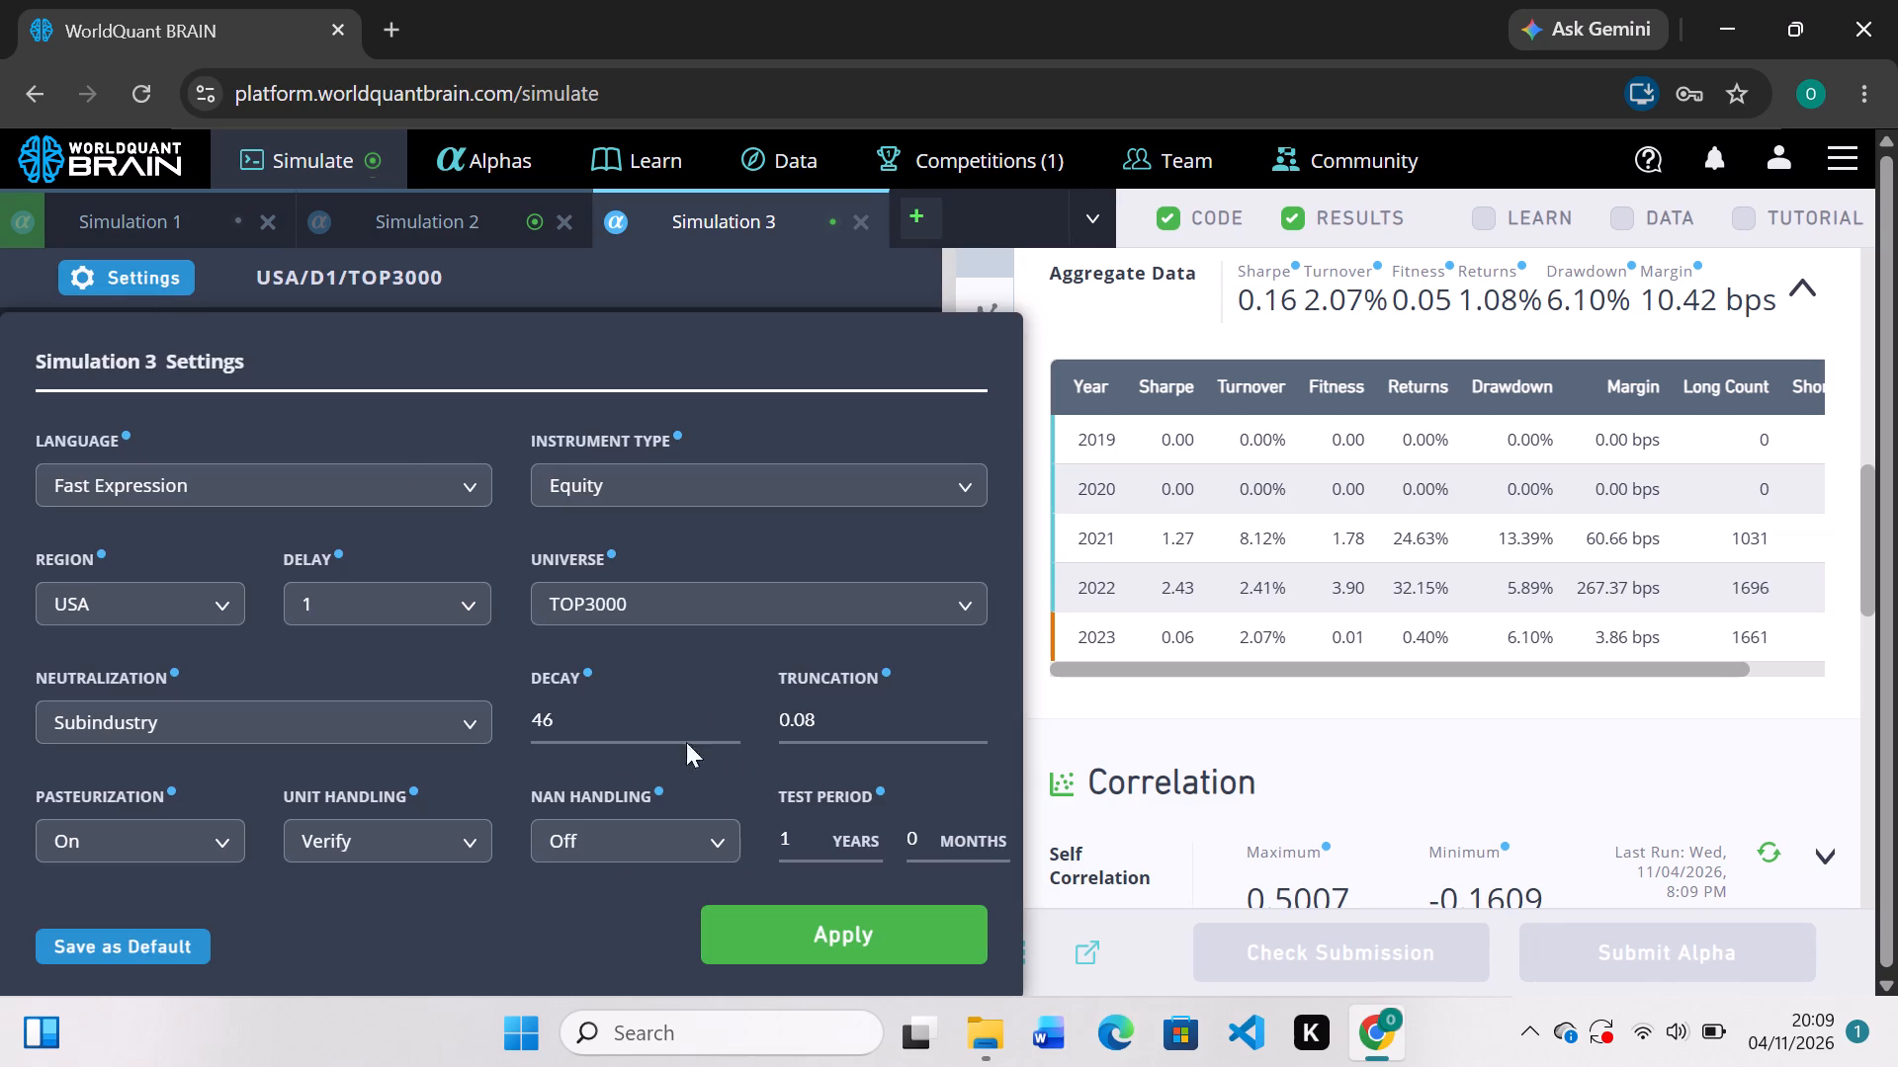
{"action": "left_click", "coordinate": [729, 724]}
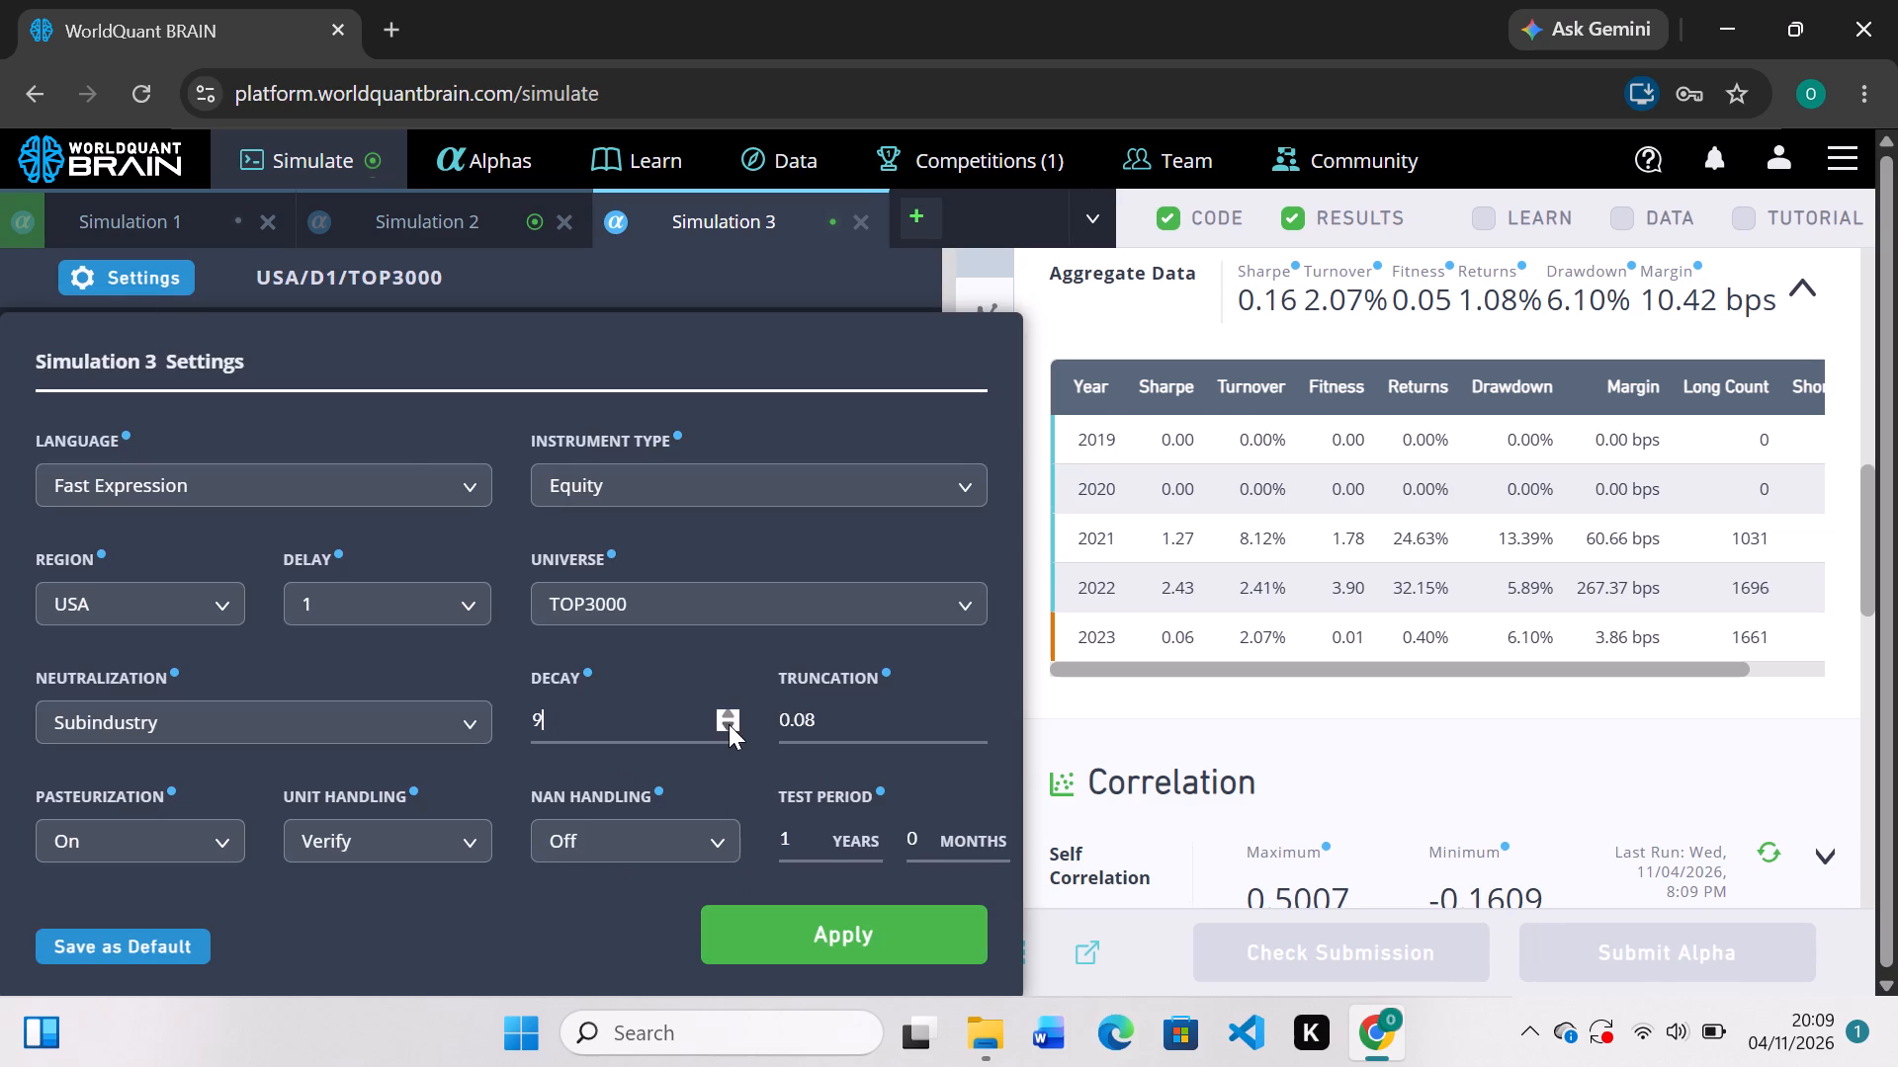
{"action": "double_click", "coordinate": [729, 724]}
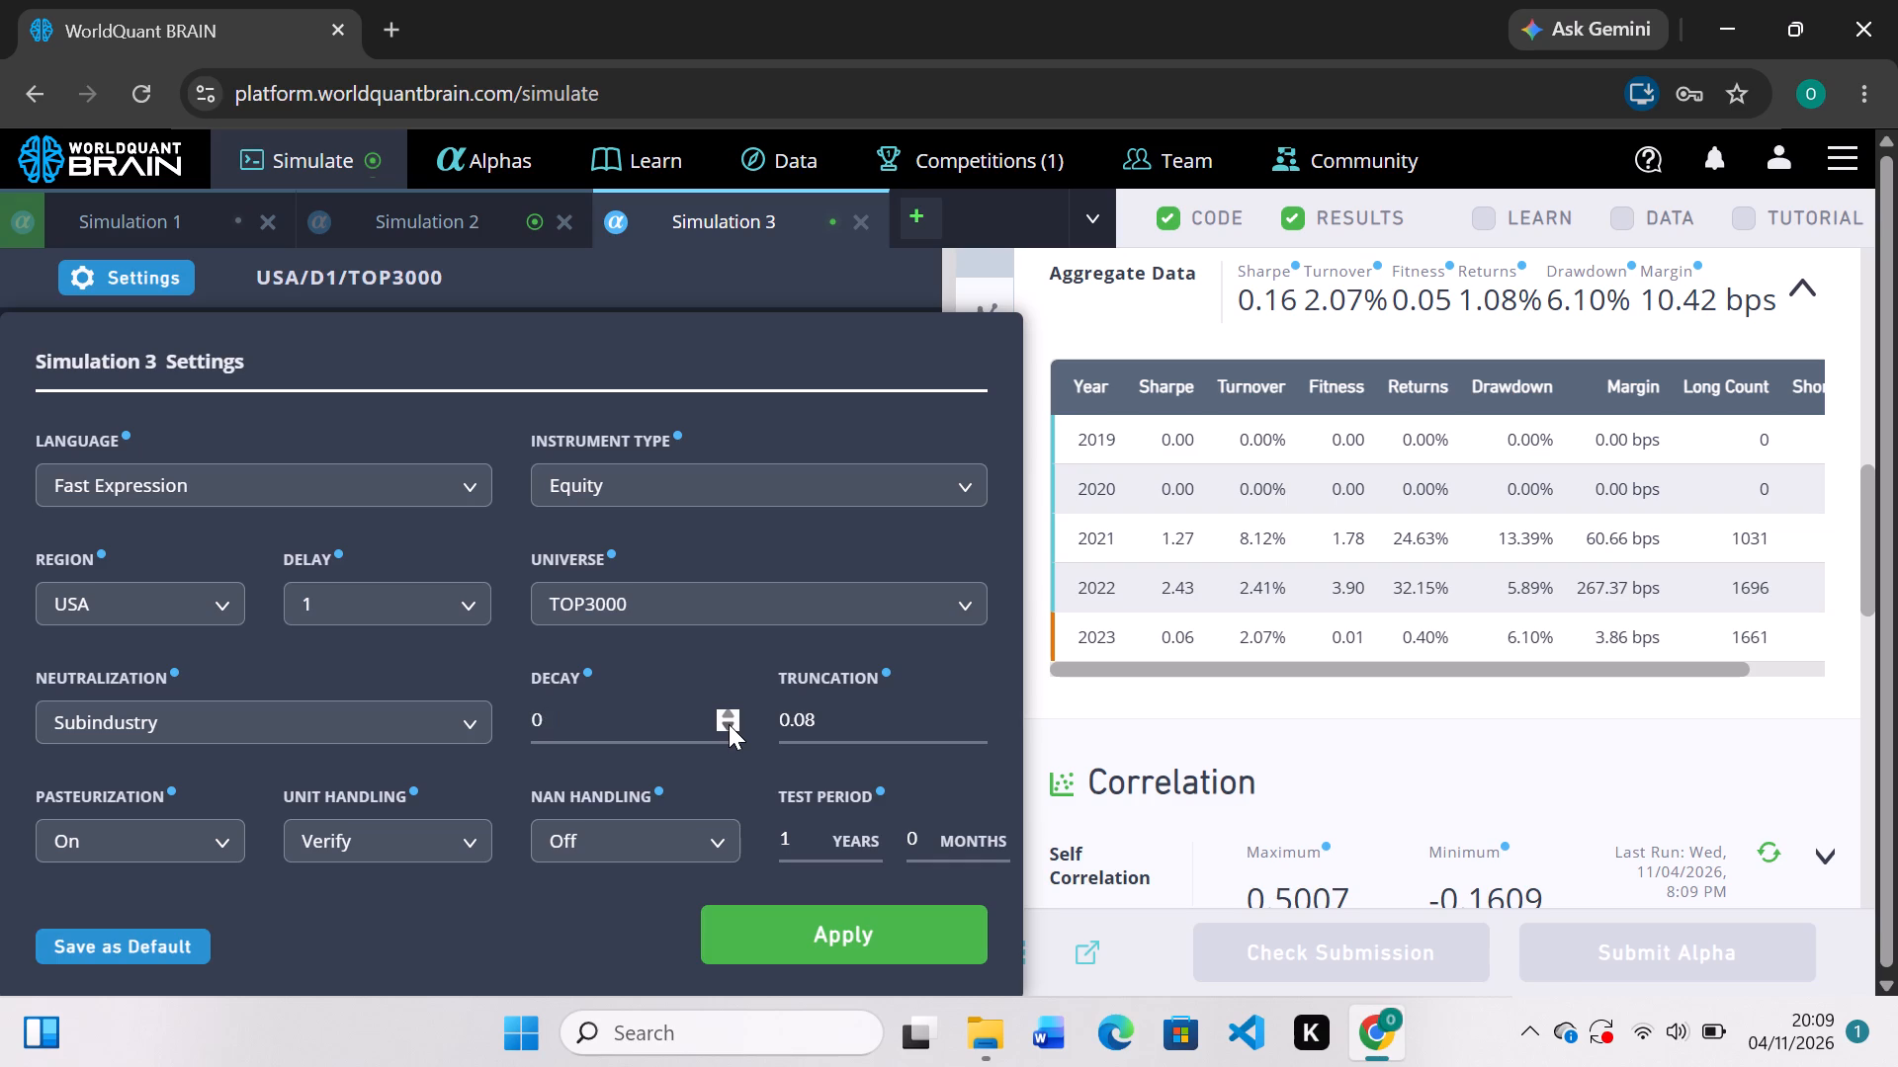
{"action": "double_click", "coordinate": [729, 715]}
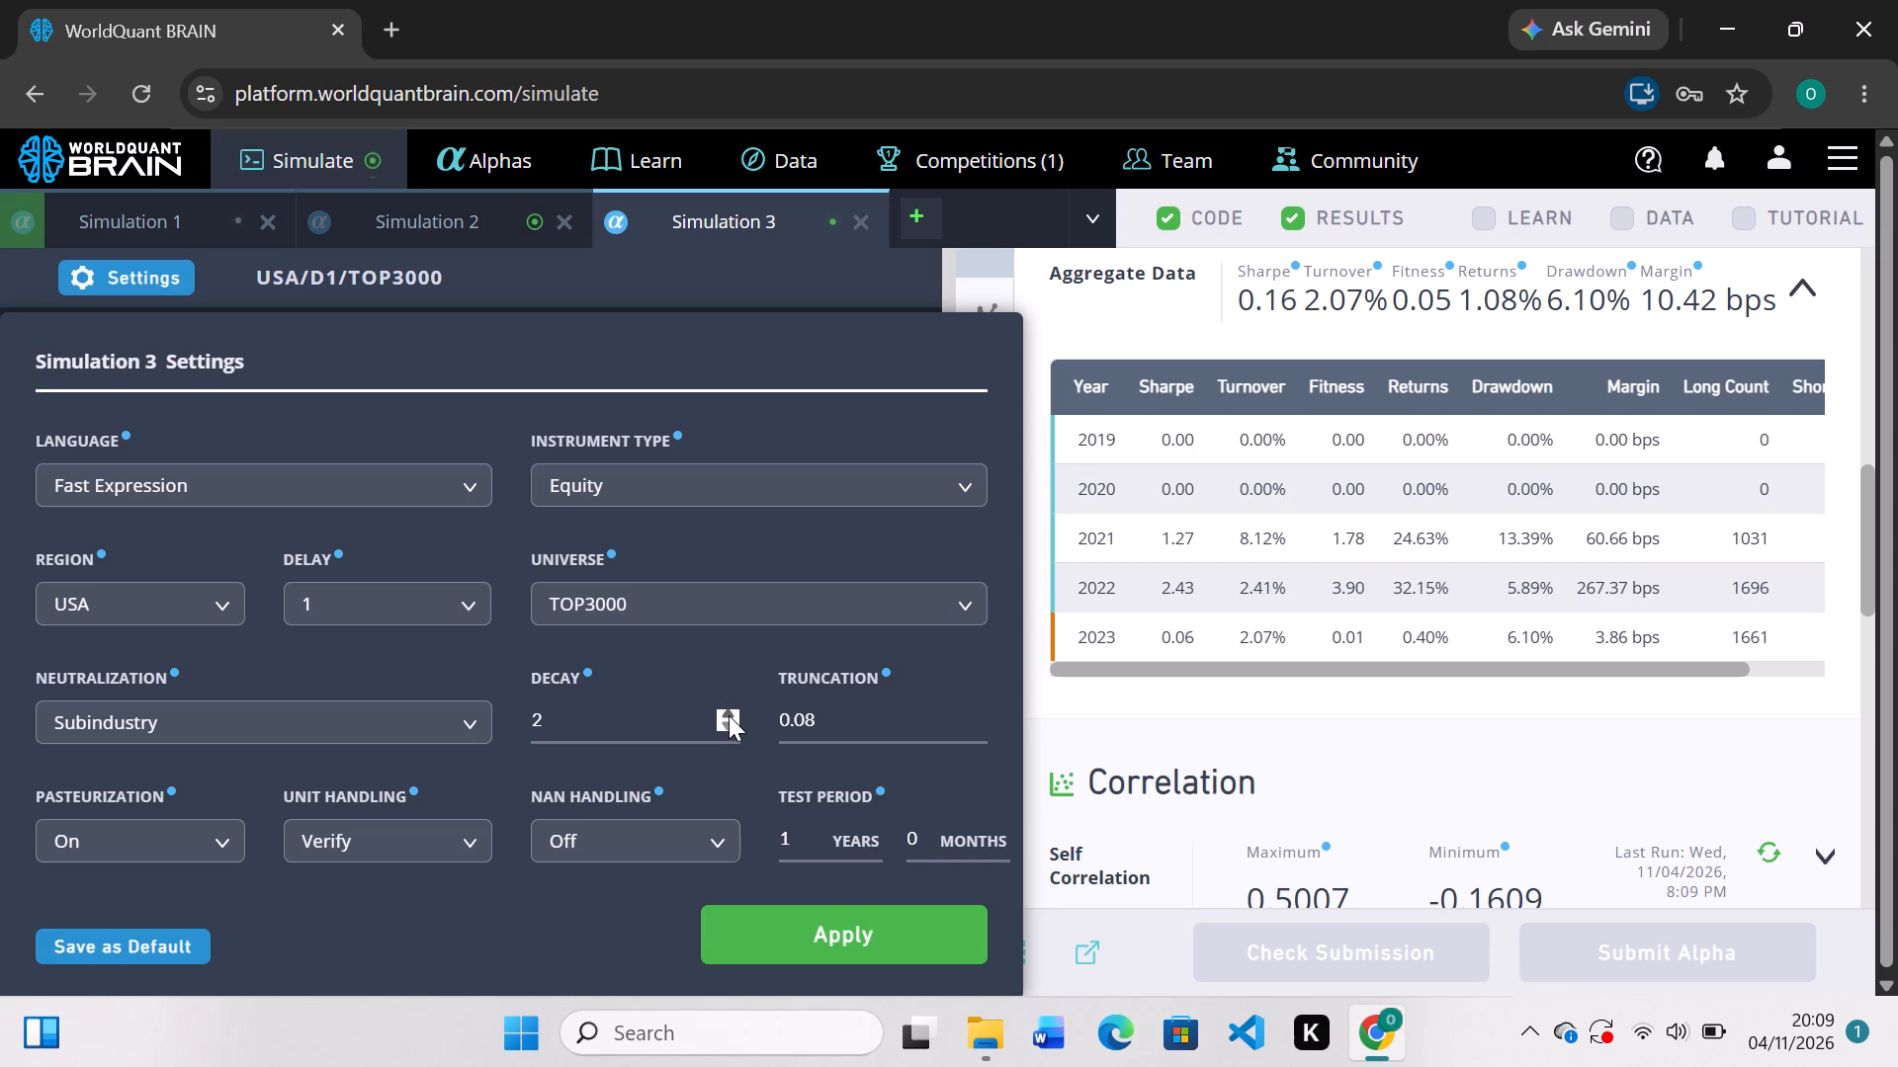
{"action": "left_click", "coordinate": [729, 715]}
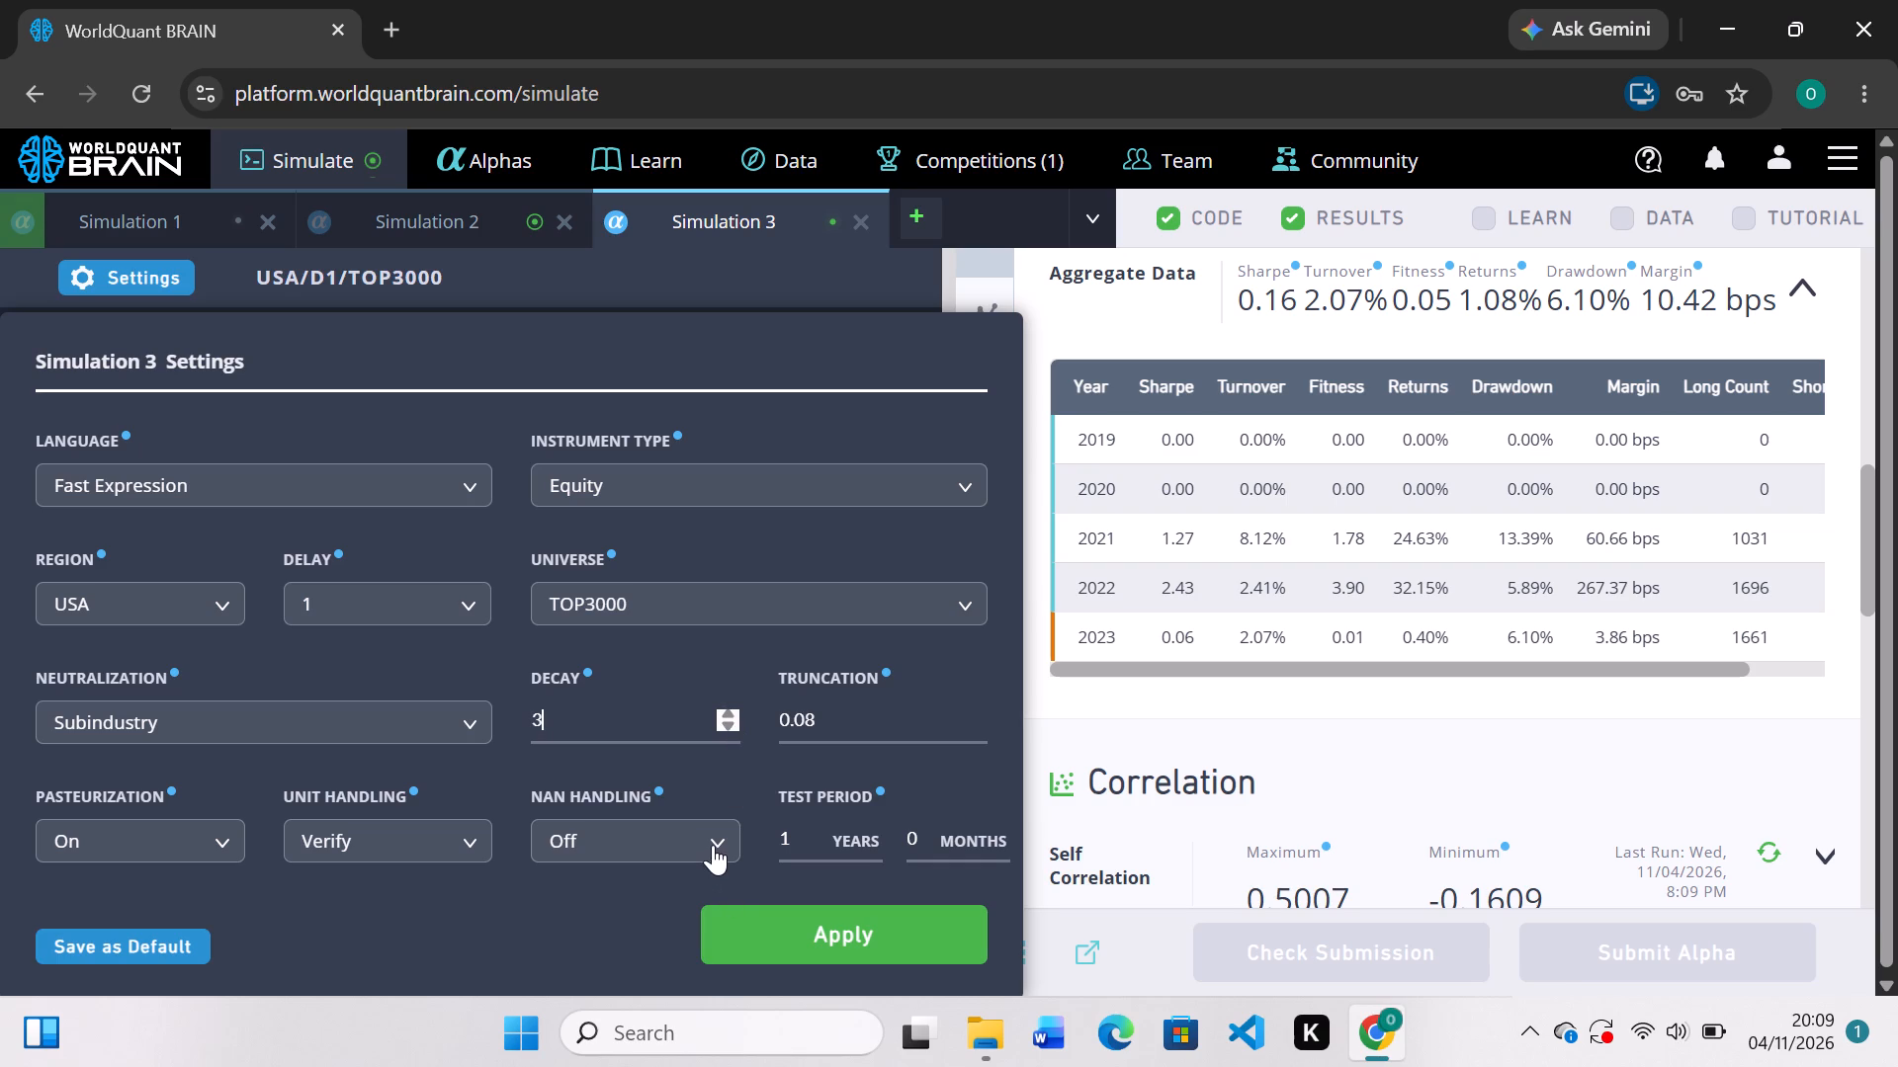
{"action": "left_click", "coordinate": [713, 845]}
{"action": "left_click", "coordinate": [656, 881]}
{"action": "left_click", "coordinate": [972, 713]}
{"action": "left_click", "coordinate": [948, 596]}
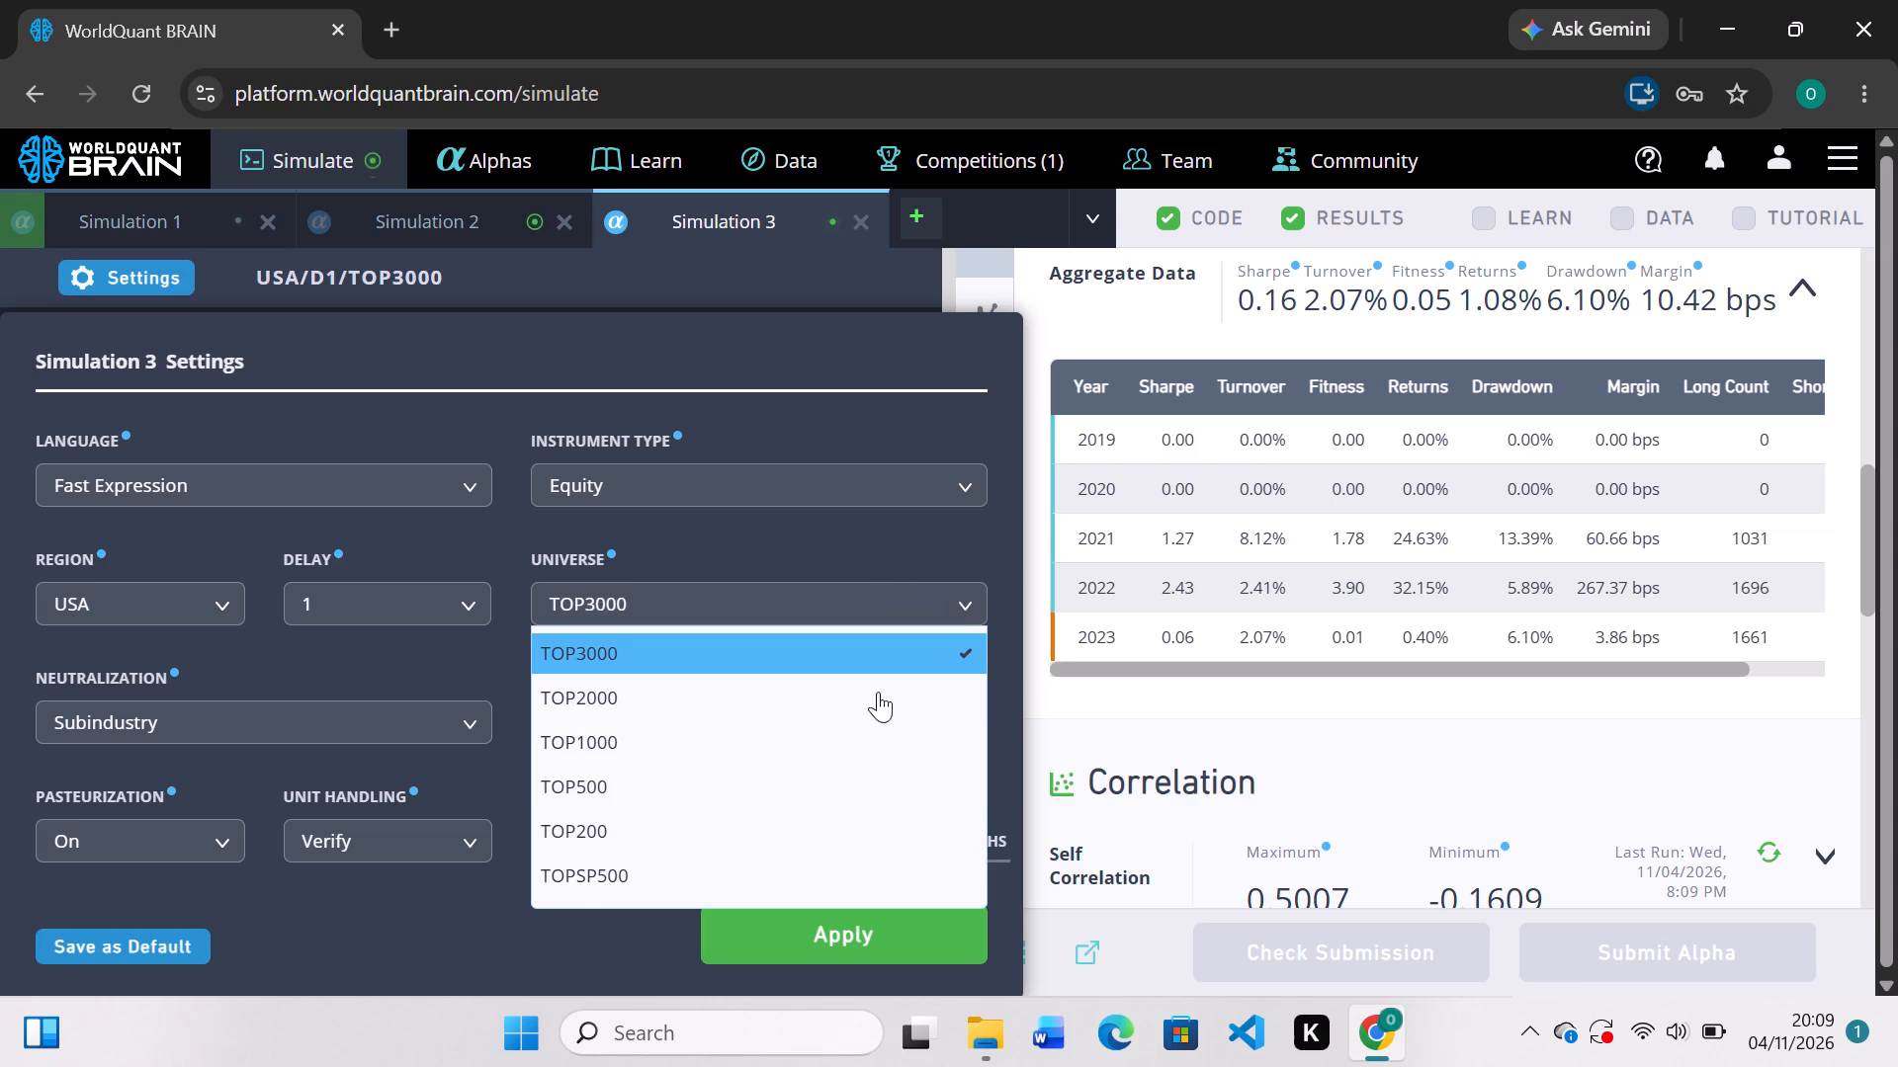
{"action": "left_click", "coordinate": [660, 826]}
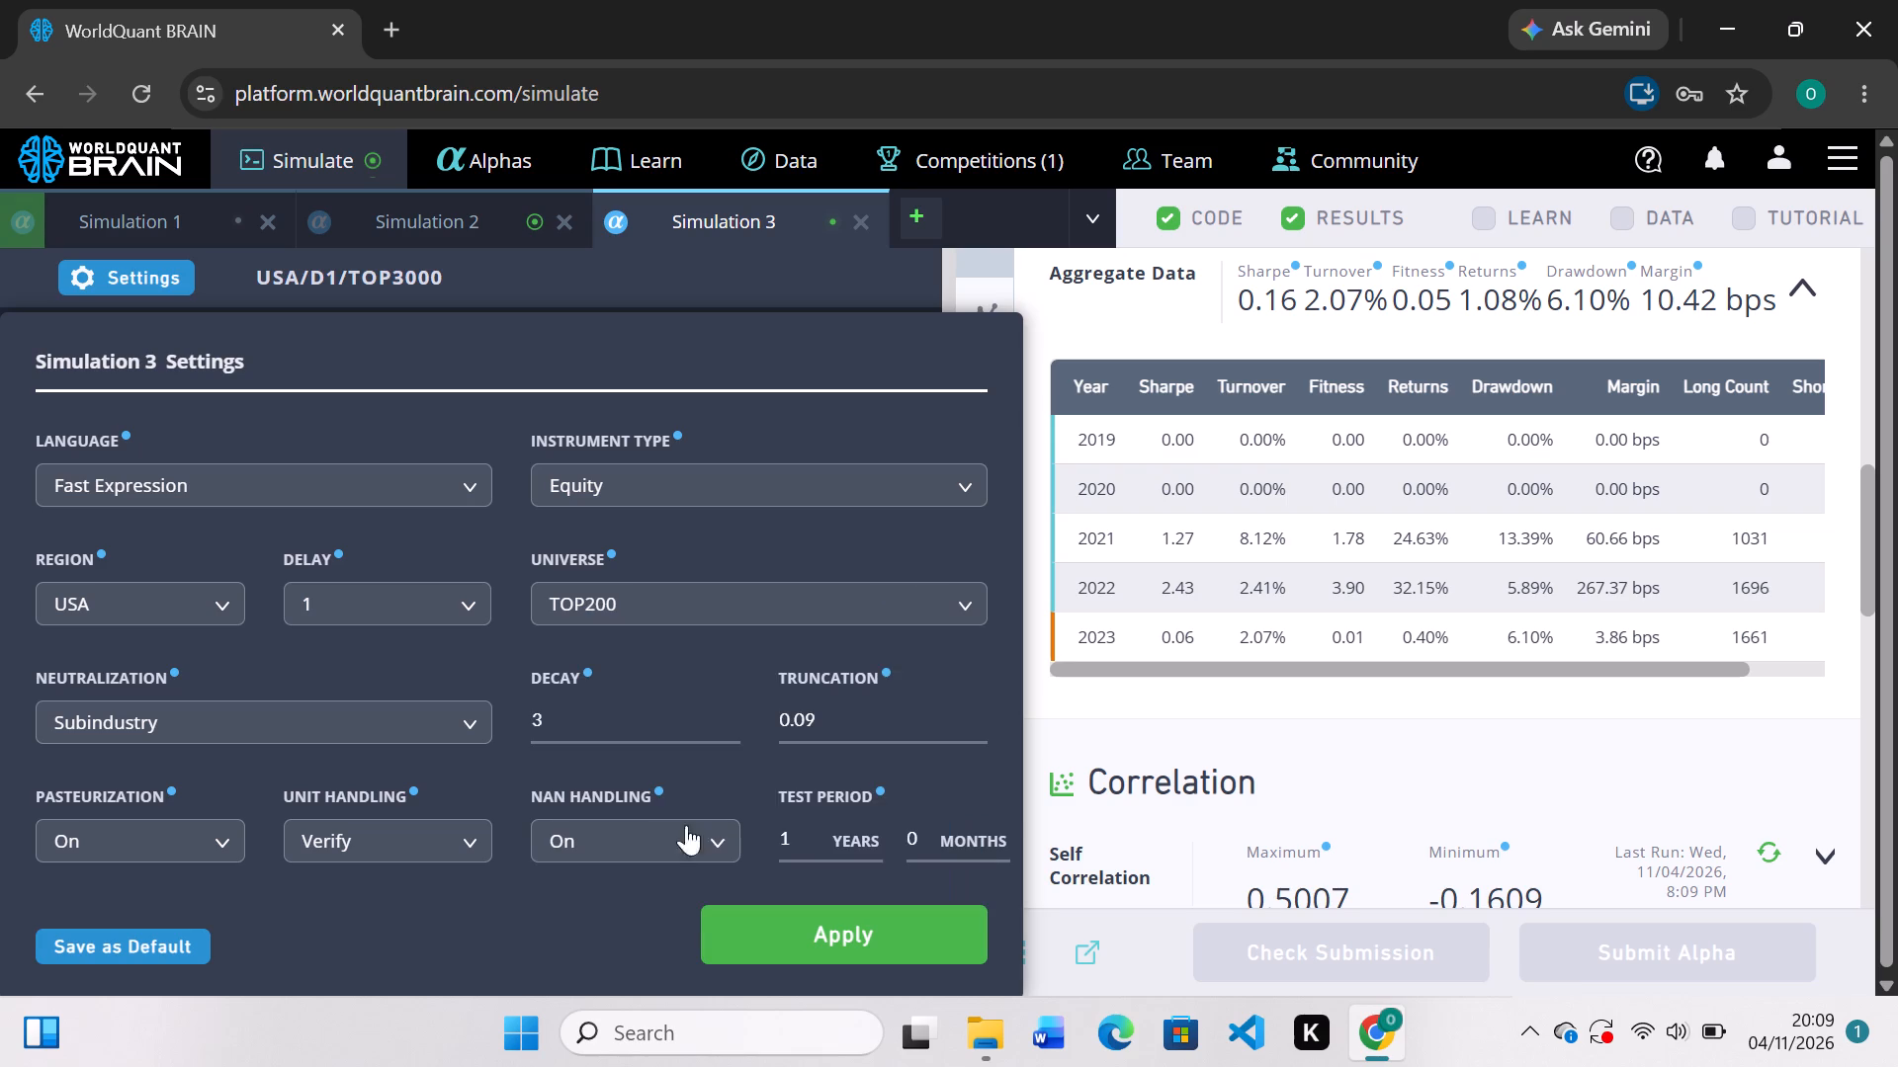
{"action": "left_click", "coordinate": [857, 918]}
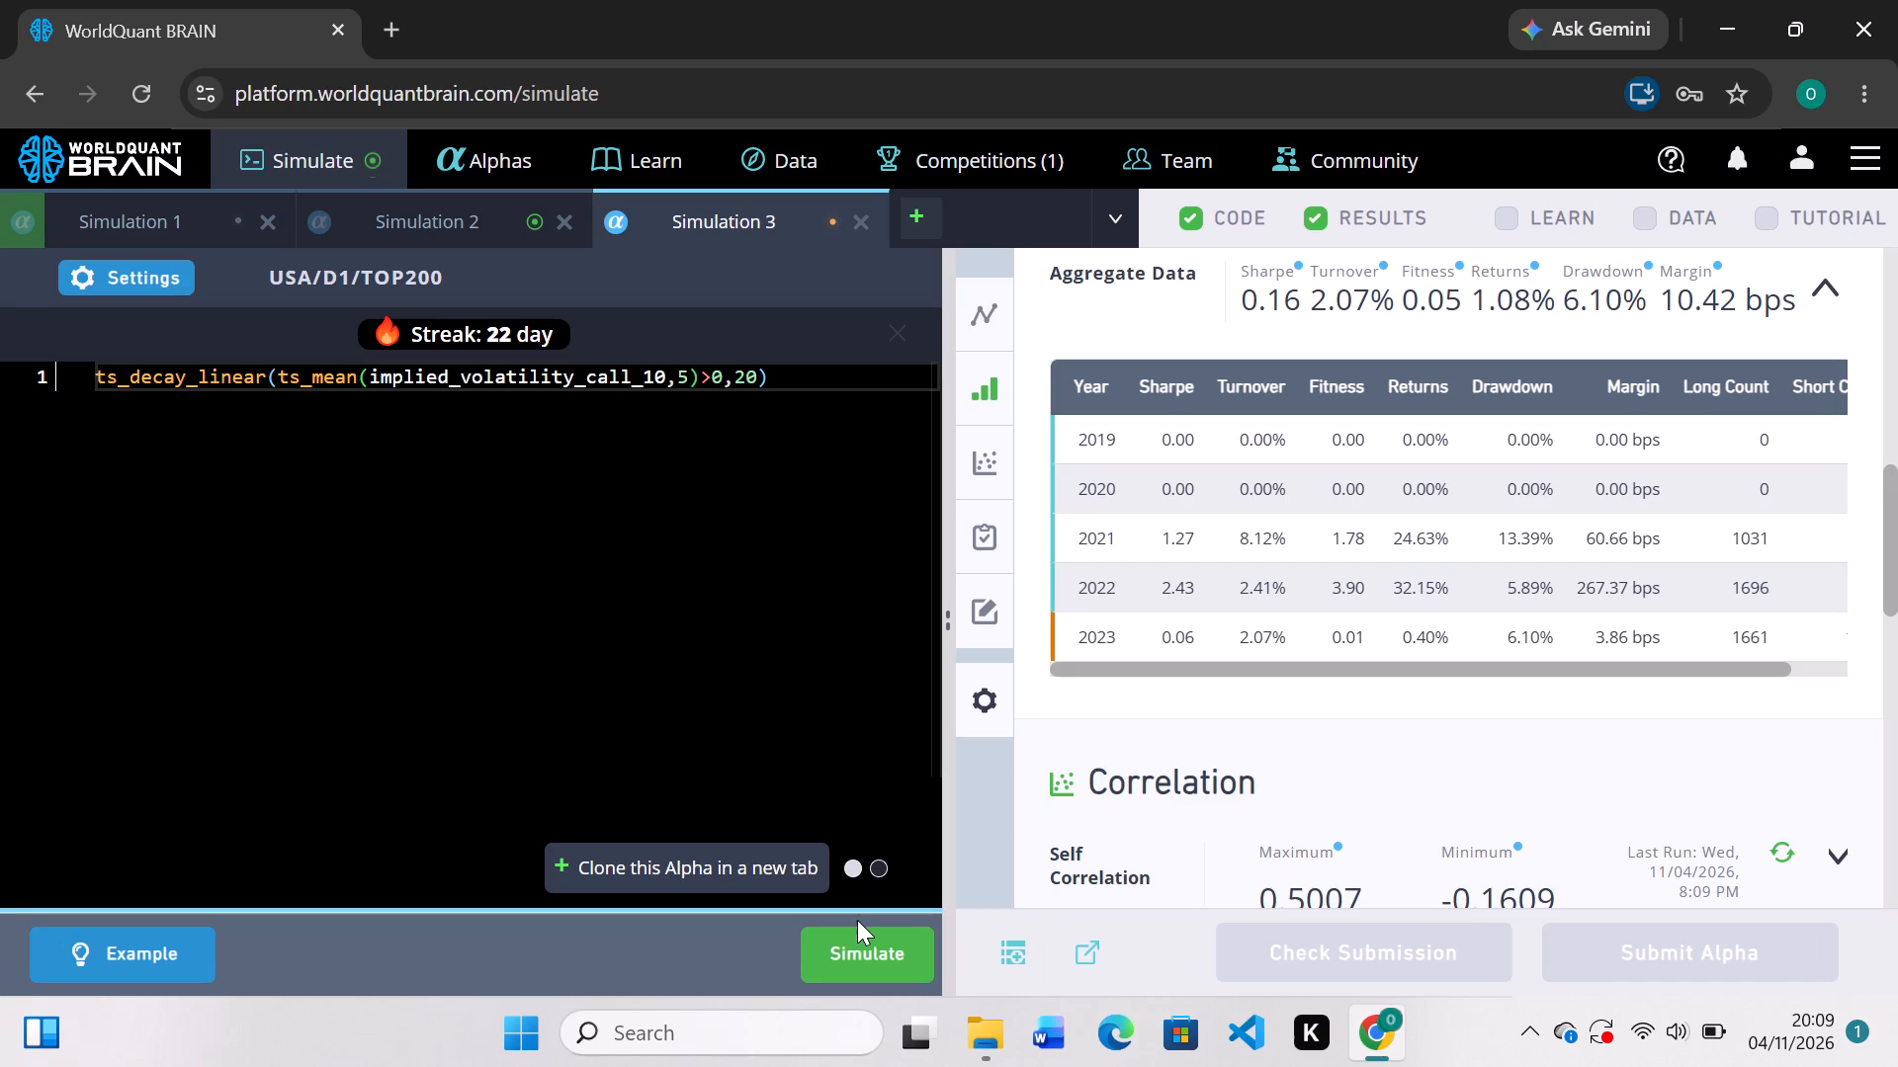
{"action": "left_click", "coordinate": [858, 964]}
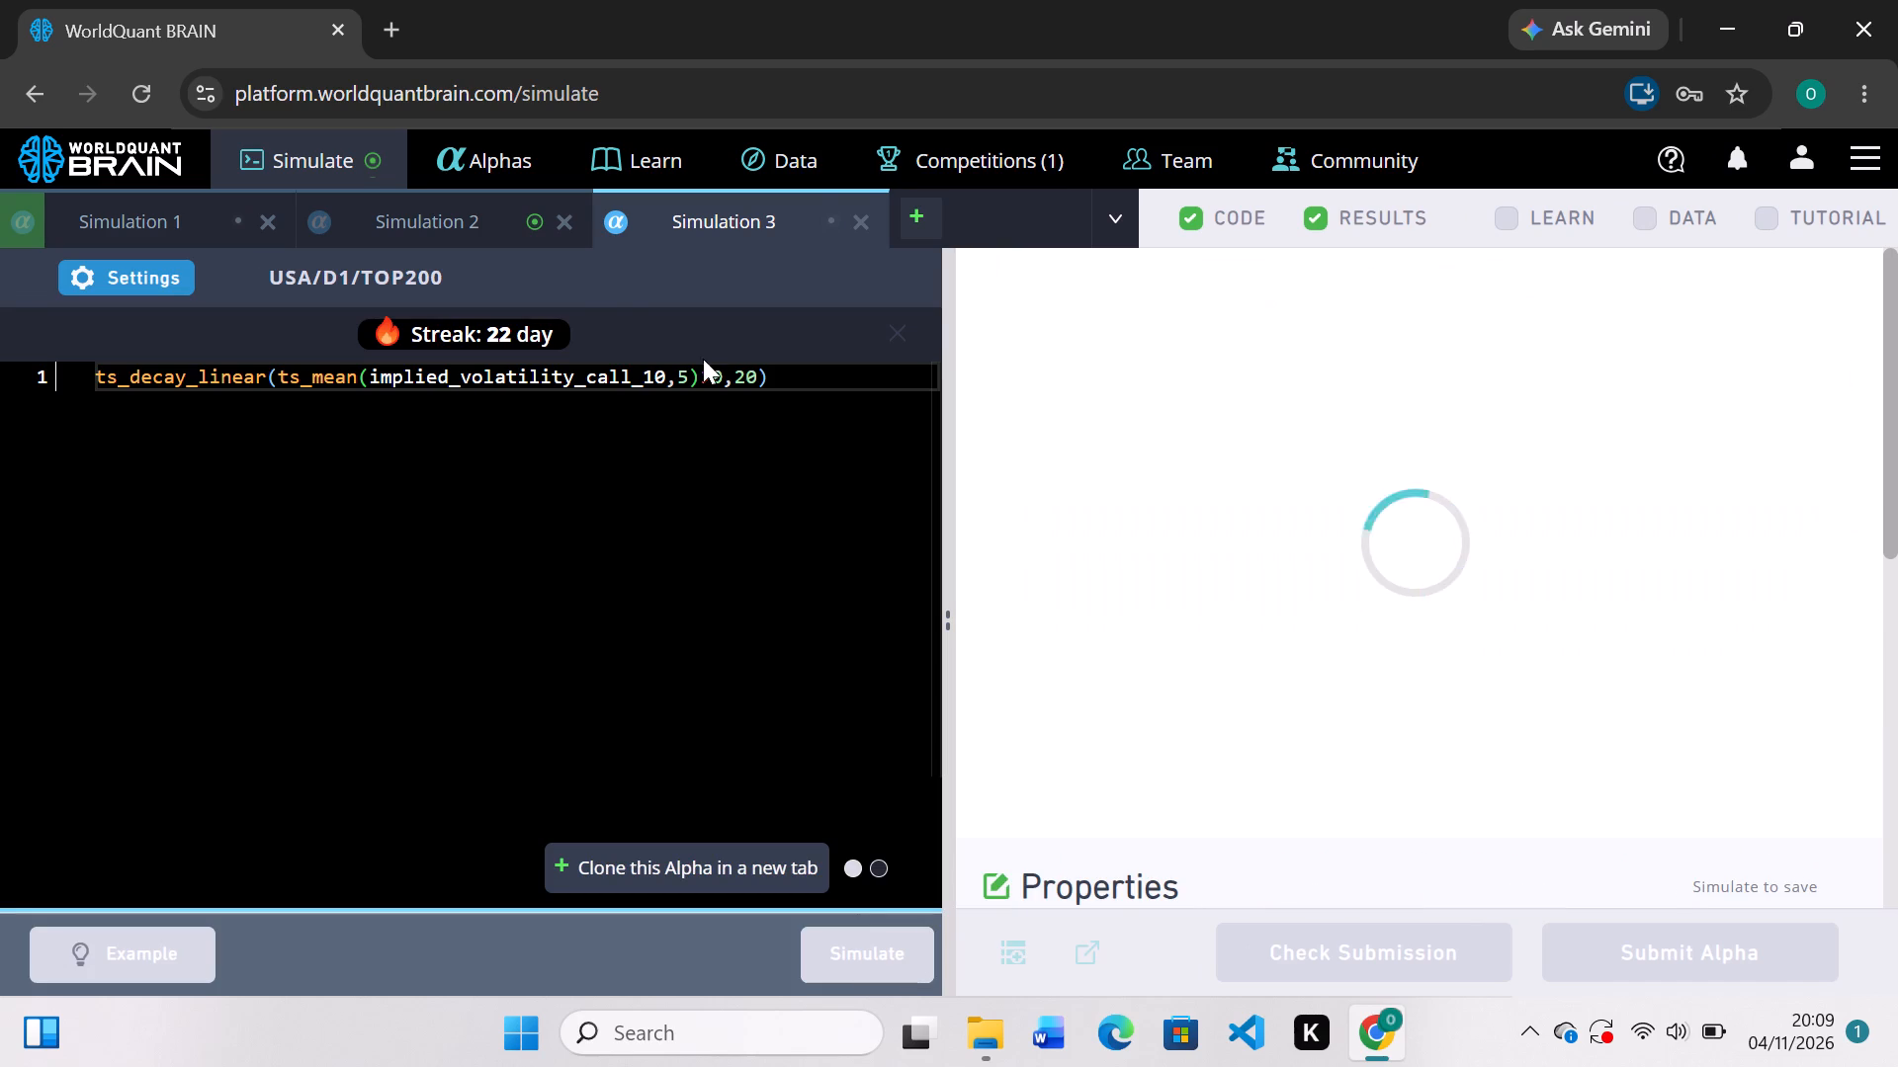
Examine Simulation 2's PnL chart and IS summary, and show its test period.
{"action": "left_click", "coordinate": [466, 218]}
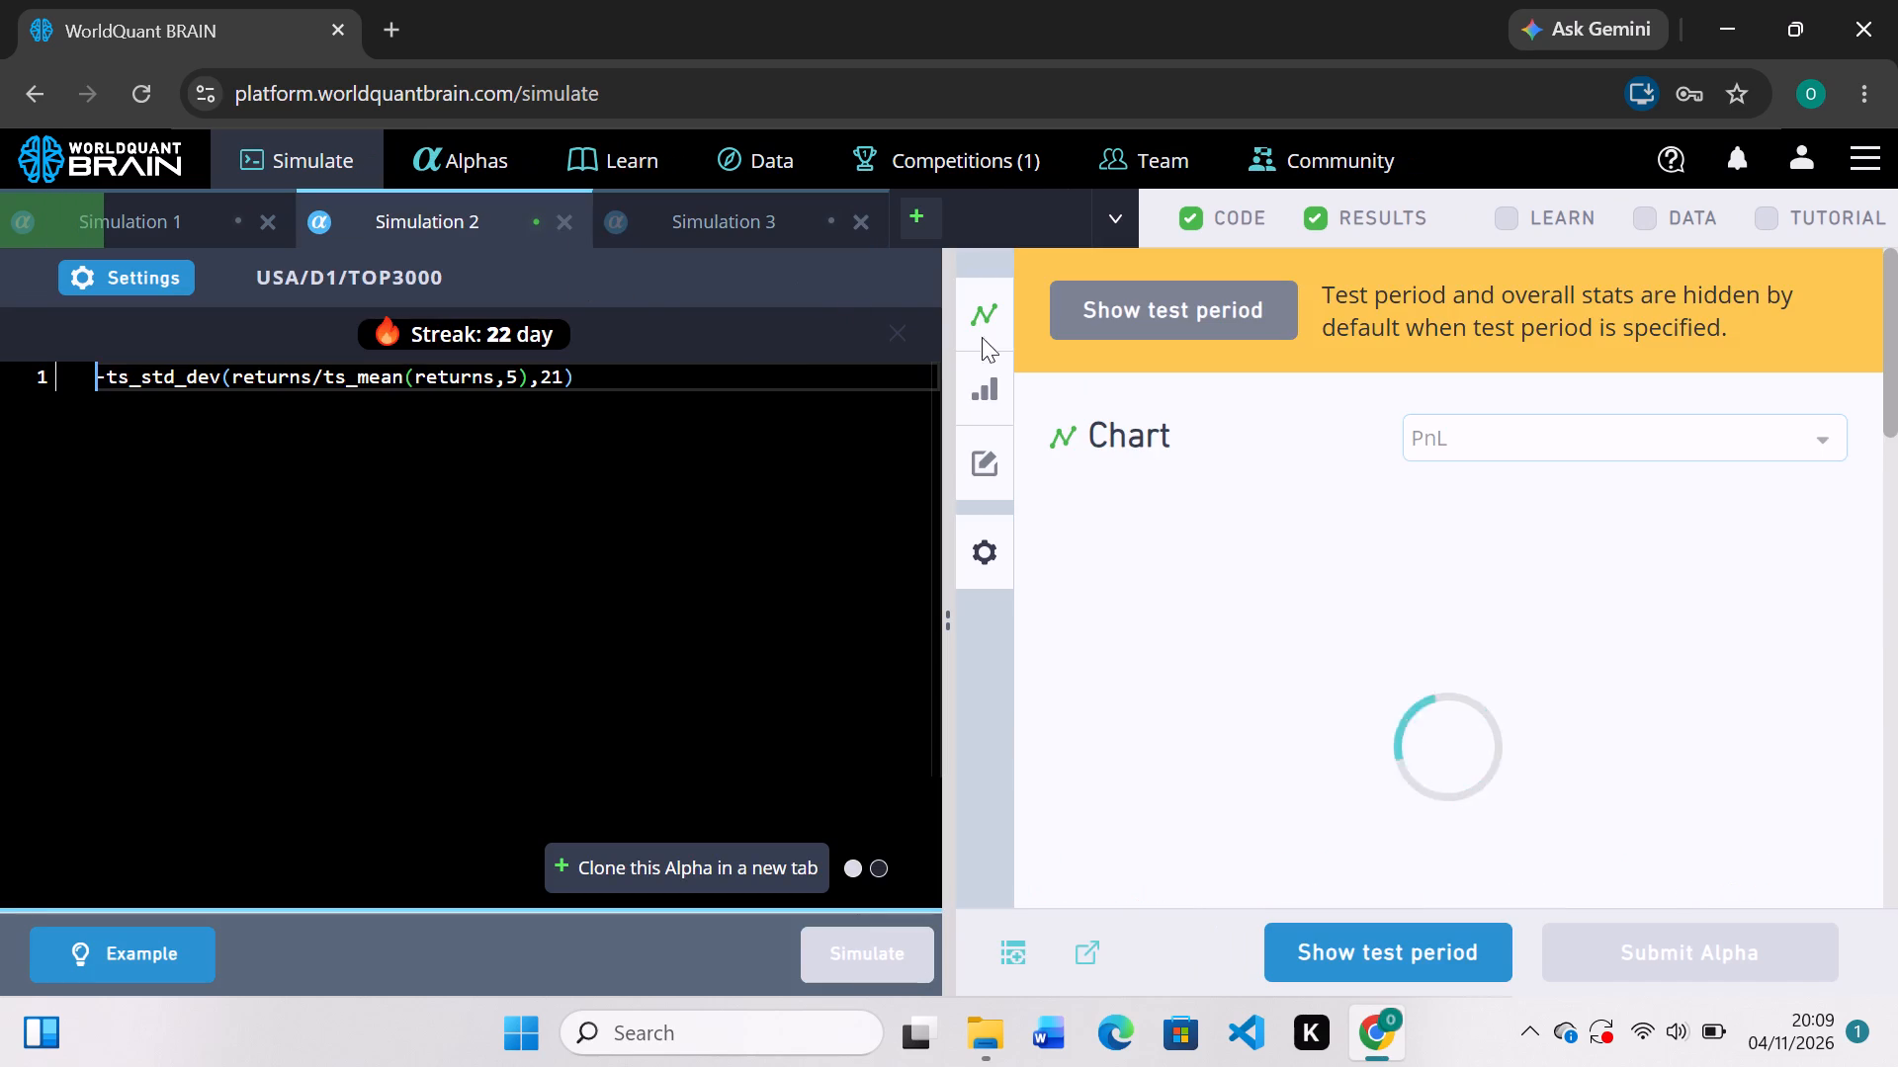
{"action": "scroll", "coordinate": [1265, 553], "scroll_direction": "down", "scroll_amount": 2}
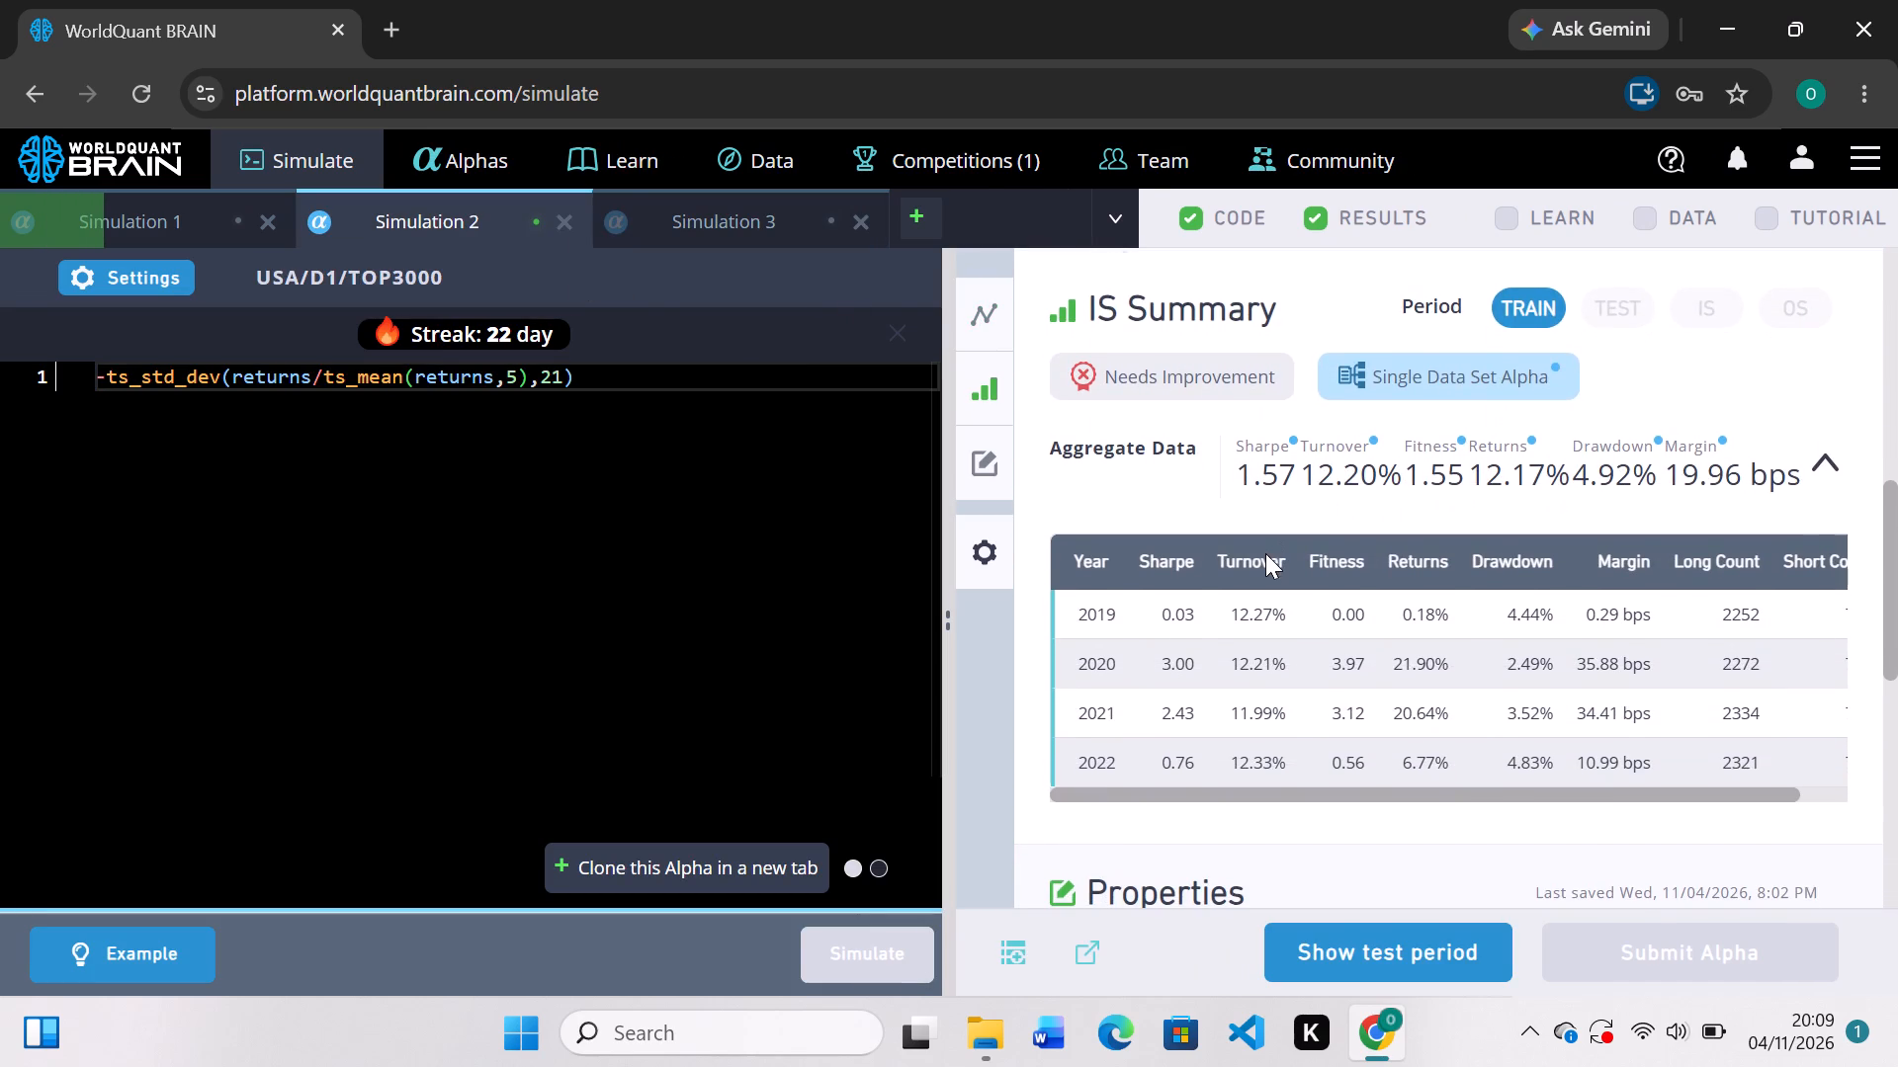
{"action": "scroll", "coordinate": [1265, 553], "scroll_direction": "up", "scroll_amount": 1}
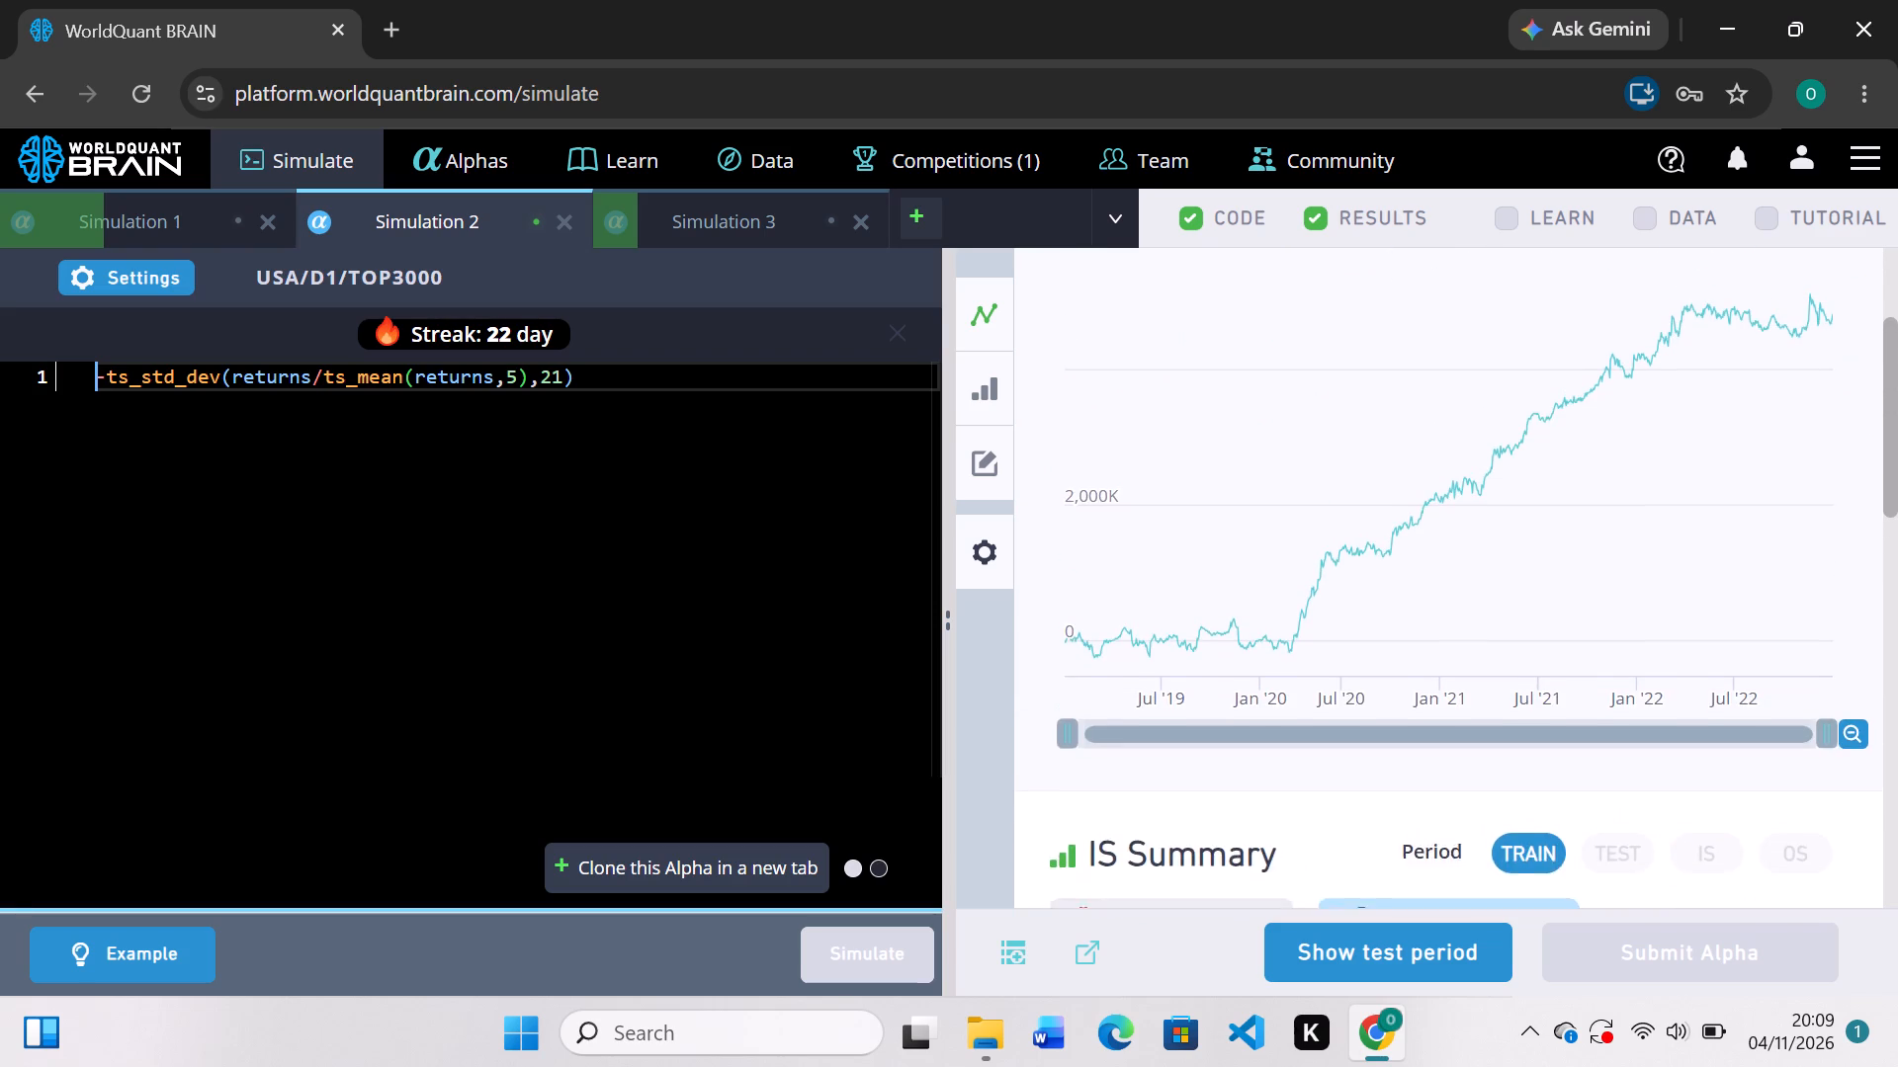
{"action": "scroll", "coordinate": [1265, 553], "scroll_direction": "up", "scroll_amount": 1}
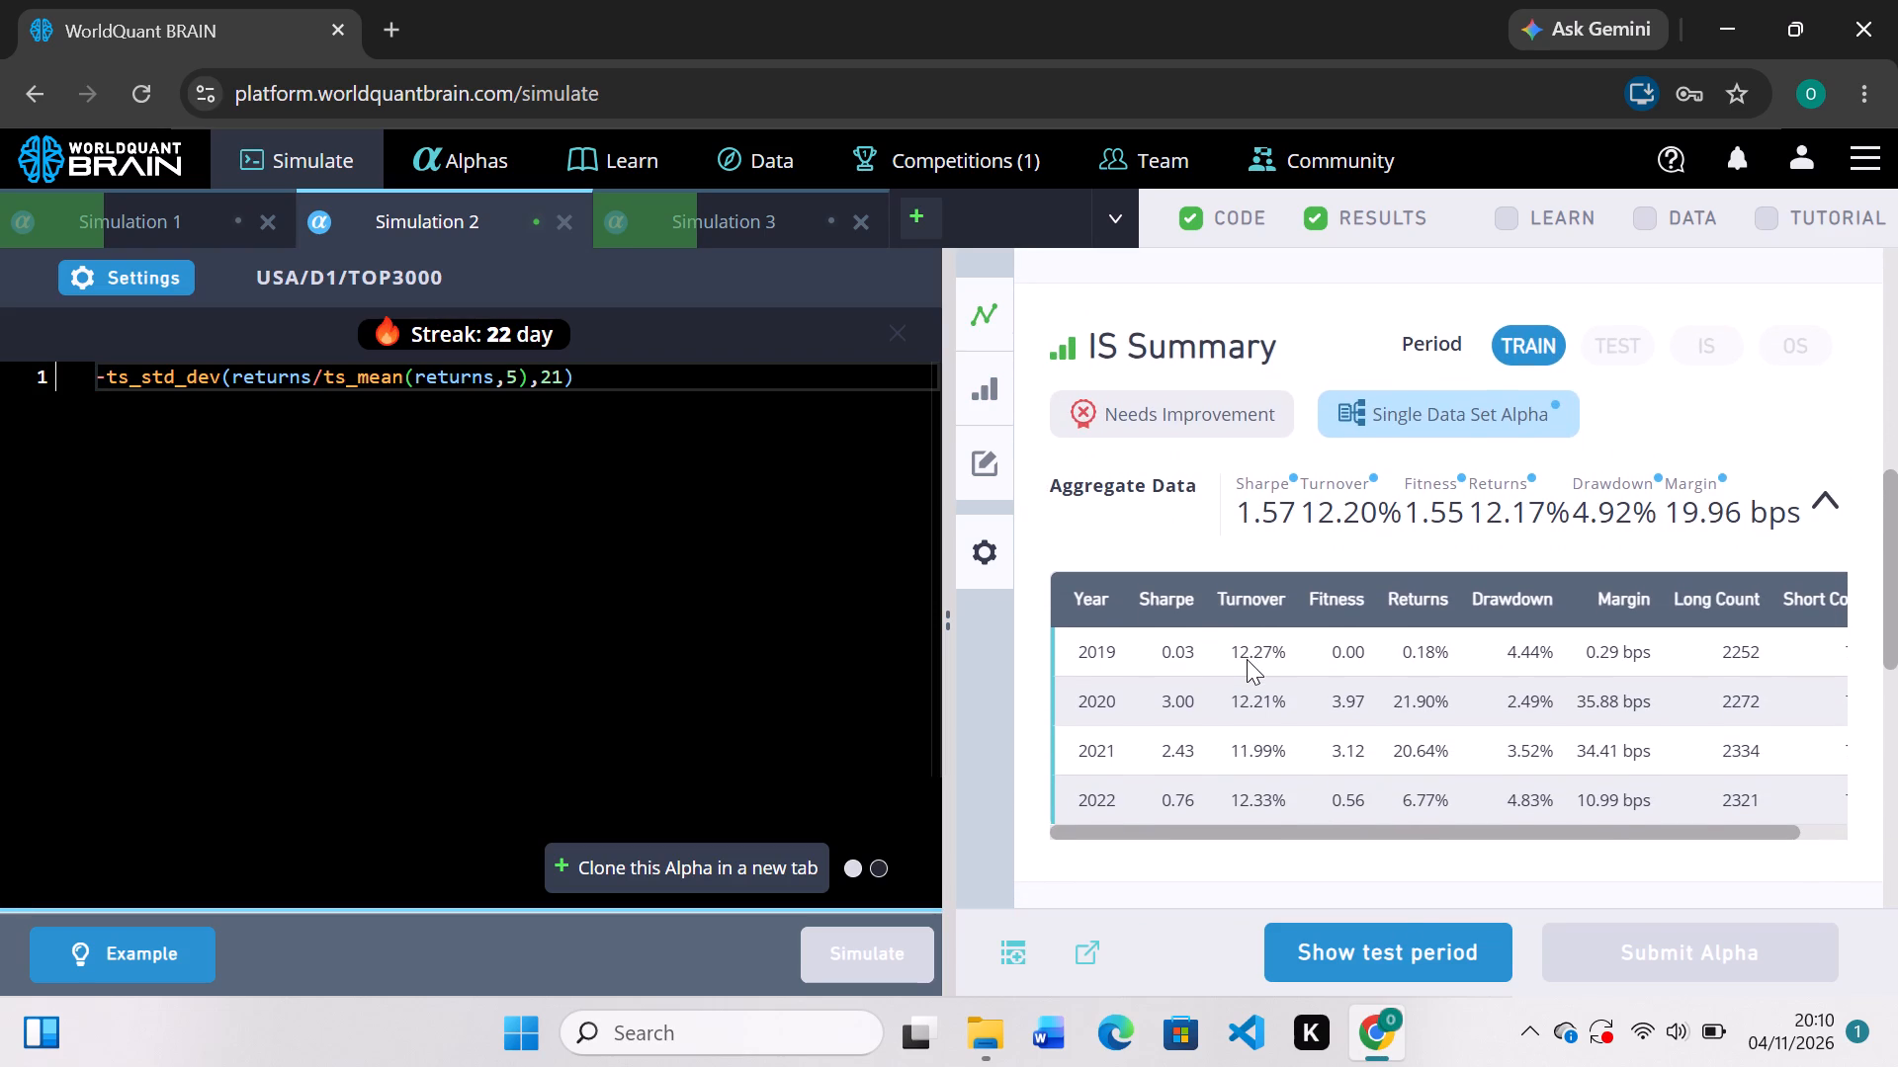
{"action": "left_click", "coordinate": [1331, 935]}
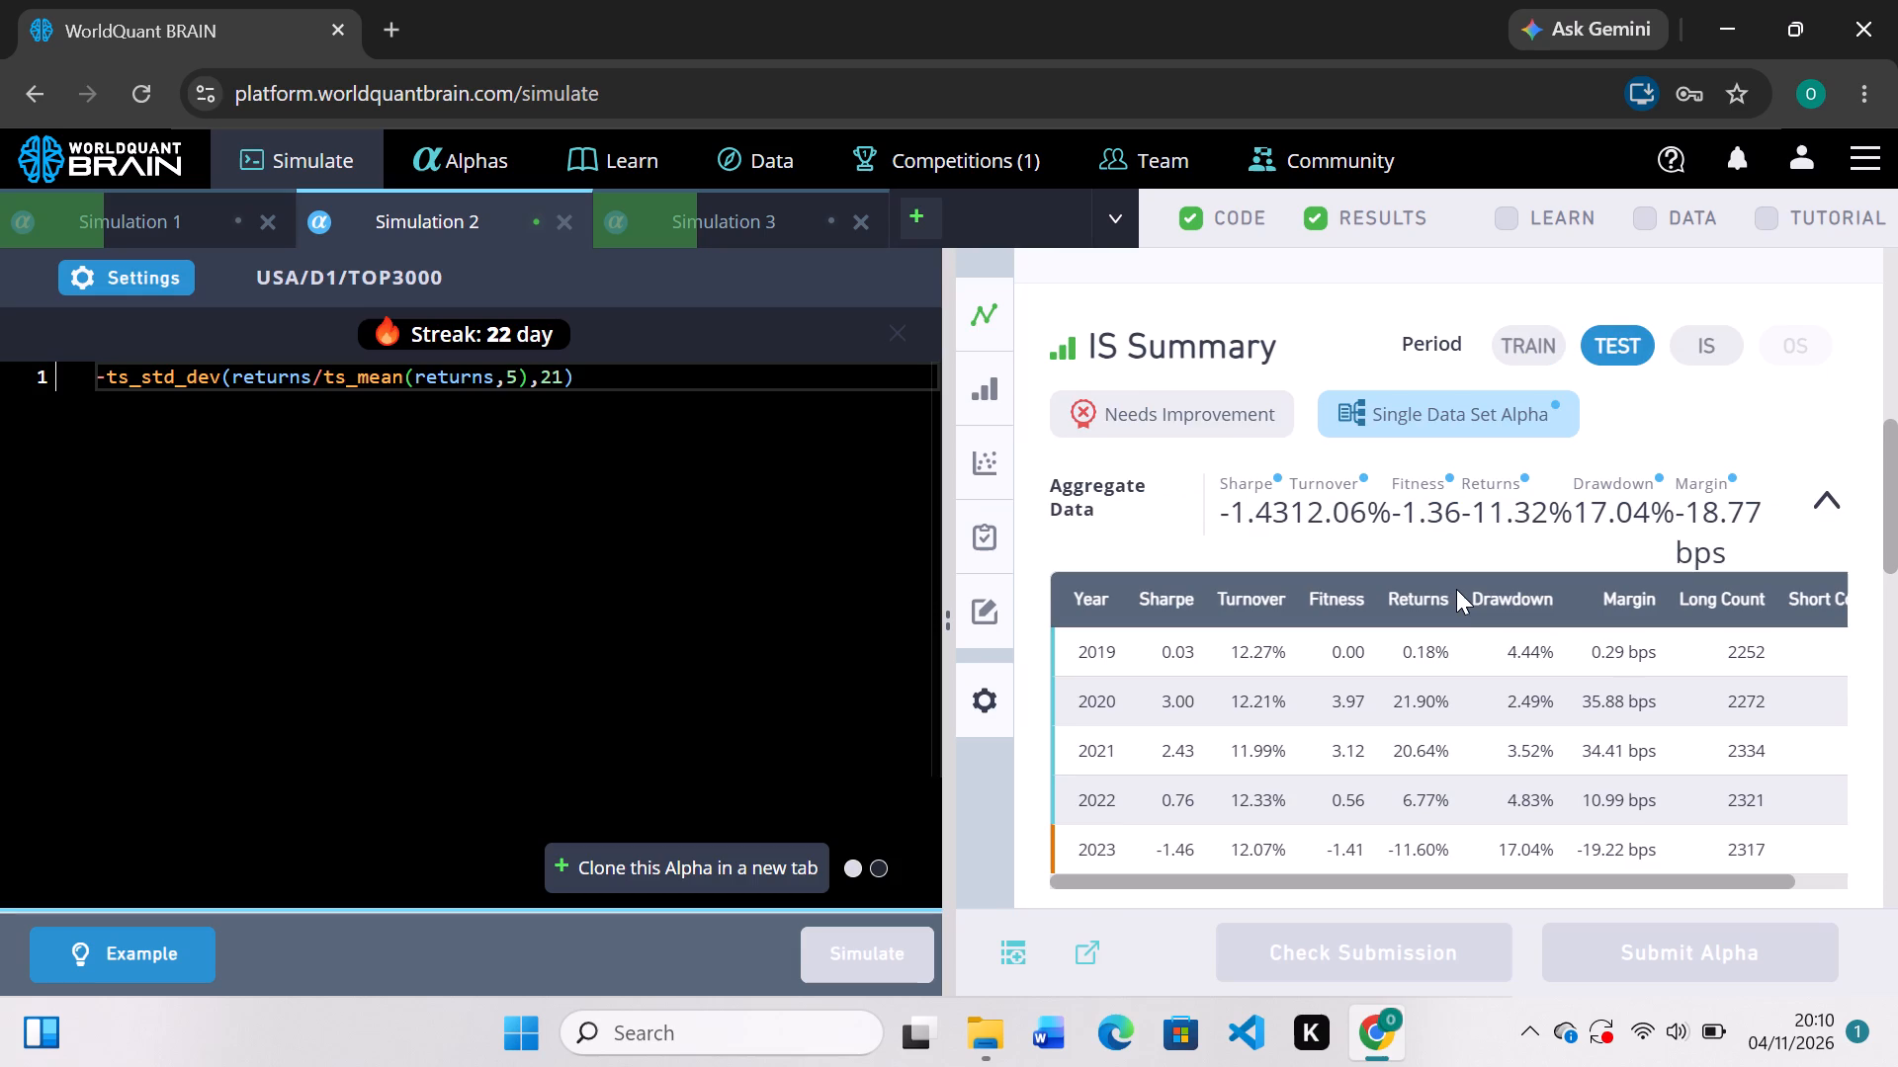
Run the self-correlation check on Simulation 2's alpha and expand the failed checks in the IS testing status.
{"action": "scroll", "coordinate": [1456, 589], "scroll_direction": "down", "scroll_amount": 2}
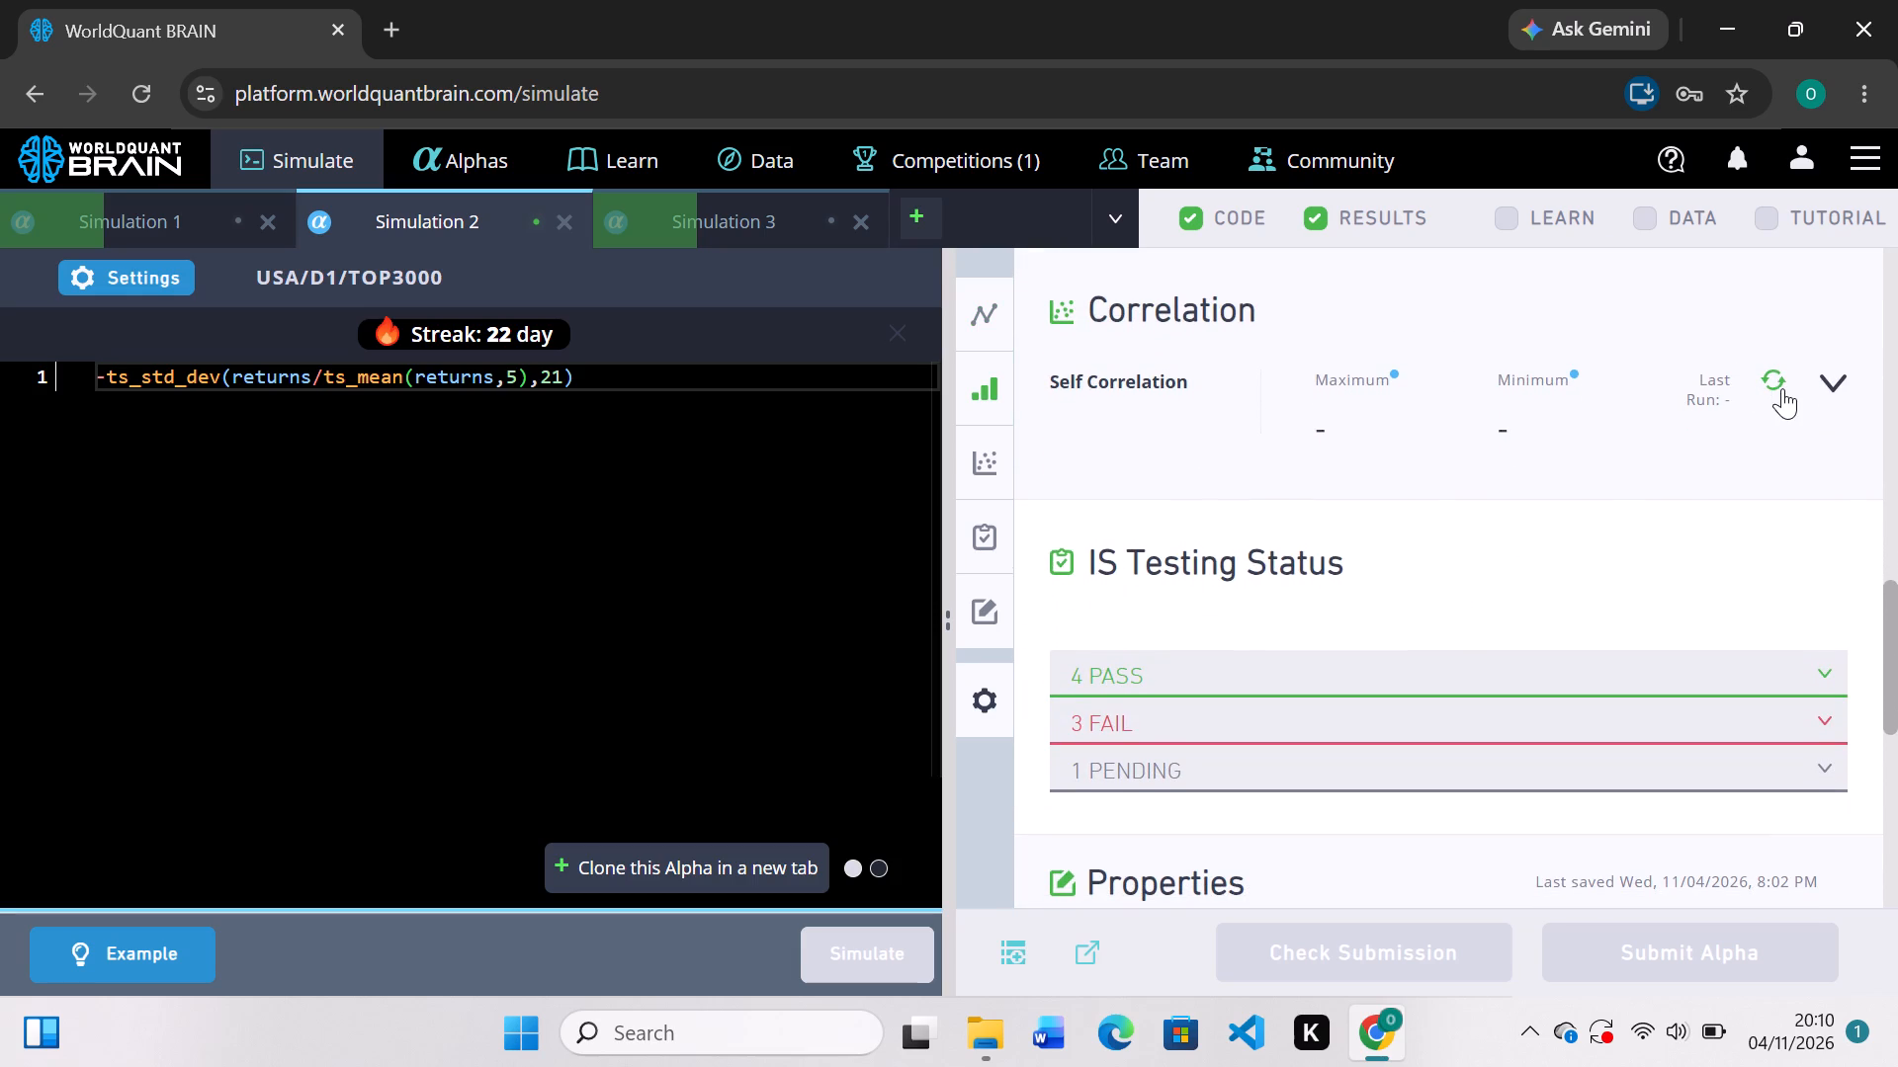
{"action": "left_click", "coordinate": [1782, 392]}
{"action": "scroll", "coordinate": [1517, 369], "scroll_direction": "up", "scroll_amount": 4}
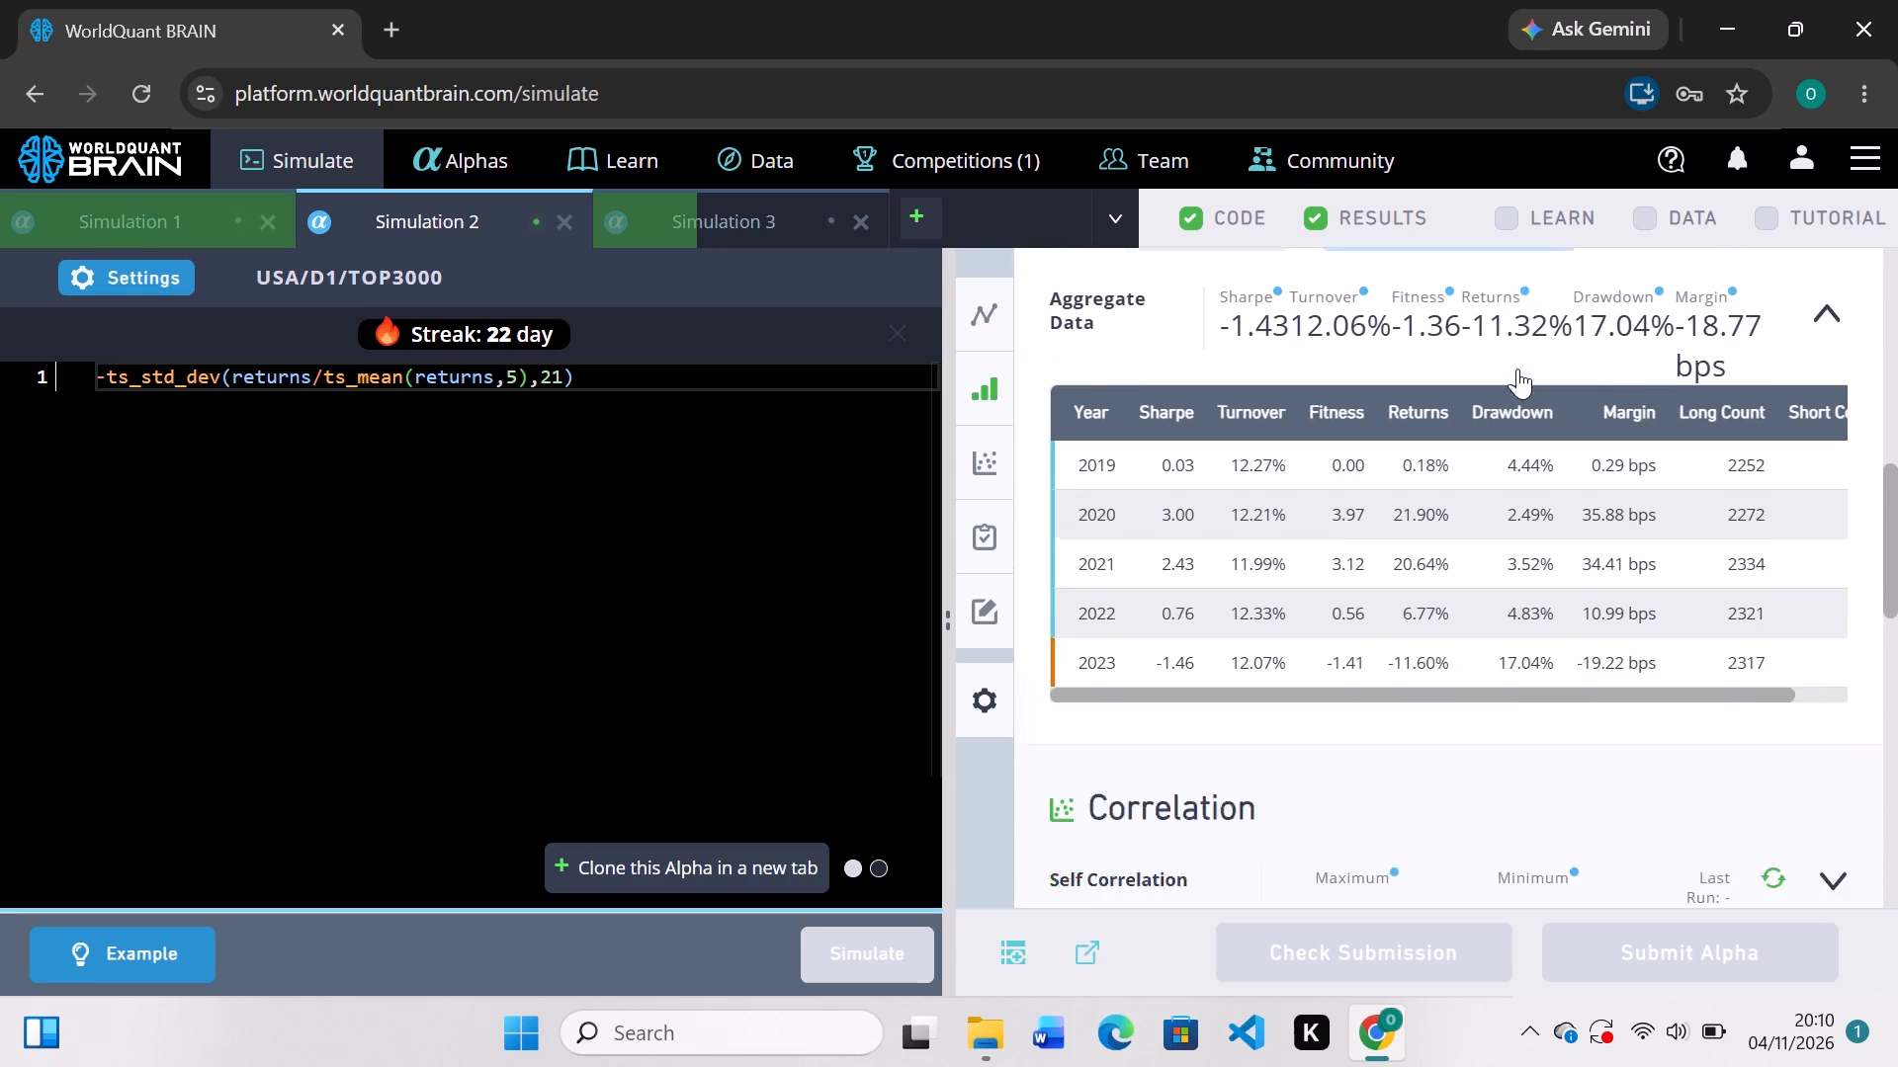
{"action": "scroll", "coordinate": [1517, 369], "scroll_direction": "down", "scroll_amount": 3}
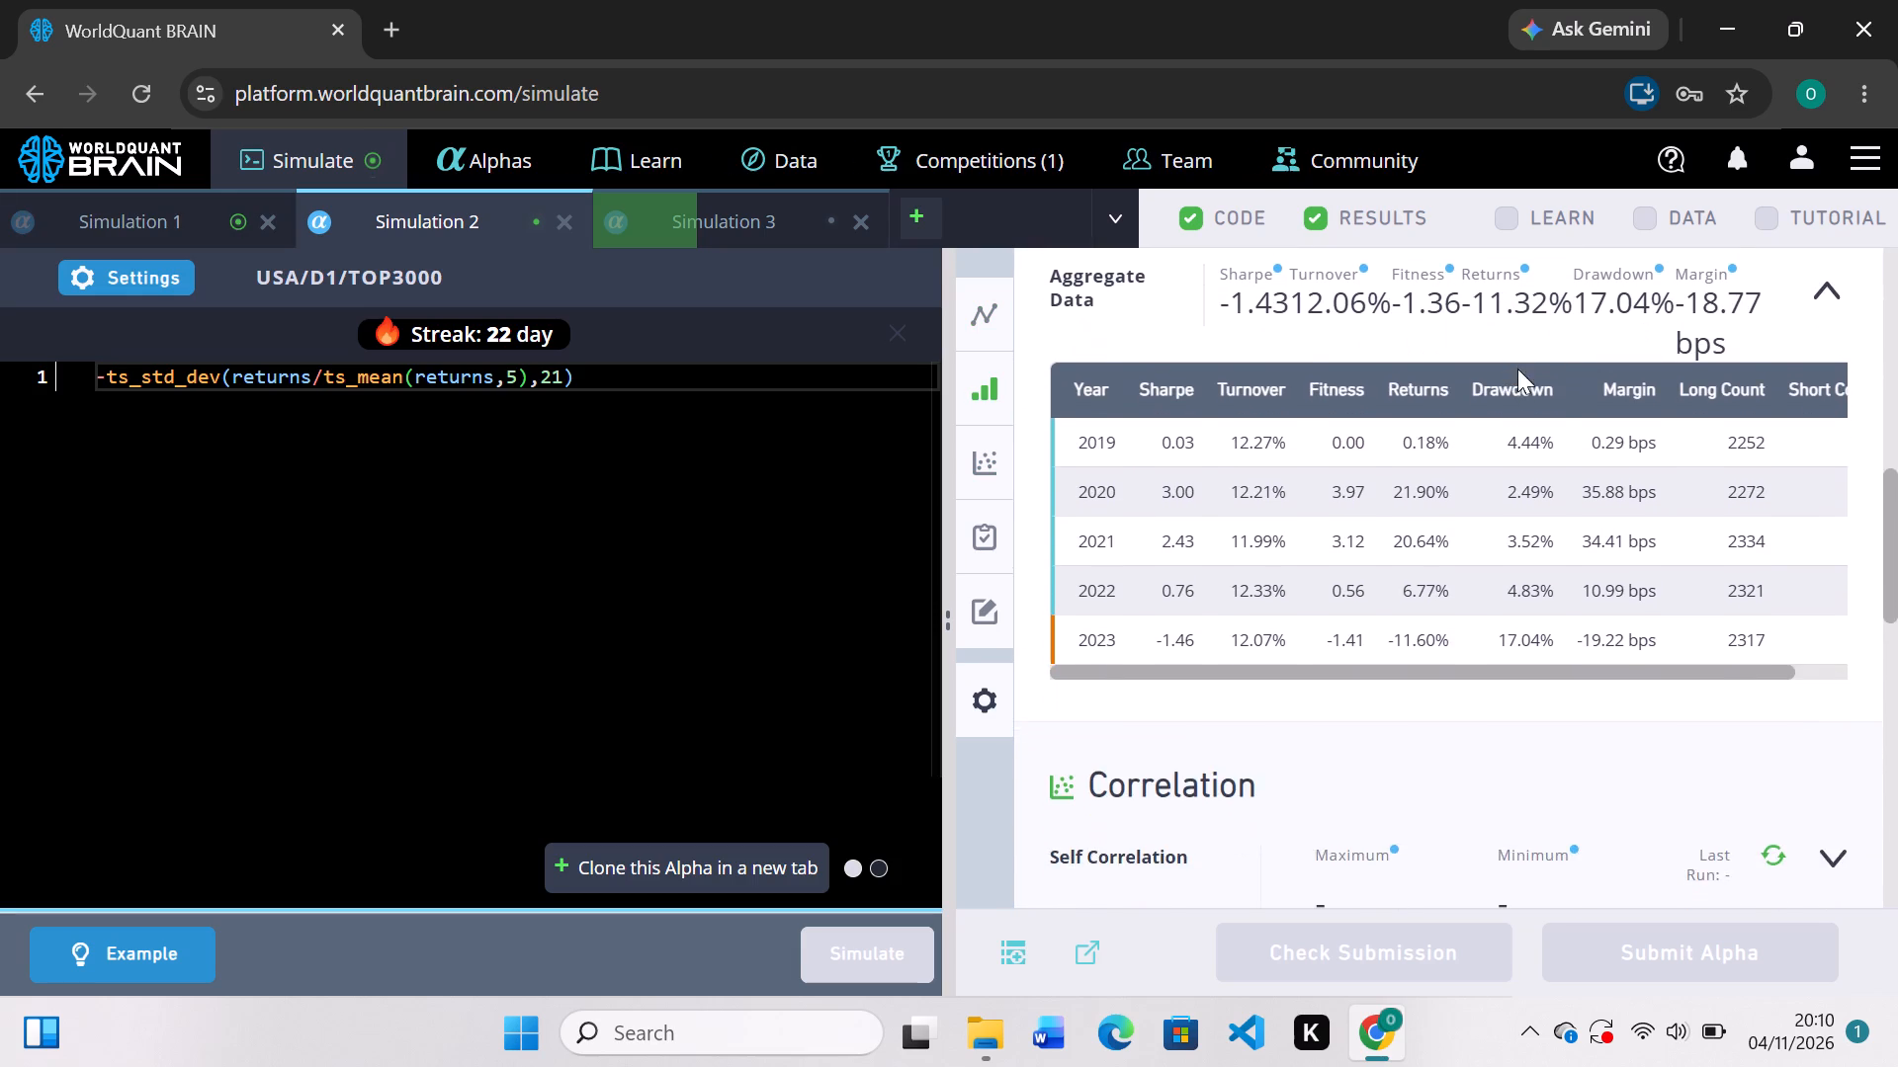
{"action": "scroll", "coordinate": [1517, 369], "scroll_direction": "down", "scroll_amount": 2}
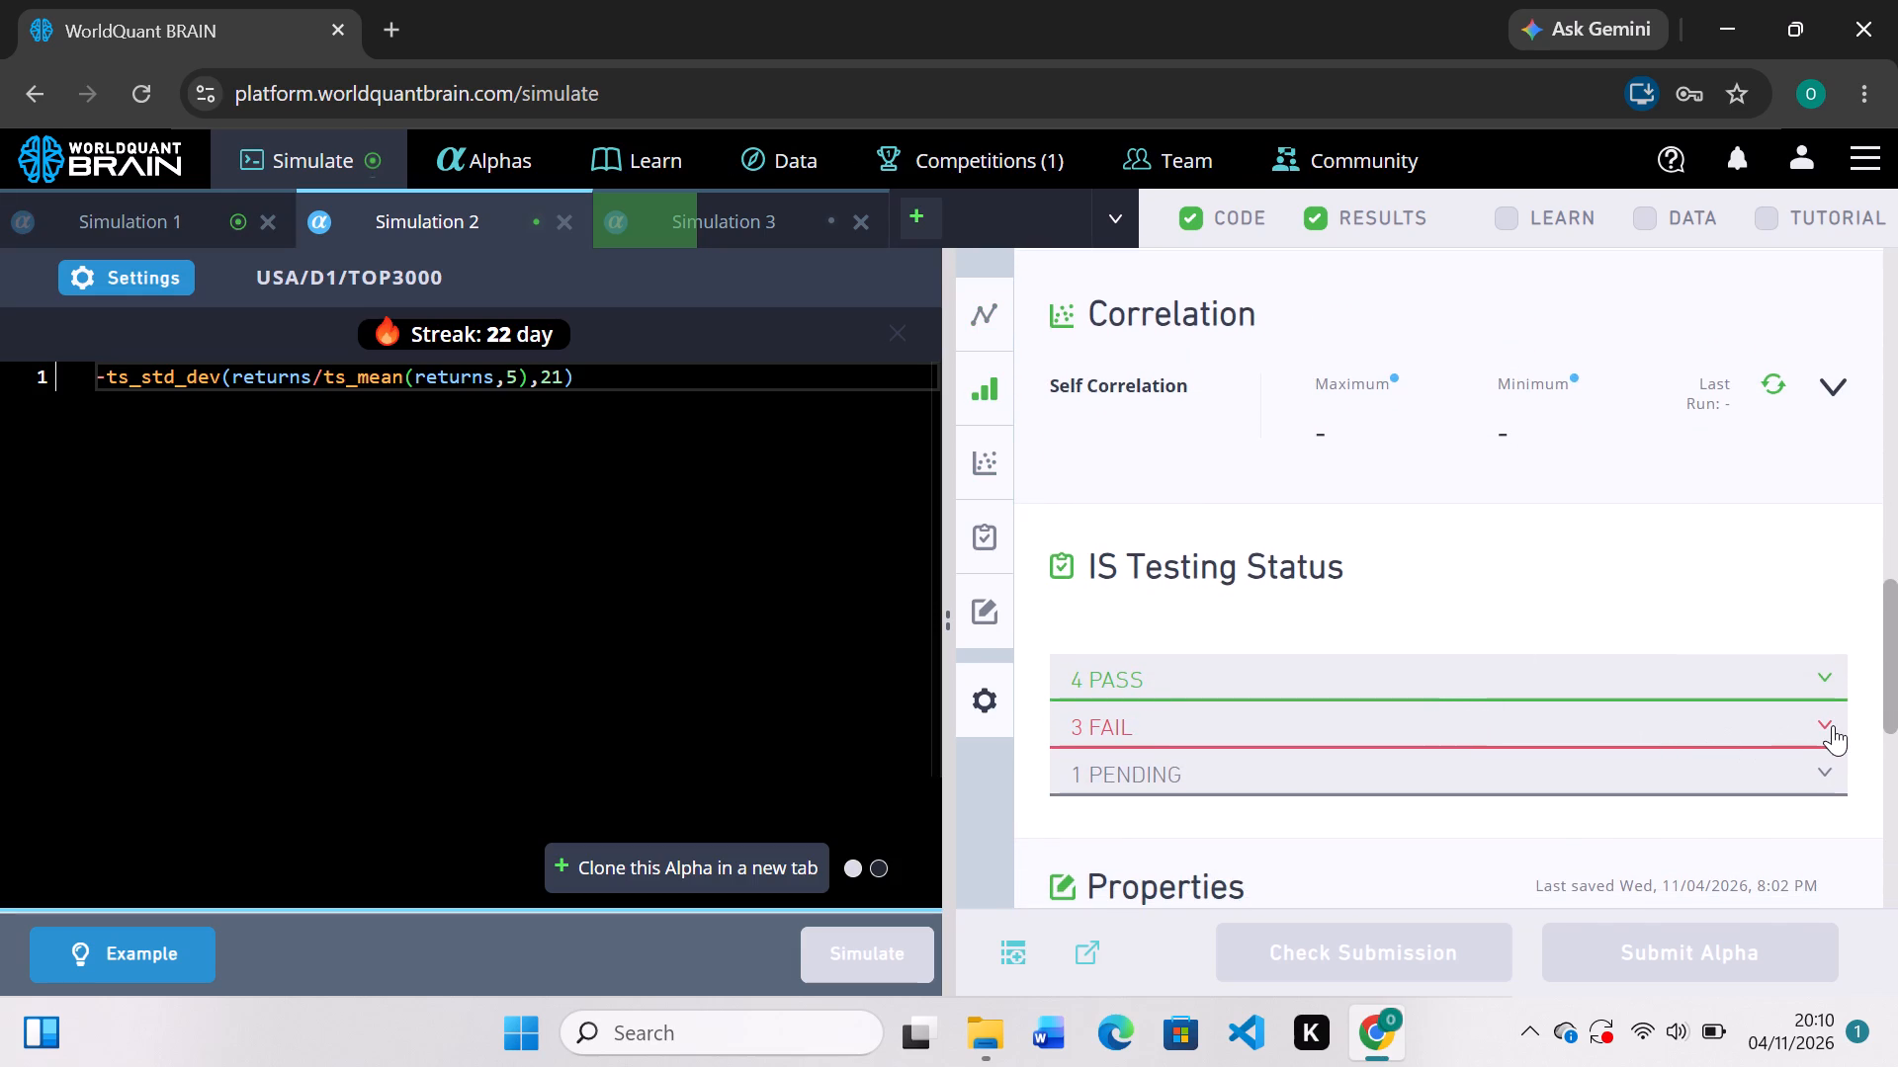
{"action": "left_click", "coordinate": [1833, 725]}
{"action": "scroll", "coordinate": [1547, 748], "scroll_direction": "down", "scroll_amount": 2}
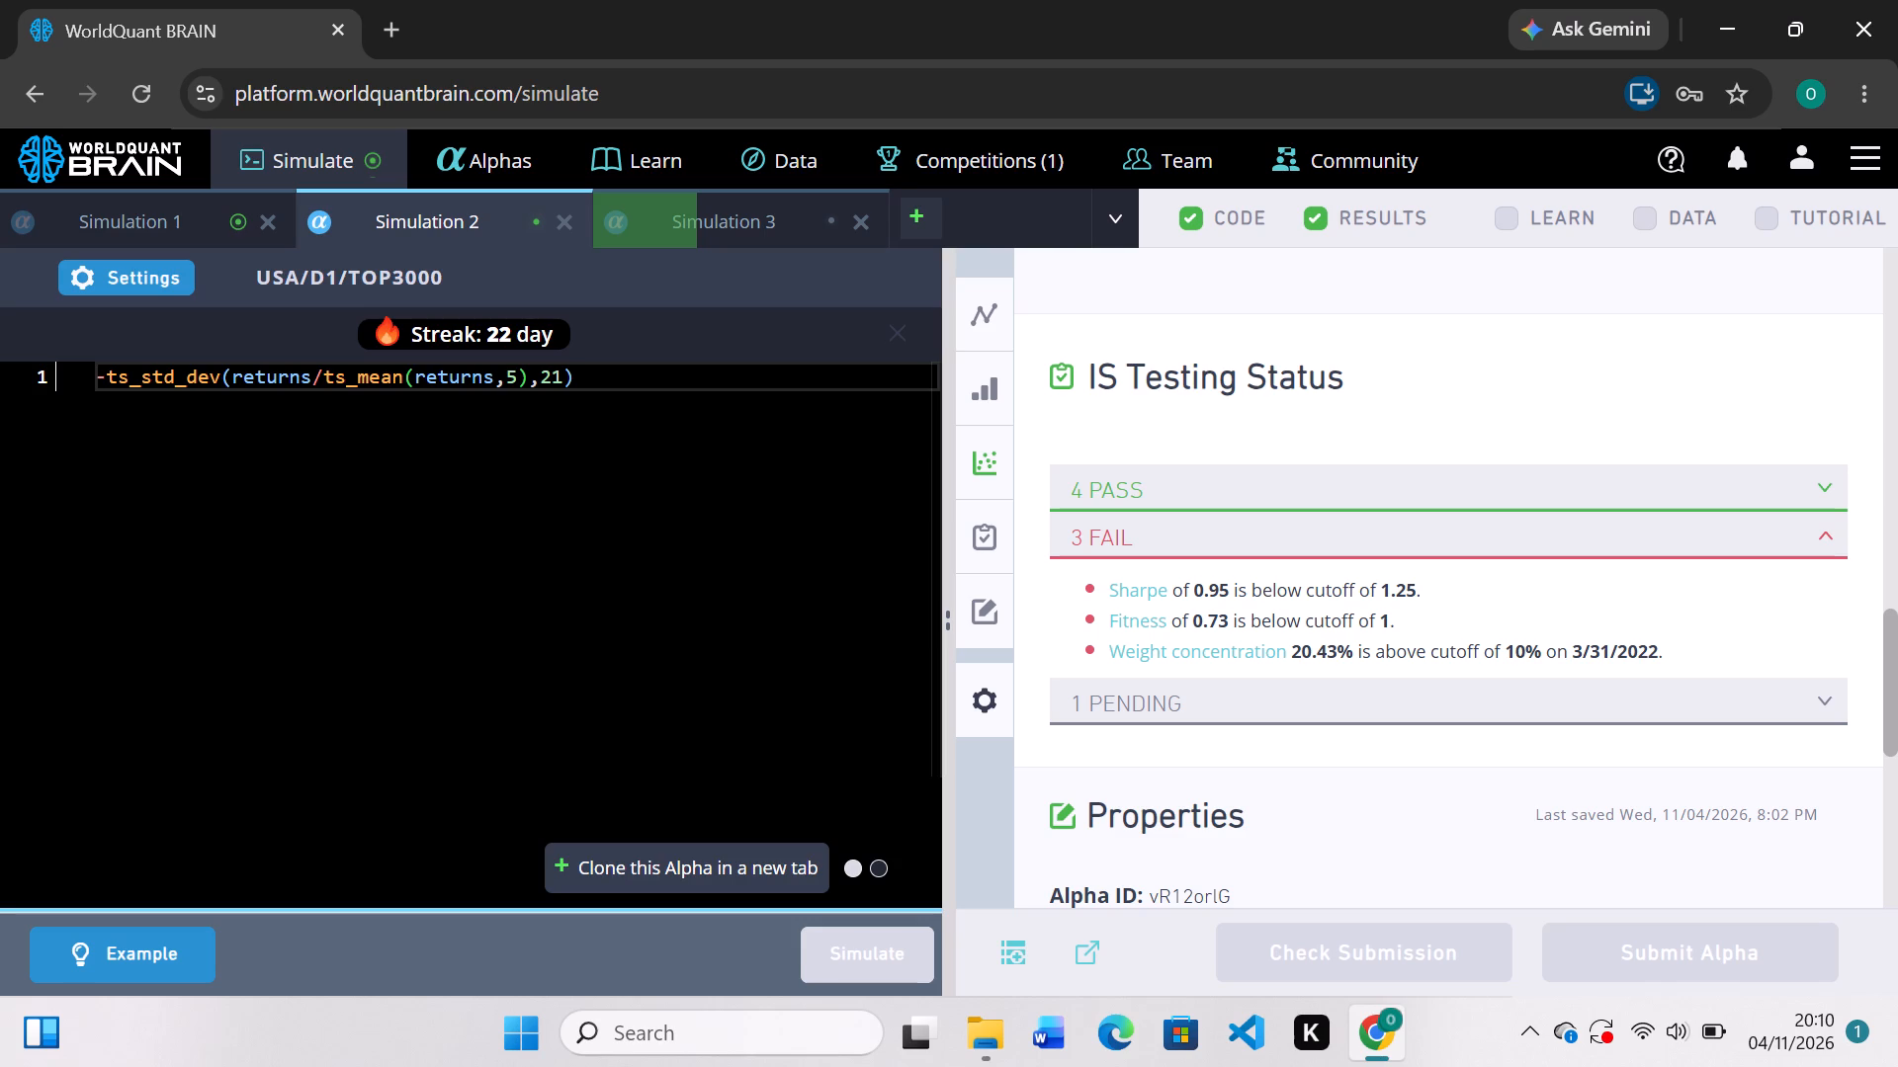
Set Simulation 2's truncation to 0.02, test period to 2 years, NaN handling to On and decay to 10, and simulate the alpha.
{"action": "left_click", "coordinate": [152, 282]}
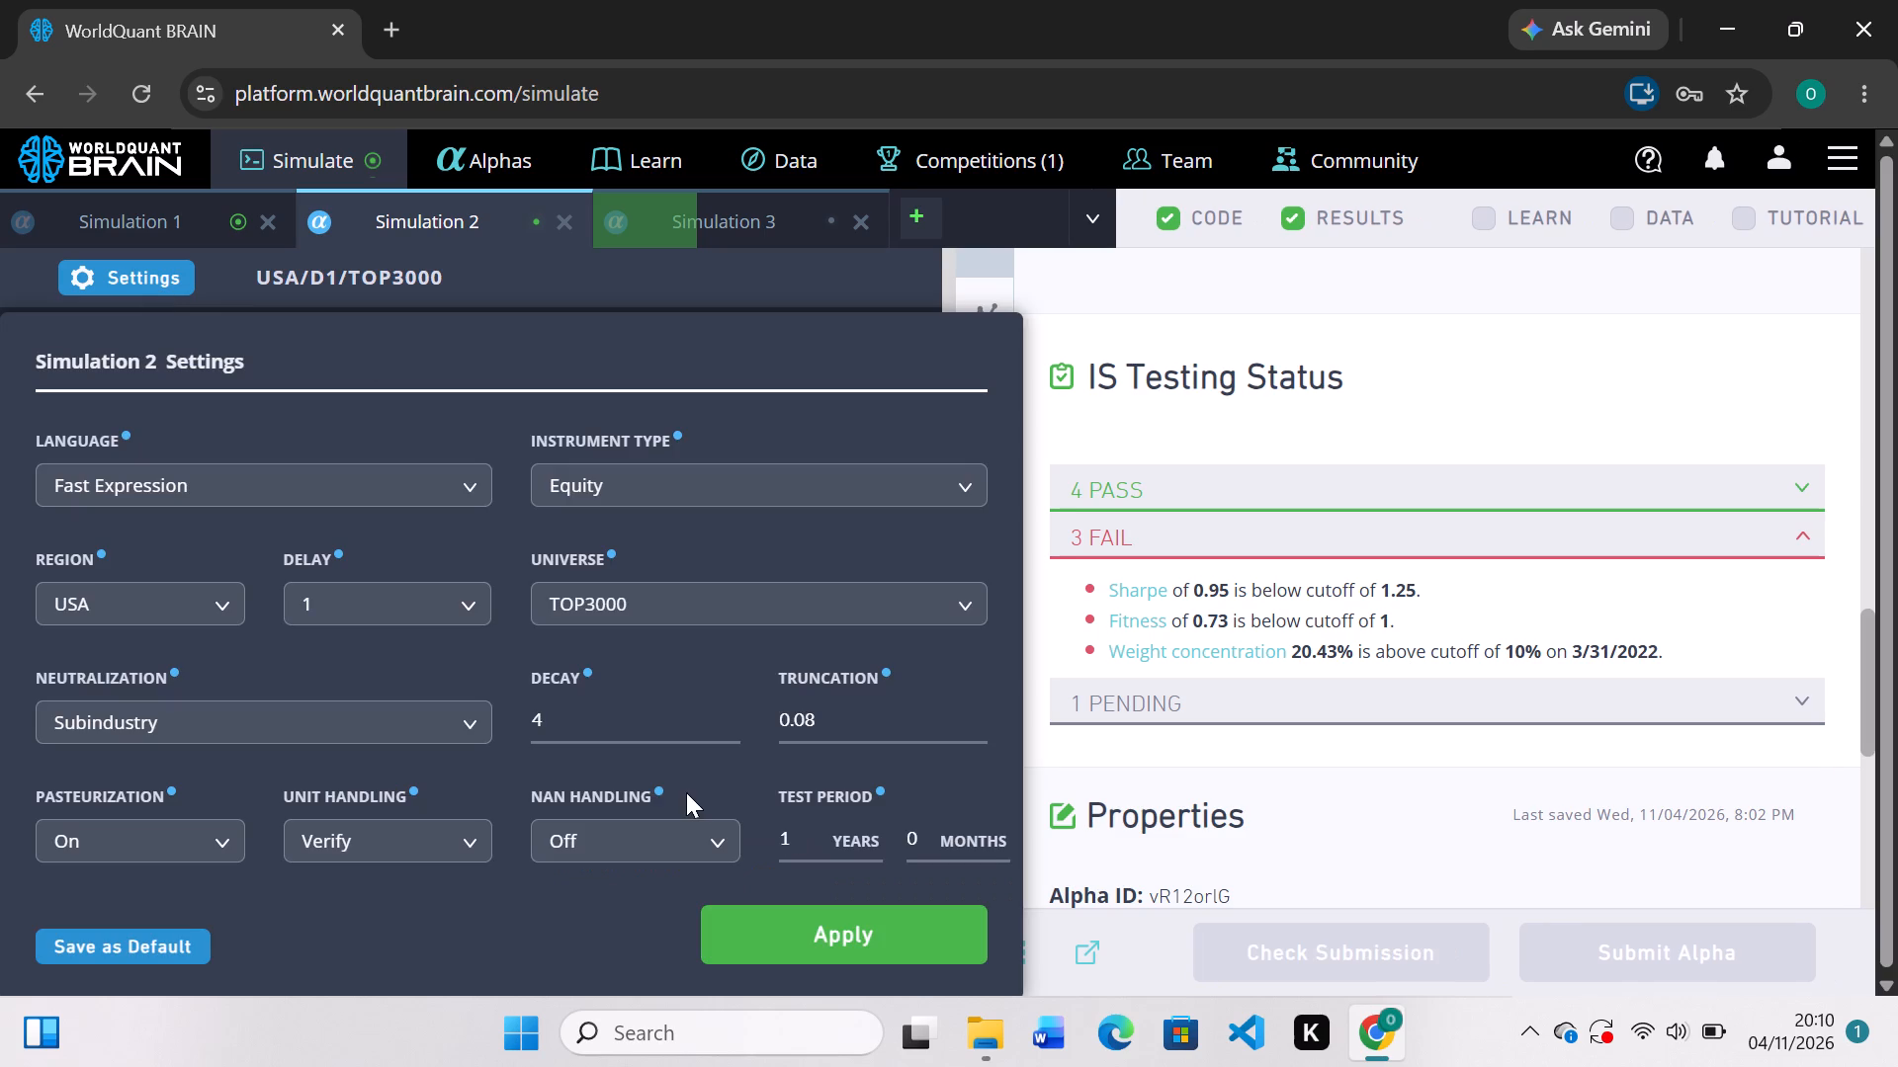
{"action": "triple_click", "coordinate": [977, 721]}
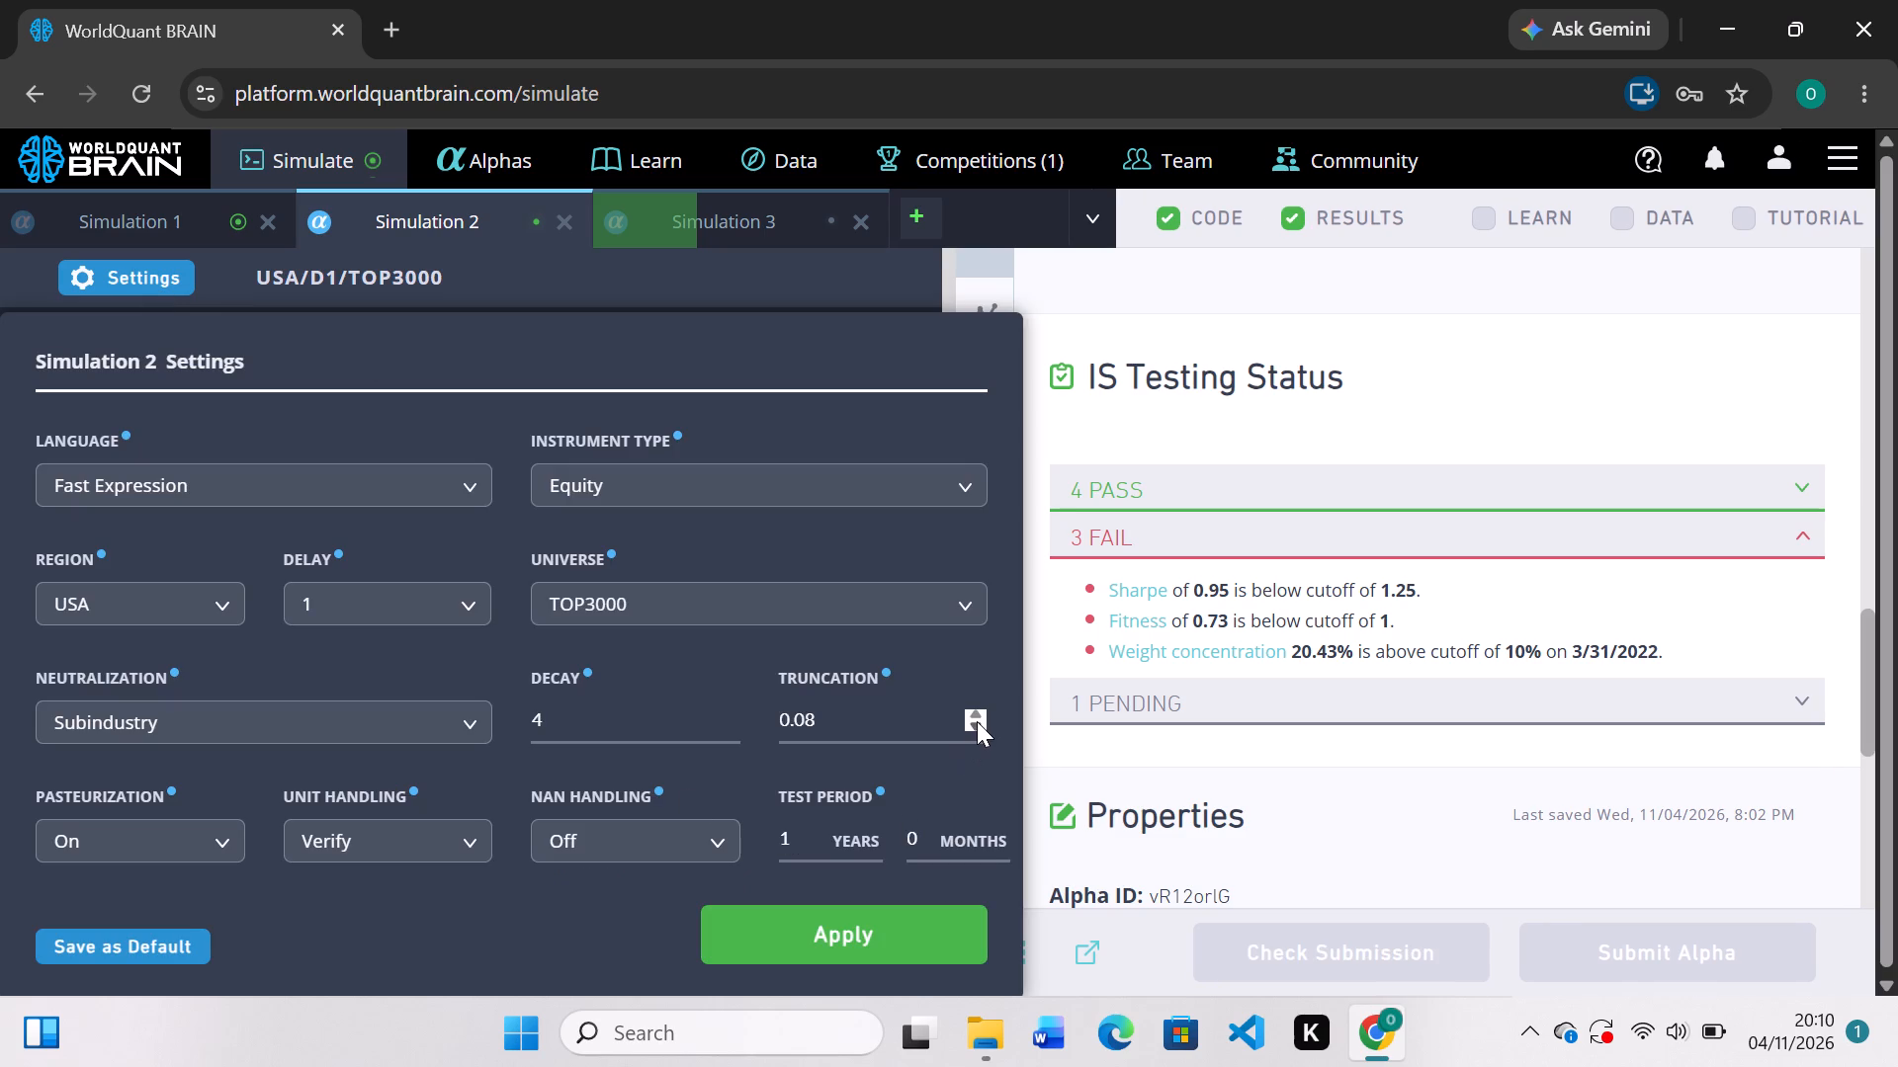
{"action": "left_click", "coordinate": [977, 721]}
{"action": "left_click", "coordinate": [977, 721]}
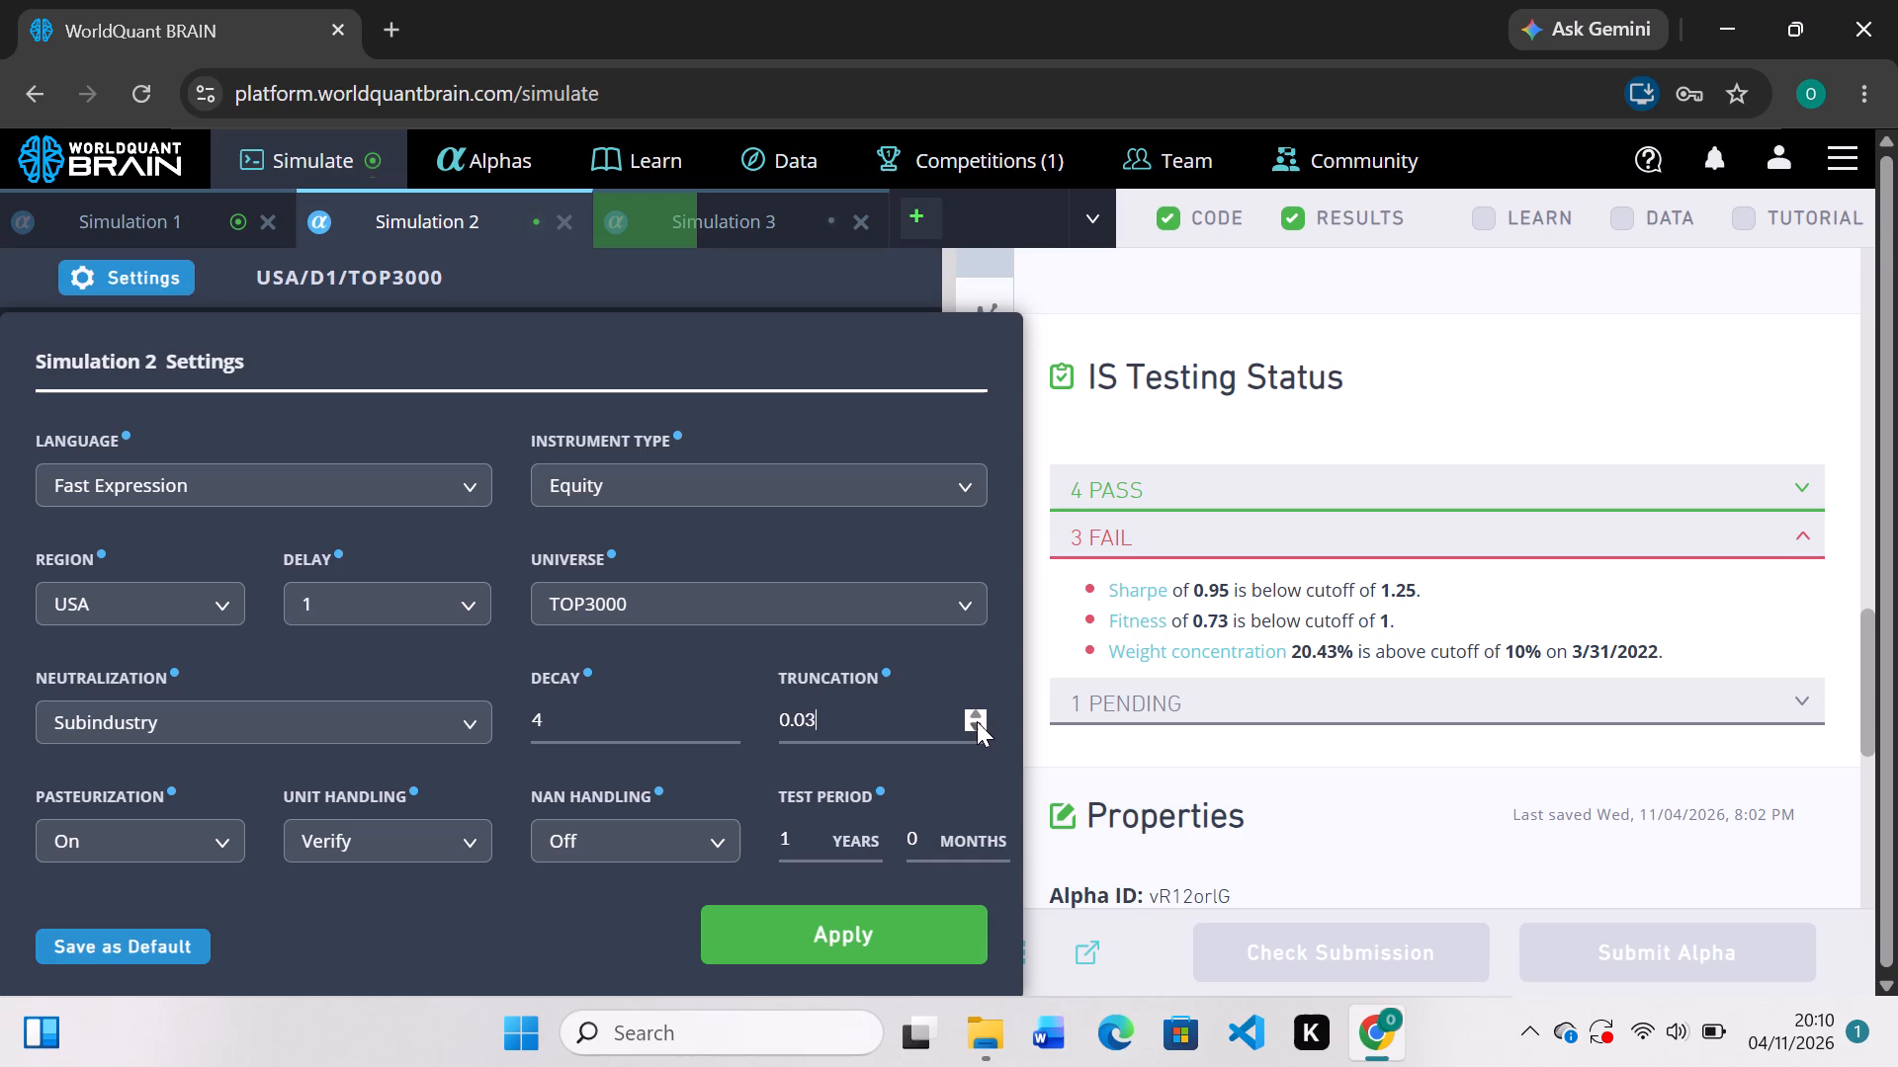
{"action": "left_click", "coordinate": [977, 721]}
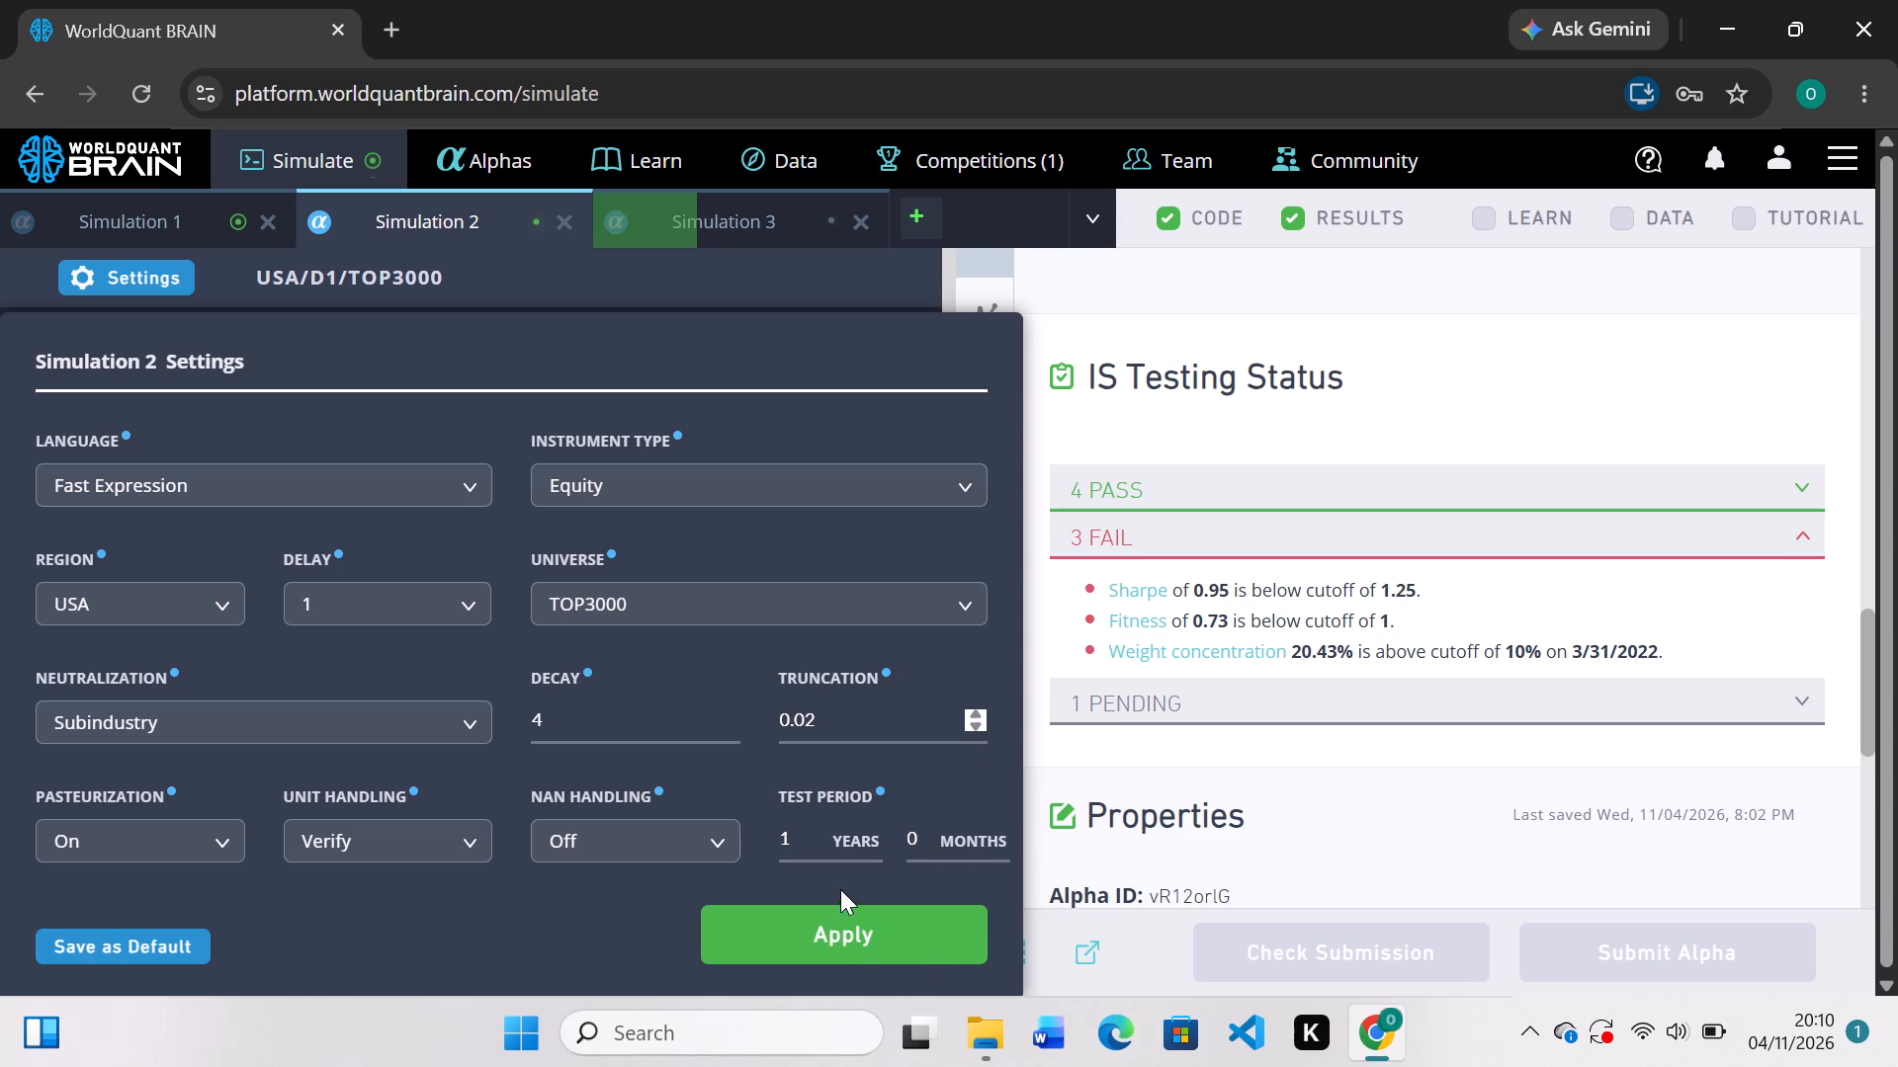
{"action": "left_click", "coordinate": [805, 842]}
{"action": "key", "text": "BackSpace"}
{"action": "key", "text": "2"}
{"action": "left_click", "coordinate": [677, 825]}
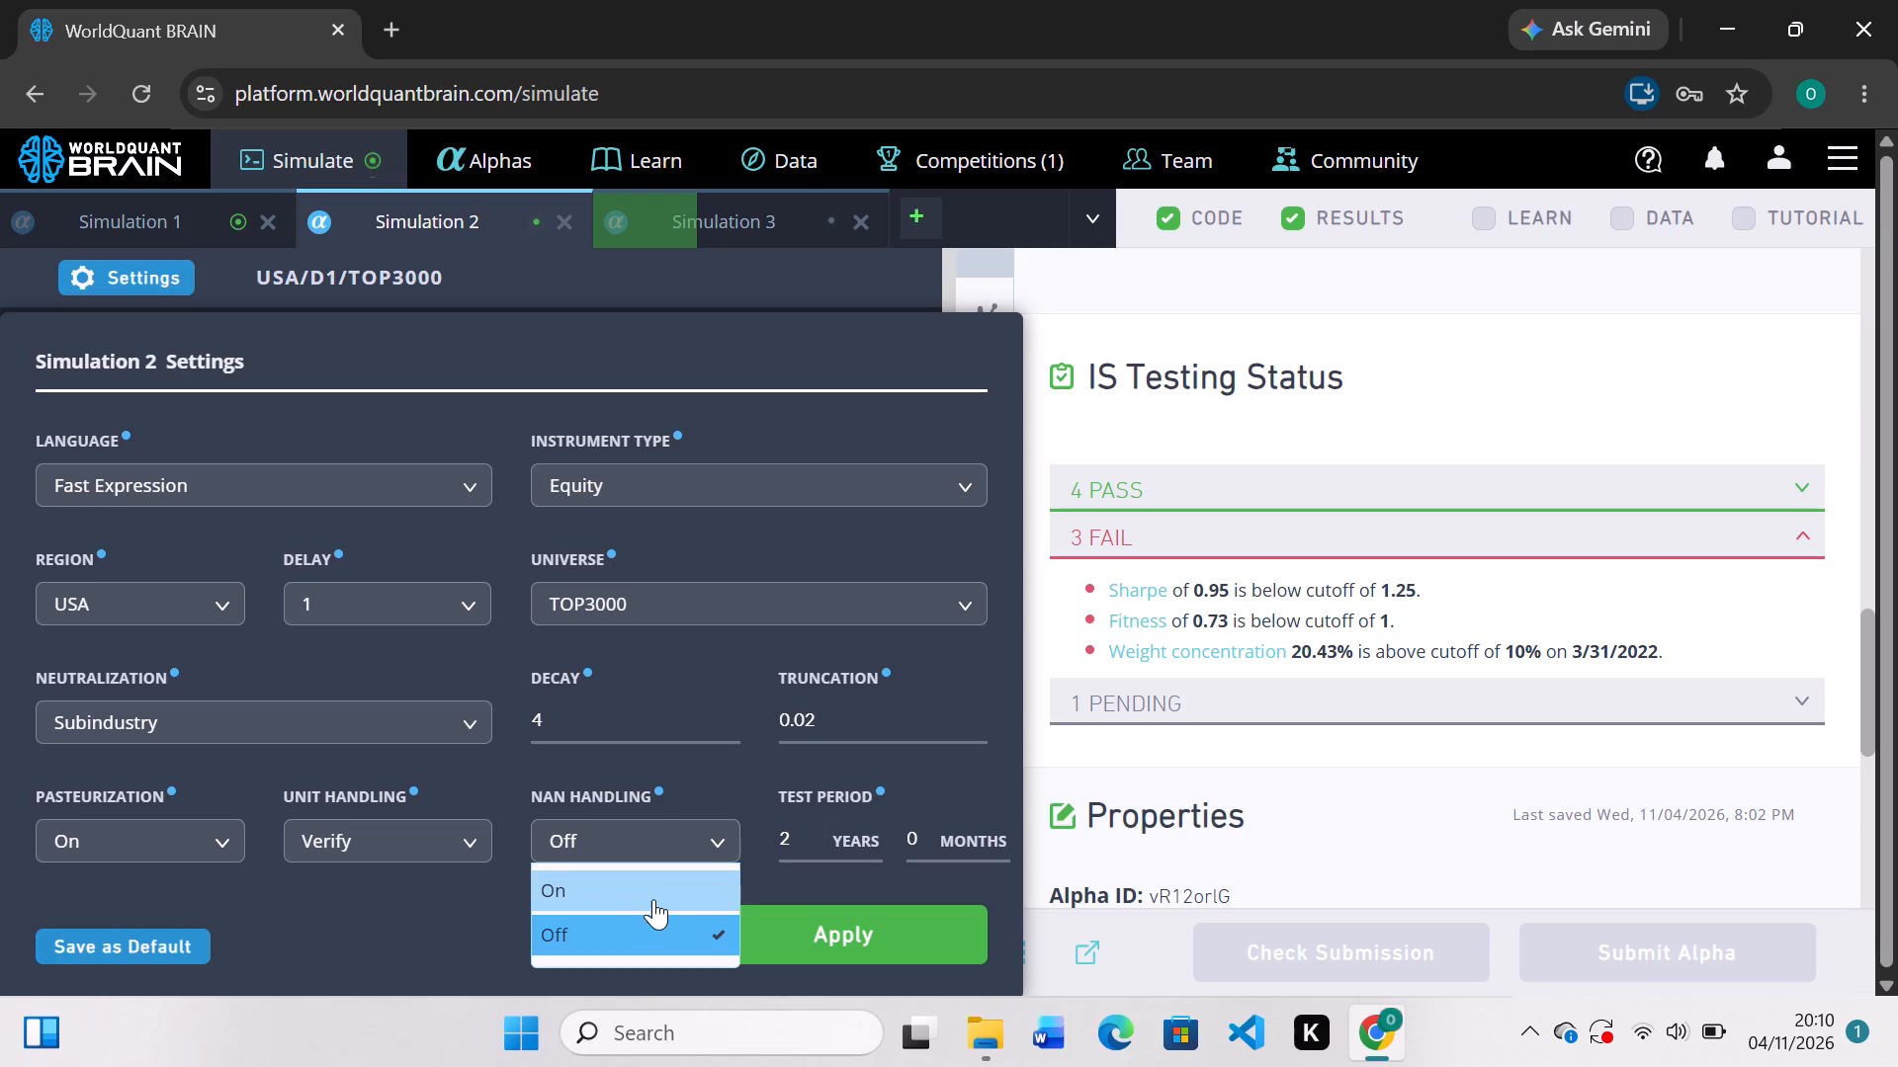
{"action": "left_click", "coordinate": [653, 899]}
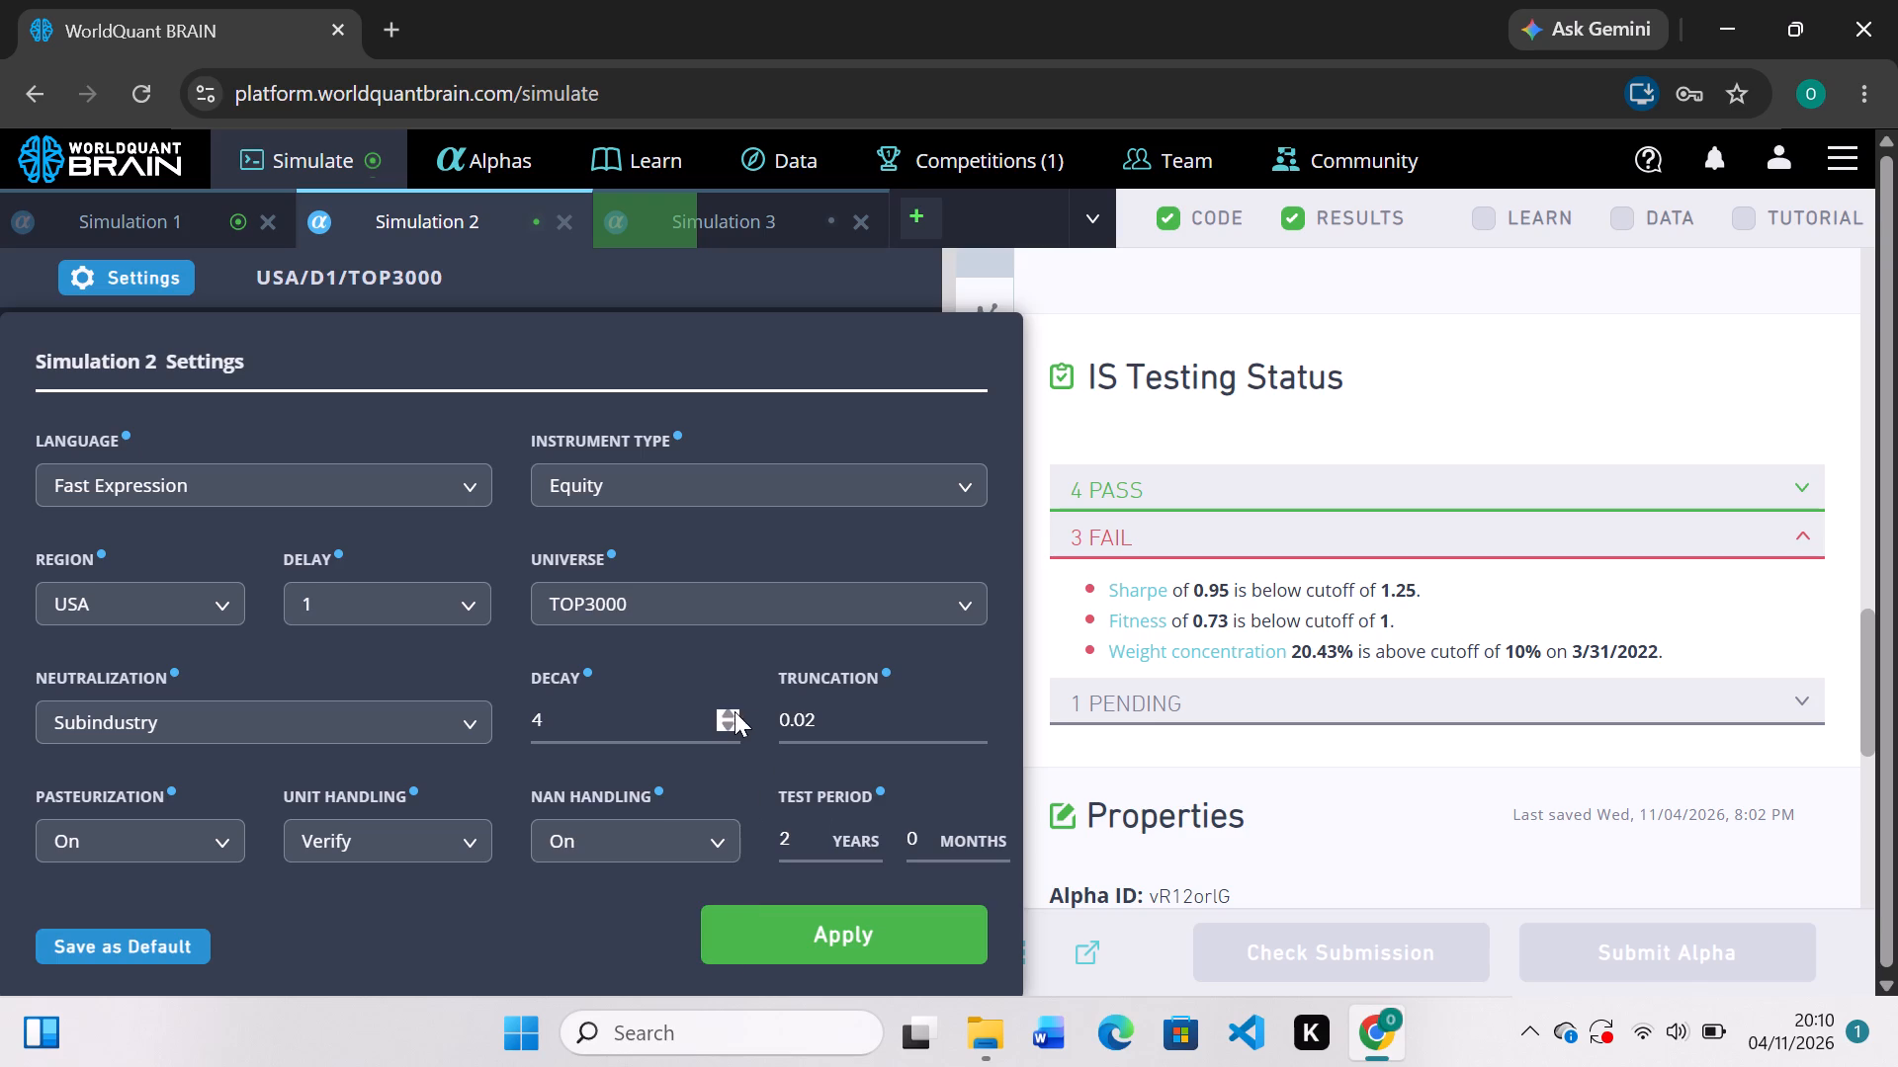
{"action": "triple_click", "coordinate": [726, 711]}
{"action": "triple_click", "coordinate": [726, 711]}
{"action": "left_click", "coordinate": [818, 941]}
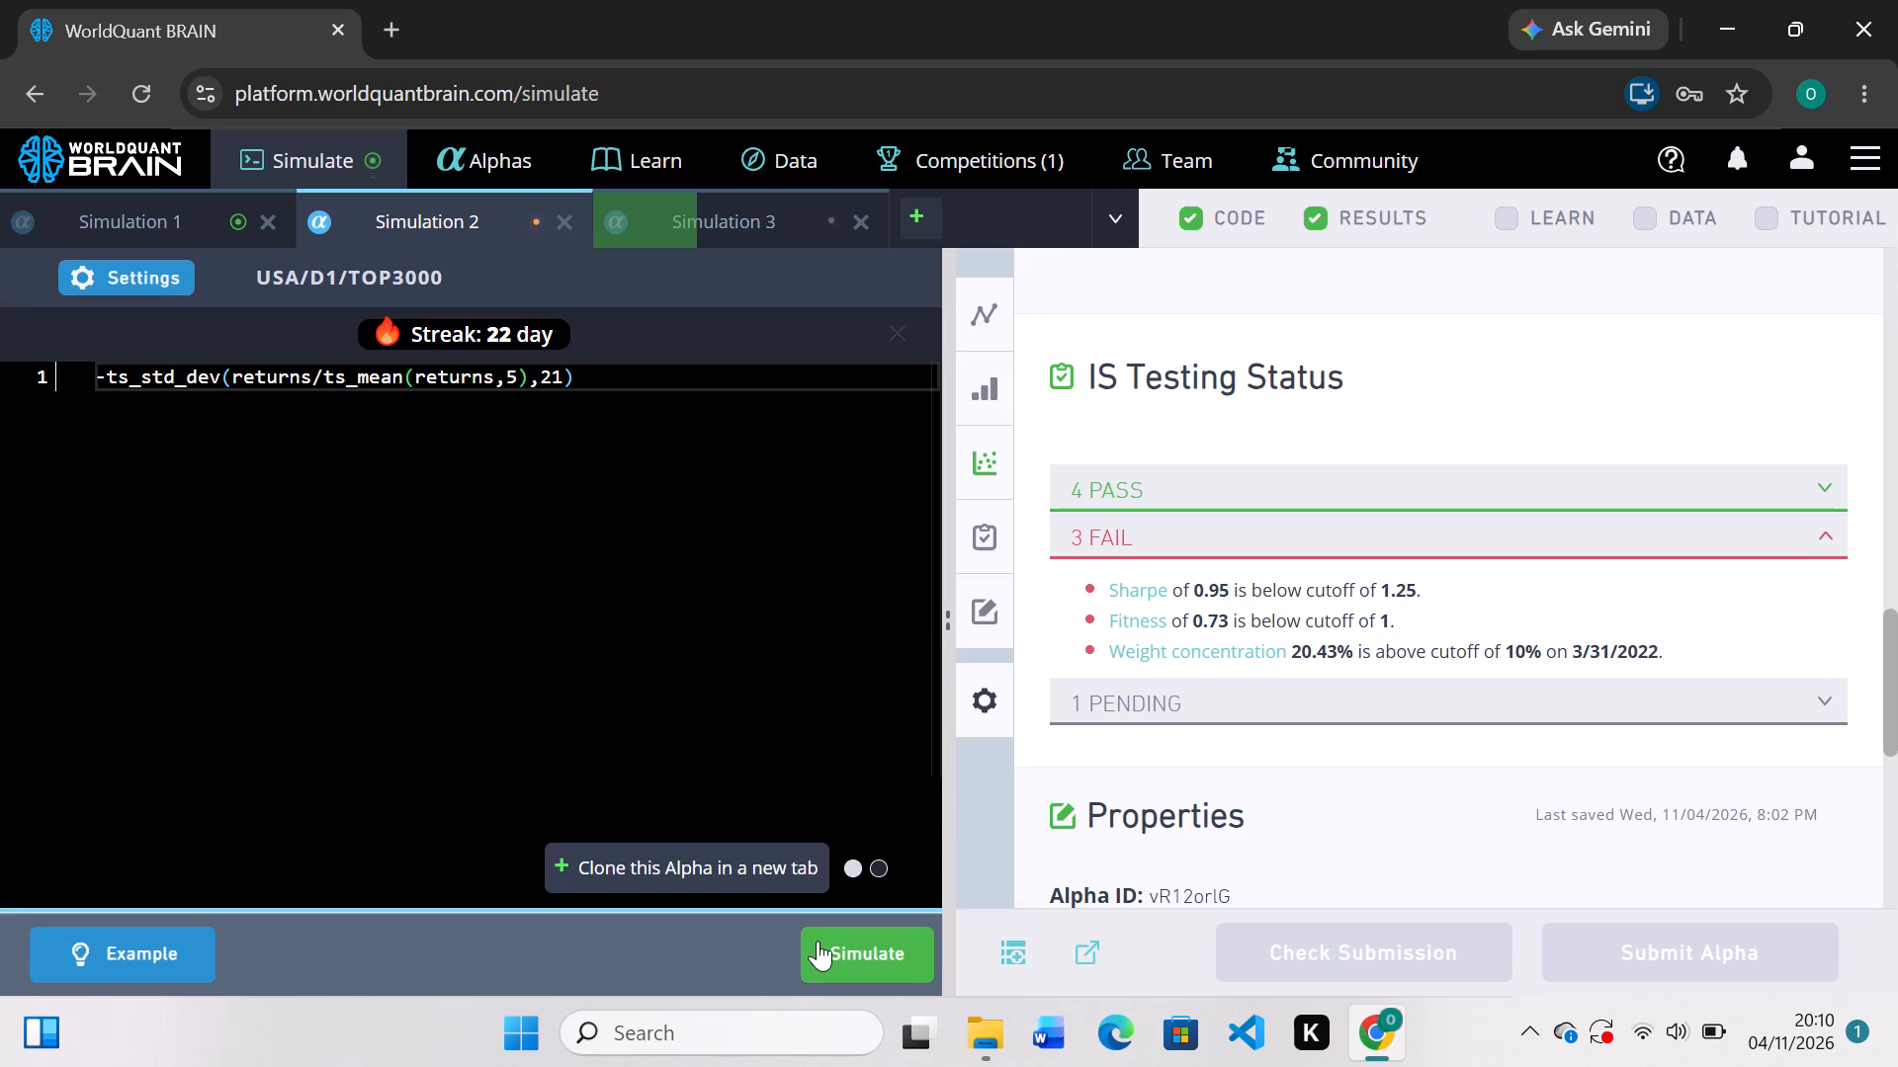
{"action": "left_click", "coordinate": [835, 949]}
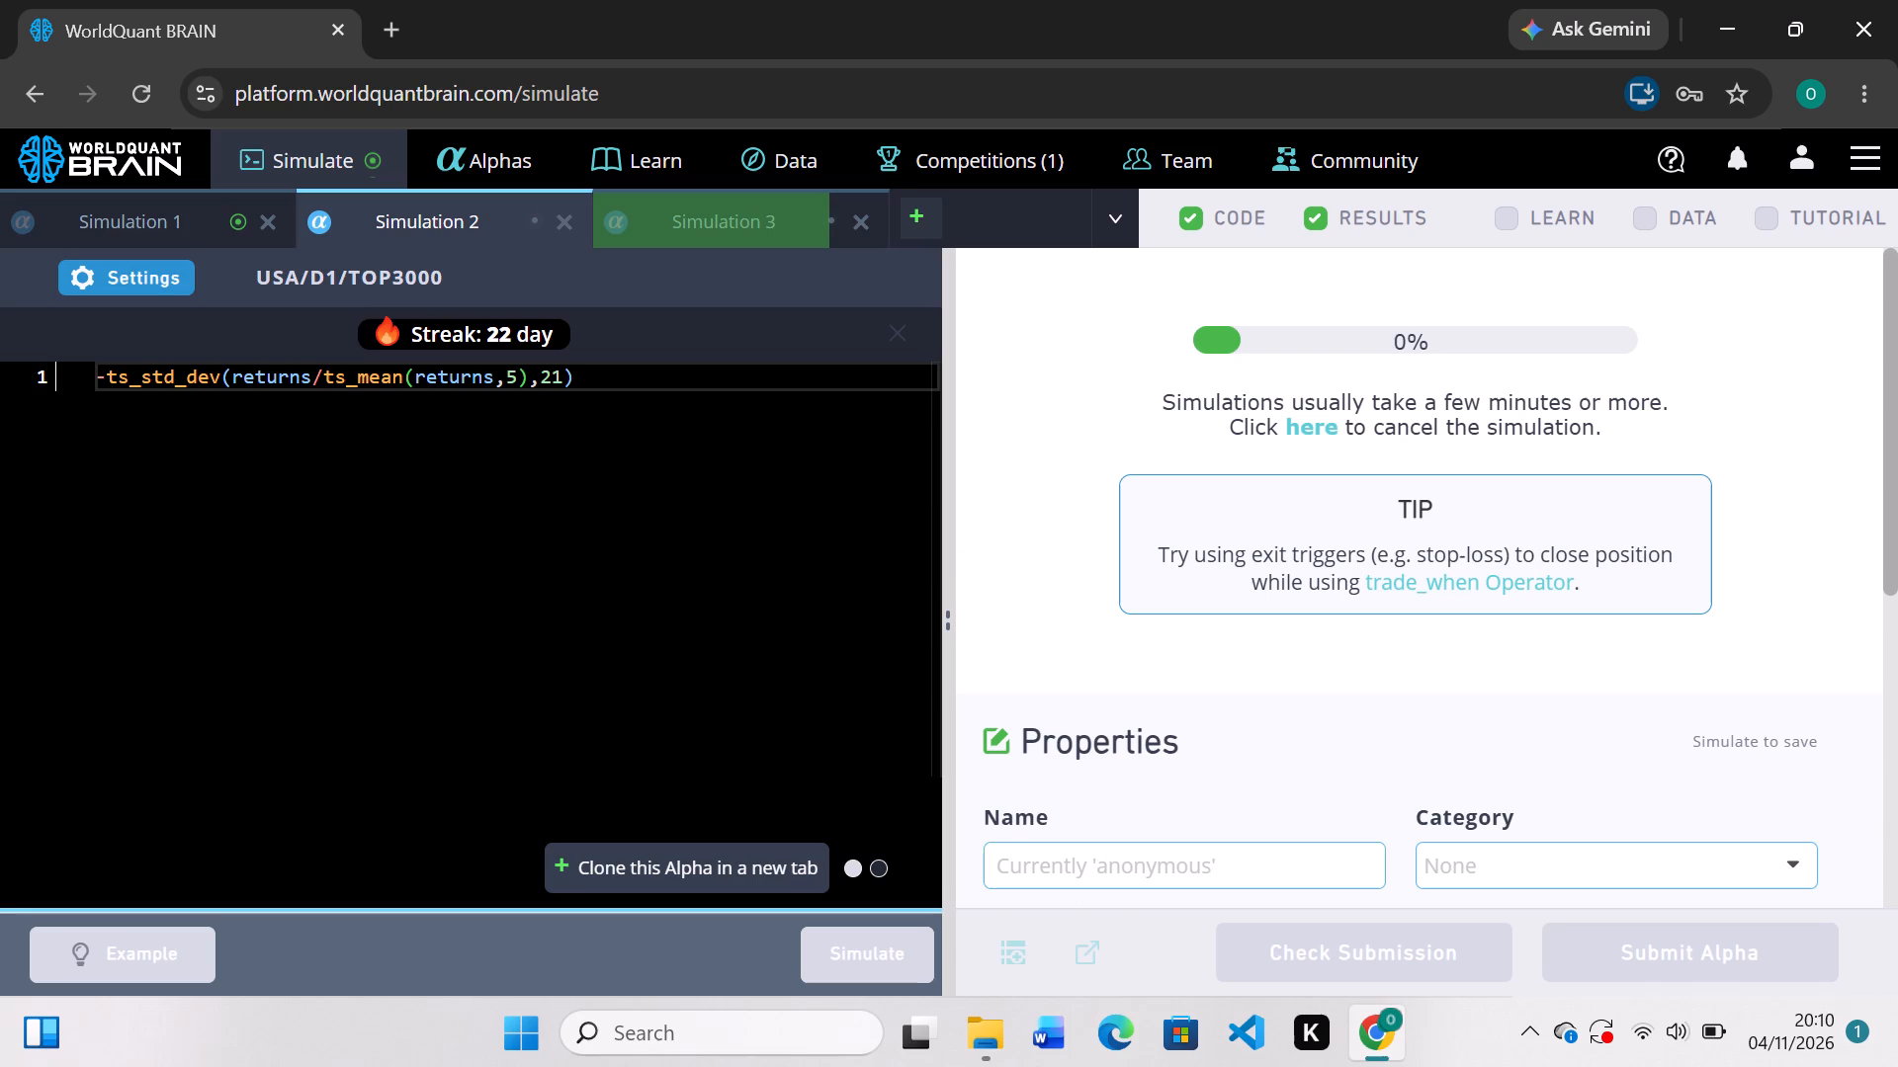
Review Simulation 1's results, reduce its expression to ts_backfill(vec_avg(nws12_prez_4l),500) by removing the hump term, and simulate the alpha.
{"action": "left_click", "coordinate": [203, 227]}
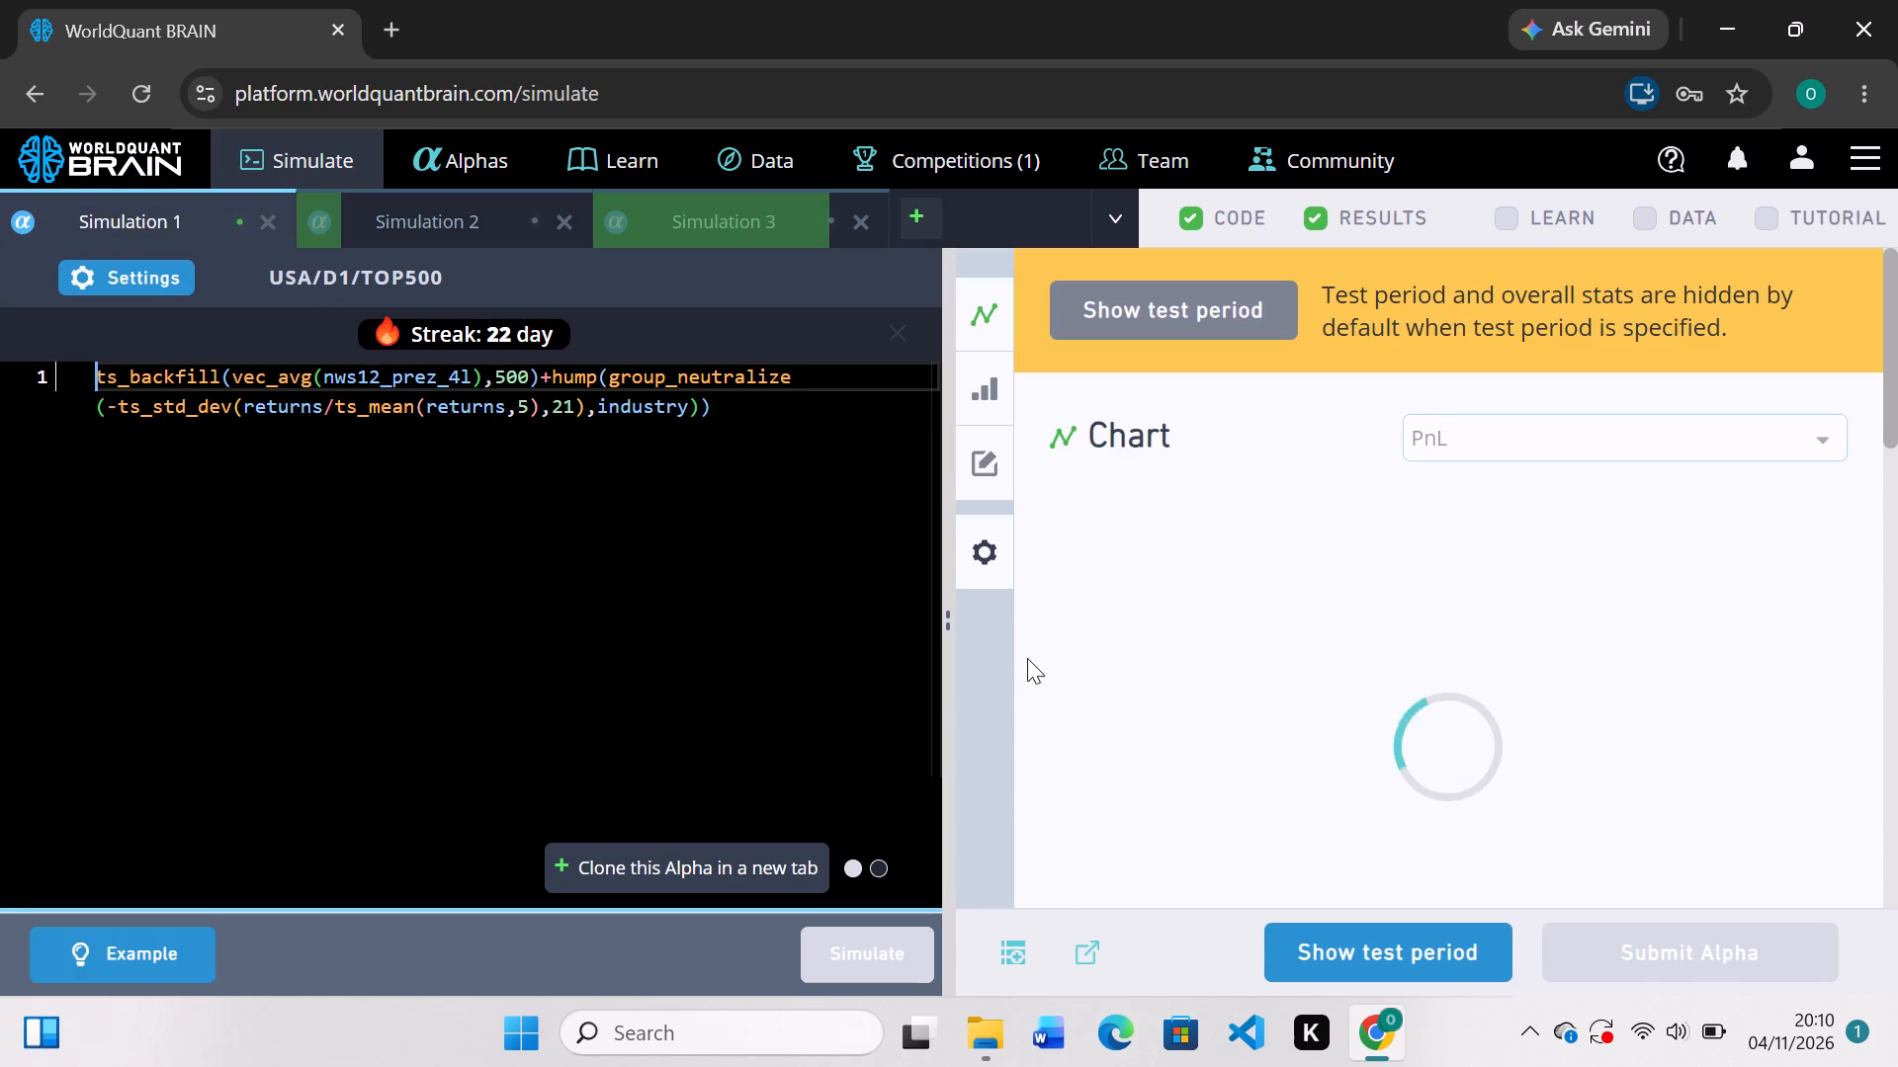
{"action": "scroll", "coordinate": [1190, 763], "scroll_direction": "down", "scroll_amount": 3}
{"action": "scroll", "coordinate": [1190, 763], "scroll_direction": "up", "scroll_amount": 3}
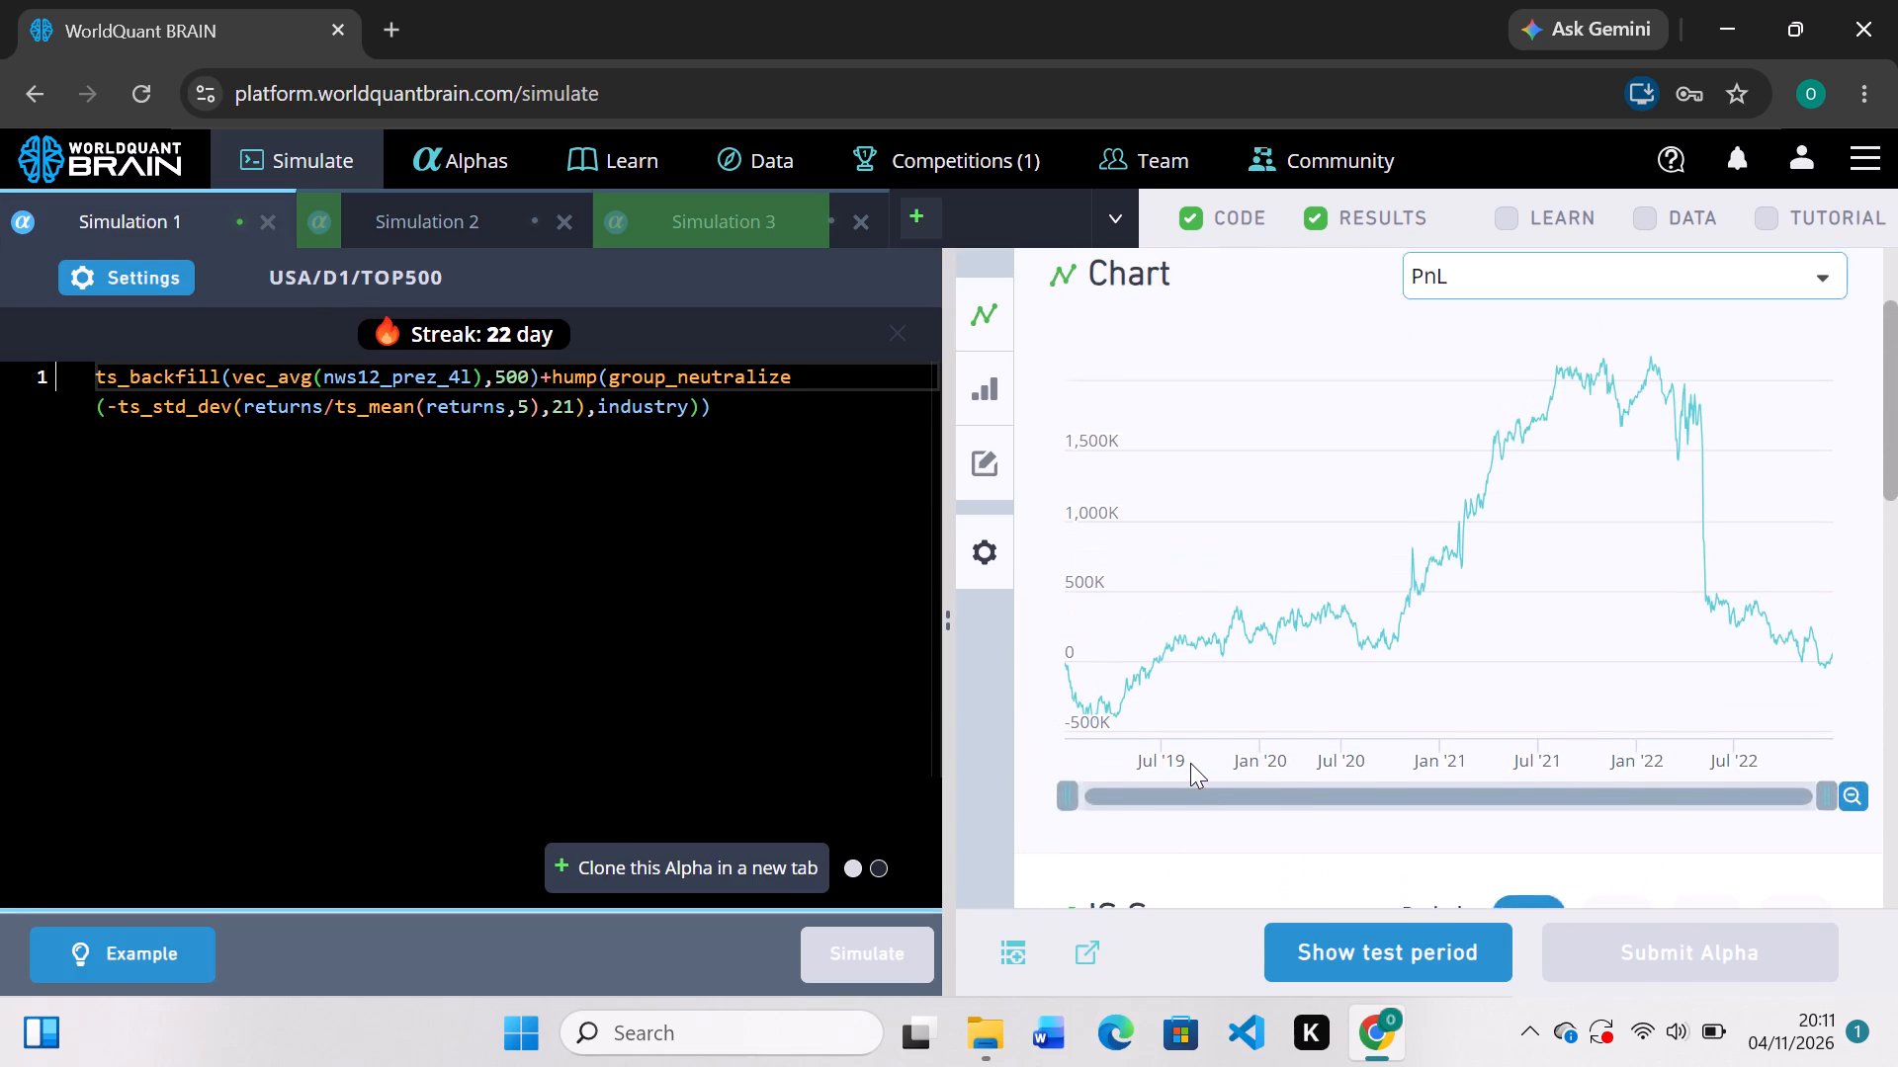
{"action": "scroll", "coordinate": [1190, 763], "scroll_direction": "down", "scroll_amount": 2}
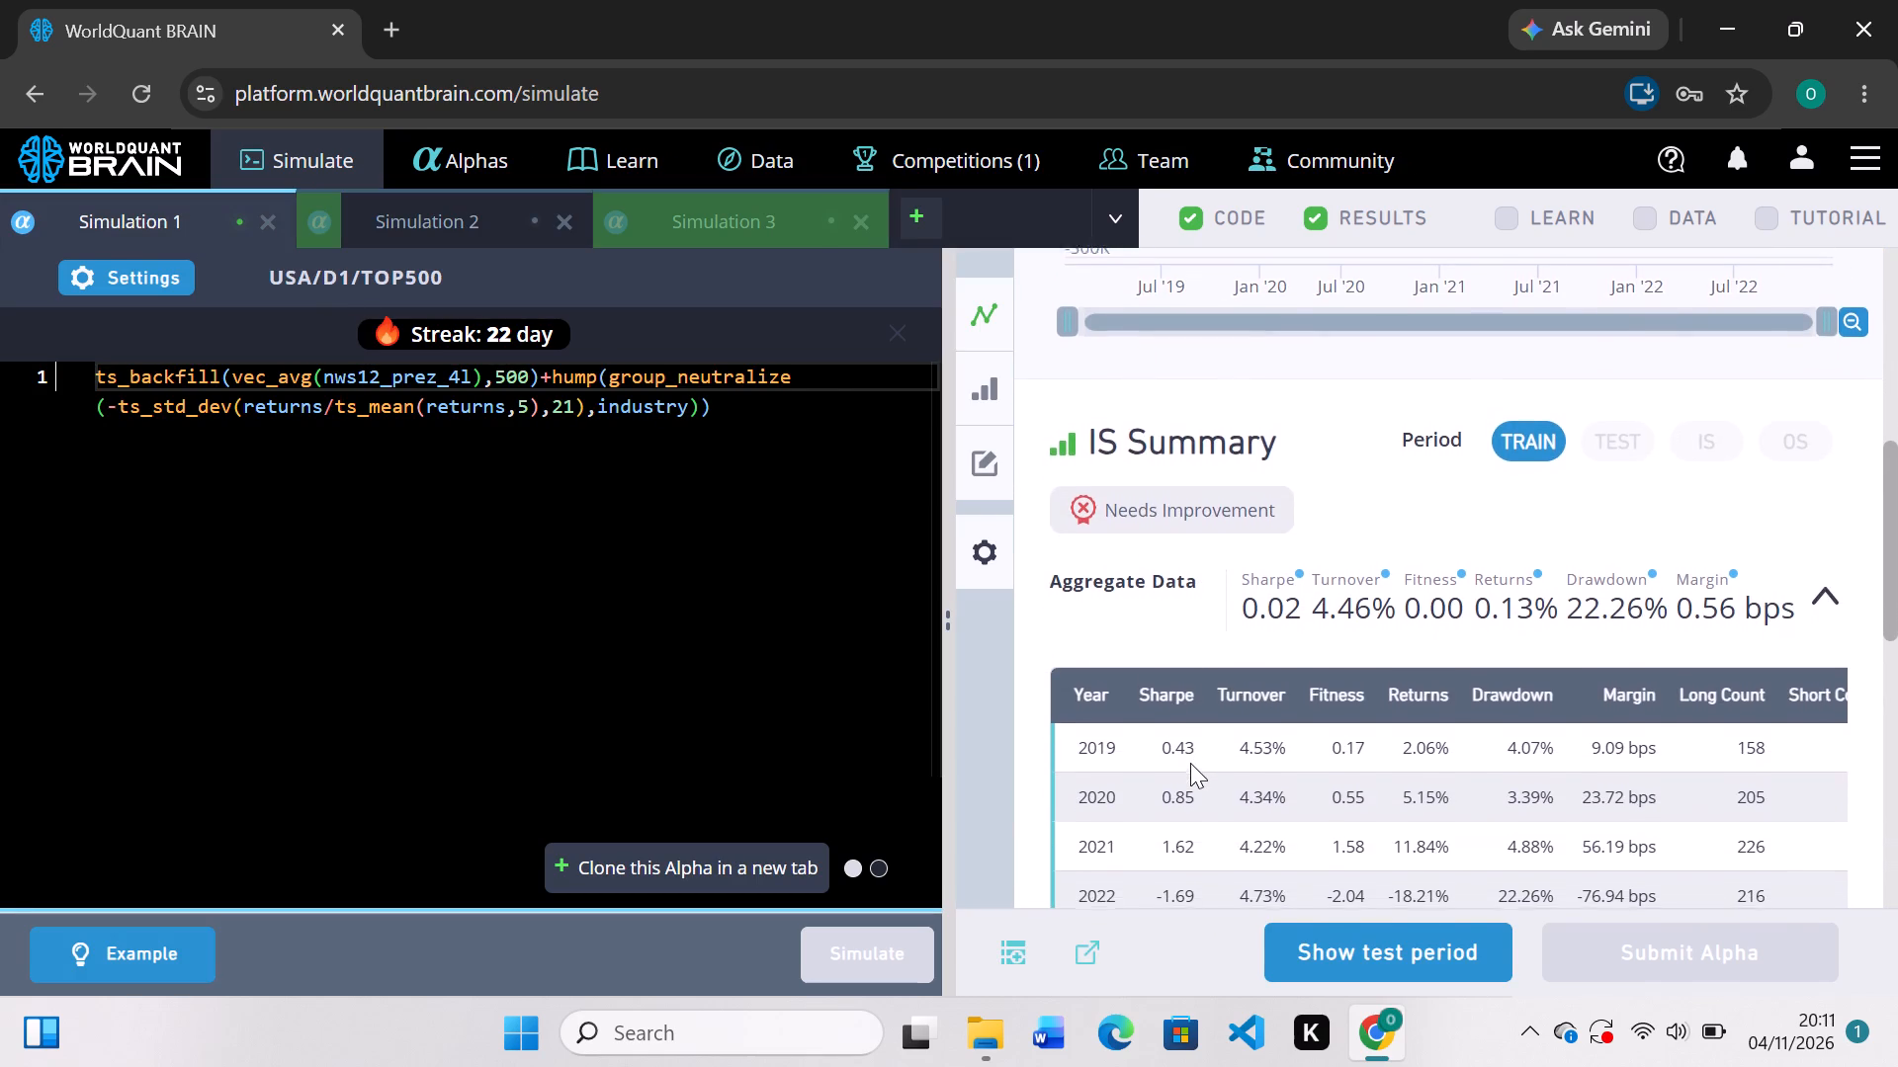
{"action": "scroll", "coordinate": [1190, 763], "scroll_direction": "up", "scroll_amount": 3}
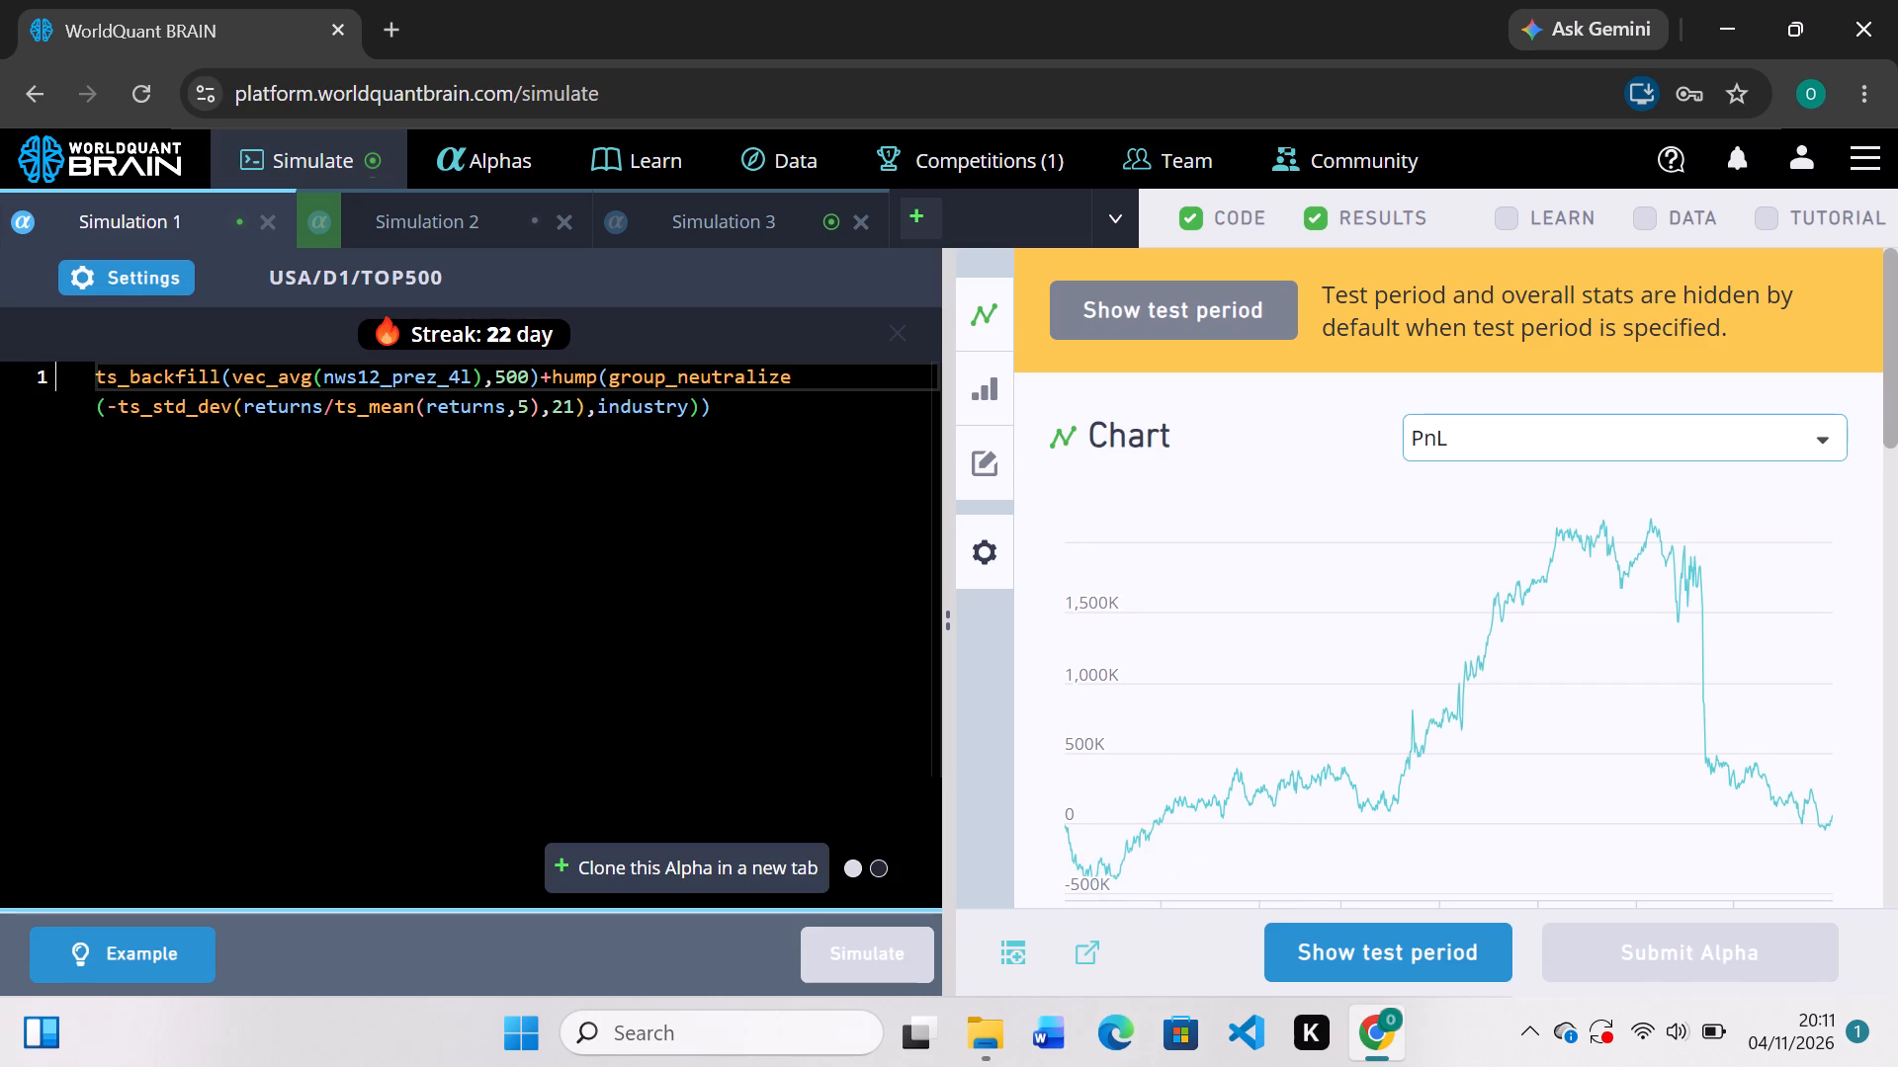
{"action": "left_click_drag", "start_coordinate": [539, 372], "coordinate": [701, 667]}
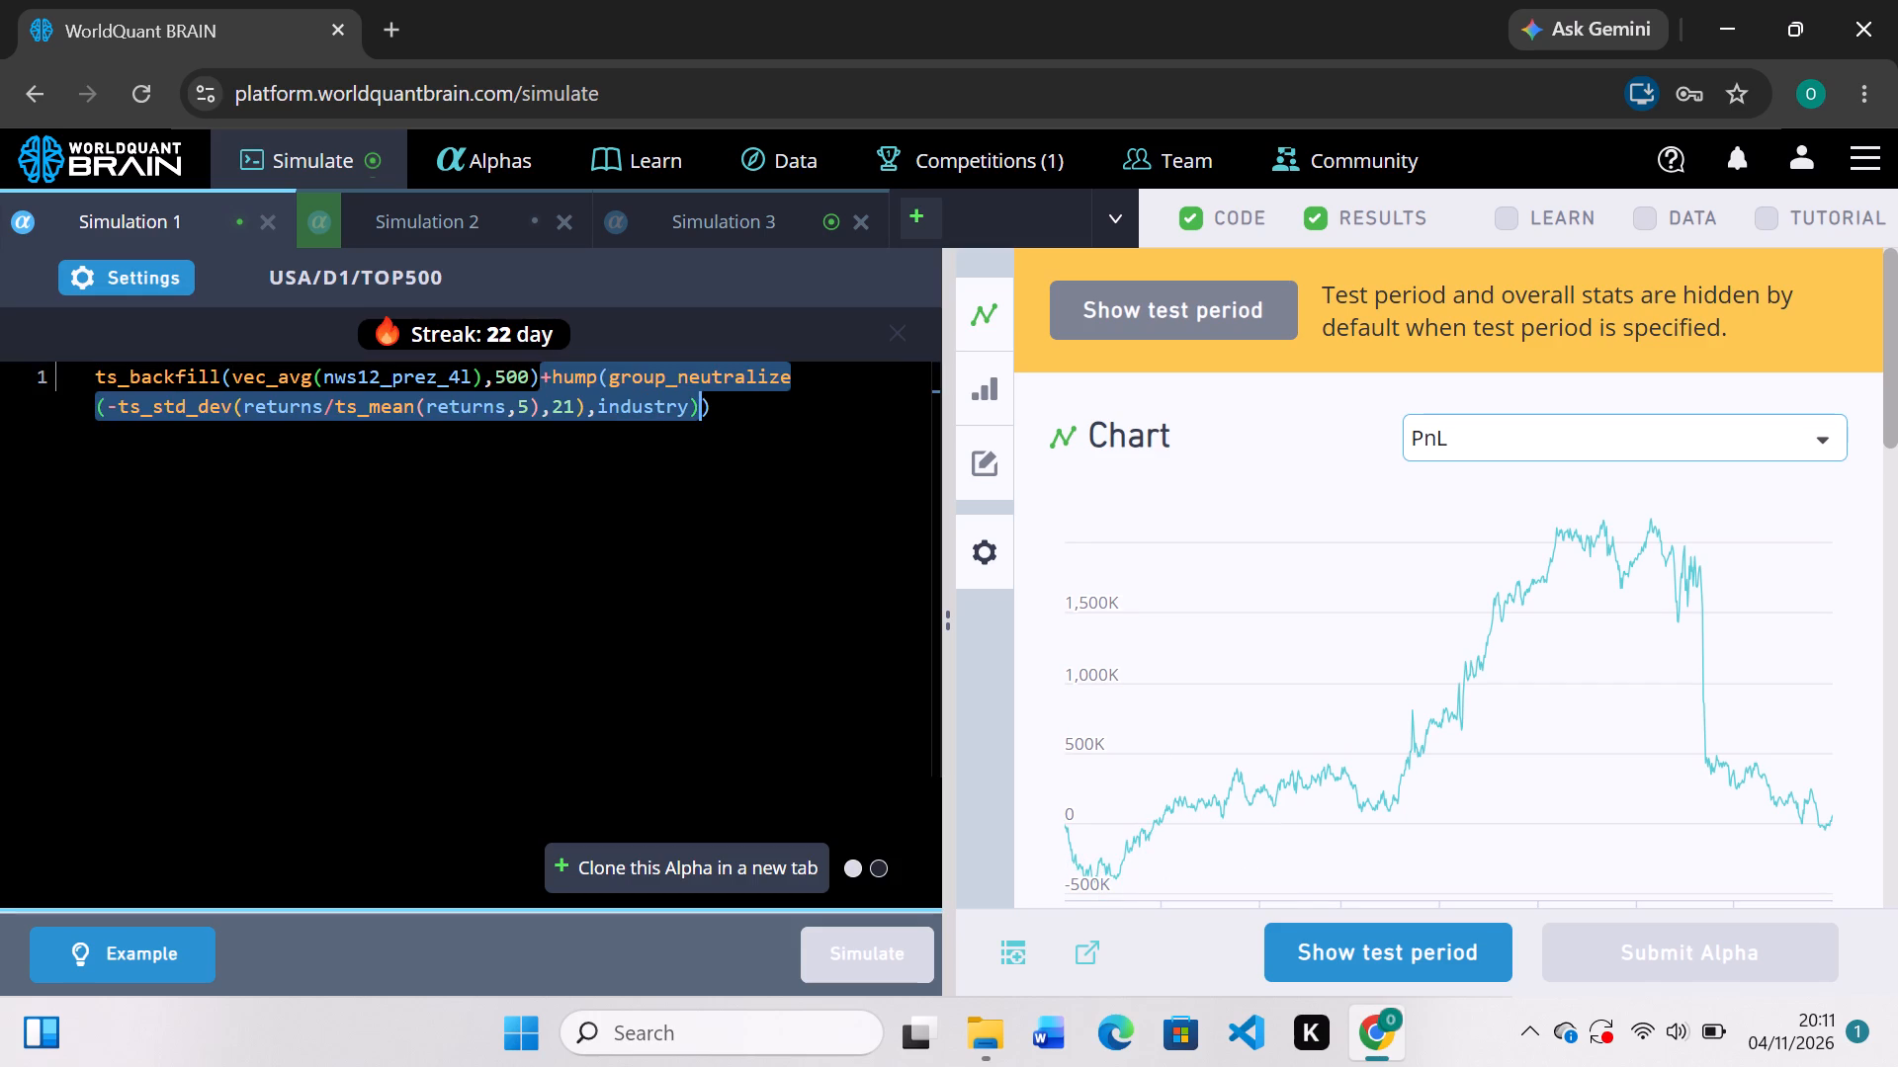
{"action": "key", "text": "Delete"}
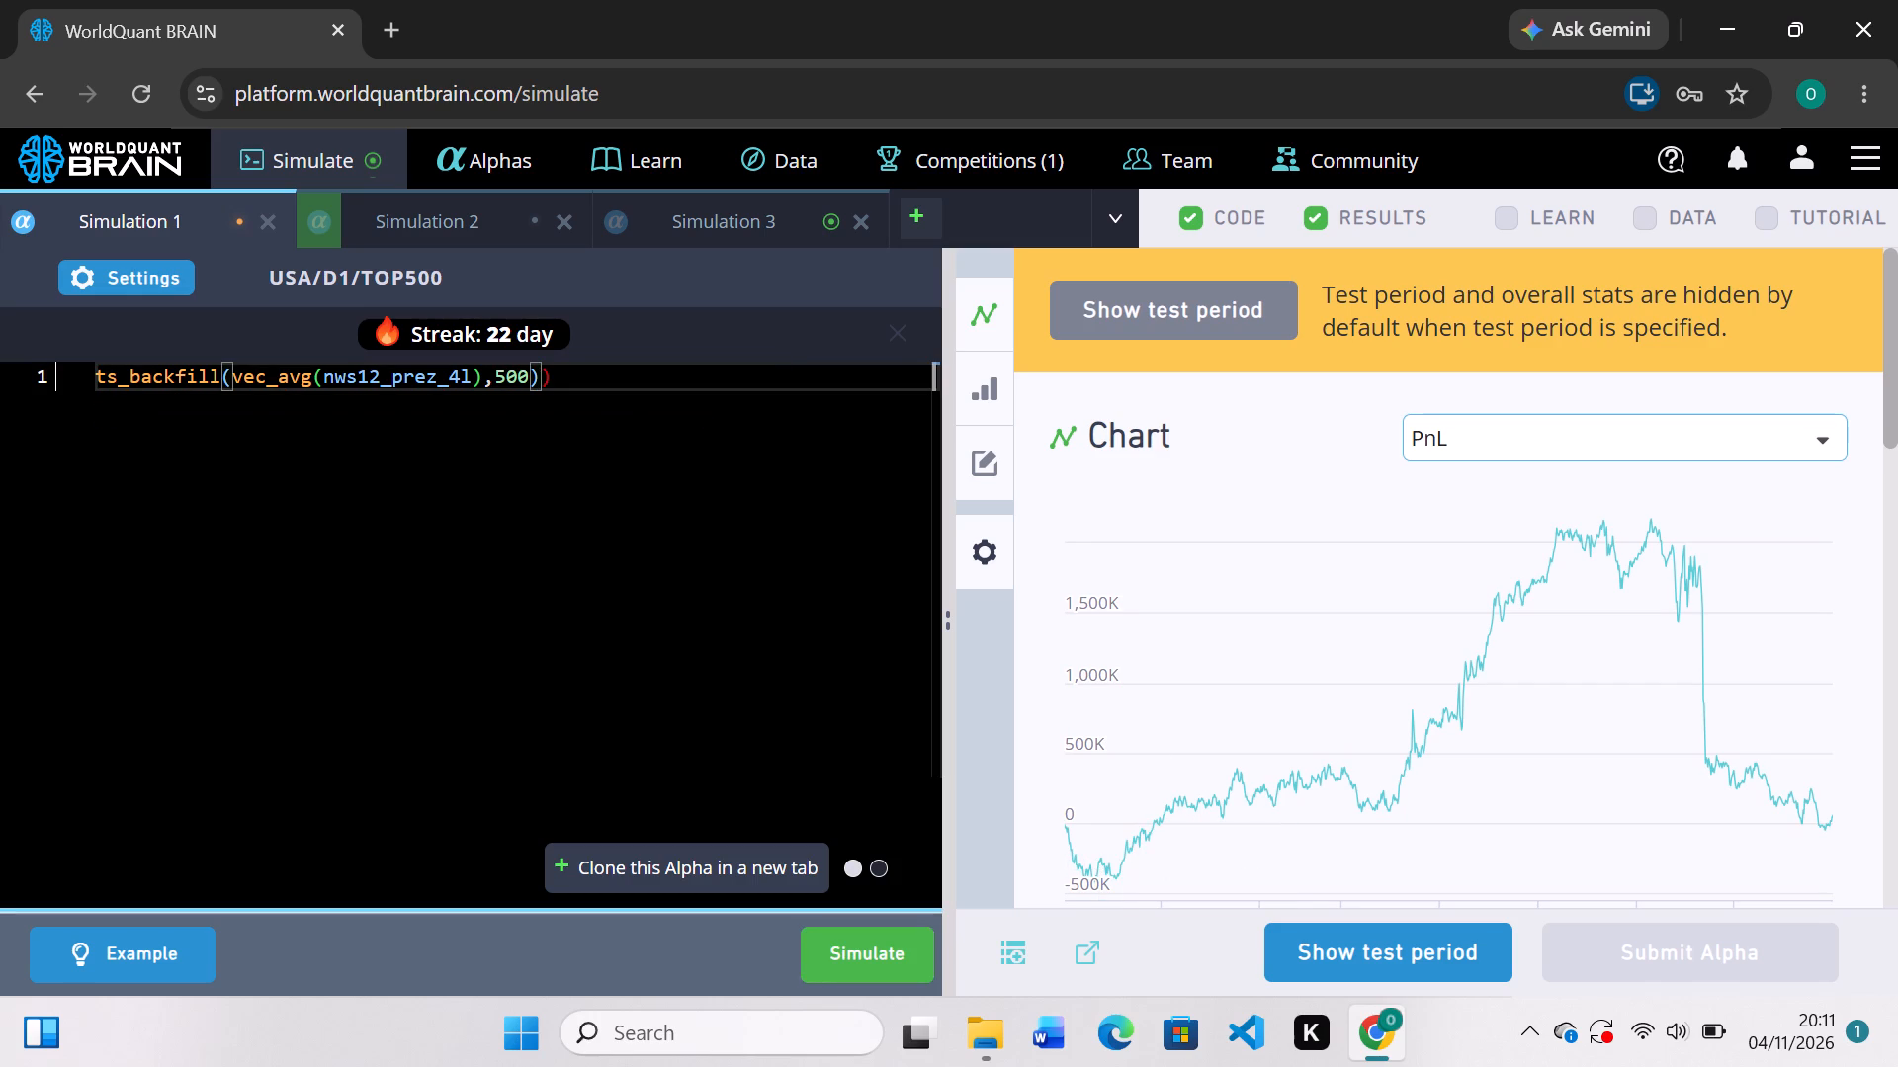
{"action": "key", "text": "Delete"}
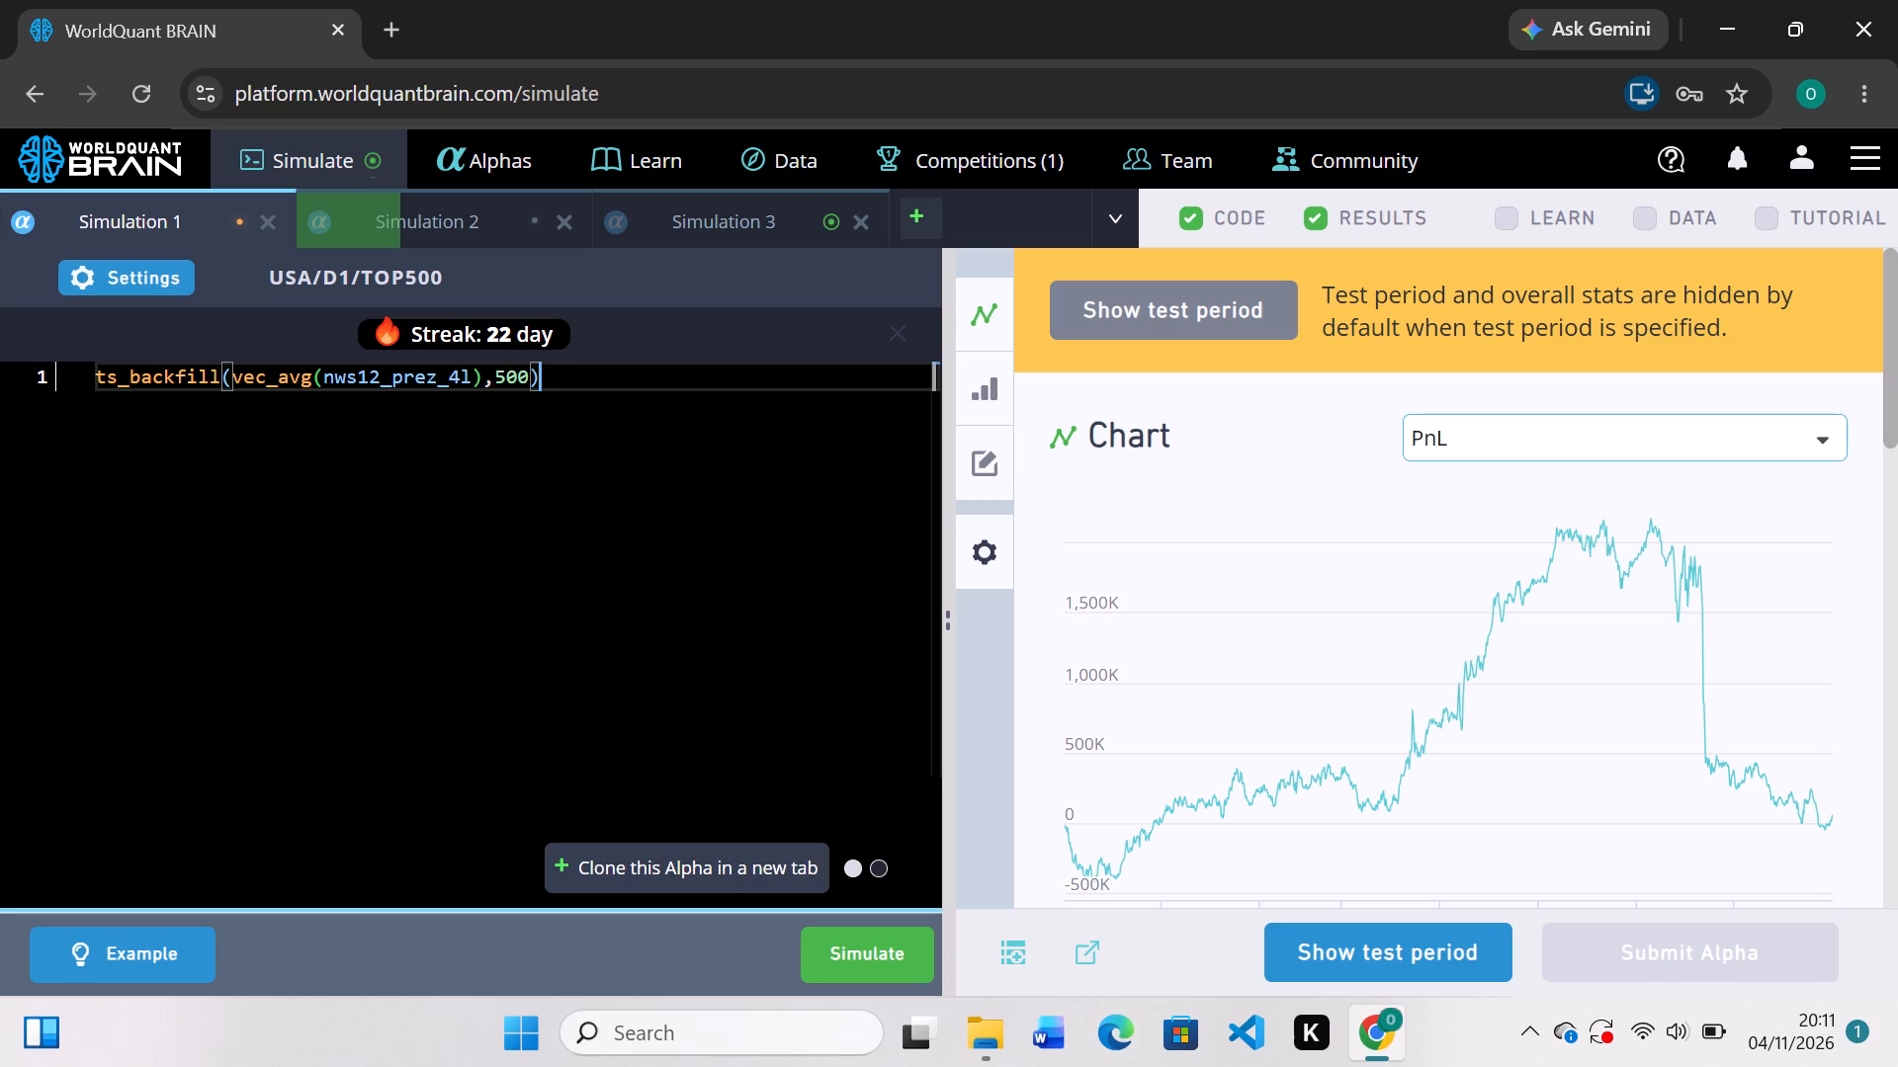
{"action": "left_click", "coordinate": [829, 958]}
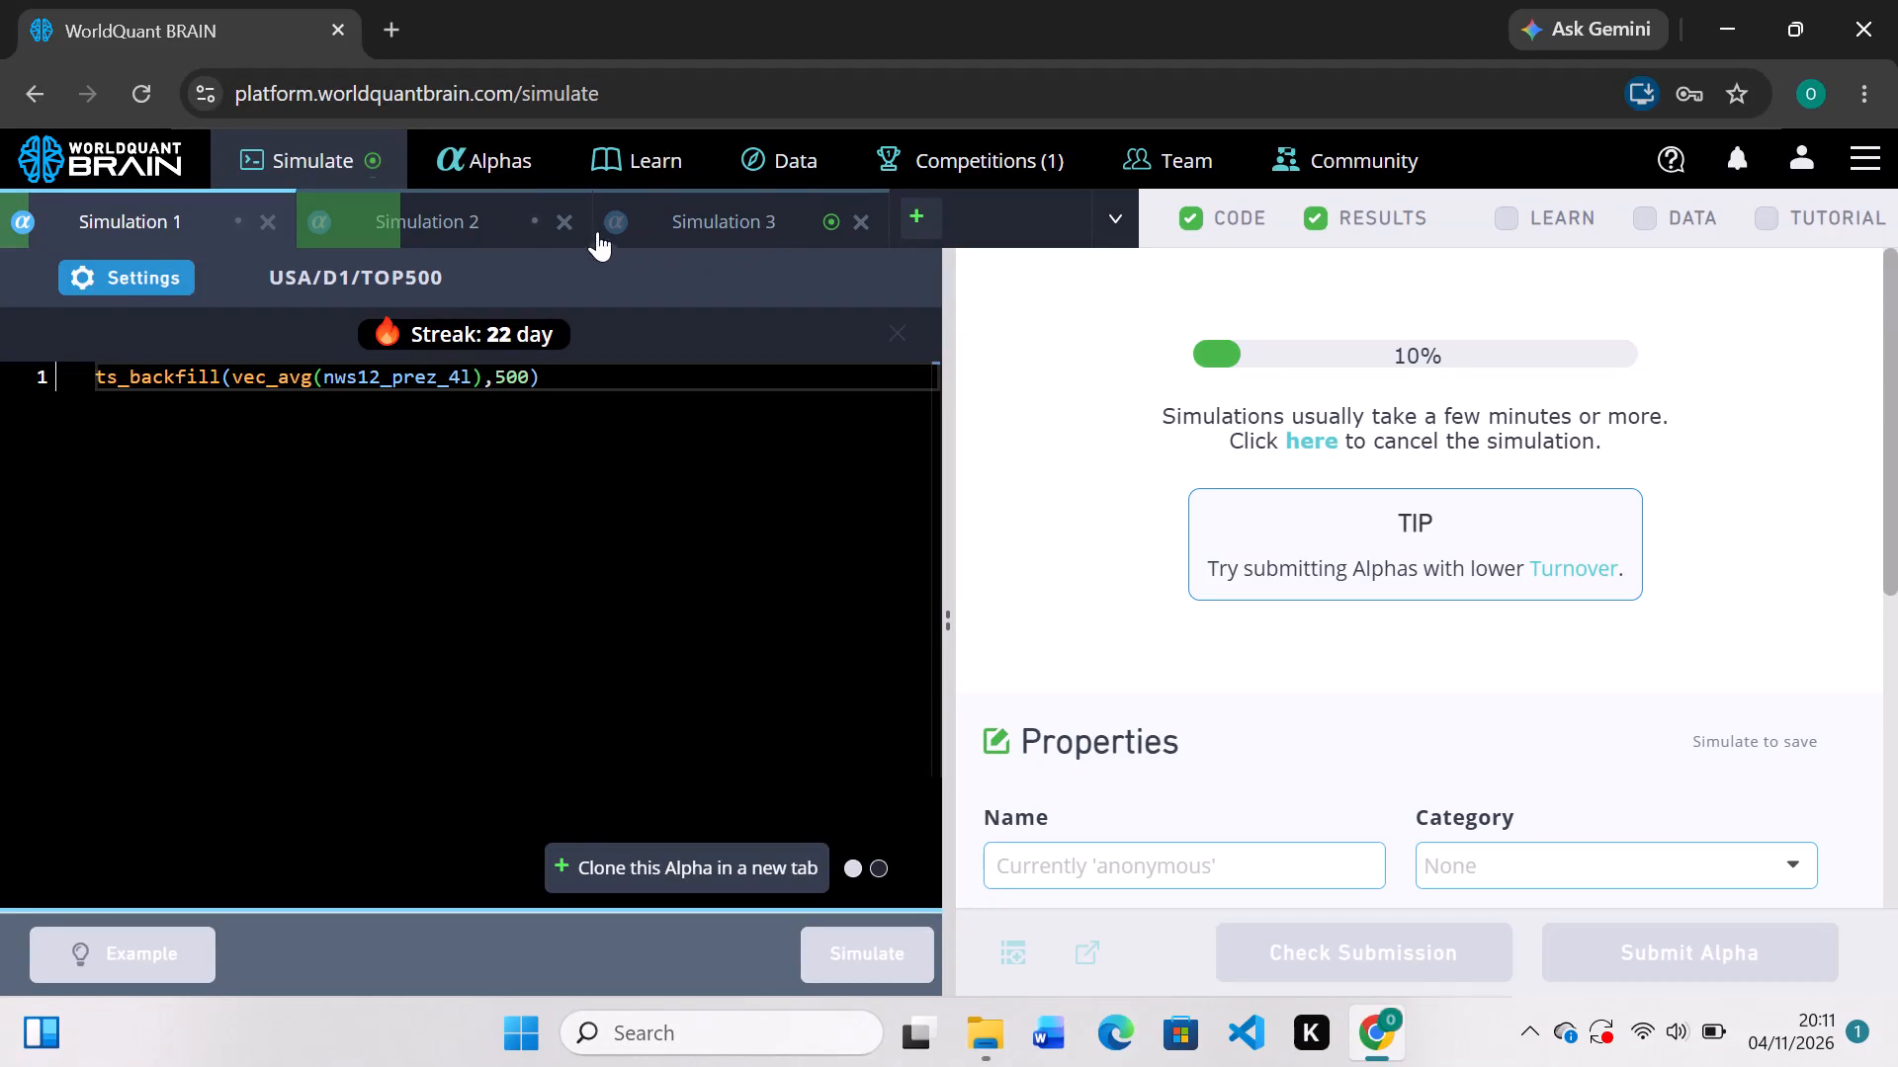
Examine the PnL chart of Simulation 3's completed alpha.
{"action": "left_click", "coordinate": [785, 226]}
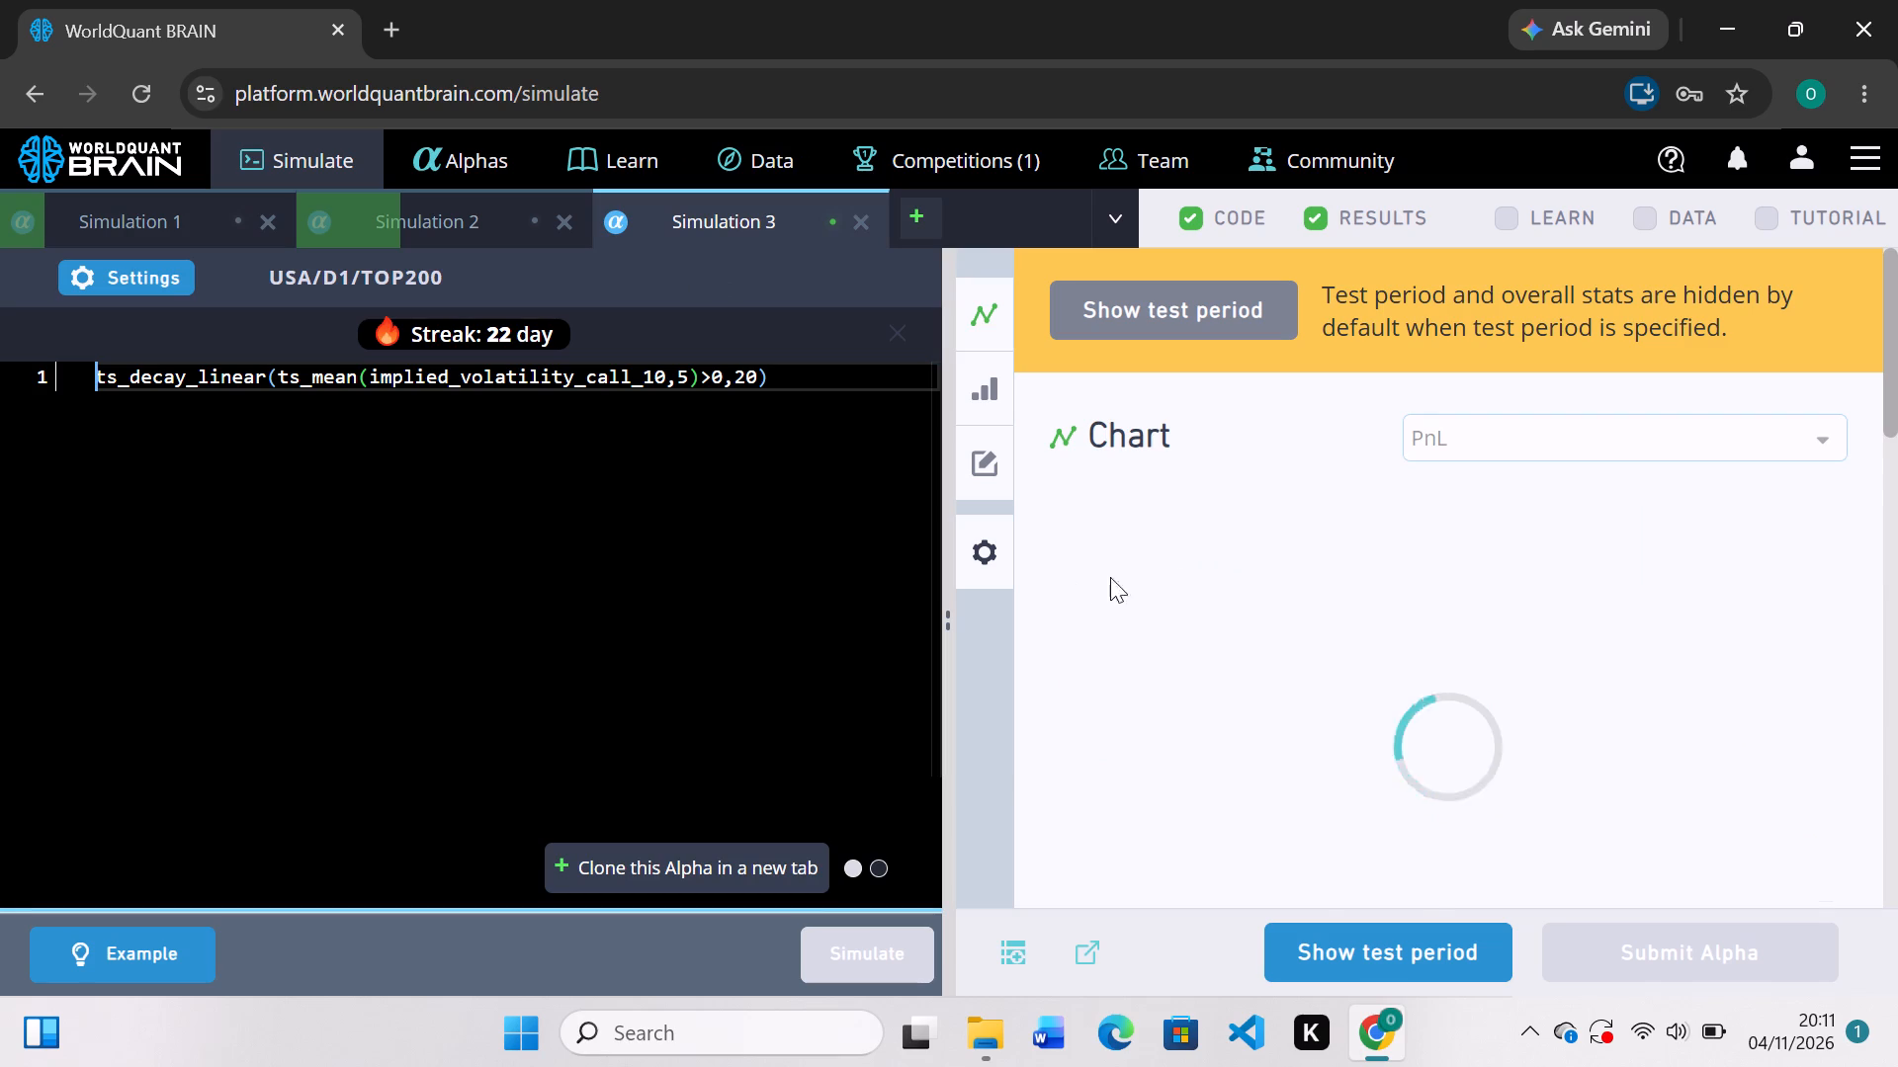
{"action": "scroll", "coordinate": [1386, 699], "scroll_direction": "down", "scroll_amount": 3}
{"action": "scroll", "coordinate": [1386, 699], "scroll_direction": "up", "scroll_amount": 3}
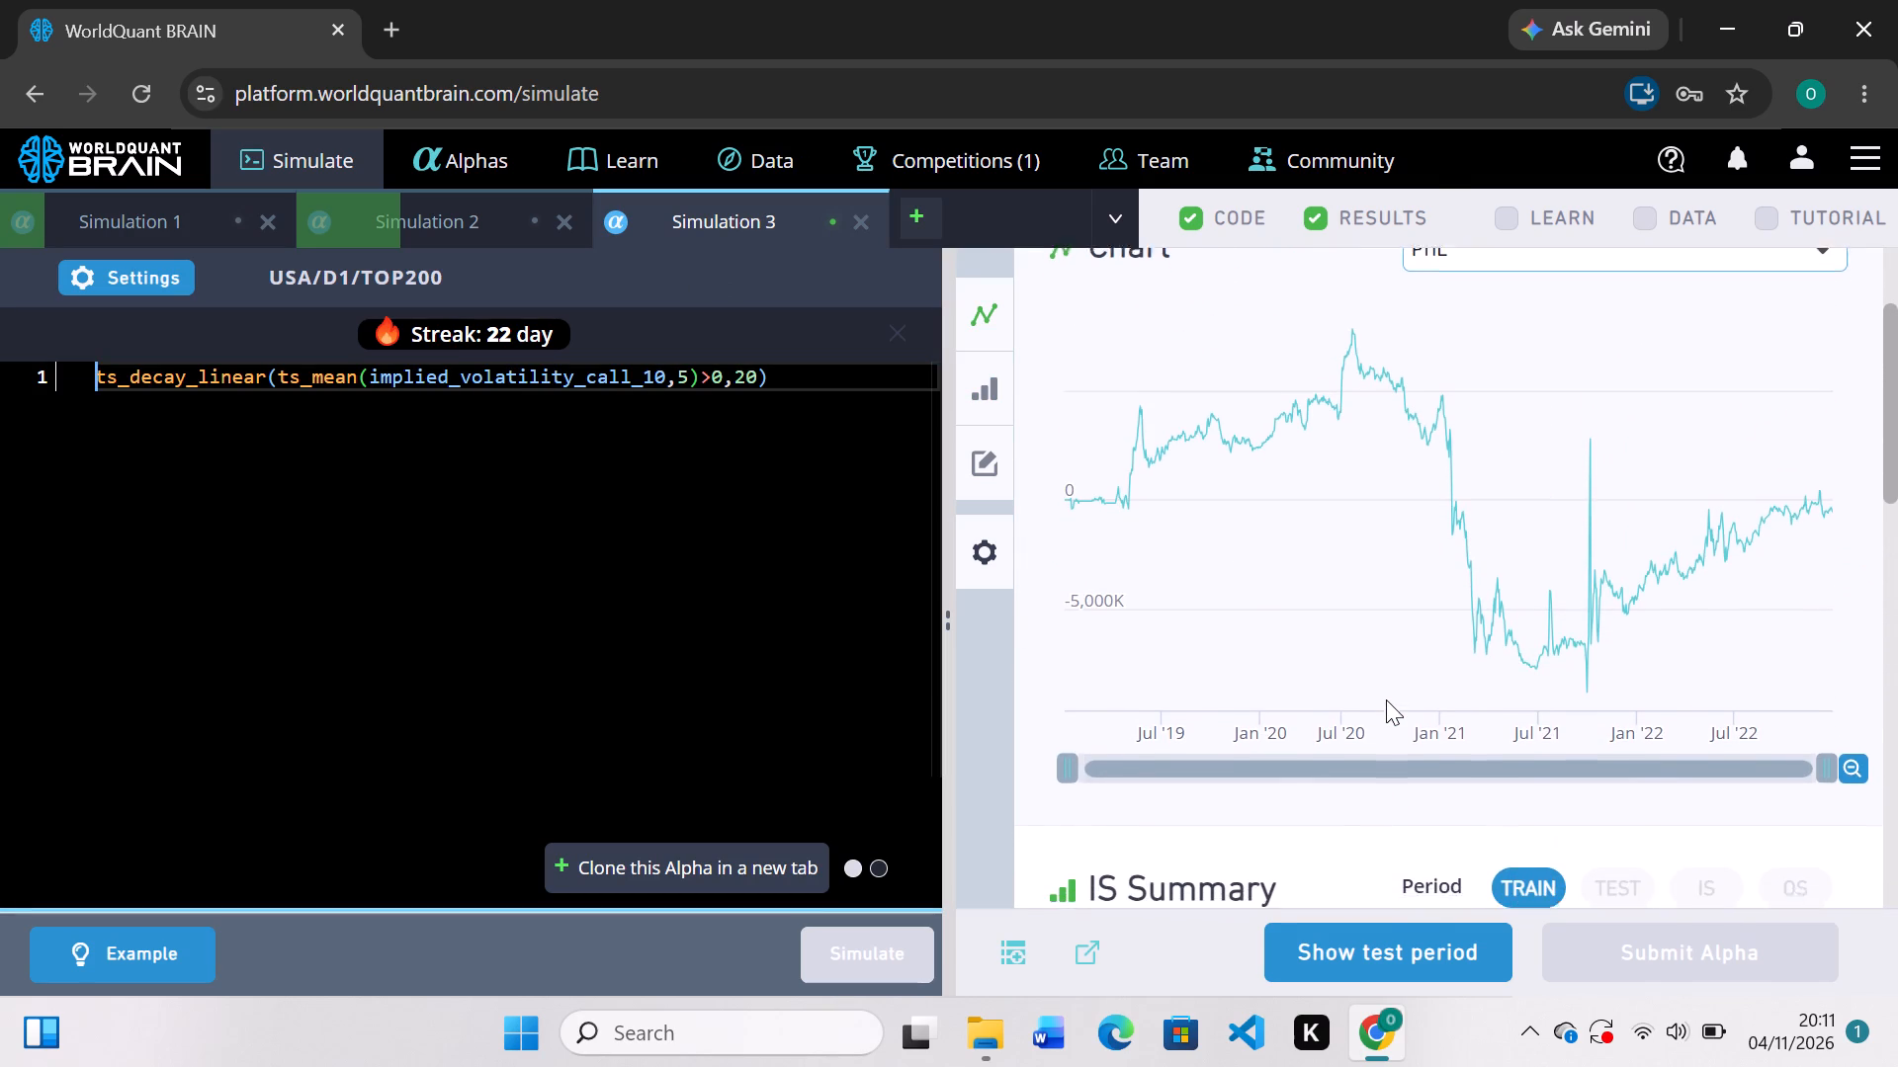
{"action": "scroll", "coordinate": [1386, 699], "scroll_direction": "up", "scroll_amount": 2}
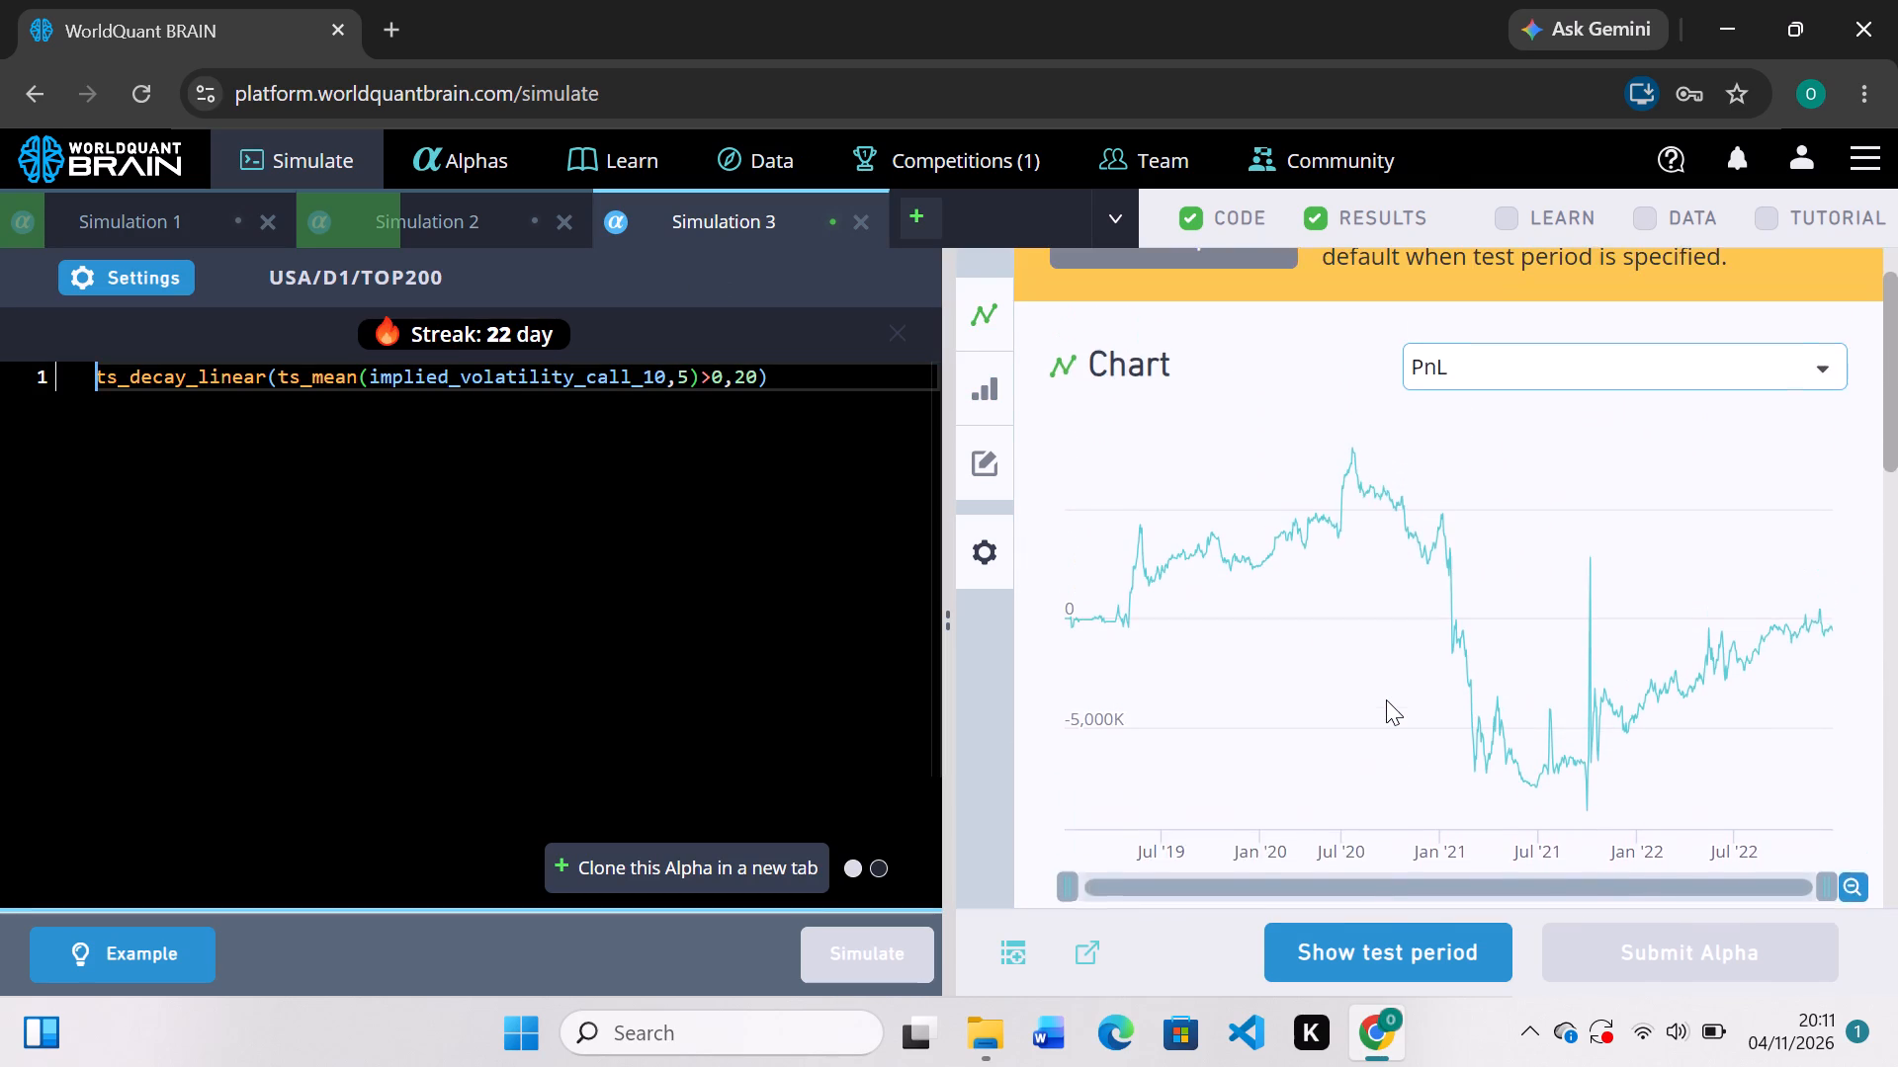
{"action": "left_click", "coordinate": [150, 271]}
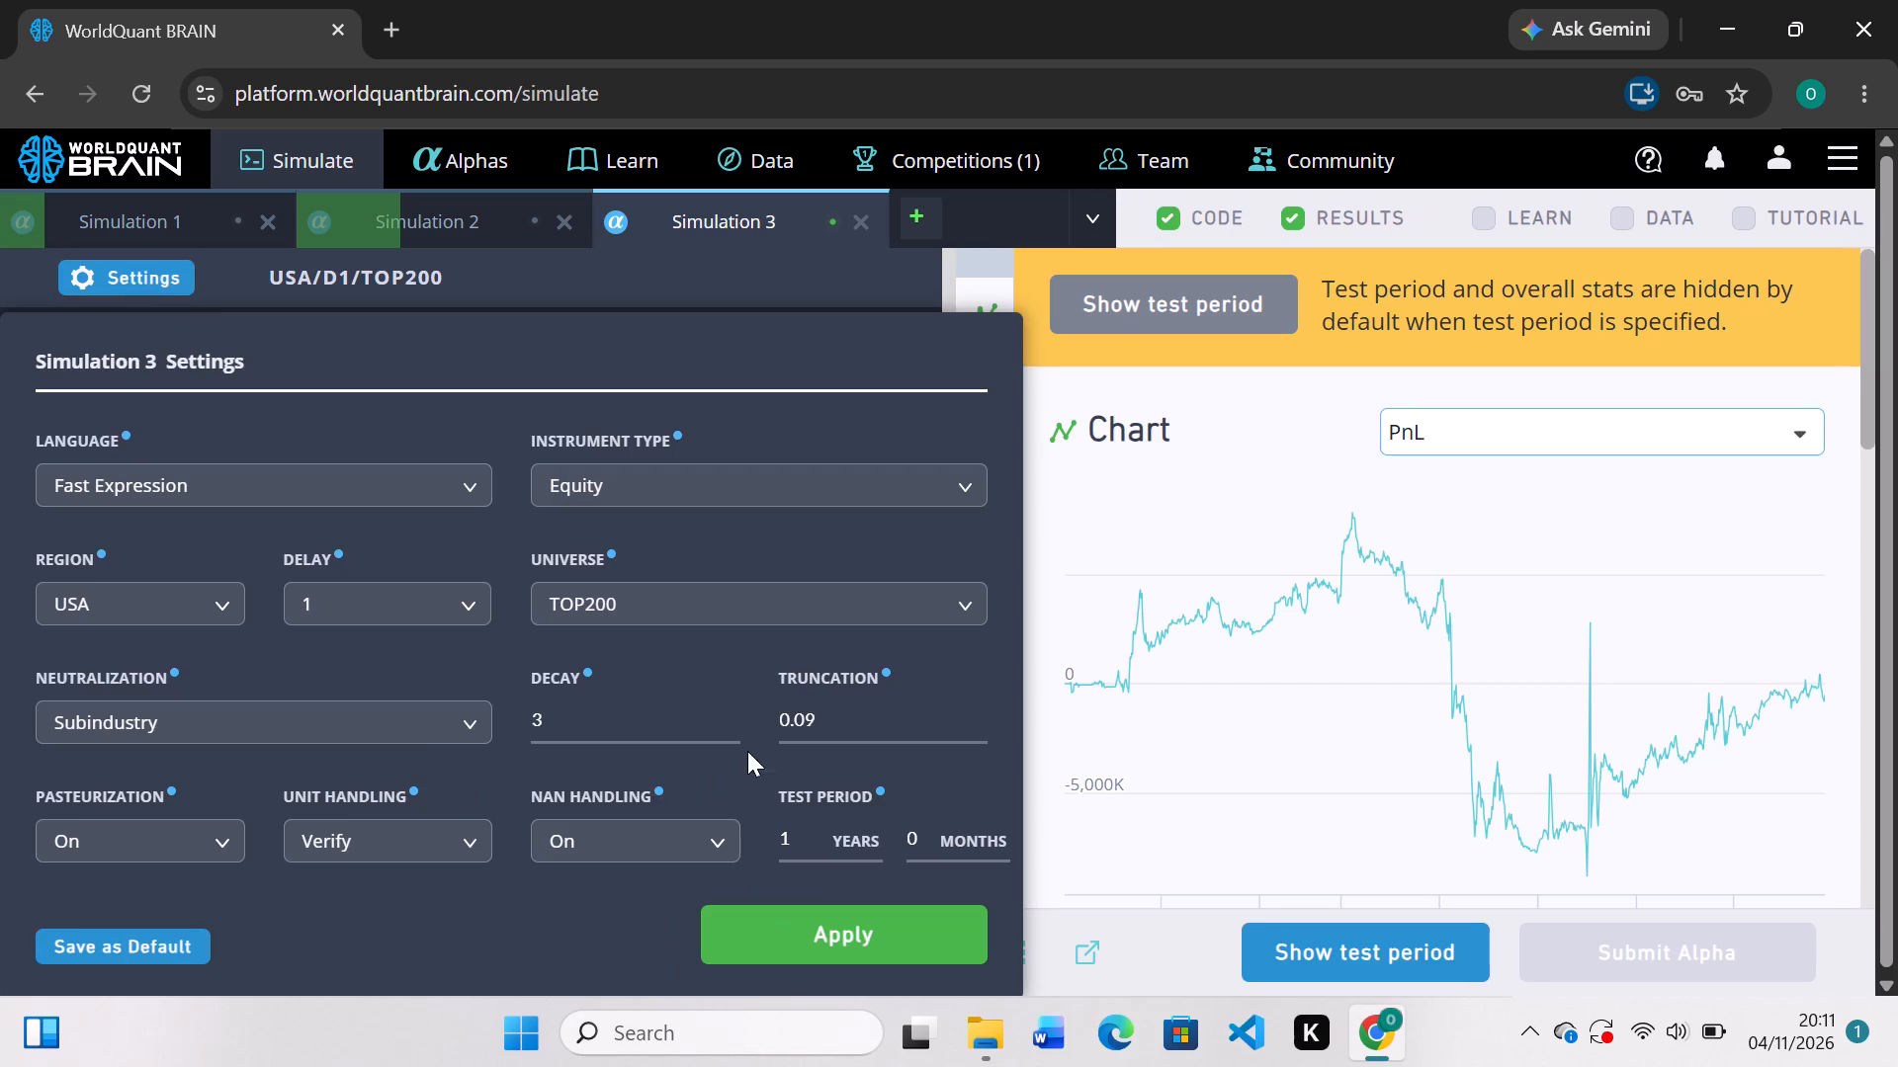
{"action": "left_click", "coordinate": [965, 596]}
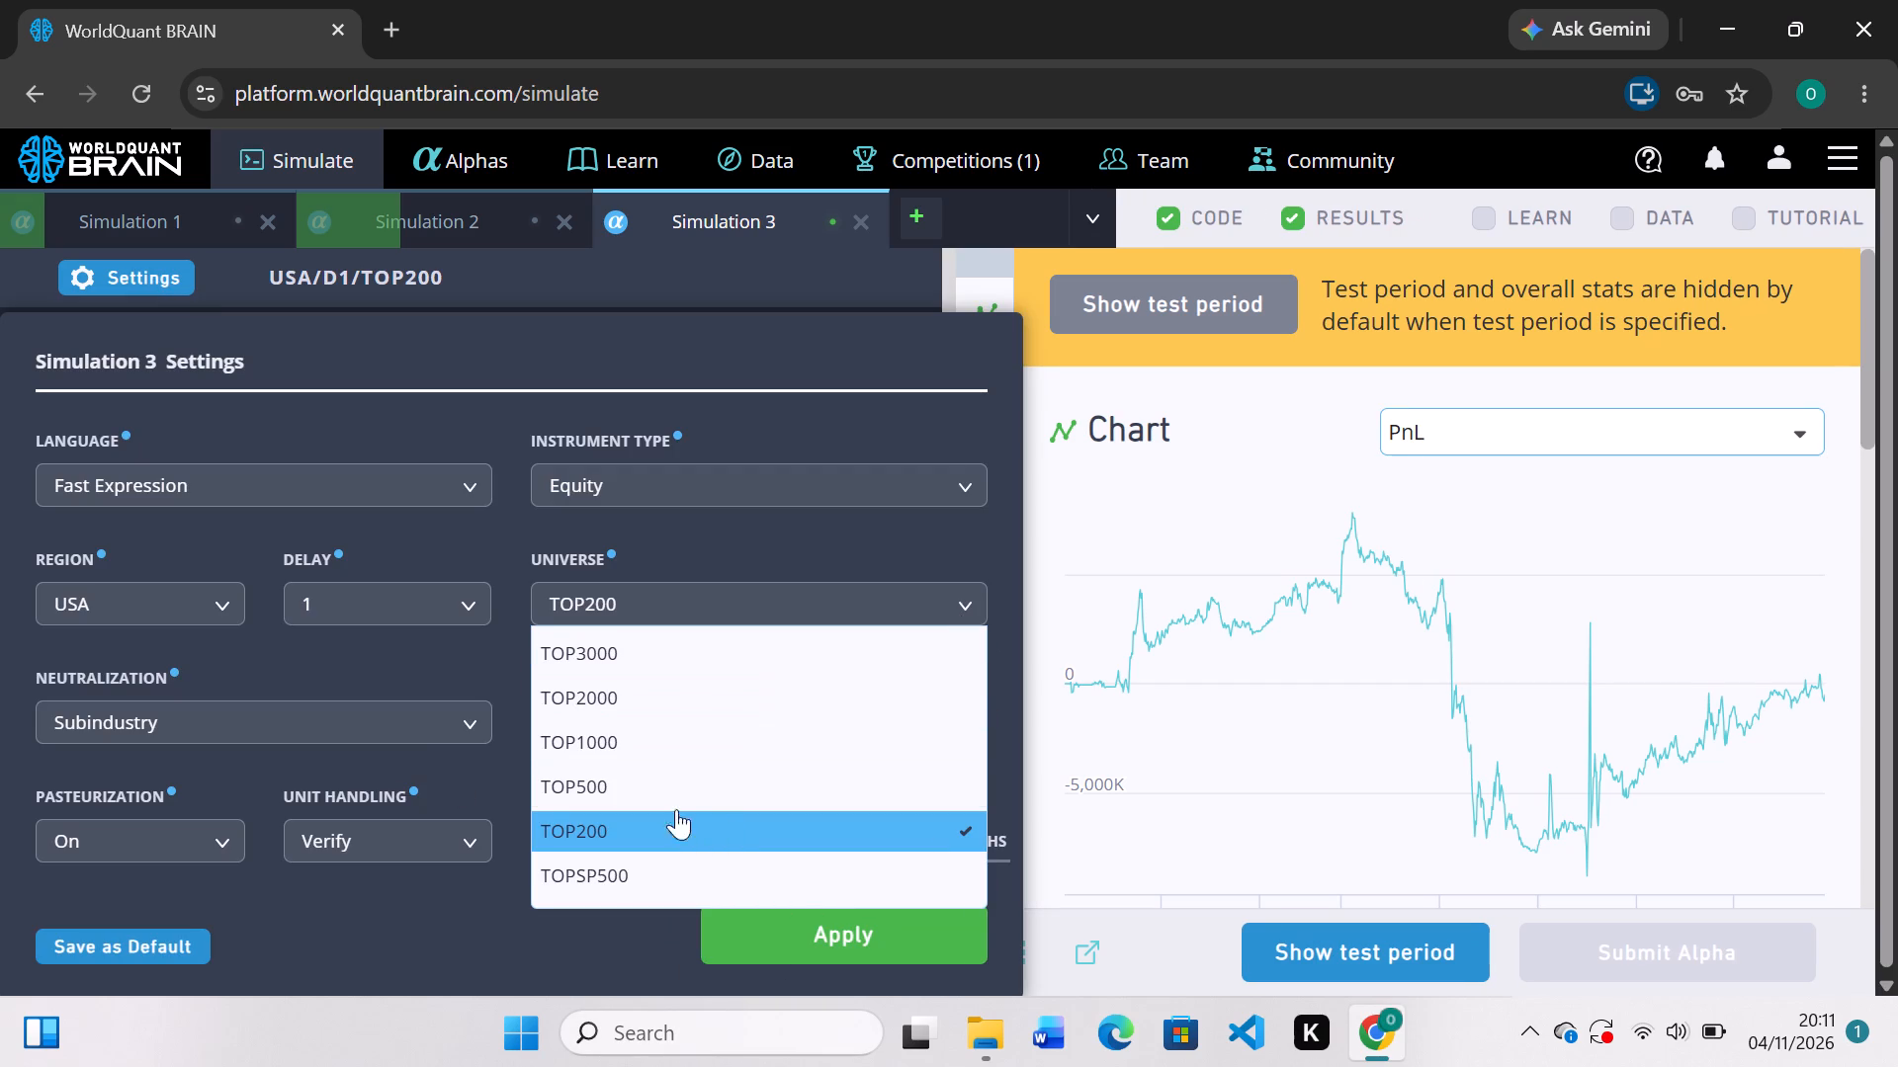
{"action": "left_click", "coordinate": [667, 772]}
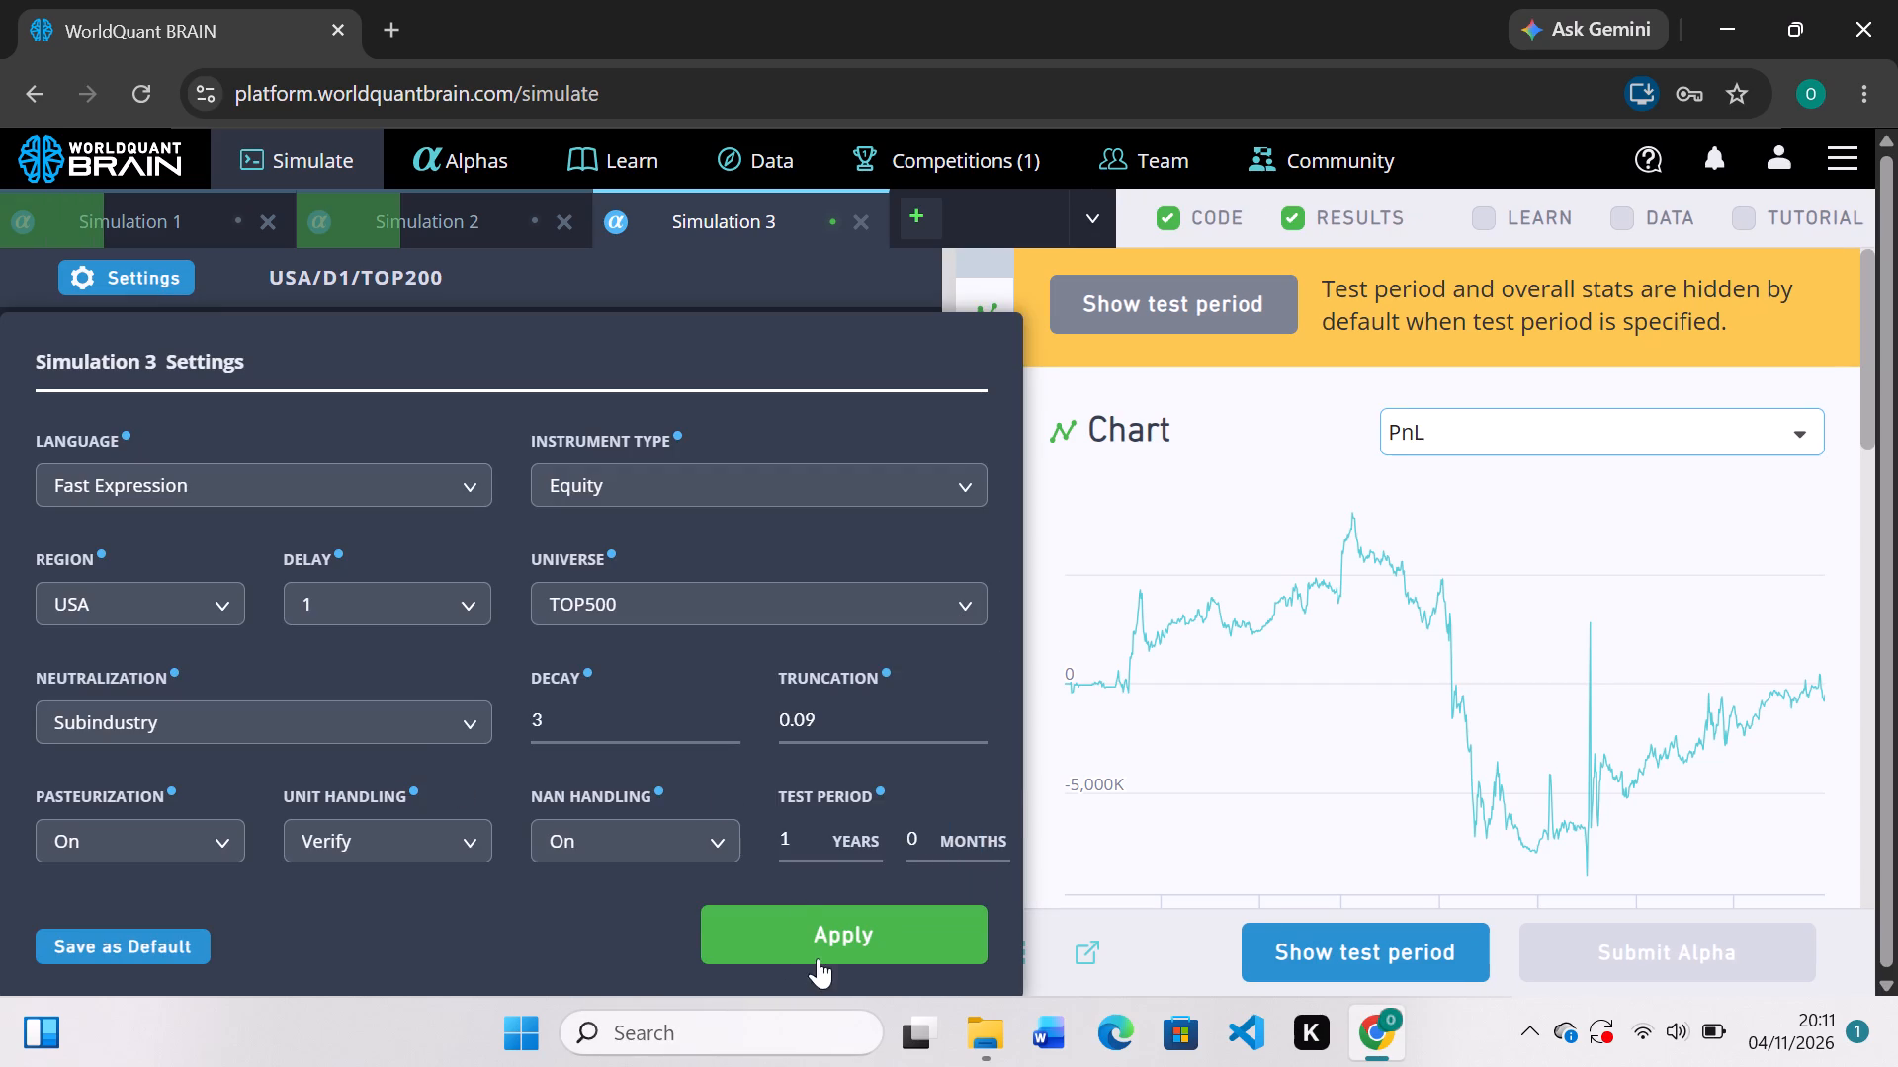
Show Simulation 3's test period, run its self-correlation check and expand the failed checks in the IS testing status.
{"action": "left_click", "coordinate": [1289, 942]}
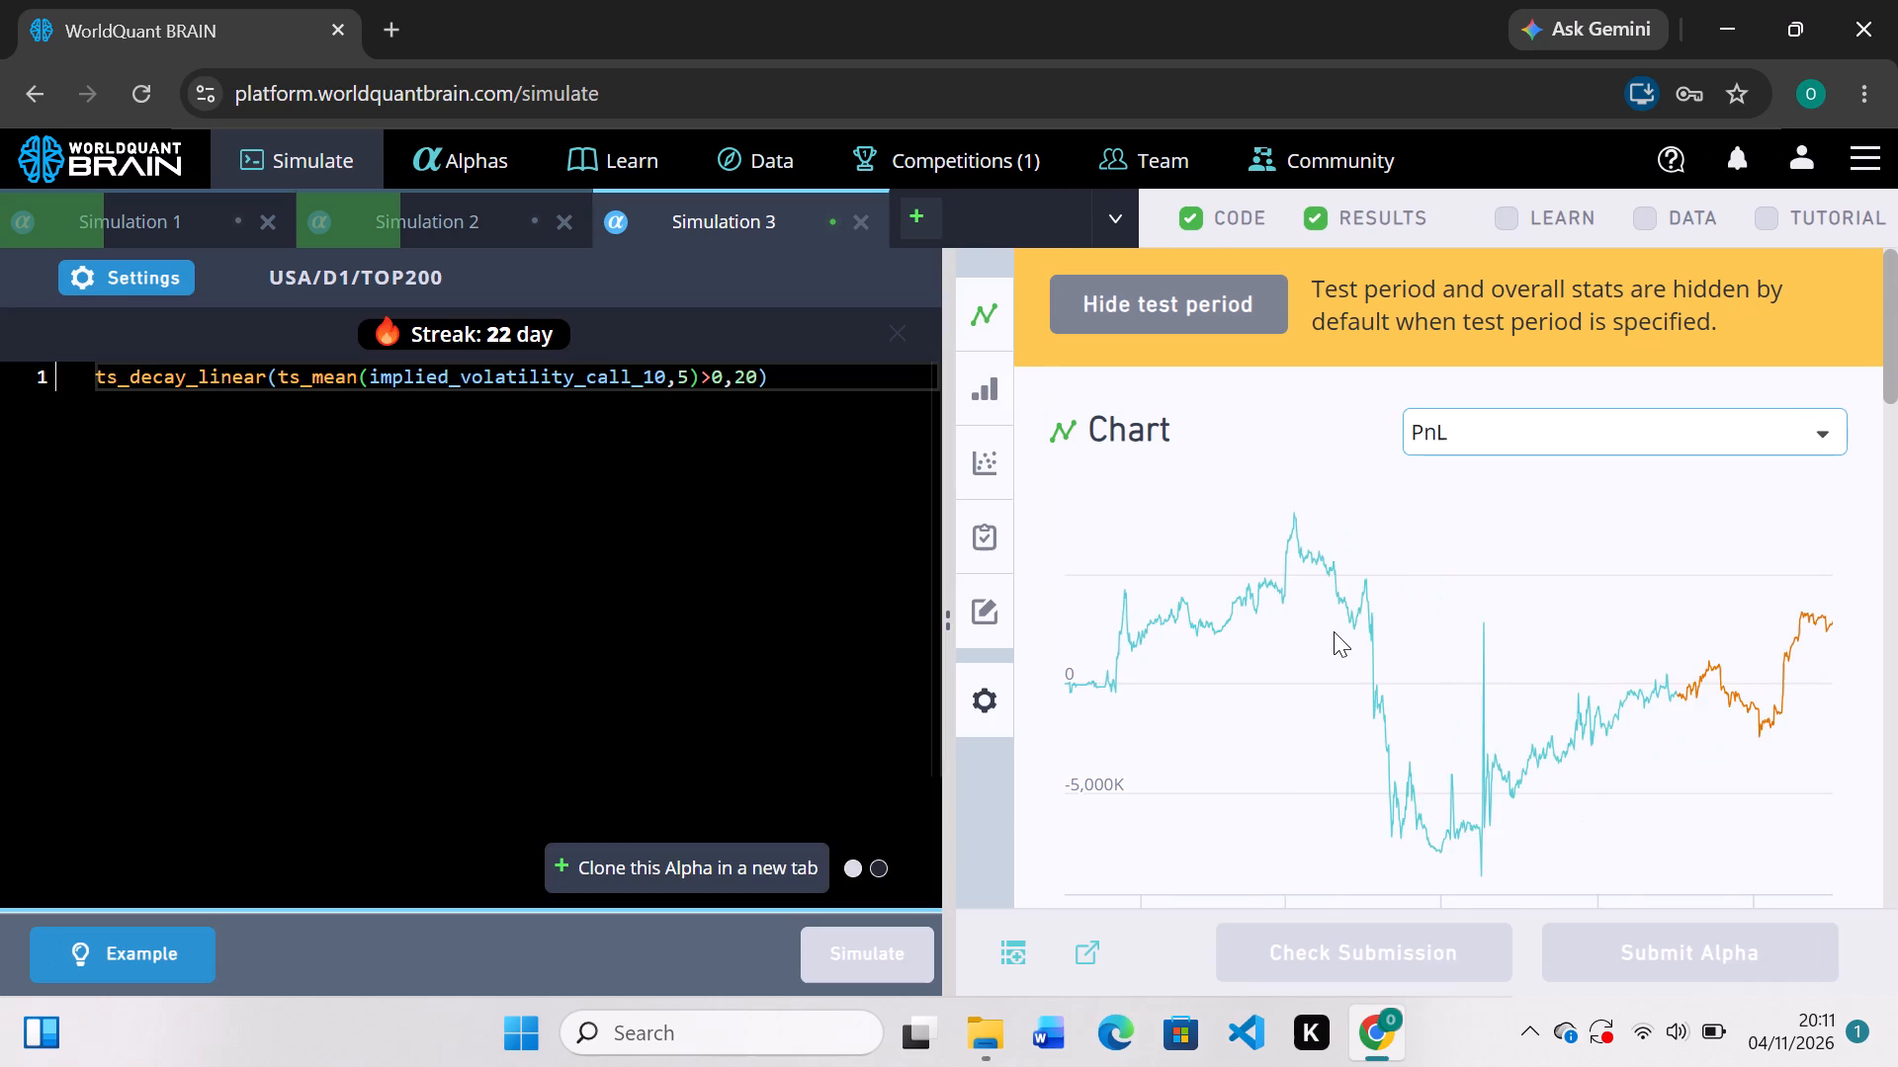
{"action": "scroll", "coordinate": [1334, 631], "scroll_direction": "down", "scroll_amount": 2}
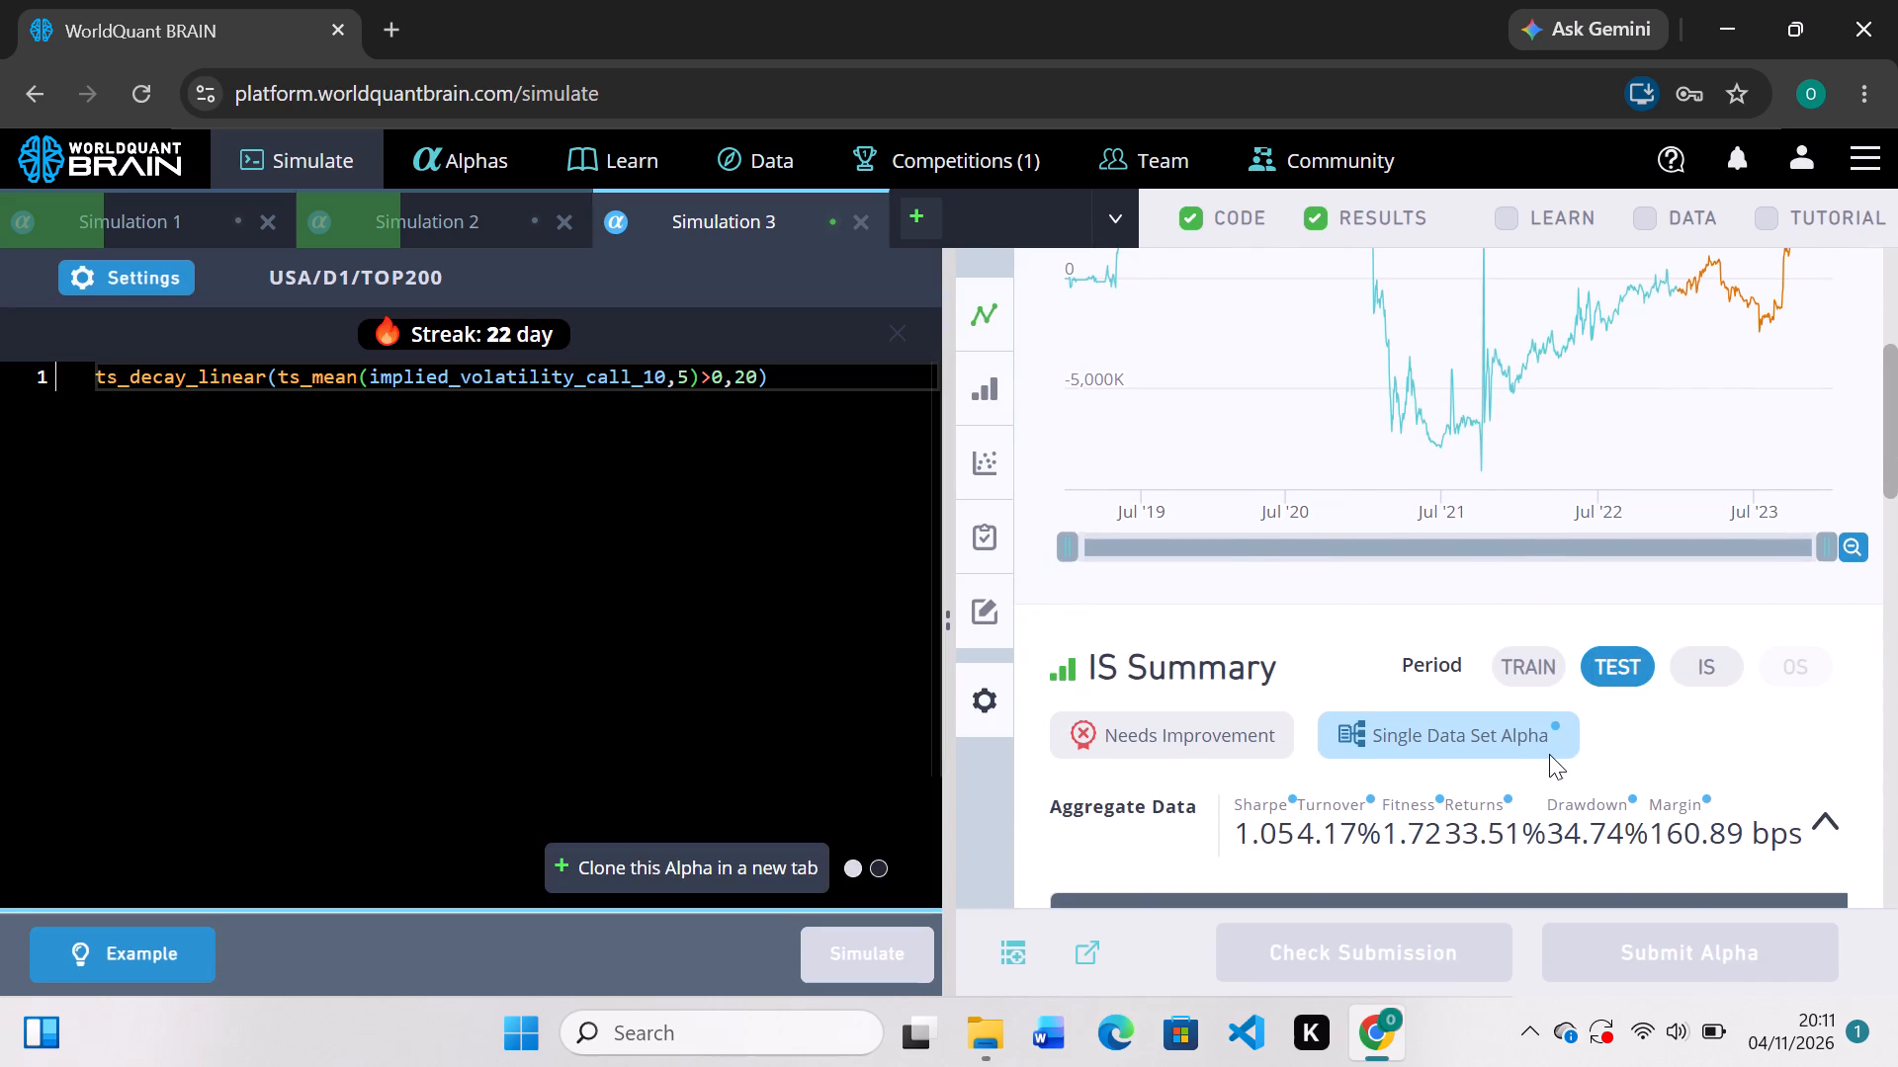
{"action": "scroll", "coordinate": [1549, 754], "scroll_direction": "down", "scroll_amount": 2}
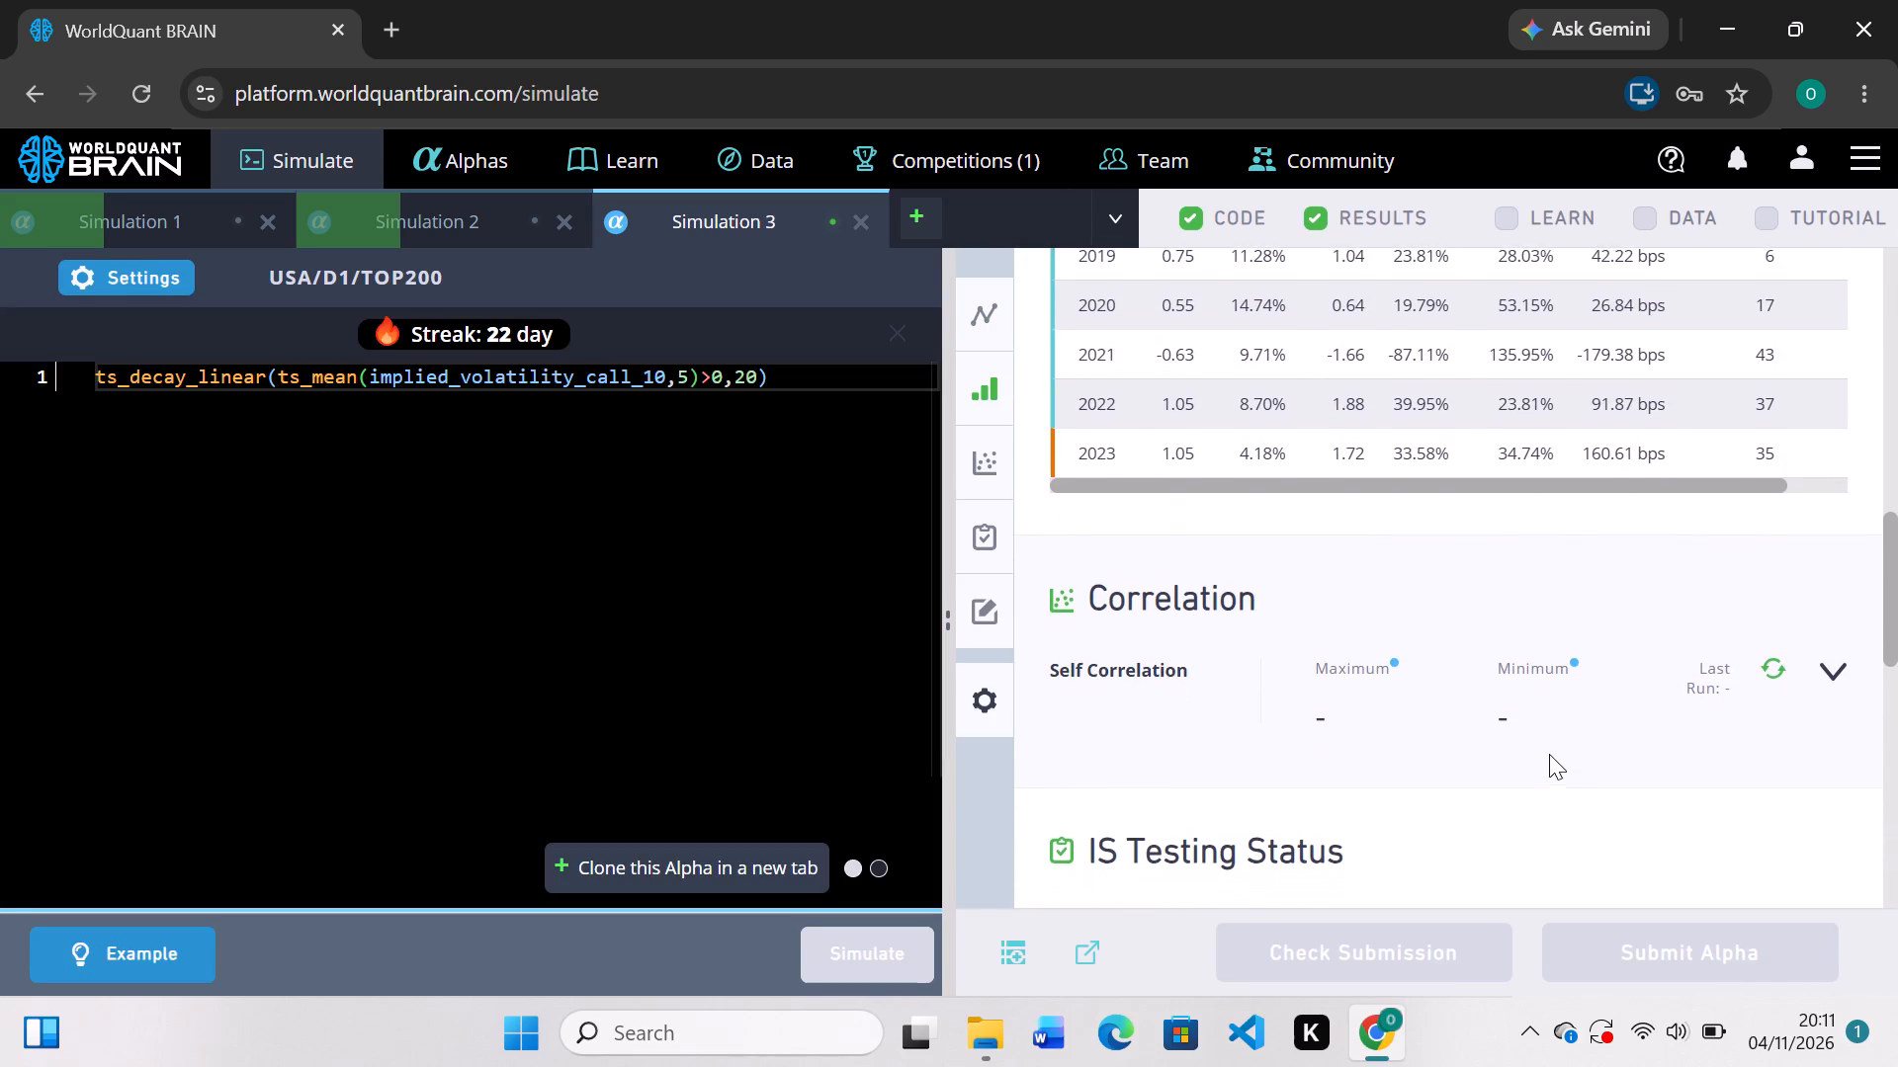
{"action": "left_click", "coordinate": [1779, 648]}
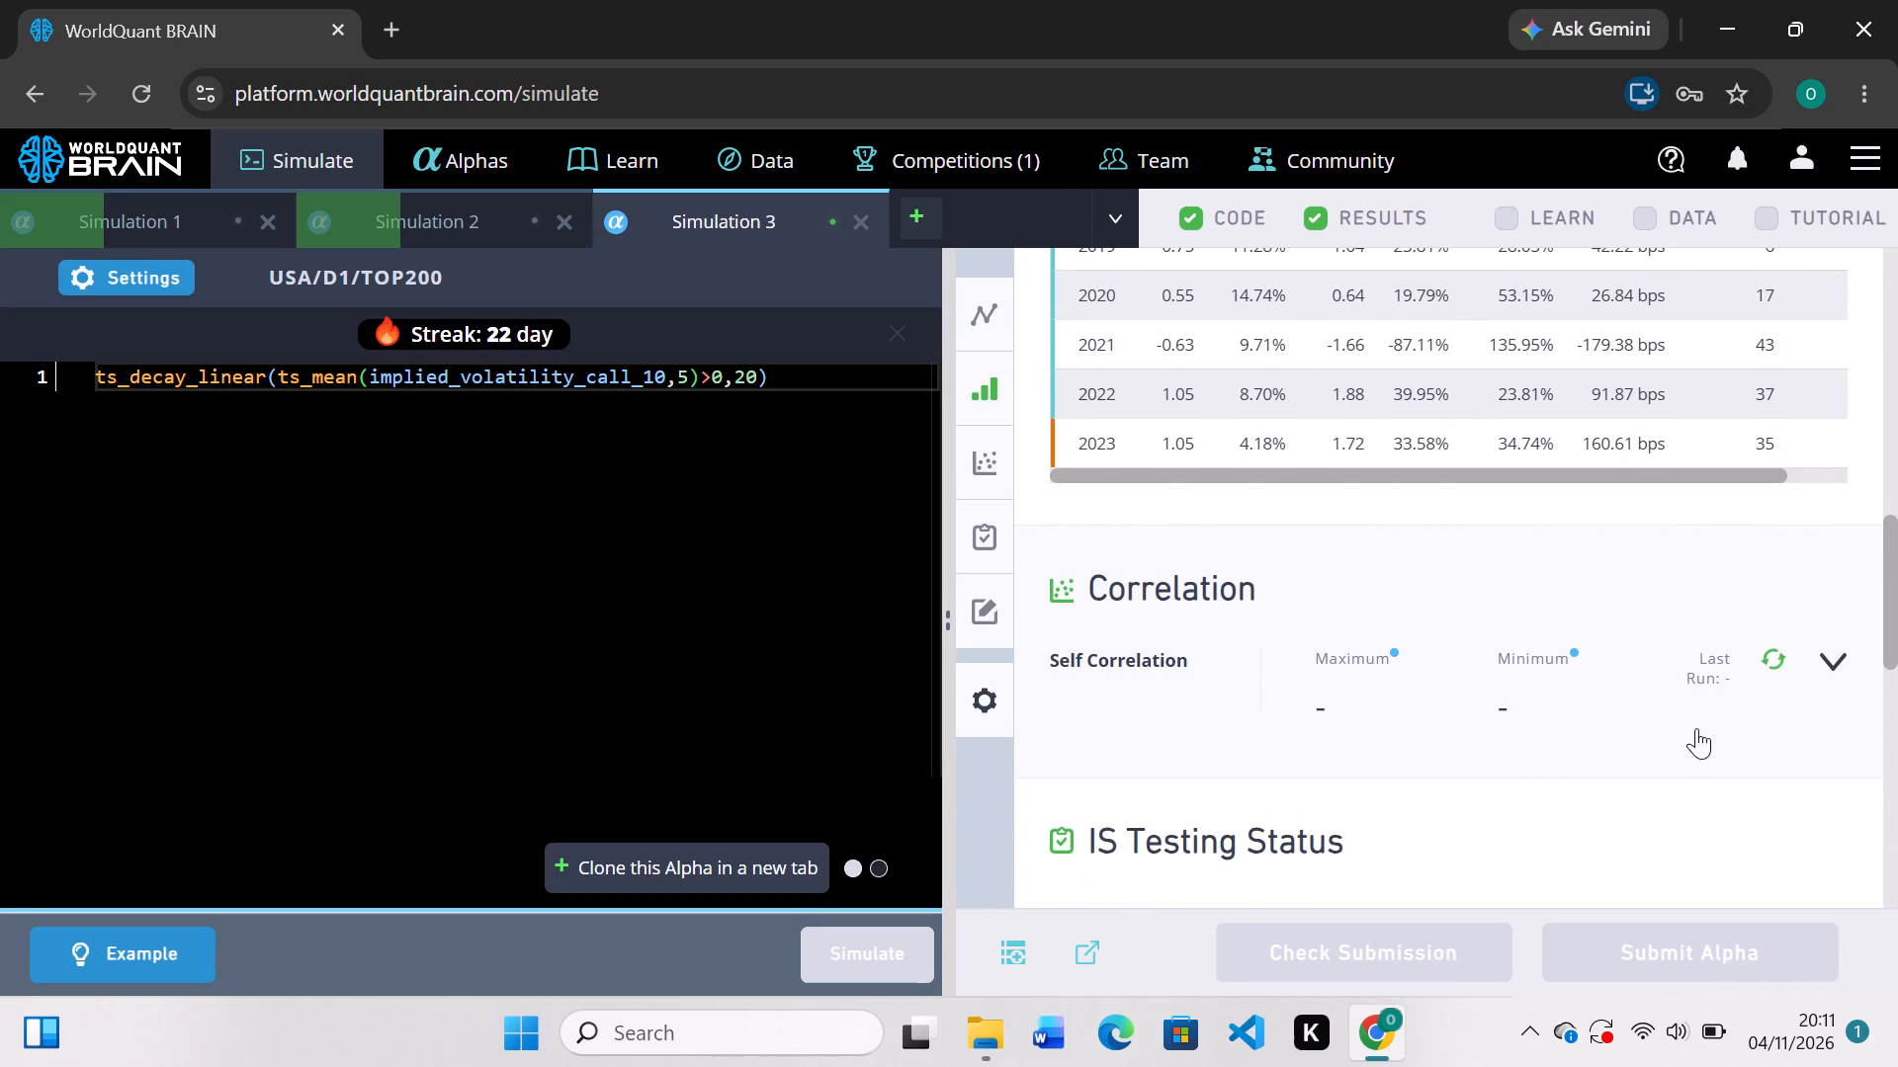
{"action": "scroll", "coordinate": [1618, 771], "scroll_direction": "down", "scroll_amount": 2}
{"action": "scroll", "coordinate": [1618, 771], "scroll_direction": "up", "scroll_amount": 2}
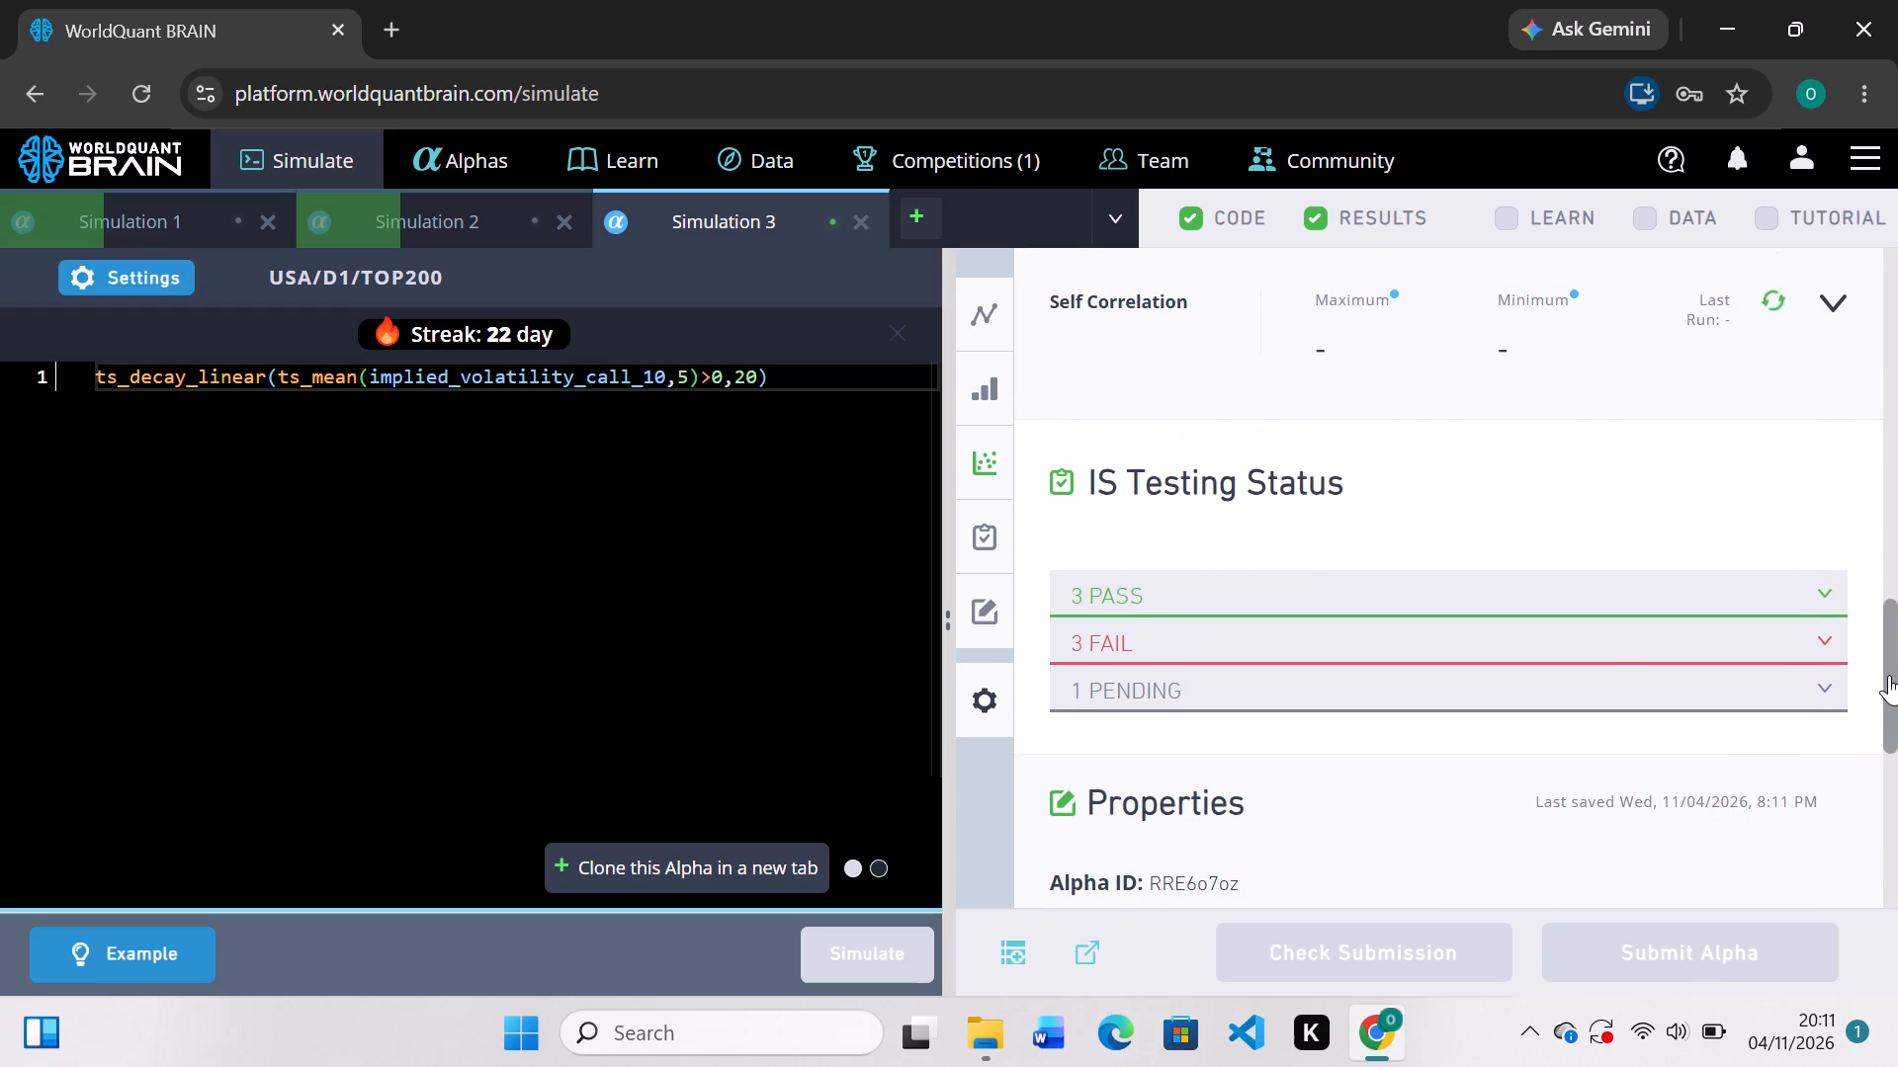
{"action": "left_click", "coordinate": [1823, 644]}
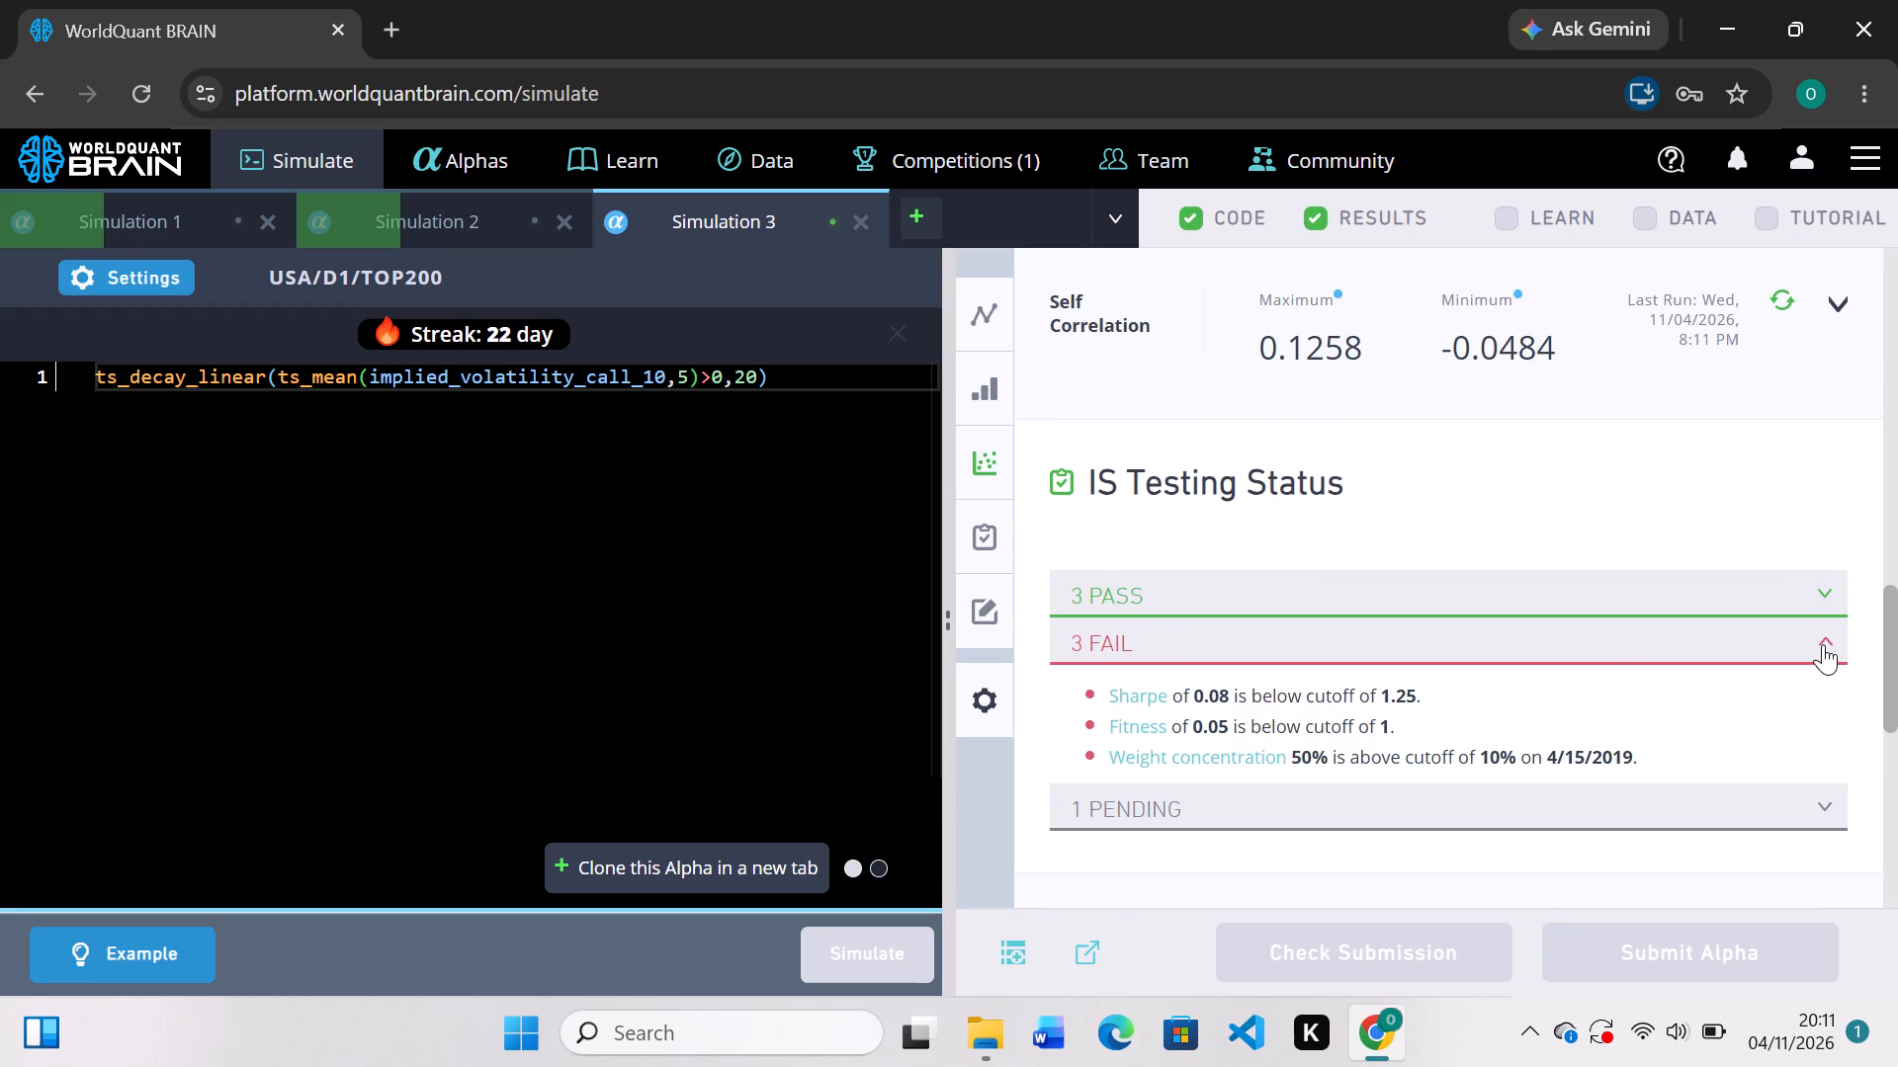
{"action": "scroll", "coordinate": [1469, 731], "scroll_direction": "up", "scroll_amount": 1}
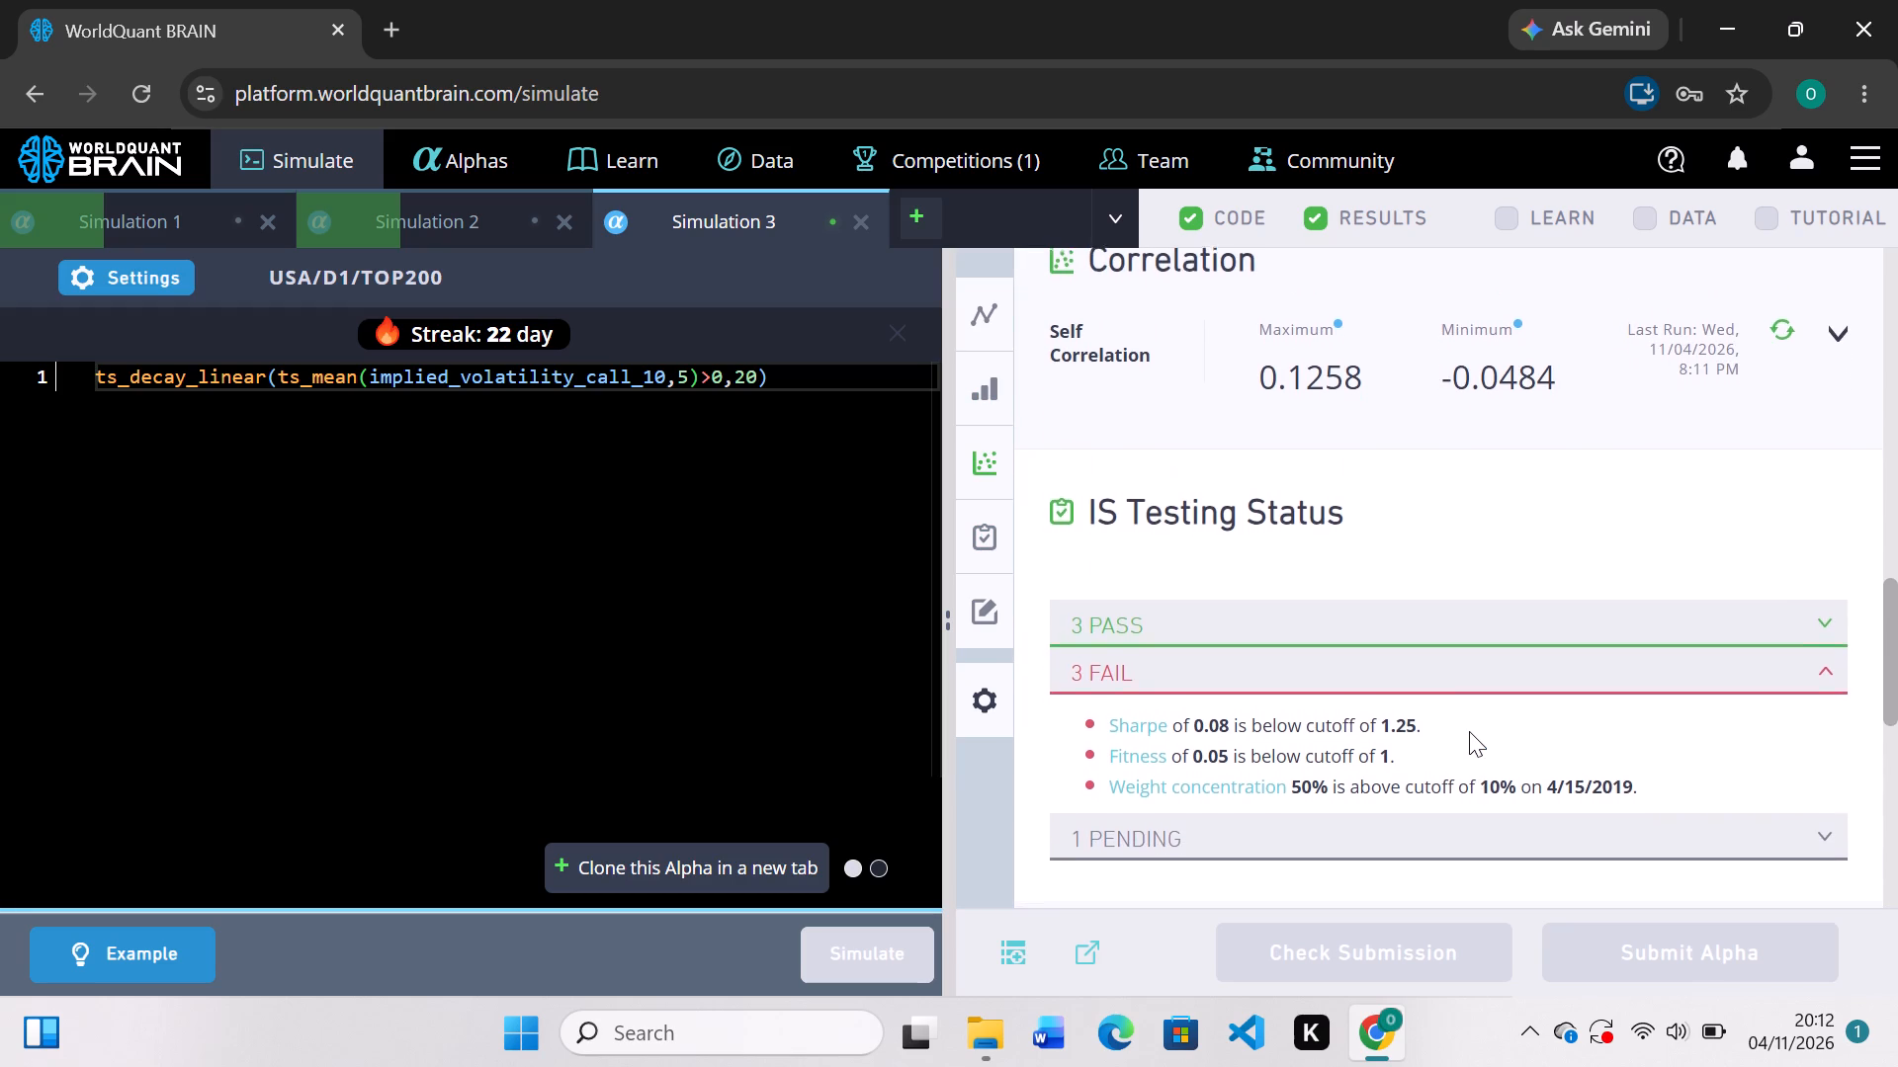
{"action": "scroll", "coordinate": [1469, 731], "scroll_direction": "up", "scroll_amount": 1}
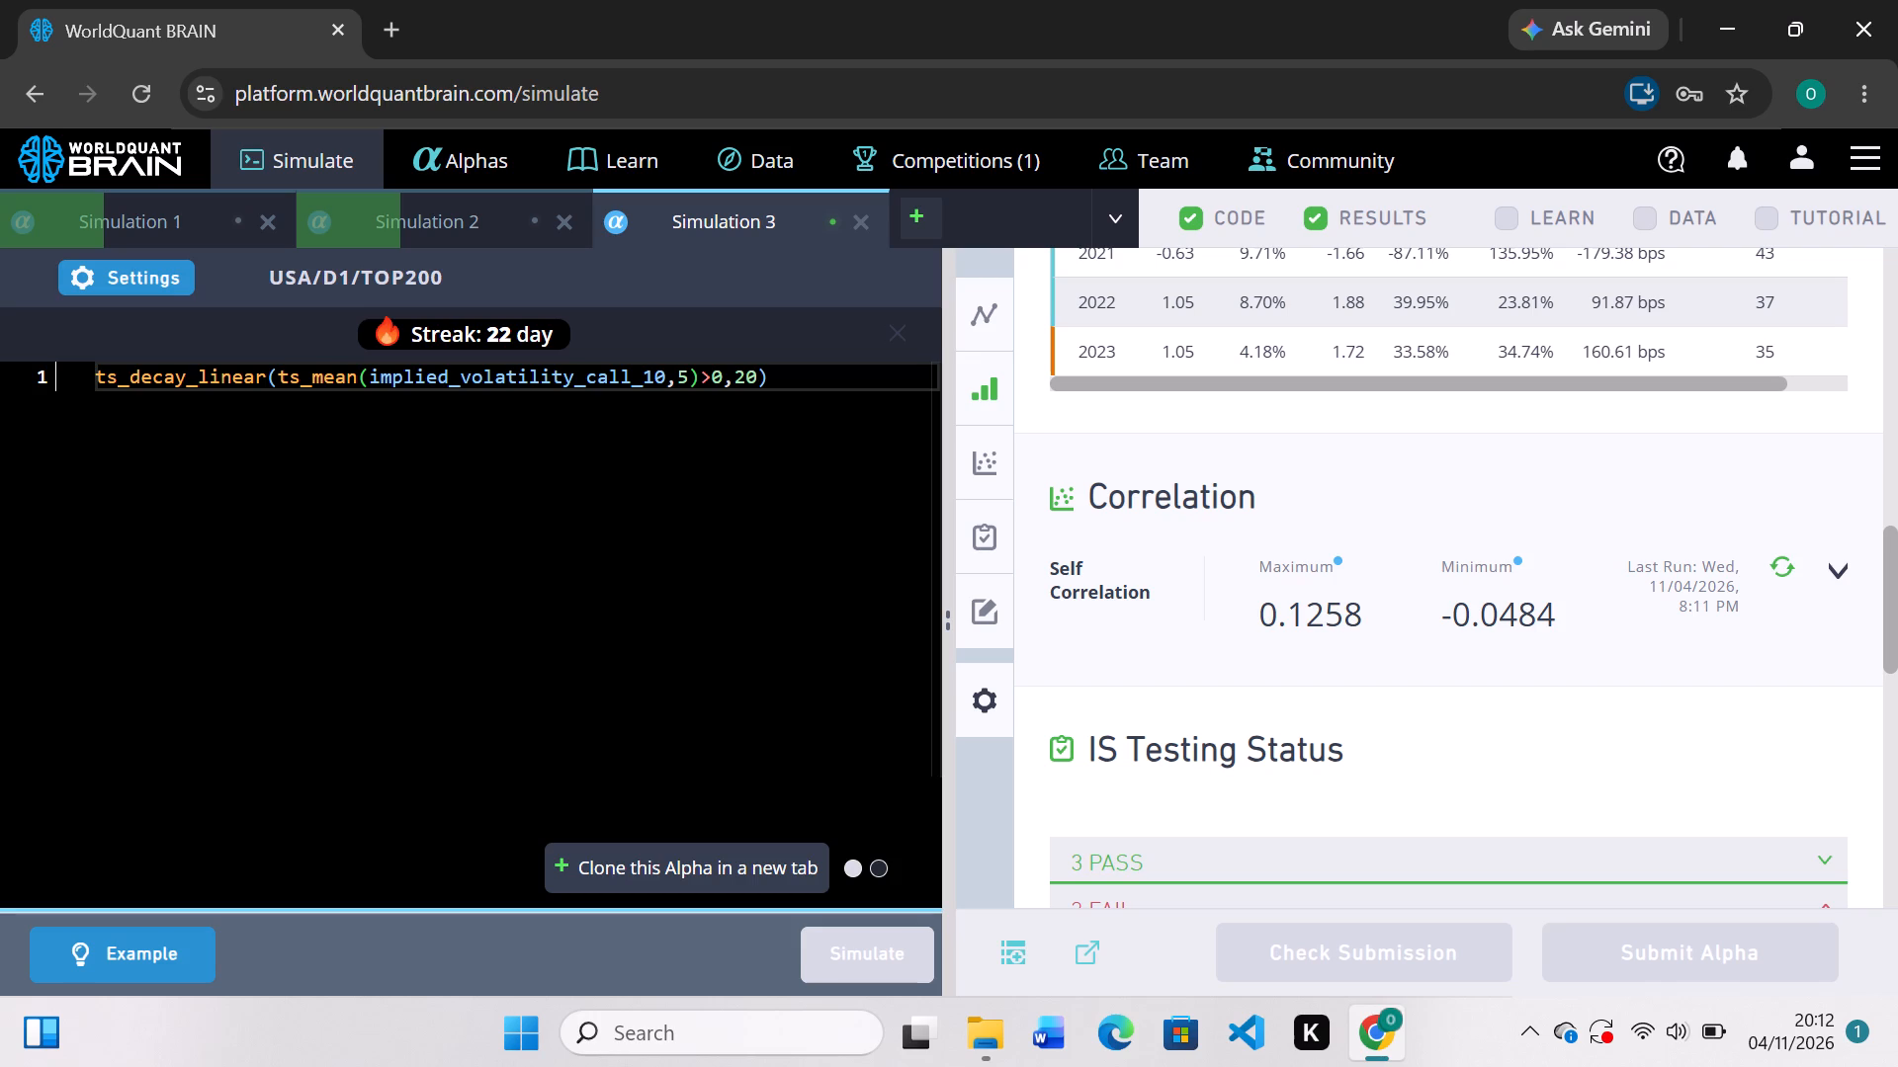
Replace the ts_mean operator with ts_sum in Simulation 3's expression.
{"action": "left_click", "coordinate": [360, 381]}
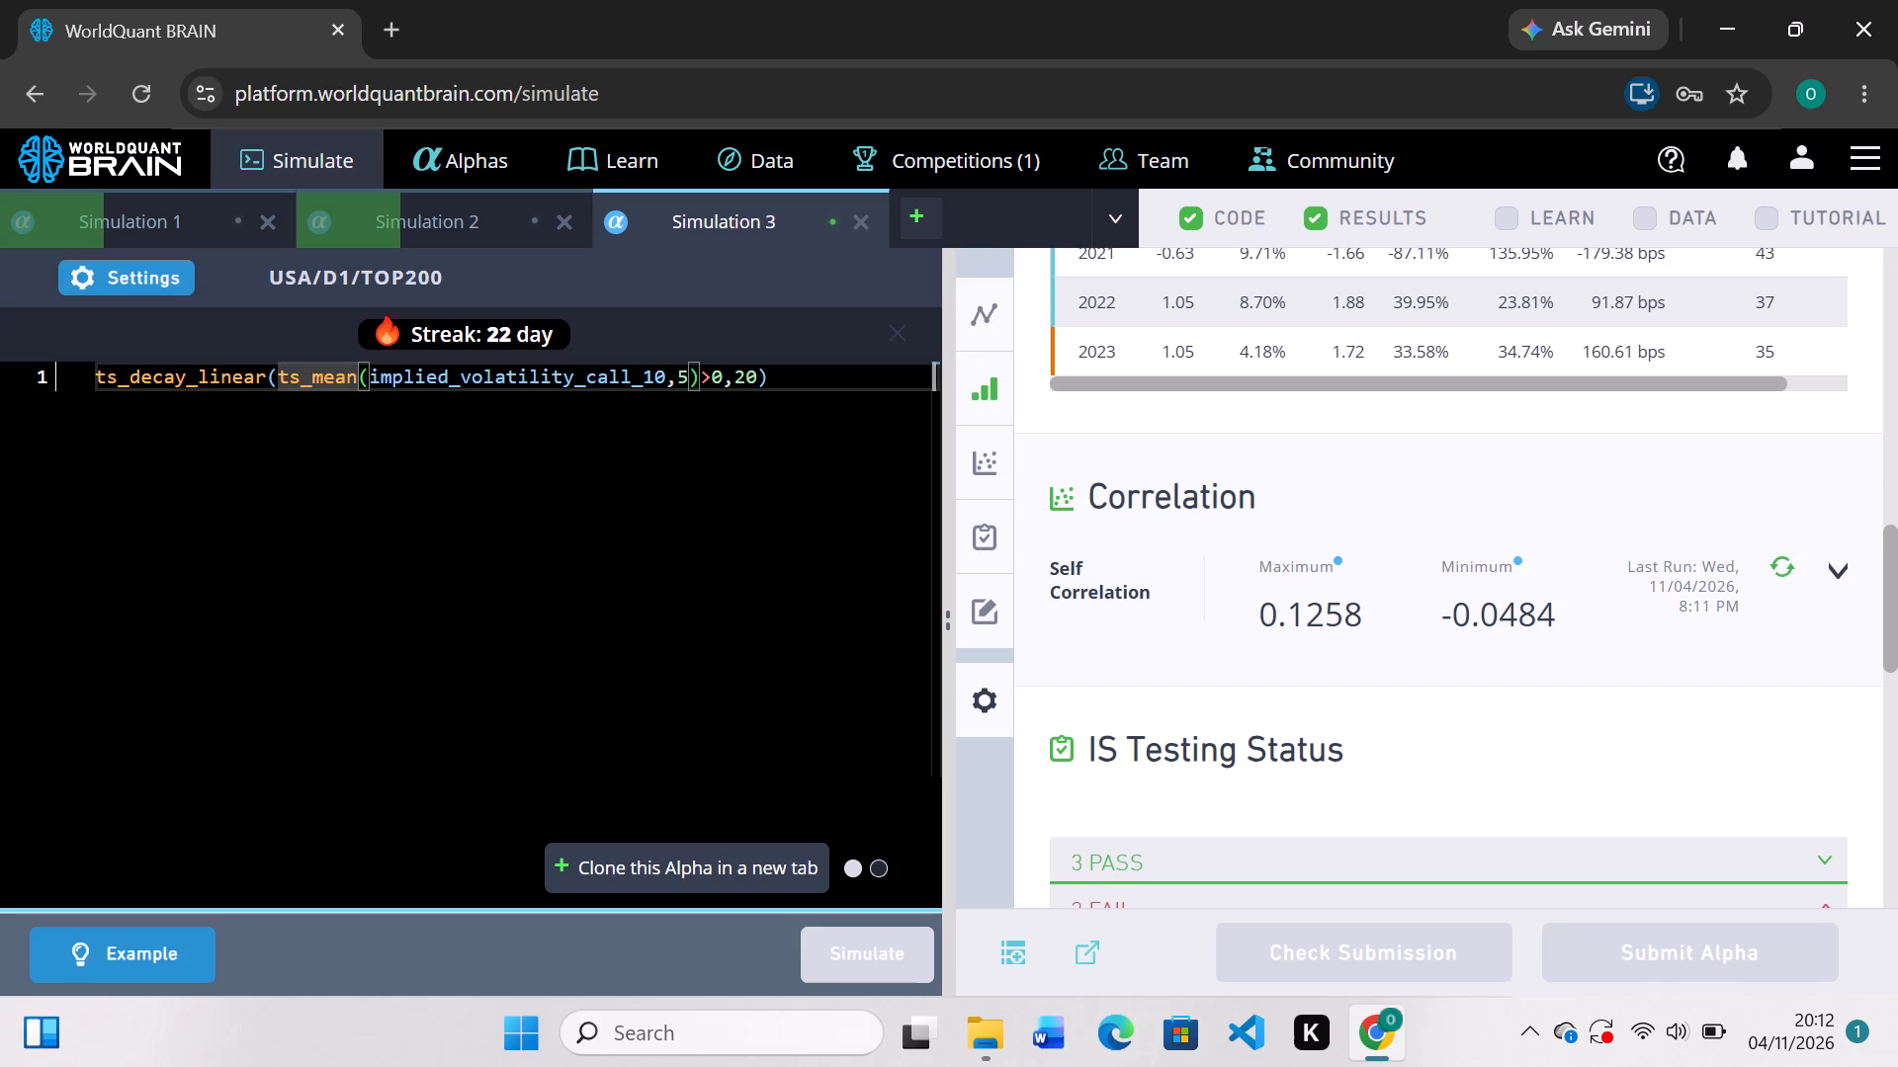
{"action": "key", "text": "BackSpace"}
{"action": "key", "text": "BackSpace"}
{"action": "key", "text": "BackSpace"}
{"action": "key", "text": "BackSpace"}
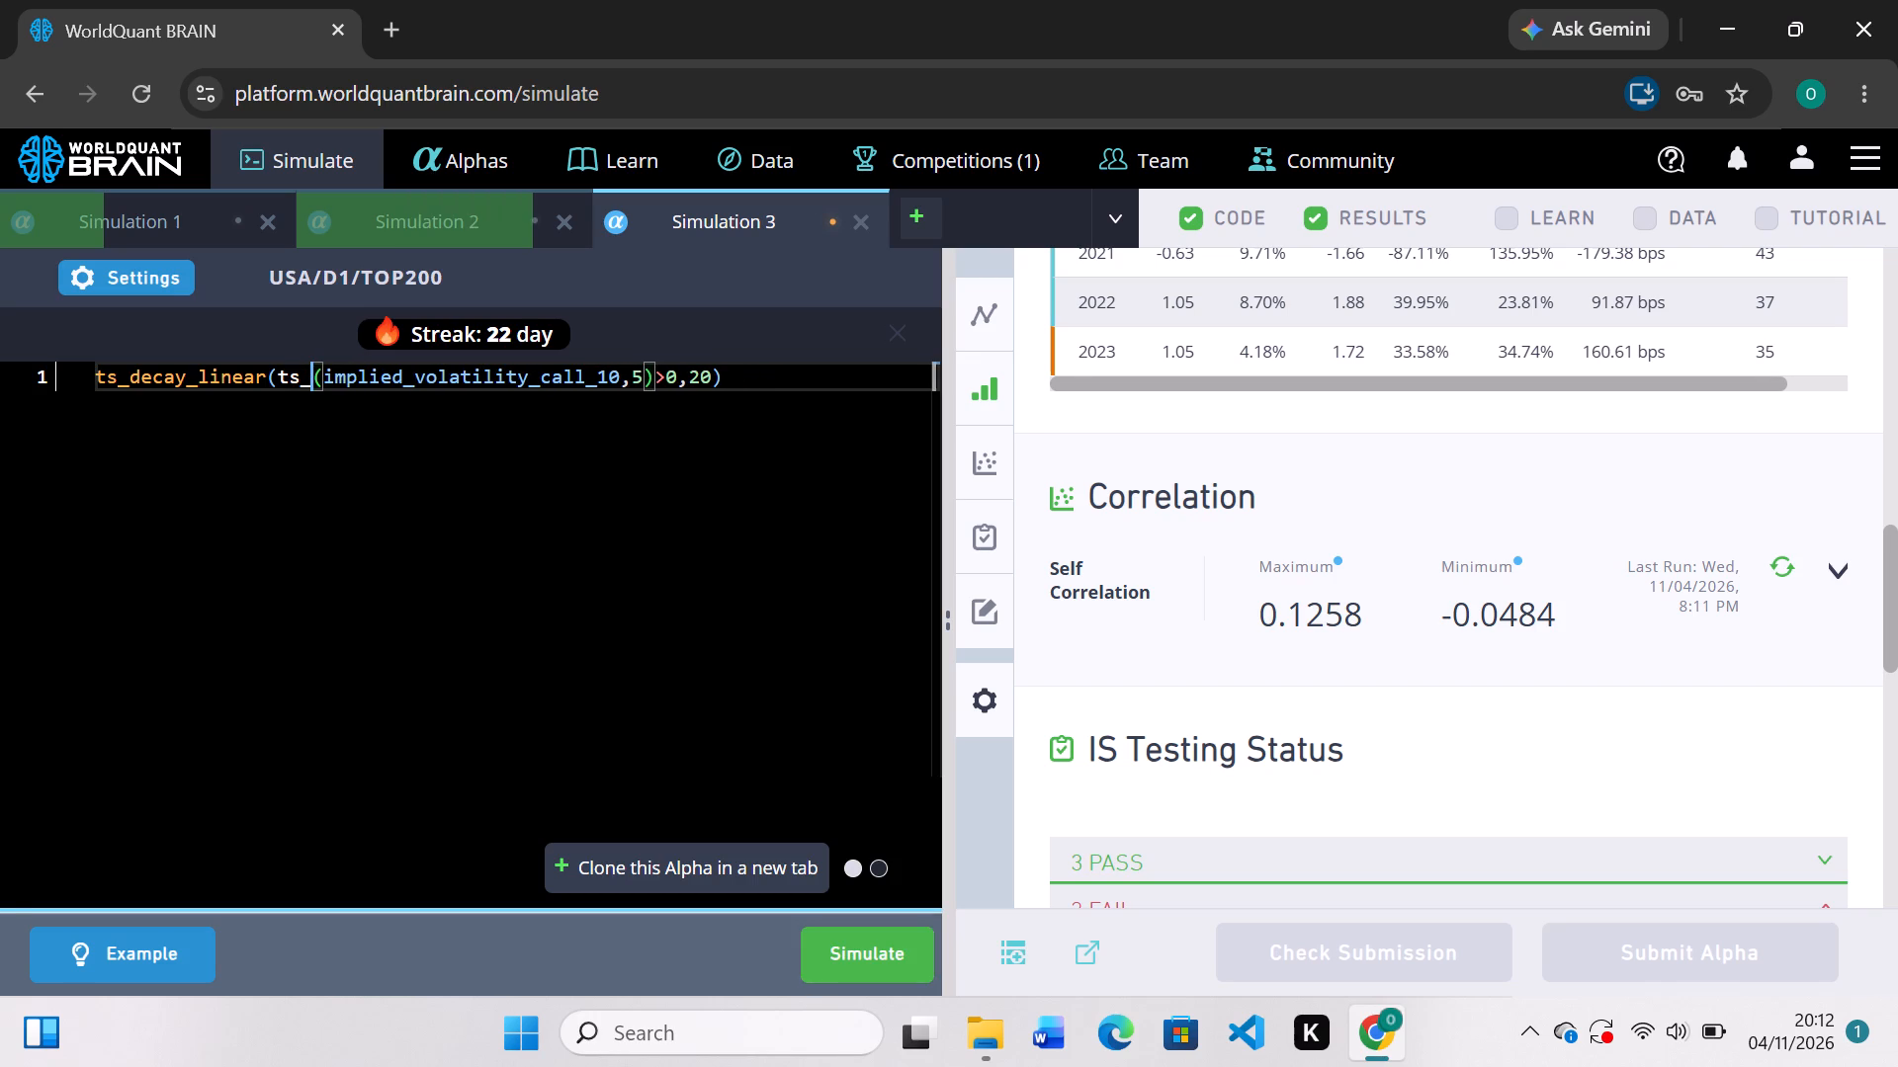
{"action": "type", "text": "sum"}
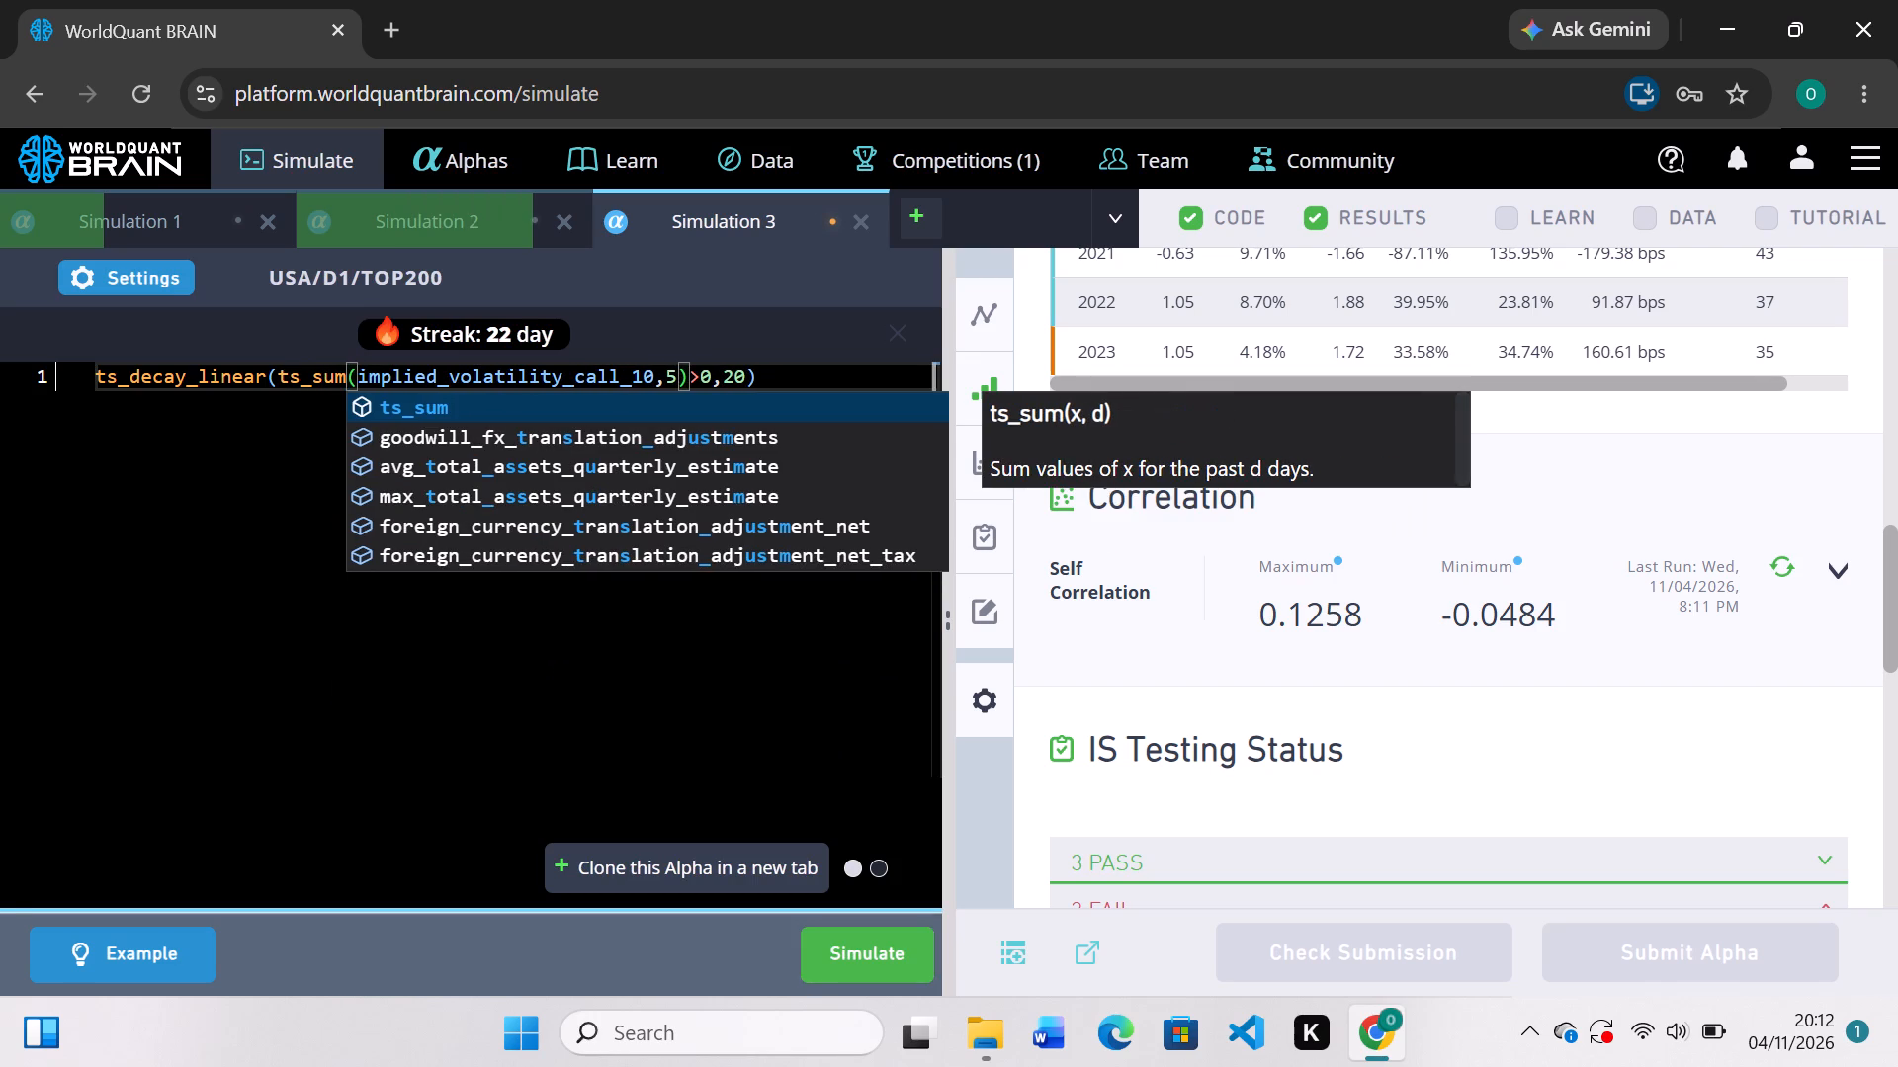
Set Simulation 3's universe to TOP3000 and simulate the alpha.
{"action": "left_click", "coordinate": [160, 267]}
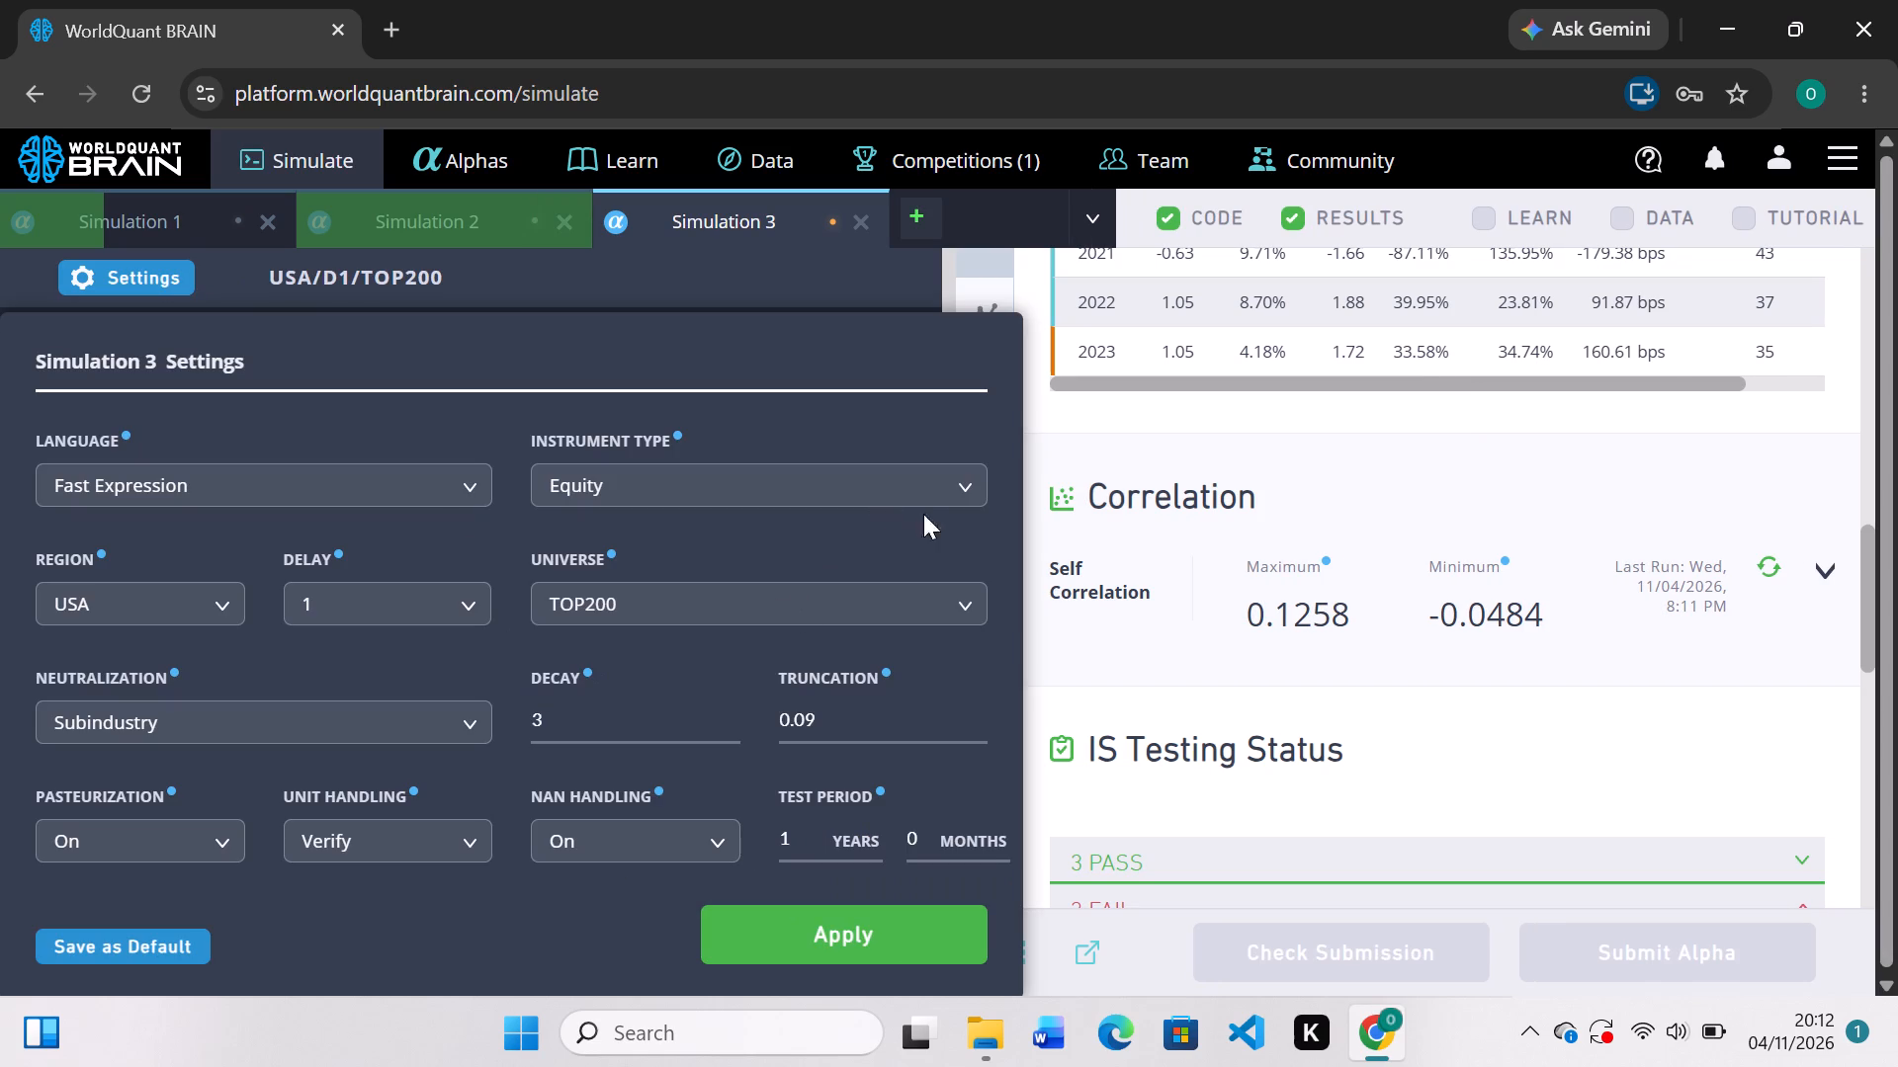
{"action": "left_click", "coordinate": [962, 598]}
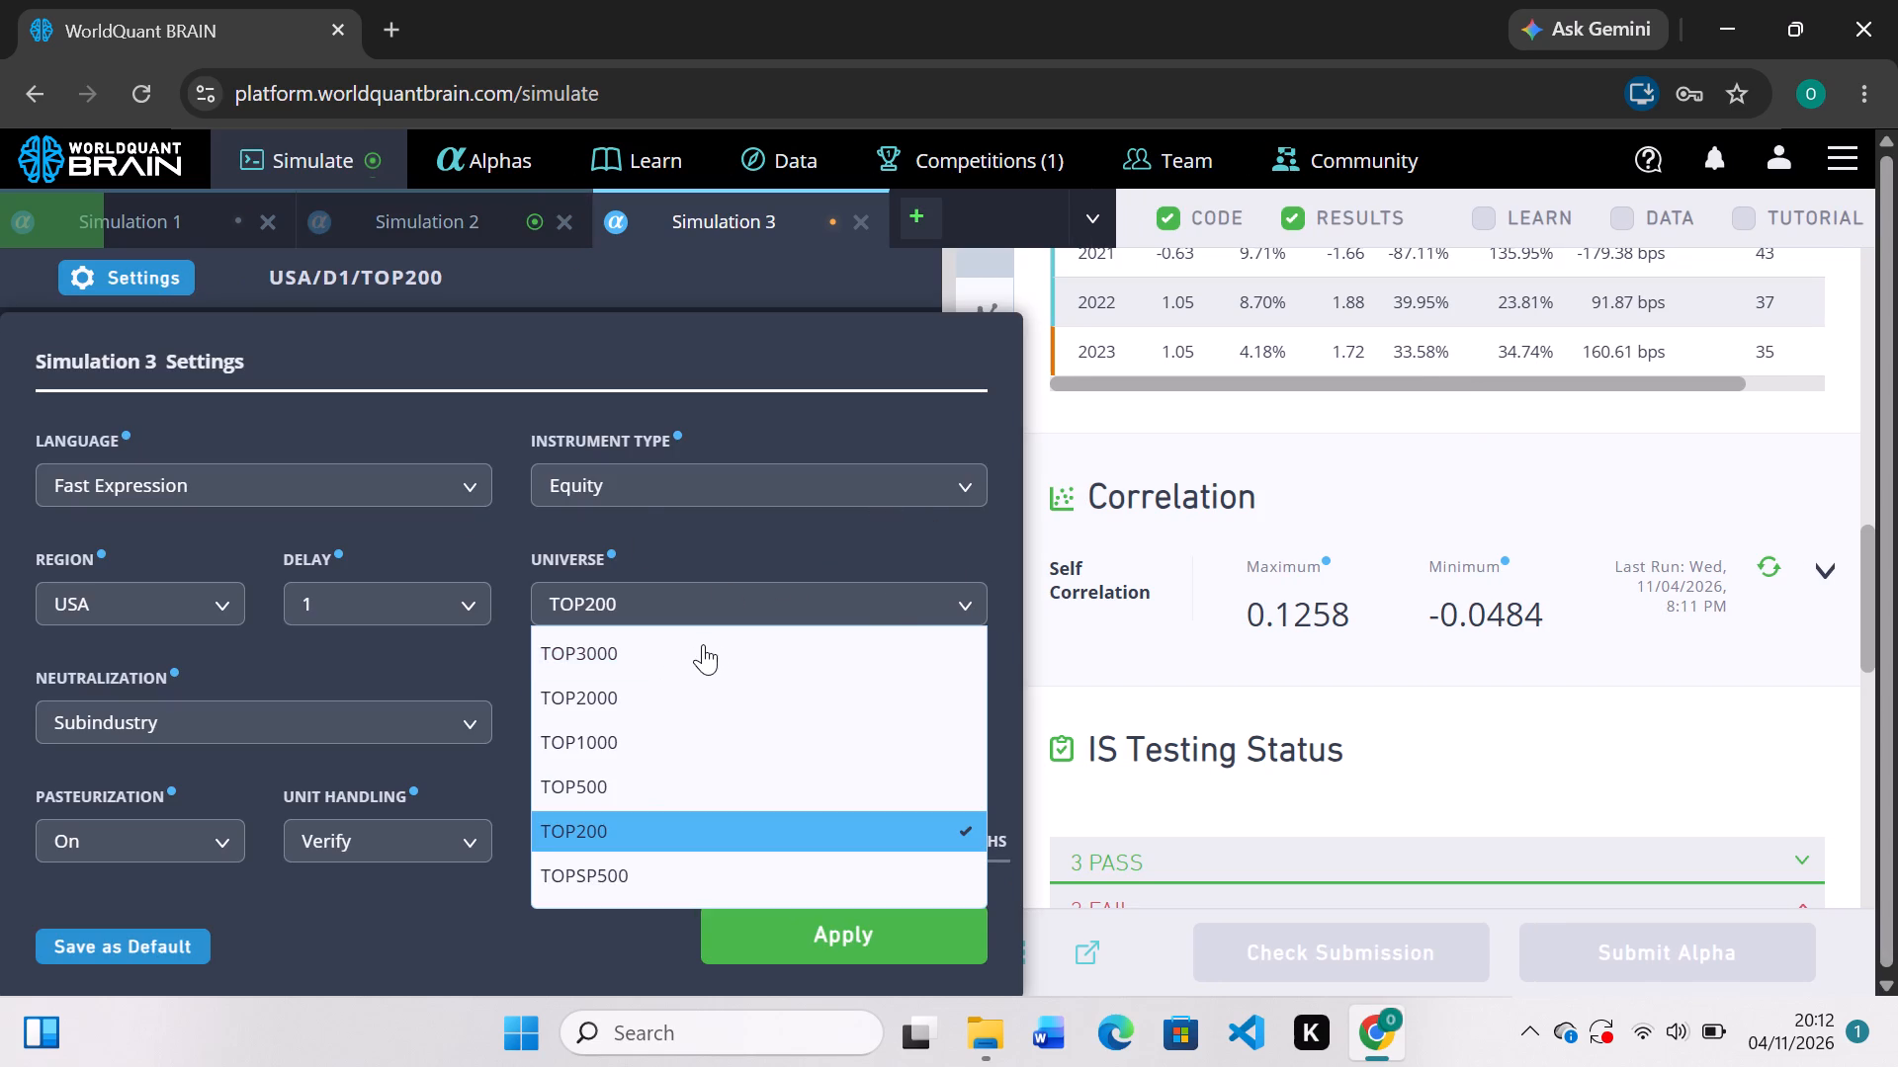
{"action": "left_click", "coordinate": [710, 640]}
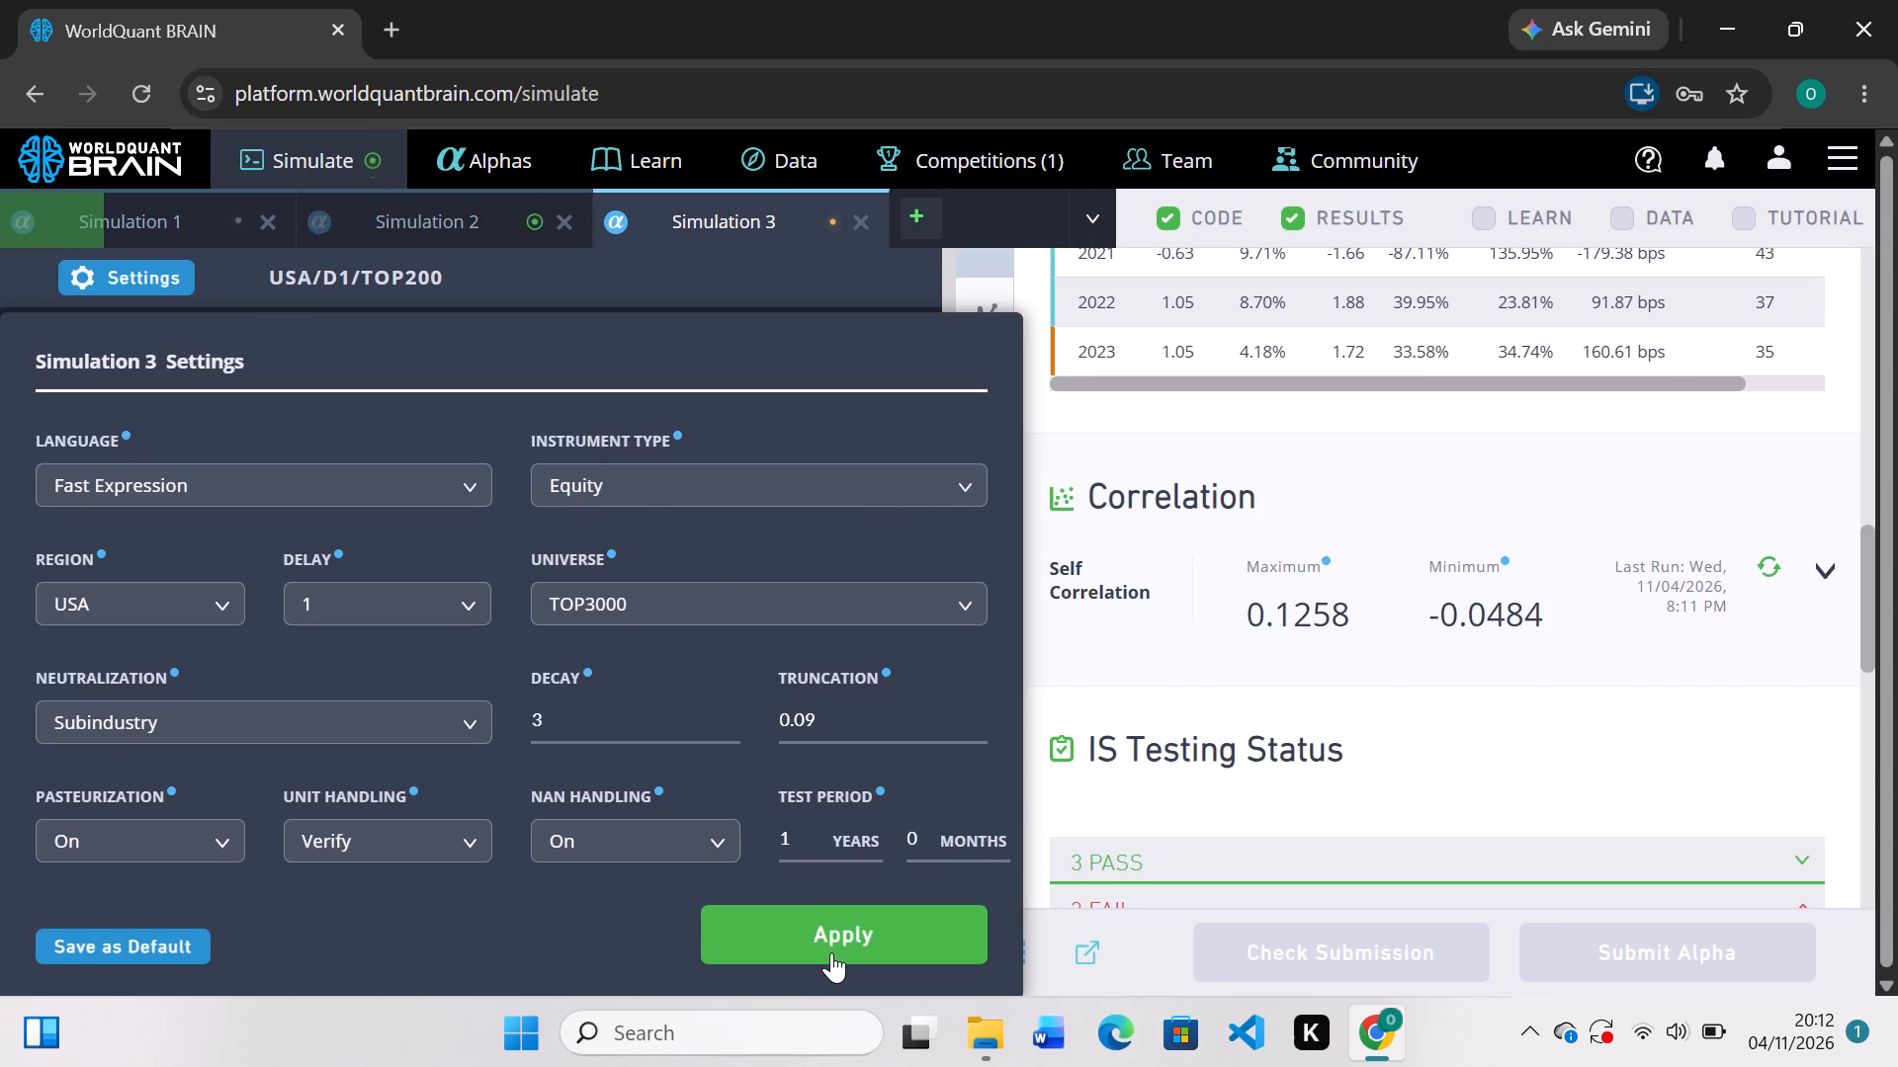
{"action": "left_click", "coordinate": [833, 949]}
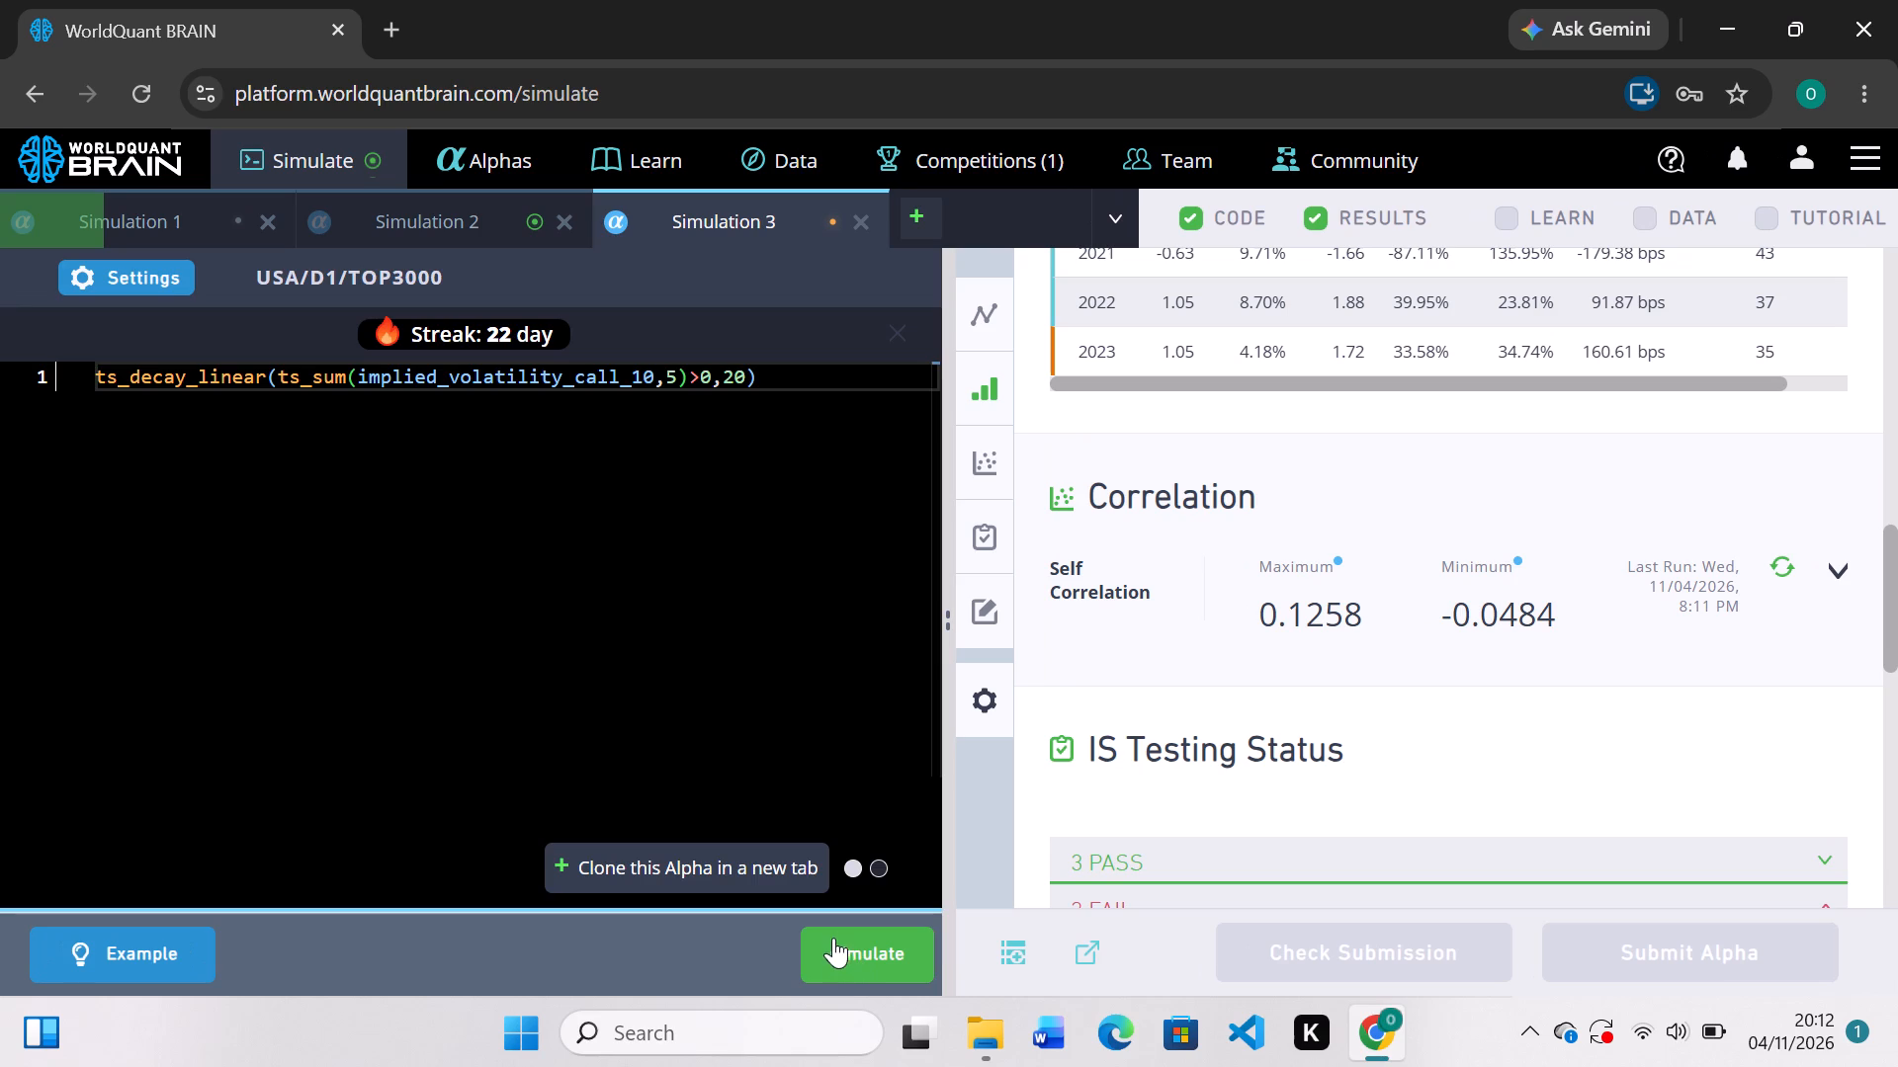
{"action": "left_click", "coordinate": [844, 960]}
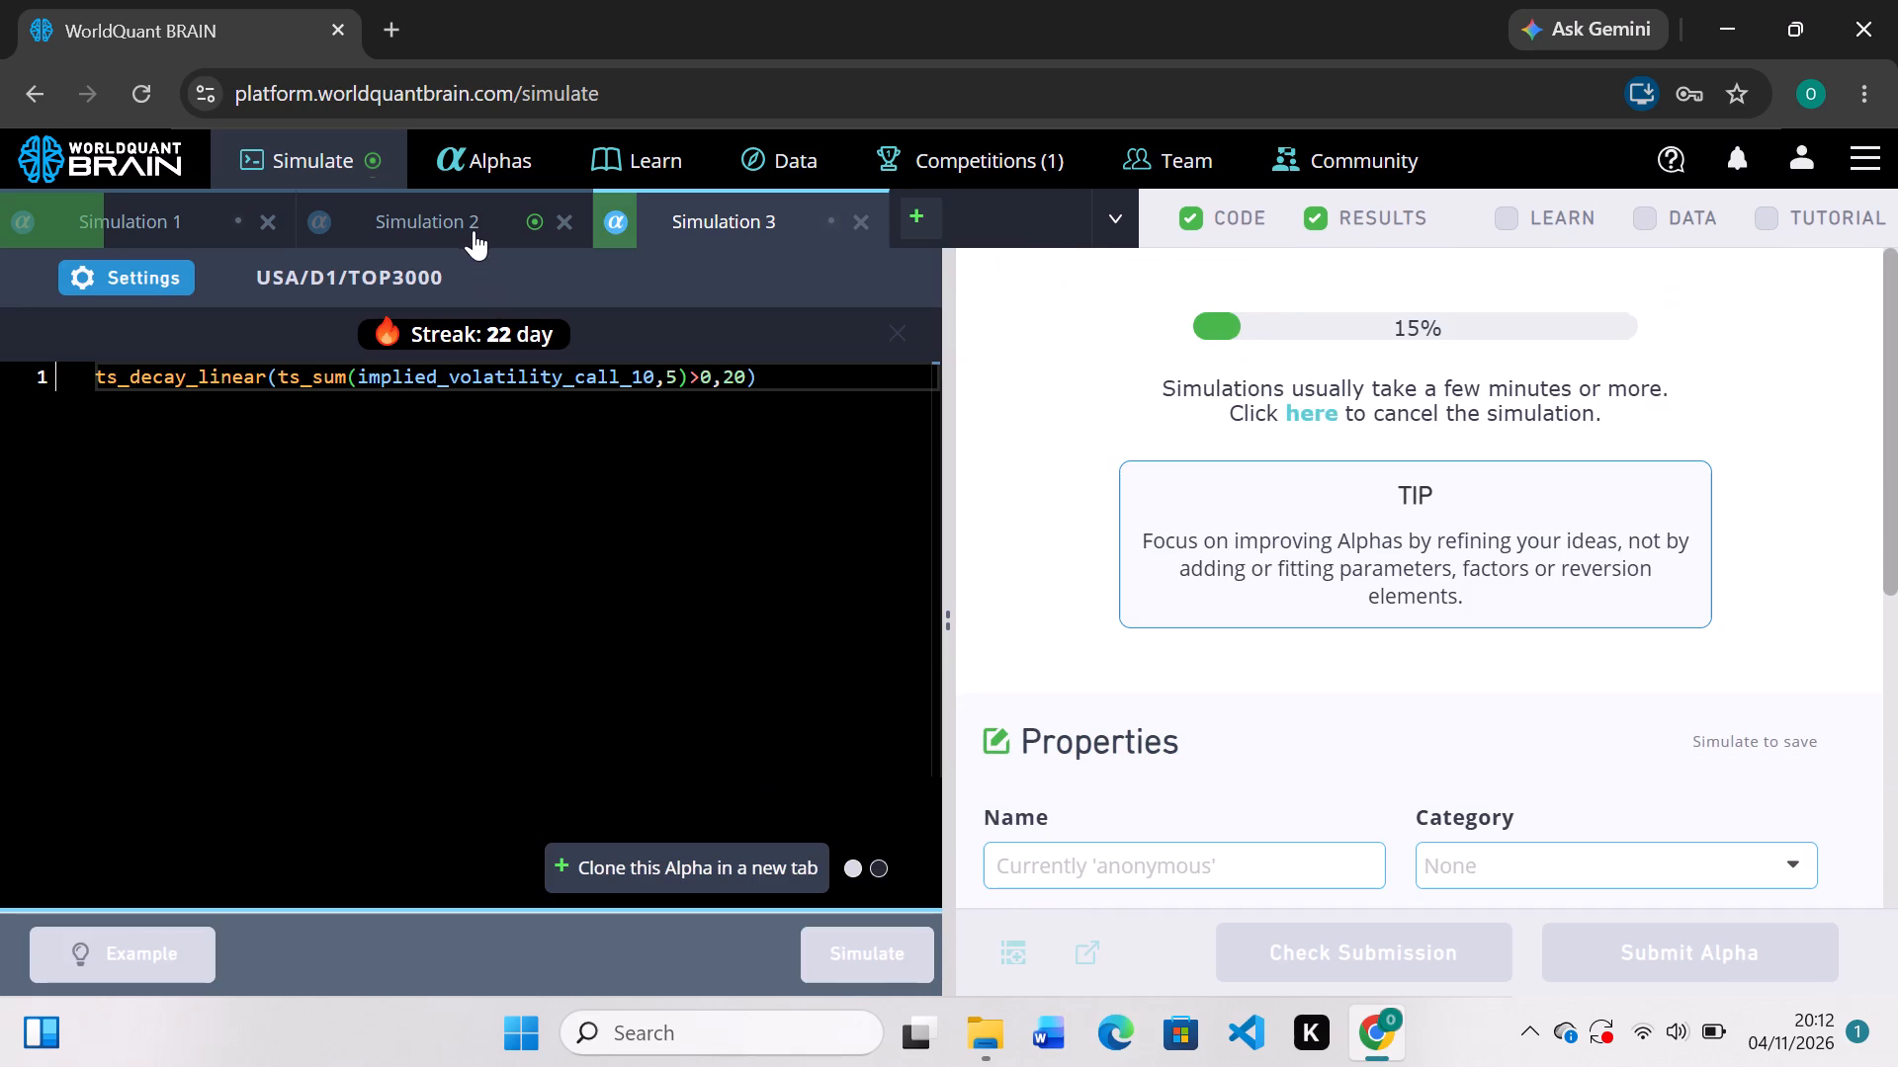
Examine Simulation 2's PnL chart, IS summary with yearly figures, and alpha properties.
{"action": "left_click", "coordinate": [474, 229]}
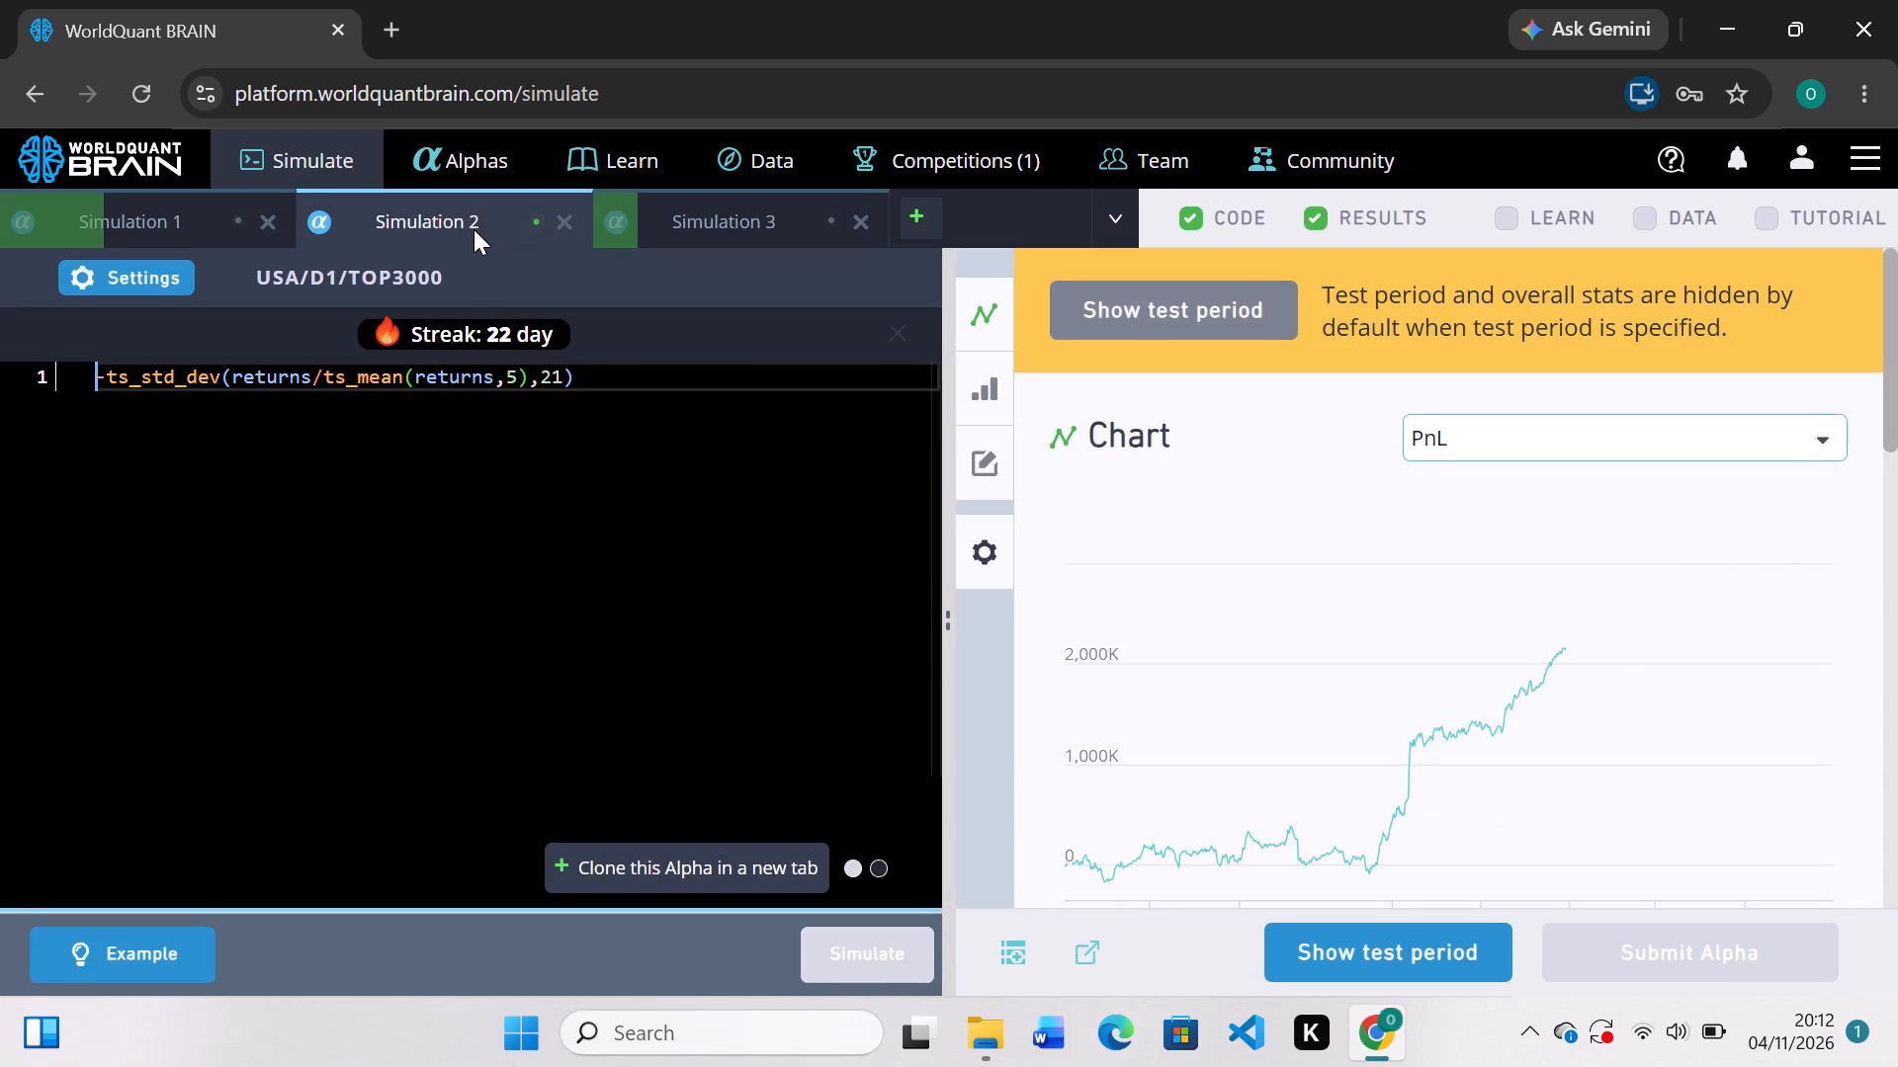
{"action": "scroll", "coordinate": [1406, 748], "scroll_direction": "down", "scroll_amount": 3}
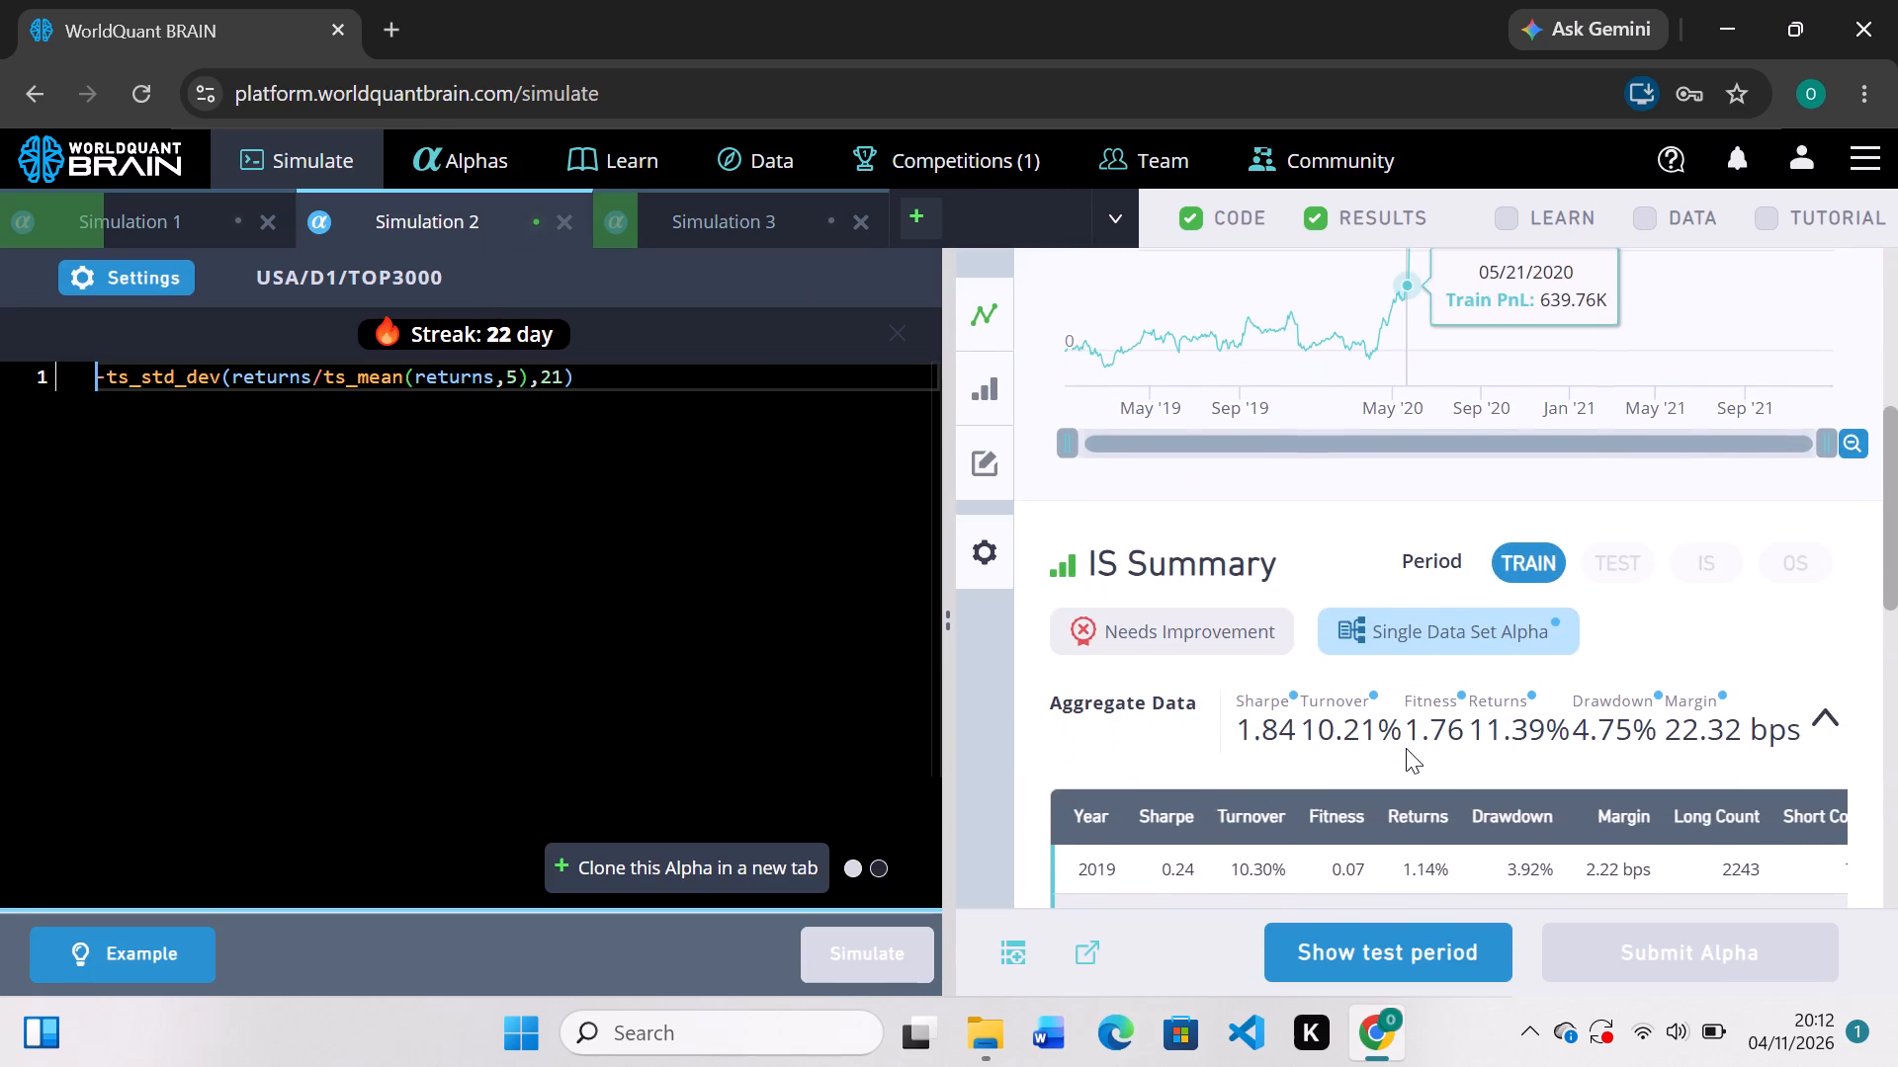
{"action": "scroll", "coordinate": [1406, 748], "scroll_direction": "up", "scroll_amount": 3}
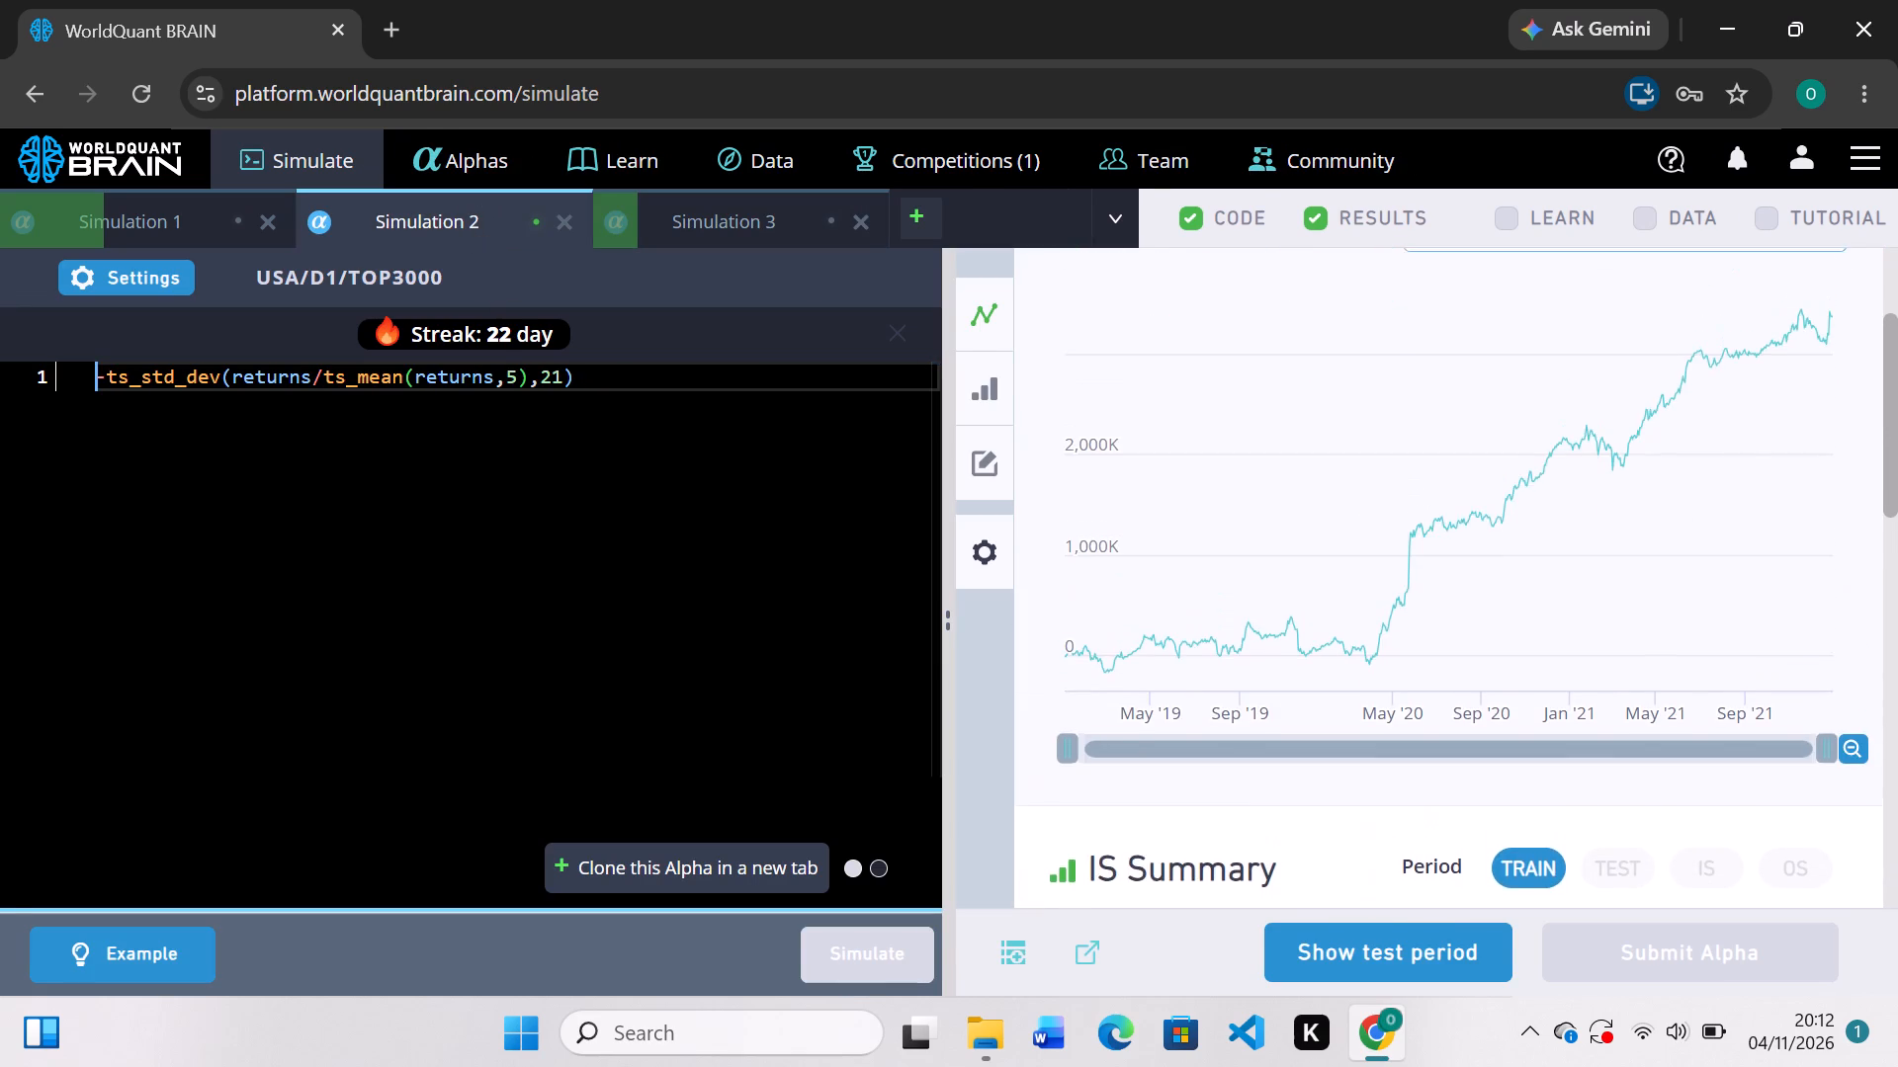
{"action": "scroll", "coordinate": [1406, 748], "scroll_direction": "down", "scroll_amount": 2}
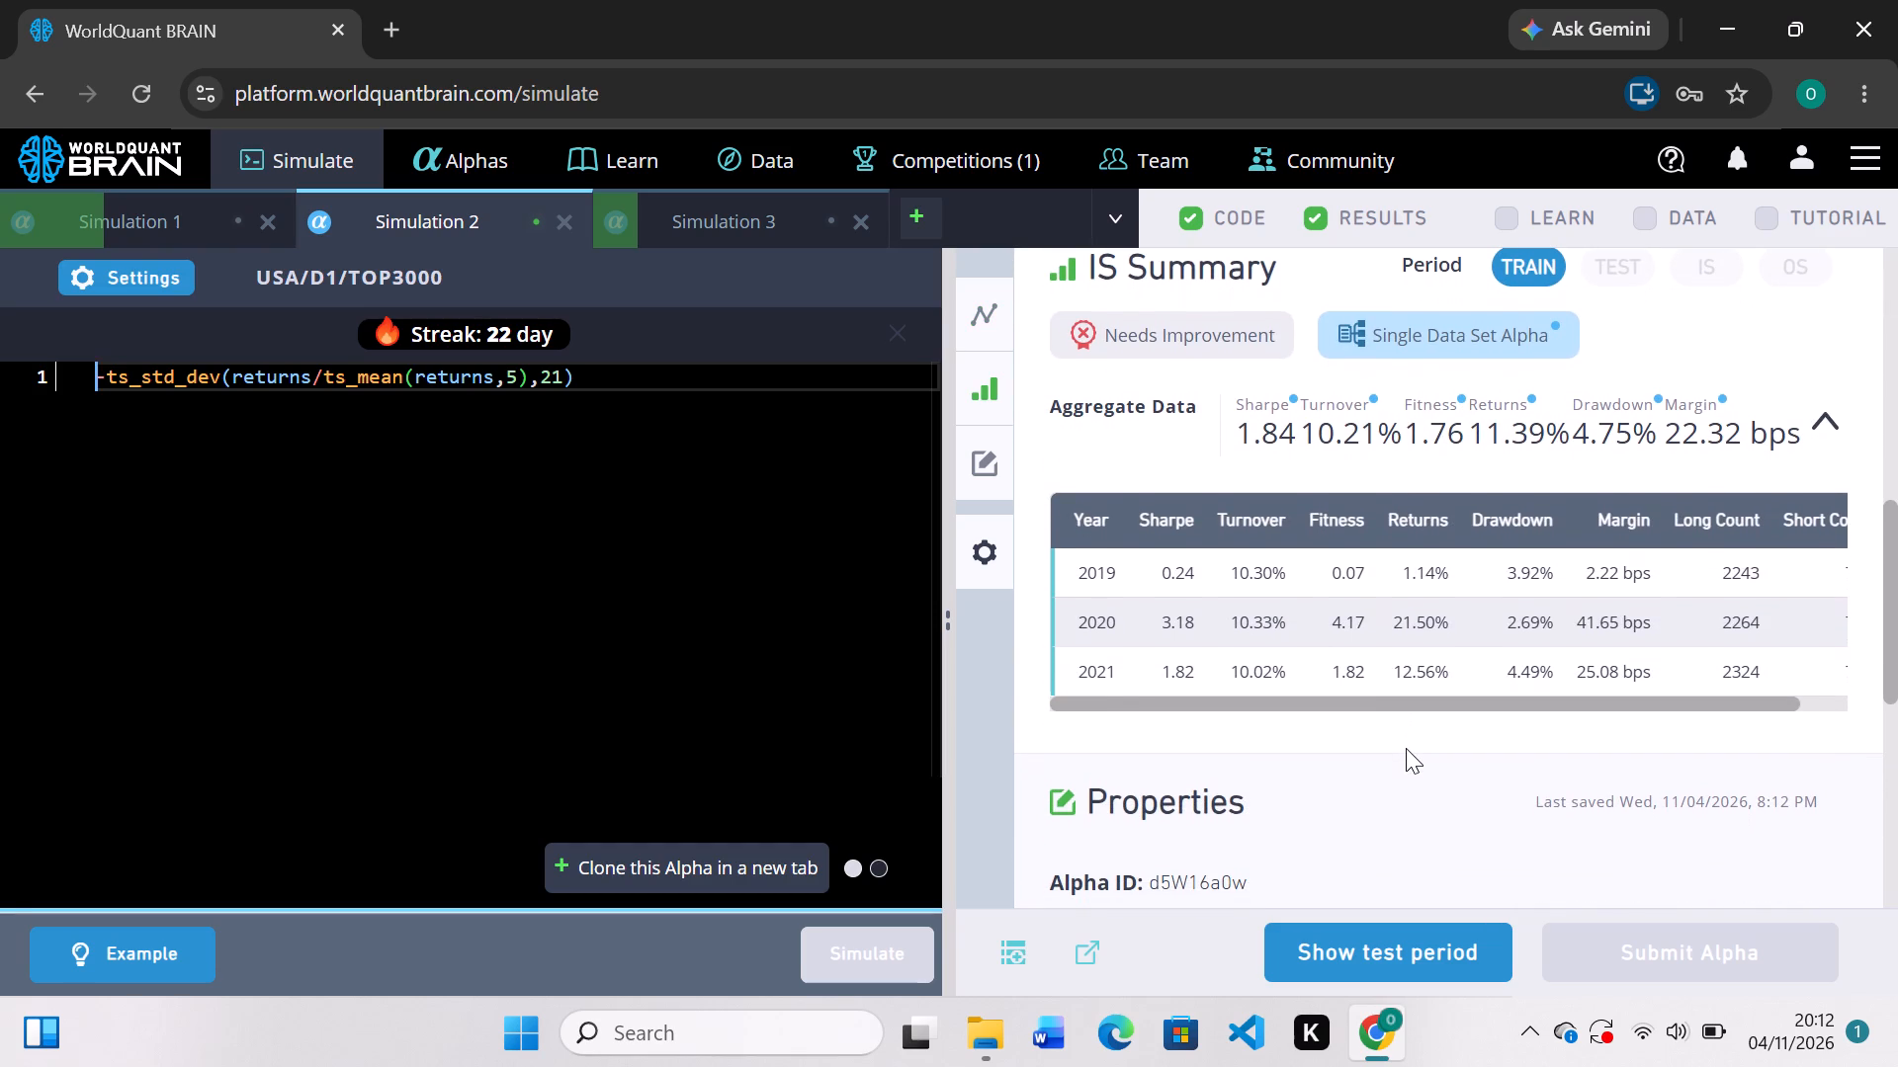
{"action": "scroll", "coordinate": [1406, 748], "scroll_direction": "down", "scroll_amount": 3}
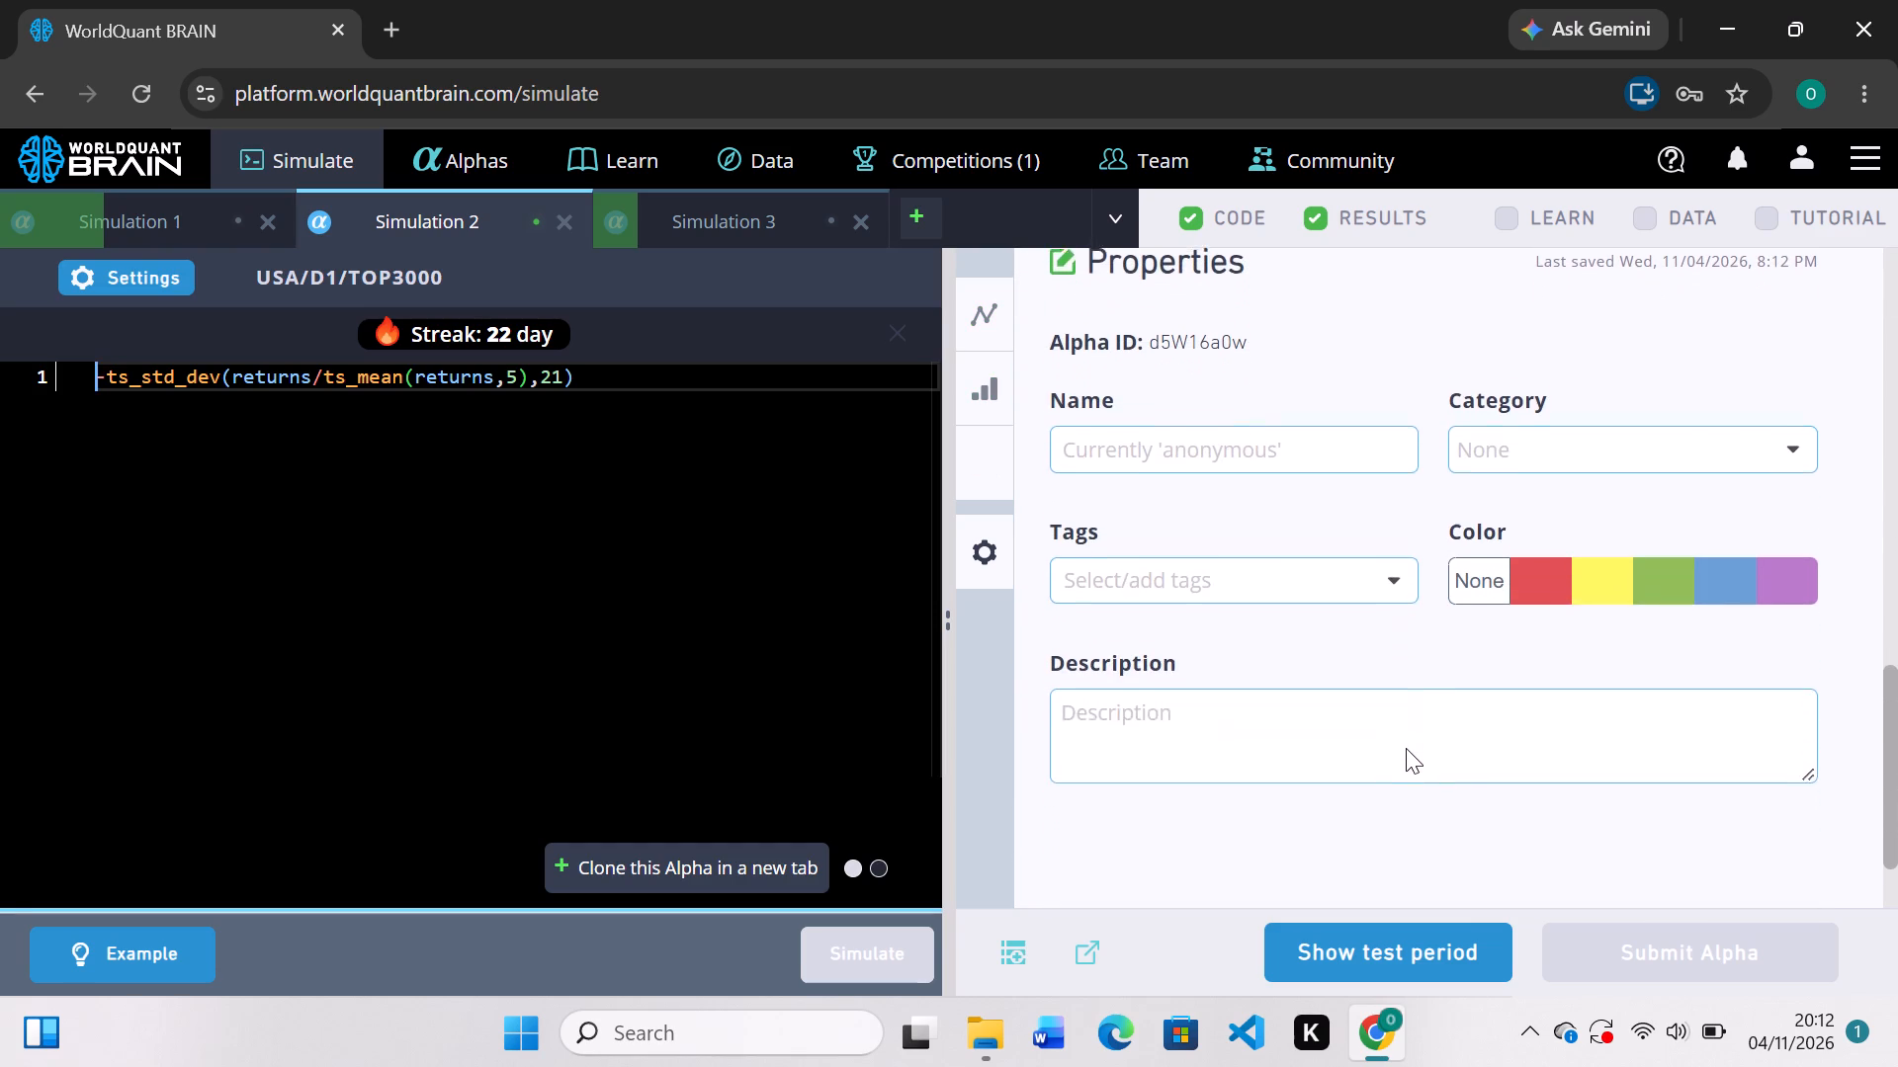
Show Simulation 2's test period, expand the failed checks in the IS testing status, and run its self-correlation check.
{"action": "left_click", "coordinate": [1447, 954]}
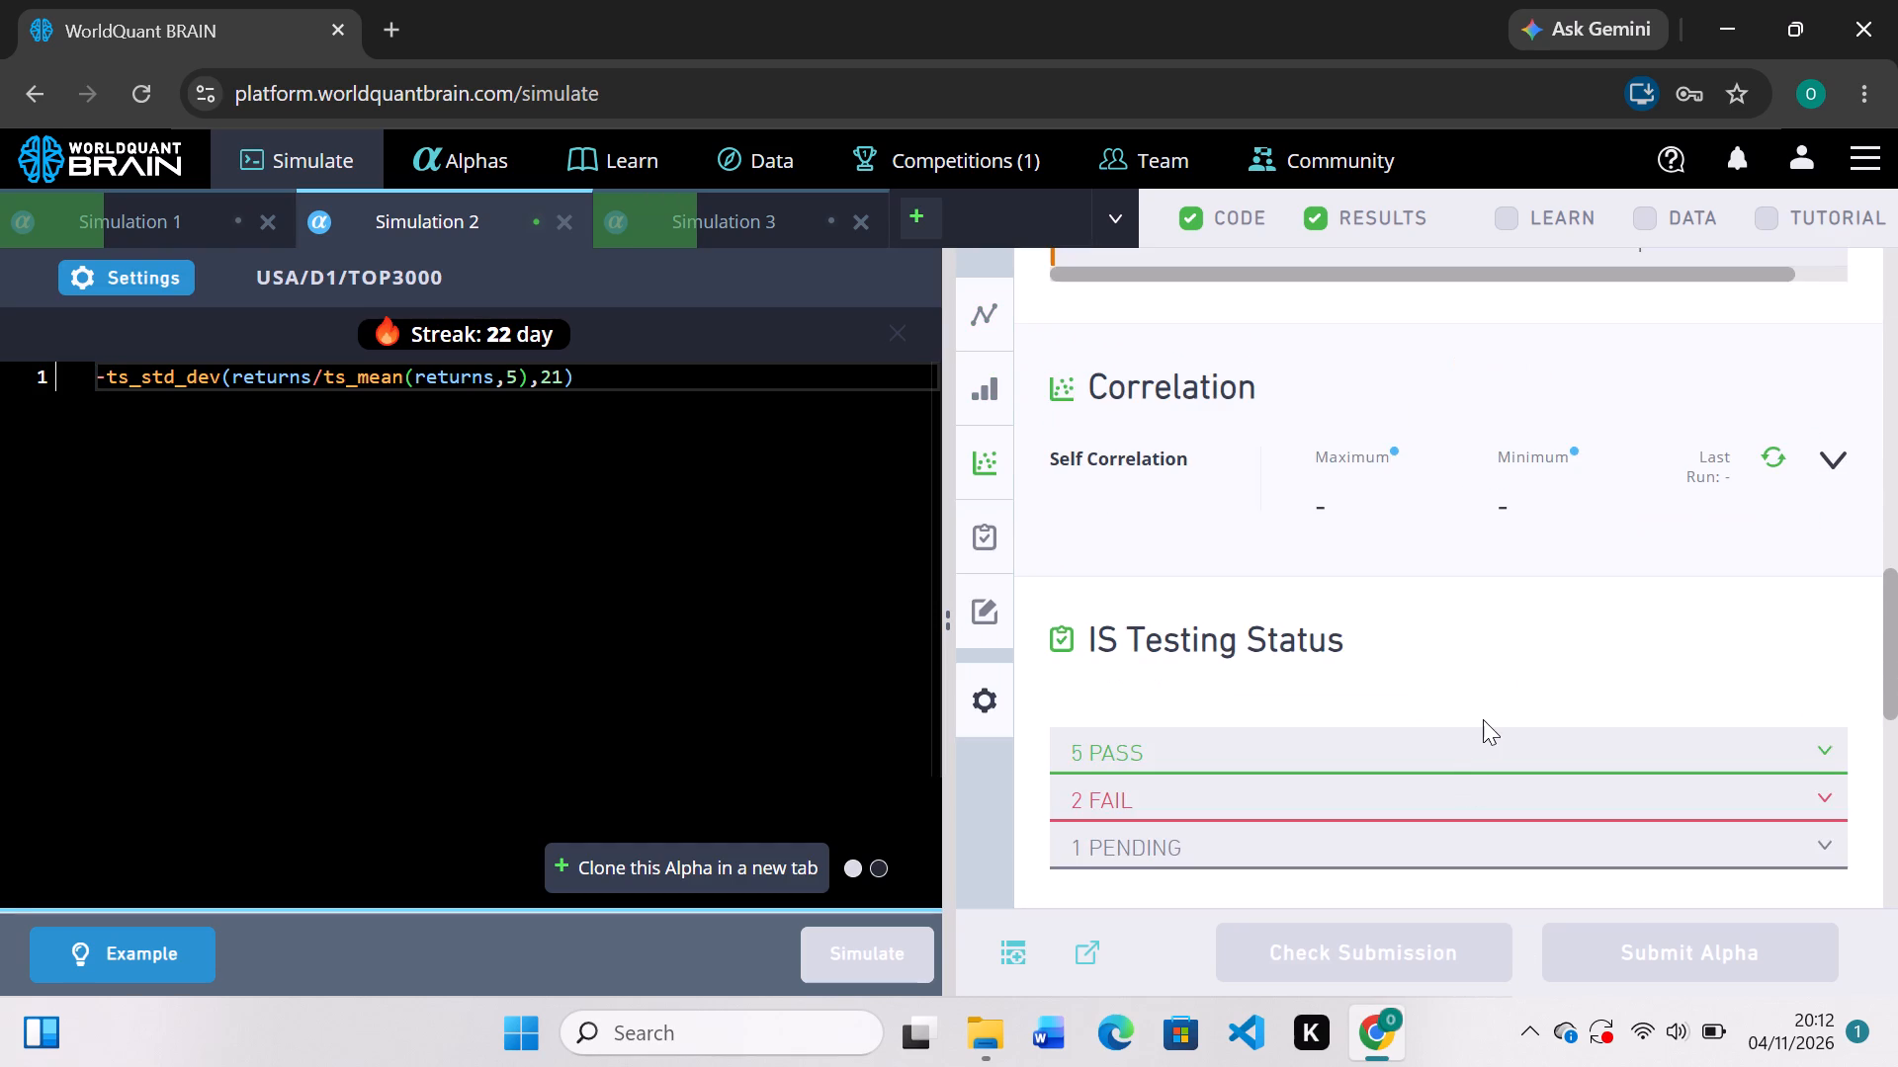
{"action": "scroll", "coordinate": [1483, 719], "scroll_direction": "down", "scroll_amount": 1}
{"action": "left_click", "coordinate": [1827, 615]}
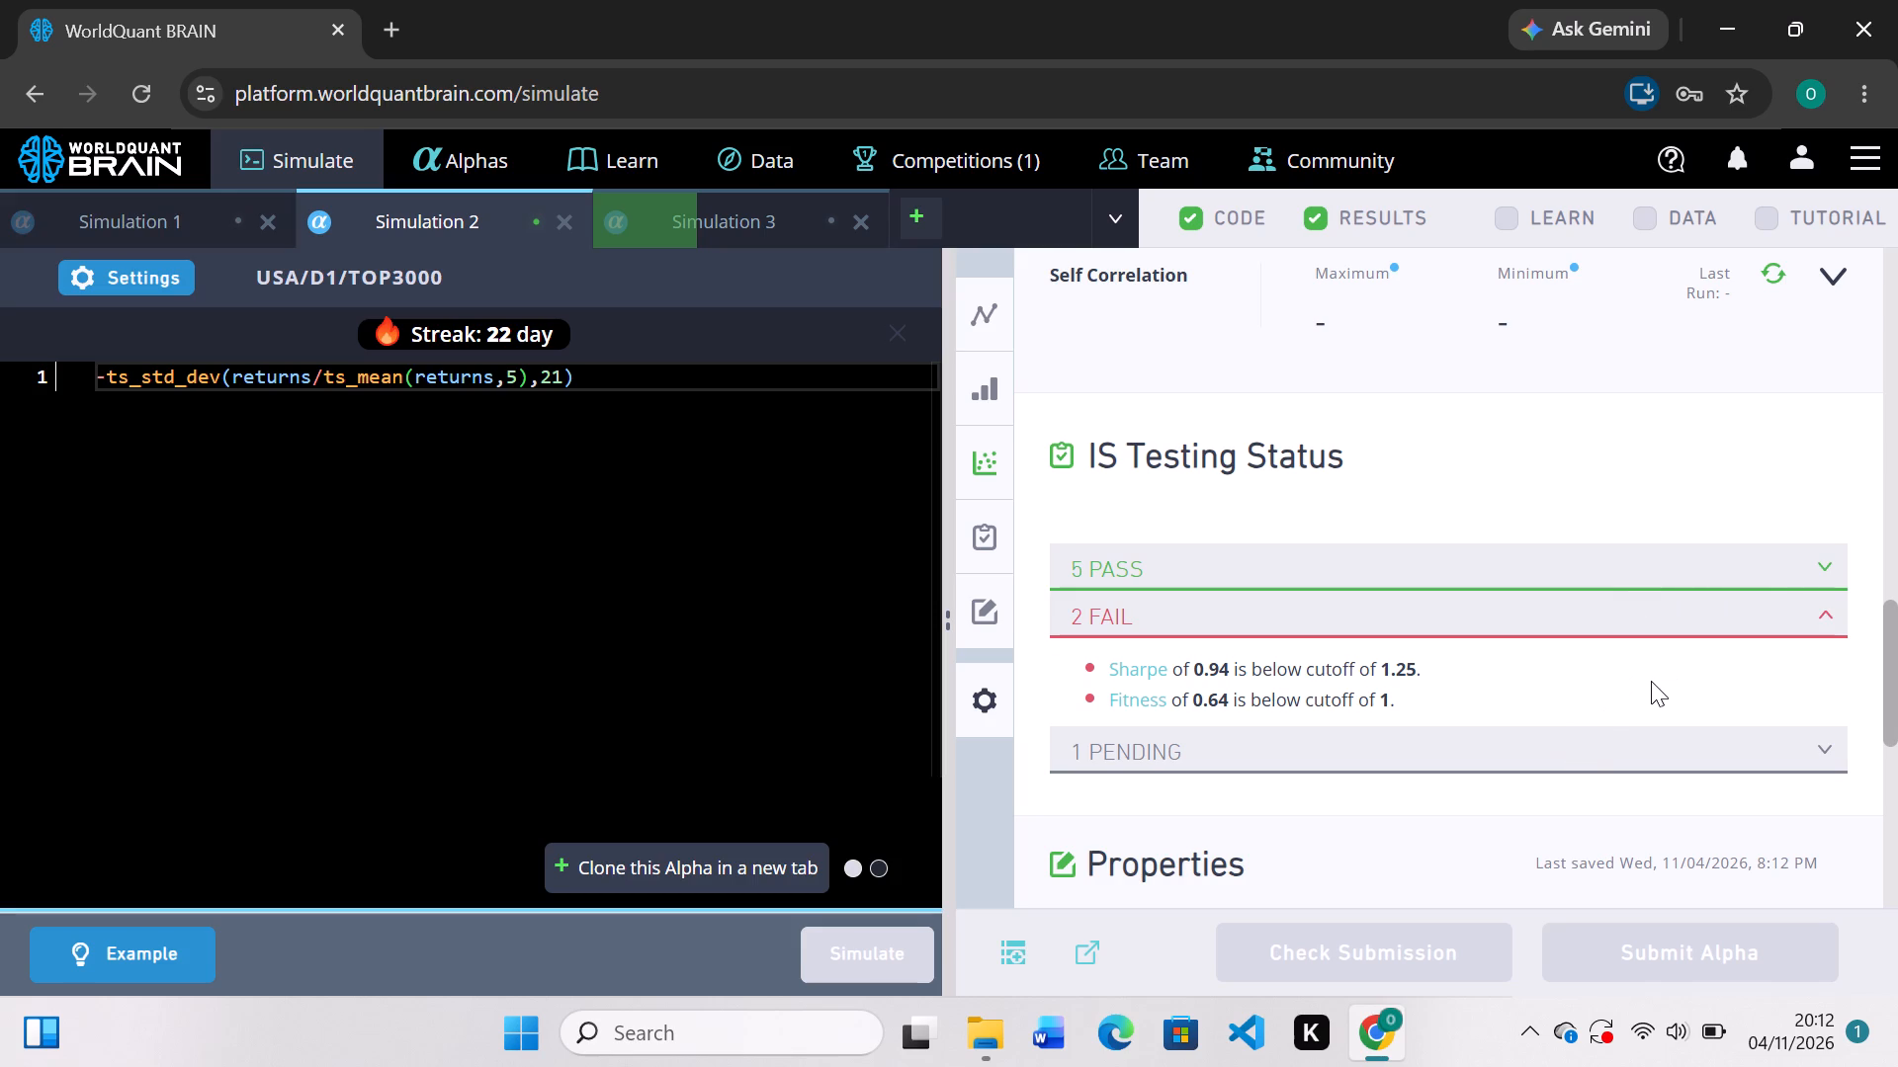
{"action": "scroll", "coordinate": [1651, 681], "scroll_direction": "up", "scroll_amount": 1}
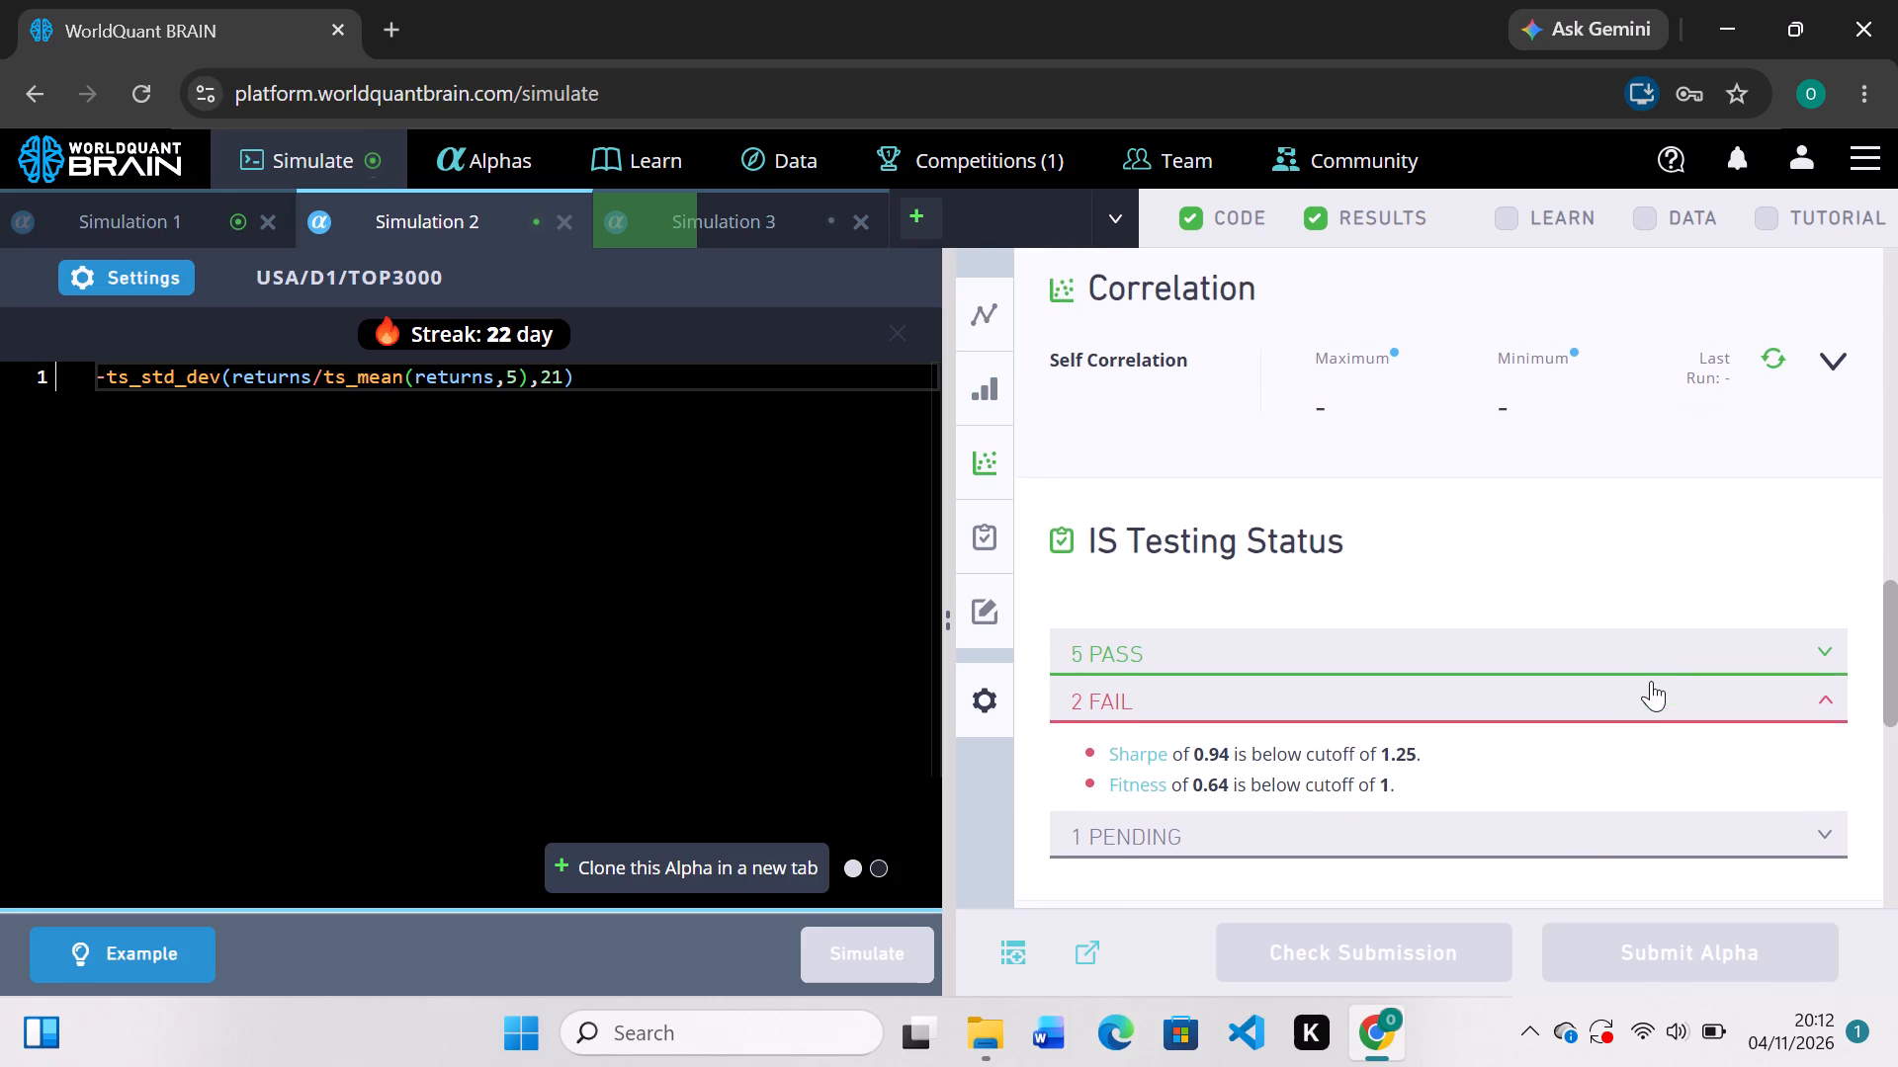
{"action": "scroll", "coordinate": [1651, 681], "scroll_direction": "up", "scroll_amount": 1}
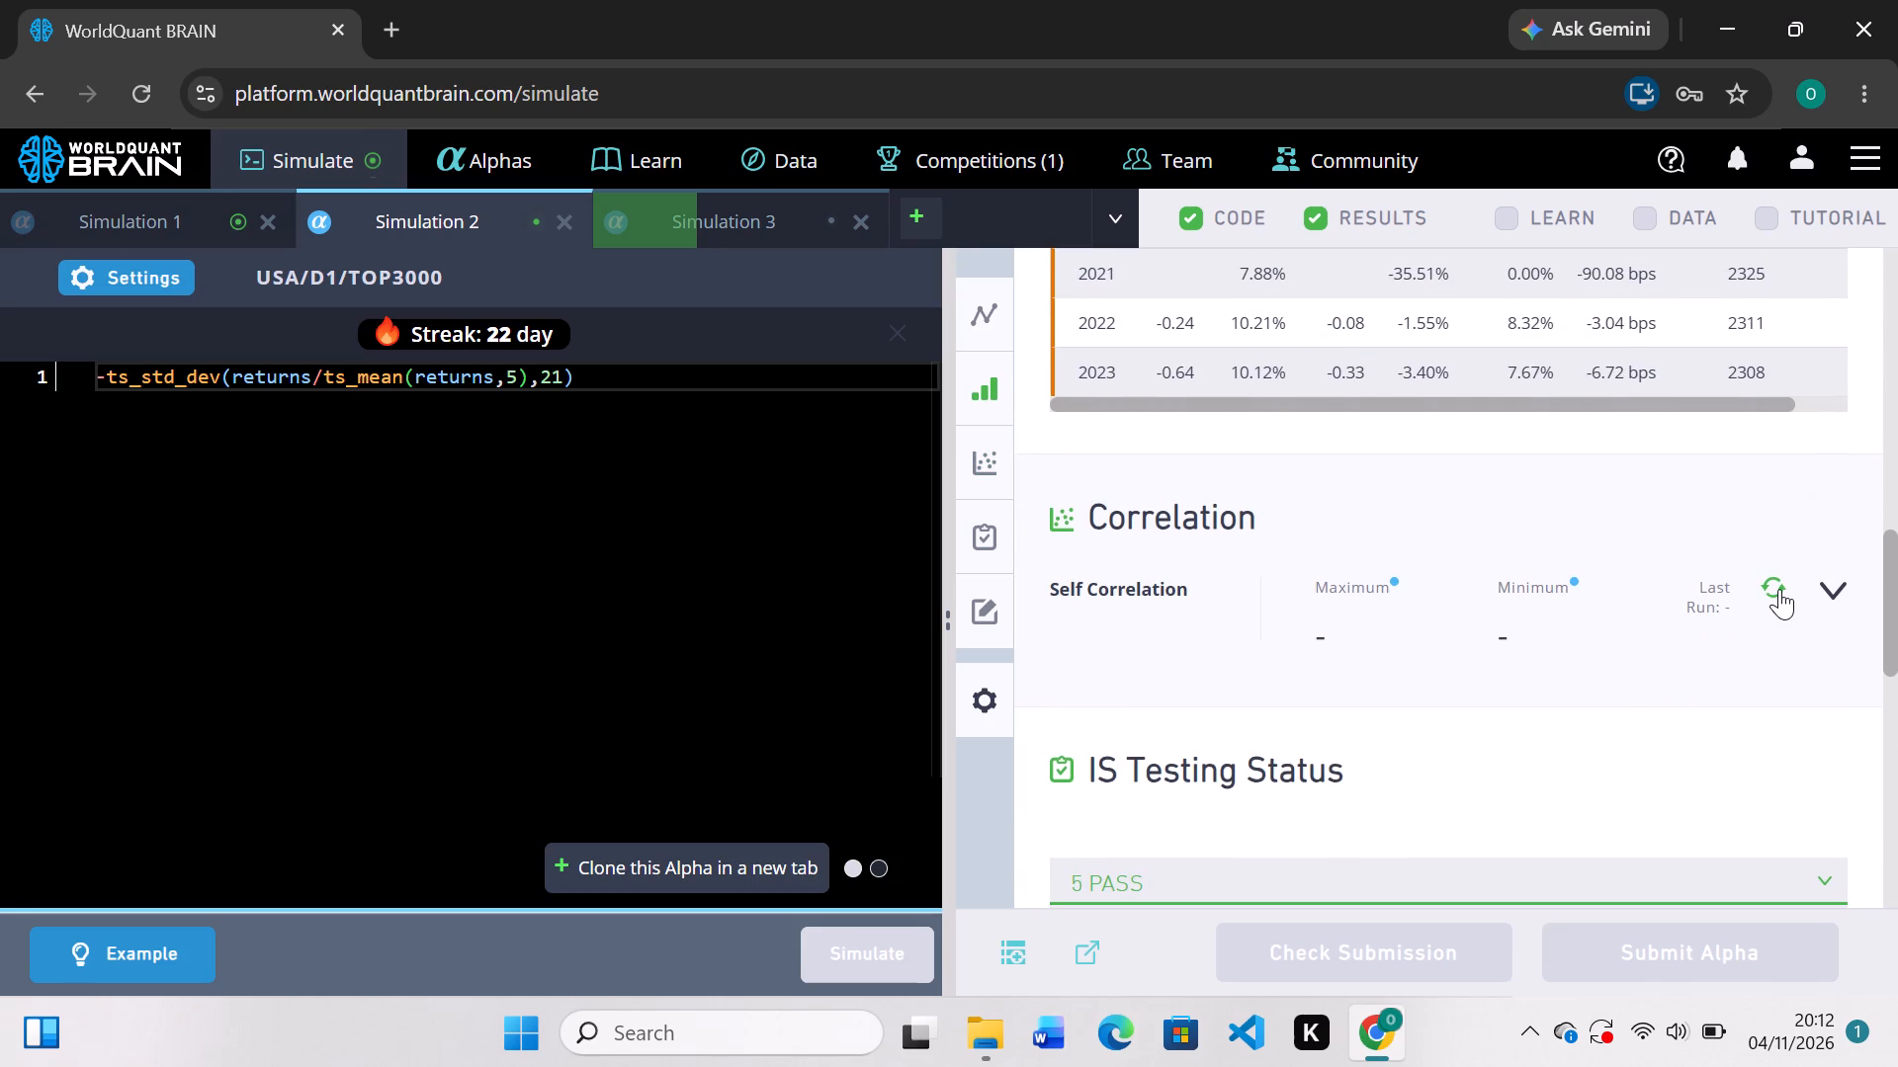
{"action": "left_click", "coordinate": [1779, 589]}
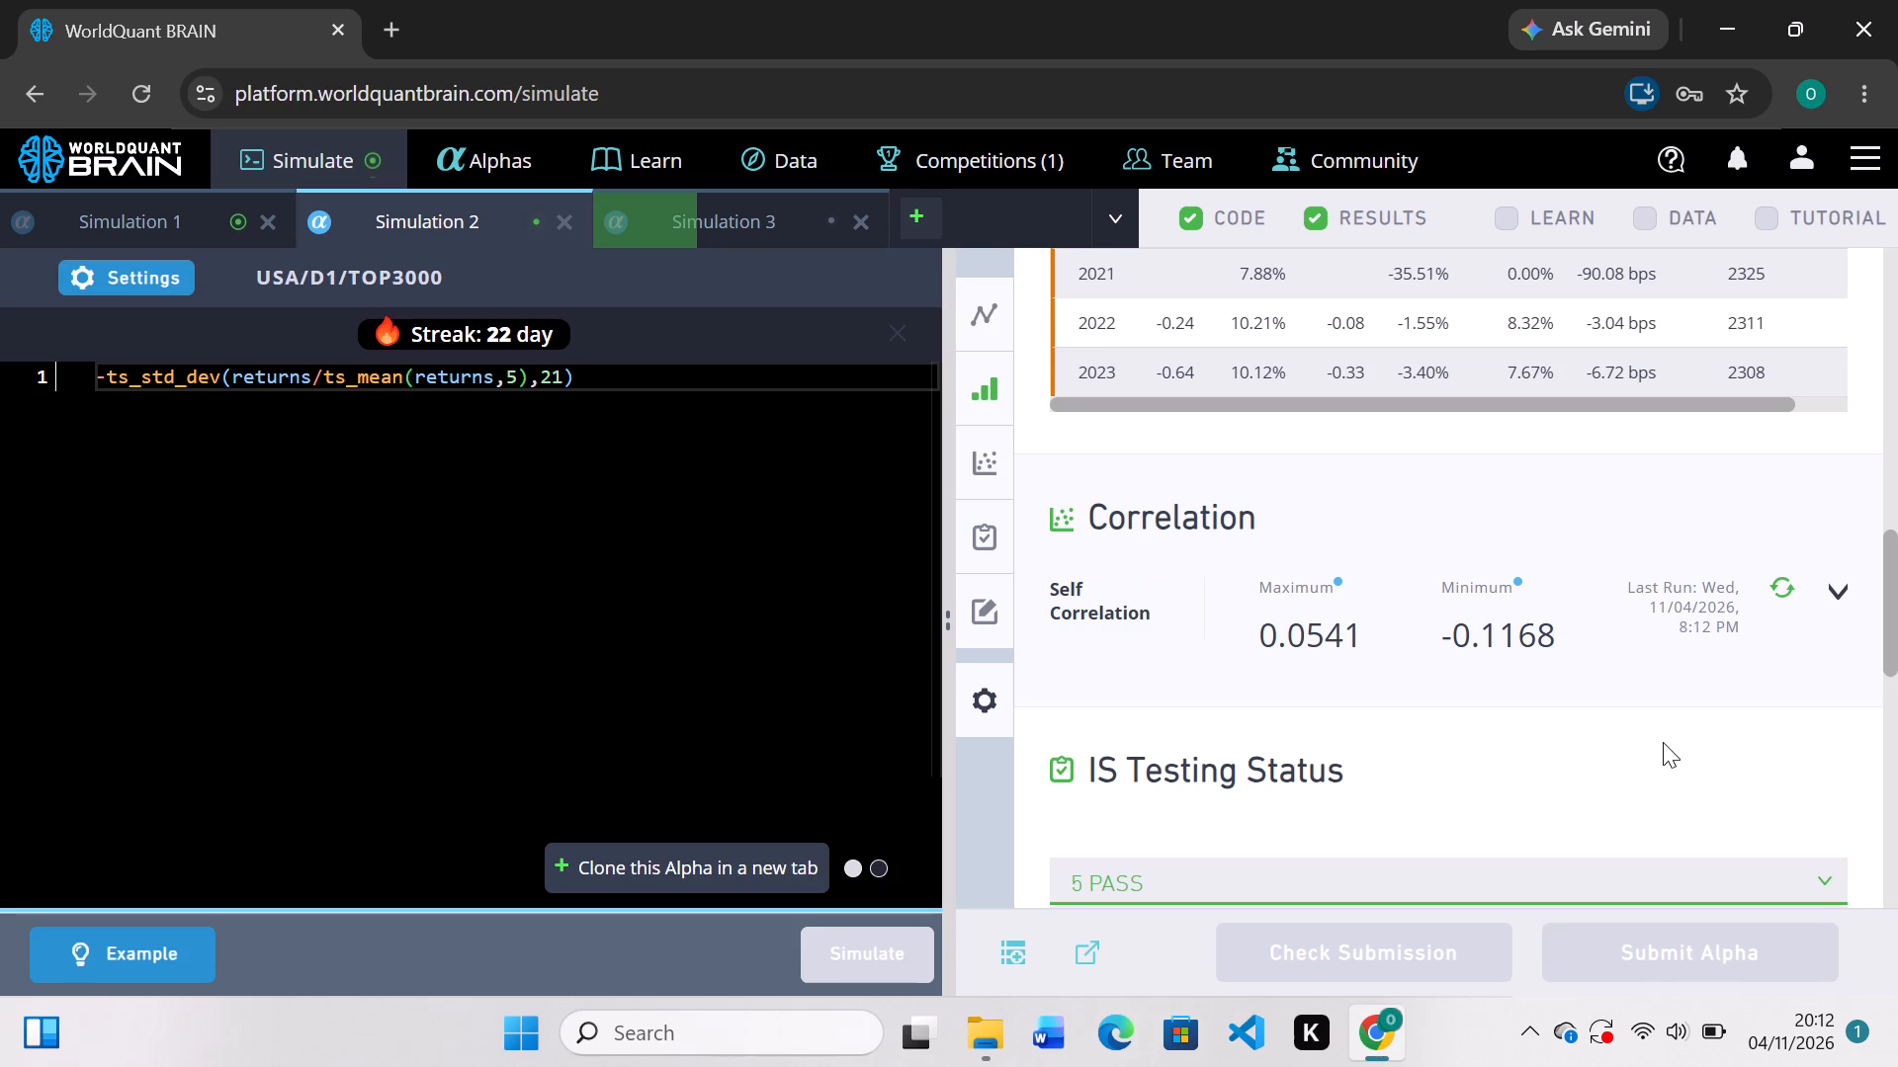
{"action": "scroll", "coordinate": [1663, 742], "scroll_direction": "down", "scroll_amount": 2}
{"action": "scroll", "coordinate": [1663, 742], "scroll_direction": "up", "scroll_amount": 1}
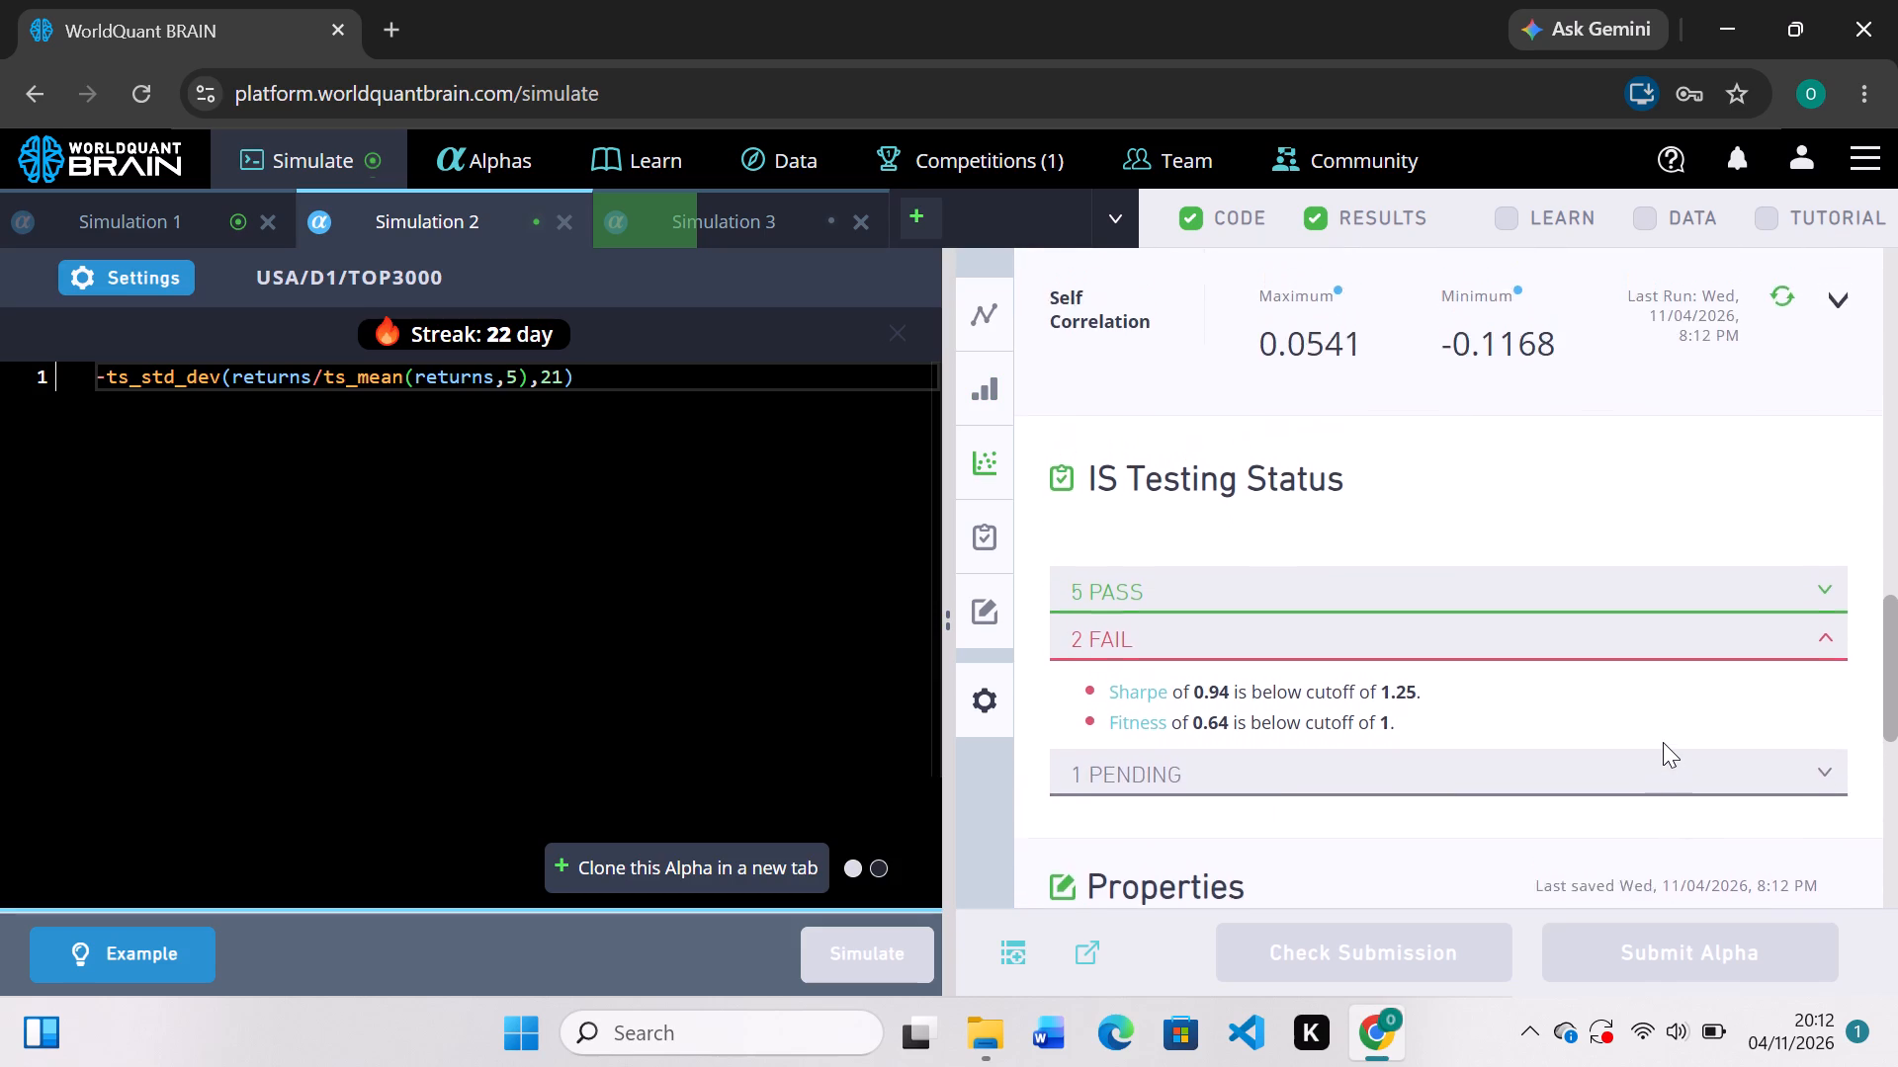
{"action": "scroll", "coordinate": [1663, 742], "scroll_direction": "up", "scroll_amount": 1}
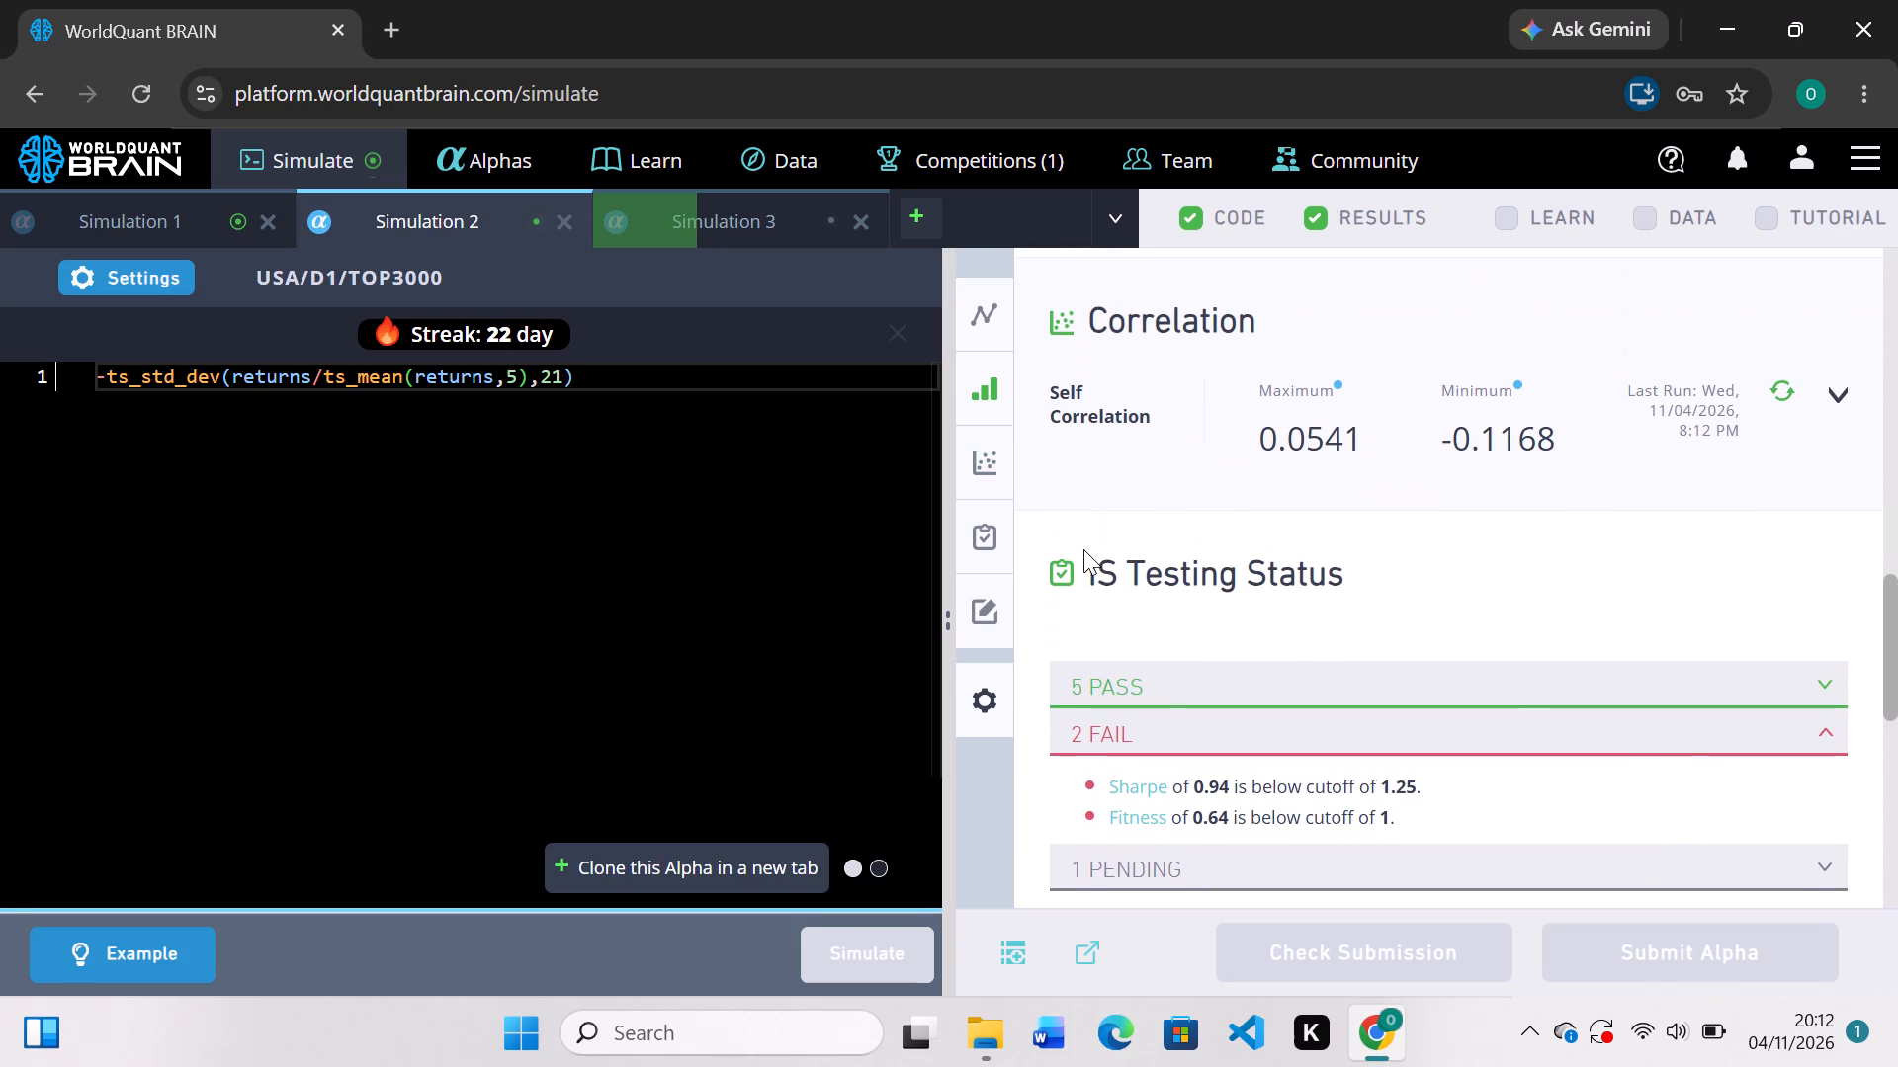
Set the ts_mean window in Simulation 2's expression to 21 and simulate the alpha.
{"action": "left_click", "coordinate": [512, 378]}
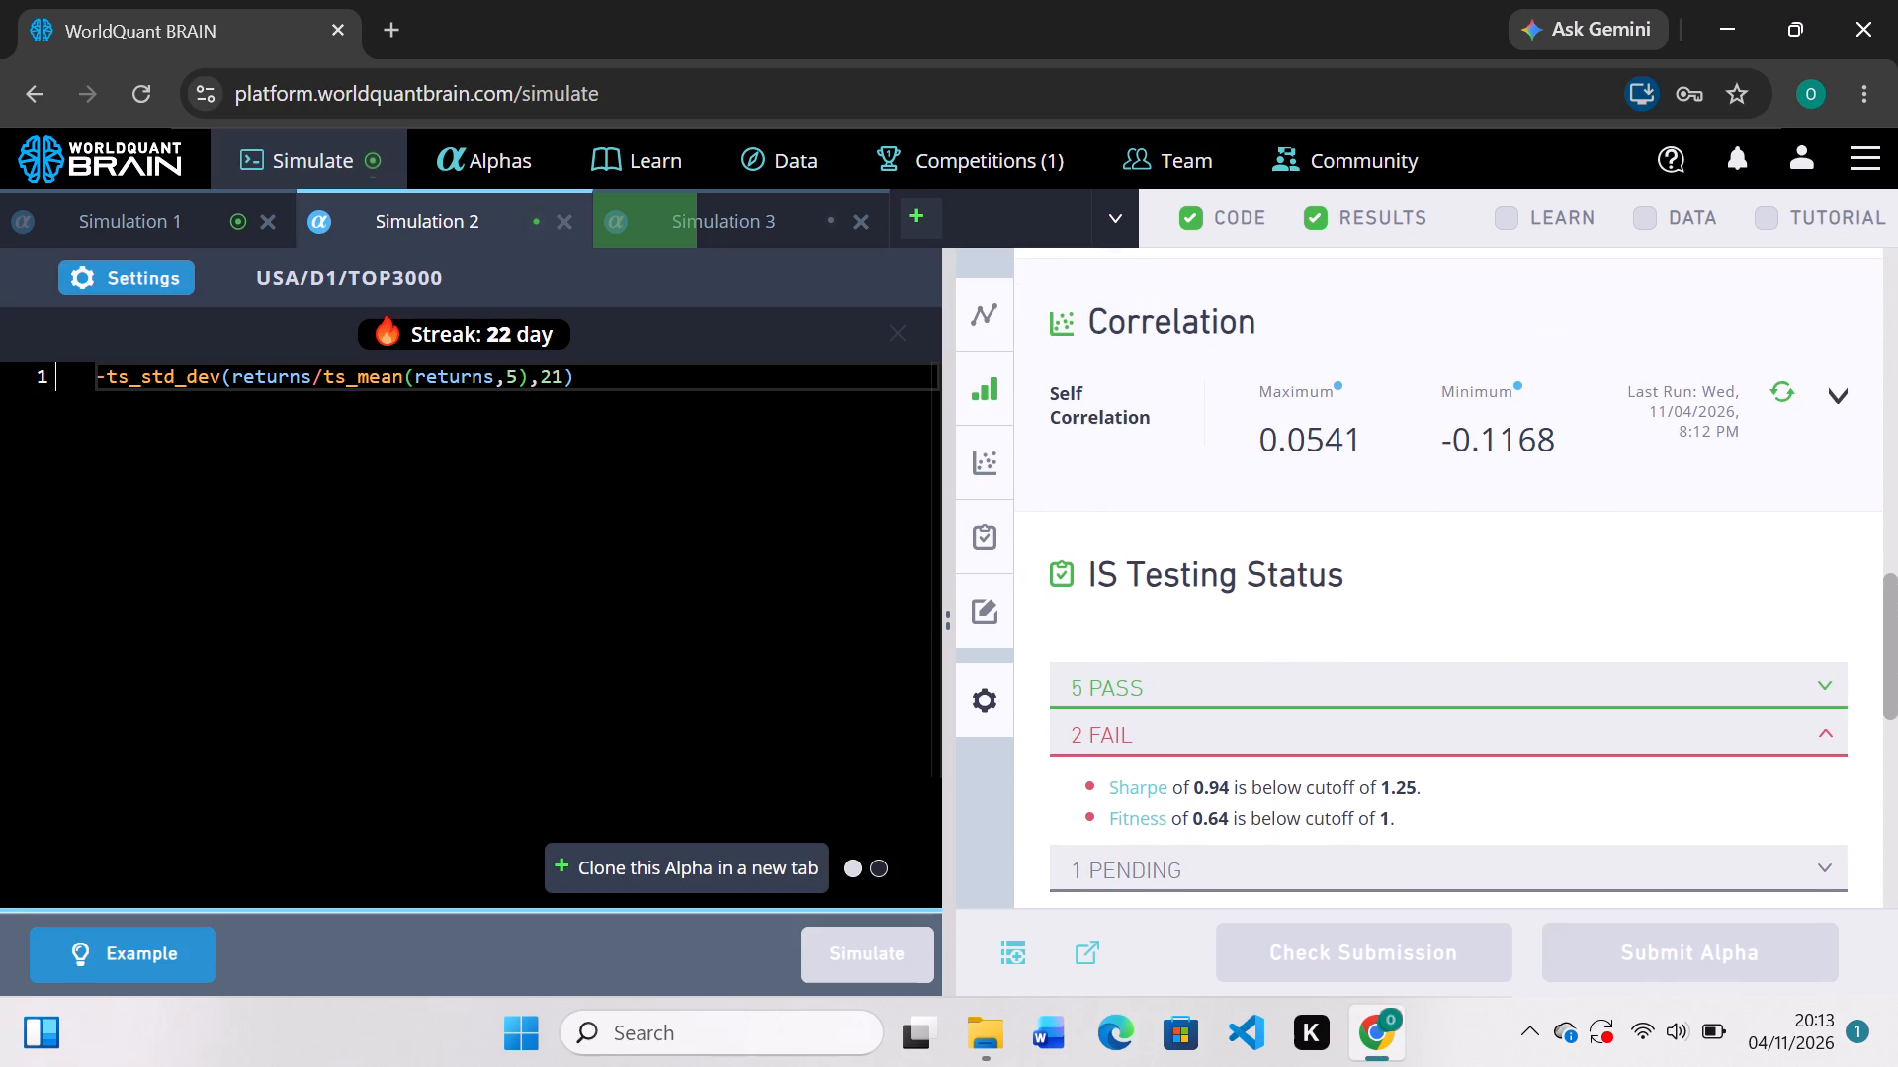
{"action": "key", "text": "BackSpace"}
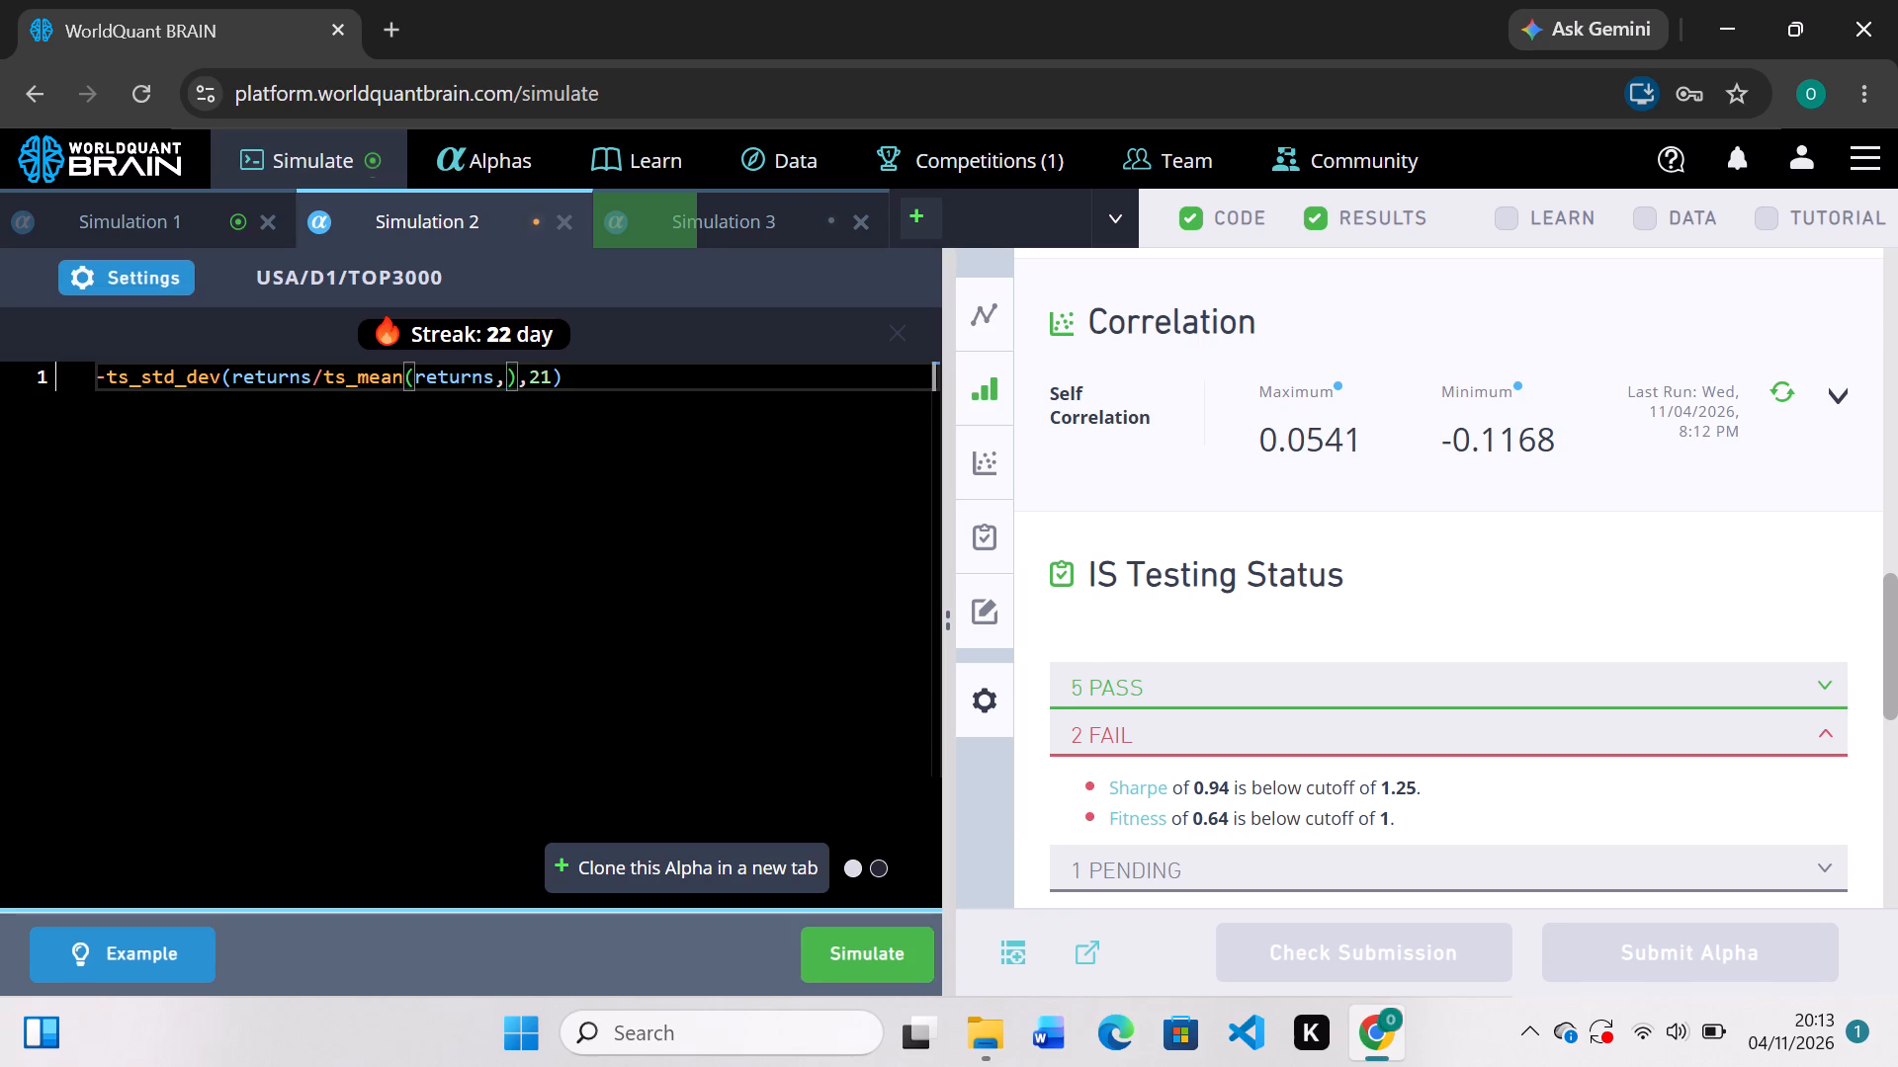
{"action": "type", "text": "21"}
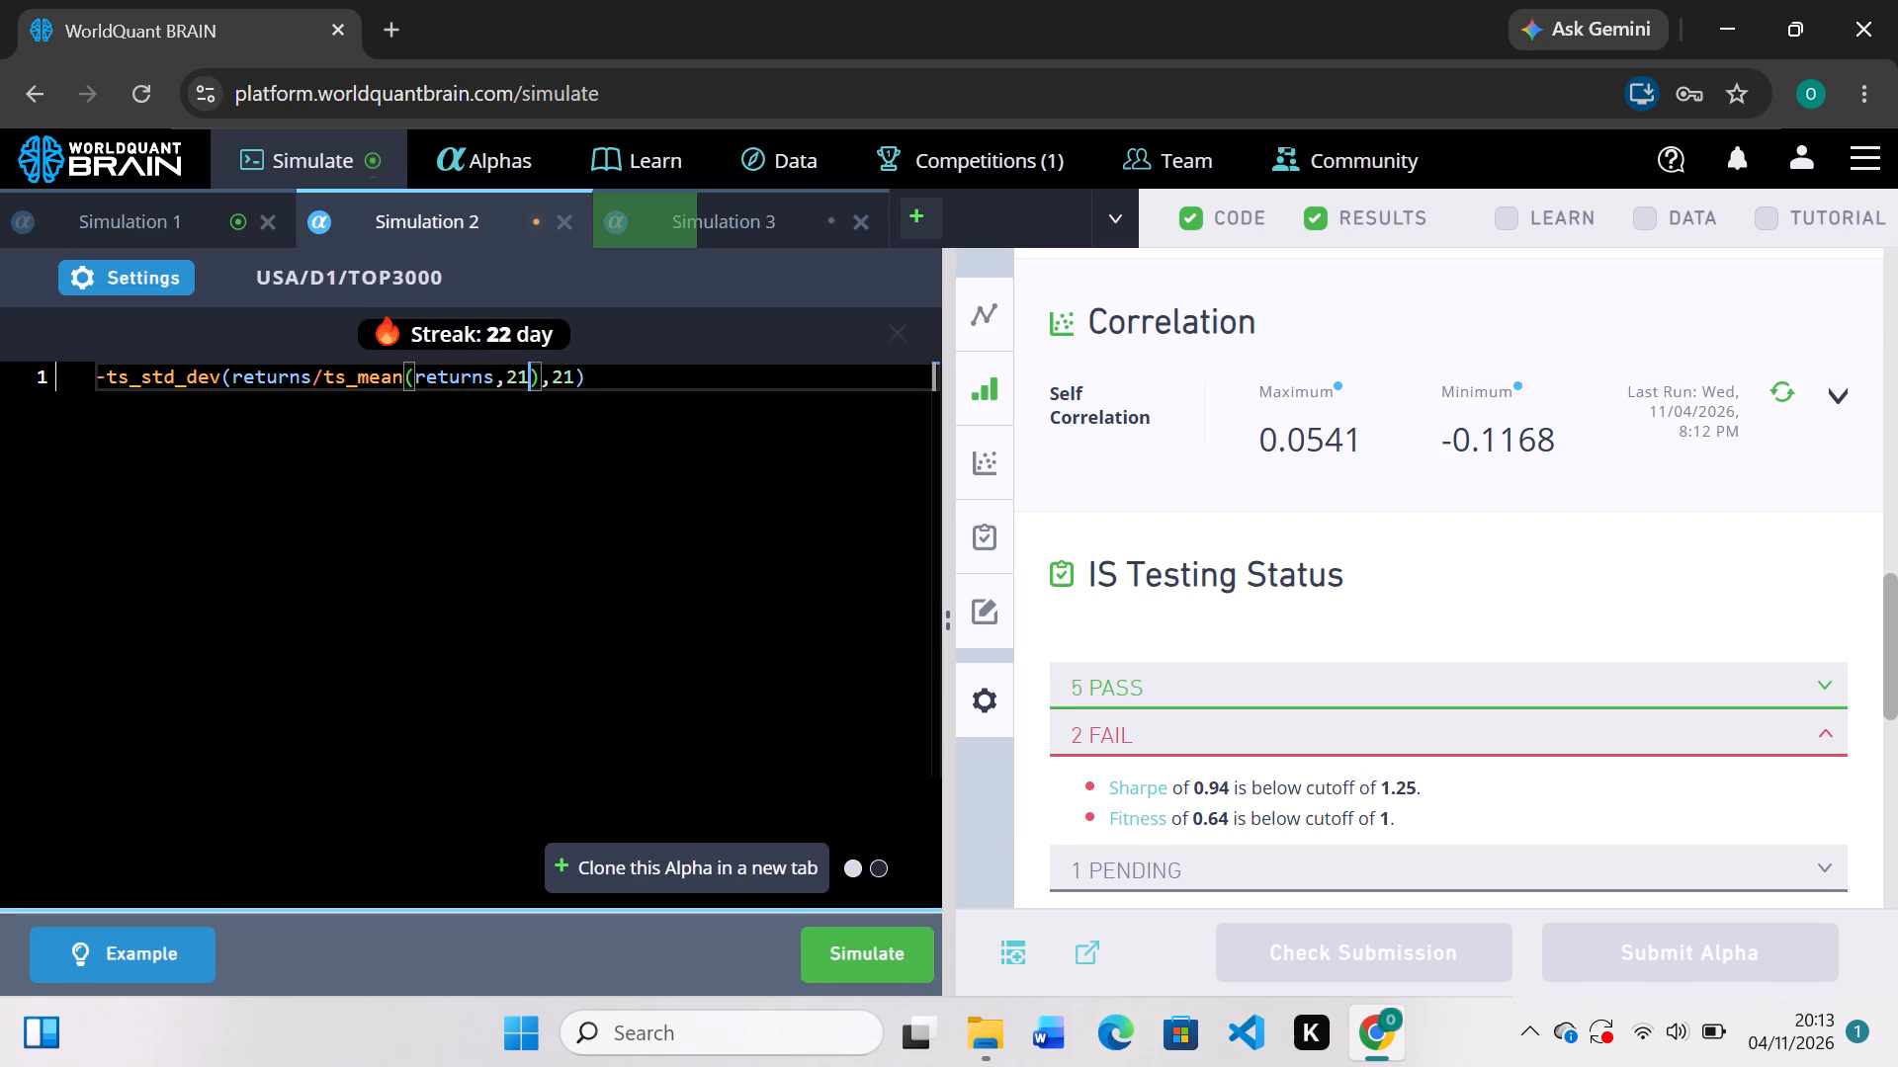
{"action": "left_click", "coordinate": [893, 964]}
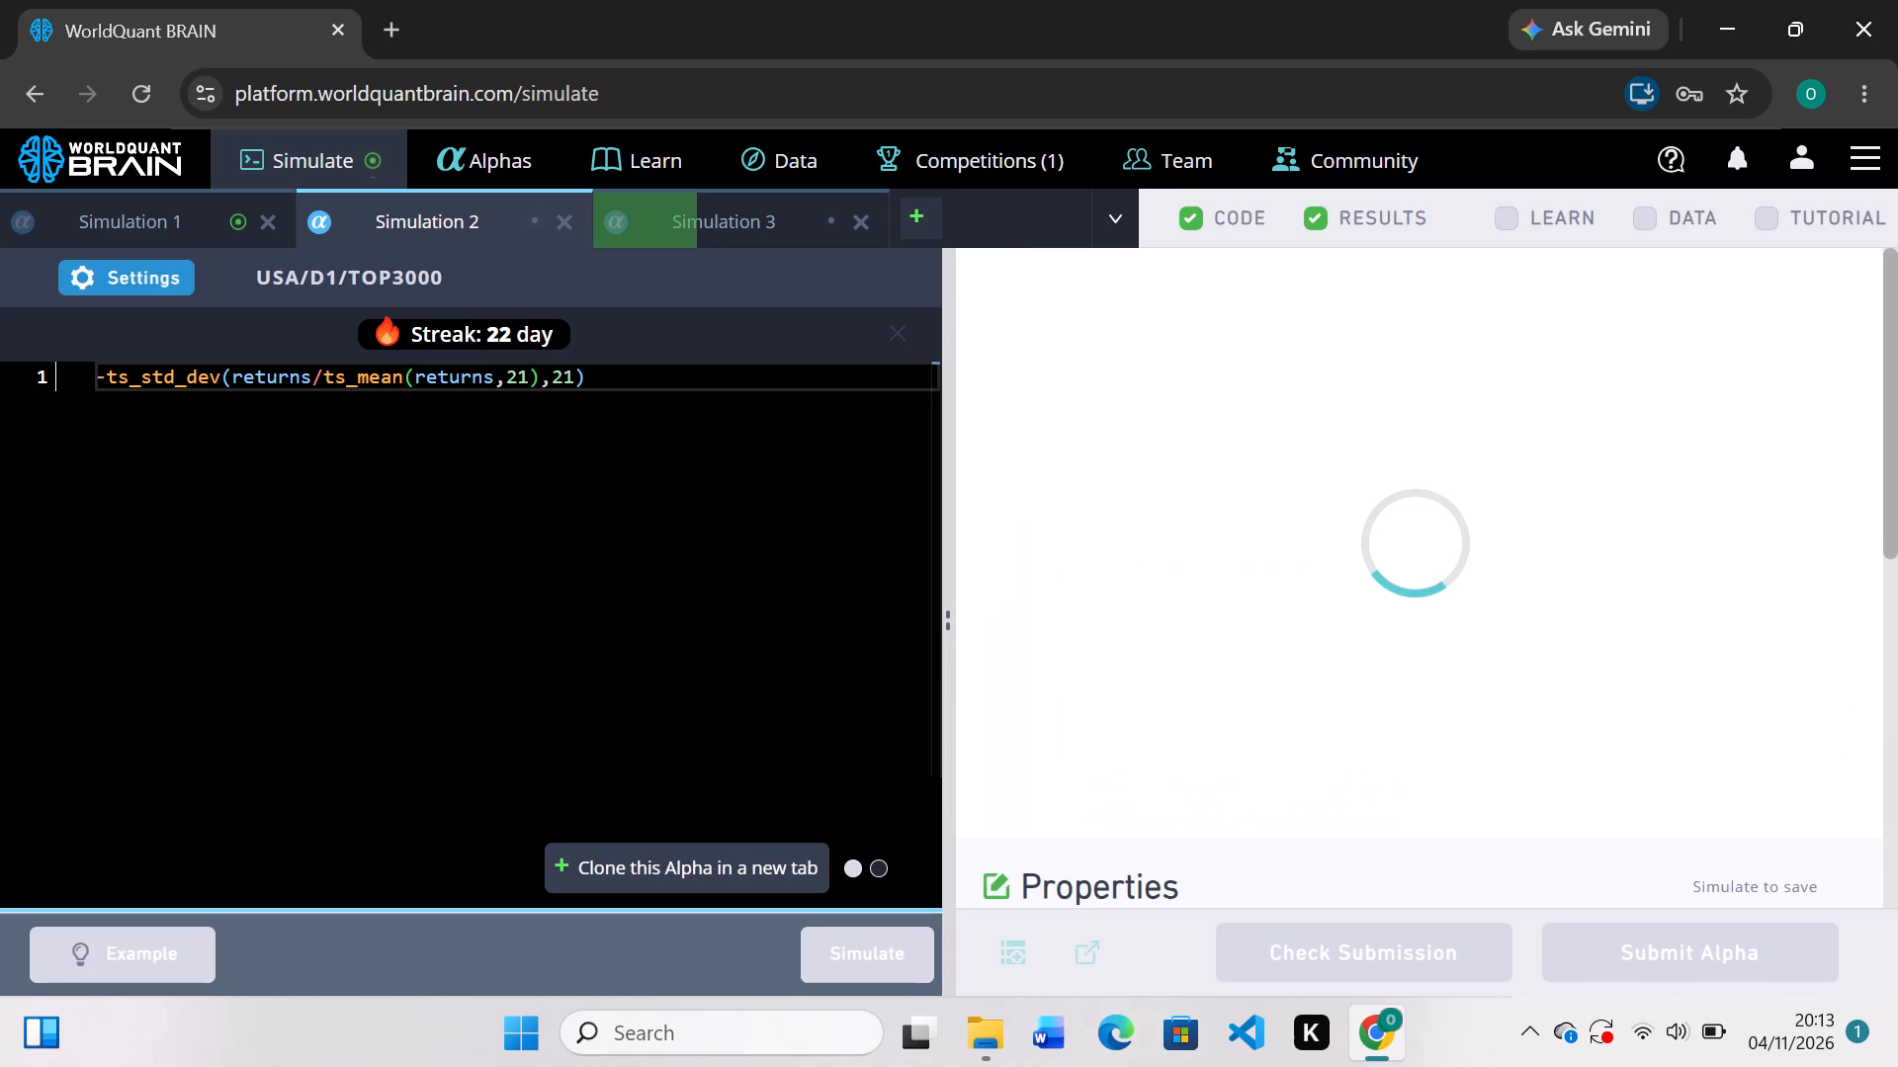
Examine Simulation 1's PnL chart and its IS summary with aggregate and yearly figures.
{"action": "left_click", "coordinate": [218, 222]}
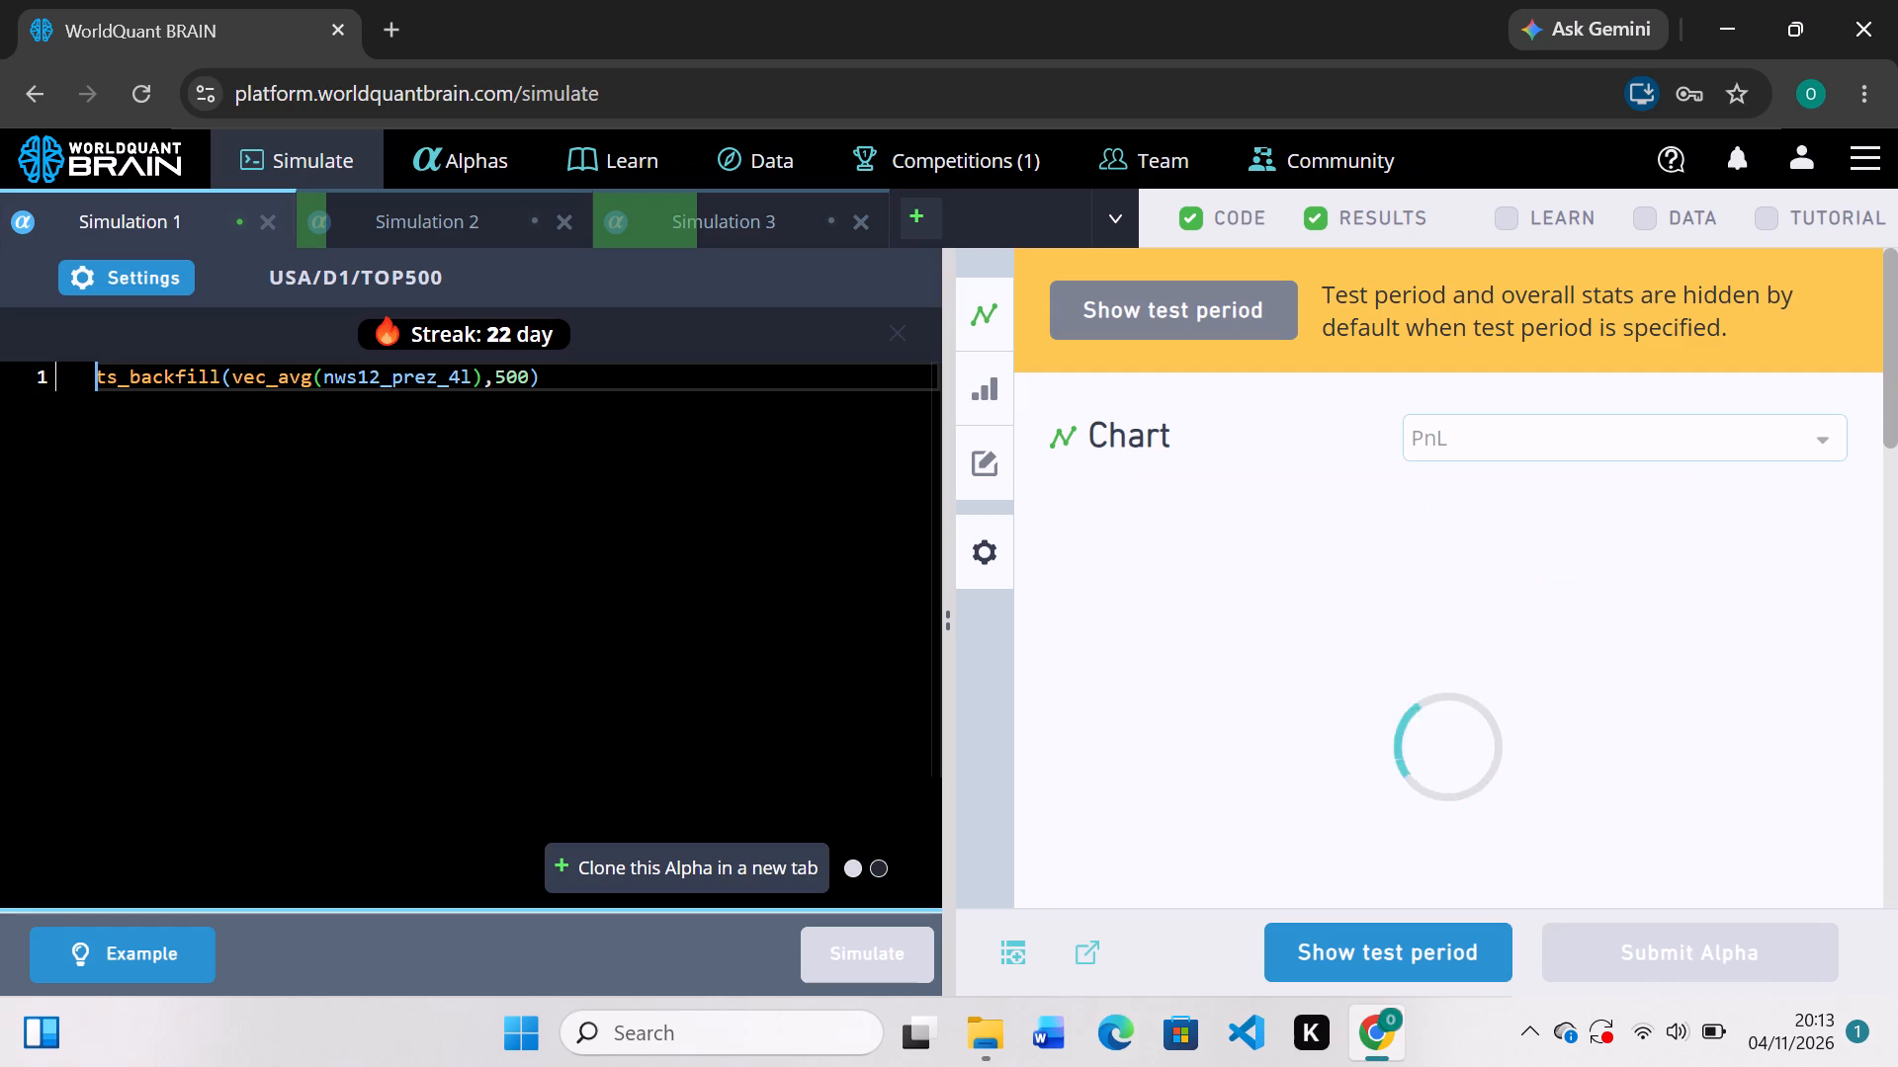
{"action": "scroll", "coordinate": [1369, 774], "scroll_direction": "down", "scroll_amount": 3}
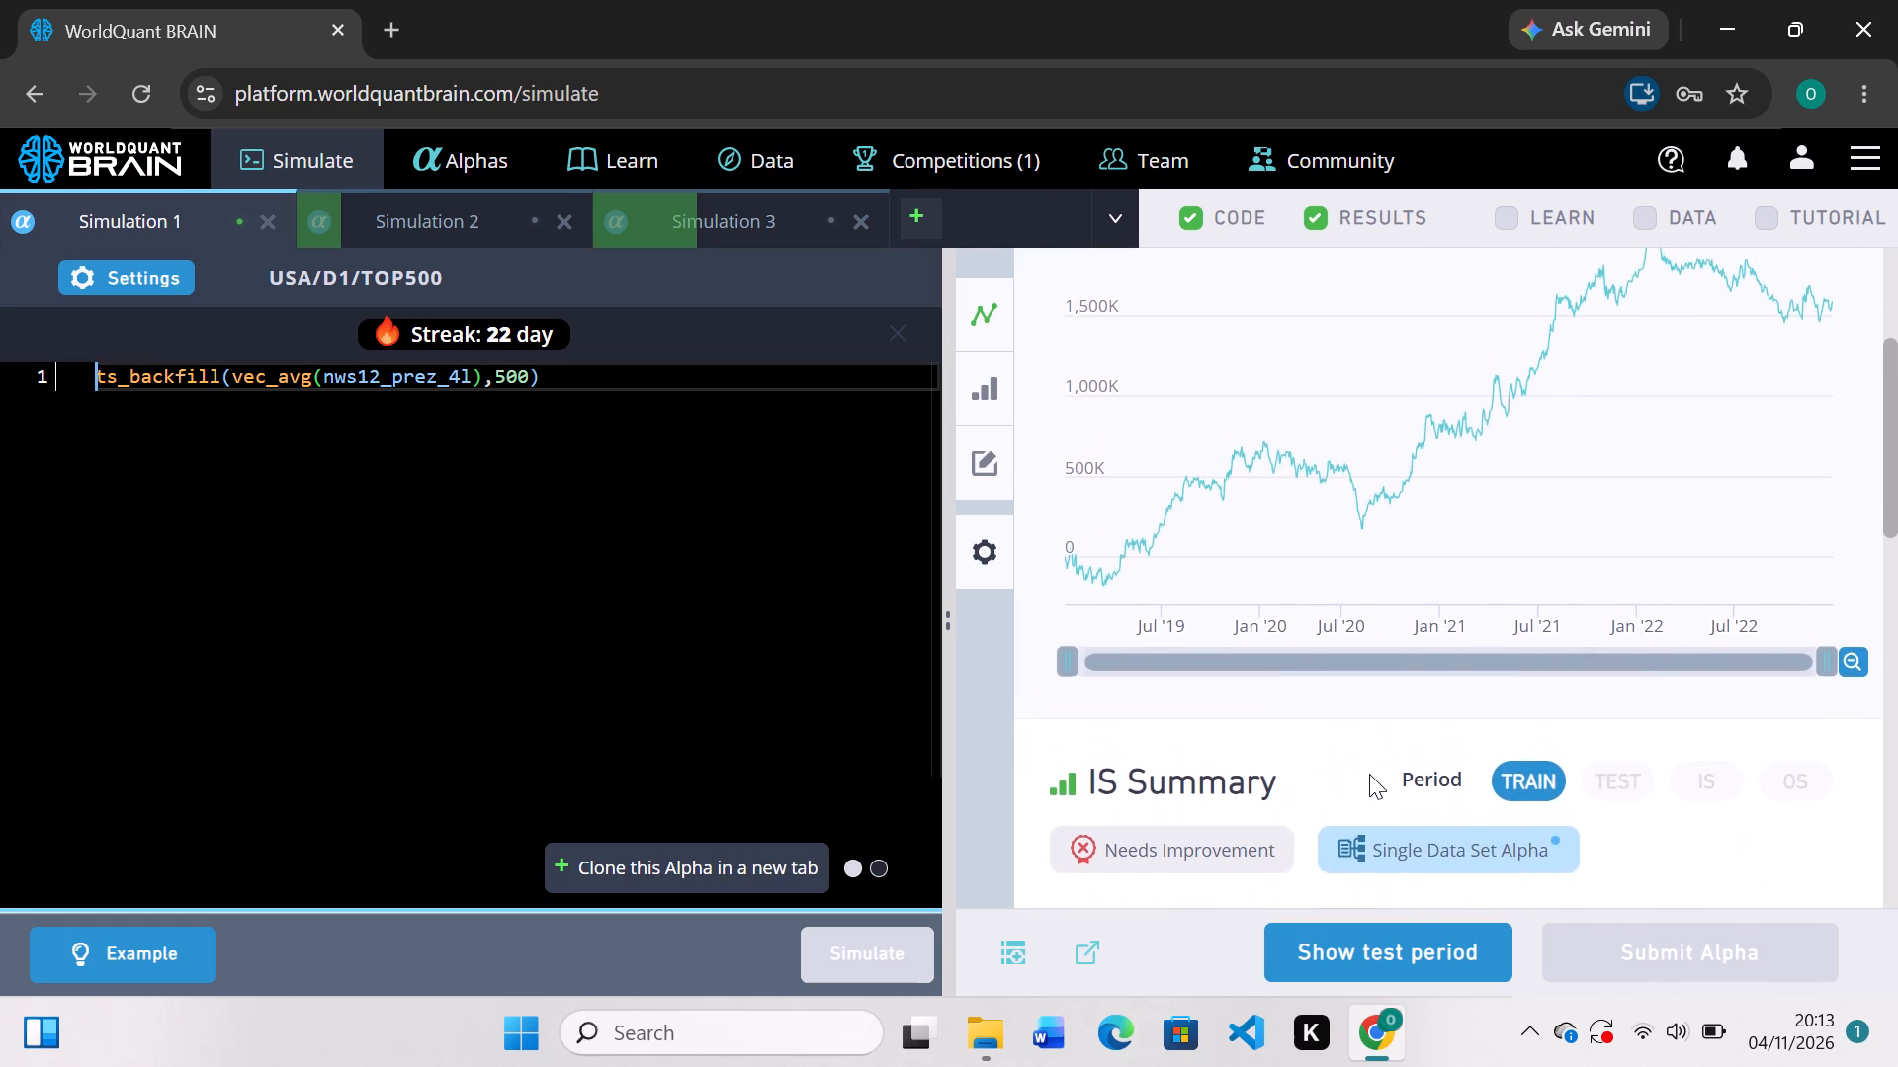
{"action": "scroll", "coordinate": [1369, 774], "scroll_direction": "up", "scroll_amount": 1}
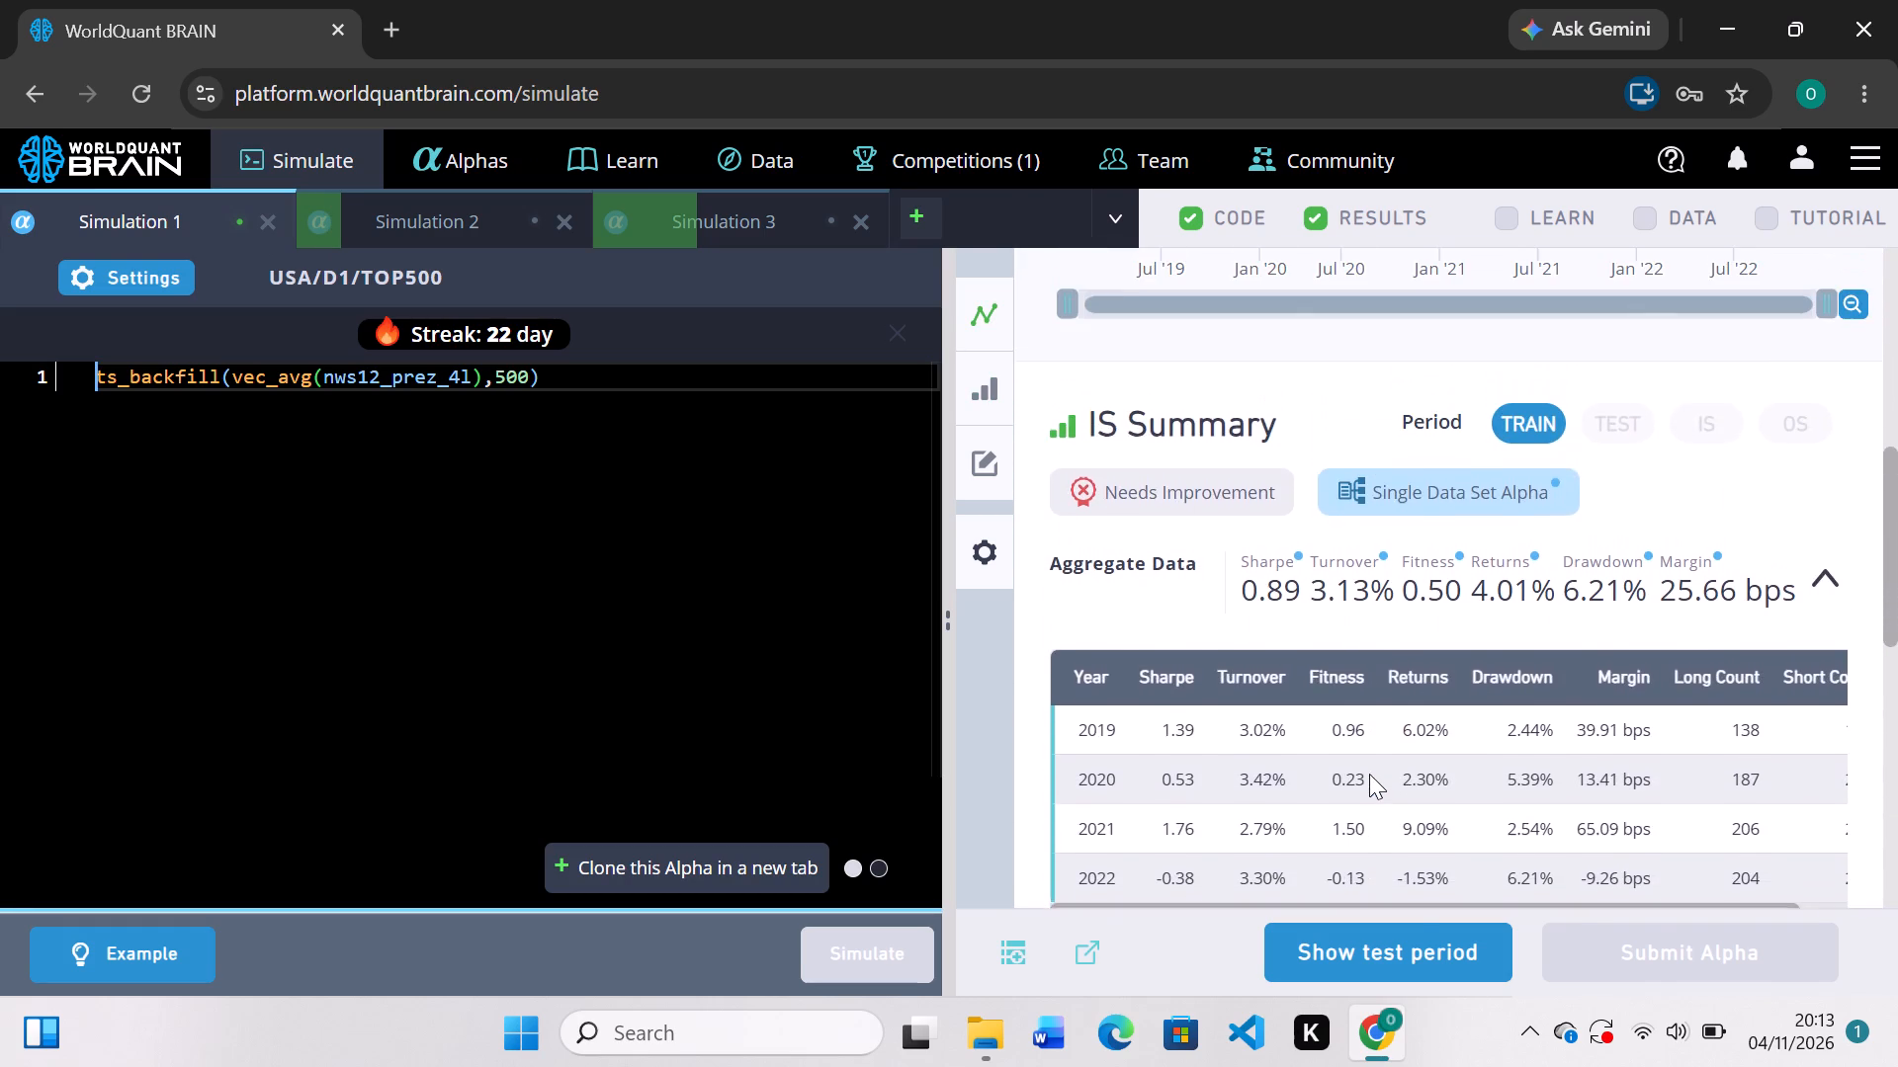
{"action": "scroll", "coordinate": [1369, 774], "scroll_direction": "up", "scroll_amount": 1}
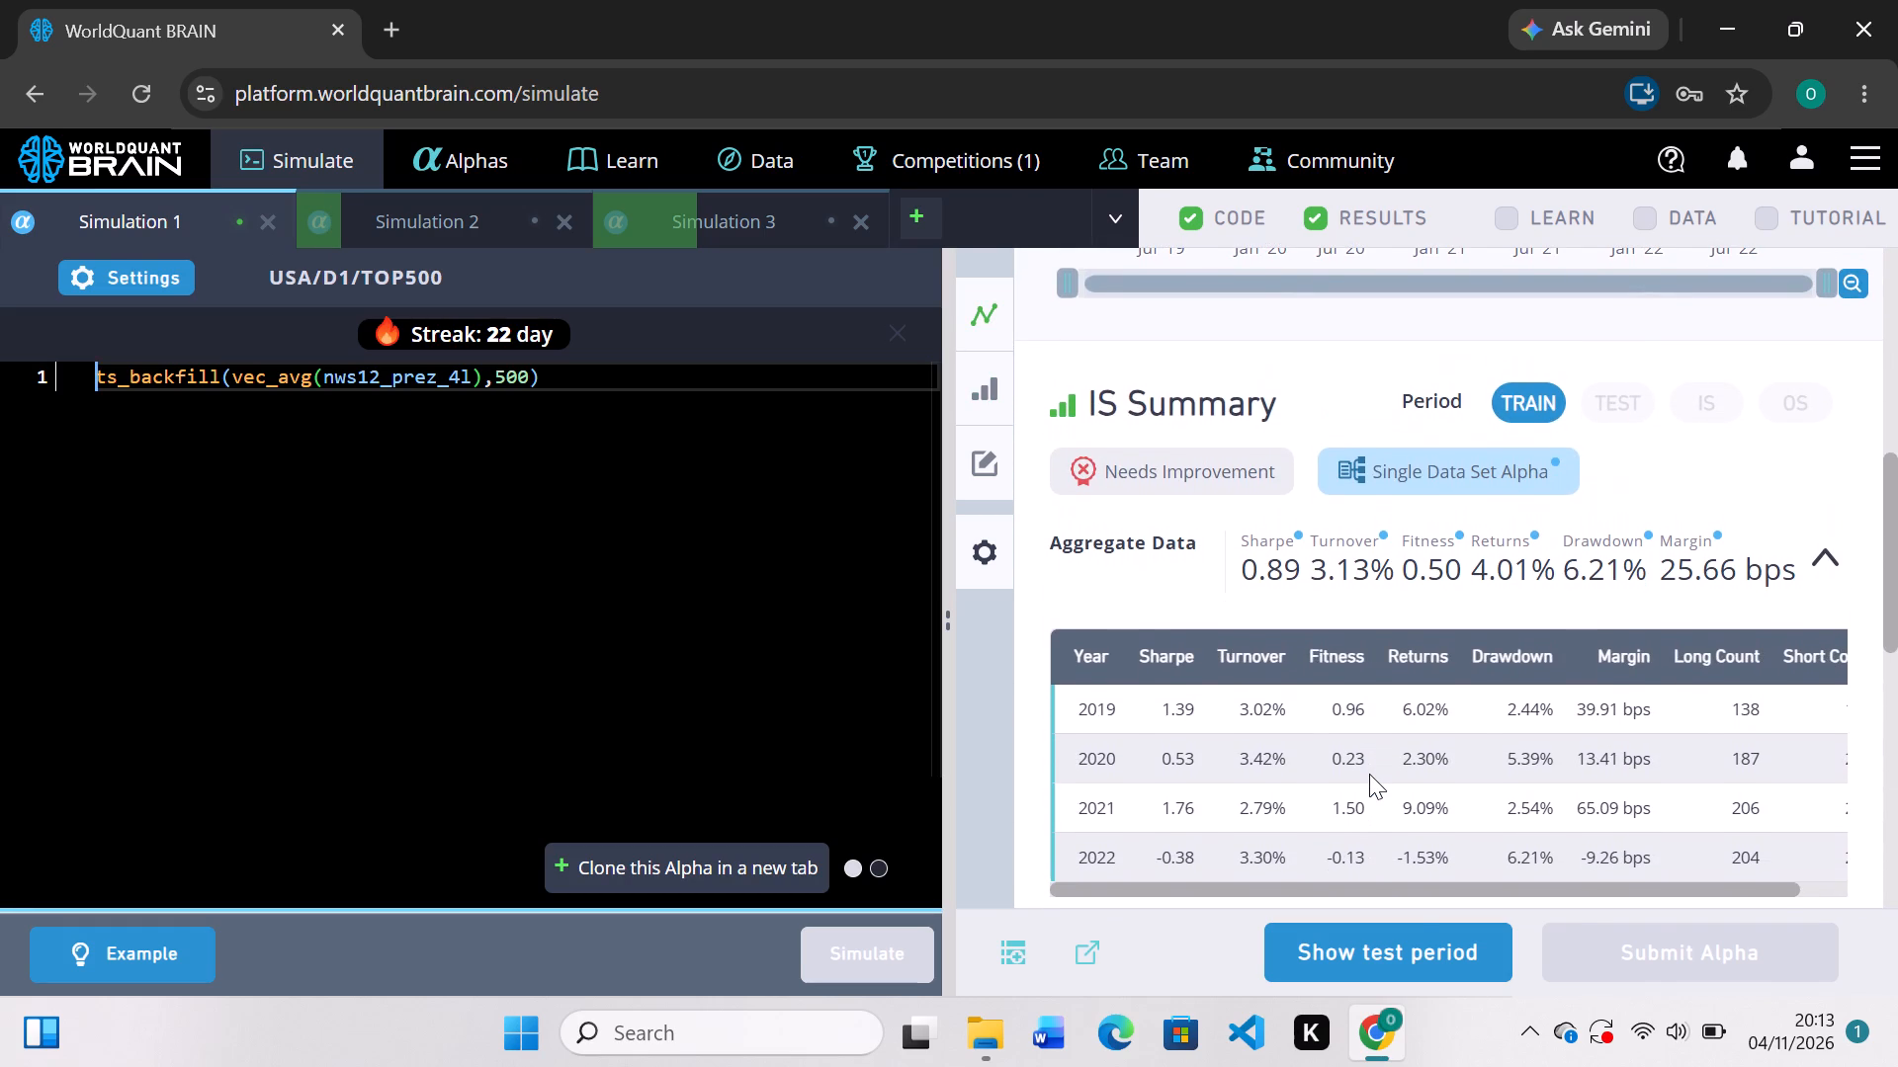
{"action": "scroll", "coordinate": [1369, 774], "scroll_direction": "up", "scroll_amount": 3}
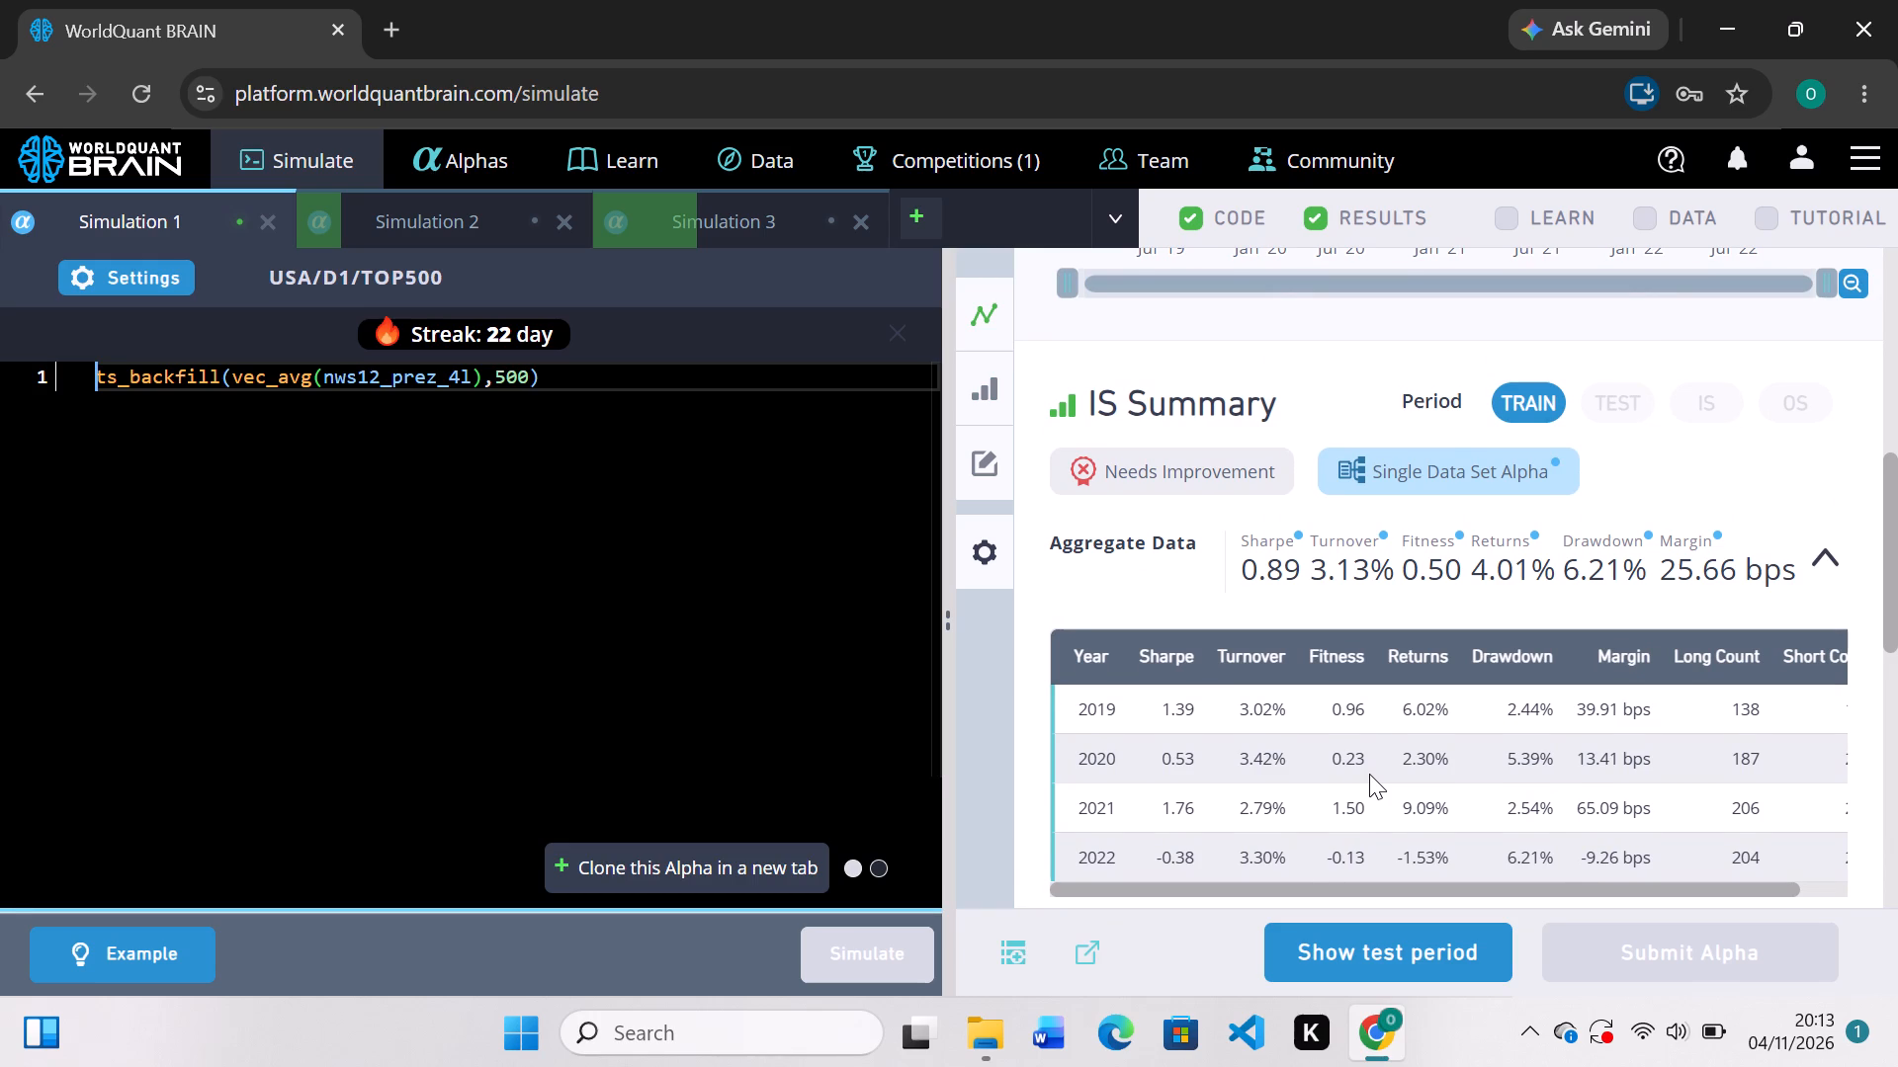
{"action": "scroll", "coordinate": [1369, 774], "scroll_direction": "up", "scroll_amount": 2}
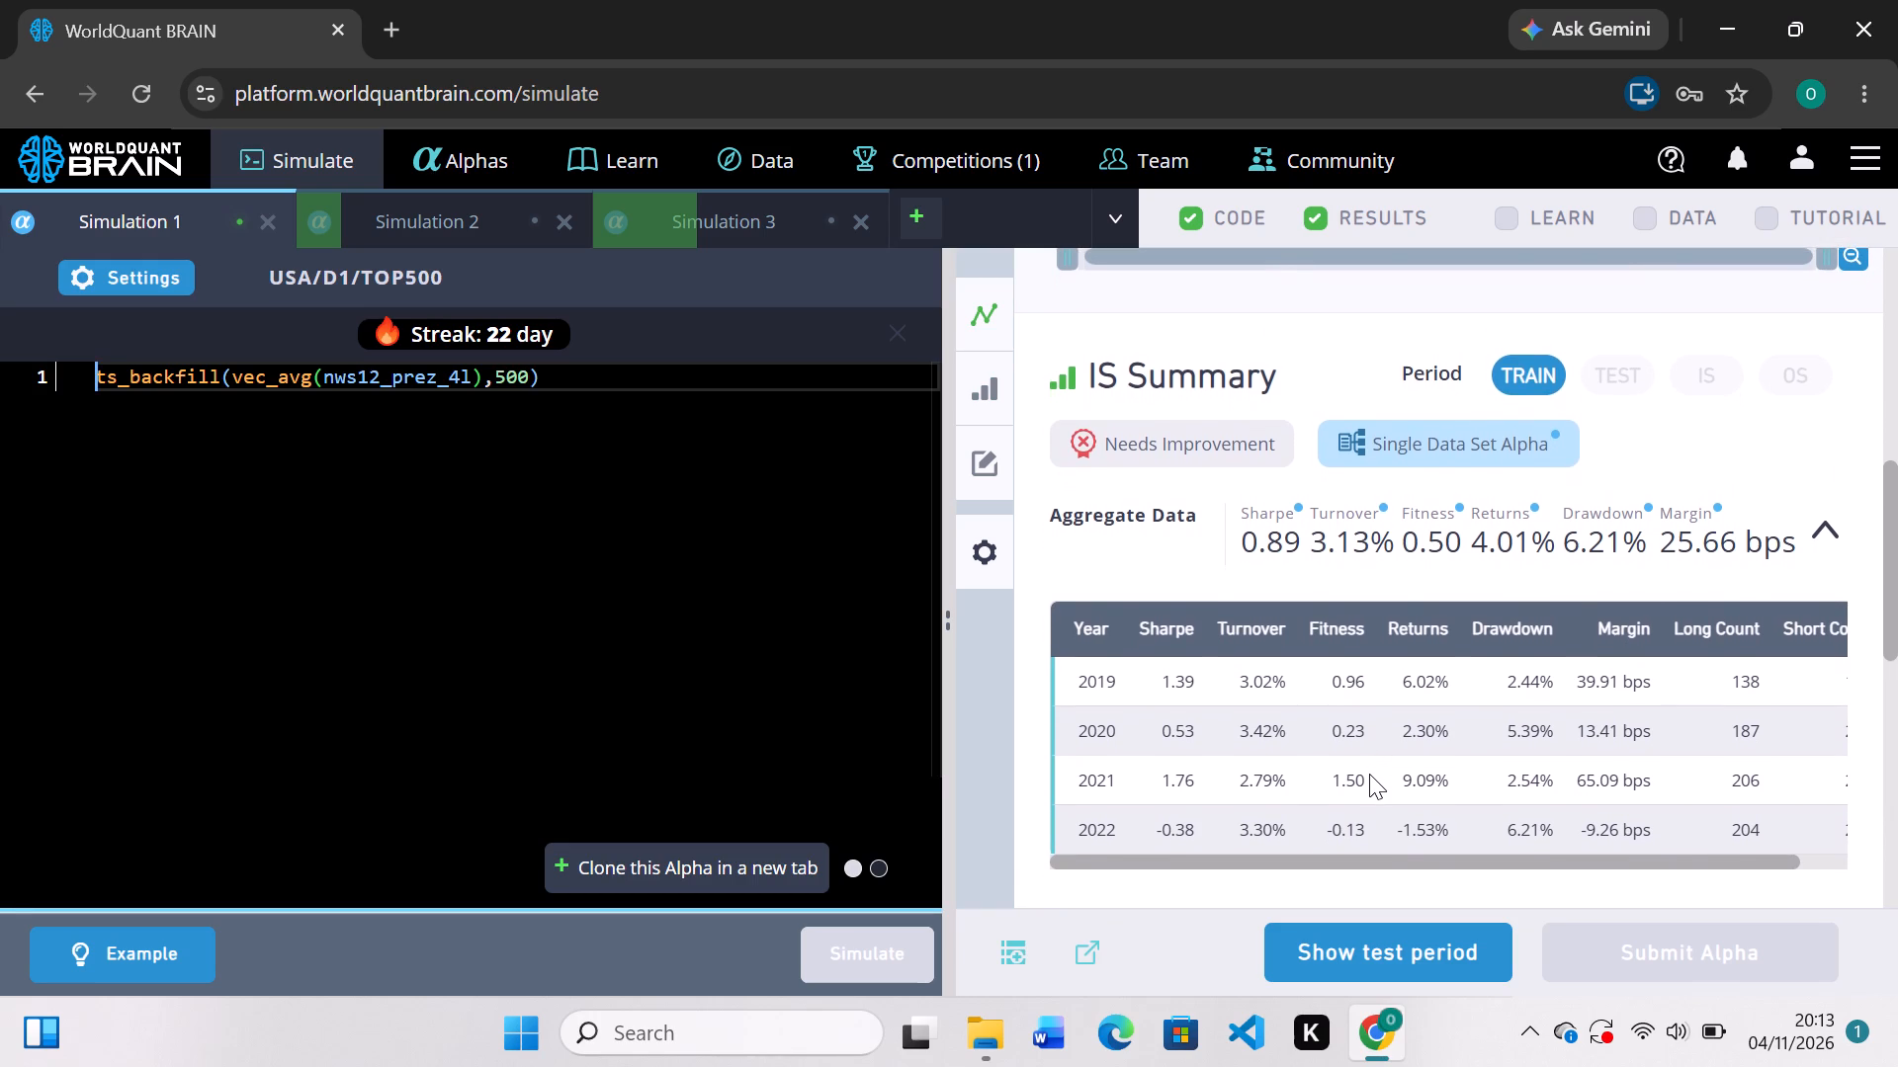
{"action": "scroll", "coordinate": [1369, 774], "scroll_direction": "up", "scroll_amount": 1}
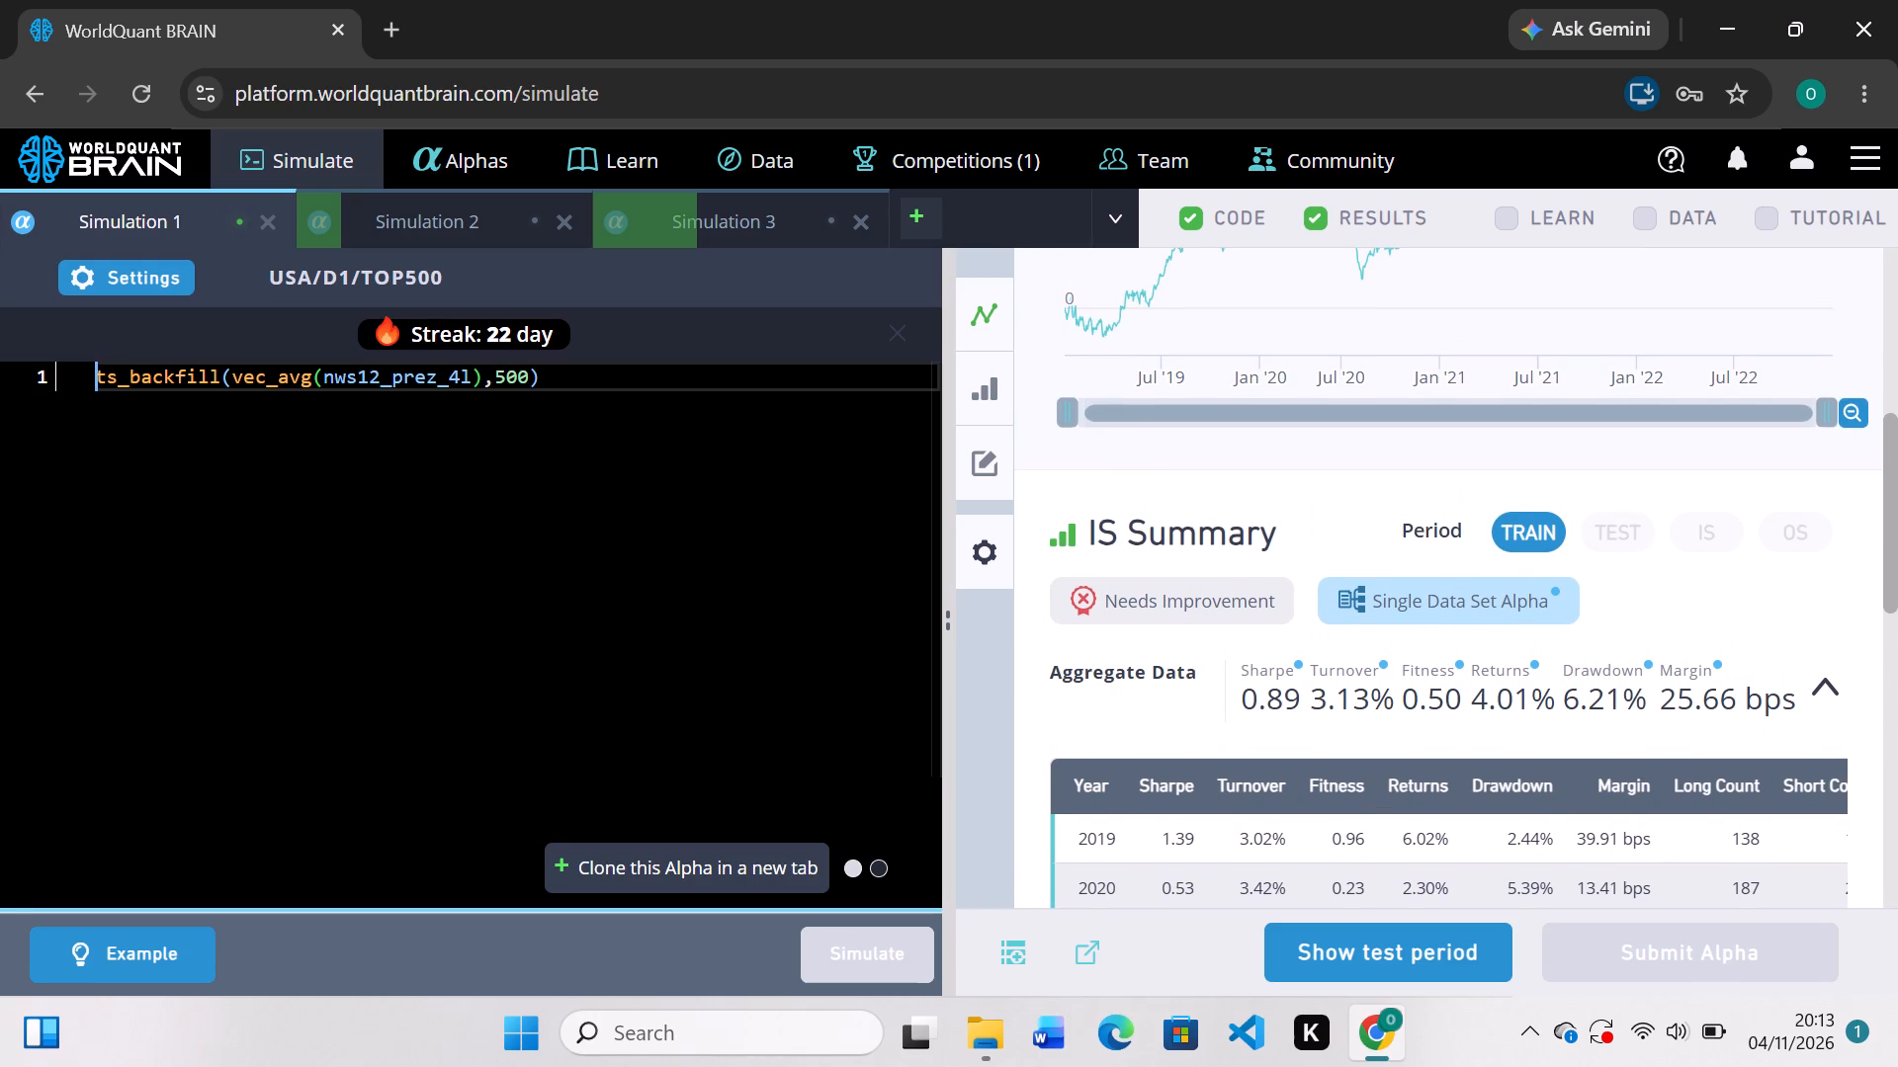
Set the ts_backfill window in Simulation 1's expression to 50 and simulate the alpha.
{"action": "left_click", "coordinate": [527, 377]}
{"action": "key", "text": "BackSpace"}
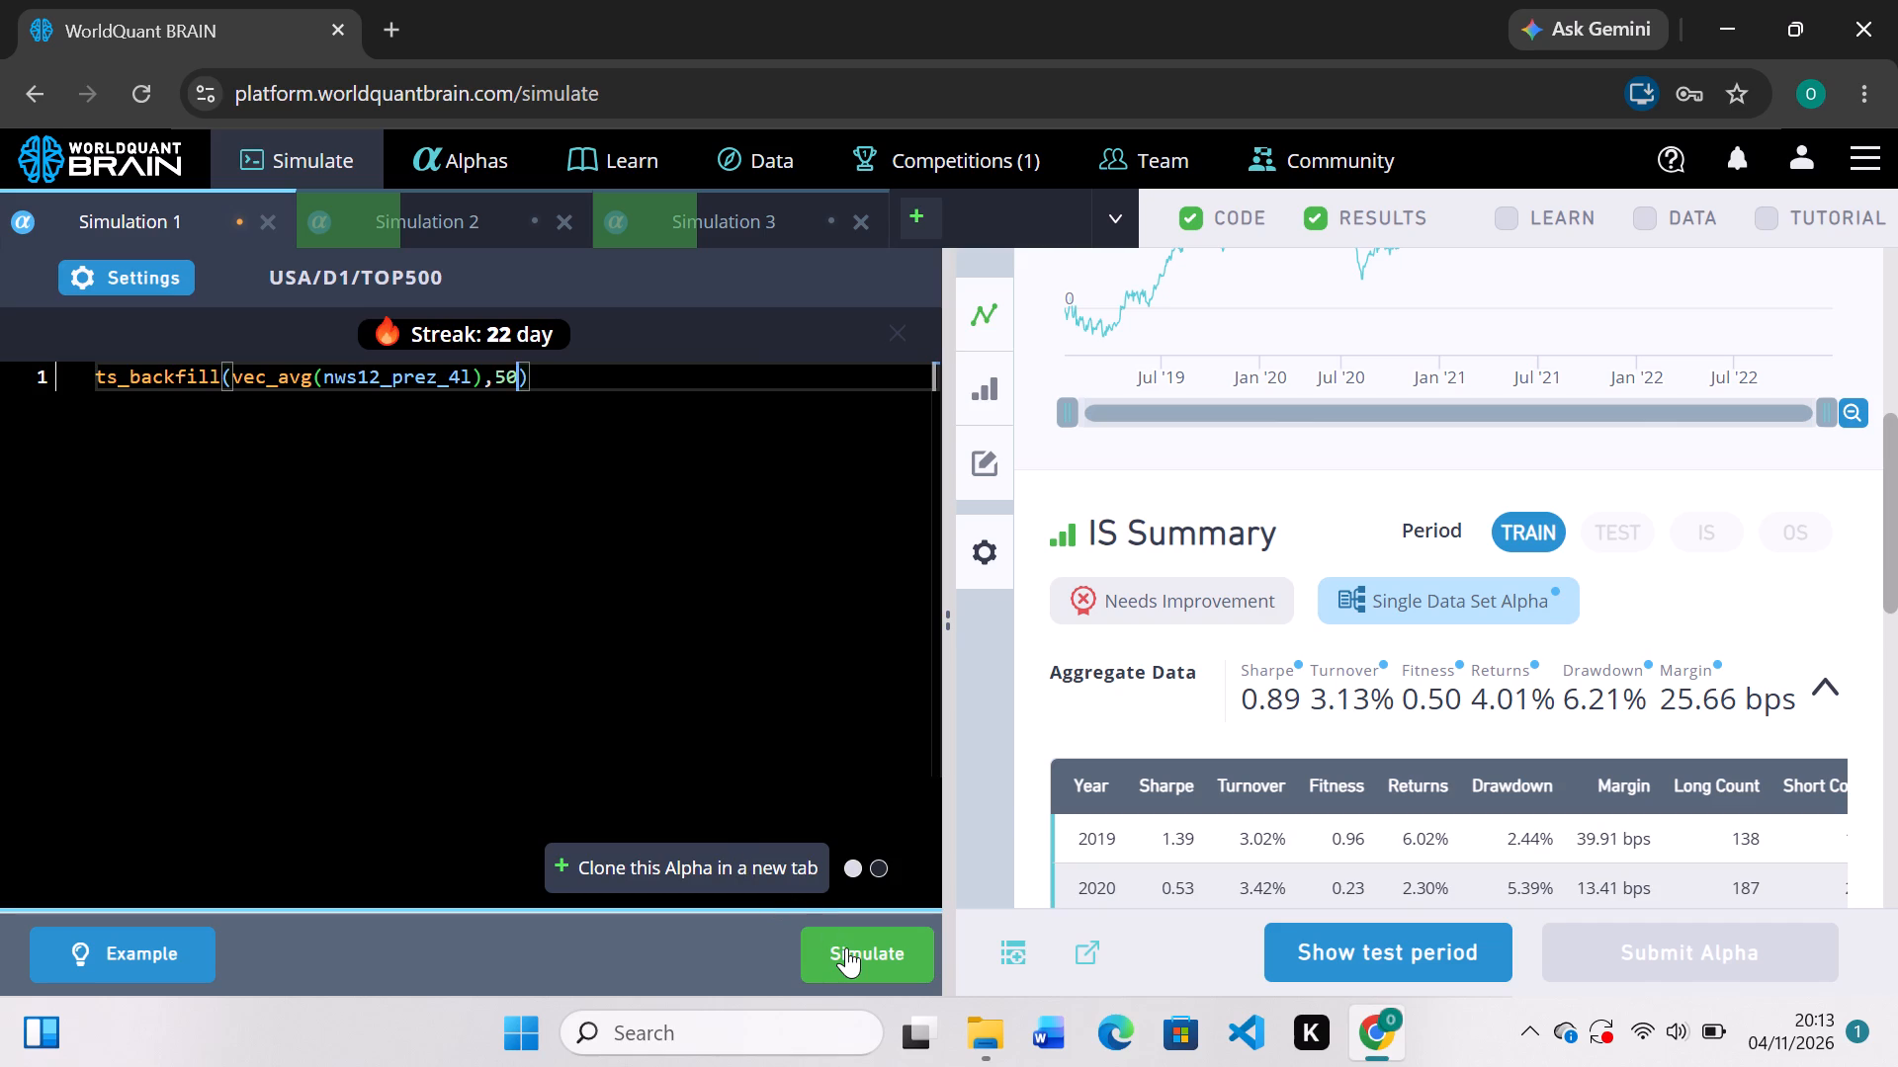
{"action": "left_click", "coordinate": [846, 947]}
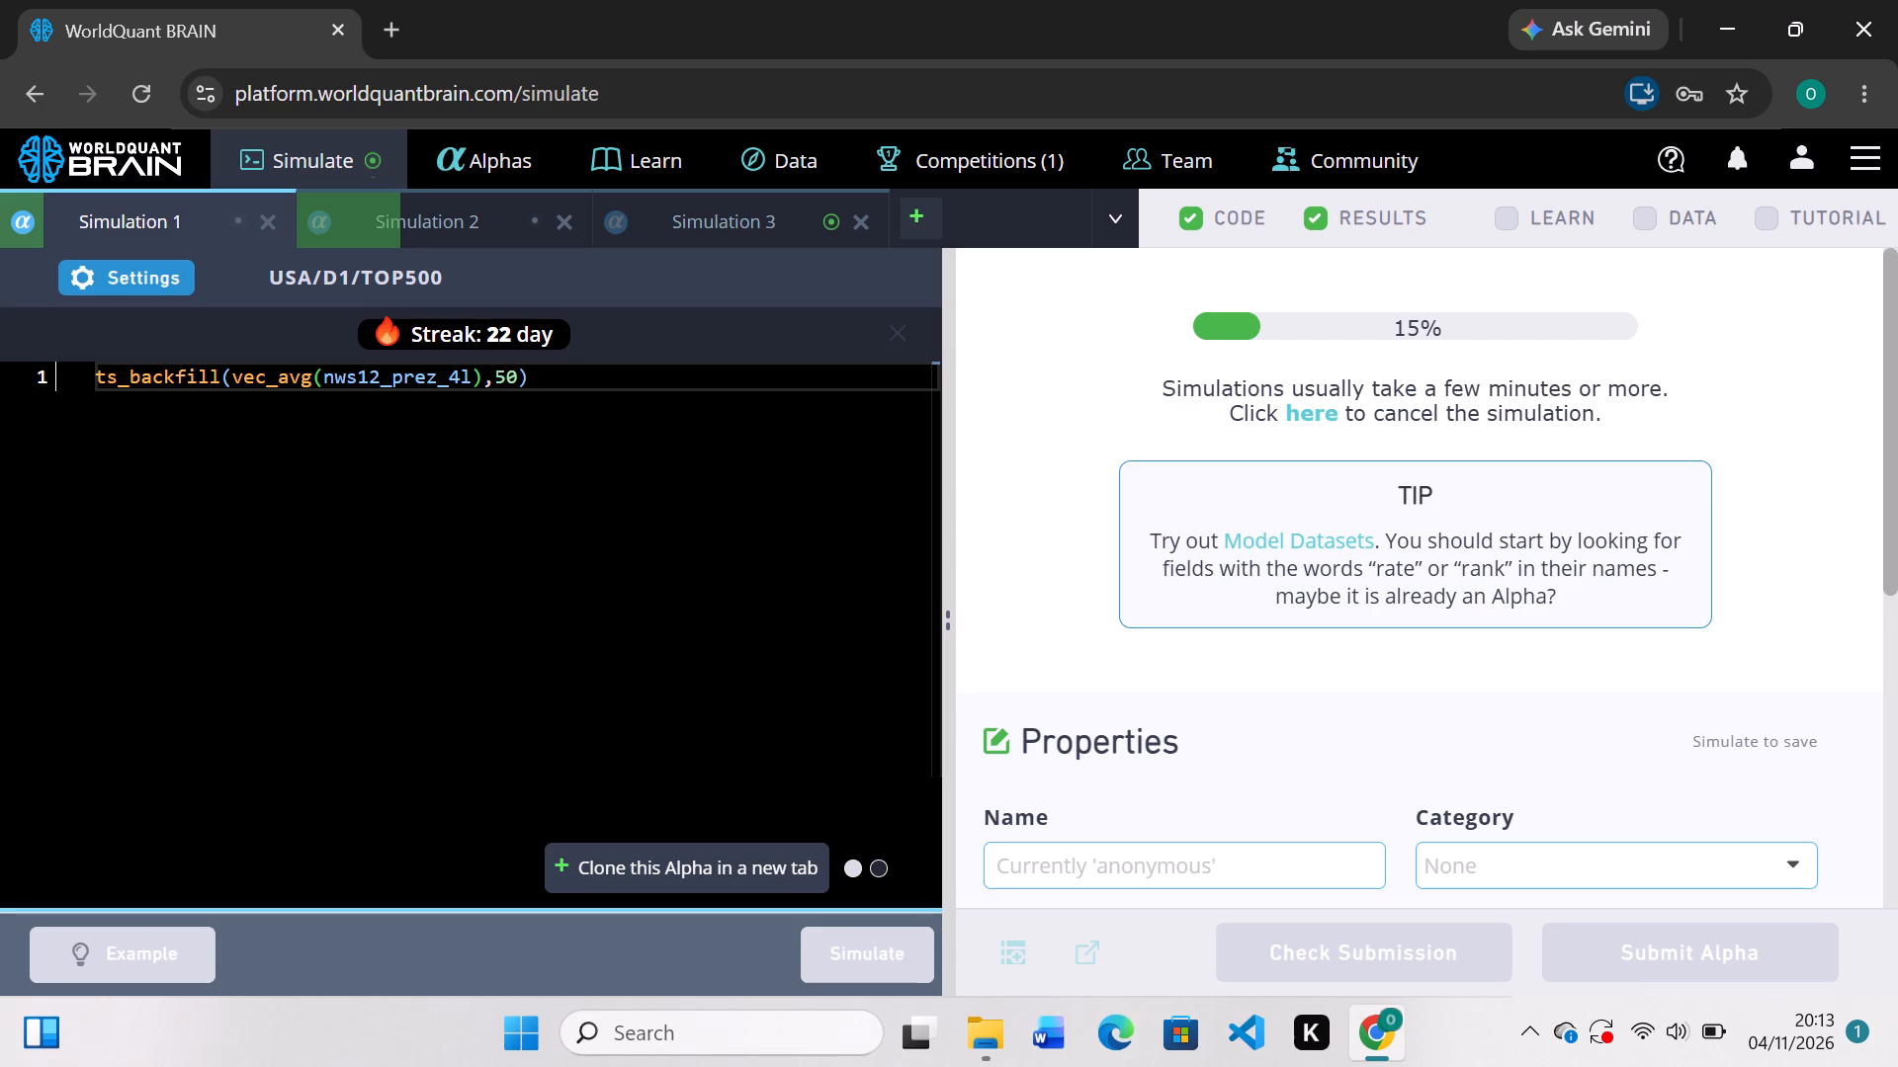
Review Simulation 3's PnL chart and IS summary, show its test period, and run its self-correlation check.
{"action": "left_click", "coordinate": [800, 217]}
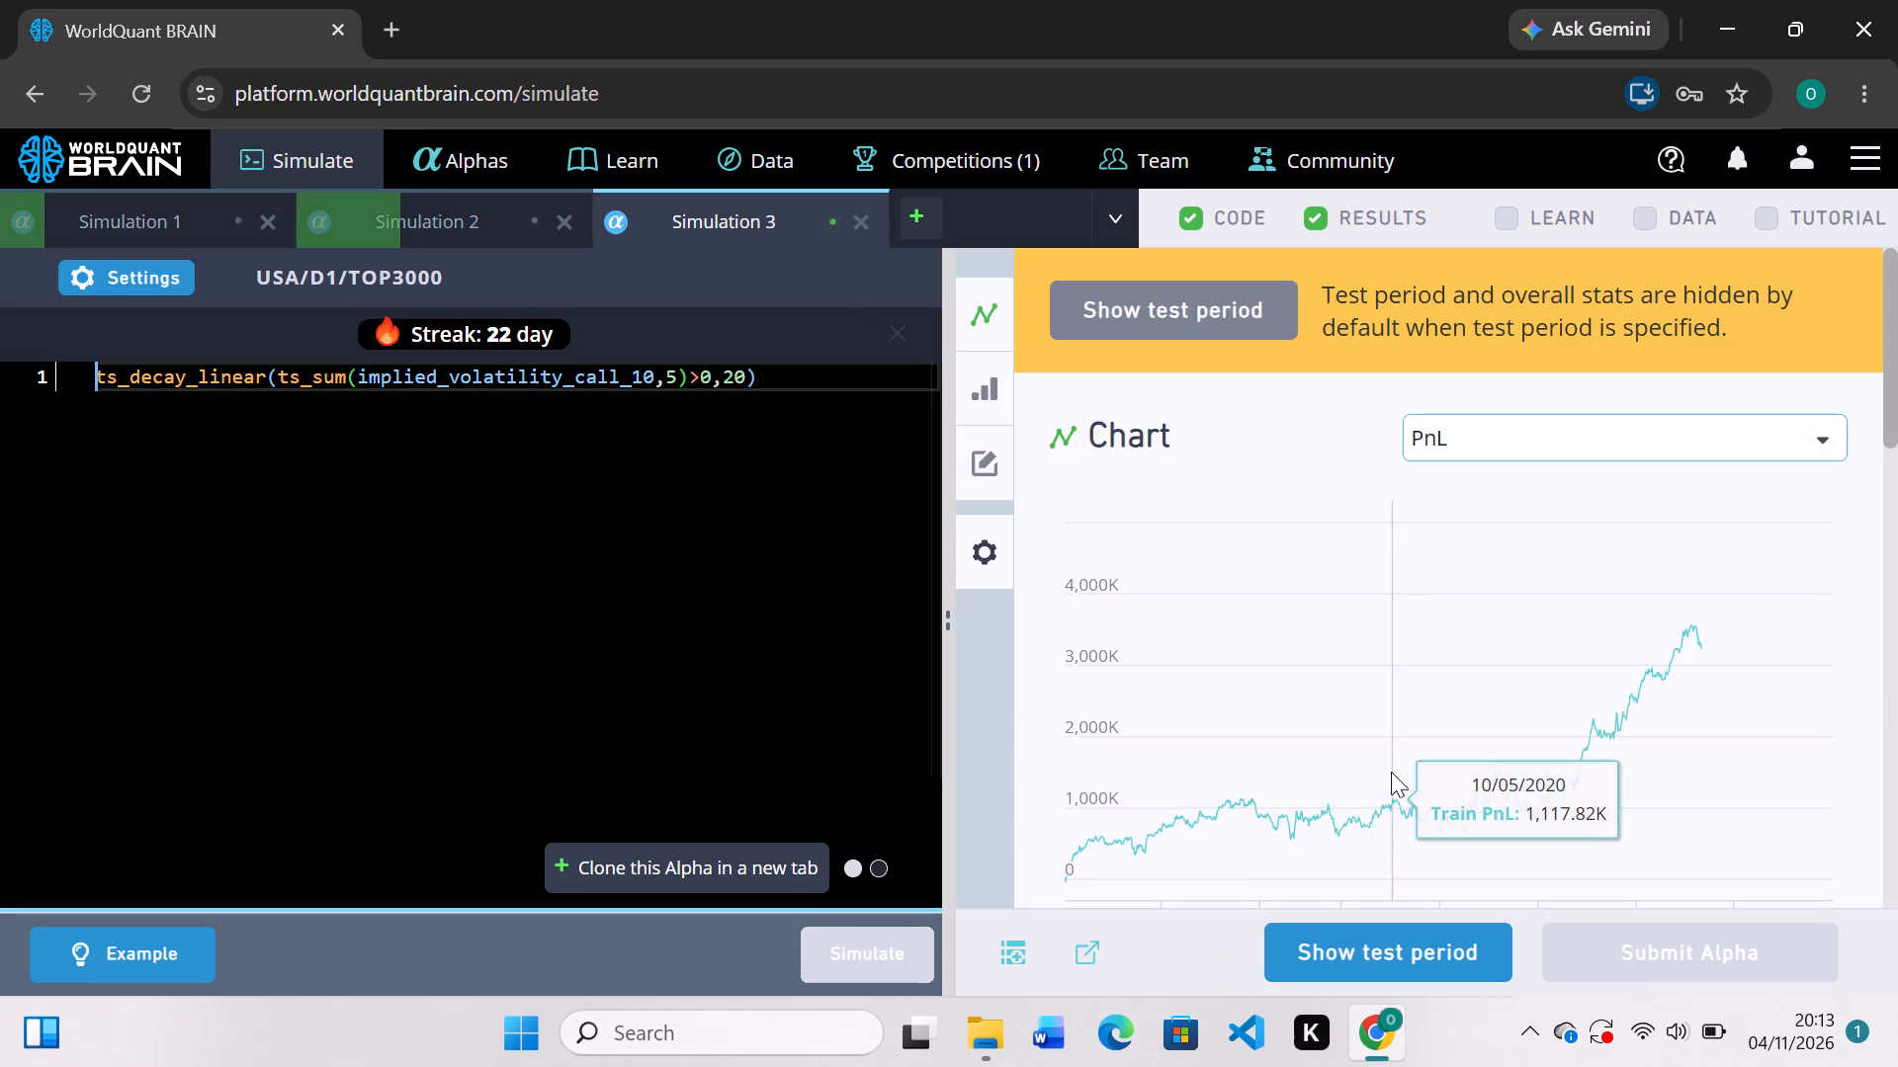
{"action": "scroll", "coordinate": [1391, 772], "scroll_direction": "down", "scroll_amount": 2}
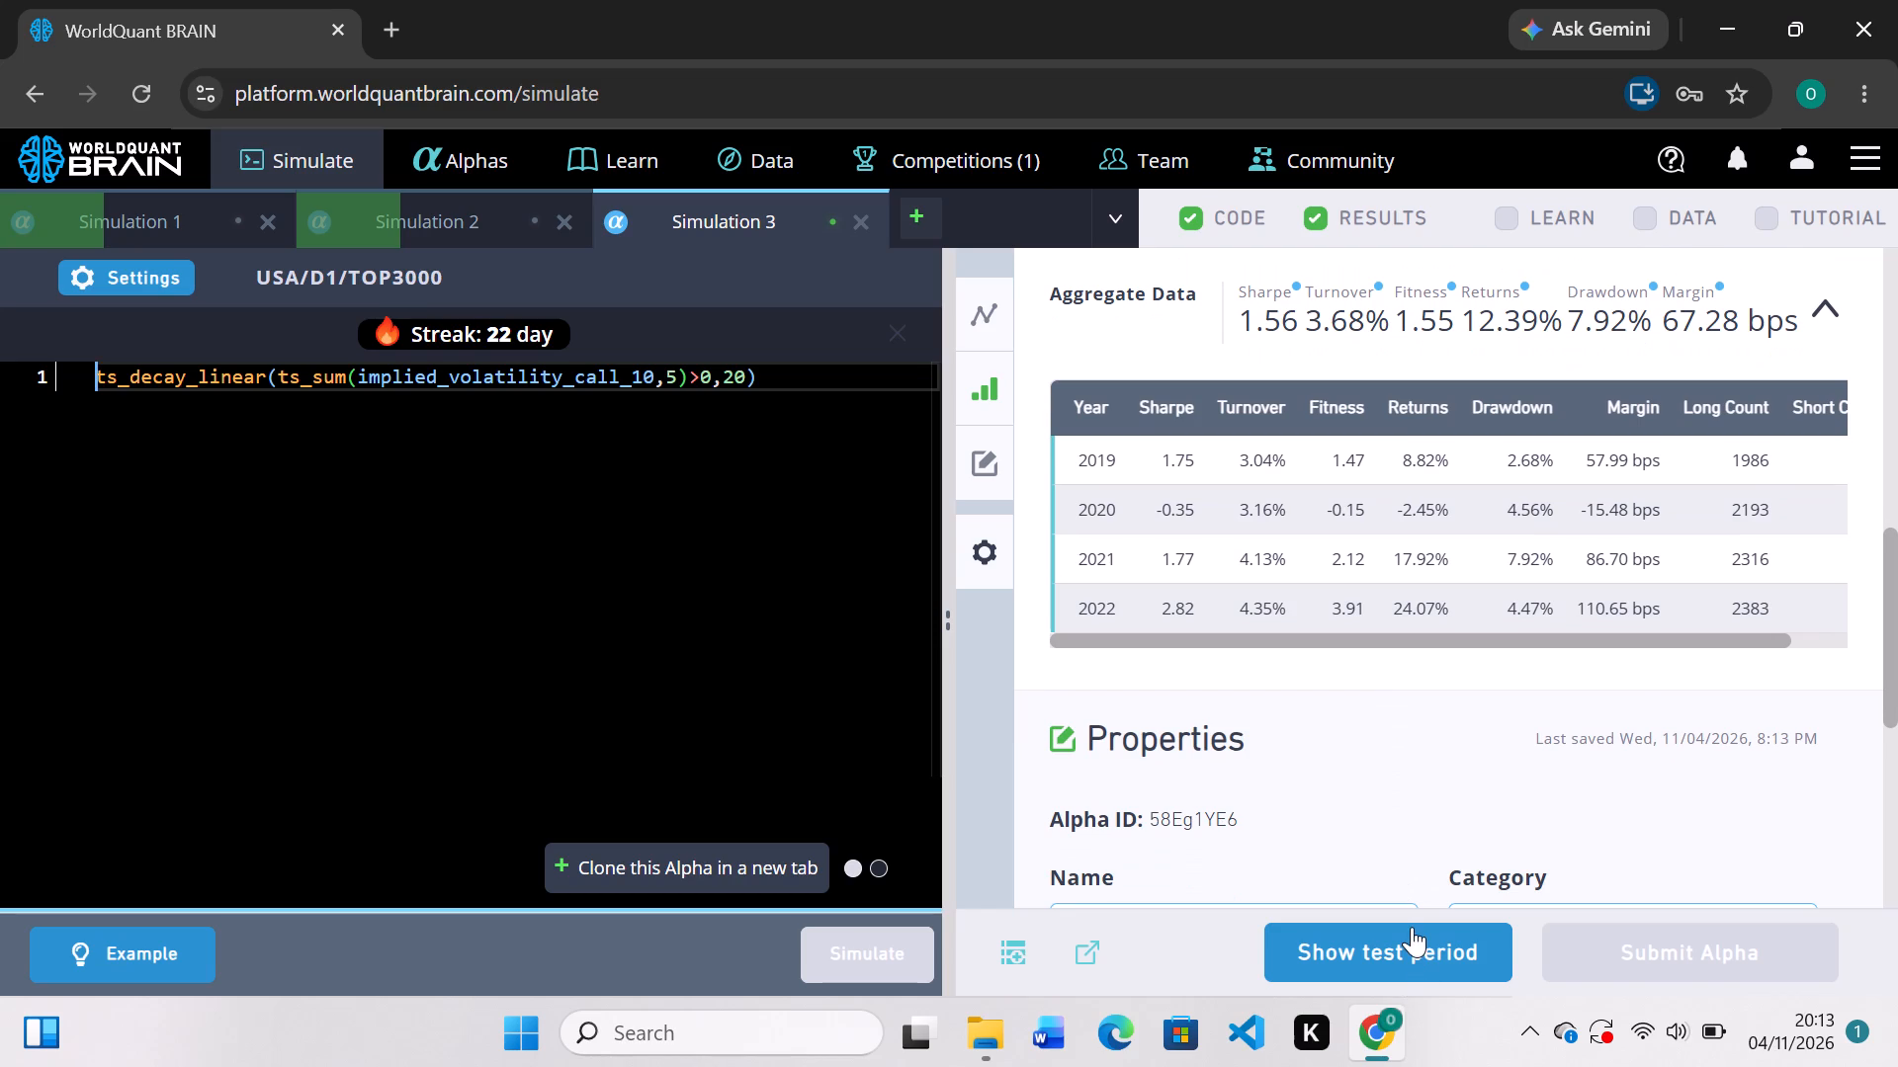
{"action": "left_click", "coordinate": [1412, 927]}
{"action": "scroll", "coordinate": [1460, 731], "scroll_direction": "down", "scroll_amount": 2}
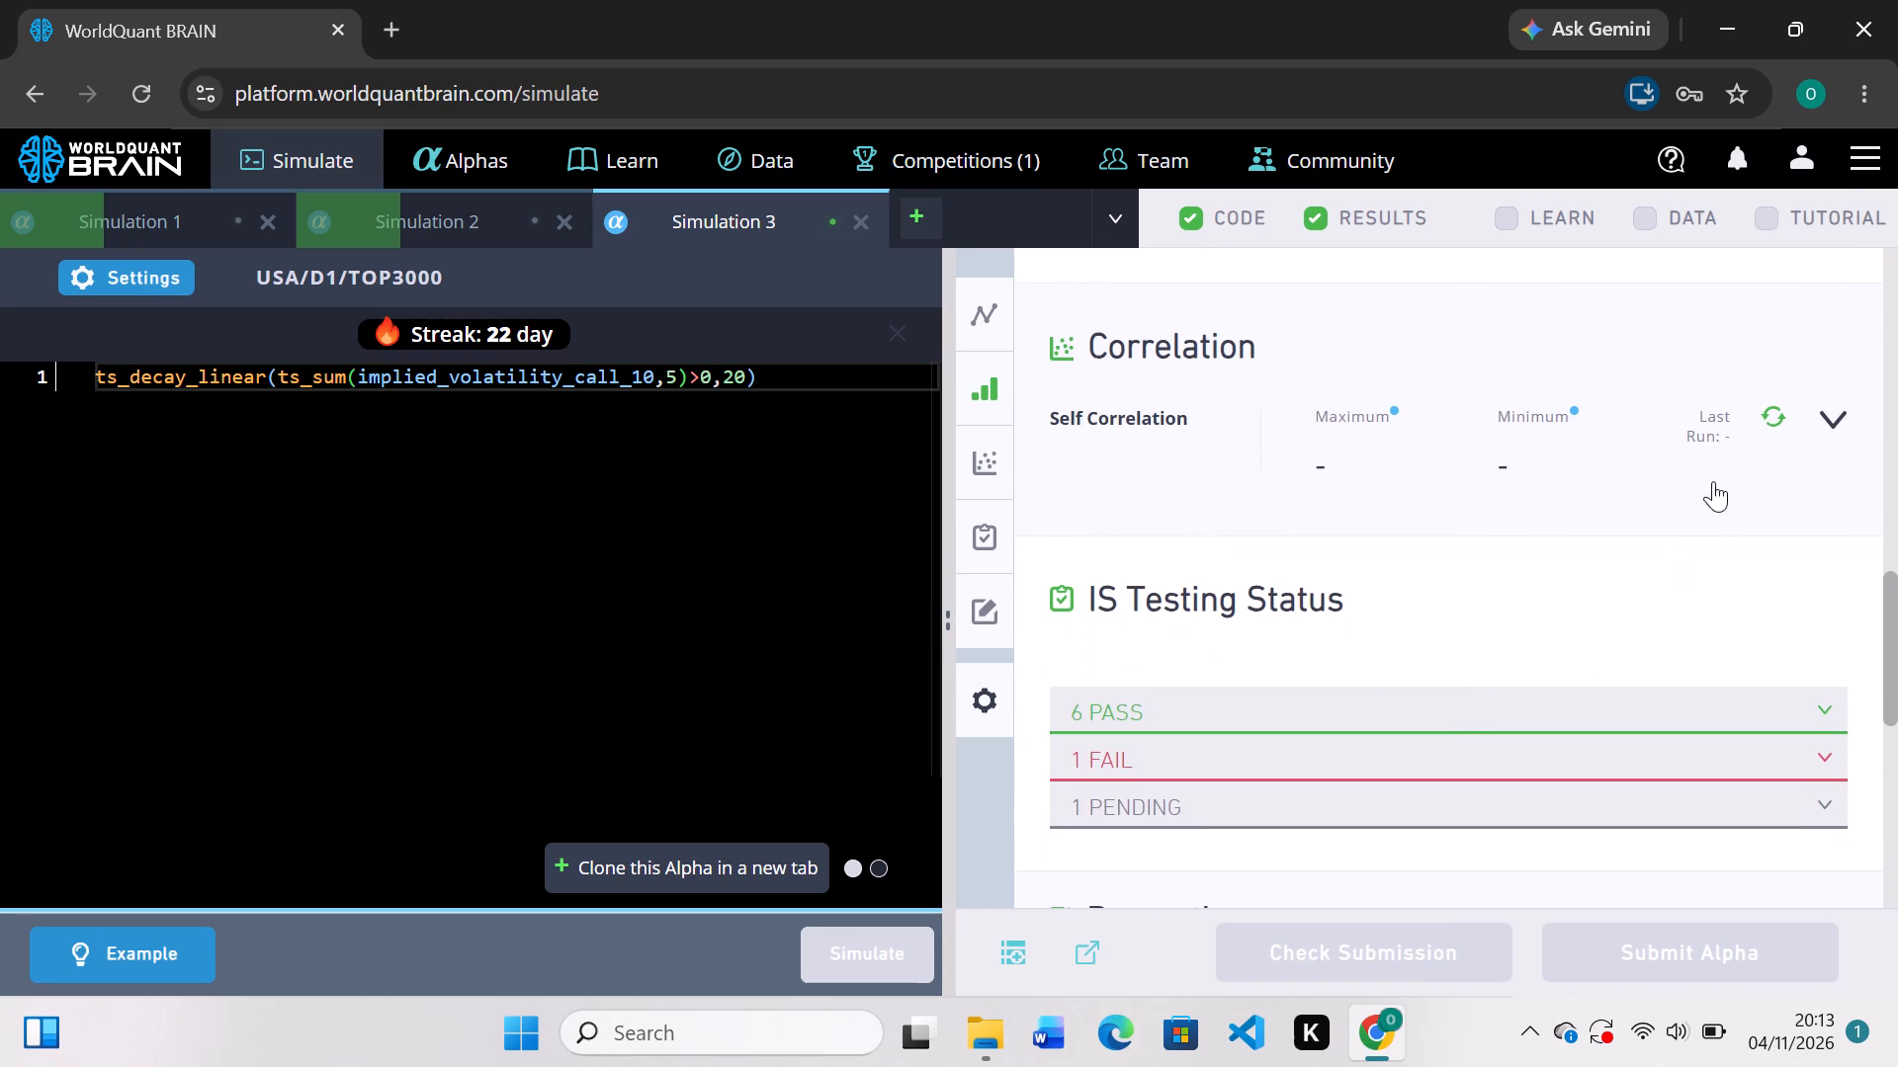
{"action": "left_click", "coordinate": [1769, 420]}
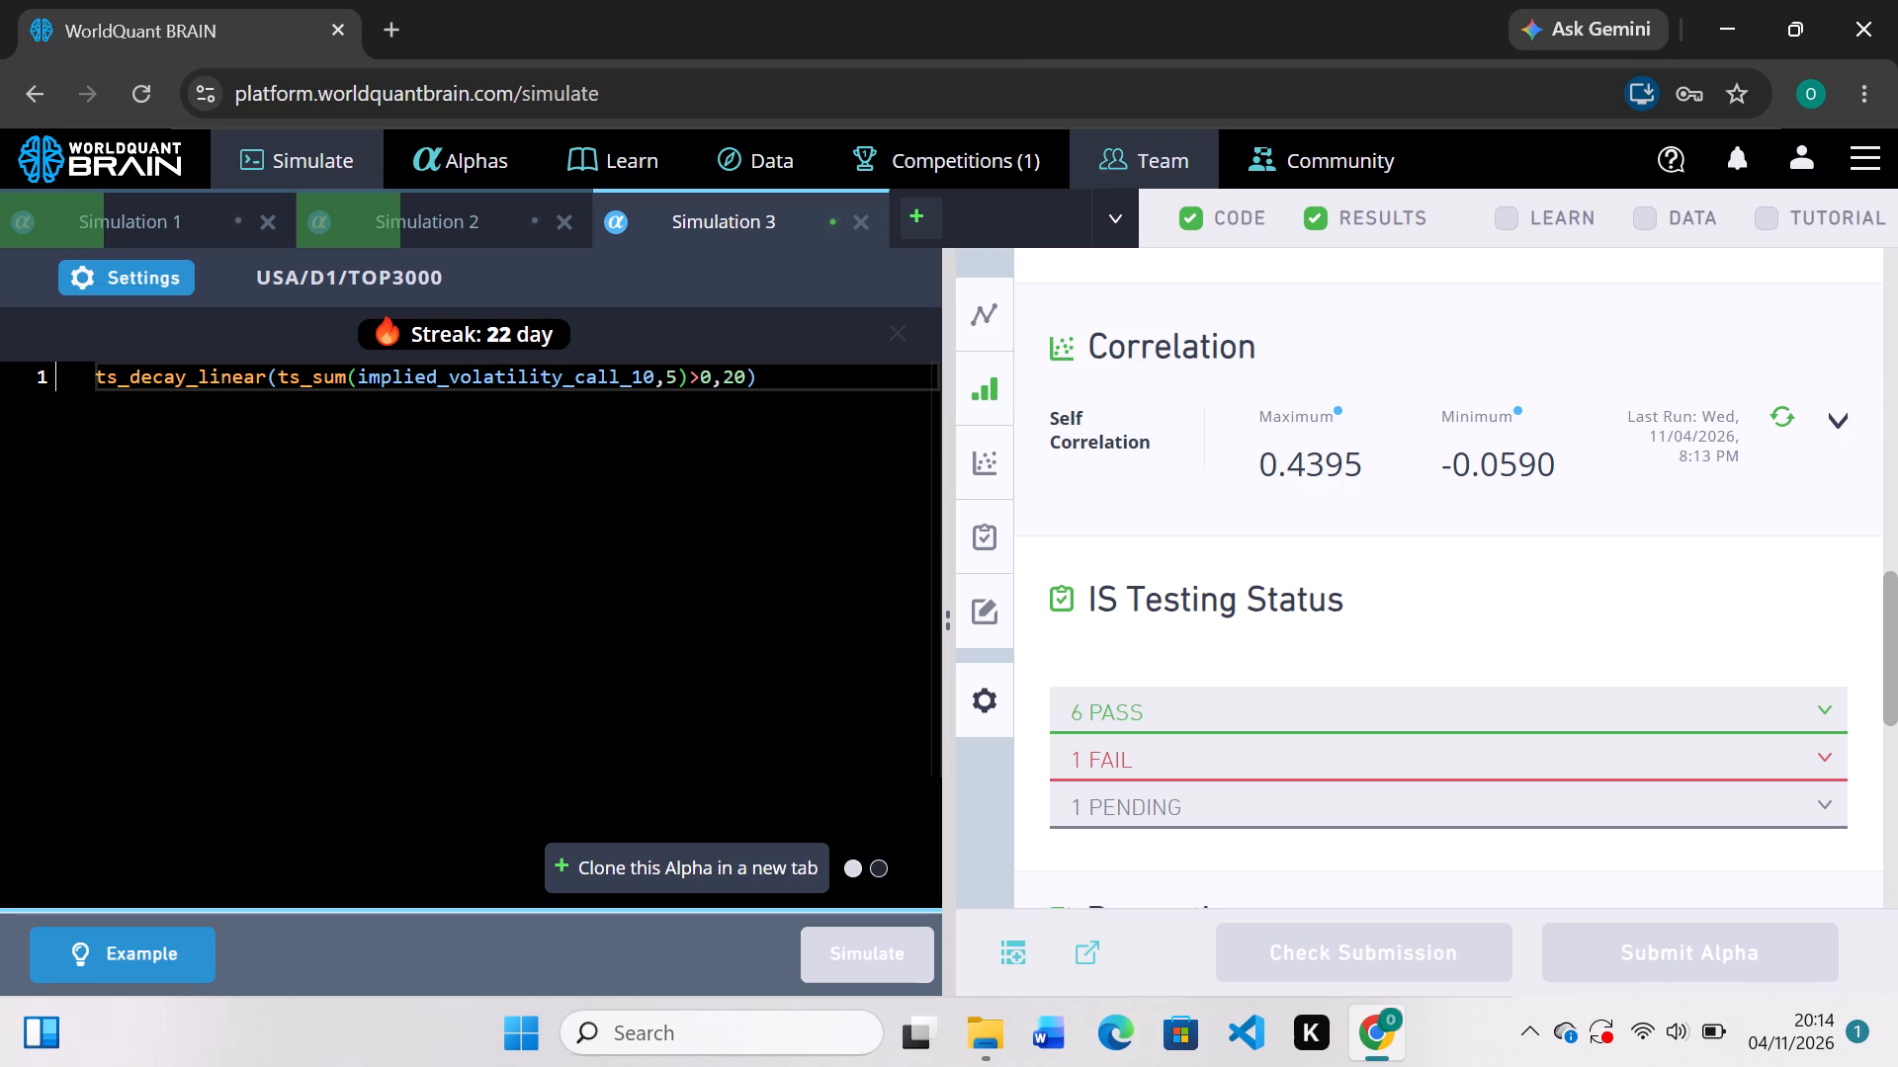
Set the ts_decay_linear window in Simulation 3's expression to 63 and simulate the alpha.
{"action": "left_click", "coordinate": [743, 376]}
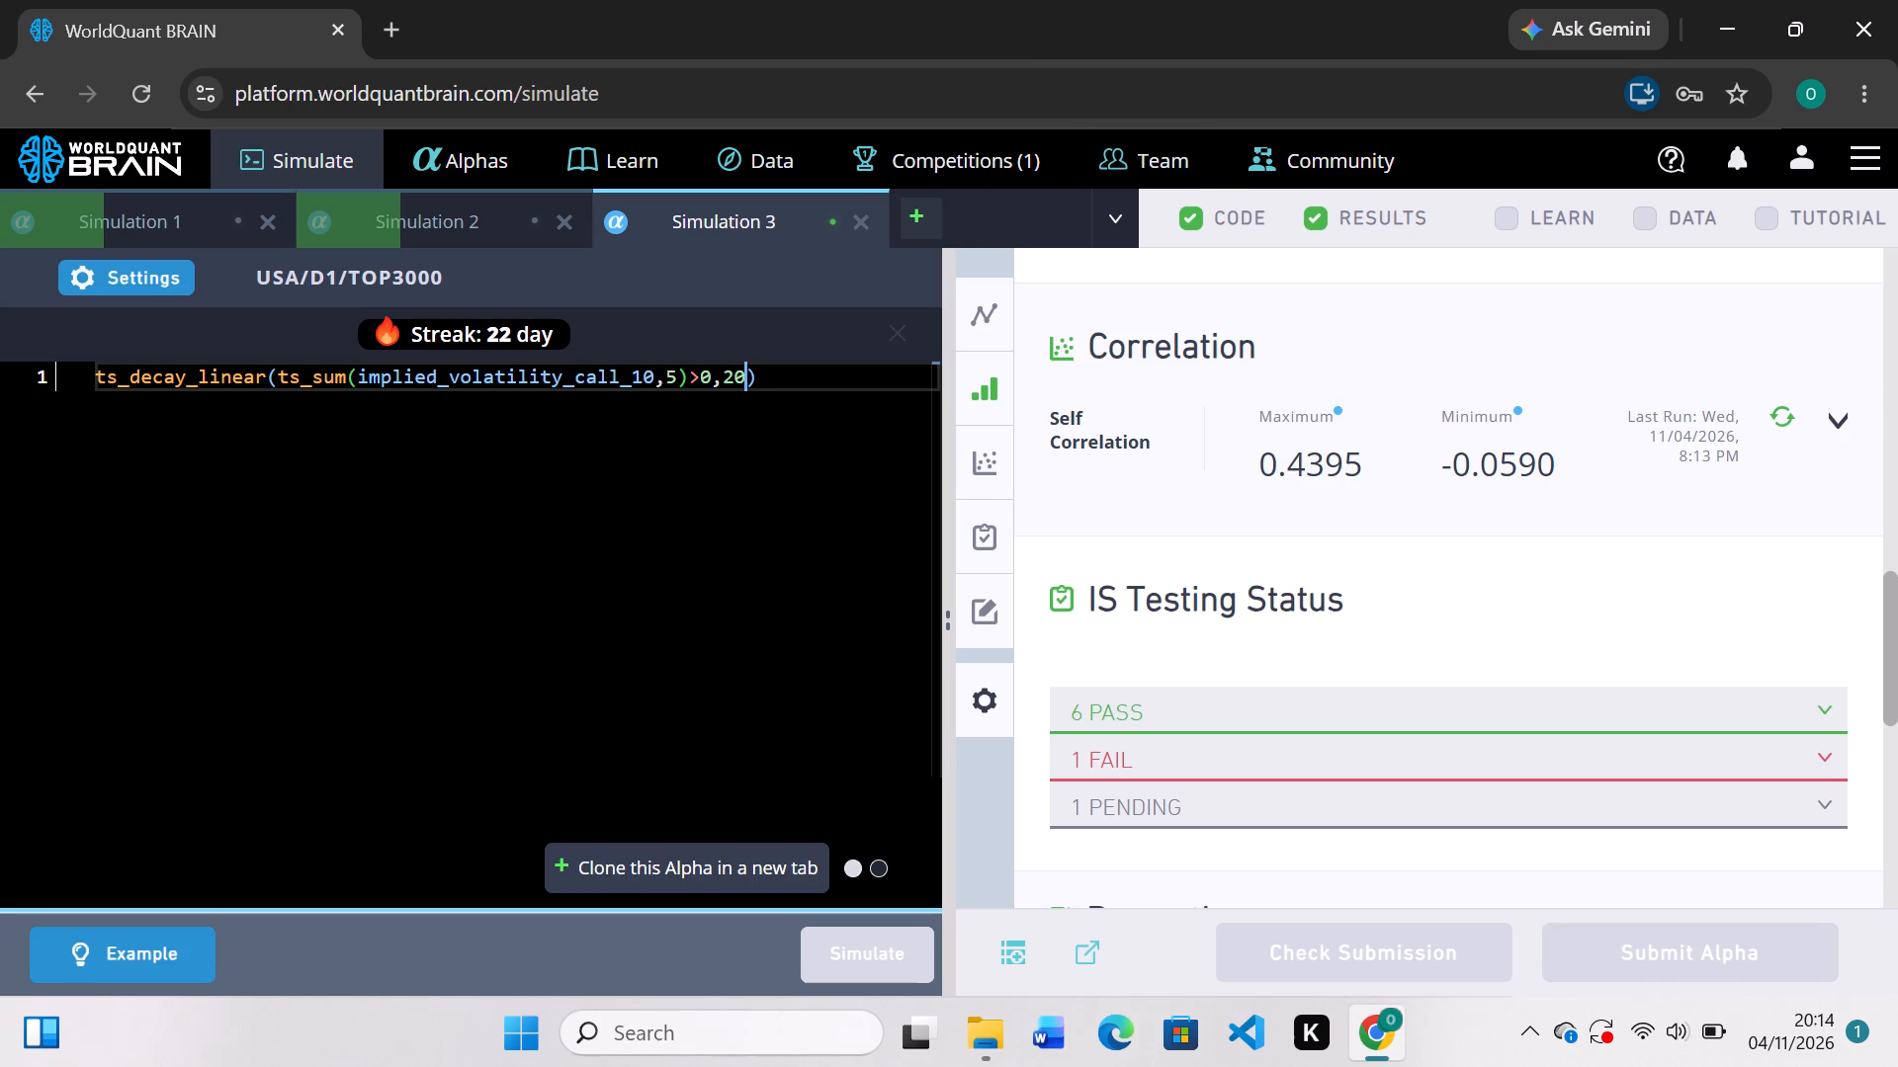
{"action": "key", "text": "BackSpace"}
{"action": "key", "text": "BackSpace"}
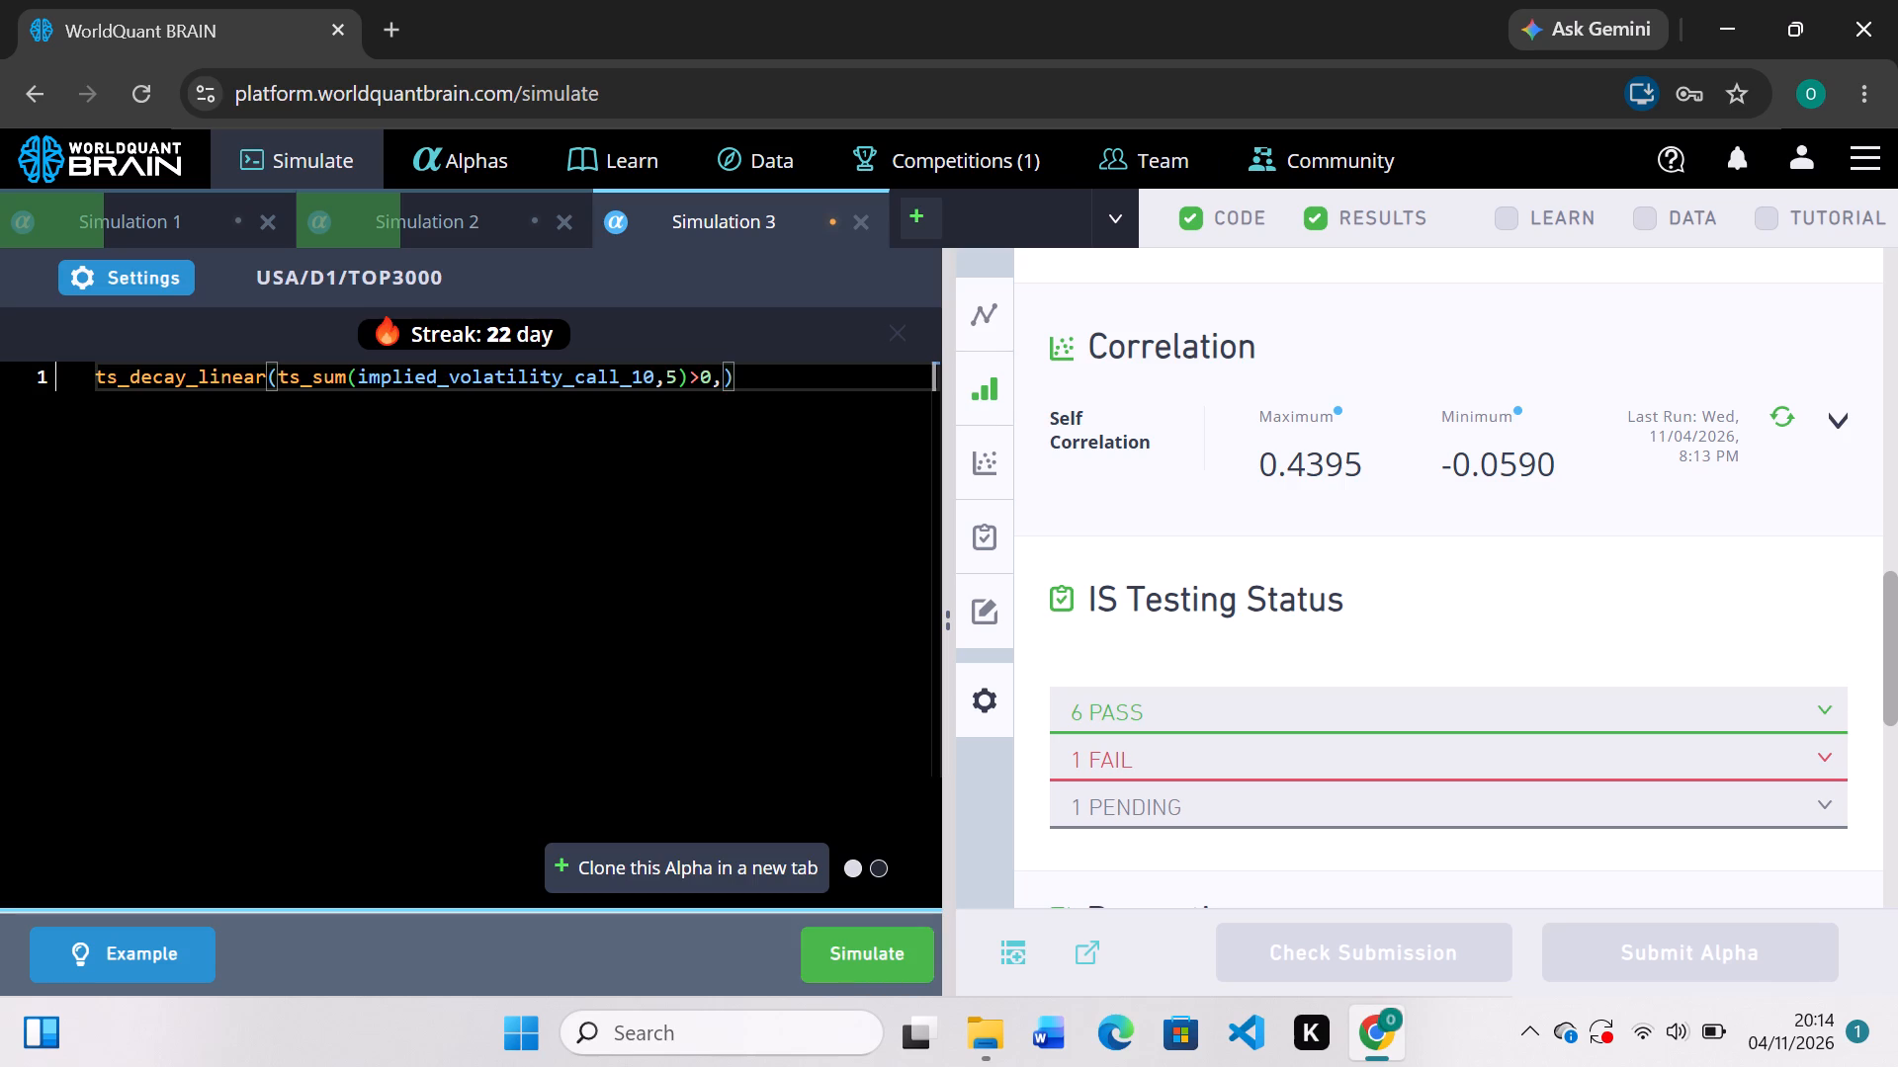
{"action": "key", "text": "5"}
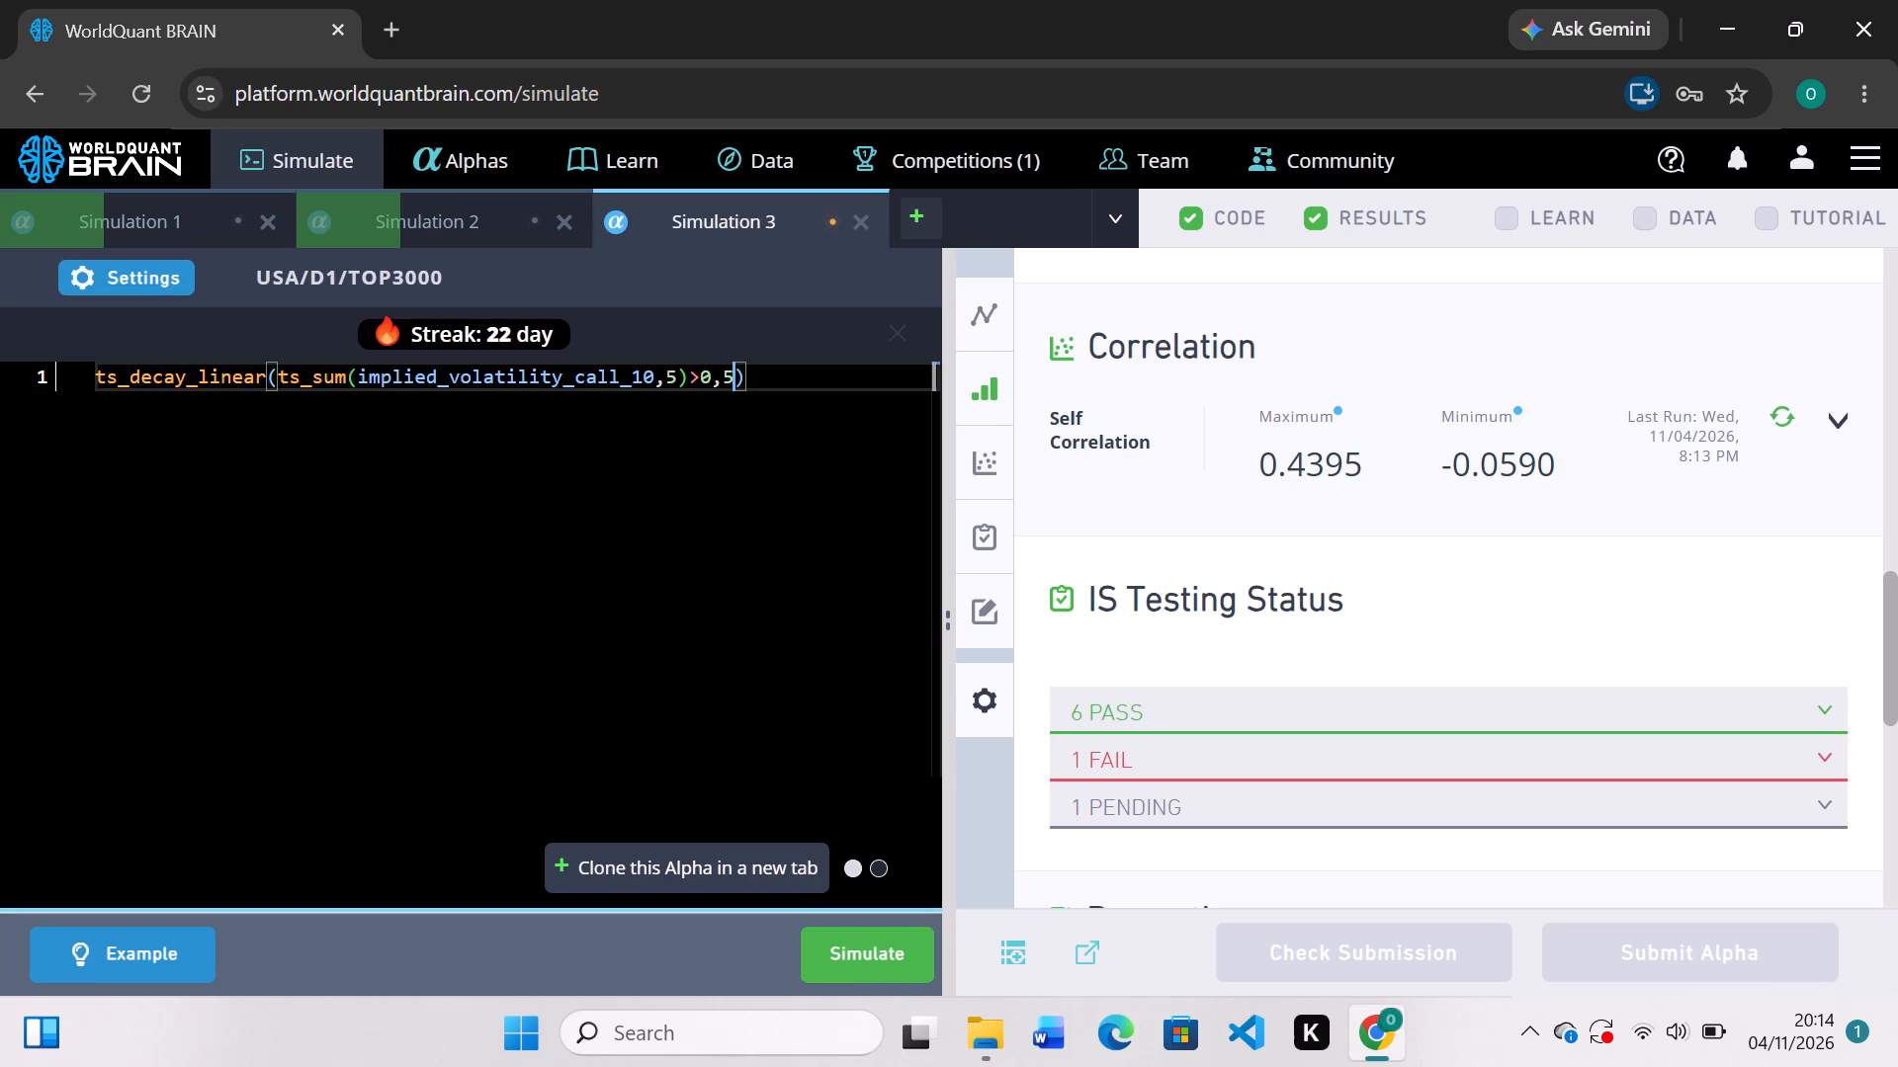
{"action": "key", "text": "BackSpace"}
{"action": "type", "text": "63"}
{"action": "left_click", "coordinate": [896, 953]}
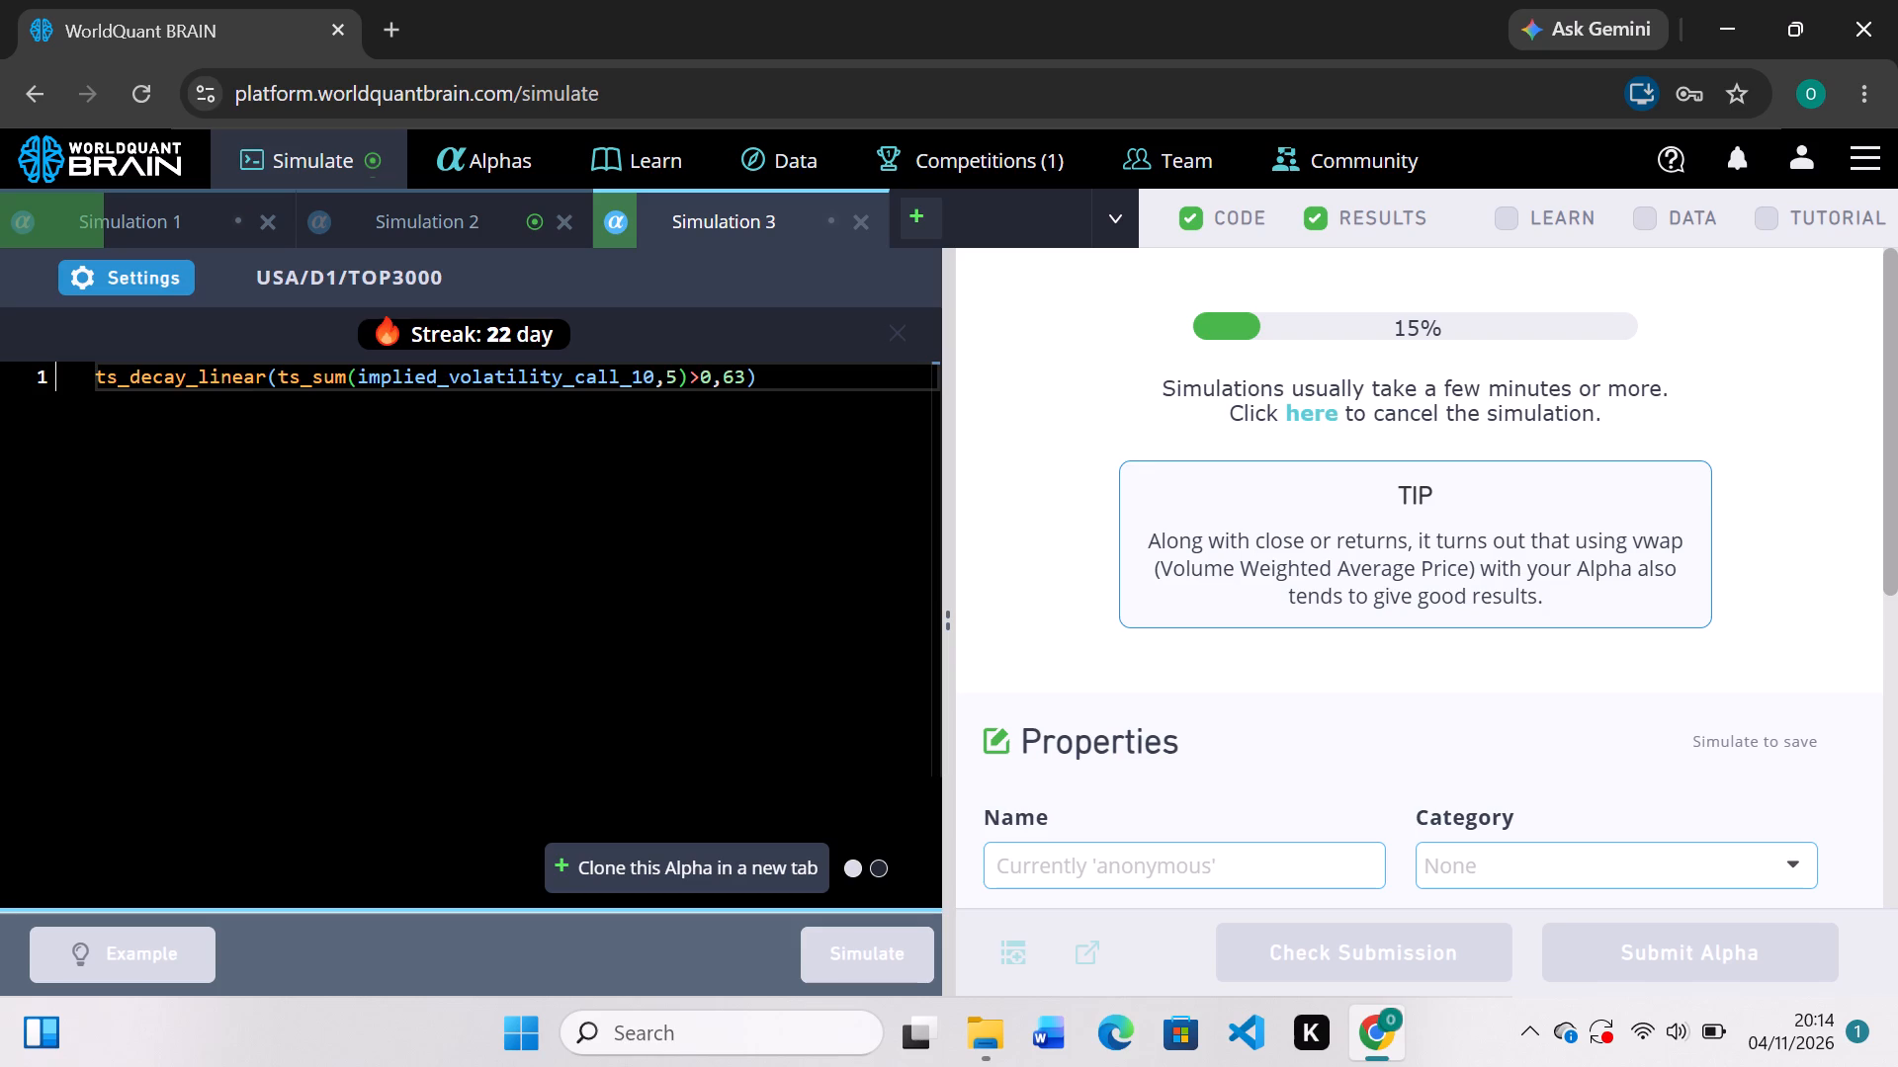
Examine the train-period PnL chart of Simulation 2's re-simulated alpha.
{"action": "left_click", "coordinate": [512, 218]}
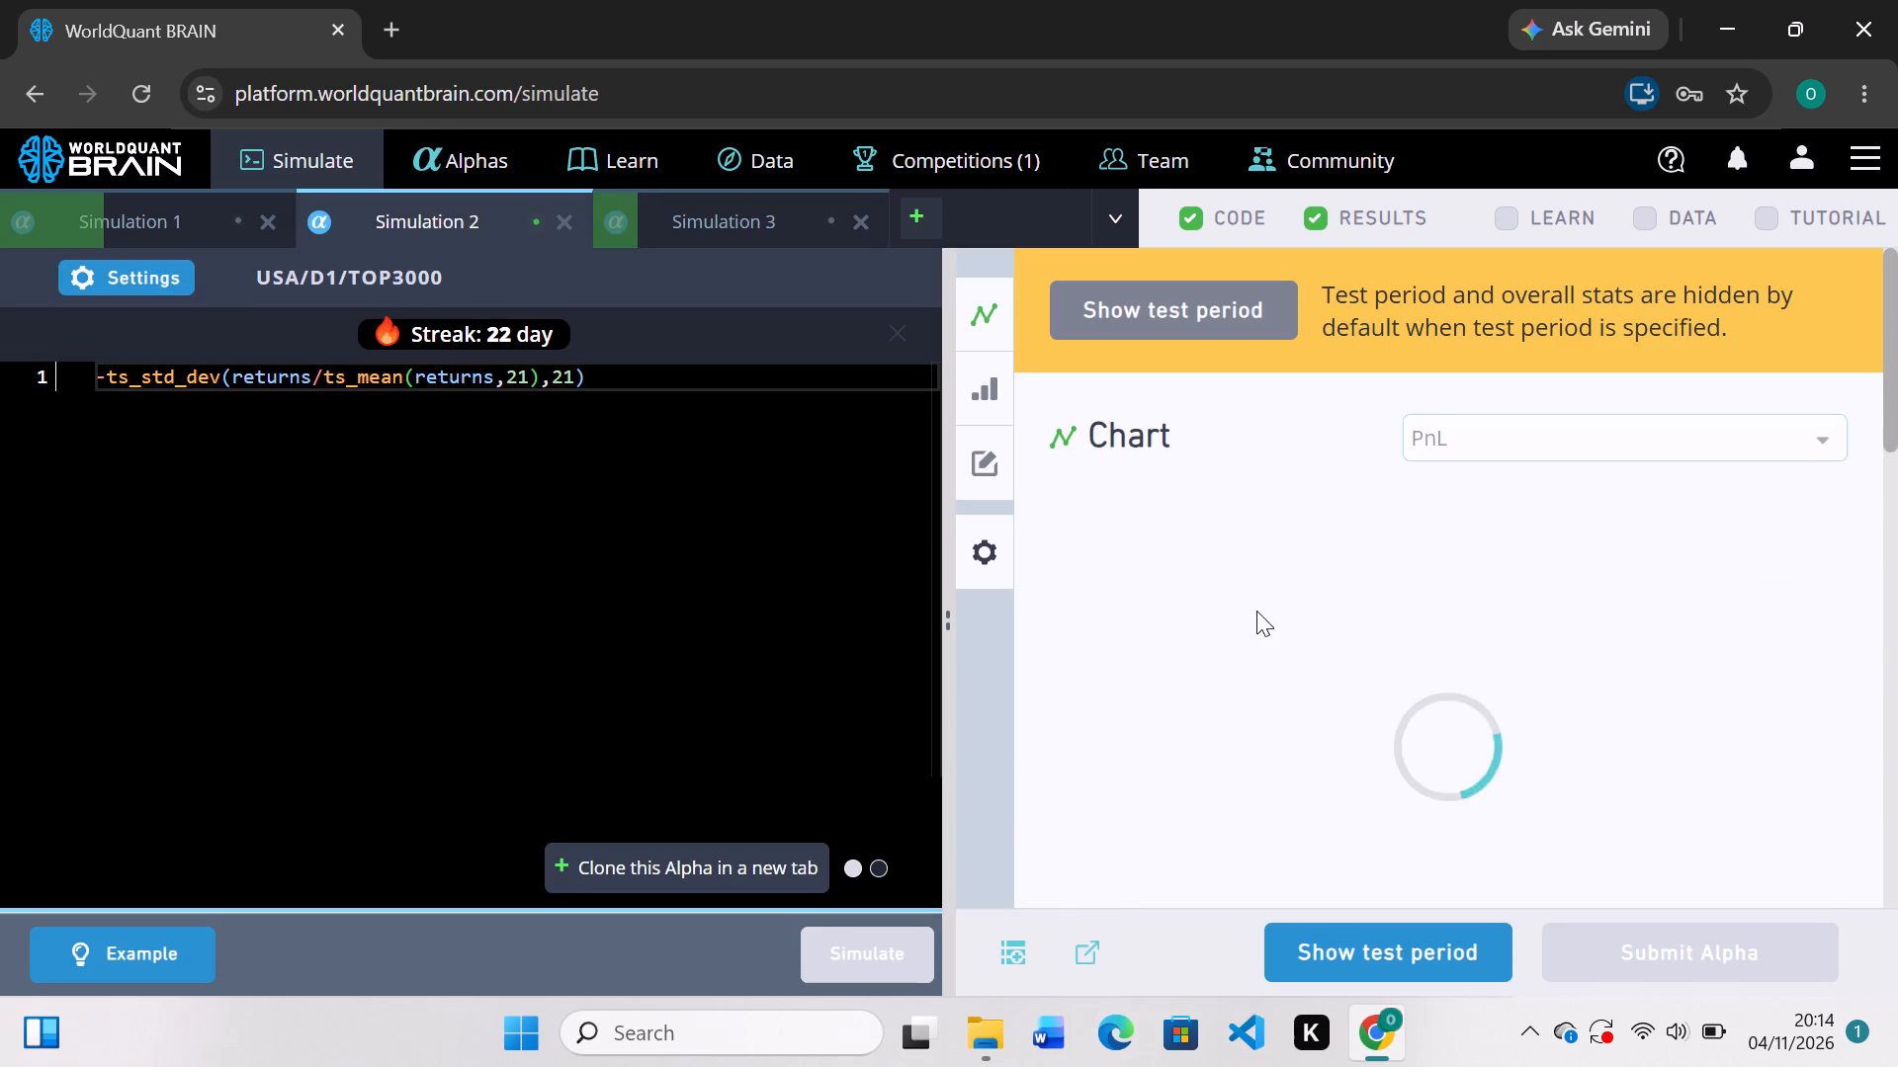
{"action": "scroll", "coordinate": [1256, 611], "scroll_direction": "down", "scroll_amount": 2}
{"action": "scroll", "coordinate": [1256, 611], "scroll_direction": "up", "scroll_amount": 2}
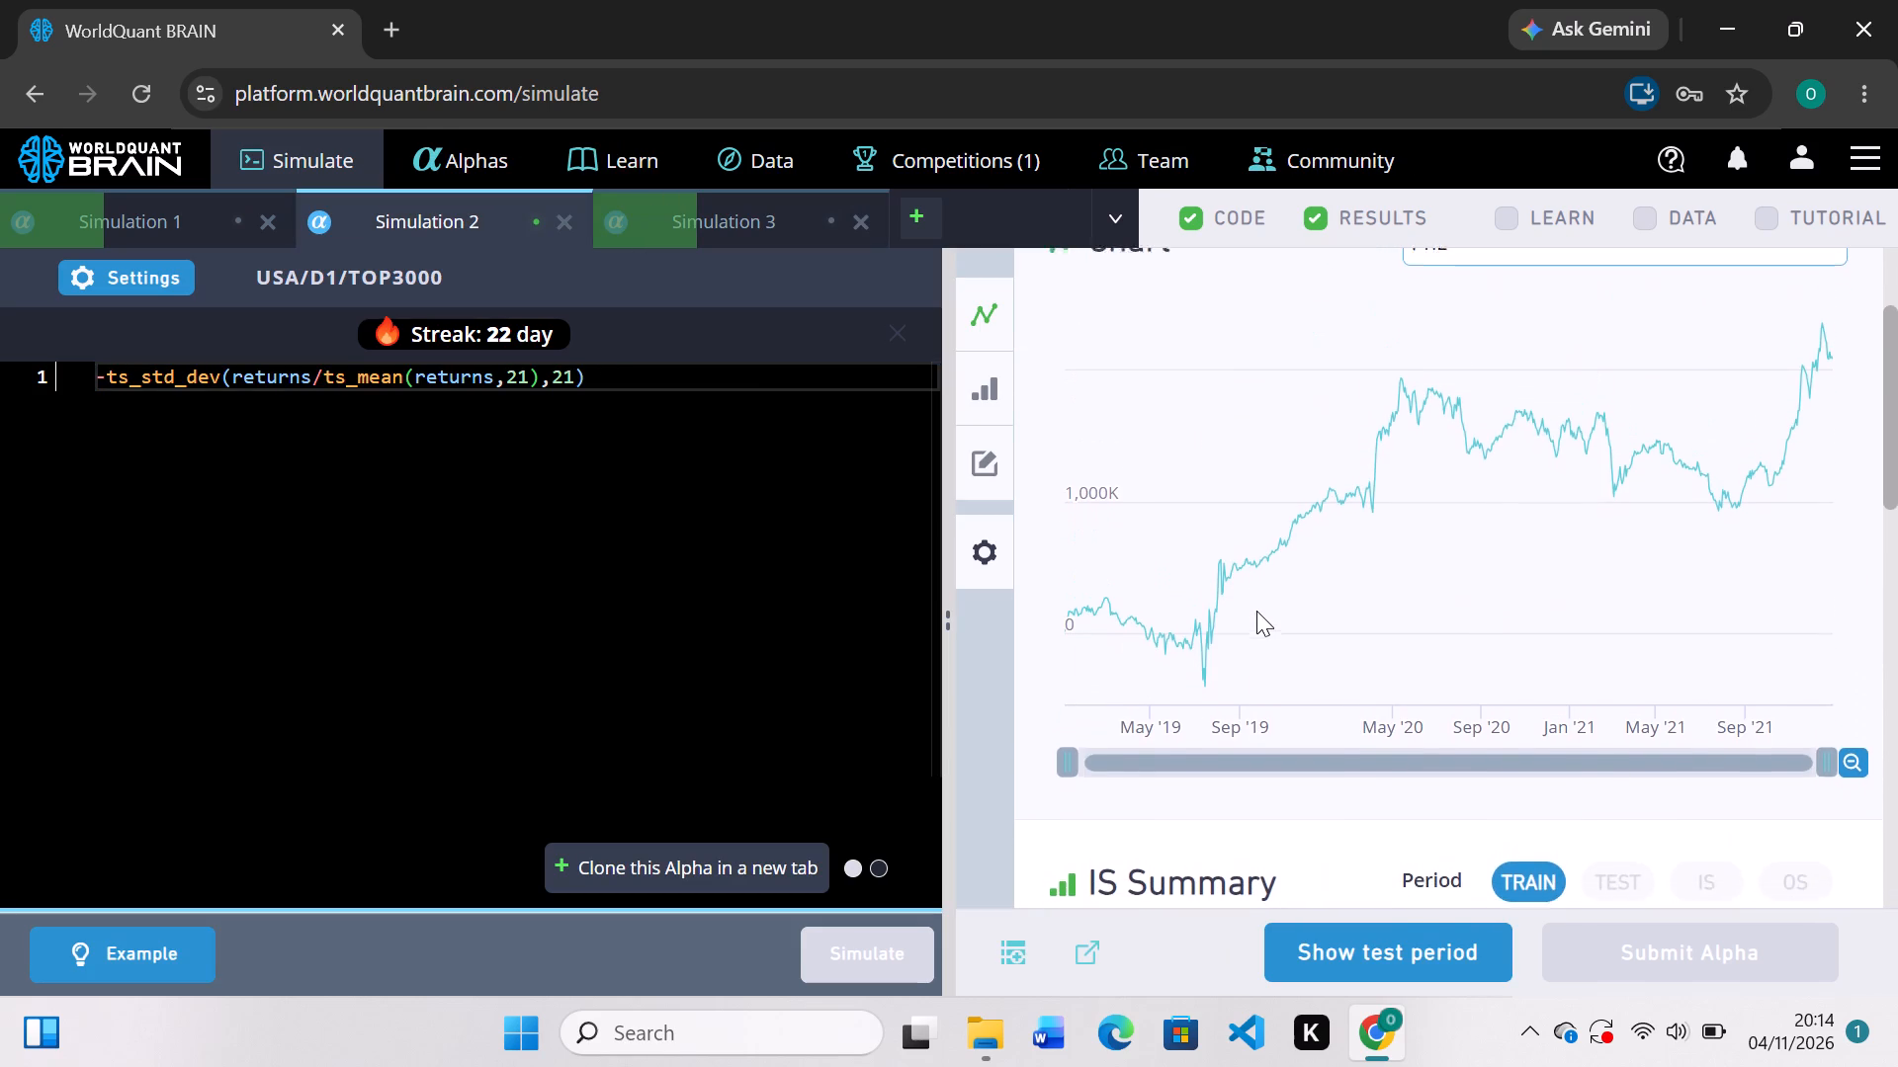
{"action": "scroll", "coordinate": [1256, 611], "scroll_direction": "up", "scroll_amount": 2}
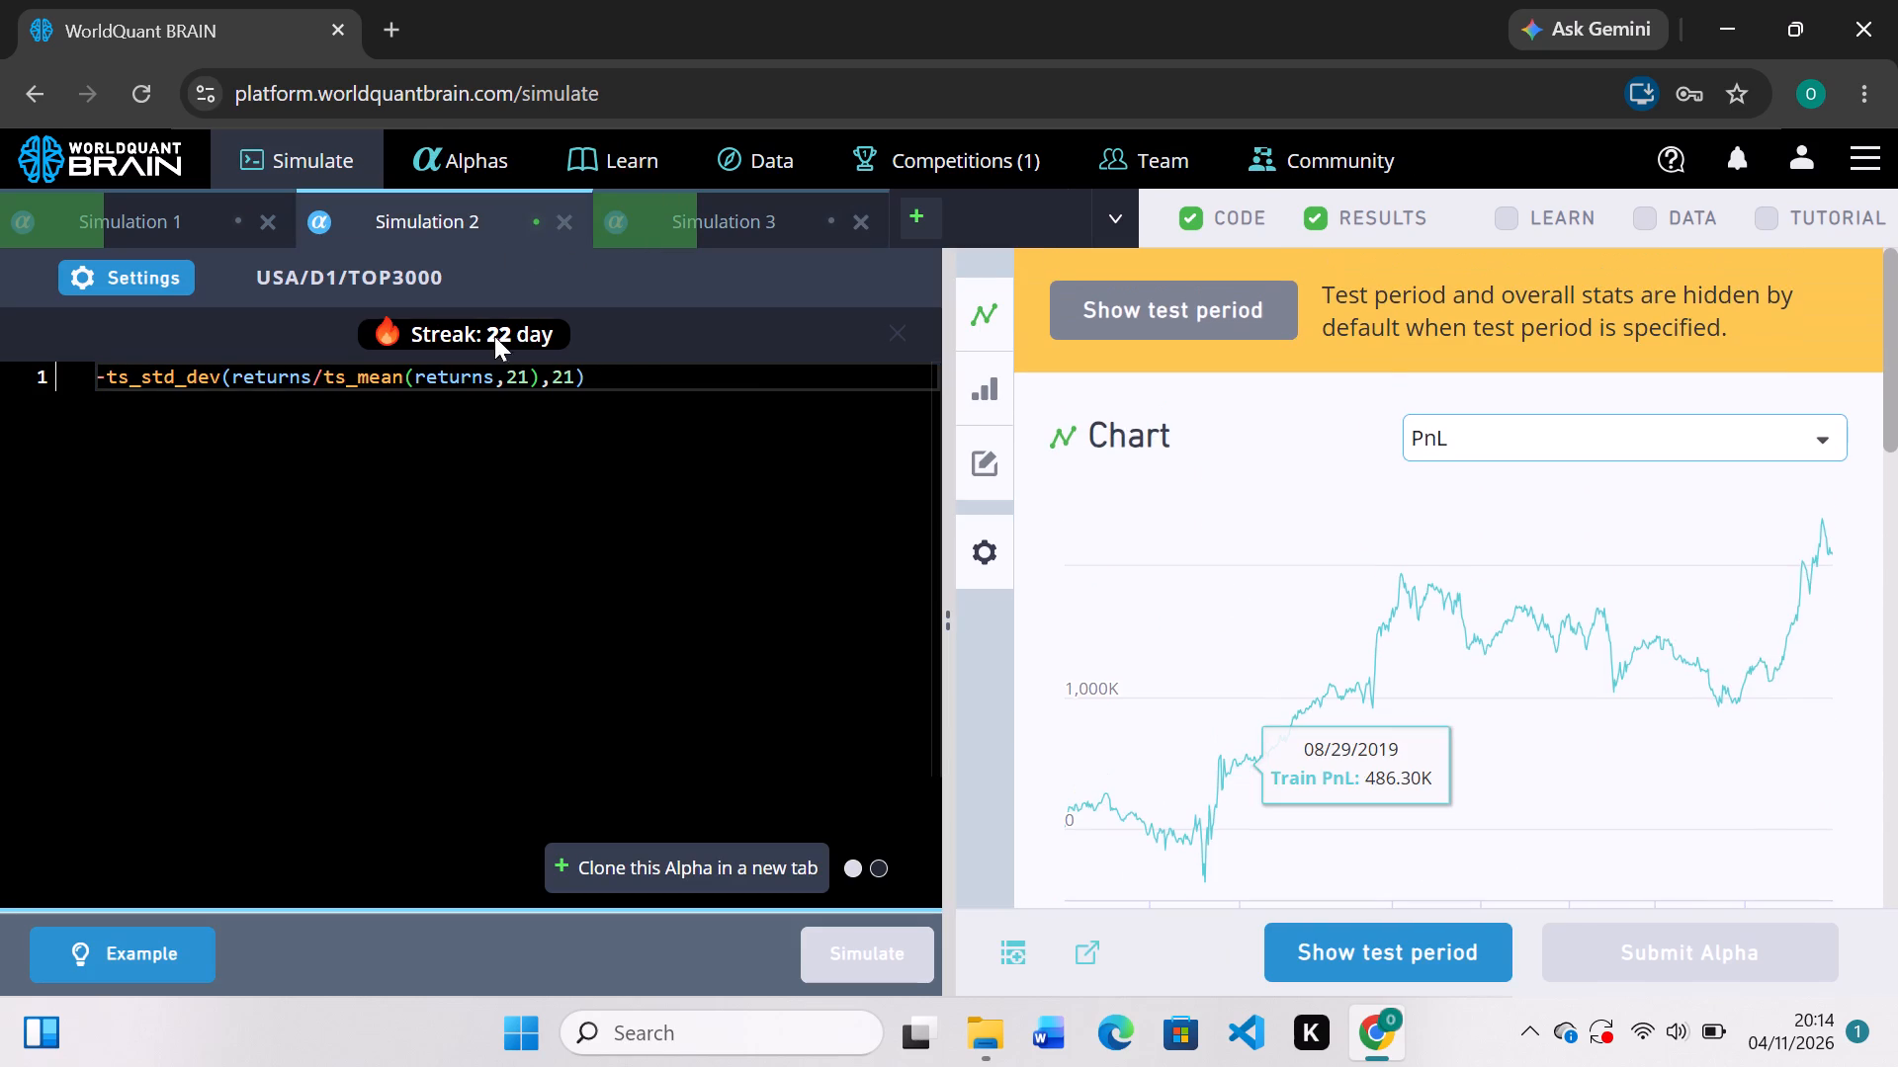
{"action": "scroll", "coordinate": [1219, 348], "scroll_direction": "down", "scroll_amount": 1}
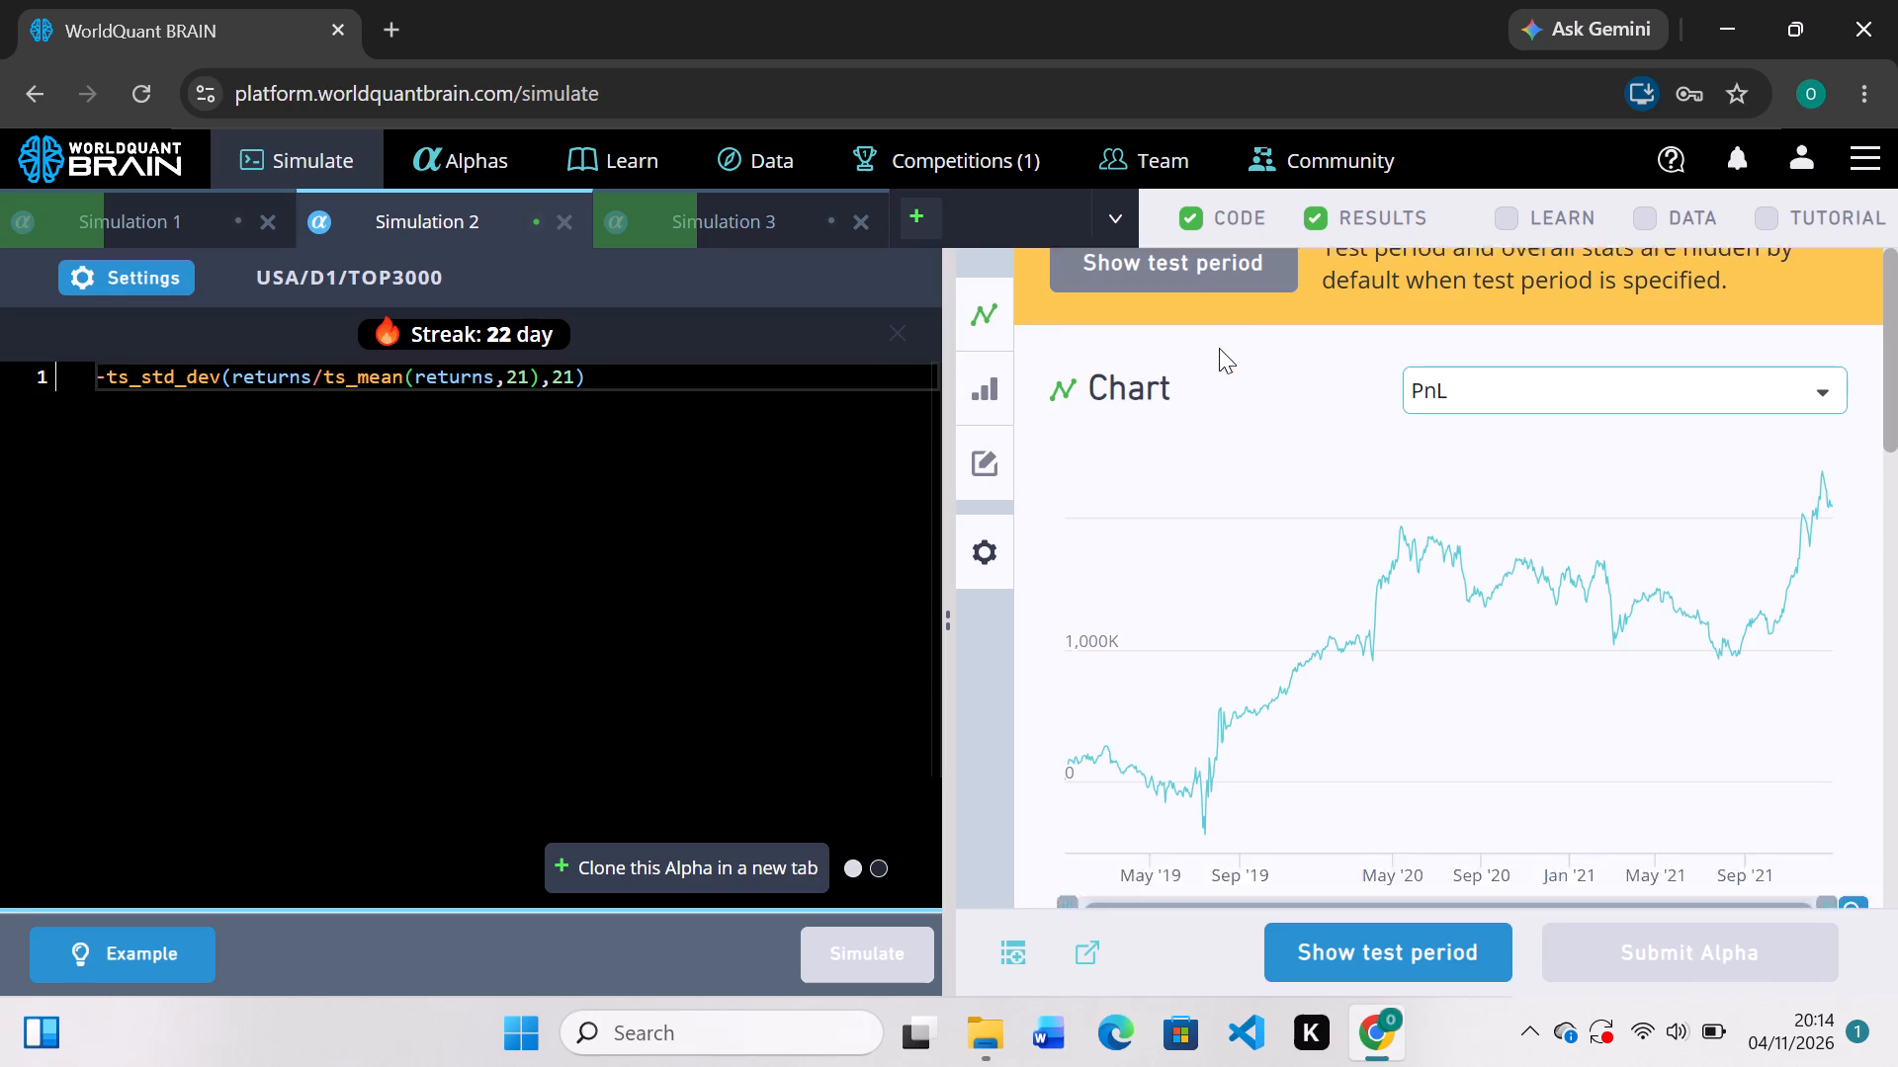
{"action": "scroll", "coordinate": [1219, 348], "scroll_direction": "down", "scroll_amount": 1}
{"action": "scroll", "coordinate": [1219, 348], "scroll_direction": "up", "scroll_amount": 3}
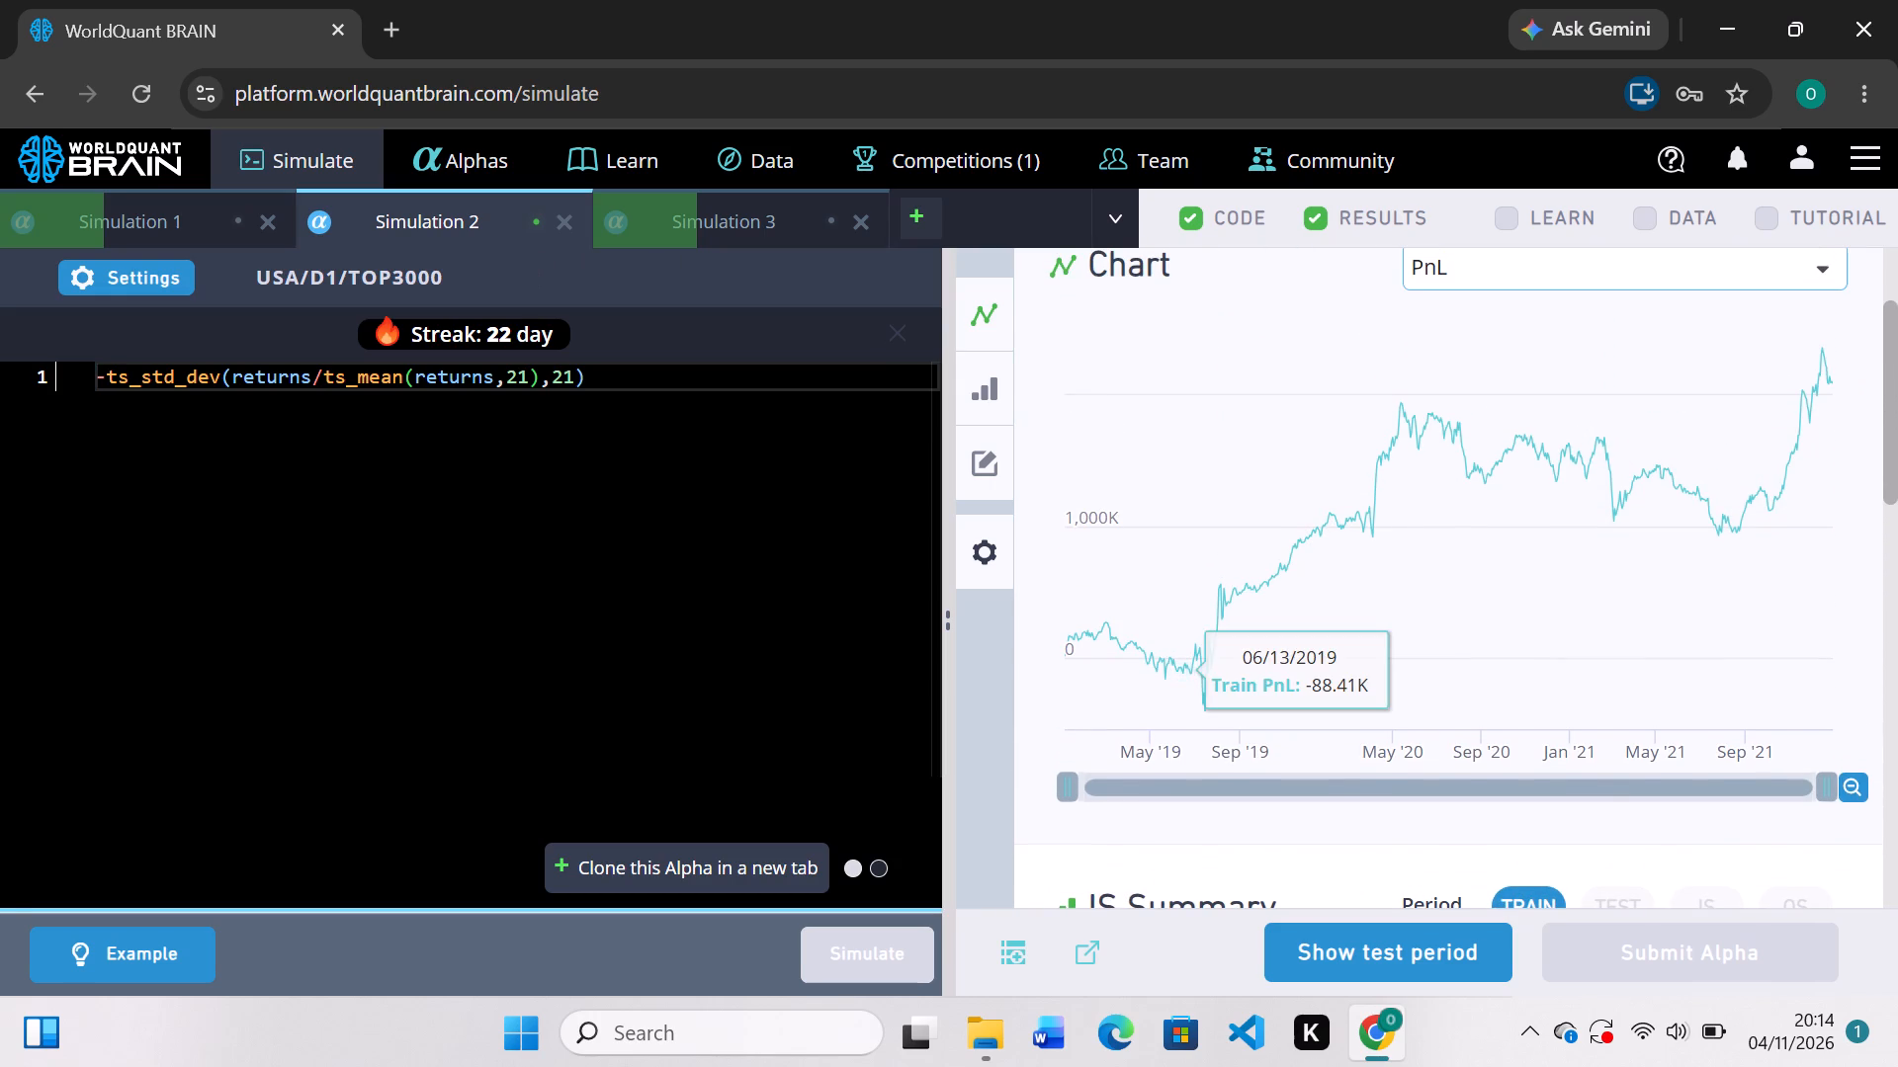
Set the ts_mean window in Simulation 2's expression to 1 and simulate the alpha.
{"action": "left_click", "coordinate": [524, 375]}
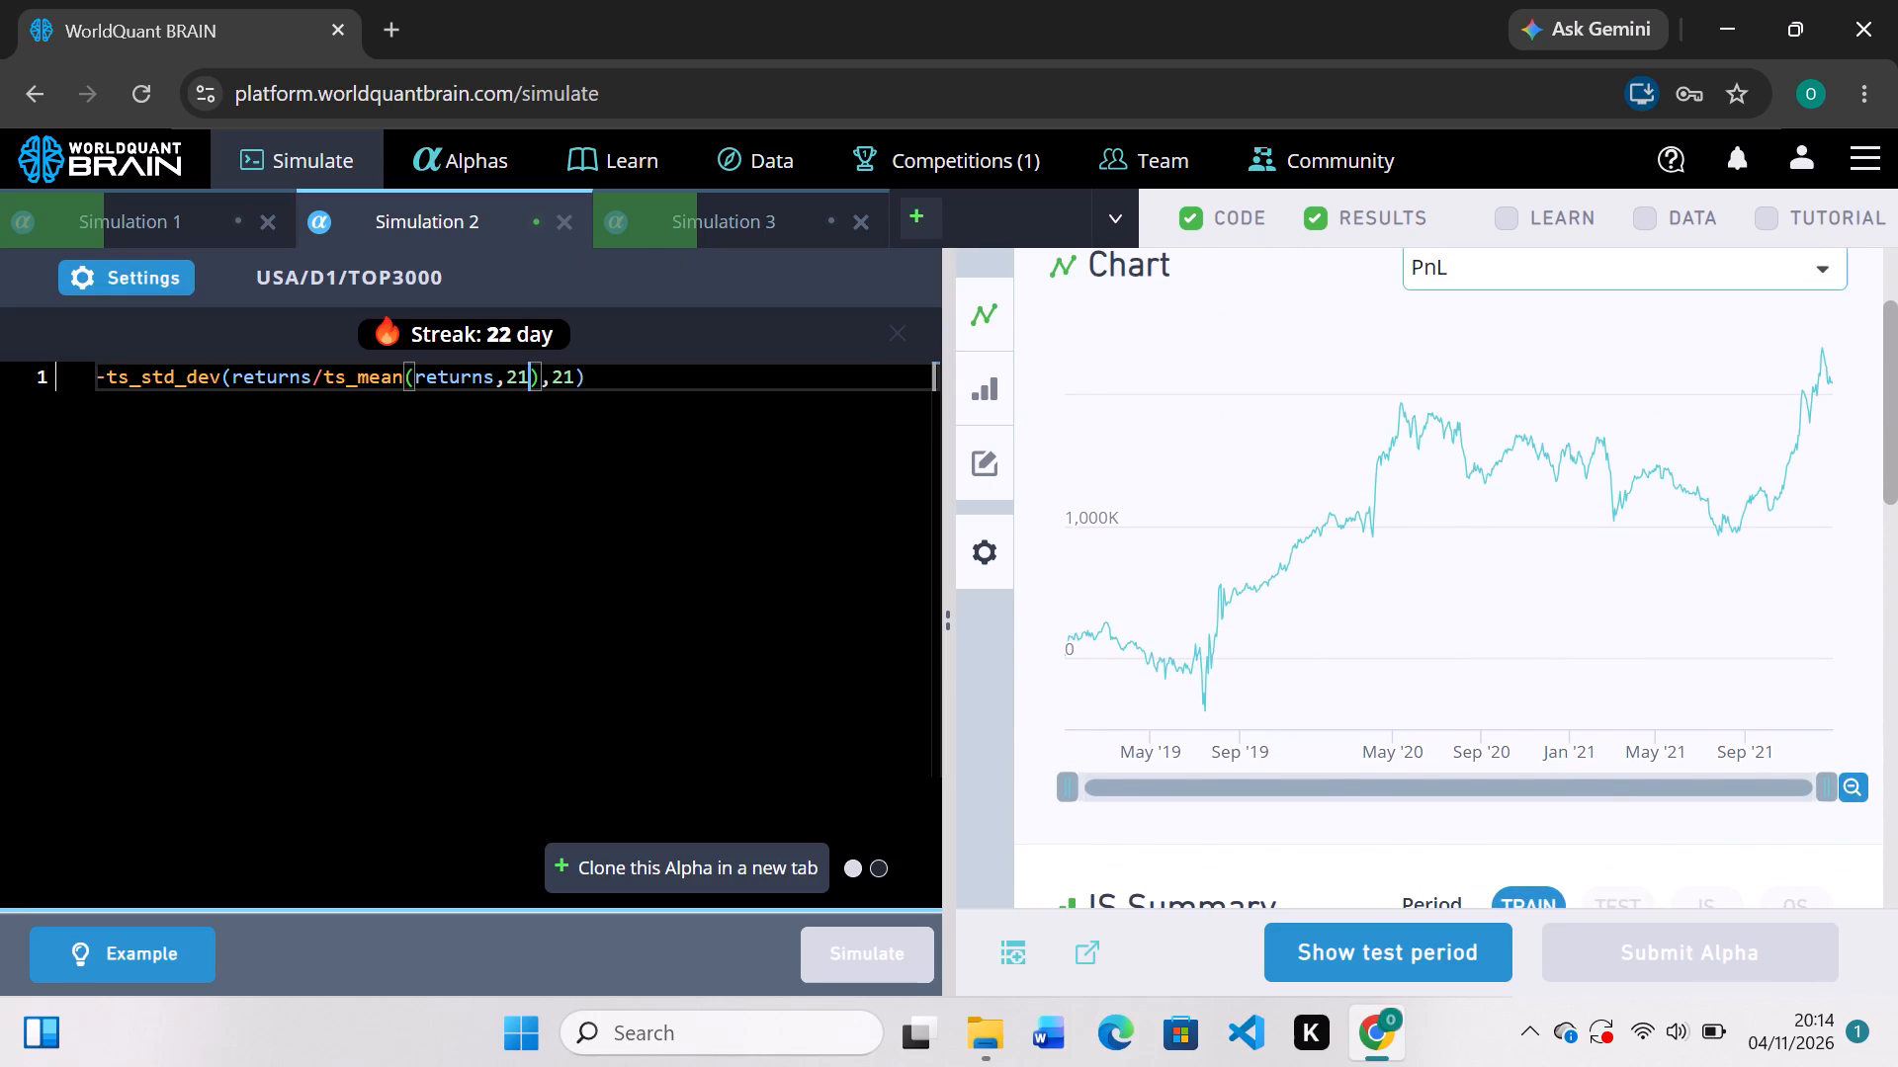
{"action": "key", "text": "BackSpace"}
{"action": "key", "text": "BackSpace"}
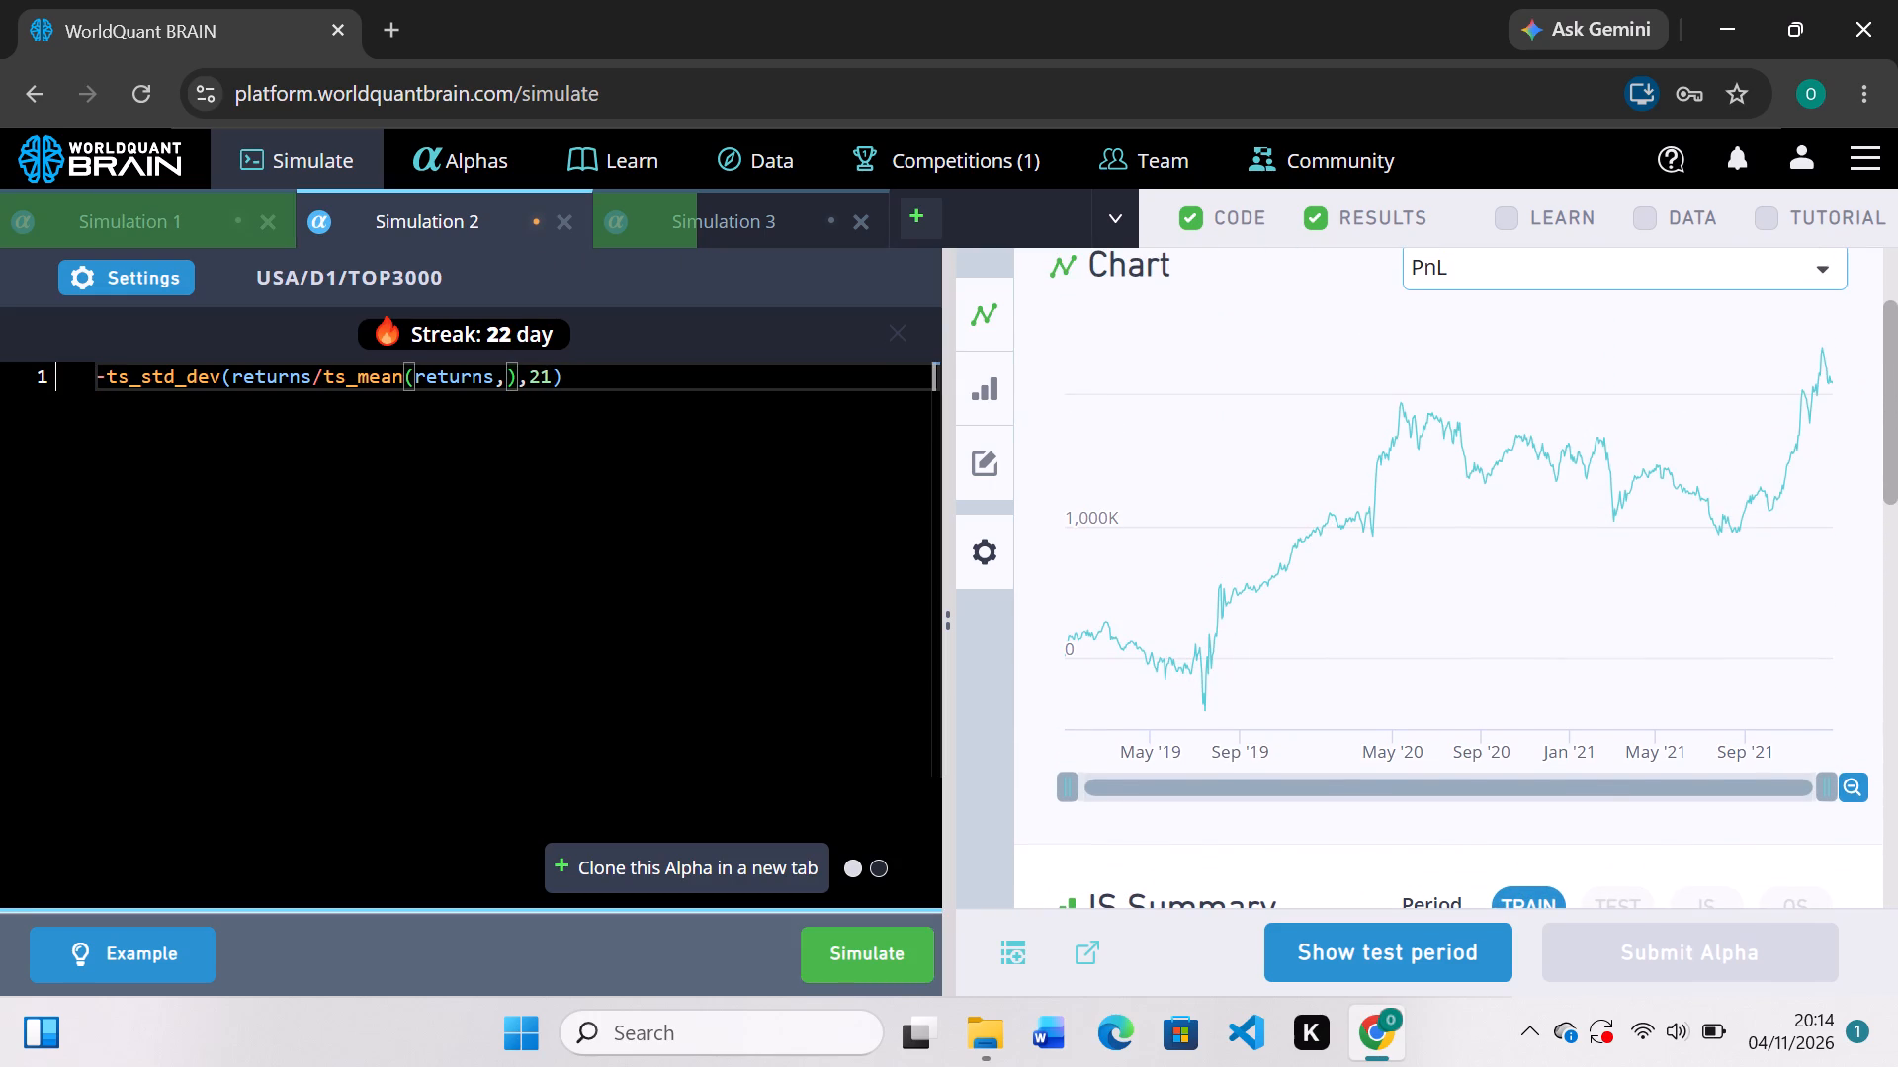
{"action": "key", "text": "1"}
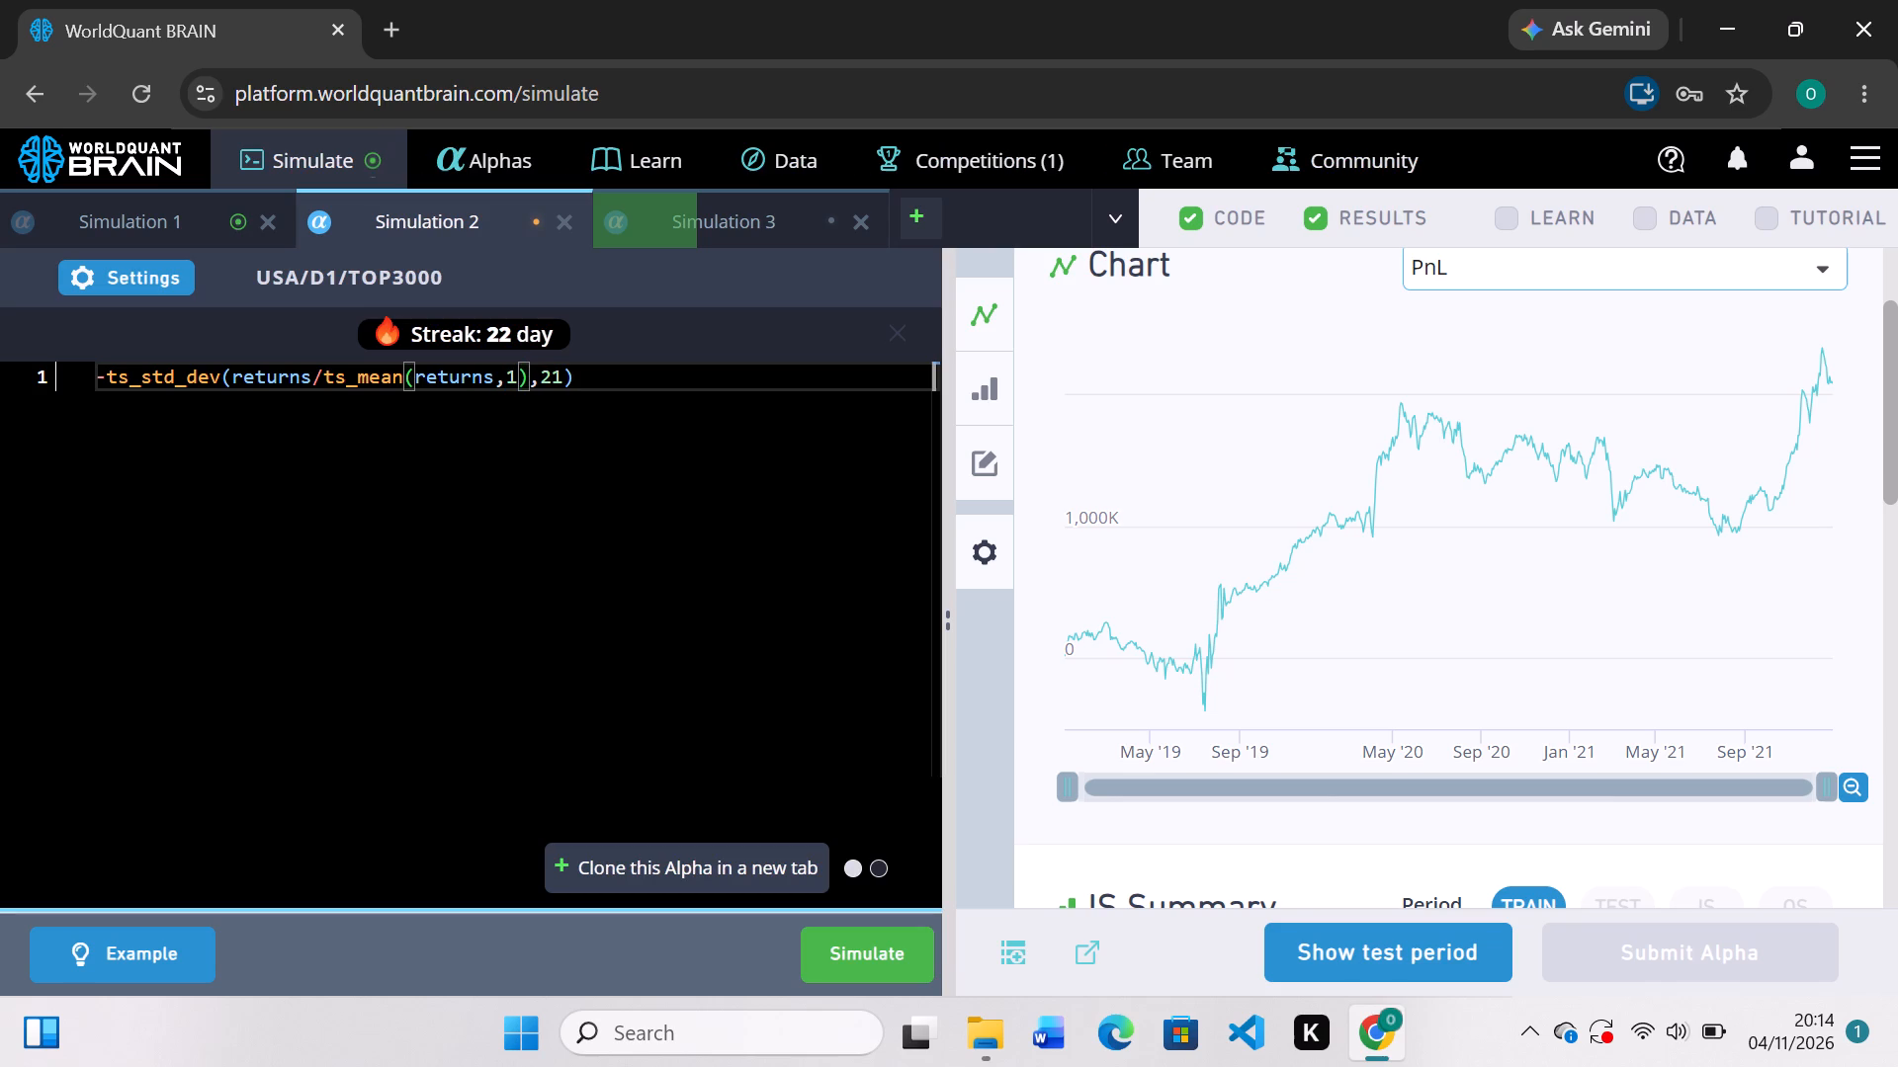
{"action": "left_click", "coordinate": [868, 944]}
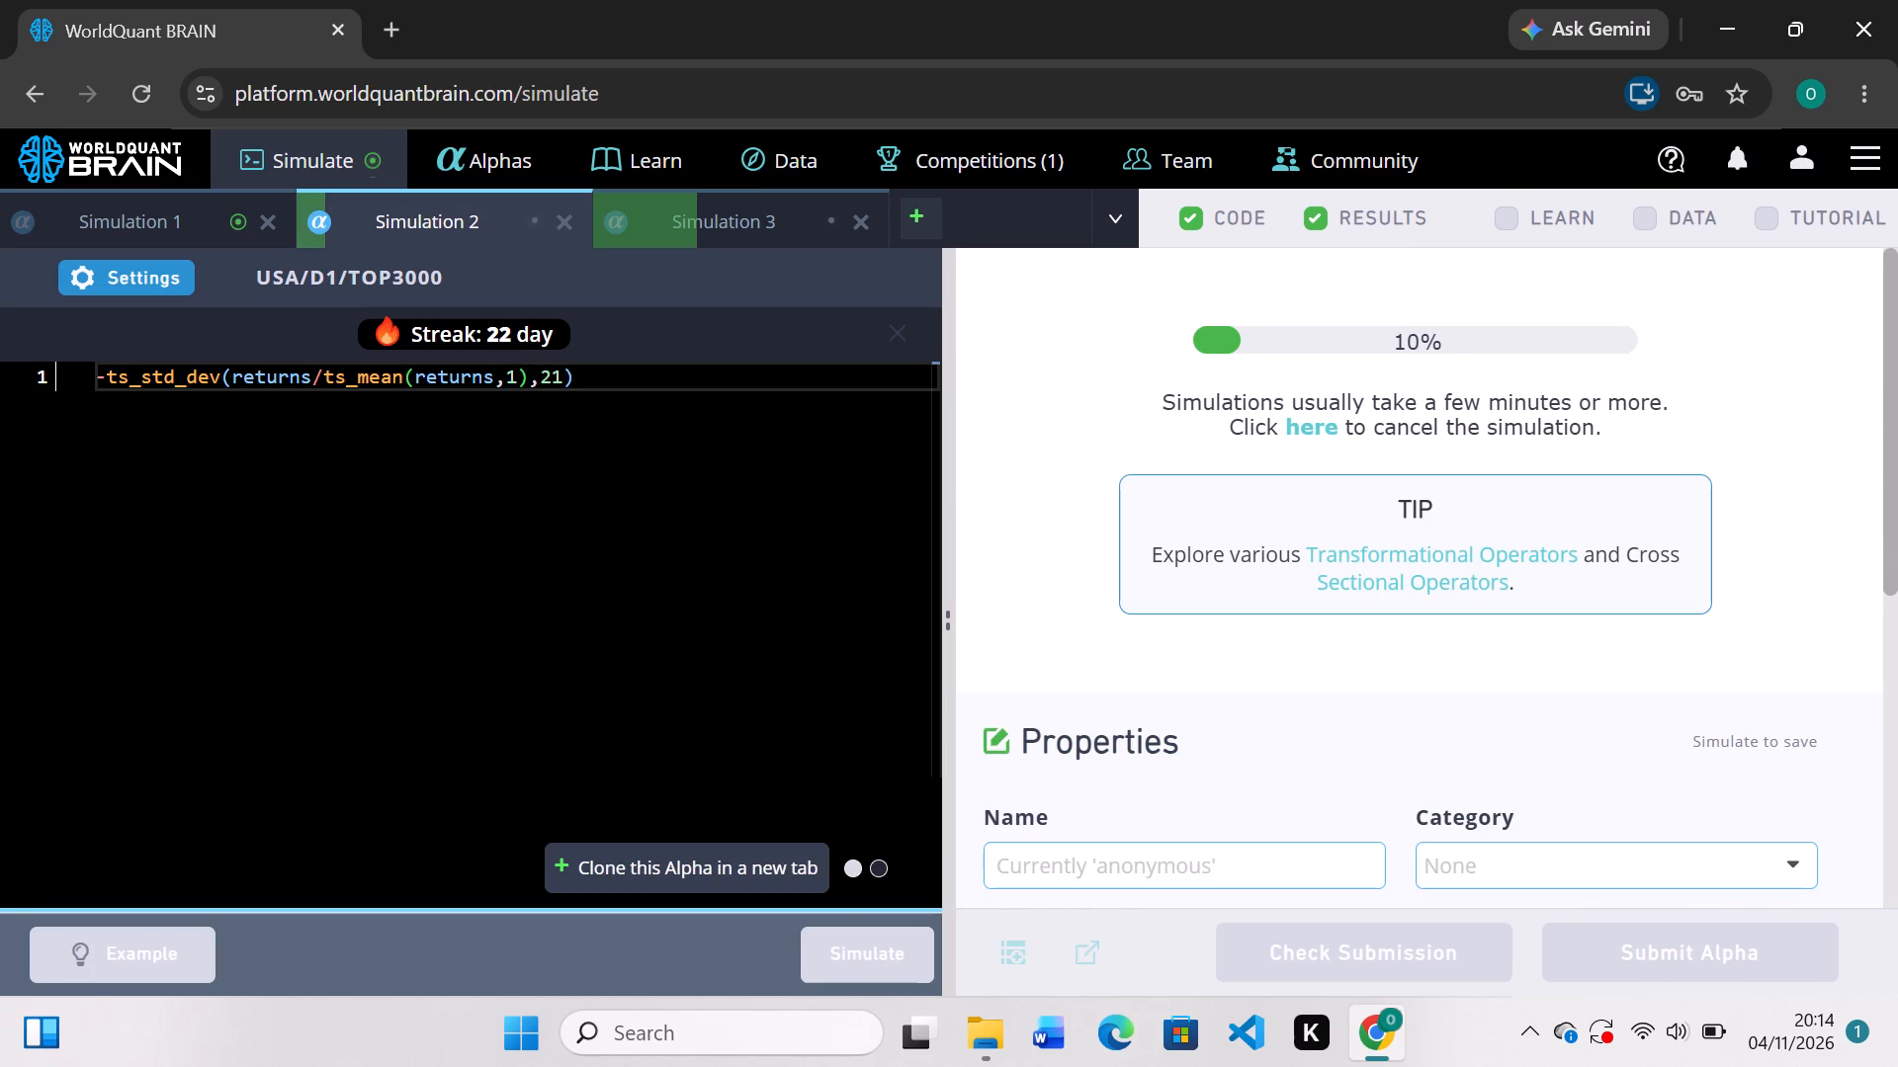
Check Simulation 1's train results, set its delay to 0 and universe to TOP3000, and re-simulate the alpha.
{"action": "left_click", "coordinate": [199, 226]}
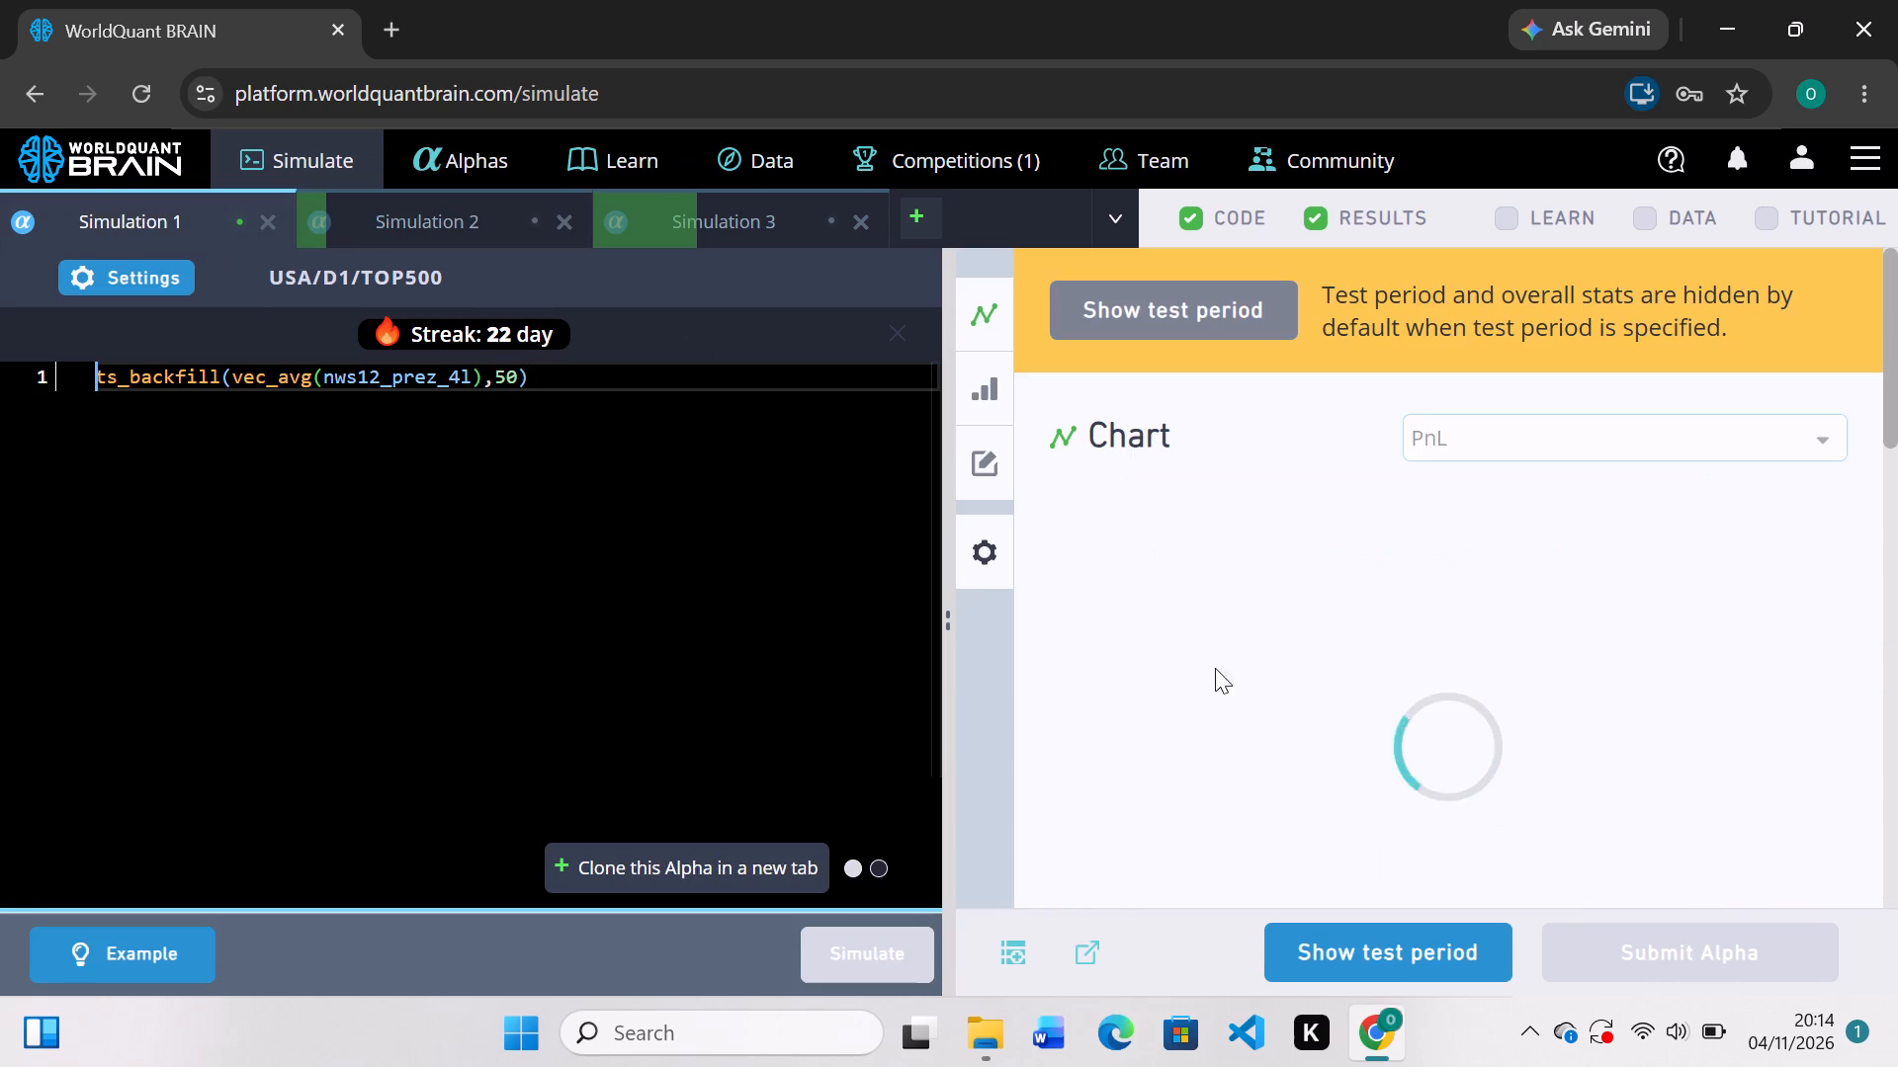
{"action": "scroll", "coordinate": [1256, 806], "scroll_direction": "down", "scroll_amount": 3}
{"action": "scroll", "coordinate": [1256, 806], "scroll_direction": "up", "scroll_amount": 3}
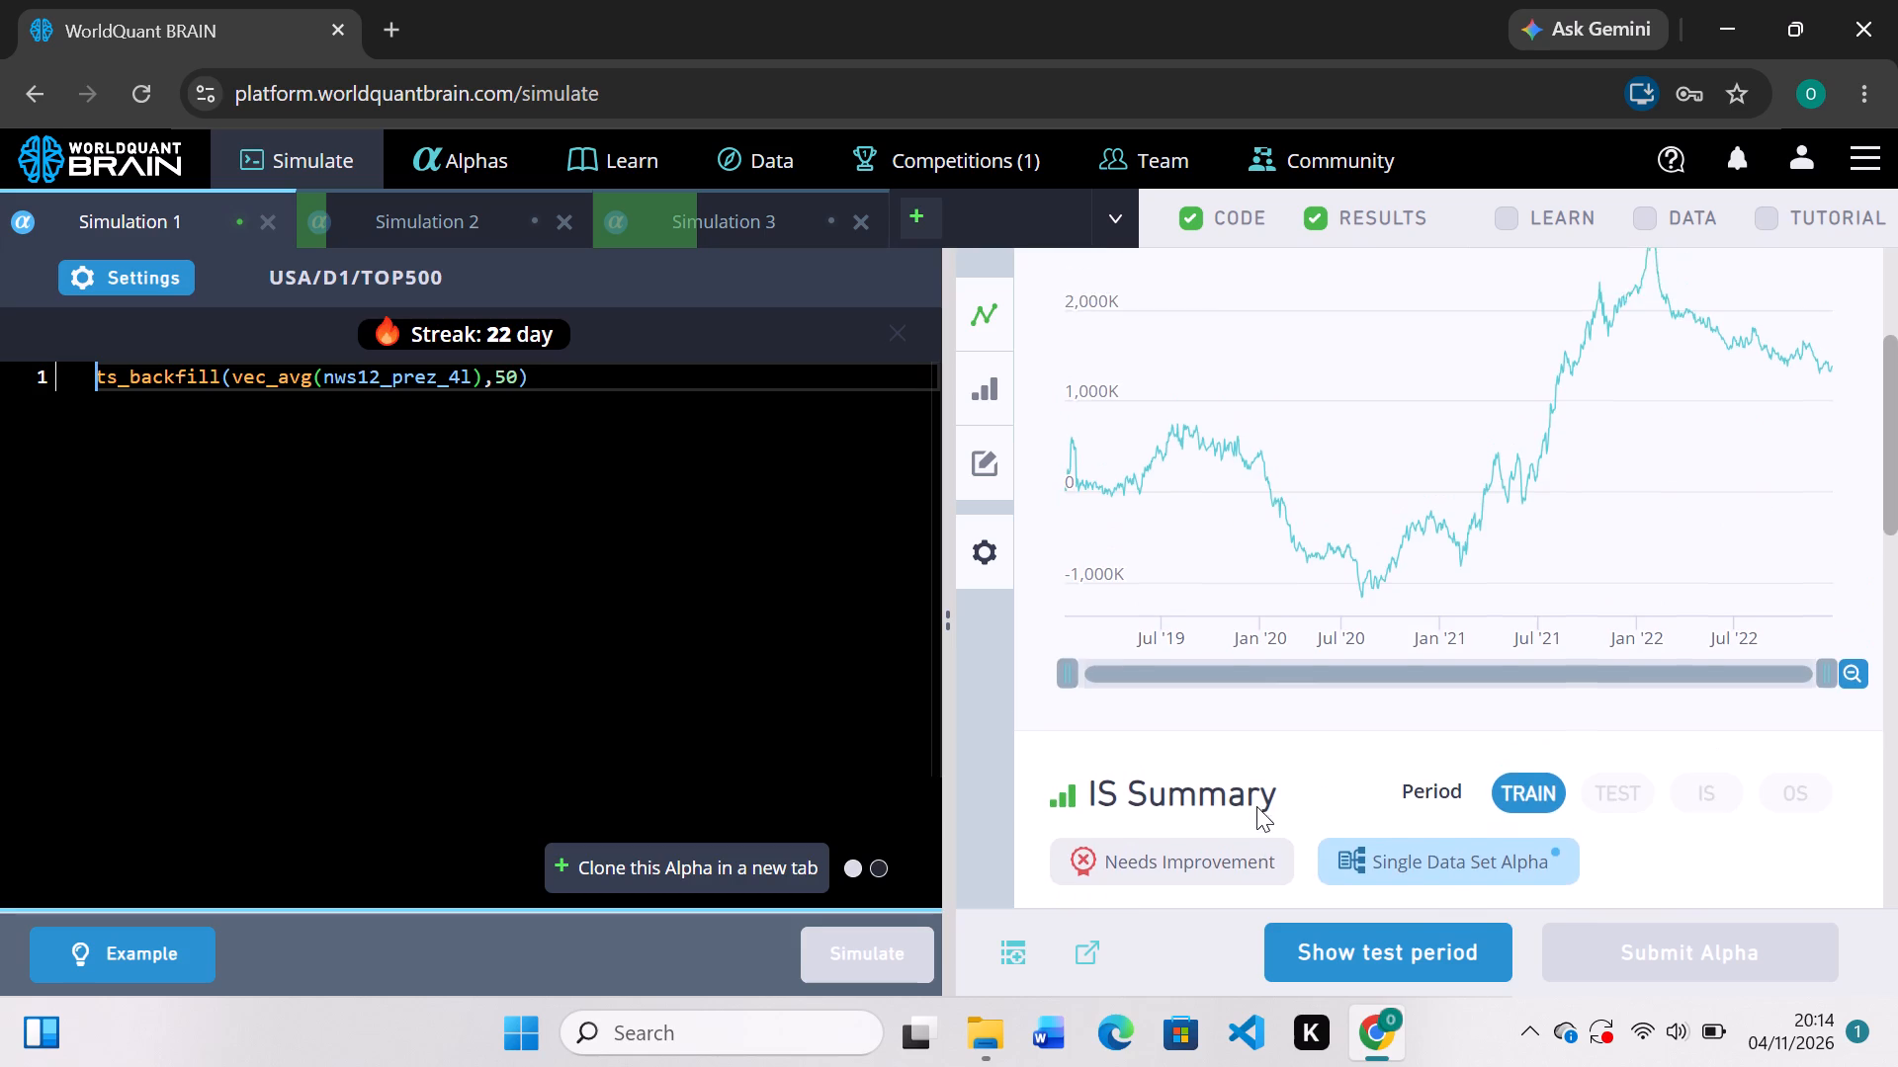
{"action": "scroll", "coordinate": [1256, 806], "scroll_direction": "up", "scroll_amount": 1}
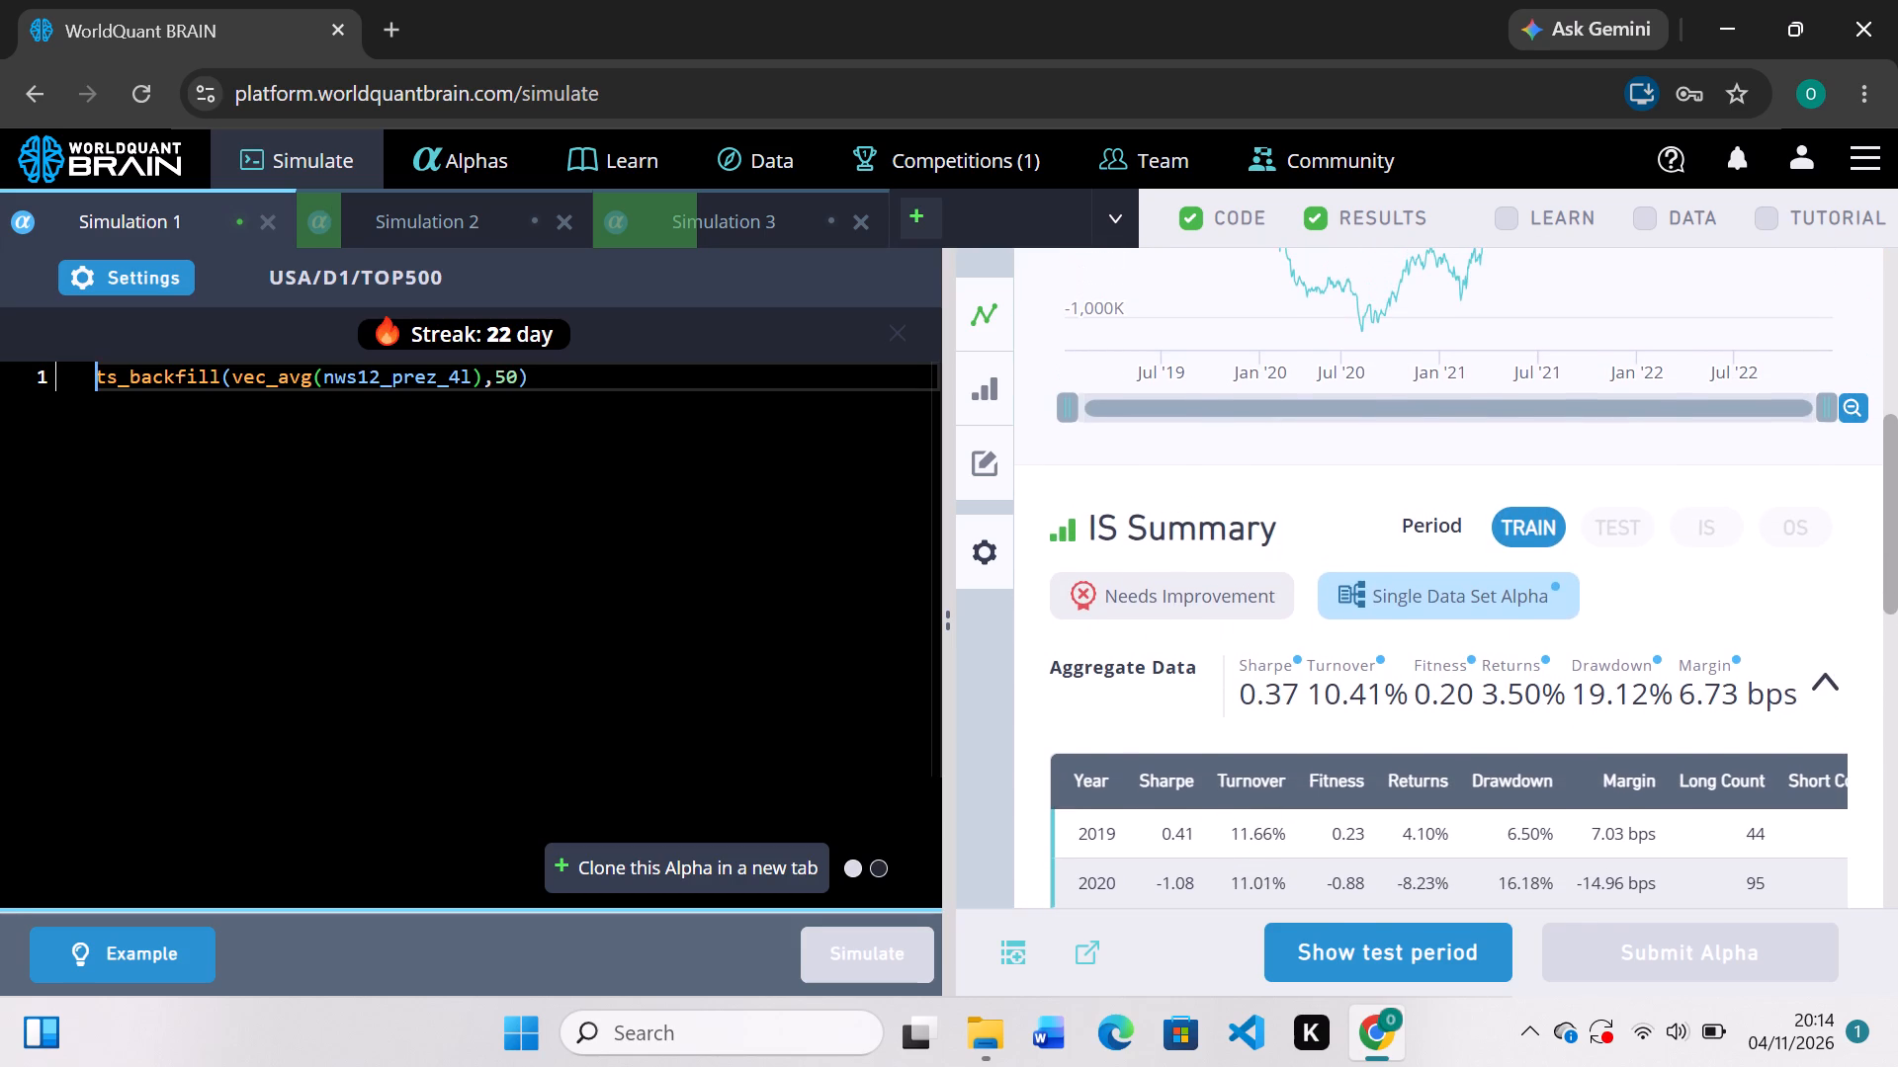
{"action": "scroll", "coordinate": [1222, 670], "scroll_direction": "up", "scroll_amount": 1}
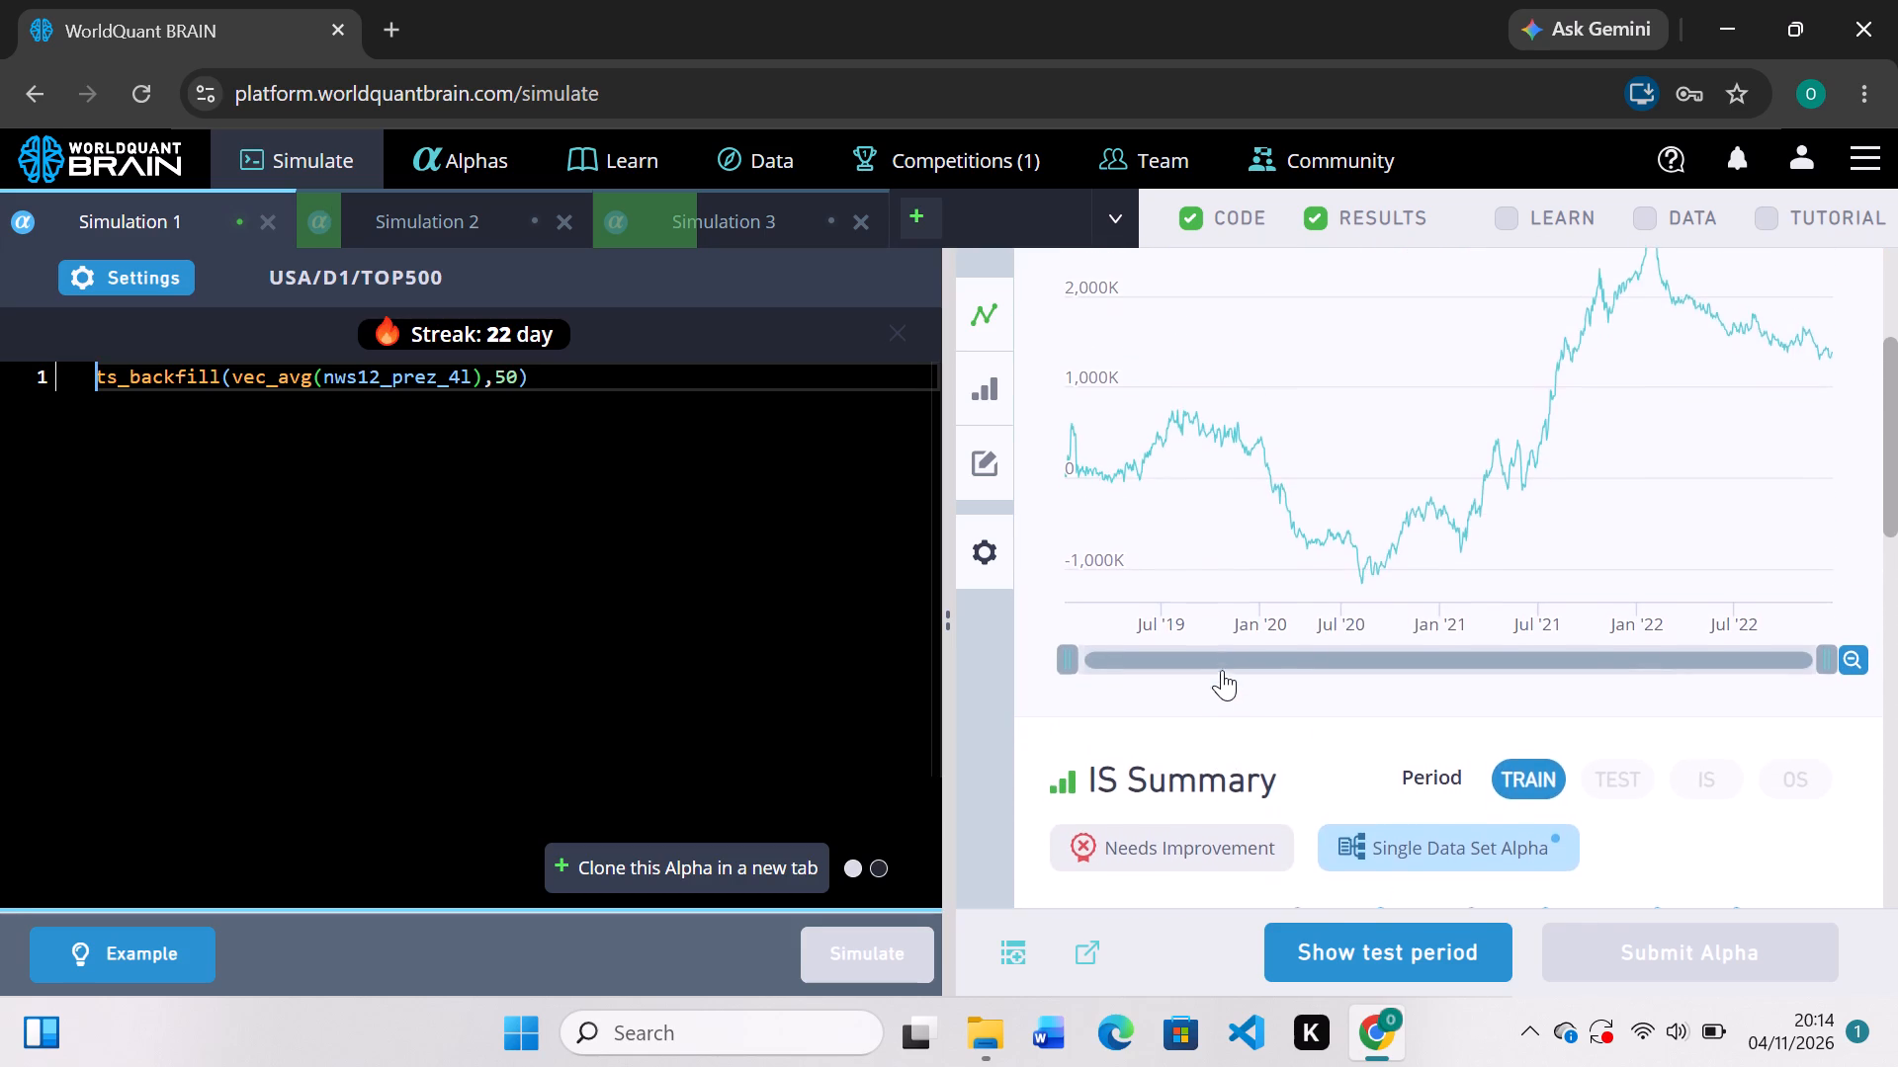
{"action": "scroll", "coordinate": [1222, 670], "scroll_direction": "up", "scroll_amount": 1}
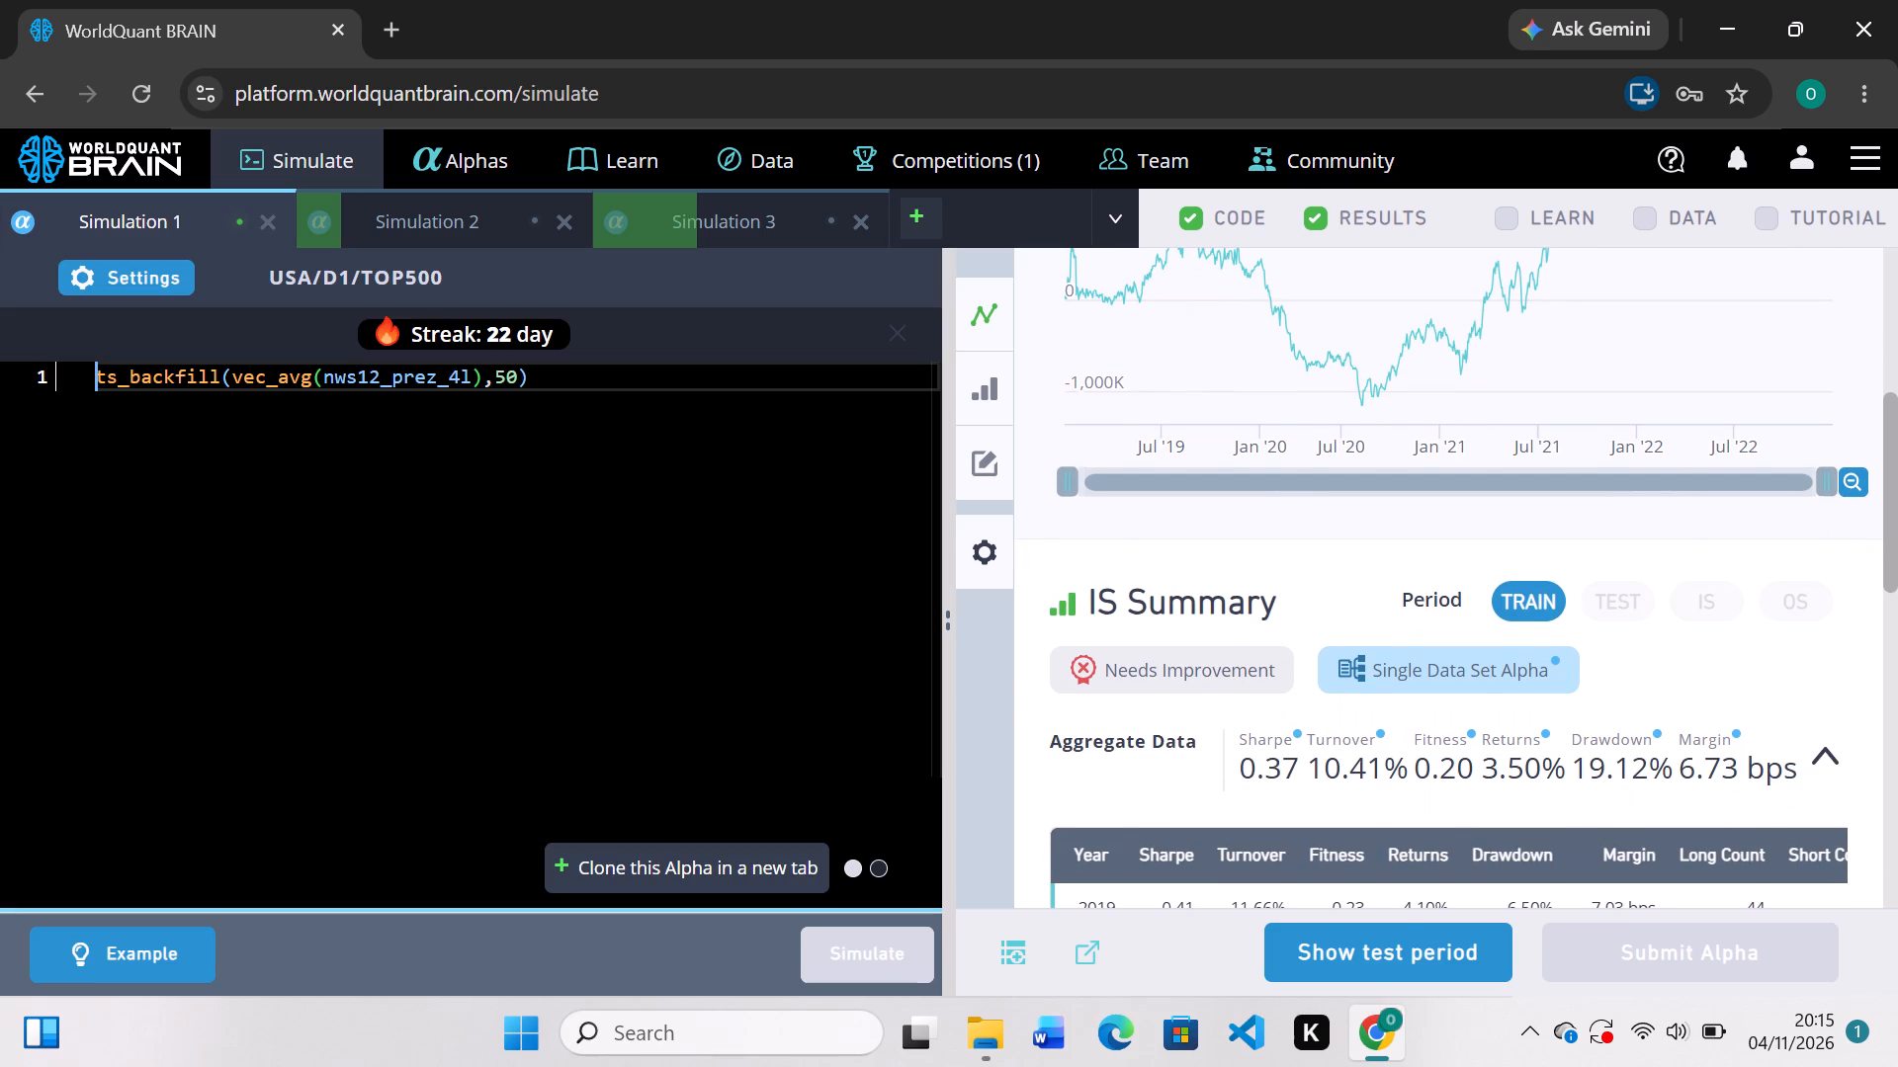
{"action": "left_click", "coordinate": [156, 268]}
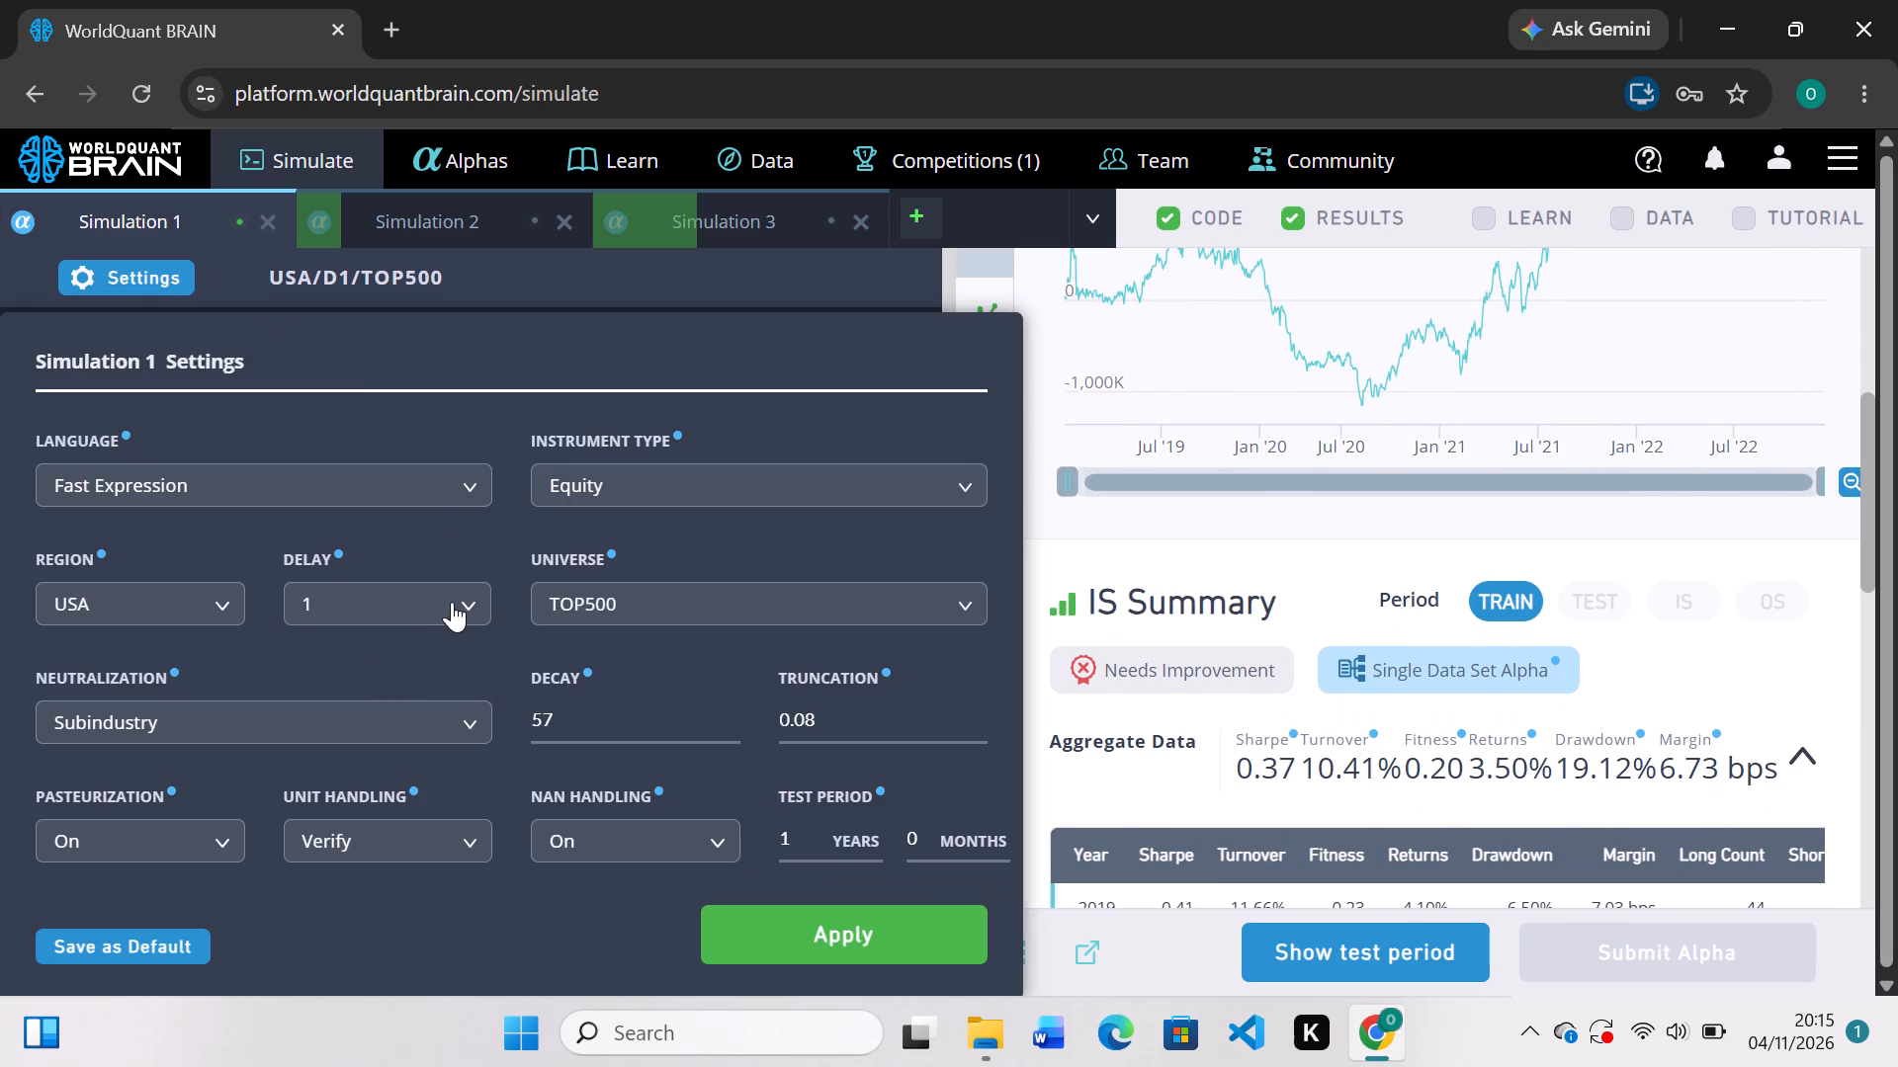
{"action": "left_click", "coordinate": [457, 602]}
{"action": "left_click", "coordinate": [399, 691]}
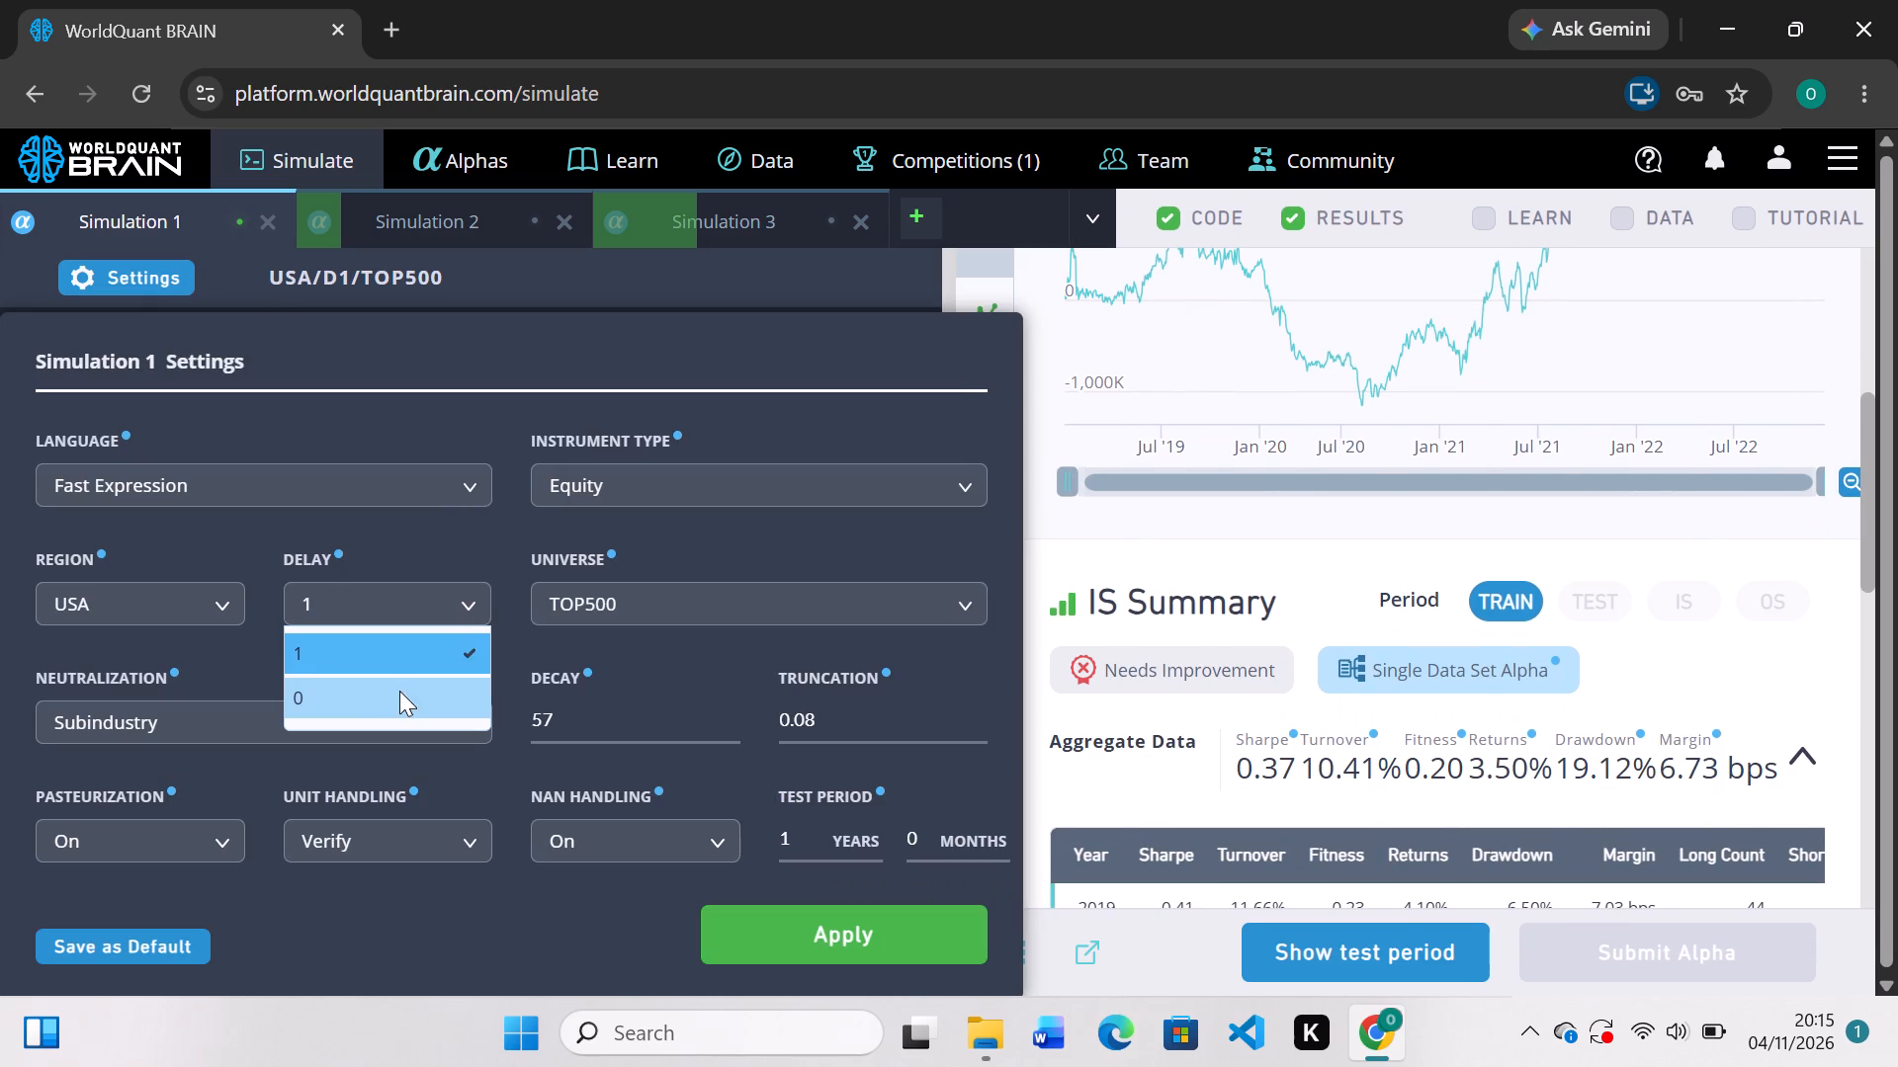
{"action": "left_click", "coordinate": [951, 603]}
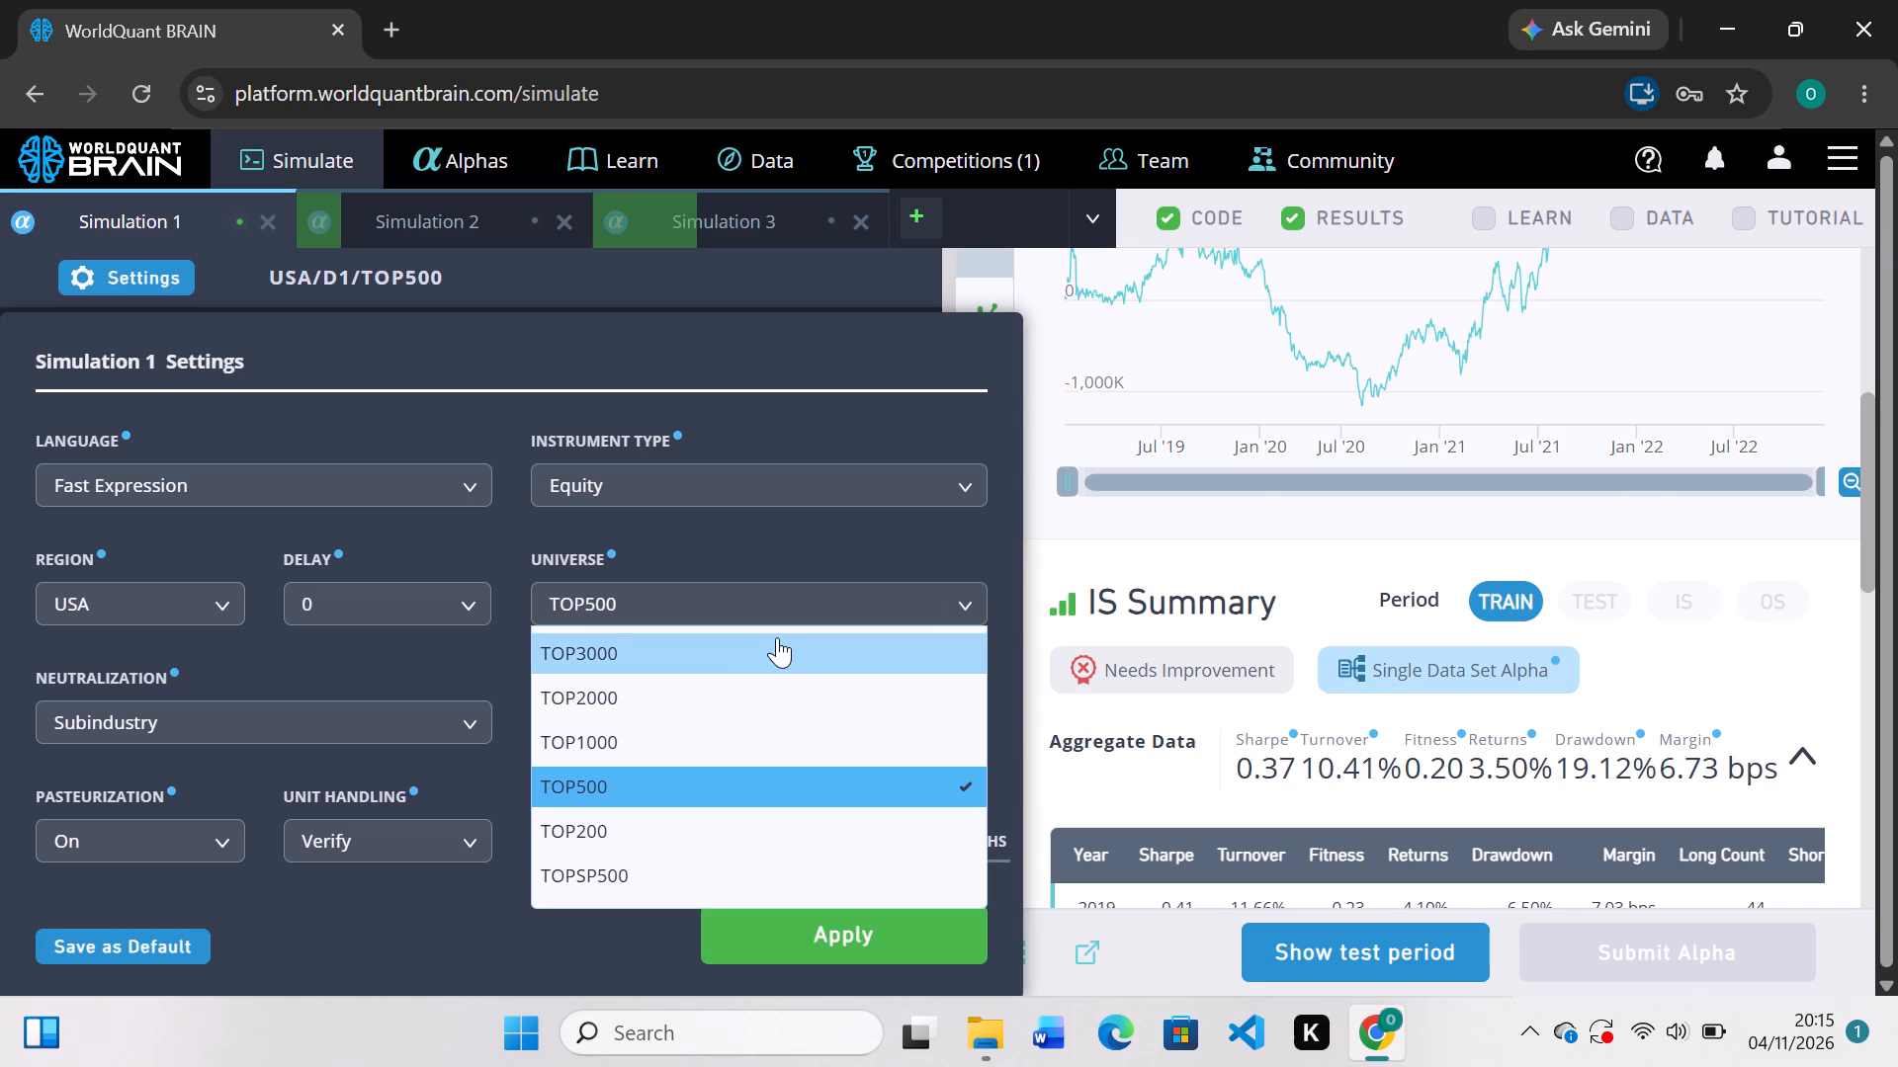
{"action": "left_click", "coordinate": [746, 640]}
{"action": "left_click", "coordinate": [849, 952]}
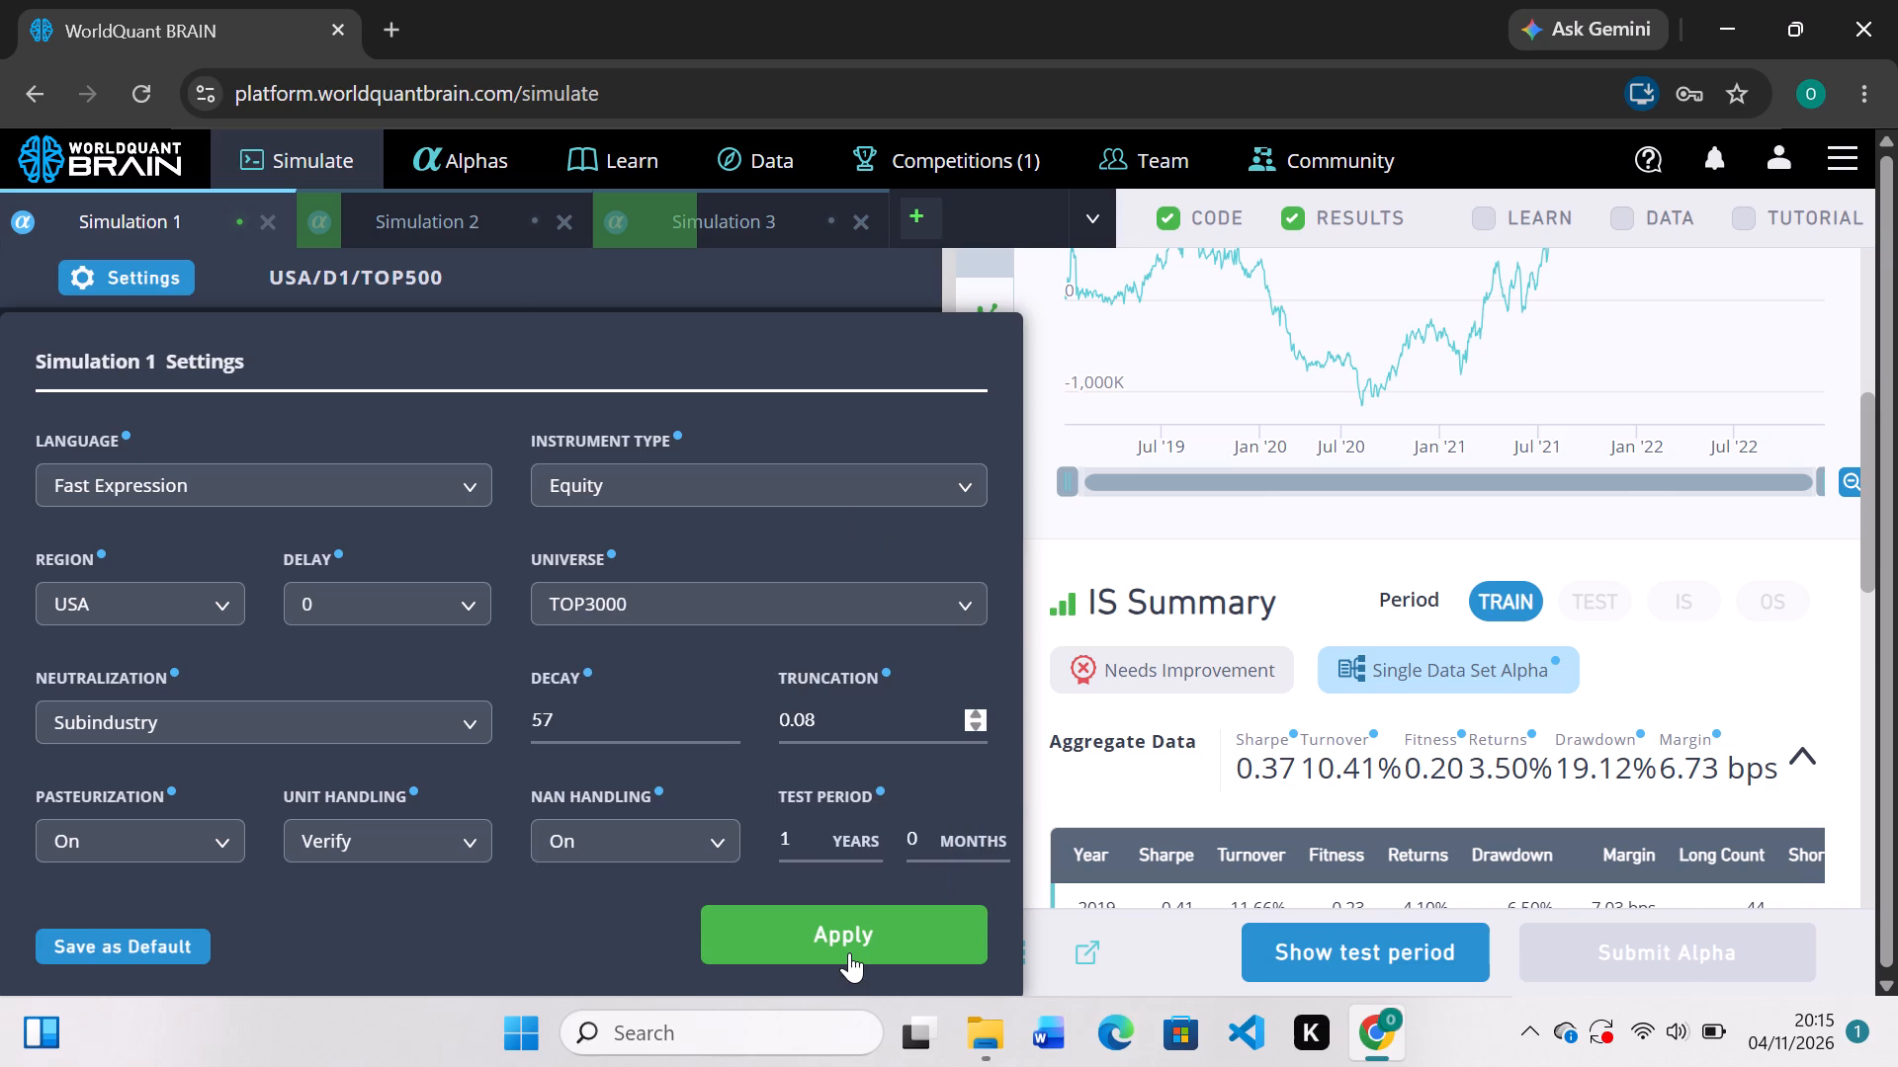
{"action": "left_click", "coordinate": [849, 952]}
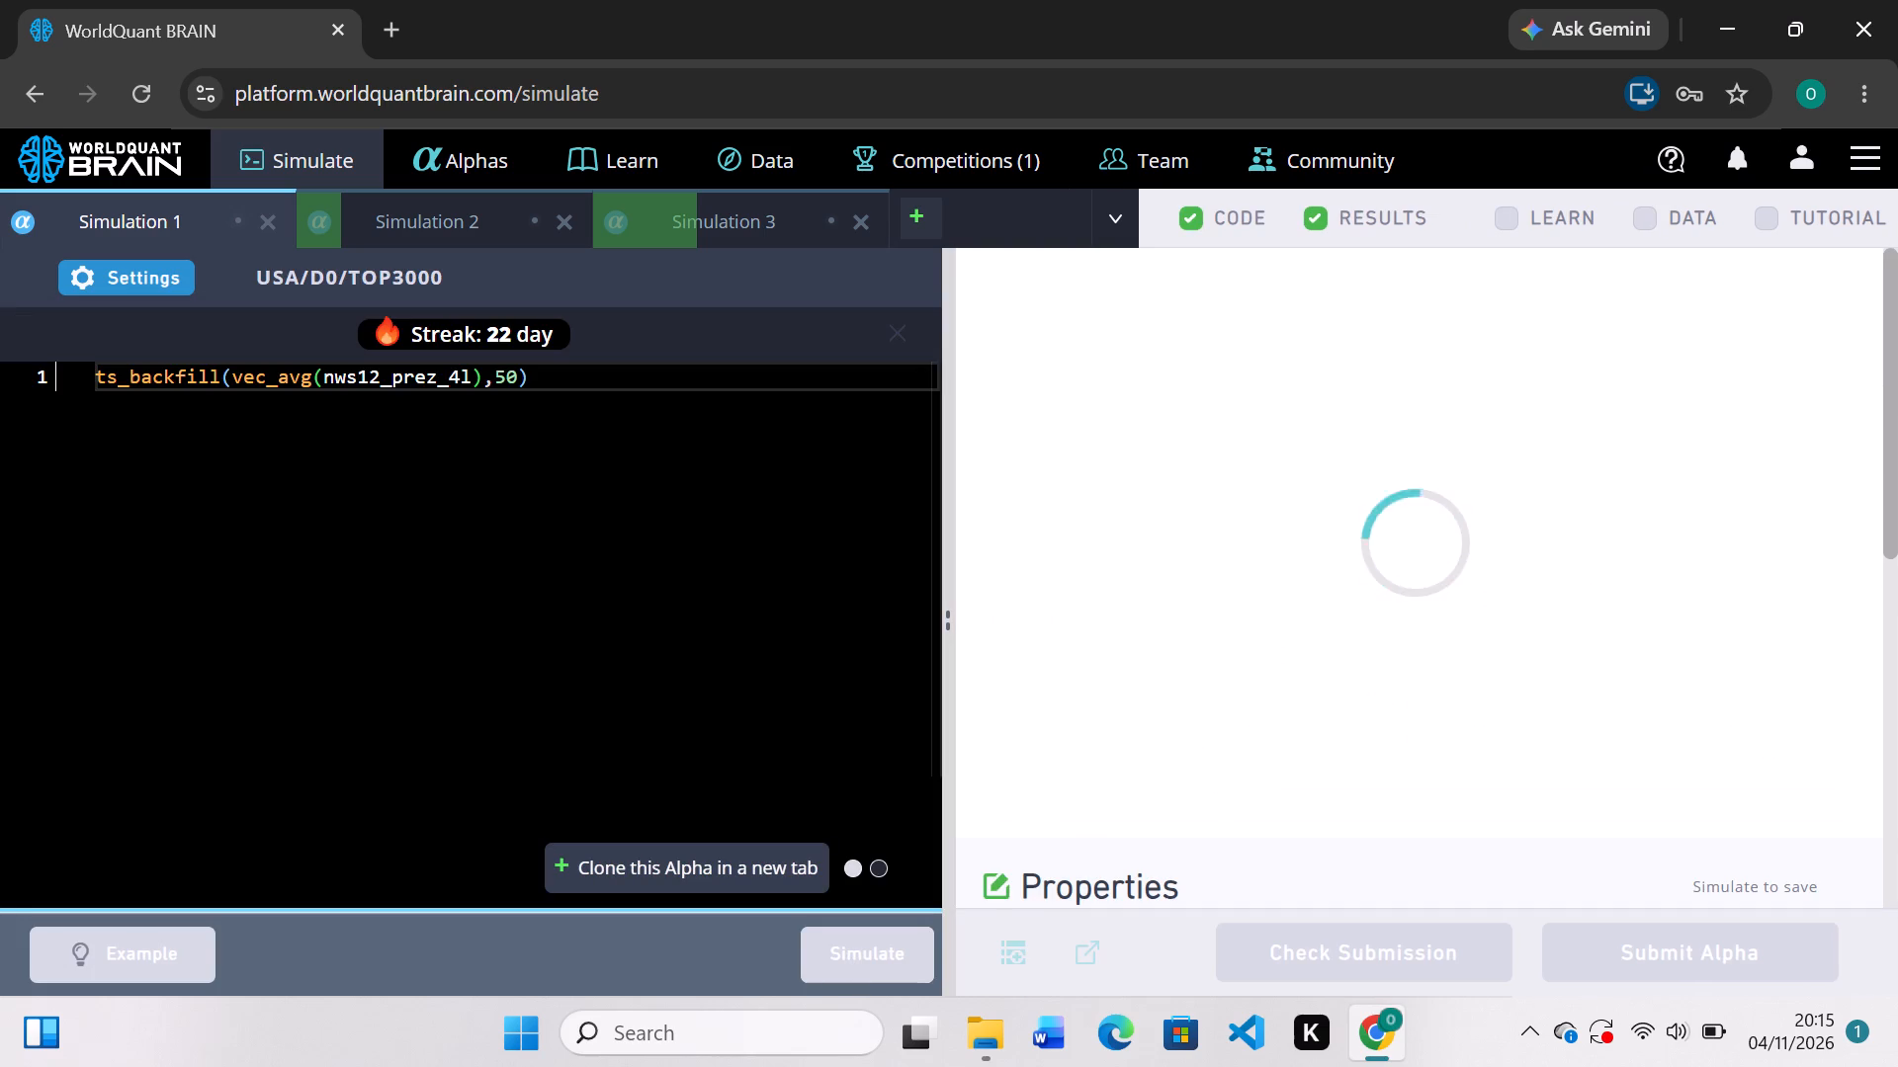
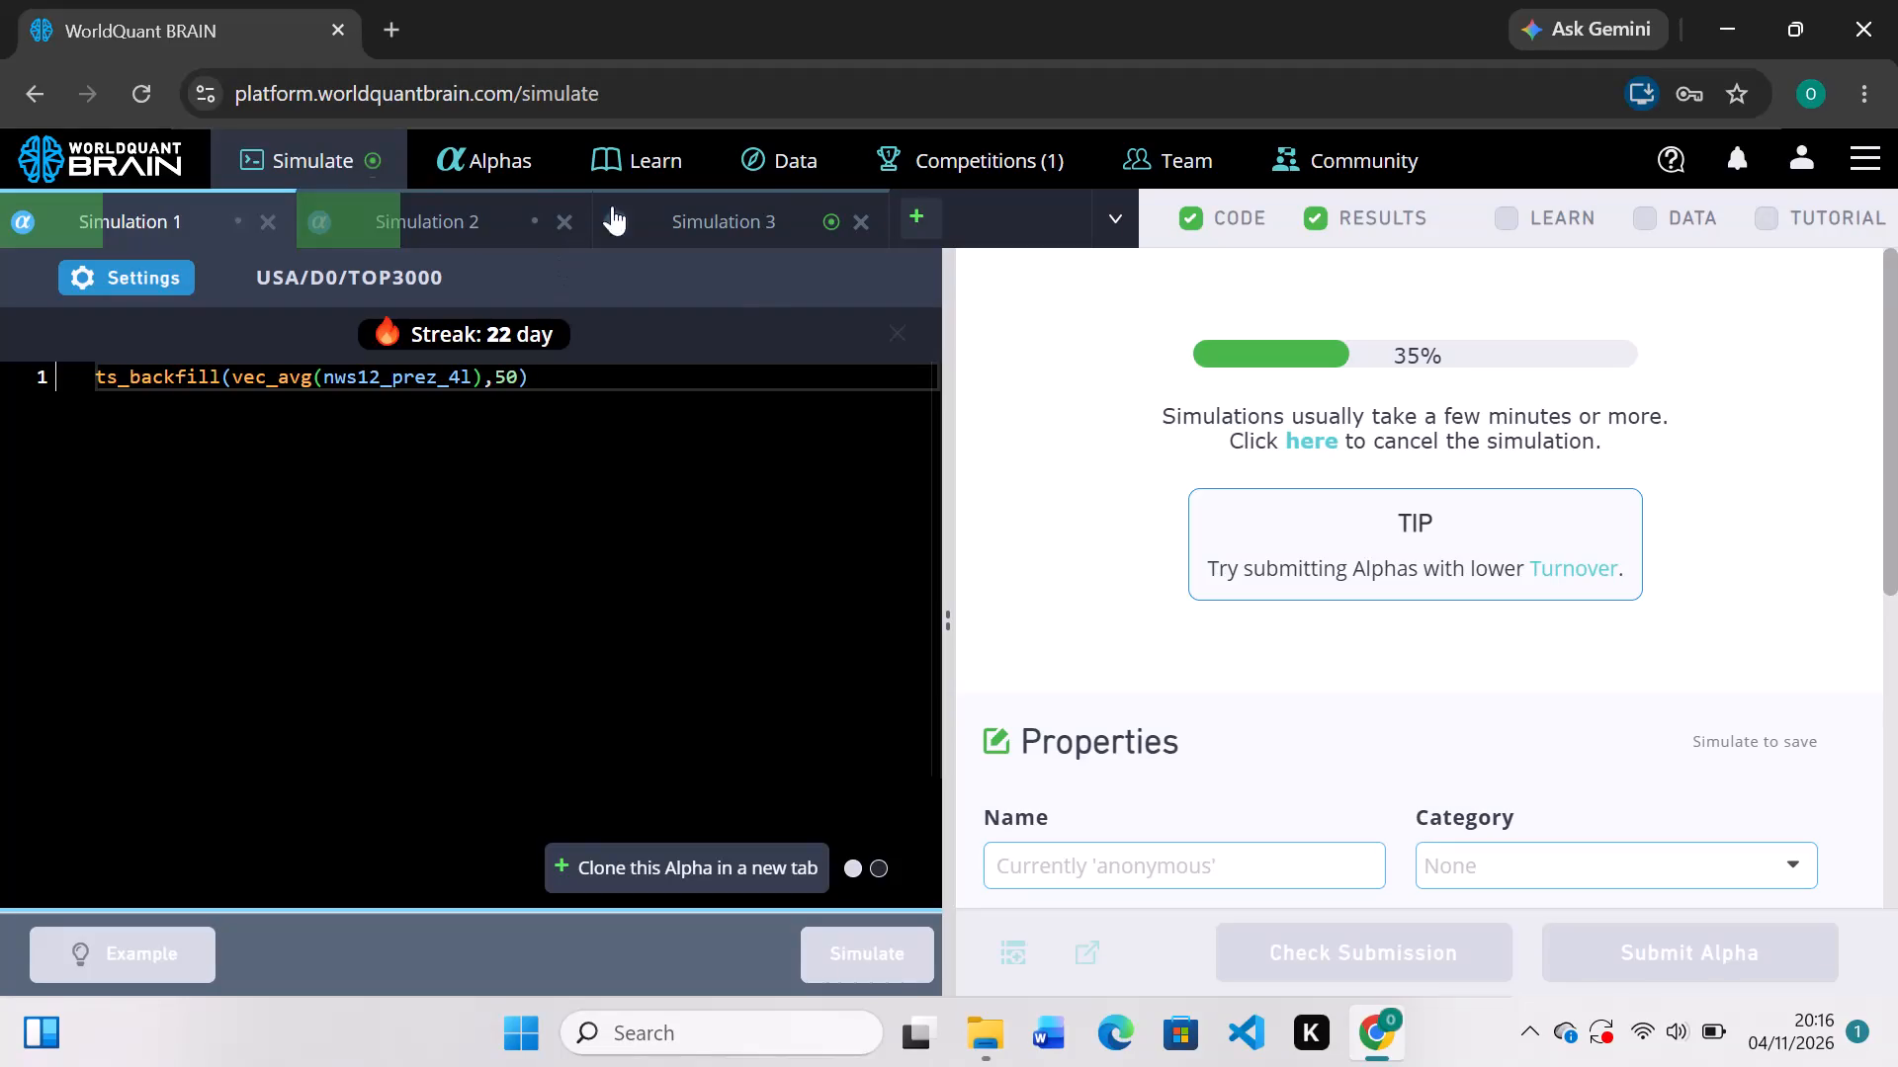
Check Simulation 3's train and test period results, compute its self-correlation, and expand the failed tests in the IS testing status.
{"action": "left_click", "coordinate": [758, 217]}
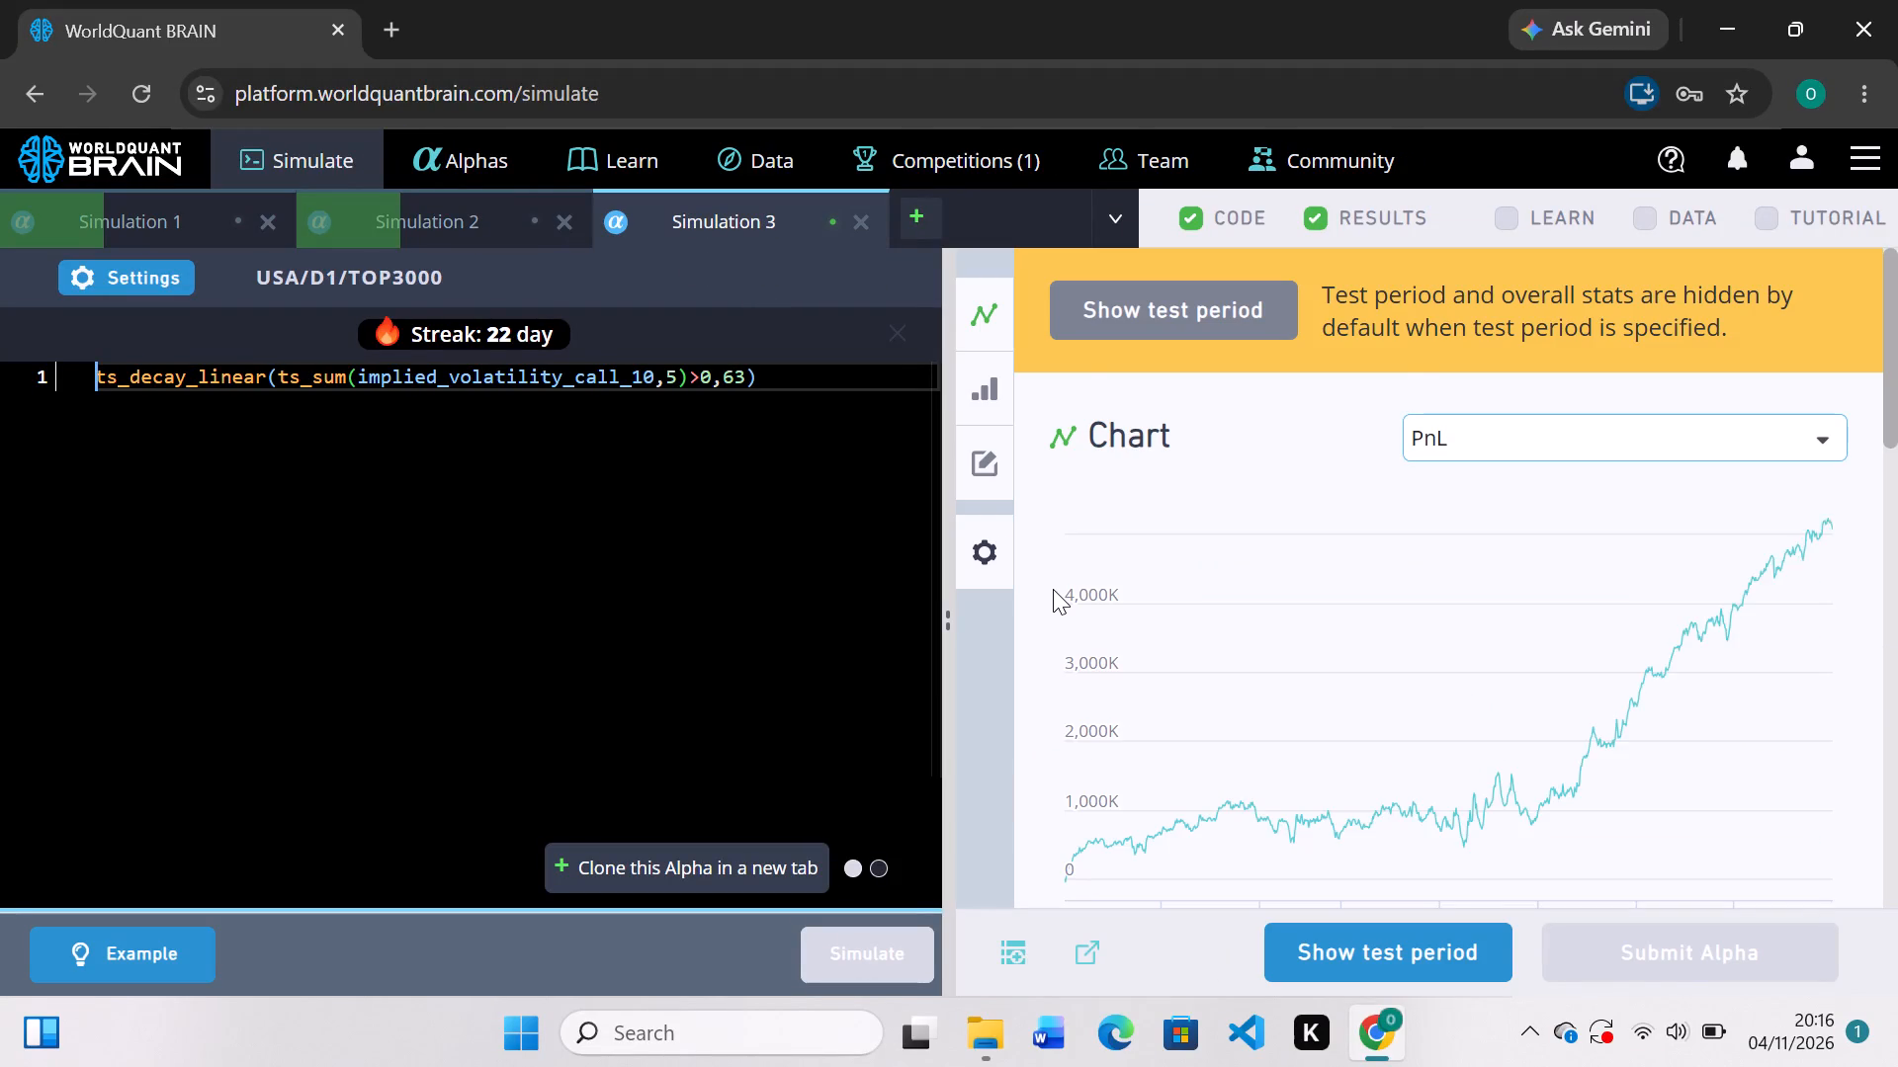
{"action": "scroll", "coordinate": [1053, 589], "scroll_direction": "down", "scroll_amount": 4}
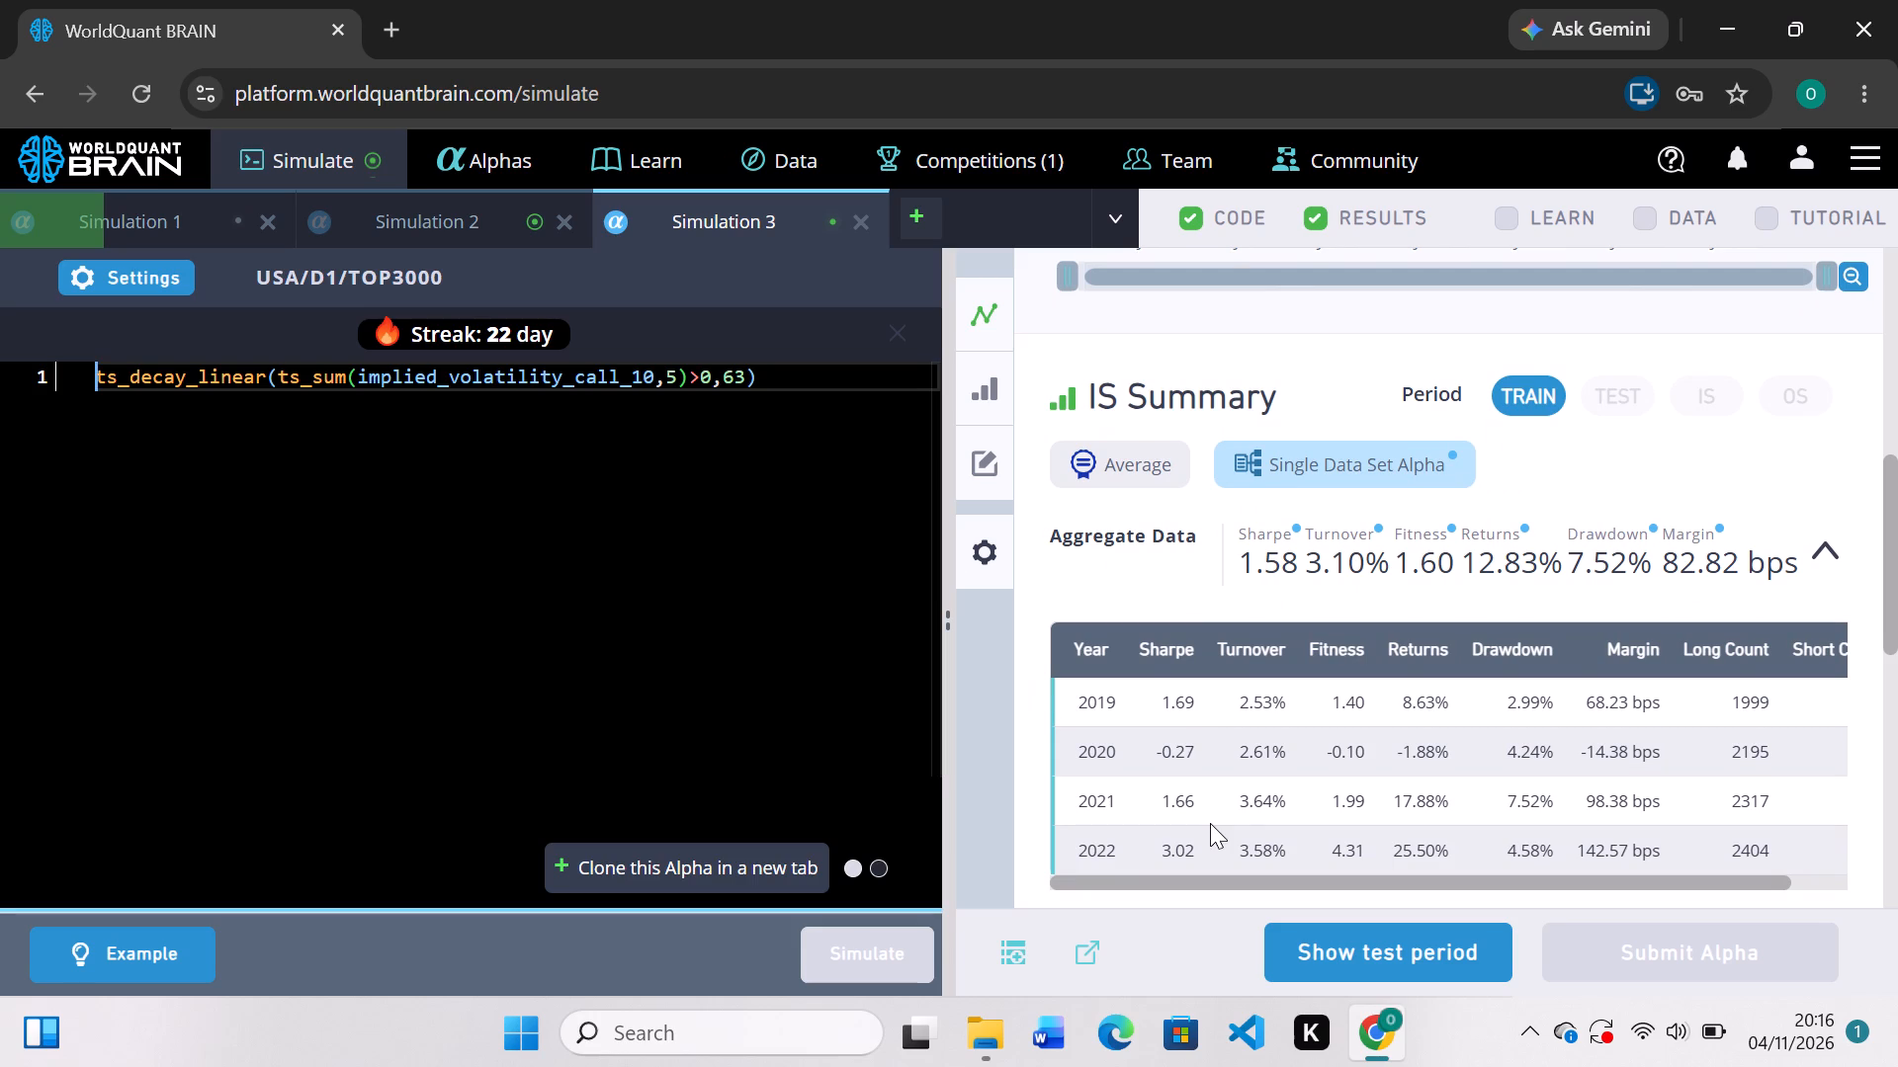
{"action": "left_click", "coordinate": [1405, 958]}
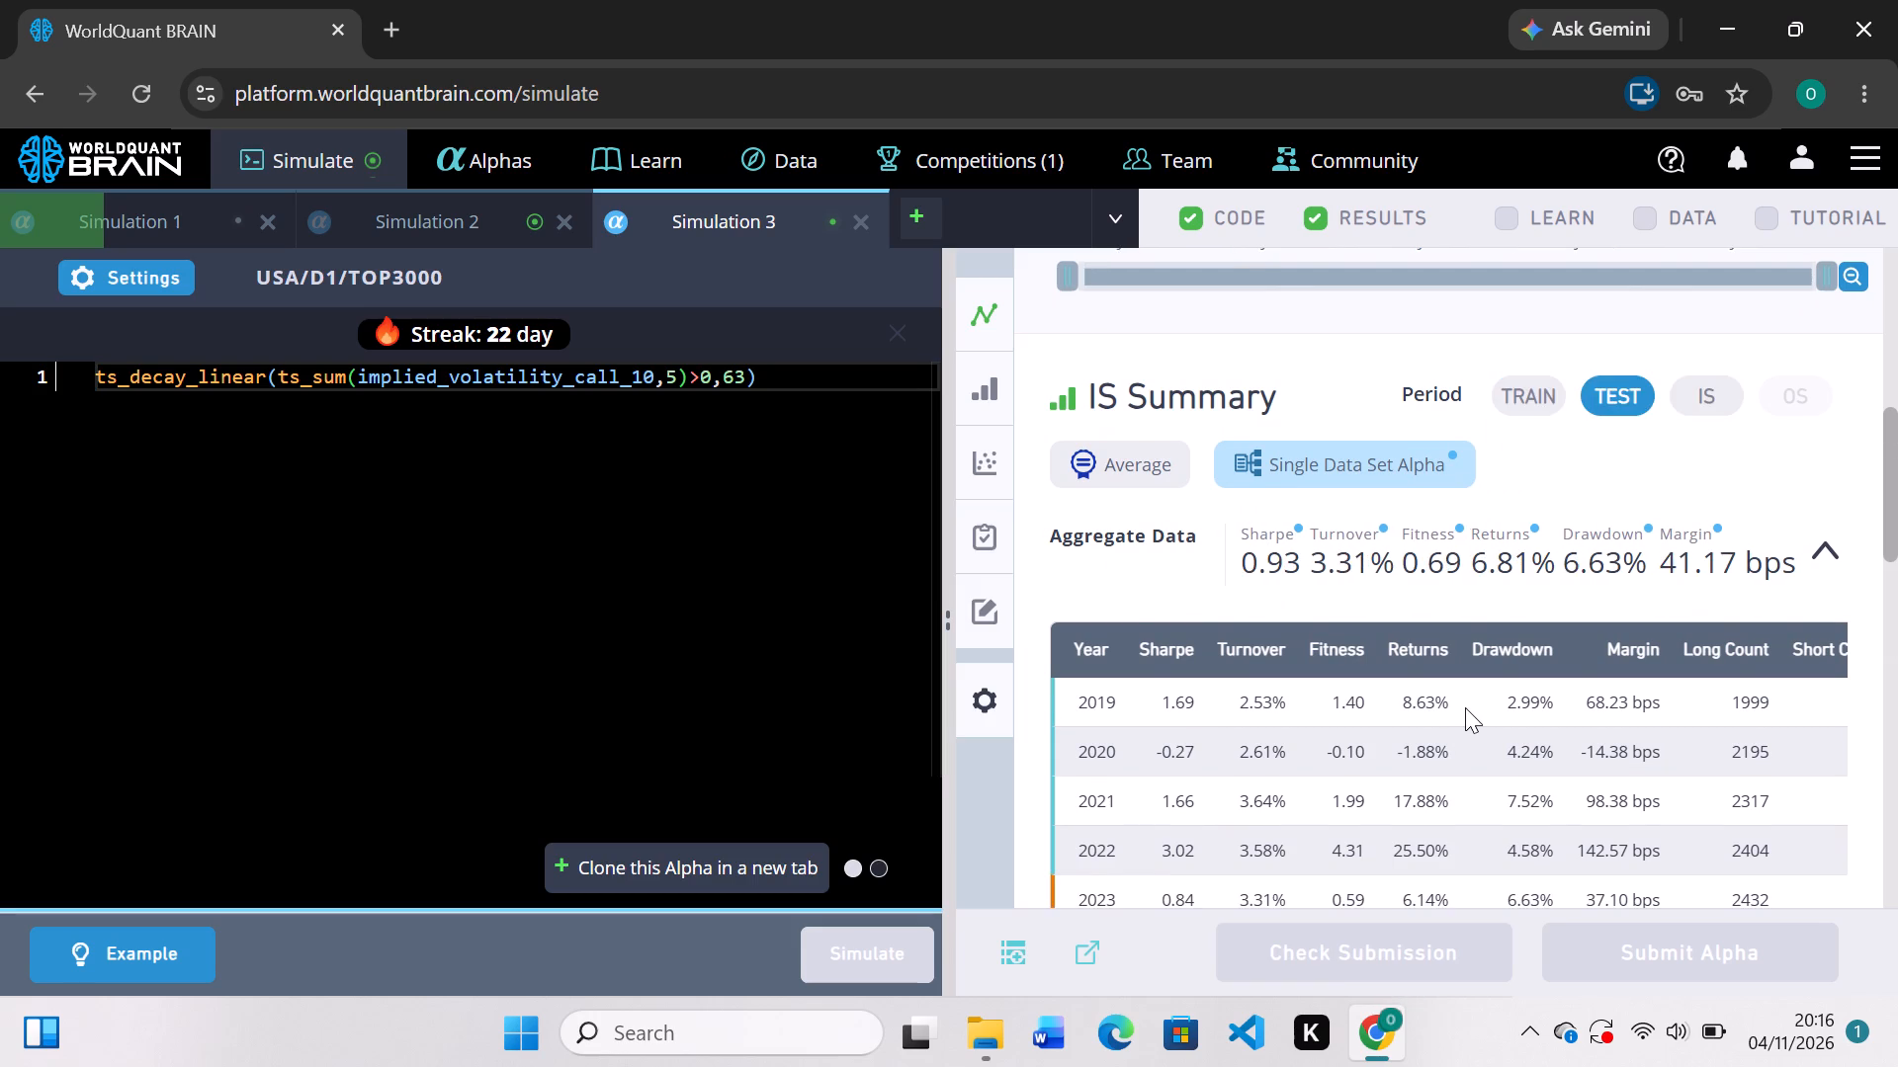
{"action": "scroll", "coordinate": [1465, 707], "scroll_direction": "down", "scroll_amount": 4}
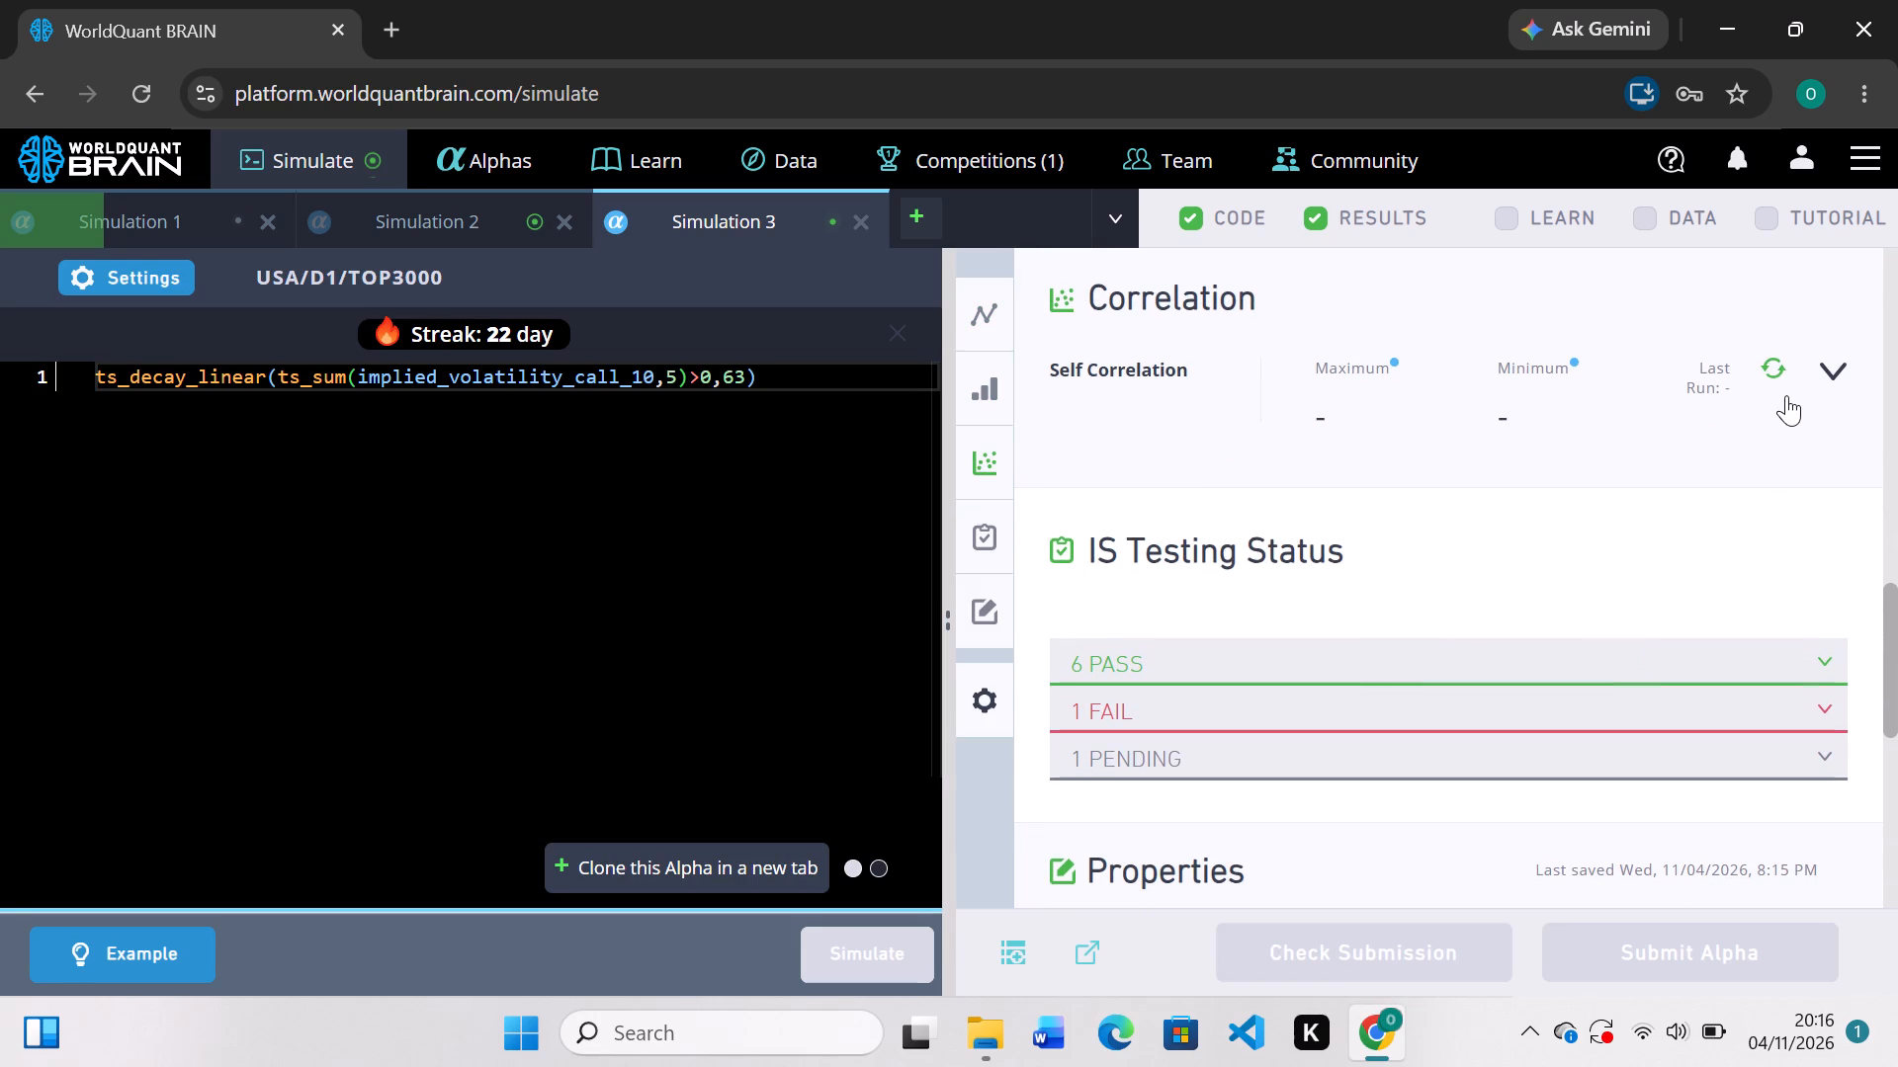
{"action": "left_click", "coordinate": [1771, 359]}
{"action": "left_click", "coordinate": [1810, 697]}
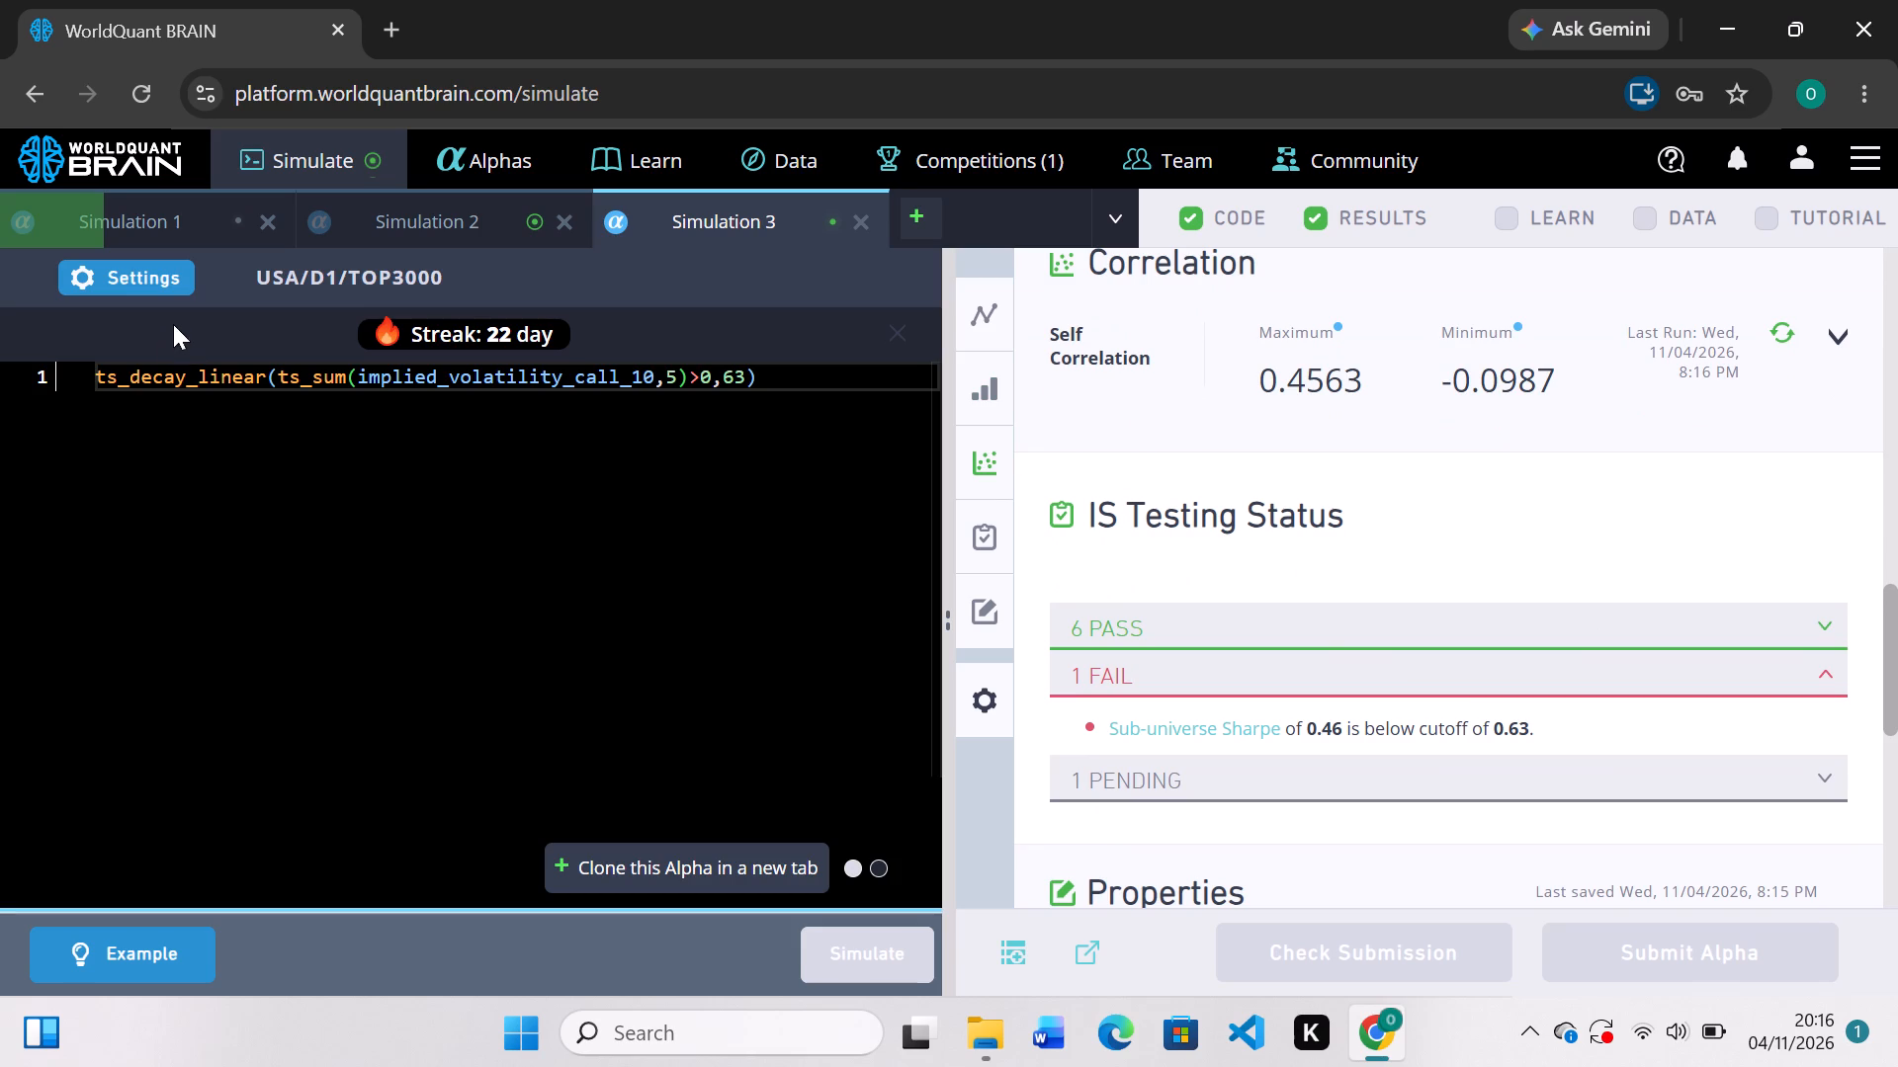
Set Simulation 3's decay setting to 20 and re-simulate the alpha.
{"action": "left_click", "coordinate": [157, 281]}
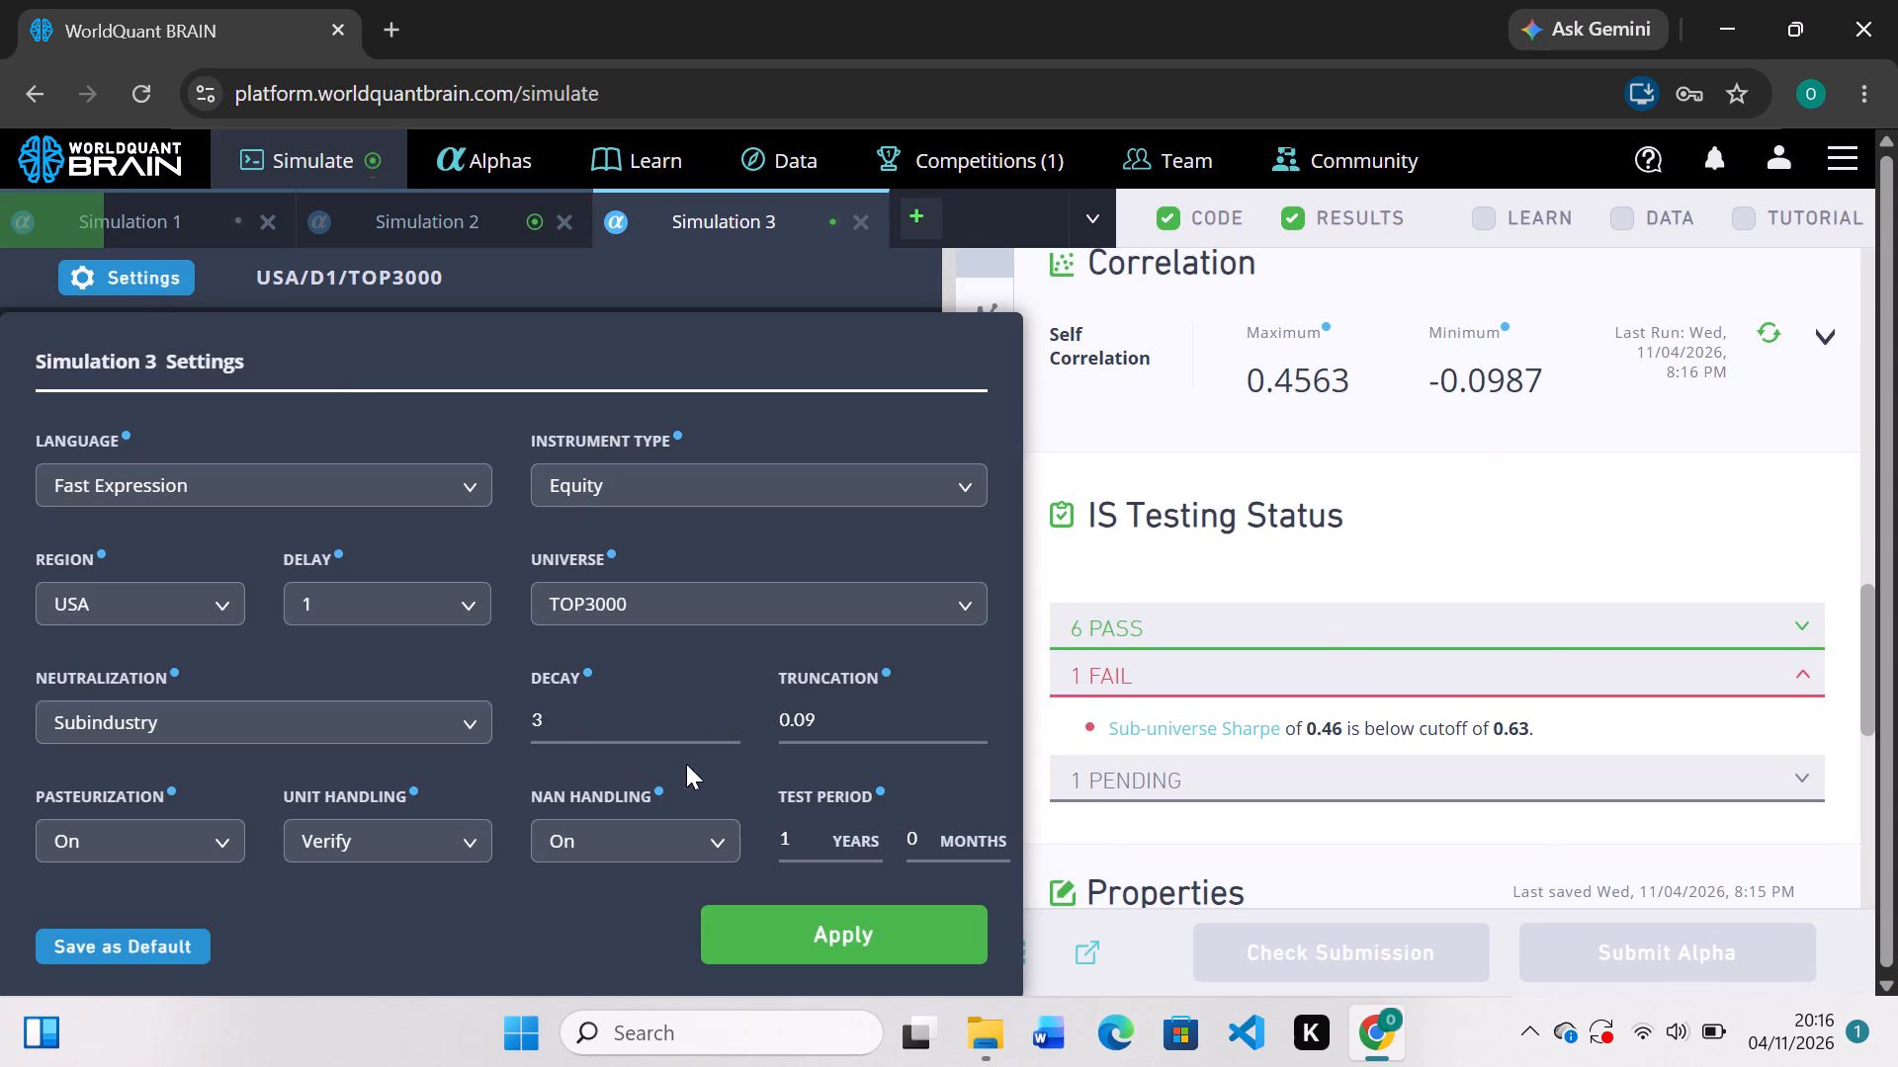
{"action": "left_click", "coordinate": [727, 711]}
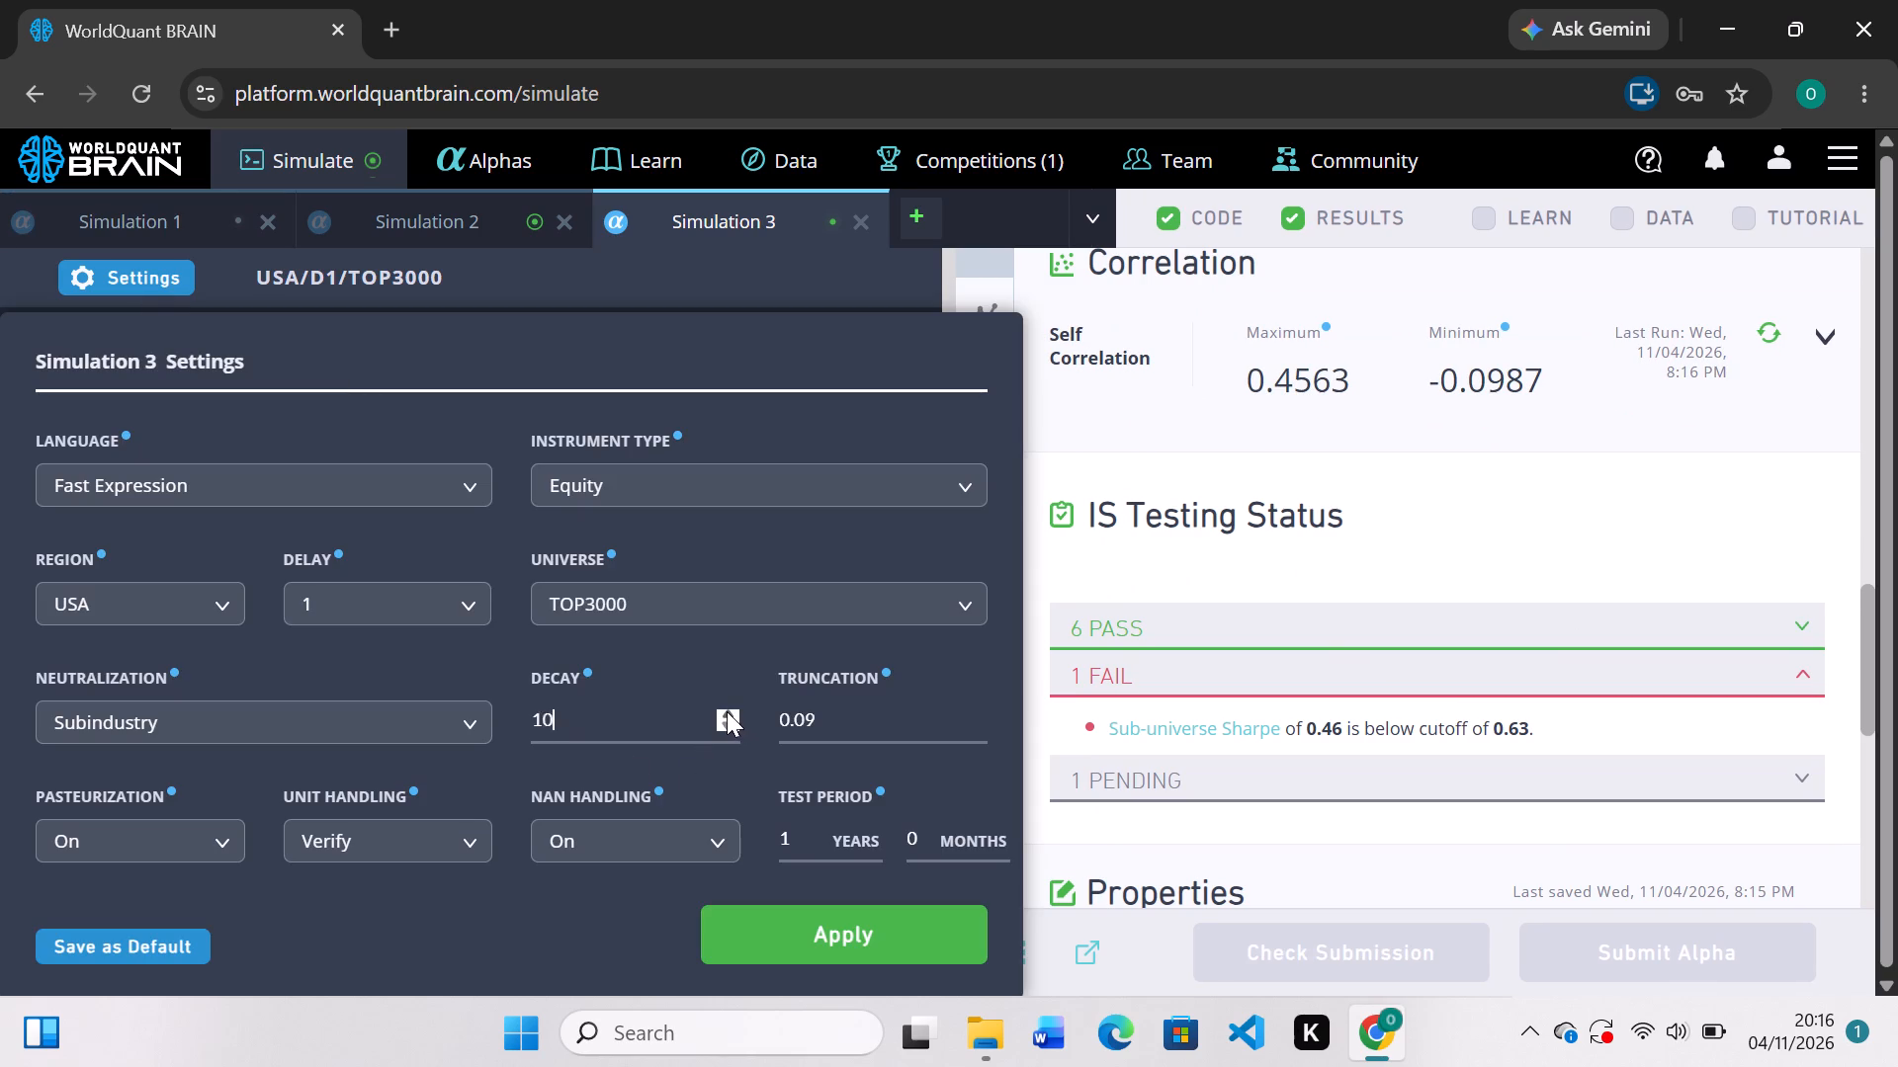
{"action": "left_click", "coordinate": [815, 927]}
{"action": "left_click", "coordinate": [839, 955]}
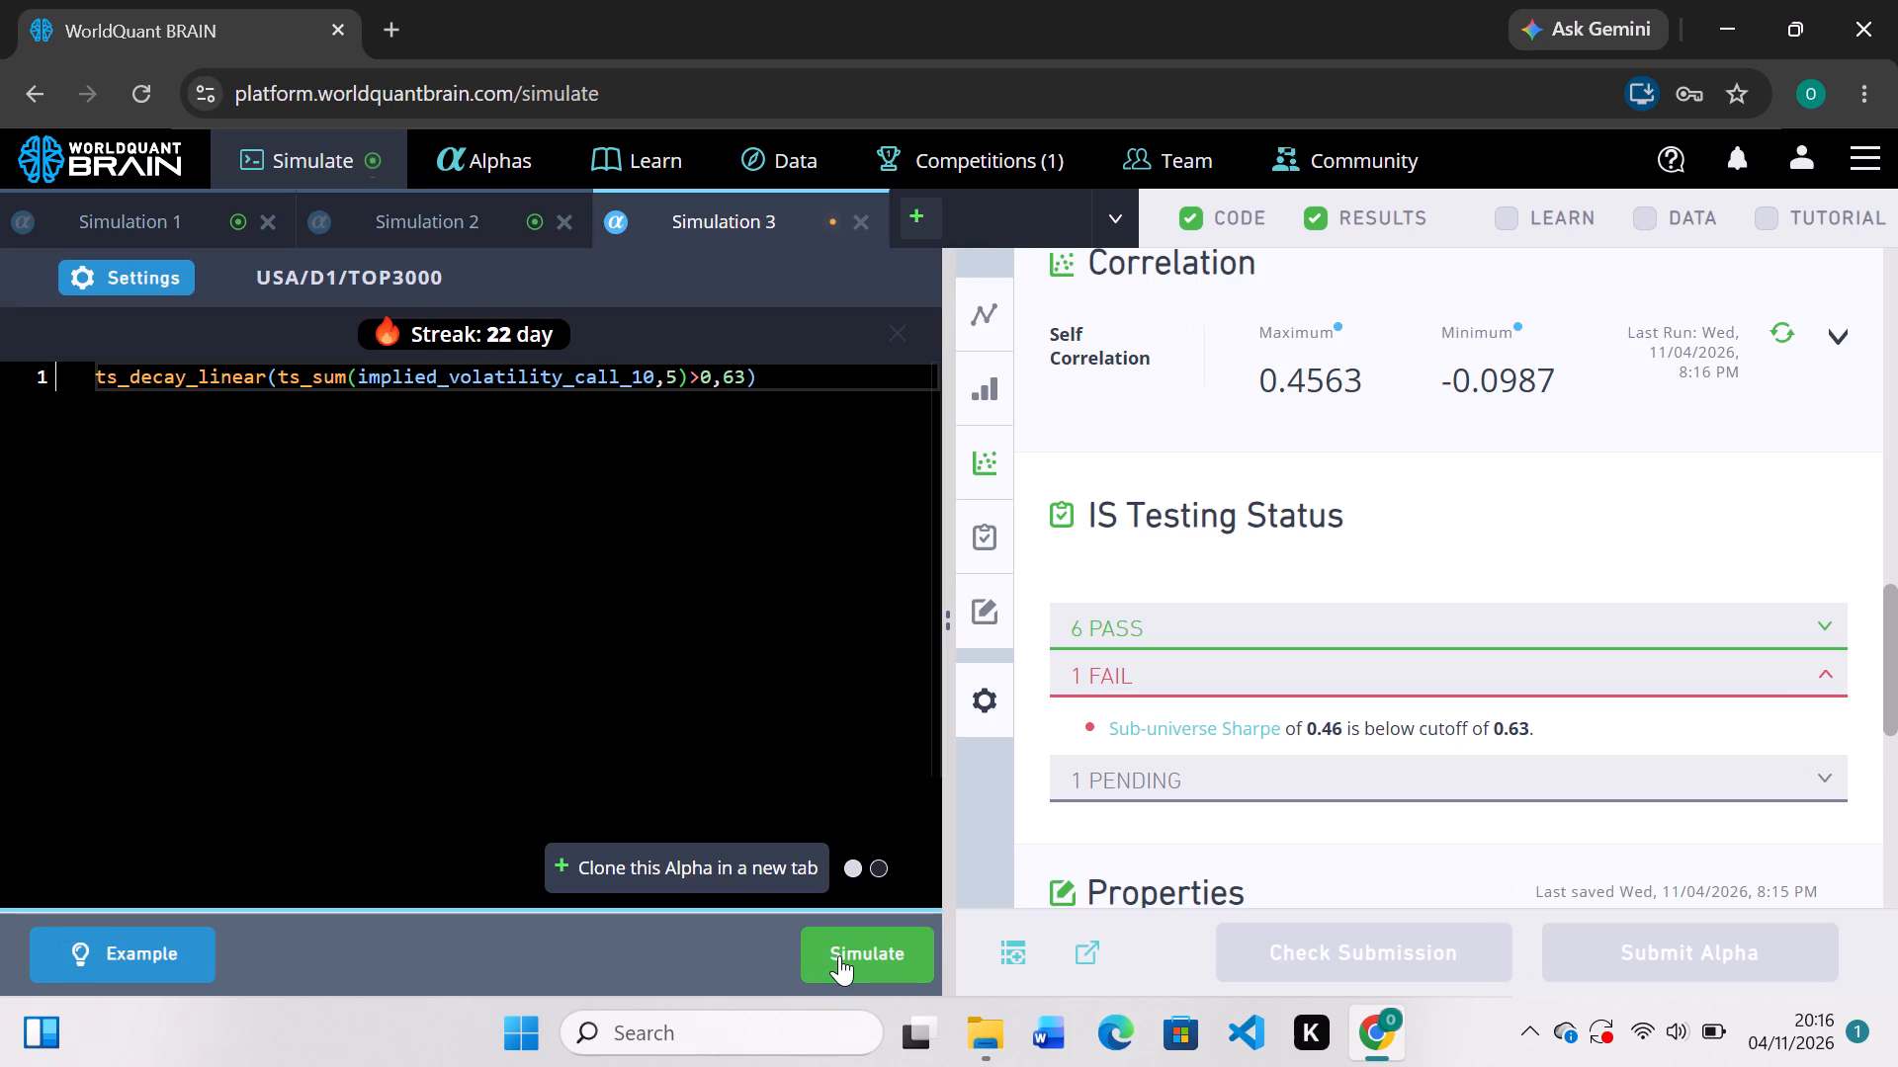
Check Simulation 2's train results and settings, set the ts_mean window in its expression to 4, and simulate the alpha.
{"action": "left_click", "coordinate": [459, 228]}
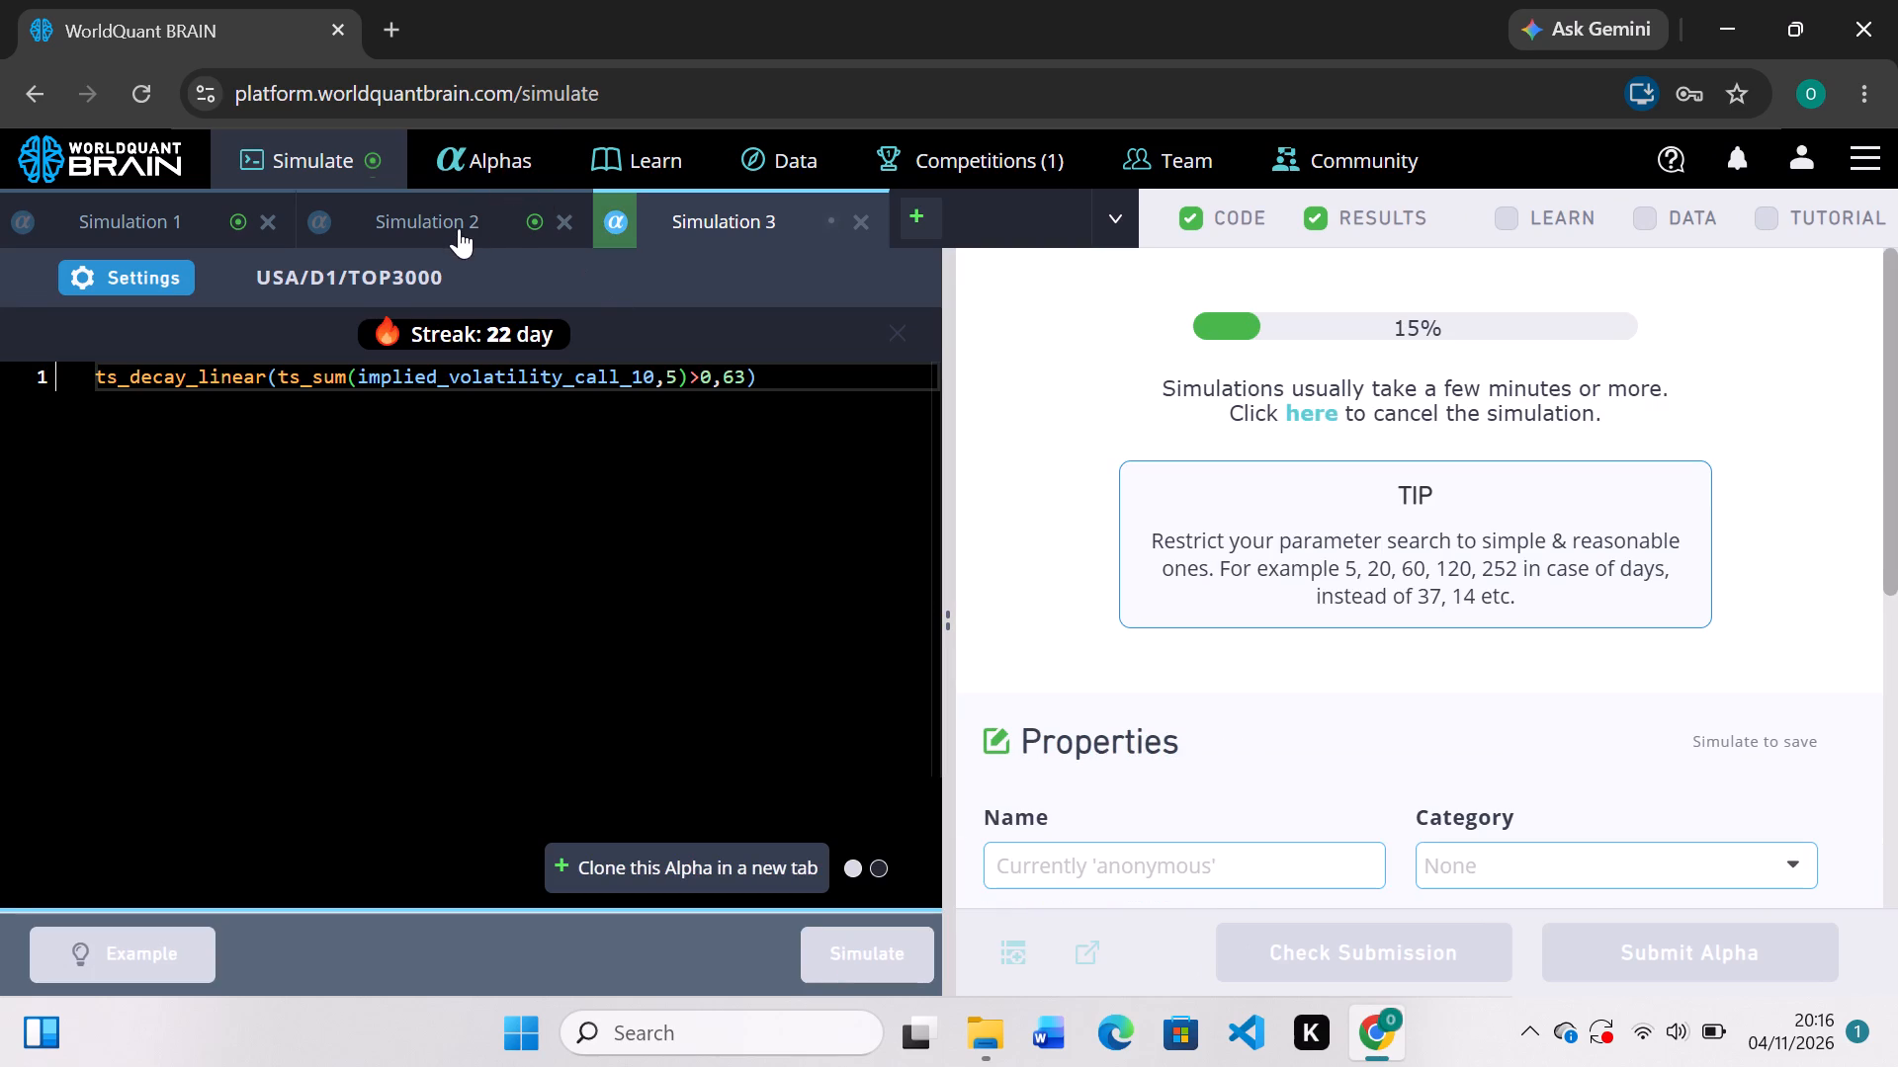
{"action": "scroll", "coordinate": [1091, 584], "scroll_direction": "down", "scroll_amount": 3}
{"action": "scroll", "coordinate": [1091, 584], "scroll_direction": "up", "scroll_amount": 4}
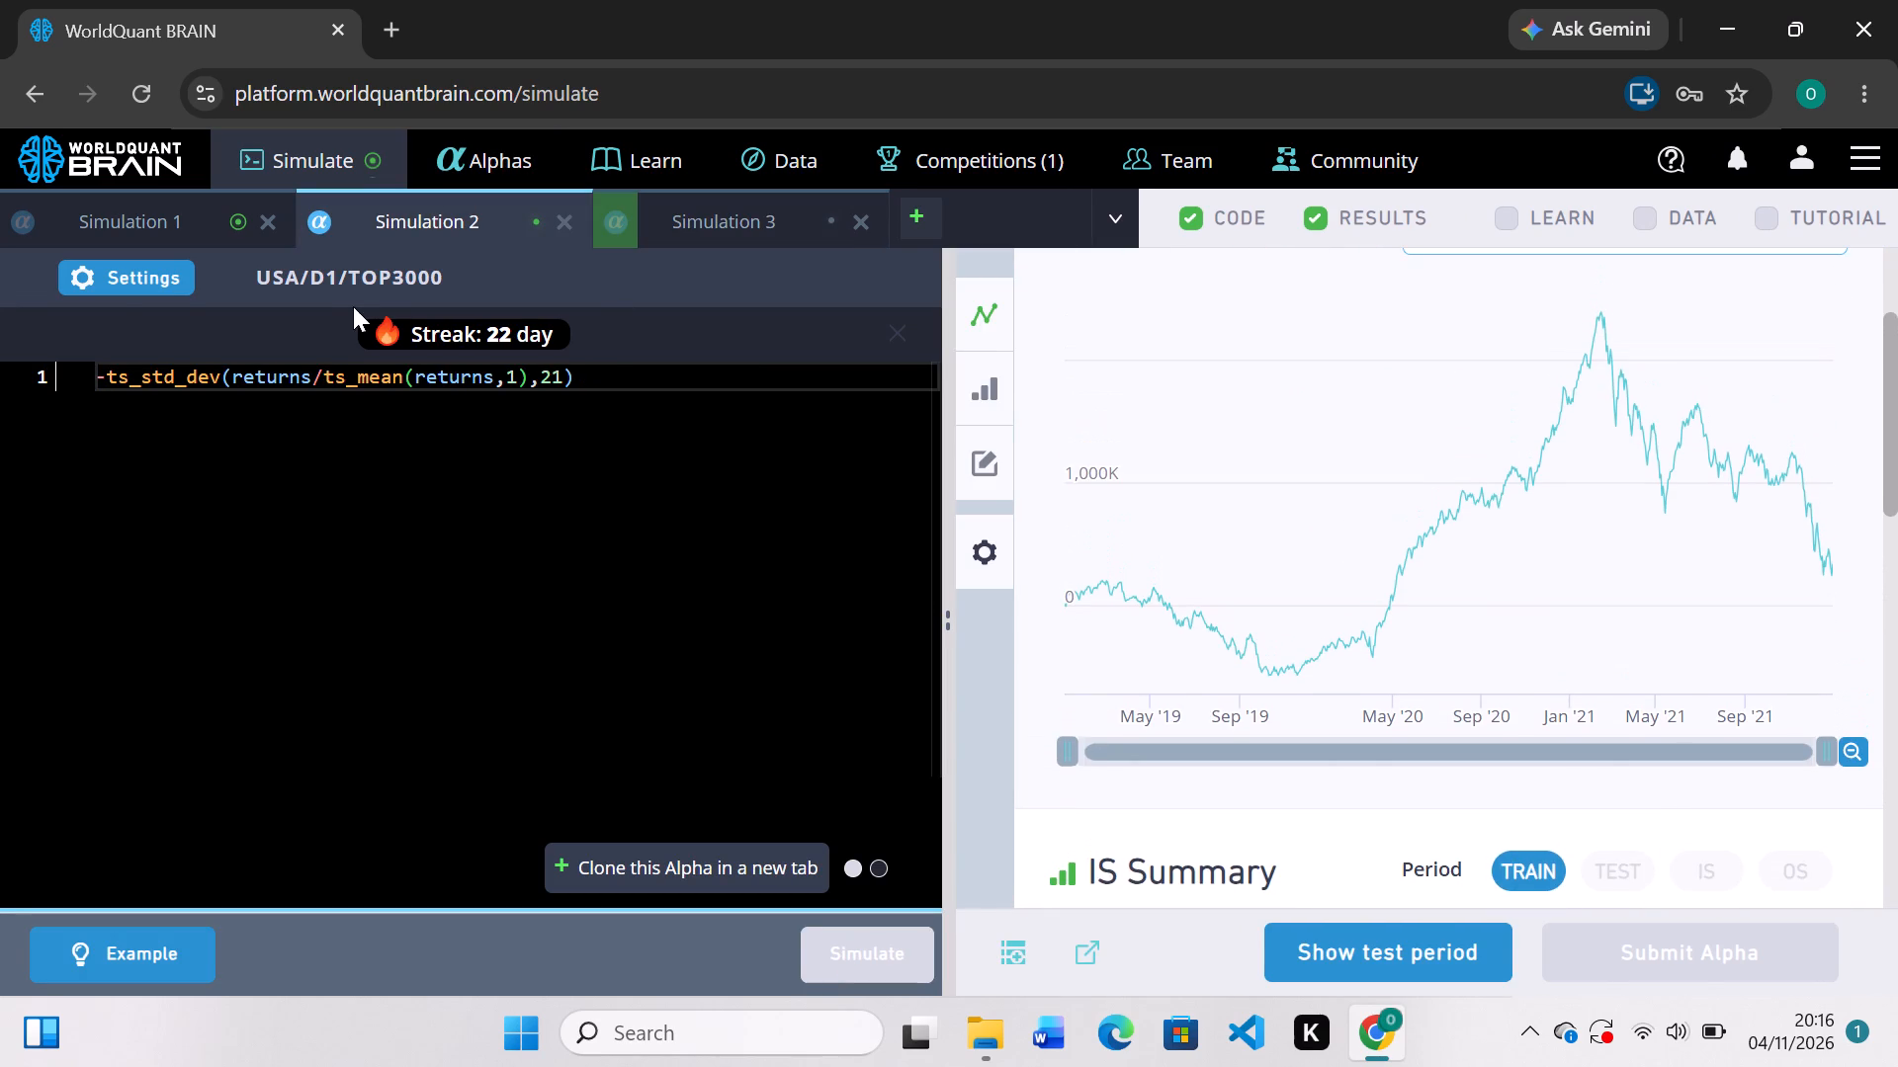
{"action": "left_click", "coordinate": [146, 273]}
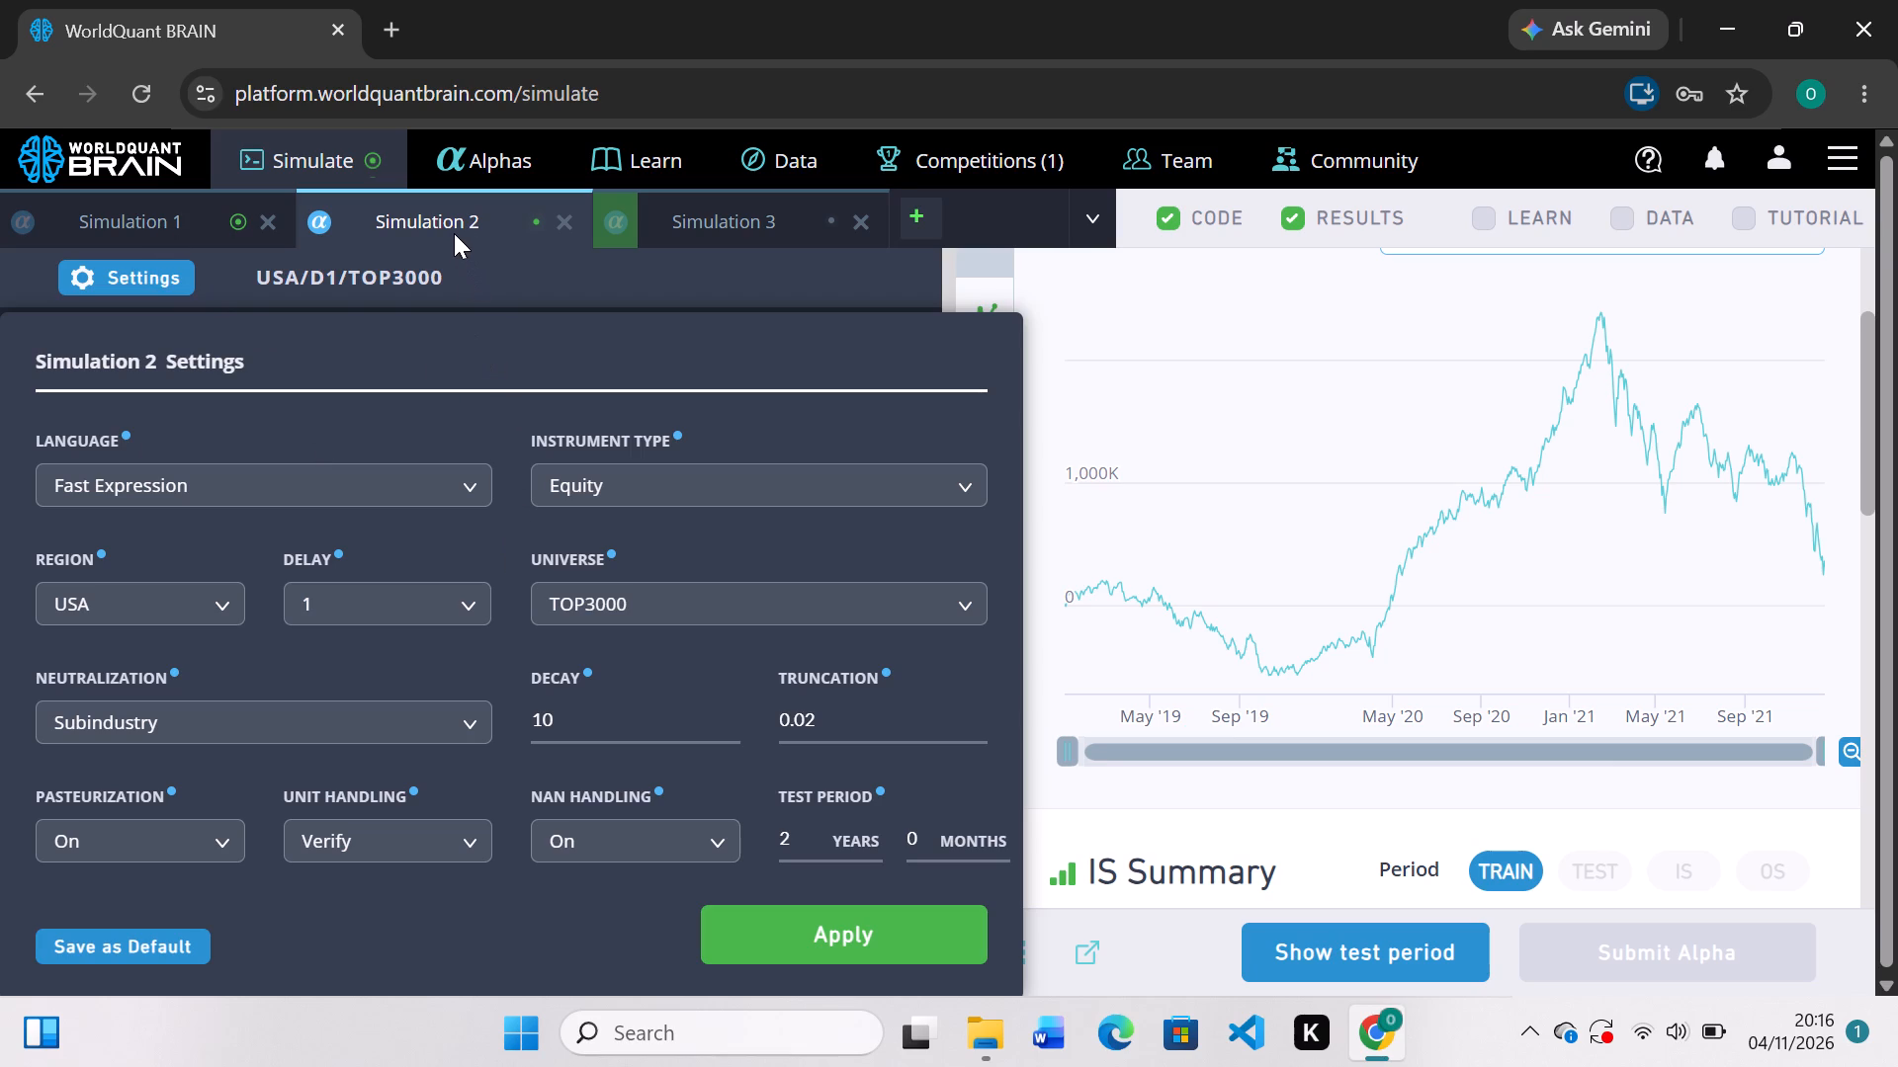
{"action": "left_click", "coordinate": [156, 288]}
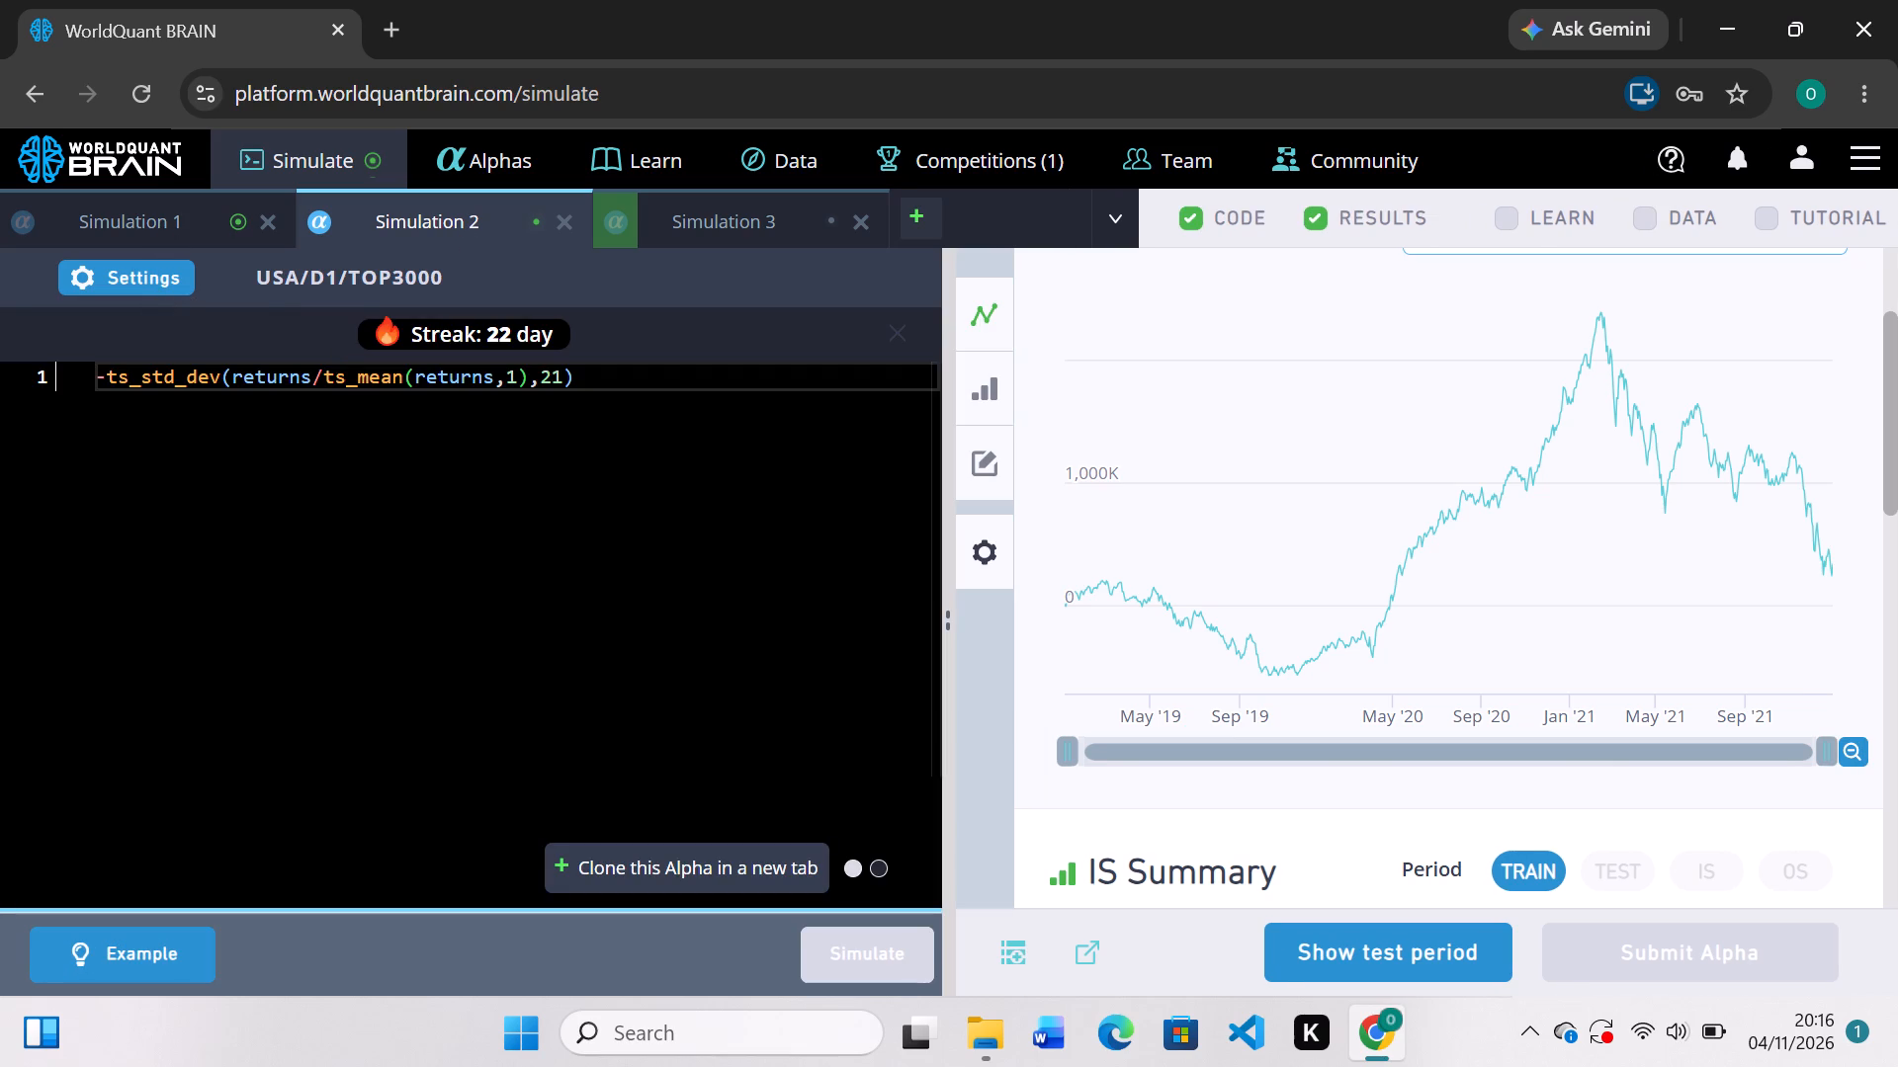
{"action": "left_click", "coordinate": [519, 381]}
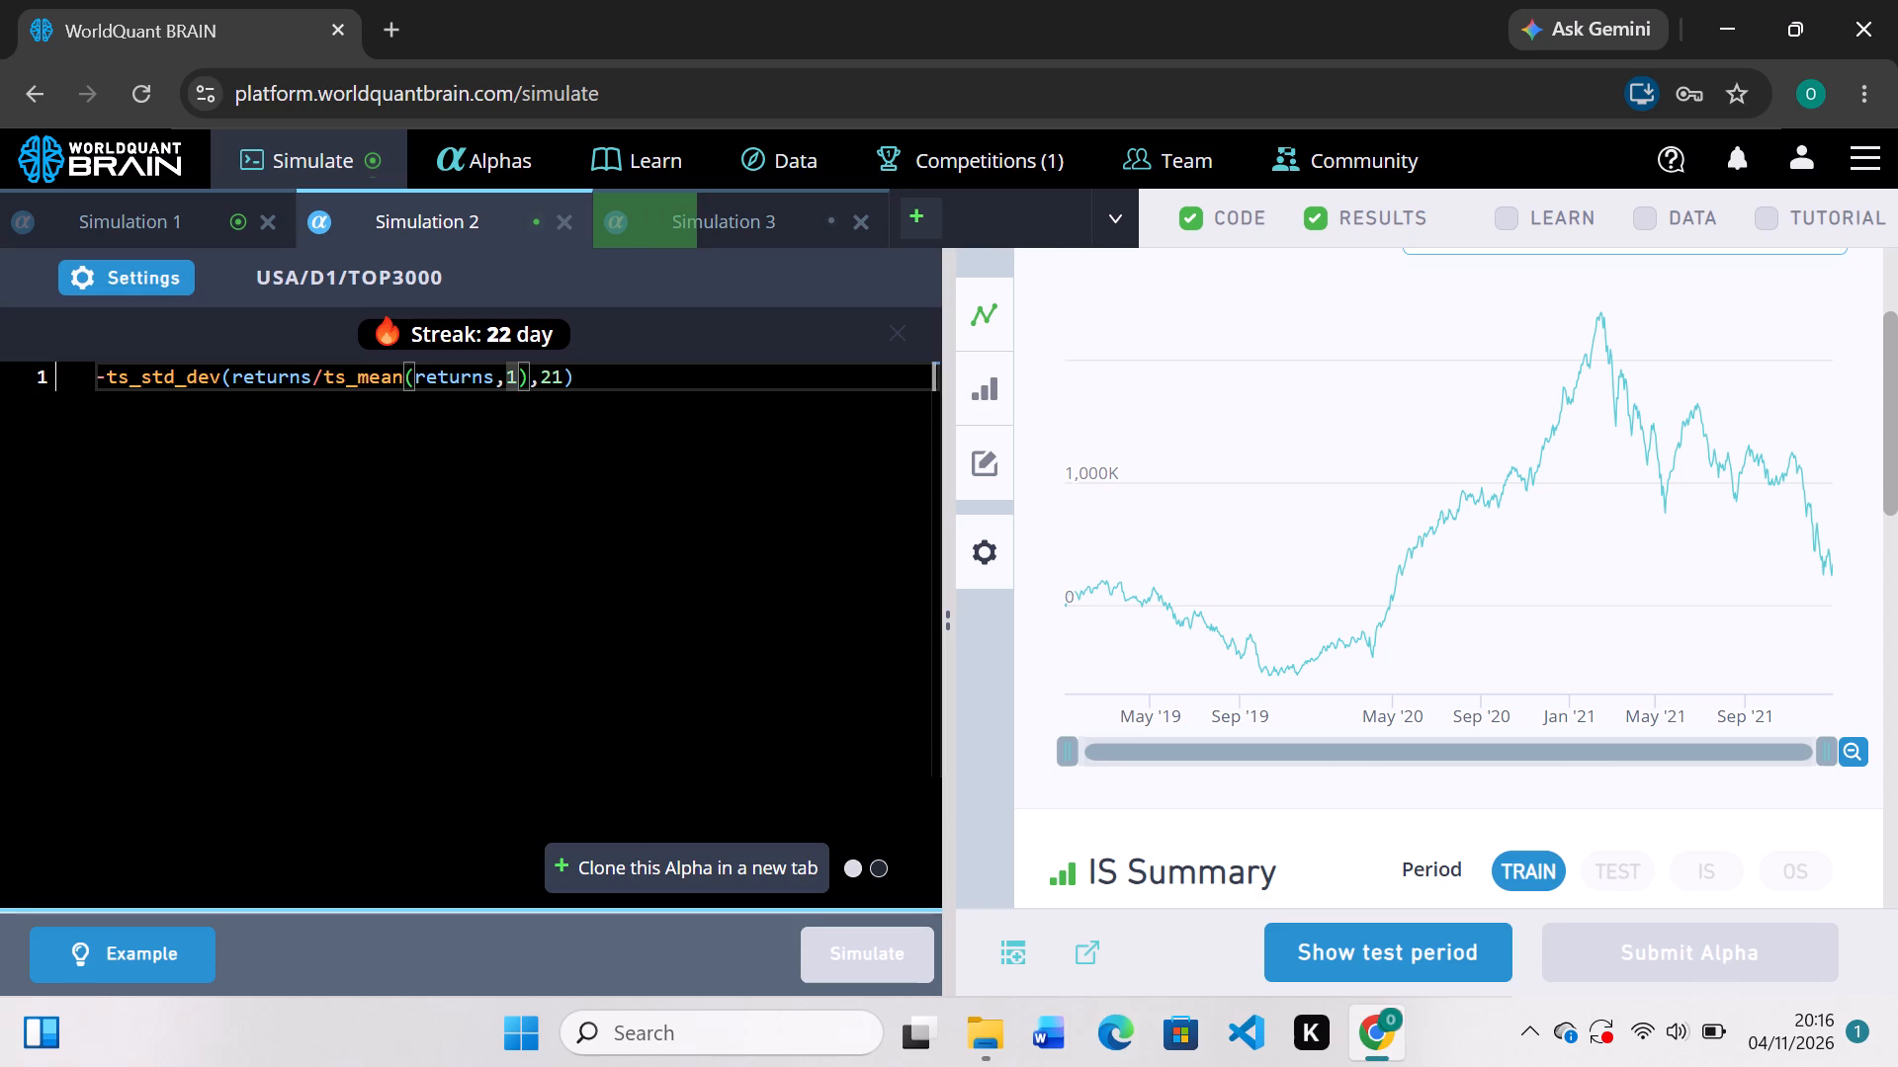
{"action": "key", "text": "BackSpace"}
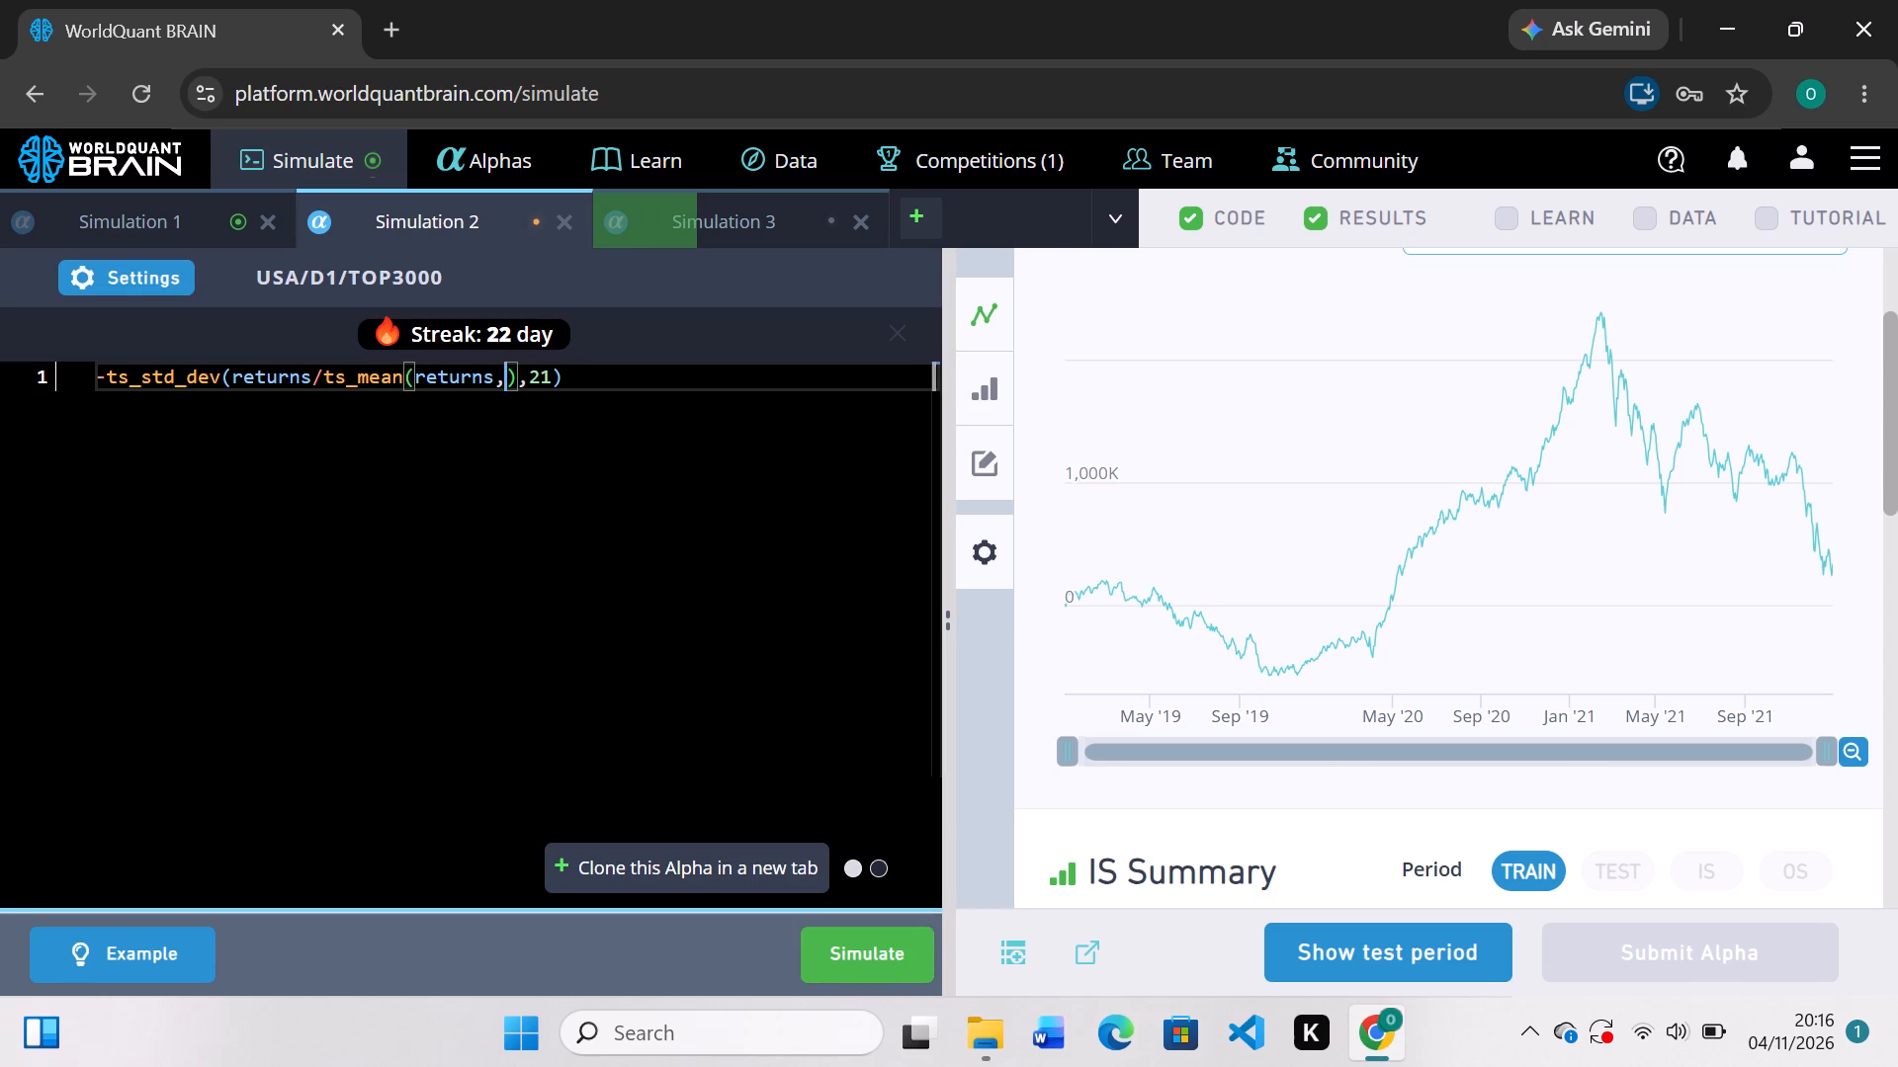
{"action": "key", "text": "4"}
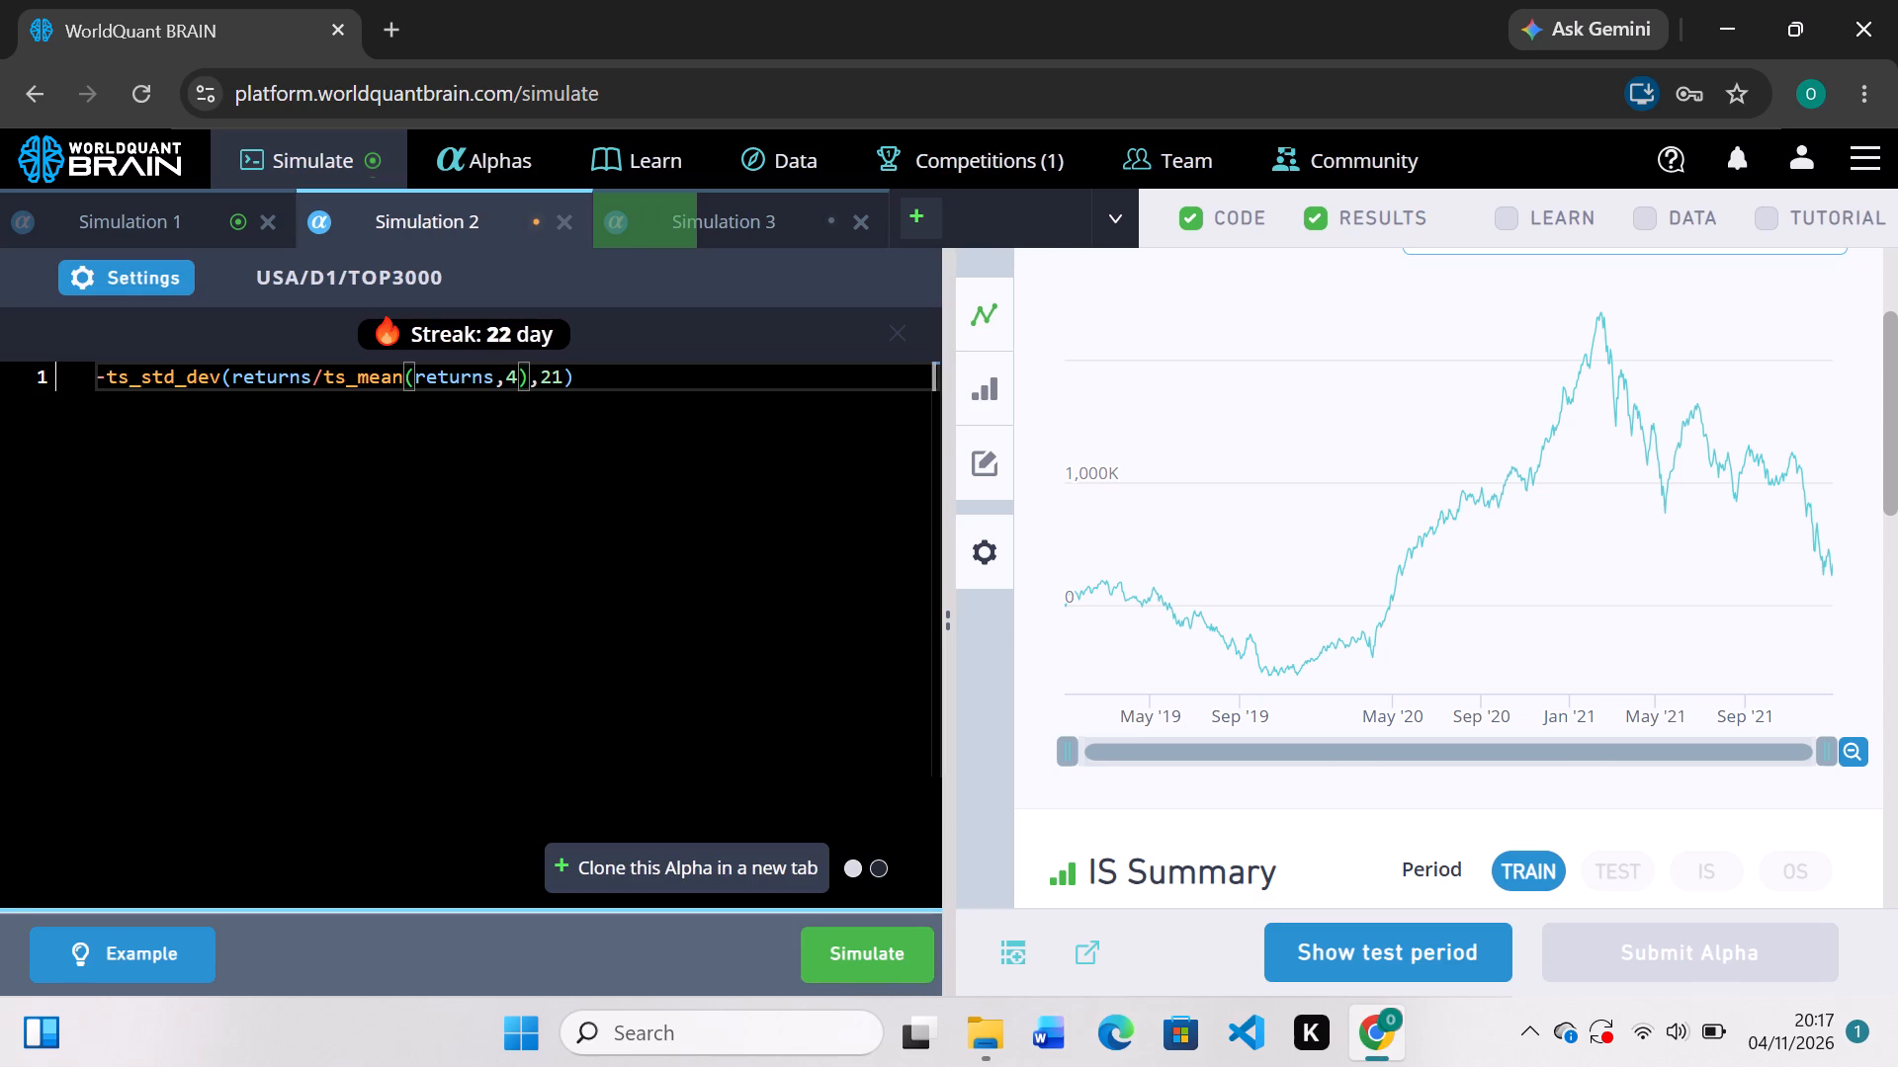
{"action": "left_click", "coordinate": [873, 943]}
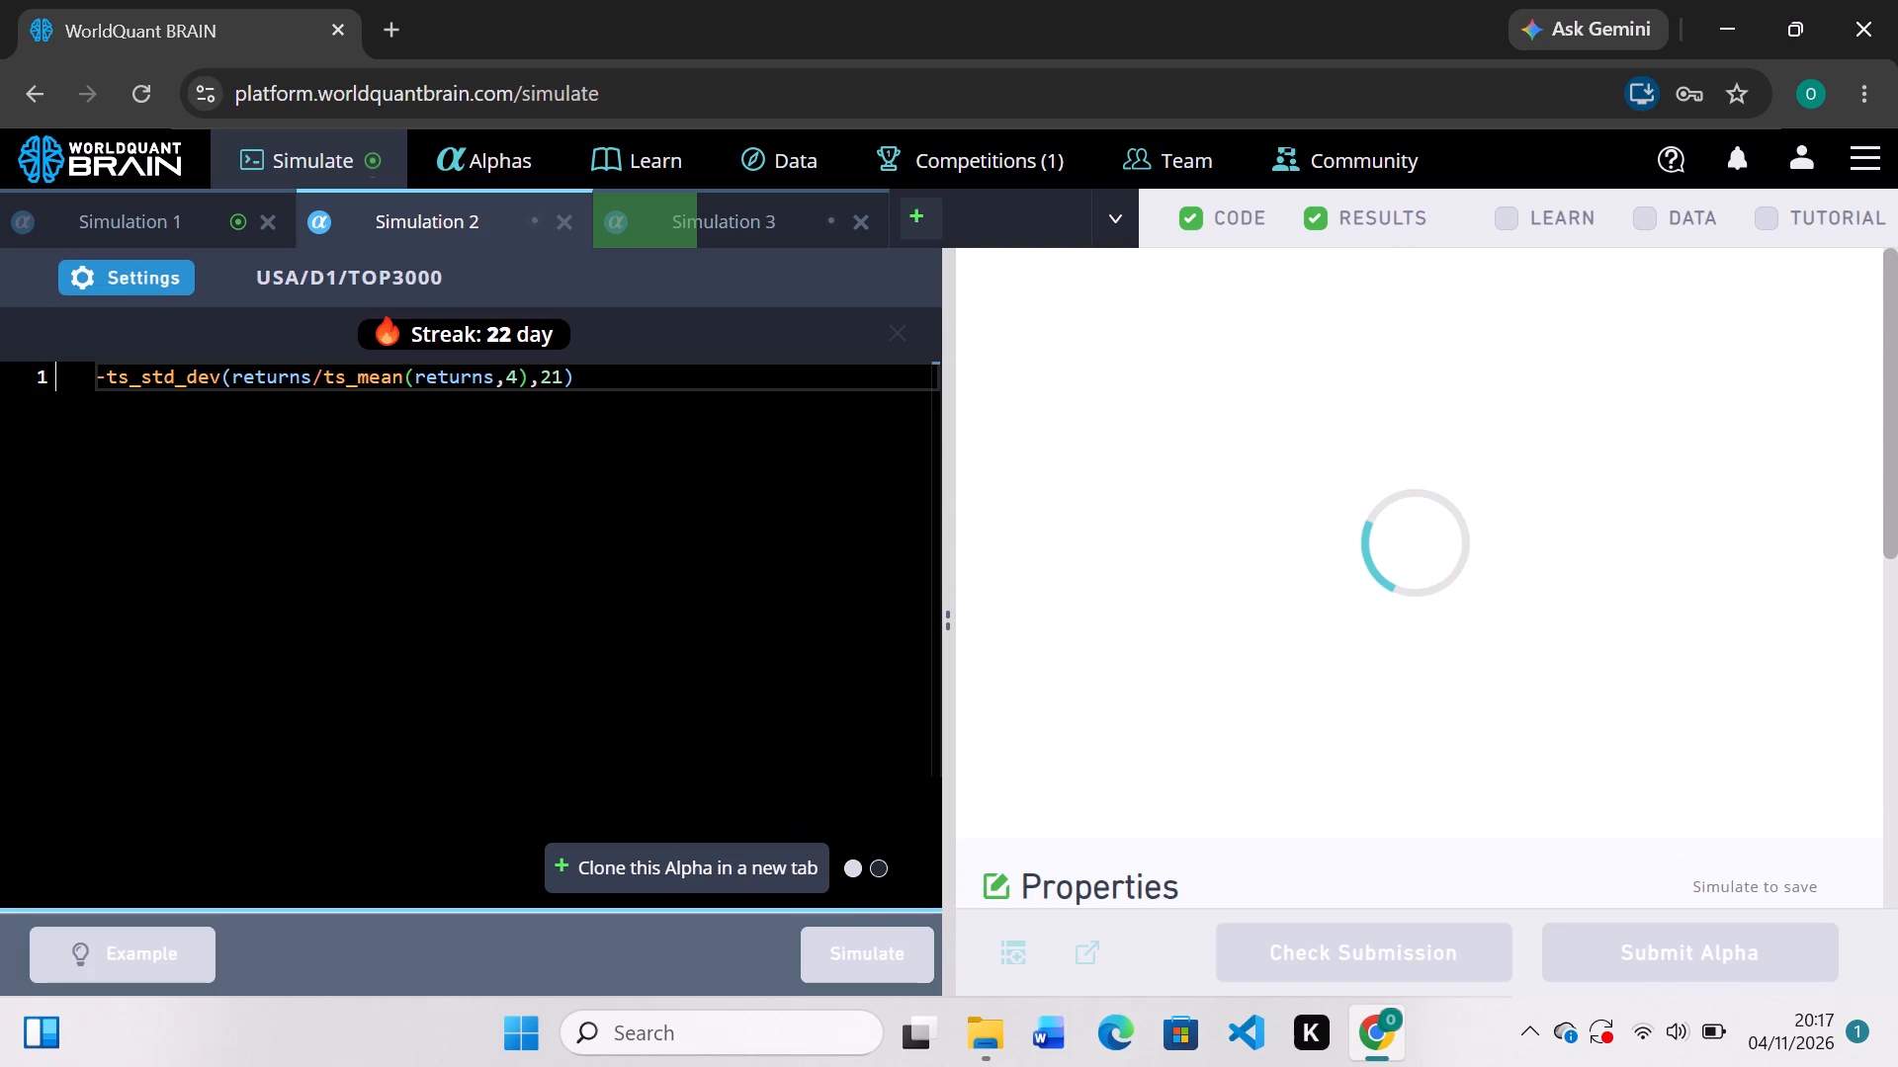
Examine the train-period PnL chart and IS summary of Simulation 1's re-simulated alpha.
{"action": "left_click", "coordinate": [199, 209]}
{"action": "scroll", "coordinate": [1390, 673], "scroll_direction": "down", "scroll_amount": 2}
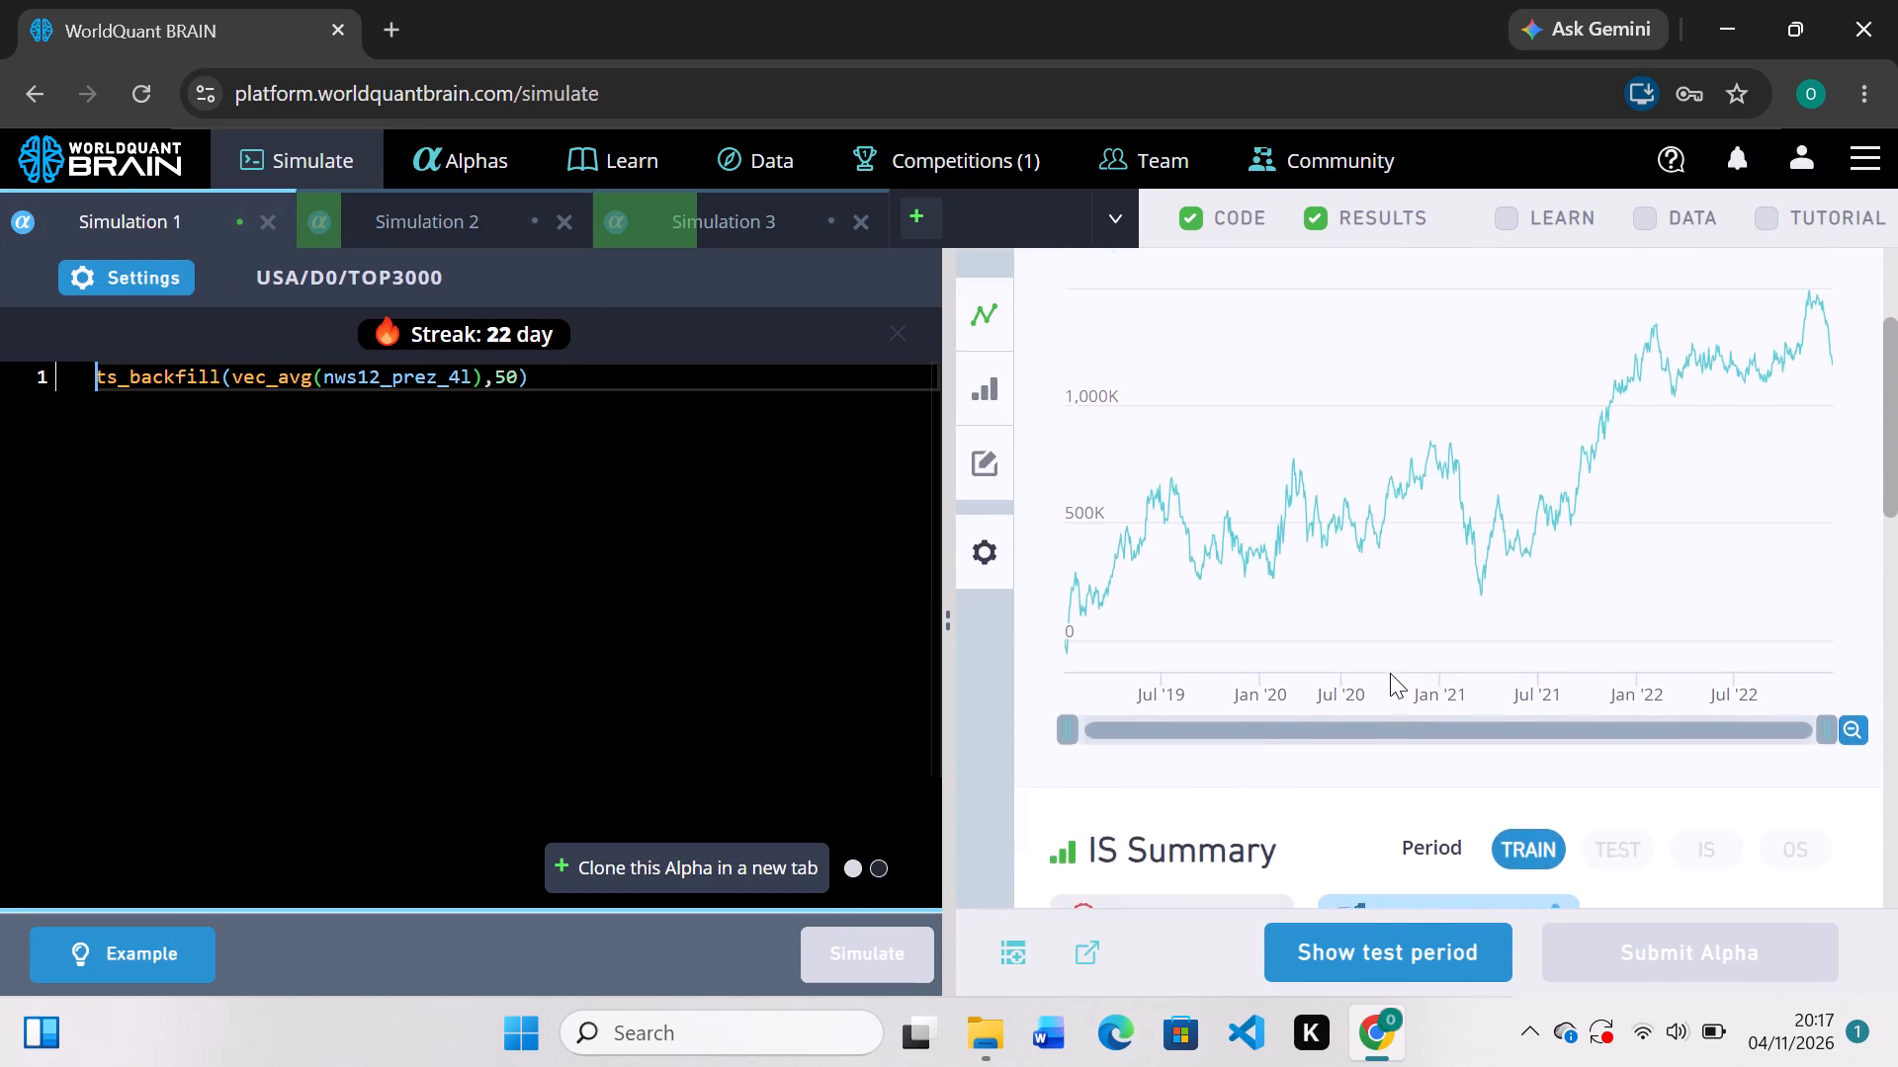
{"action": "scroll", "coordinate": [1390, 673], "scroll_direction": "up", "scroll_amount": 1}
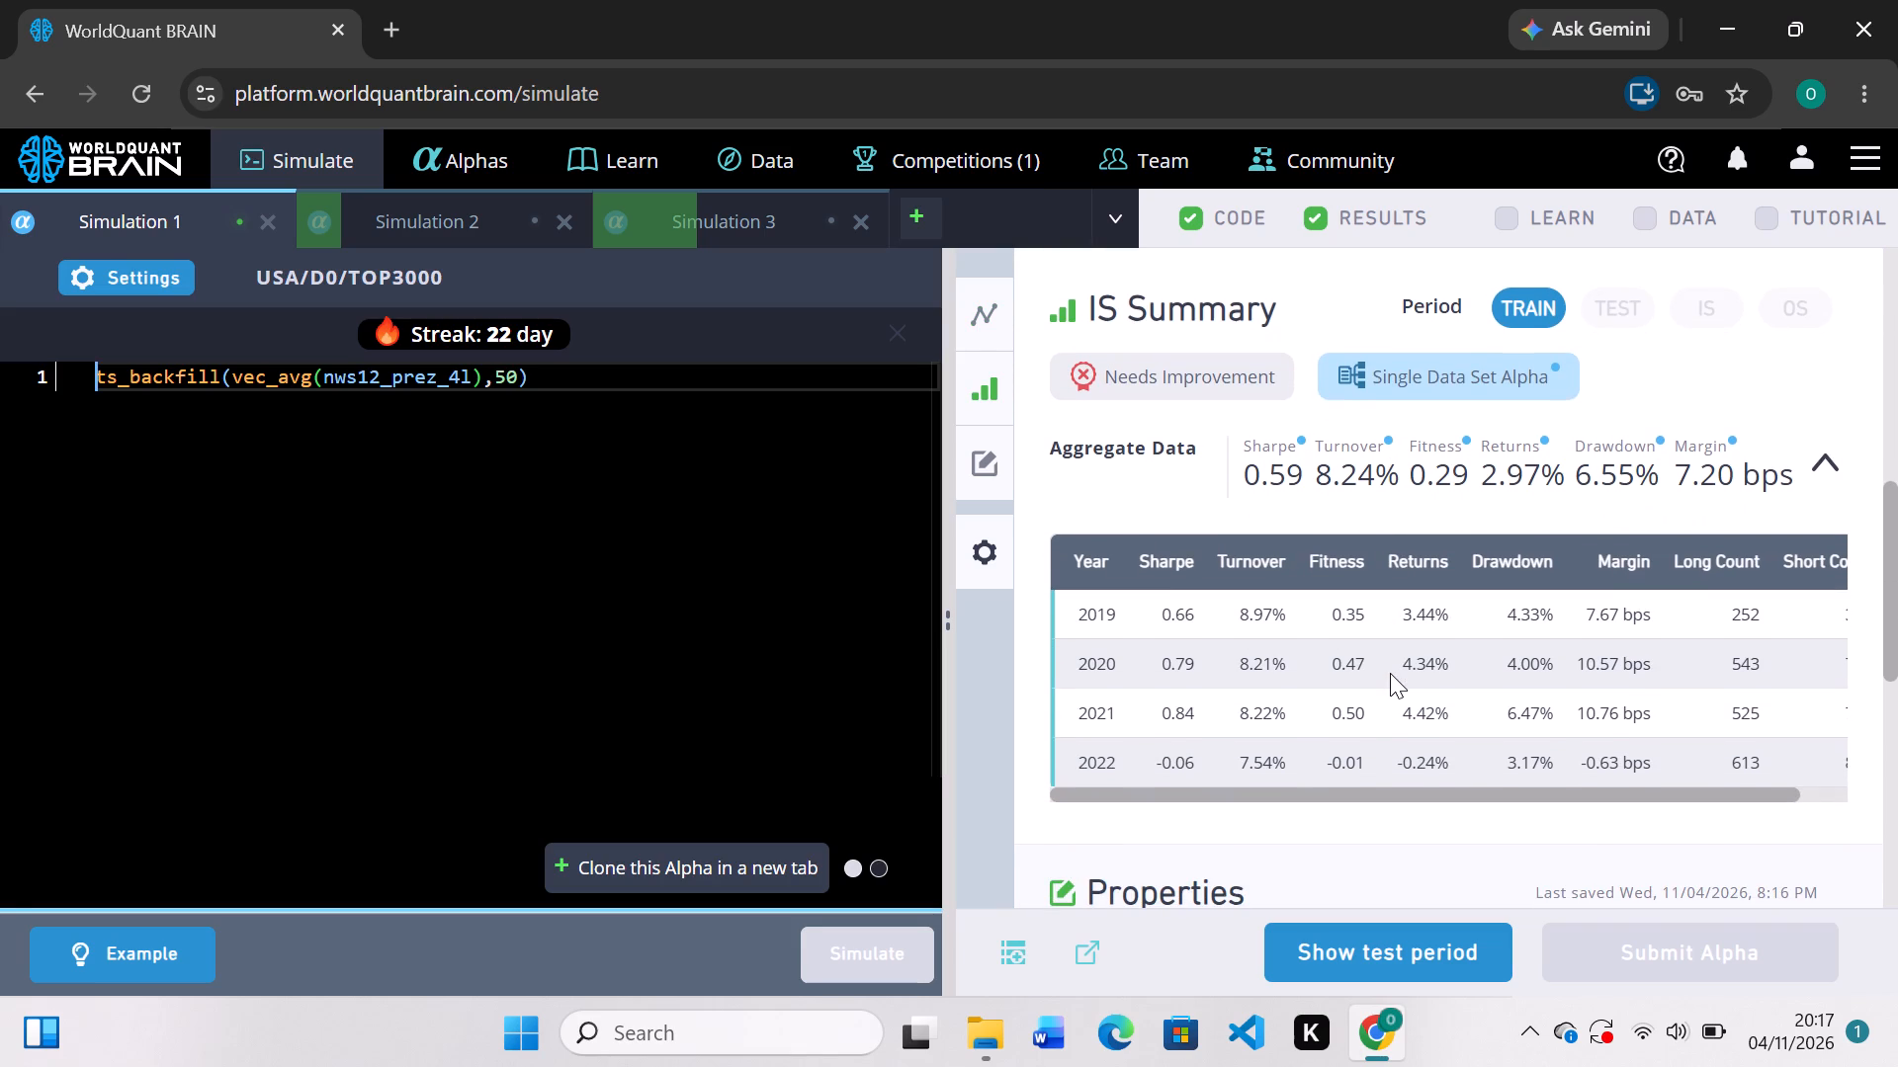
{"action": "scroll", "coordinate": [1390, 673], "scroll_direction": "up", "scroll_amount": 2}
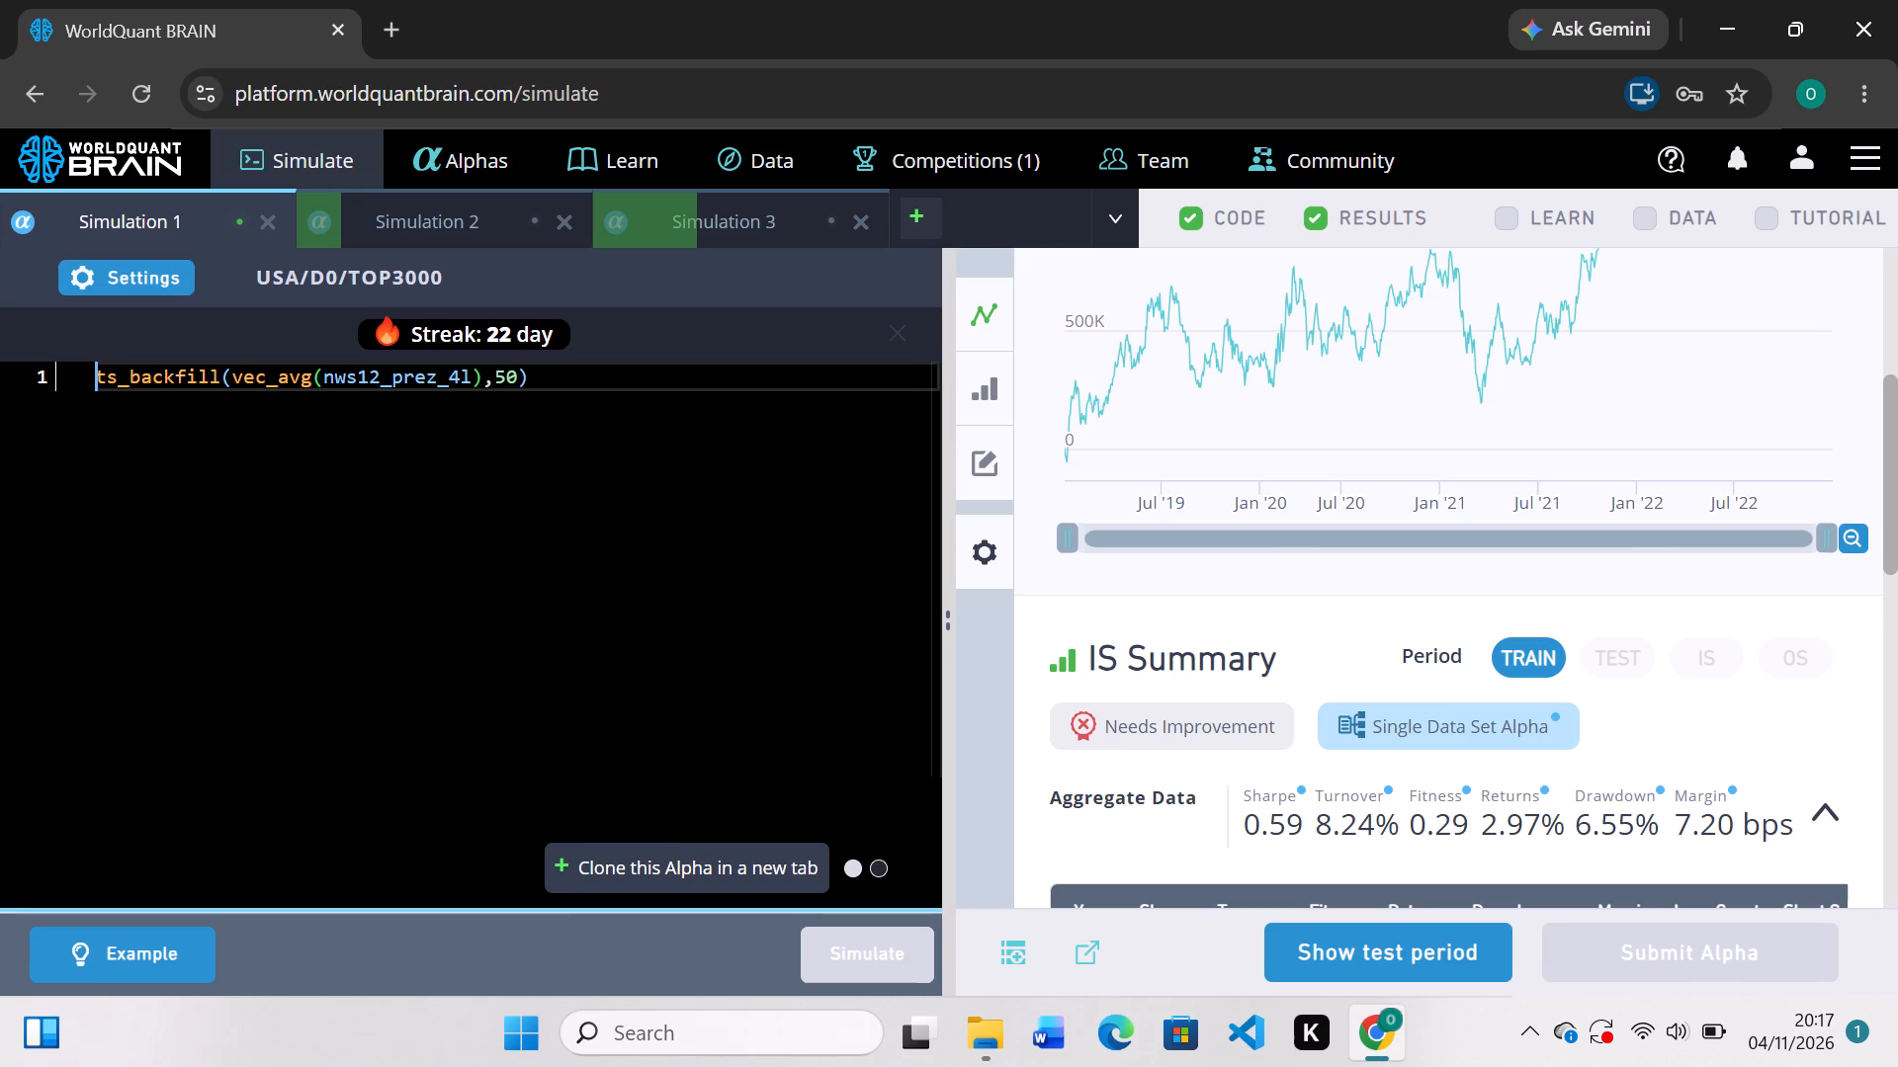
{"action": "scroll", "coordinate": [671, 518], "scroll_direction": "up", "scroll_amount": 2}
Change Simulation 1's expression to ts_delta(ts_backfill(vec_avg(nws12_prez_4l),500),21) and simulate the alpha.
{"action": "type", "text": "ts"}
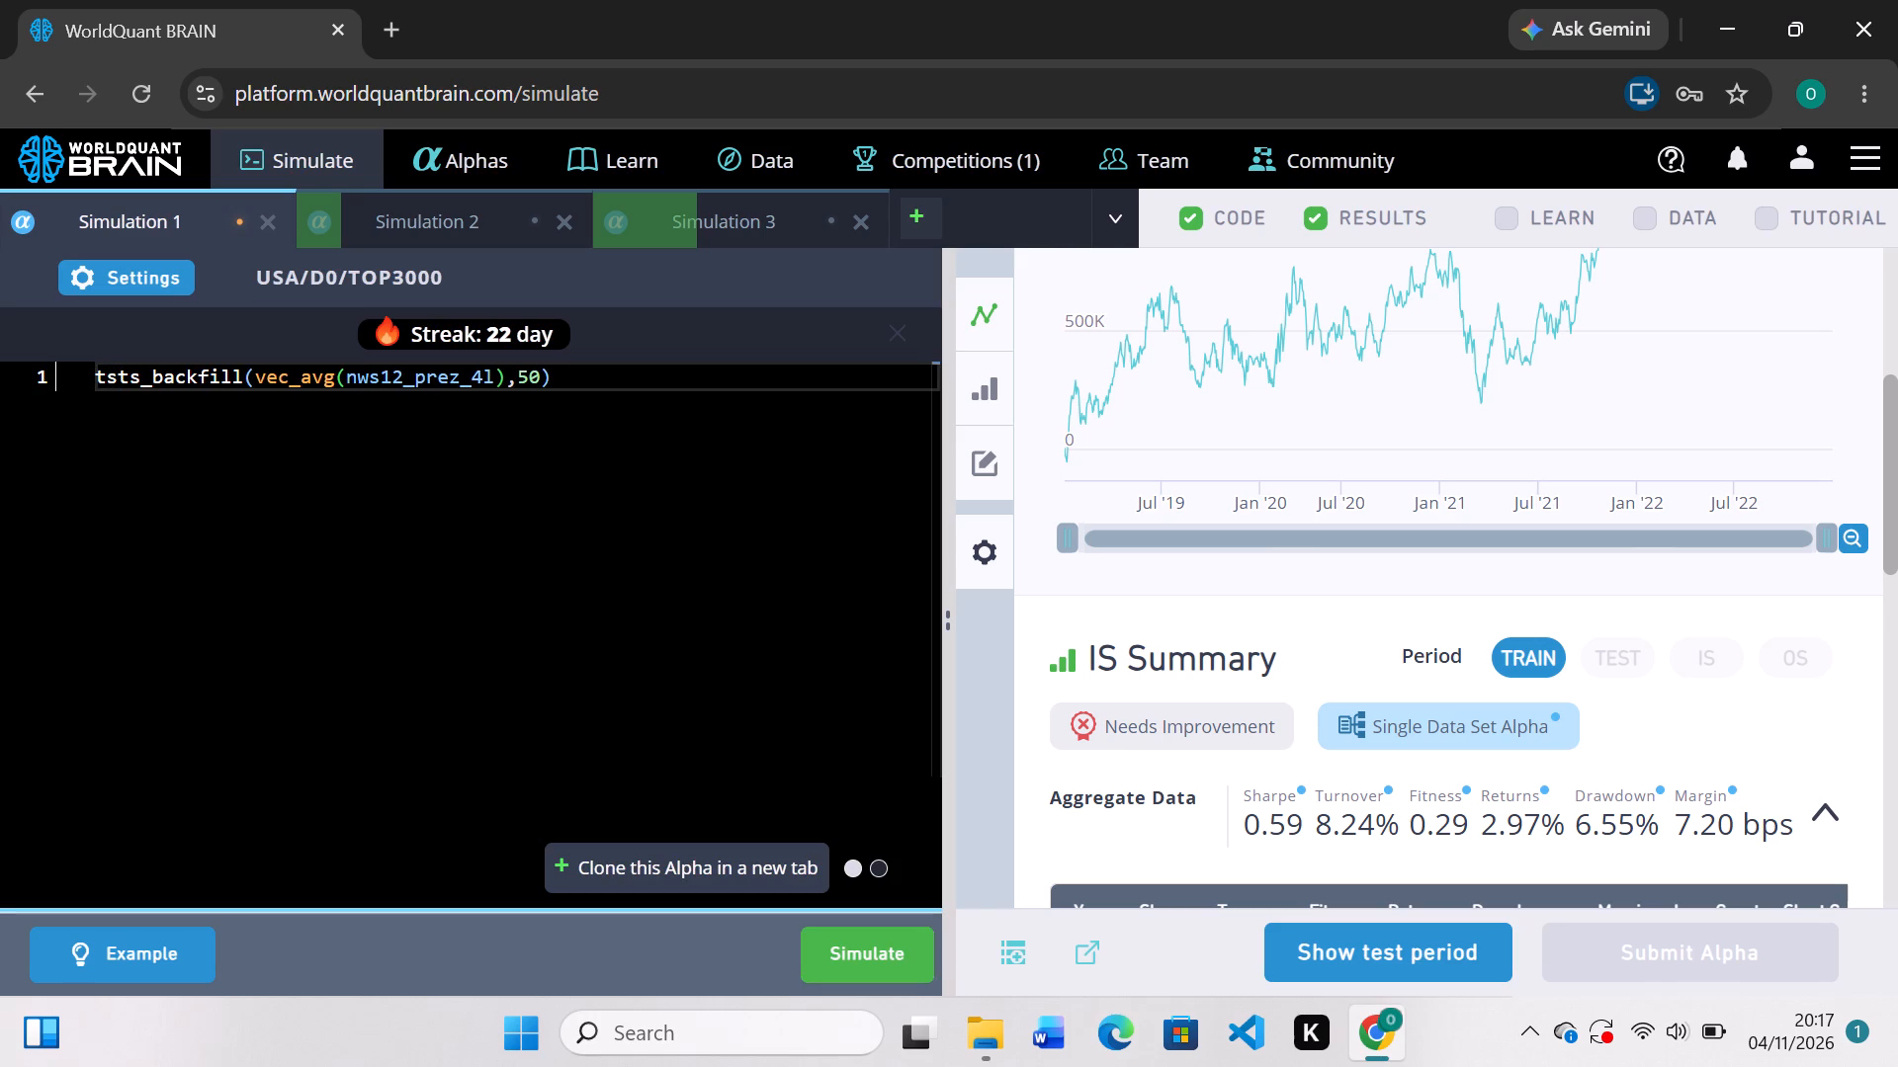
{"action": "key", "text": "shift+underscore"}
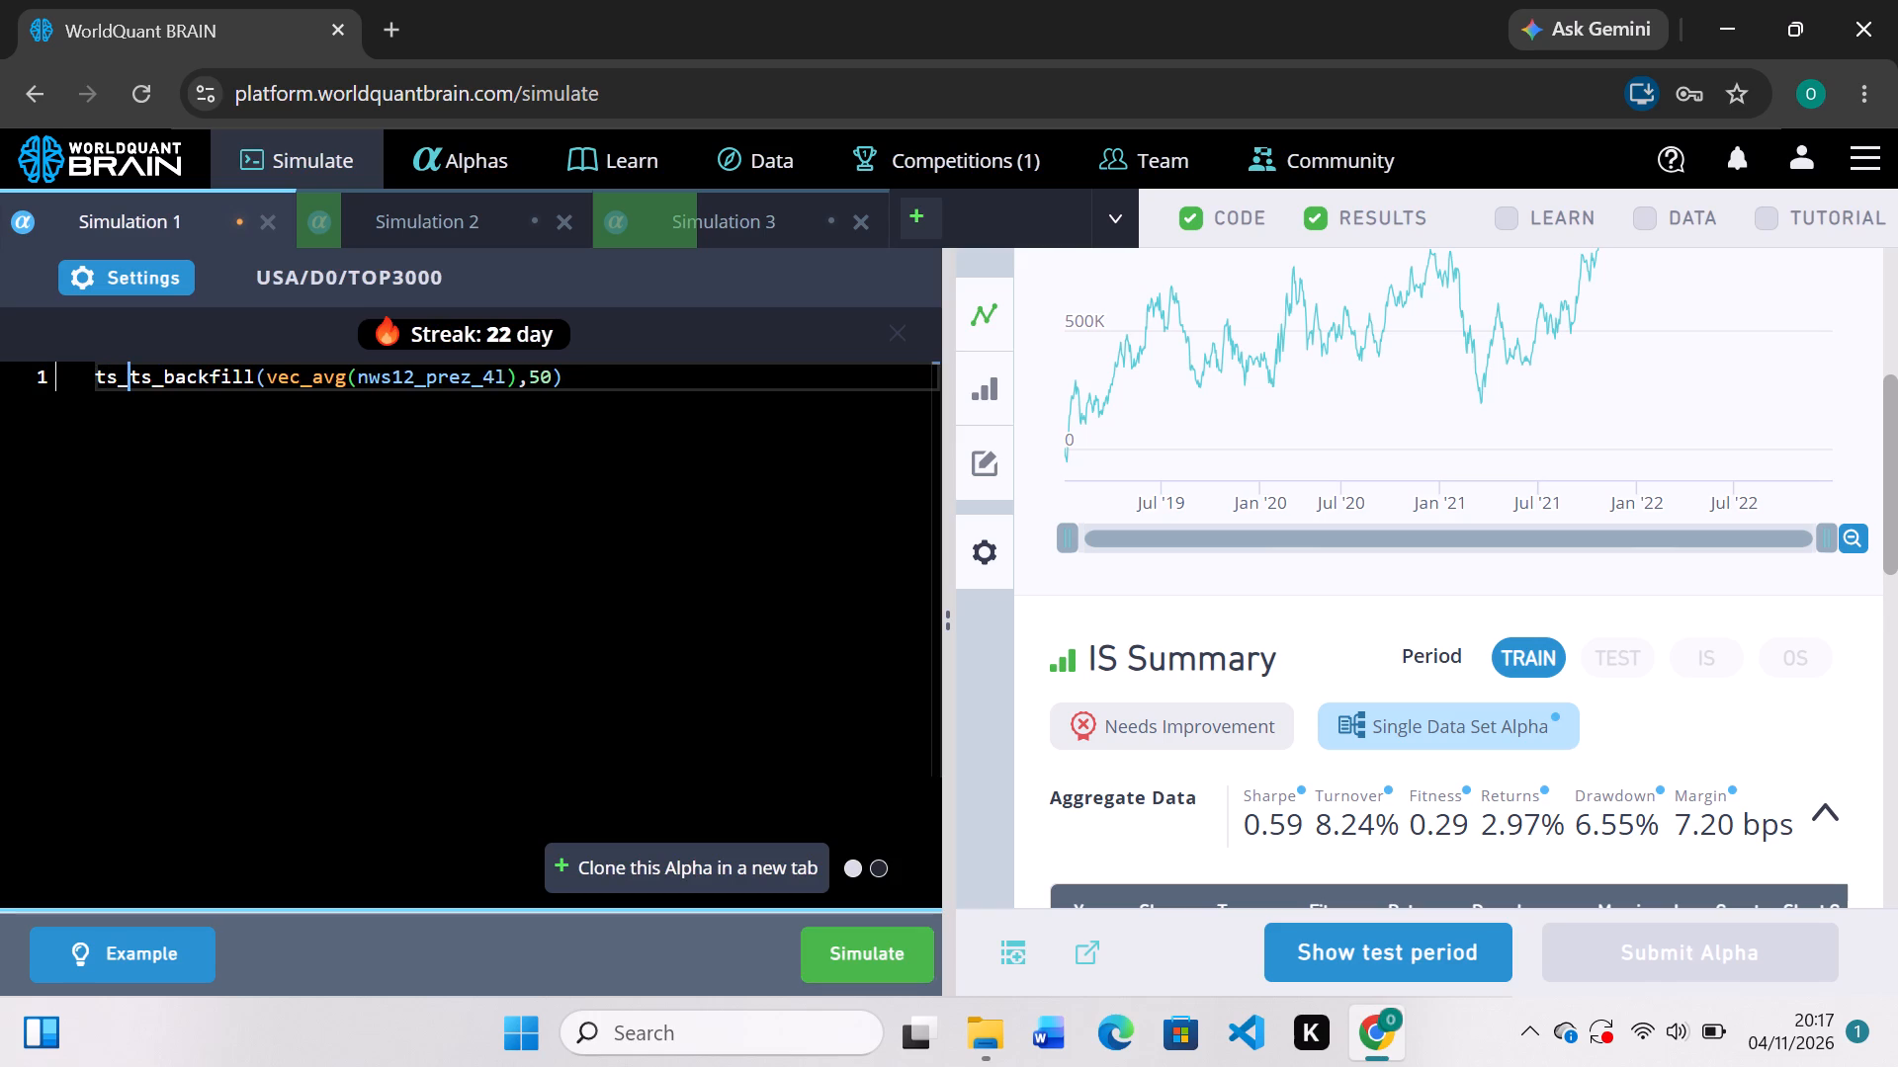
{"action": "type", "text": "de"}
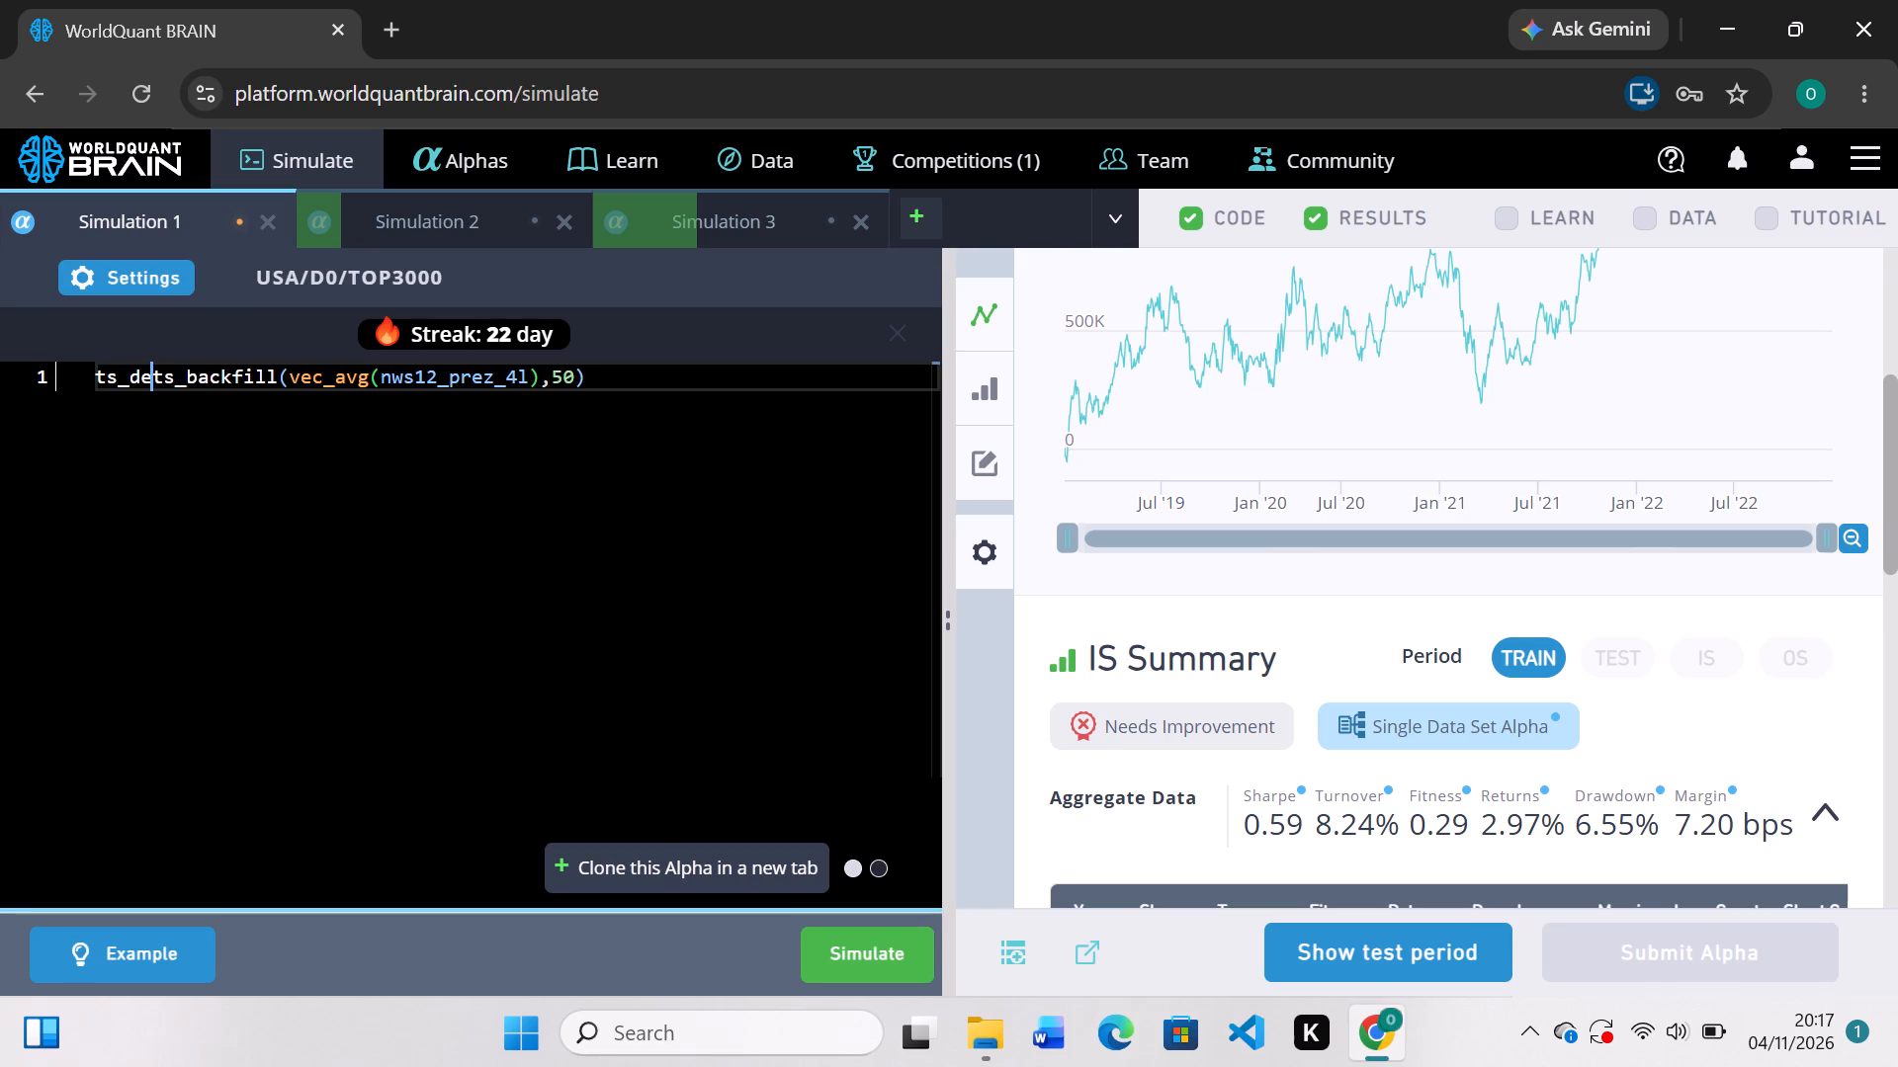
{"action": "type", "text": "lta"}
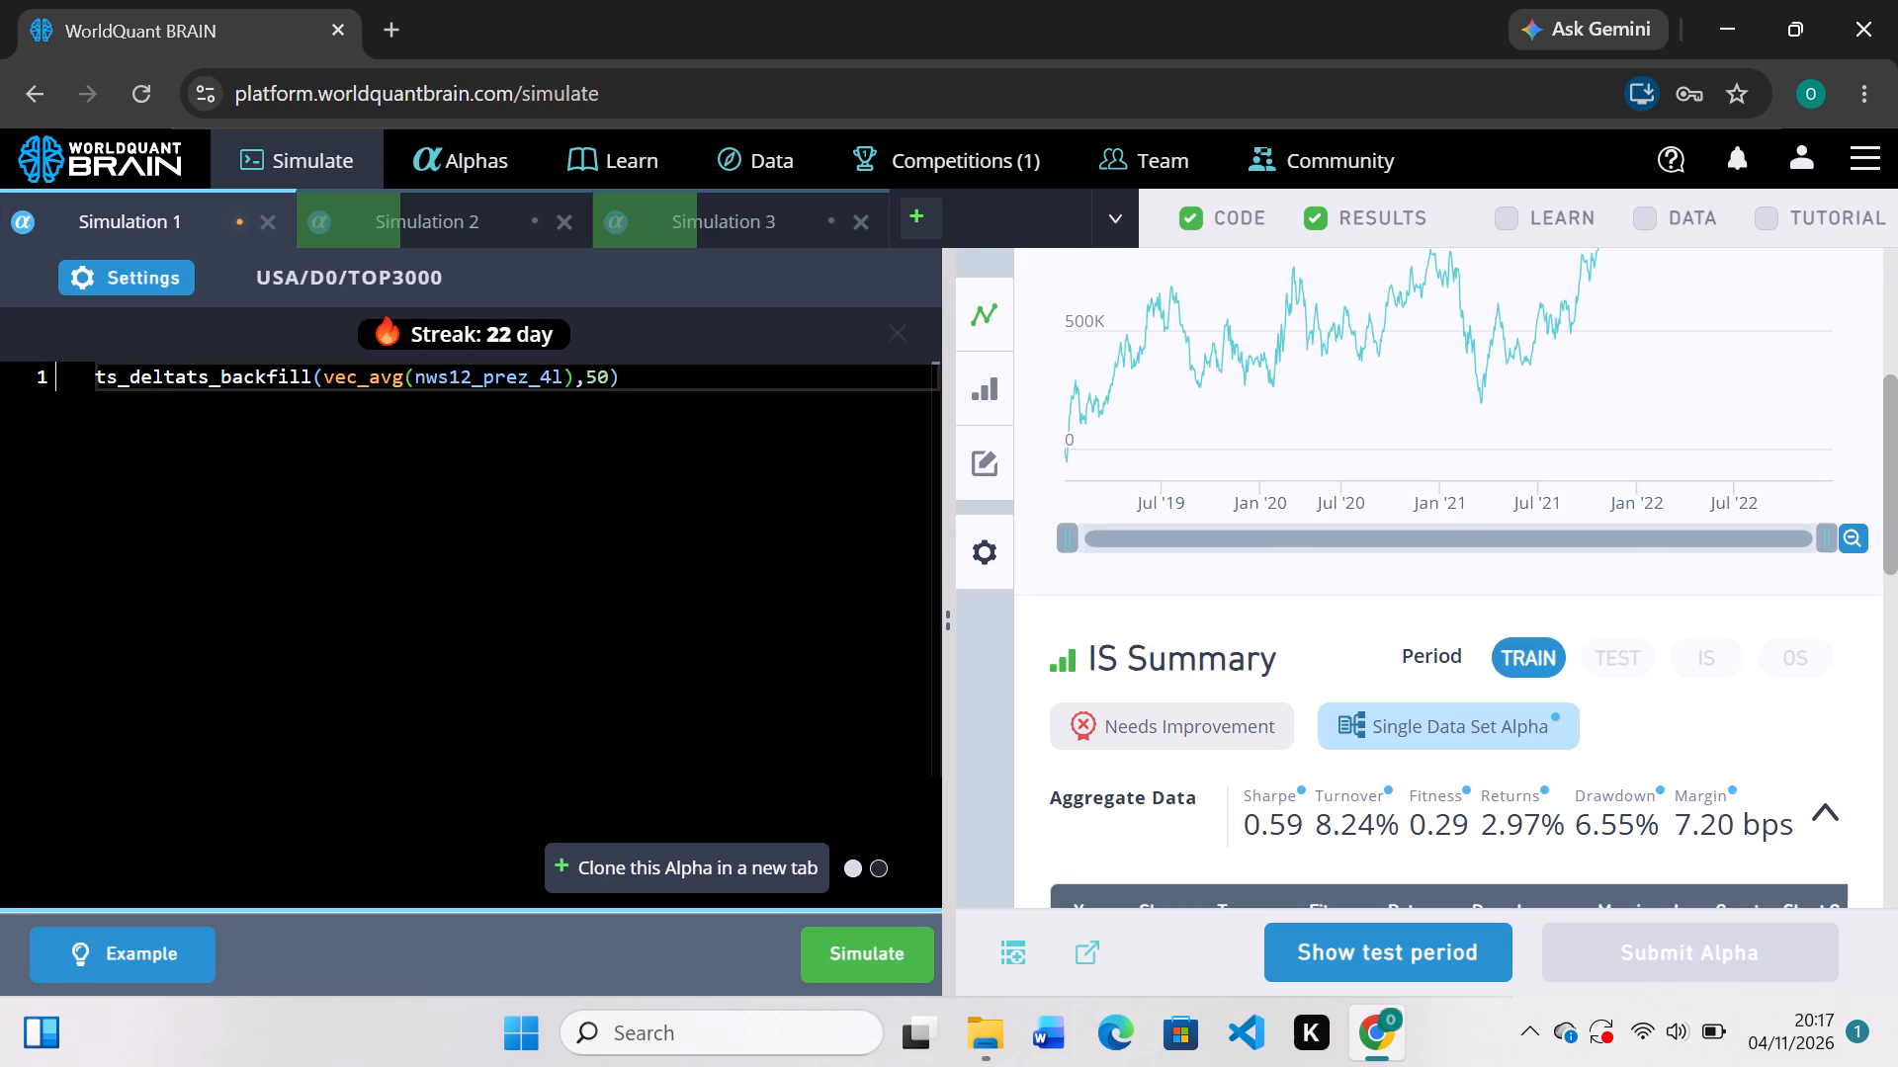
{"action": "key", "text": "shift+parenleft"}
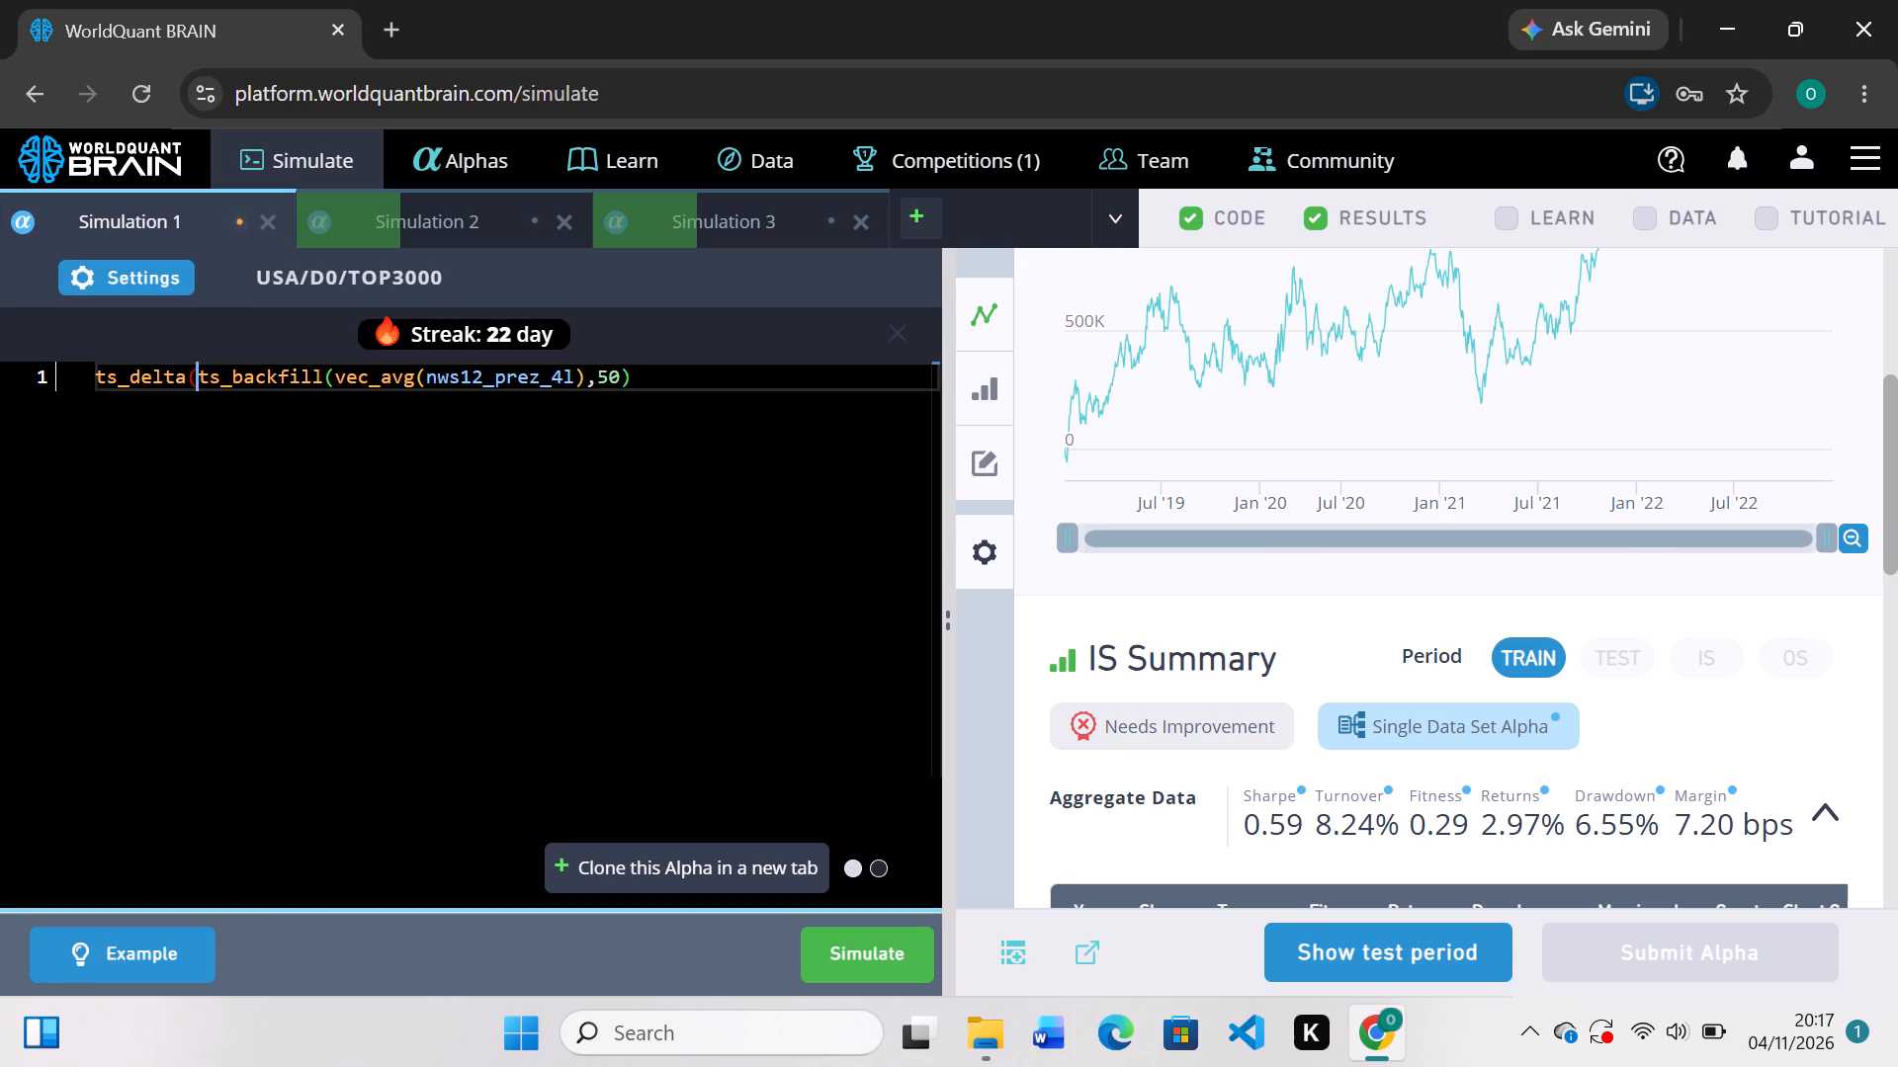
{"action": "left_click", "coordinate": [659, 384]}
{"action": "key", "text": "comma"}
{"action": "left_click", "coordinate": [621, 369]}
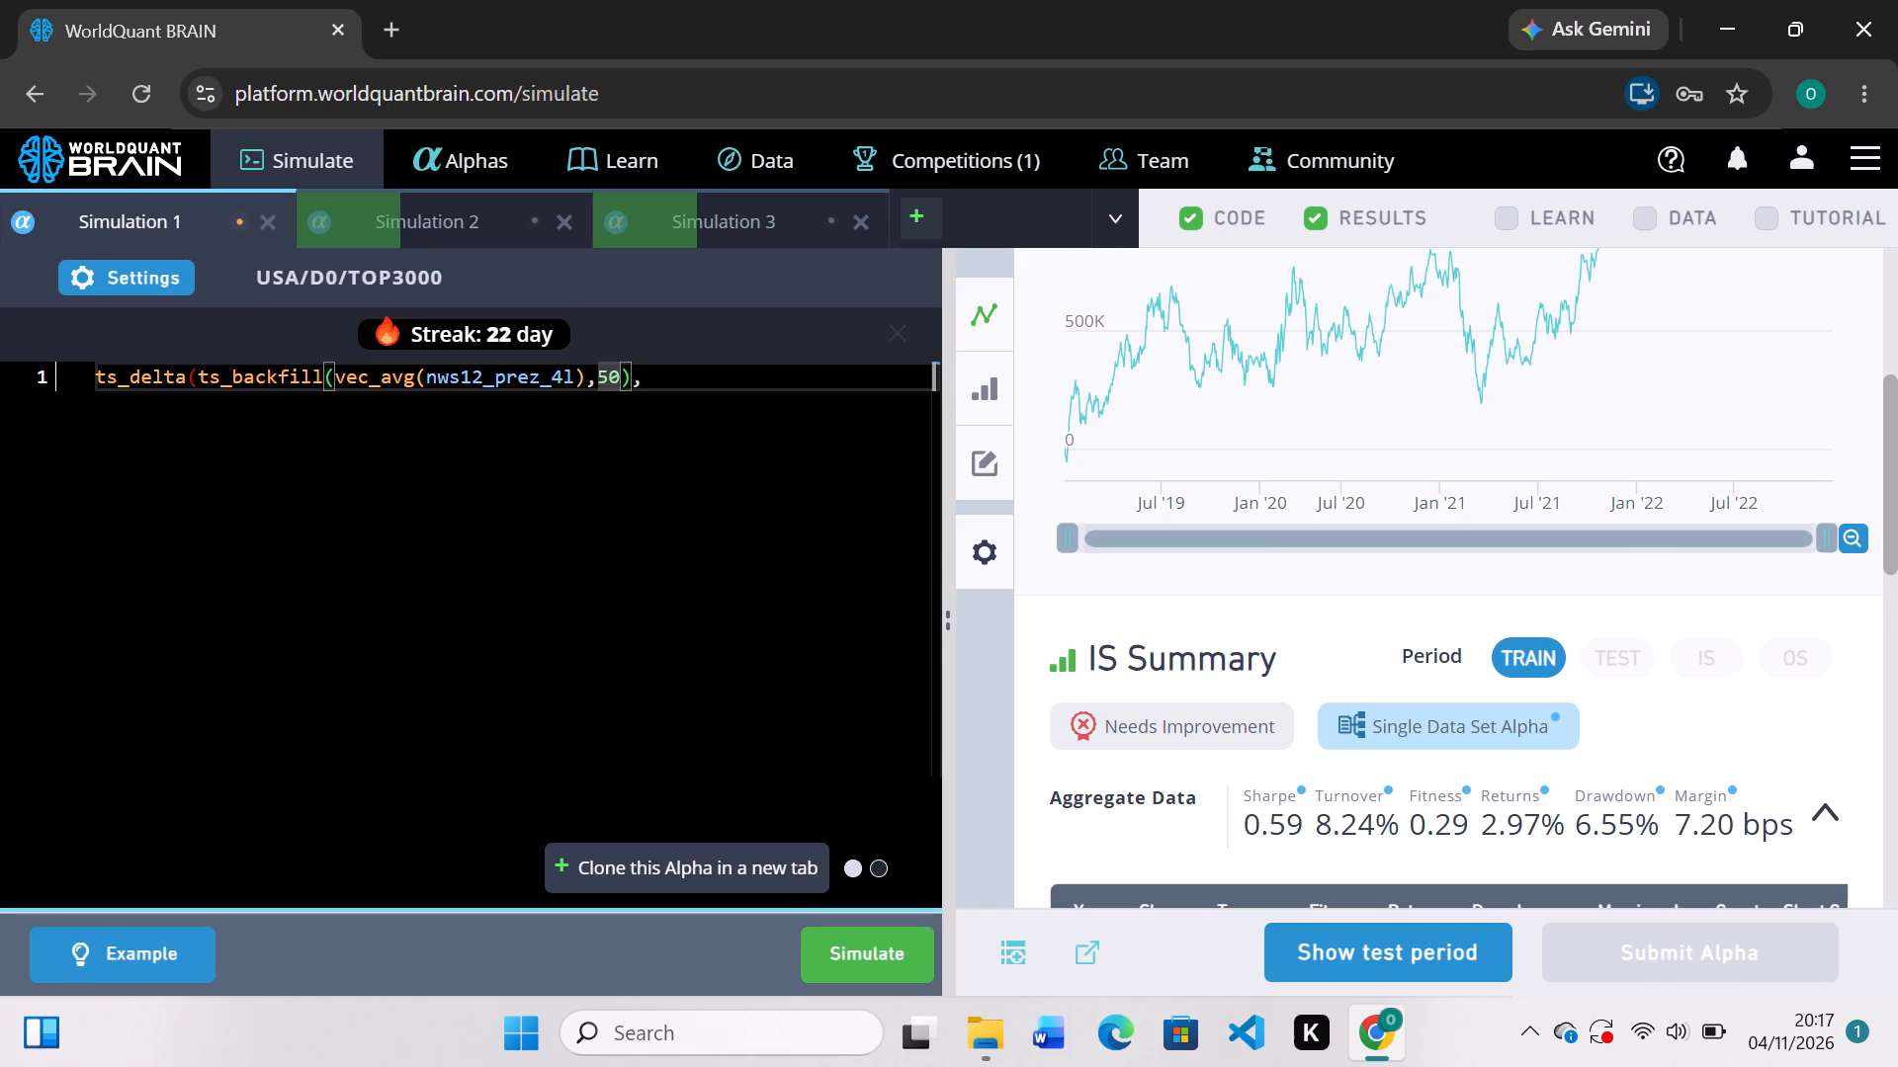
{"action": "key", "text": "0"}
{"action": "key", "text": "Right"}
{"action": "key", "text": "Right"}
{"action": "type", "text": "21"}
{"action": "key", "text": "shift+parenright"}
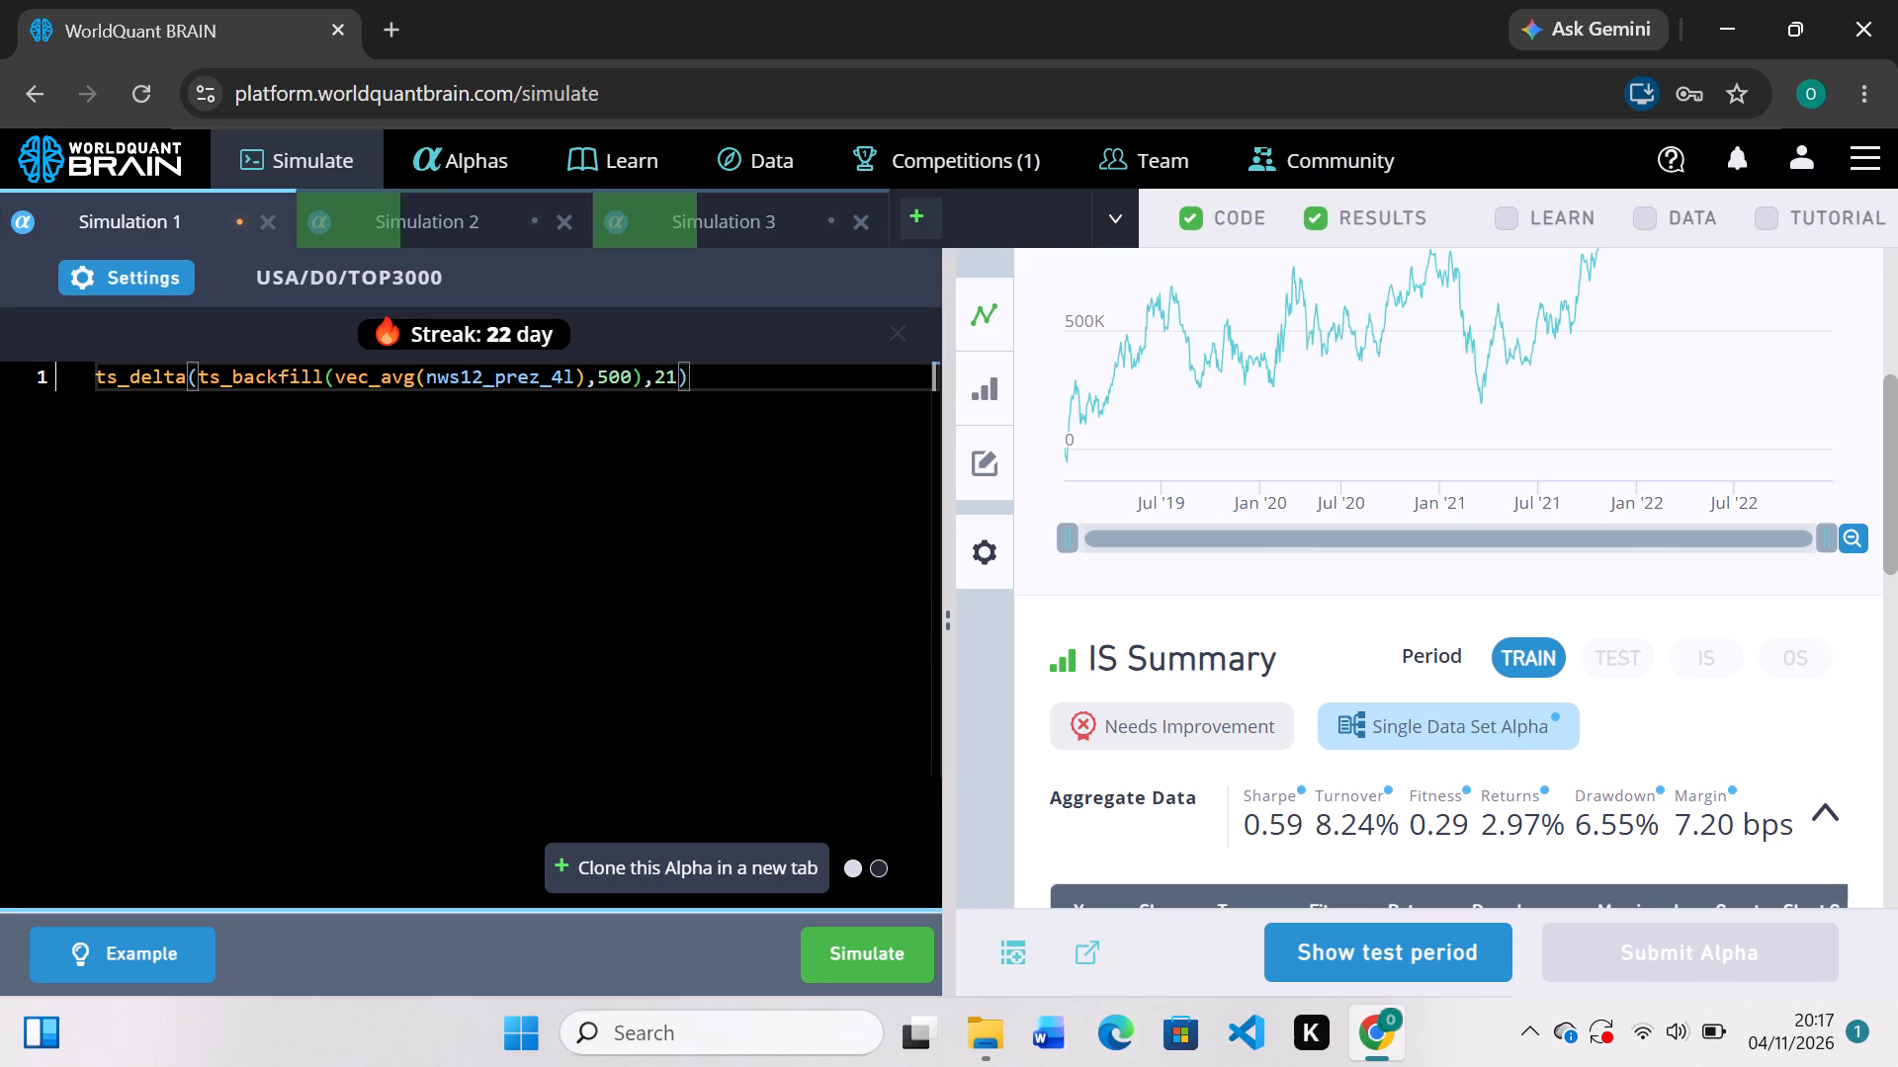
{"action": "left_click", "coordinate": [895, 973]}
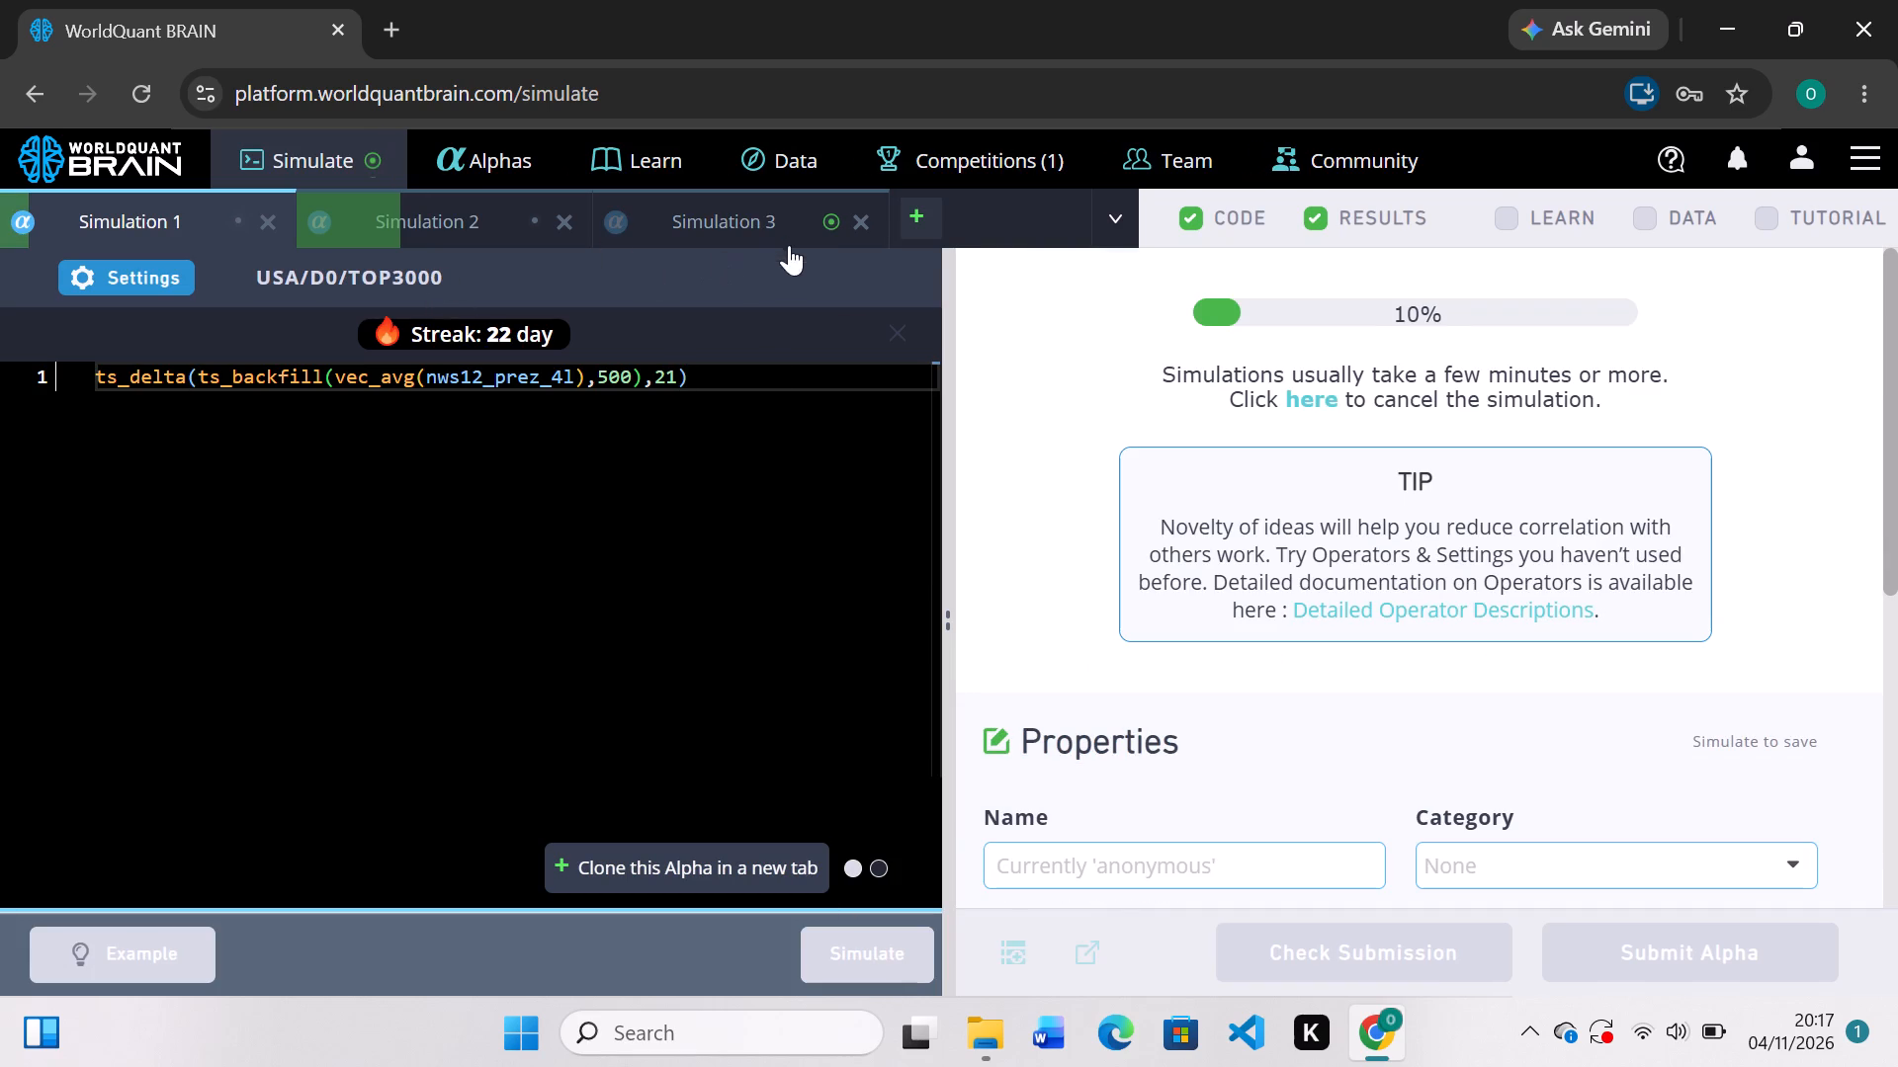
Check Simulation 3's train summary, reveal its test period, expand the failed test, and run the self-correlation check.
{"action": "left_click", "coordinate": [704, 215]}
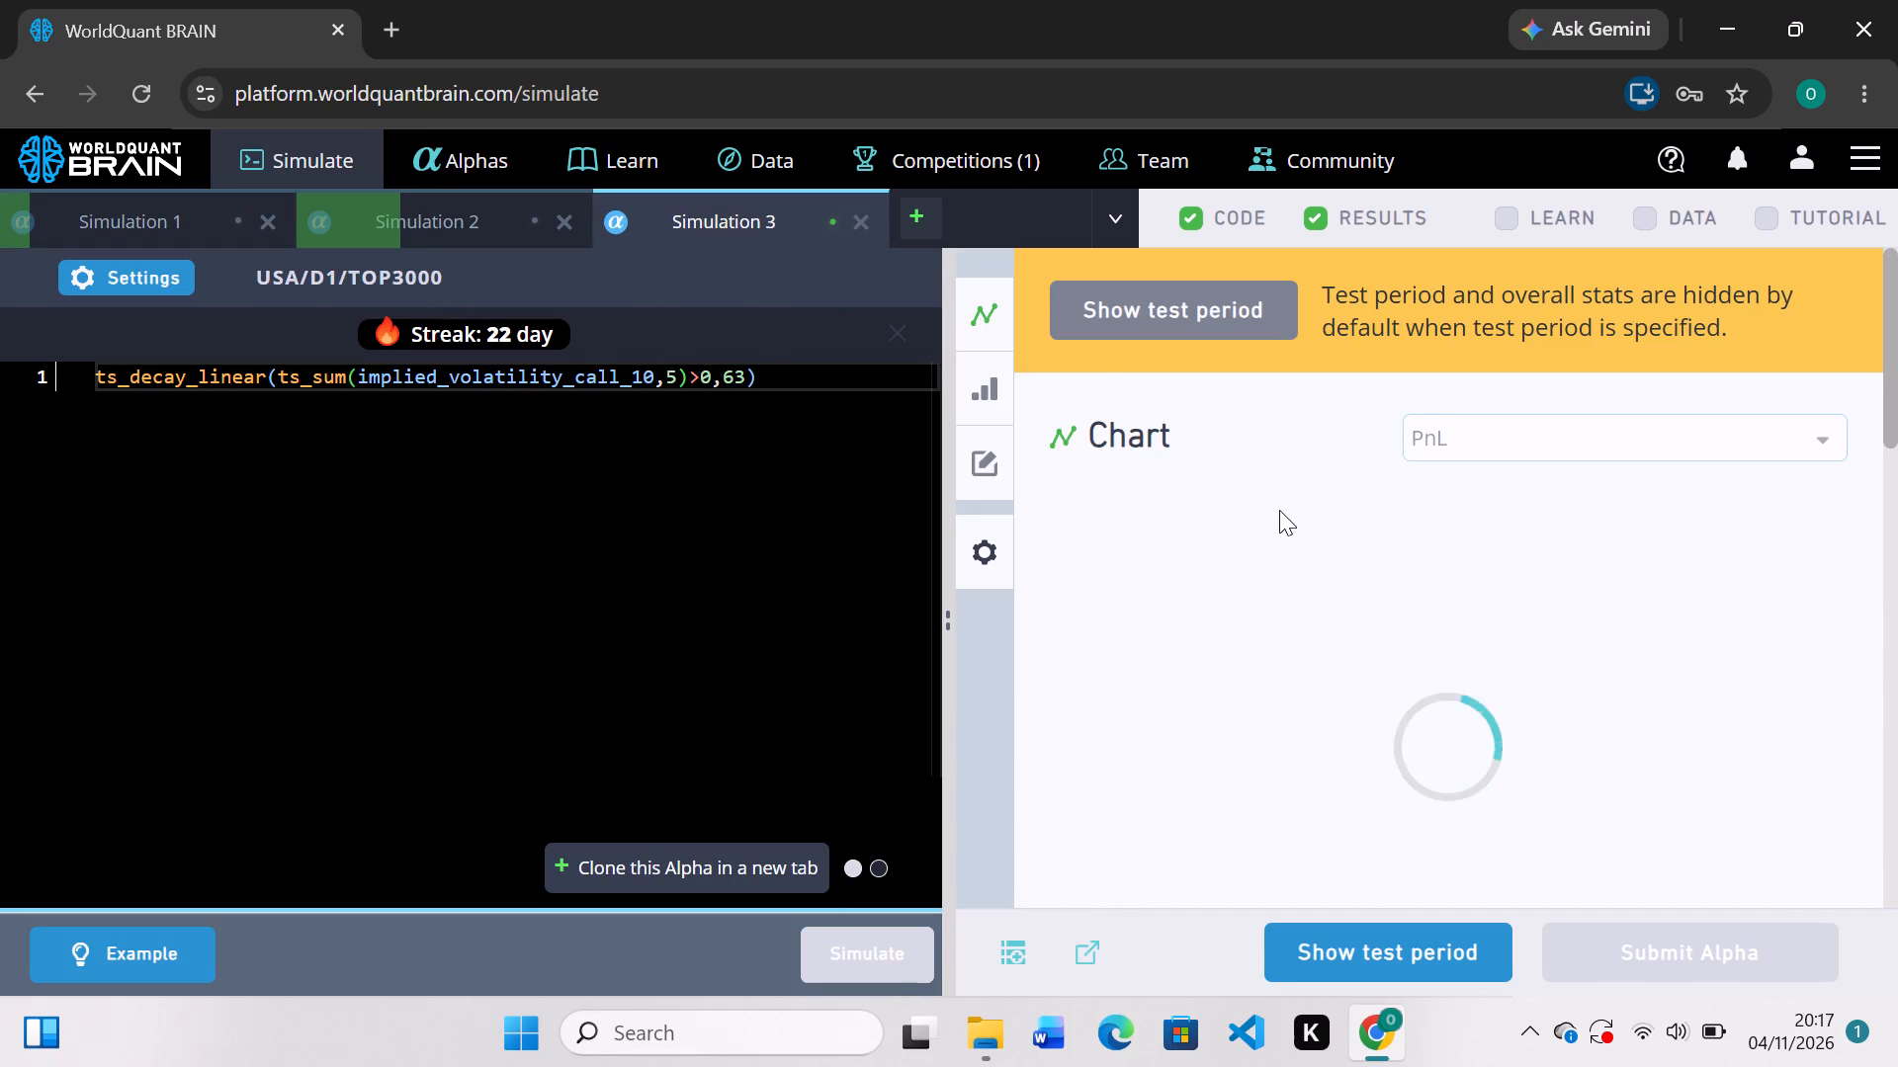
{"action": "scroll", "coordinate": [1279, 510], "scroll_direction": "down", "scroll_amount": 4}
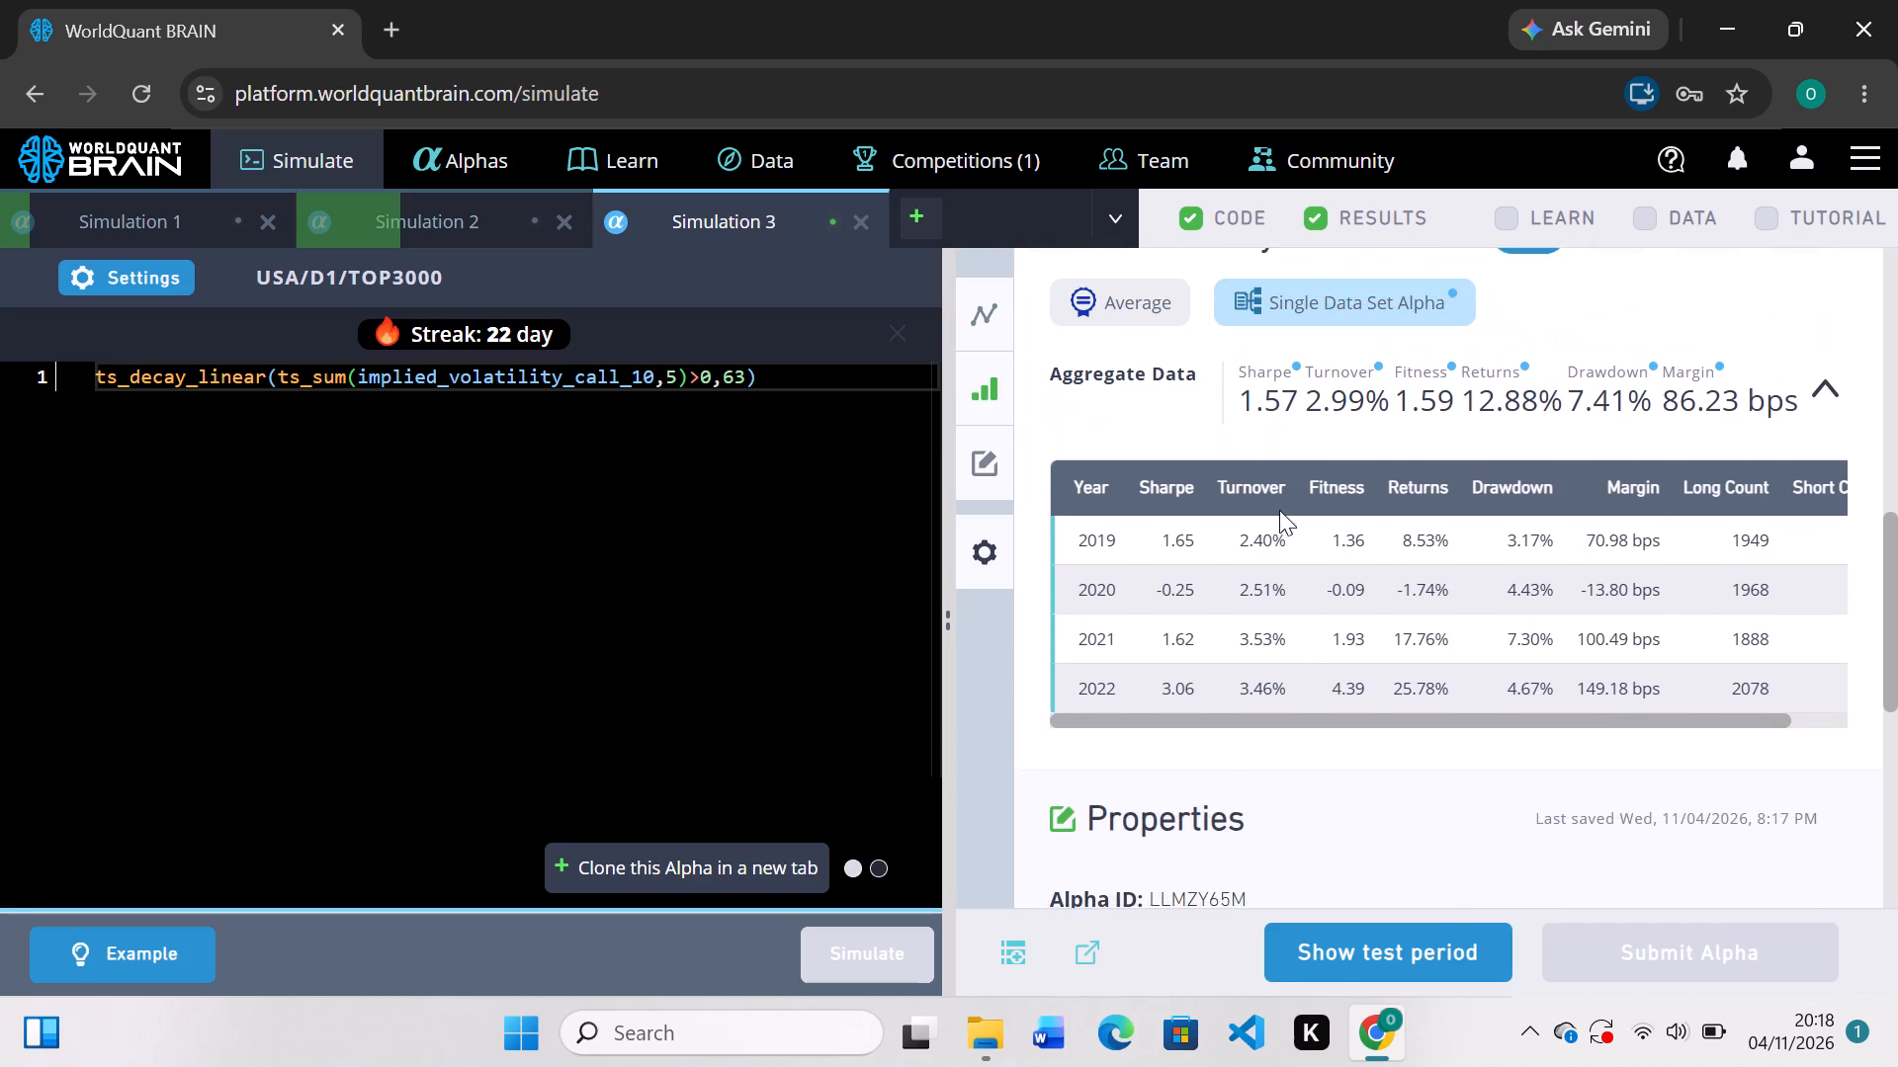
{"action": "scroll", "coordinate": [1279, 510], "scroll_direction": "down", "scroll_amount": 3}
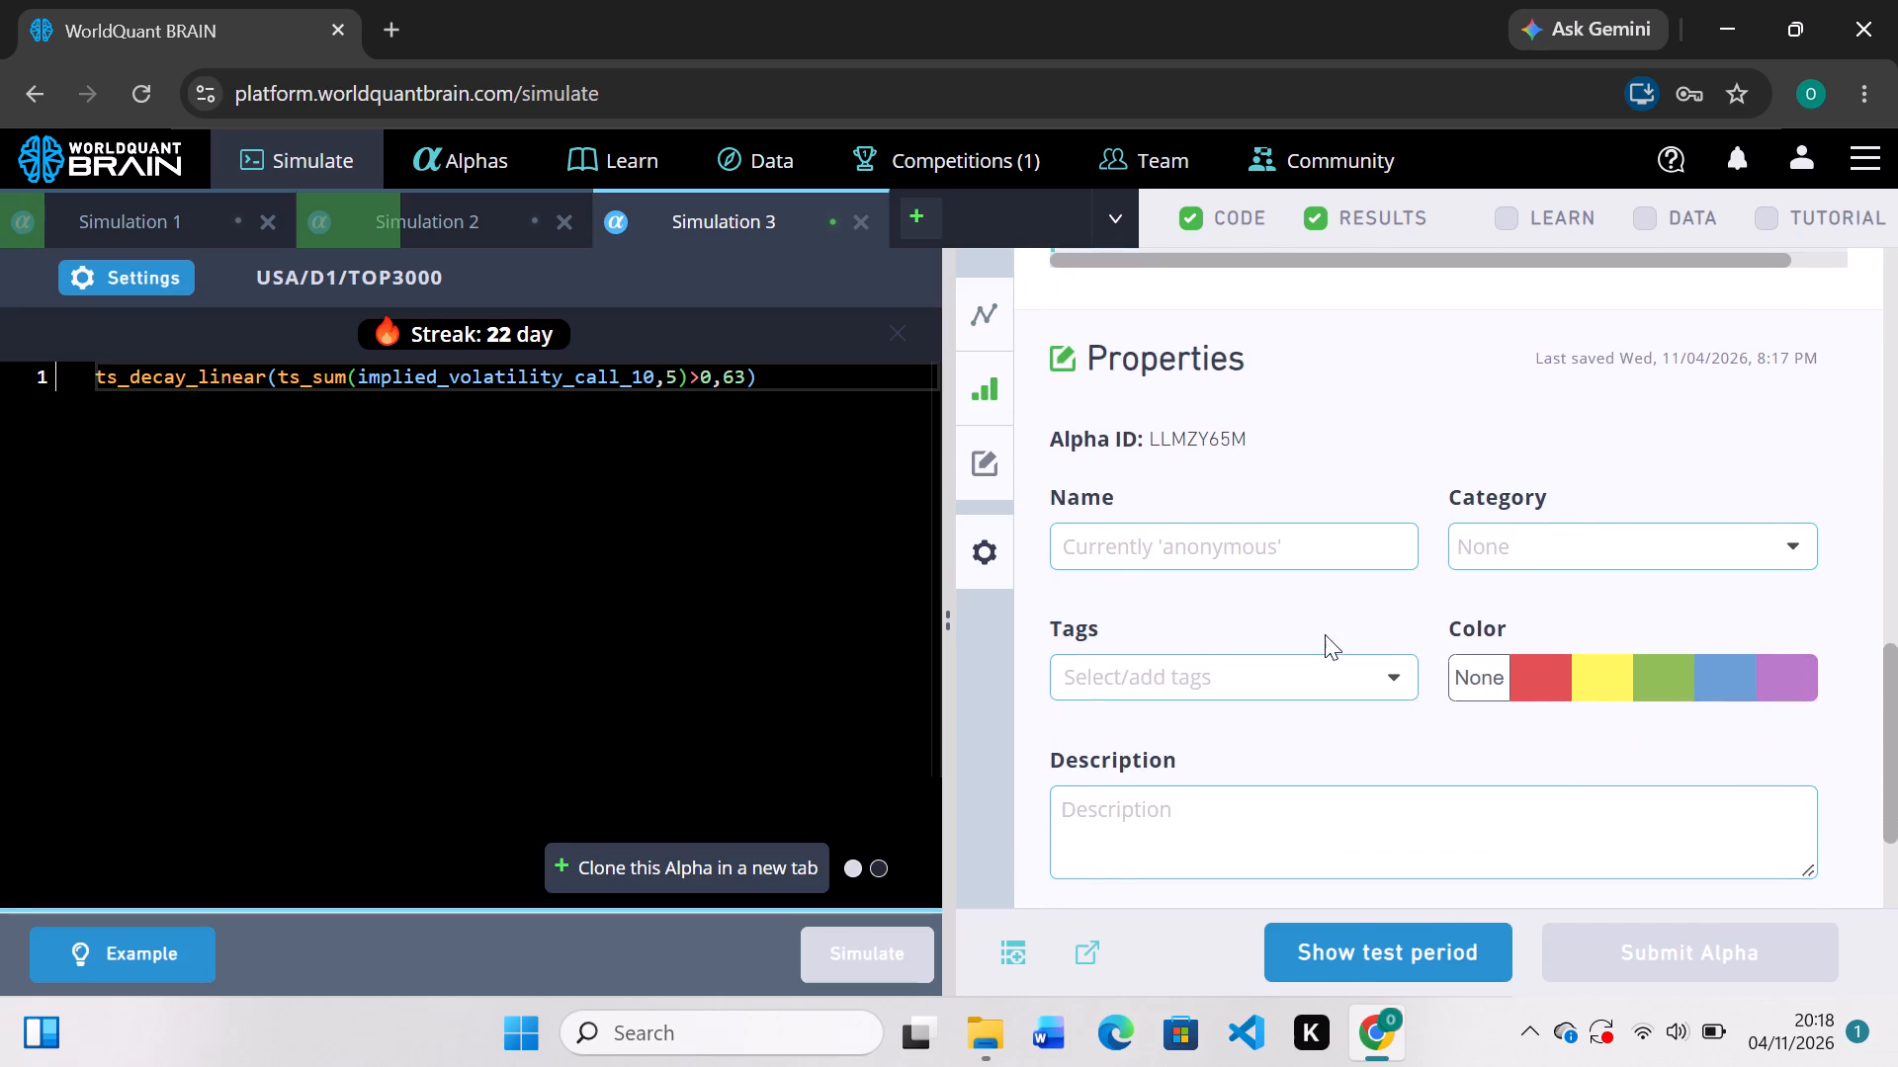
{"action": "left_click", "coordinate": [1350, 953]}
{"action": "scroll", "coordinate": [1361, 643], "scroll_direction": "down", "scroll_amount": 2}
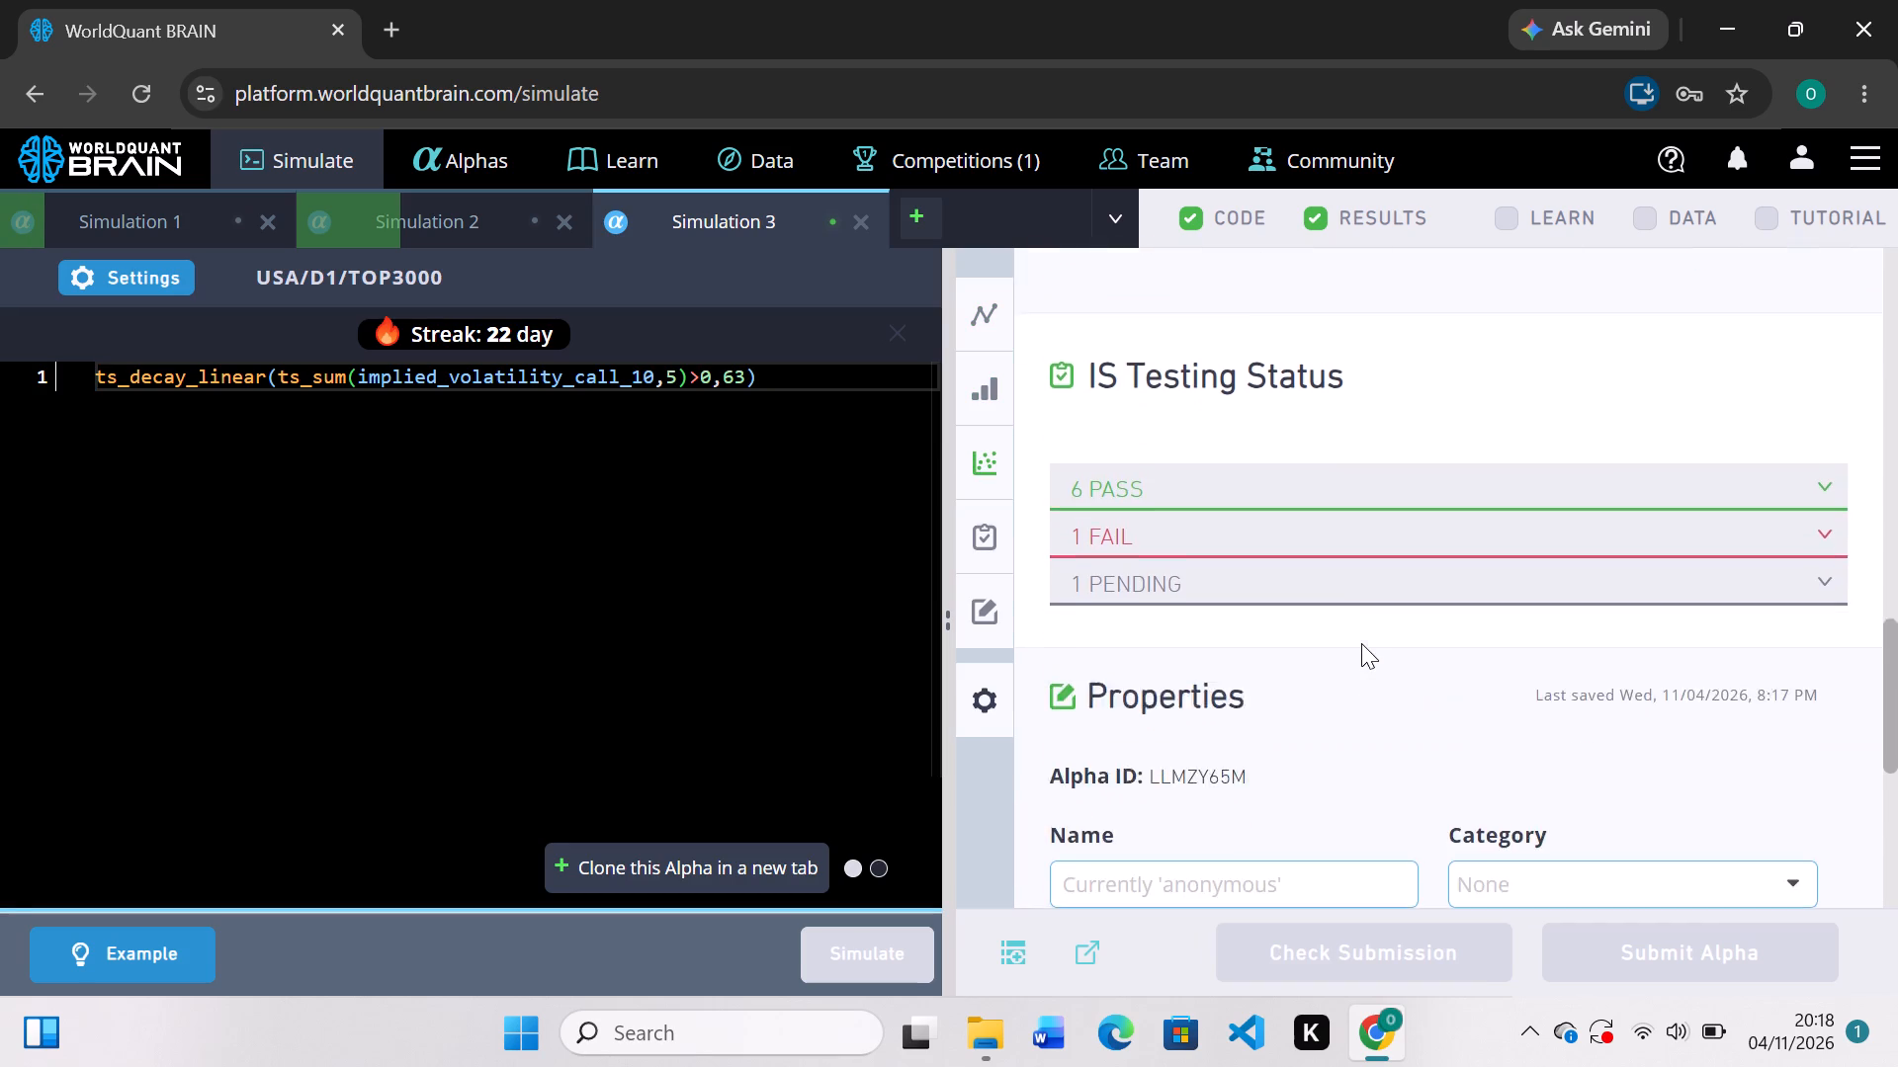
{"action": "scroll", "coordinate": [1361, 643], "scroll_direction": "up", "scroll_amount": 2}
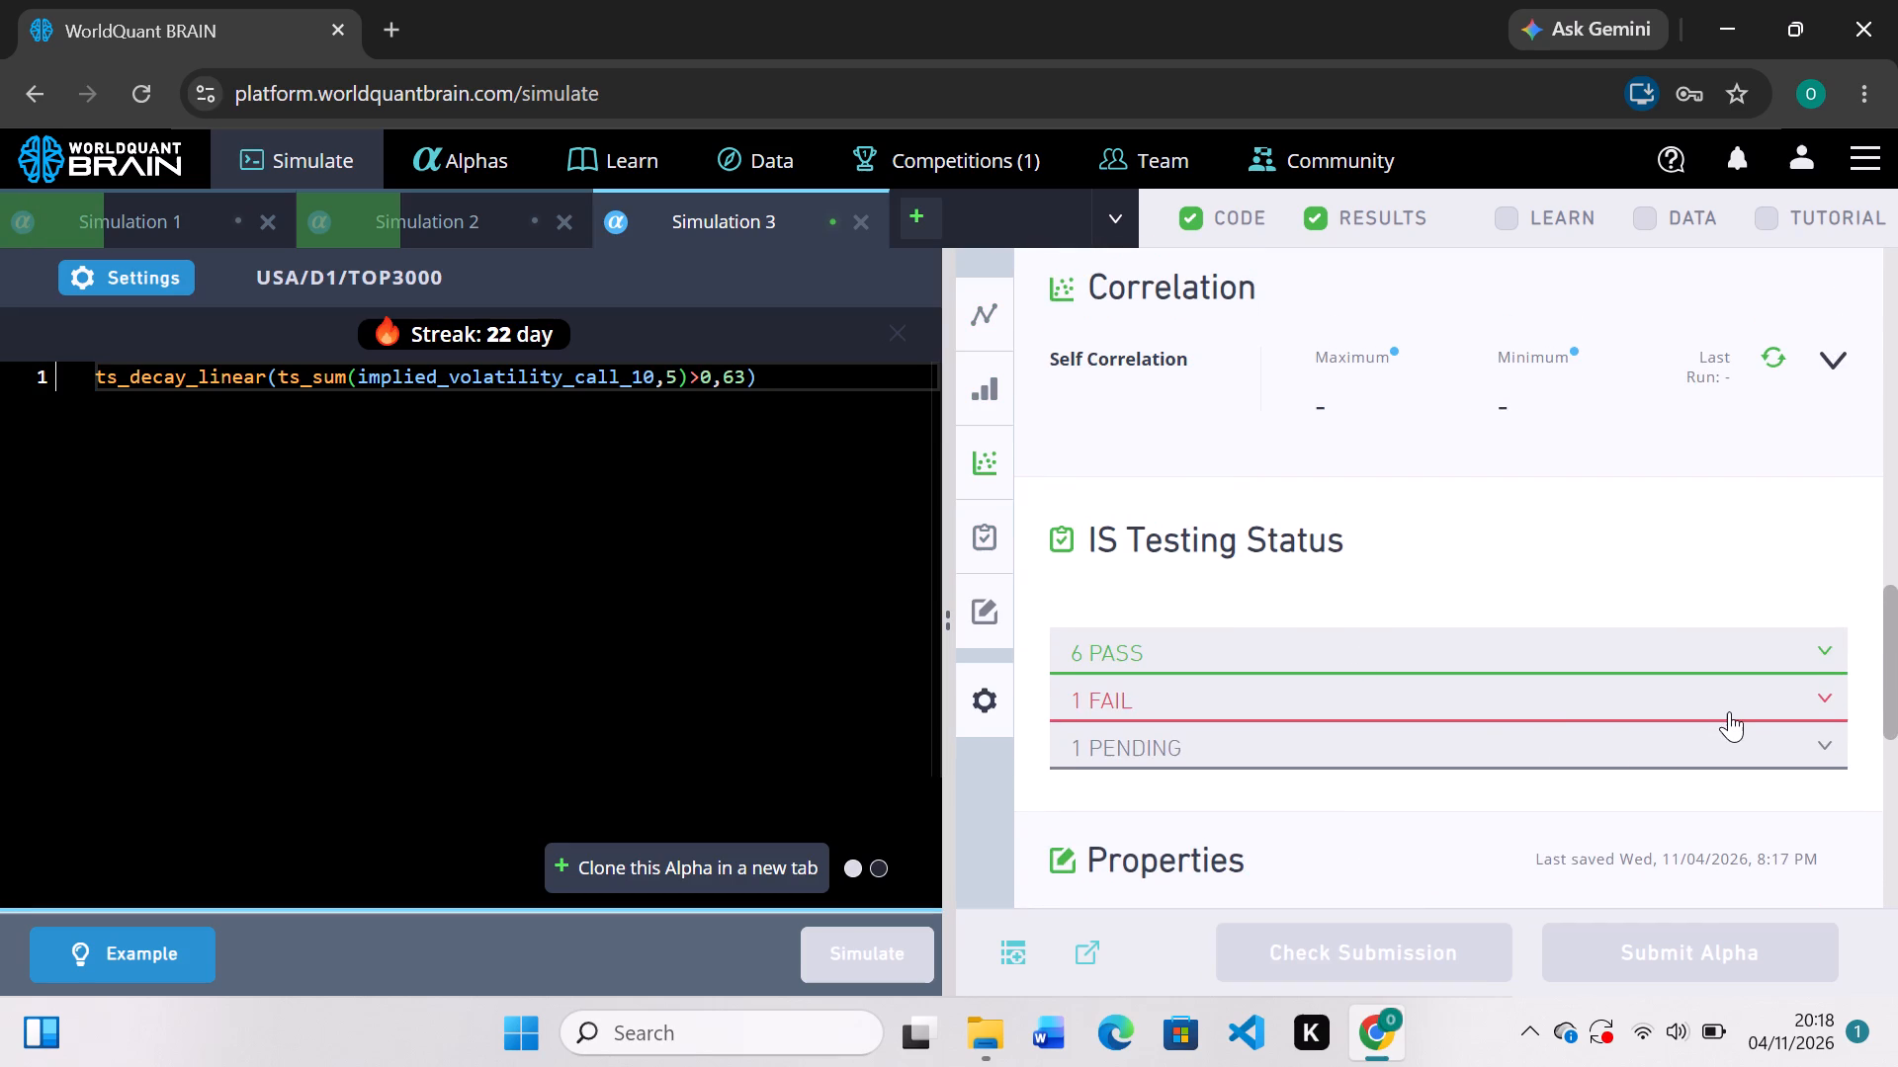
{"action": "left_click", "coordinate": [1729, 711]}
{"action": "left_click", "coordinate": [1776, 353]}
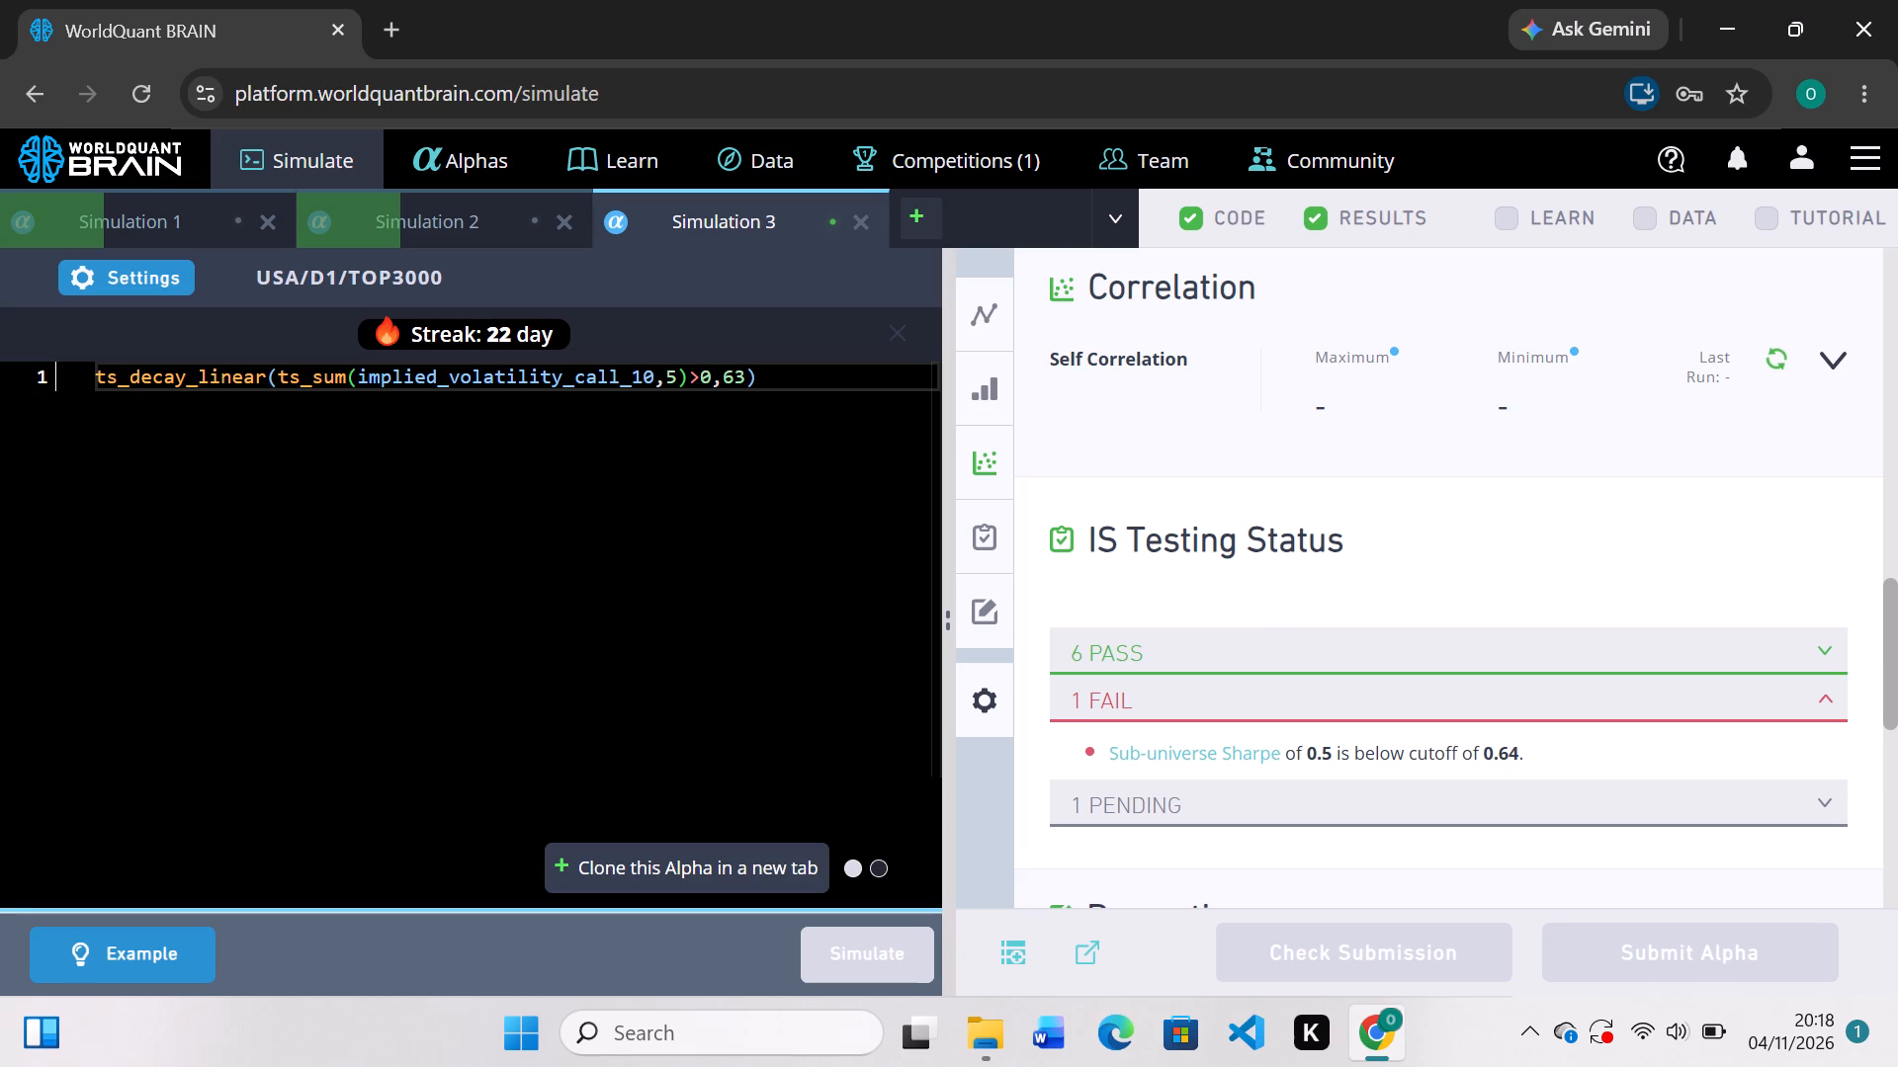
Set Simulation 3's decay setting to 30 and re-simulate the alpha.
{"action": "left_click", "coordinate": [134, 287]}
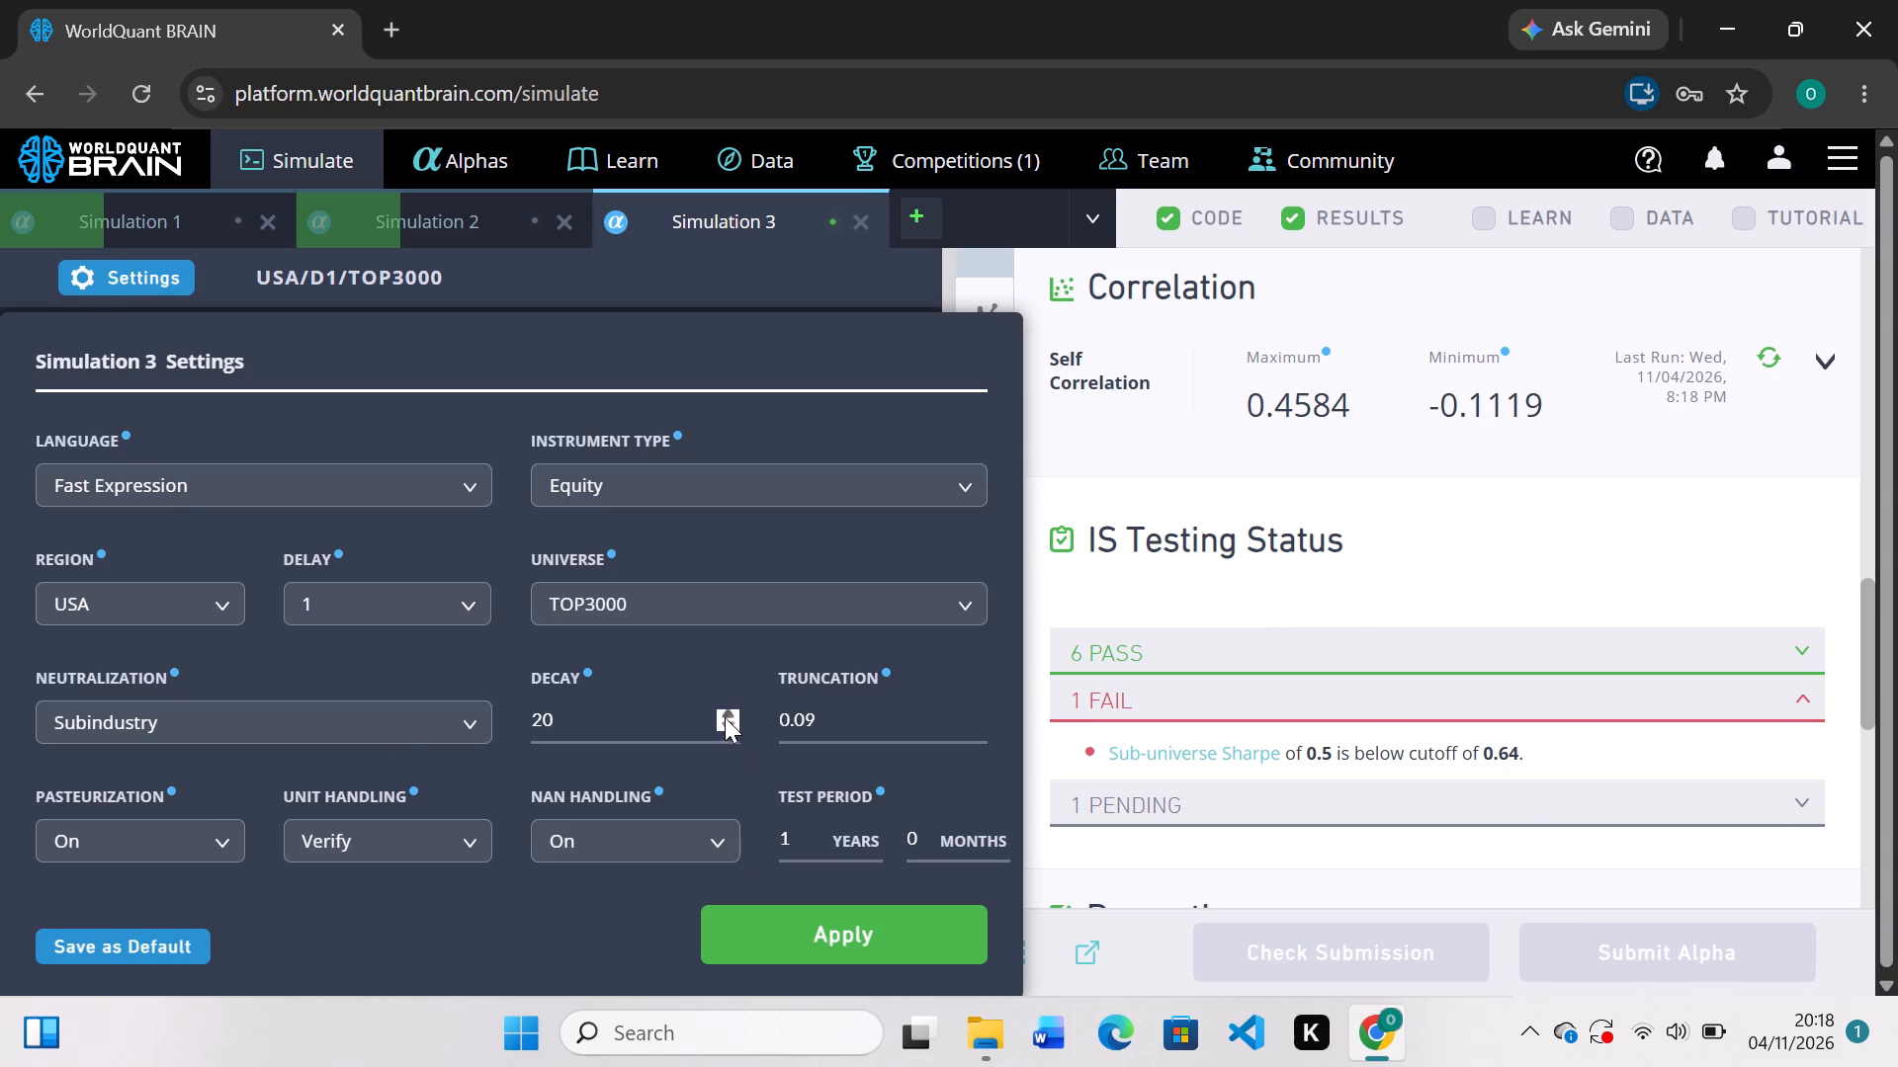
{"action": "triple_click", "coordinate": [725, 715]}
{"action": "double_click", "coordinate": [725, 715]}
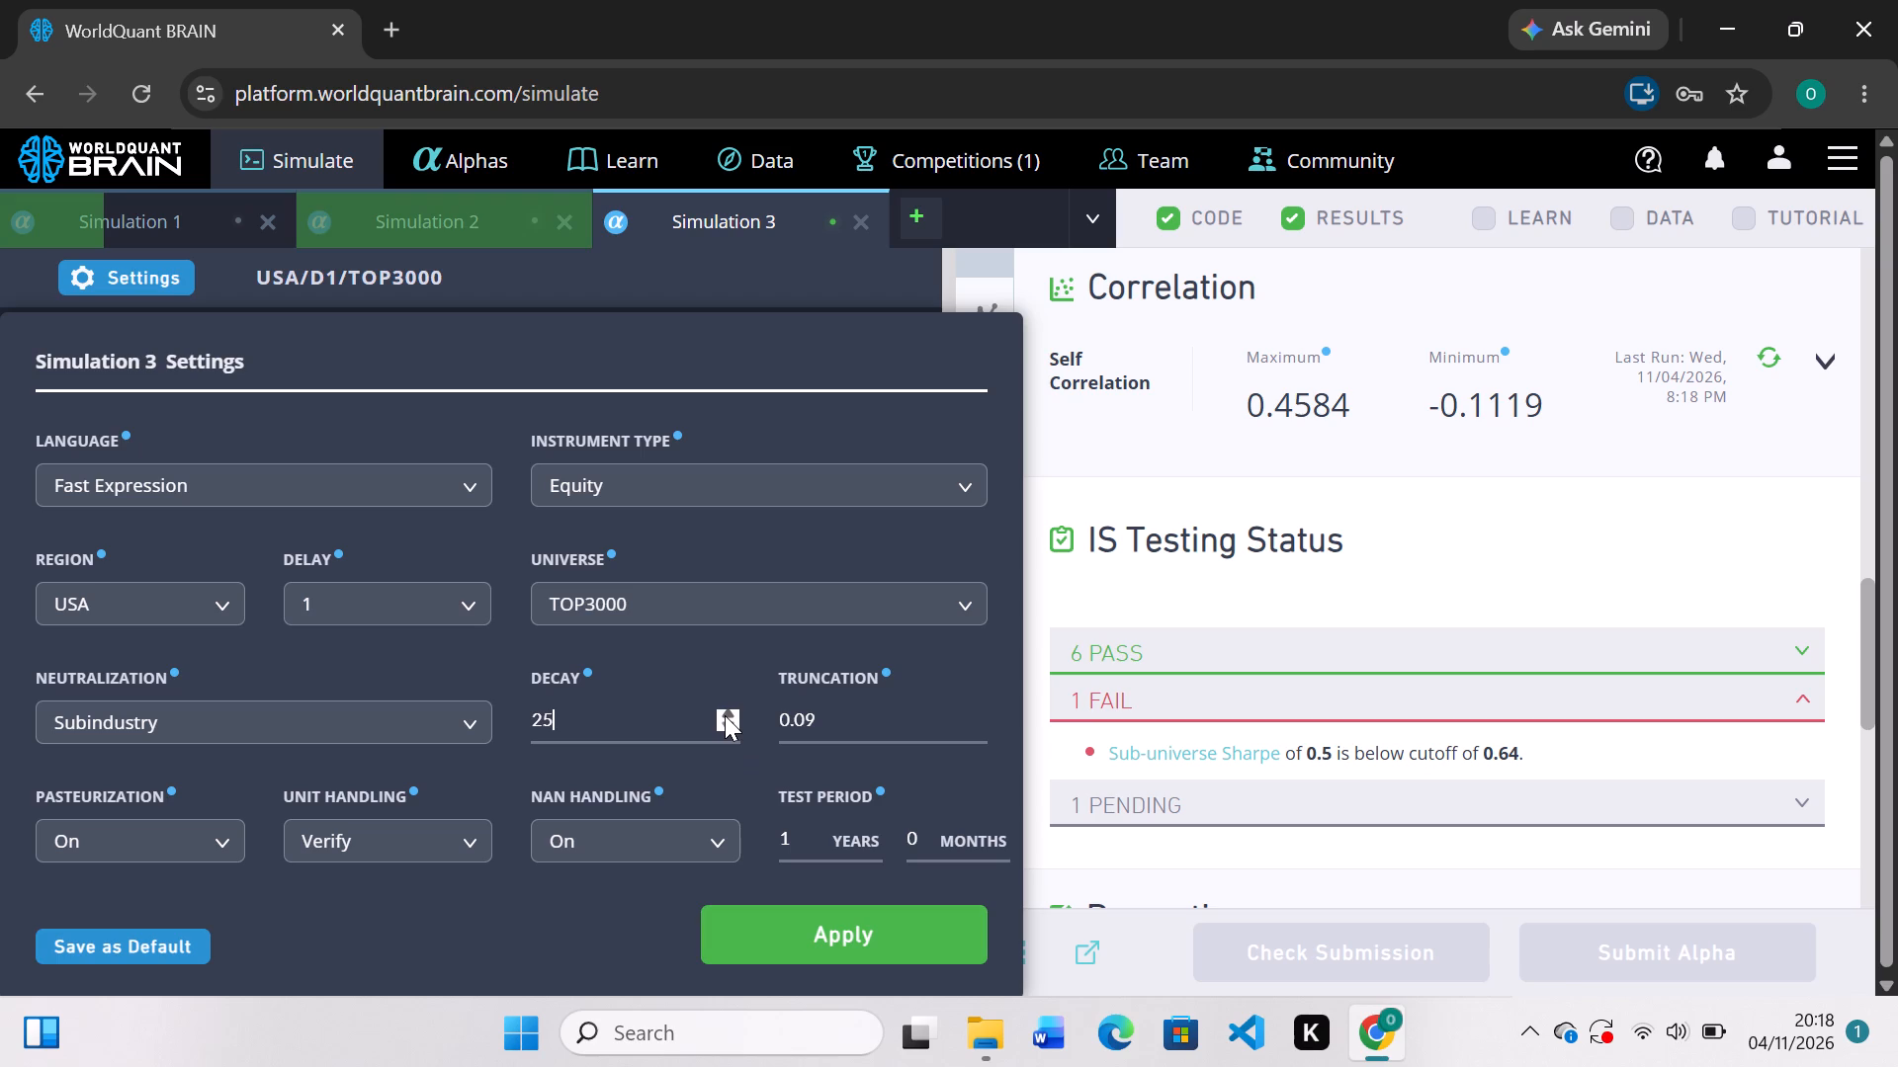
{"action": "triple_click", "coordinate": [725, 715]}
{"action": "left_click", "coordinate": [725, 715]}
{"action": "left_click", "coordinate": [725, 715]}
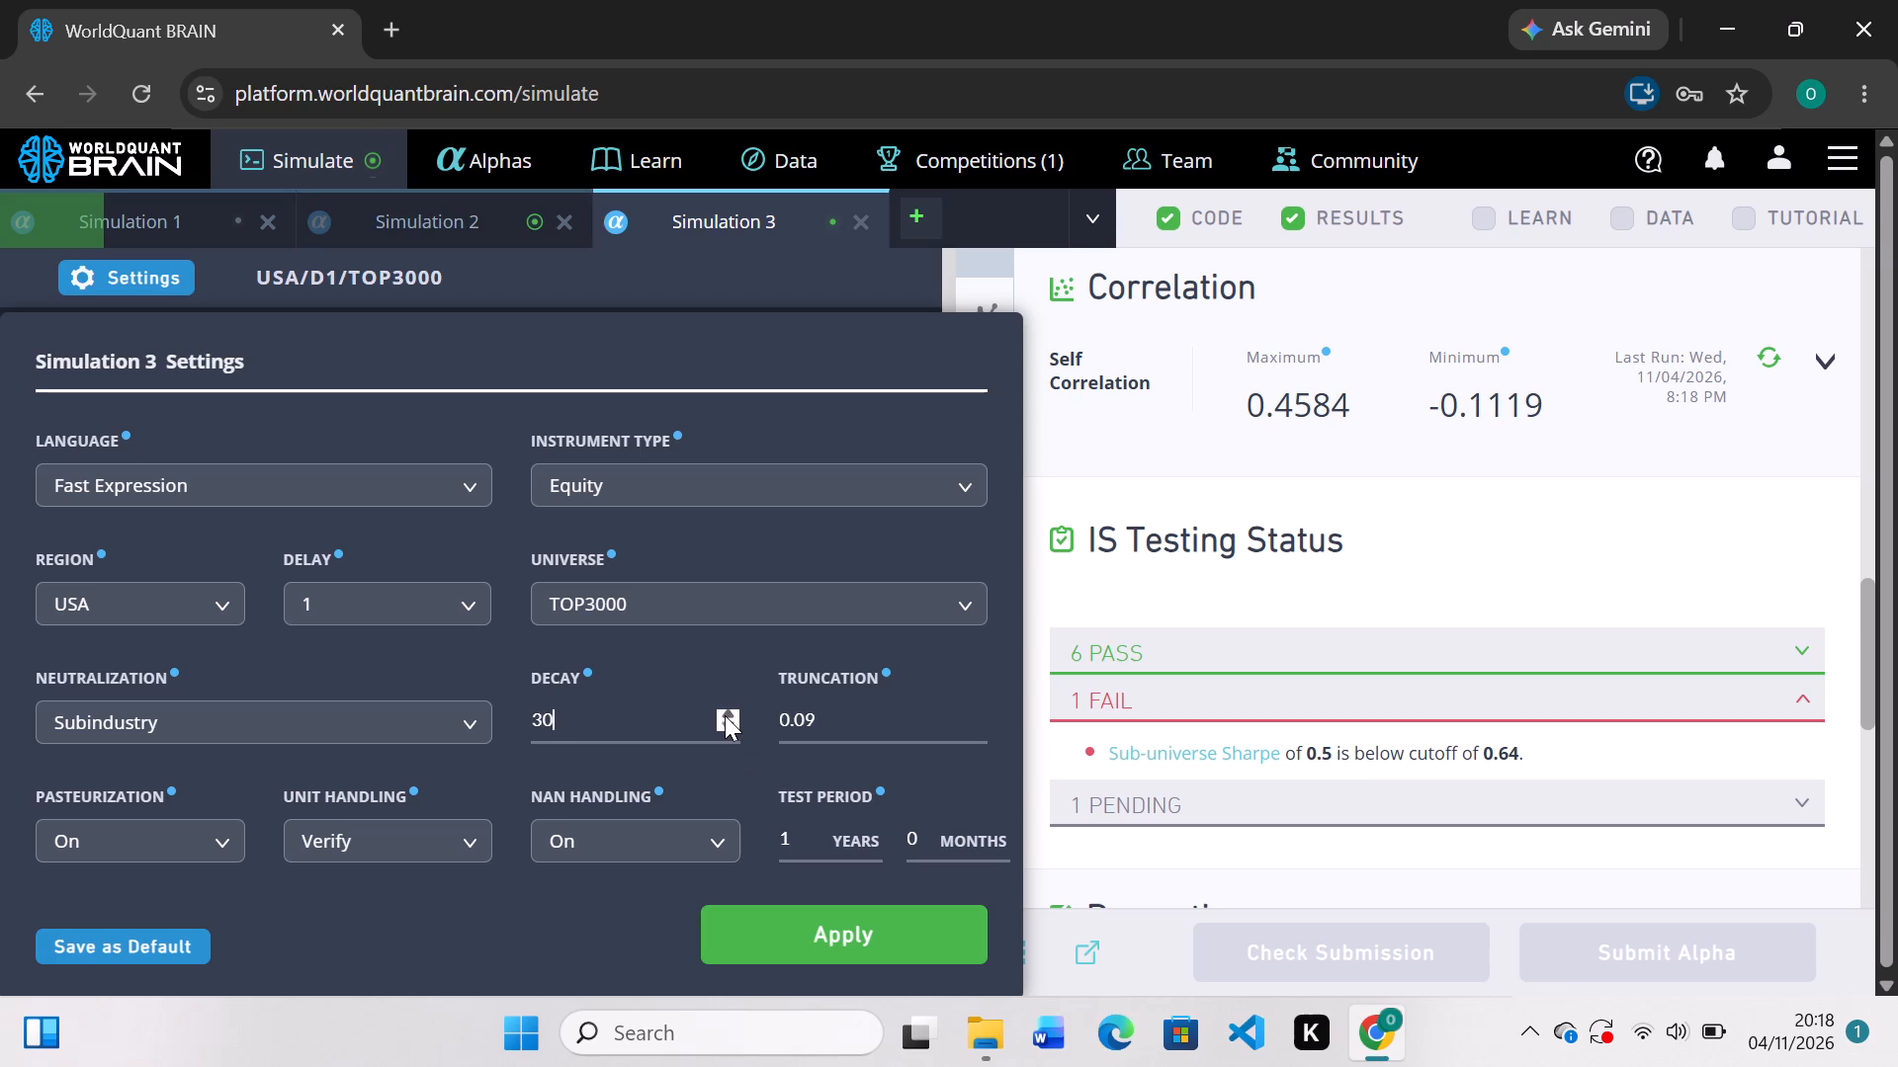
{"action": "left_click", "coordinate": [796, 940]}
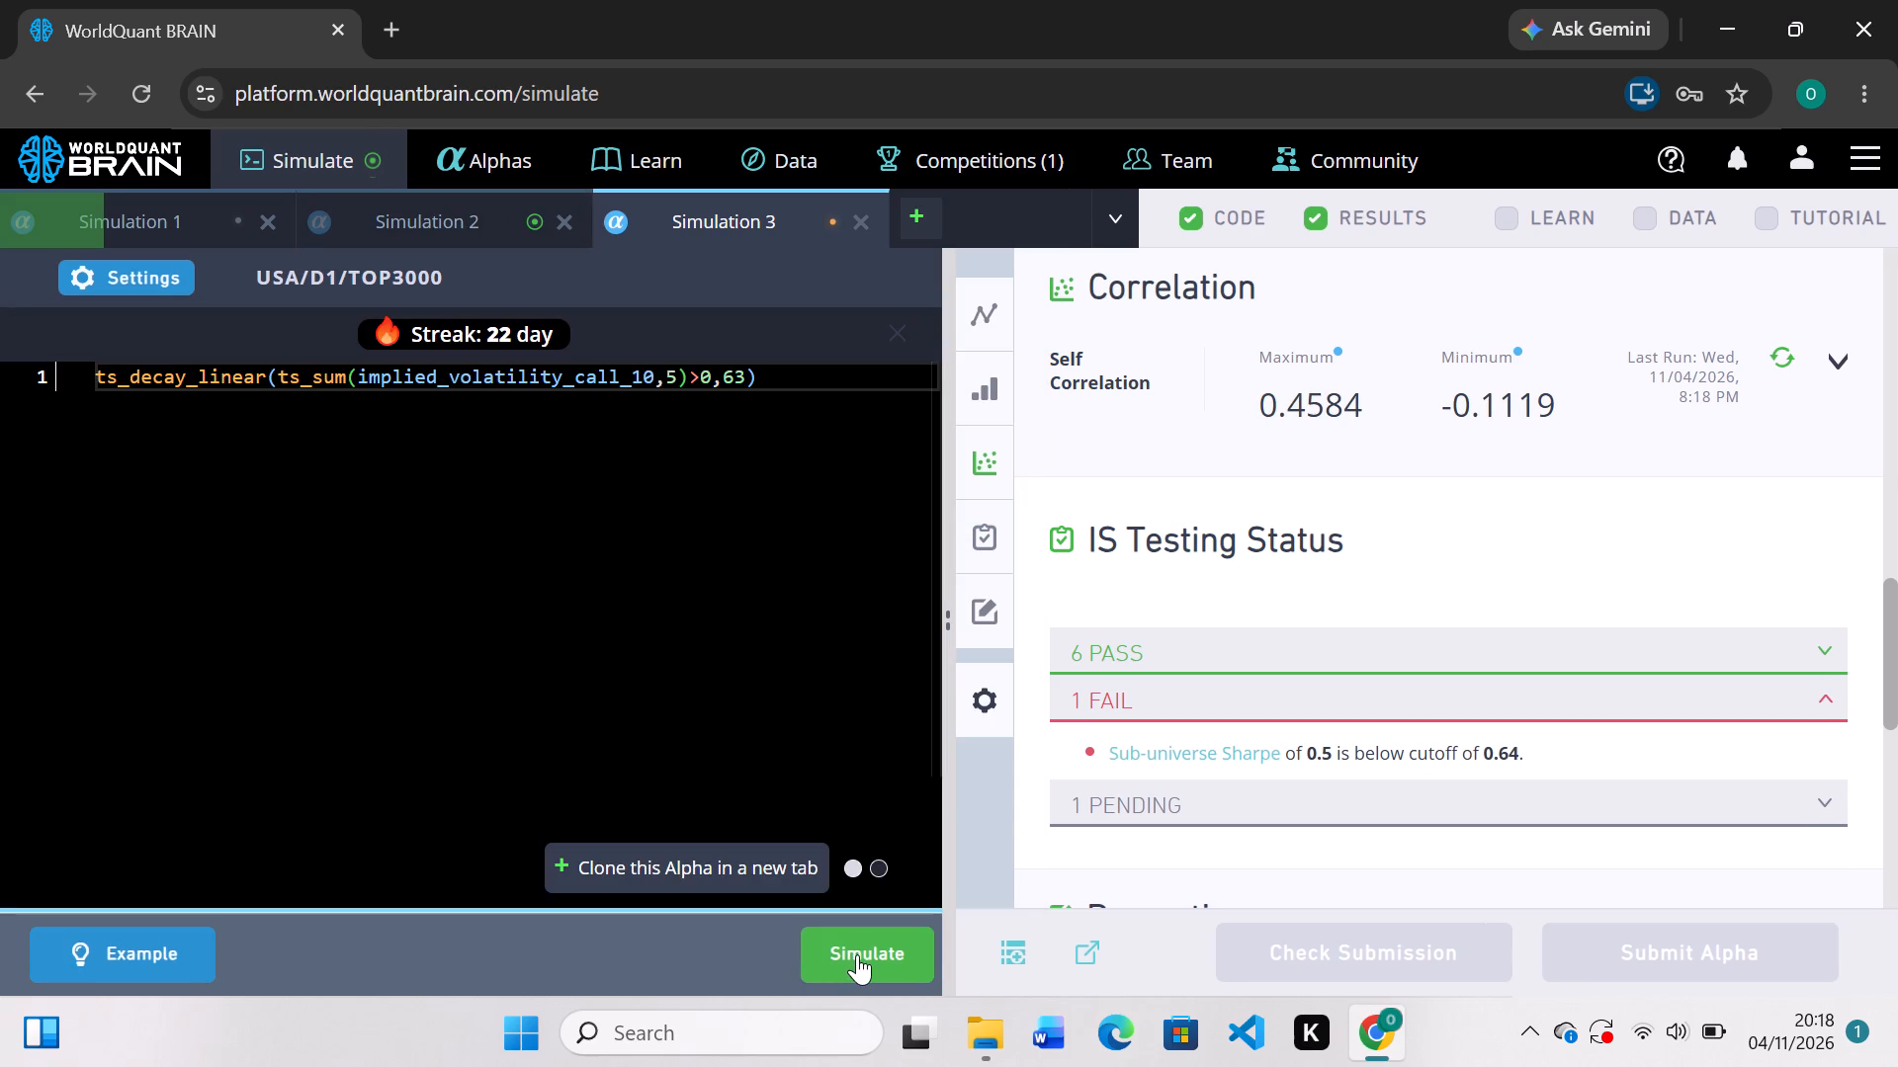
{"action": "left_click", "coordinate": [857, 954]}
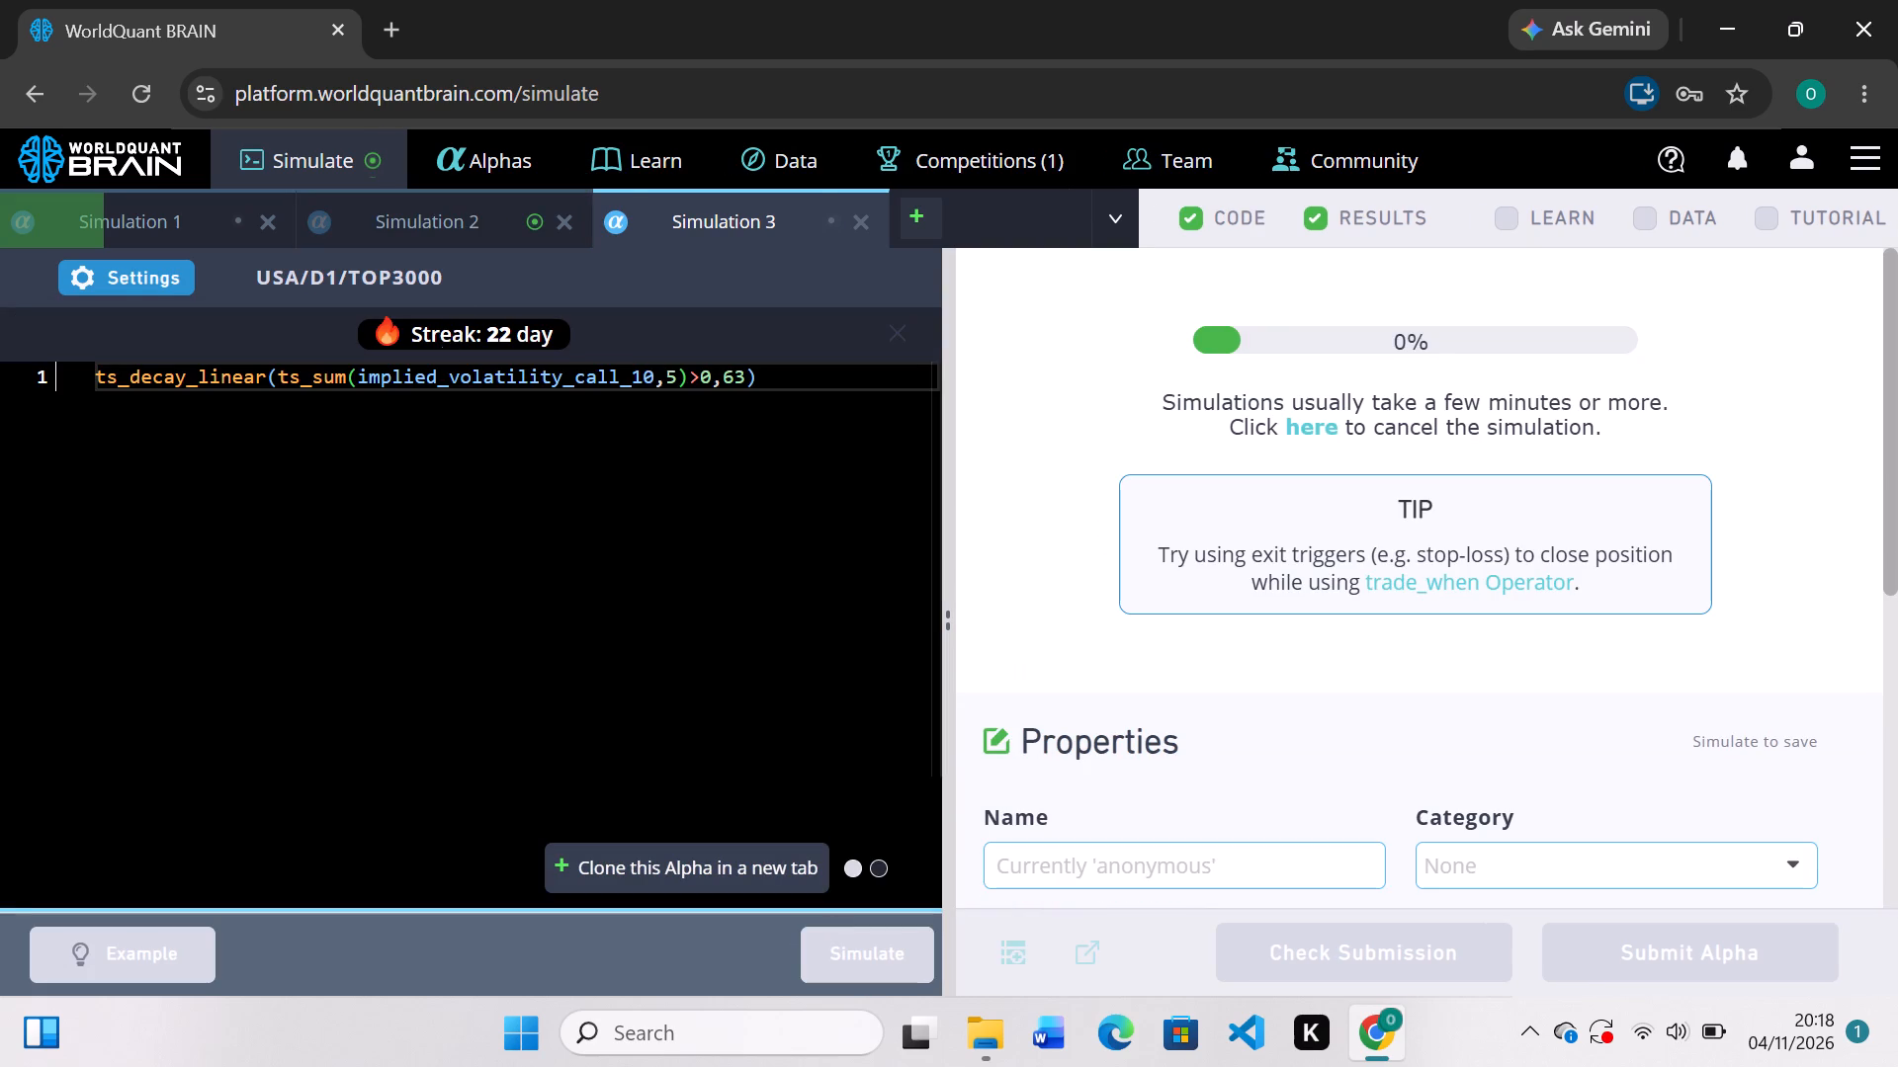
Check Simulation 2's PnL chart and set the ts_mean window in its expression to 5.
{"action": "left_click", "coordinate": [476, 206]}
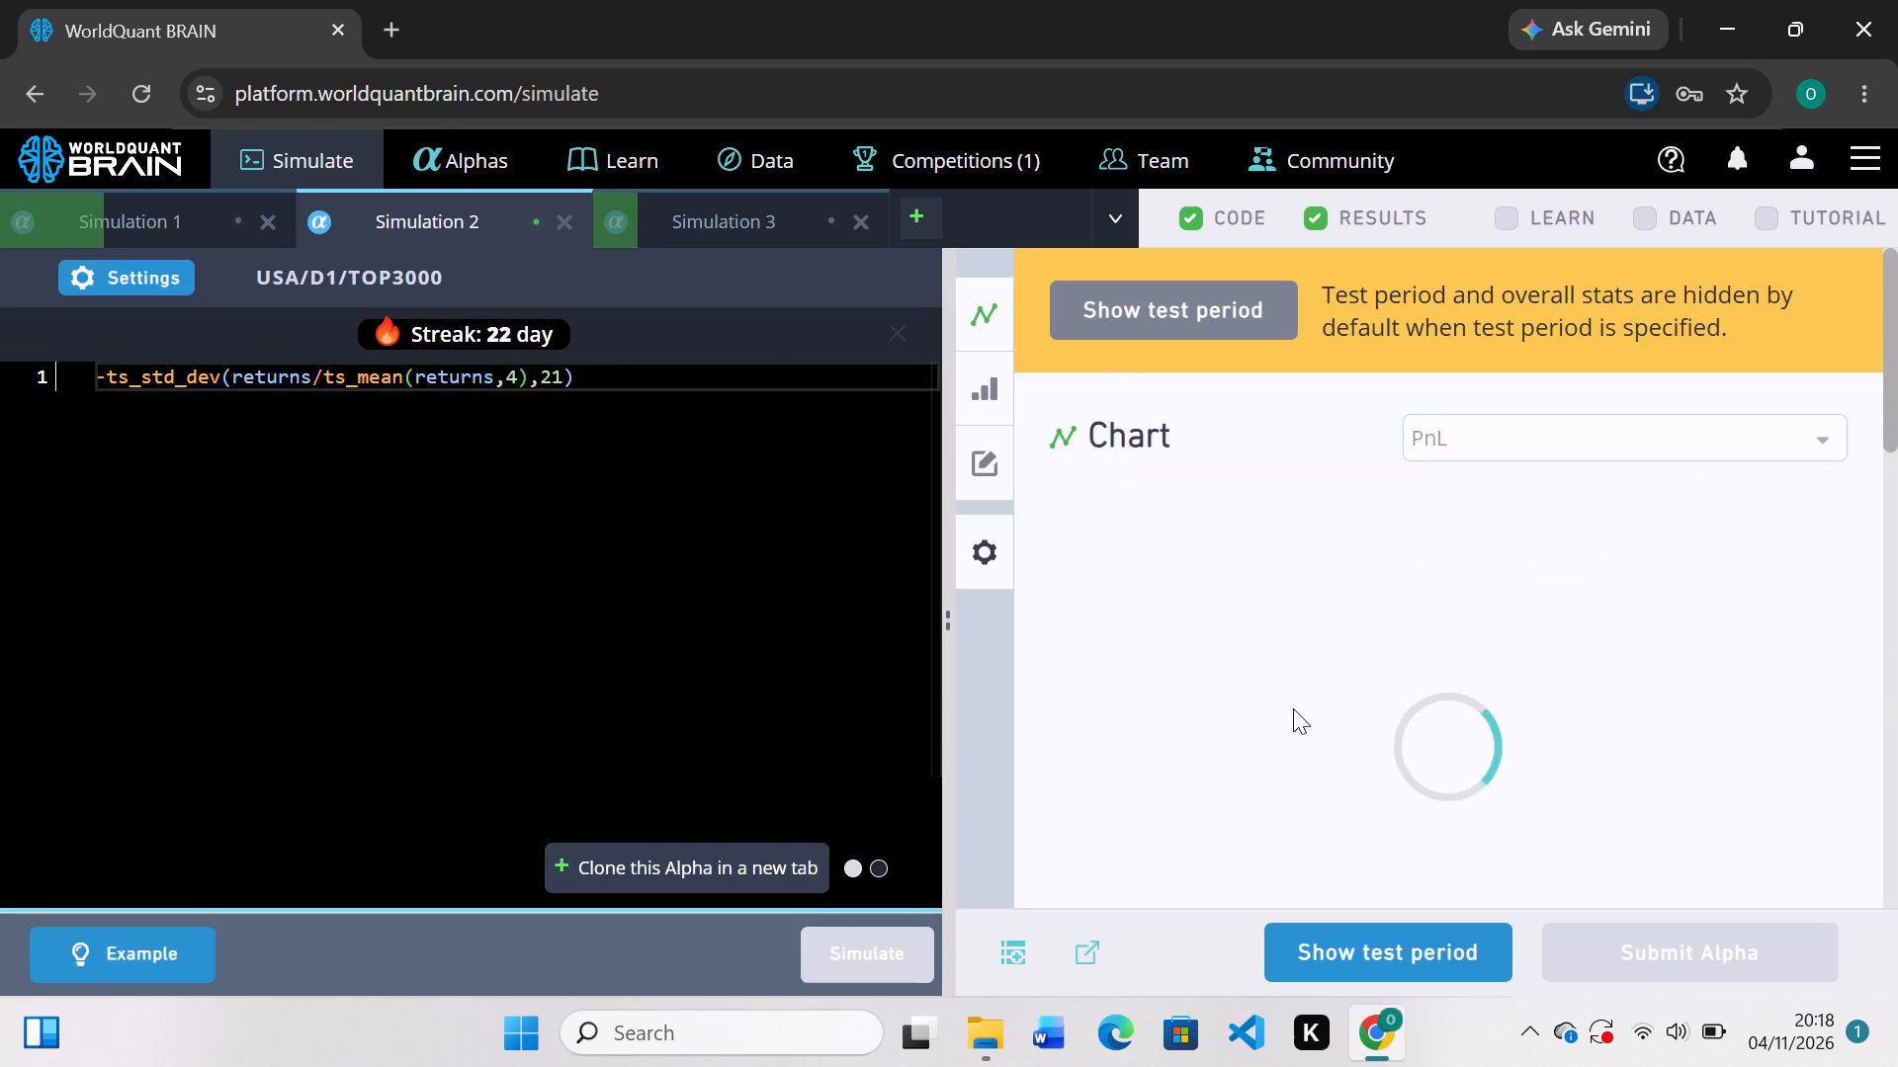
{"action": "scroll", "coordinate": [1293, 708], "scroll_direction": "down", "scroll_amount": 2}
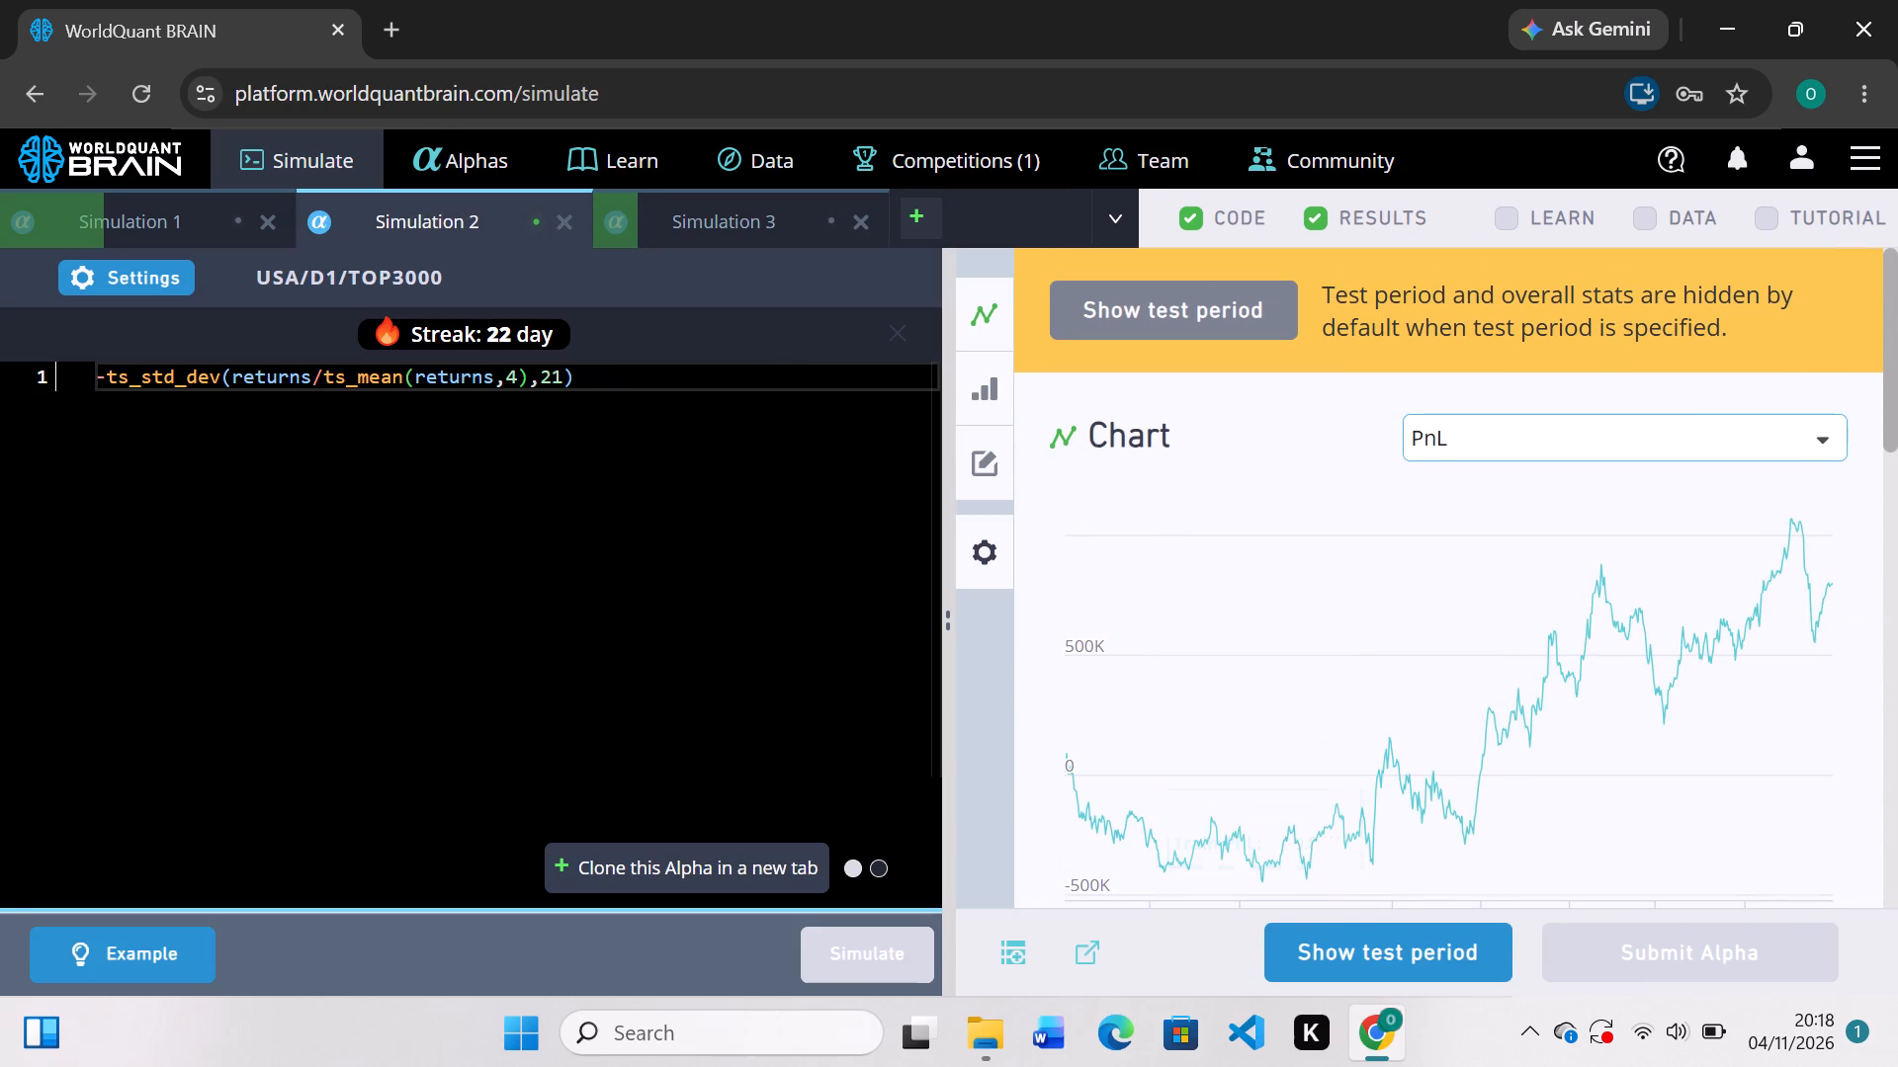
{"action": "left_click", "coordinate": [521, 376]}
{"action": "key", "text": "BackSpace"}
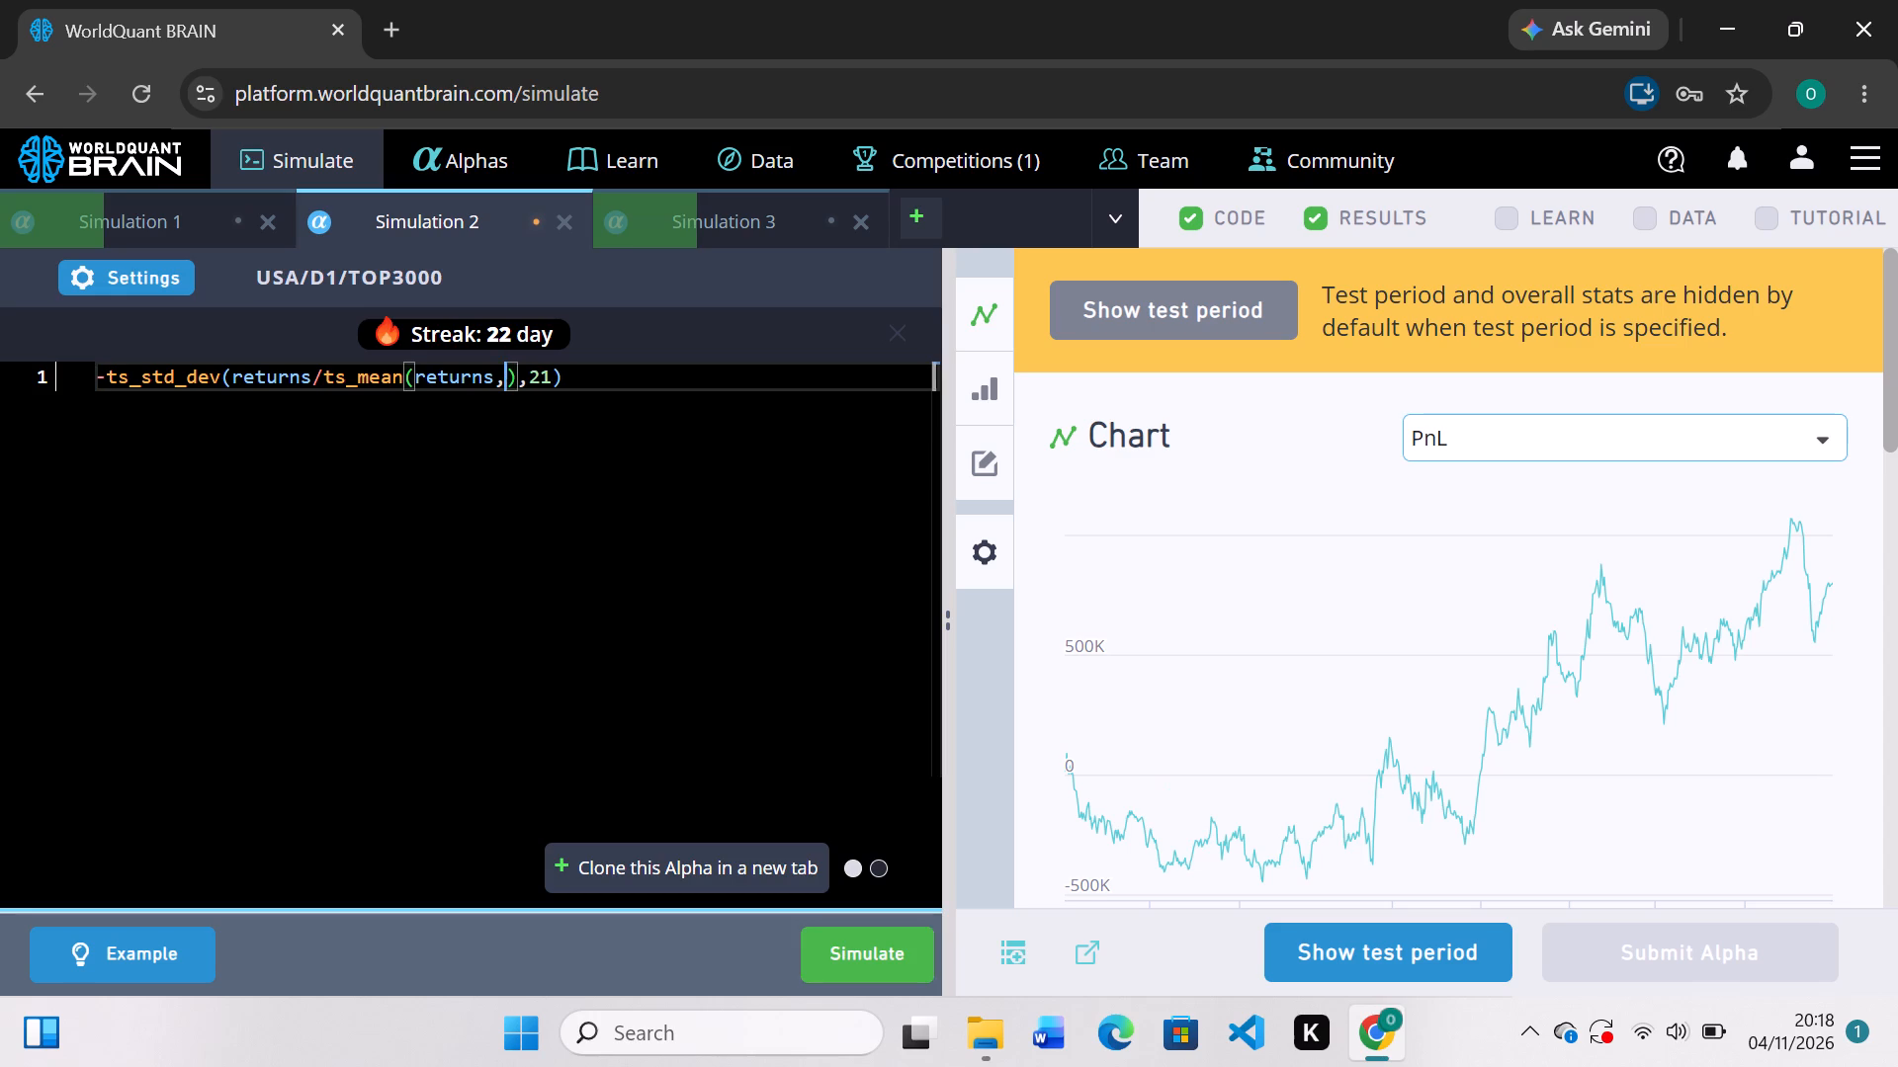
{"action": "key", "text": "5"}
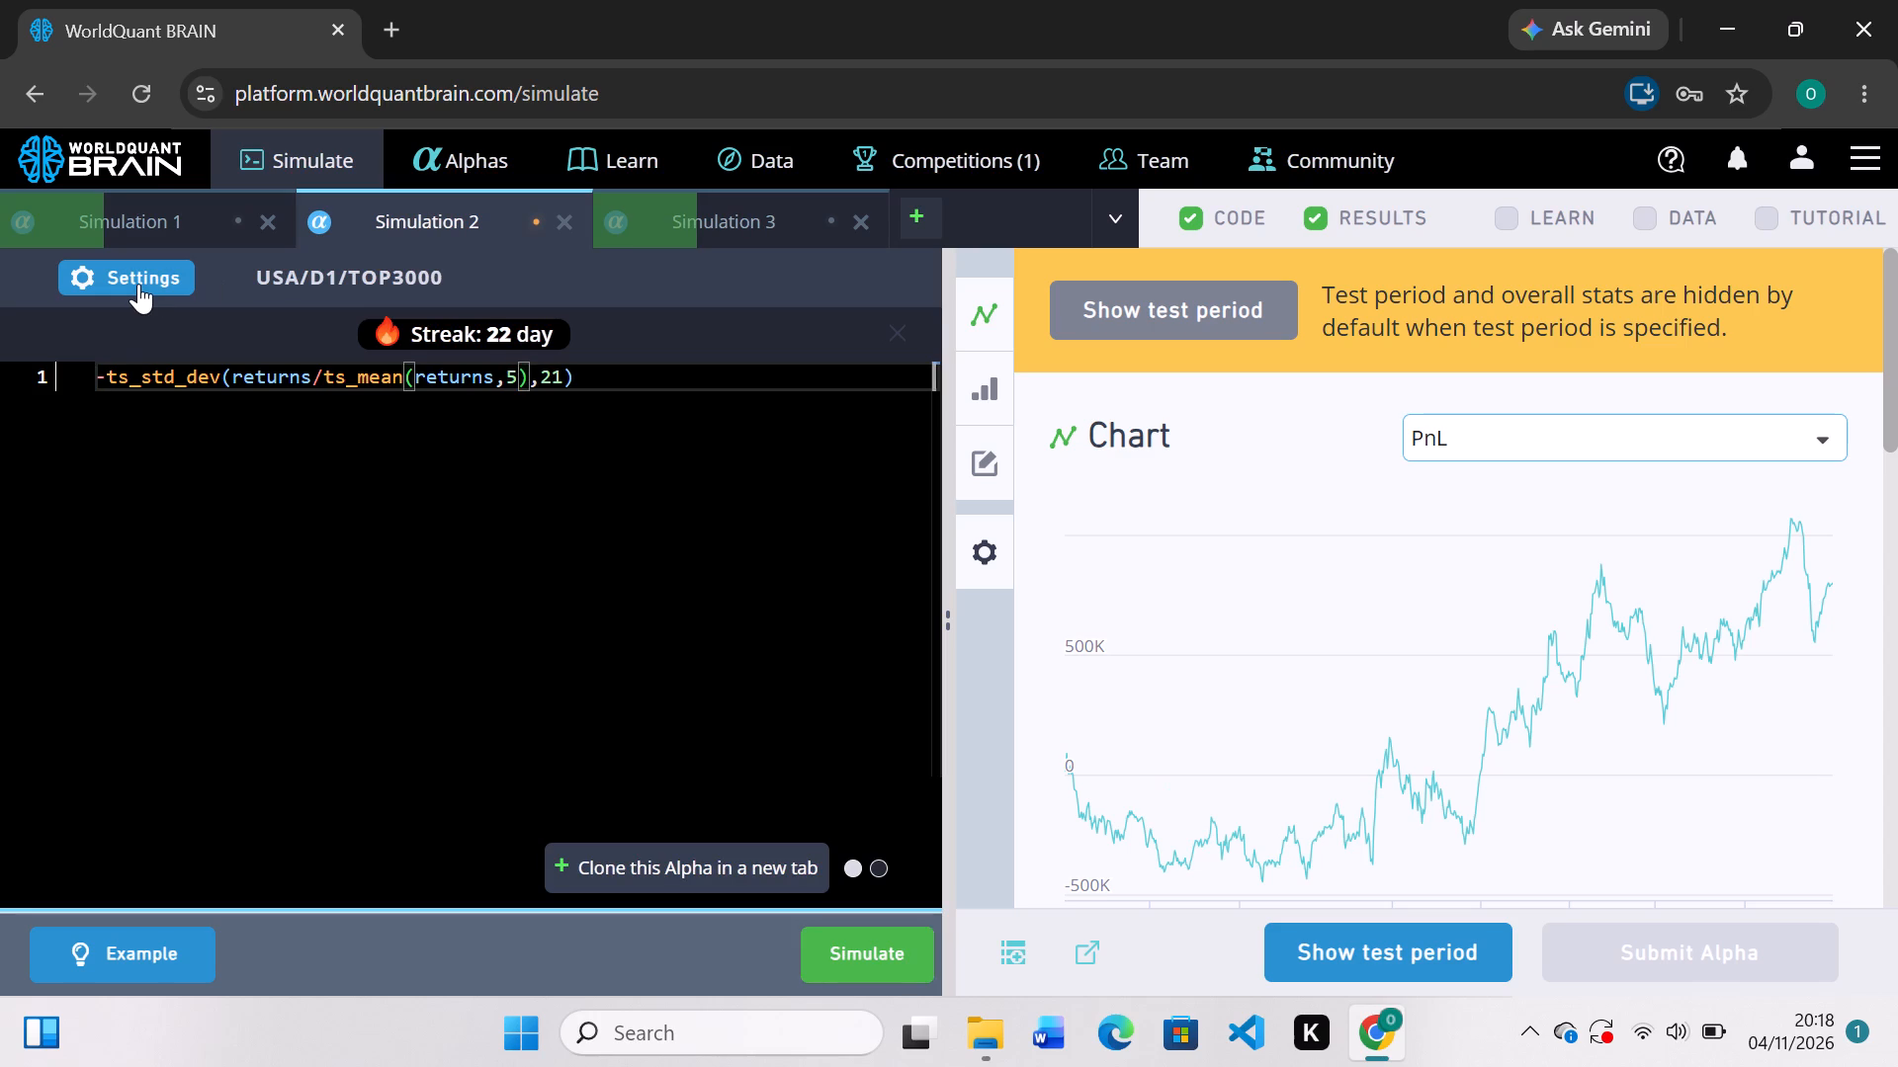
Set Simulation 2's decay to 5 and neutralization to Industry, and simulate the alpha.
{"action": "left_click", "coordinate": [138, 284]}
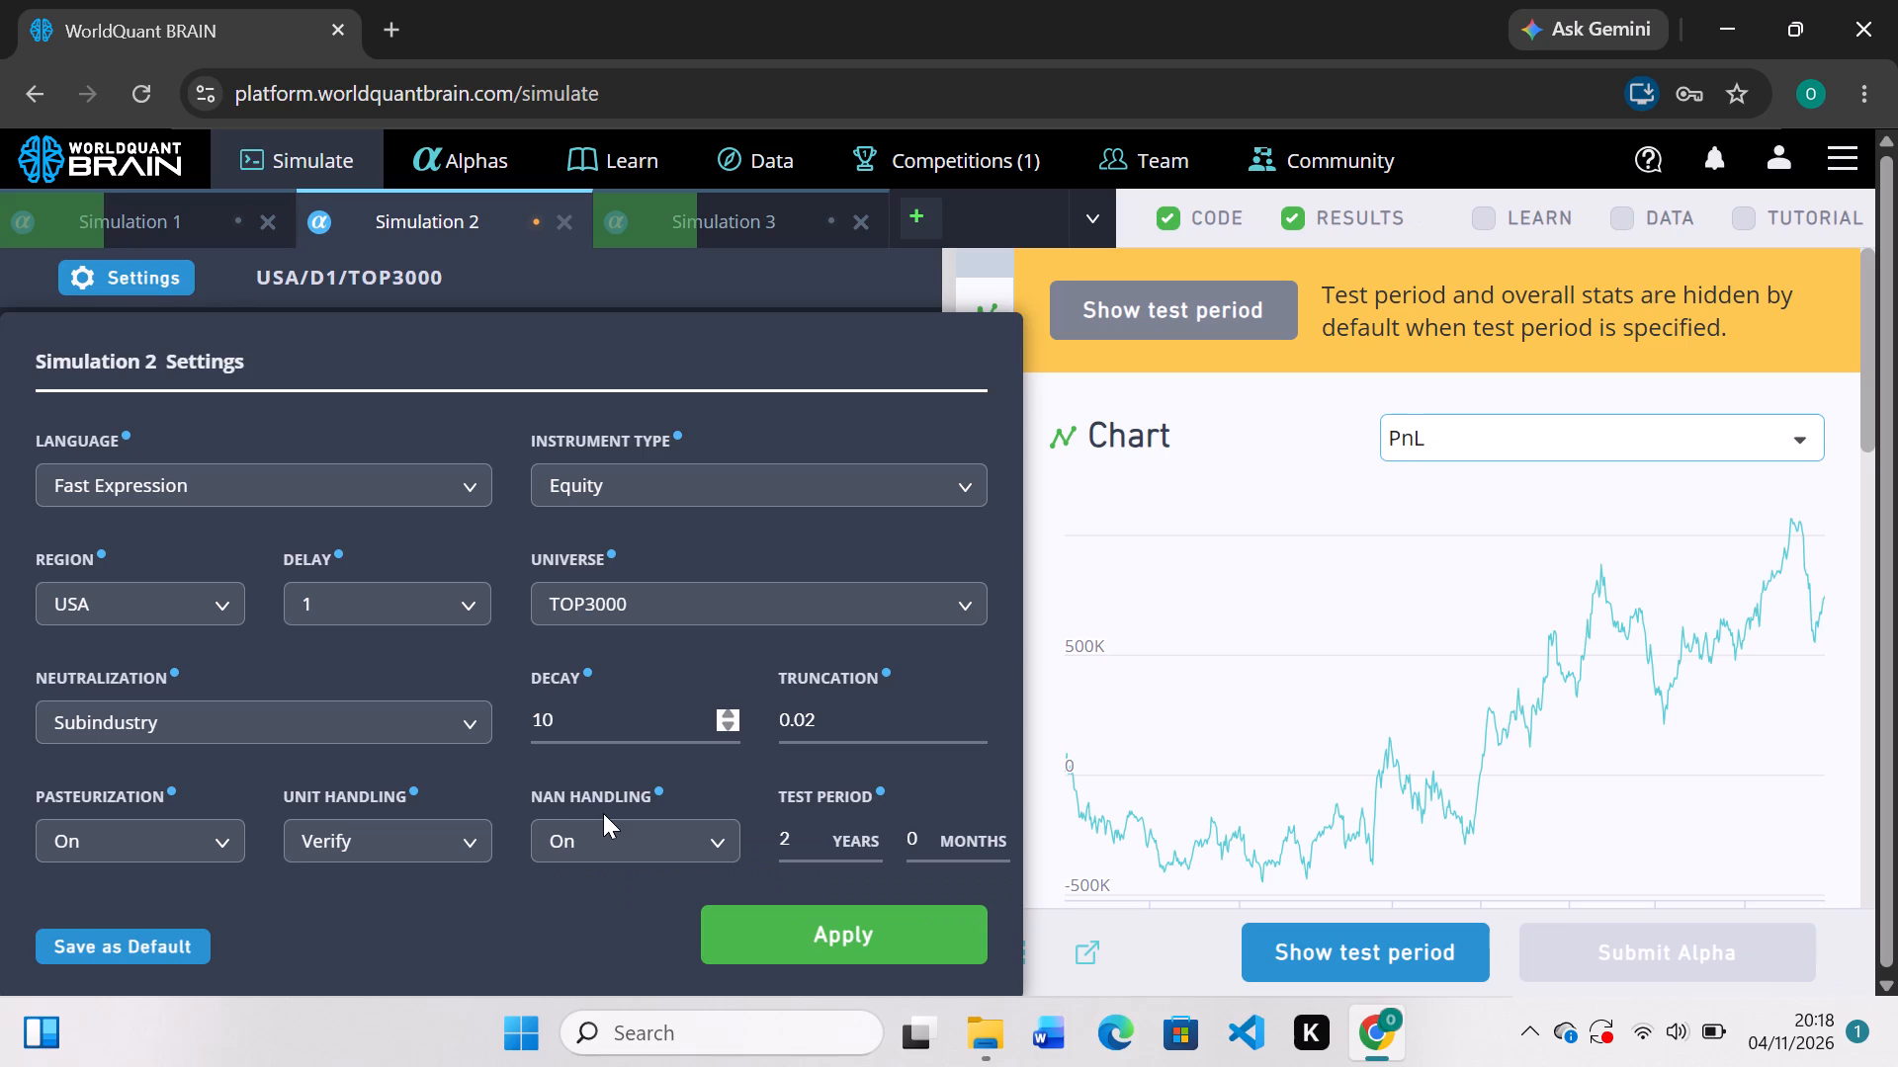
{"action": "triple_click", "coordinate": [732, 720]}
{"action": "double_click", "coordinate": [732, 720]}
{"action": "left_click", "coordinate": [464, 724]}
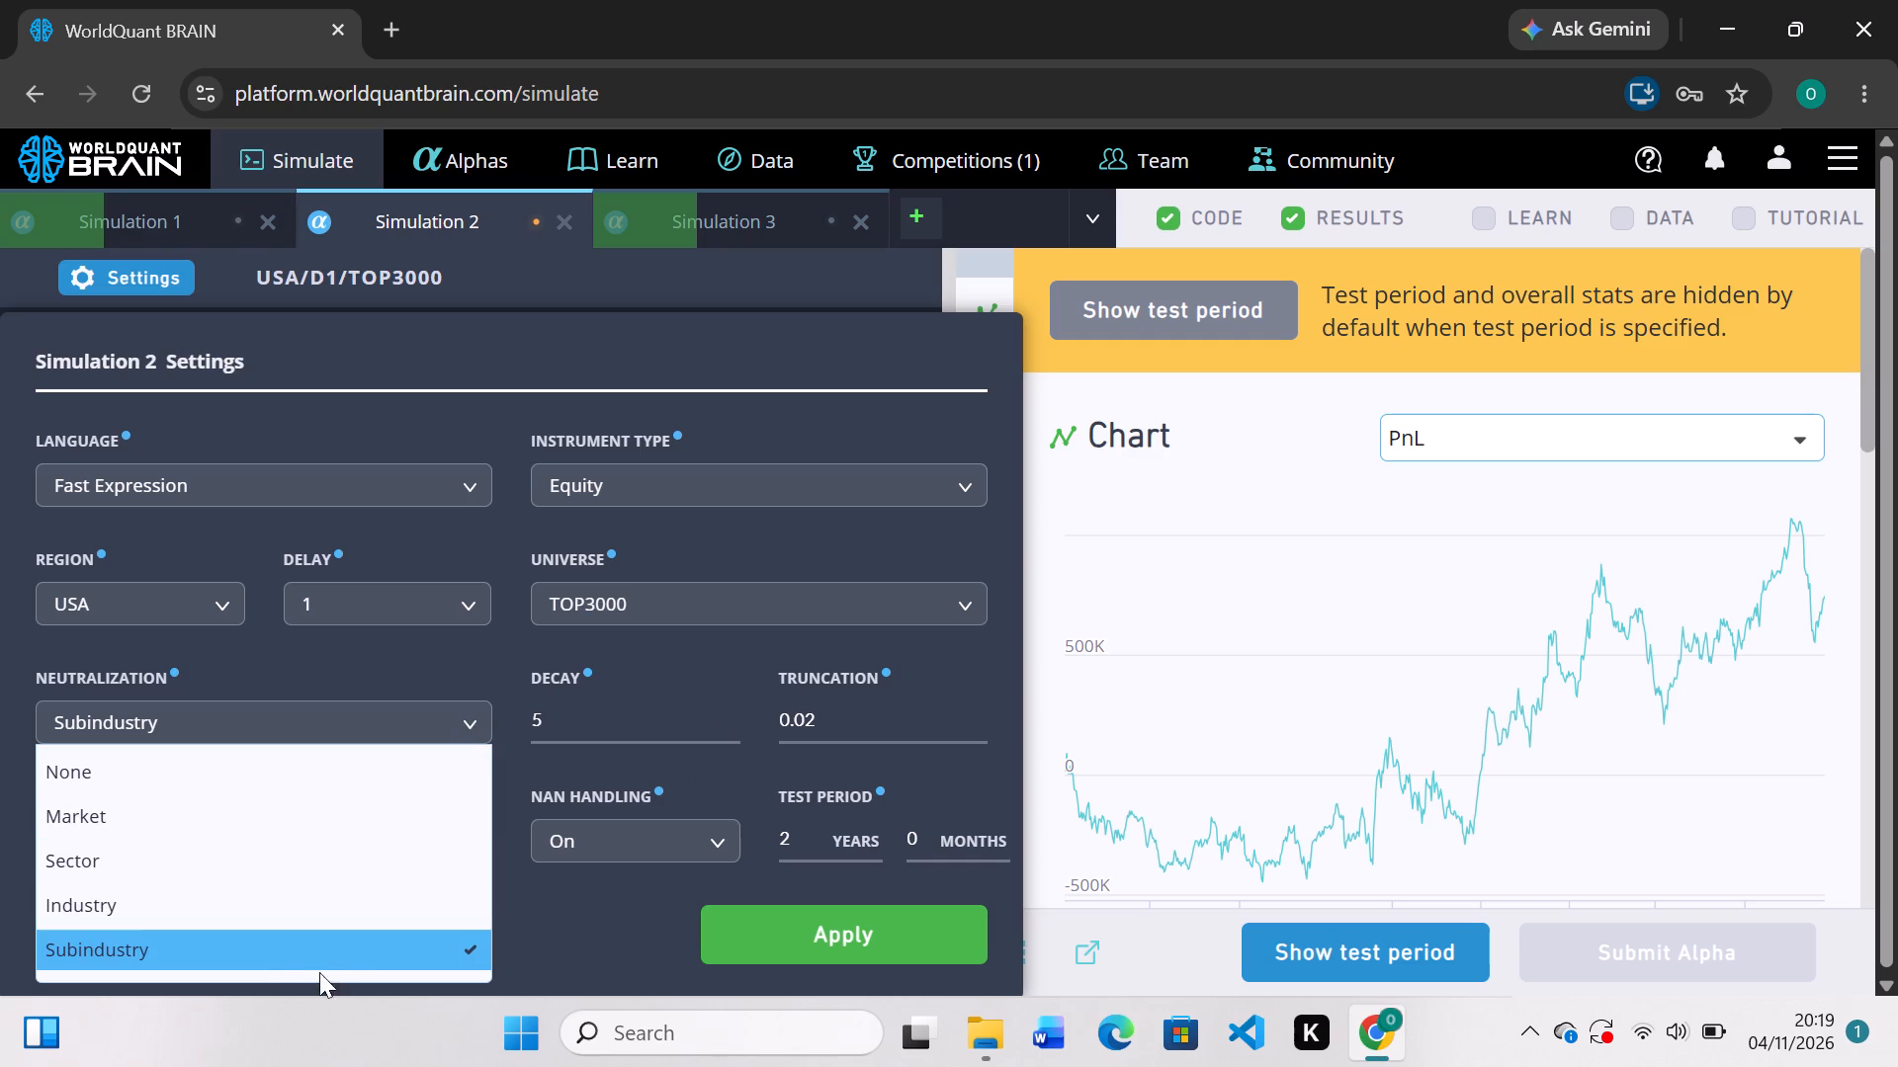
{"action": "left_click", "coordinate": [285, 893]}
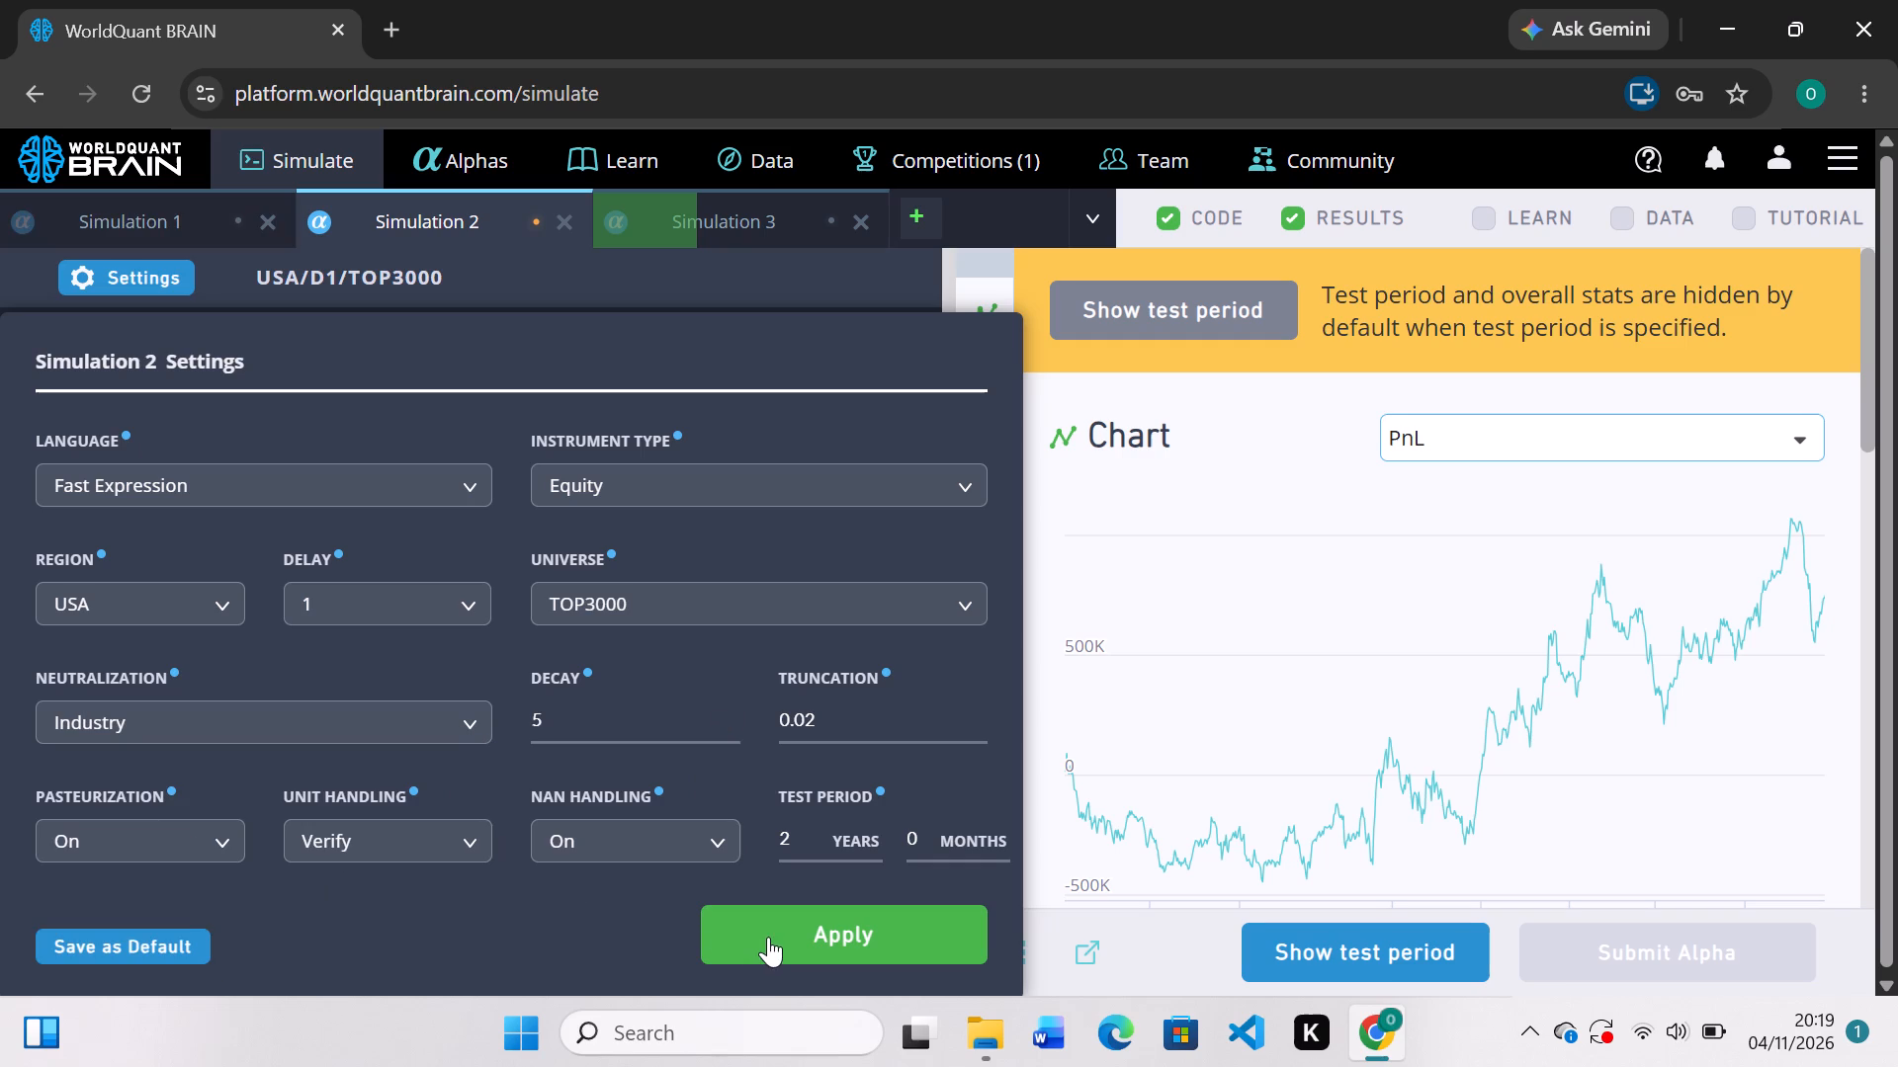
{"action": "left_click", "coordinate": [768, 937]}
{"action": "left_click", "coordinate": [834, 964]}
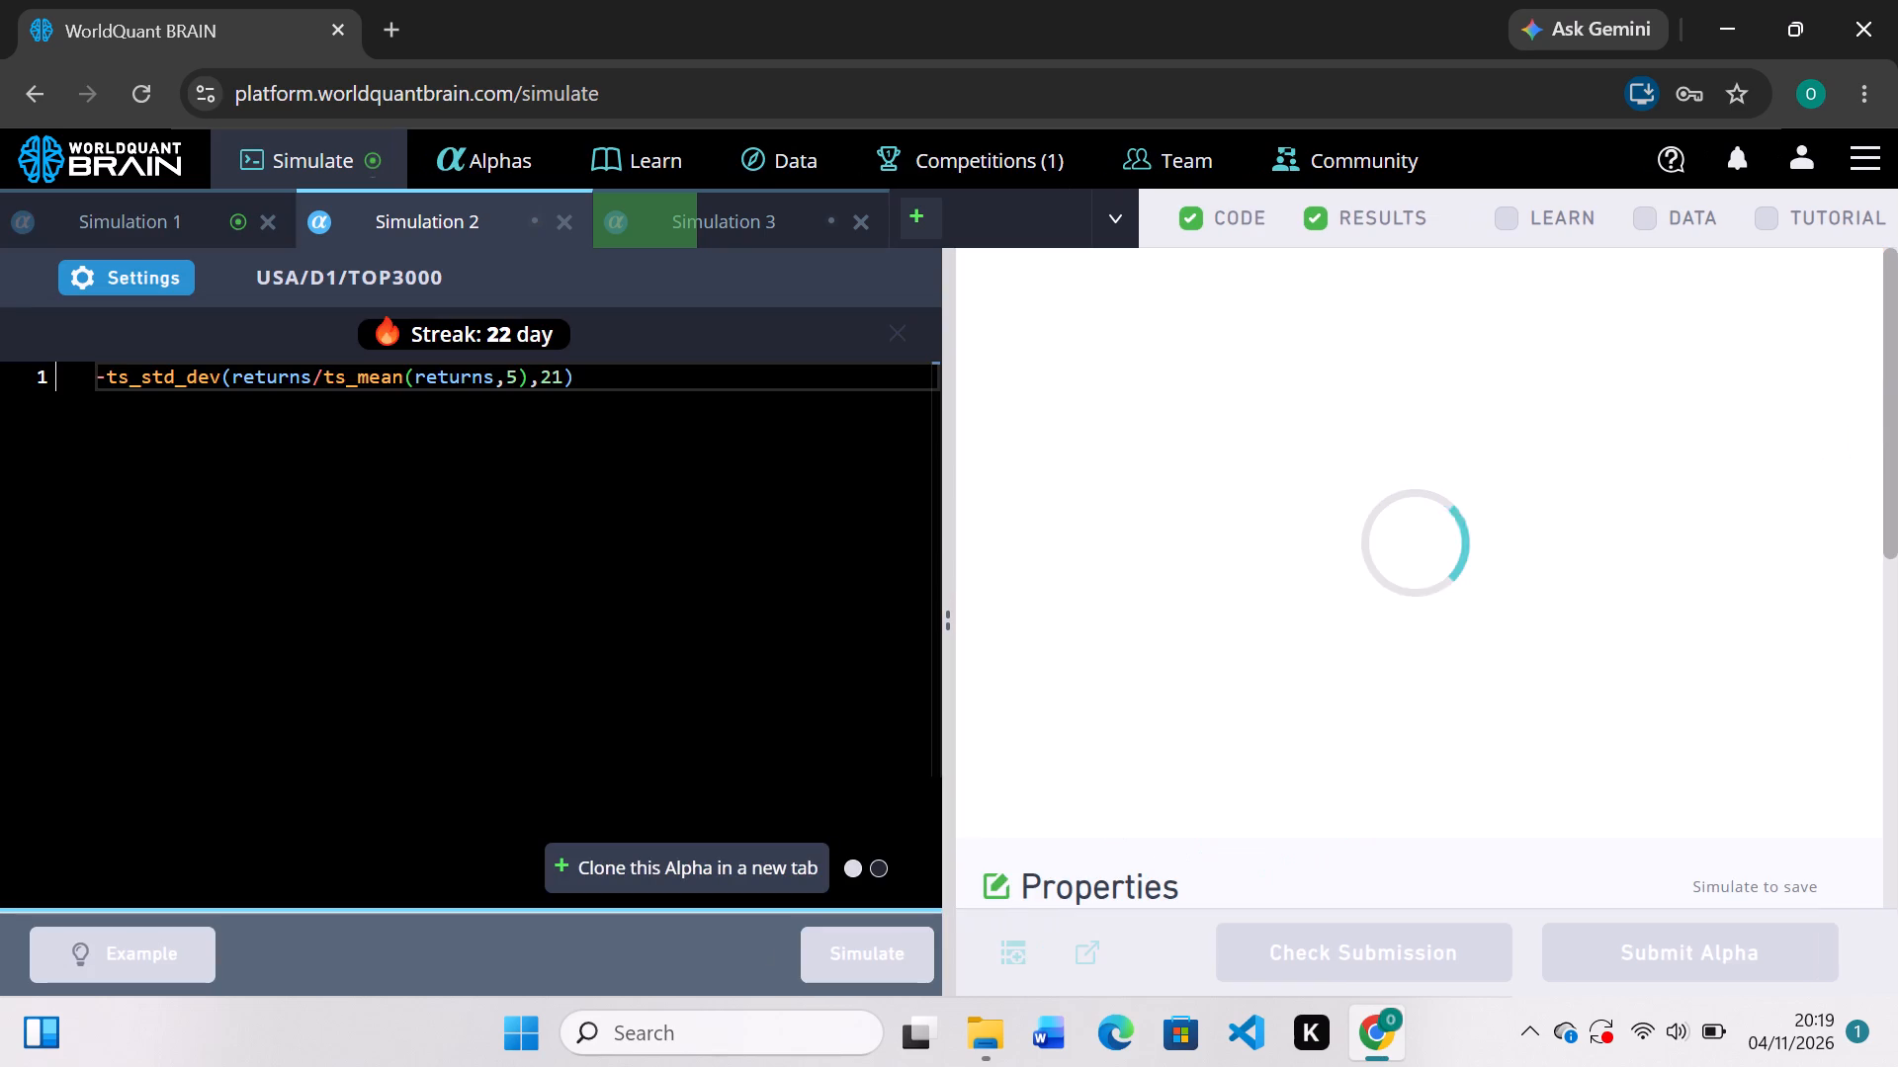
Review Simulation 1's train PnL chart, set the ts_delta window in its expression to 90, and simulate the alpha.
{"action": "left_click", "coordinate": [216, 238]}
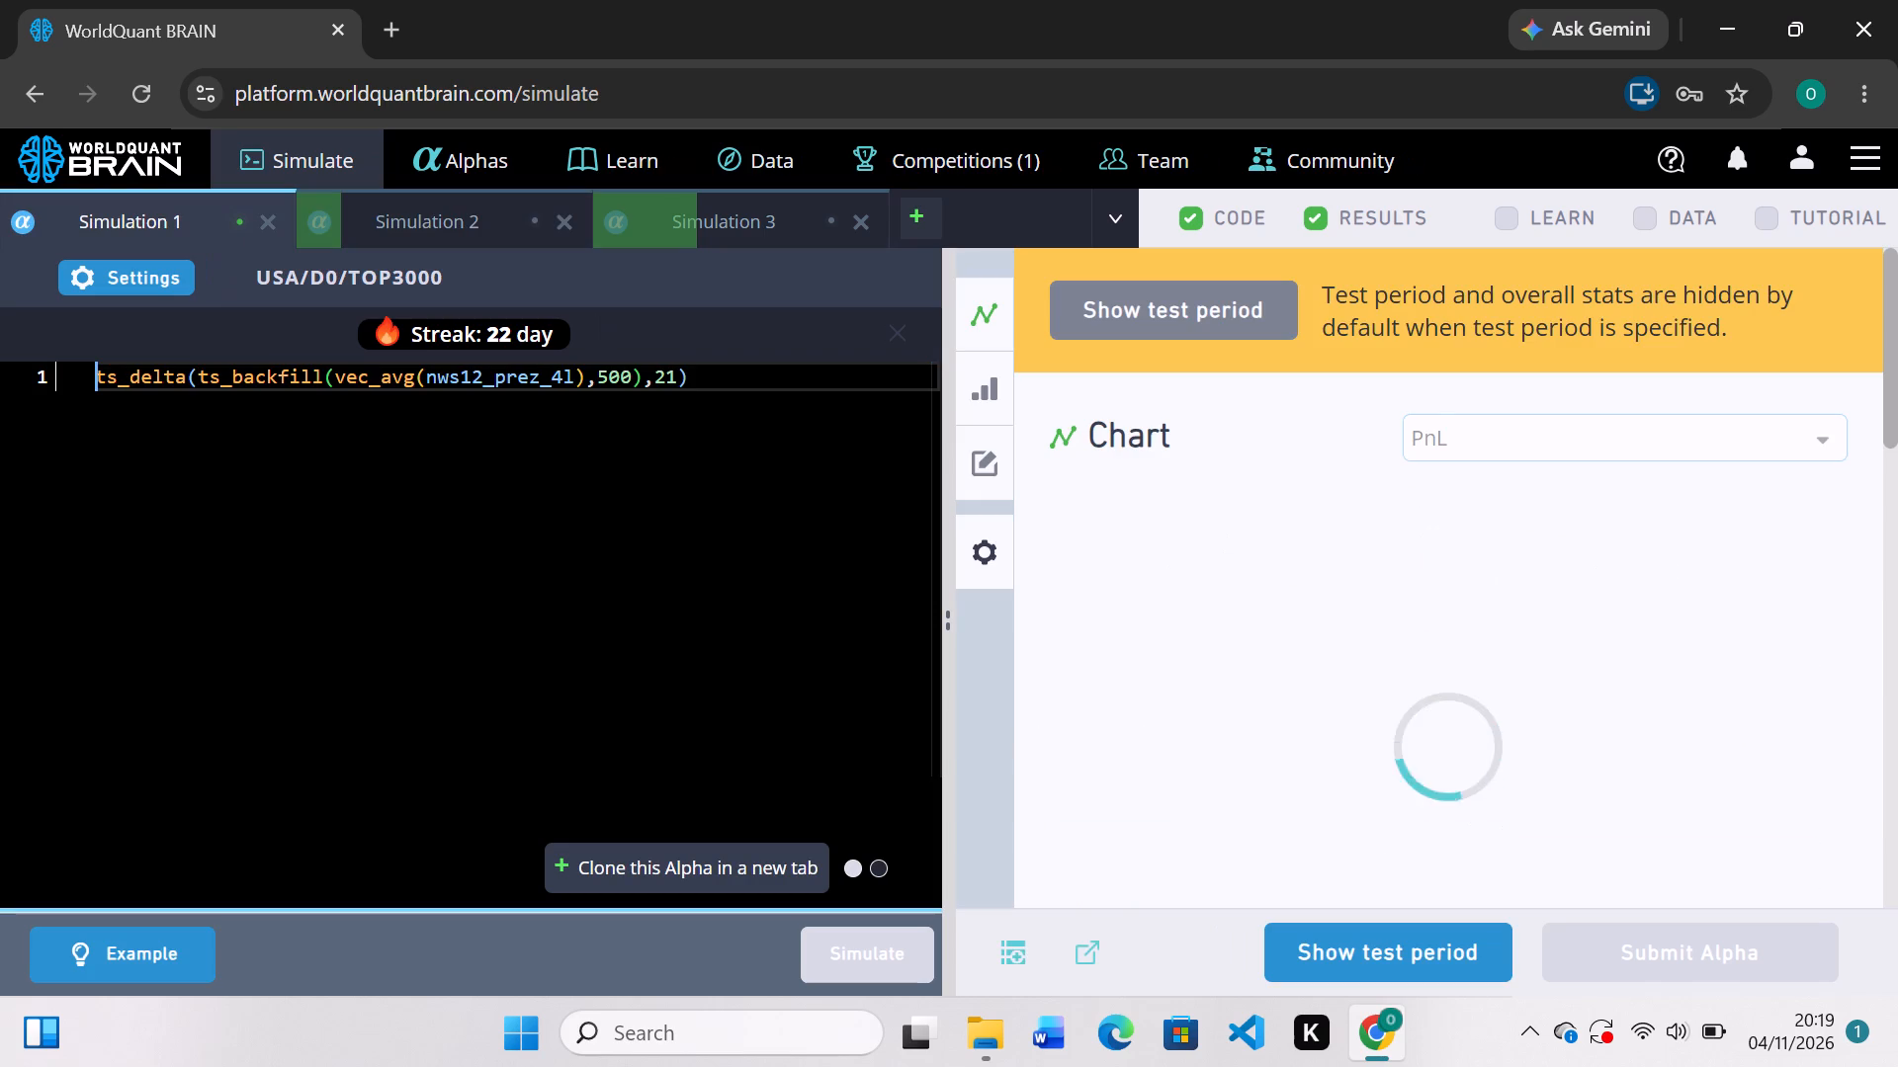
{"action": "scroll", "coordinate": [1401, 732], "scroll_direction": "down", "scroll_amount": 3}
{"action": "scroll", "coordinate": [1401, 732], "scroll_direction": "up", "scroll_amount": 1}
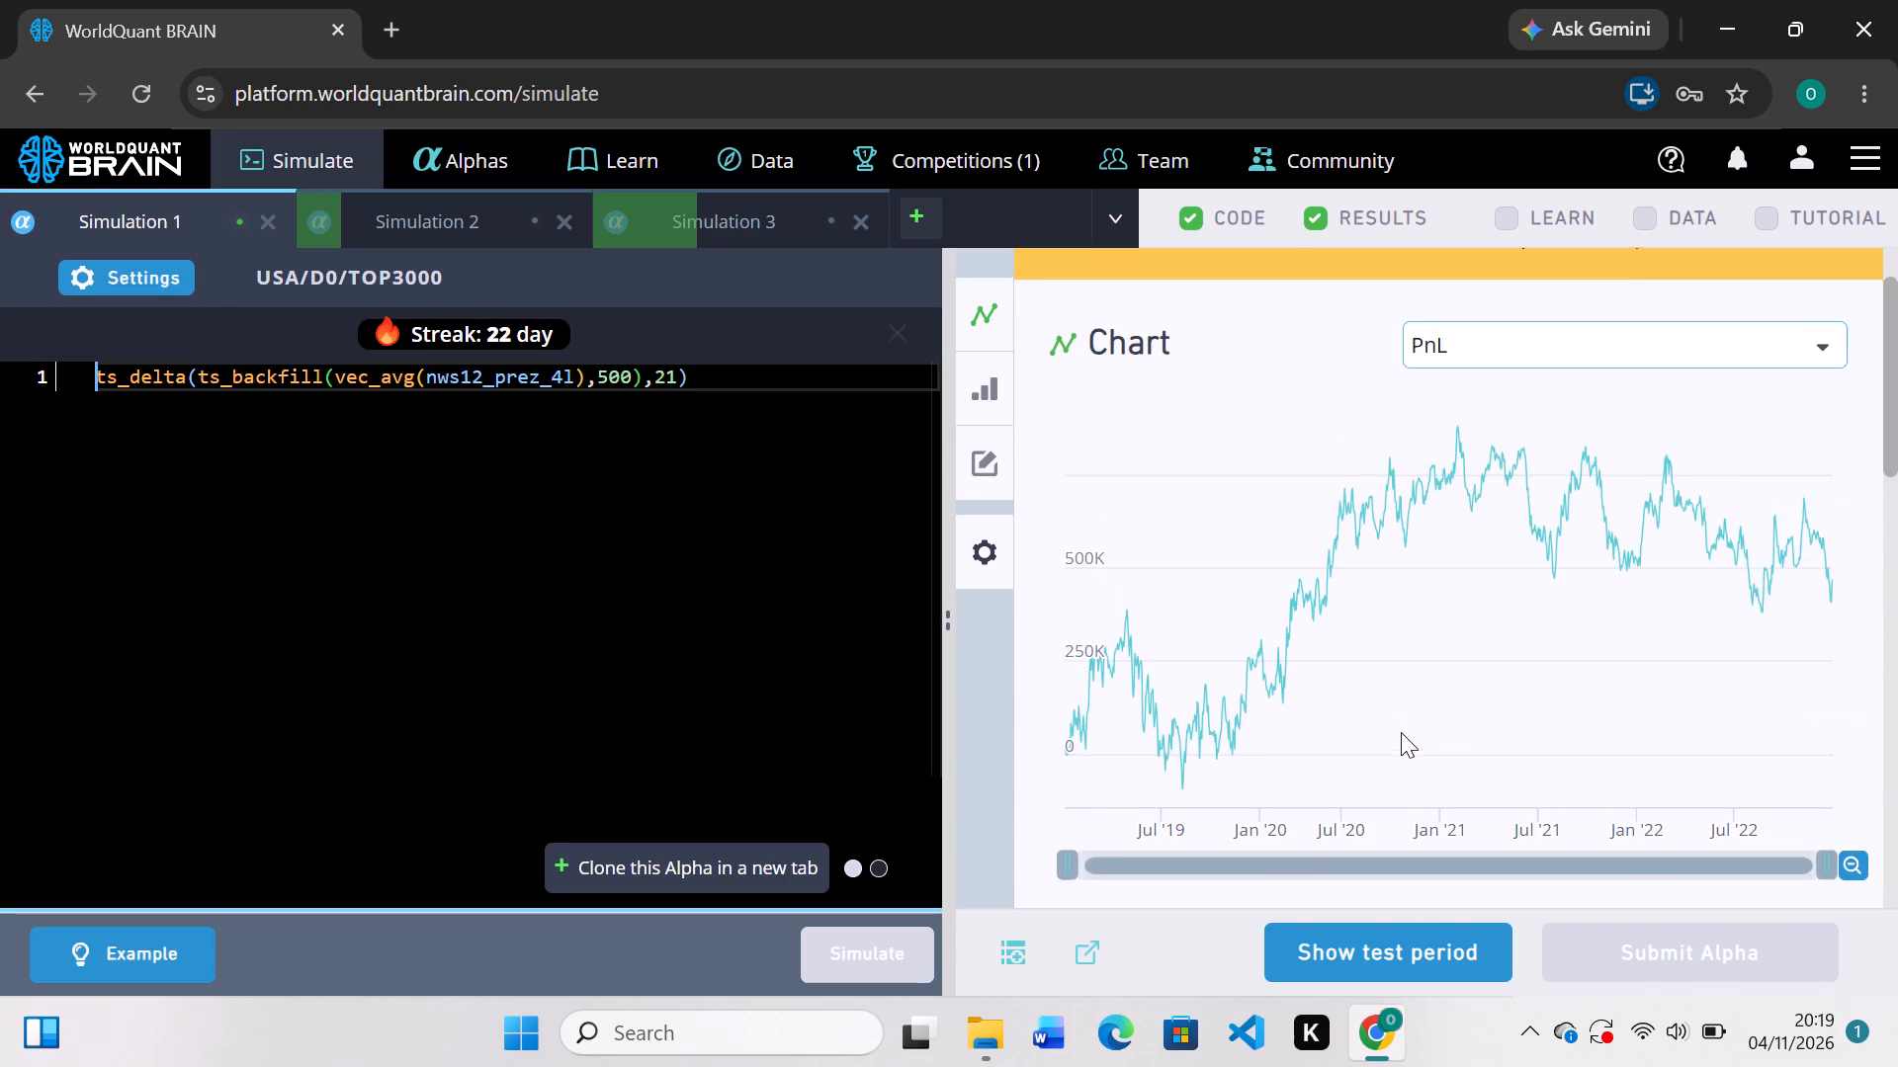
{"action": "scroll", "coordinate": [1401, 732], "scroll_direction": "up", "scroll_amount": 2}
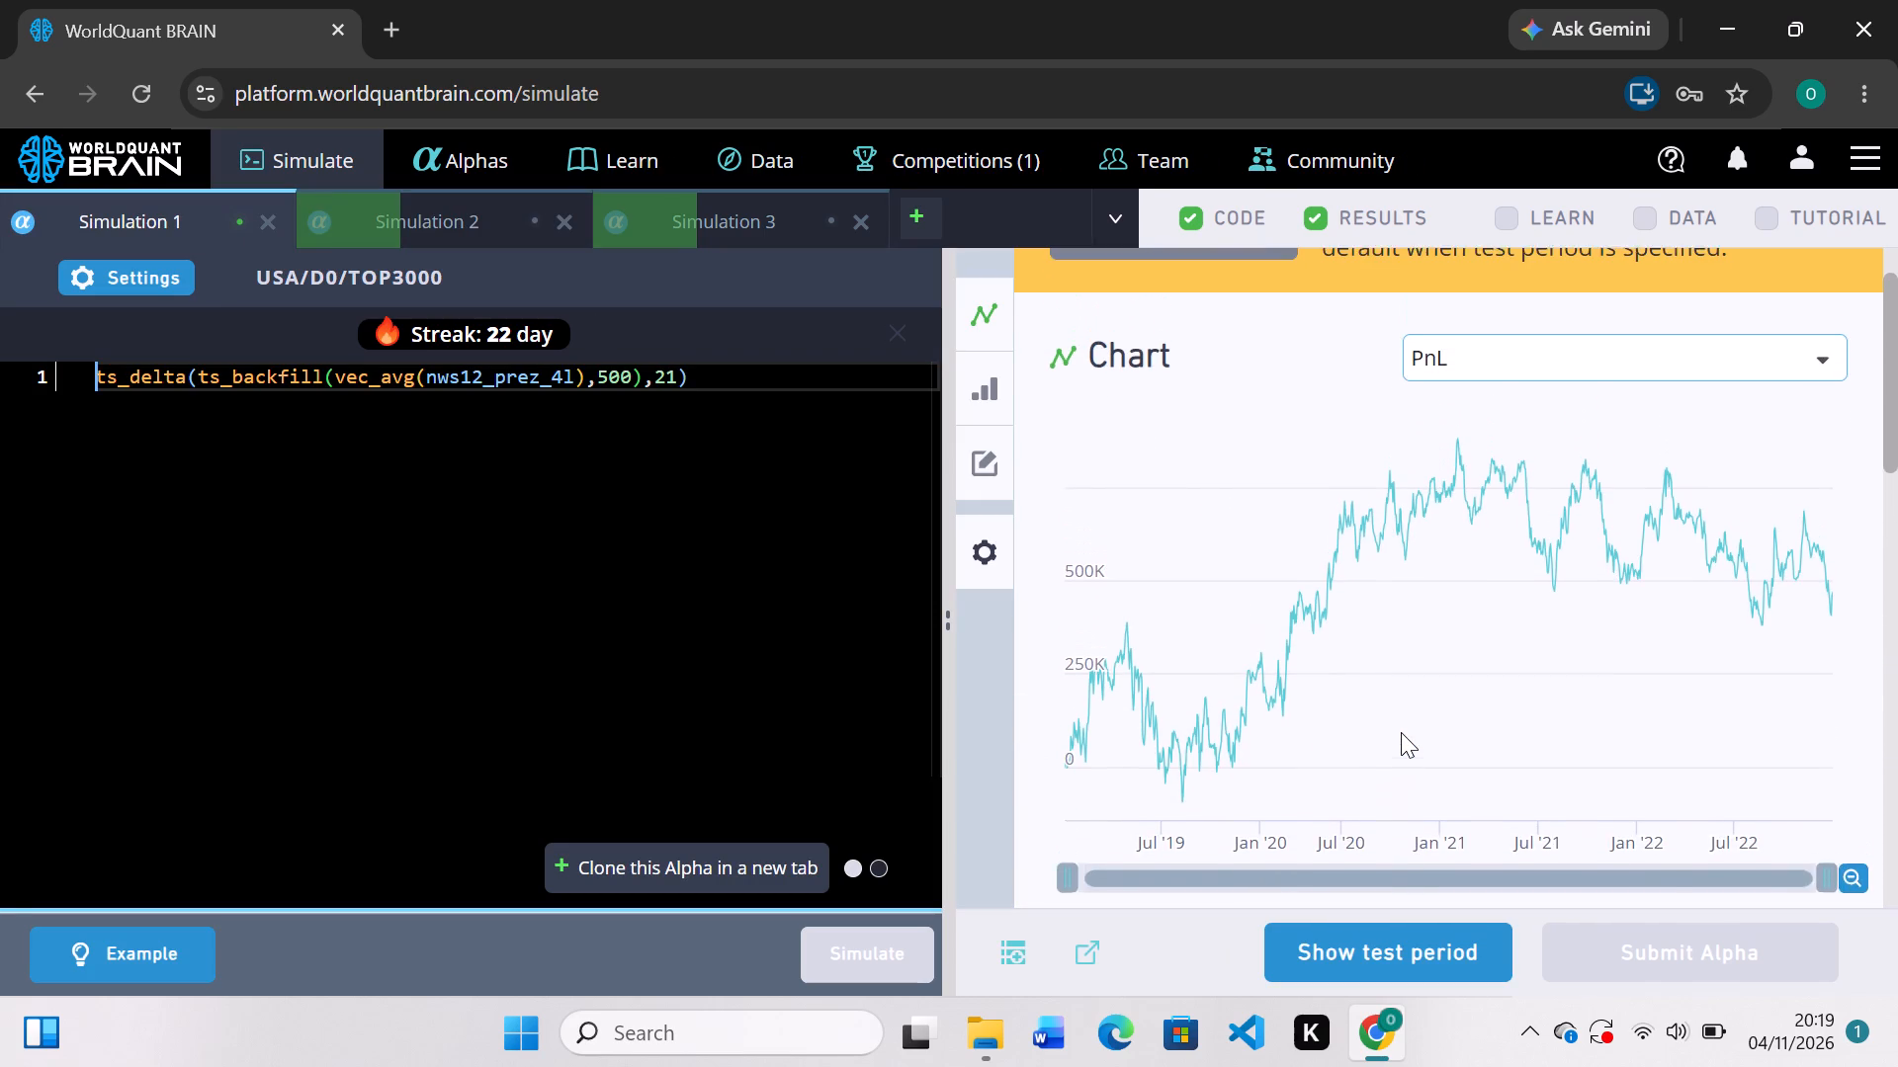
{"action": "scroll", "coordinate": [1401, 732], "scroll_direction": "up", "scroll_amount": 1}
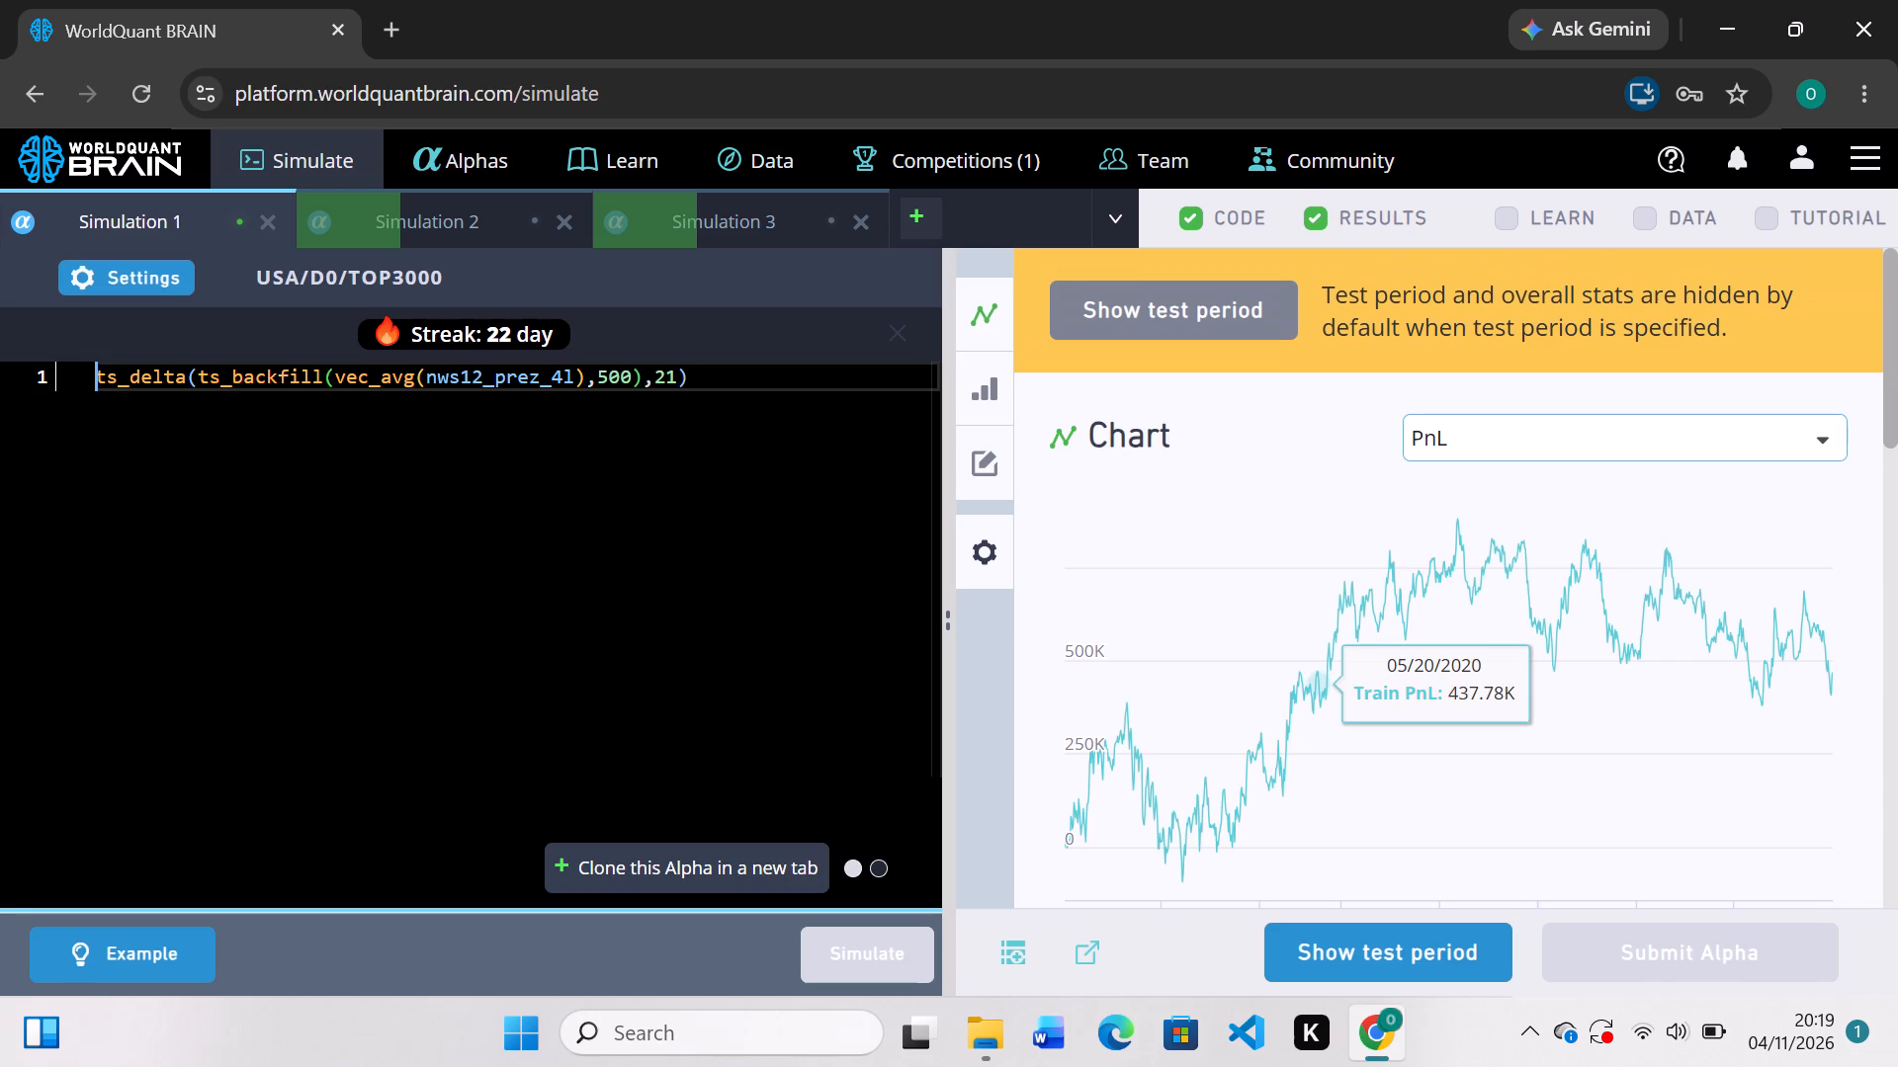
{"action": "left_click", "coordinate": [676, 385]}
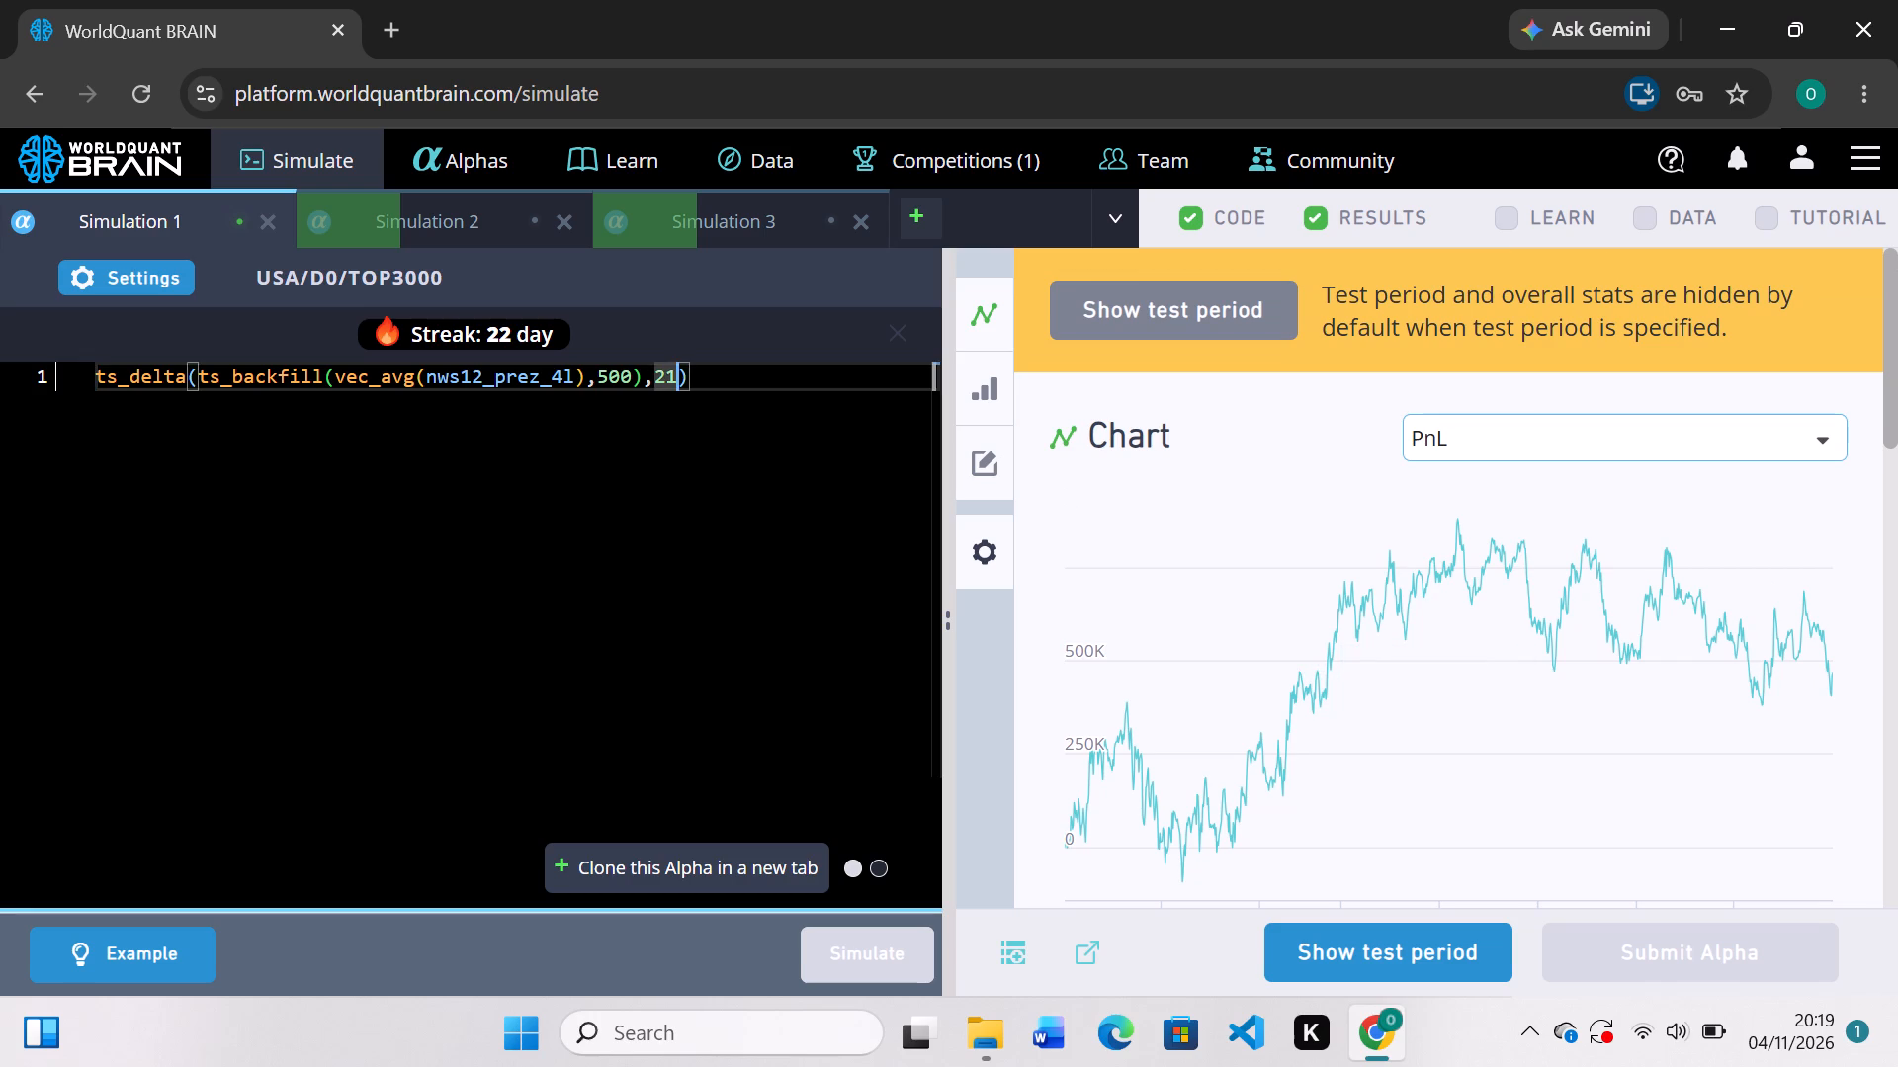
{"action": "key", "text": "BackSpace"}
{"action": "key", "text": "BackSpace"}
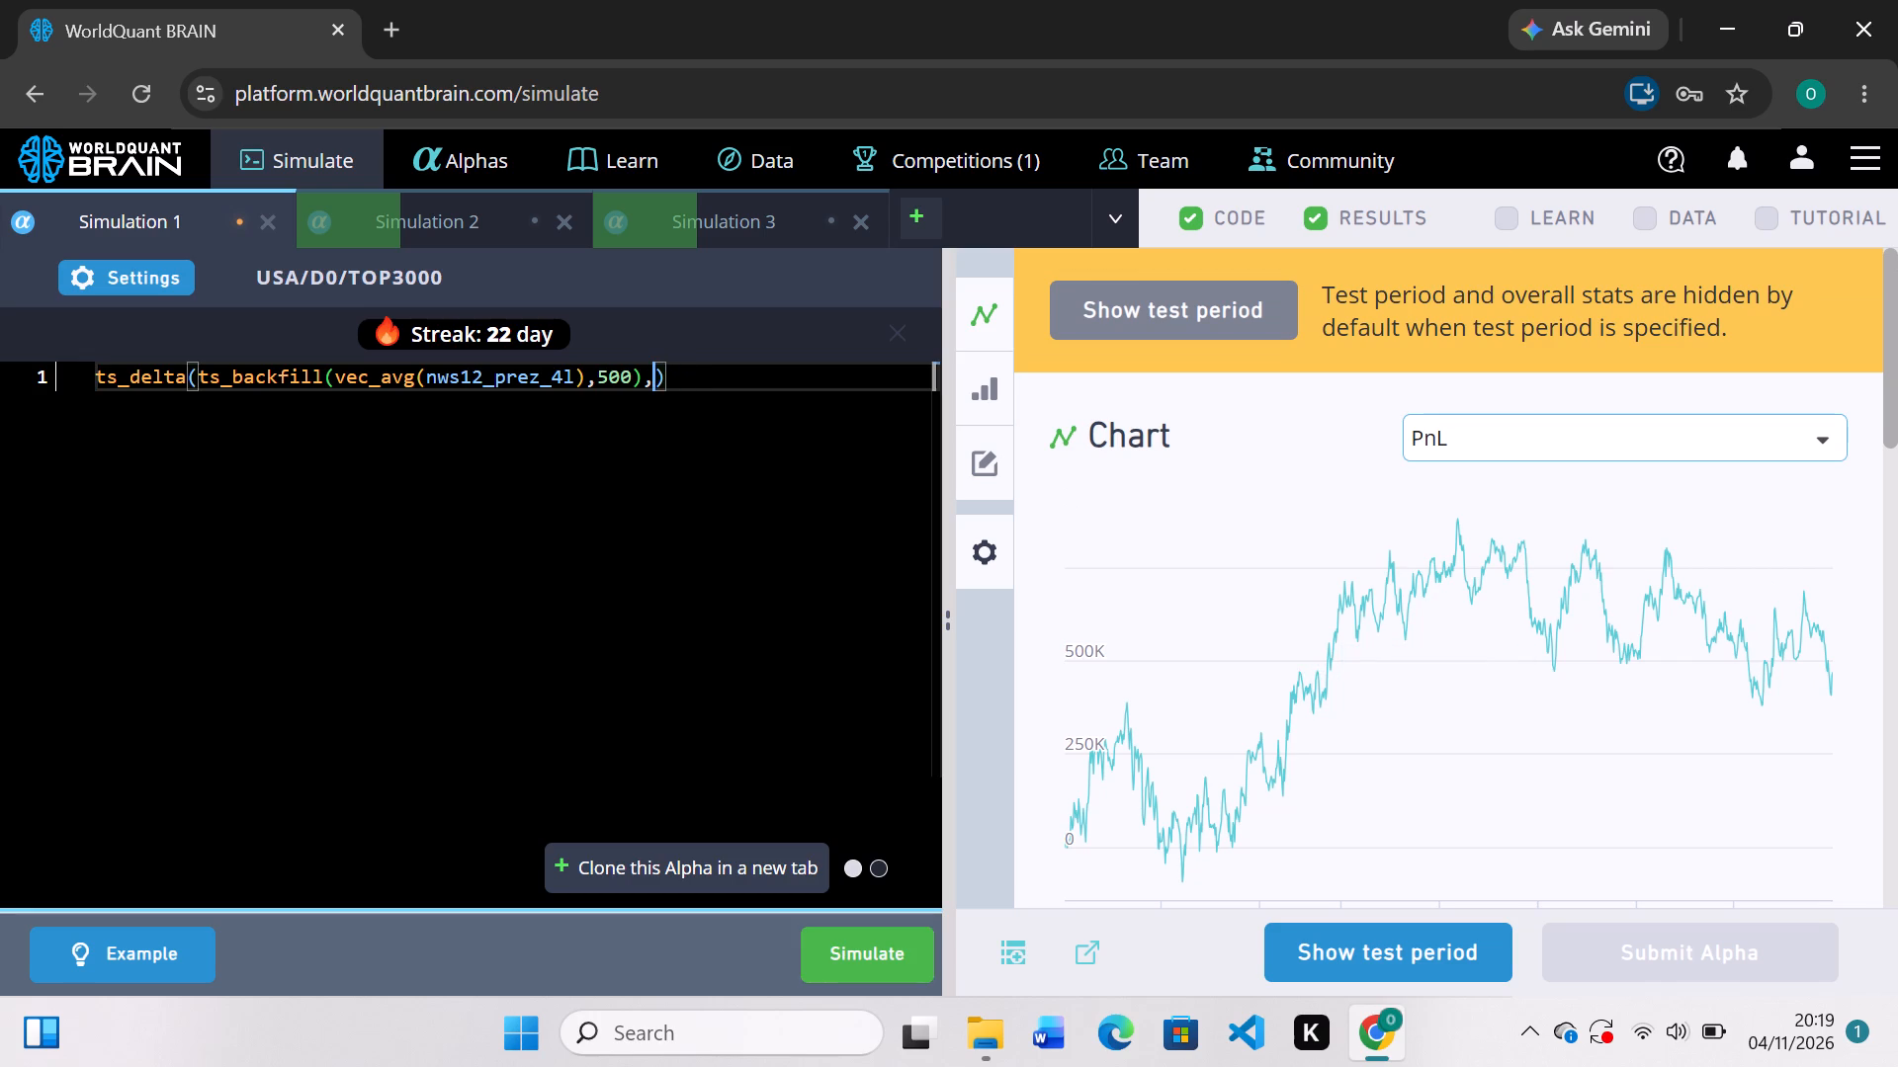
{"action": "type", "text": "90"}
{"action": "left_click", "coordinate": [844, 968]}
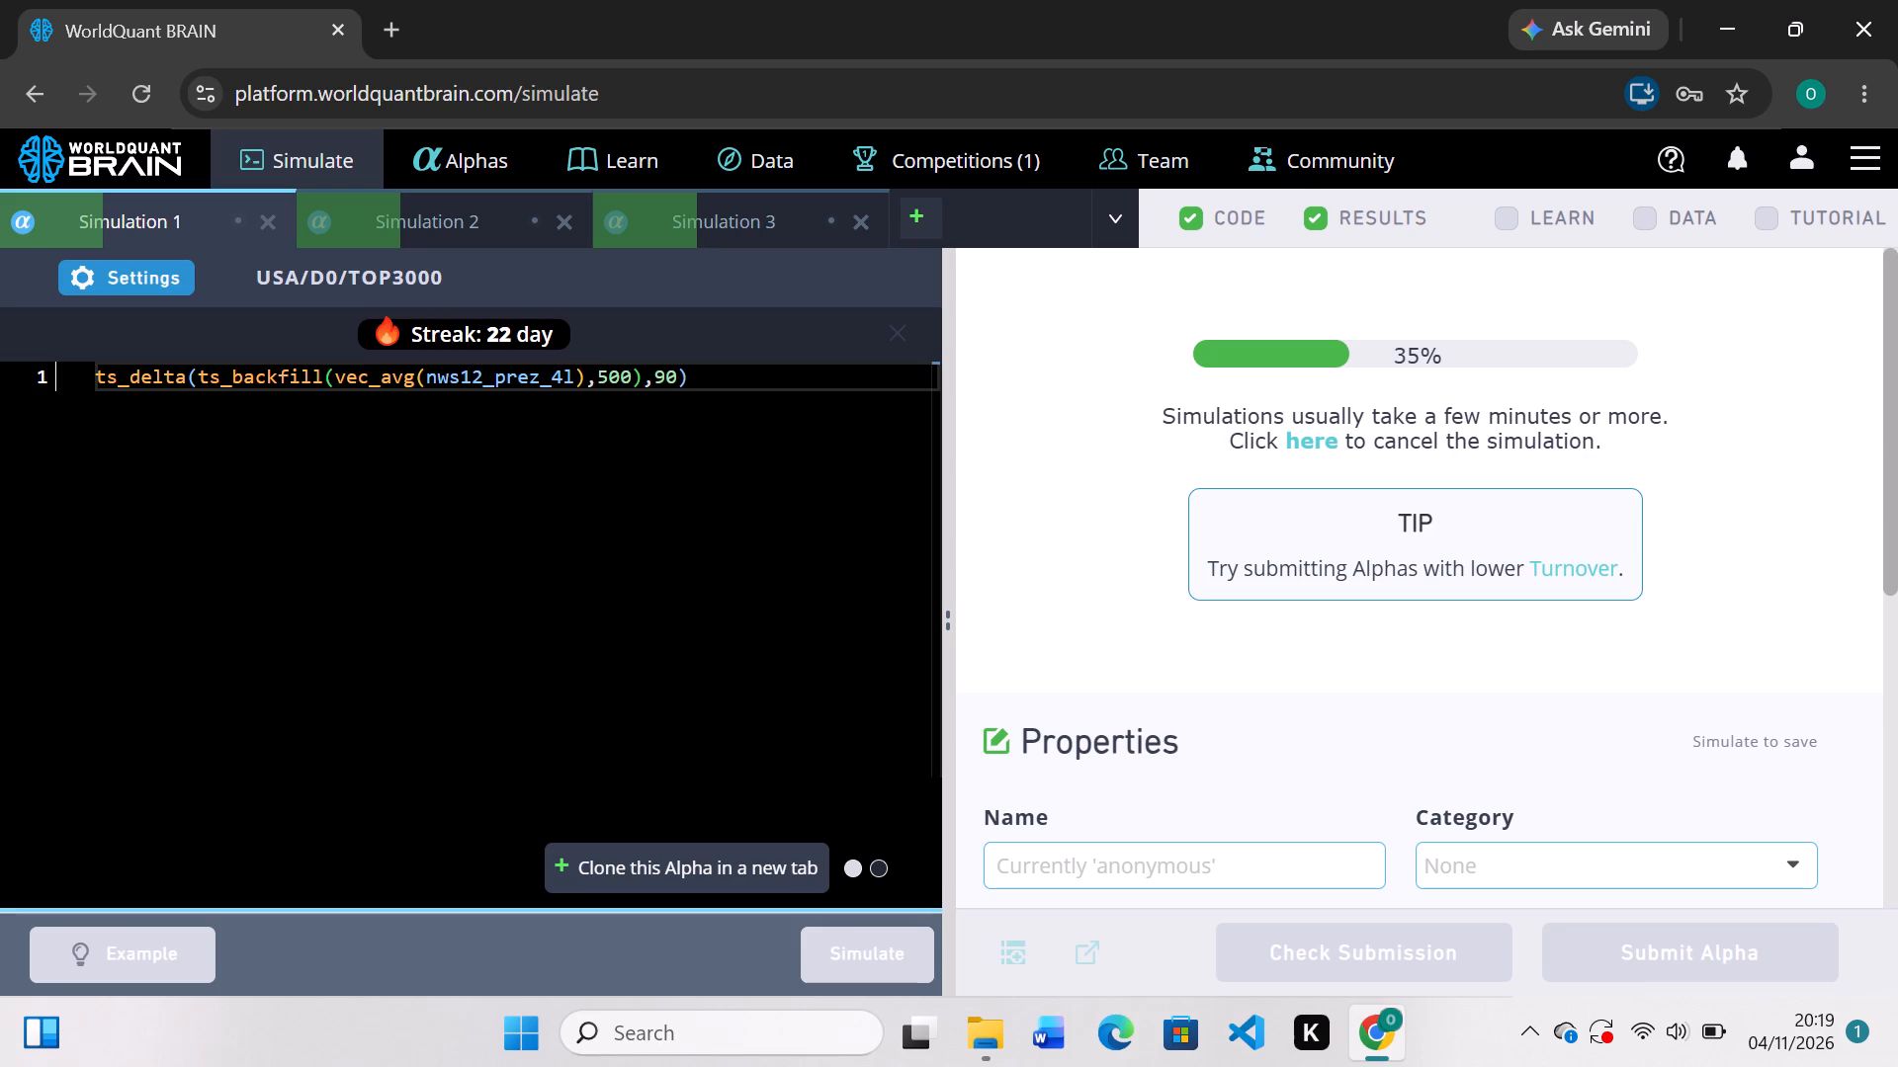
Check Simulation 3's re-simulated train summary, reveal its test period, expand the failed test, and run the self-correlation check.
{"action": "left_click", "coordinate": [920, 149]}
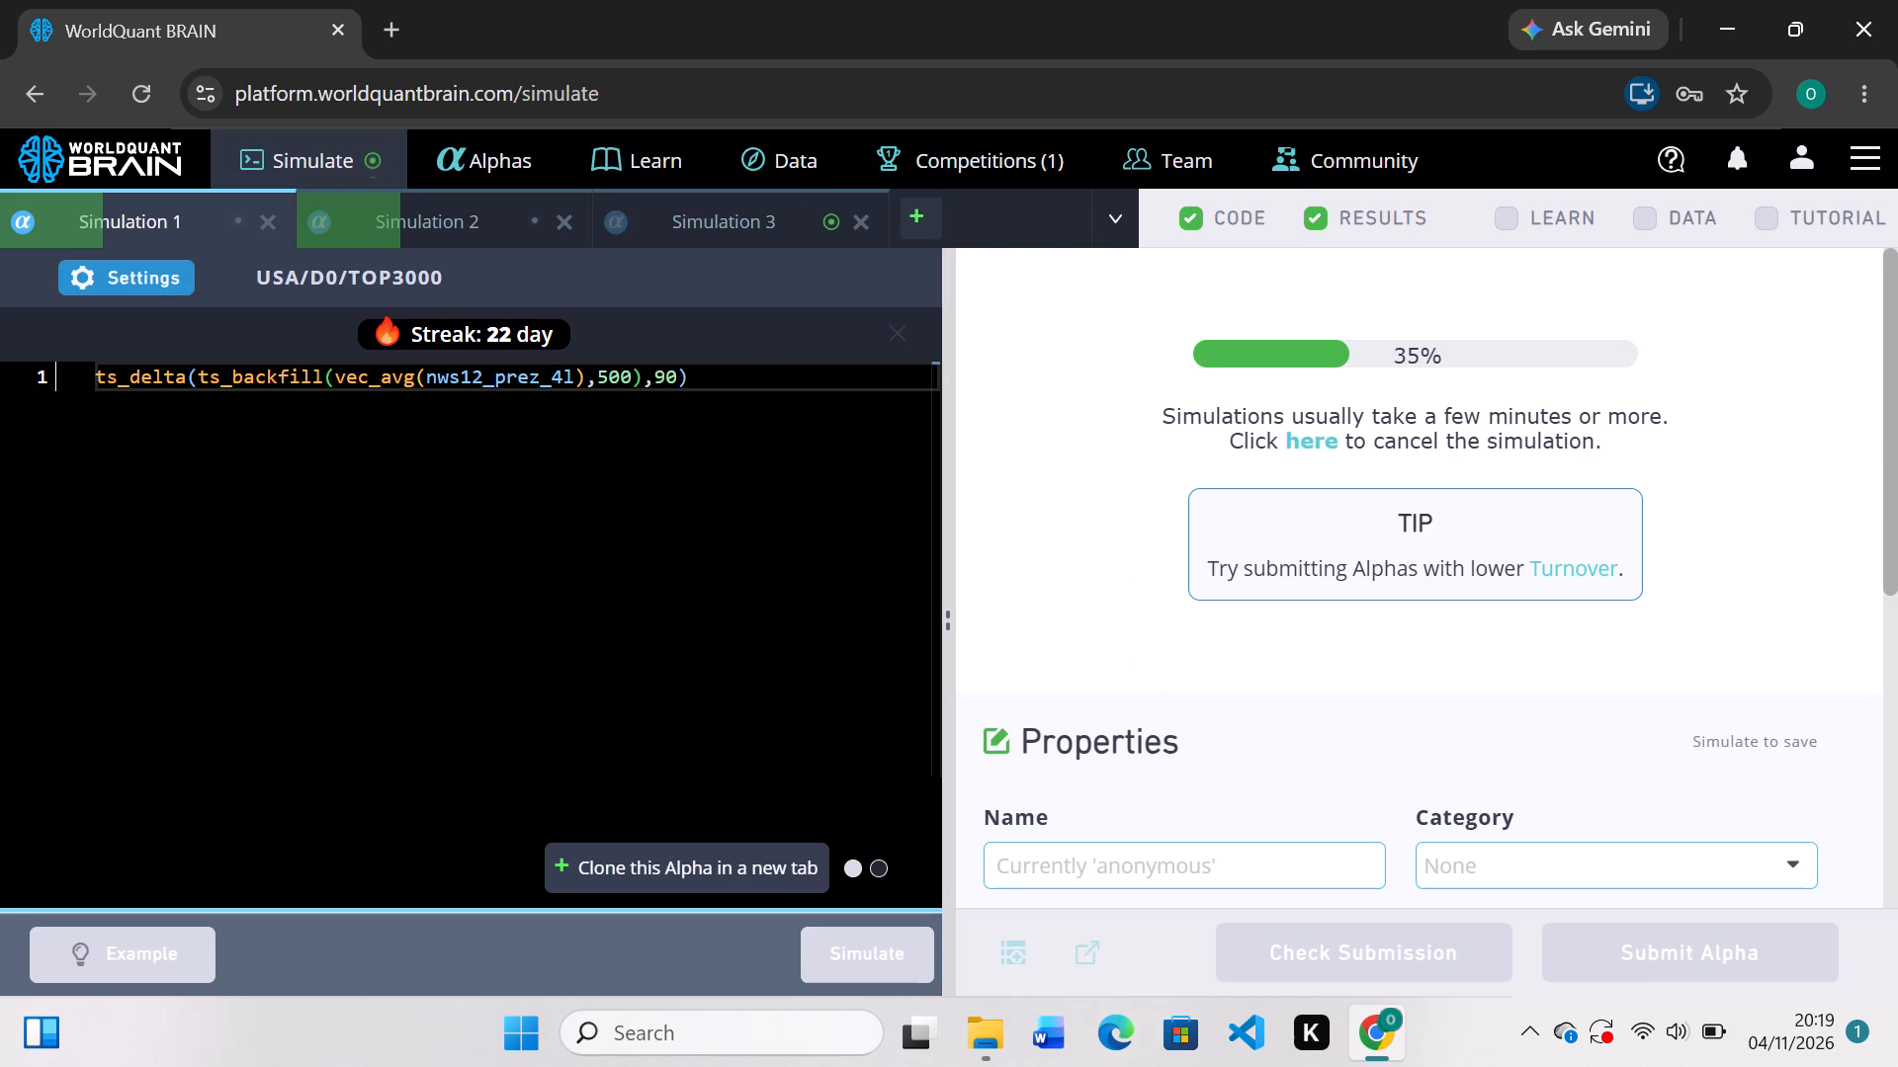
{"action": "left_click", "coordinate": [748, 226]}
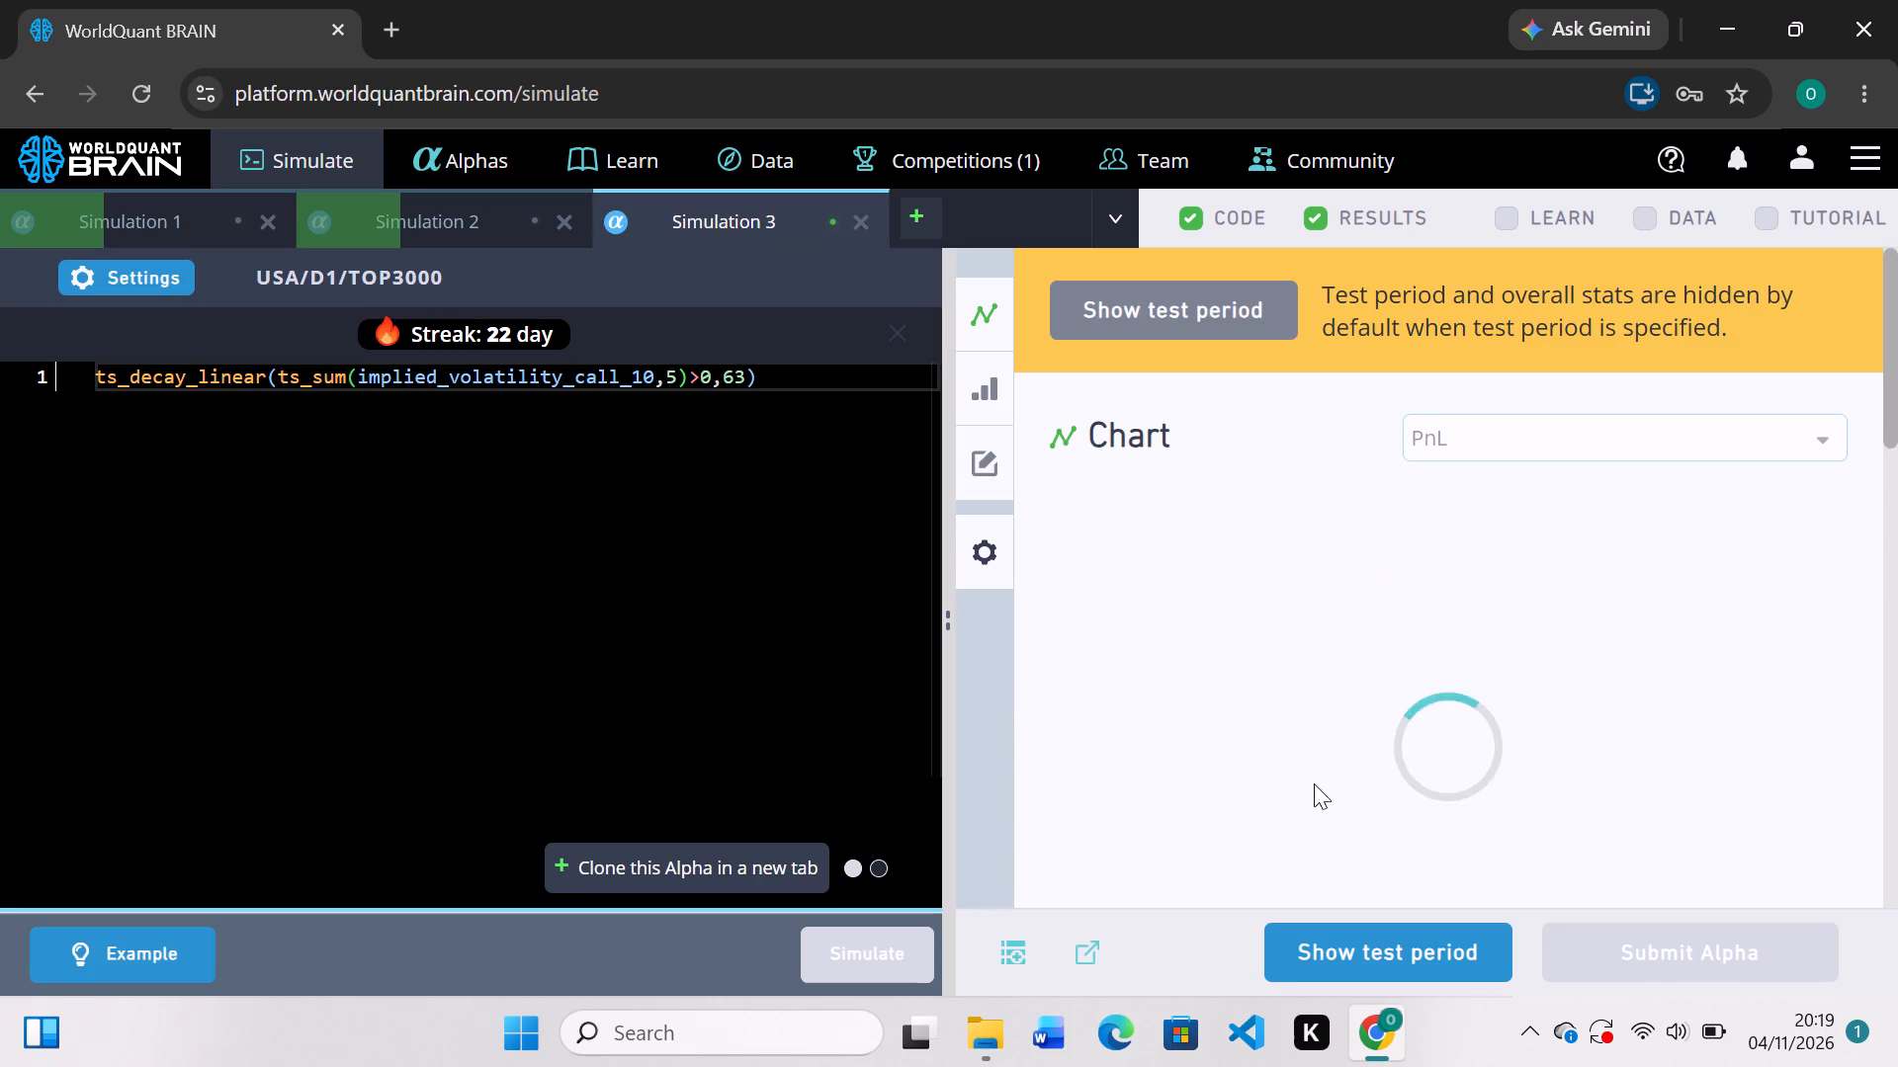
{"action": "scroll", "coordinate": [1390, 832], "scroll_direction": "down", "scroll_amount": 4}
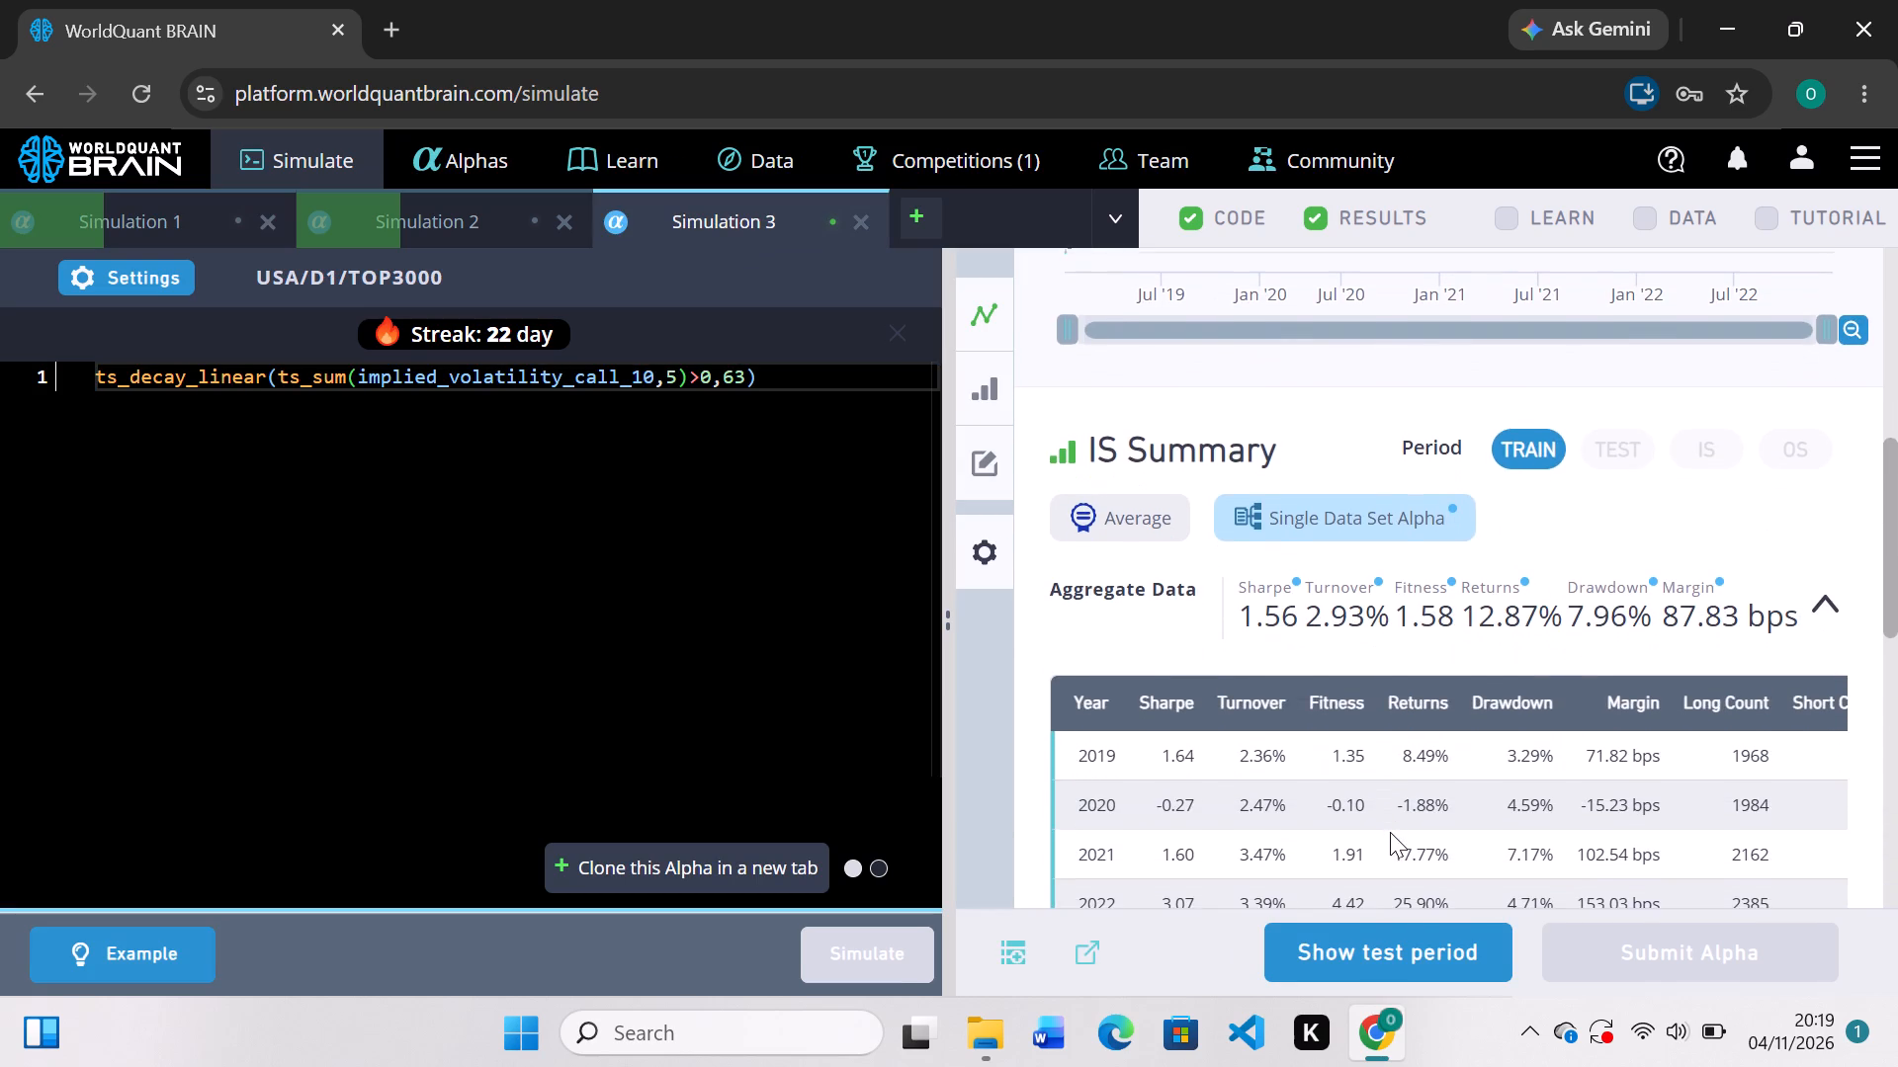
{"action": "left_click", "coordinate": [1366, 935]}
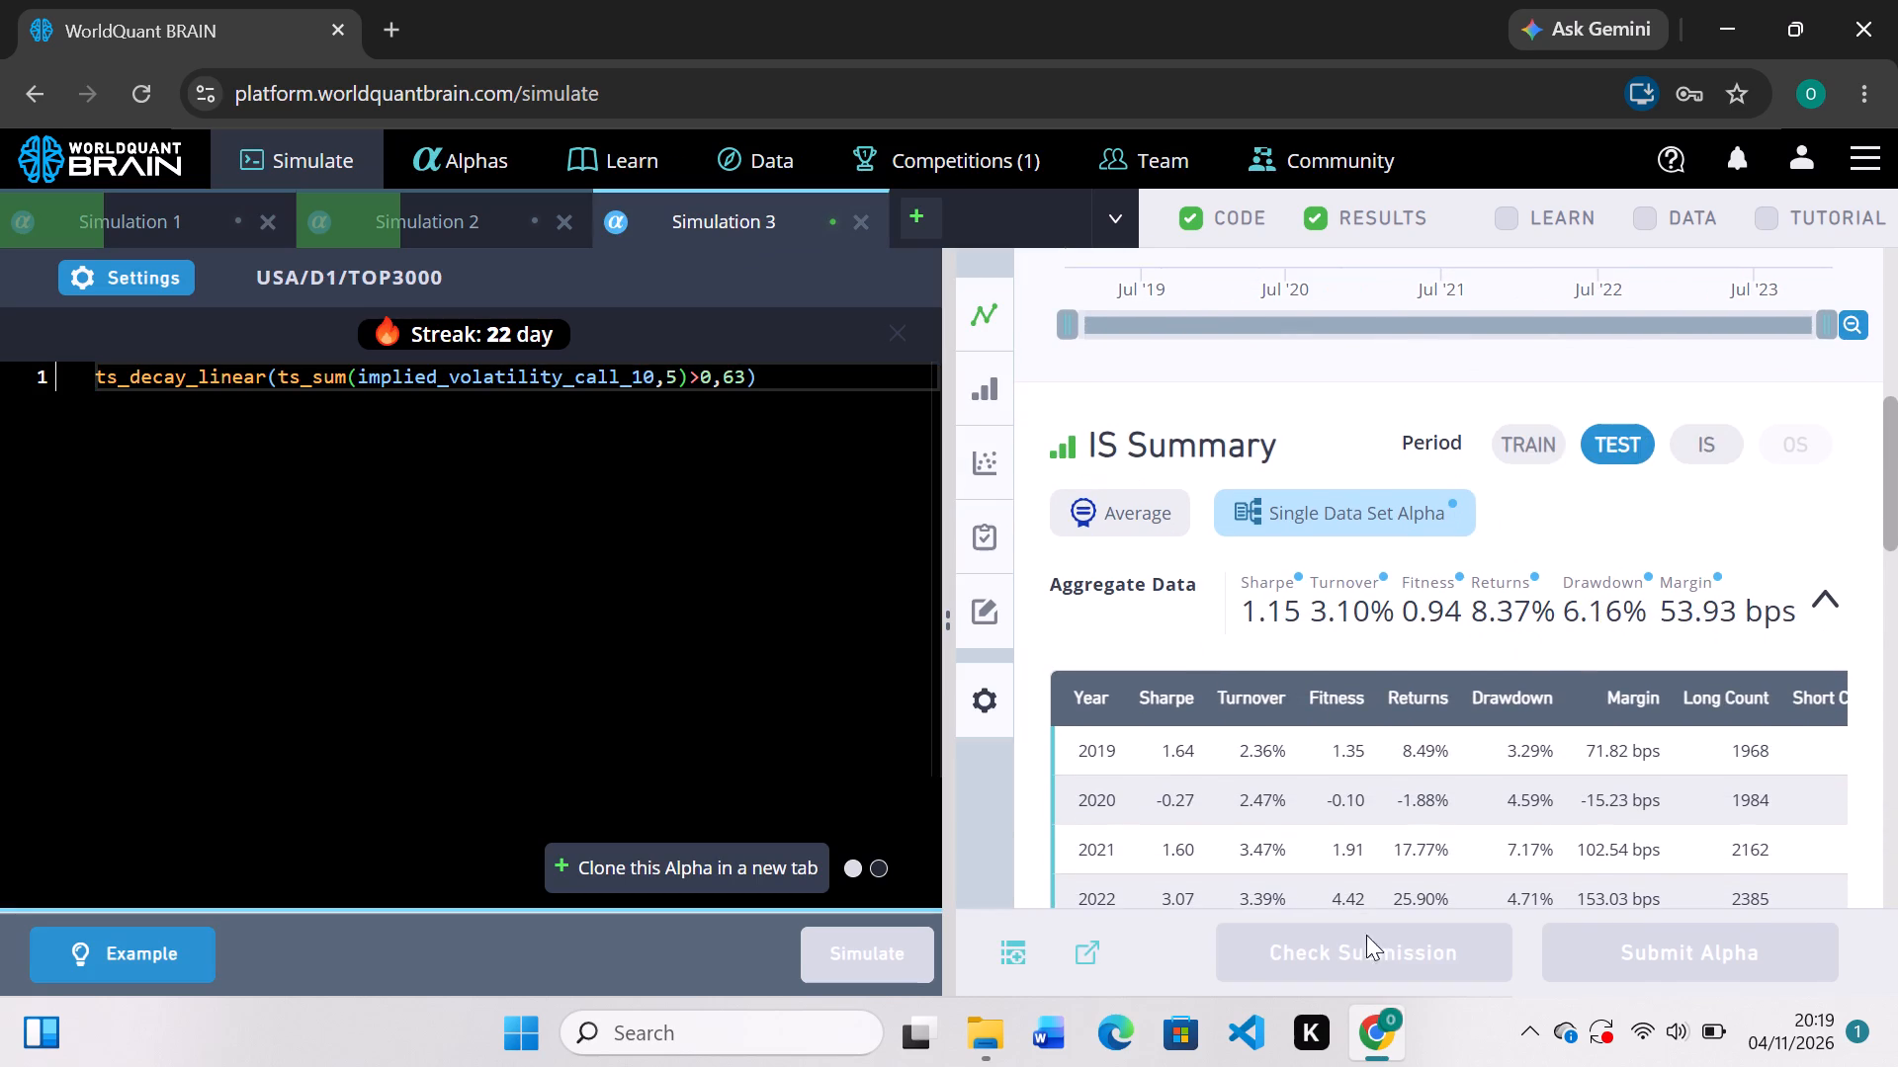
{"action": "scroll", "coordinate": [1459, 774], "scroll_direction": "down", "scroll_amount": 5}
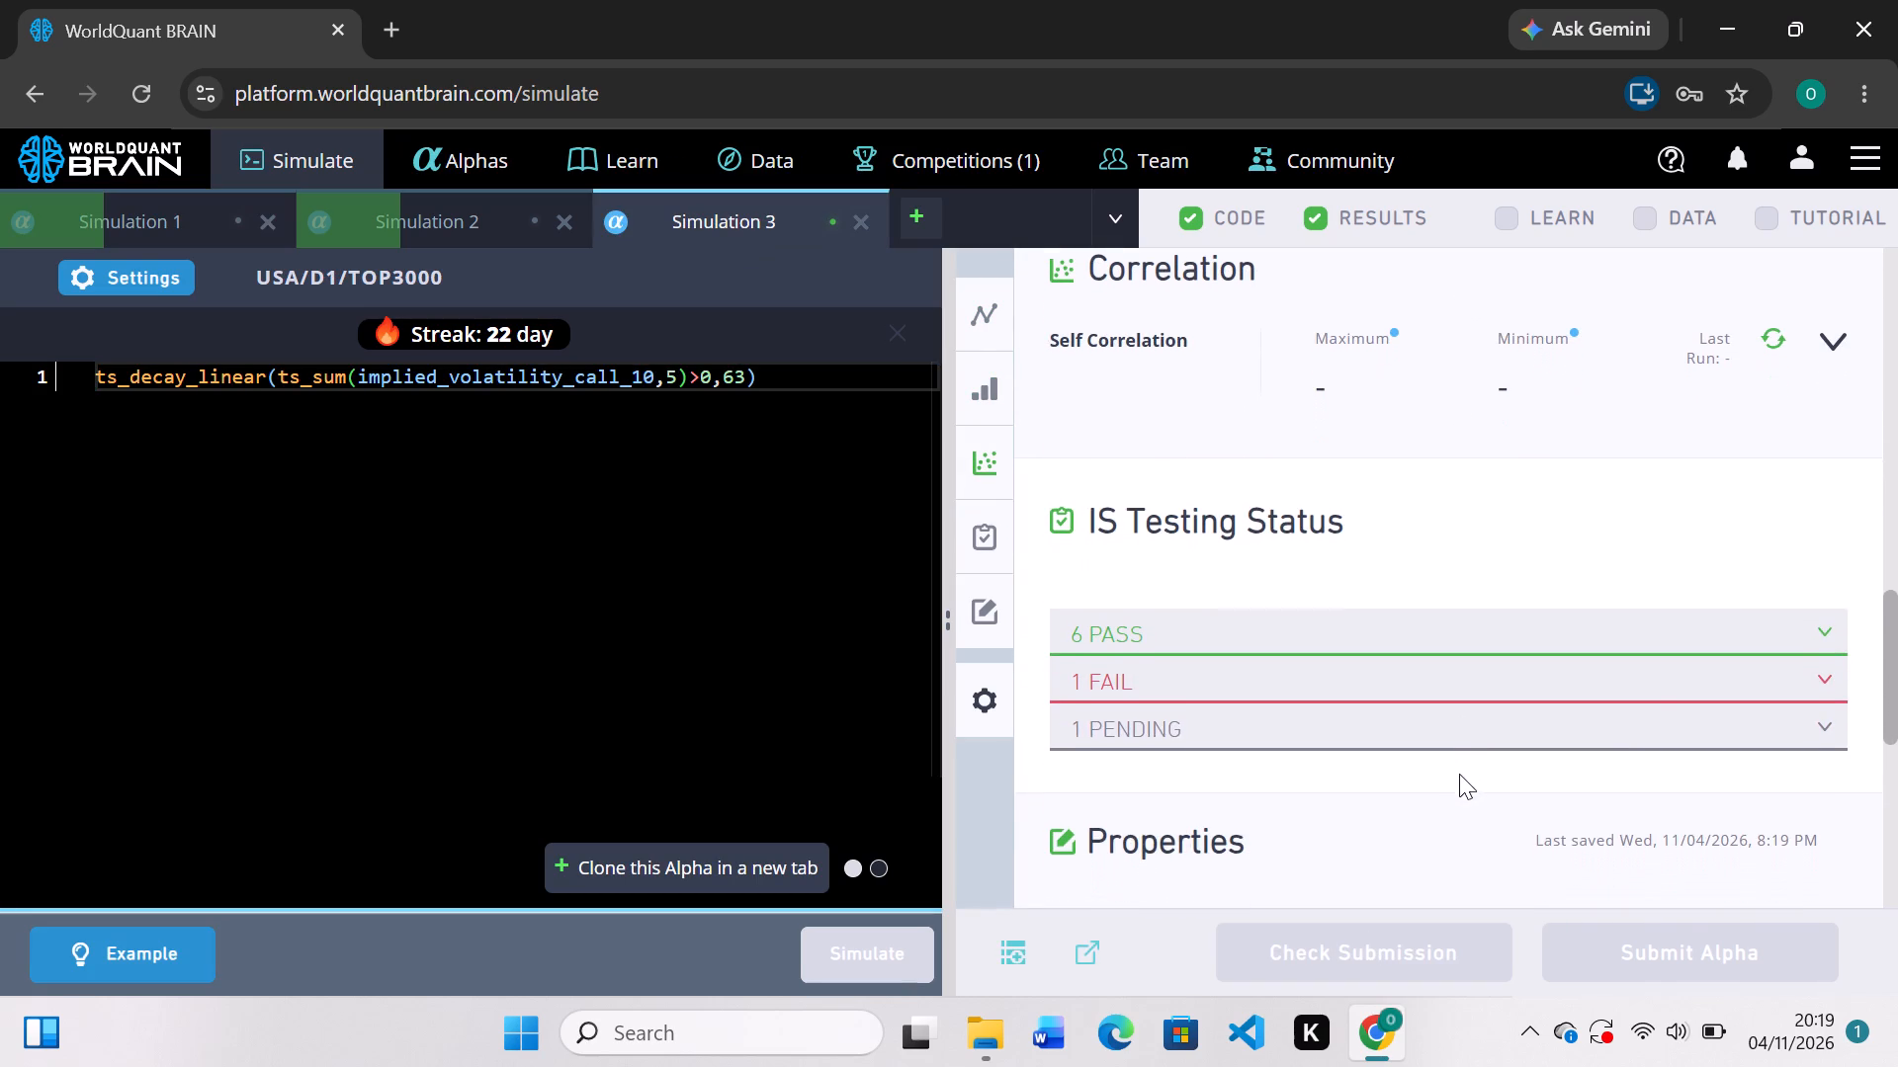
{"action": "left_click", "coordinate": [1800, 663]}
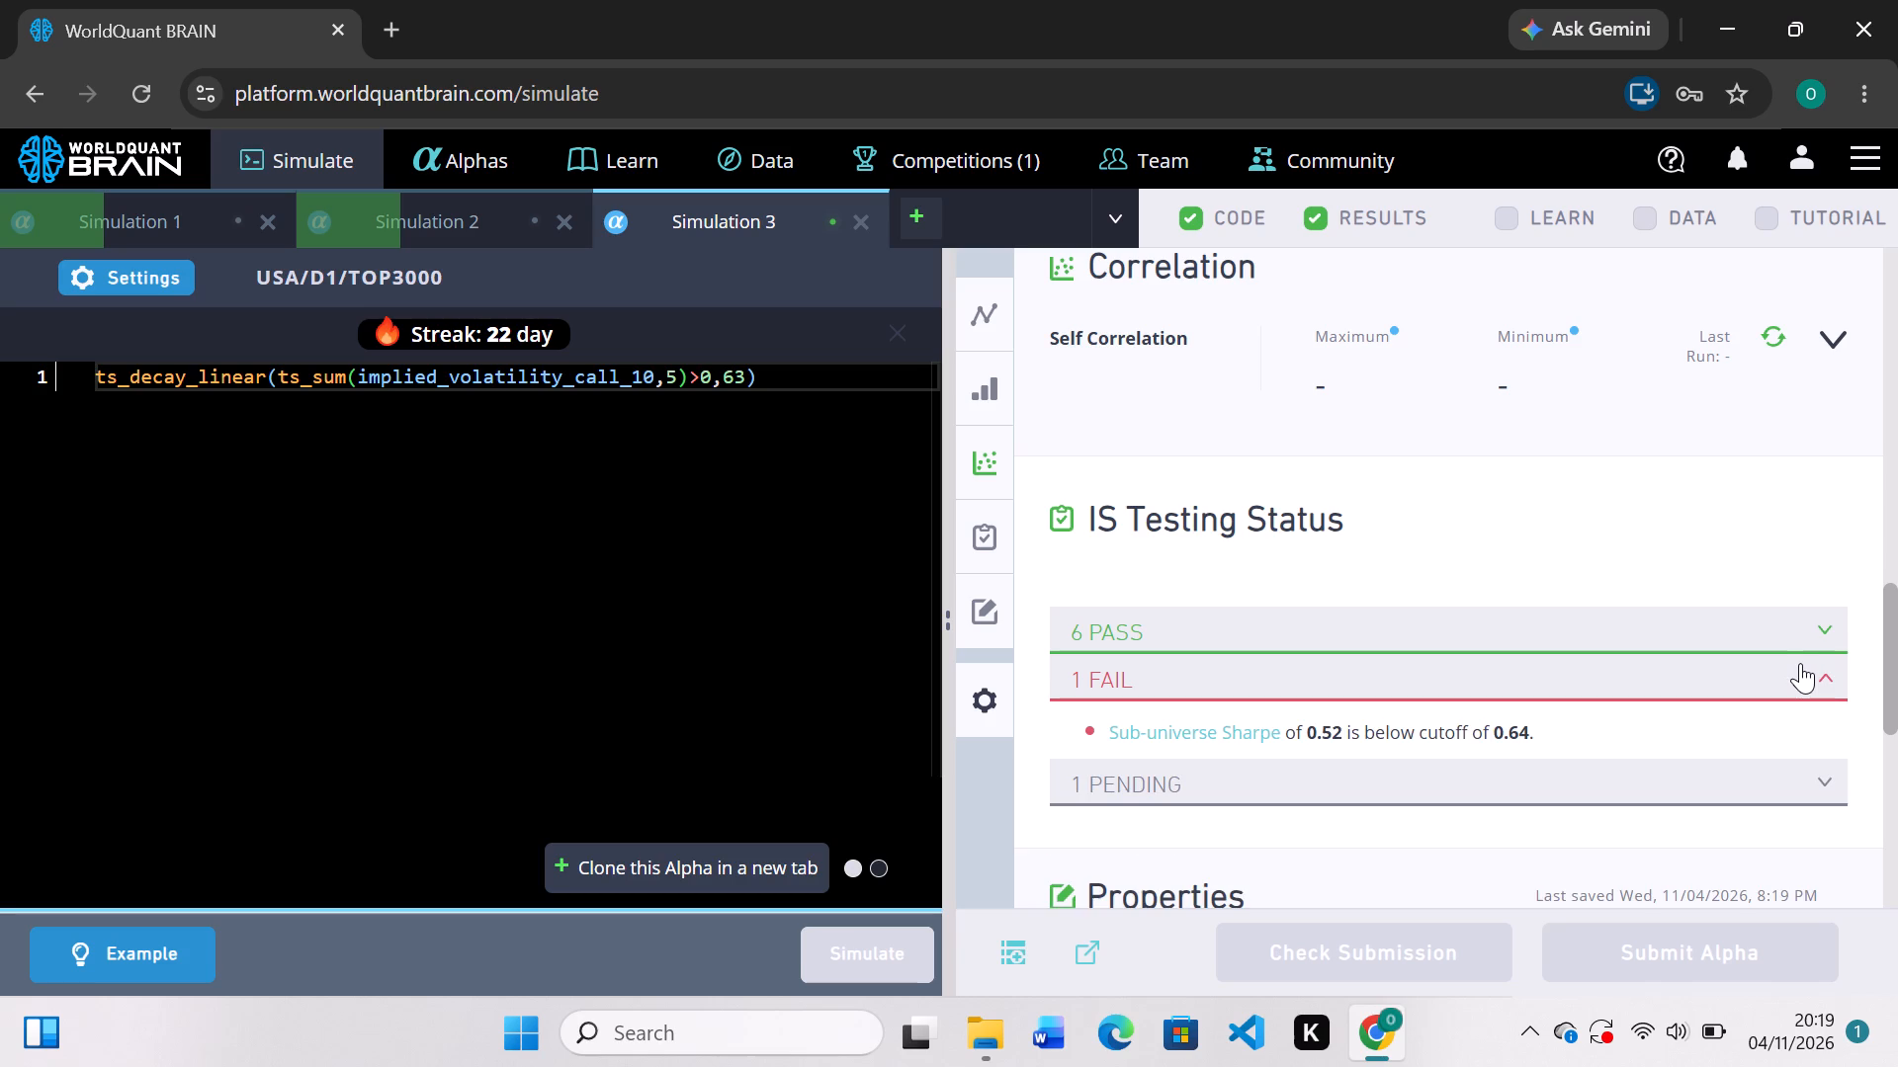
{"action": "left_click", "coordinate": [1779, 336]}
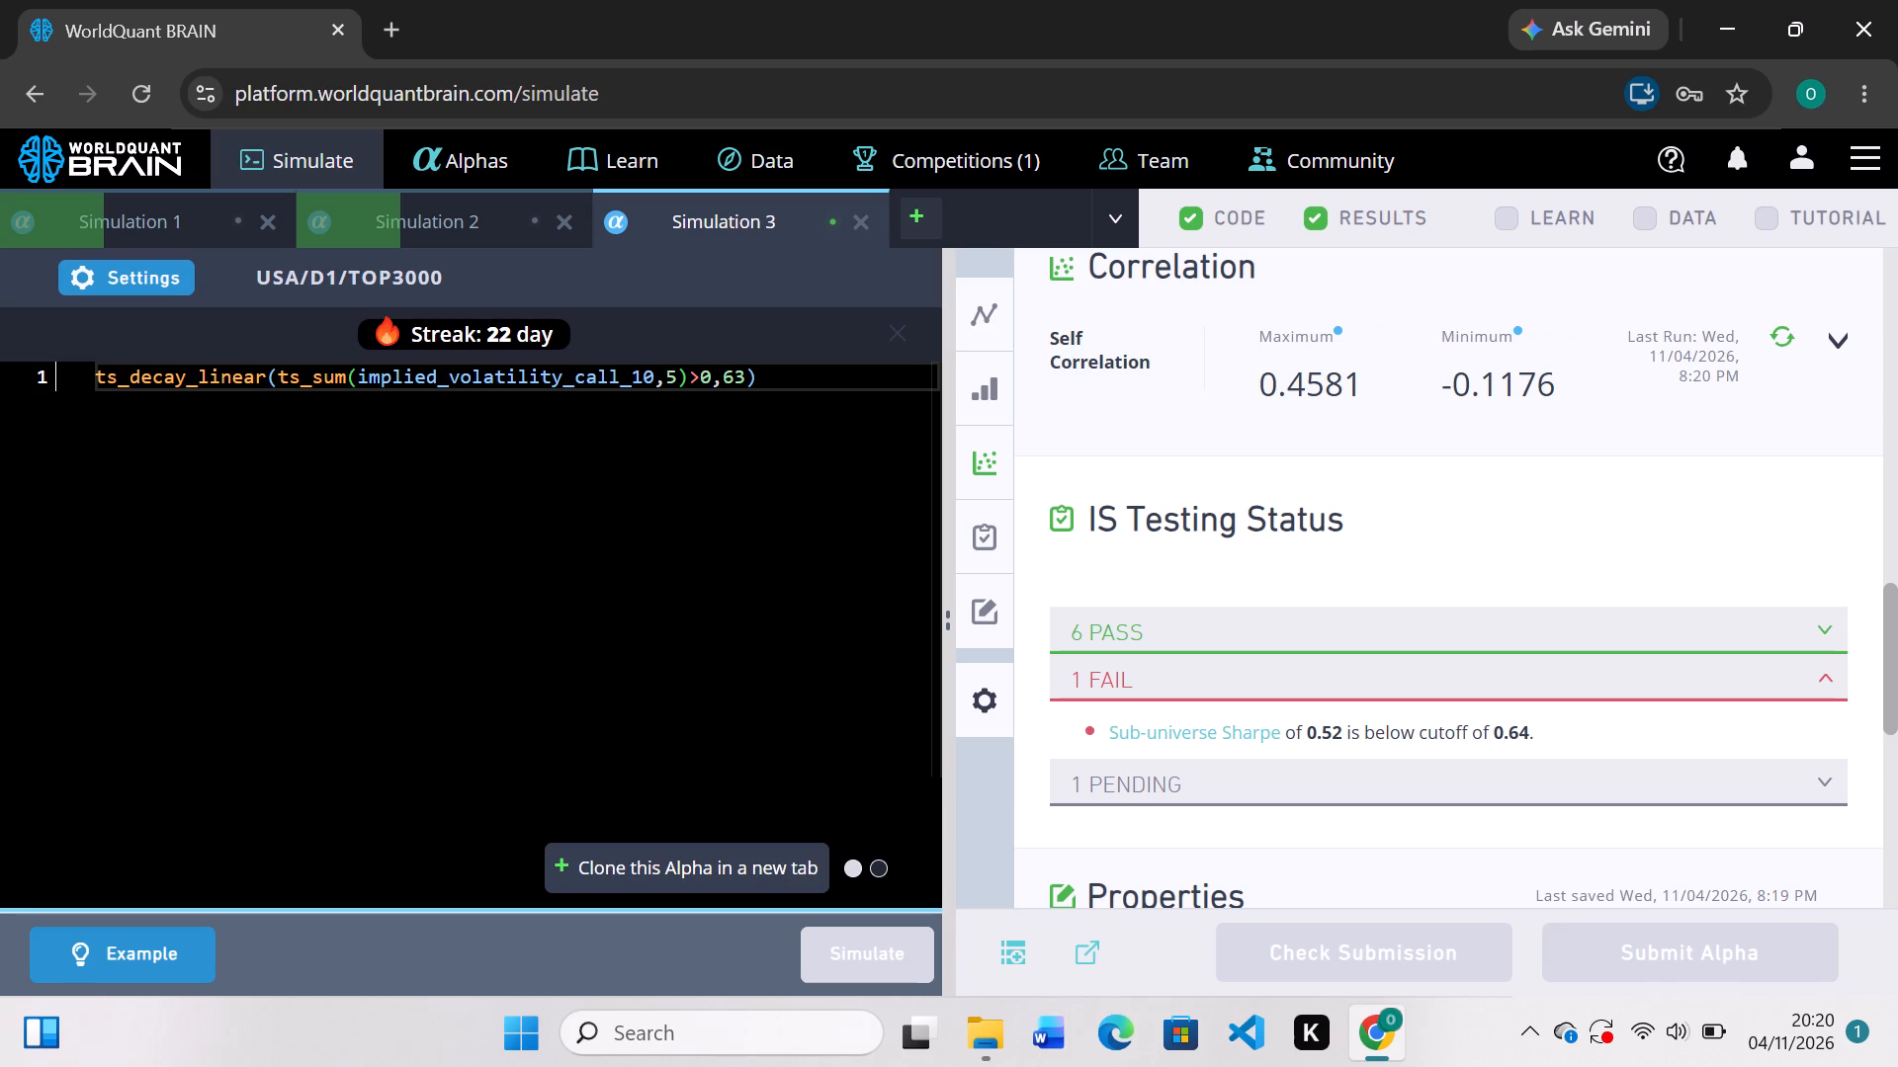
Replace the data field in Simulation 3's expression with implied_volatility_call_60 and simulate the alpha.
{"action": "left_click", "coordinate": [619, 380]}
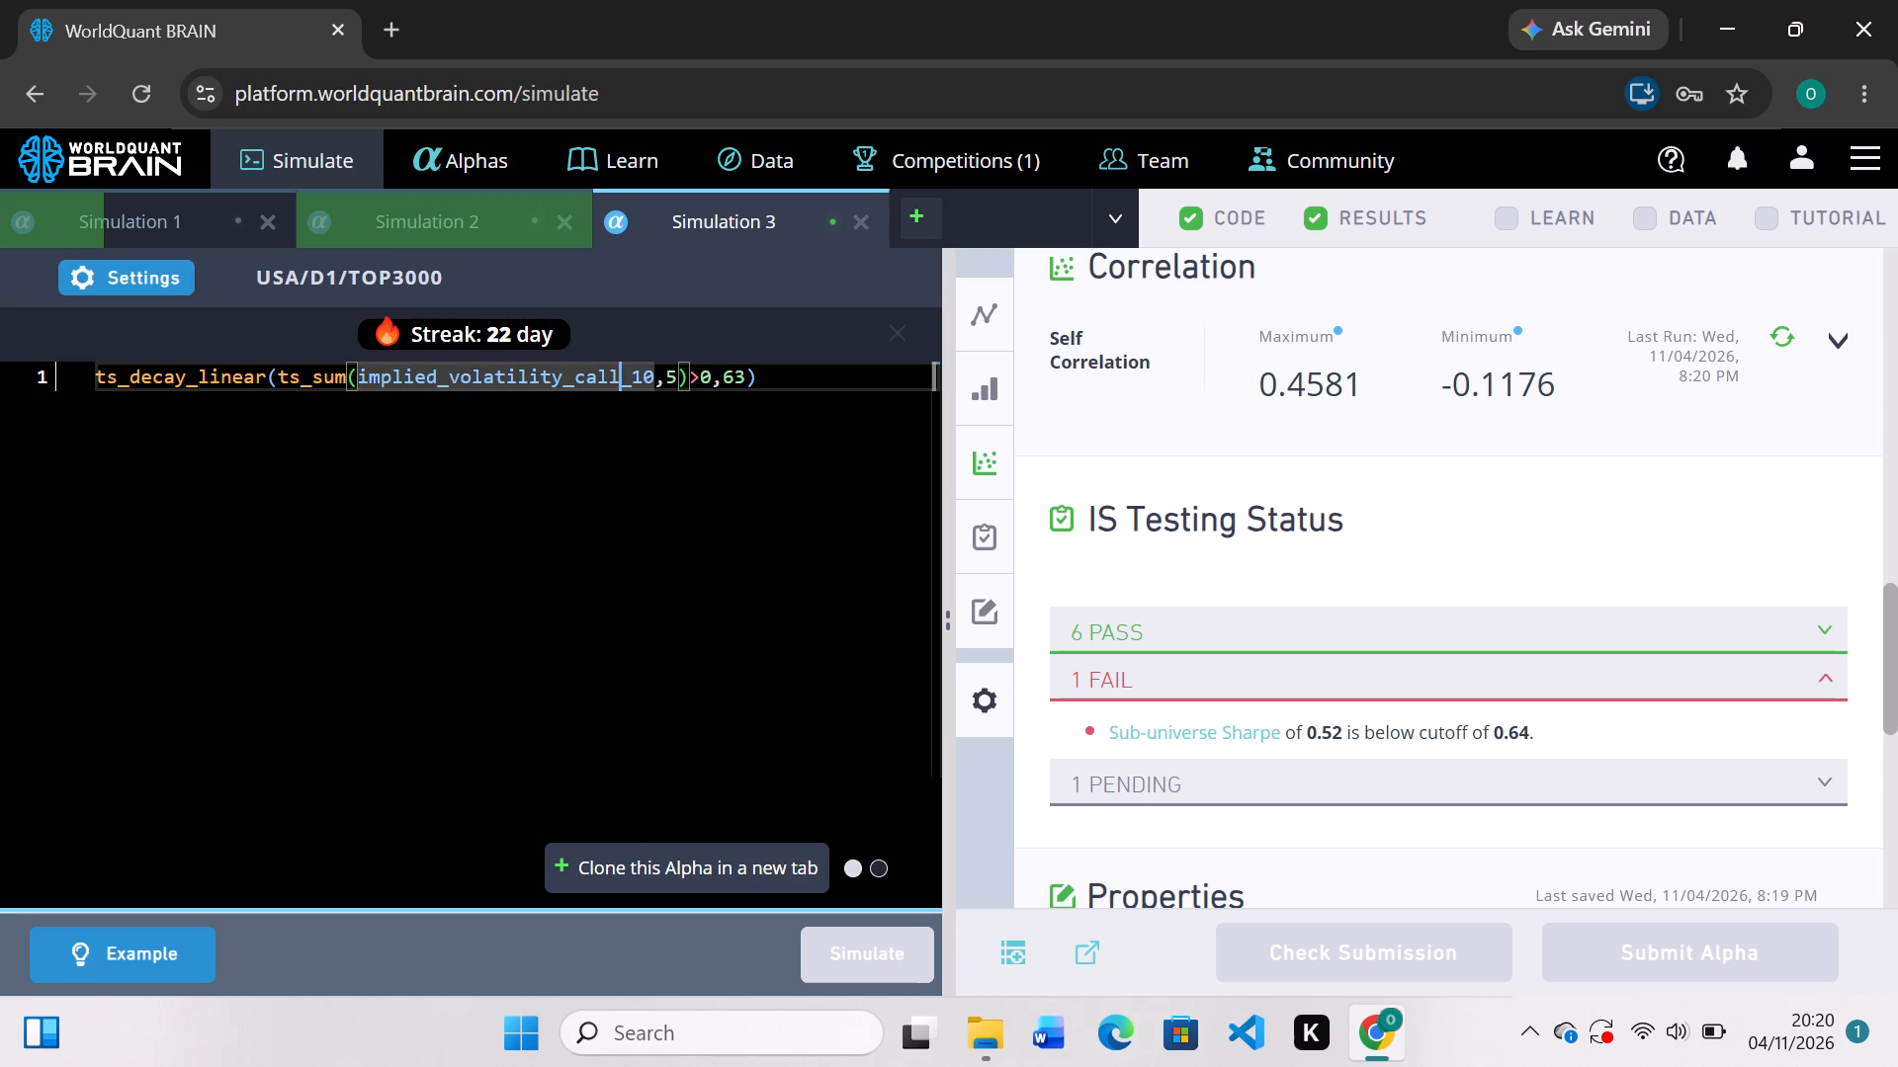
{"action": "left_click", "coordinate": [651, 377]}
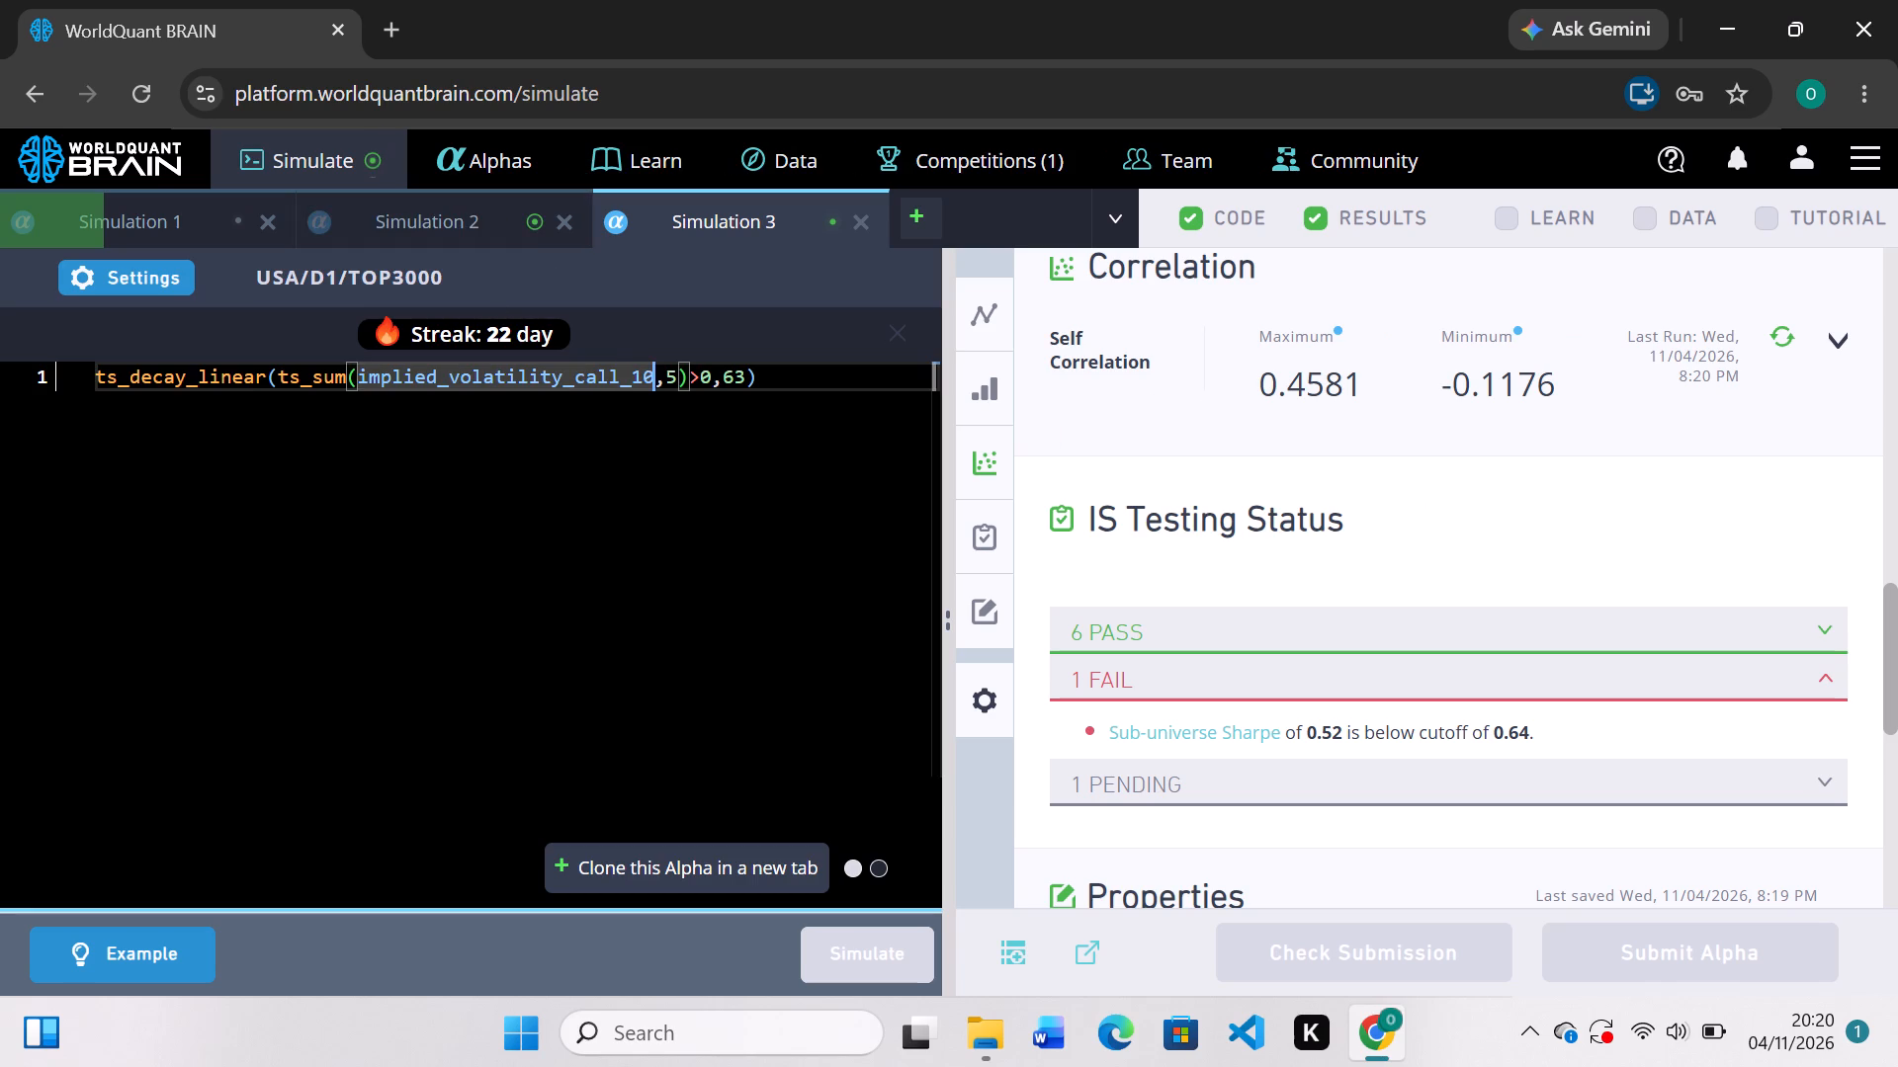
{"action": "key", "text": "BackSpace"}
{"action": "key", "text": "BackSpace"}
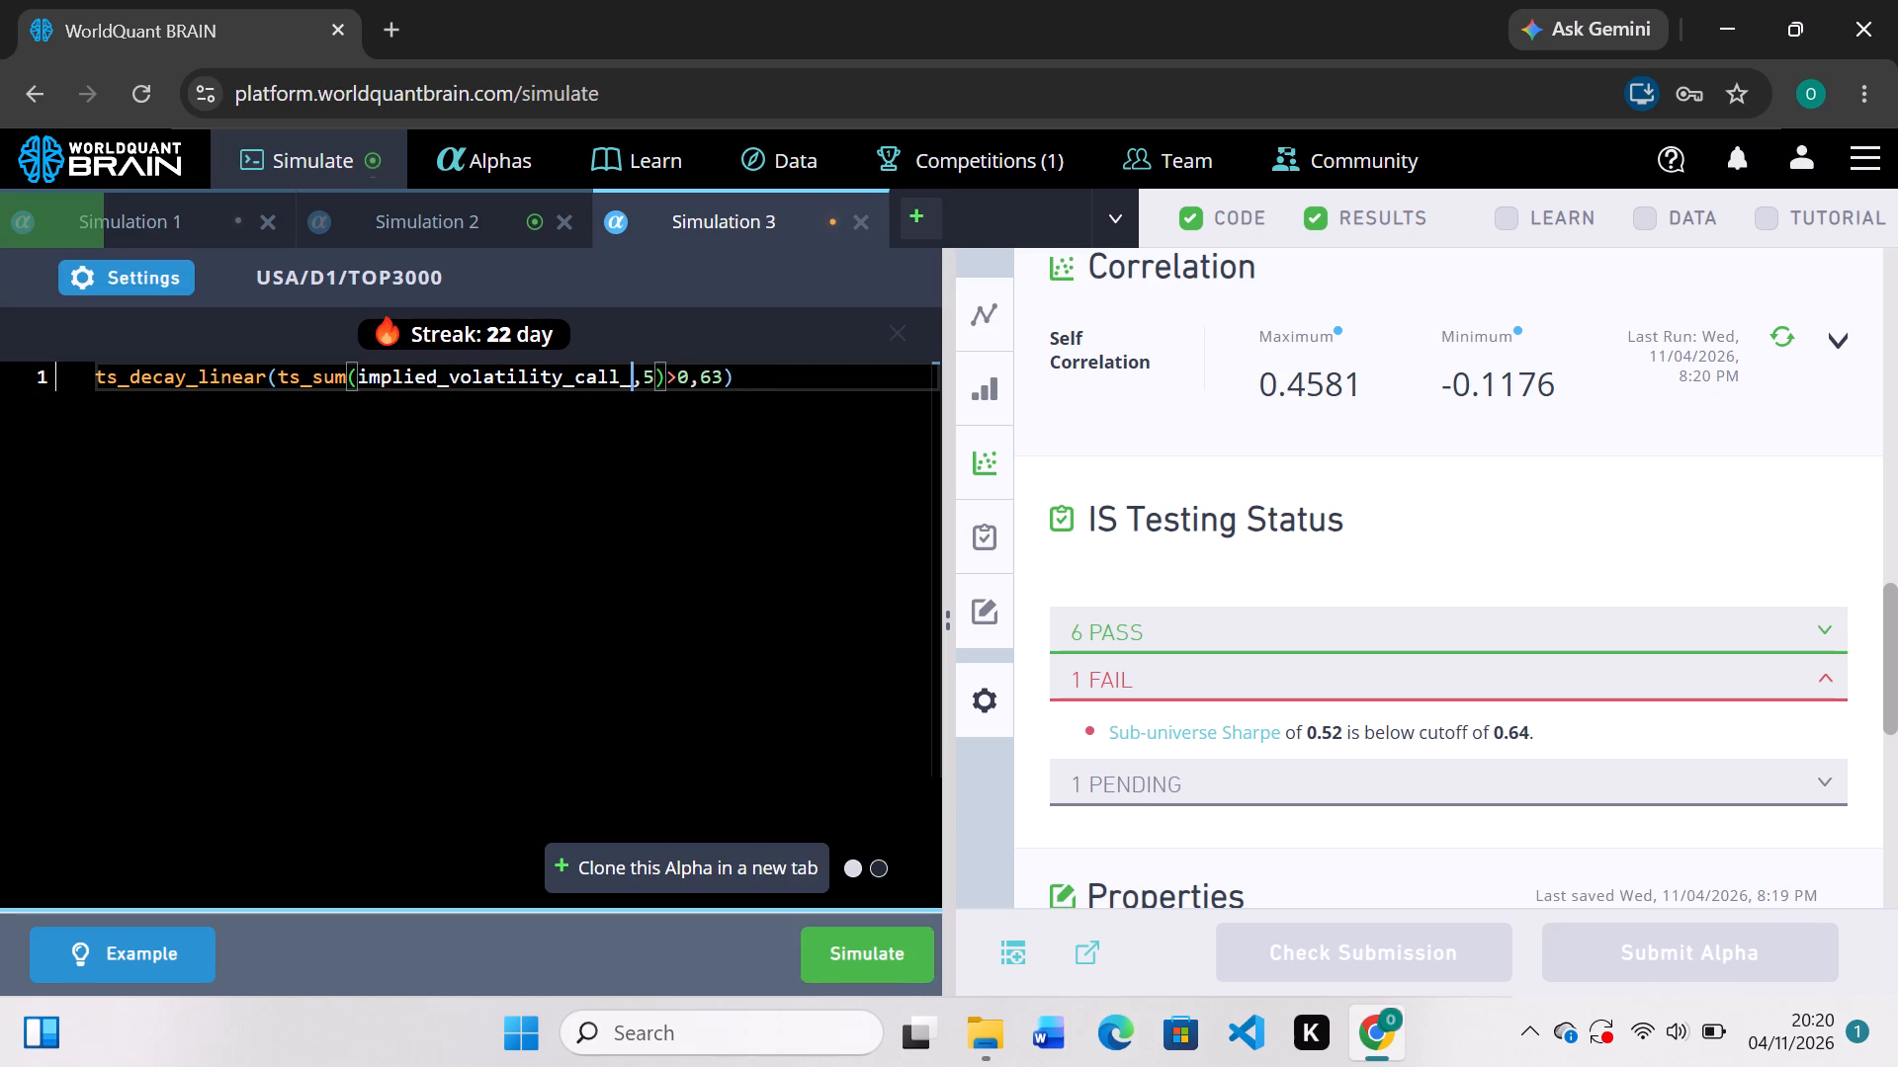
{"action": "key", "text": "BackSpace"}
{"action": "key", "text": "shift+underscore"}
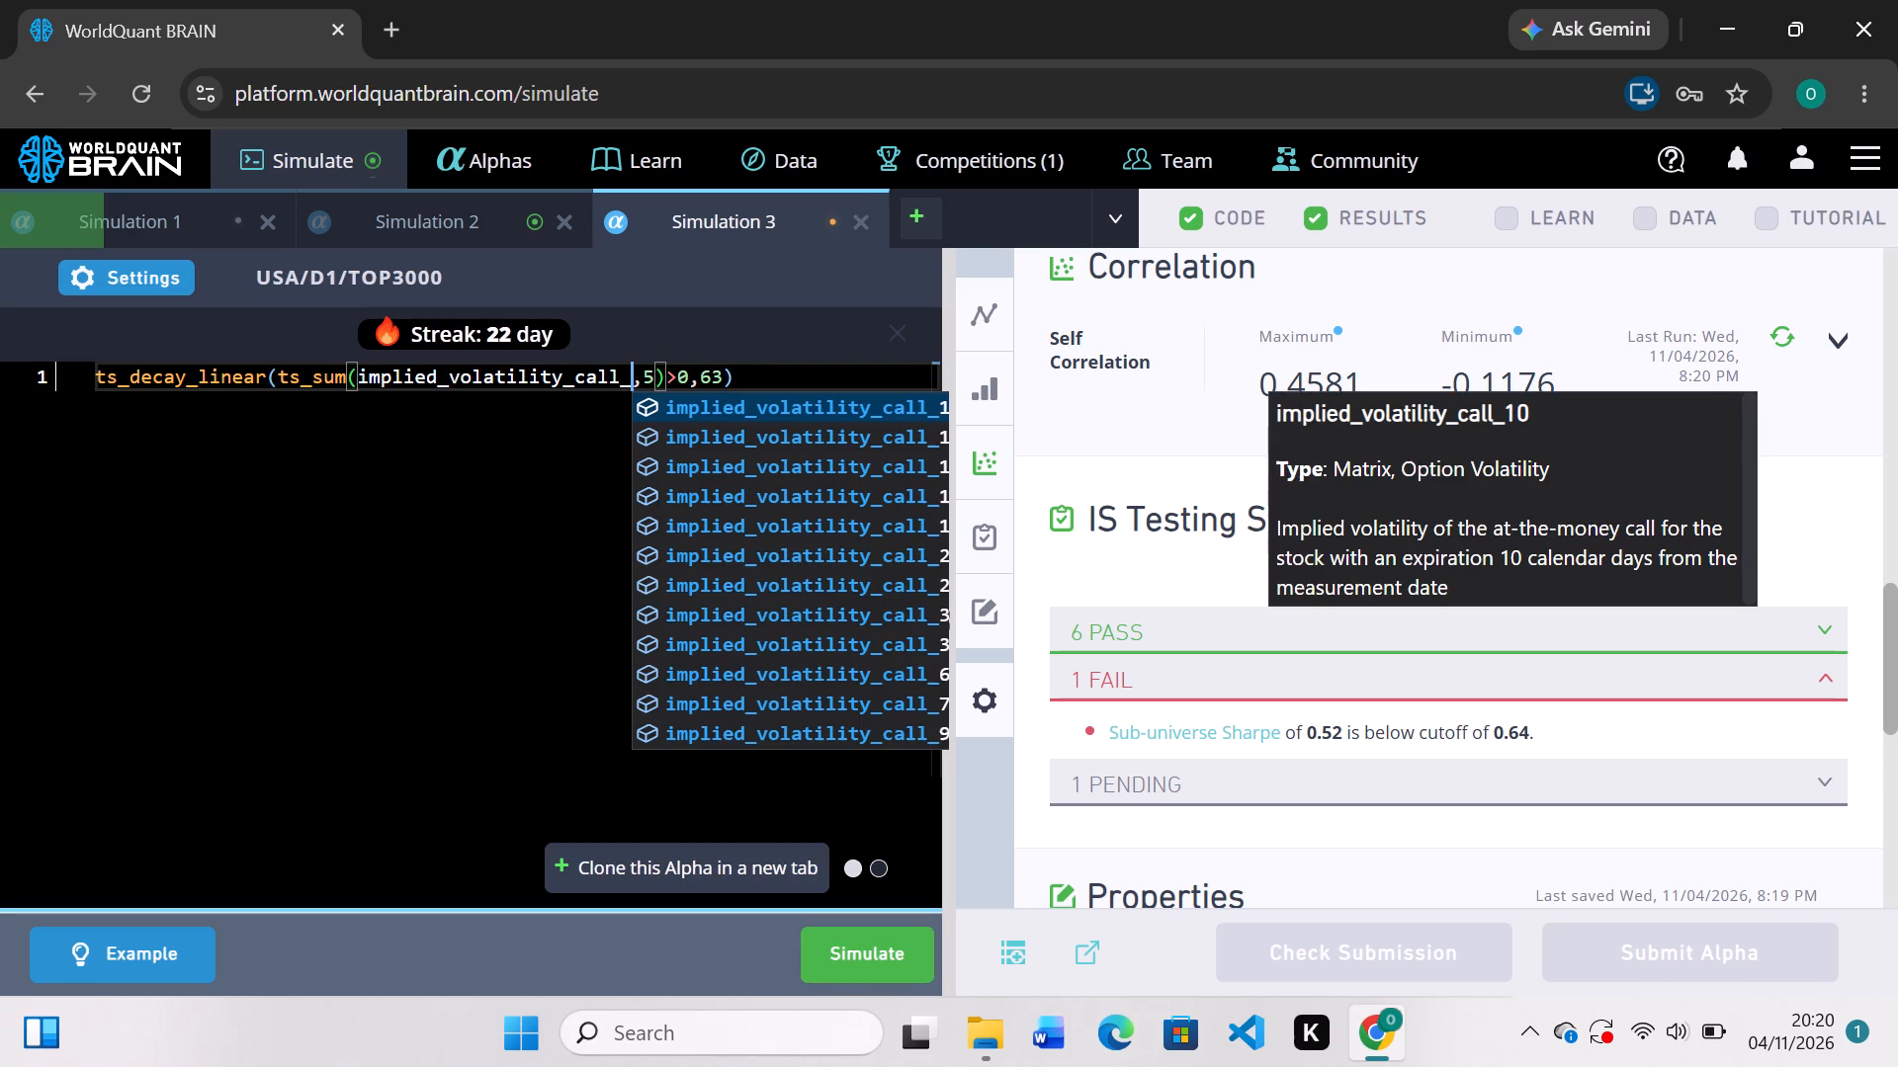
{"action": "scroll", "coordinate": [771, 487], "scroll_direction": "left", "scroll_amount": 2}
{"action": "left_click", "coordinate": [846, 661]}
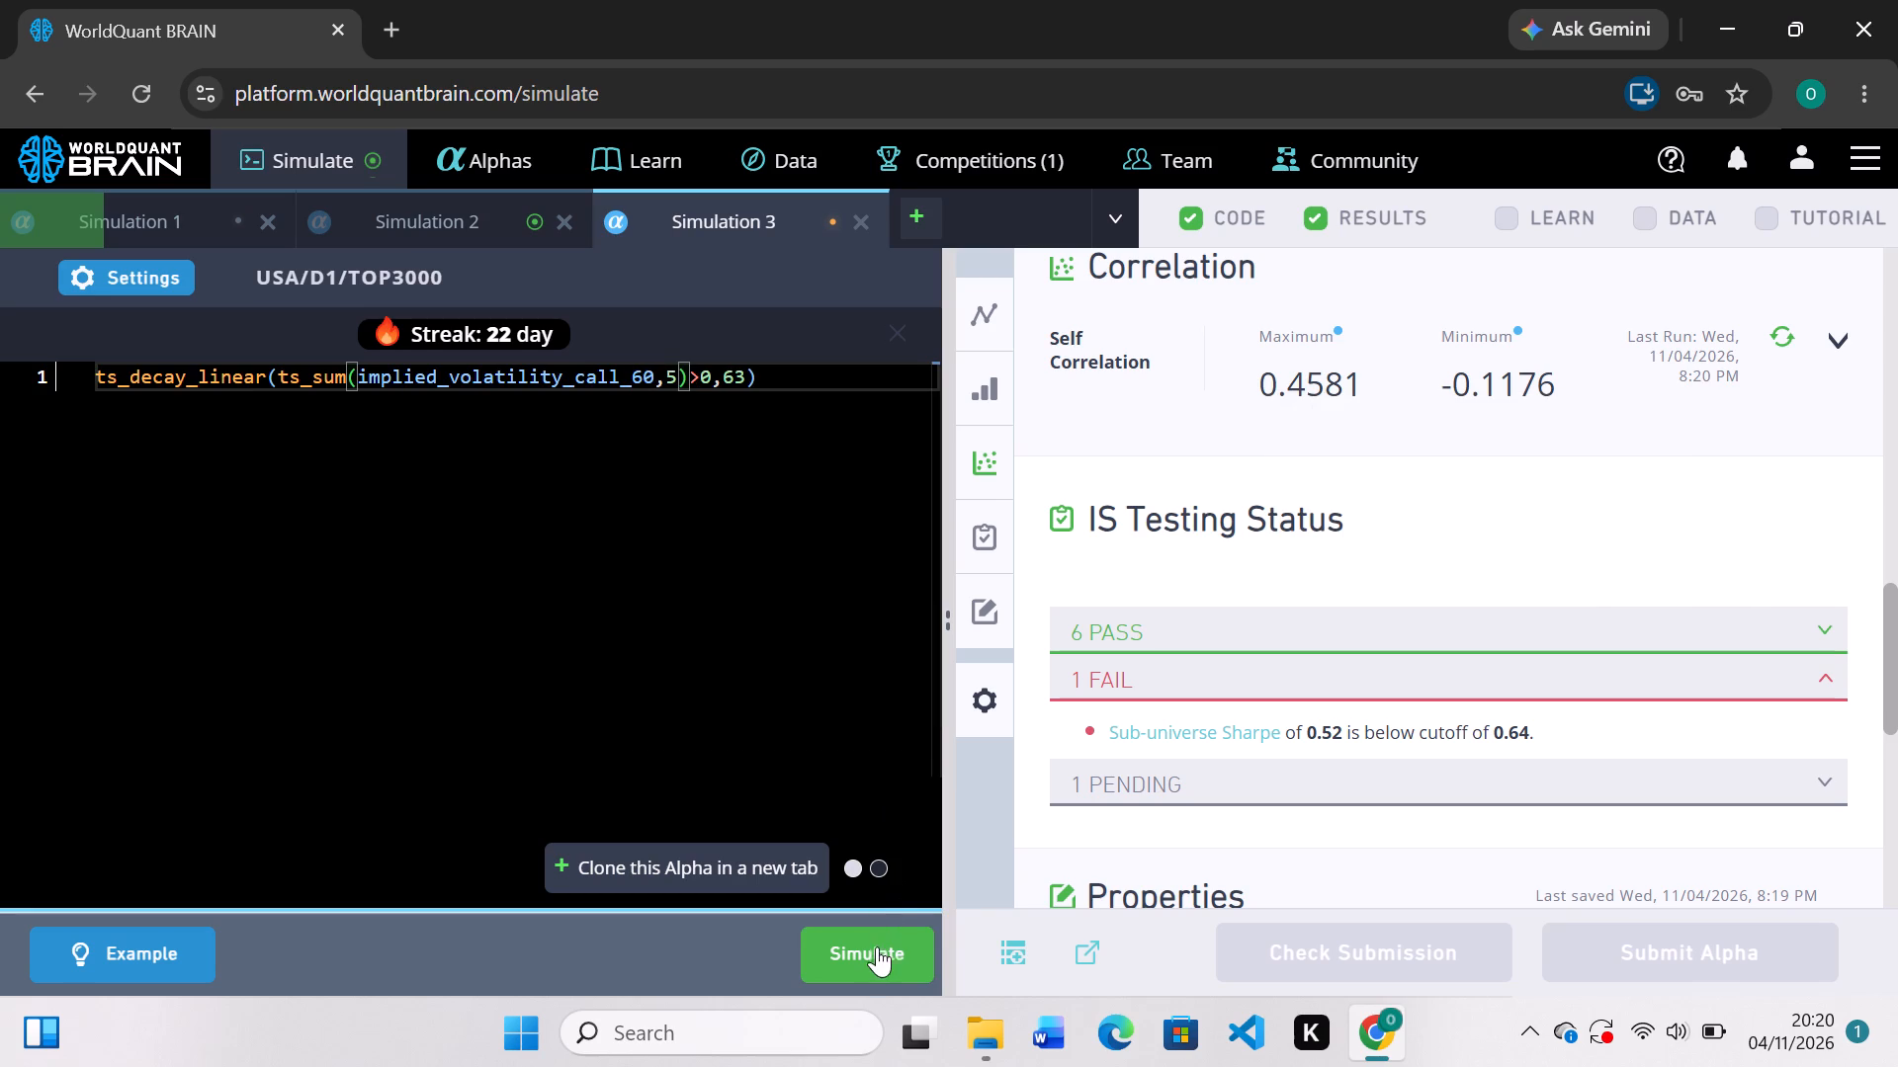
{"action": "left_click", "coordinate": [877, 952]}
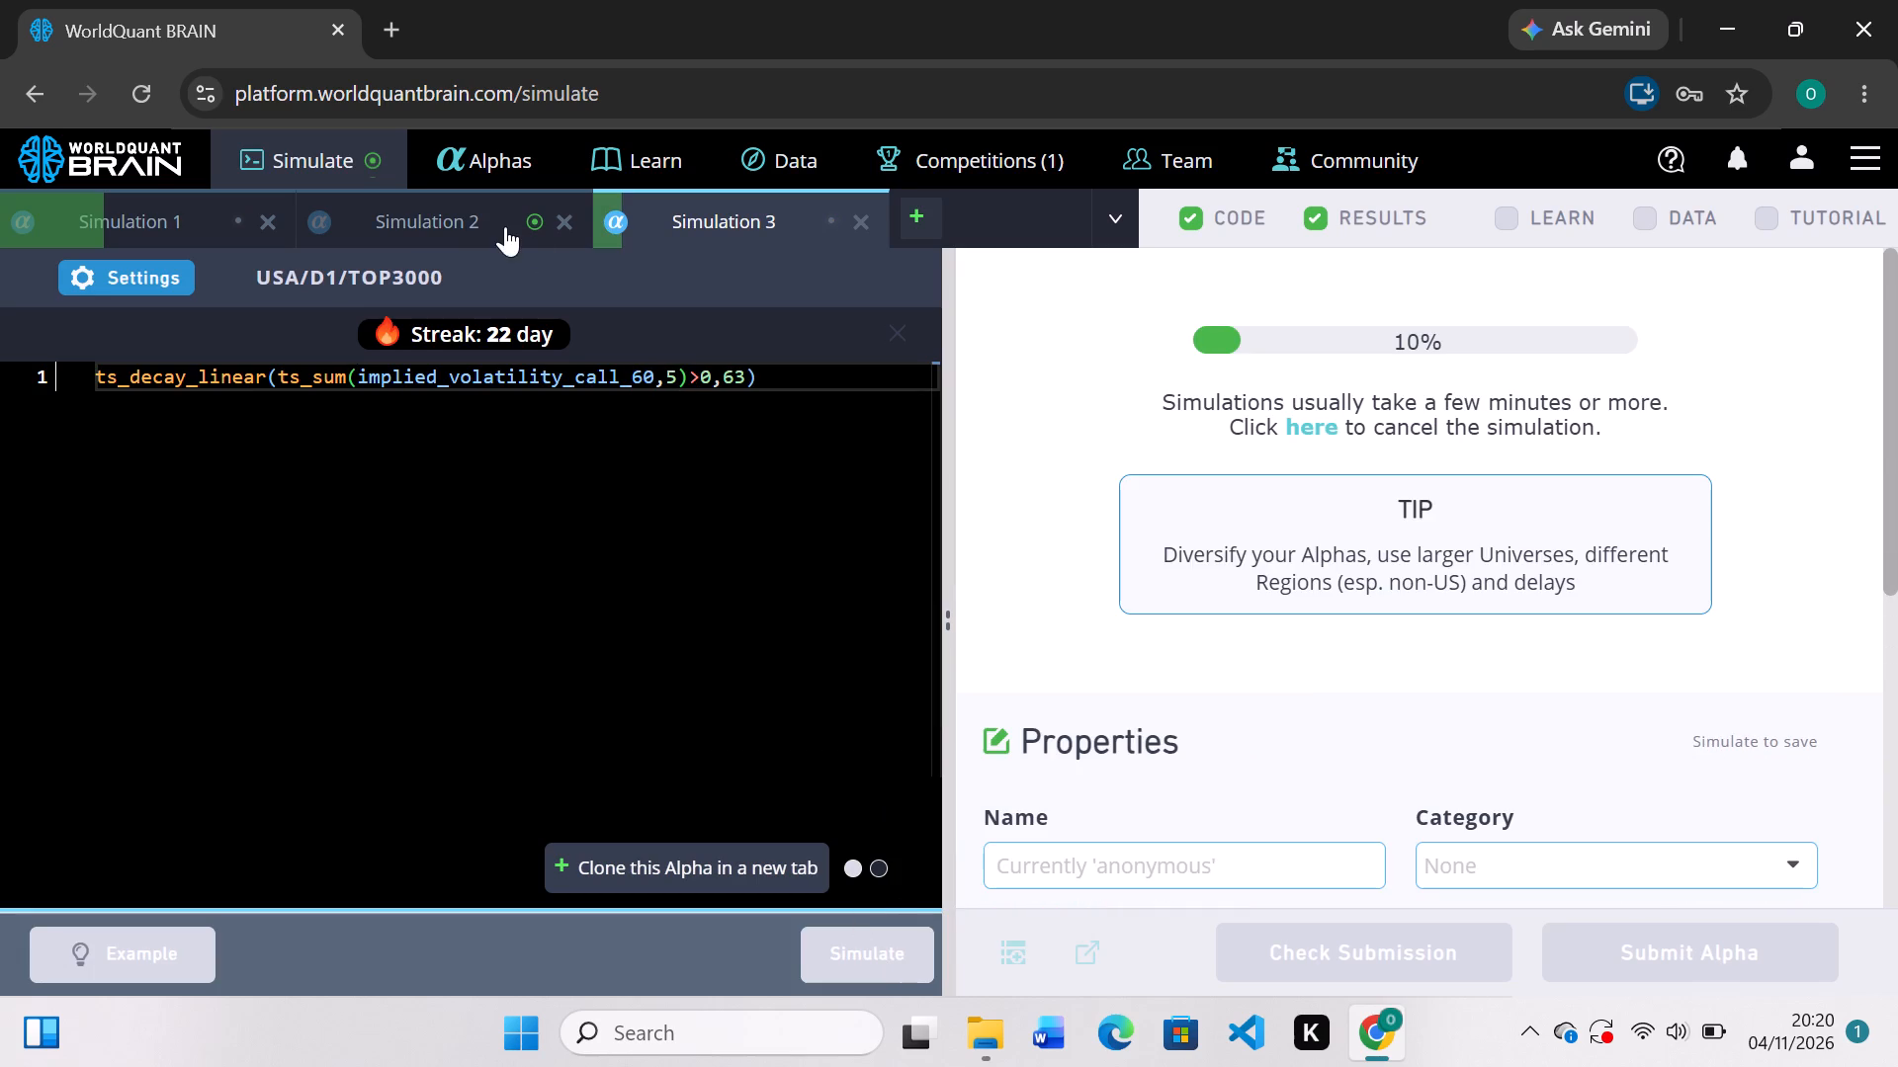
Review Simulation 2's train-period IS summary with its yearly figures, and check its simulation settings.
{"action": "left_click", "coordinate": [482, 218]}
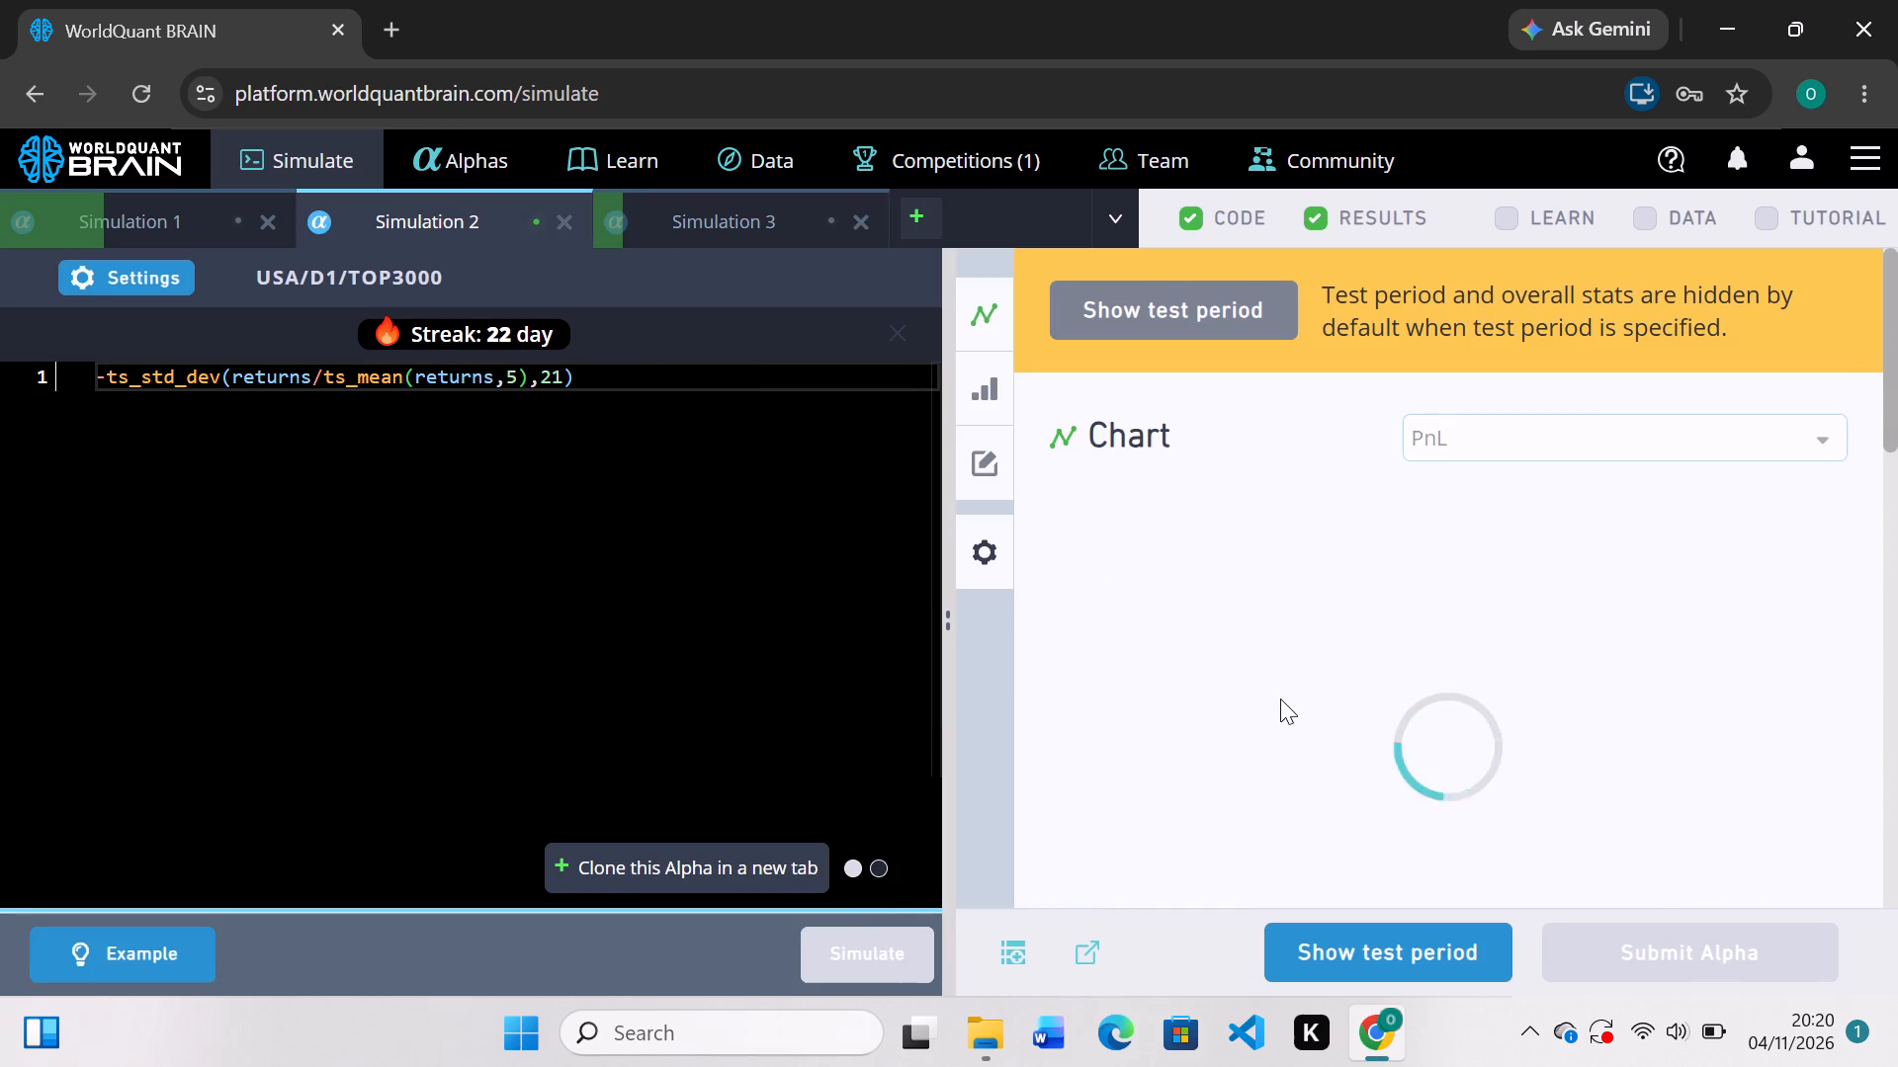
{"action": "scroll", "coordinate": [1280, 698], "scroll_direction": "down", "scroll_amount": 3}
{"action": "scroll", "coordinate": [1280, 698], "scroll_direction": "up", "scroll_amount": 2}
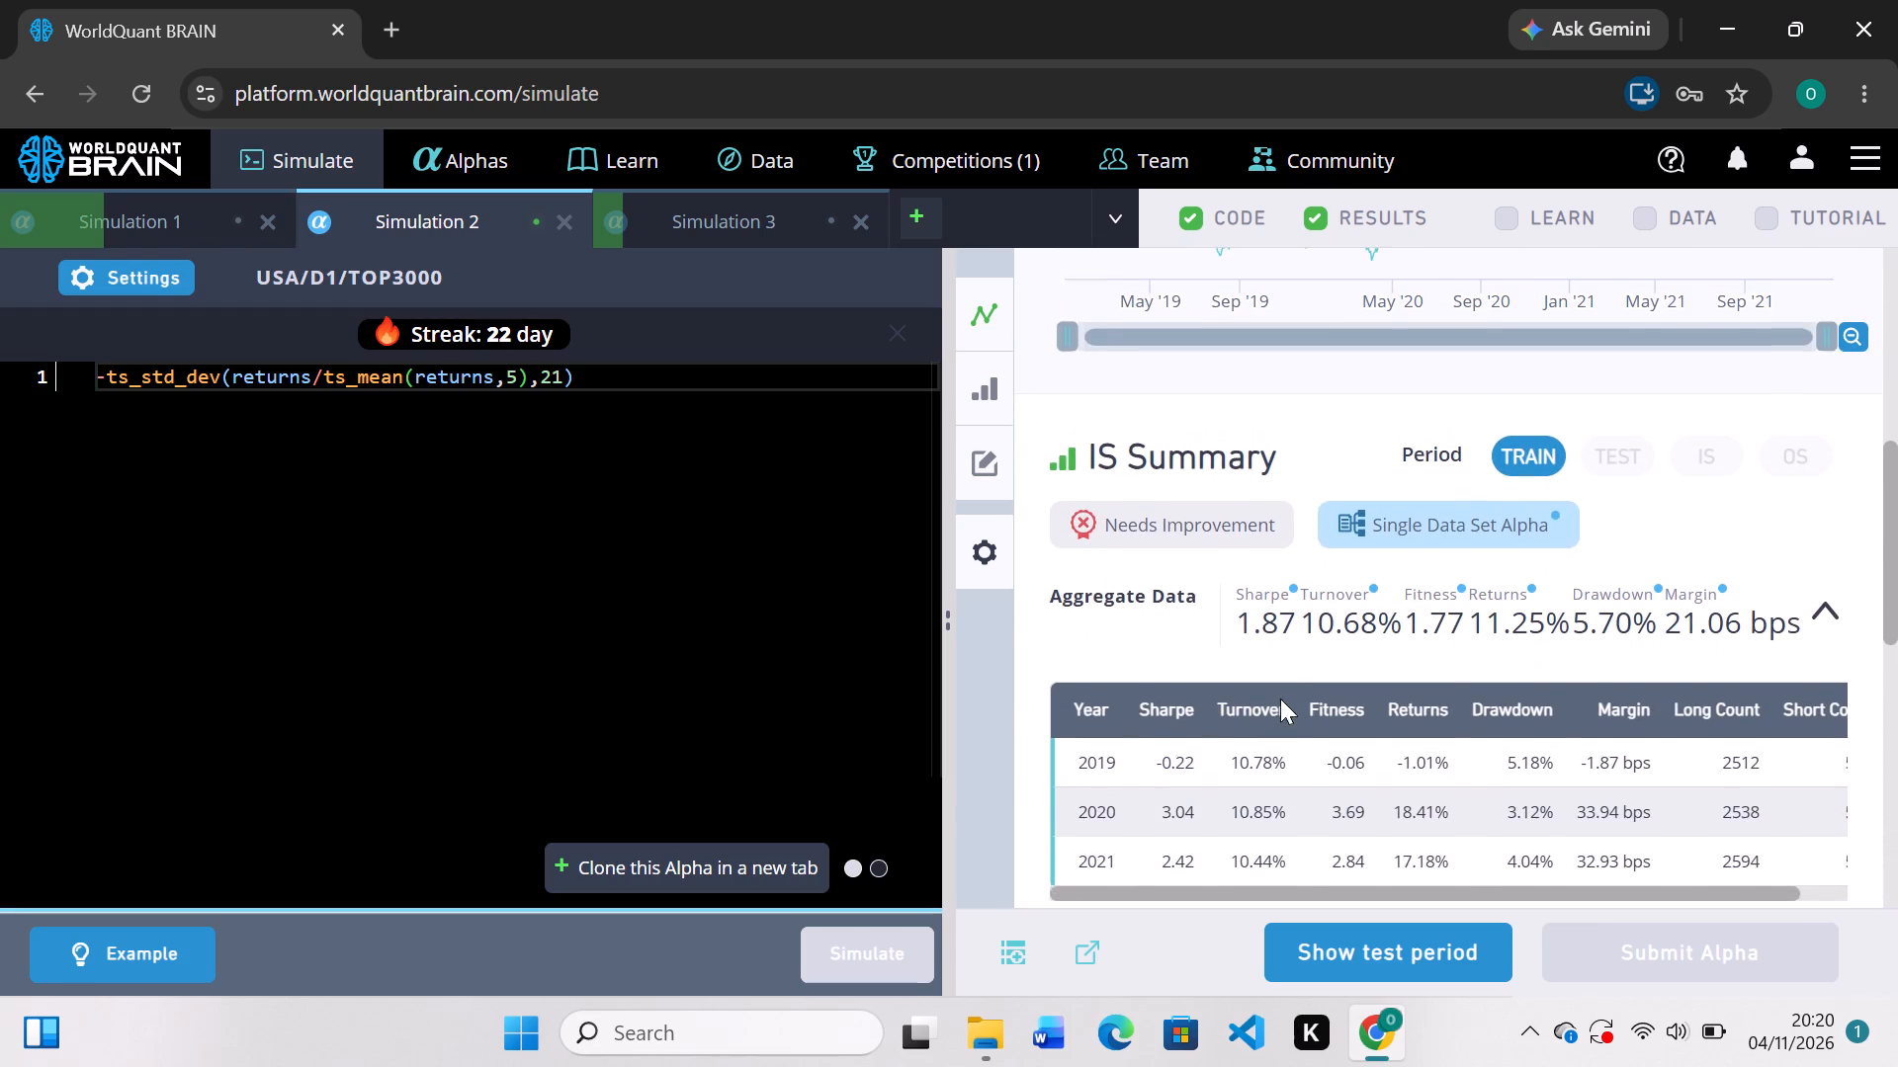
{"action": "scroll", "coordinate": [1280, 698], "scroll_direction": "up", "scroll_amount": 1}
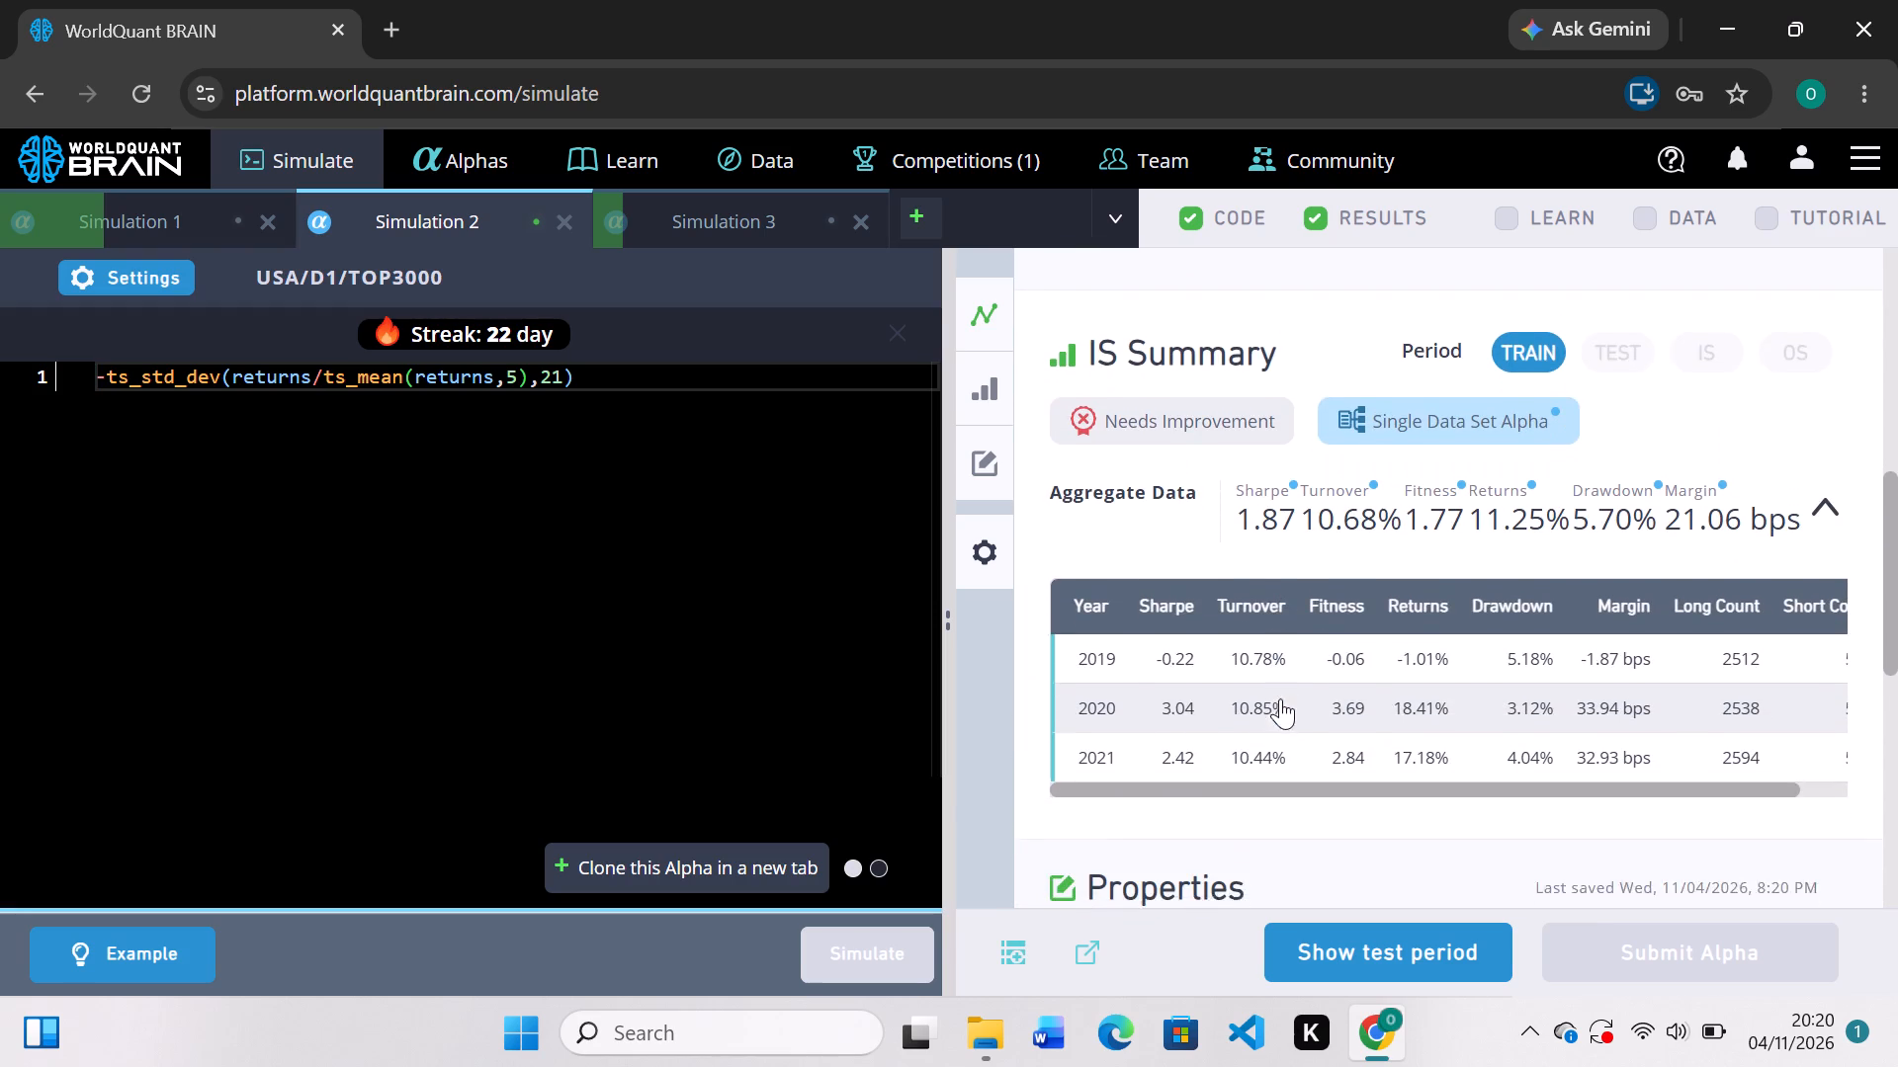
{"action": "scroll", "coordinate": [1280, 698], "scroll_direction": "down", "scroll_amount": 1}
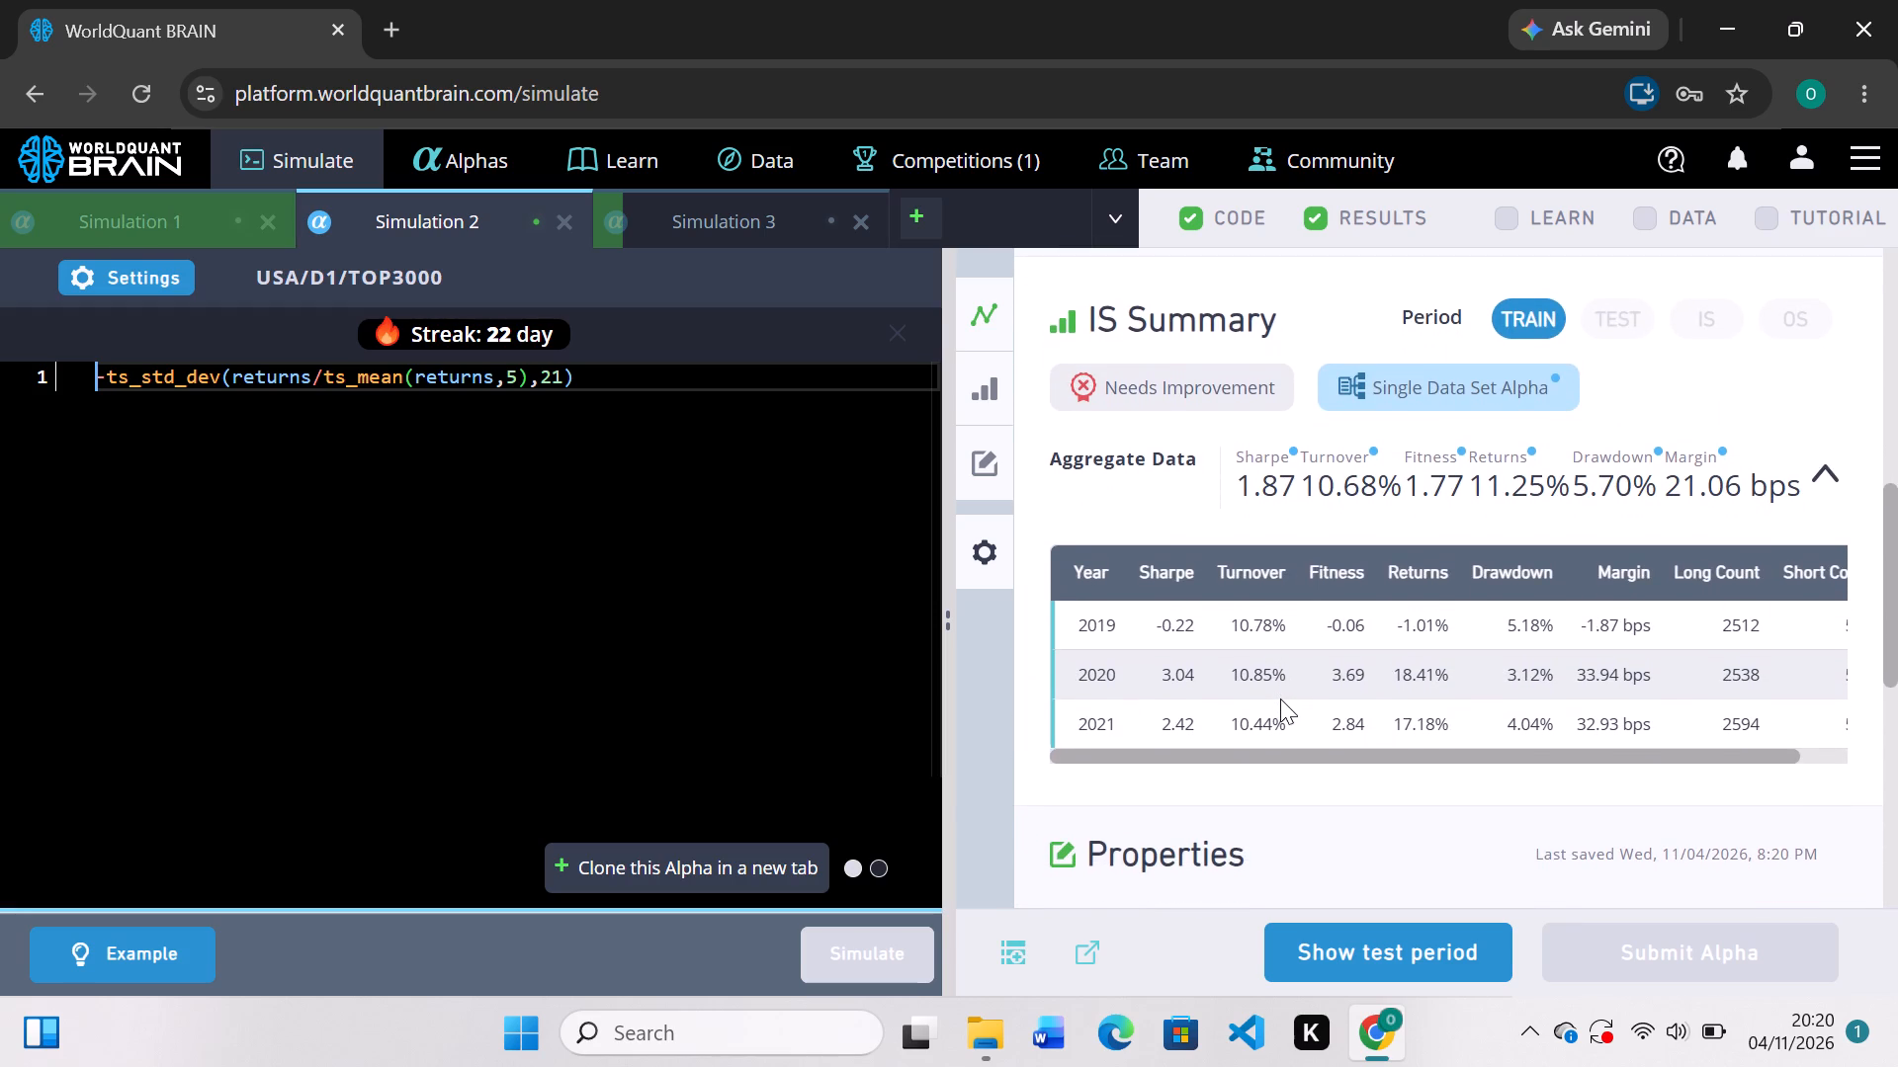
{"action": "scroll", "coordinate": [1280, 698], "scroll_direction": "down", "scroll_amount": 4}
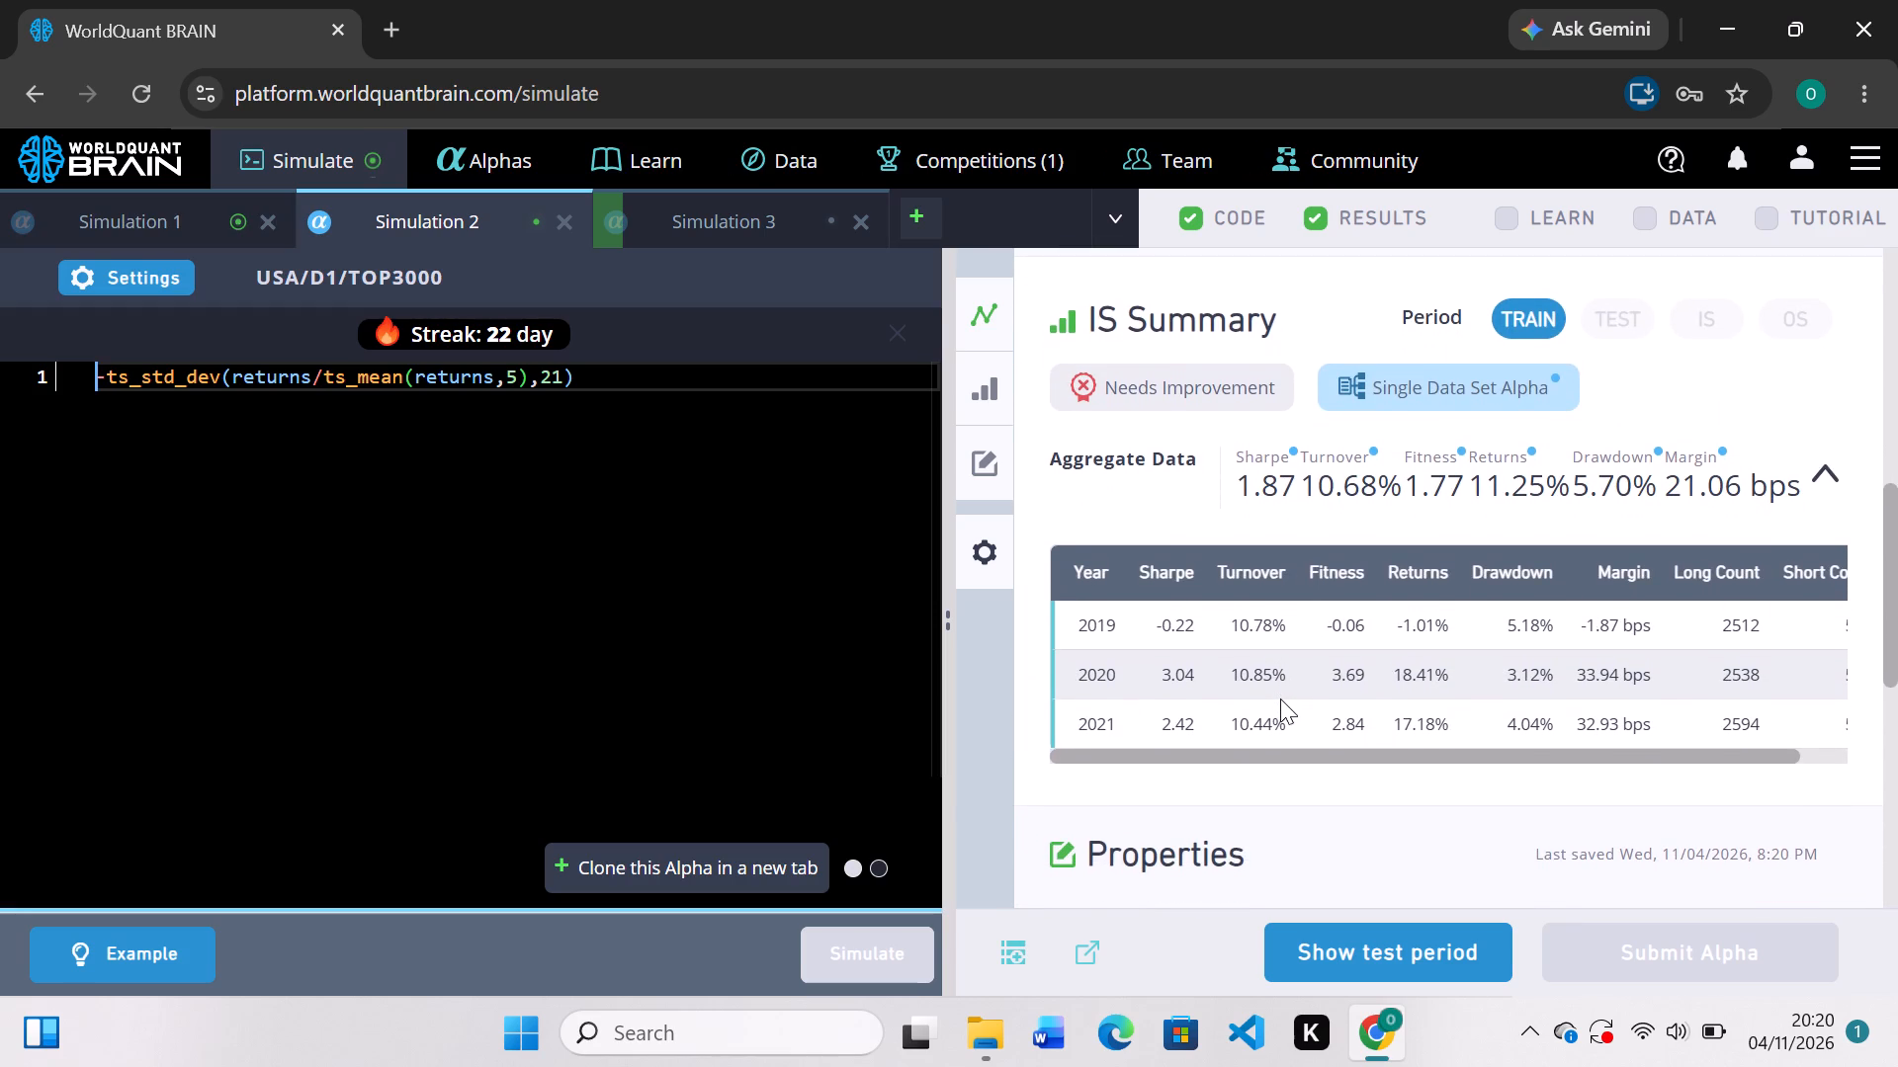
{"action": "scroll", "coordinate": [1280, 698], "scroll_direction": "down", "scroll_amount": 3}
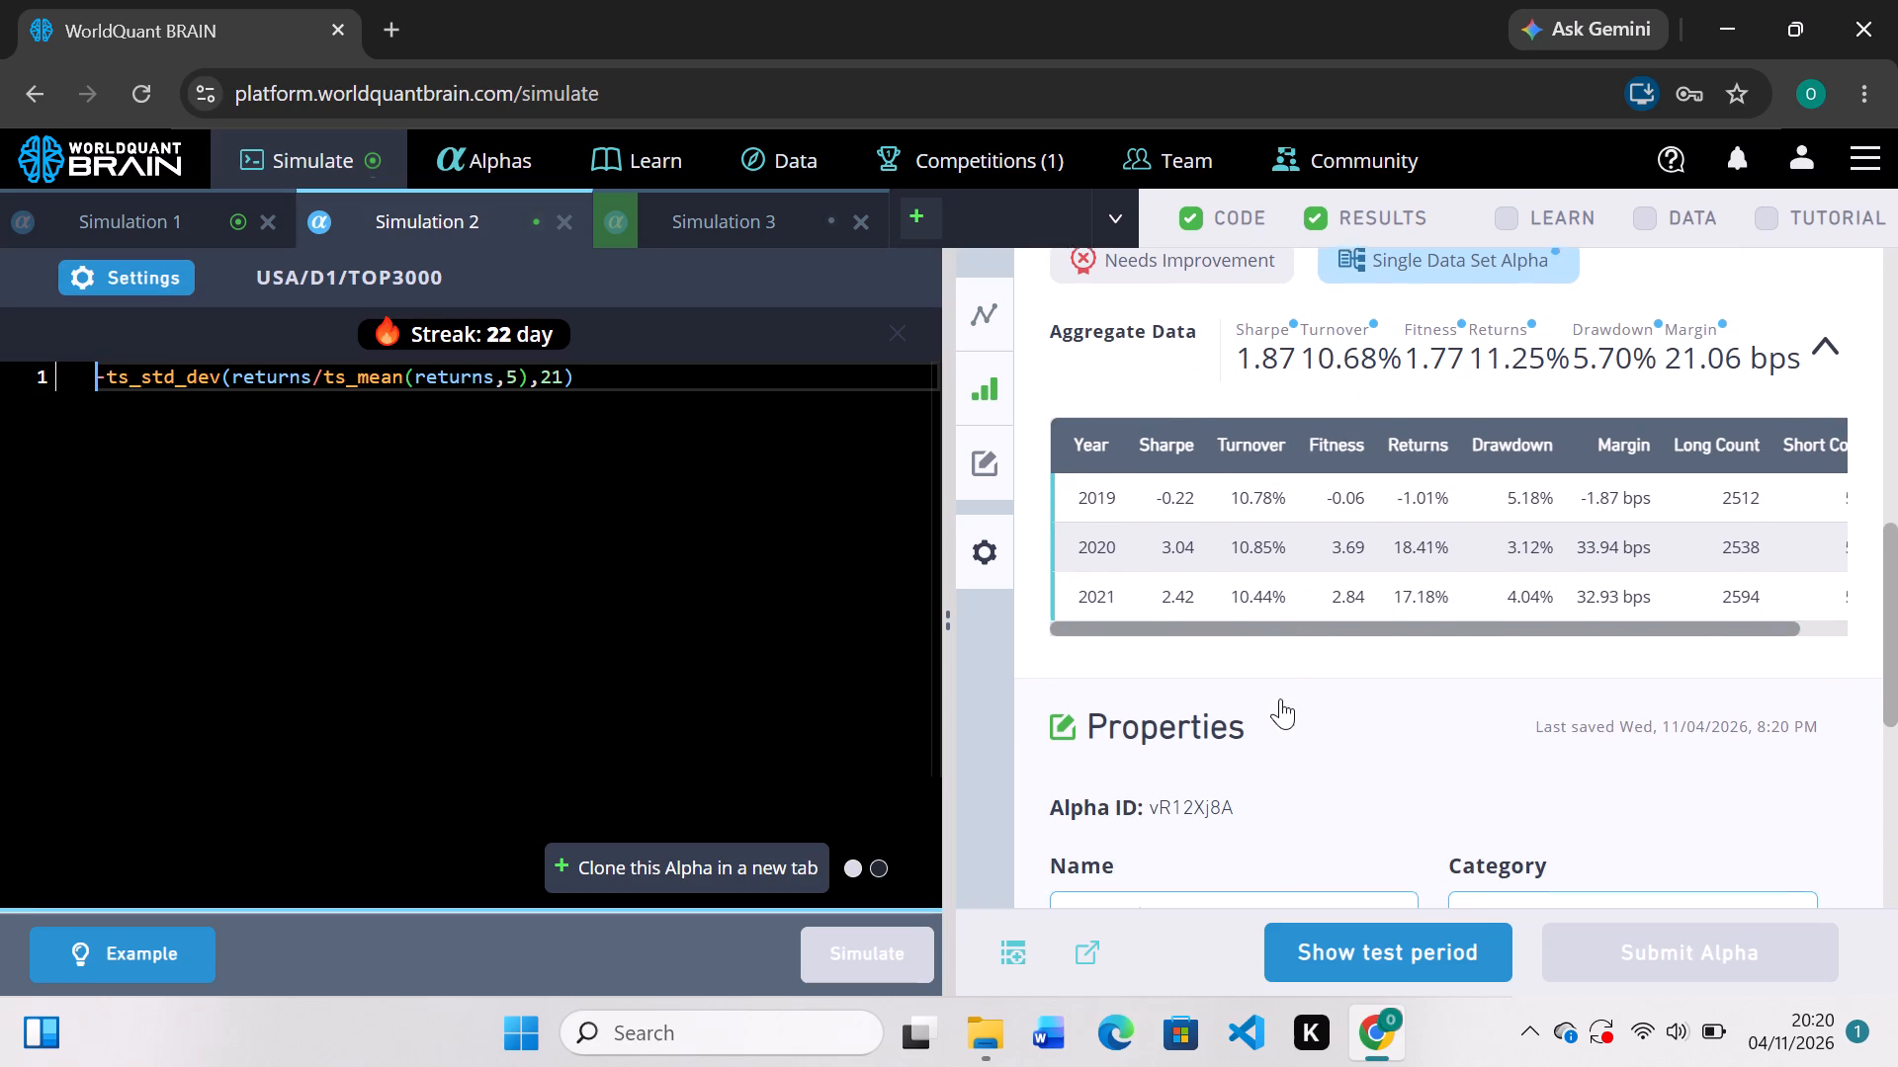
{"action": "scroll", "coordinate": [1280, 698], "scroll_direction": "down", "scroll_amount": 1}
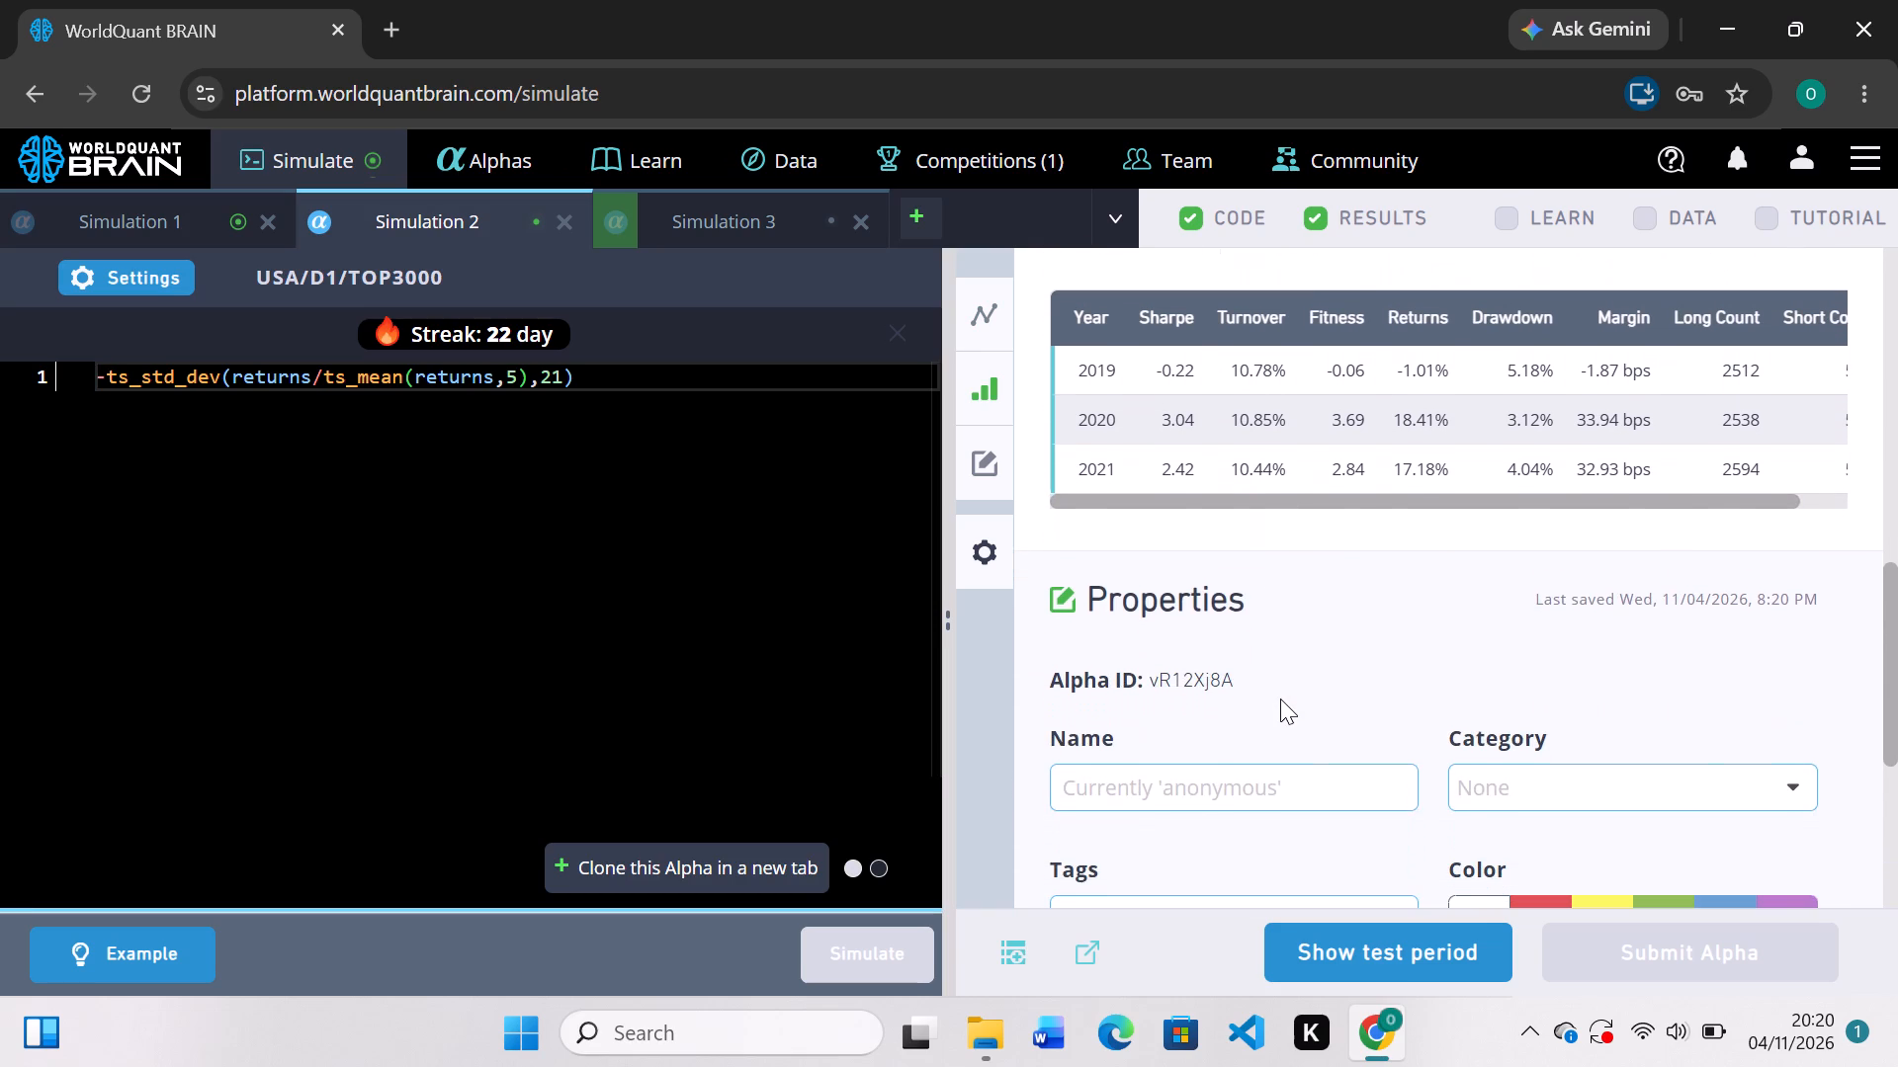
{"action": "left_click", "coordinate": [132, 288]}
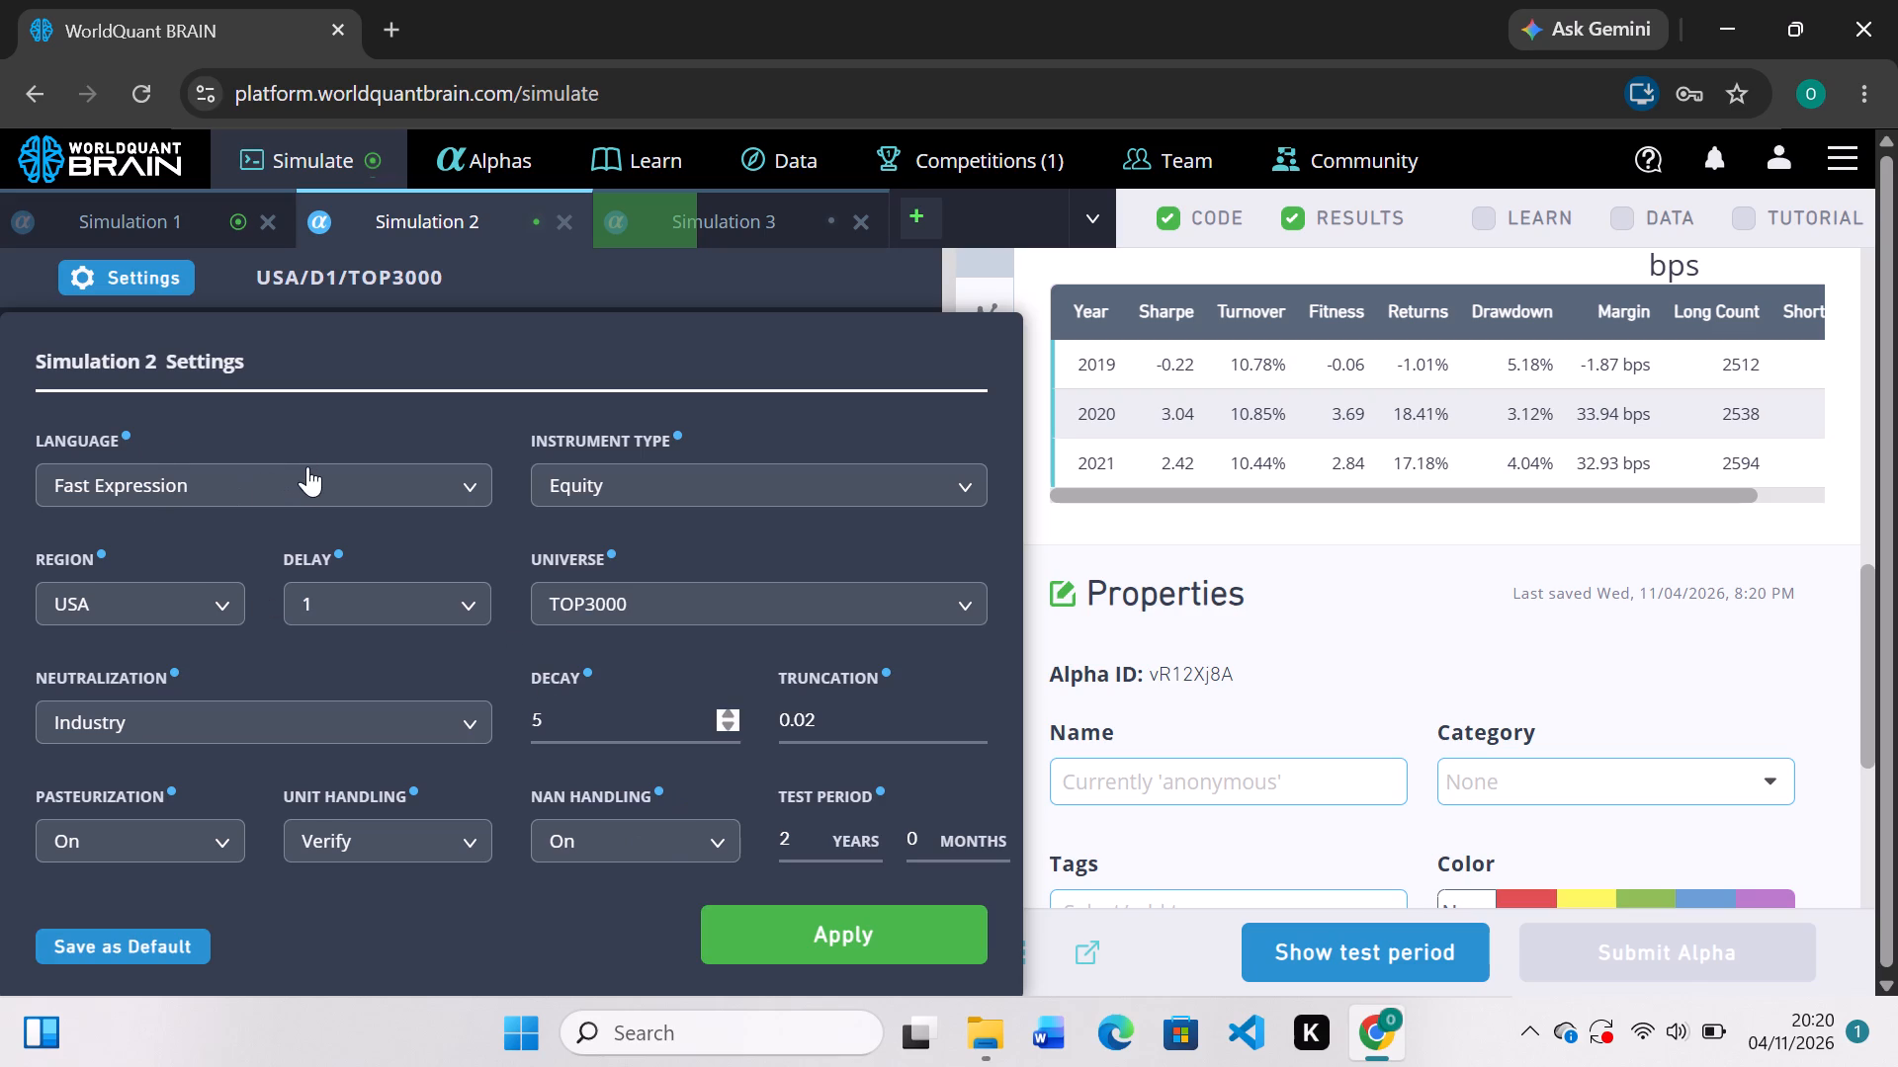
{"action": "left_click", "coordinate": [129, 266]}
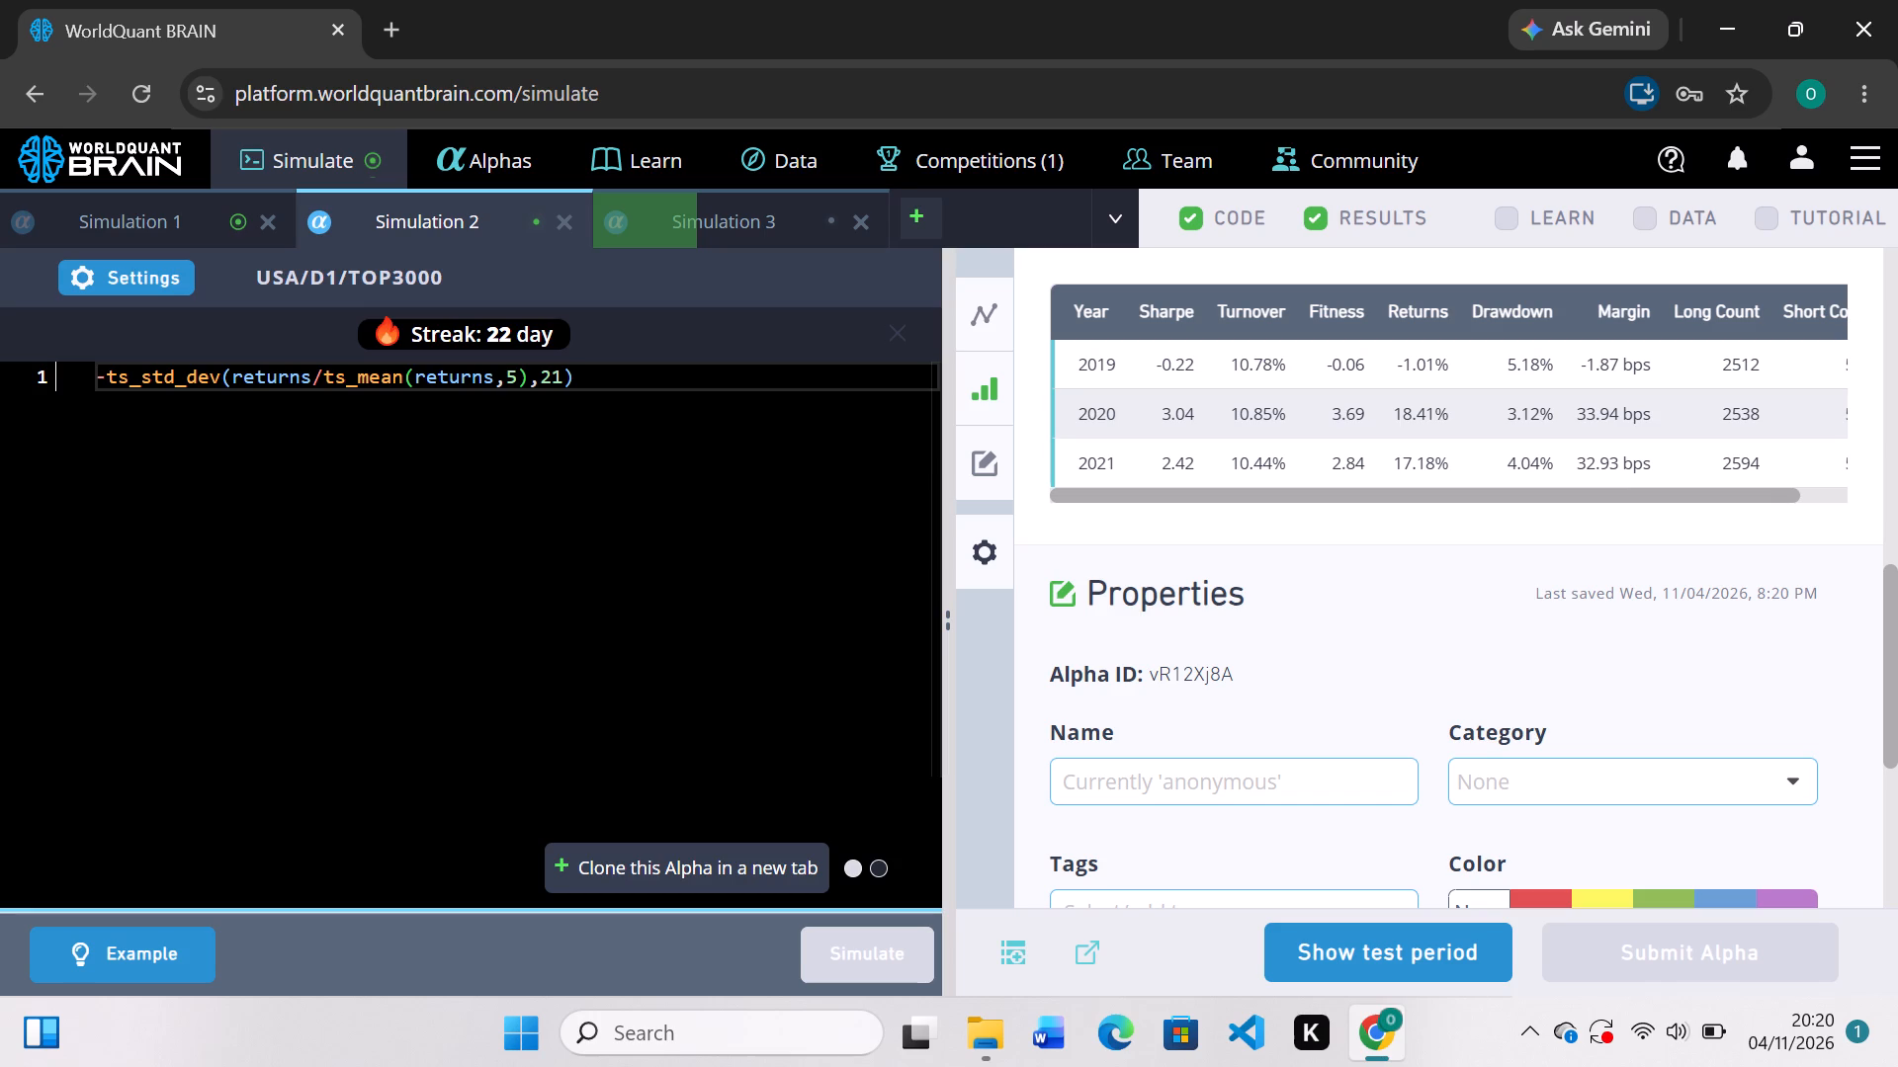
Assign Simulation 2's existing expression to a variable named alp1 and end the statement with a semicolon.
{"action": "left_click", "coordinate": [100, 375]}
{"action": "type", "text": "al"}
{"action": "key", "text": "p"}
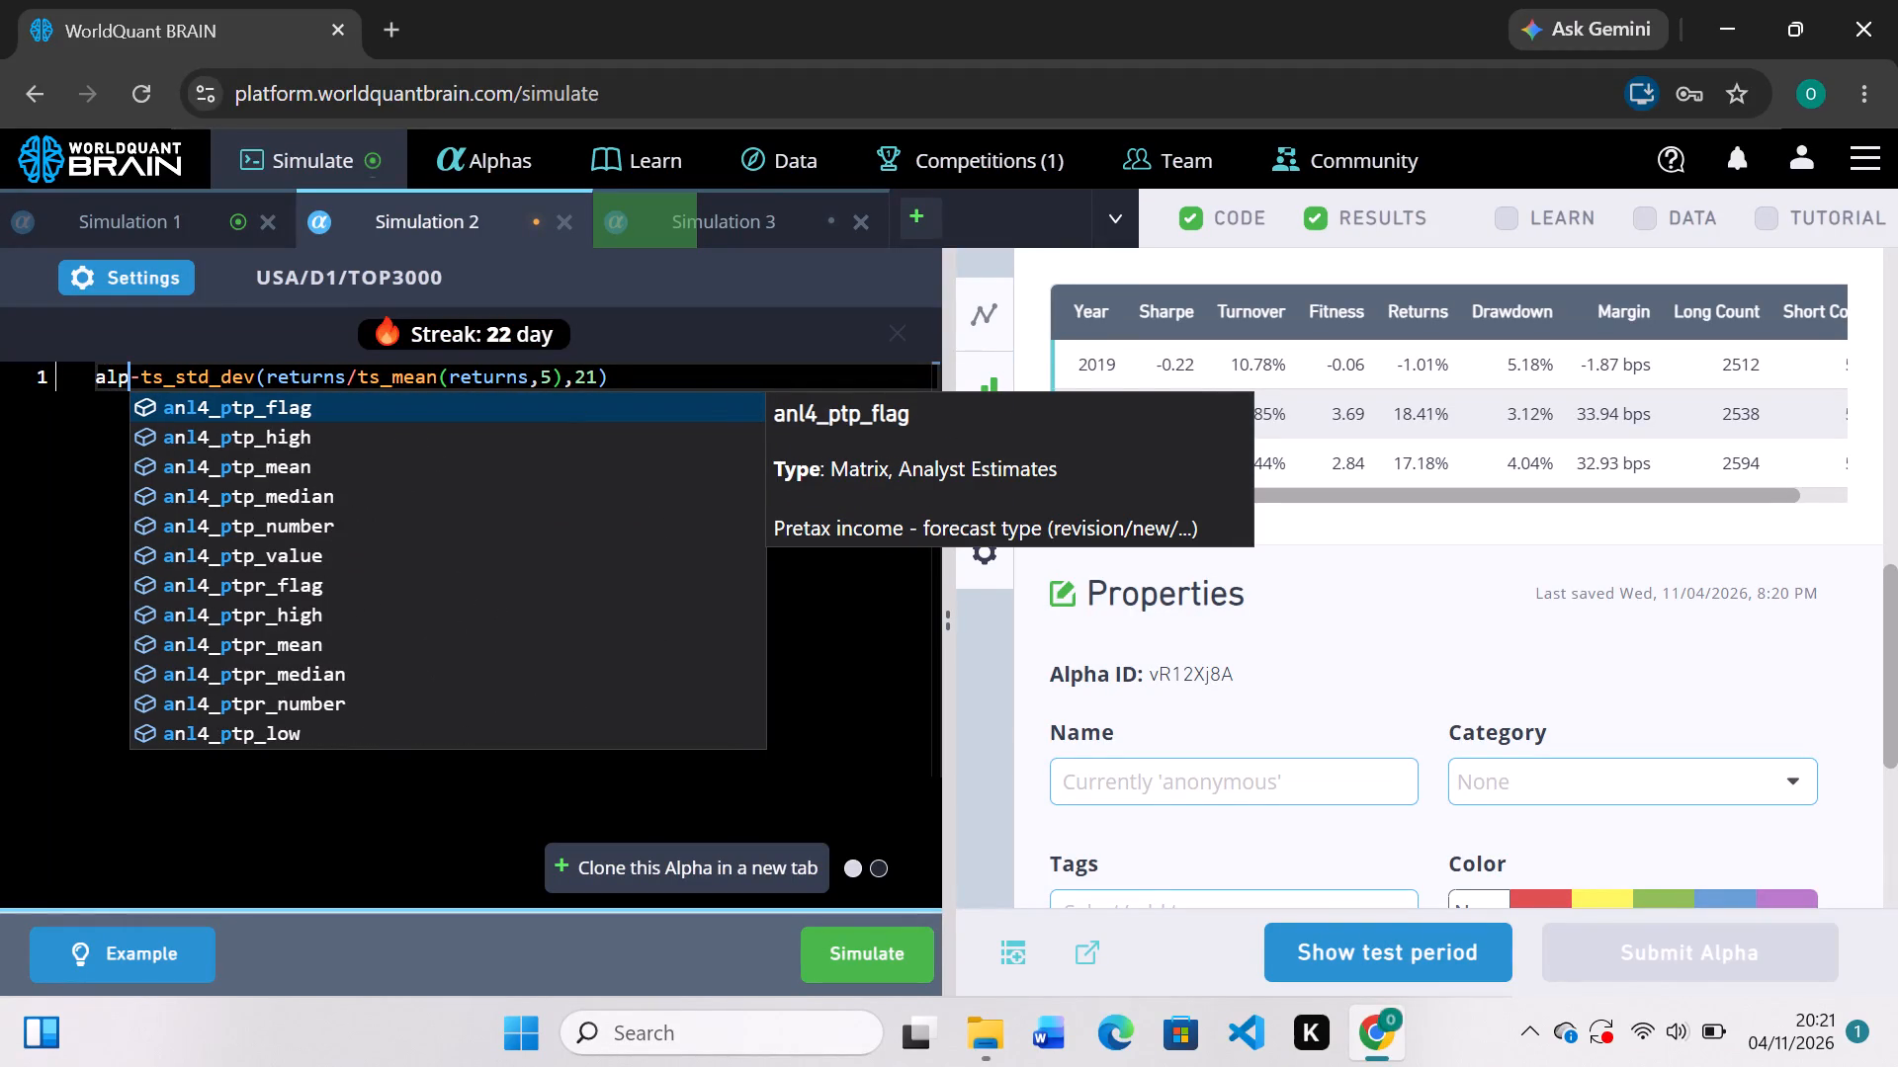
{"action": "key", "text": "1"}
{"action": "key", "text": "space"}
{"action": "type", "text": "="}
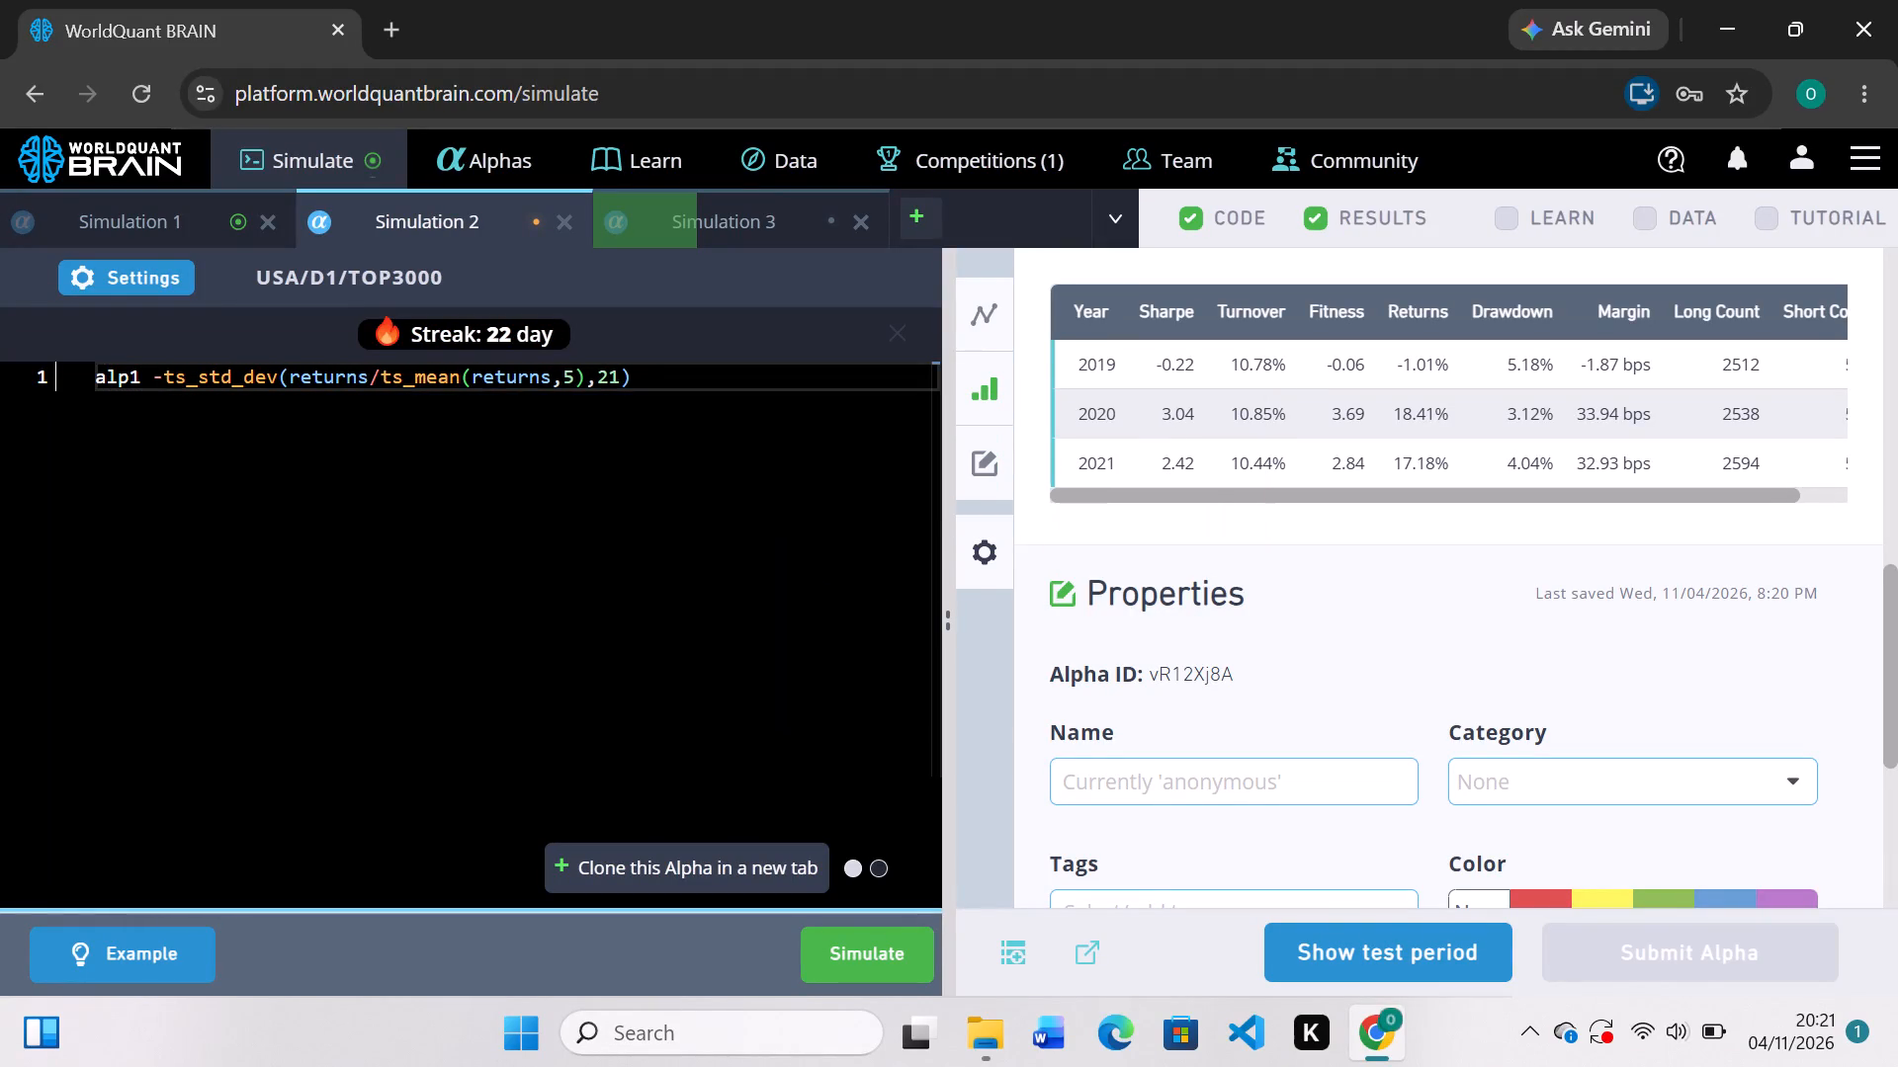
{"action": "key", "text": "space"}
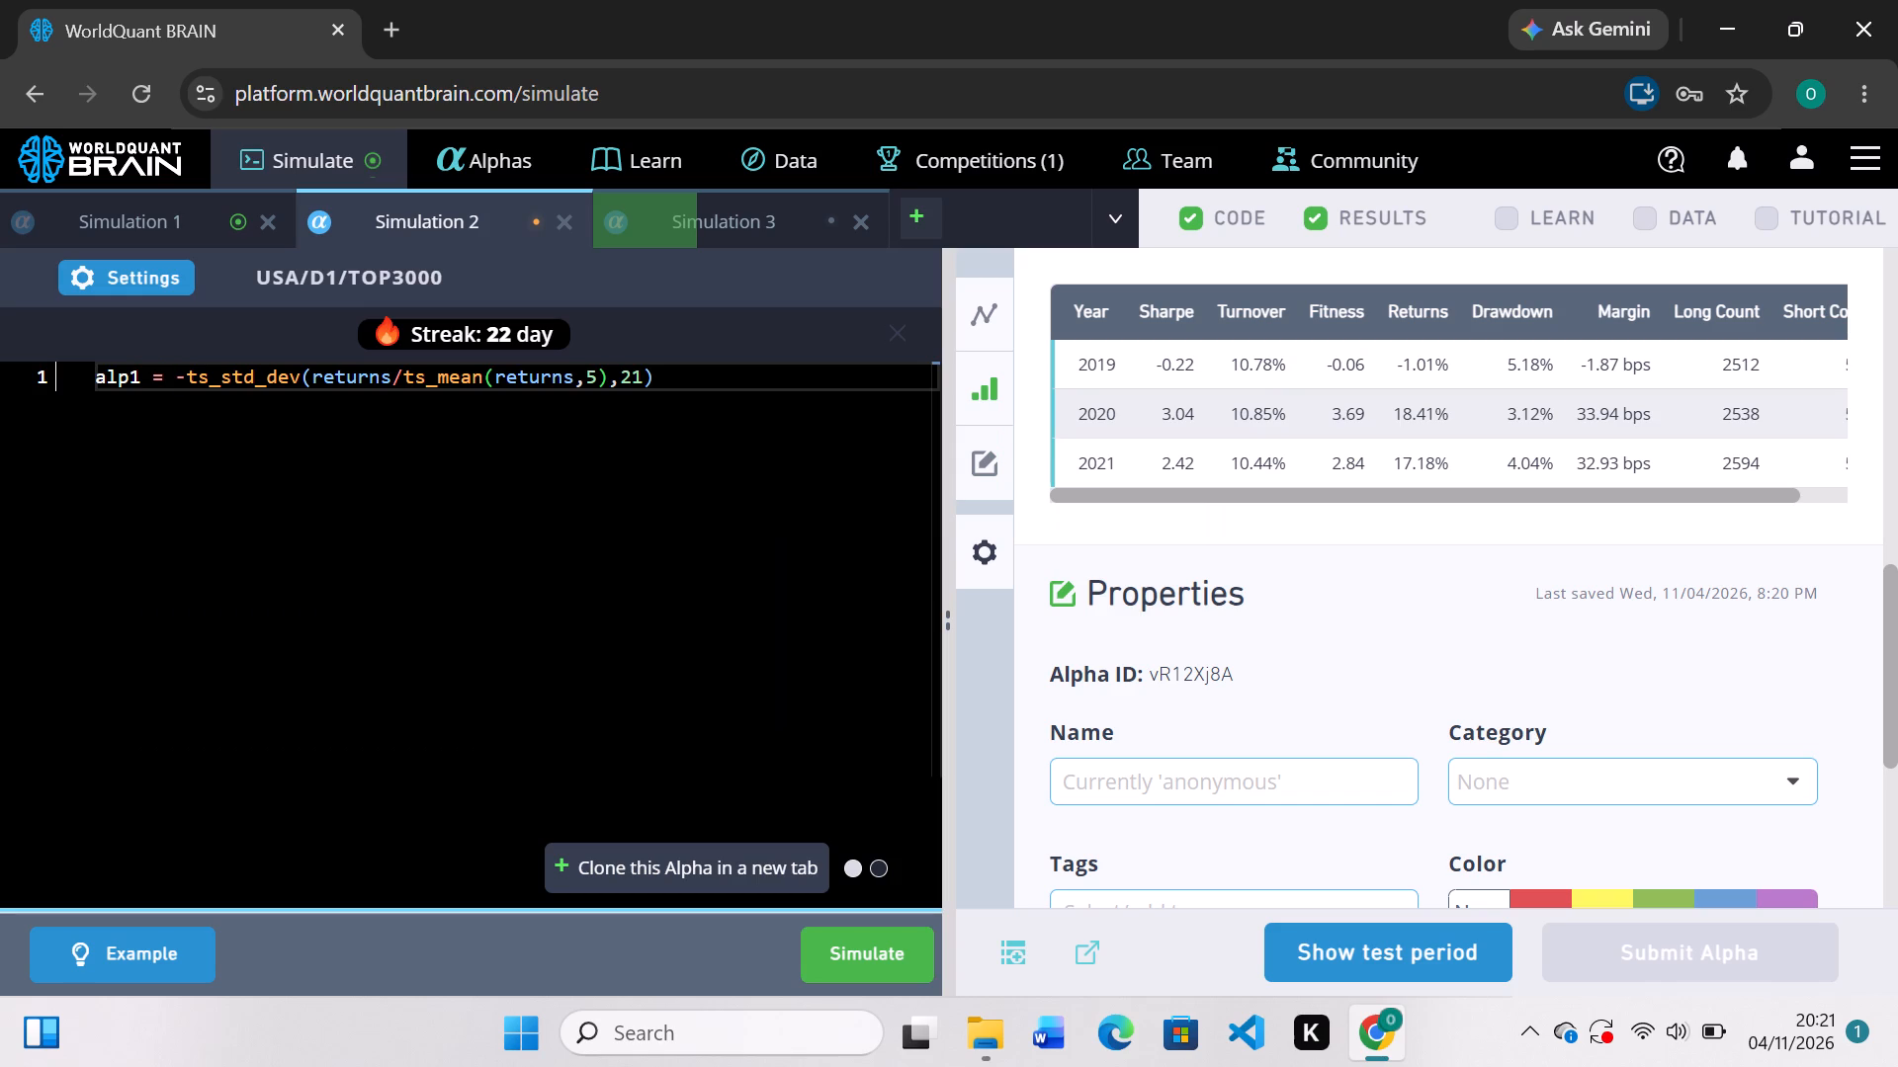
{"action": "left_click", "coordinate": [674, 380]}
{"action": "key", "text": "semicolon"}
Add a second line to Simulation 2 defining alp2 as a copy of Simulation 3's ts_decay_linear expression.
{"action": "key", "text": "Return"}
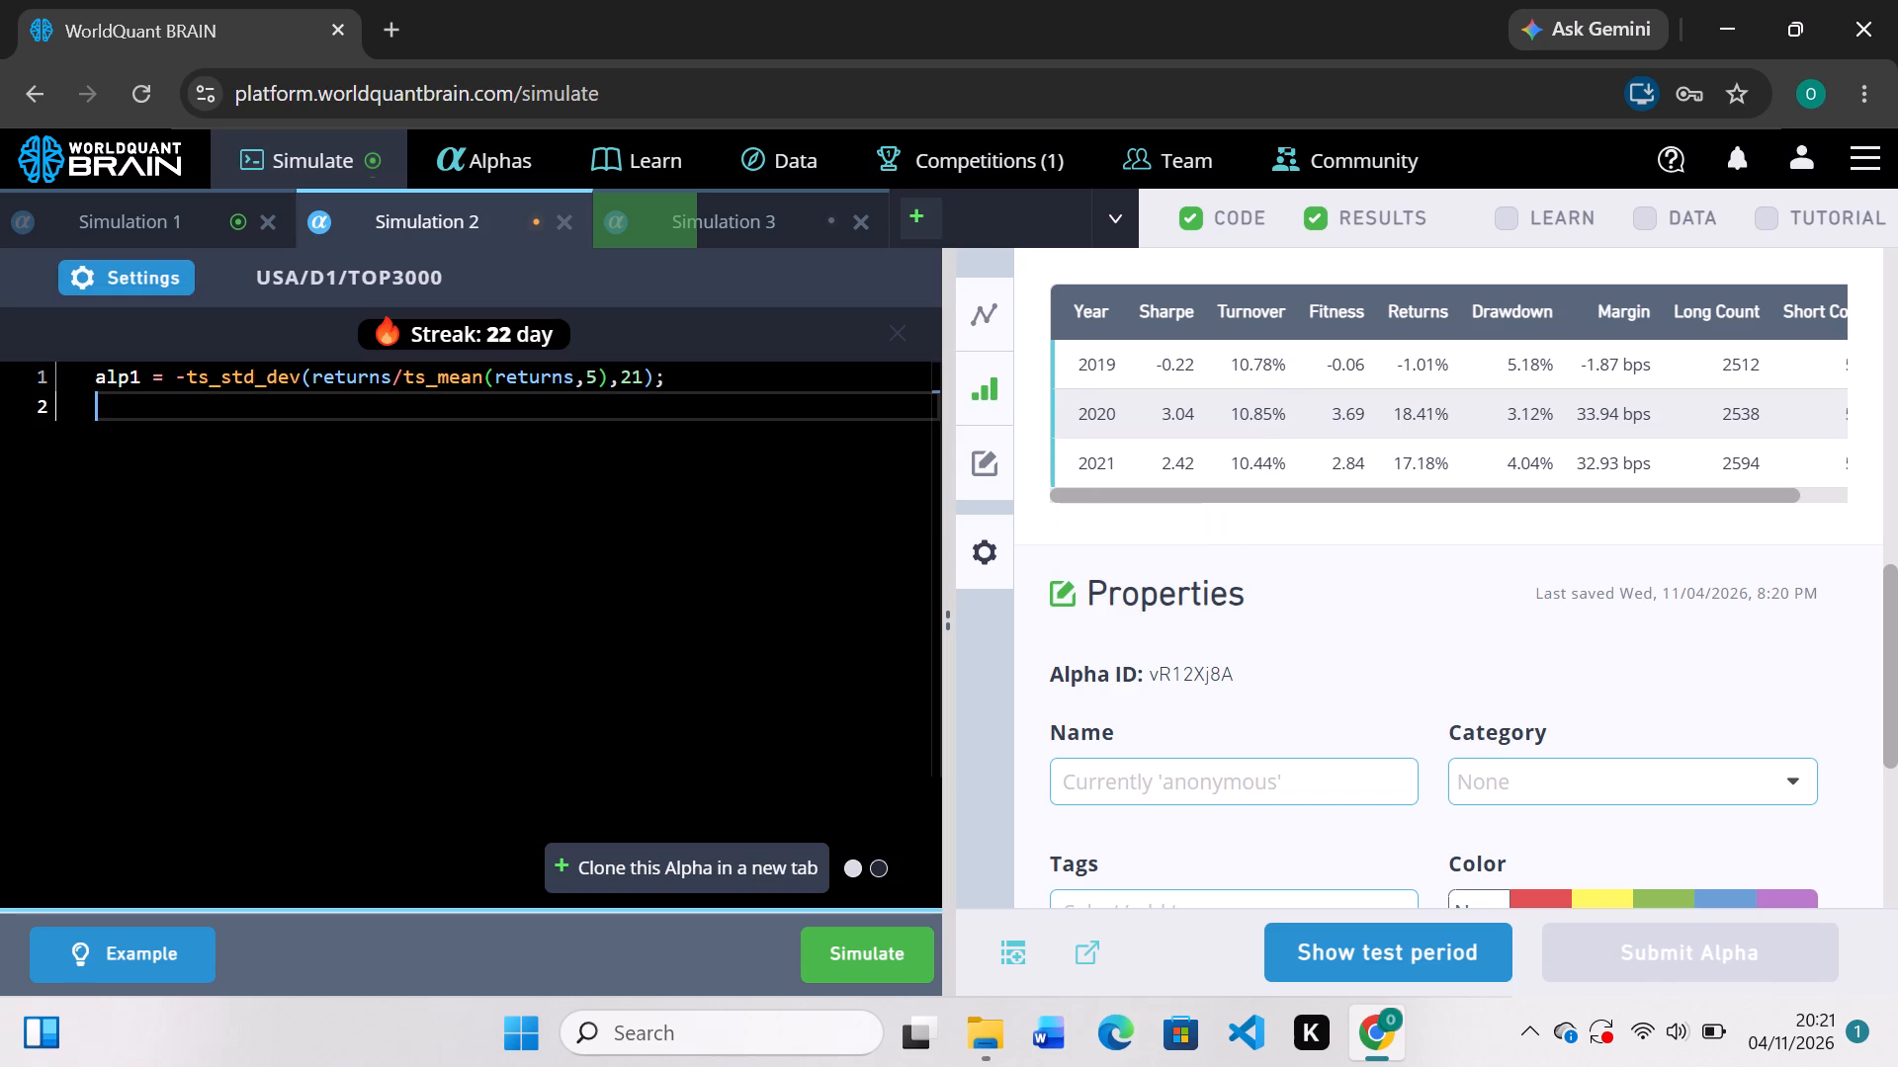
{"action": "type", "text": "al"}
{"action": "key", "text": "p"}
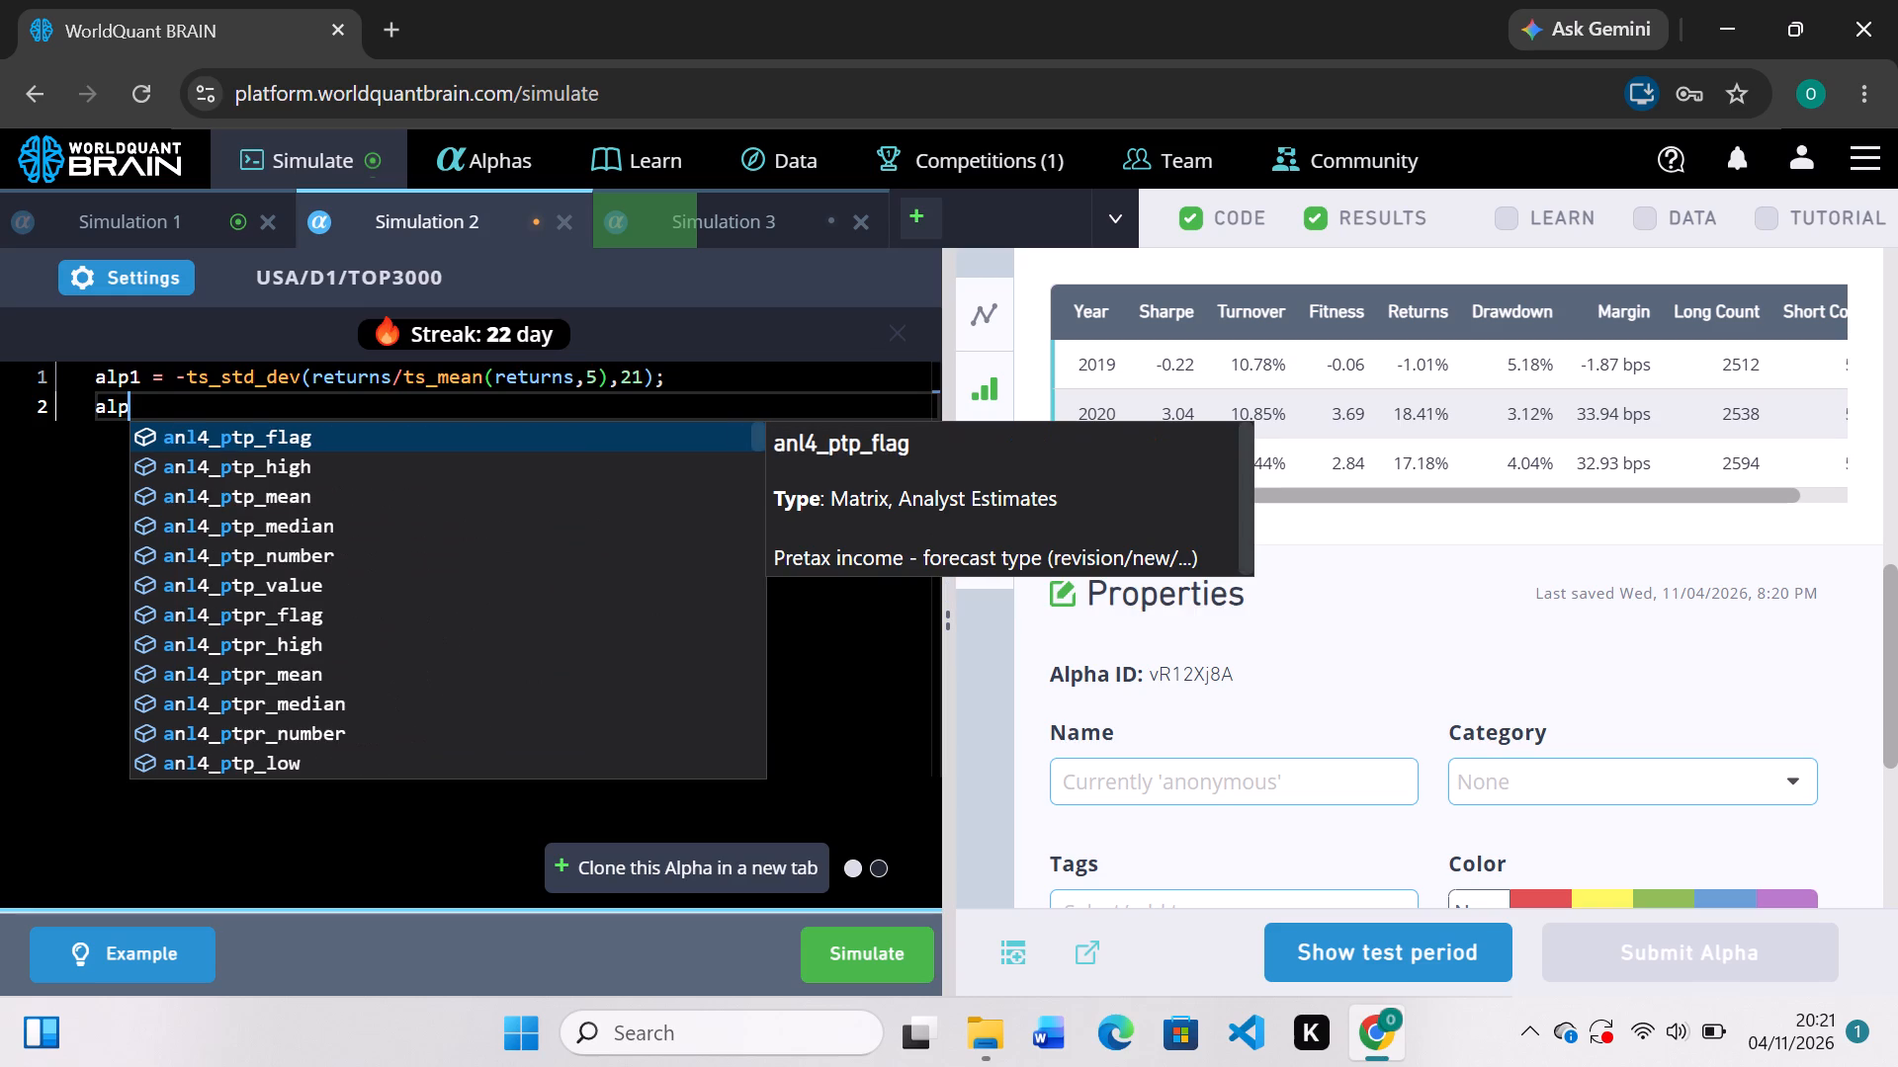
{"action": "key", "text": "2"}
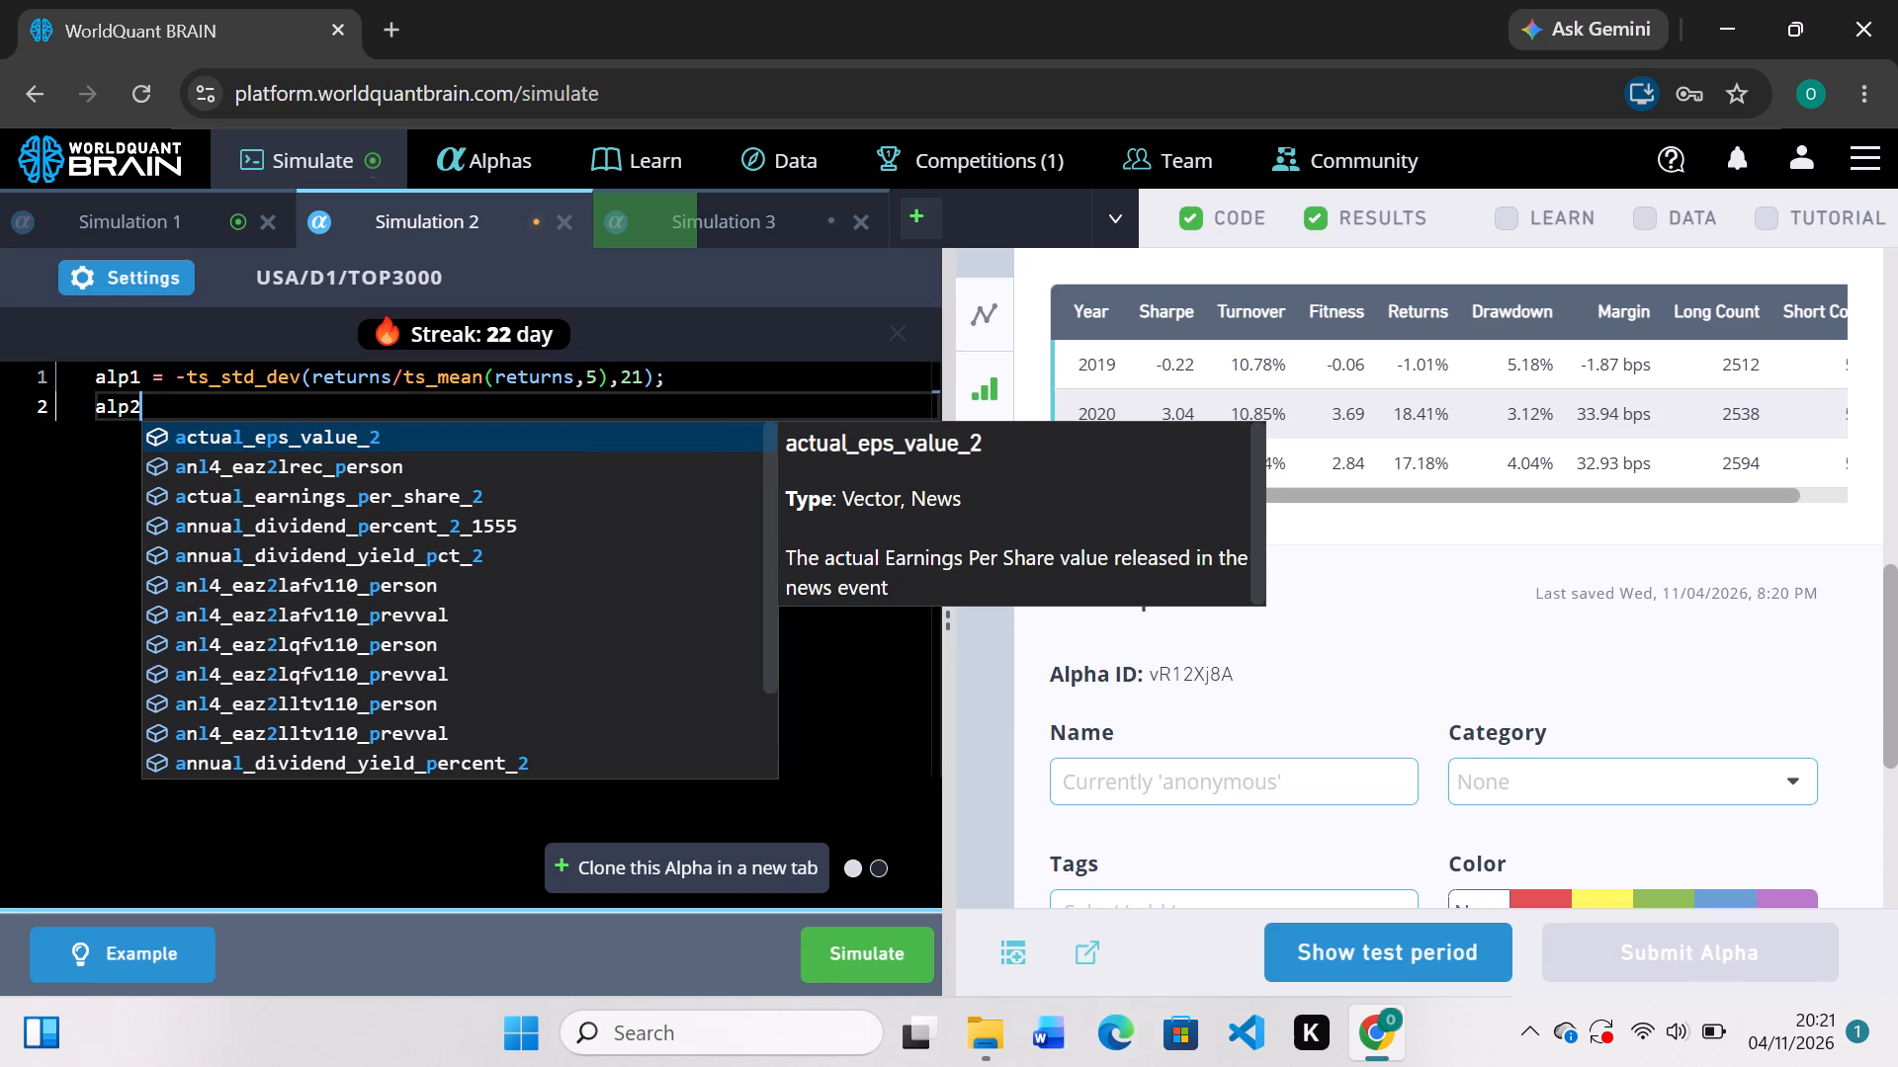
{"action": "key", "text": "space"}
{"action": "type", "text": "="}
{"action": "key", "text": "space"}
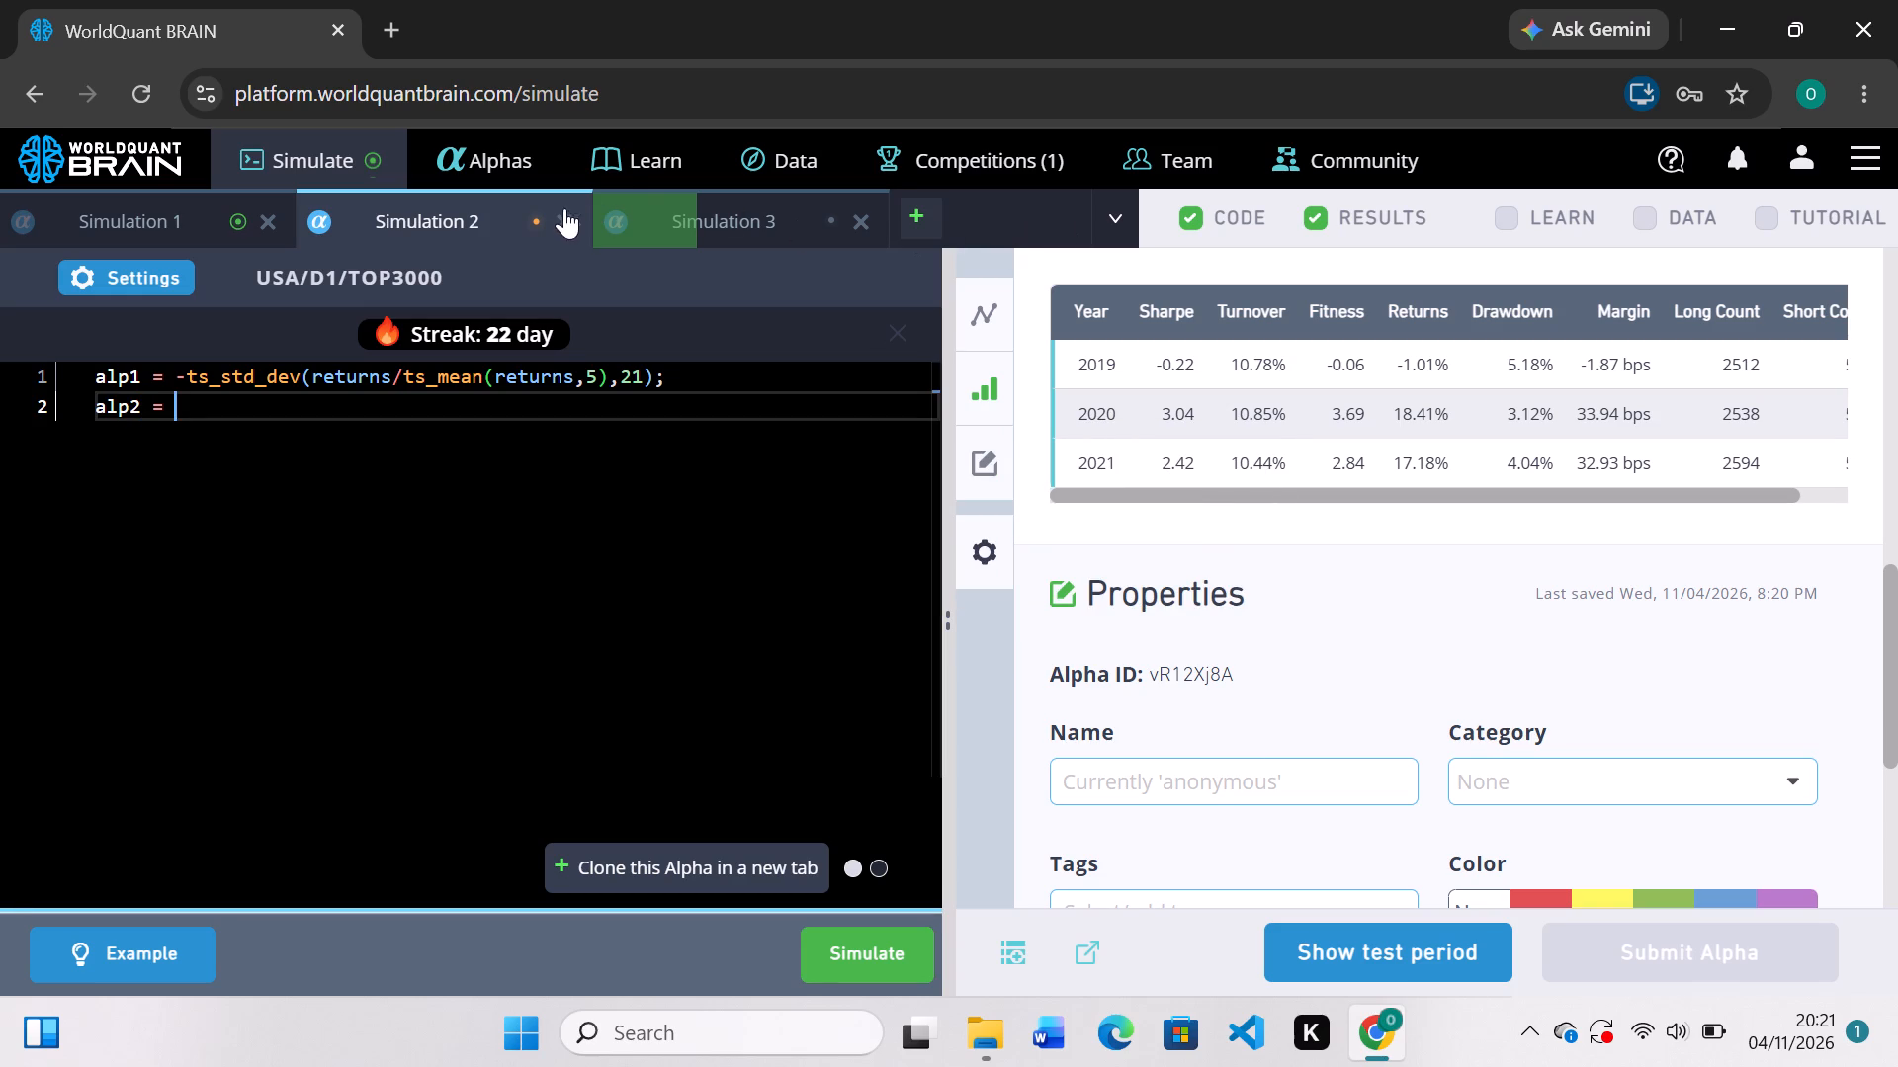
{"action": "left_click", "coordinate": [740, 207]}
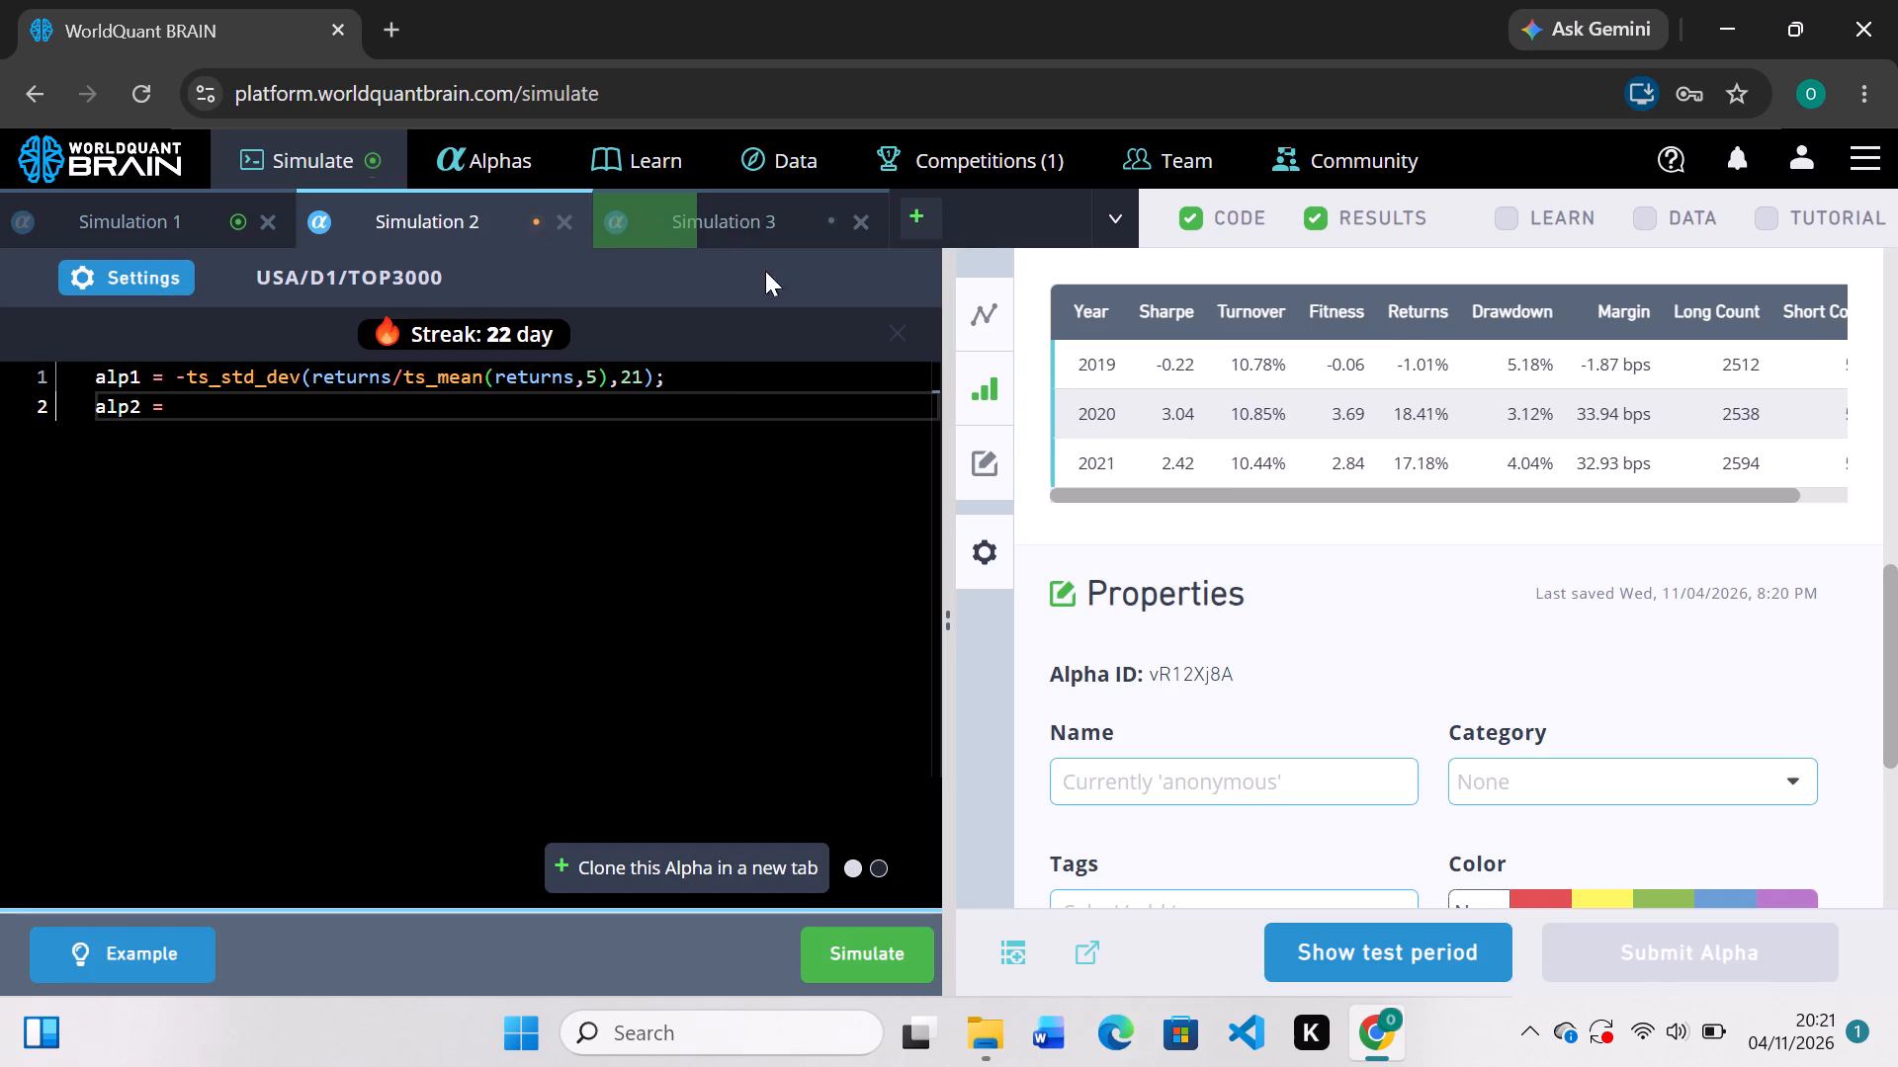
{"action": "left_click_drag", "start_coordinate": [760, 379], "coordinate": [301, 368]}
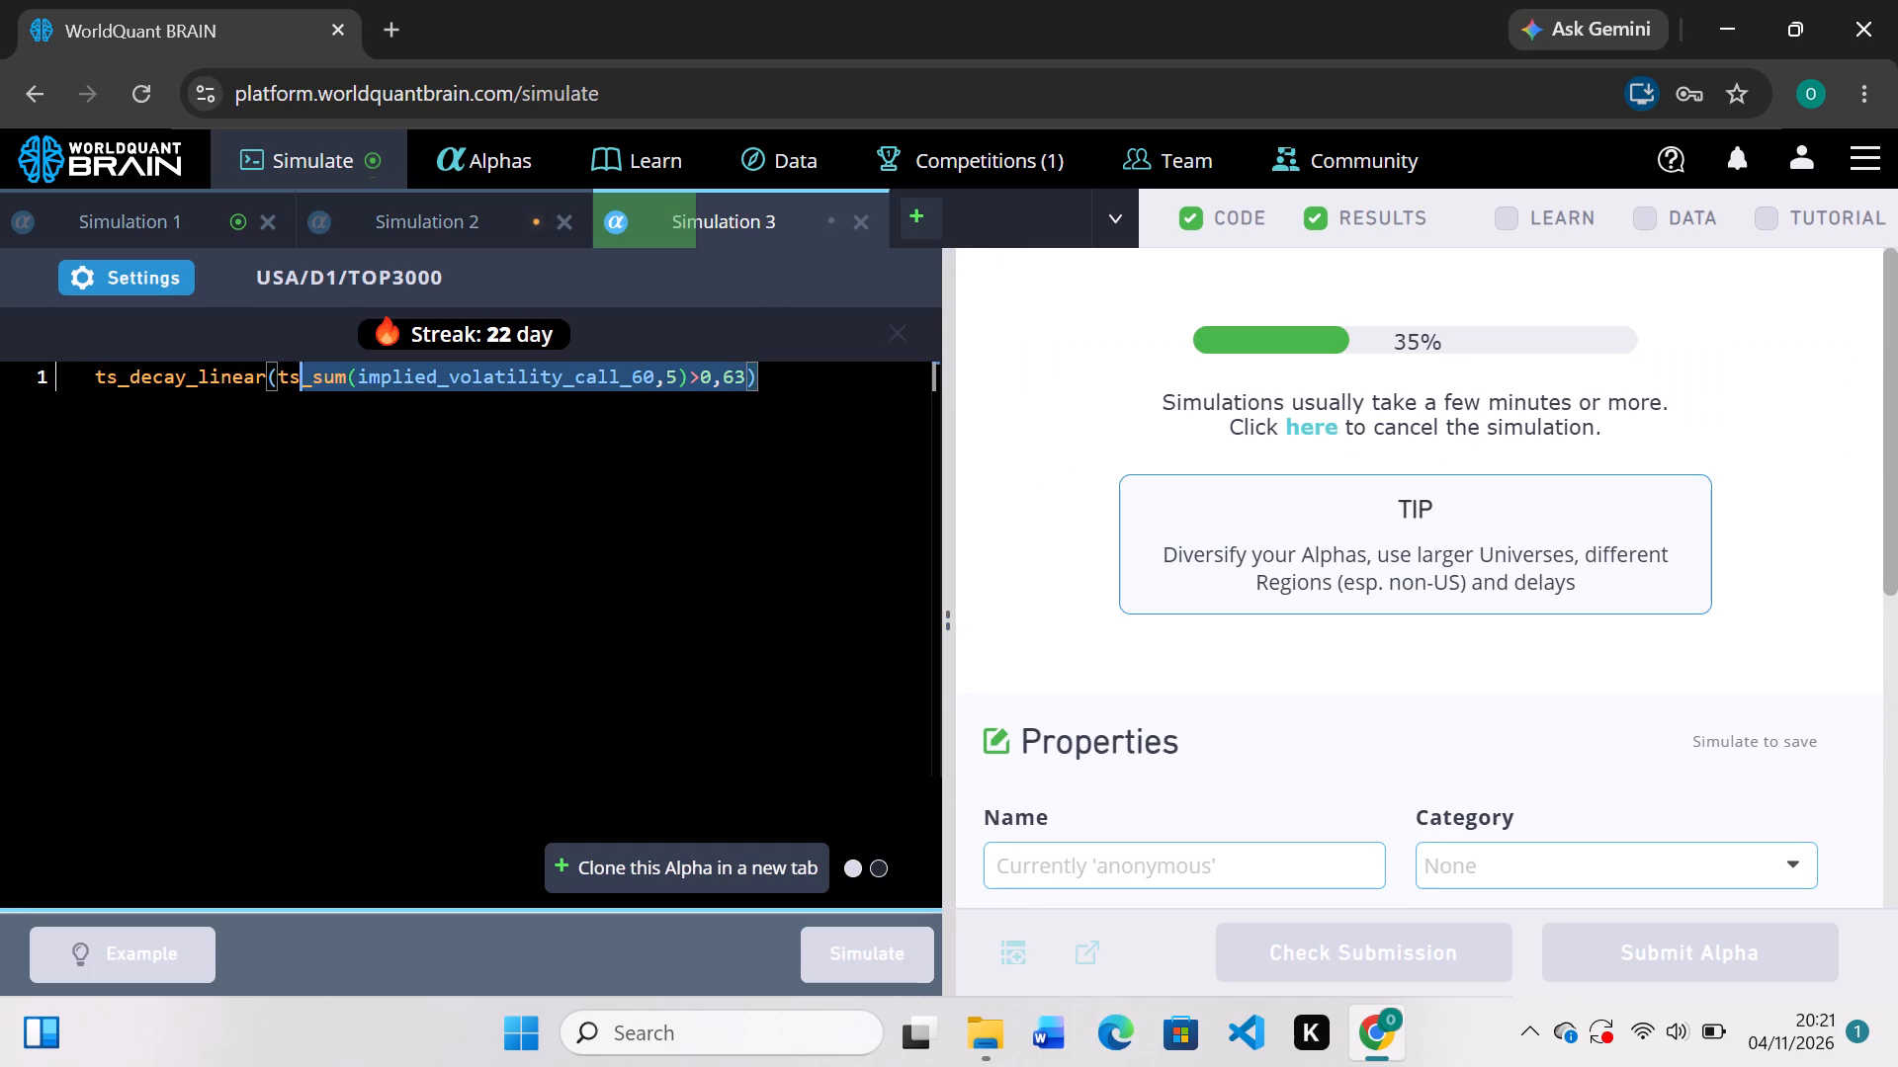
{"action": "left_click_drag", "start_coordinate": [301, 368], "coordinate": [89, 371]}
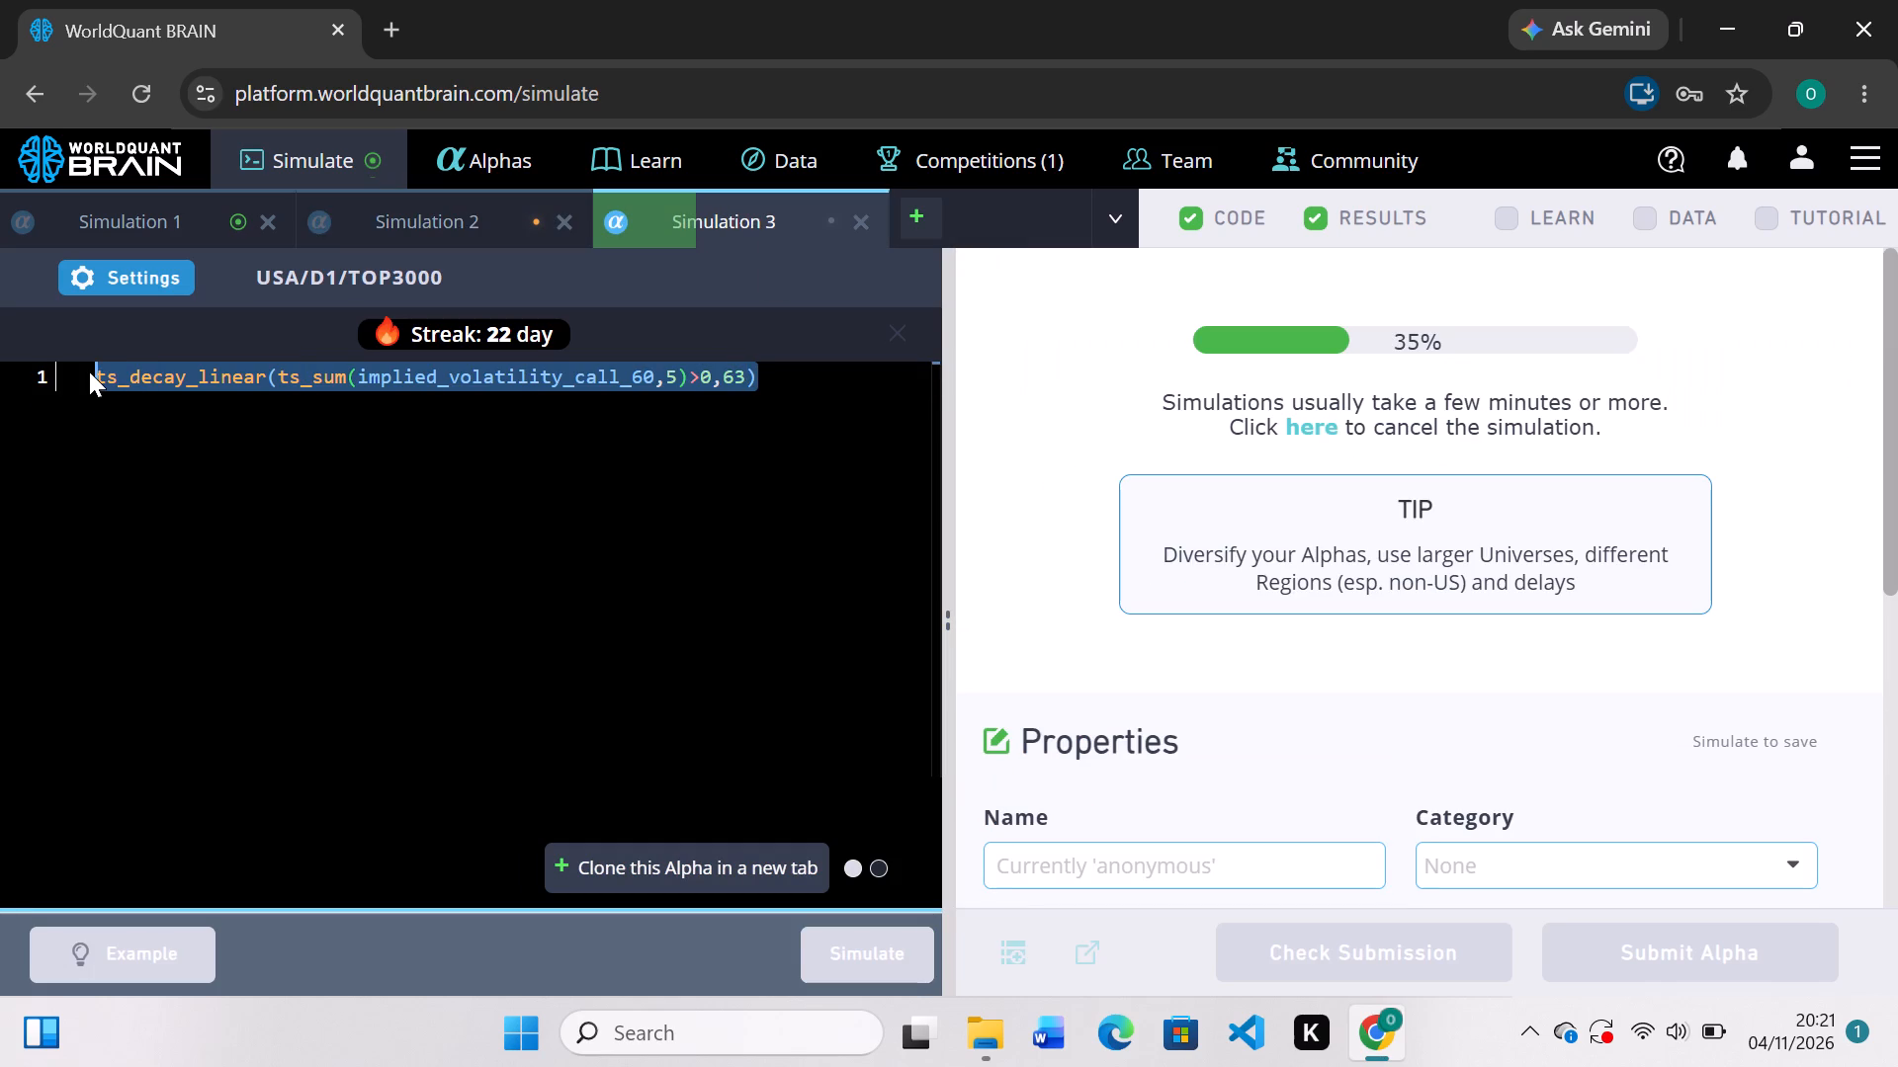
{"action": "key", "text": "ctrl+c"}
{"action": "left_click", "coordinate": [402, 237]}
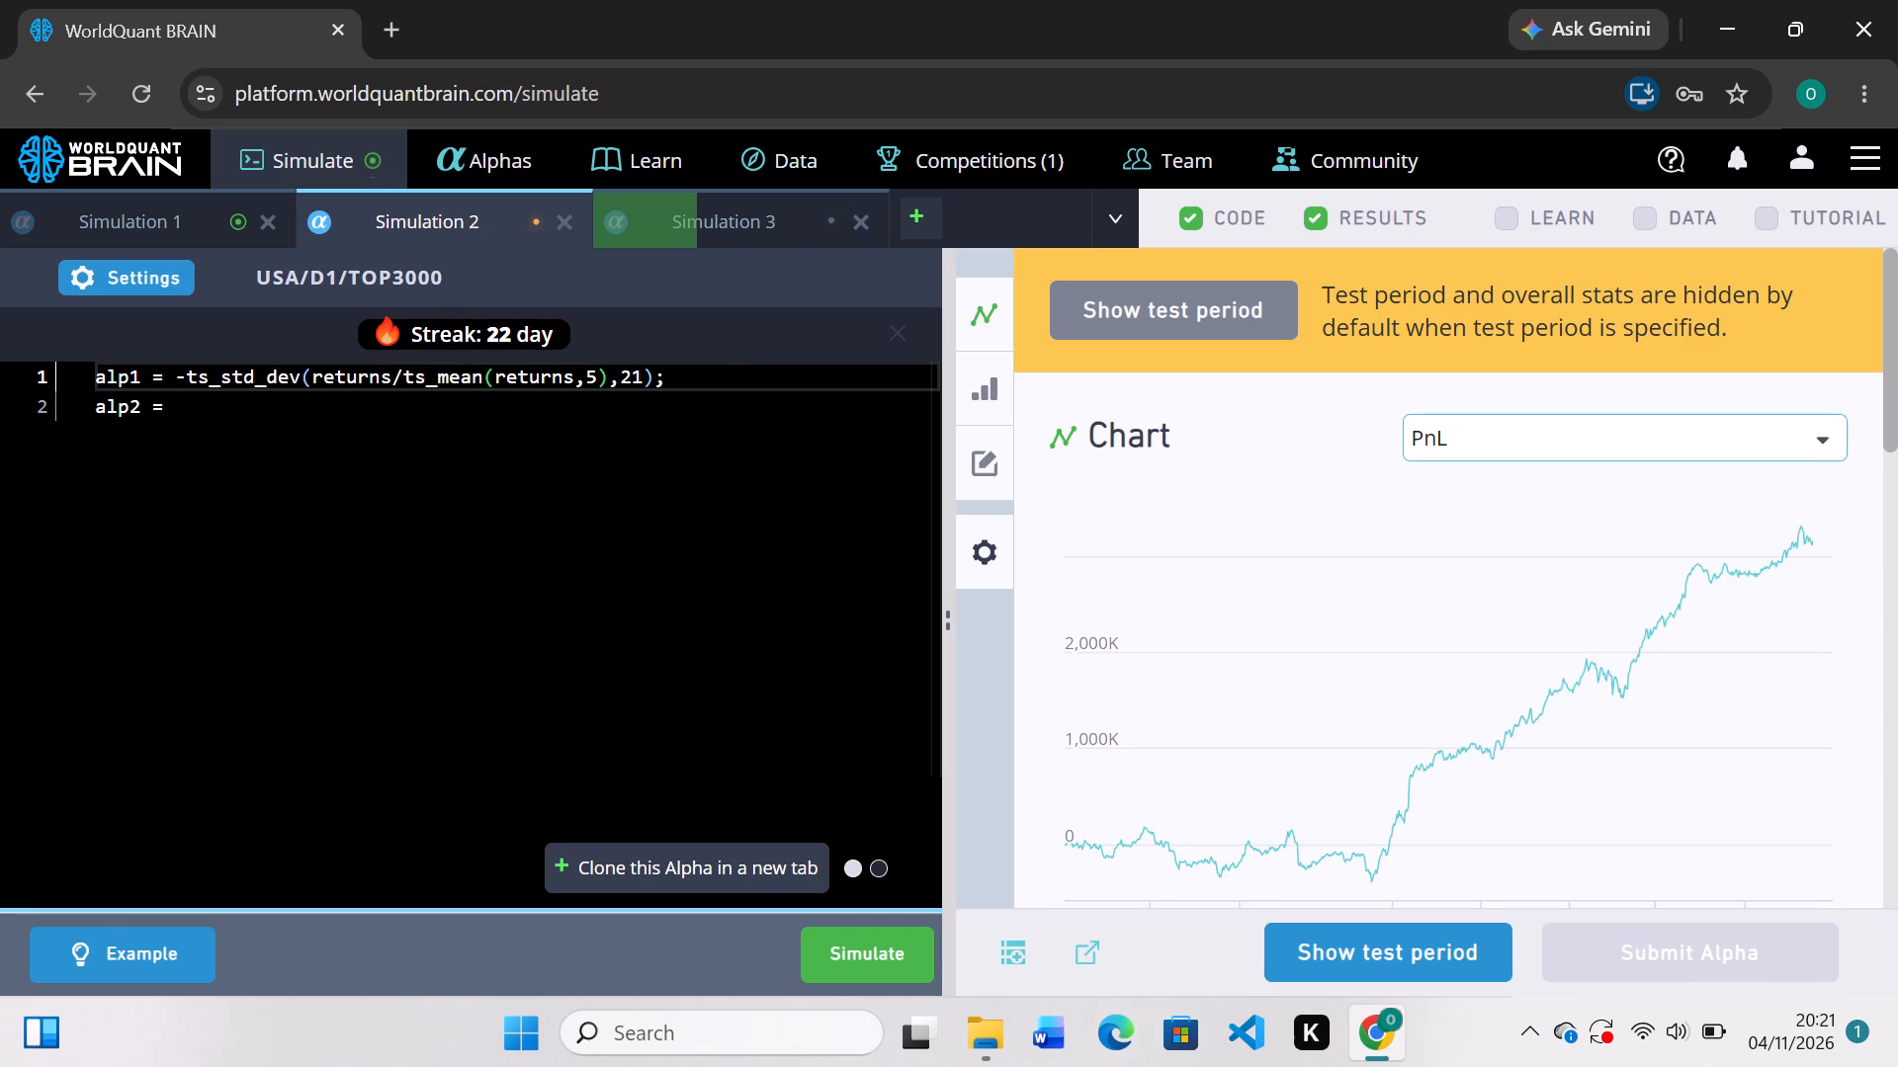
{"action": "left_click", "coordinate": [219, 414]}
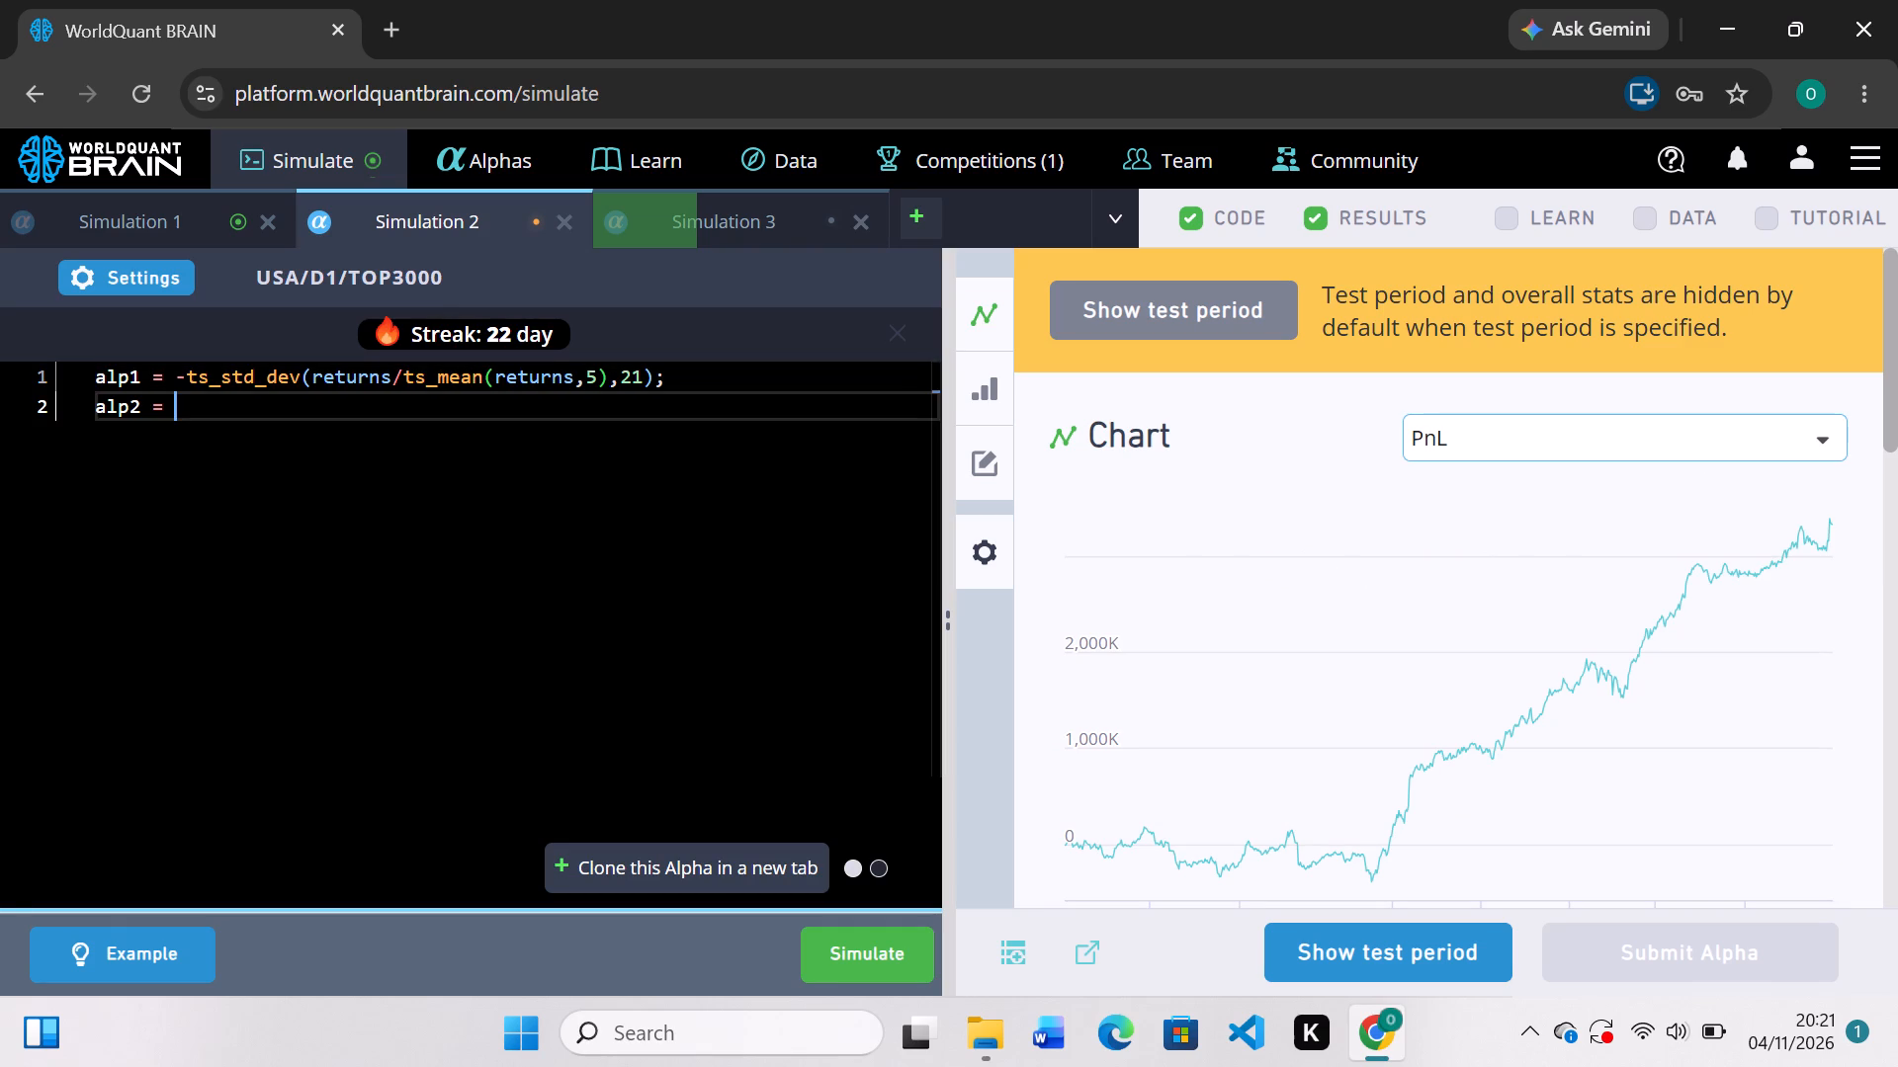
{"action": "key", "text": "ctrl+v"}
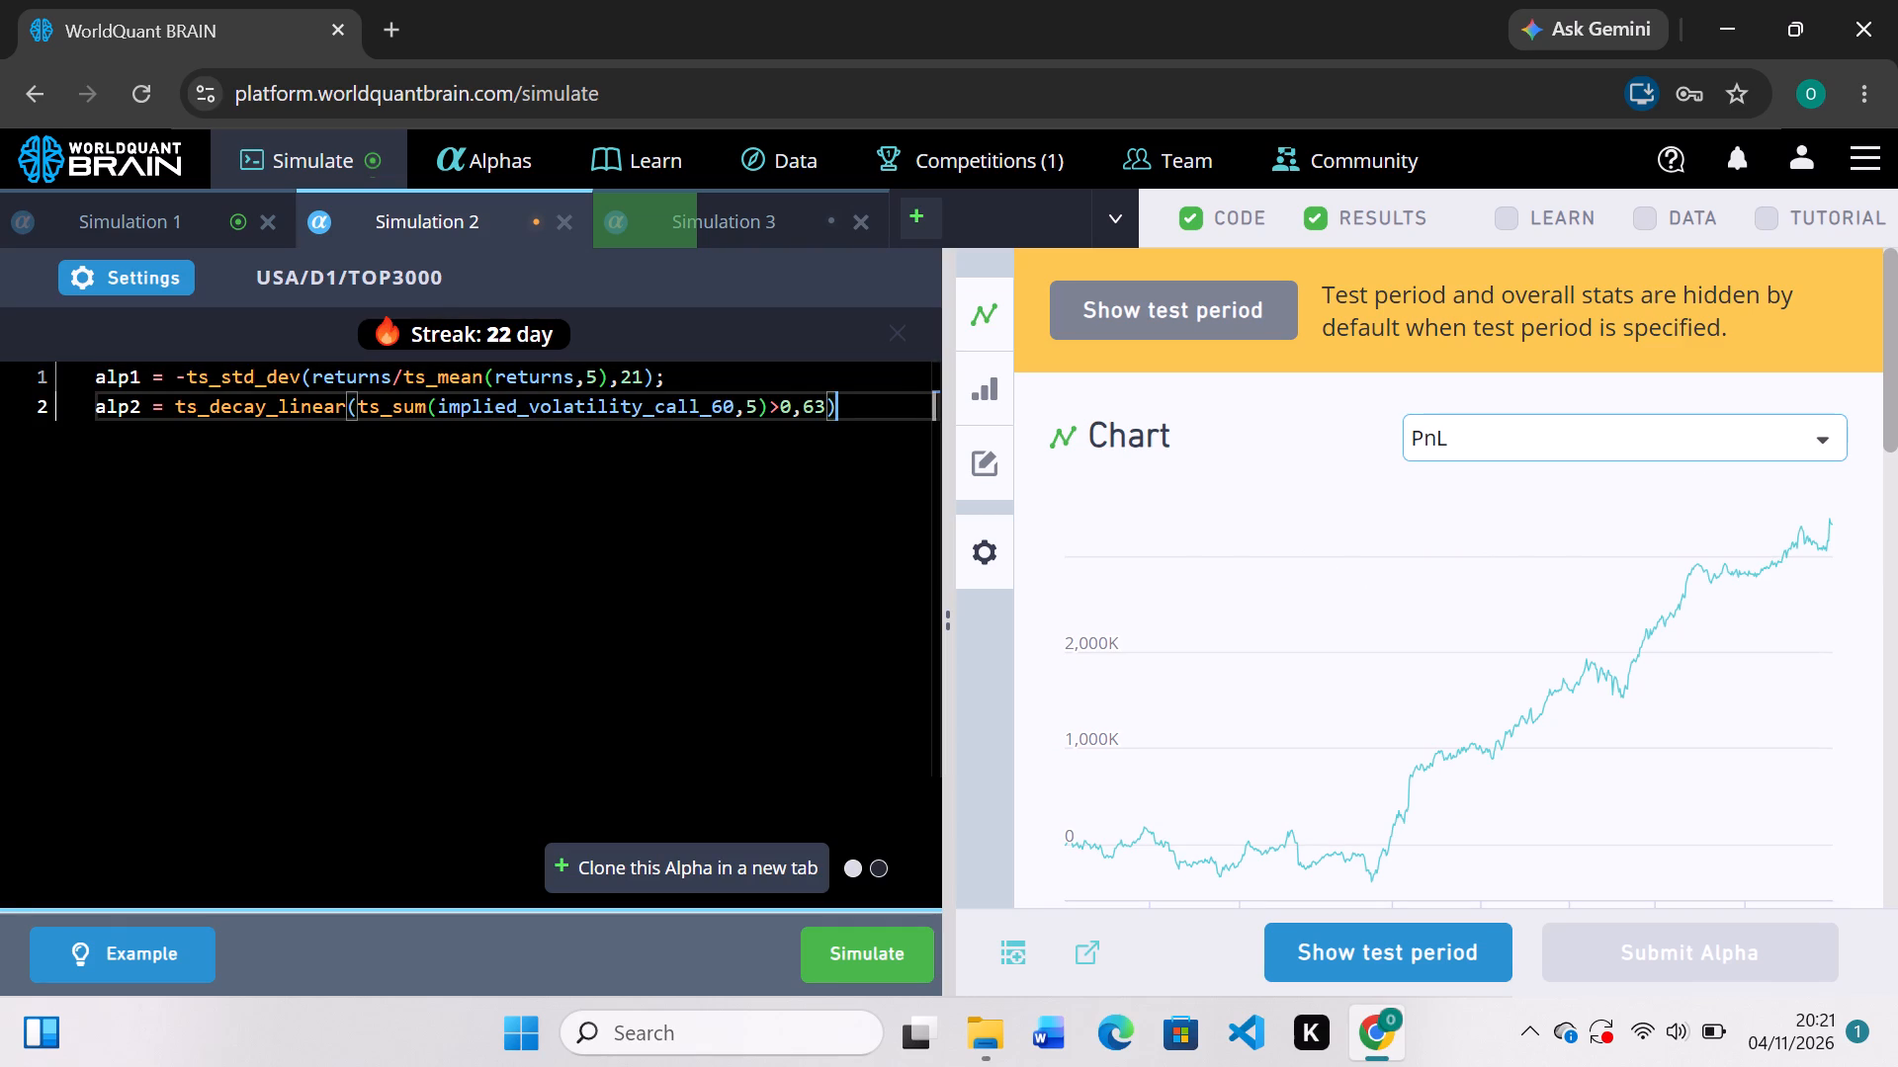
Change alp2's data field to implied_volatility_call_10 and set its ts_decay_linear window to 20.
{"action": "left_click", "coordinate": [726, 408]}
{"action": "key", "text": "BackSpace"}
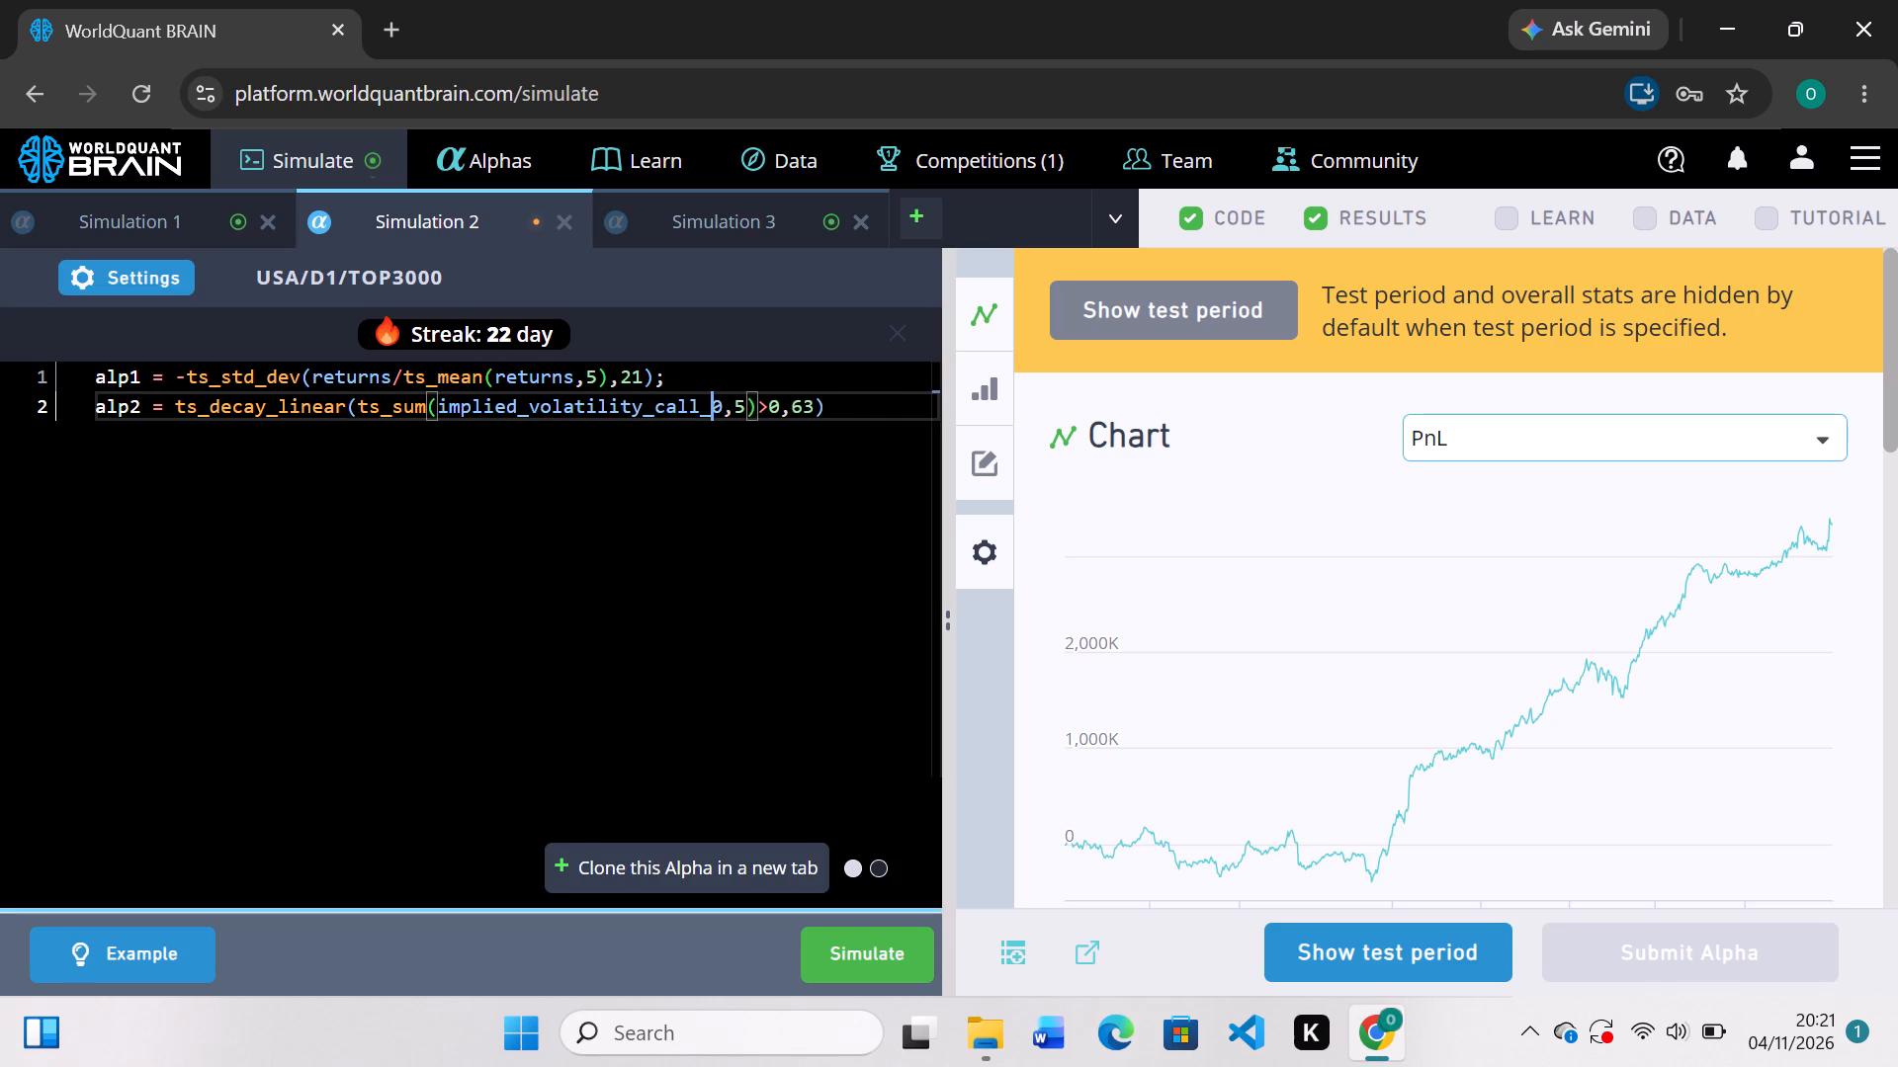
{"action": "key", "text": "1"}
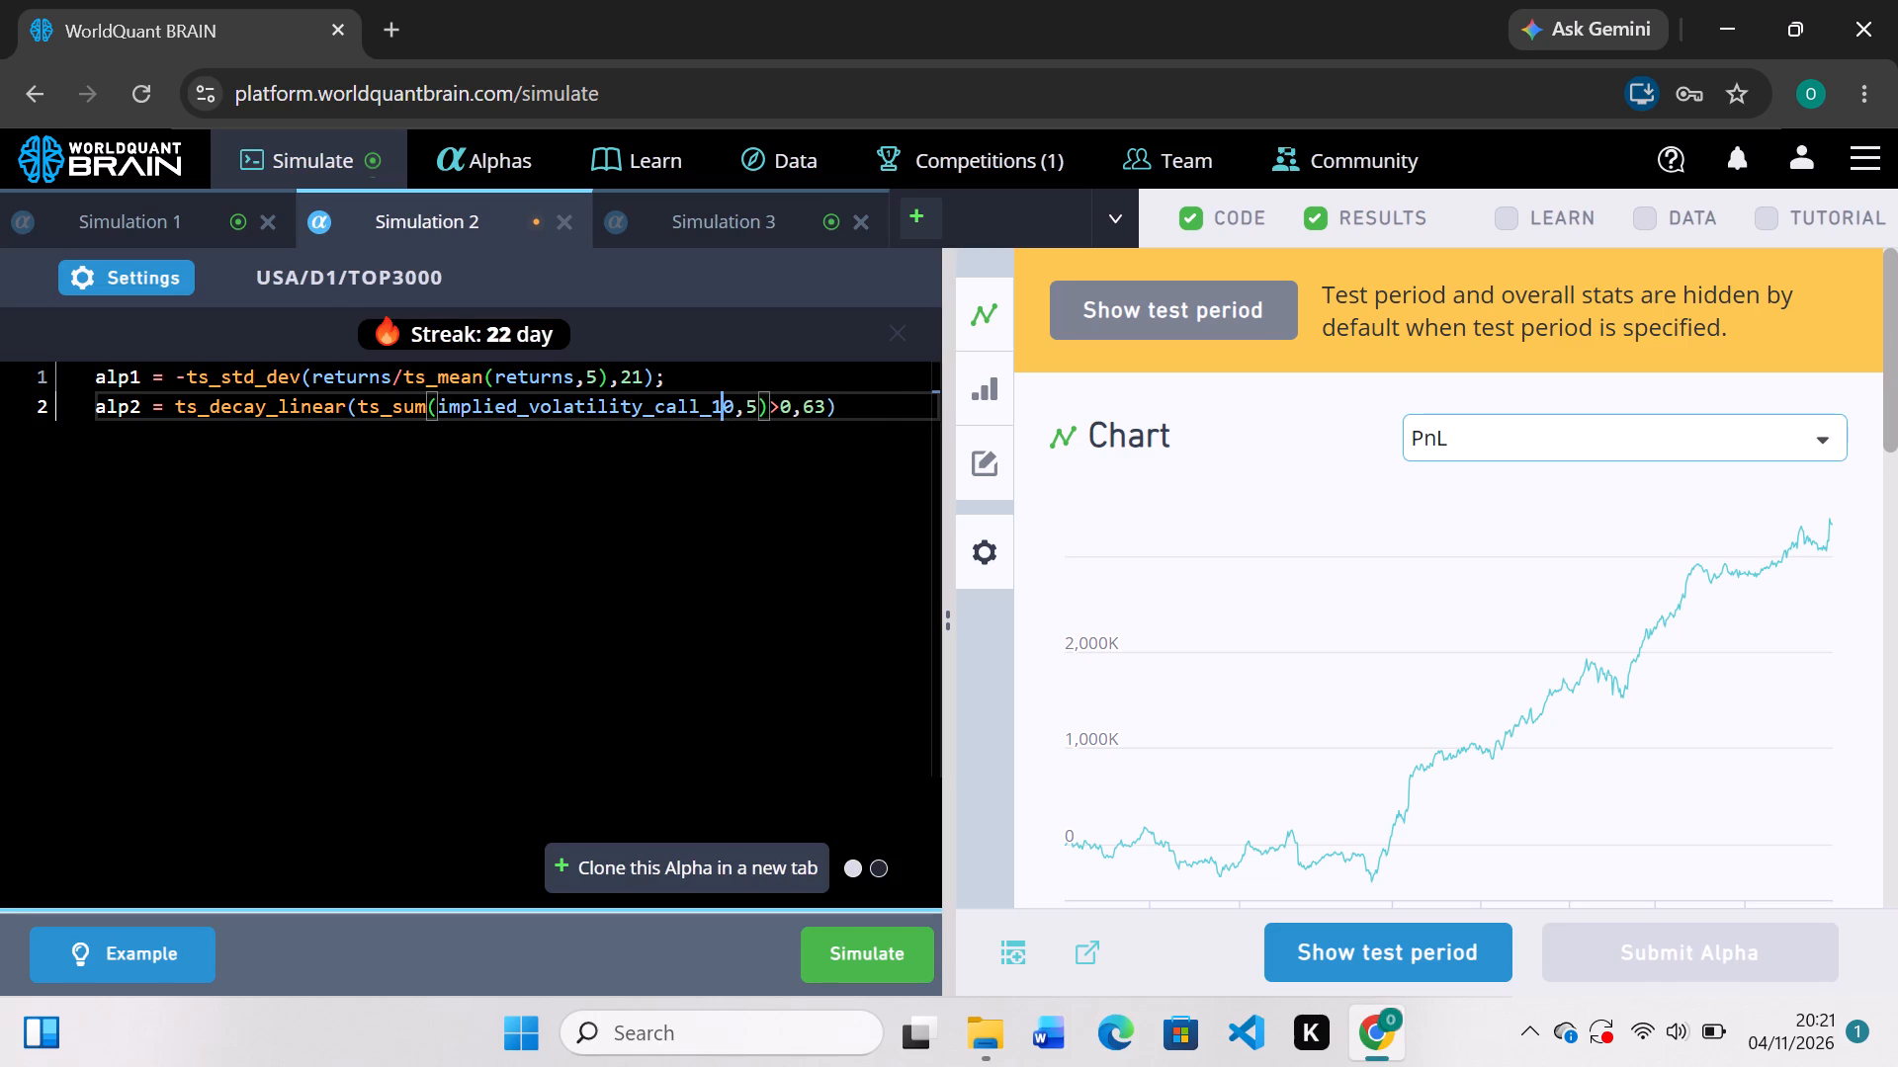
{"action": "left_click", "coordinate": [825, 403]}
{"action": "key", "text": "BackSpace"}
{"action": "key", "text": "BackSpace"}
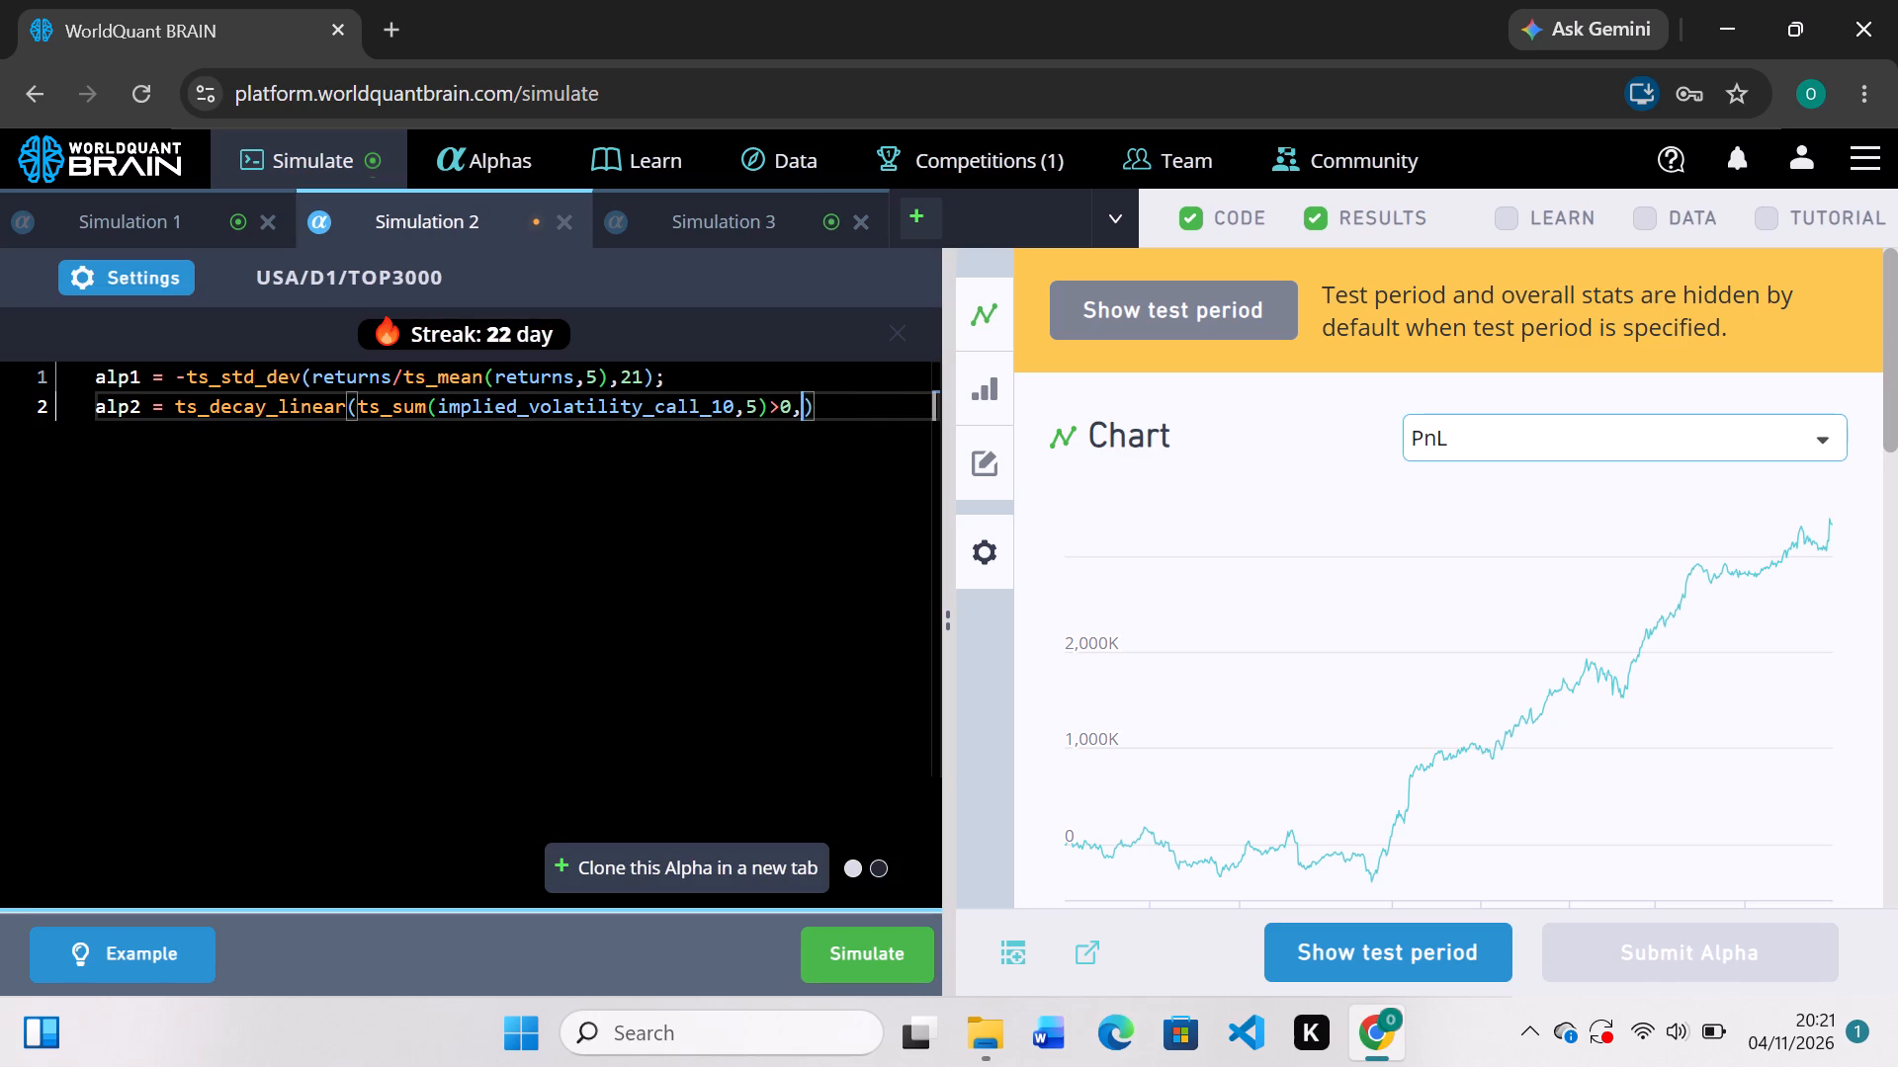
{"action": "key", "text": "2"}
{"action": "key", "text": "0"}
Replace the ts_sum operator in alp2 with ts_mean and end the statement with a semicolon.
{"action": "left_click", "coordinate": [424, 409]}
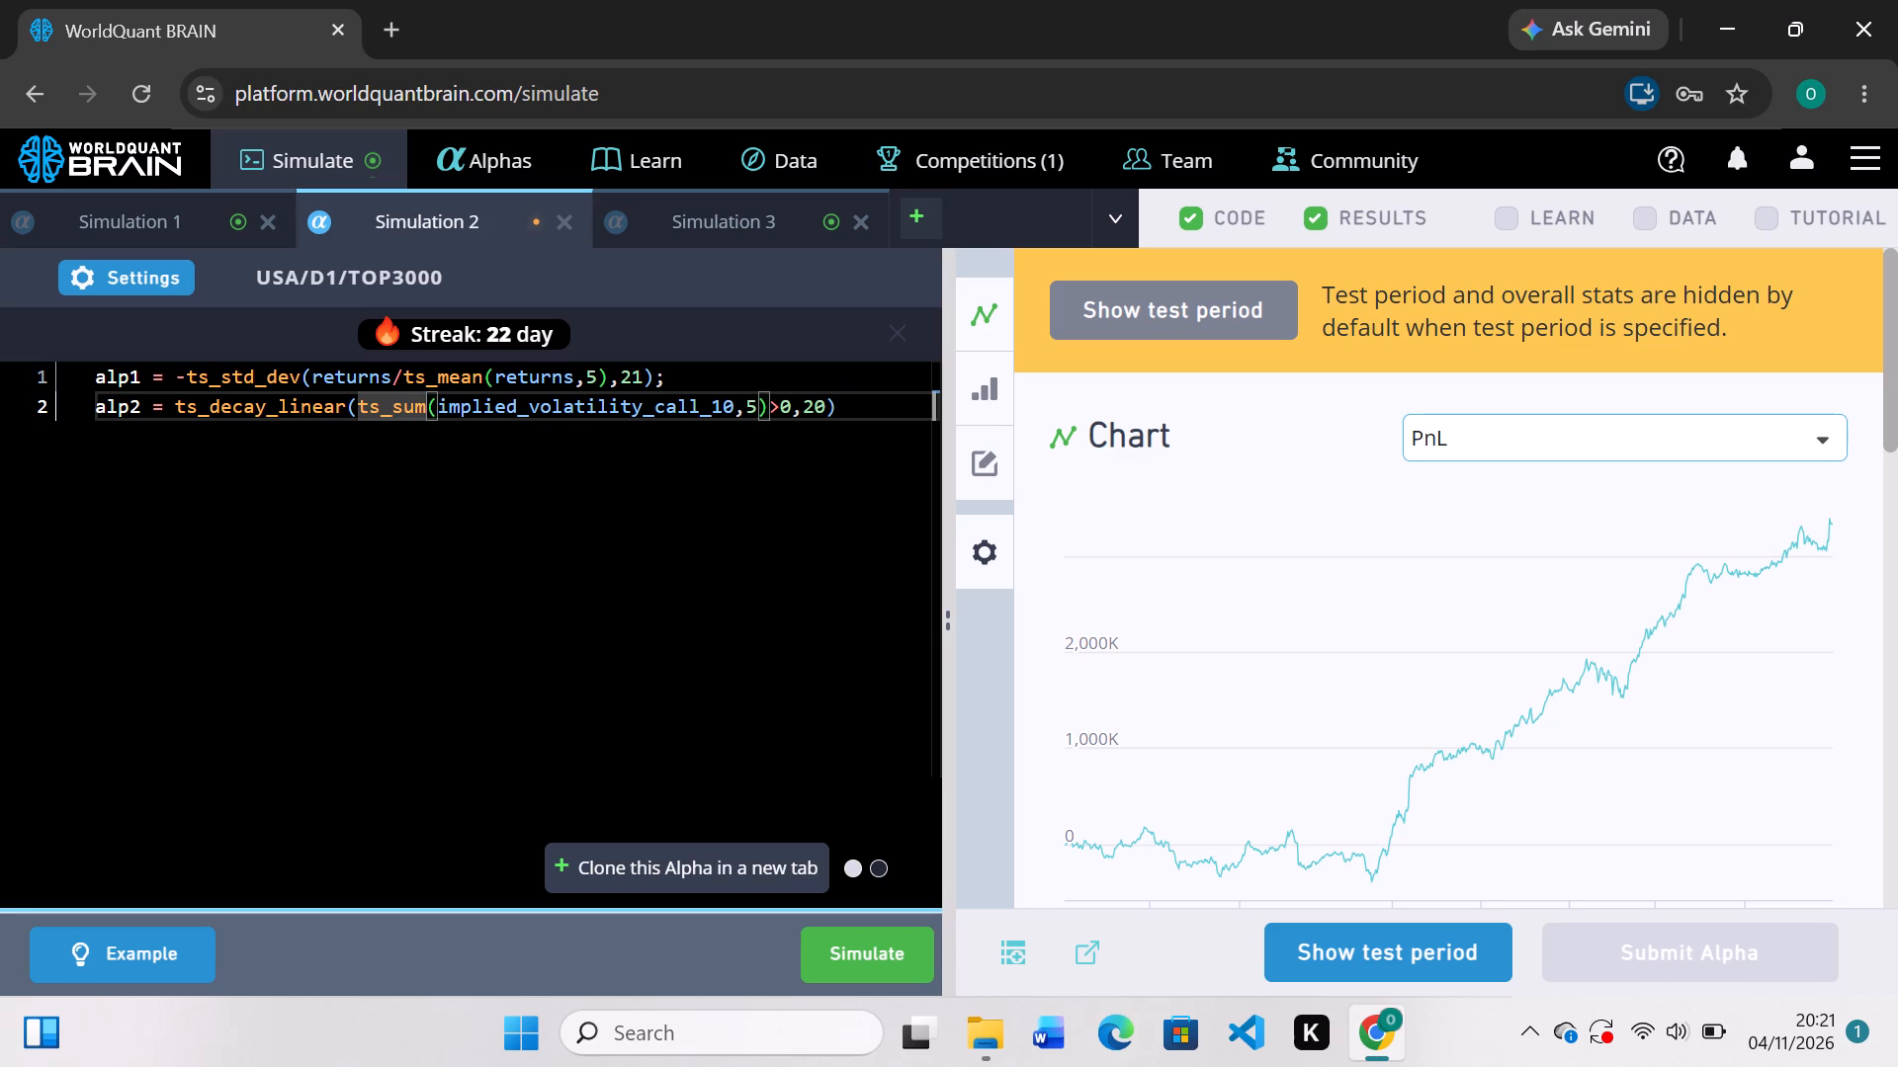
{"action": "key", "text": "BackSpace"}
{"action": "key", "text": "BackSpace"}
{"action": "key", "text": "BackSpace"}
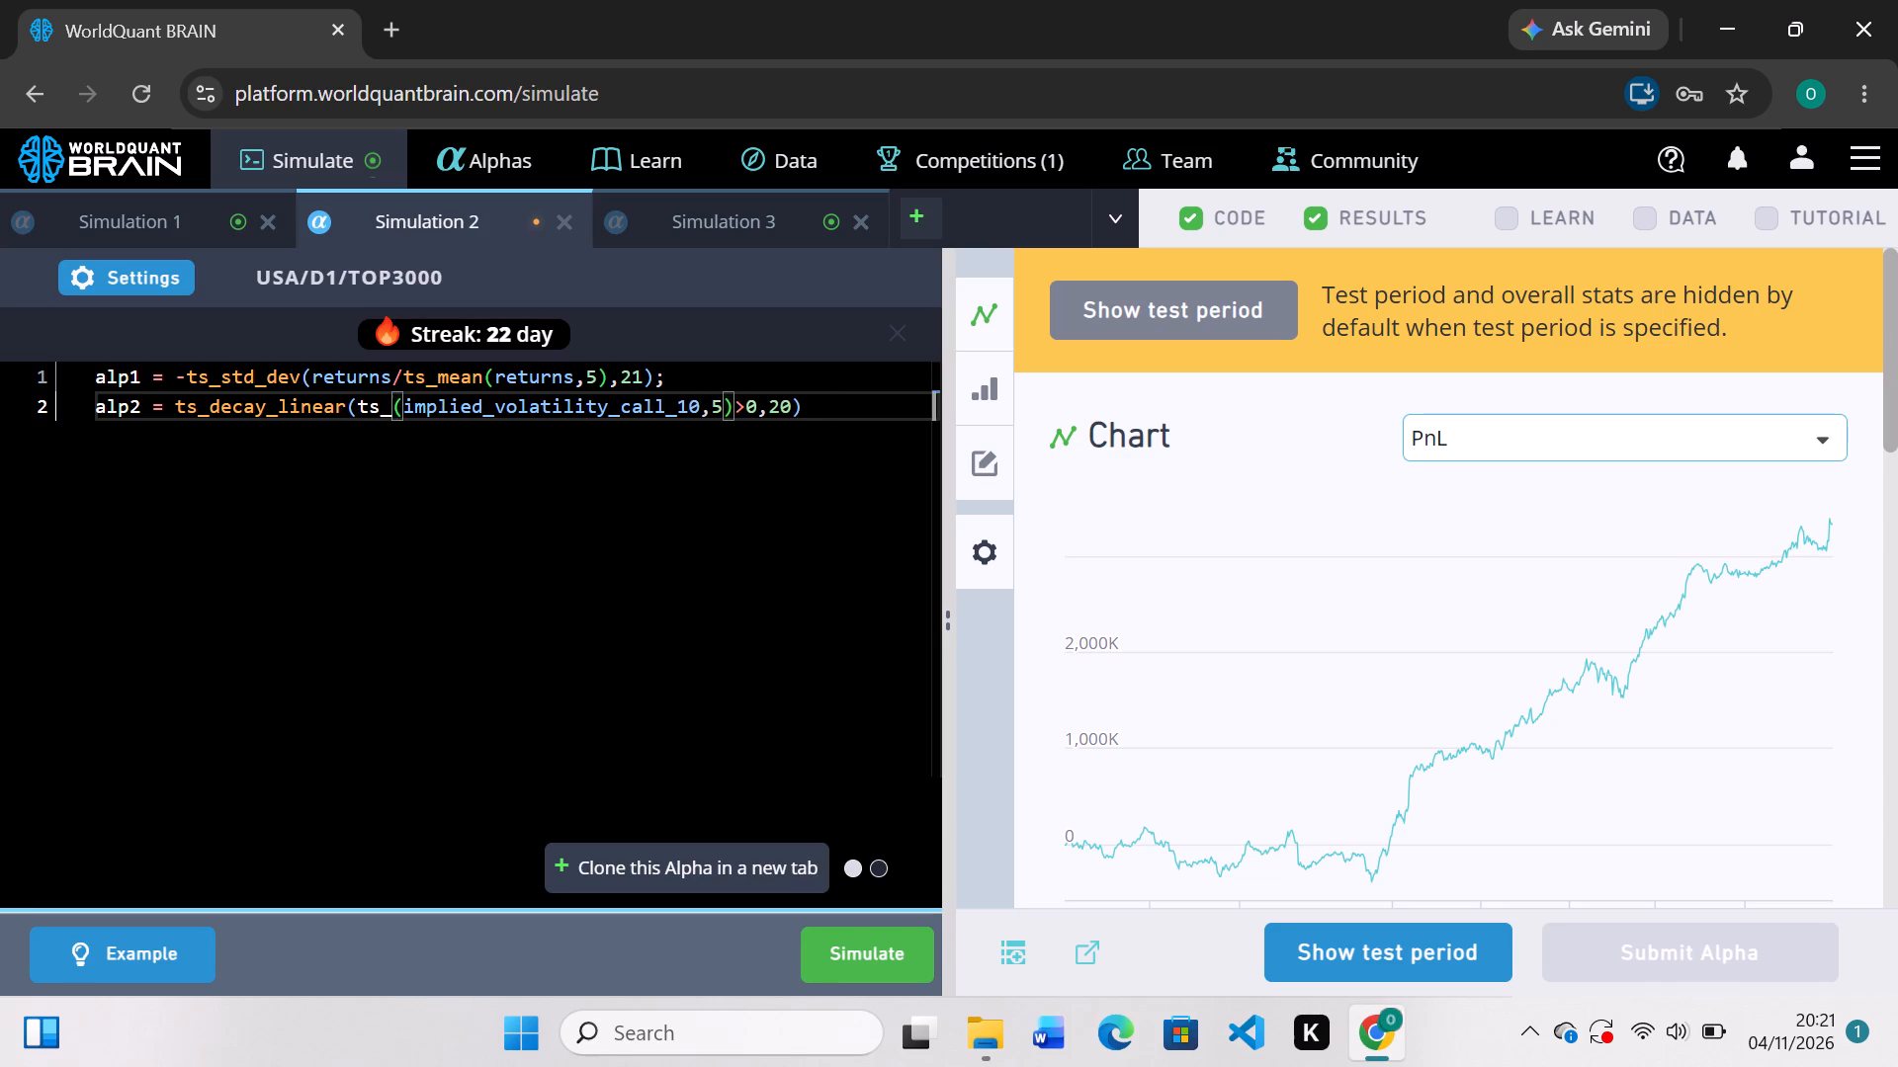
{"action": "key", "text": "m"}
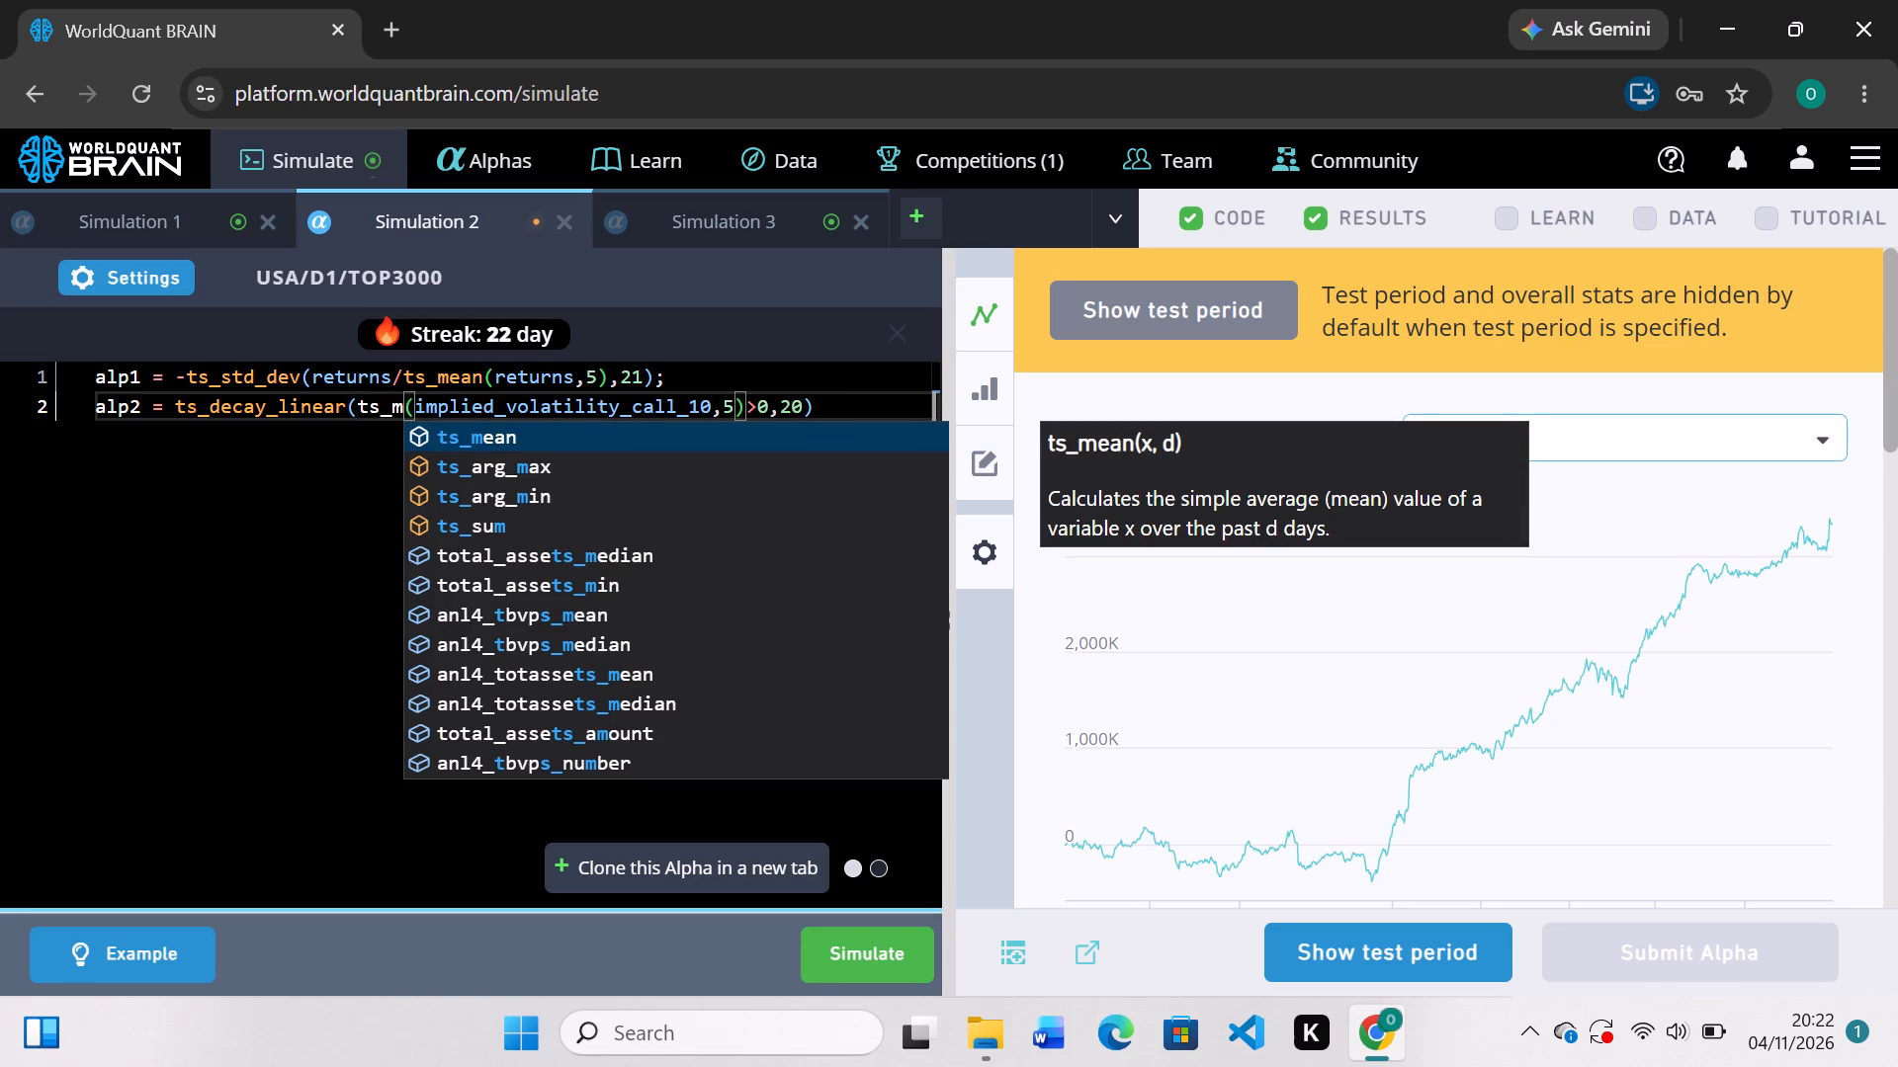
{"action": "type", "text": "ea"}
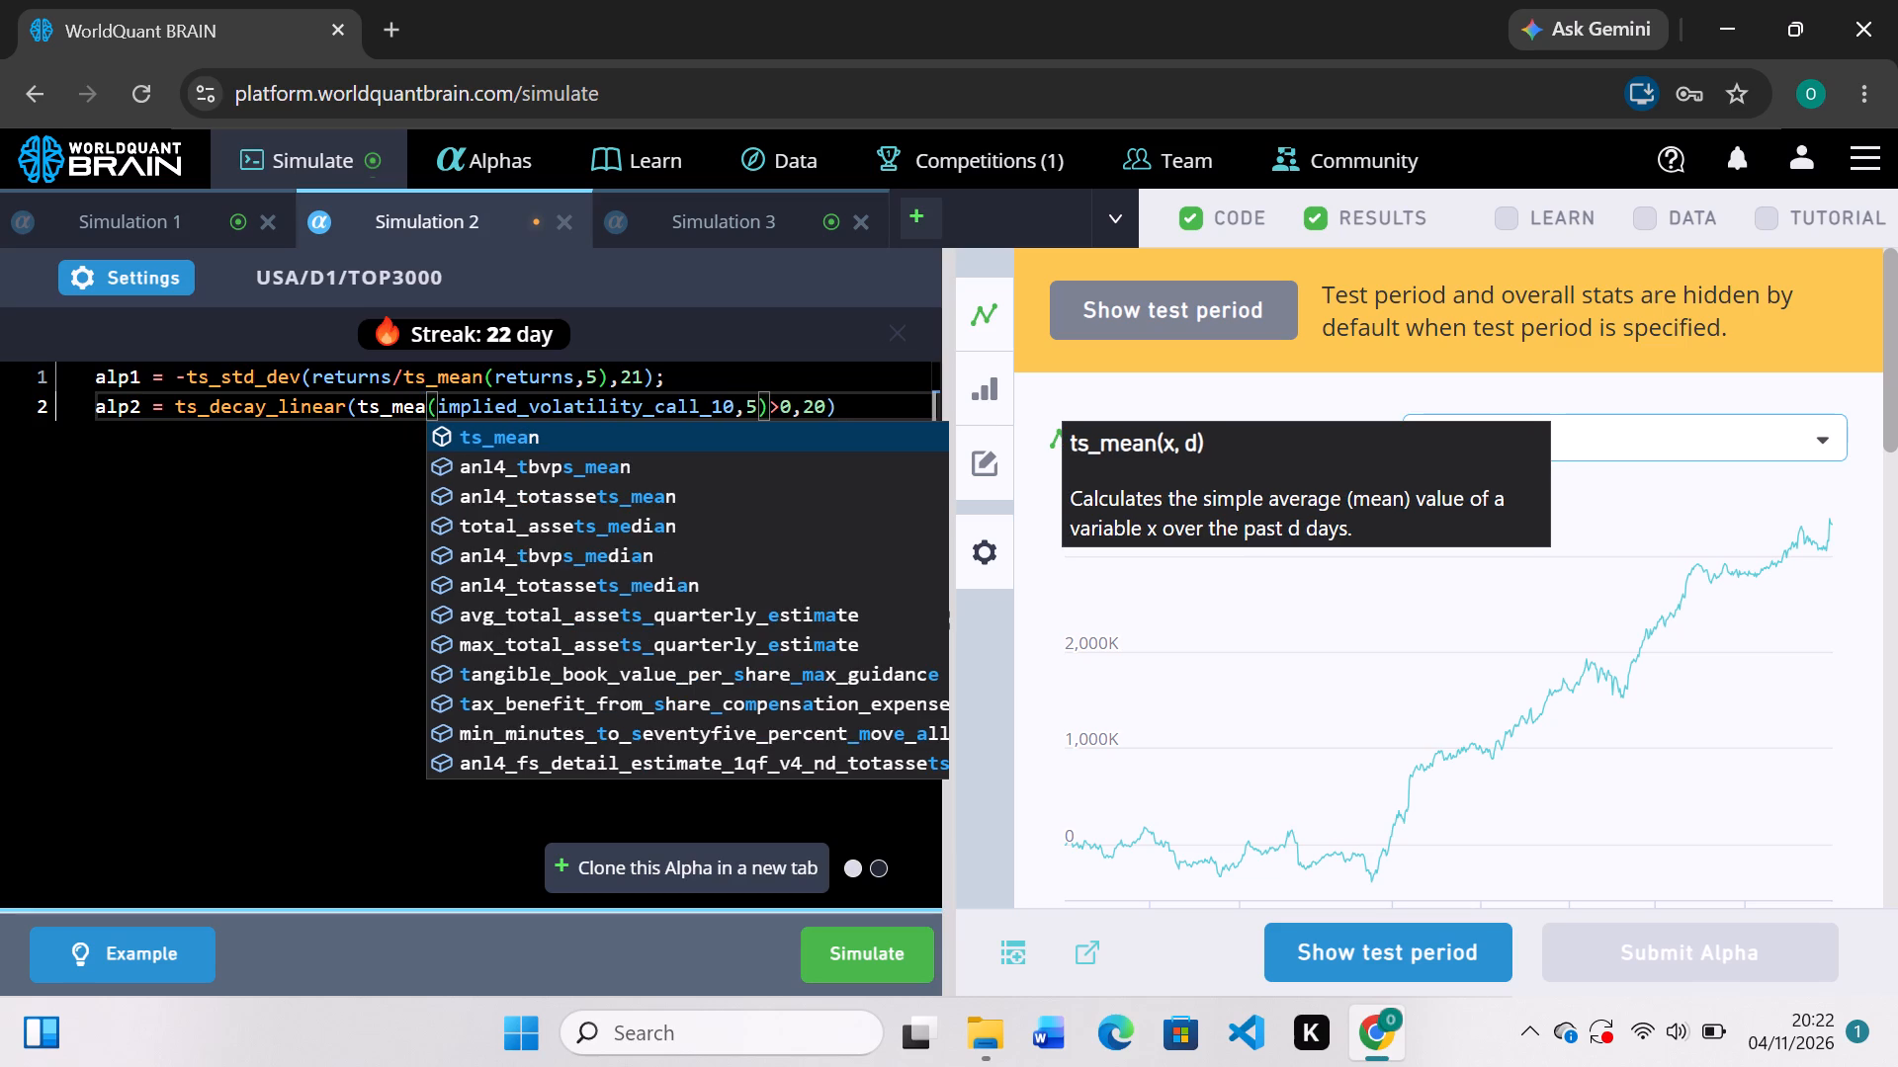
{"action": "key", "text": "n"}
{"action": "left_click", "coordinate": [183, 578]}
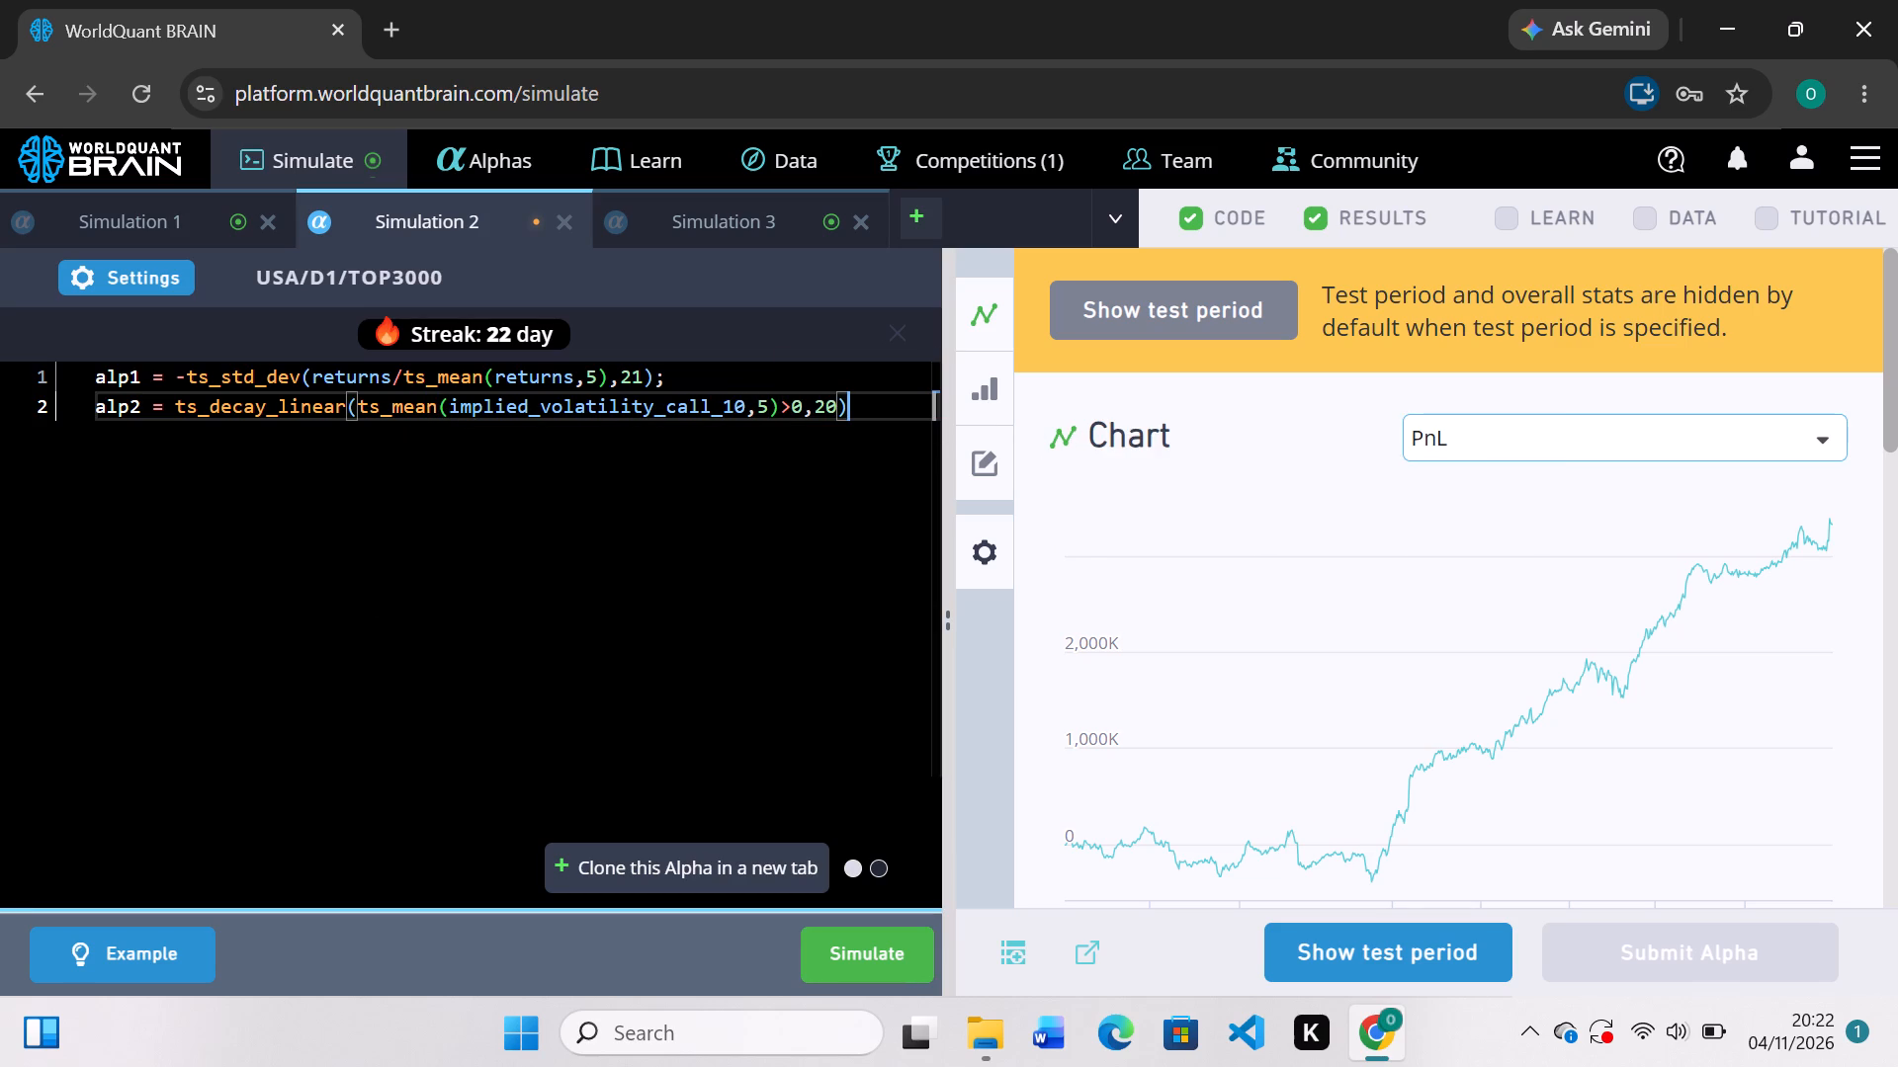
{"action": "key", "text": "semicolon"}
Add a final line below alp2 with the expression if_else(eve,alp1,alp2).
{"action": "key", "text": "Return"}
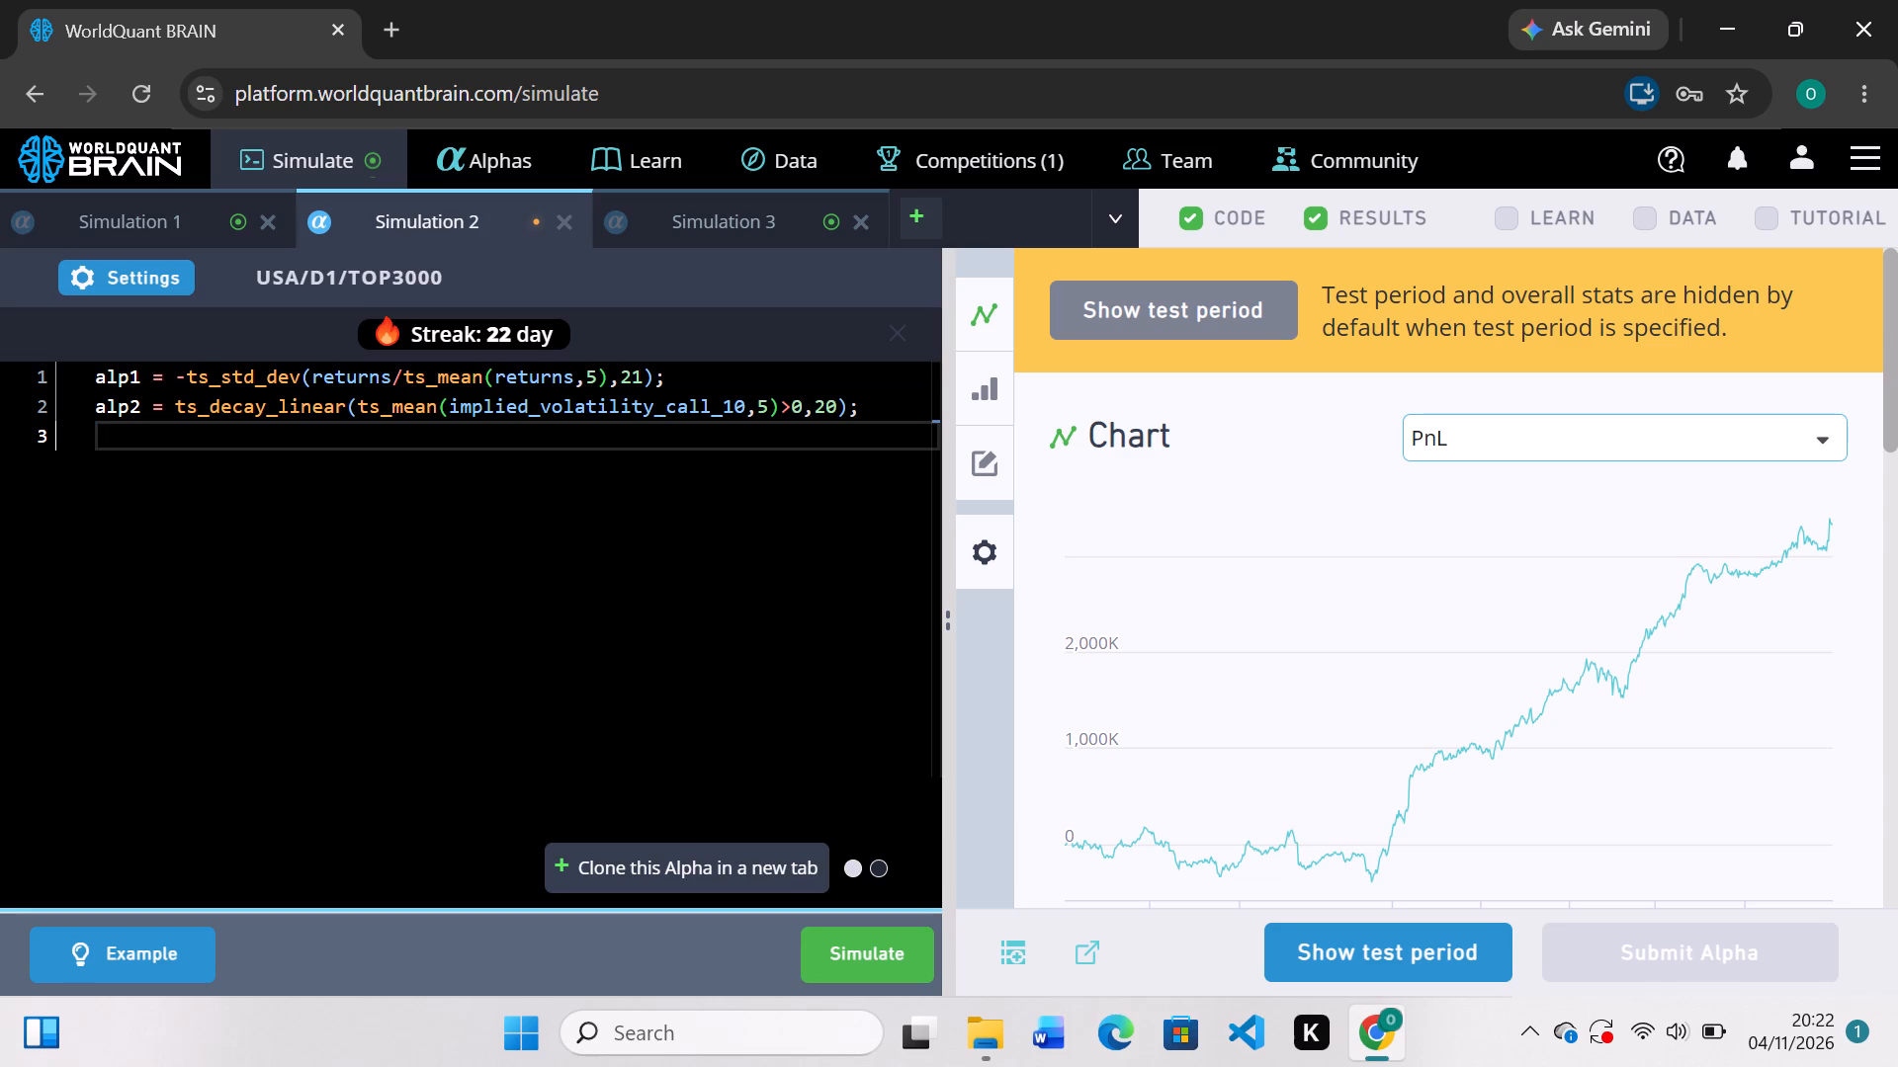
{"action": "key", "text": "i"}
{"action": "key", "text": "f"}
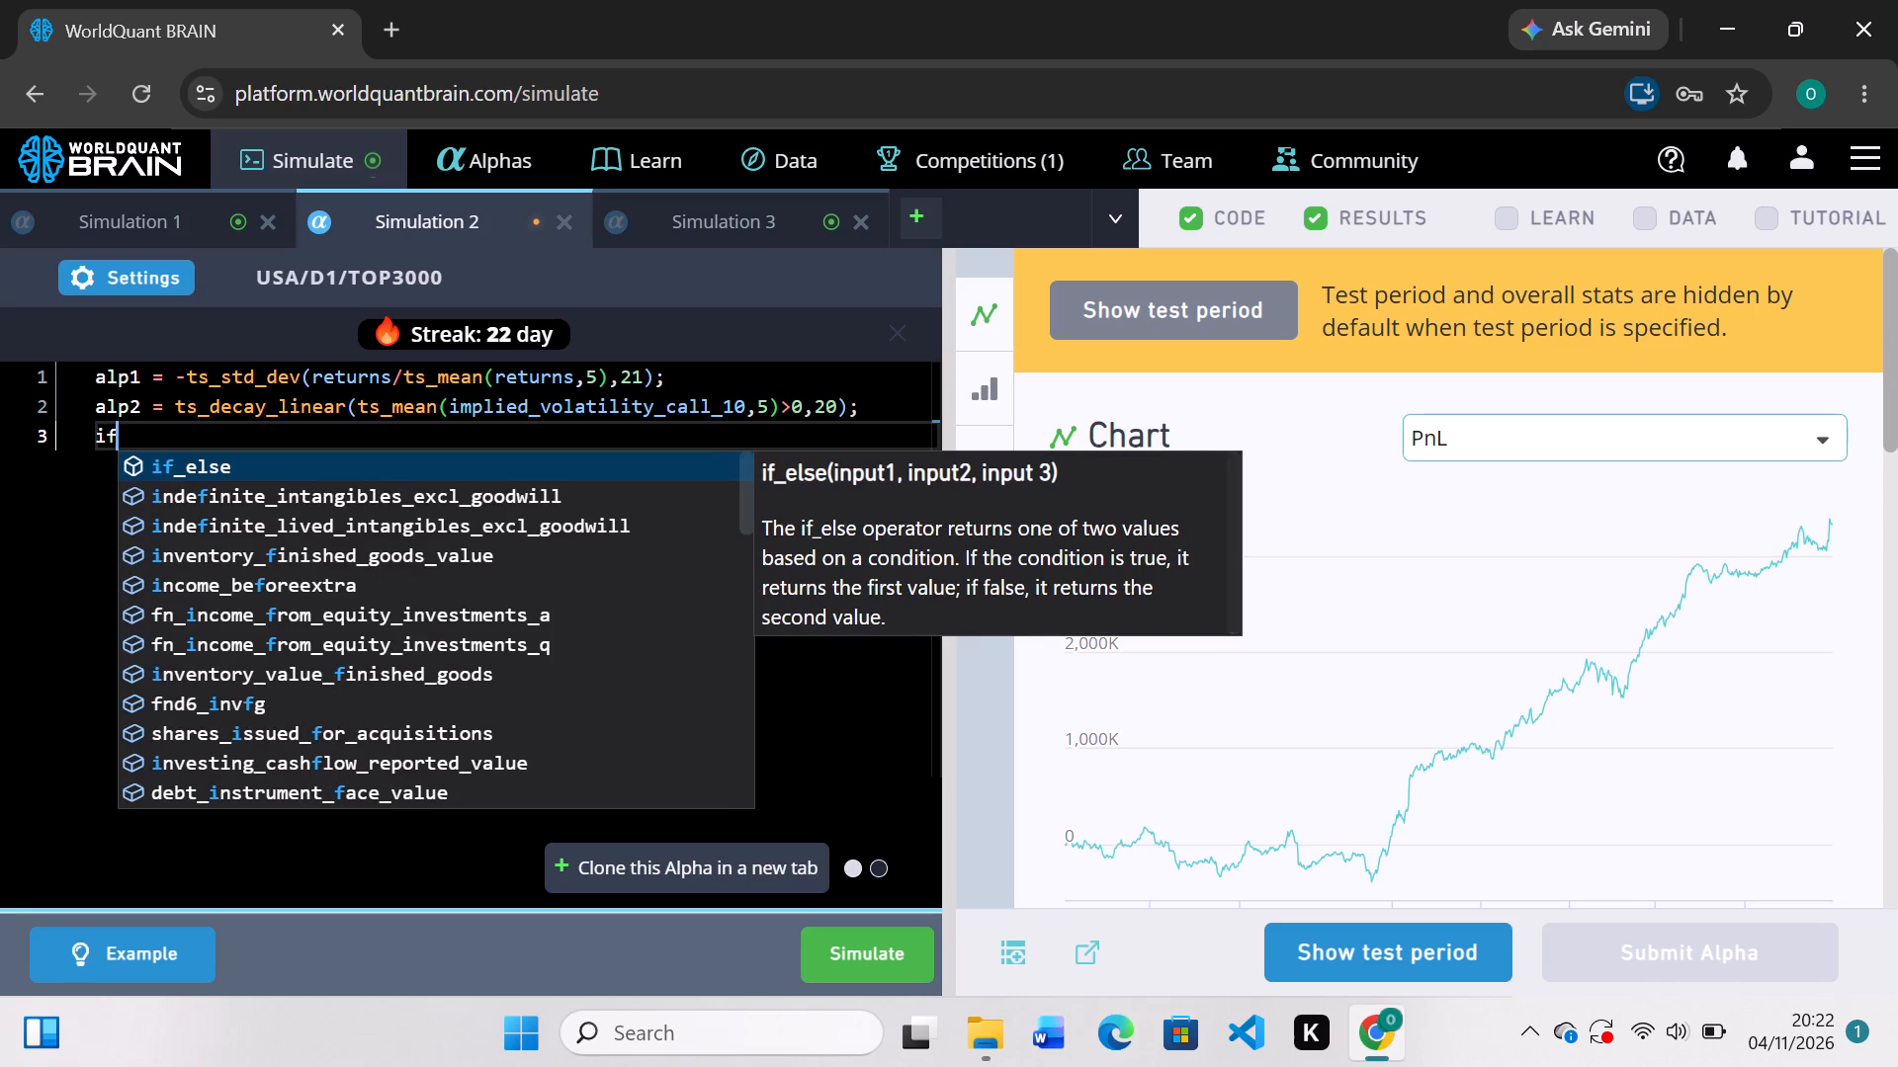
{"action": "key", "text": "Tab"}
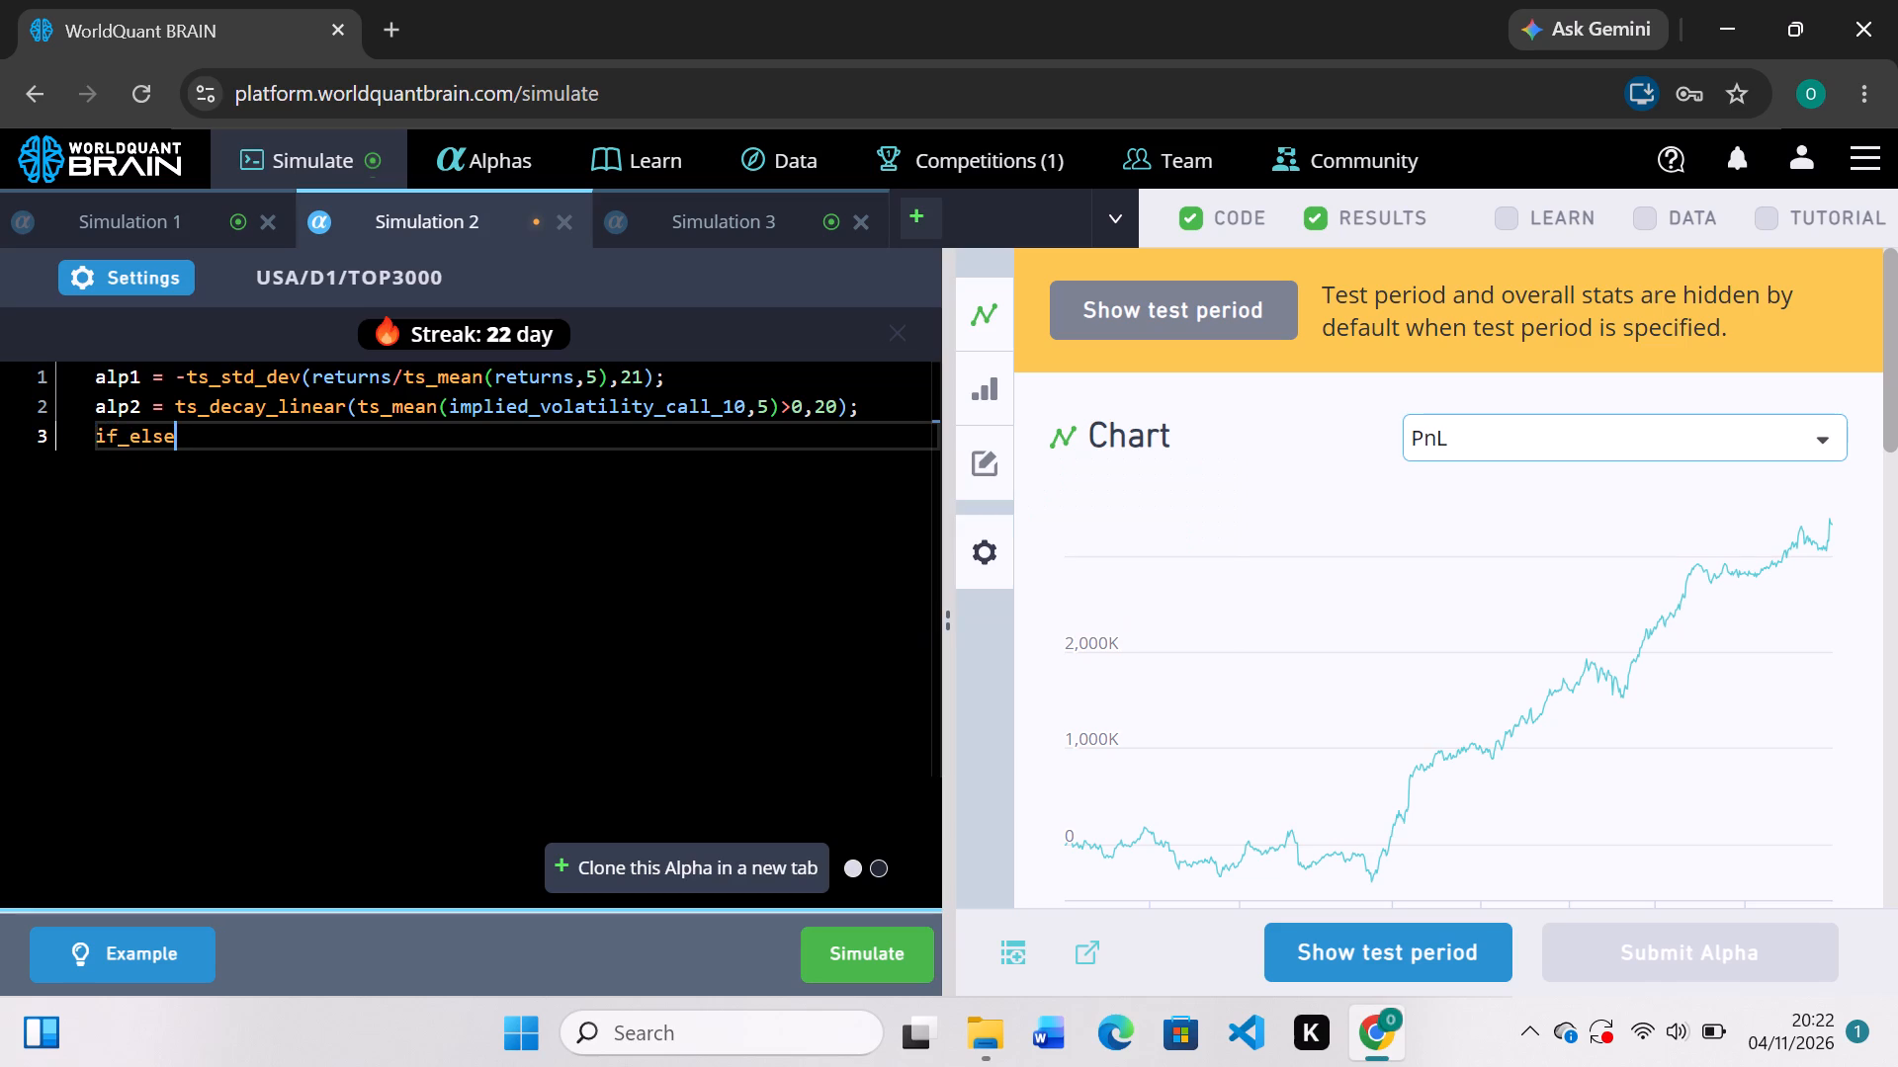
{"action": "key", "text": "shift+parenleft"}
{"action": "type", "text": "eve"}
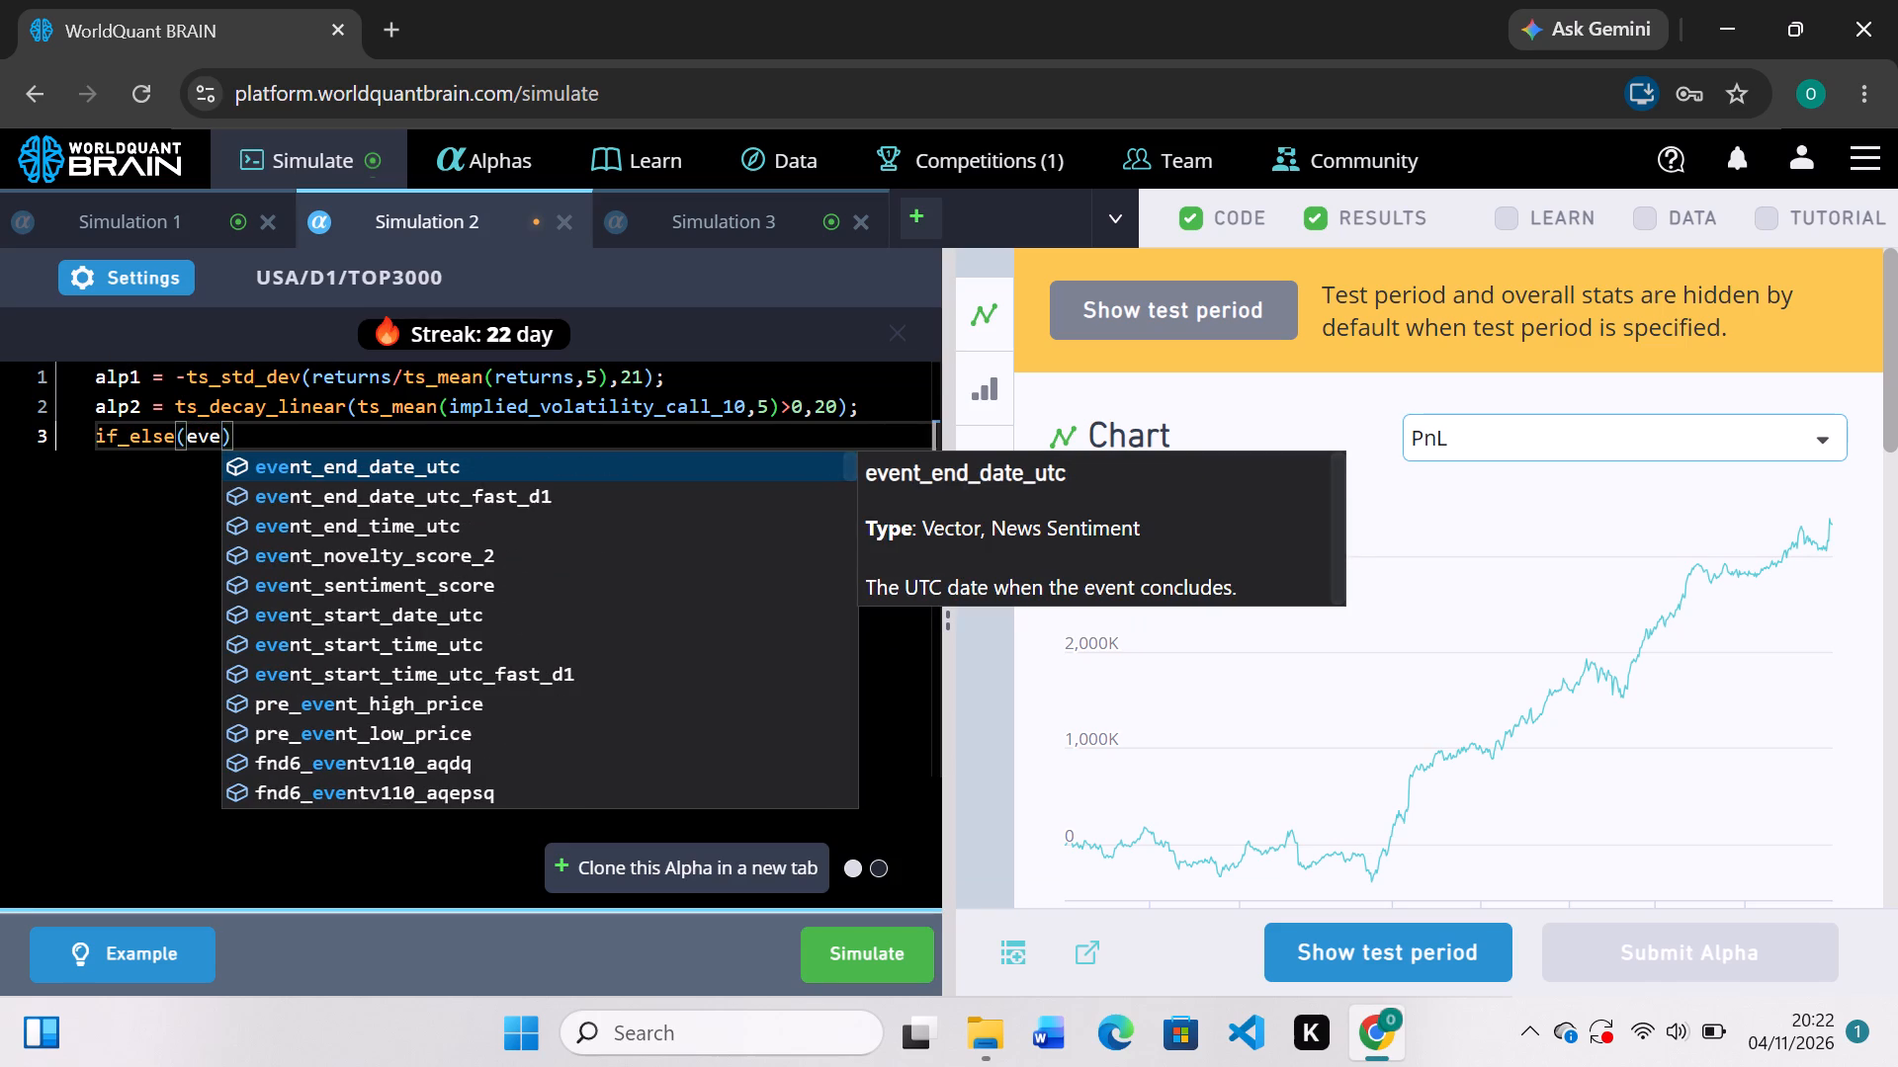
{"action": "key", "text": "comma"}
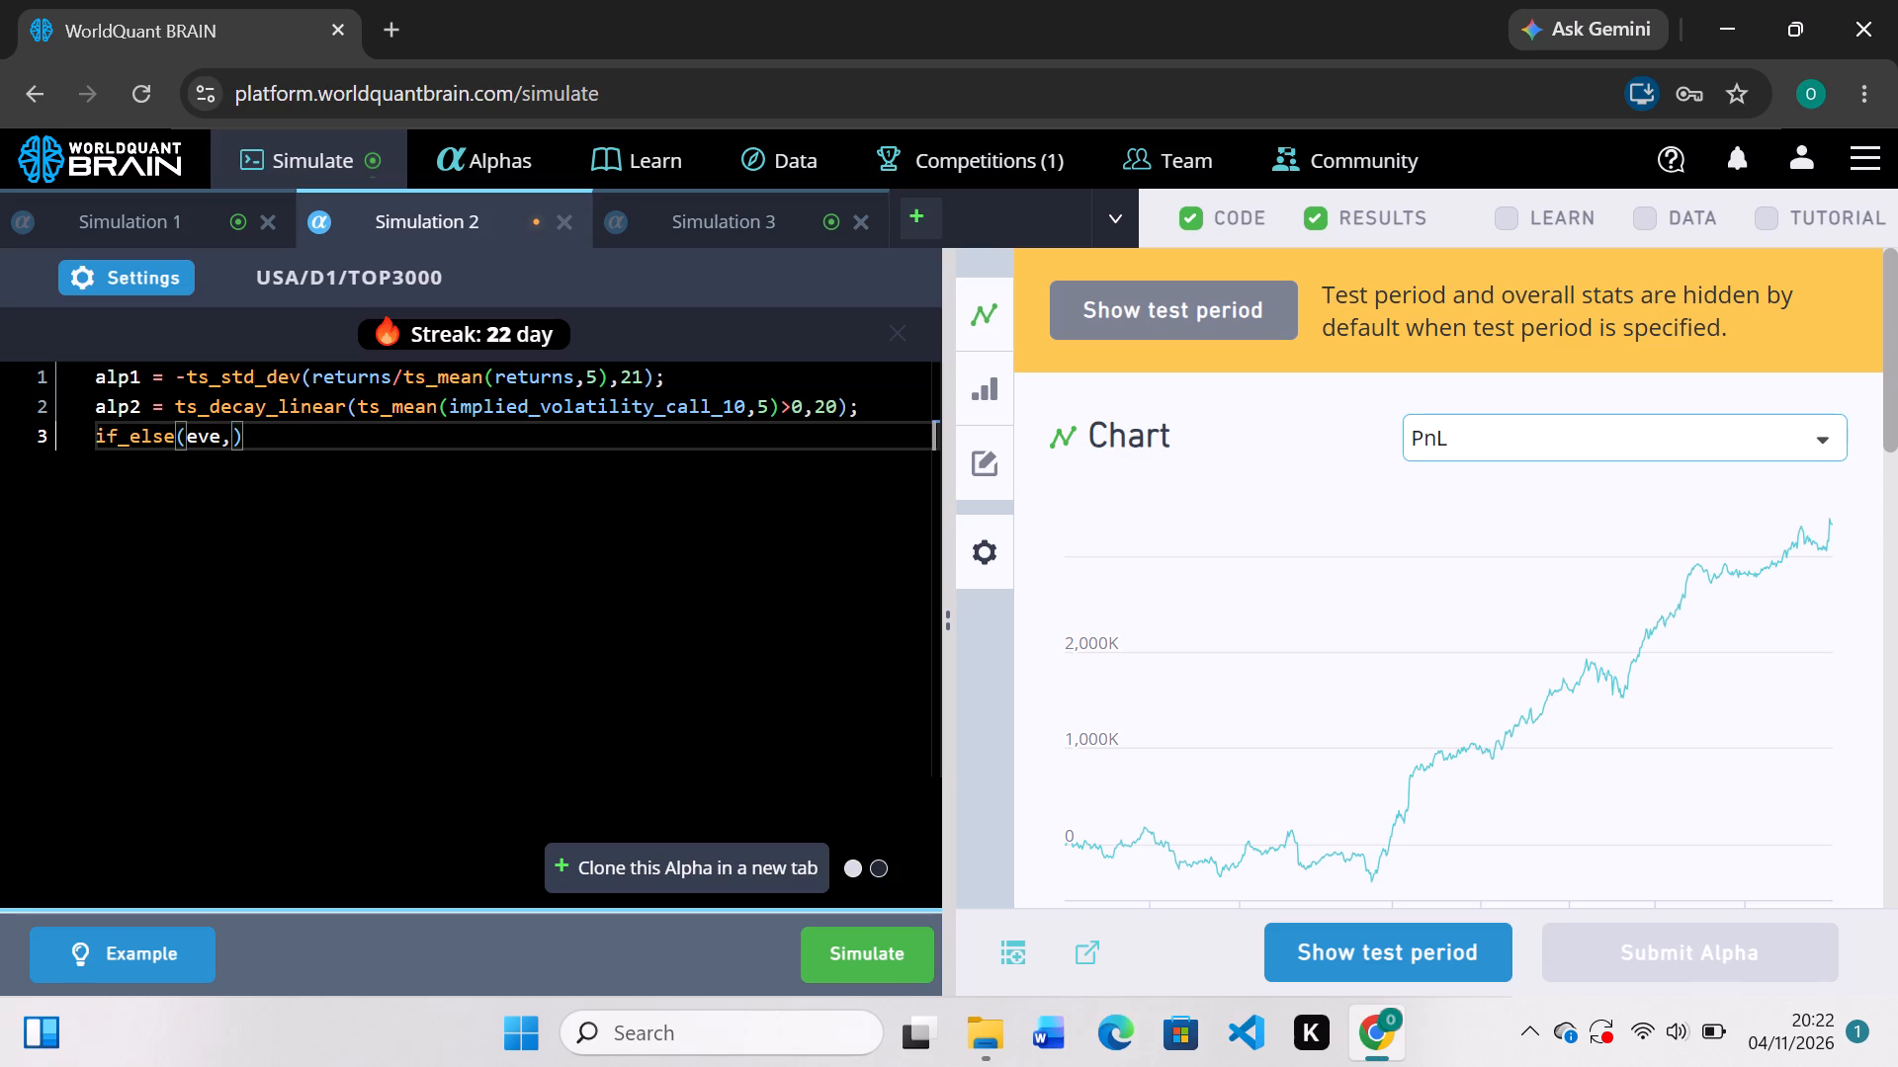
{"action": "type", "text": "alp"}
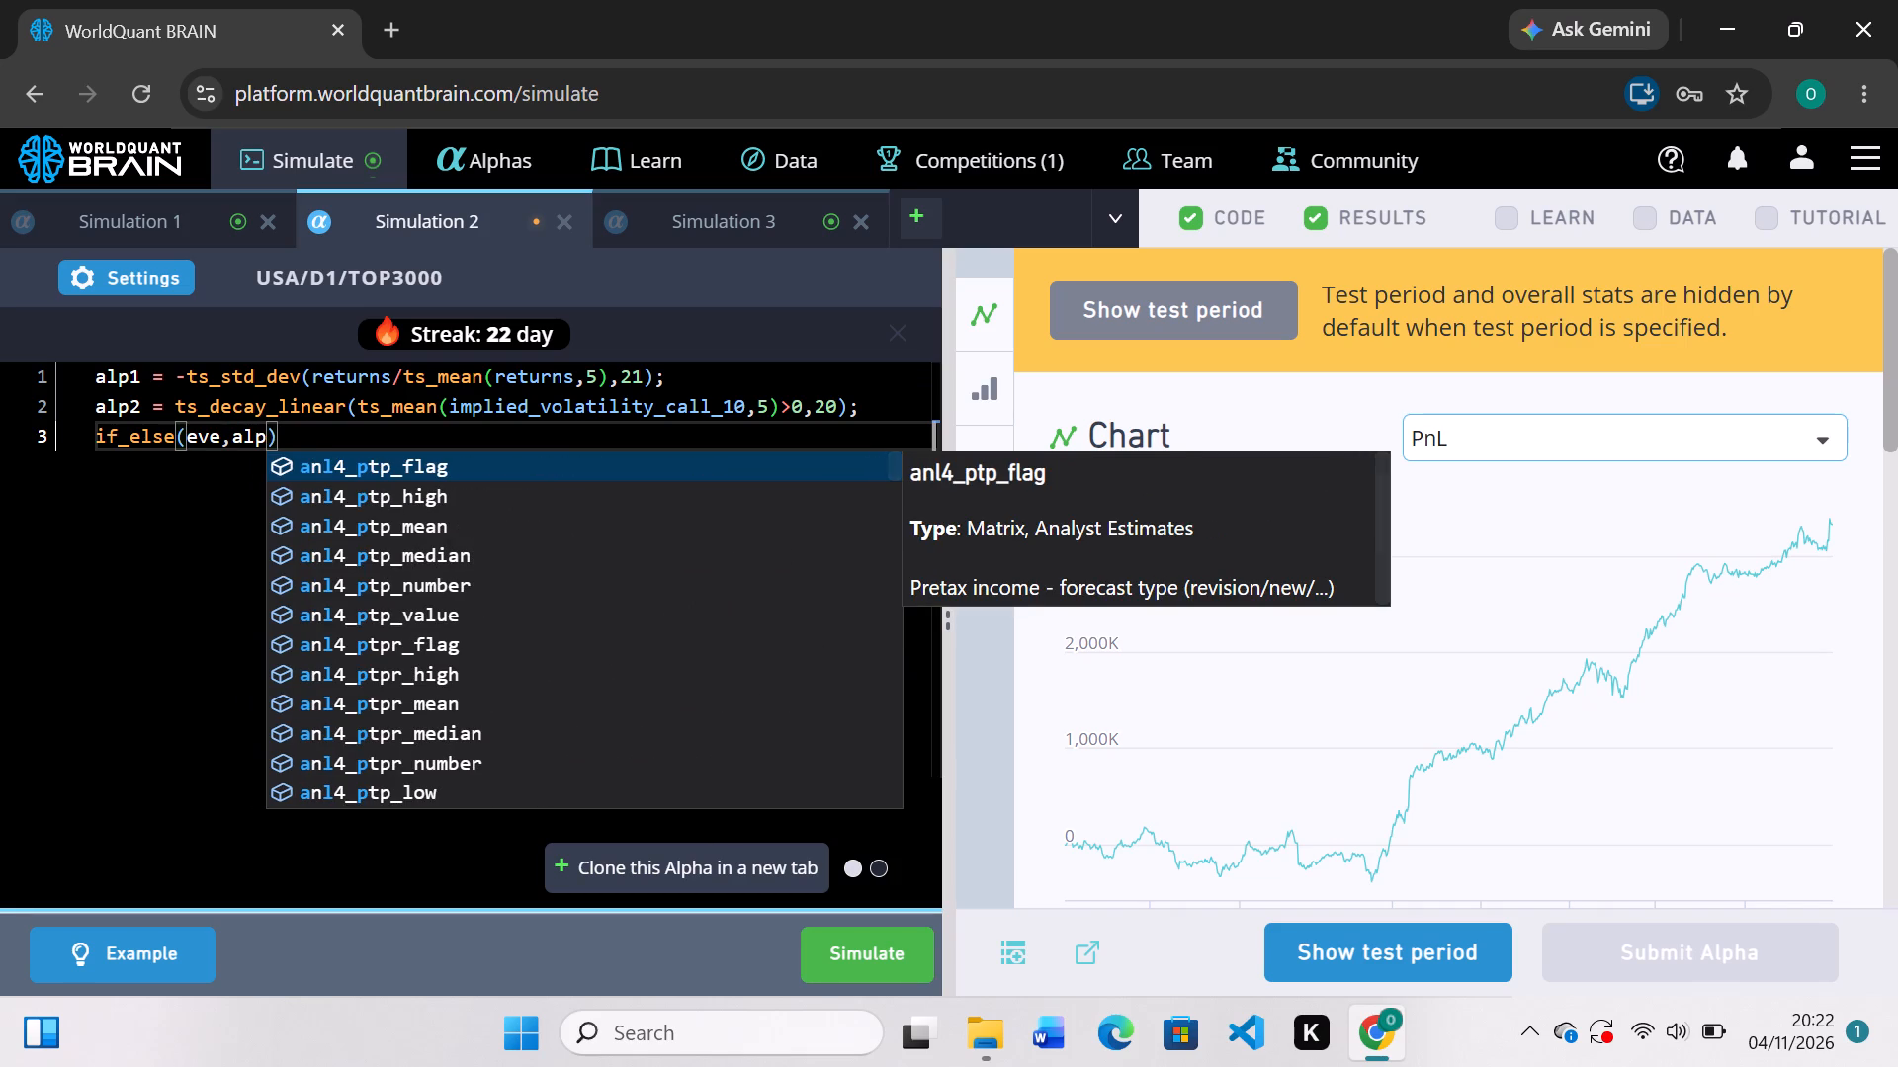
{"action": "key", "text": "1"}
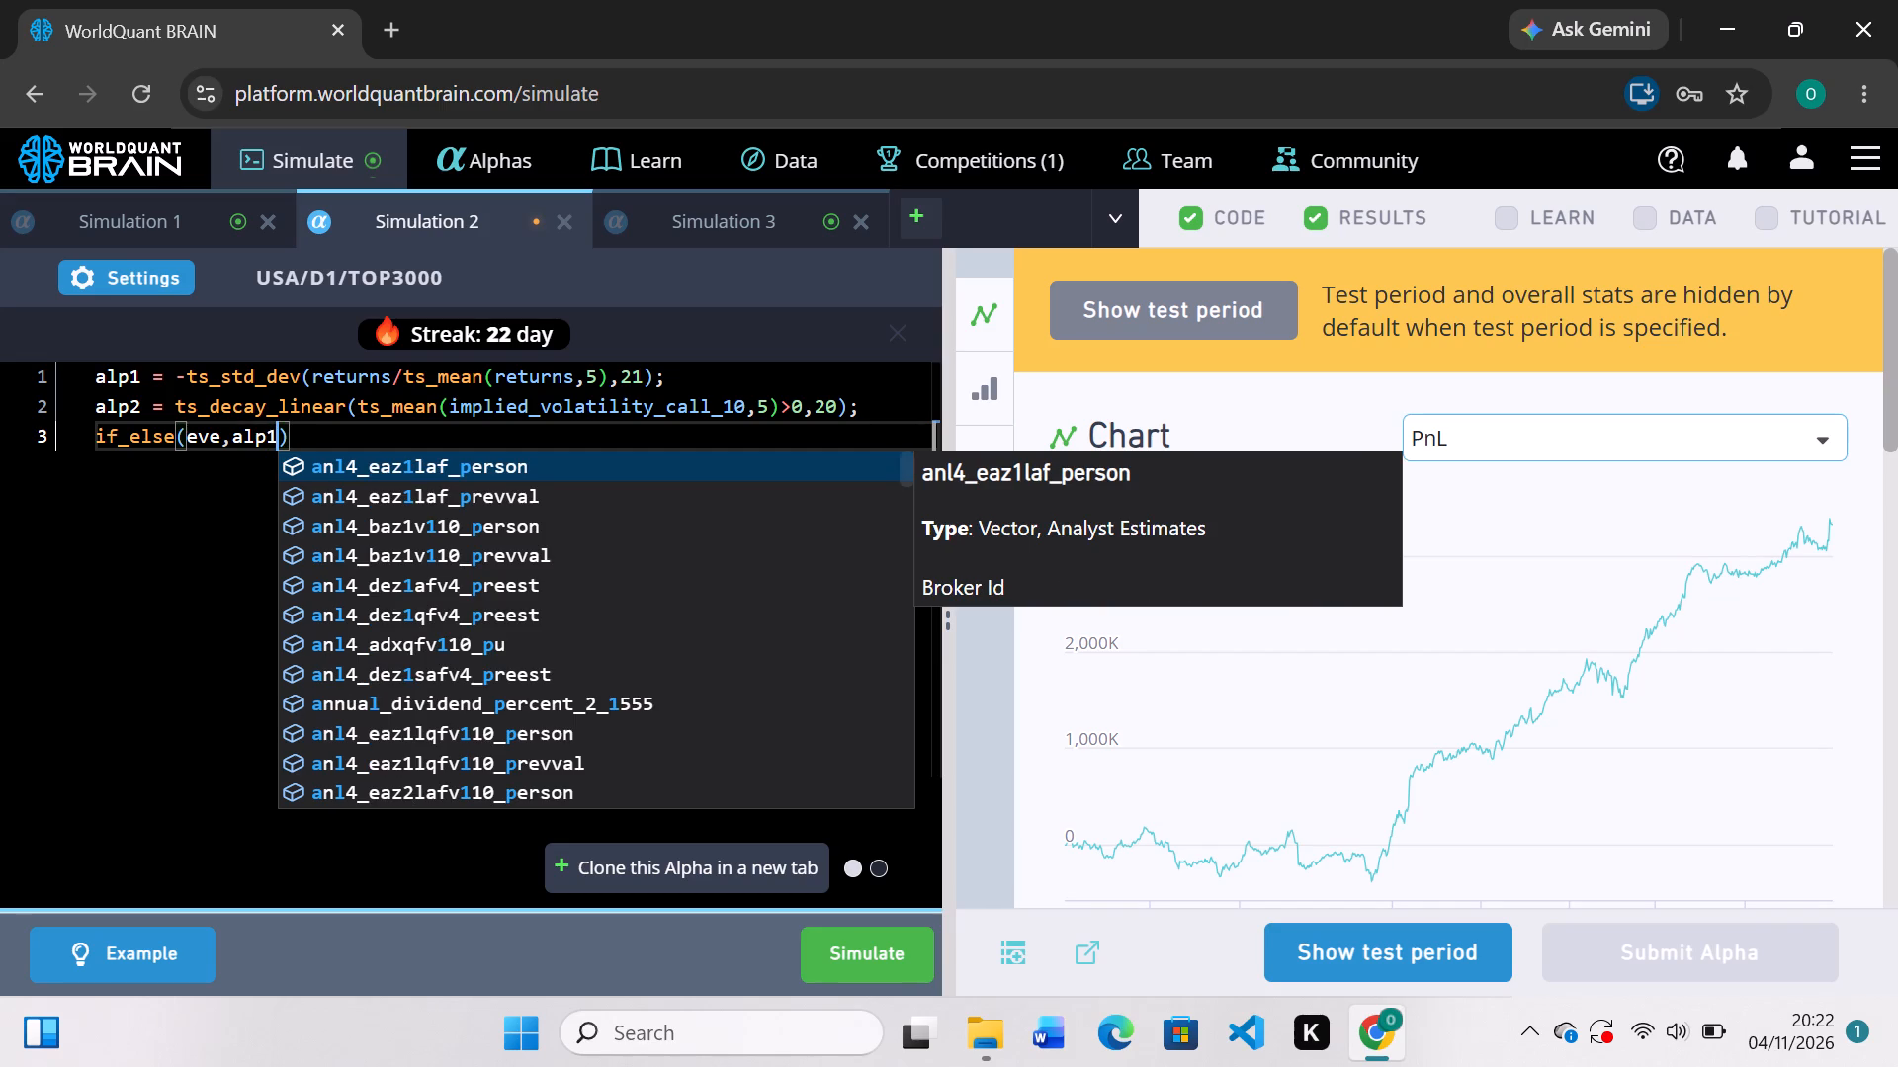
{"action": "type", "text": ",al"}
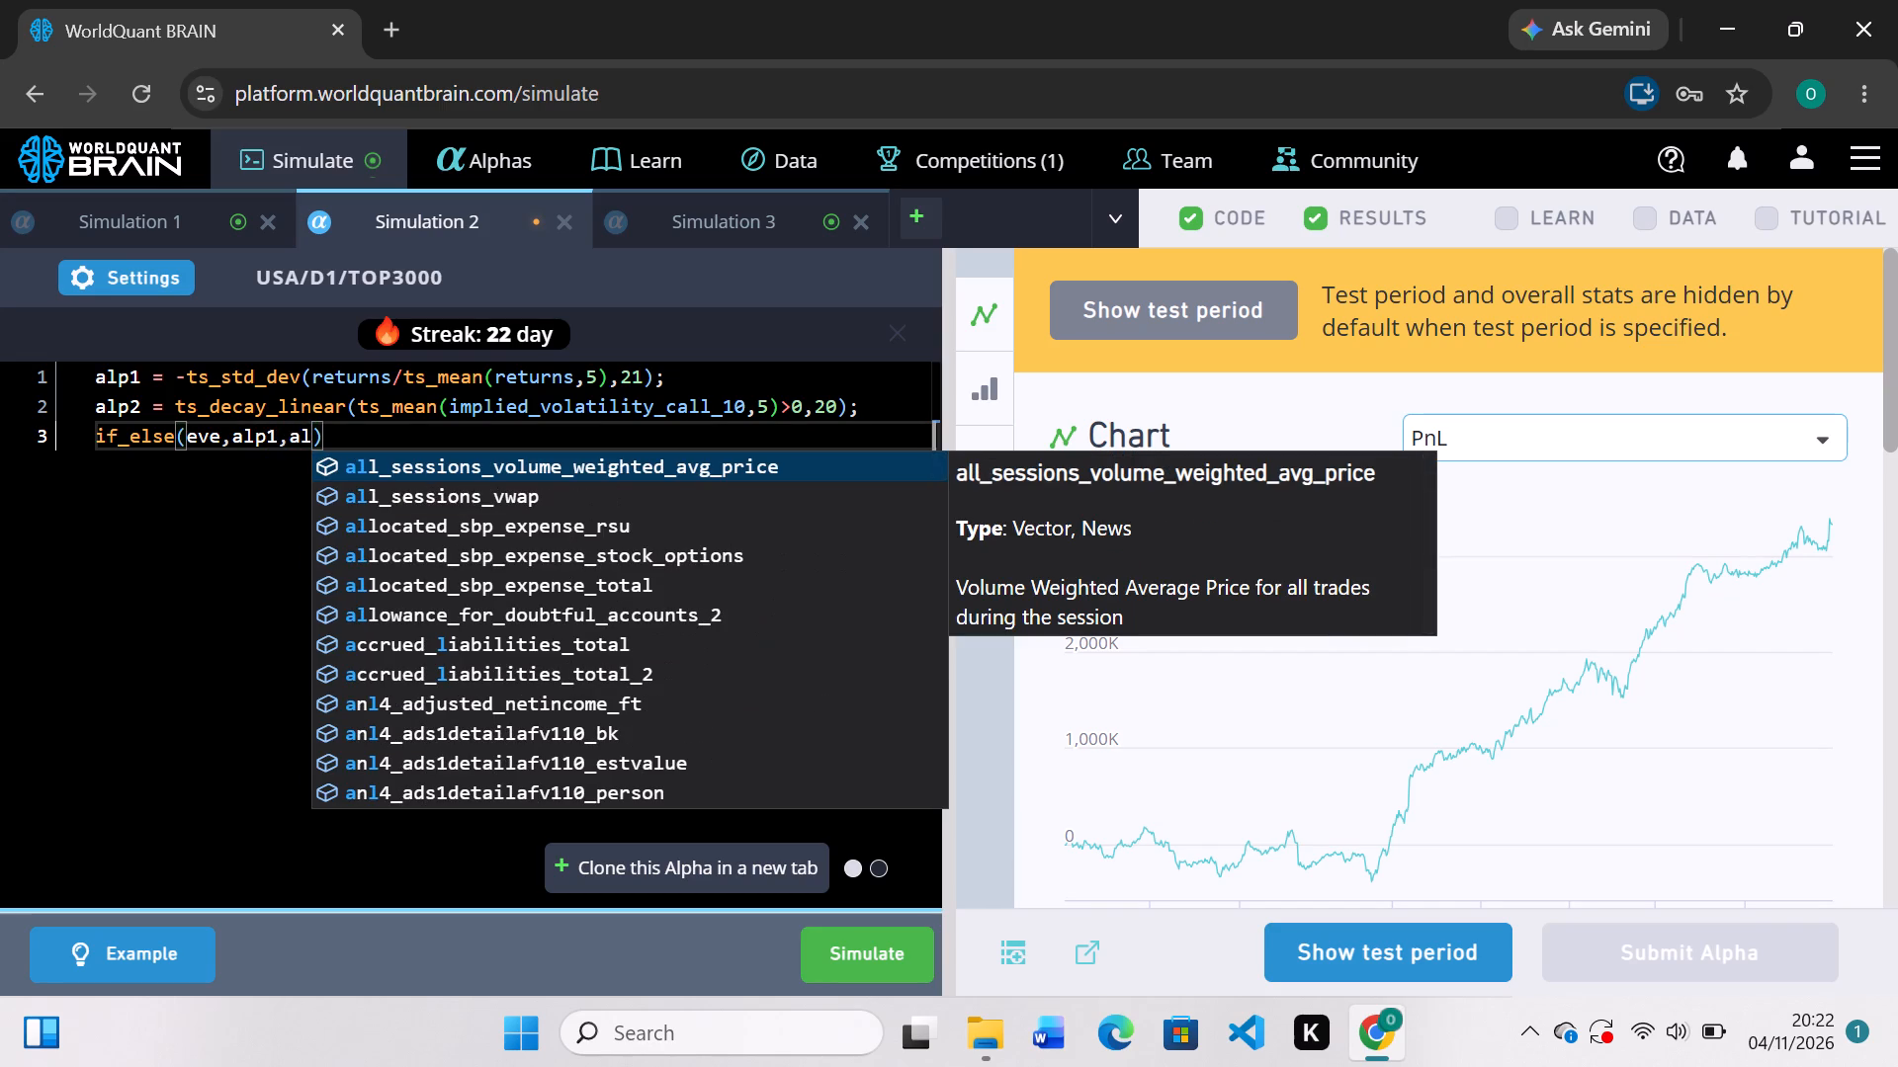
{"action": "key", "text": "p"}
{"action": "key", "text": "2"}
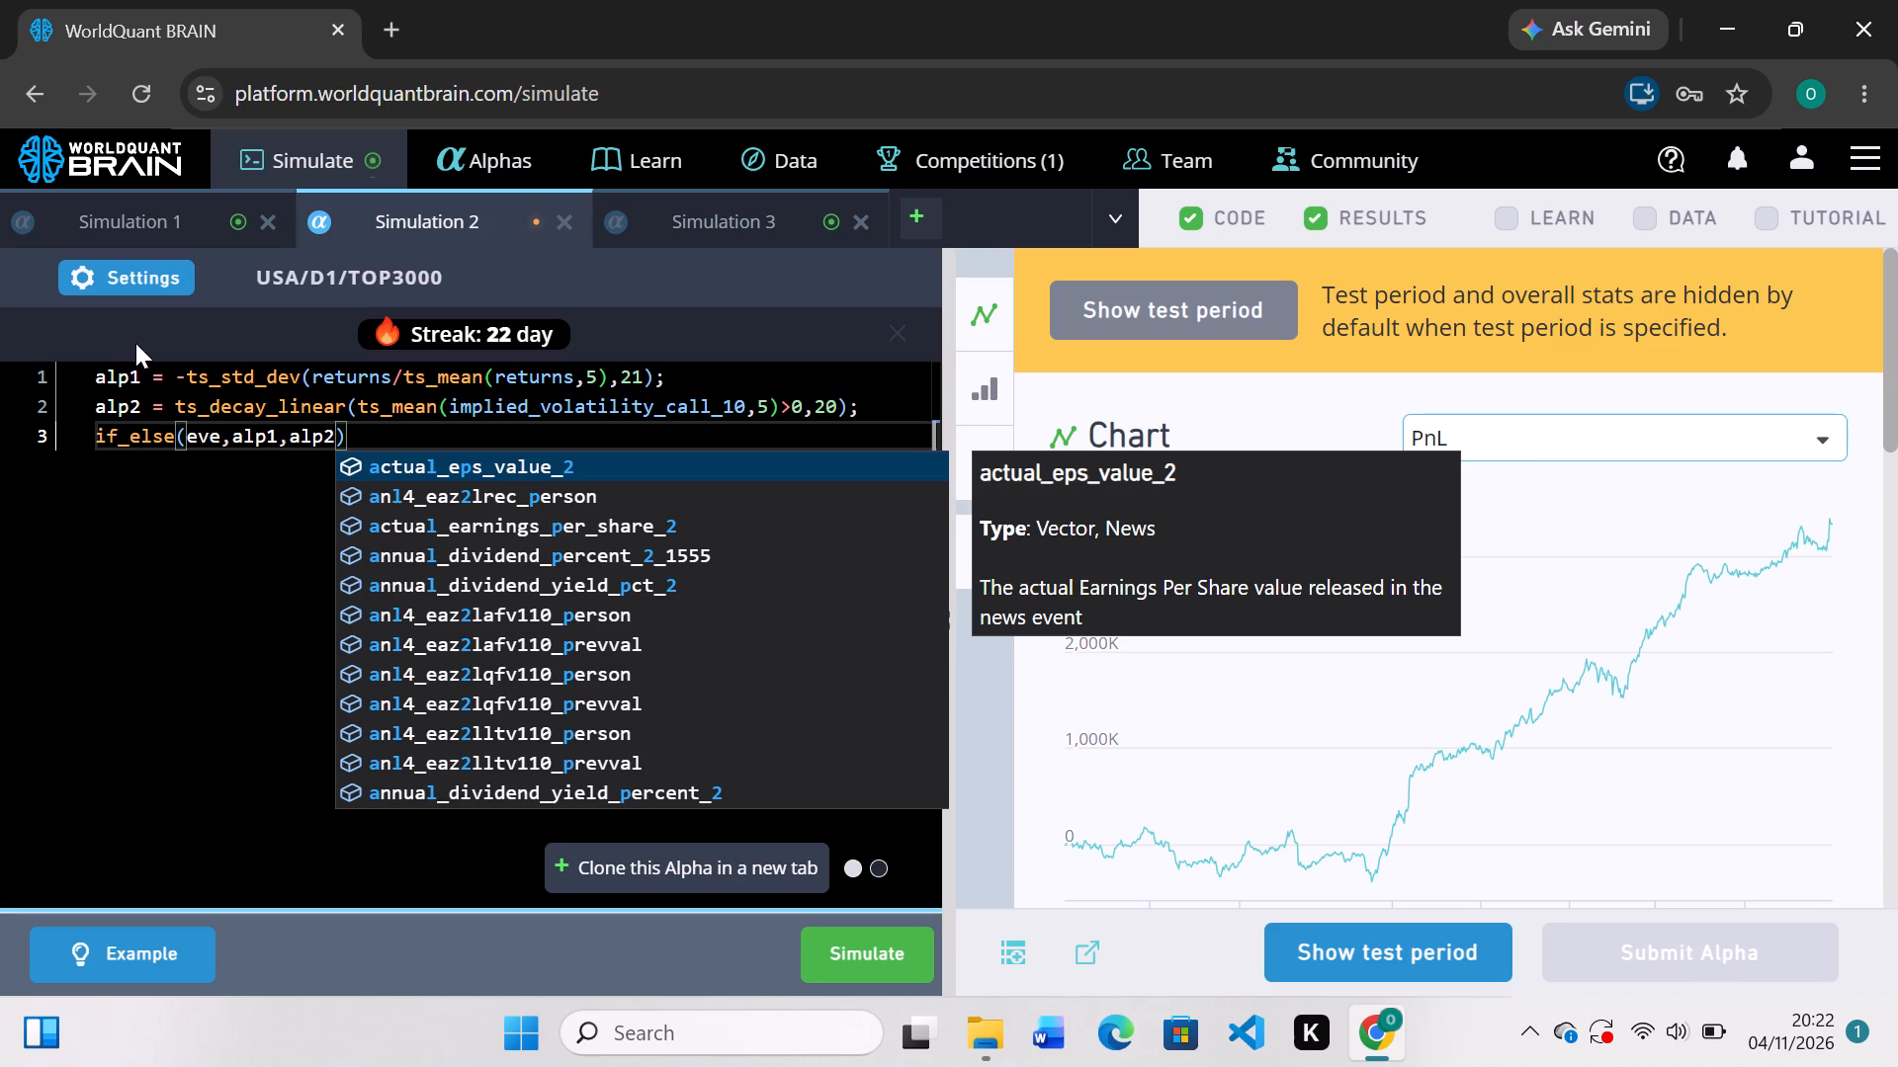
Insert two lines above alp1 and, on the second, start defining the variable eve with the volume data field.
{"action": "left_click", "coordinate": [167, 377]}
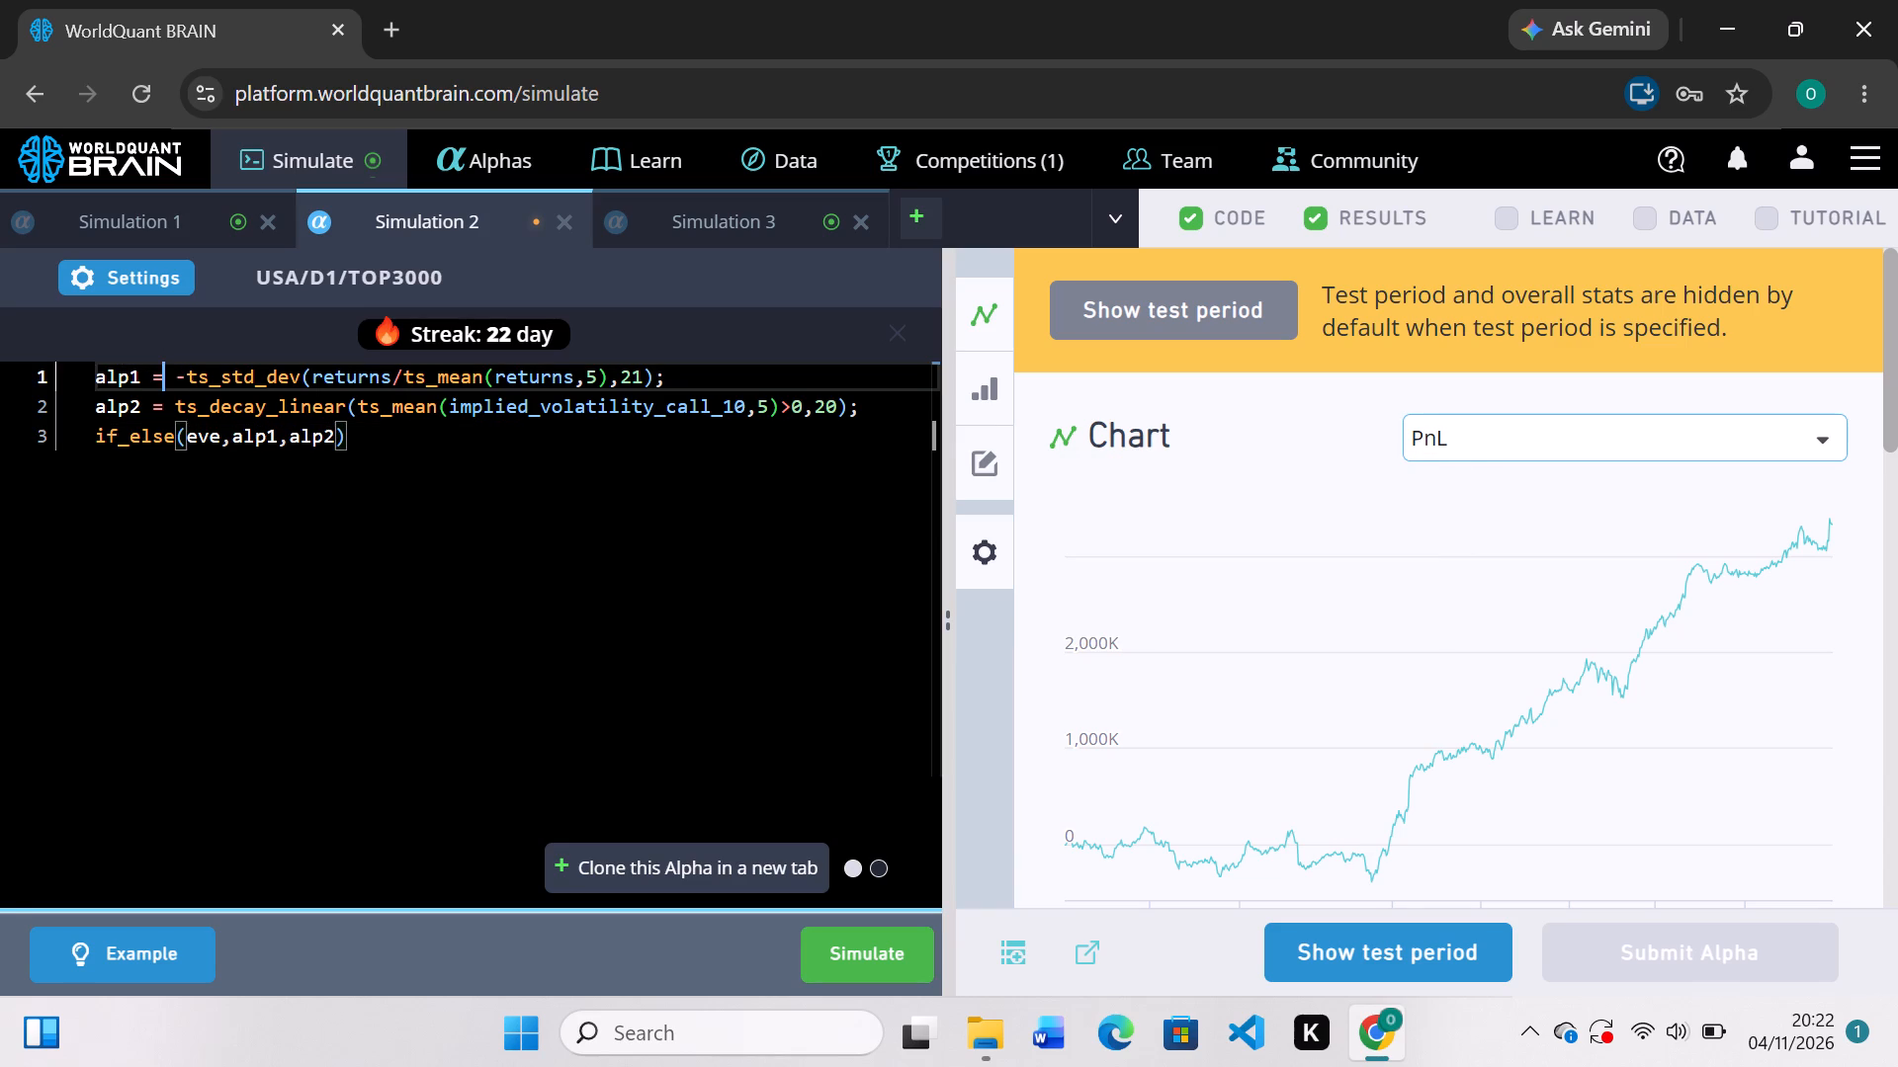
{"action": "key", "text": "Left"}
{"action": "key", "text": "Left"}
{"action": "key", "text": "Left"}
{"action": "key", "text": "Left"}
{"action": "key", "text": "Left"}
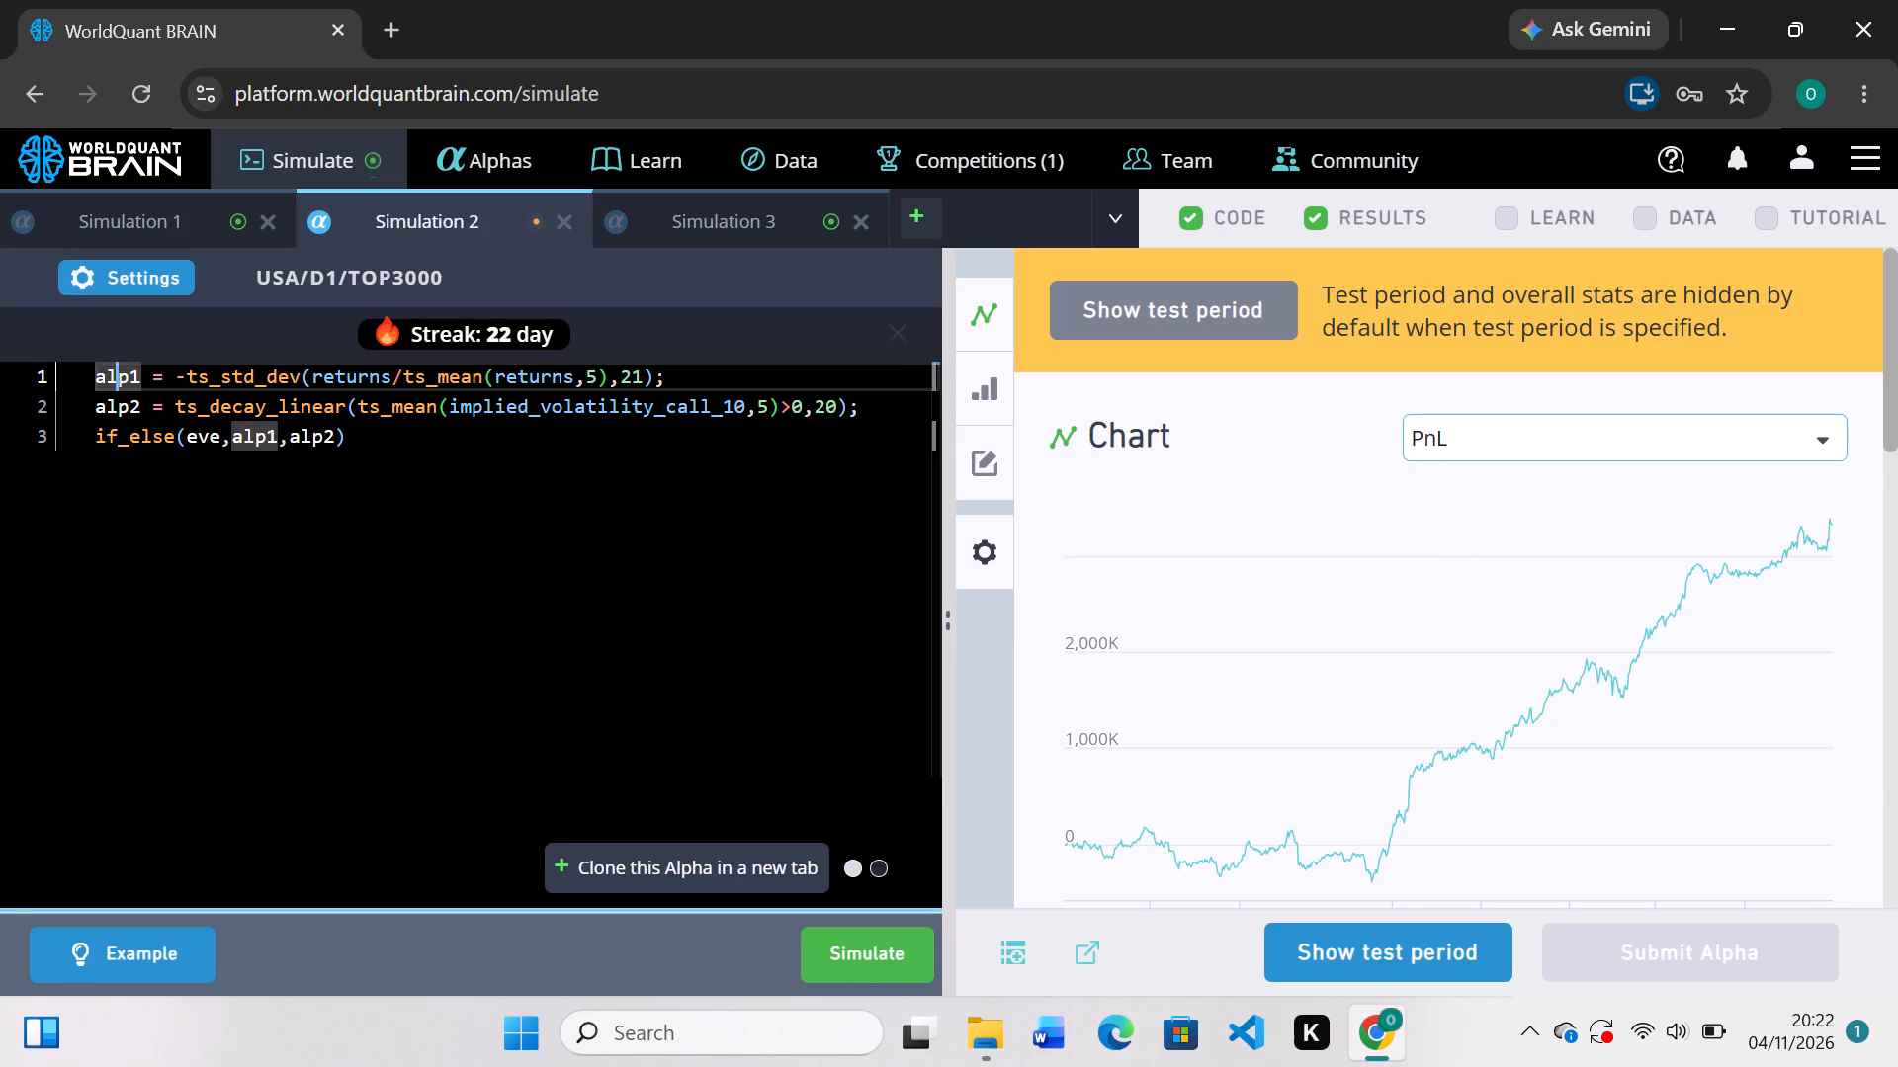
{"action": "key", "text": "Left"}
{"action": "key", "text": "Return"}
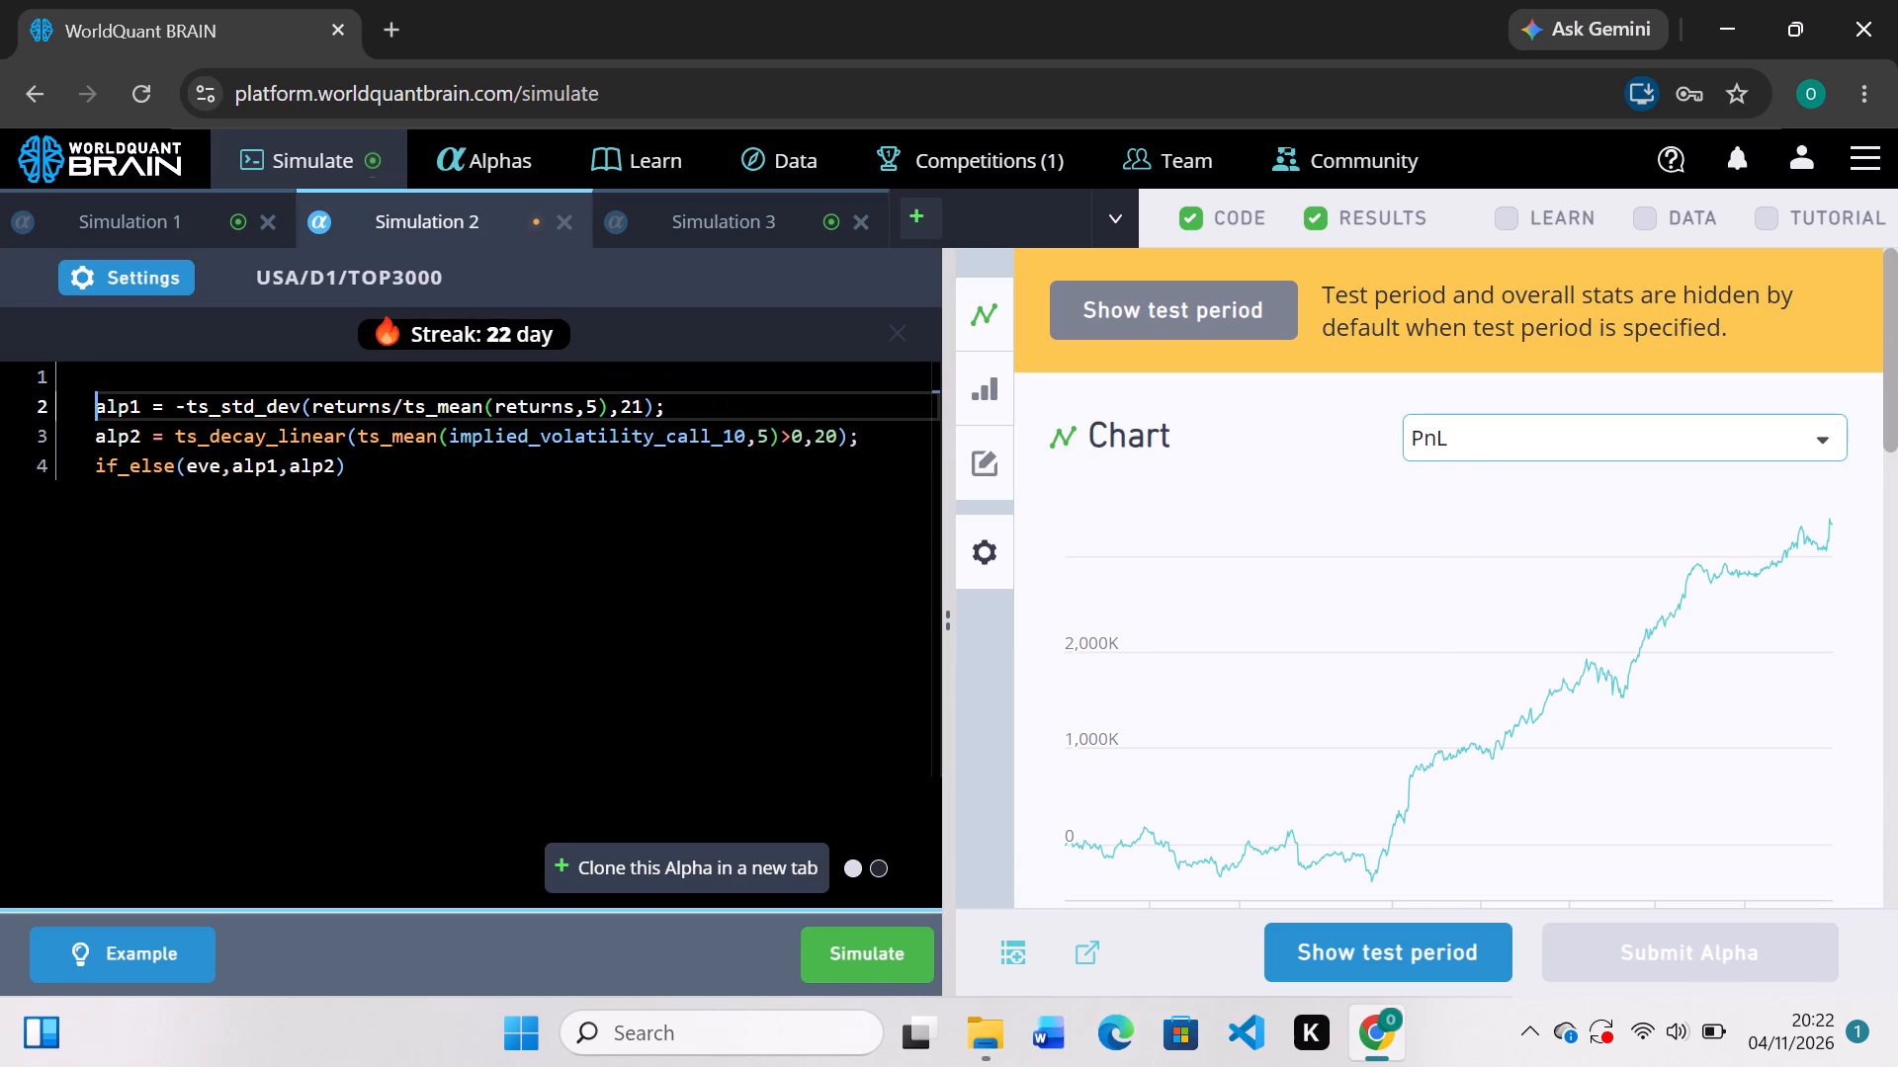
{"action": "key", "text": "Return"}
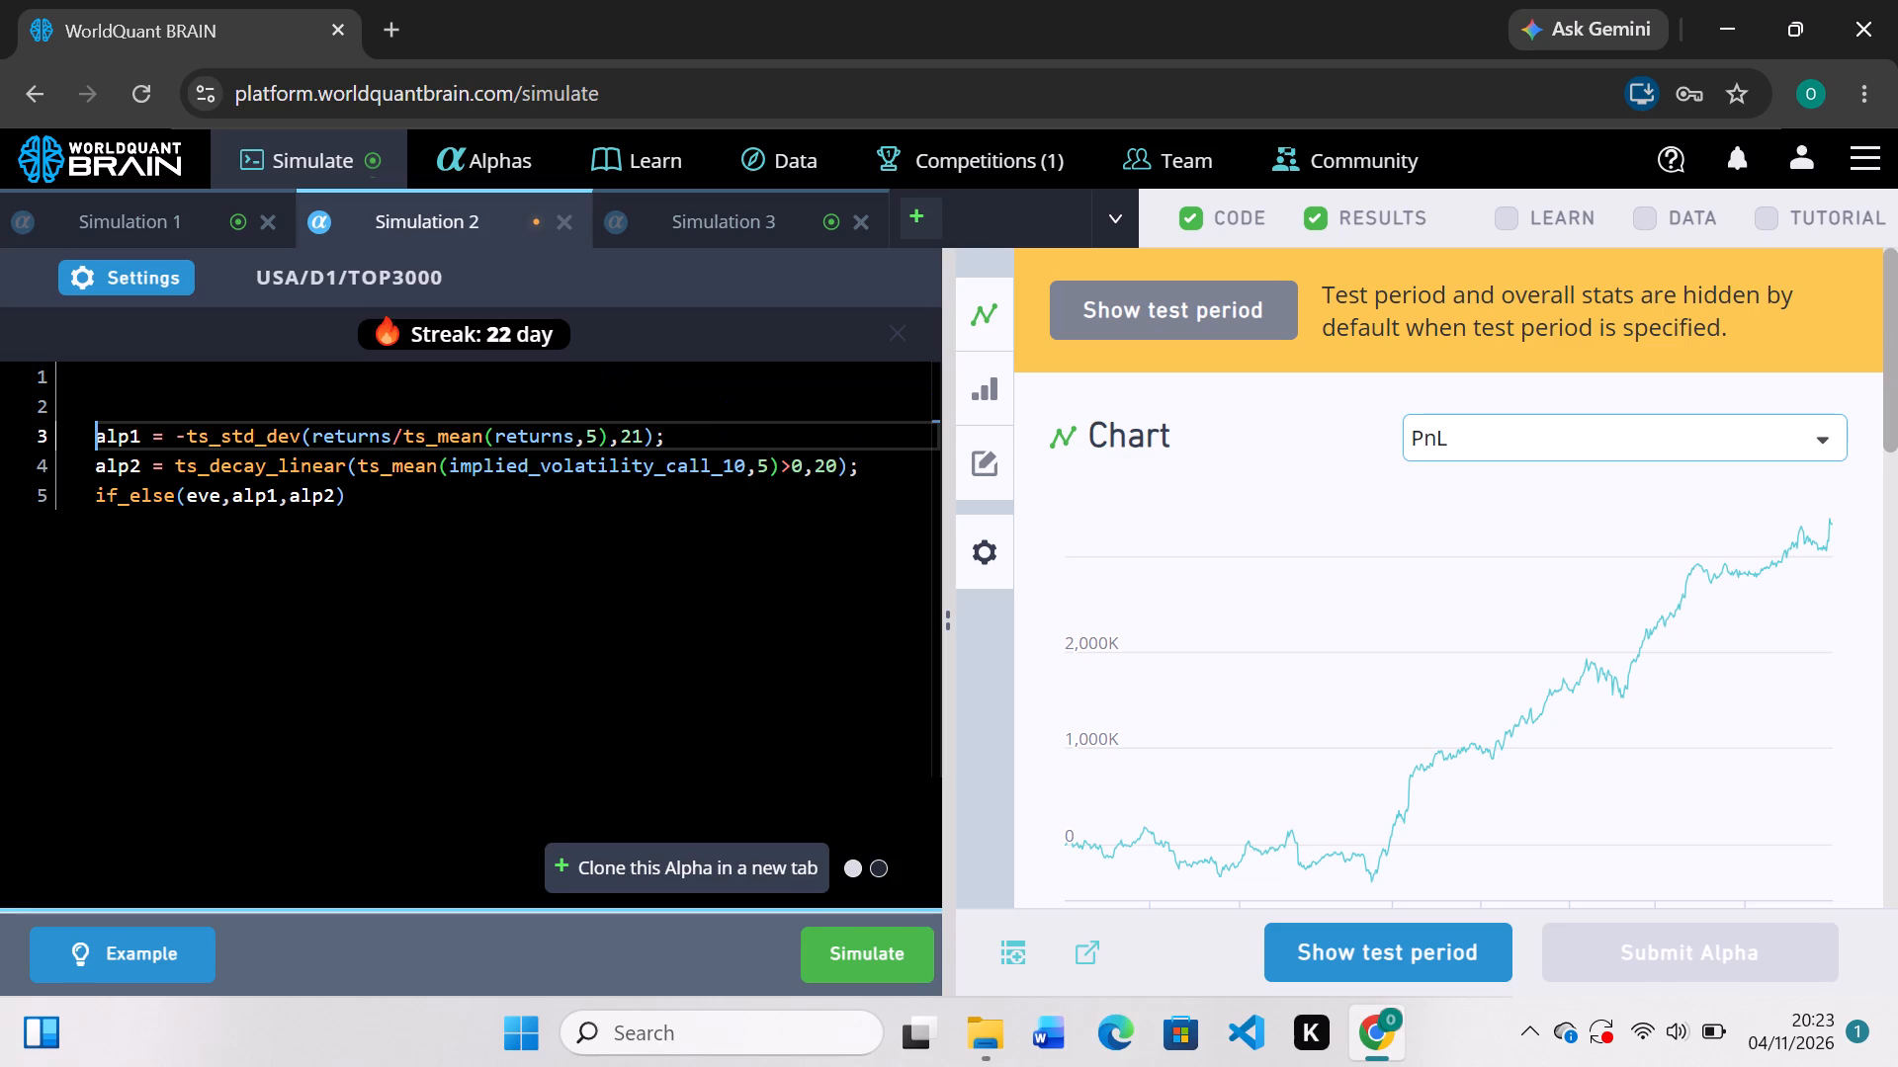
{"action": "key", "text": "Up"}
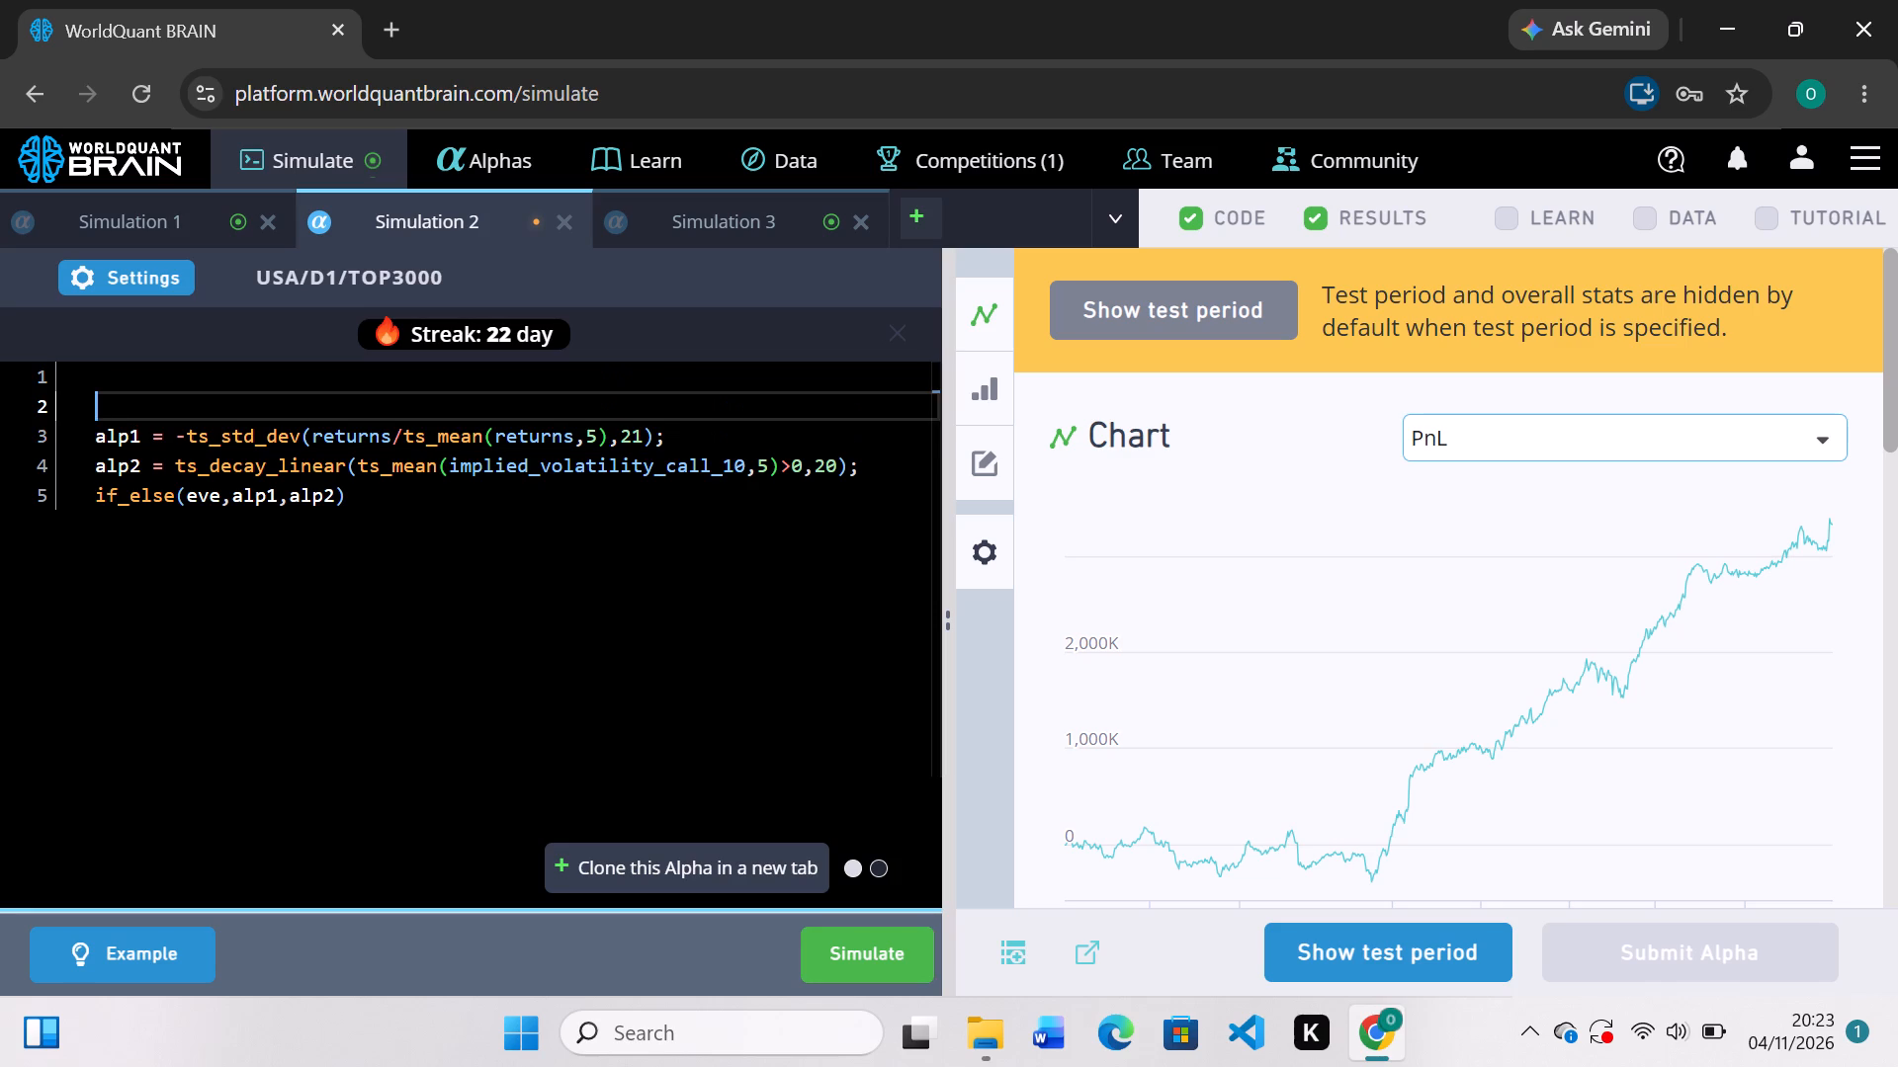
{"action": "key", "text": "e"}
{"action": "type", "text": "ve"}
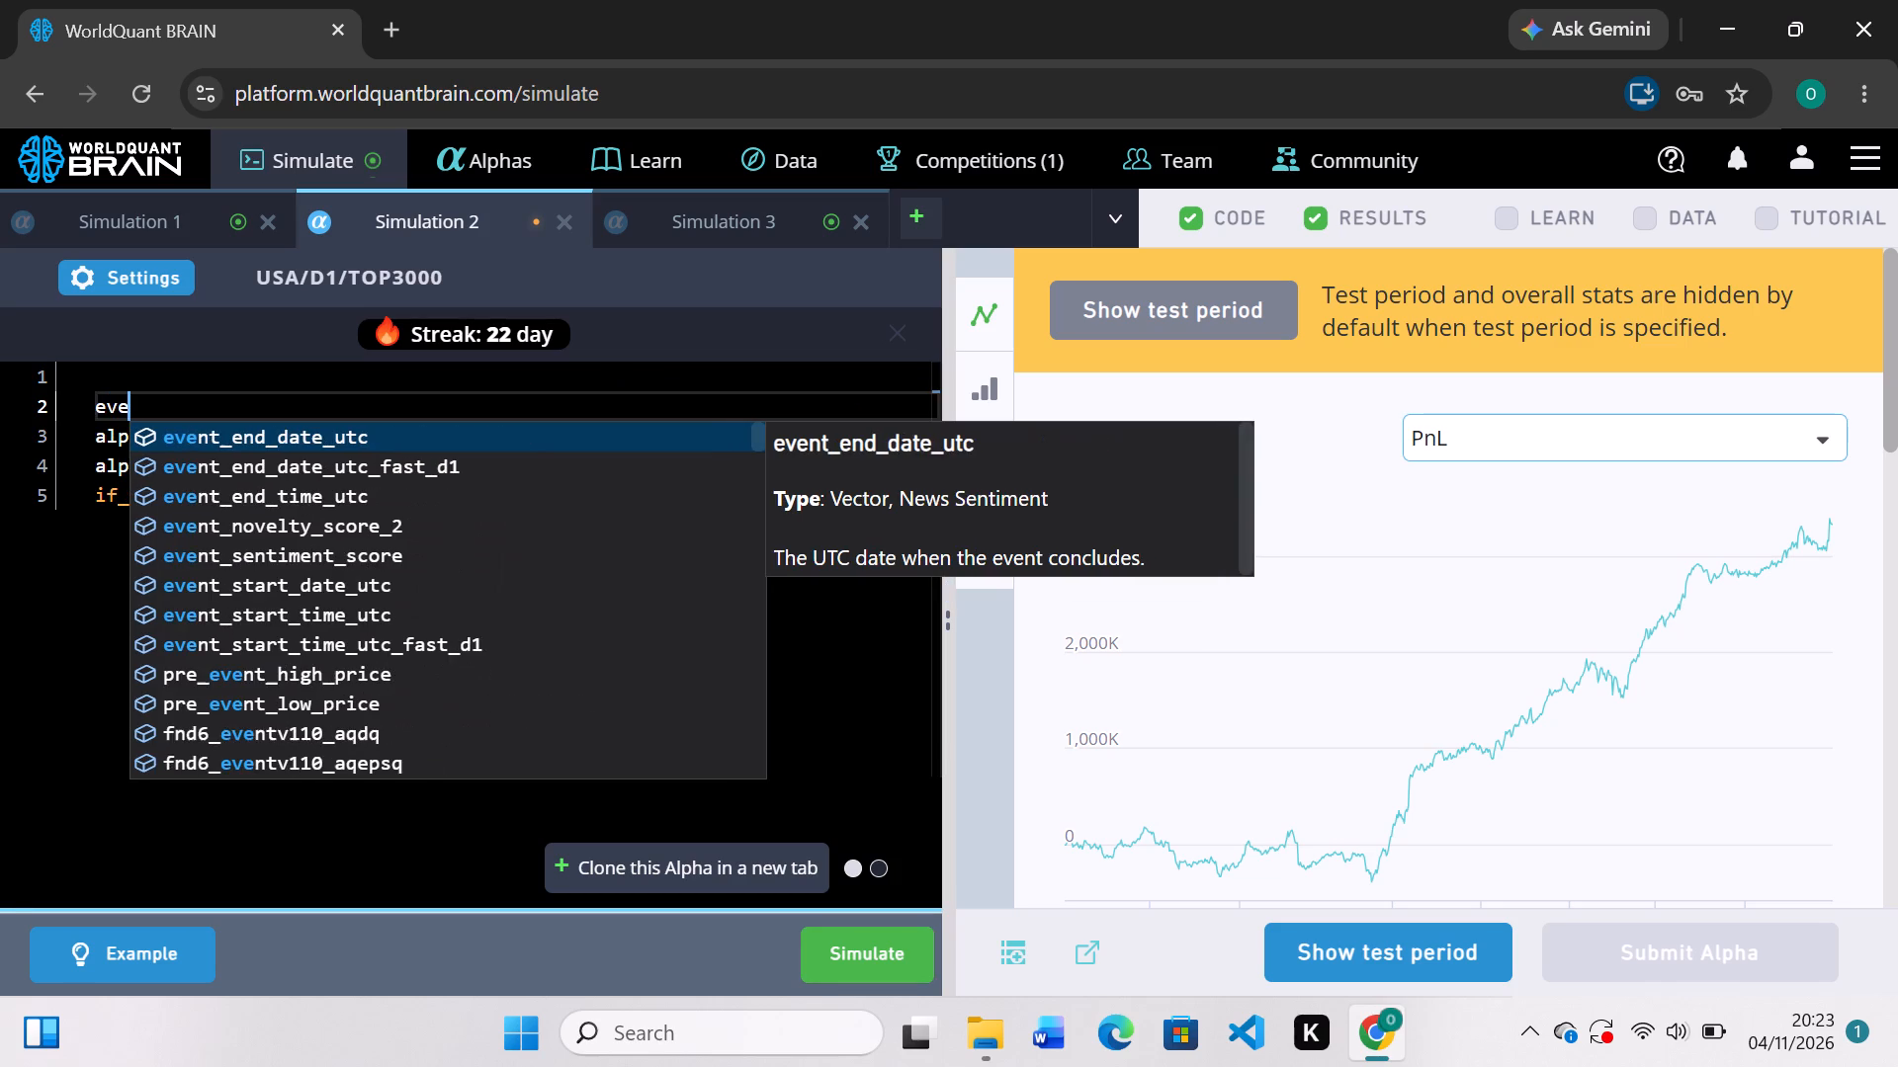
{"action": "key", "text": "space"}
{"action": "type", "text": "="}
{"action": "key", "text": "space"}
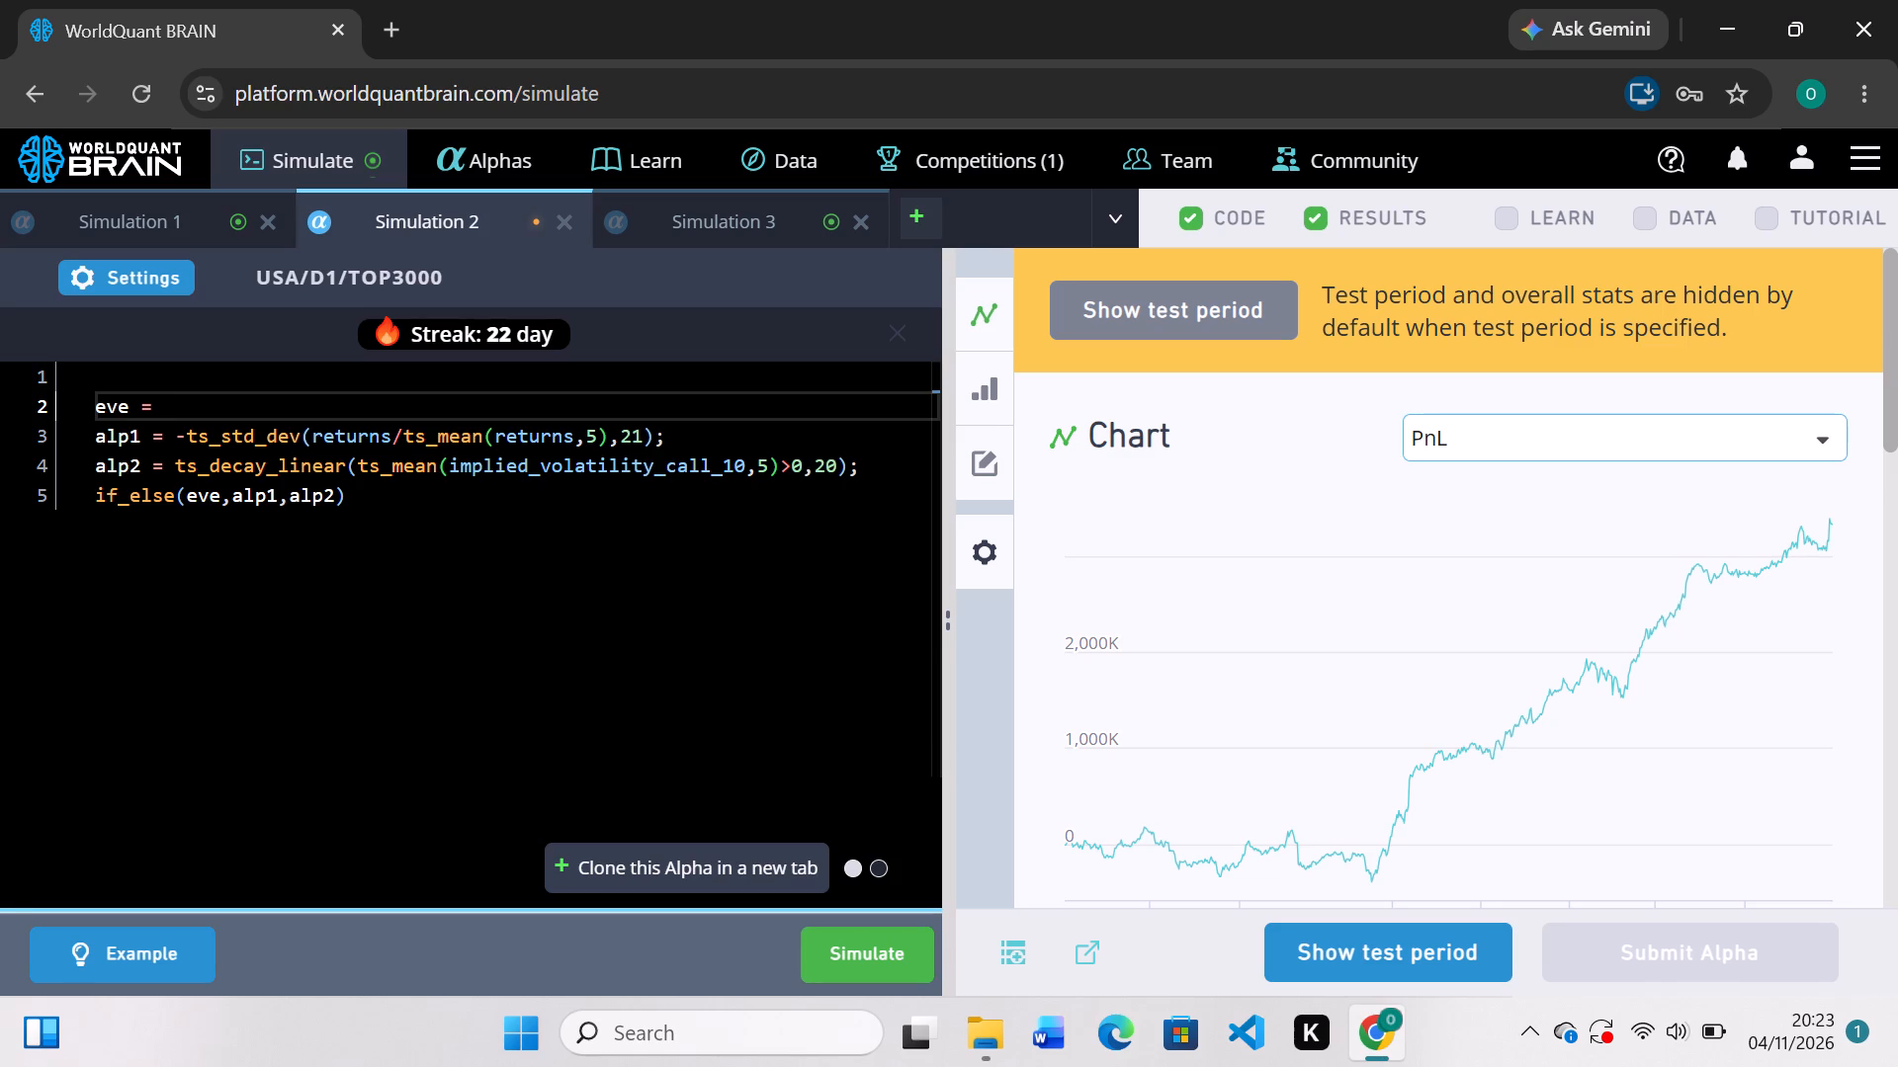
{"action": "key", "text": "v"}
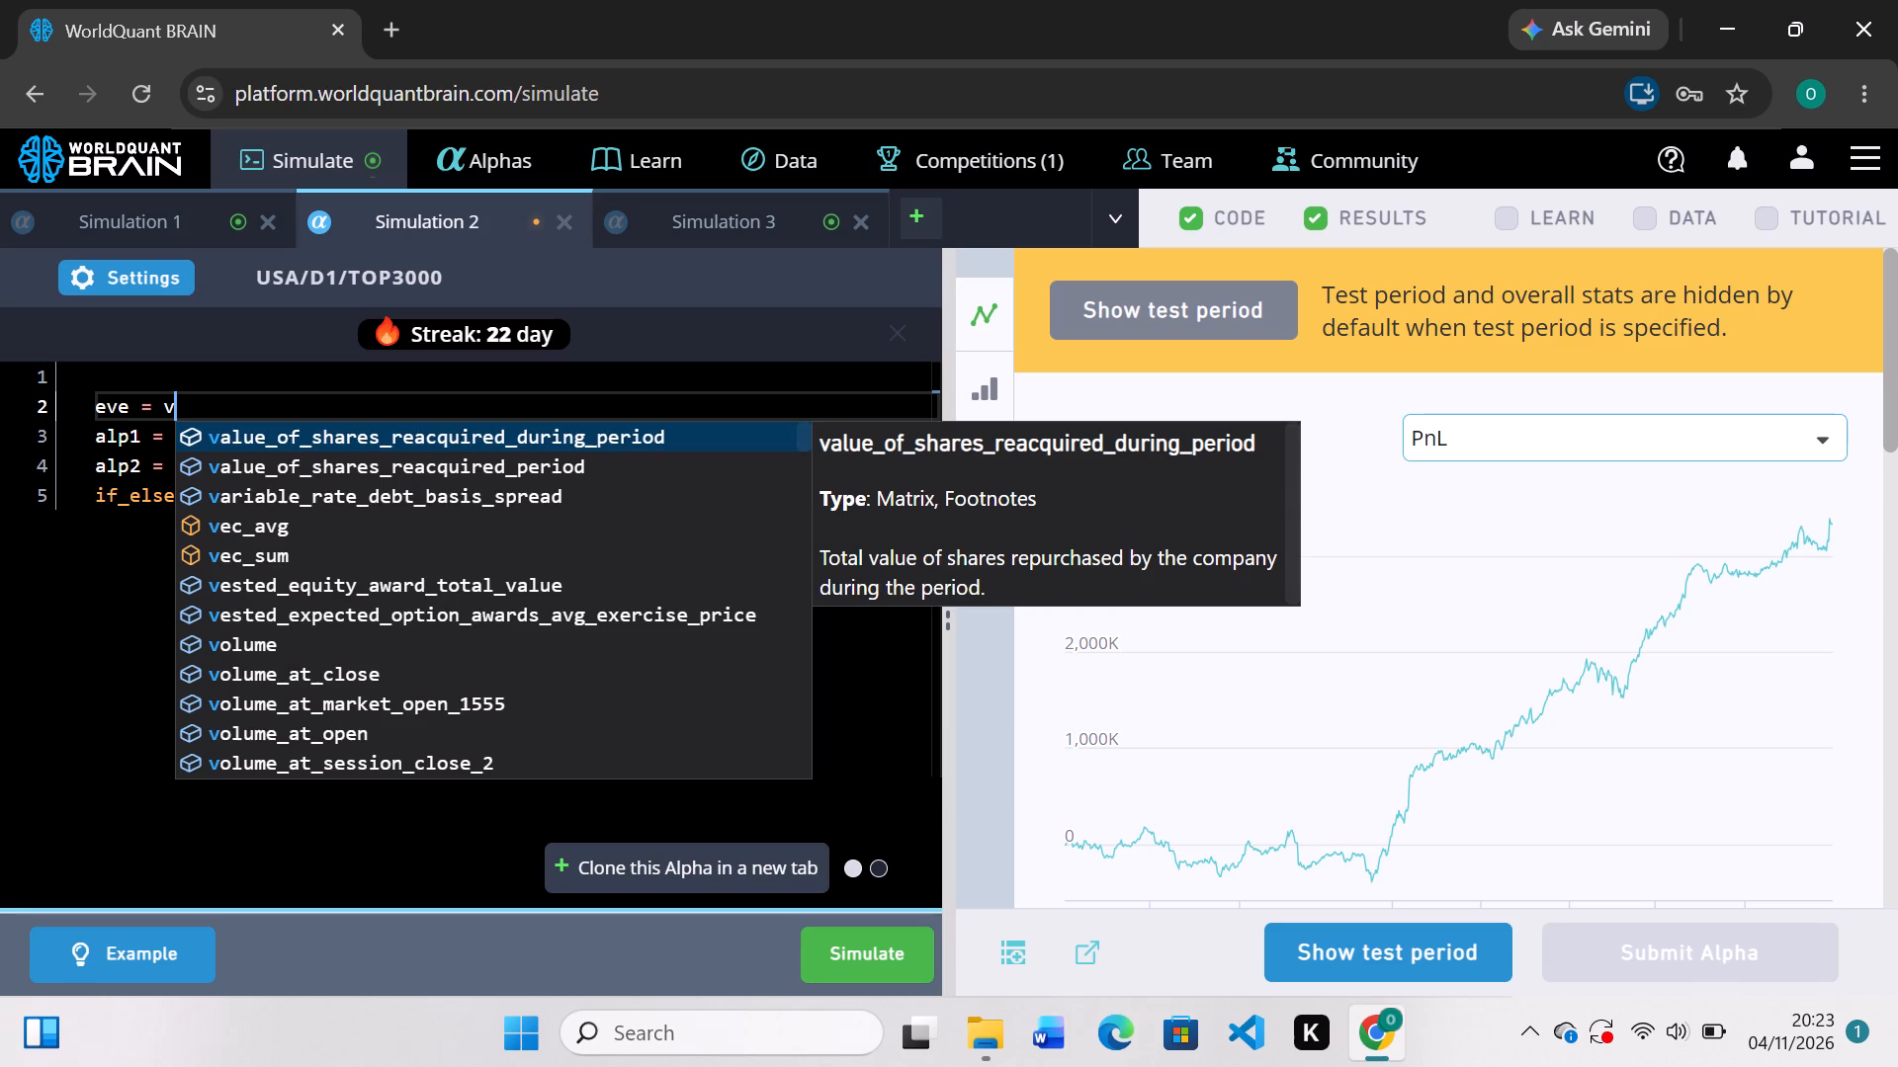
{"action": "key", "text": "o"}
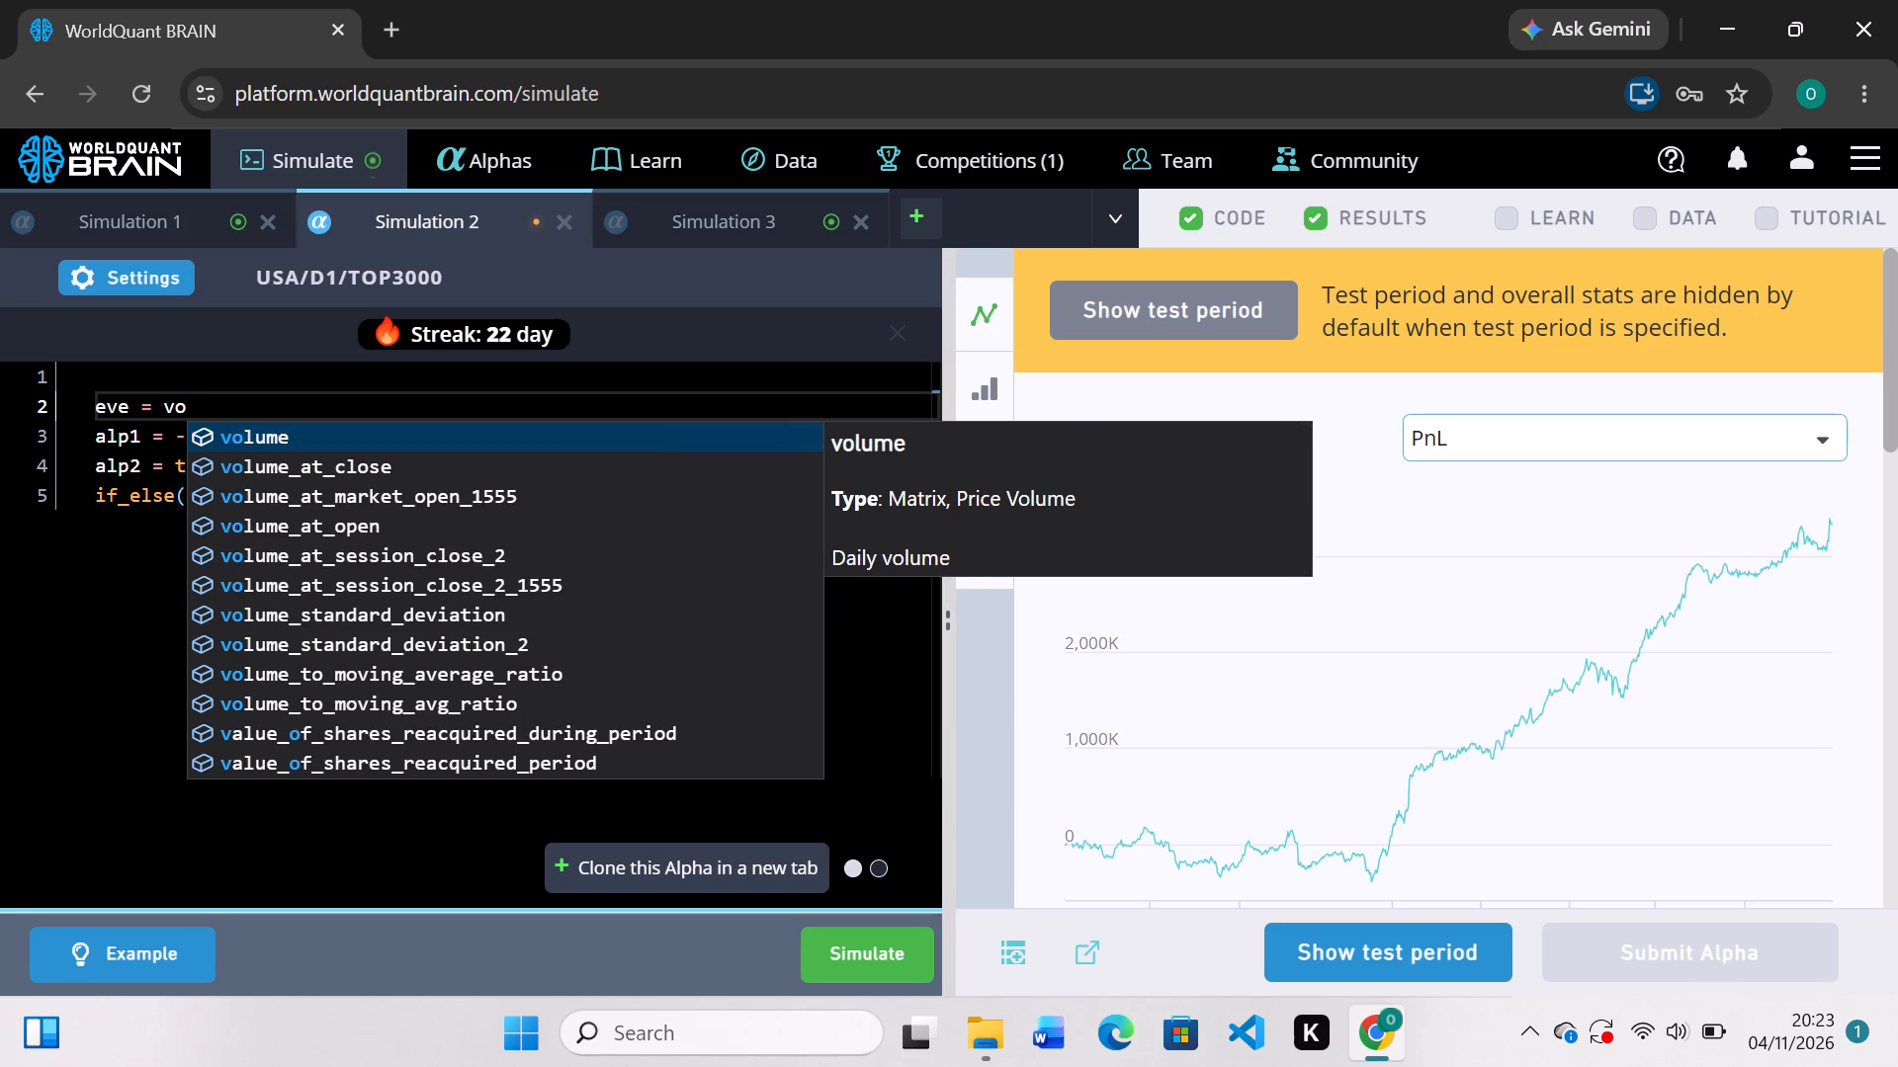
{"action": "key", "text": "Tab"}
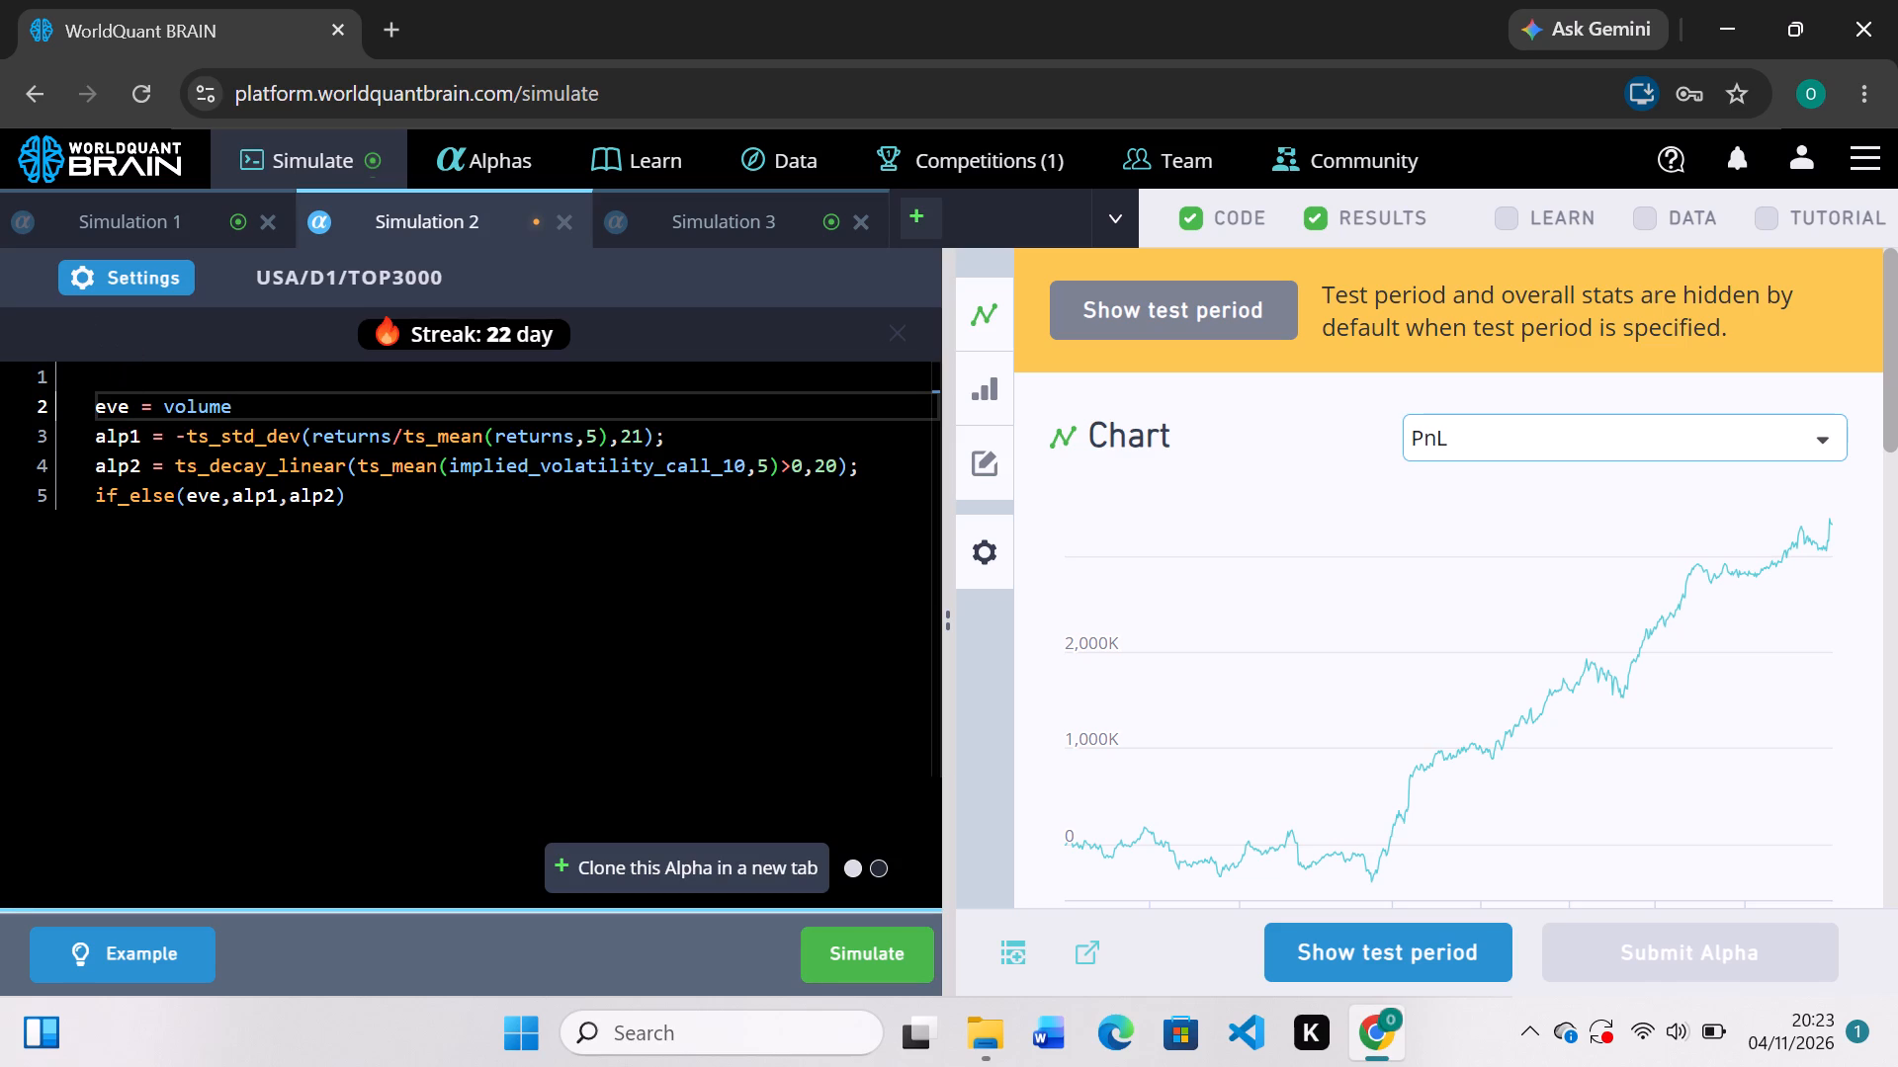
Wrap the volume field in the eve definition in a ts_mean operator with a 5-day window.
{"action": "left_click", "coordinate": [156, 400]}
{"action": "key", "text": "Right"}
{"action": "type", "text": "ts"}
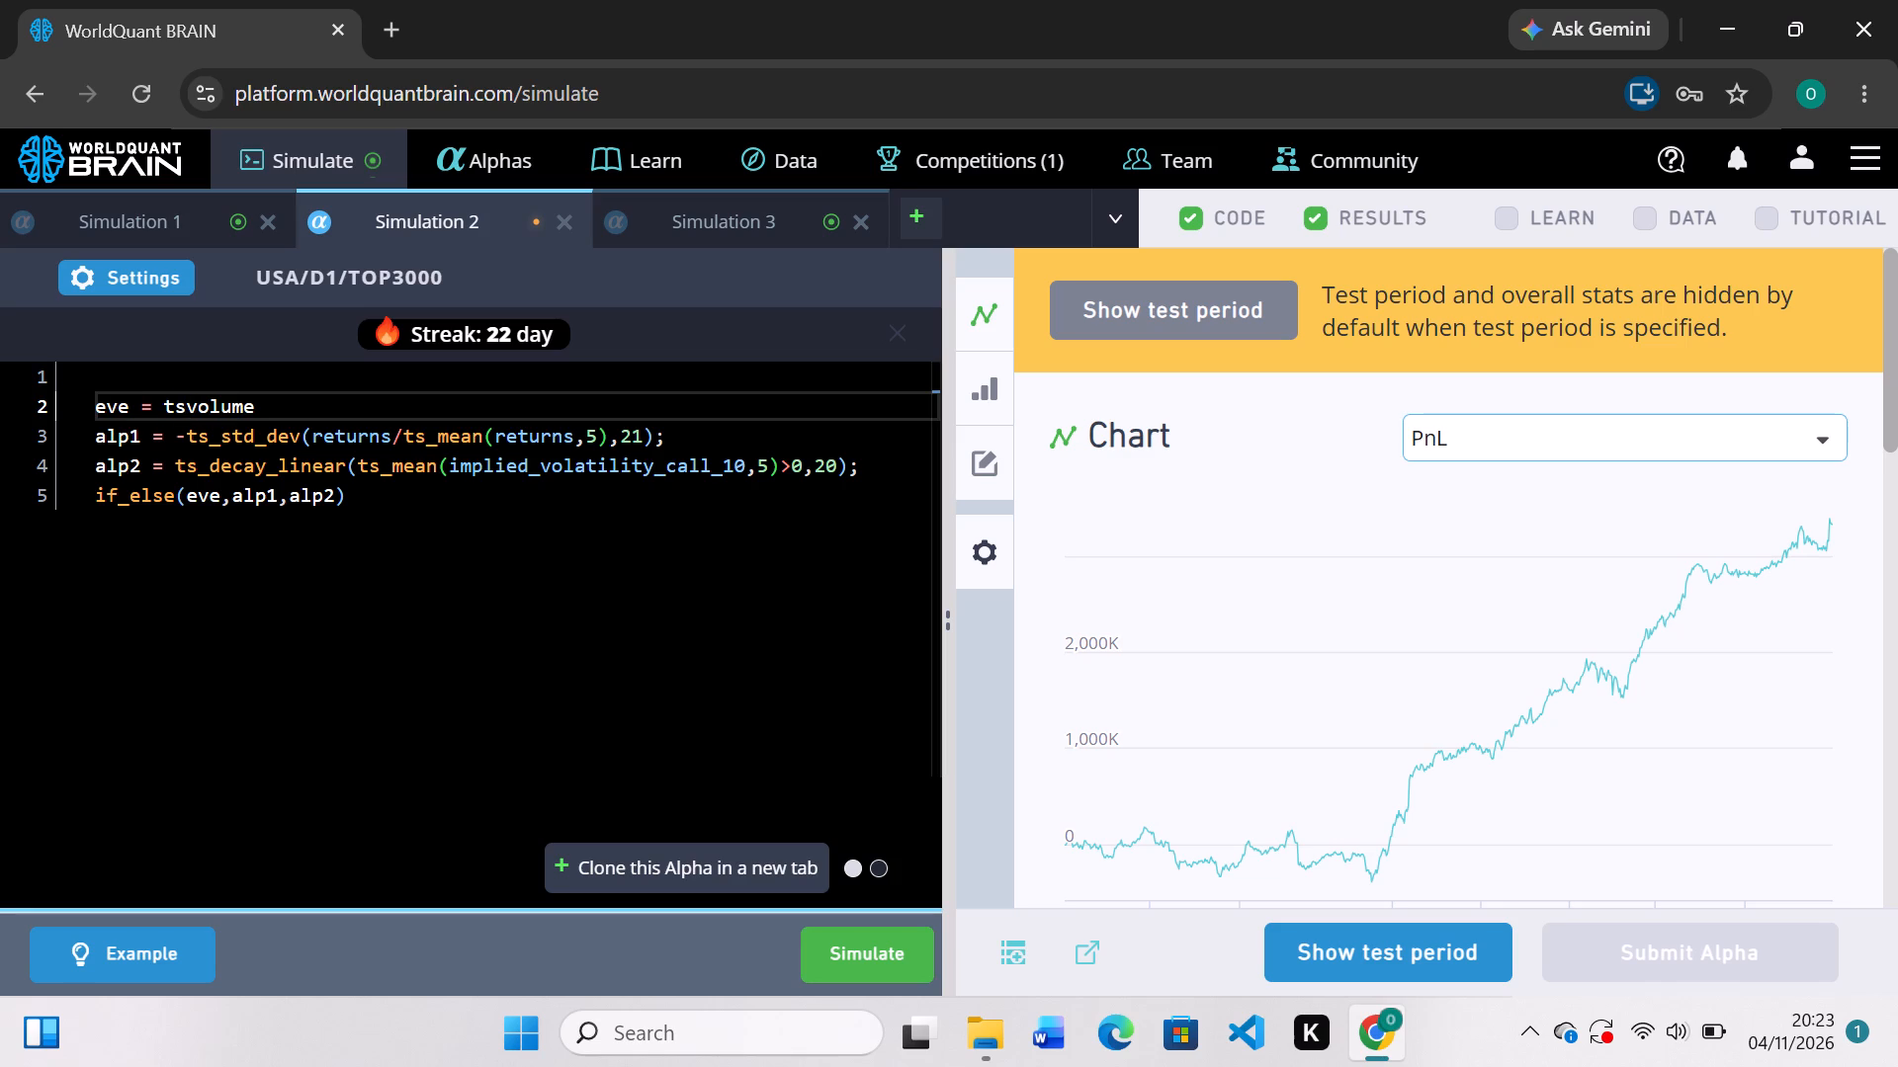
{"action": "key", "text": "shift+underscore"}
{"action": "type", "text": "me"}
{"action": "key", "text": "a"}
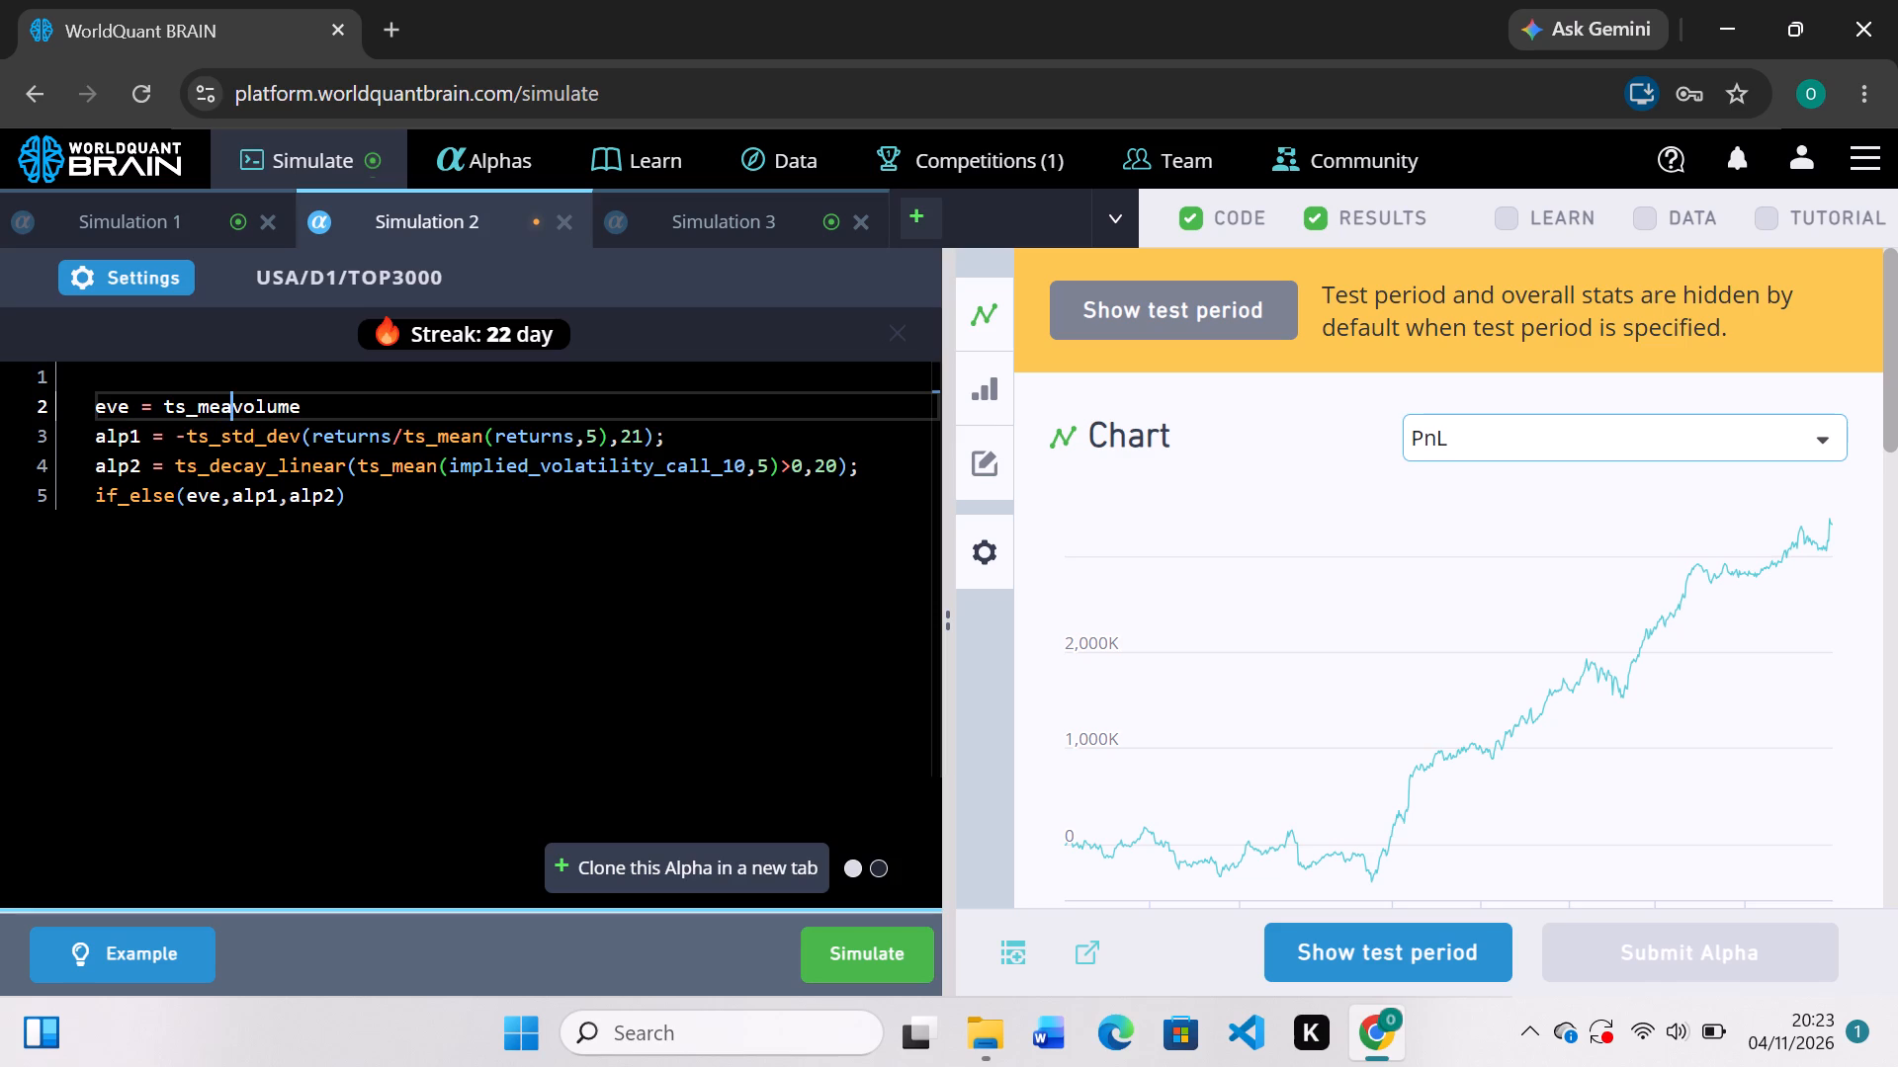
{"action": "key", "text": "n"}
{"action": "key", "text": "shift+parenleft"}
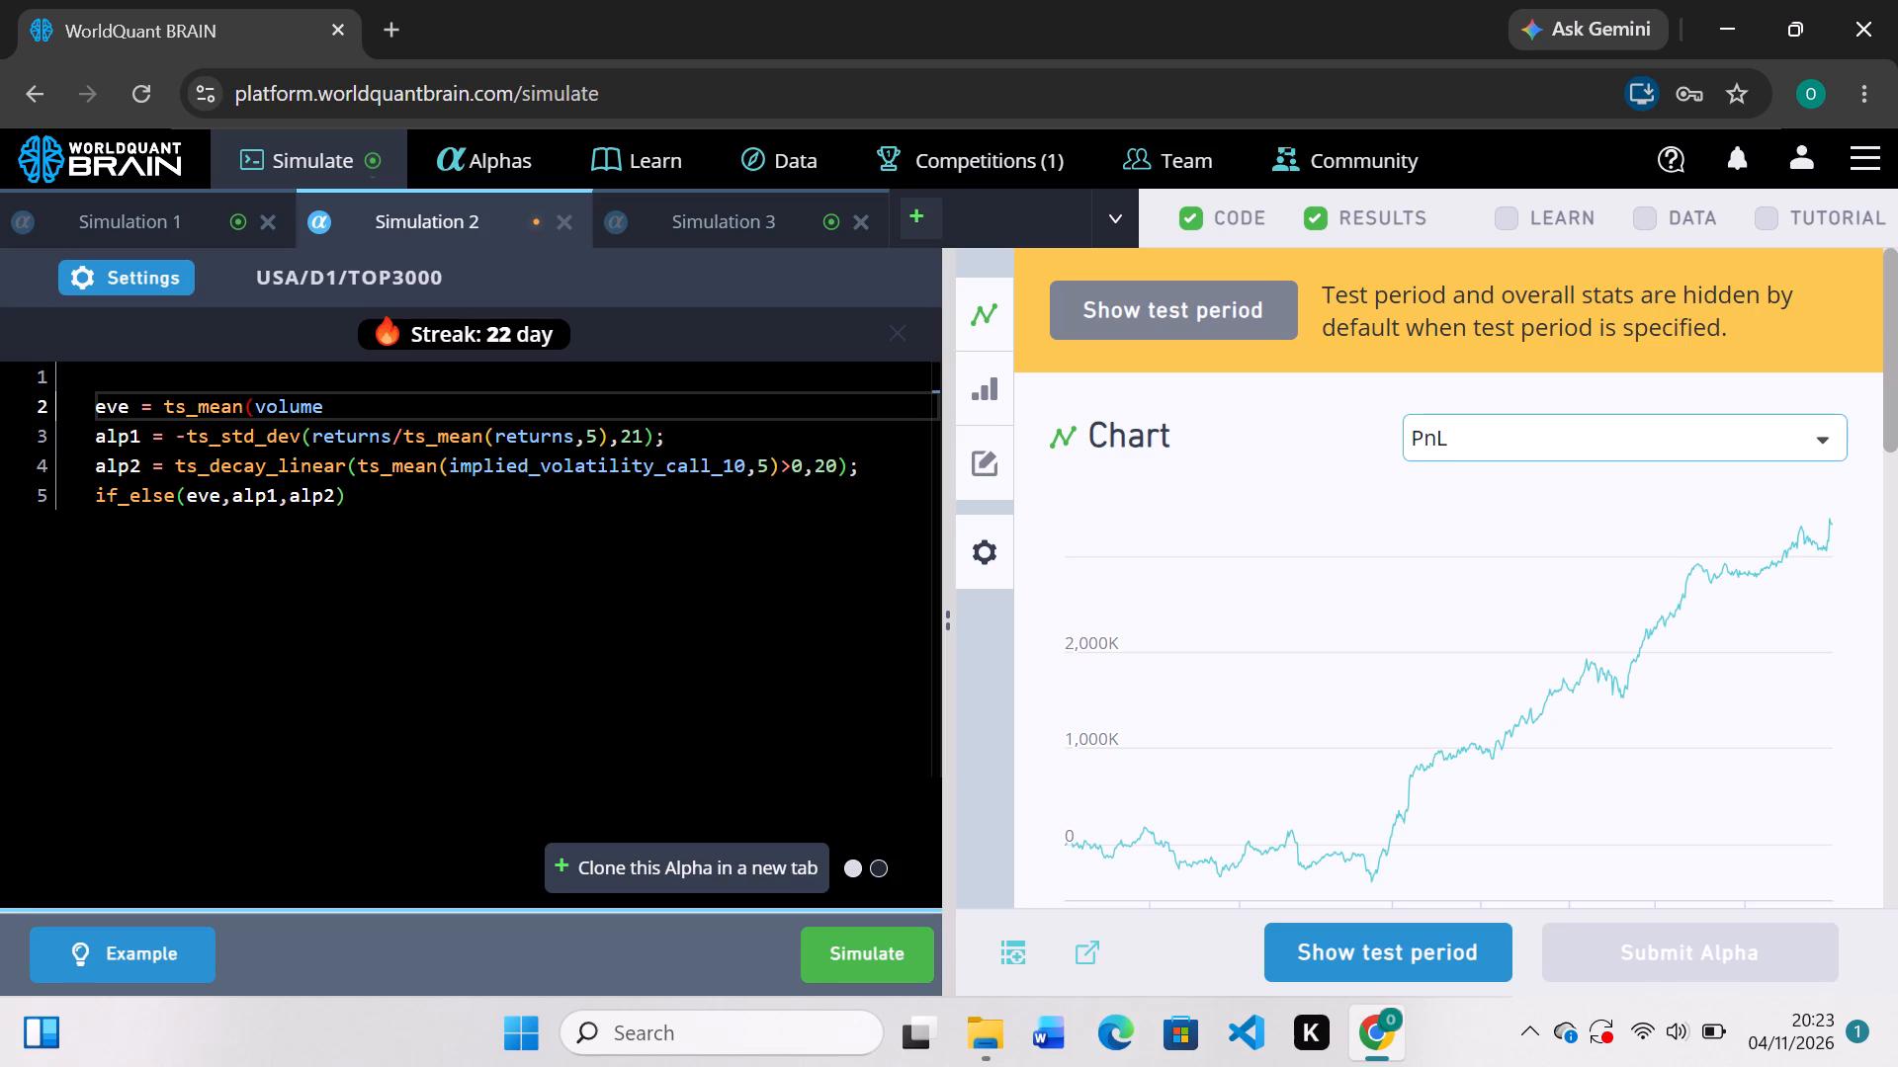
{"action": "left_click", "coordinate": [321, 408]}
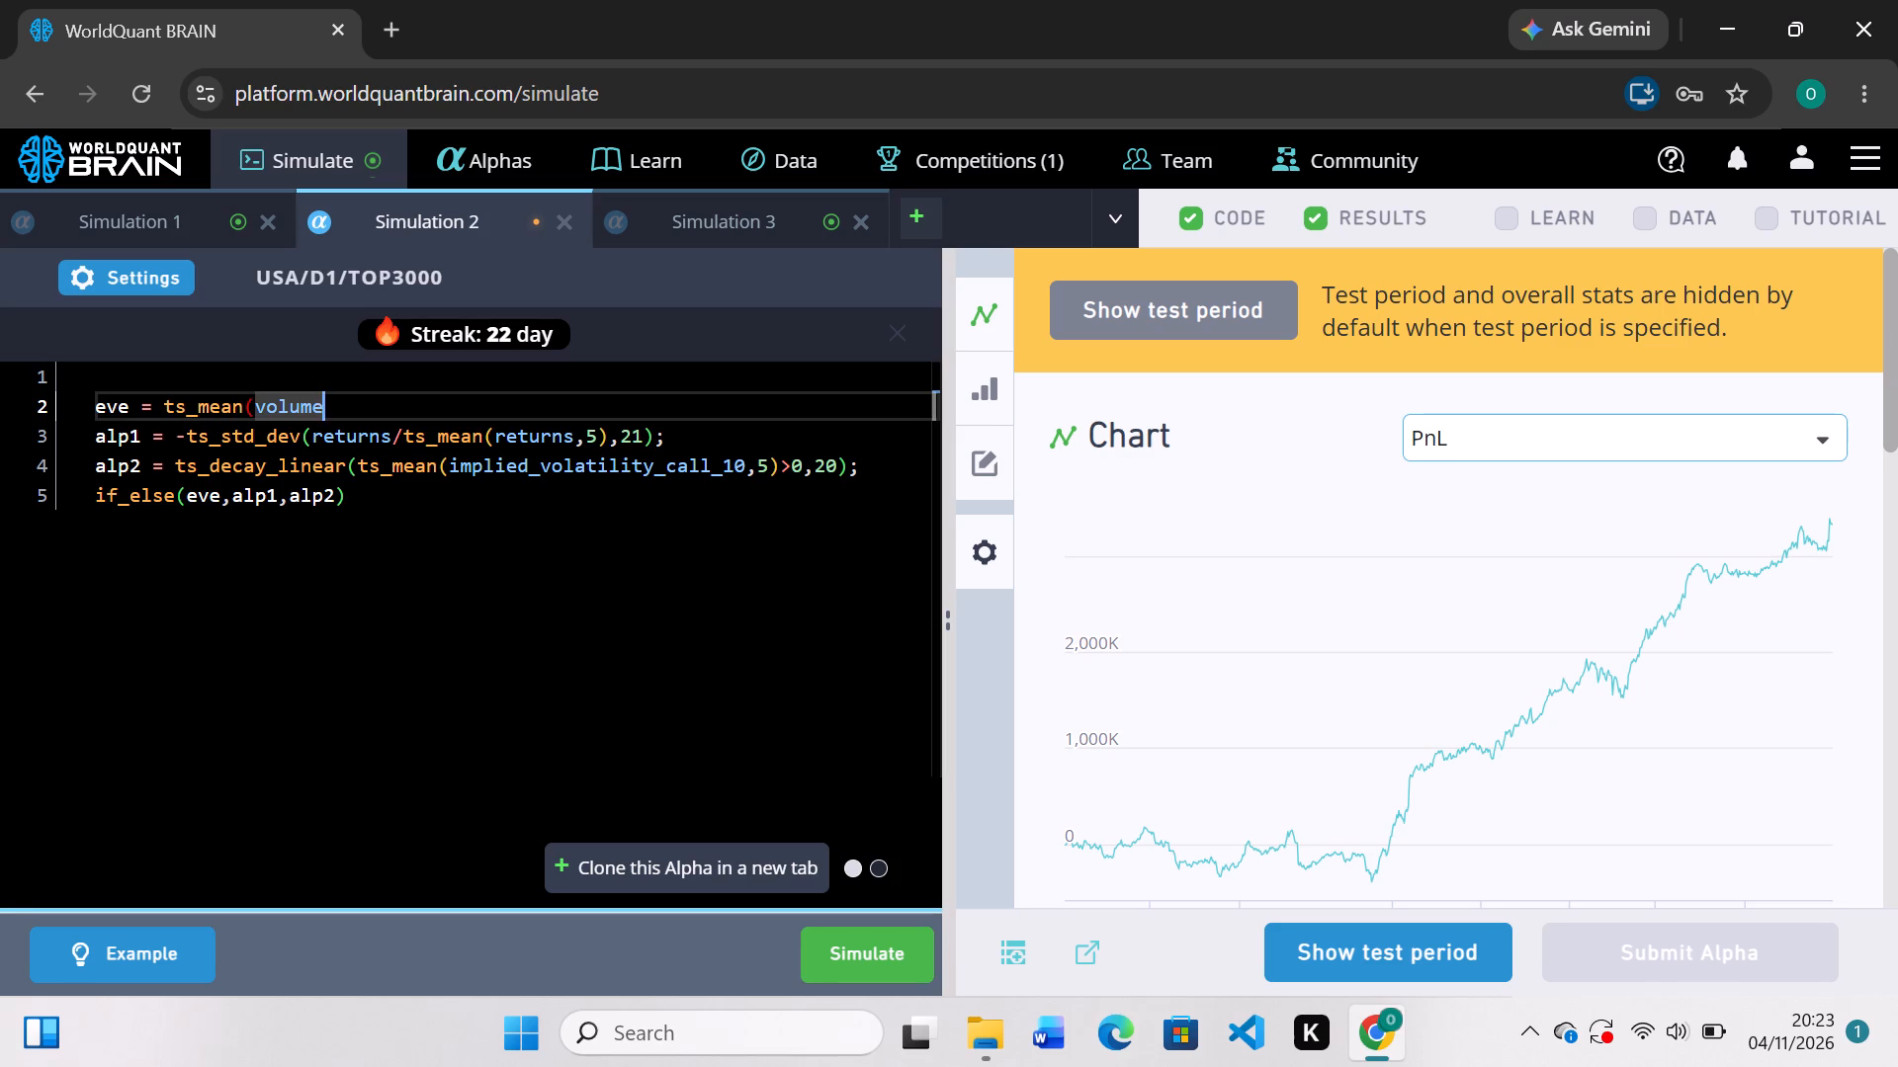
{"action": "key", "text": "comma"}
{"action": "key", "text": "5"}
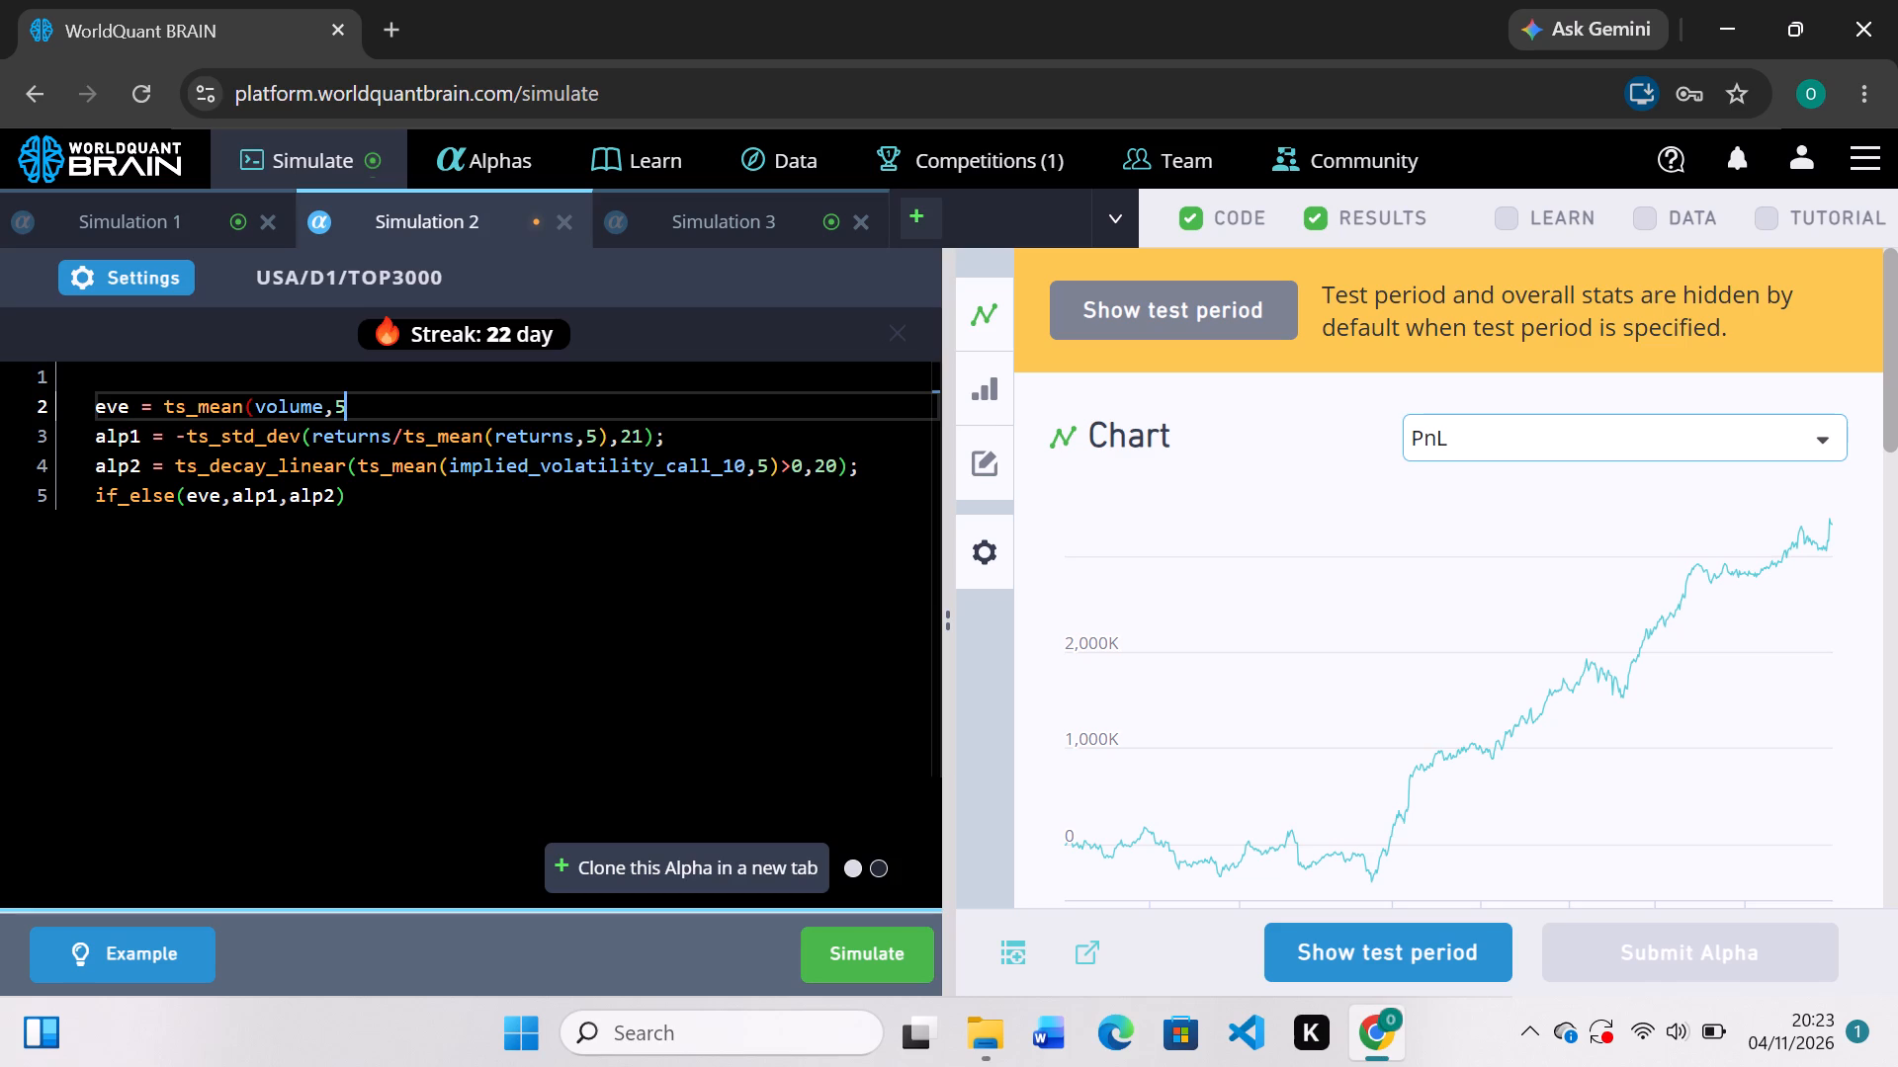
{"action": "key", "text": "shift+parenright"}
Complete the eve condition by comparing the mean volume as greater than adv20, and end the statement with a semicolon.
{"action": "key", "text": "shift+greater"}
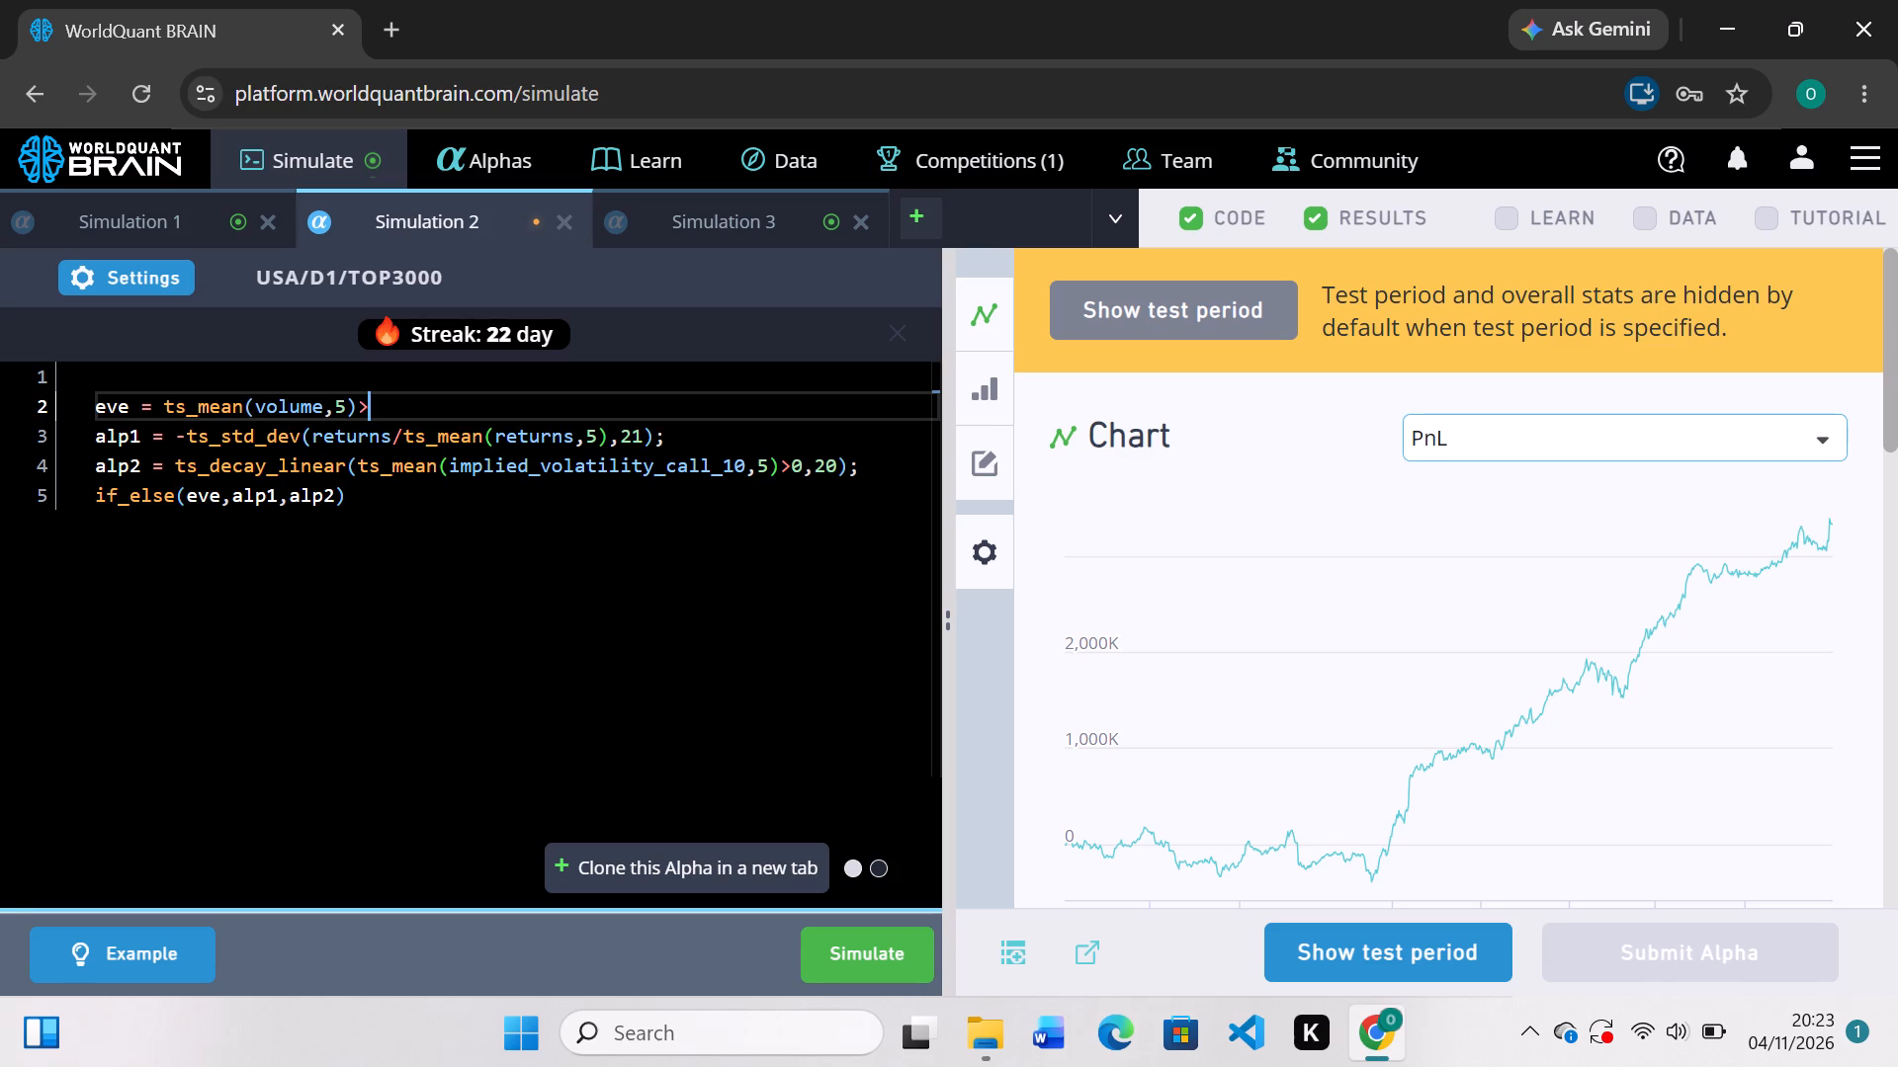
{"action": "key", "text": "a"}
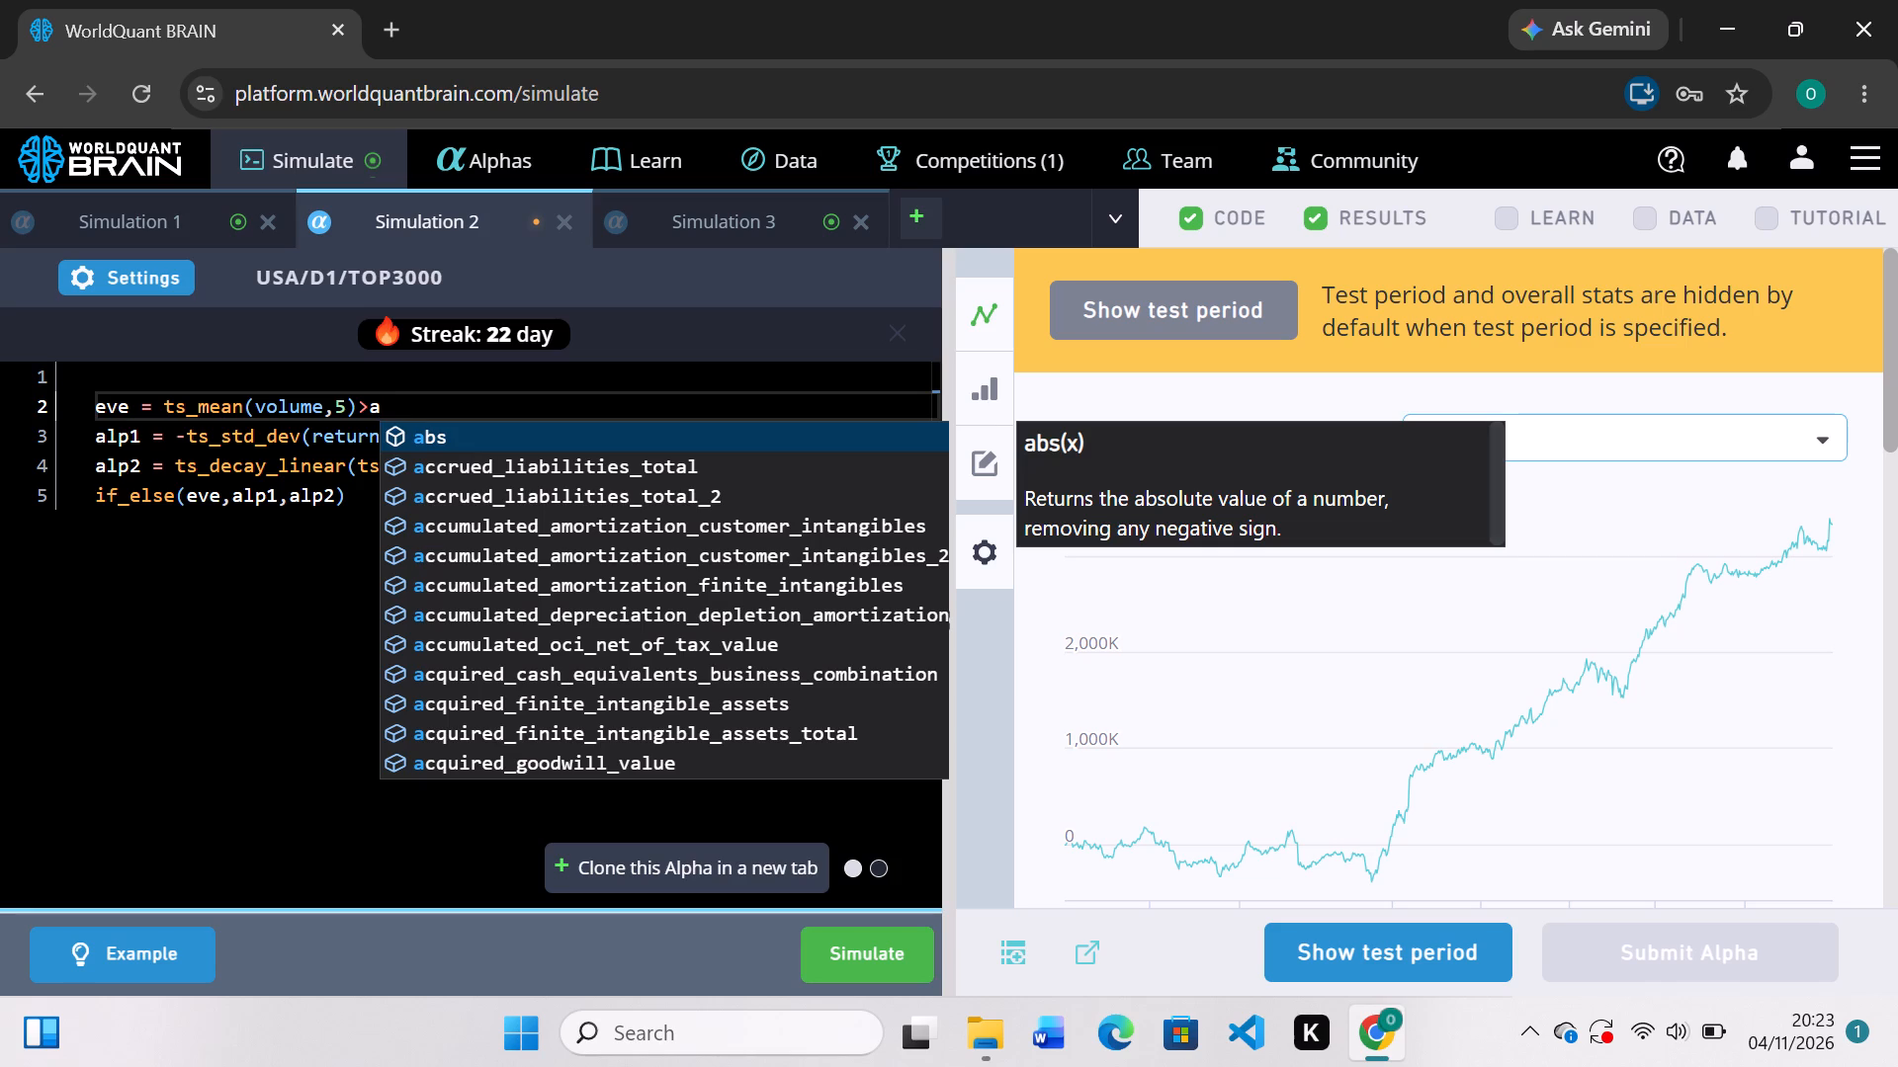
{"action": "type", "text": "dv"}
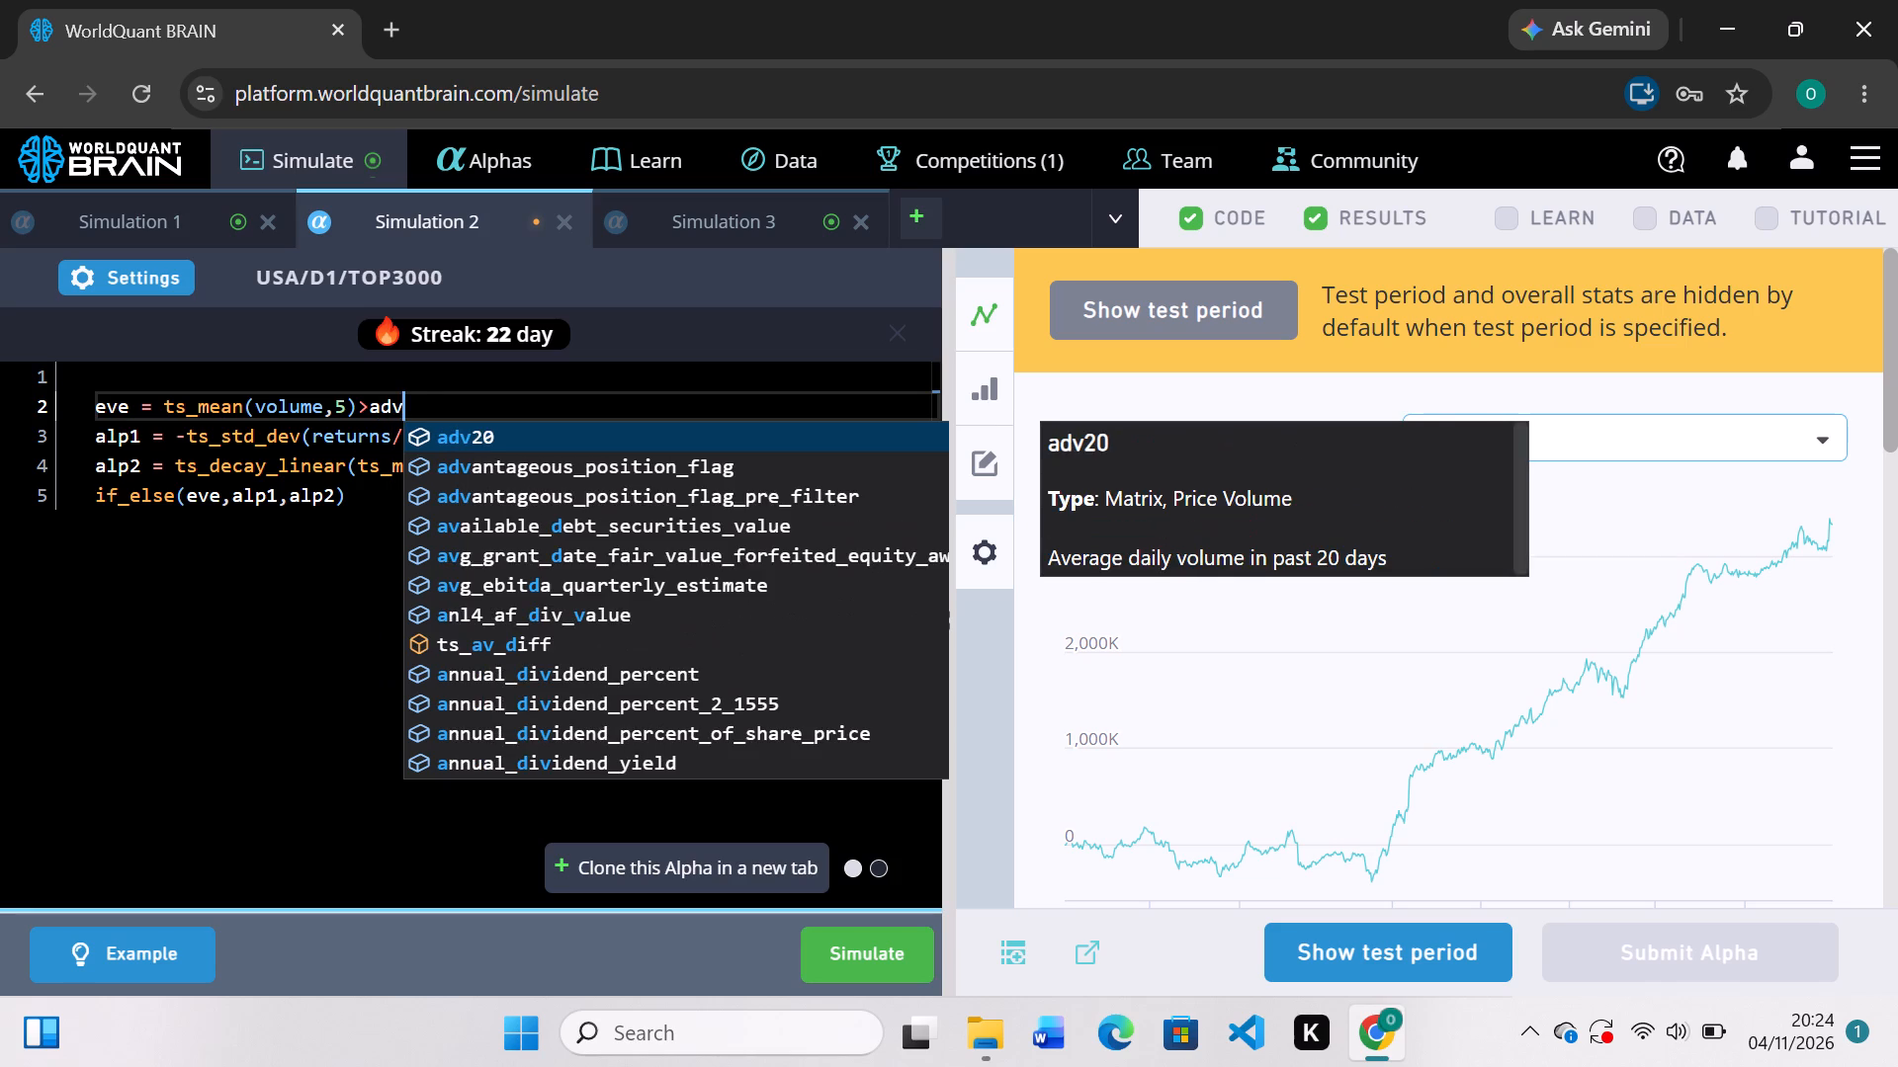
{"action": "key", "text": "Tab"}
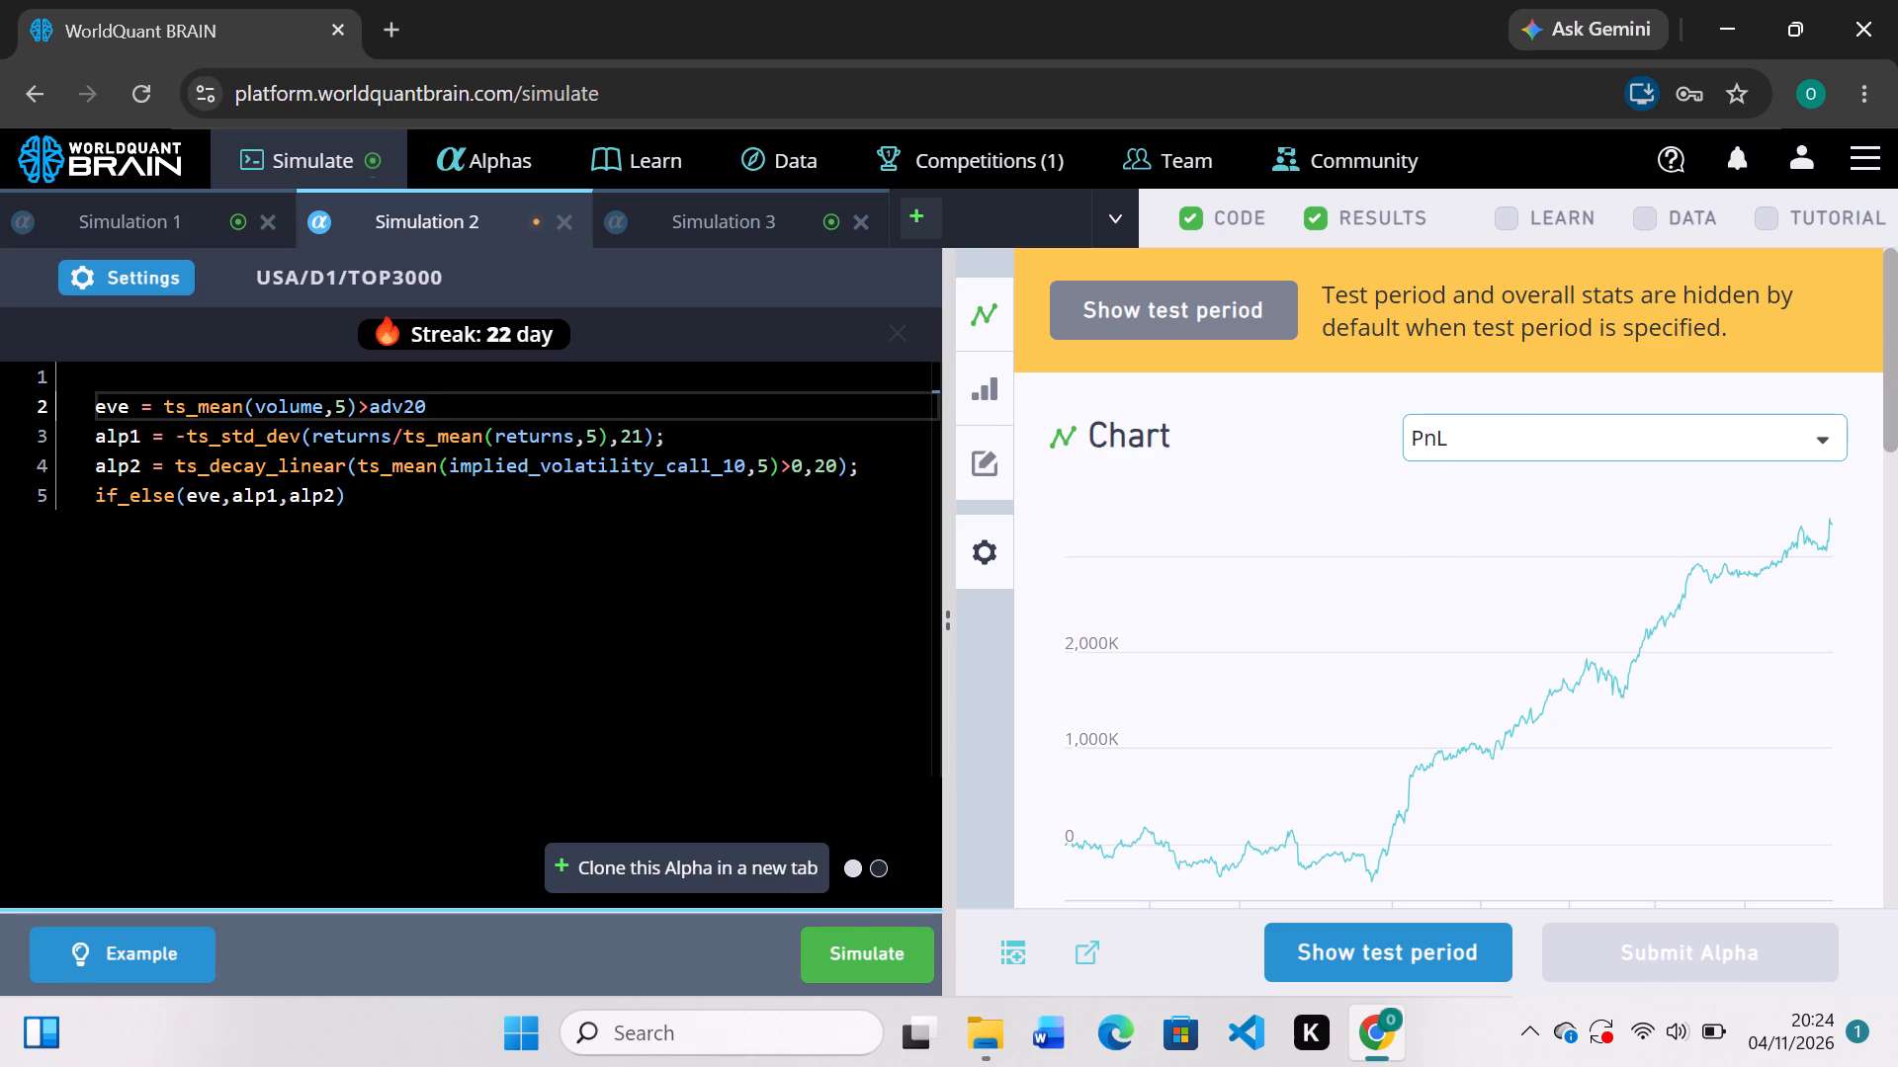
{"action": "key", "text": "semicolon"}
Simulate the combined if_else alpha in Simulation 2.
{"action": "left_click", "coordinate": [886, 963]}
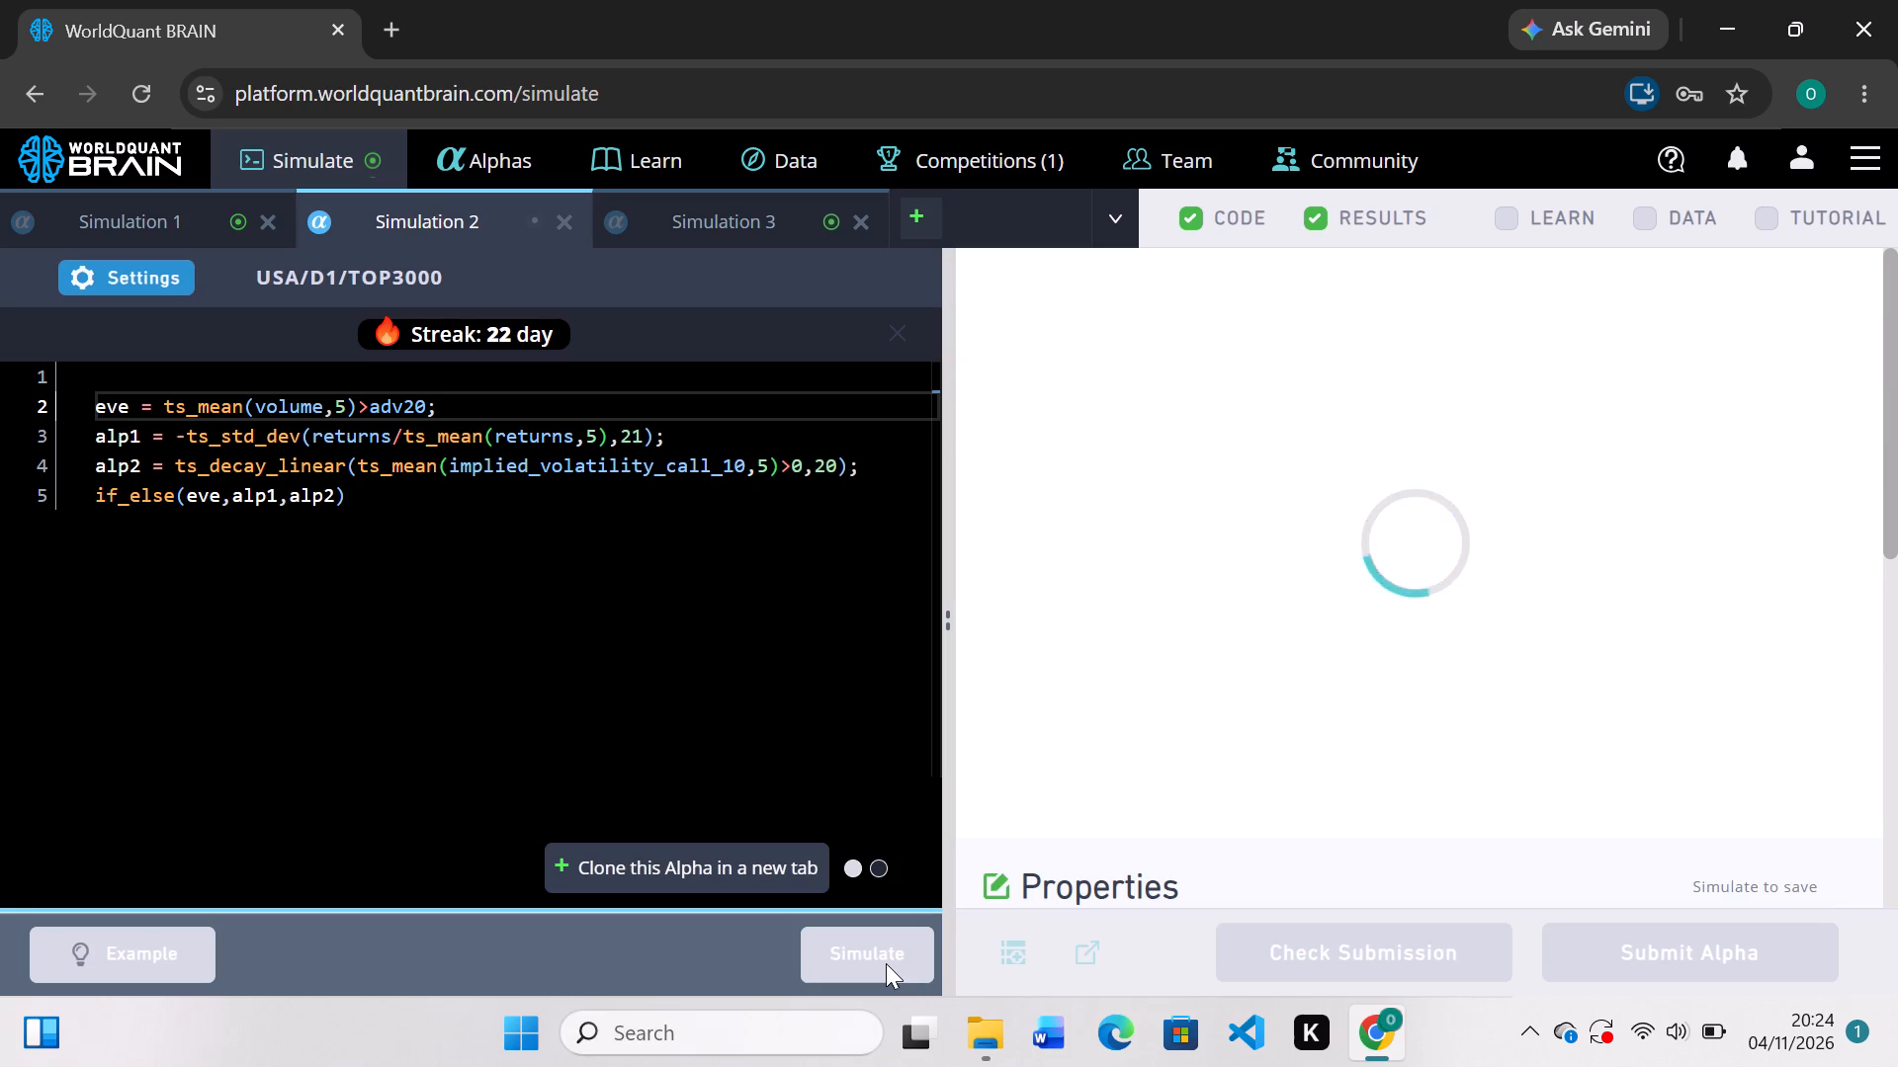
Examine the IS Summary and PnL chart of the alpha in Simulation 1.
{"action": "left_click", "coordinate": [203, 234]}
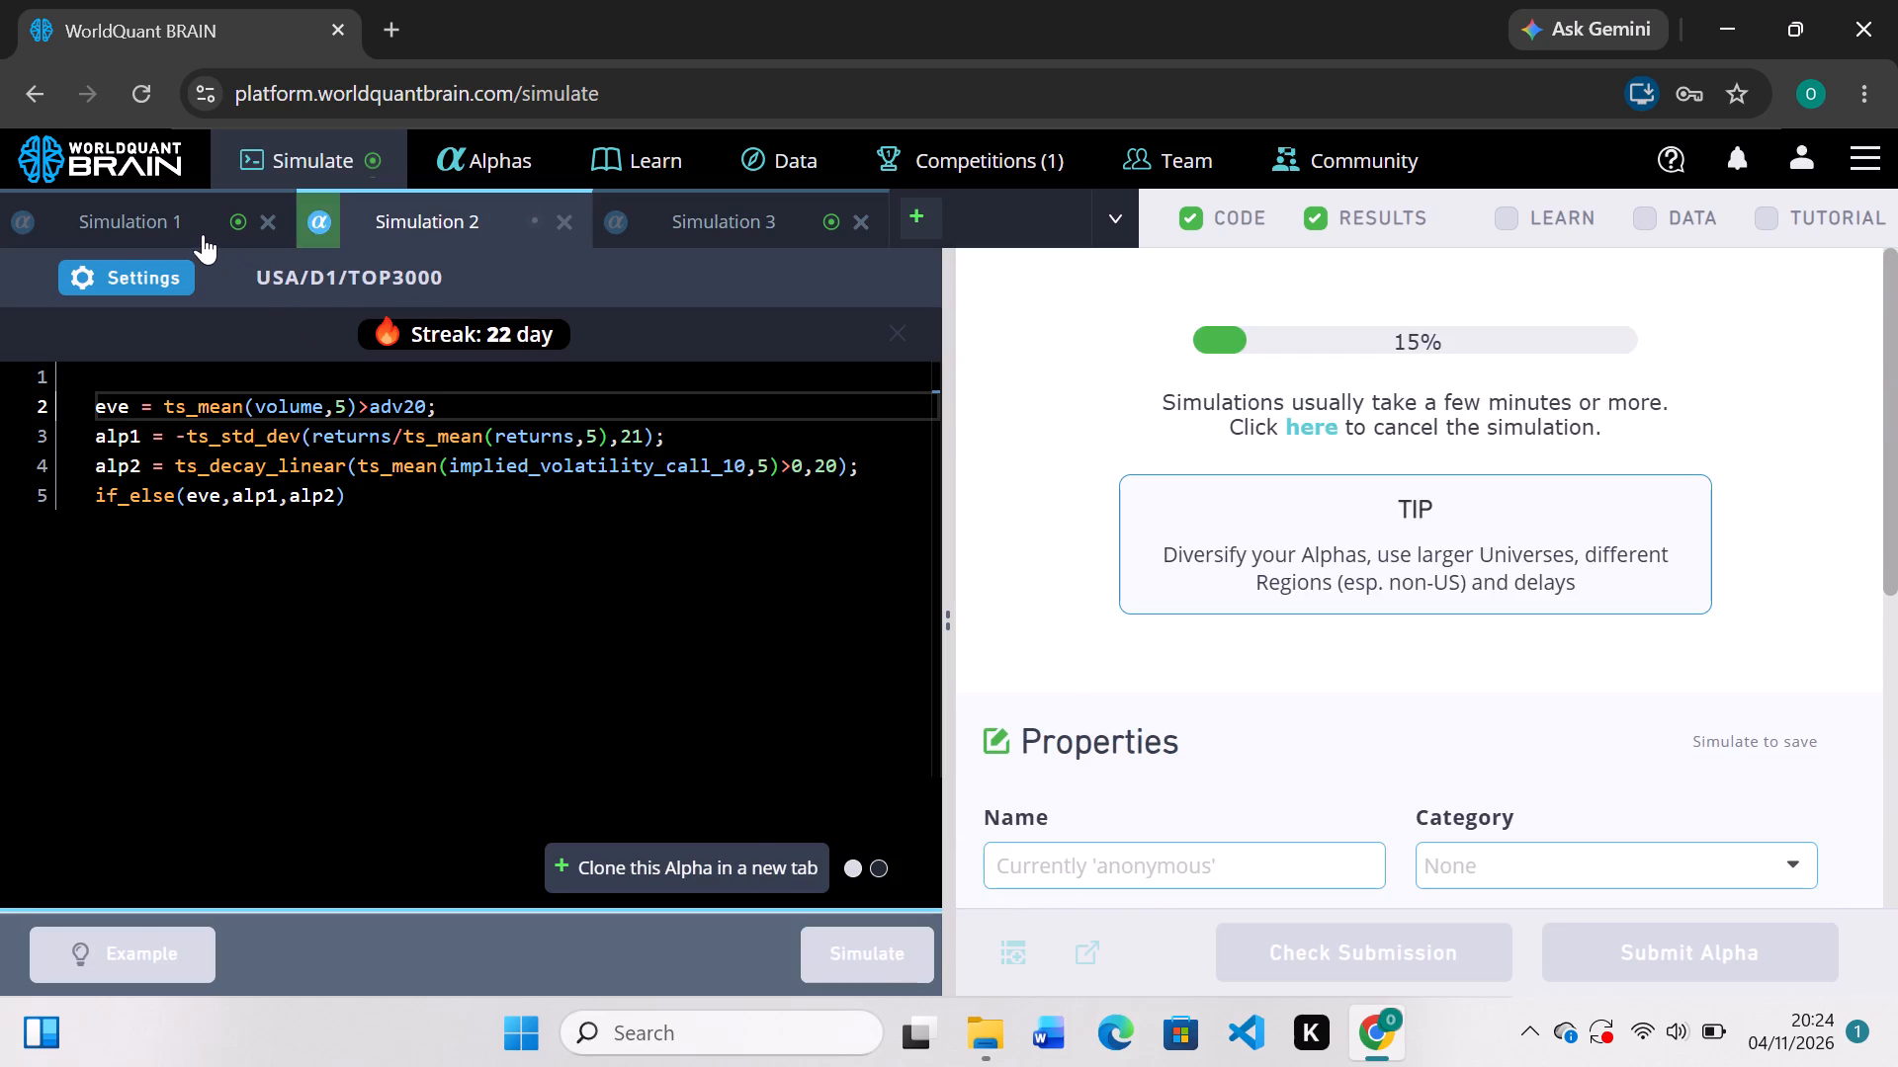
{"action": "scroll", "coordinate": [1372, 708], "scroll_direction": "down", "scroll_amount": 2}
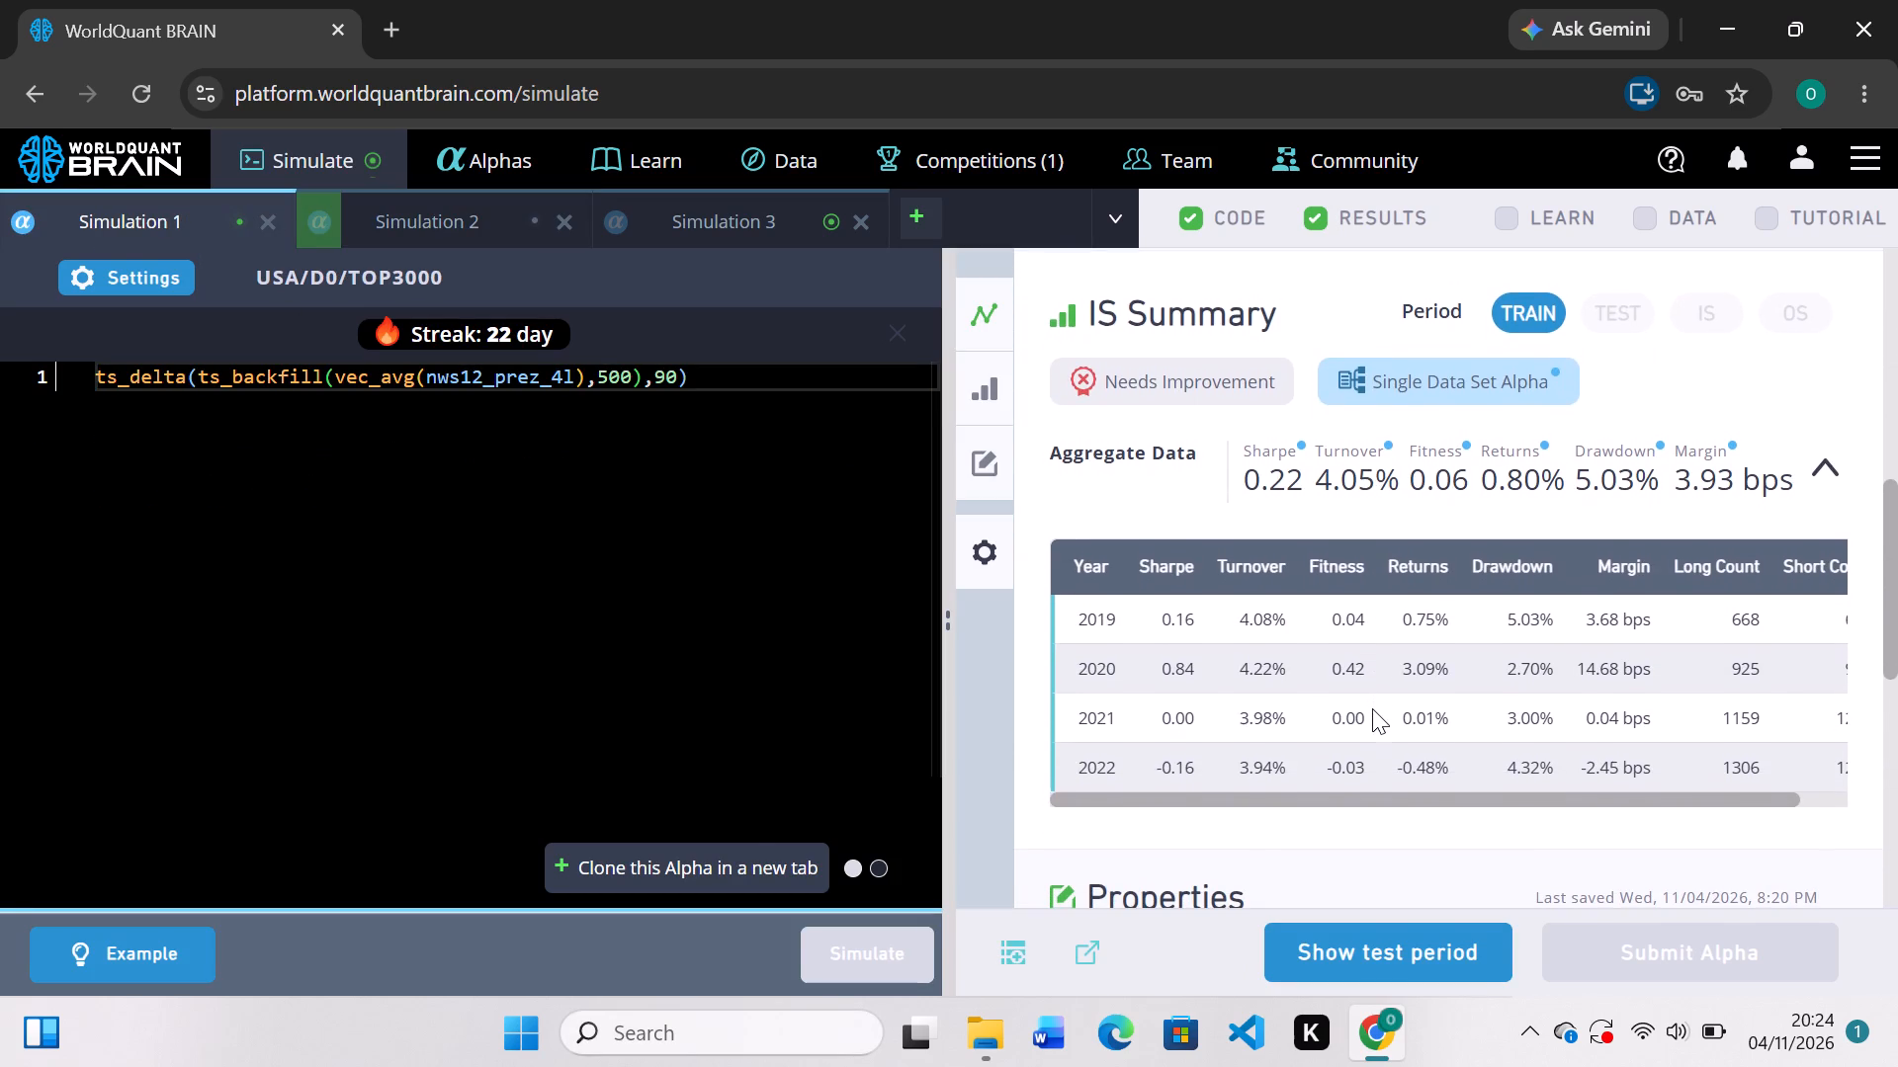
{"action": "scroll", "coordinate": [1372, 708], "scroll_direction": "up", "scroll_amount": 2}
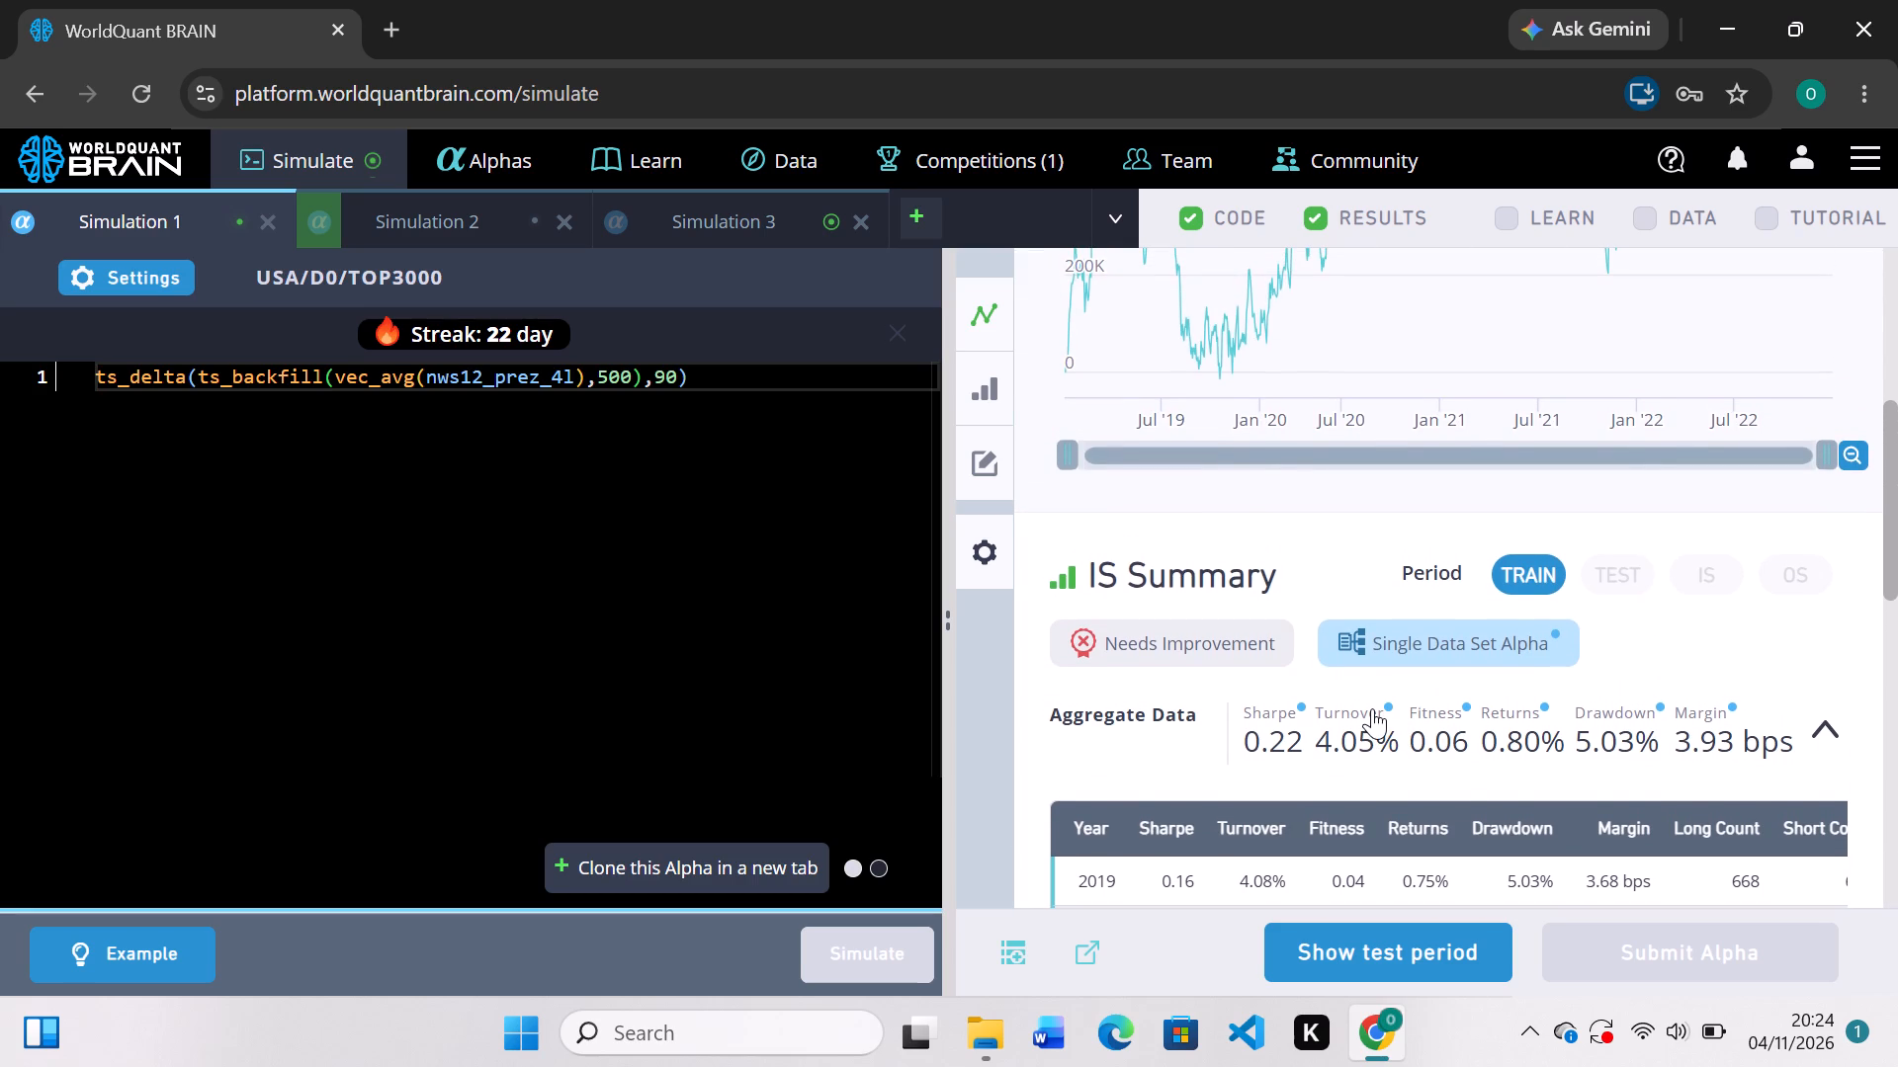
{"action": "left_click", "coordinate": [572, 380]}
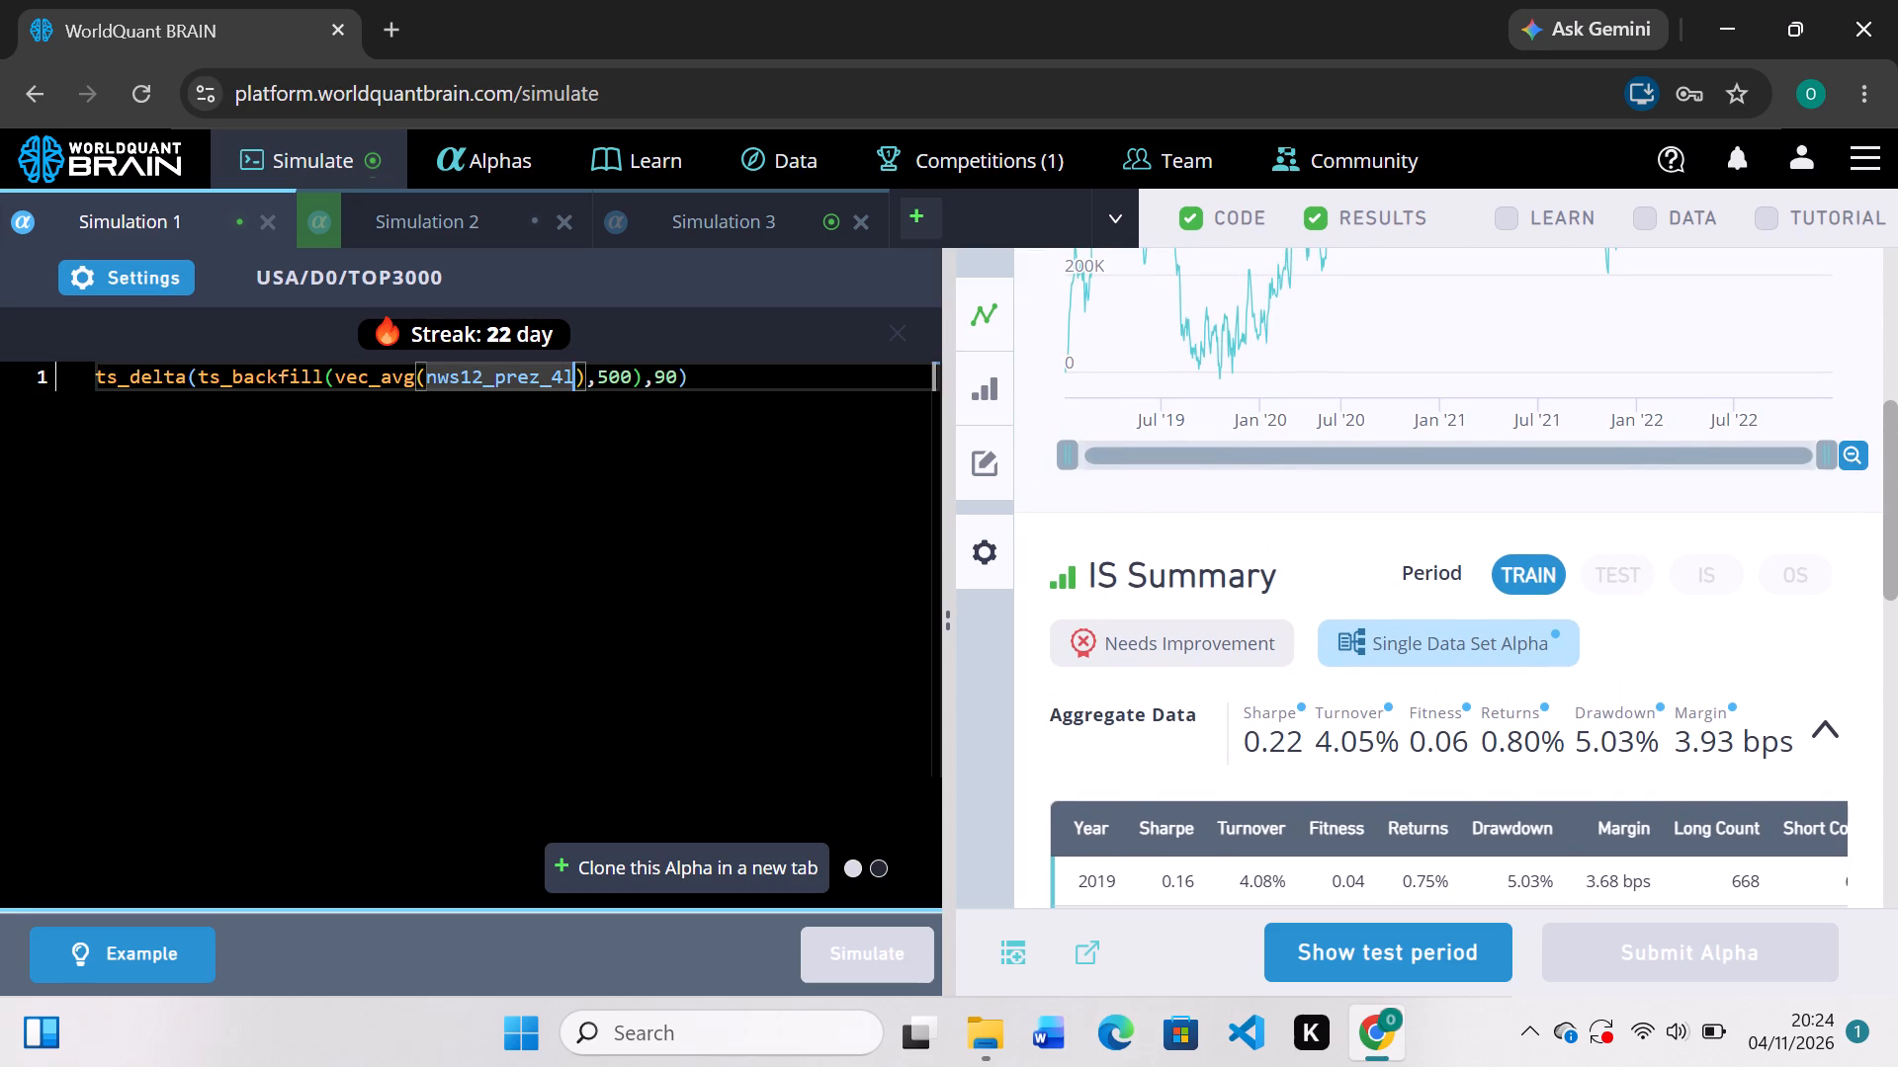
{"action": "scroll", "coordinate": [1377, 449], "scroll_direction": "up", "scroll_amount": 2}
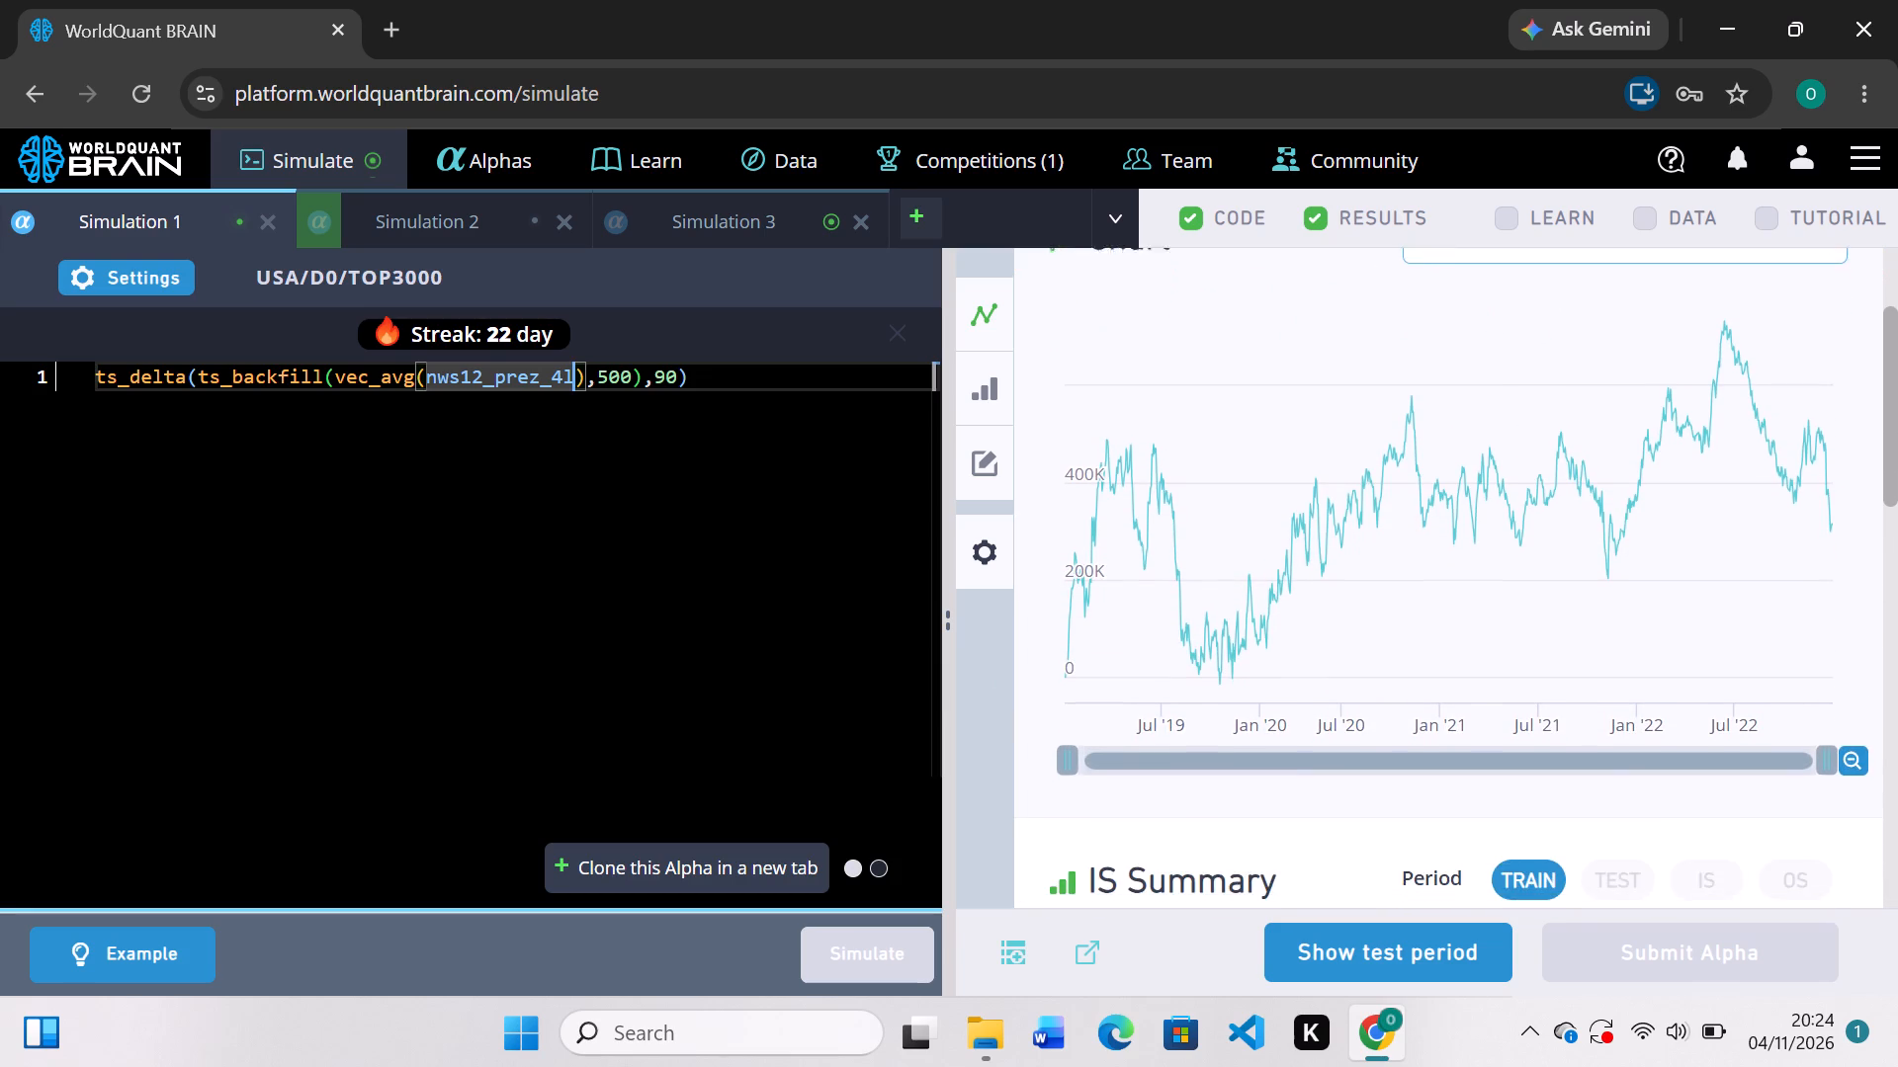
{"action": "scroll", "coordinate": [1377, 449], "scroll_direction": "up", "scroll_amount": 2}
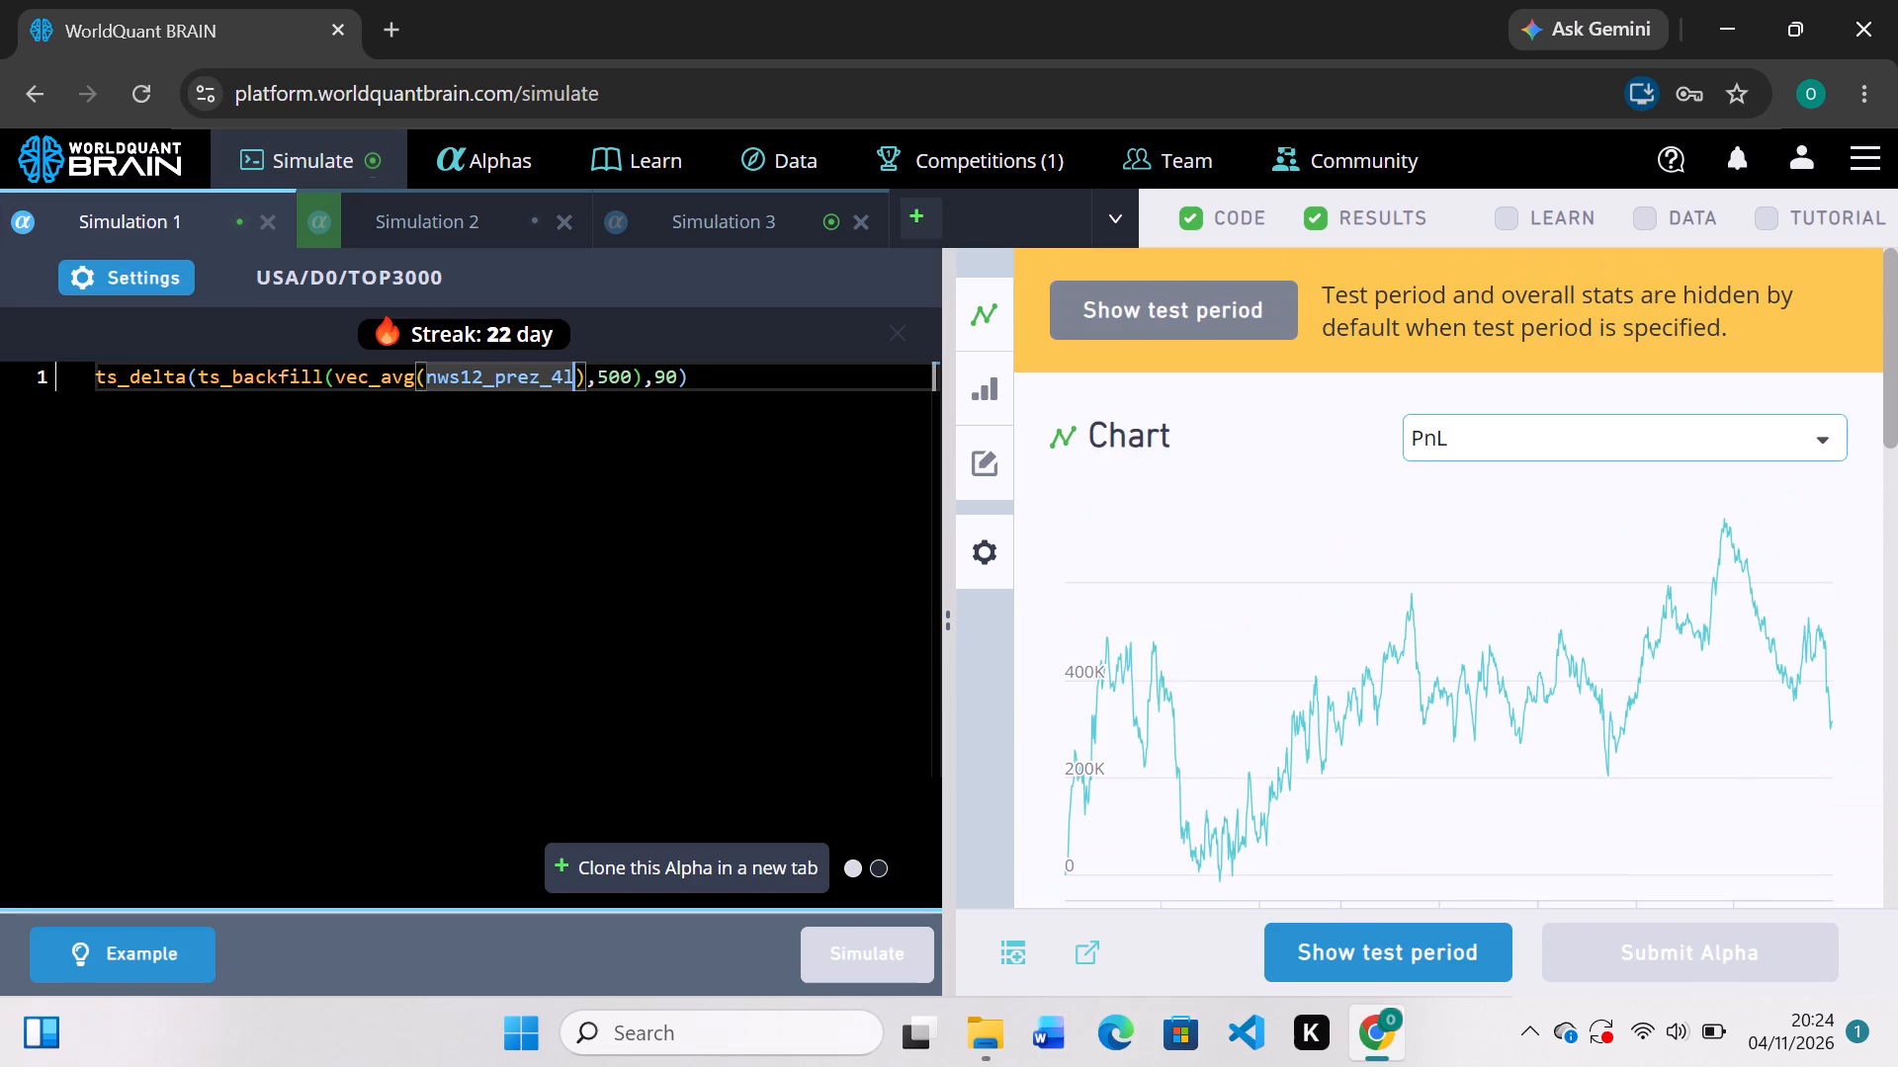
Replace the outer ts_delta operator in Simulation 1 with ts_mean and simulate the alpha.
{"action": "left_click", "coordinate": [180, 377]}
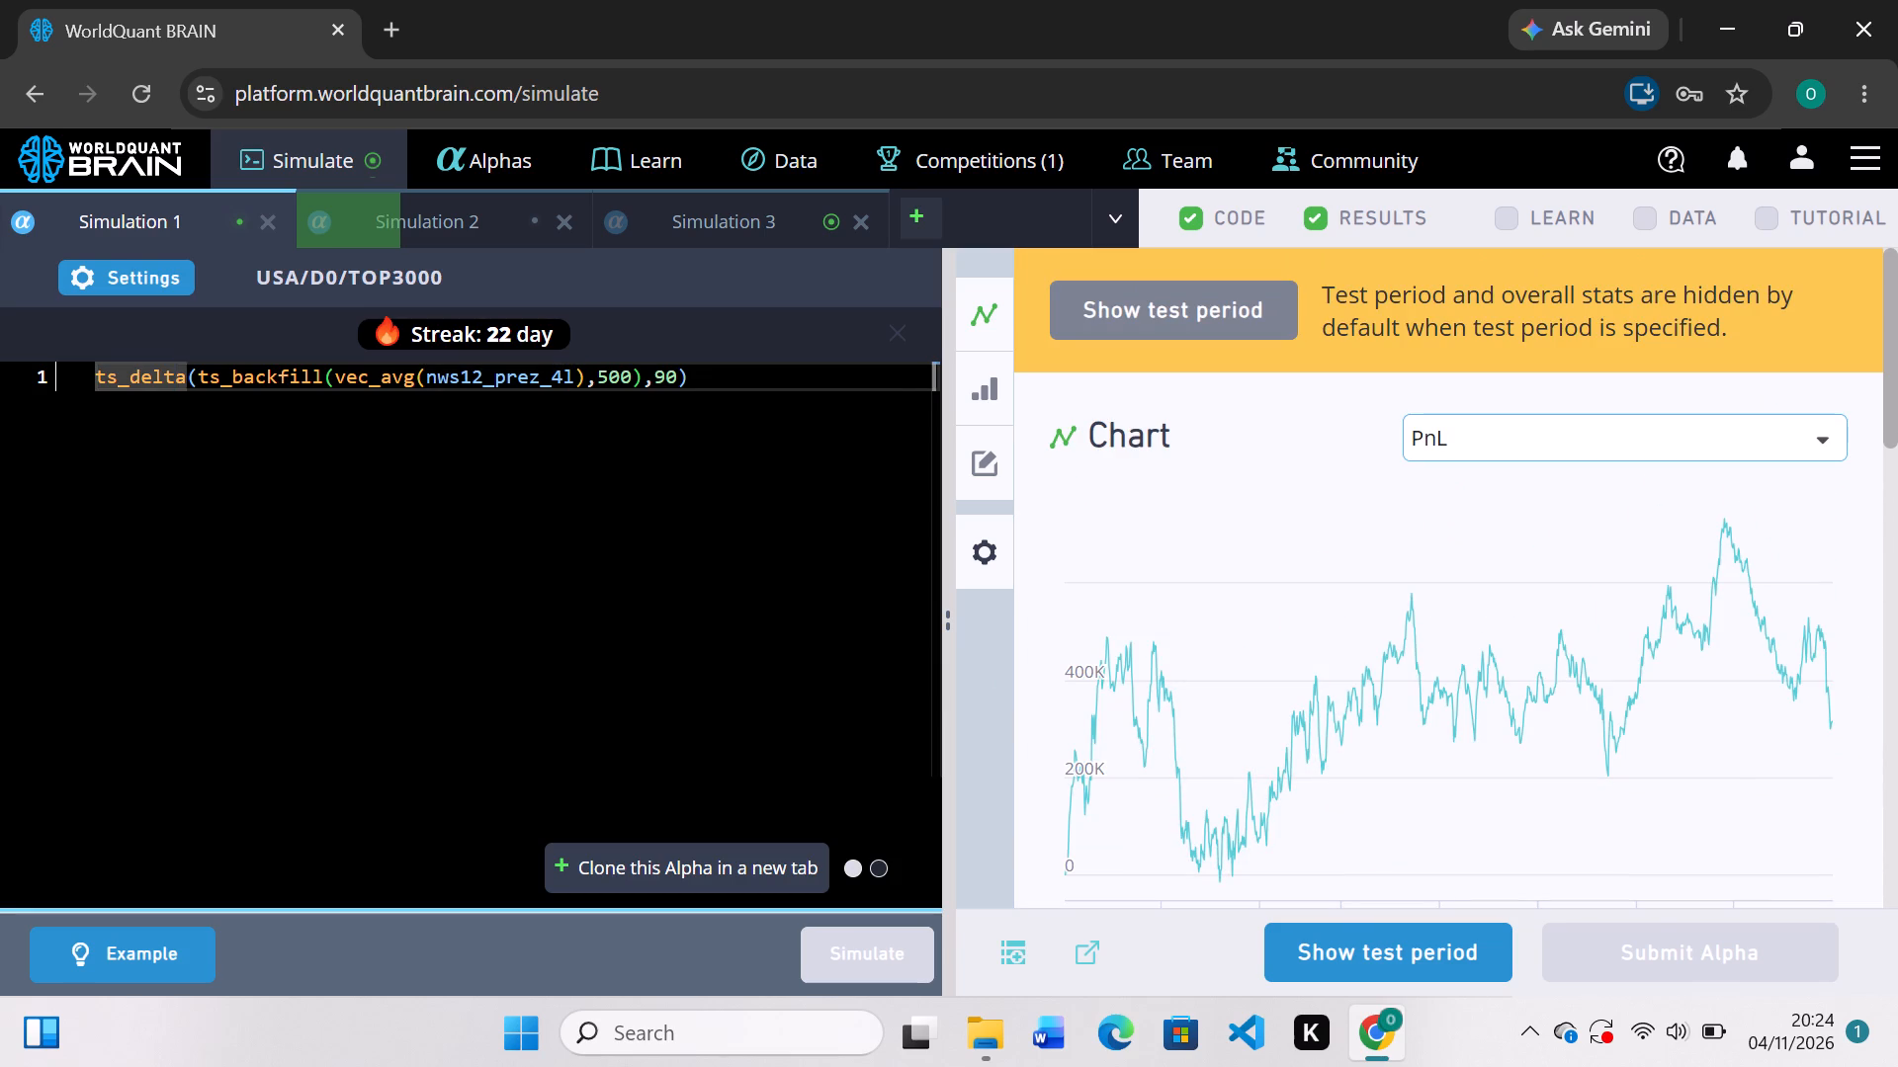
{"action": "key", "text": "BackSpace"}
{"action": "key", "text": "BackSpace"}
{"action": "key", "text": "BackSpace"}
{"action": "key", "text": "BackSpace"}
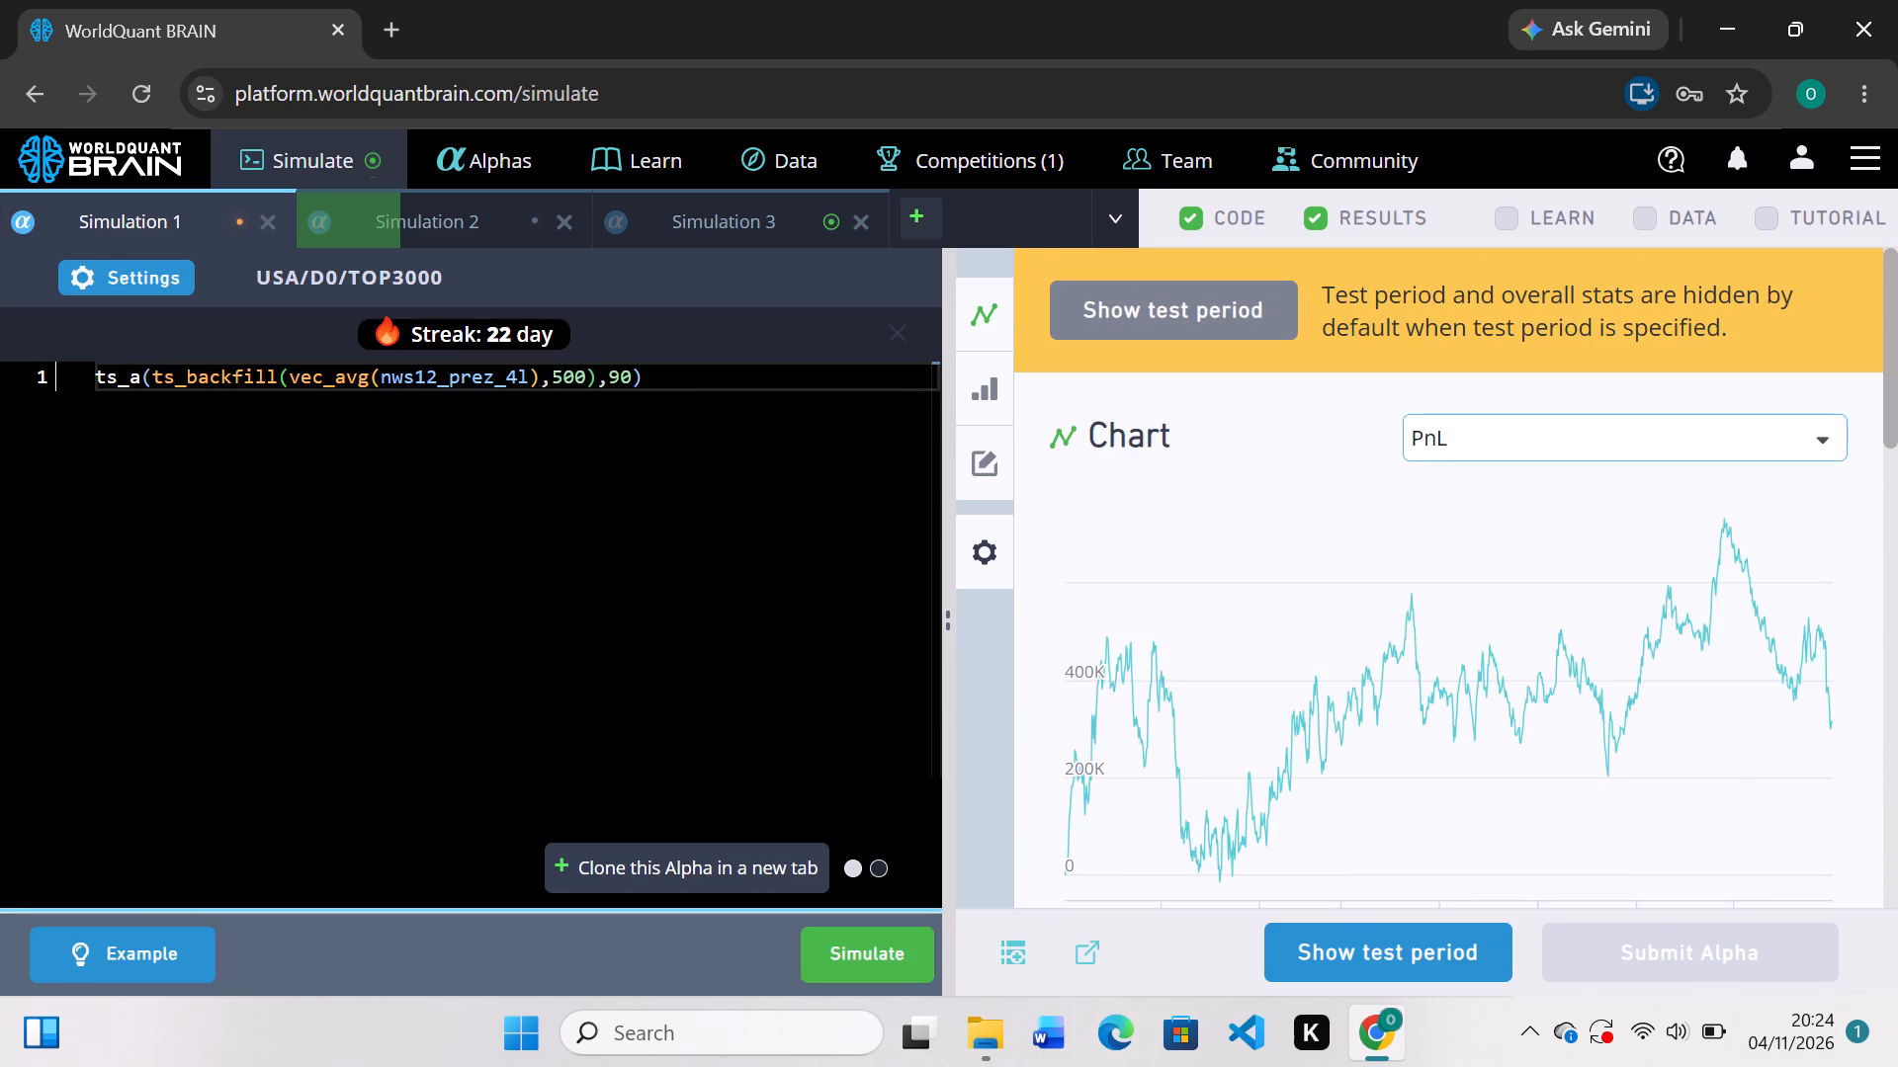
{"action": "key", "text": "Delete"}
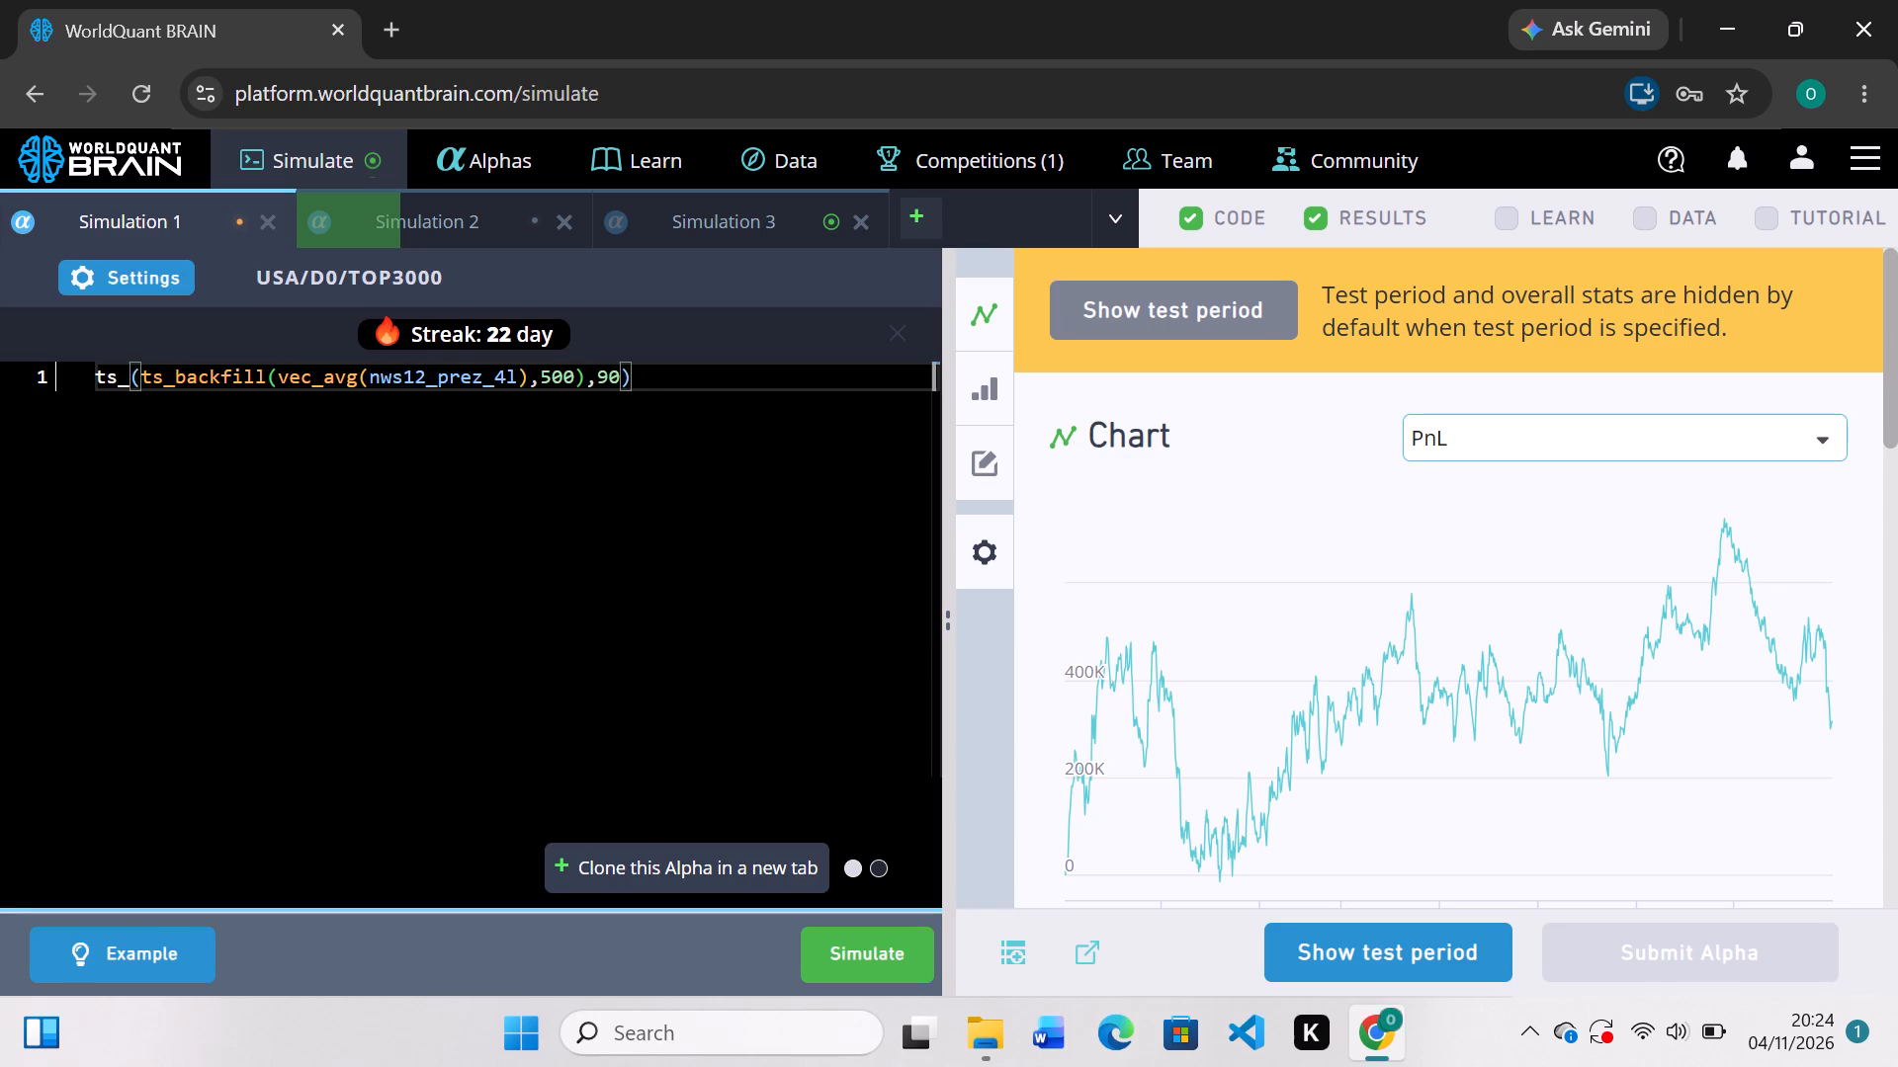
{"action": "type", "text": "me"}
{"action": "type", "text": "an"}
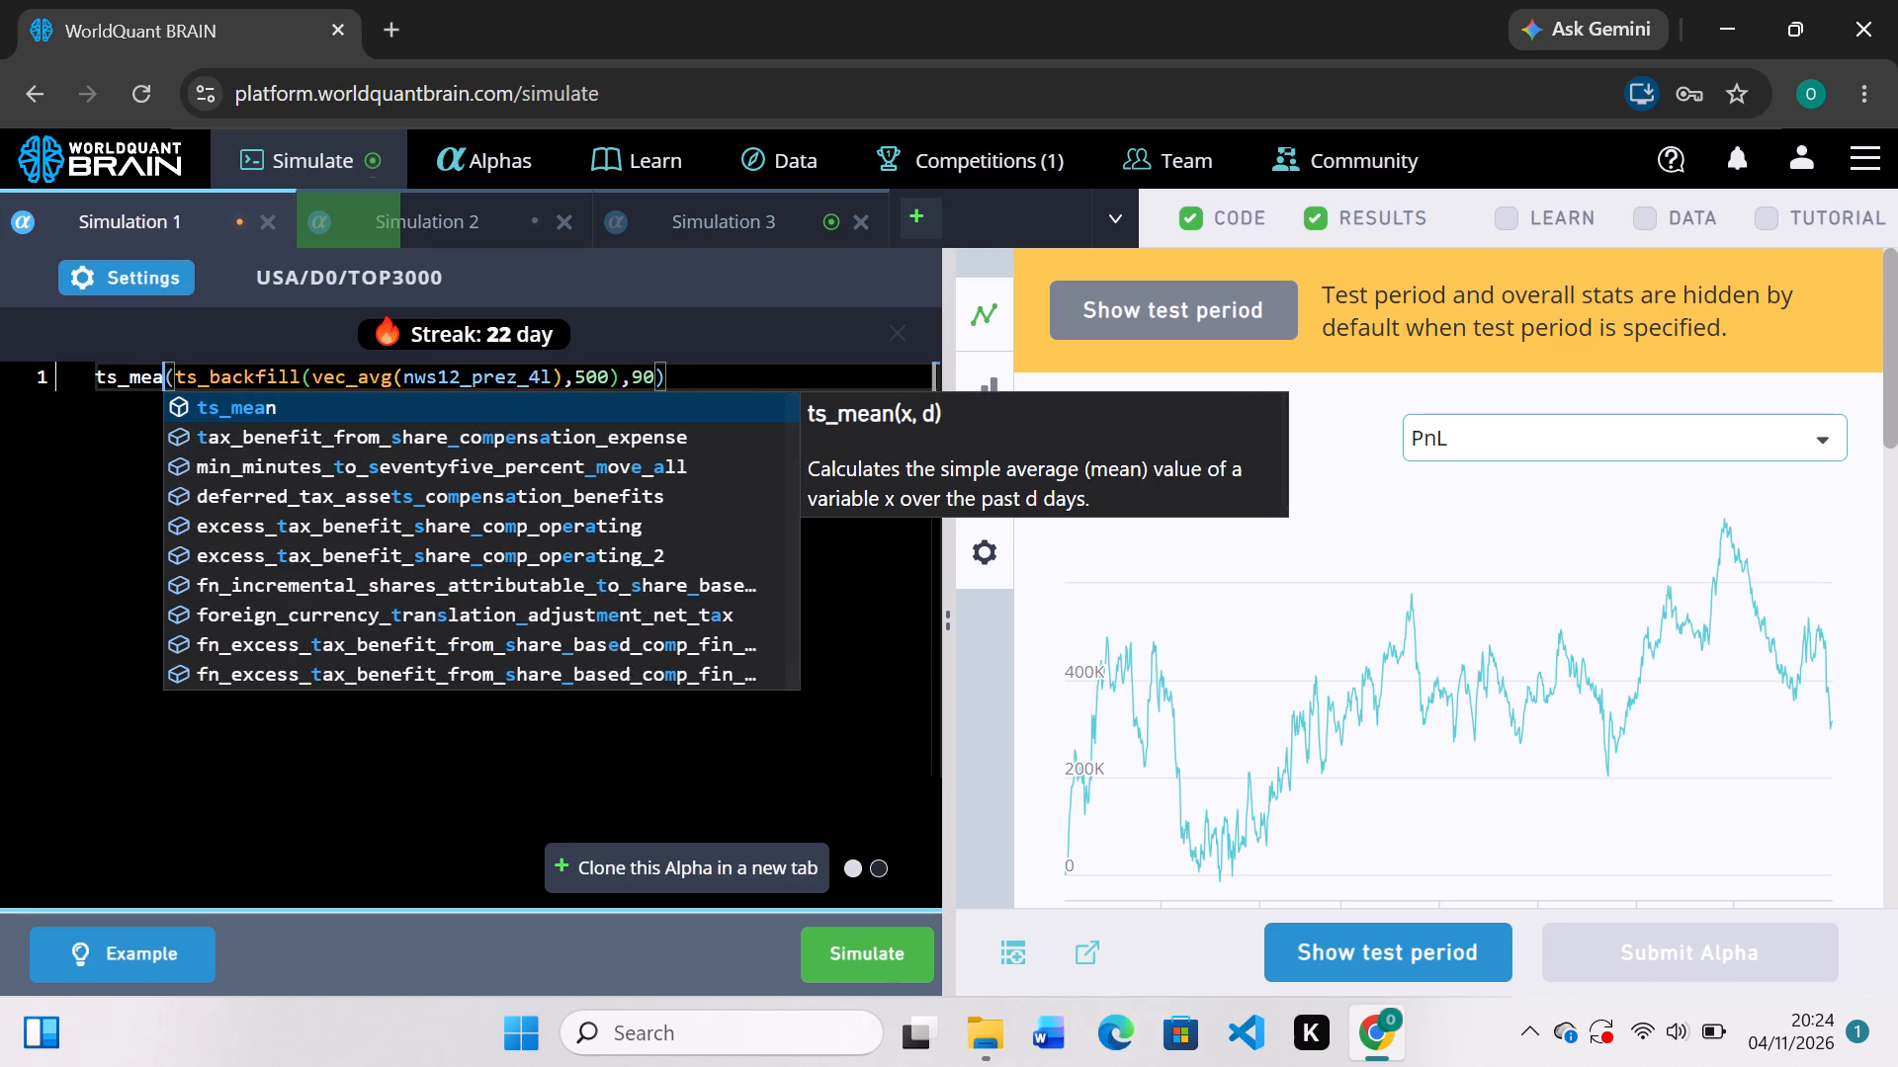
{"action": "left_click", "coordinate": [846, 951]}
Review the IS Summary of the alpha in Simulation 3 and reveal its test period results.
{"action": "left_click", "coordinate": [711, 218]}
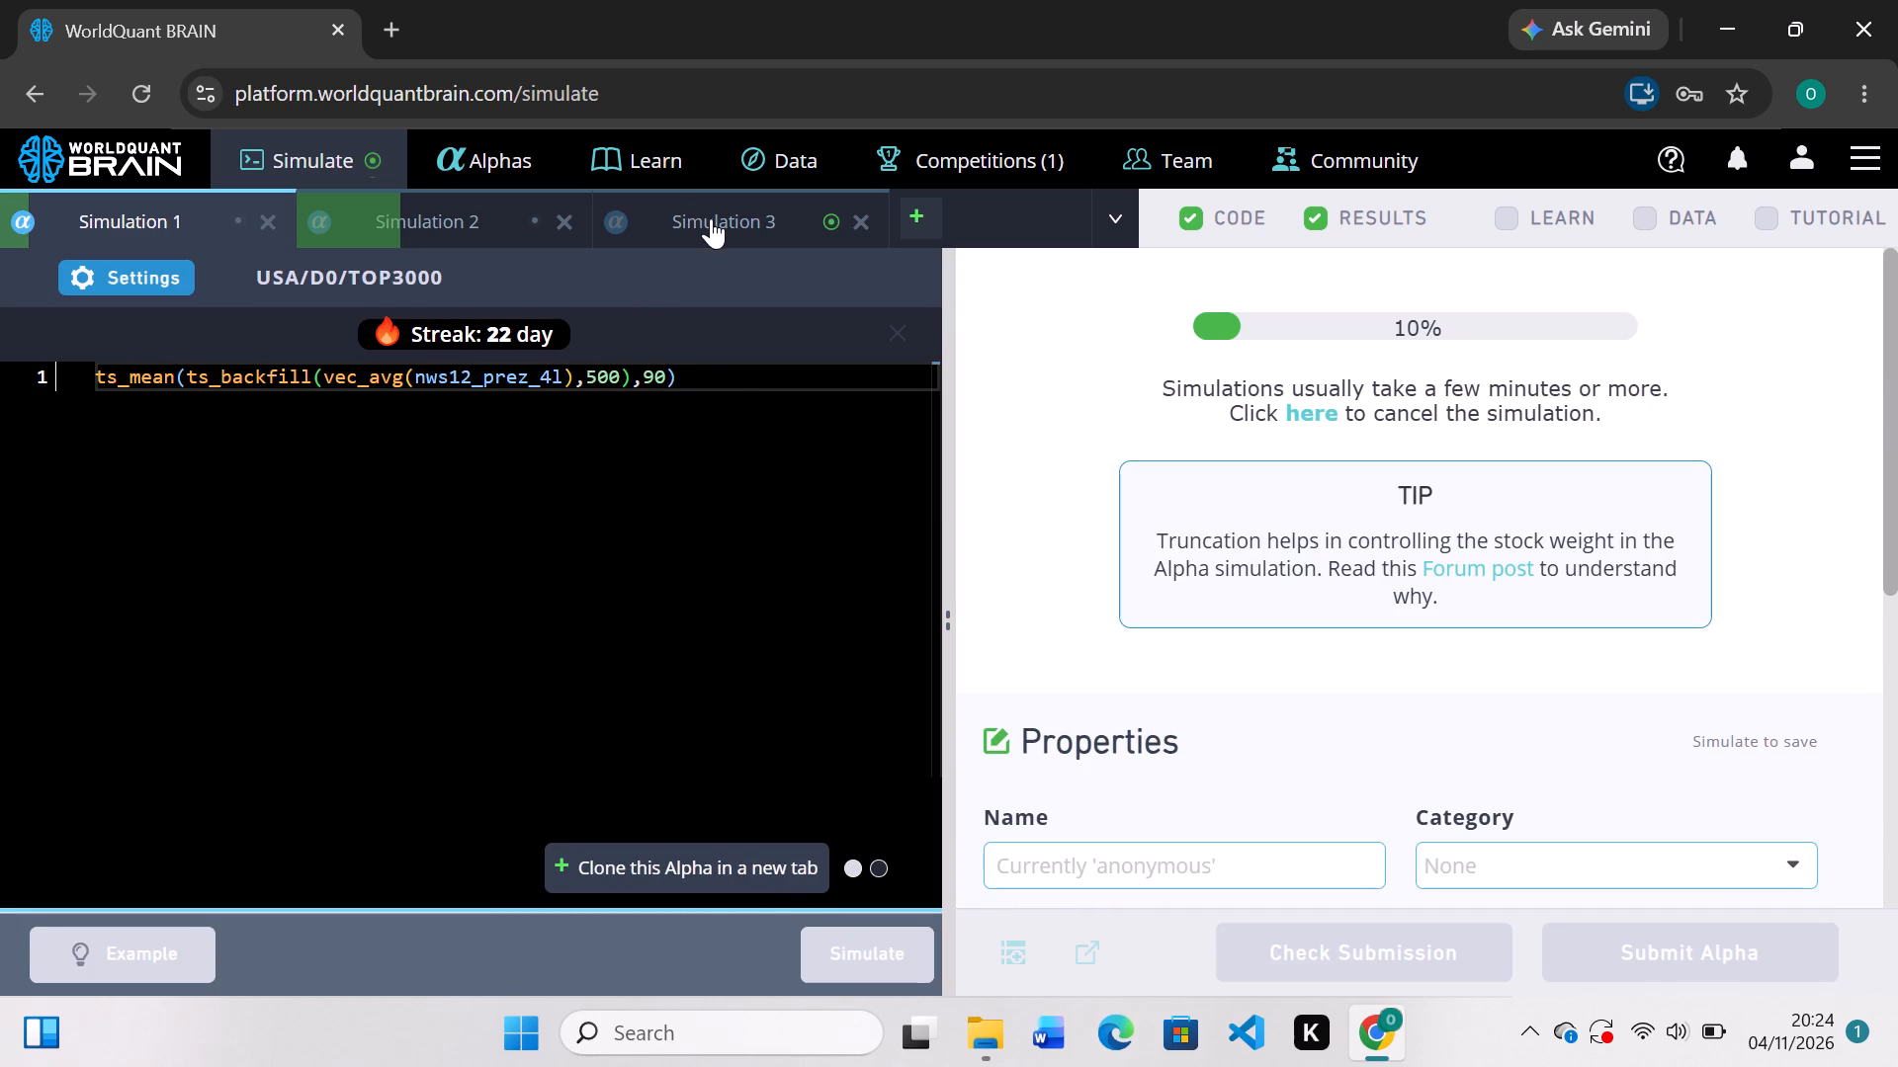
{"action": "scroll", "coordinate": [1337, 640], "scroll_direction": "down", "scroll_amount": 3}
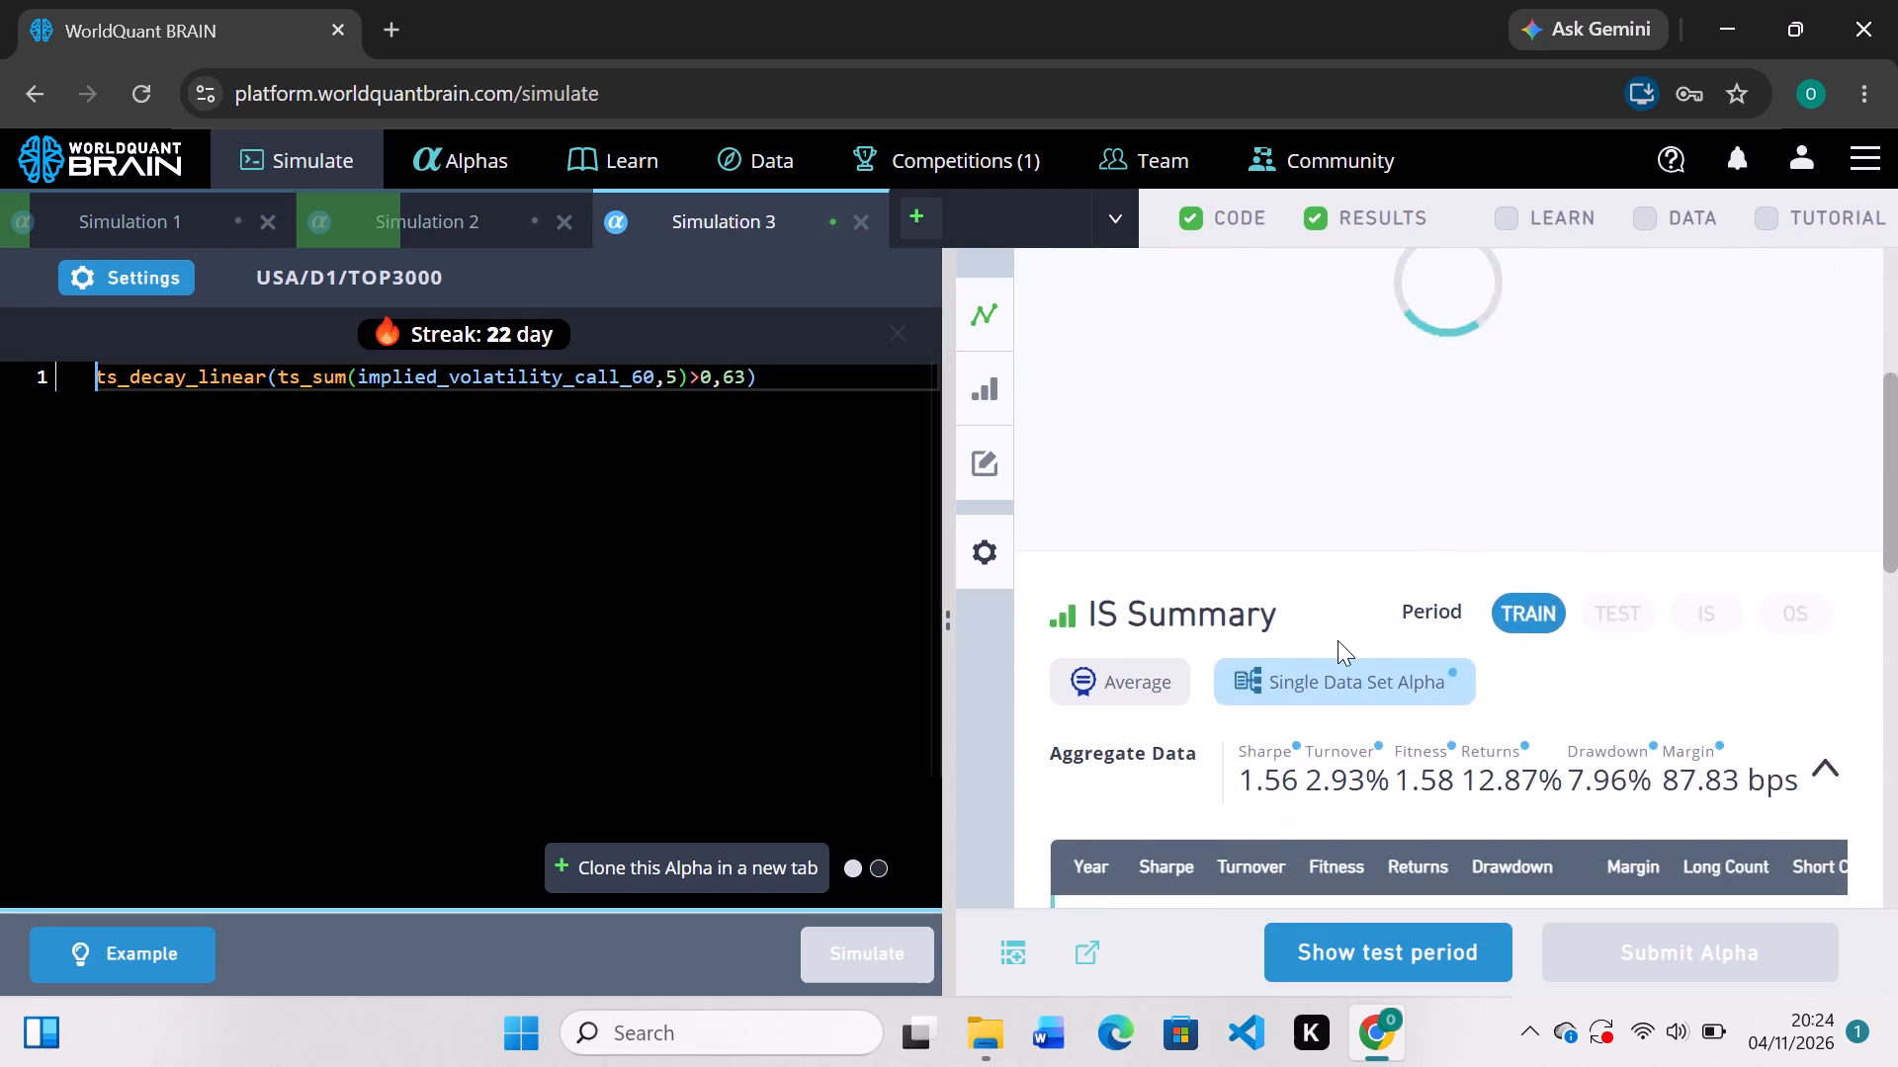
{"action": "scroll", "coordinate": [1337, 640], "scroll_direction": "up", "scroll_amount": 4}
{"action": "scroll", "coordinate": [1337, 640], "scroll_direction": "down", "scroll_amount": 4}
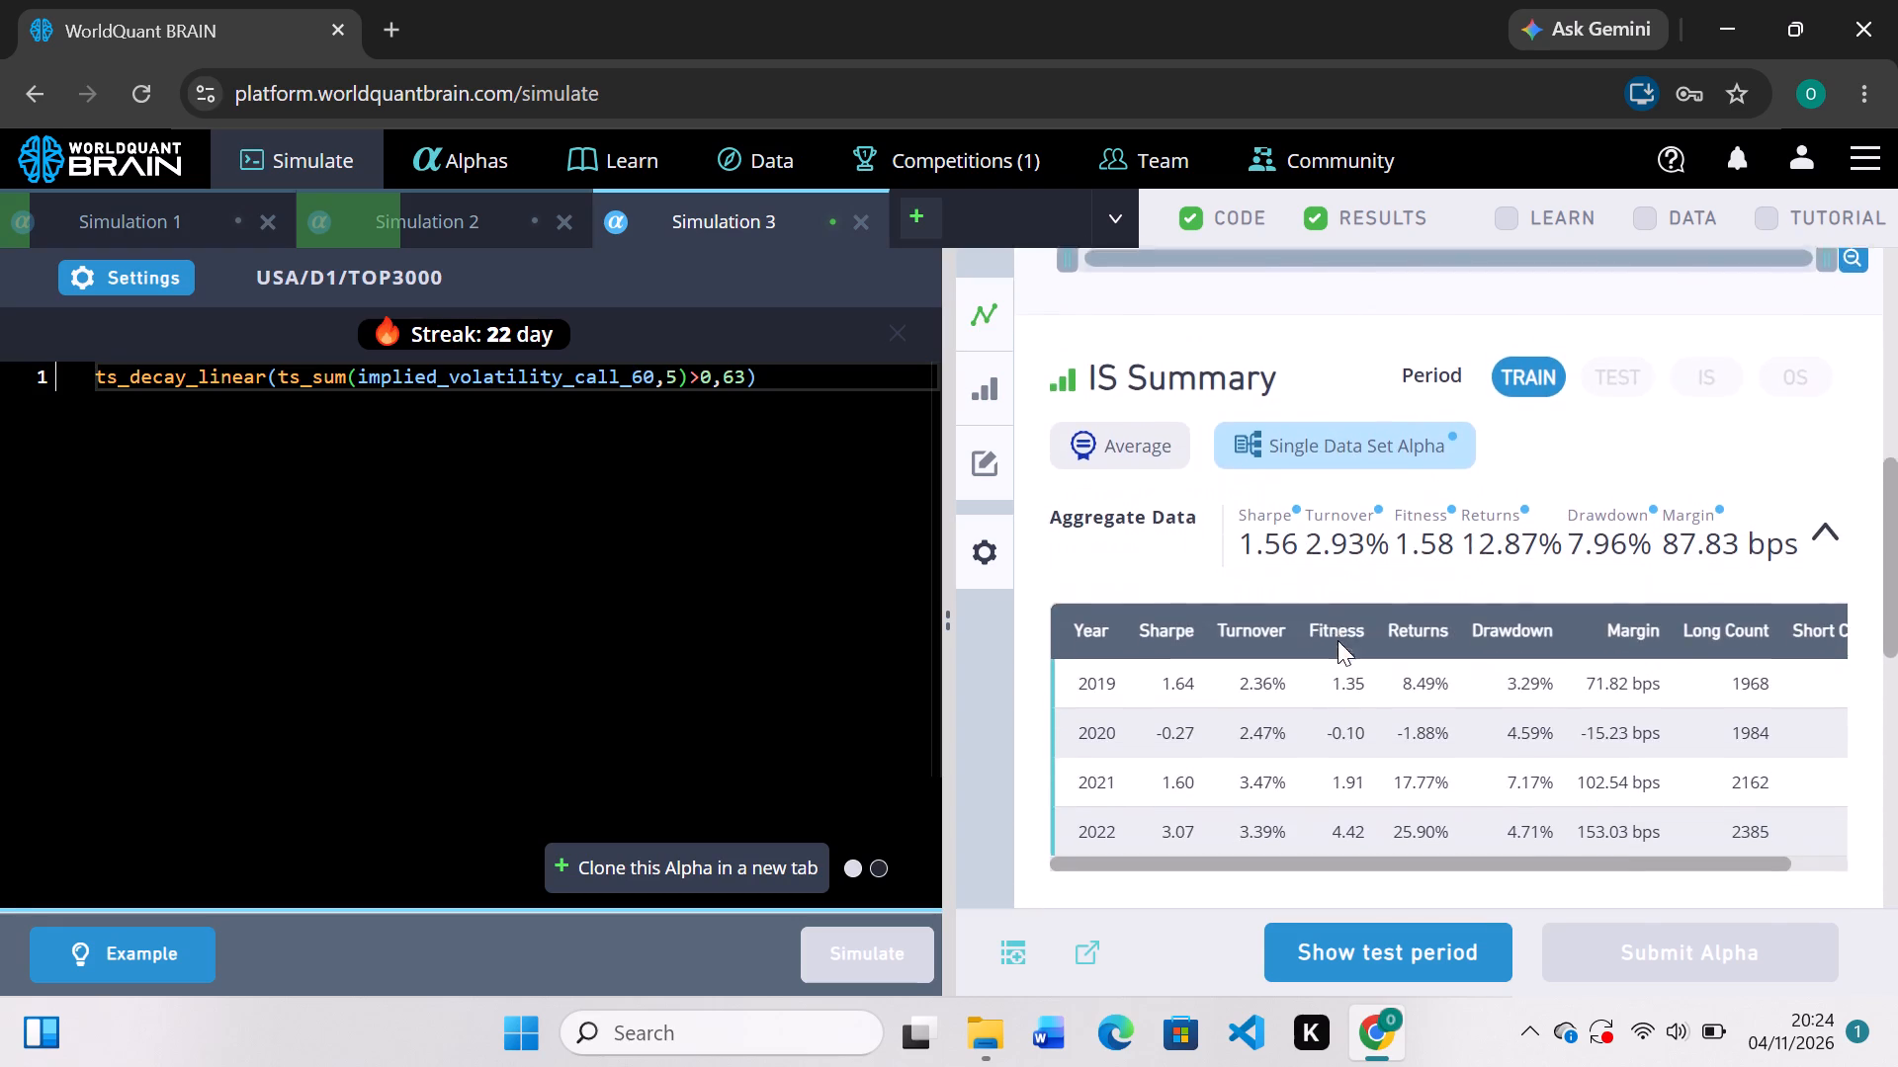
{"action": "left_click", "coordinate": [1389, 937]}
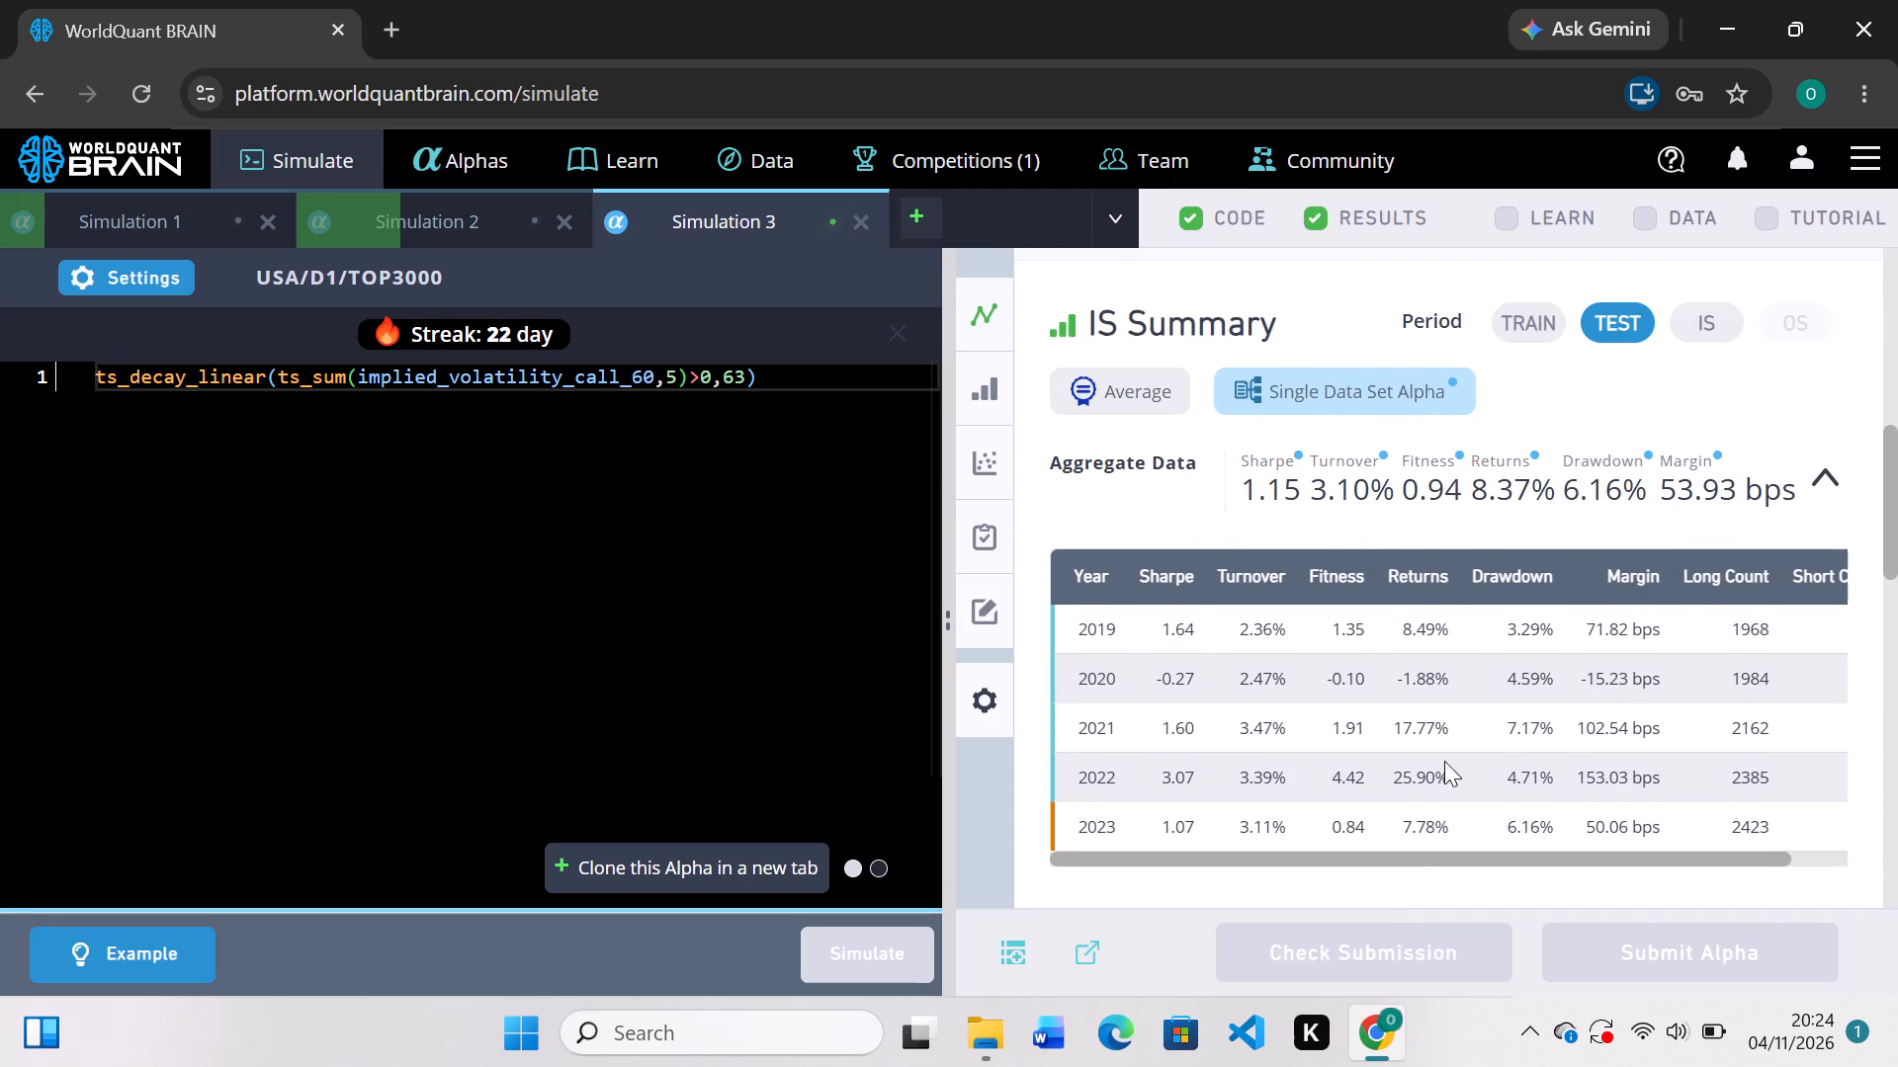
Run the self-correlation check for the alpha in Simulation 3.
{"action": "scroll", "coordinate": [1452, 714], "scroll_direction": "down", "scroll_amount": 3}
{"action": "scroll", "coordinate": [1452, 714], "scroll_direction": "up", "scroll_amount": 3}
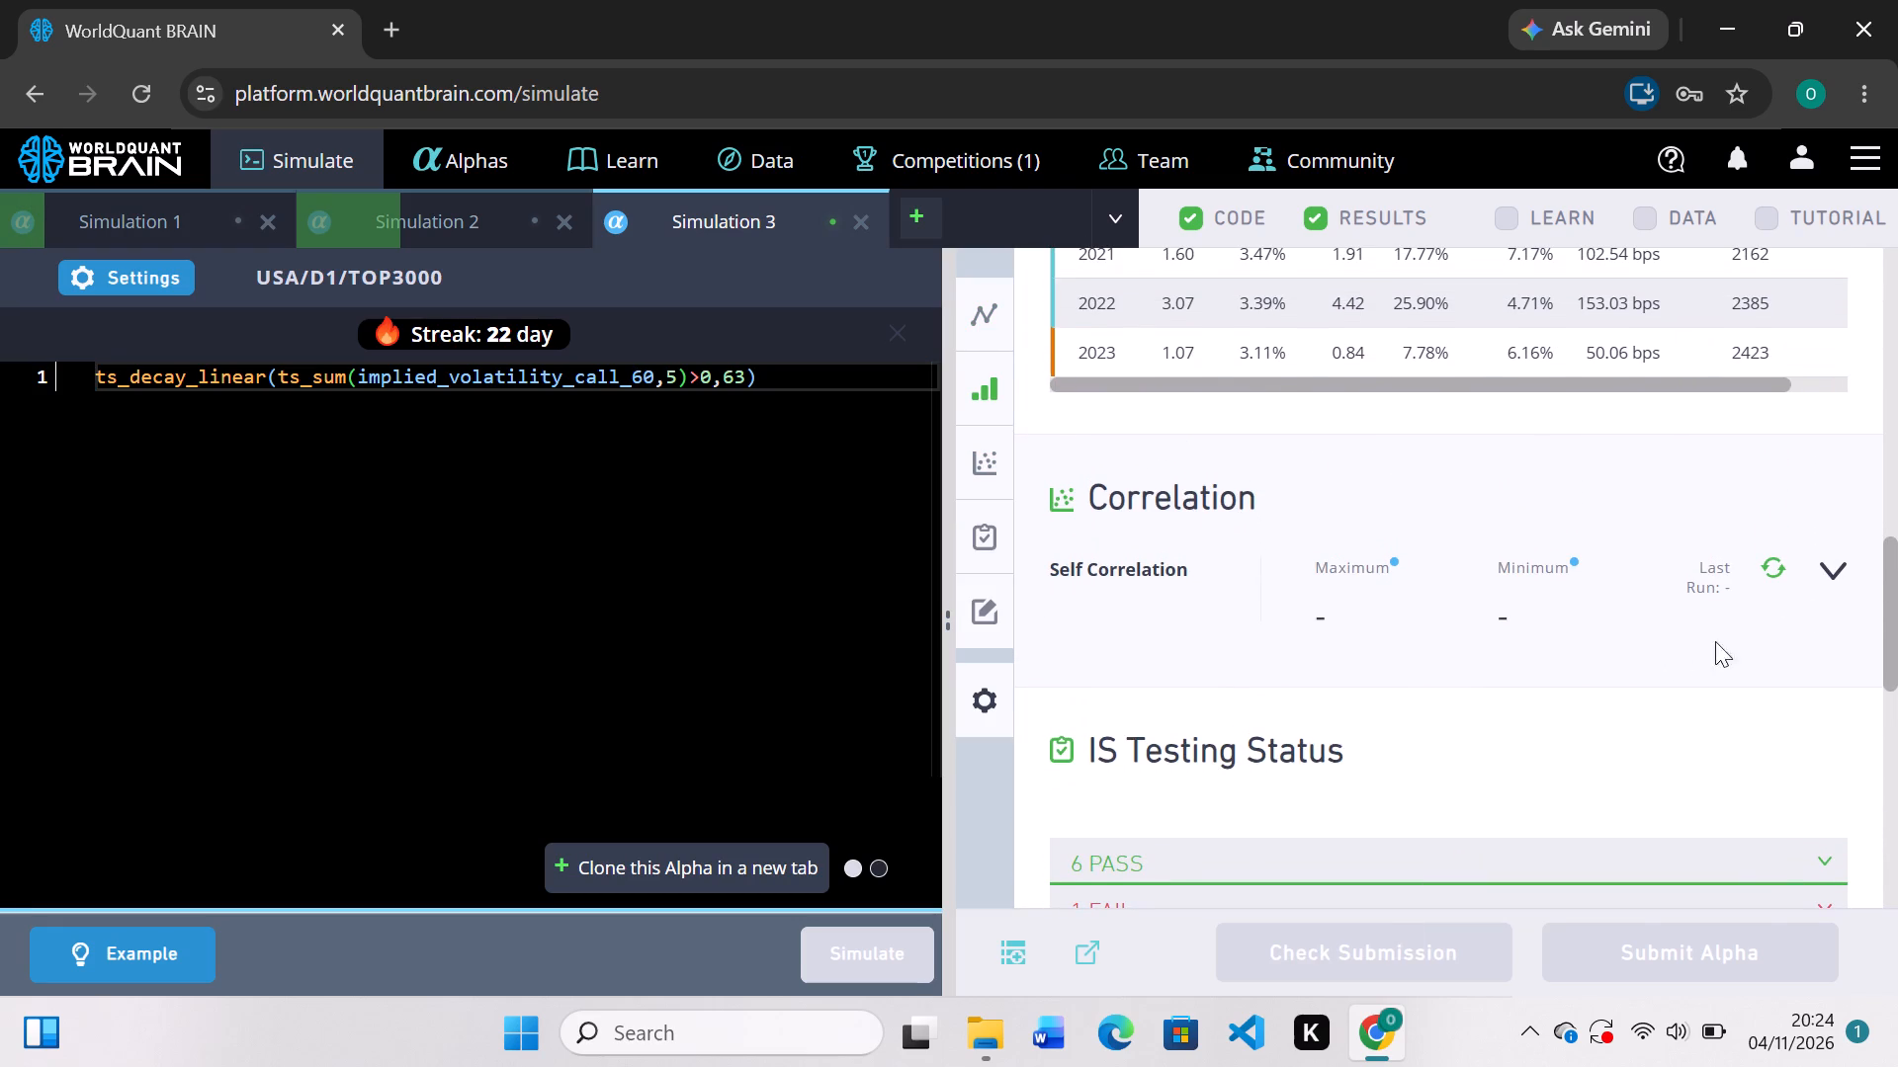
{"action": "left_click", "coordinate": [1766, 569]}
Expand the failed checks in Simulation 3's IS Testing Status and return to the self-correlation result.
{"action": "scroll", "coordinate": [1767, 779], "scroll_direction": "down", "scroll_amount": 2}
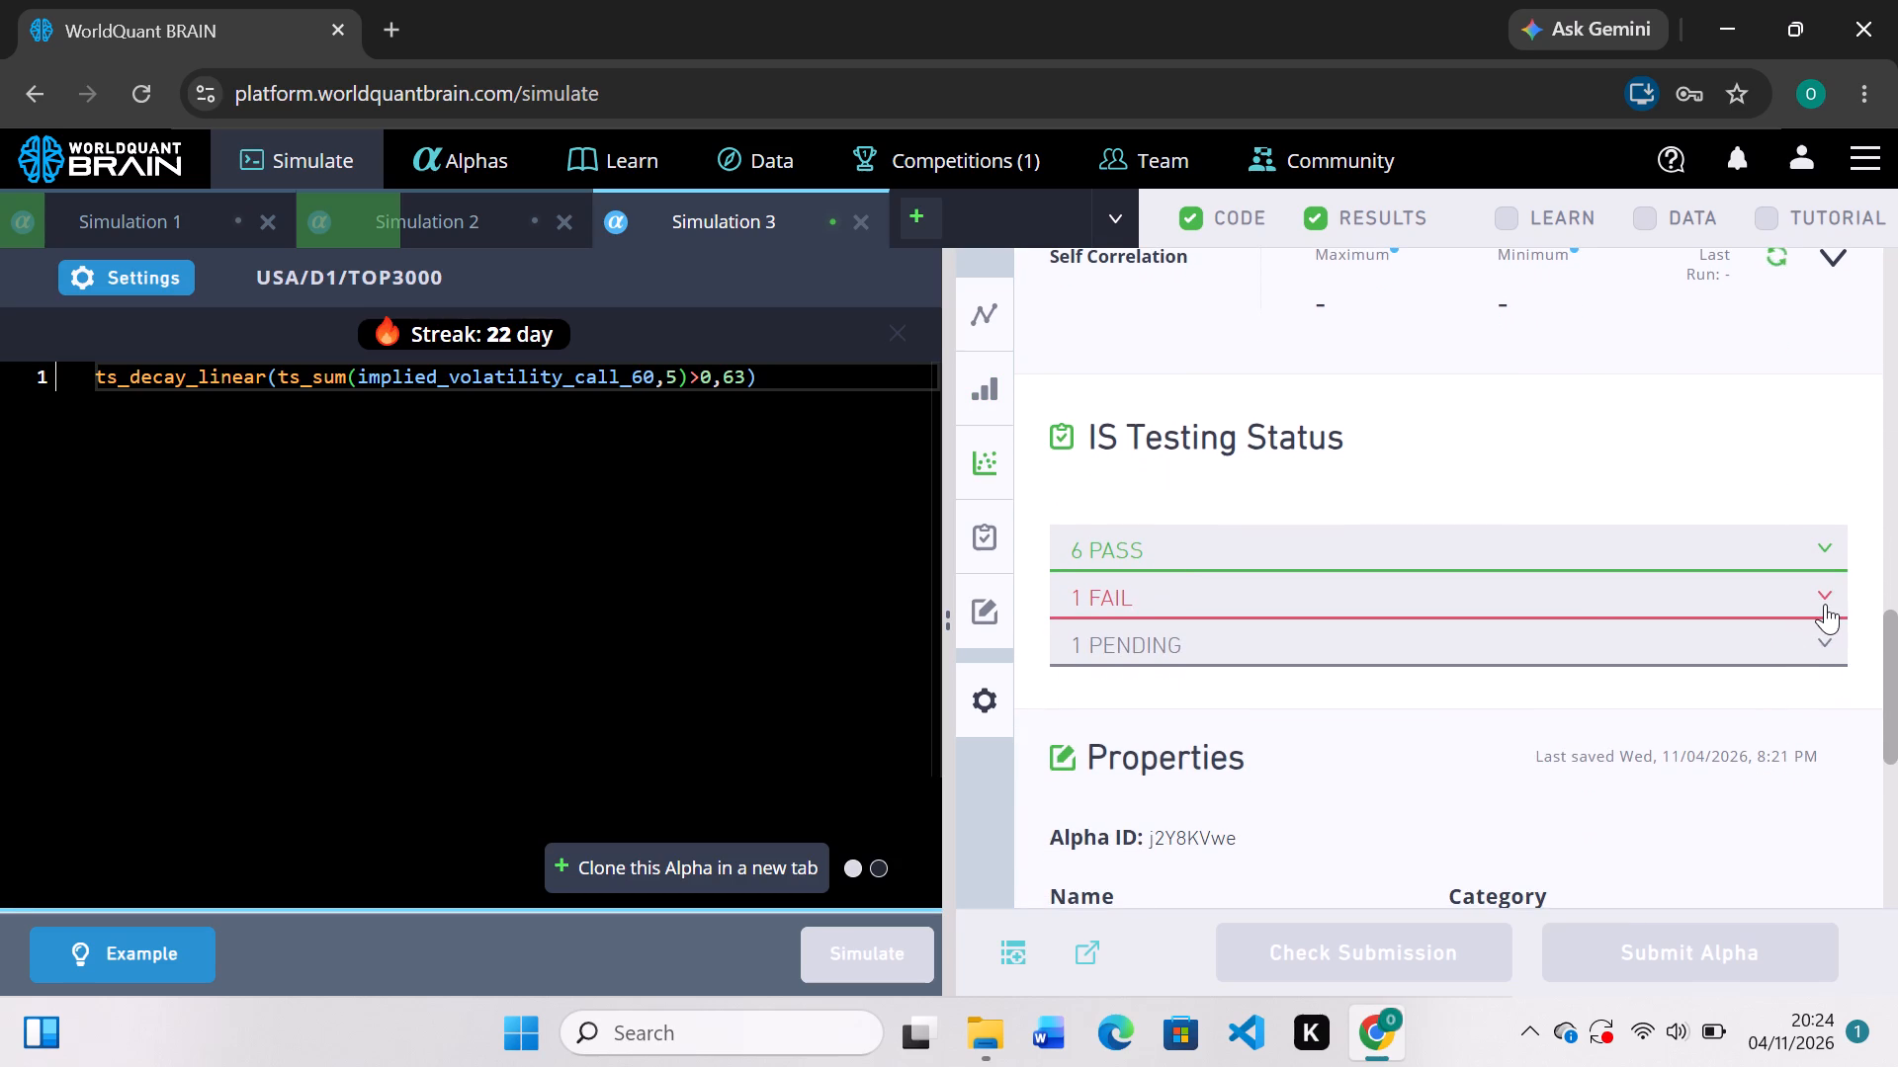
{"action": "left_click", "coordinate": [1825, 602]}
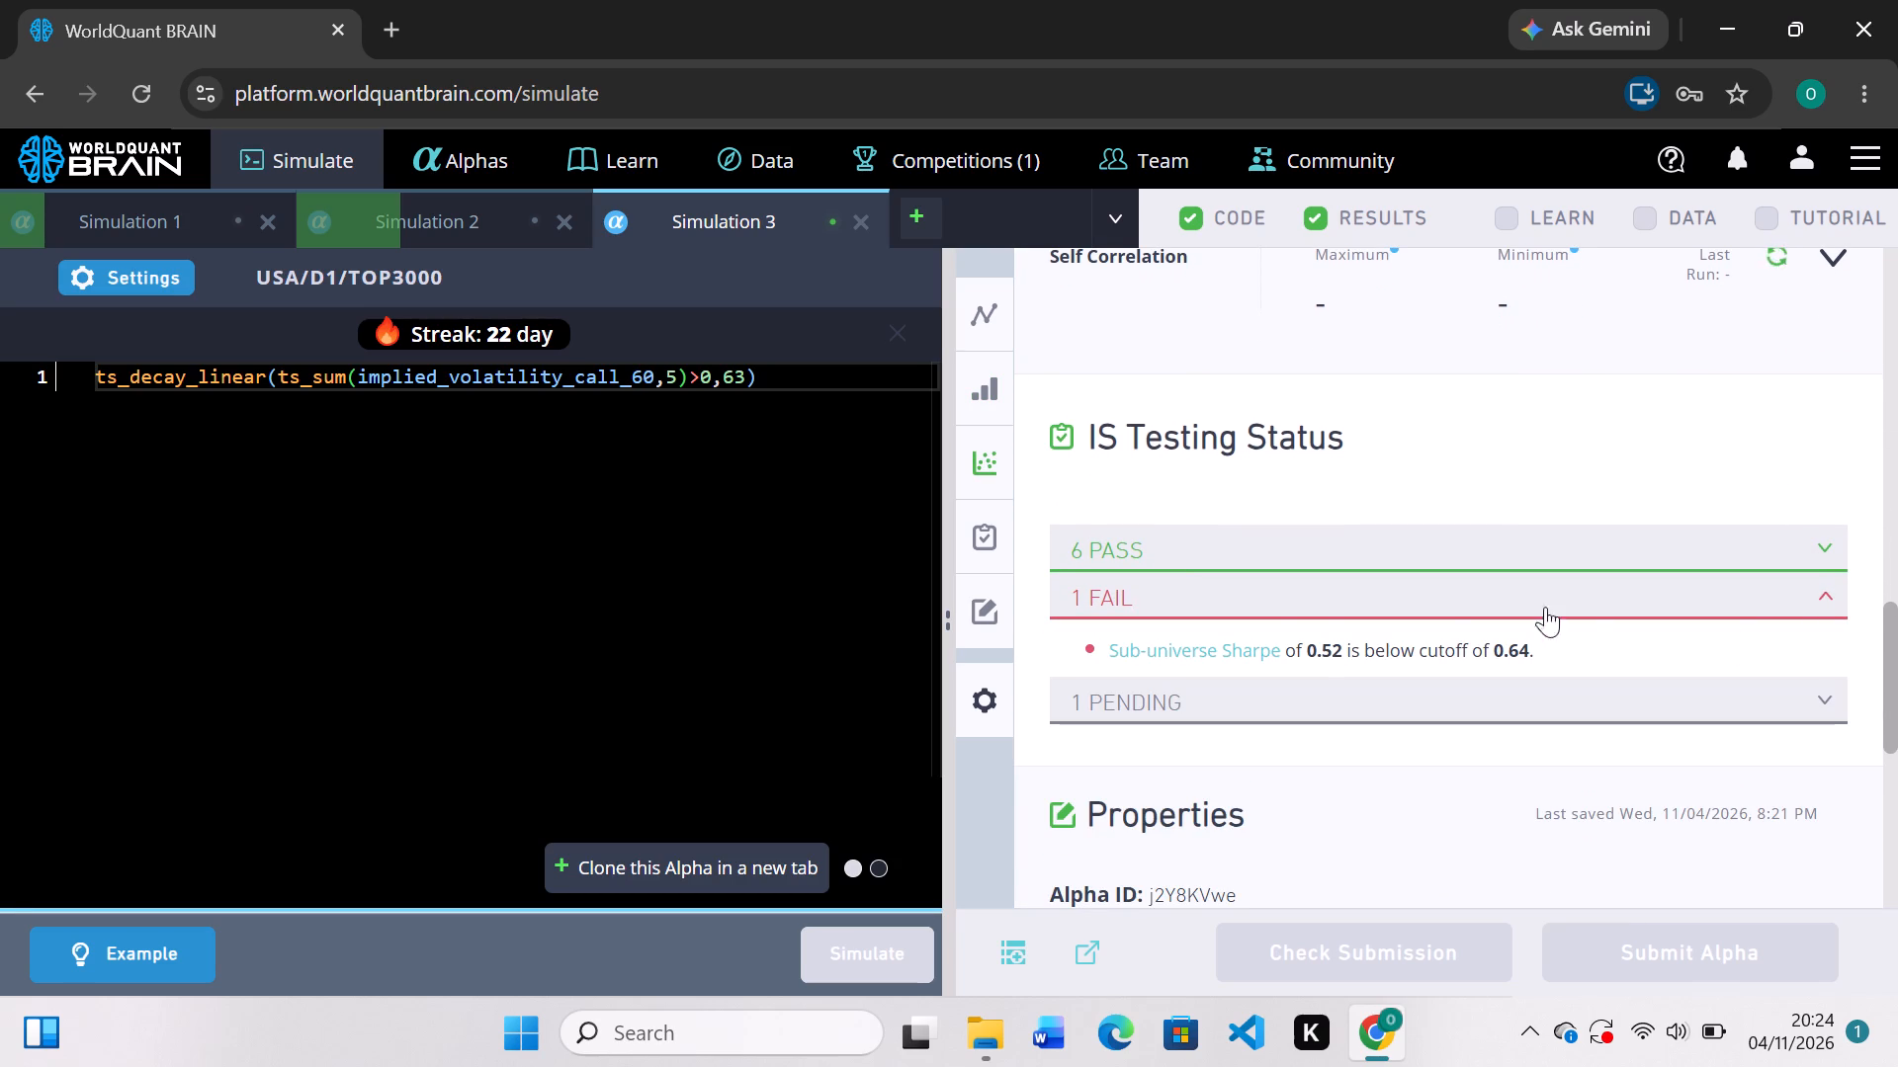
{"action": "scroll", "coordinate": [1584, 604], "scroll_direction": "up", "scroll_amount": 3}
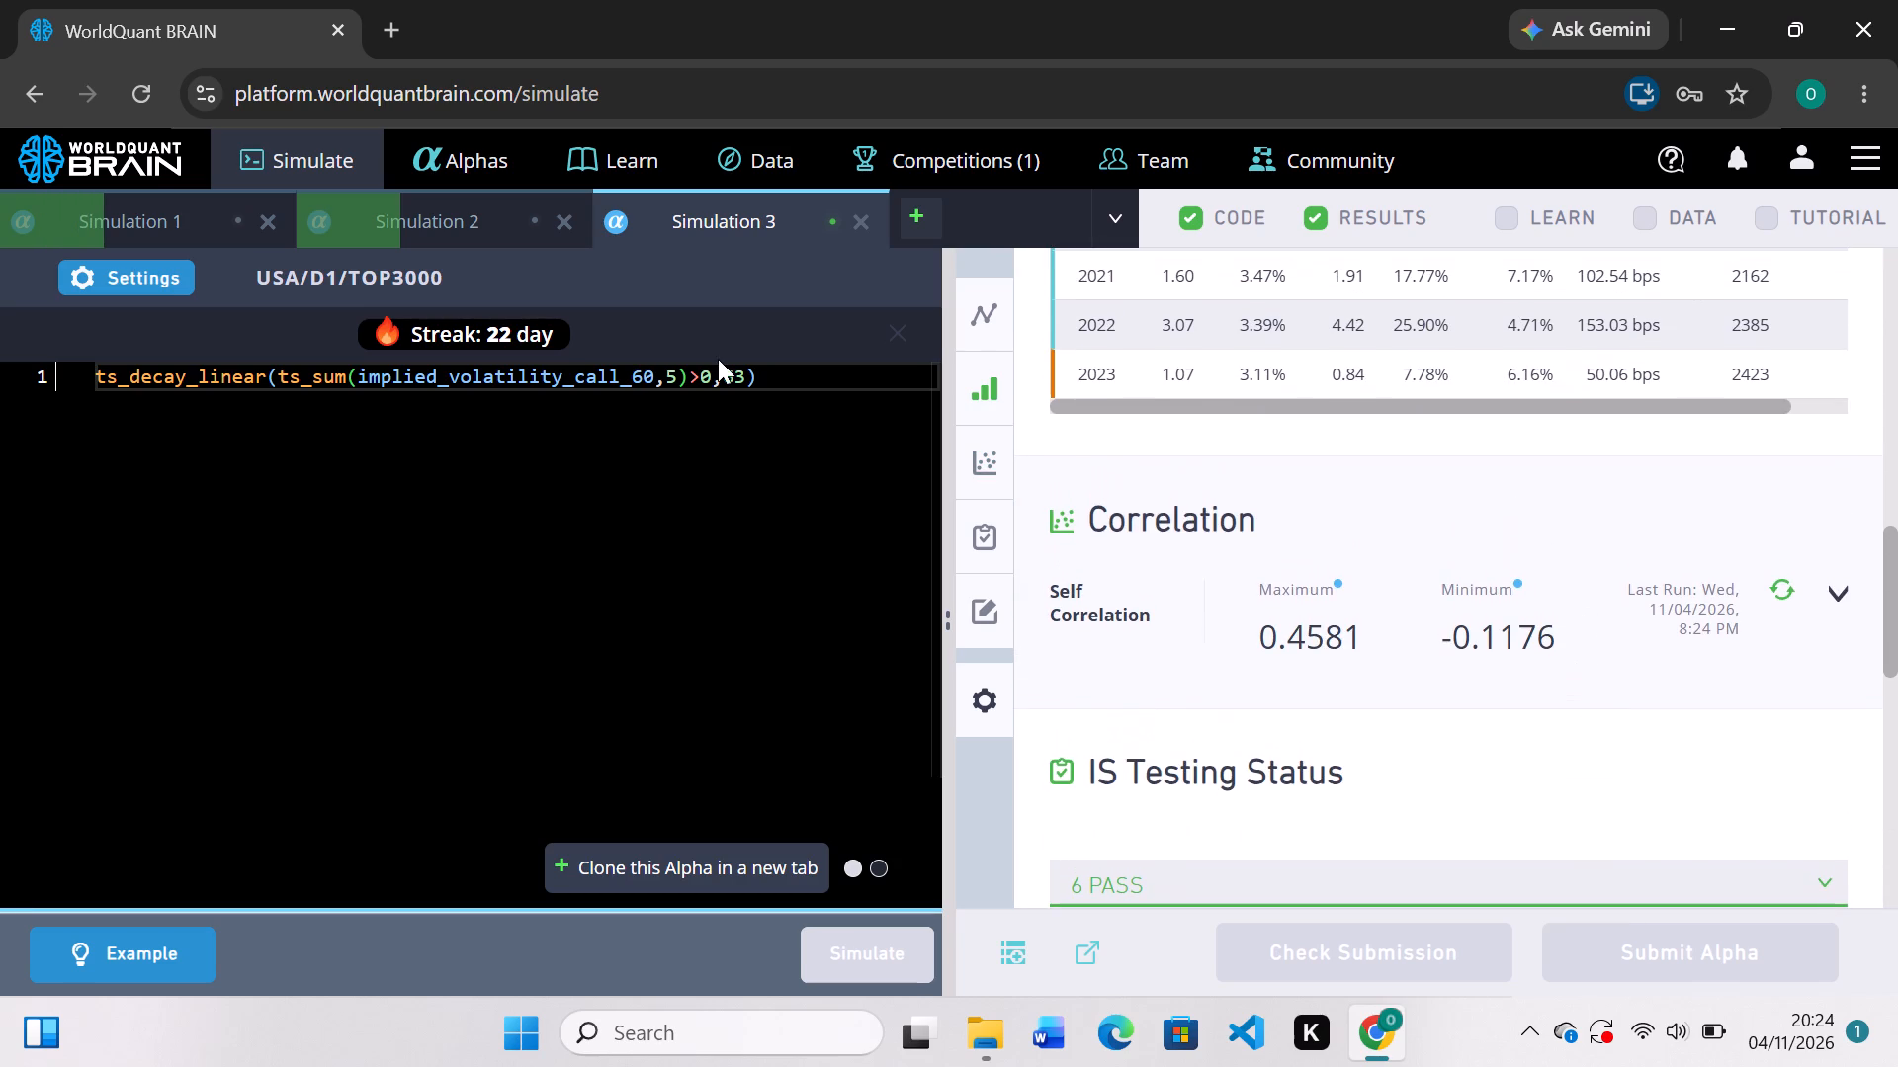
In Simulation 3, replace ts_sum with ts_mean, set its lookback to 7, and simulate the alpha.
{"action": "left_click", "coordinate": [344, 382]}
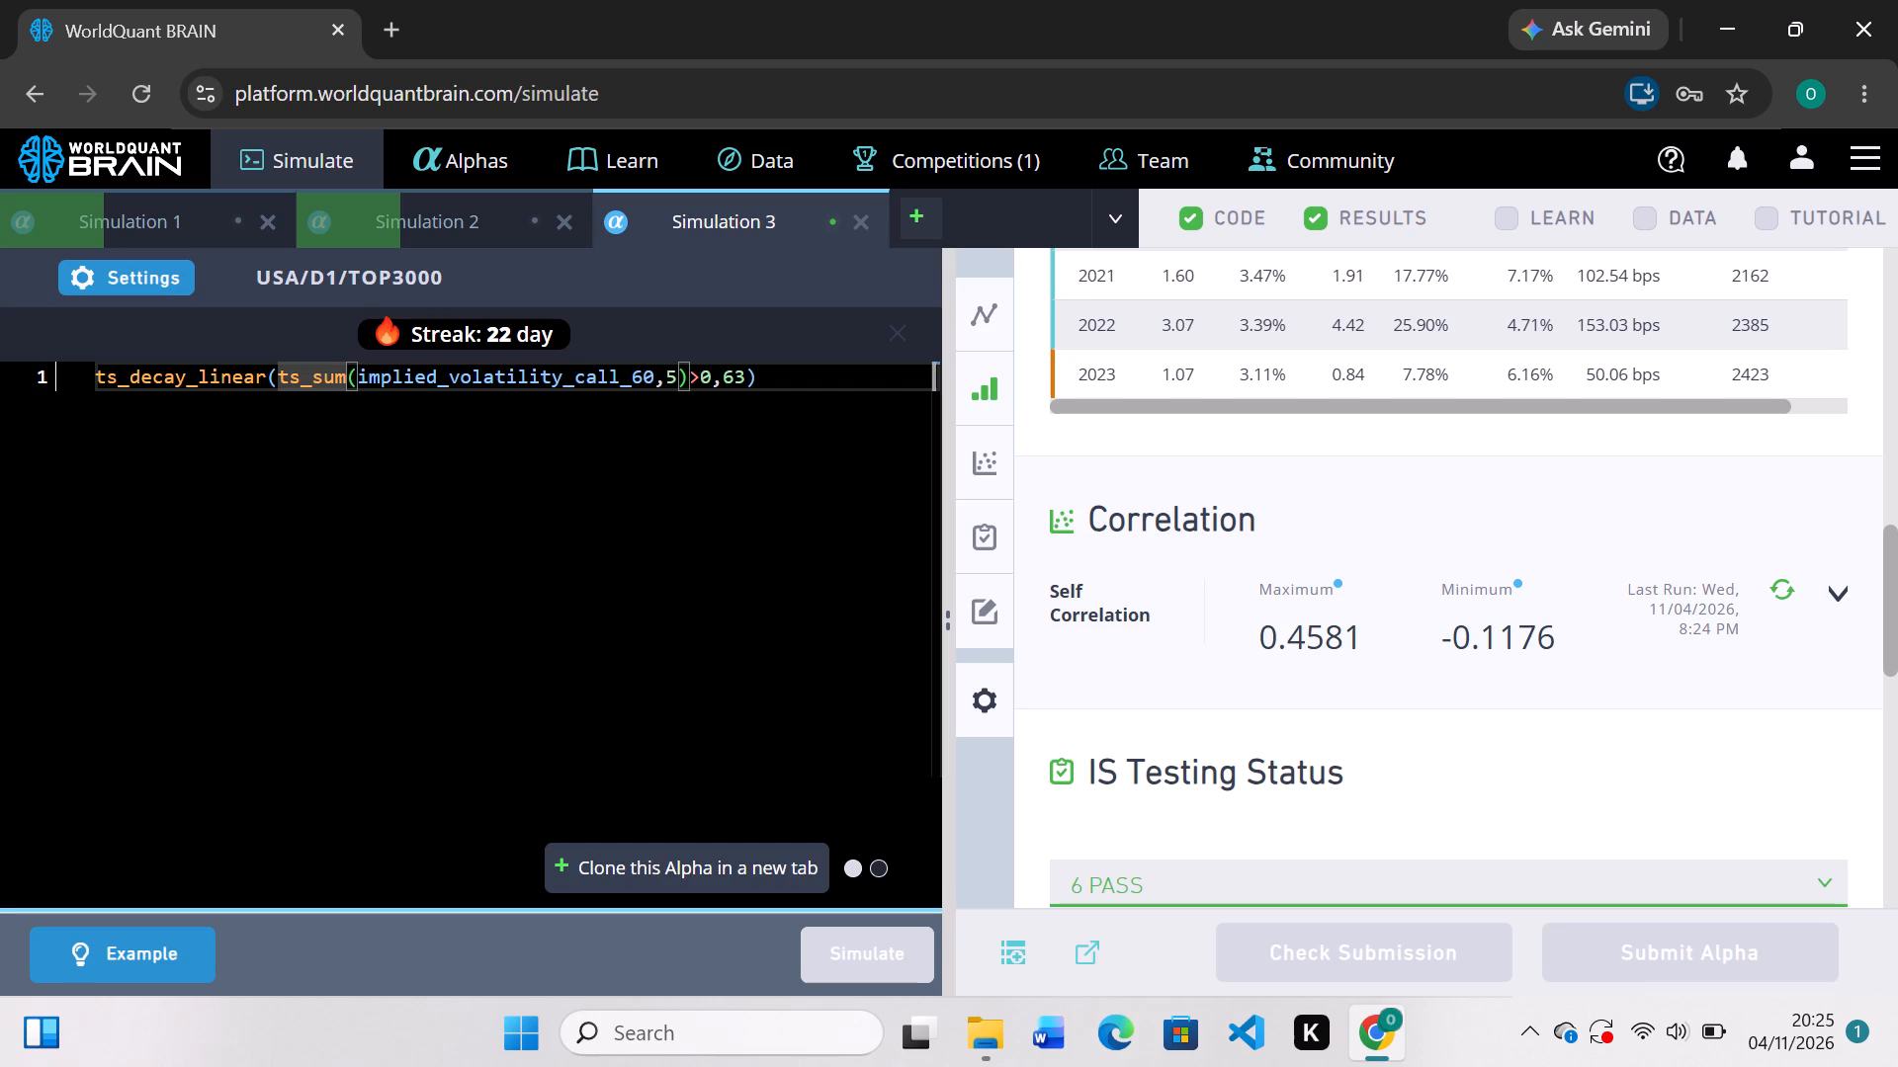
{"action": "key", "text": "BackSpace"}
{"action": "key", "text": "BackSpace"}
{"action": "key", "text": "BackSpace"}
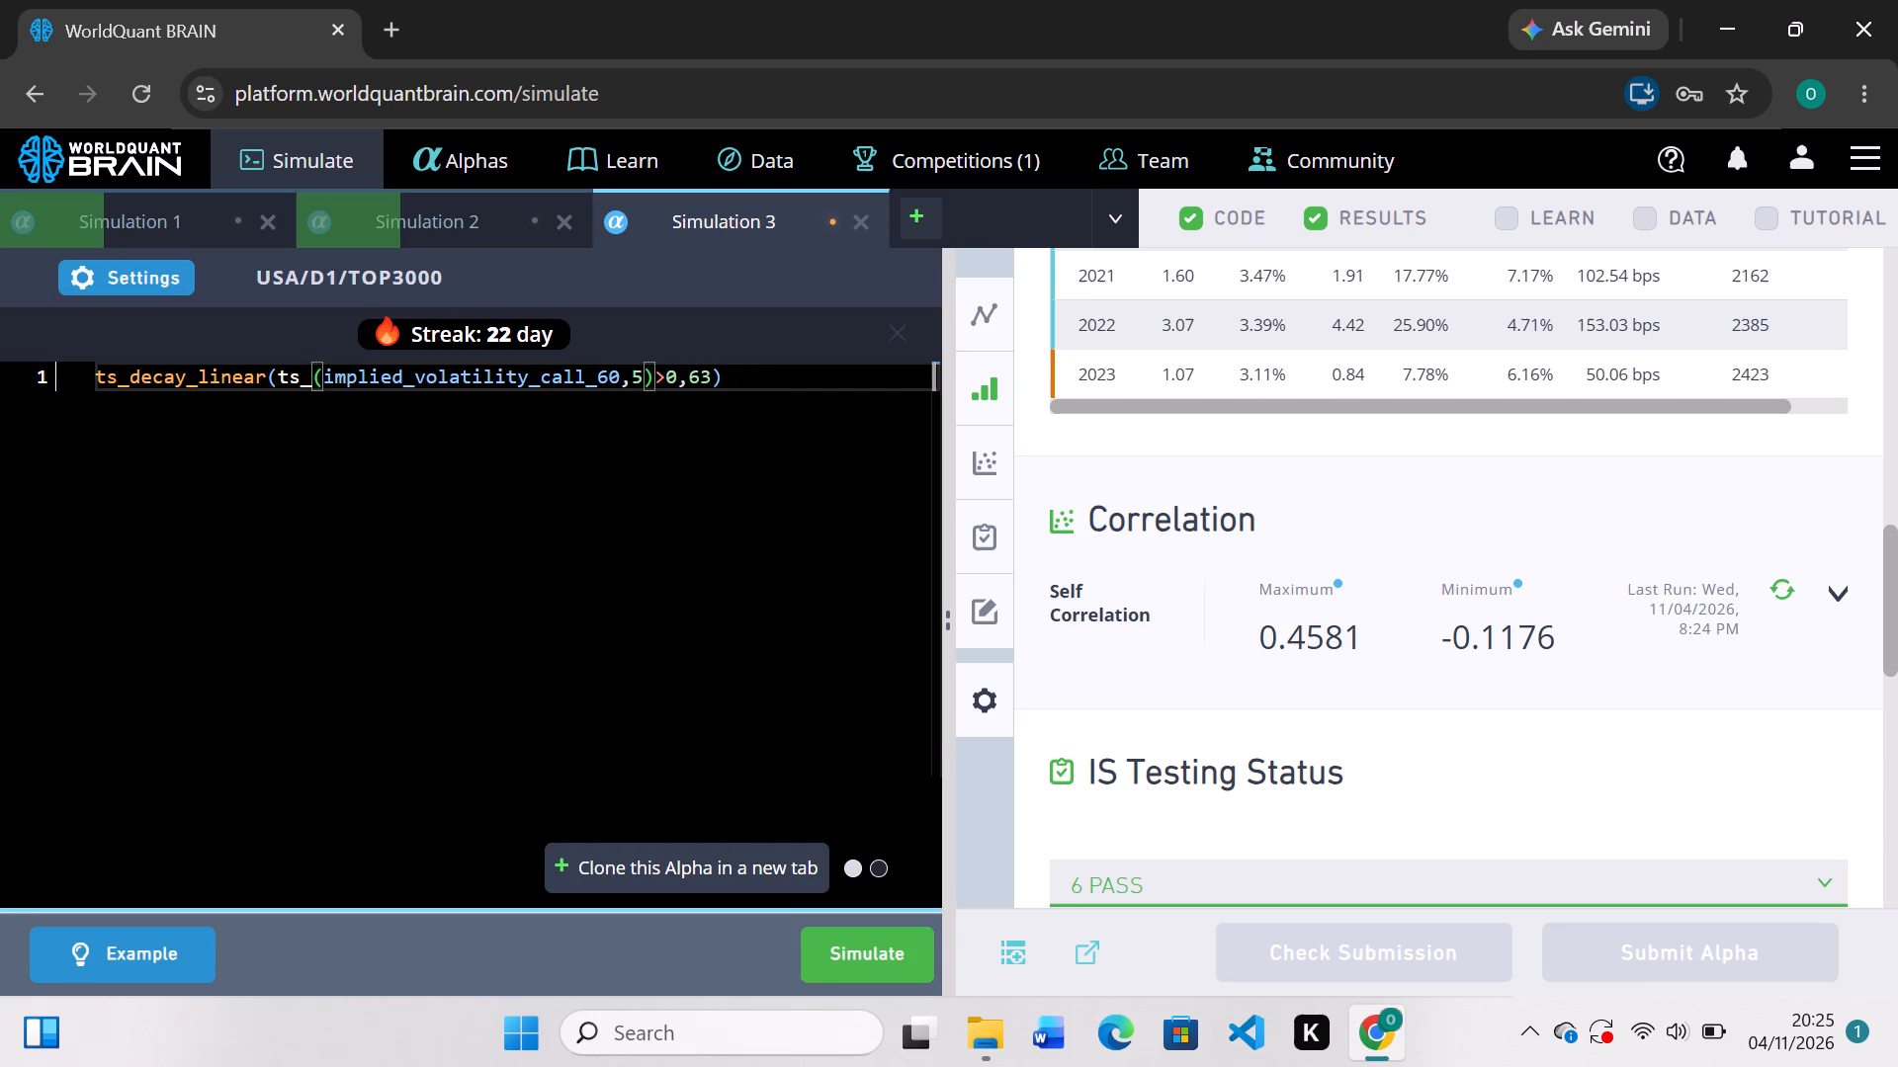
{"action": "type", "text": "me"}
{"action": "type", "text": "an"}
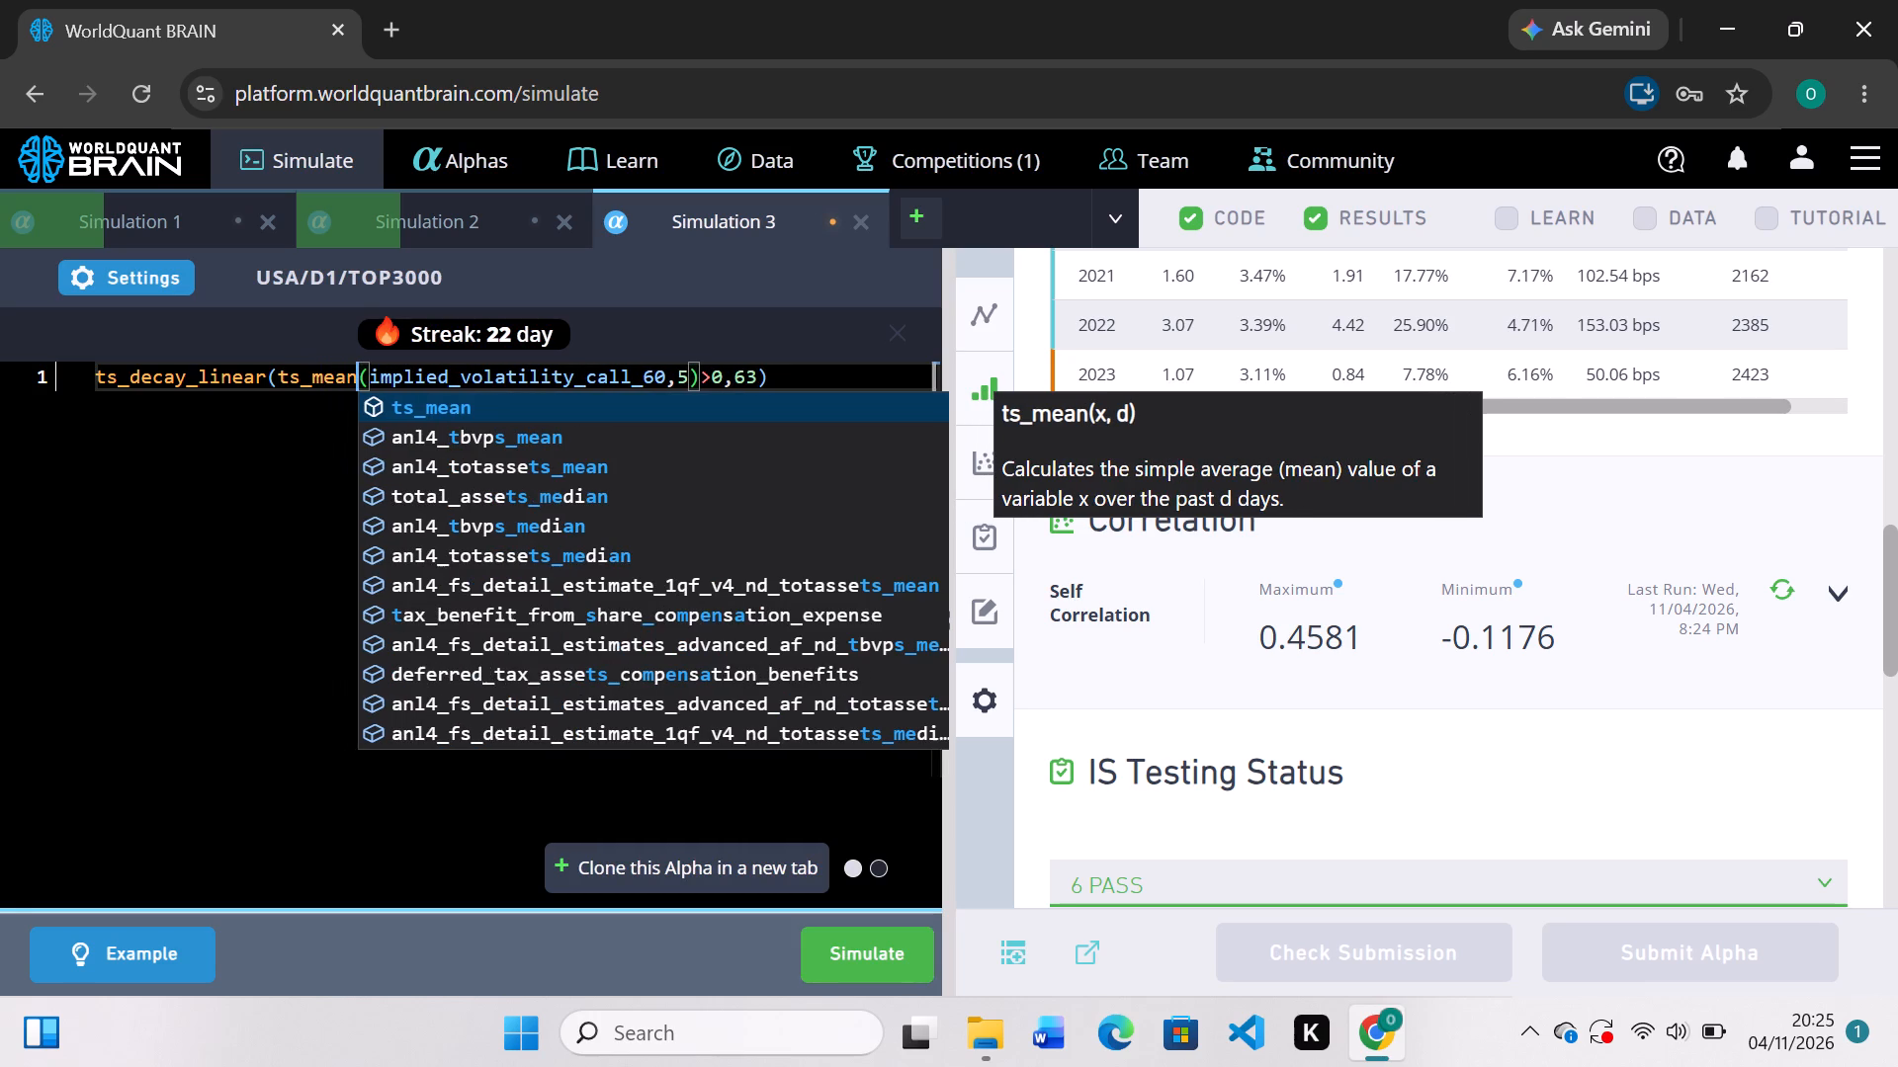
{"action": "left_click", "coordinate": [270, 452]}
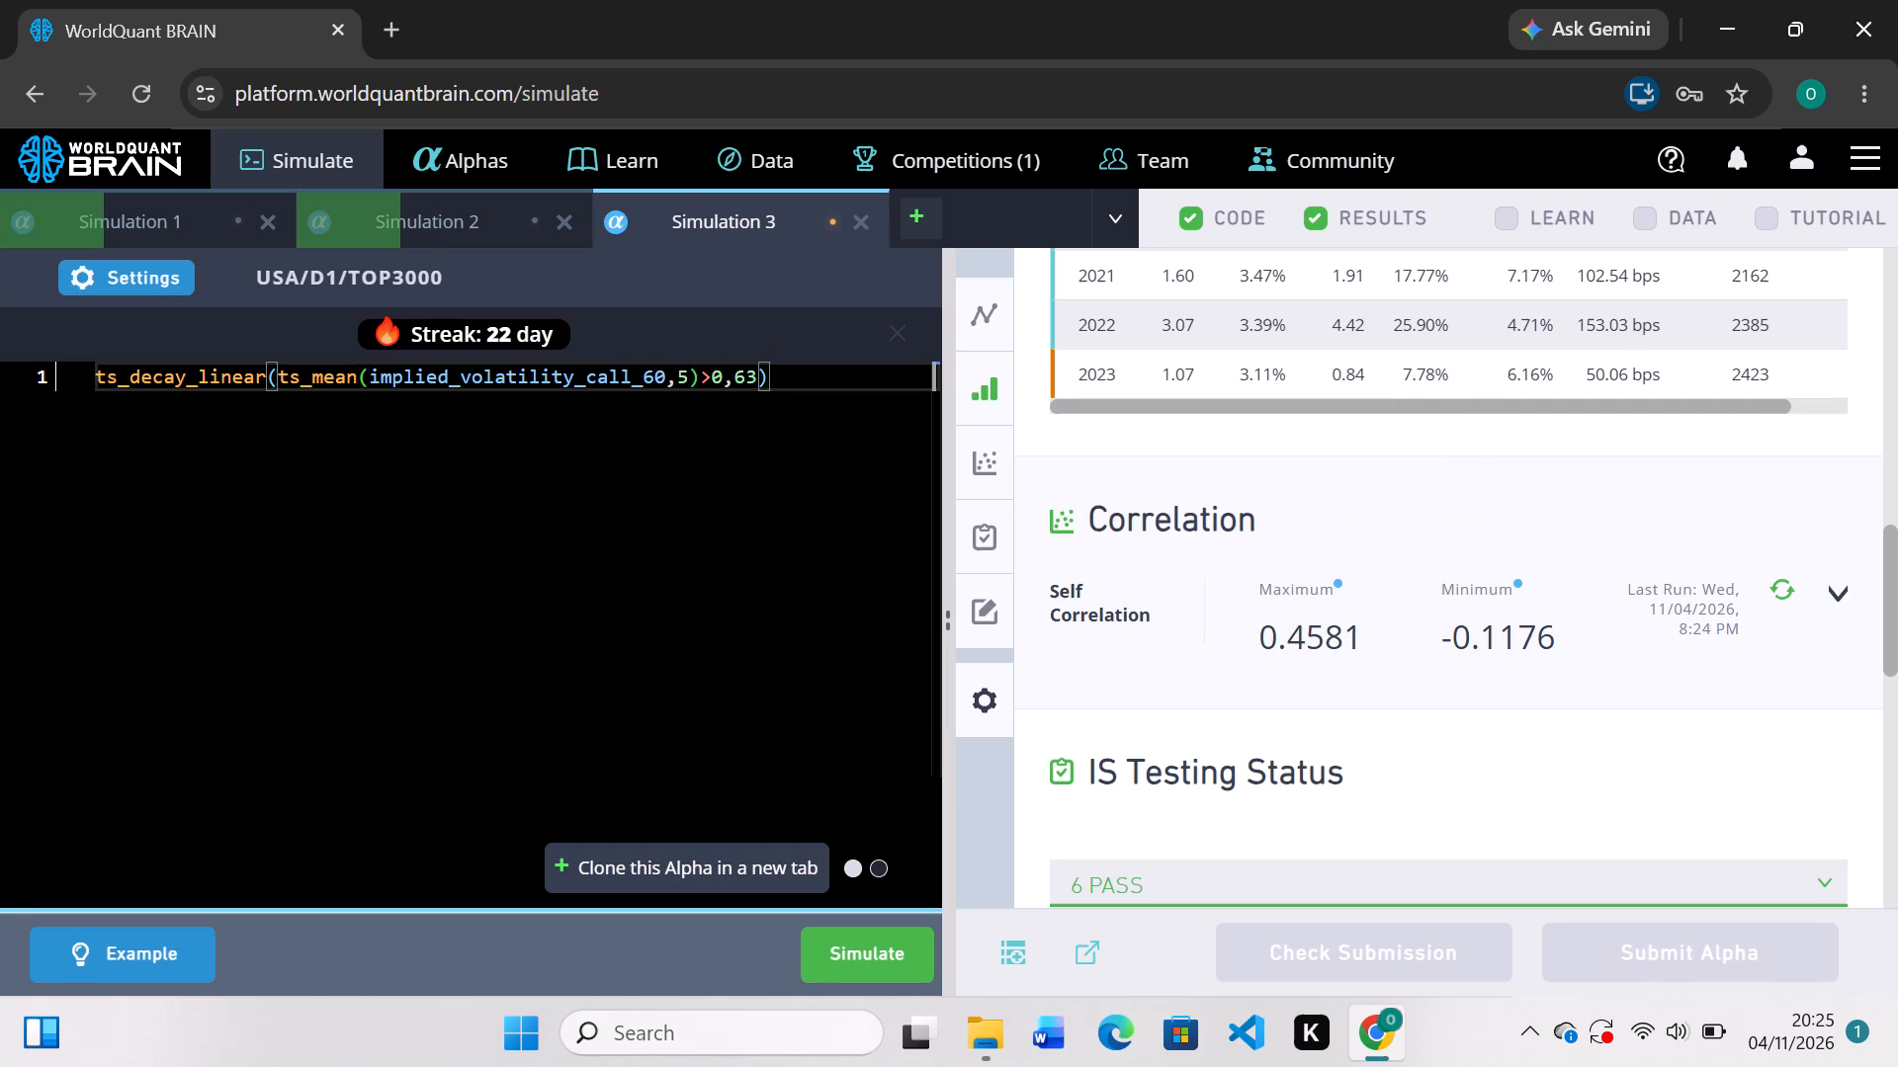
{"action": "left_click", "coordinate": [693, 378]}
{"action": "key", "text": "BackSpace"}
{"action": "key", "text": "7"}
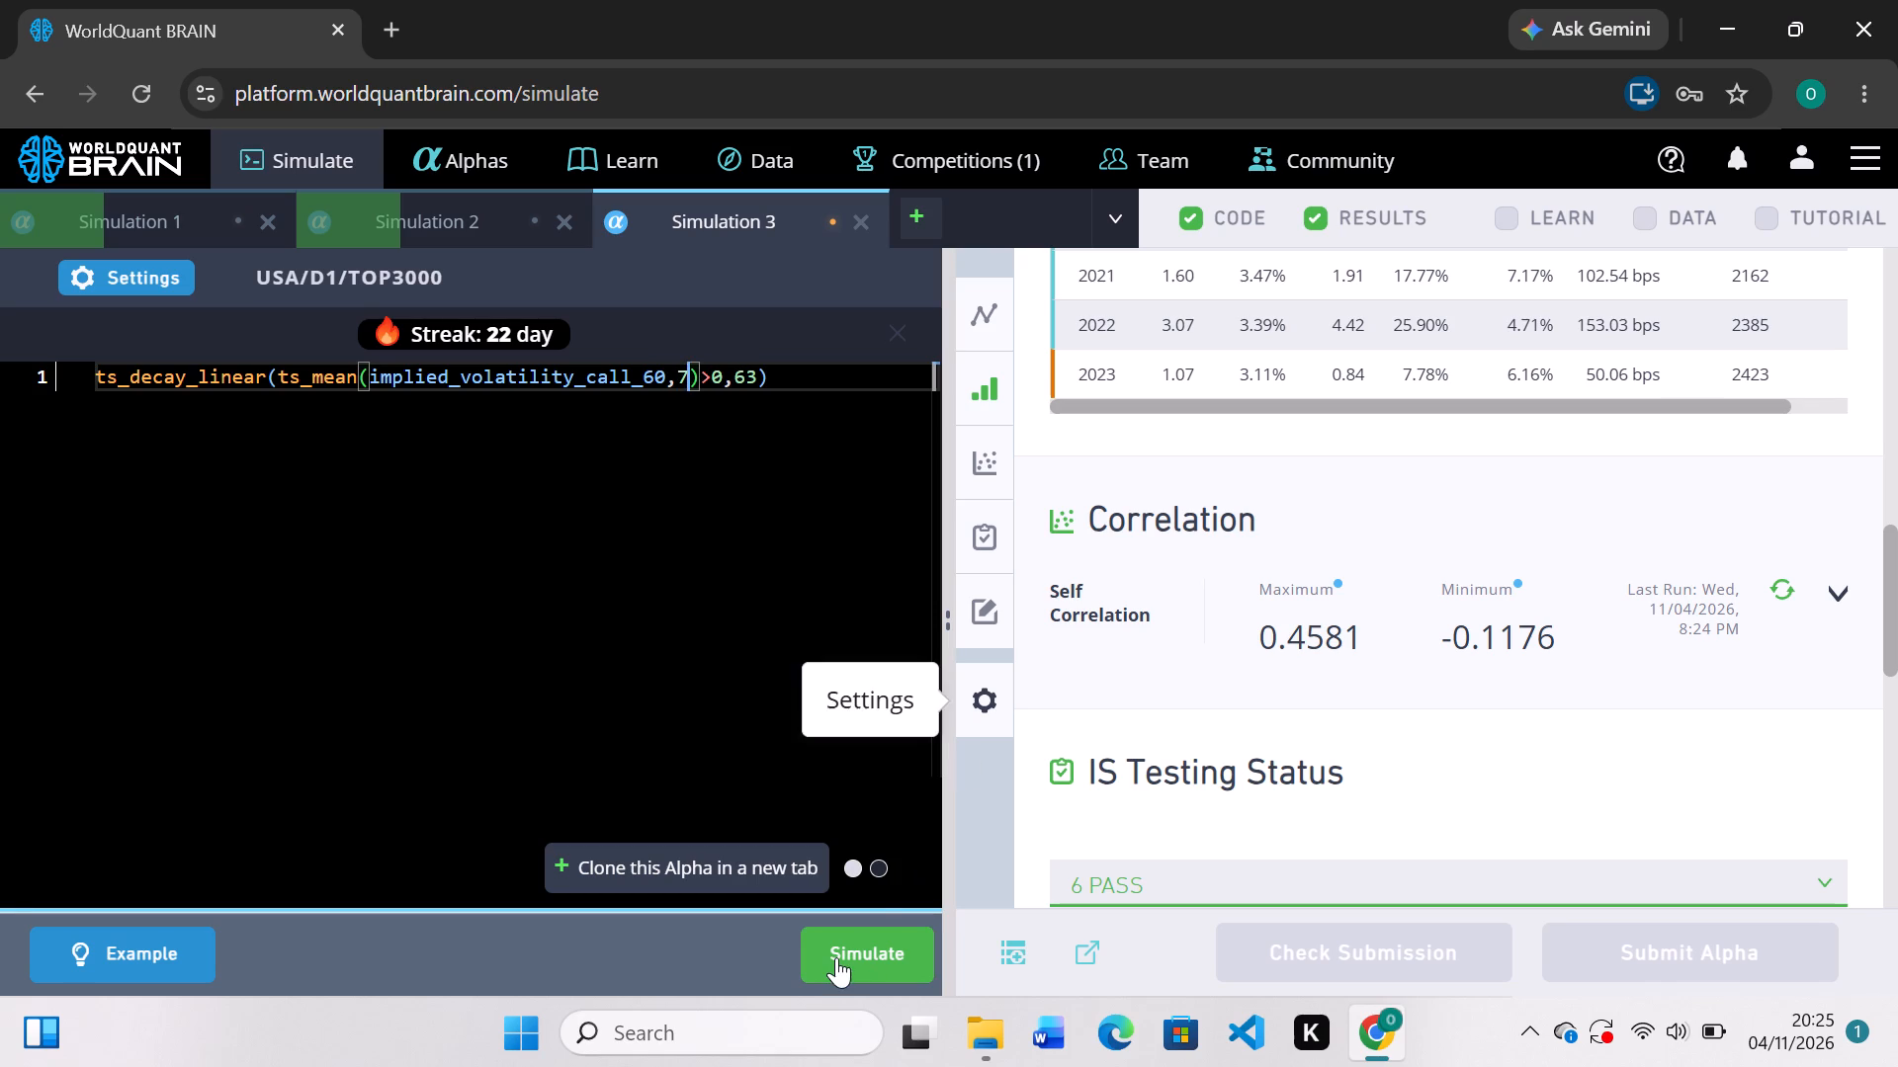
{"action": "left_click", "coordinate": [836, 957]}
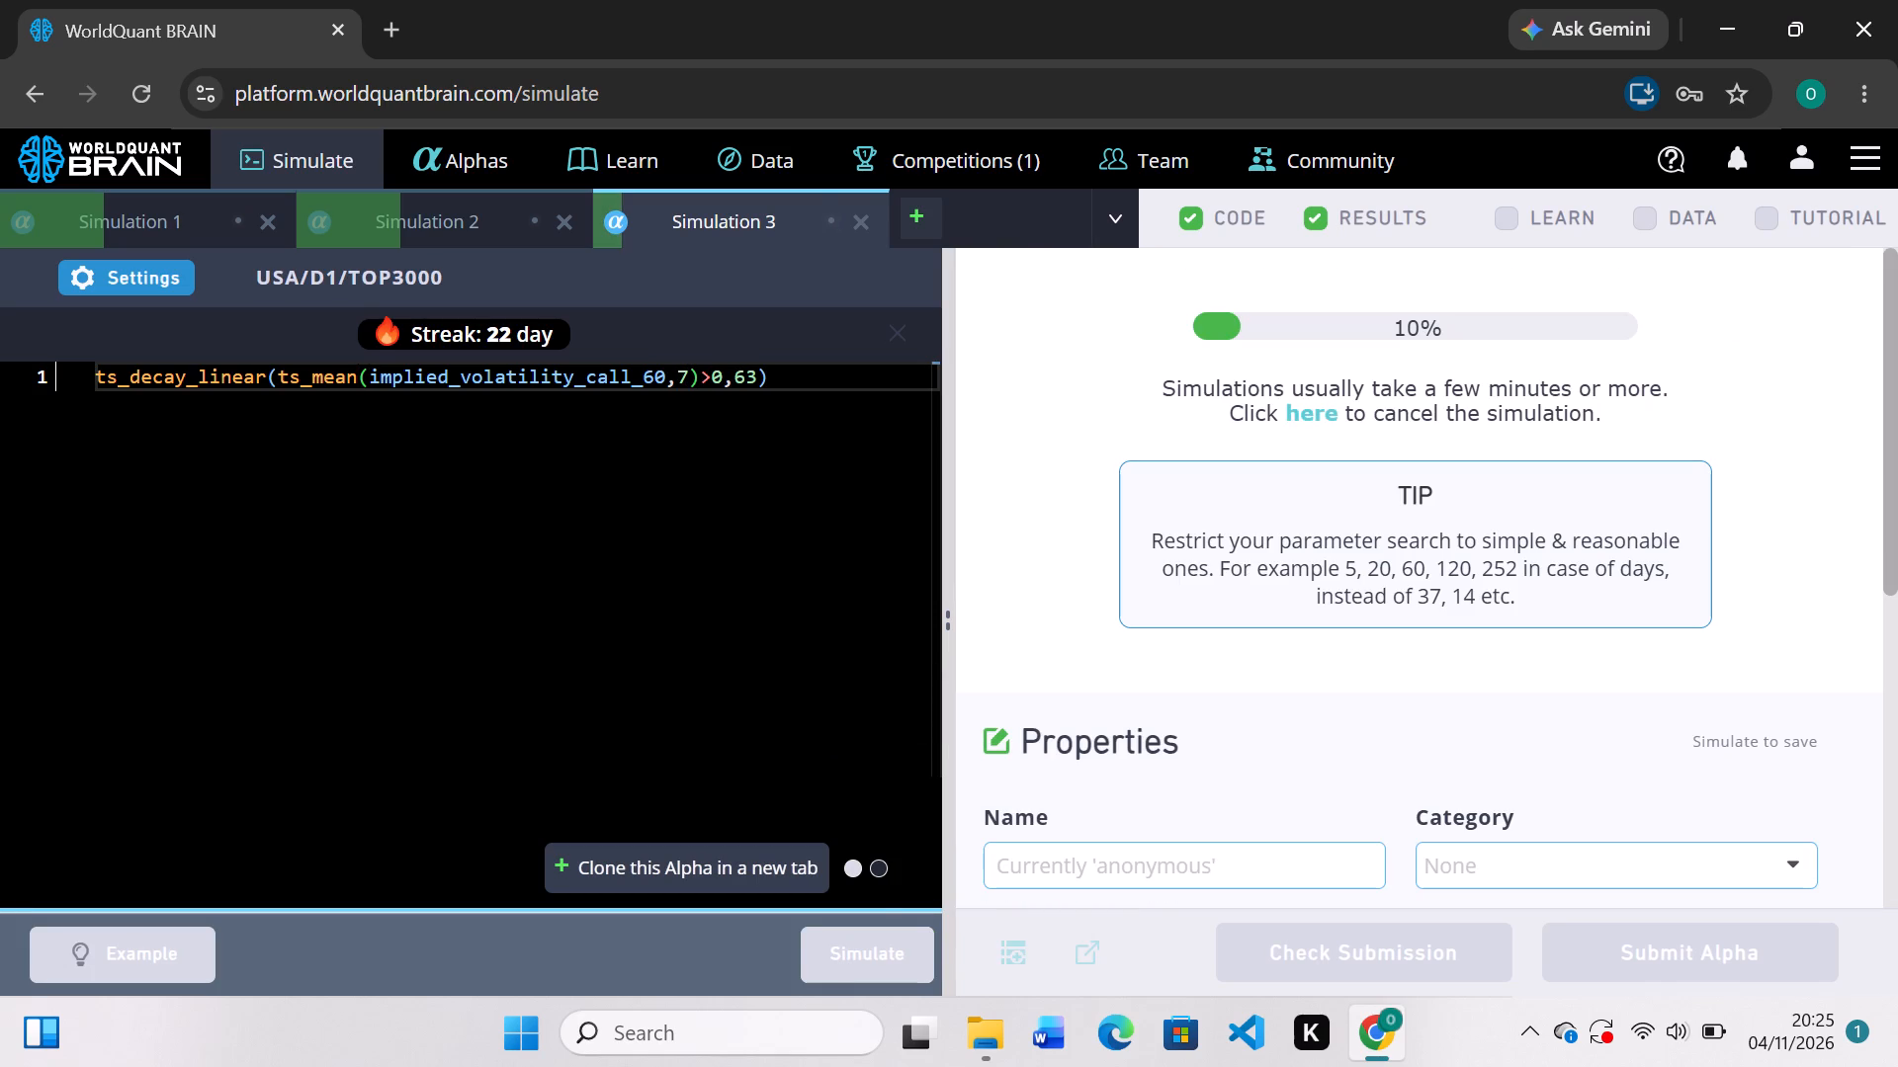
{"action": "scroll", "coordinate": [687, 510], "scroll_direction": "down", "scroll_amount": 1}
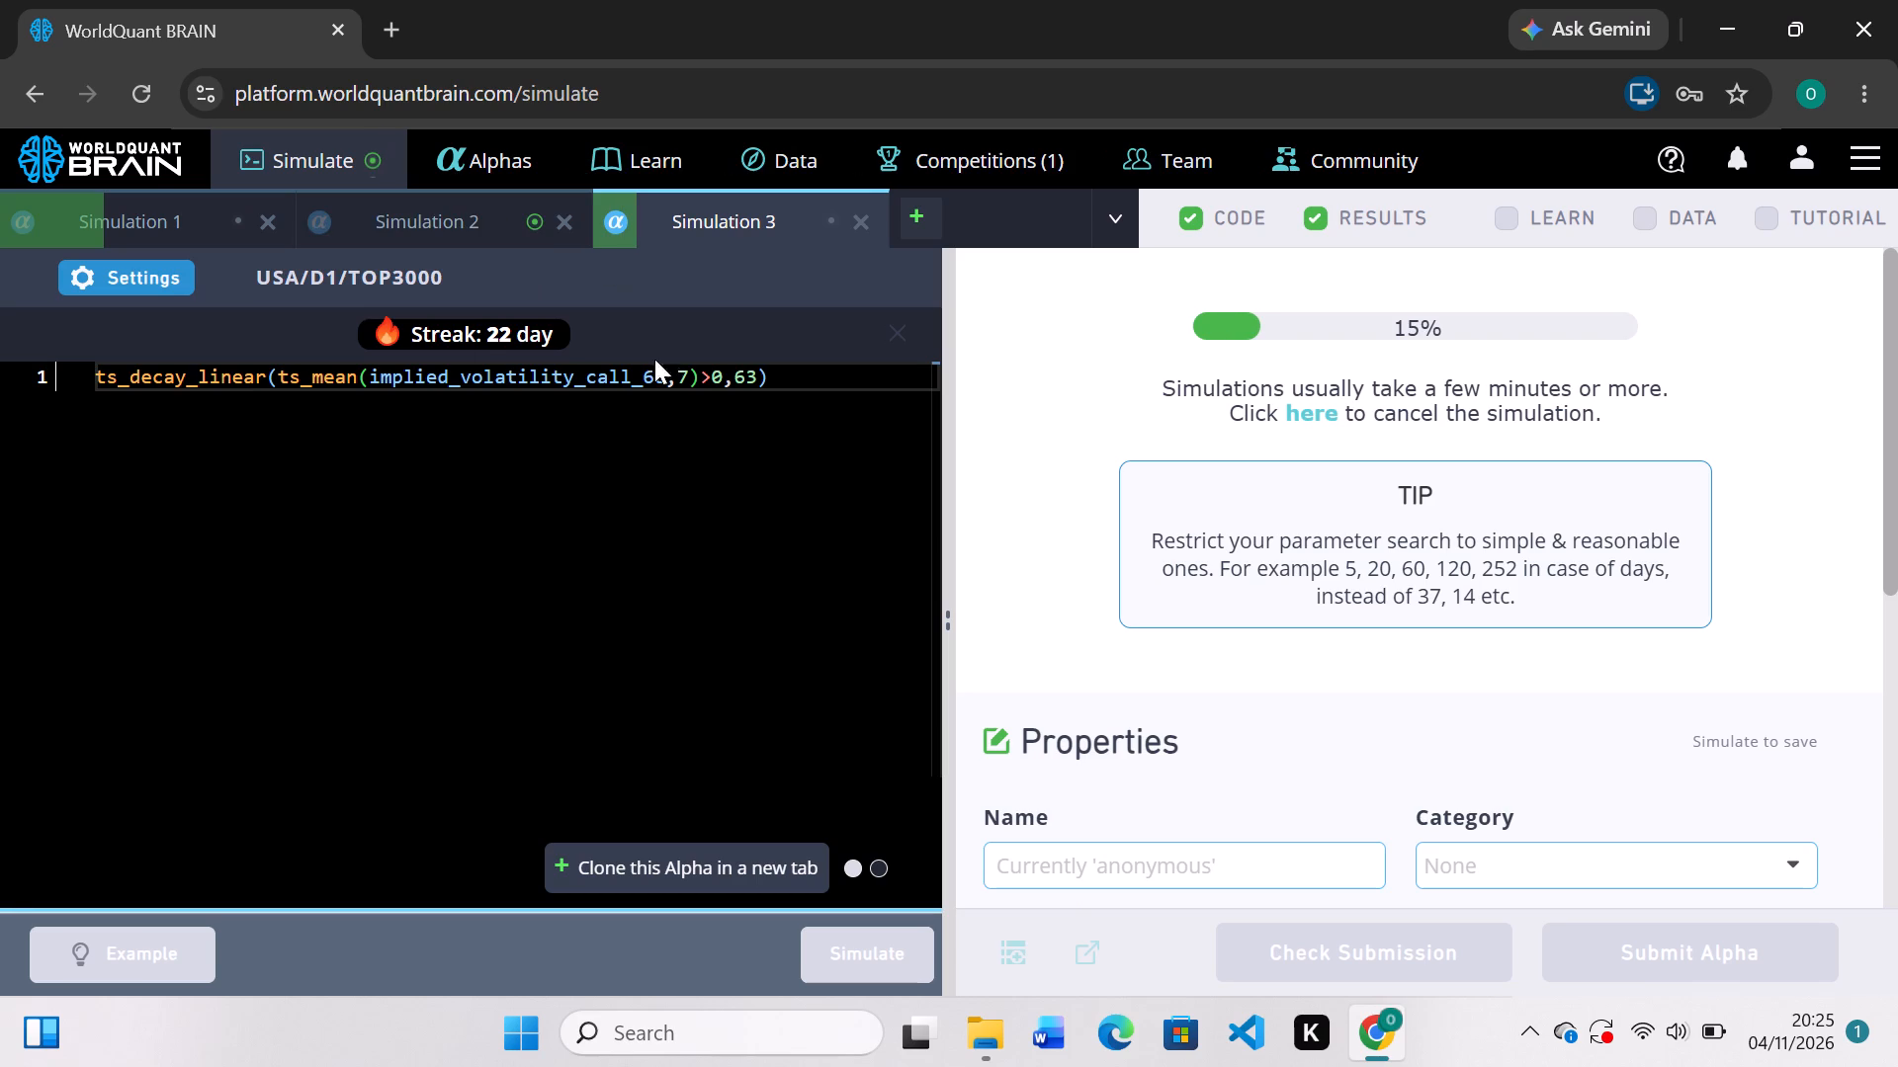
Examine the PnL chart and IS Summary of the if_else alpha in Simulation 2.
{"action": "left_click", "coordinate": [445, 215]}
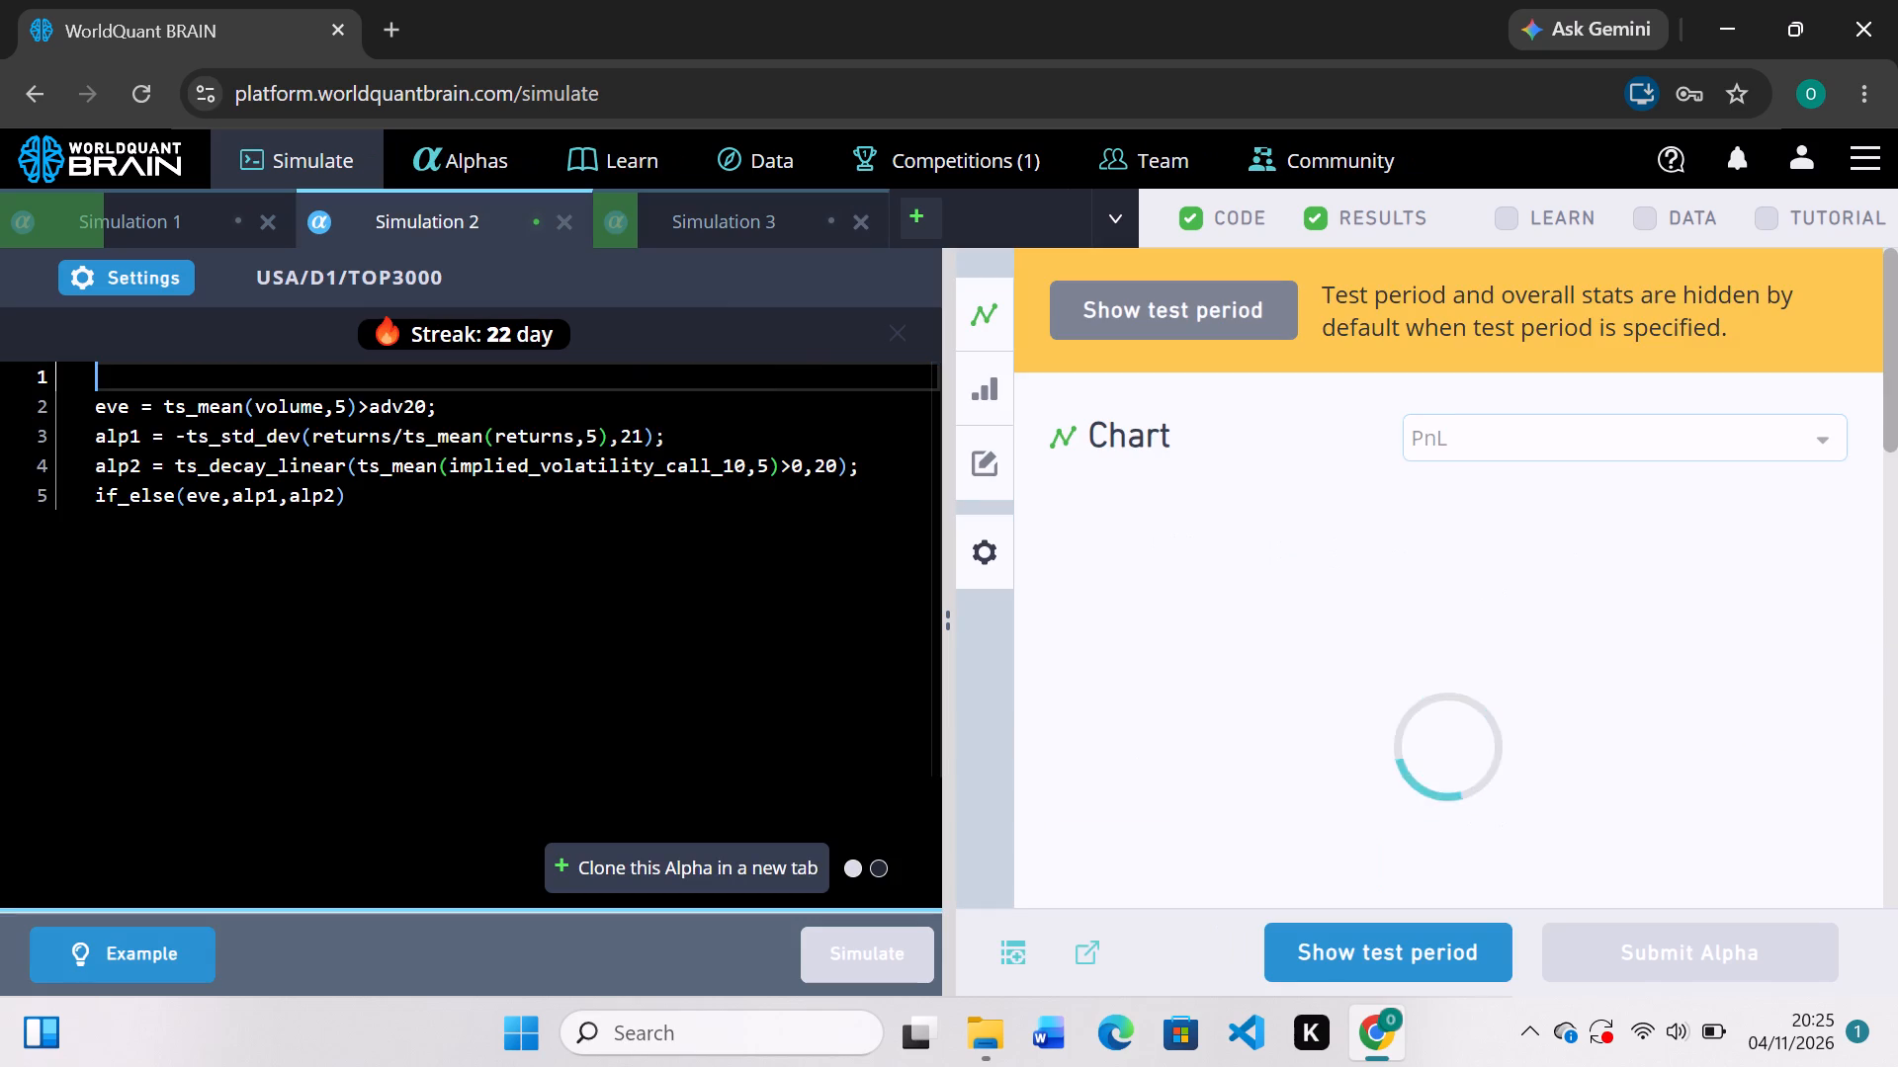
{"action": "scroll", "coordinate": [1142, 474], "scroll_direction": "down", "scroll_amount": 2}
{"action": "scroll", "coordinate": [1142, 474], "scroll_direction": "up", "scroll_amount": 1}
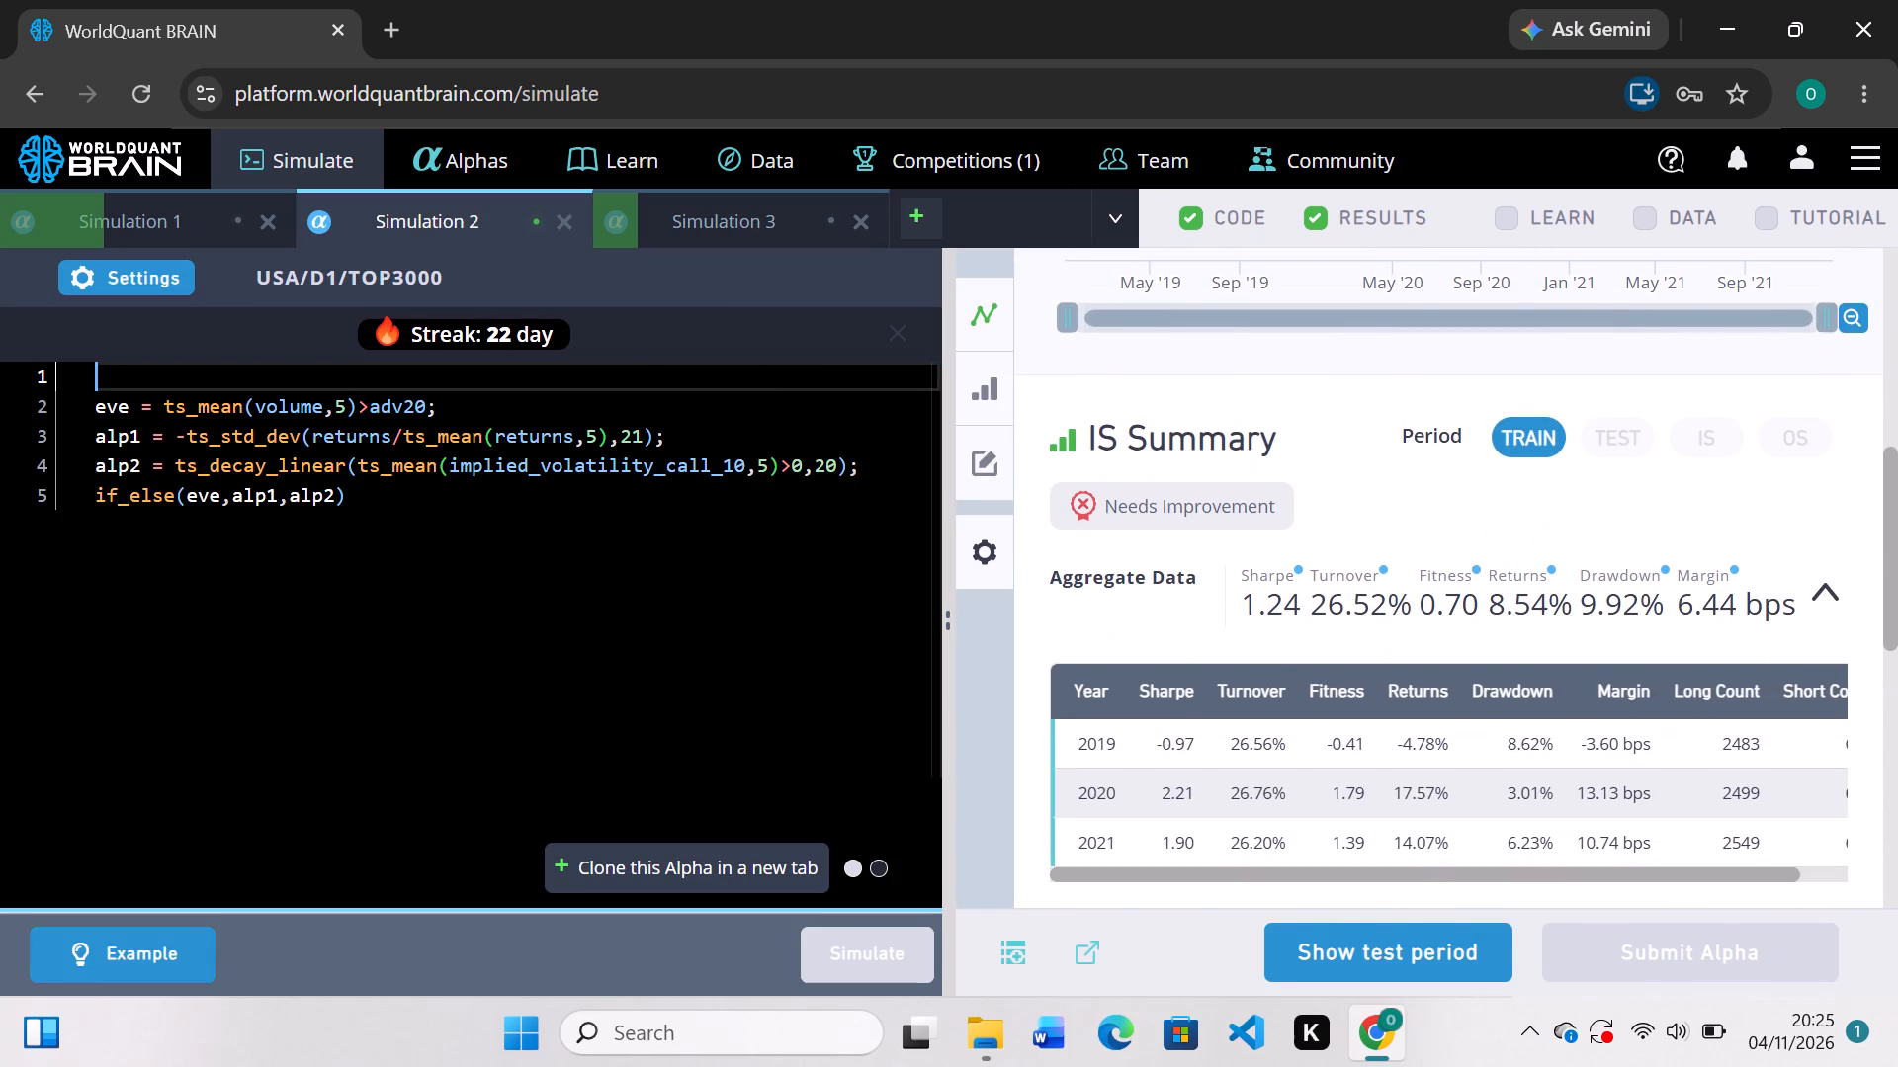
{"action": "scroll", "coordinate": [1142, 474], "scroll_direction": "up", "scroll_amount": 2}
{"action": "scroll", "coordinate": [1142, 474], "scroll_direction": "down", "scroll_amount": 1}
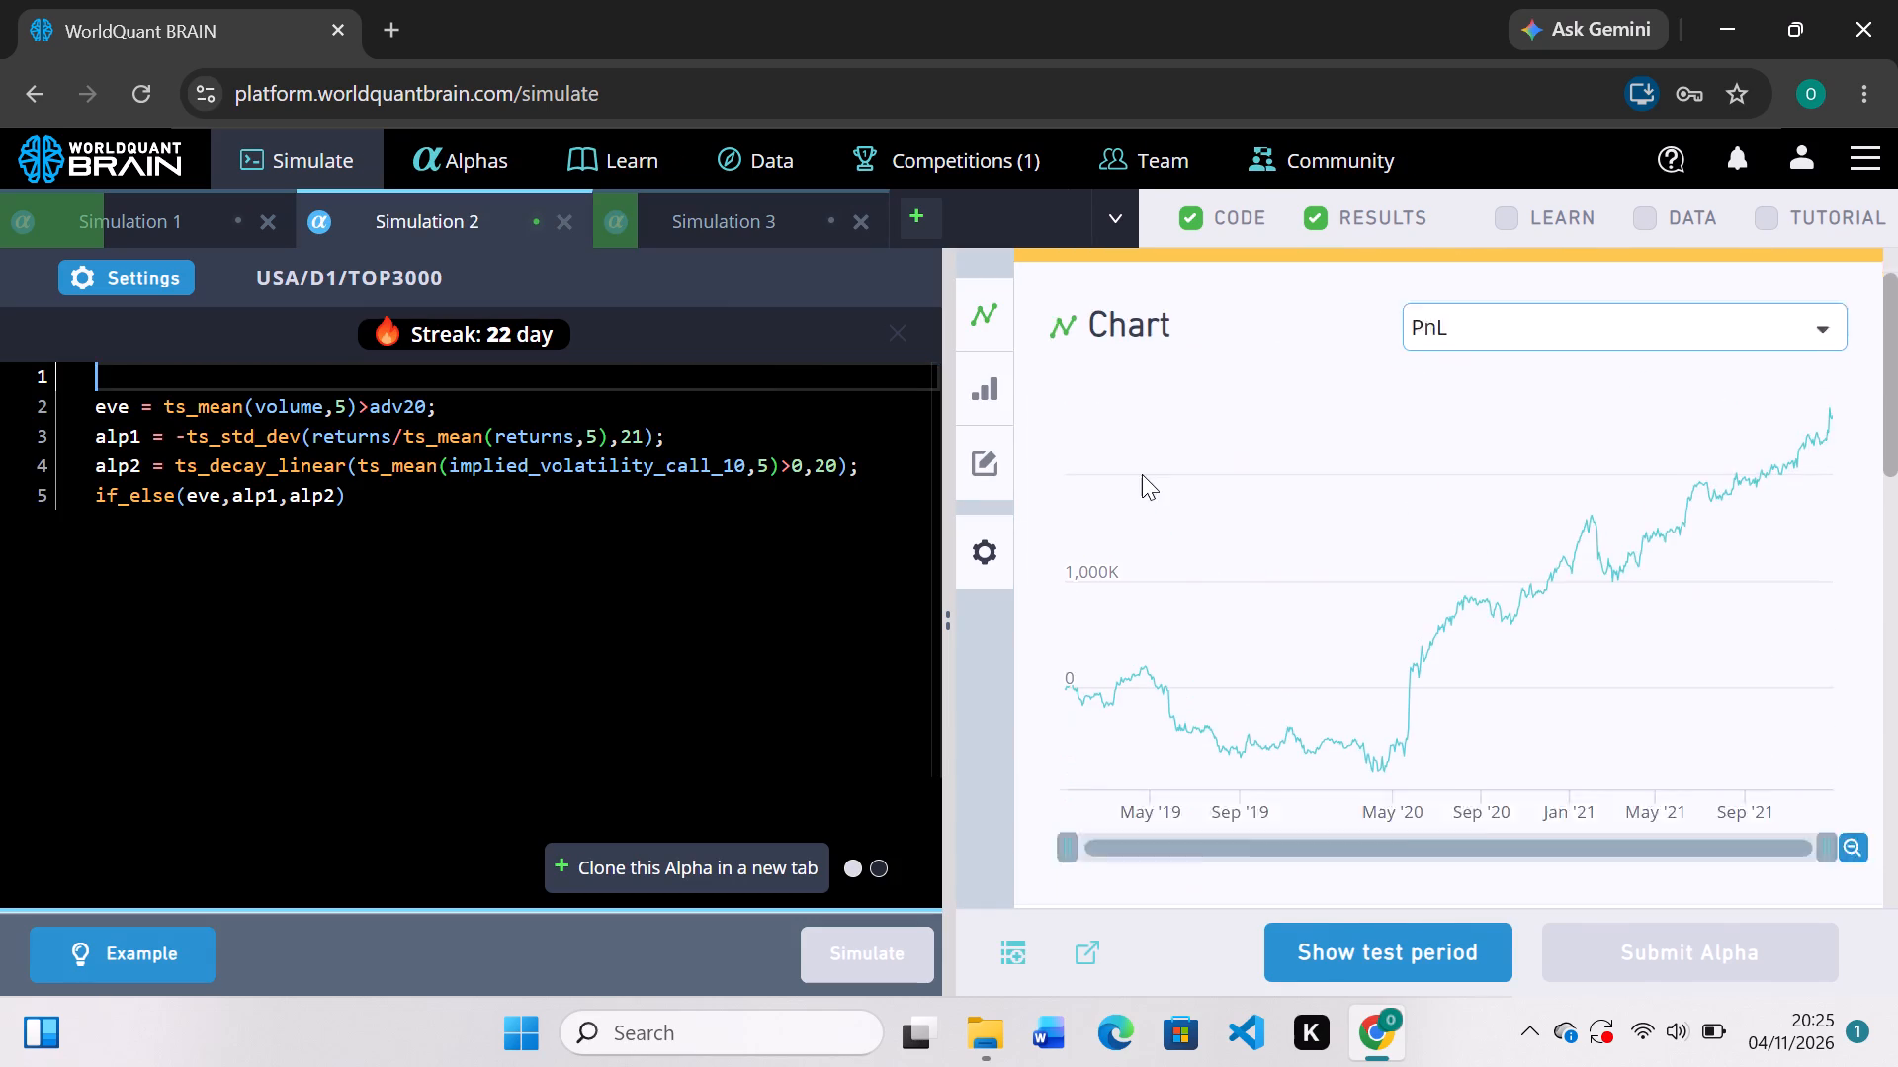
{"action": "scroll", "coordinate": [1142, 474], "scroll_direction": "down", "scroll_amount": 1}
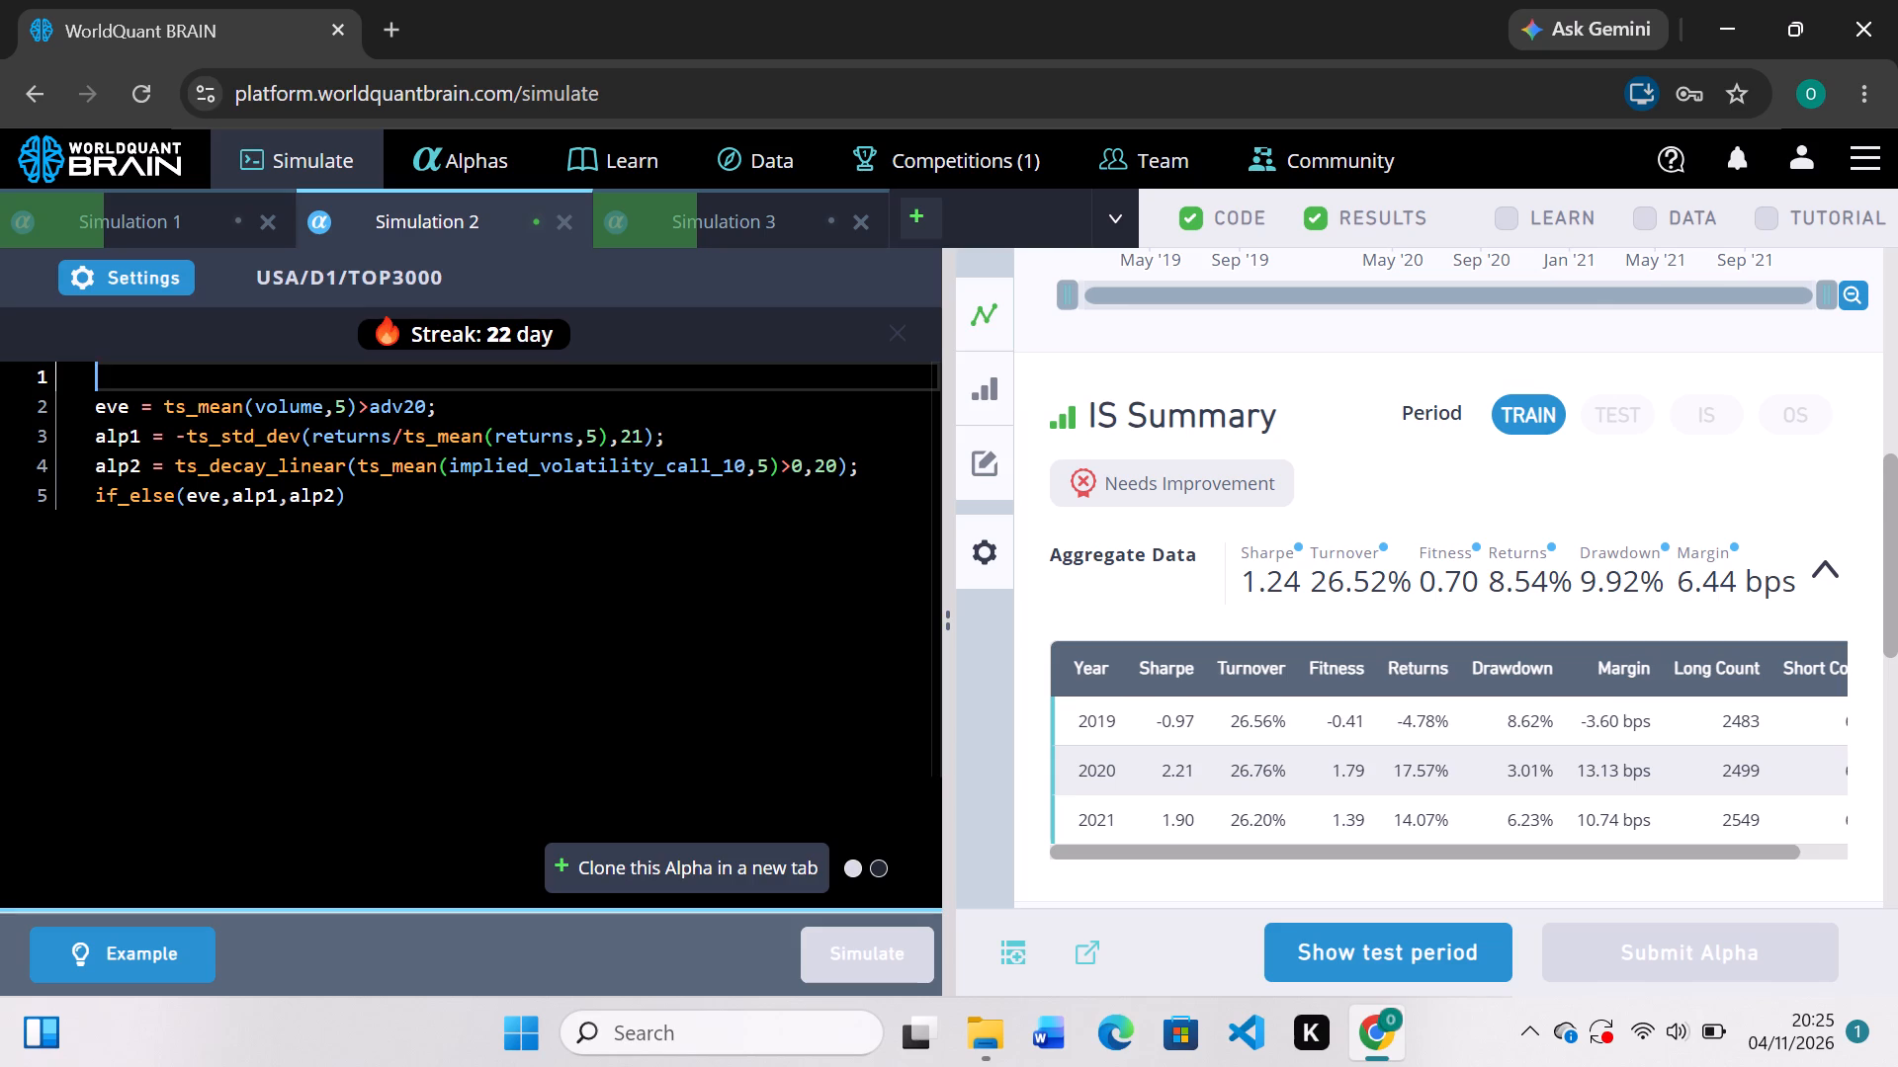
{"action": "scroll", "coordinate": [1142, 474], "scroll_direction": "down", "scroll_amount": 4}
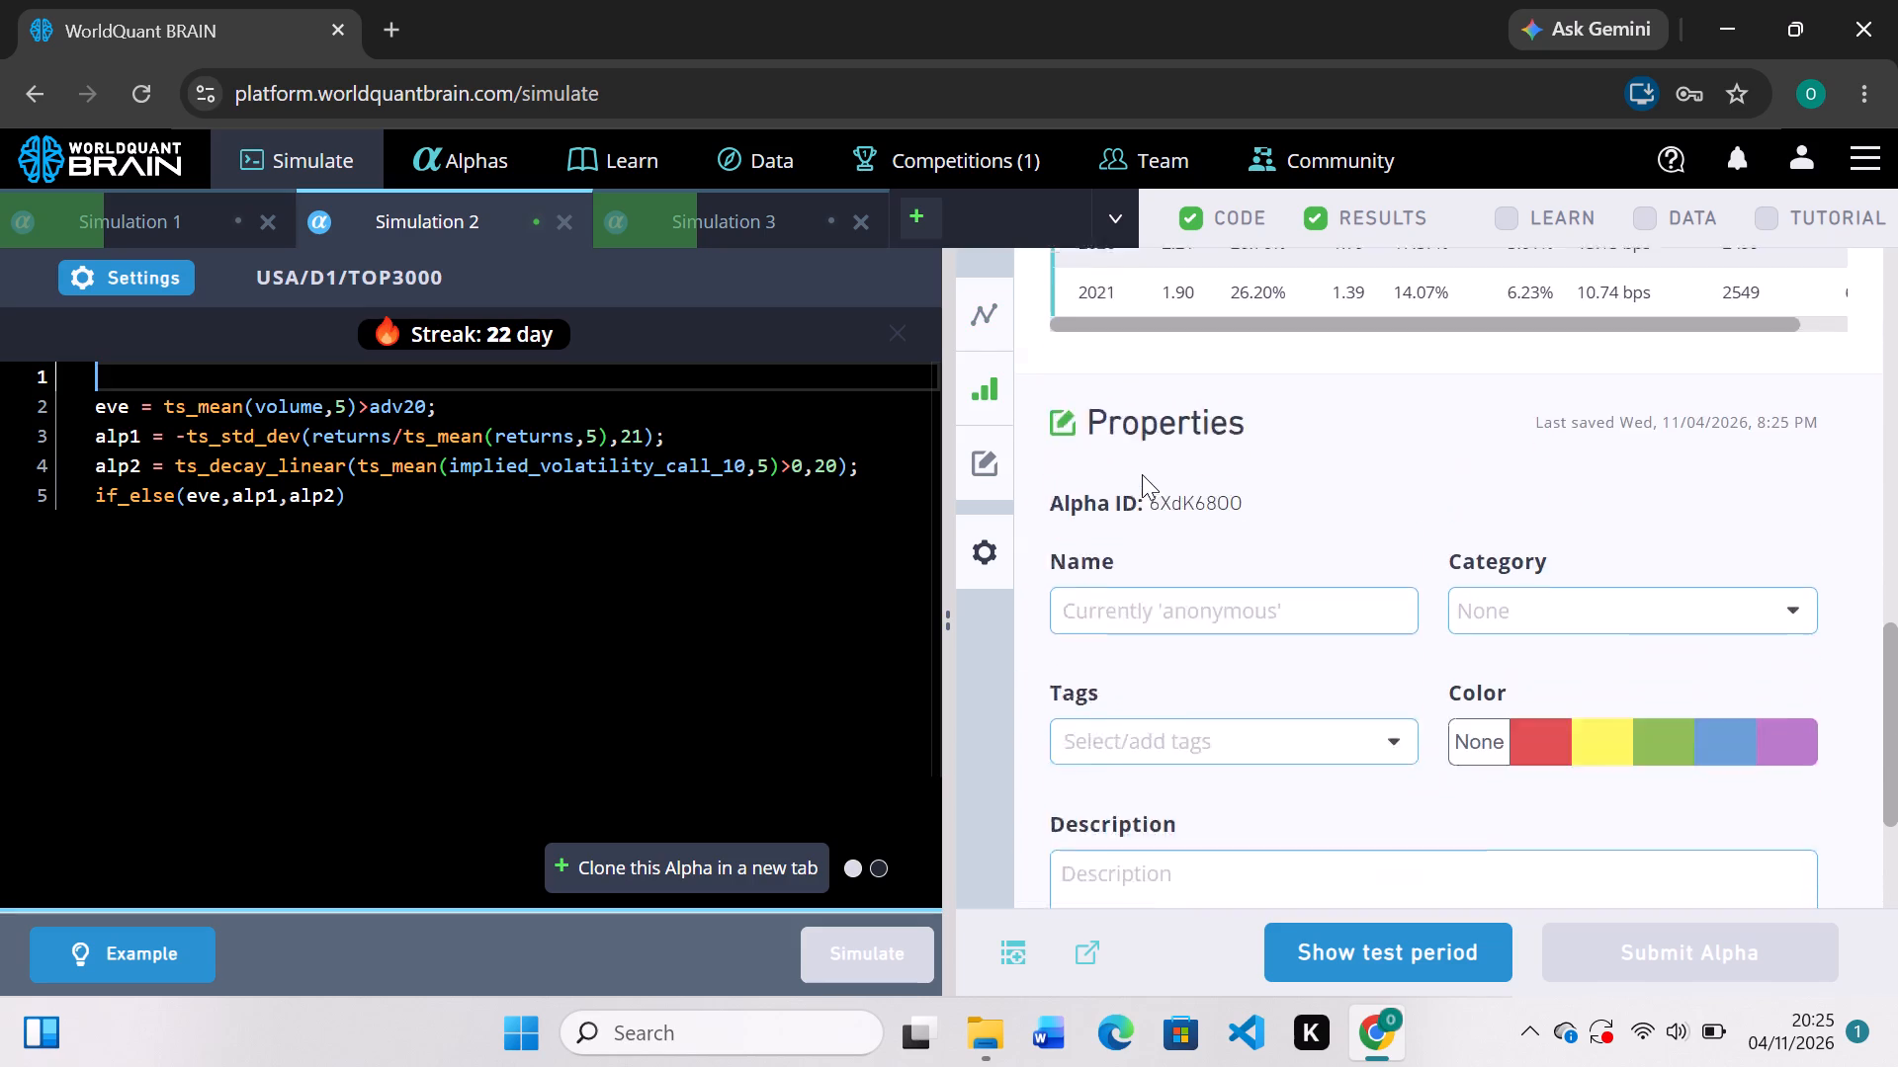
Reveal Simulation 2's test period results and expand the failed checks in its IS Testing Status.
{"action": "left_click", "coordinate": [1408, 959]}
{"action": "scroll", "coordinate": [1459, 740], "scroll_direction": "down", "scroll_amount": 1}
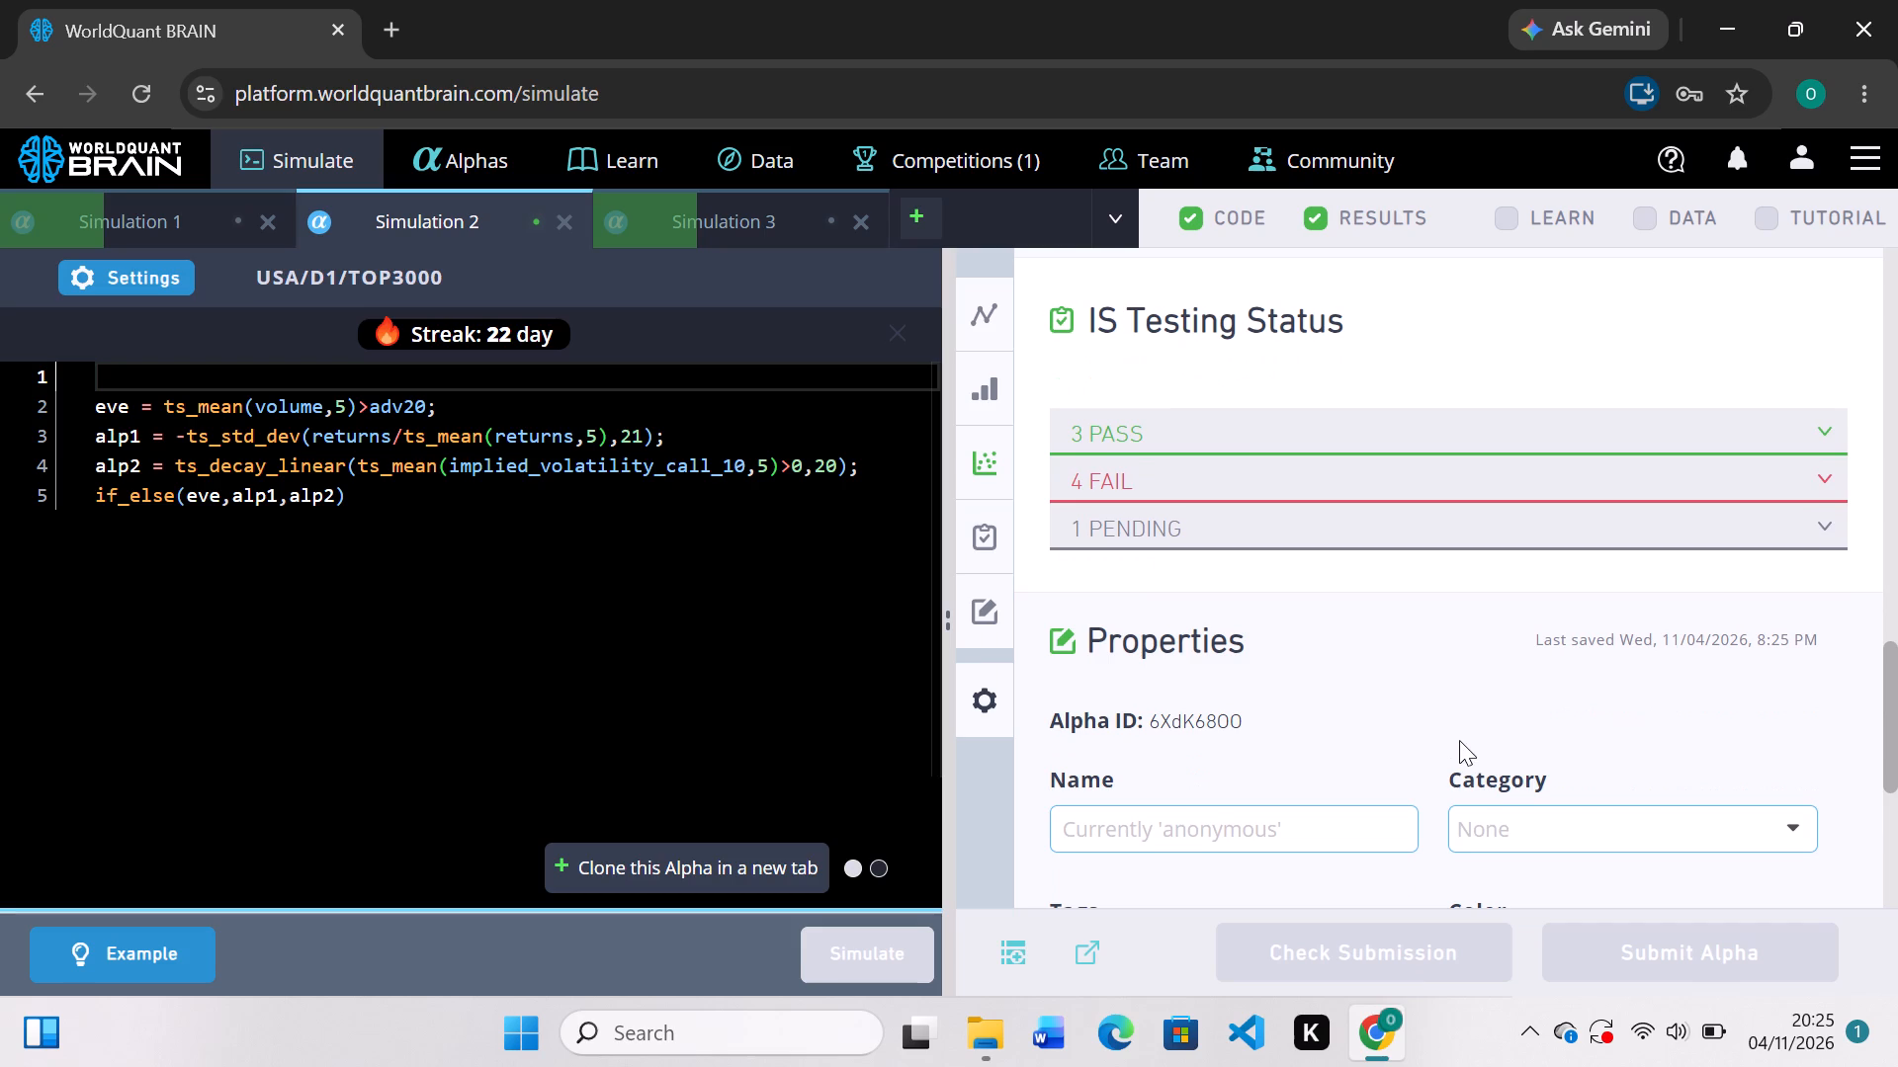
{"action": "left_click", "coordinate": [1824, 465]}
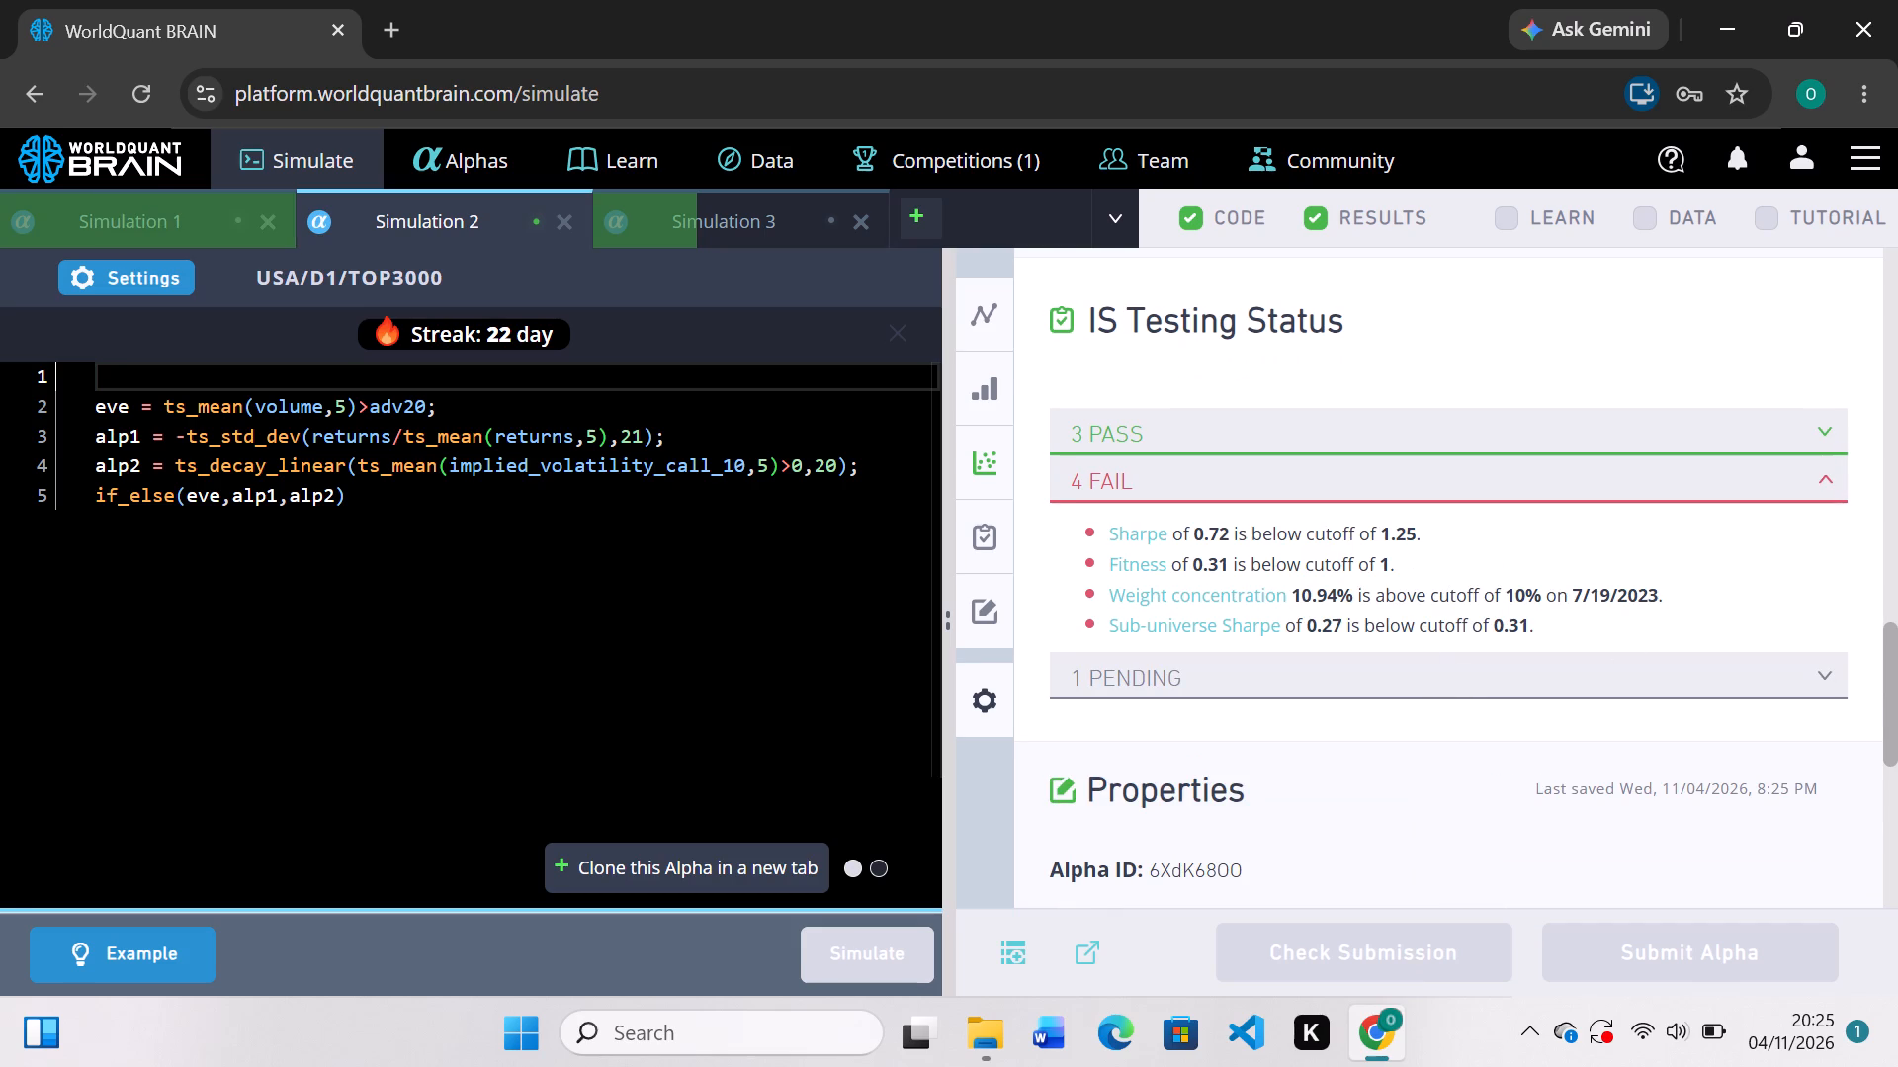
Change Simulation 2's eve condition to ts_mean(volume,5)<adv20 and simulate the alpha.
{"action": "left_click", "coordinate": [373, 409]}
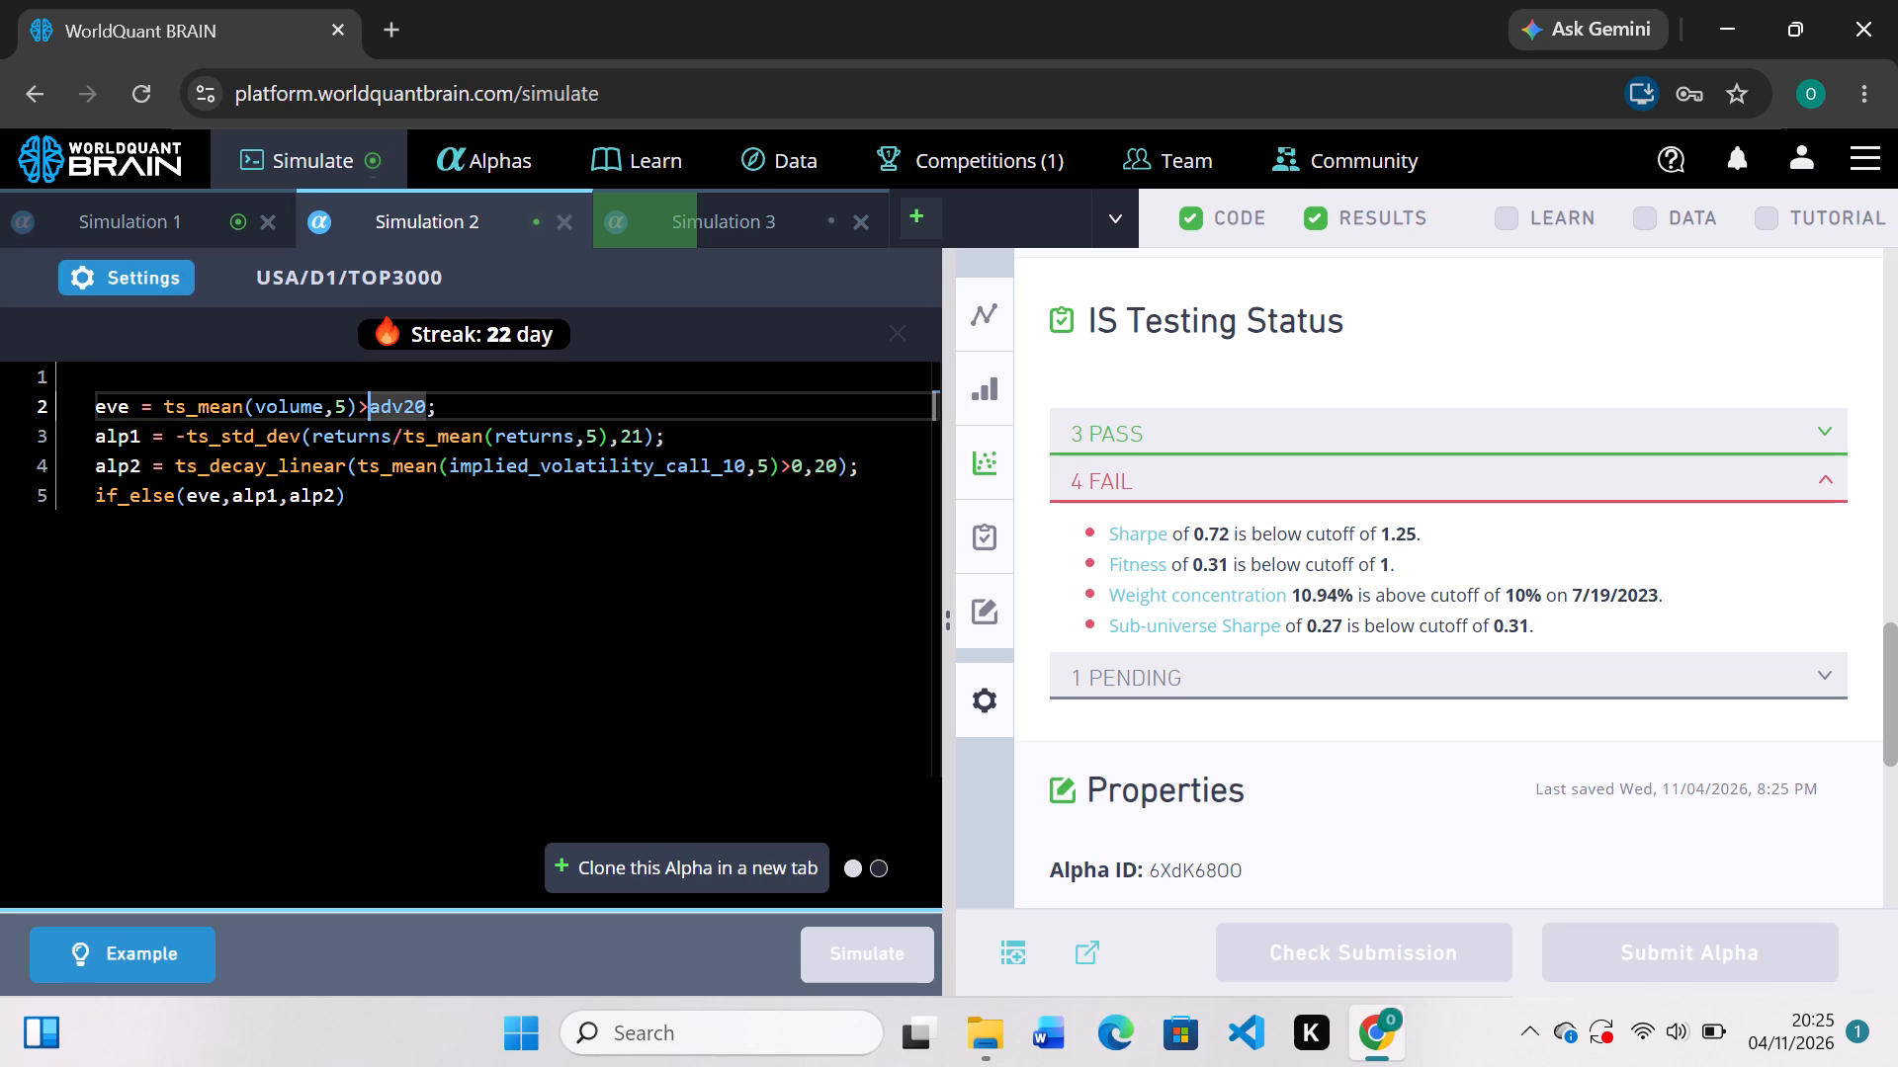
{"action": "key", "text": "BackSpace"}
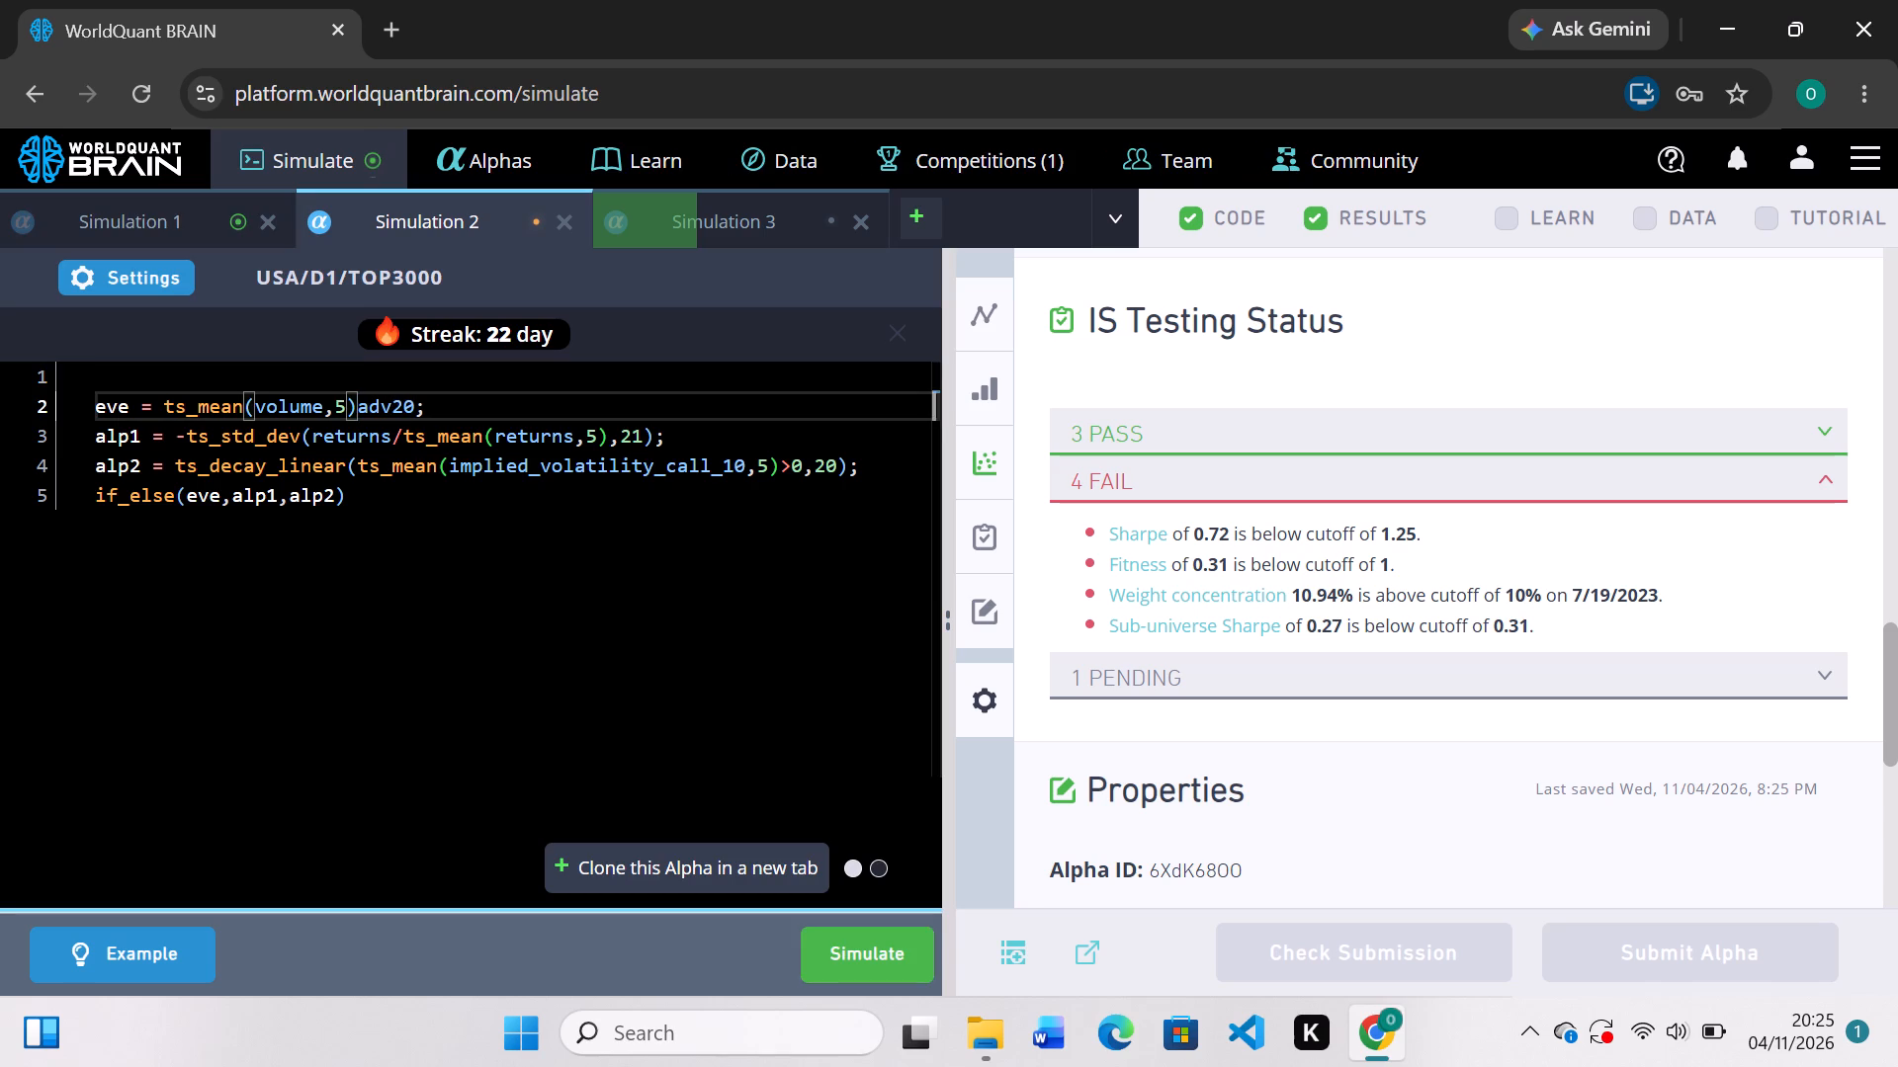
{"action": "key", "text": "shift+less"}
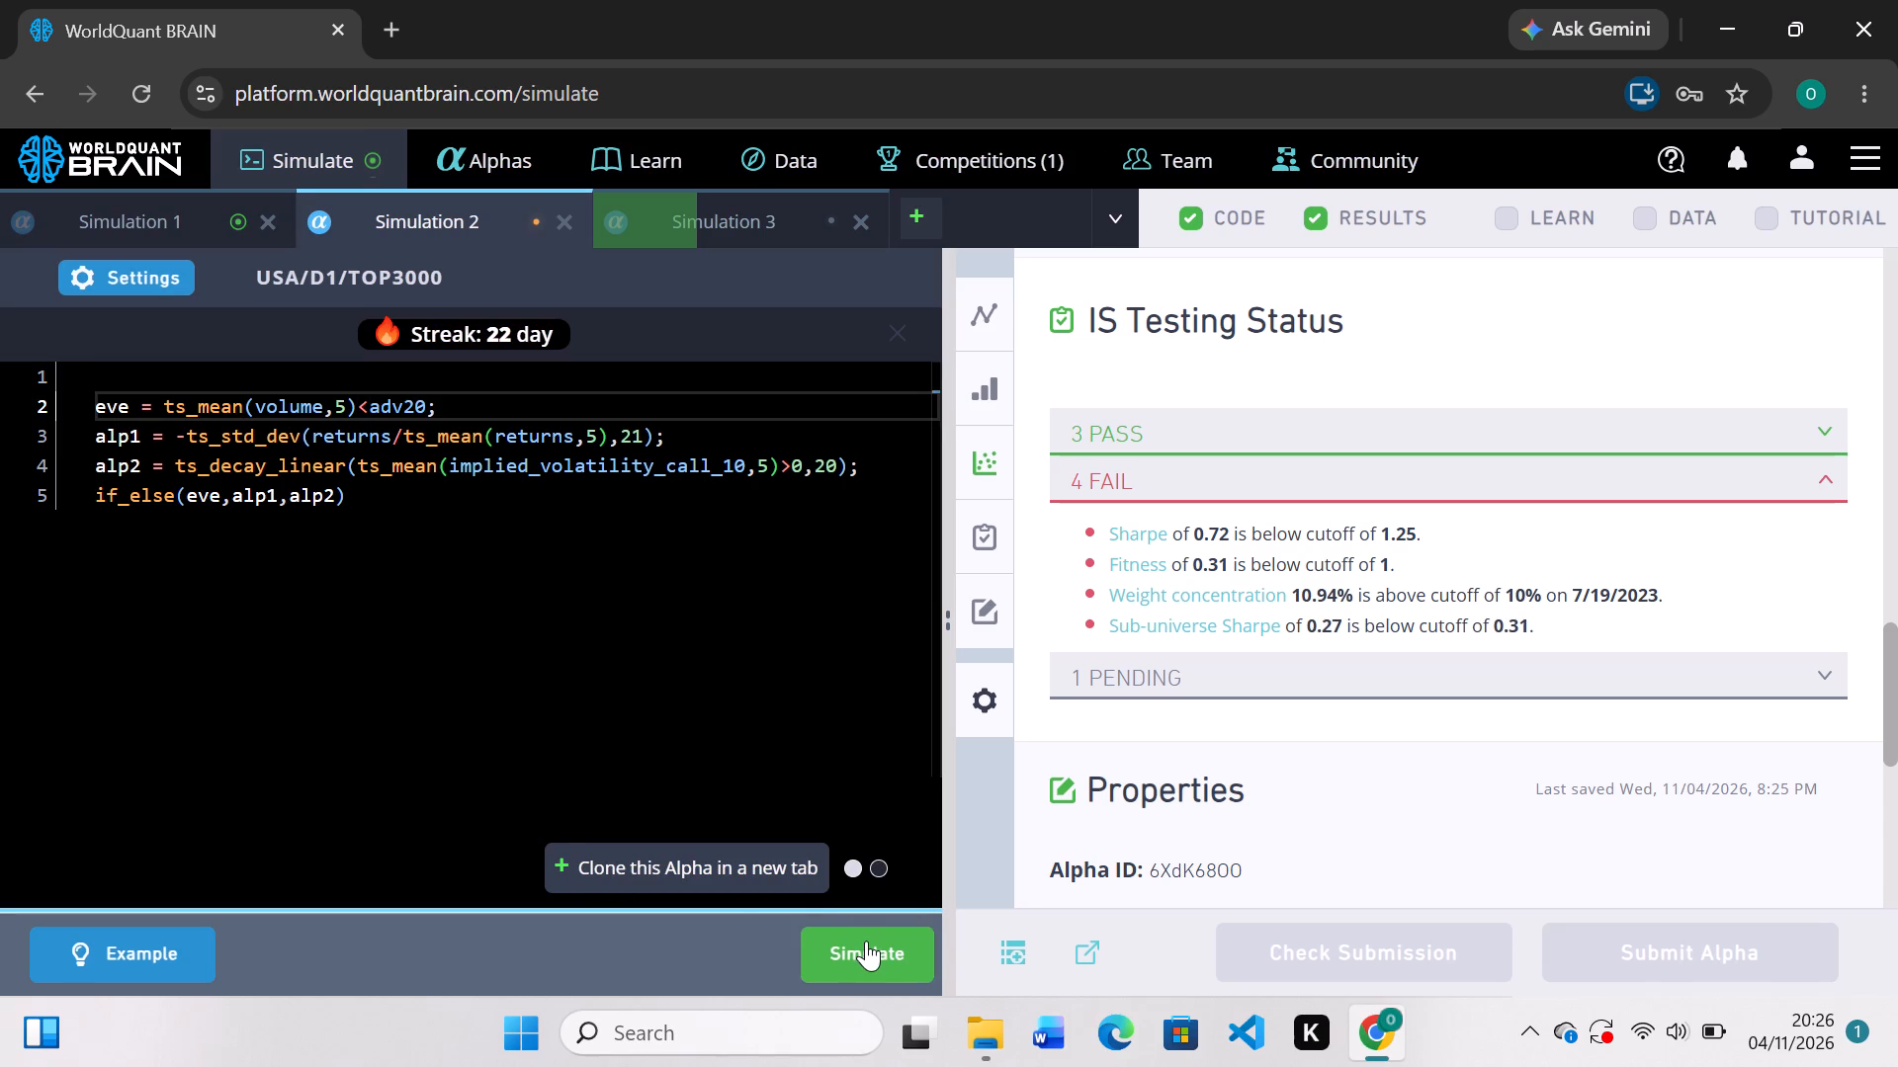
{"action": "left_click", "coordinate": [865, 943]}
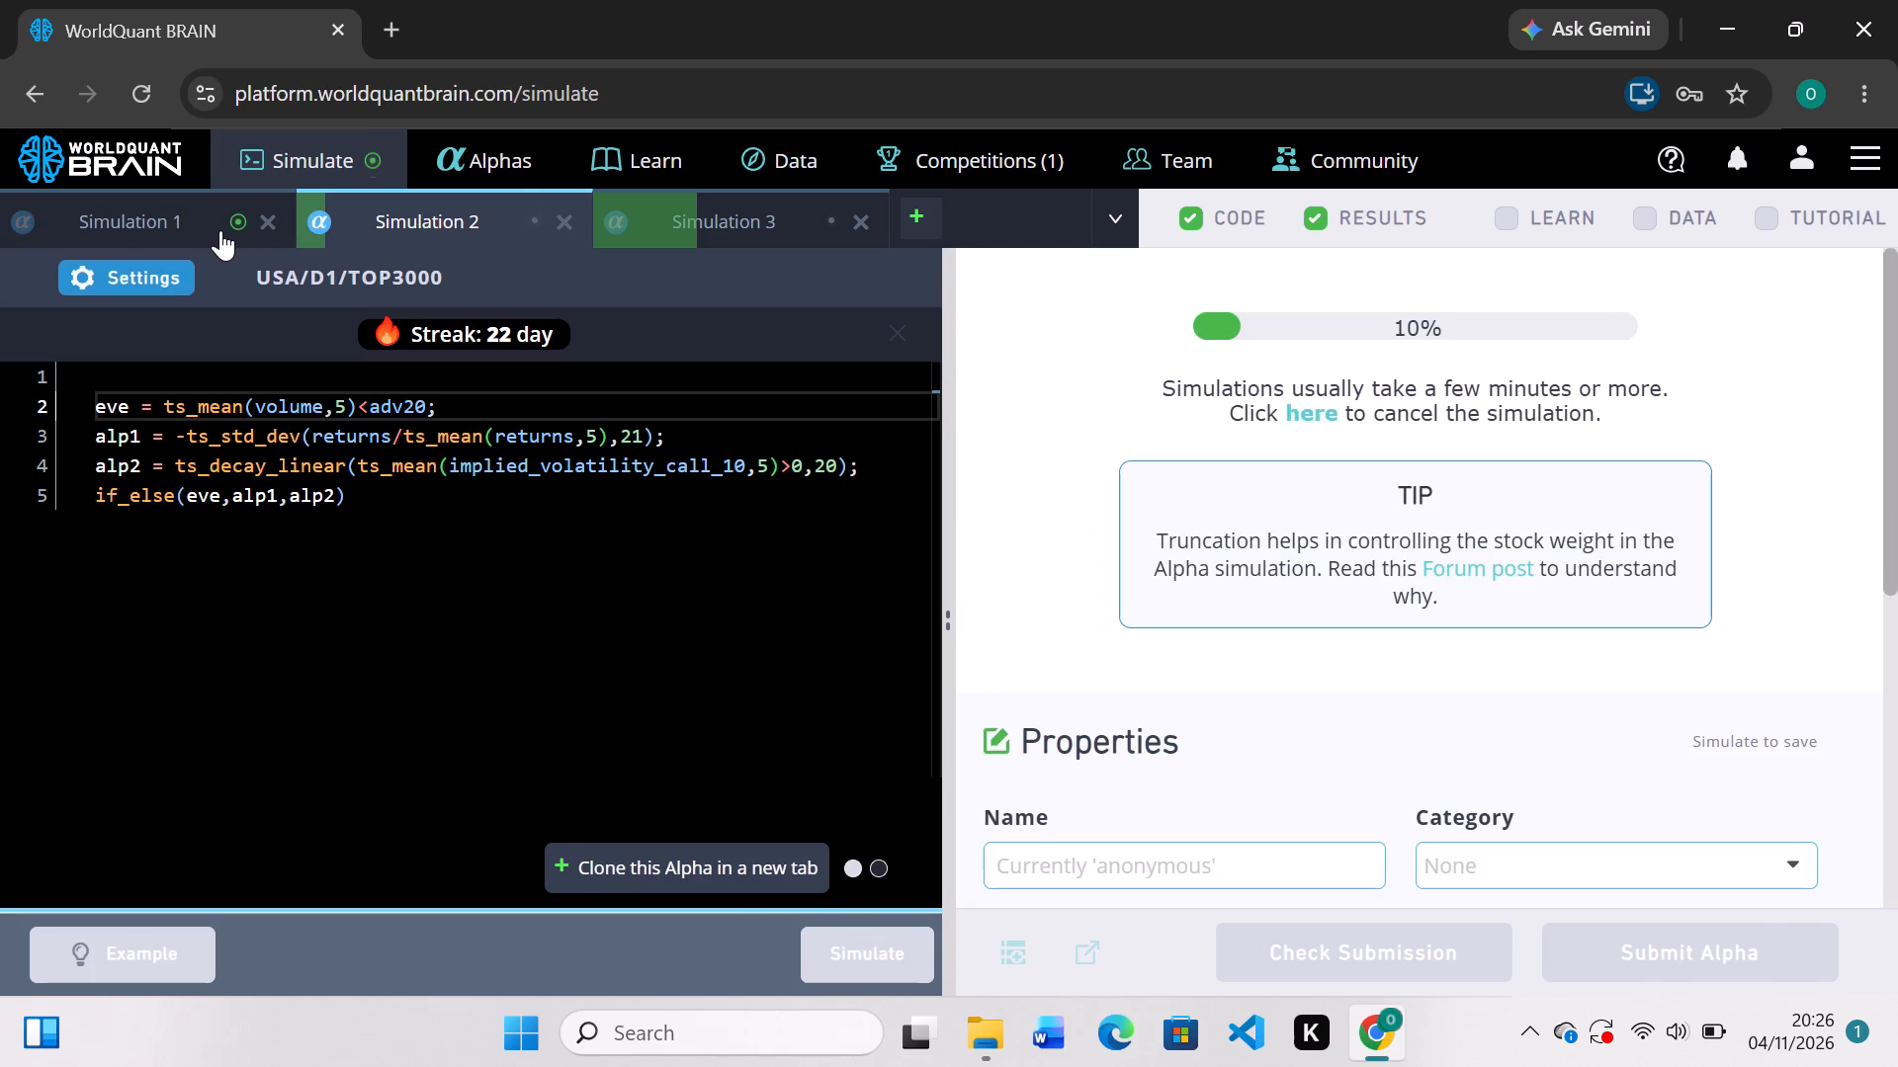
In Simulation 1, set the ts_backfill window to 21 and the ts_mean window to 5, and simulate the alpha.
{"action": "left_click", "coordinate": [220, 230]}
{"action": "scroll", "coordinate": [1036, 639], "scroll_direction": "down", "scroll_amount": 2}
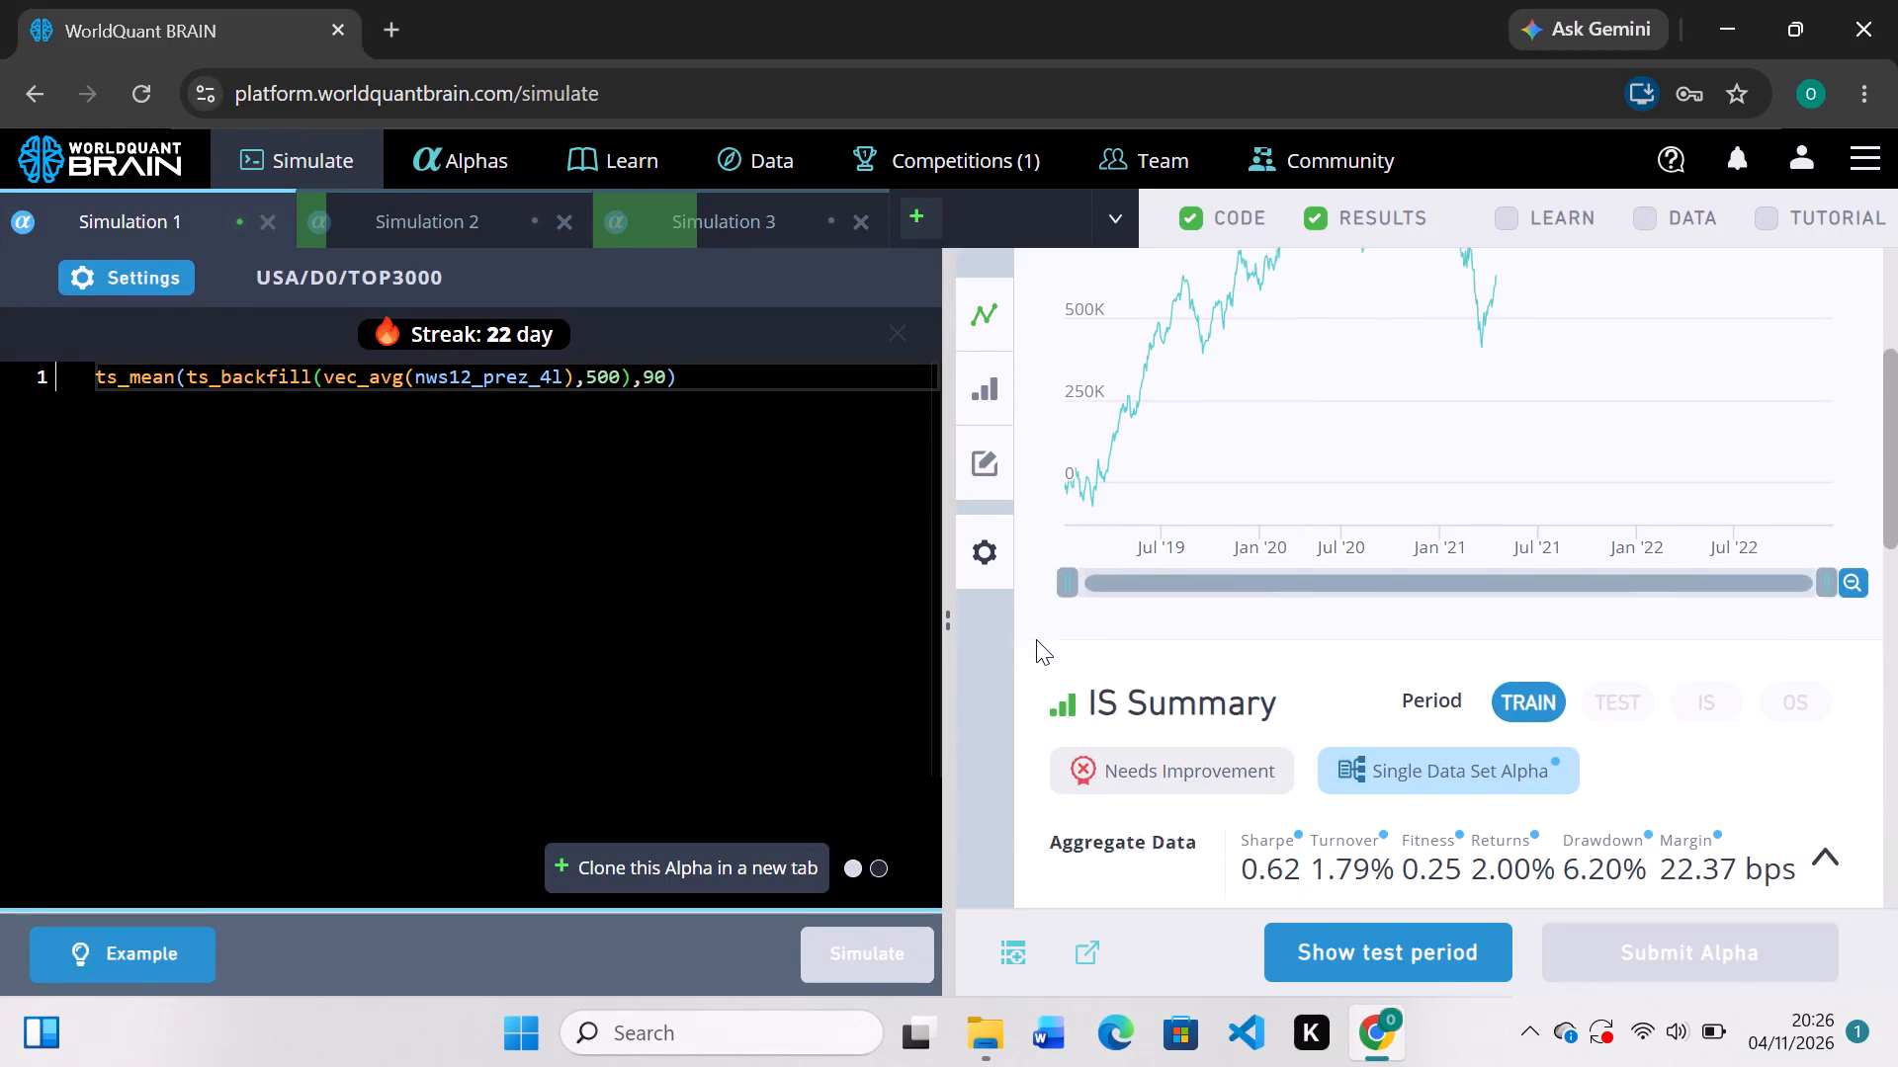
{"action": "scroll", "coordinate": [1036, 639], "scroll_direction": "up", "scroll_amount": 2}
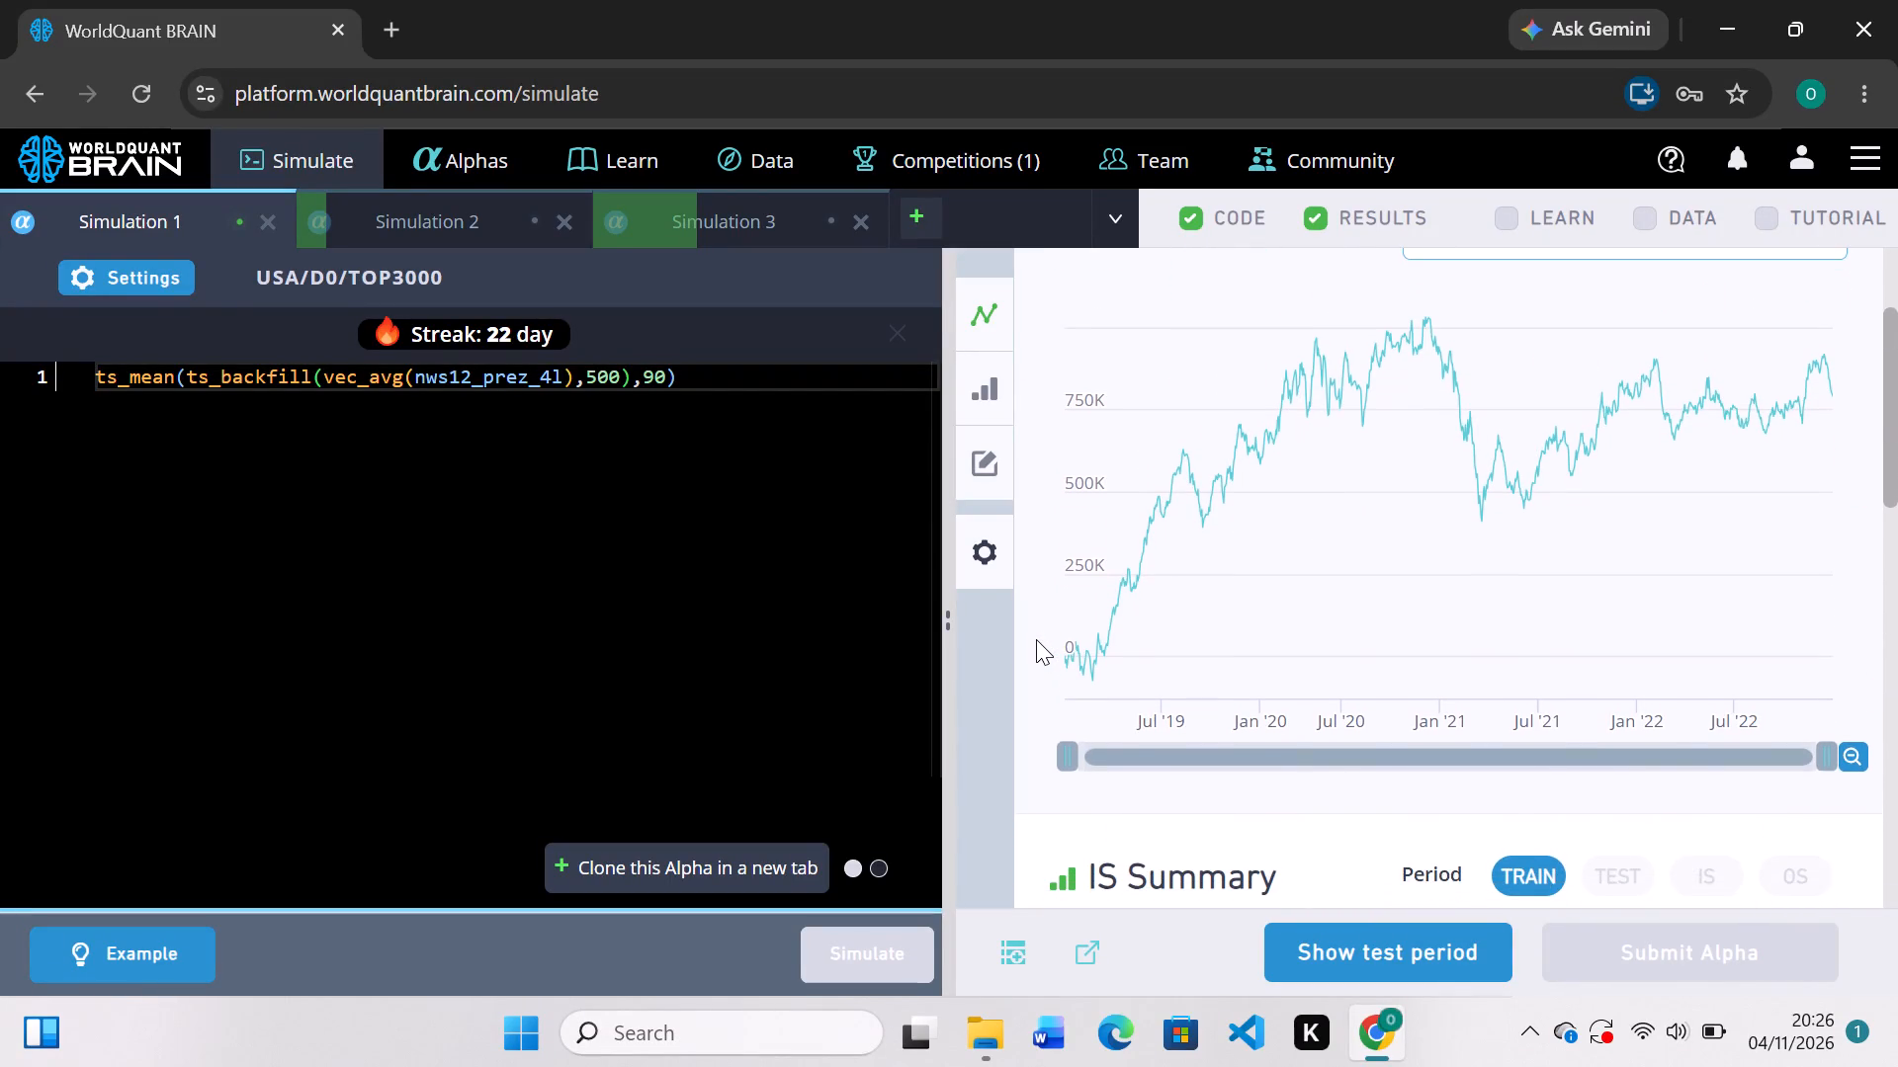
{"action": "scroll", "coordinate": [1036, 639], "scroll_direction": "up", "scroll_amount": 1}
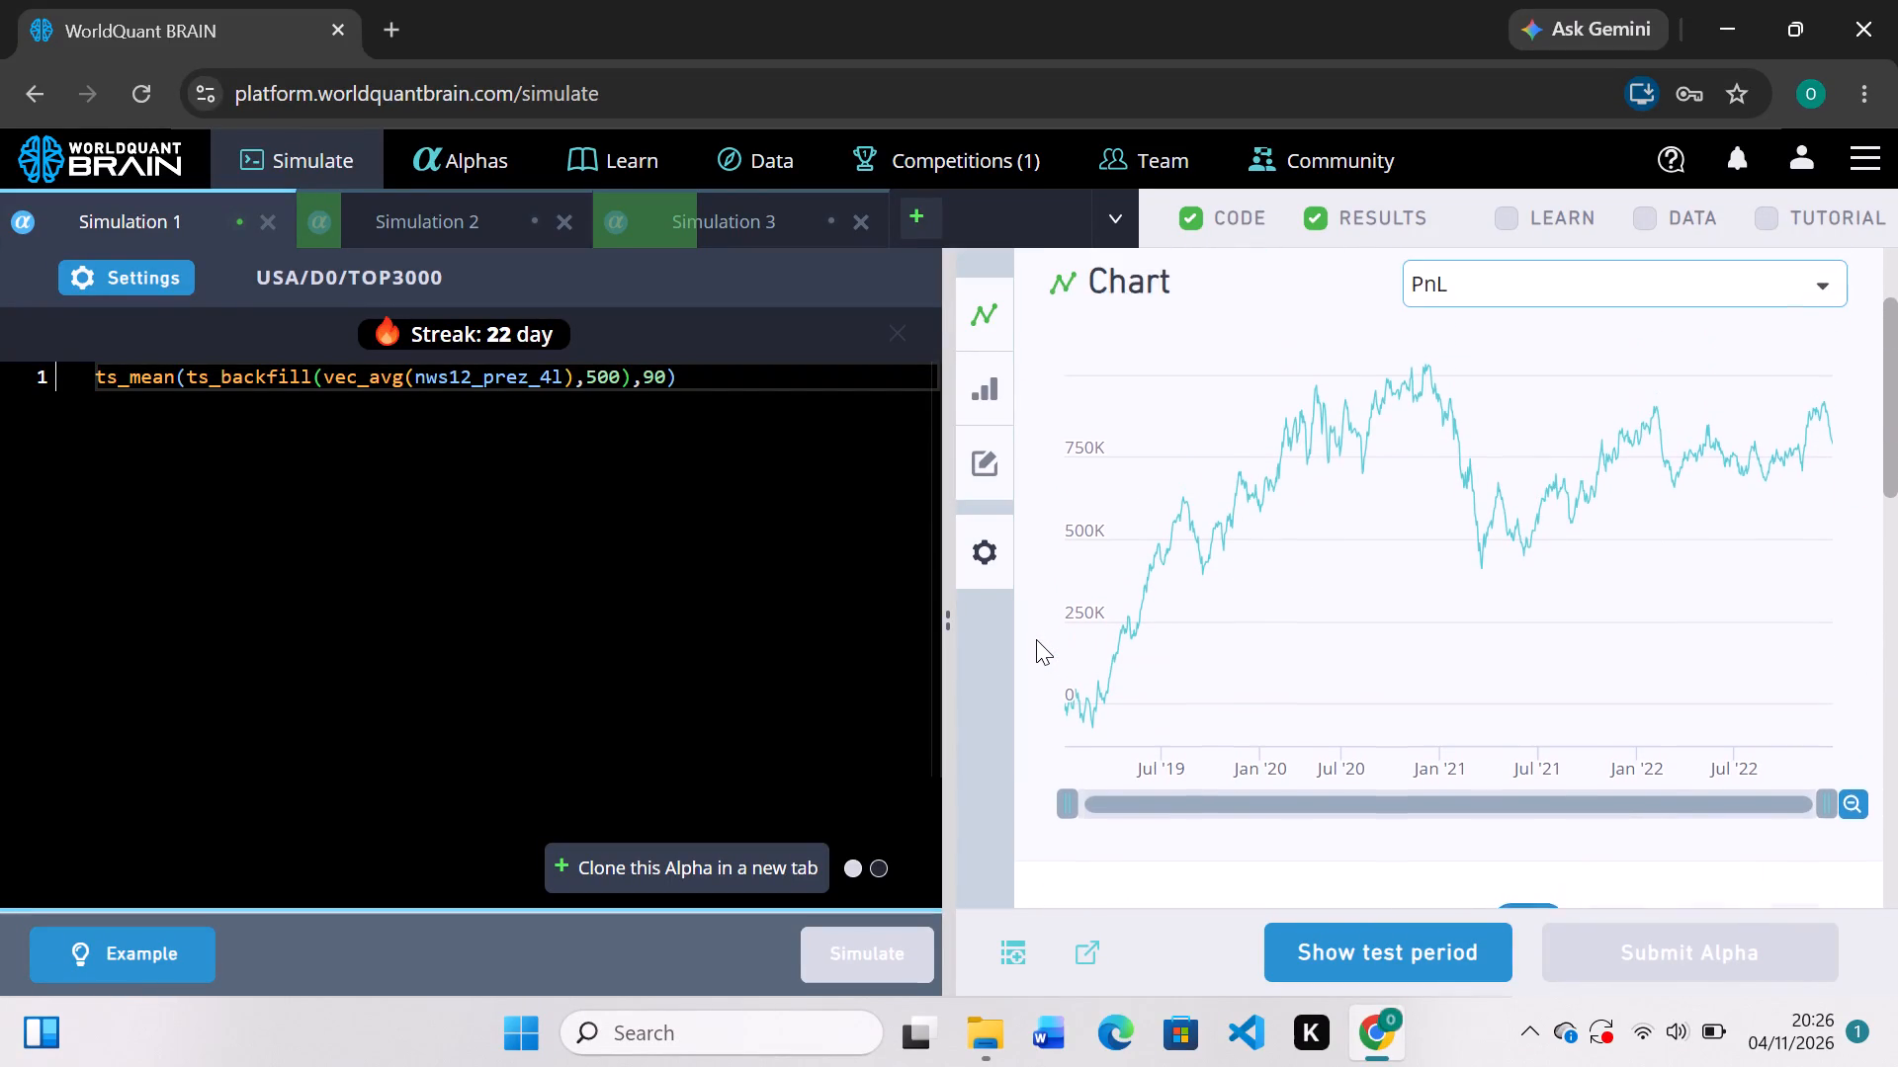
{"action": "left_click", "coordinate": [622, 381]}
{"action": "key", "text": "BackSpace"}
{"action": "key", "text": "BackSpace"}
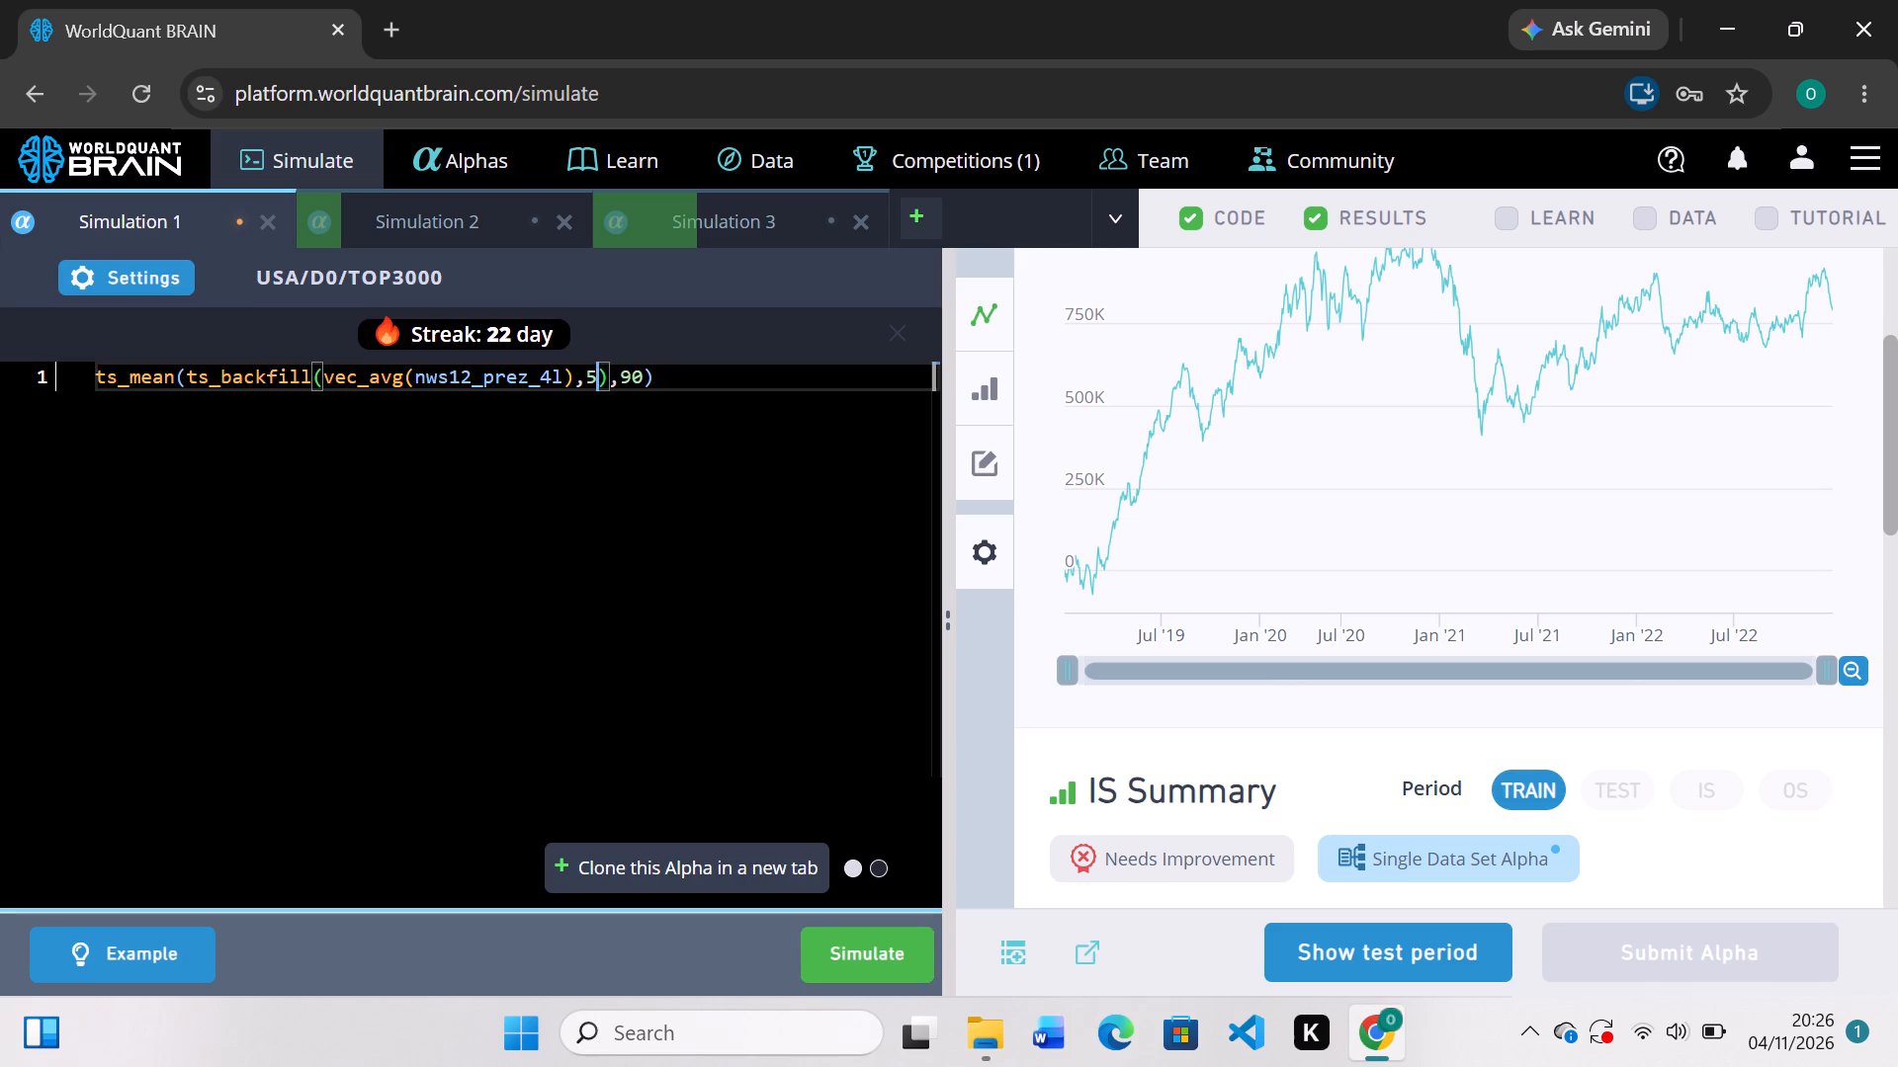
{"action": "key", "text": "BackSpace"}
{"action": "type", "text": "21"}
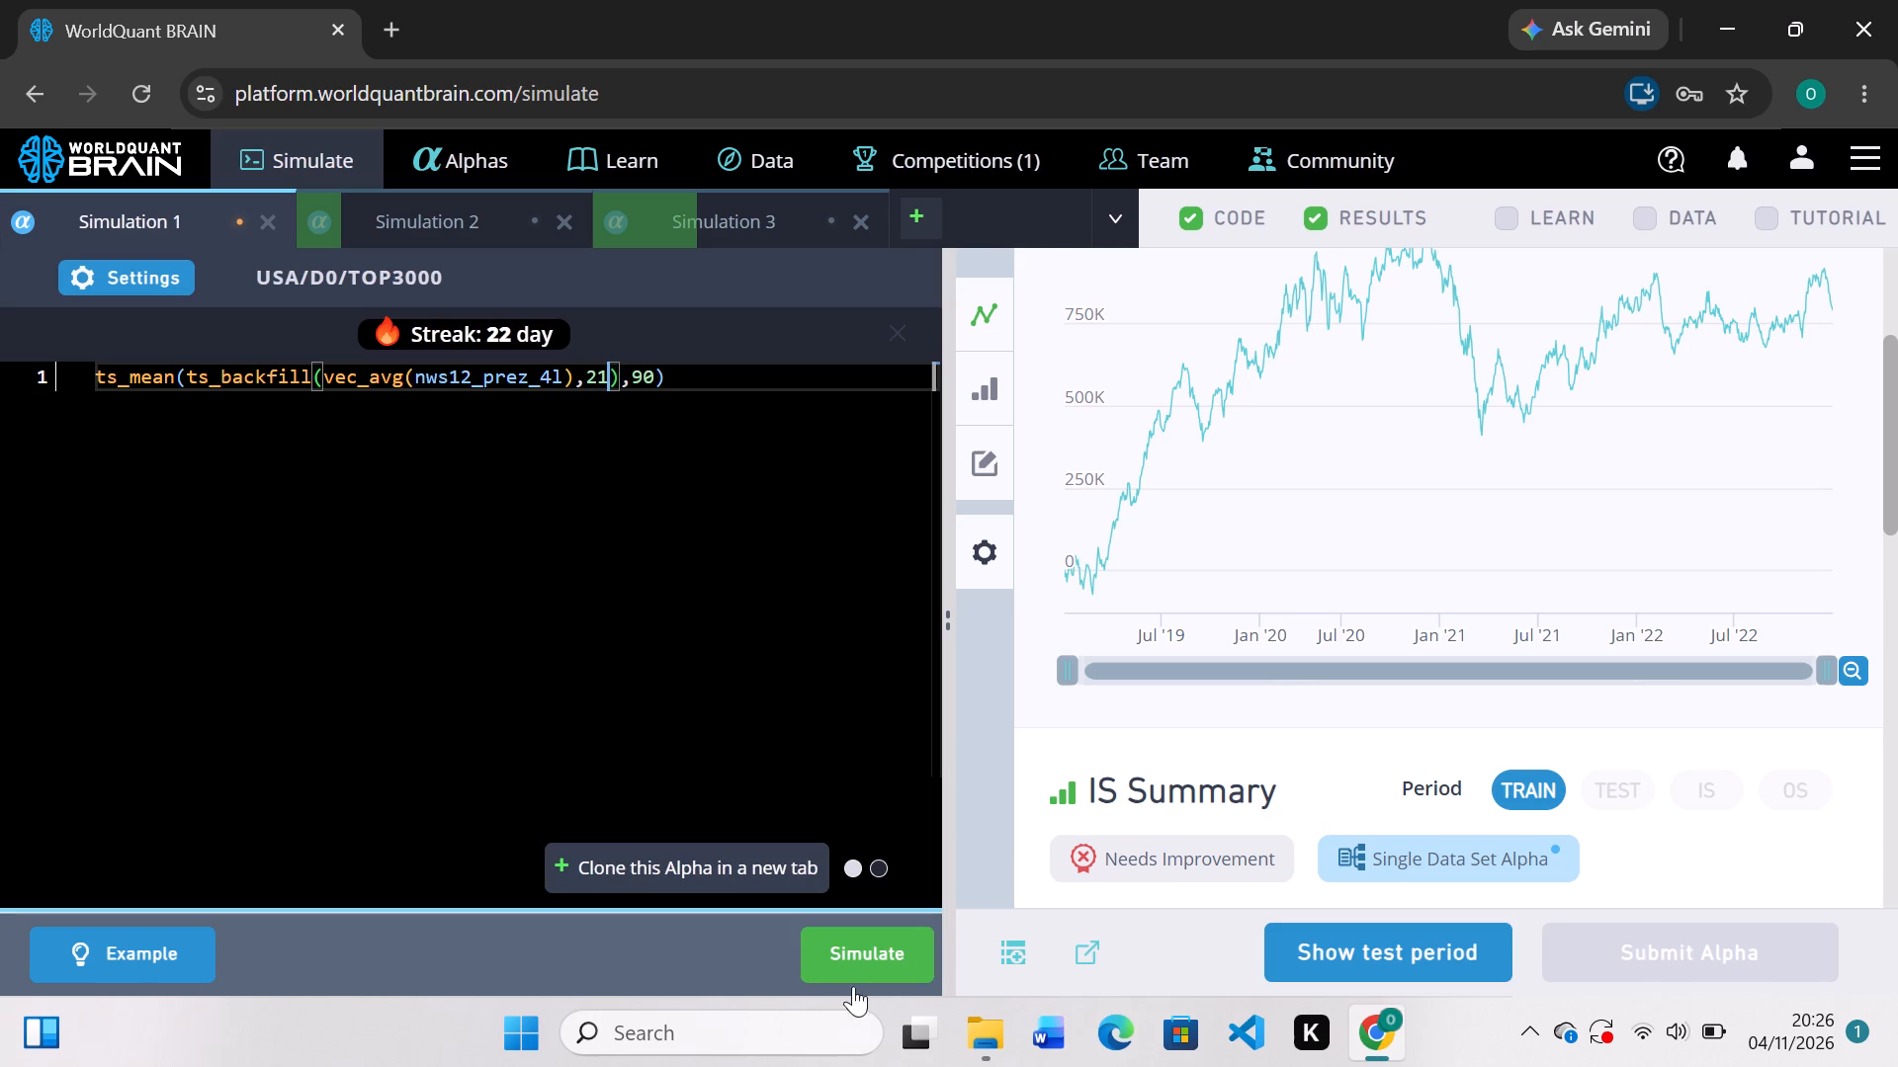
{"action": "left_click", "coordinate": [653, 383]}
{"action": "key", "text": "BackSpace"}
{"action": "key", "text": "BackSpace"}
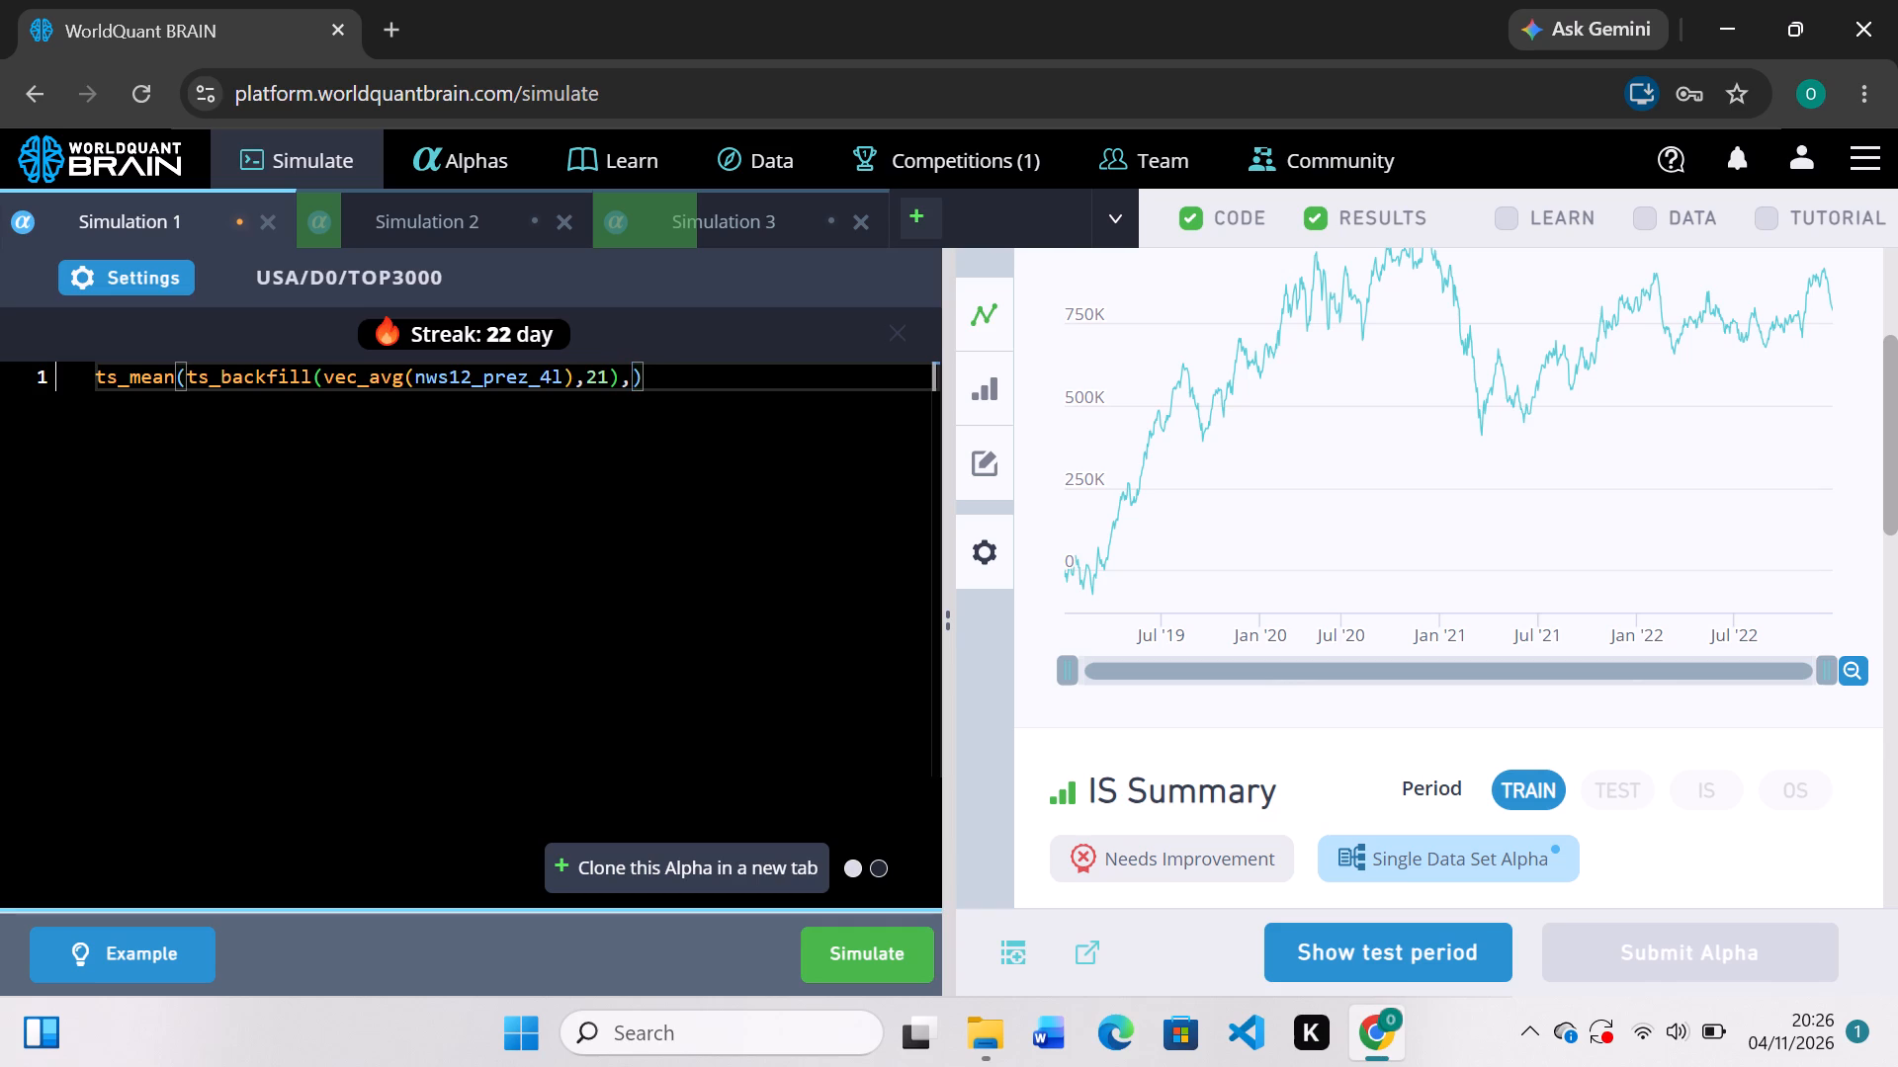
{"action": "key", "text": "5"}
{"action": "left_click", "coordinate": [882, 956]}
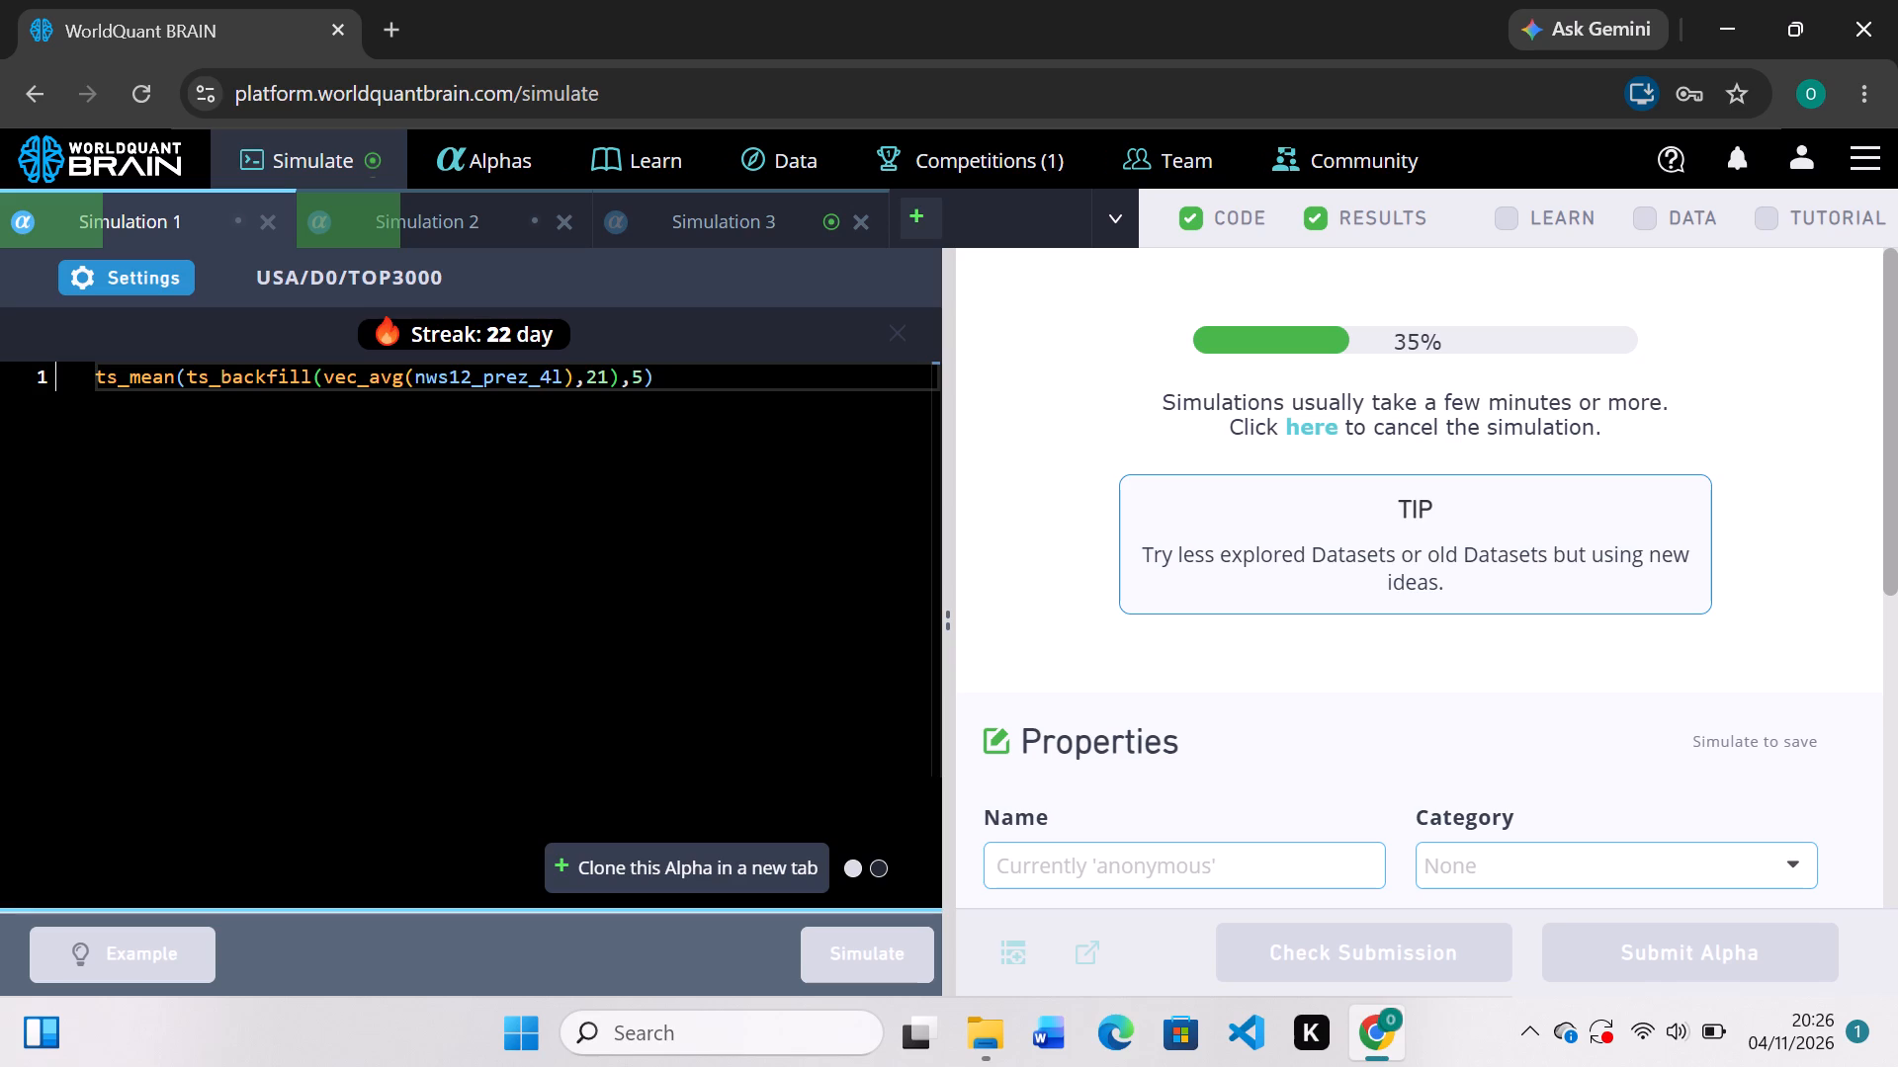
Reveal Simulation 3's test period results and expand the failed checks in its IS Testing Status.
{"action": "left_click", "coordinate": [746, 225]}
{"action": "scroll", "coordinate": [1242, 465], "scroll_direction": "down", "scroll_amount": 2}
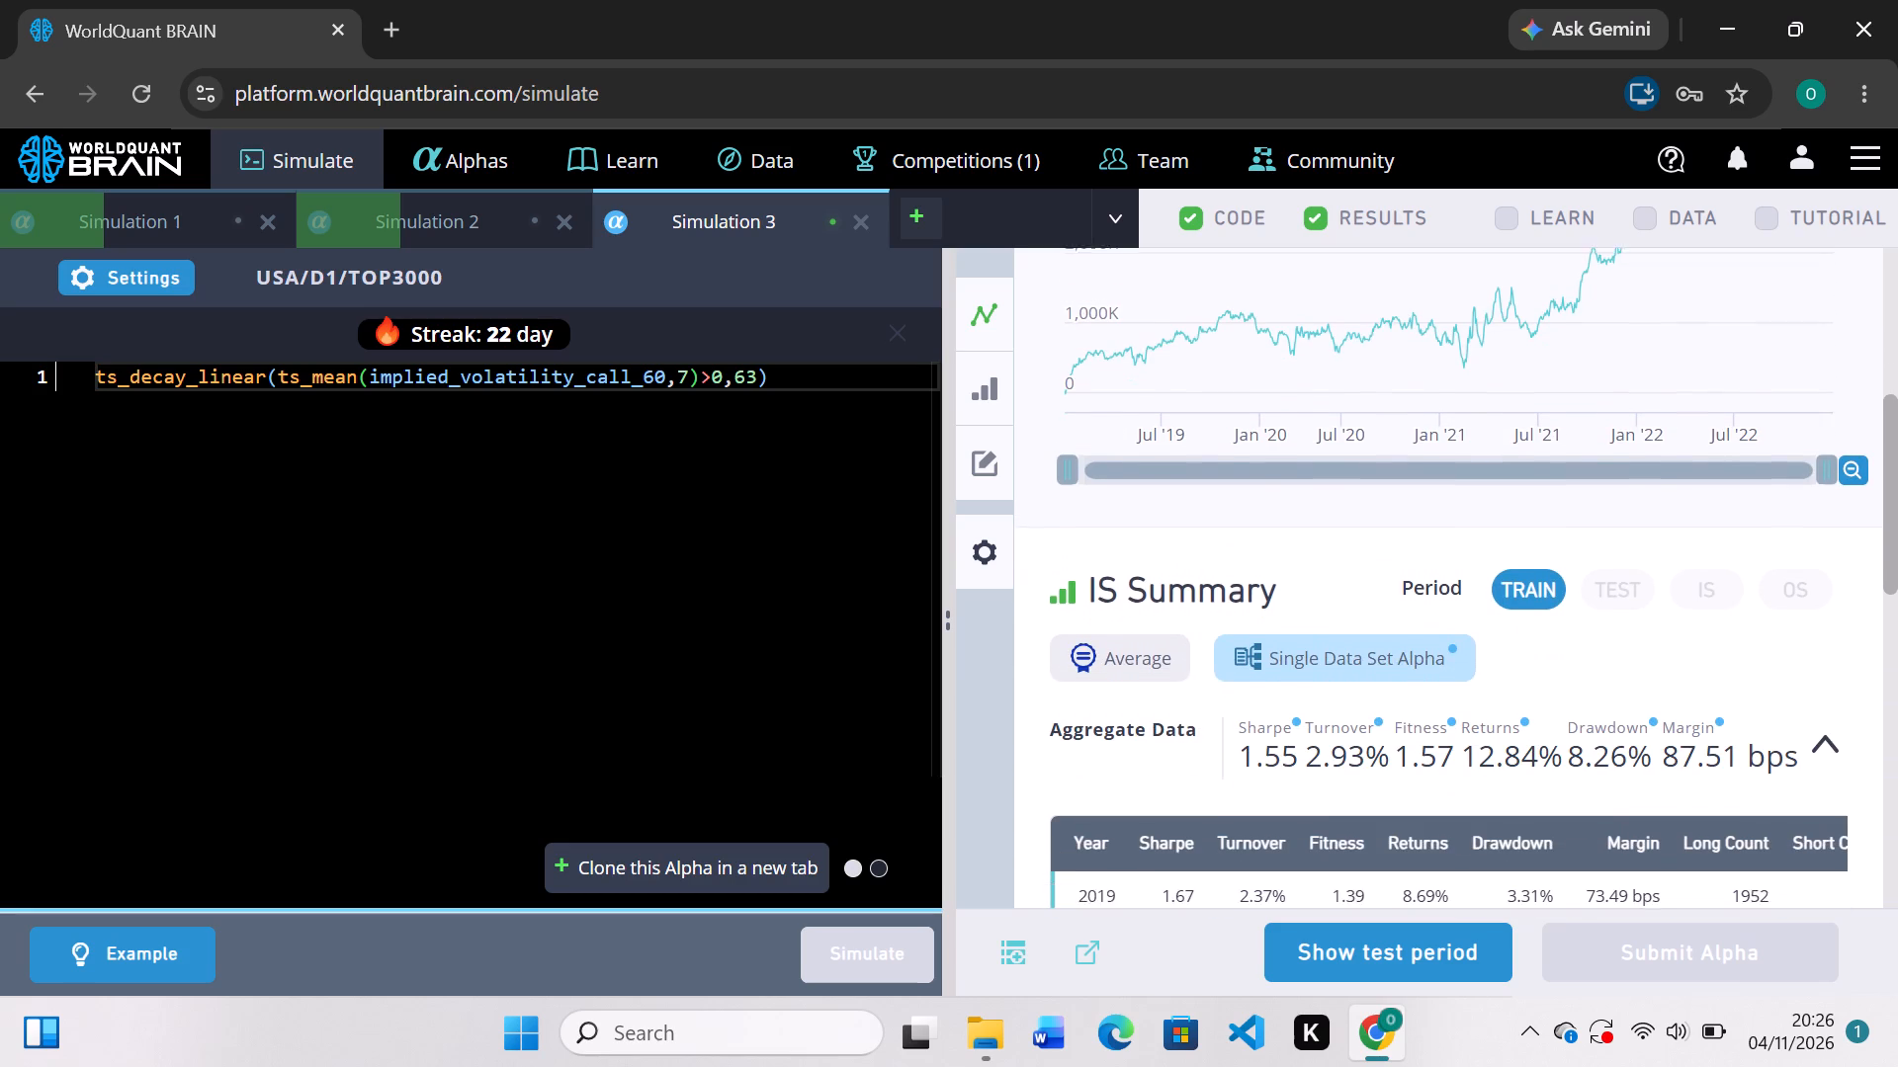
{"action": "left_click", "coordinate": [1396, 955]}
{"action": "scroll", "coordinate": [1395, 509], "scroll_direction": "down", "scroll_amount": 6}
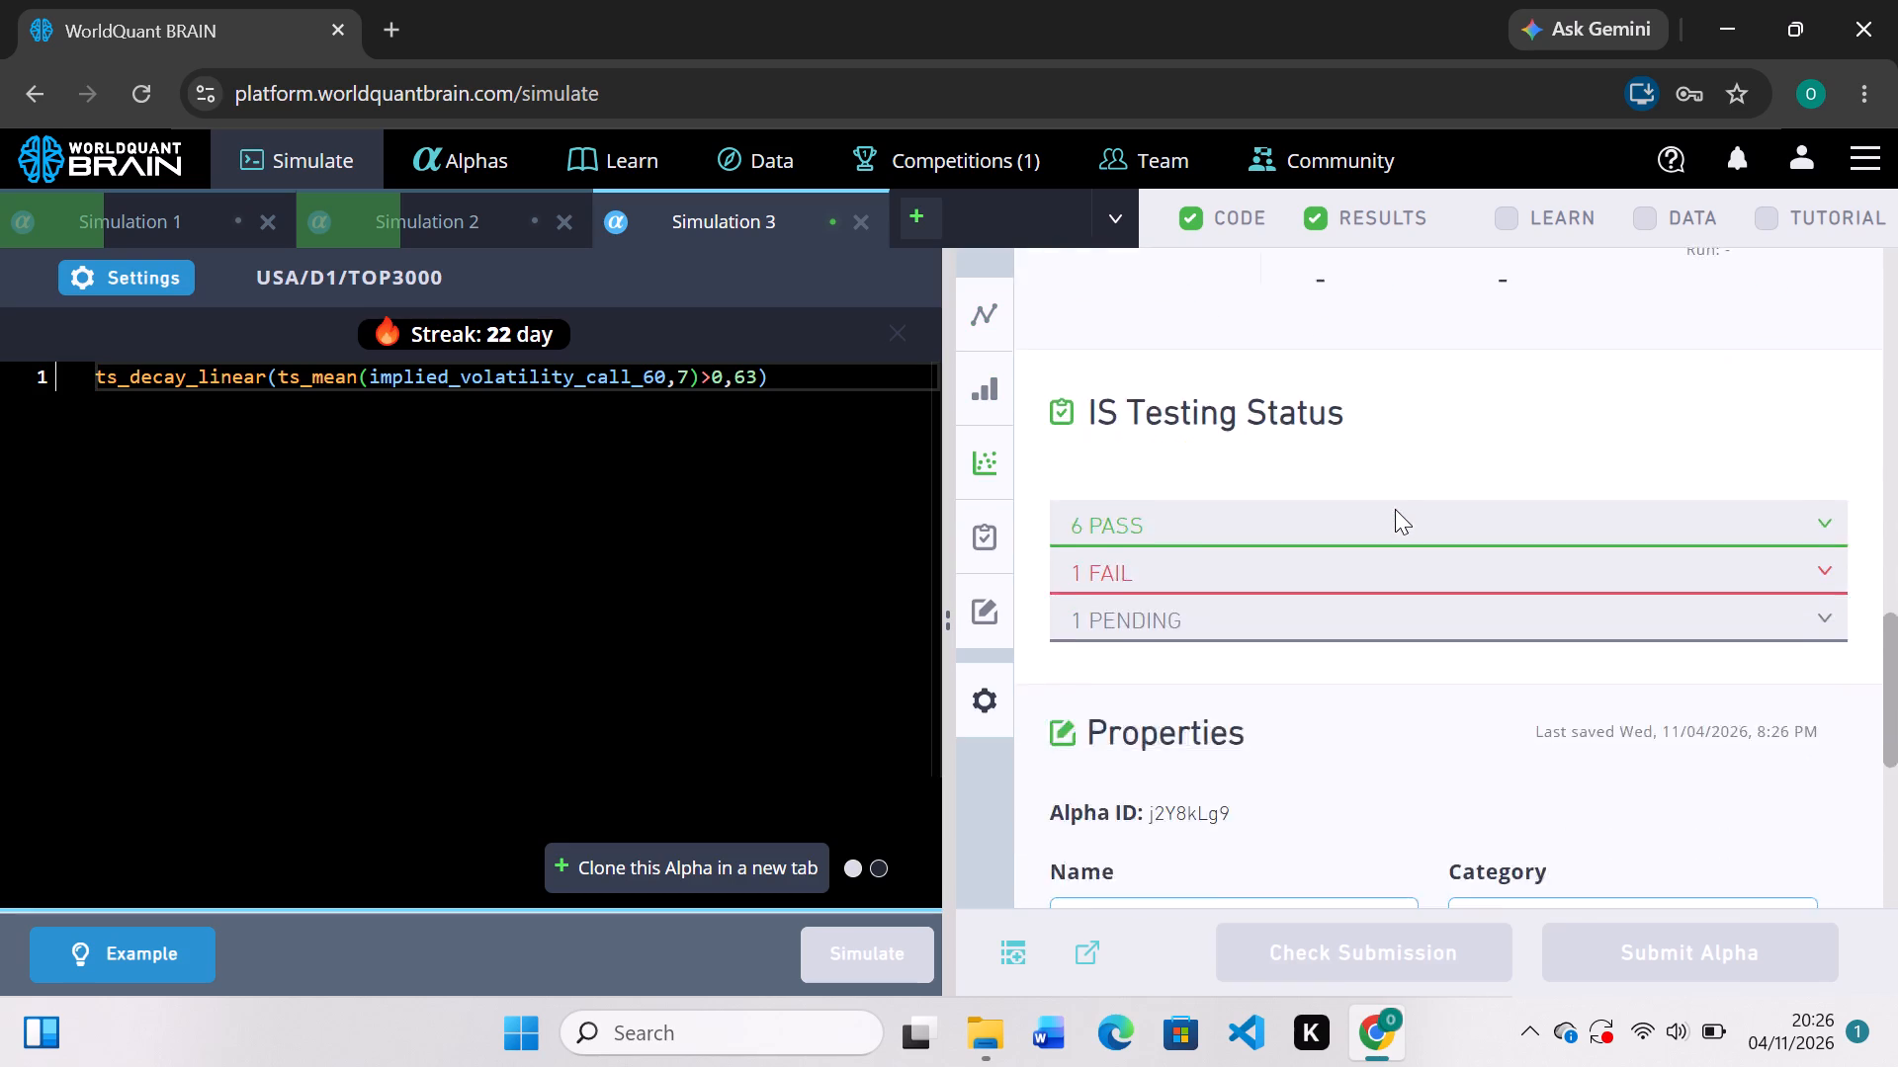
{"action": "scroll", "coordinate": [1395, 509], "scroll_direction": "up", "scroll_amount": 1}
{"action": "left_click", "coordinate": [1800, 573]}
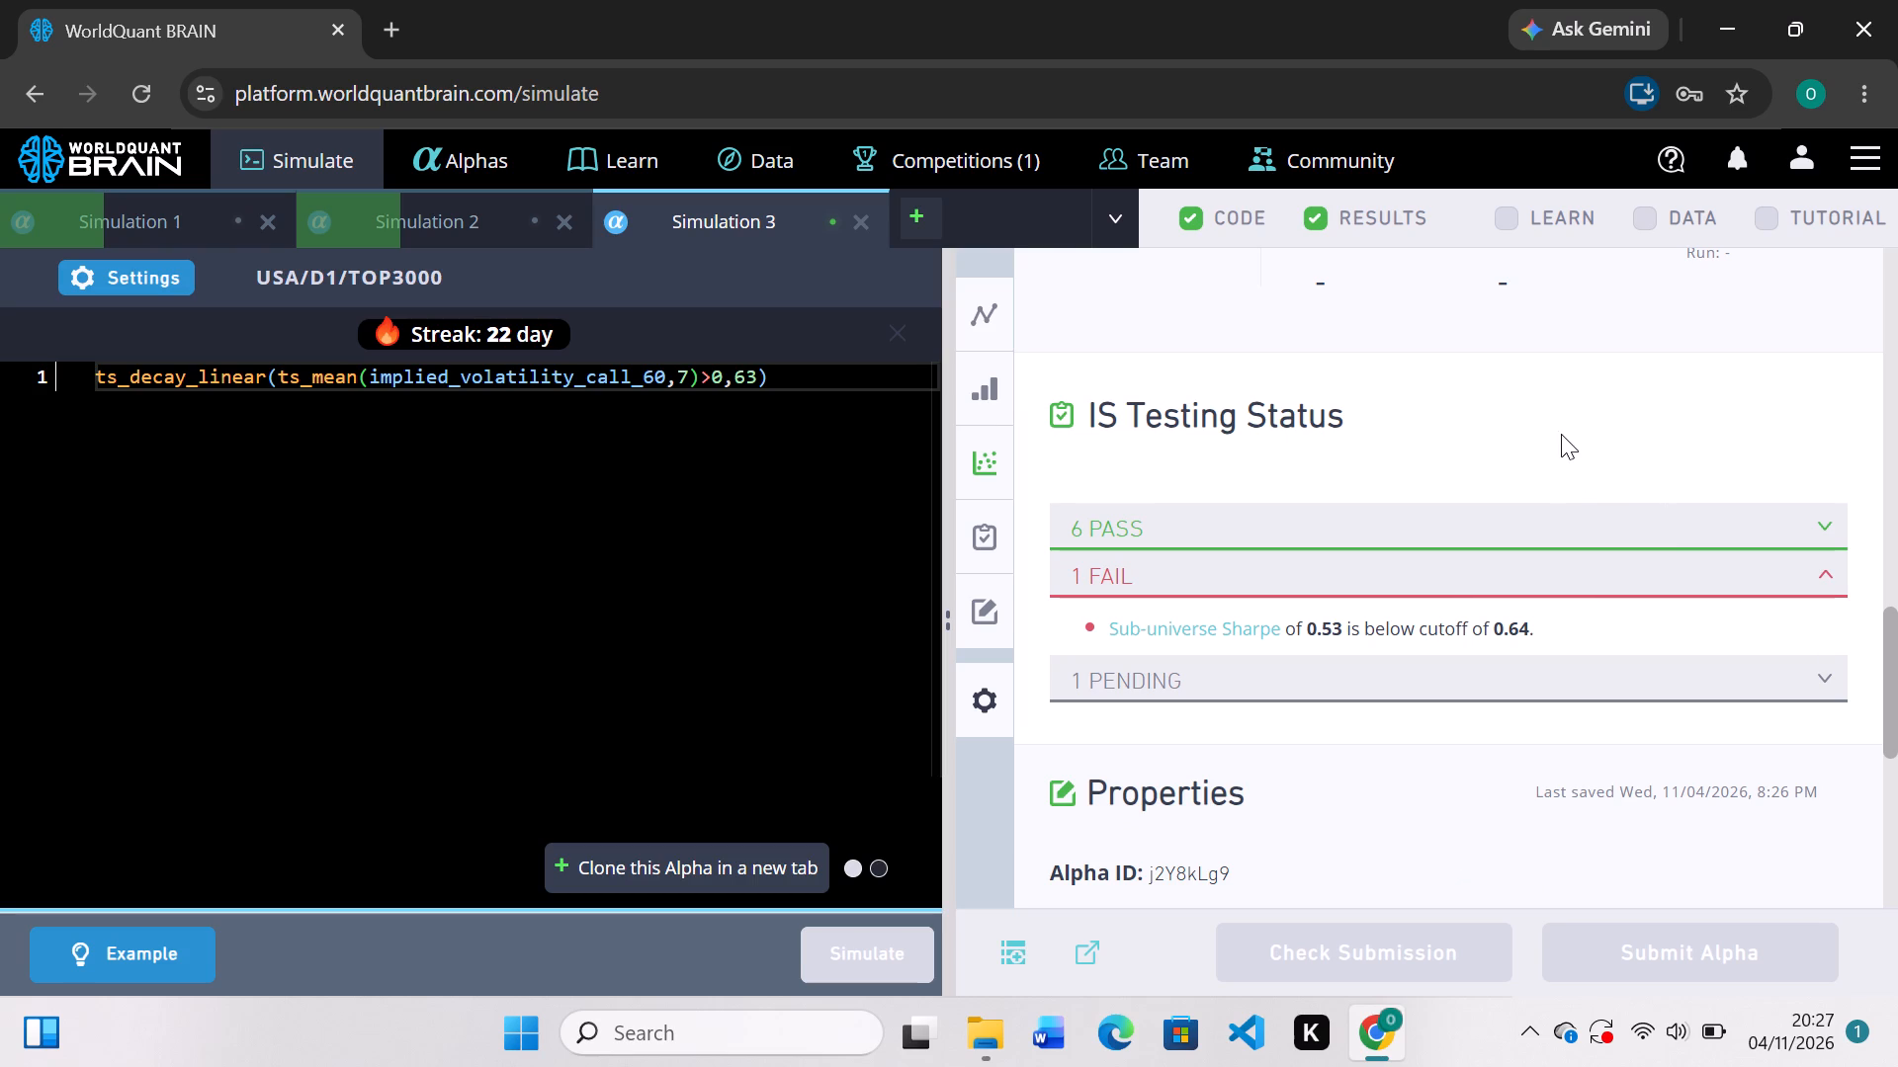
Run the self-correlation check for the alpha in Simulation 3.
{"action": "scroll", "coordinate": [1566, 430], "scroll_direction": "up", "scroll_amount": 2}
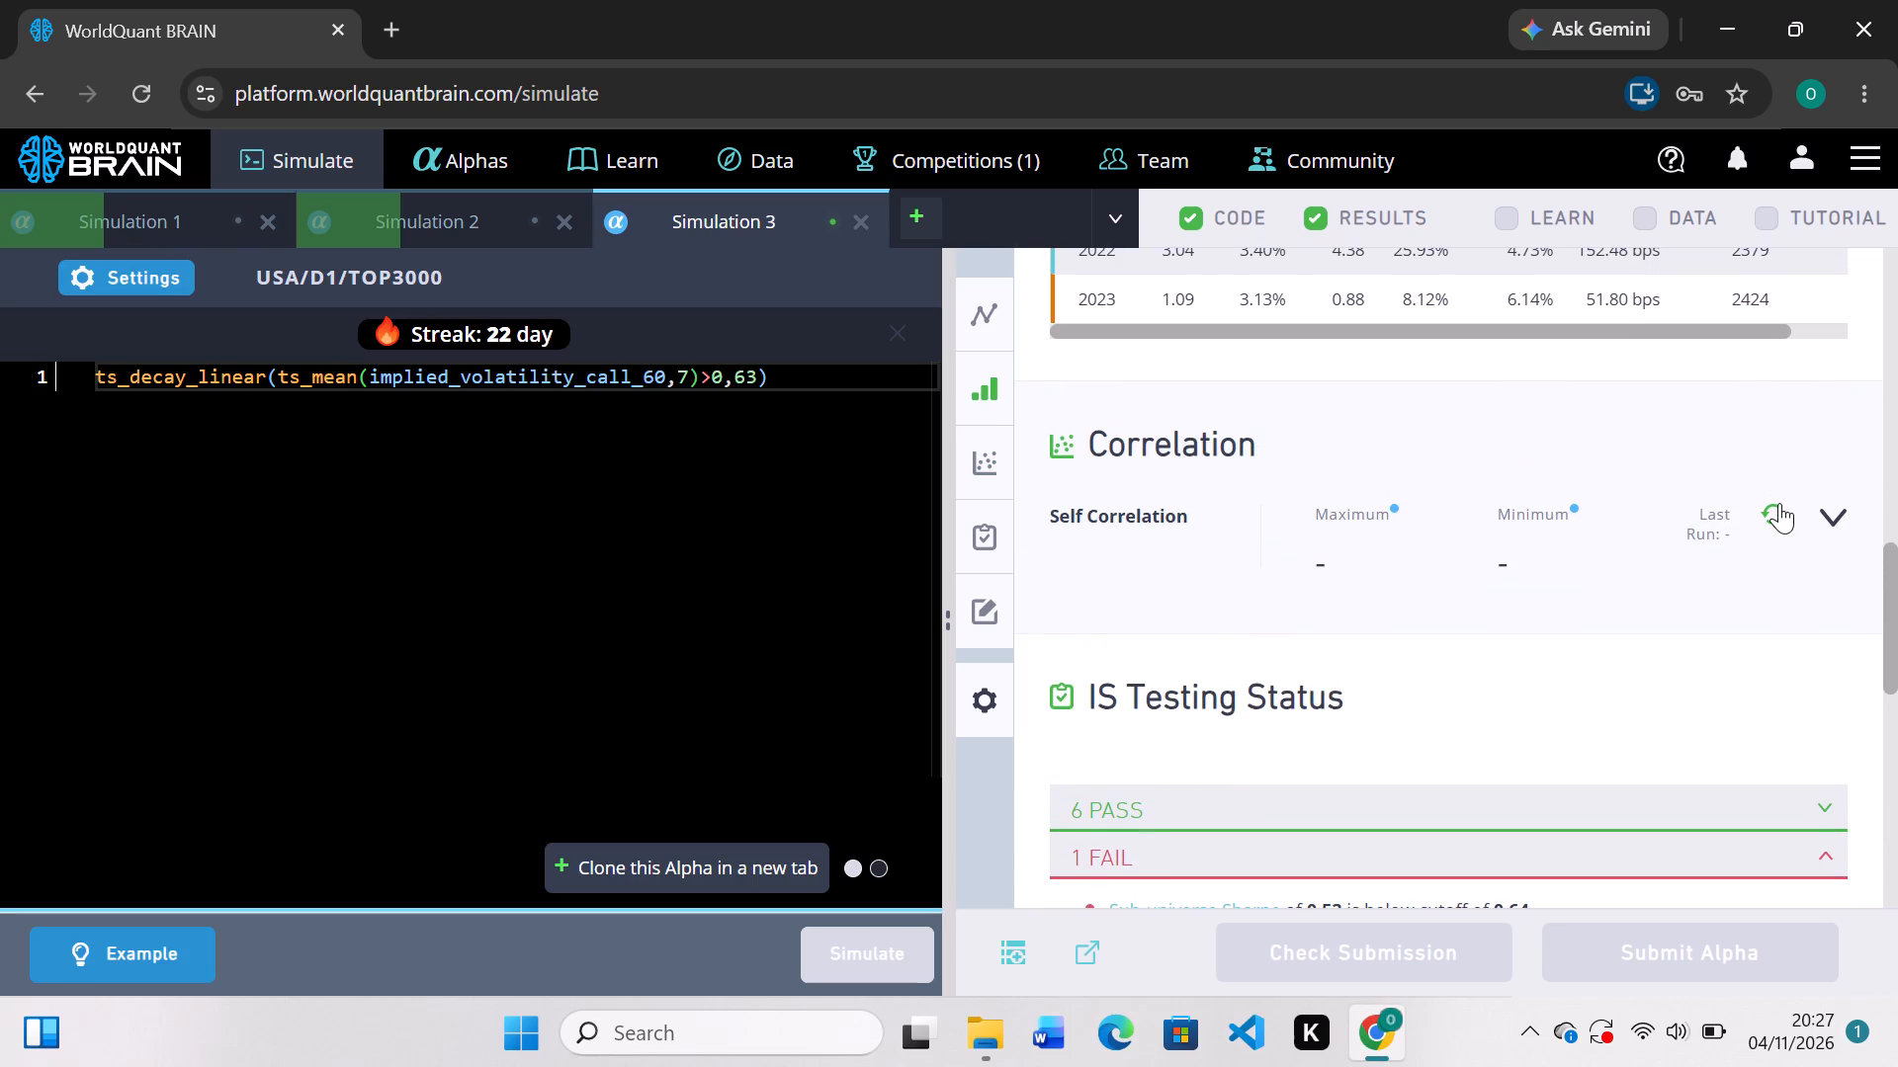
{"action": "left_click", "coordinate": [1774, 516]}
Go to the unsubmitted alphas list and filter it by Competition, choosing the first Challenge option.
{"action": "left_click", "coordinate": [471, 137]}
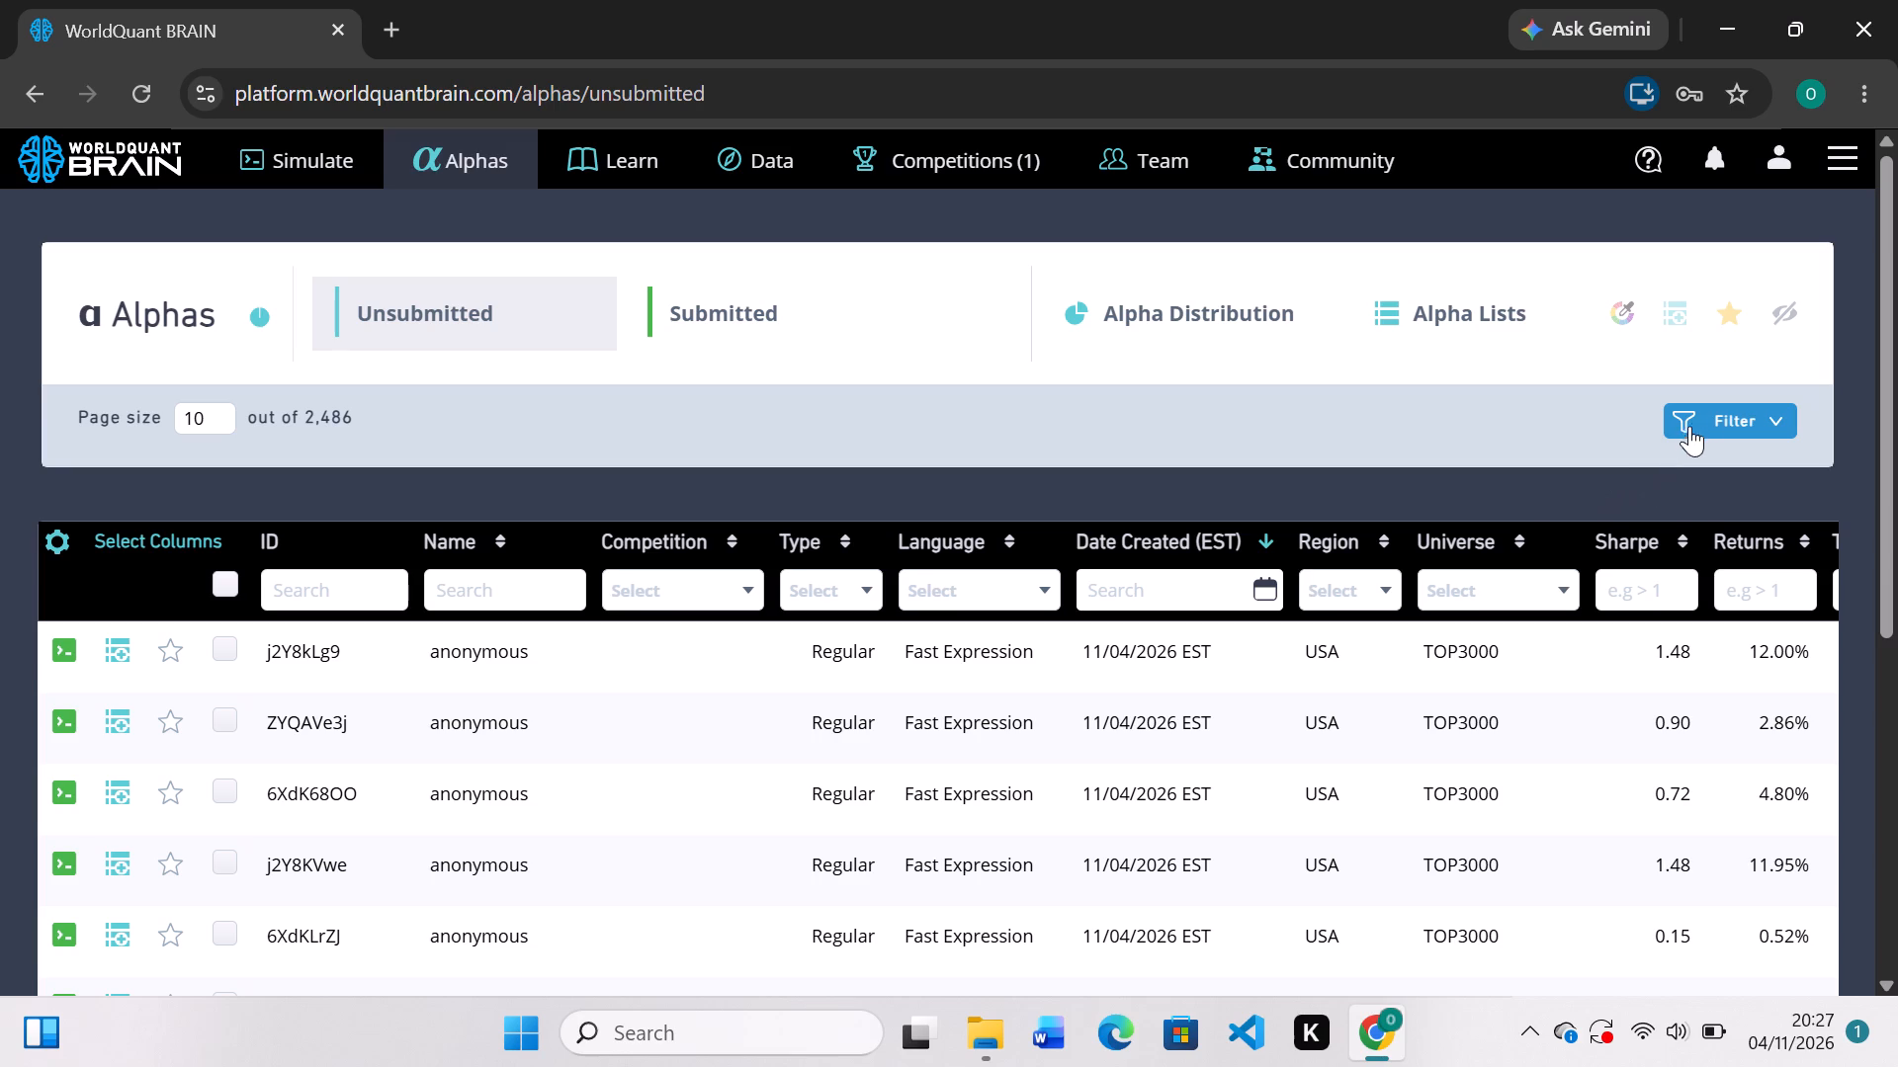
{"action": "left_click", "coordinate": [1701, 406]}
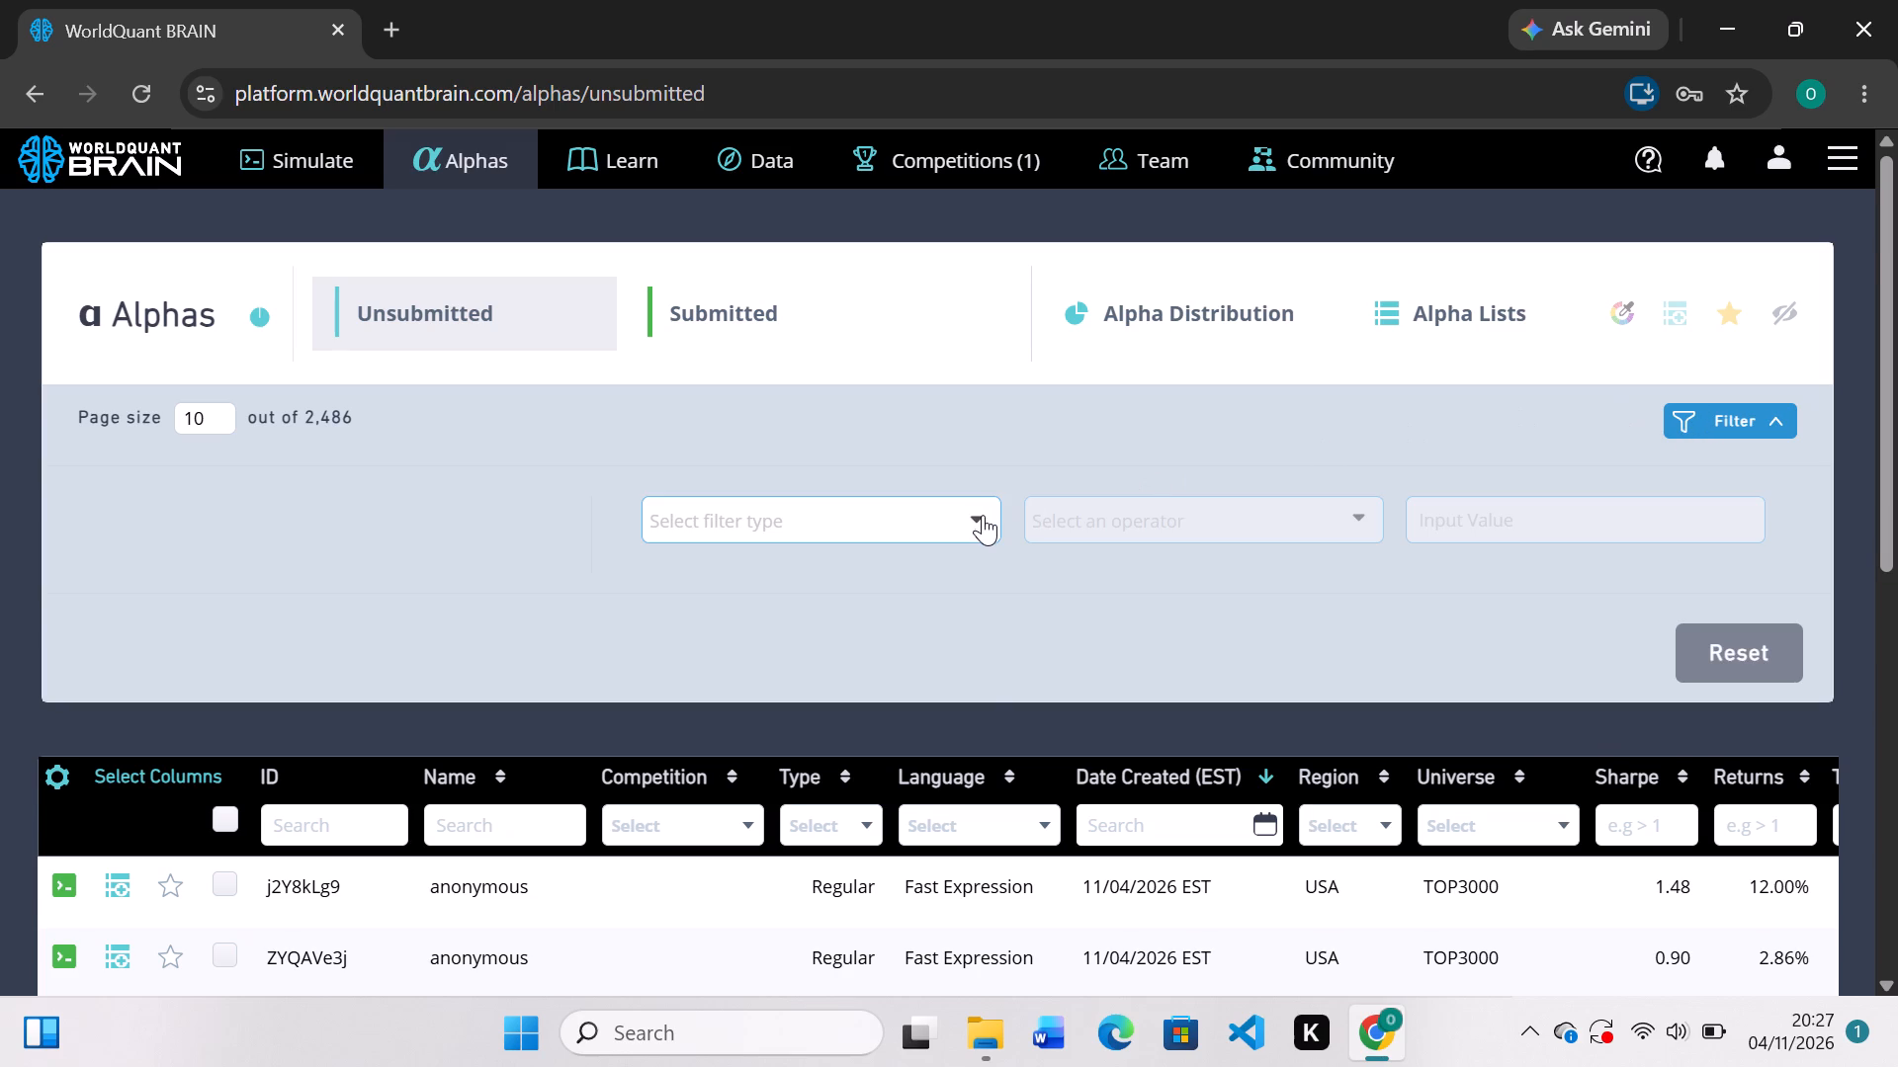
{"action": "left_click", "coordinate": [981, 515]}
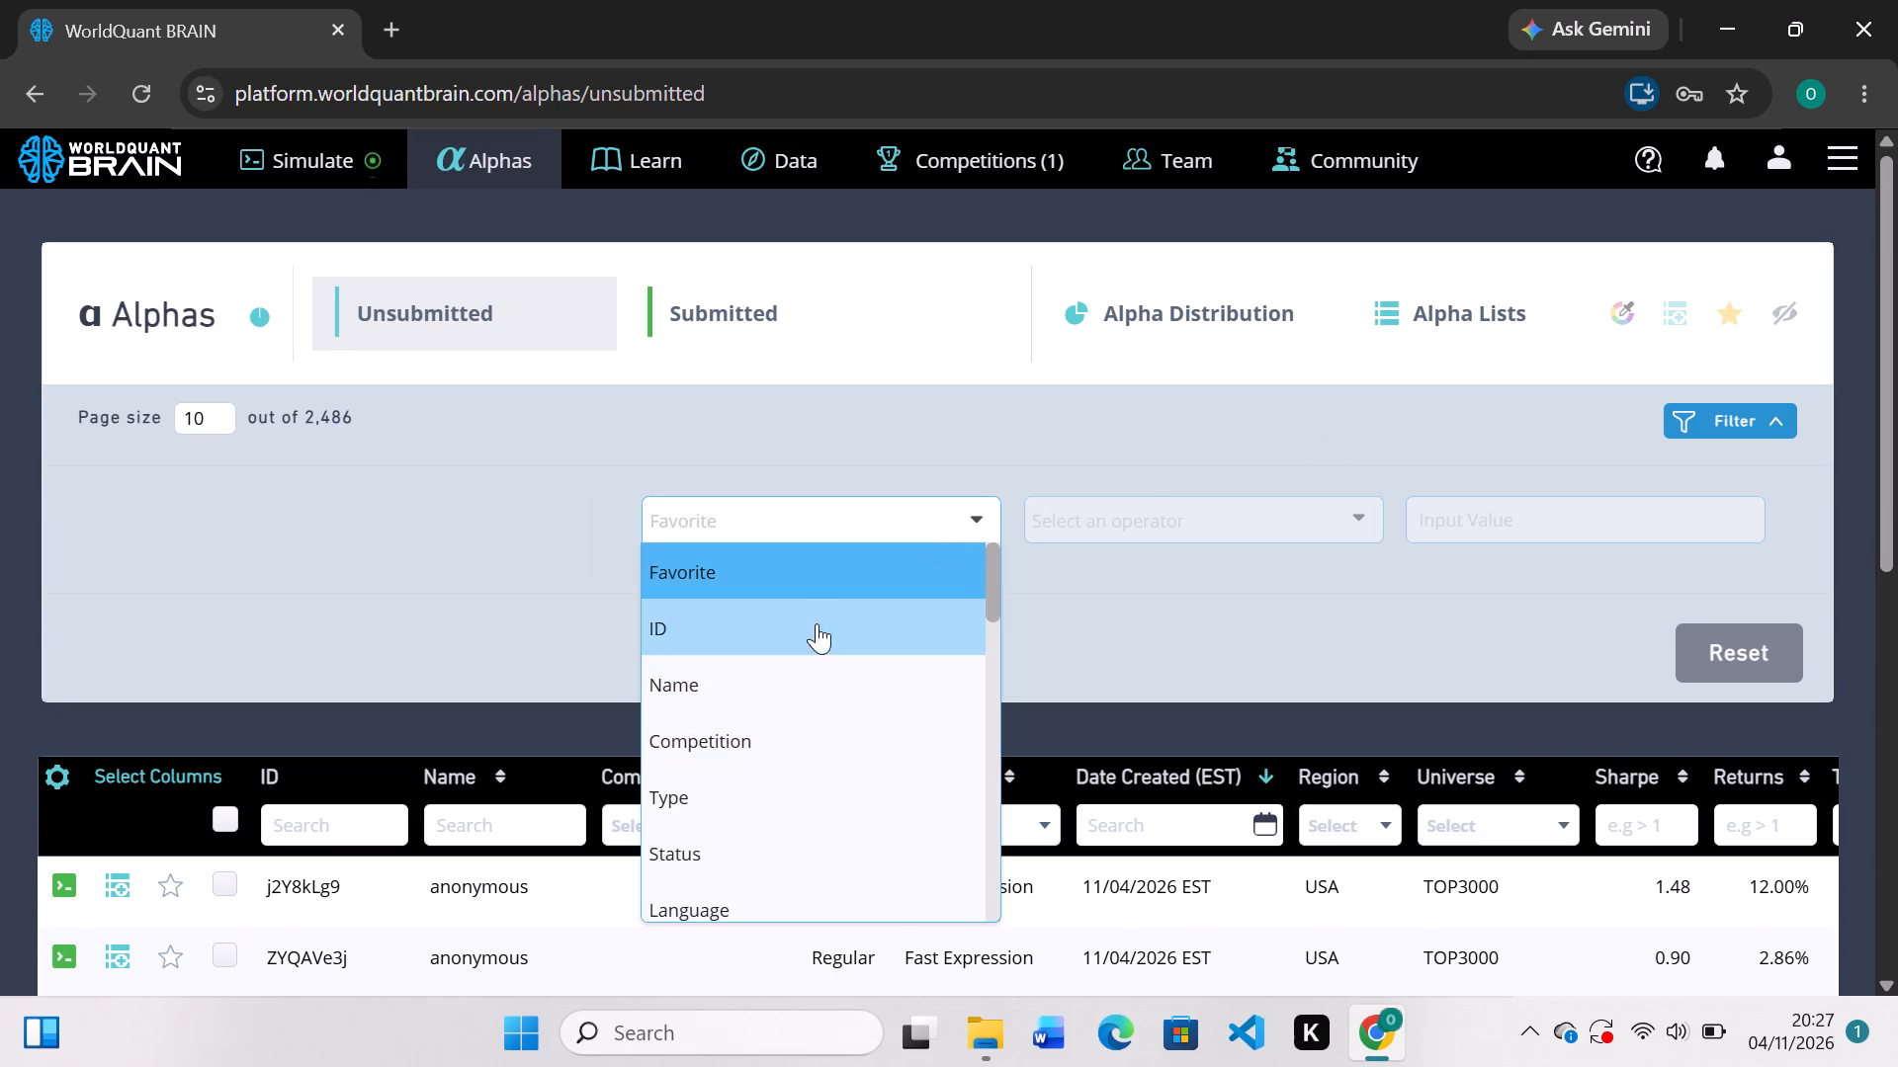
{"action": "scroll", "coordinate": [835, 743], "scroll_direction": "down", "scroll_amount": 2}
{"action": "scroll", "coordinate": [835, 743], "scroll_direction": "up", "scroll_amount": 1}
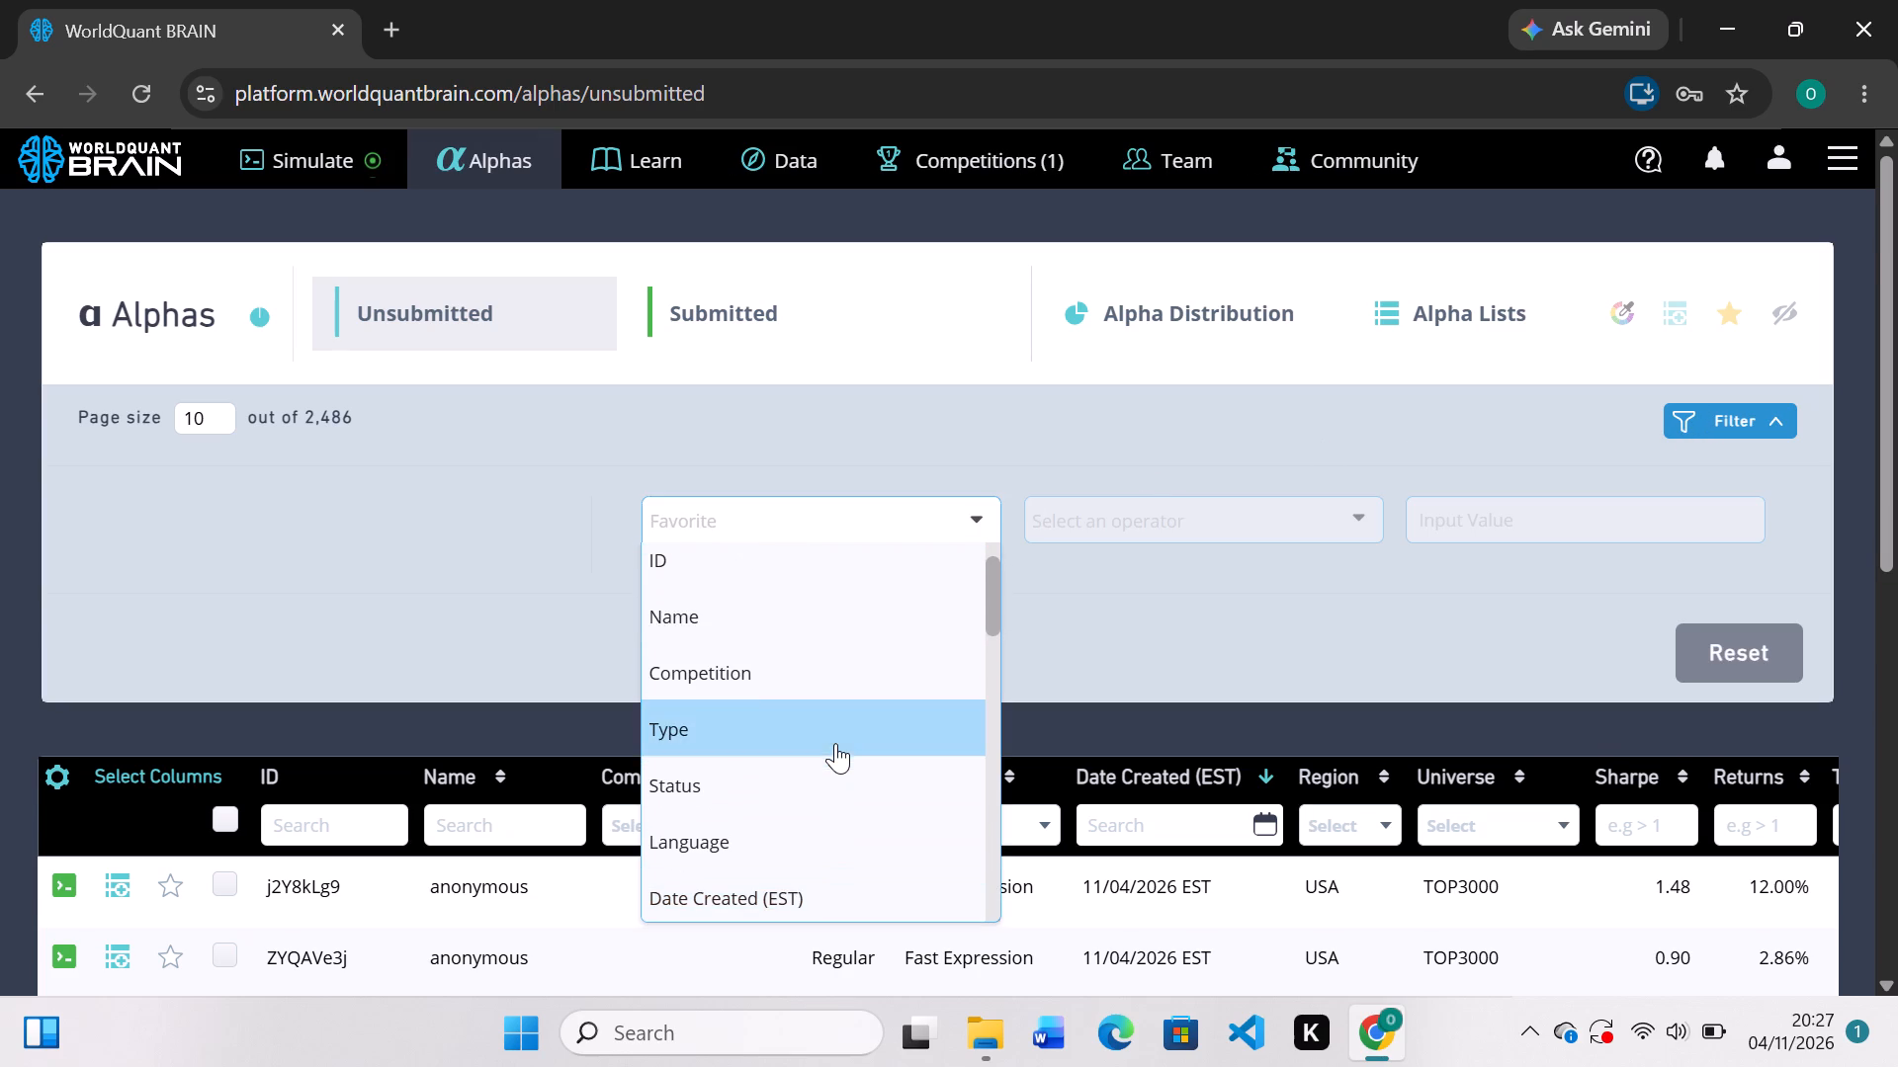
{"action": "left_click", "coordinate": [725, 685]}
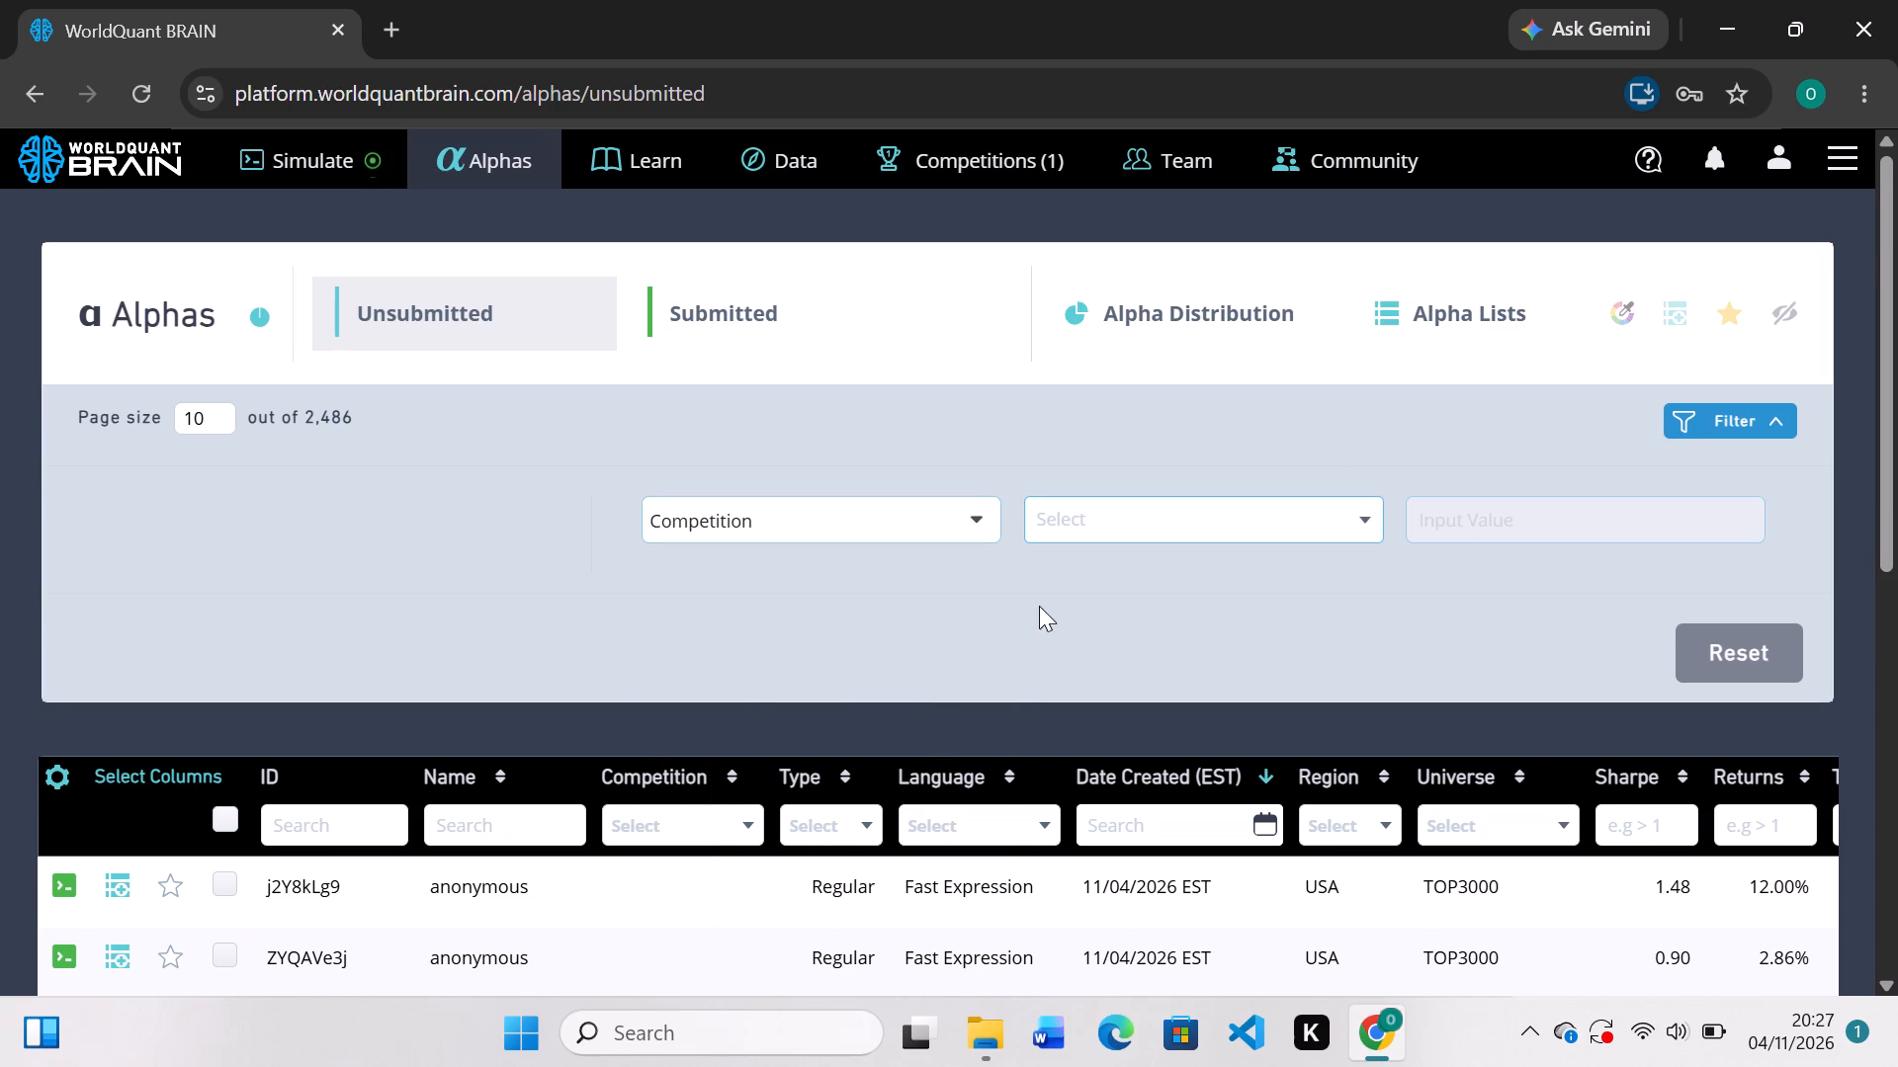
{"action": "left_click", "coordinate": [1310, 518]}
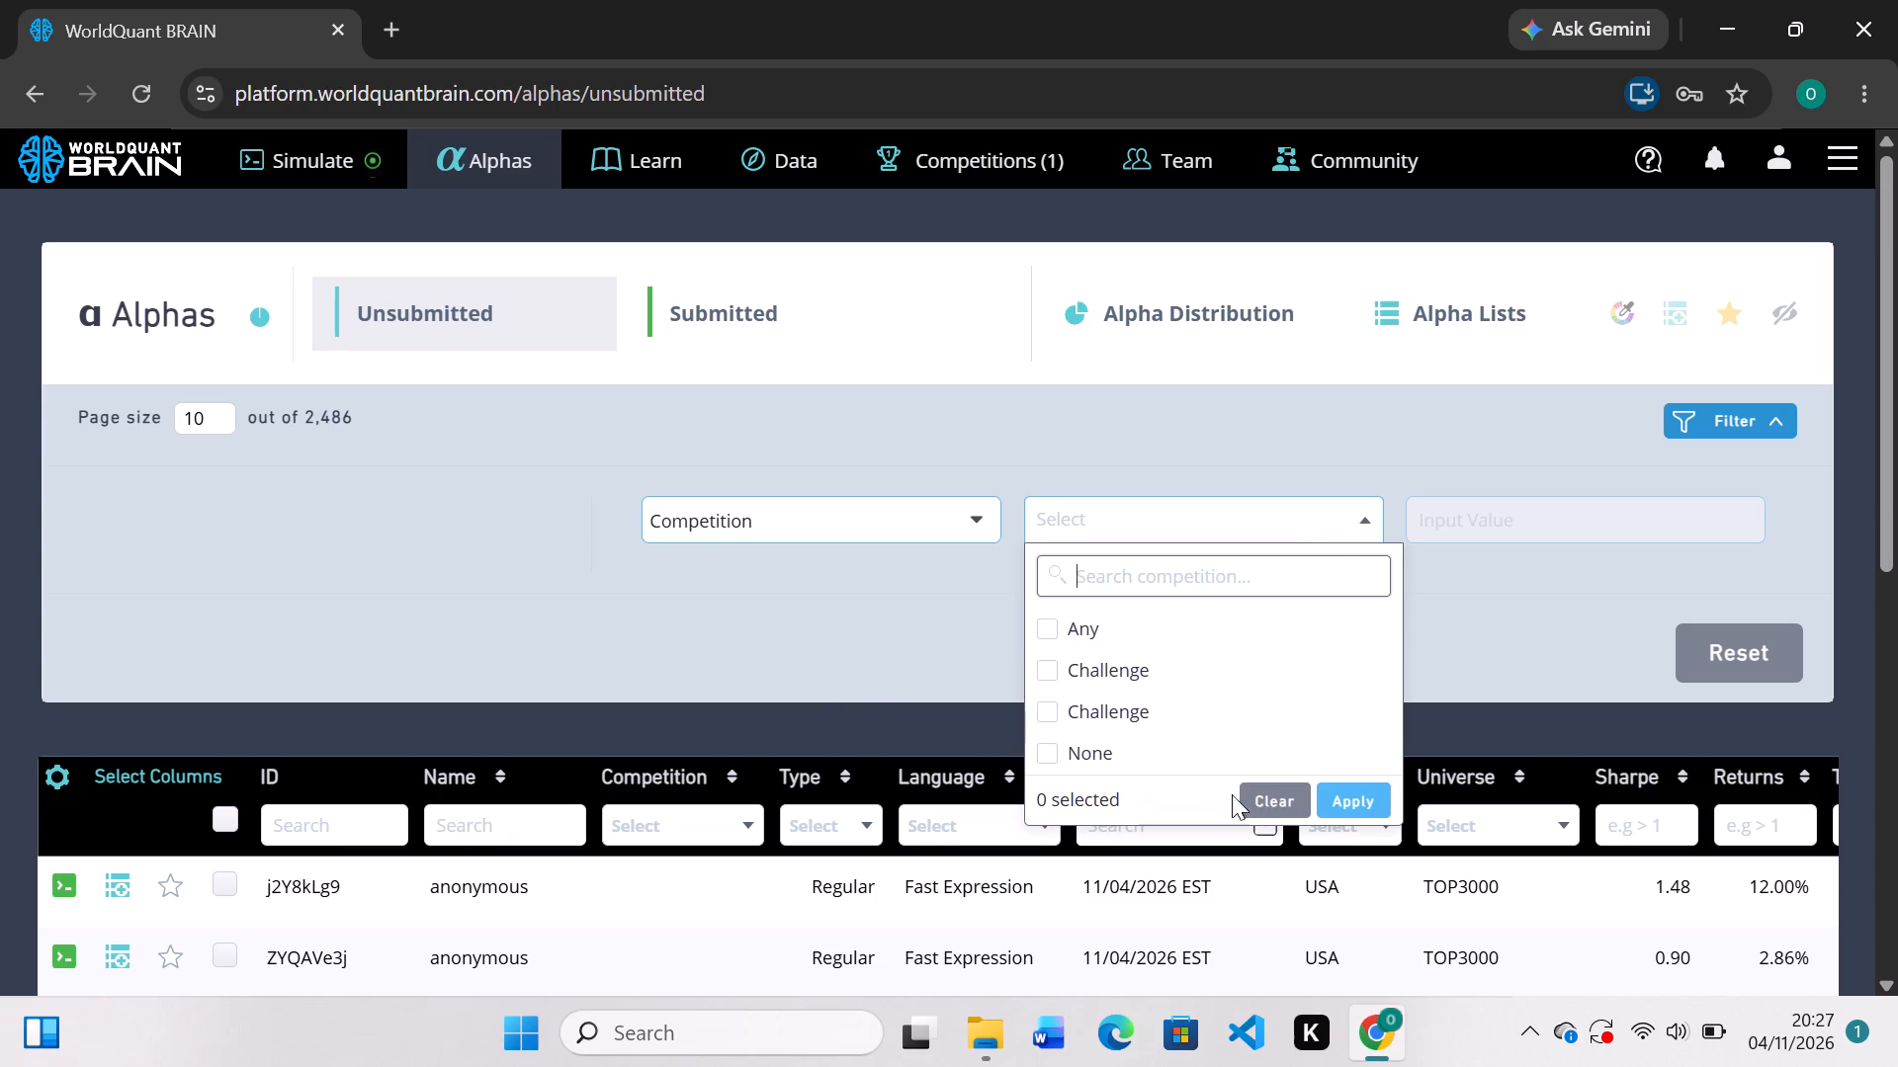
{"action": "left_click", "coordinate": [1134, 679]}
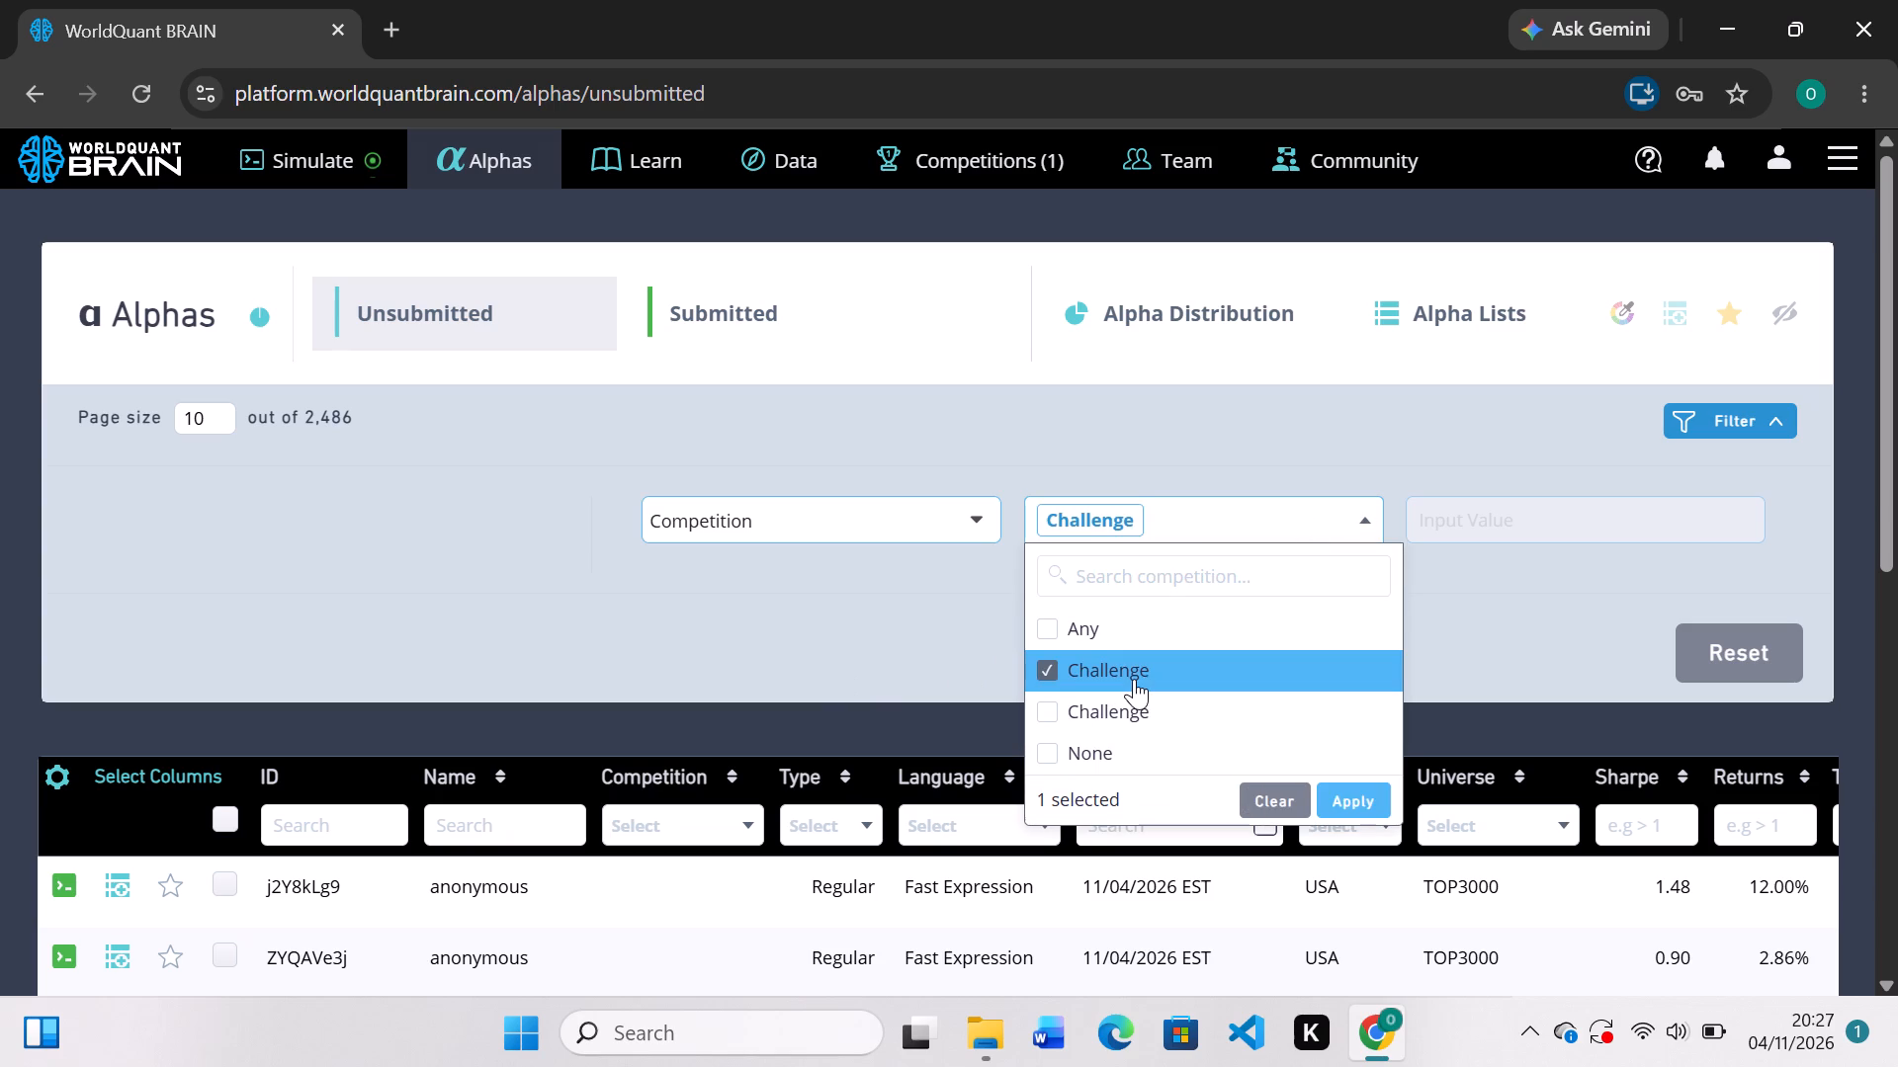
{"action": "left_click", "coordinate": [1346, 797]}
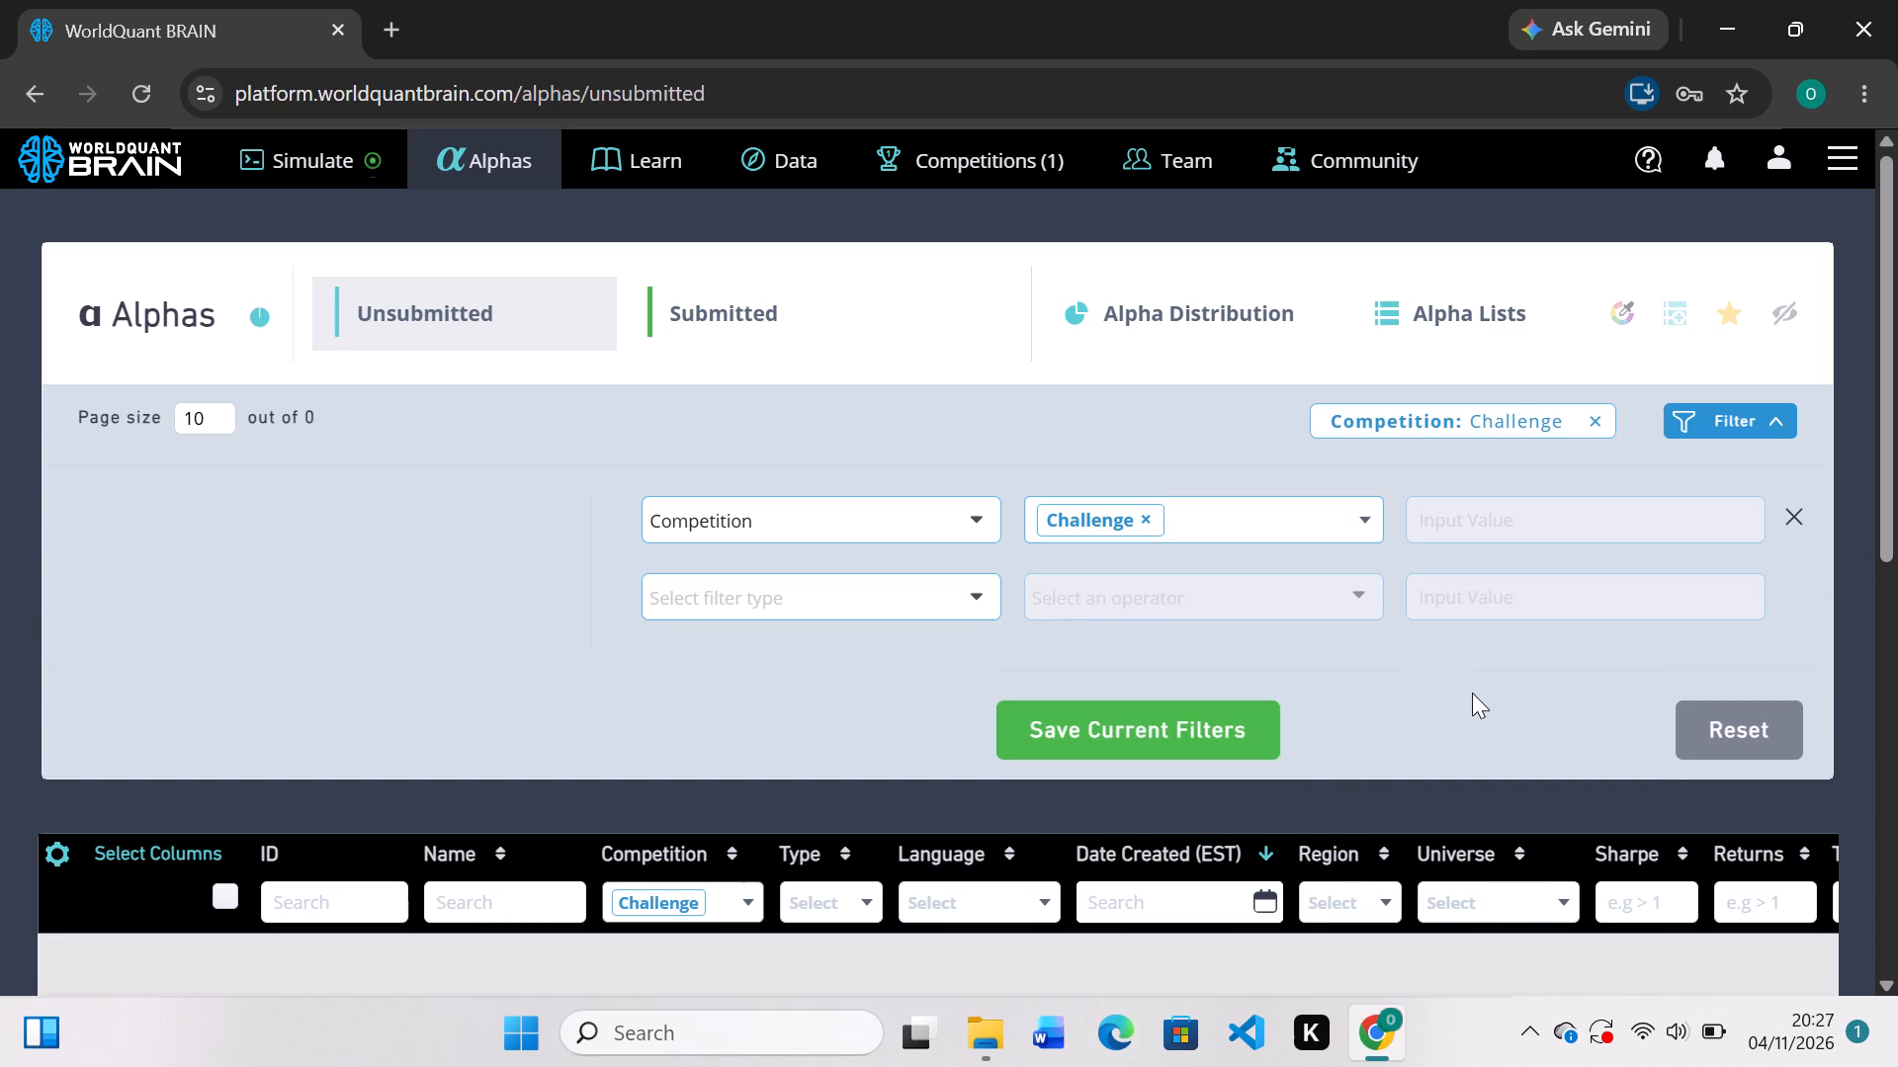
{"action": "scroll", "coordinate": [1472, 693], "scroll_direction": "down", "scroll_amount": 3}
{"action": "scroll", "coordinate": [1472, 693], "scroll_direction": "up", "scroll_amount": 3}
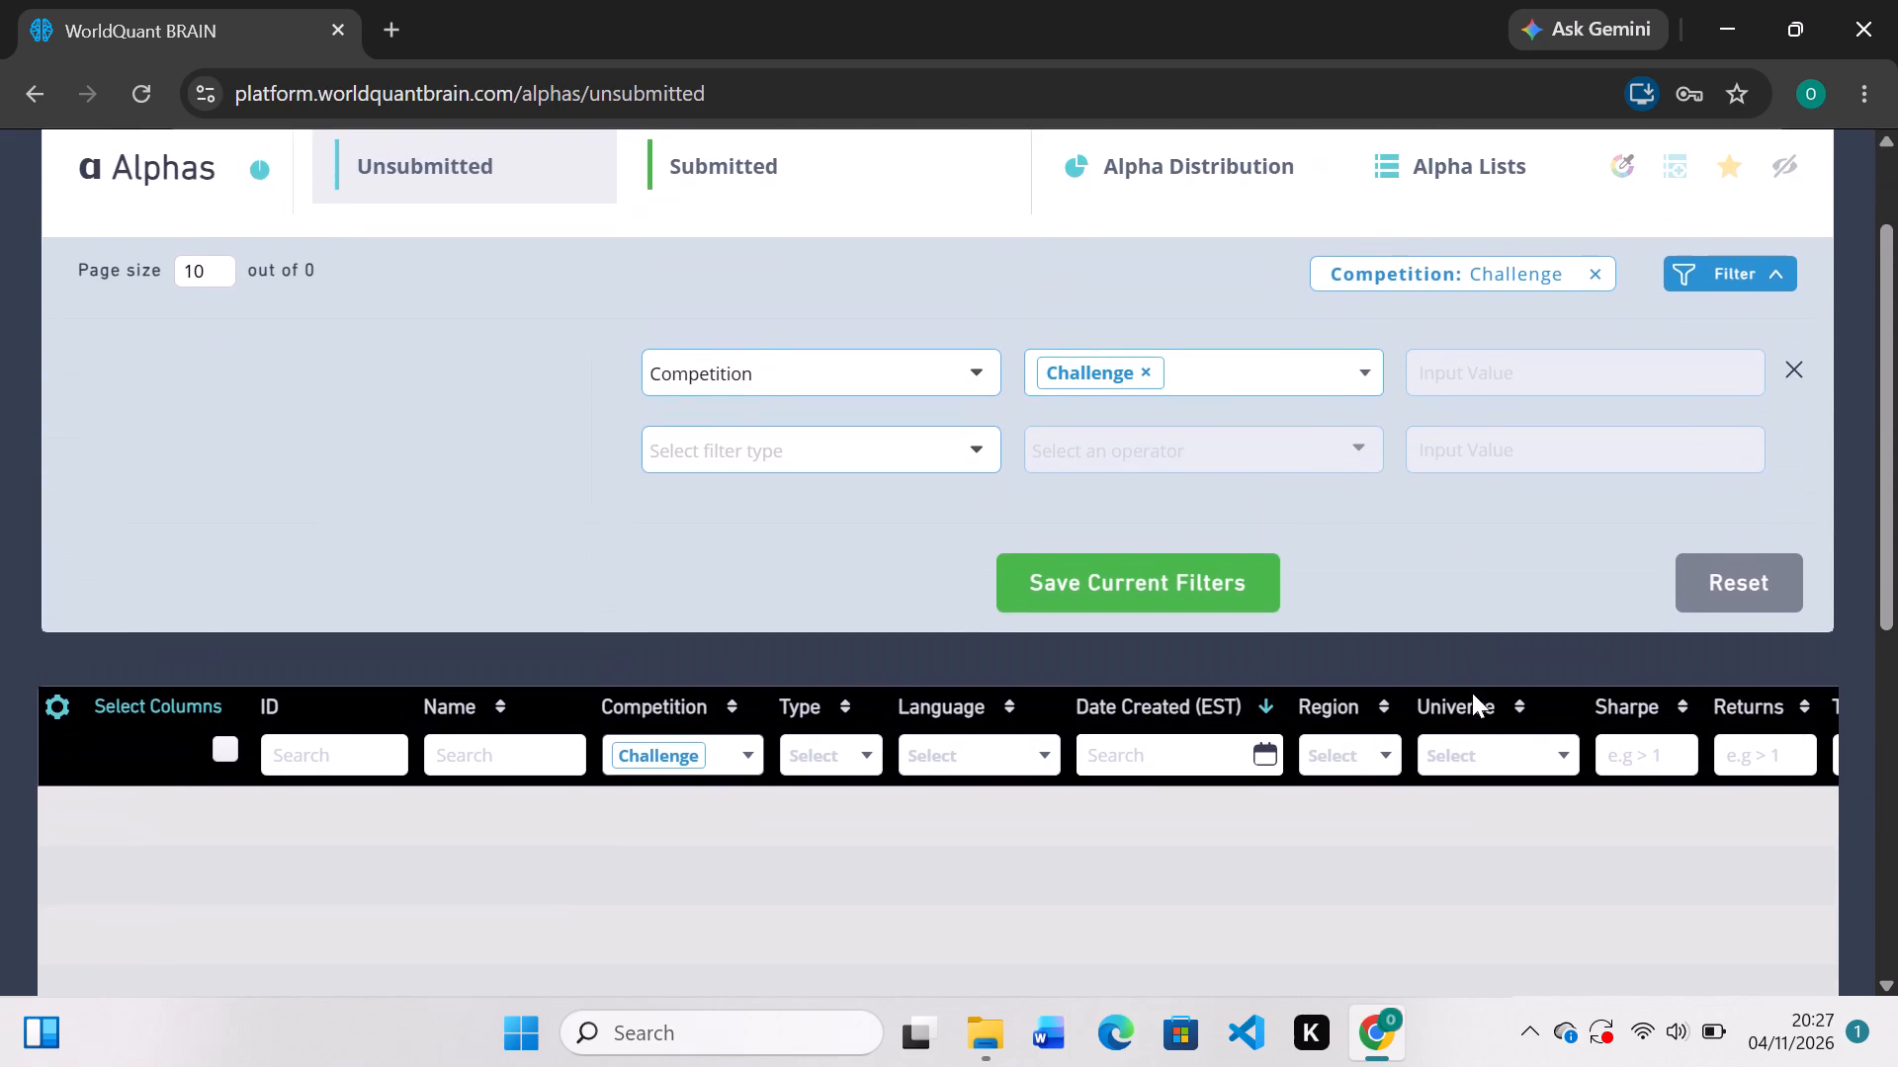
Change the Competition filter row's type to Date Created (EST).
{"action": "left_click", "coordinate": [1357, 514]}
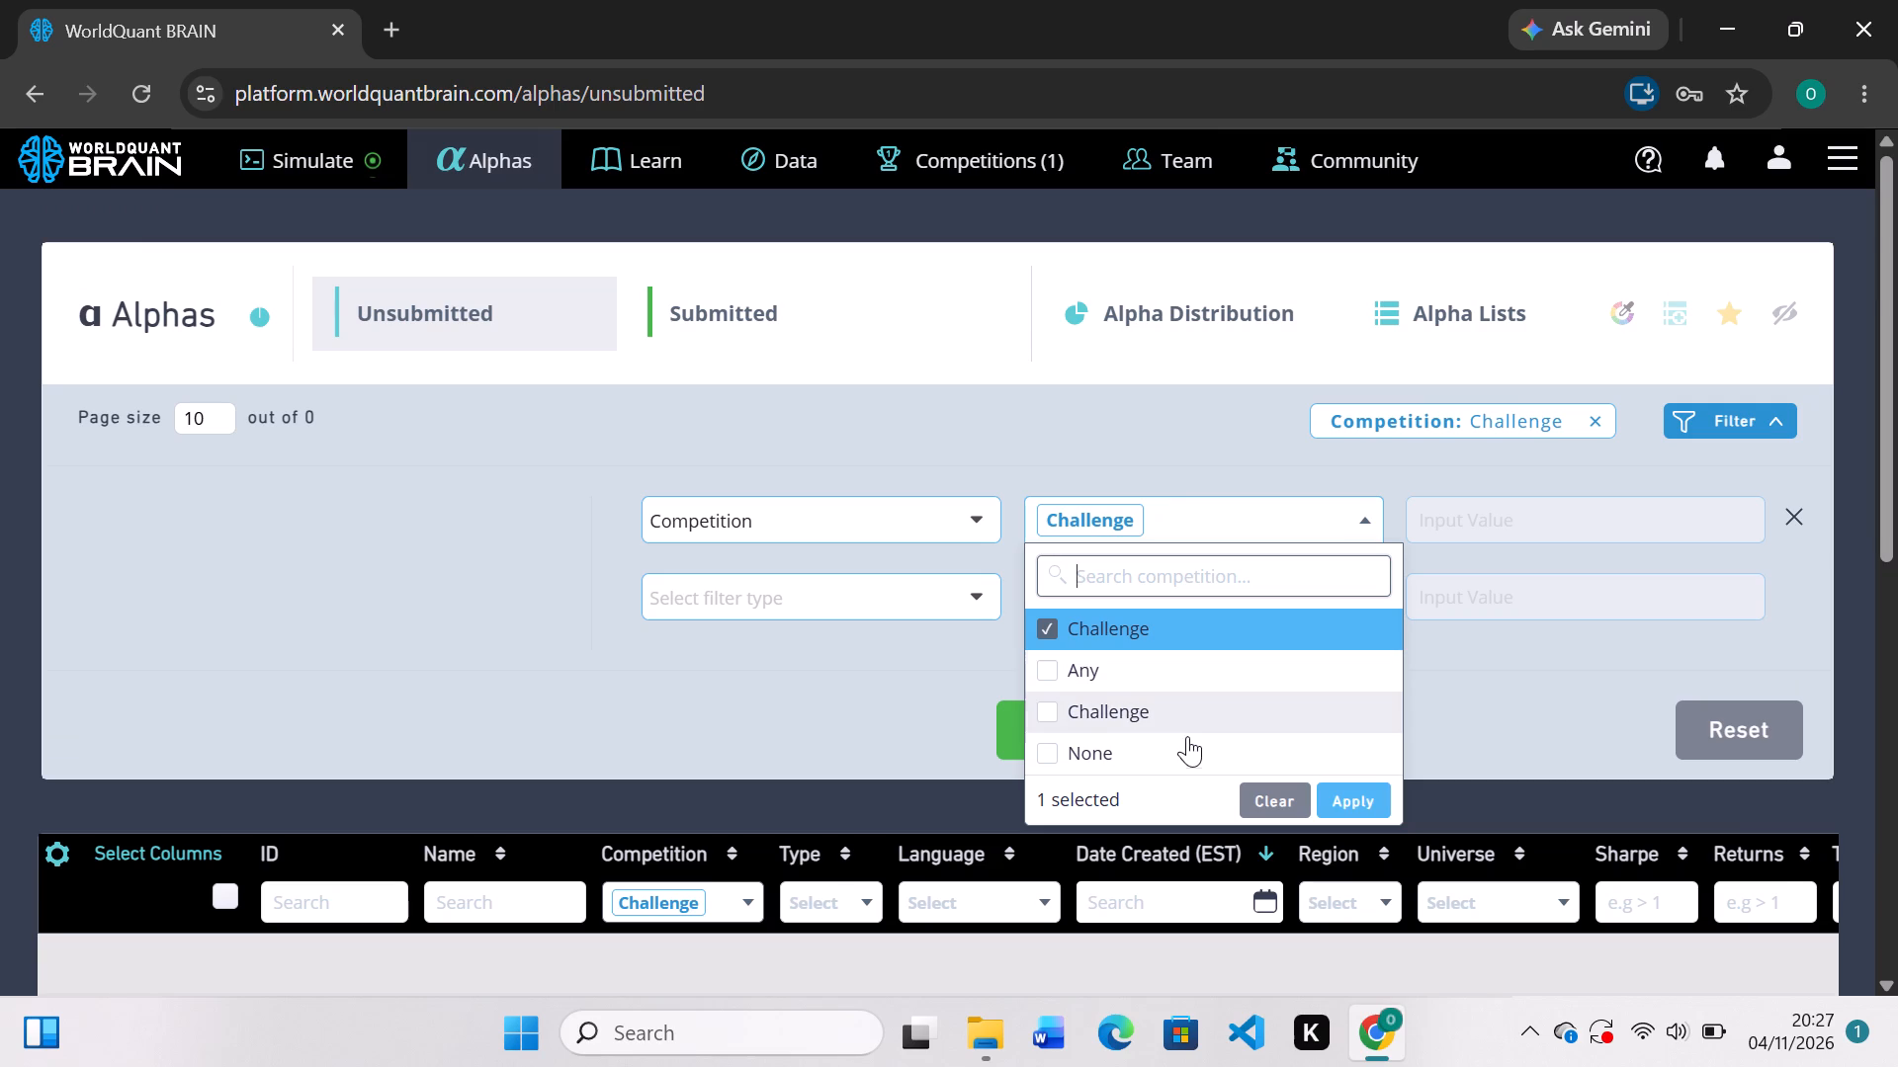
{"action": "scroll", "coordinate": [1193, 751], "scroll_direction": "down", "scroll_amount": 2}
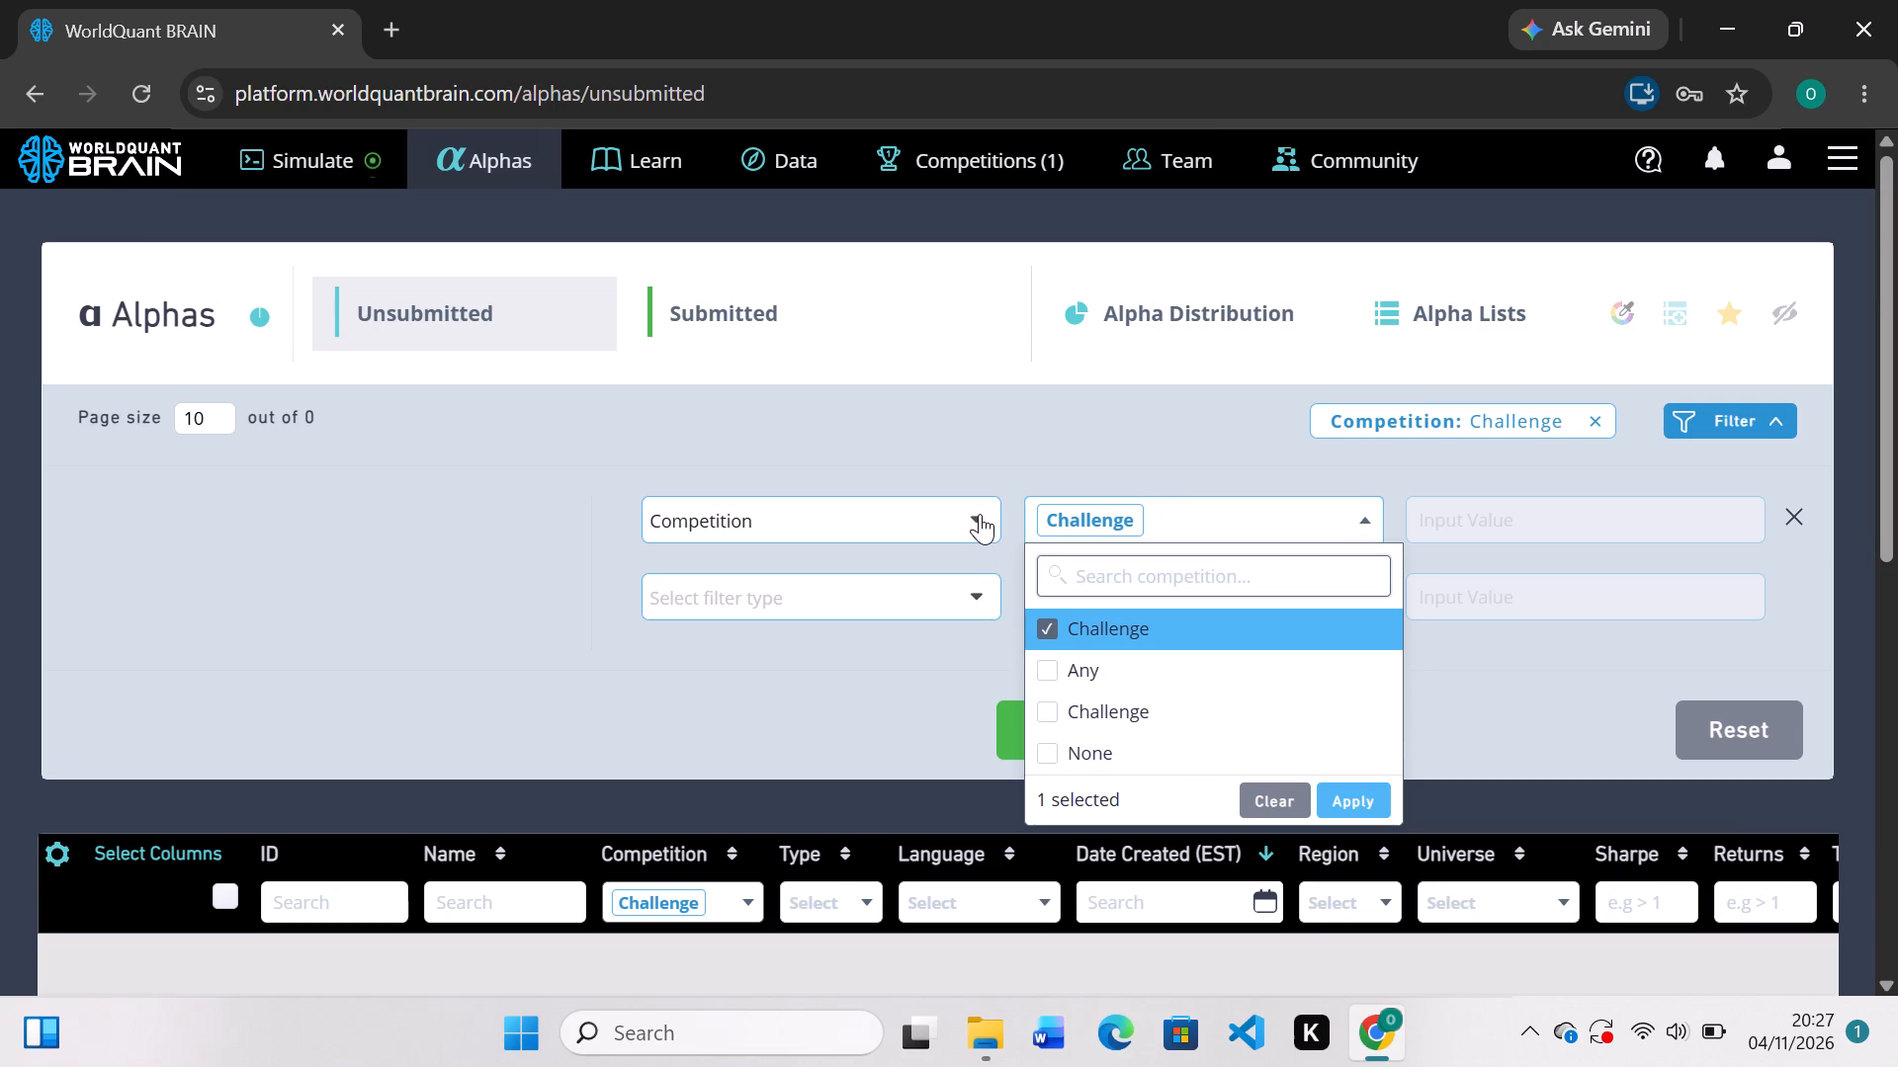
{"action": "left_click", "coordinate": [980, 514]}
{"action": "scroll", "coordinate": [827, 784], "scroll_direction": "down", "scroll_amount": 2}
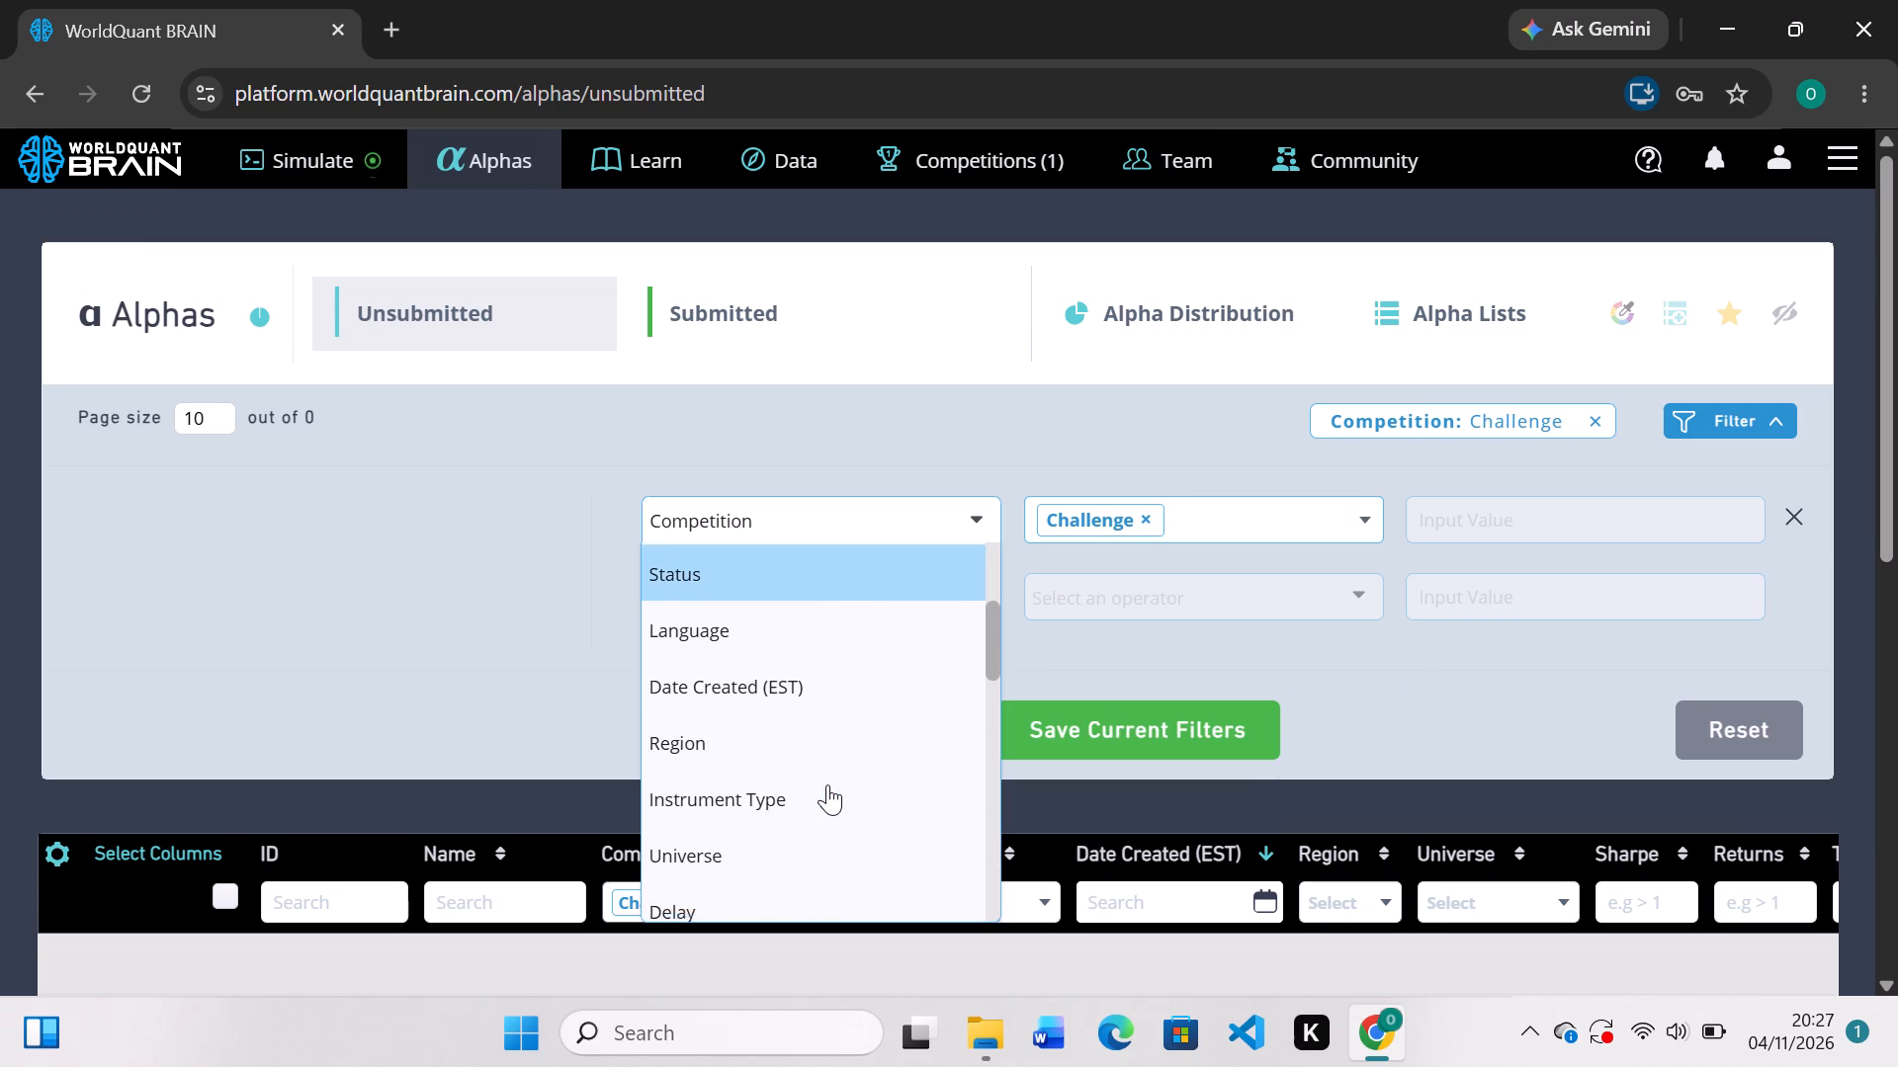
{"action": "scroll", "coordinate": [827, 784], "scroll_direction": "down", "scroll_amount": 1}
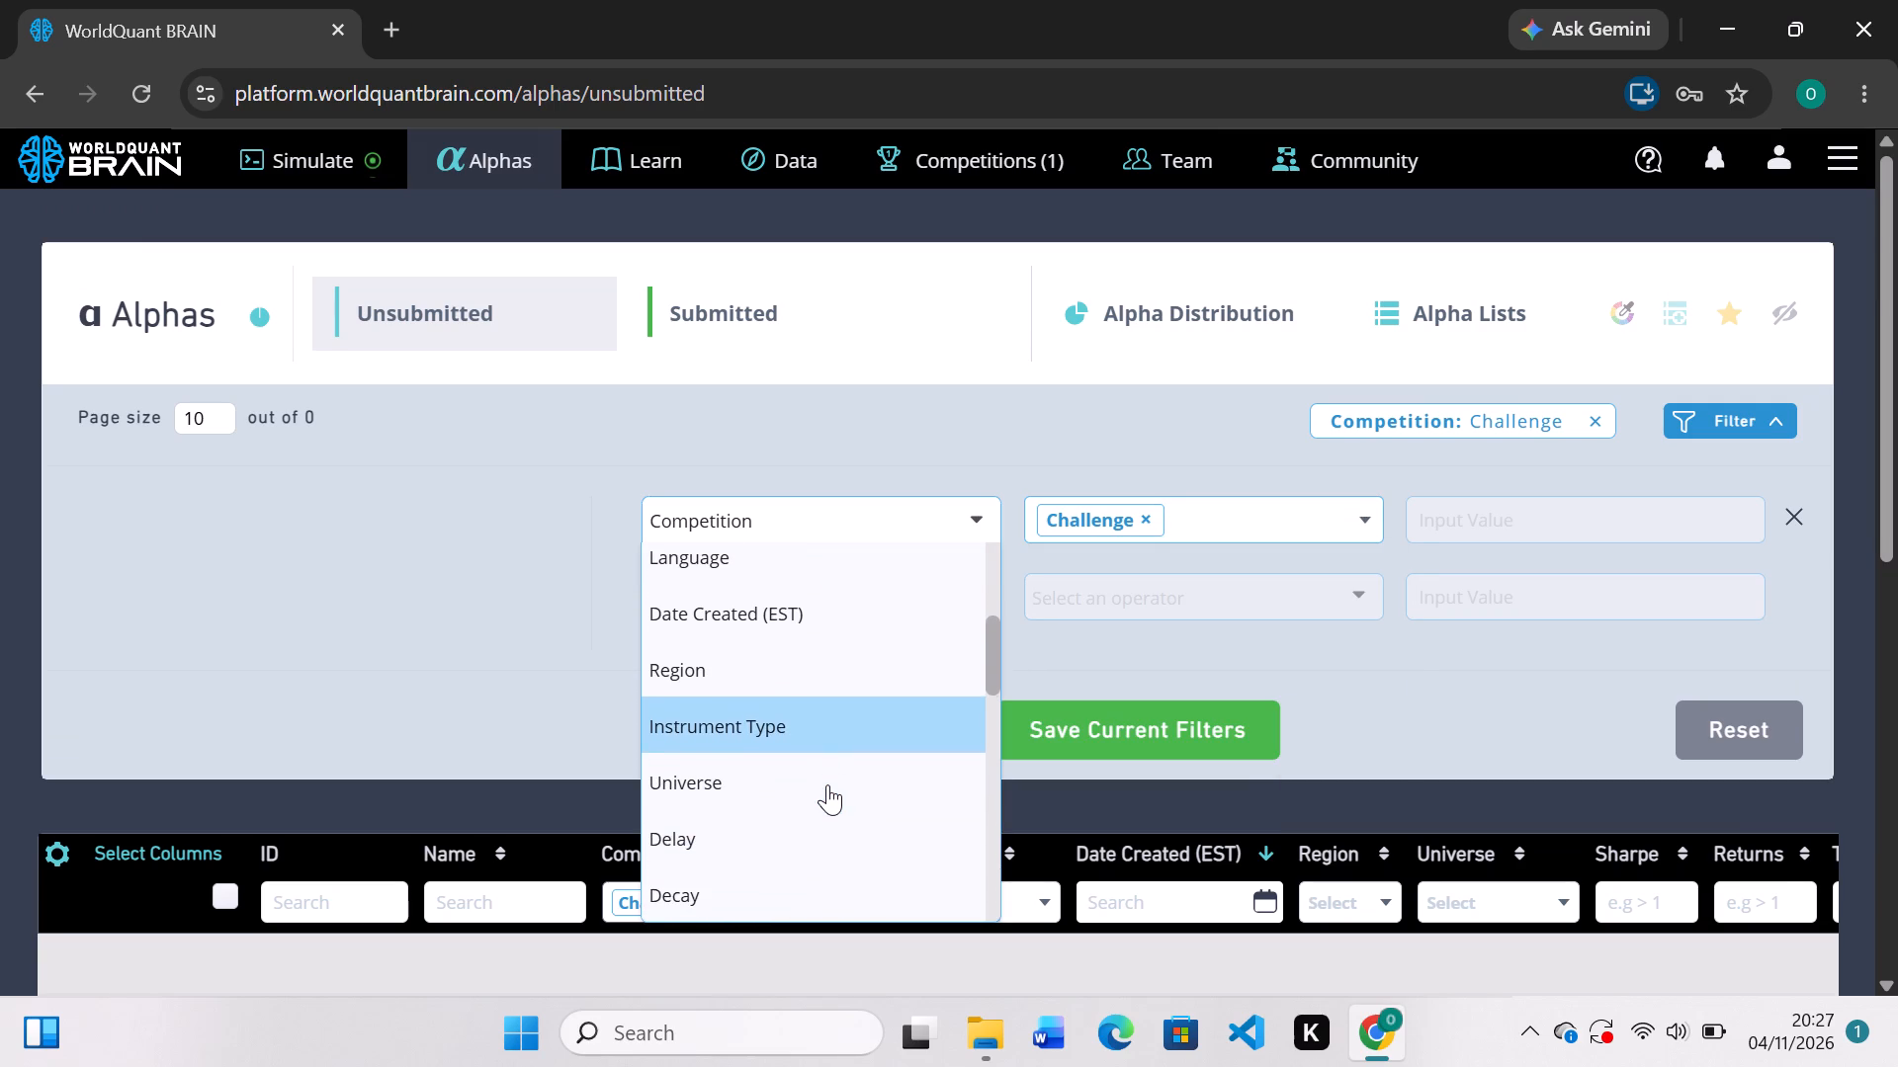
{"action": "scroll", "coordinate": [827, 784], "scroll_direction": "down", "scroll_amount": 1}
{"action": "left_click", "coordinate": [743, 588]}
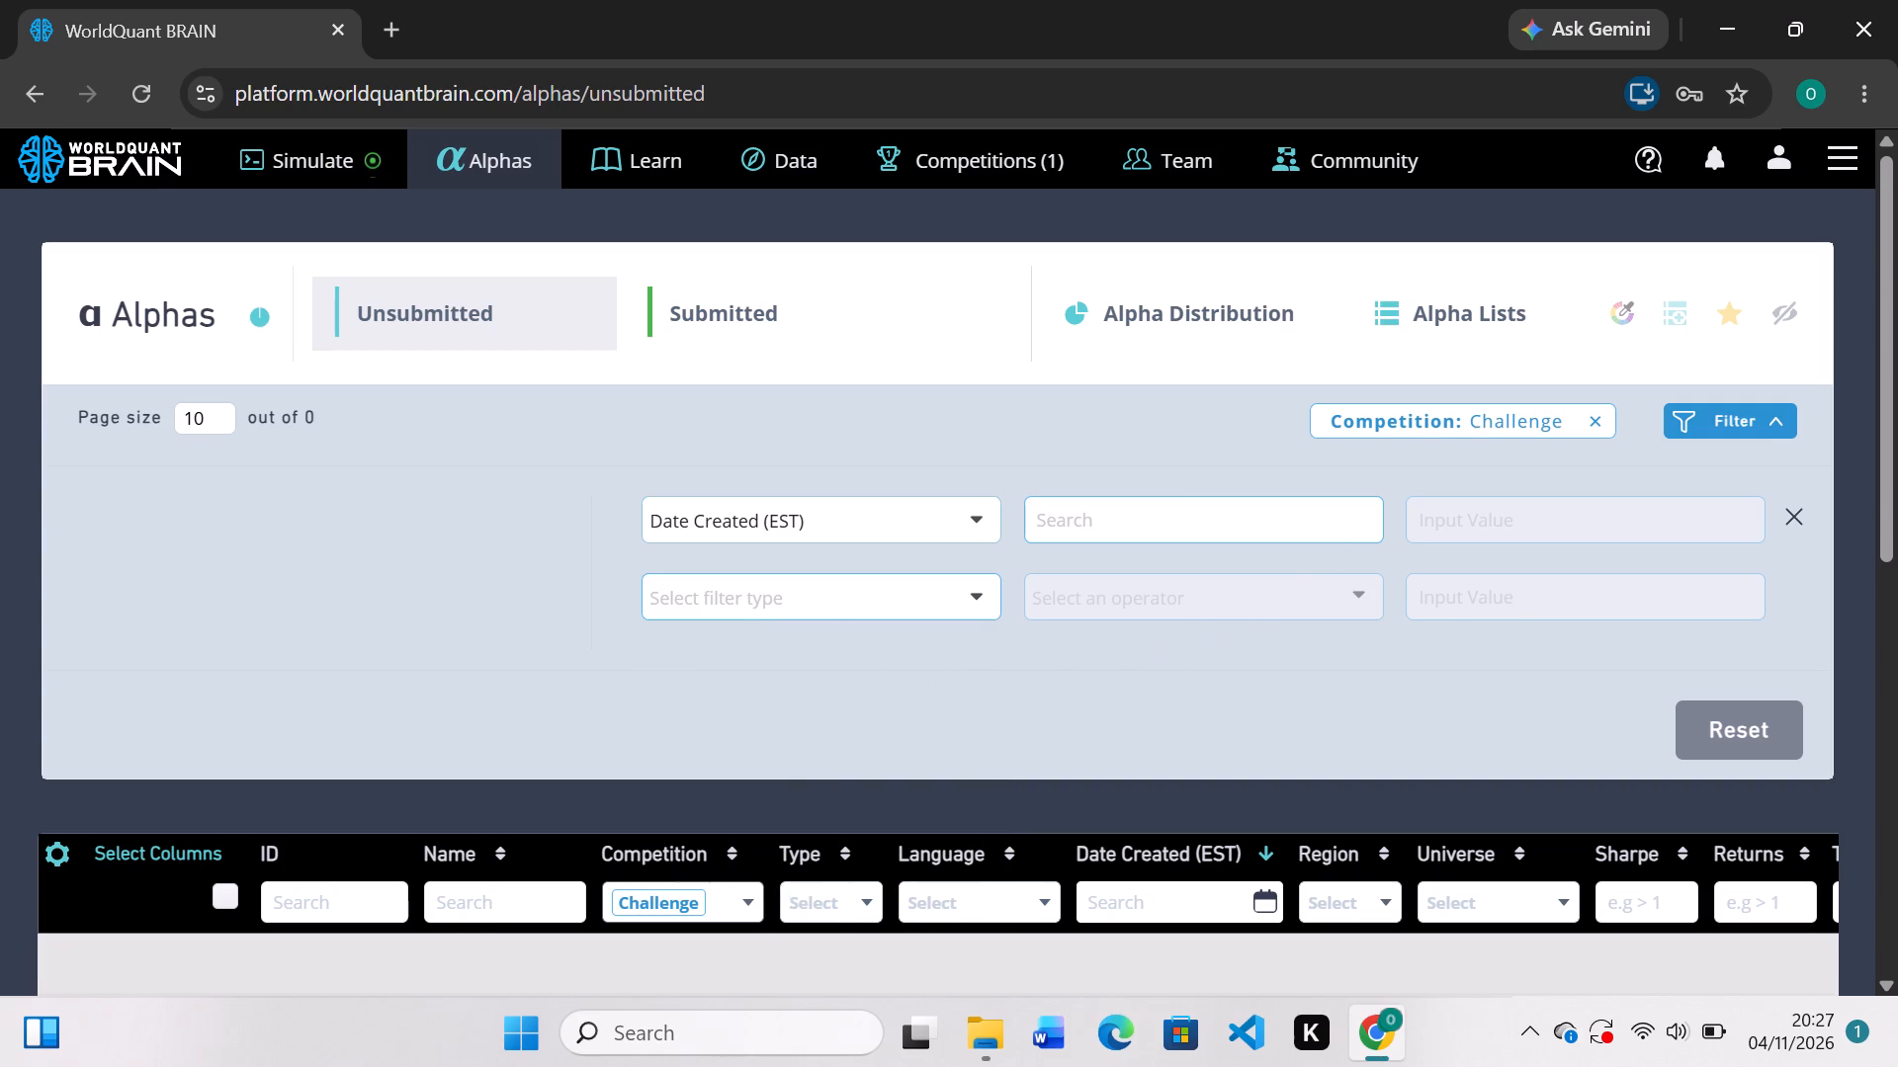
Look through all filter types available for the Date Created (EST) filter row, keeping the current type.
{"action": "left_click", "coordinate": [961, 511]}
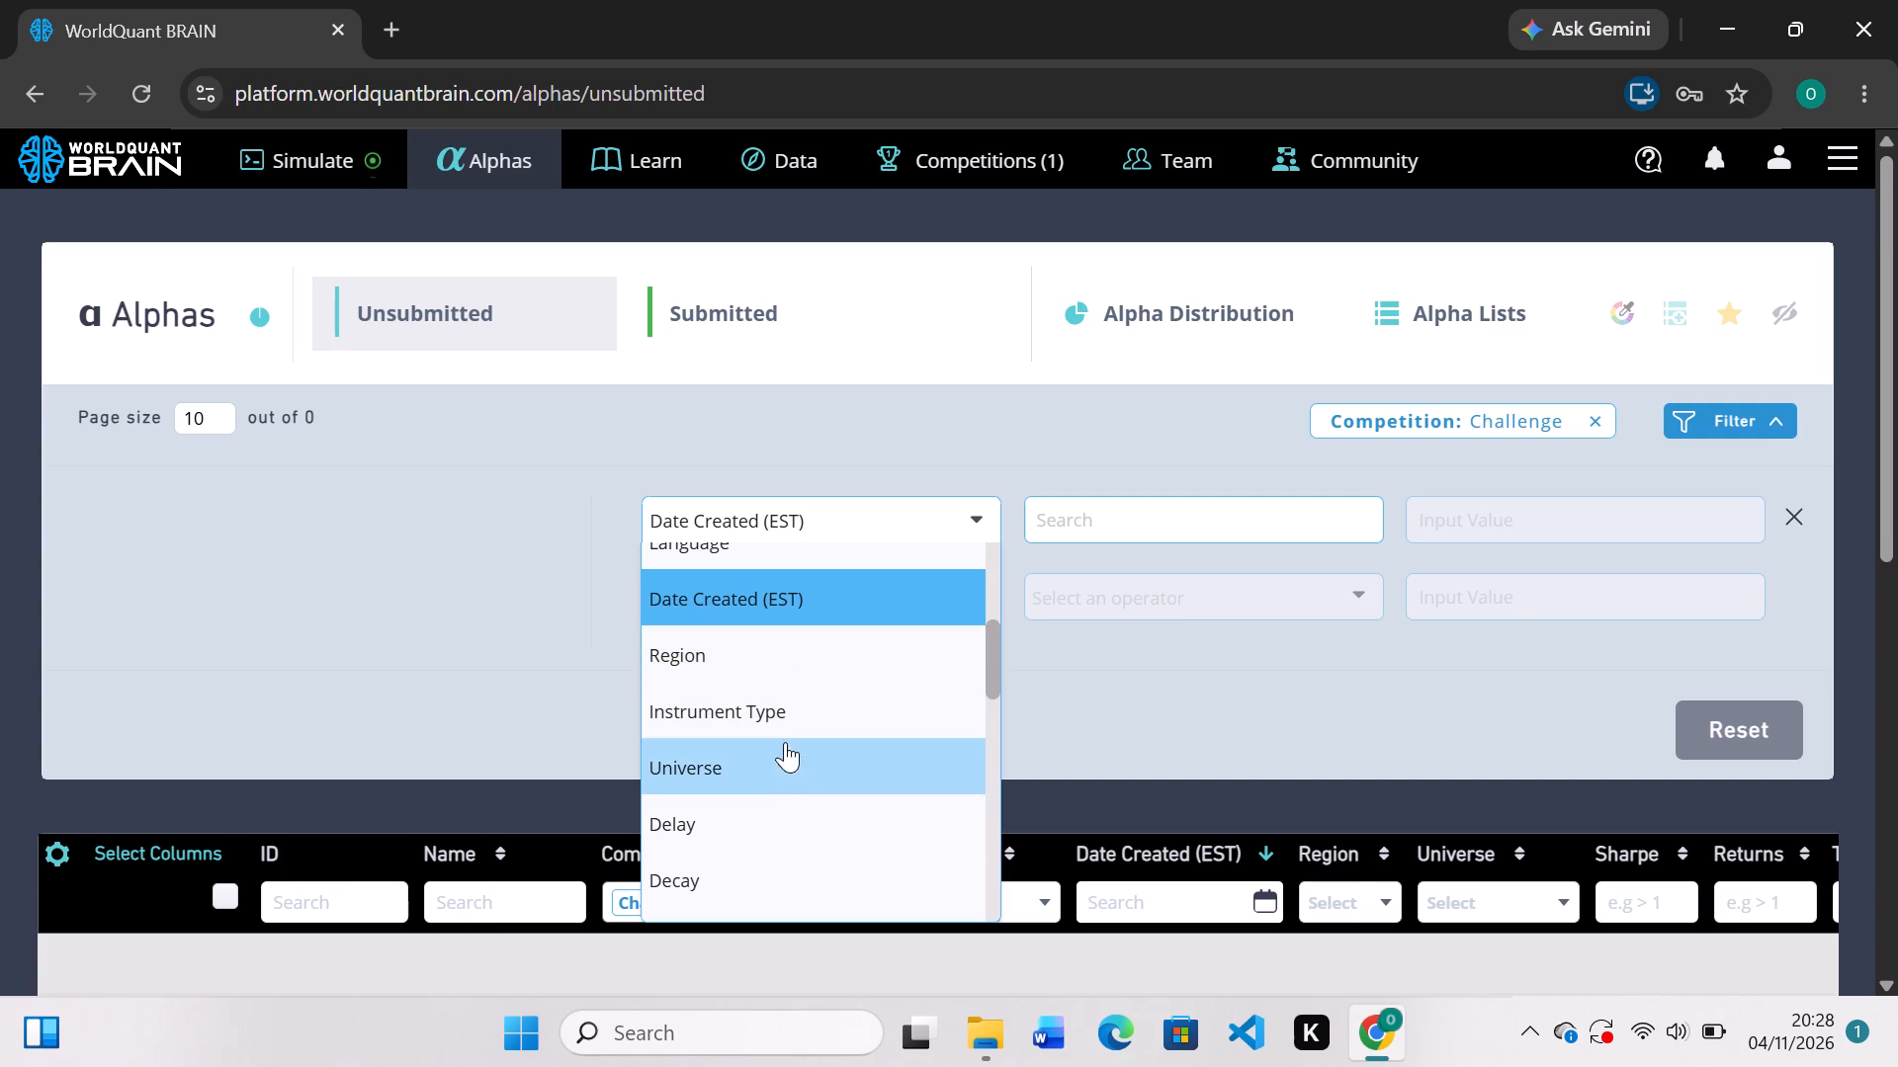
{"action": "scroll", "coordinate": [804, 820], "scroll_direction": "down", "scroll_amount": 1}
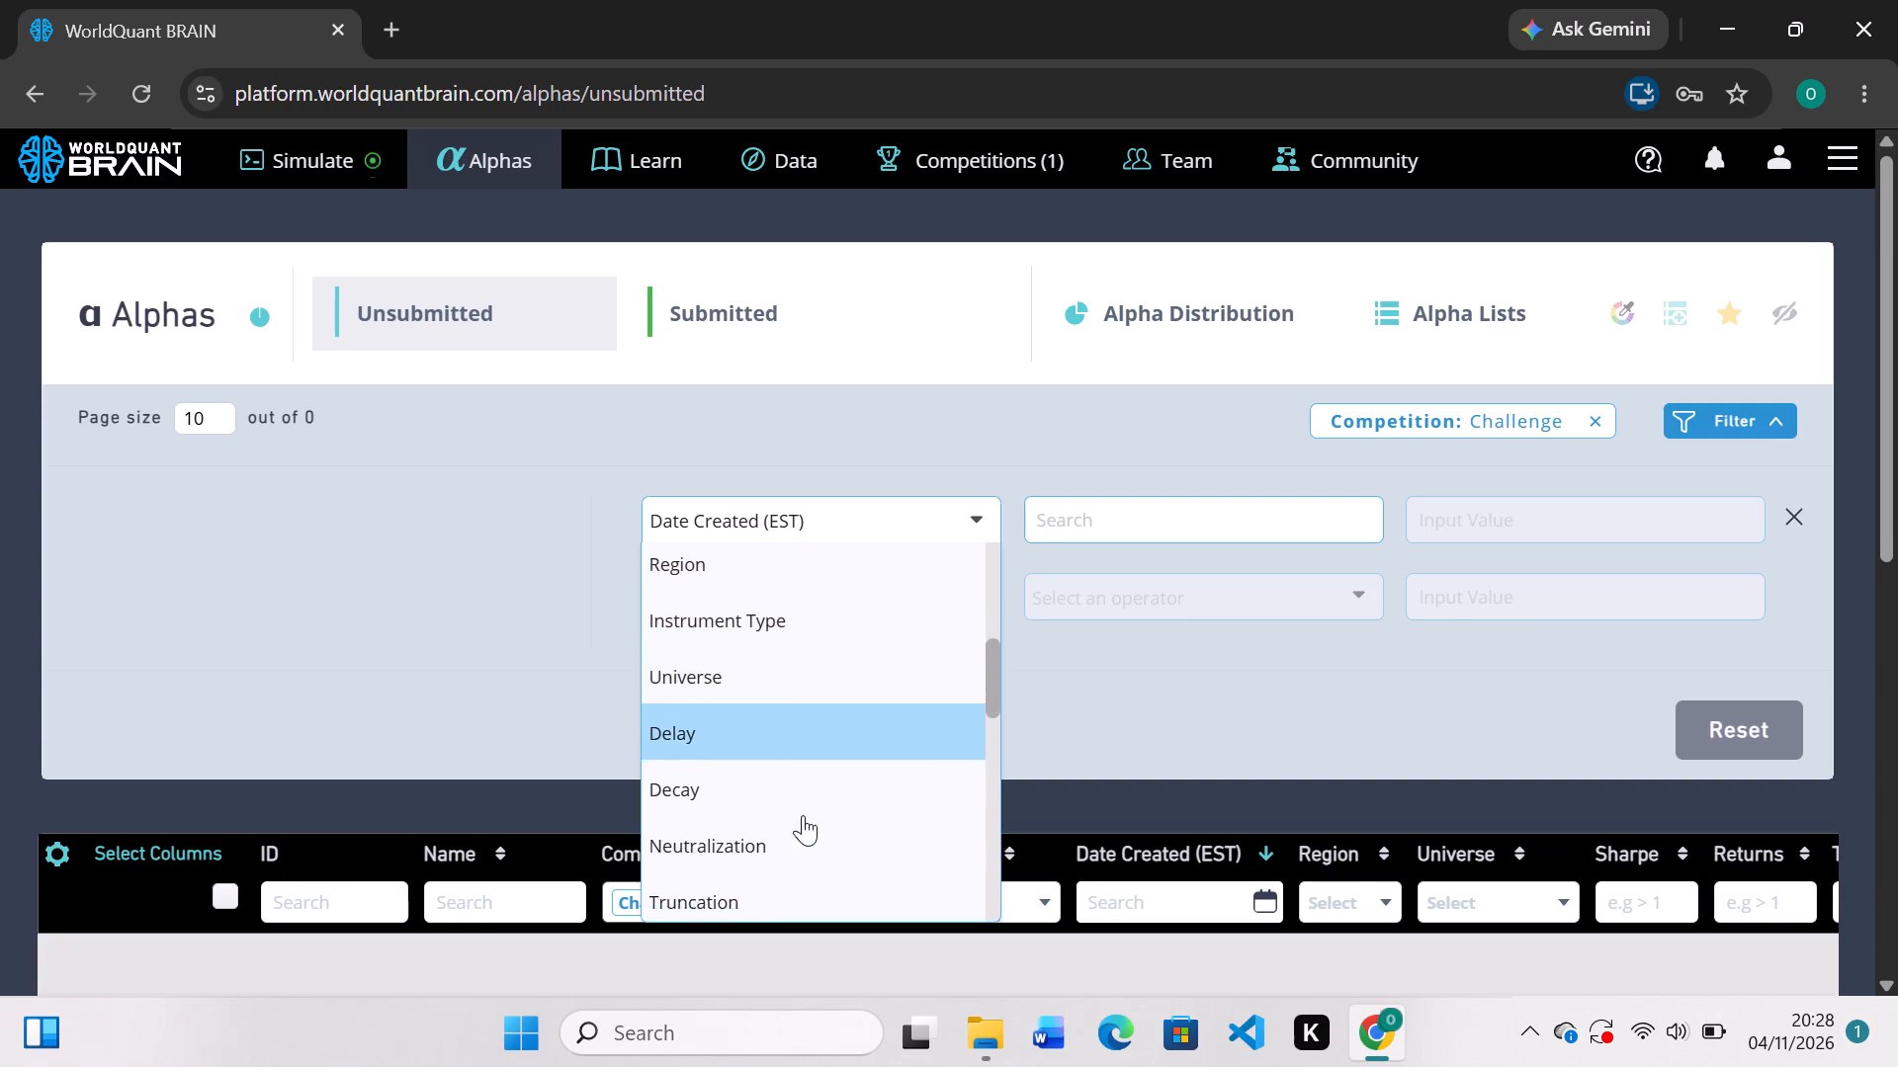
{"action": "scroll", "coordinate": [803, 815], "scroll_direction": "down", "scroll_amount": 3}
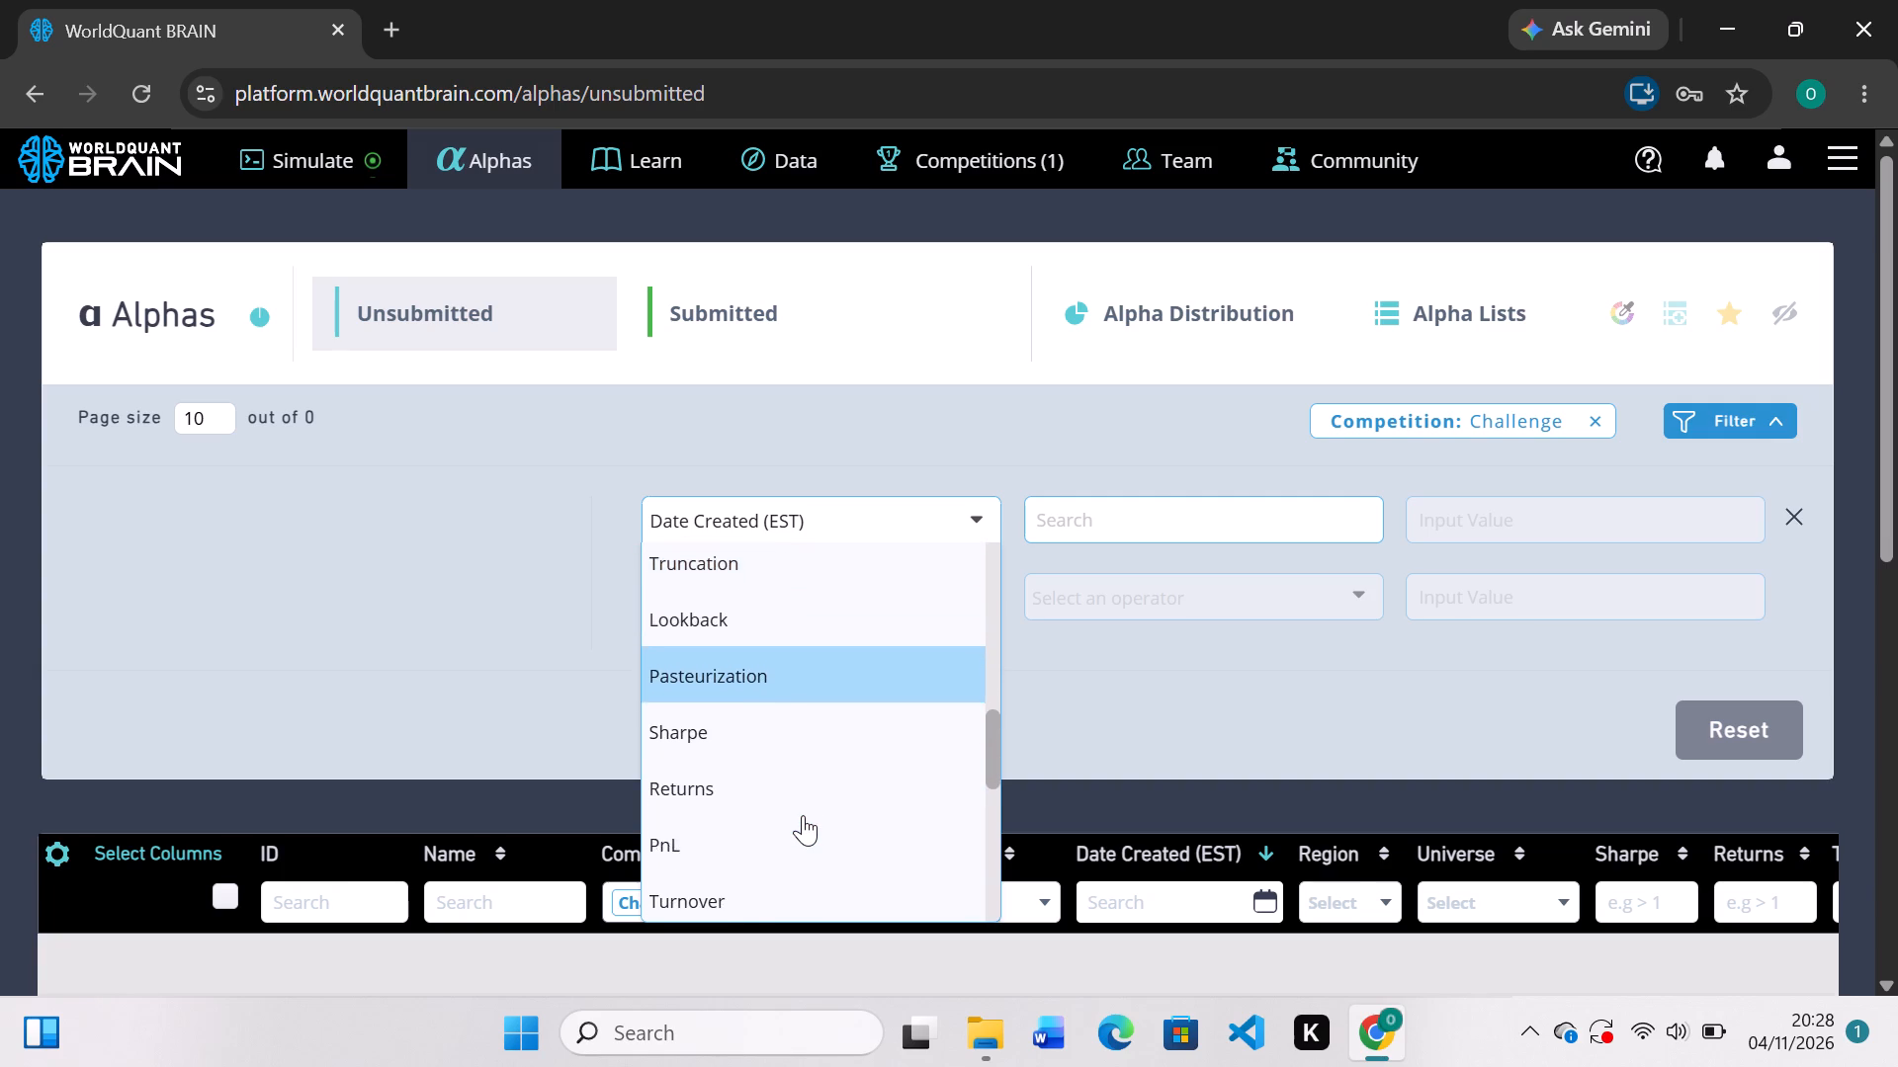
{"action": "scroll", "coordinate": [803, 815], "scroll_direction": "down", "scroll_amount": 3}
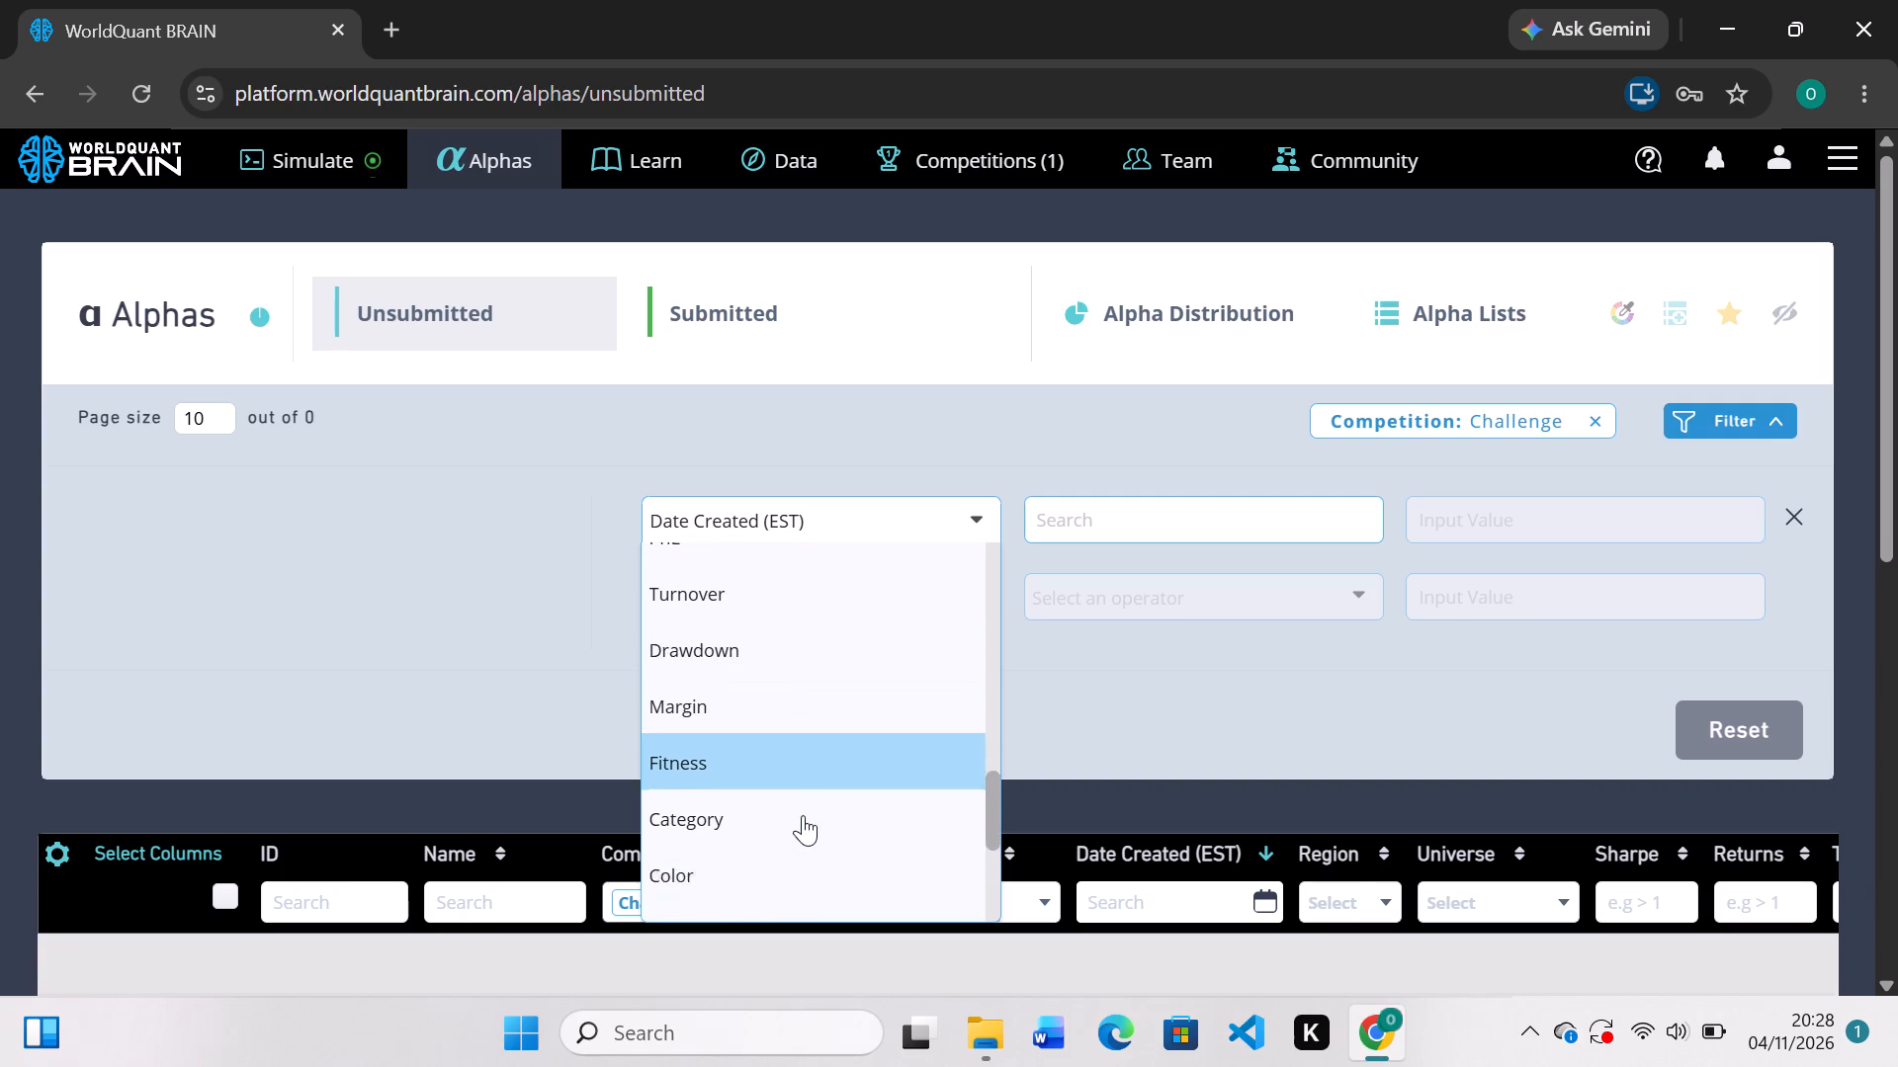
{"action": "scroll", "coordinate": [803, 815], "scroll_direction": "down", "scroll_amount": 3}
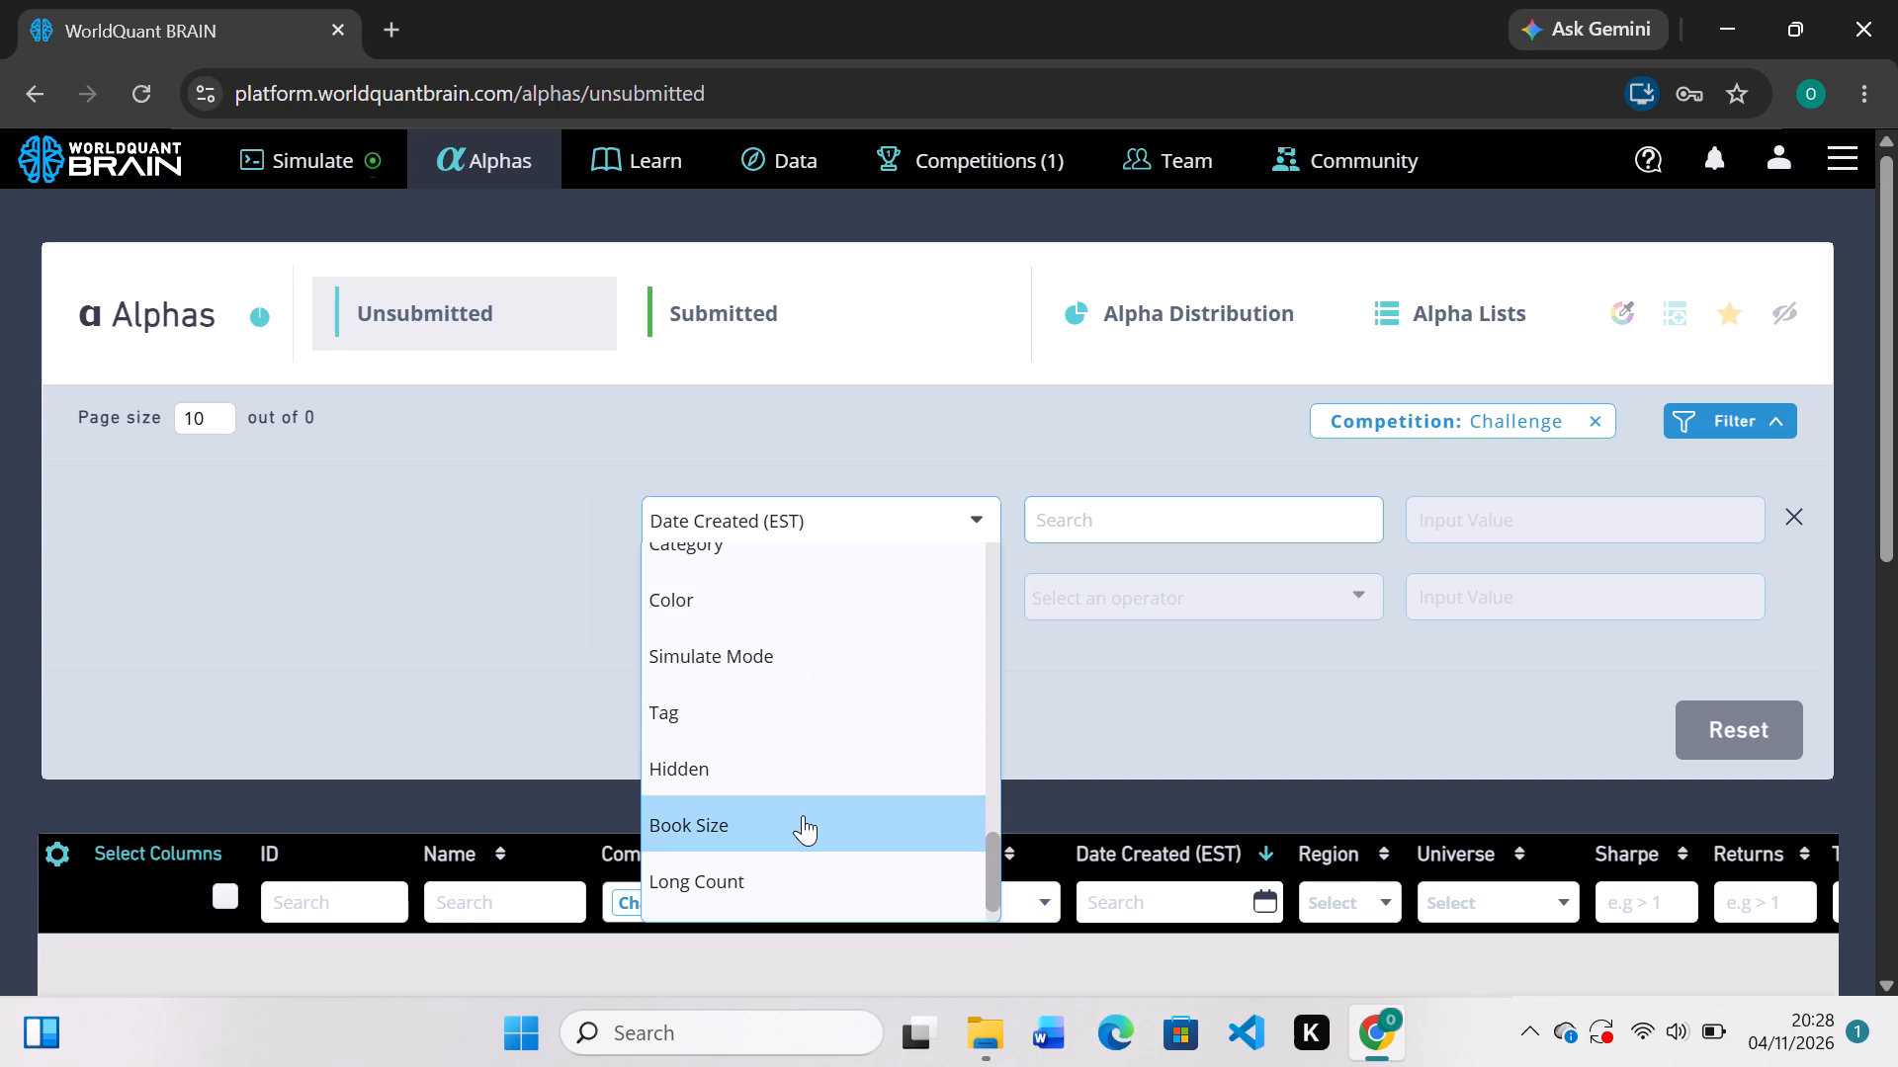
{"action": "scroll", "coordinate": [803, 815], "scroll_direction": "down", "scroll_amount": 2}
{"action": "scroll", "coordinate": [803, 815], "scroll_direction": "up", "scroll_amount": 1}
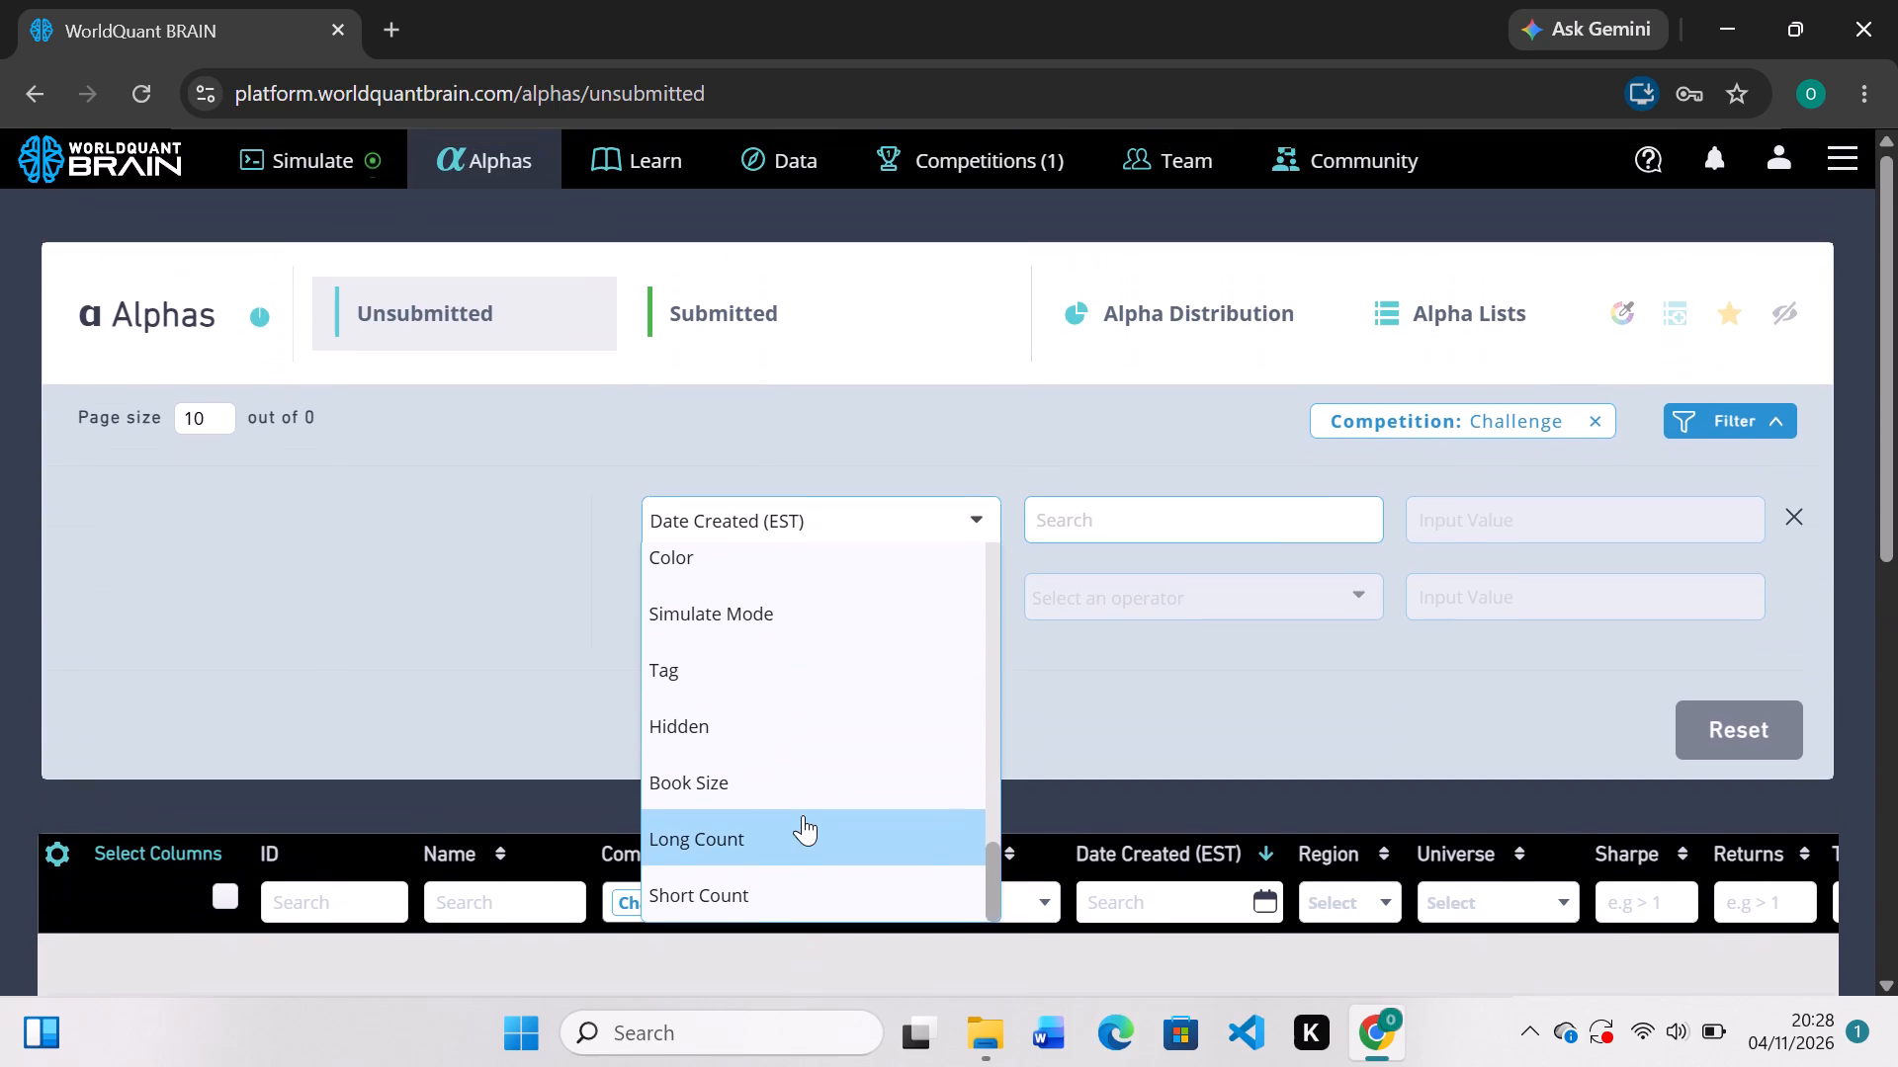
{"action": "scroll", "coordinate": [803, 815], "scroll_direction": "up", "scroll_amount": 5}
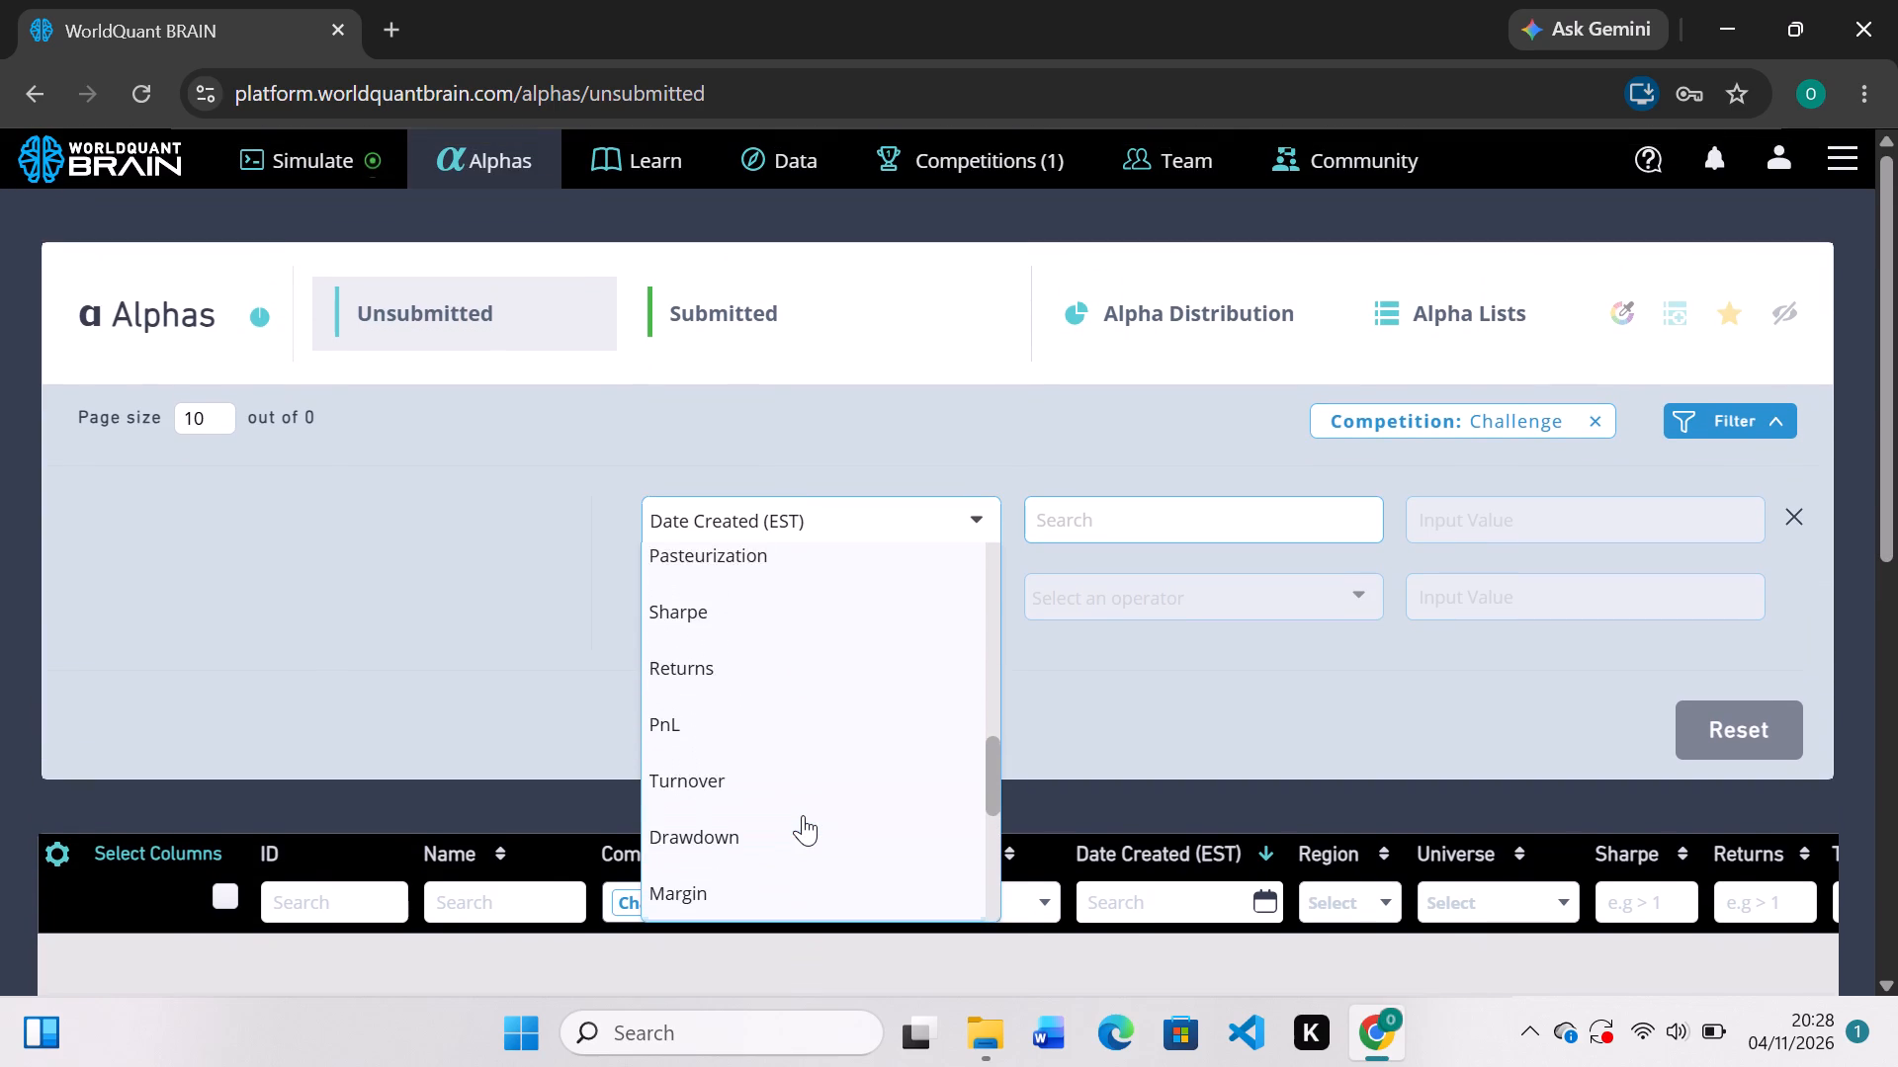
{"action": "scroll", "coordinate": [803, 815], "scroll_direction": "up", "scroll_amount": 3}
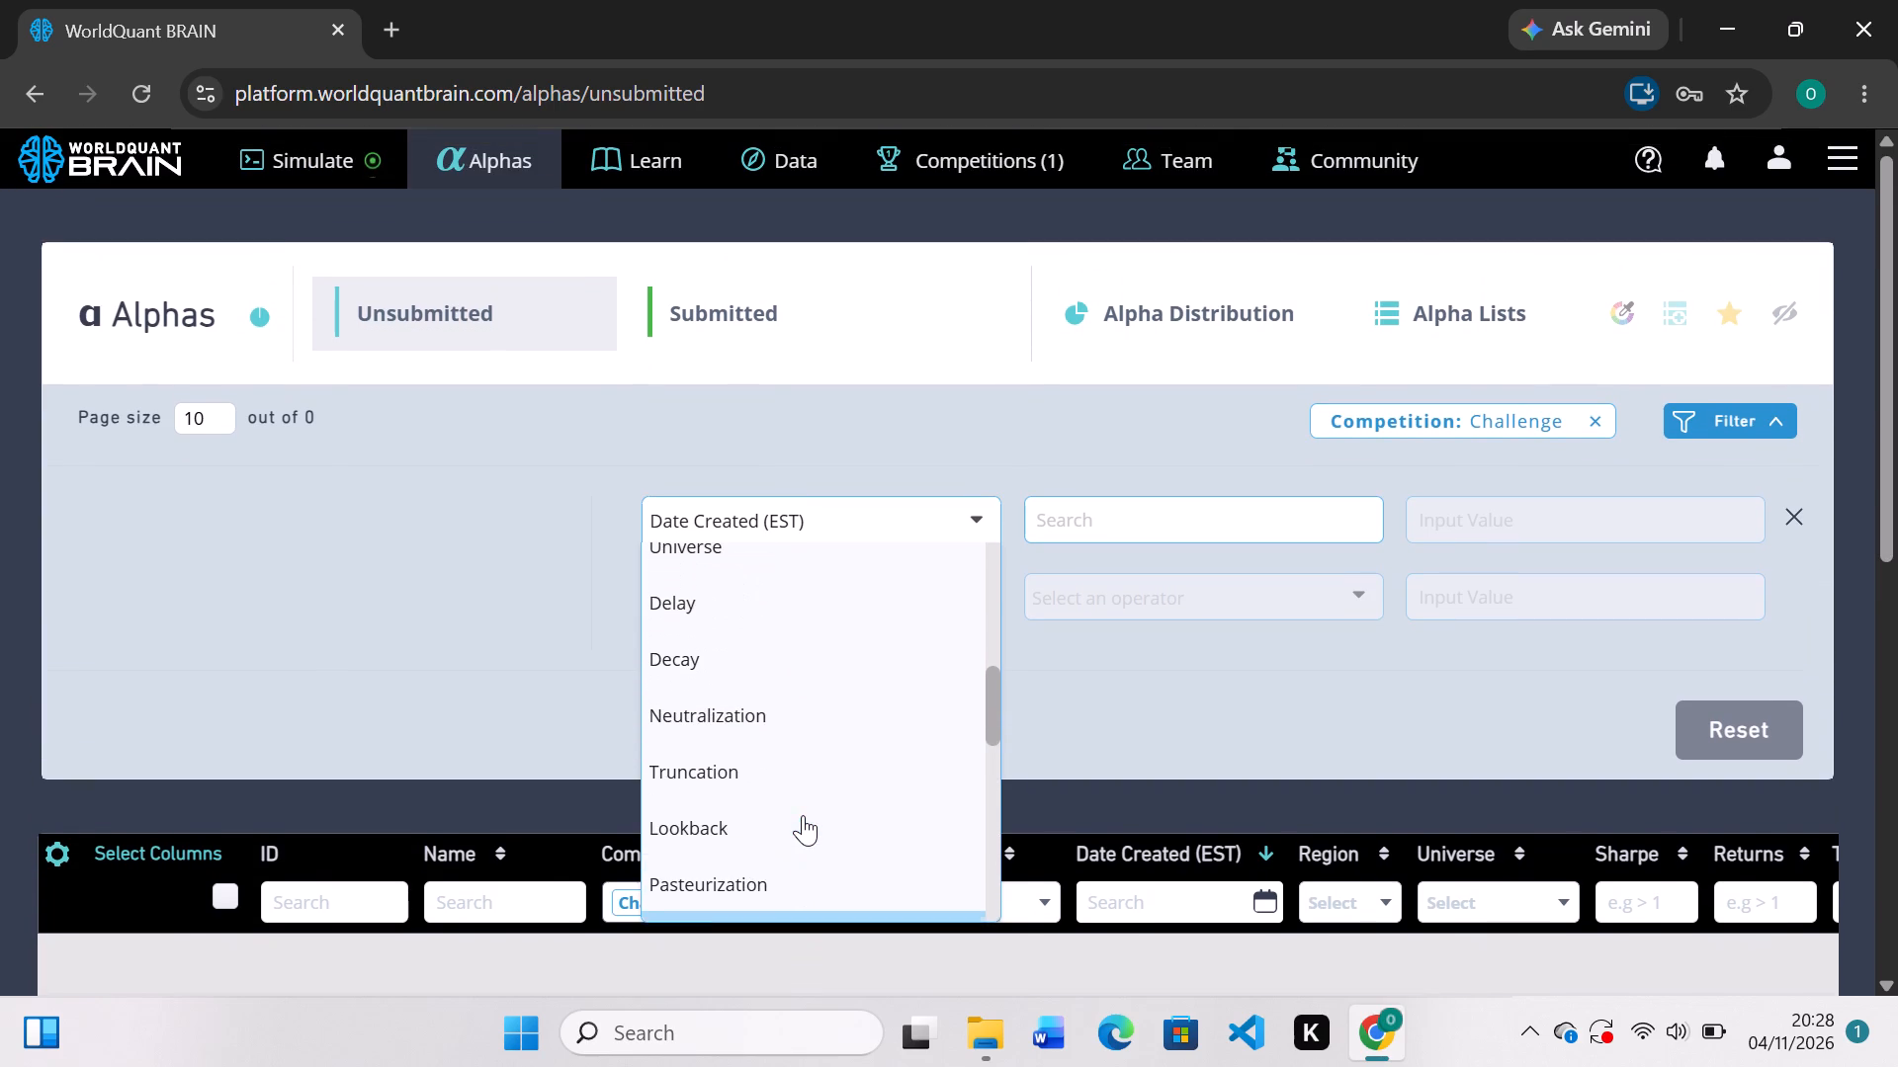
{"action": "scroll", "coordinate": [803, 815], "scroll_direction": "up", "scroll_amount": 2}
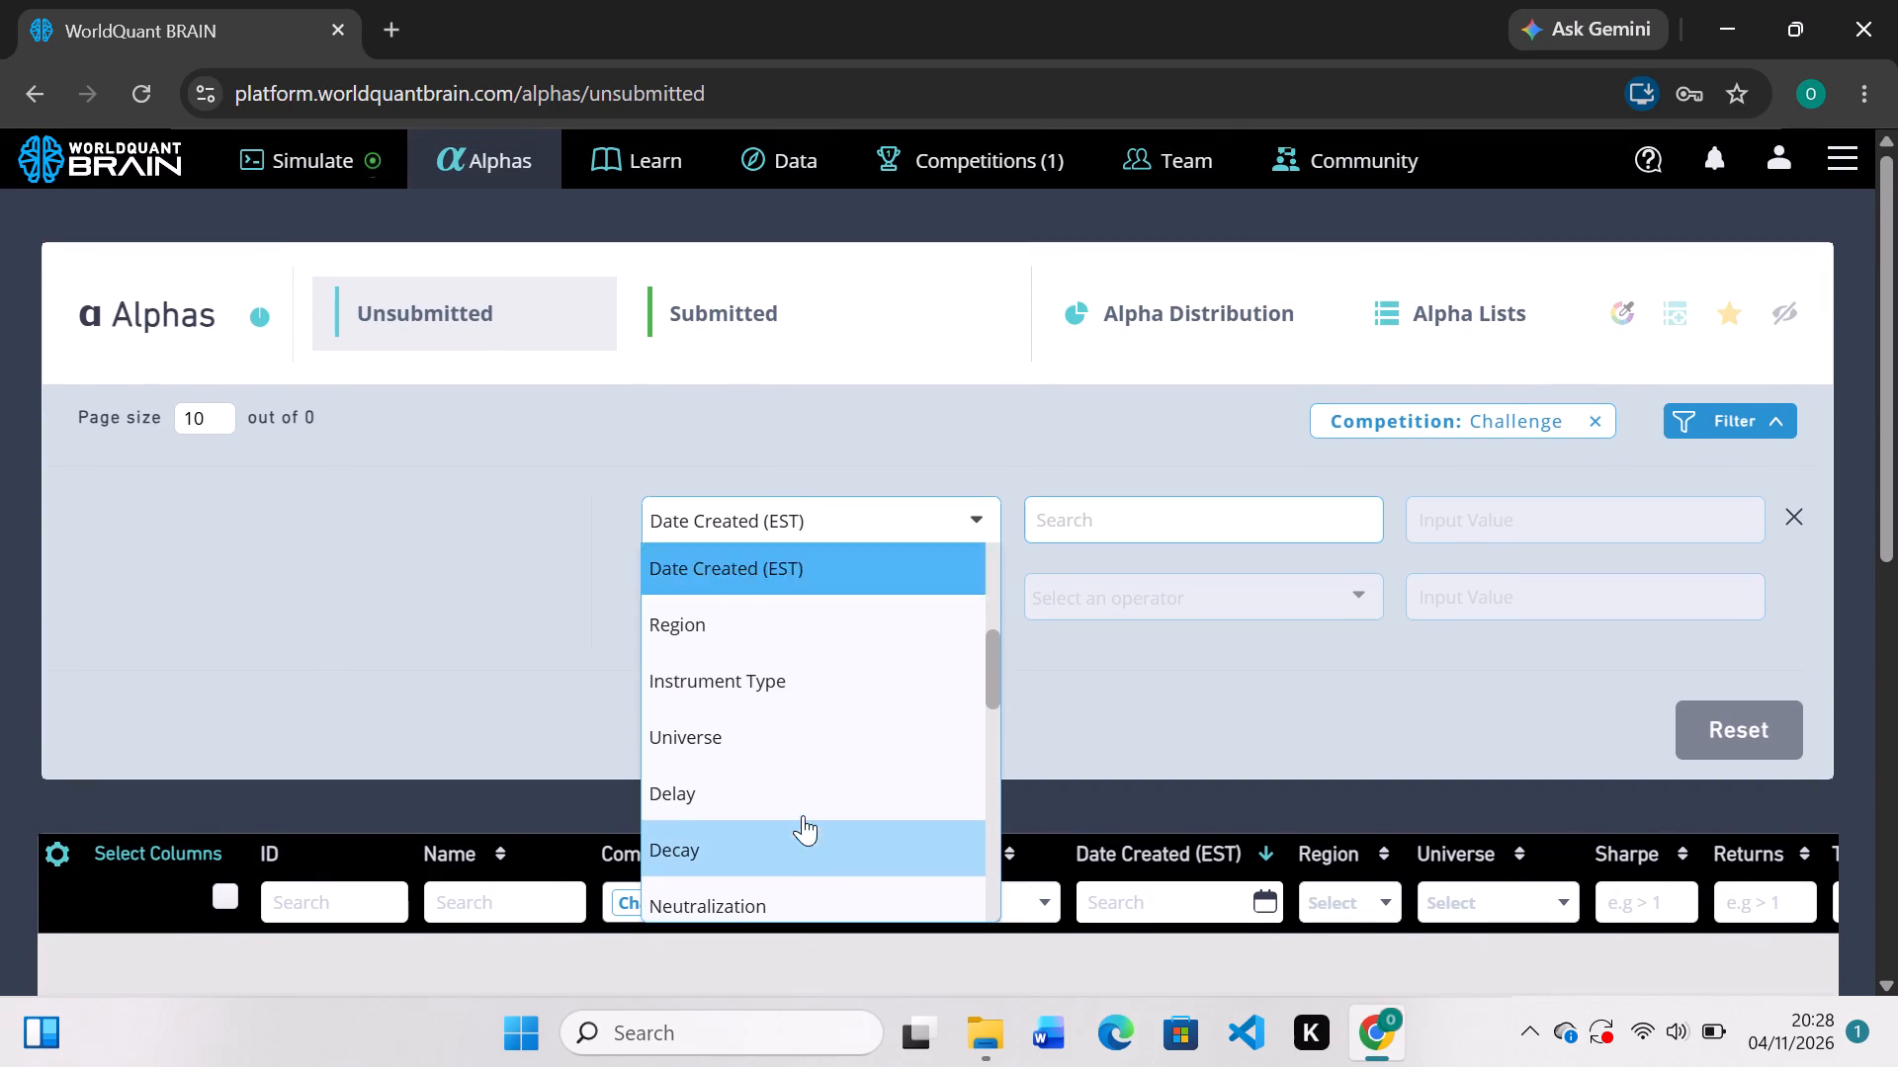
{"action": "scroll", "coordinate": [803, 815], "scroll_direction": "up", "scroll_amount": 2}
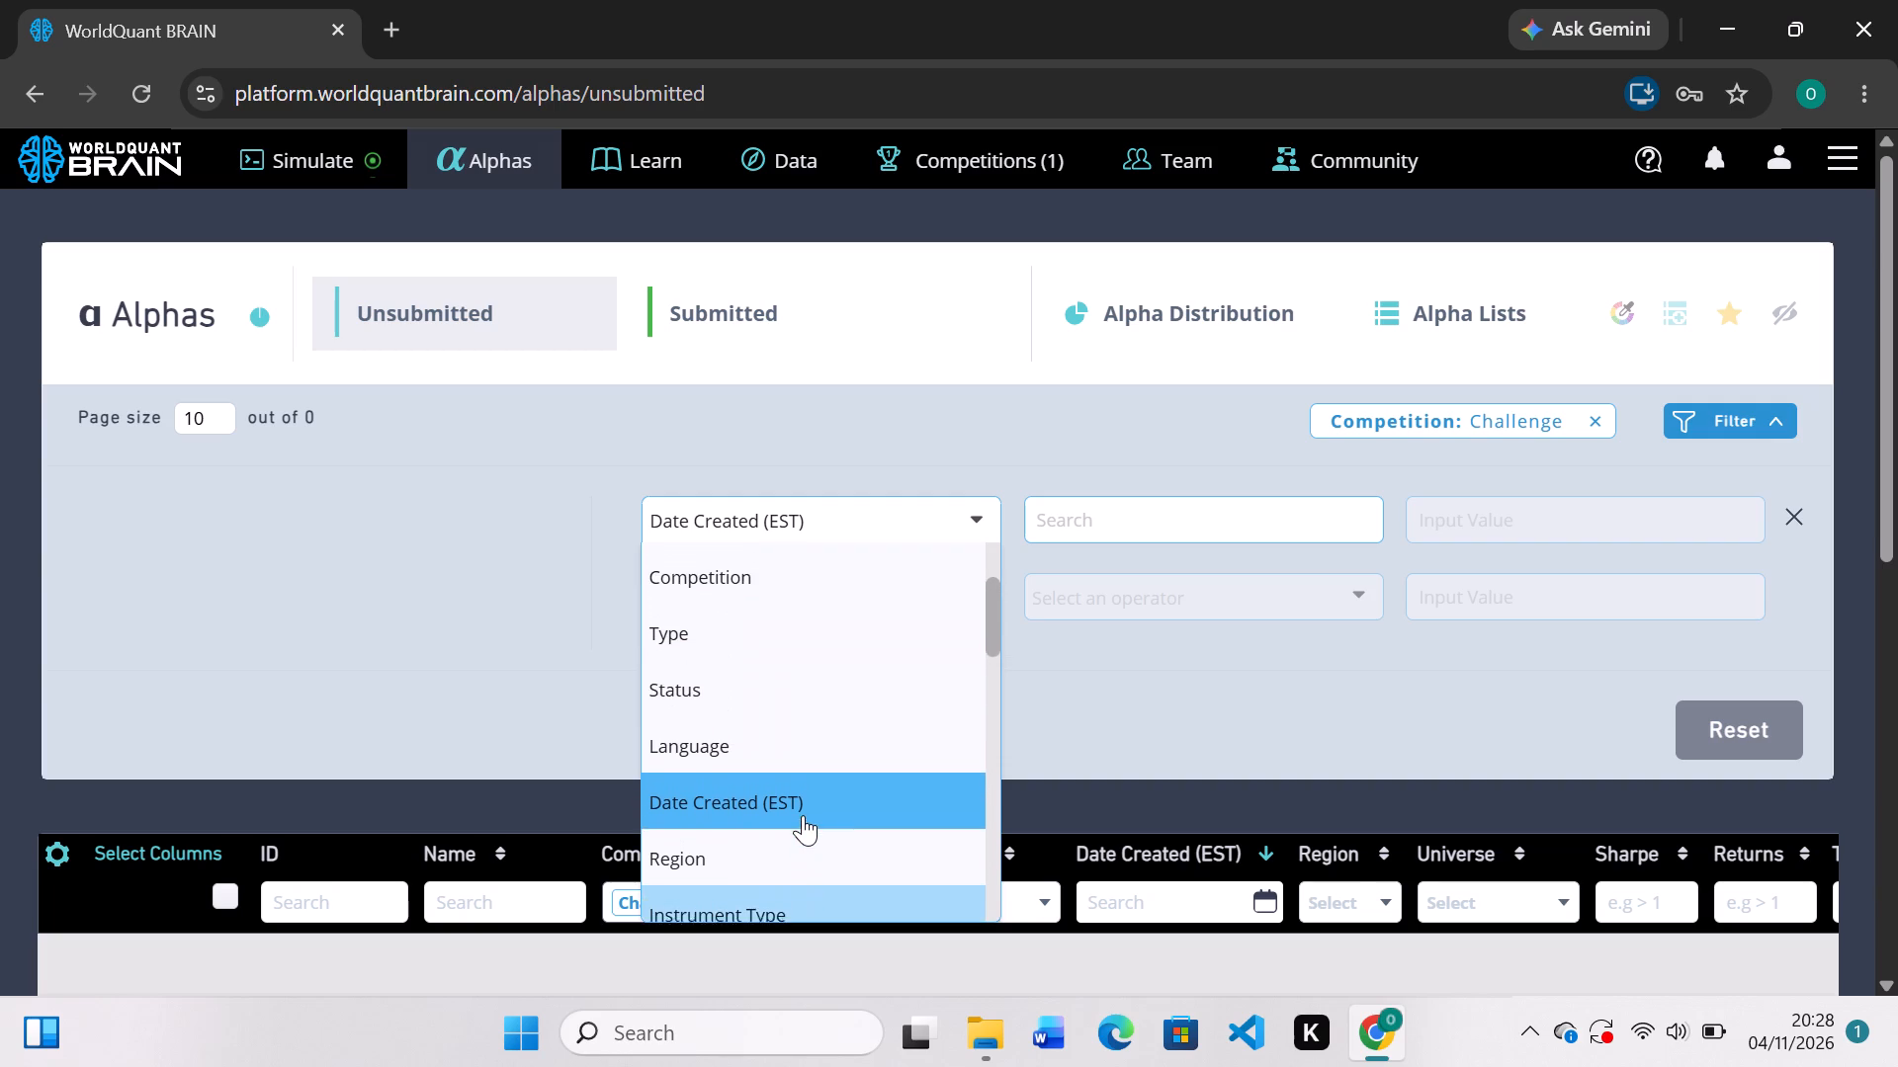
{"action": "scroll", "coordinate": [803, 815], "scroll_direction": "up", "scroll_amount": 4}
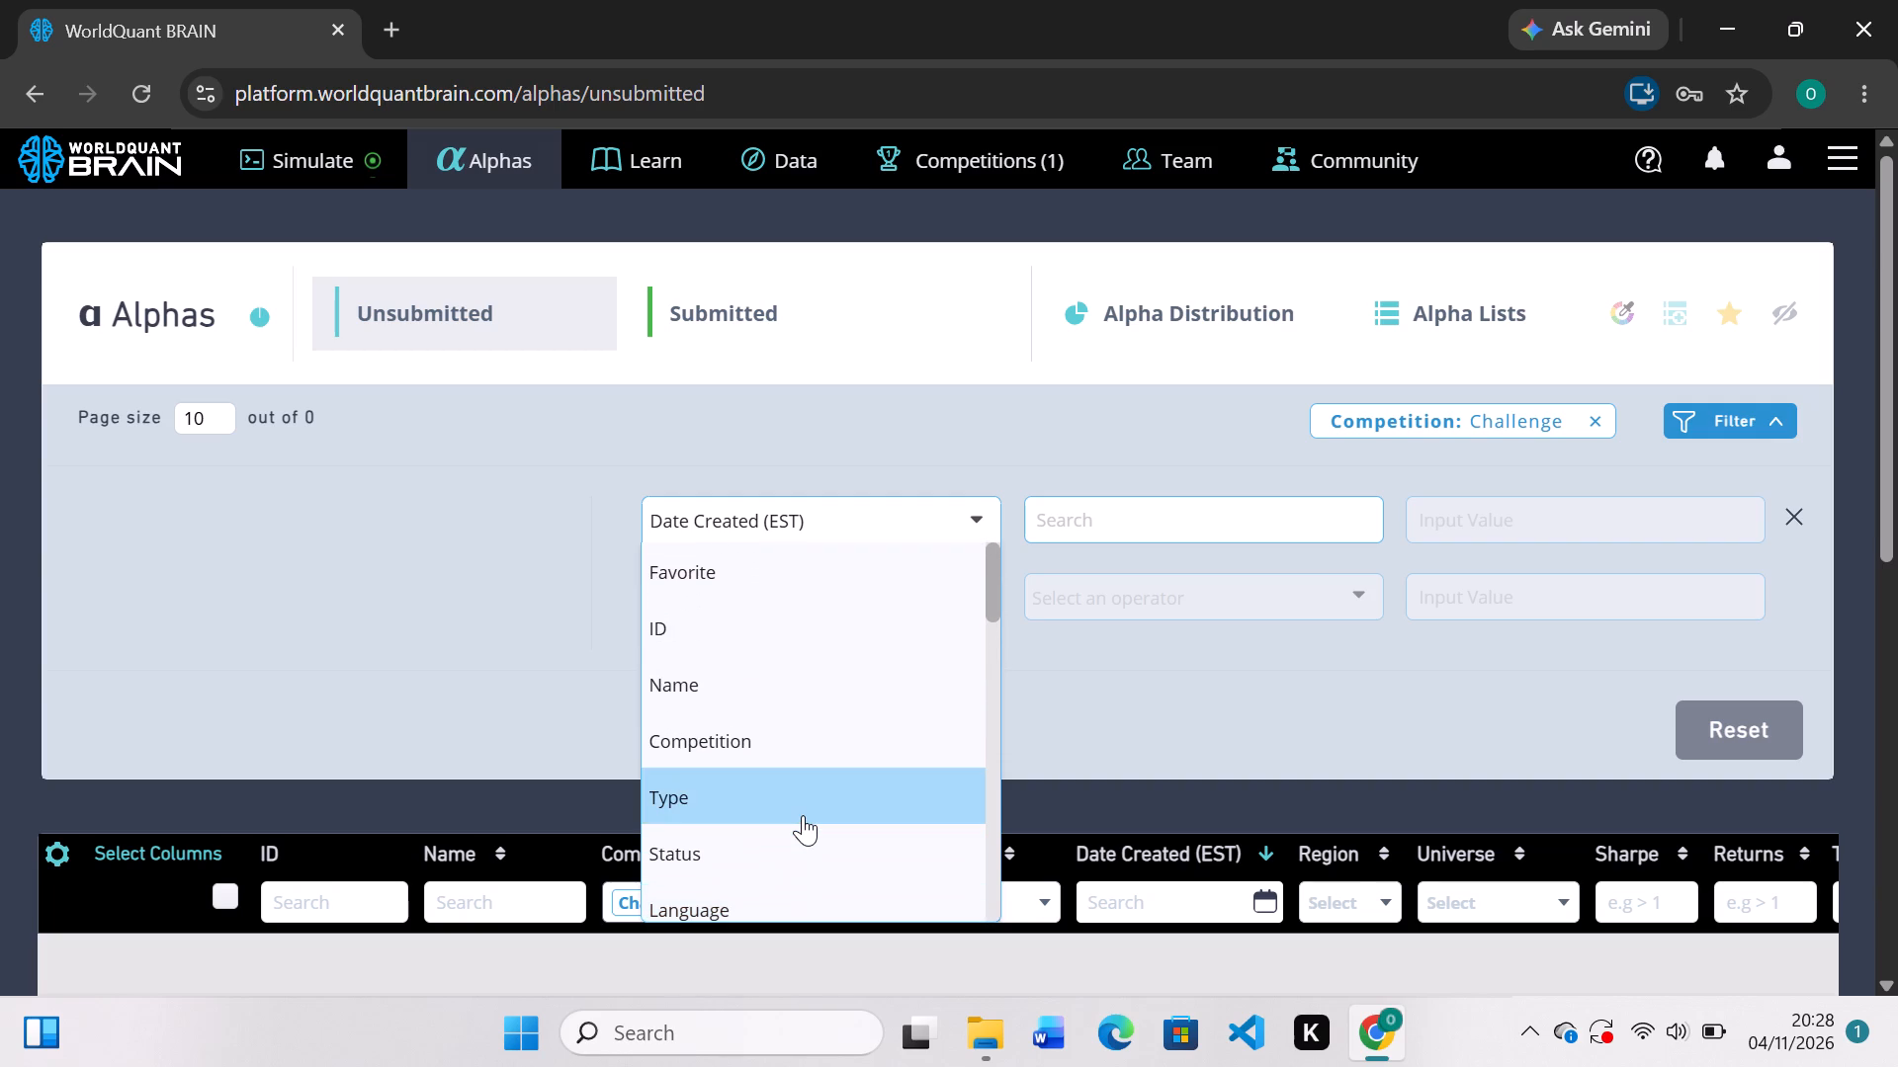
{"action": "scroll", "coordinate": [803, 815], "scroll_direction": "up", "scroll_amount": 1}
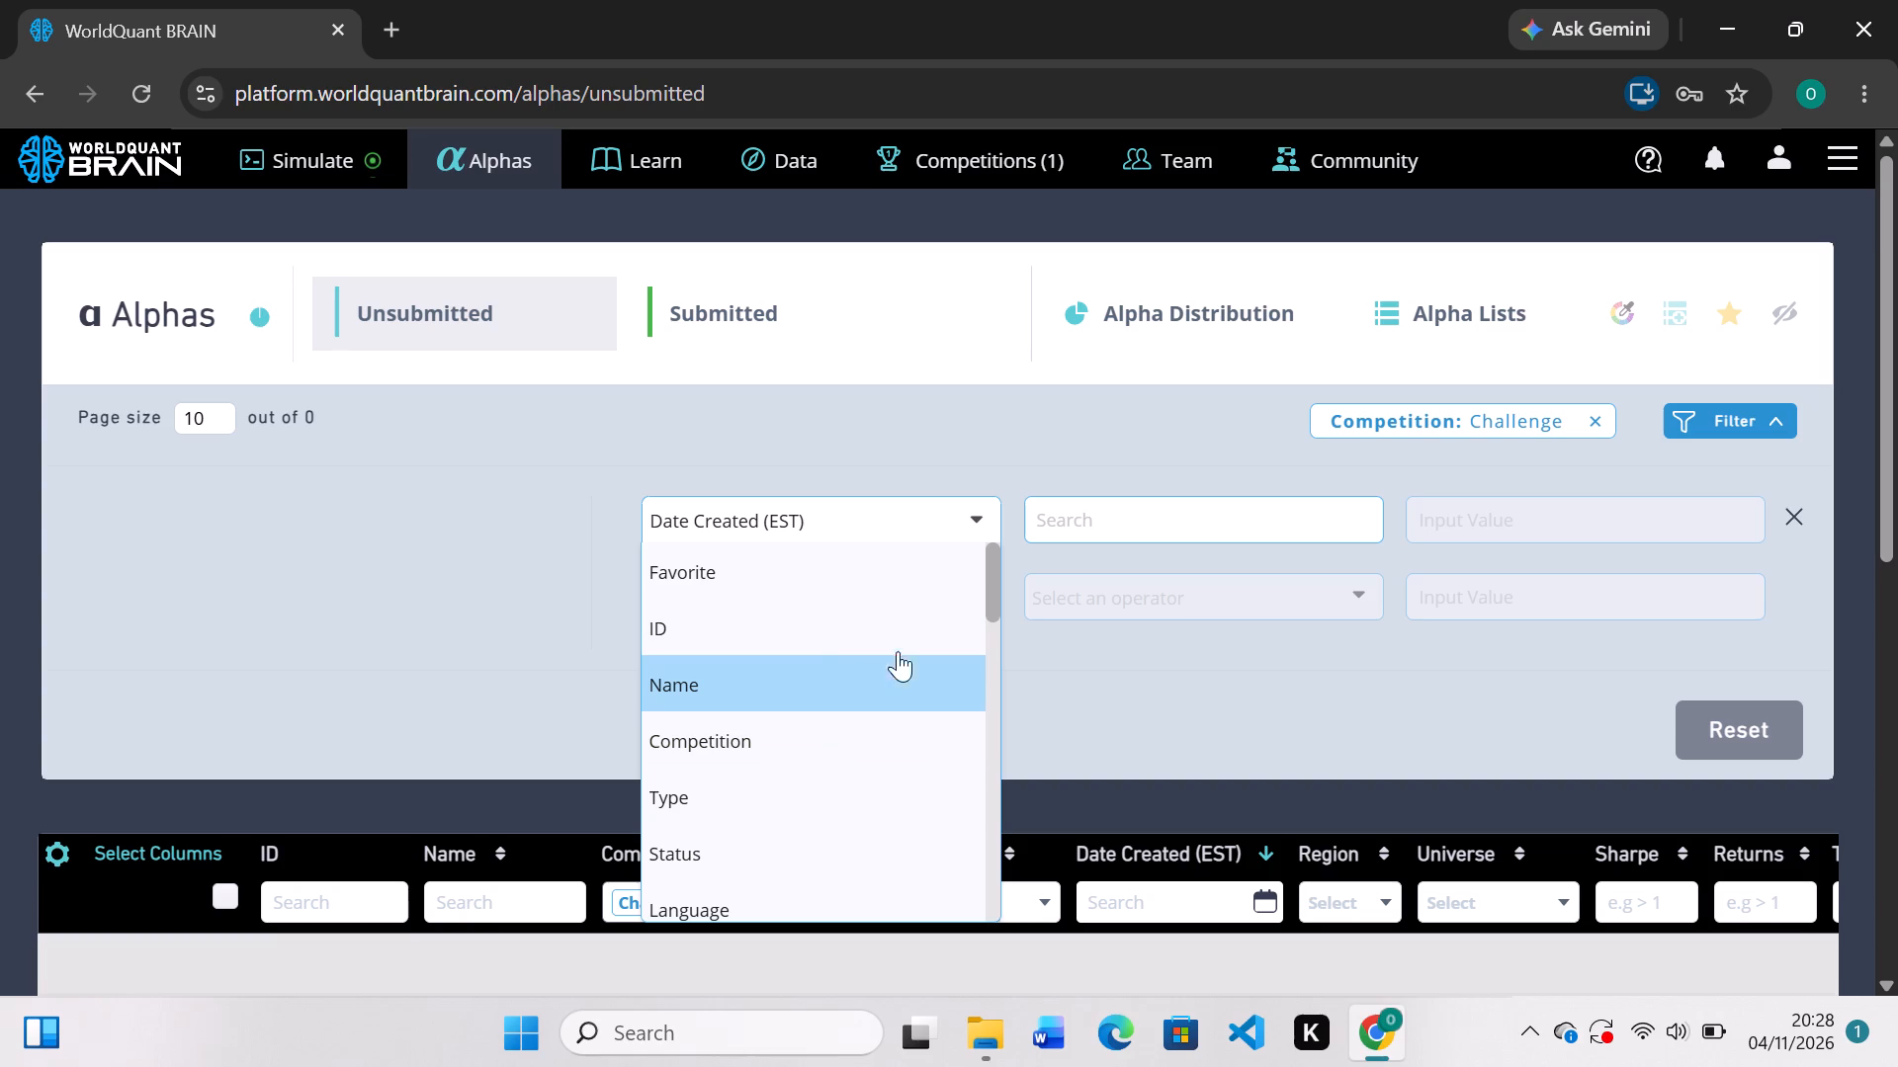
{"action": "left_click", "coordinate": [1309, 688]}
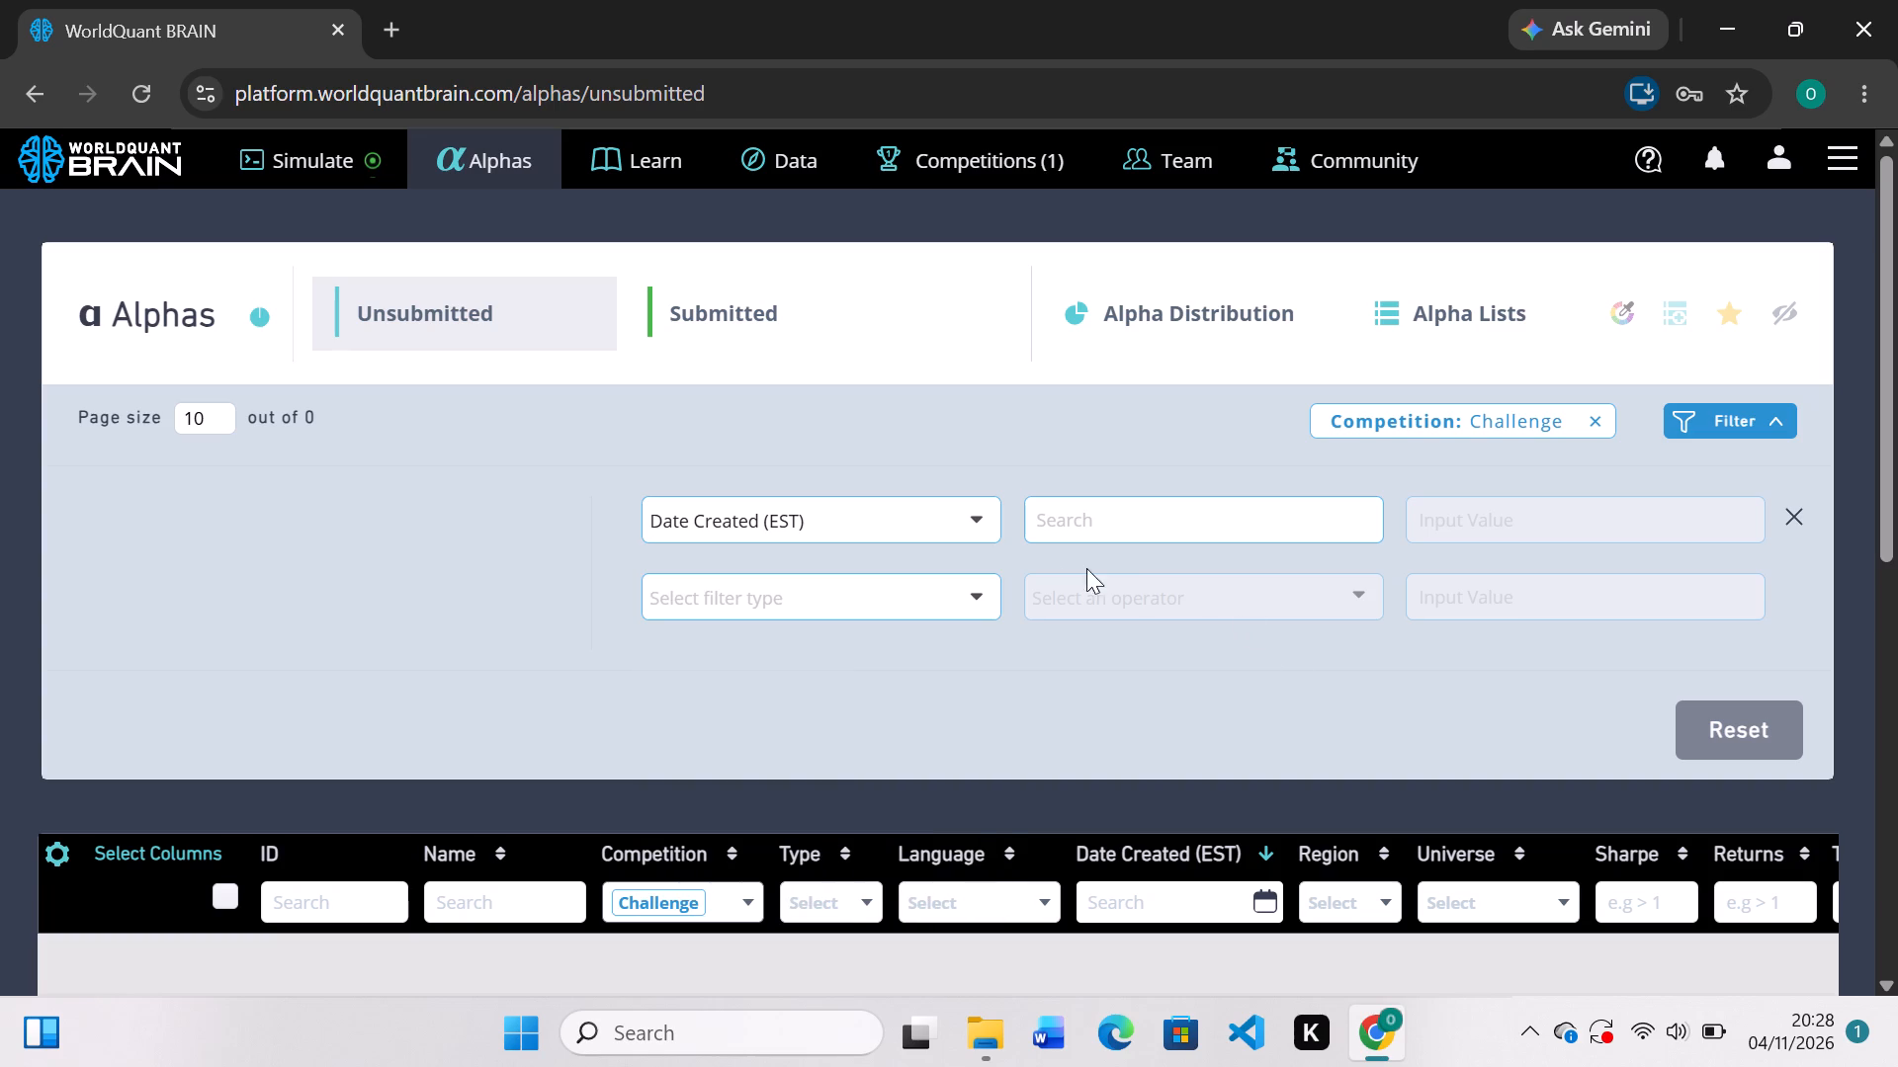
Look through the filter types available for the second, empty filter row.
{"action": "left_click", "coordinate": [982, 592]}
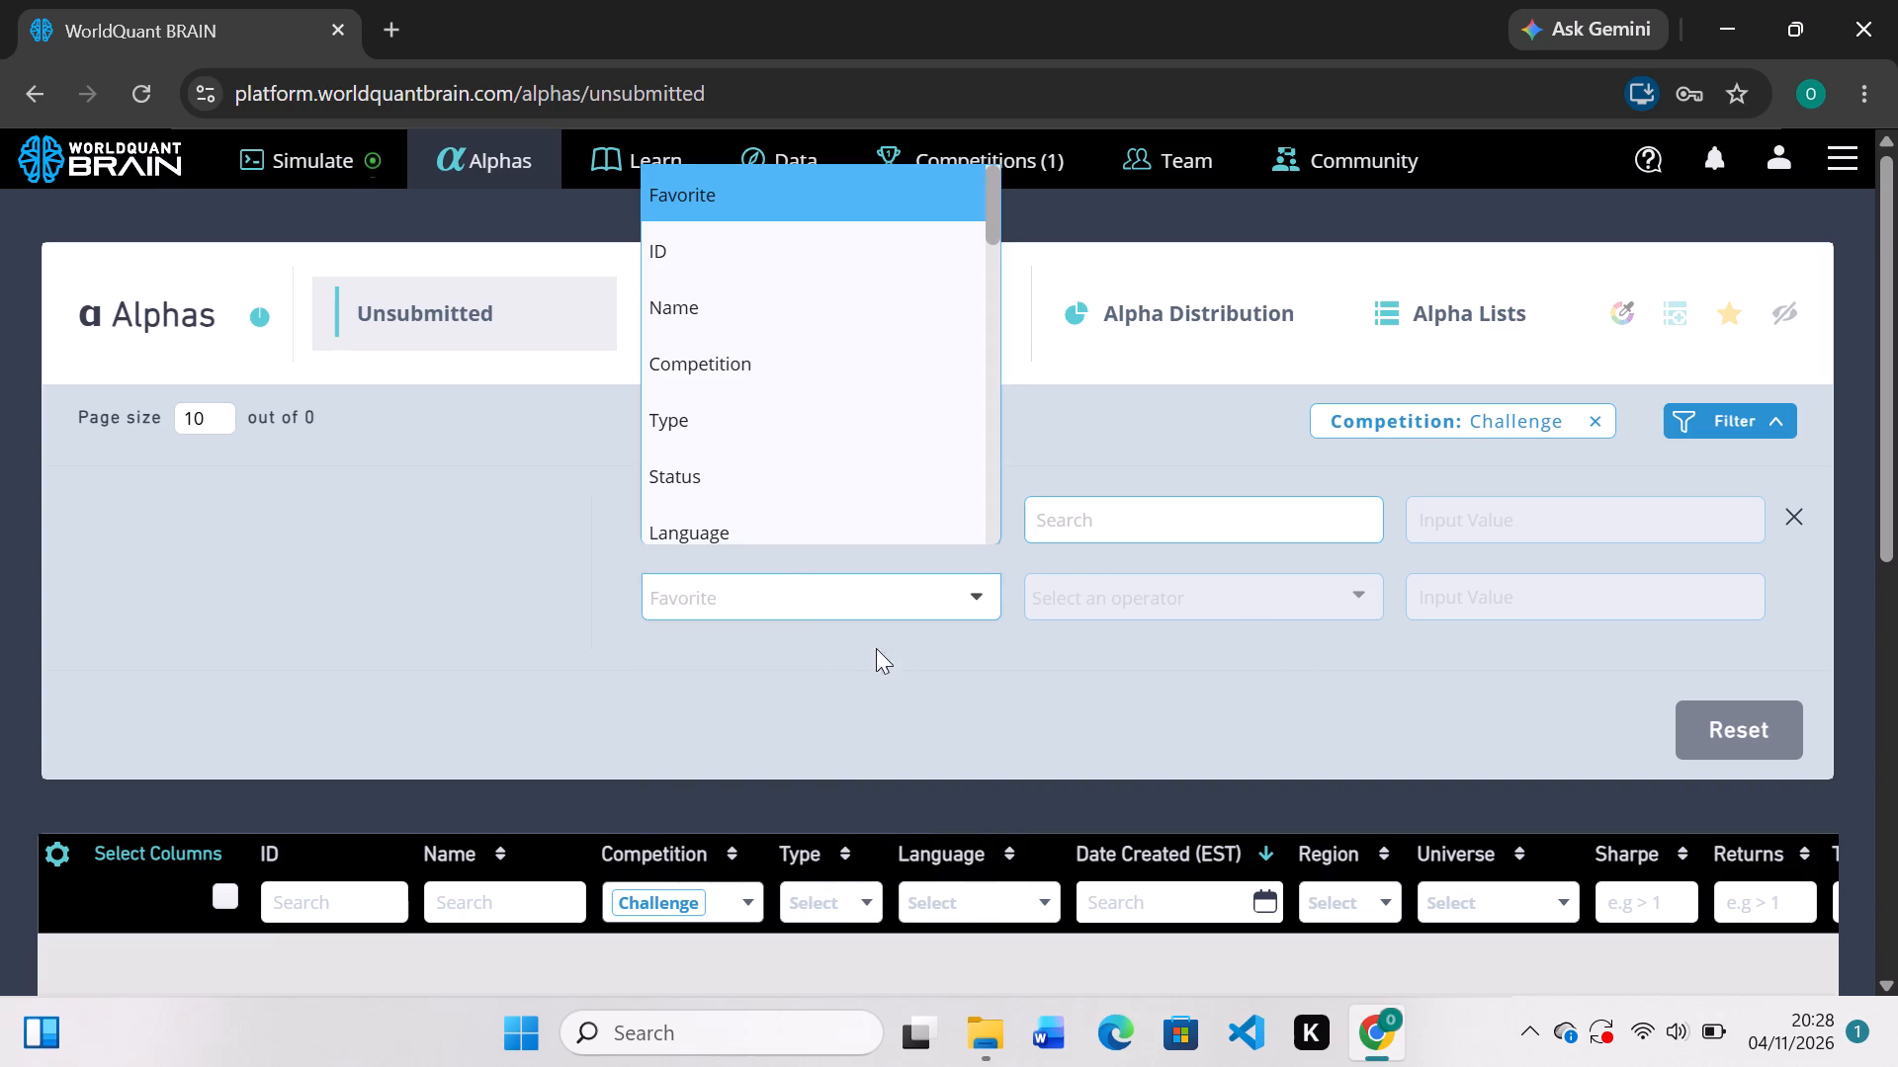
{"action": "scroll", "coordinate": [792, 511], "scroll_direction": "down", "scroll_amount": 4}
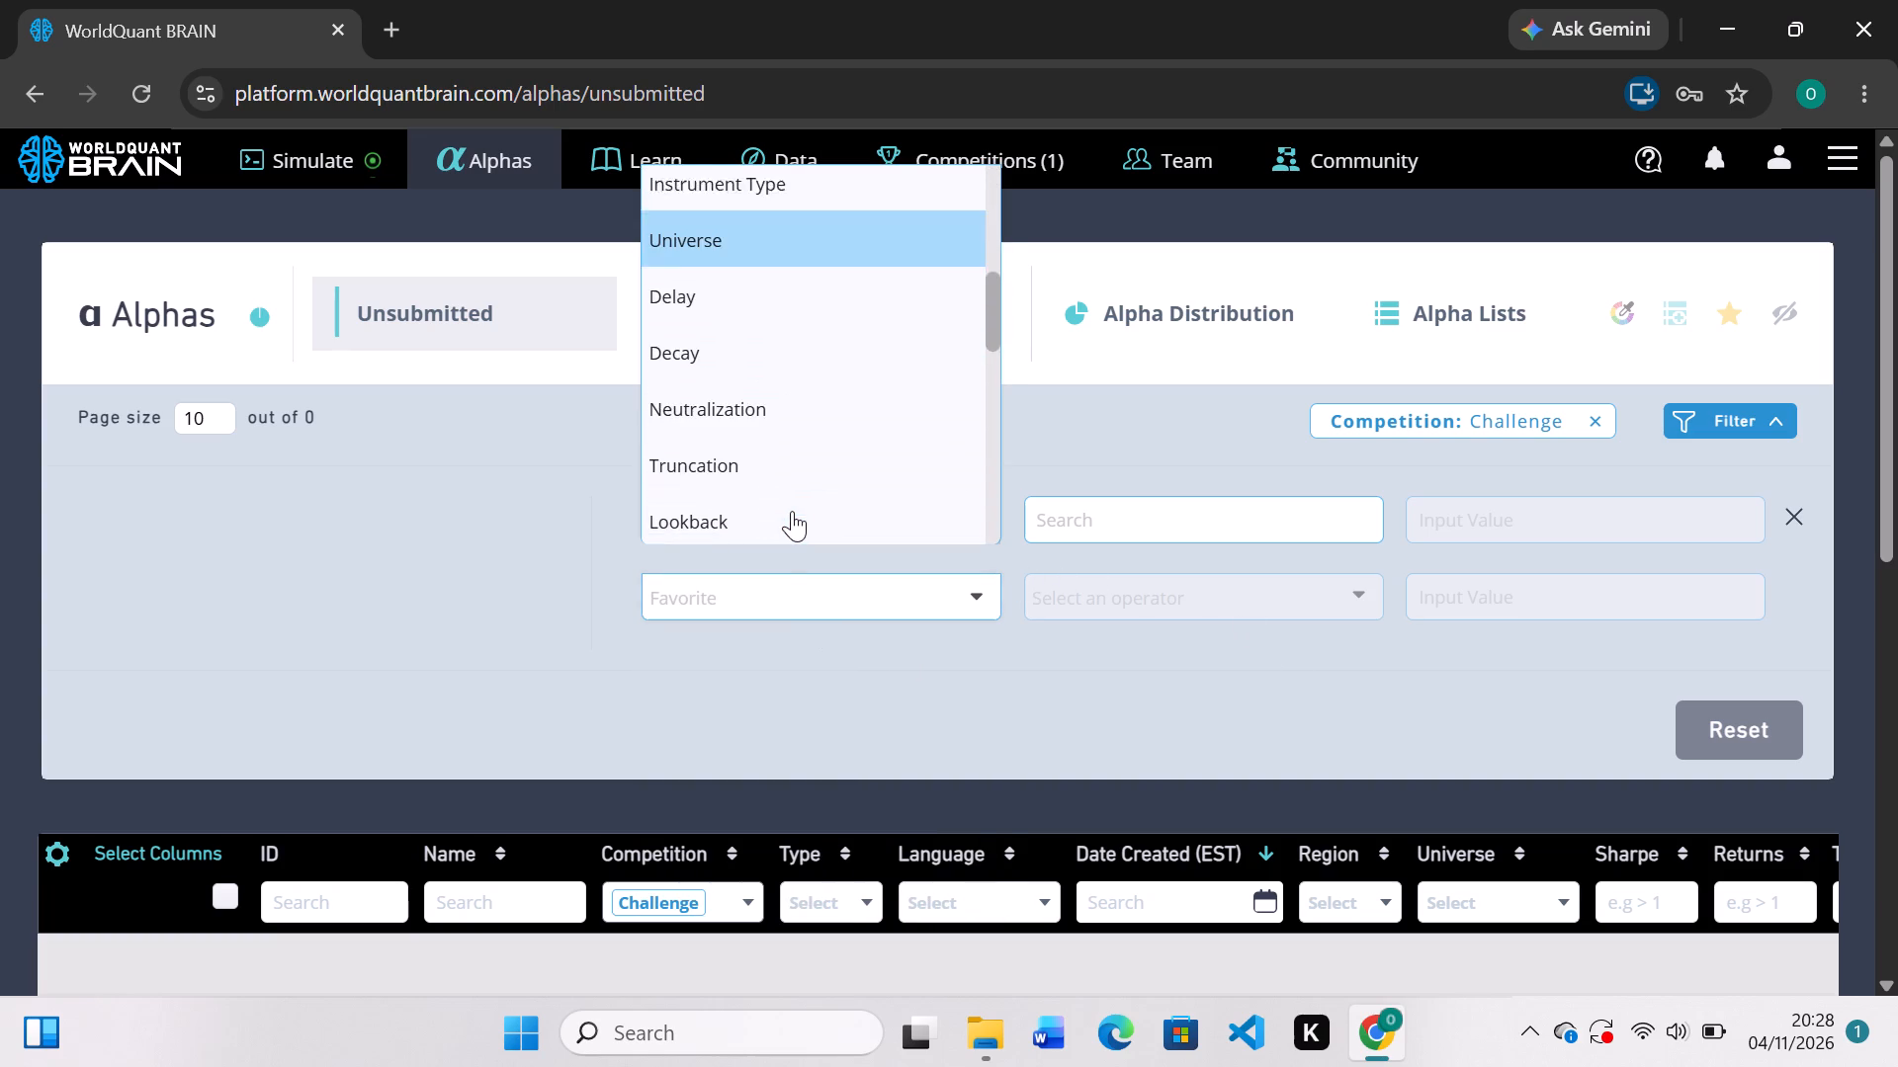
{"action": "scroll", "coordinate": [792, 511], "scroll_direction": "down", "scroll_amount": 4}
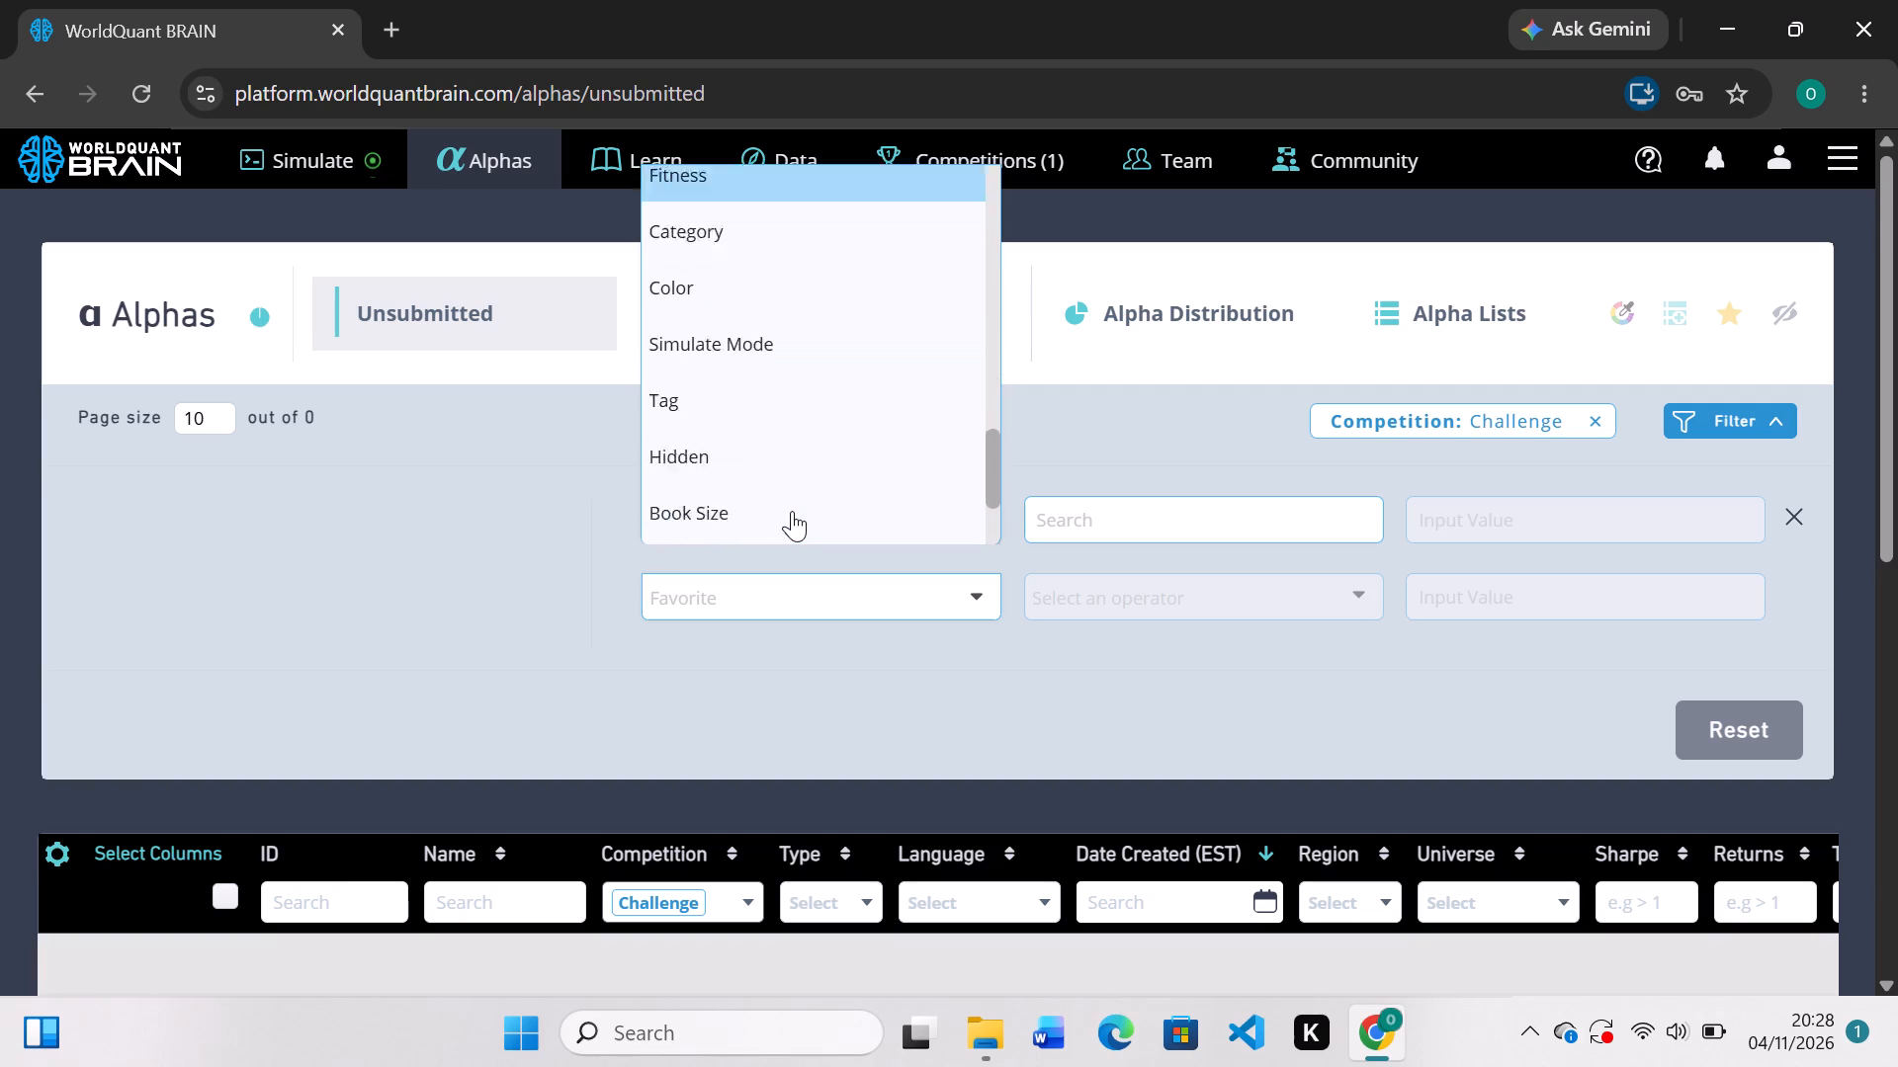
{"action": "scroll", "coordinate": [792, 511], "scroll_direction": "up", "scroll_amount": 2}
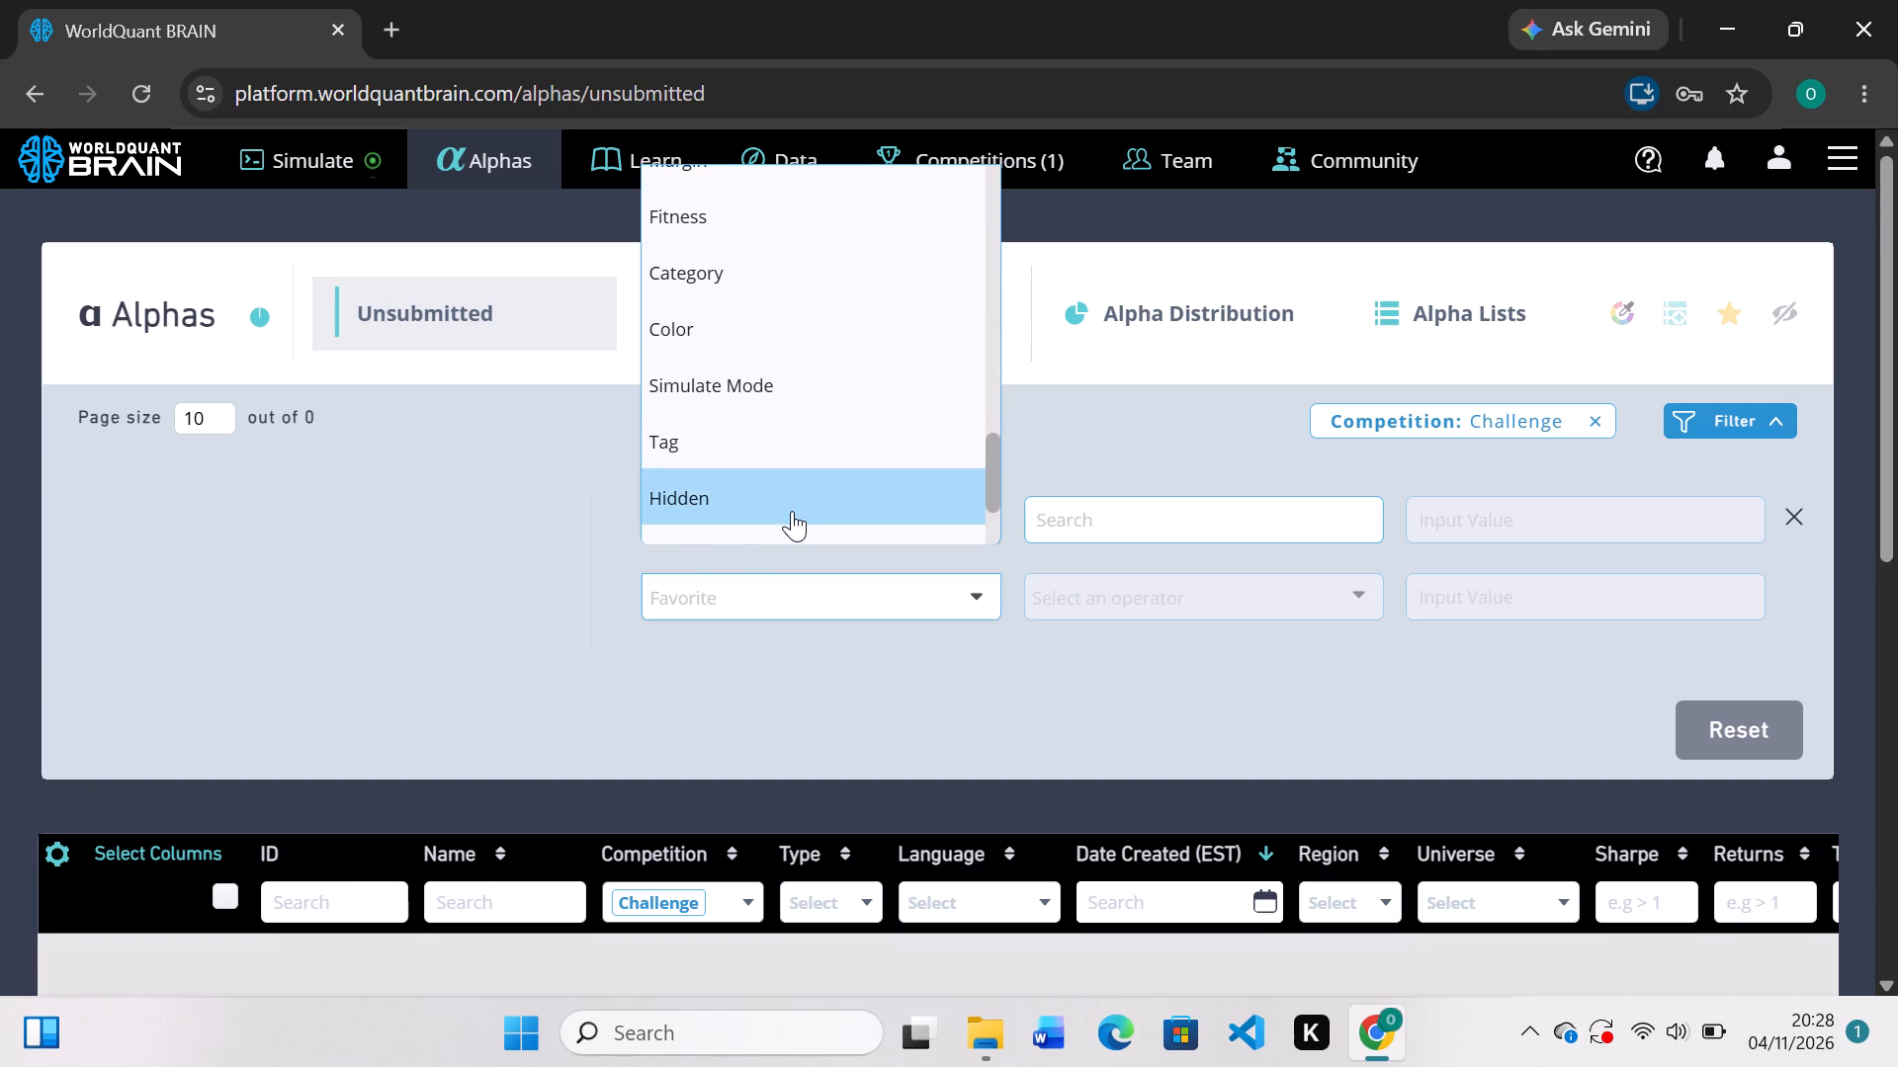
{"action": "scroll", "coordinate": [792, 511], "scroll_direction": "up", "scroll_amount": 3}
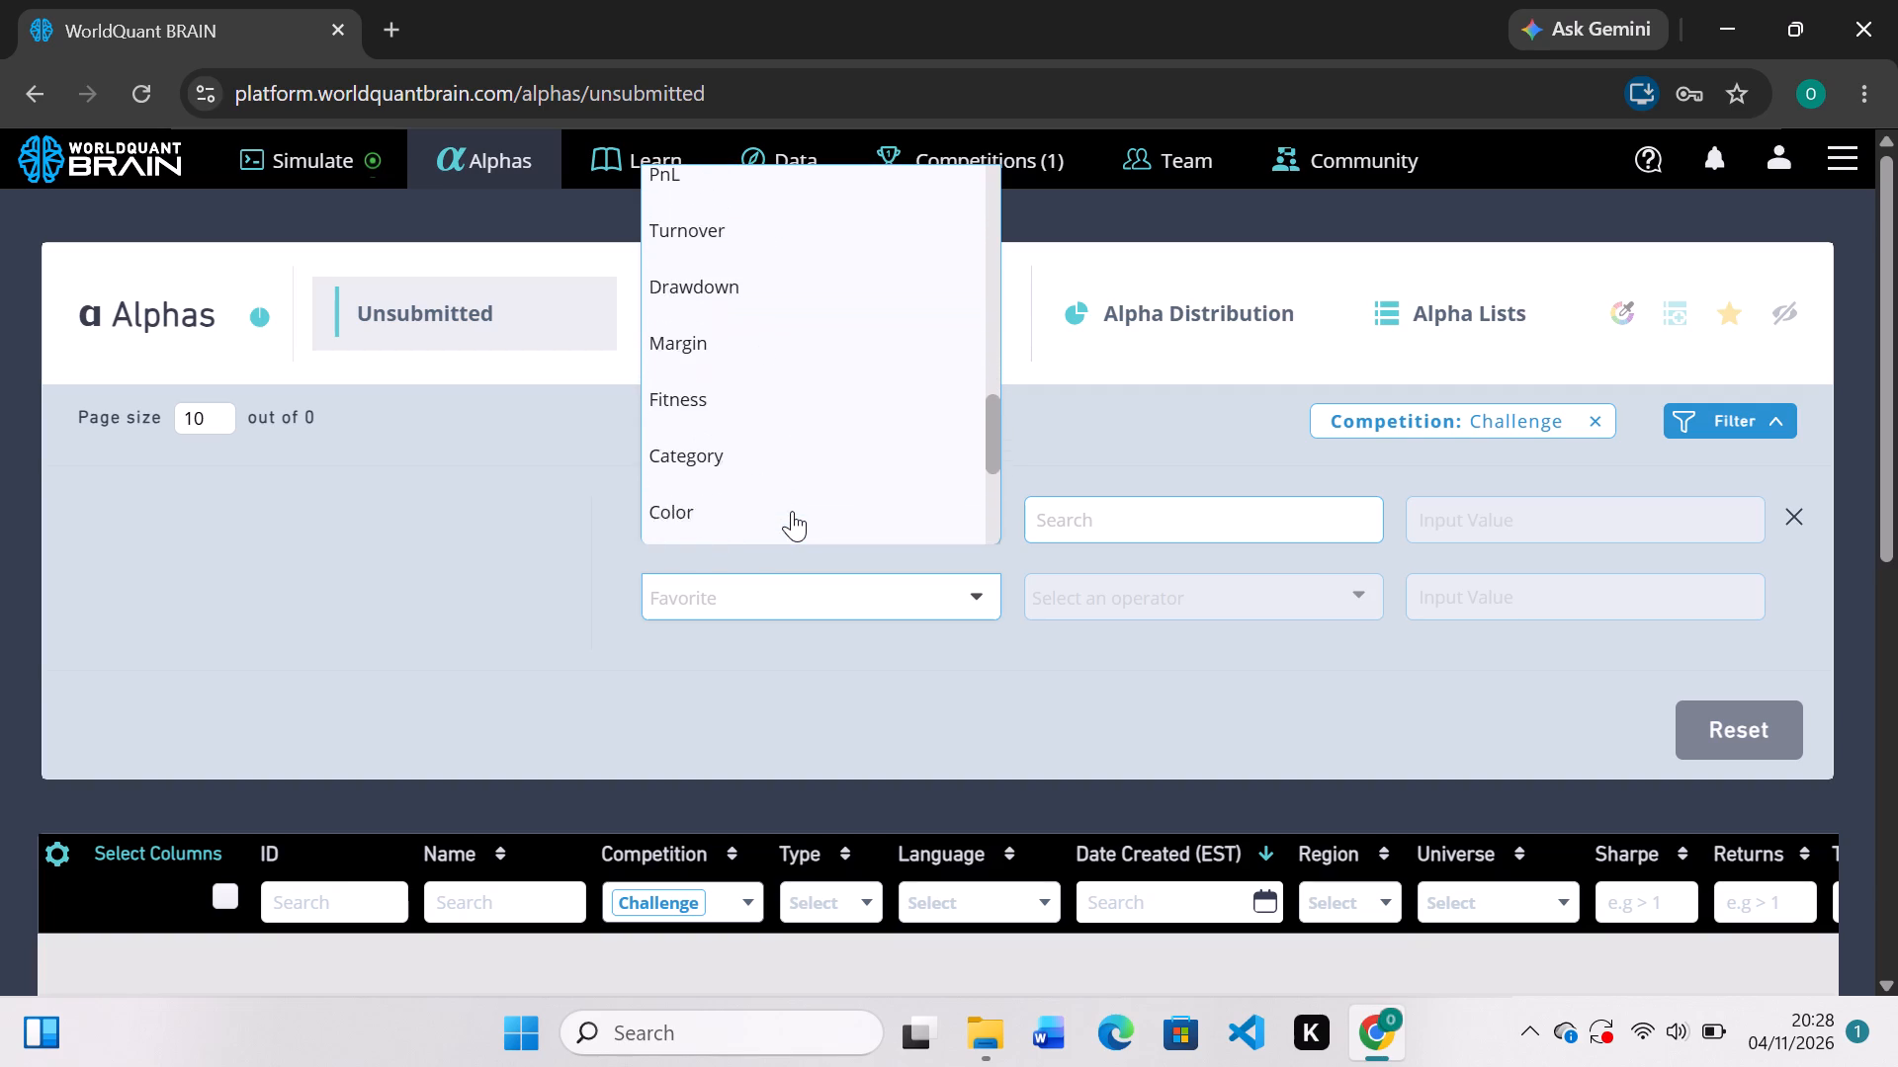
{"action": "scroll", "coordinate": [792, 511], "scroll_direction": "up", "scroll_amount": 4}
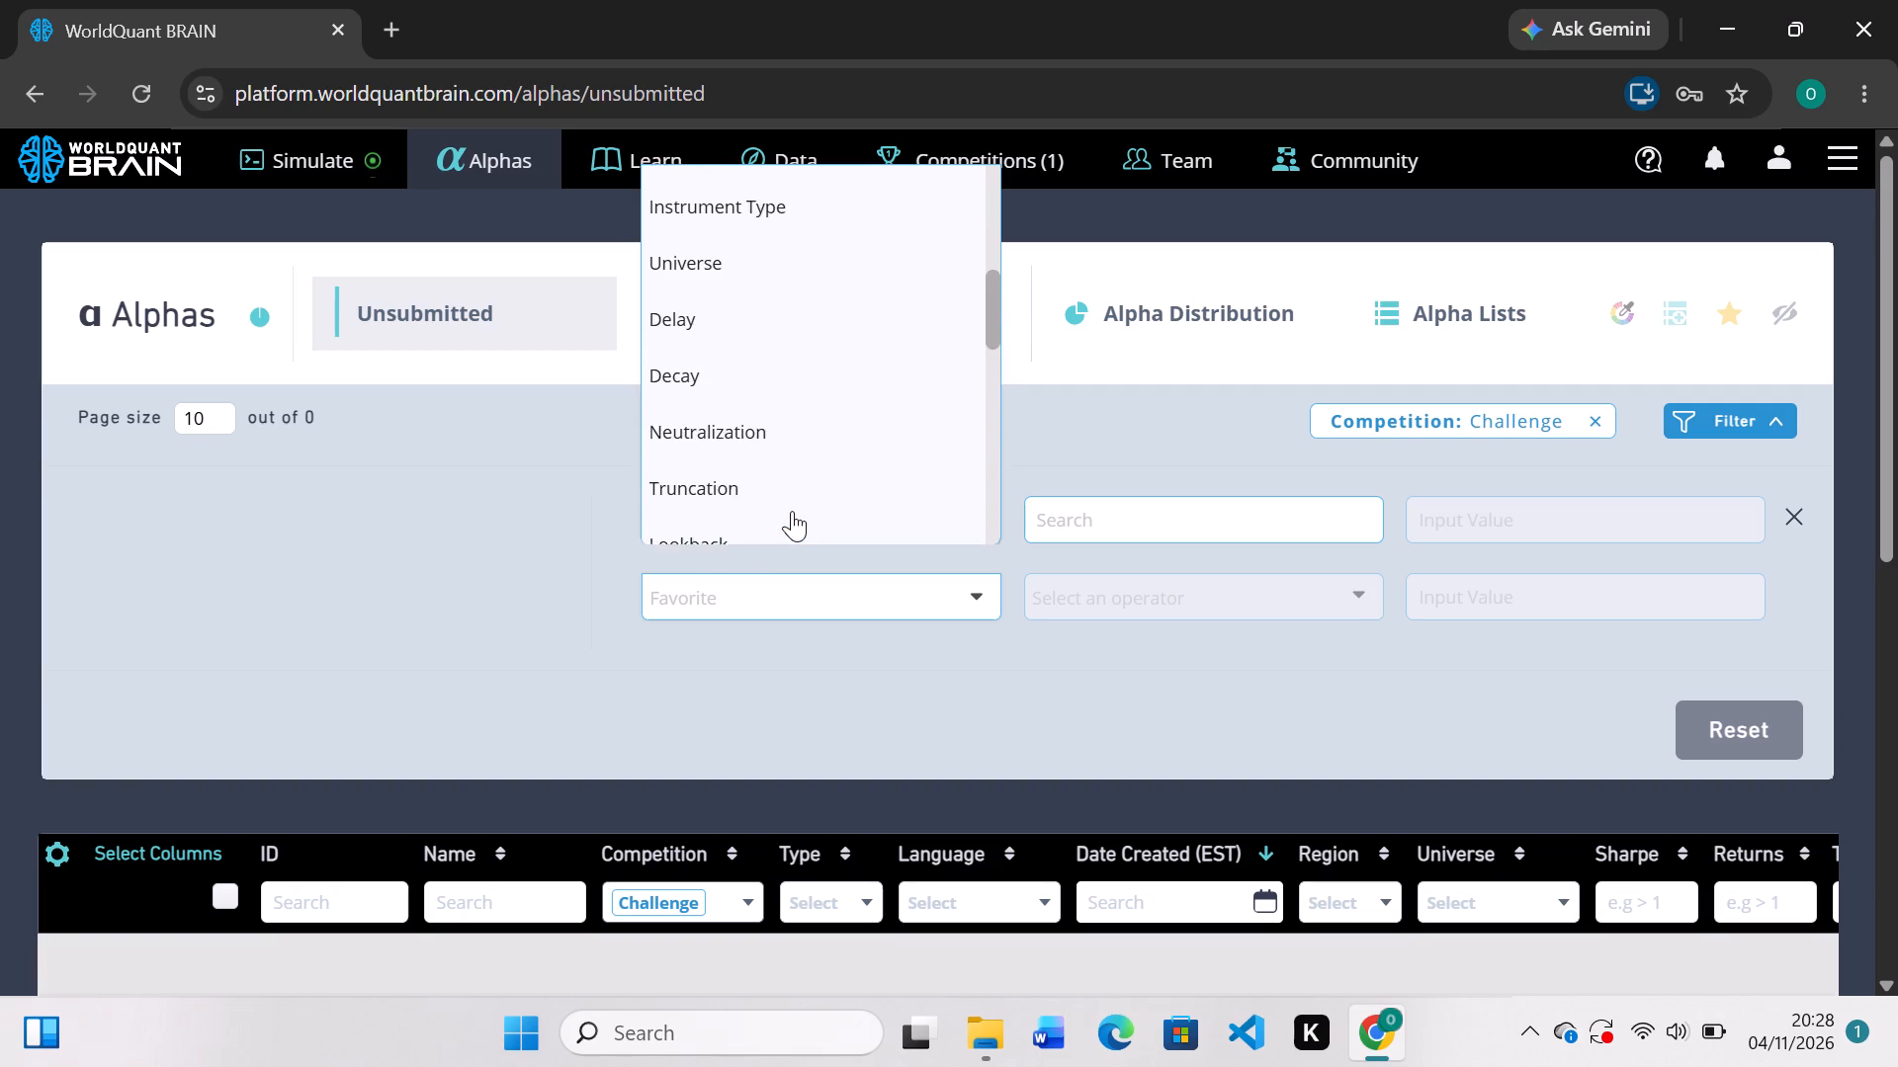
{"action": "scroll", "coordinate": [792, 511], "scroll_direction": "up", "scroll_amount": 5}
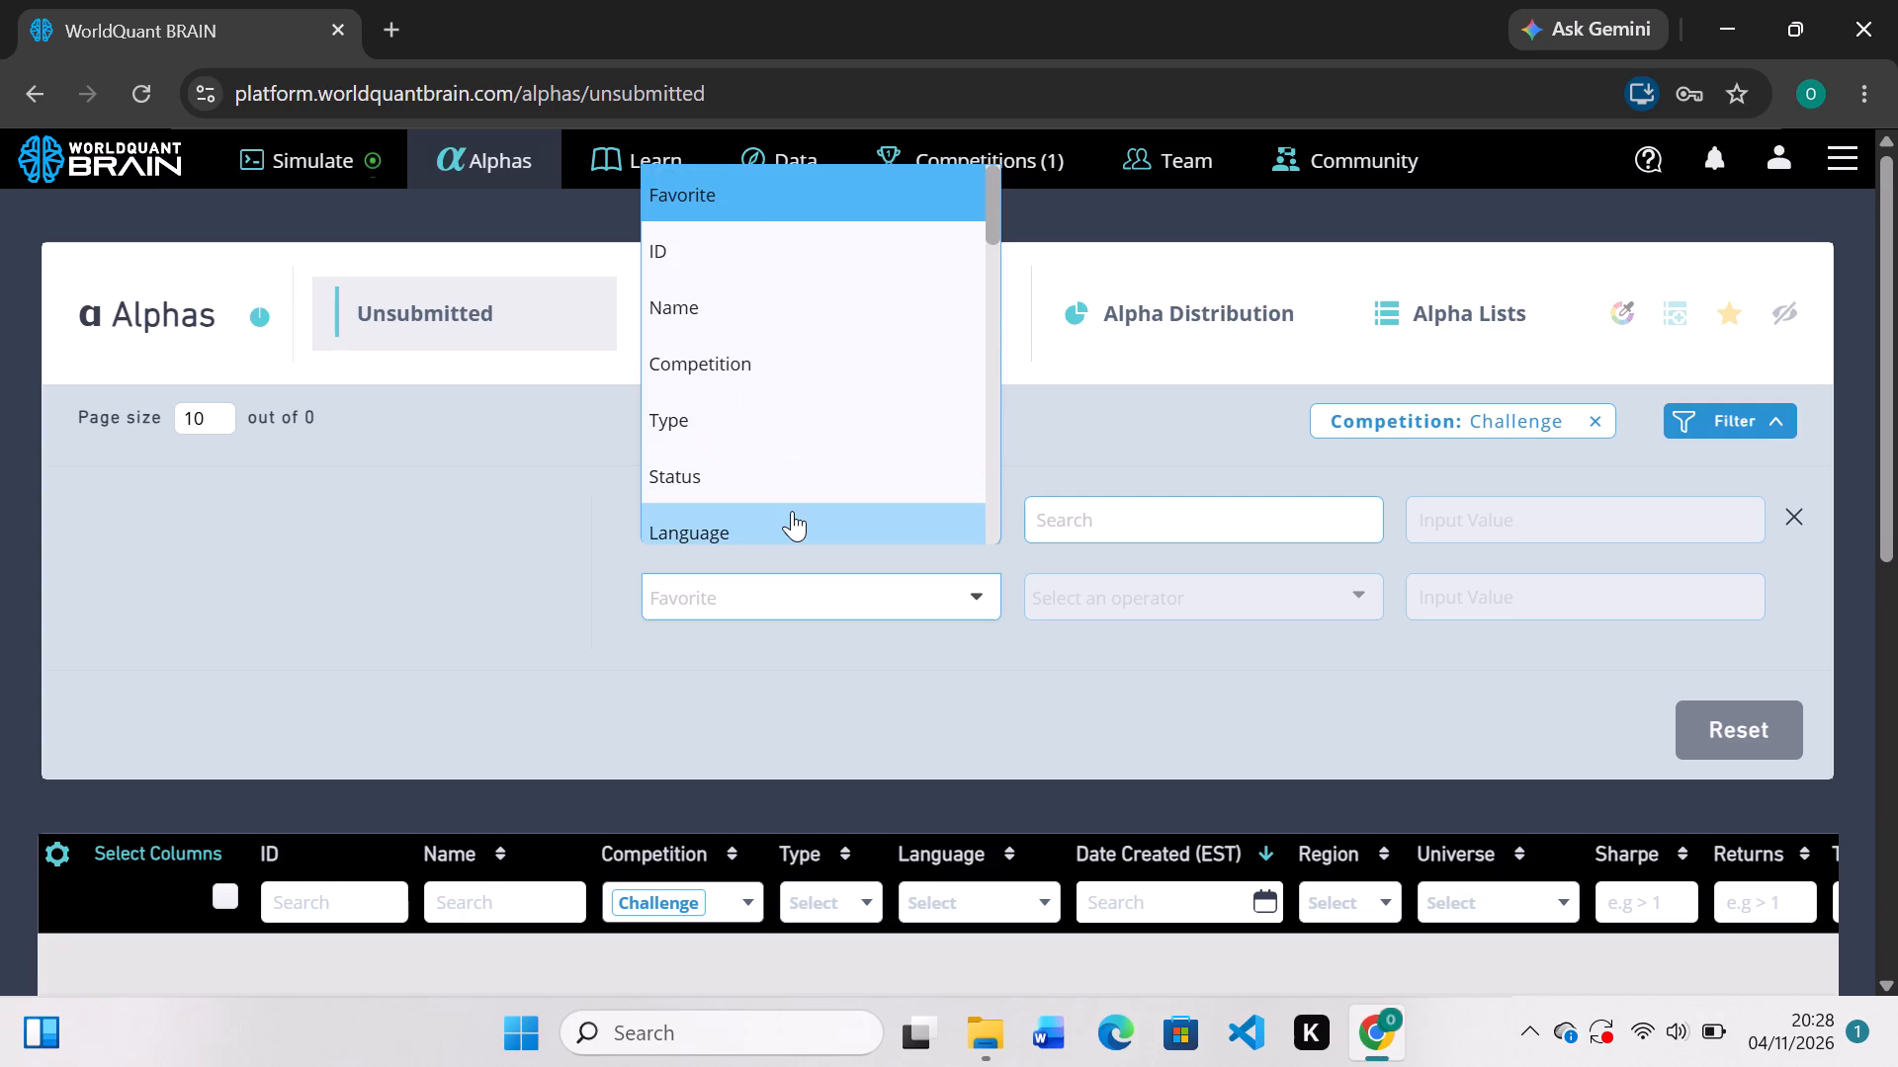
{"action": "scroll", "coordinate": [792, 511], "scroll_direction": "up", "scroll_amount": 1}
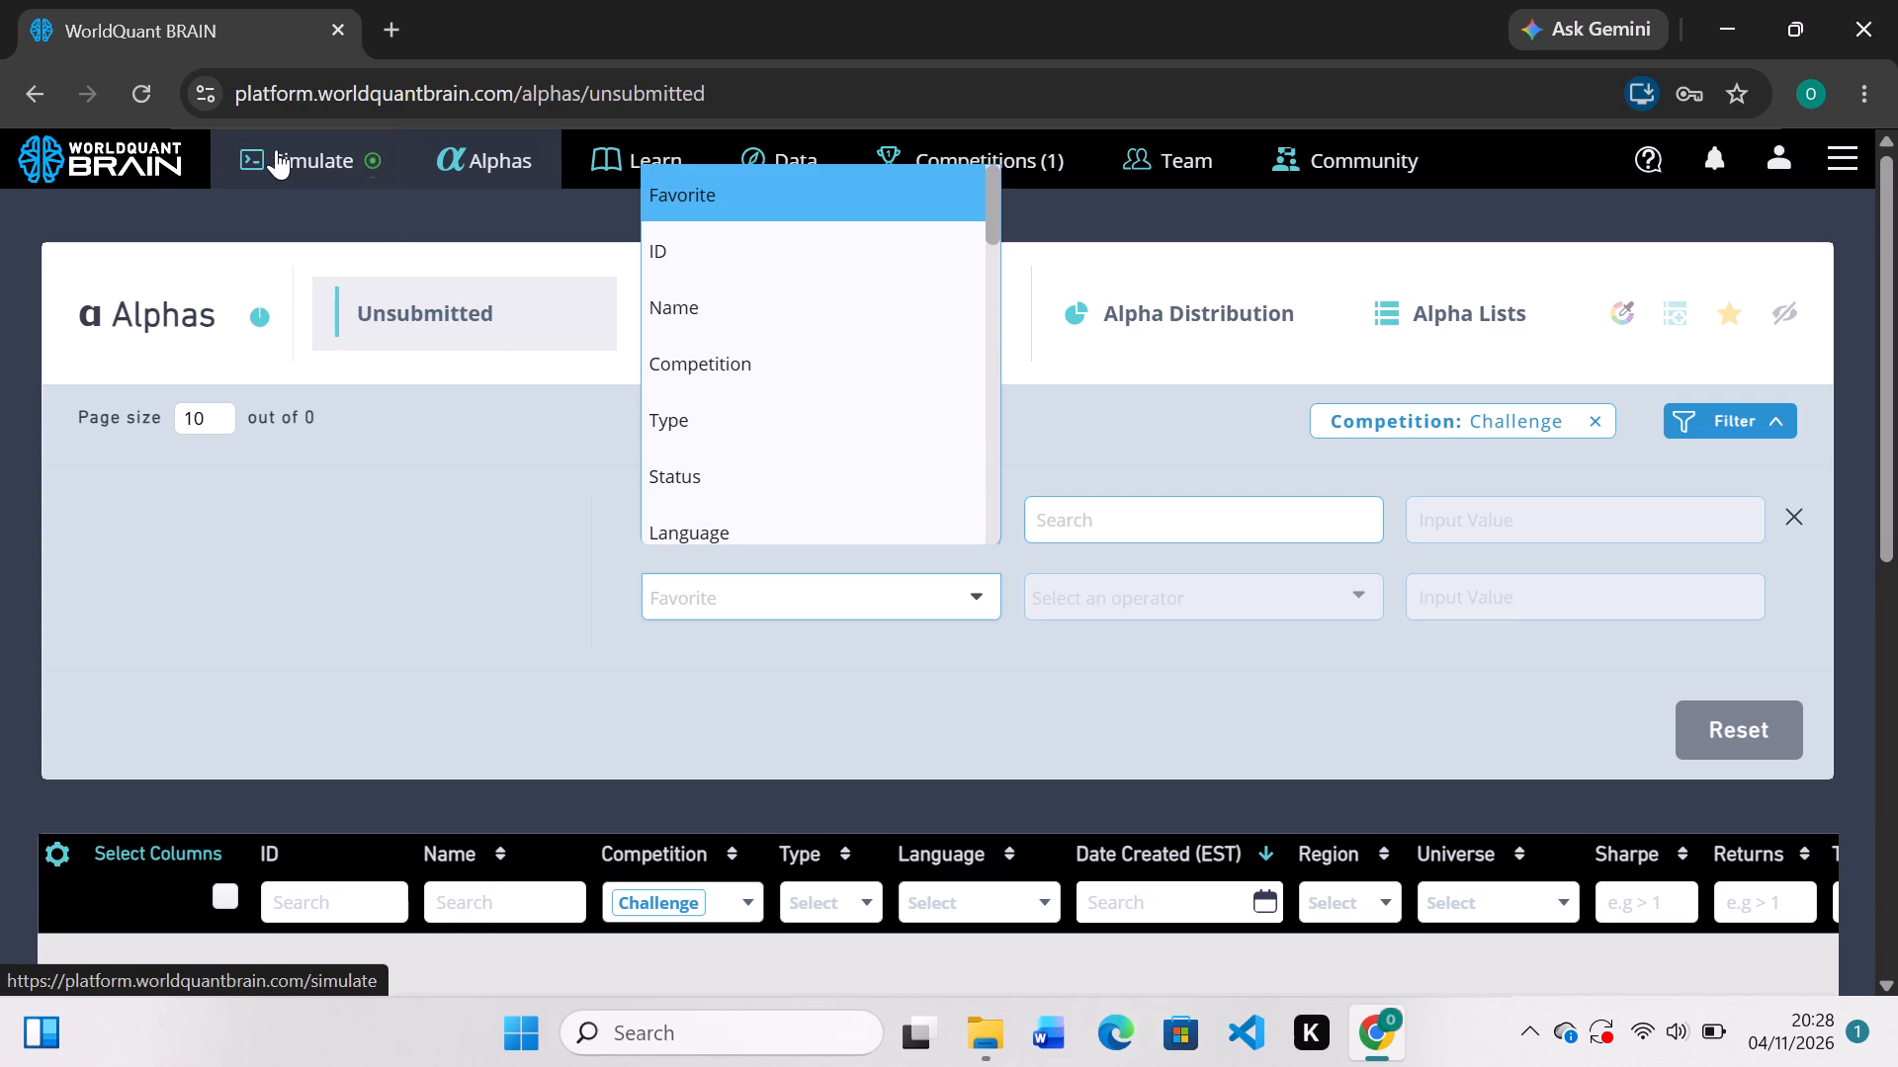
Return to the simulation workspace and review Simulation 1's IS Summary for the train period and with the test period shown.
{"action": "left_click", "coordinate": [276, 149]}
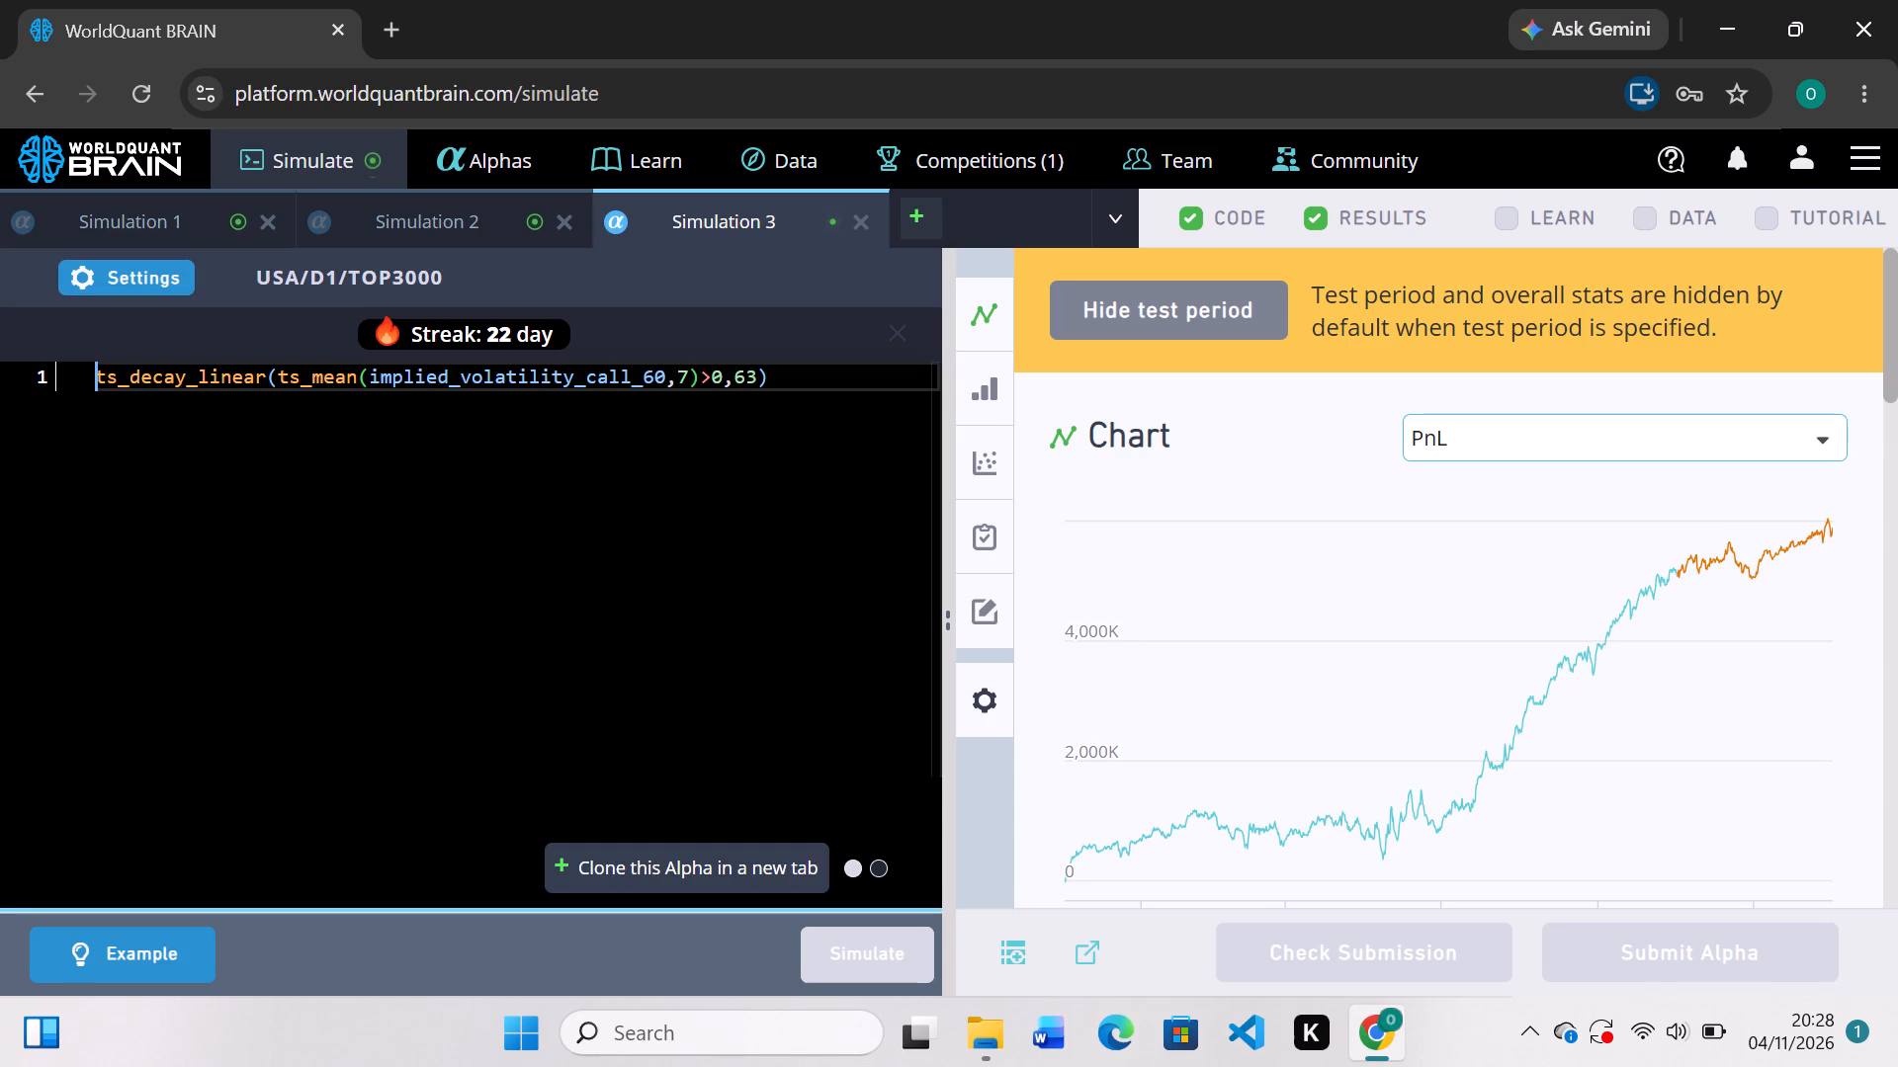
{"action": "left_click", "coordinate": [224, 231]}
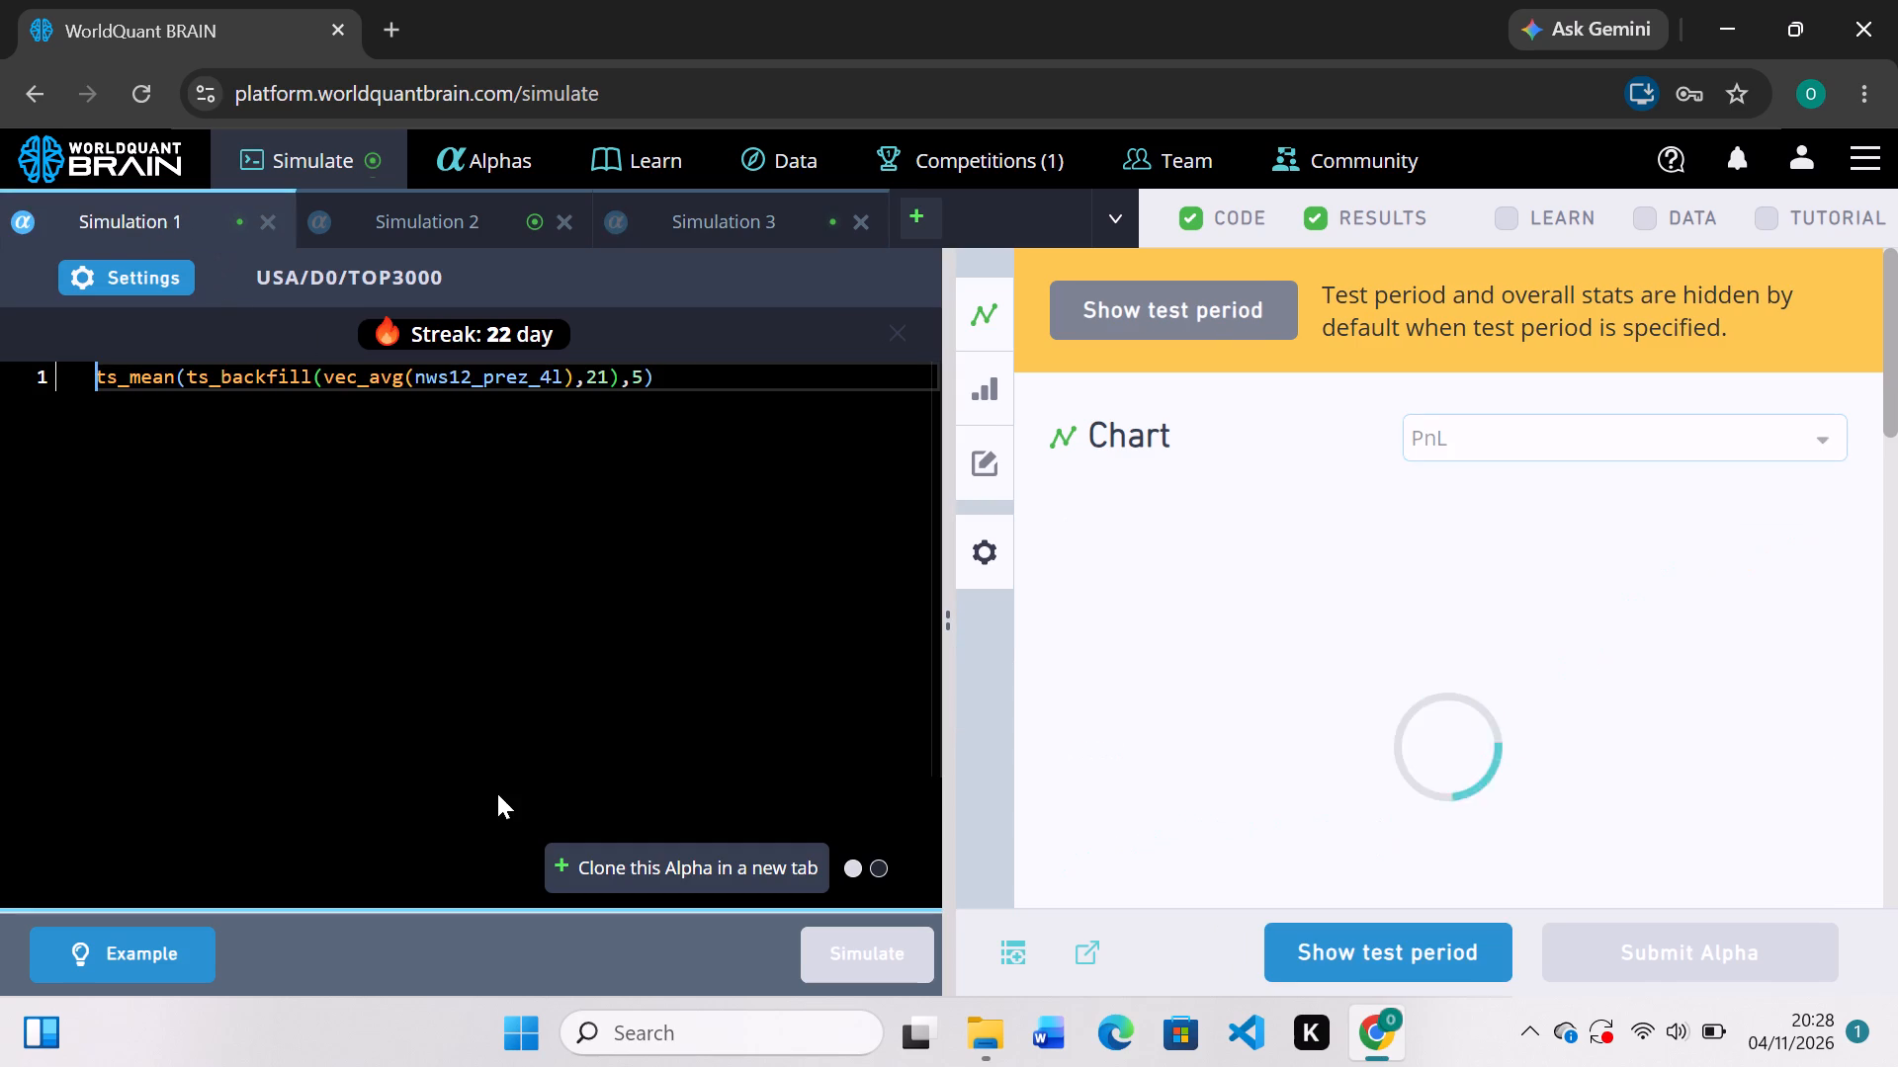
{"action": "scroll", "coordinate": [1192, 766], "scroll_direction": "down", "scroll_amount": 2}
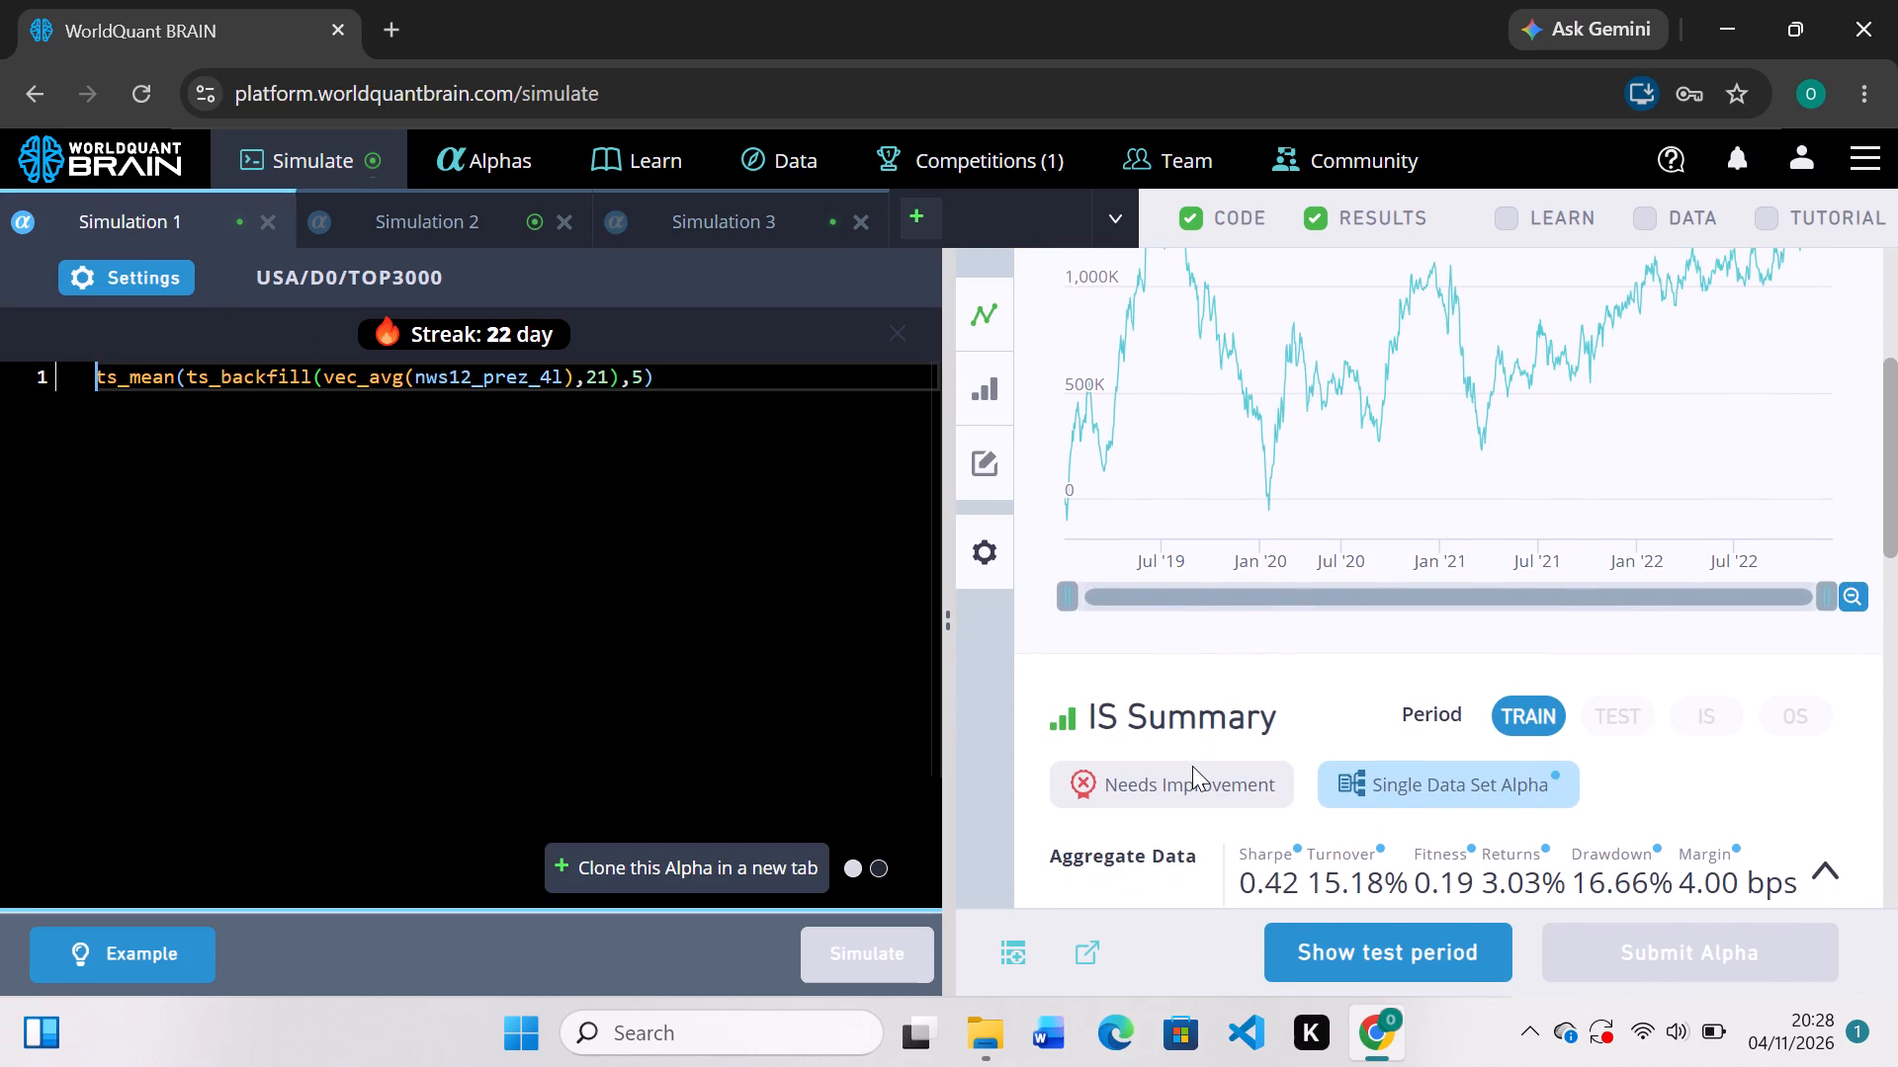
{"action": "scroll", "coordinate": [1192, 766], "scroll_direction": "down", "scroll_amount": 2}
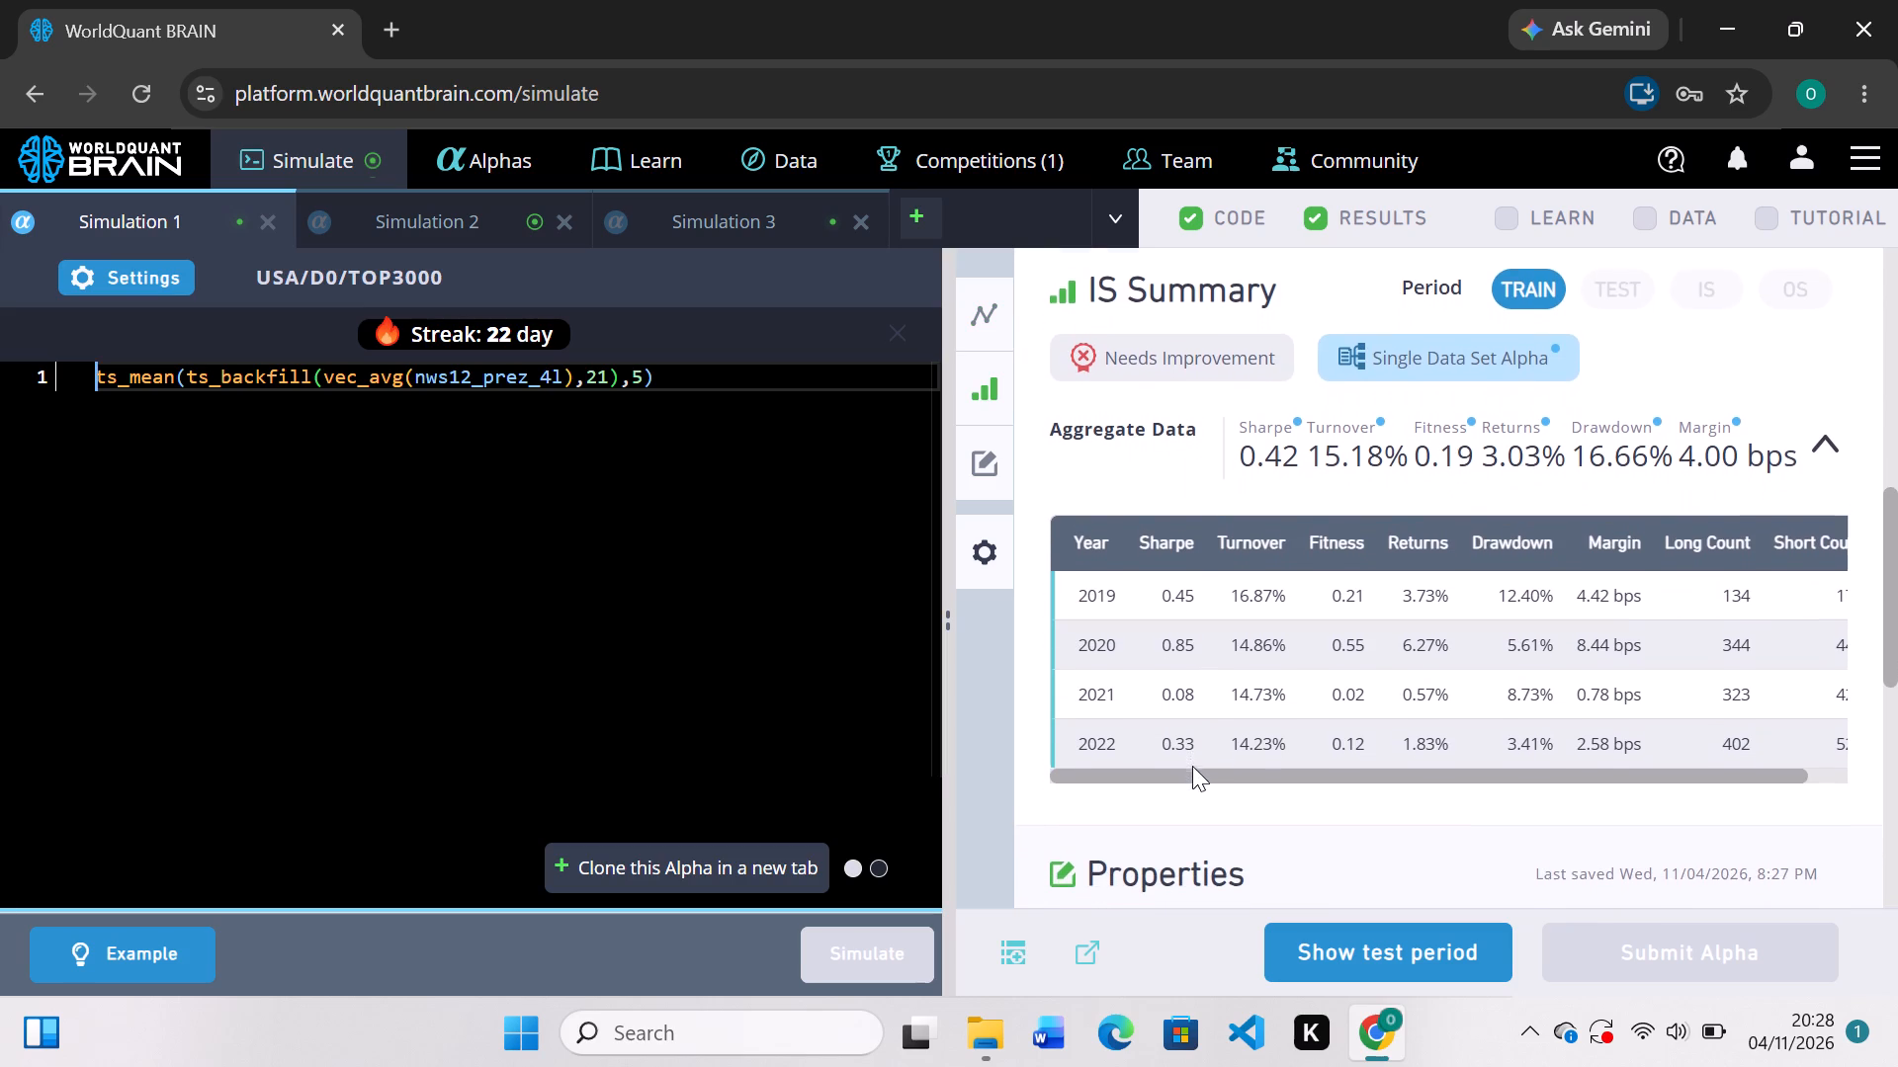
{"action": "left_click", "coordinate": [1347, 953]}
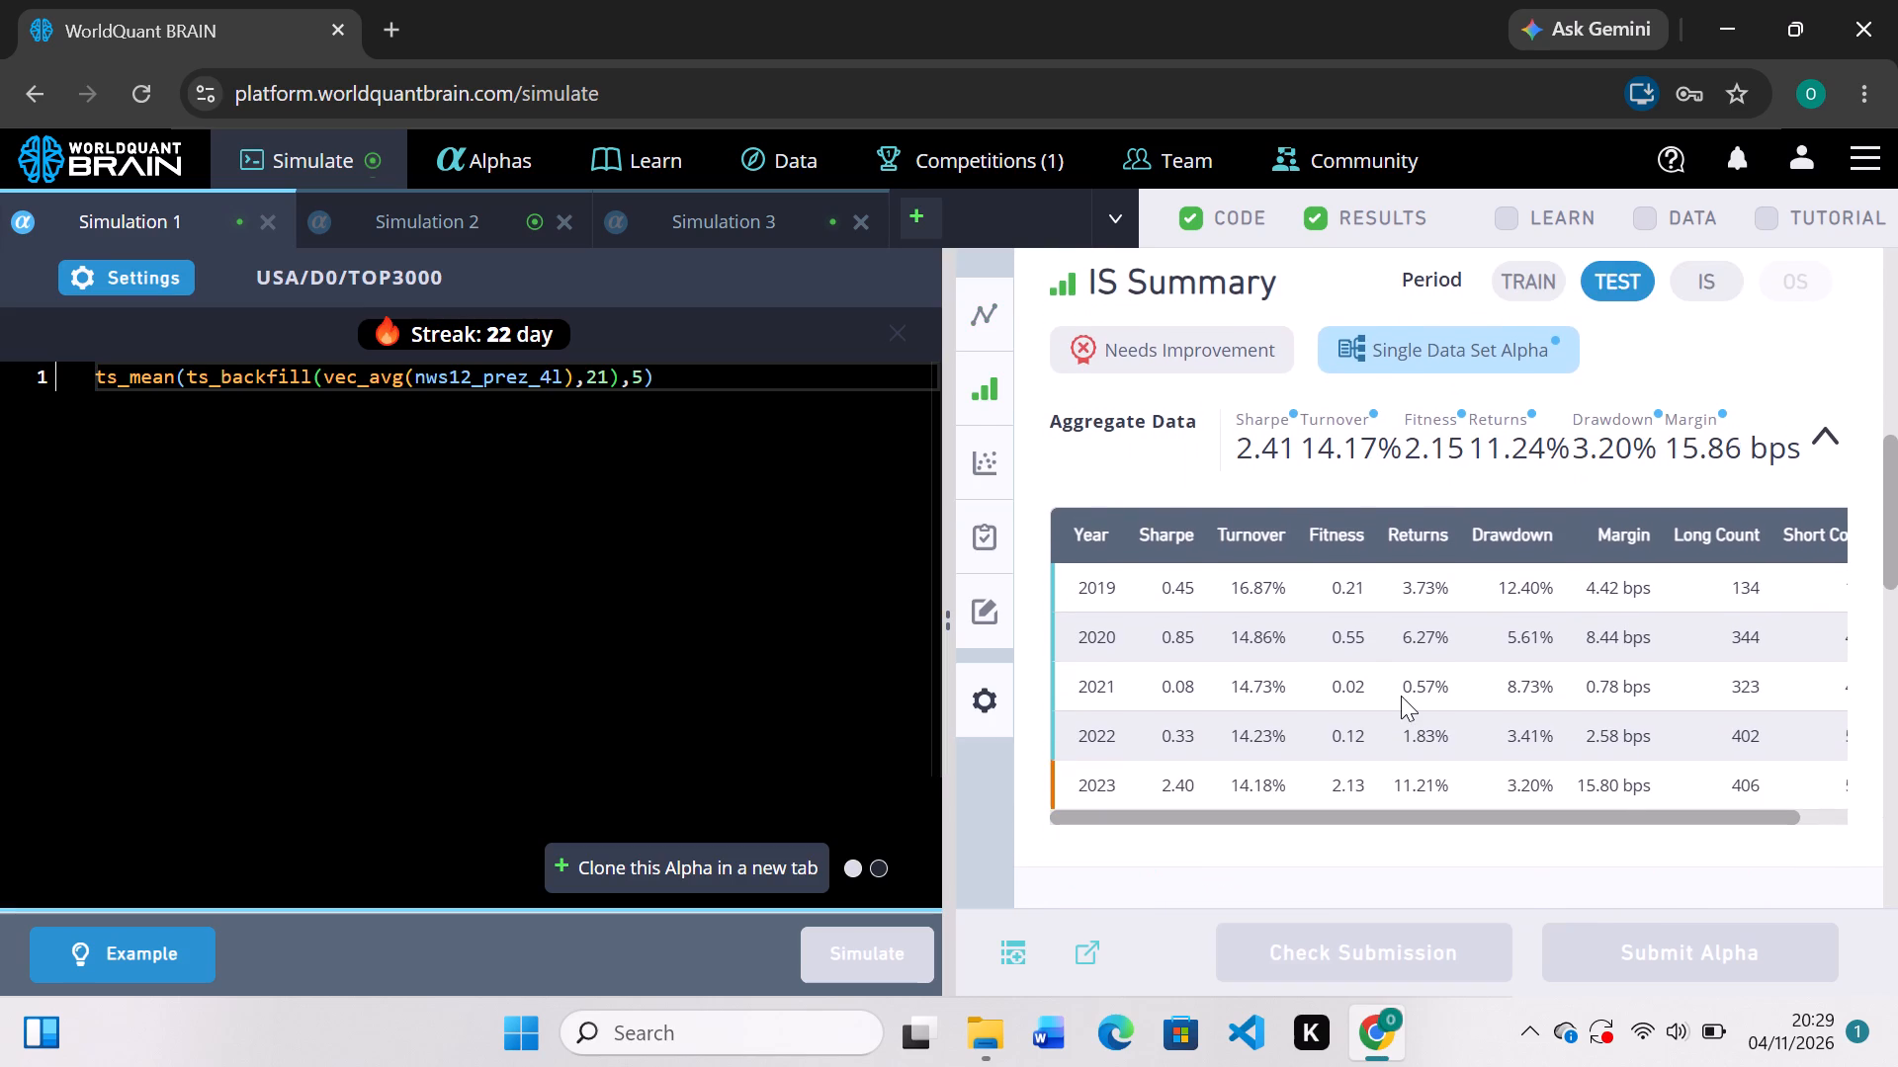
{"action": "scroll", "coordinate": [1401, 696], "scroll_direction": "down", "scroll_amount": 1}
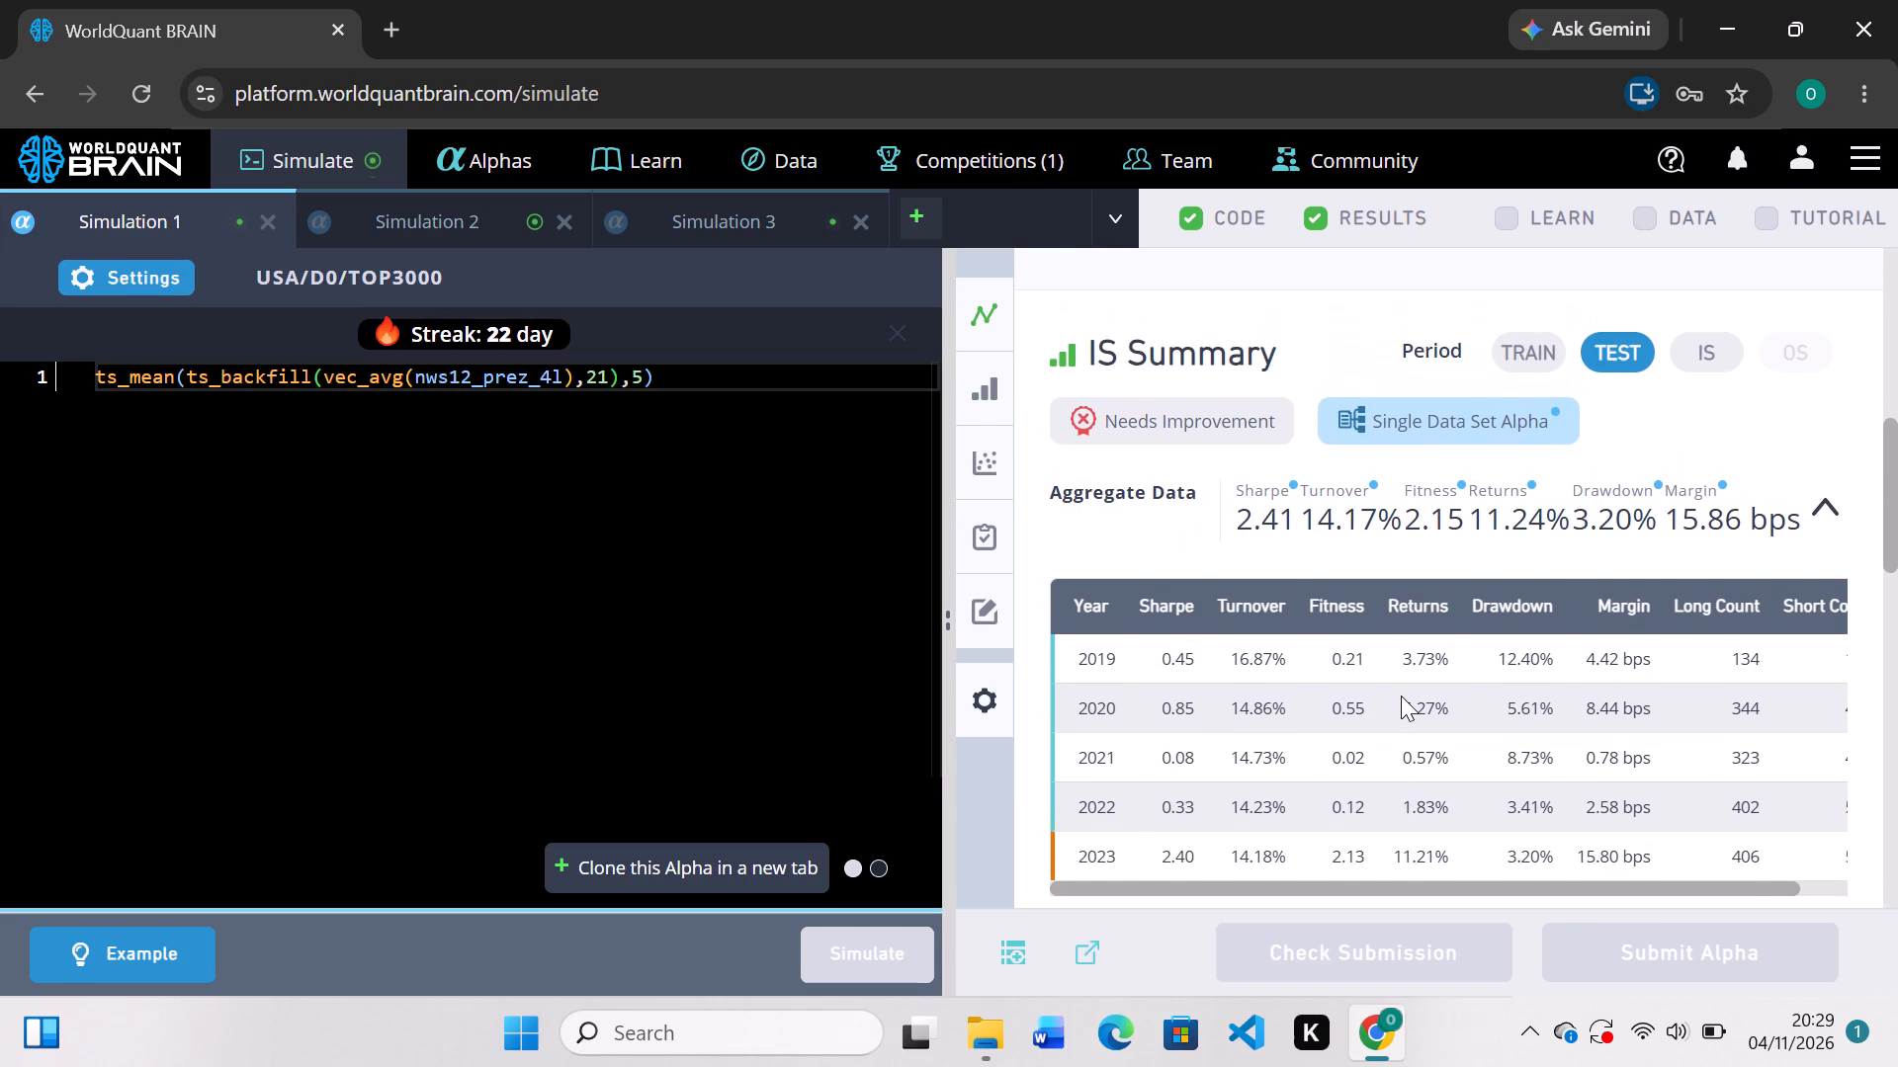
{"action": "scroll", "coordinate": [1401, 696], "scroll_direction": "down", "scroll_amount": 1}
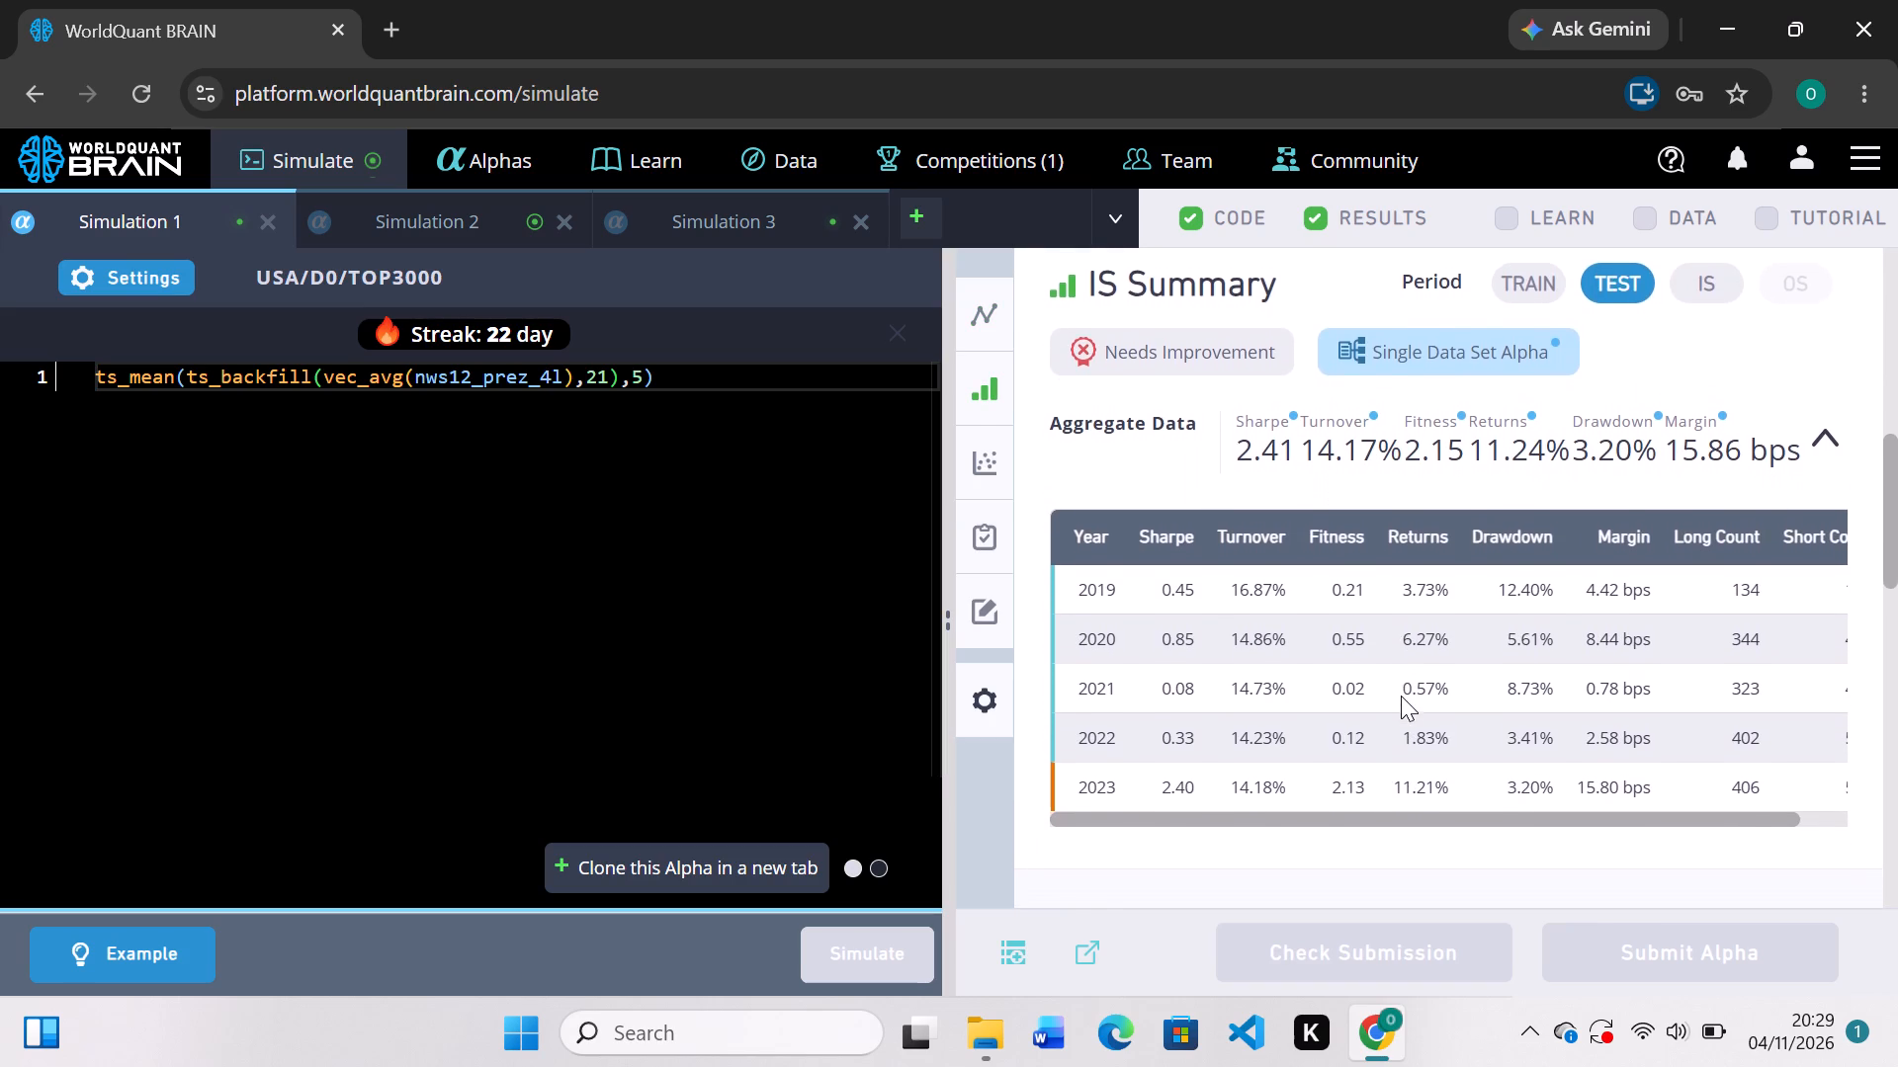
Run the self-correlation check for Simulation 1's alpha and expand its failed IS tests.
{"action": "scroll", "coordinate": [1401, 696], "scroll_direction": "down", "scroll_amount": 6}
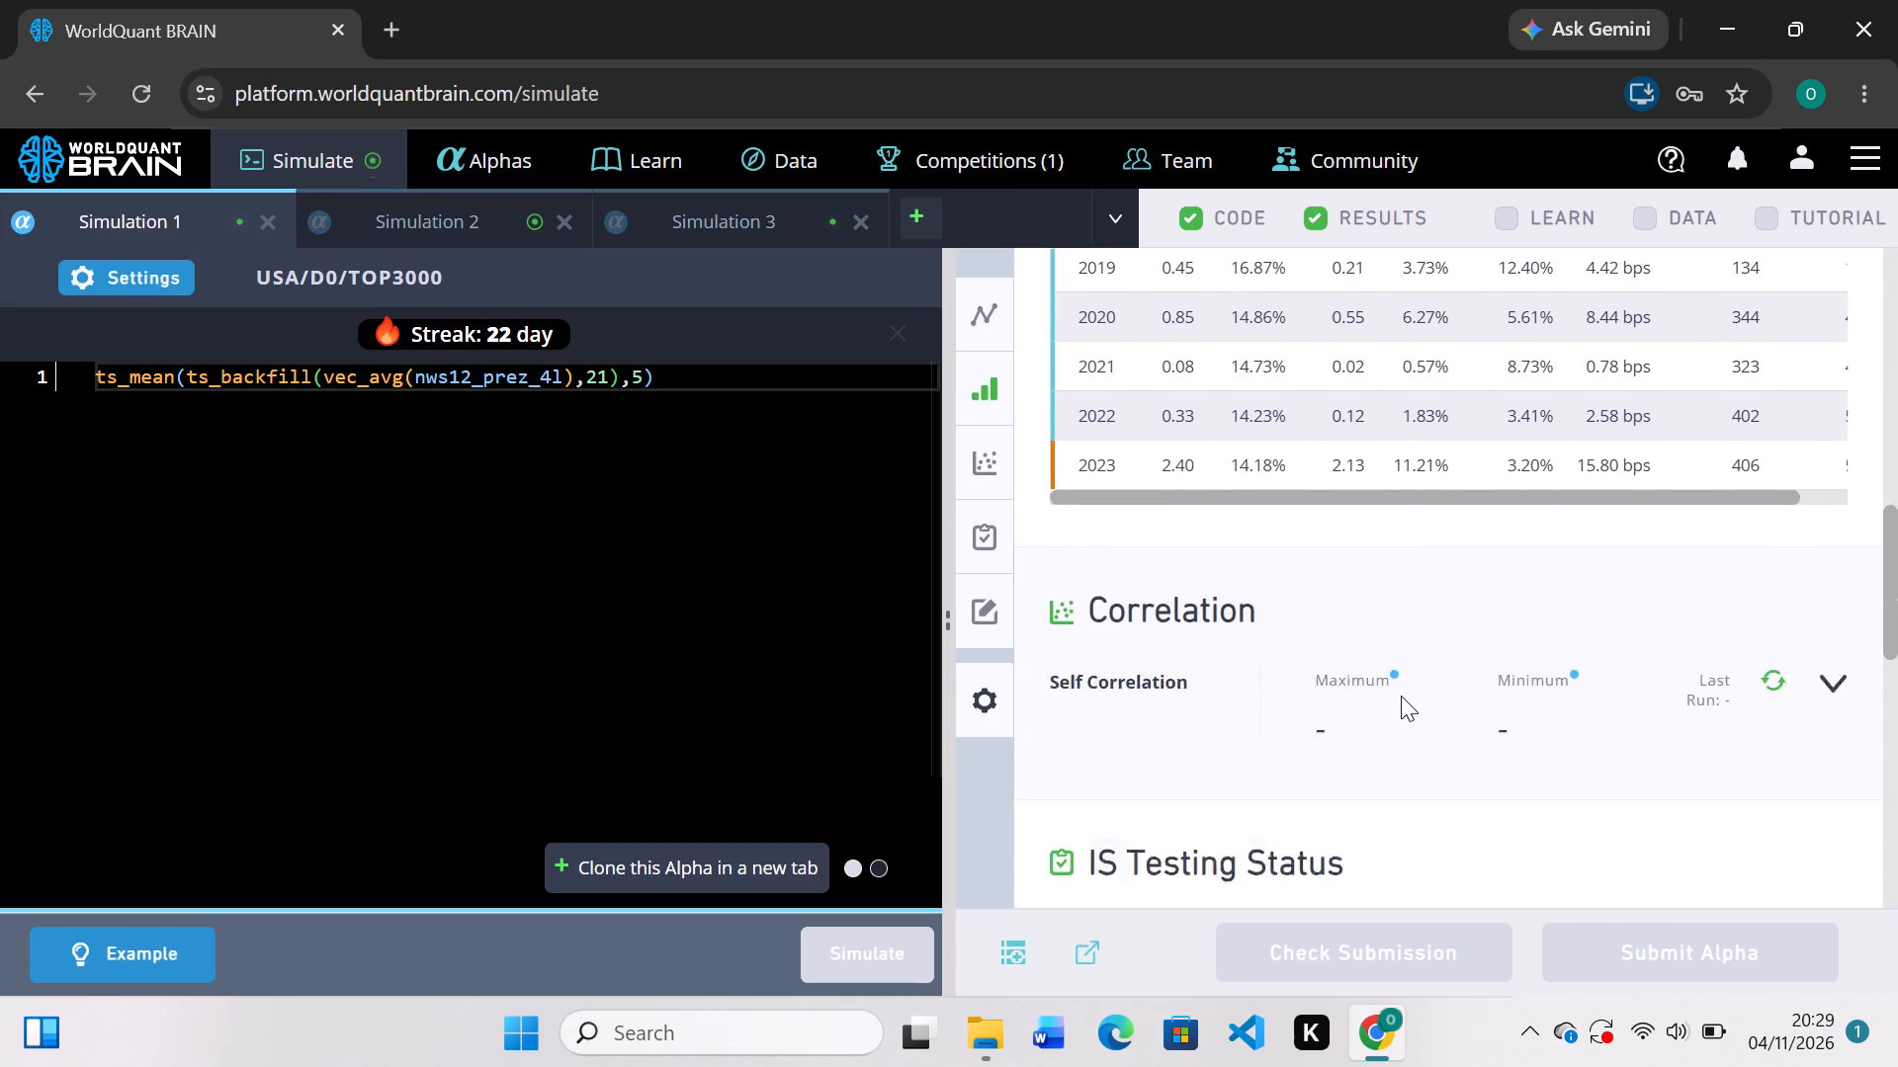
{"action": "left_click", "coordinate": [1769, 558]}
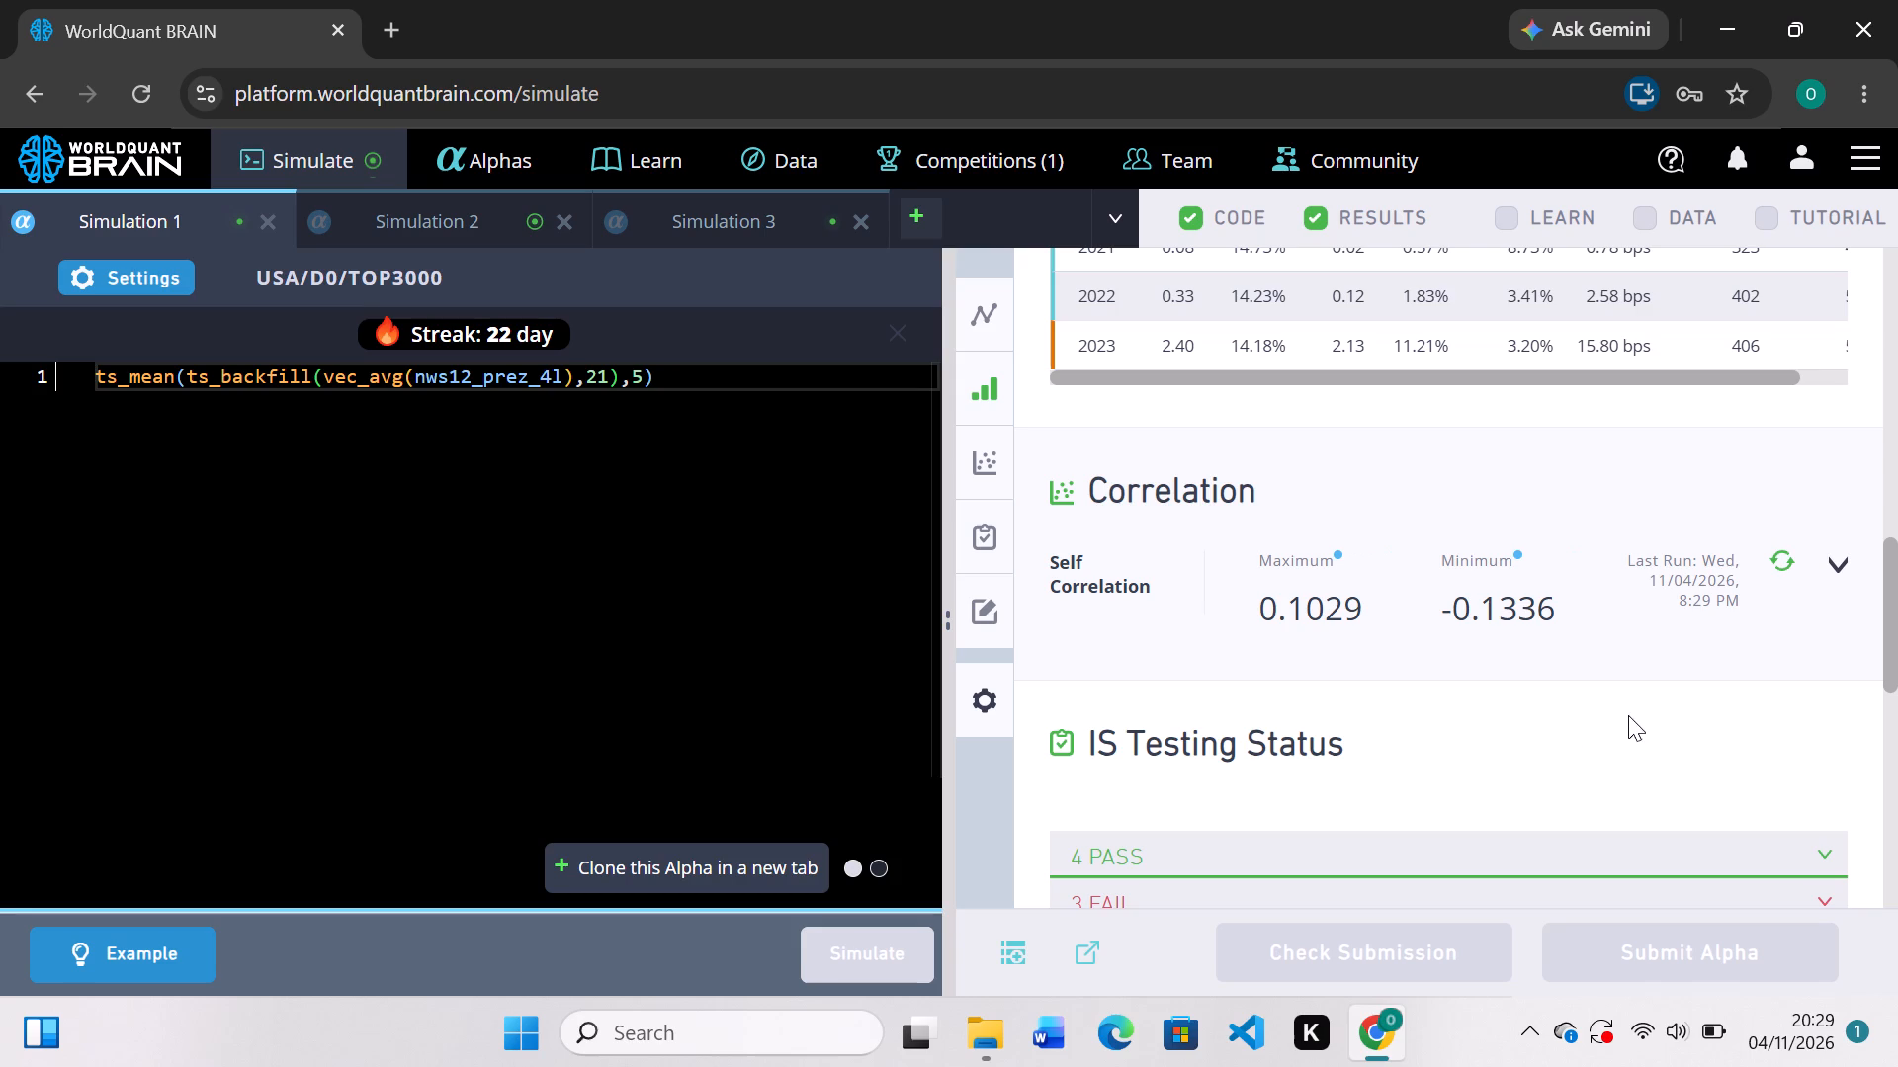
{"action": "scroll", "coordinate": [1628, 715], "scroll_direction": "down", "scroll_amount": 2}
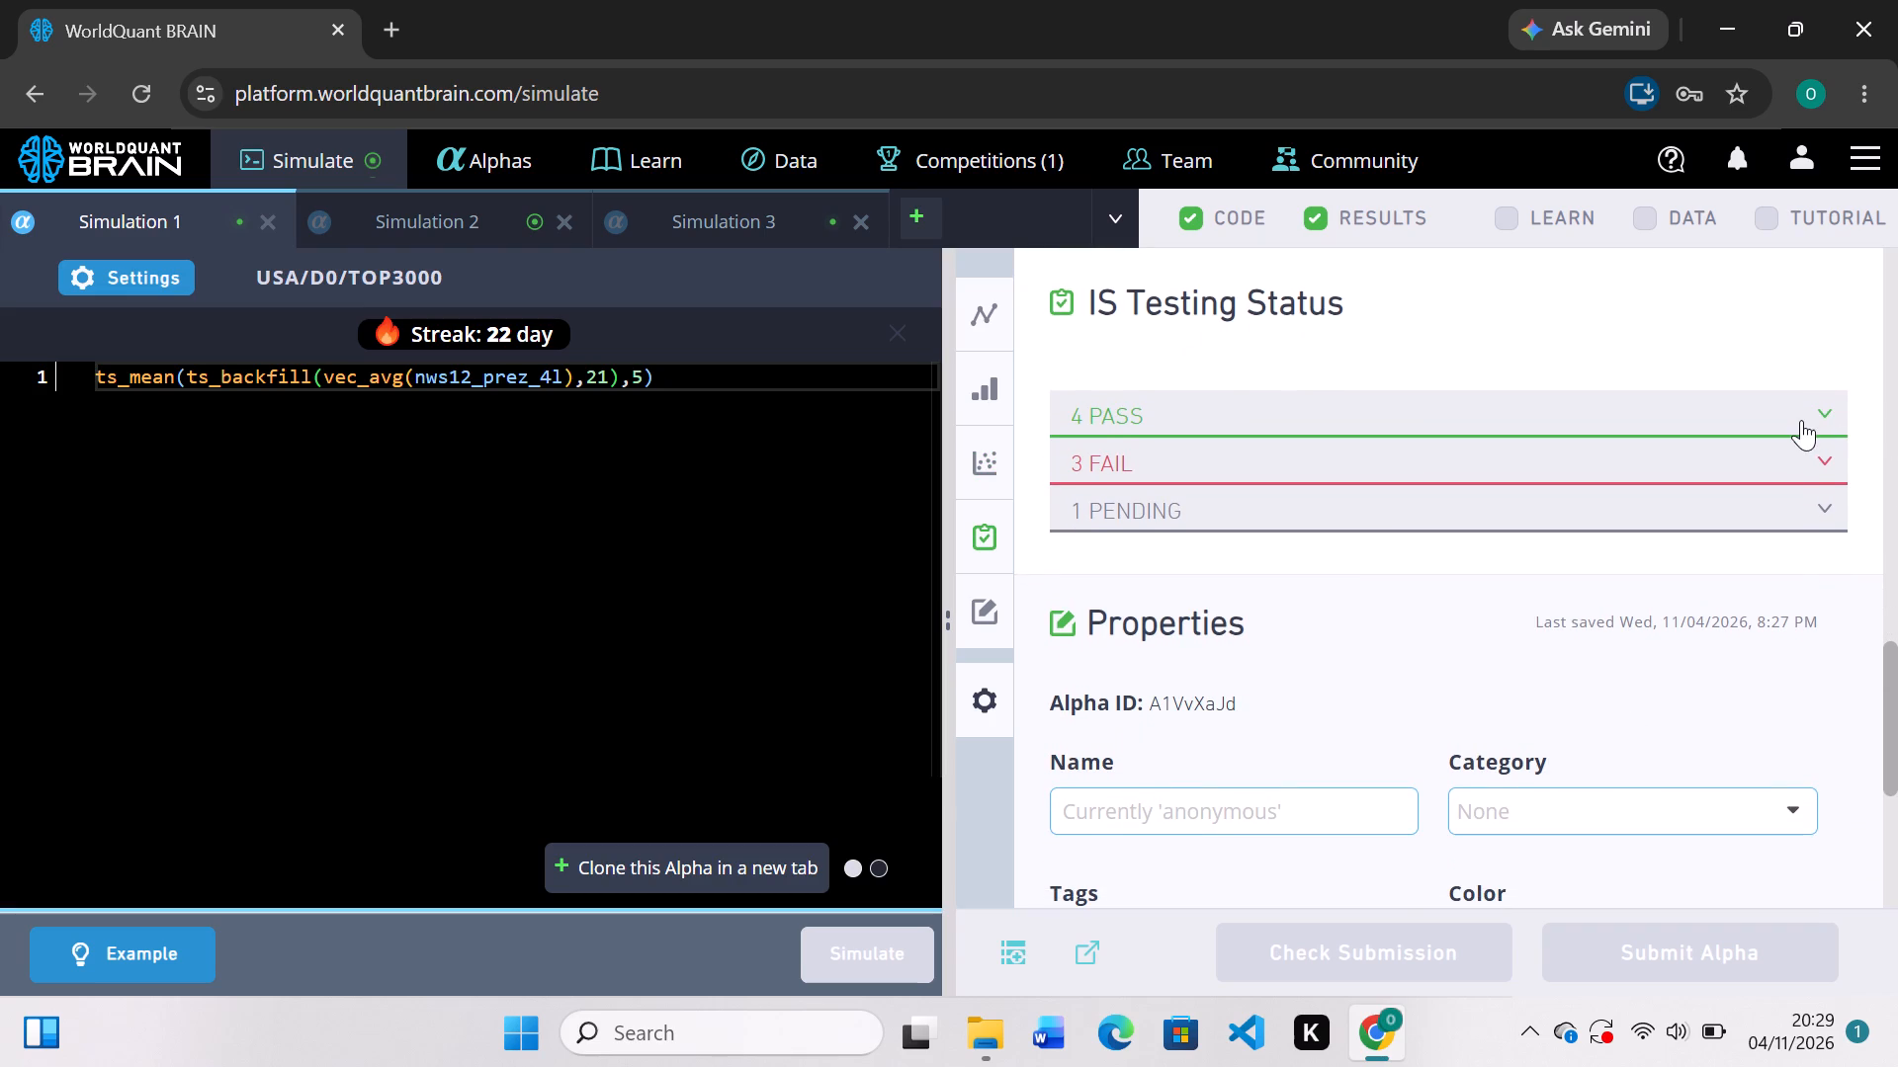
{"action": "left_click", "coordinate": [1824, 452]}
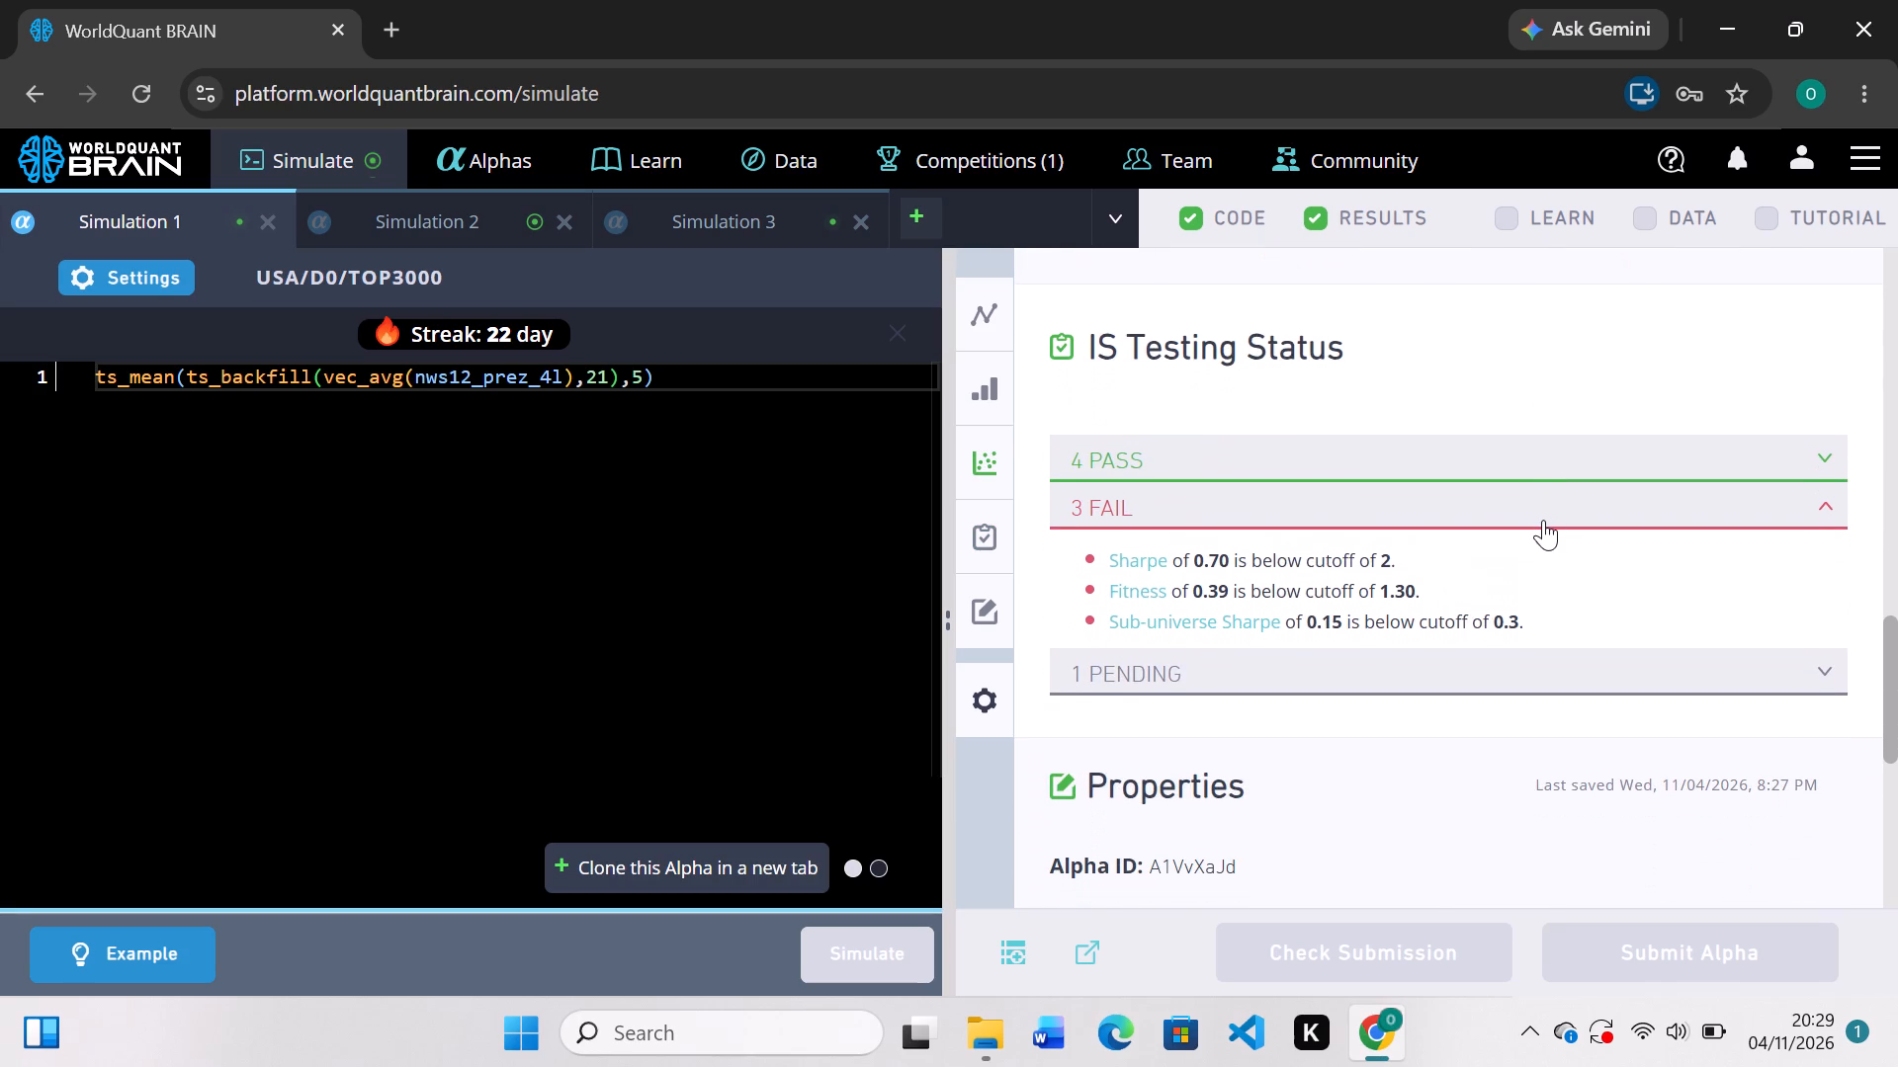
{"action": "scroll", "coordinate": [1265, 402], "scroll_direction": "up", "scroll_amount": 3}
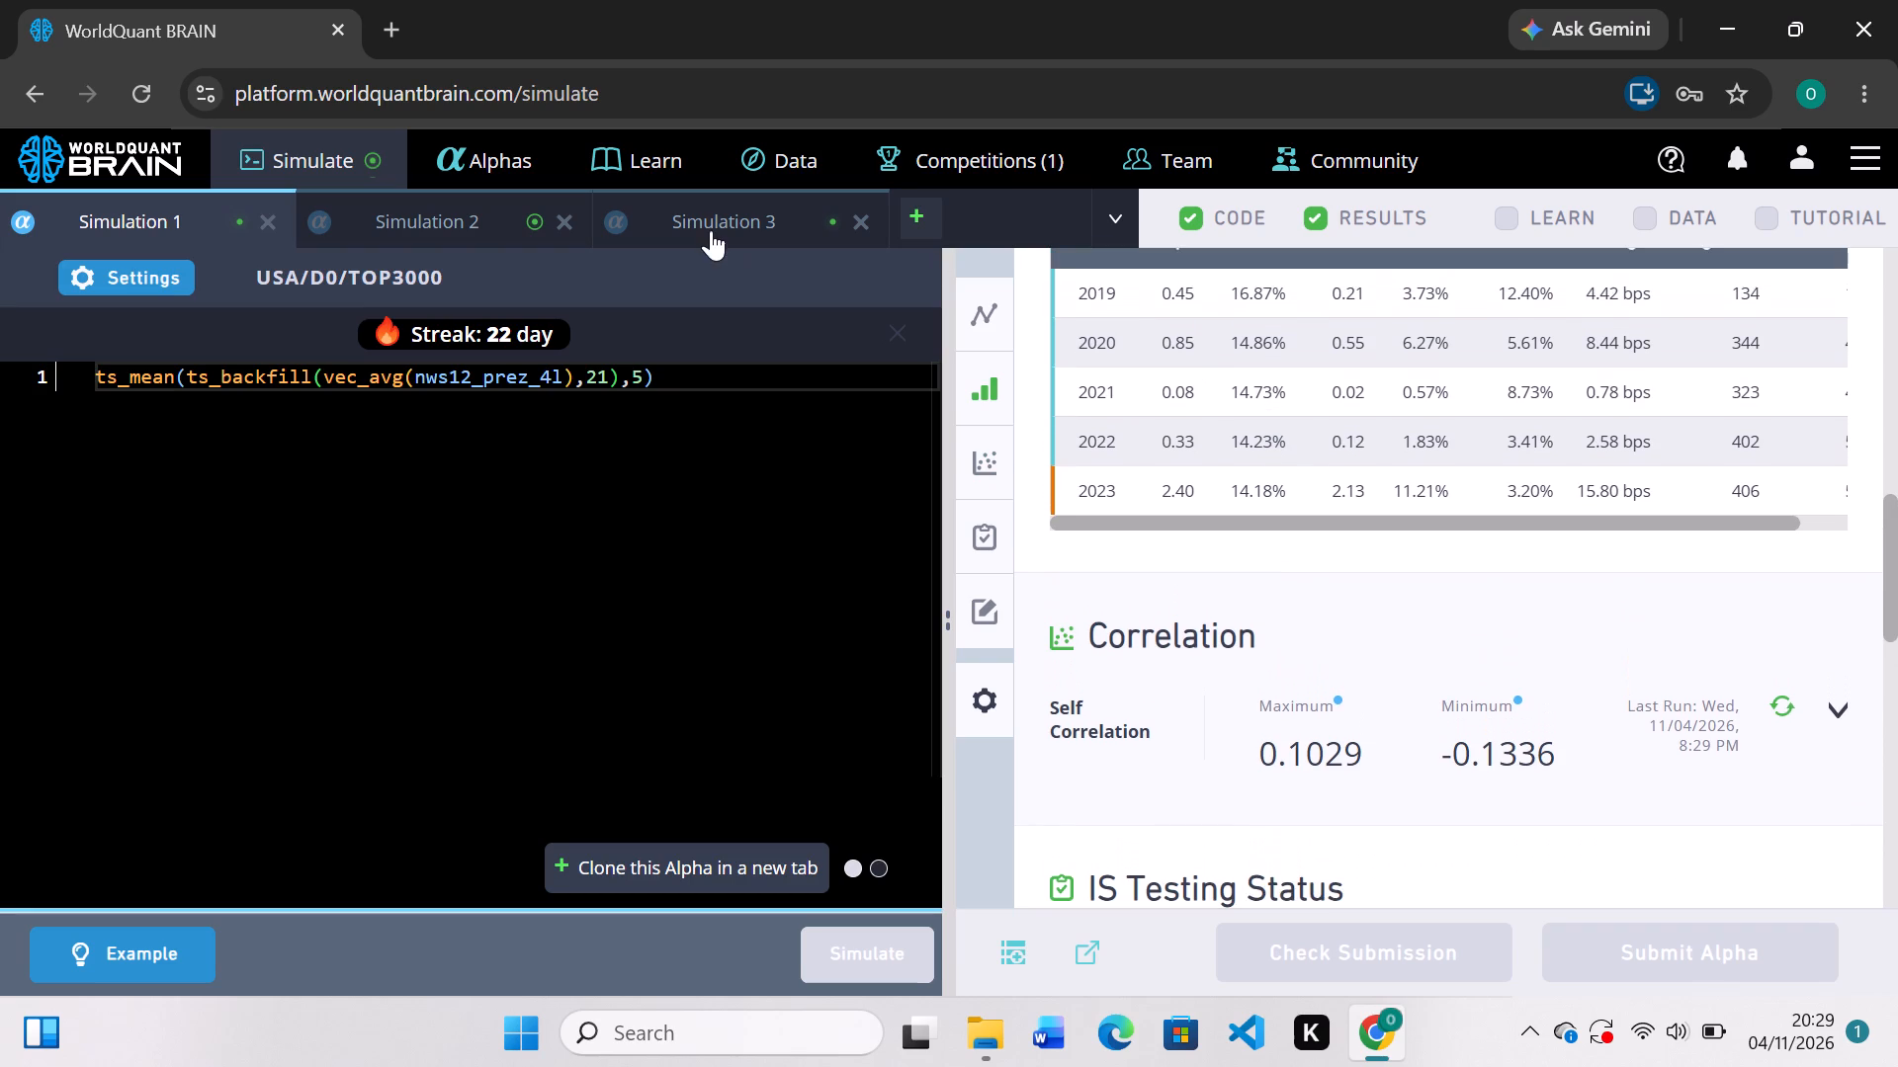
Re-simulate Simulation 1 with its decay set to 112 and its delay set to 1.
{"action": "left_click", "coordinate": [142, 274]}
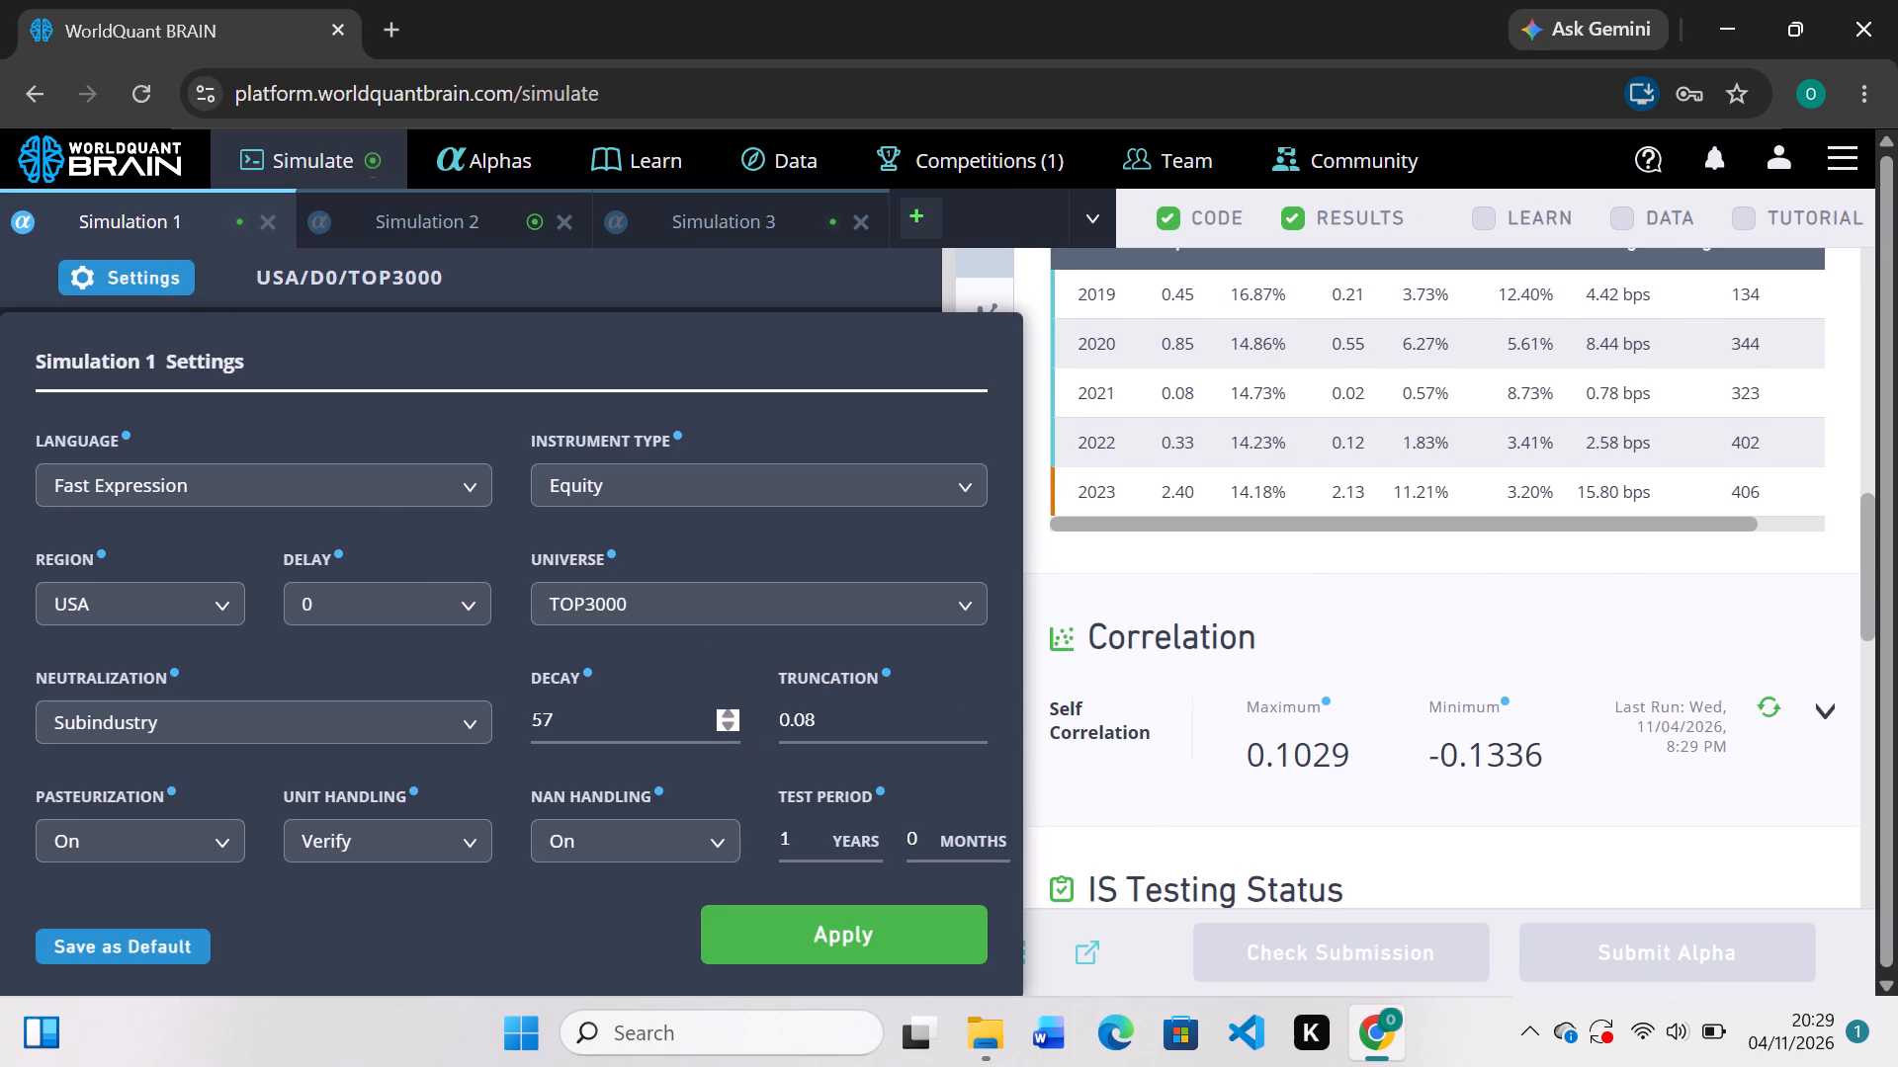
{"action": "left_click", "coordinate": [724, 716]}
{"action": "left_click", "coordinate": [807, 943]}
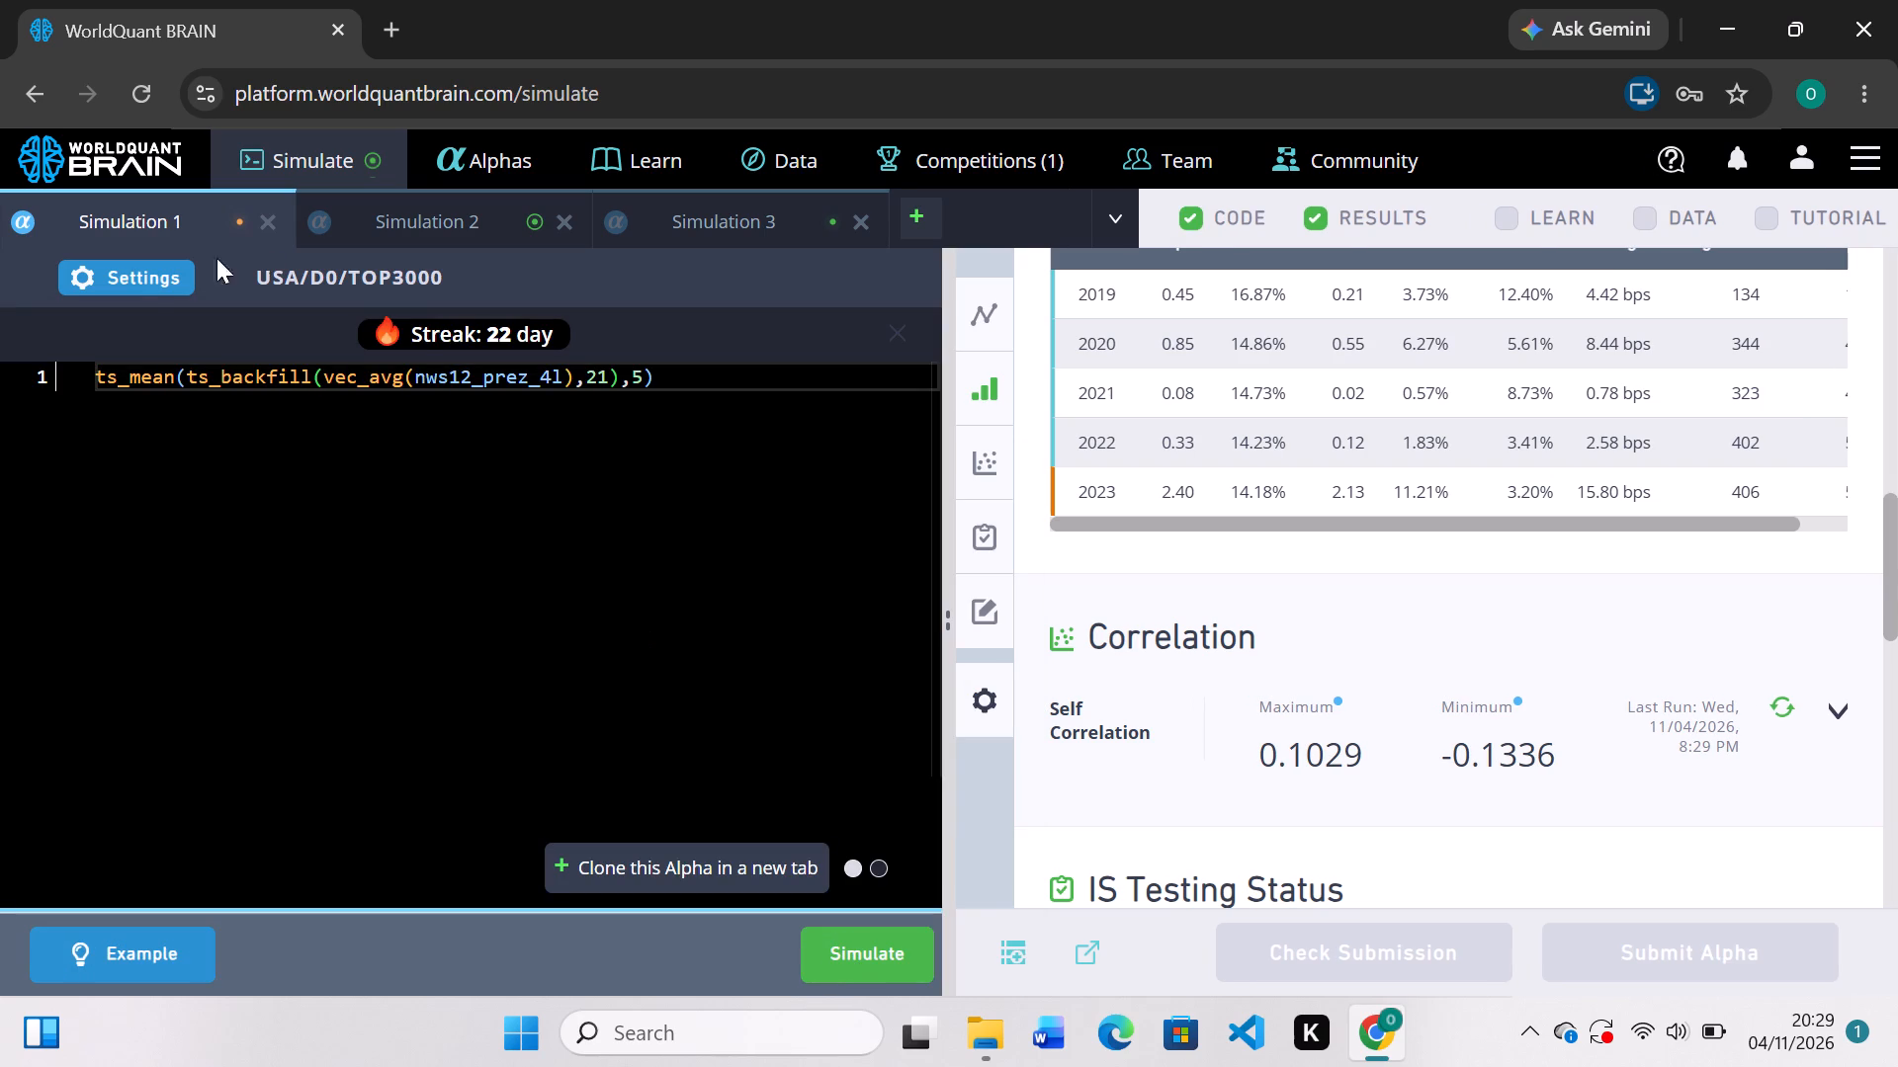
{"action": "left_click", "coordinate": [147, 271]}
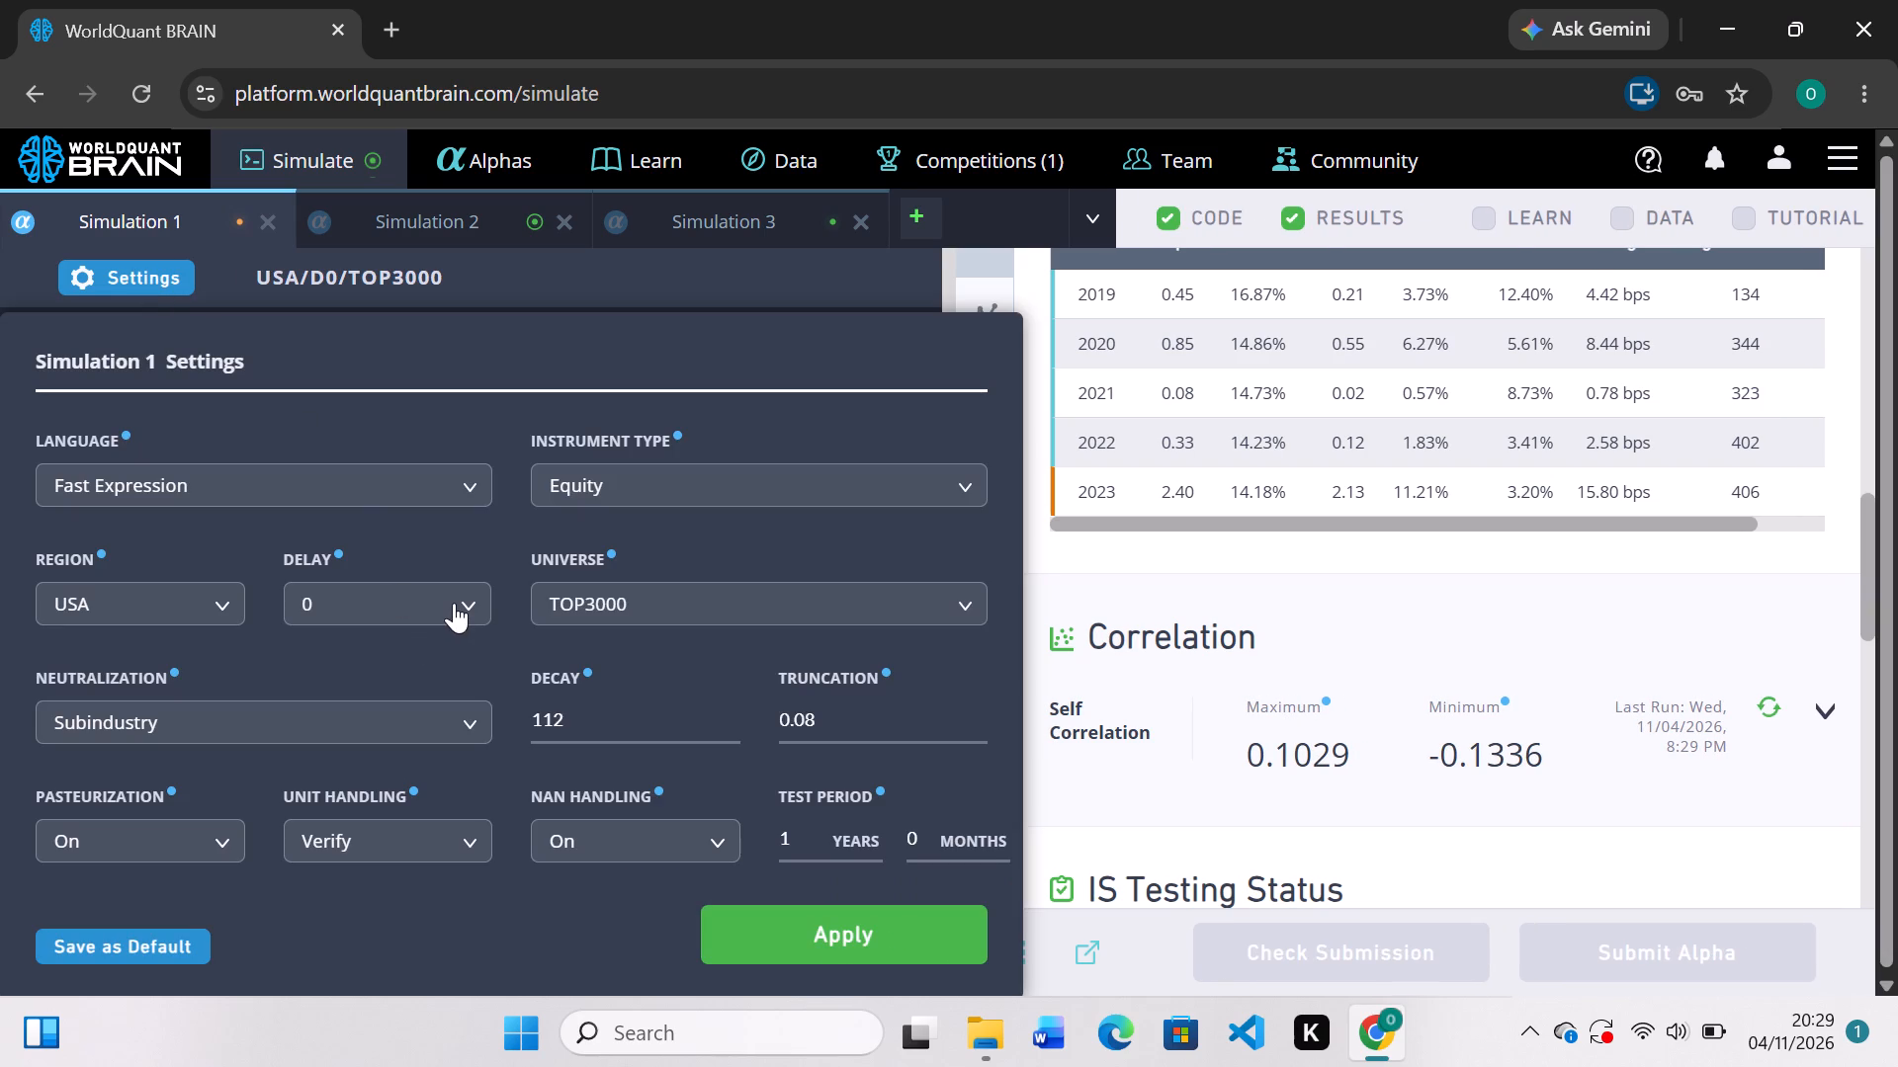
{"action": "left_click", "coordinate": [454, 603]}
{"action": "left_click", "coordinate": [392, 661]}
{"action": "left_click", "coordinate": [739, 939]}
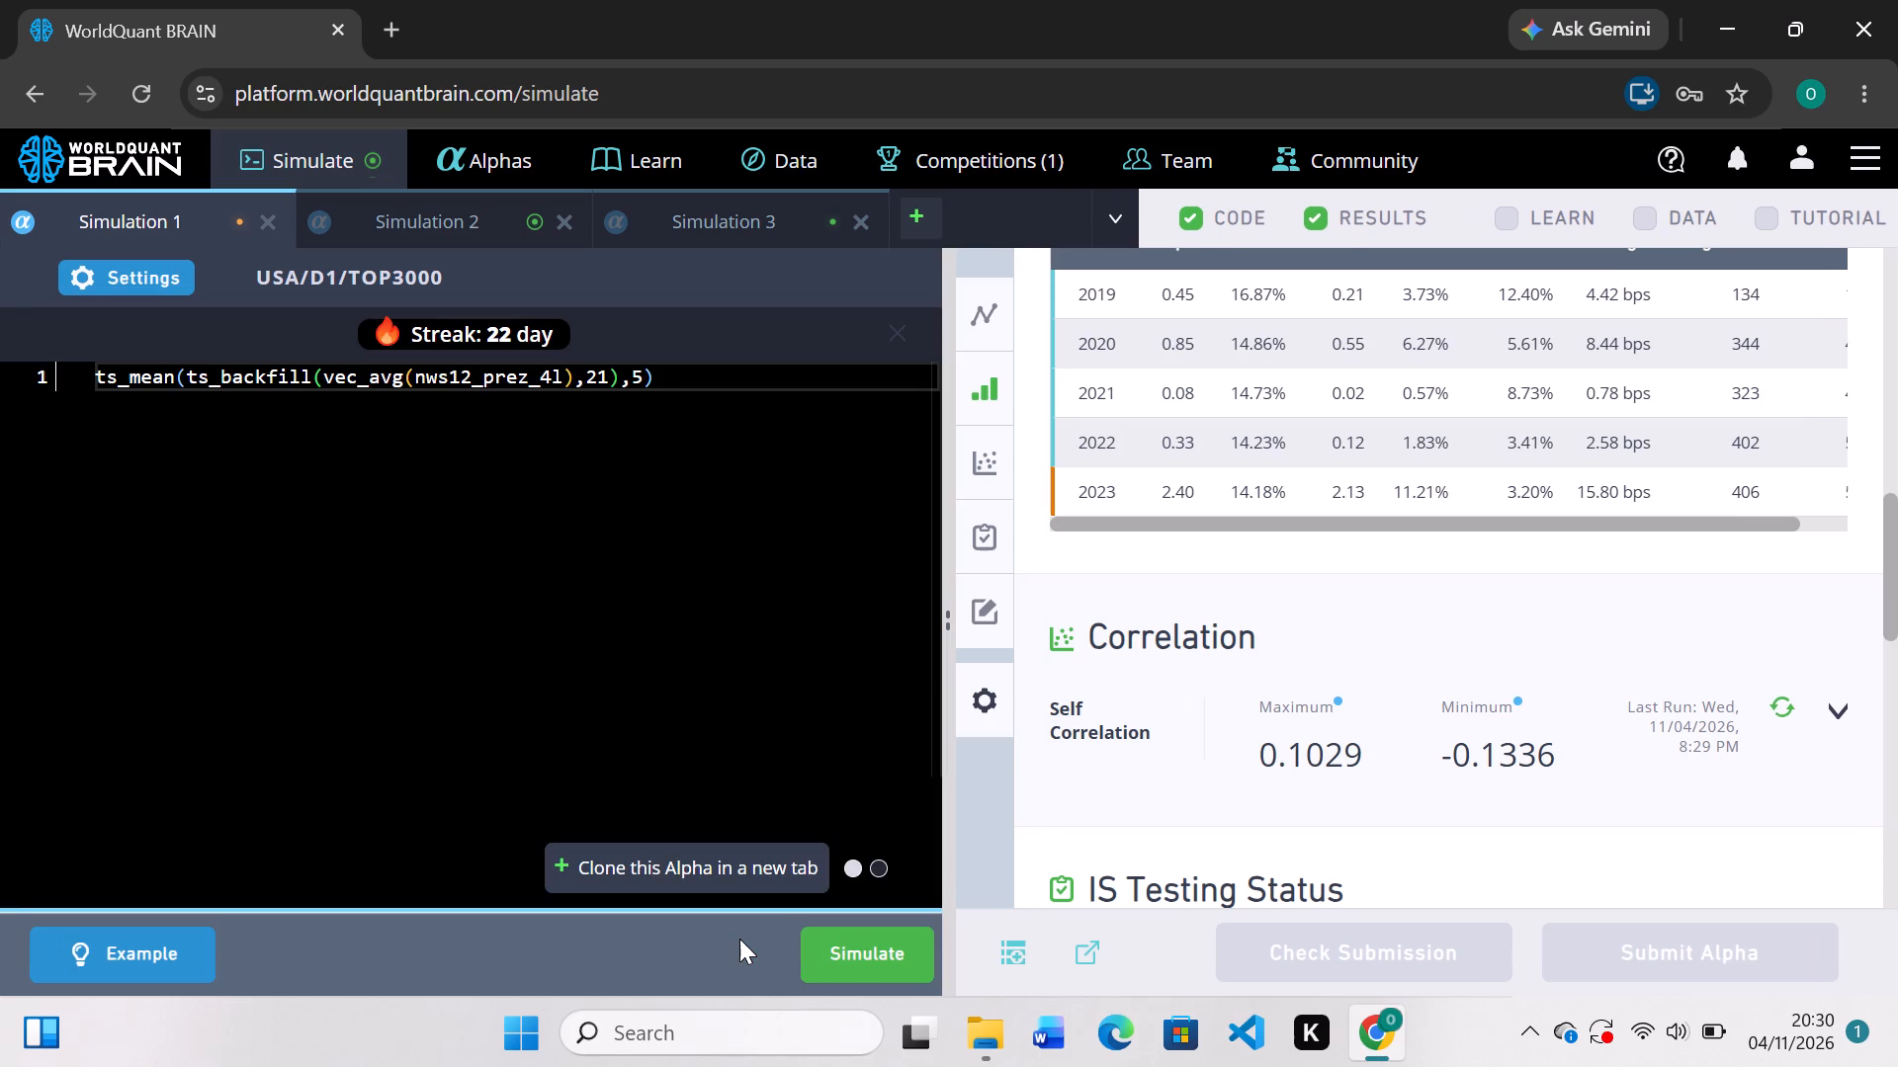
{"action": "left_click", "coordinate": [897, 959]}
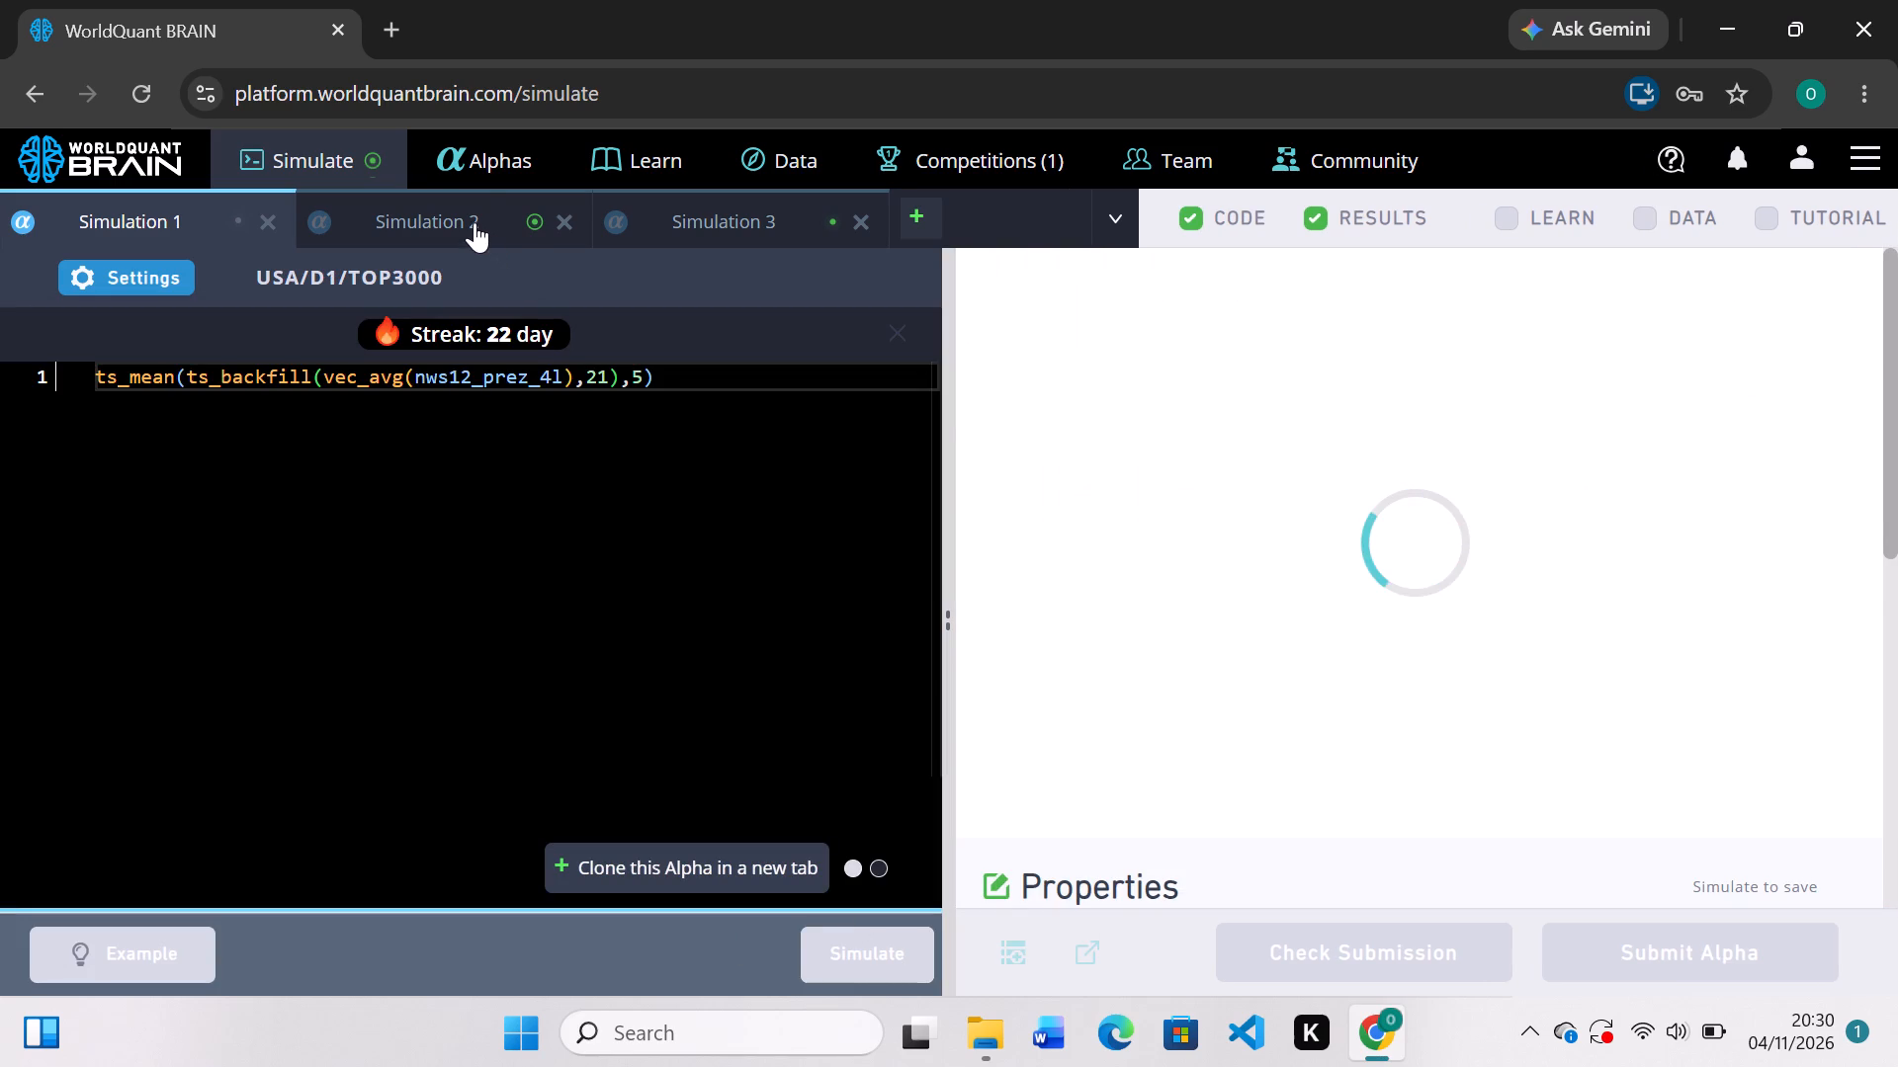
Swap the two branches in Simulation 2's last line to if_else(eve,alp2,alp1) and simulate it.
{"action": "left_click", "coordinate": [474, 222]}
{"action": "scroll", "coordinate": [1251, 664], "scroll_direction": "down", "scroll_amount": 3}
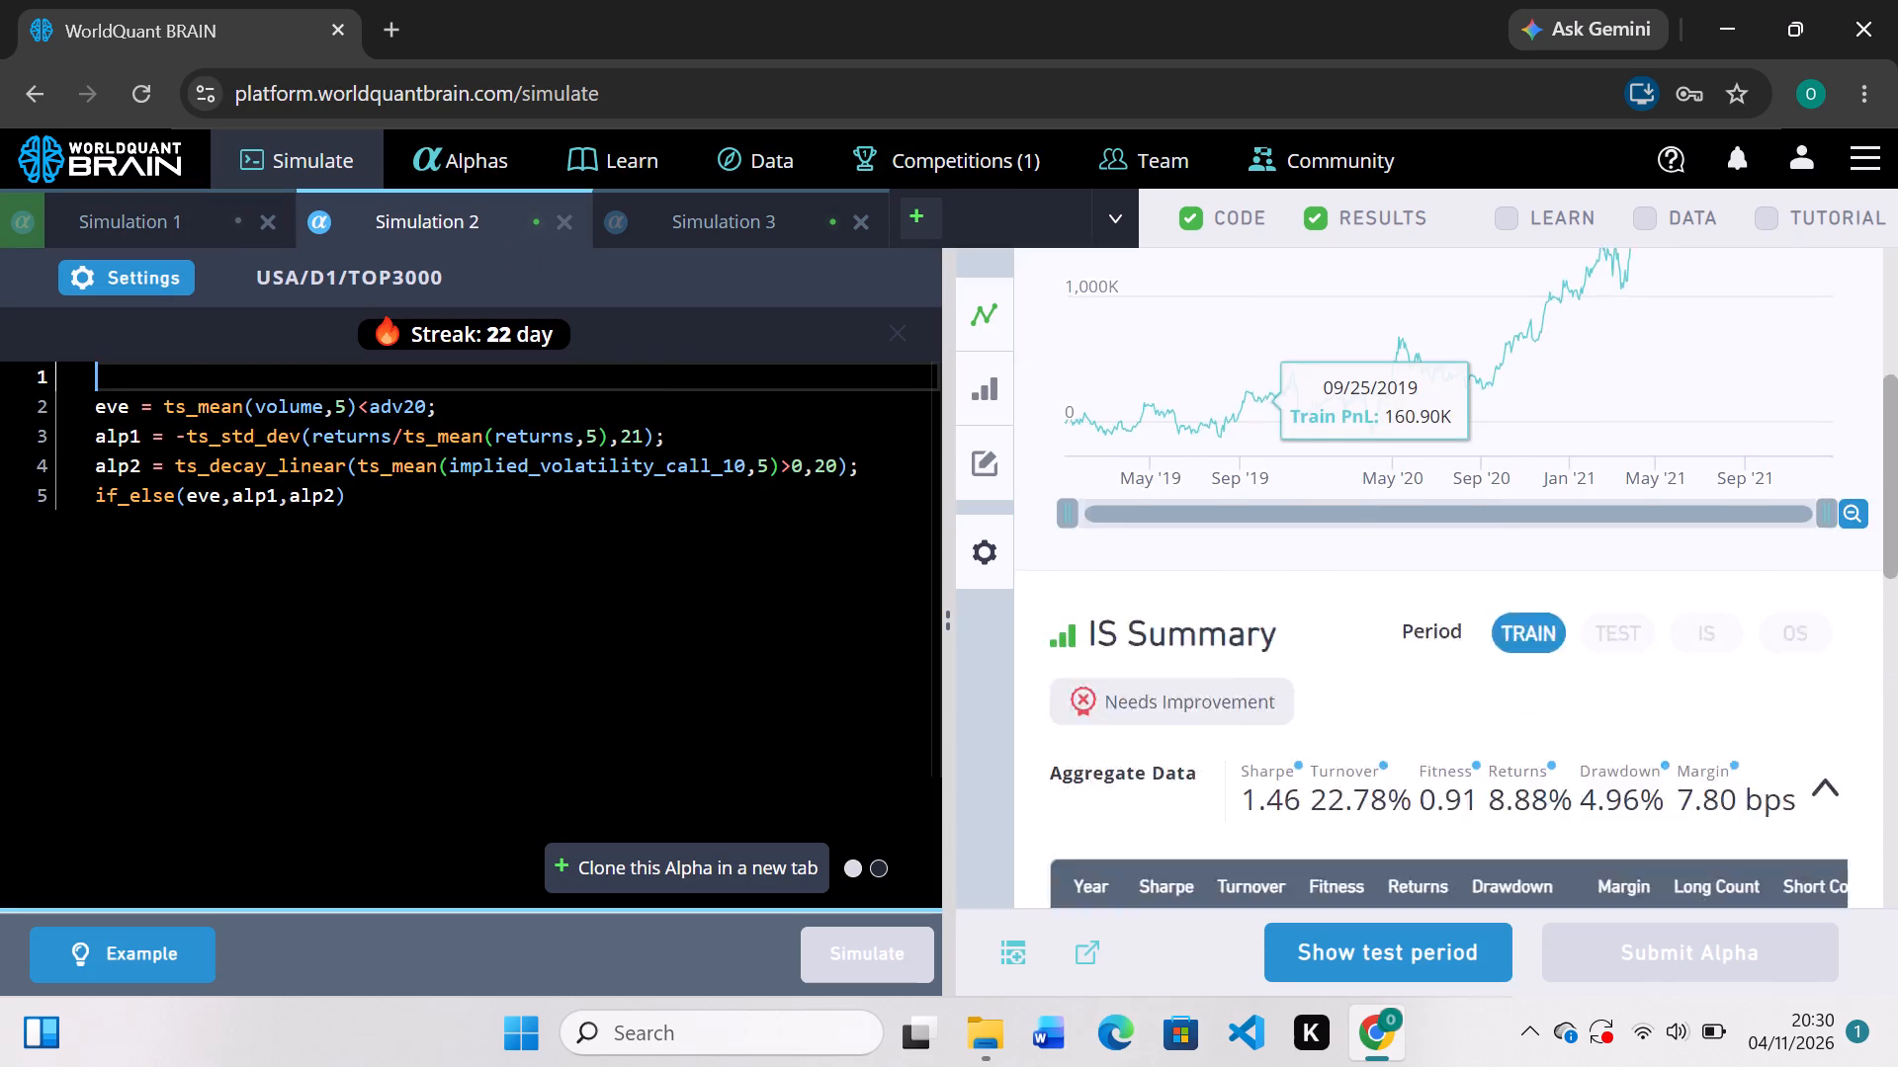
{"action": "scroll", "coordinate": [1251, 664], "scroll_direction": "up", "scroll_amount": 3}
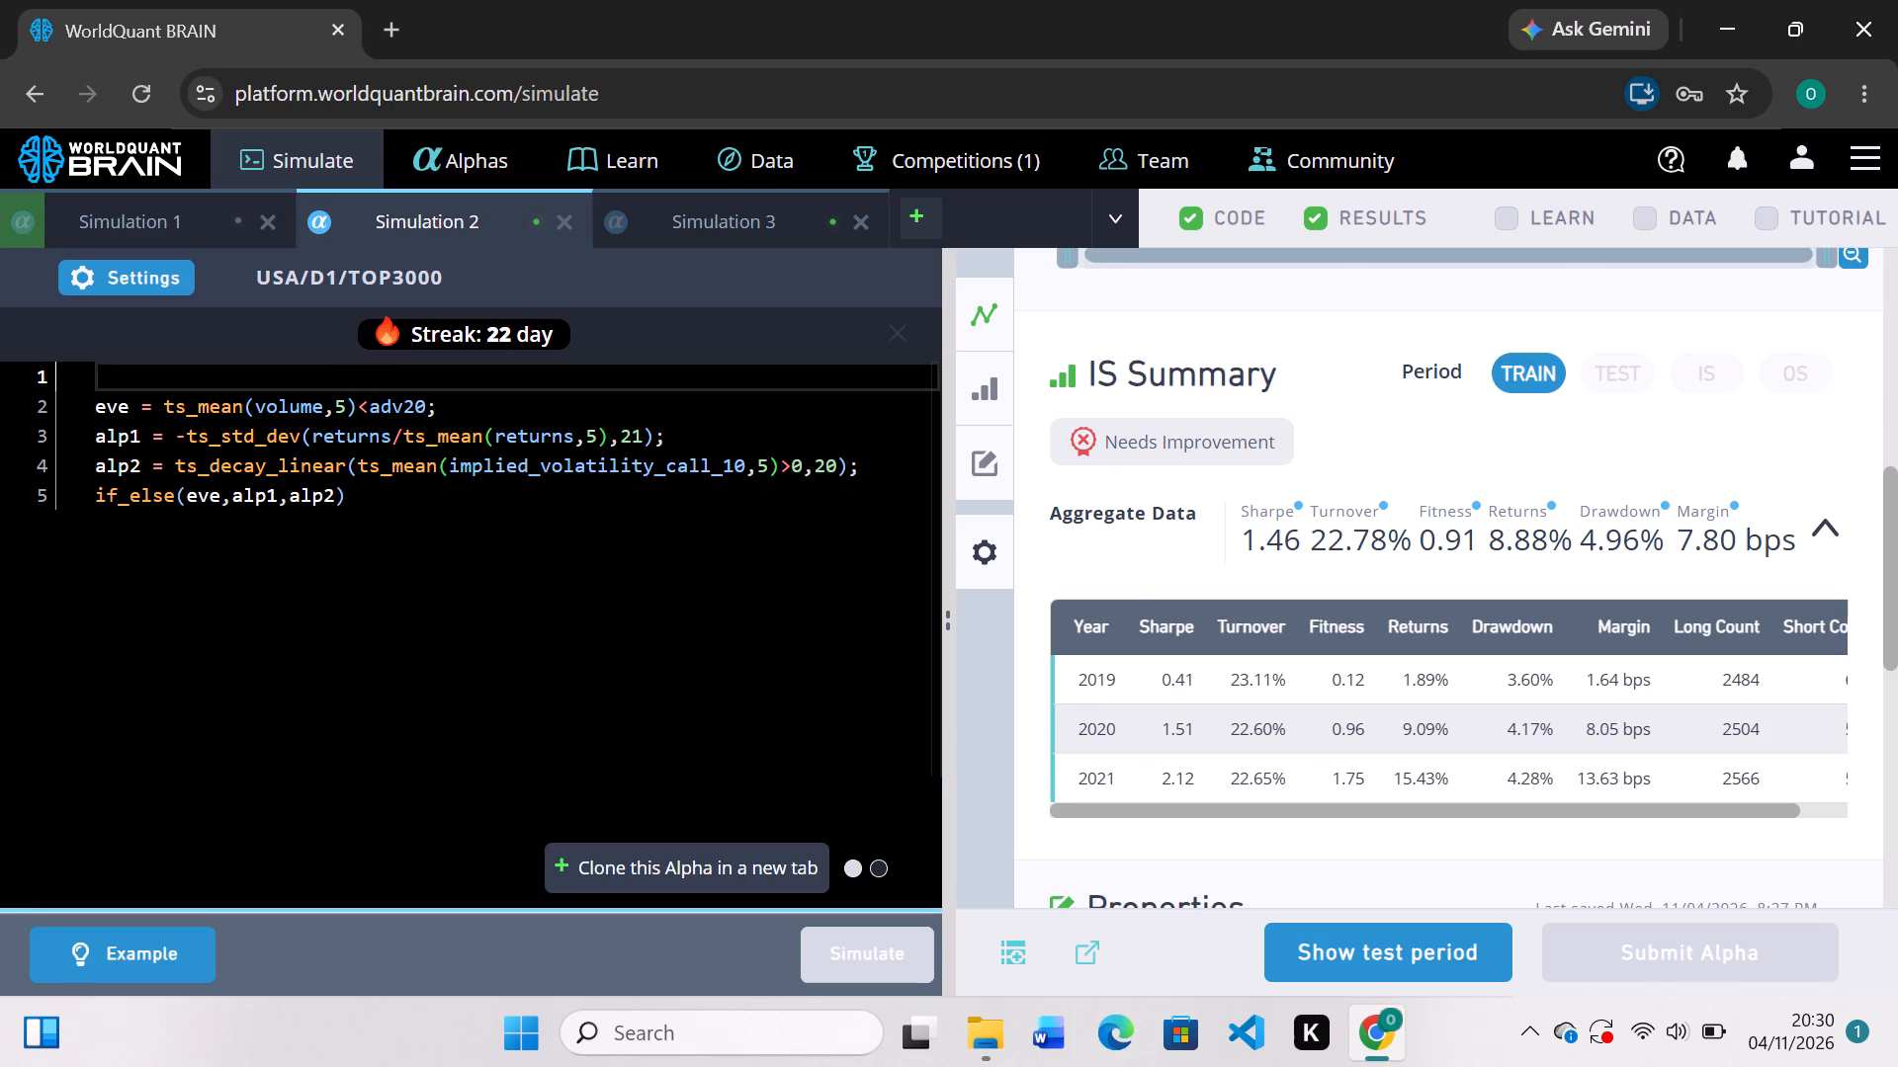
{"action": "left_click", "coordinate": [281, 492]}
{"action": "key", "text": "BackSpace"}
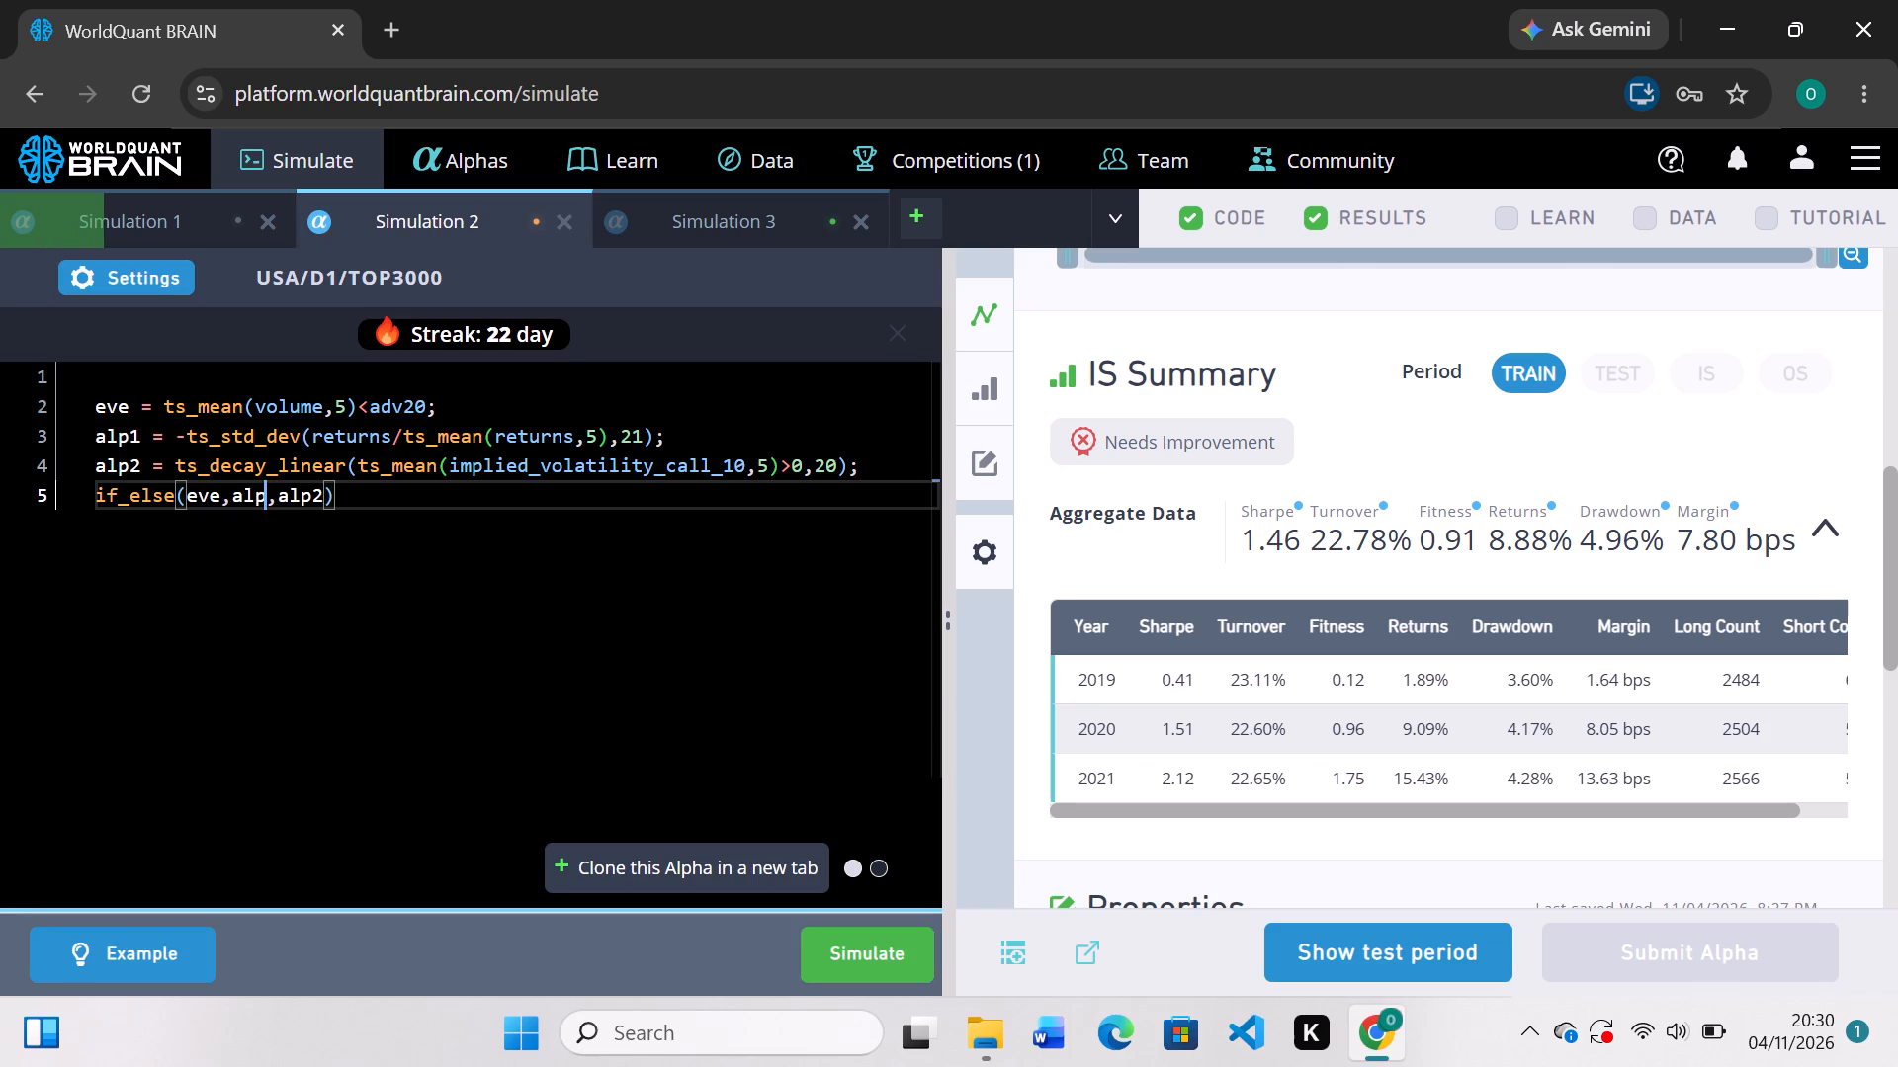
{"action": "key", "text": "2"}
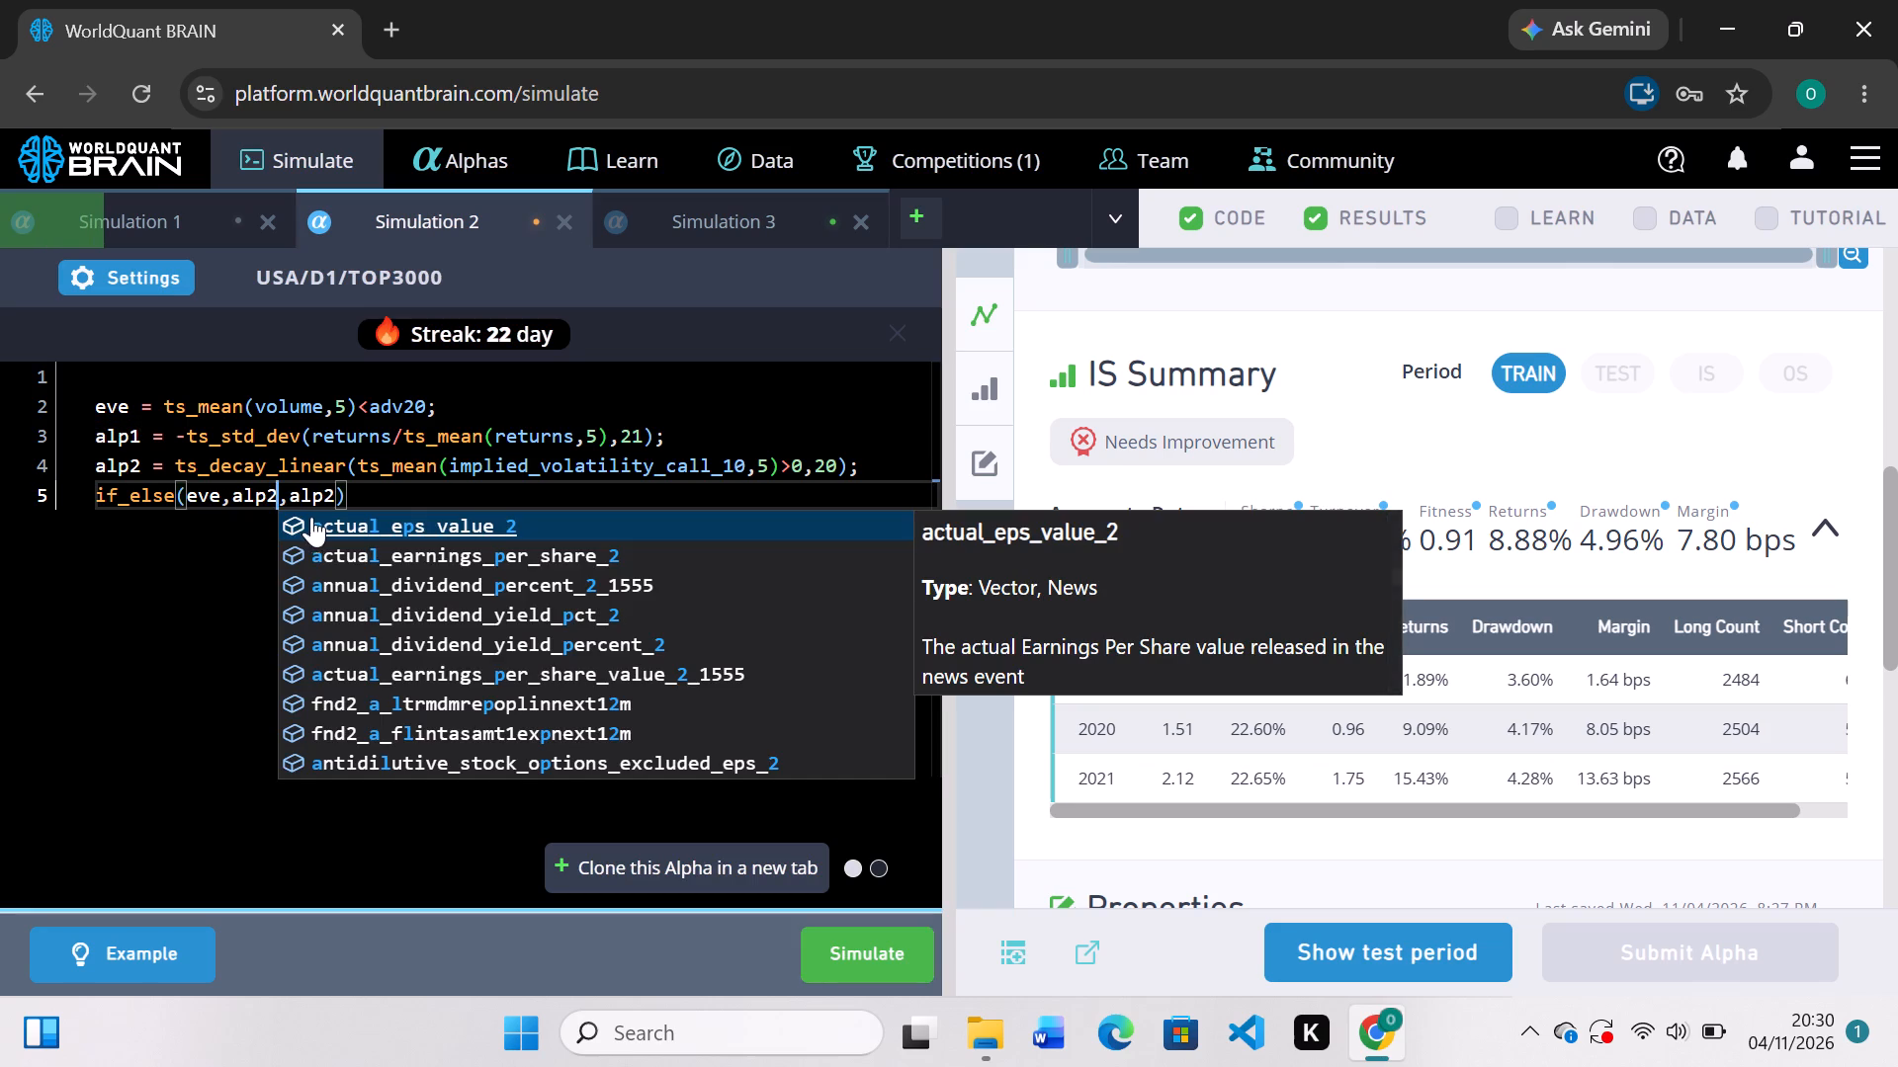
{"action": "left_click", "coordinate": [332, 491]}
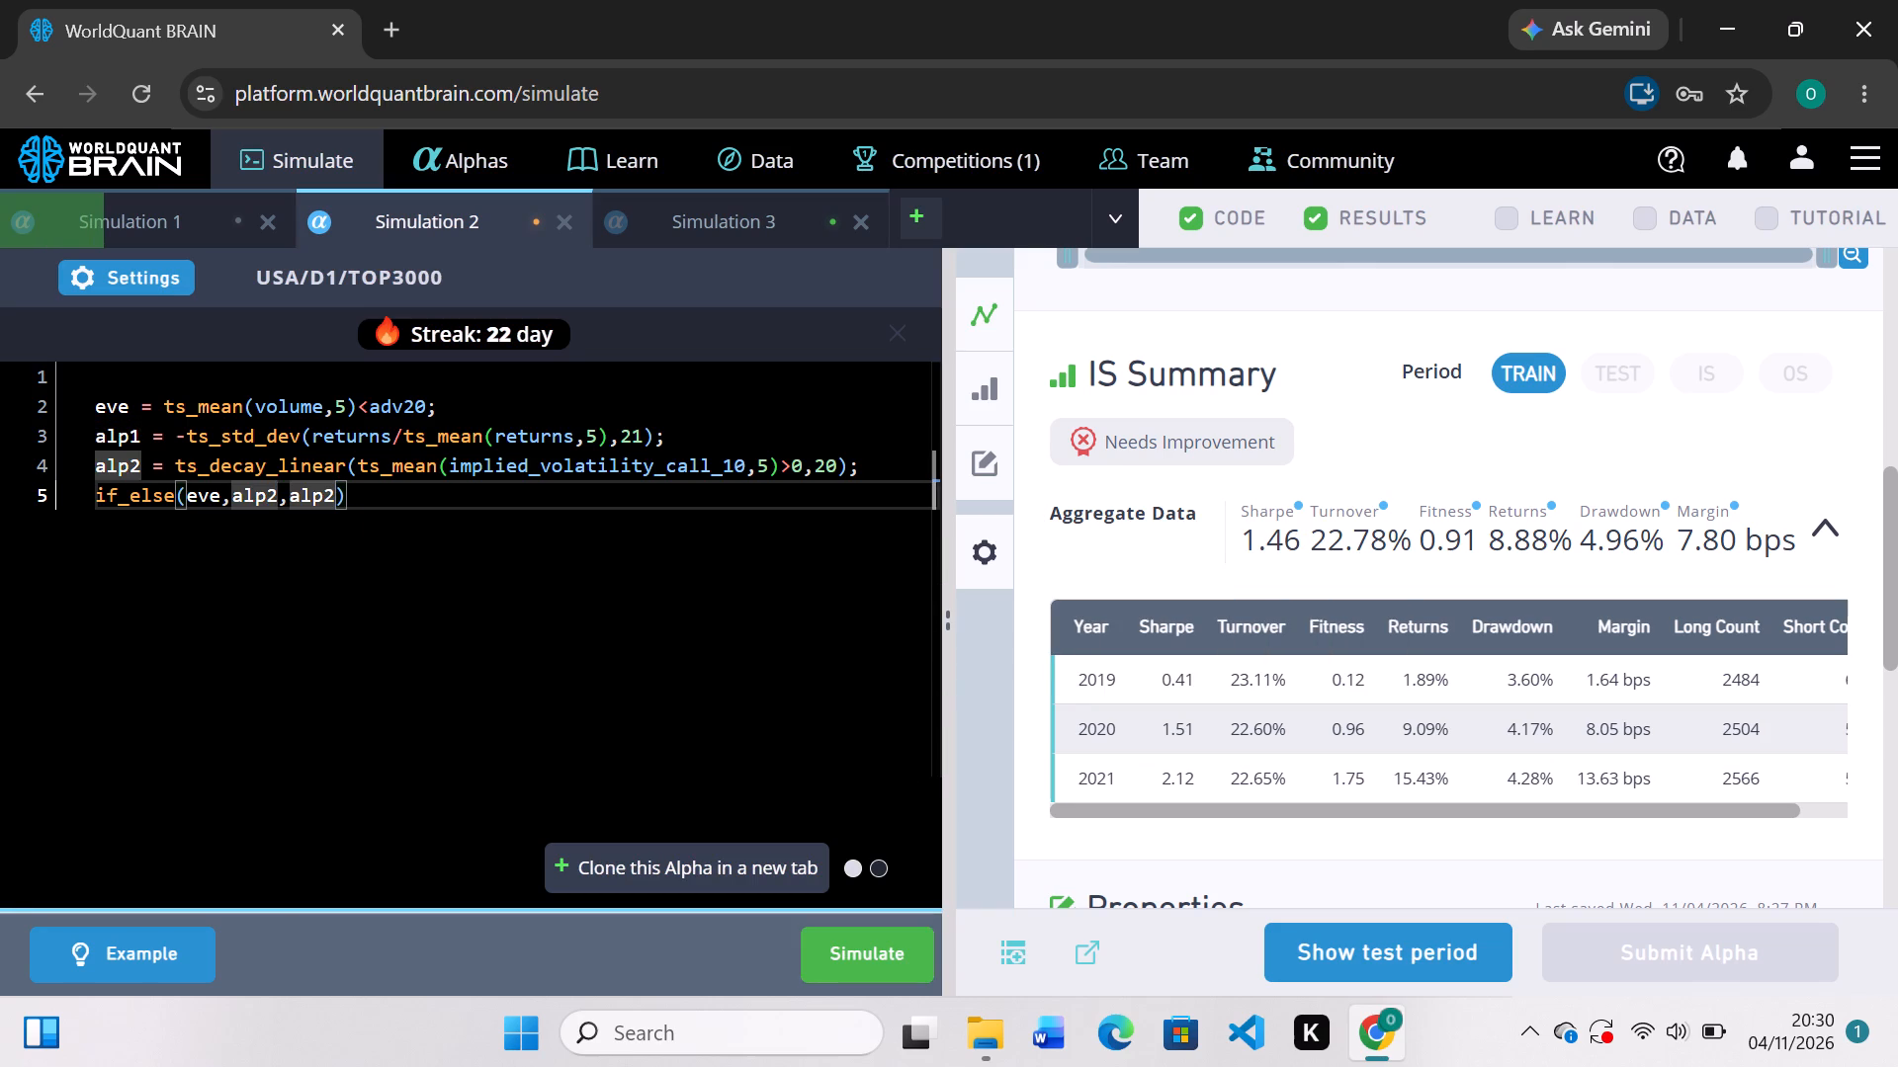
{"action": "key", "text": "BackSpace"}
{"action": "key", "text": "1"}
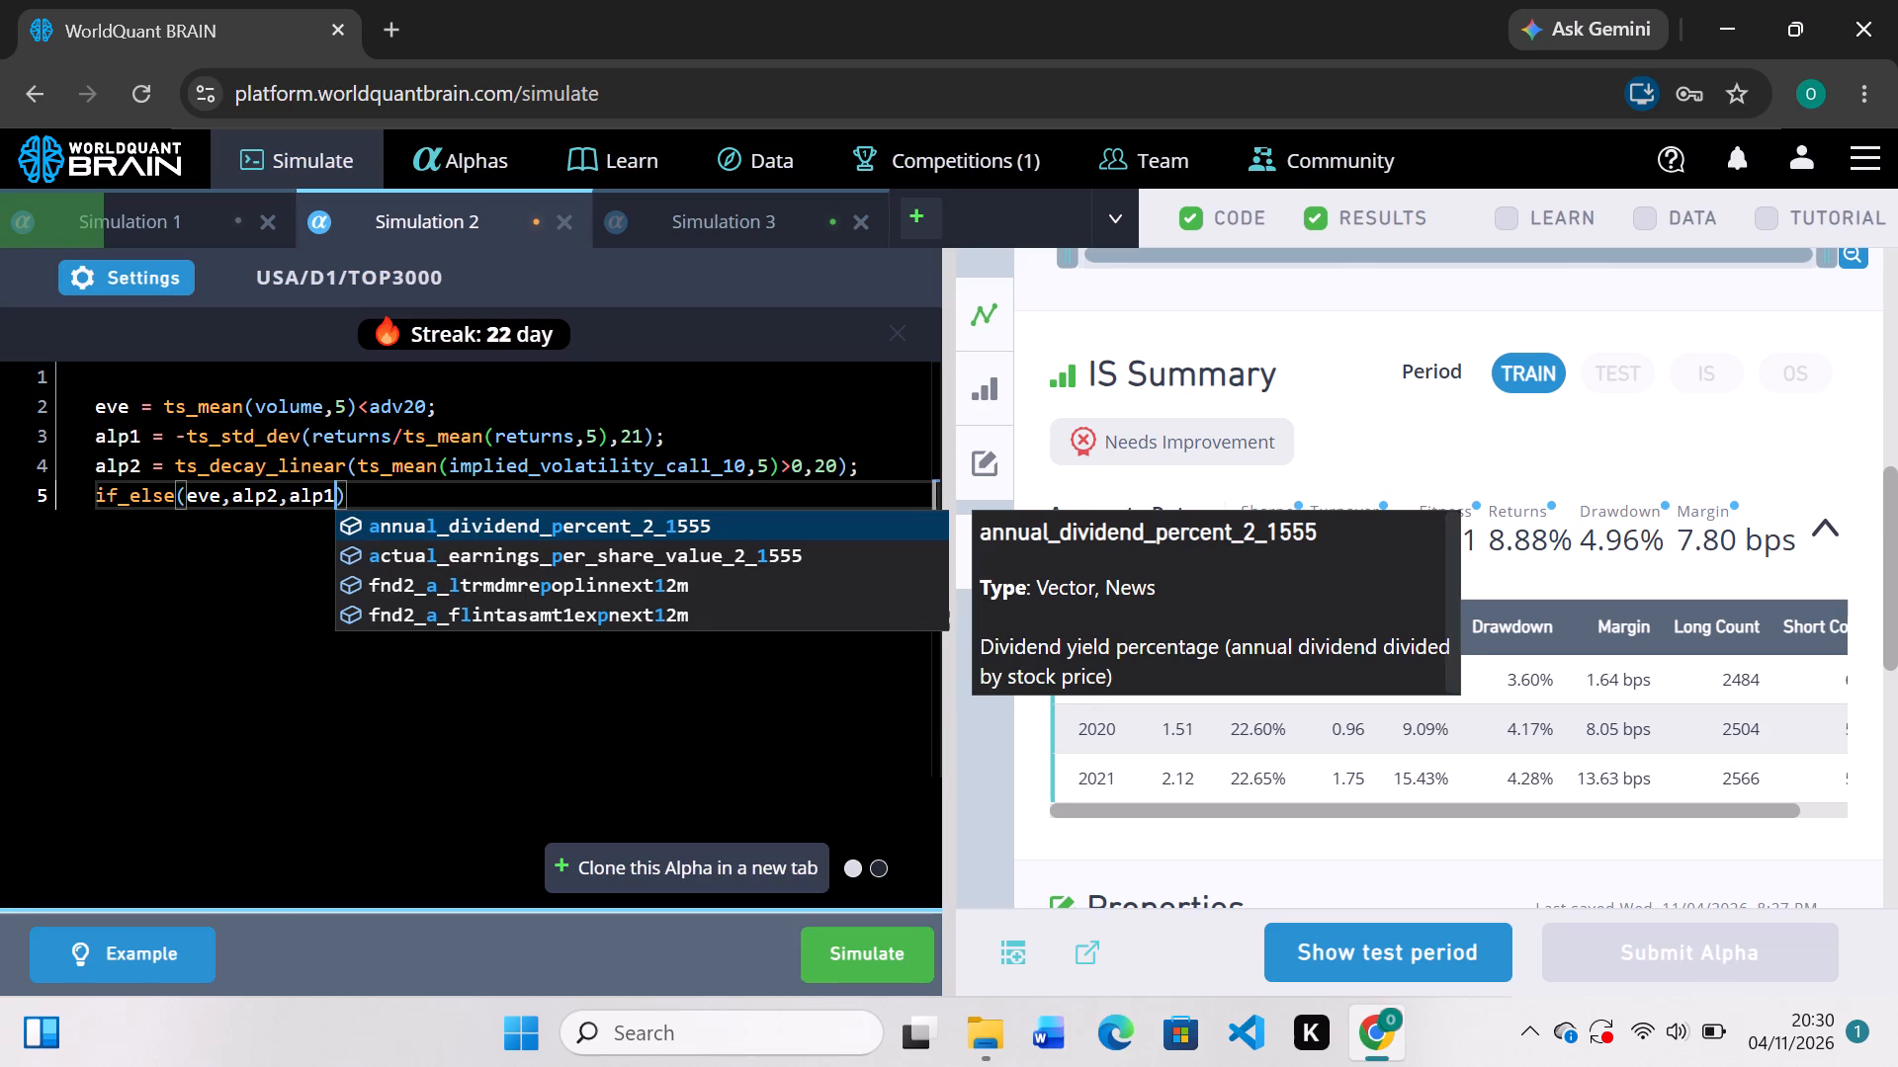
{"action": "left_click", "coordinate": [860, 944]}
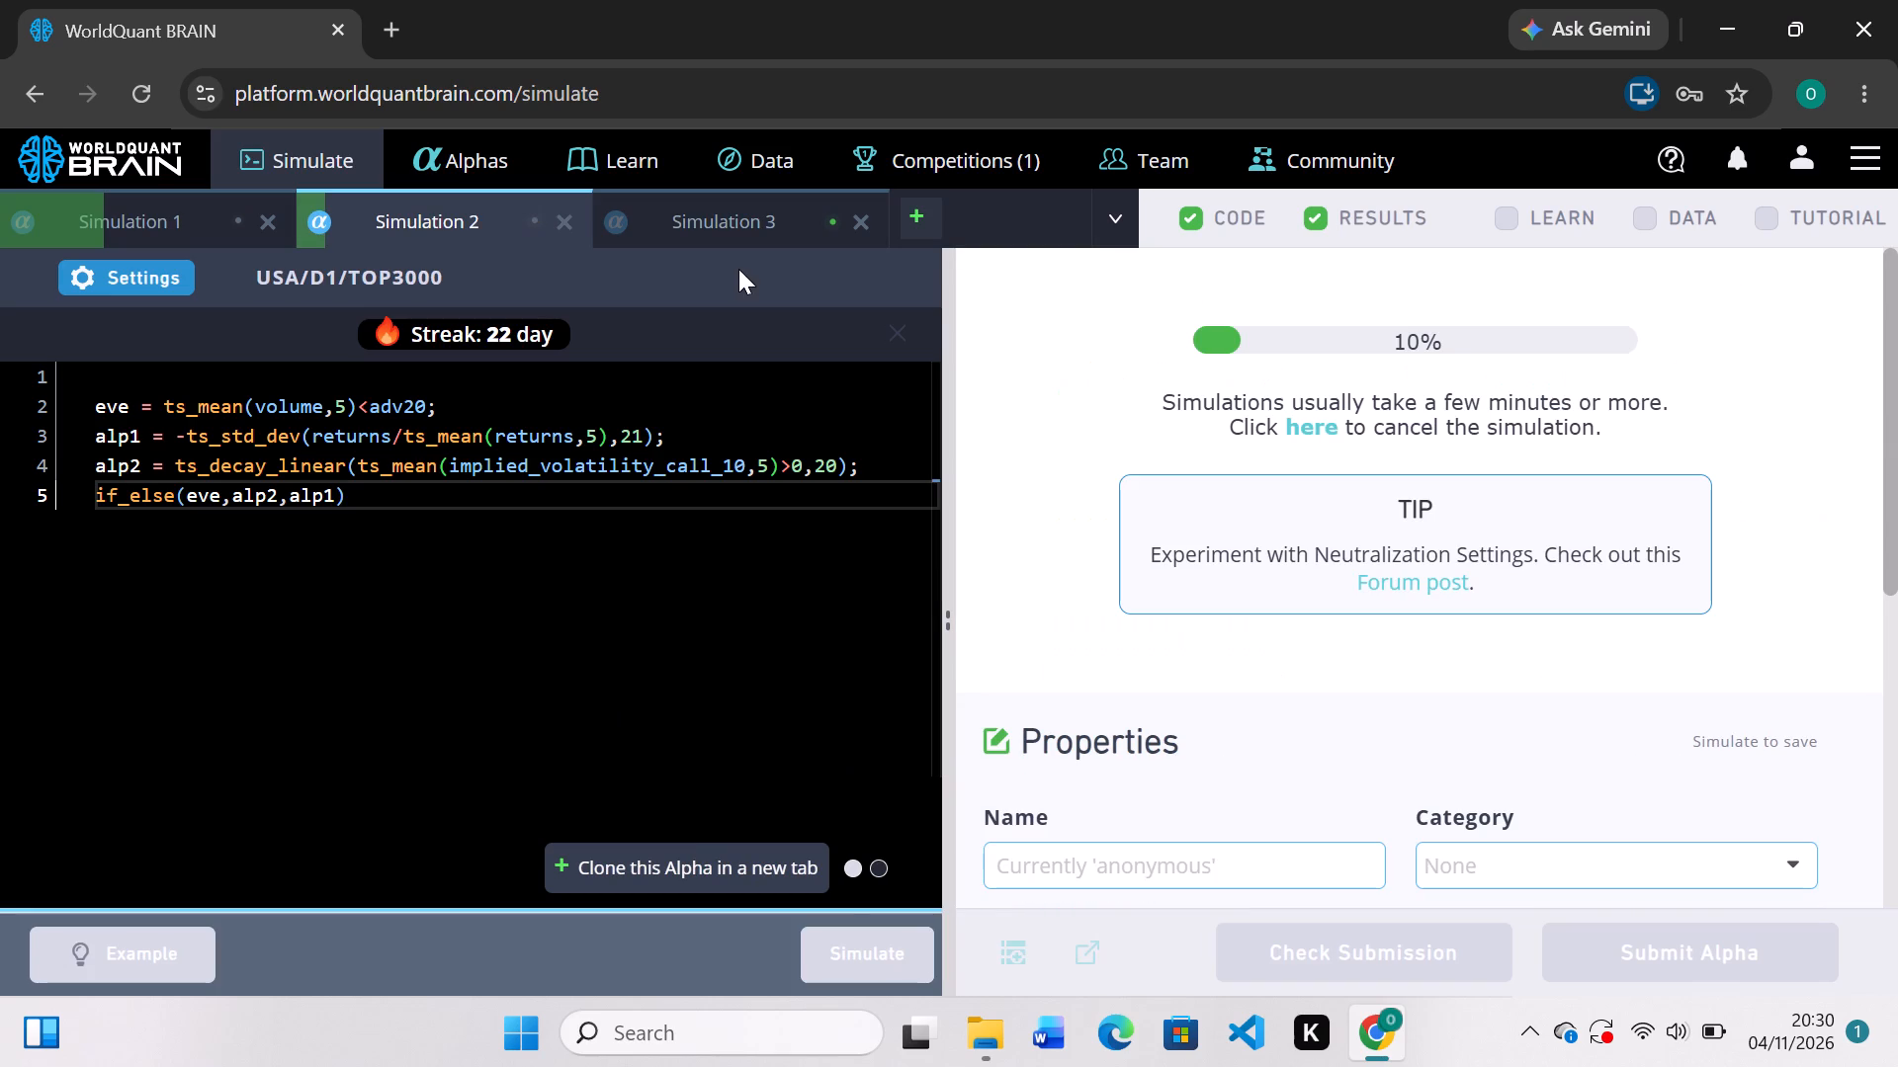
Review Simulation 3's summary, self-correlation and testing status, and expand its failed IS test.
{"action": "left_click", "coordinate": [767, 208]}
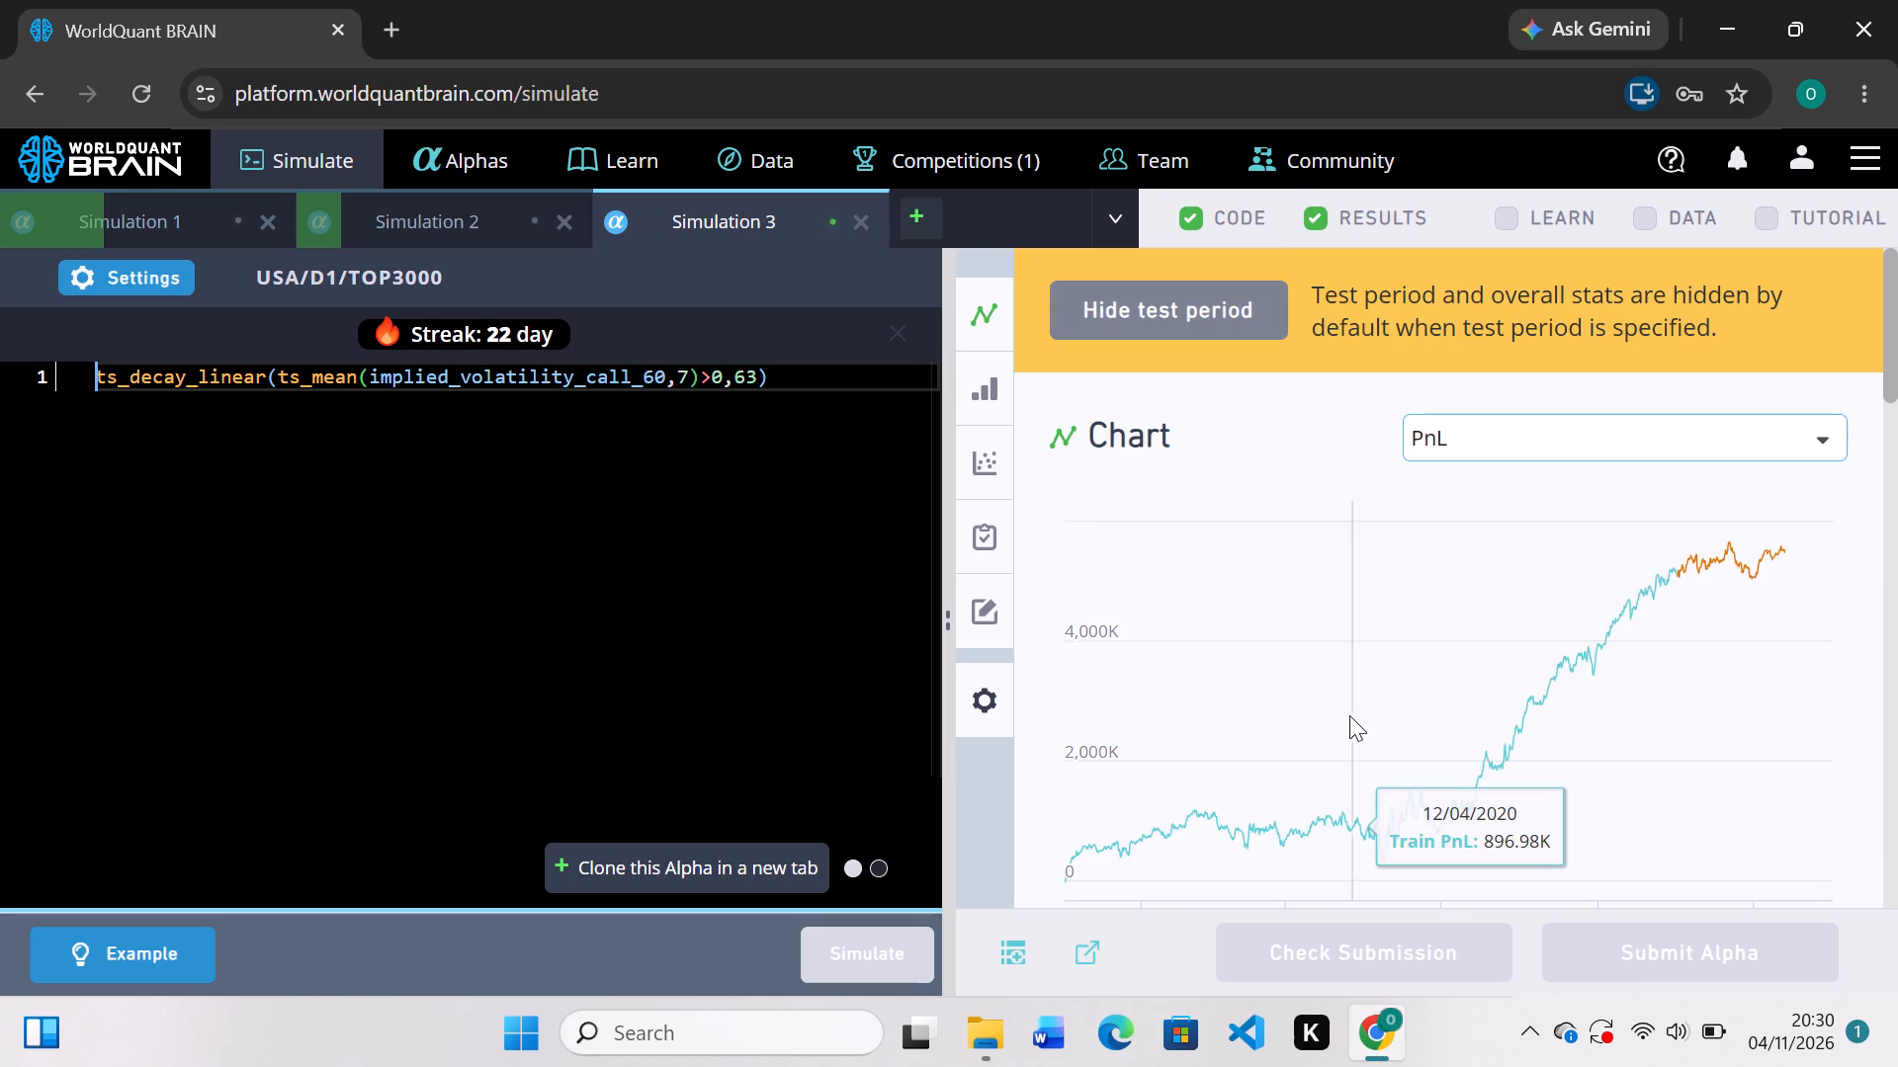
{"action": "scroll", "coordinate": [1349, 715], "scroll_direction": "down", "scroll_amount": 2}
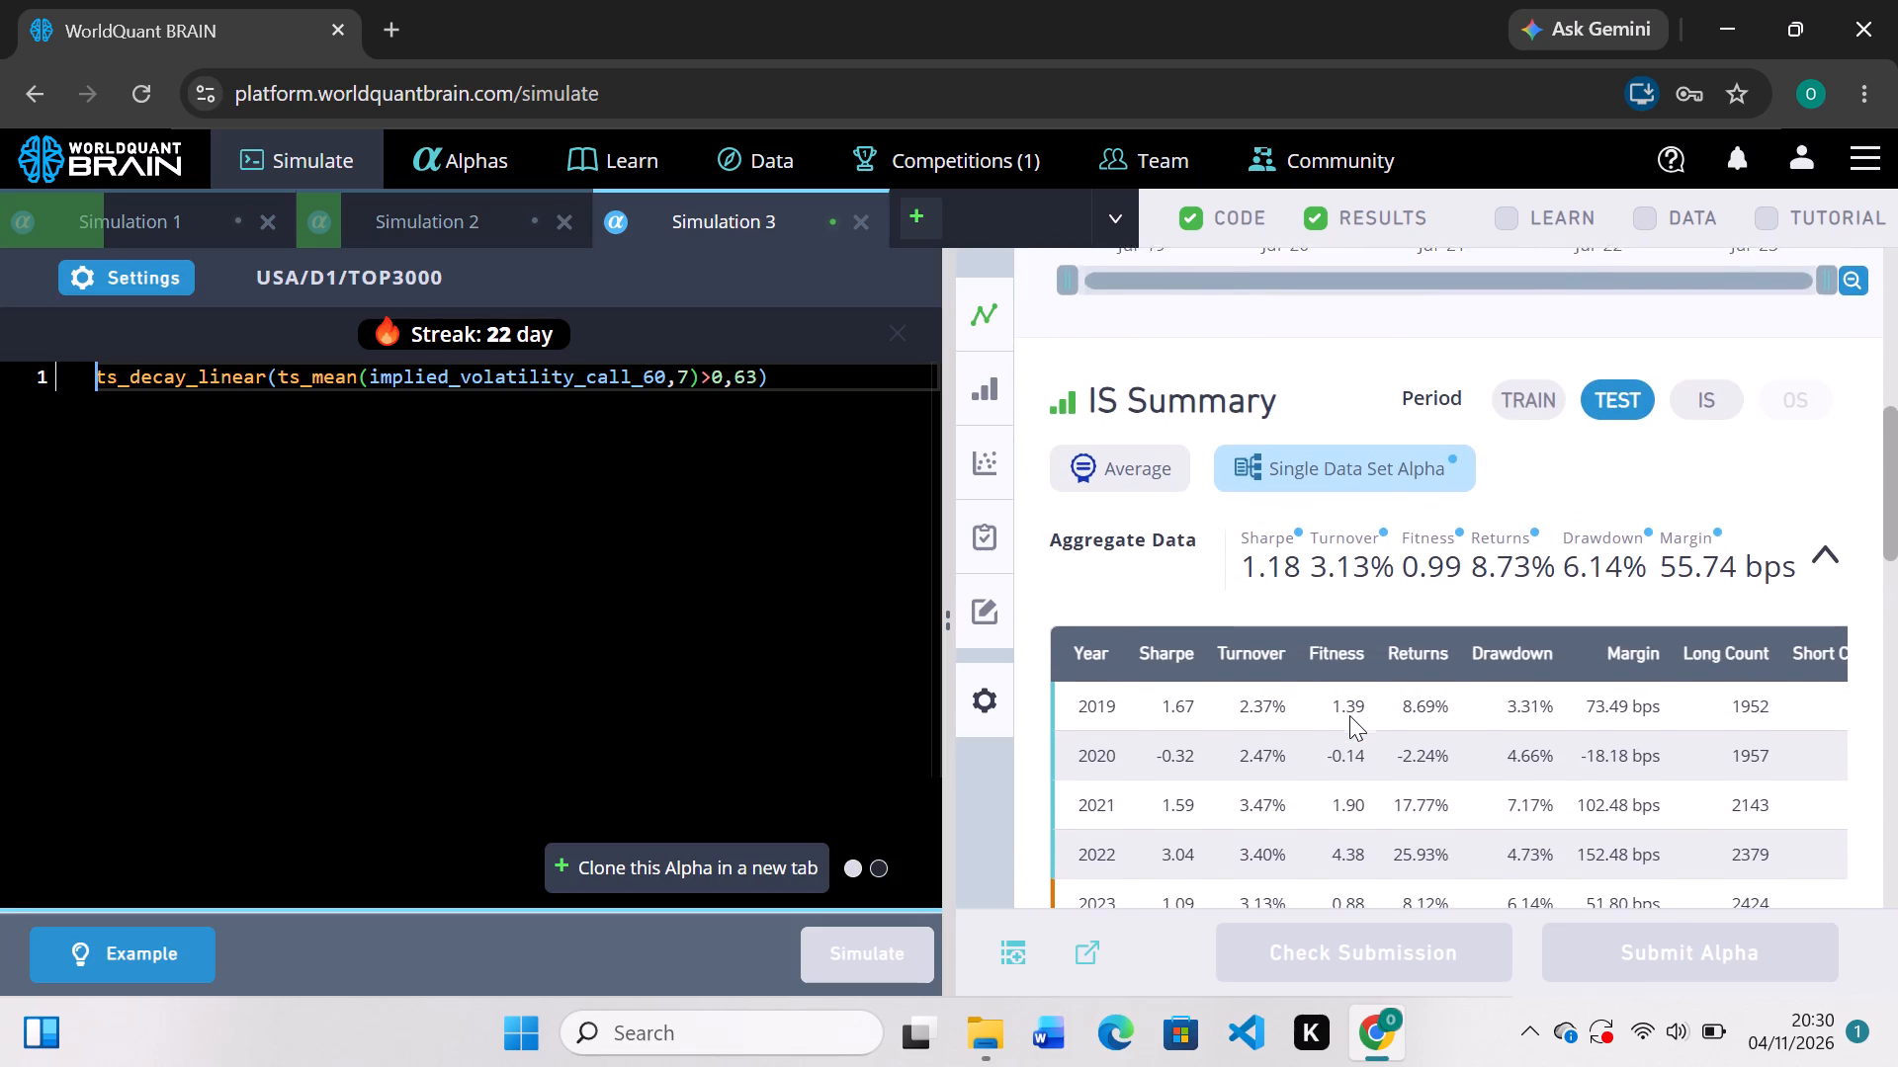
{"action": "scroll", "coordinate": [1349, 715], "scroll_direction": "down", "scroll_amount": 2}
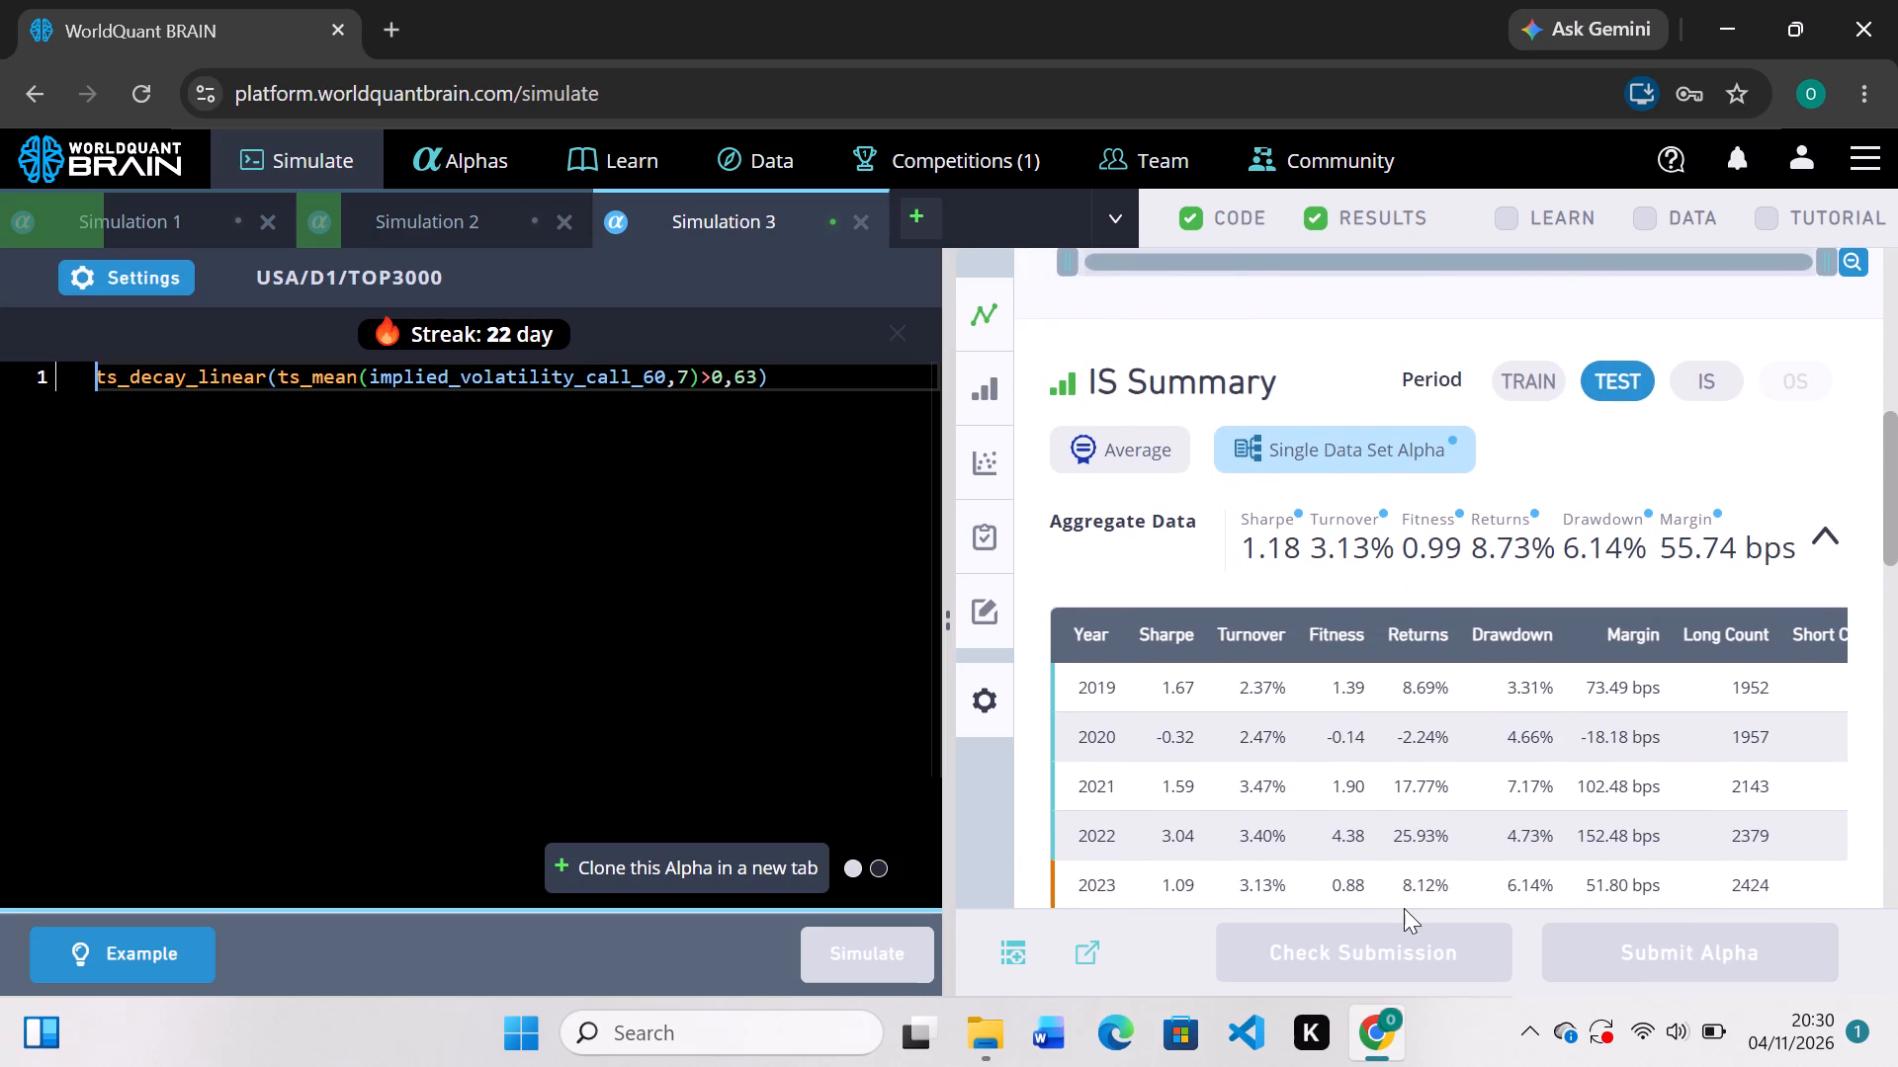
{"action": "scroll", "coordinate": [1404, 908], "scroll_direction": "down", "scroll_amount": 2}
{"action": "scroll", "coordinate": [1372, 754], "scroll_direction": "down", "scroll_amount": 3}
{"action": "scroll", "coordinate": [1372, 754], "scroll_direction": "up", "scroll_amount": 1}
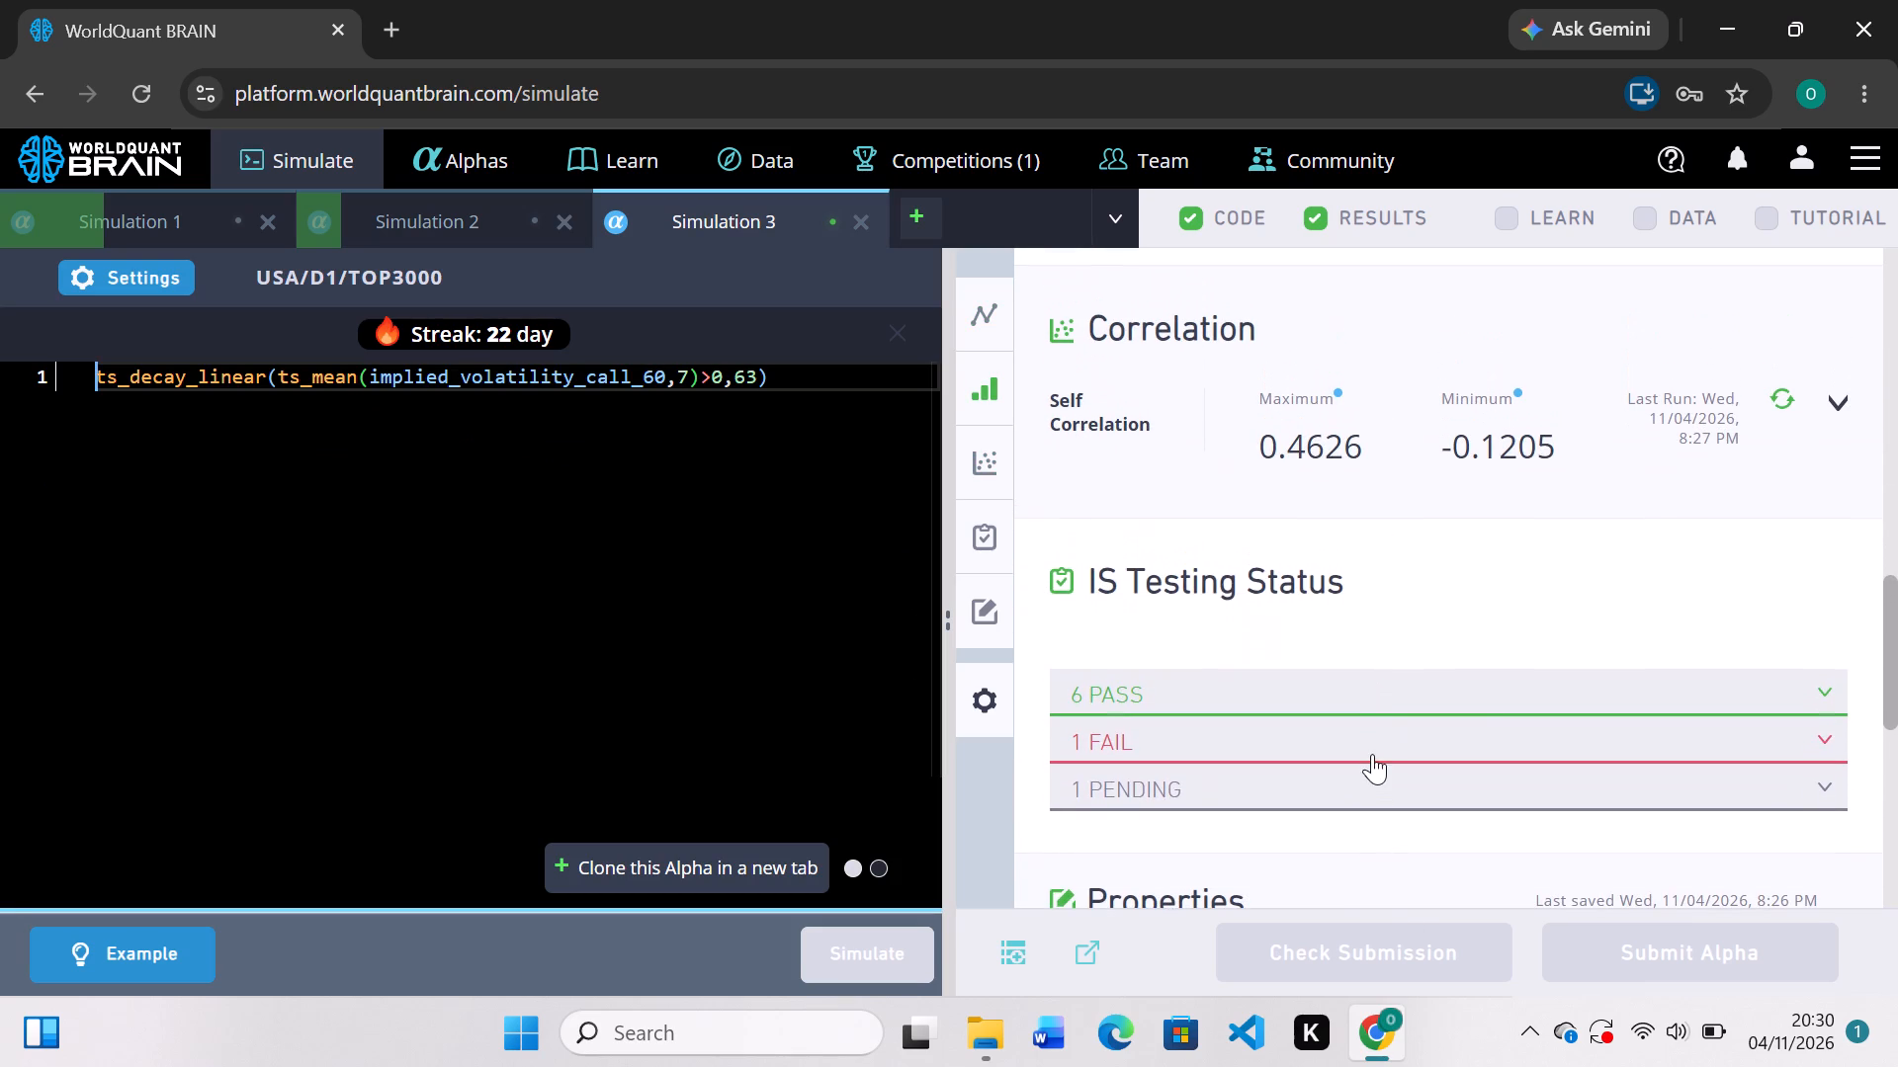
{"action": "left_click", "coordinate": [1500, 732]}
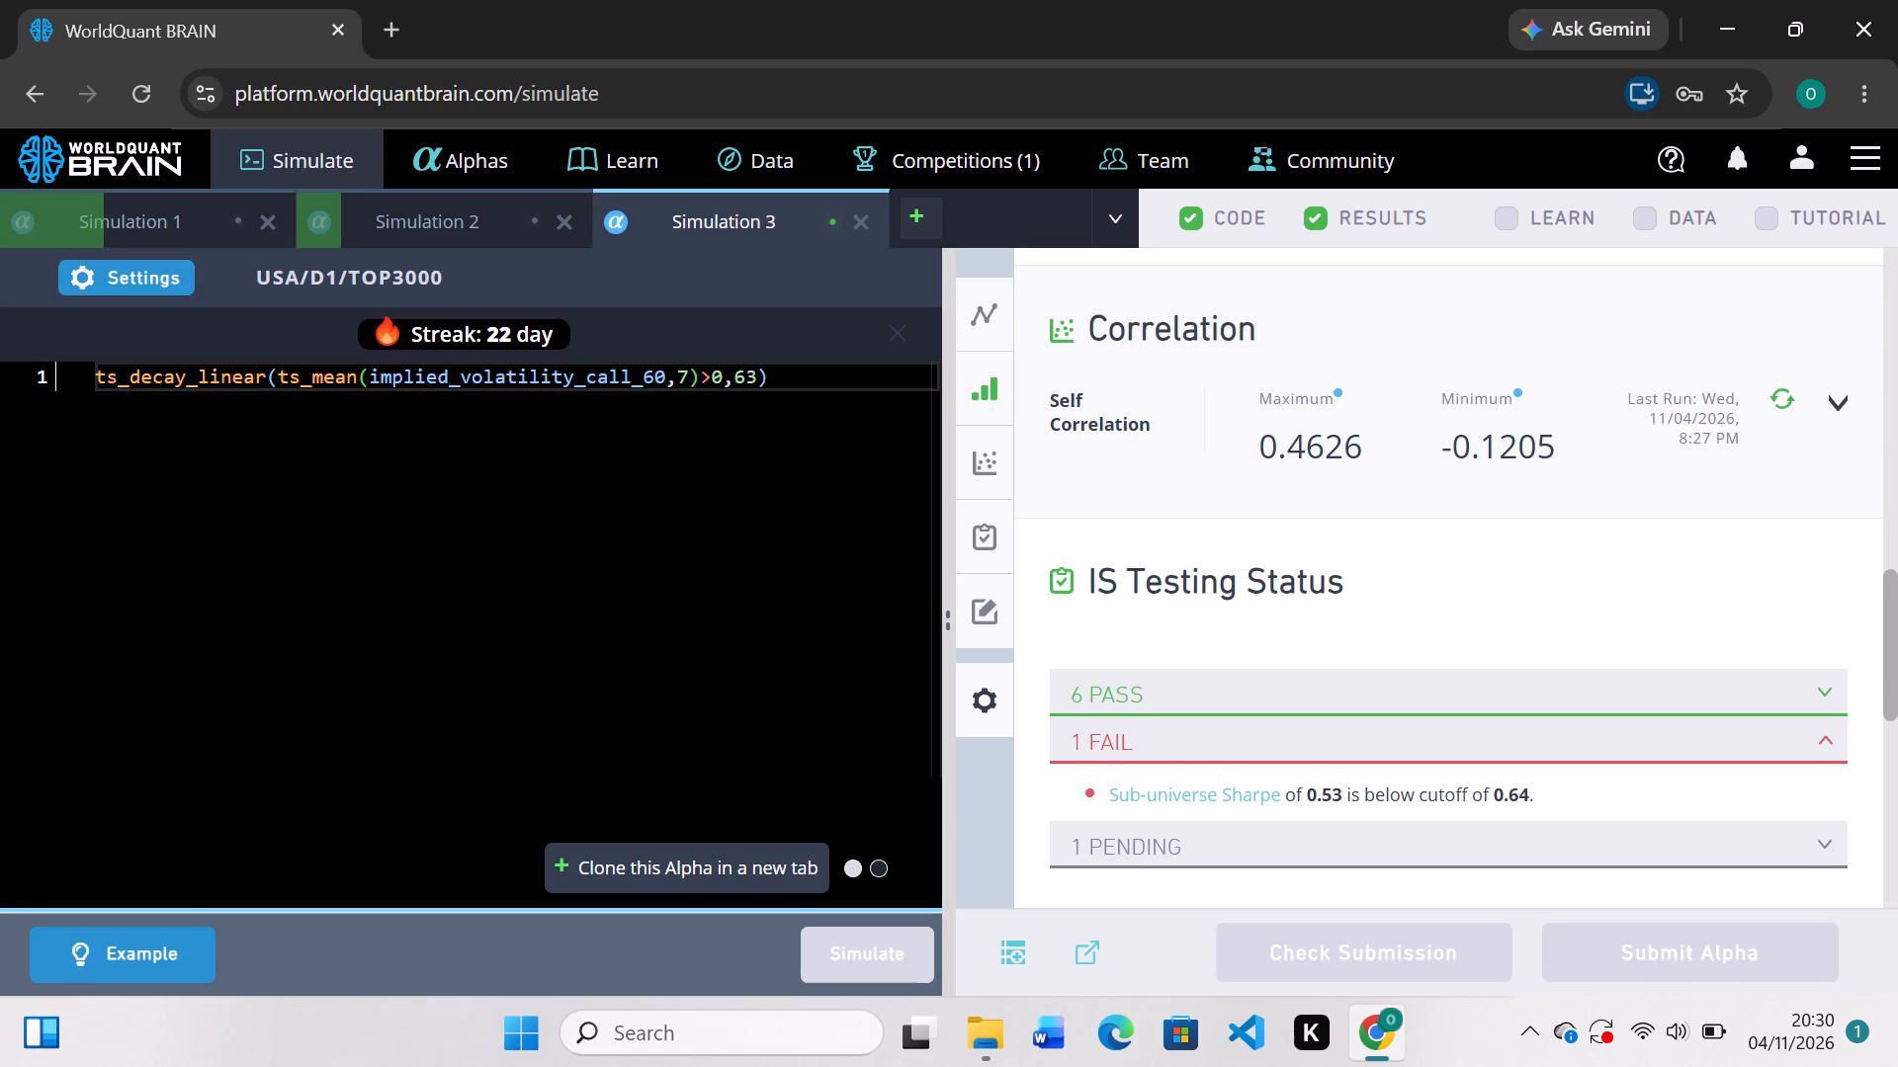
Subtract implied_volatility_mean_skew_1080 from implied_volatility_call_60 inside Simulation 3's ts_mean and simulate the alpha.
{"action": "left_click", "coordinate": [664, 378]}
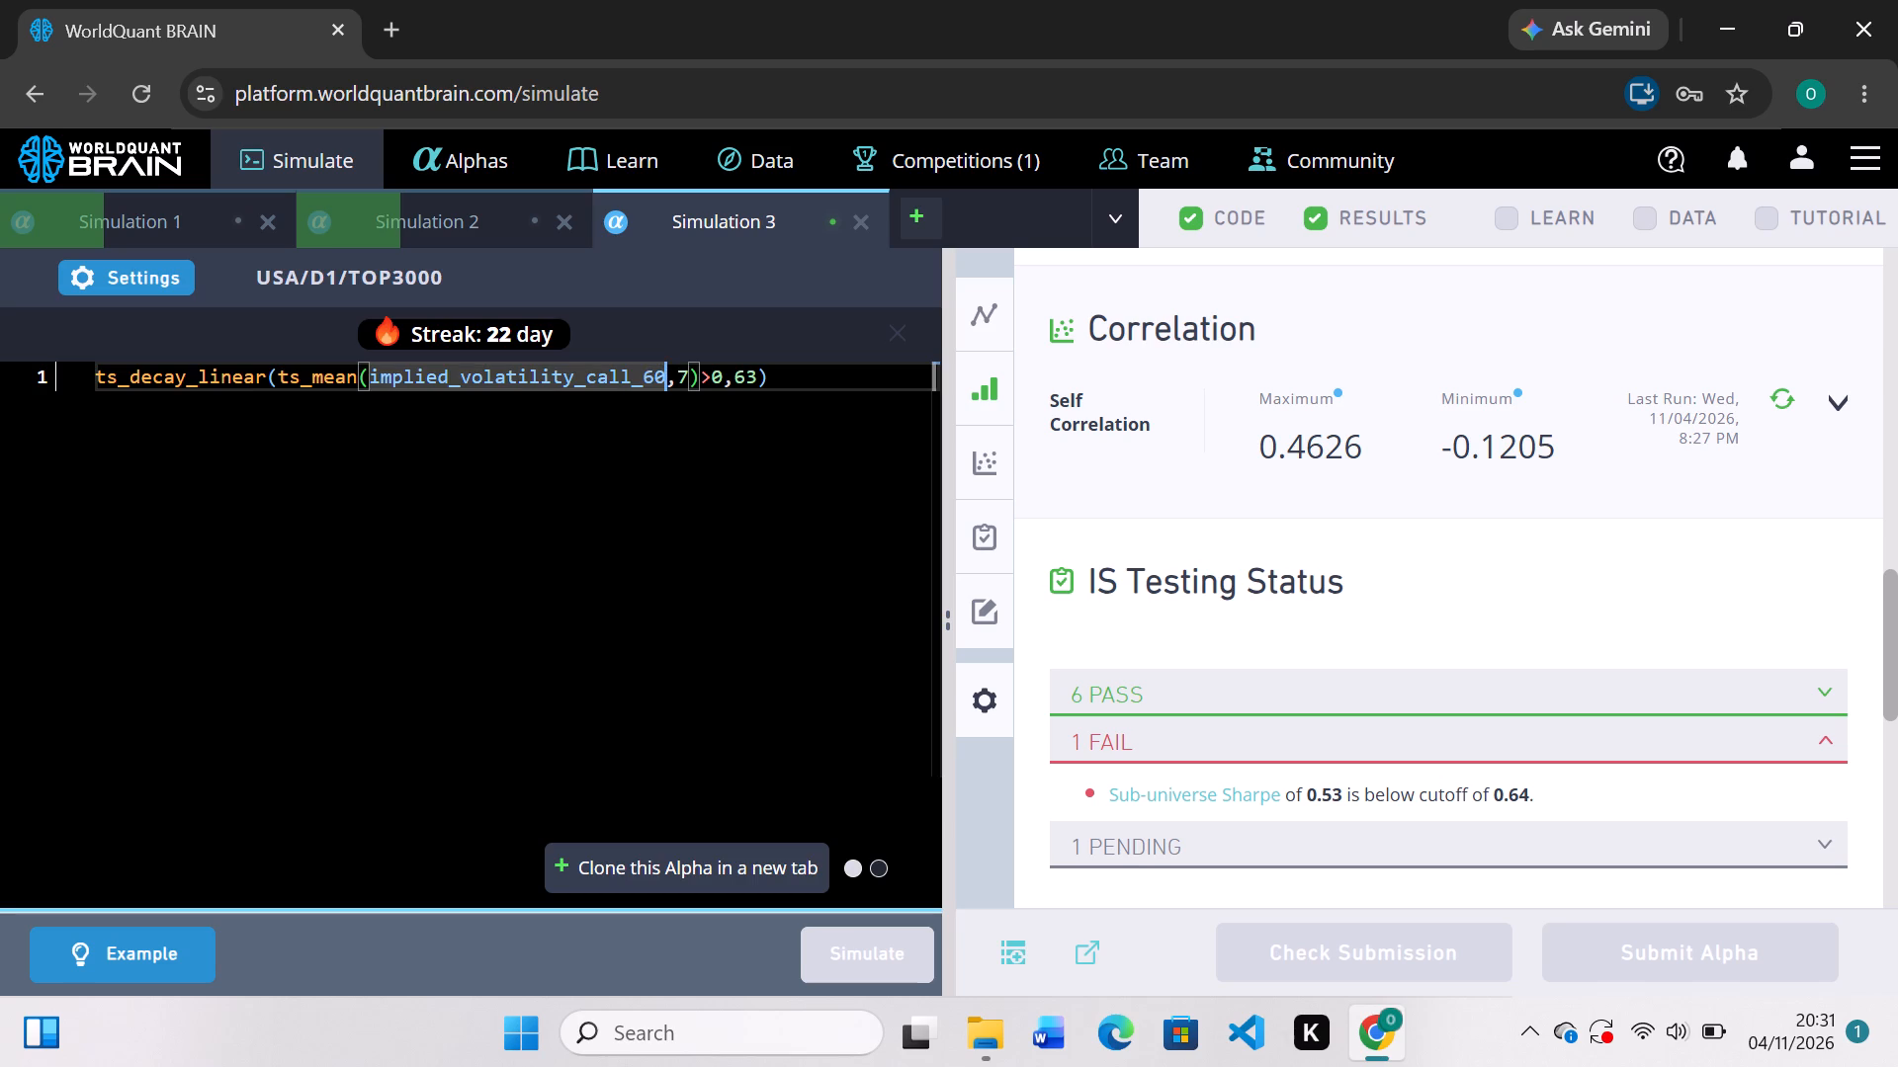
{"action": "key", "text": "minus"}
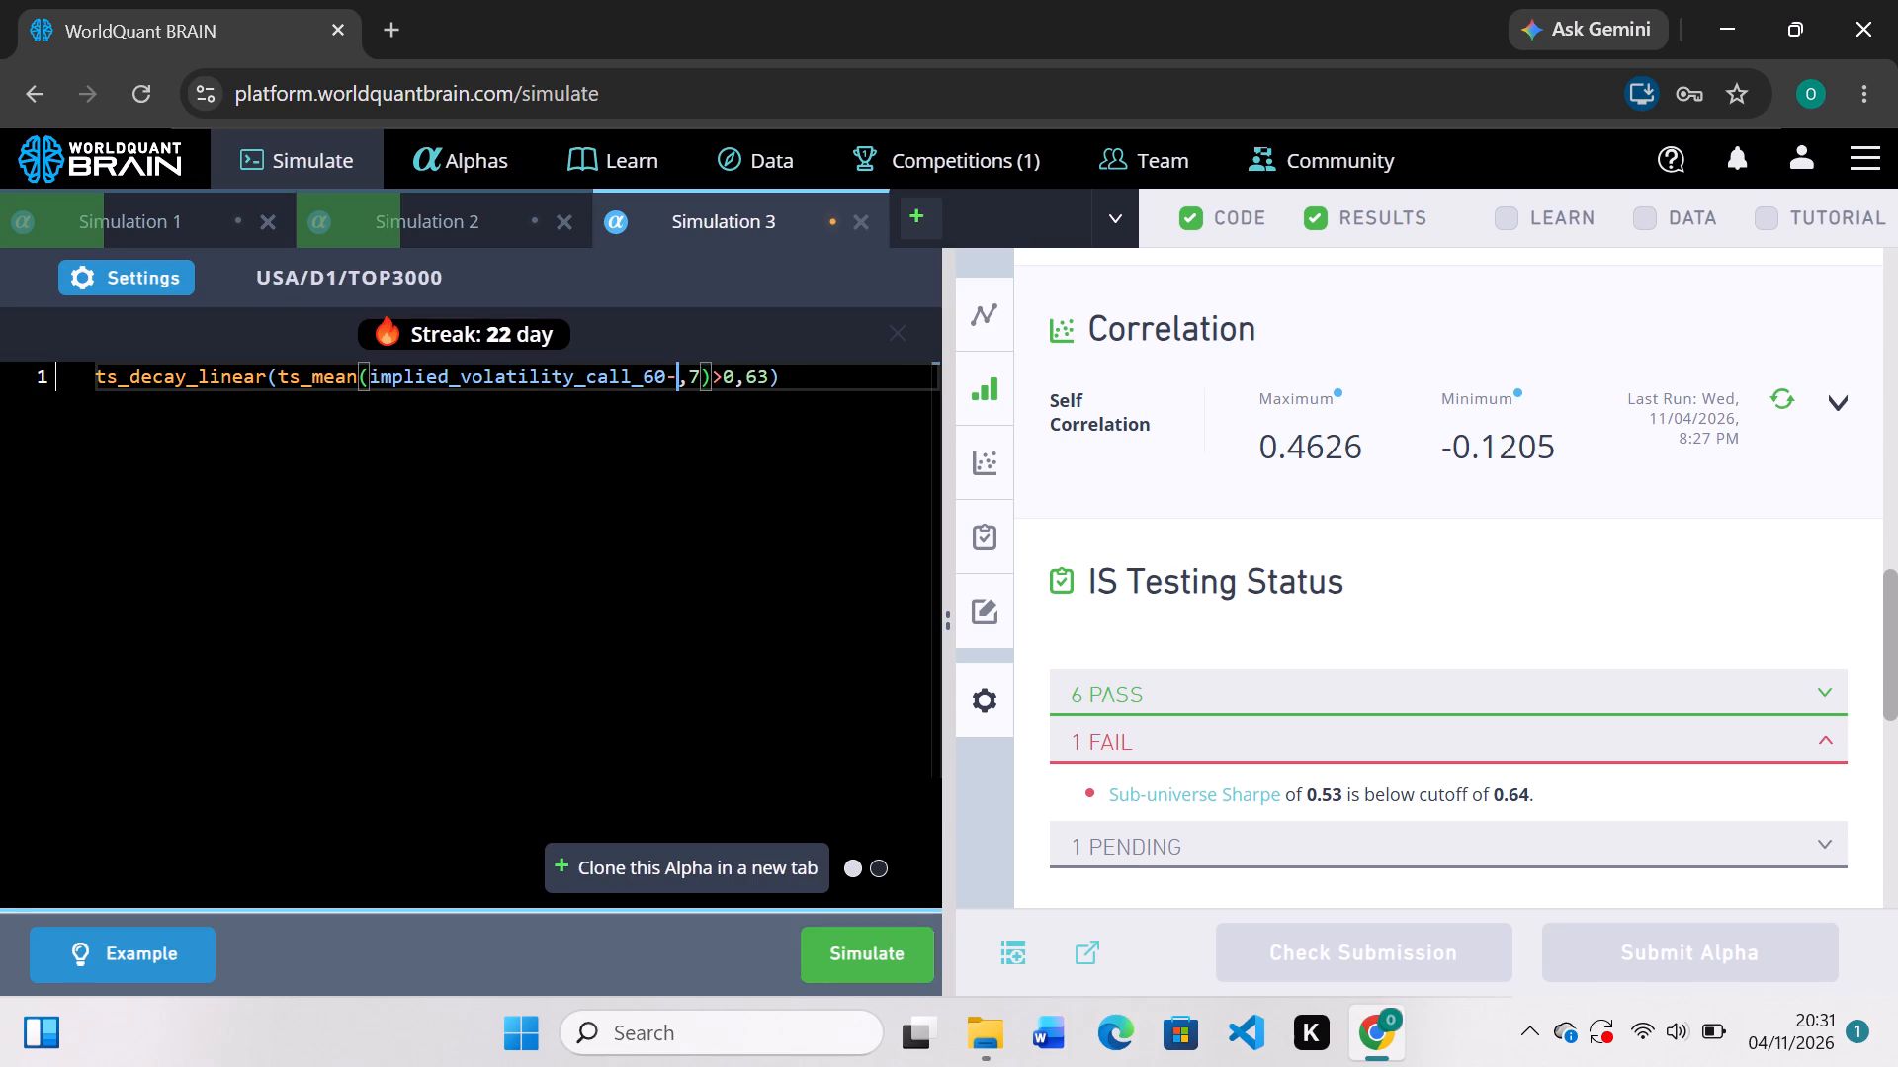
{"action": "type", "text": "im"}
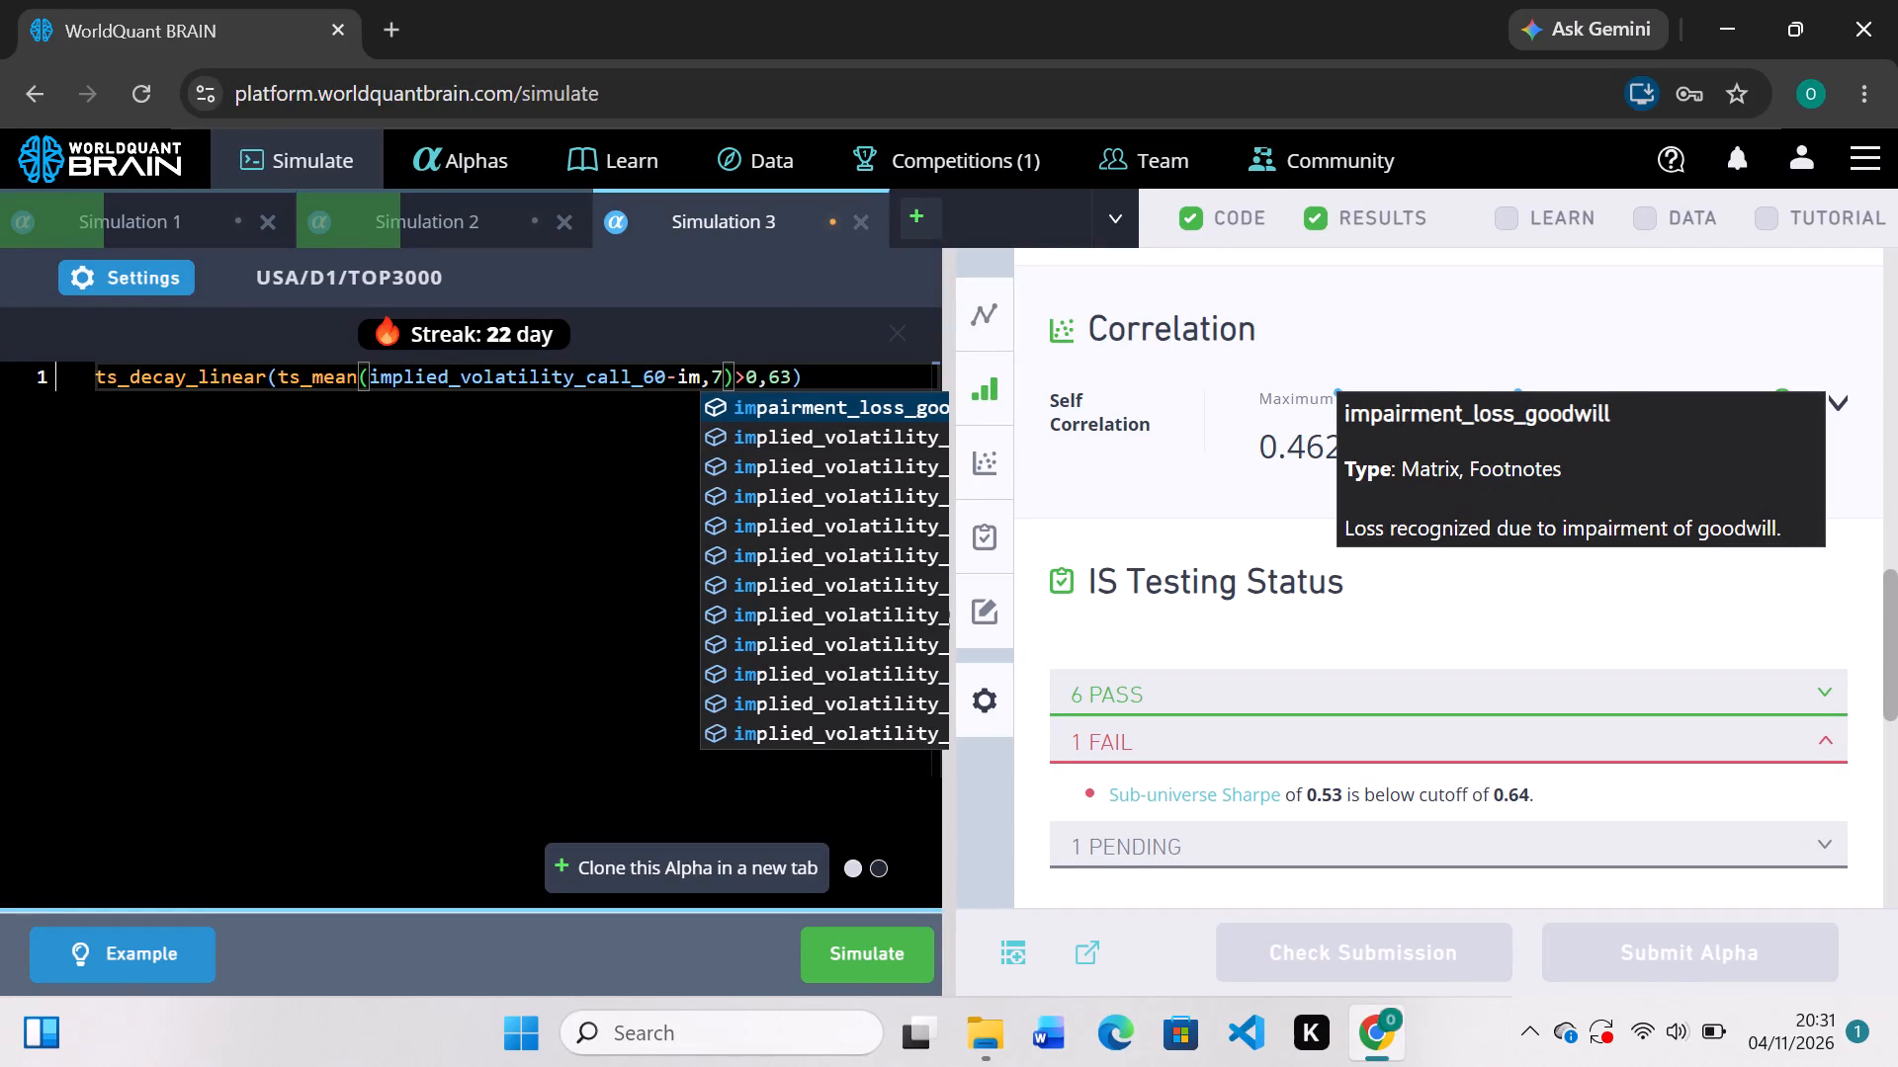
{"action": "type", "text": "plie"}
{"action": "type", "text": "d"}
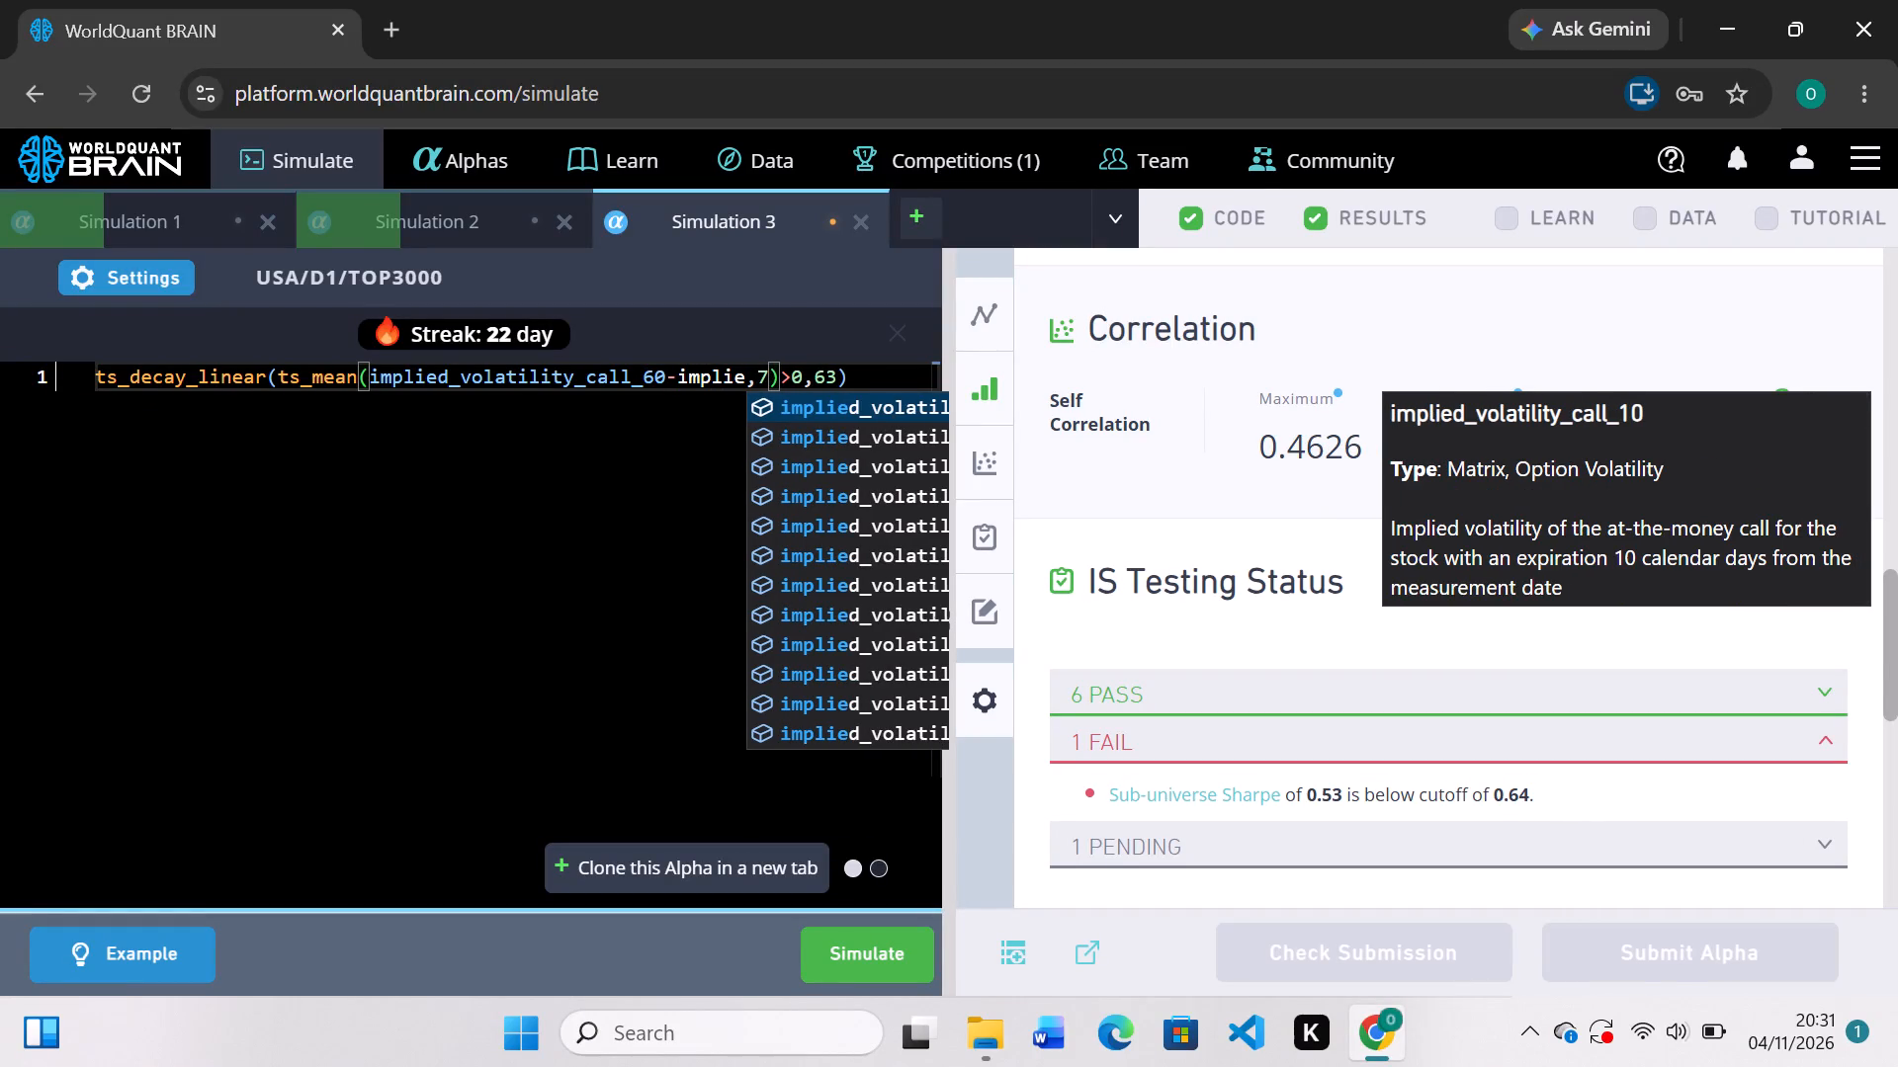
{"action": "key", "text": "space"}
{"action": "key", "text": "BackSpace"}
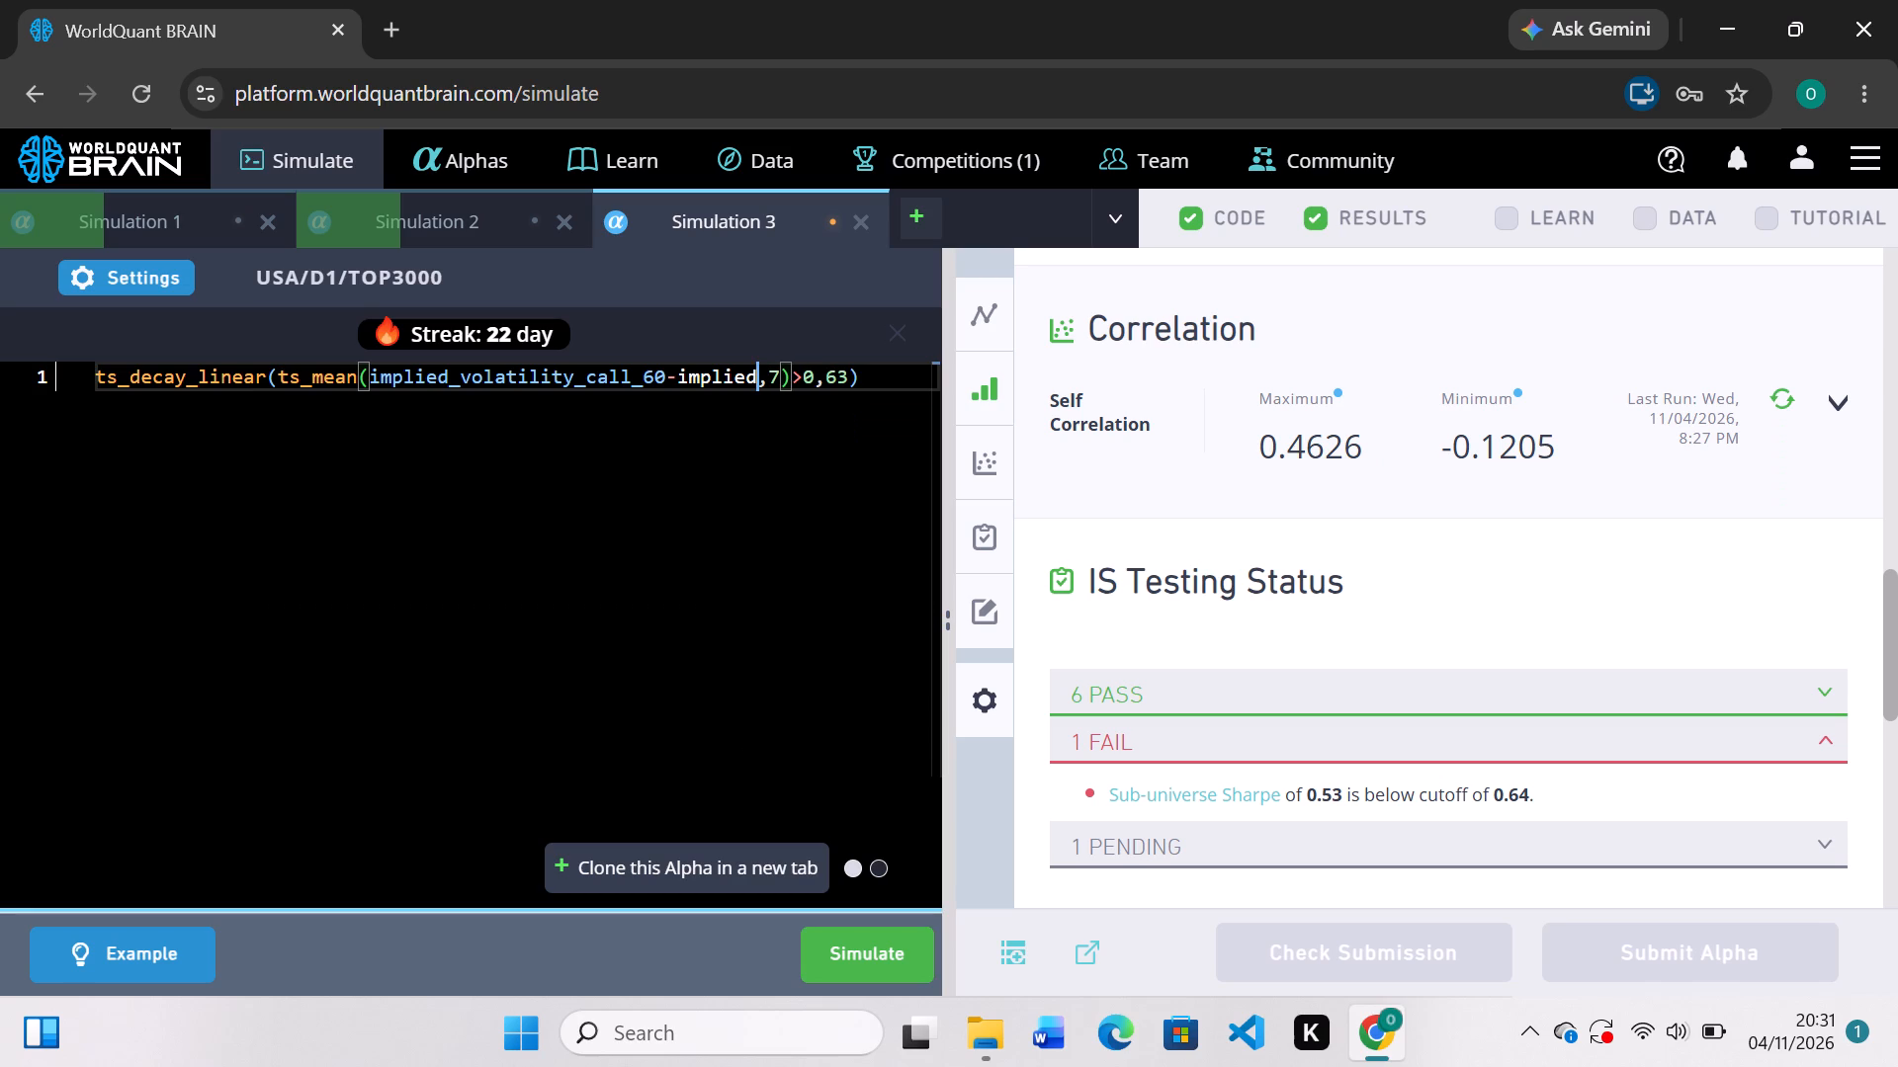
{"action": "key", "text": "shift+underscore"}
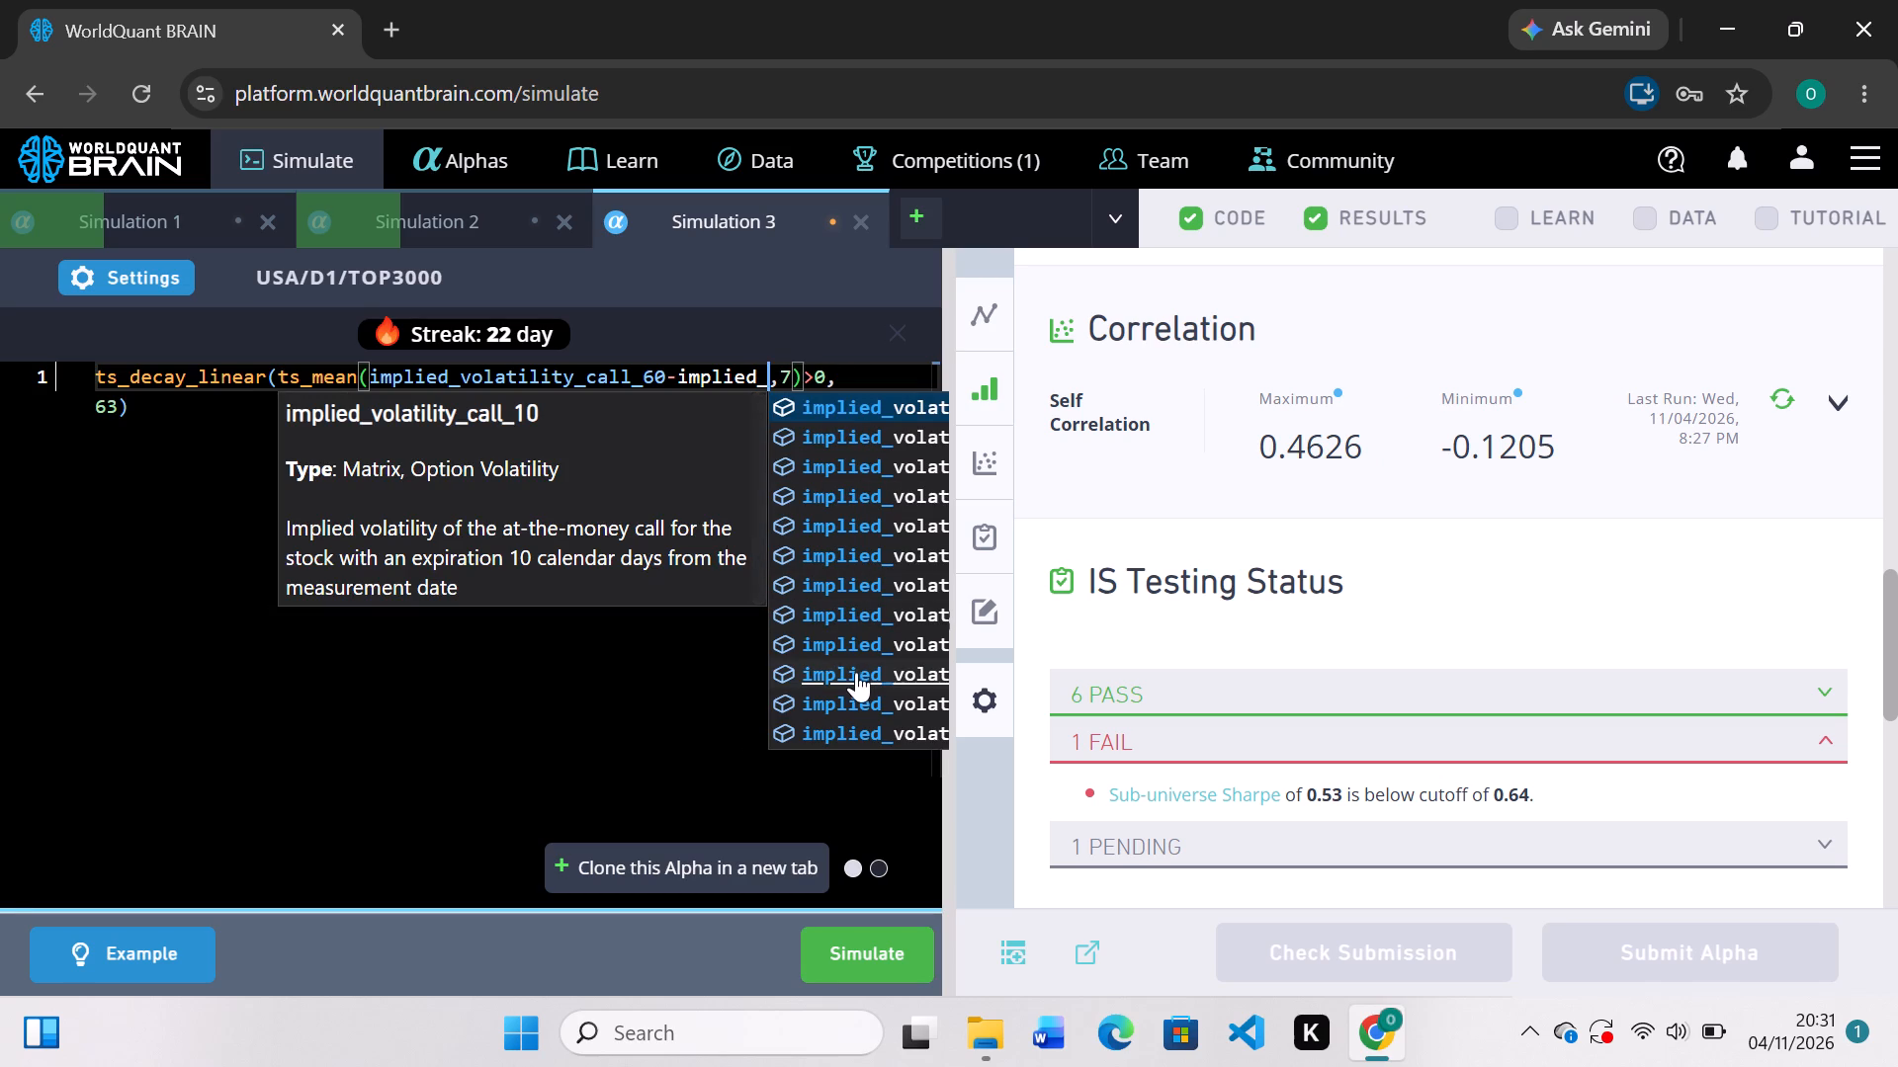
{"action": "scroll", "coordinate": [857, 674], "scroll_direction": "down", "scroll_amount": 4}
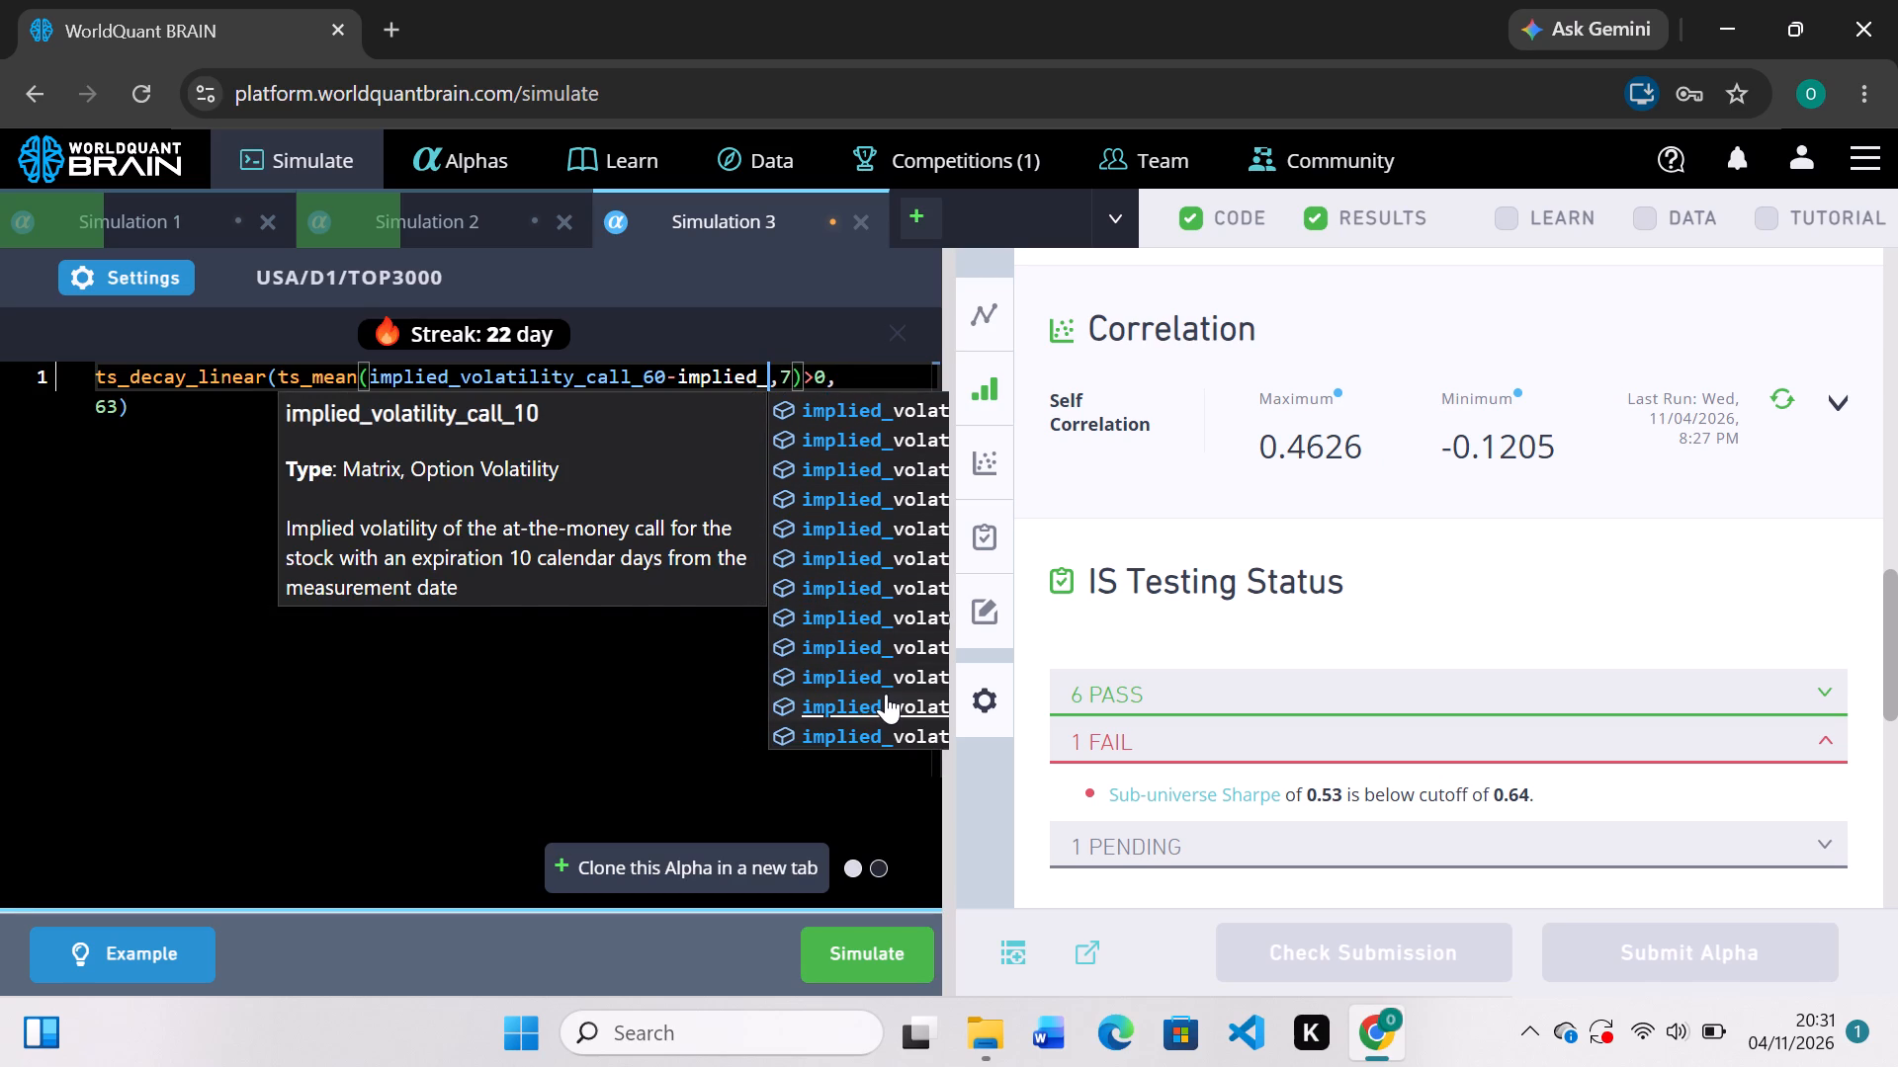
{"action": "left_click", "coordinate": [886, 694]}
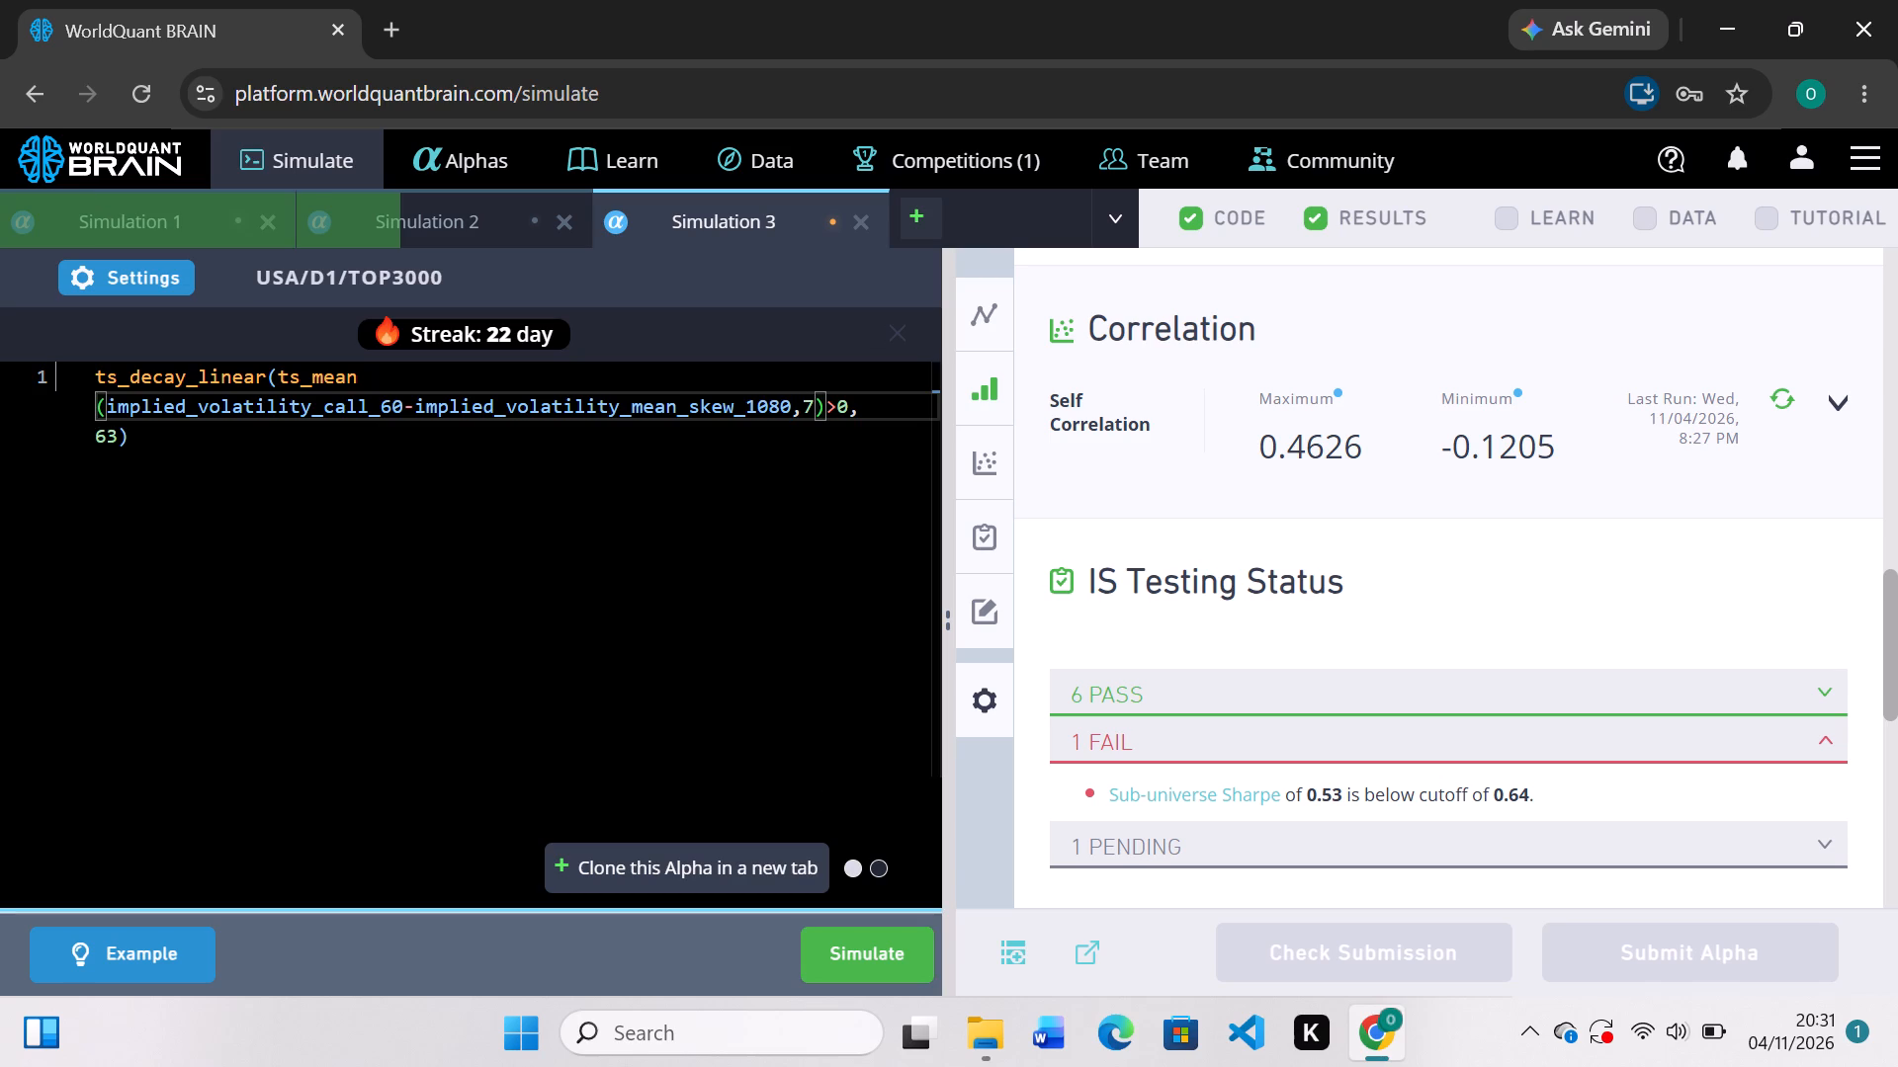
{"action": "left_click", "coordinate": [835, 958]}
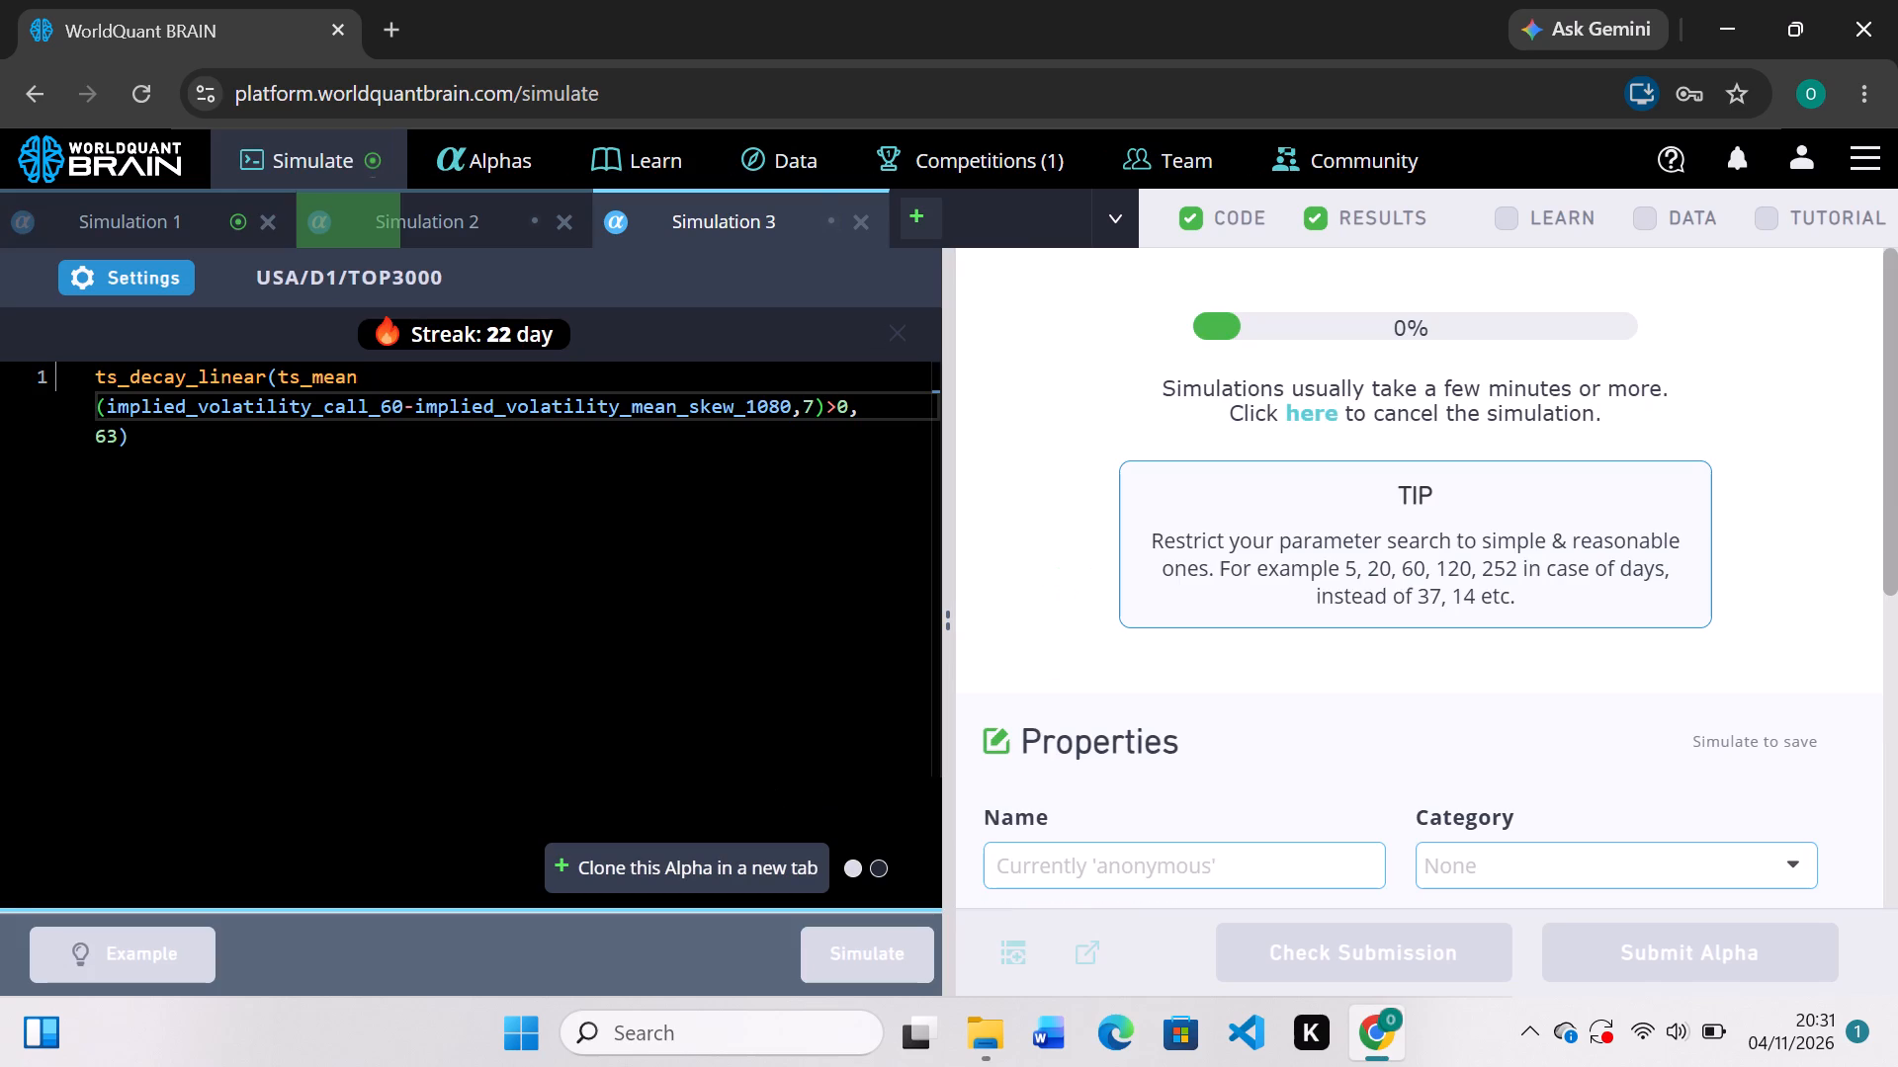
Reveal Simulation 1's test period, review its summary and testing status, and expand its failed IS tests.
{"action": "left_click", "coordinate": [180, 231]}
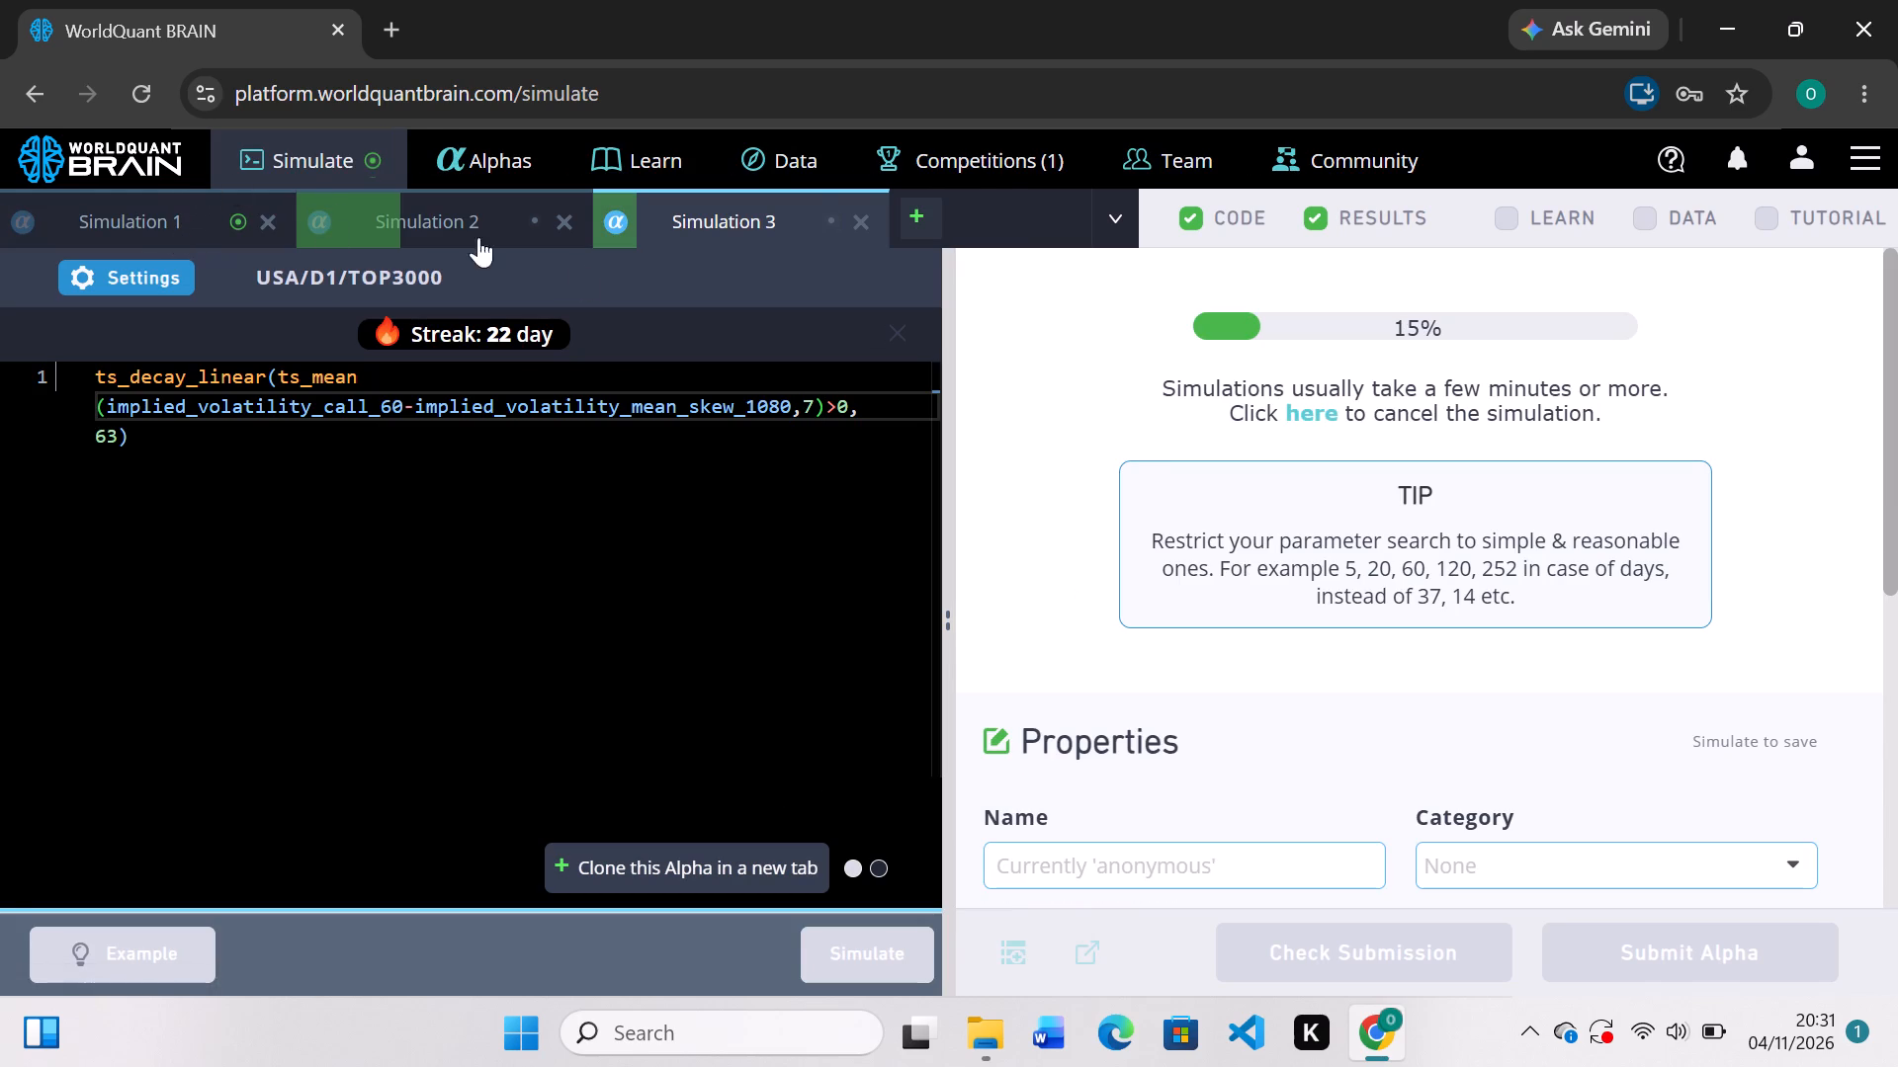
{"action": "scroll", "coordinate": [1319, 665], "scroll_direction": "down", "scroll_amount": 3}
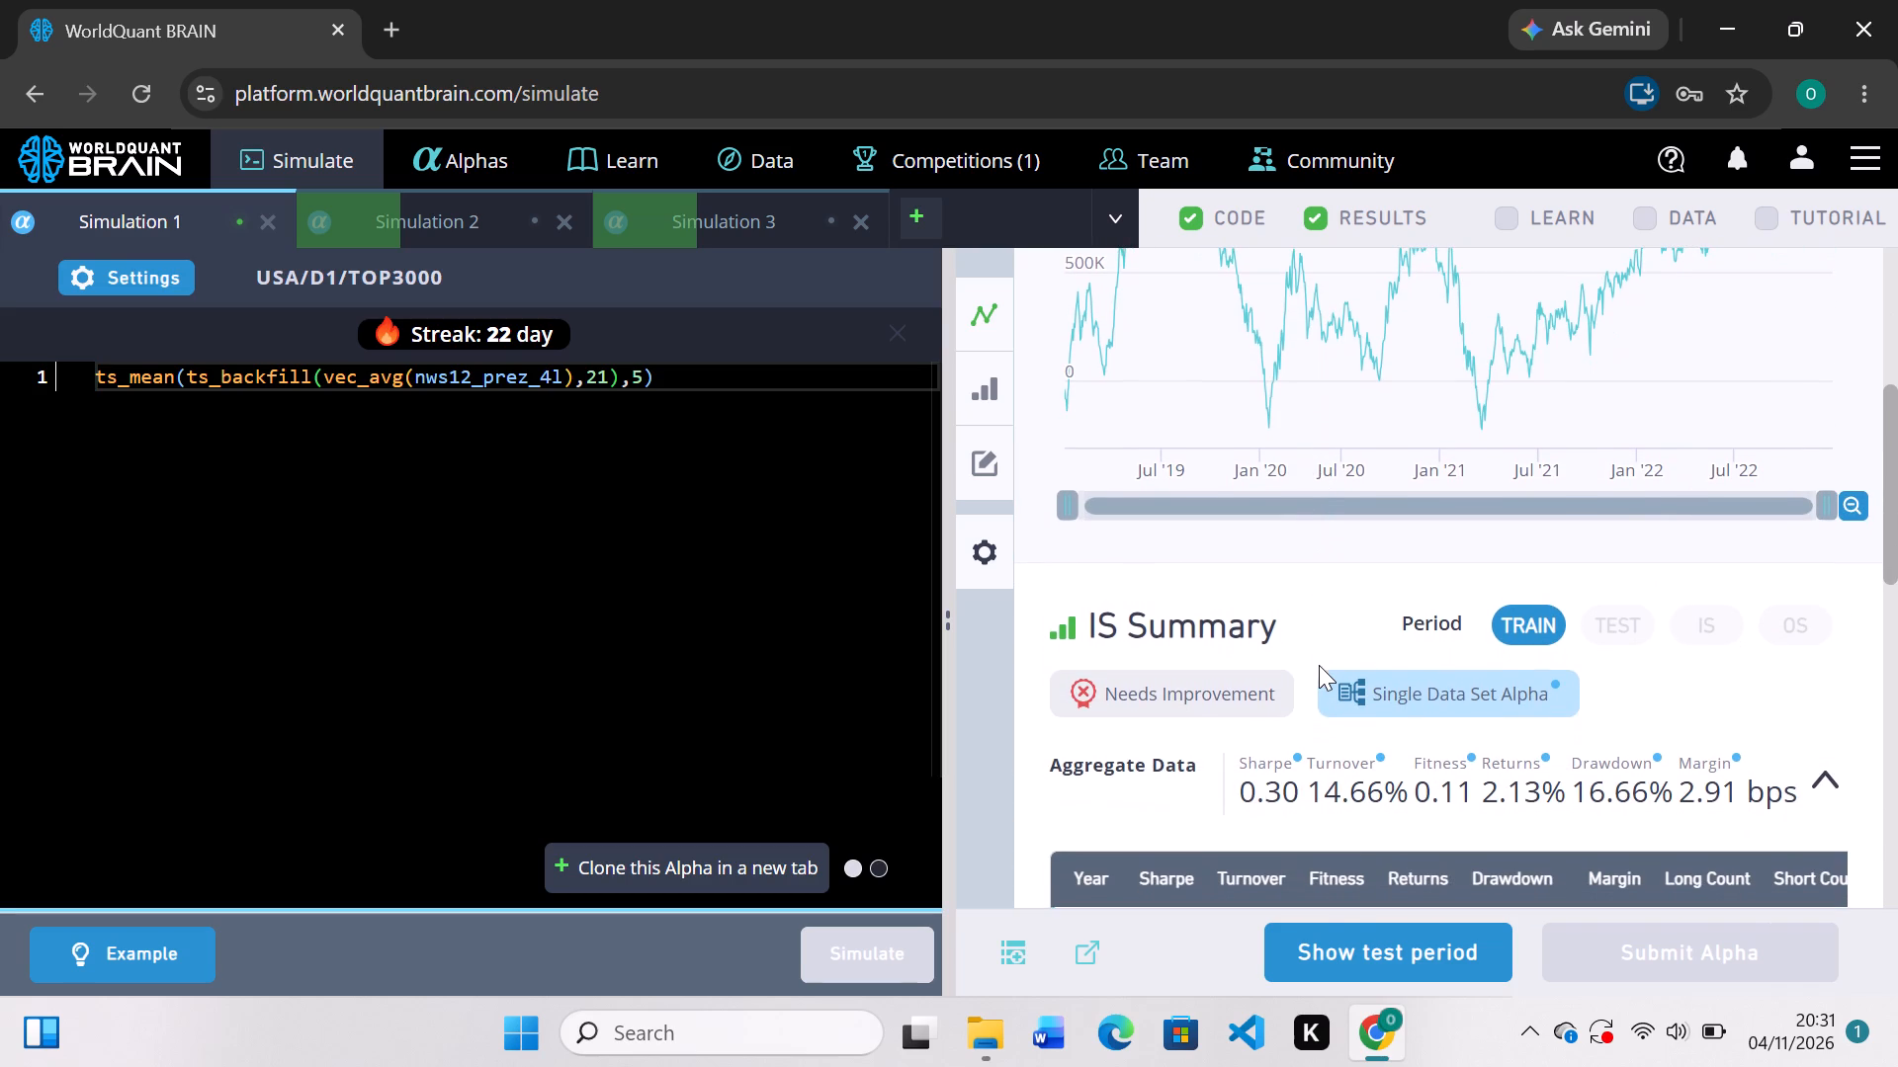
{"action": "left_click", "coordinate": [1379, 931]}
{"action": "scroll", "coordinate": [1447, 692], "scroll_direction": "down", "scroll_amount": 3}
{"action": "scroll", "coordinate": [1447, 692], "scroll_direction": "up", "scroll_amount": 1}
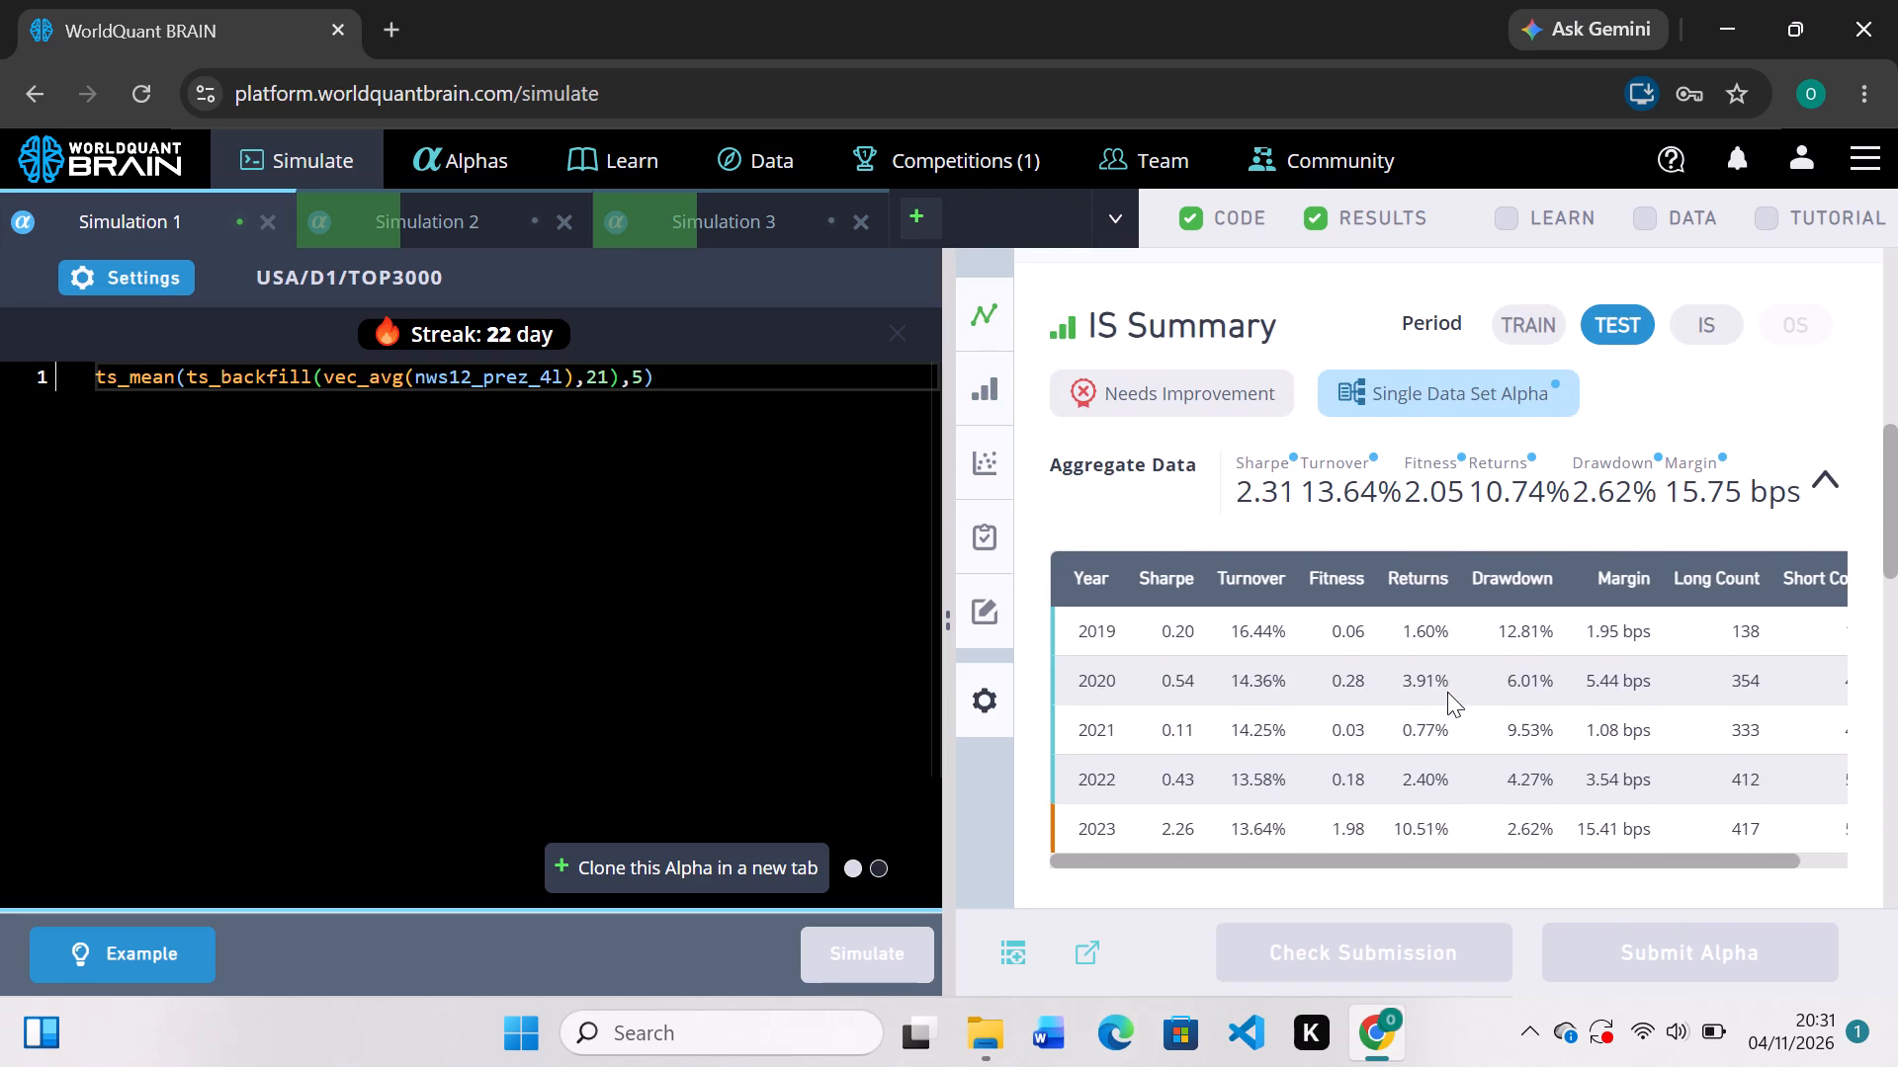
{"action": "scroll", "coordinate": [1447, 692], "scroll_direction": "up", "scroll_amount": 1}
{"action": "scroll", "coordinate": [1447, 692], "scroll_direction": "down", "scroll_amount": 3}
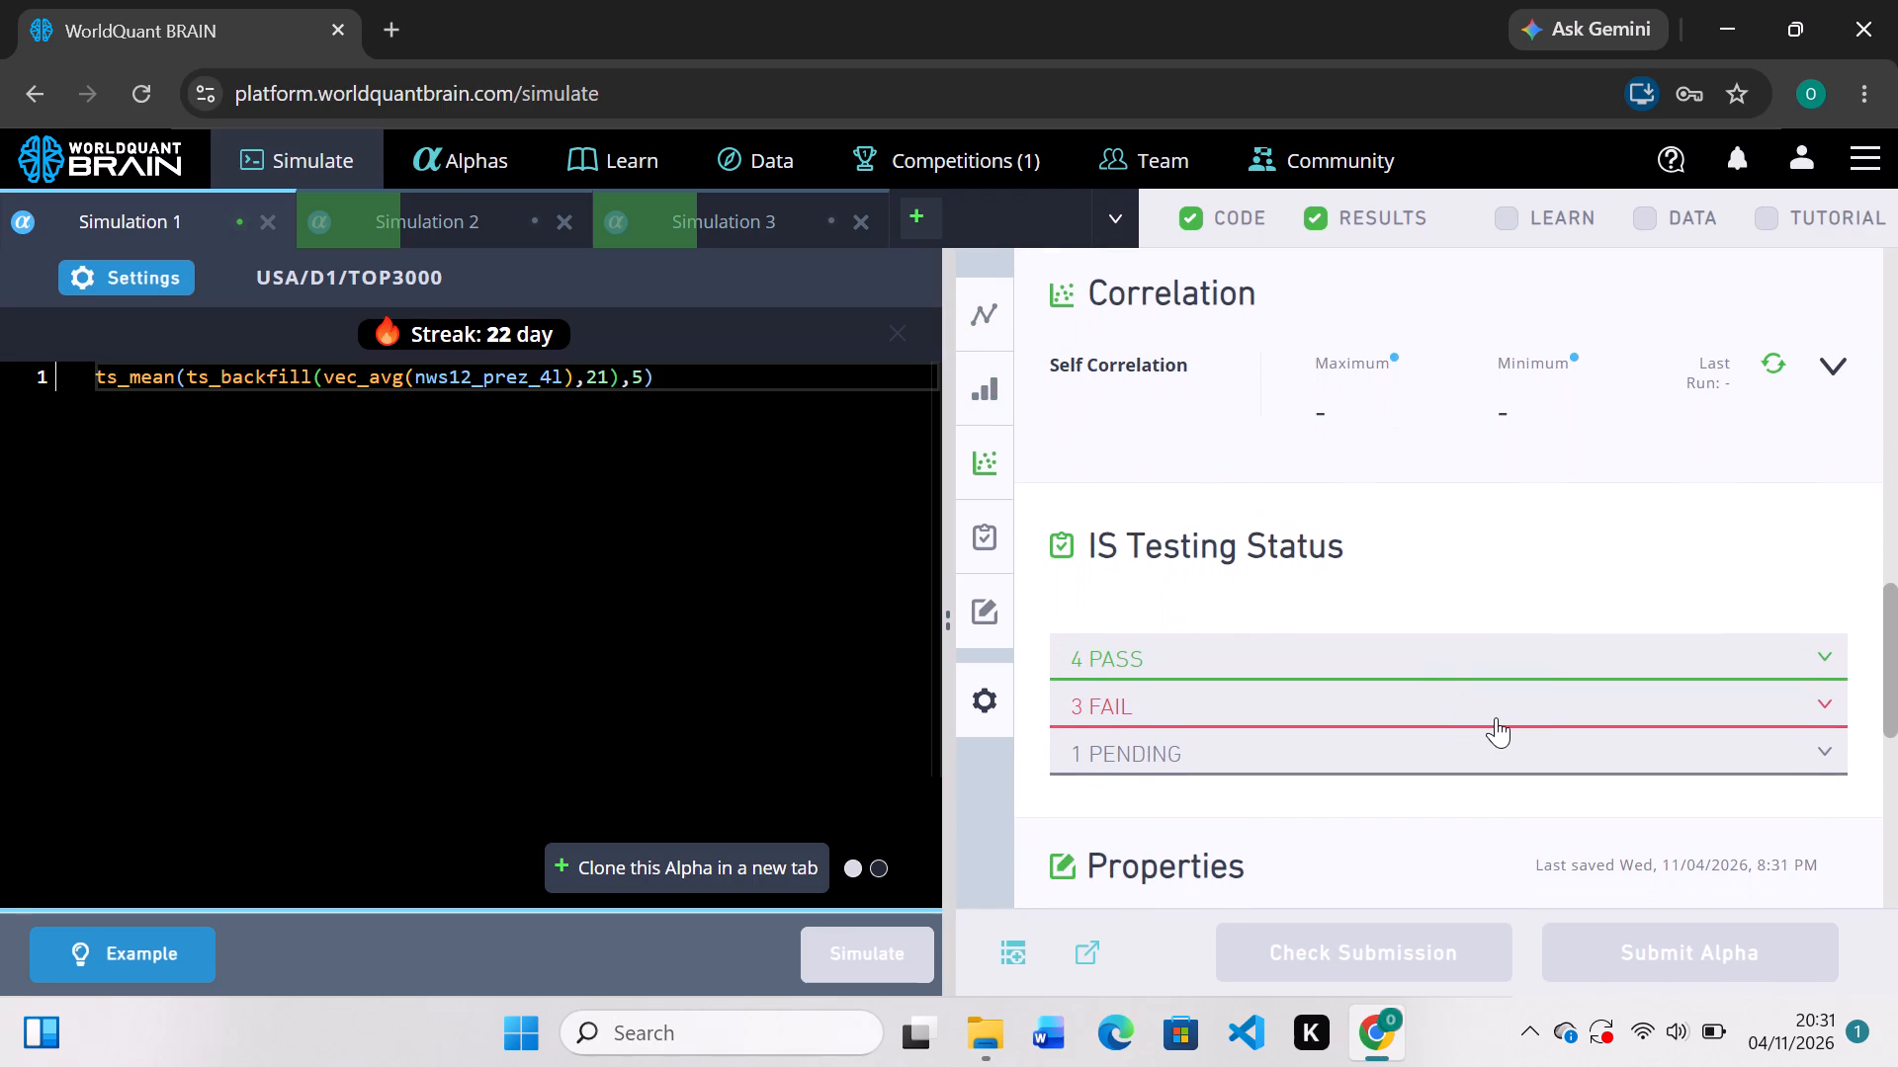
{"action": "left_click", "coordinate": [1496, 717]}
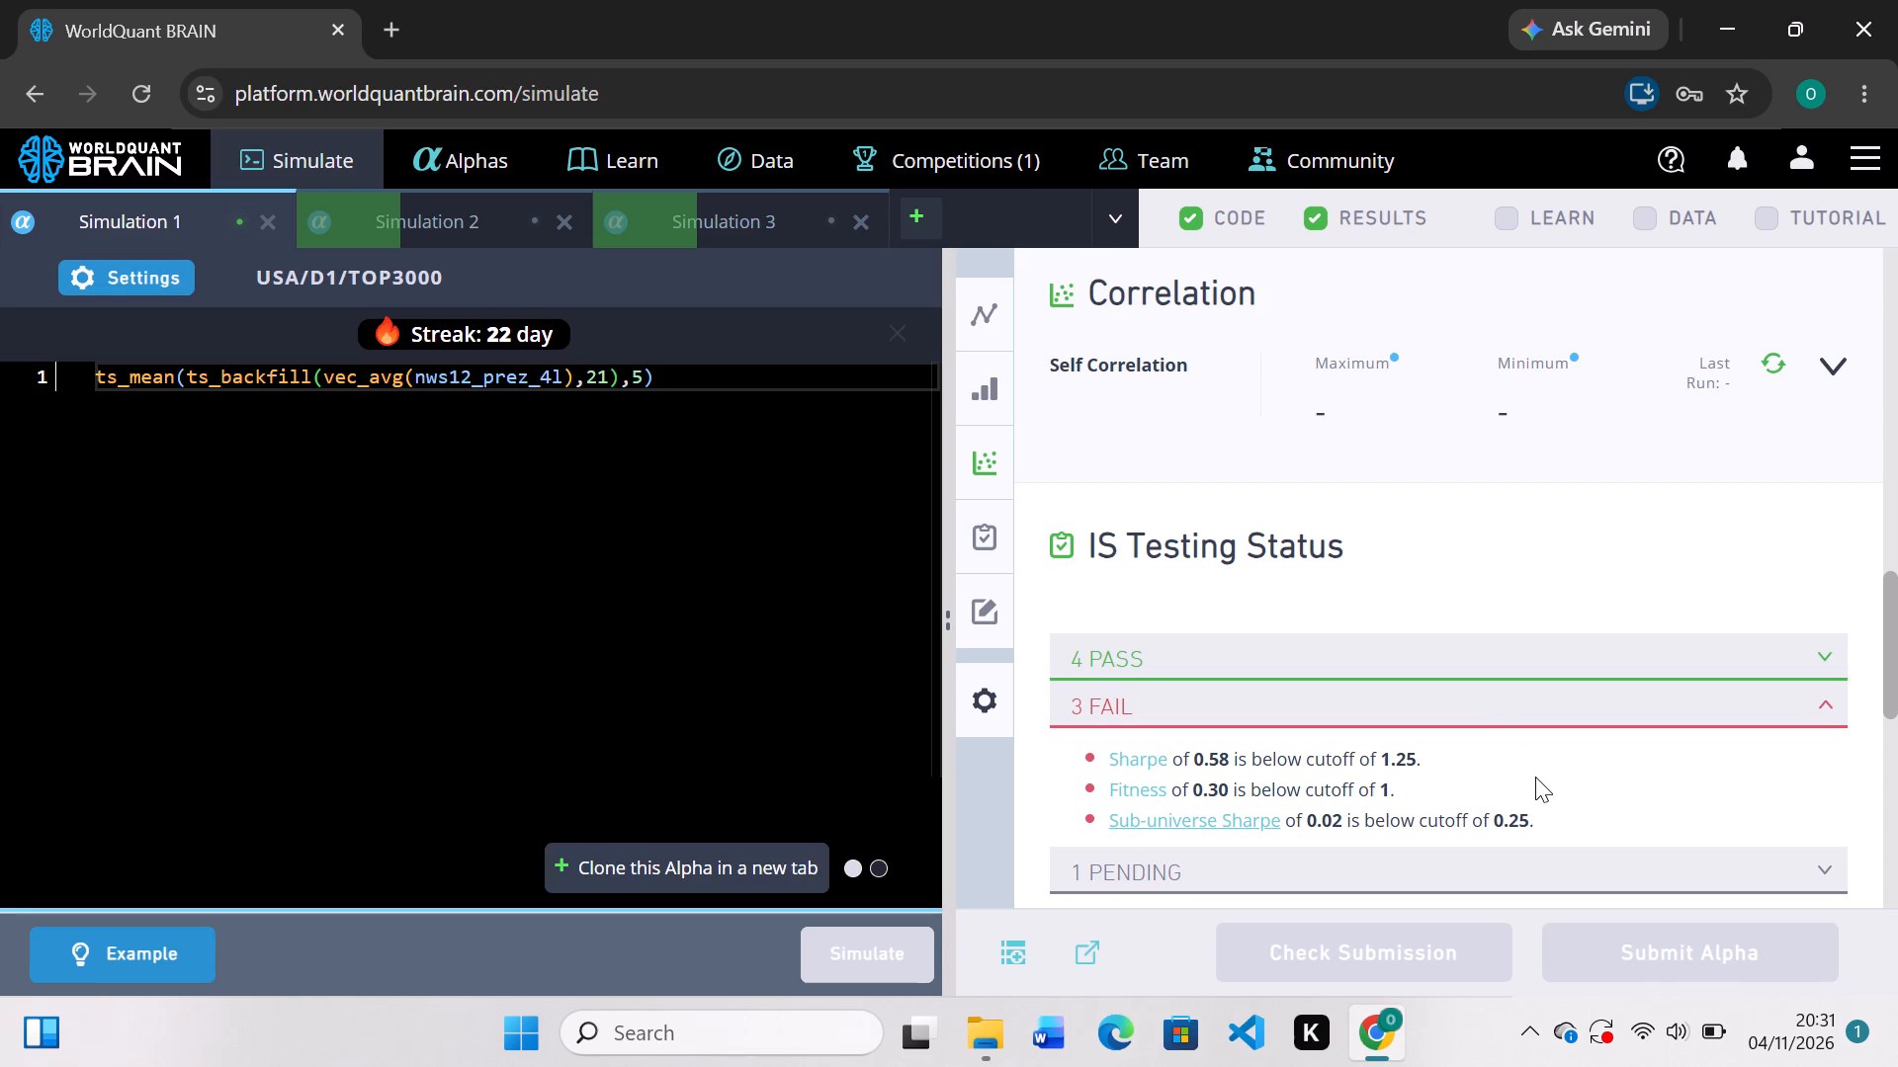
{"action": "scroll", "coordinate": [1535, 777], "scroll_direction": "up", "scroll_amount": 1}
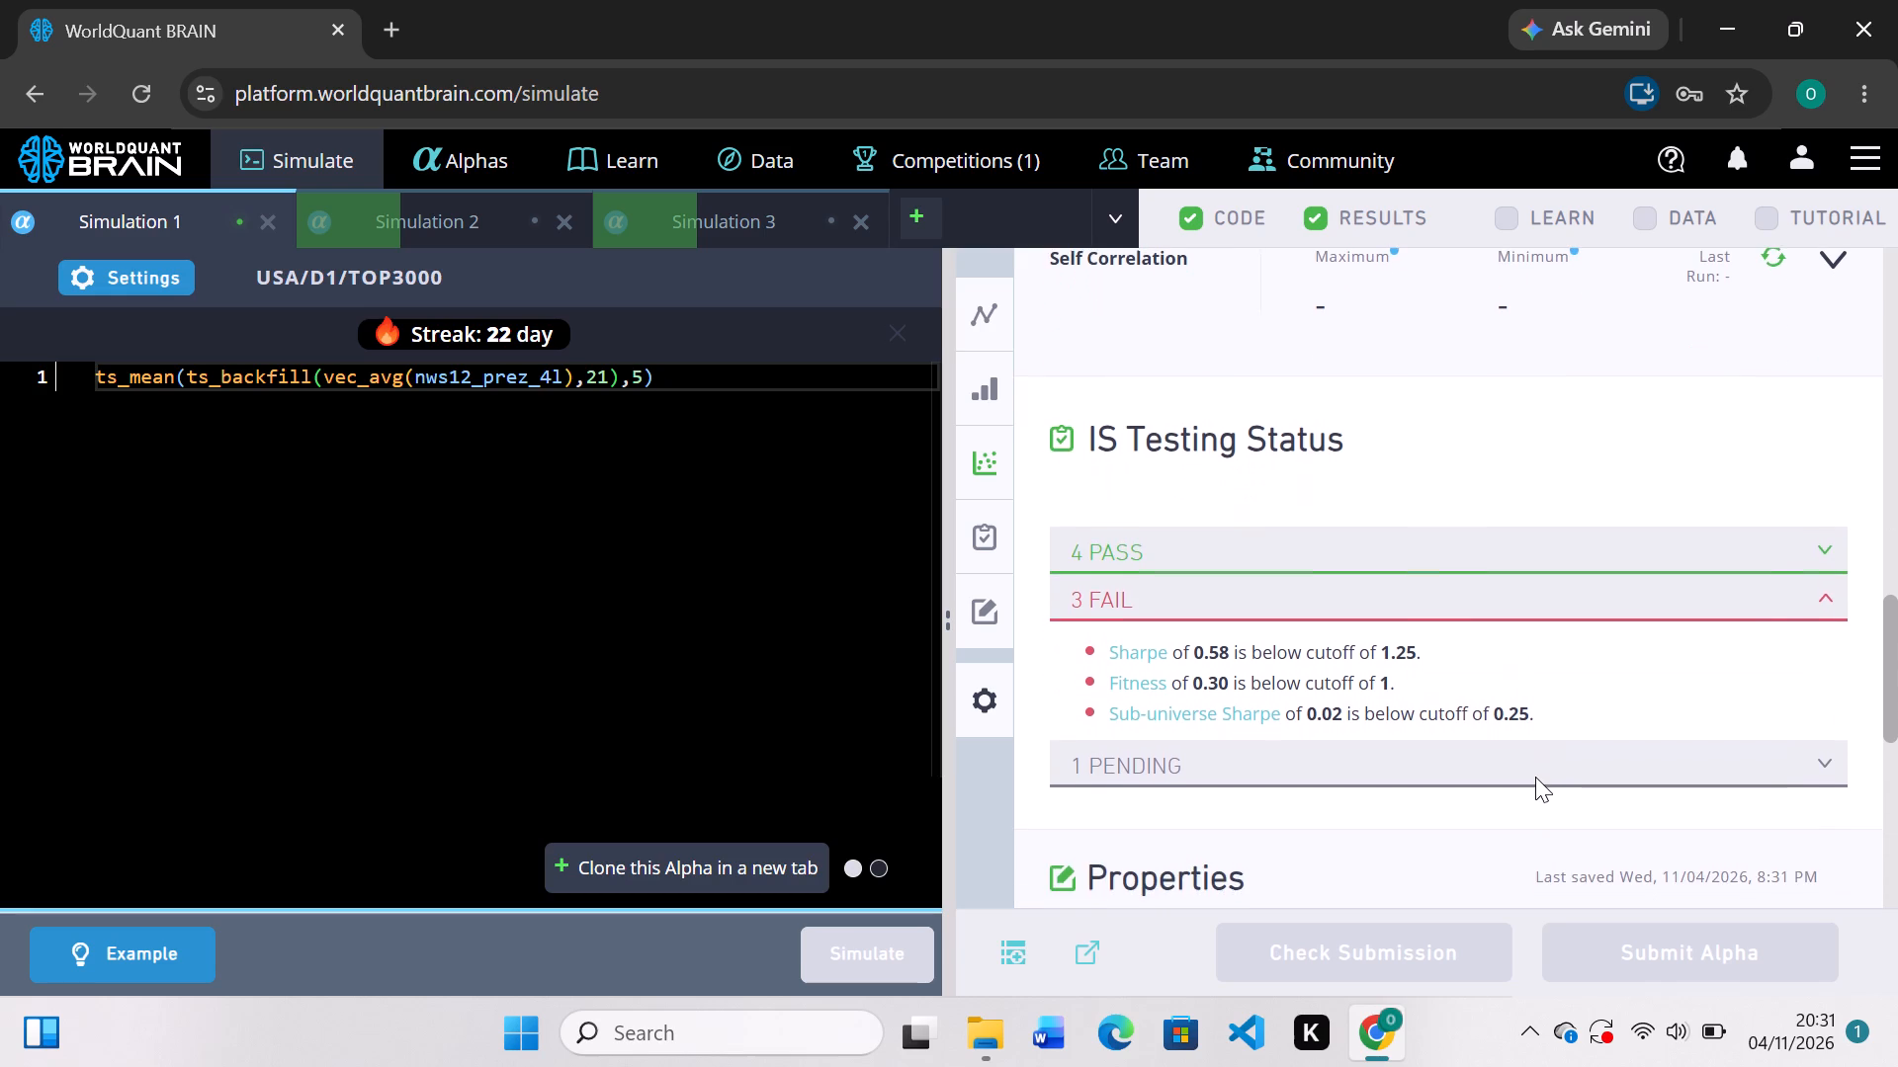
{"action": "scroll", "coordinate": [1535, 777], "scroll_direction": "up", "scroll_amount": 2}
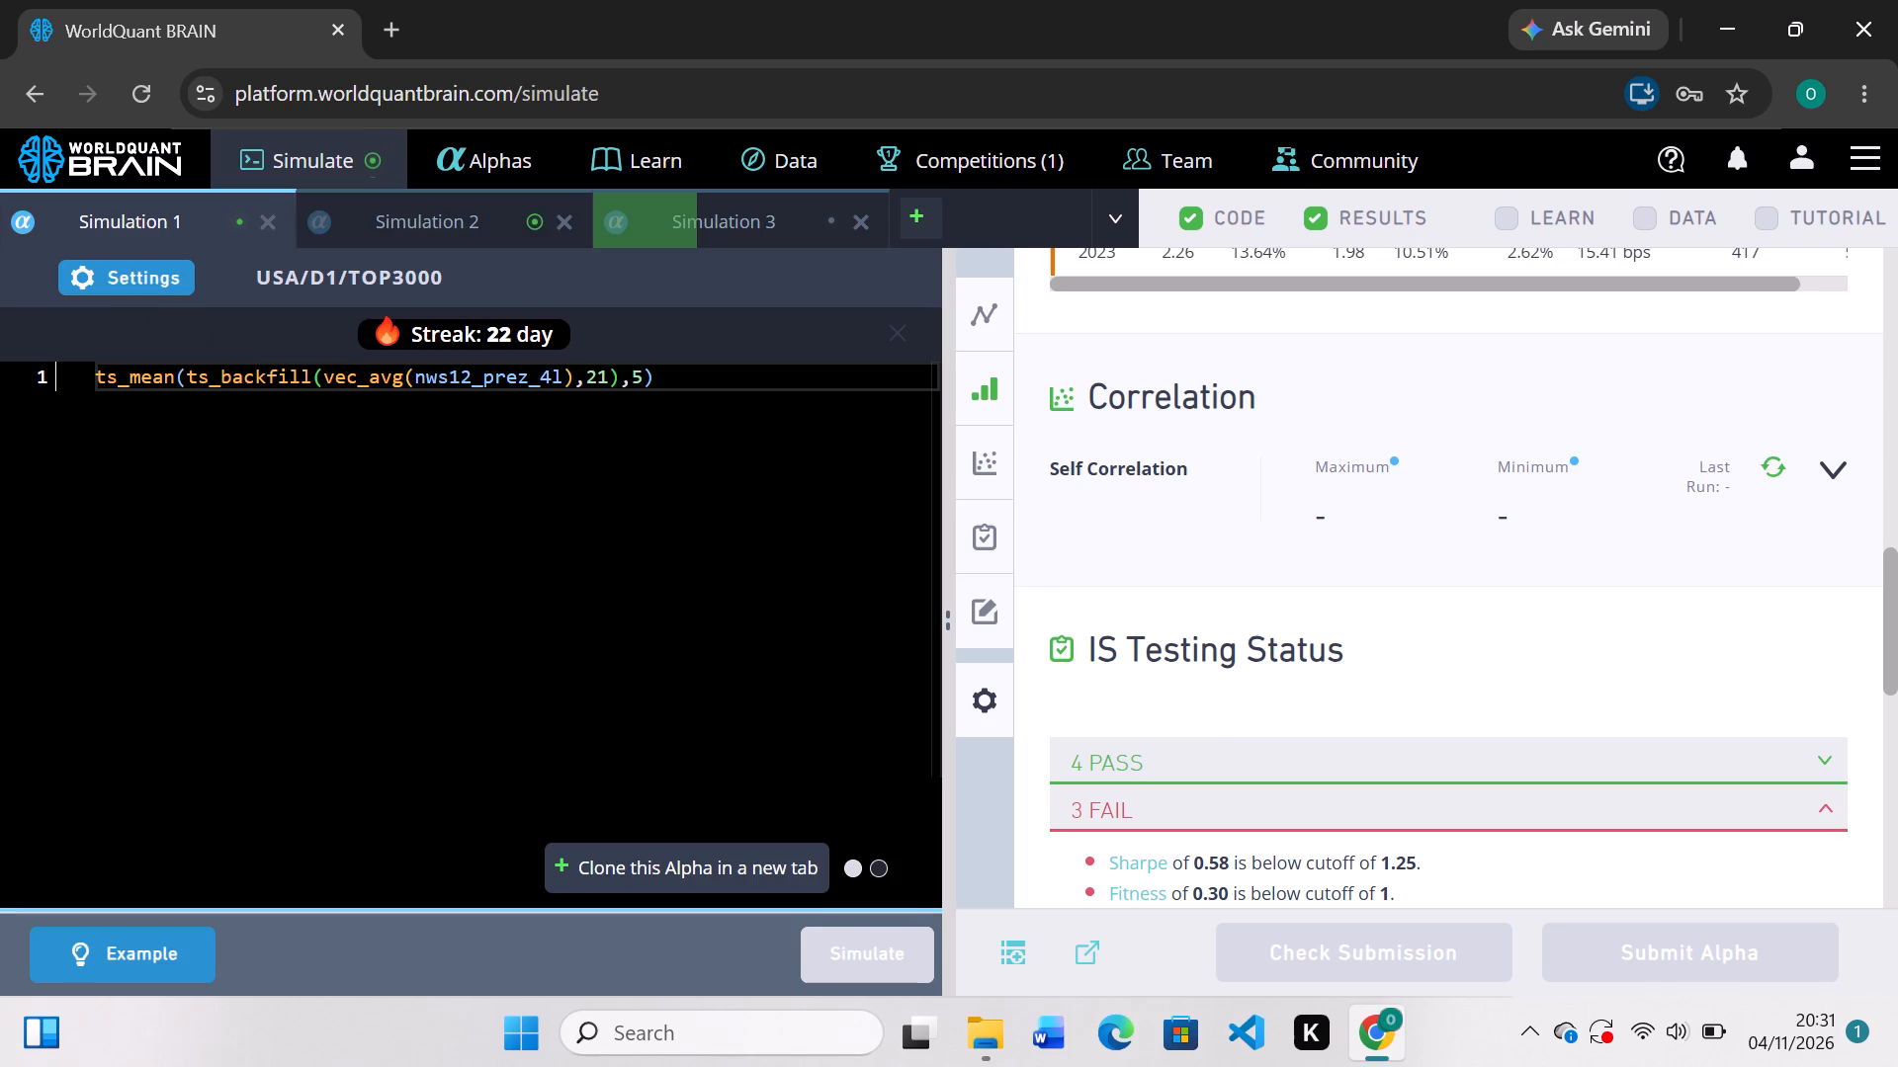
Subtract scl12_buzz from nws12_prez_4l inside Simulation 1's vec_avg and try to simulate the expression.
{"action": "left_click", "coordinate": [561, 380]}
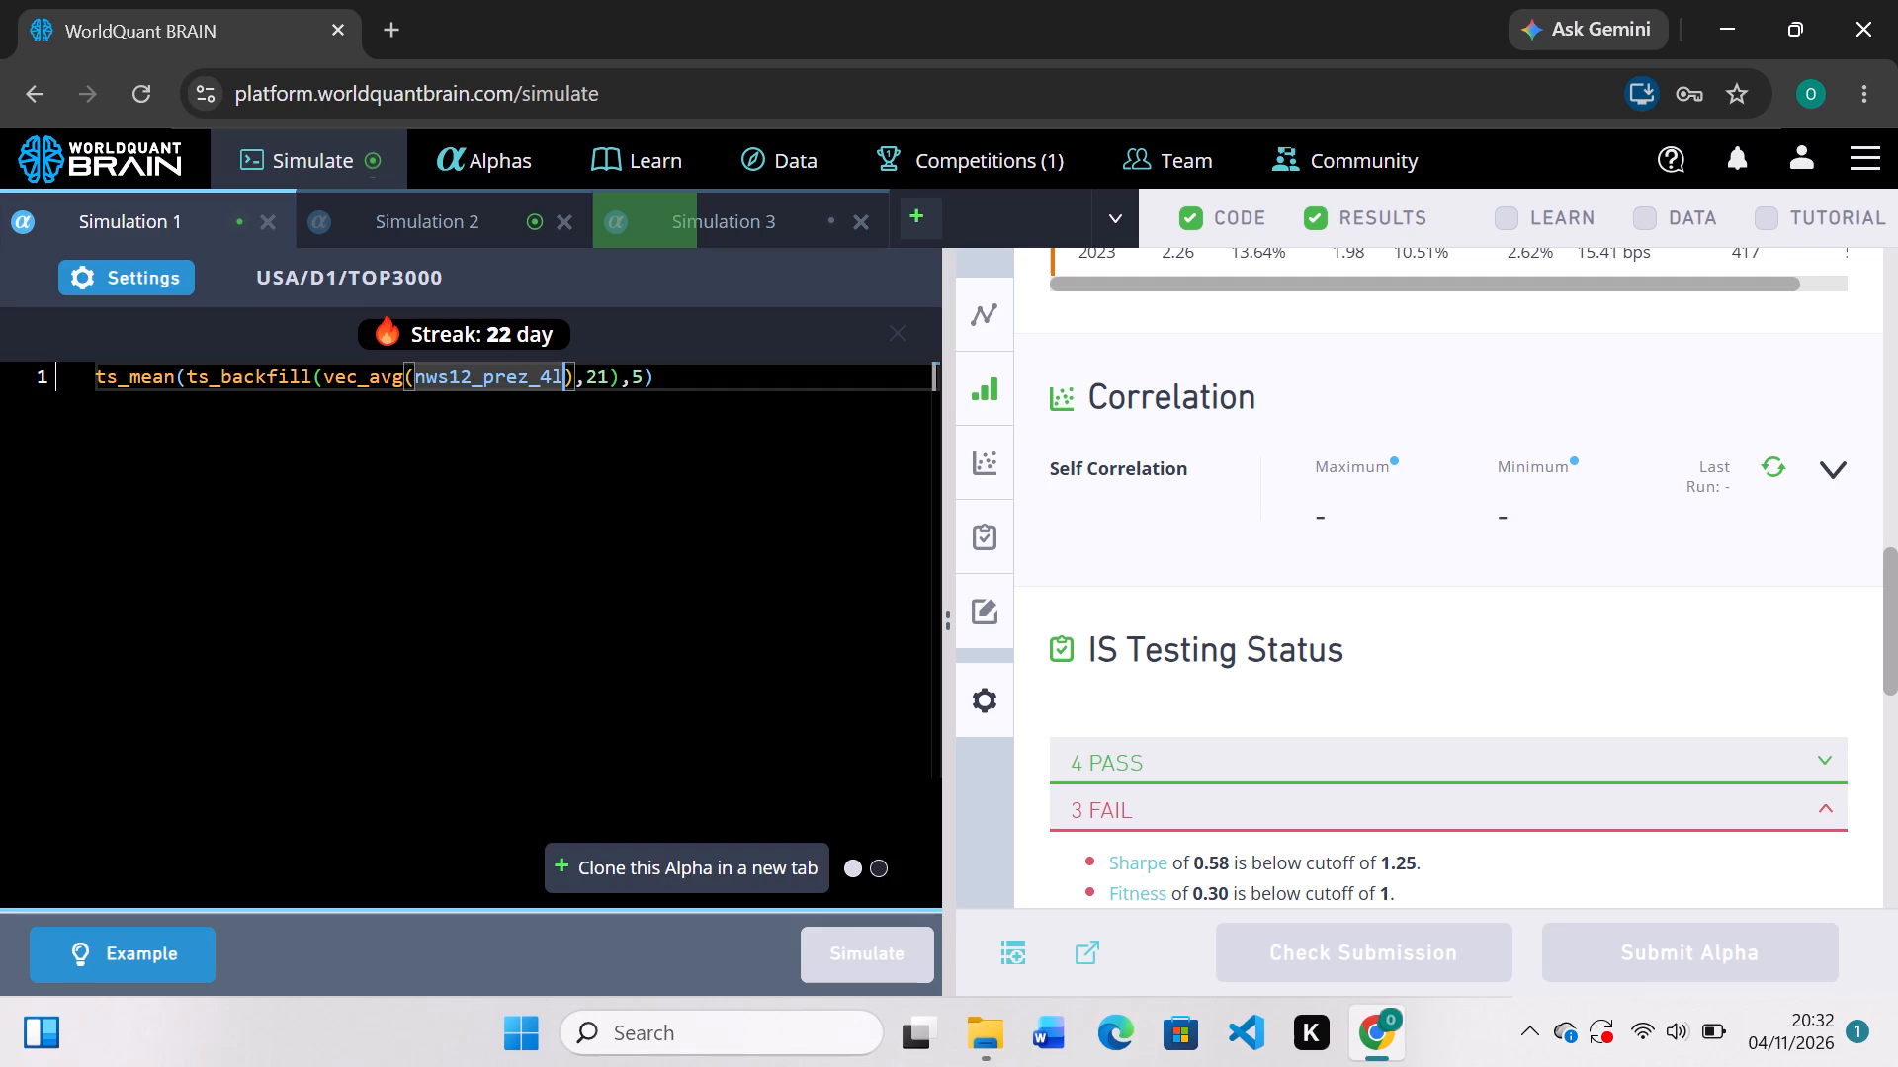
{"action": "key", "text": "minus"}
{"action": "type", "text": "sc"}
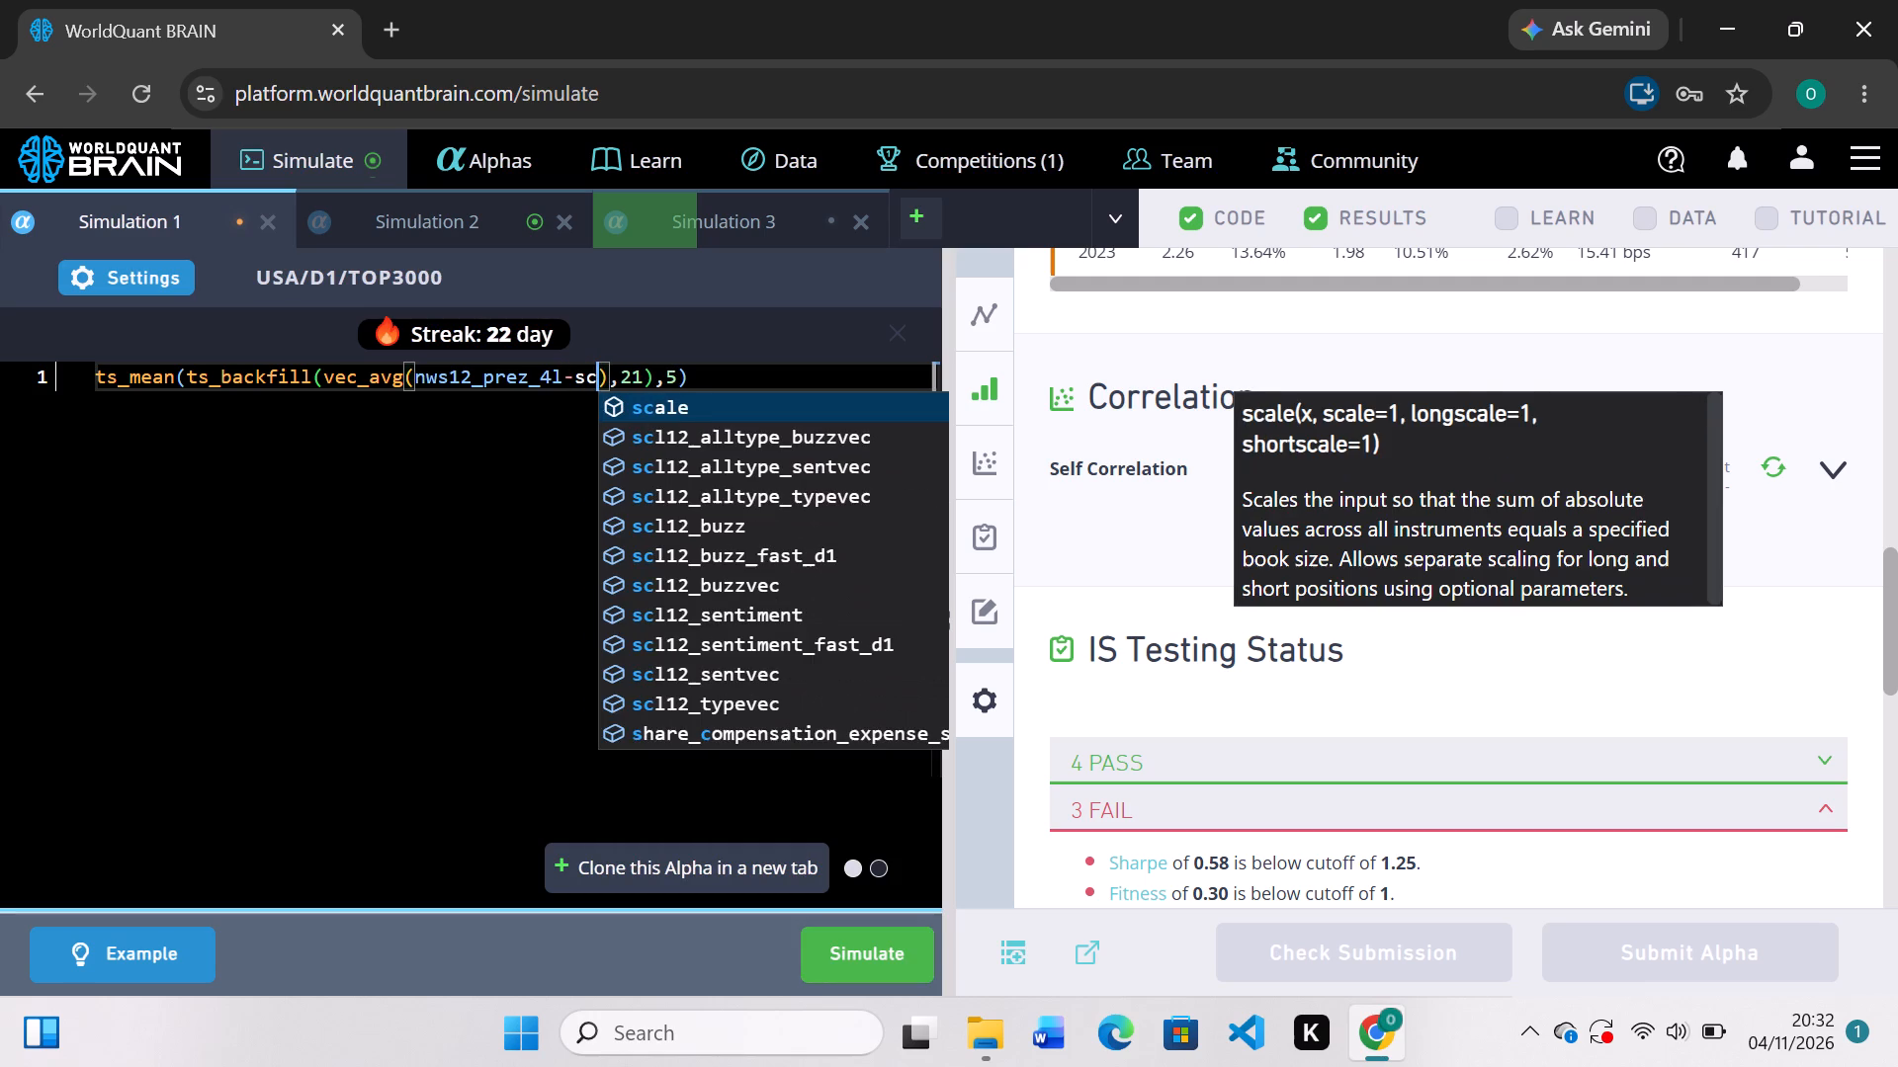
{"action": "key", "text": "l"}
{"action": "type", "text": "12"}
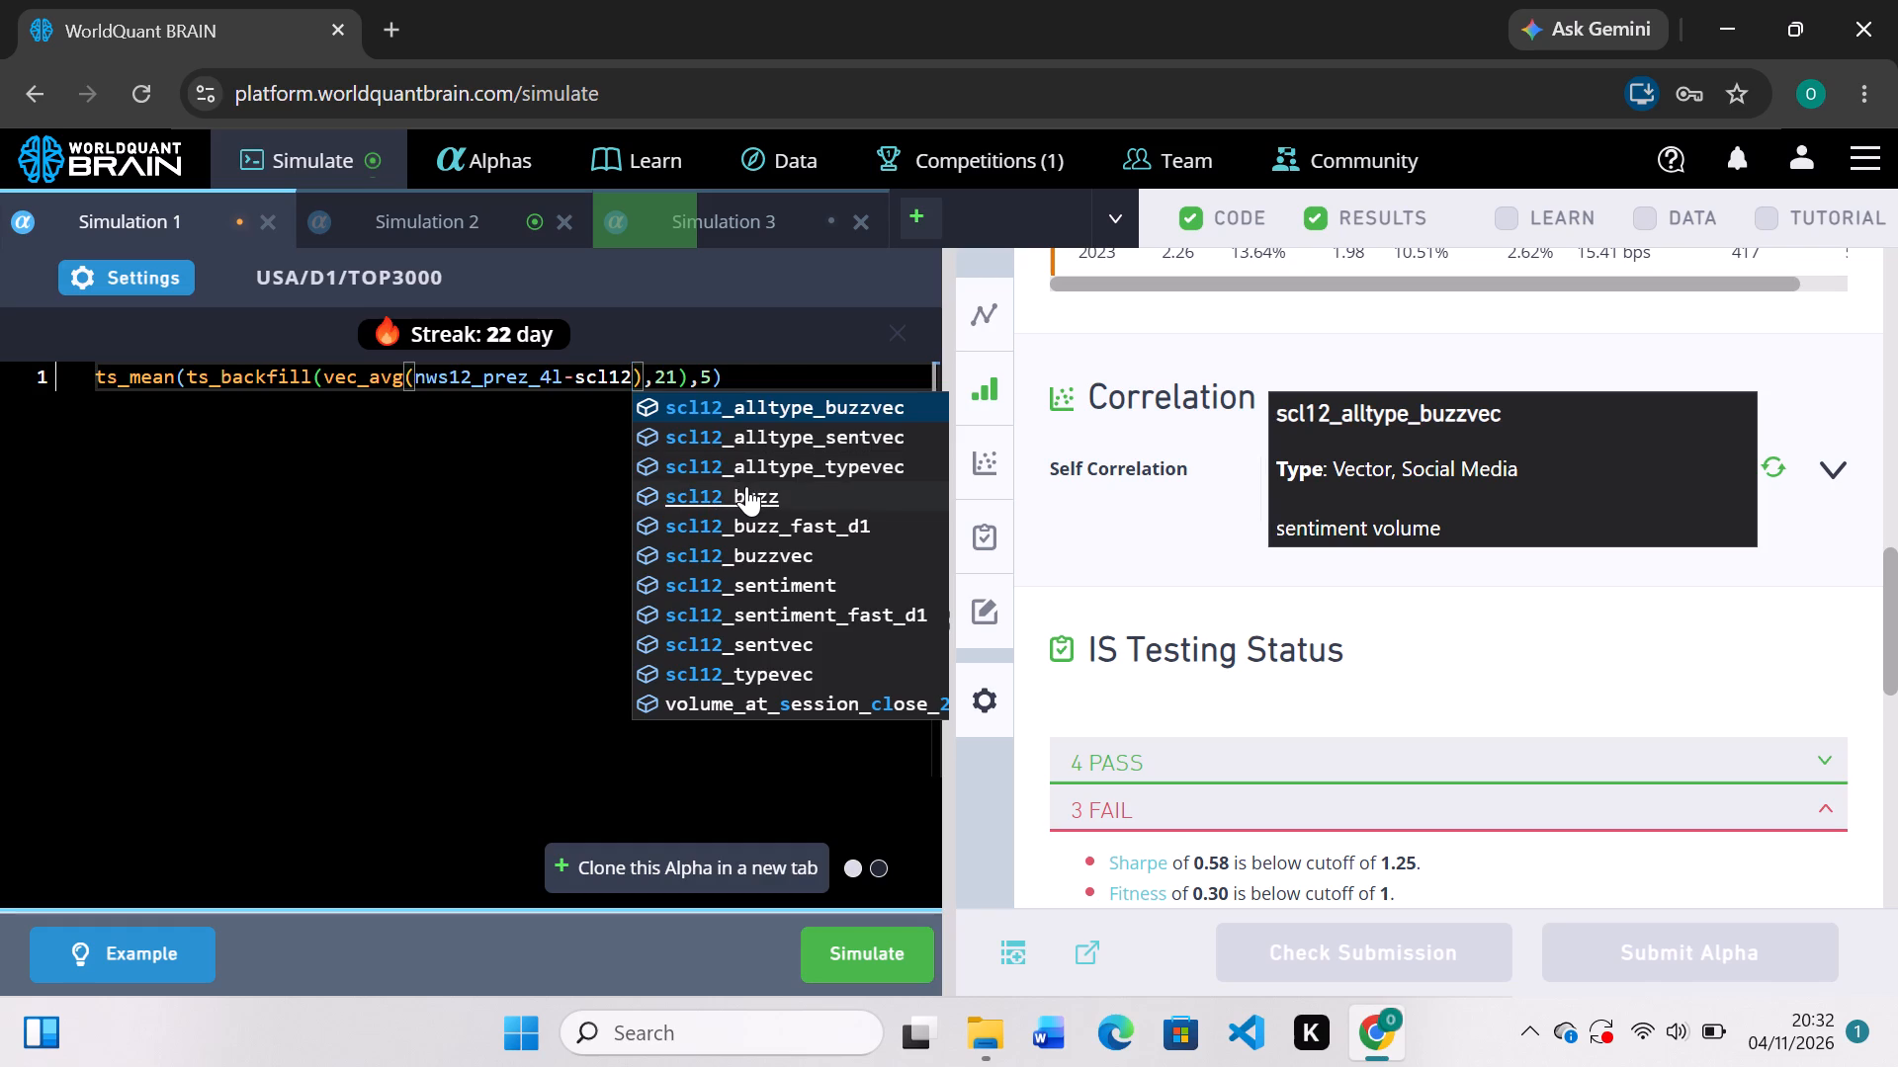
{"action": "left_click", "coordinate": [746, 486]}
{"action": "left_click", "coordinate": [867, 966]}
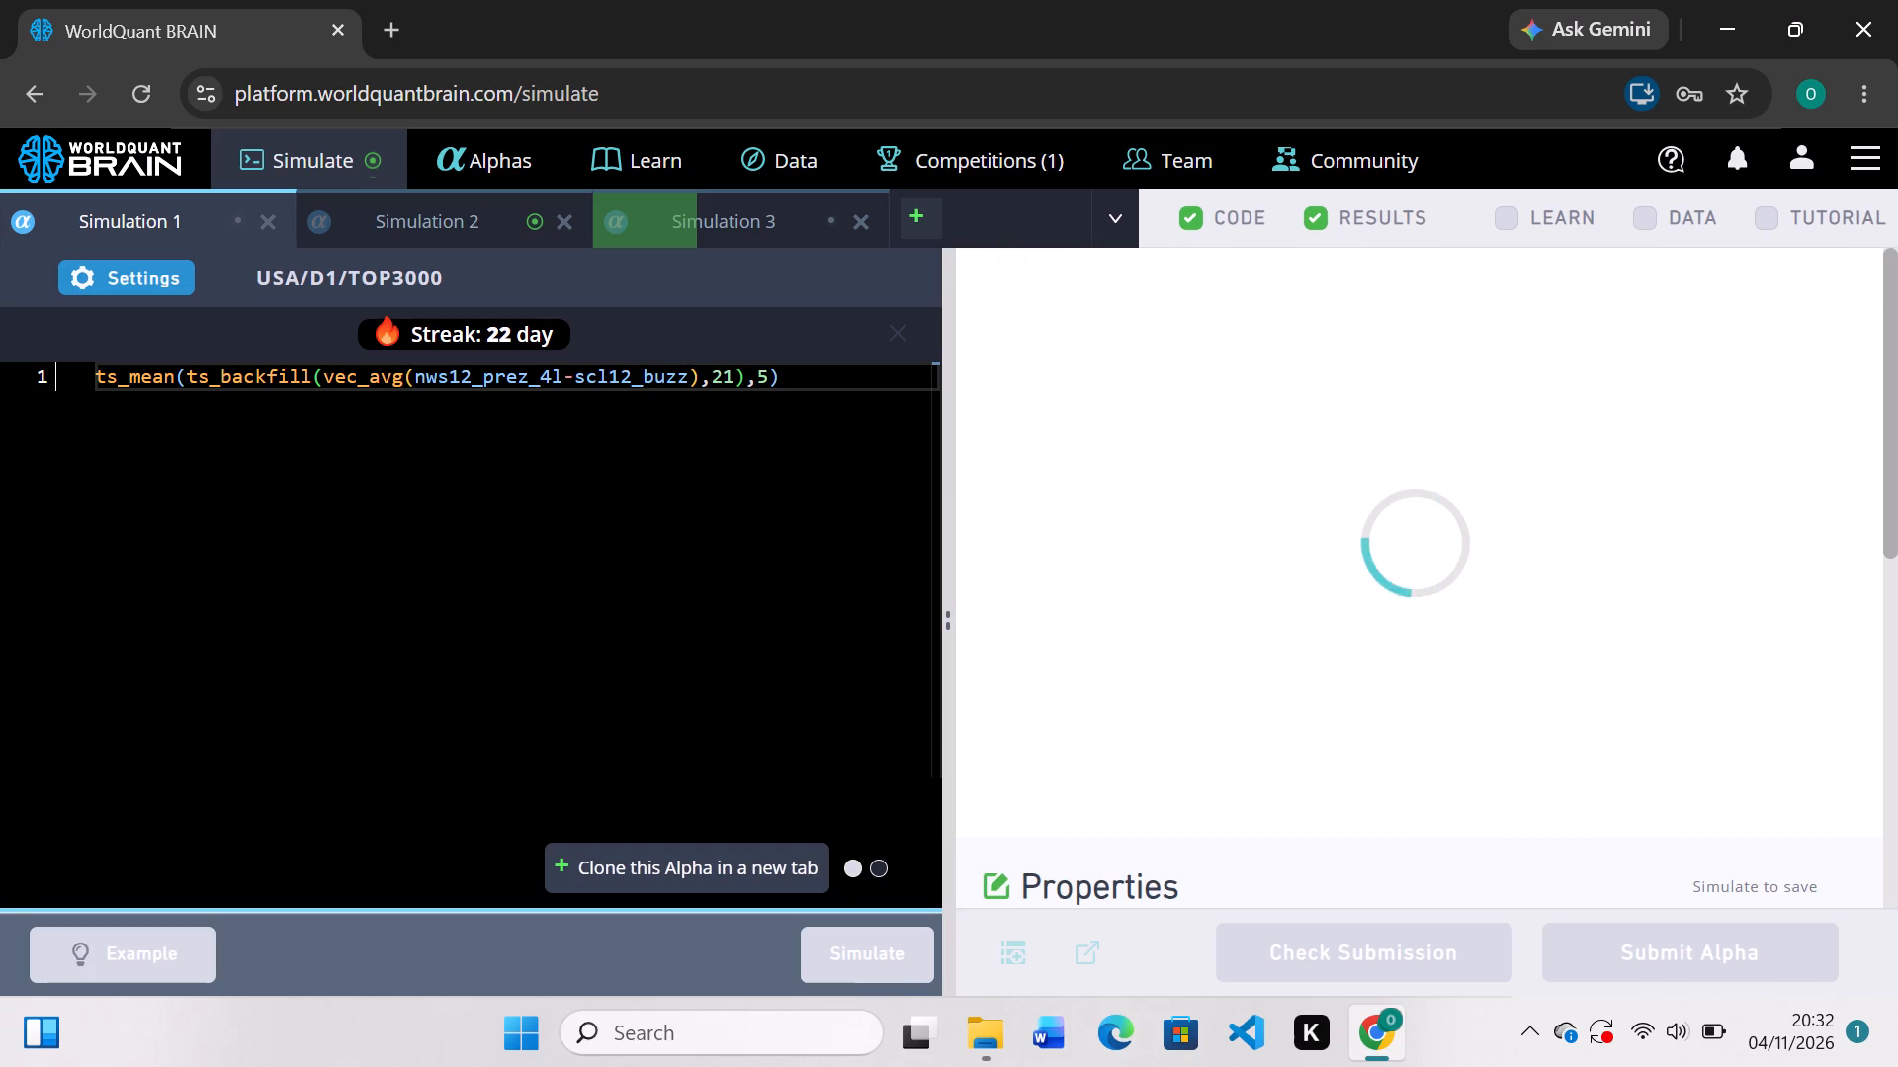
Reveal Simulation 2's test period and review its IS summary and yearly results down to the testing status.
{"action": "left_click", "coordinate": [489, 217]}
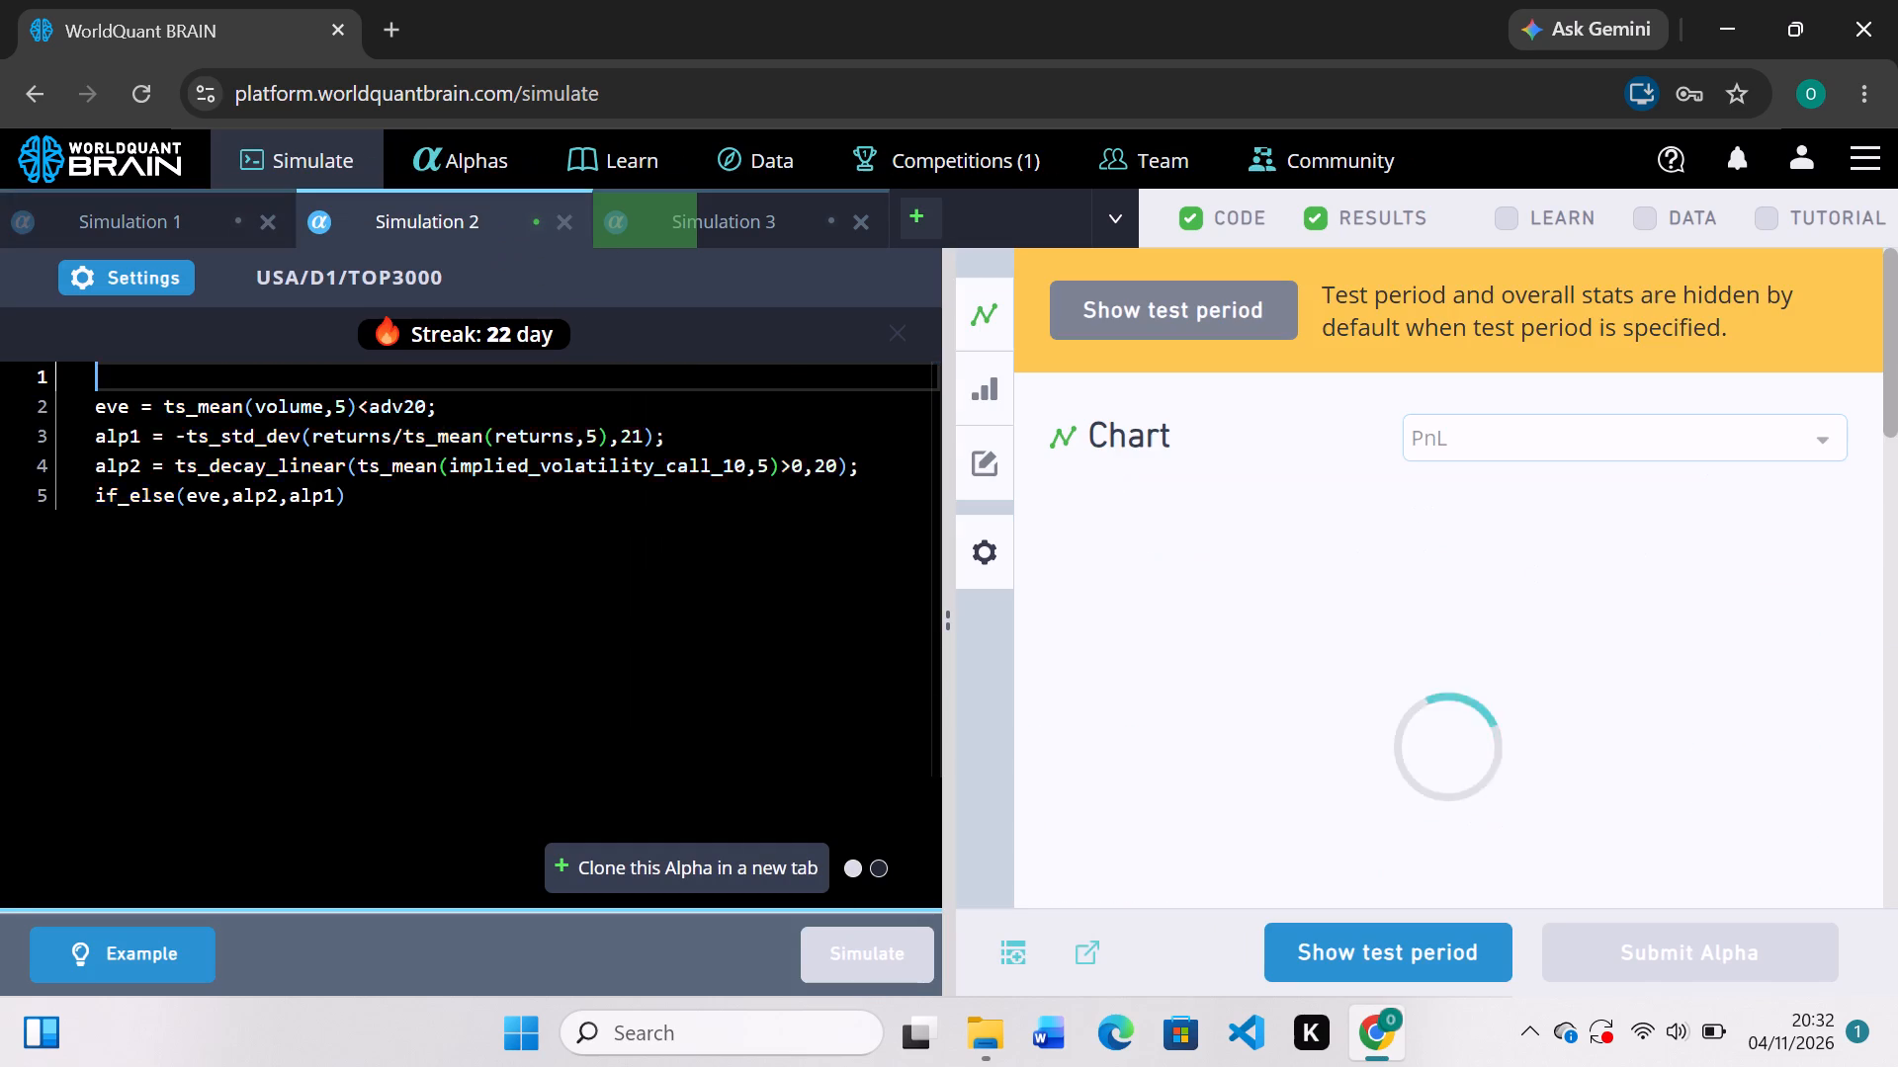
{"action": "scroll", "coordinate": [1358, 800], "scroll_direction": "down", "scroll_amount": 3}
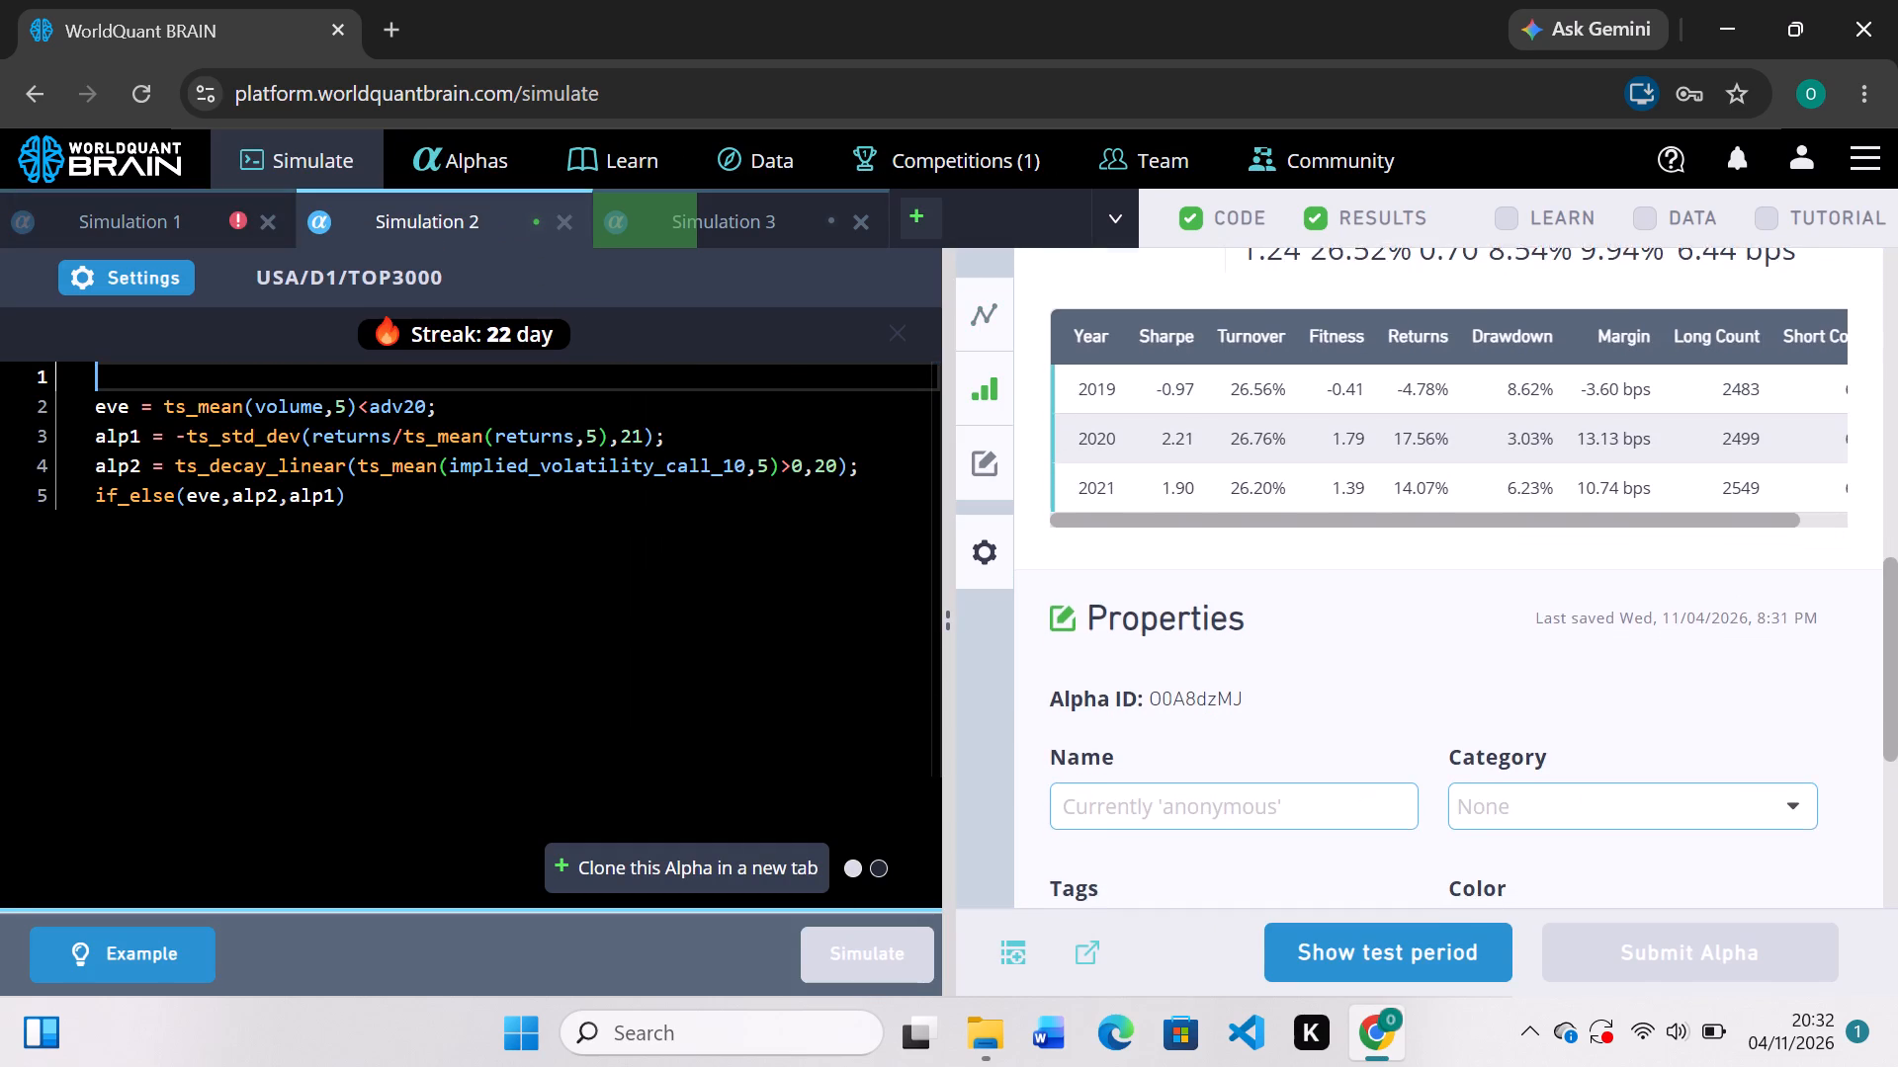
{"action": "scroll", "coordinate": [1358, 800], "scroll_direction": "up", "scroll_amount": 3}
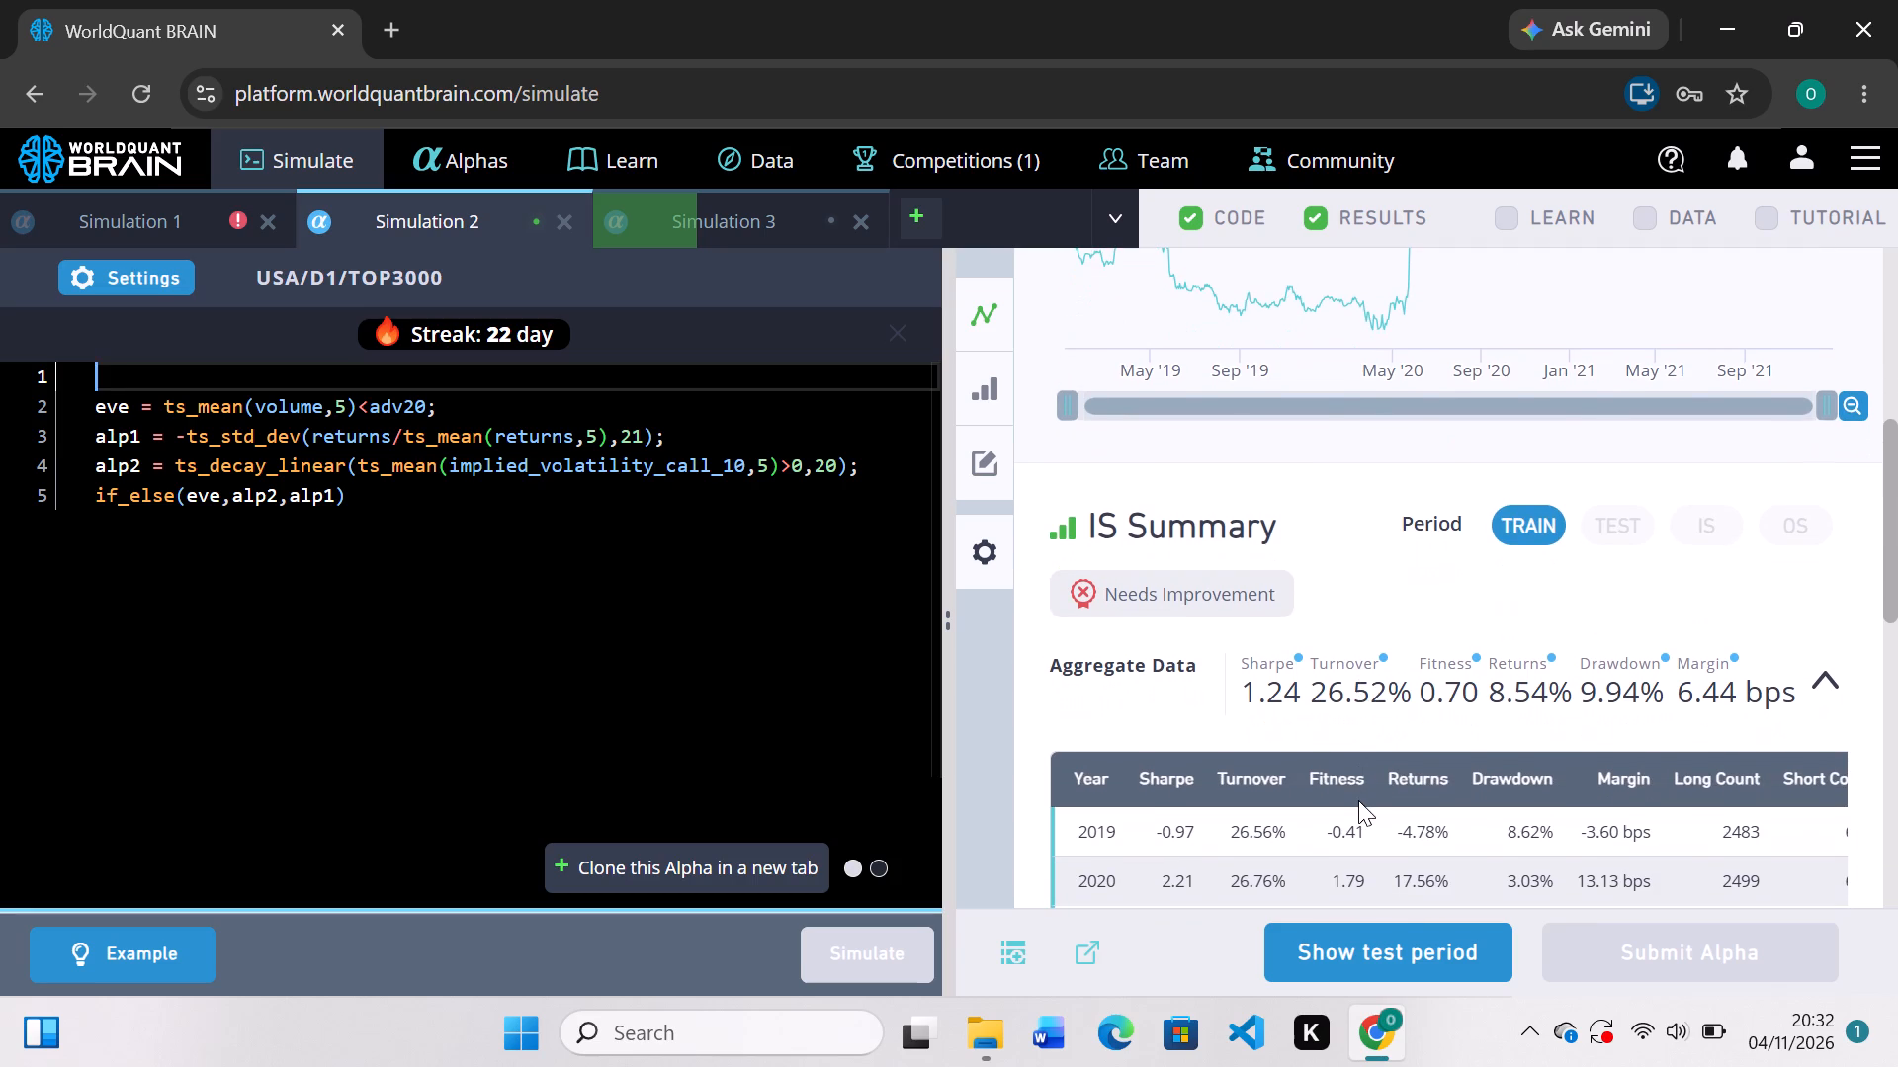
{"action": "left_click", "coordinate": [1354, 932]}
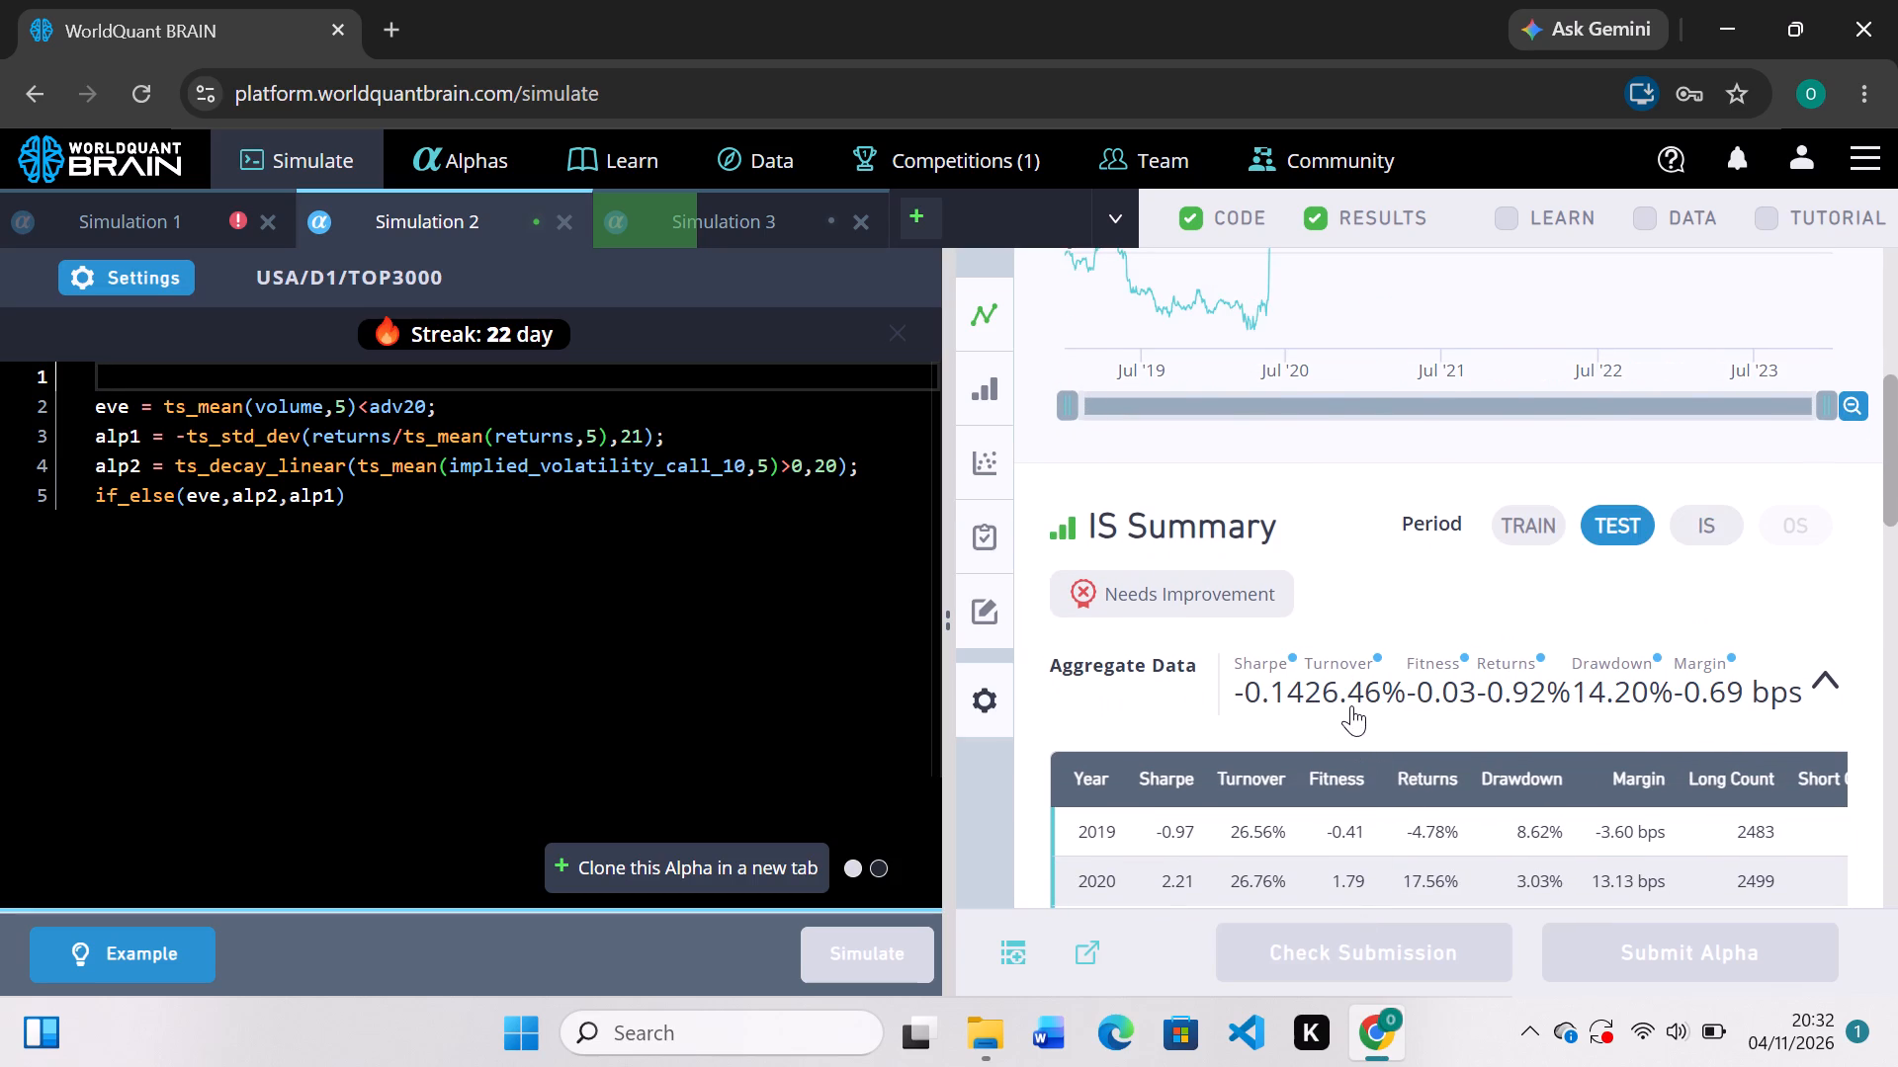
{"action": "scroll", "coordinate": [1351, 705], "scroll_direction": "down", "scroll_amount": 5}
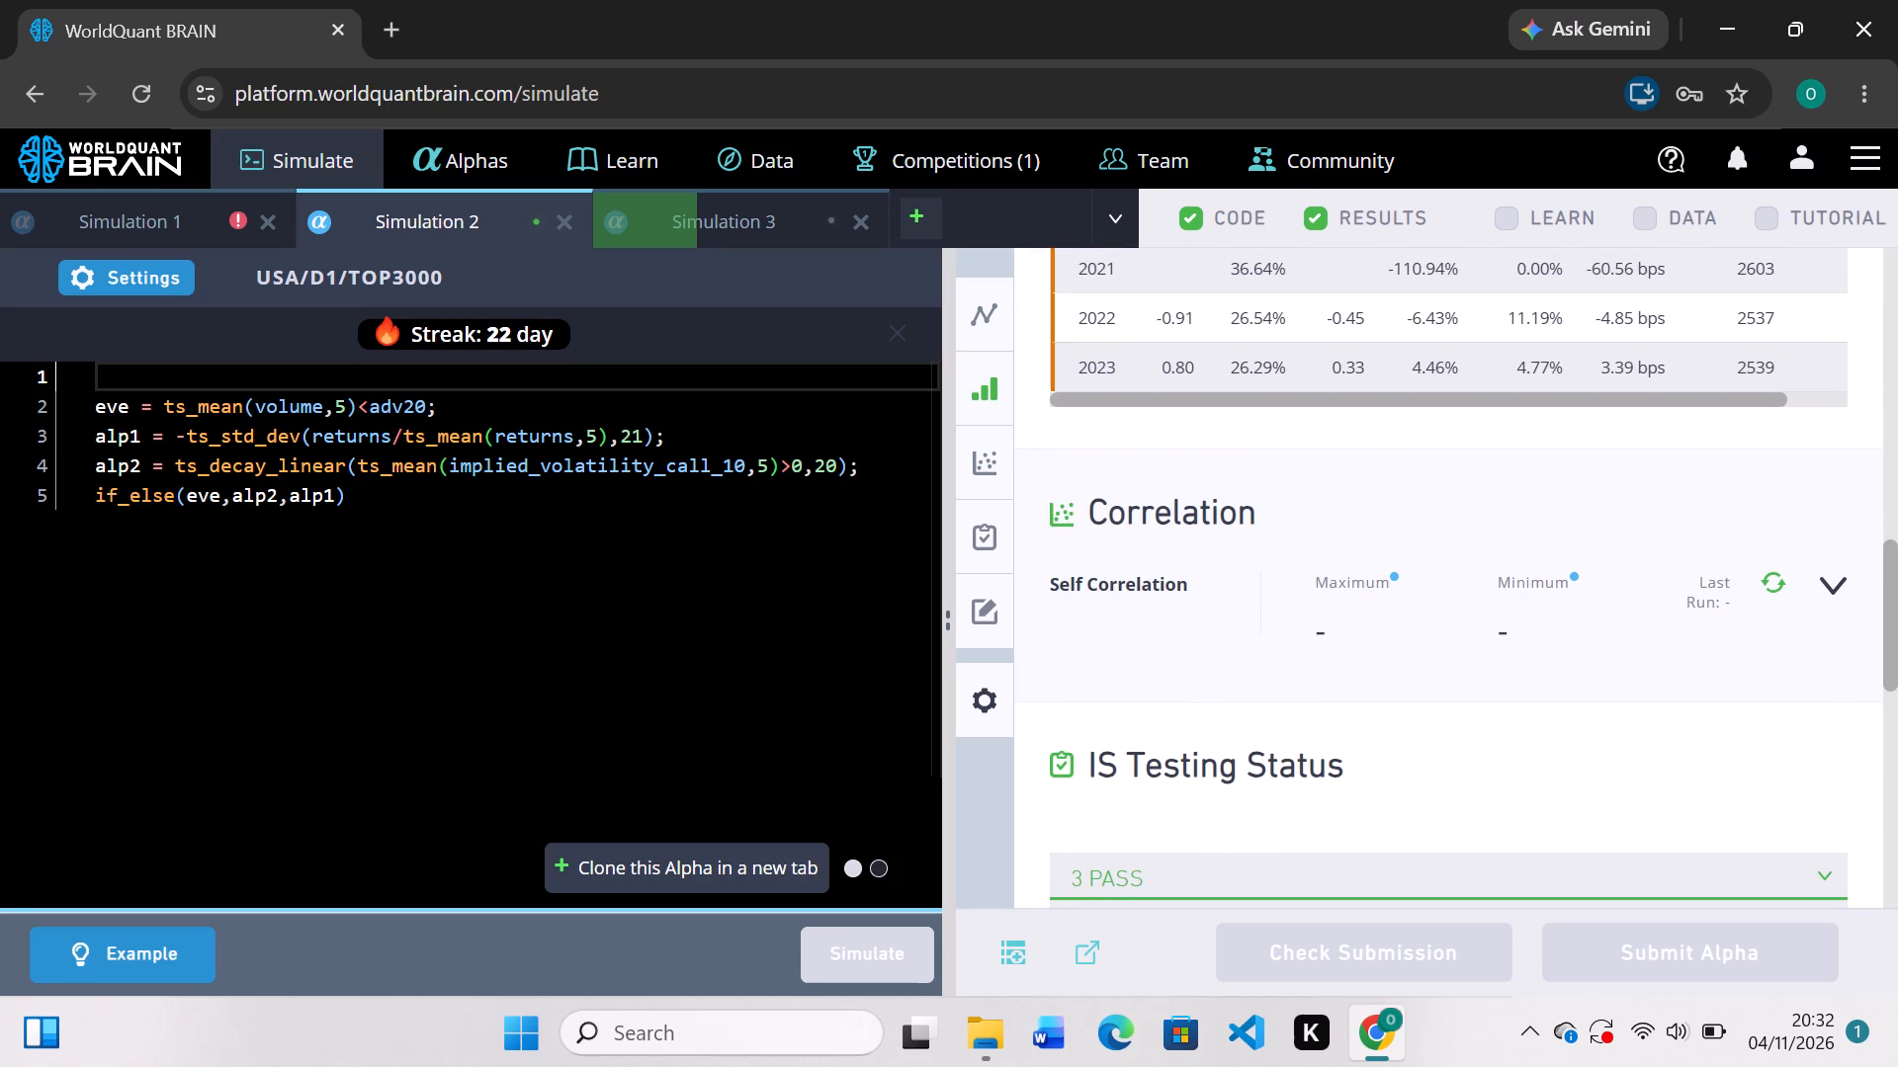
Replace if_else with trade_when in Simulation 2's last line, giving trade_when(eve,alp2,alp1), and simulate it.
{"action": "left_click_drag", "start_coordinate": [170, 498], "coordinate": [89, 492]}
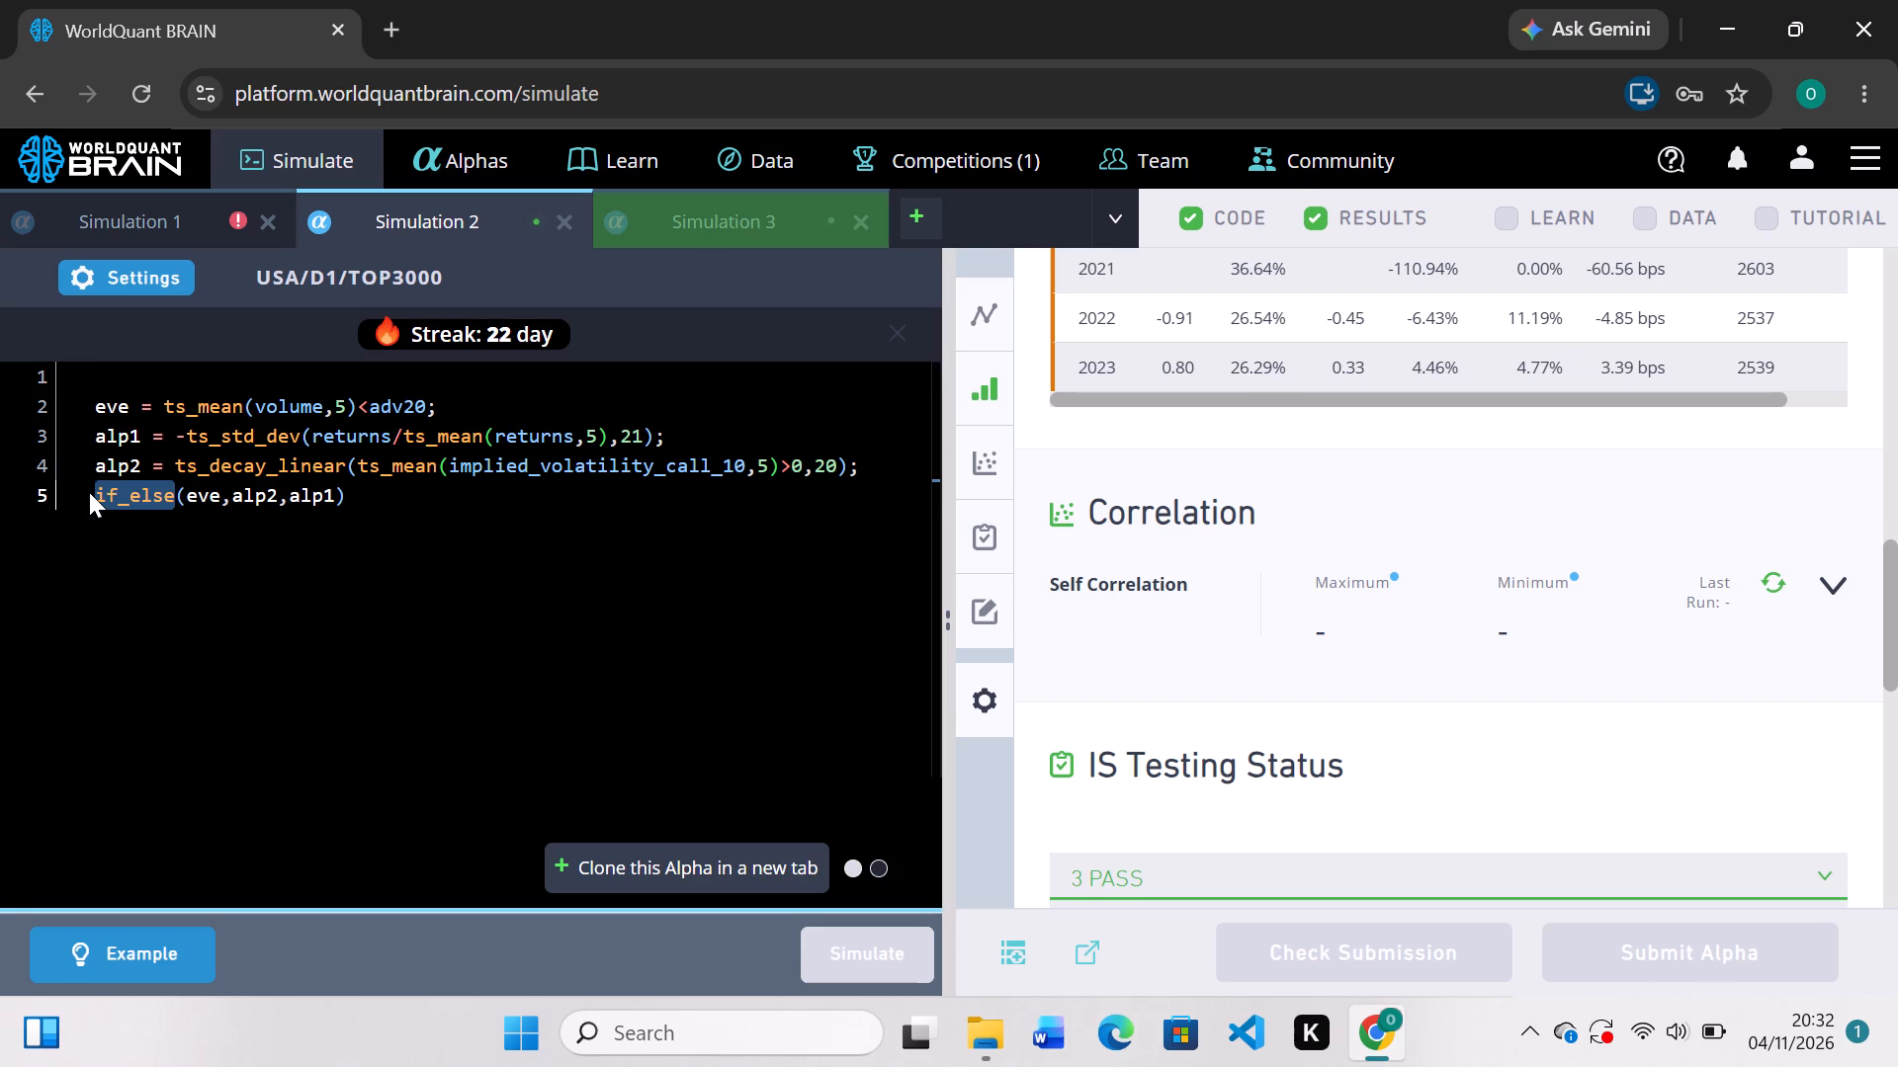
{"action": "key", "text": "Delete"}
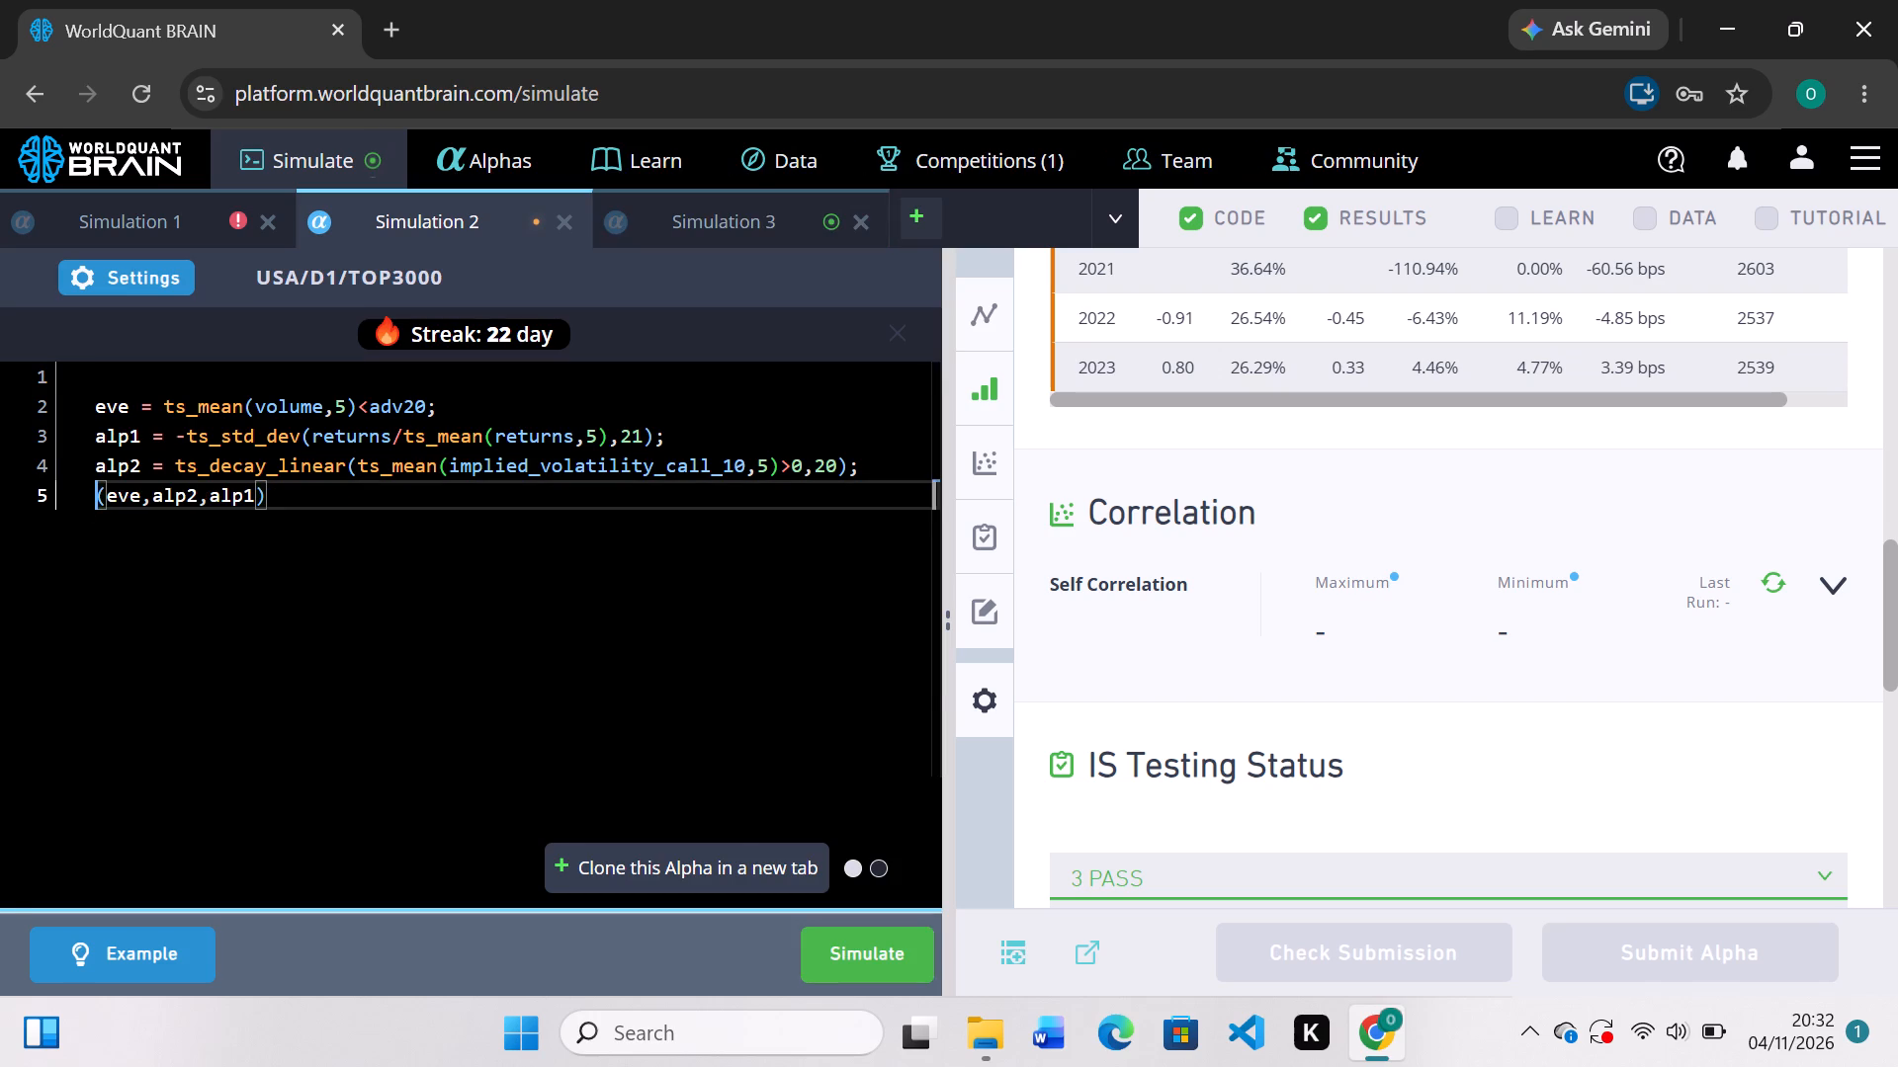
{"action": "type", "text": "tra"}
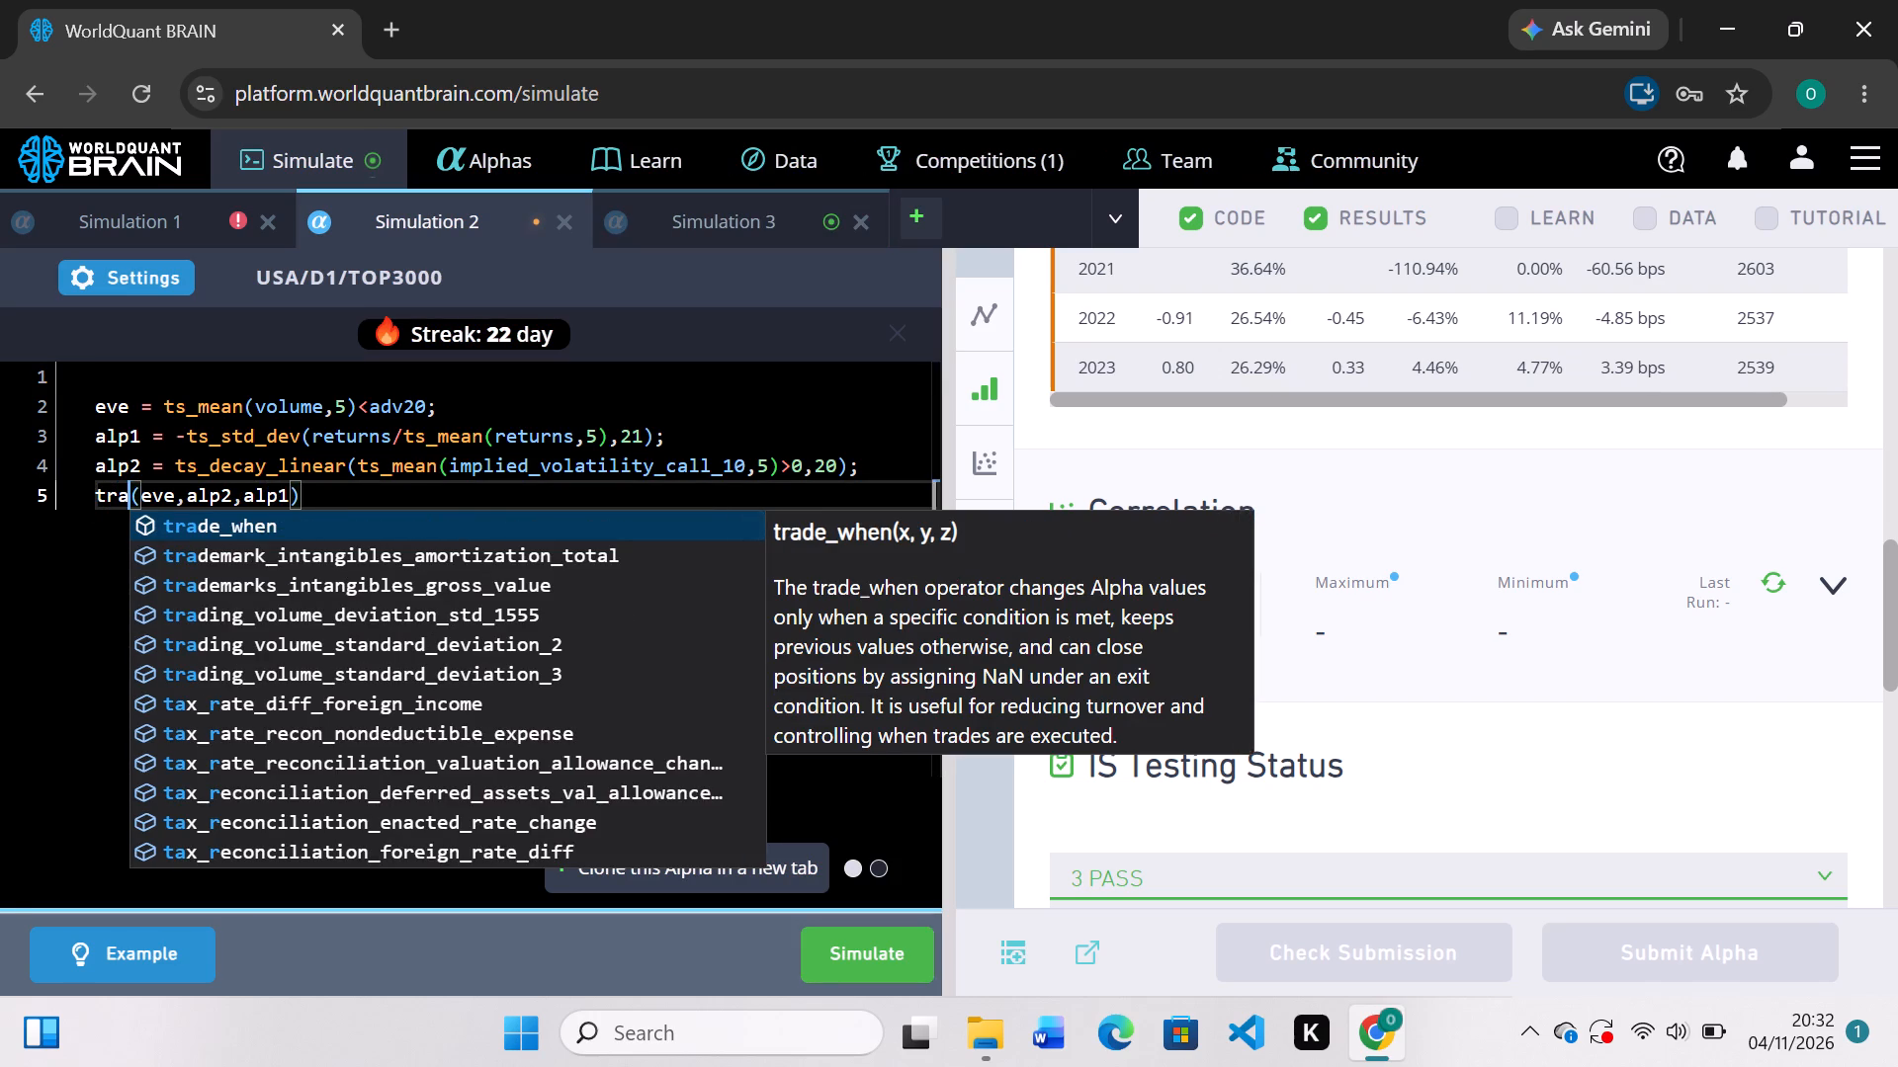
{"action": "key", "text": "Tab"}
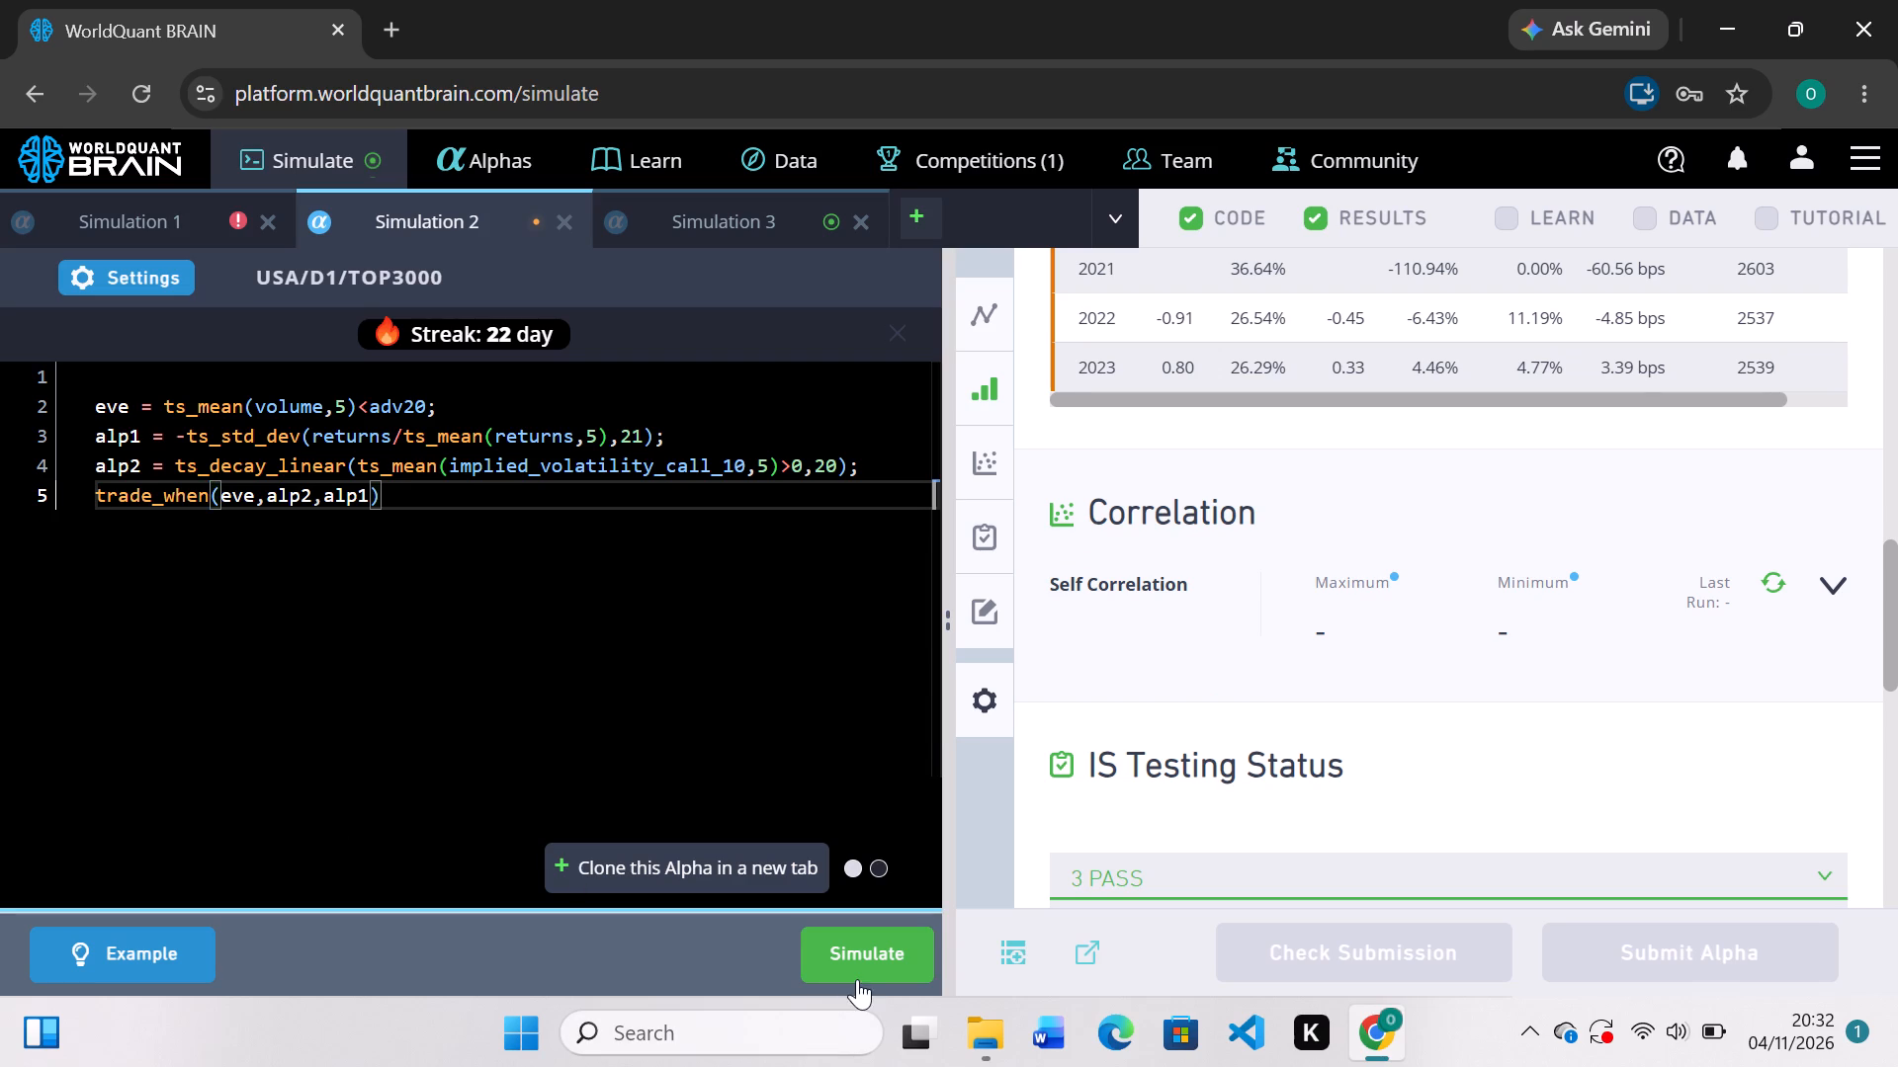
{"action": "left_click", "coordinate": [860, 969]}
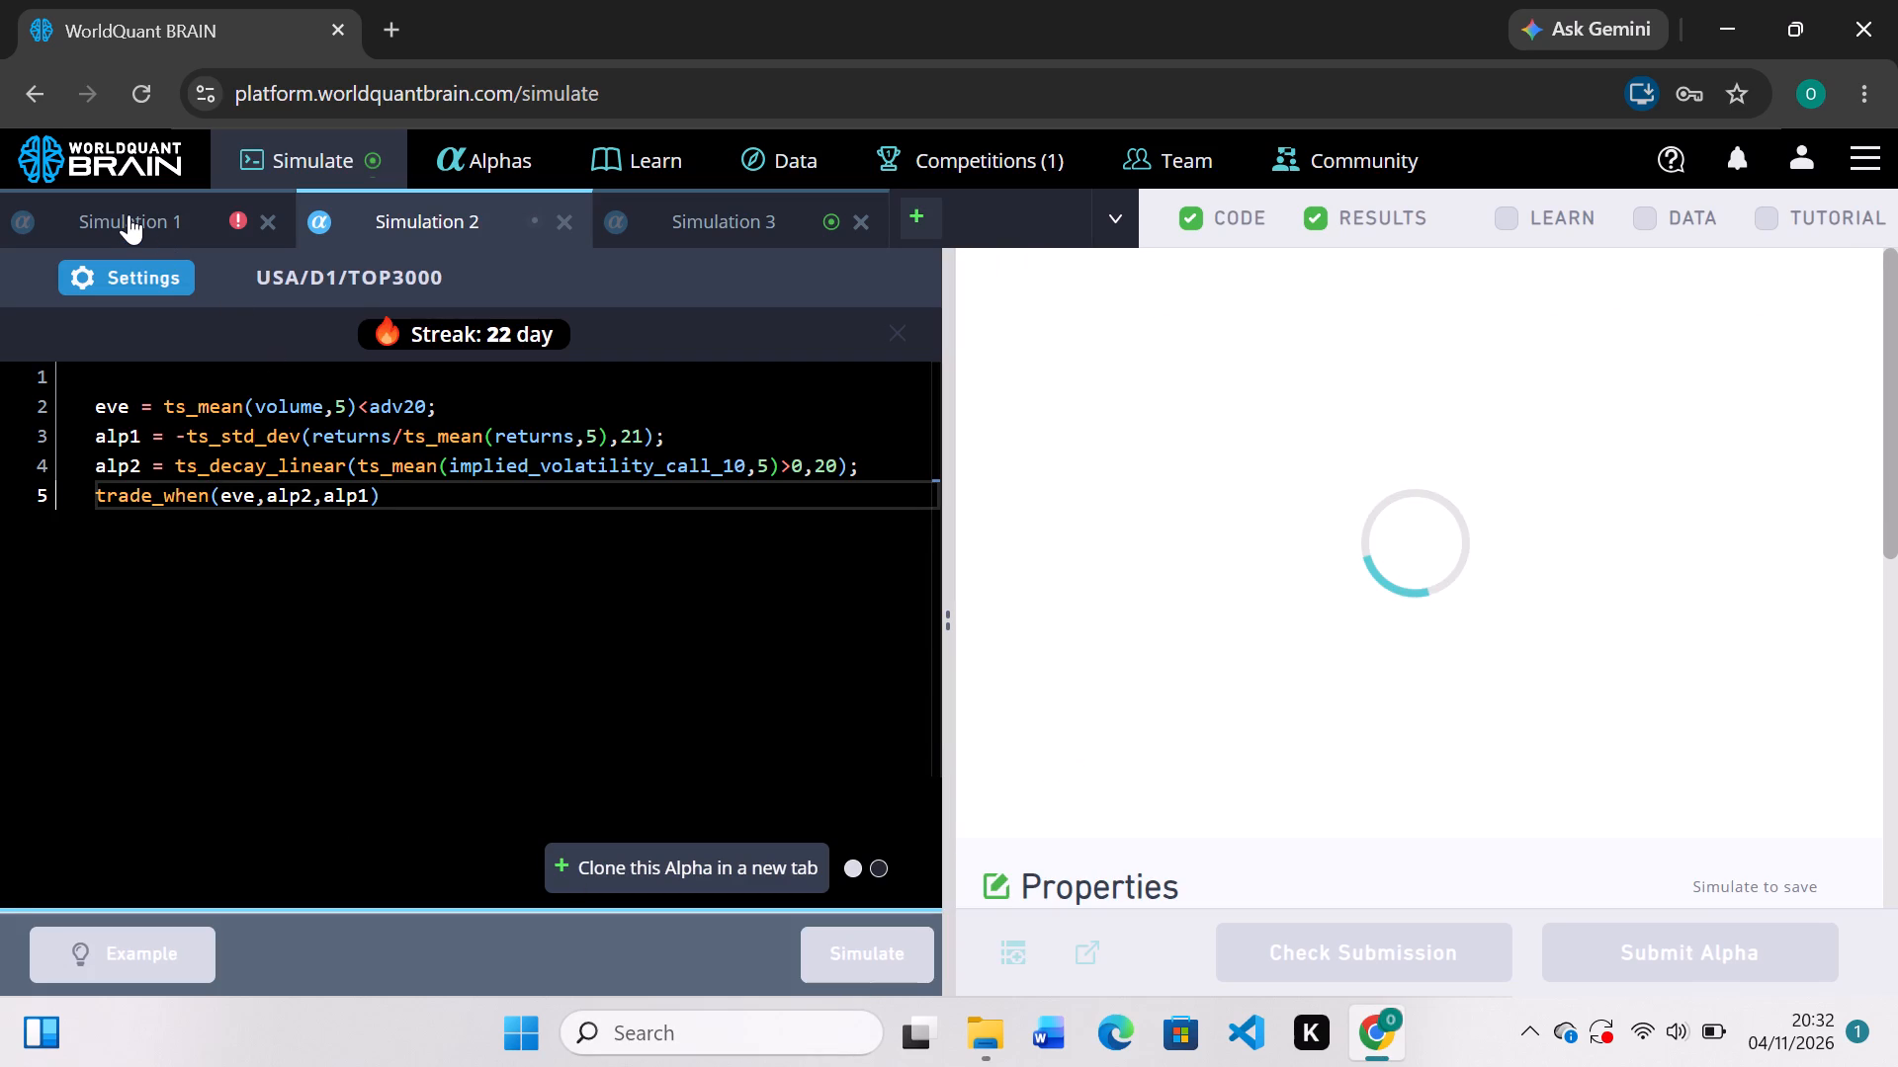
Insert a multiplication sign after nws12_prez_4l in Simulation 1, giving nws12_prez_4l*-scl12_buzz, and try to simulate it.
{"action": "left_click", "coordinate": [129, 214]}
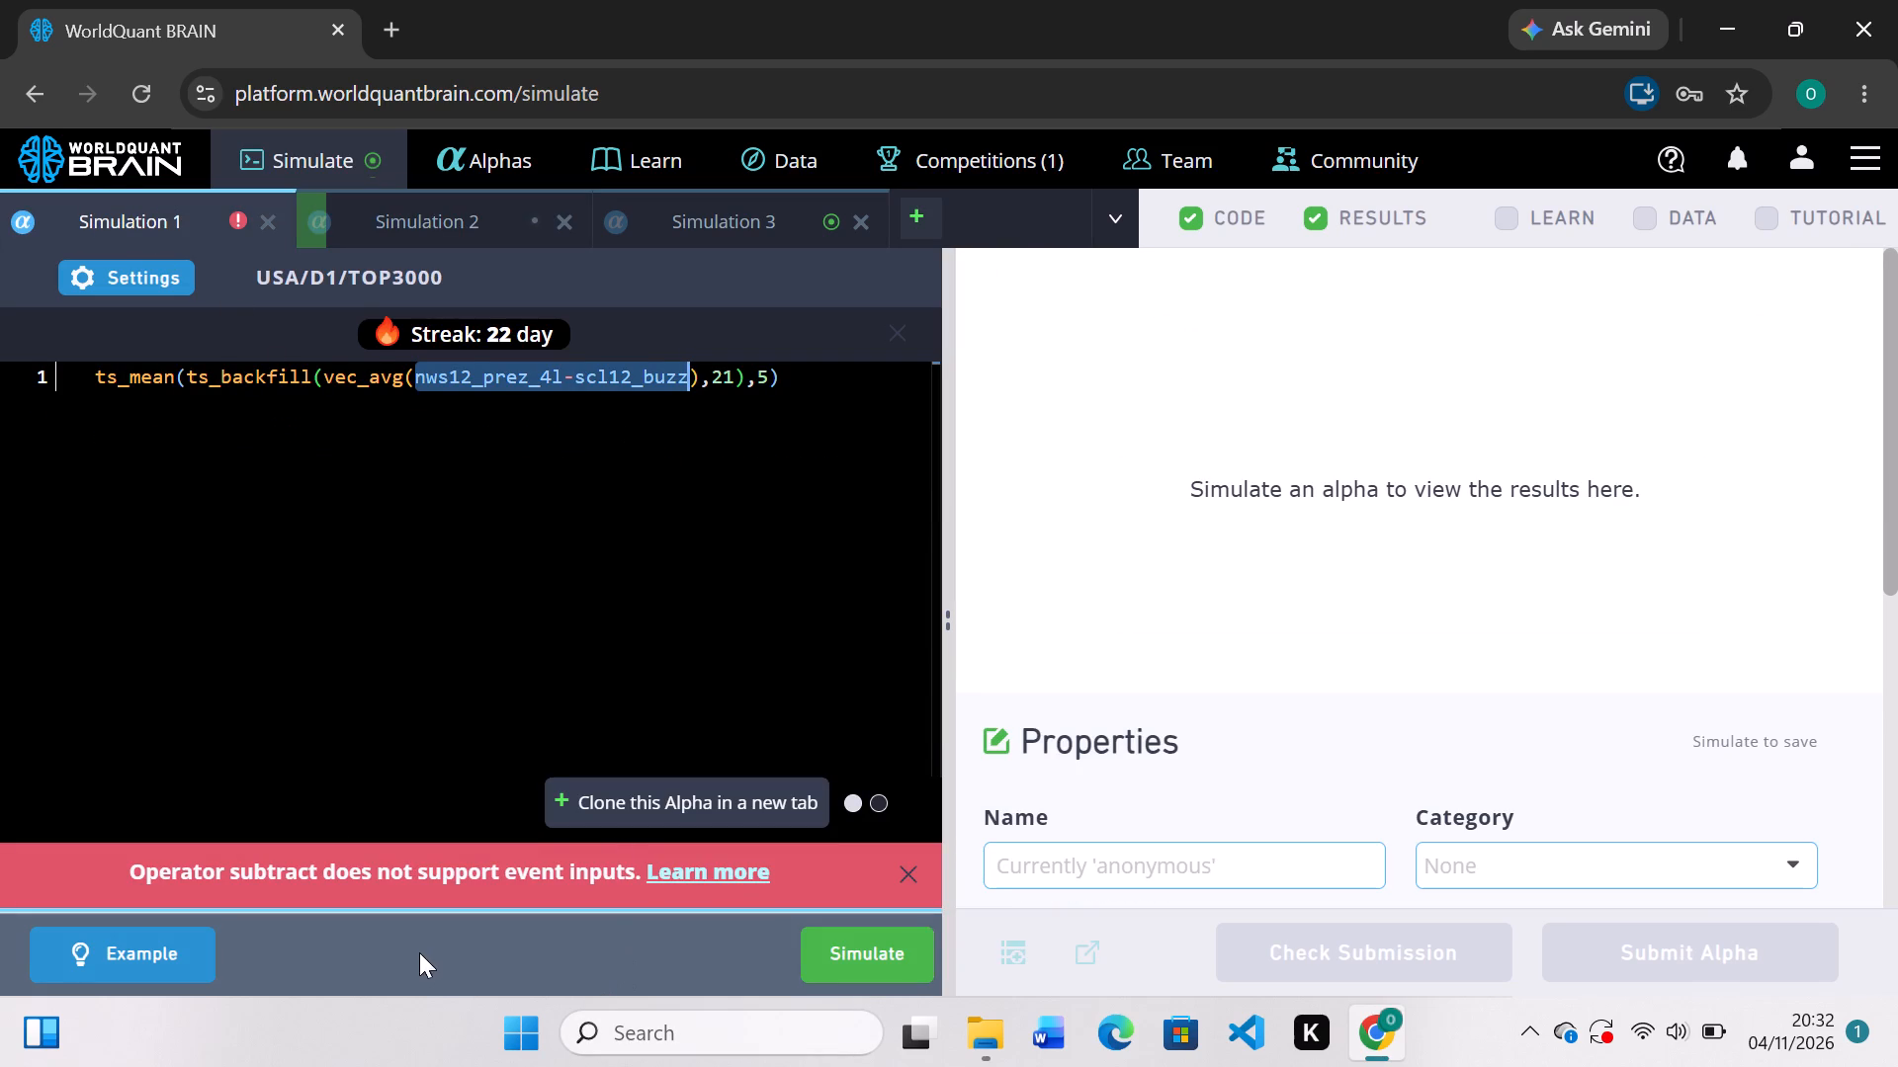
{"action": "left_click", "coordinate": [564, 379]}
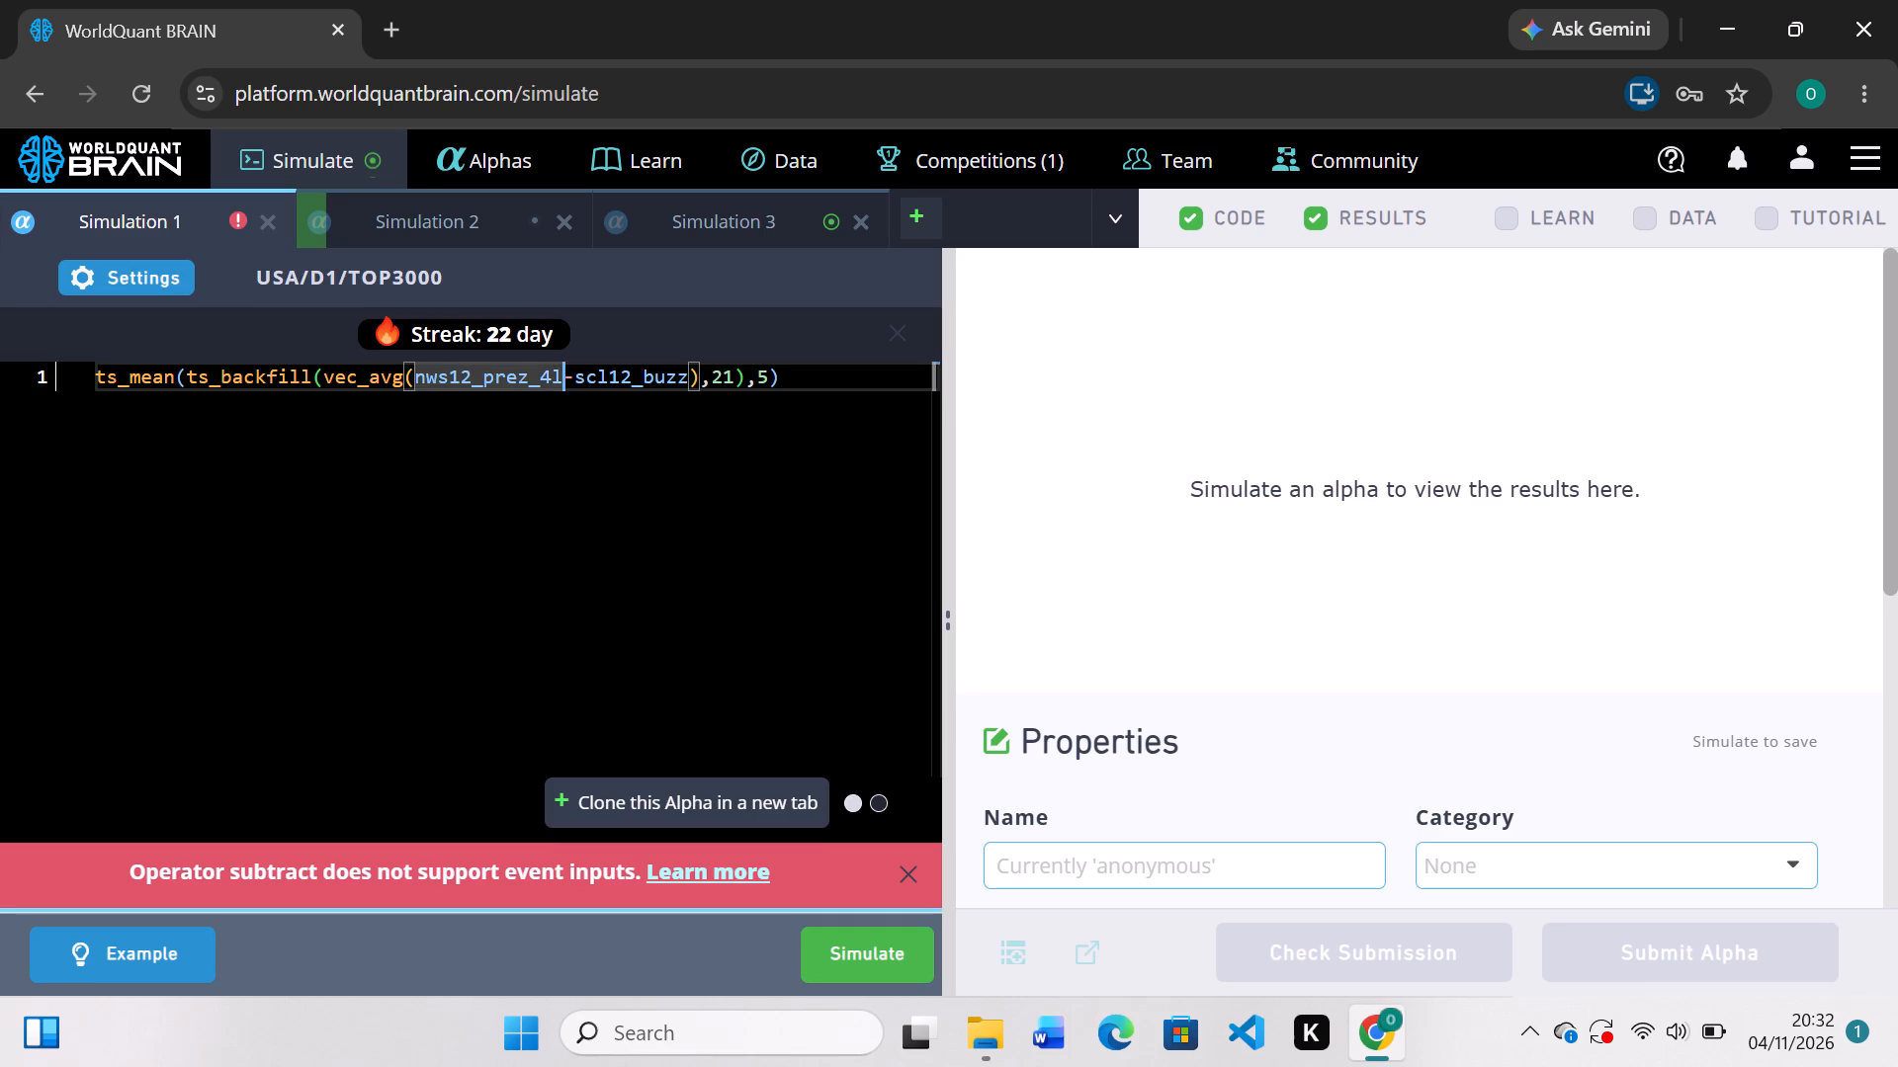
{"action": "key", "text": "shift+asterisk"}
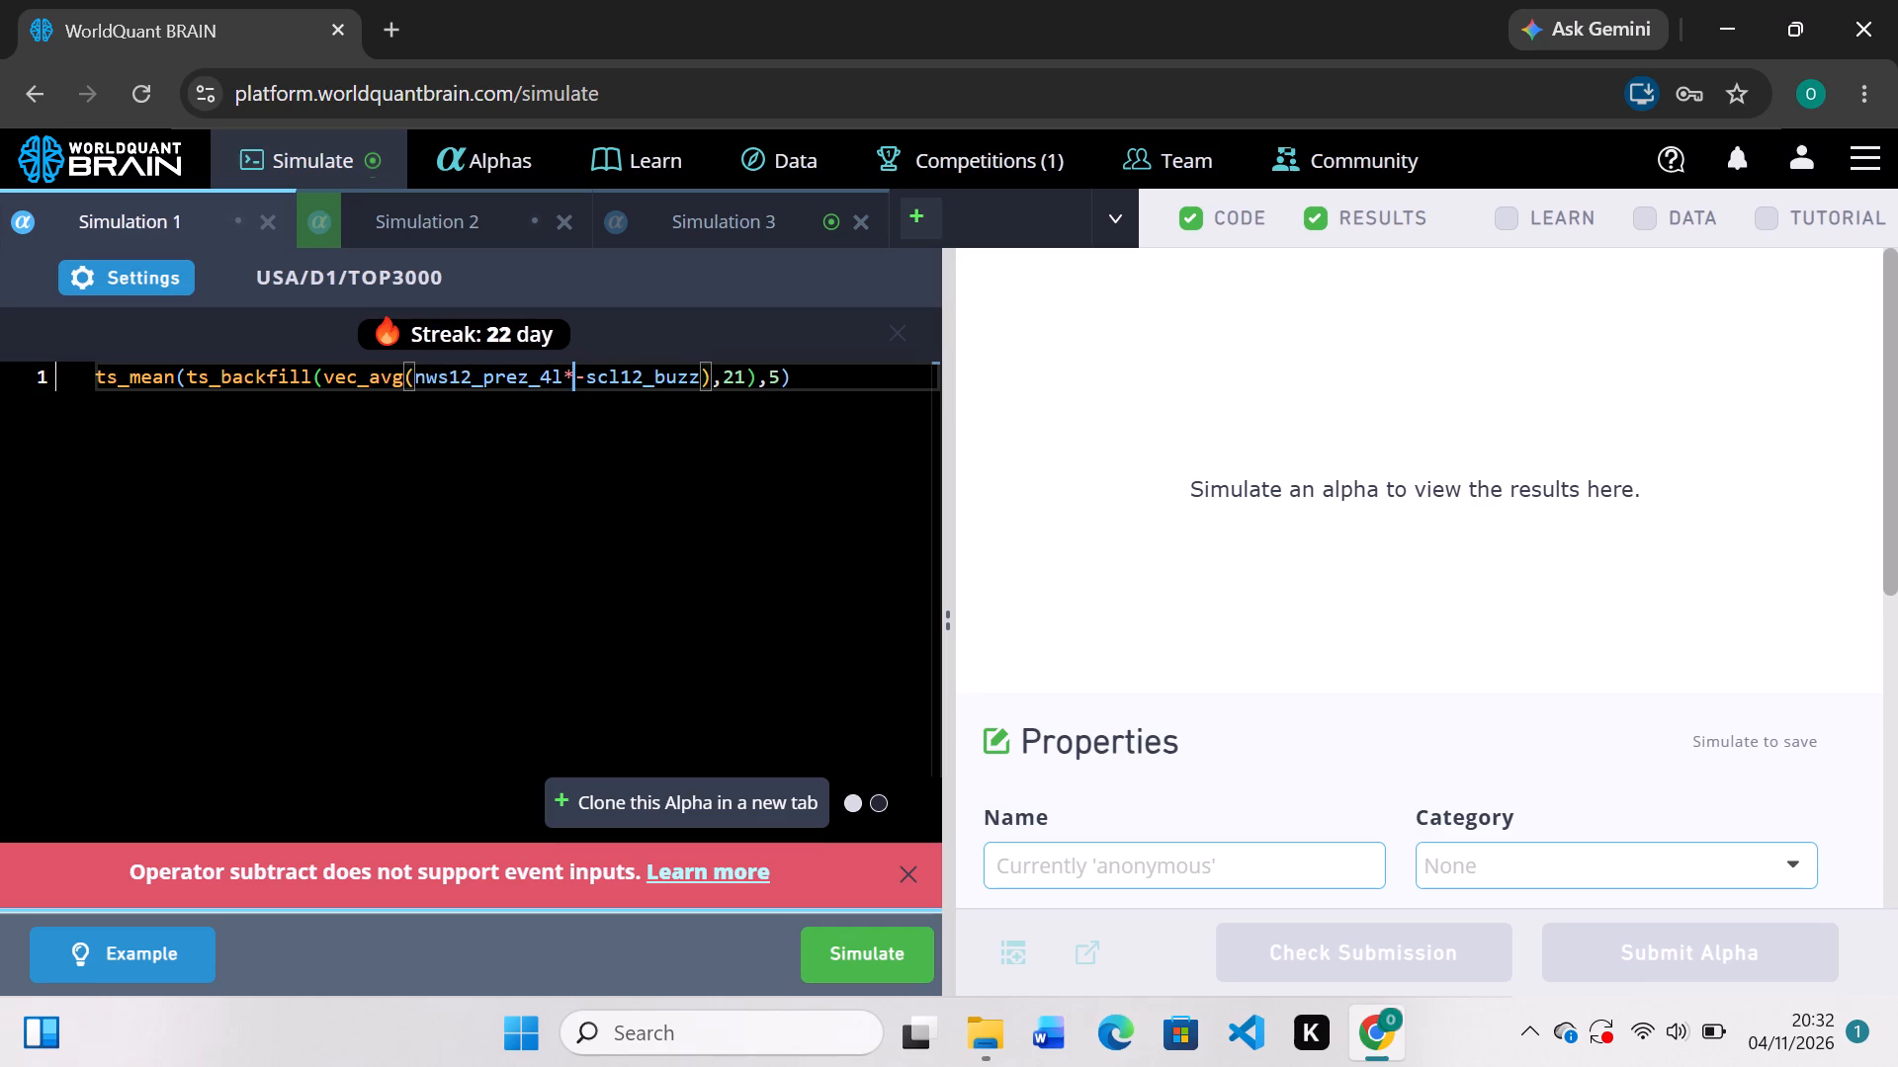
{"action": "left_click", "coordinate": [842, 946]}
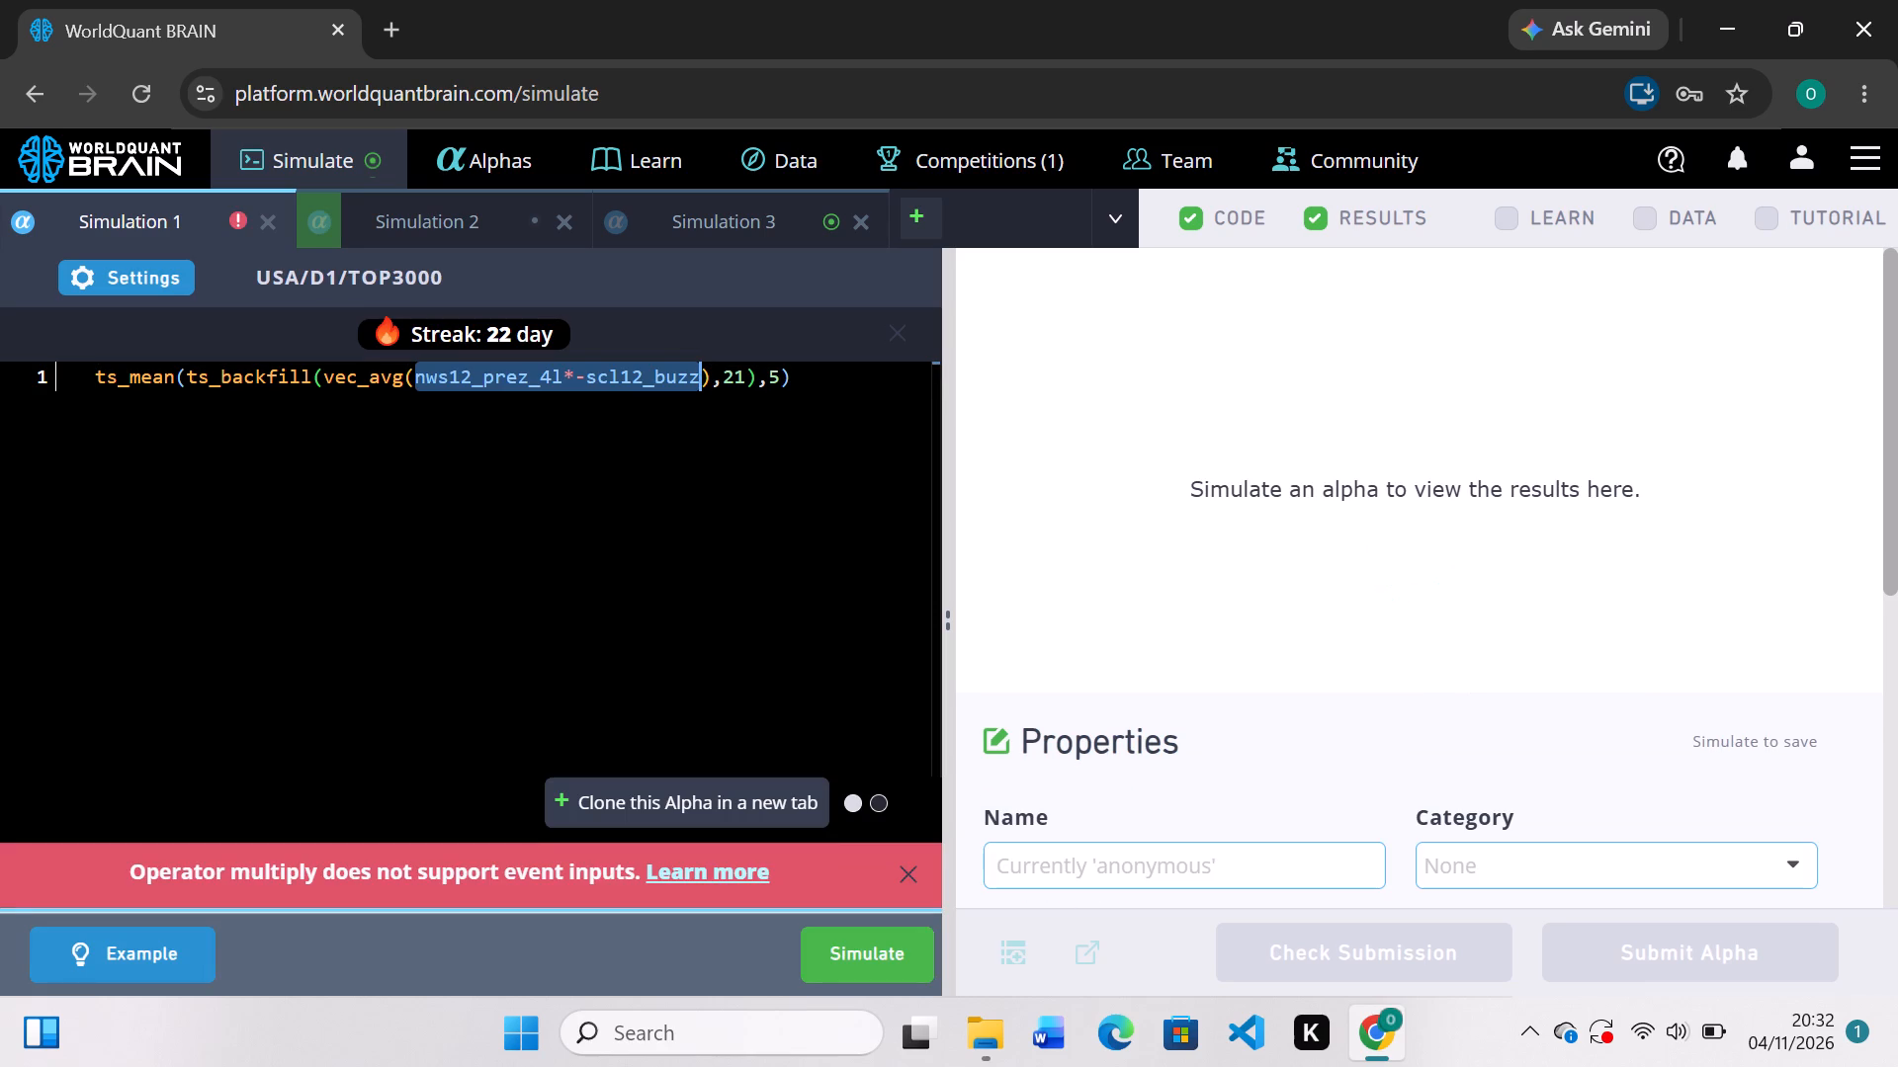
Remove *-scl12_buzz from Simulation 1's vec_avg so it contains only nws12_prez_4l.
{"action": "left_click", "coordinate": [588, 376]}
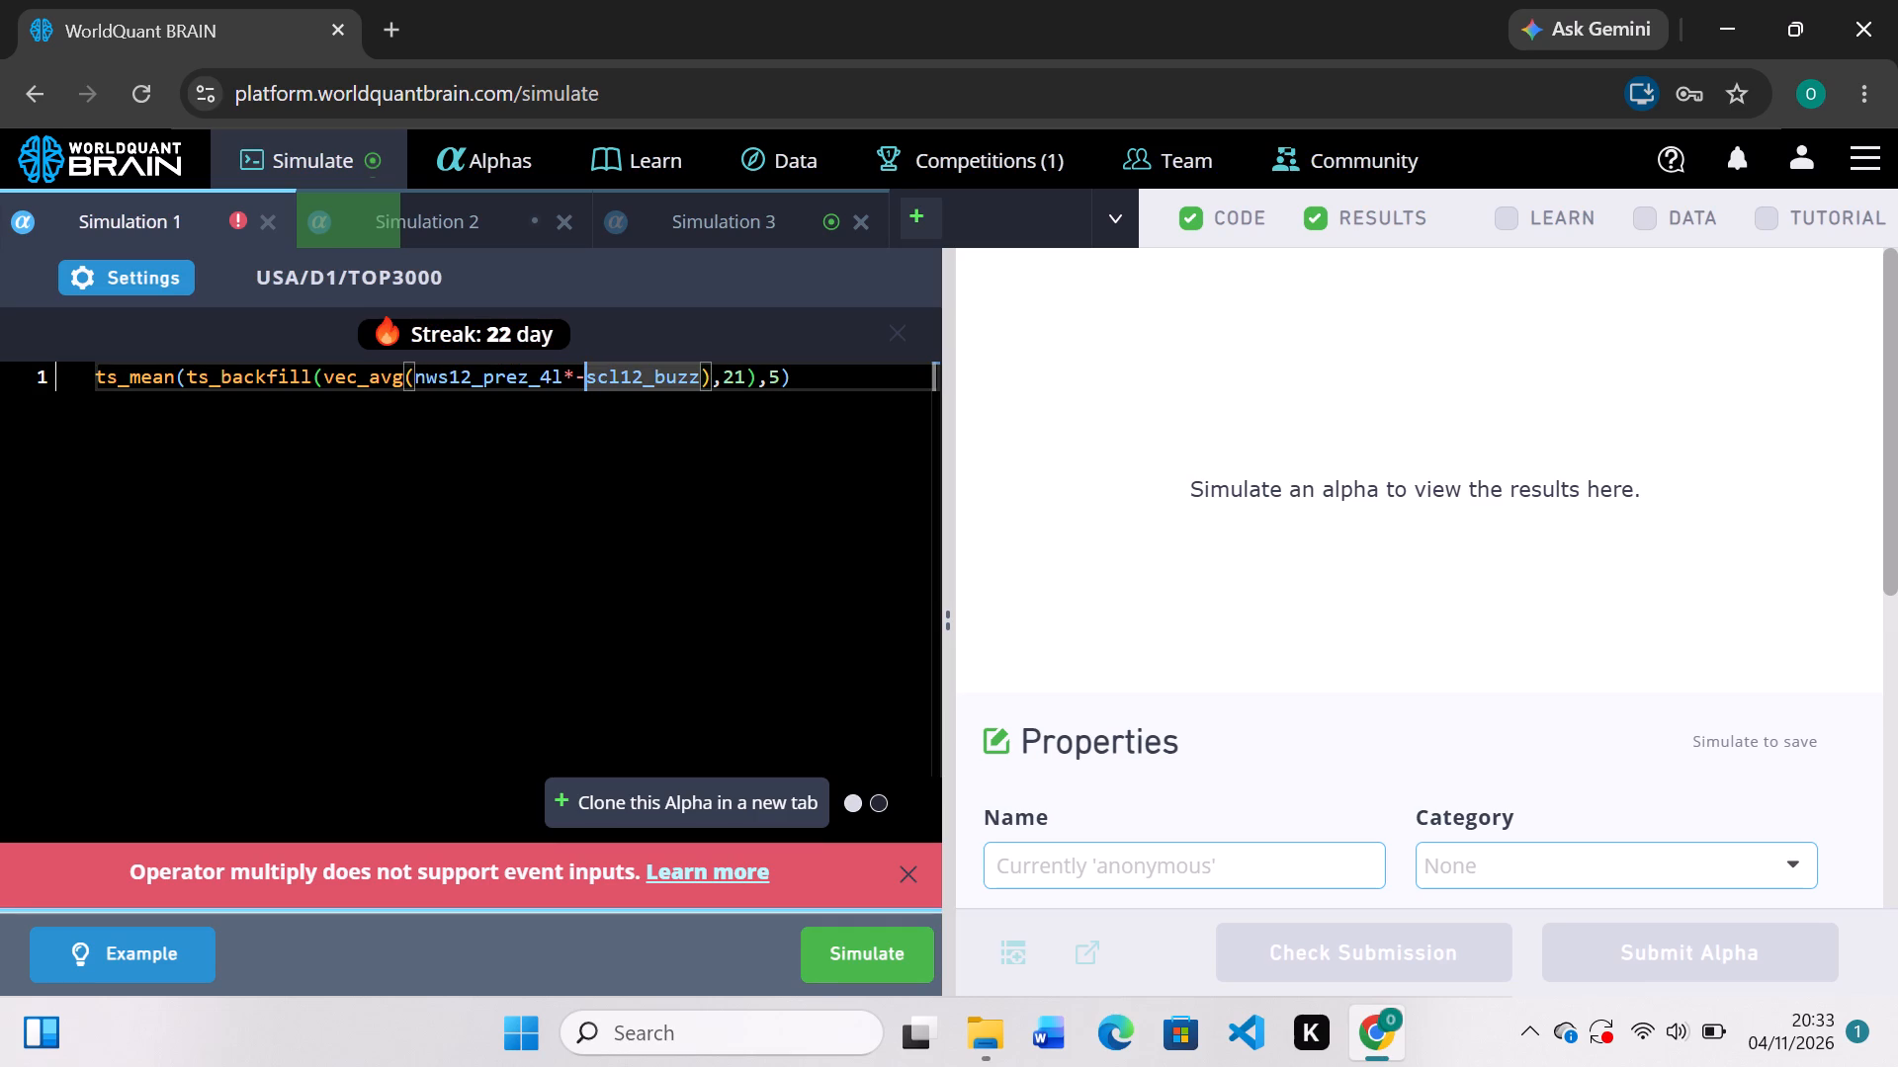
{"action": "key", "text": "BackSpace"}
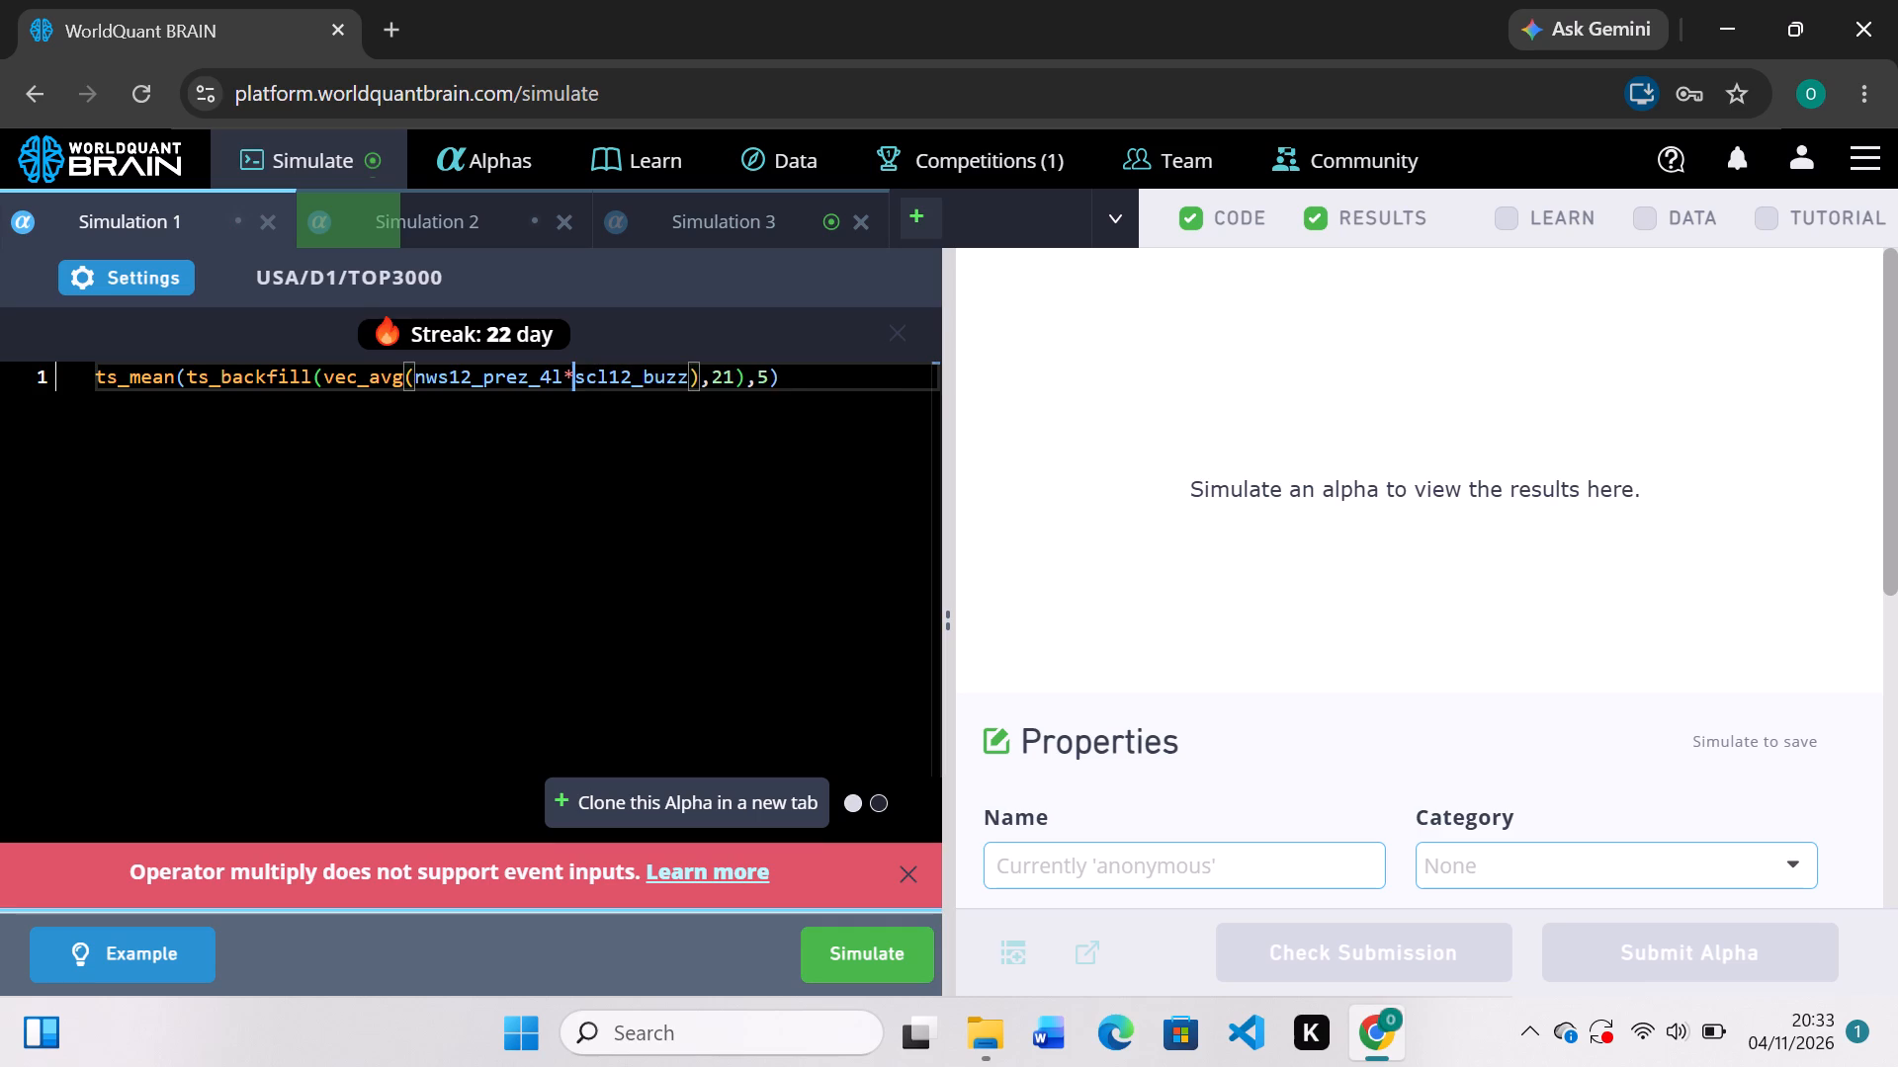
{"action": "key", "text": "BackSpace"}
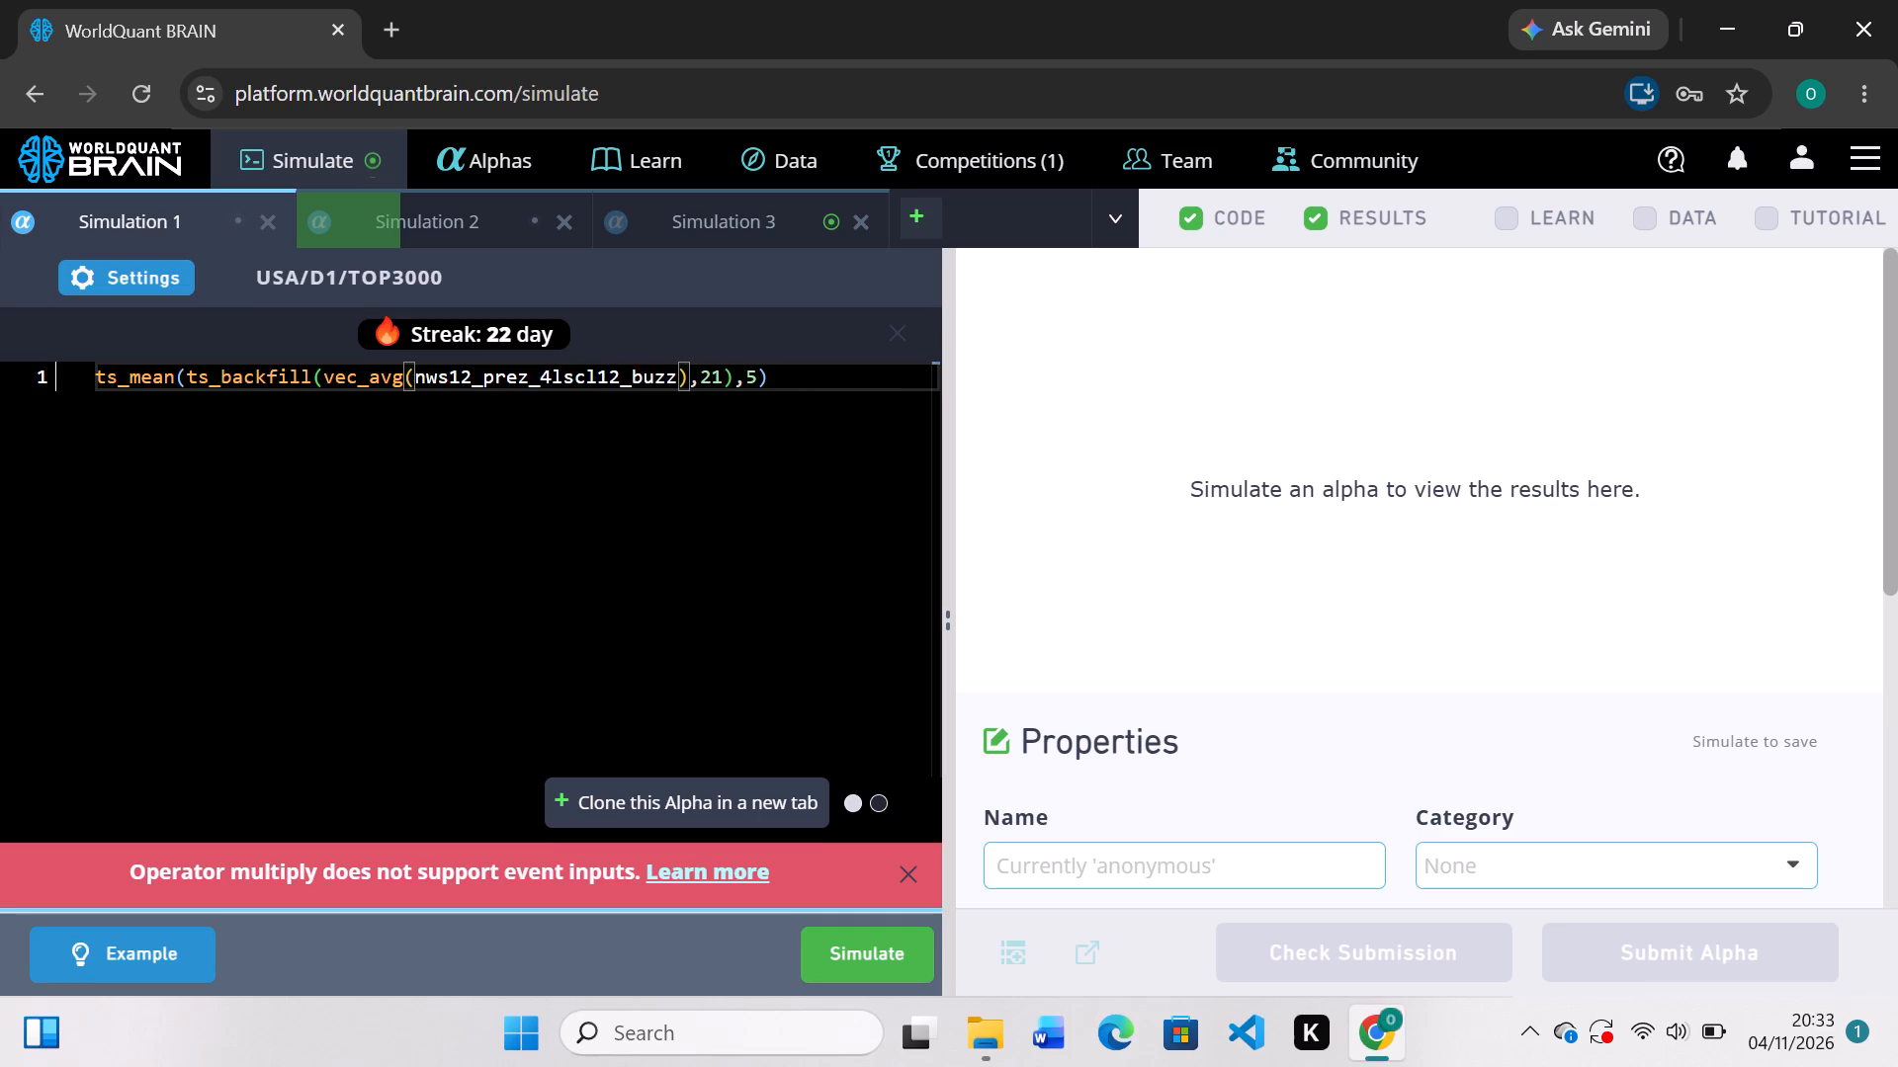
{"action": "key", "text": "Delete"}
{"action": "key", "text": "Delete"}
{"action": "key", "text": "Delete"}
{"action": "key", "text": "Delete"}
{"action": "key", "text": "Delete"}
{"action": "key", "text": "Delete"}
{"action": "key", "text": "Delete"}
{"action": "key", "text": "Delete"}
{"action": "key", "text": "Delete"}
{"action": "key", "text": "Delete"}
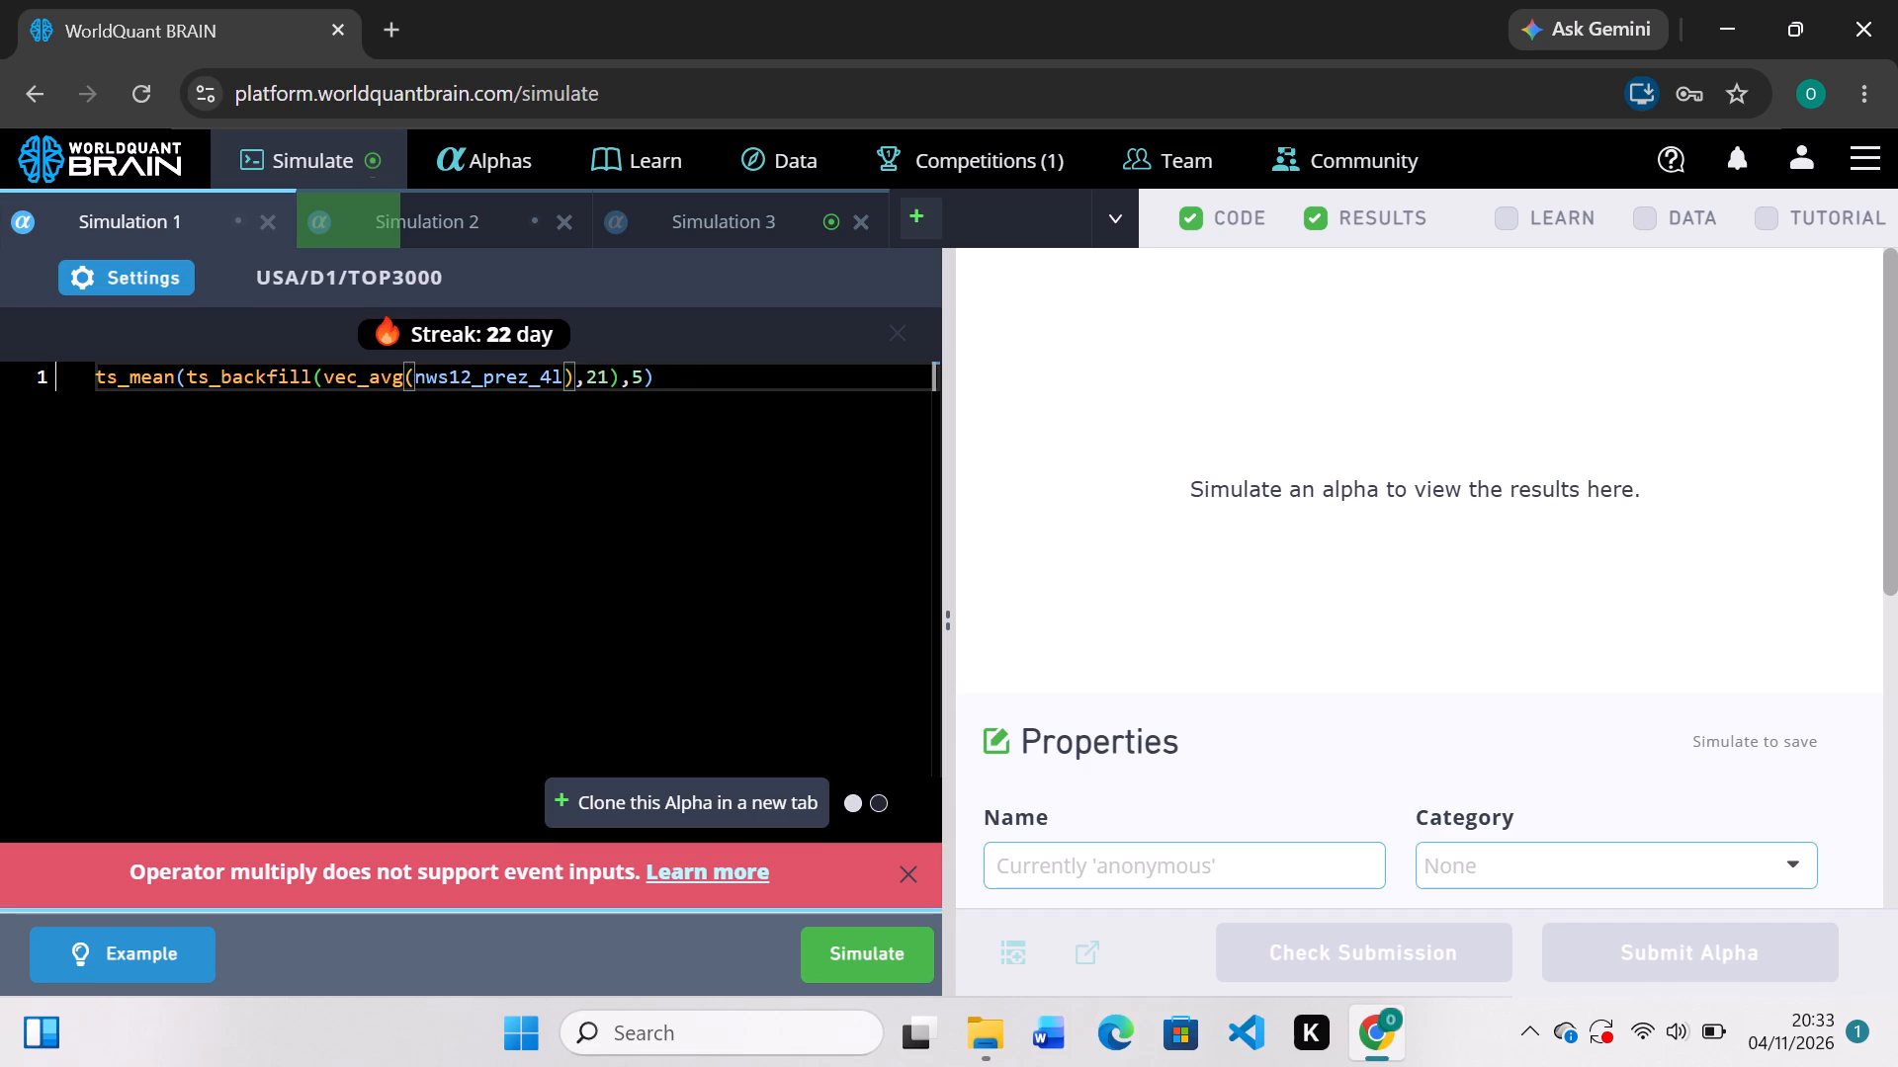
Subtract vec_avg(-scl12_buzz) from vec_avg(nws12_prez_4l) inside Simulation 1's ts_backfill and simulate the expression.
{"action": "left_click", "coordinate": [577, 375]}
{"action": "key", "text": "minus"}
{"action": "type", "text": "ve"}
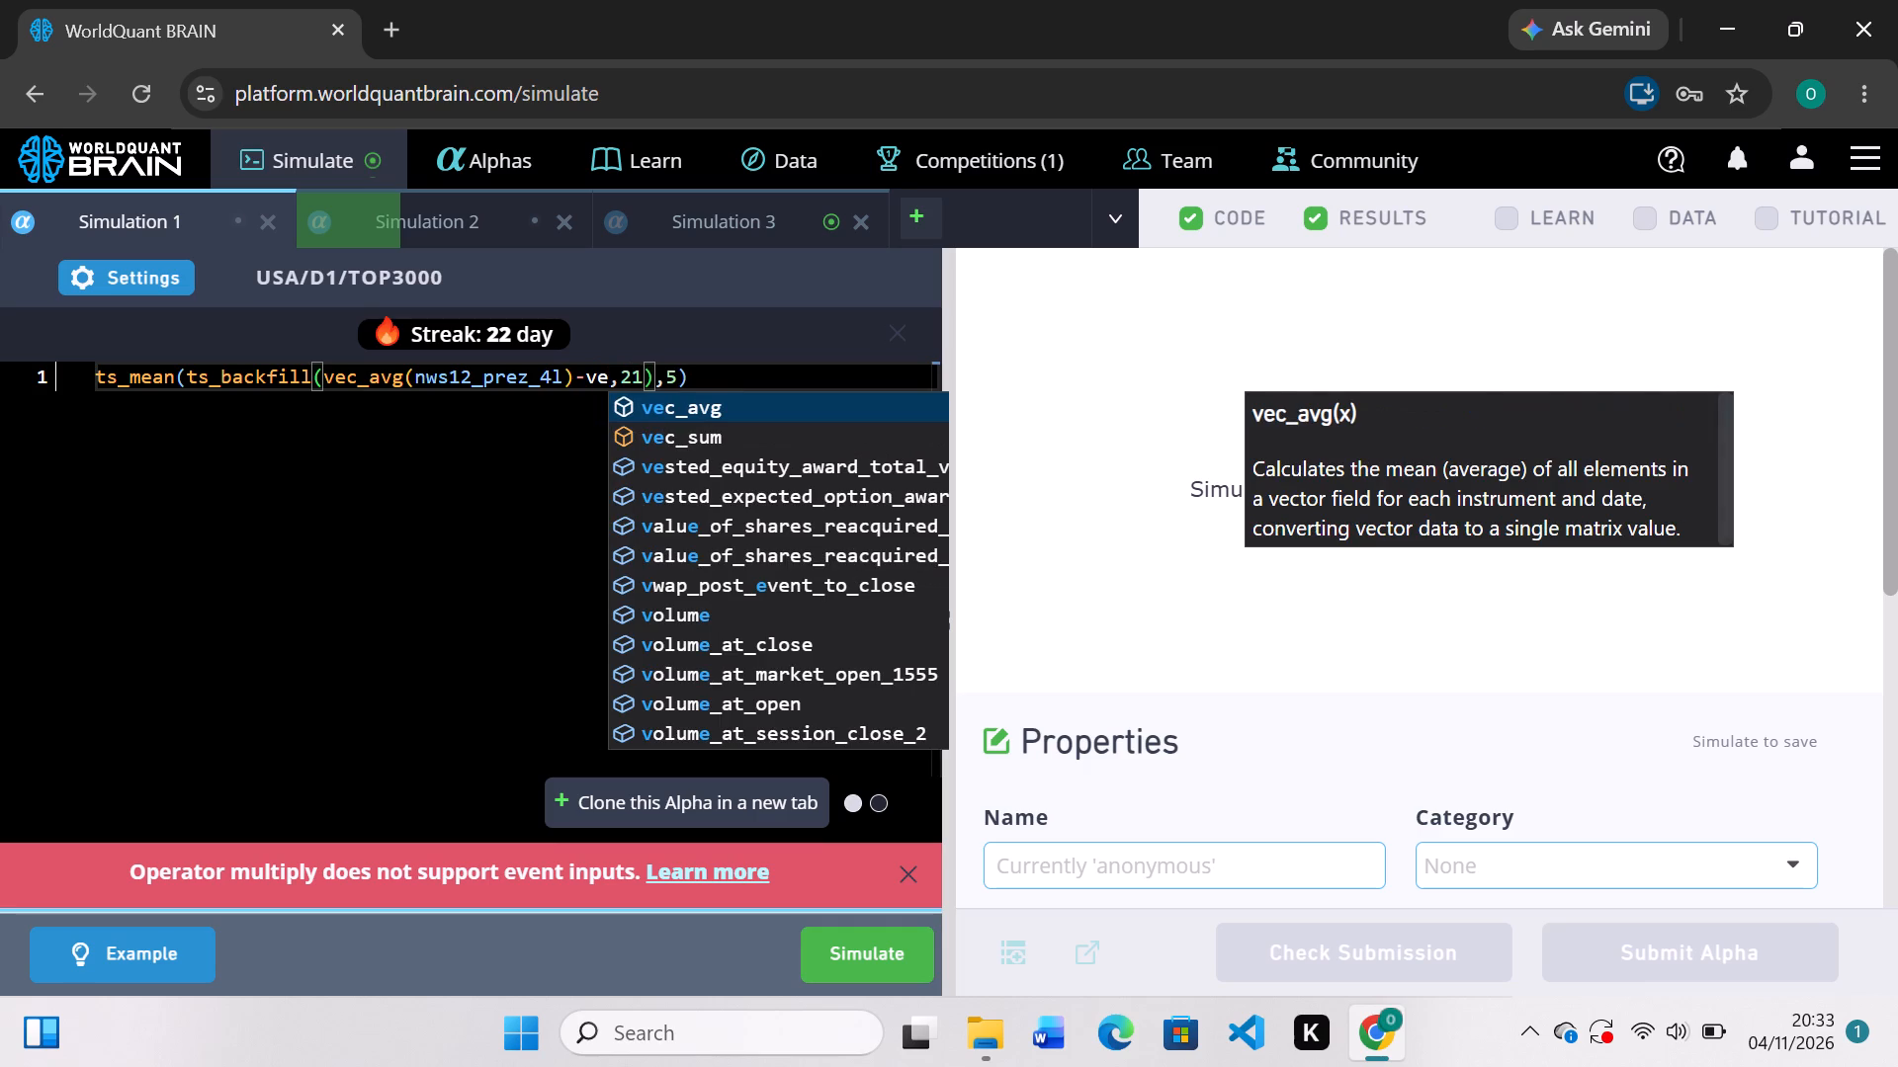
{"action": "key", "text": "Tab"}
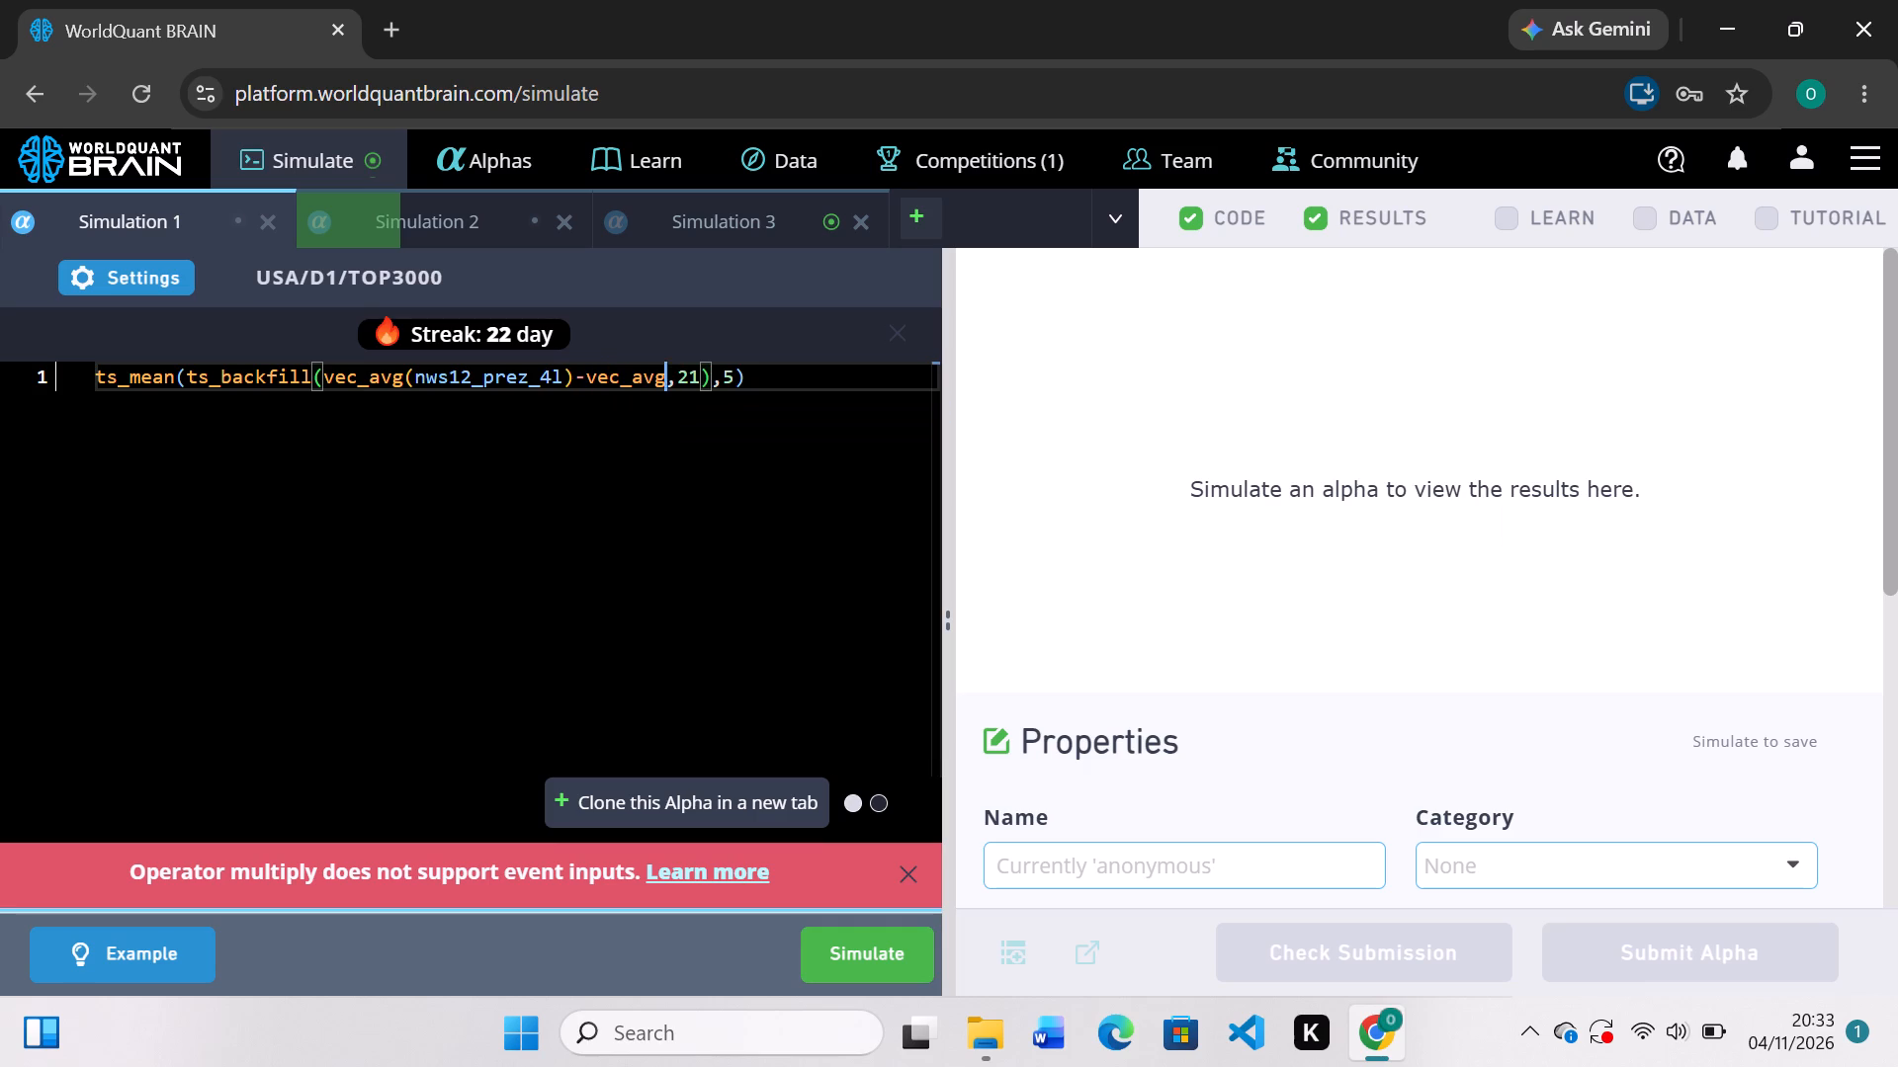
{"action": "key", "text": "shift+parenleft"}
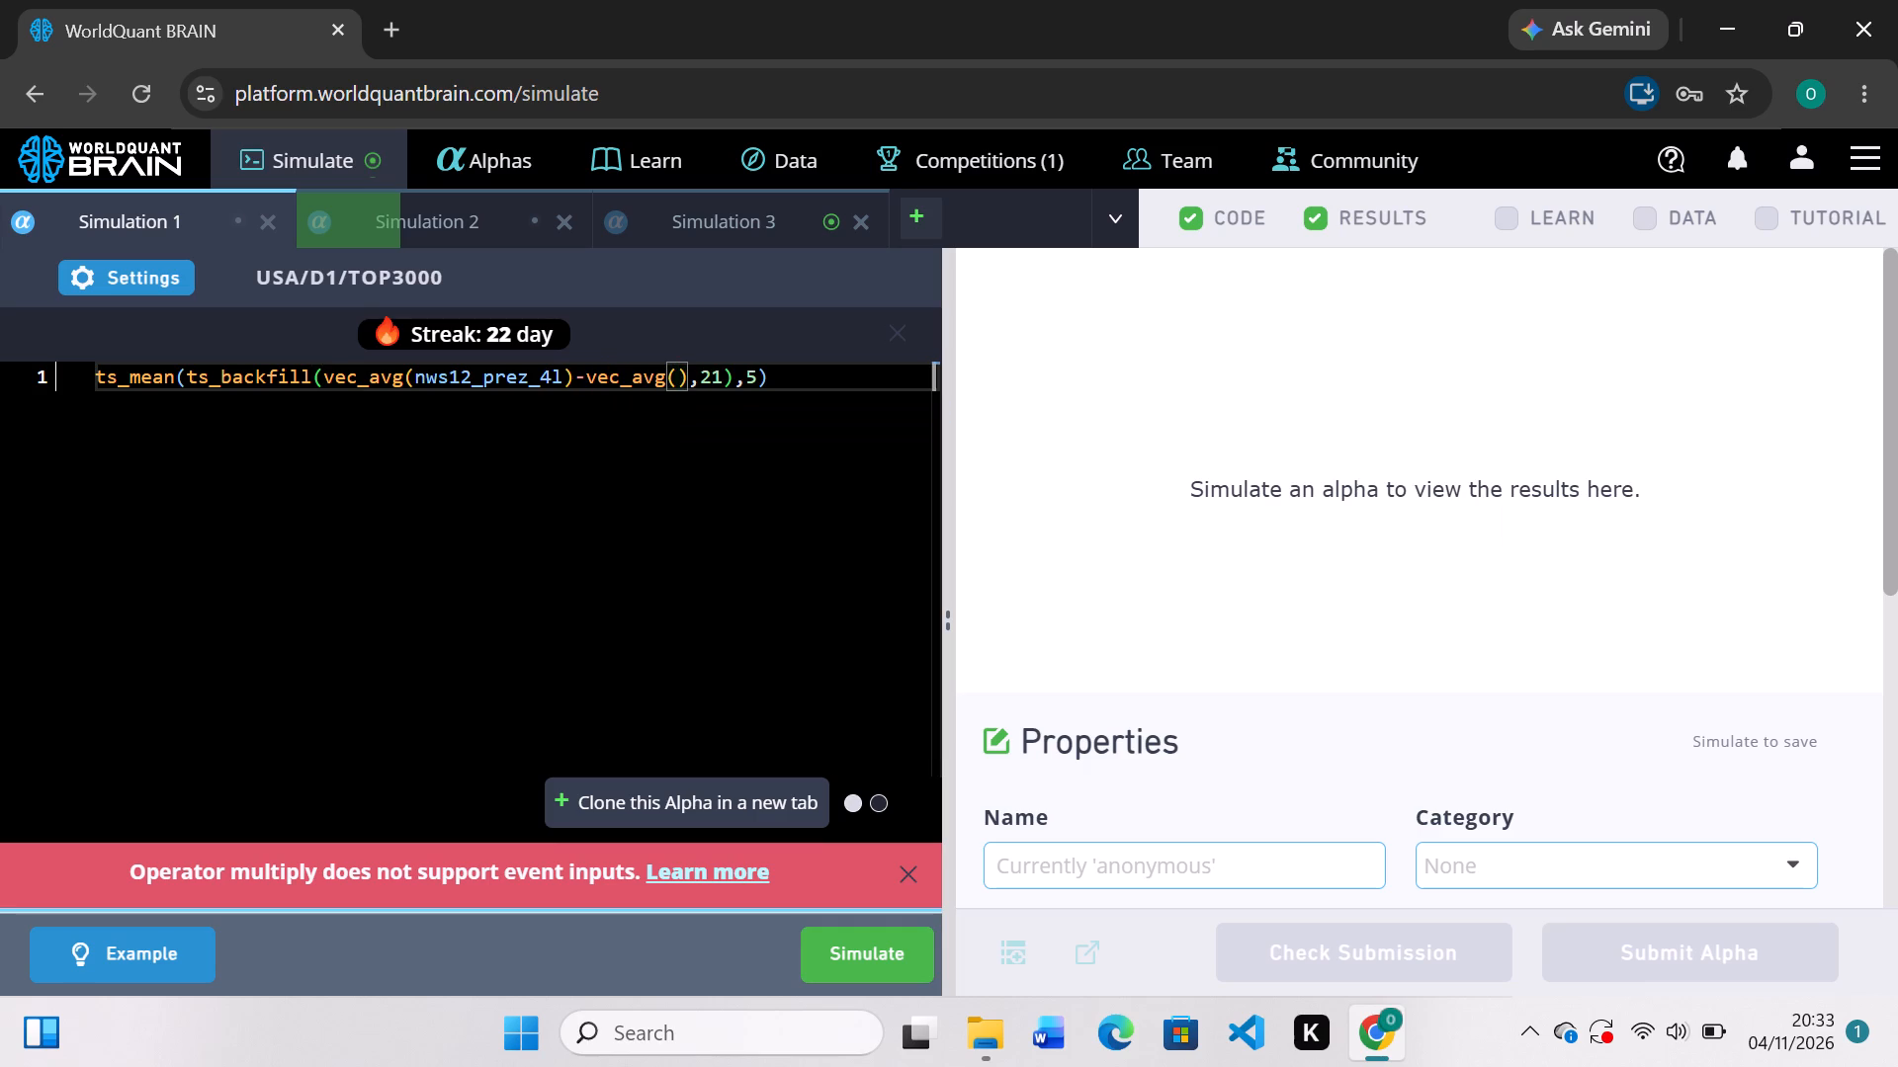
{"action": "key", "text": "minus"}
{"action": "type", "text": "sc"}
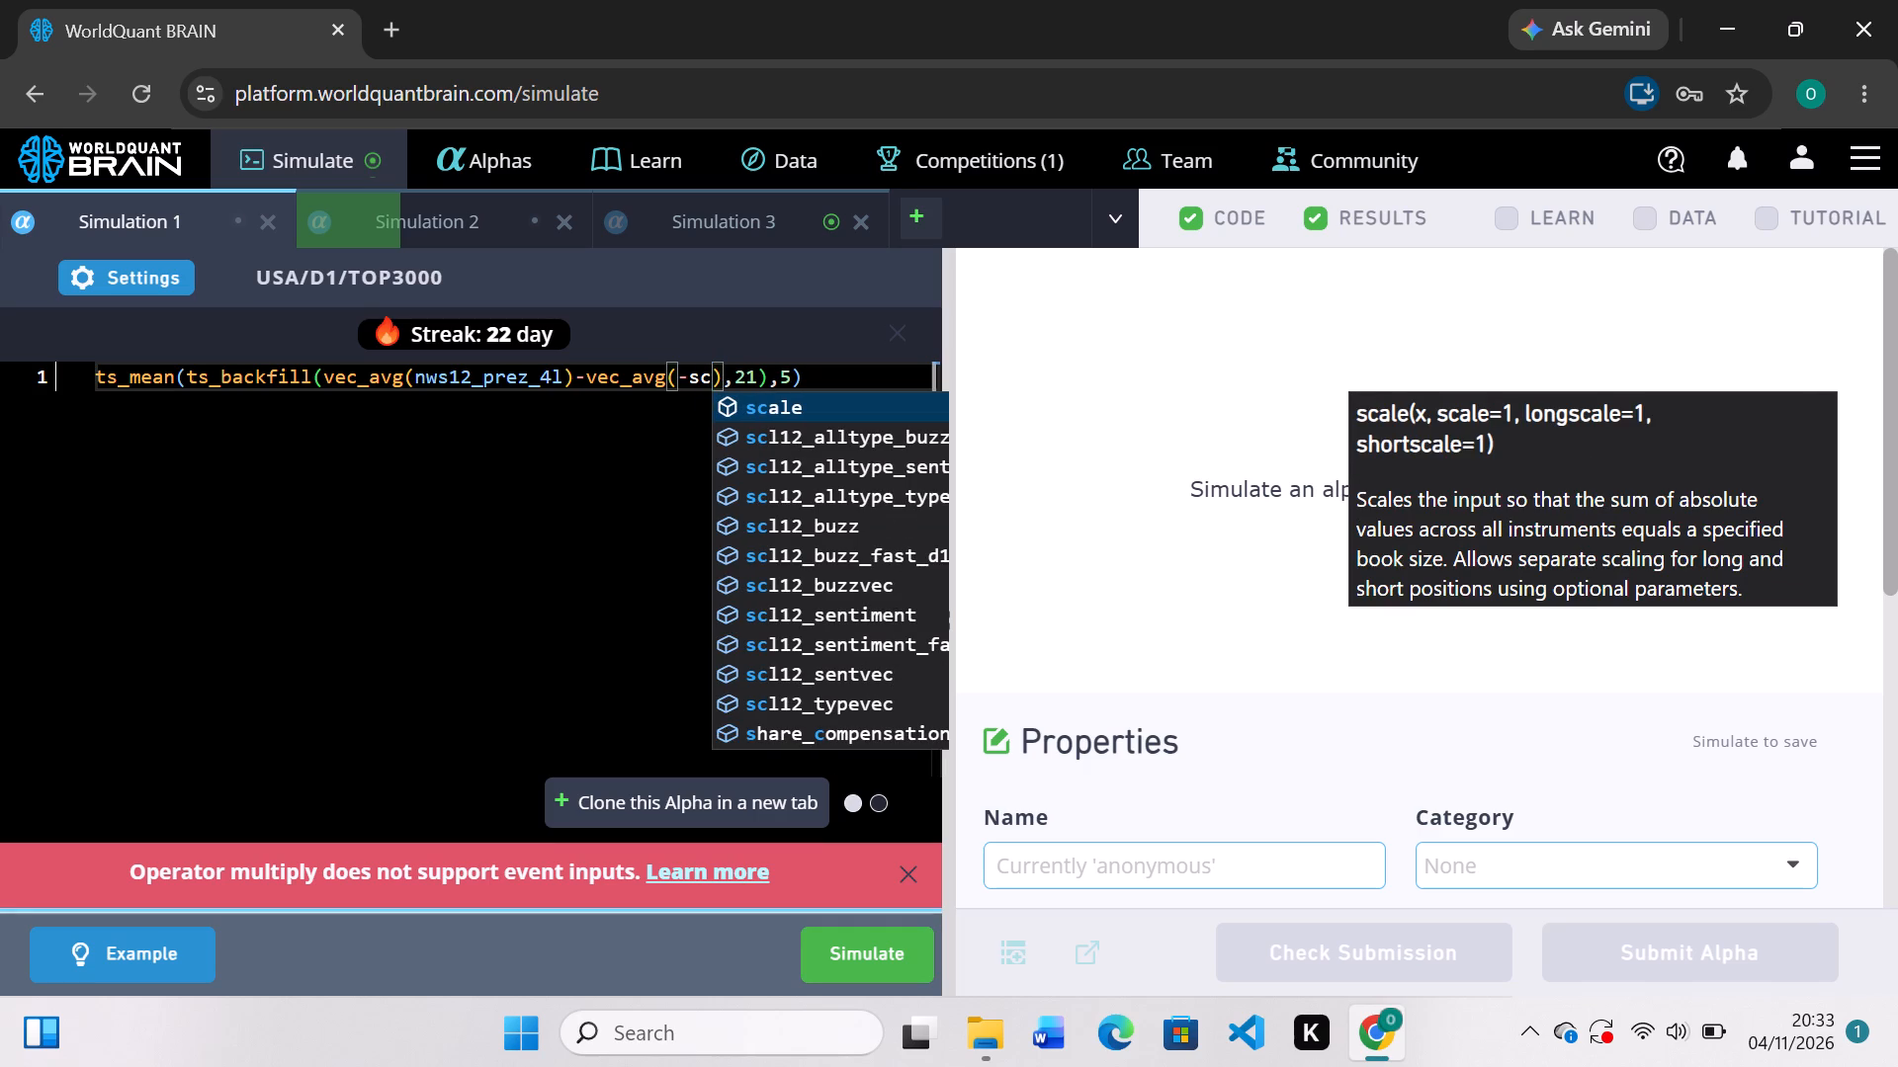
{"action": "left_click", "coordinate": [814, 532]}
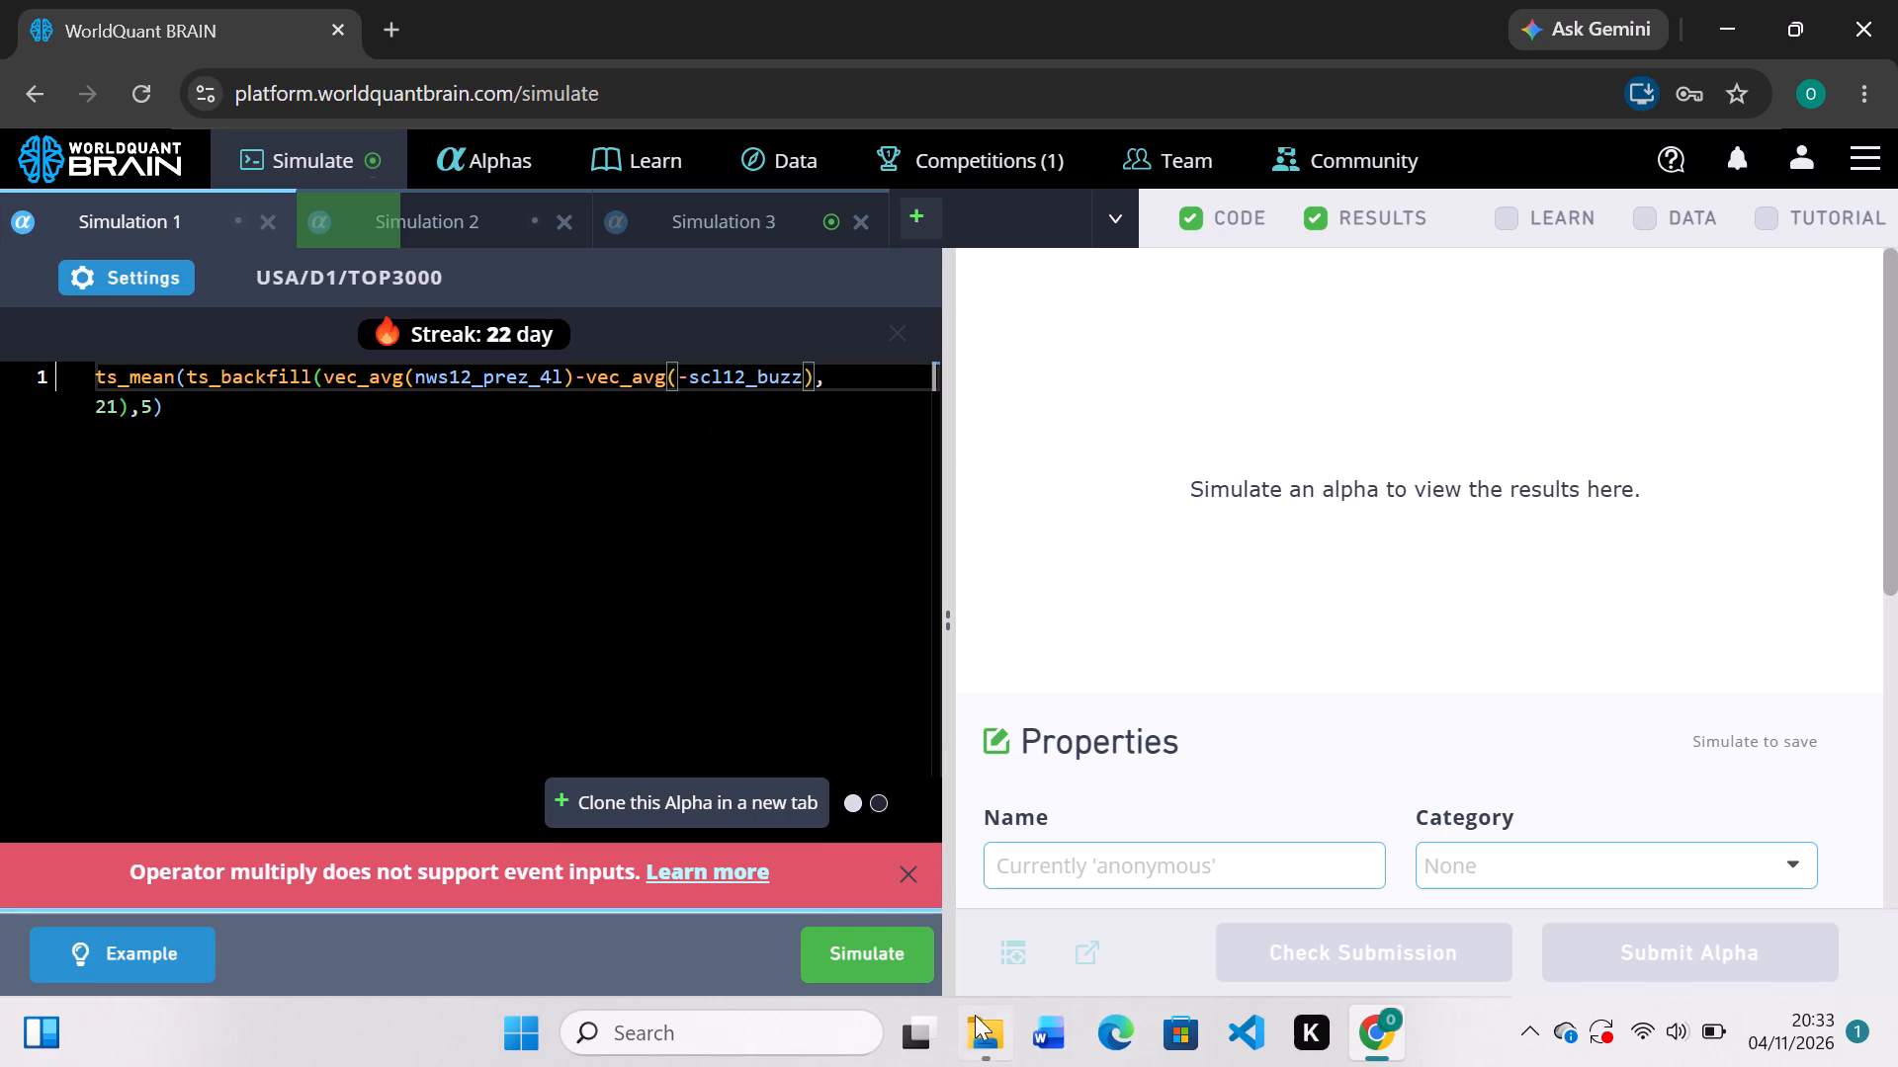
{"action": "left_click", "coordinate": [892, 948]}
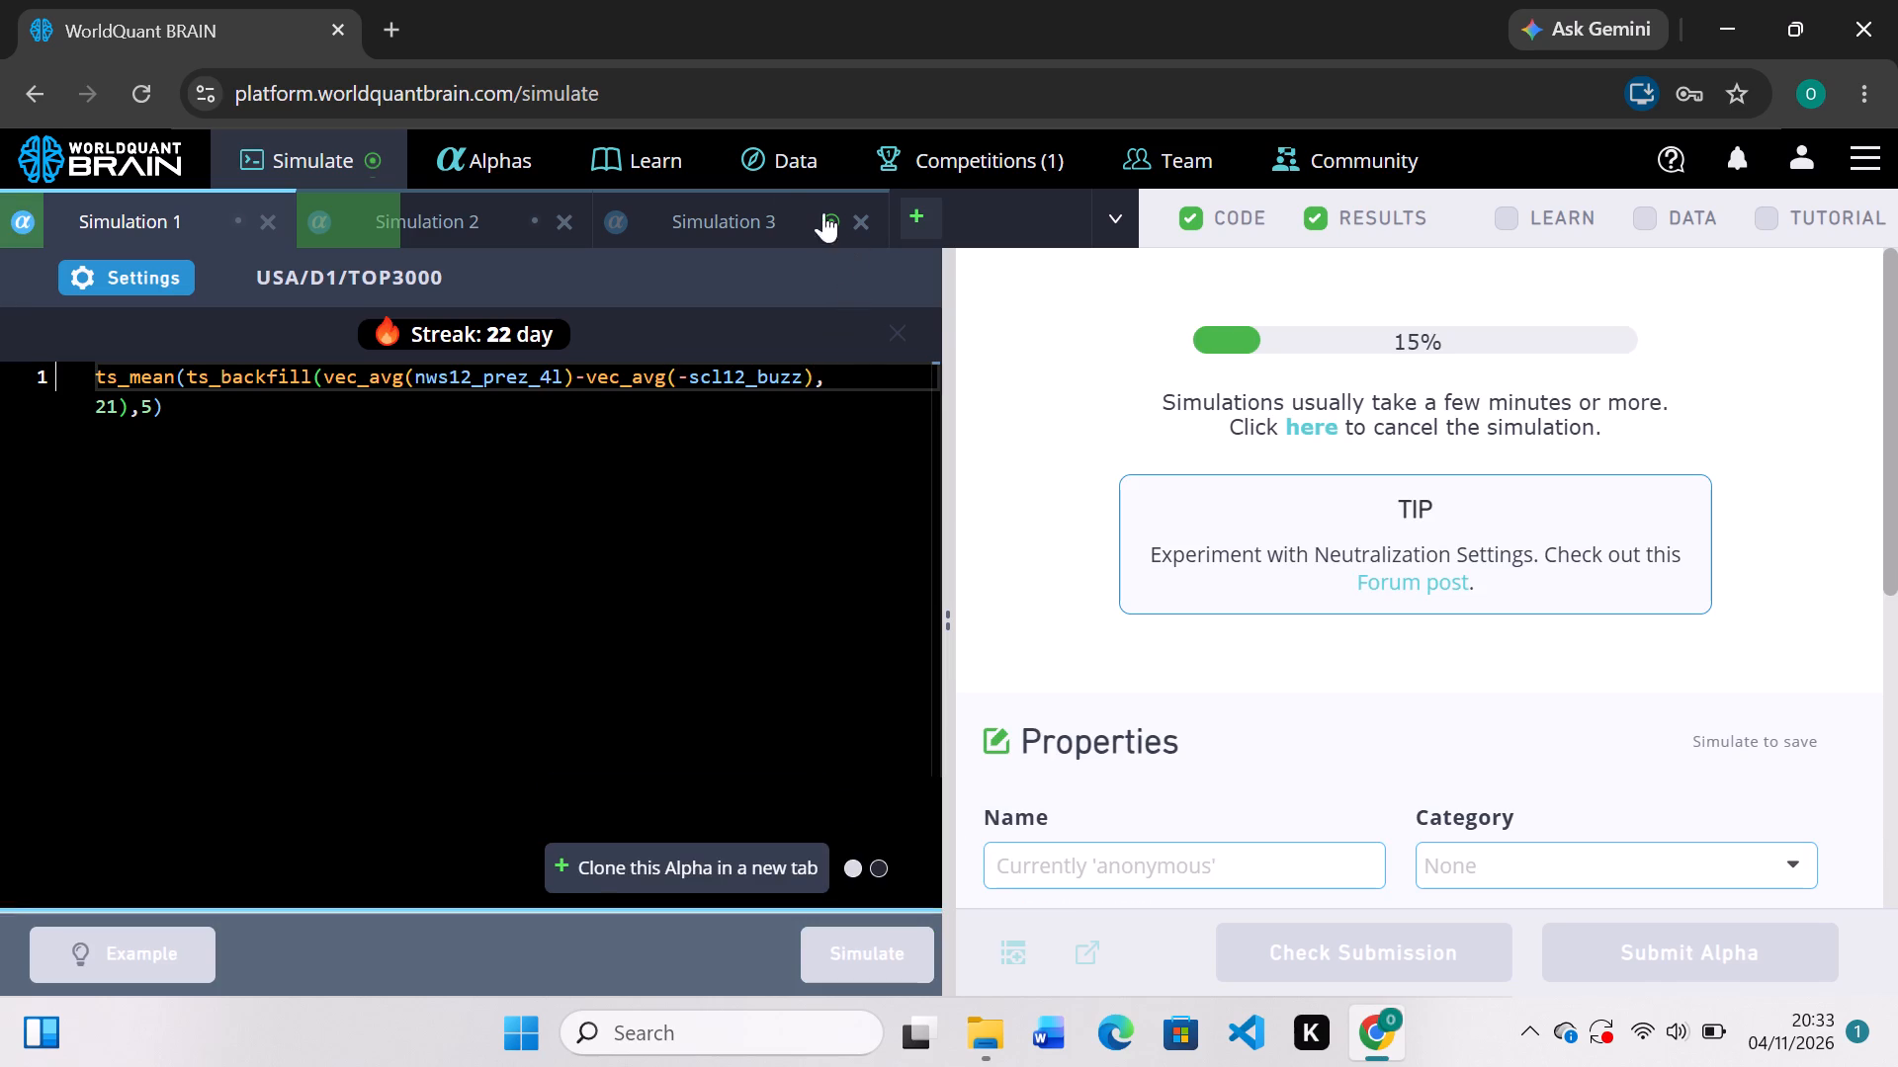
Reveal Simulation 3's test period and review its IS summary, yearly results and failed test details.
{"action": "left_click", "coordinate": [764, 190]}
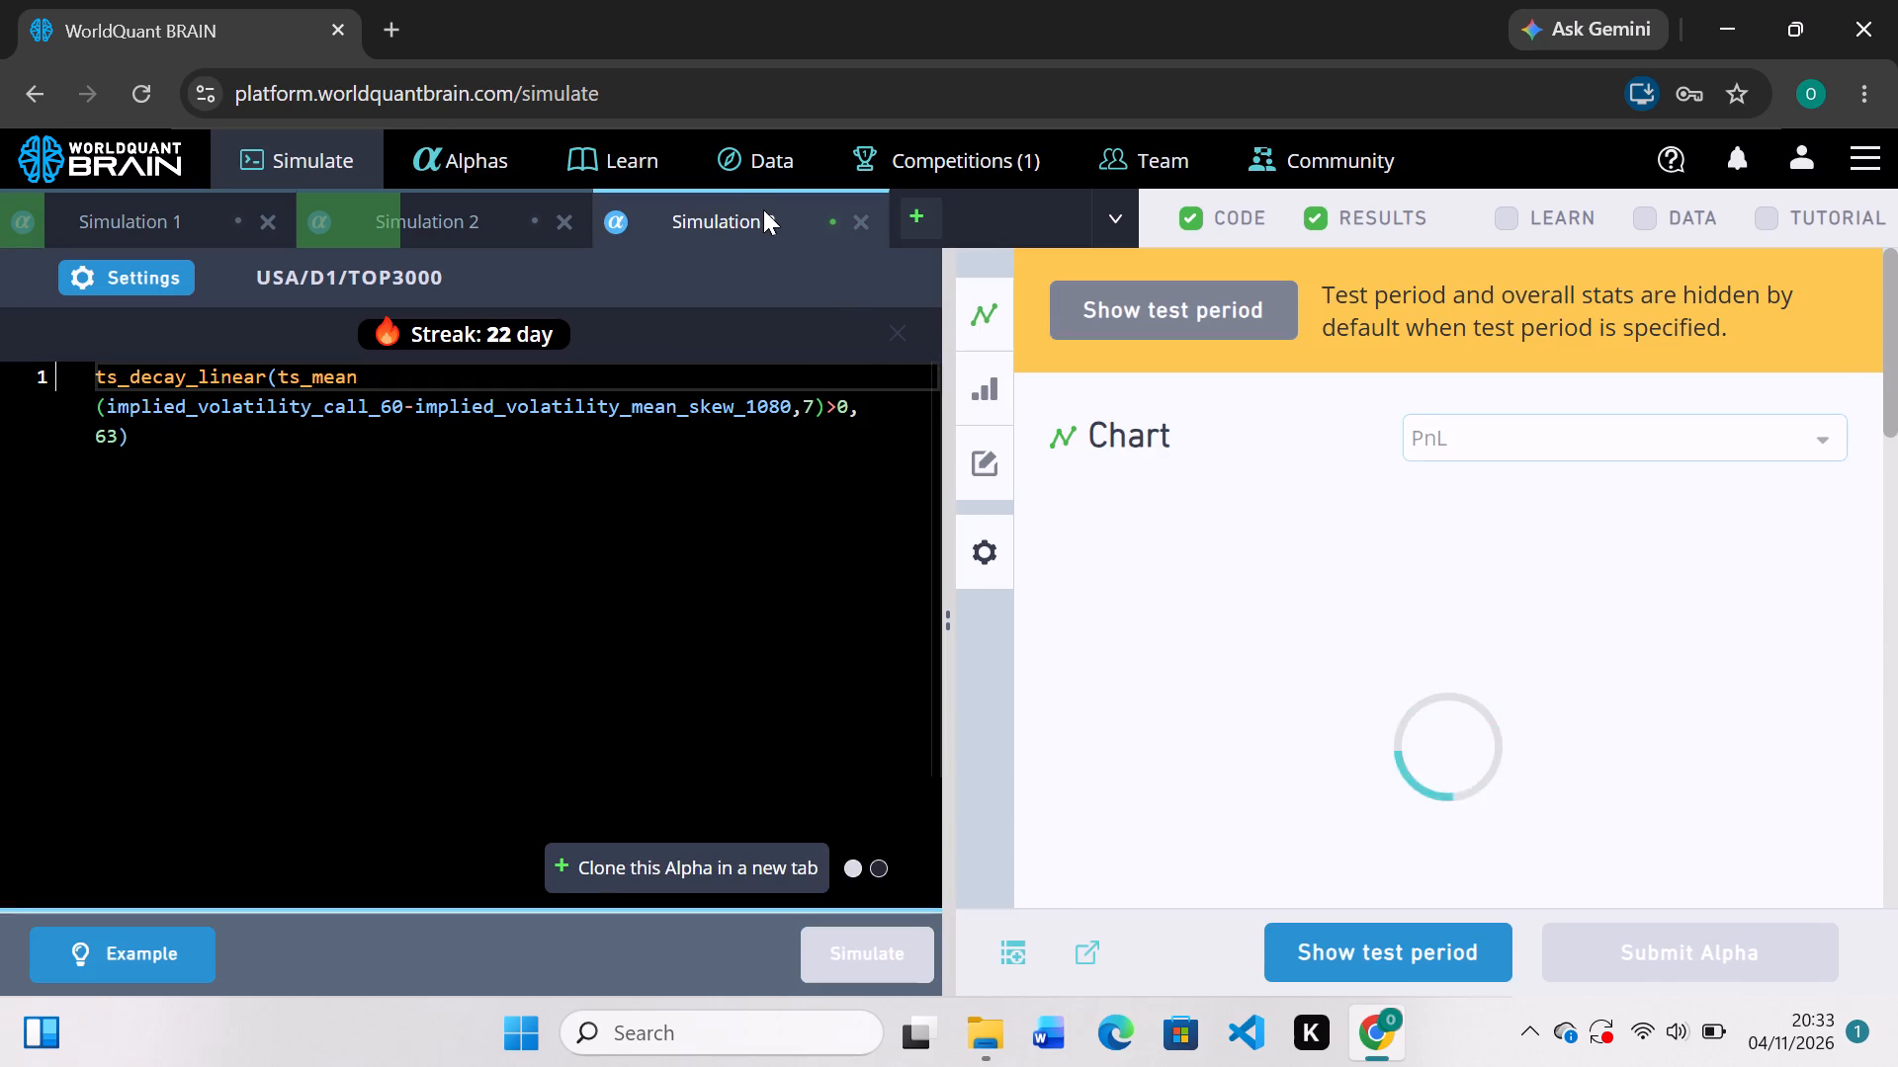
{"action": "scroll", "coordinate": [1155, 605], "scroll_direction": "down", "scroll_amount": 3}
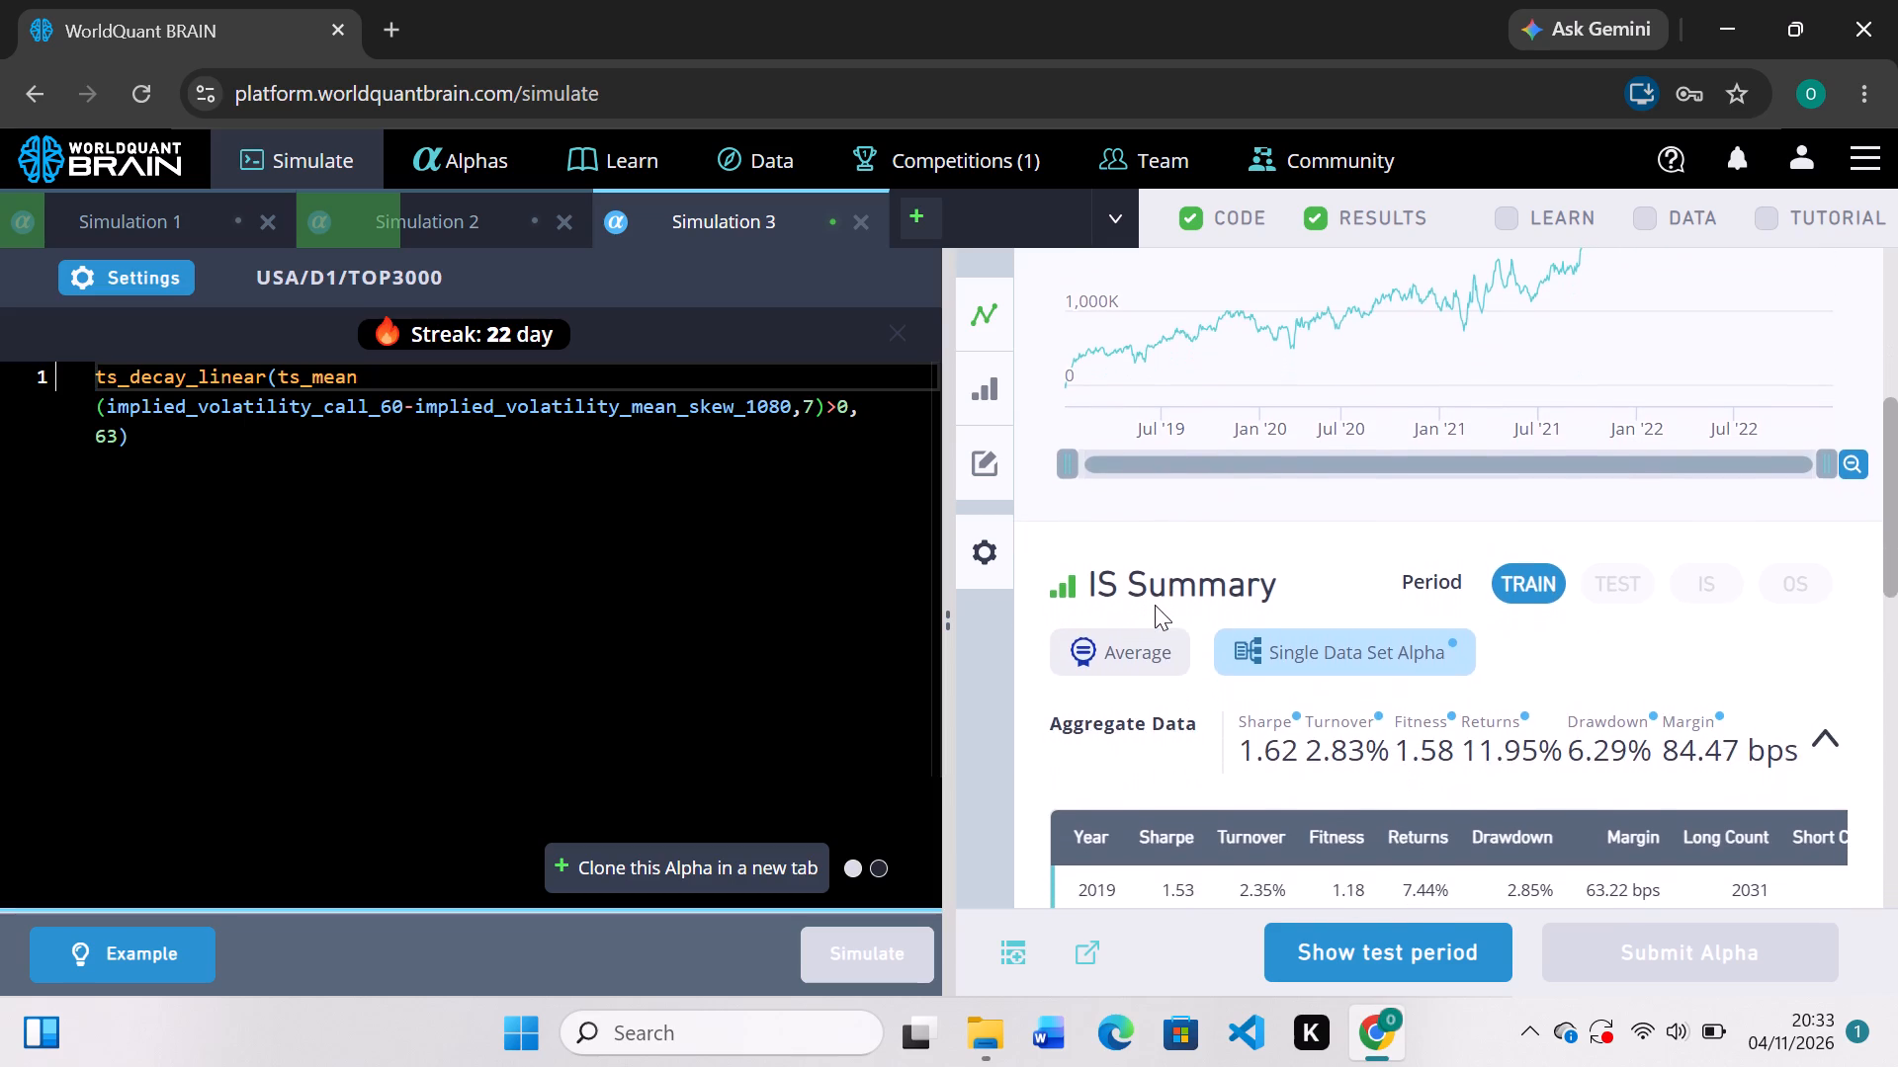
{"action": "scroll", "coordinate": [1155, 605], "scroll_direction": "down", "scroll_amount": 2}
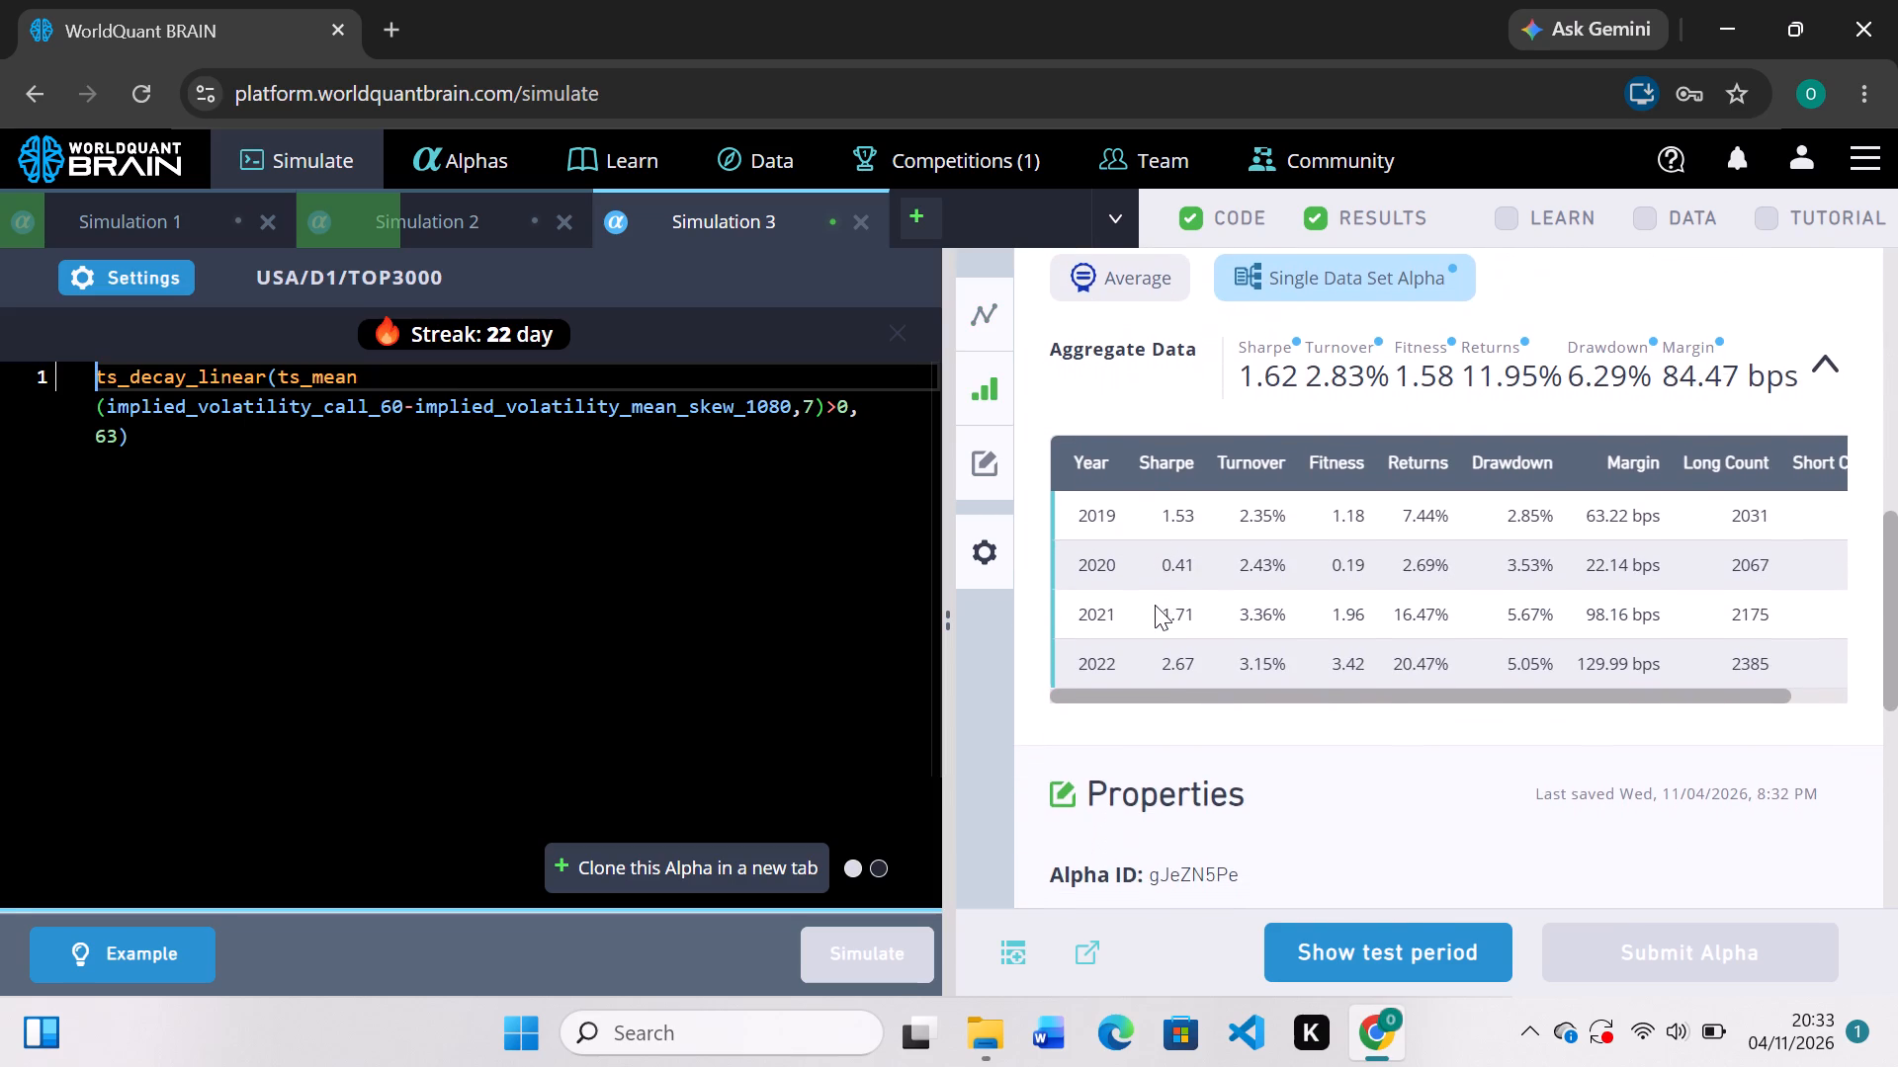
{"action": "left_click", "coordinate": [1352, 960]}
{"action": "scroll", "coordinate": [1412, 720], "scroll_direction": "down", "scroll_amount": 1}
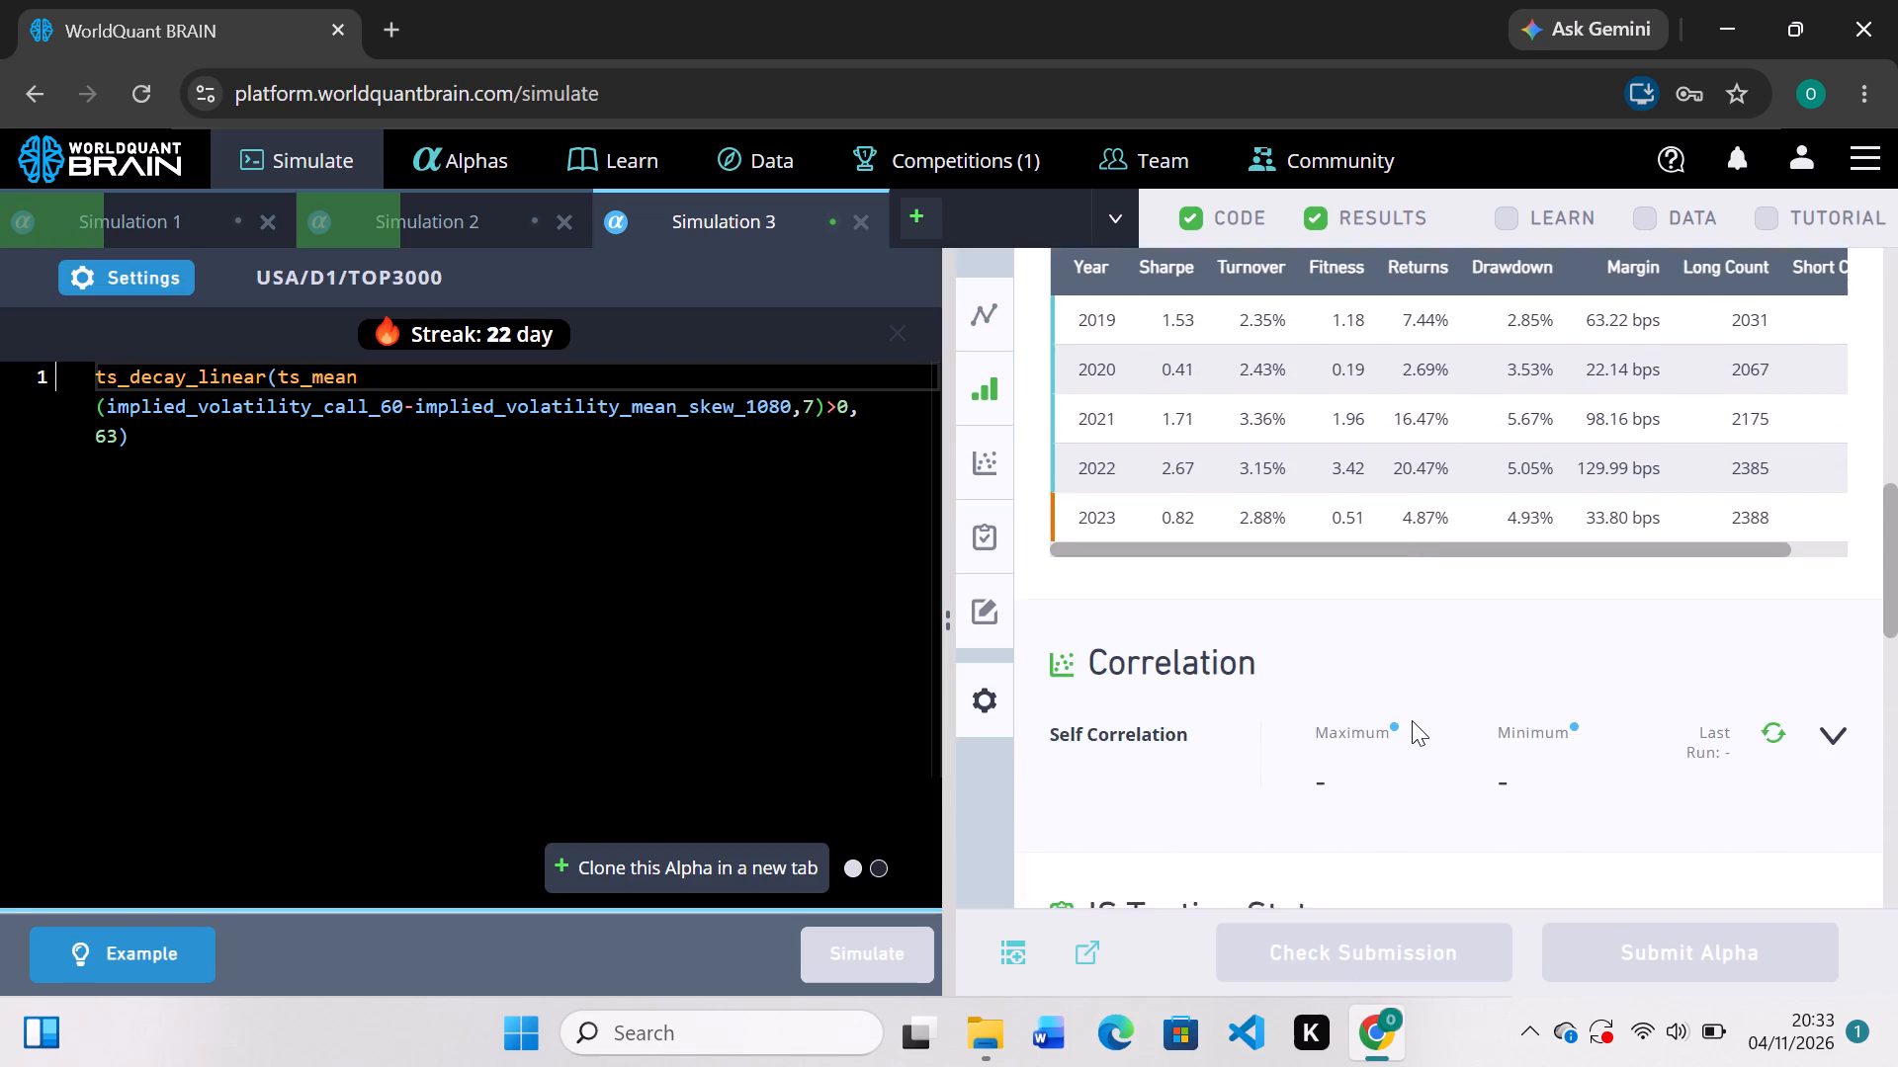
{"action": "scroll", "coordinate": [1412, 720], "scroll_direction": "down", "scroll_amount": 1}
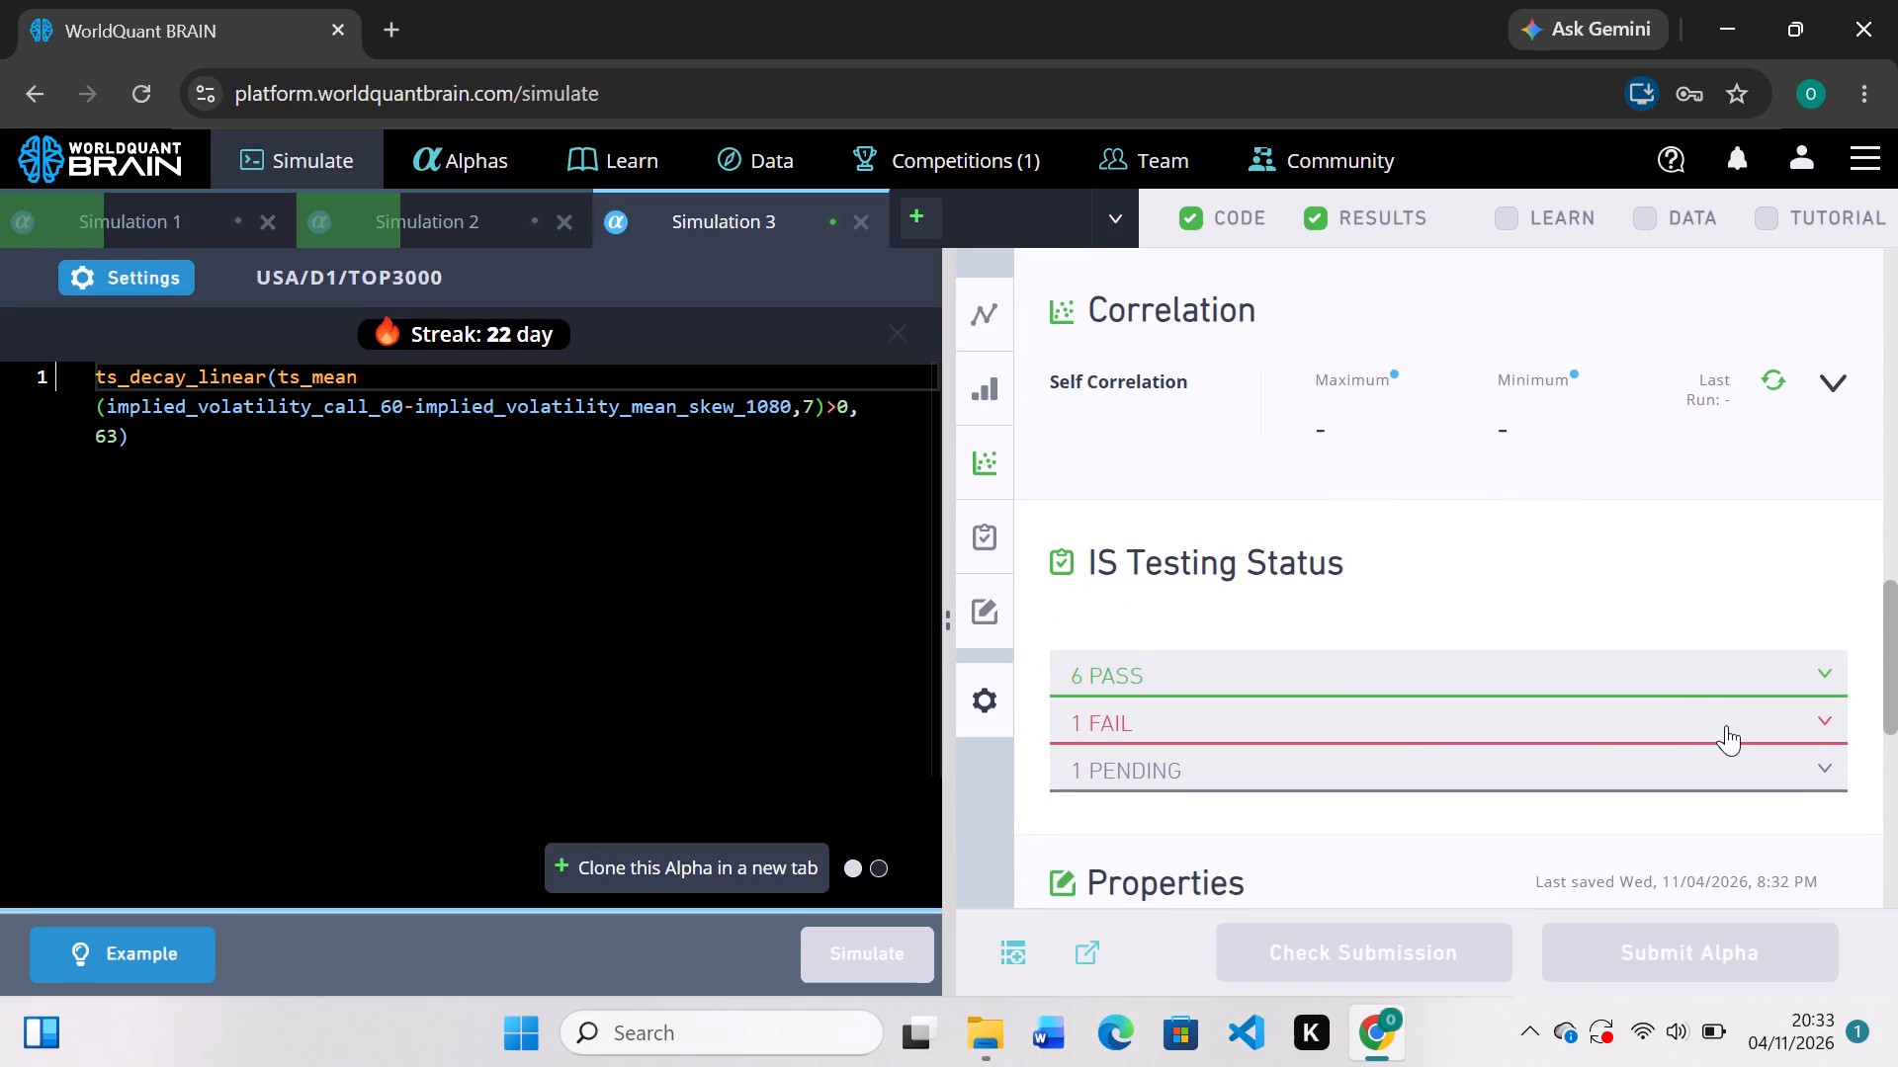
{"action": "left_click", "coordinate": [1726, 725]}
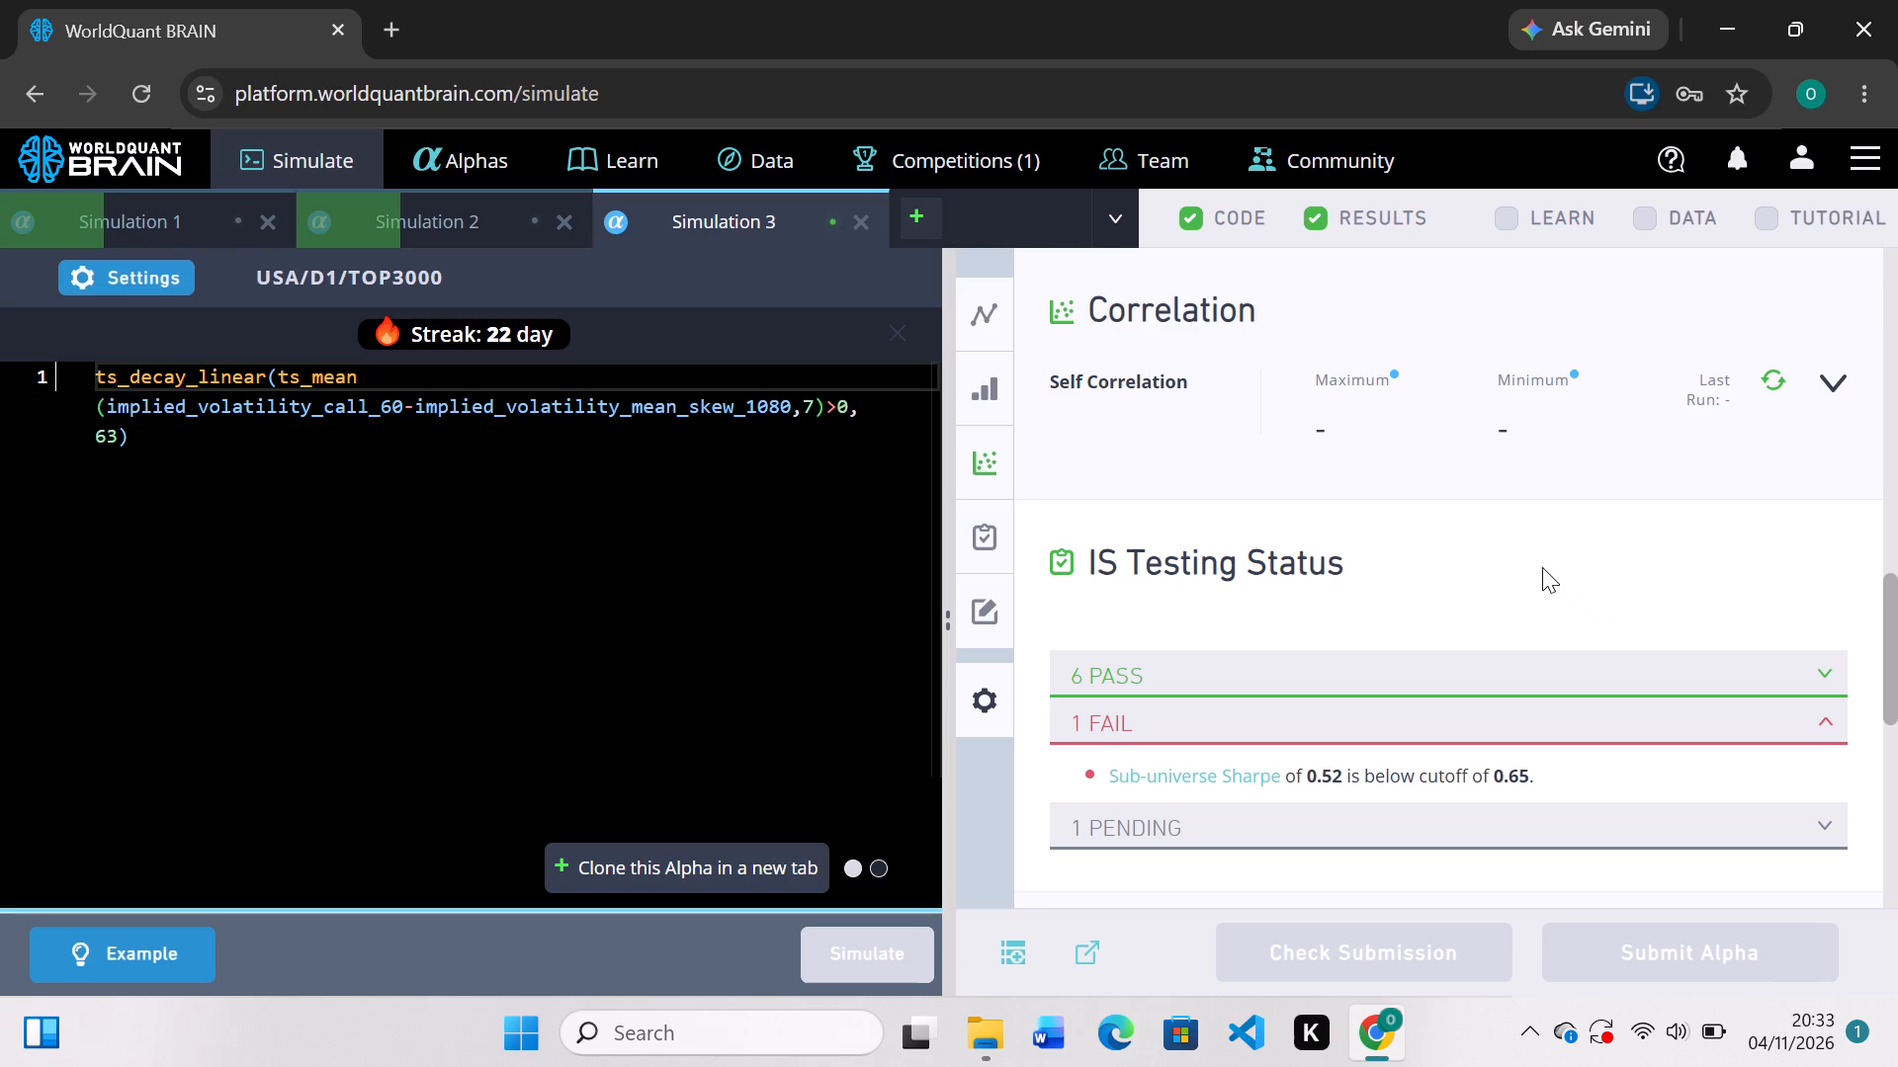
{"action": "scroll", "coordinate": [1542, 566], "scroll_direction": "up", "scroll_amount": 2}
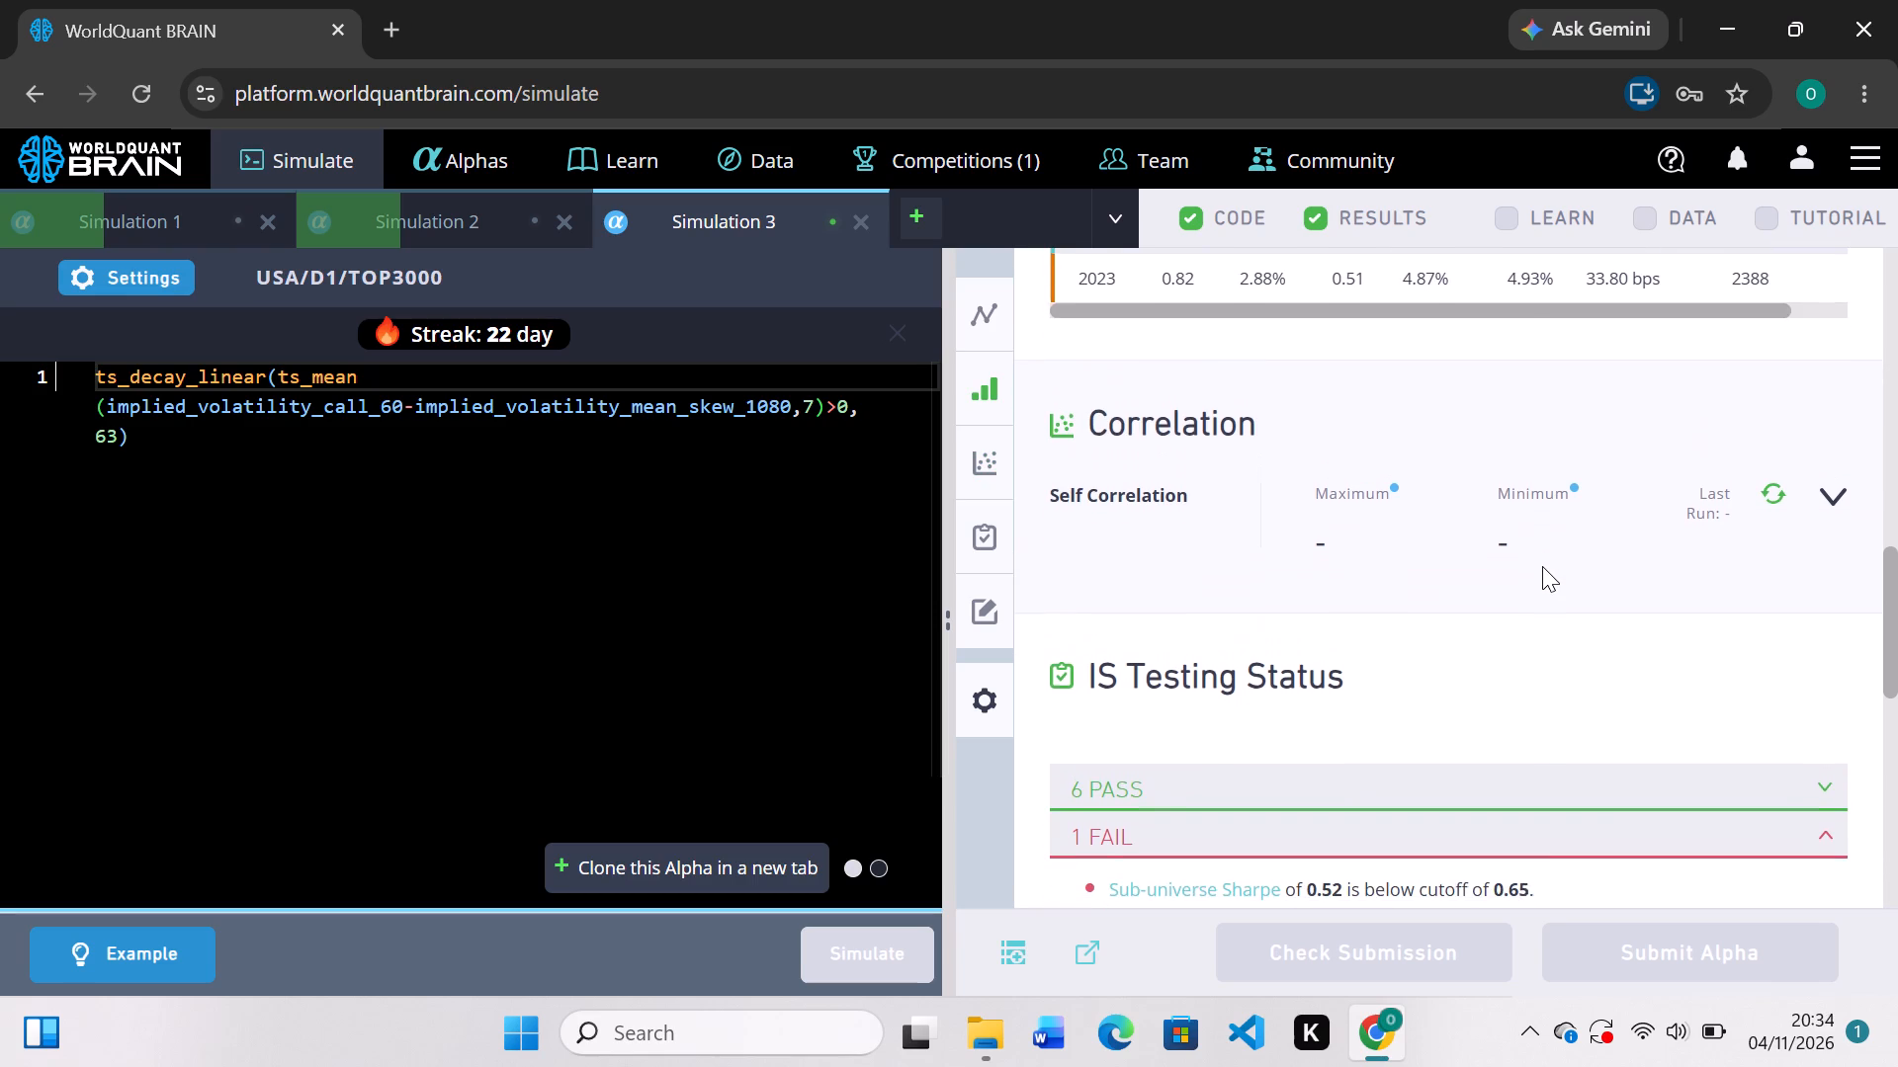
{"action": "scroll", "coordinate": [1542, 566], "scroll_direction": "up", "scroll_amount": 1}
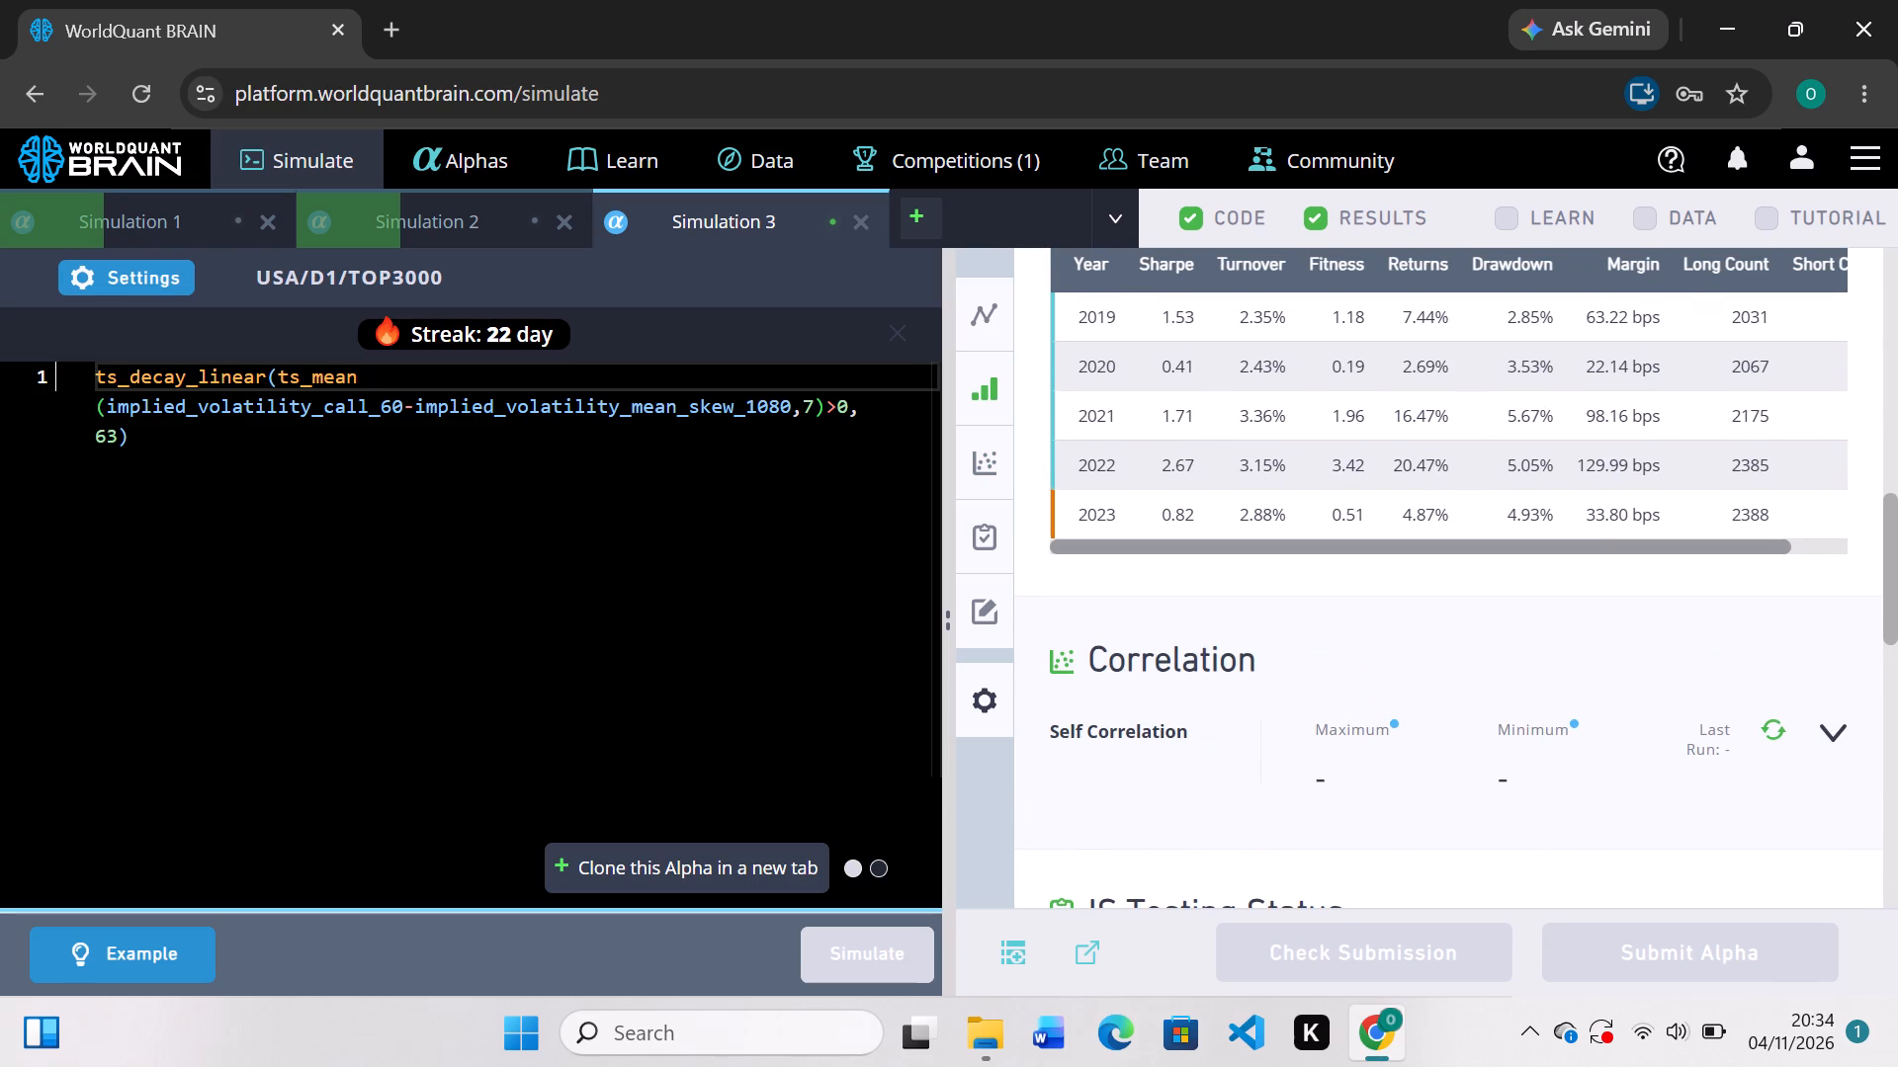
Set Simulation 3's ts_mean window to 2 and its ts_decay_linear window to 15.
{"action": "left_click", "coordinate": [814, 404]}
{"action": "key", "text": "BackSpace"}
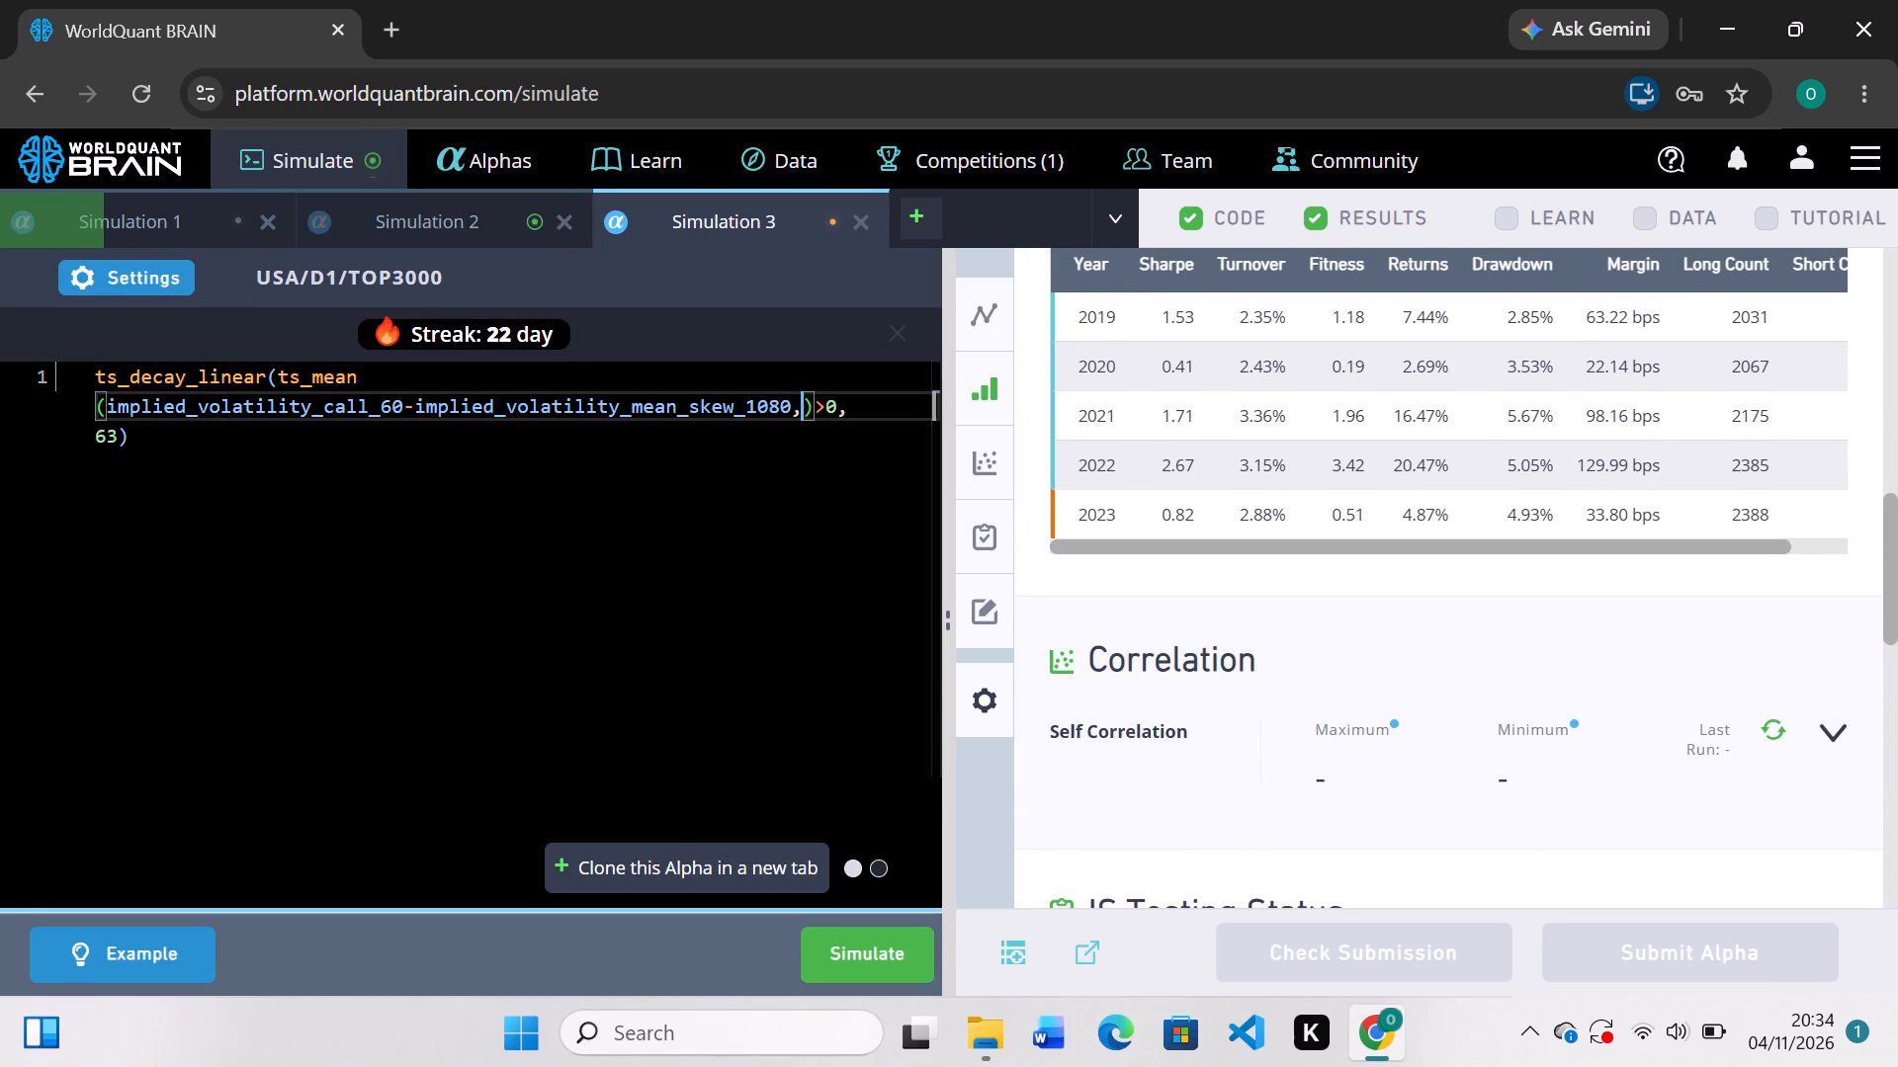
{"action": "key", "text": "2"}
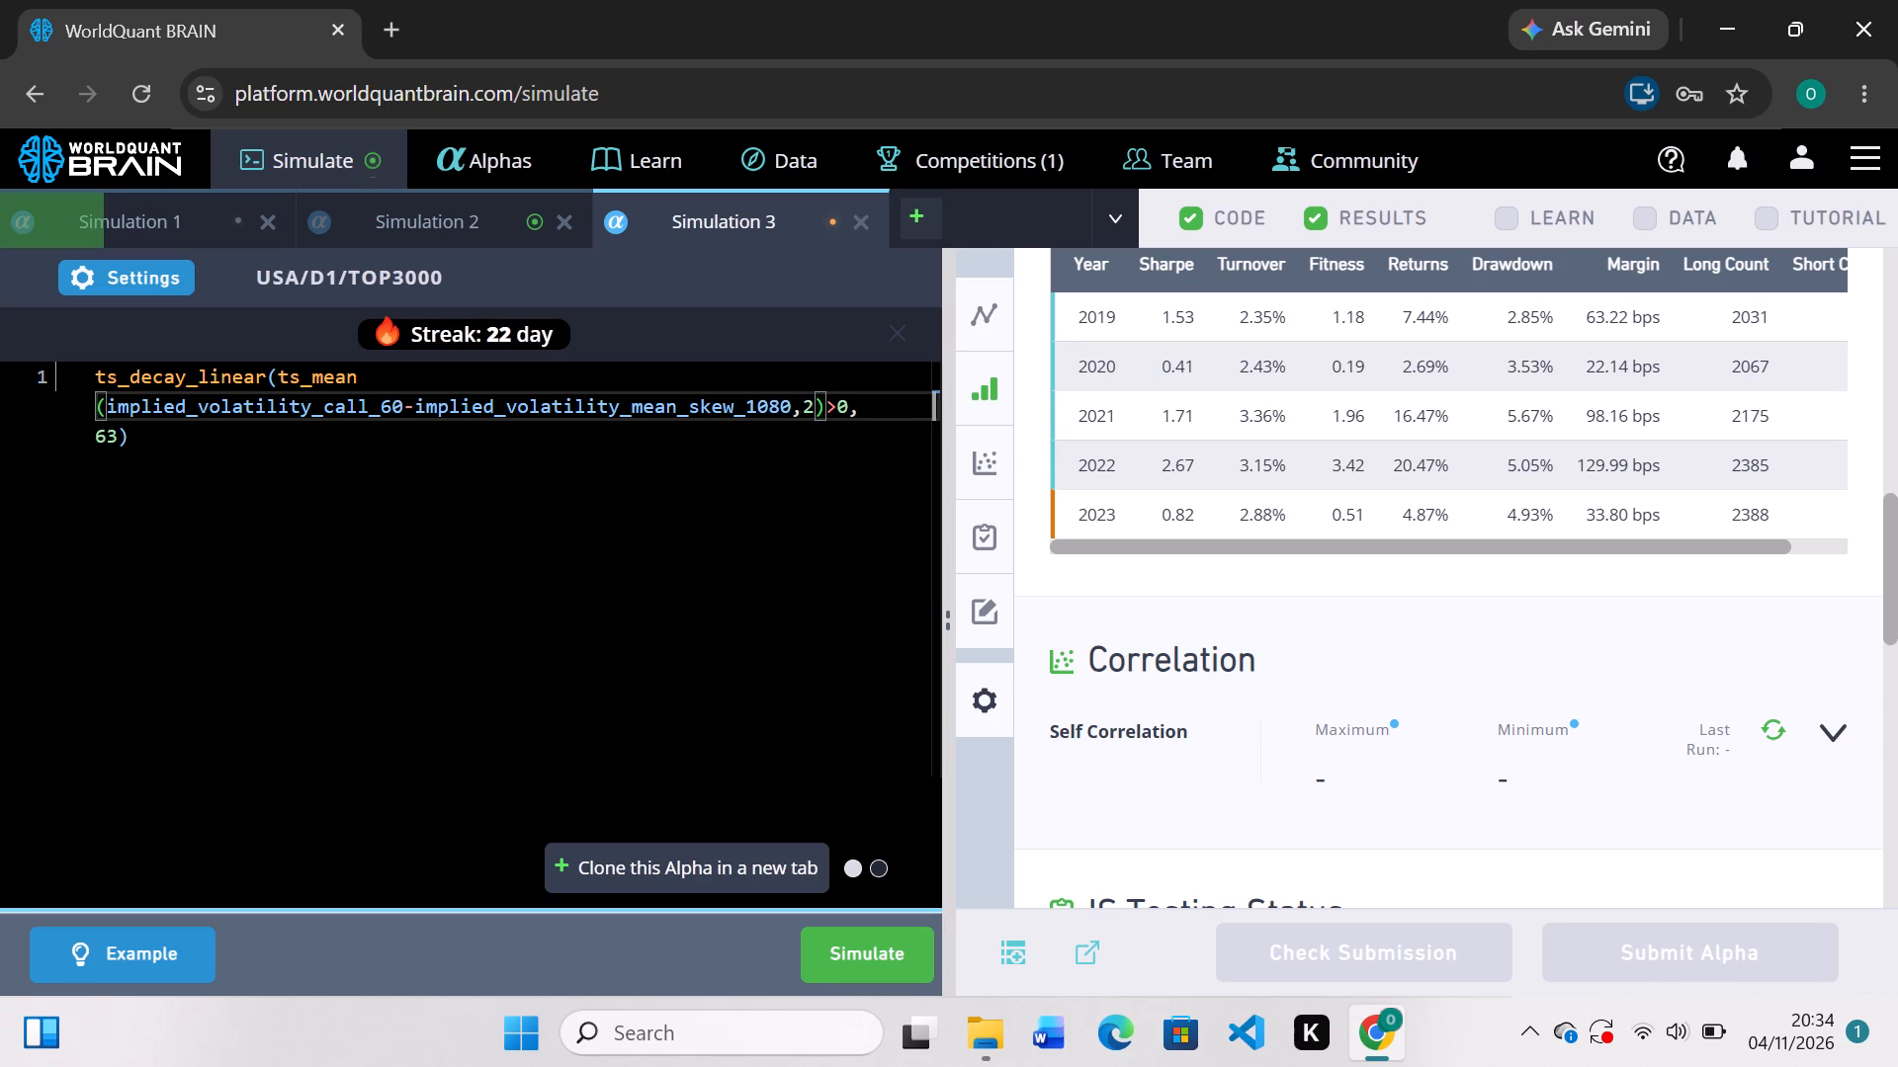
{"action": "left_click", "coordinate": [119, 441]}
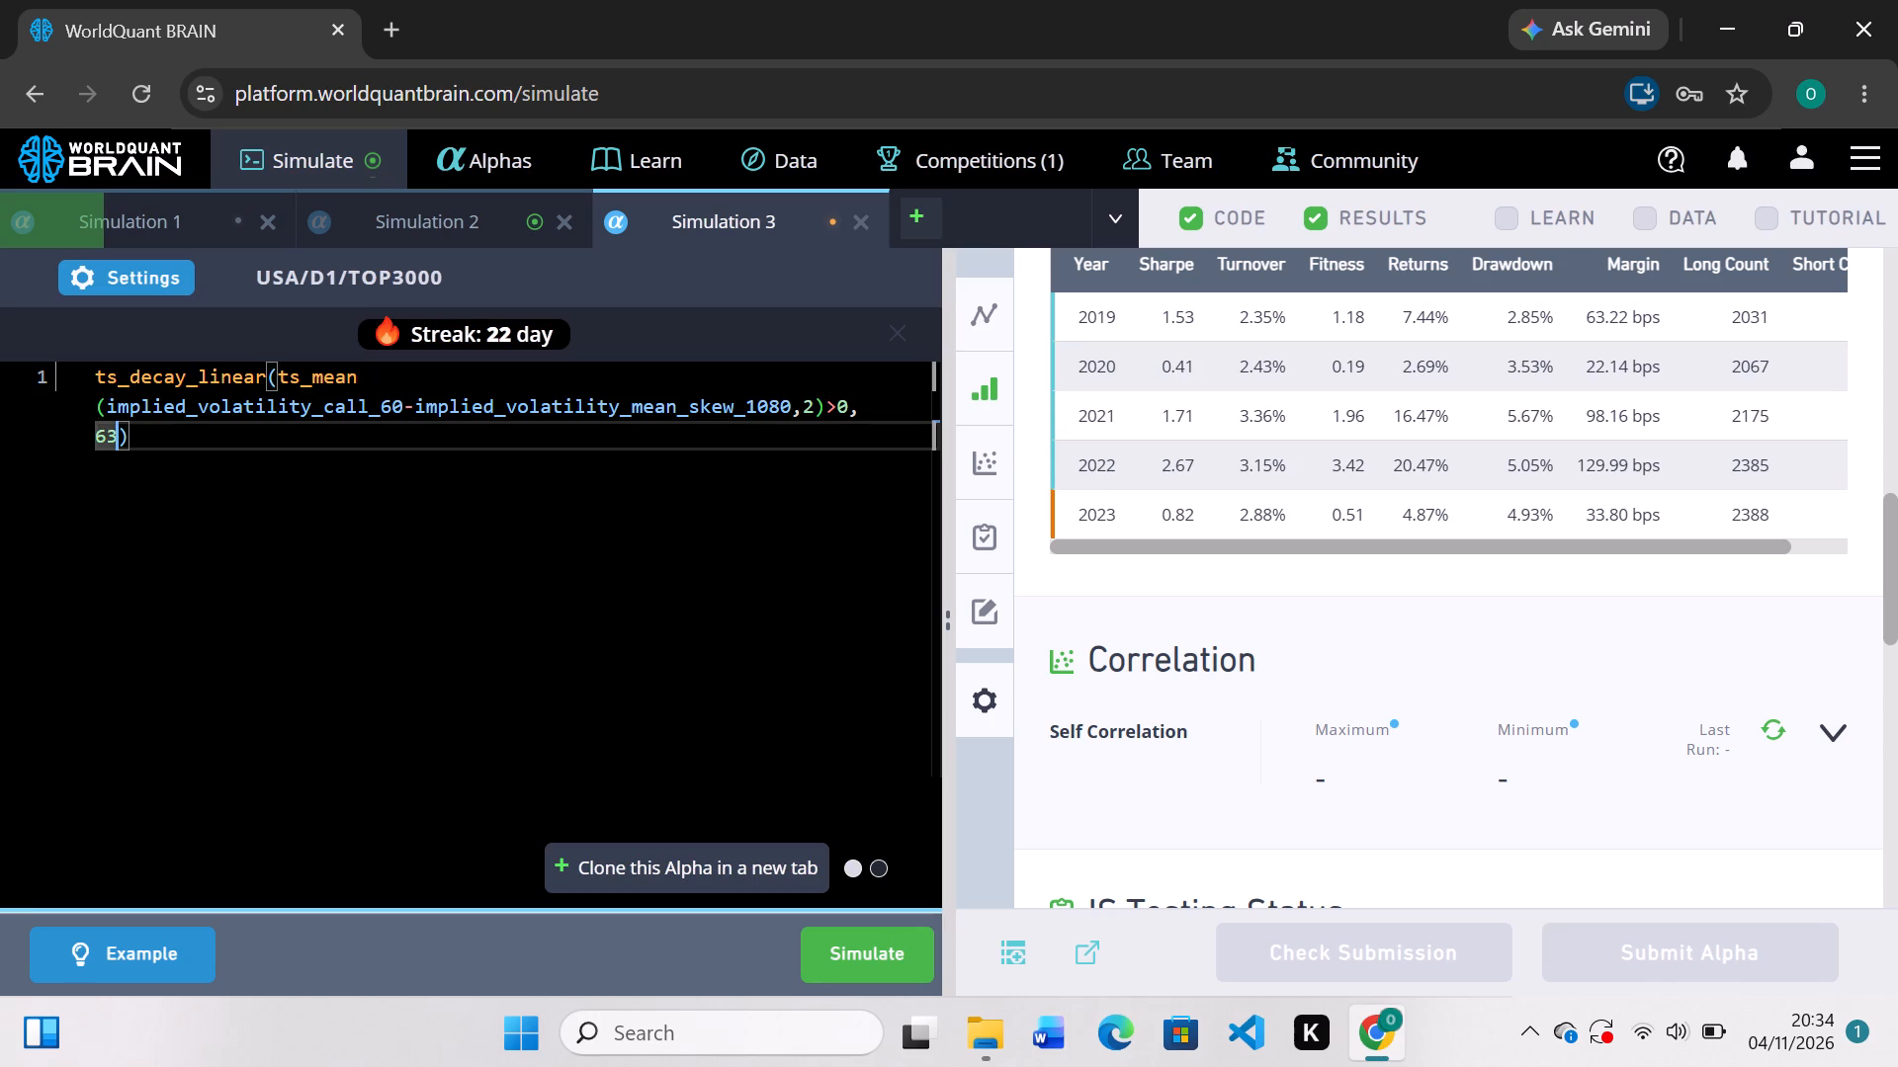
{"action": "key", "text": "BackSpace"}
{"action": "key", "text": "BackSpace"}
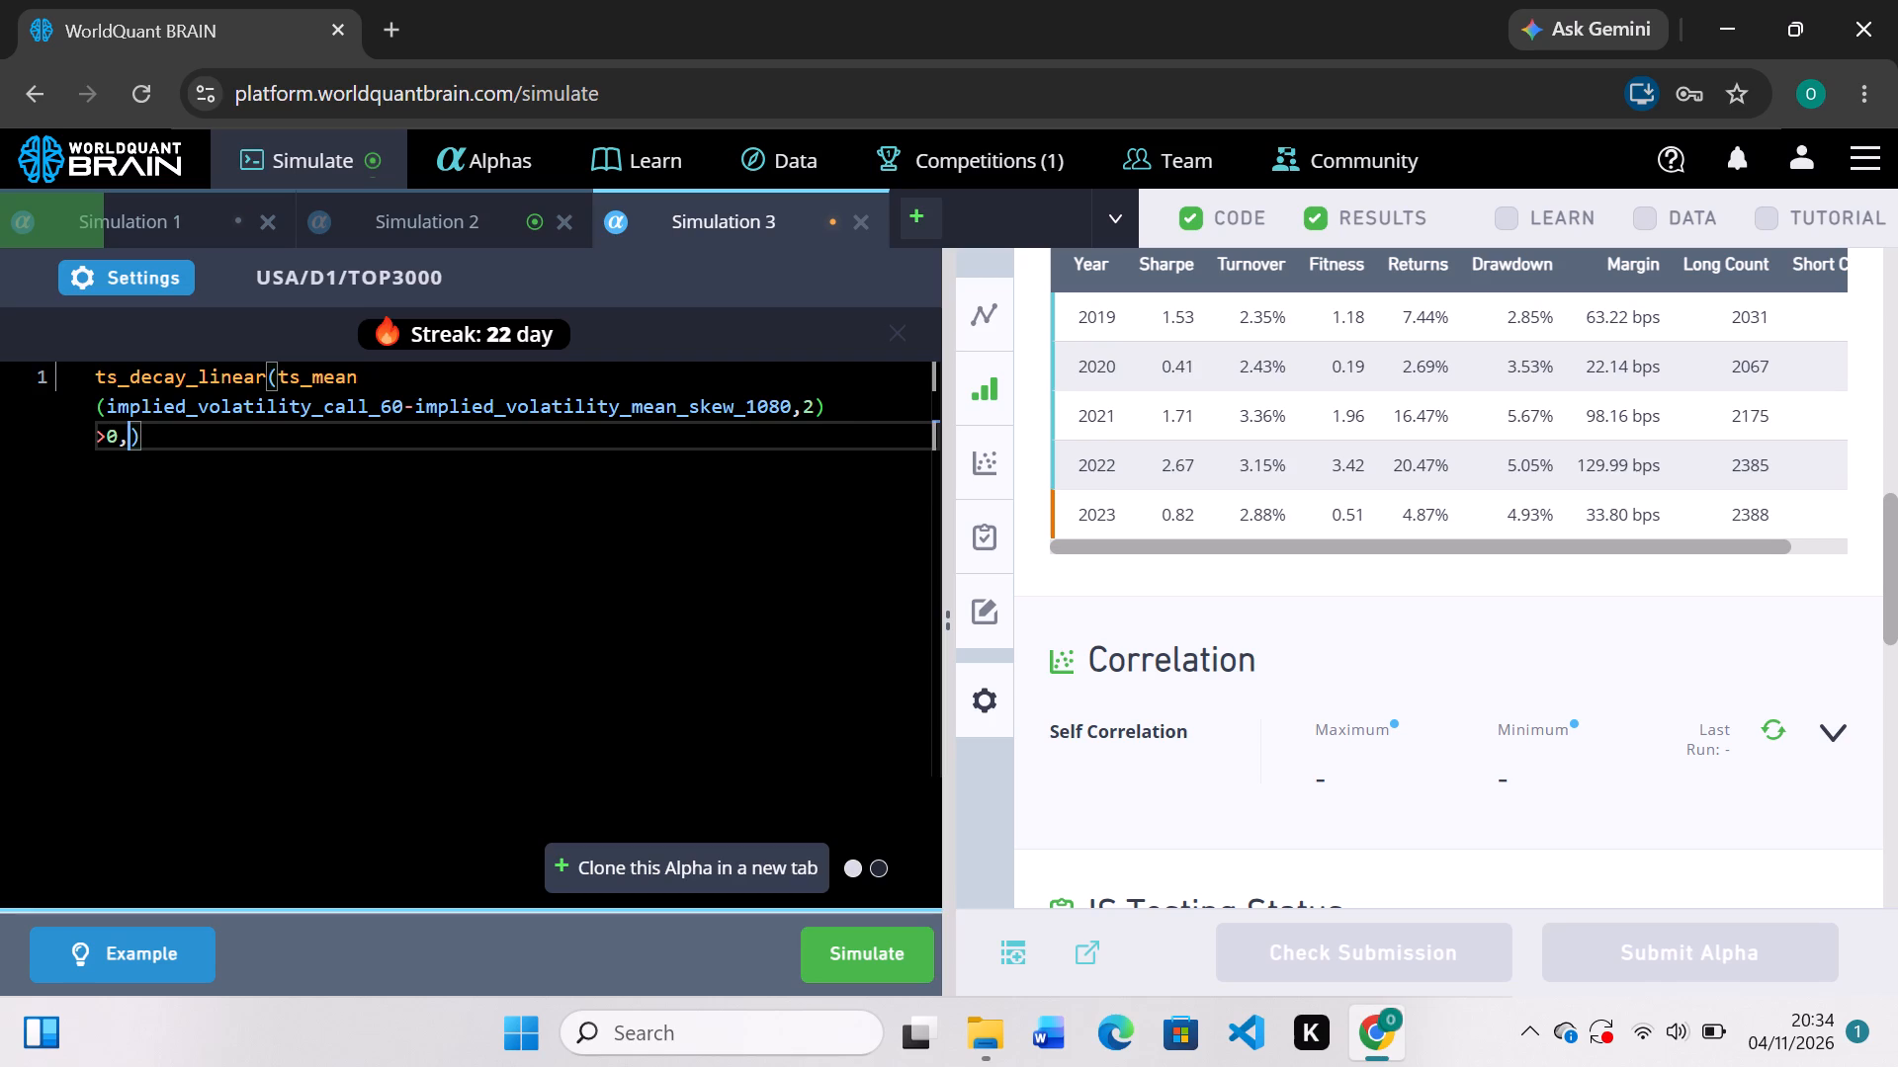
{"action": "key", "text": "1"}
{"action": "key", "text": "5"}
Set Simulation 3's decay to 10 and truncation to 0.01, apply the settings and simulate it.
{"action": "left_click", "coordinate": [152, 279]}
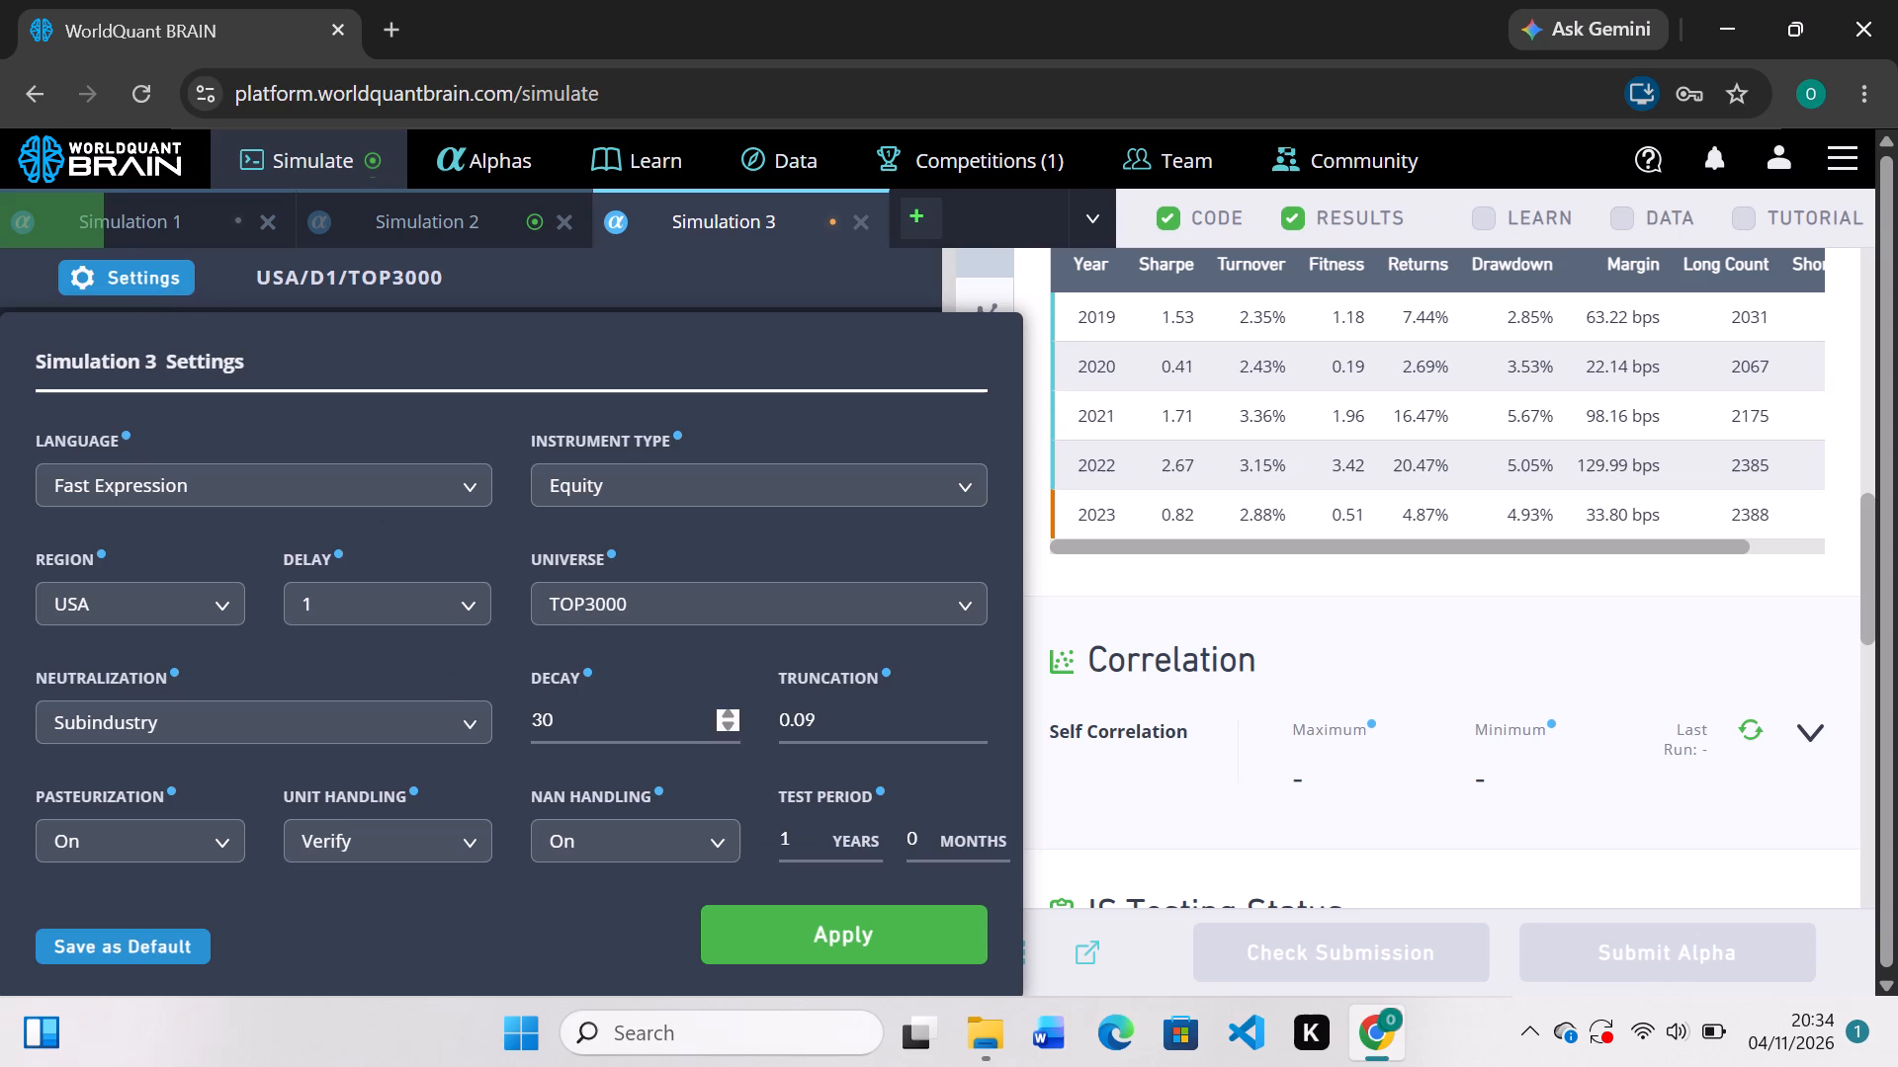
{"action": "left_click", "coordinate": [724, 724]}
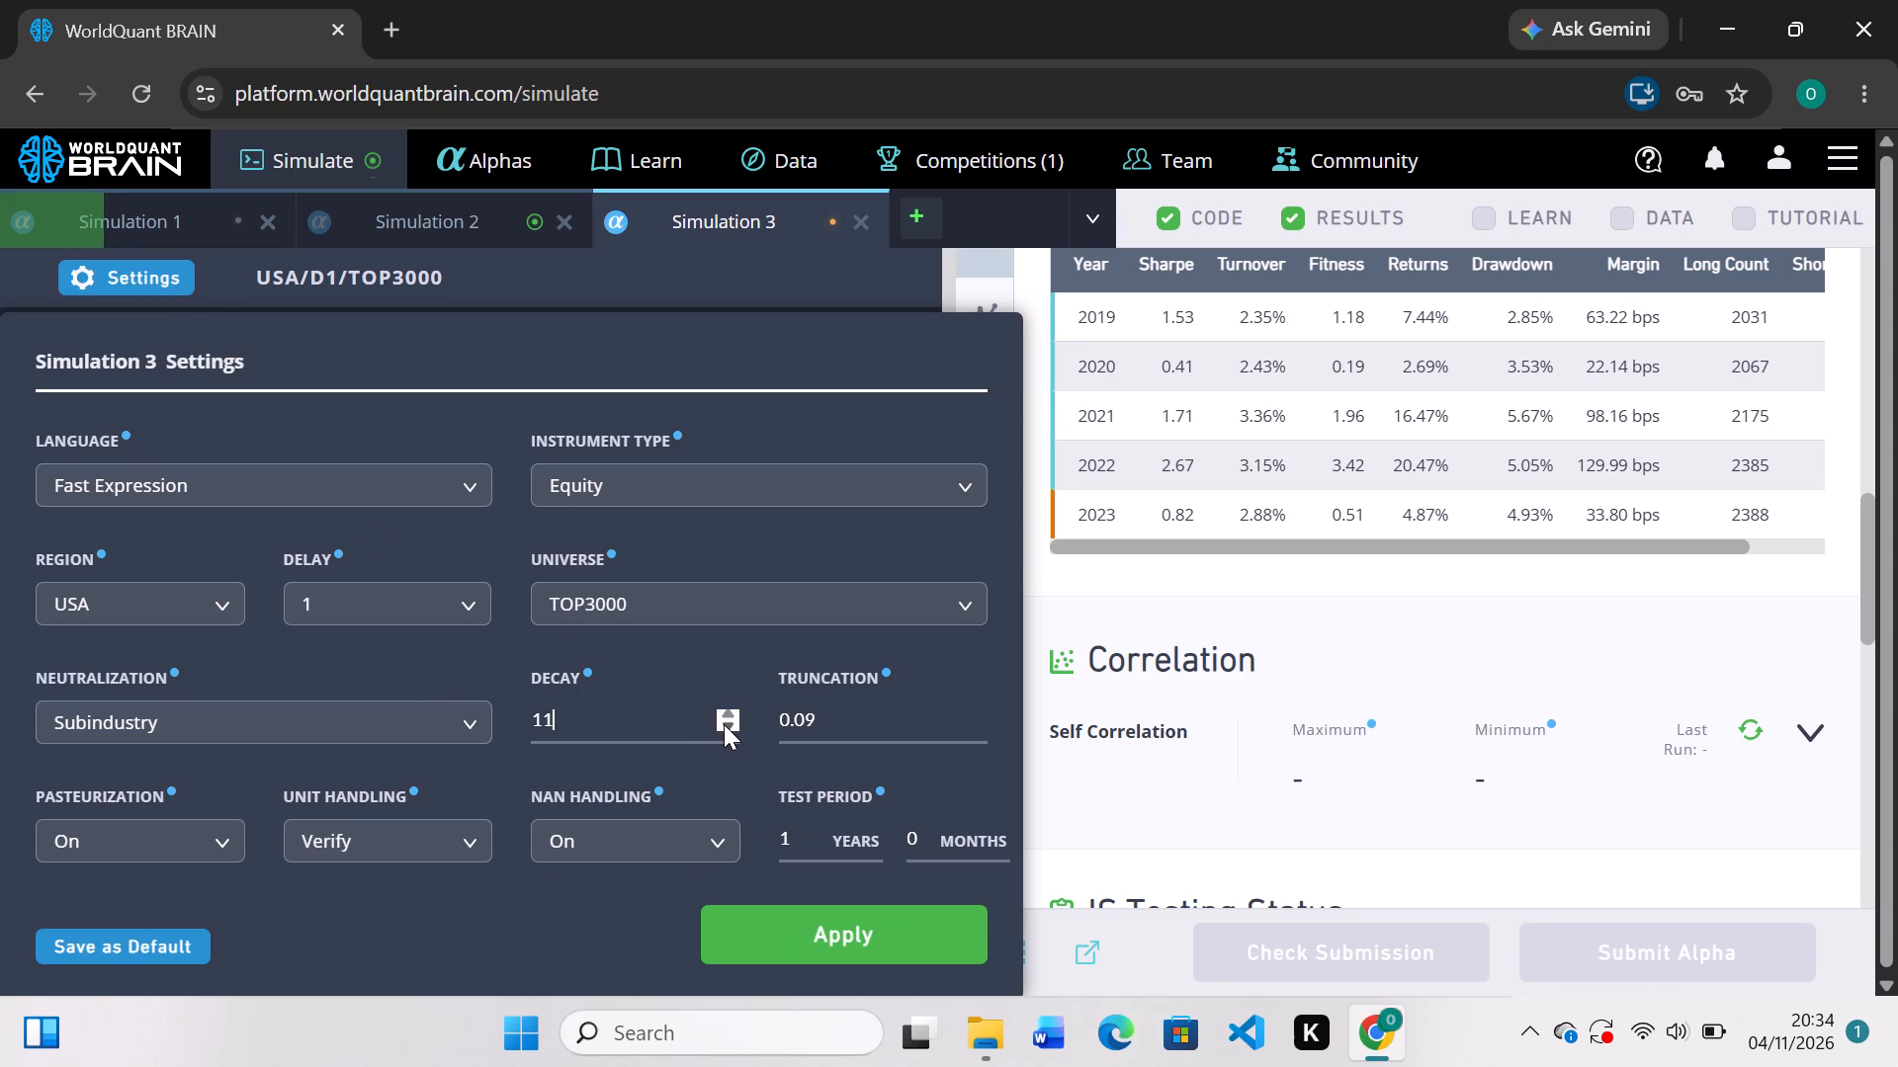
{"action": "left_click", "coordinate": [724, 724]}
{"action": "left_click", "coordinate": [971, 724]}
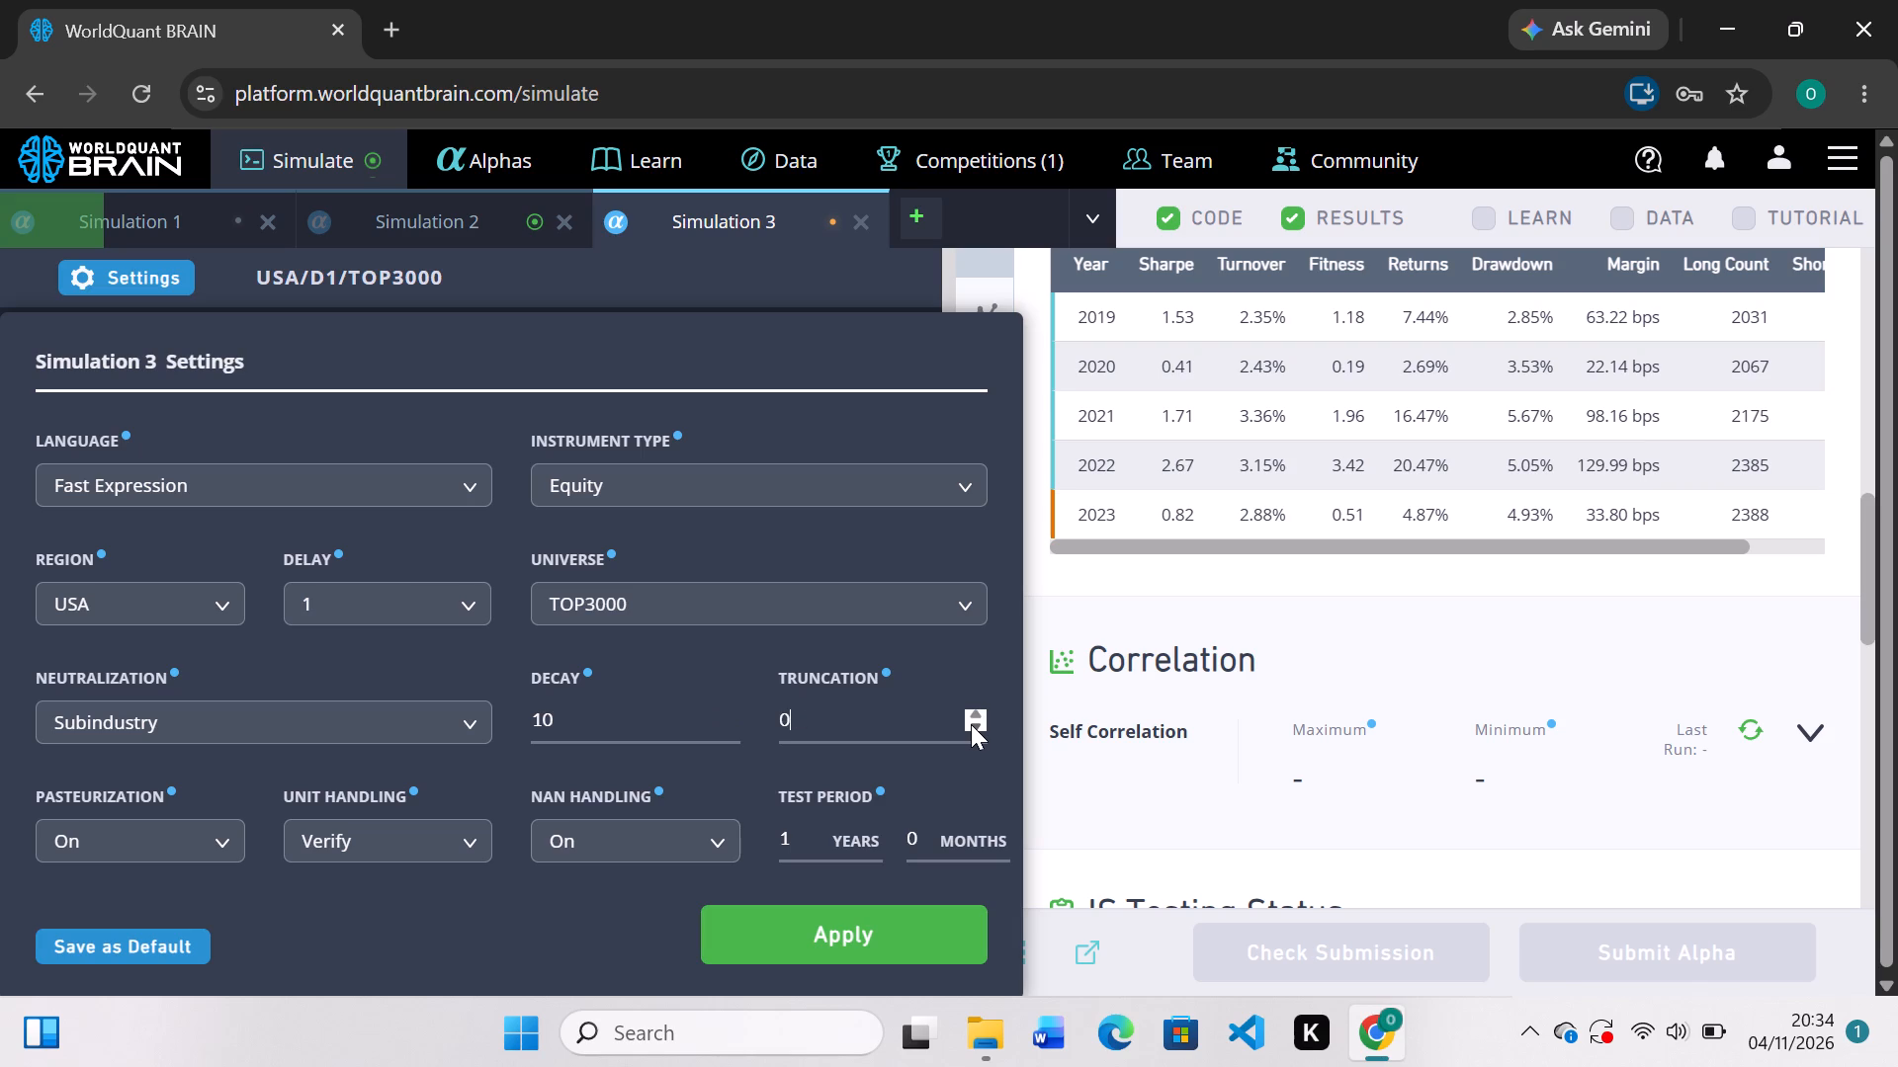
{"action": "left_click", "coordinate": [968, 717]}
{"action": "left_click", "coordinate": [857, 933]}
{"action": "left_click", "coordinate": [857, 933]}
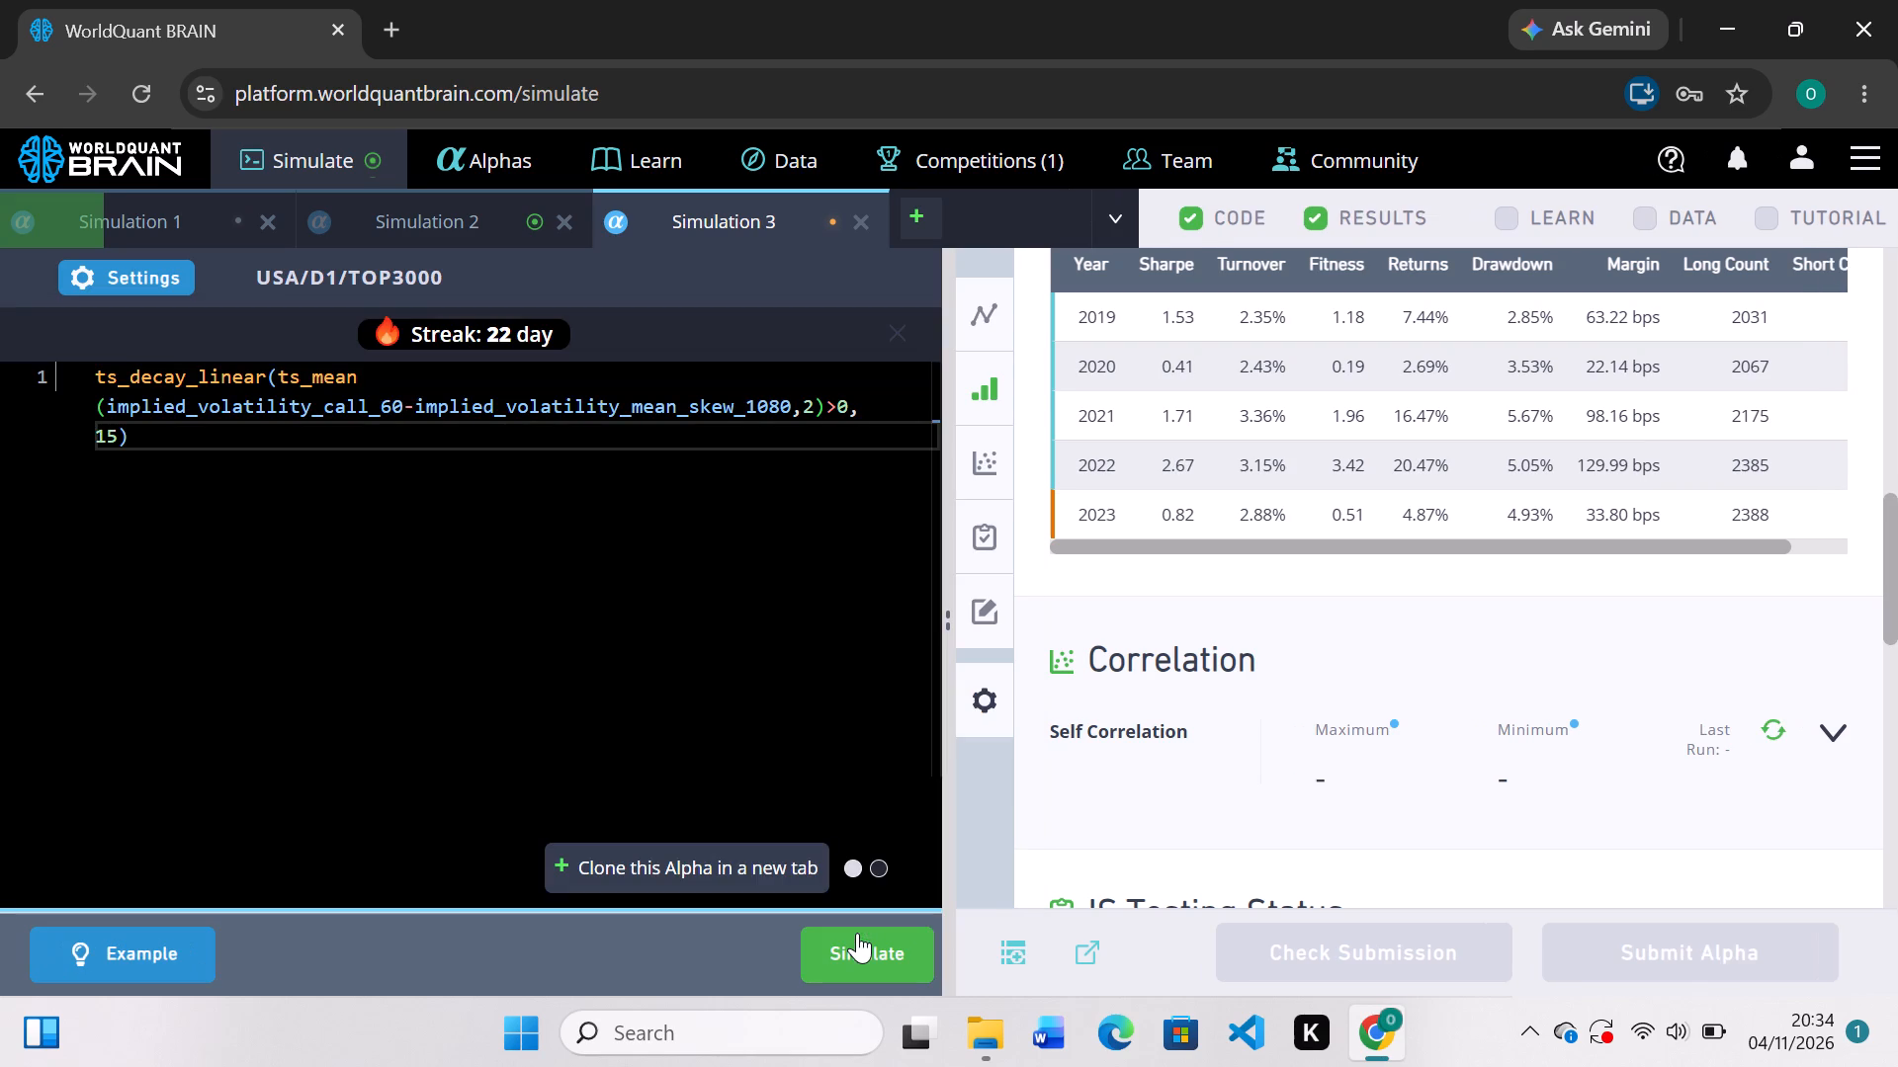
Review Simulation 2's IS summary, reveal its test period and examine the yearly results and failed test details.
{"action": "left_click", "coordinate": [475, 223]}
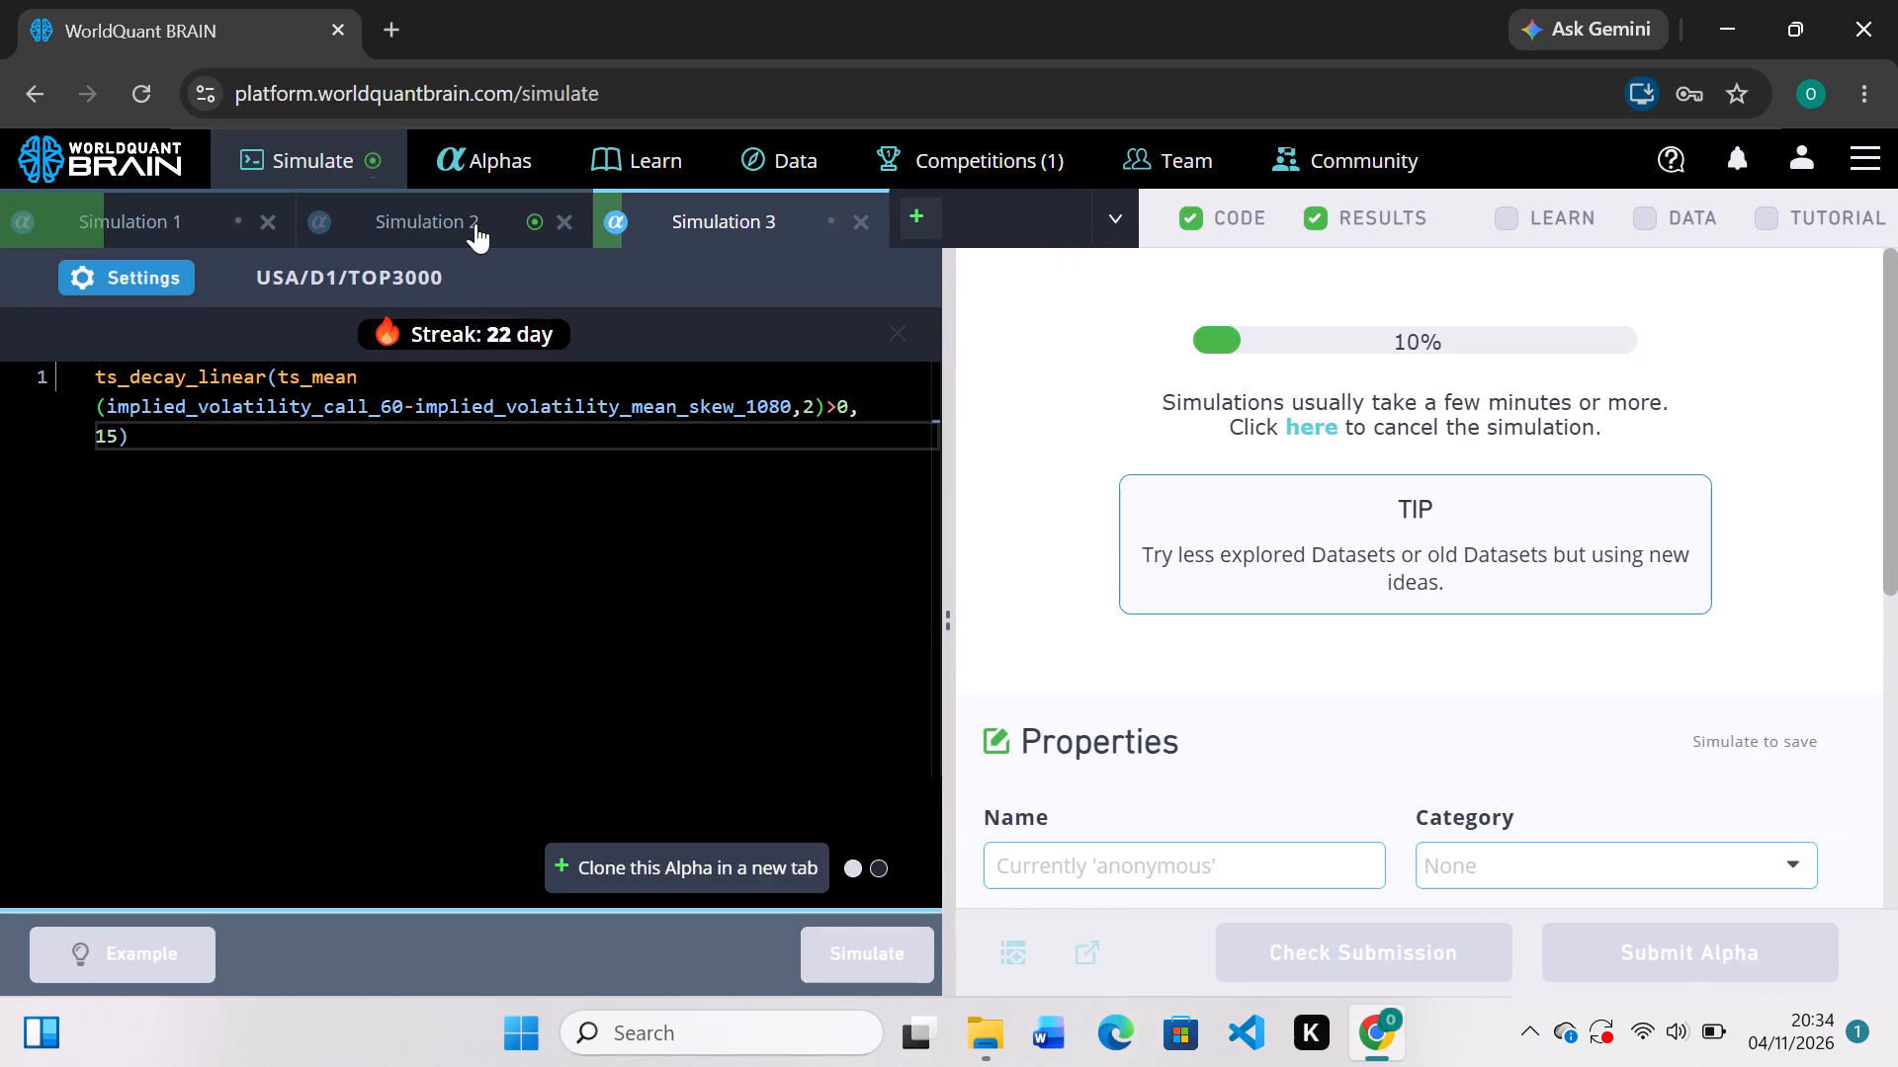
{"action": "scroll", "coordinate": [1307, 718], "scroll_direction": "down", "scroll_amount": 3}
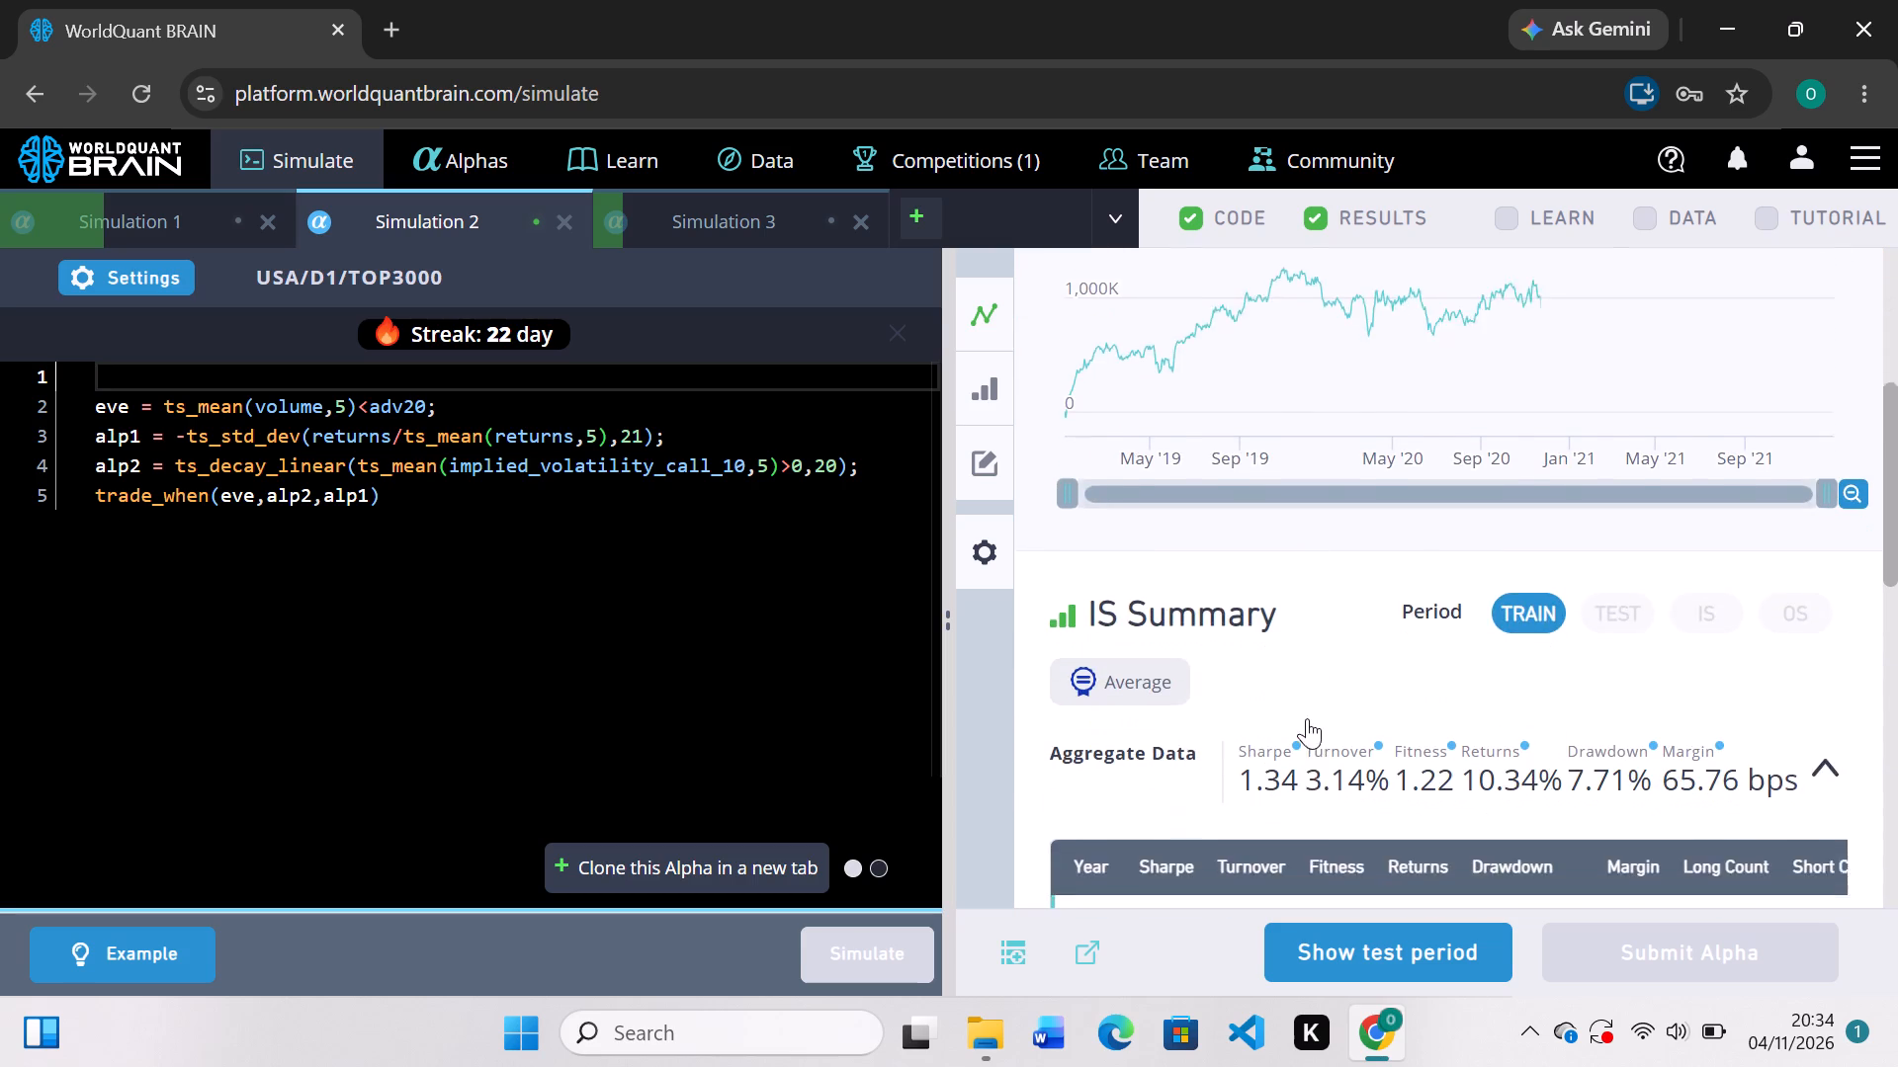
{"action": "scroll", "coordinate": [1307, 718], "scroll_direction": "up", "scroll_amount": 1}
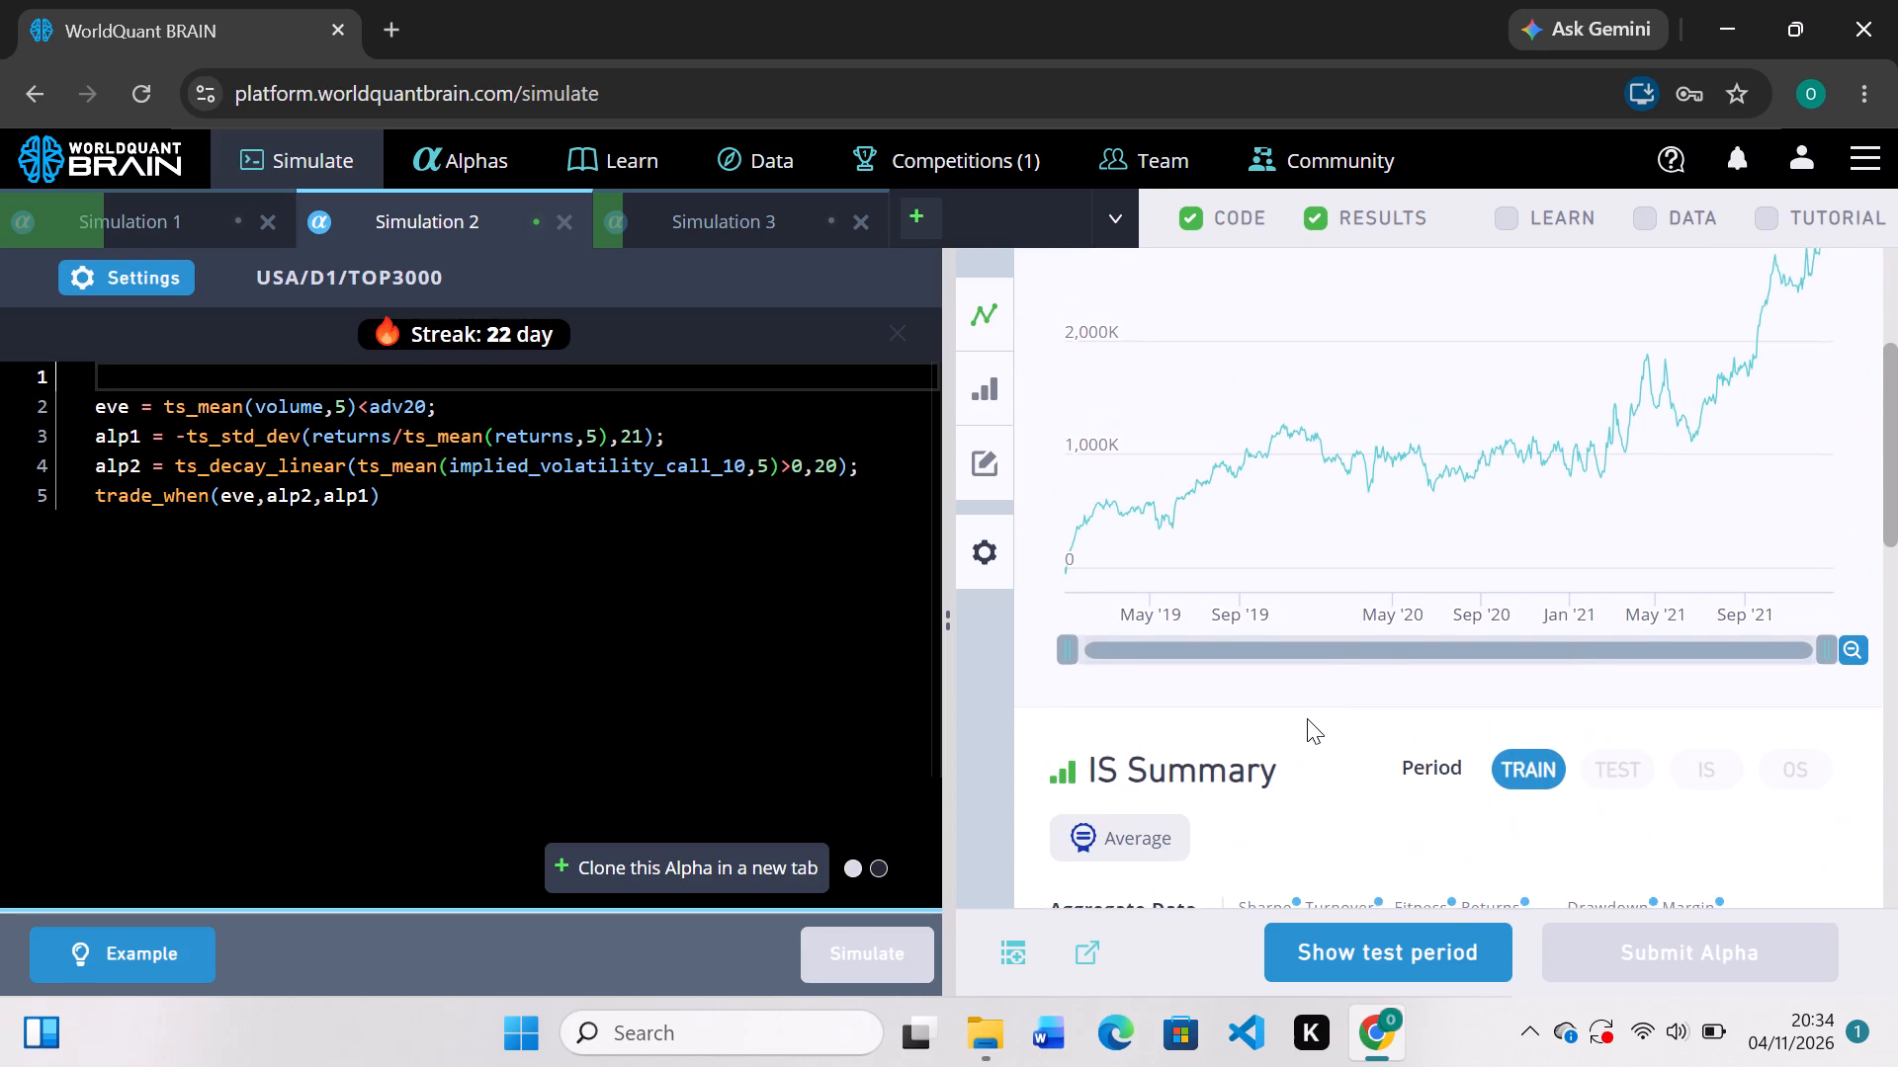
{"action": "scroll", "coordinate": [1307, 718], "scroll_direction": "up", "scroll_amount": 3}
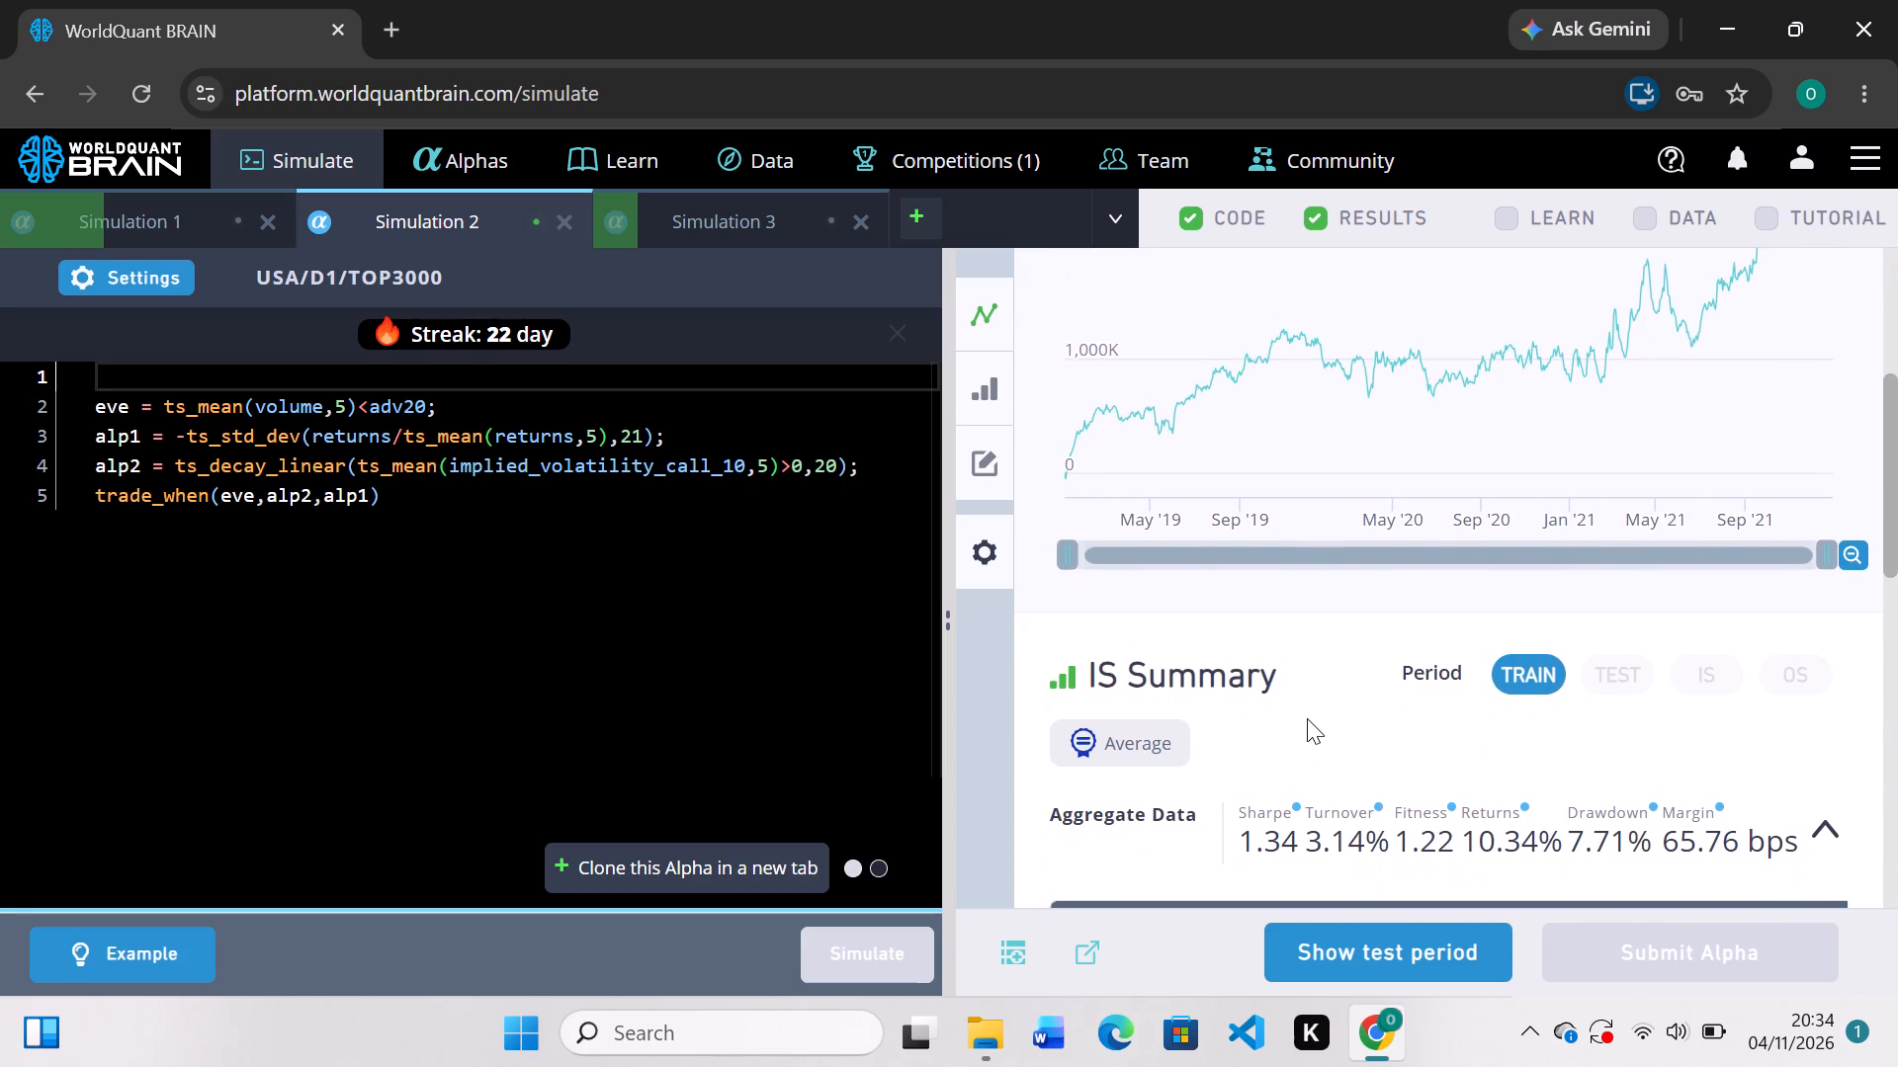
{"action": "scroll", "coordinate": [1307, 718], "scroll_direction": "up", "scroll_amount": 1}
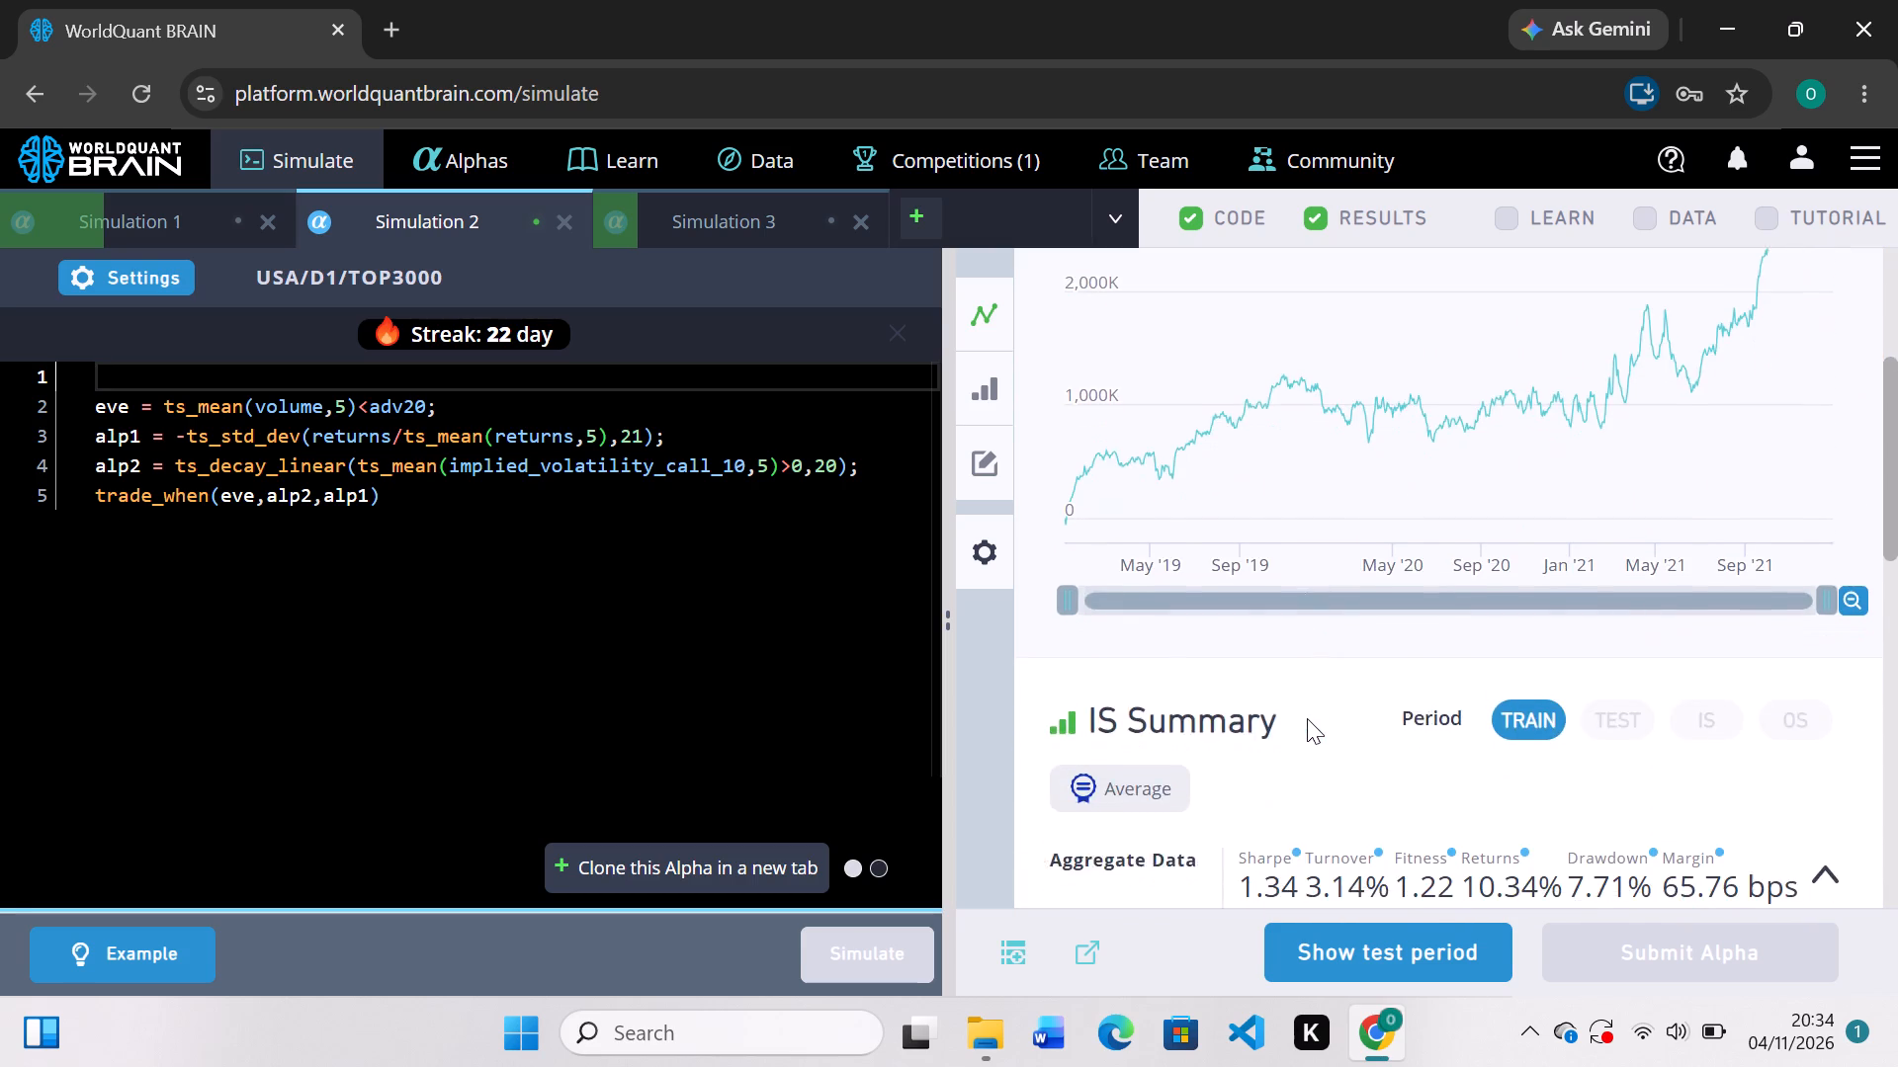
{"action": "scroll", "coordinate": [1307, 718], "scroll_direction": "down", "scroll_amount": 2}
{"action": "left_click", "coordinate": [1387, 955]}
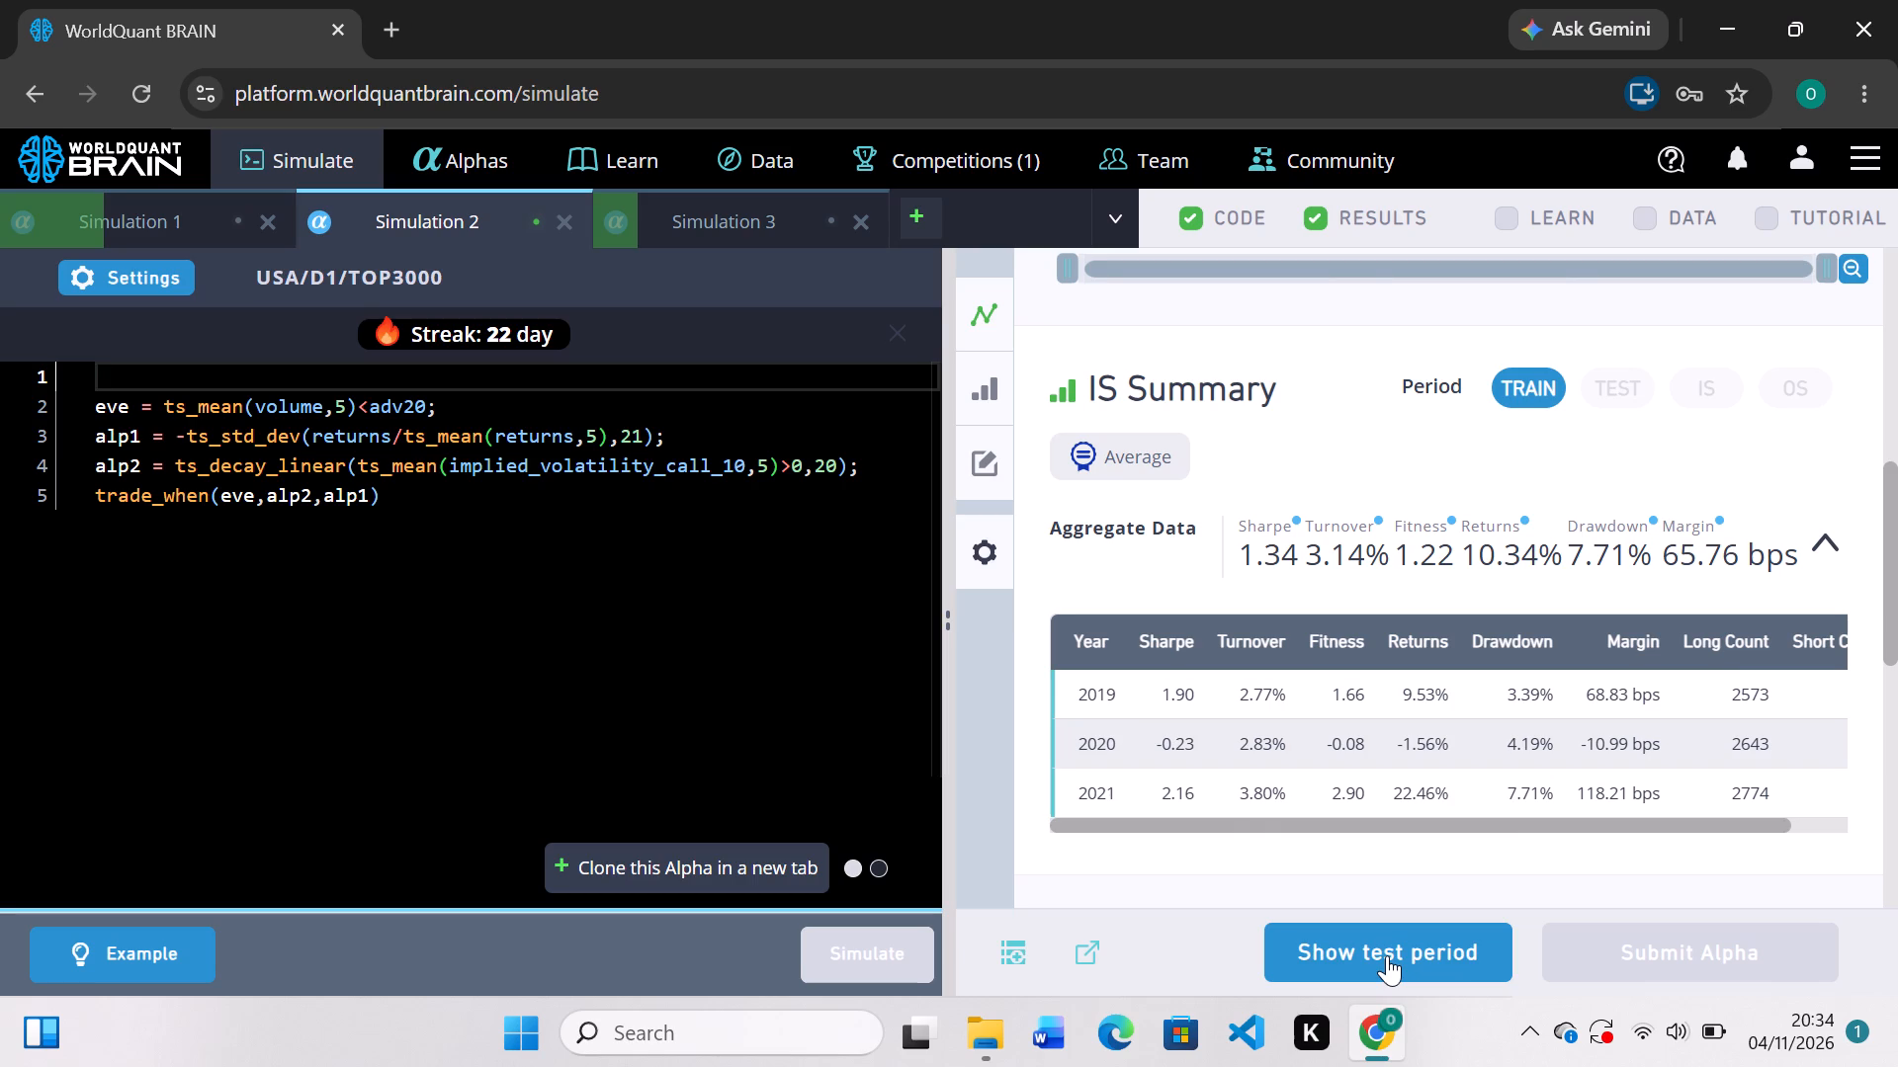
{"action": "scroll", "coordinate": [1374, 779], "scroll_direction": "down", "scroll_amount": 3}
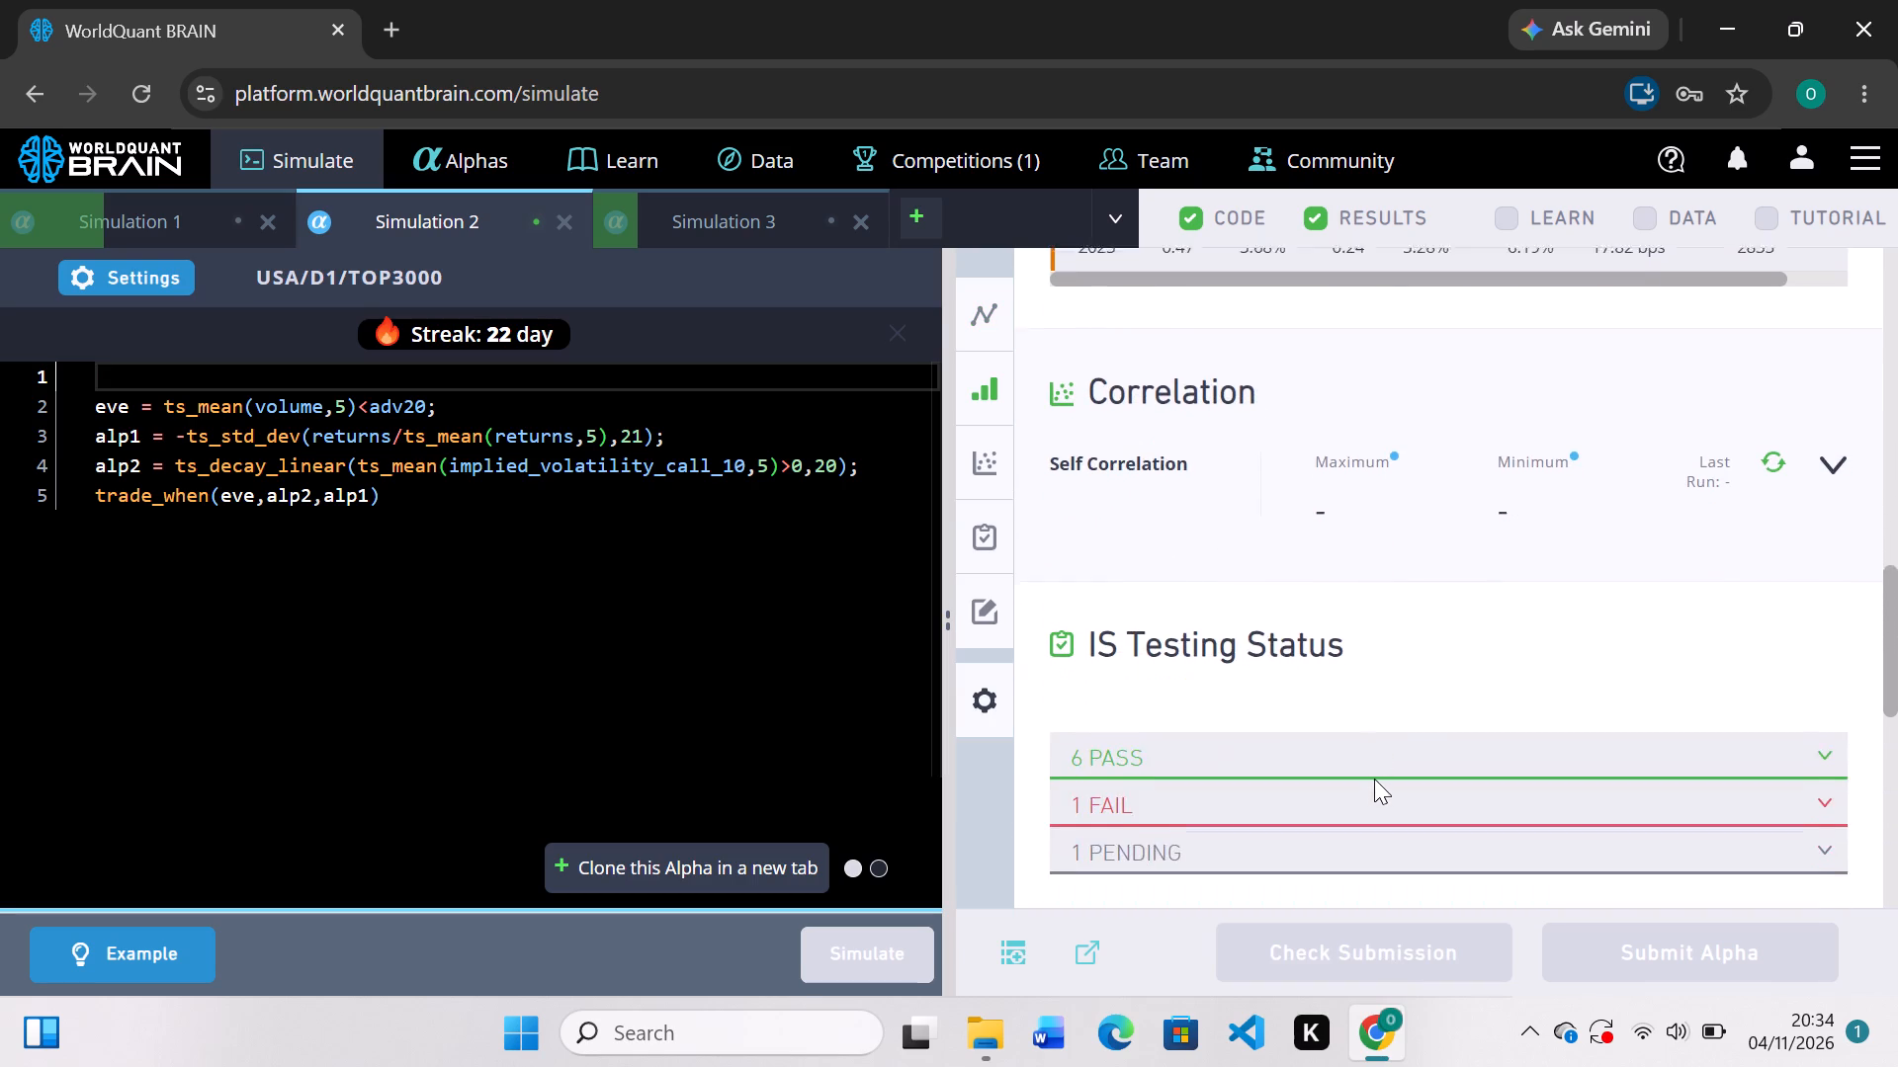
{"action": "left_click", "coordinate": [1564, 756]}
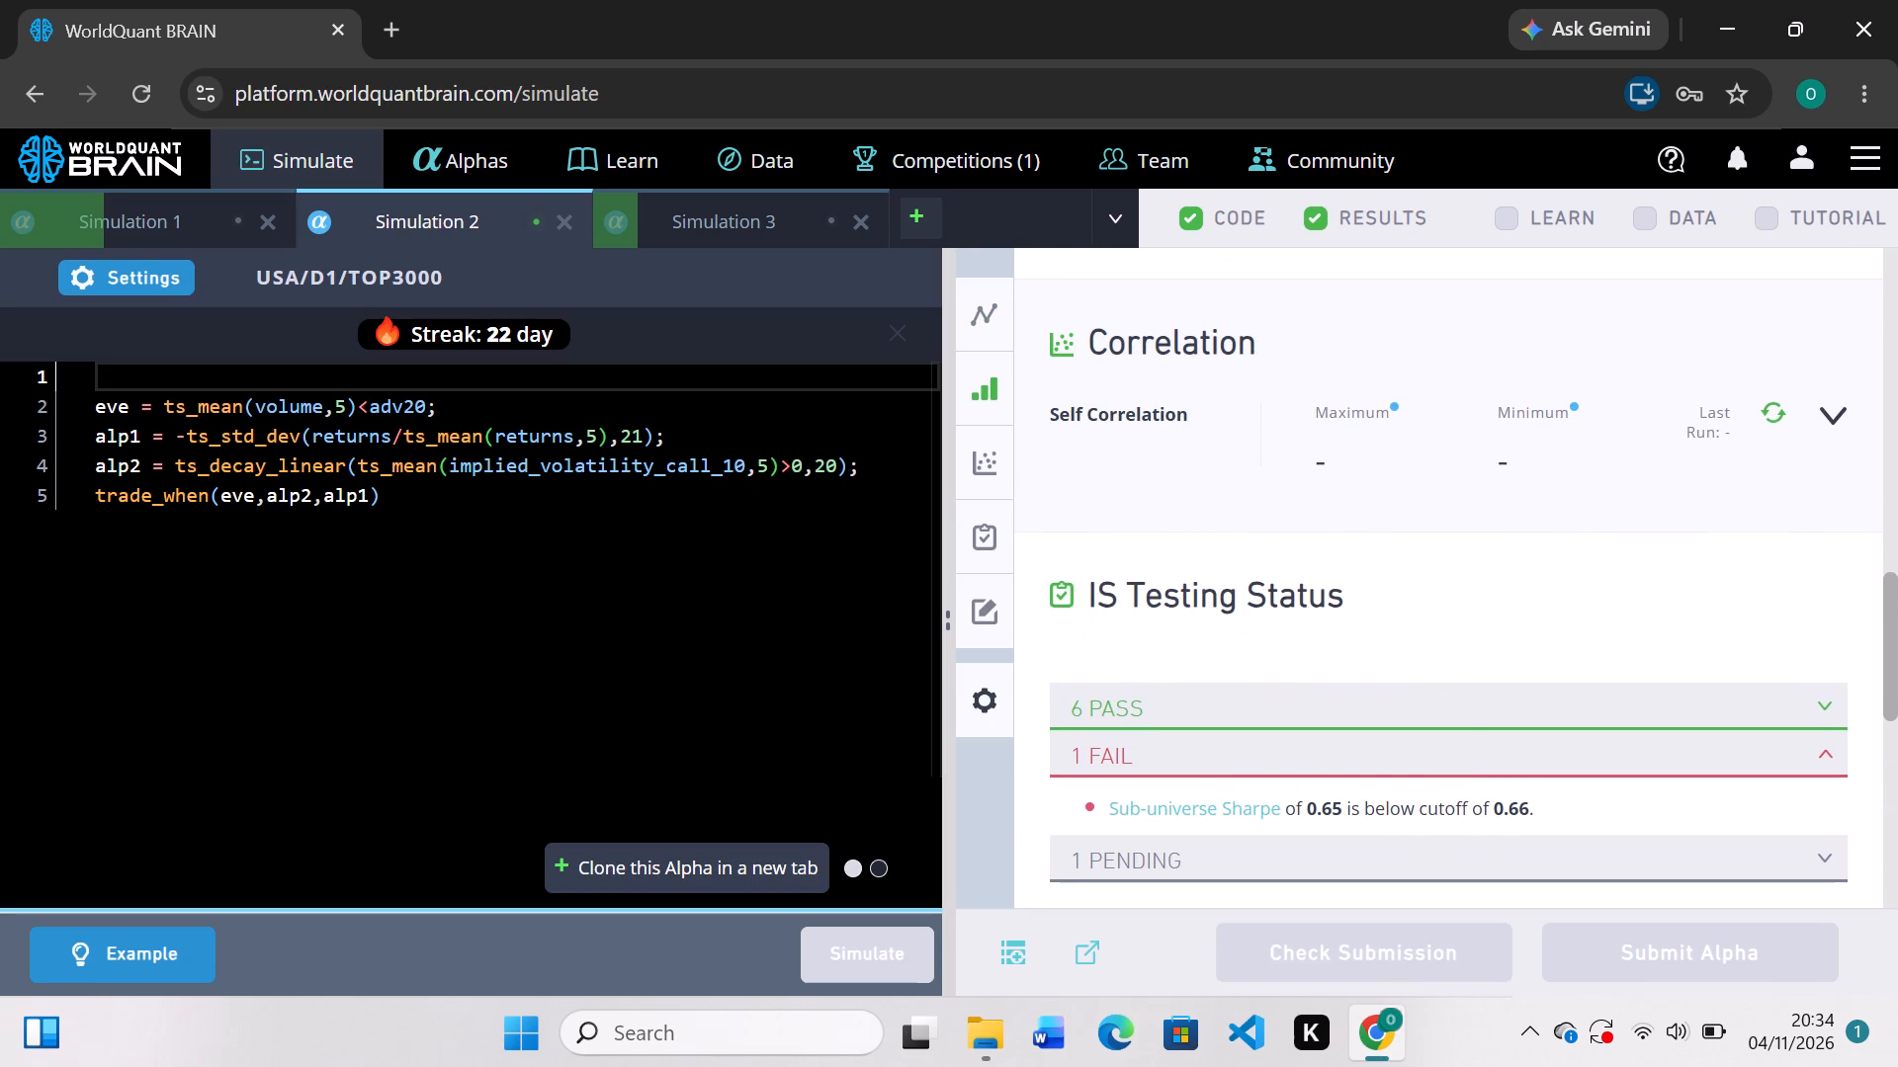
{"action": "scroll", "coordinate": [1469, 698], "scroll_direction": "up", "scroll_amount": 2}
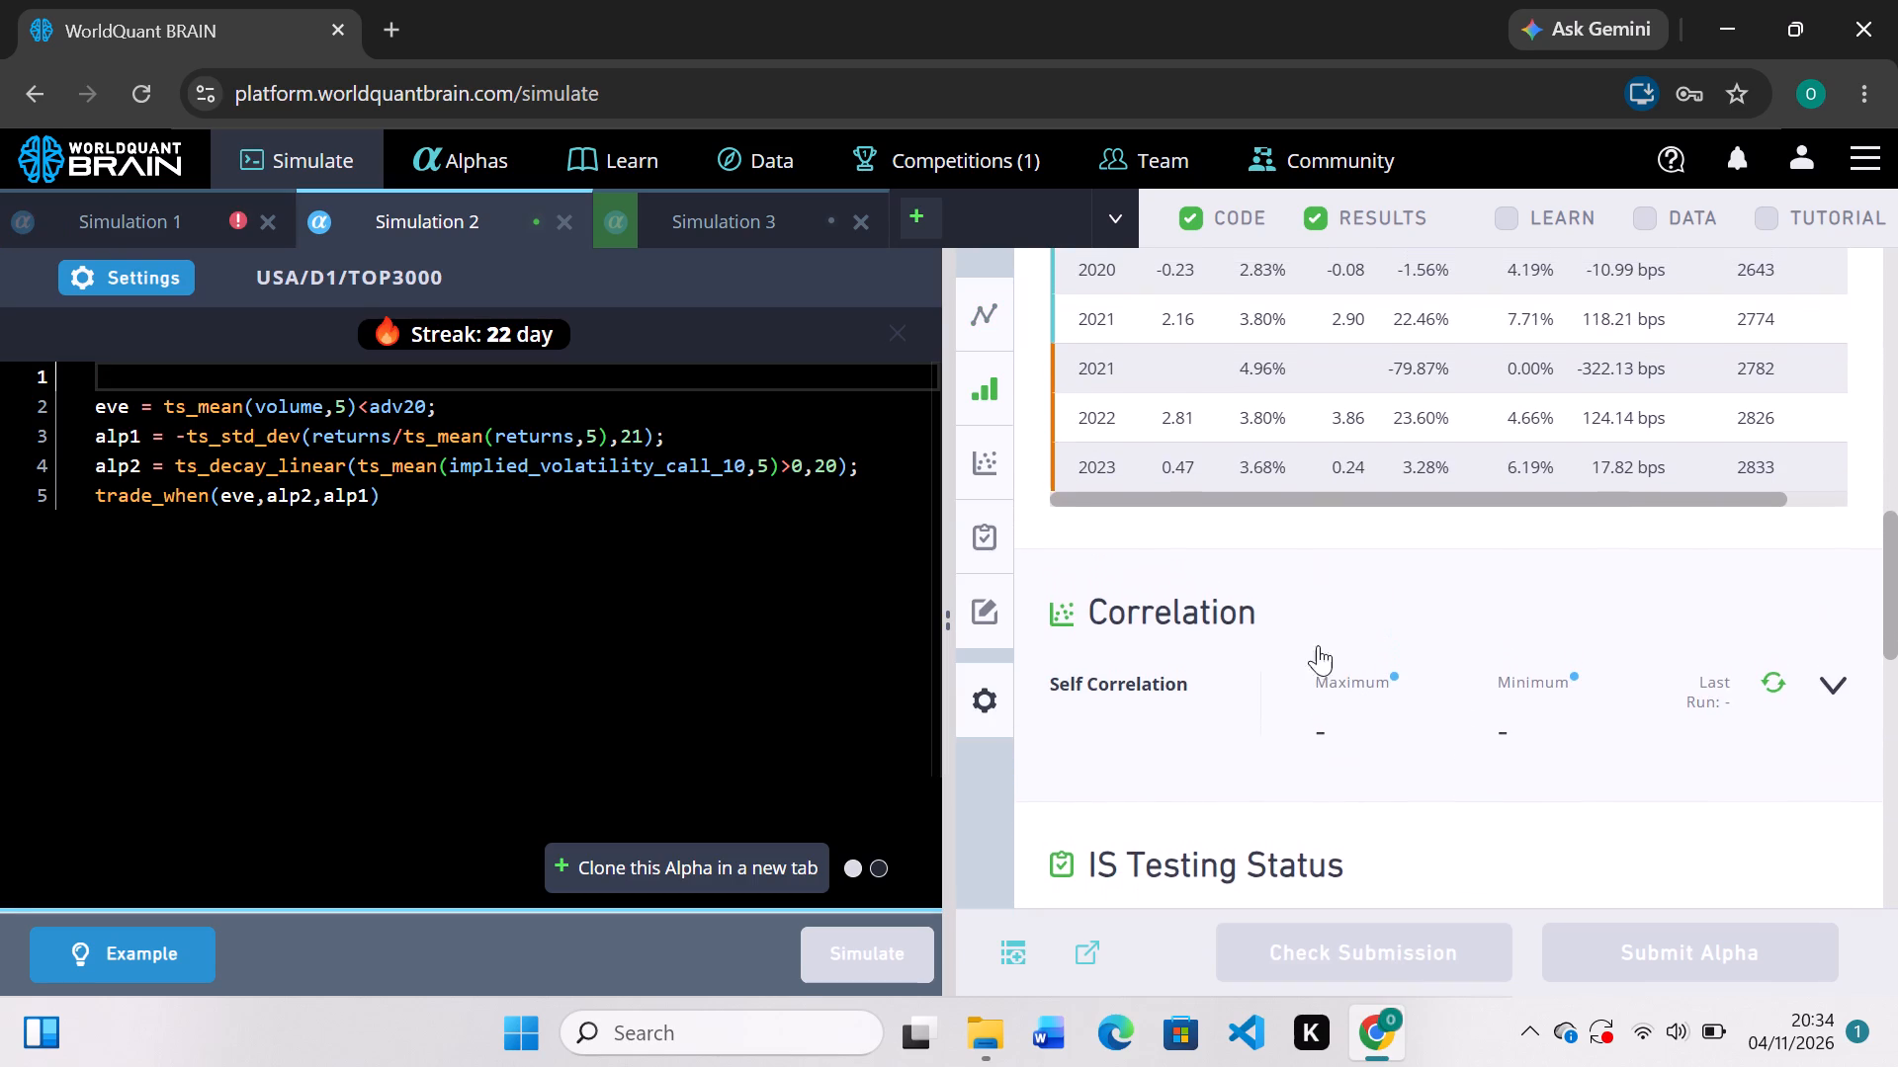
Set Simulation 2's decay to 30, apply the settings and simulate it.
{"action": "left_click", "coordinate": [155, 278]}
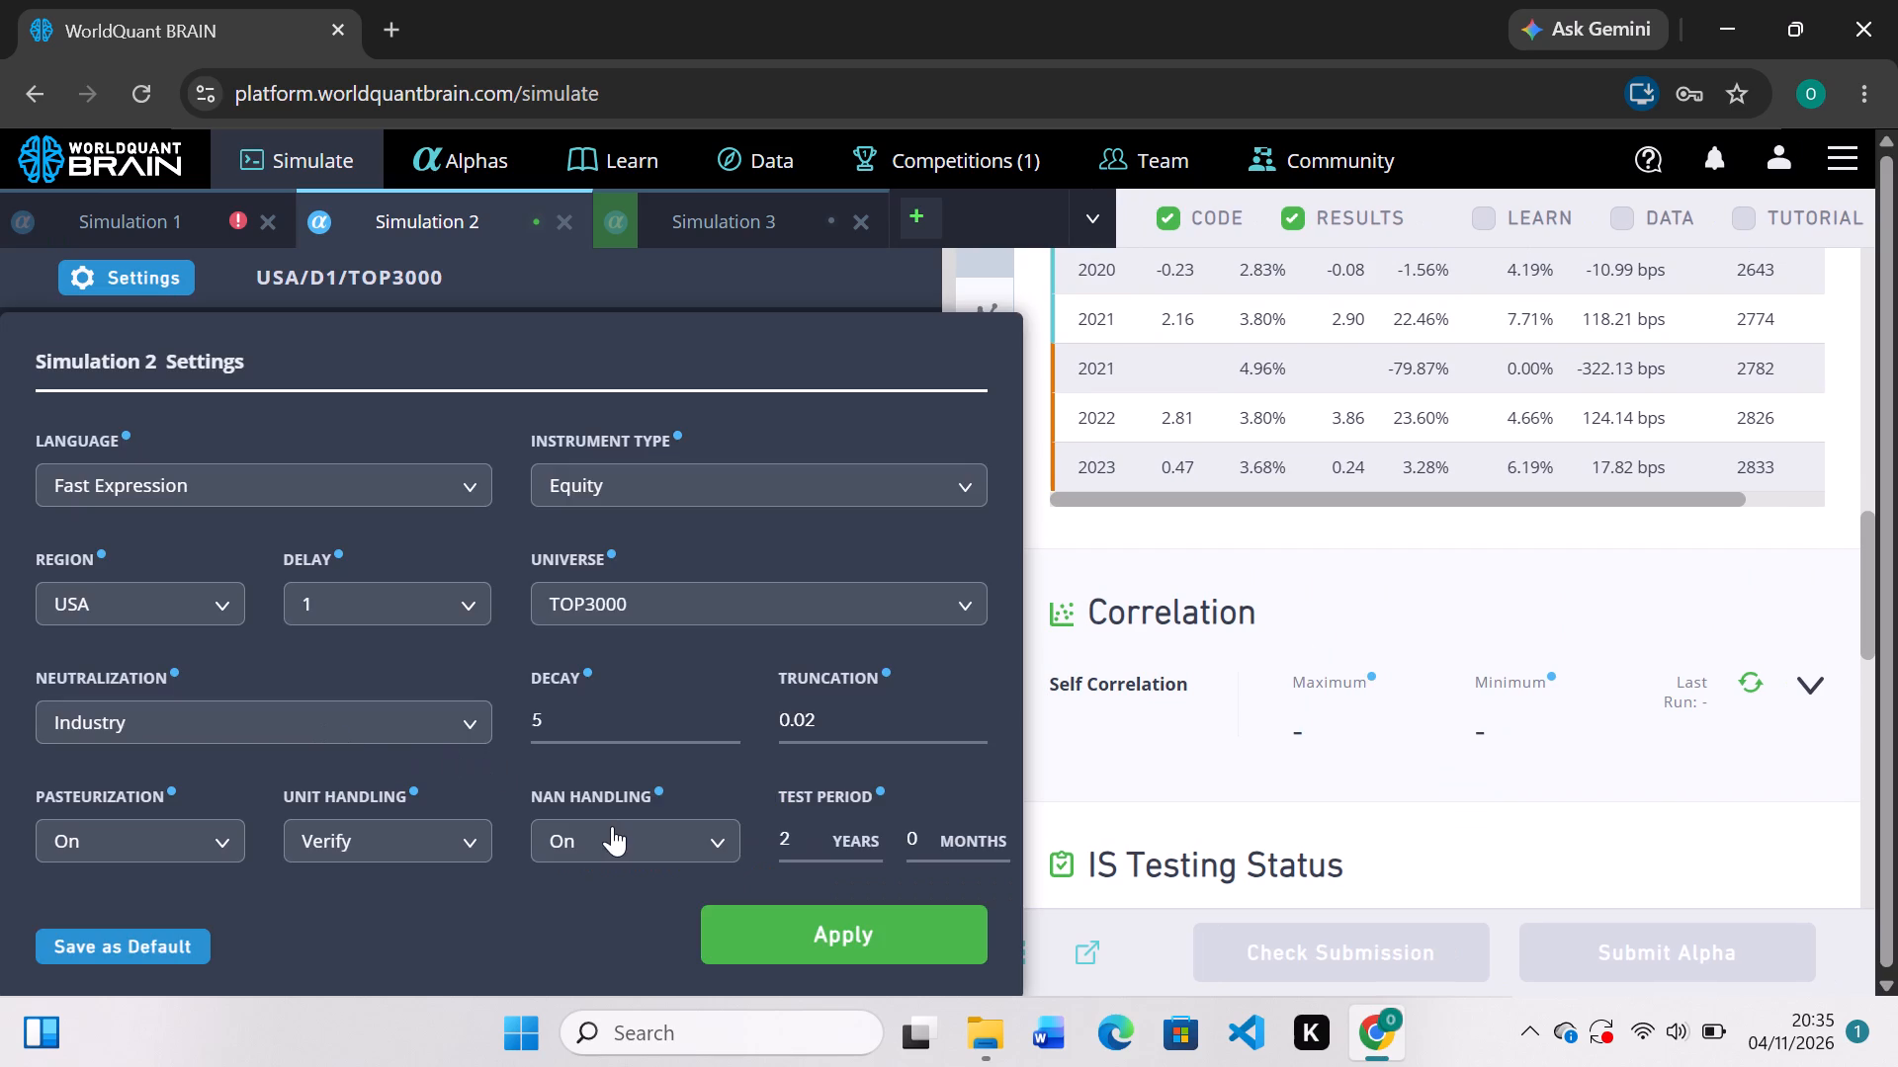
{"action": "left_click", "coordinate": [729, 713]}
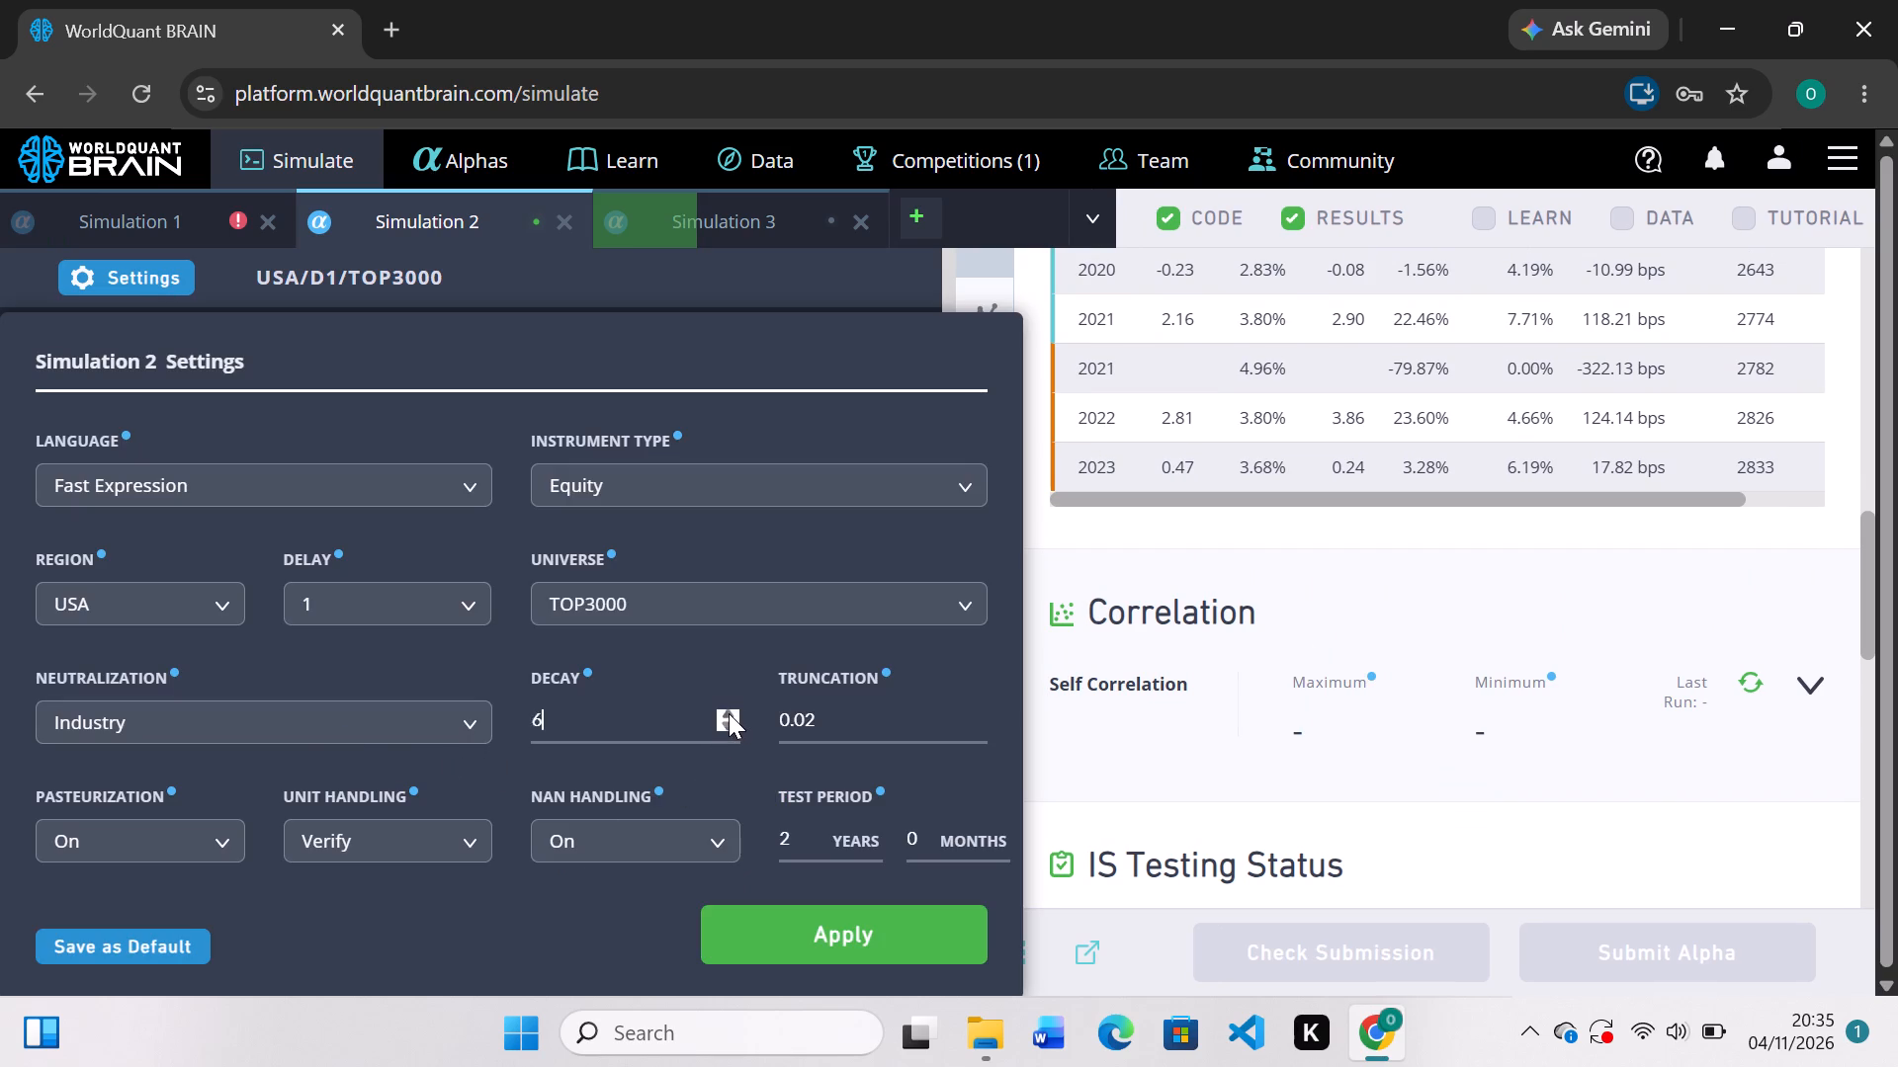
{"action": "left_click", "coordinate": [729, 713]}
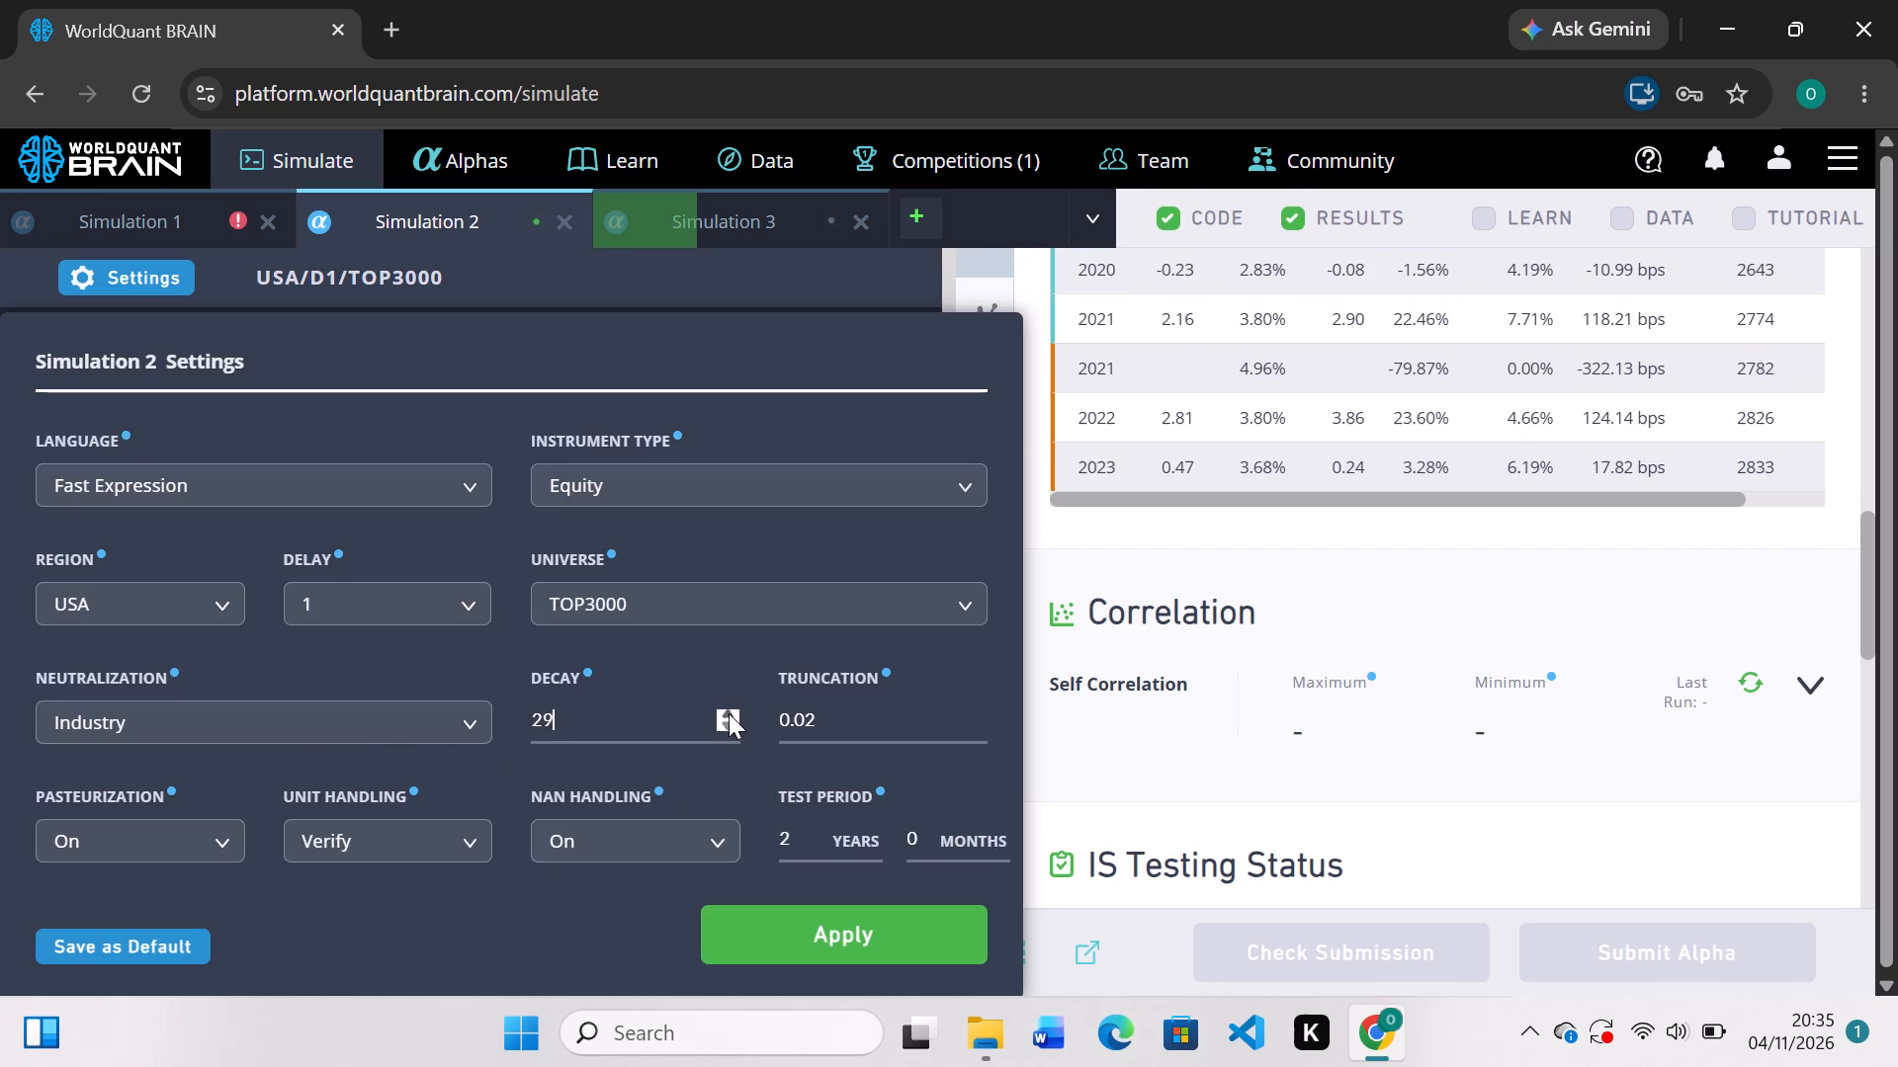
{"action": "left_click", "coordinate": [729, 713]}
{"action": "left_click", "coordinate": [813, 913]}
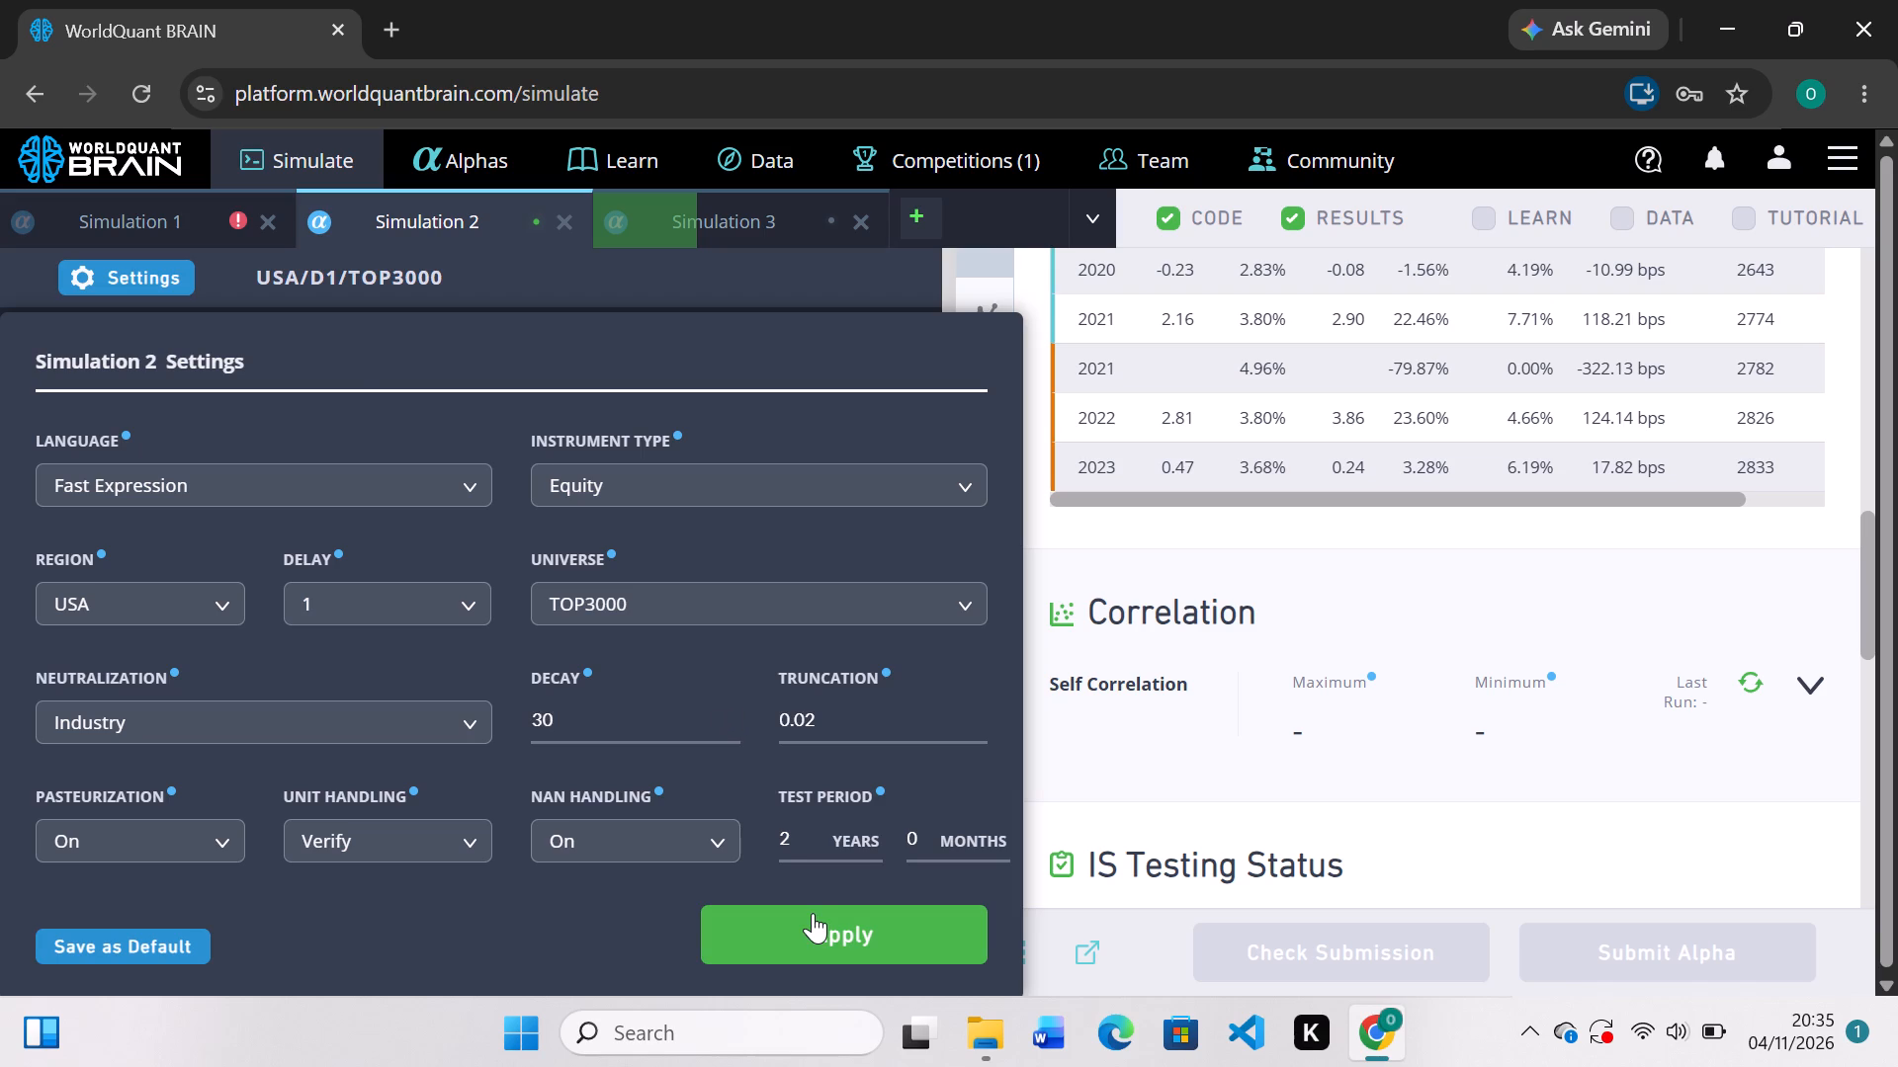
{"action": "left_click", "coordinate": [834, 968]}
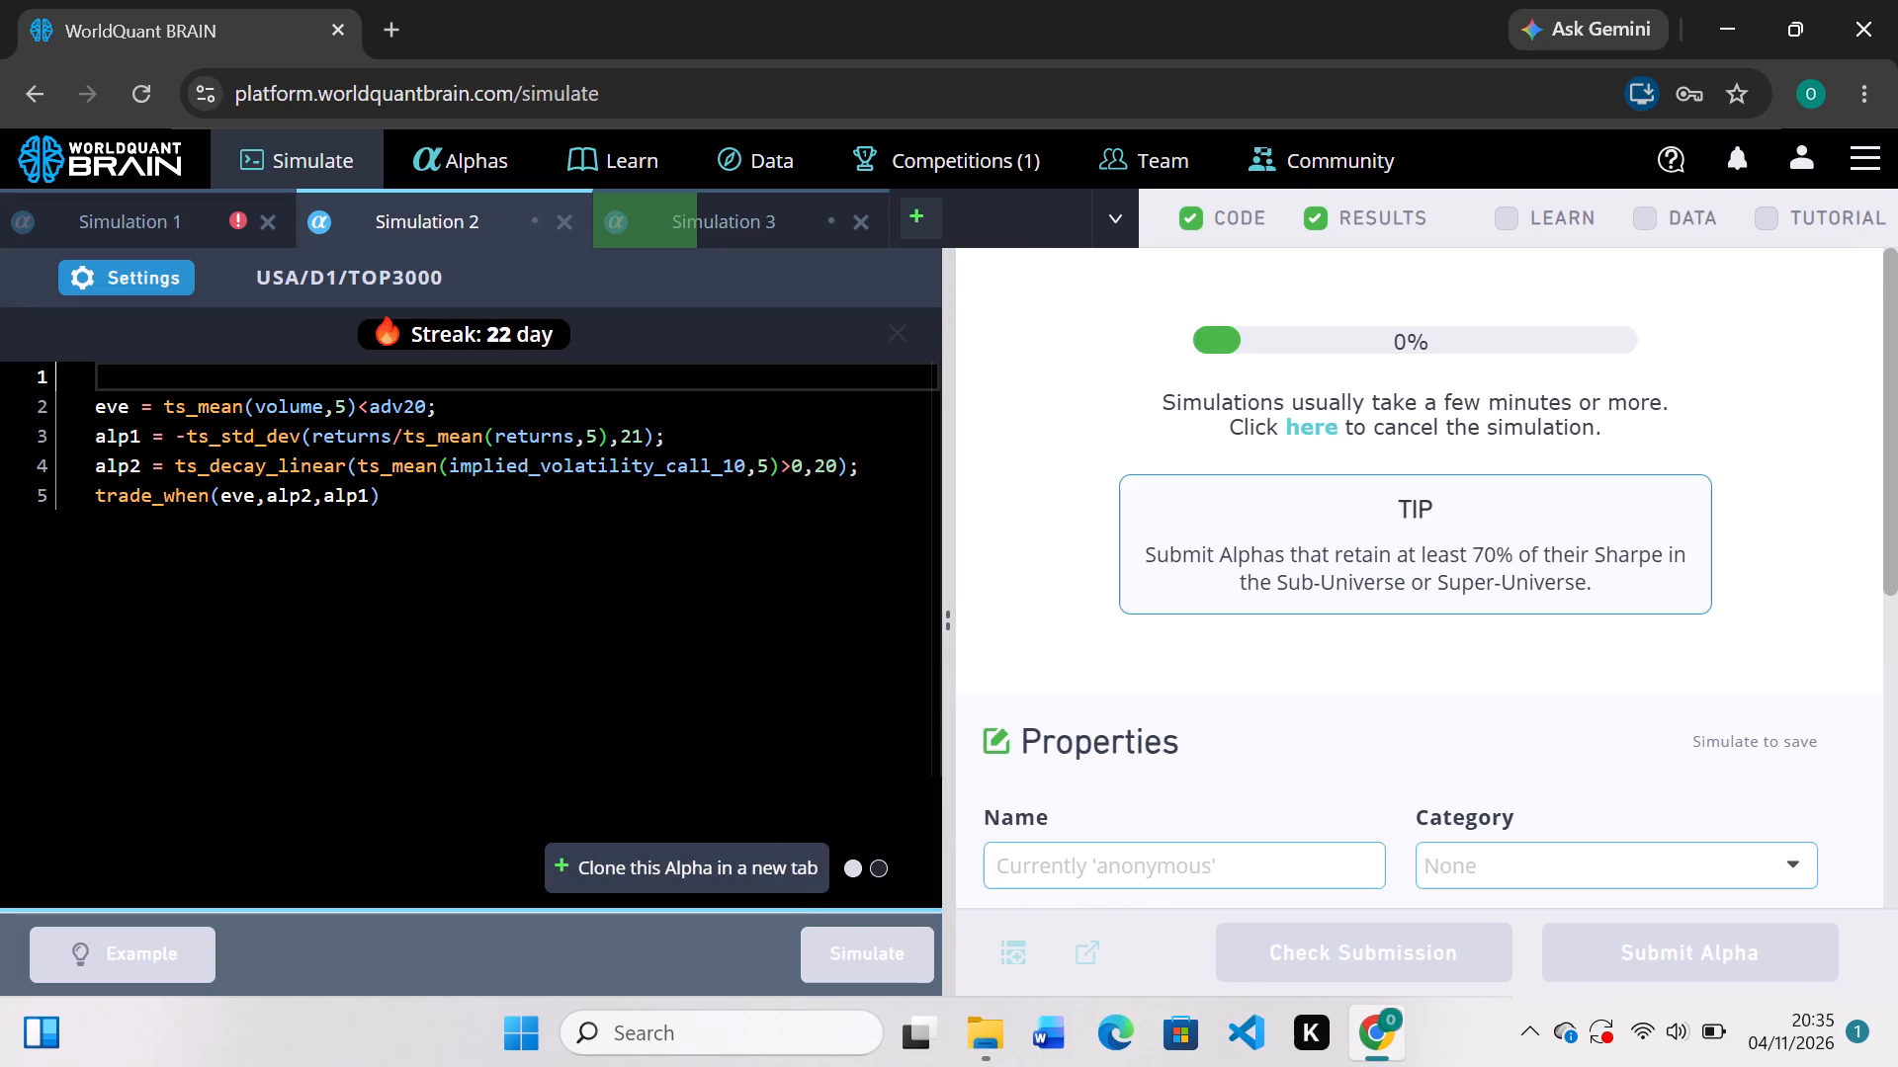
Remove the minus sign before scl12_buzz in Simulation 1's expression and simulate it.
{"action": "left_click", "coordinate": [195, 221]}
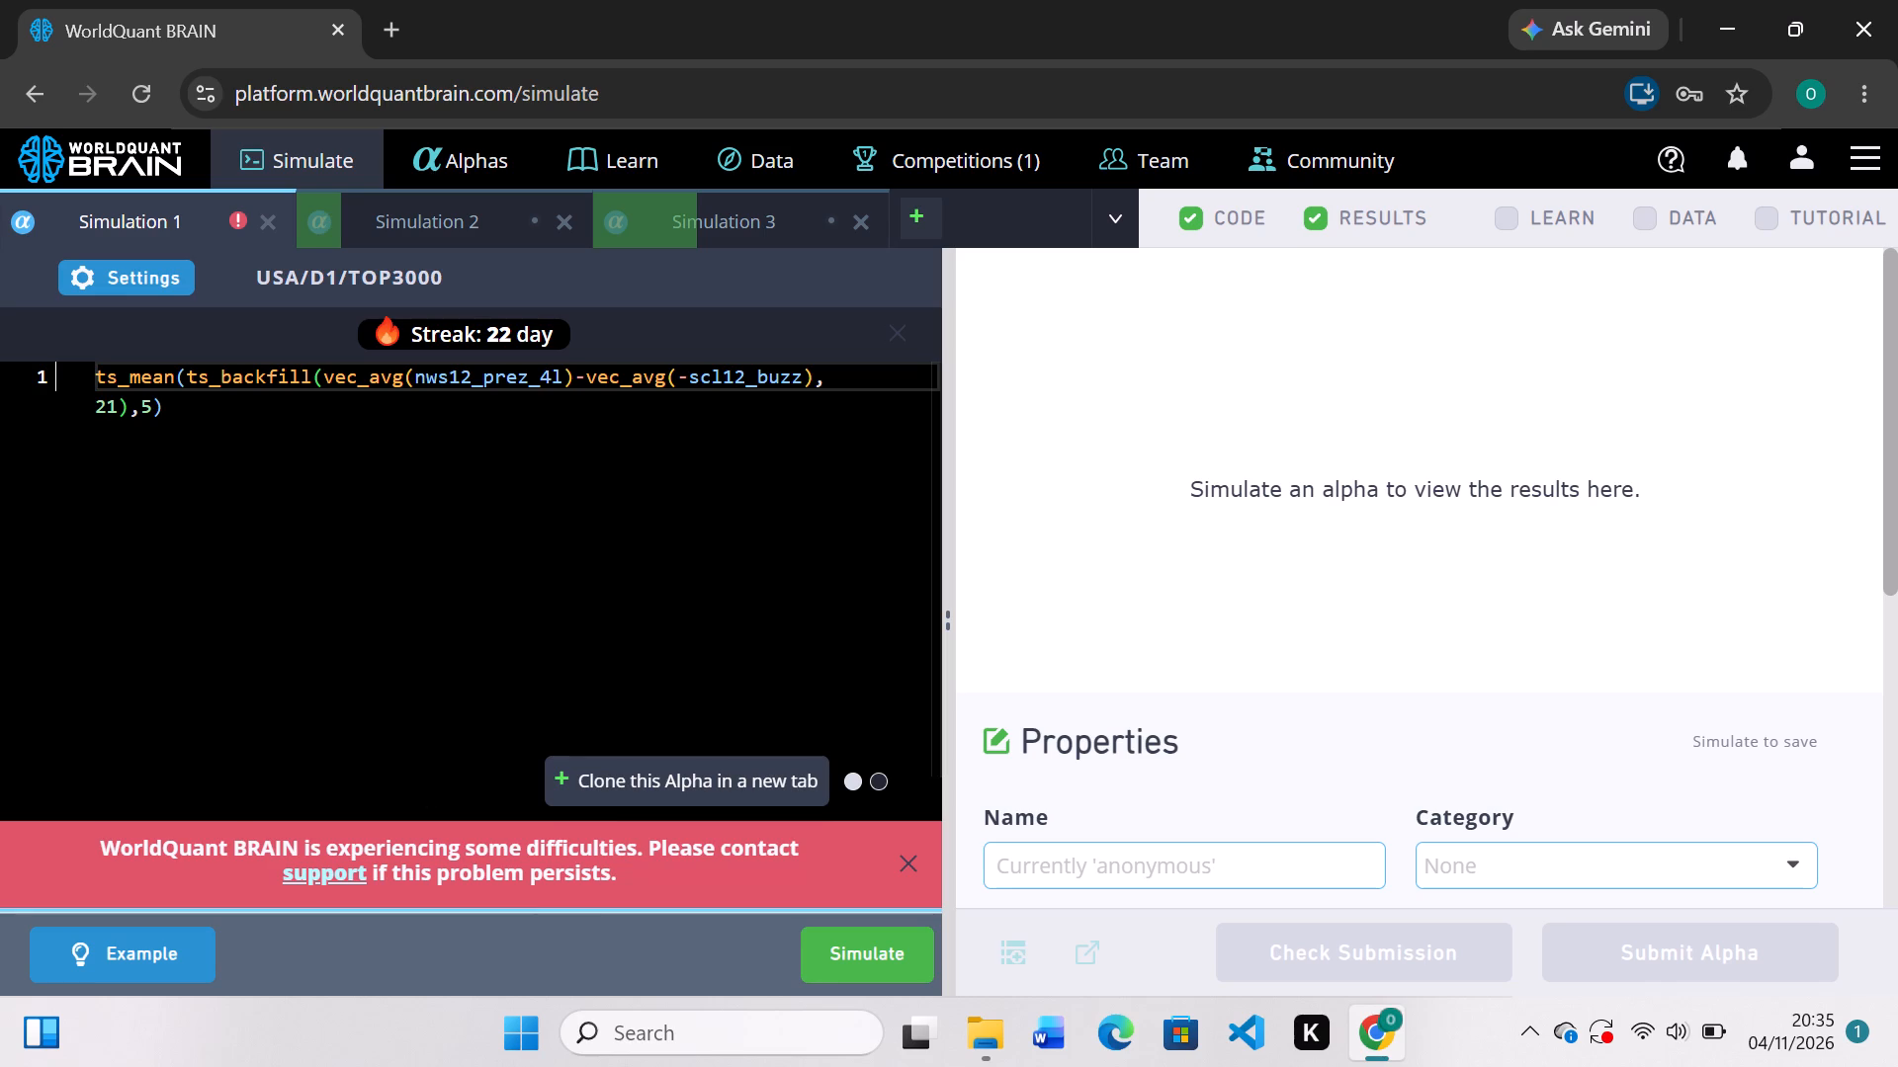
{"action": "left_click", "coordinate": [692, 380]}
{"action": "key", "text": "BackSpace"}
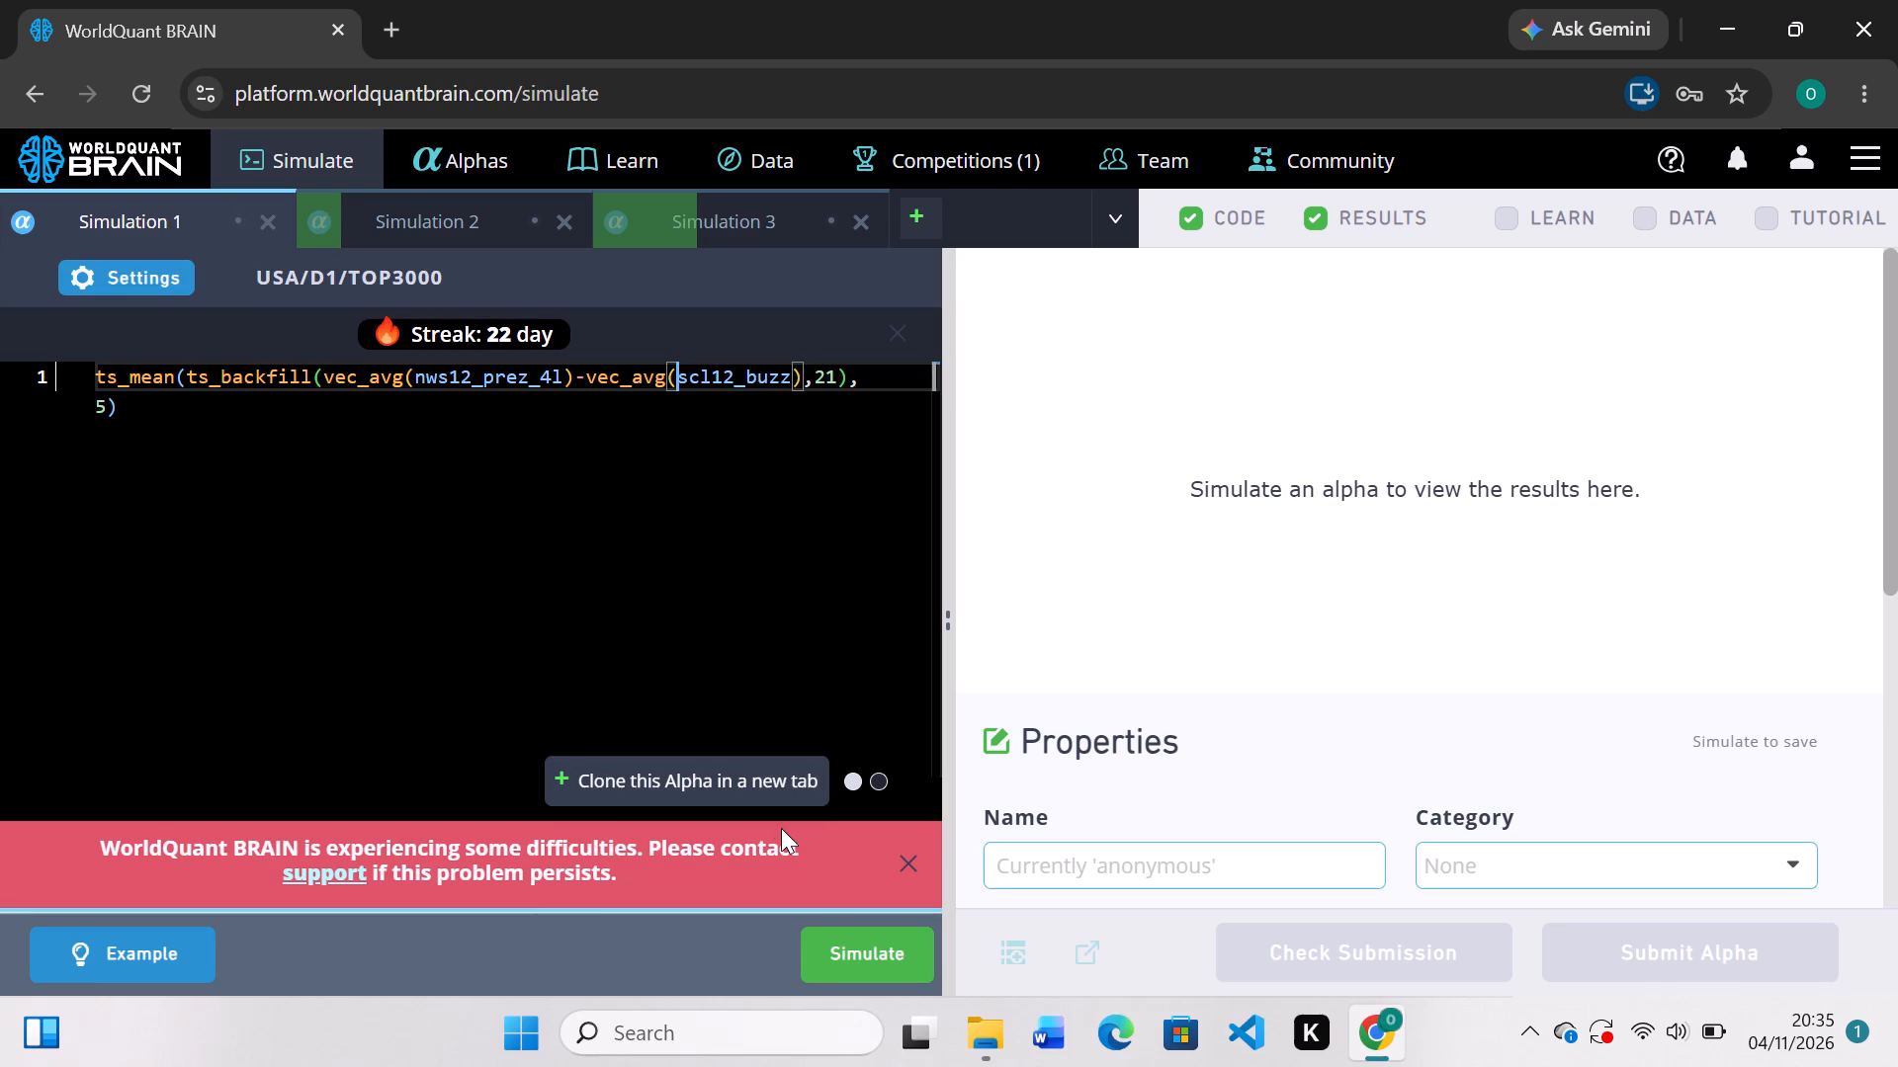
{"action": "left_click", "coordinate": [836, 961]}
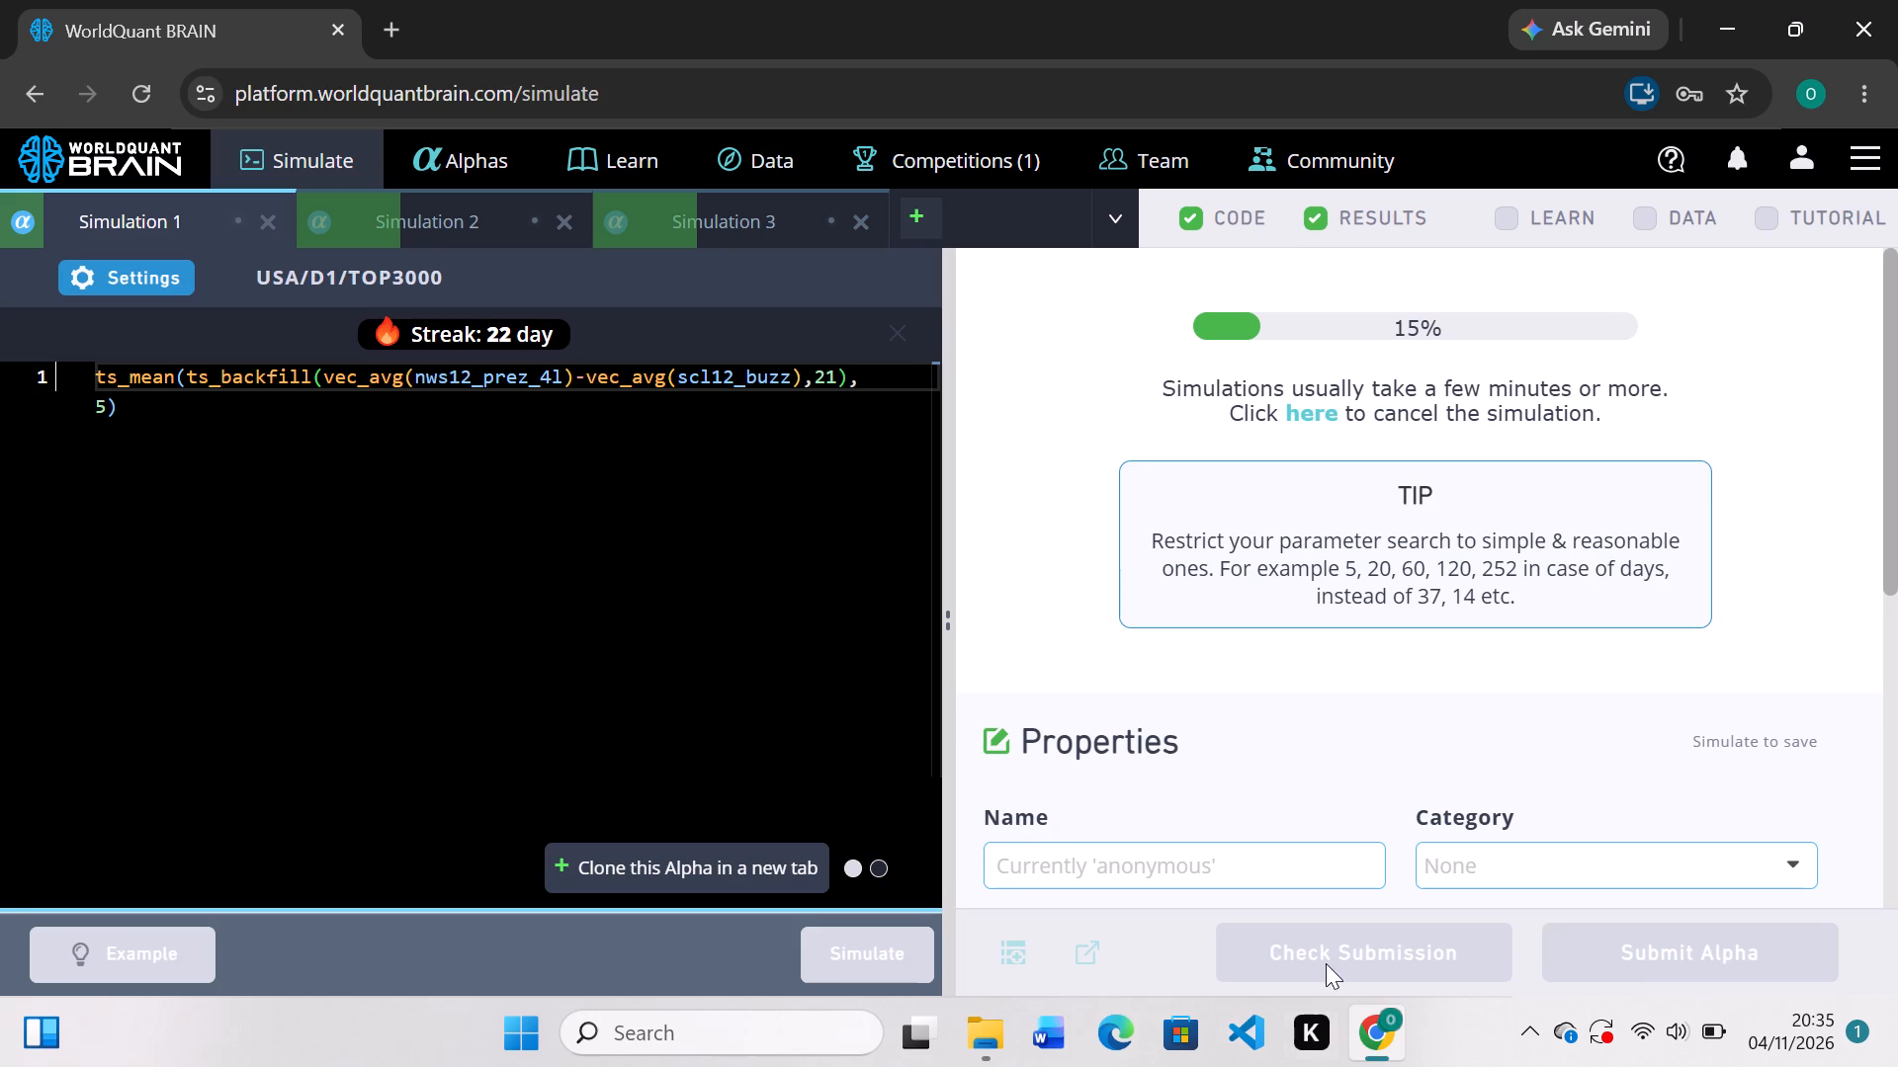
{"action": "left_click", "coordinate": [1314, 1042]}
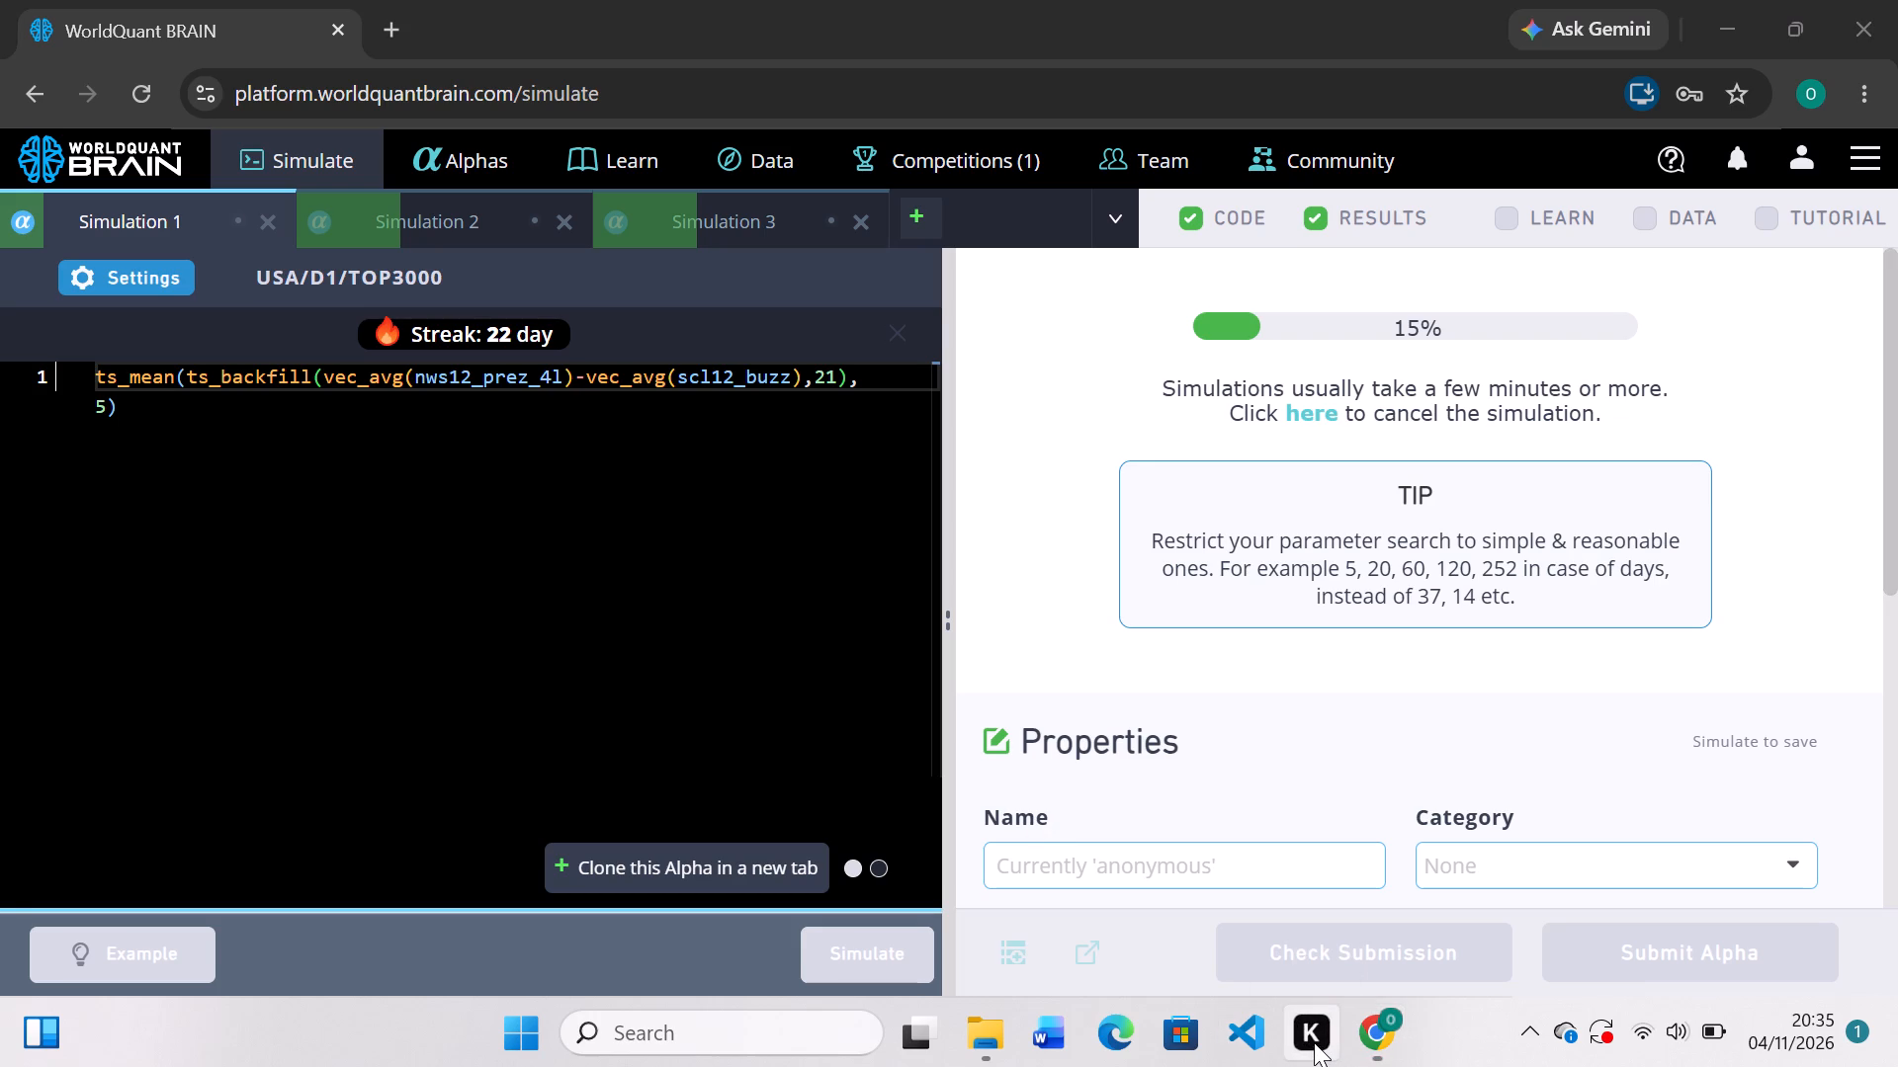
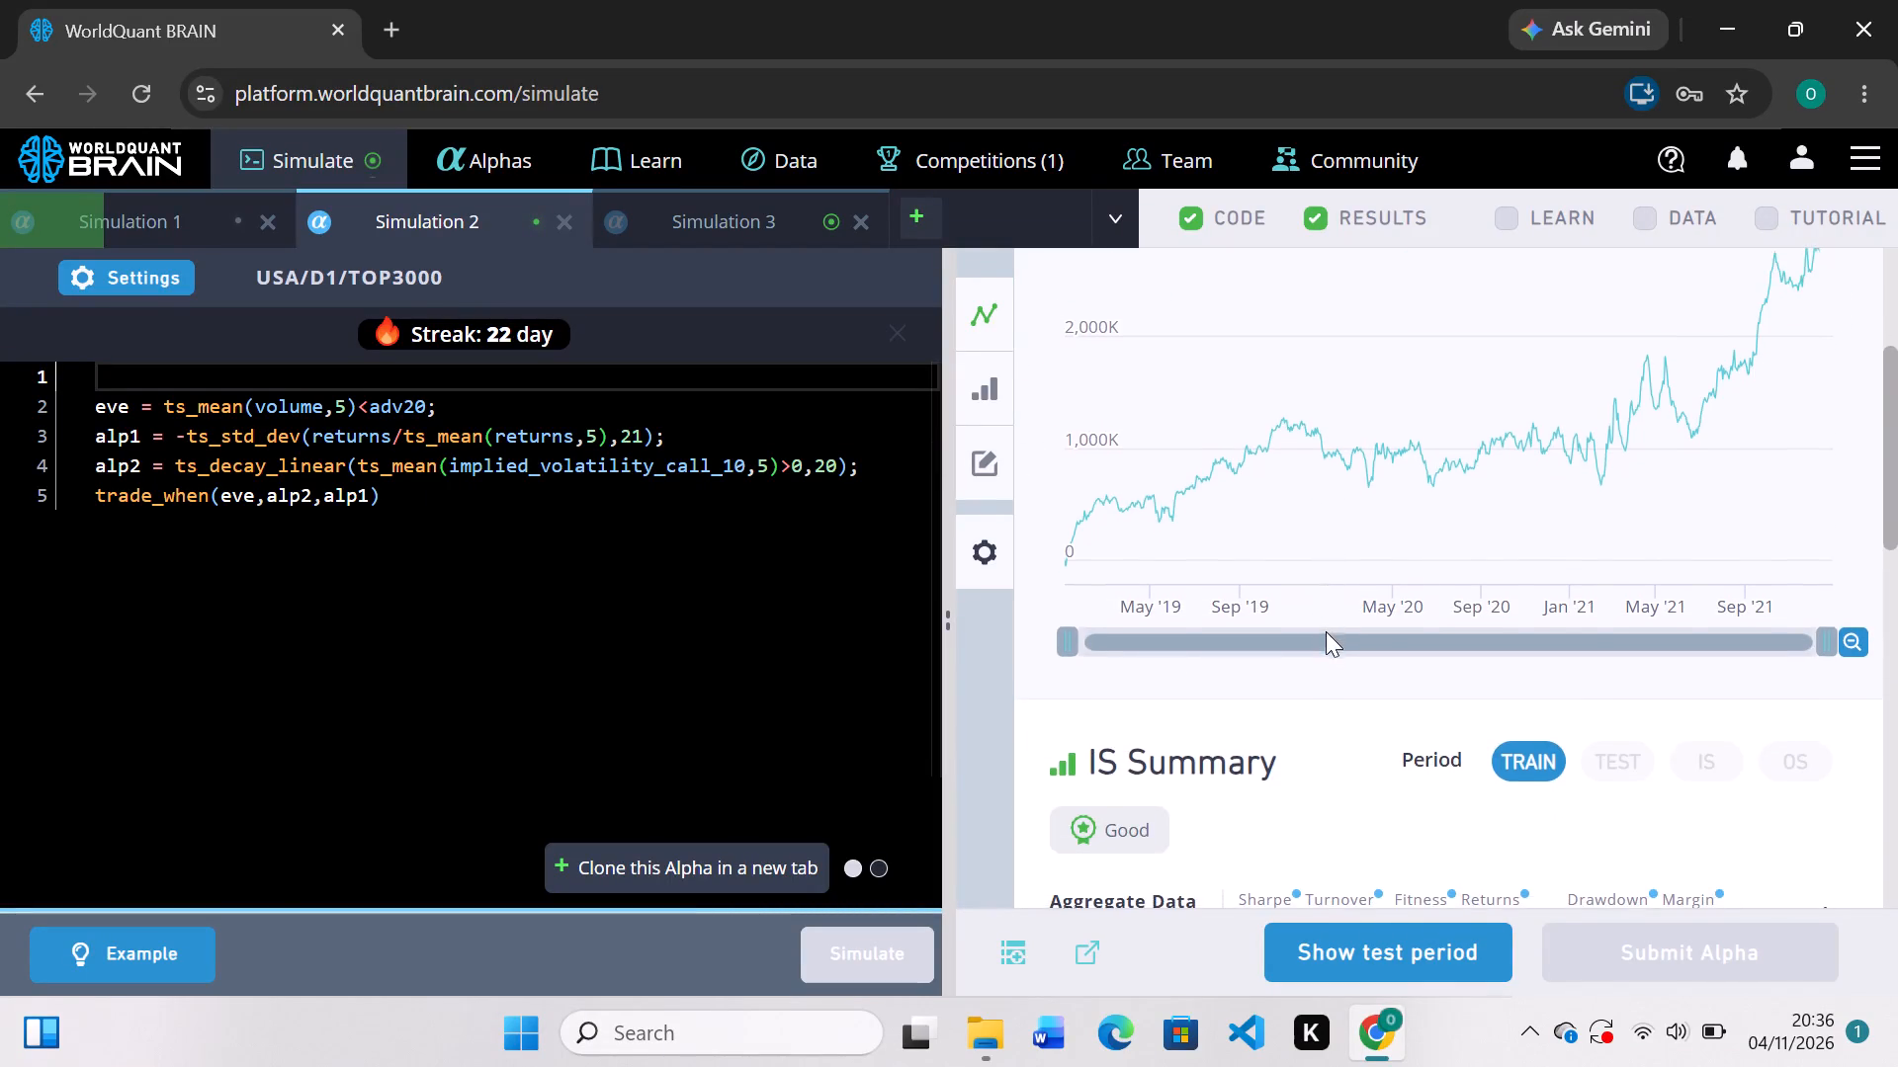
Review Simulation 2's IS summary, reveal its test period, examine the testing status and run the self-correlation check.
{"action": "scroll", "coordinate": [1326, 631], "scroll_direction": "down", "scroll_amount": 2}
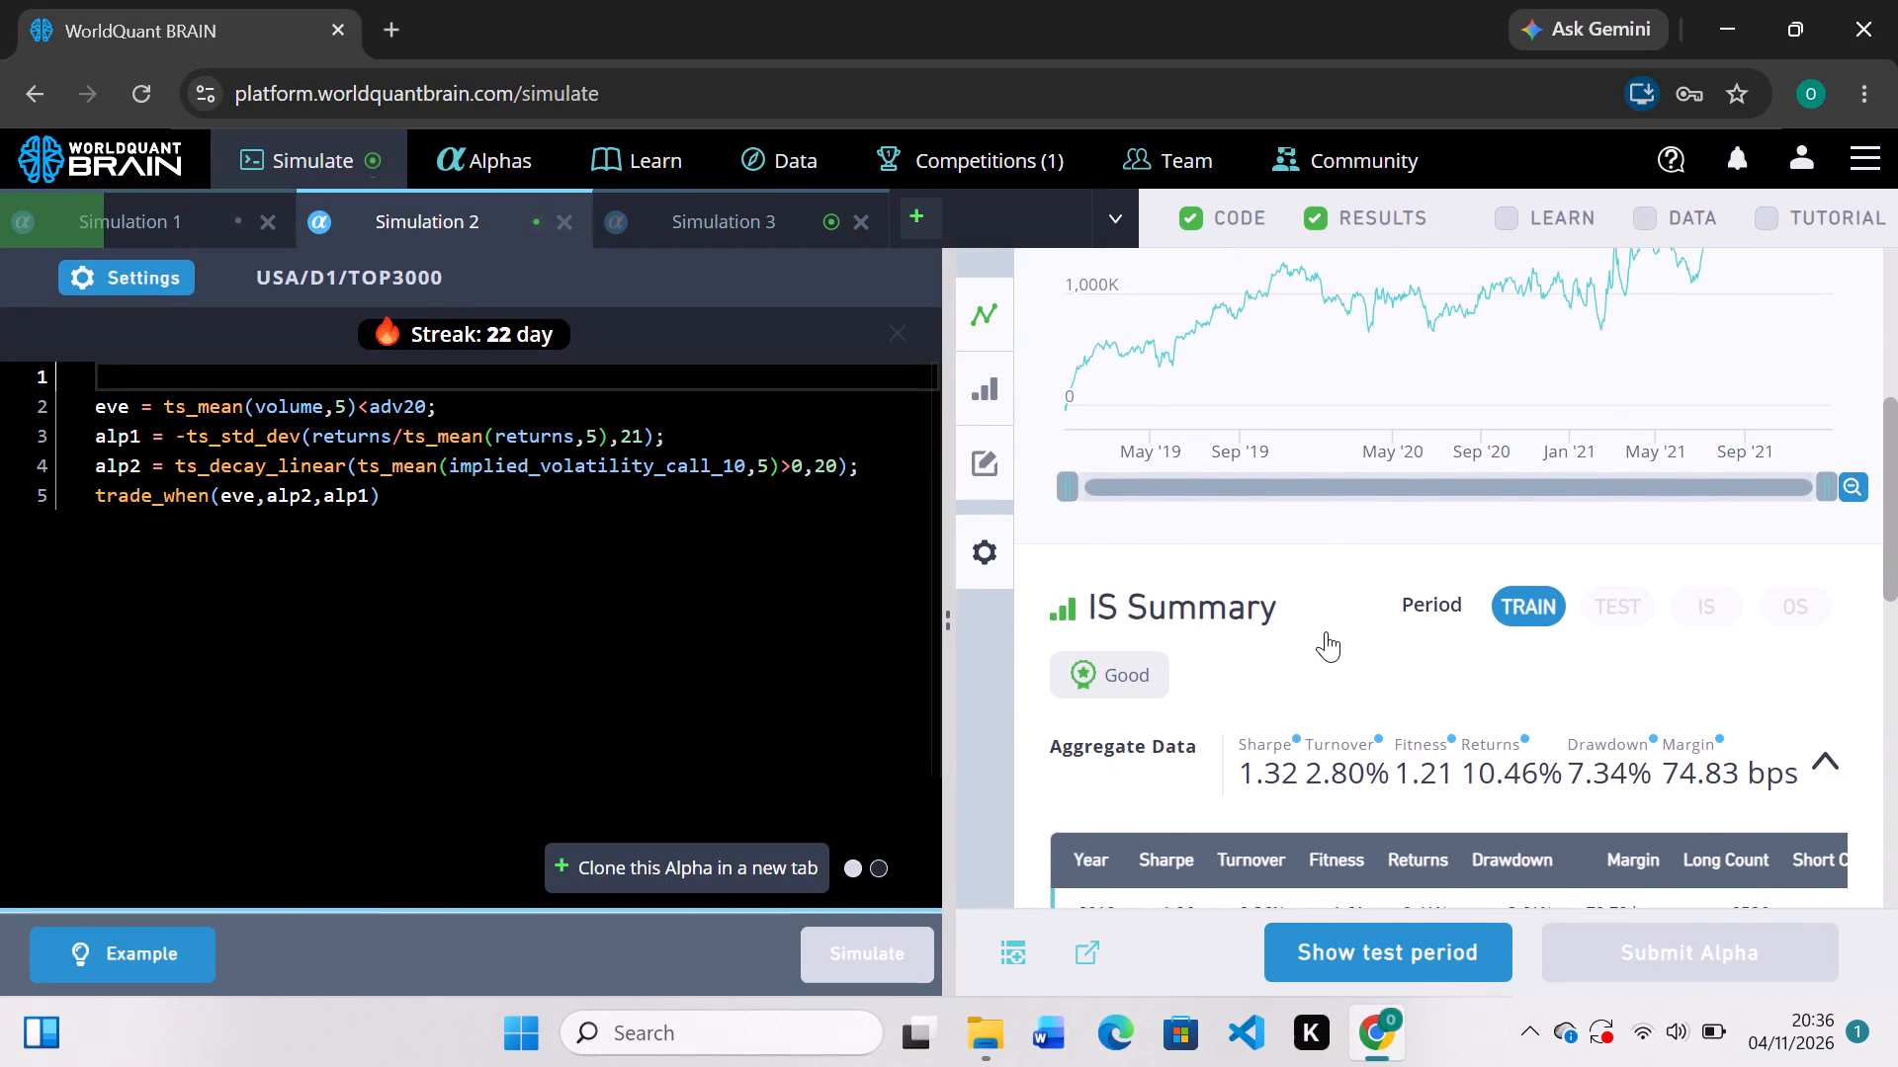
{"action": "scroll", "coordinate": [1326, 631], "scroll_direction": "down", "scroll_amount": 1}
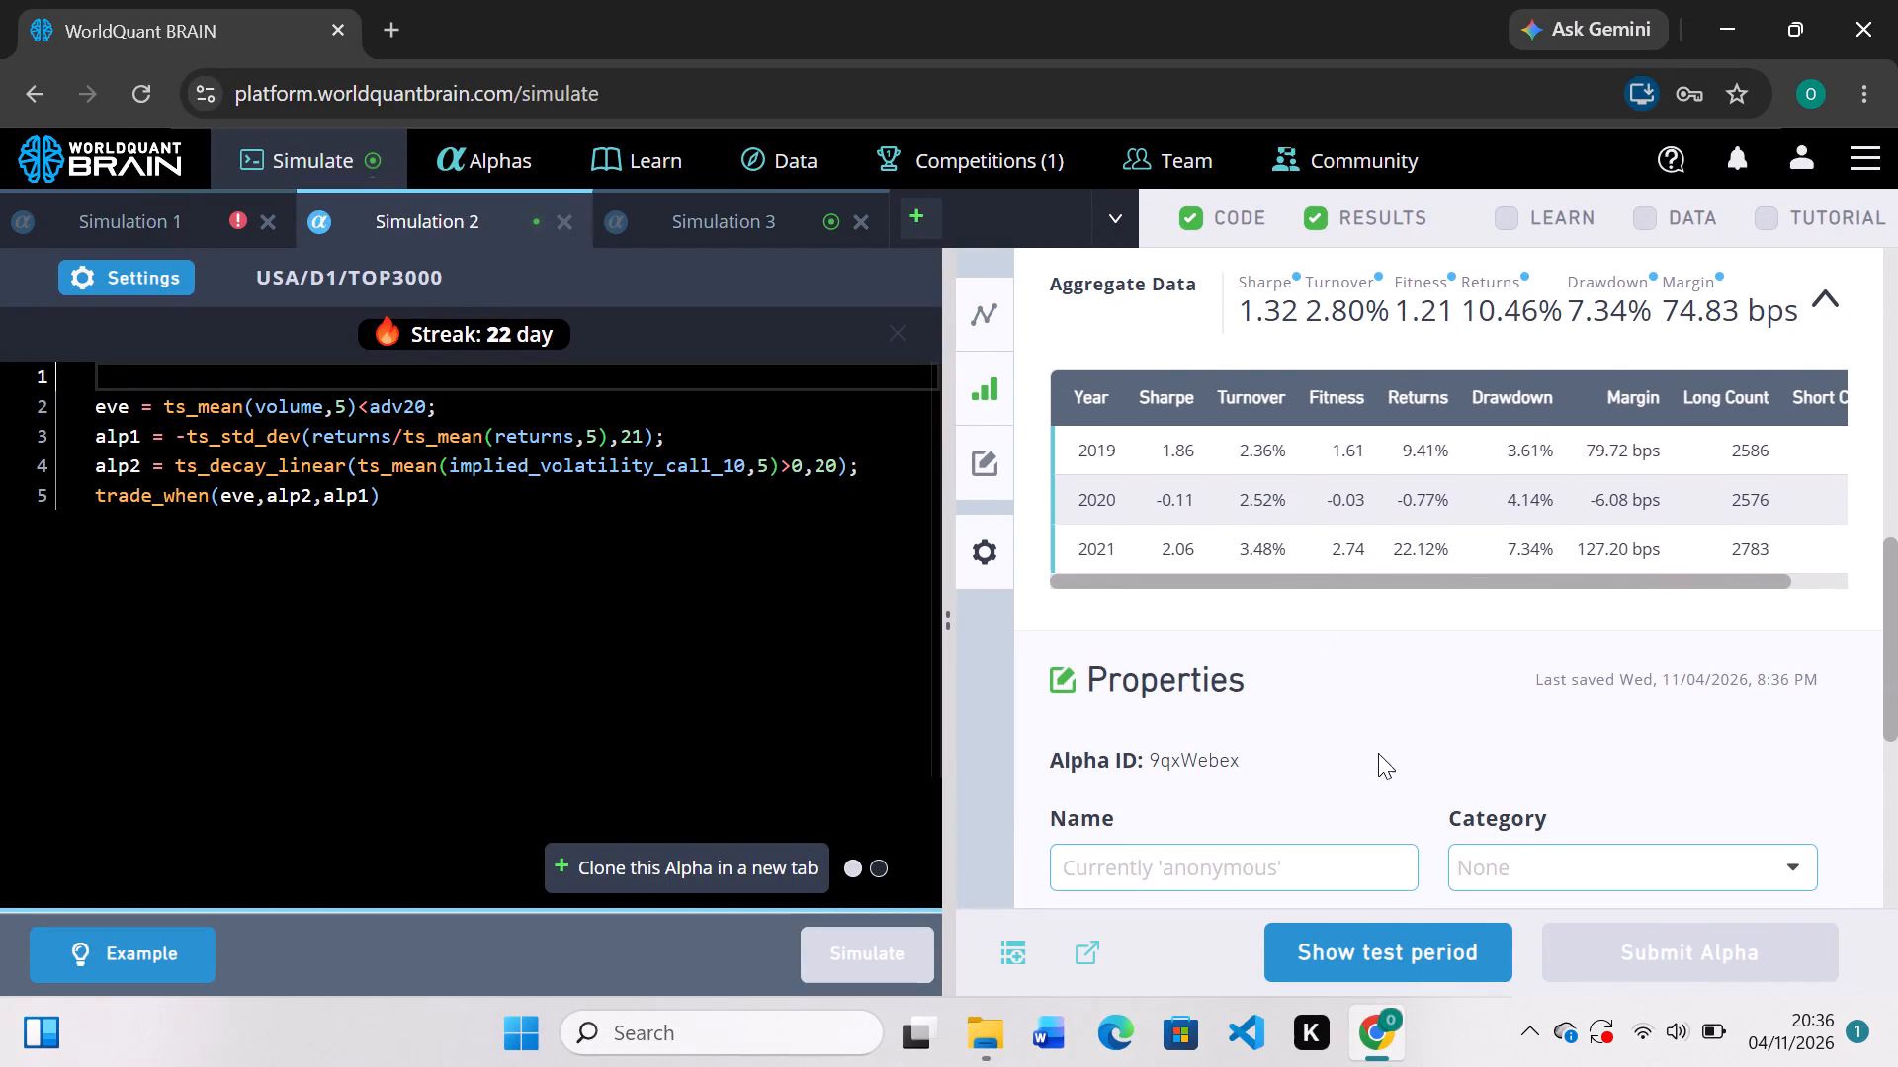
{"action": "left_click", "coordinate": [1409, 944]}
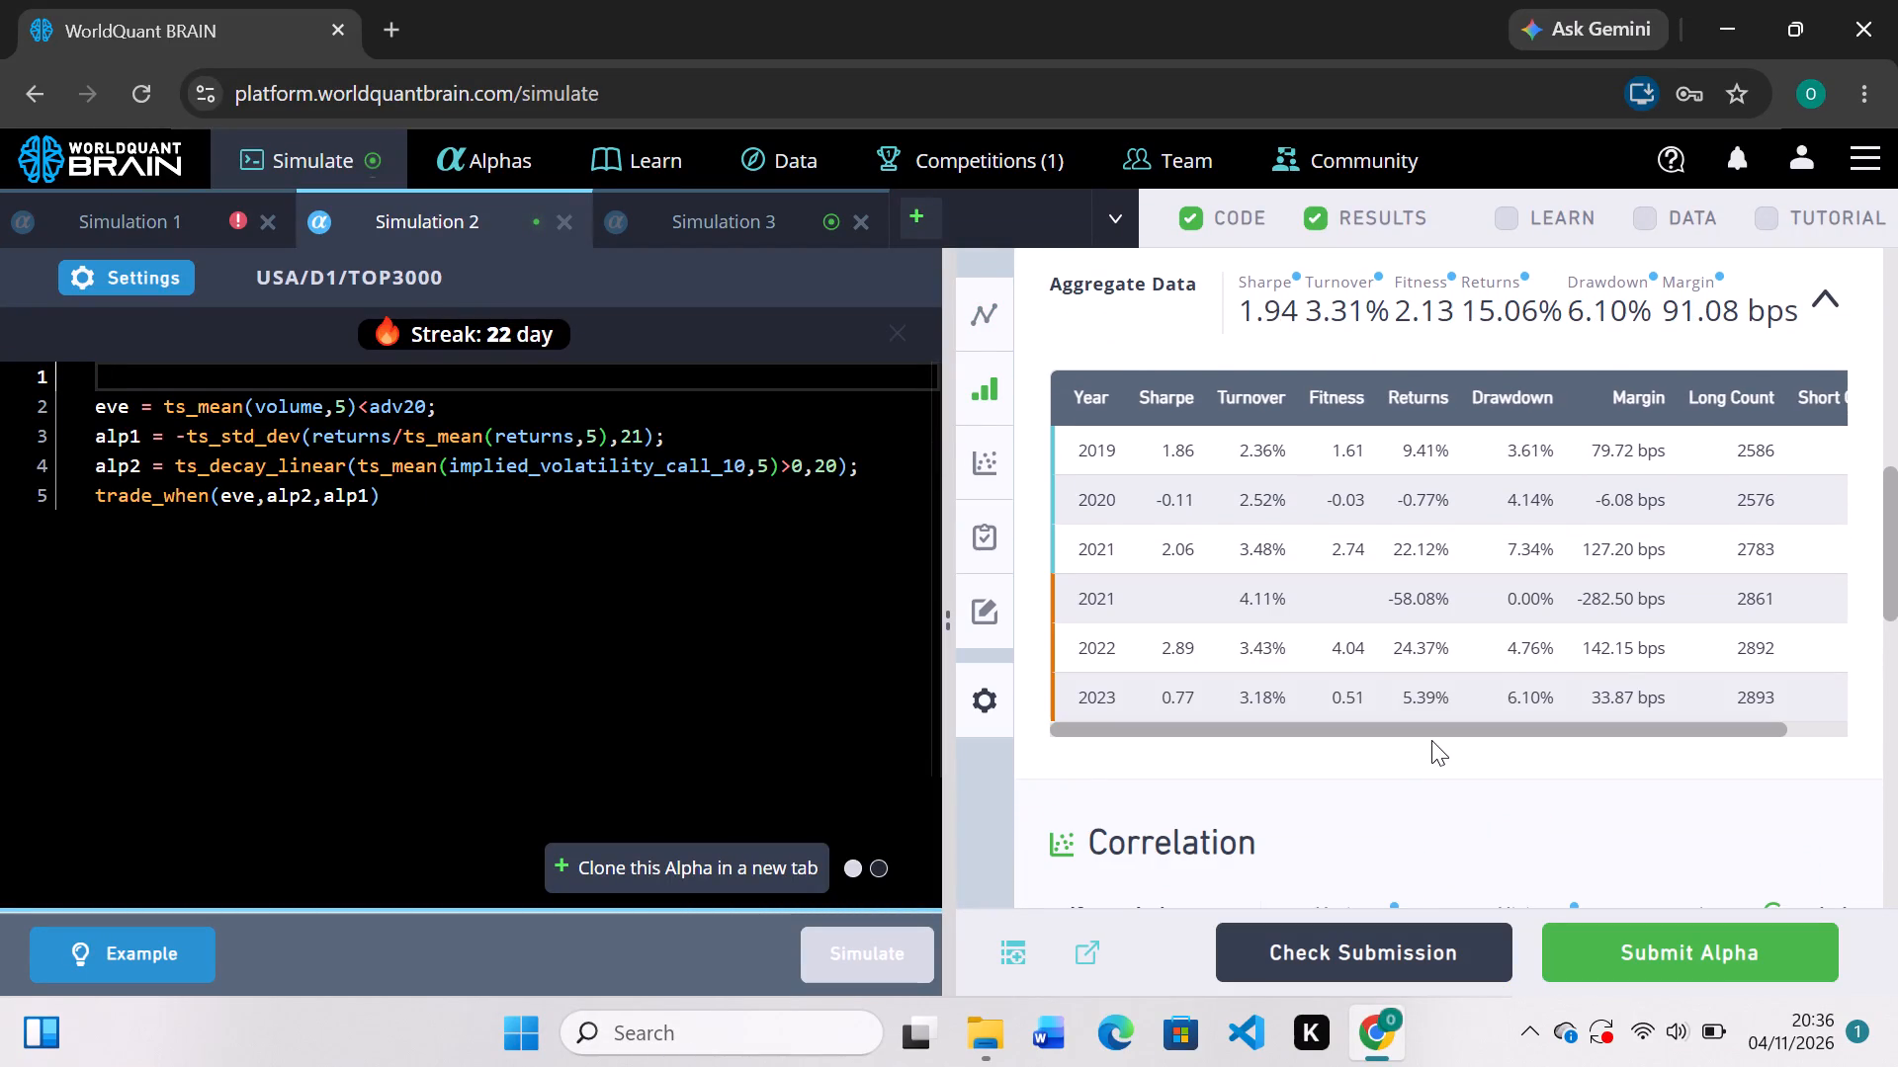
{"action": "scroll", "coordinate": [1431, 740], "scroll_direction": "down", "scroll_amount": 4}
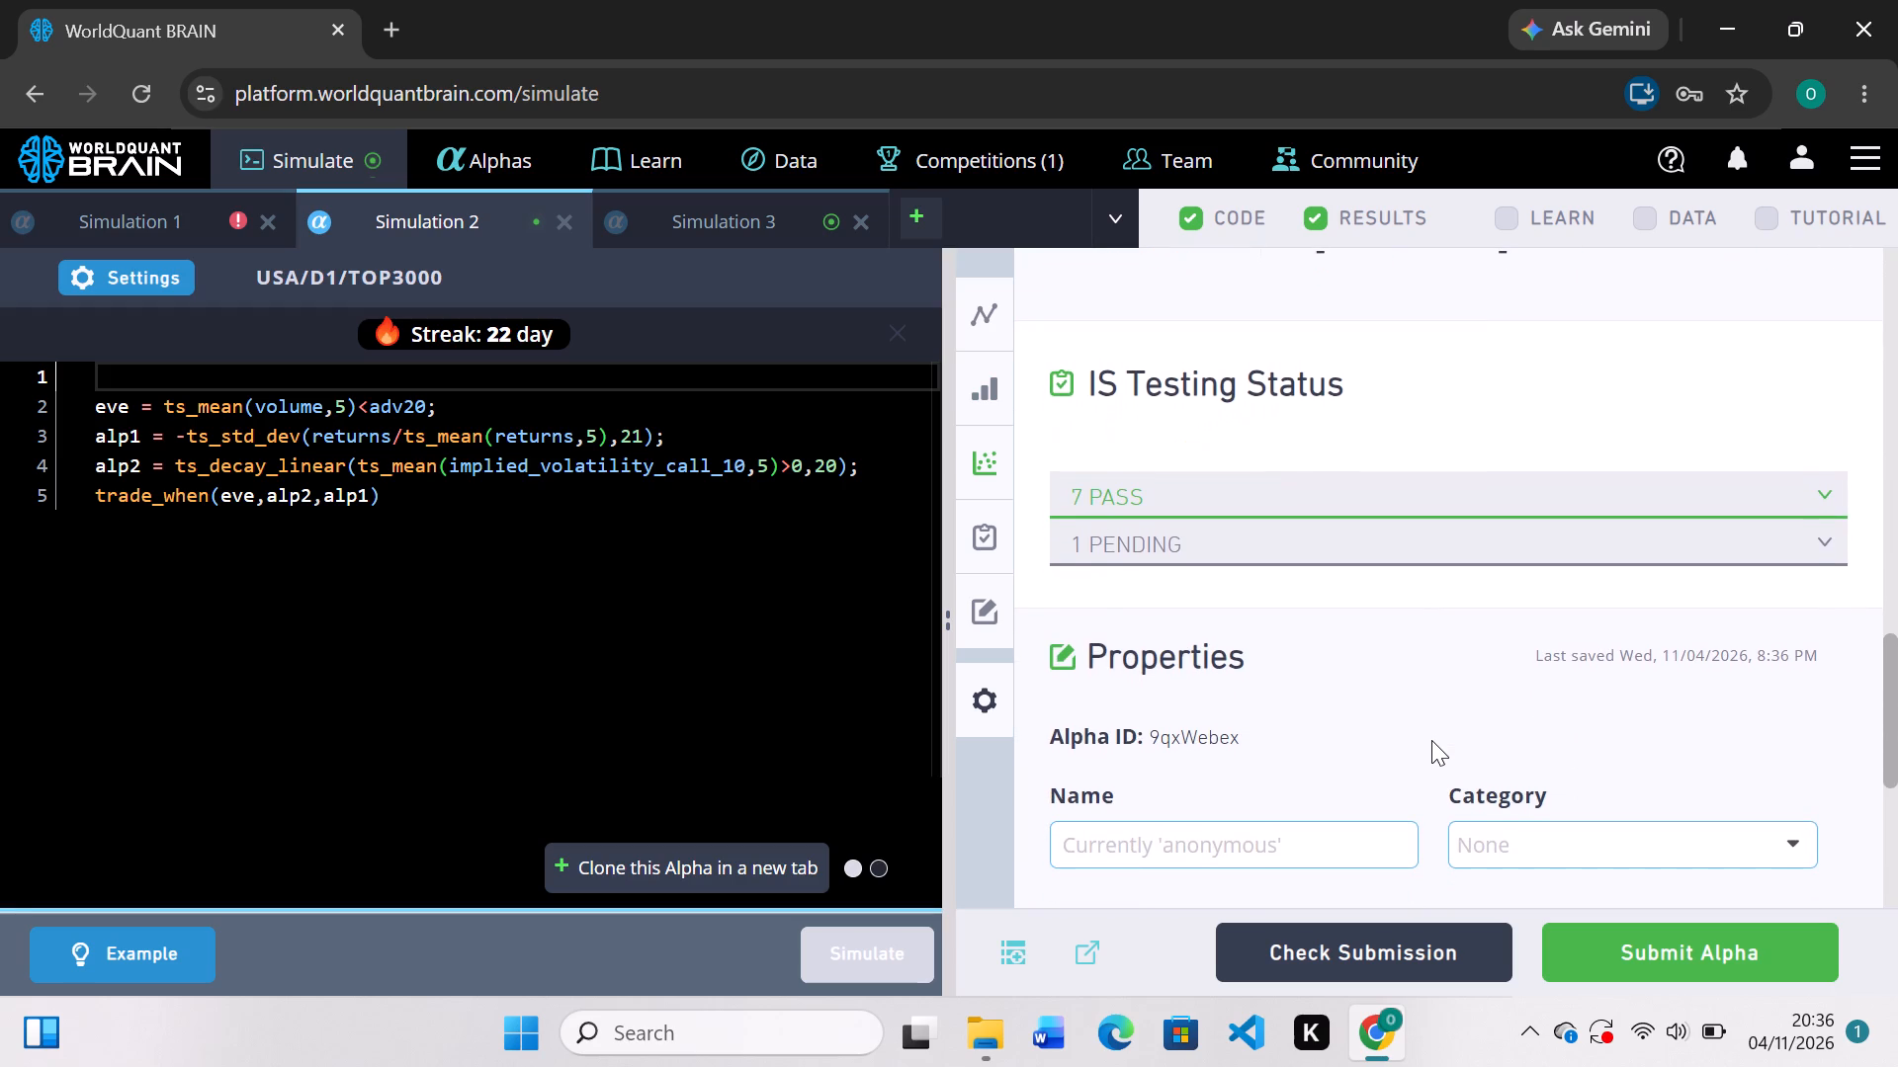
{"action": "scroll", "coordinate": [1431, 740], "scroll_direction": "down", "scroll_amount": 1}
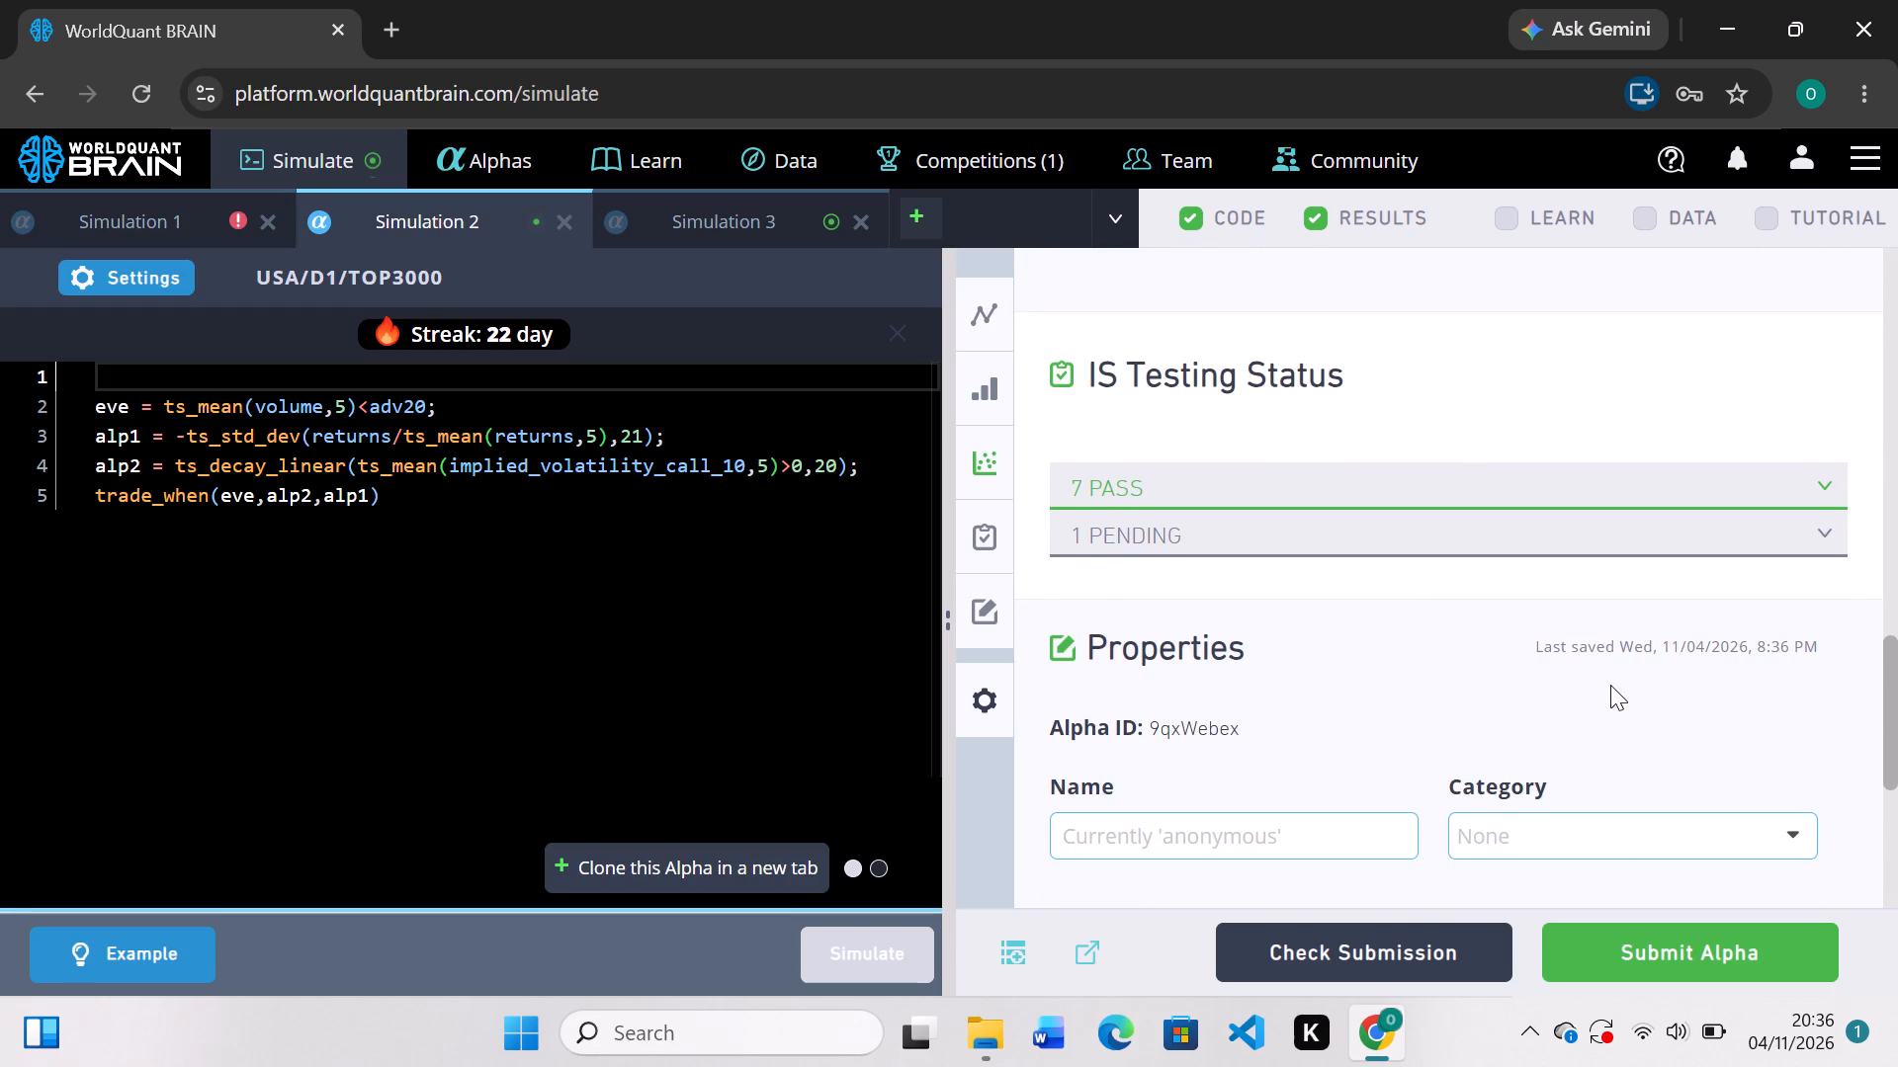
{"action": "scroll", "coordinate": [1610, 685], "scroll_direction": "down", "scroll_amount": 4}
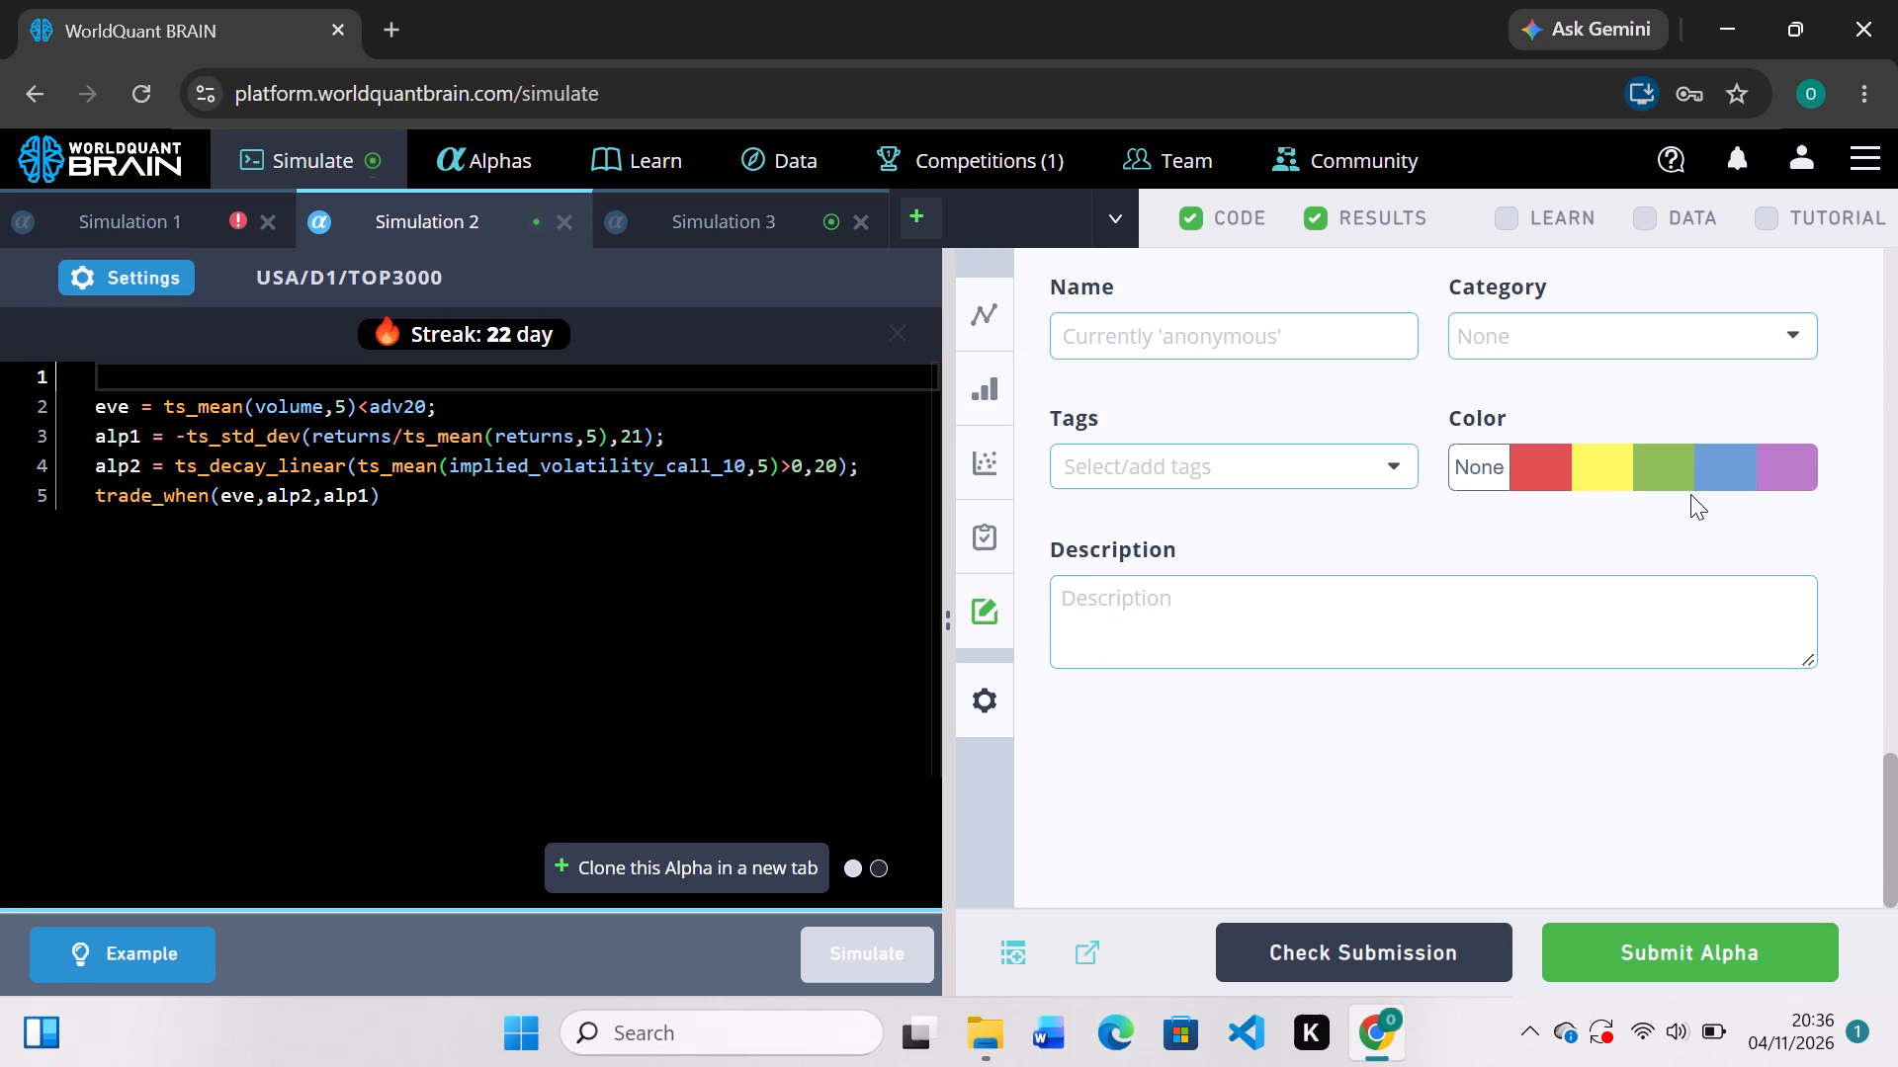
{"action": "scroll", "coordinate": [1690, 494], "scroll_direction": "up", "scroll_amount": 5}
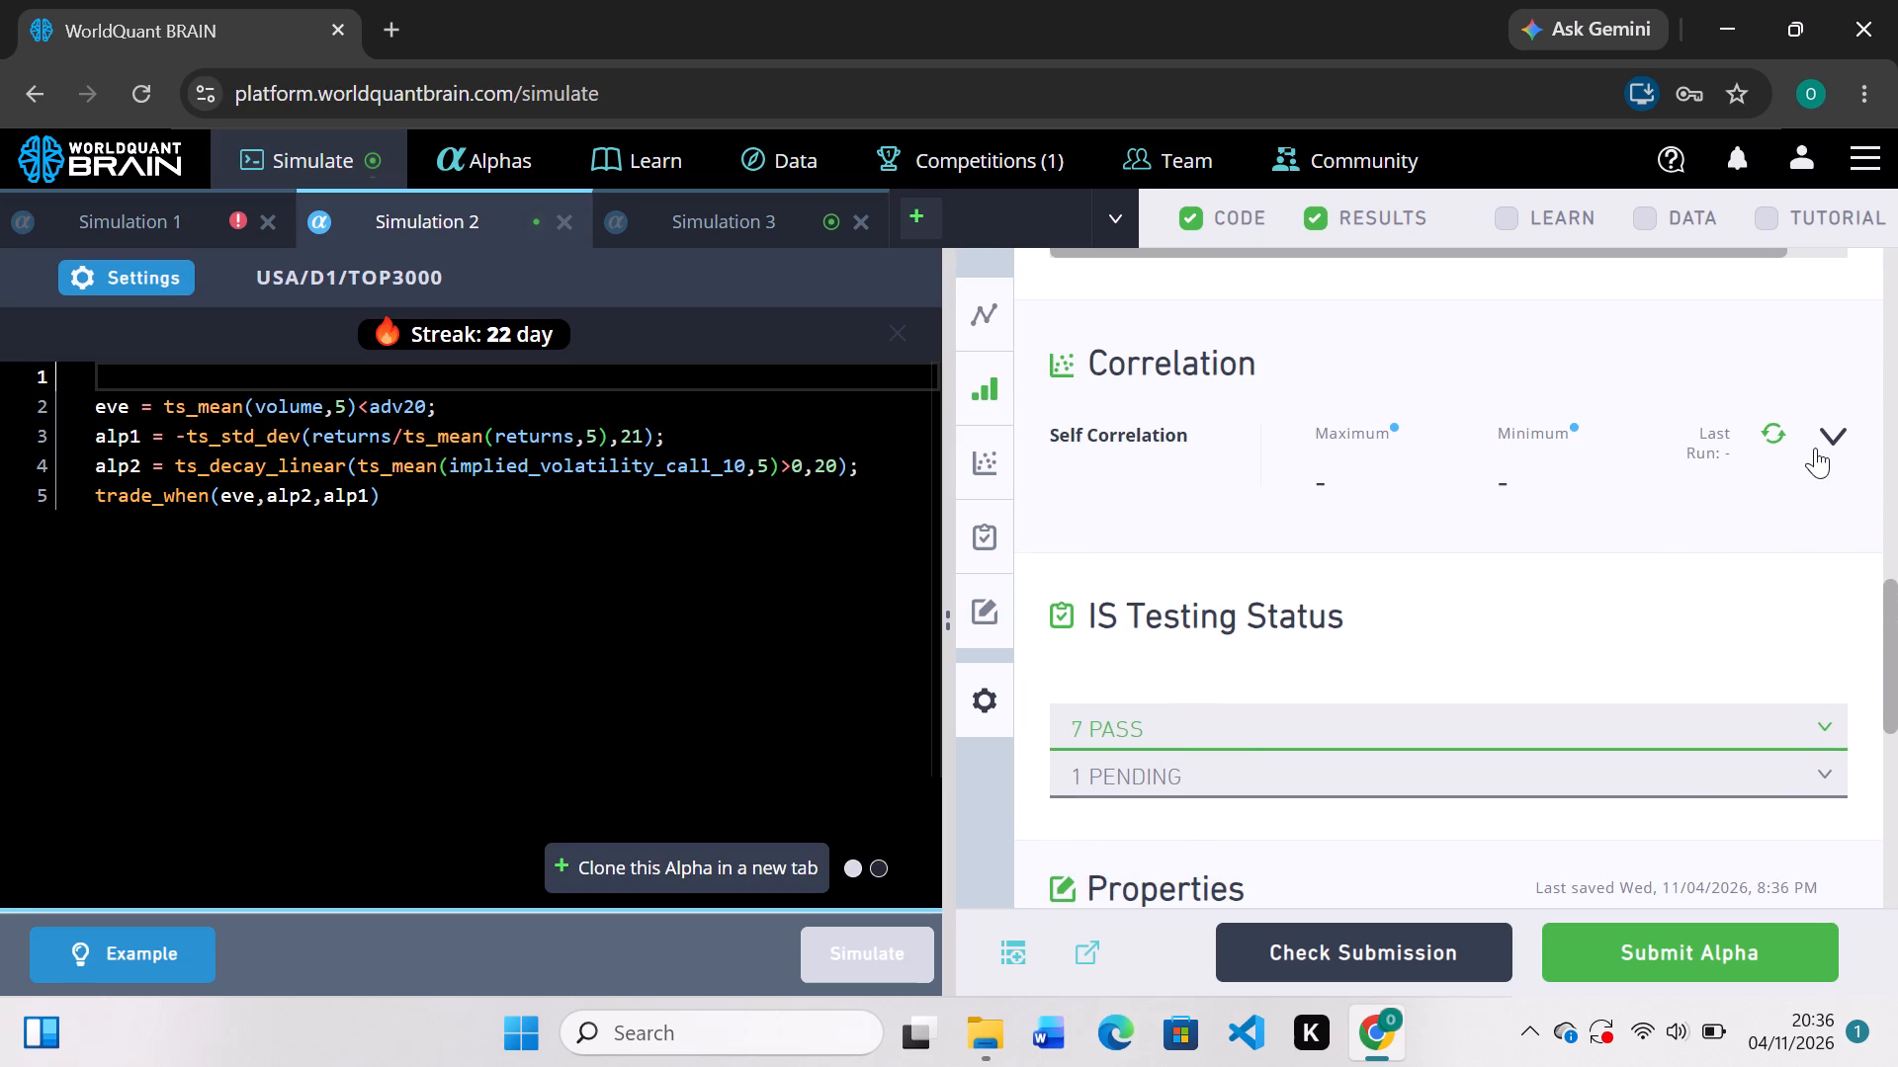
{"action": "left_click", "coordinate": [1777, 435]}
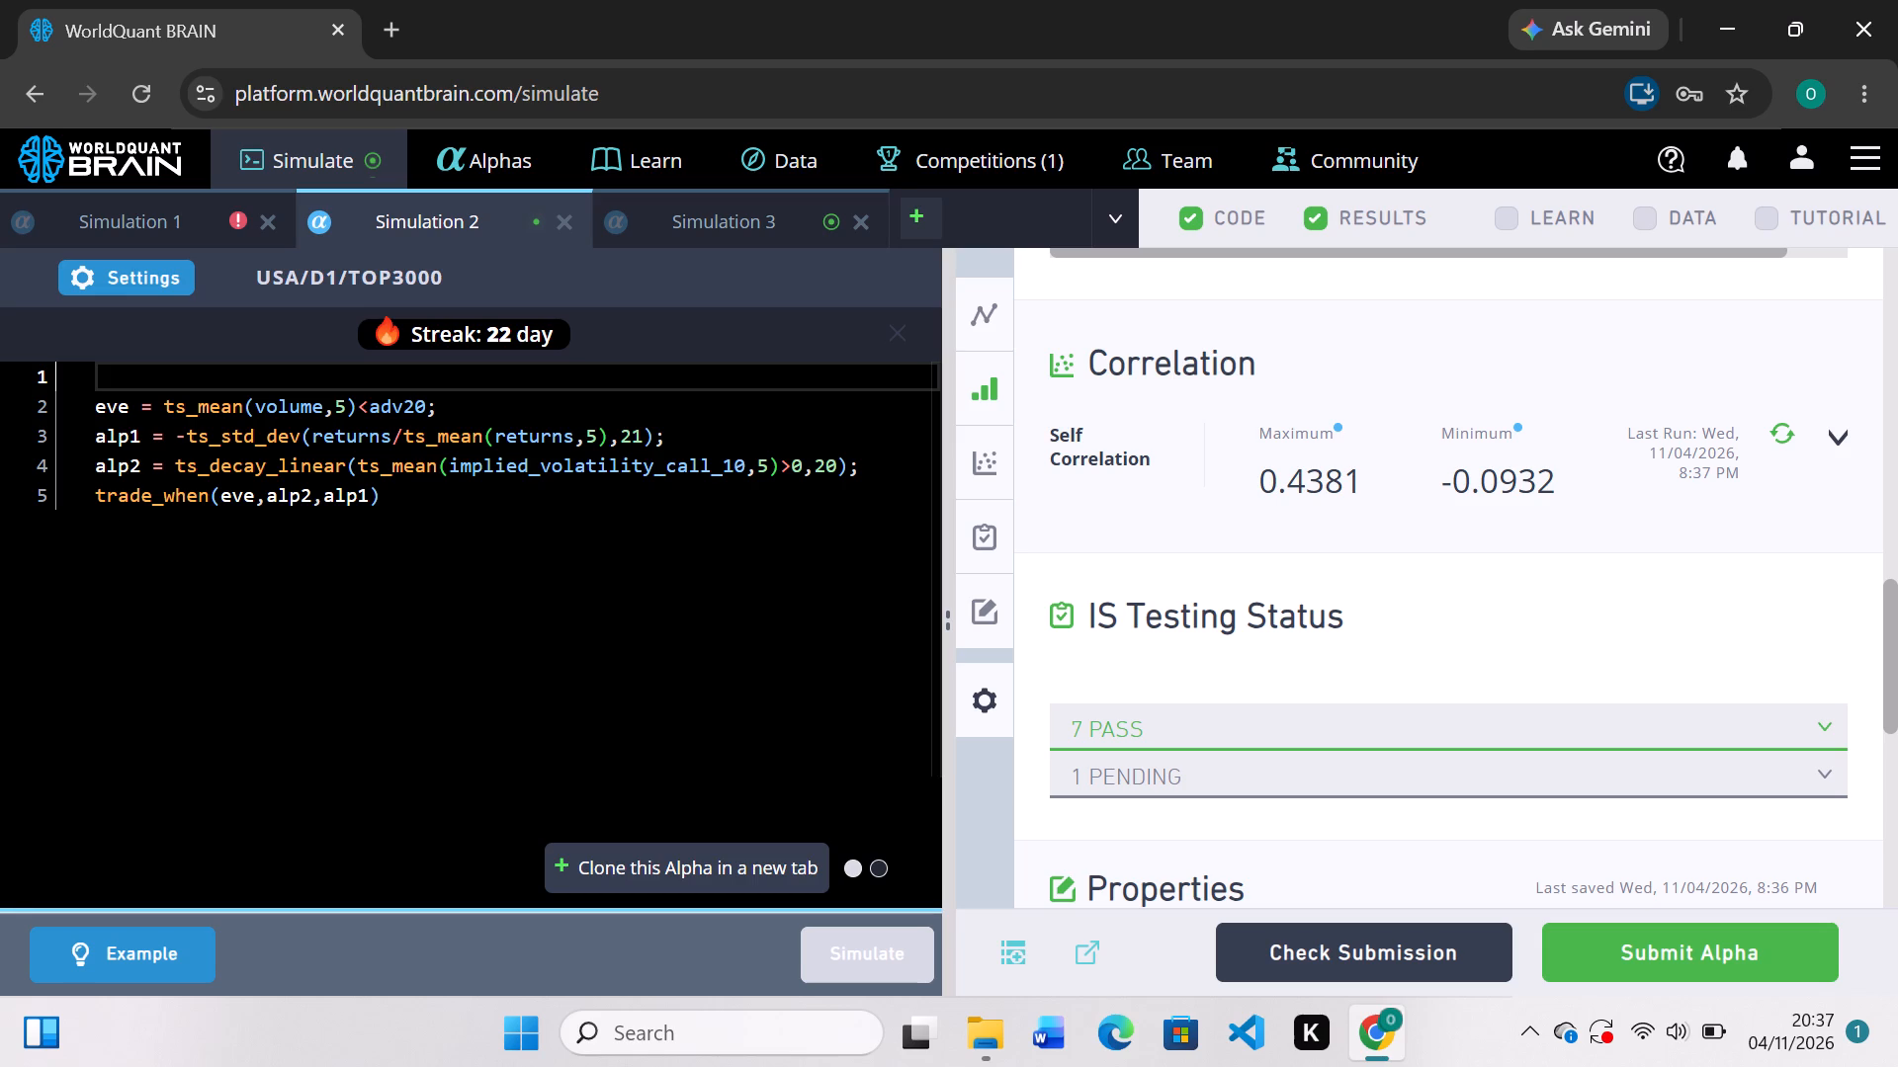
Change the eve condition in Simulation 2 to ts_mean(volume,5)>adv20 and simulate it.
{"action": "left_click", "coordinate": [365, 410]}
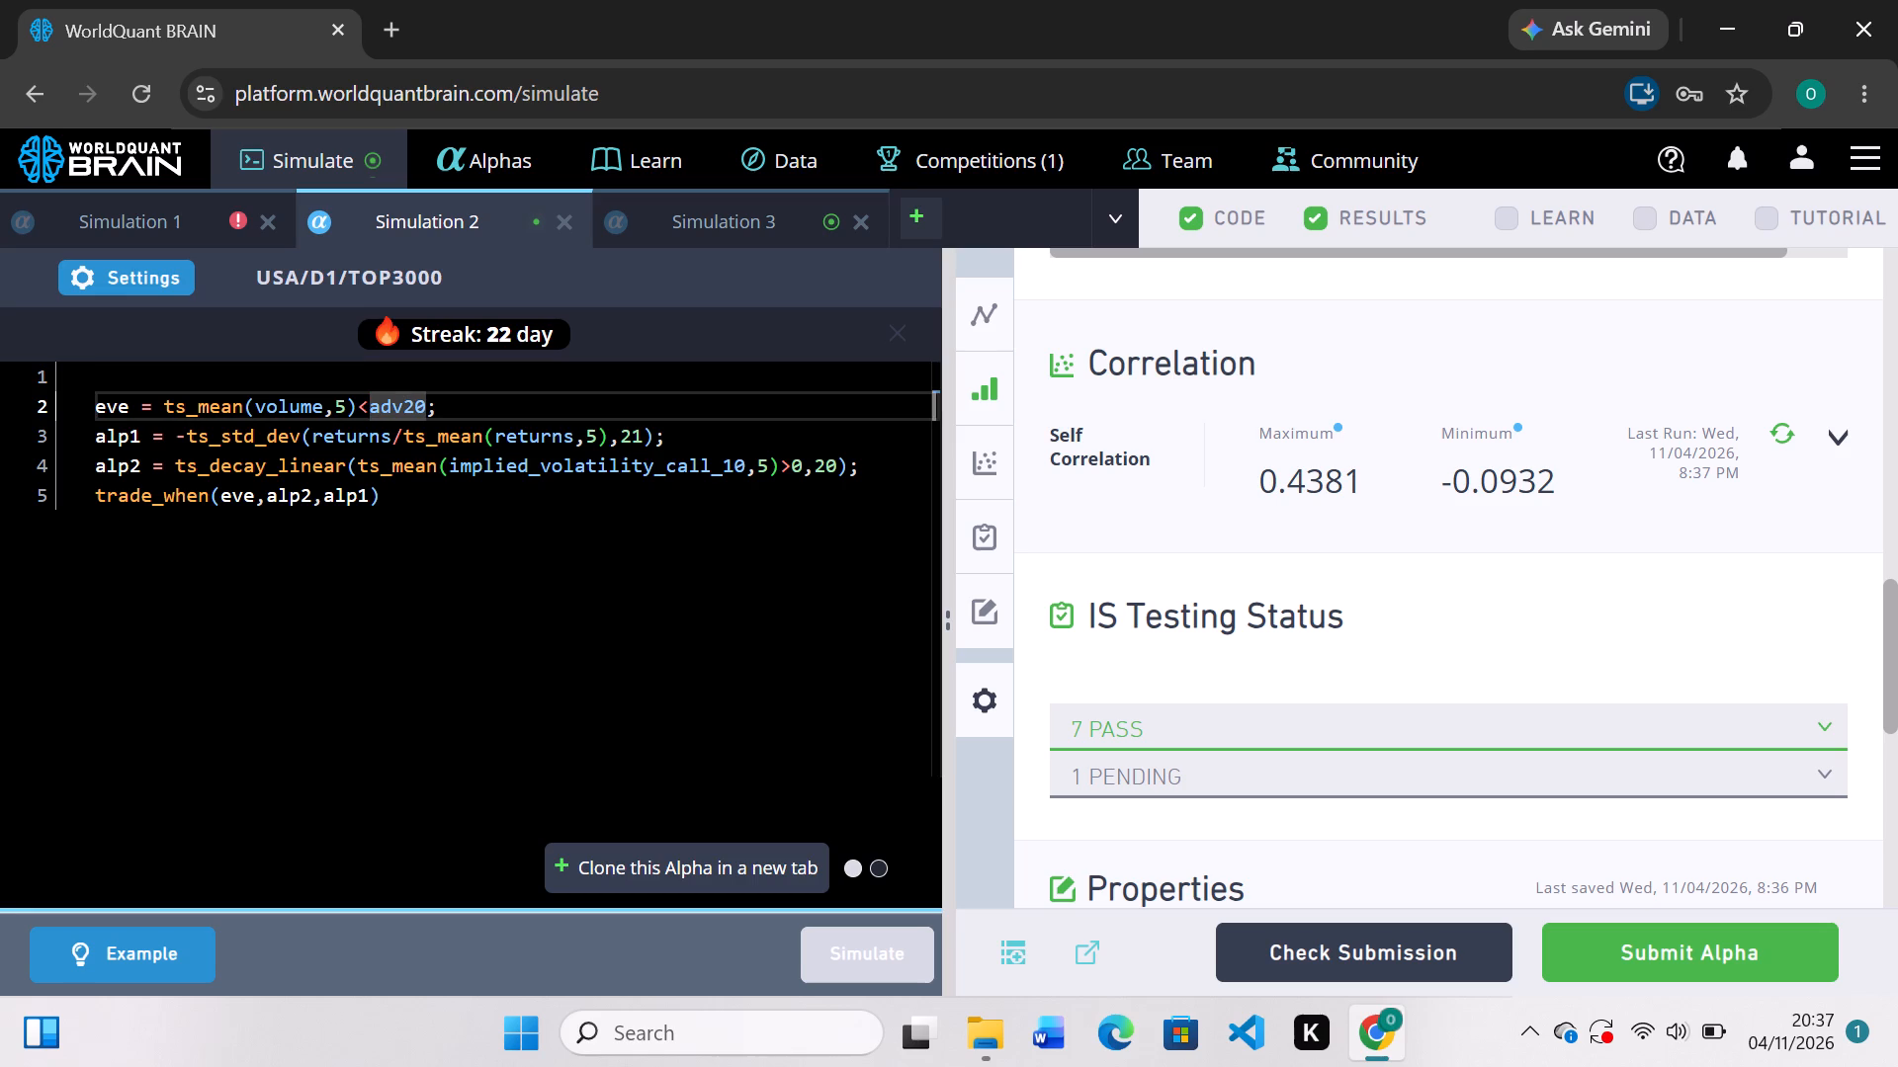
{"action": "key", "text": "BackSpace"}
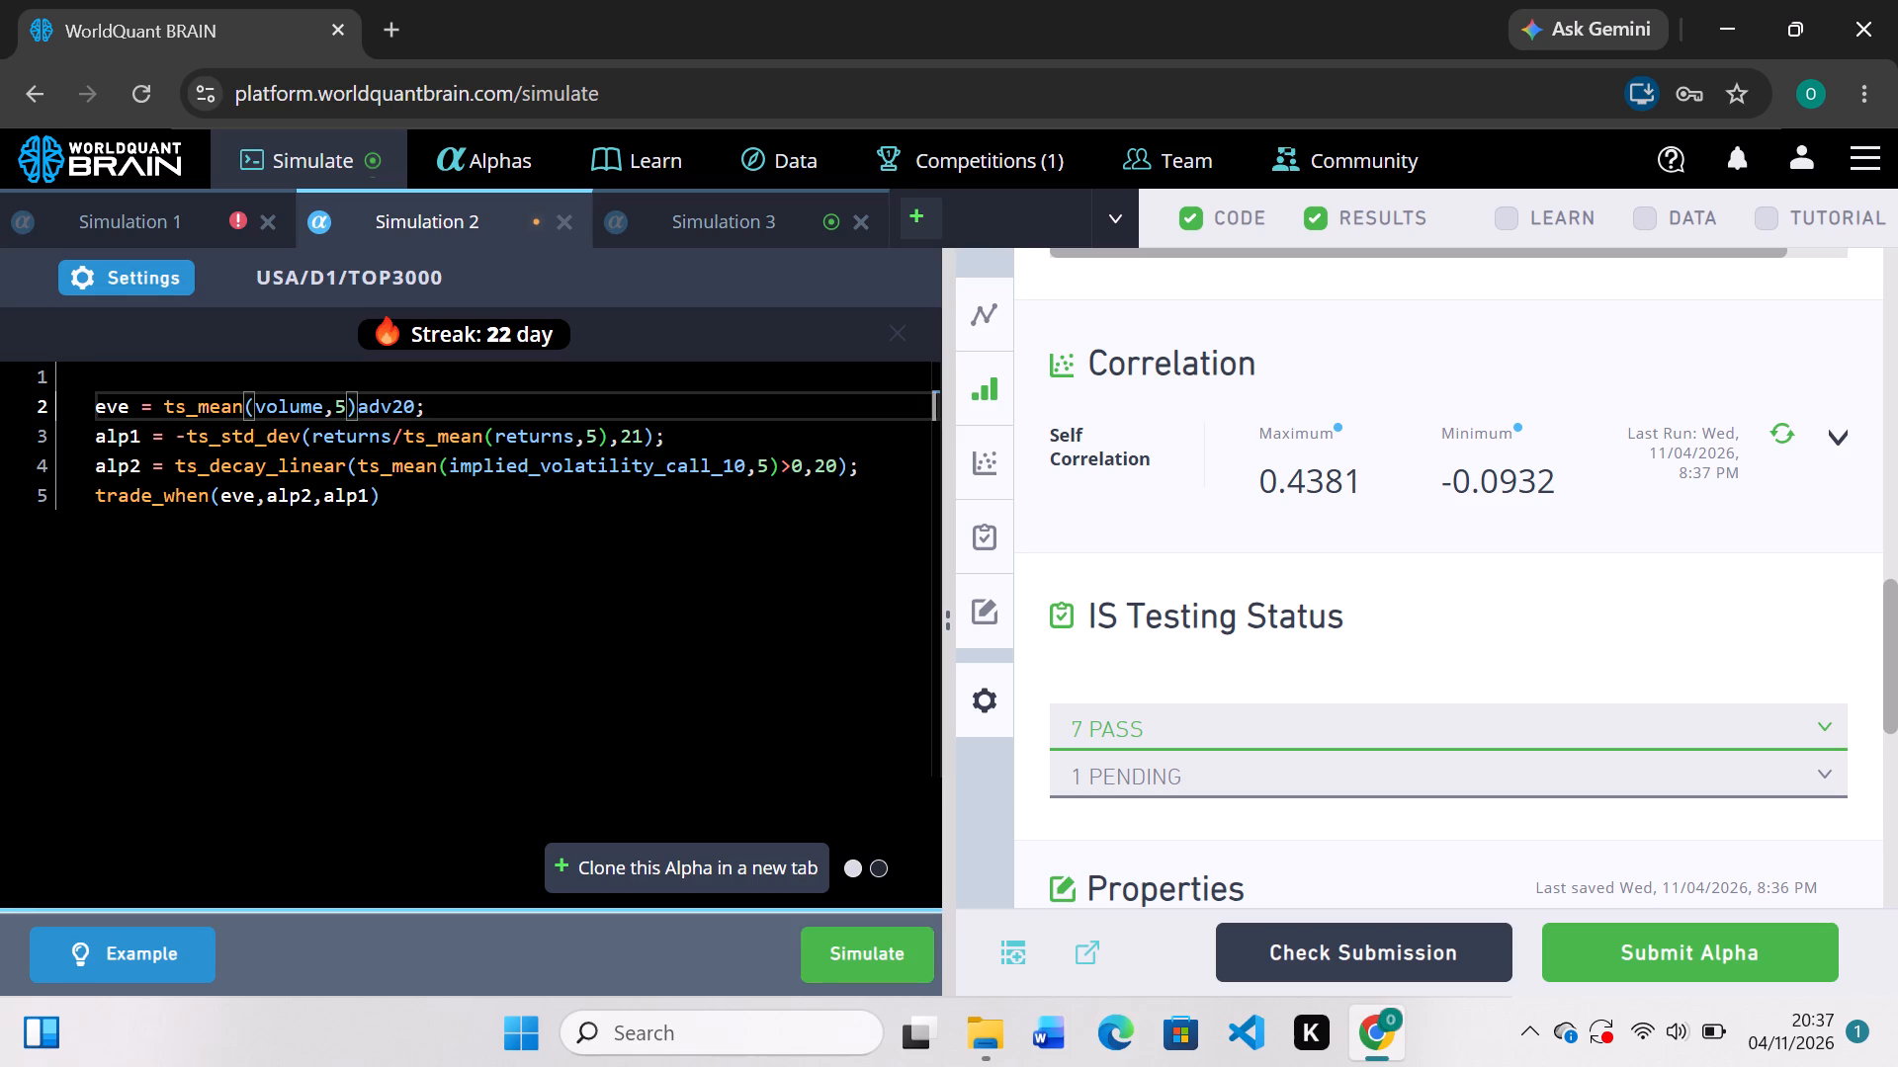
{"action": "key", "text": "shift+less"}
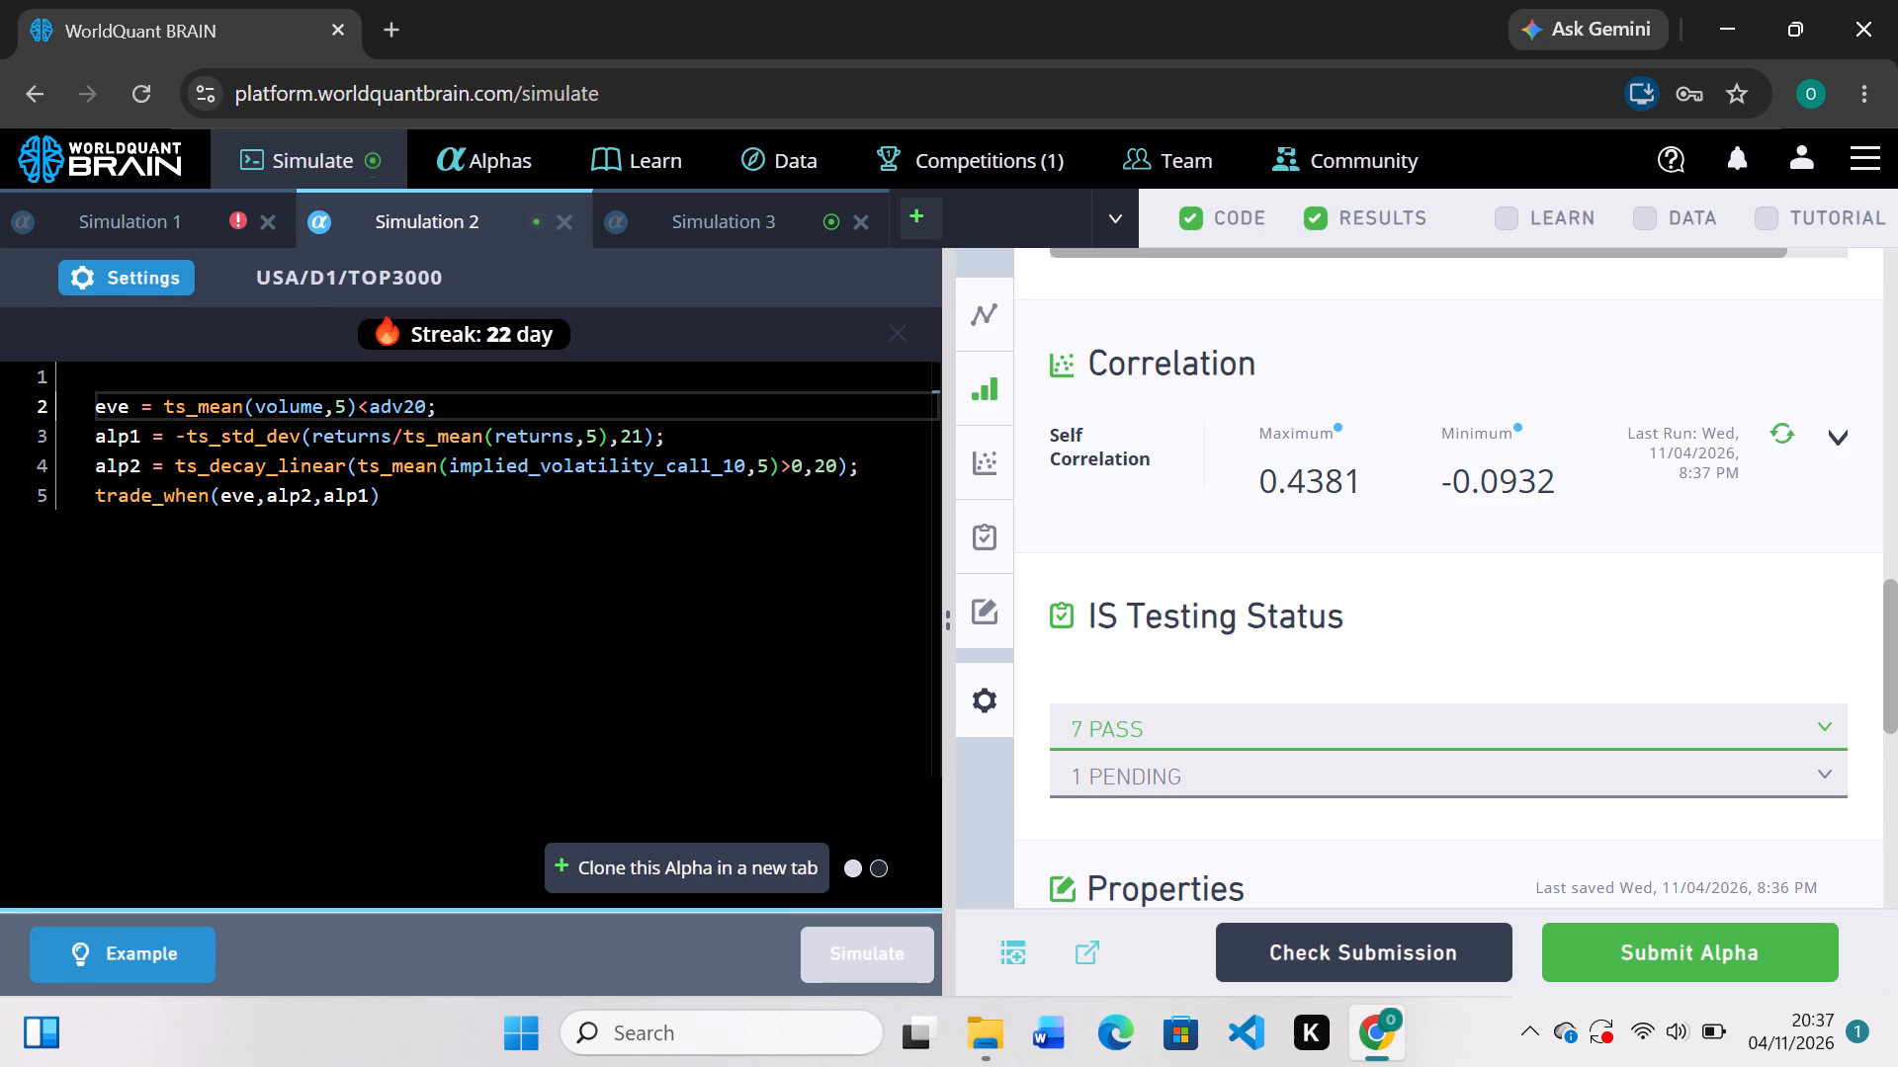
{"action": "key", "text": "BackSpace"}
{"action": "key", "text": "shift+greater"}
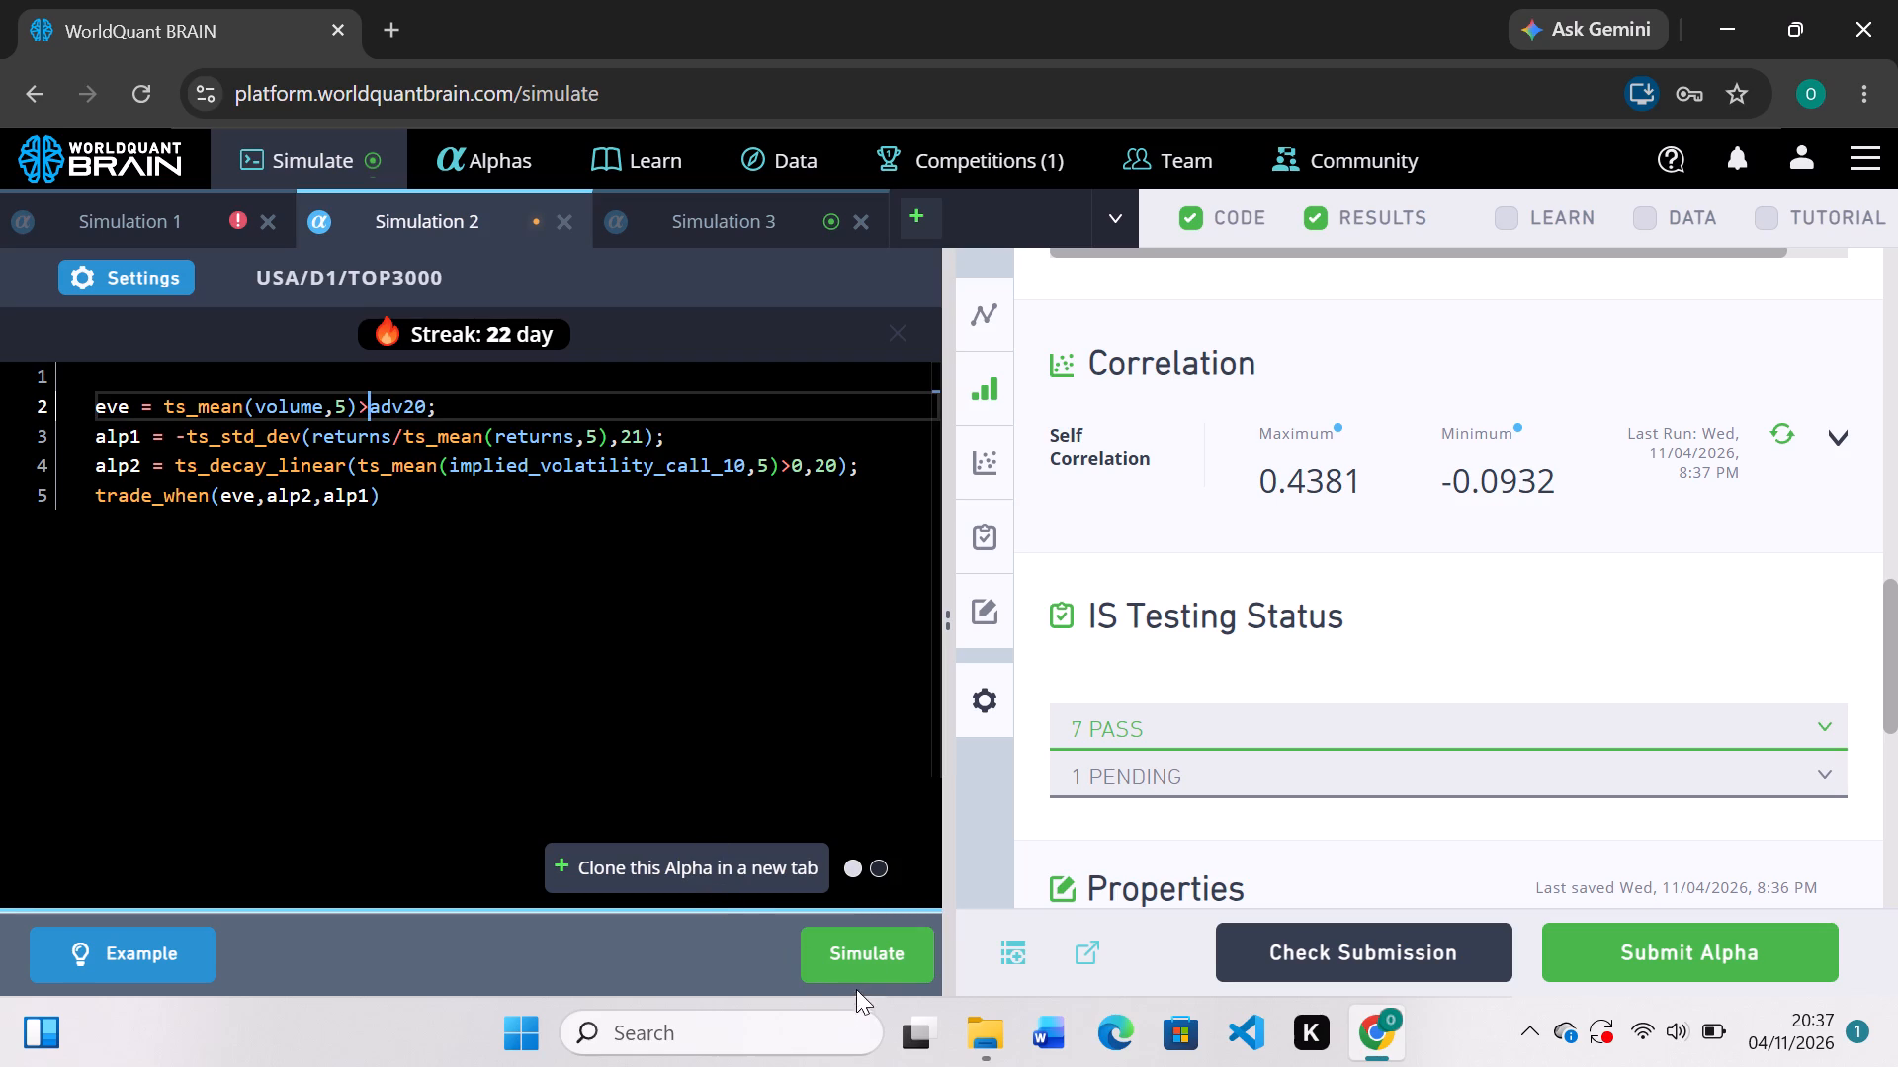
{"action": "left_click", "coordinate": [878, 956]}
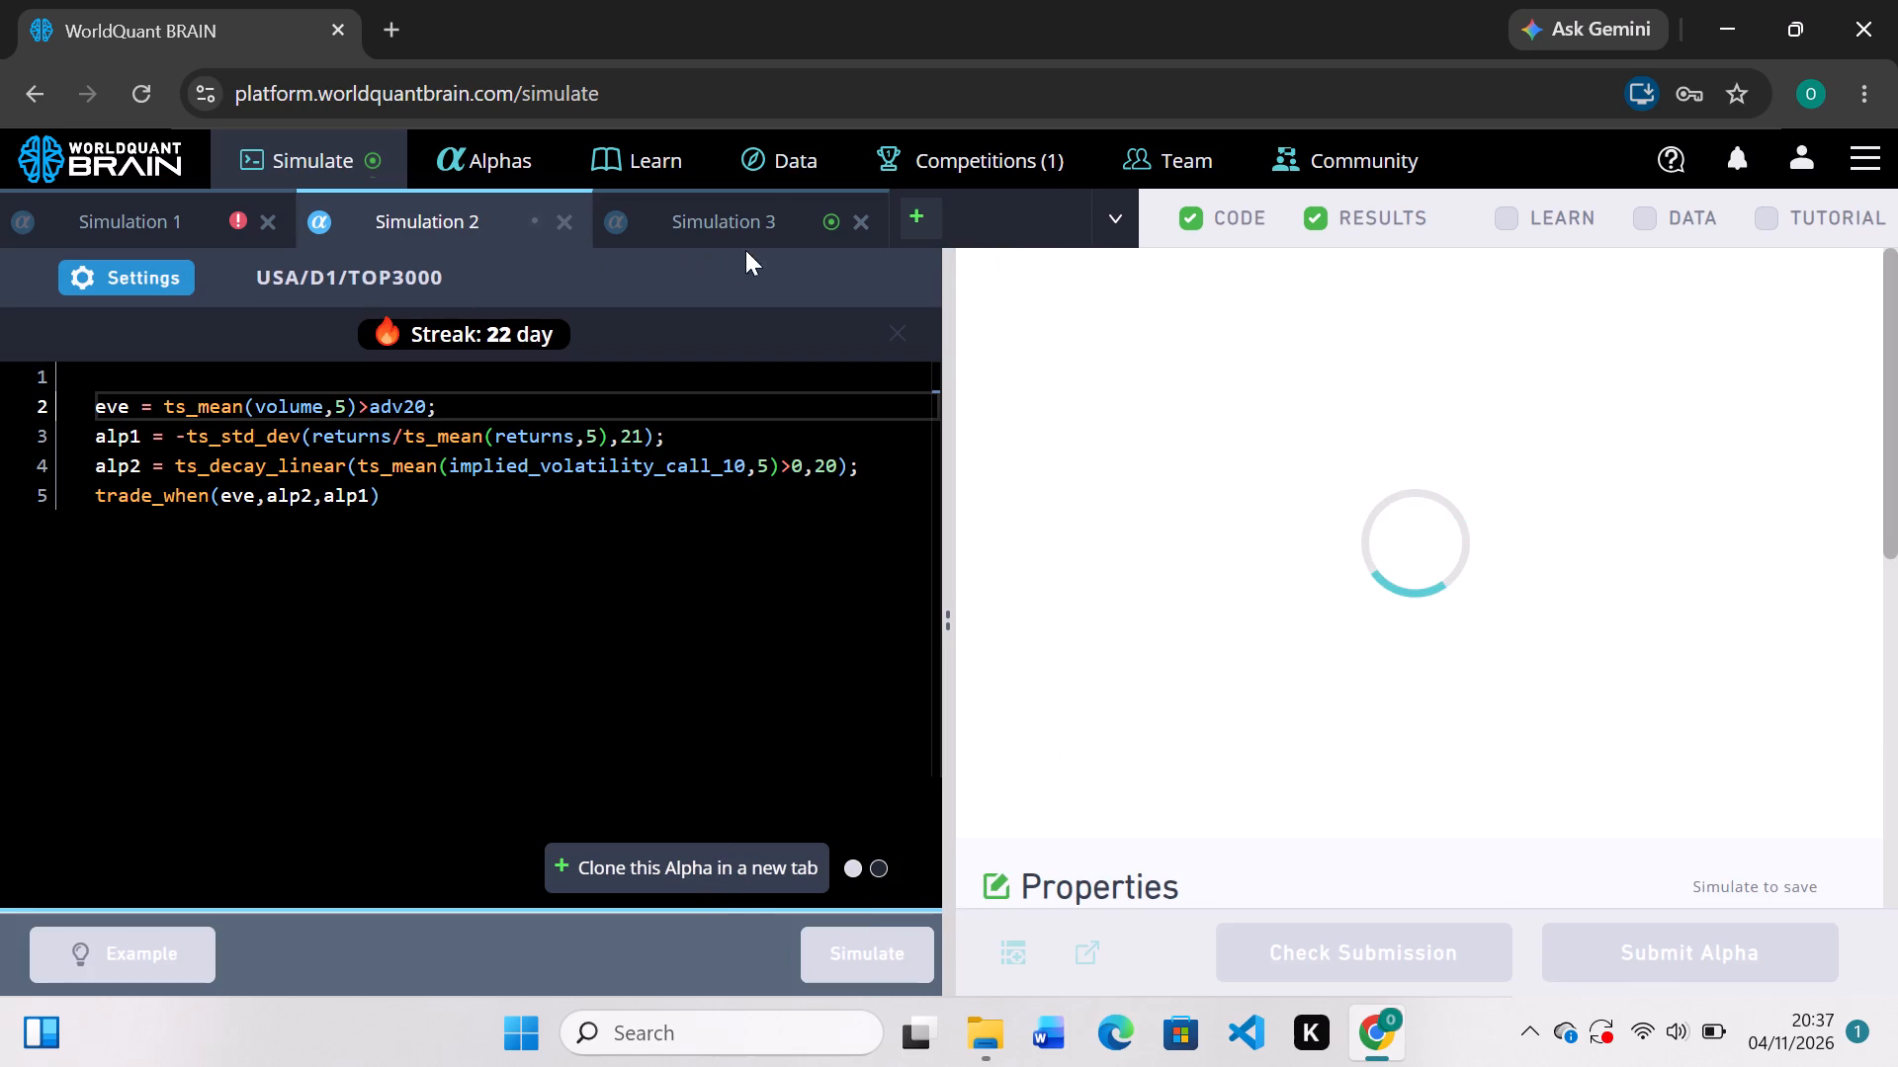
Review Simulation 3's yearly results, reveal its test period, run the self-correlation check and examine the test-period summary.
{"action": "left_click", "coordinate": [779, 215]}
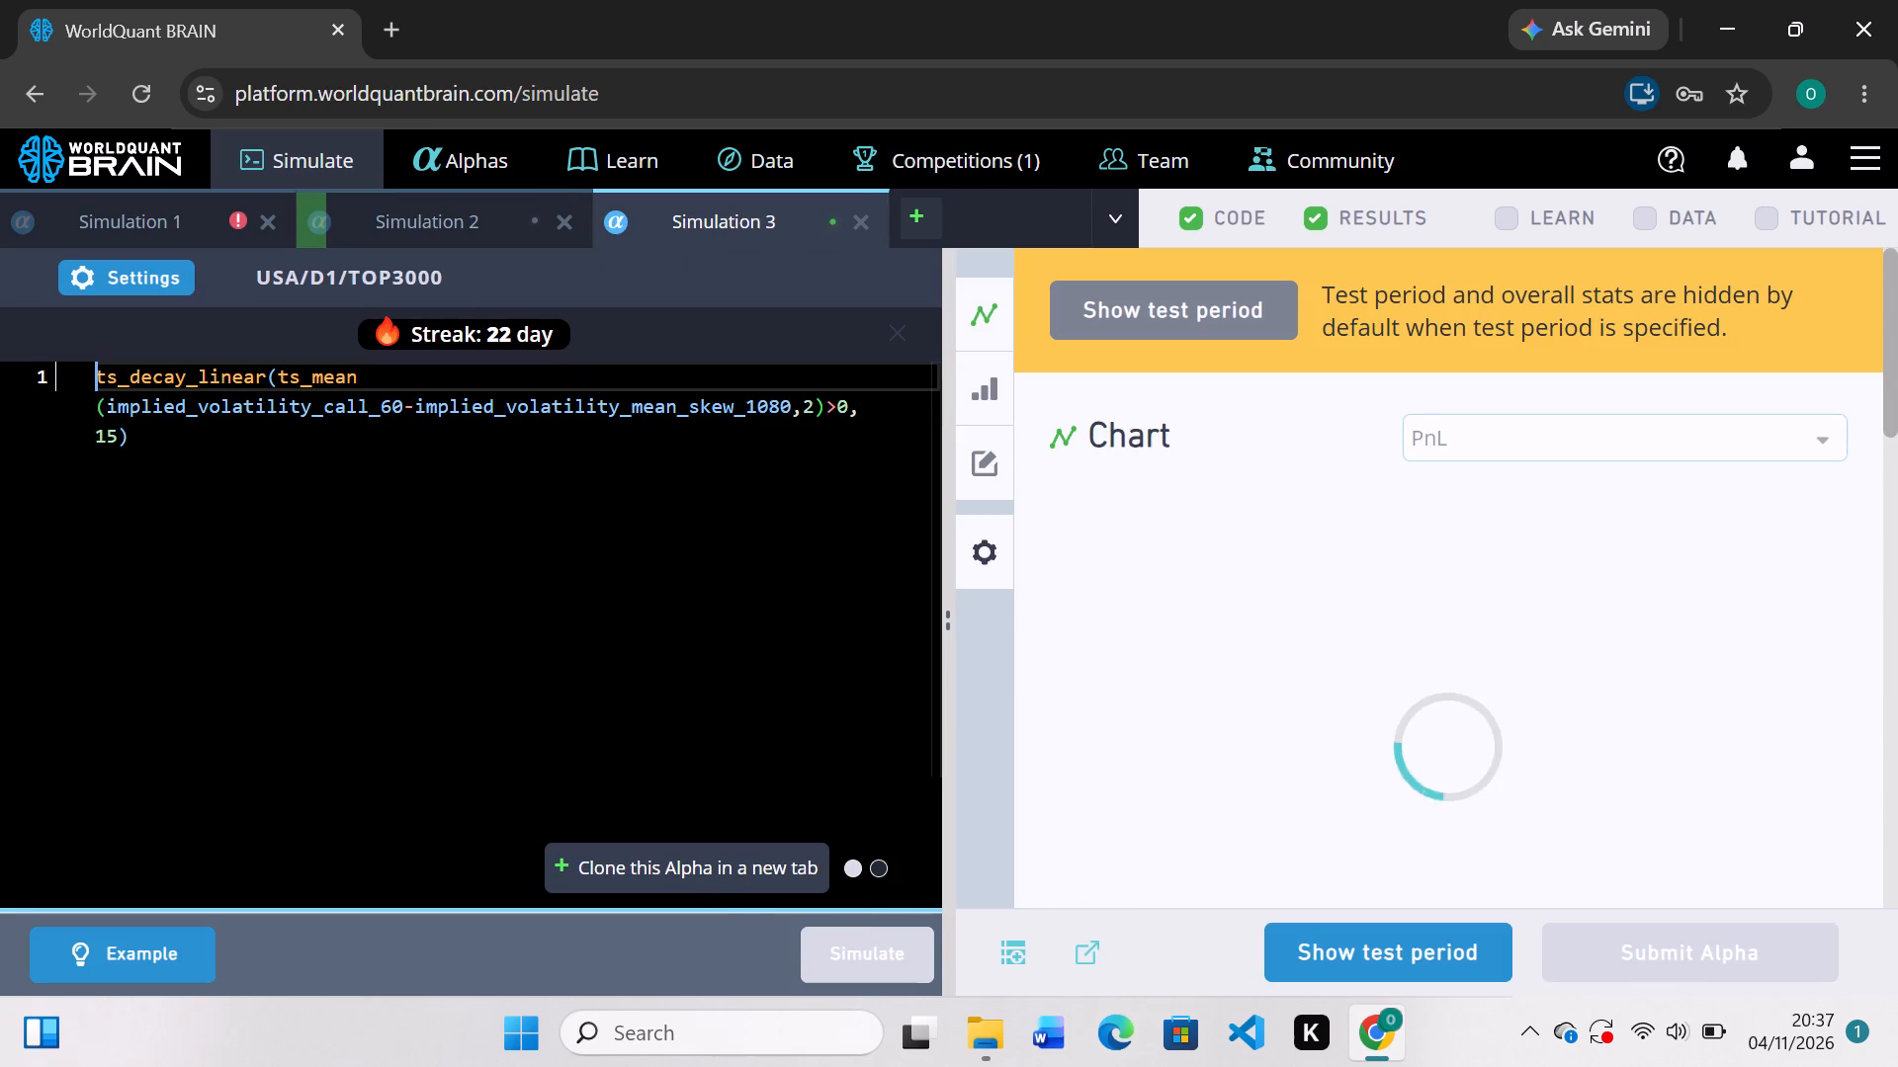
{"action": "scroll", "coordinate": [1275, 590], "scroll_direction": "down", "scroll_amount": 3}
{"action": "scroll", "coordinate": [1275, 590], "scroll_direction": "up", "scroll_amount": 2}
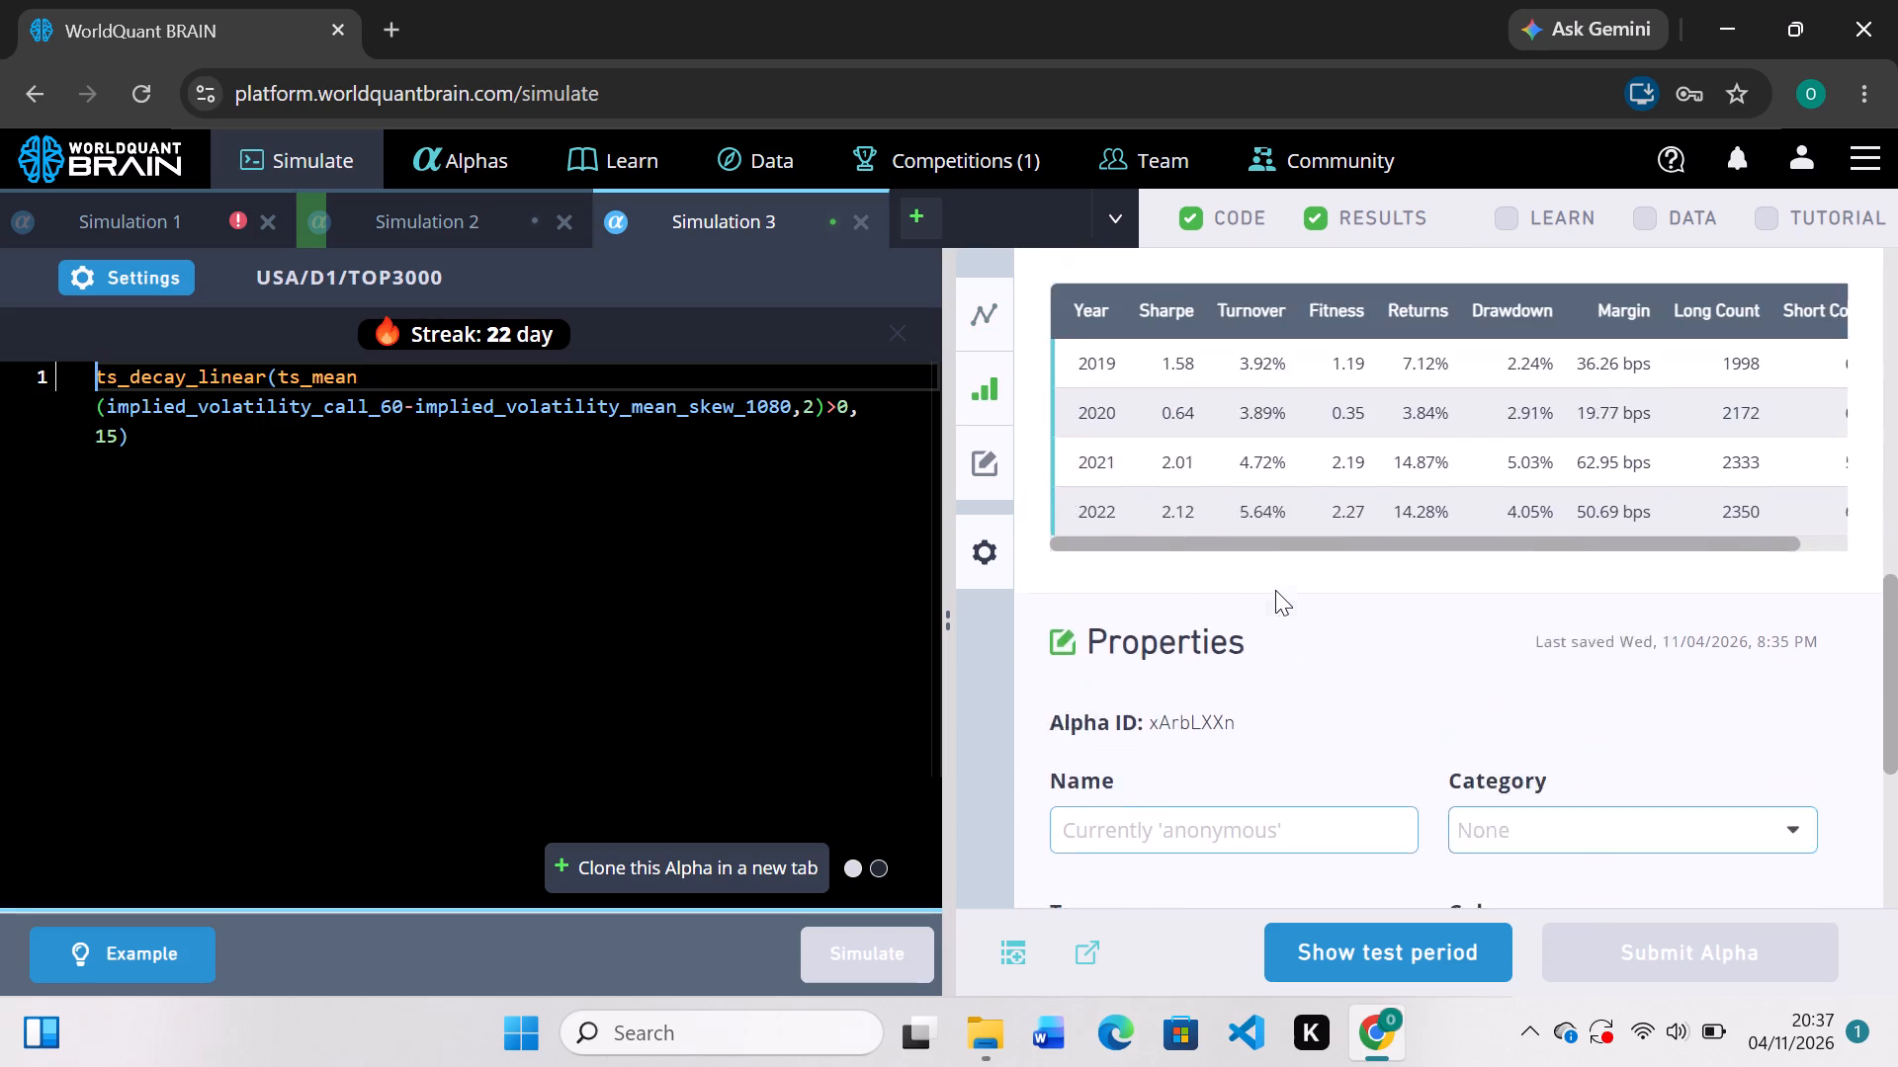
{"action": "scroll", "coordinate": [1275, 590], "scroll_direction": "up", "scroll_amount": 1}
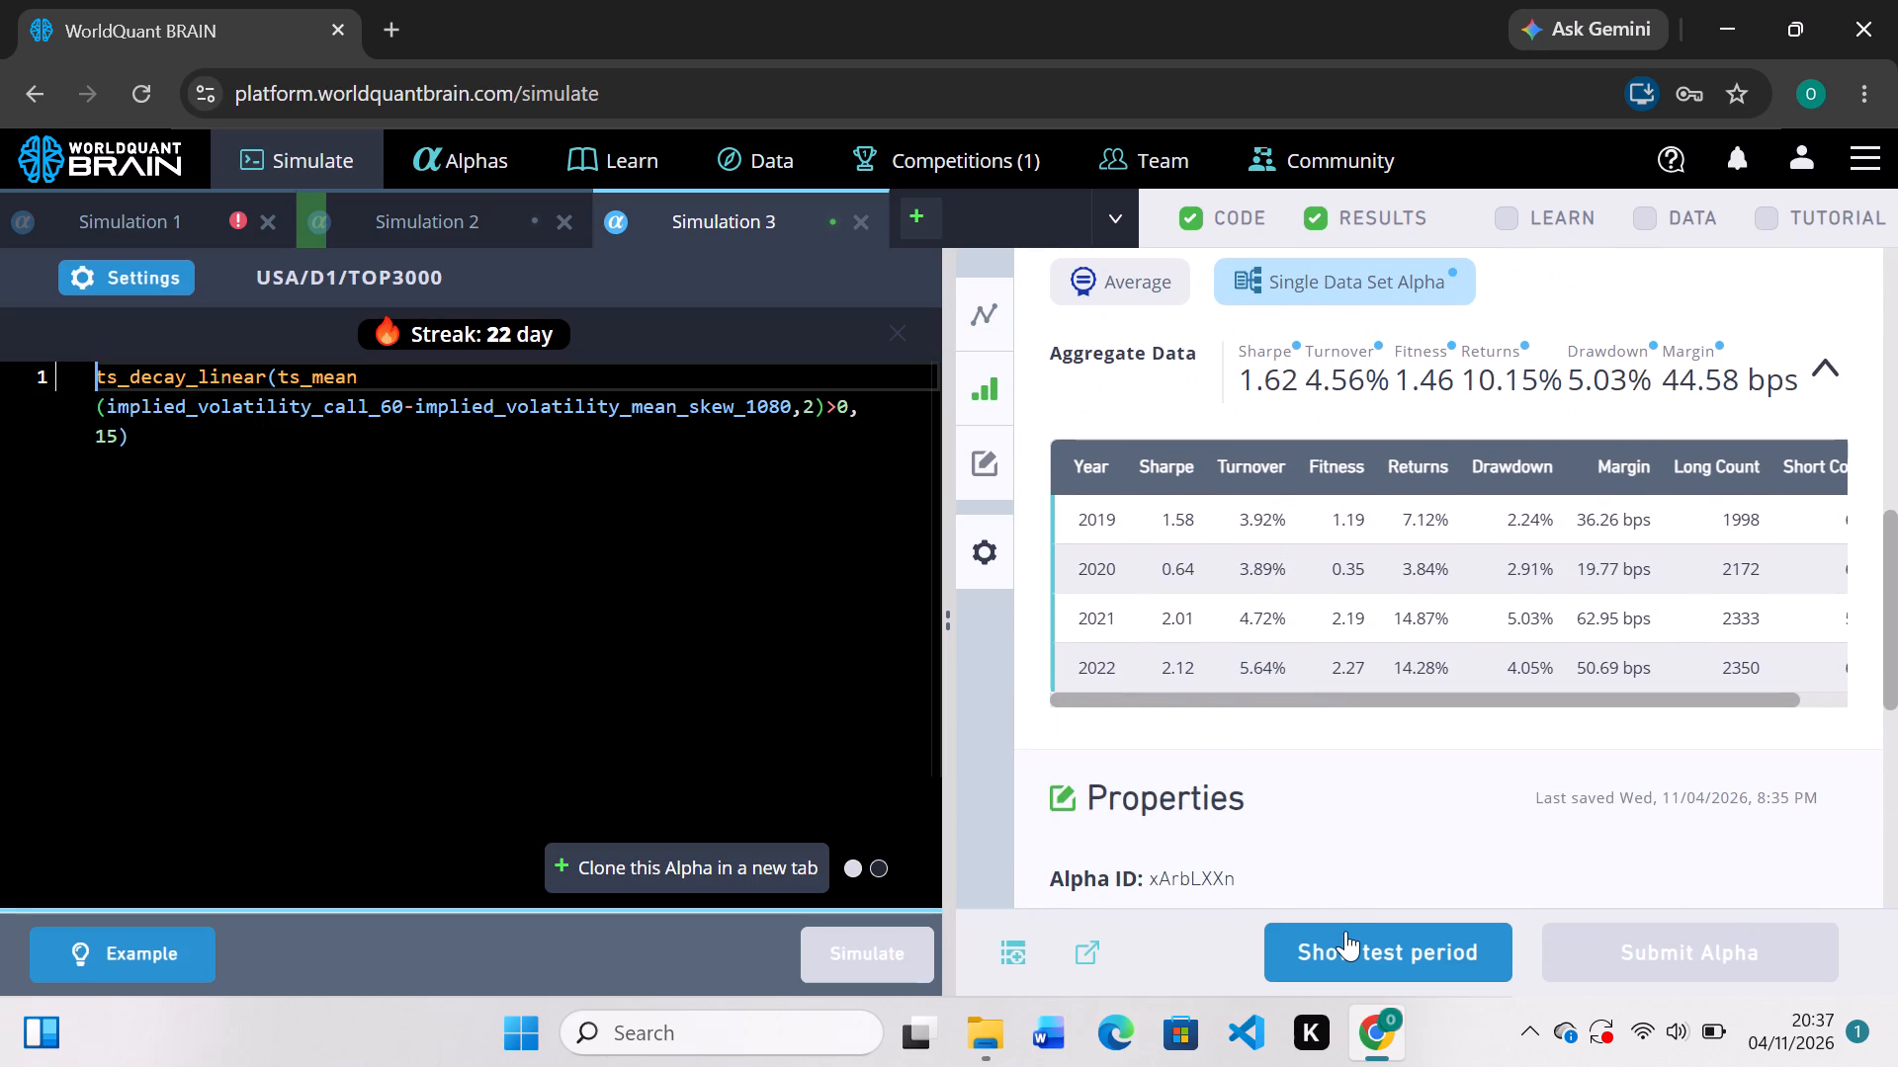
{"action": "left_click", "coordinate": [1345, 931]}
{"action": "scroll", "coordinate": [1371, 645], "scroll_direction": "down", "scroll_amount": 2}
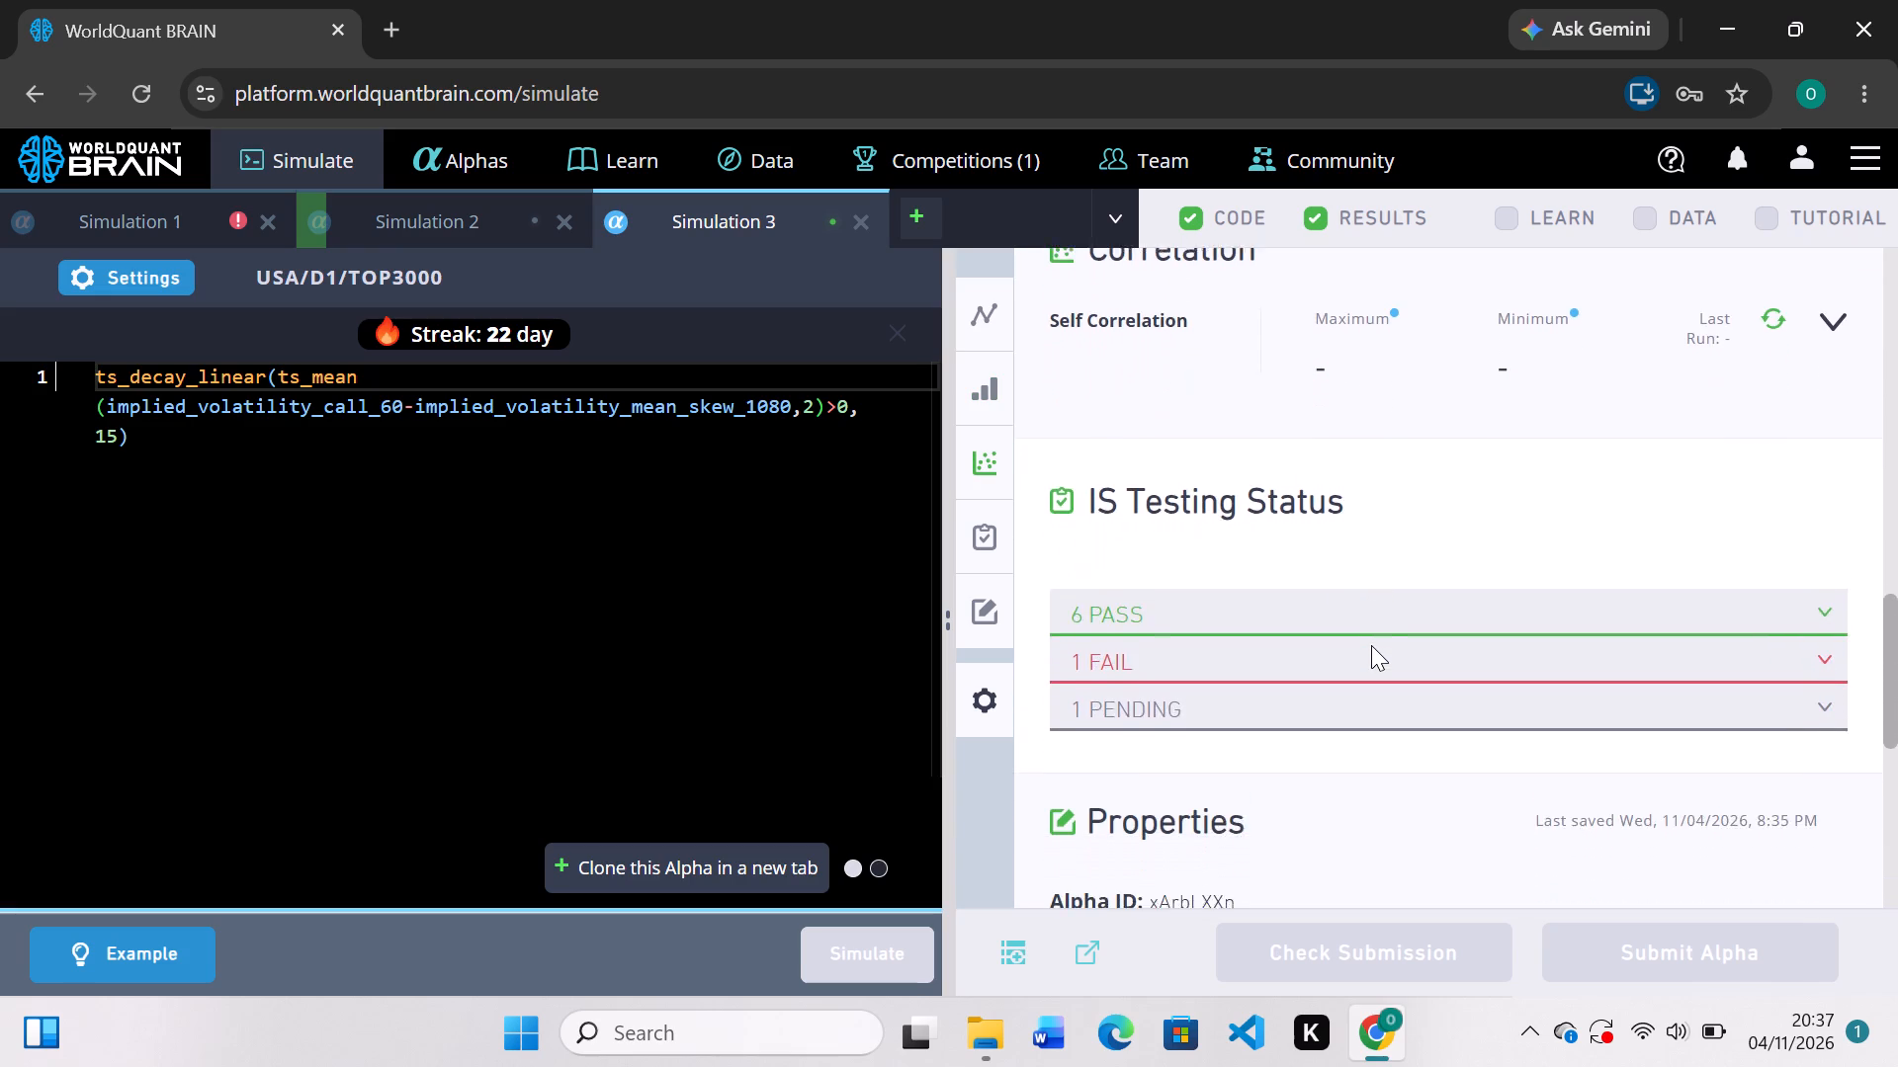
{"action": "scroll", "coordinate": [1371, 645], "scroll_direction": "up", "scroll_amount": 1}
{"action": "left_click", "coordinate": [1784, 515]}
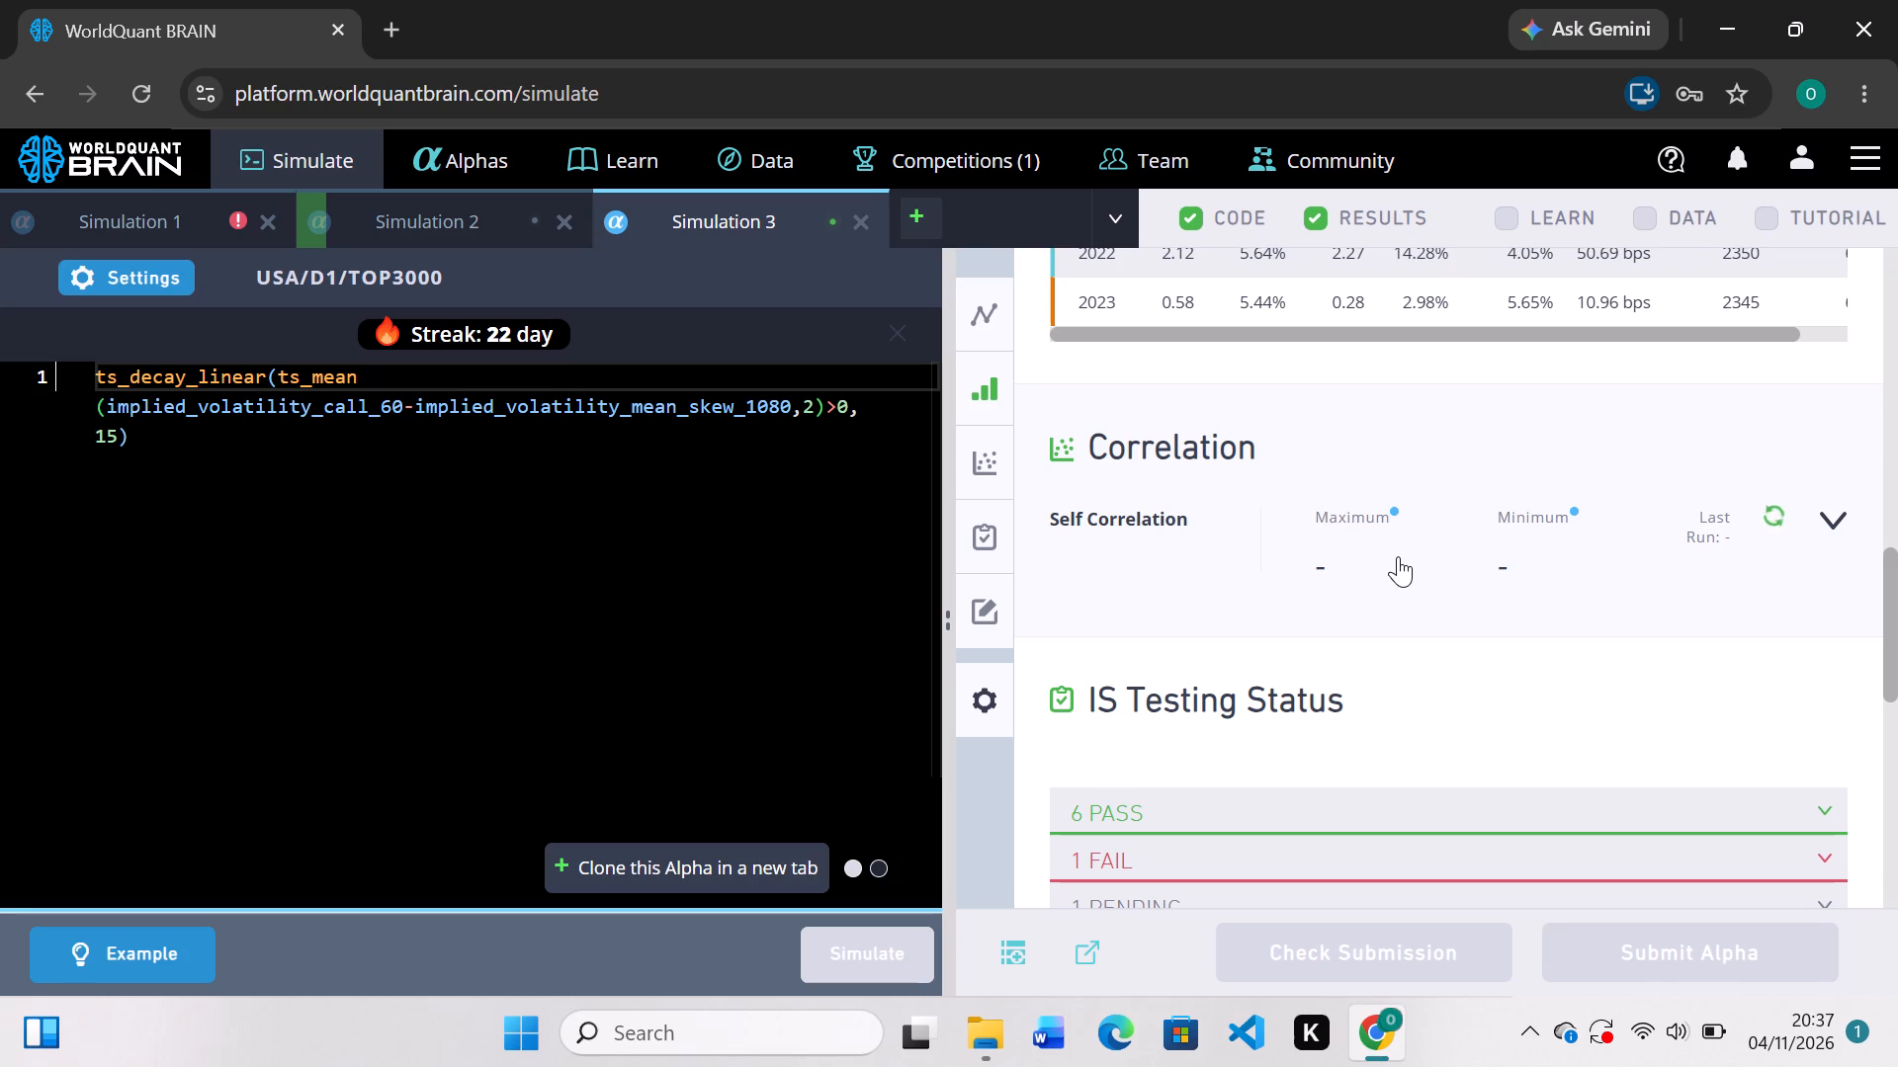
{"action": "scroll", "coordinate": [1398, 556], "scroll_direction": "up", "scroll_amount": 1}
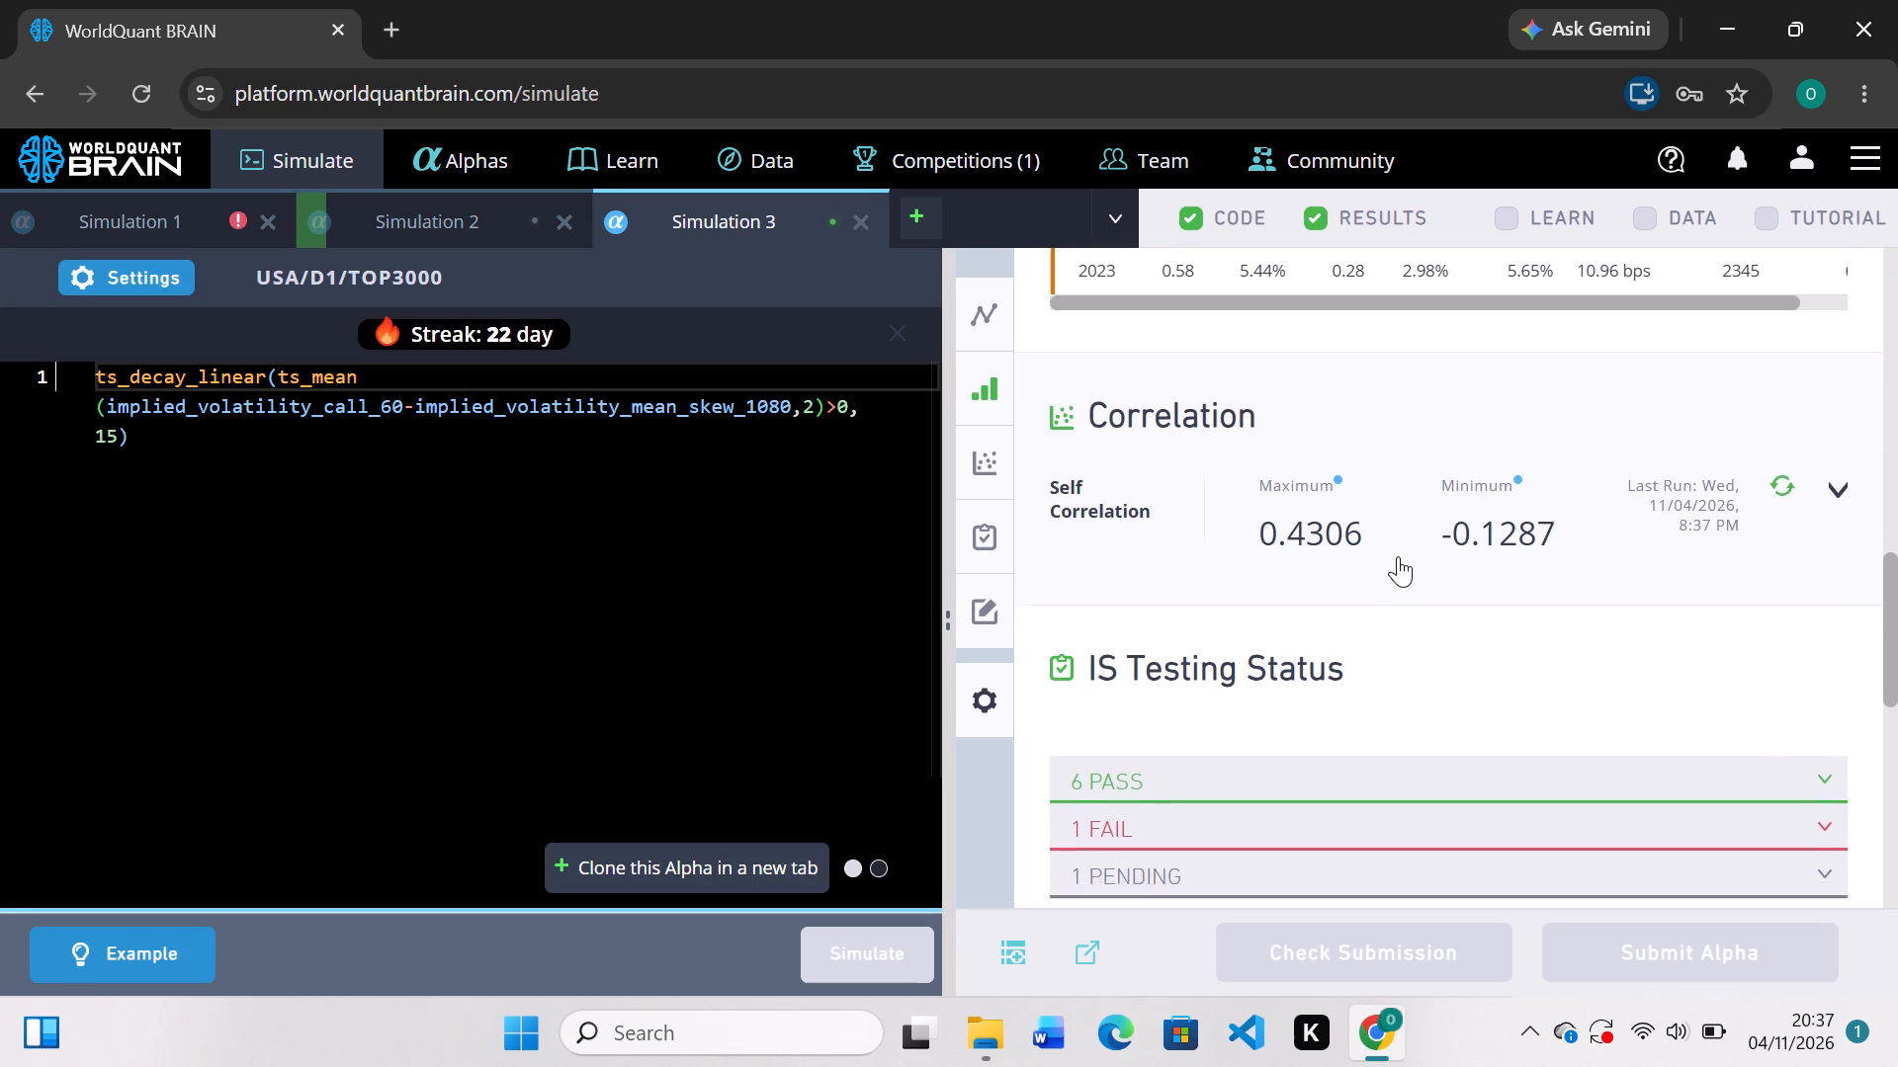
{"action": "scroll", "coordinate": [1398, 556], "scroll_direction": "up", "scroll_amount": 1}
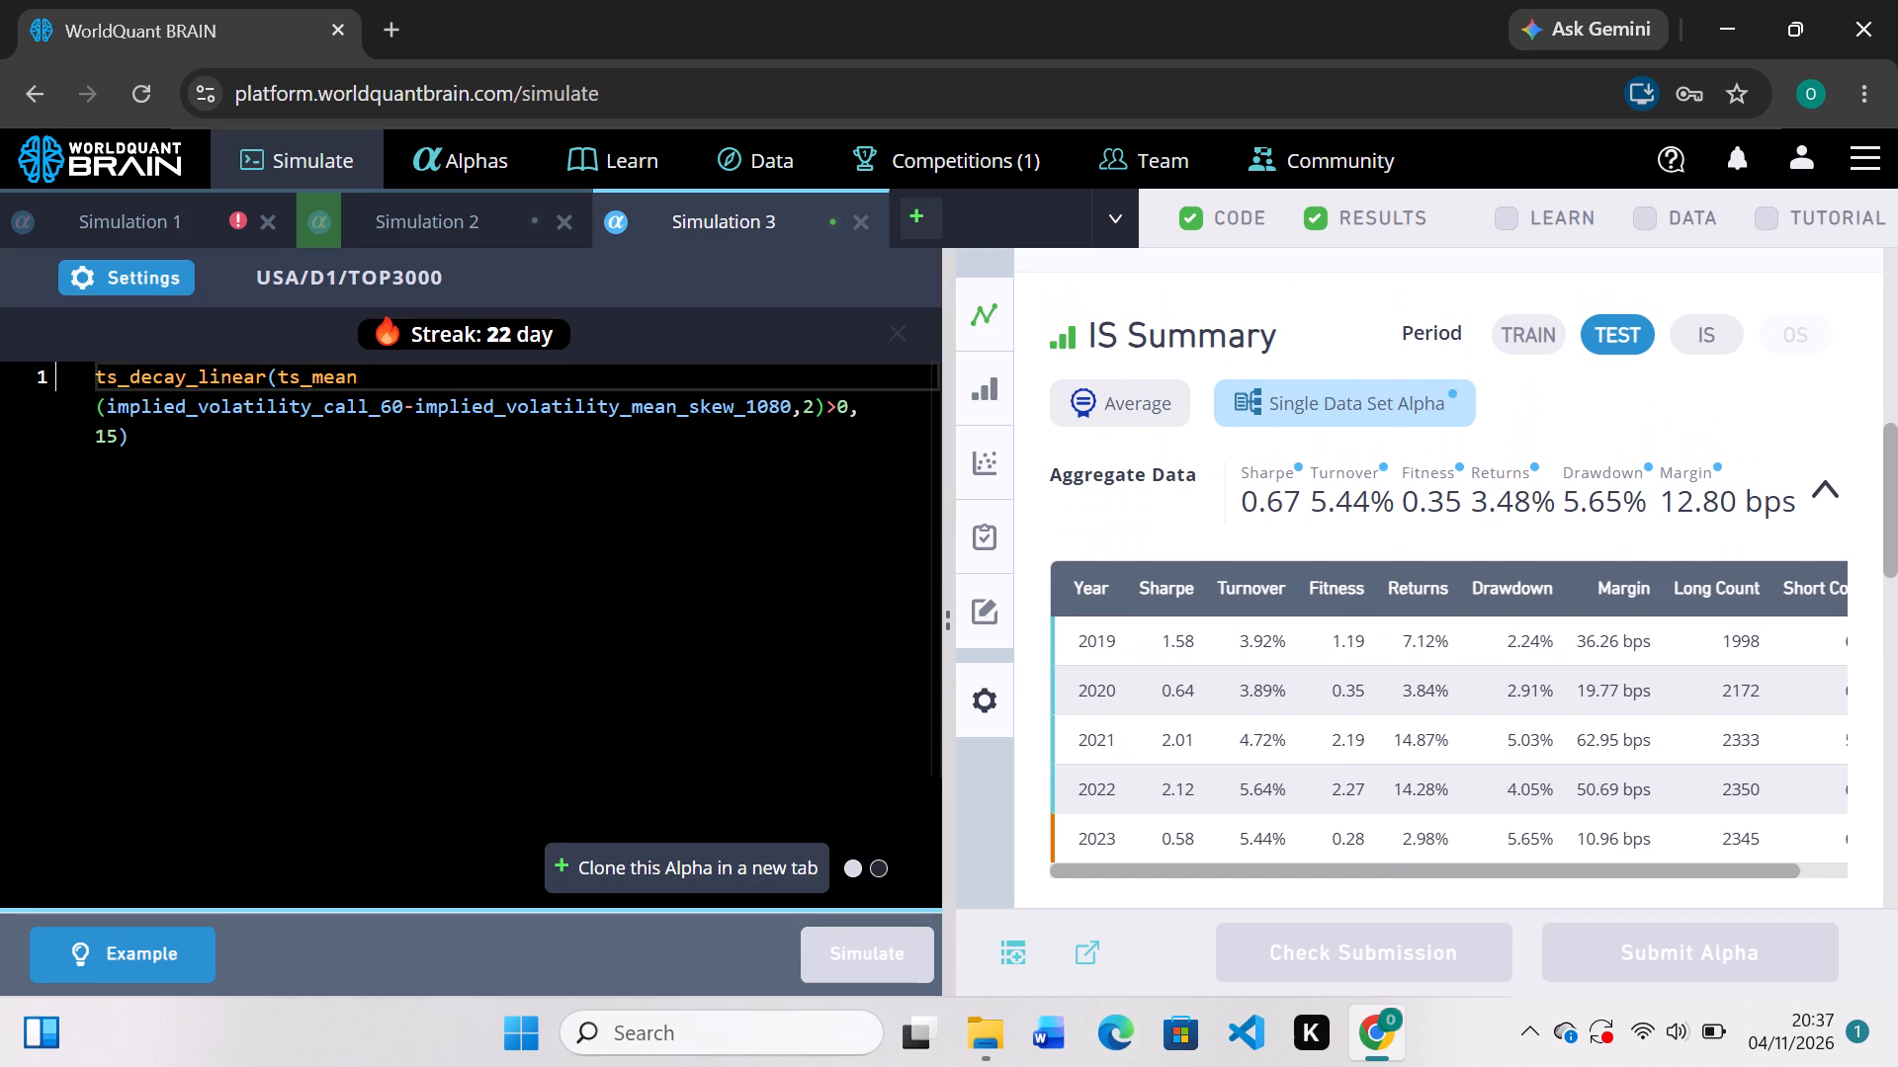
Open a new Simulation 4, copy ts_mean(volume,5)>adv20 from Simulation 2 into it as the expression and simulate it.
{"action": "left_click", "coordinate": [495, 229]}
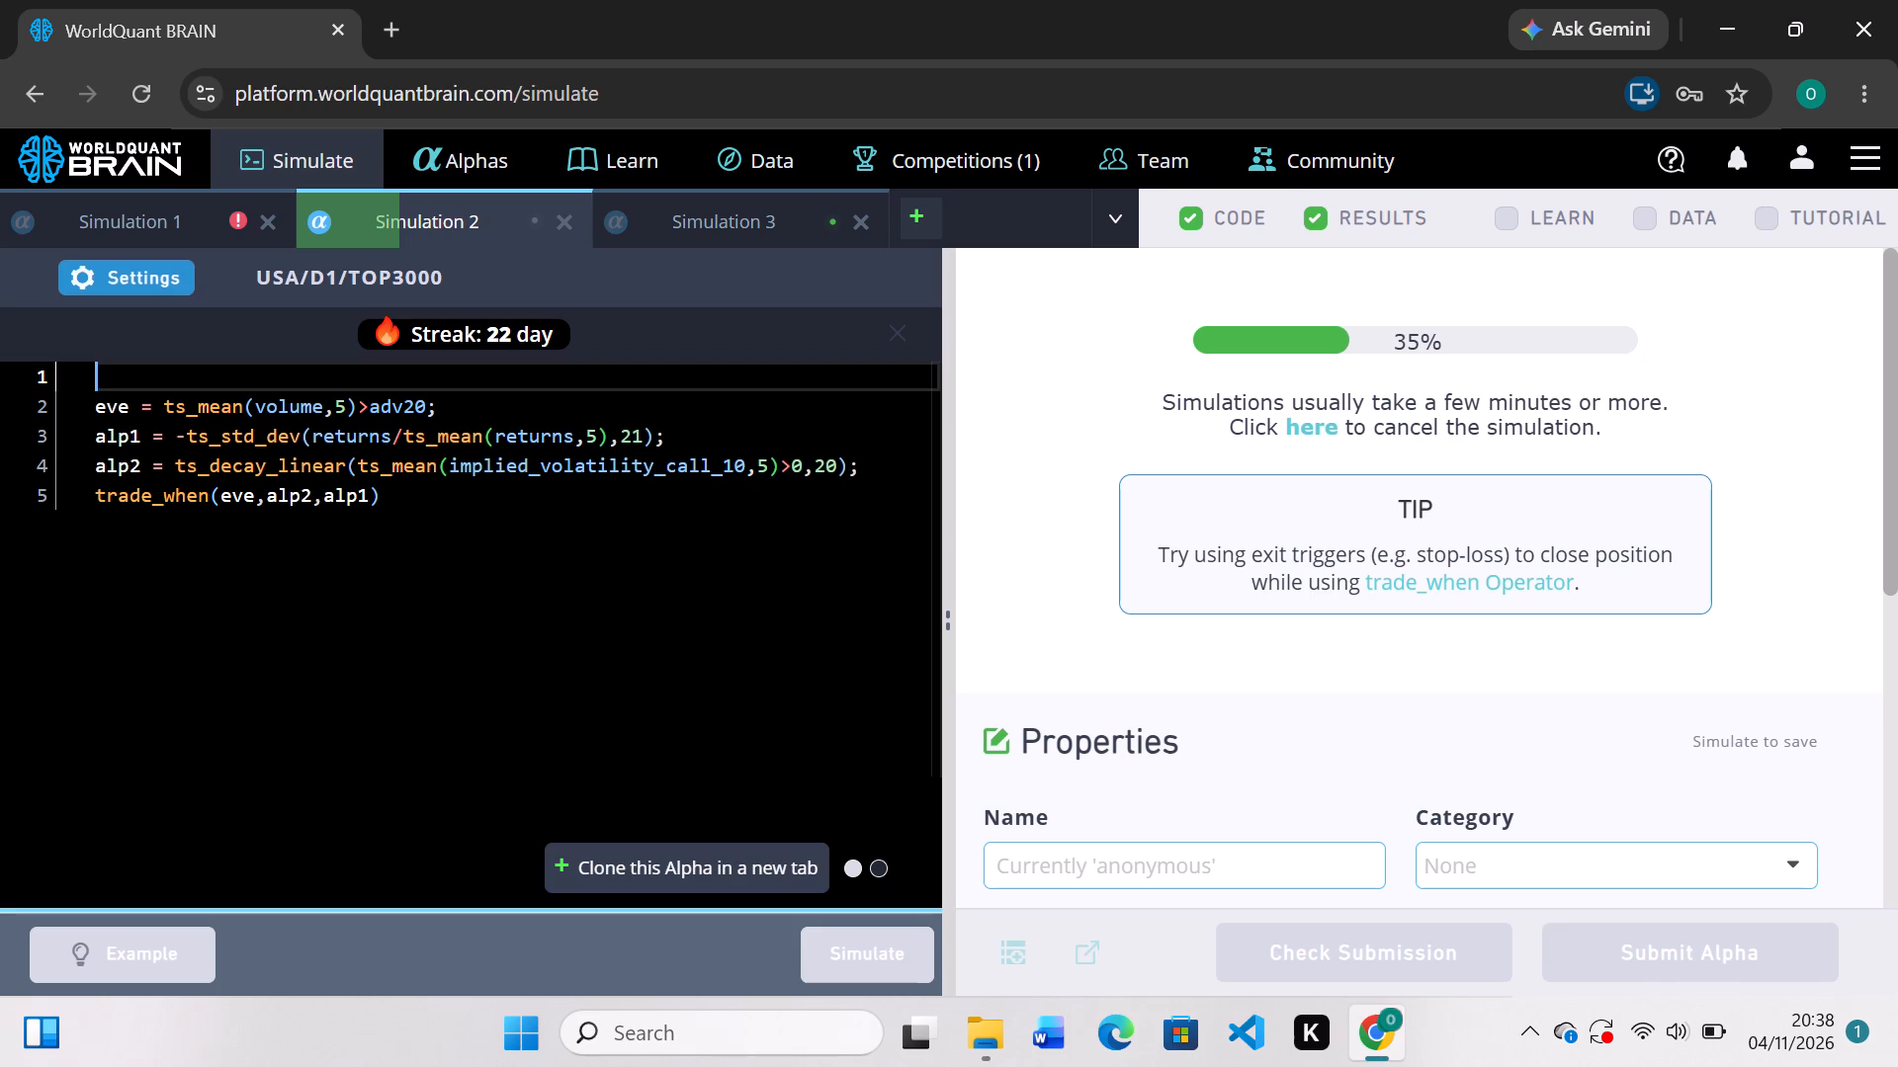
{"action": "left_click", "coordinate": [921, 213]}
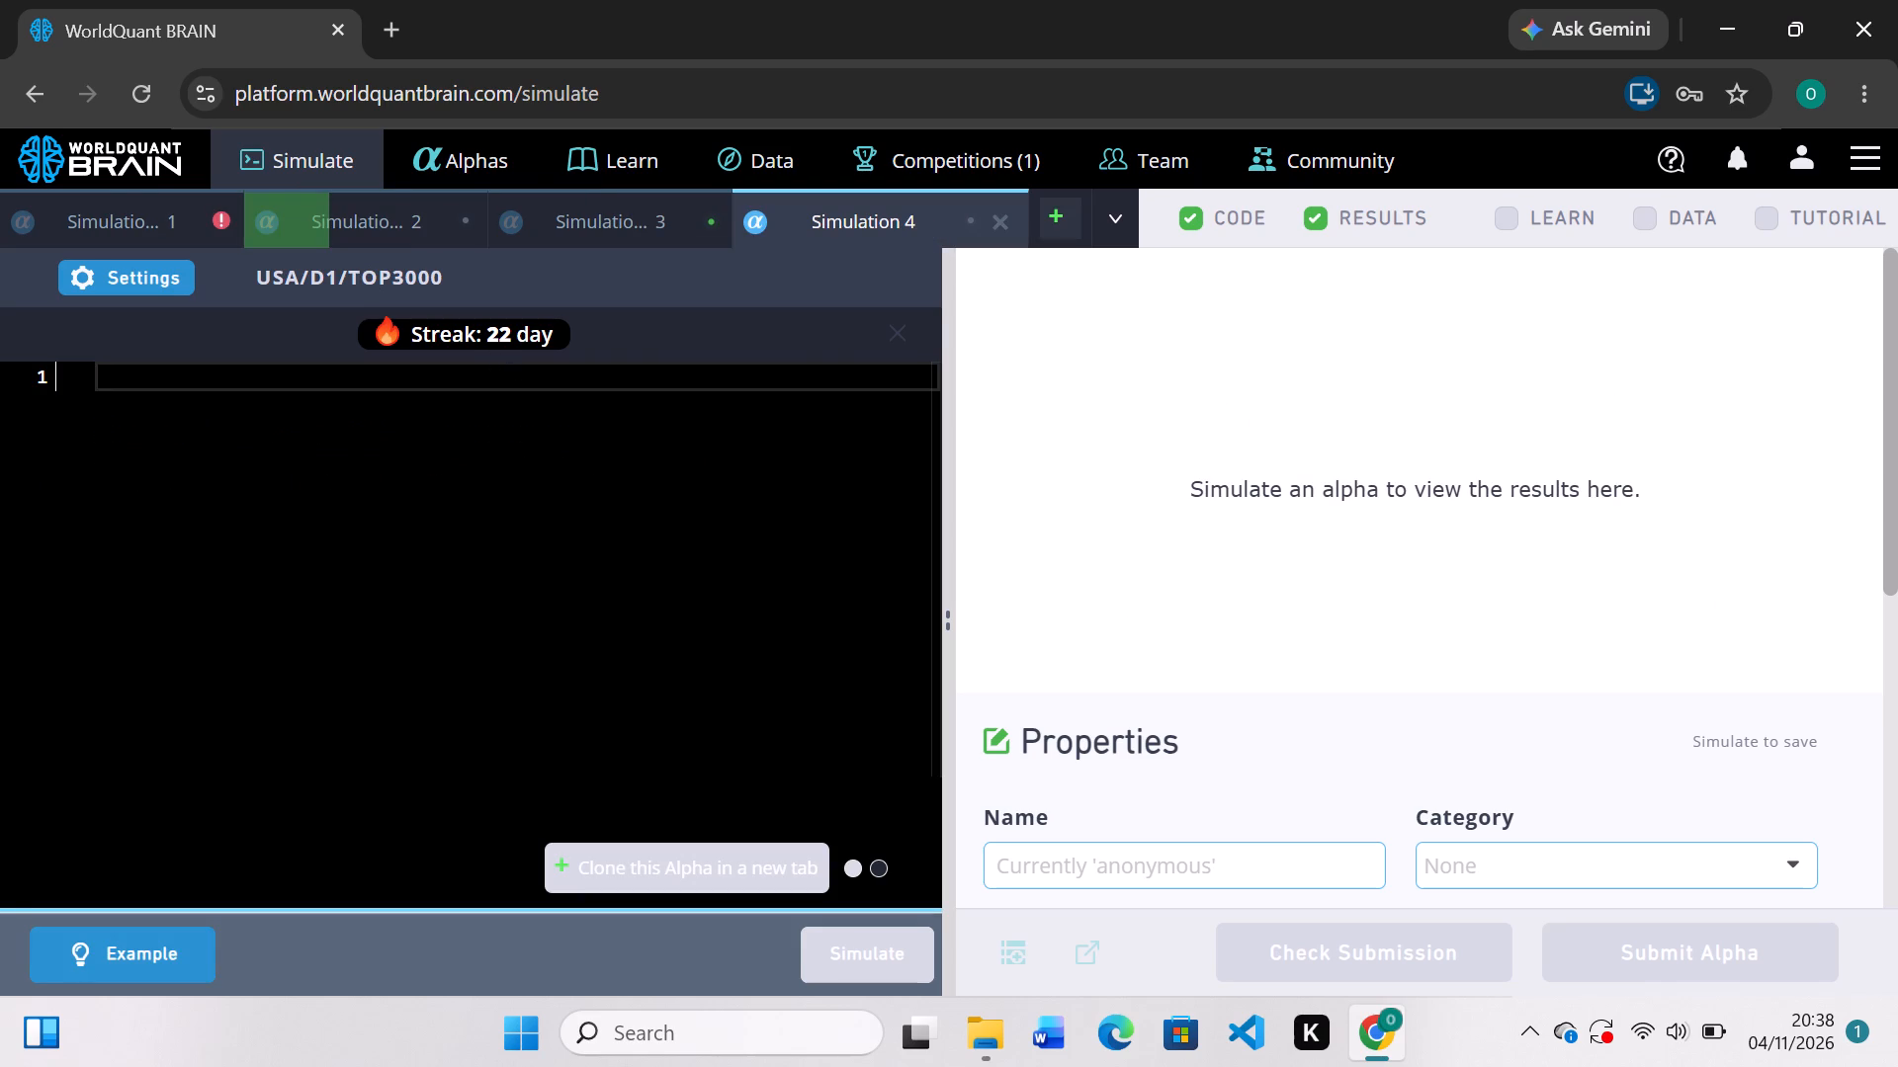
{"action": "left_click", "coordinate": [413, 234]}
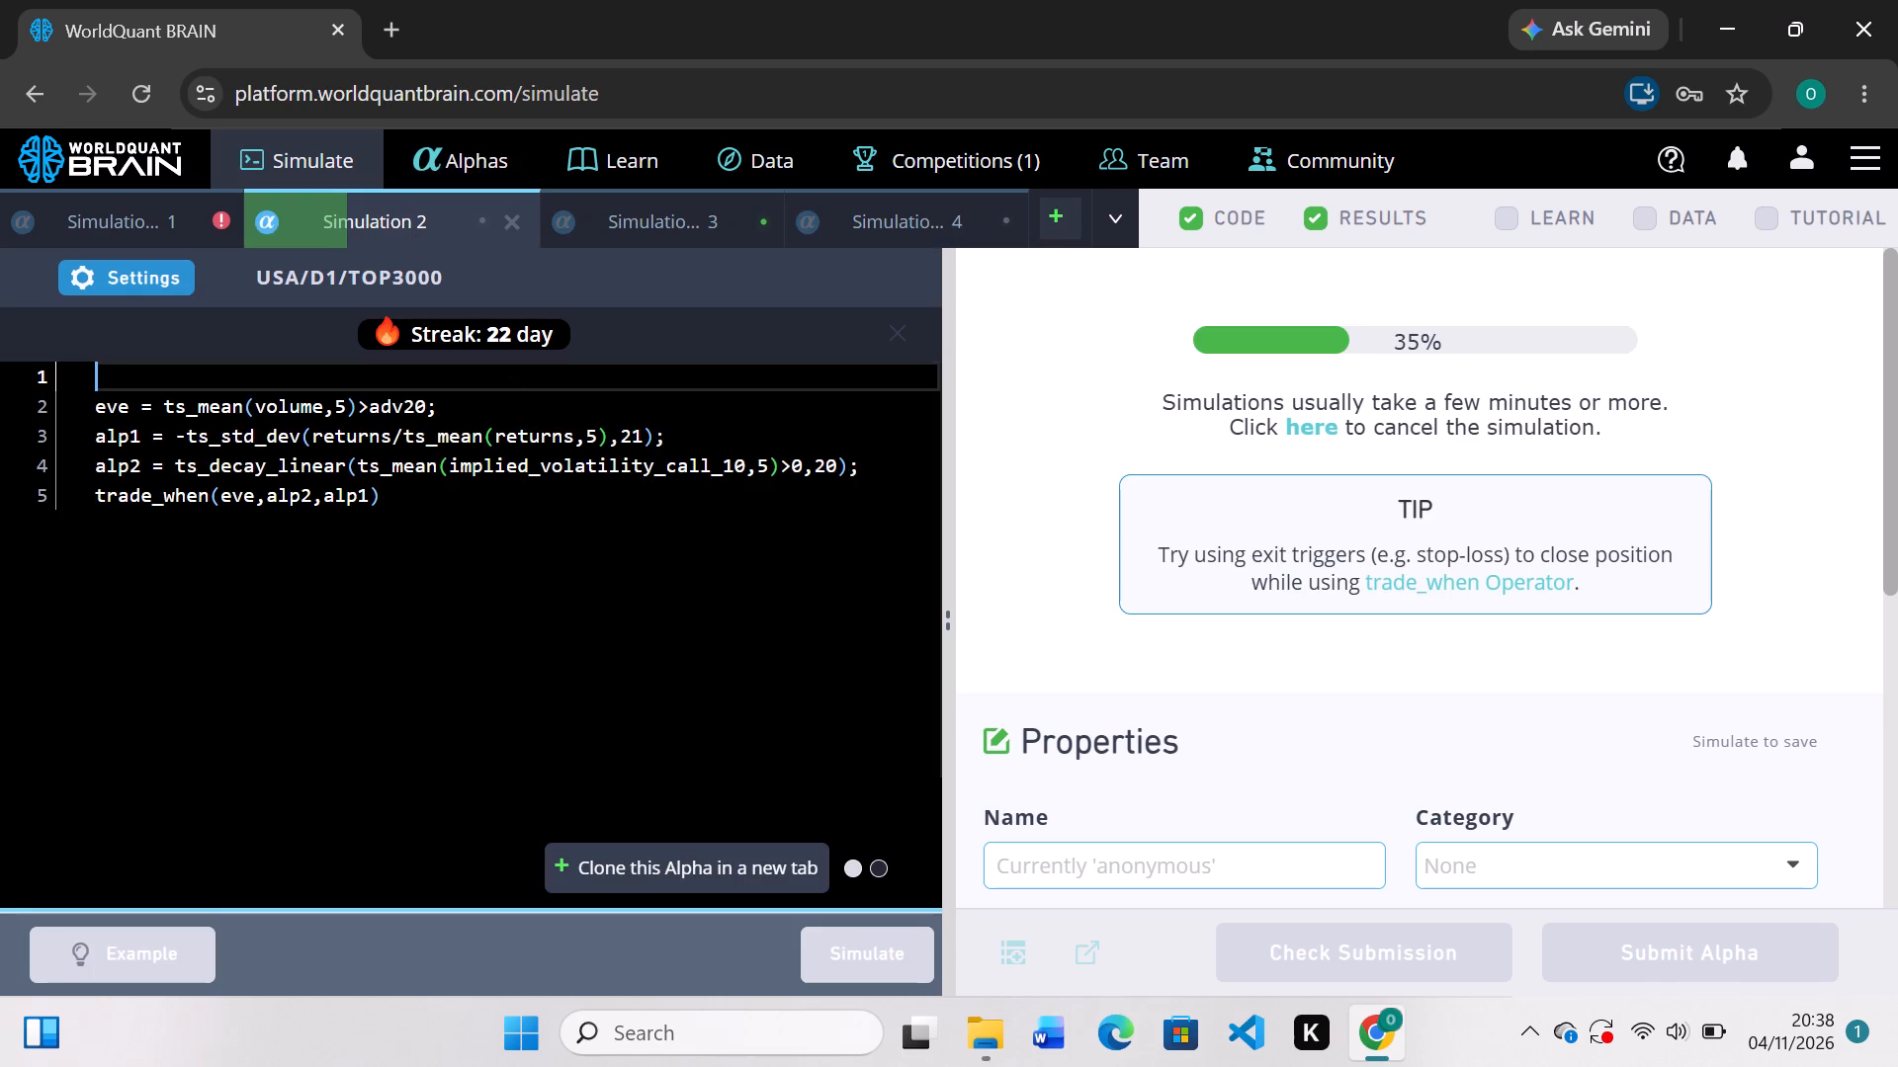
{"action": "left_click_drag", "start_coordinate": [430, 405], "coordinate": [160, 401]}
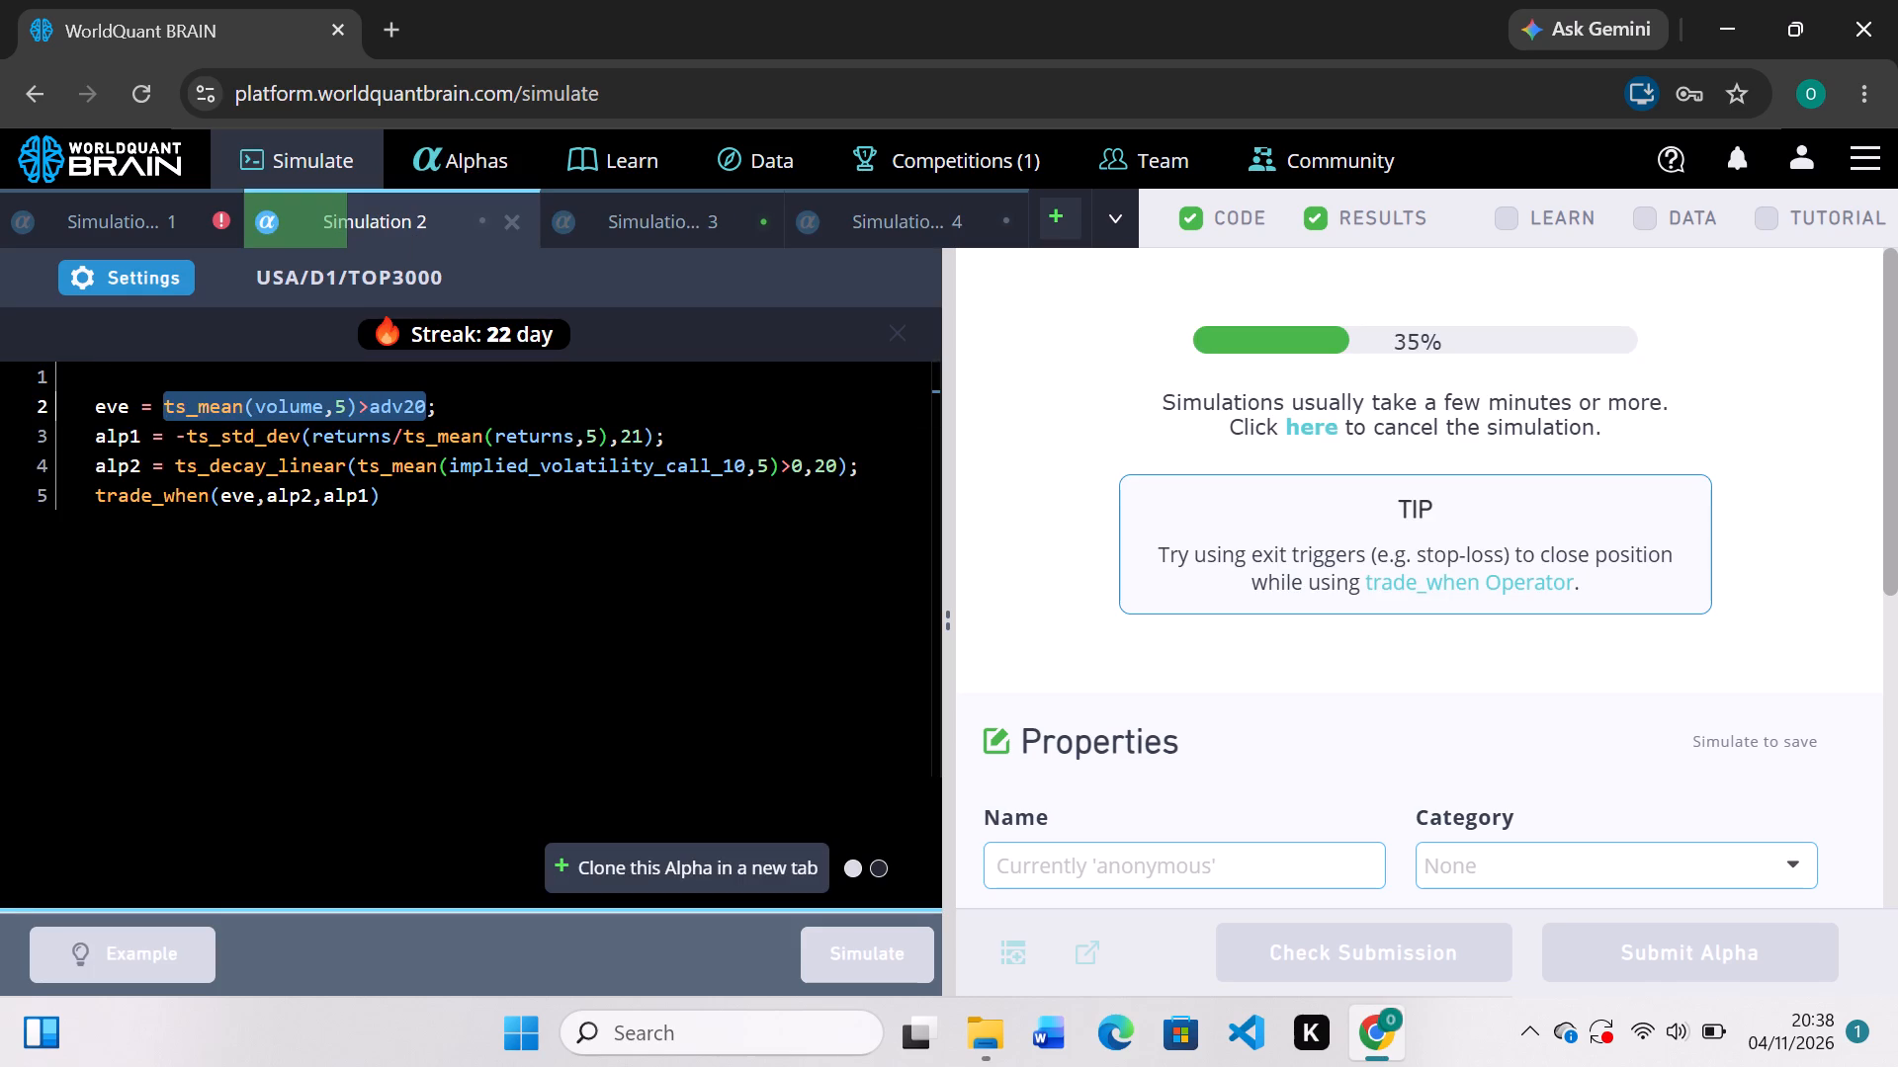
{"action": "key", "text": "ctrl+c"}
{"action": "left_click", "coordinate": [827, 231]}
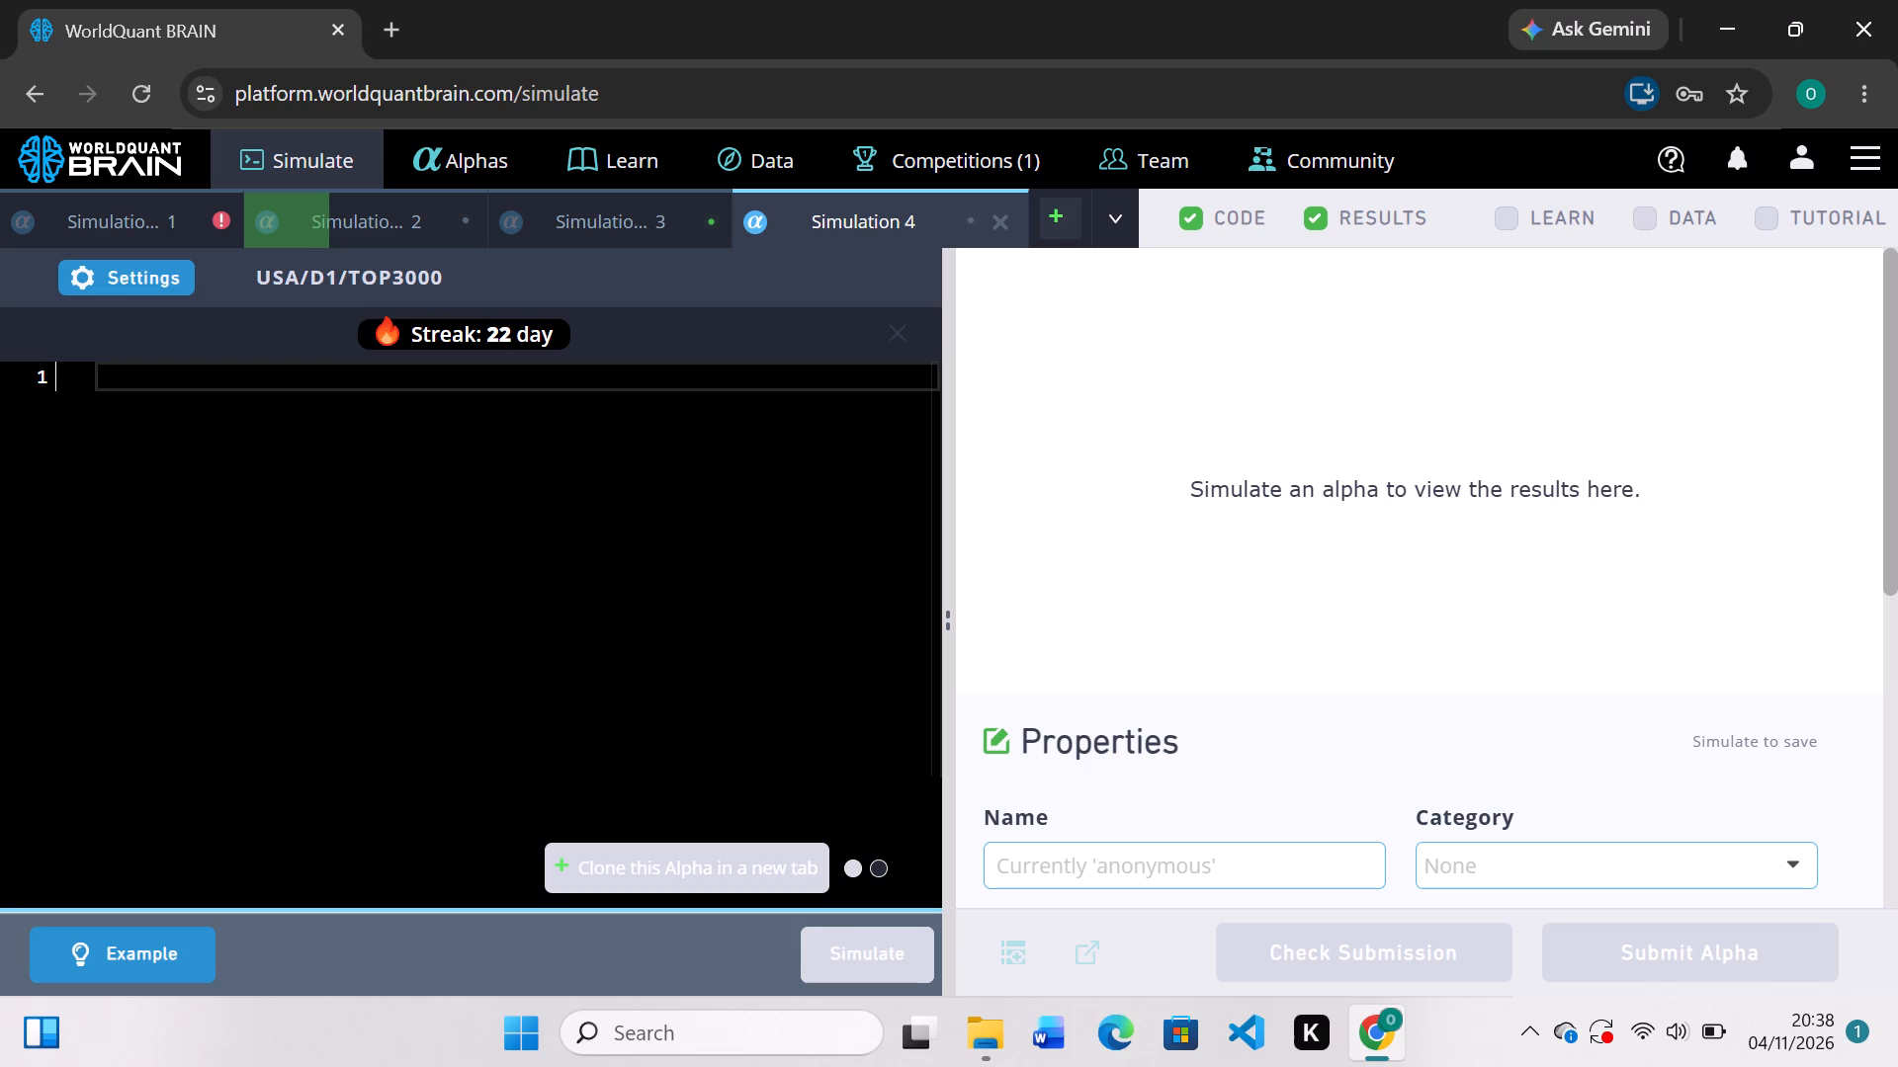
{"action": "key", "text": "ctrl+v"}
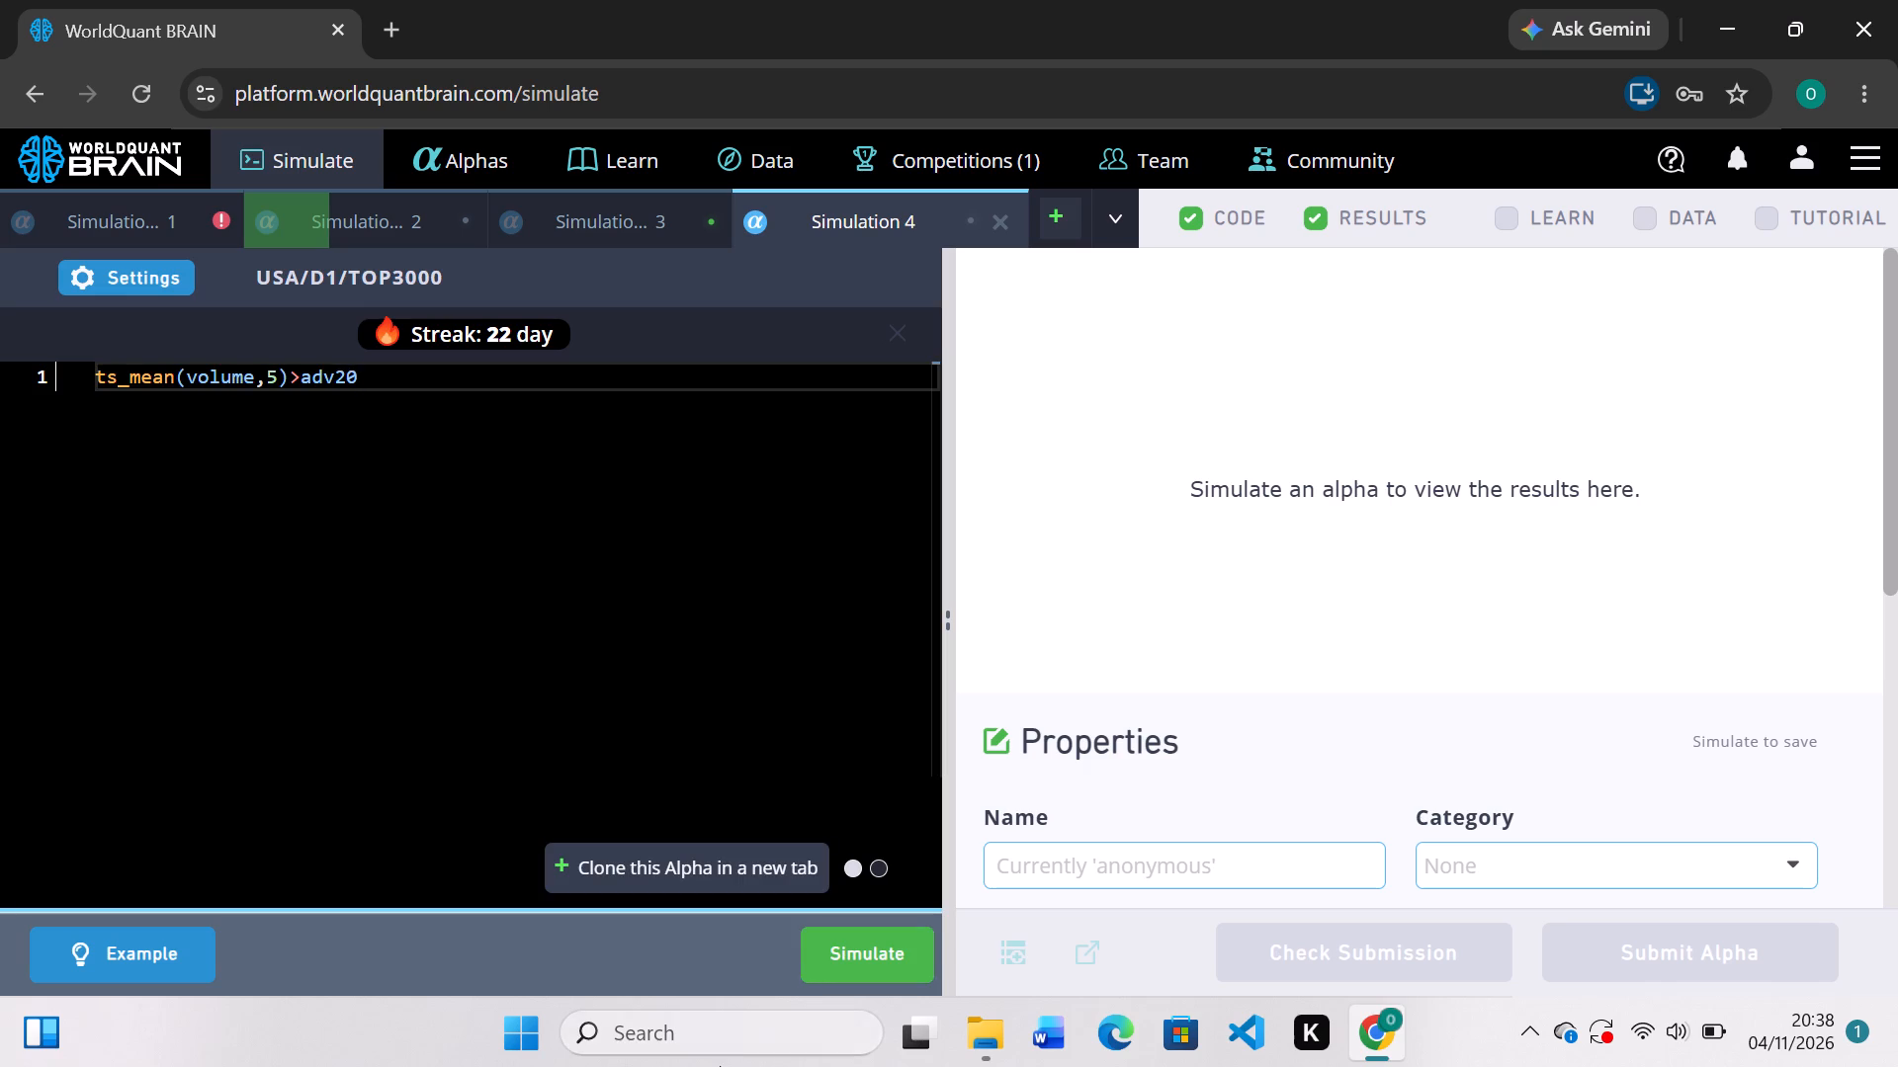
{"action": "left_click", "coordinate": [923, 972]}
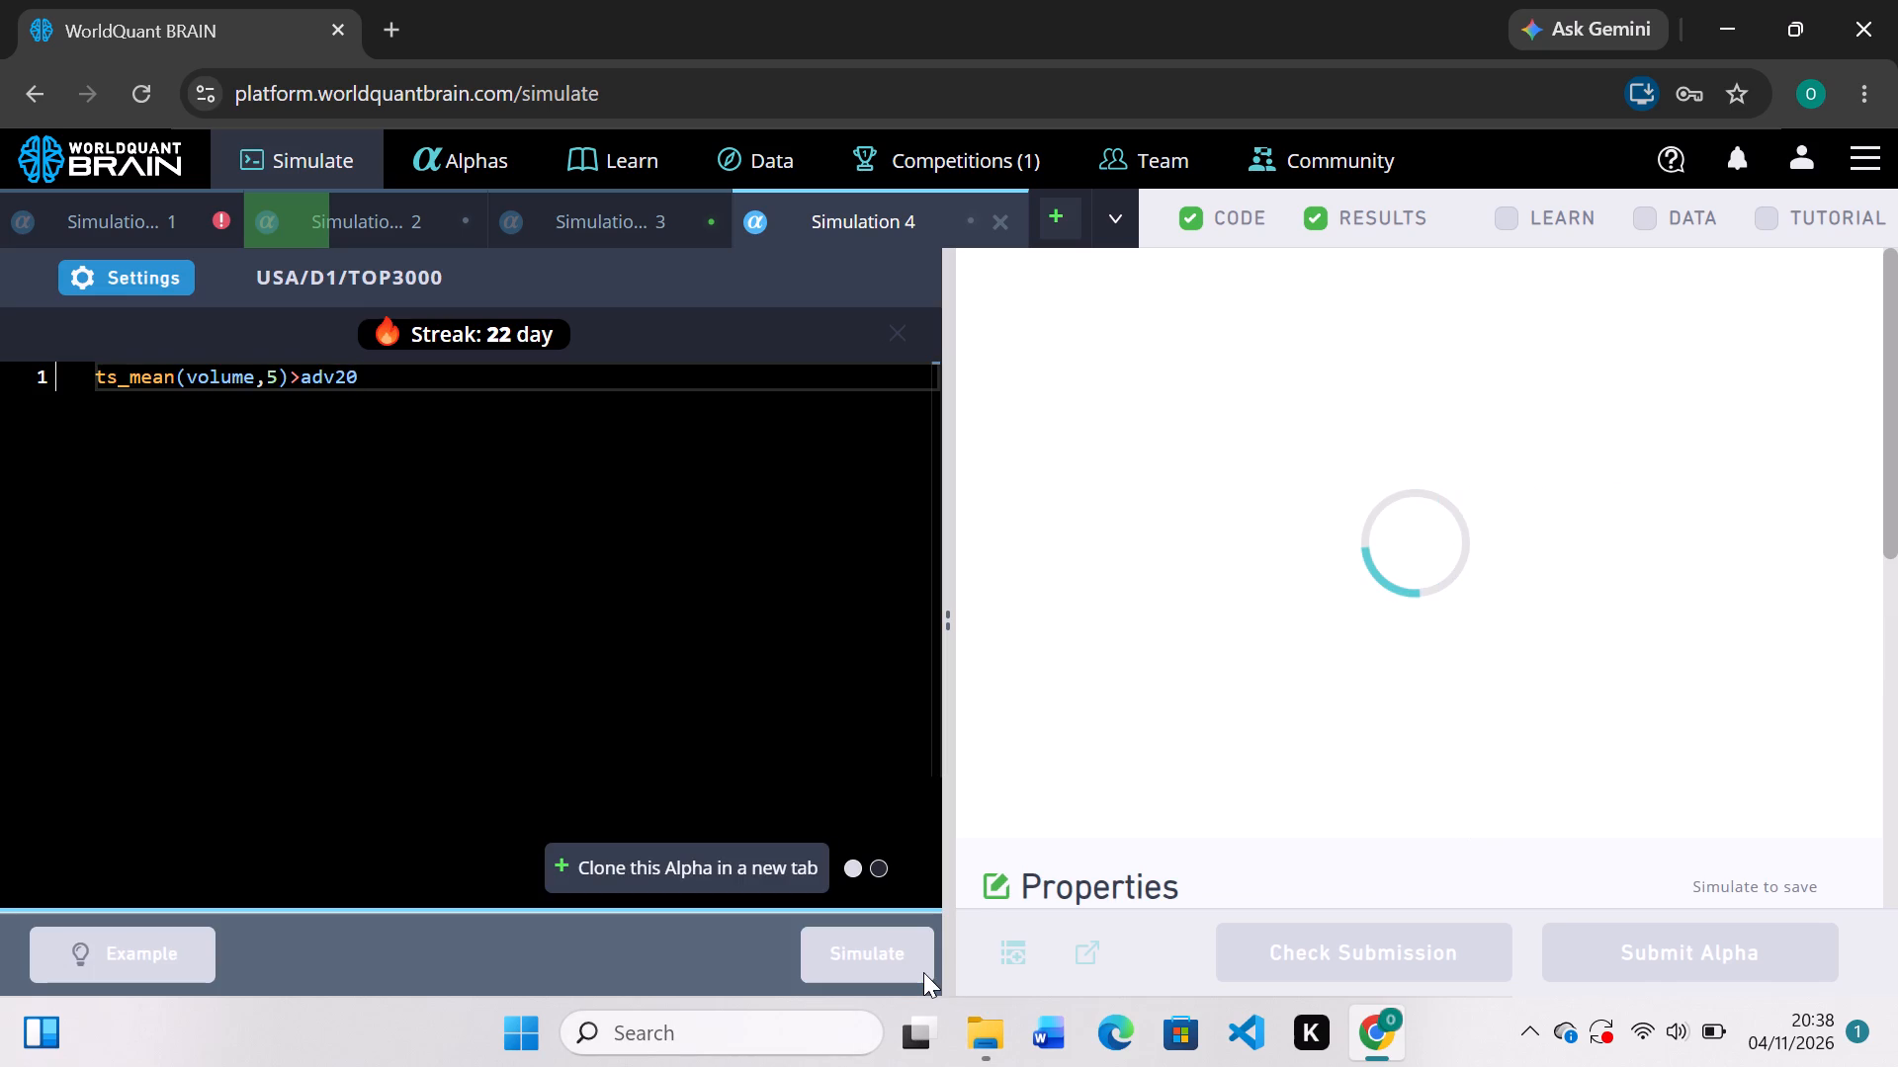
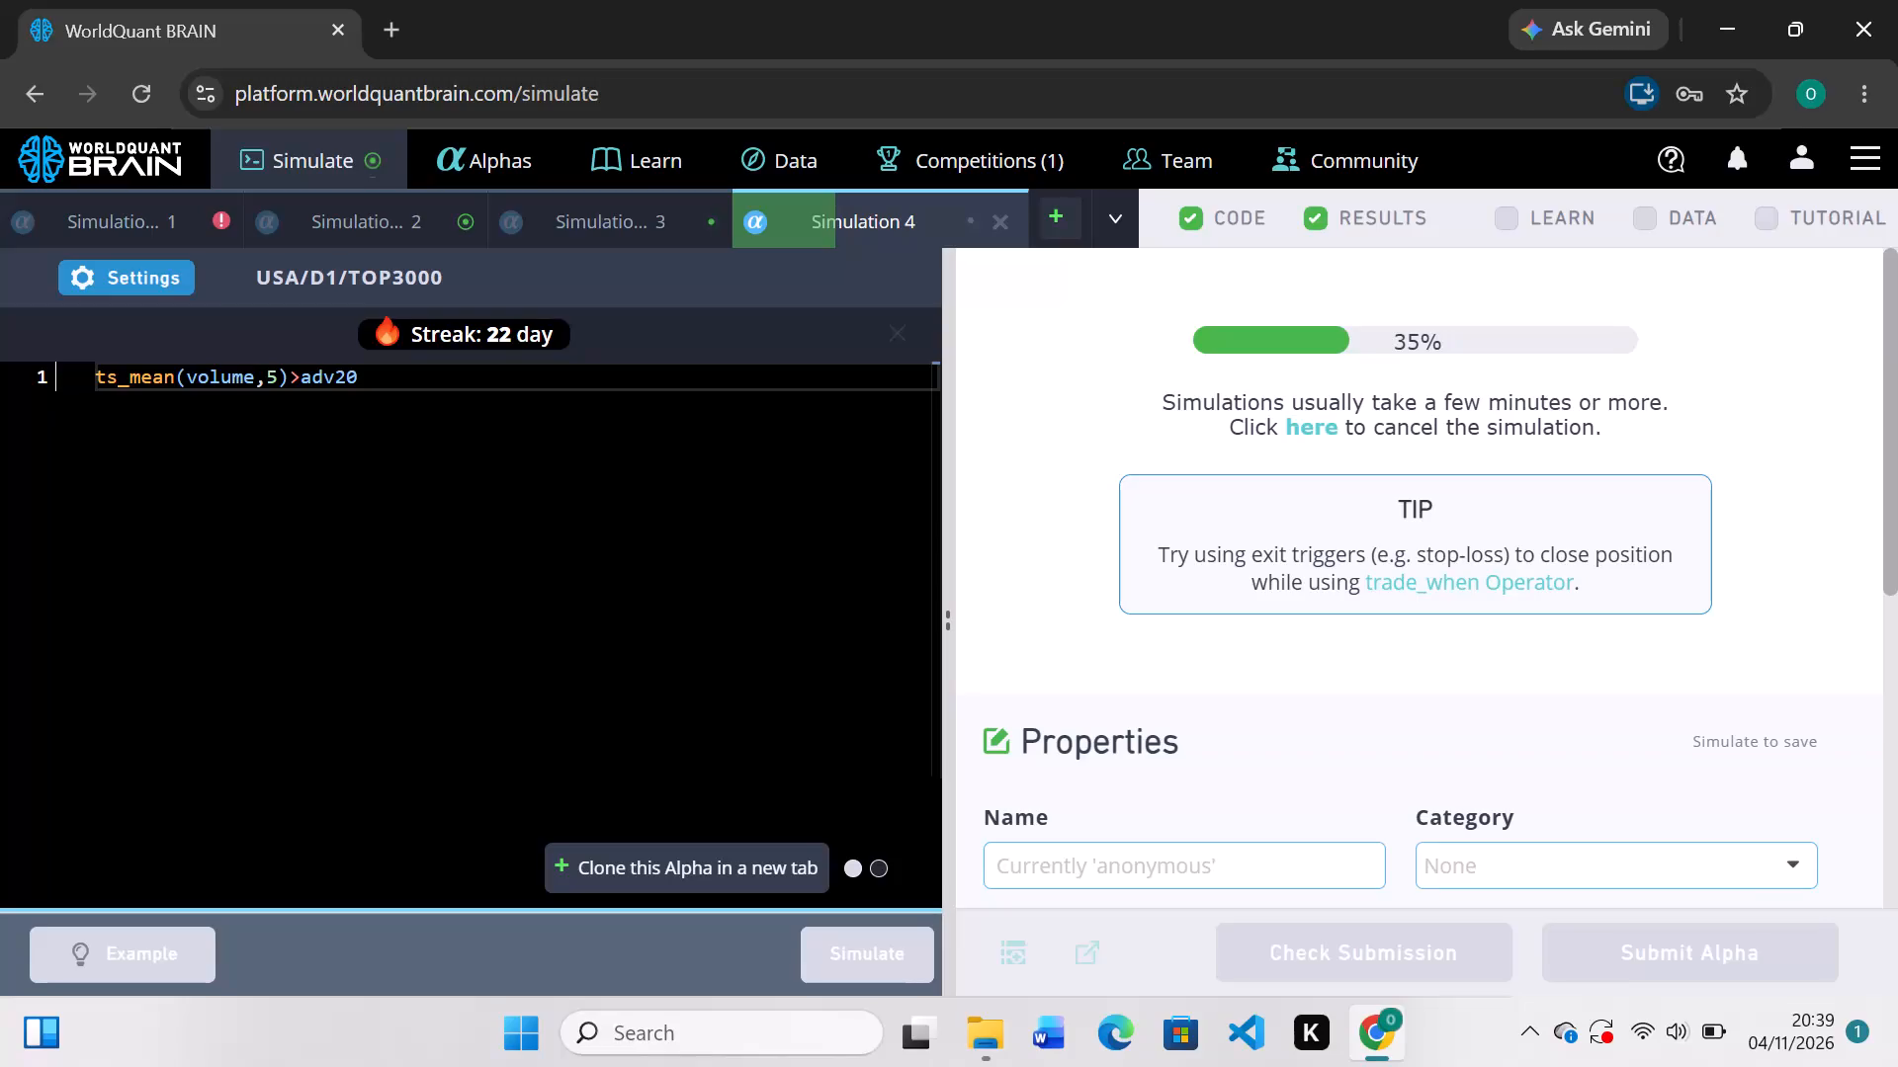
Review Simulation 2's IS summary, reveal its test period, examine the testing status and run the self-correlation check.
{"action": "left_click", "coordinate": [447, 195]}
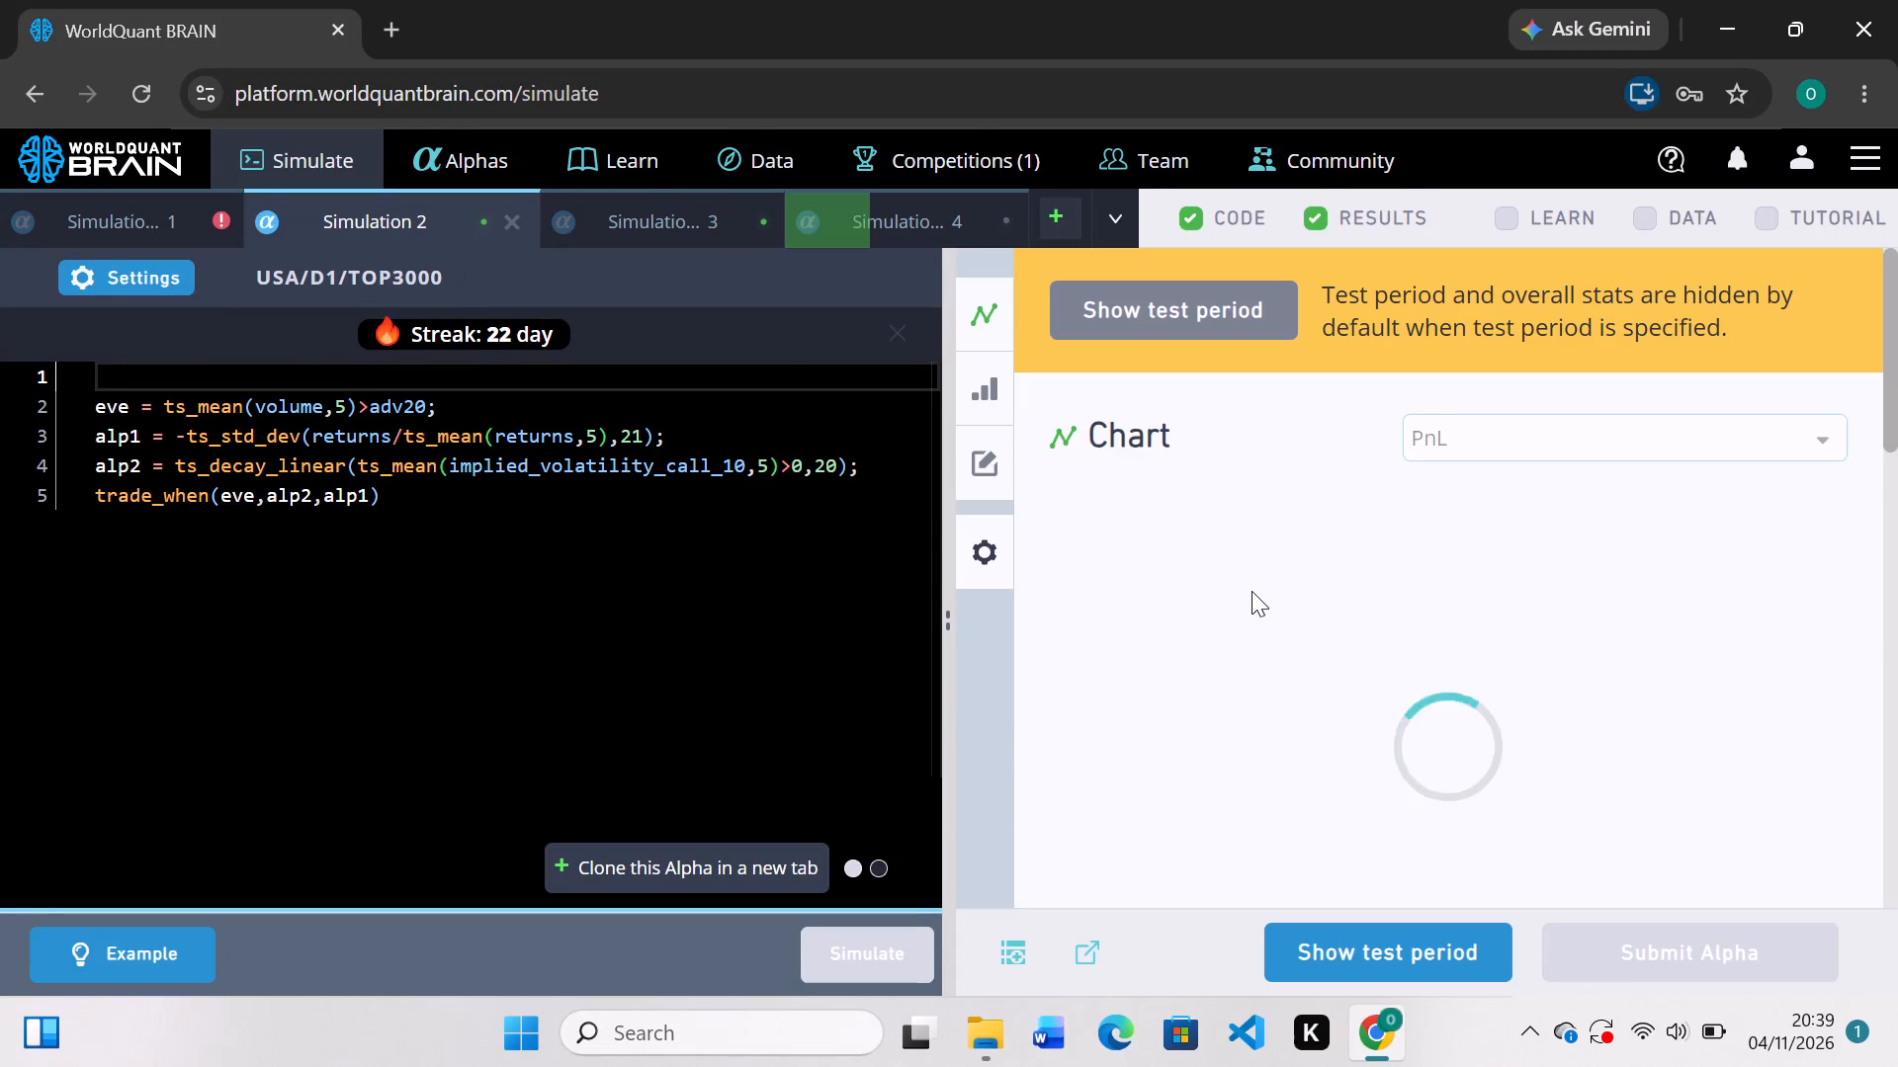
{"action": "scroll", "coordinate": [1251, 591], "scroll_direction": "down", "scroll_amount": 3}
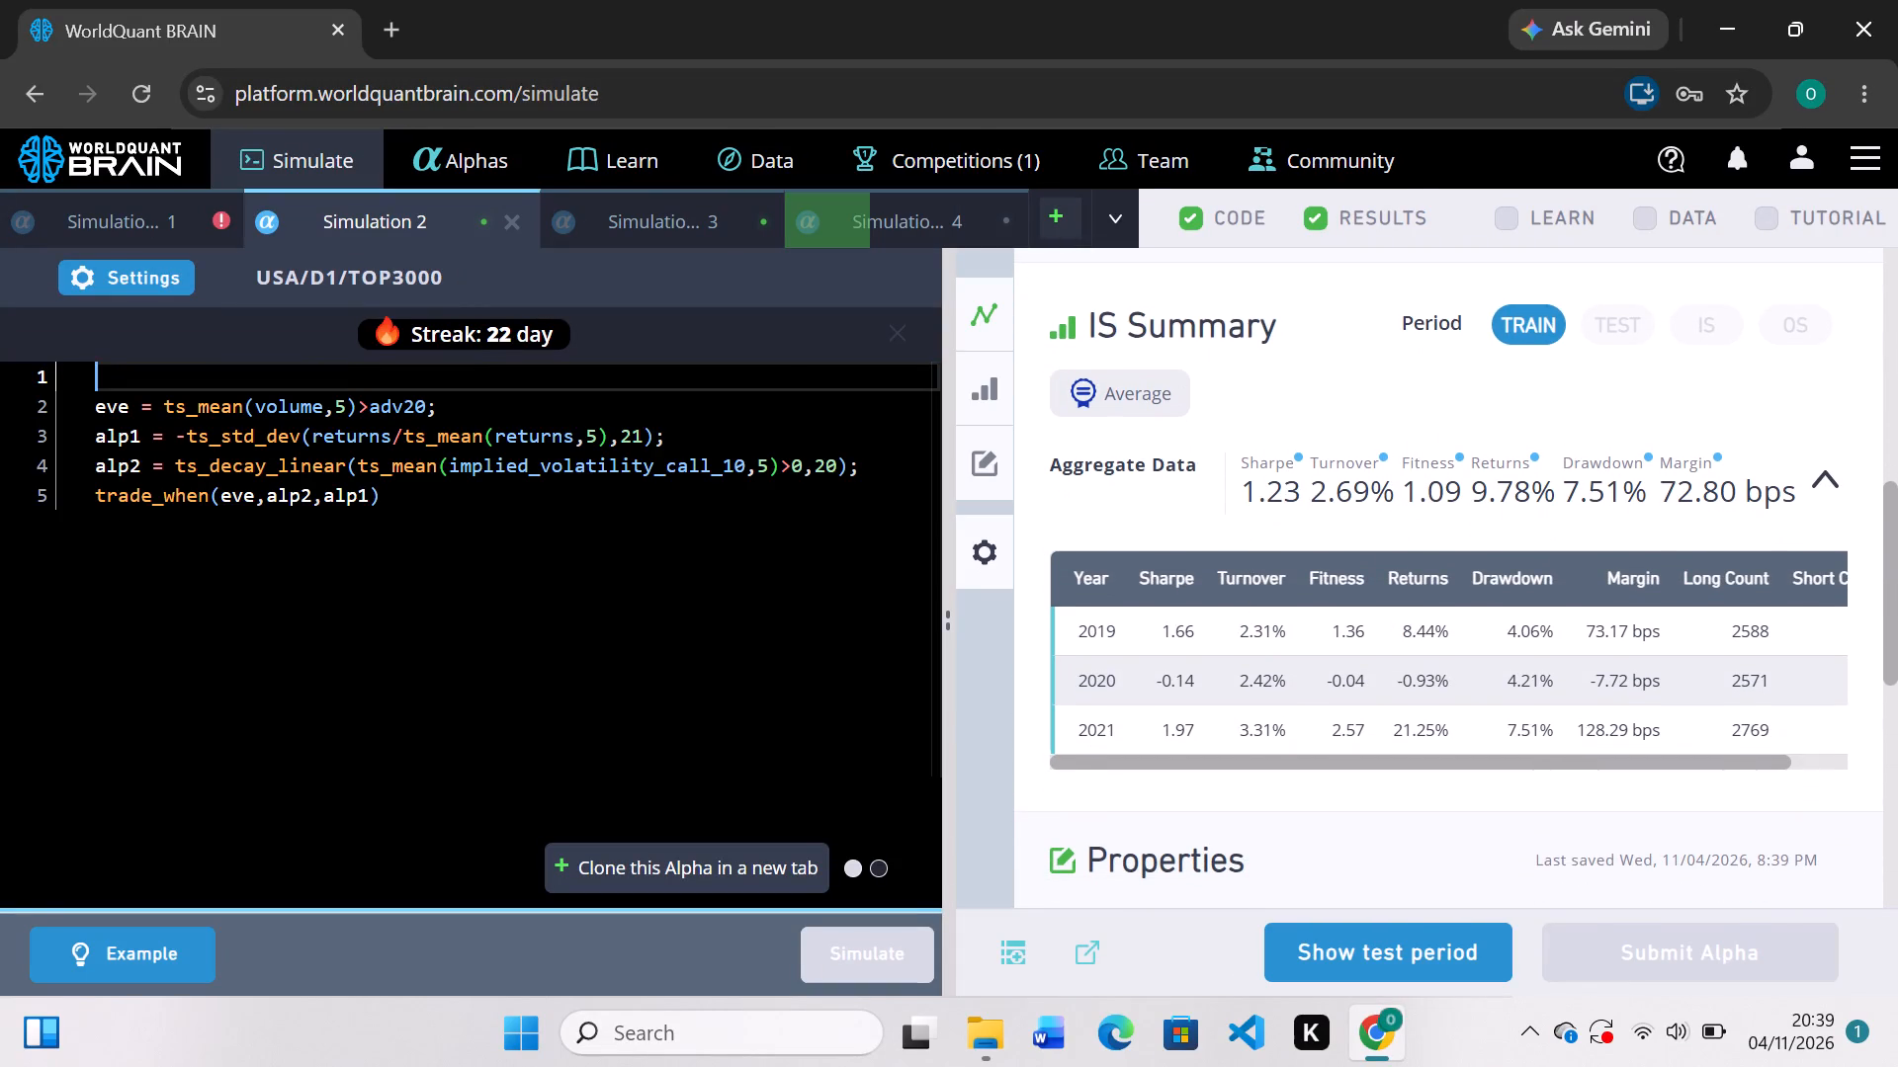
{"action": "left_click", "coordinate": [371, 406]}
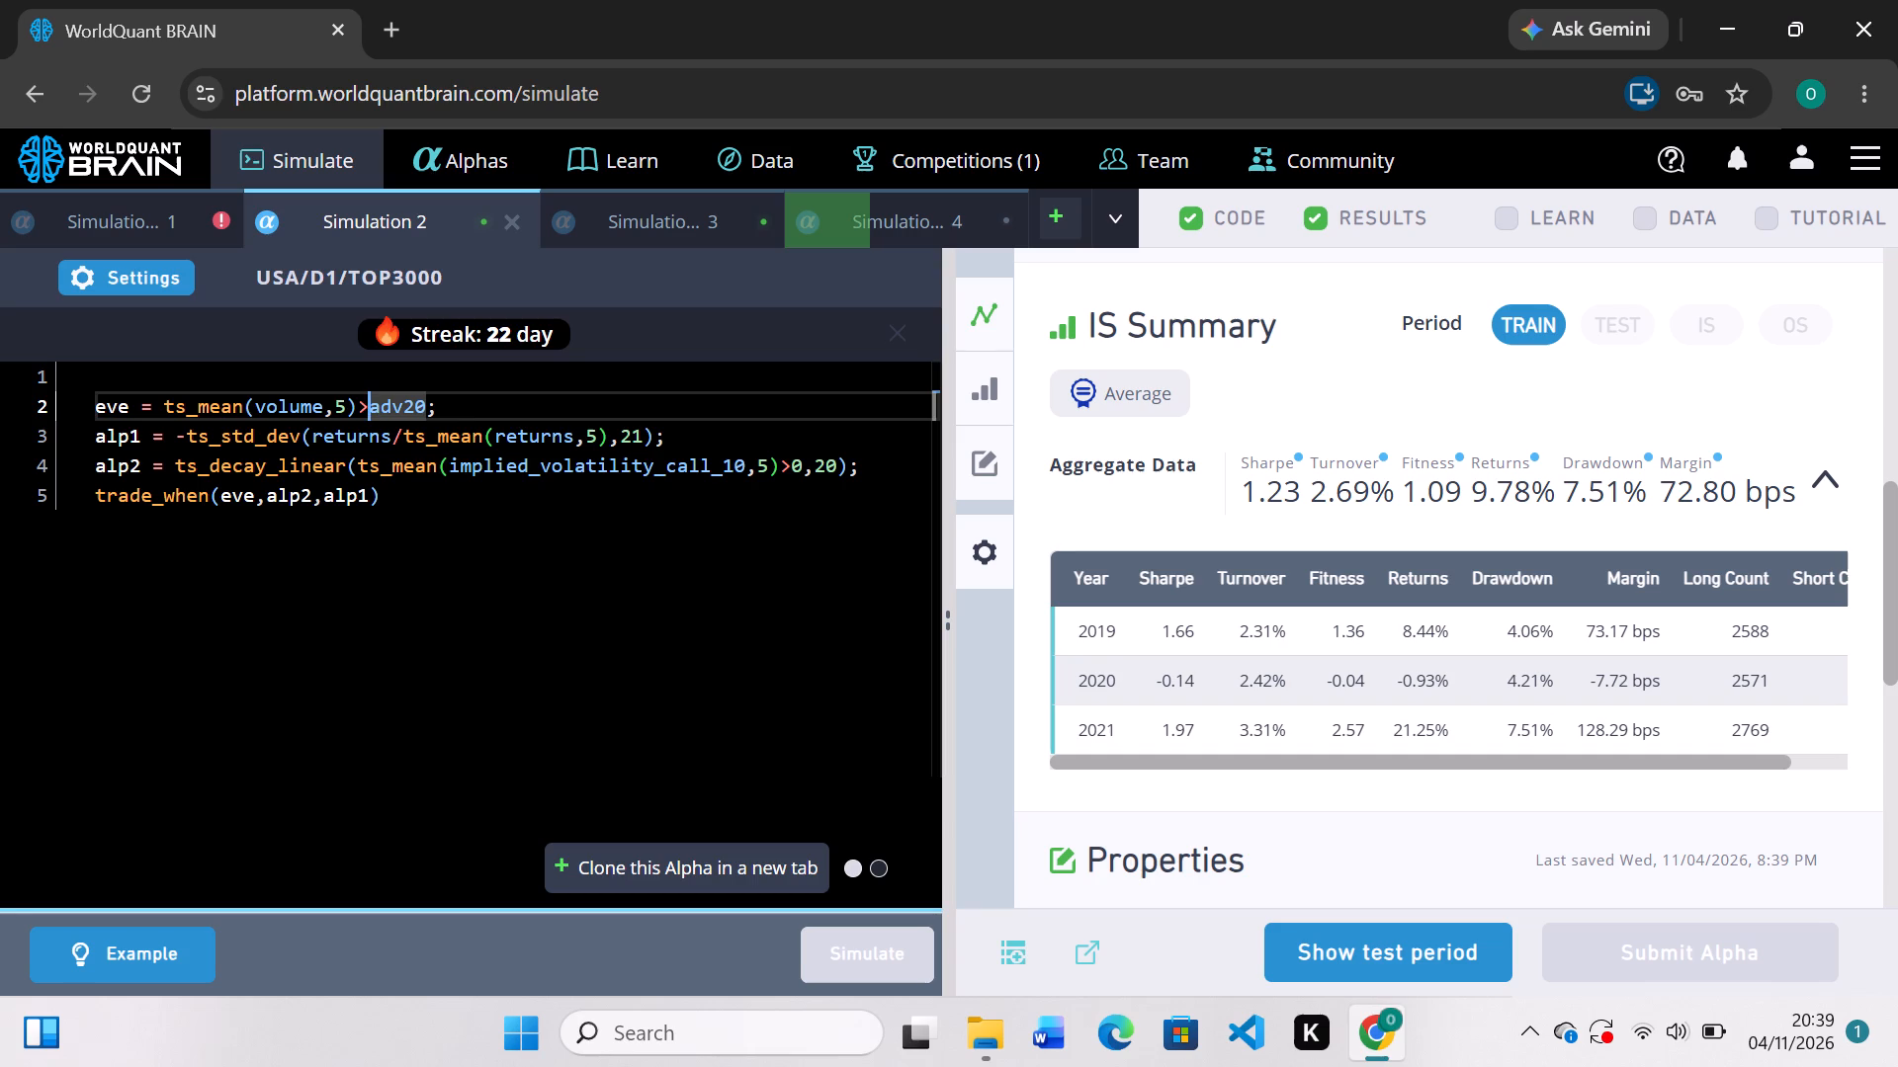
{"action": "left_click", "coordinate": [1463, 973]}
{"action": "scroll", "coordinate": [1503, 809], "scroll_direction": "down", "scroll_amount": 3}
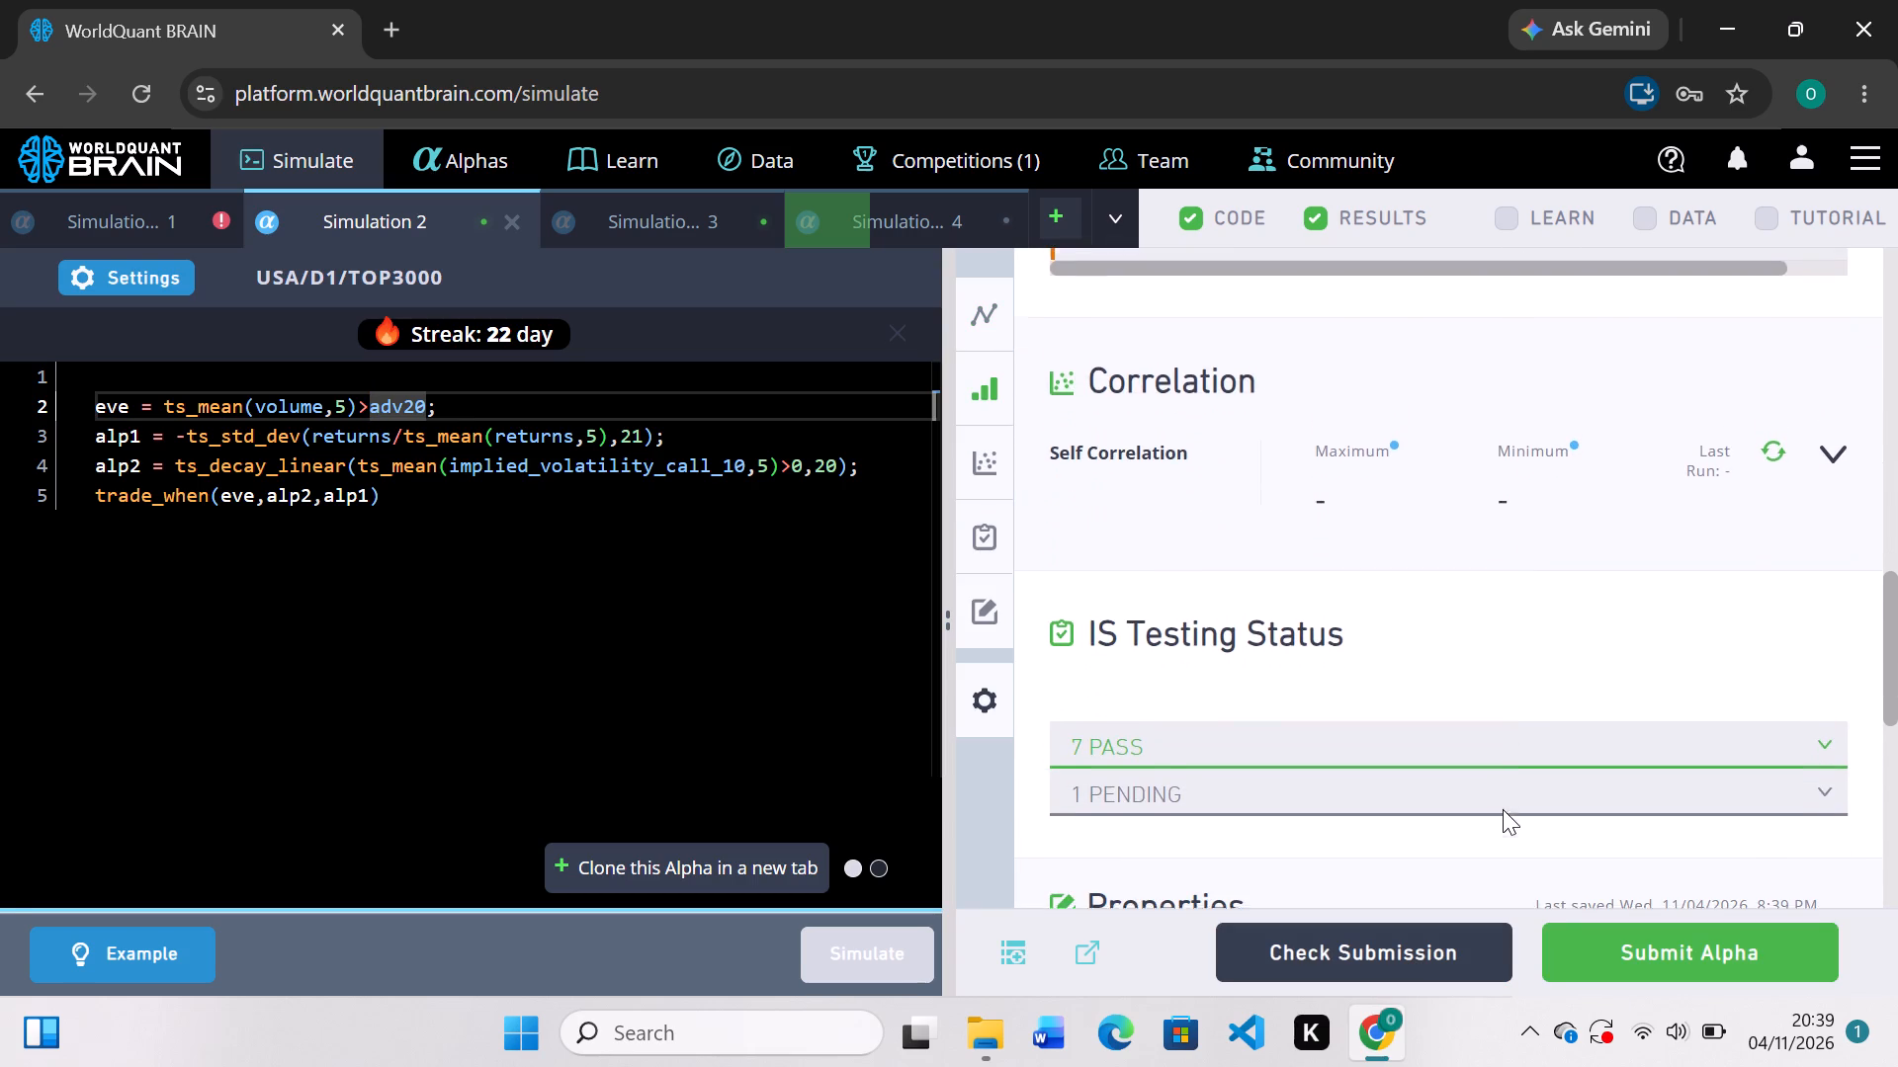
{"action": "scroll", "coordinate": [1503, 809], "scroll_direction": "down", "scroll_amount": 1}
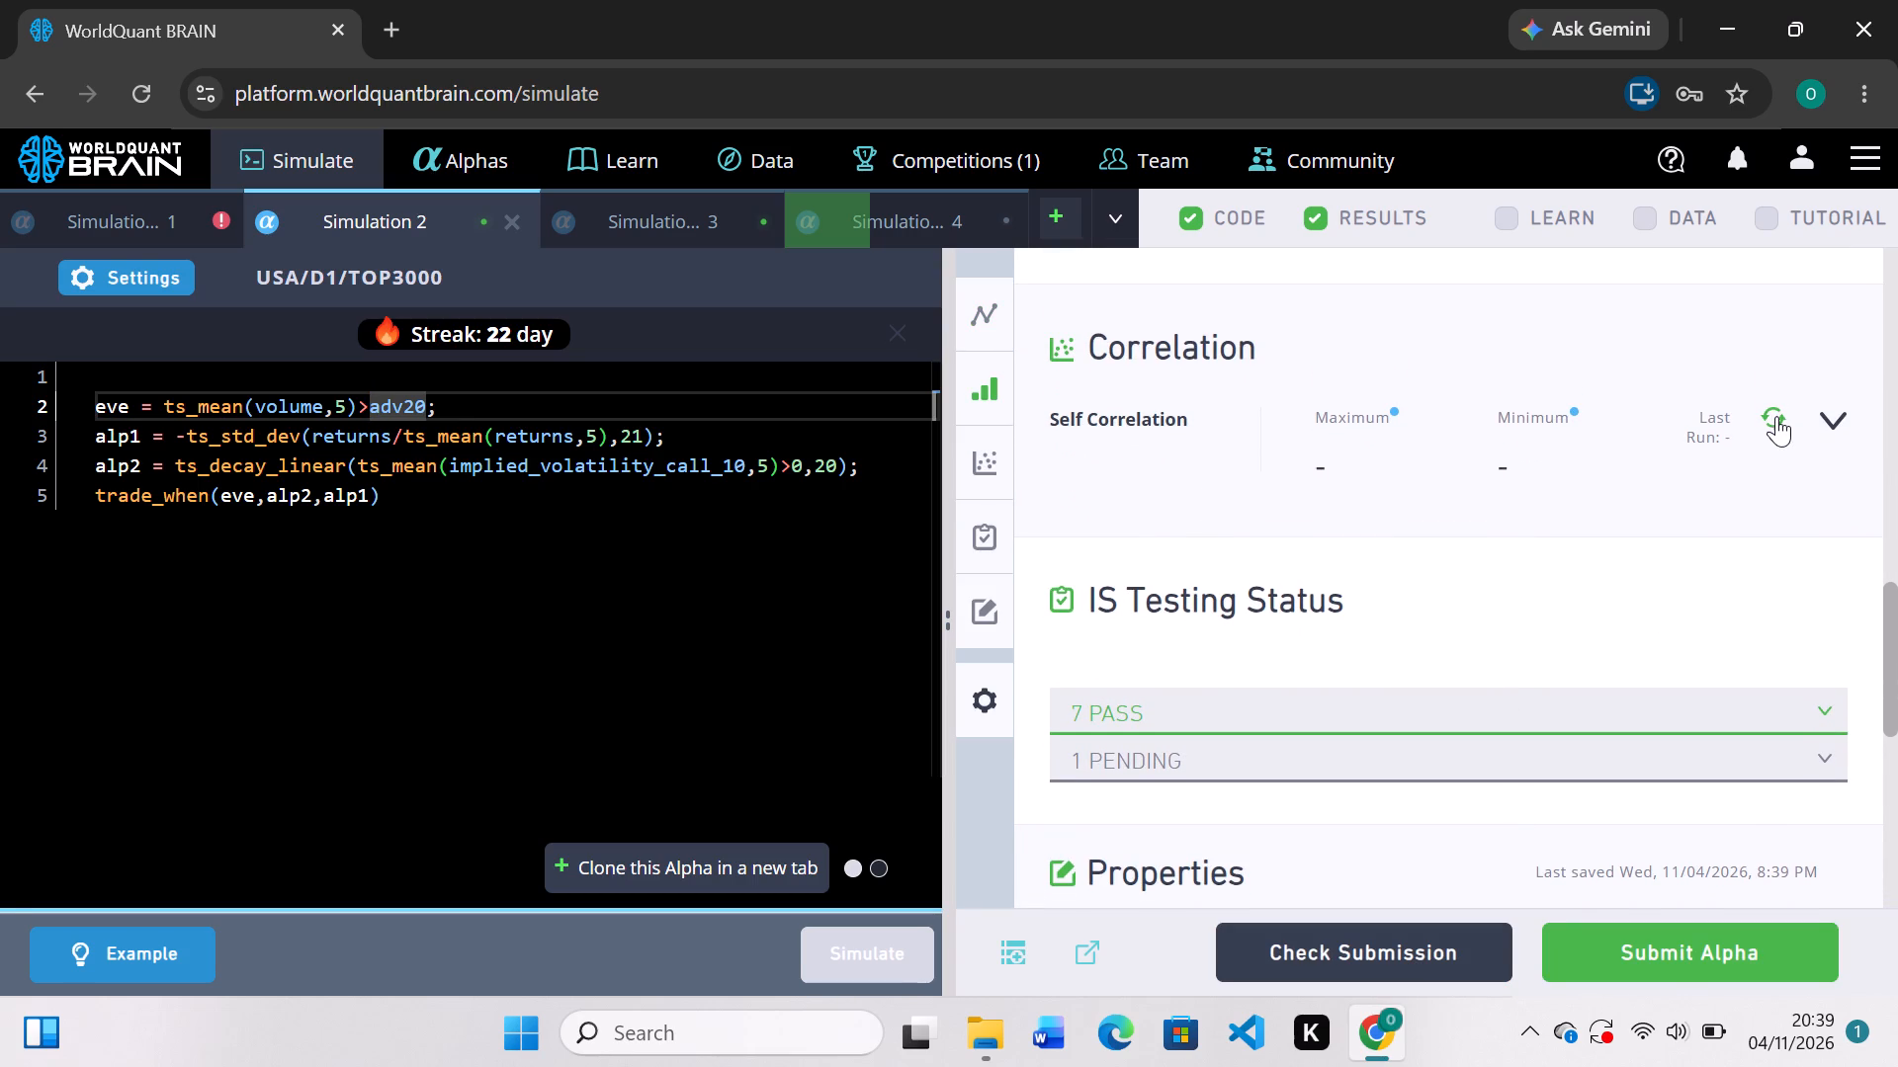
{"action": "left_click", "coordinate": [1776, 412]}
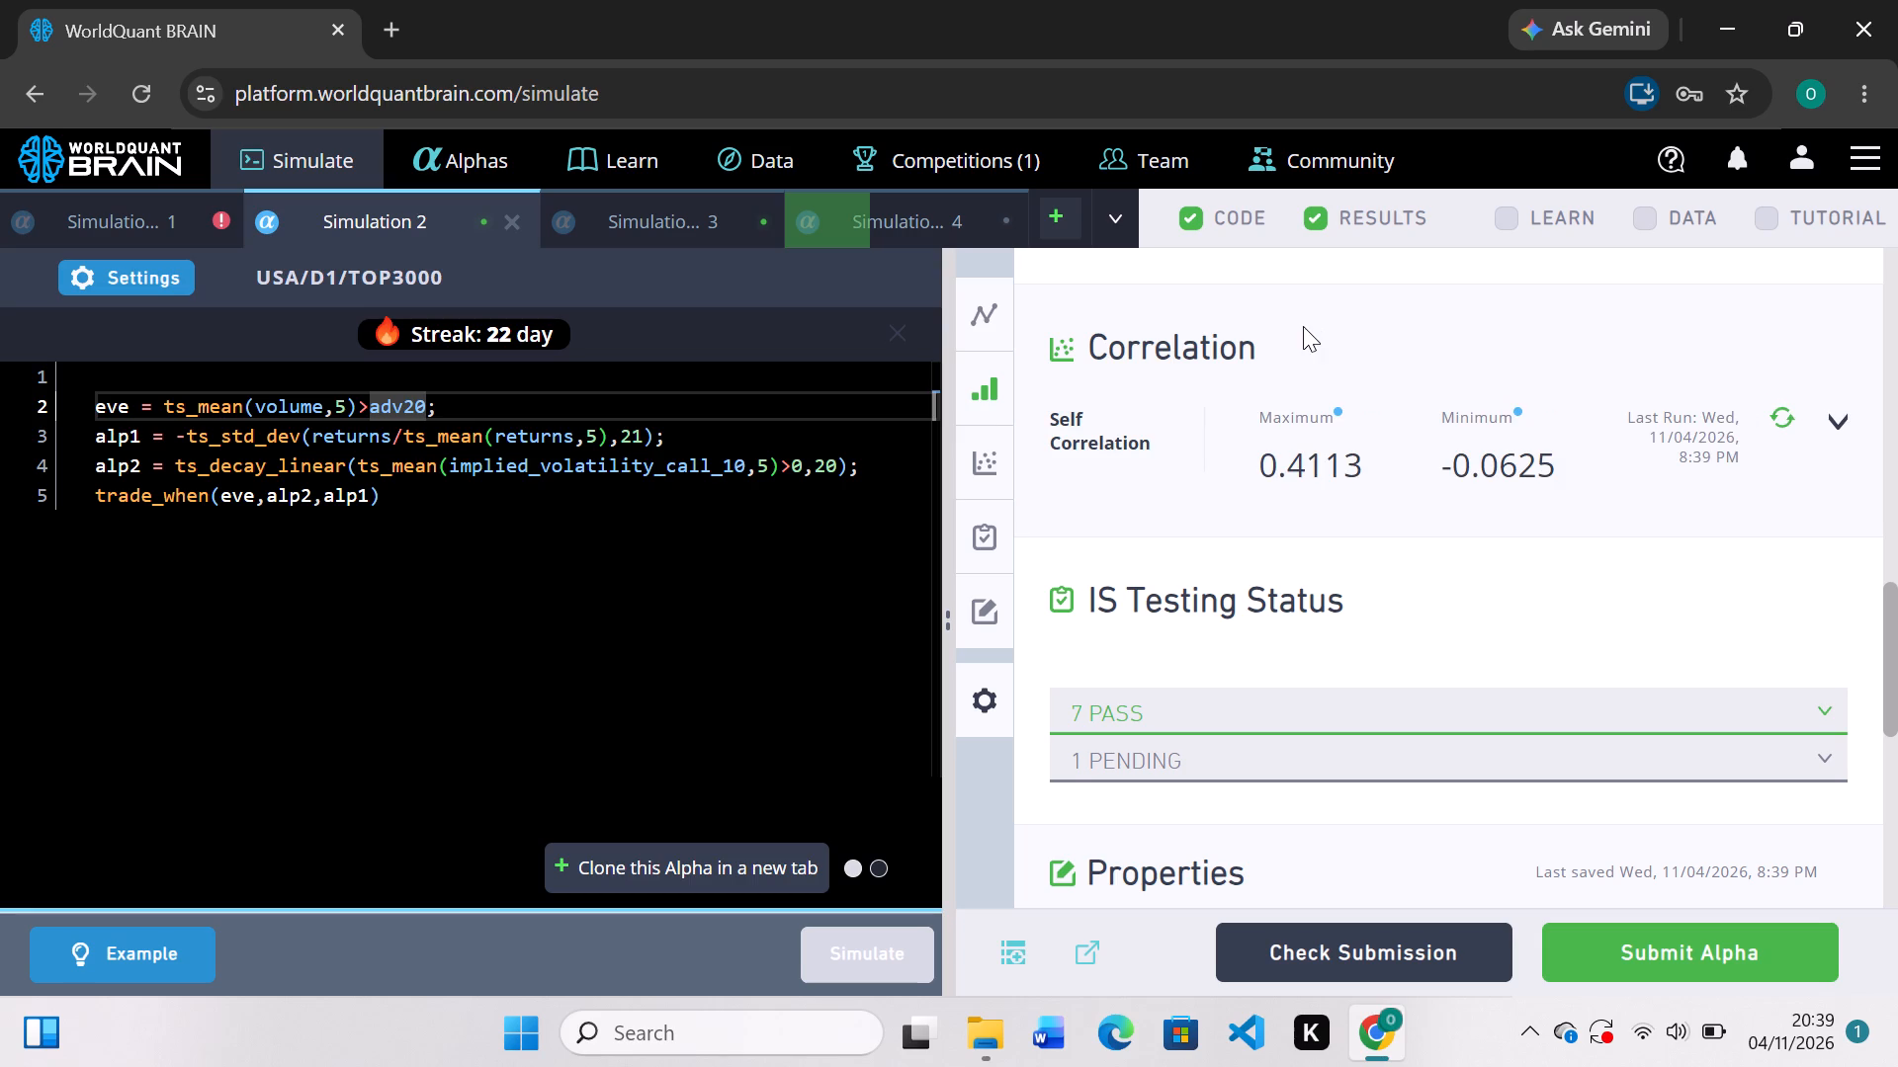
Change the eve condition in Simulation 2 to ts_mean(volume,5)<volume and simulate it.
{"action": "left_click", "coordinate": [373, 408]}
{"action": "key", "text": "BackSpace"}
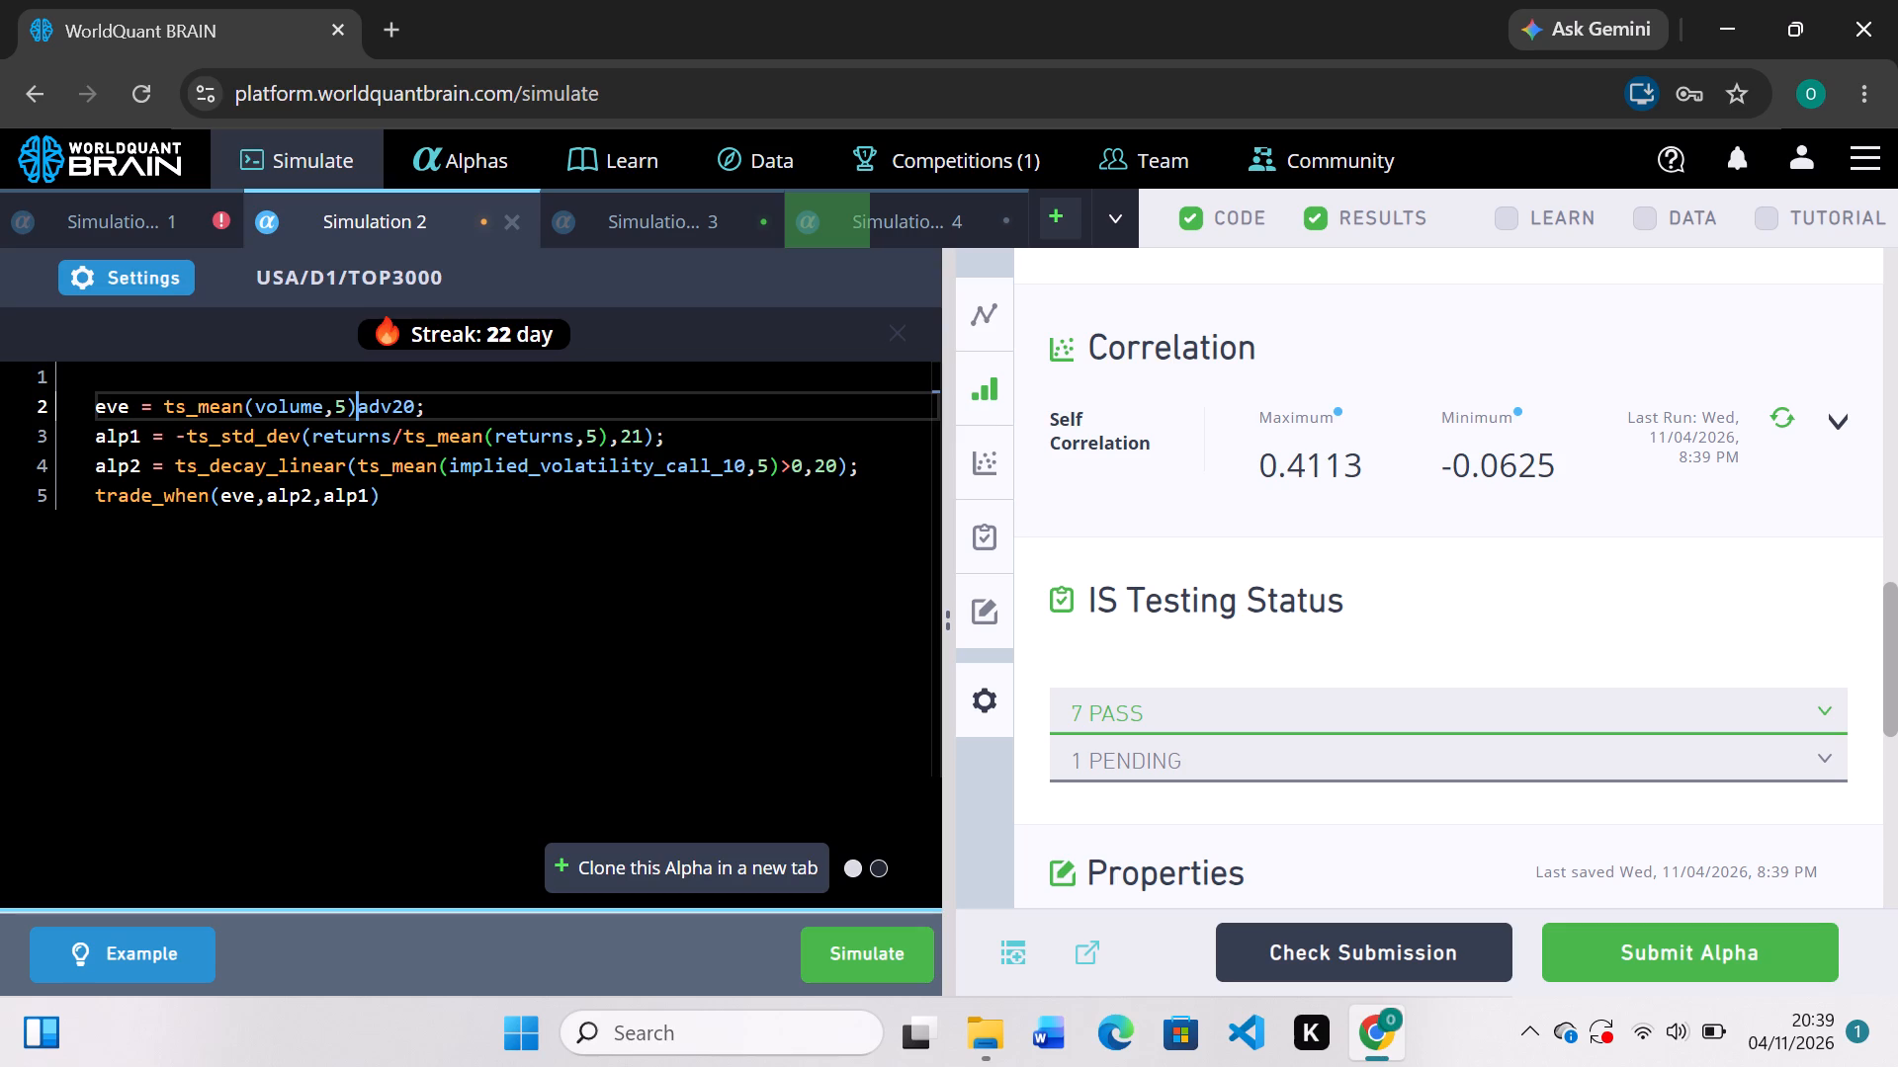
{"action": "key", "text": "shift+less"}
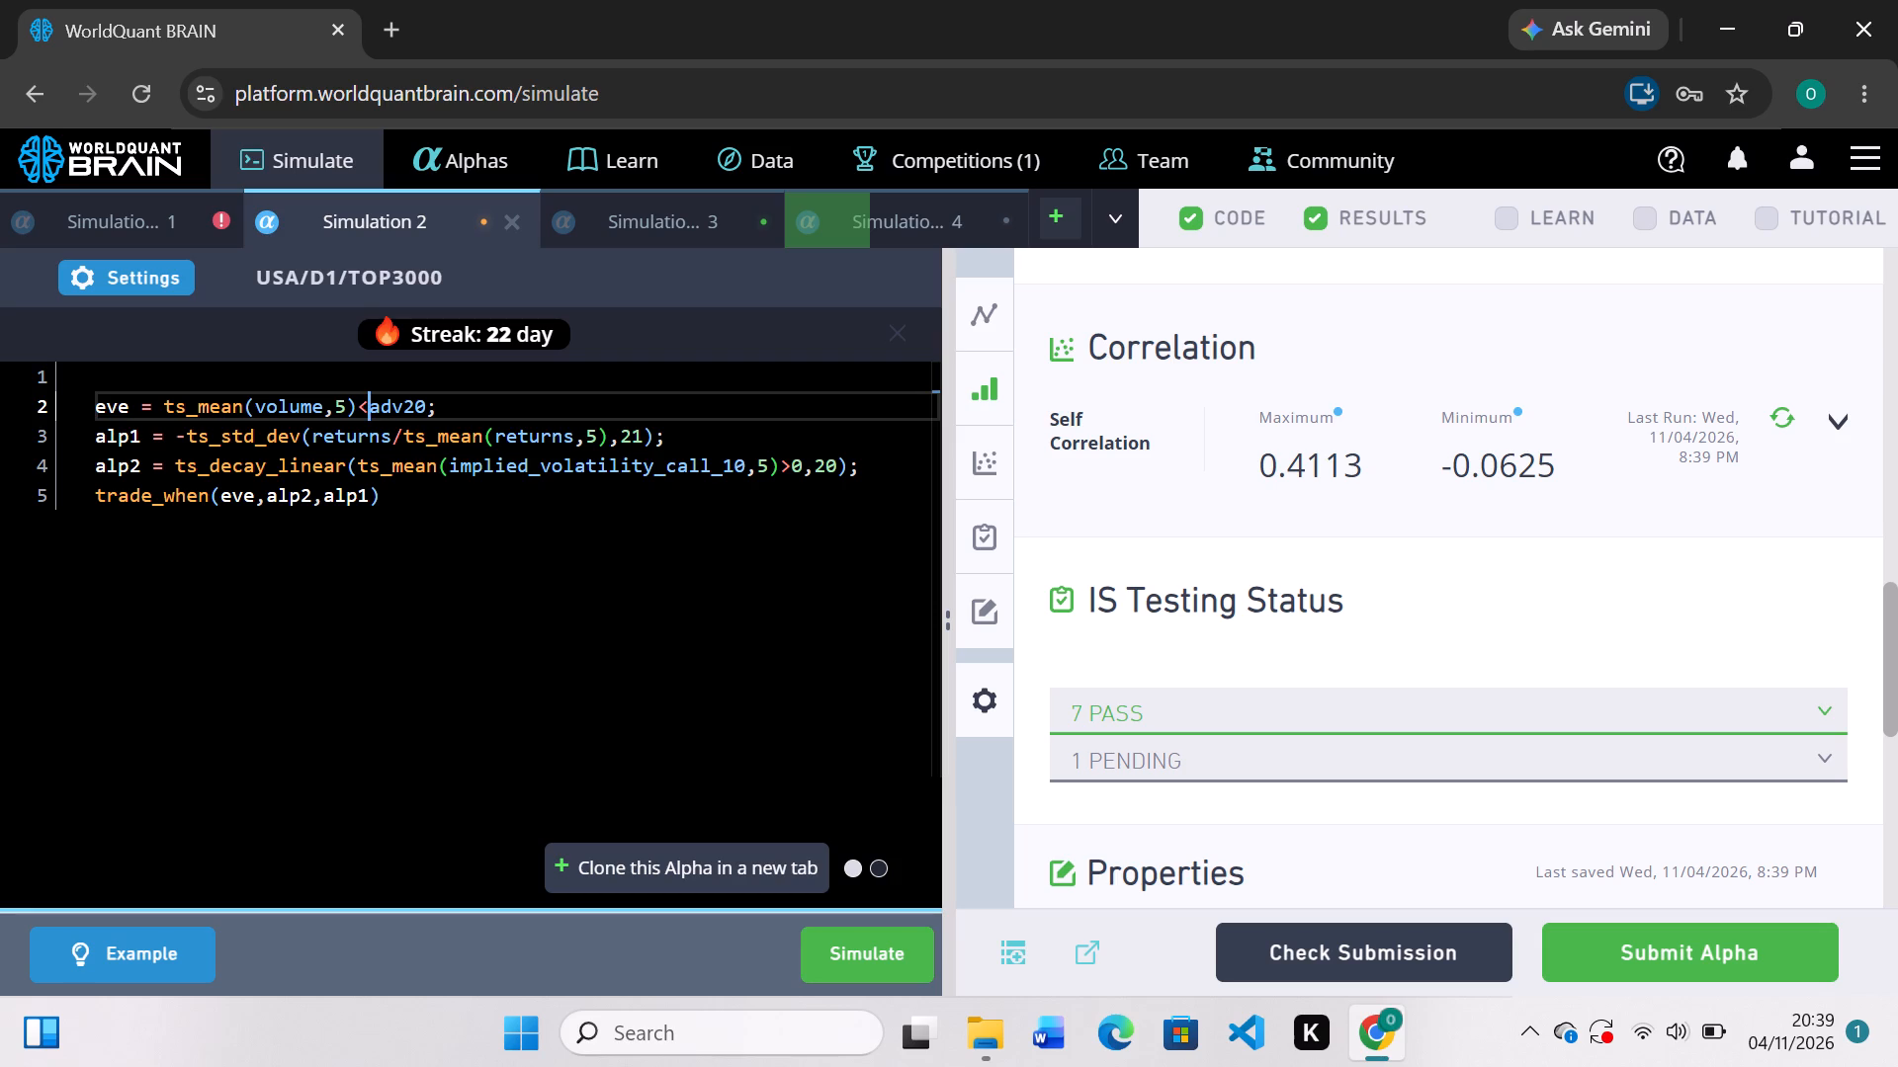
{"action": "left_click", "coordinate": [423, 401]}
{"action": "key", "text": "BackSpace"}
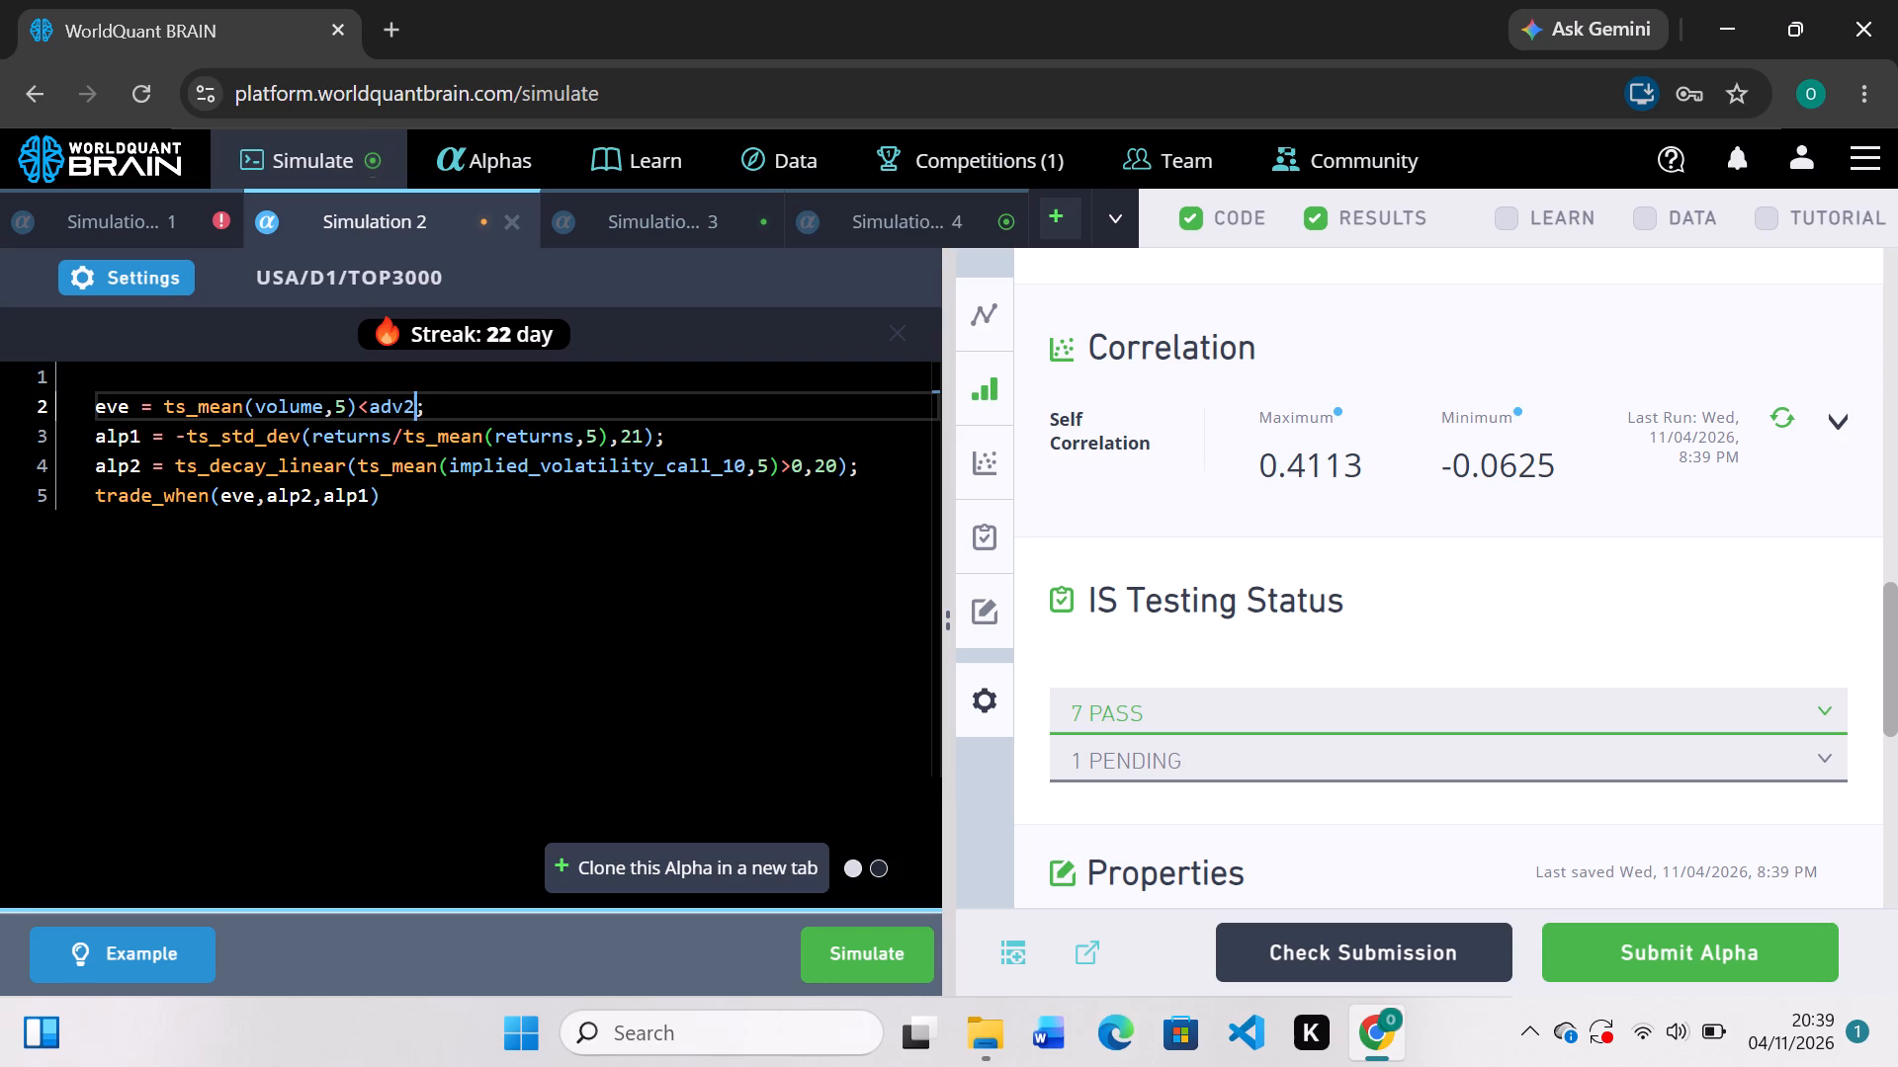
{"action": "key", "text": "BackSpace"}
{"action": "key", "text": "BackSpace"}
{"action": "key", "text": "BackSpace"}
{"action": "key", "text": "BackSpace"}
{"action": "type", "text": "vo"}
{"action": "key", "text": "Tab"}
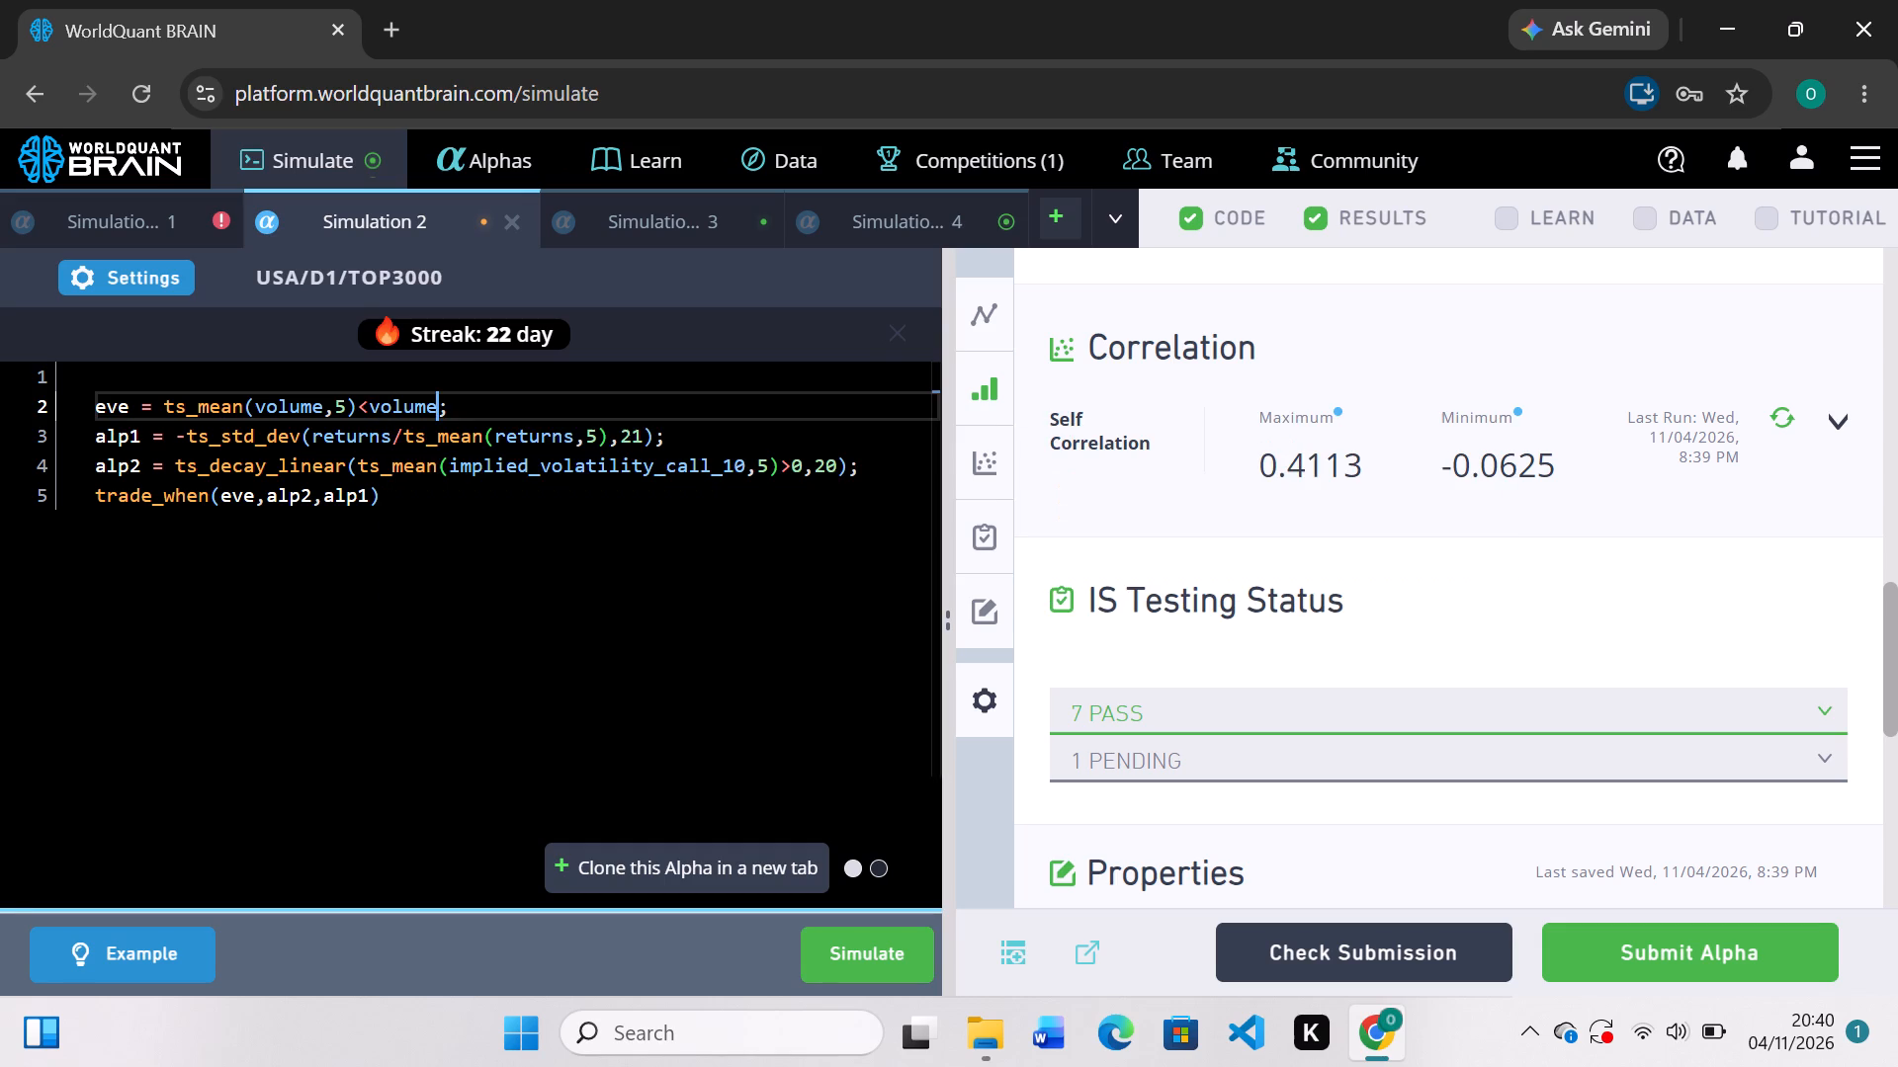
{"action": "left_click", "coordinate": [852, 933]}
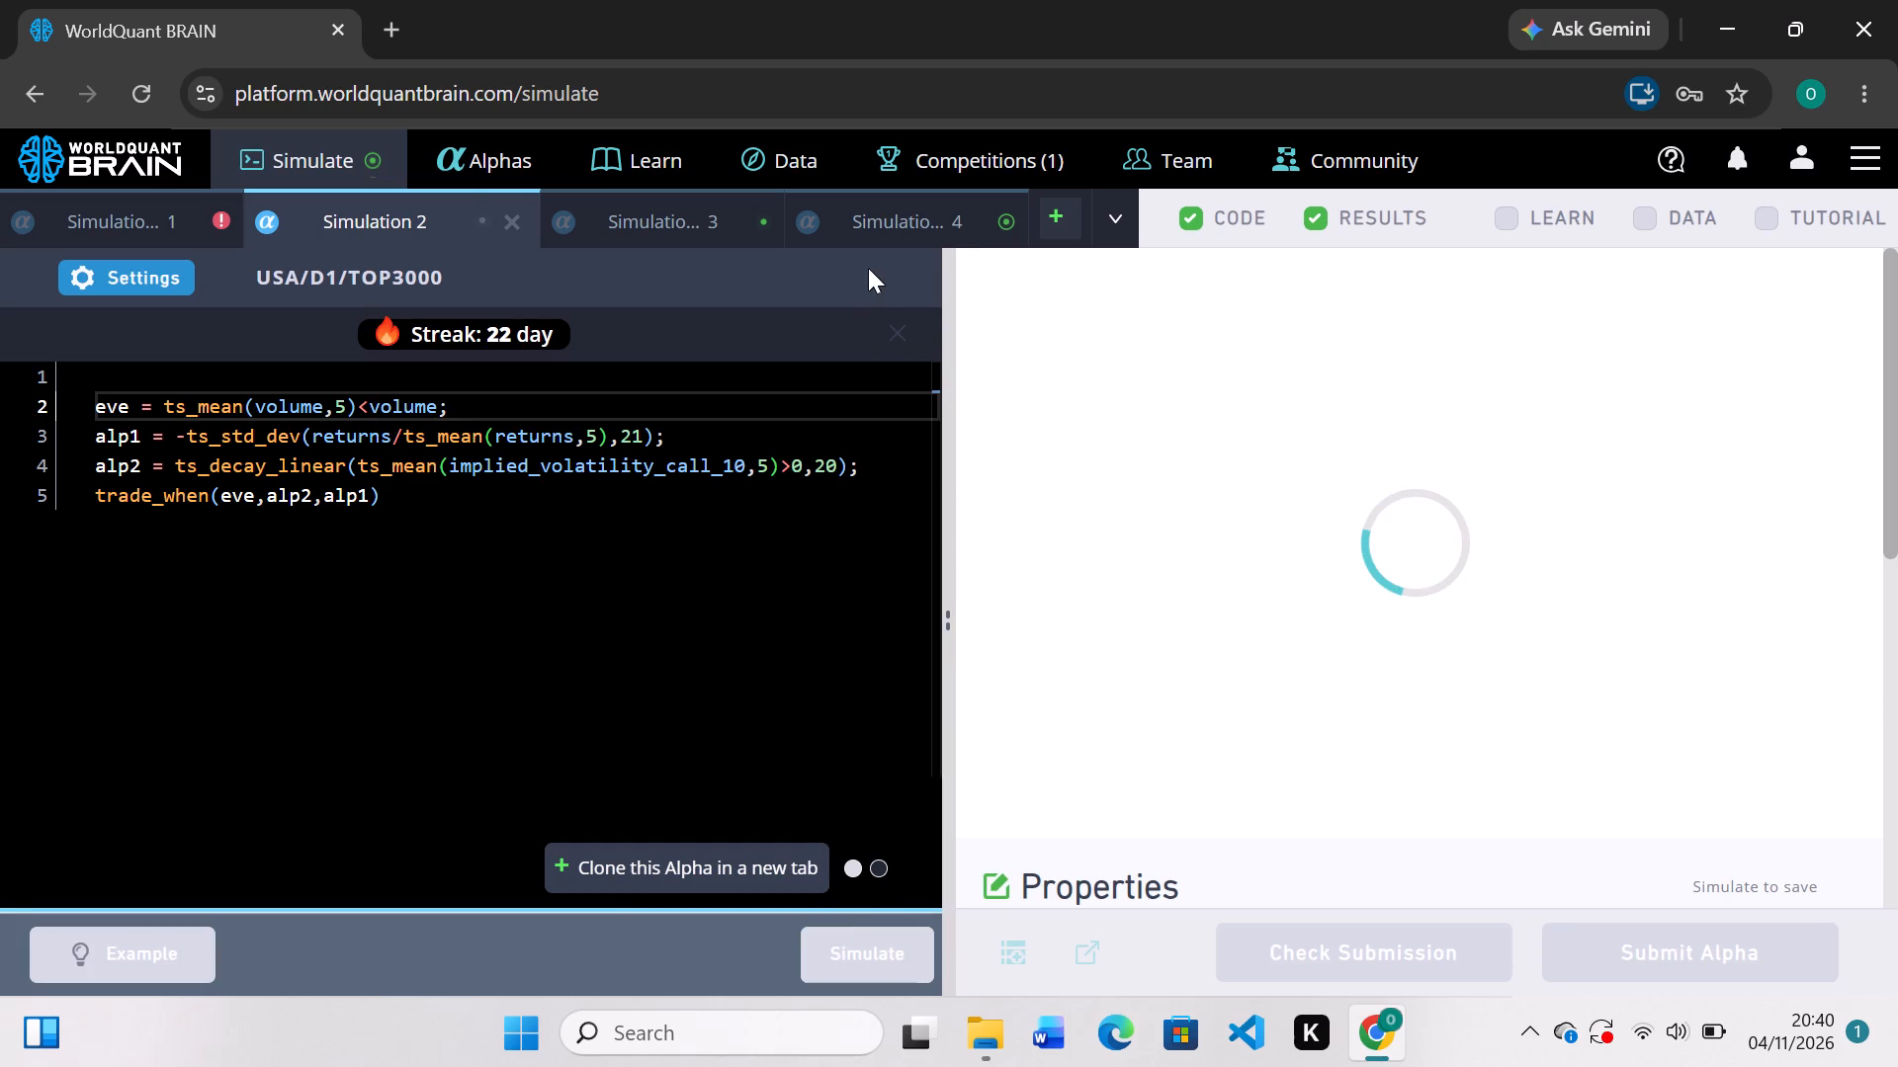
Check Simulation 4's PnL chart, wrap its expression as rank(ts_mean(volume,5)>adv20) and simulate it.
{"action": "left_click", "coordinate": [868, 232]}
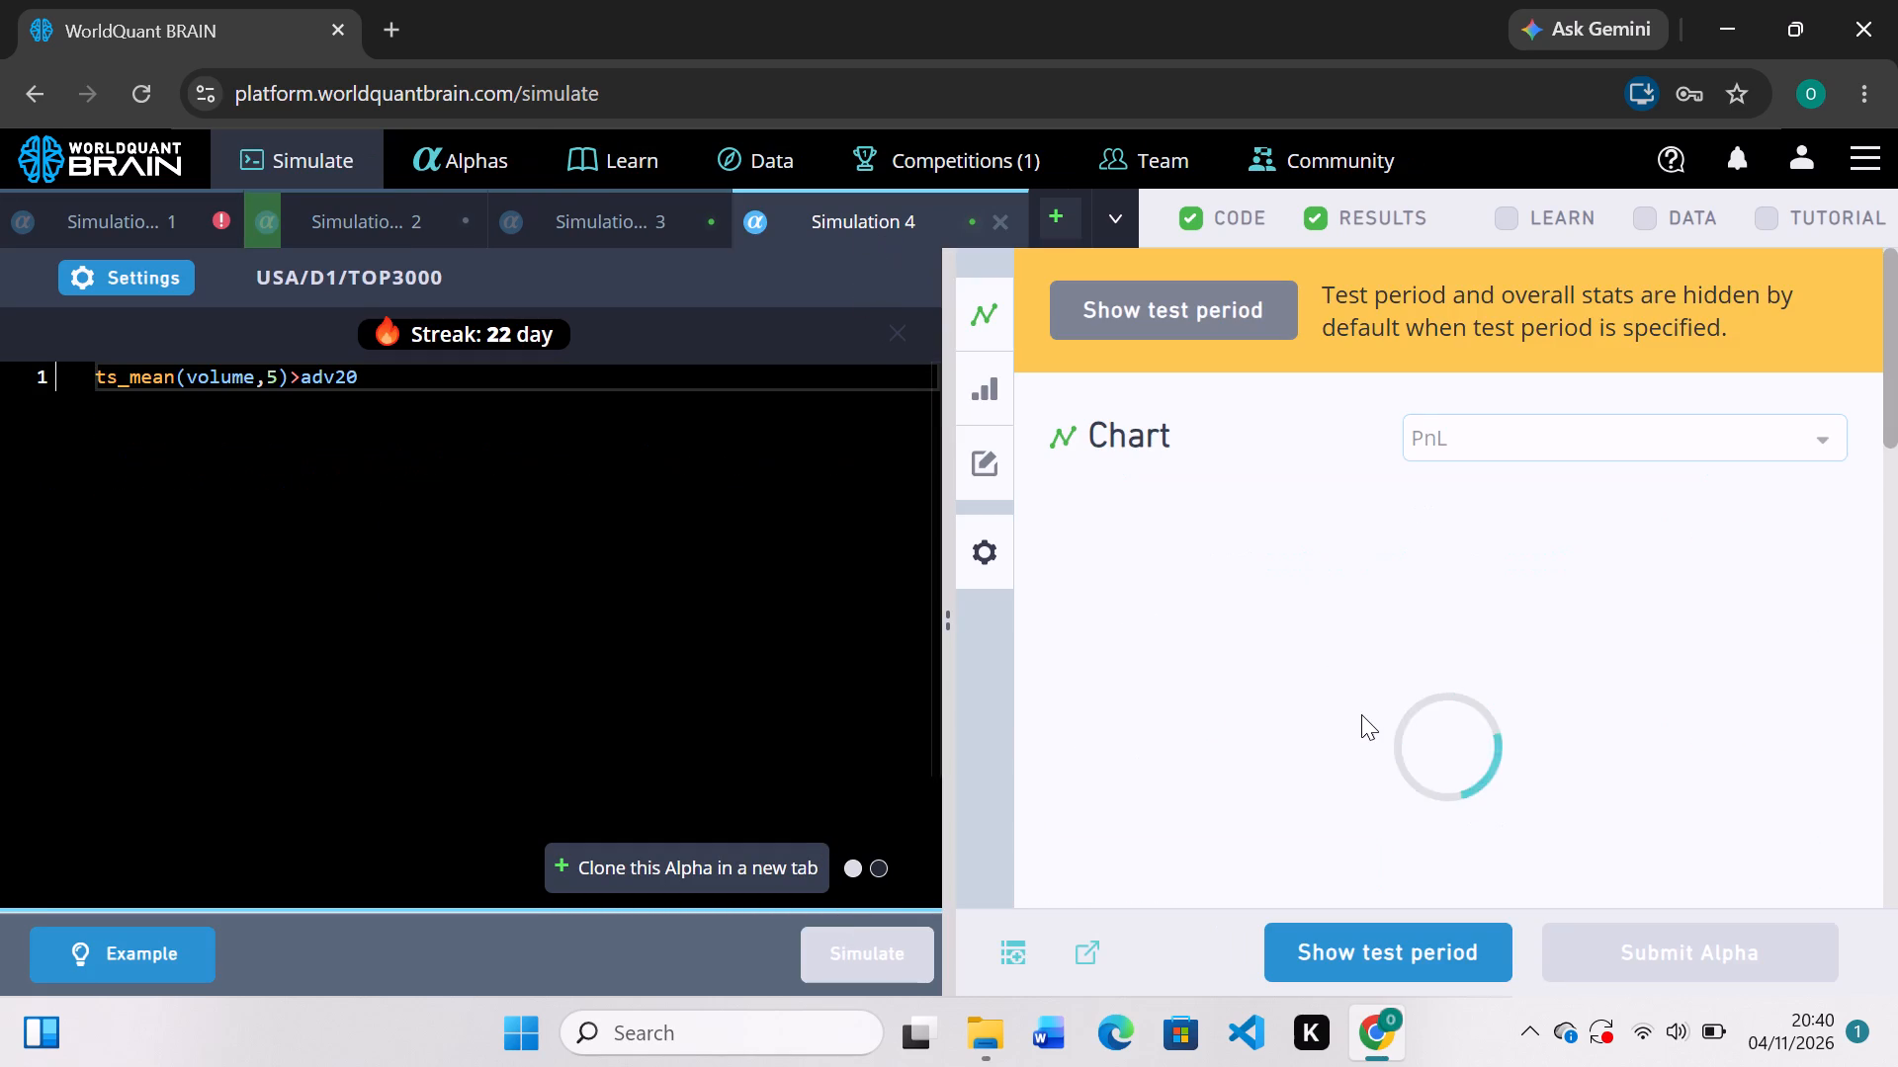
{"action": "scroll", "coordinate": [1361, 714], "scroll_direction": "down", "scroll_amount": 2}
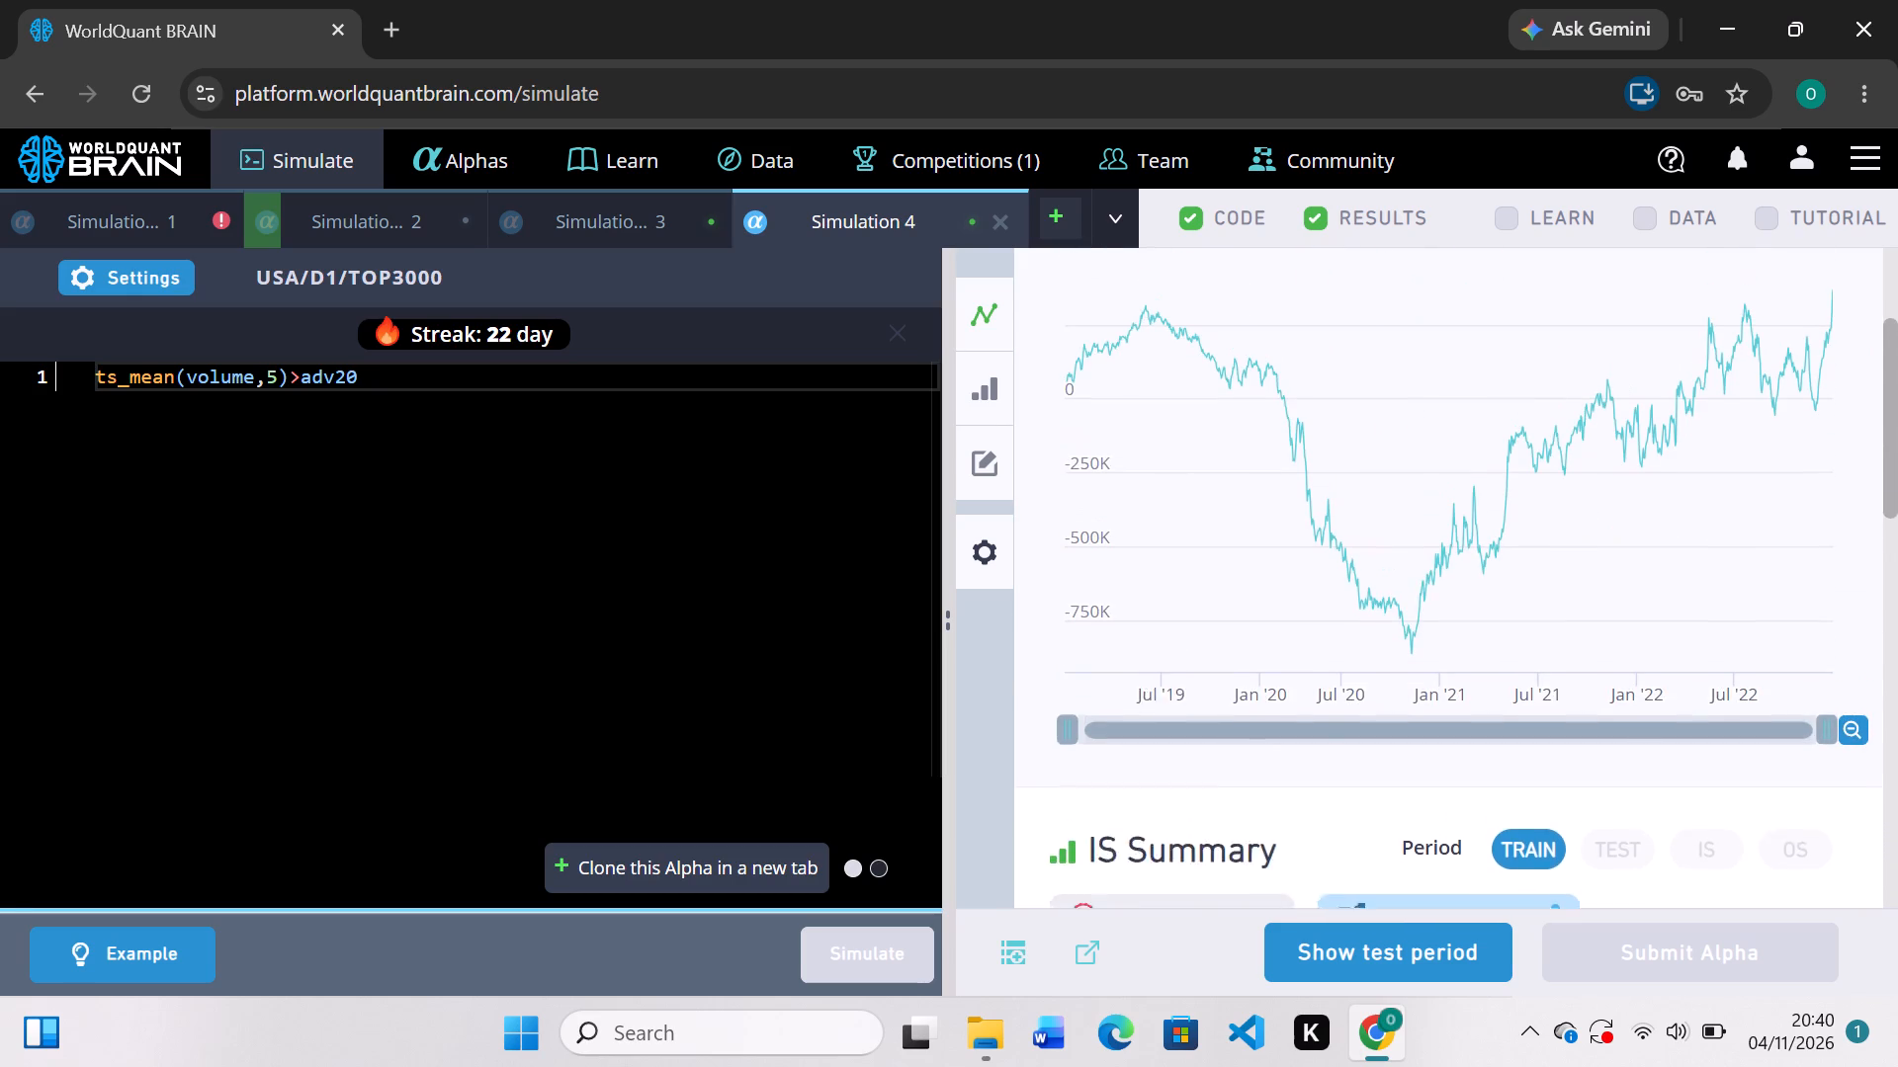
{"action": "scroll", "coordinate": [1361, 714], "scroll_direction": "up", "scroll_amount": 1}
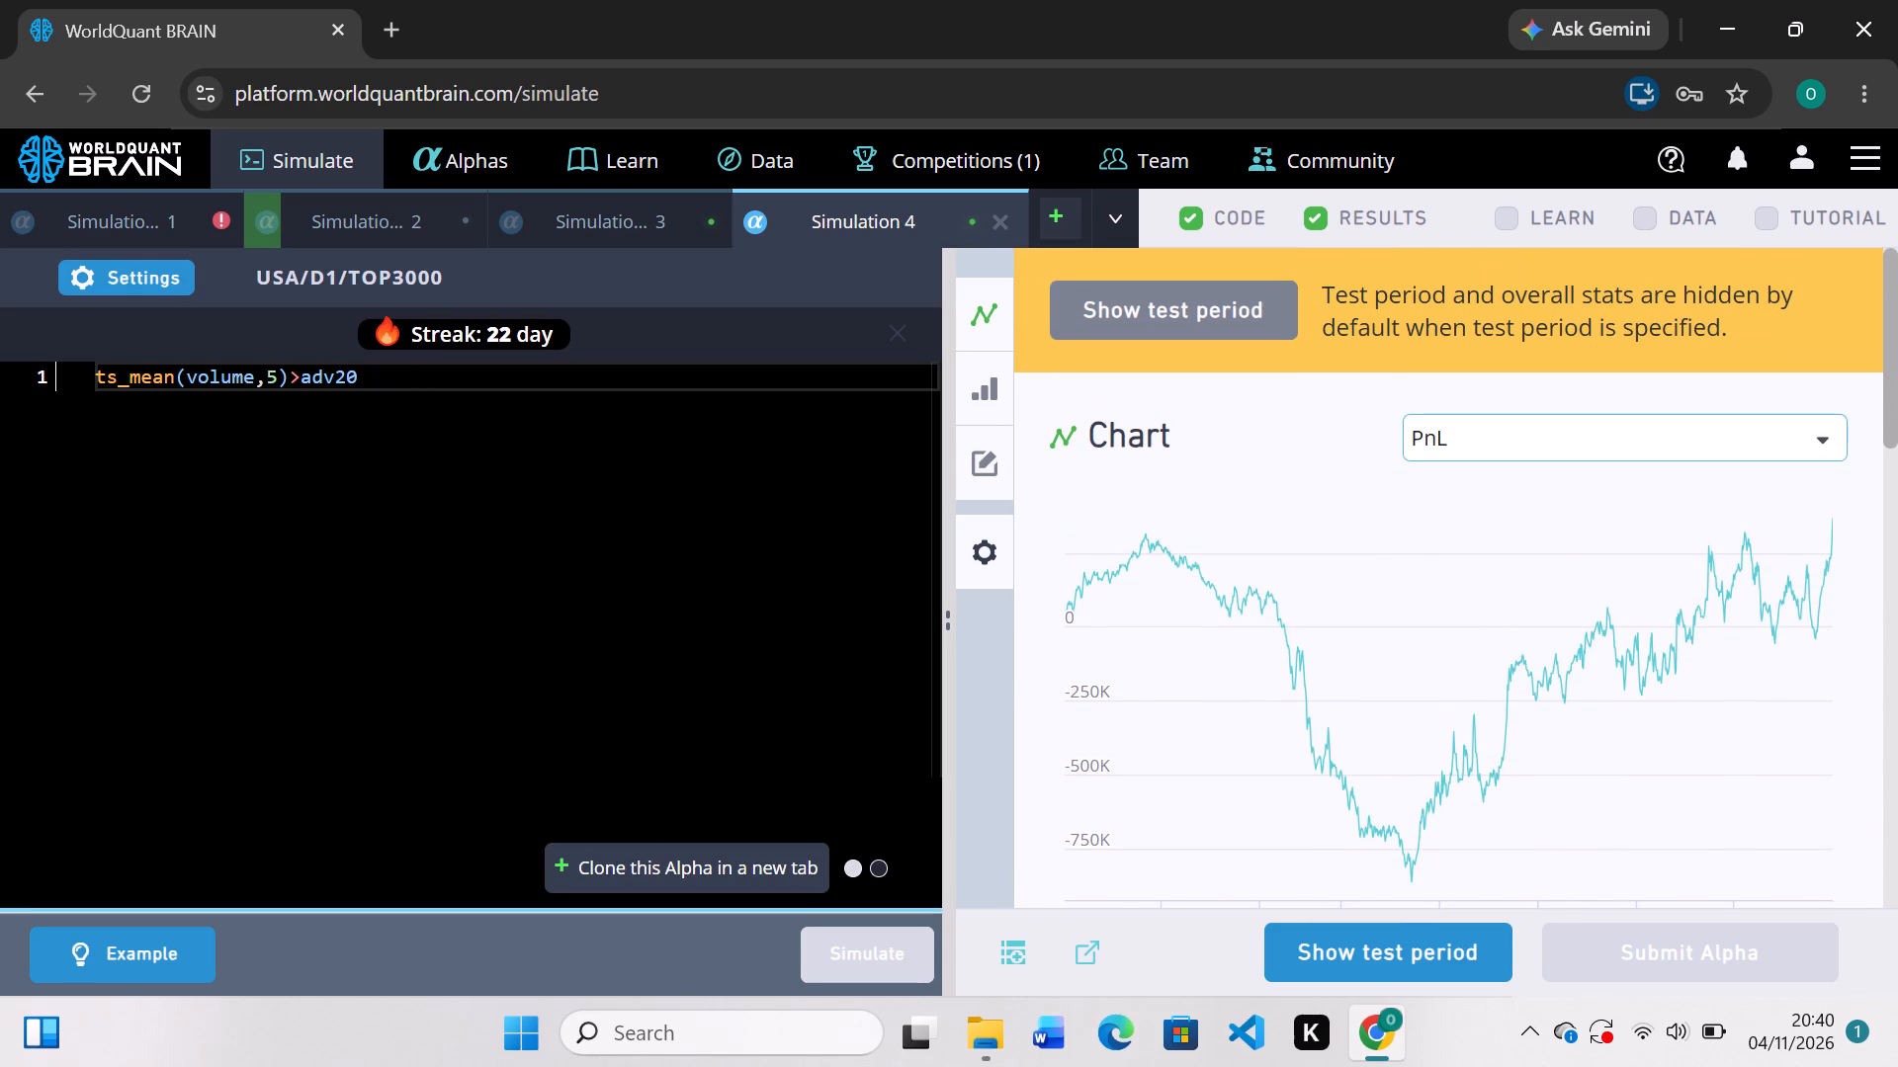
{"action": "type", "text": "ra"}
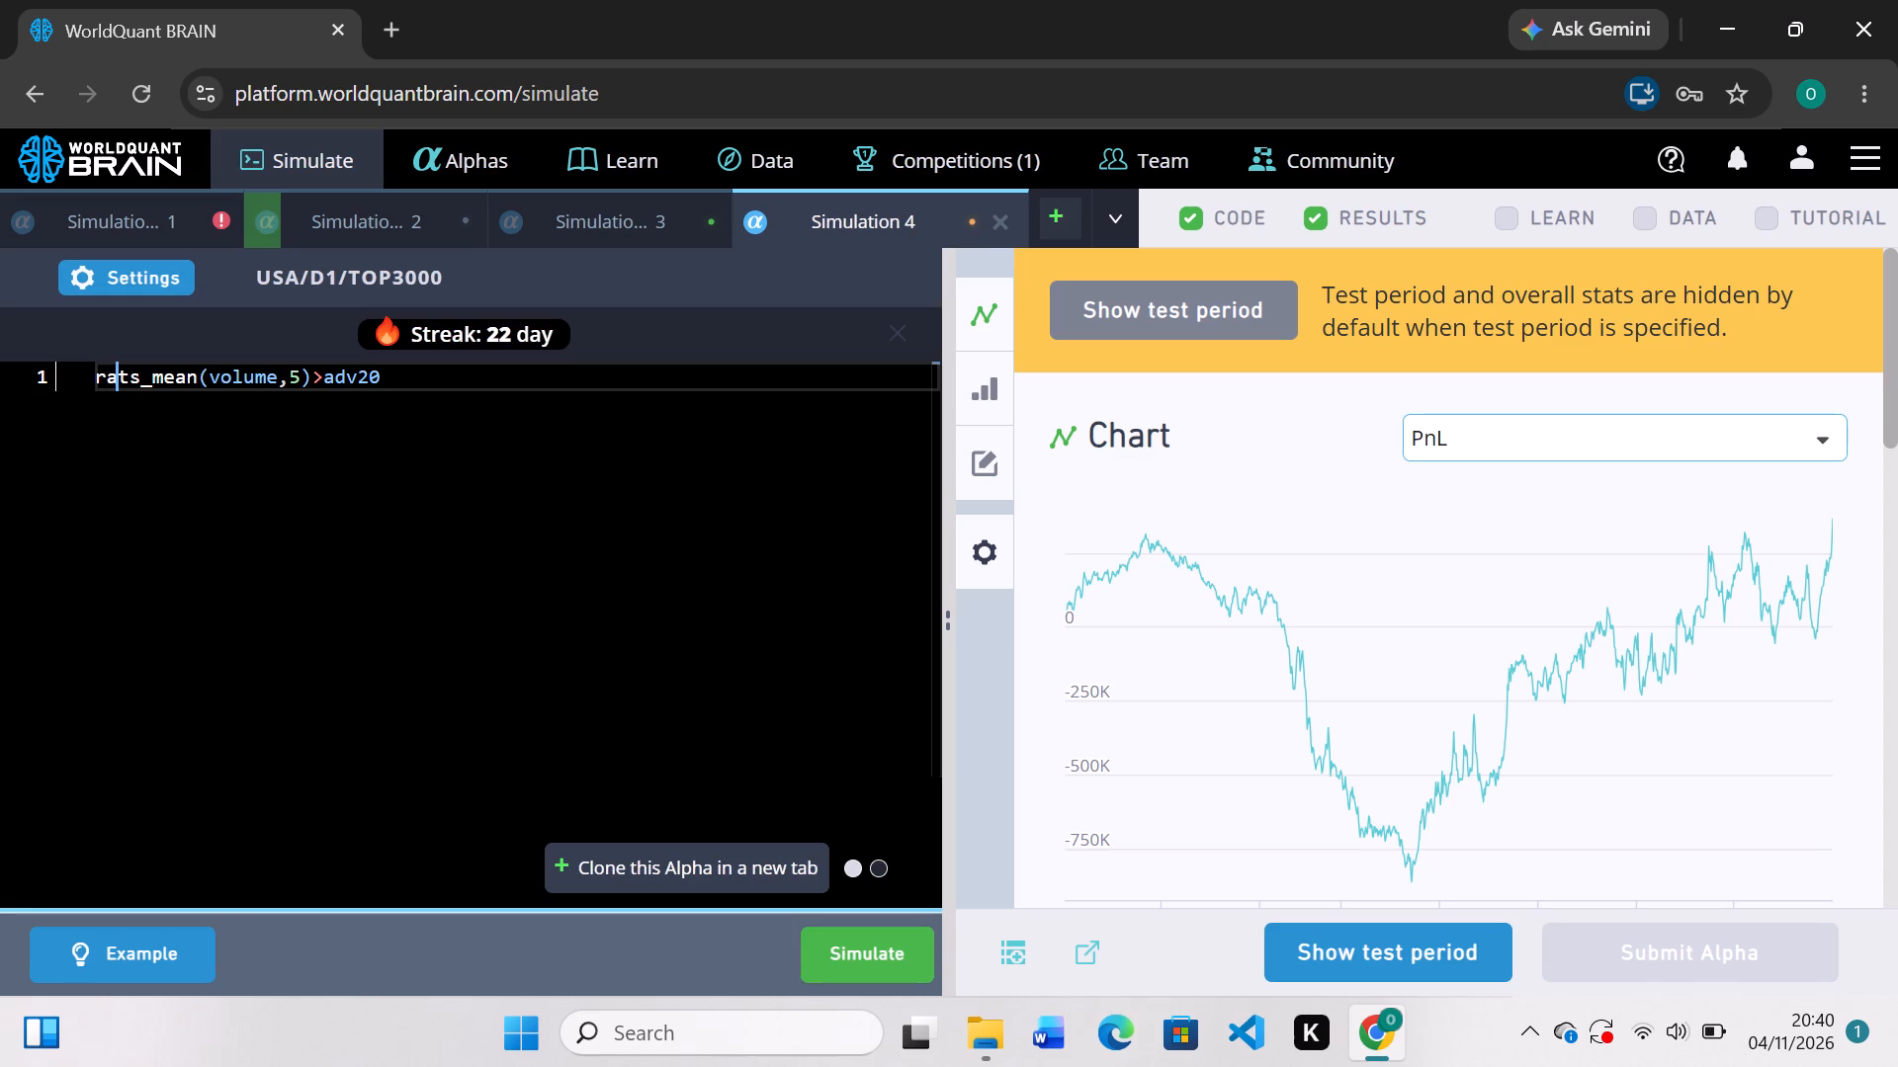
{"action": "key", "text": "n"}
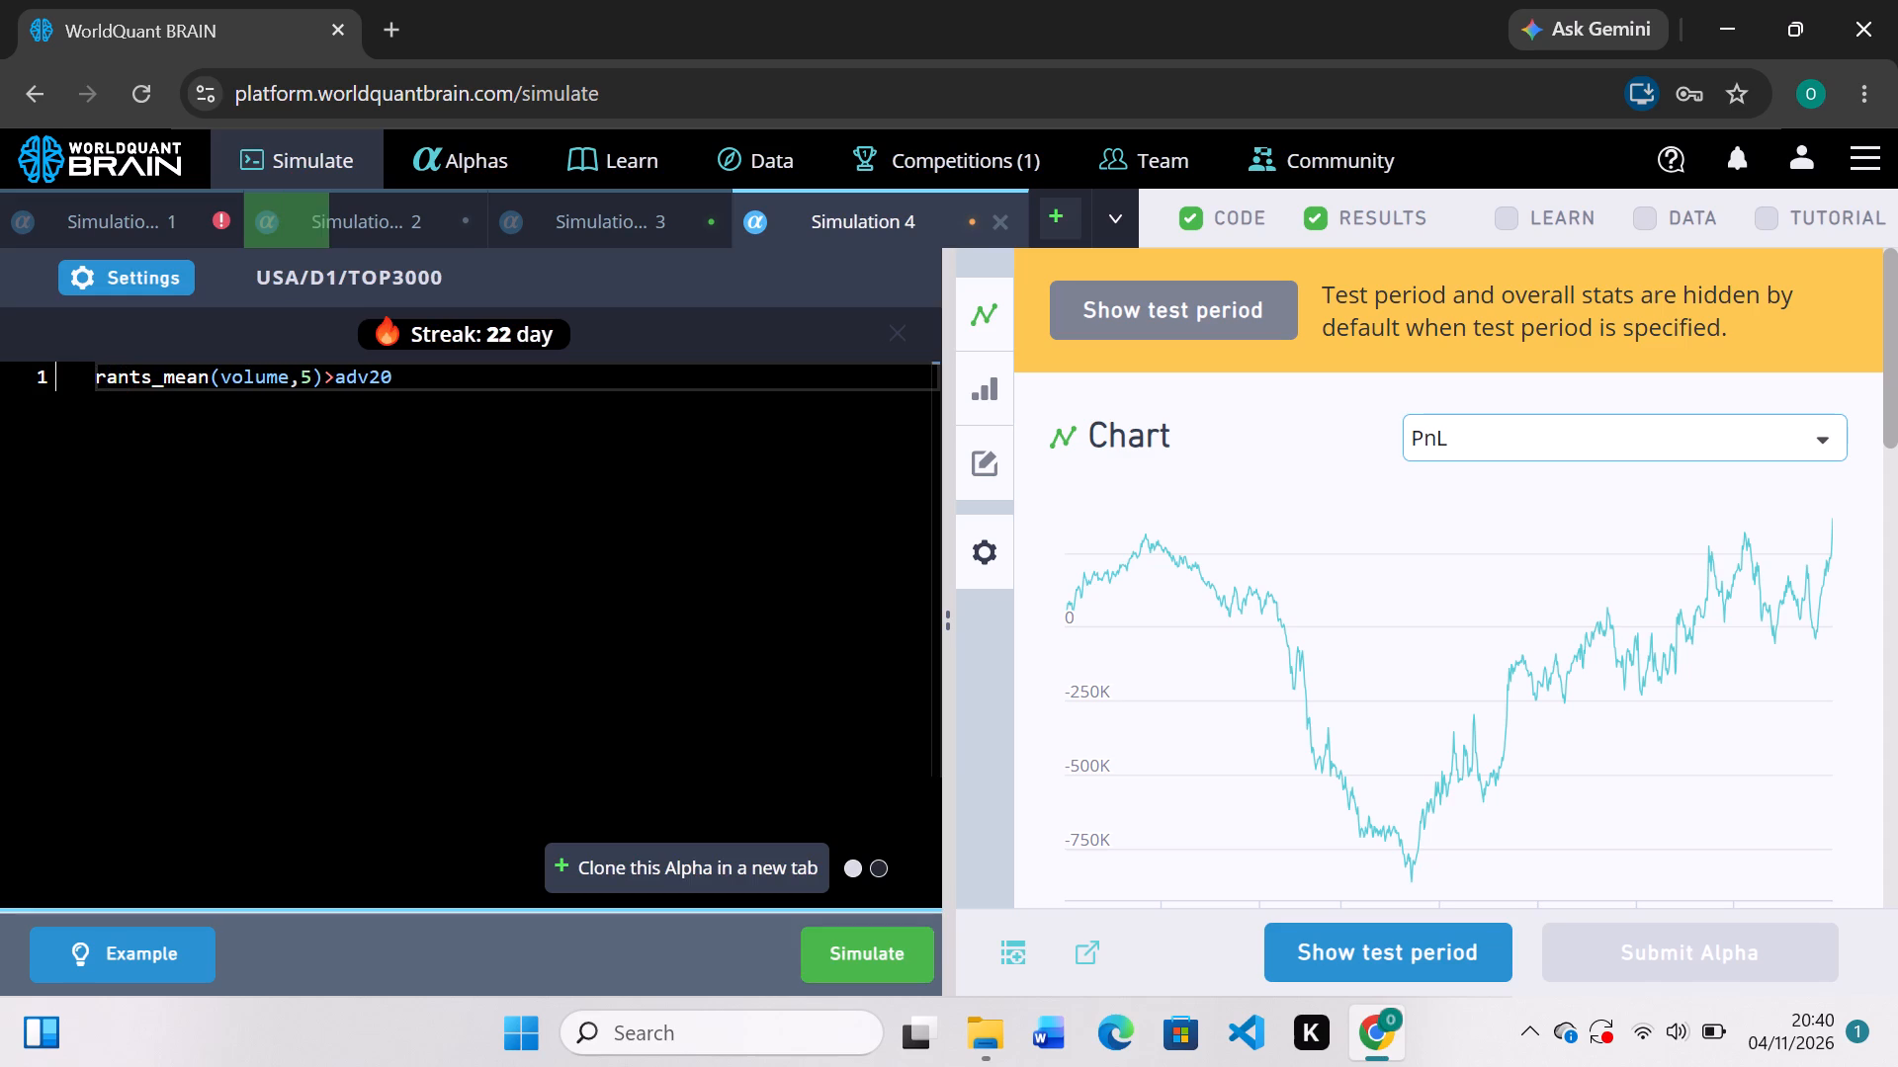
{"action": "key", "text": "k"}
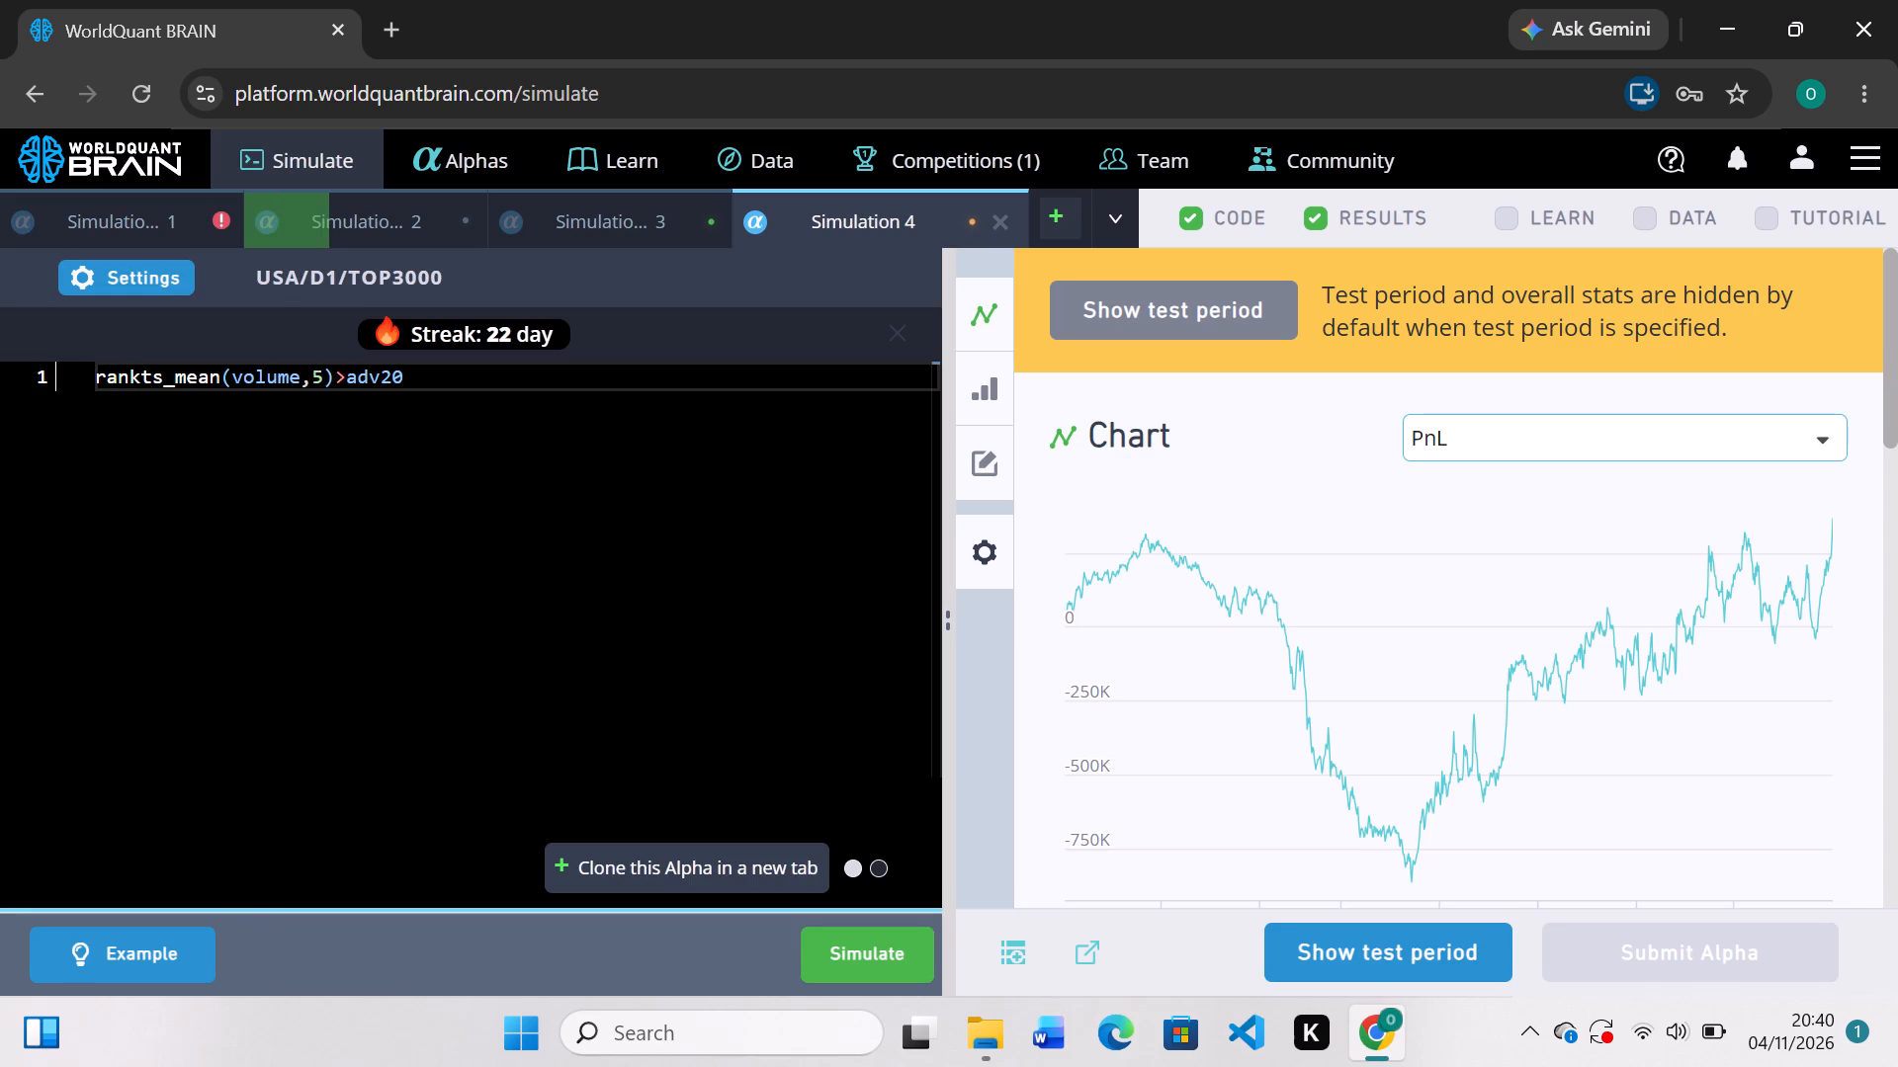
{"action": "key", "text": "shift+parenleft"}
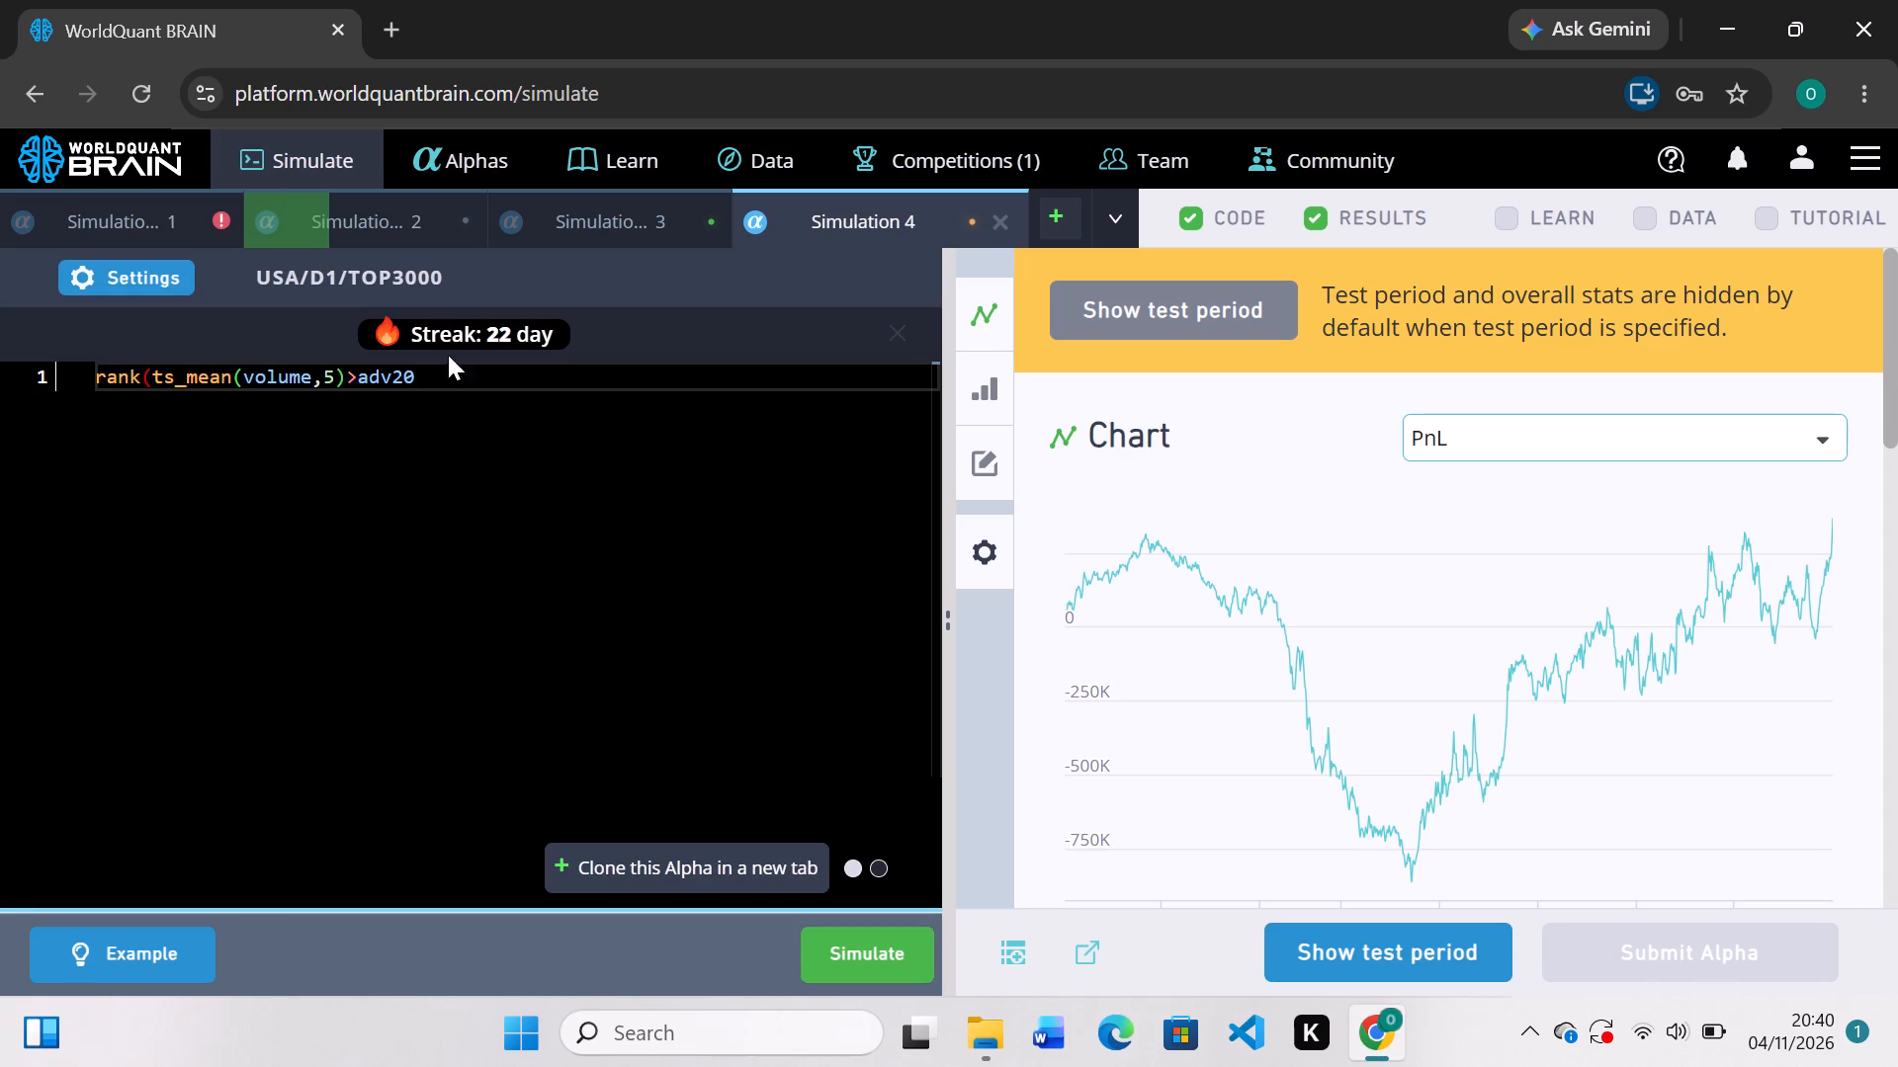
{"action": "left_click", "coordinate": [452, 384]}
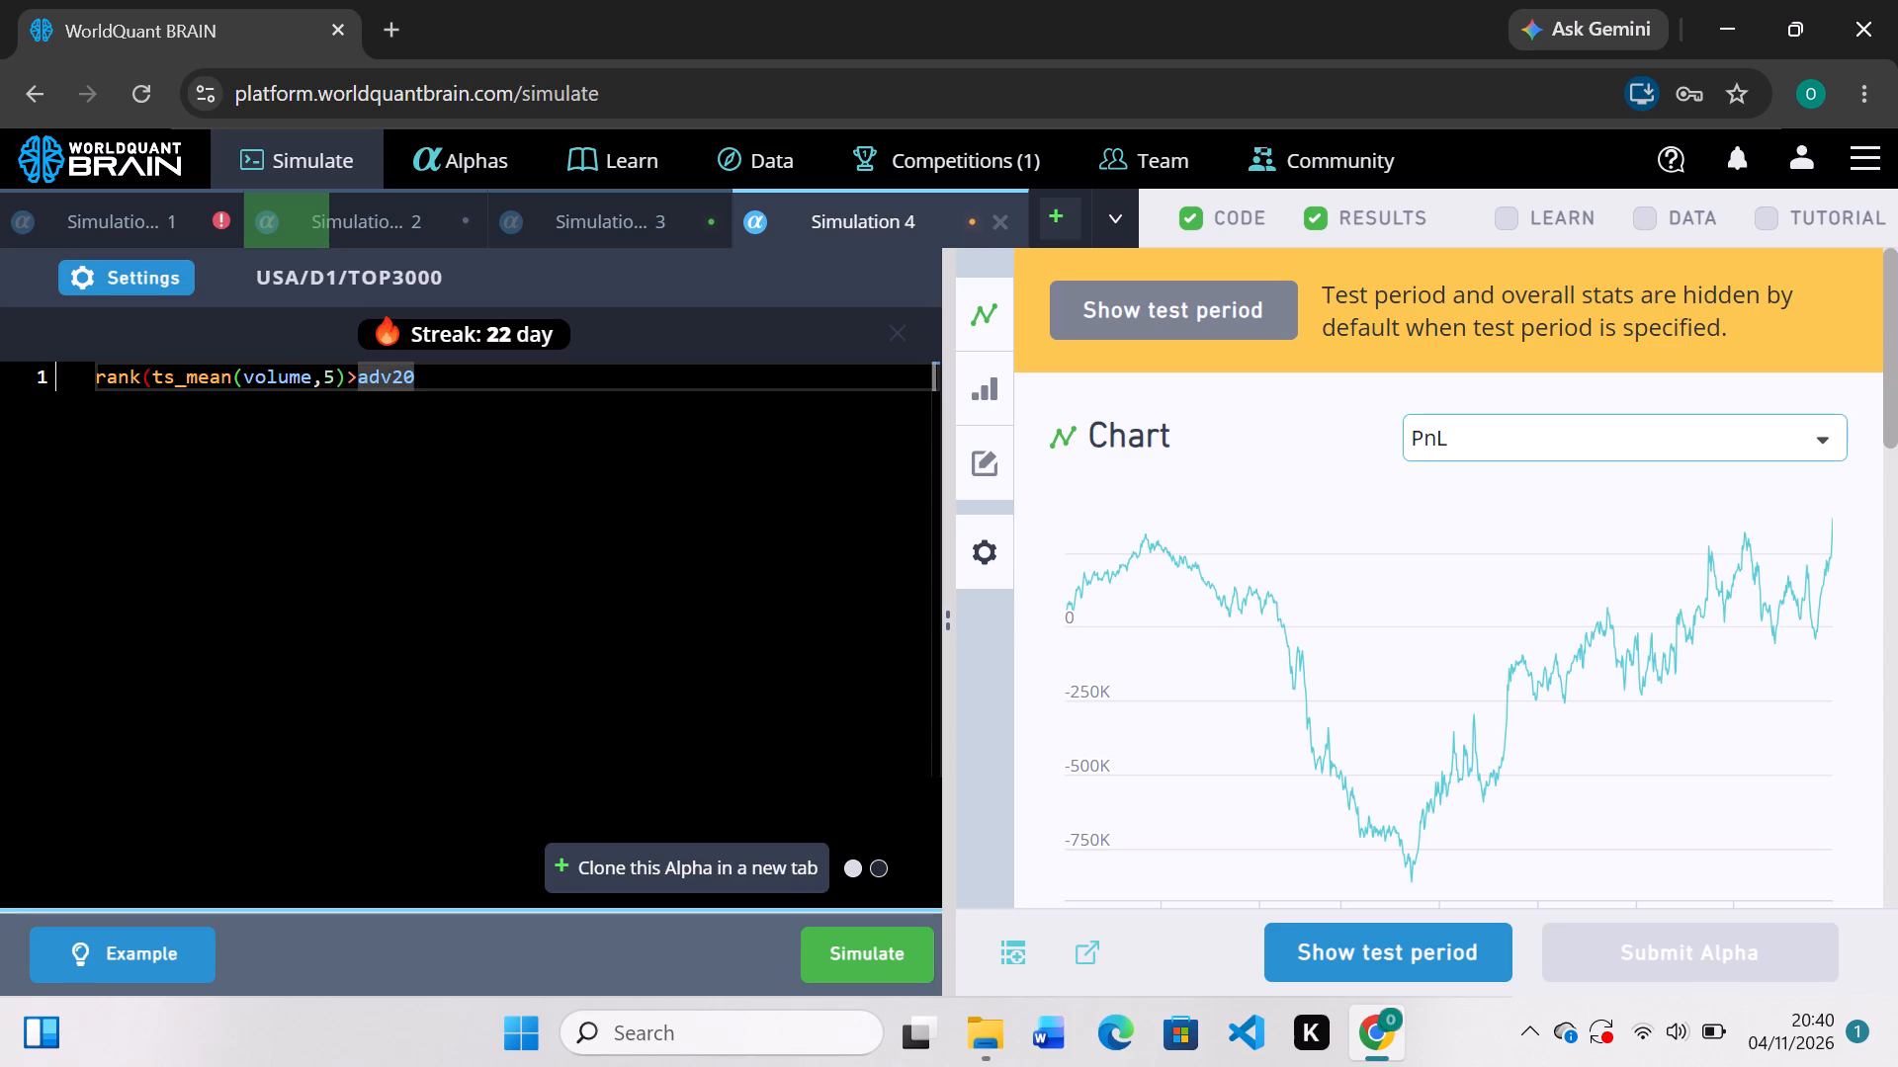
{"action": "key", "text": "shift+parenright"}
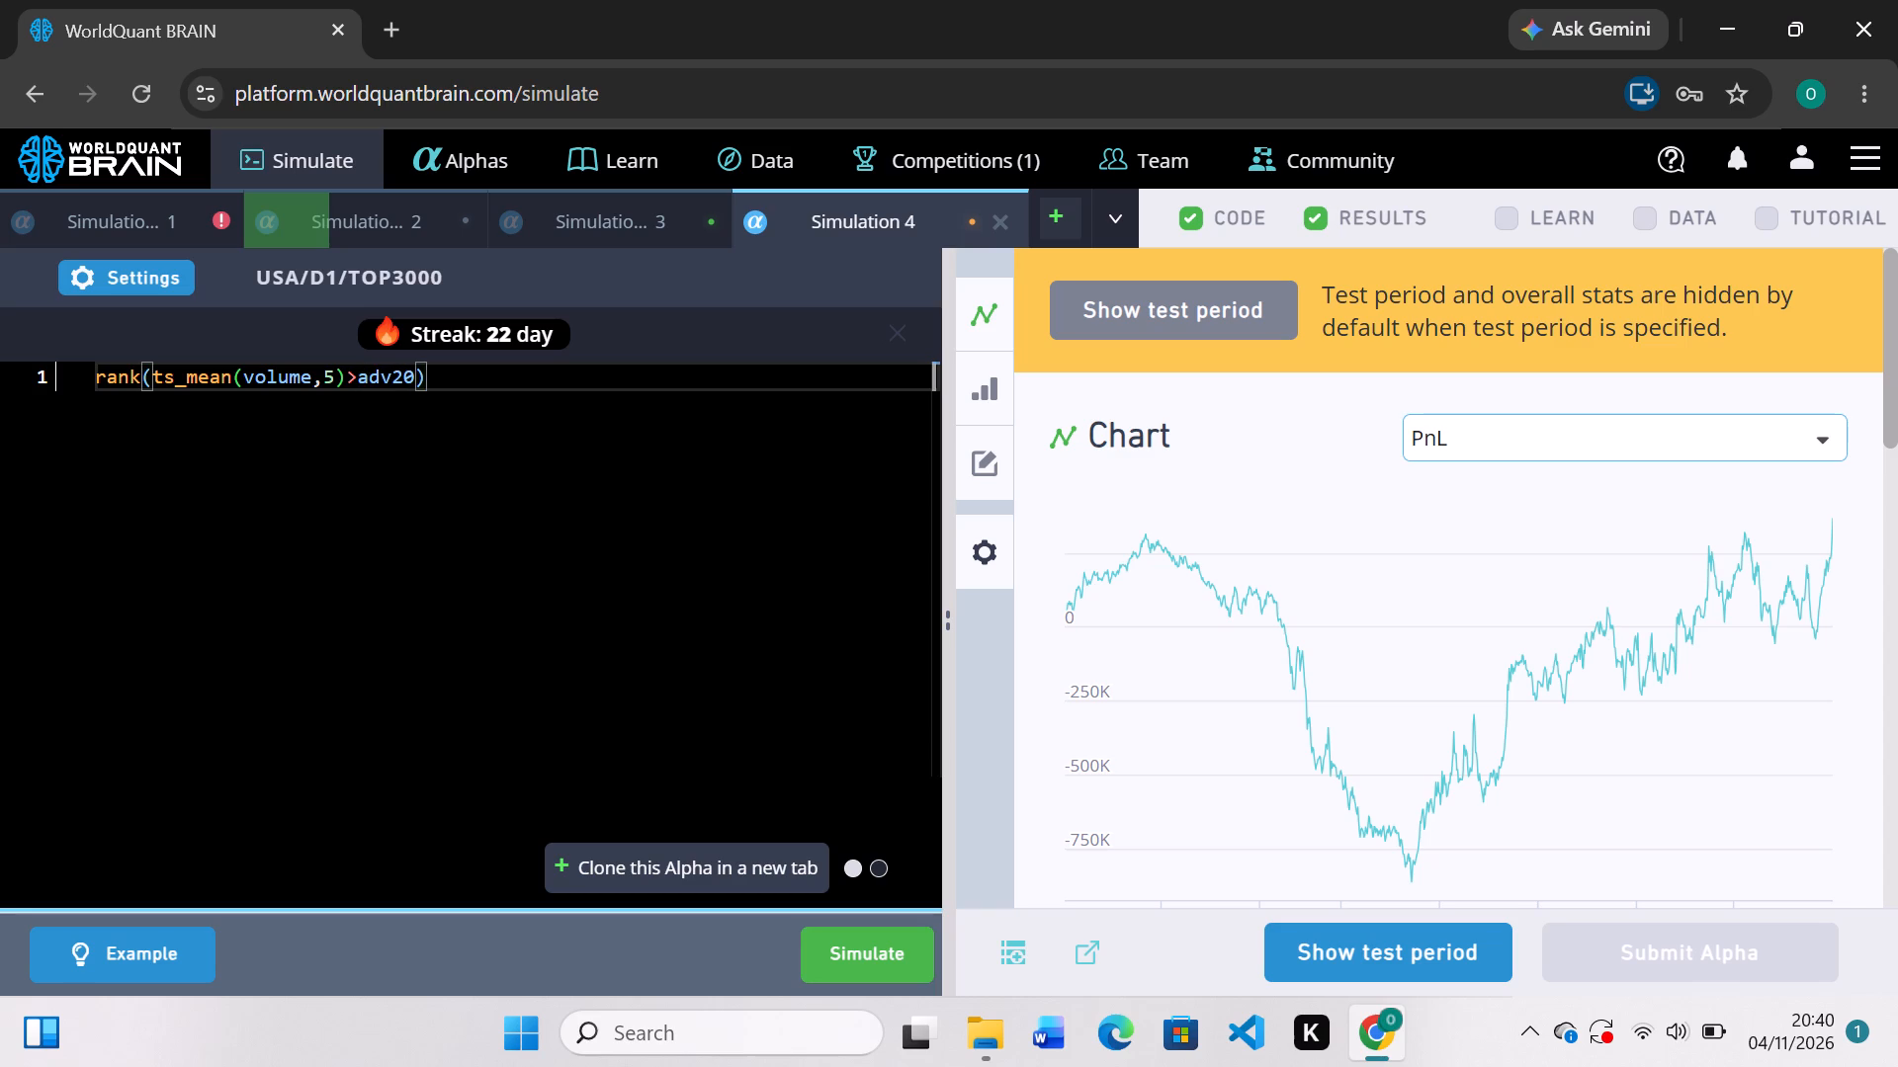
{"action": "left_click", "coordinate": [873, 950]}
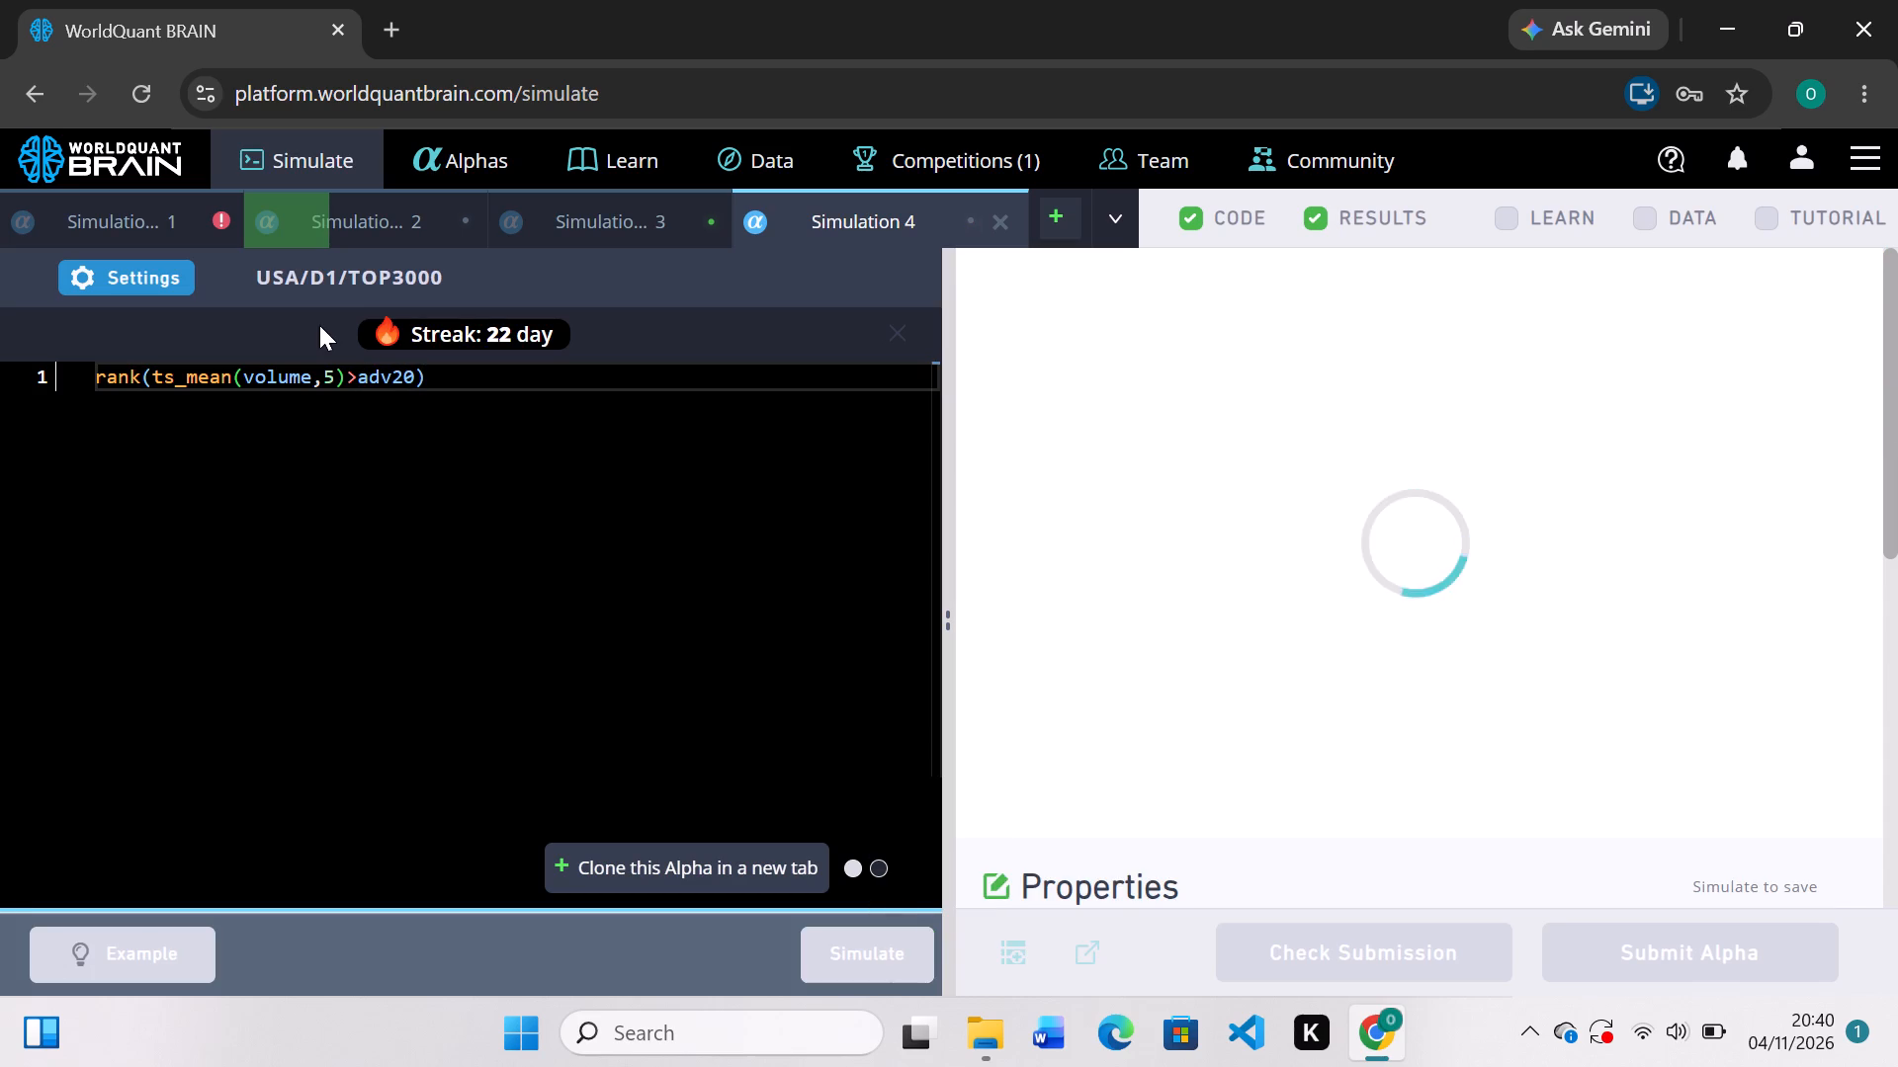
Close Simulation 1, discarding its unsimulated code.
{"action": "left_click", "coordinate": [138, 205]}
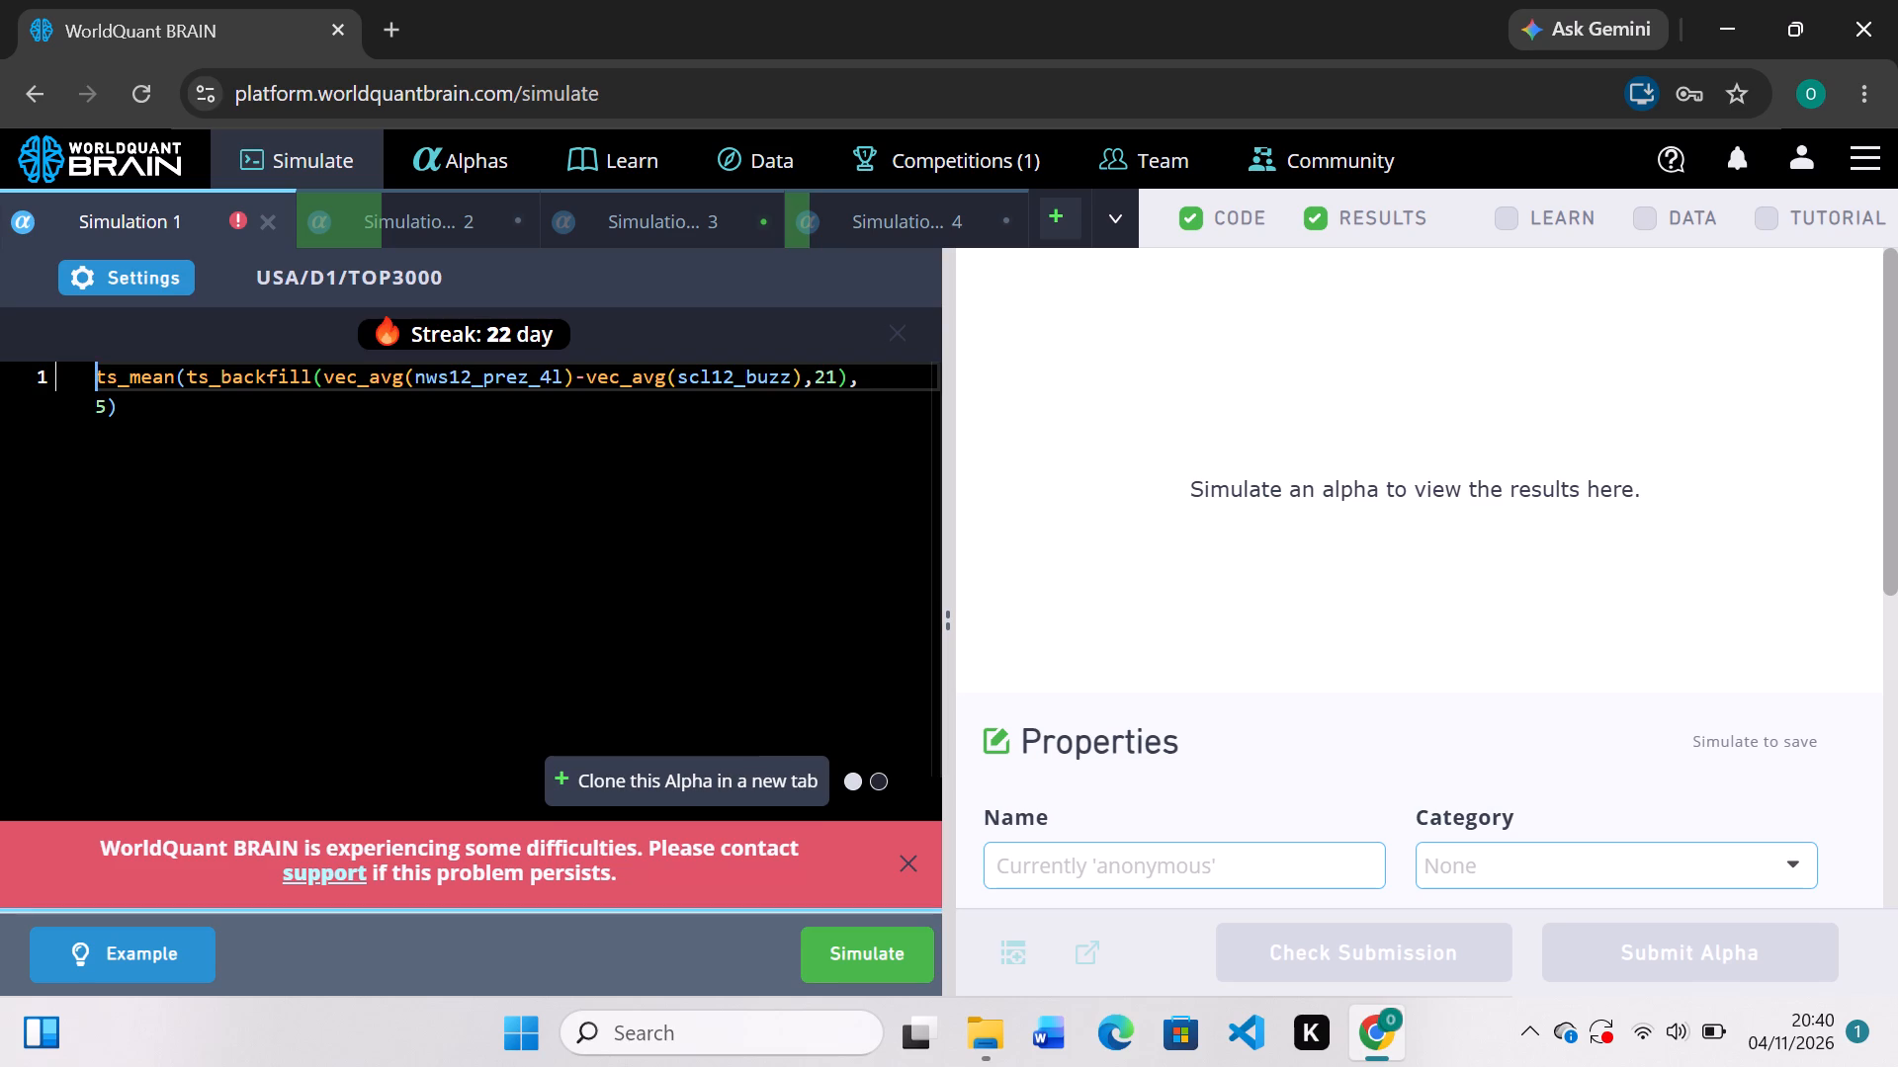
{"action": "left_click", "coordinate": [271, 221]}
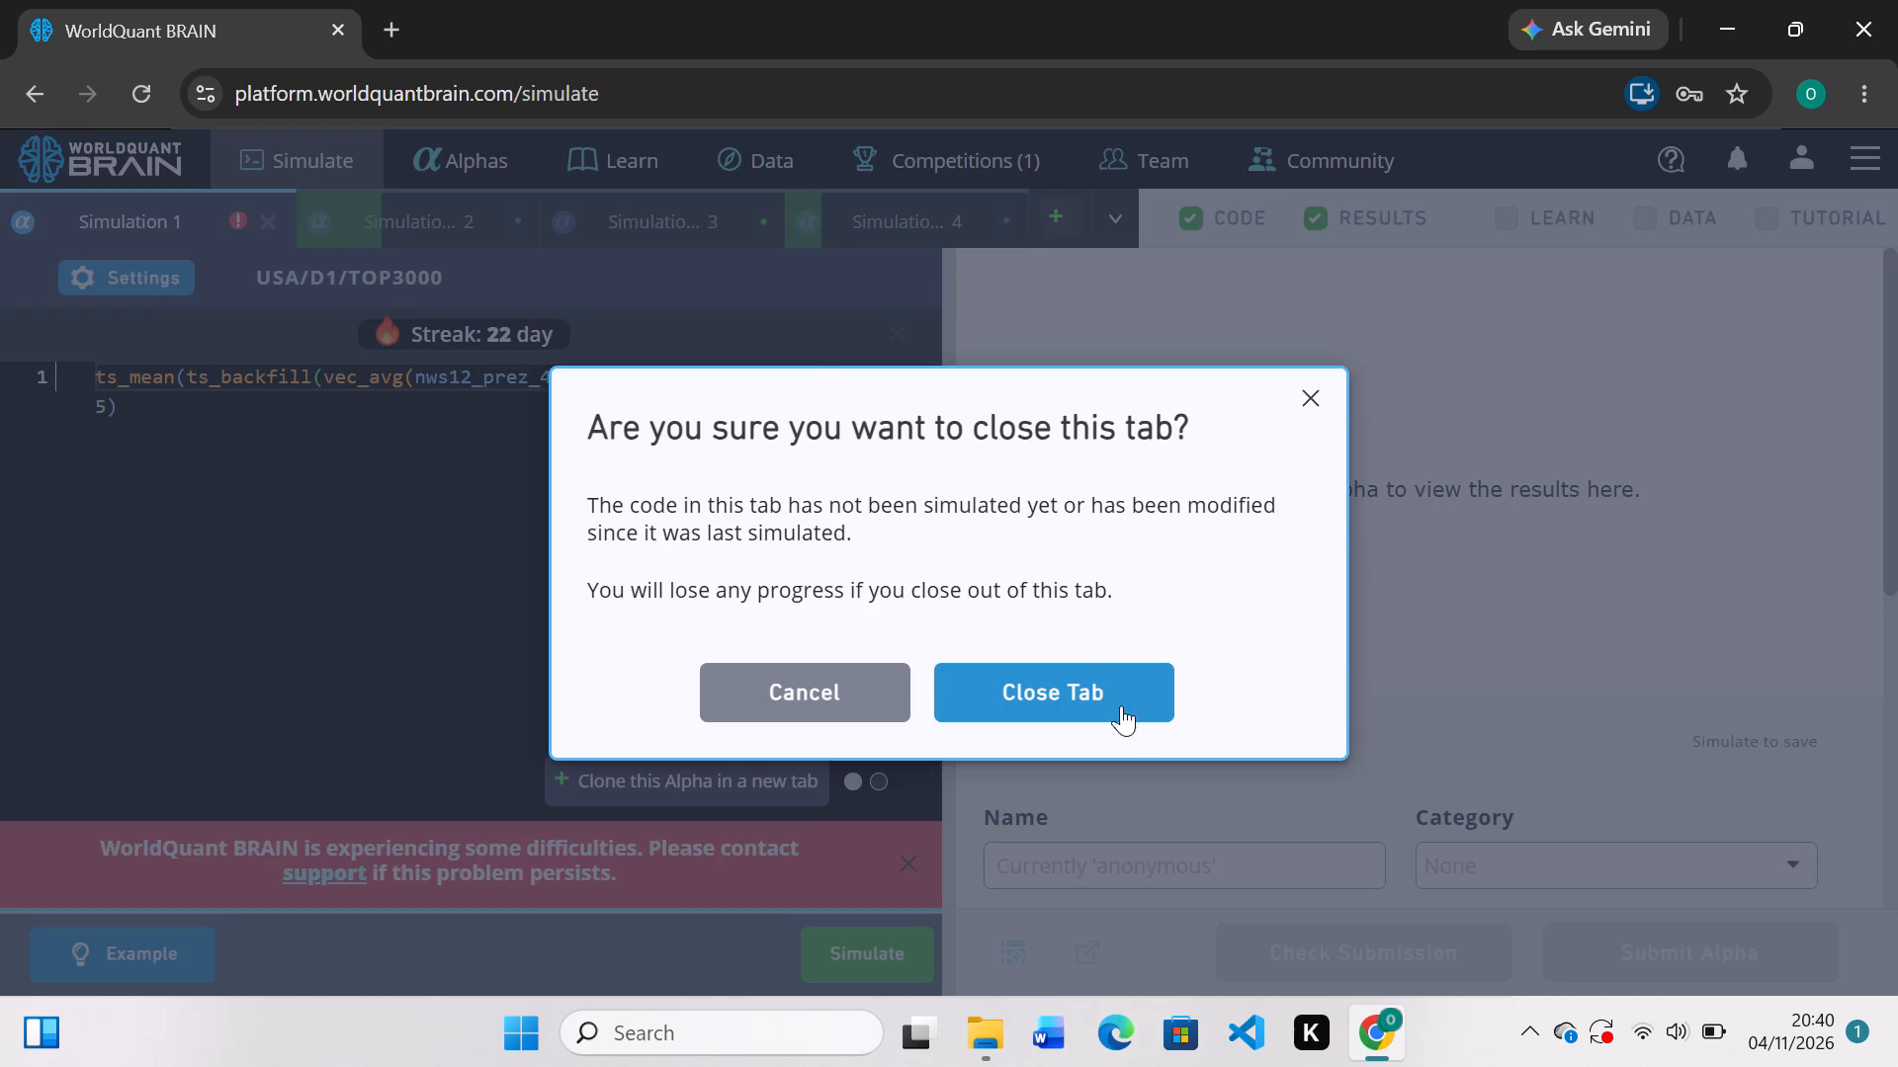
{"action": "left_click", "coordinate": [1119, 708]}
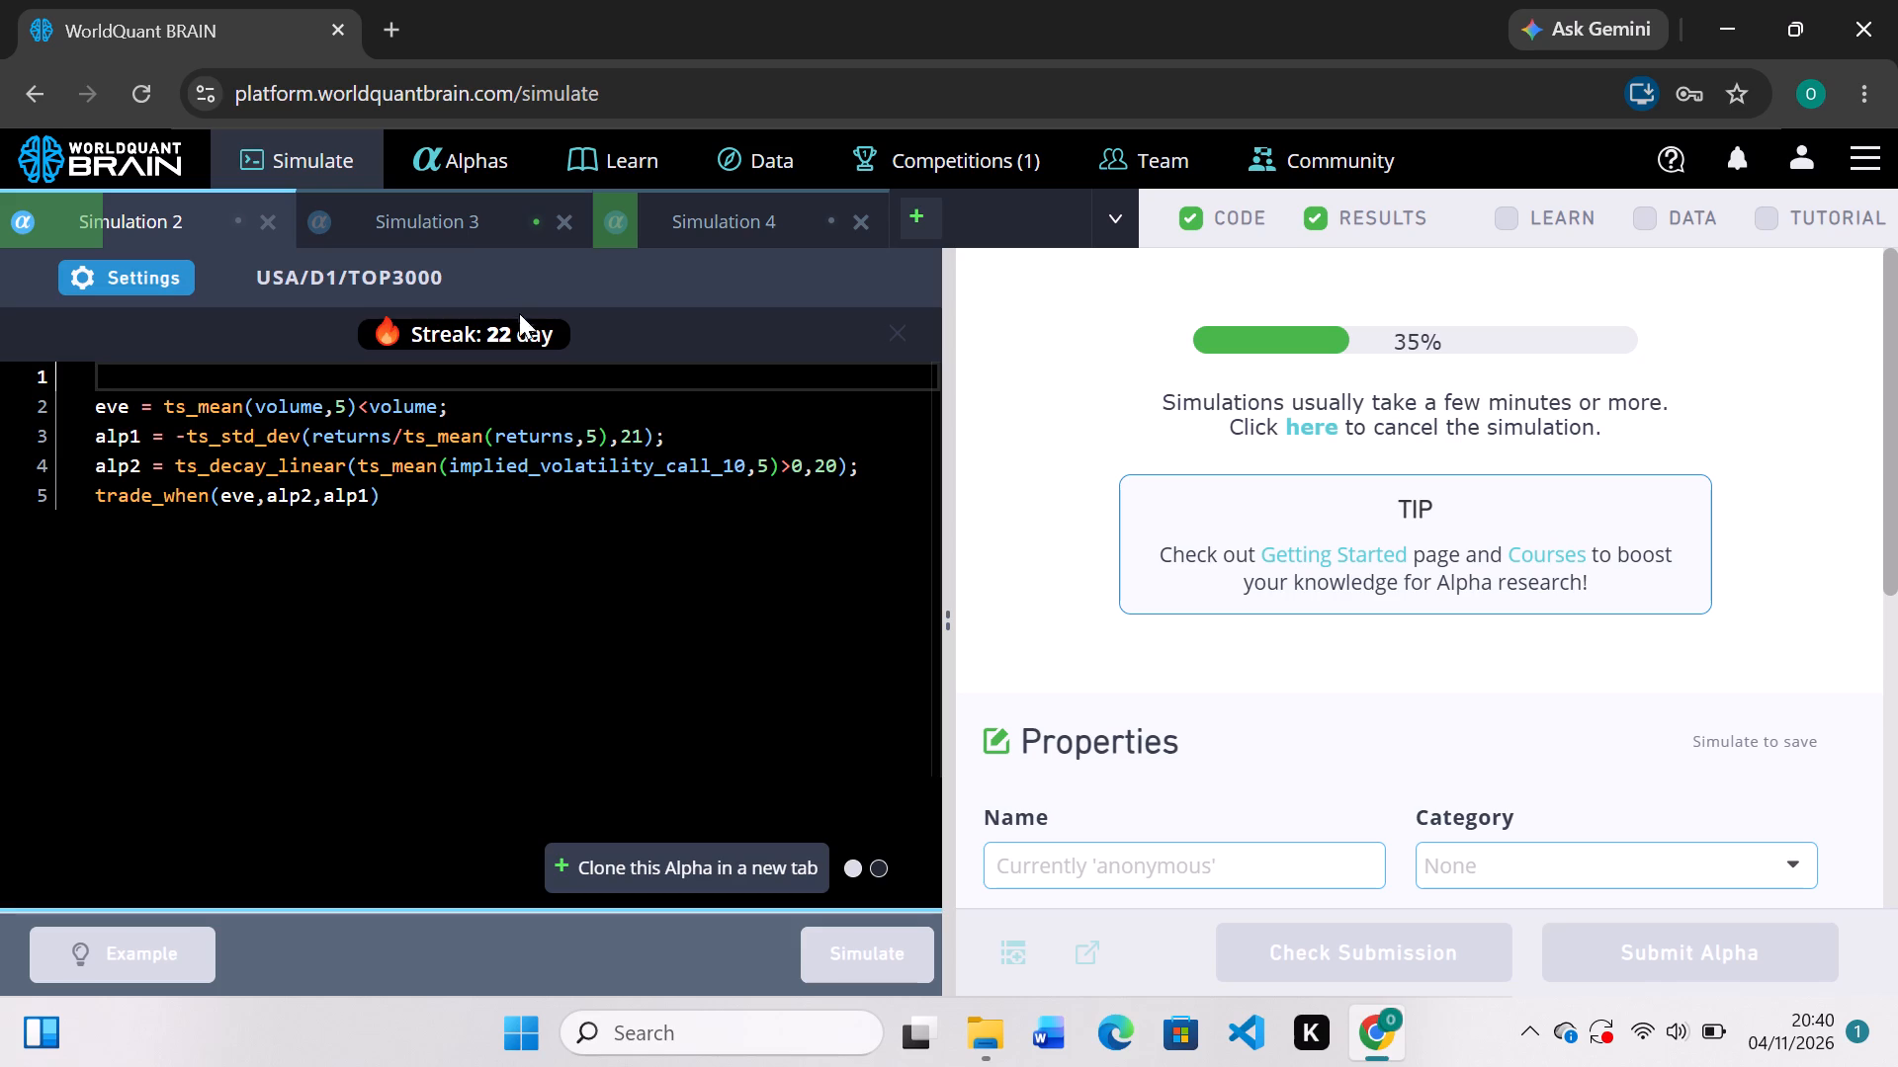
Review Simulation 3's results, change its expression to add implied_volatility_mean_skew_1080 to implied_volatility_call_60 instead of subtracting it, and simulate it.
{"action": "left_click", "coordinate": [501, 227]}
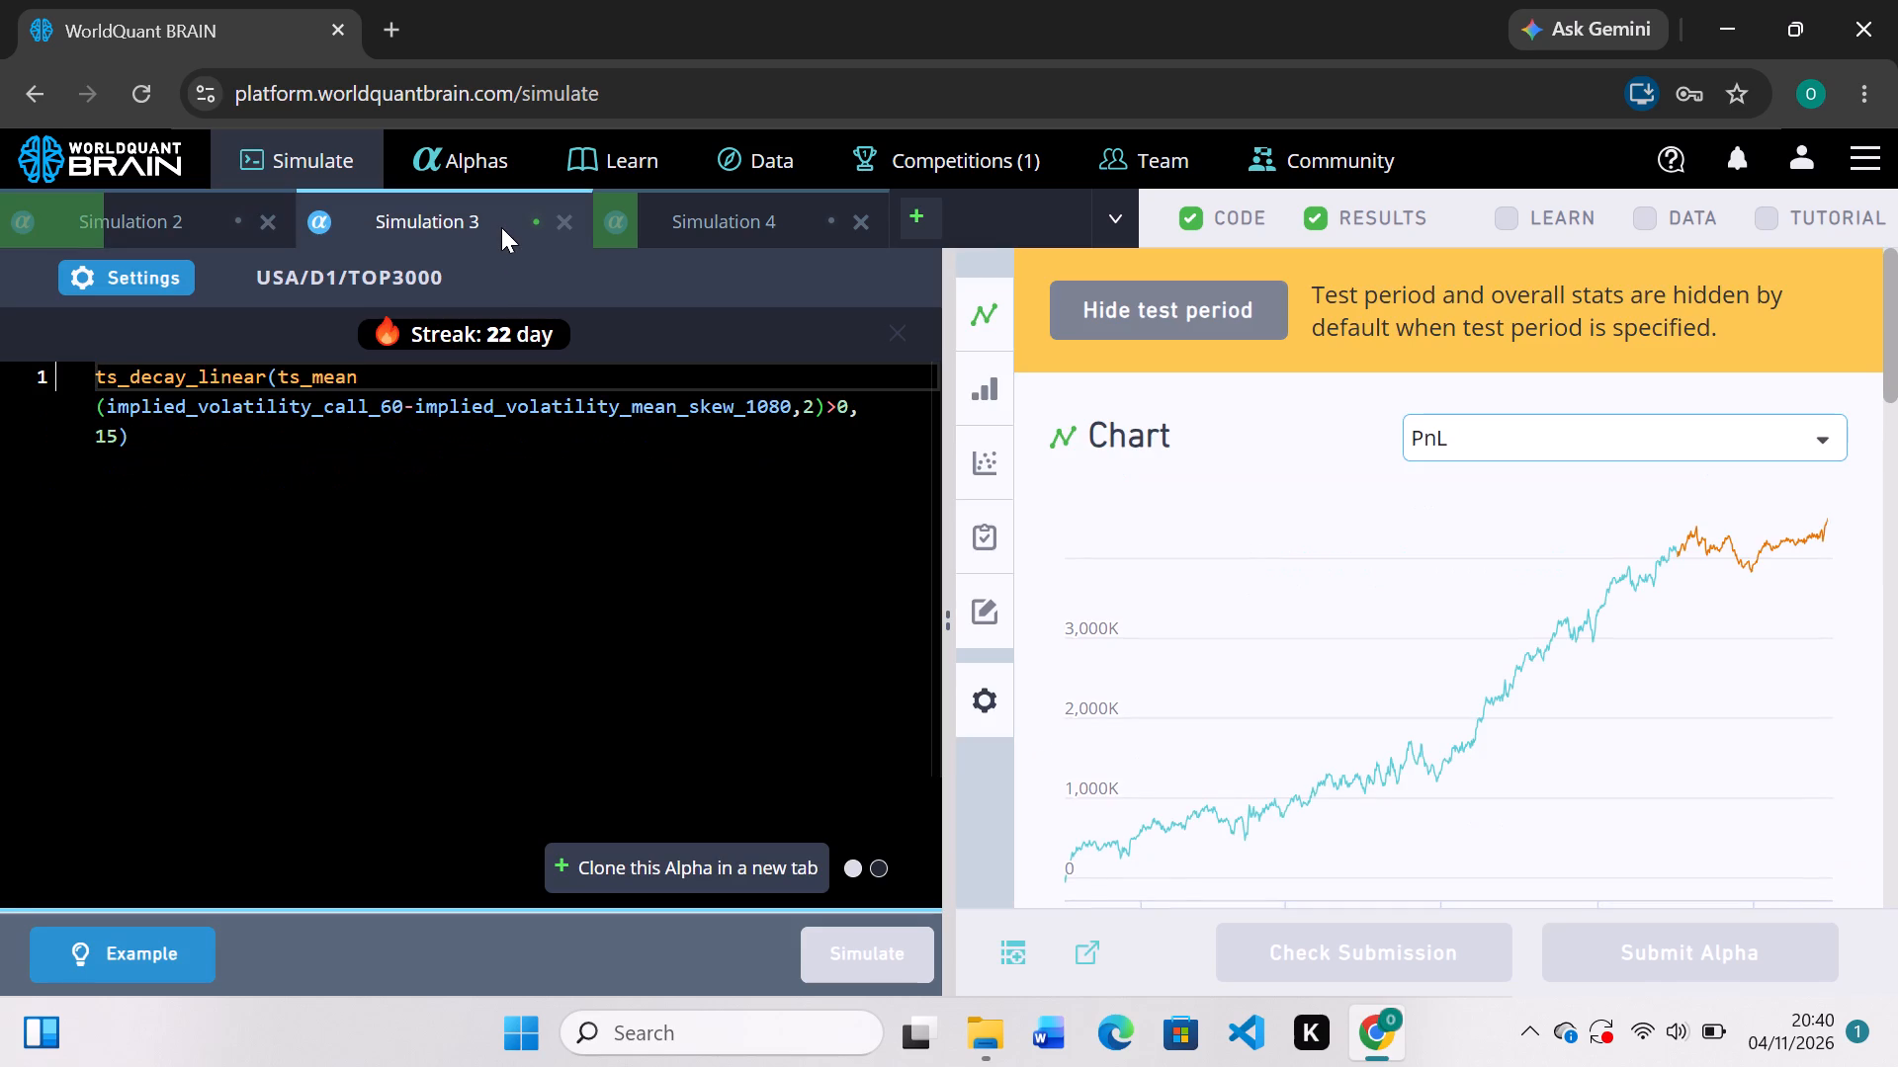
{"action": "scroll", "coordinate": [1162, 655], "scroll_direction": "down", "scroll_amount": 2}
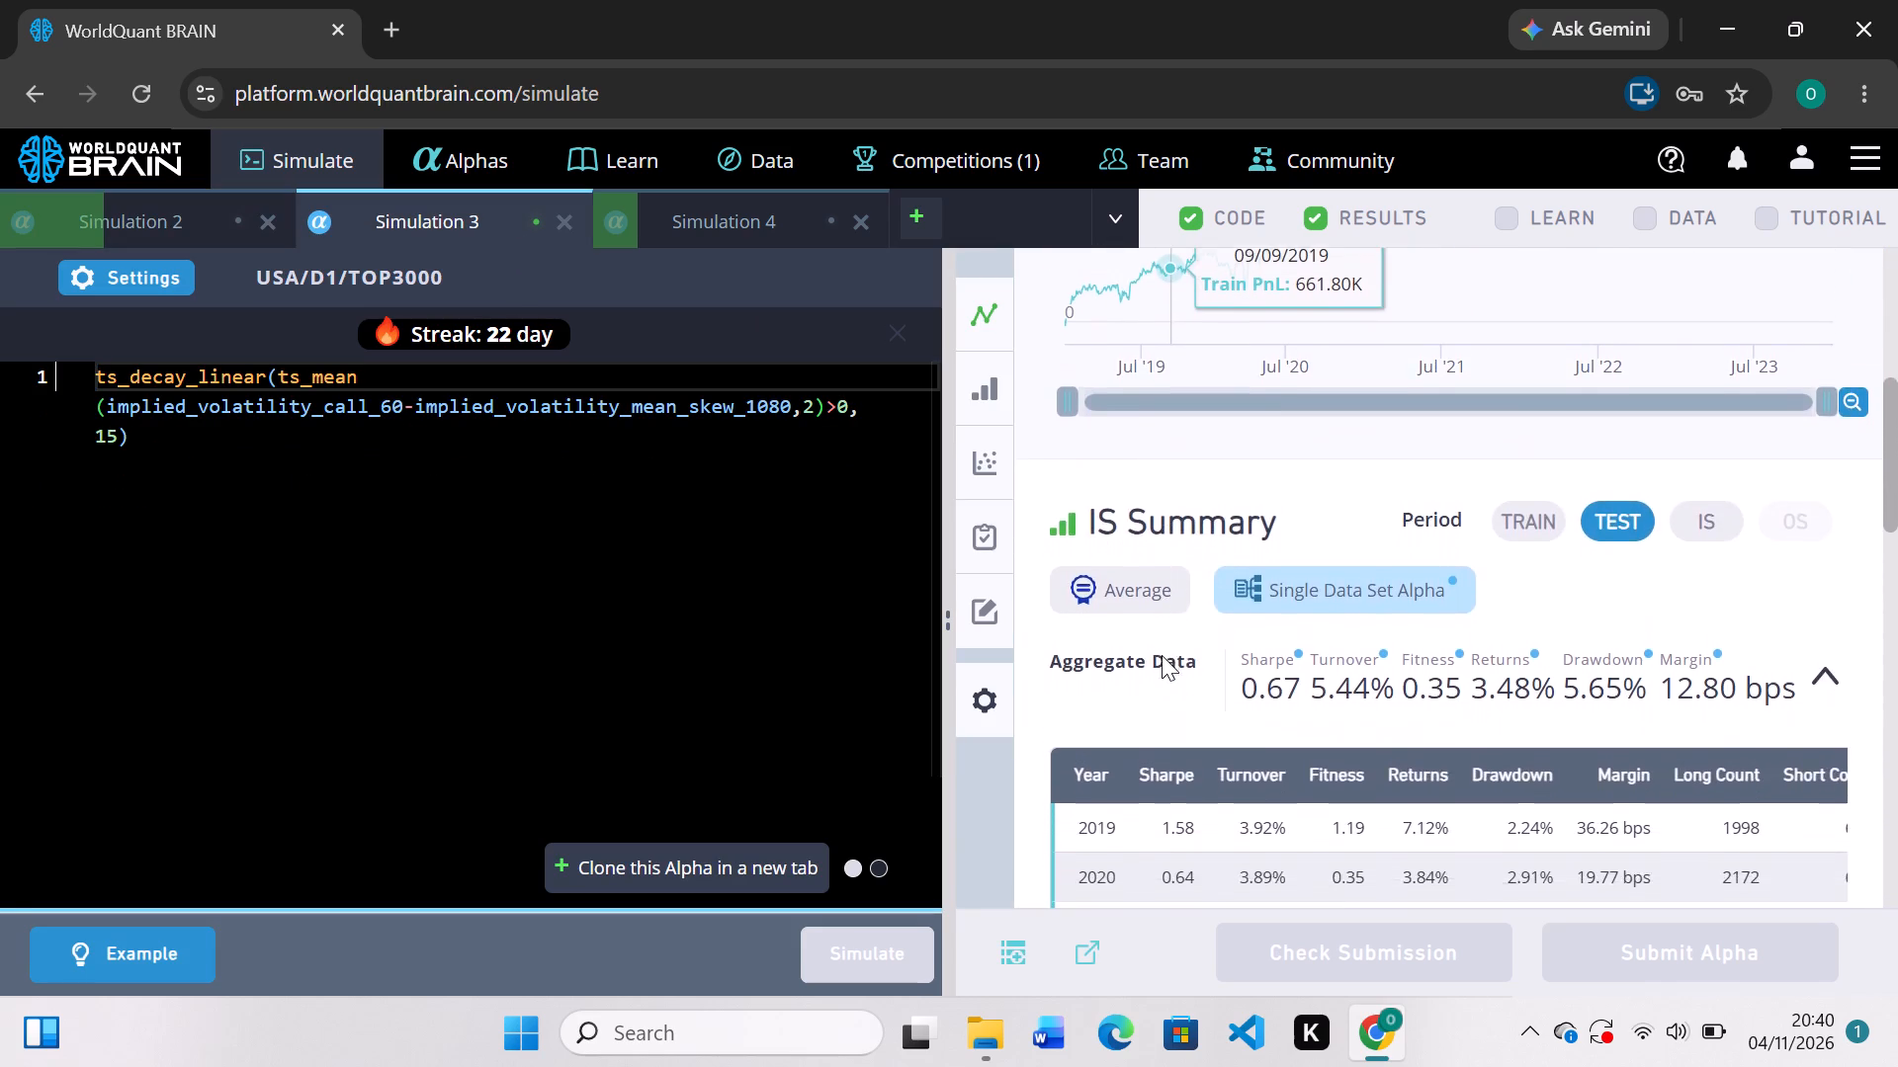
{"action": "scroll", "coordinate": [1162, 655], "scroll_direction": "up", "scroll_amount": 3}
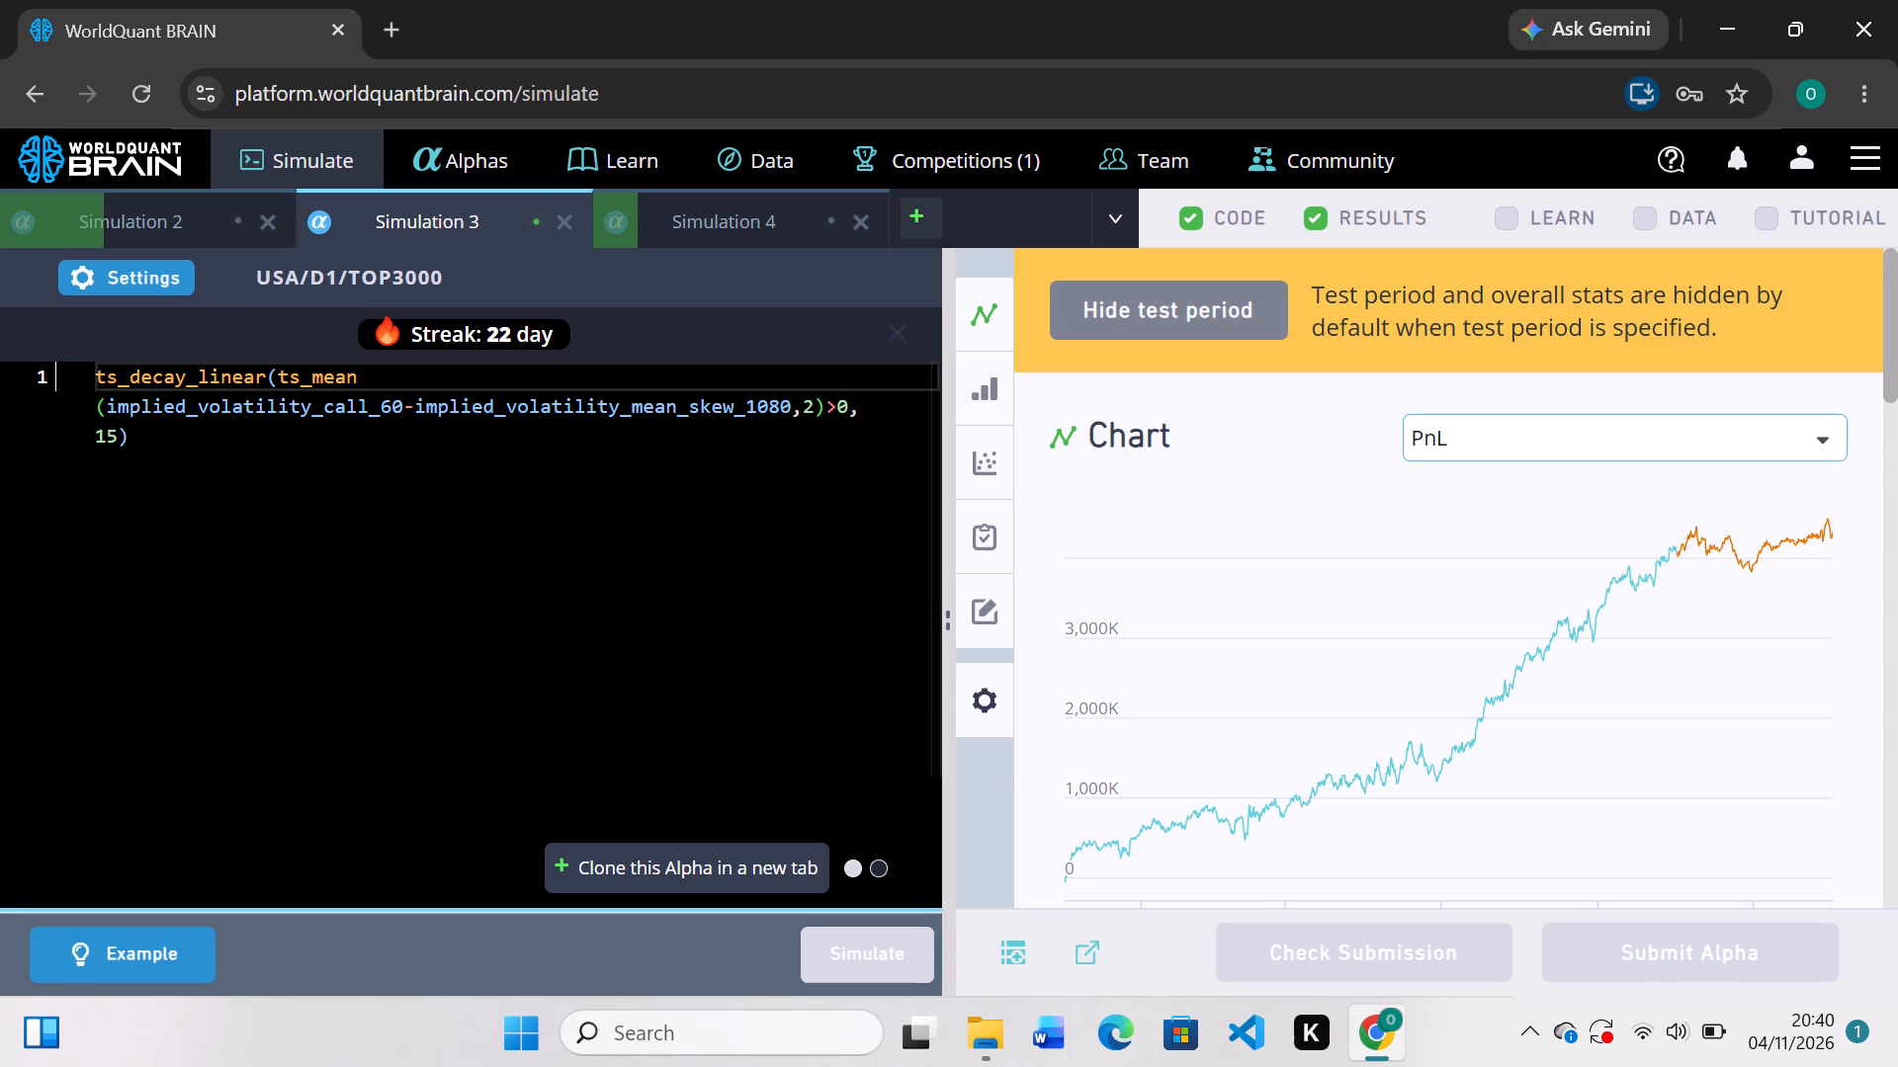
{"action": "left_click", "coordinate": [414, 408]}
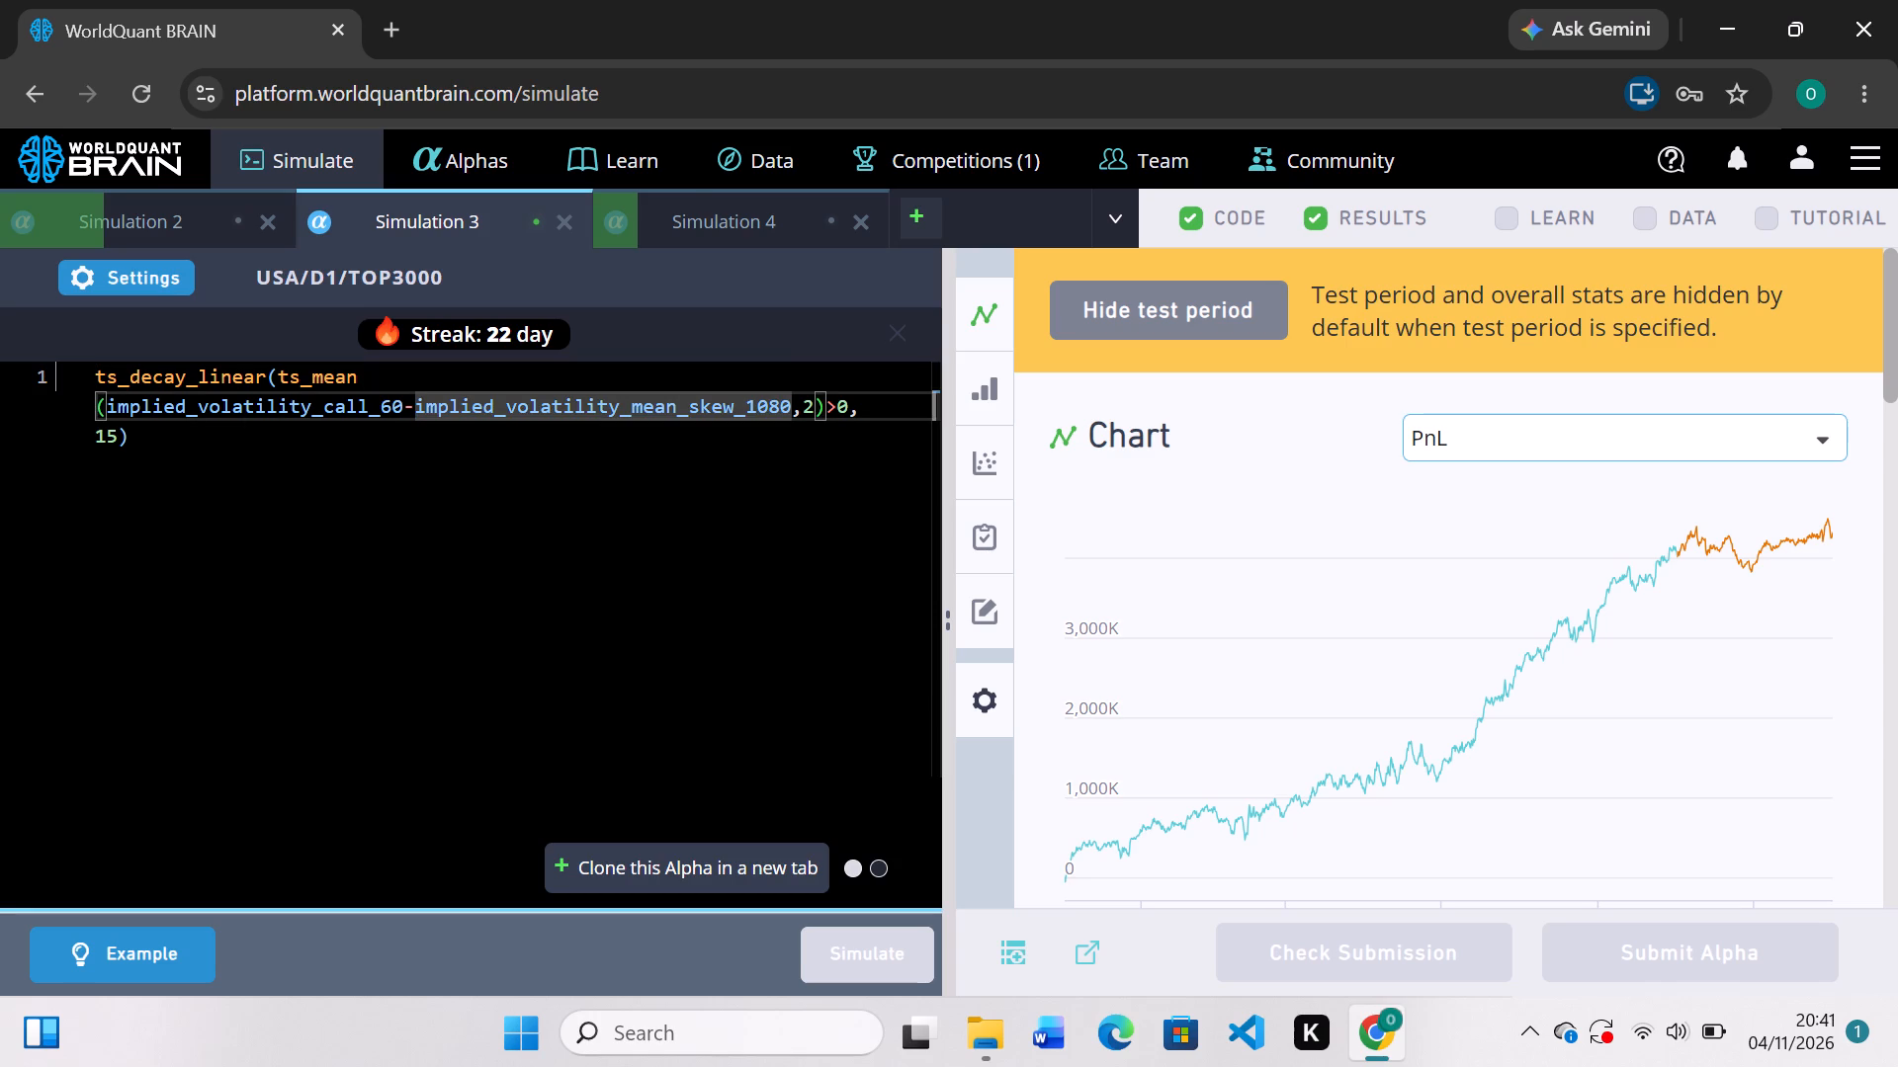
{"action": "key", "text": "BackSpace"}
{"action": "key", "text": "shift+plus"}
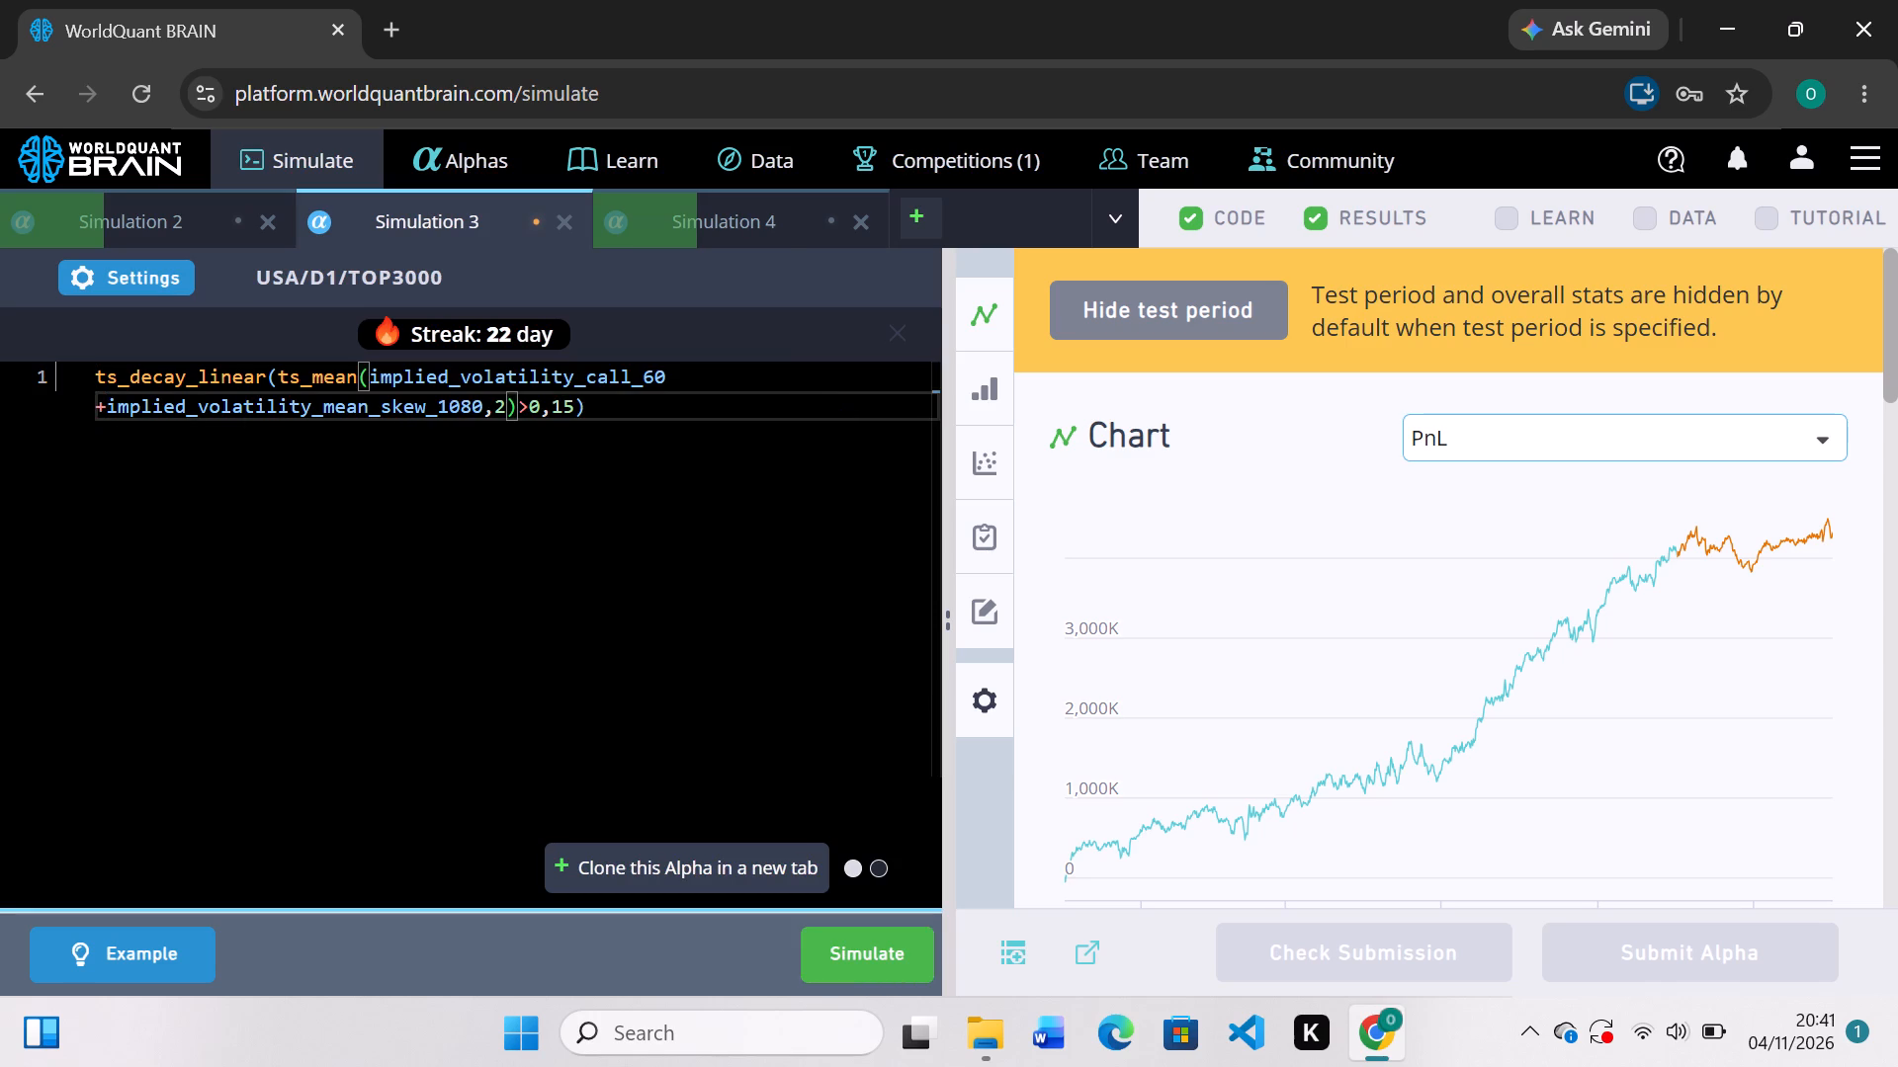
{"action": "left_click", "coordinate": [869, 957]}
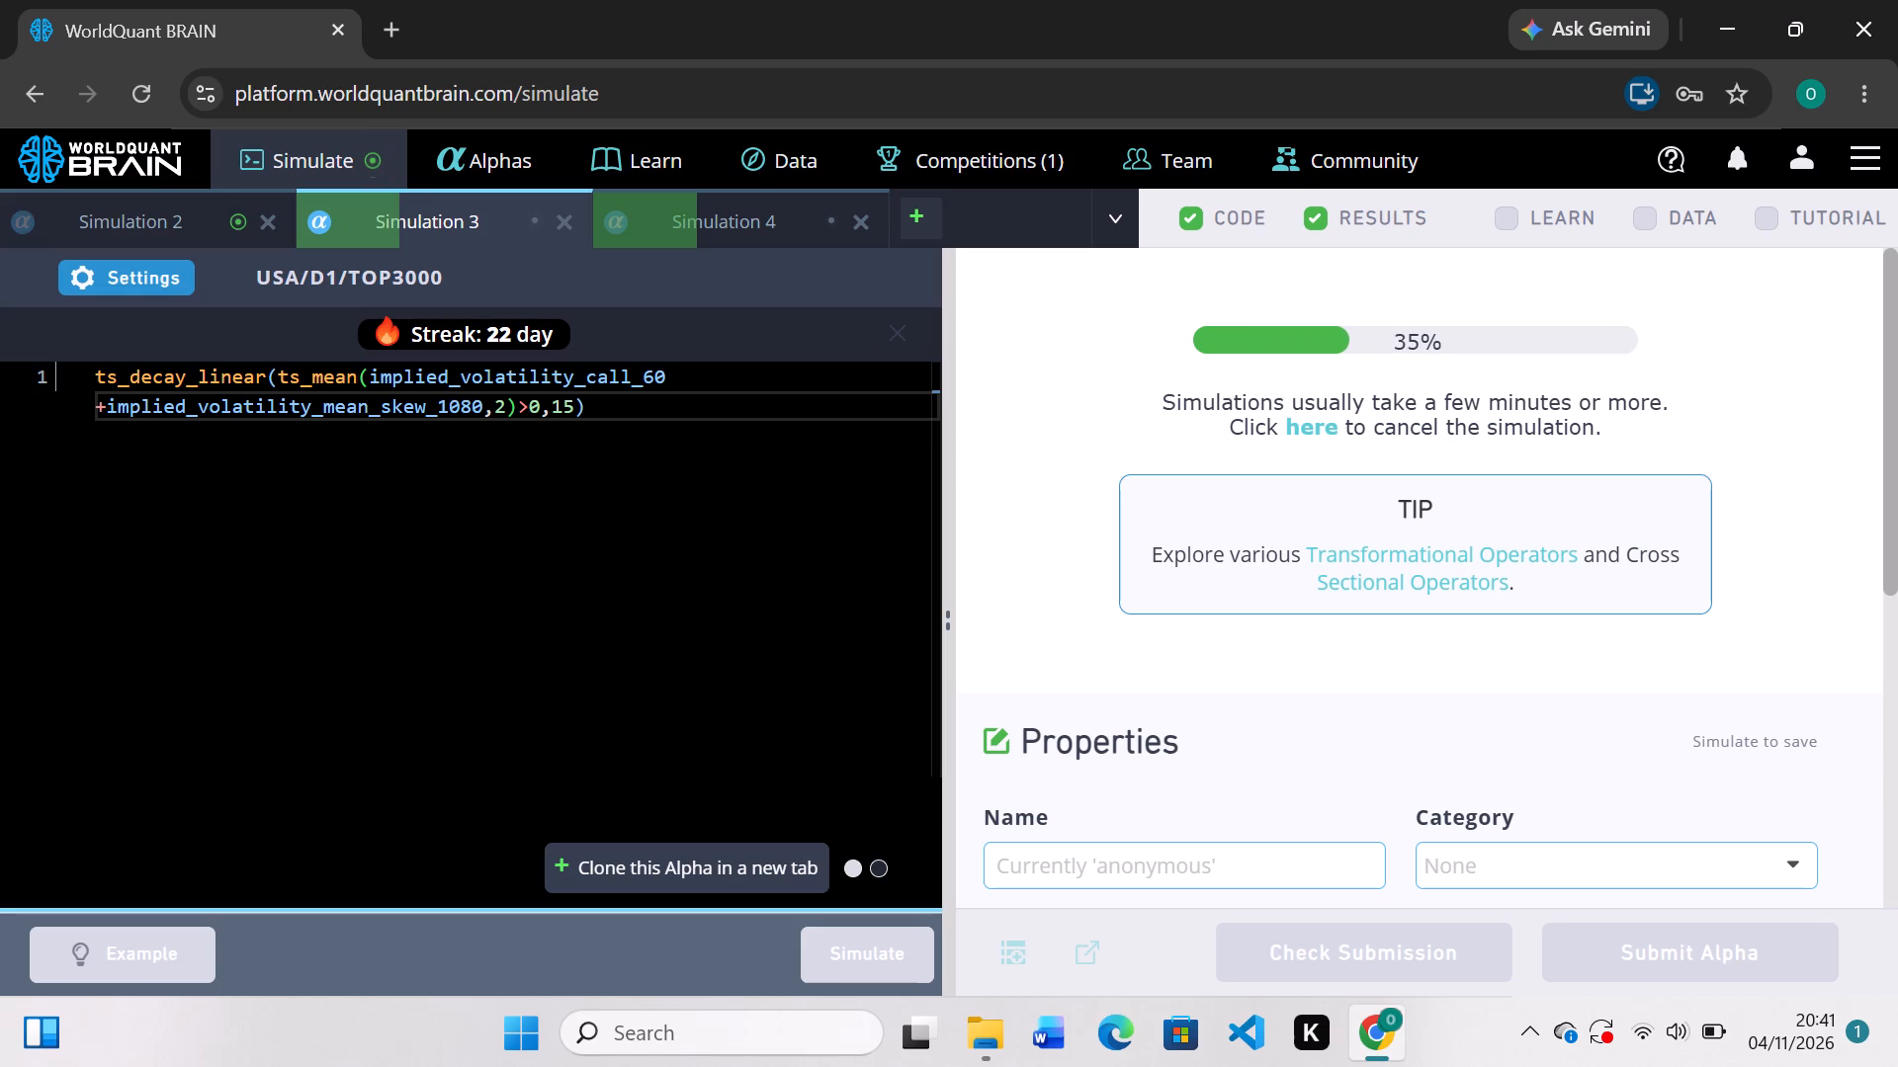
Review Simulation 2's IS summary, reveal its test period, run the self-correlation check and examine the IS testing status.
{"action": "left_click", "coordinate": [174, 217]}
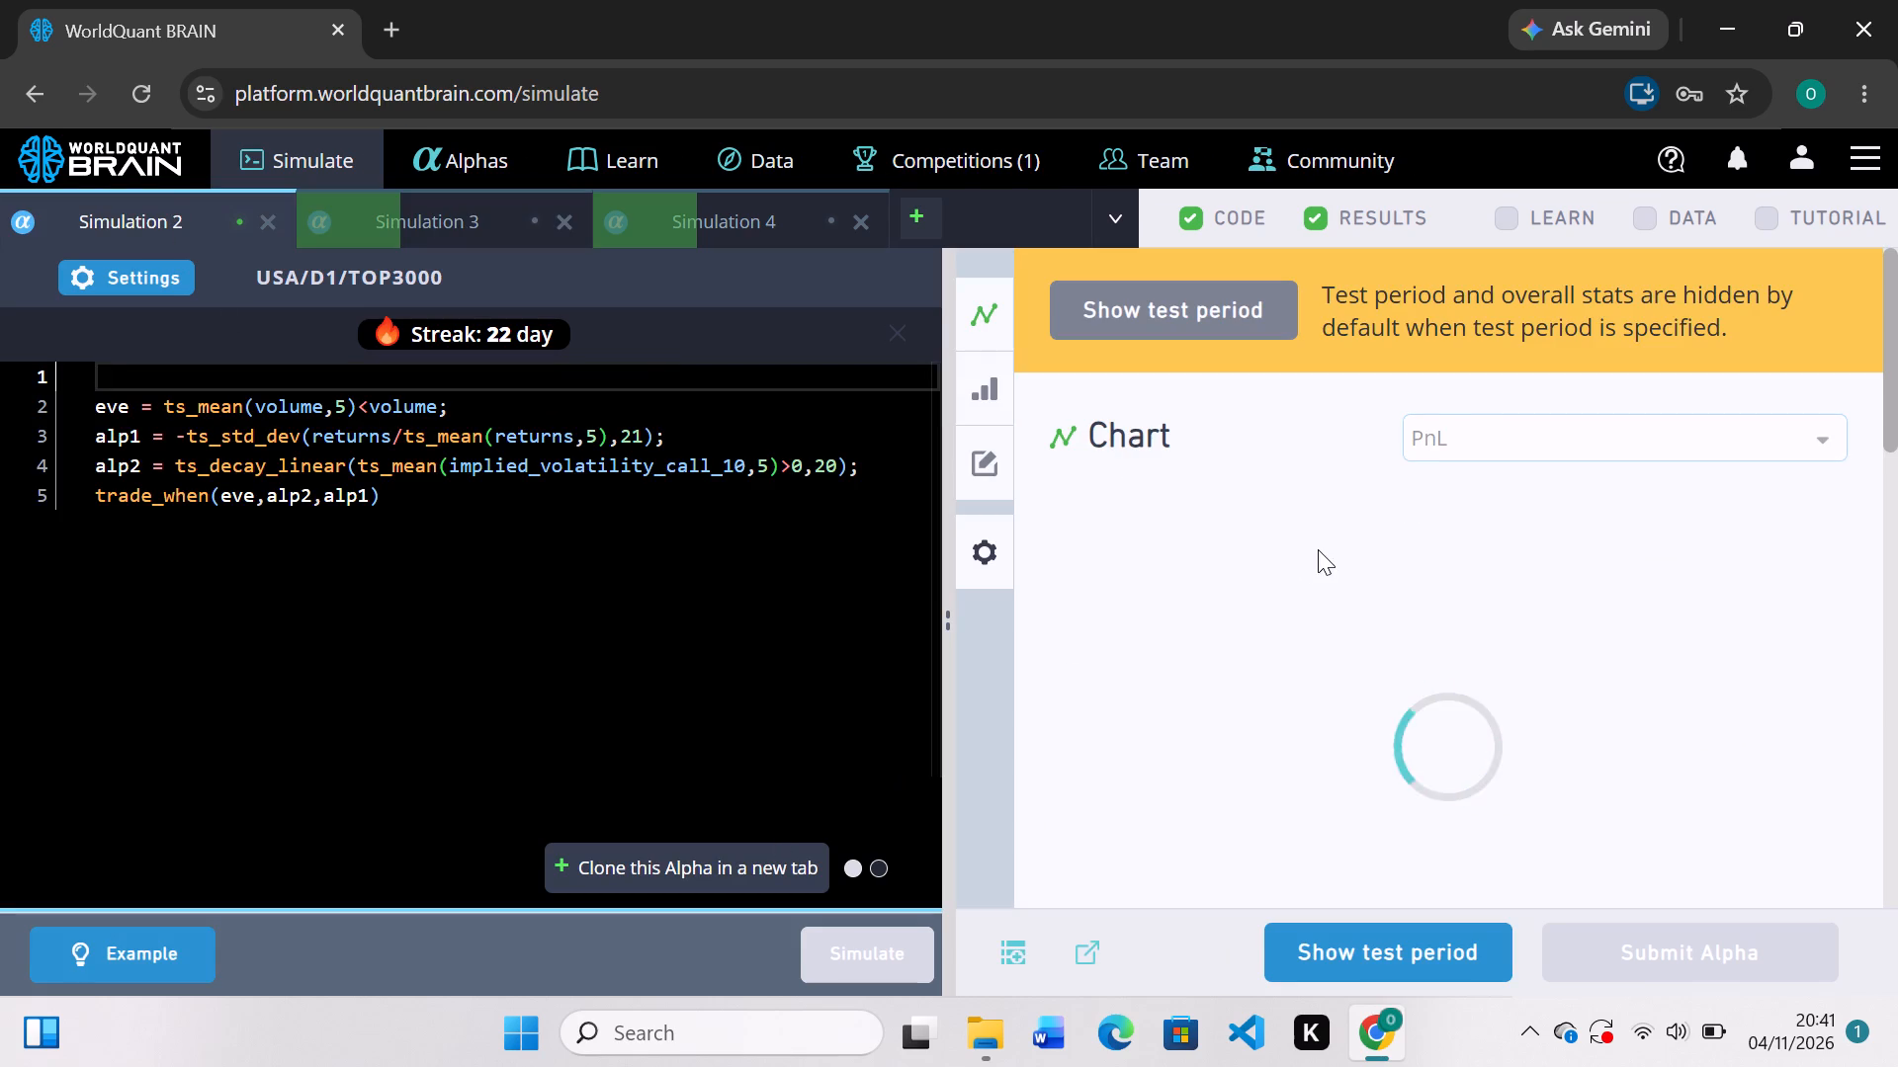
{"action": "scroll", "coordinate": [1318, 549], "scroll_direction": "down", "scroll_amount": 3}
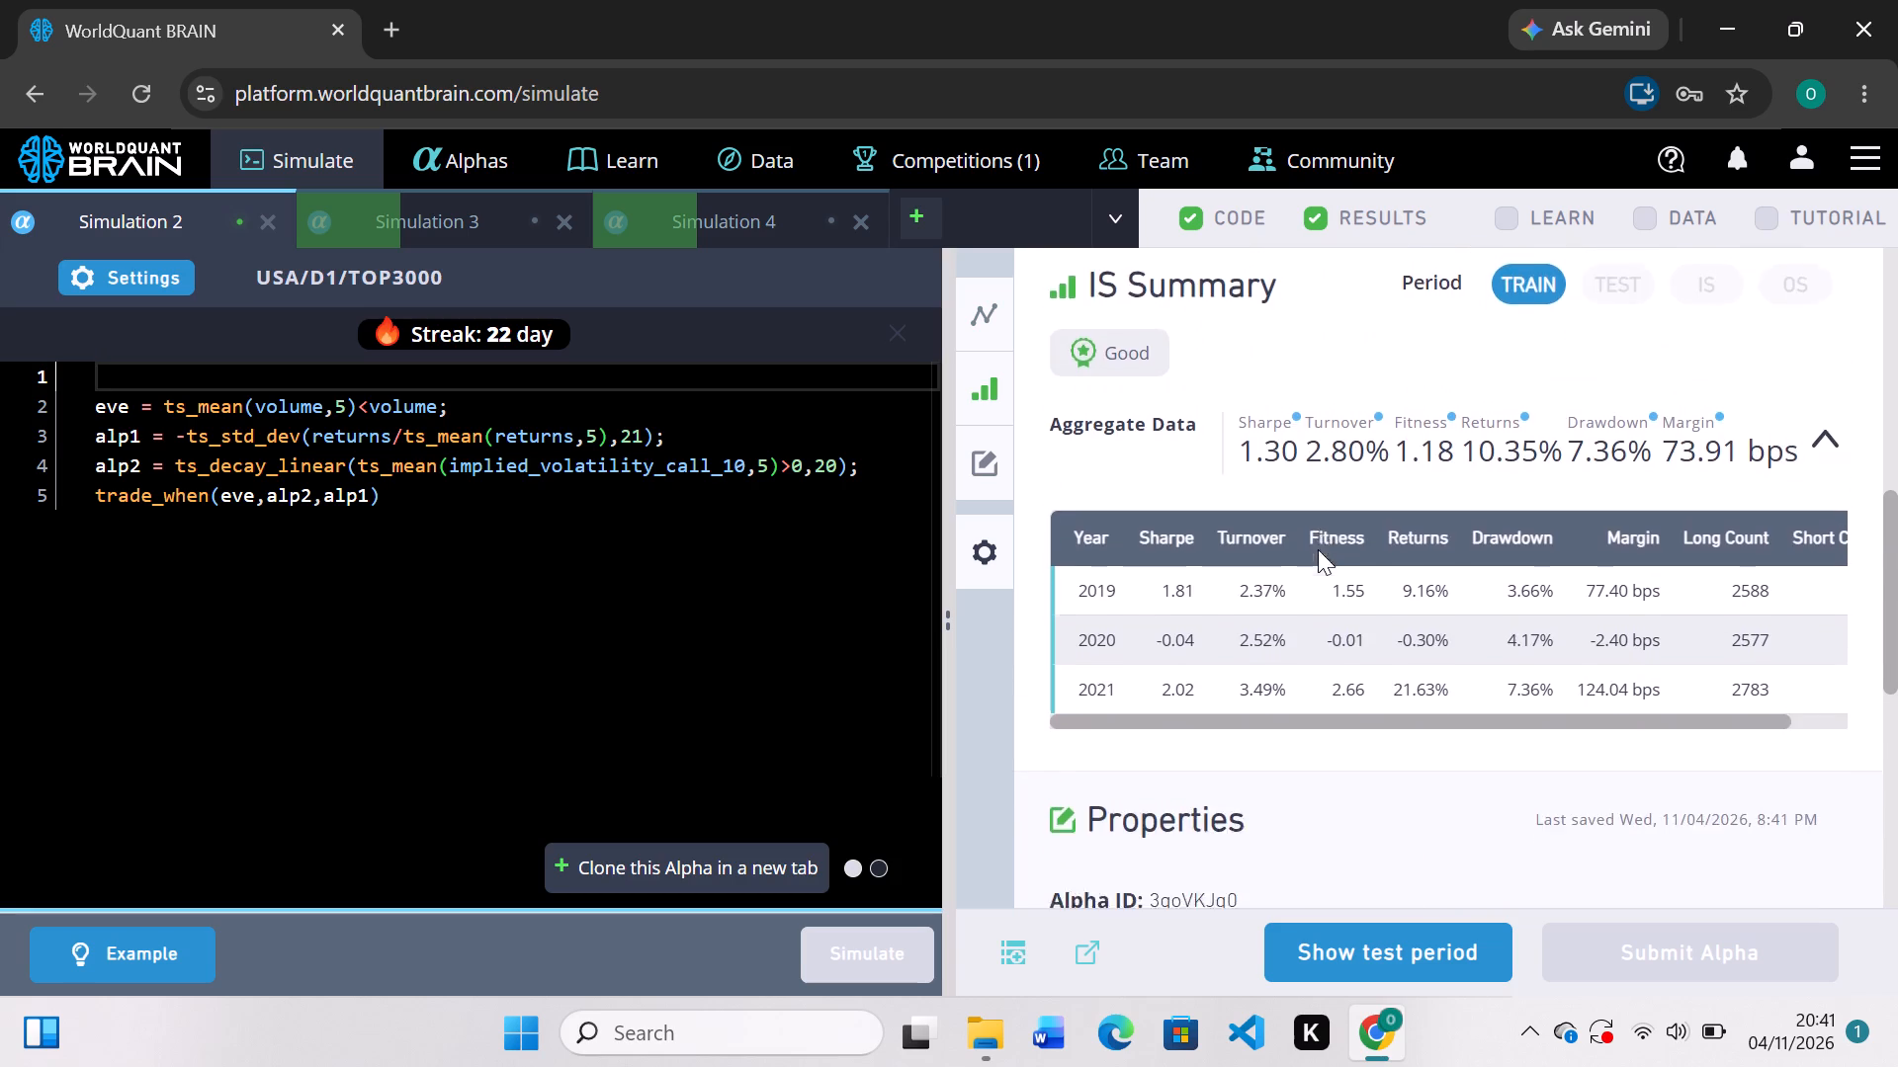
{"action": "left_click", "coordinate": [1407, 967]}
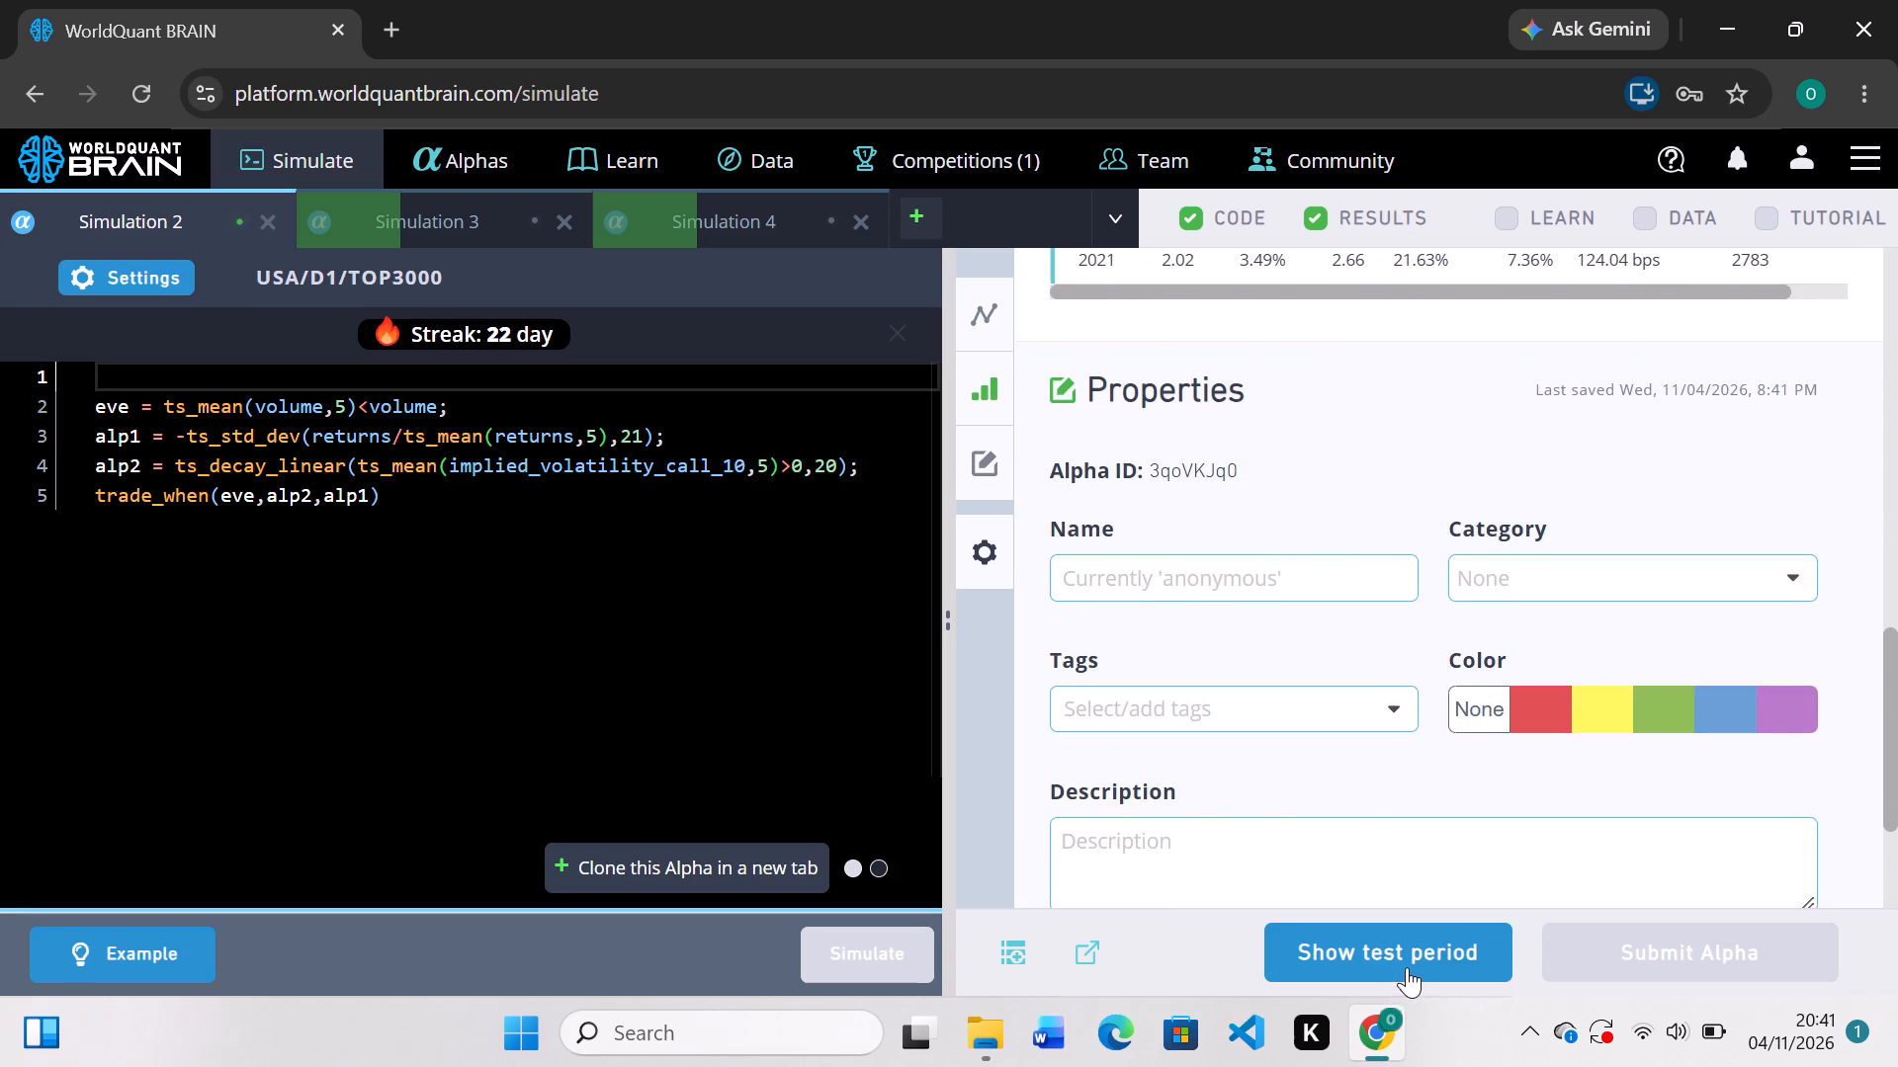
{"action": "scroll", "coordinate": [1503, 749], "scroll_direction": "down", "scroll_amount": 2}
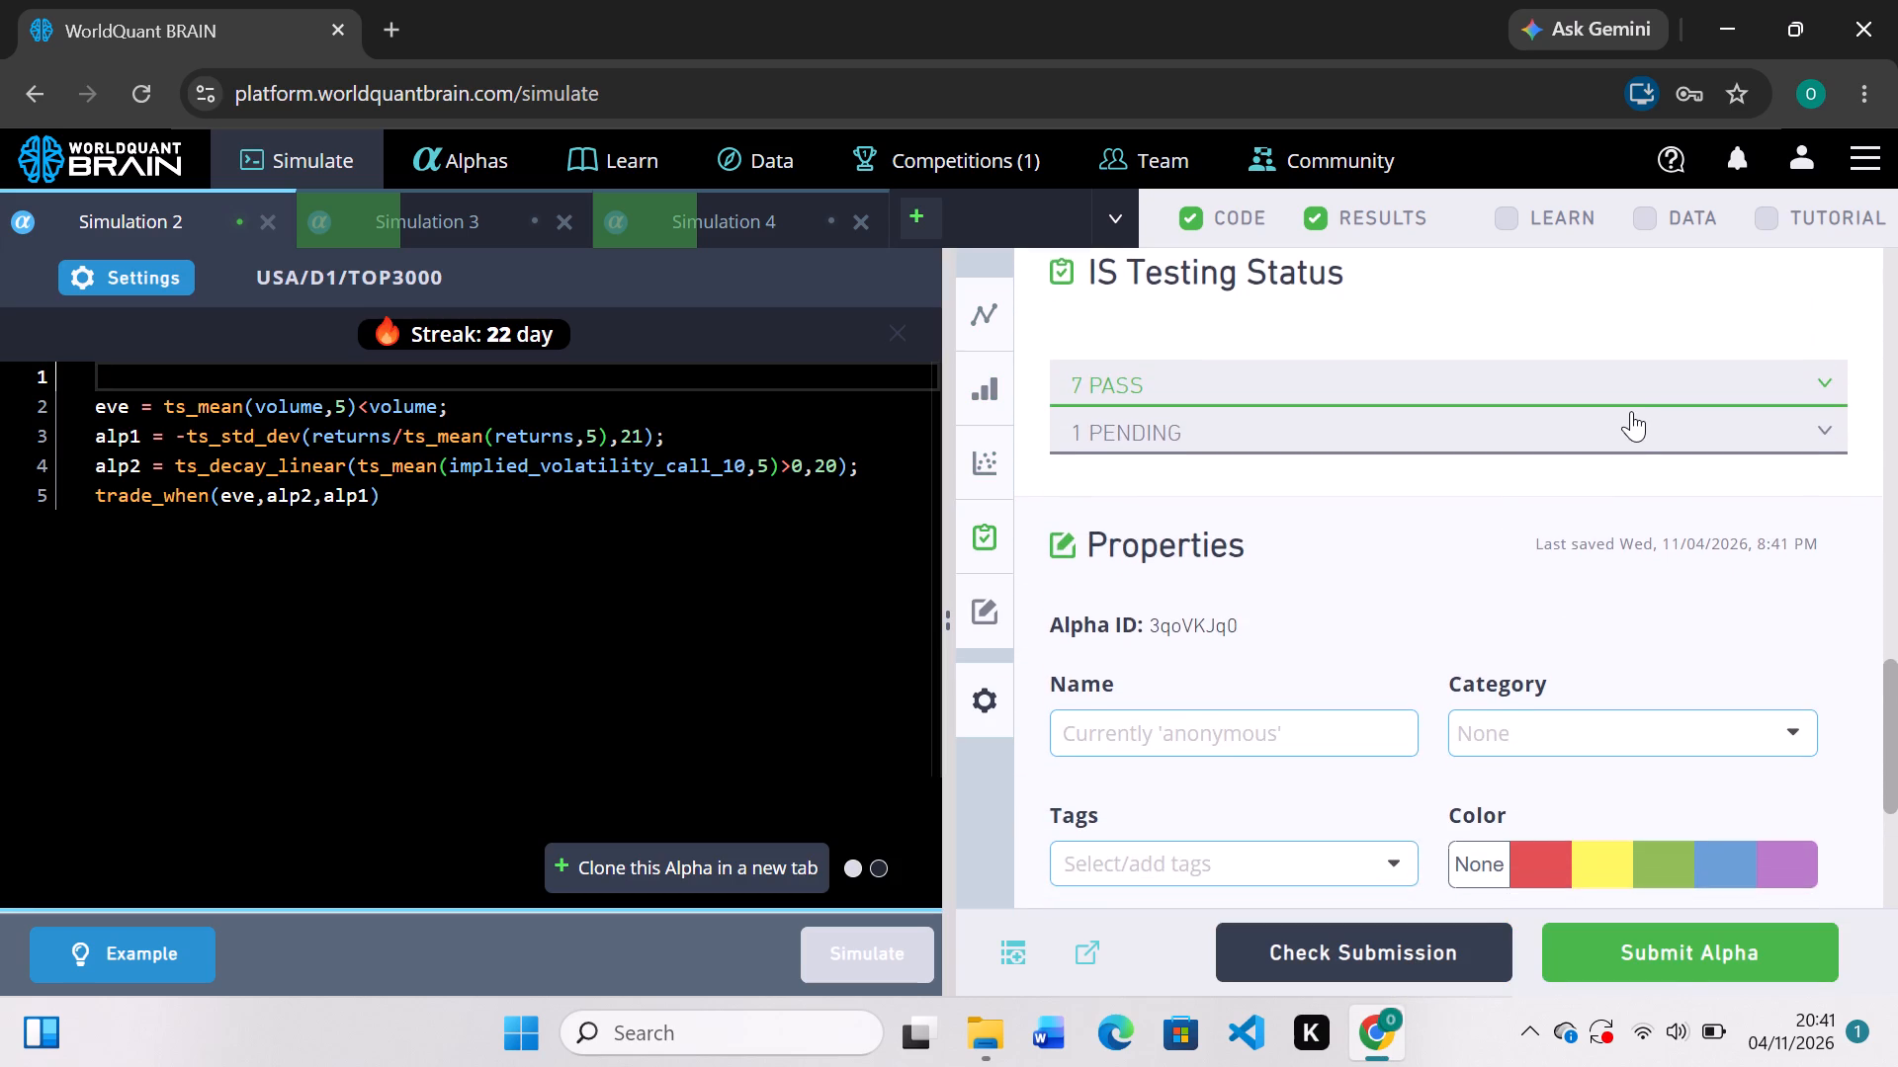
{"action": "scroll", "coordinate": [1631, 411], "scroll_direction": "up", "scroll_amount": 3}
{"action": "left_click", "coordinate": [1776, 434]}
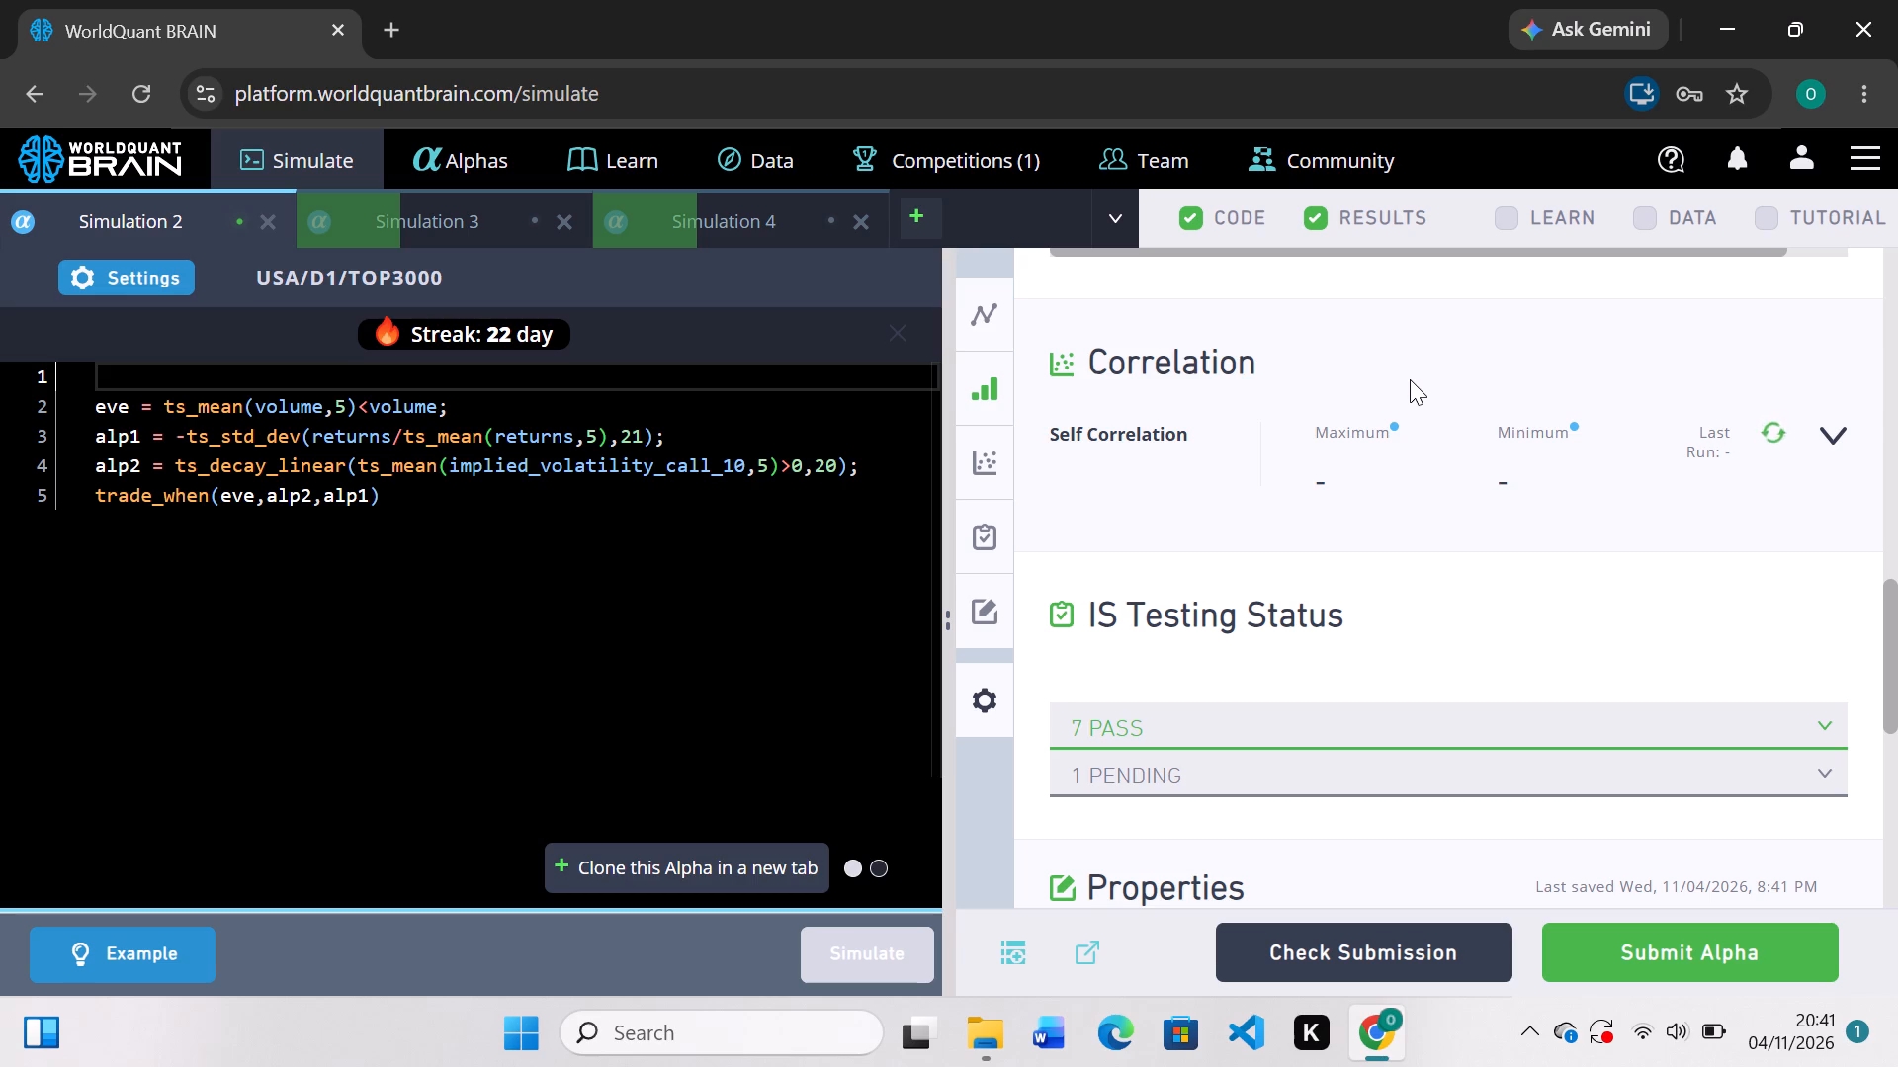
{"action": "scroll", "coordinate": [1410, 379], "scroll_direction": "down", "scroll_amount": 1}
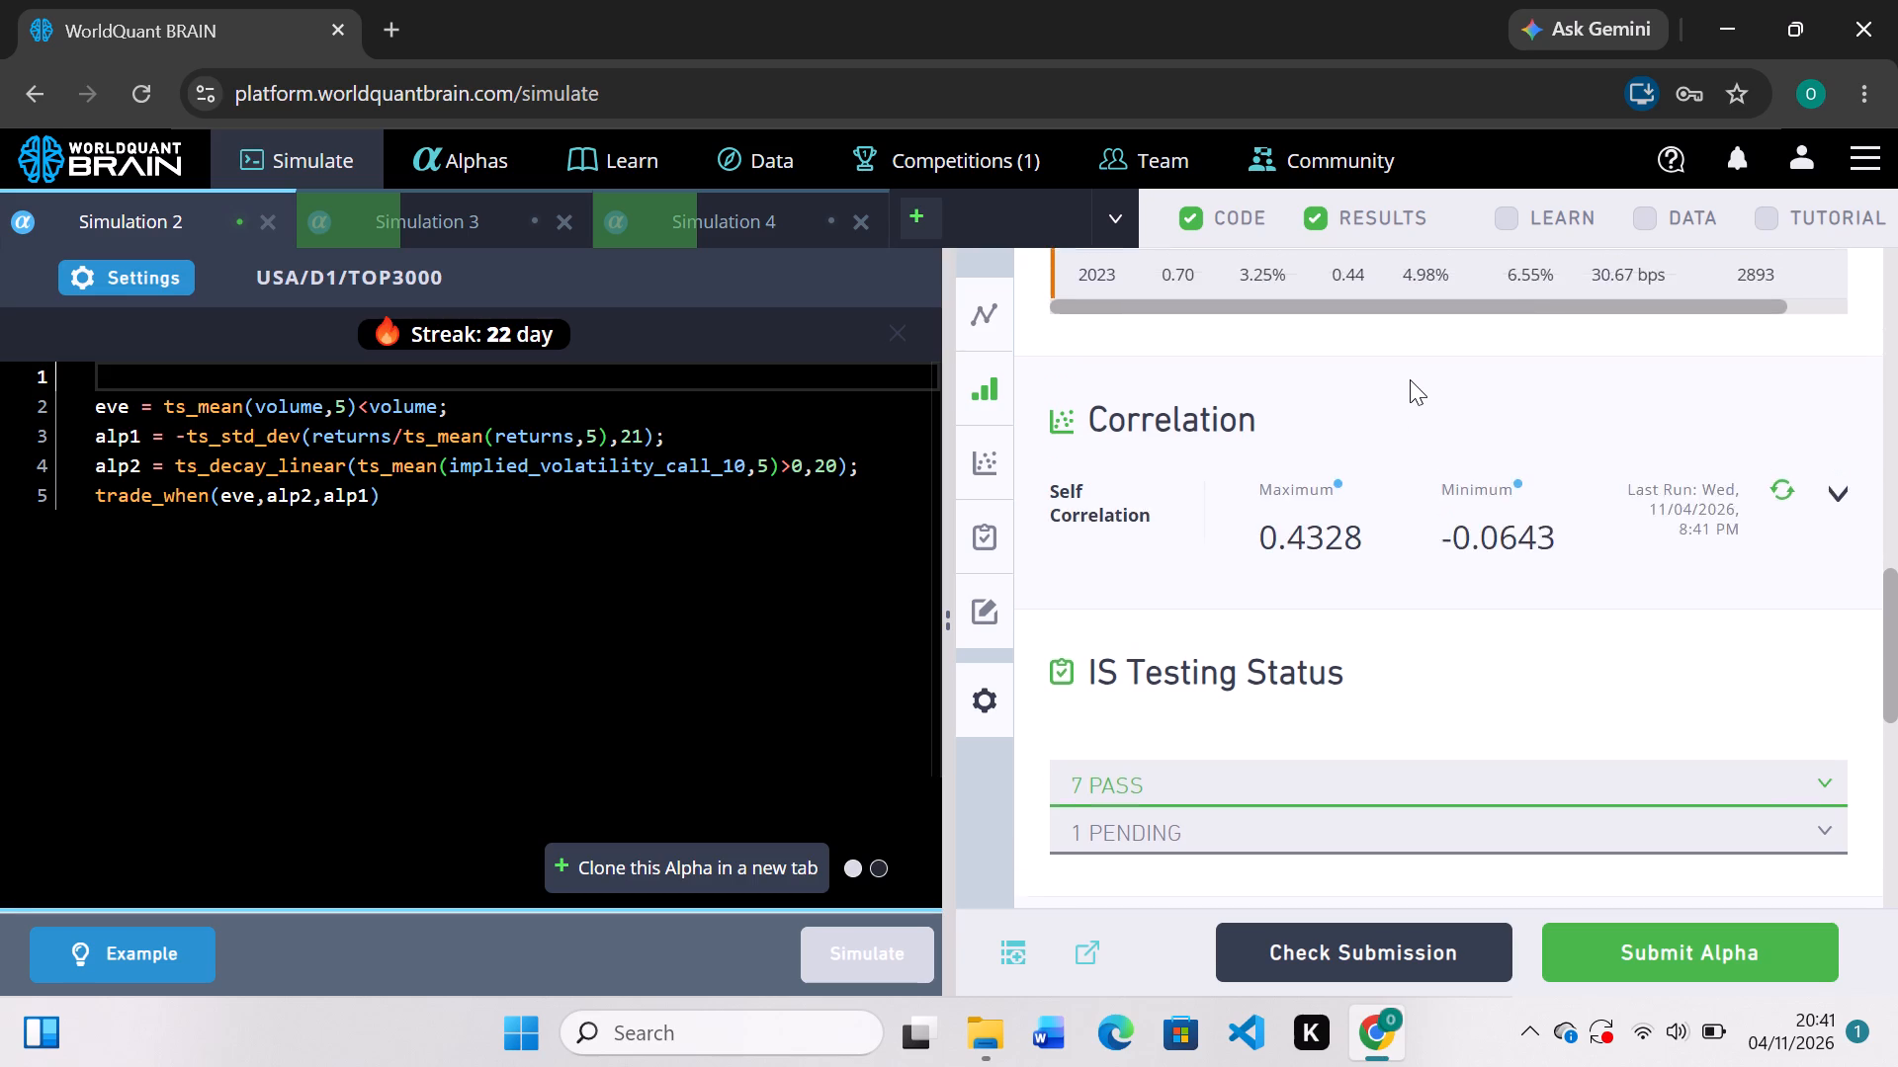
{"action": "scroll", "coordinate": [1410, 379], "scroll_direction": "down", "scroll_amount": 1}
{"action": "scroll", "coordinate": [1410, 379], "scroll_direction": "up", "scroll_amount": 3}
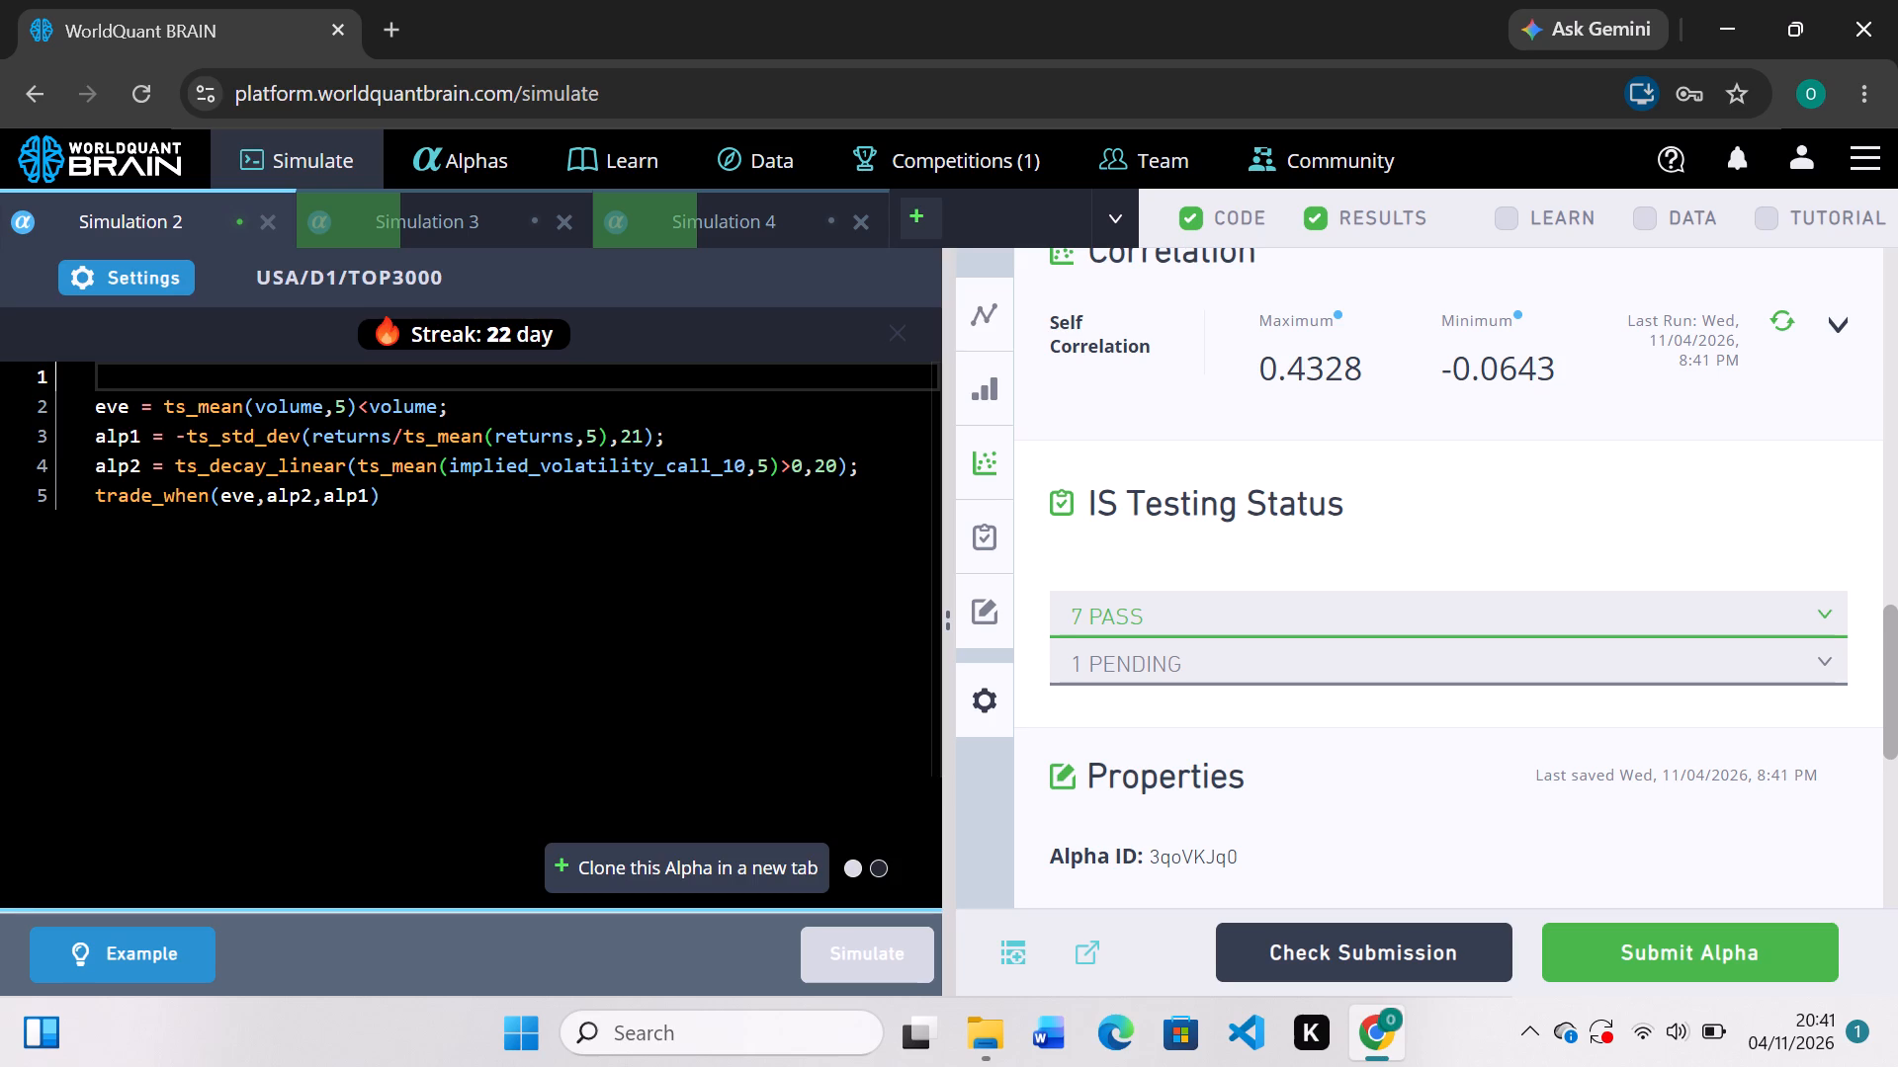
Swap the two alphas in Simulation 2's last line to trade_when(eve,alp1,alp2) and simulate it.
{"action": "left_click", "coordinate": [312, 495]}
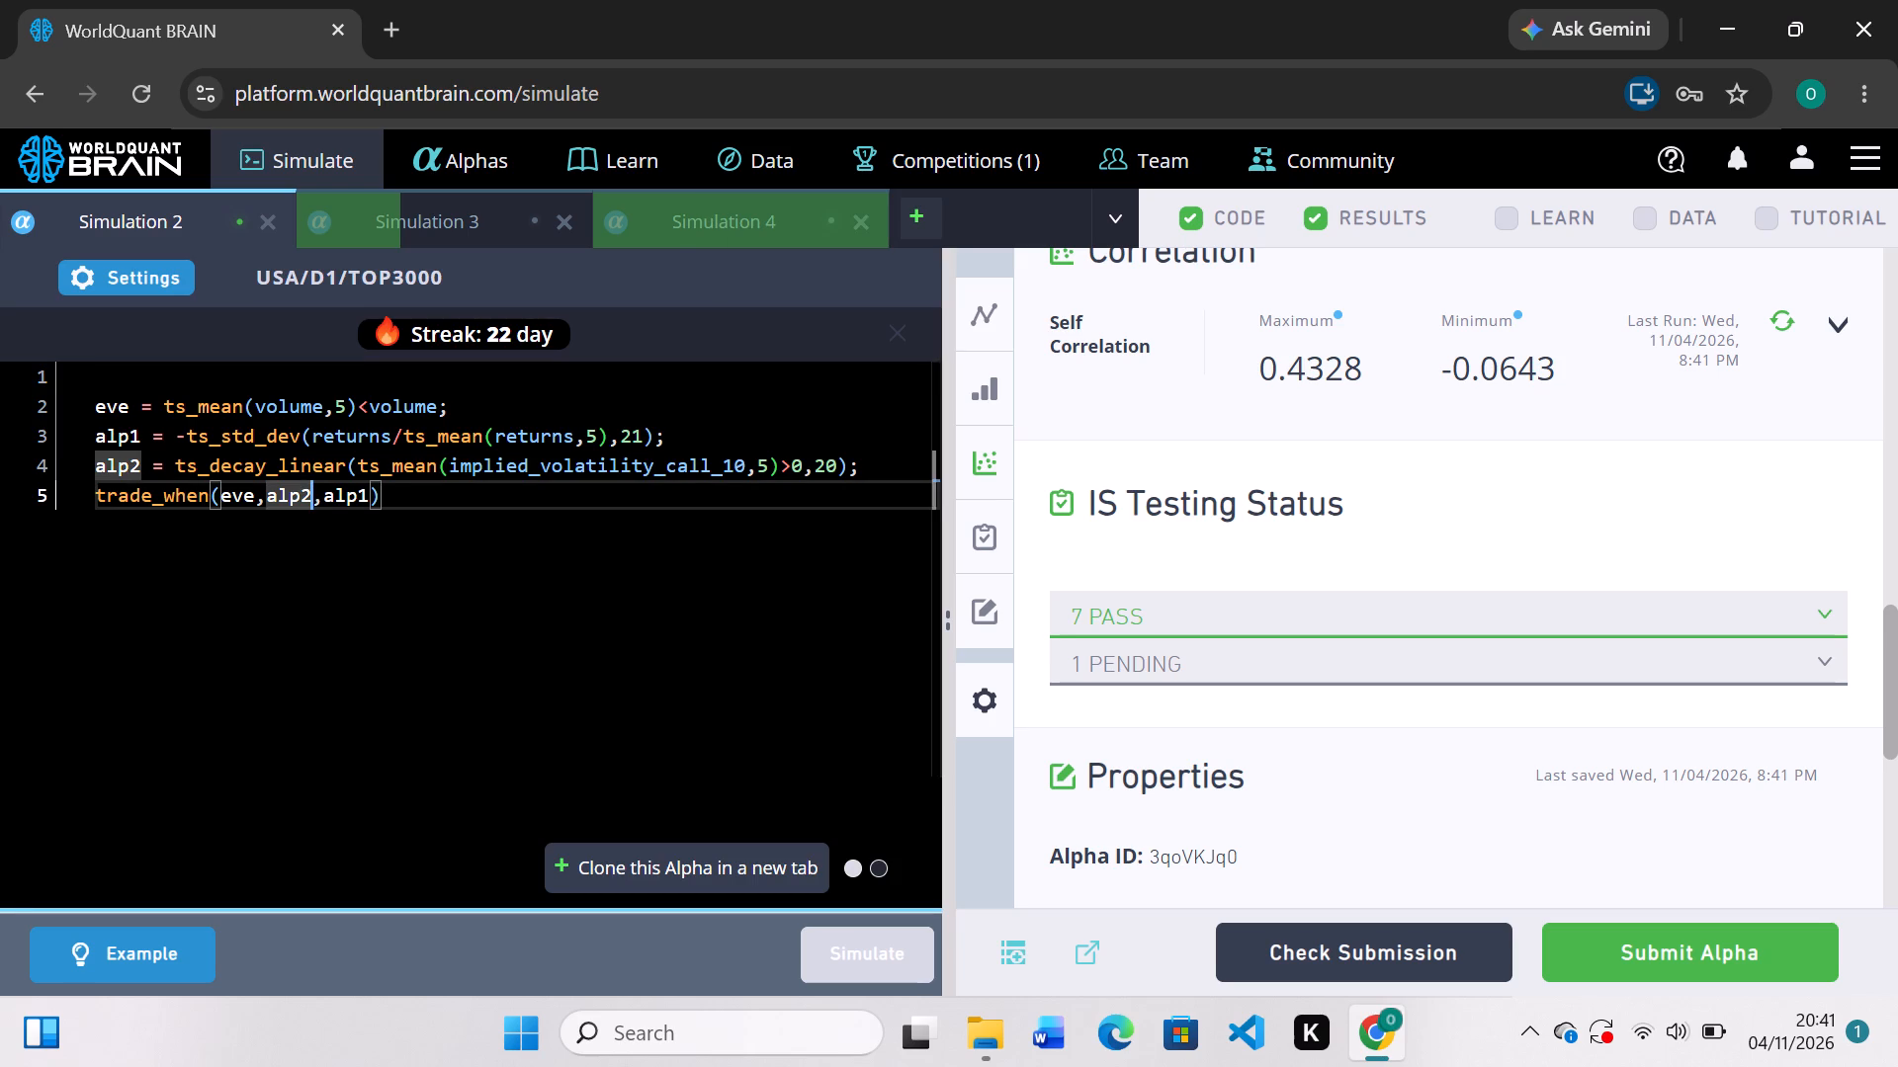
{"action": "key", "text": "BackSpace"}
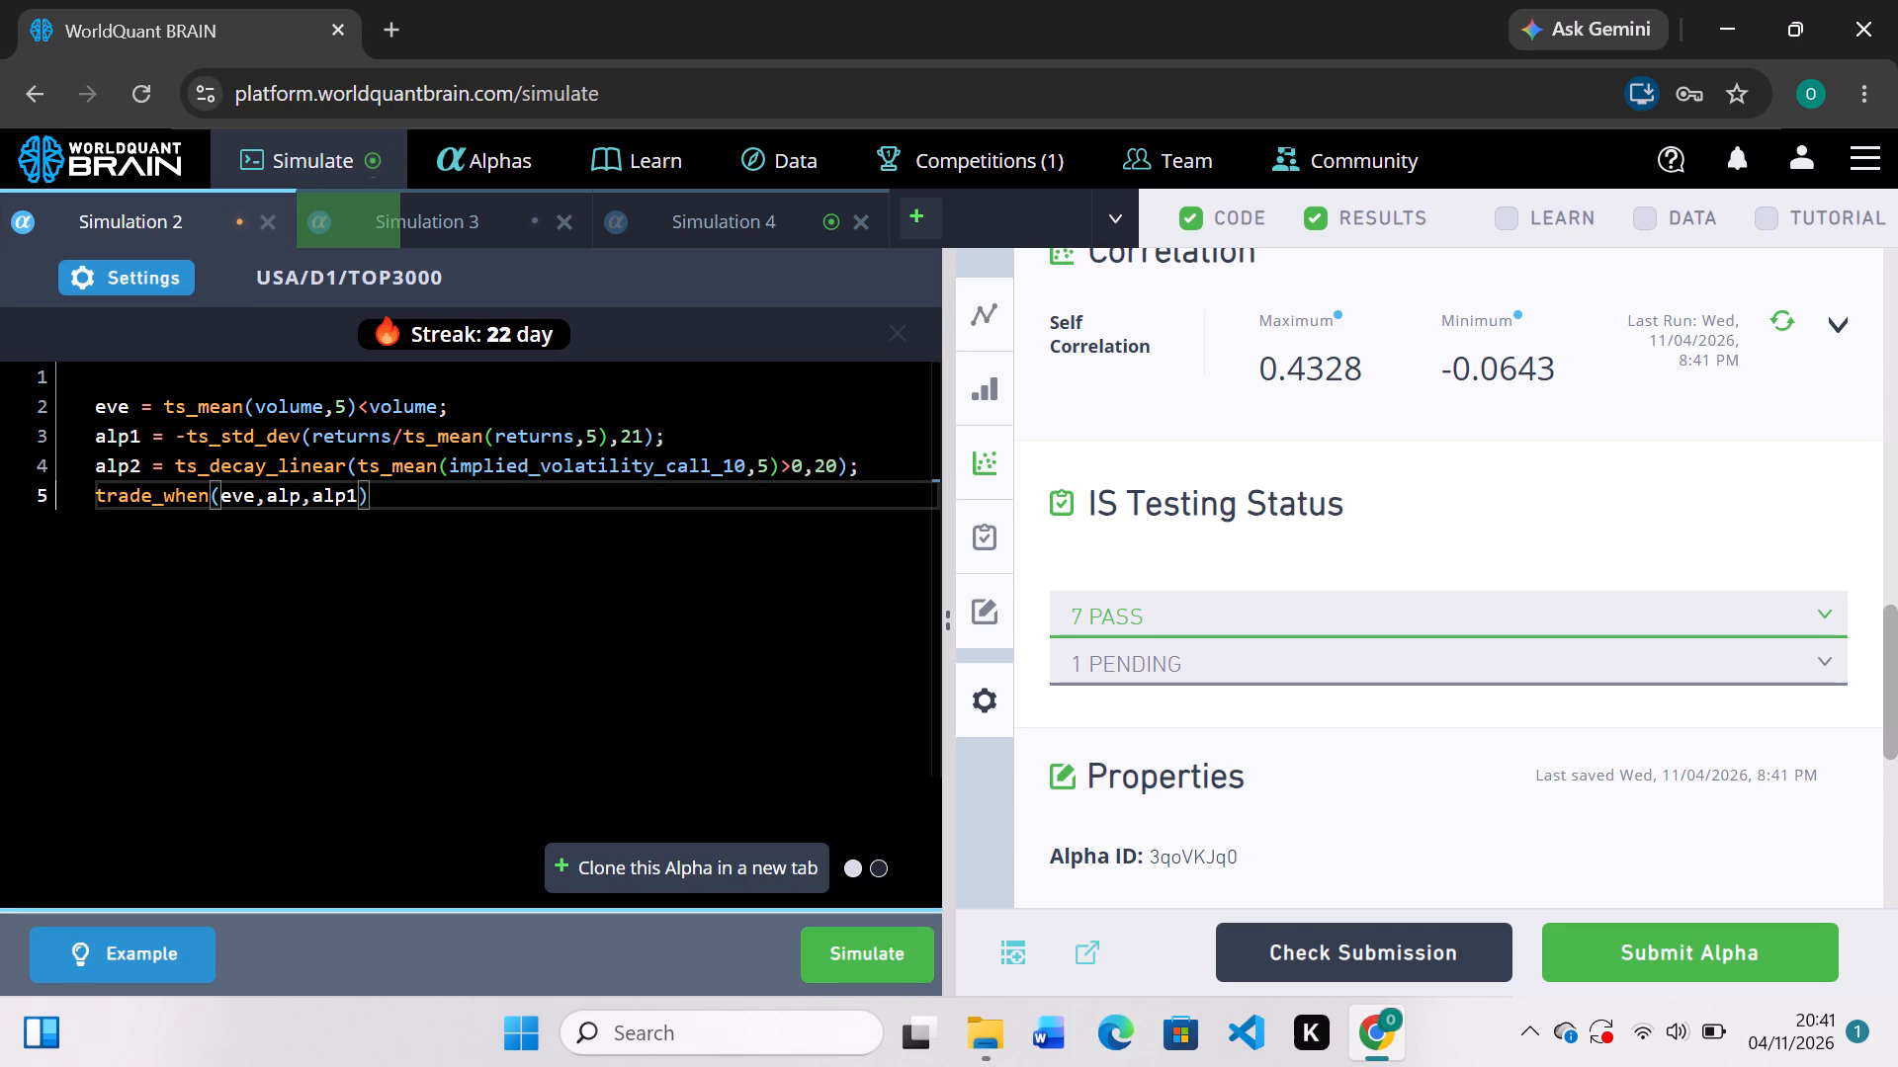
{"action": "key", "text": "1"}
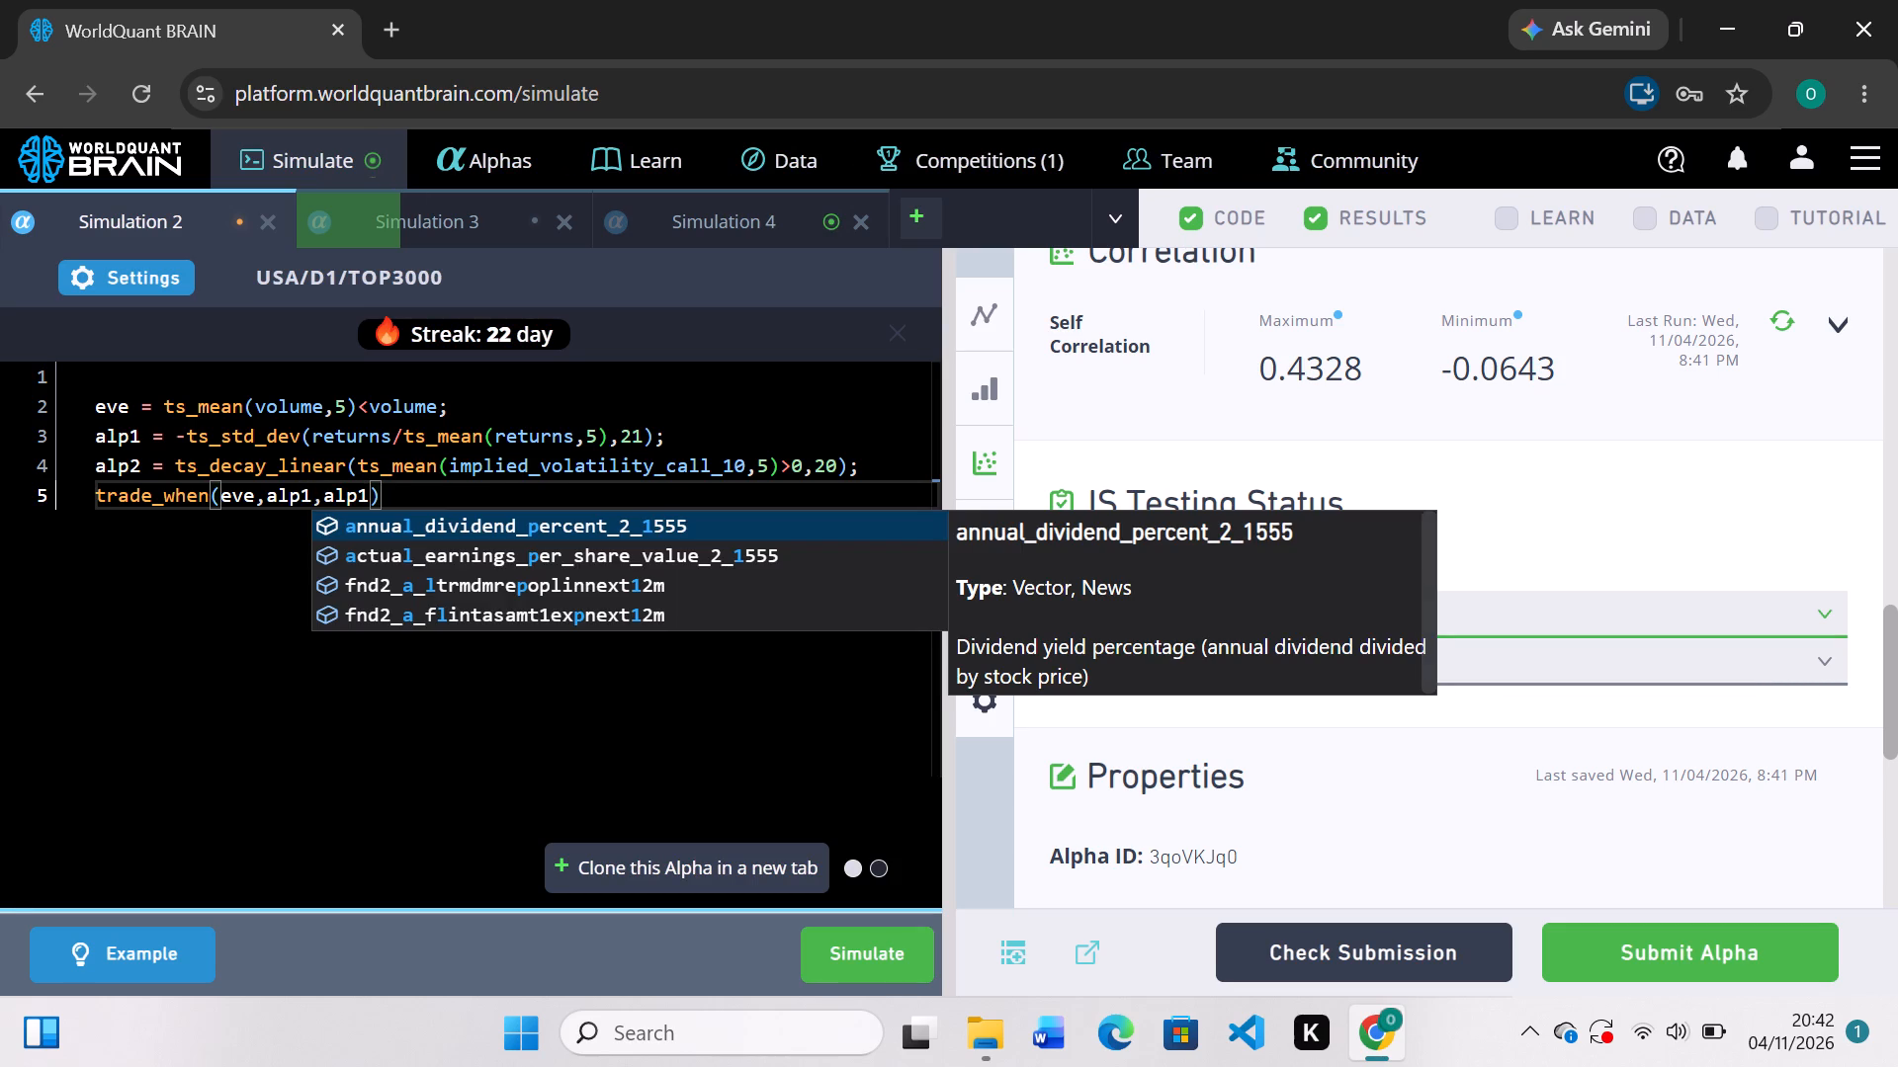
{"action": "left_click", "coordinate": [367, 492]}
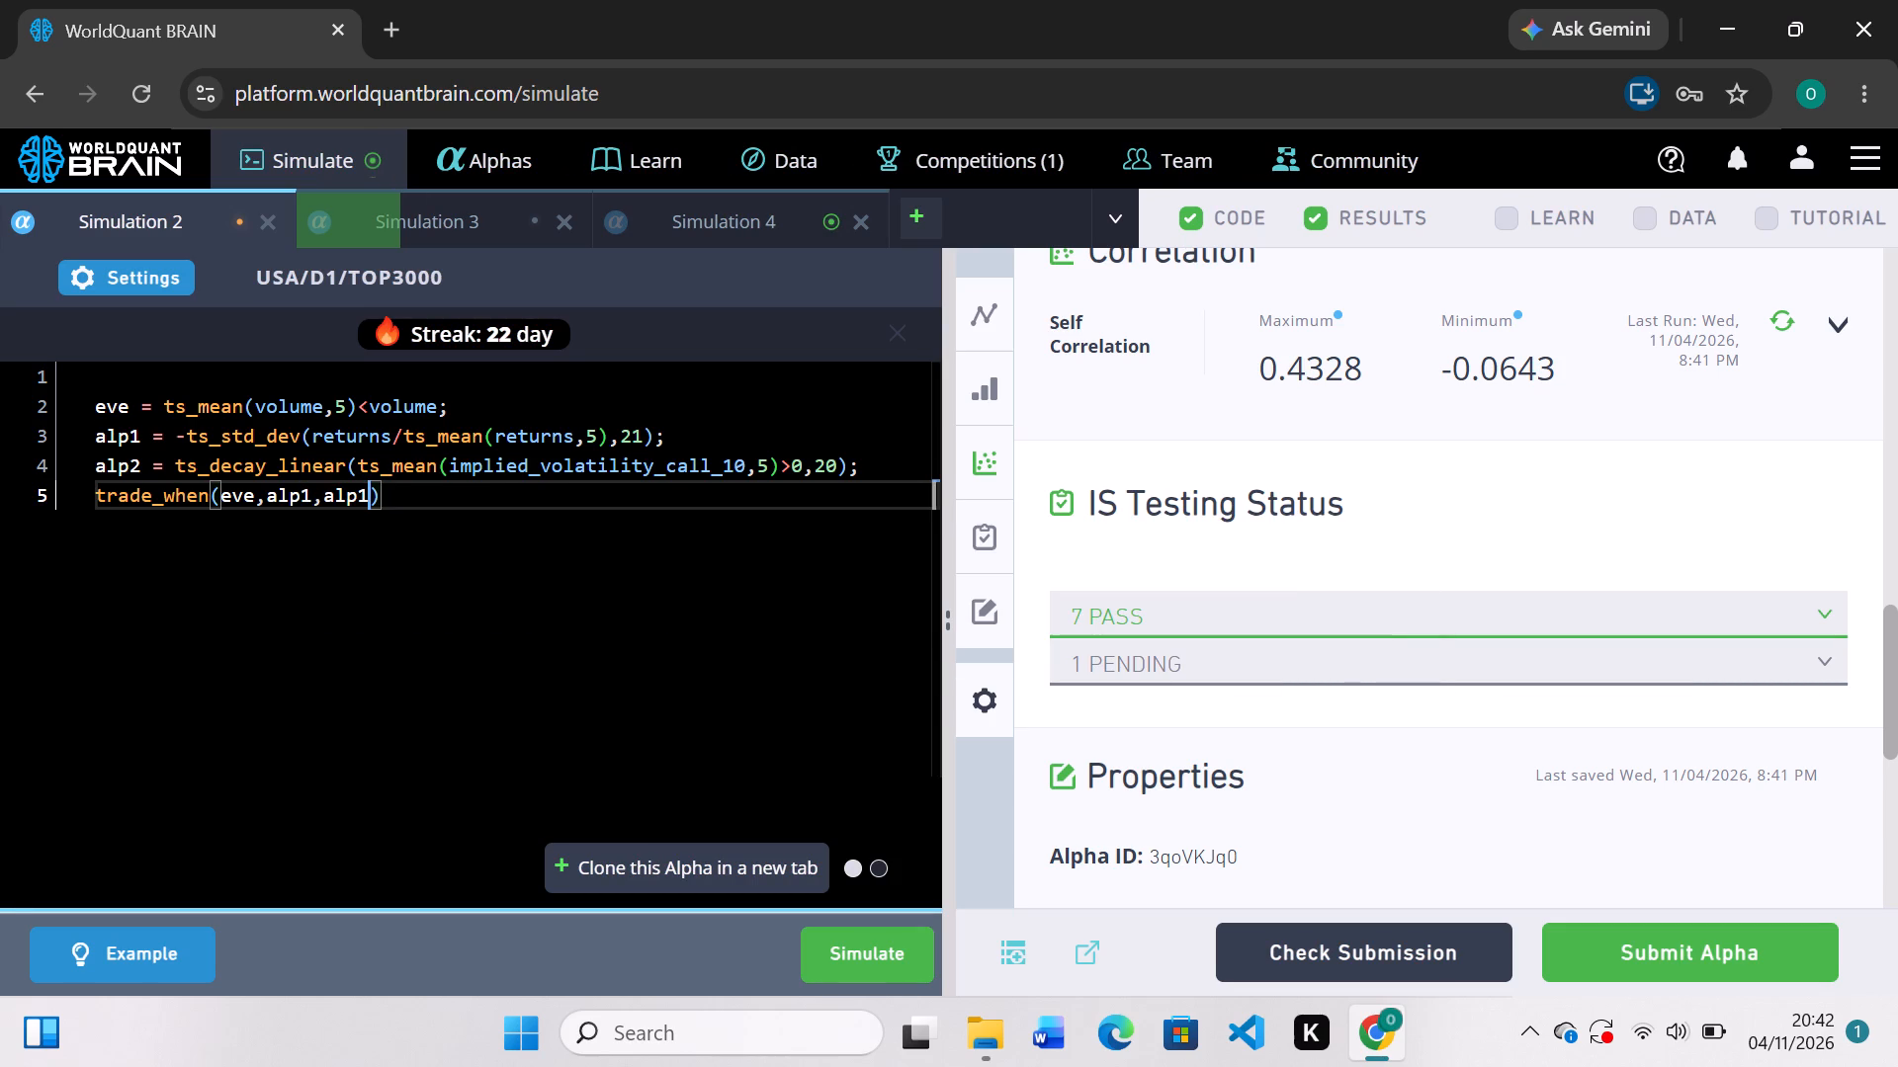
{"action": "key", "text": "BackSpace"}
{"action": "key", "text": "2"}
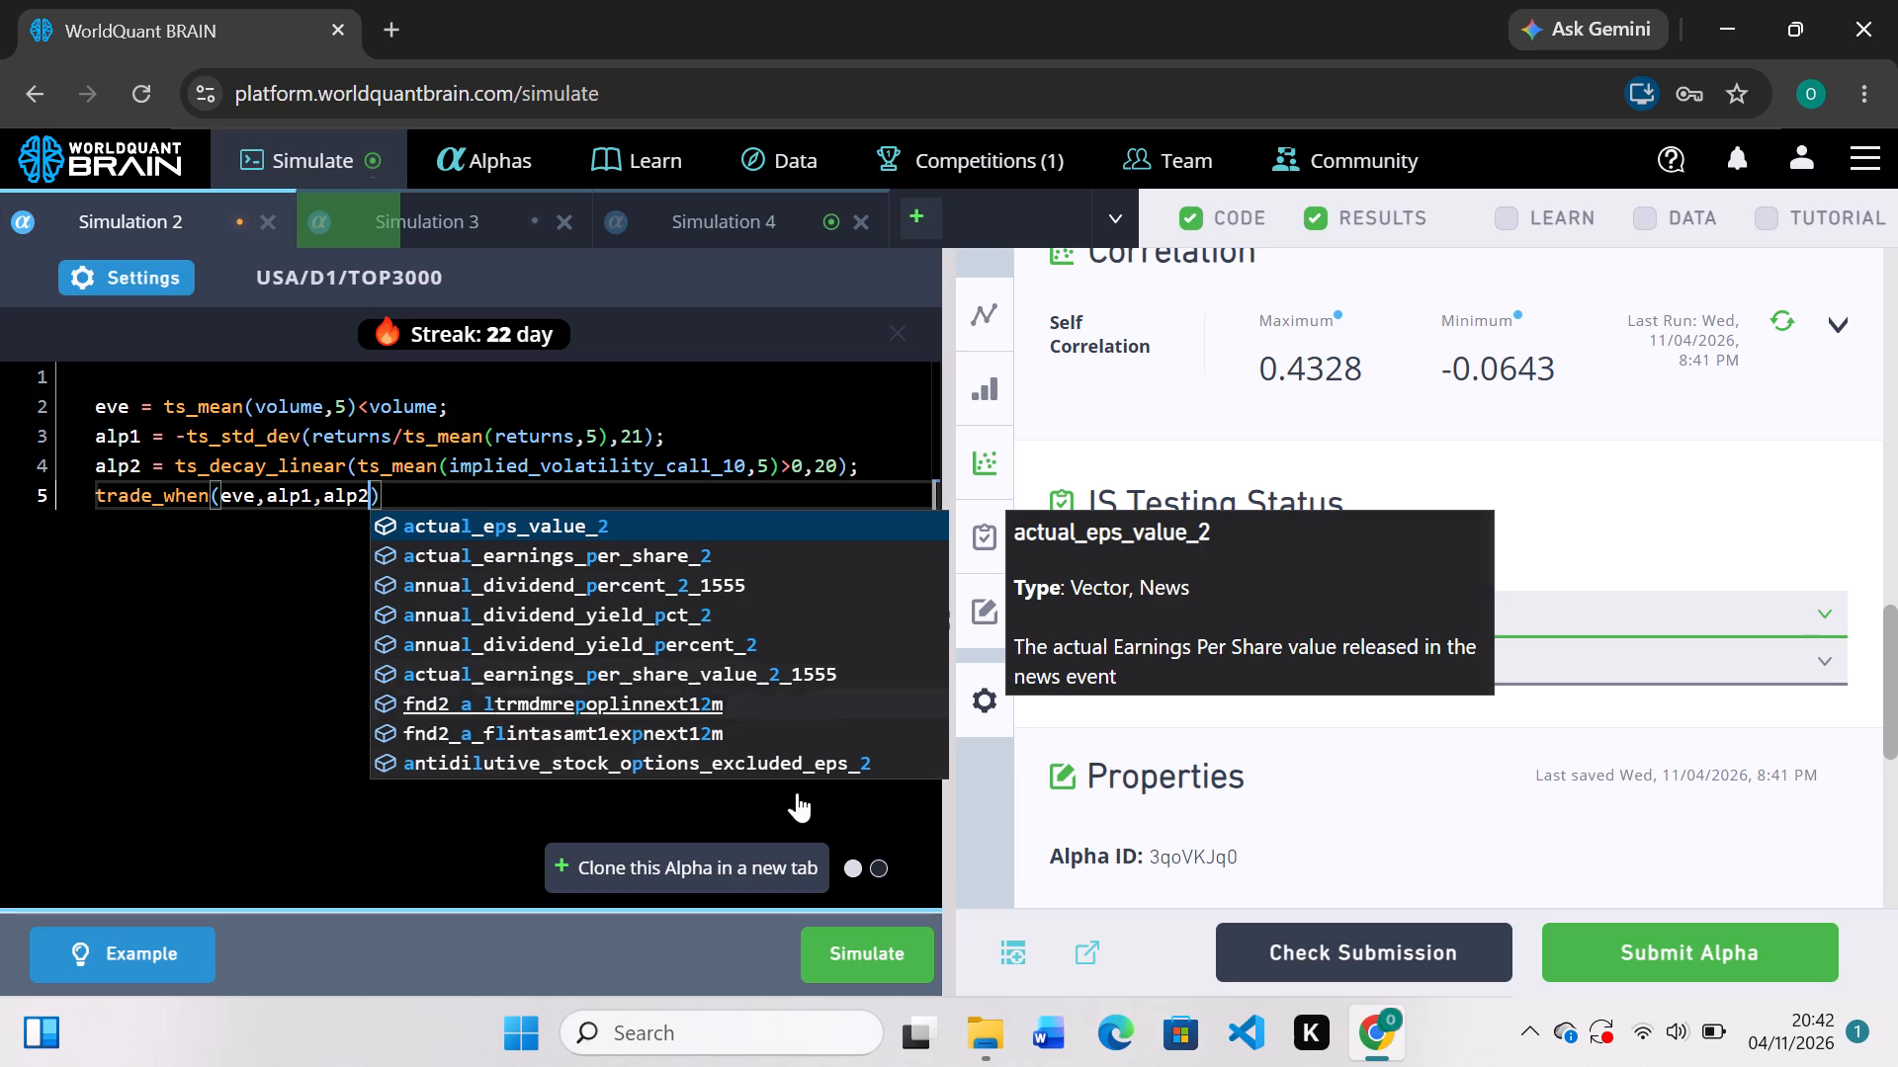
{"action": "left_click", "coordinate": [861, 962]}
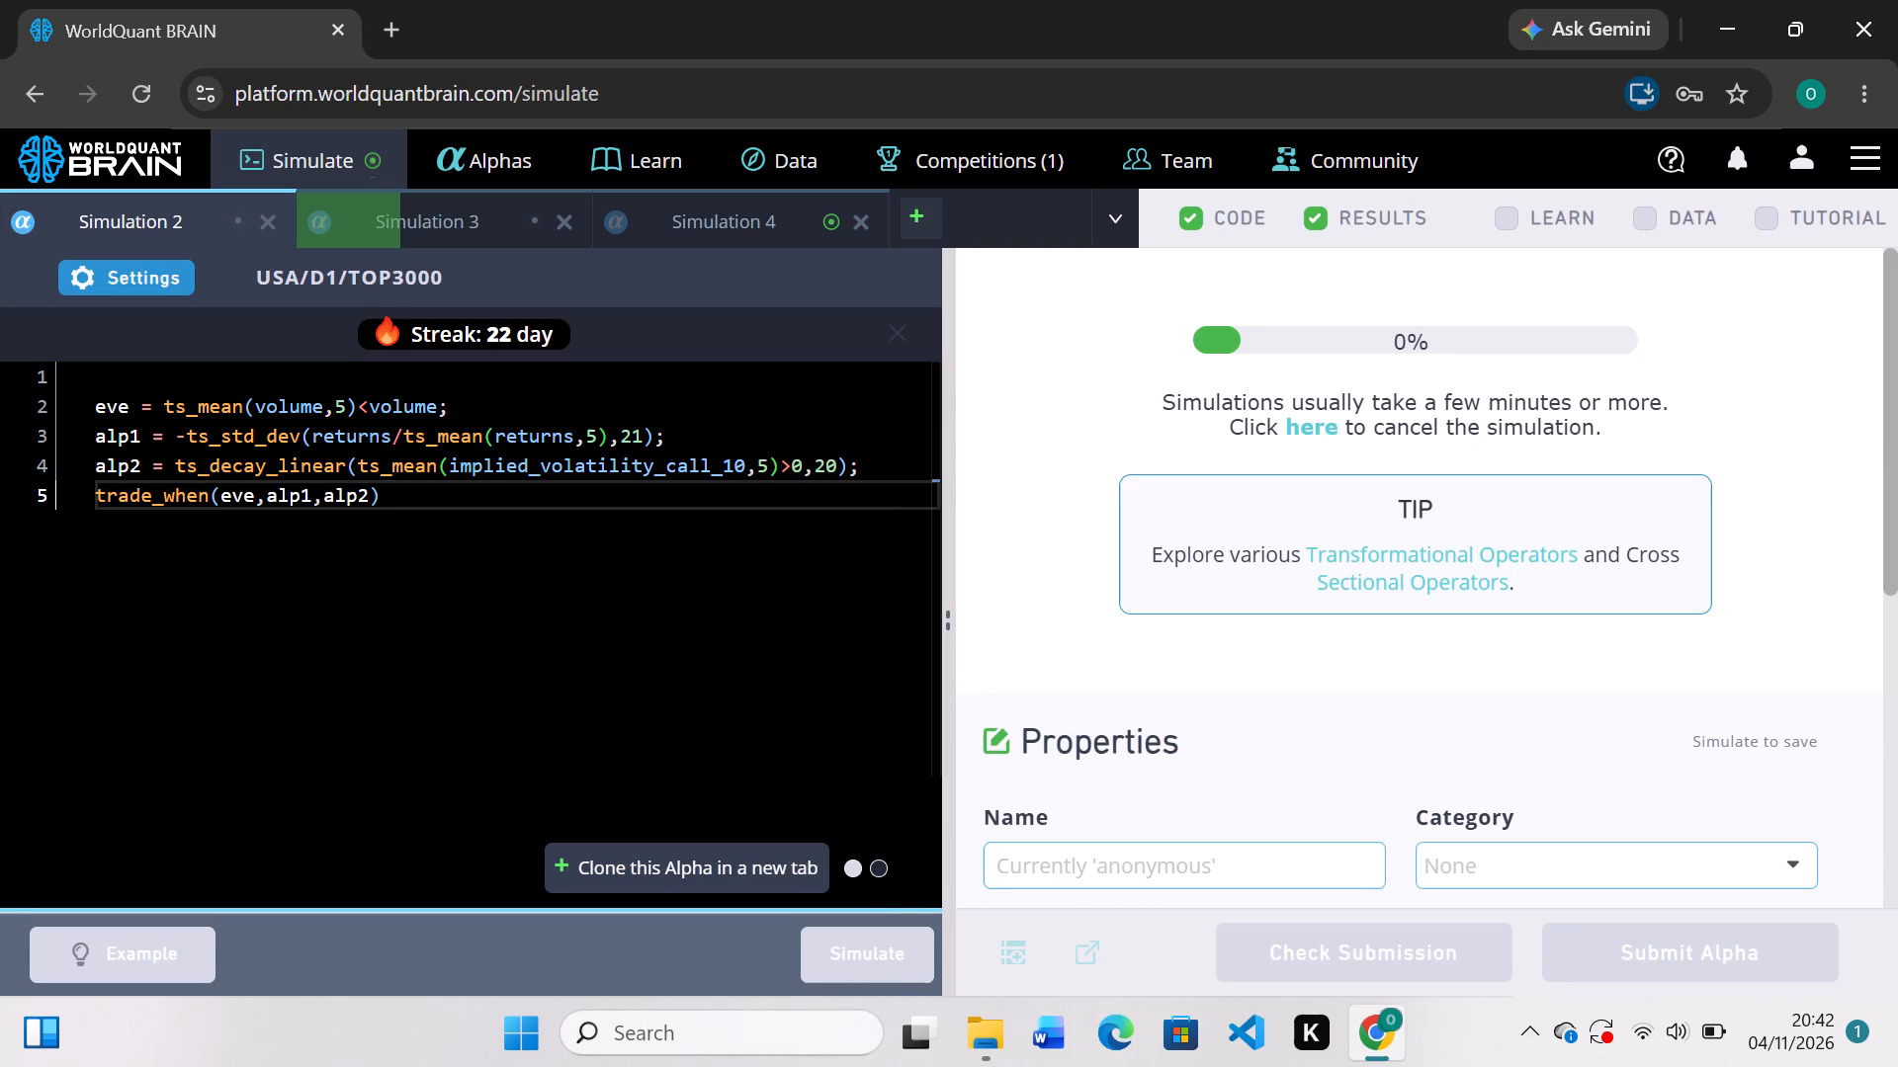
Check Simulation 4's PnL chart and IS summary, change its expression to ts_rank(ts_mean(volume,5)>adv20,200) and simulate it.
{"action": "left_click", "coordinate": [752, 217]}
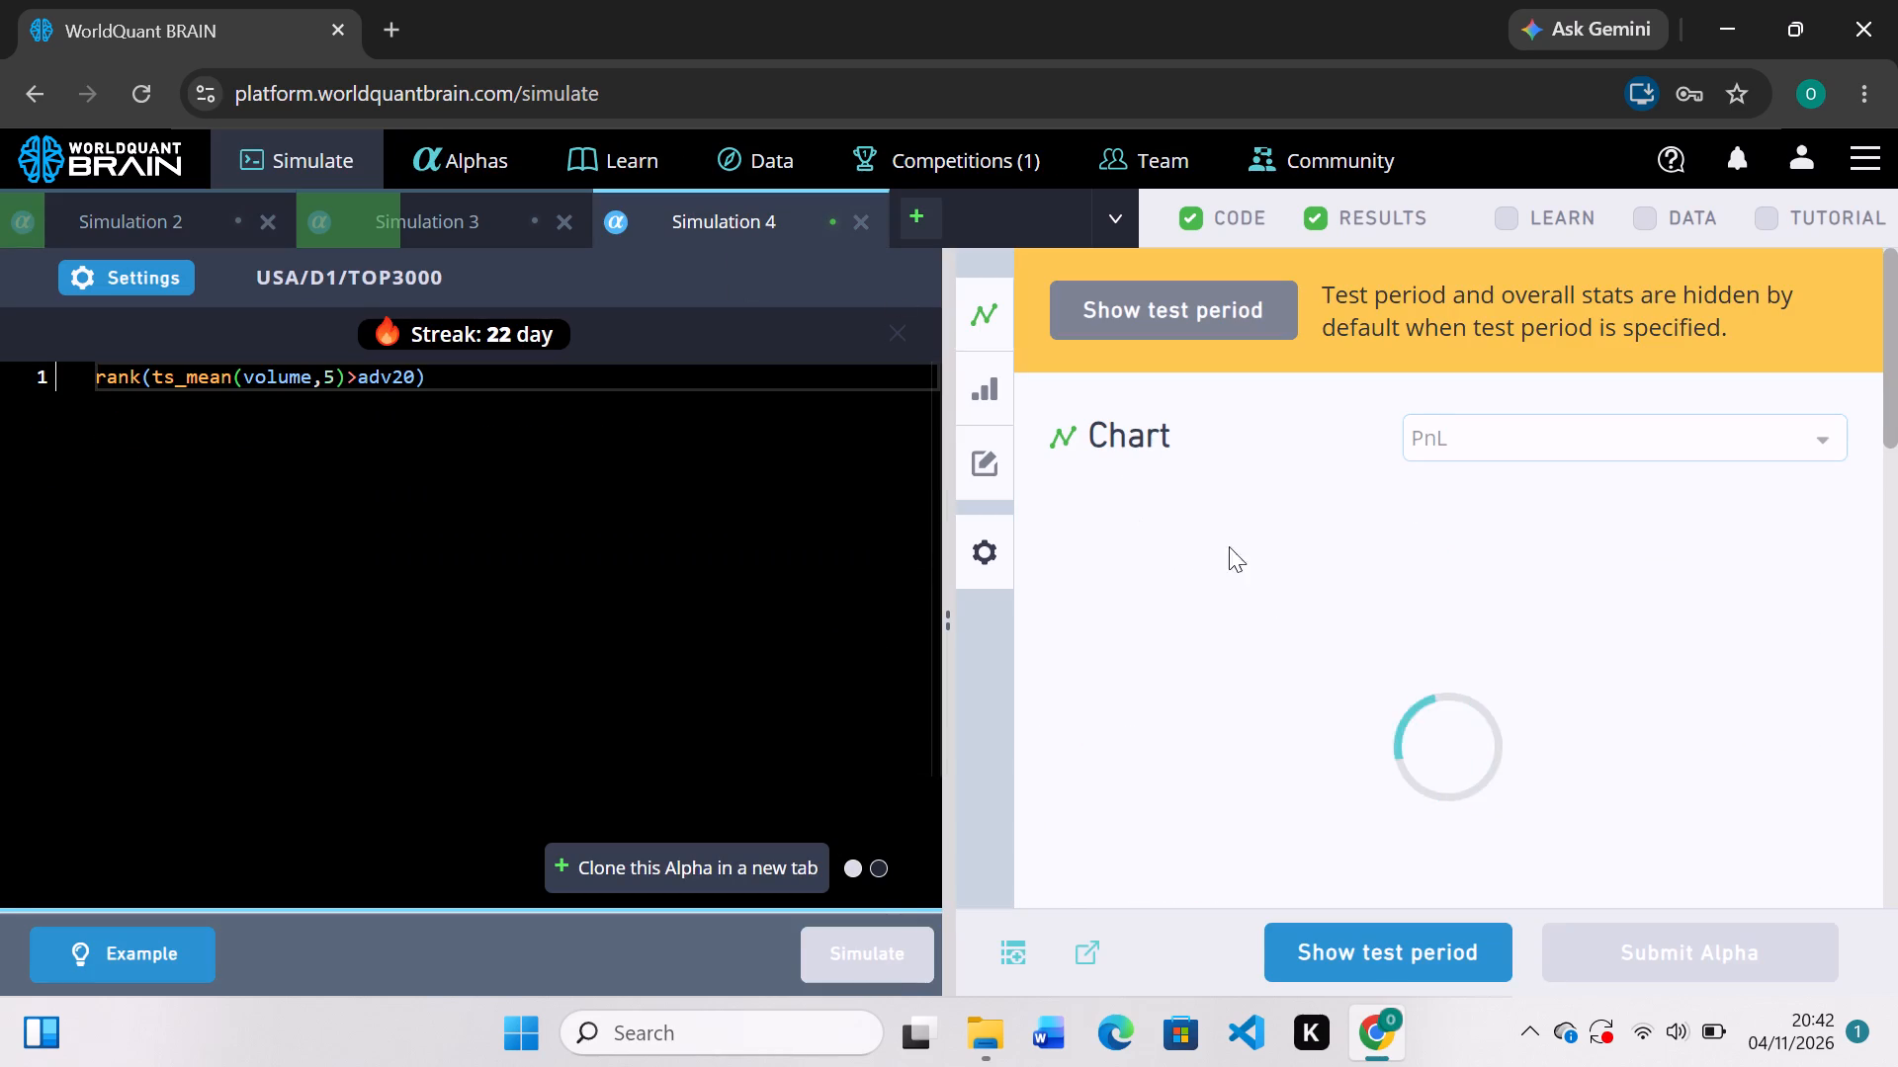
{"action": "scroll", "coordinate": [1280, 602], "scroll_direction": "down", "scroll_amount": 3}
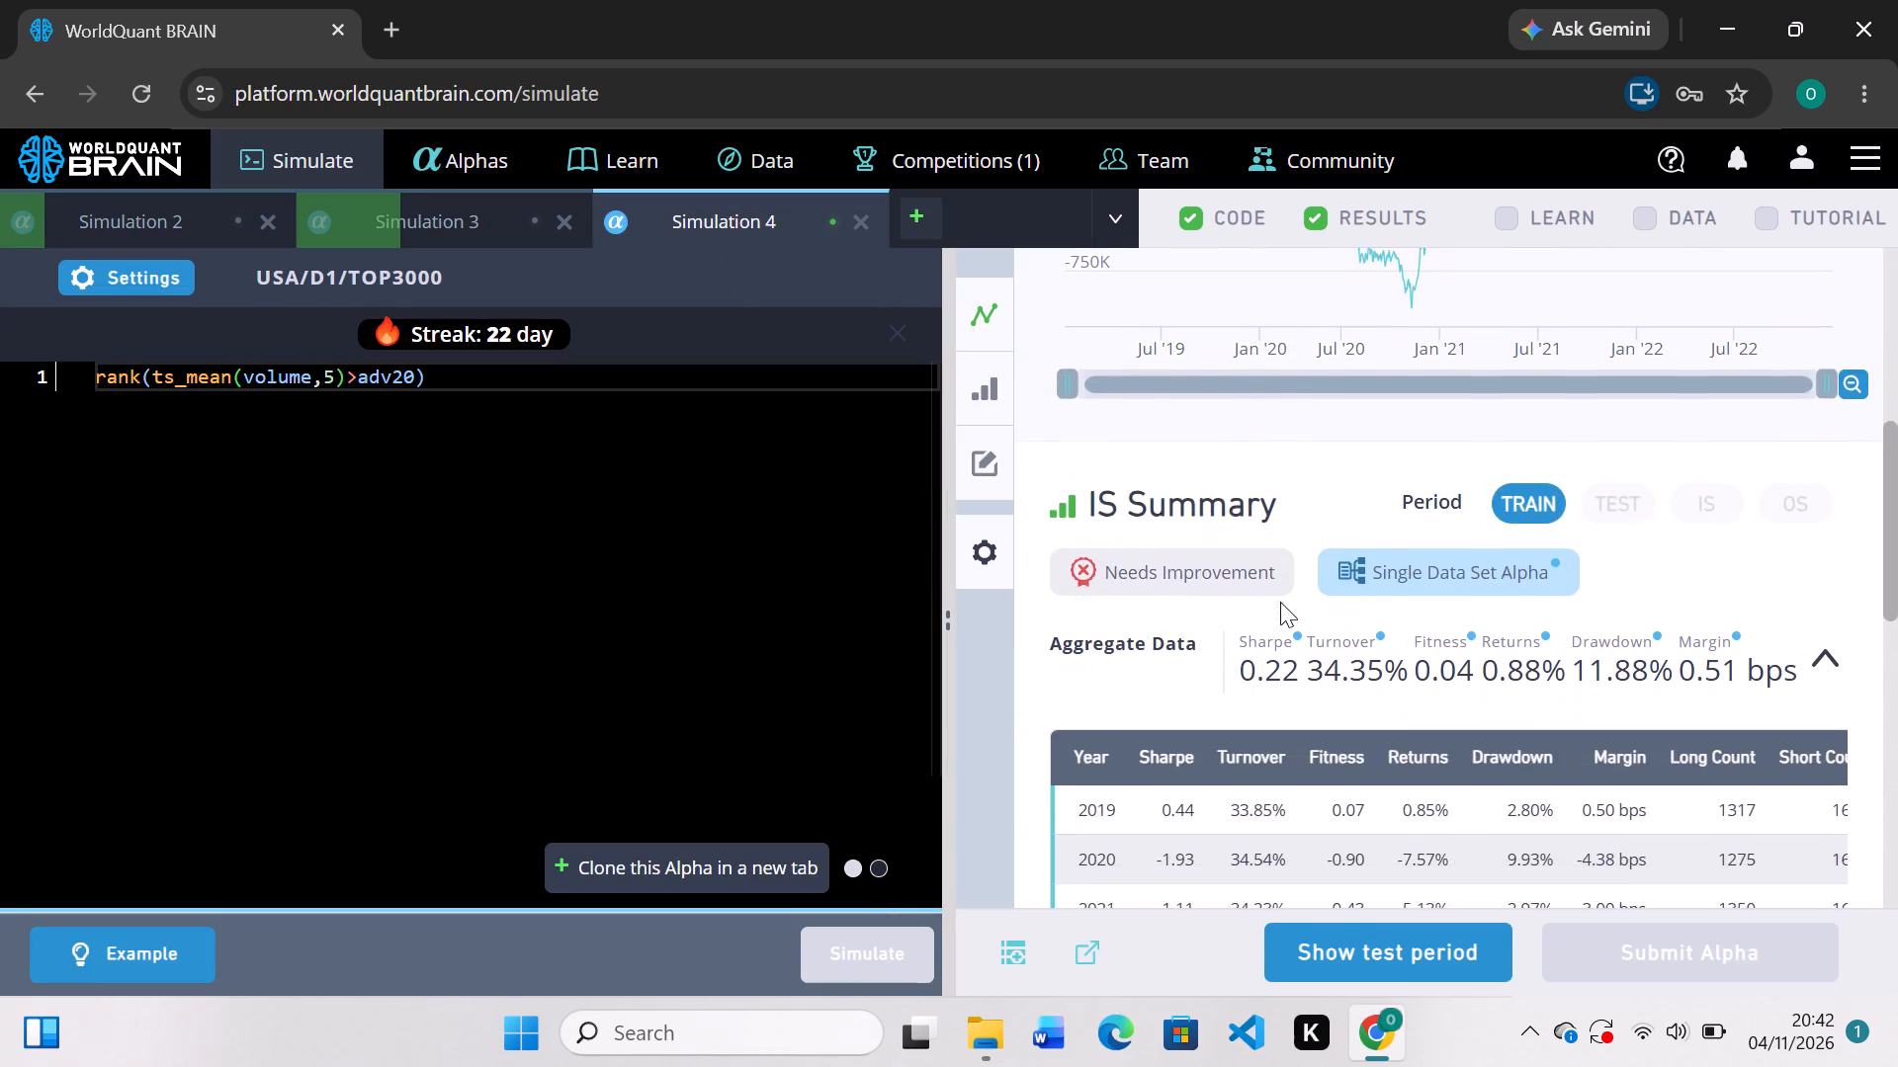
{"action": "scroll", "coordinate": [1280, 602], "scroll_direction": "up", "scroll_amount": 5}
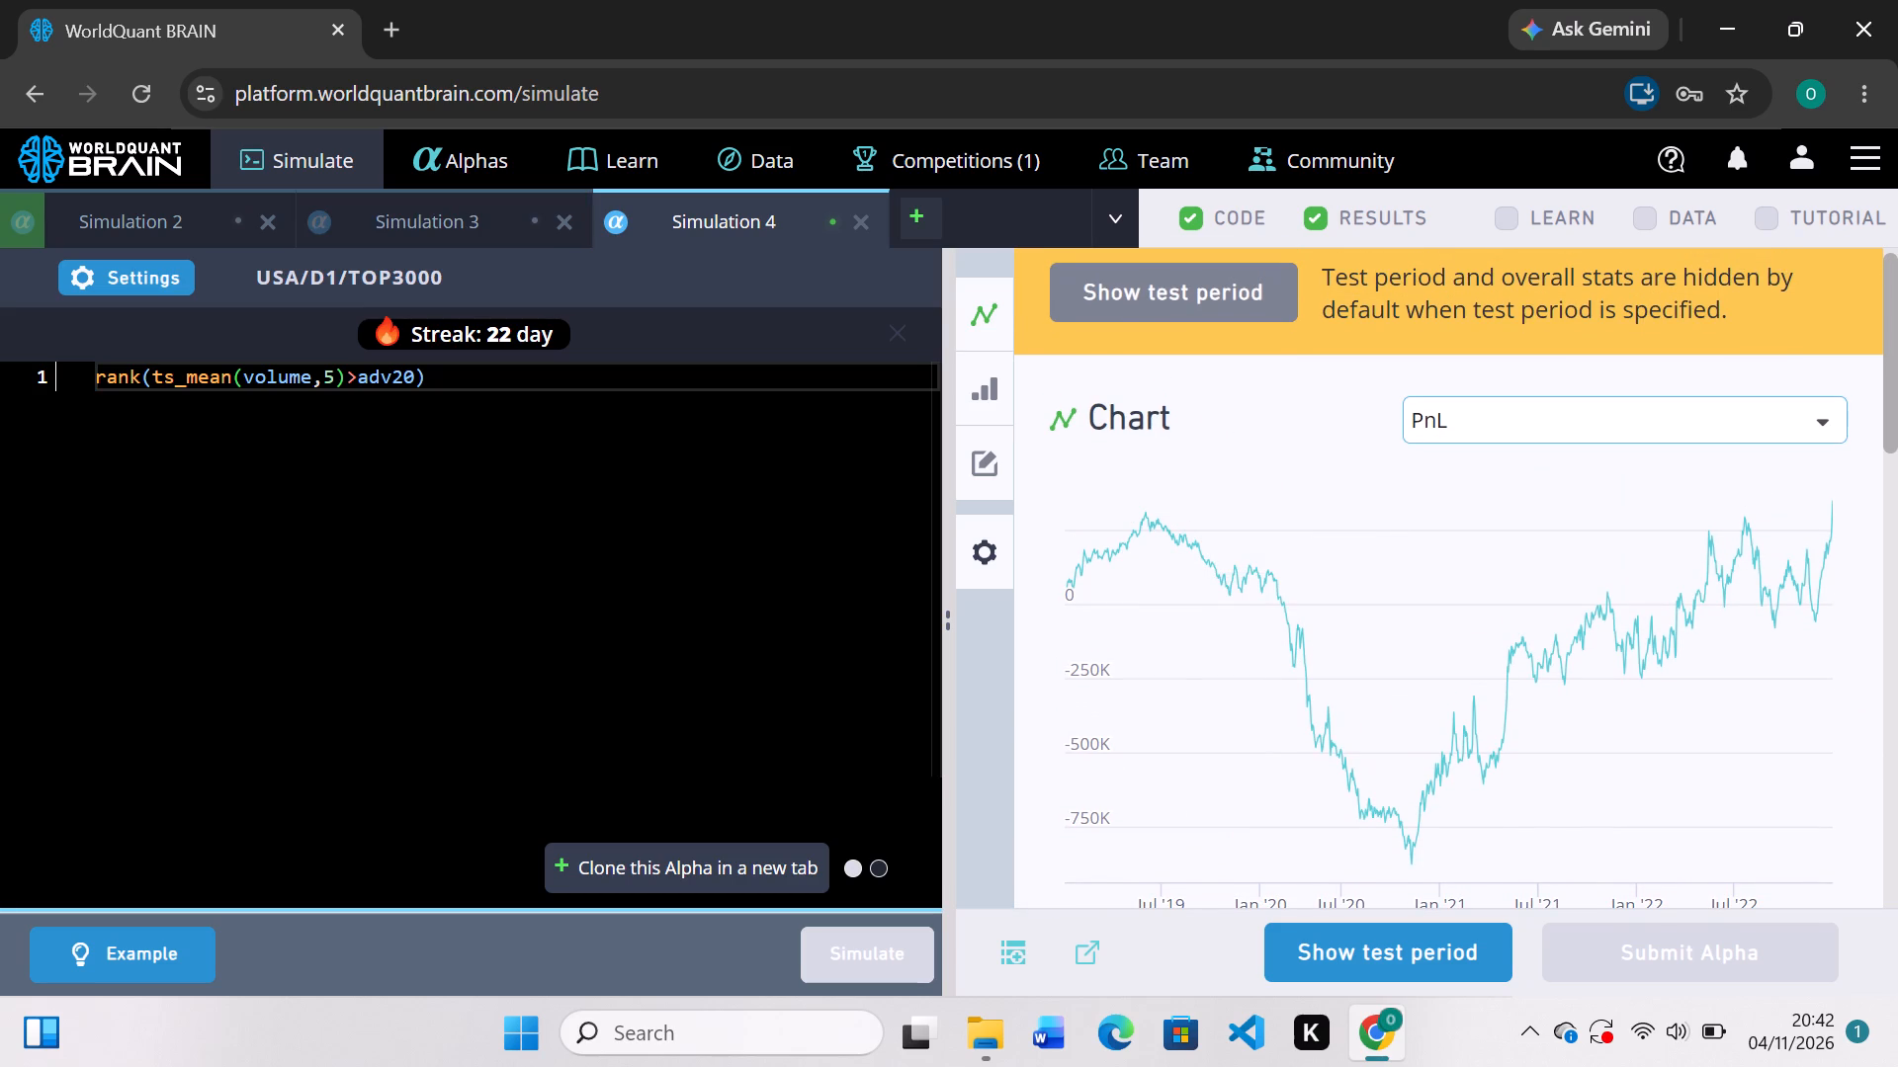
{"action": "type", "text": "ts"}
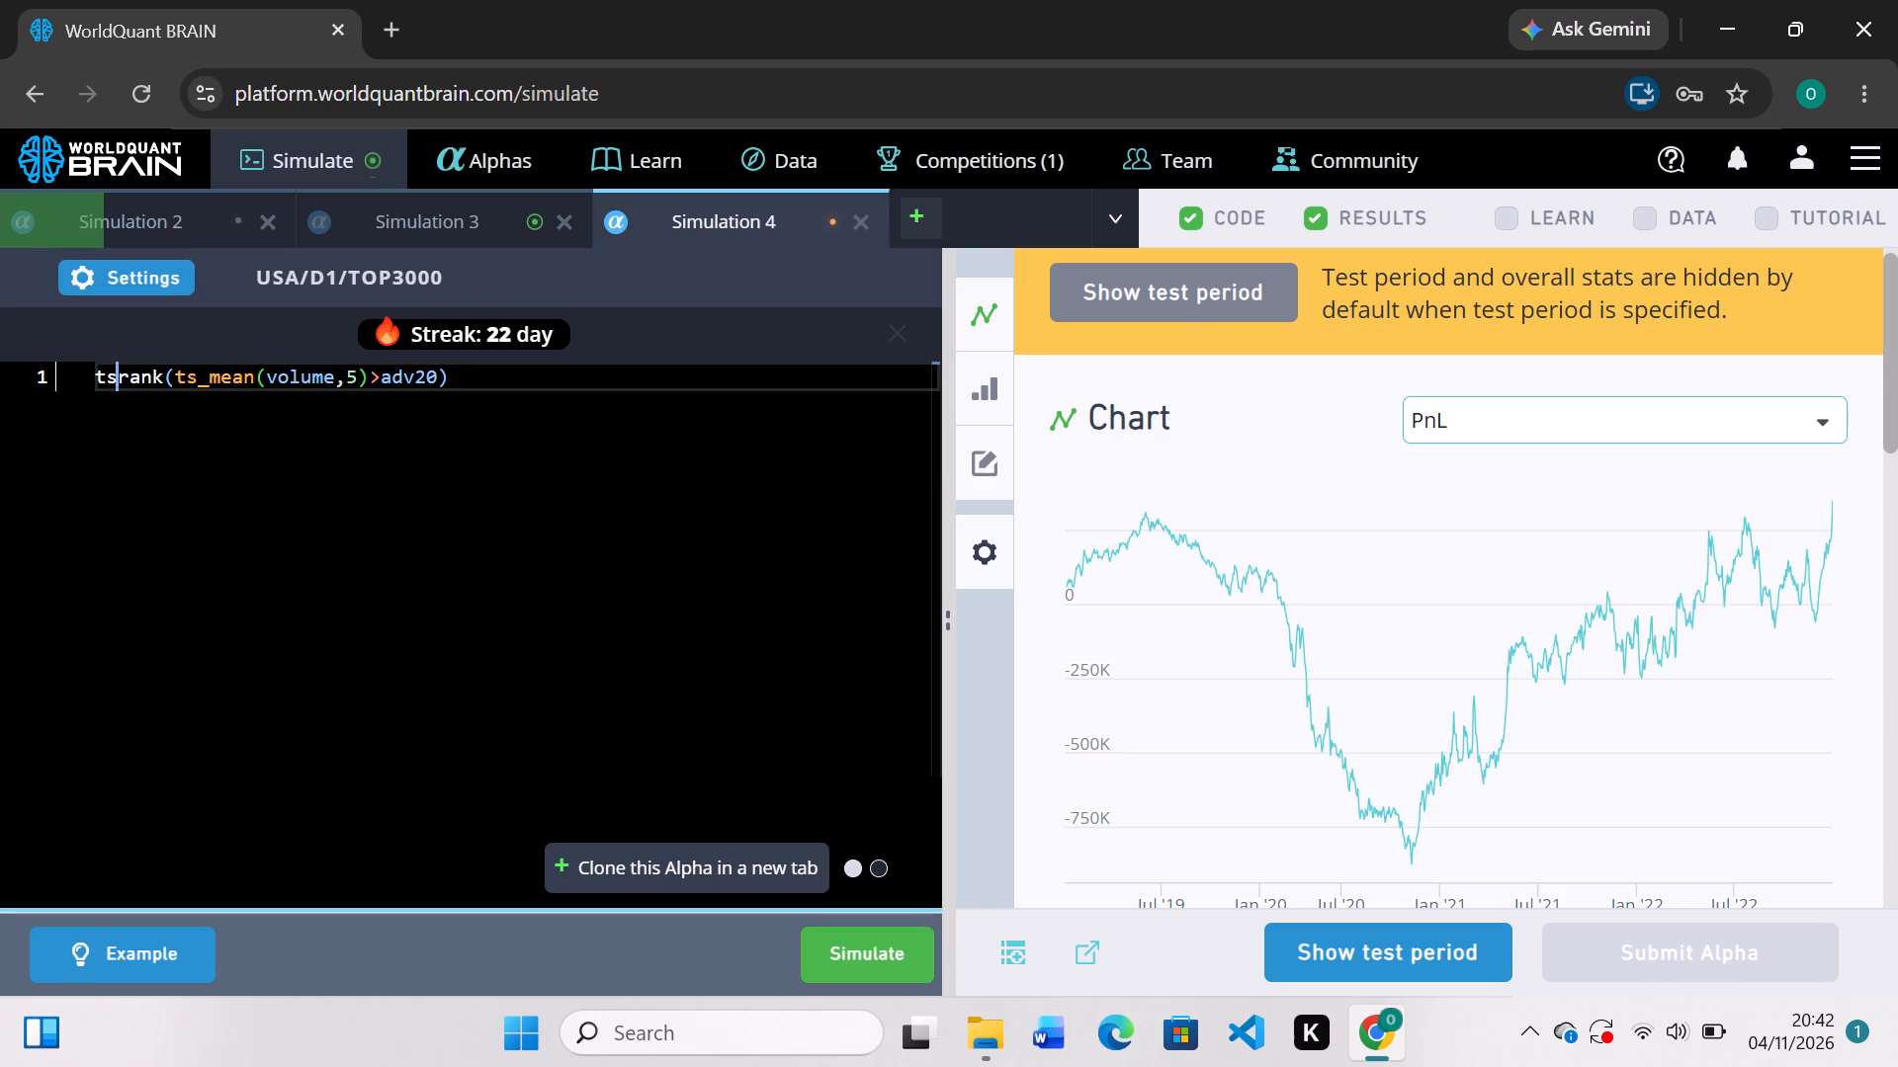
{"action": "key", "text": "shift+underscore"}
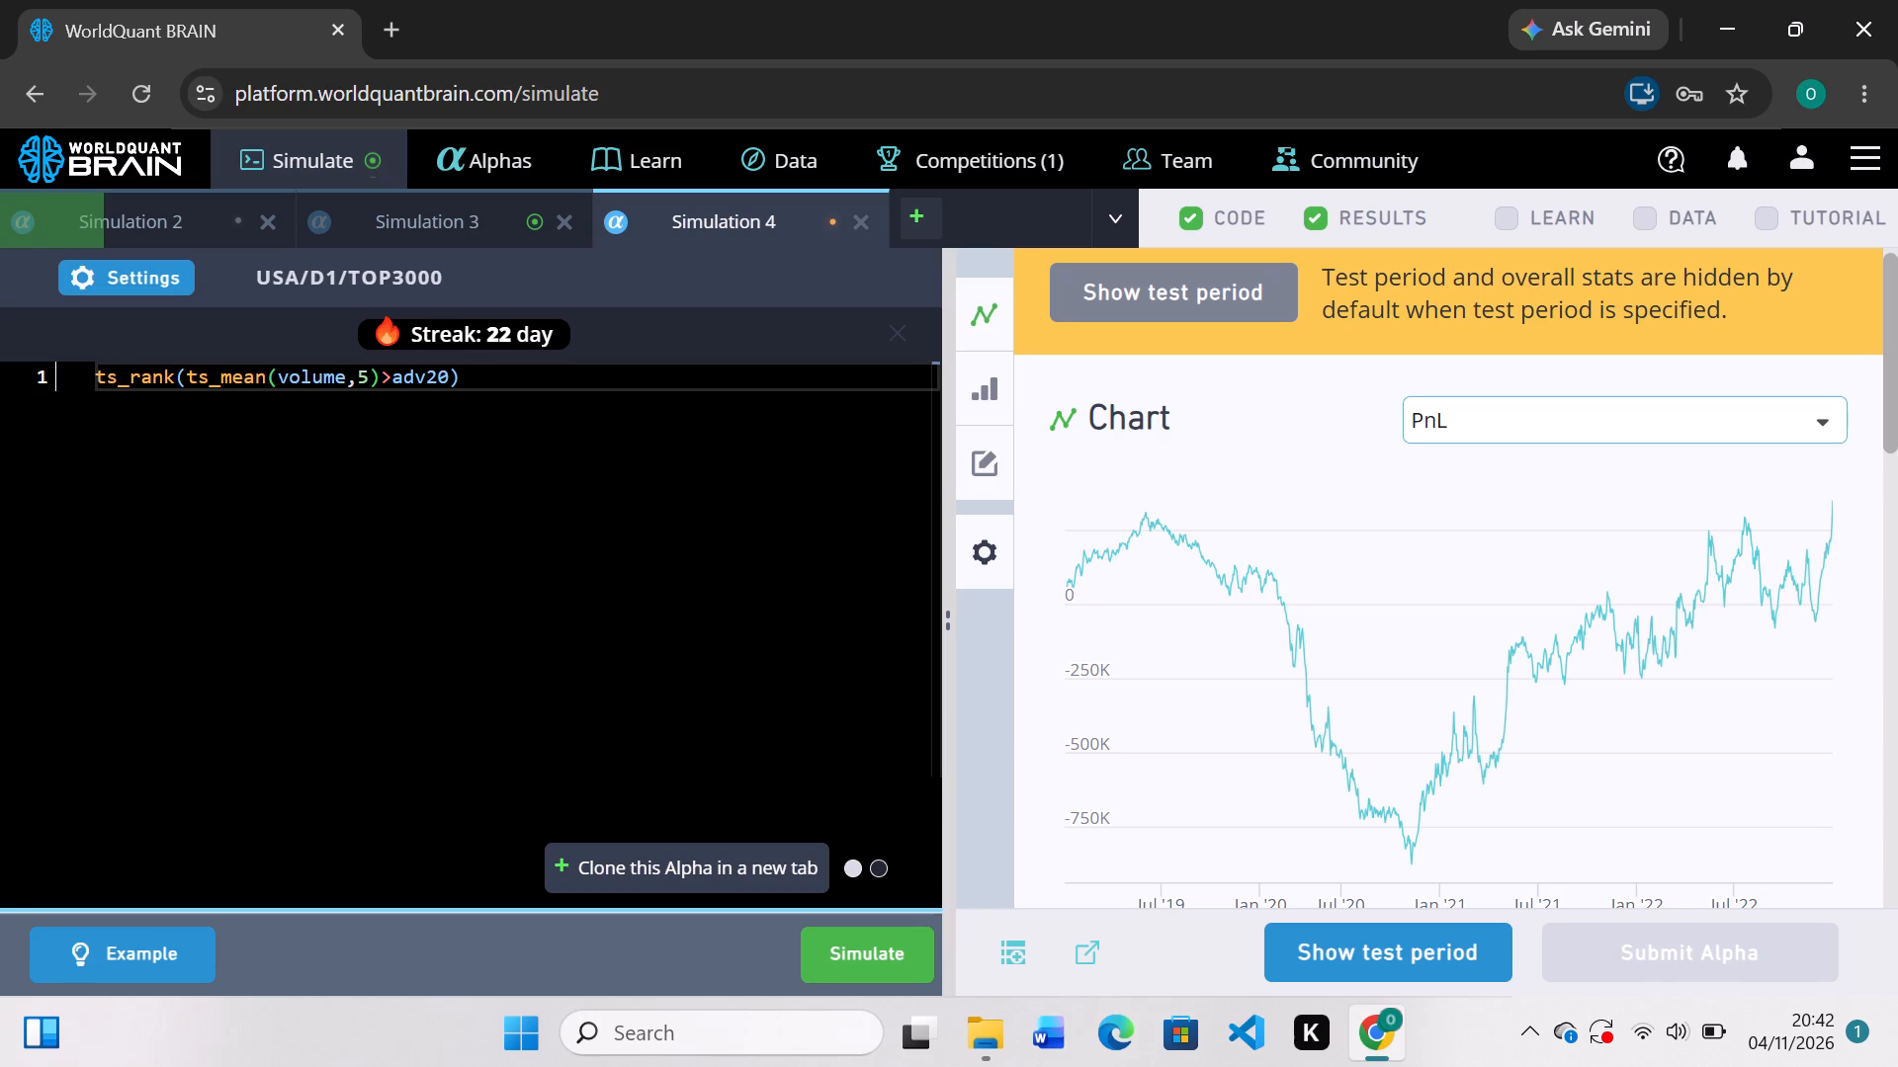
{"action": "left_click", "coordinate": [448, 383]}
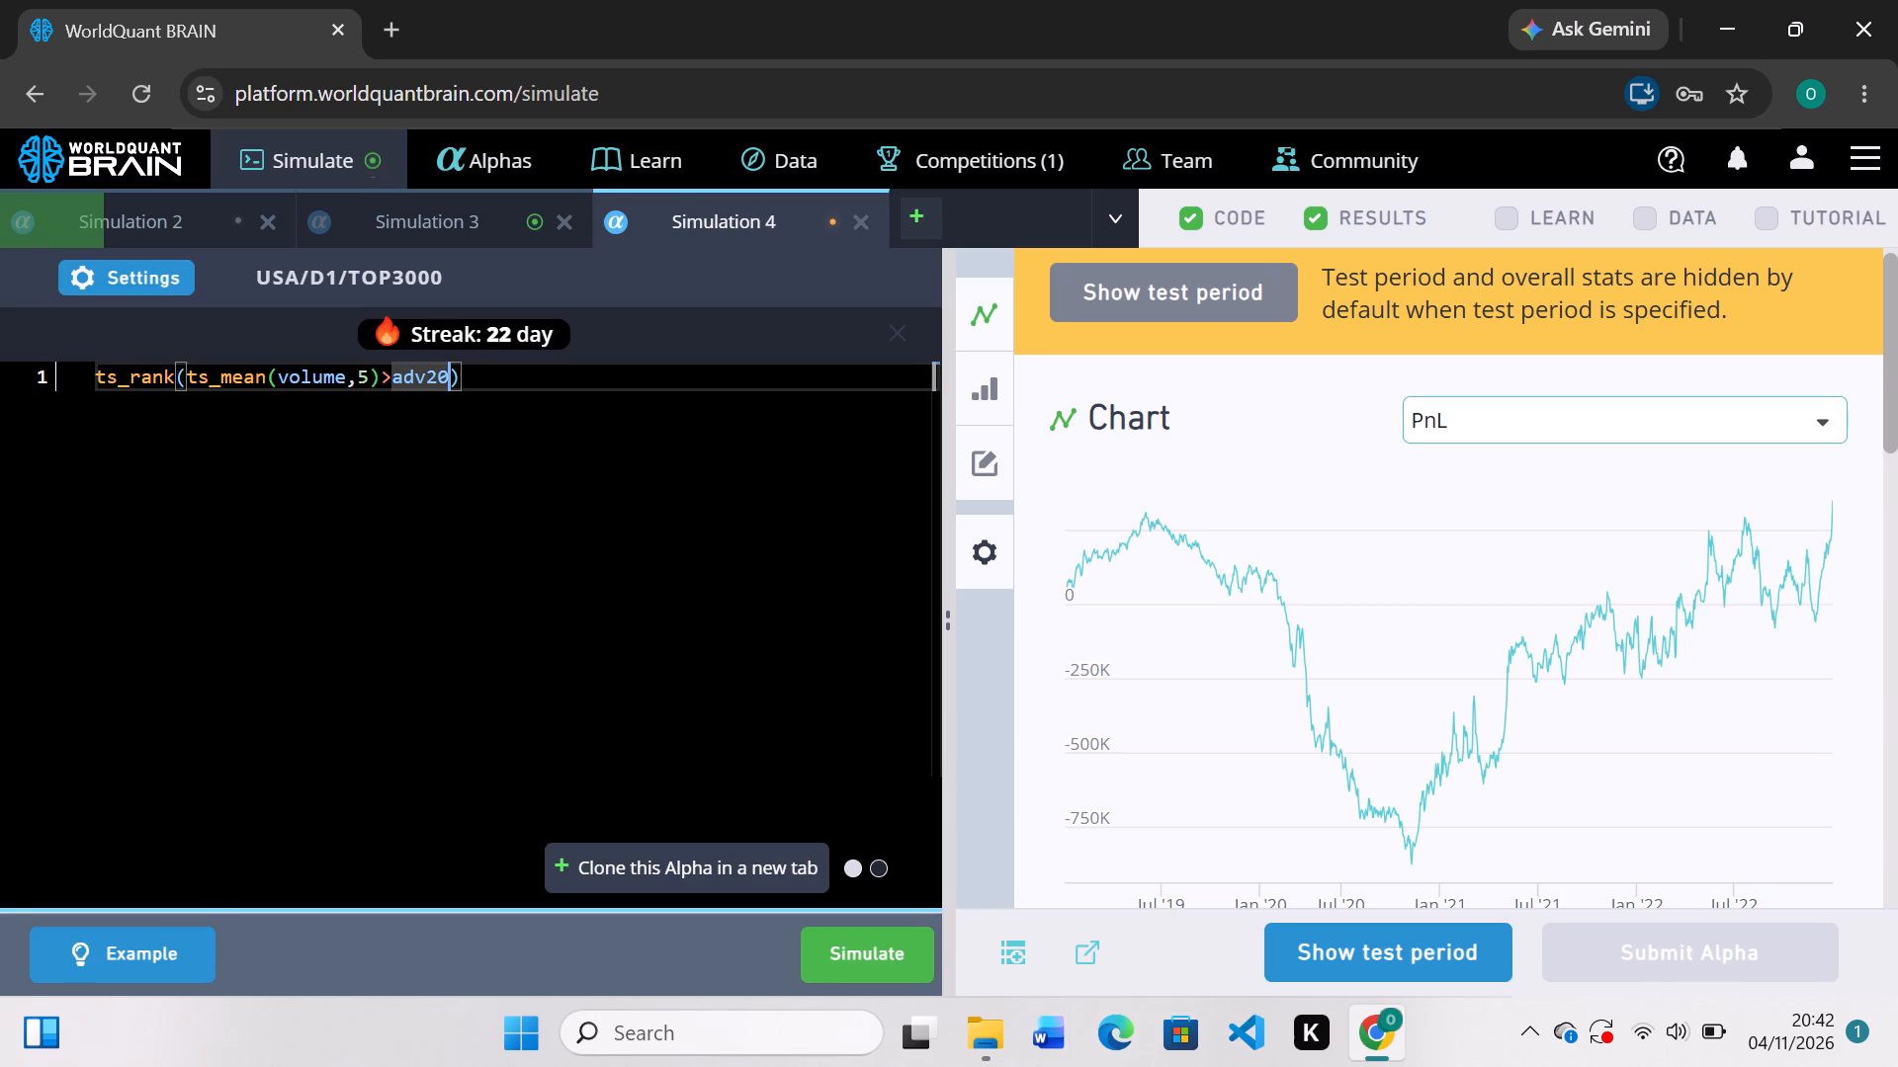
{"action": "key", "text": "comma"}
{"action": "key", "text": "2"}
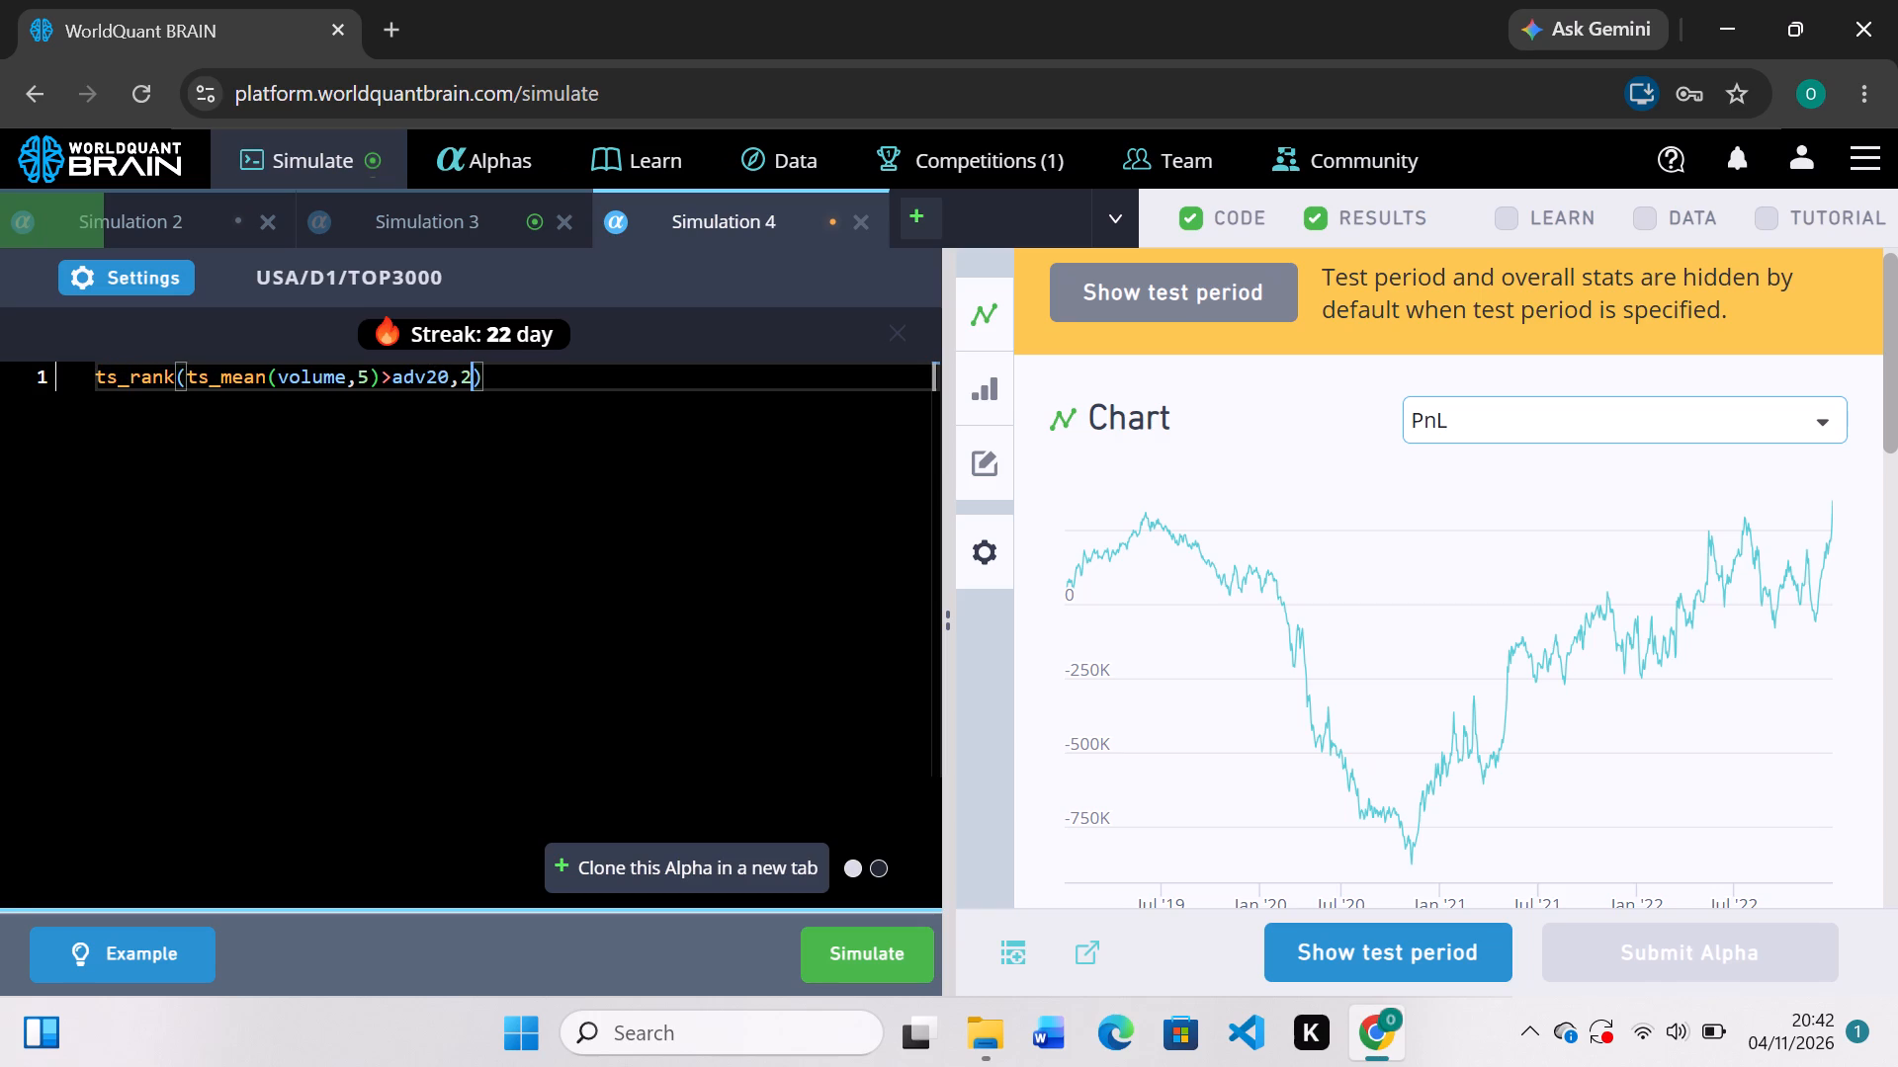
{"action": "type", "text": "00"}
{"action": "left_click", "coordinate": [891, 966]}
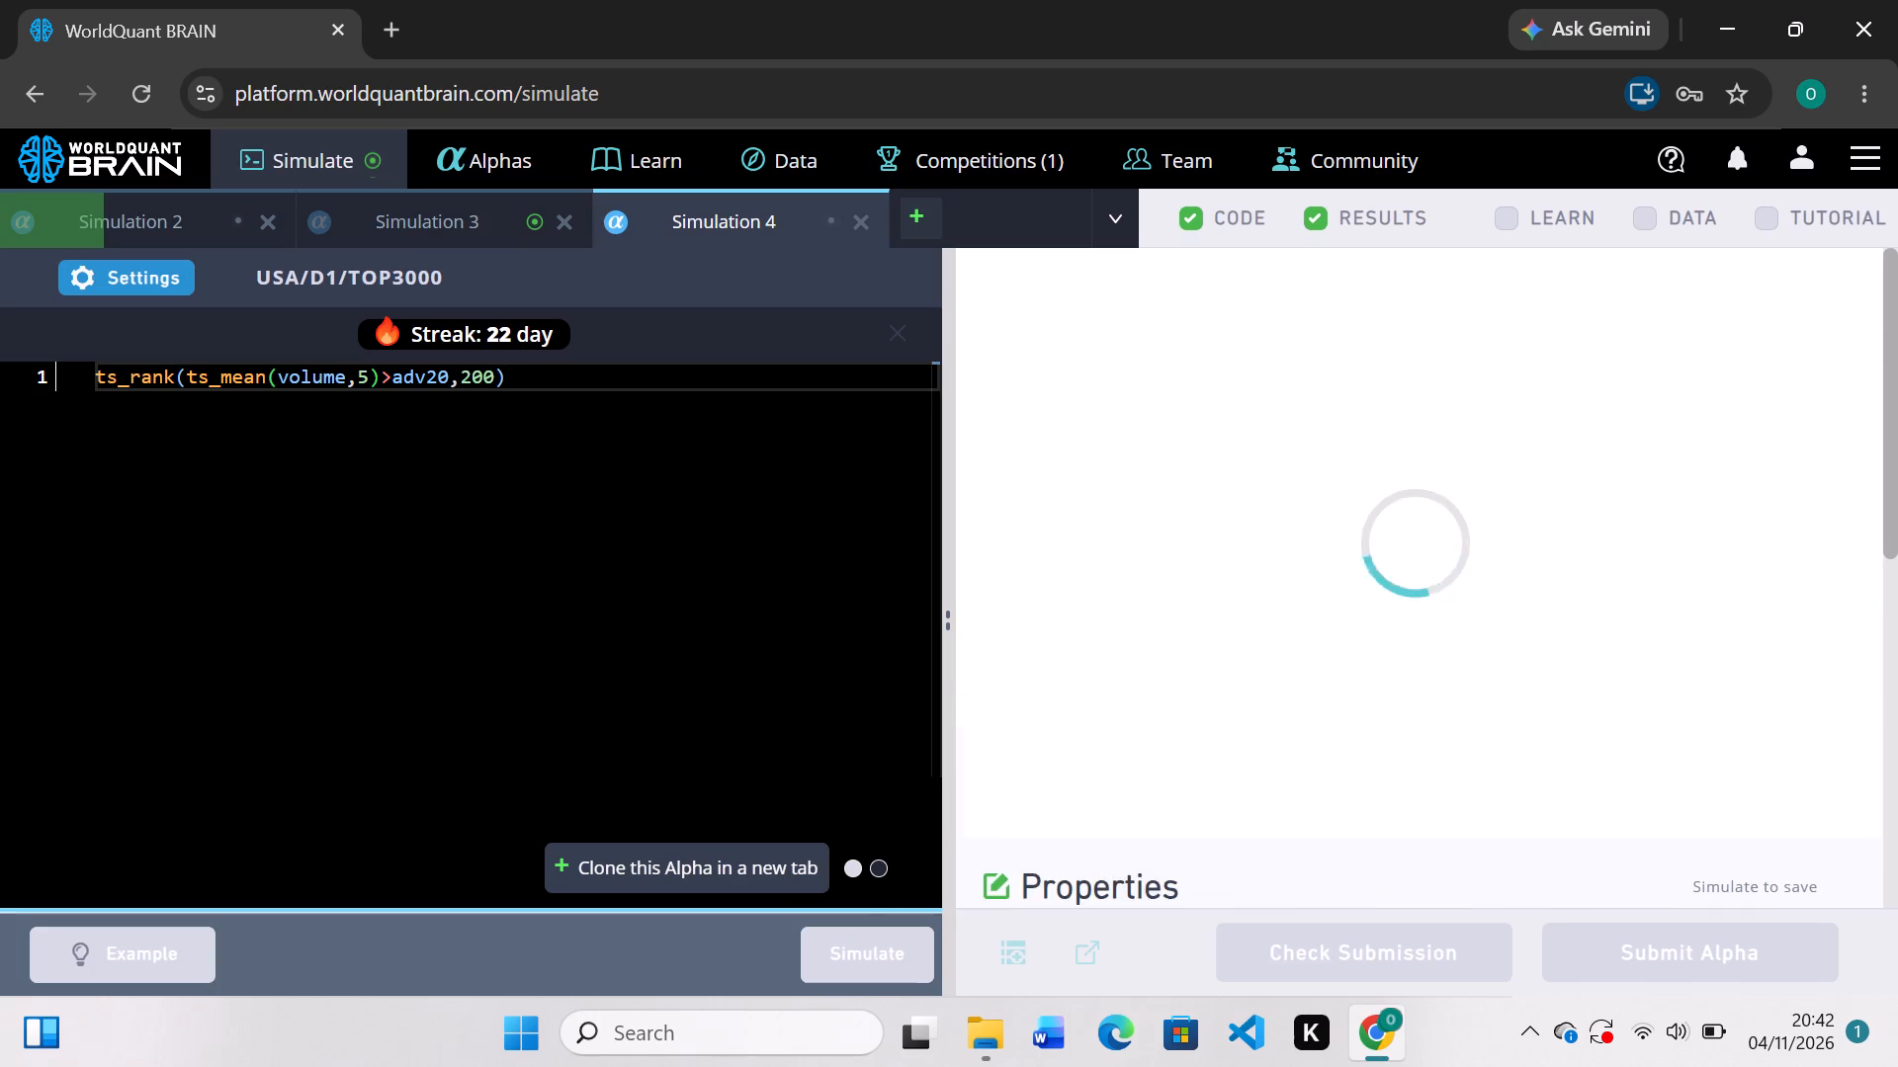
Review Simulation 3's IS summary, reveal its test period, run the self-correlation check and examine the IS testing status.
{"action": "left_click", "coordinate": [489, 231]}
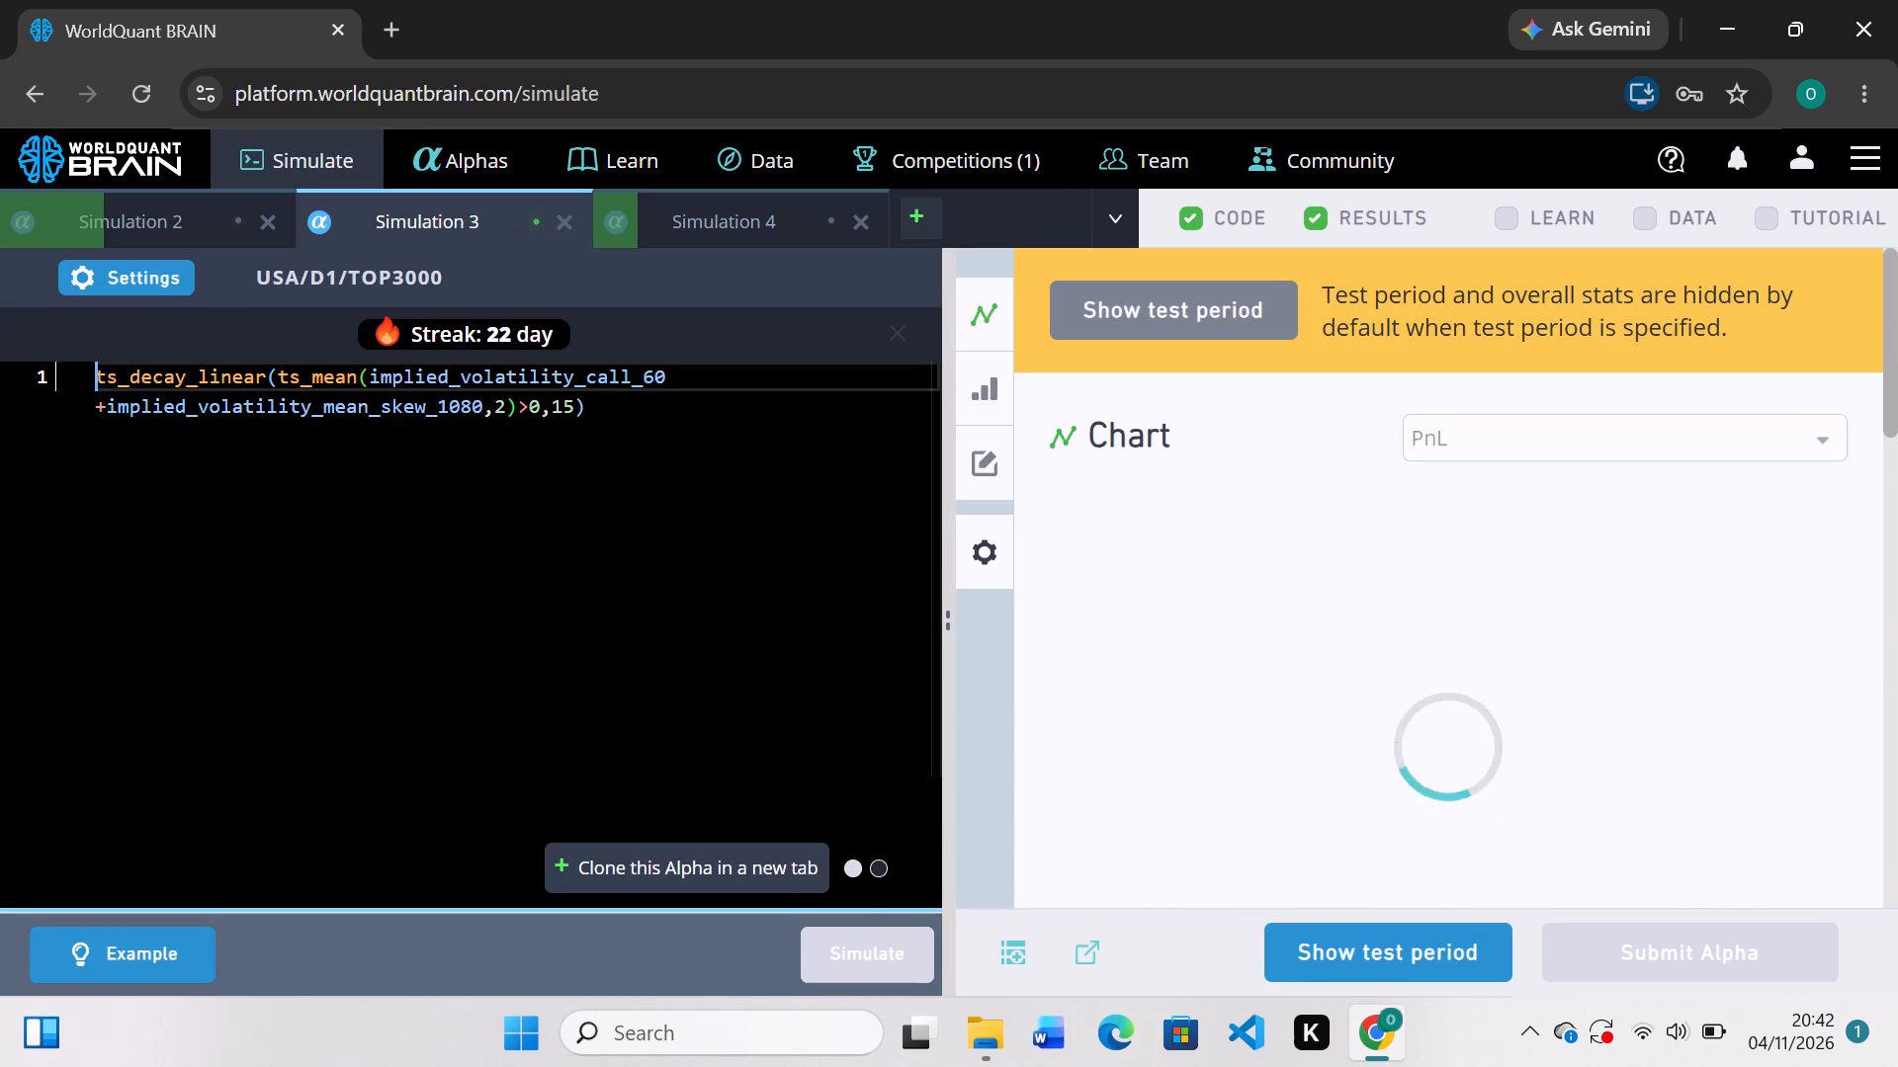
{"action": "scroll", "coordinate": [1266, 682], "scroll_direction": "down", "scroll_amount": 3}
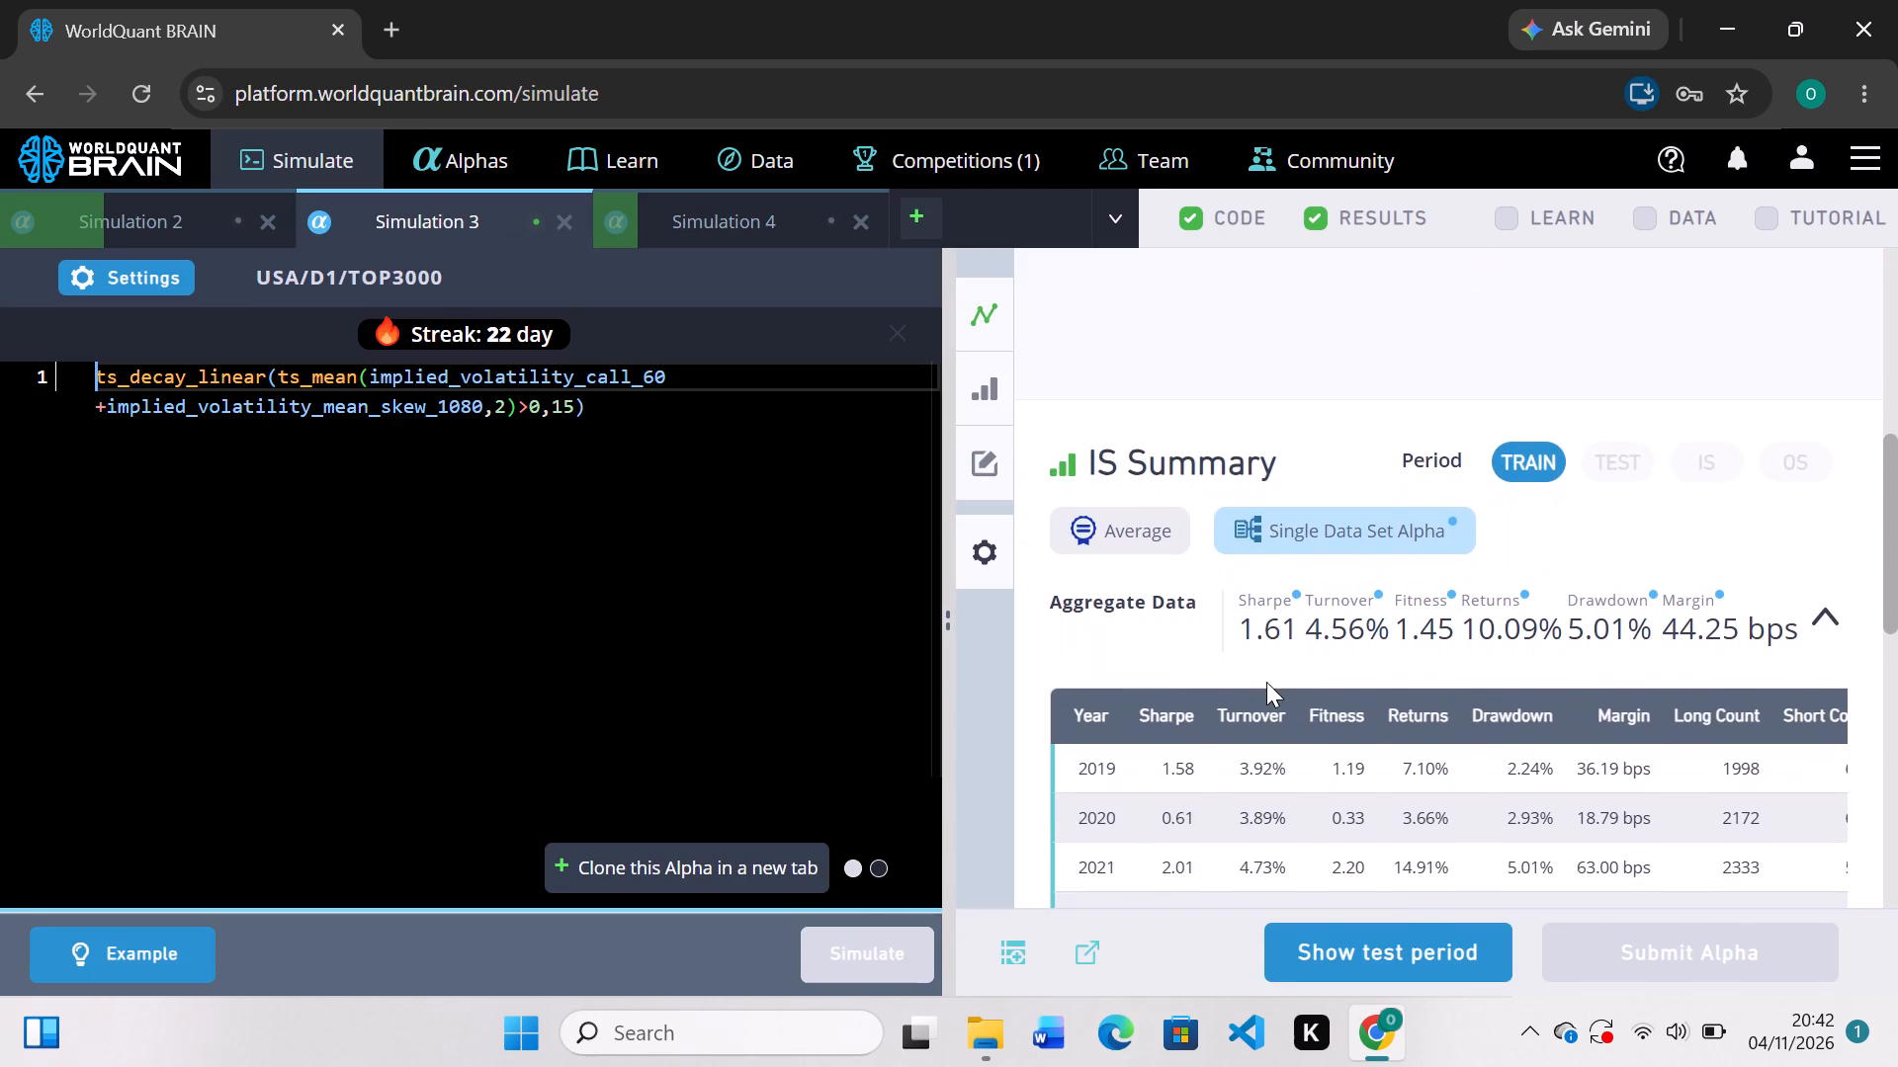
{"action": "scroll", "coordinate": [1266, 682], "scroll_direction": "up", "scroll_amount": 5}
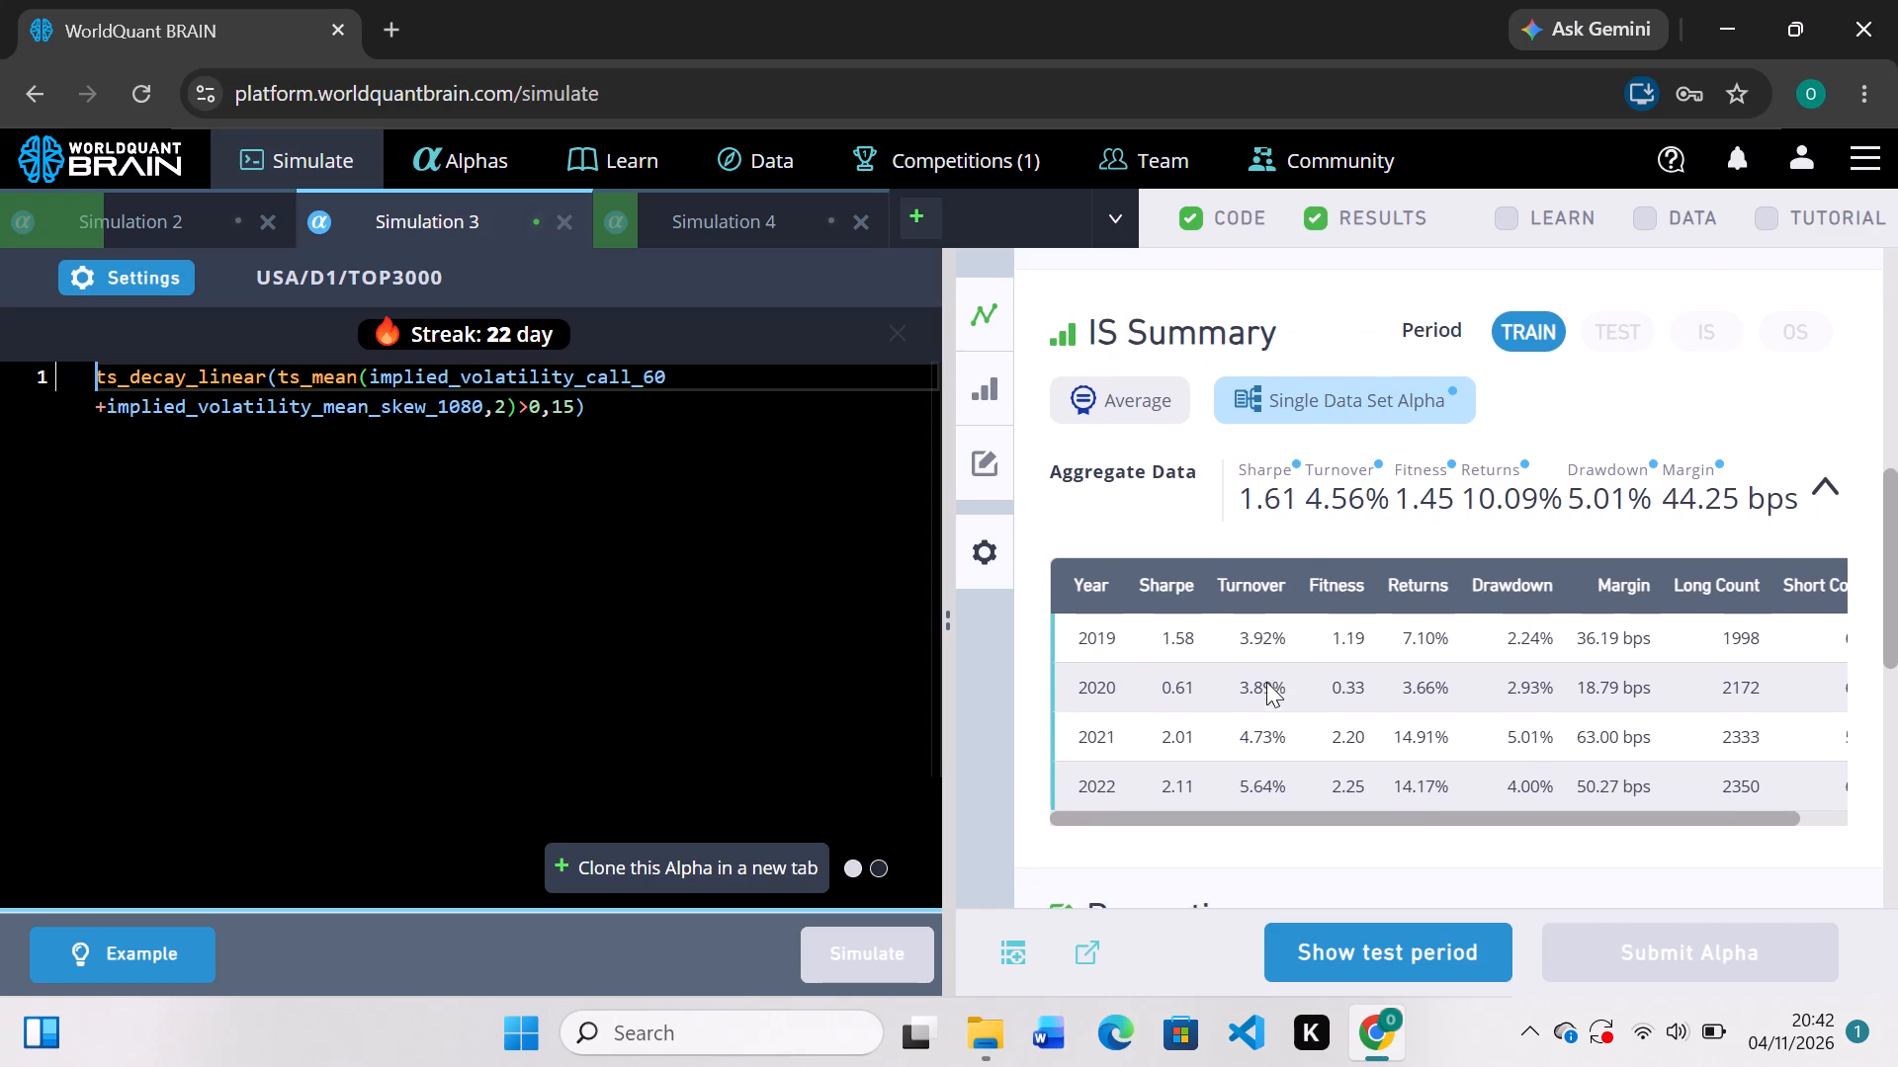
{"action": "scroll", "coordinate": [1266, 682], "scroll_direction": "up", "scroll_amount": 1}
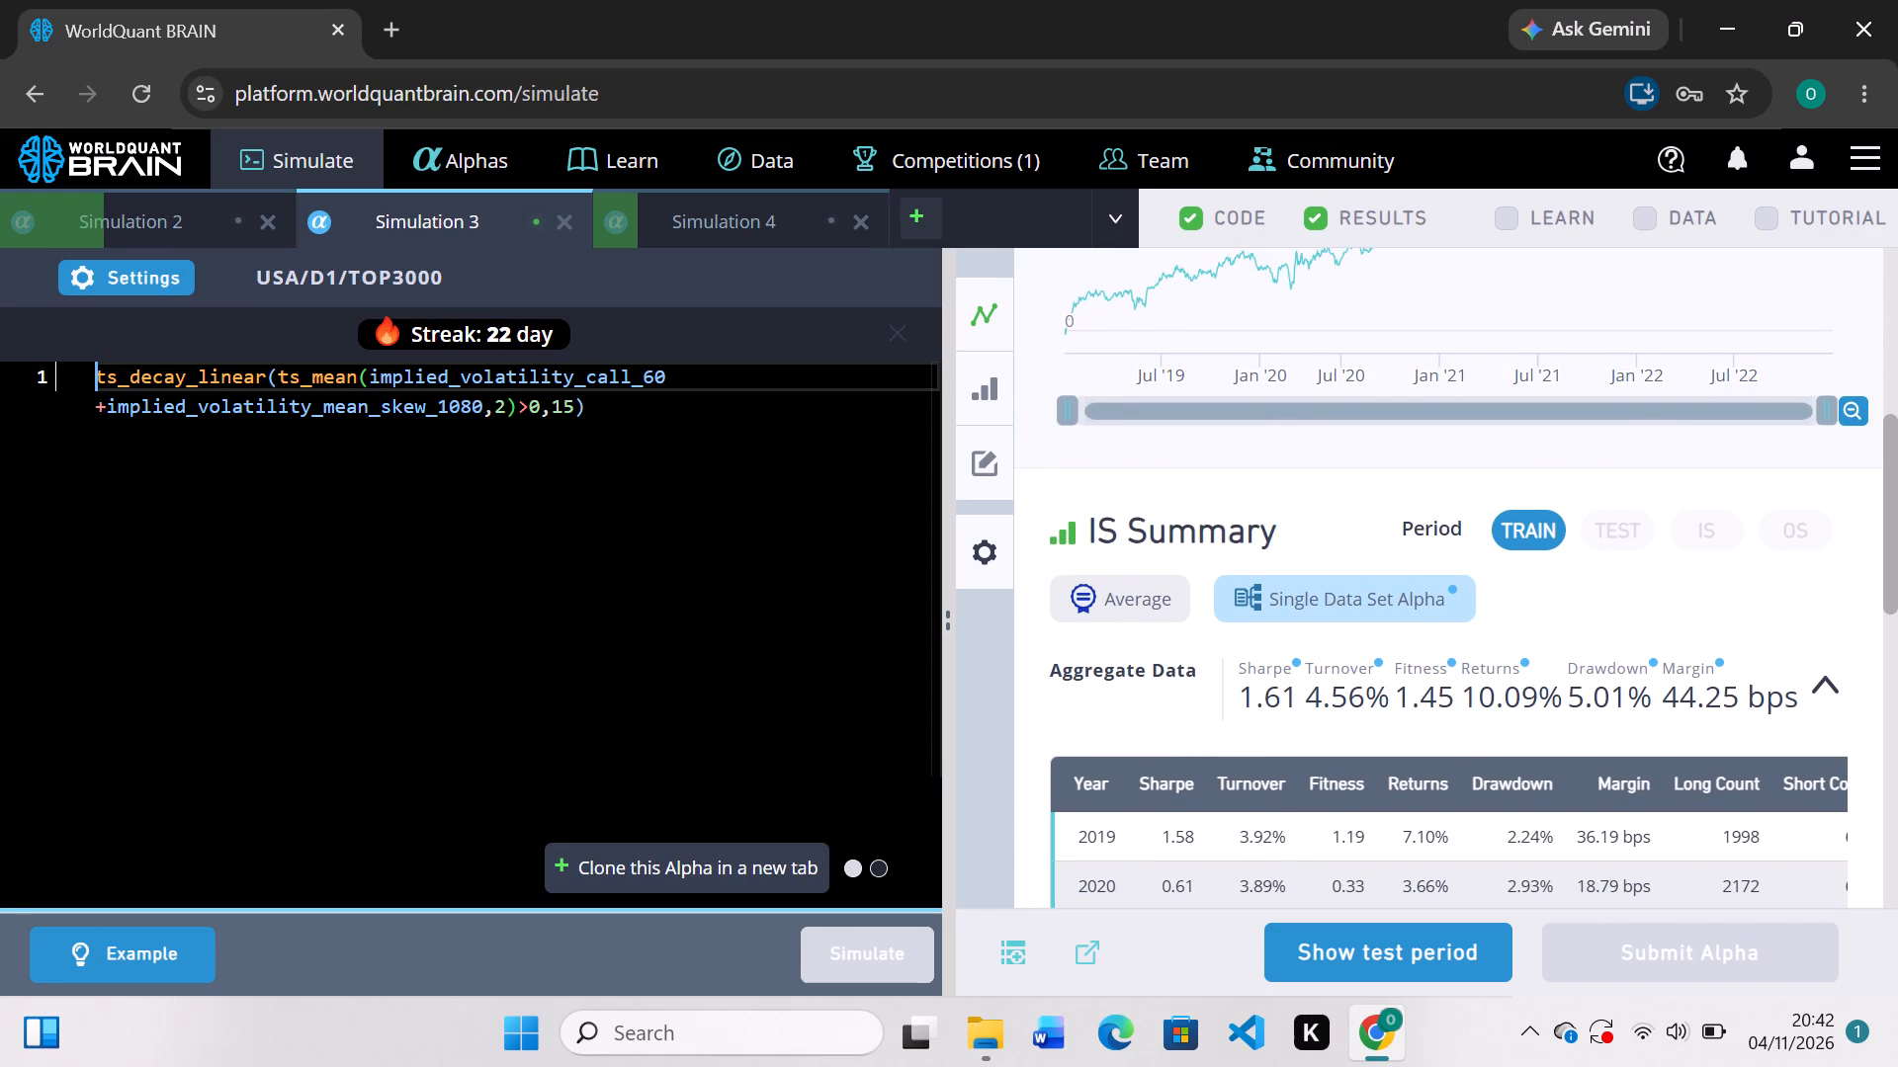
{"action": "left_click", "coordinate": [1354, 950]}
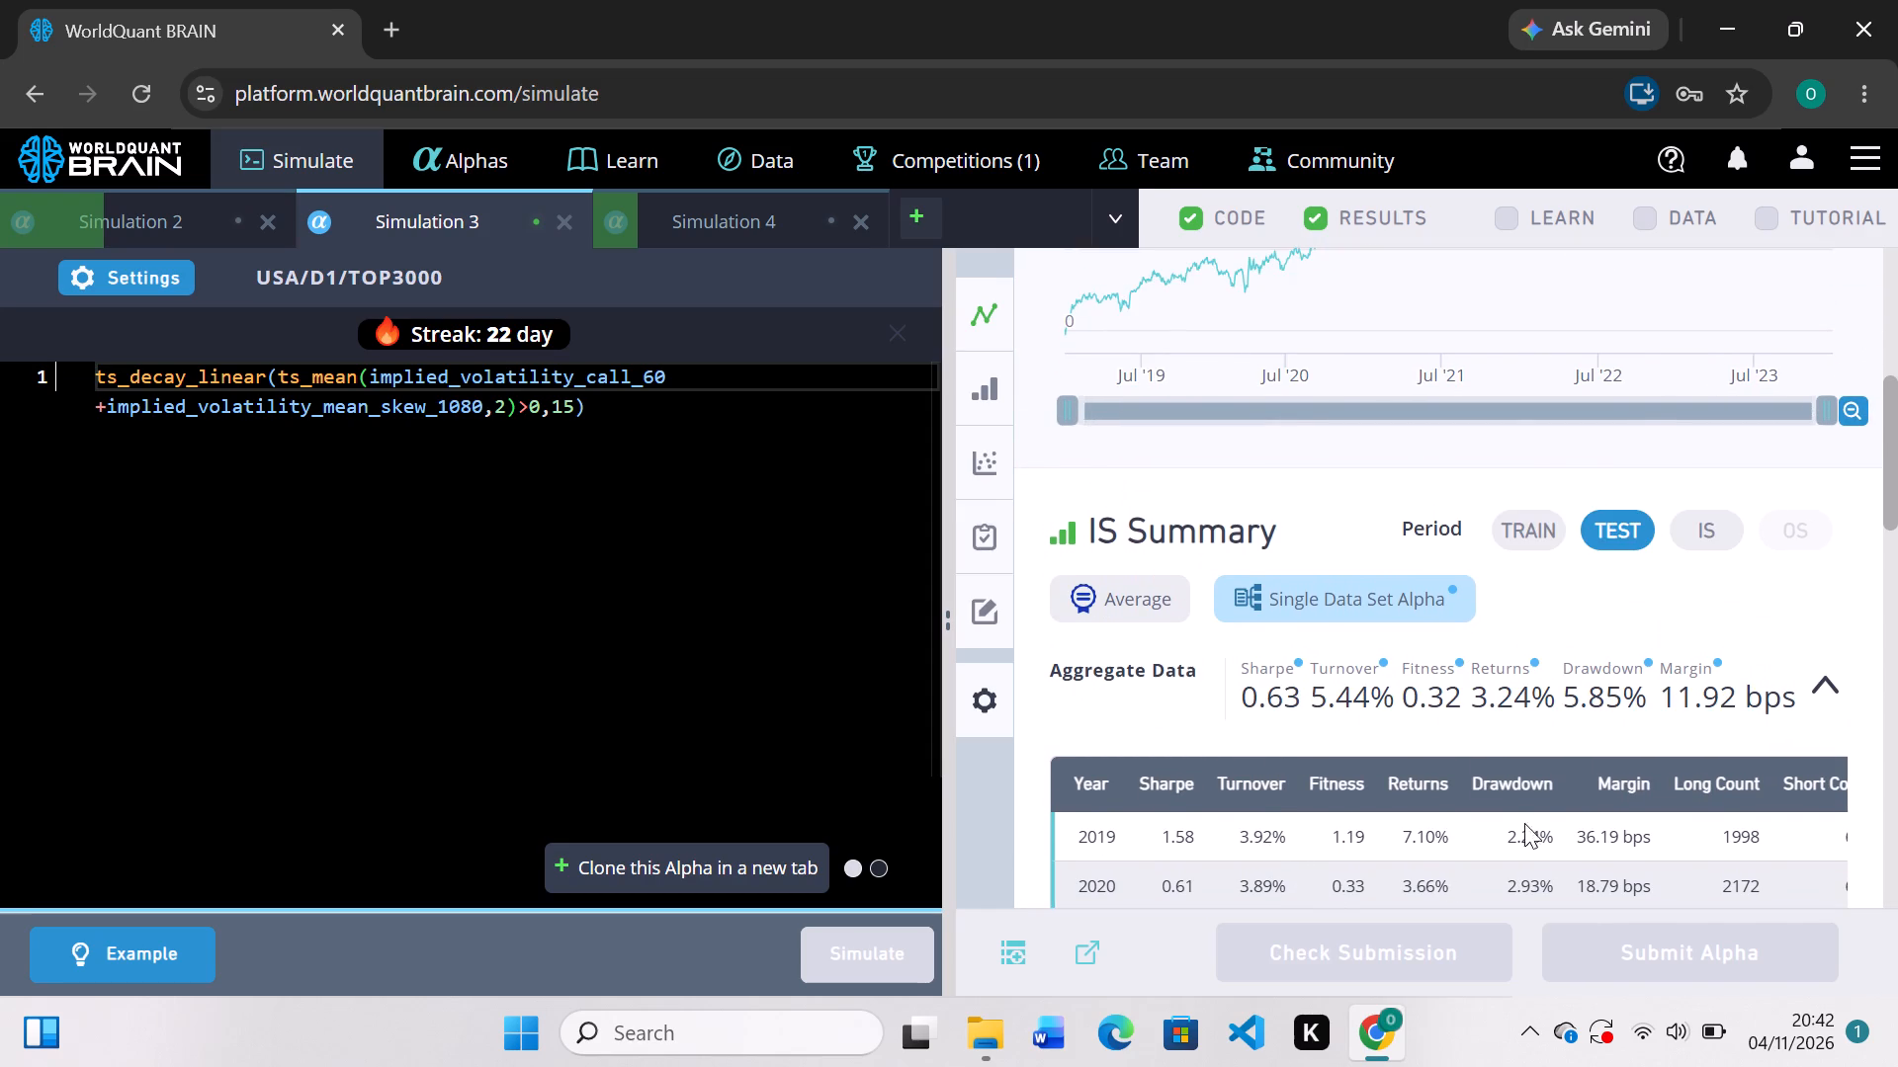
{"action": "scroll", "coordinate": [1540, 809], "scroll_direction": "down", "scroll_amount": 3}
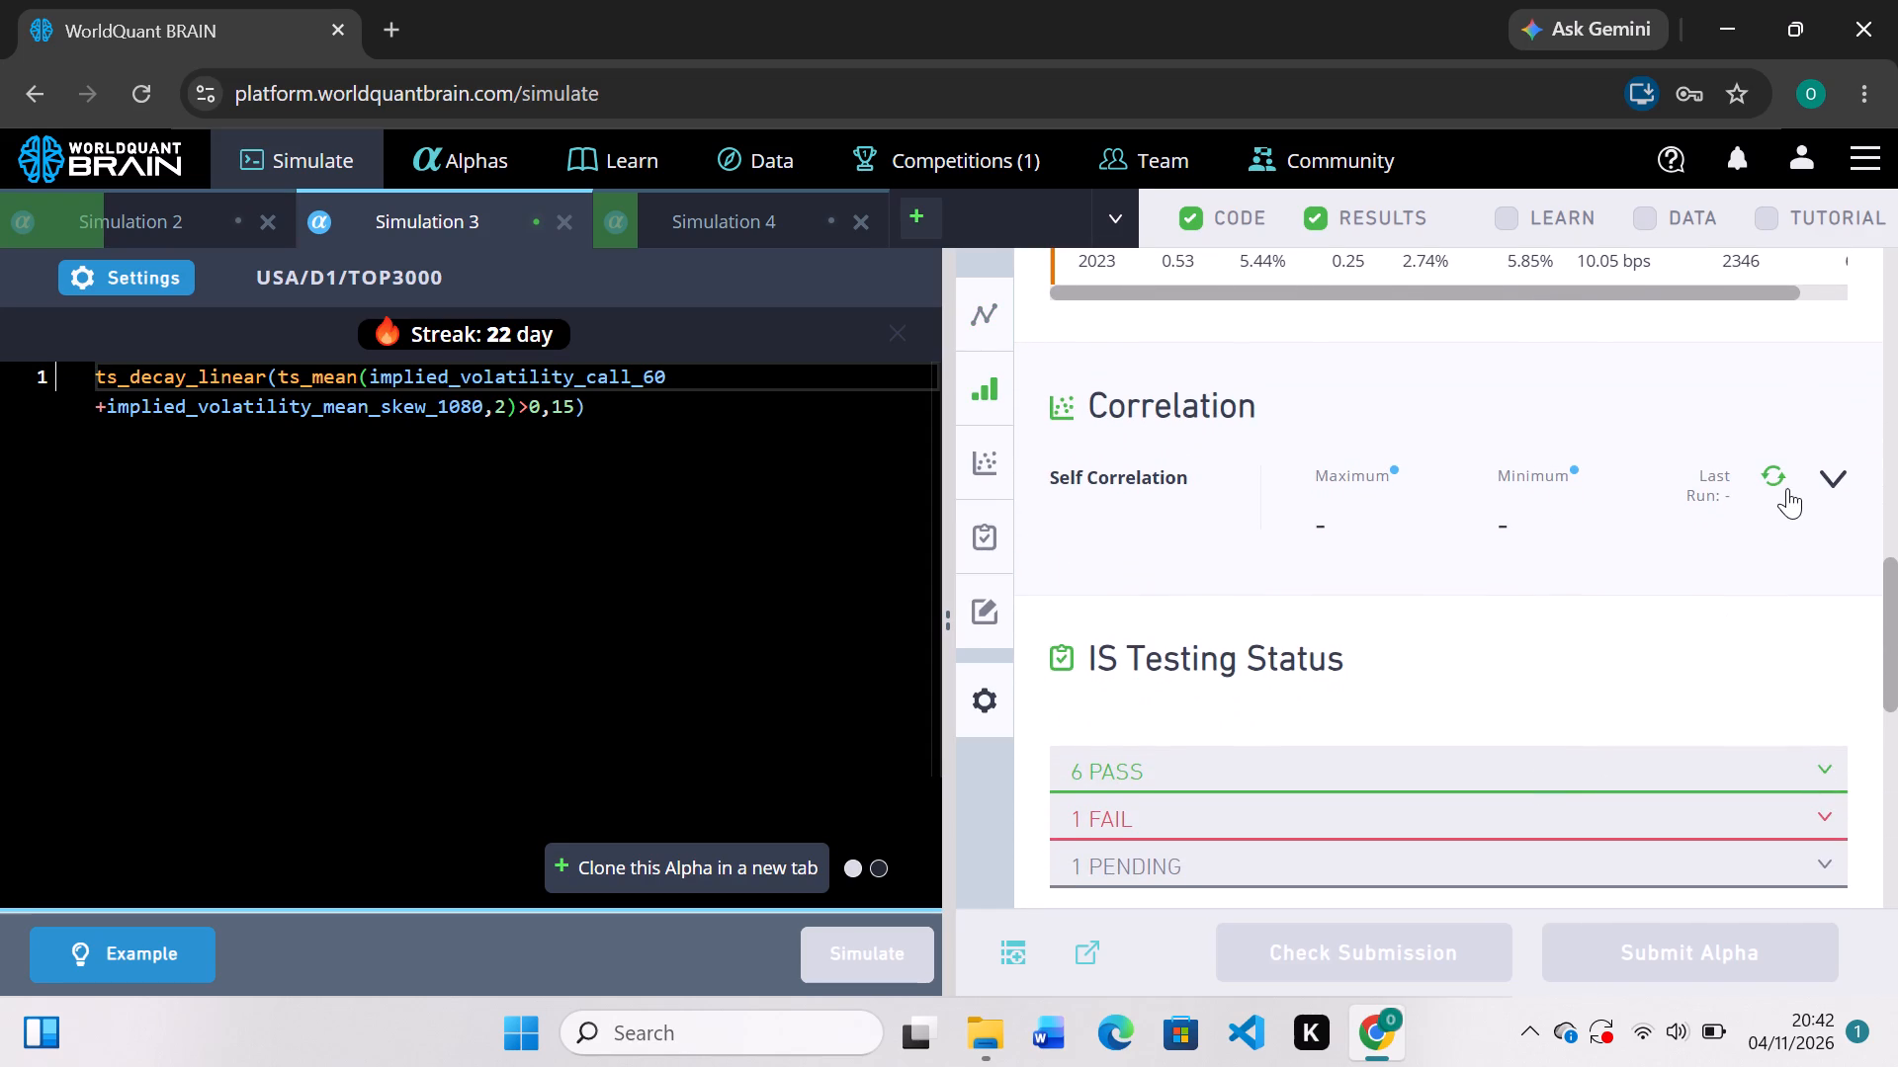
{"action": "left_click", "coordinate": [1777, 486]}
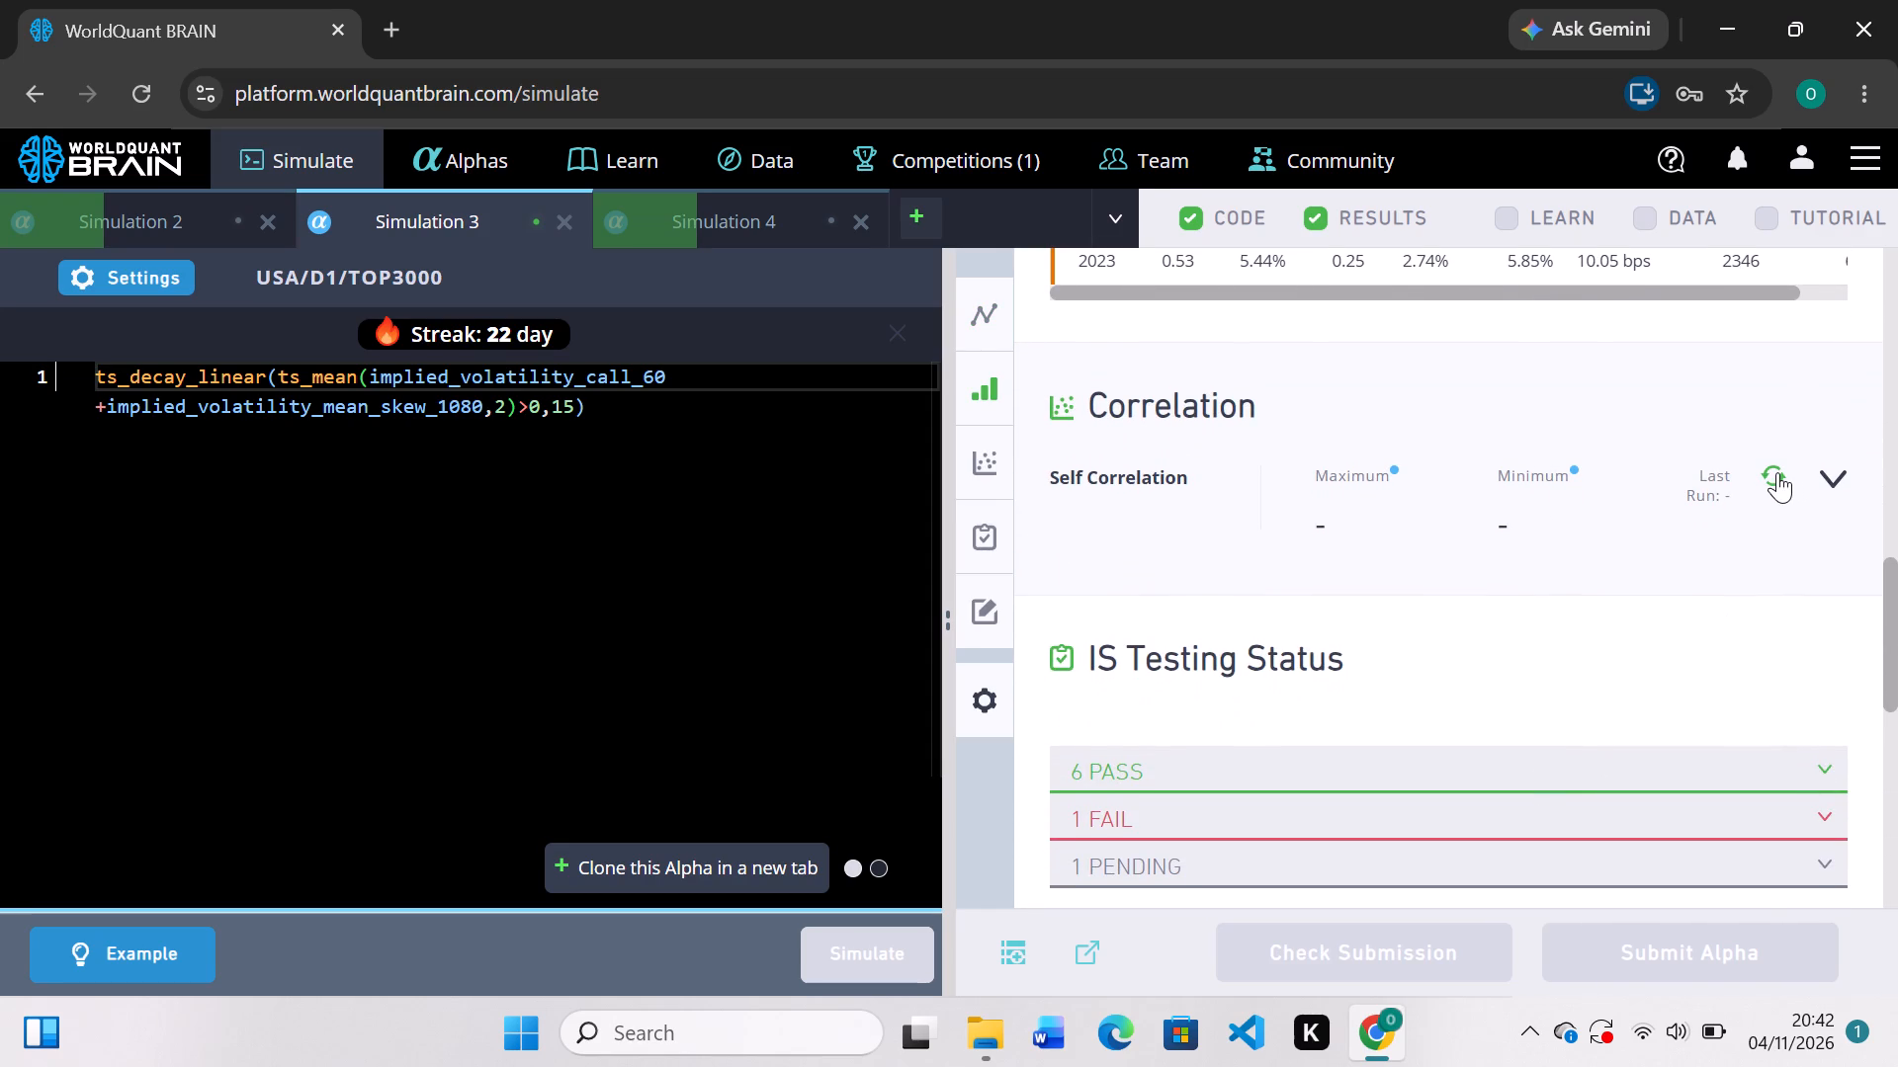
{"action": "left_click", "coordinate": [1777, 472]}
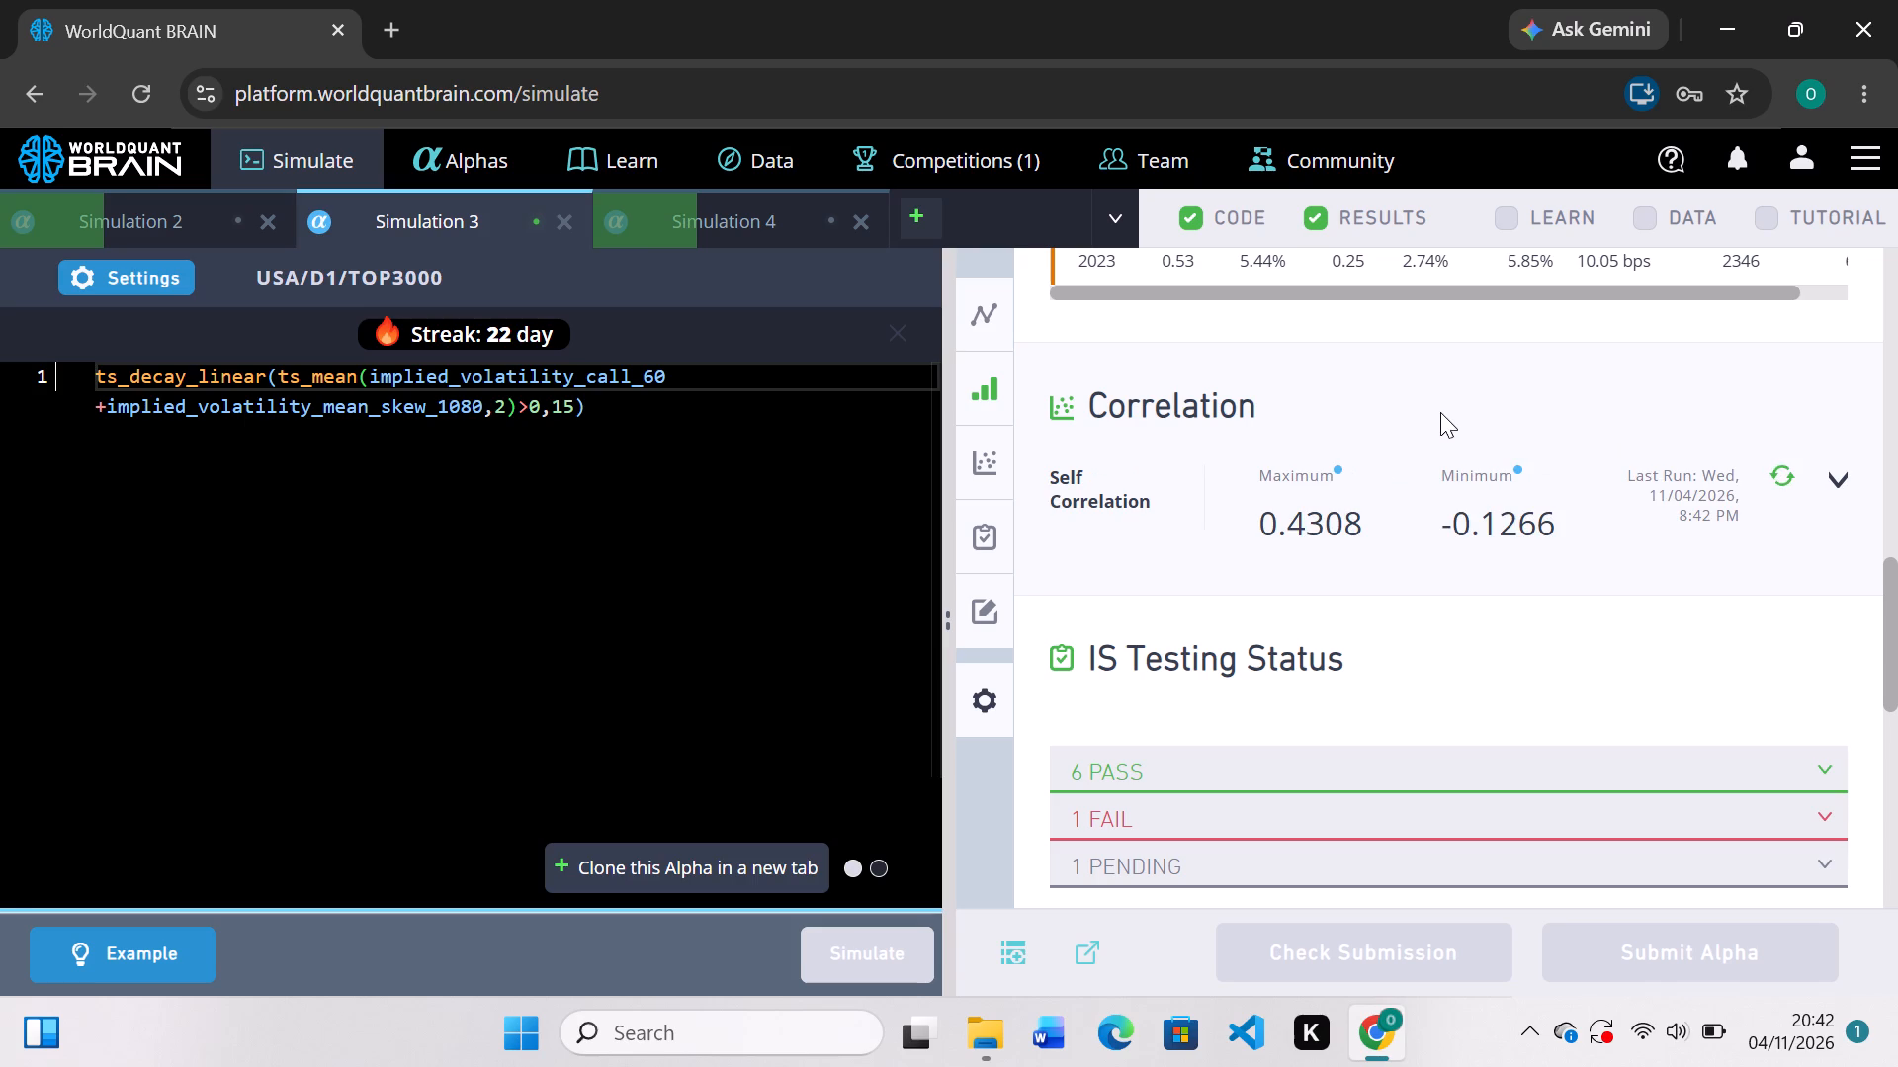
{"action": "scroll", "coordinate": [1295, 385], "scroll_direction": "up", "scroll_amount": 4}
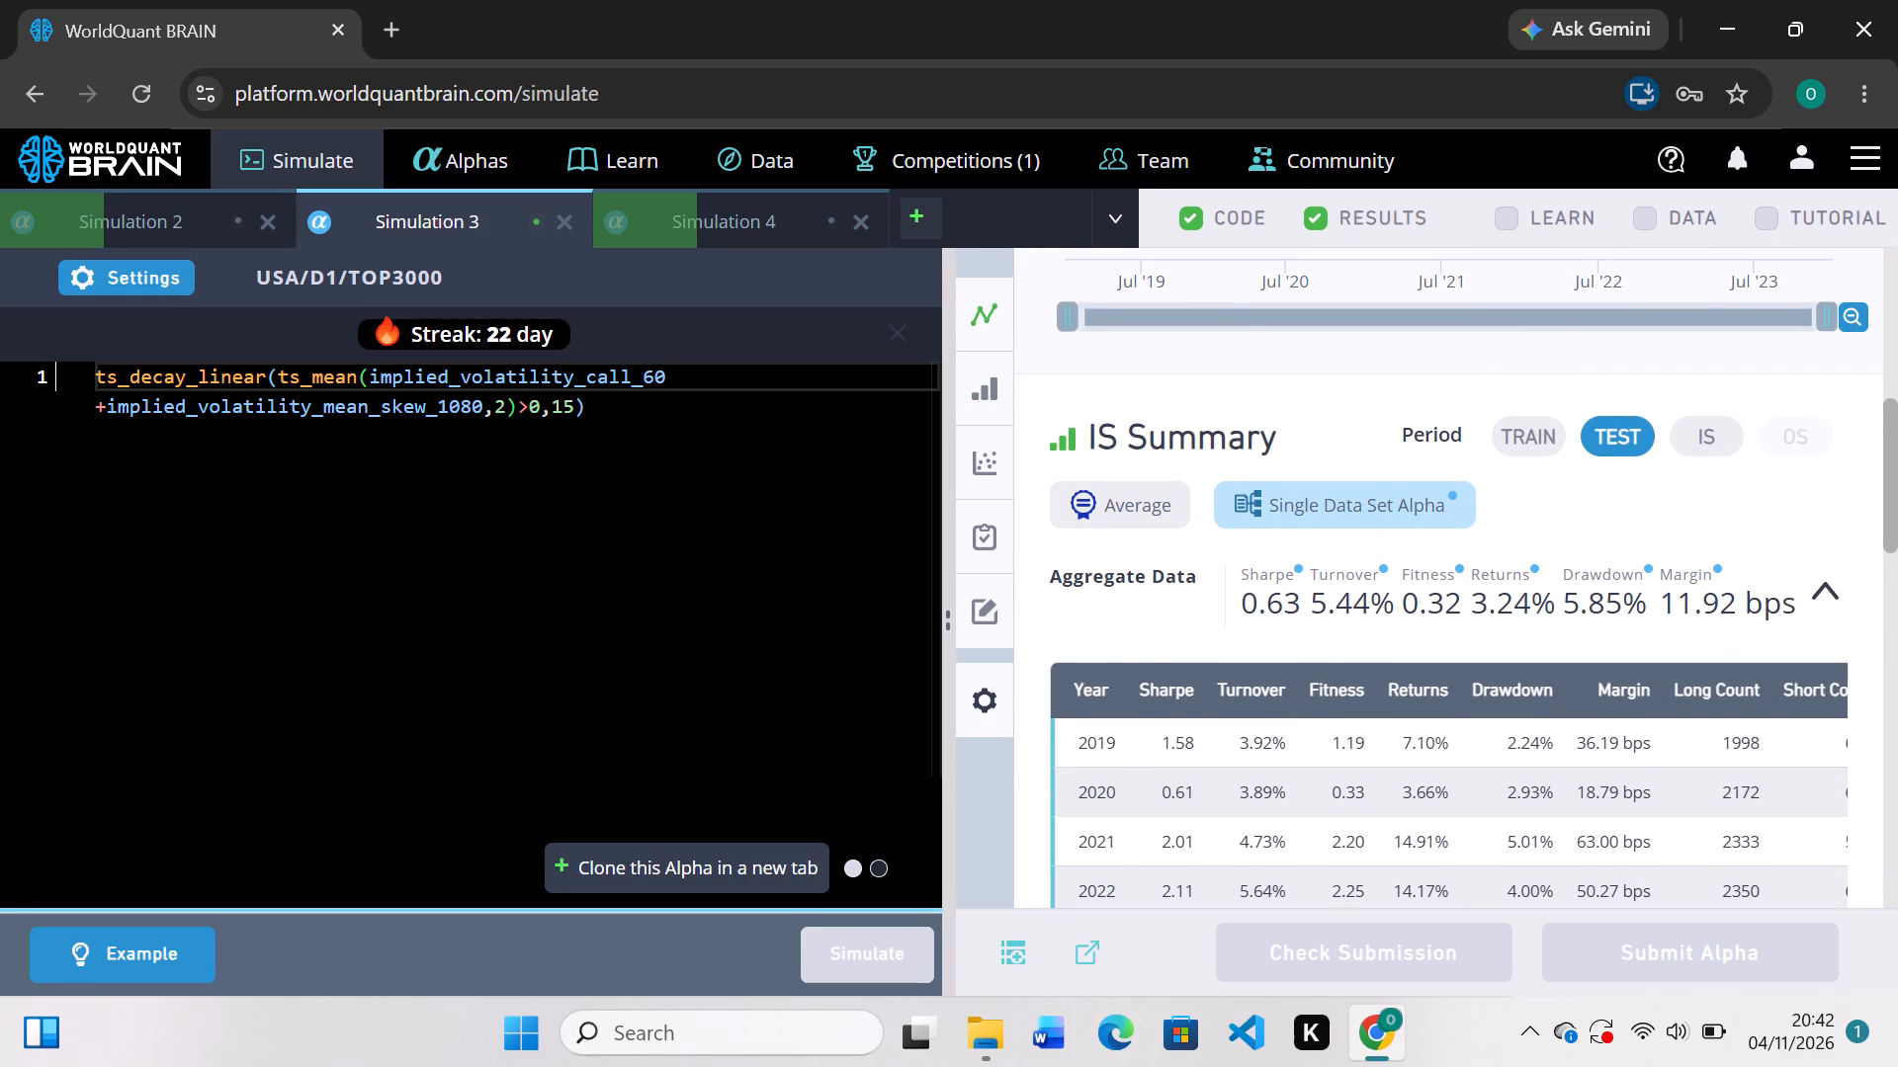
Remove ts_decay_linear and its 15 argument from Simulation 3's expression, leaving (ts_mean(implied_volatility_call_60+implied_volatility_mean_skew_1080,2)>0), and simulate it.
{"action": "left_click", "coordinate": [256, 379]}
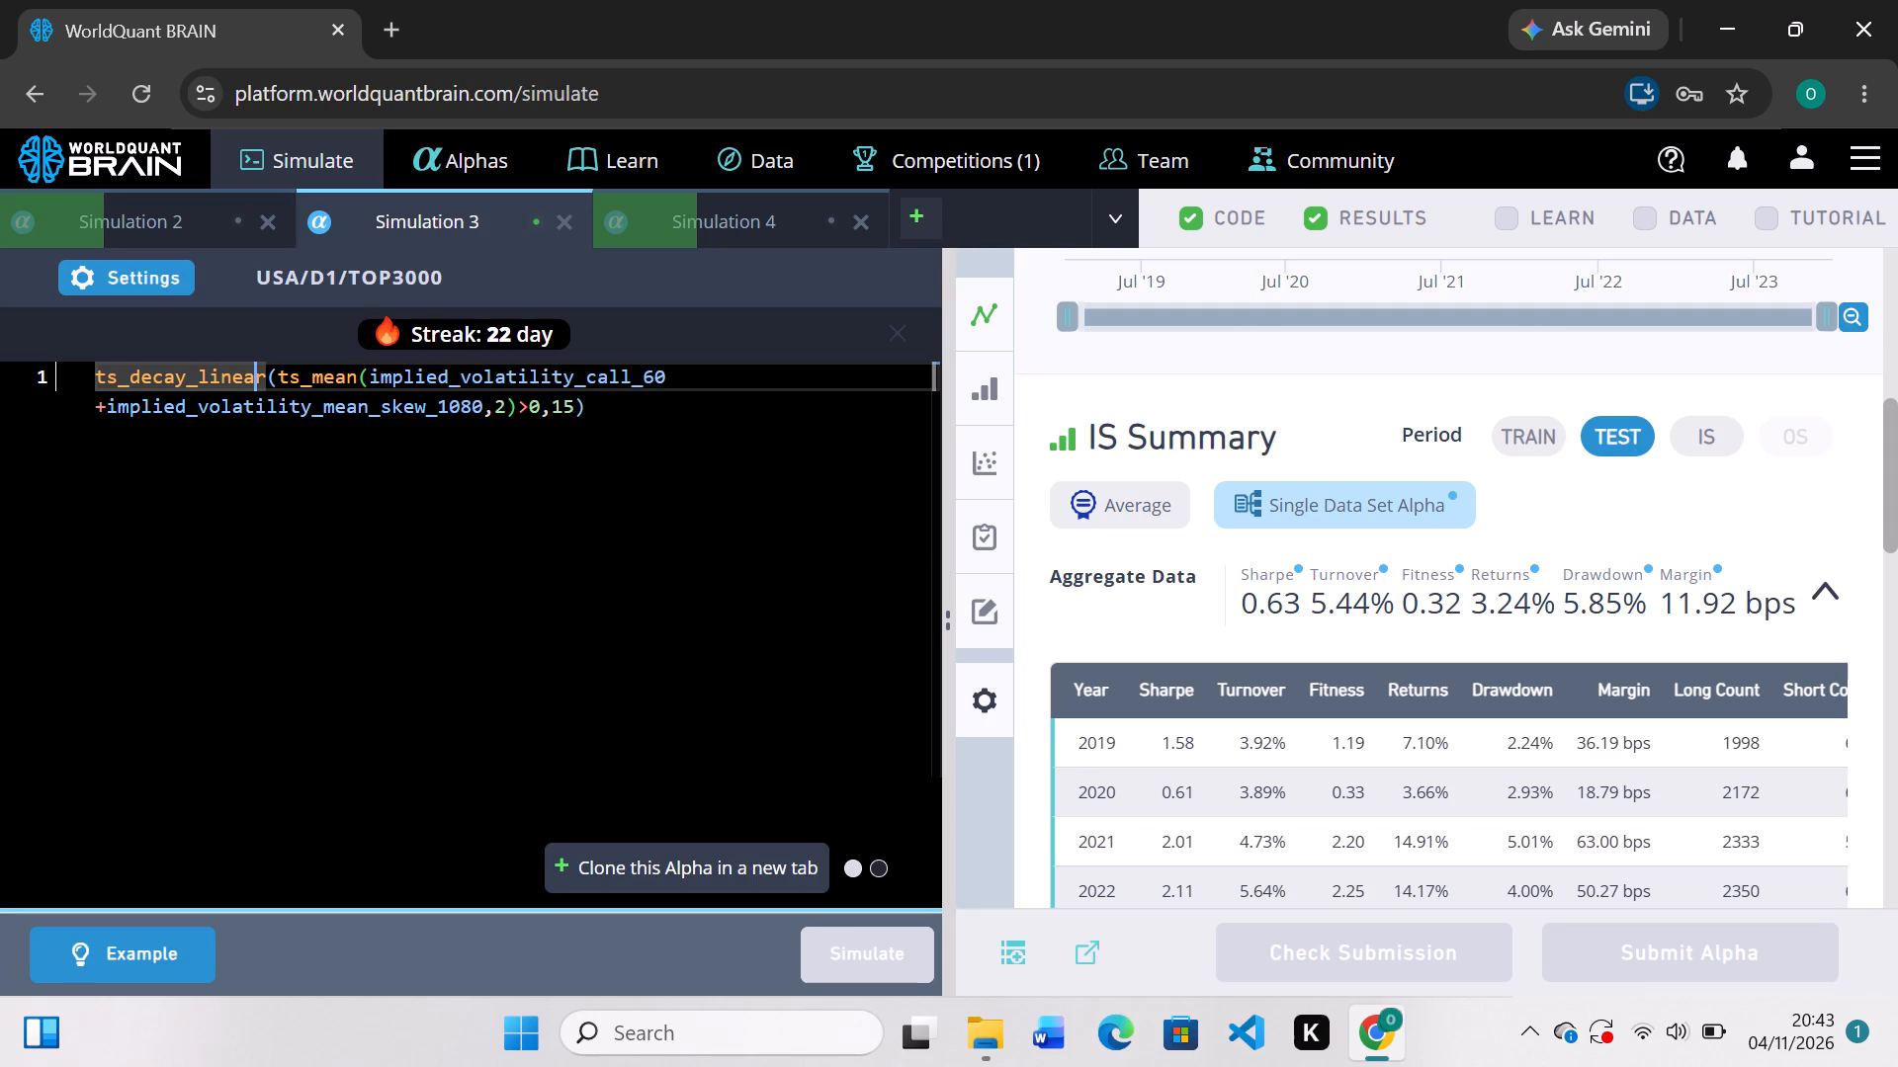
{"action": "left_click", "coordinate": [262, 379]}
{"action": "key", "text": "BackSpace"}
{"action": "key", "text": "BackSpace"}
{"action": "key", "text": "BackSpace"}
{"action": "key", "text": "BackSpace"}
{"action": "key", "text": "BackSpace"}
{"action": "key", "text": "BackSpace"}
{"action": "key", "text": "BackSpace"}
{"action": "key", "text": "BackSpace"}
{"action": "key", "text": "BackSpace"}
{"action": "key", "text": "BackSpace"}
{"action": "key", "text": "BackSpace"}
{"action": "key", "text": "BackSpace"}
{"action": "key", "text": "BackSpace"}
{"action": "key", "text": "BackSpace"}
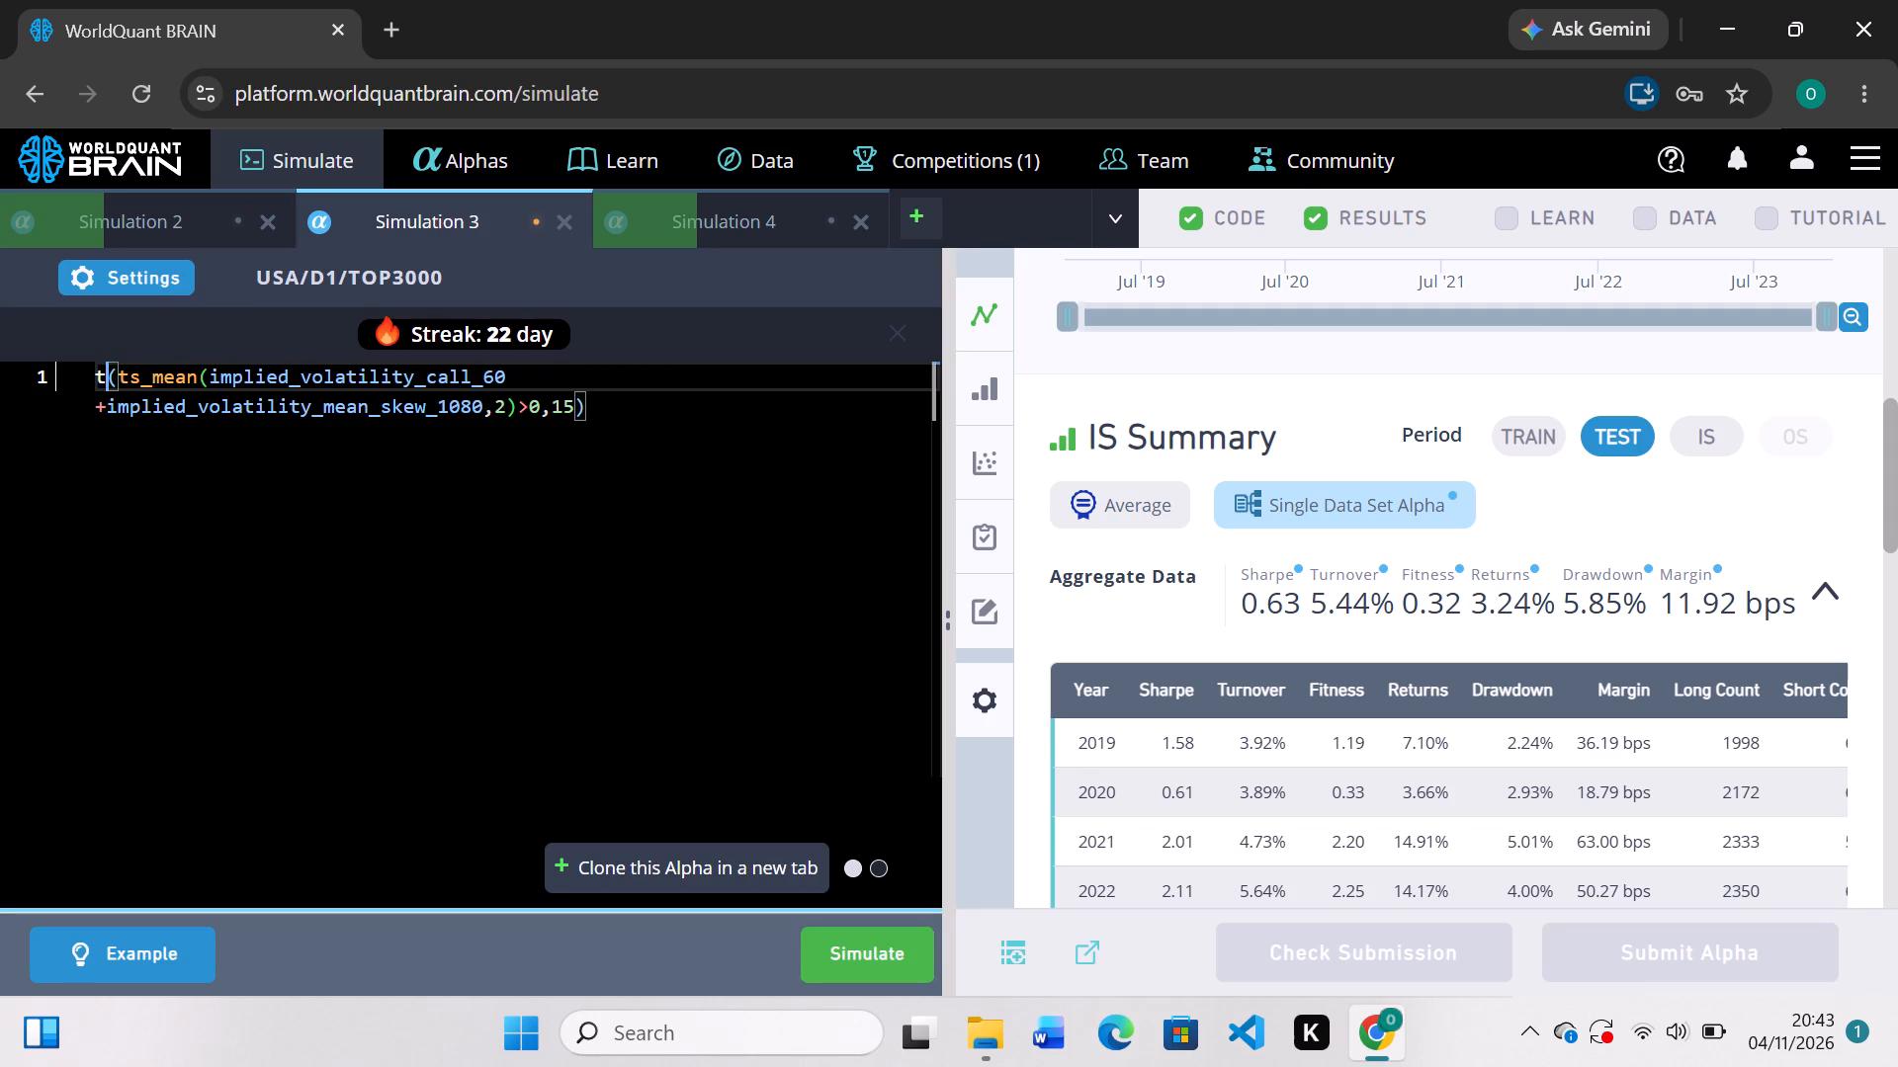
{"action": "key", "text": "BackSpace"}
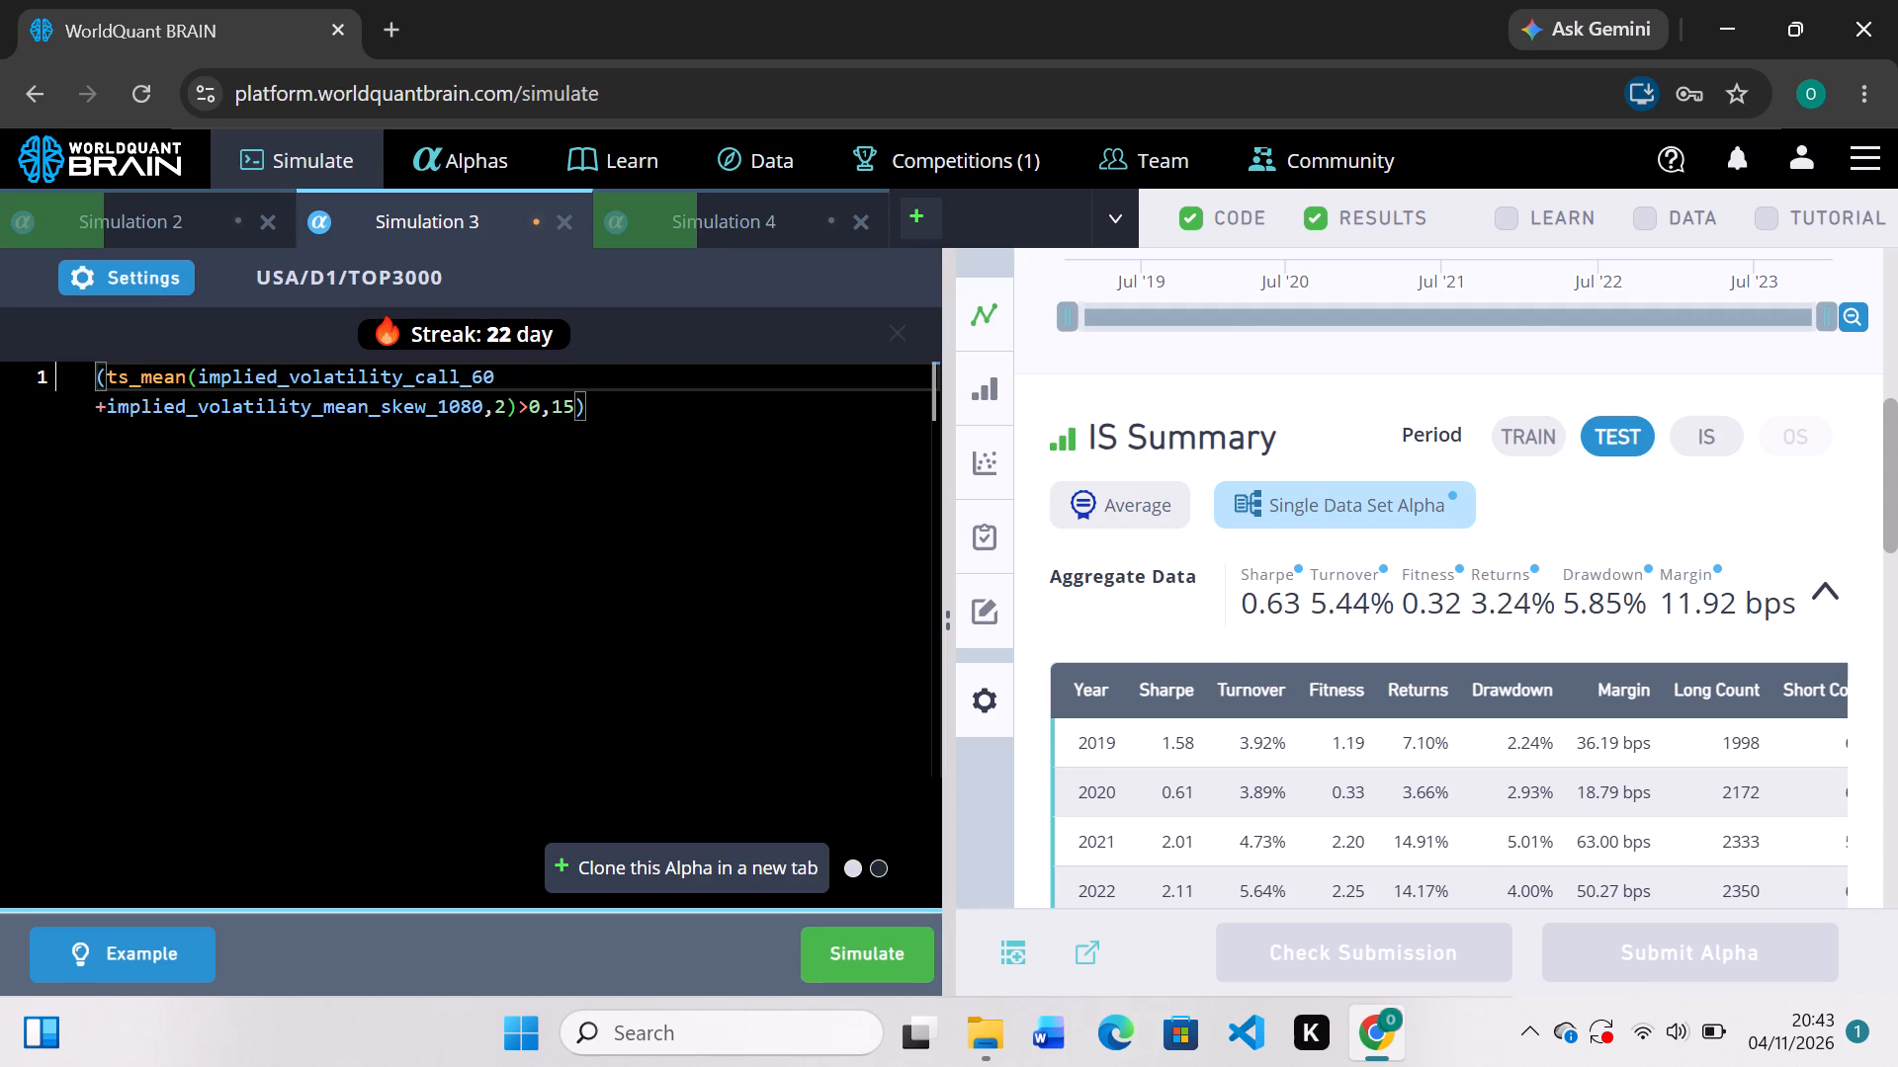
{"action": "left_click", "coordinate": [574, 415]}
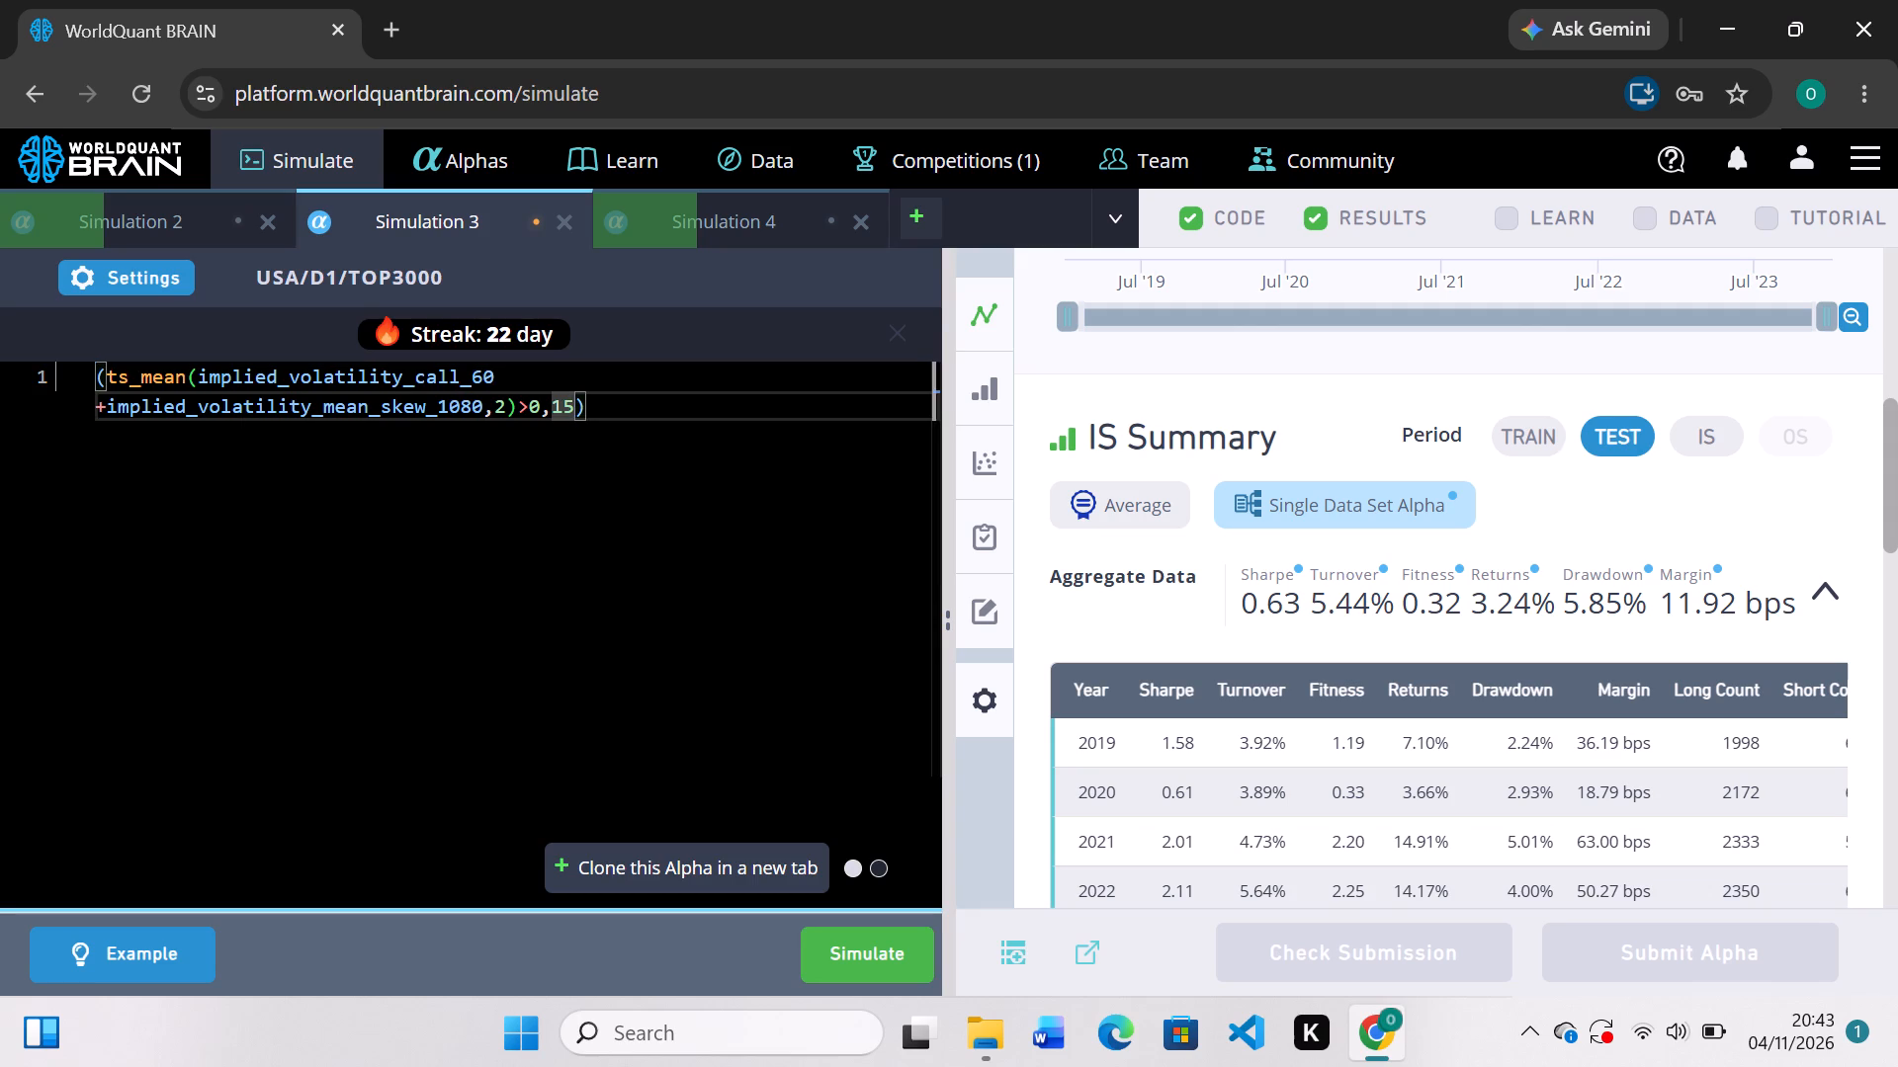
{"action": "key", "text": "BackSpace"}
{"action": "key", "text": "BackSpace"}
{"action": "key", "text": "BackSpace"}
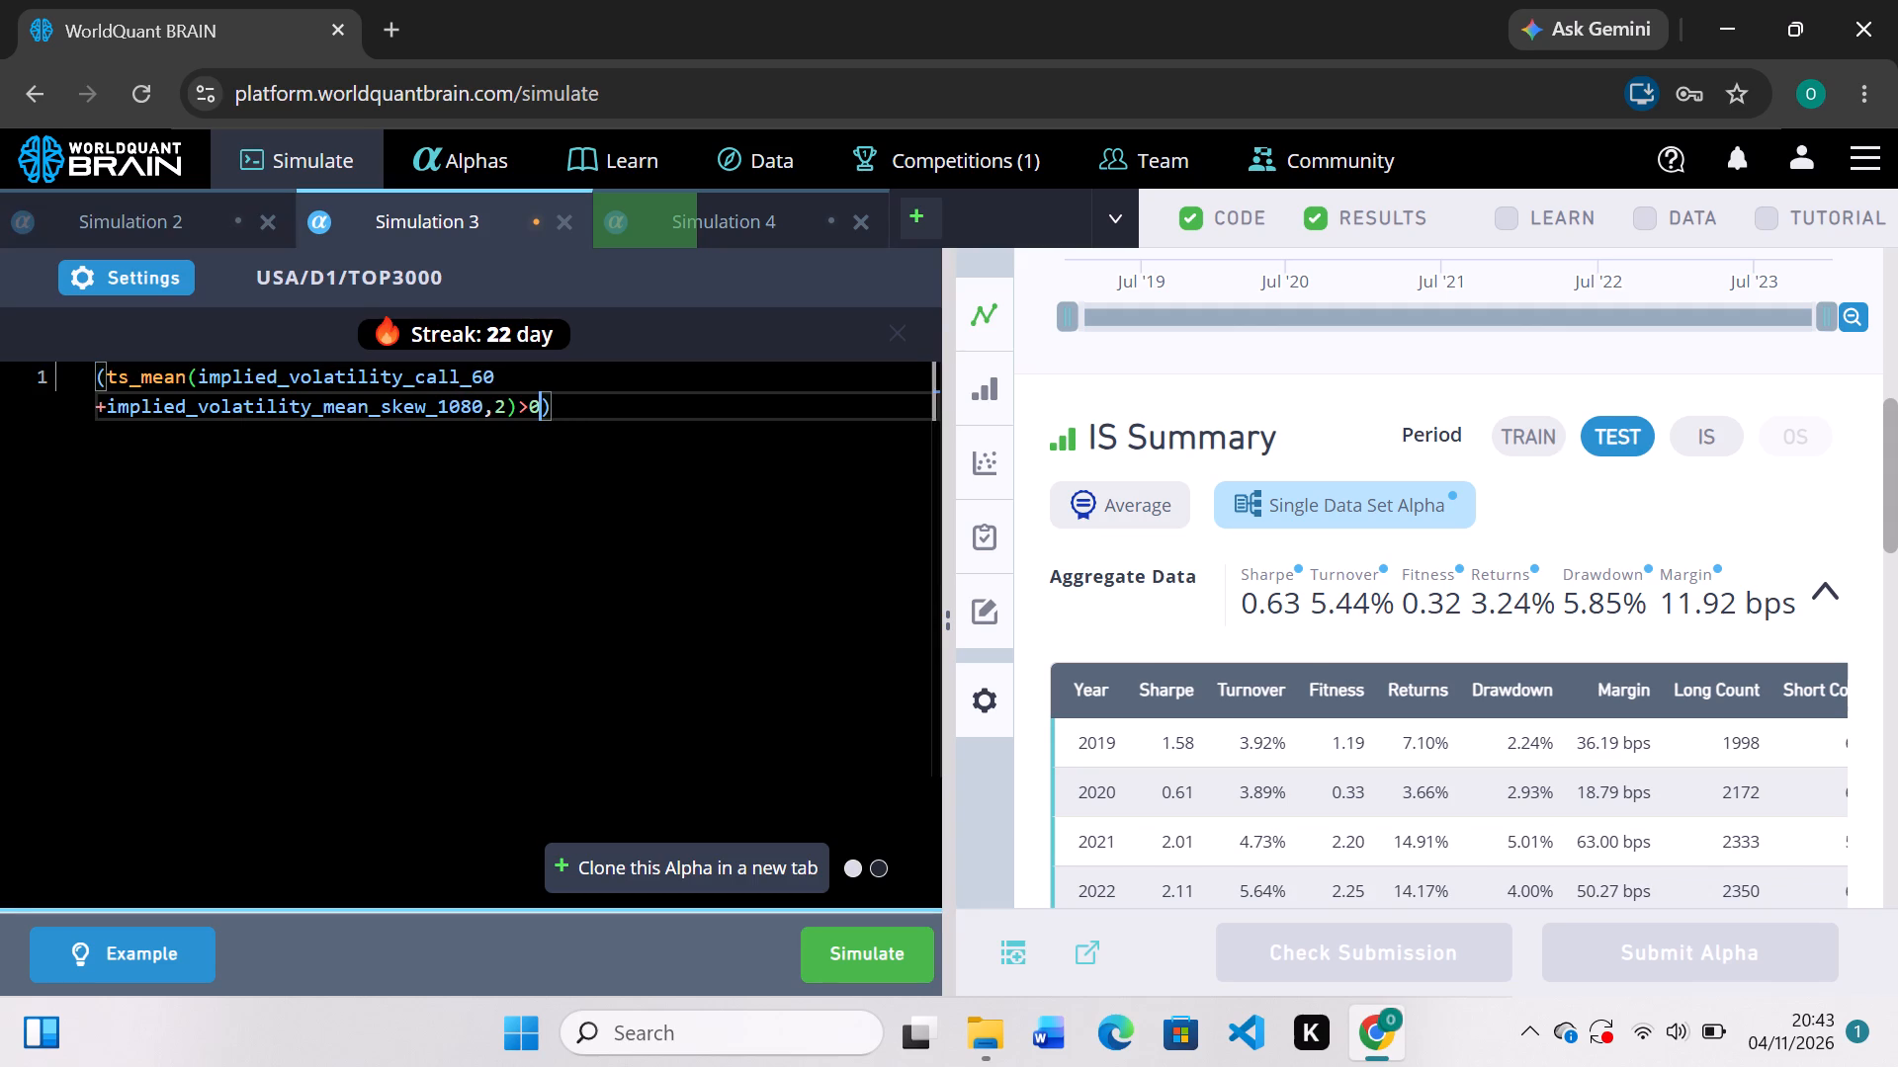
{"action": "left_click", "coordinate": [872, 950]}
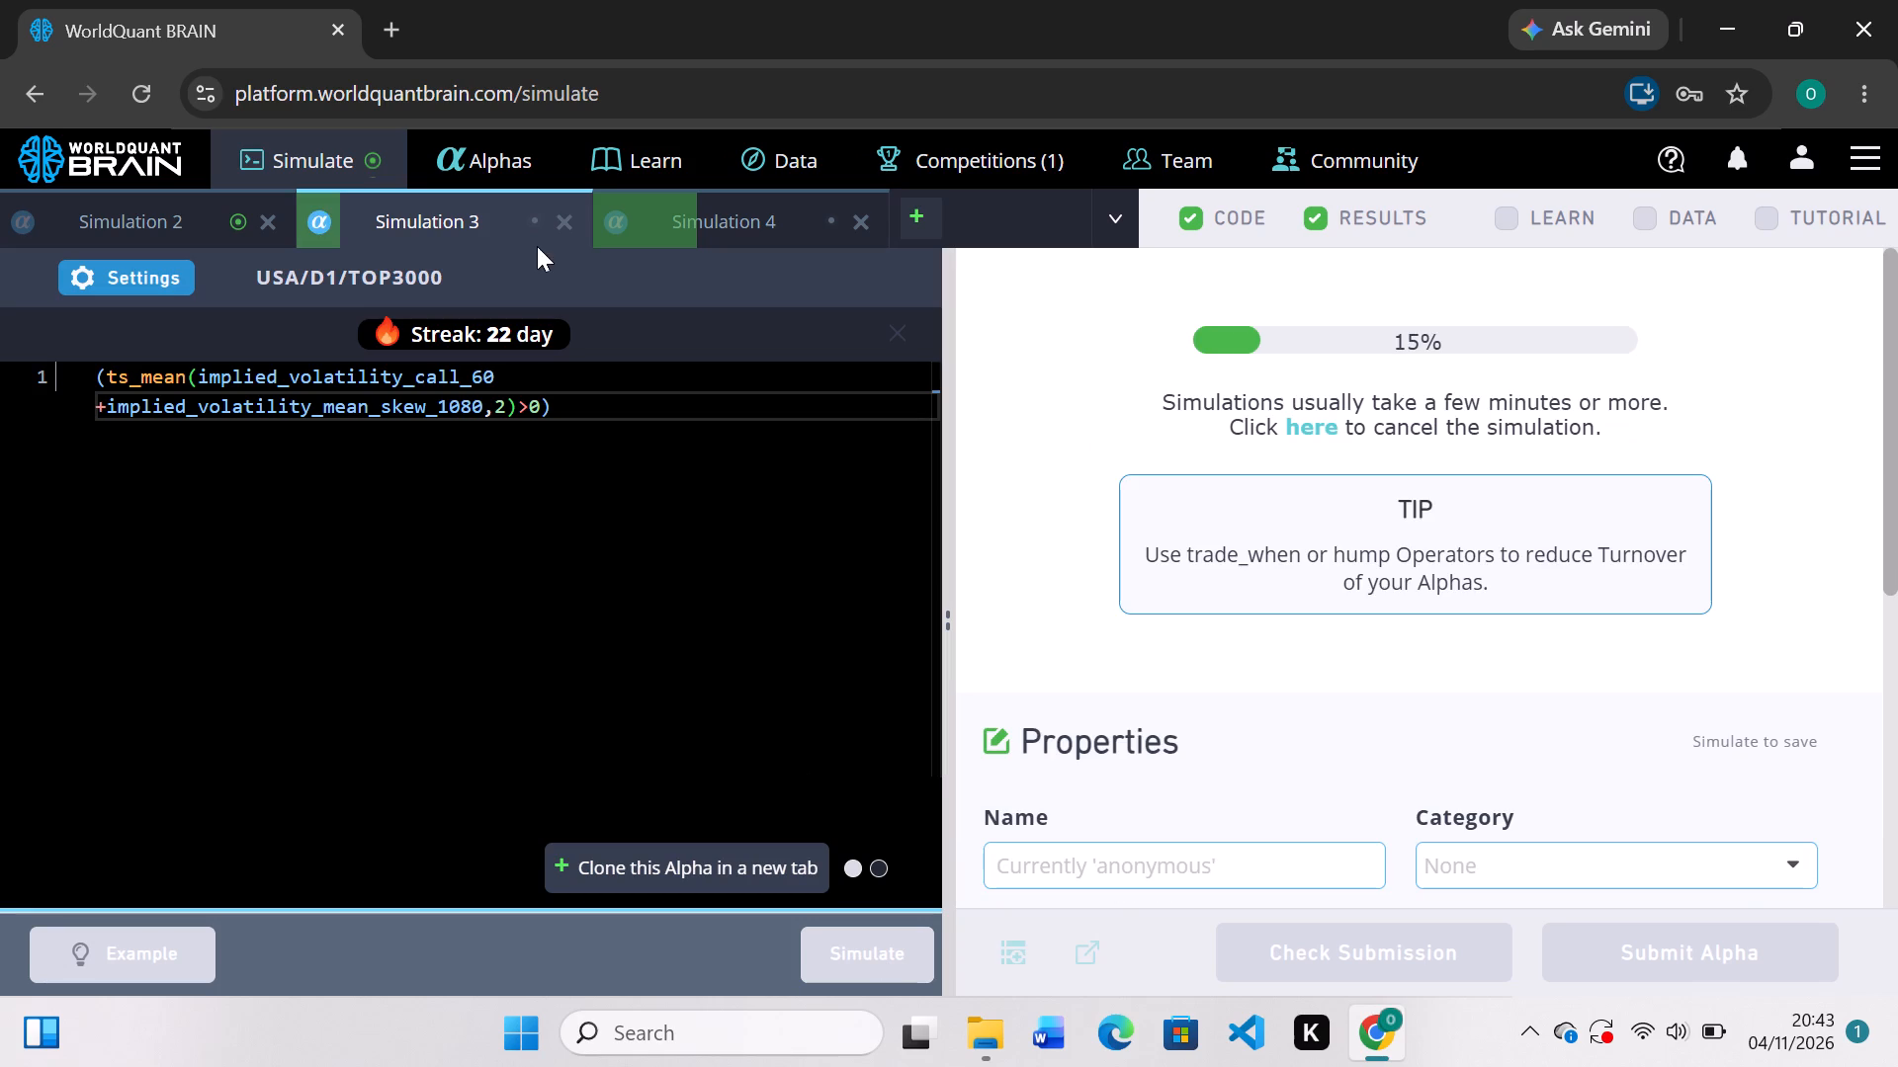
Check Simulation 2's PnL chart and IS summary, change its last line to trade_when(eve,alp2,0) and simulate it.
{"action": "left_click", "coordinate": [194, 213]}
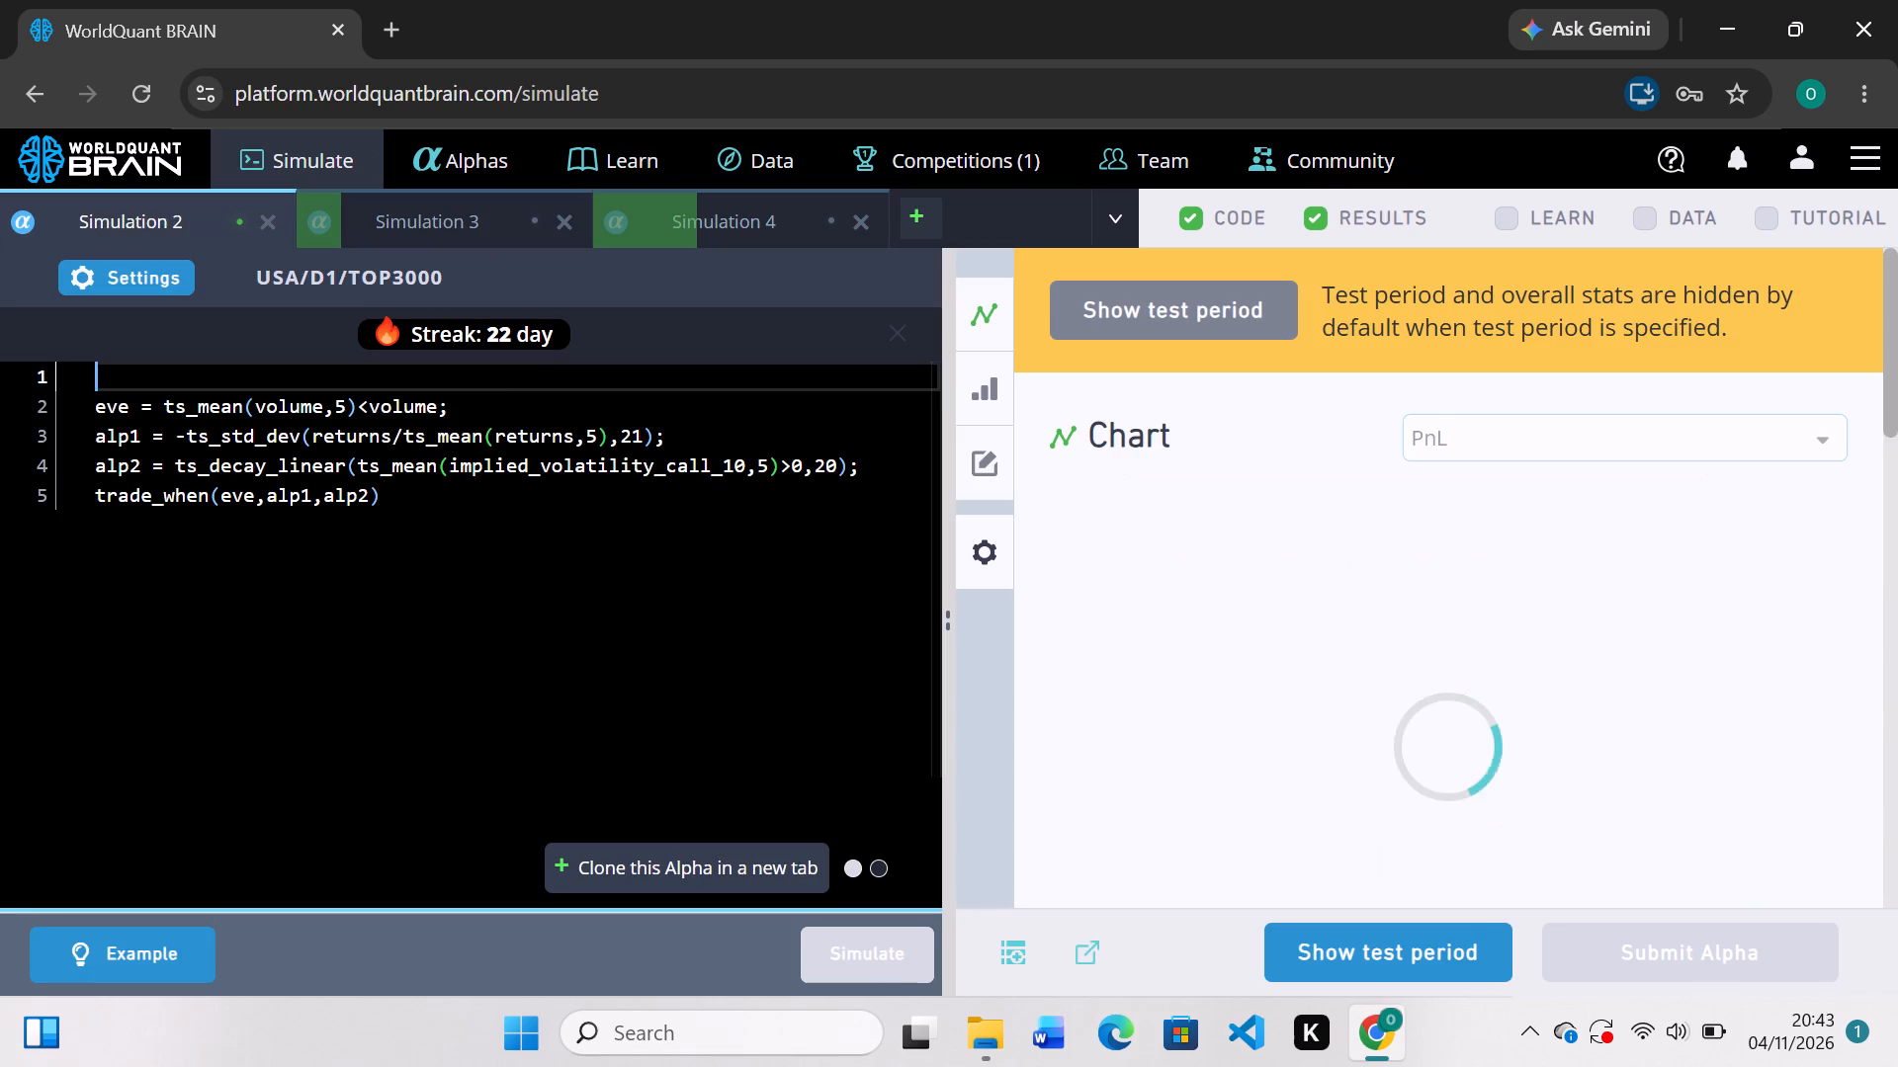
{"action": "scroll", "coordinate": [1203, 652], "scroll_direction": "down", "scroll_amount": 3}
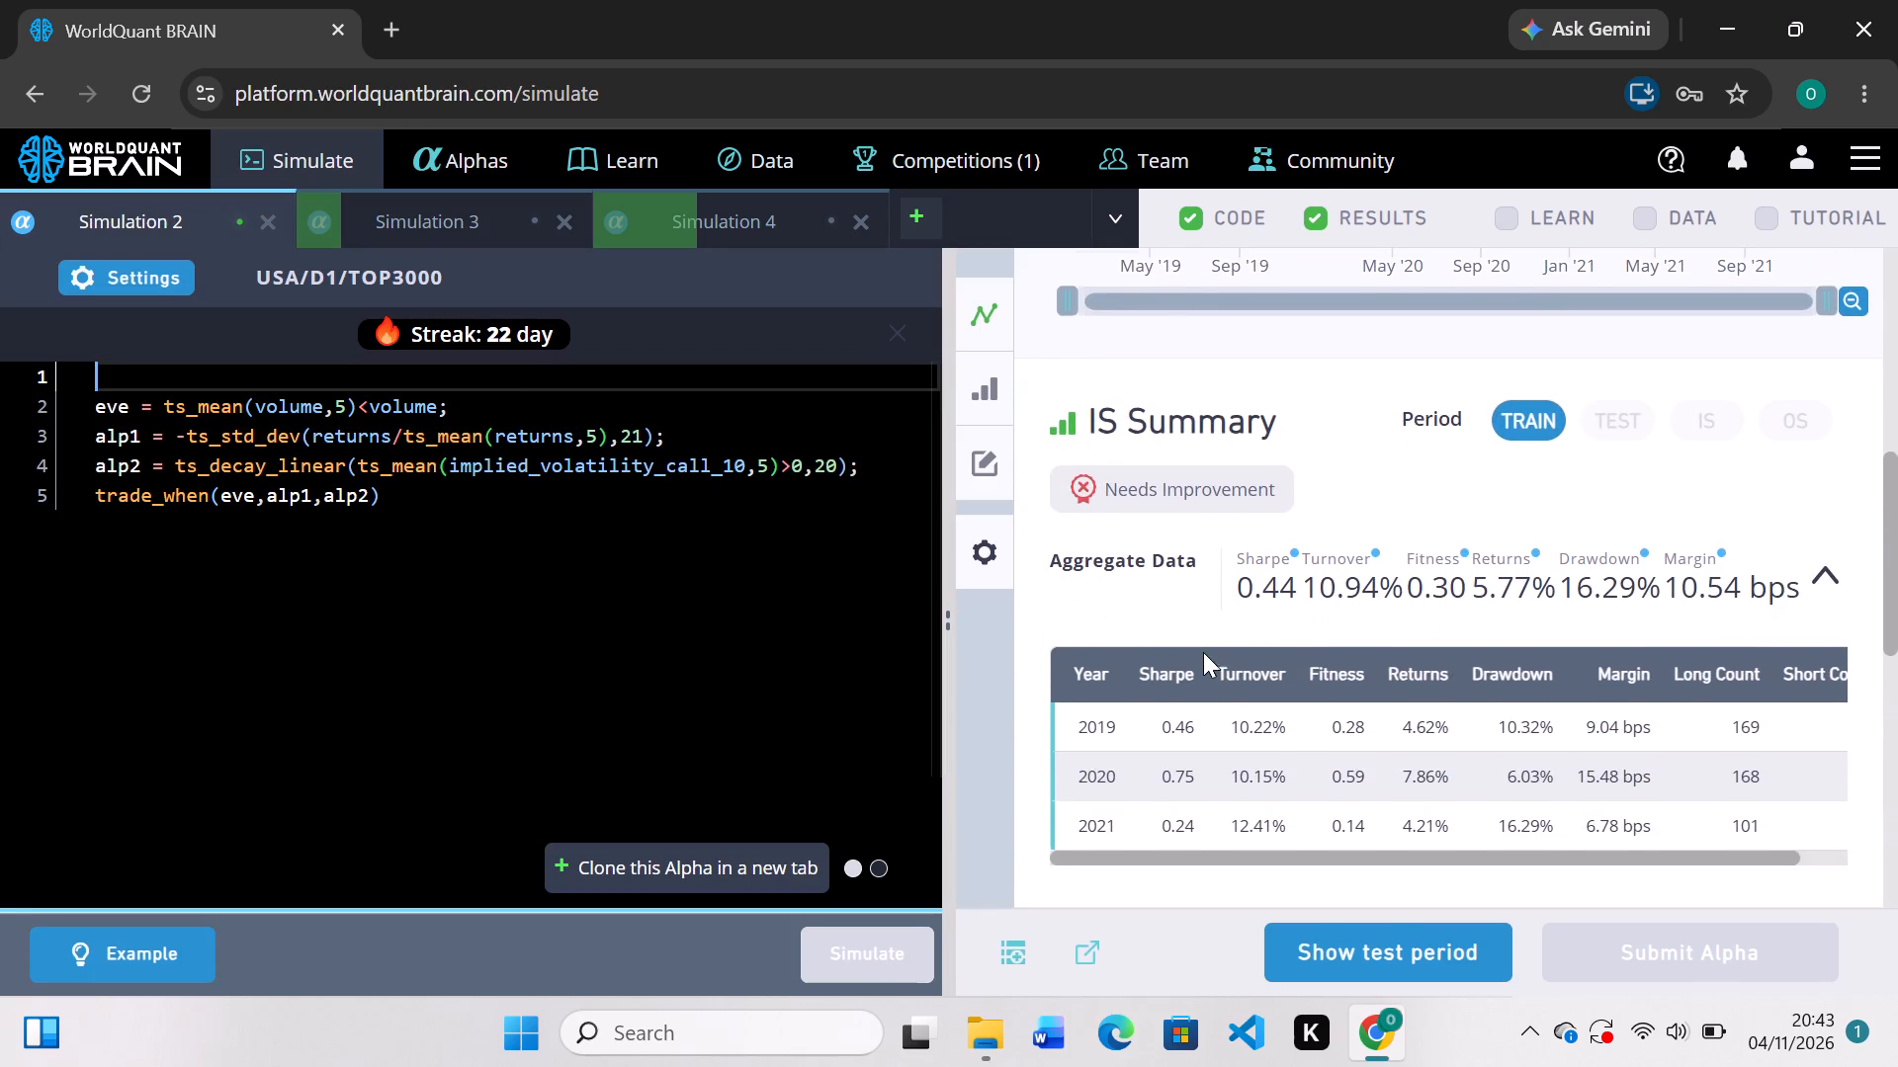
{"action": "scroll", "coordinate": [1203, 652], "scroll_direction": "up", "scroll_amount": 5}
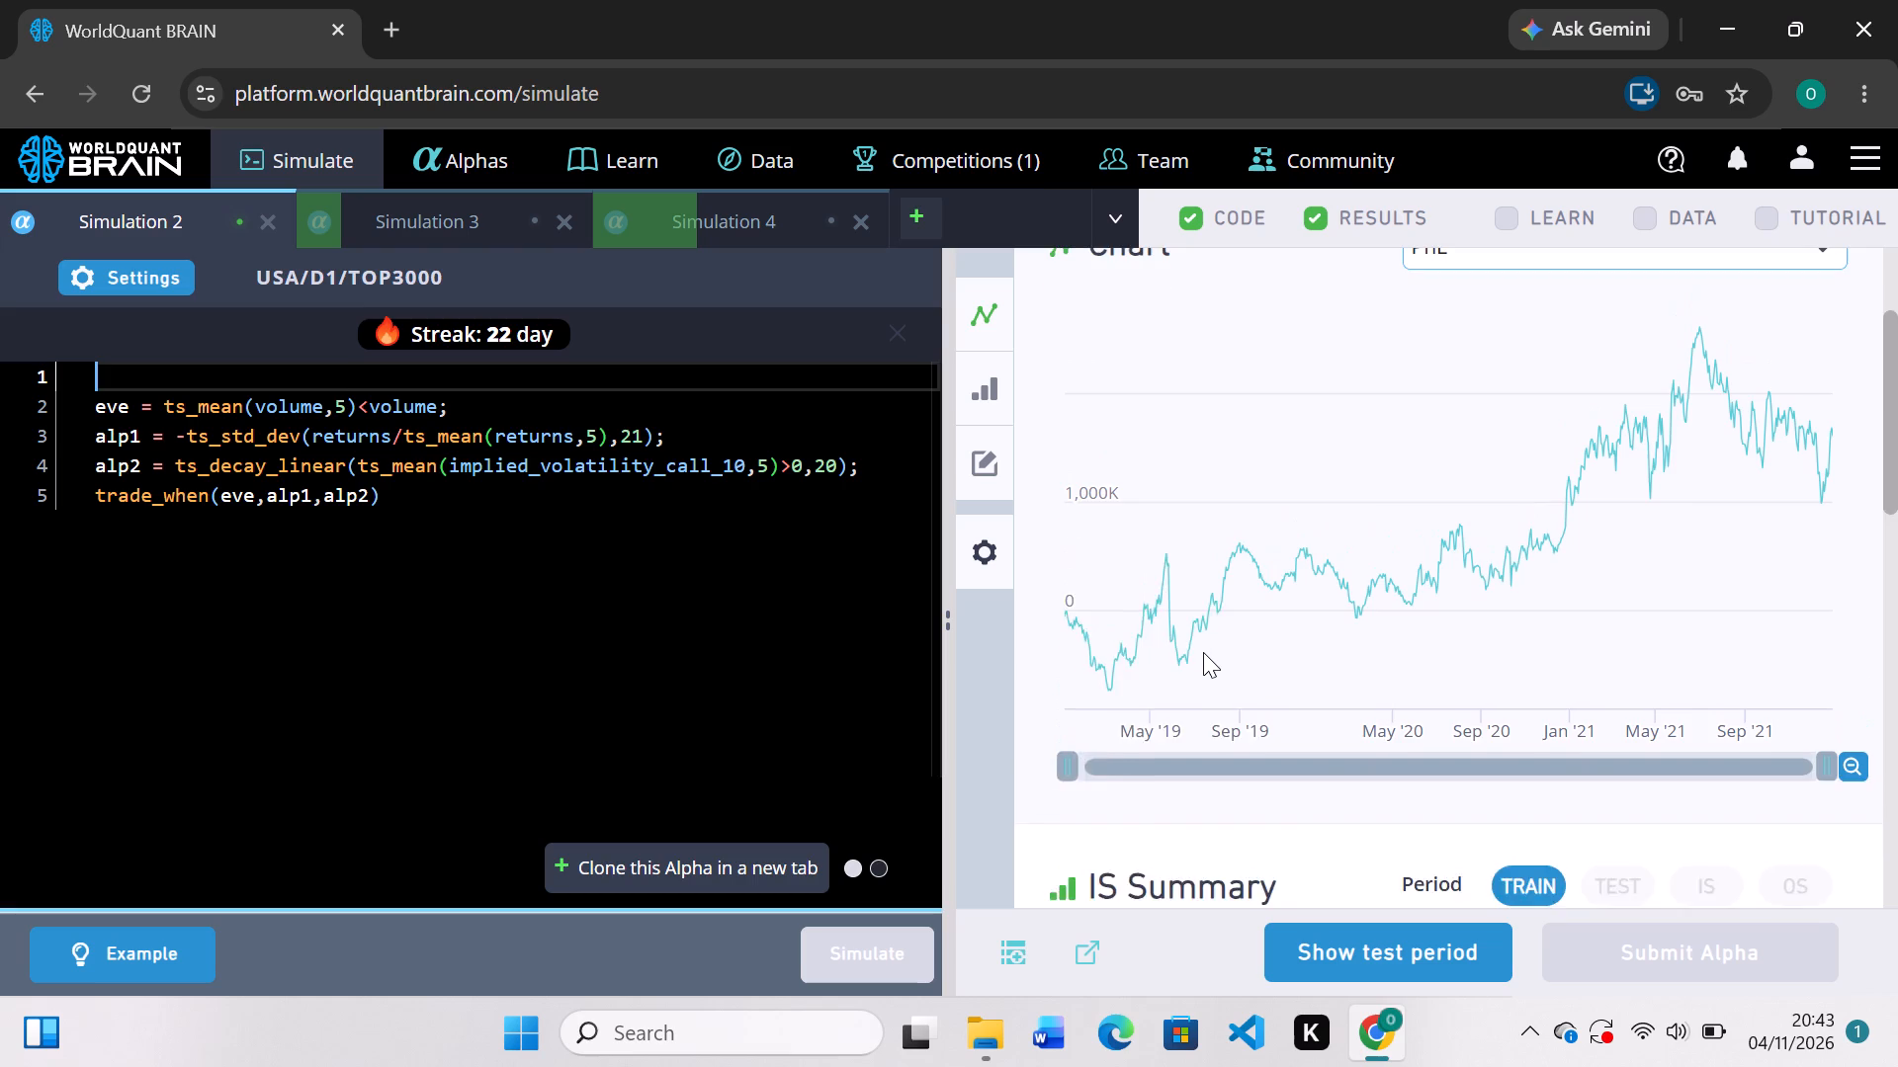
{"action": "scroll", "coordinate": [1203, 652], "scroll_direction": "up", "scroll_amount": 1}
{"action": "scroll", "coordinate": [1203, 652], "scroll_direction": "down", "scroll_amount": 2}
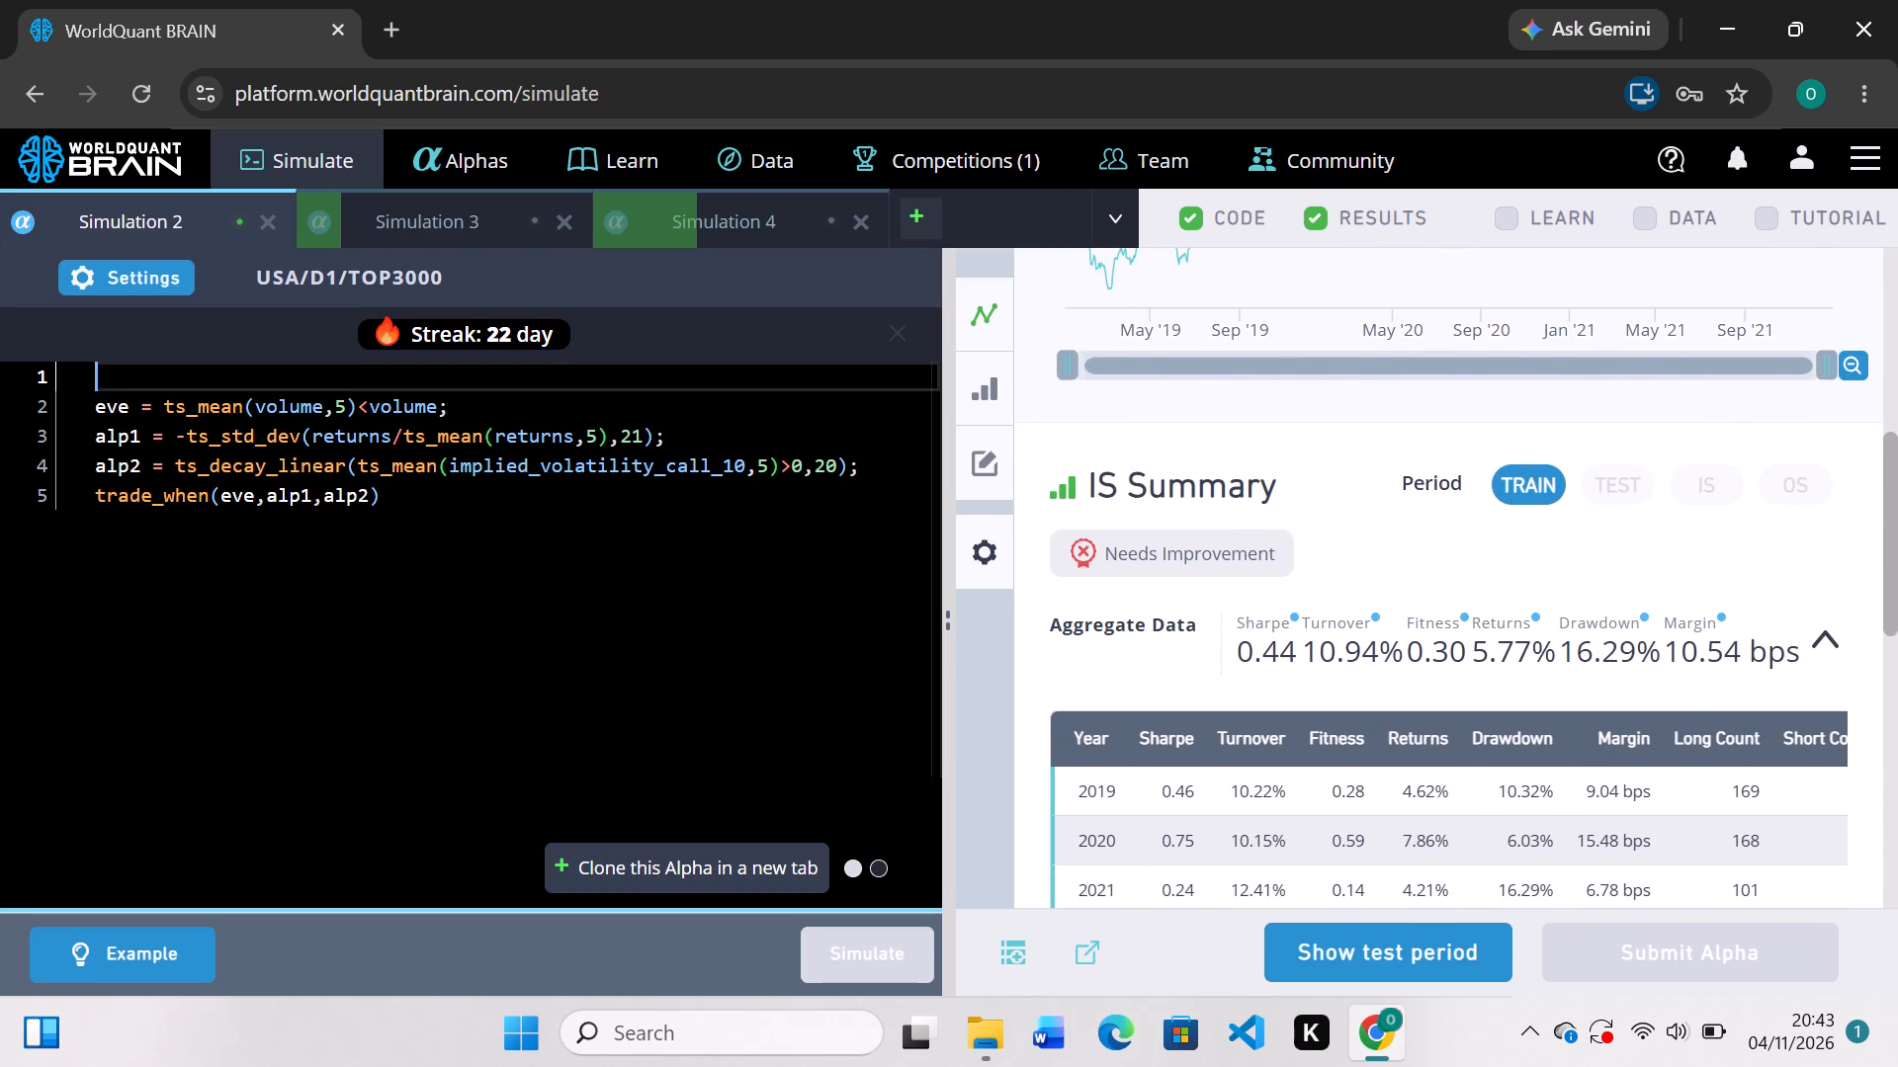
{"action": "left_click", "coordinate": [311, 498]}
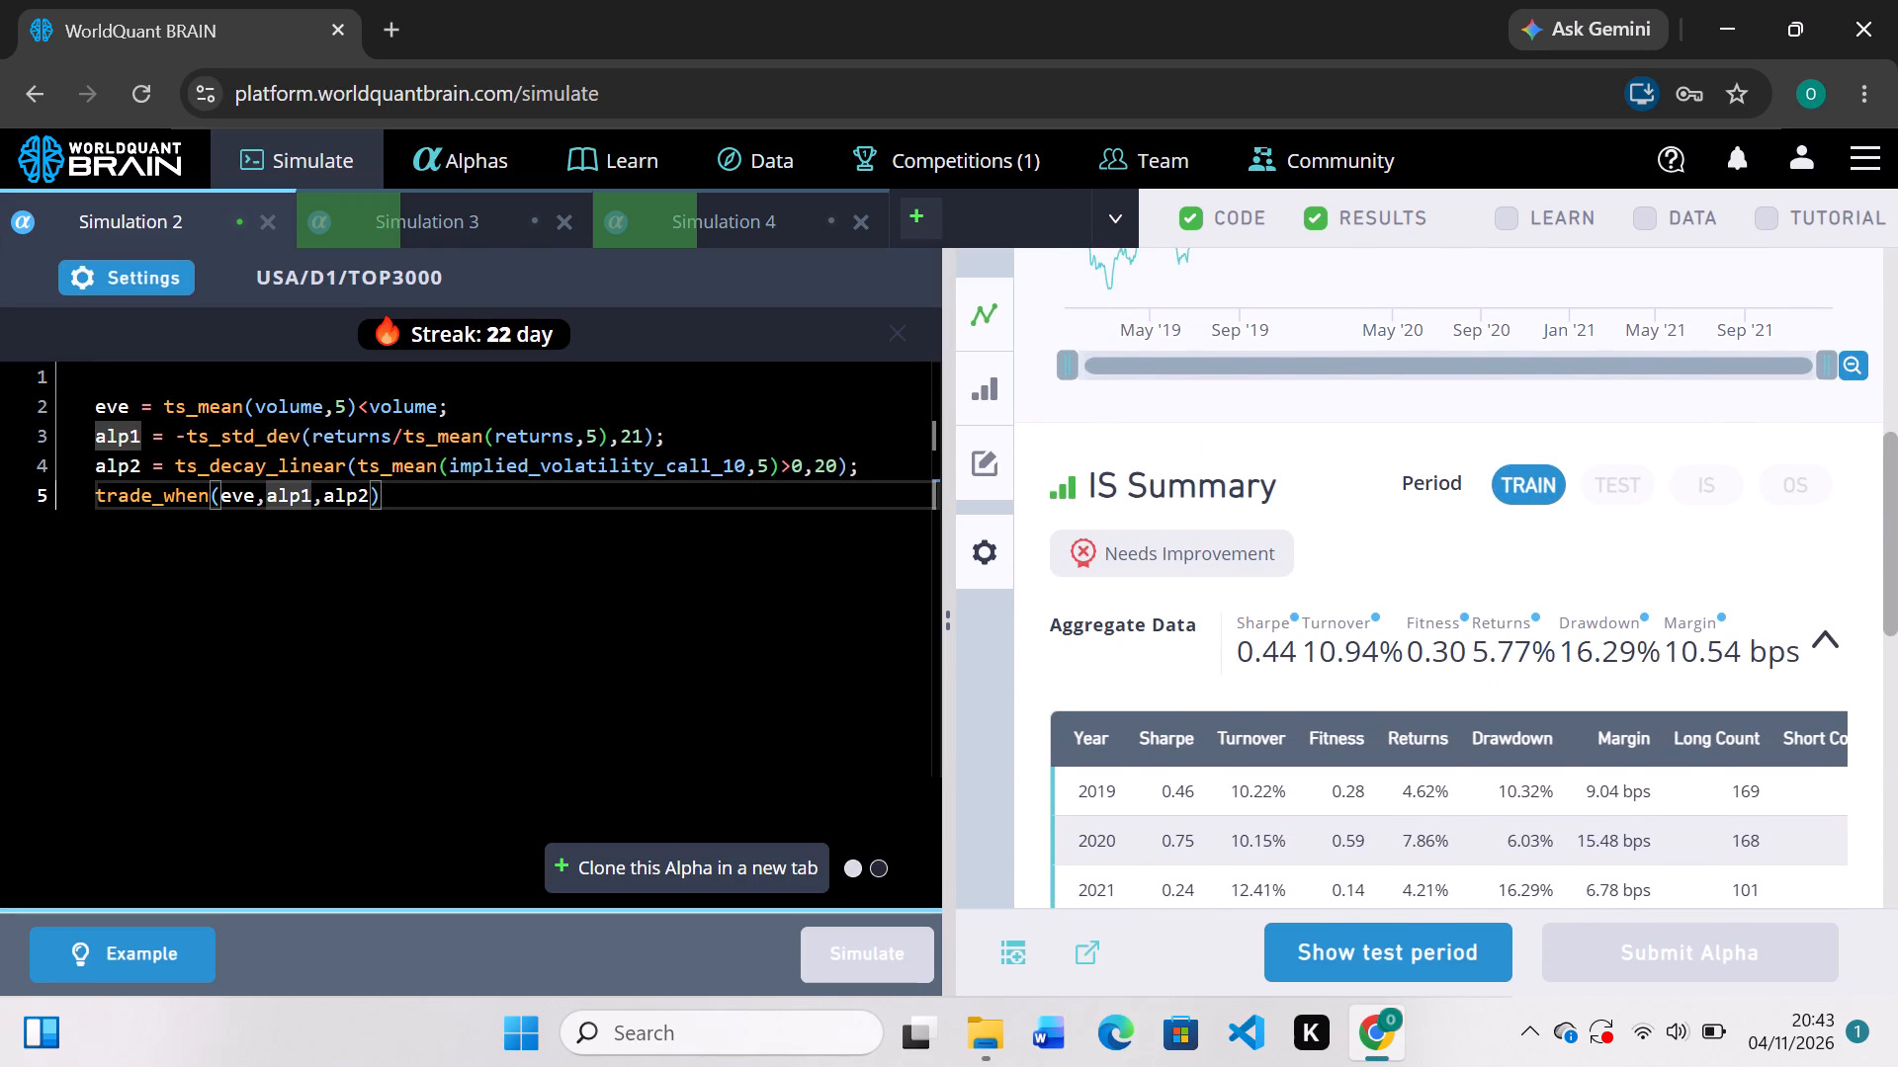
{"action": "key", "text": "BackSpace"}
{"action": "key", "text": "2"}
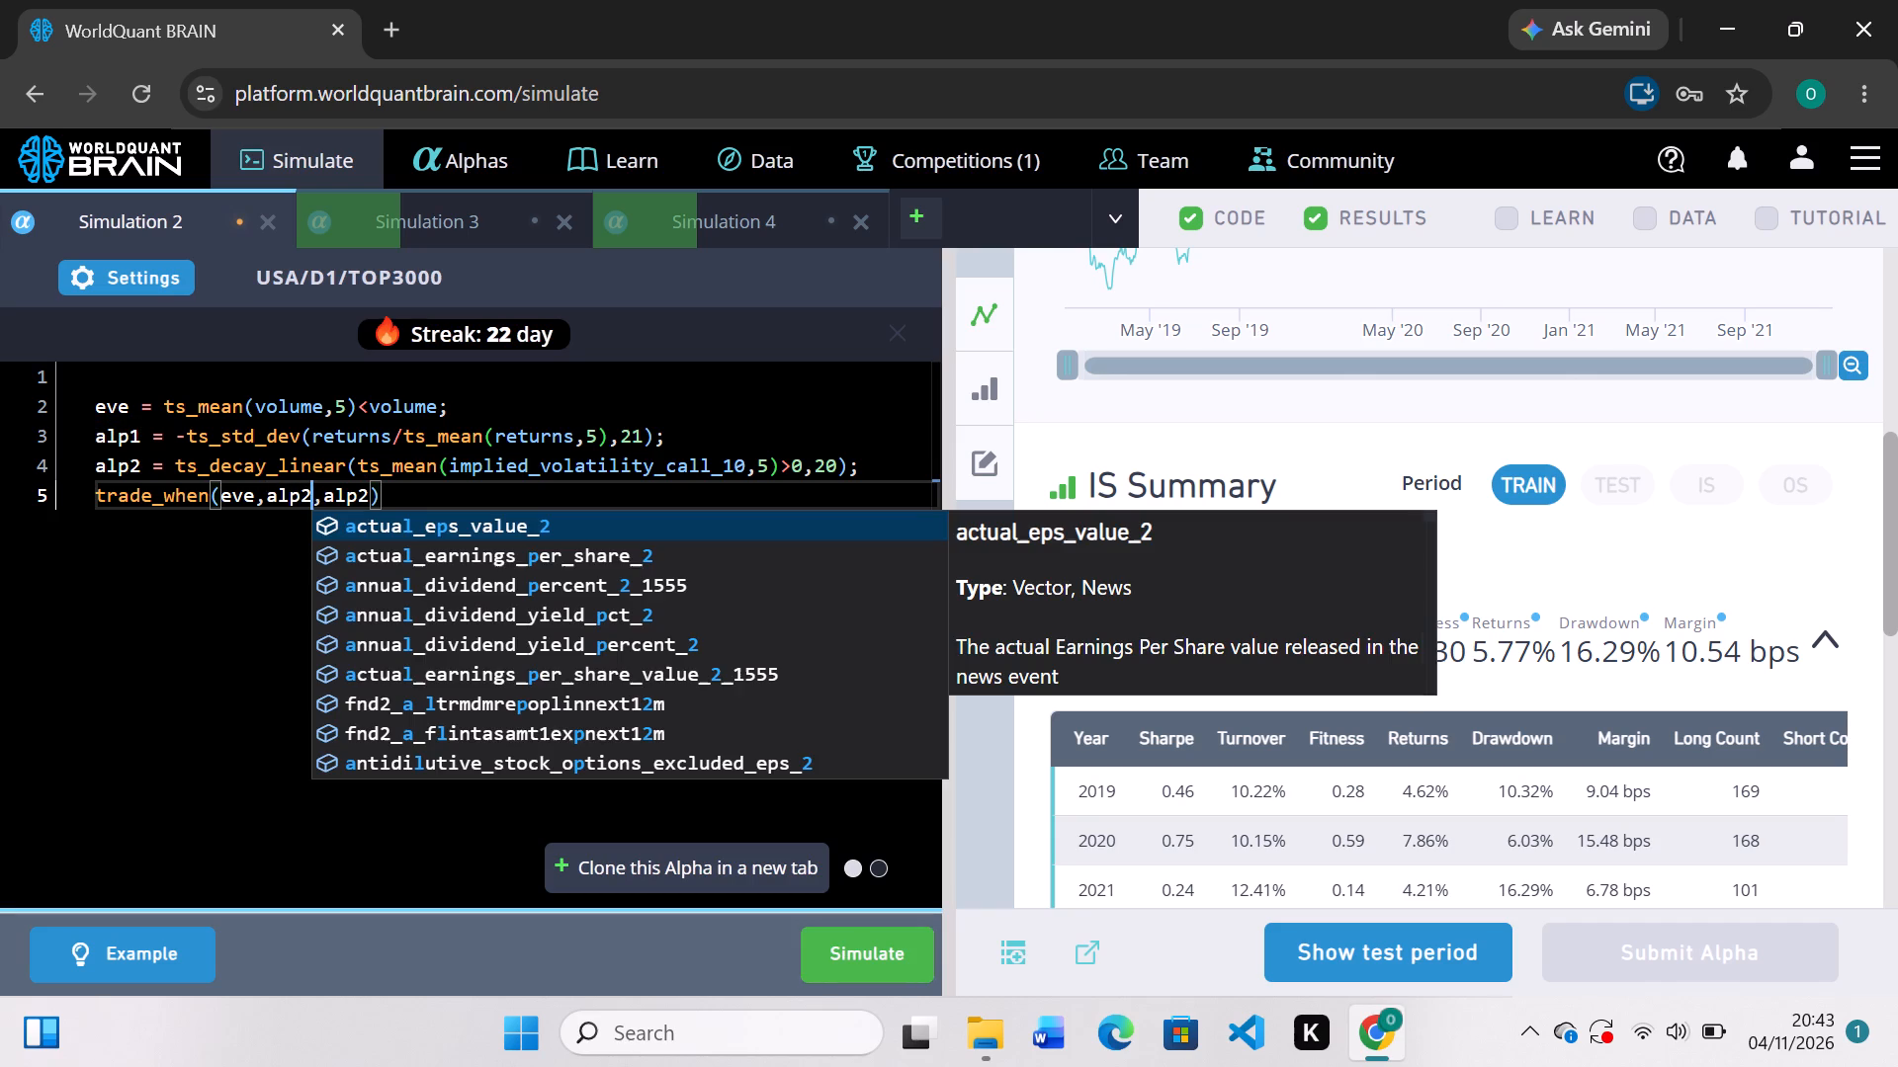
{"action": "left_click", "coordinate": [371, 500]}
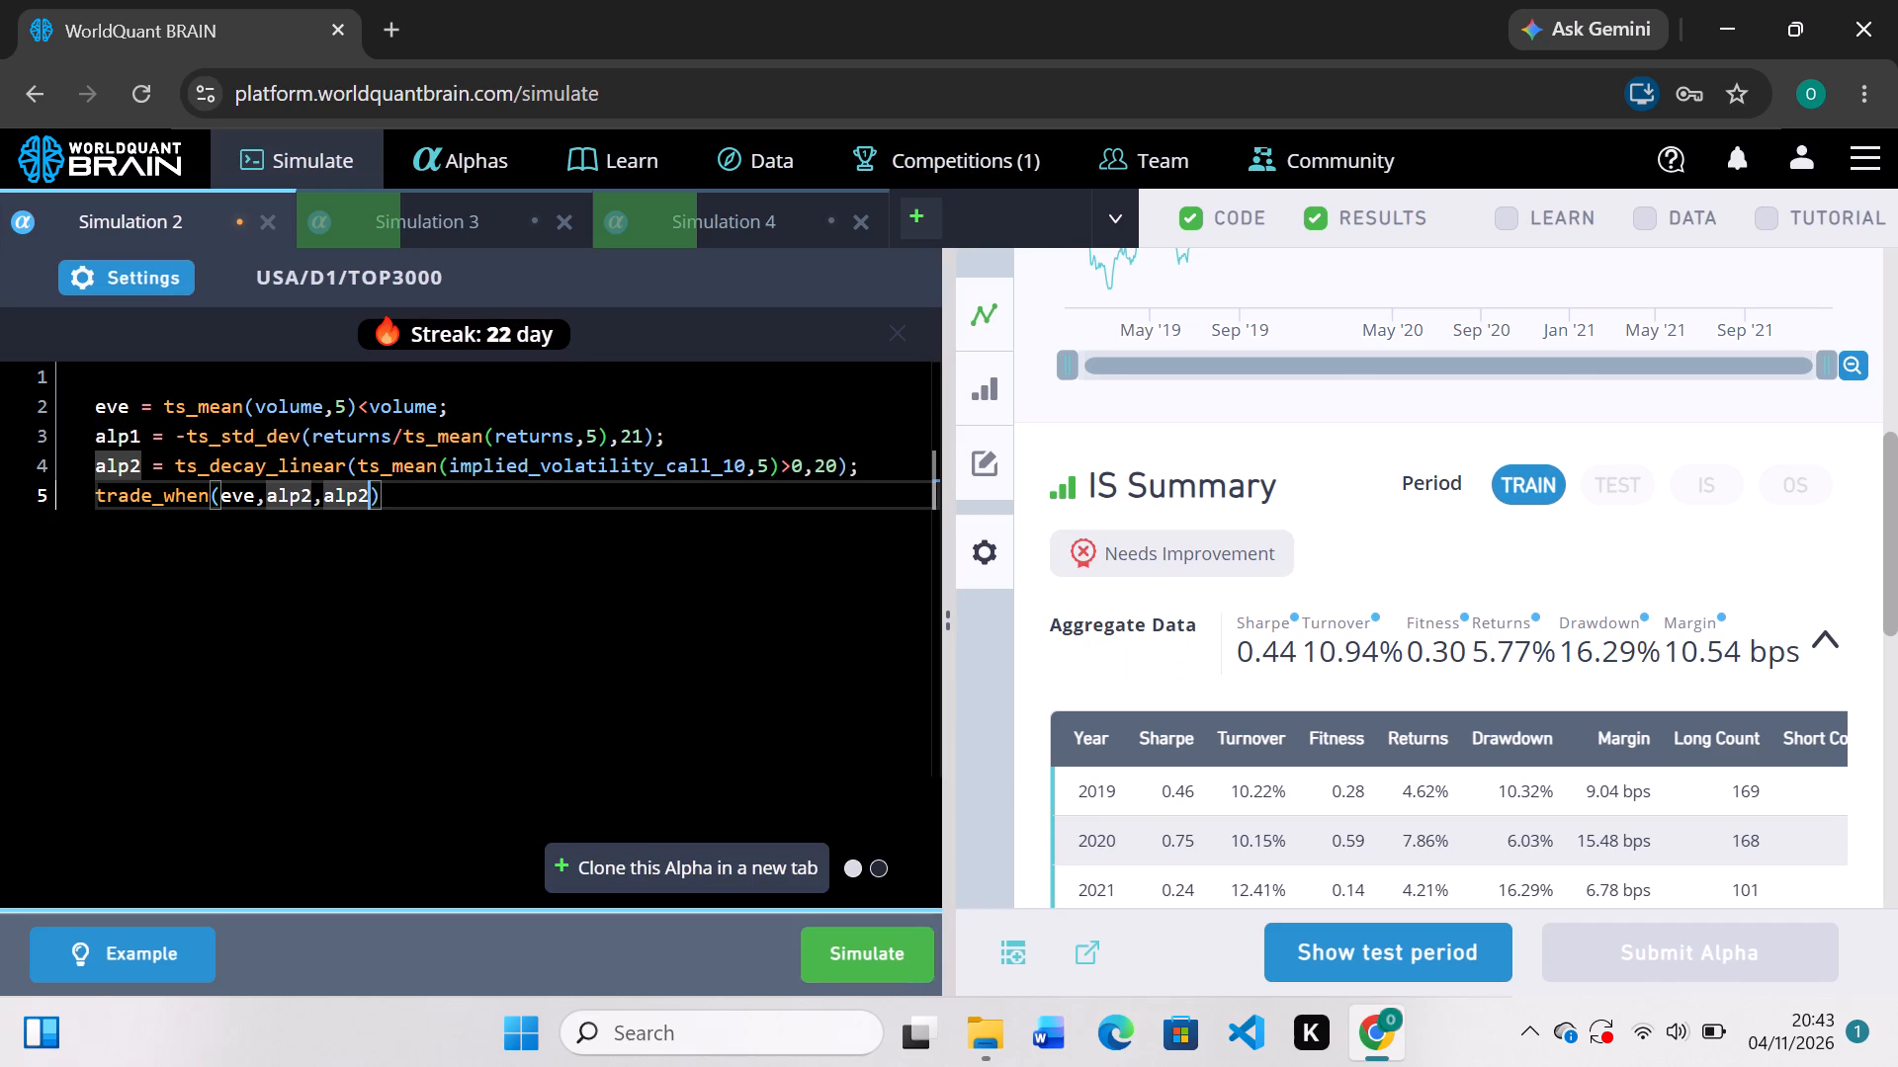
{"action": "key", "text": "BackSpace"}
{"action": "key", "text": "BackSpace"}
{"action": "key", "text": "BackSpace"}
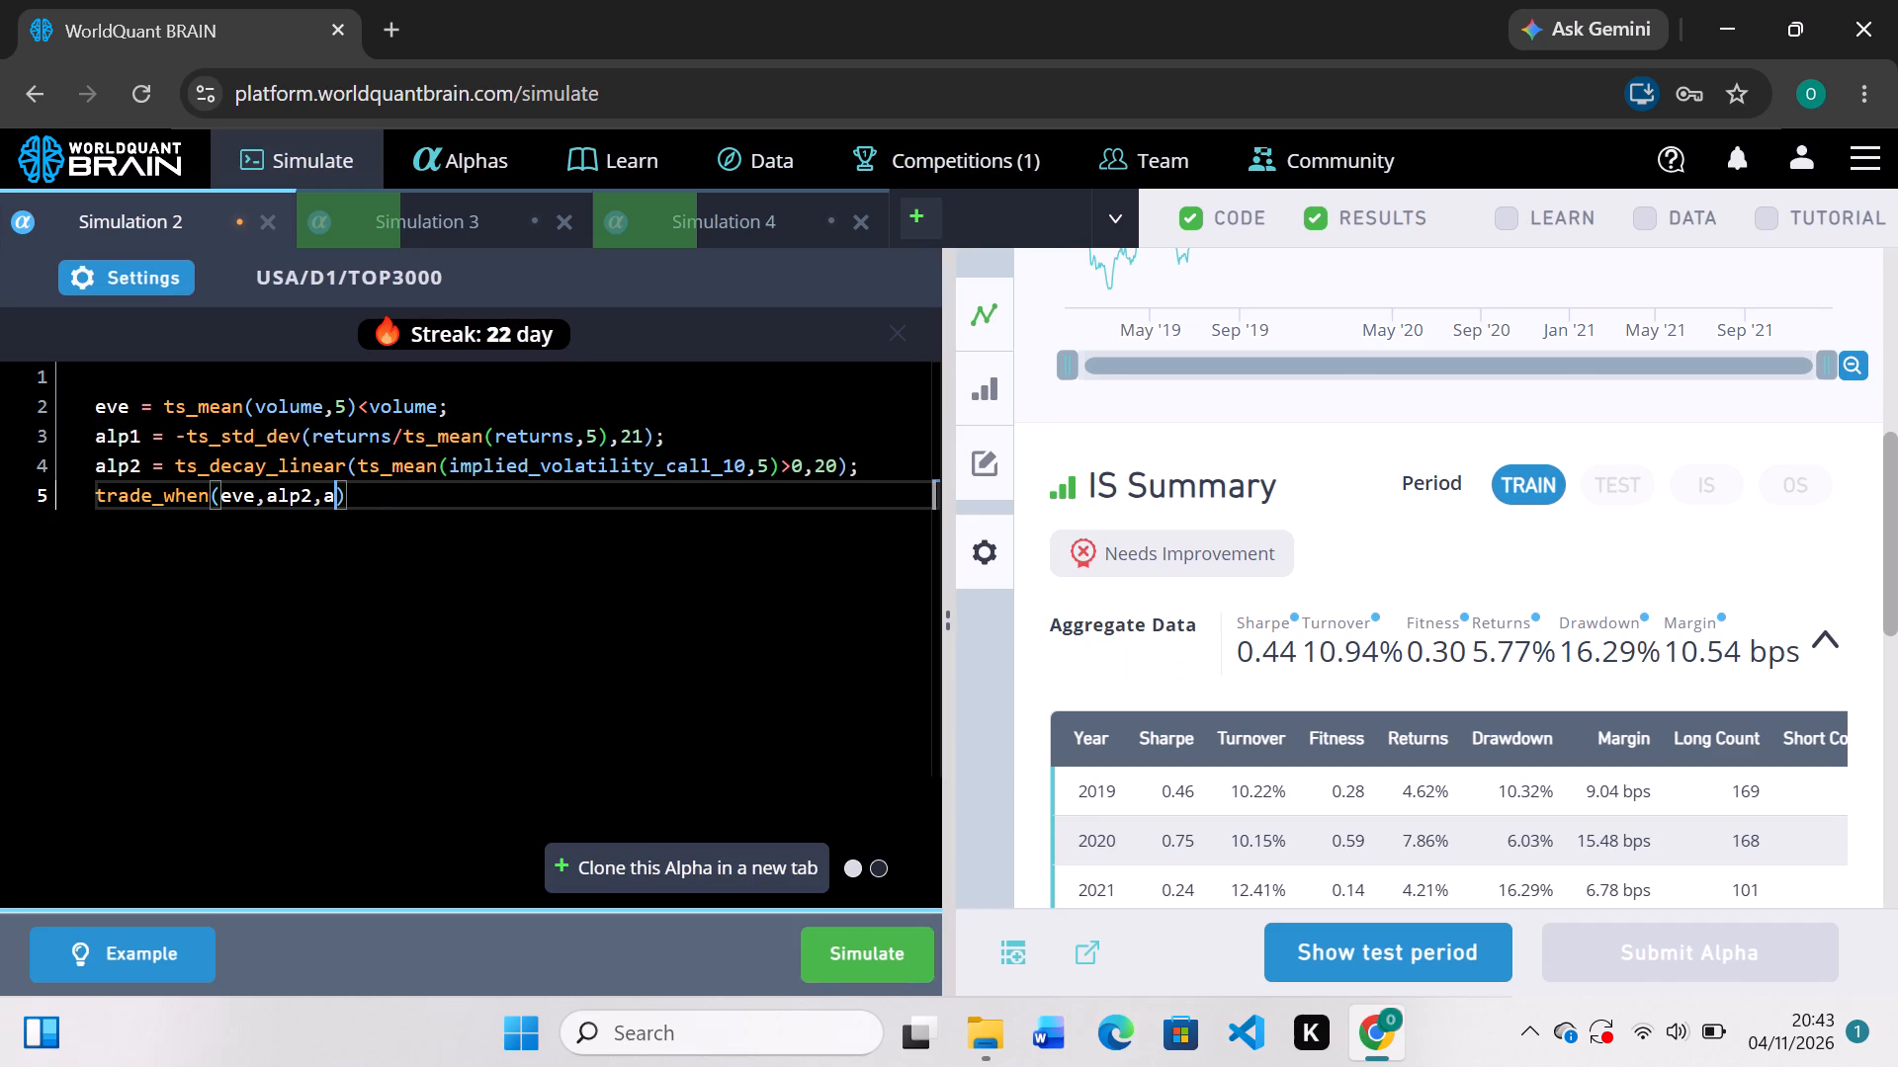
{"action": "key", "text": "BackSpace"}
{"action": "key", "text": "0"}
{"action": "left_click", "coordinate": [837, 944]}
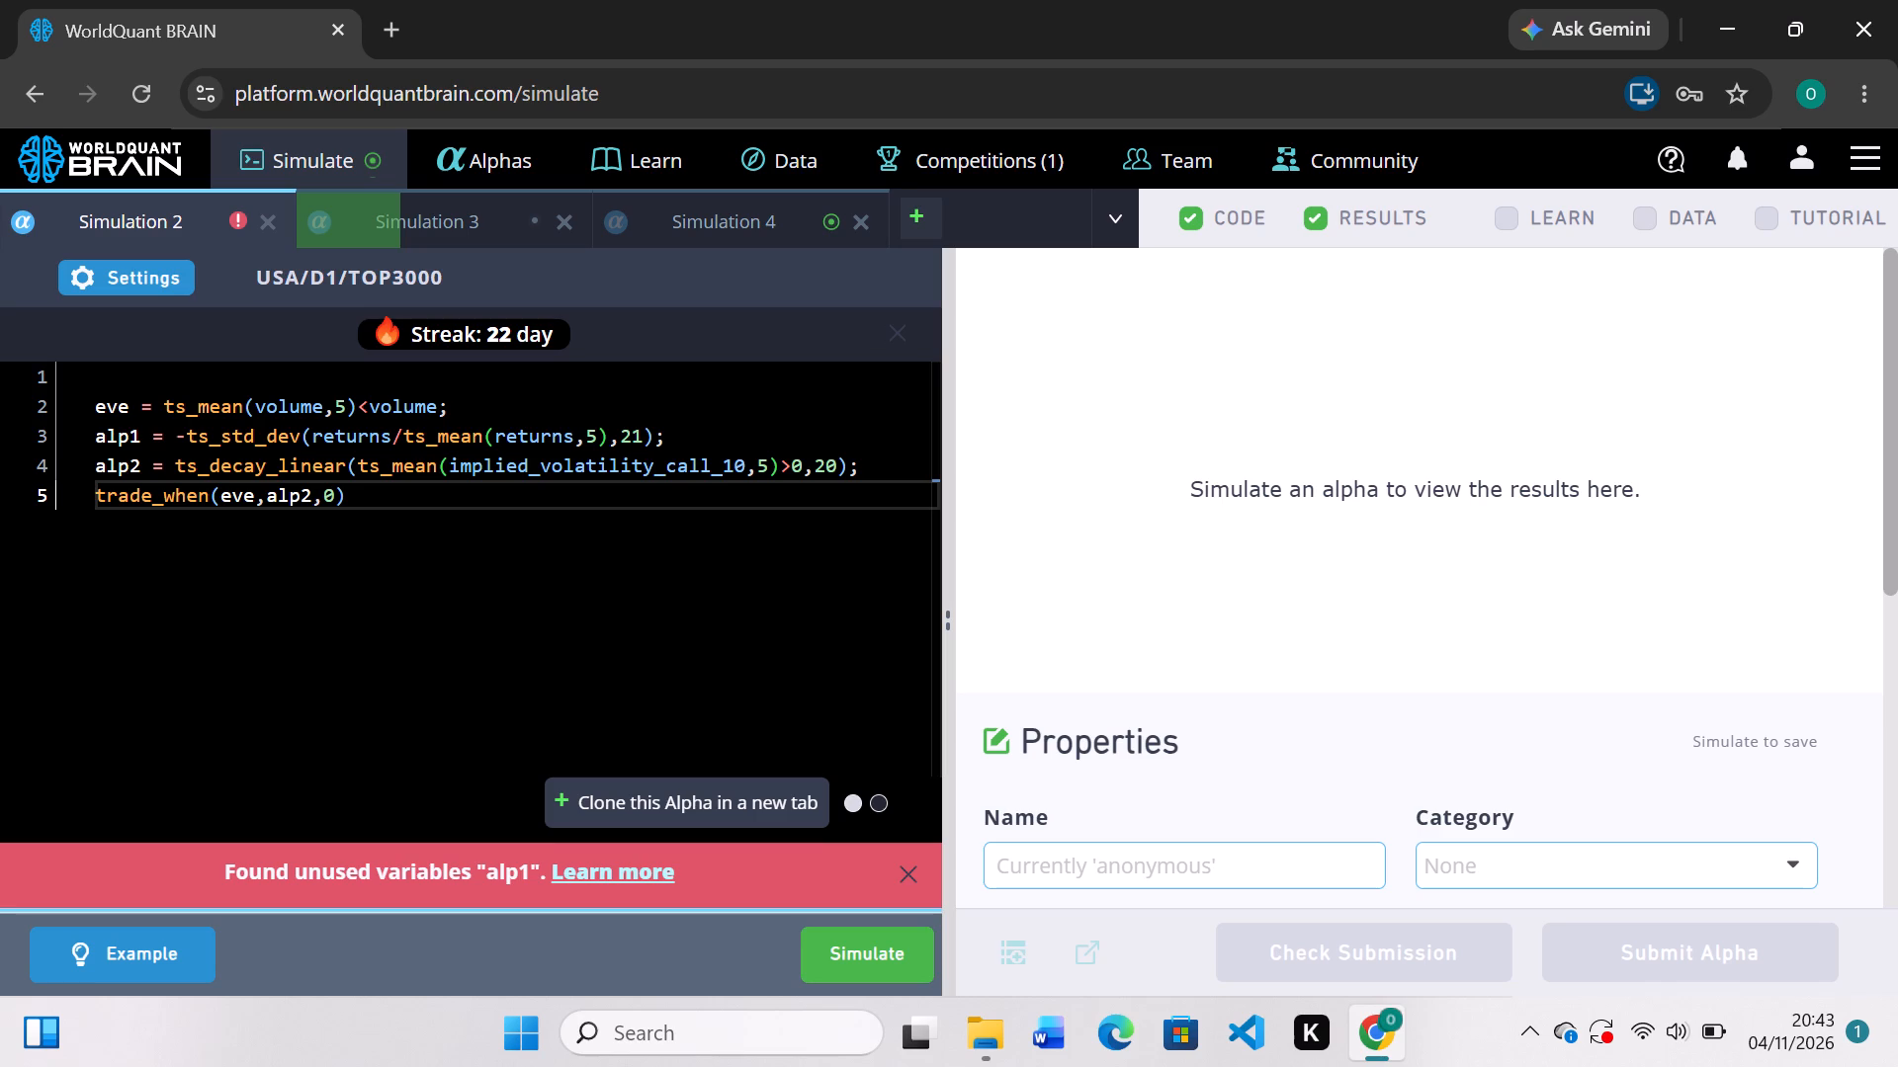
Replace the exit argument in Simulation 2's last line with alp2, giving trade_when(eve,alp2,alp2), and simulate it.
{"action": "left_click", "coordinate": [333, 496]}
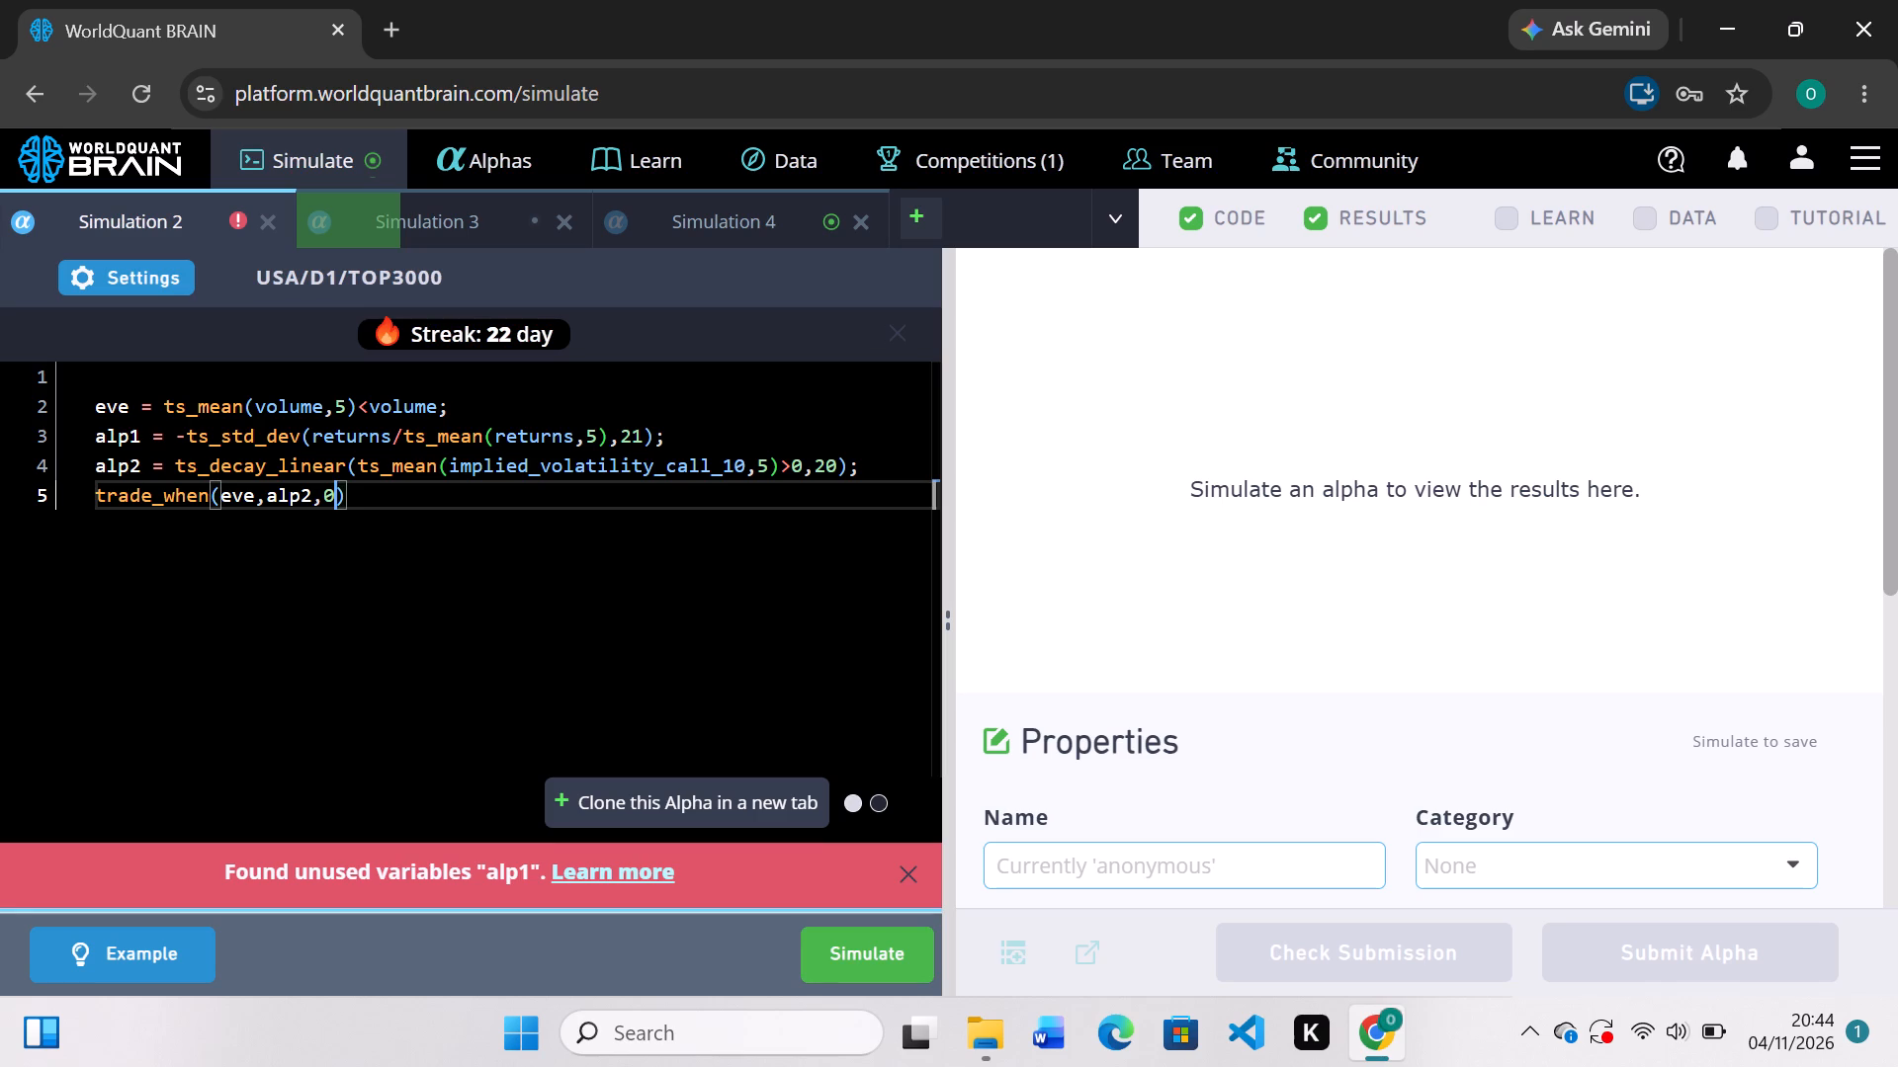
{"action": "key", "text": "BackSpace"}
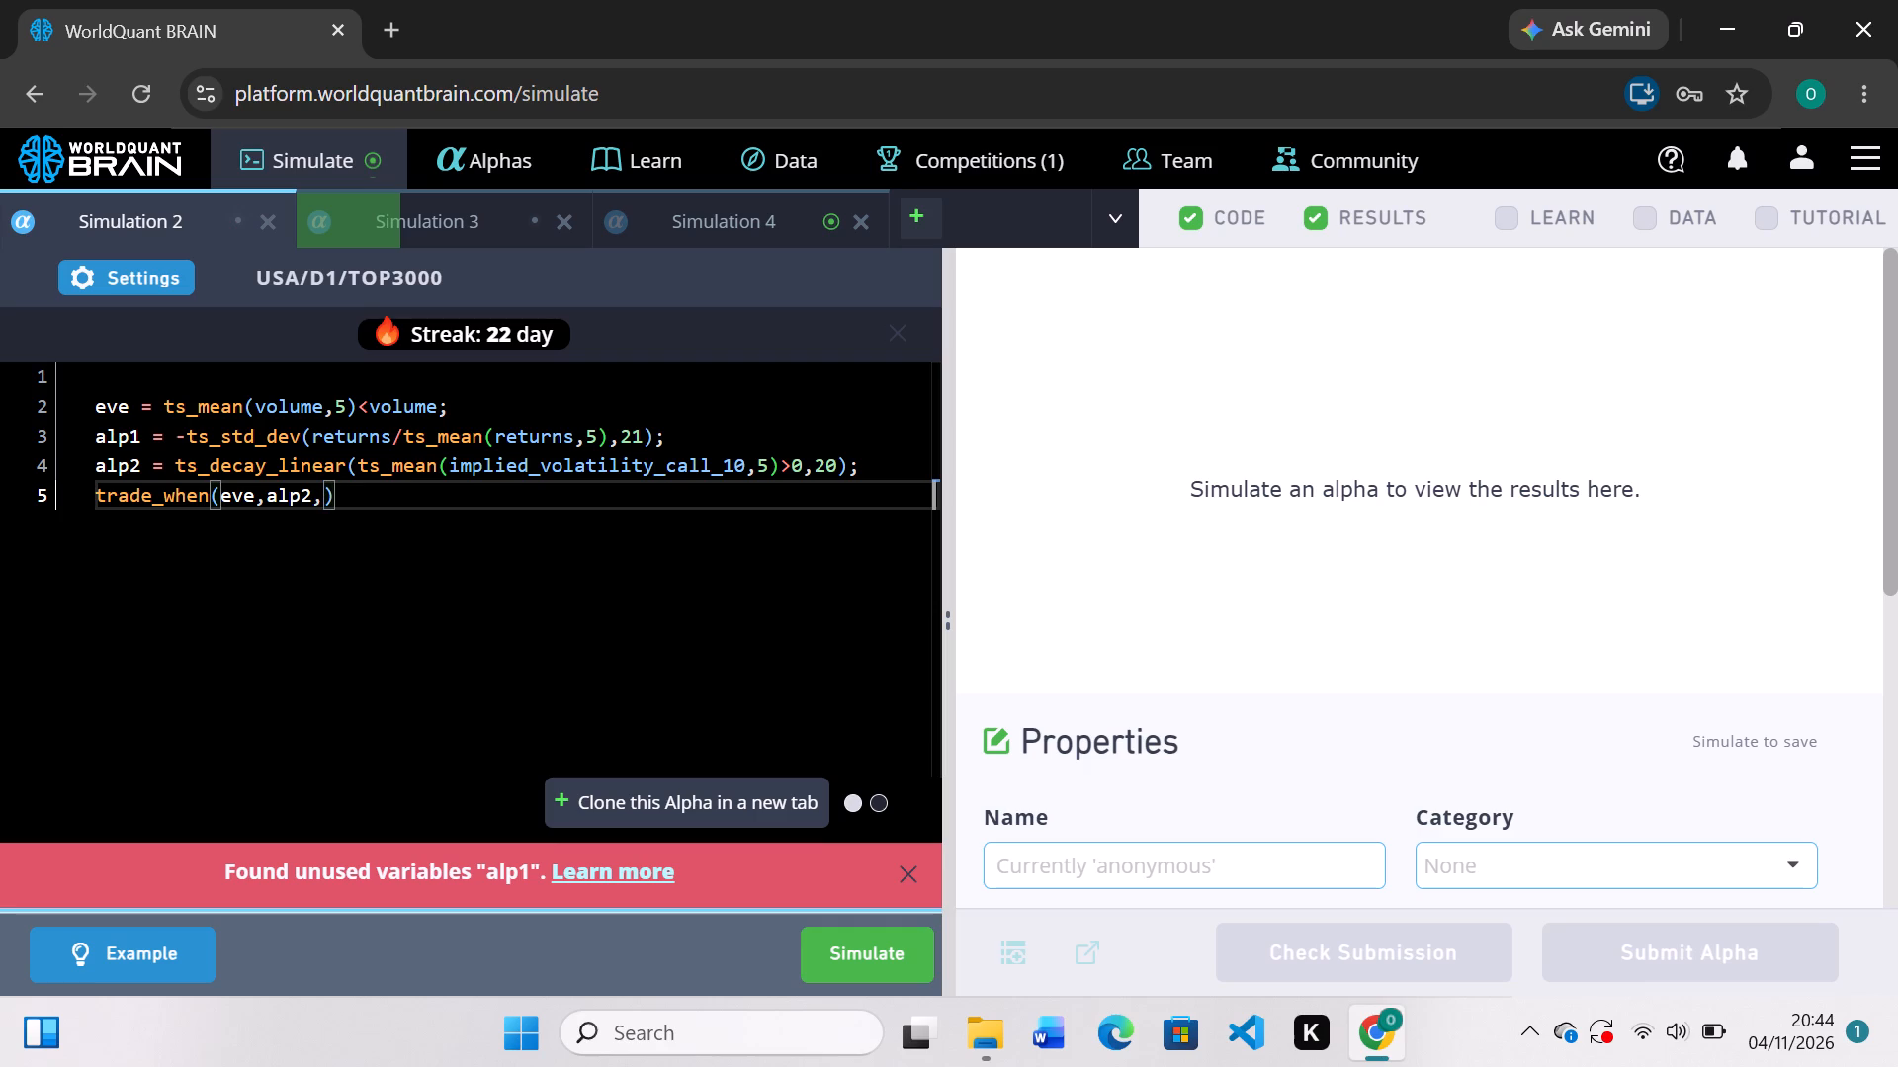
{"action": "key", "text": "a"}
{"action": "key", "text": "l"}
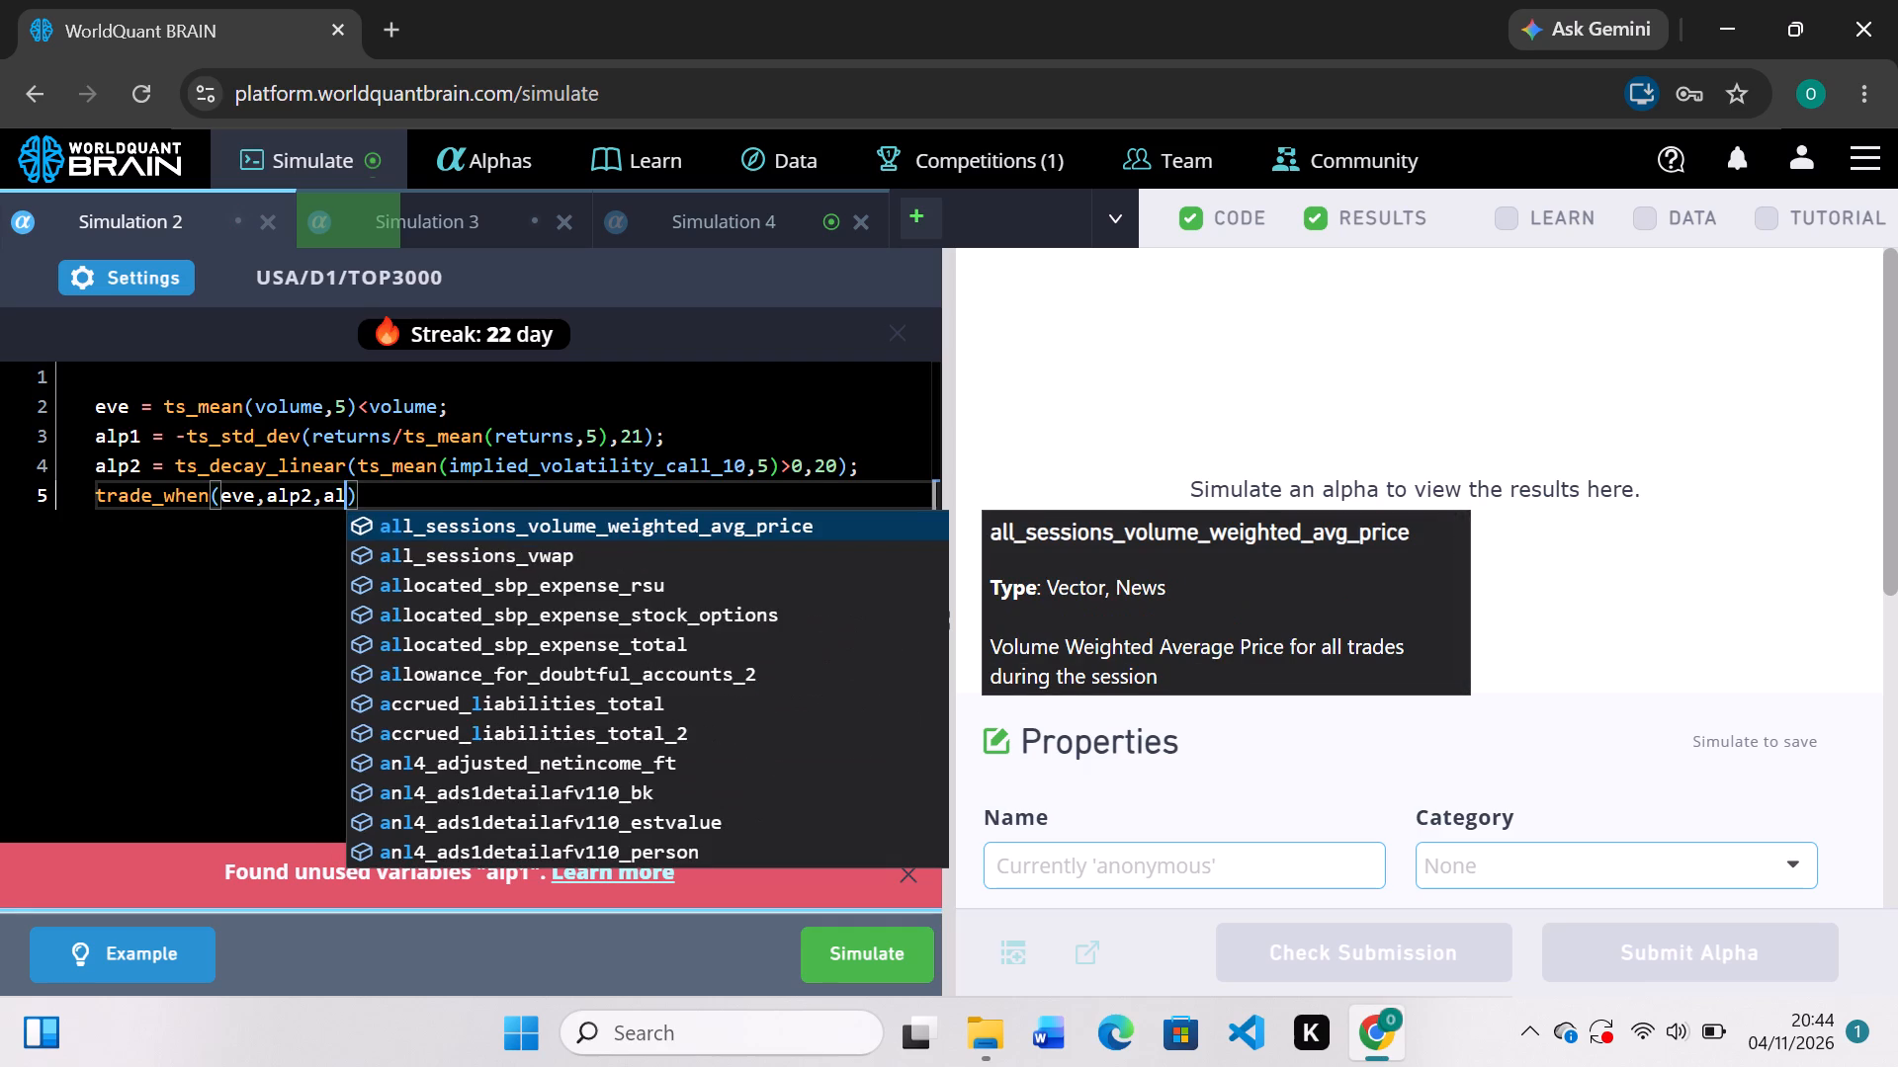
{"action": "key", "text": "p"}
{"action": "key", "text": "2"}
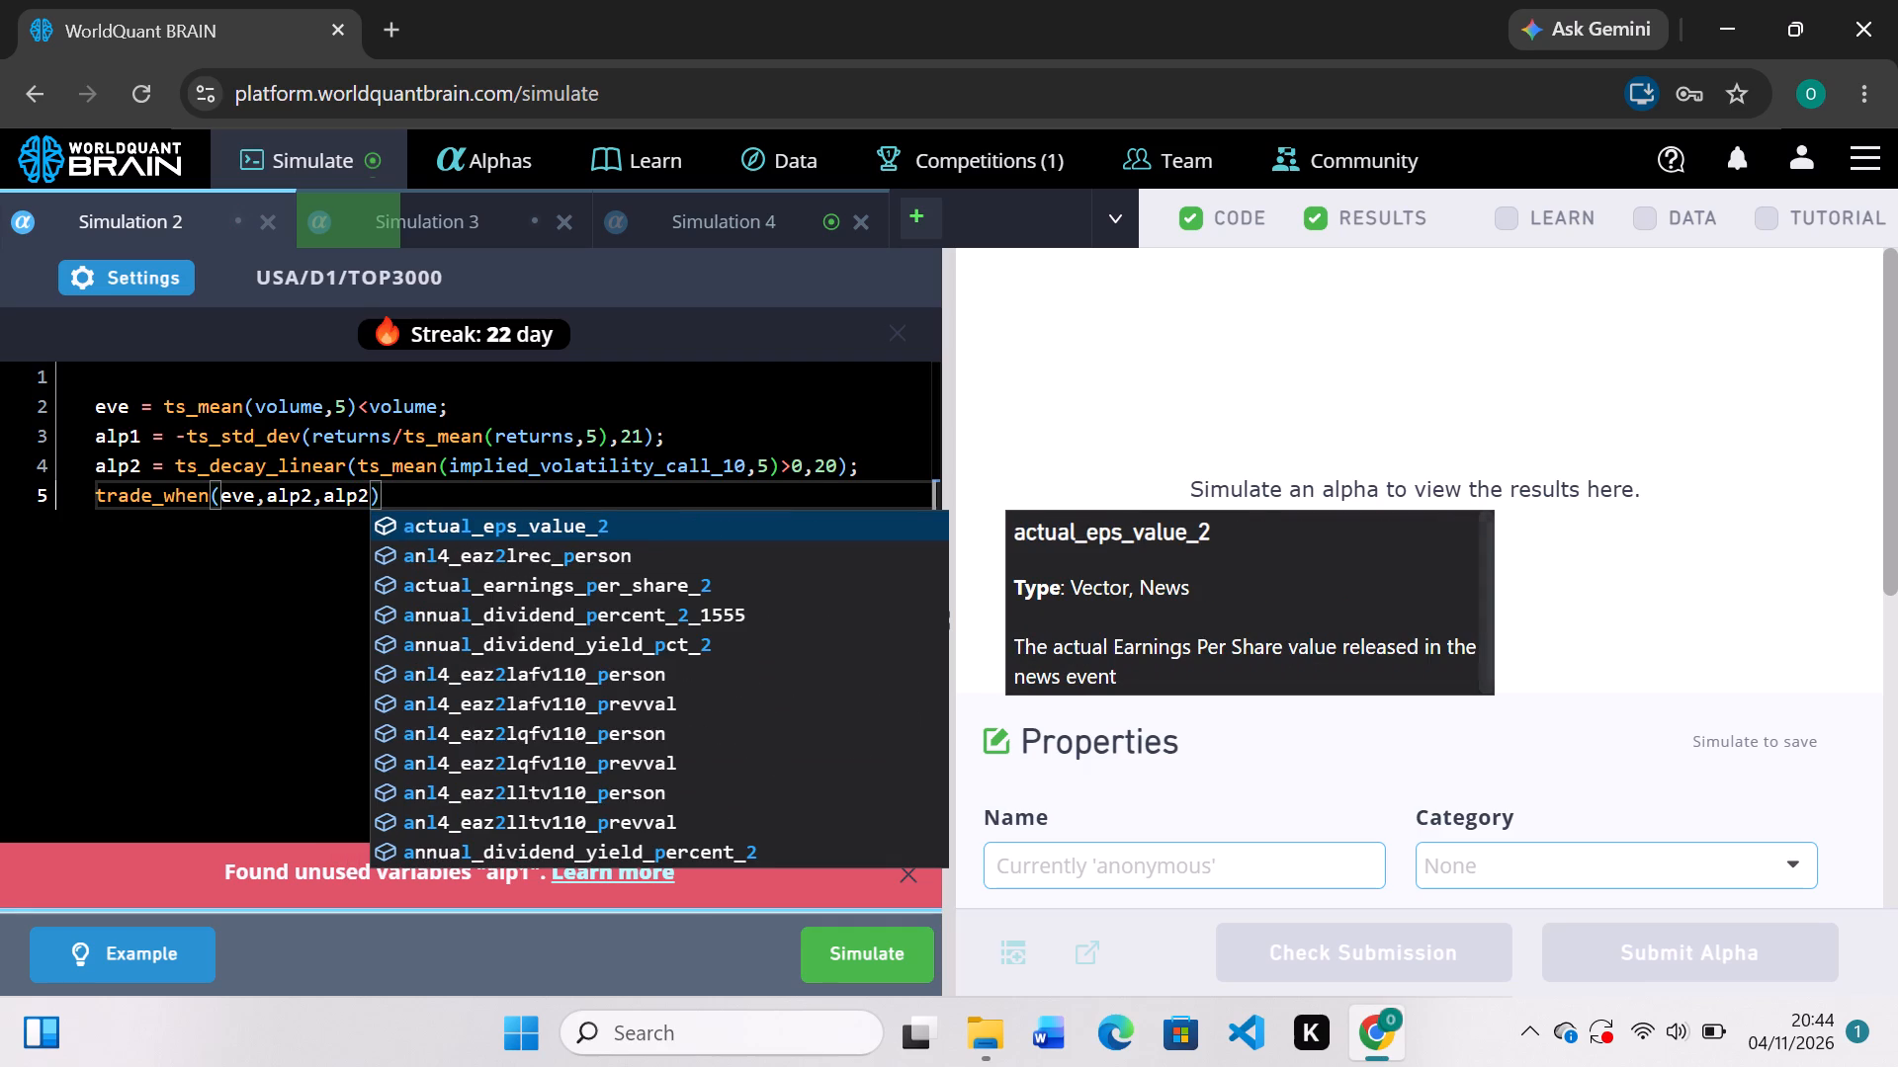
{"action": "left_click", "coordinate": [889, 952]}
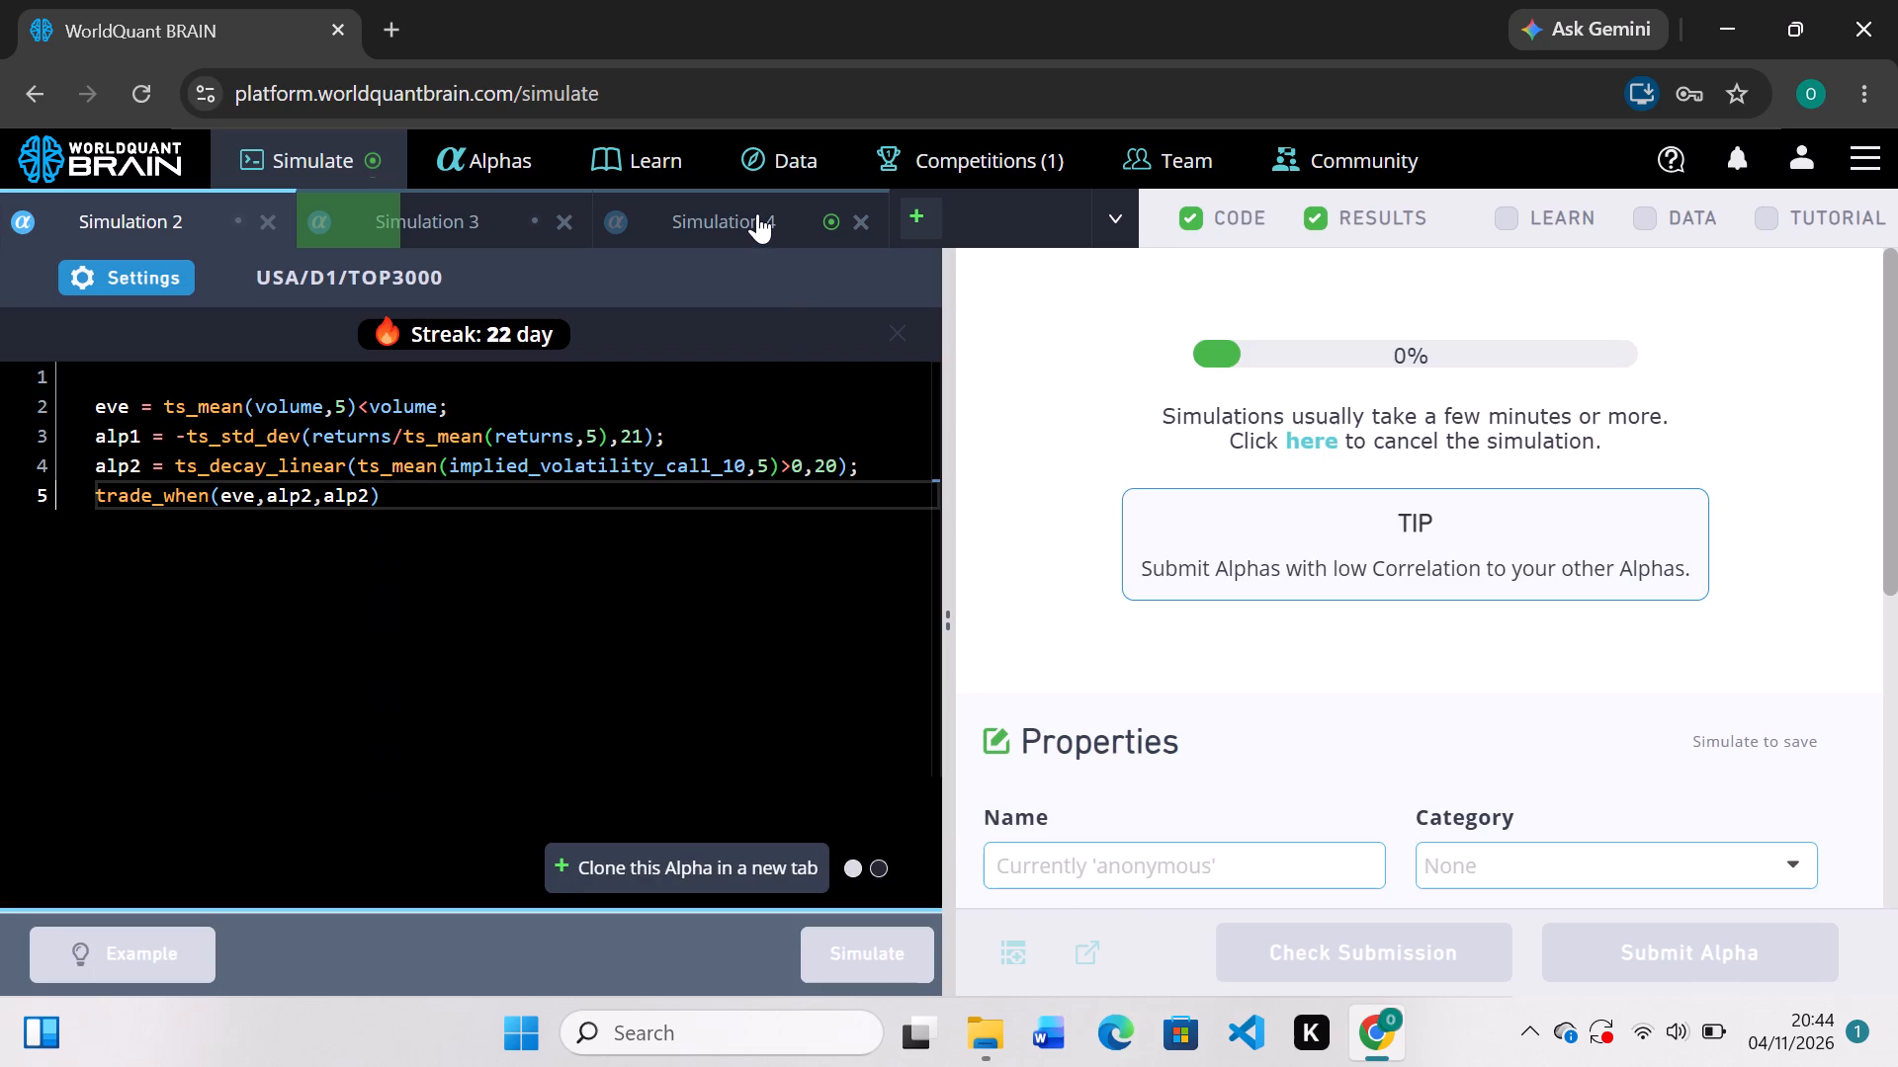
Check Simulation 4's PnL chart, change its expression to ts_rank(ts_mean(volume,5)>volume,200) and simulate it.
{"action": "left_click", "coordinate": [757, 213]}
{"action": "scroll", "coordinate": [1423, 732], "scroll_direction": "down", "scroll_amount": 3}
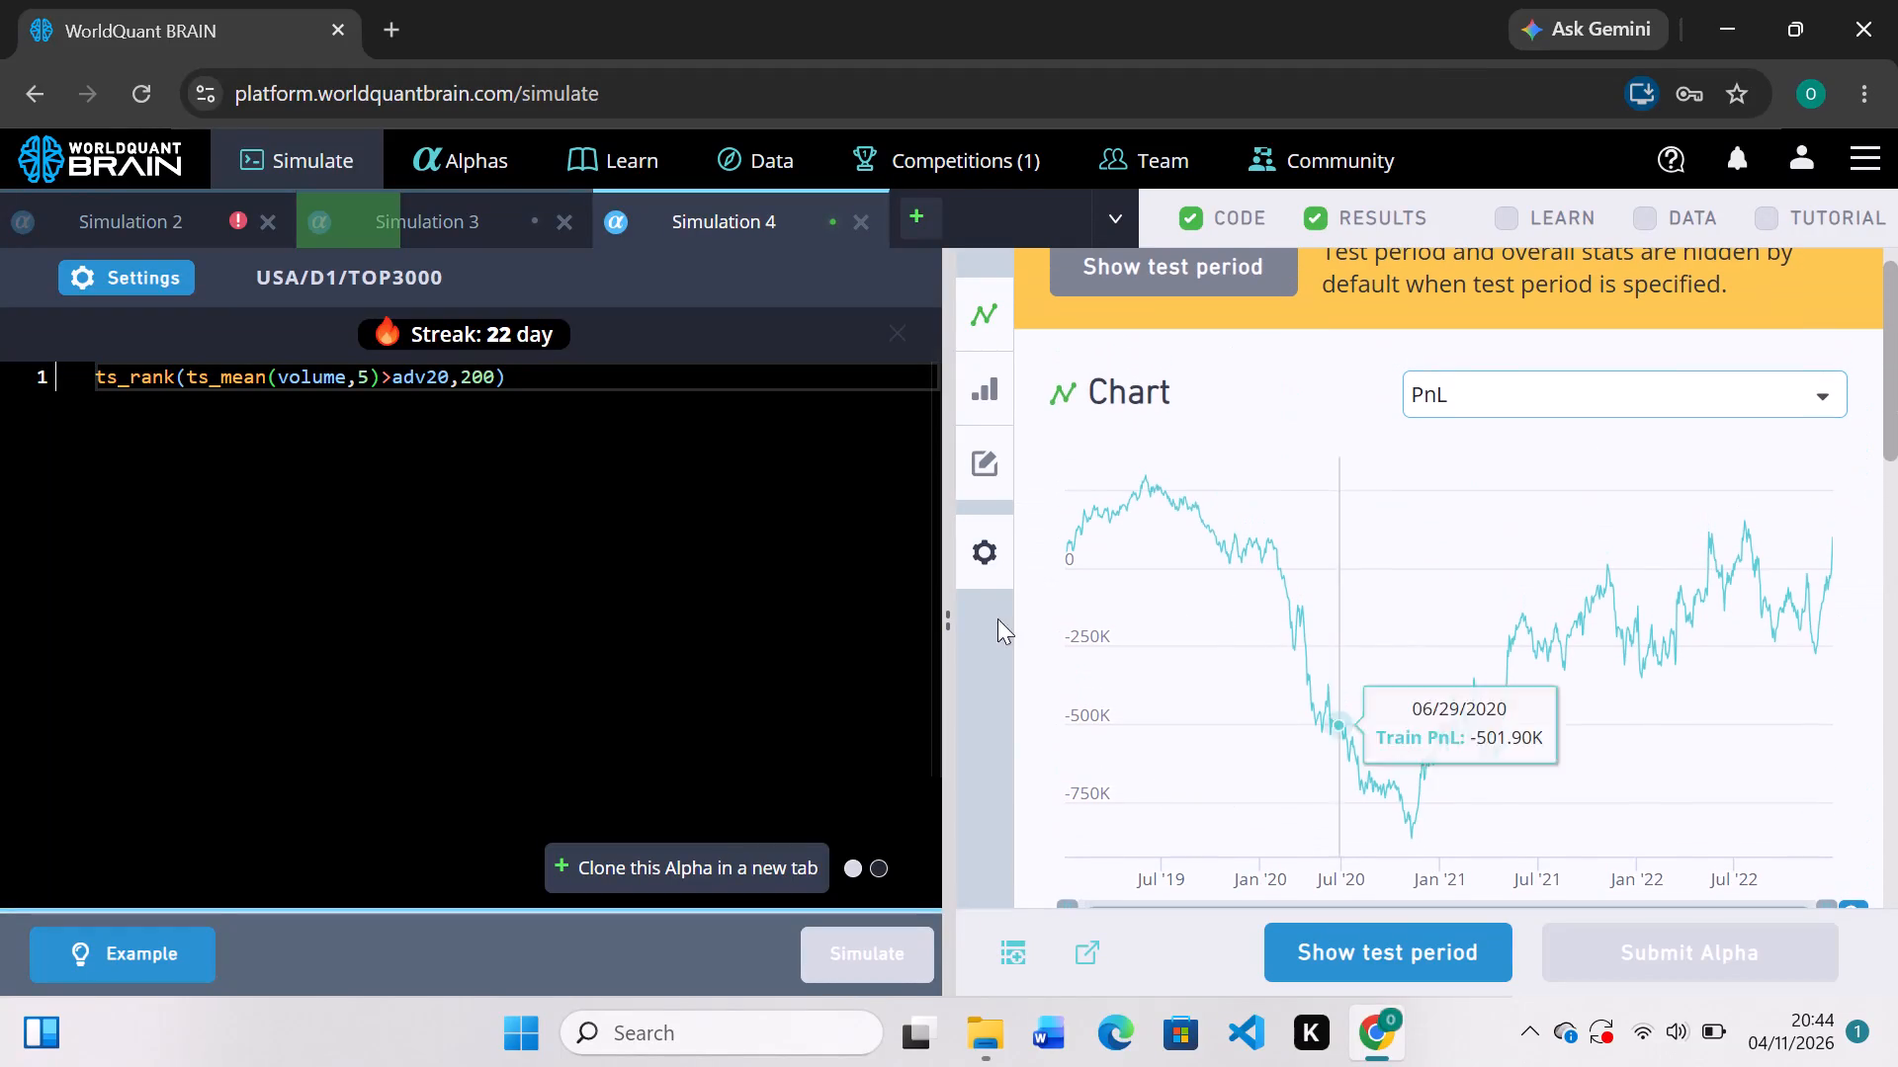
{"action": "left_click", "coordinate": [447, 375]}
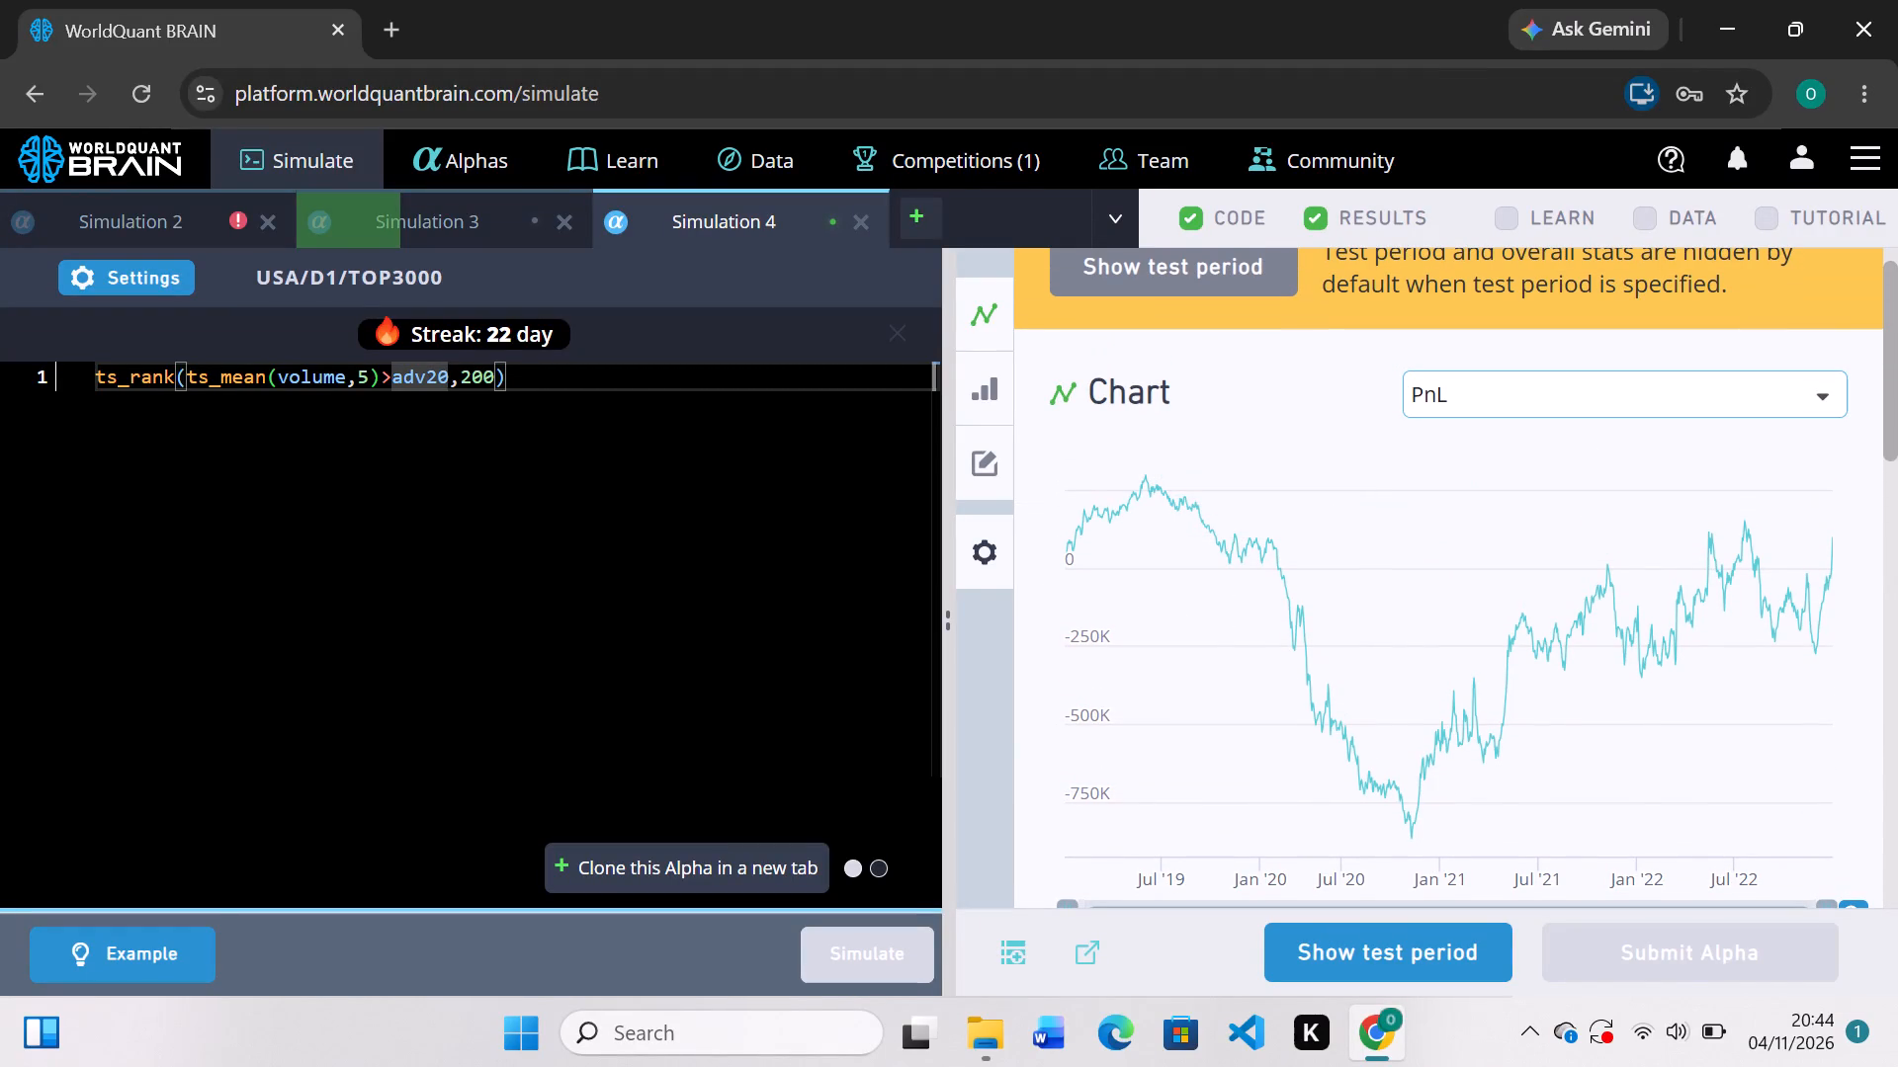
{"action": "key", "text": "BackSpace"}
{"action": "key", "text": "BackSpace"}
{"action": "key", "text": "BackSpace"}
{"action": "key", "text": "BackSpace"}
{"action": "key", "text": "BackSpace"}
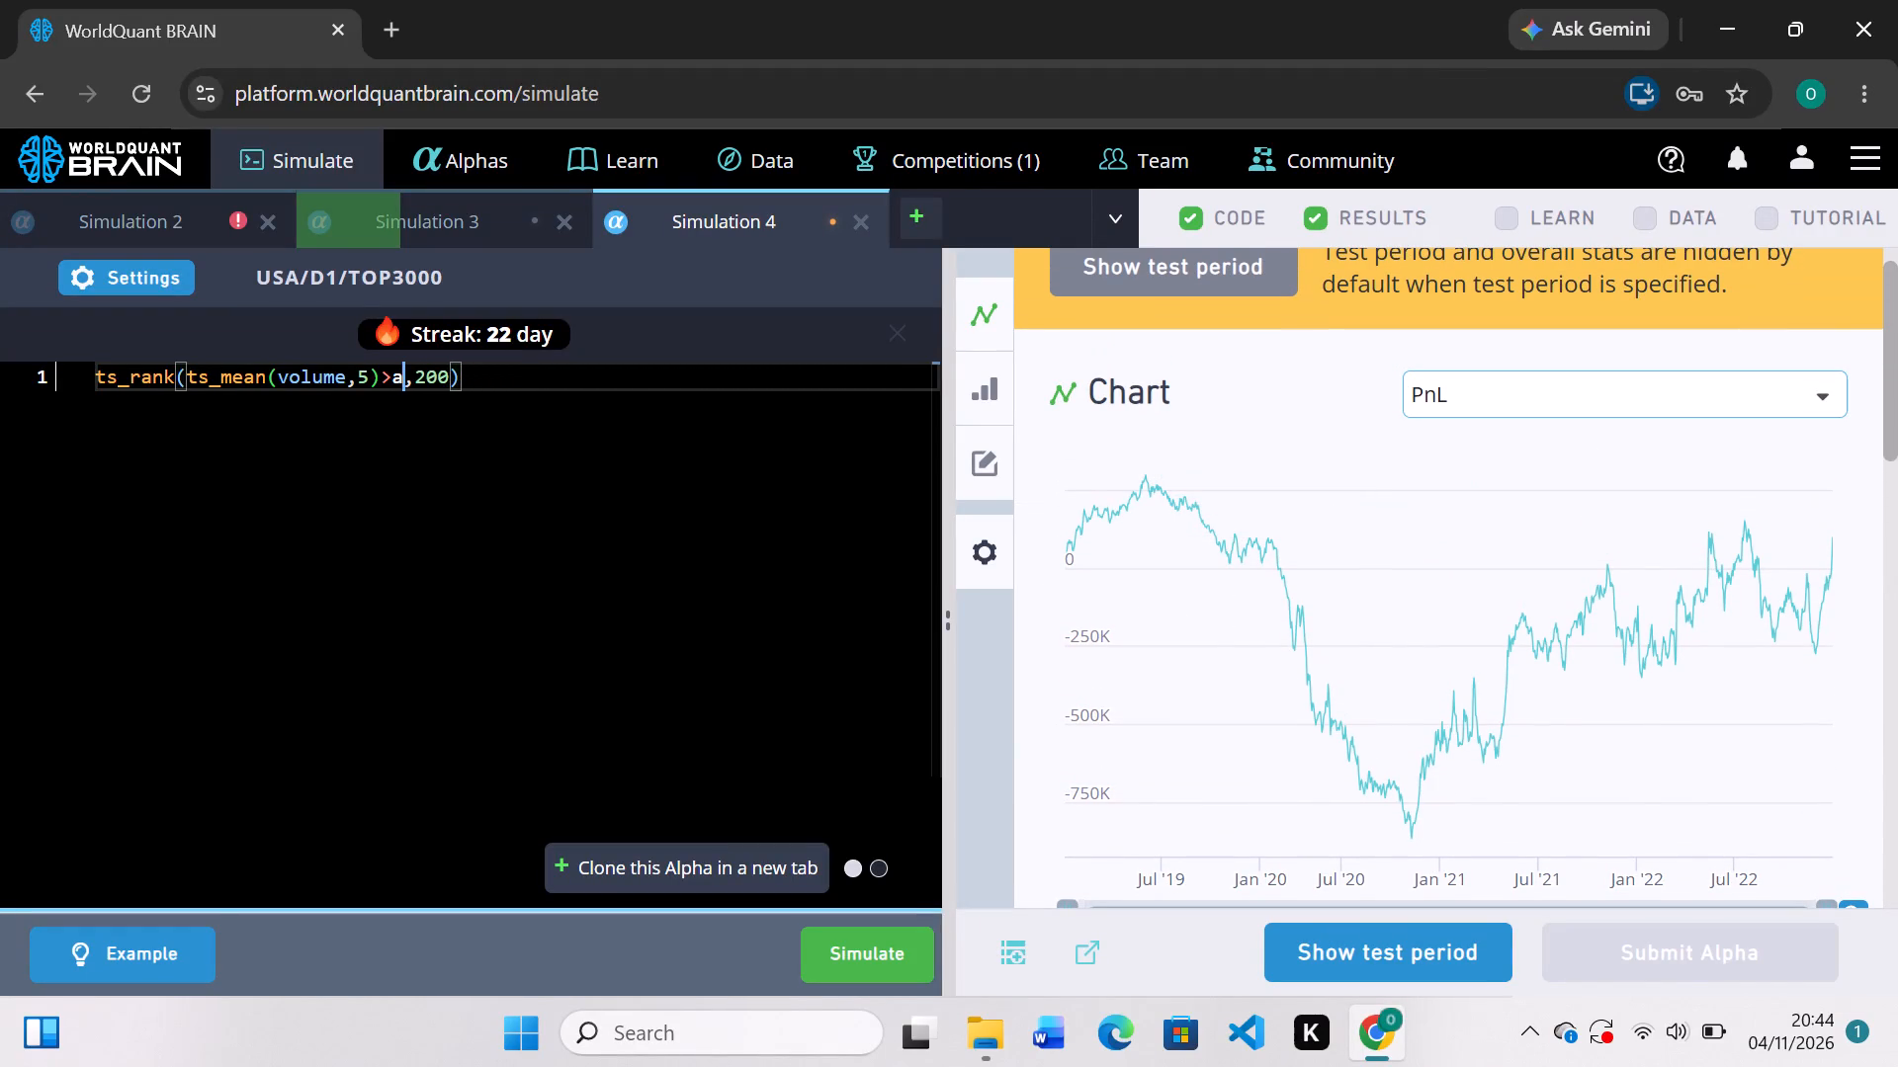
{"action": "key", "text": "v"}
{"action": "type", "text": "ol"}
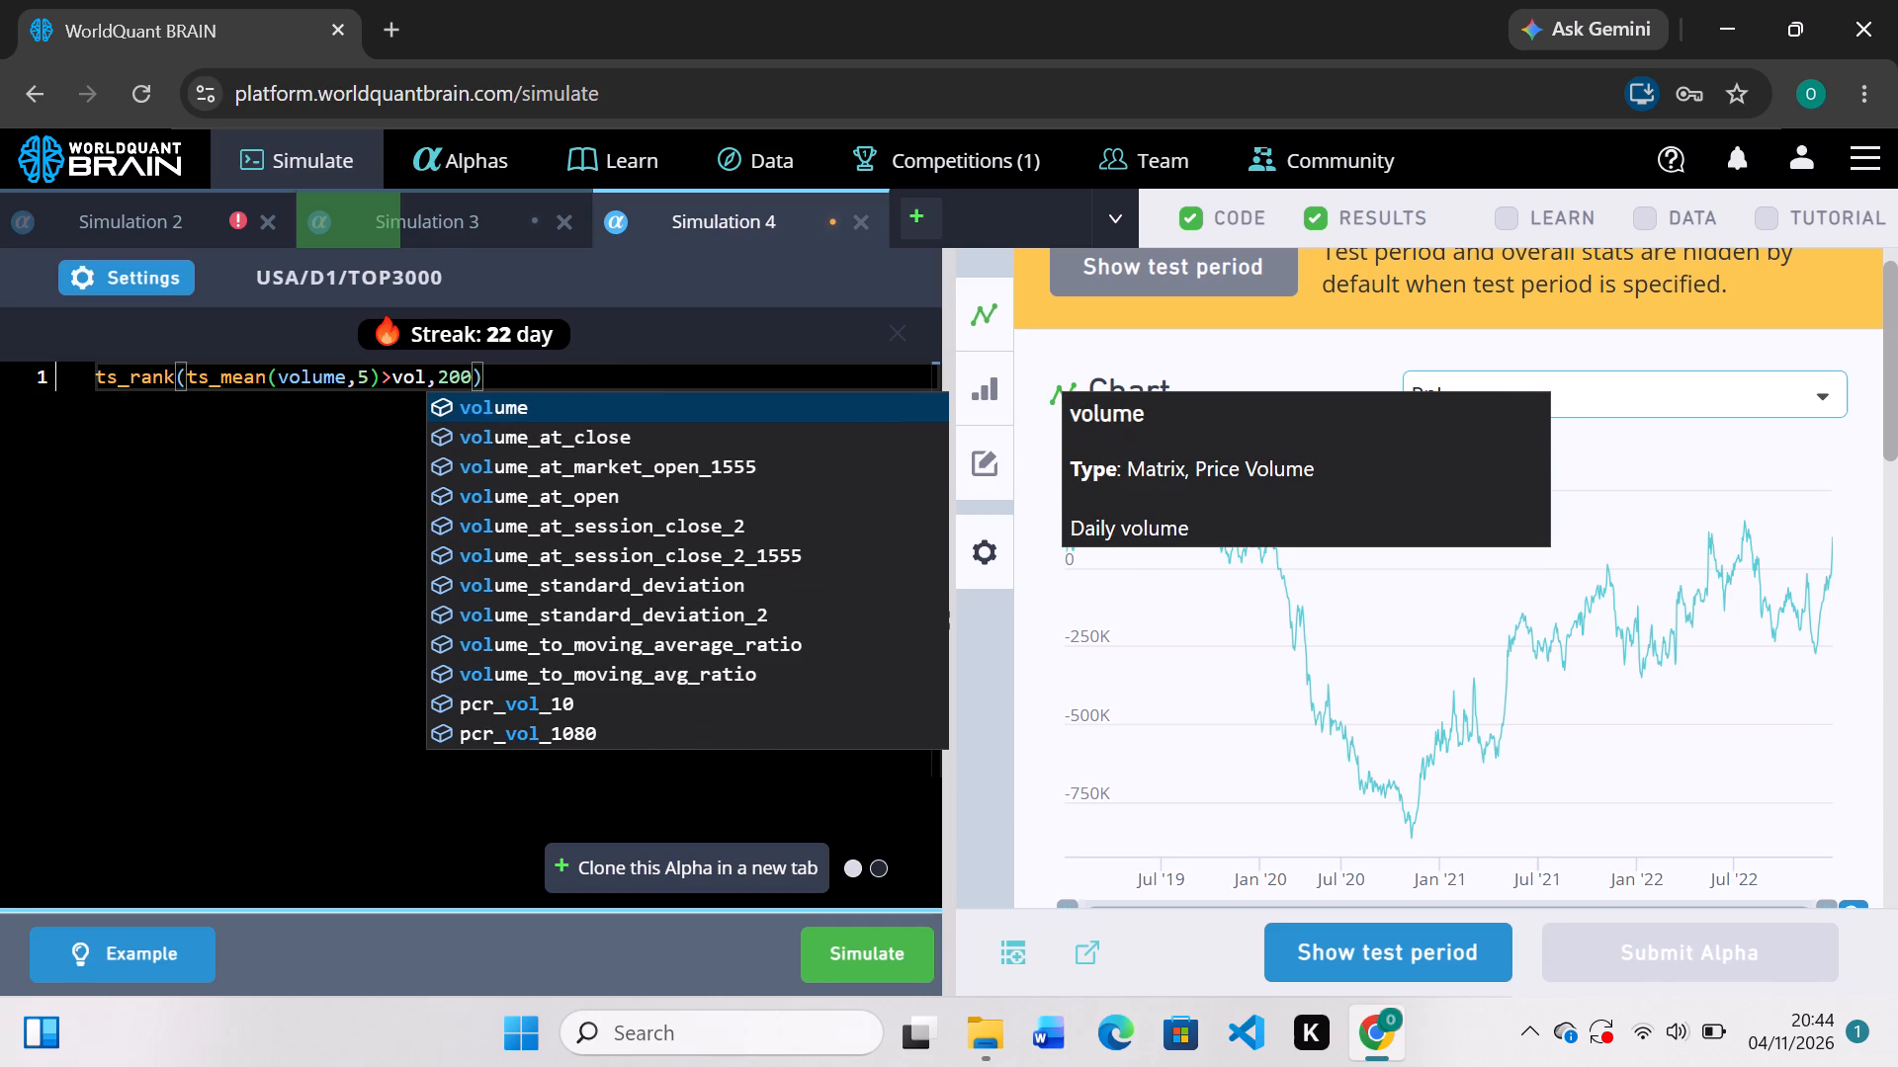
{"action": "key", "text": "Tab"}
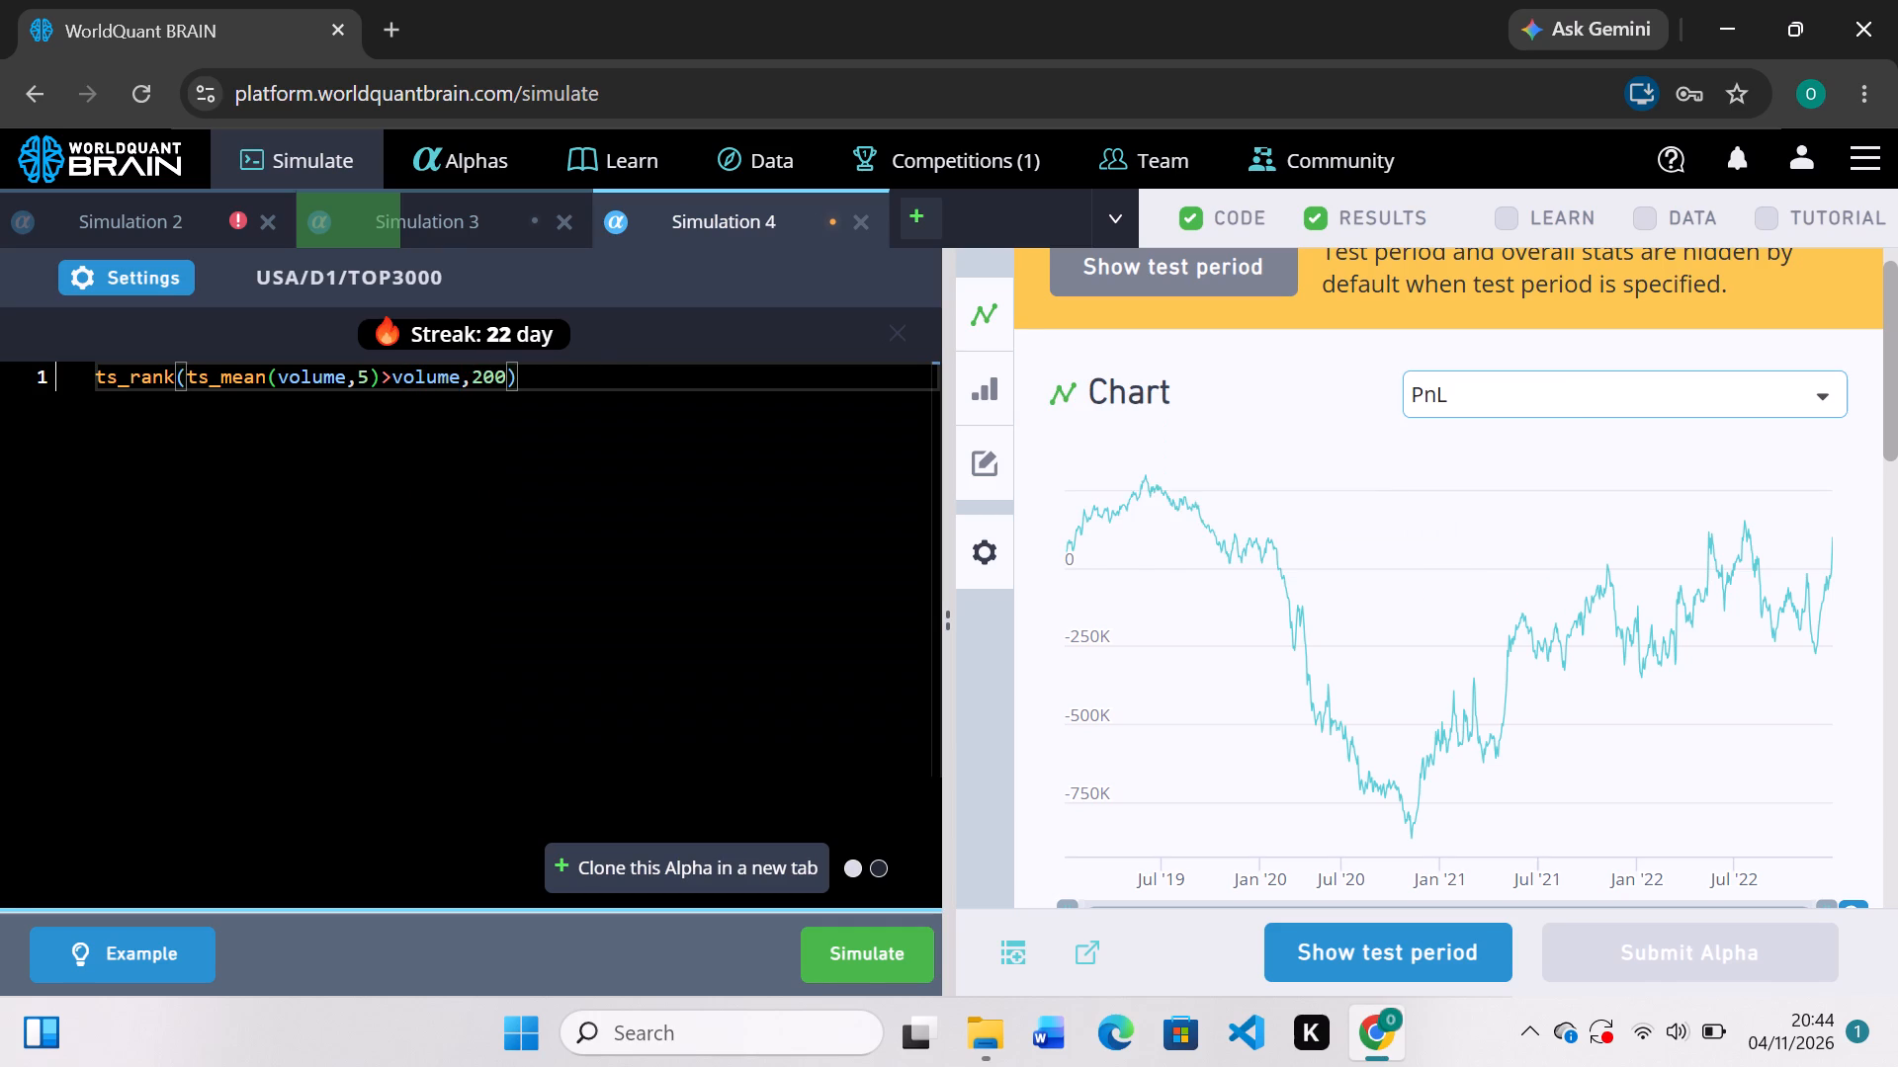
{"action": "left_click", "coordinate": [857, 951]}
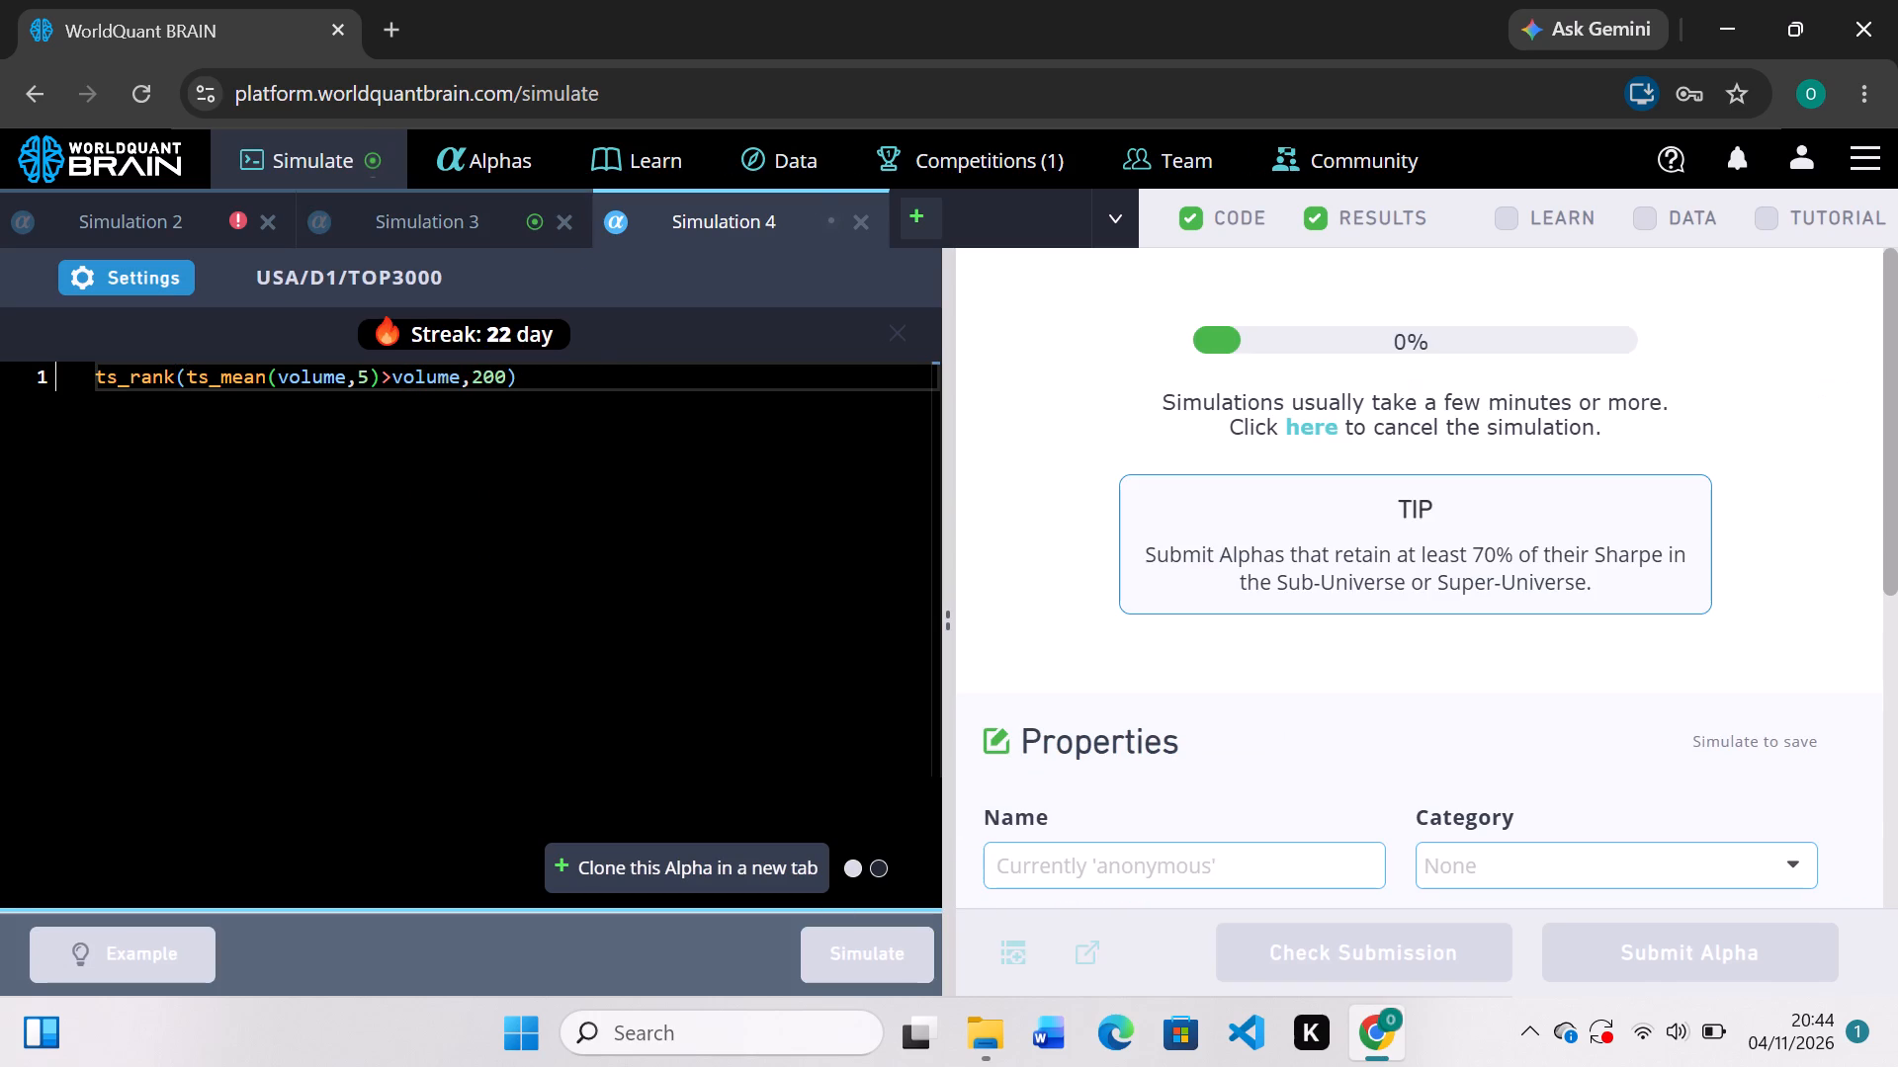
Review Simulation 3's PnL chart and IS summary, reveal its test period, look over the IS testing status and run the self-correlation check.
{"action": "left_click", "coordinate": [435, 225]}
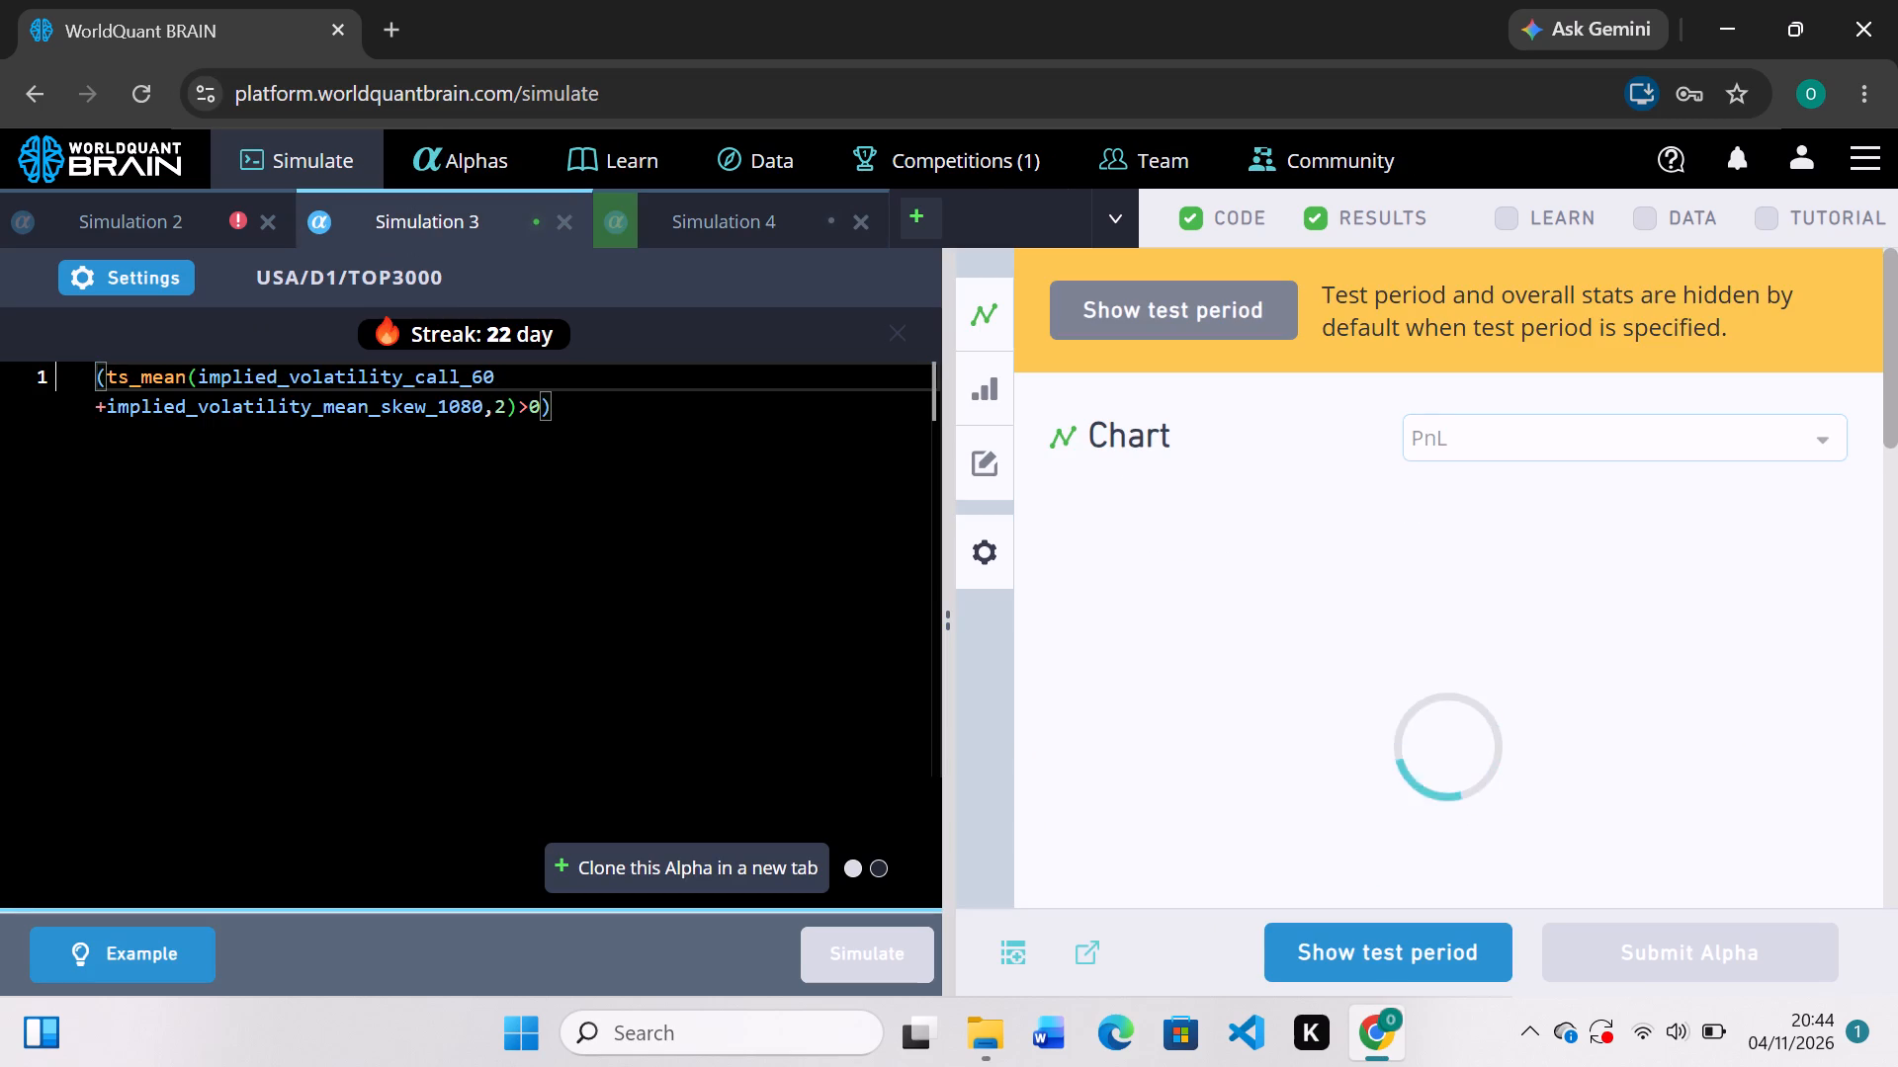
{"action": "scroll", "coordinate": [1323, 736], "scroll_direction": "down", "scroll_amount": 2}
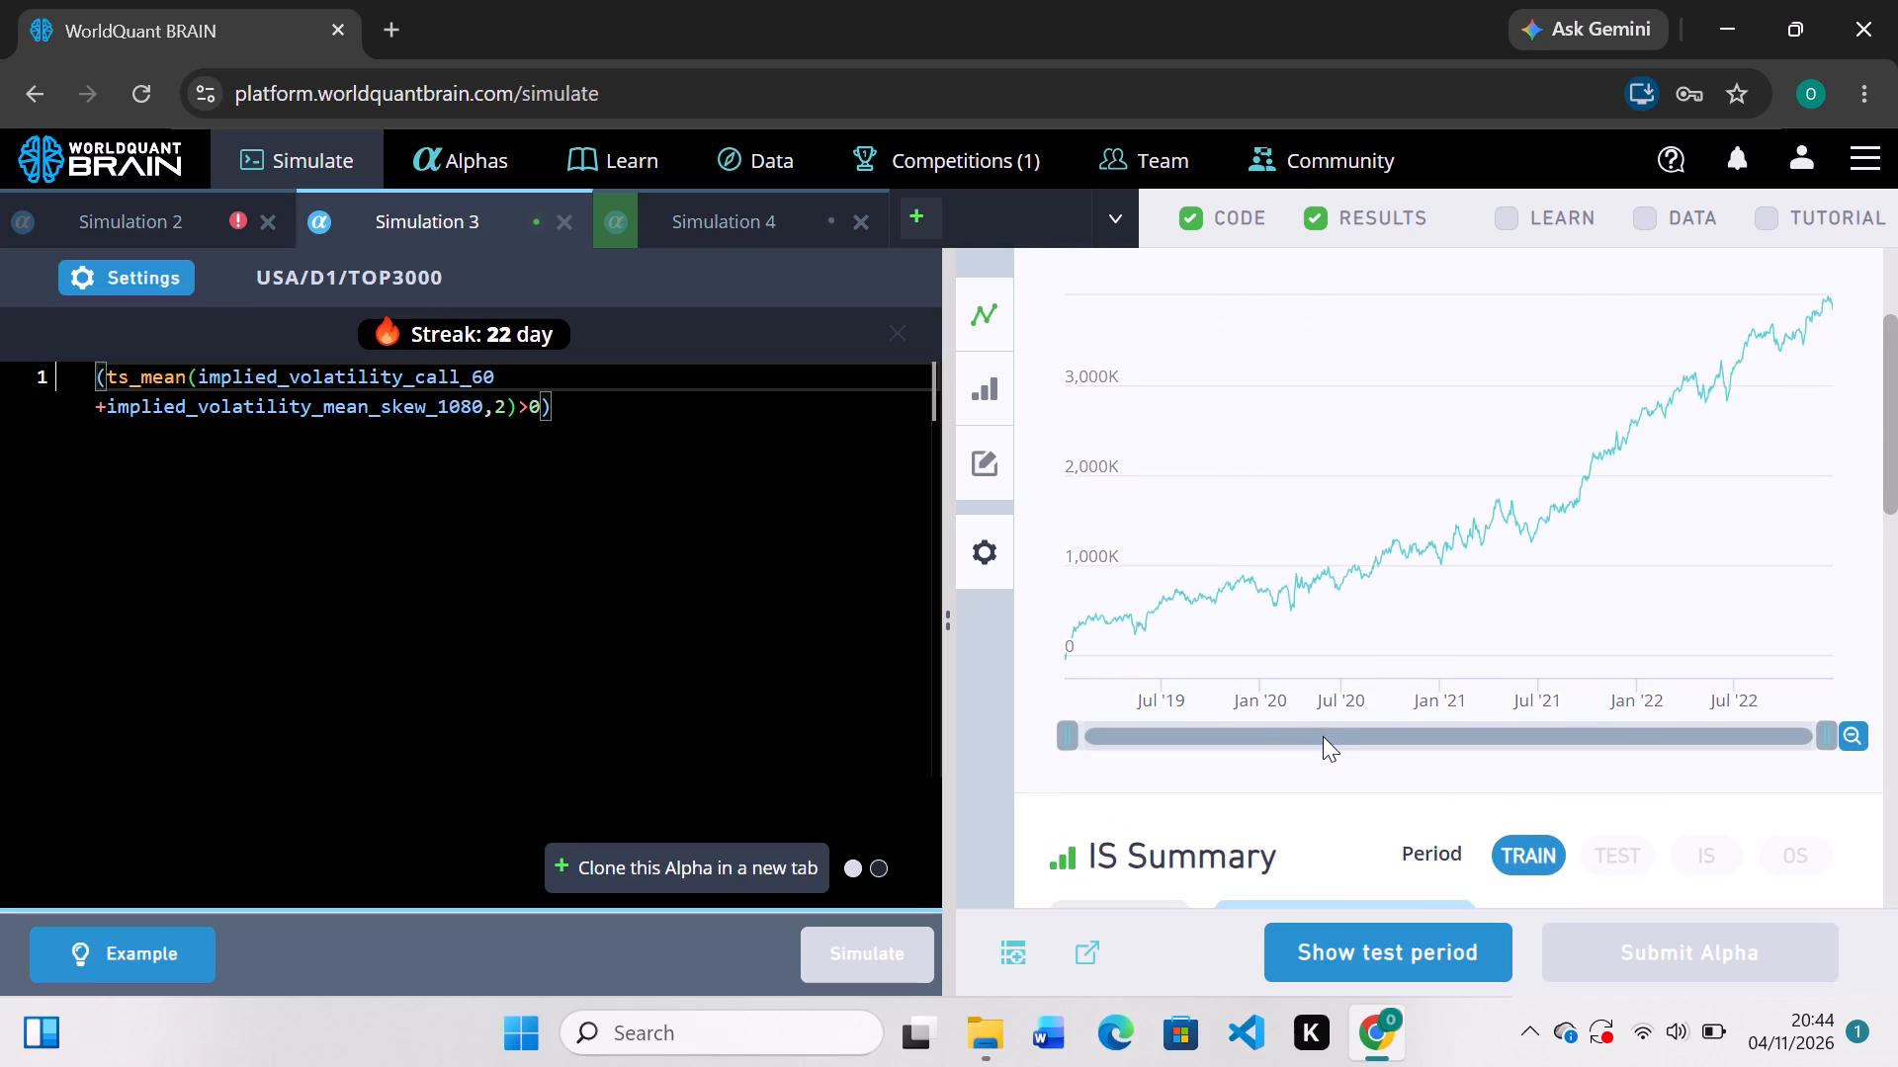
{"action": "scroll", "coordinate": [1323, 736], "scroll_direction": "down", "scroll_amount": 1}
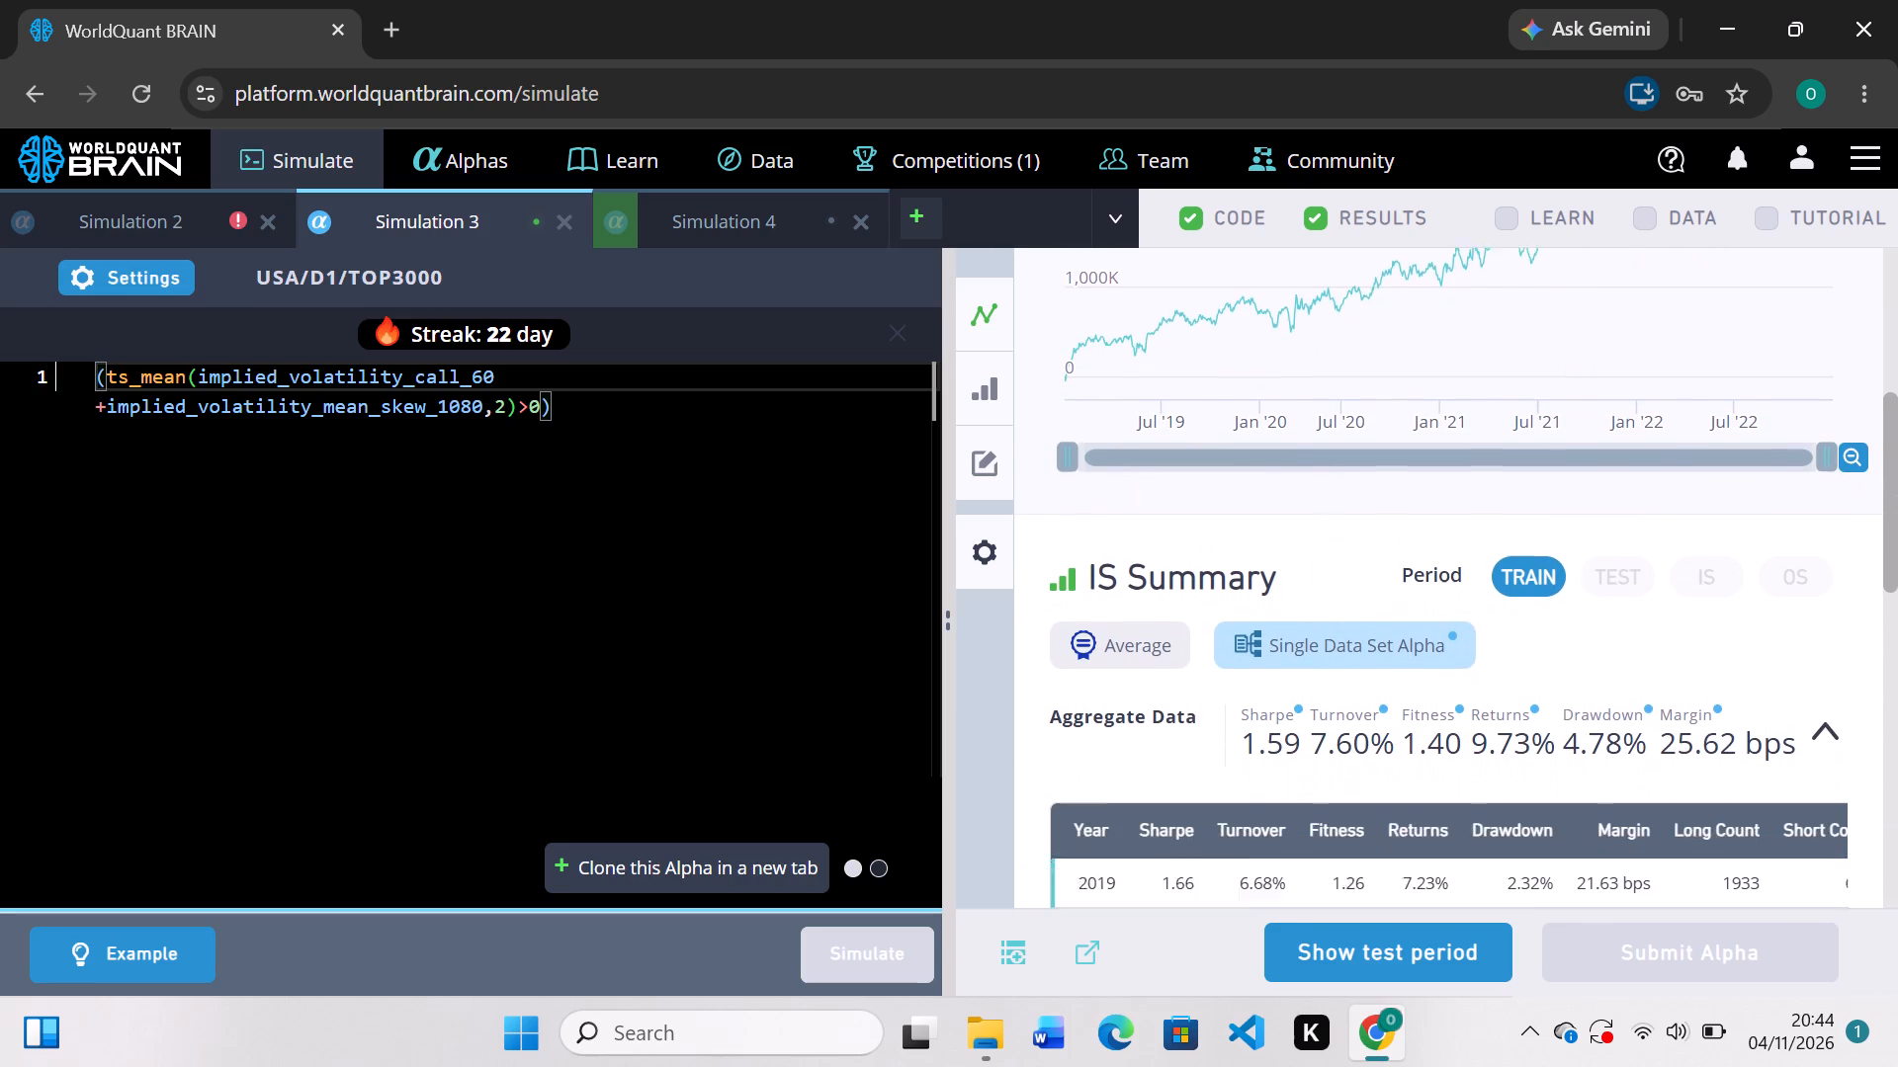
{"action": "scroll", "coordinate": [1323, 736], "scroll_direction": "down", "scroll_amount": 1}
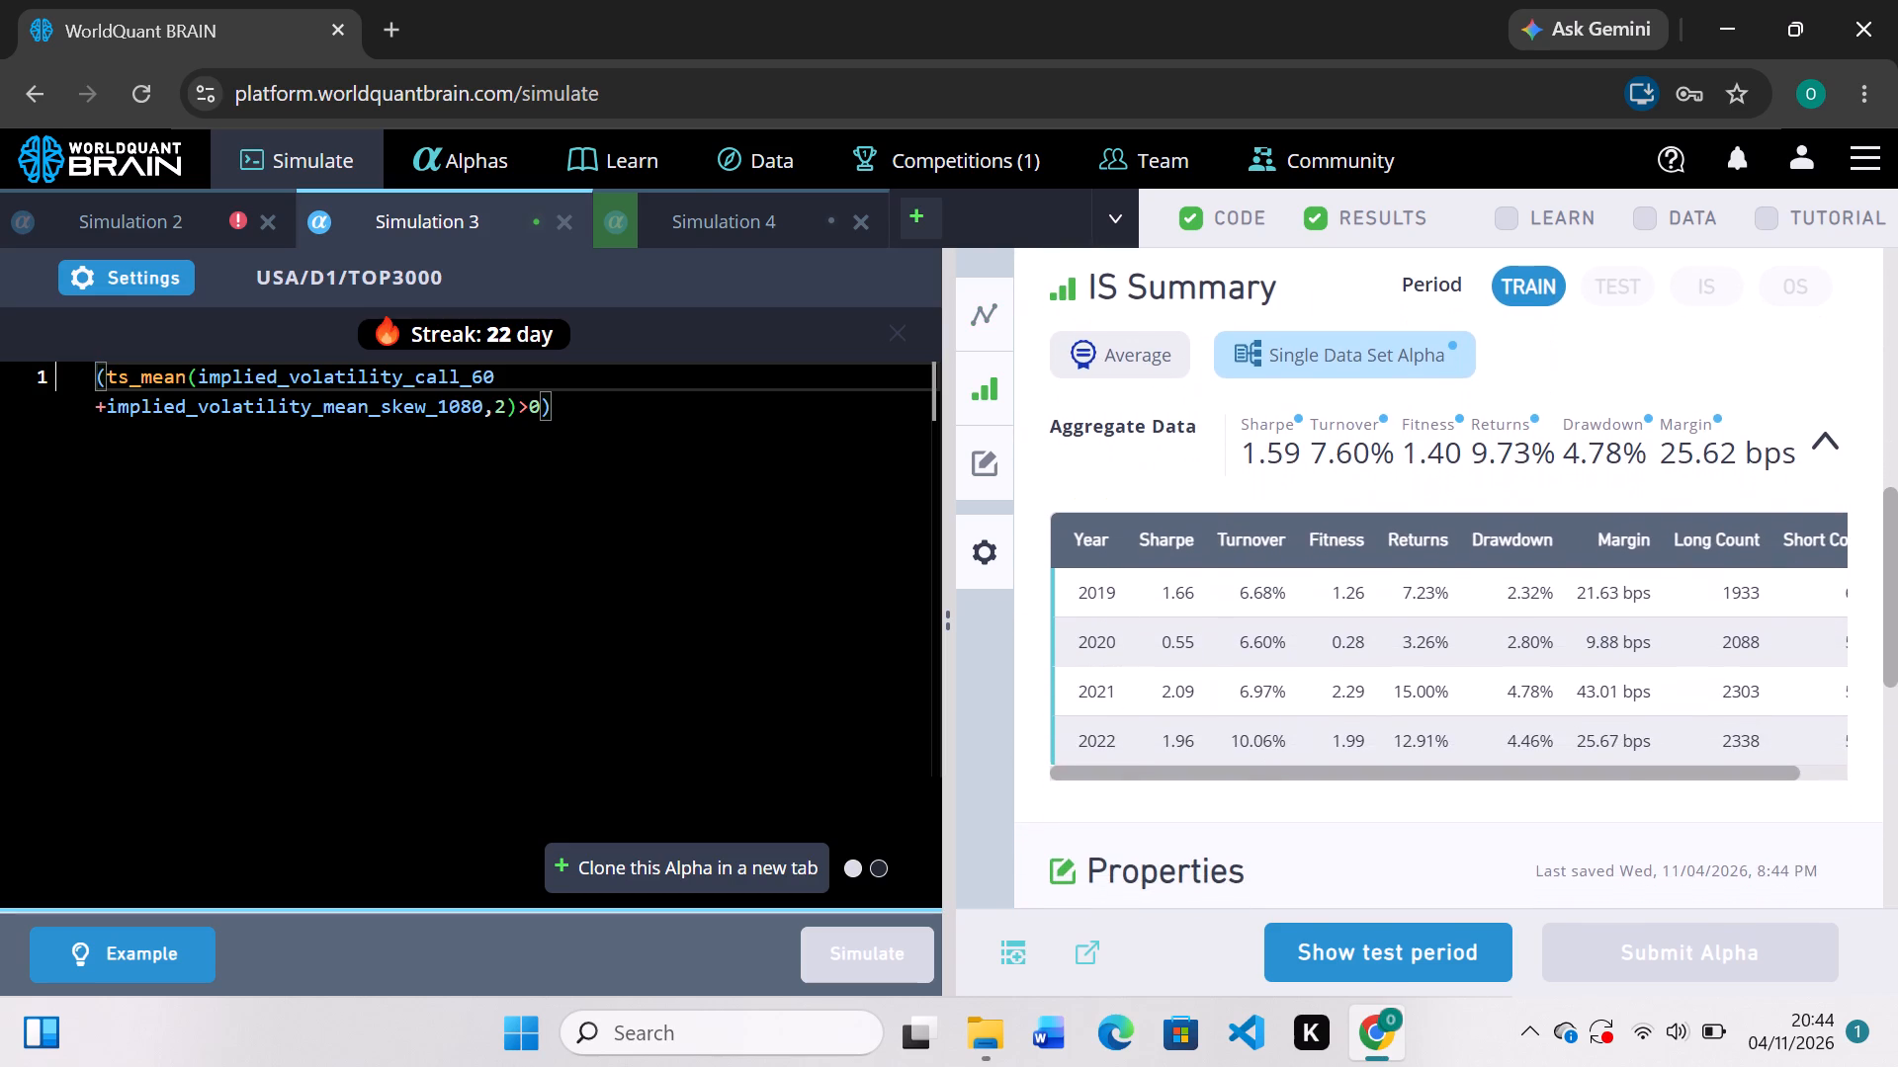
{"action": "left_click", "coordinate": [1380, 953]}
{"action": "scroll", "coordinate": [1473, 818], "scroll_direction": "down", "scroll_amount": 2}
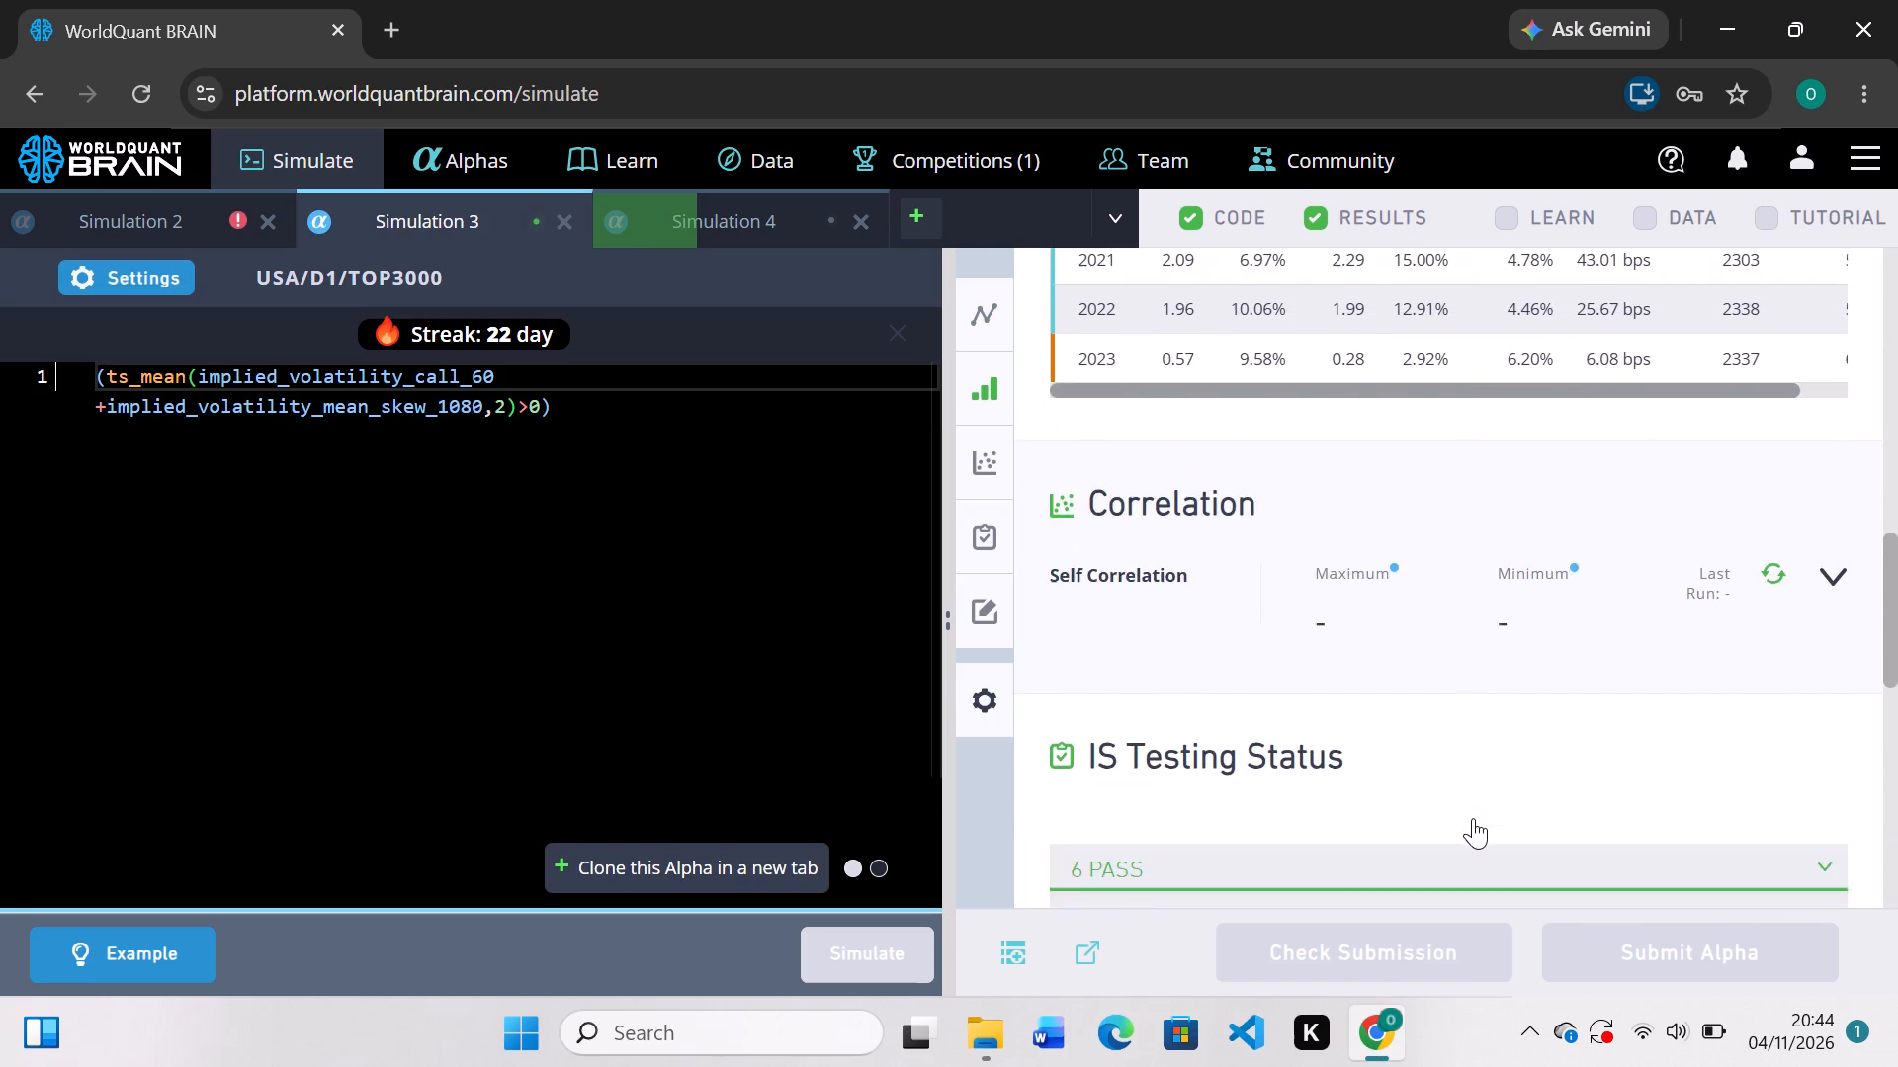
{"action": "scroll", "coordinate": [1473, 818], "scroll_direction": "down", "scroll_amount": 1}
{"action": "scroll", "coordinate": [1473, 818], "scroll_direction": "up", "scroll_amount": 2}
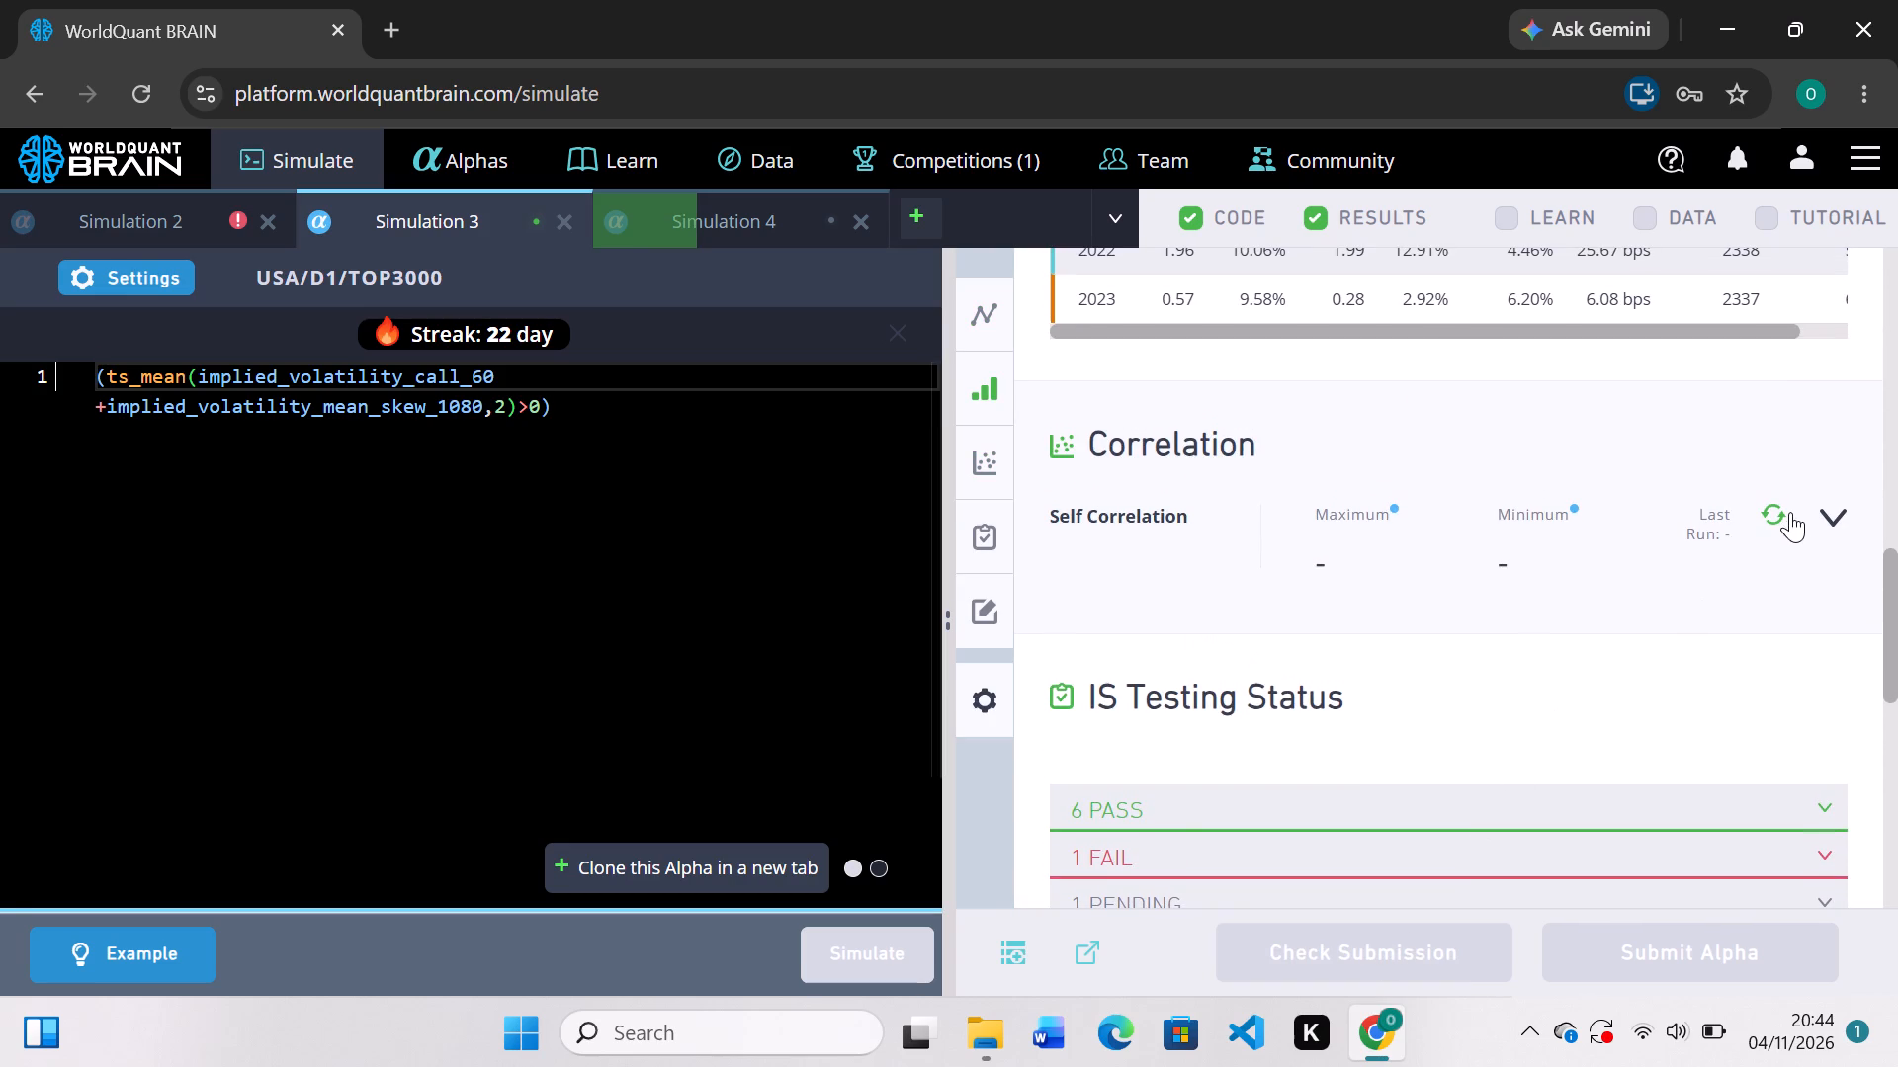
{"action": "left_click", "coordinate": [1763, 518]}
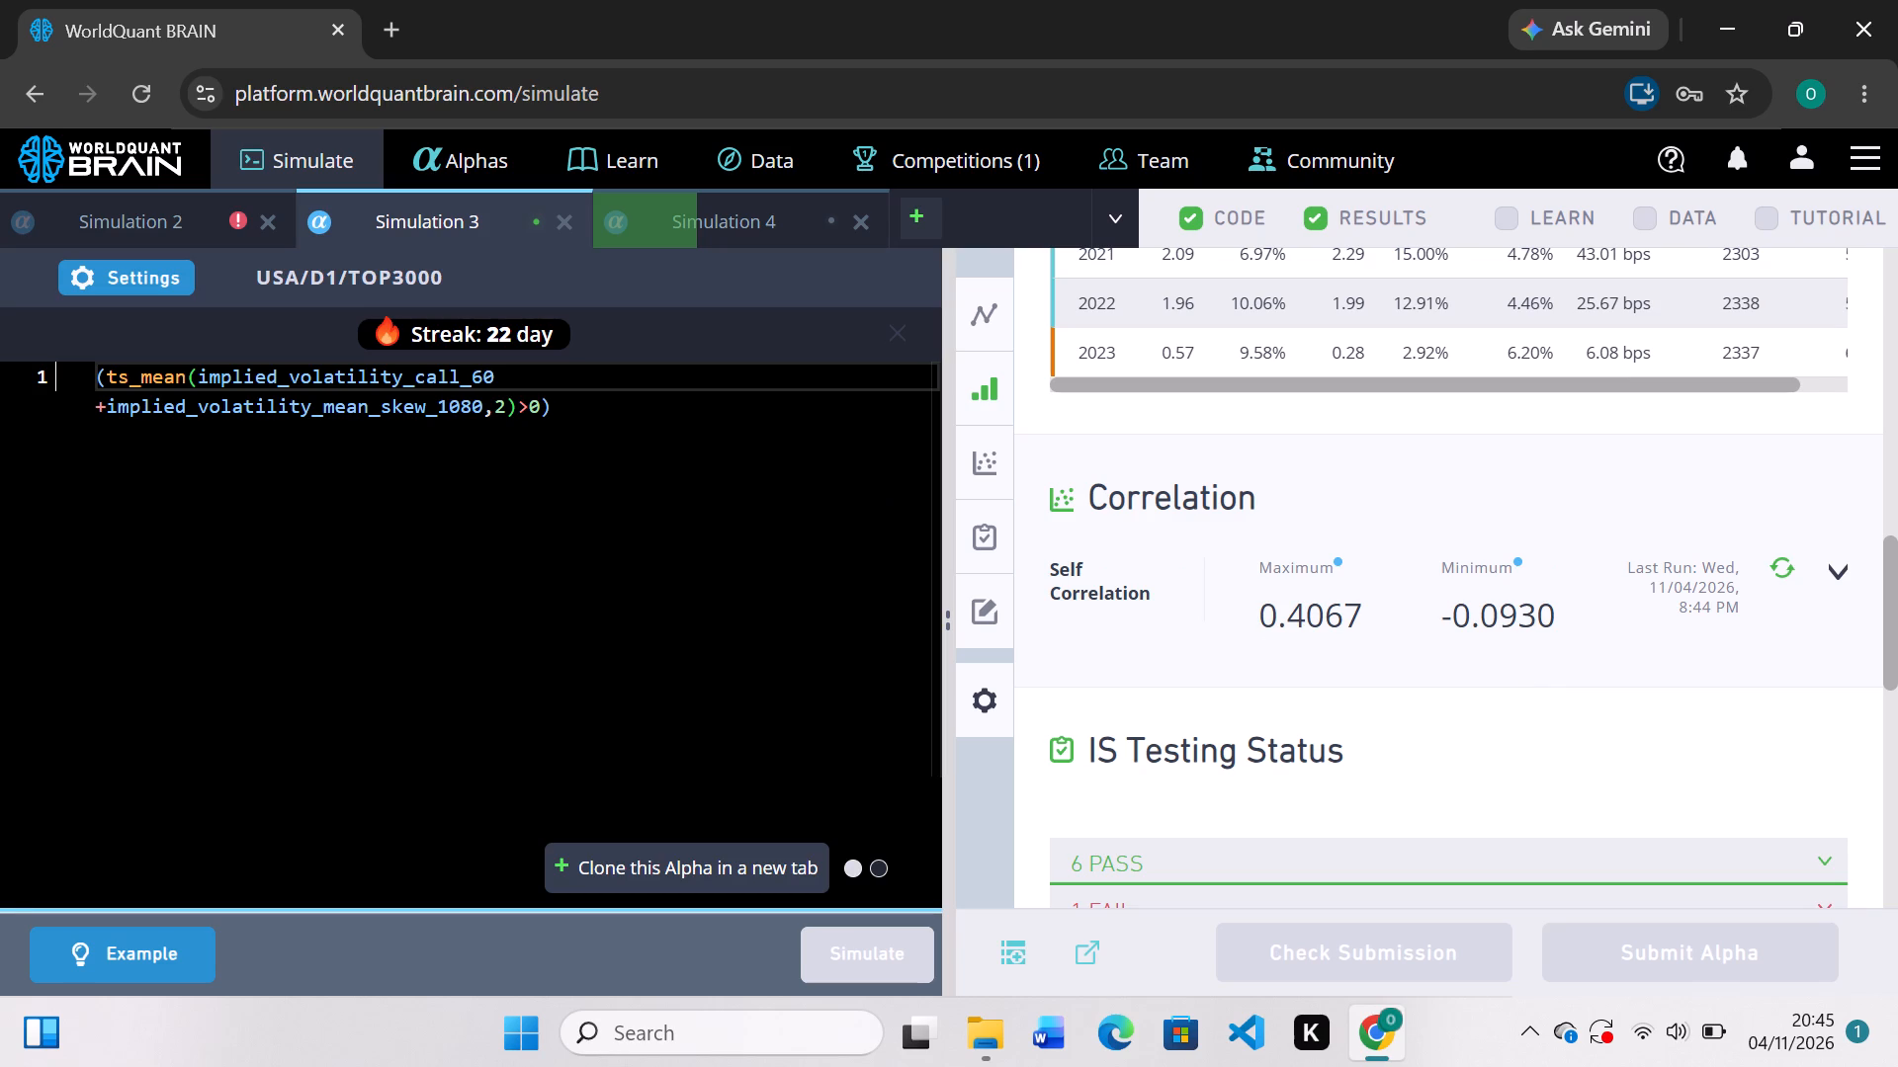
Change the second argument in Simulation 2's last line to alp1, giving trade_when(eve,alp1,alp2), and simulate it.
{"action": "left_click", "coordinate": [172, 233]}
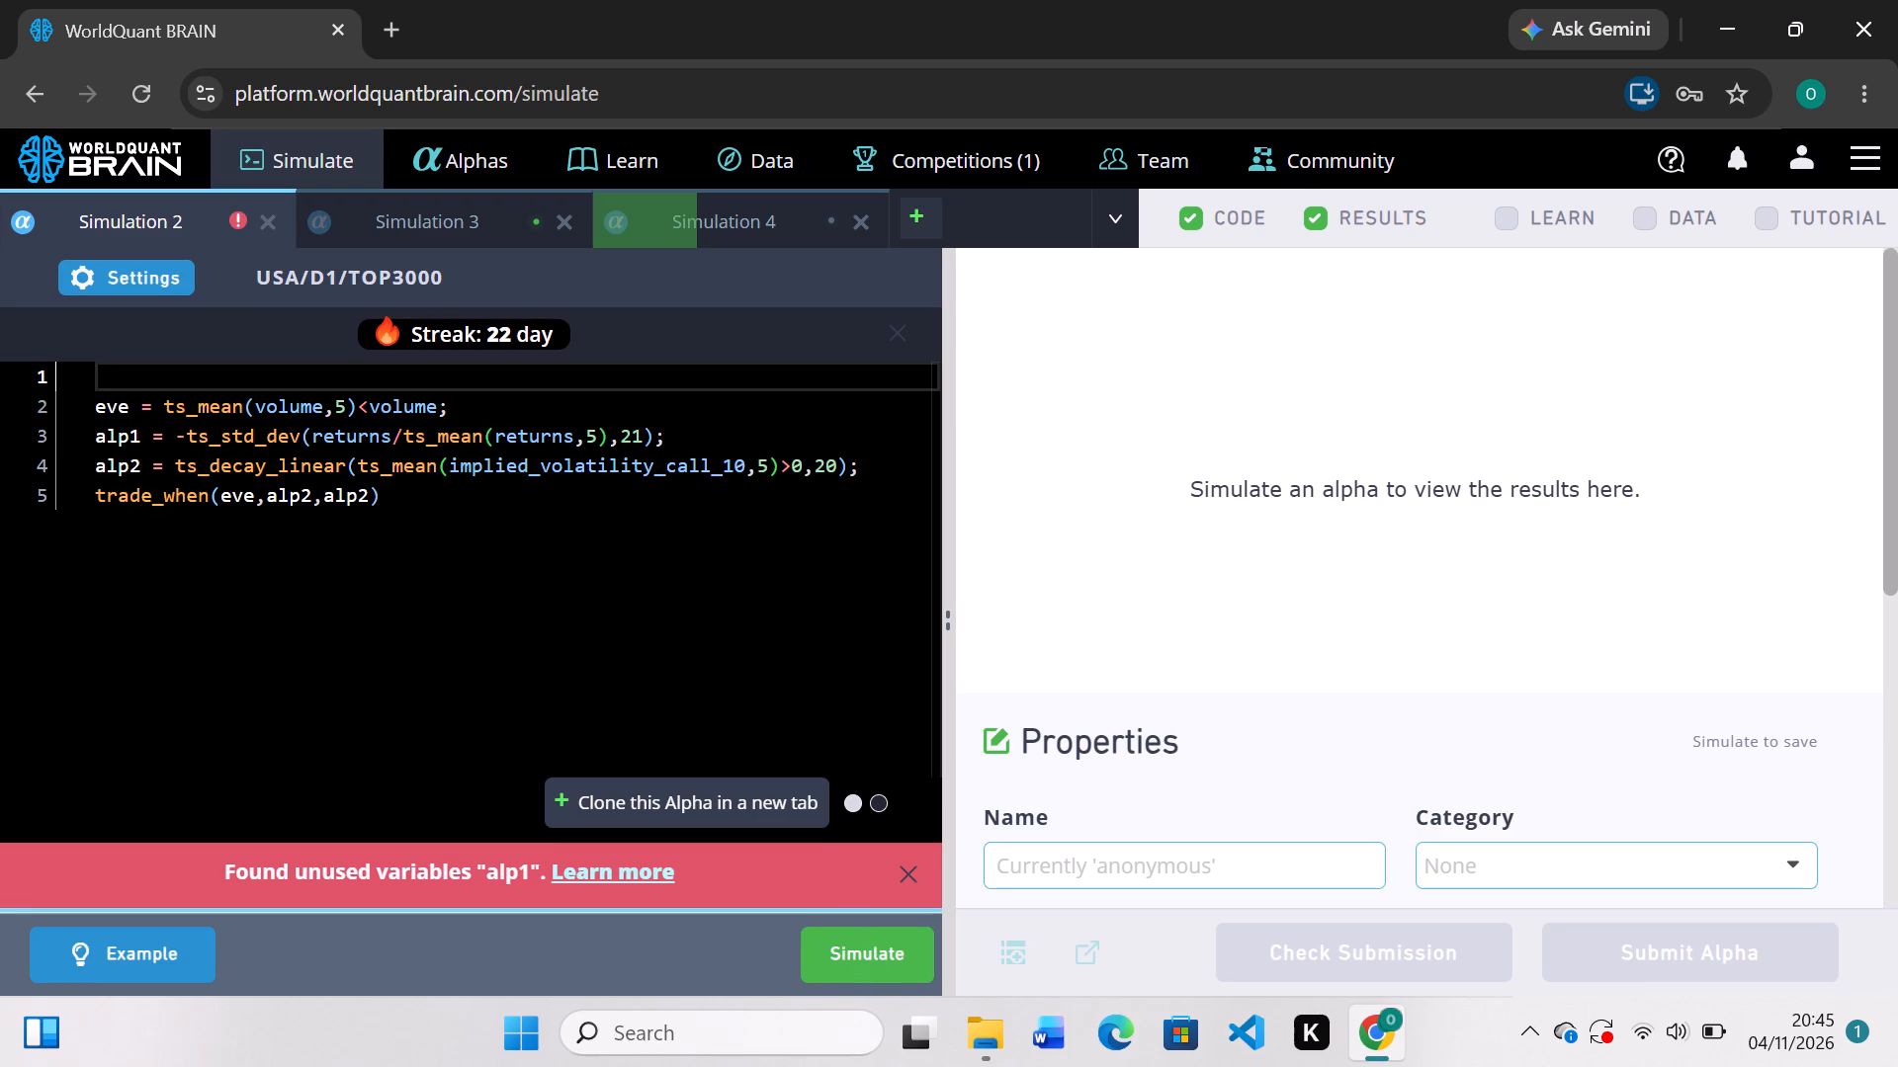
{"action": "left_click", "coordinate": [312, 496]}
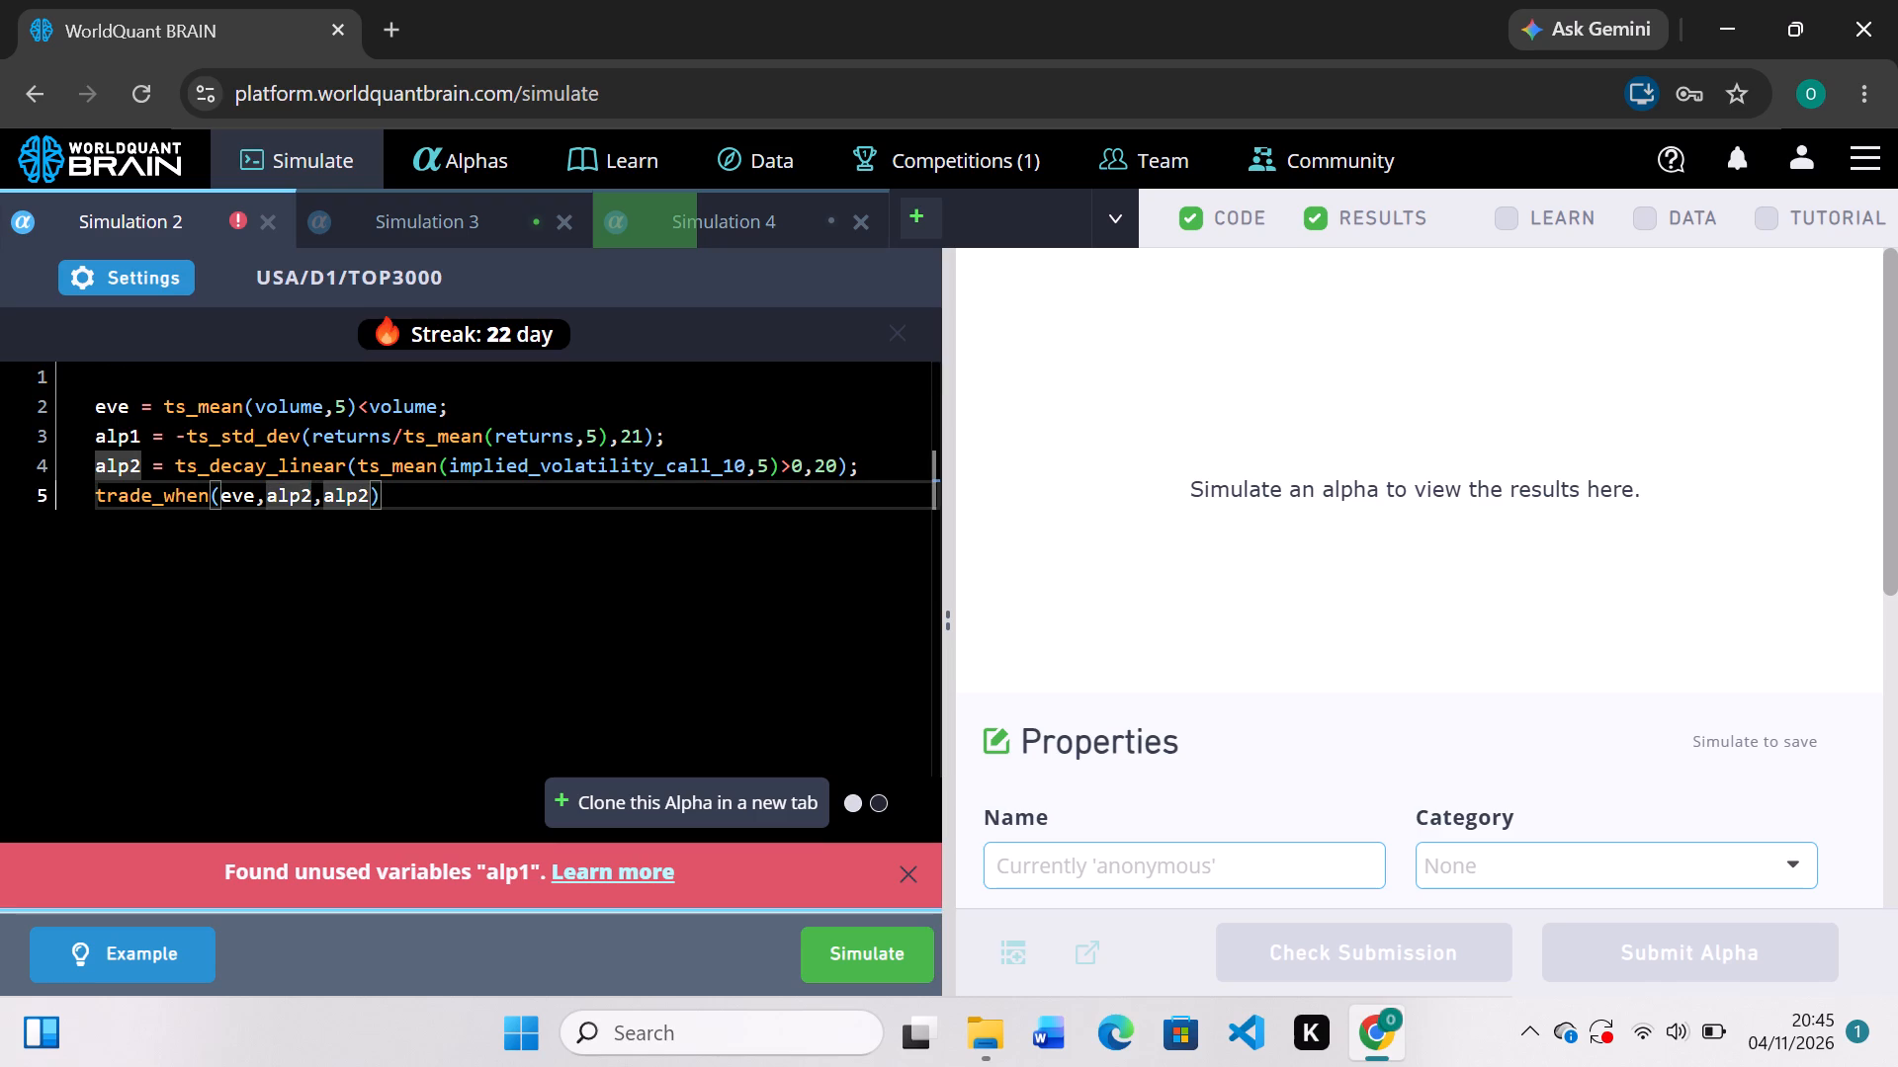
{"action": "key", "text": "BackSpace"}
{"action": "key", "text": "1"}
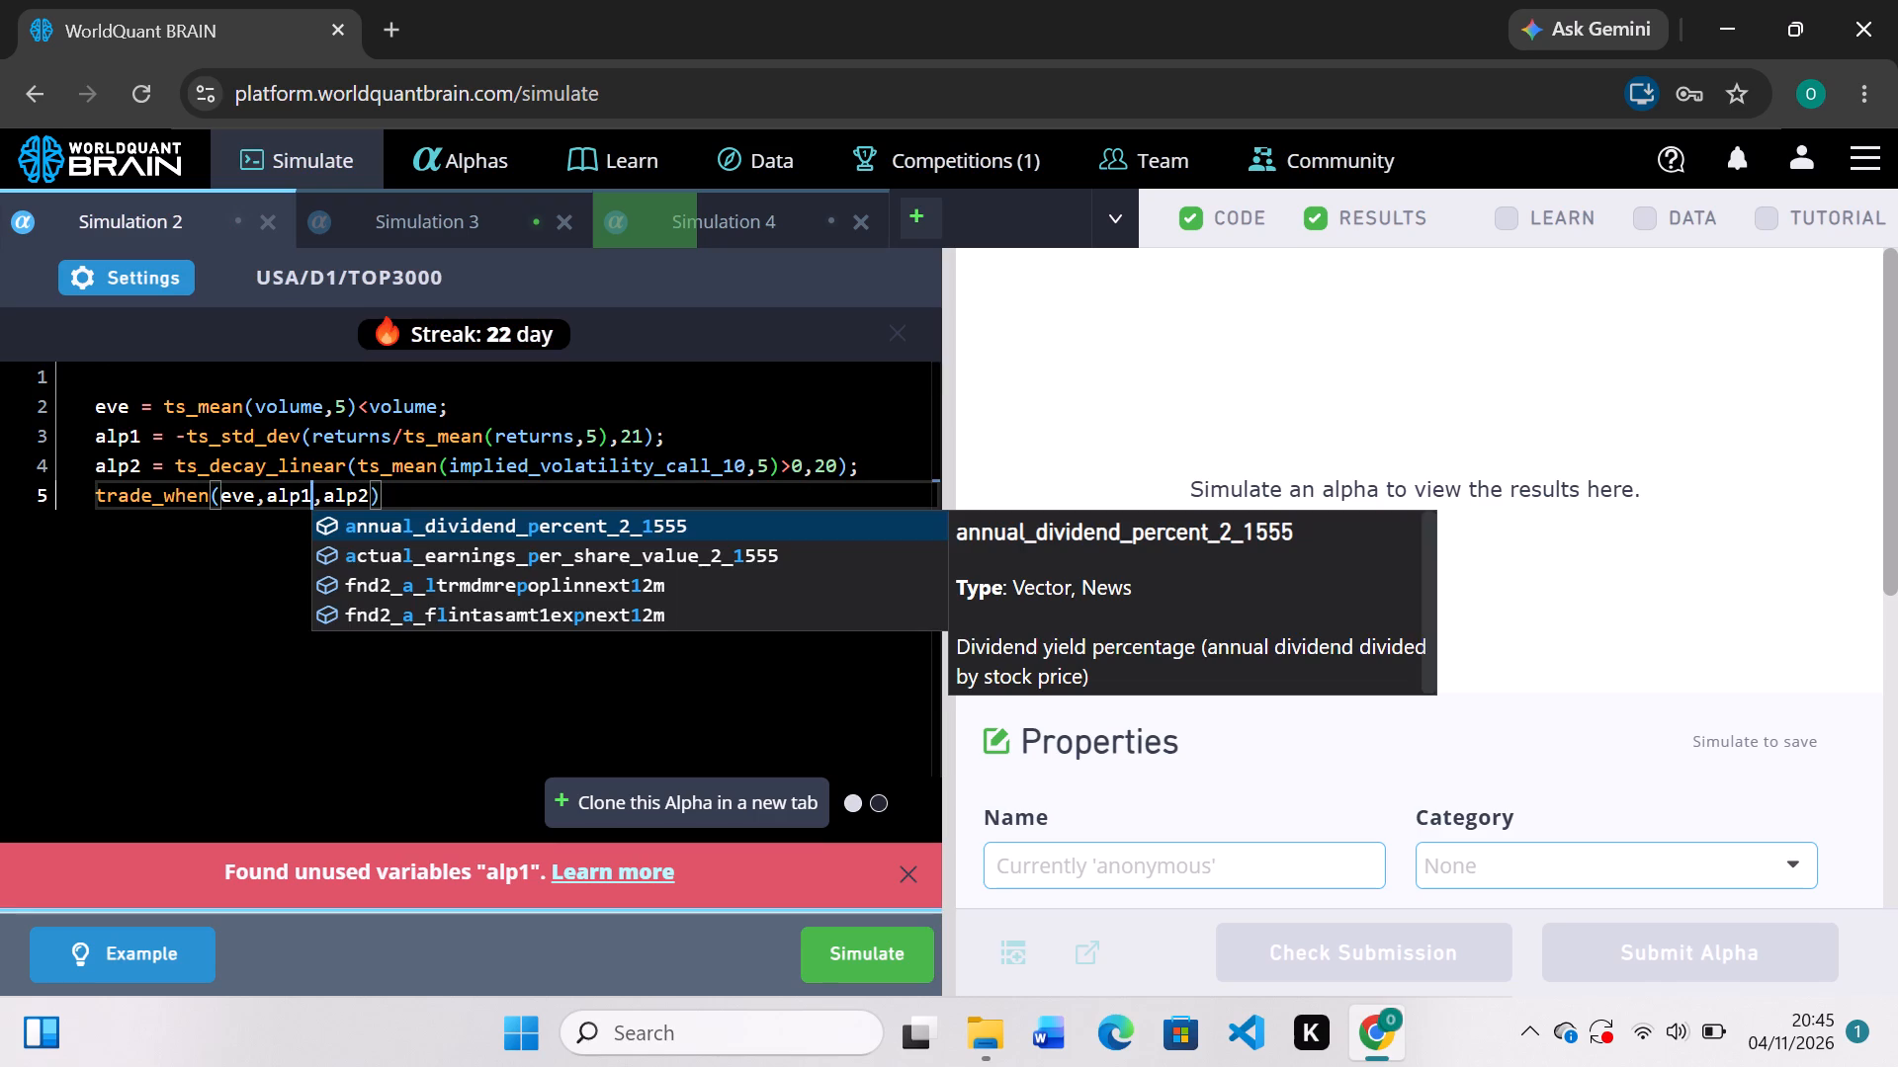
{"action": "left_click", "coordinate": [827, 948]}
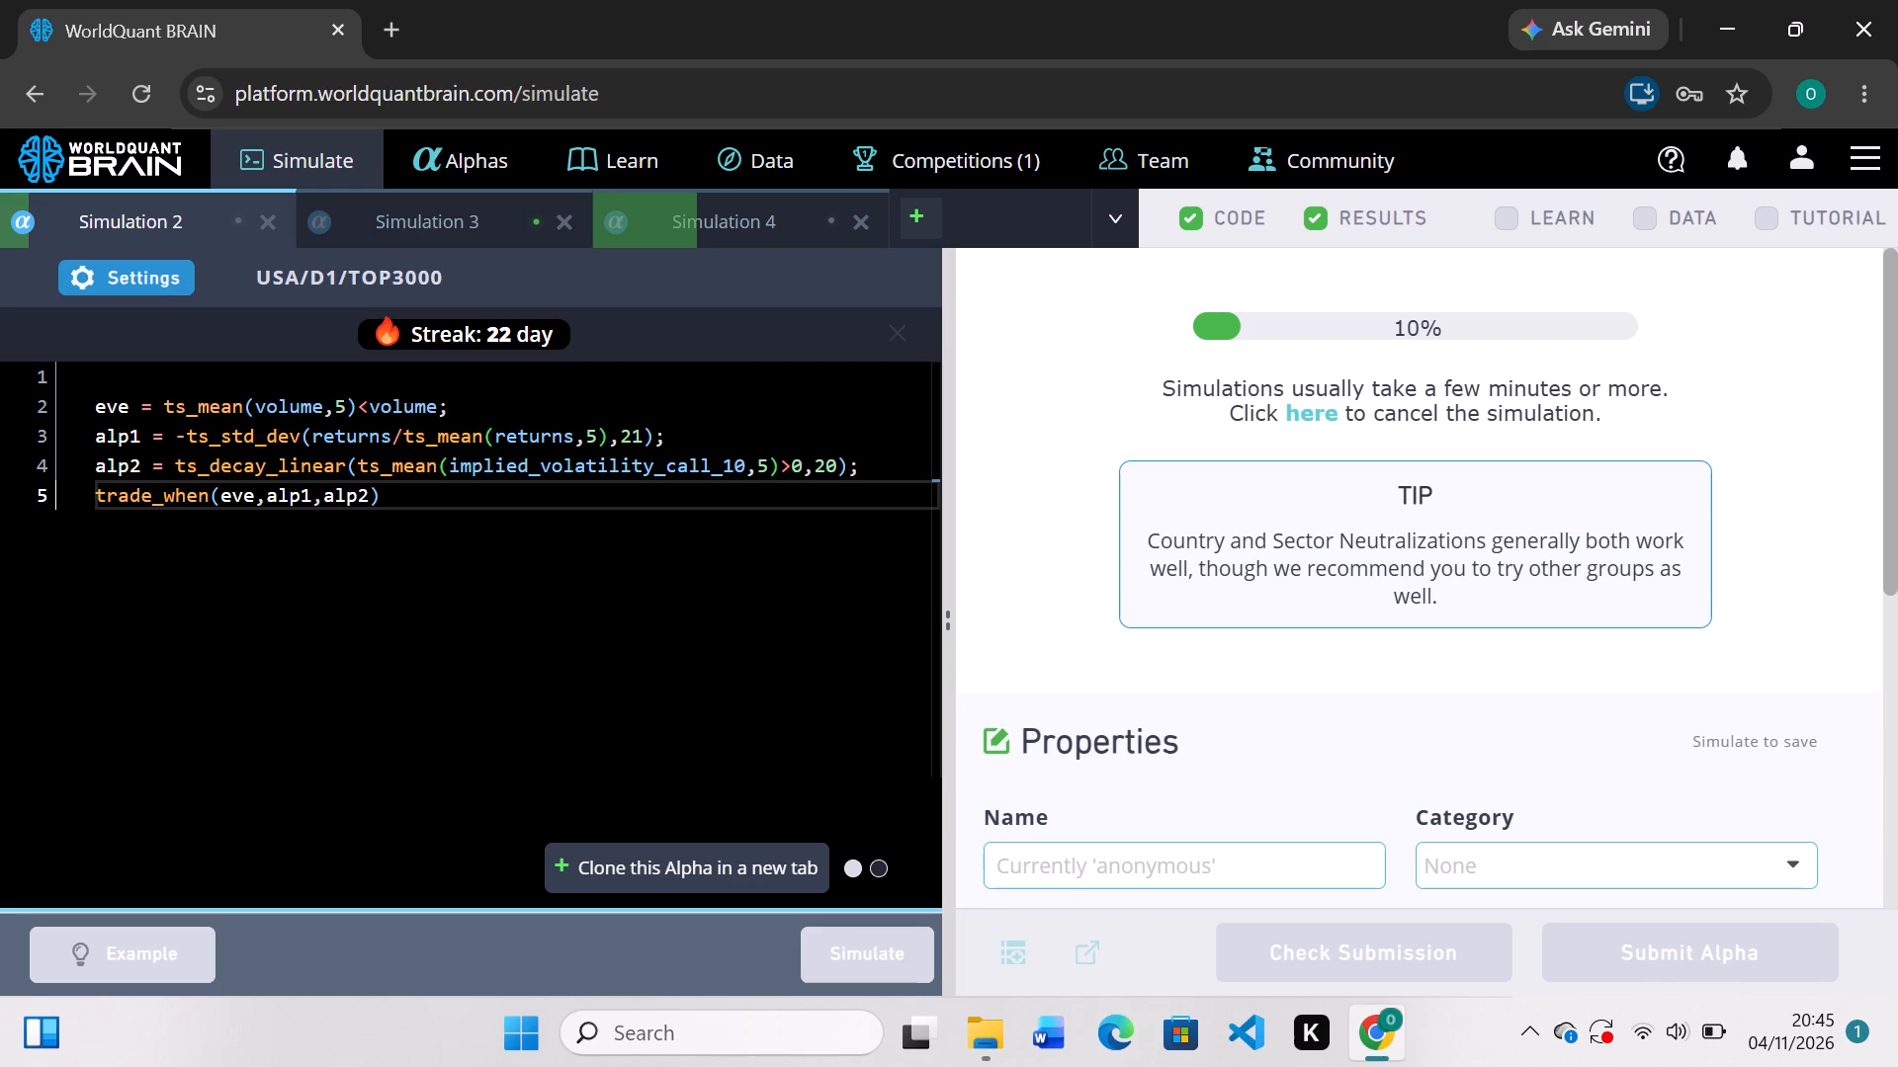
Recheck Simulation 3's PnL chart, append *(scl12_buzz) to its expression and simulate it.
{"action": "left_click", "coordinate": [439, 211]}
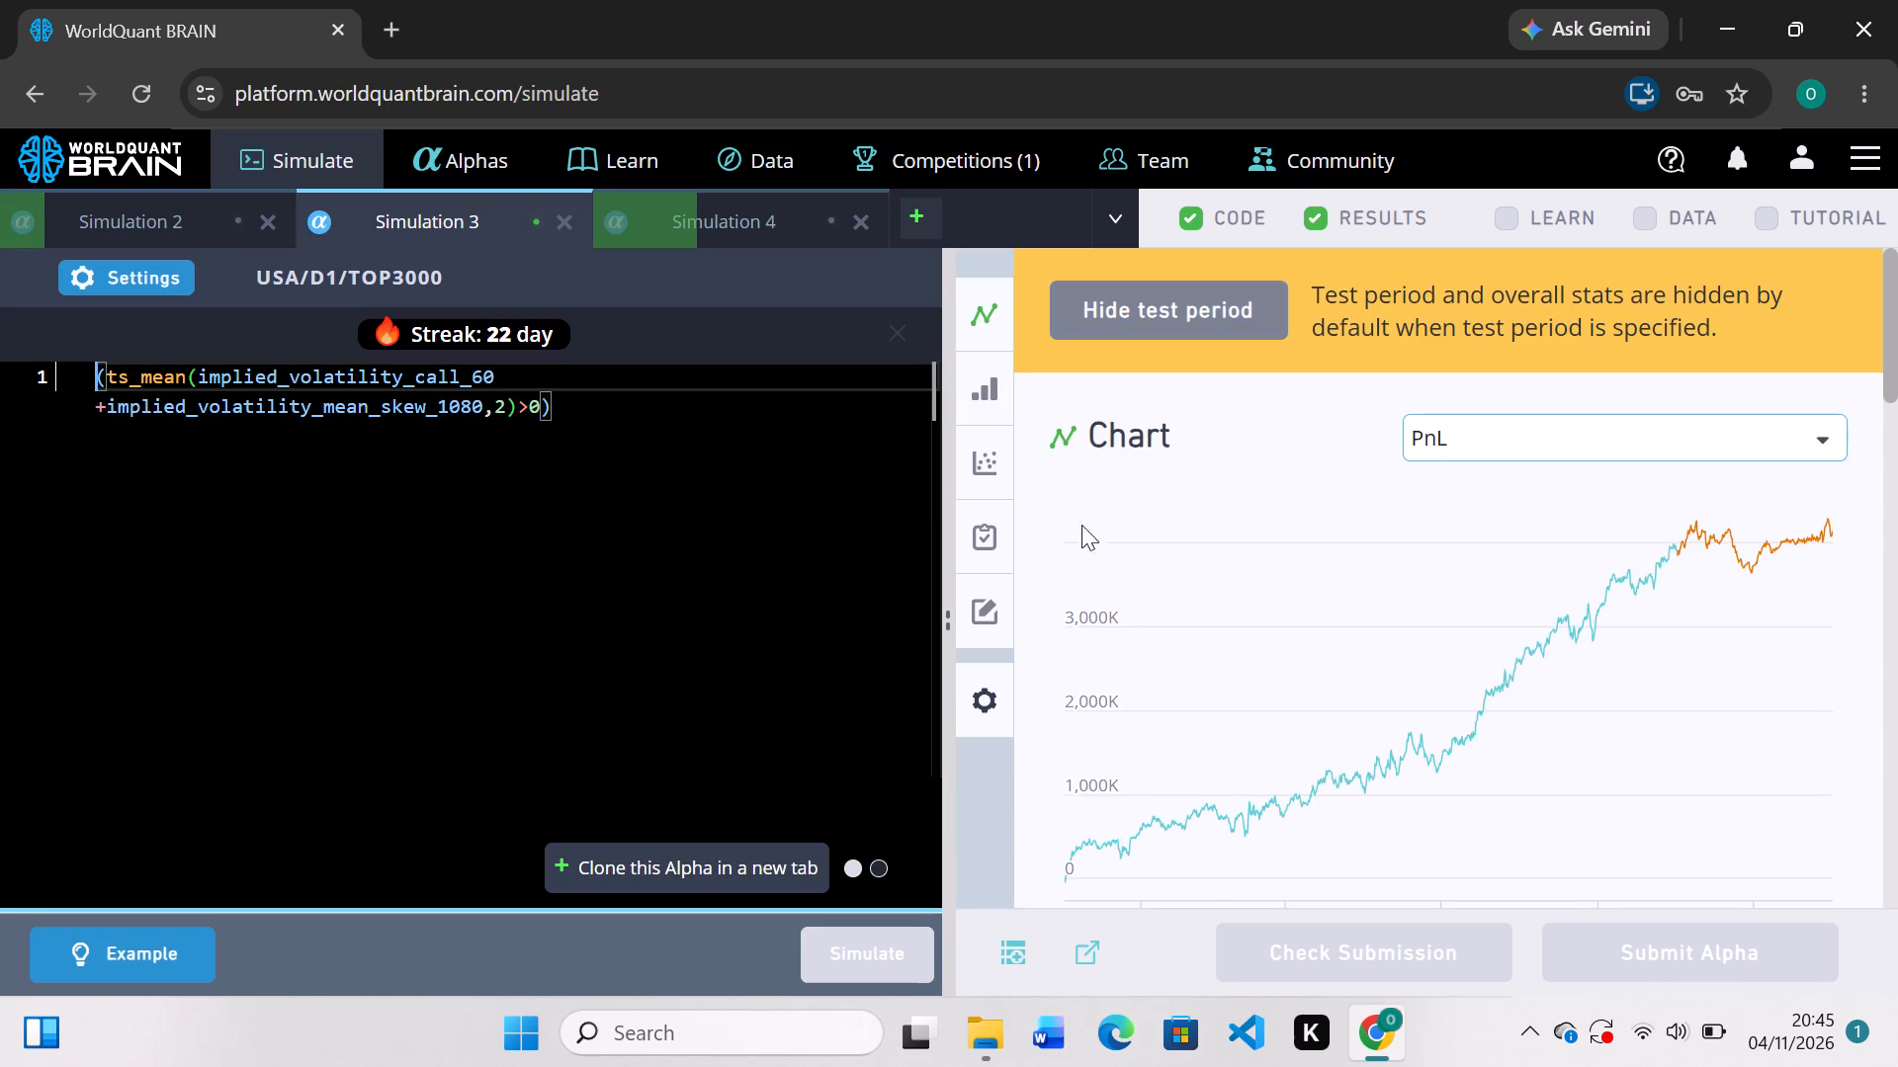
{"action": "scroll", "coordinate": [1209, 624], "scroll_direction": "down", "scroll_amount": 3}
{"action": "scroll", "coordinate": [1209, 624], "scroll_direction": "up", "scroll_amount": 3}
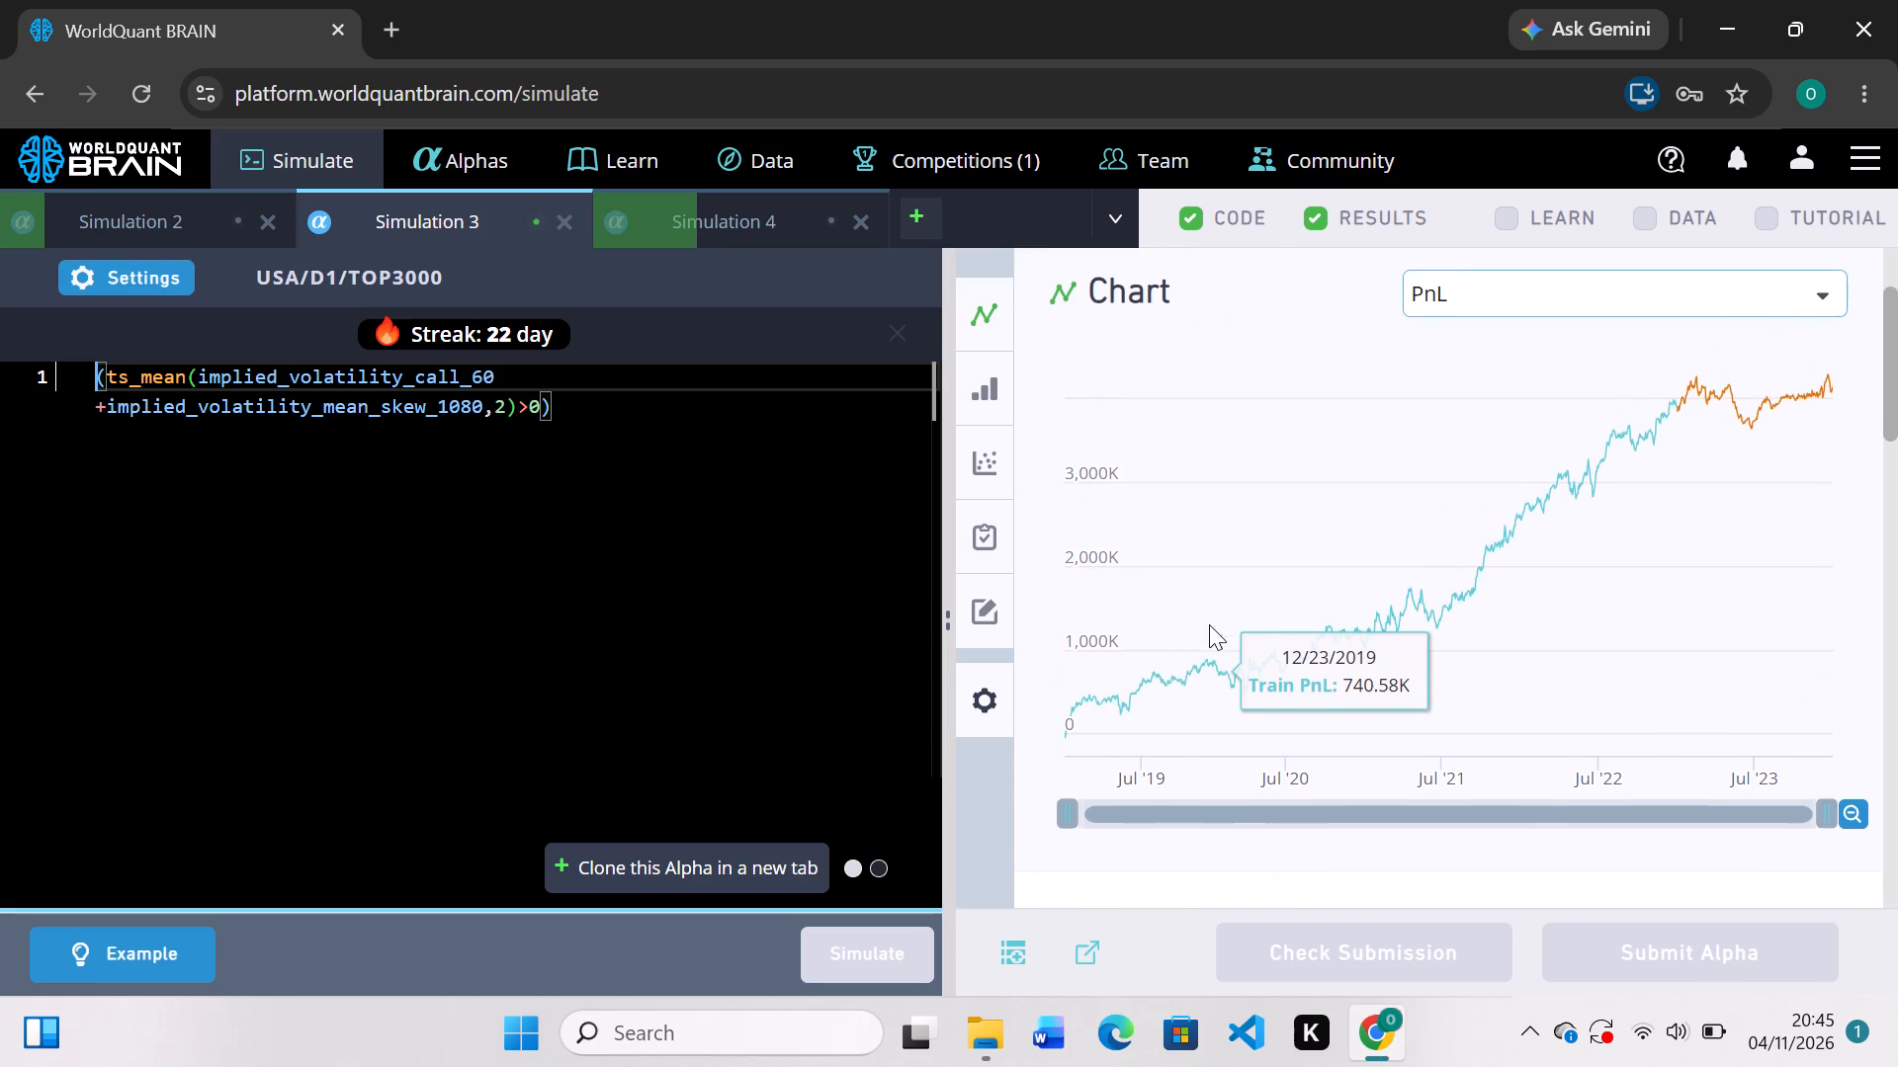
{"action": "left_click", "coordinate": [589, 409]}
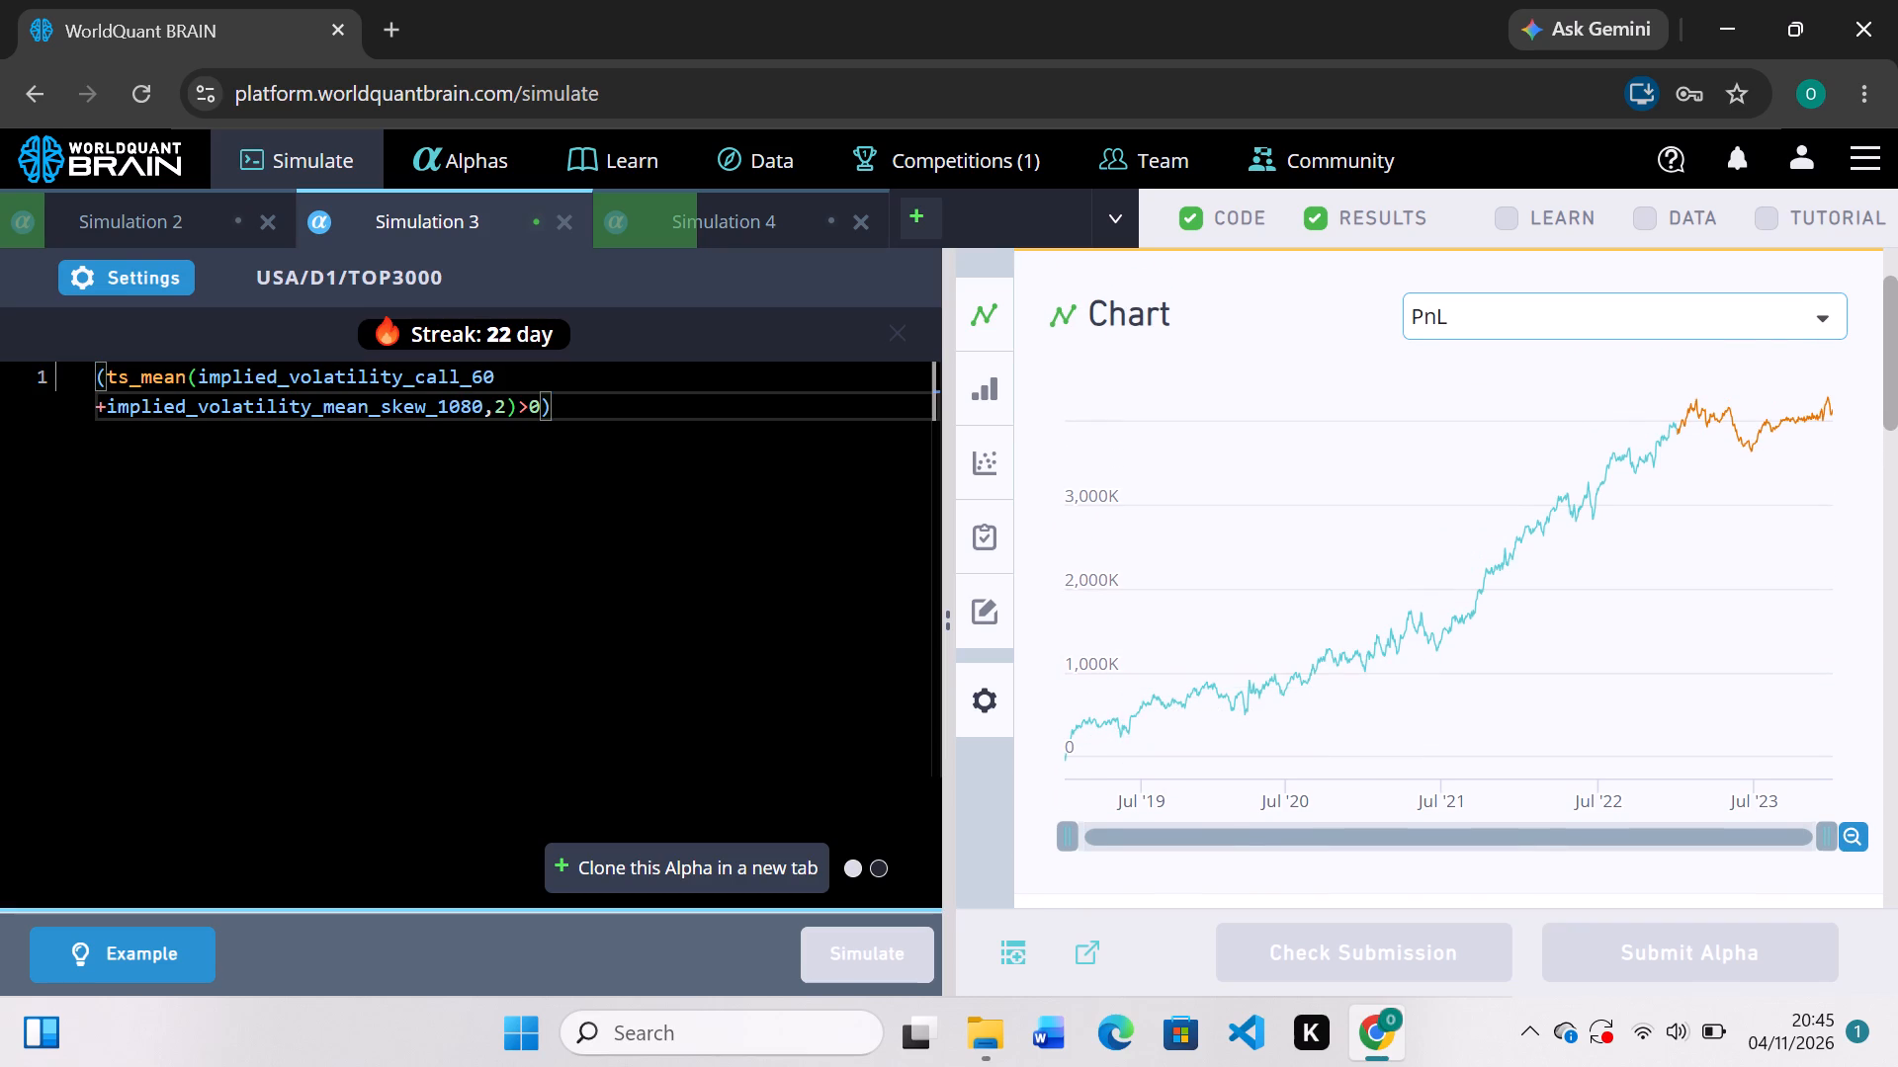
{"action": "key", "text": "shift+asterisk"}
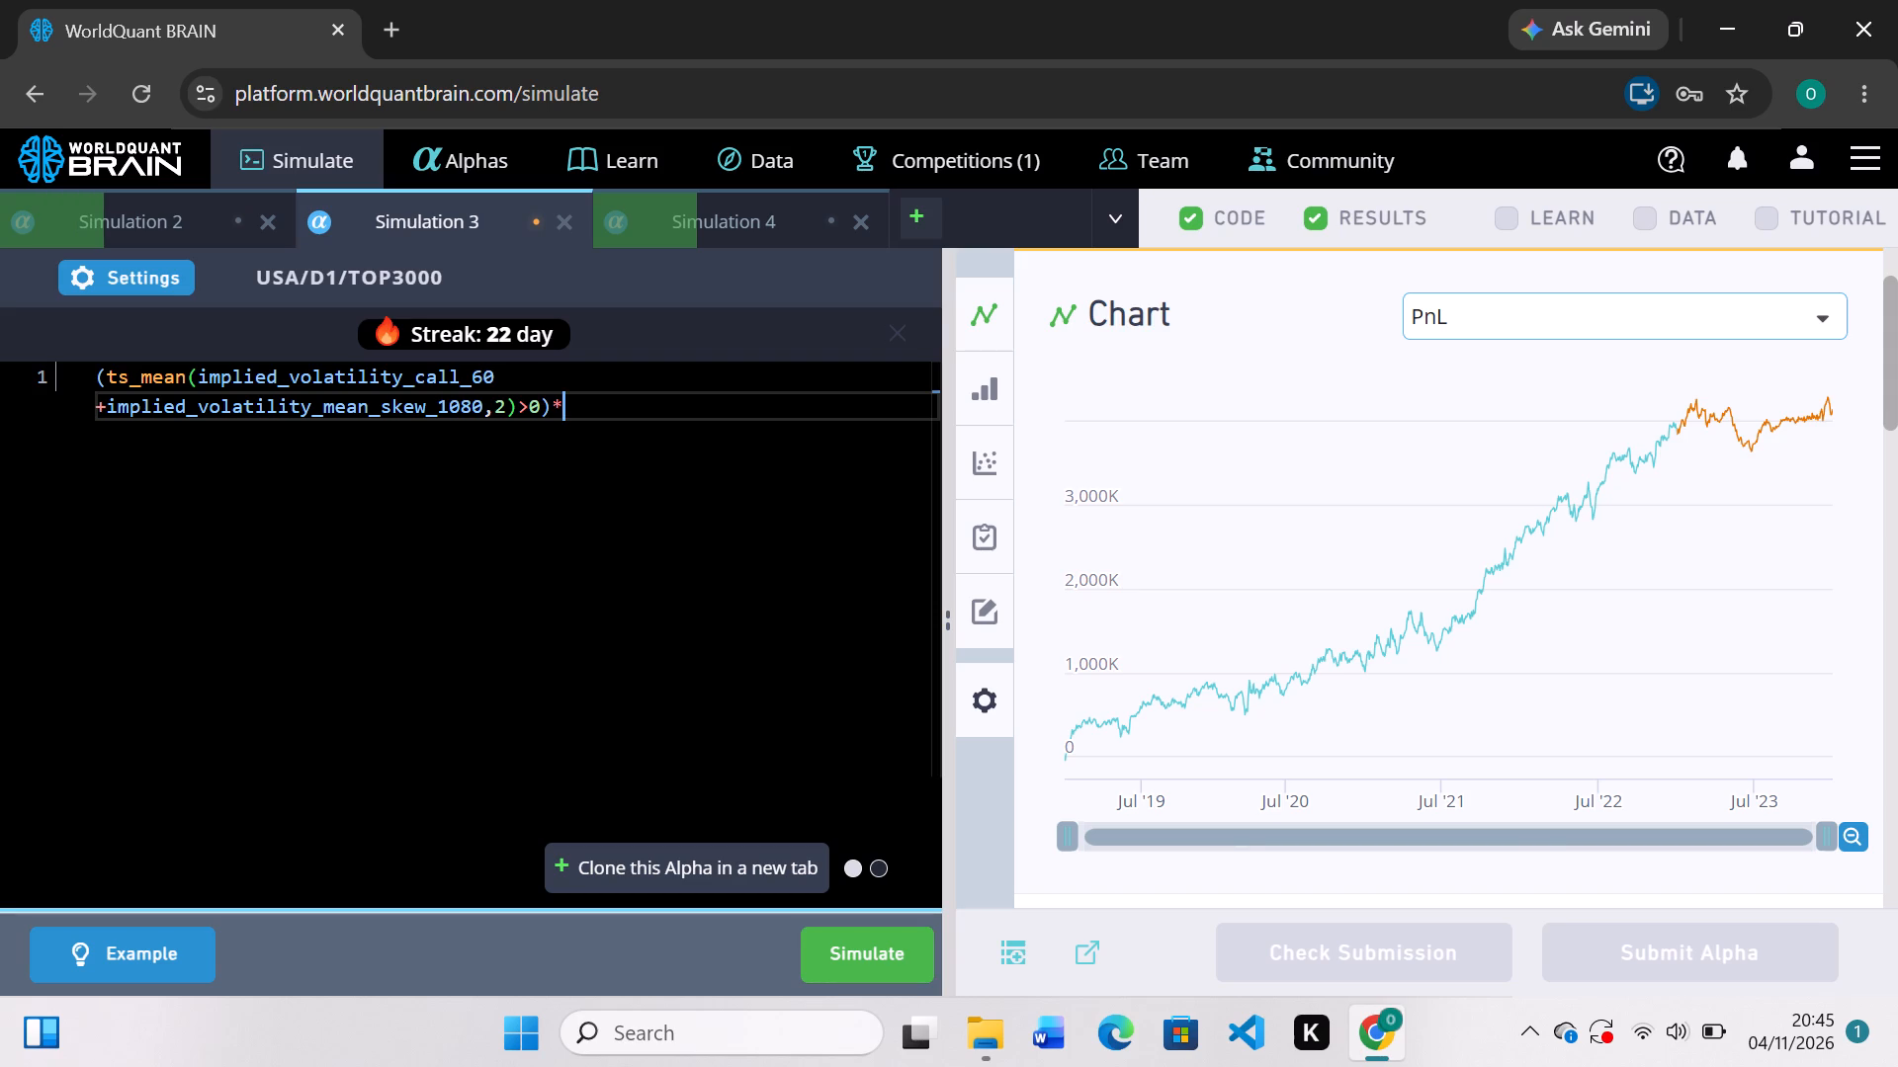
{"action": "key", "text": "shift+parenleft"}
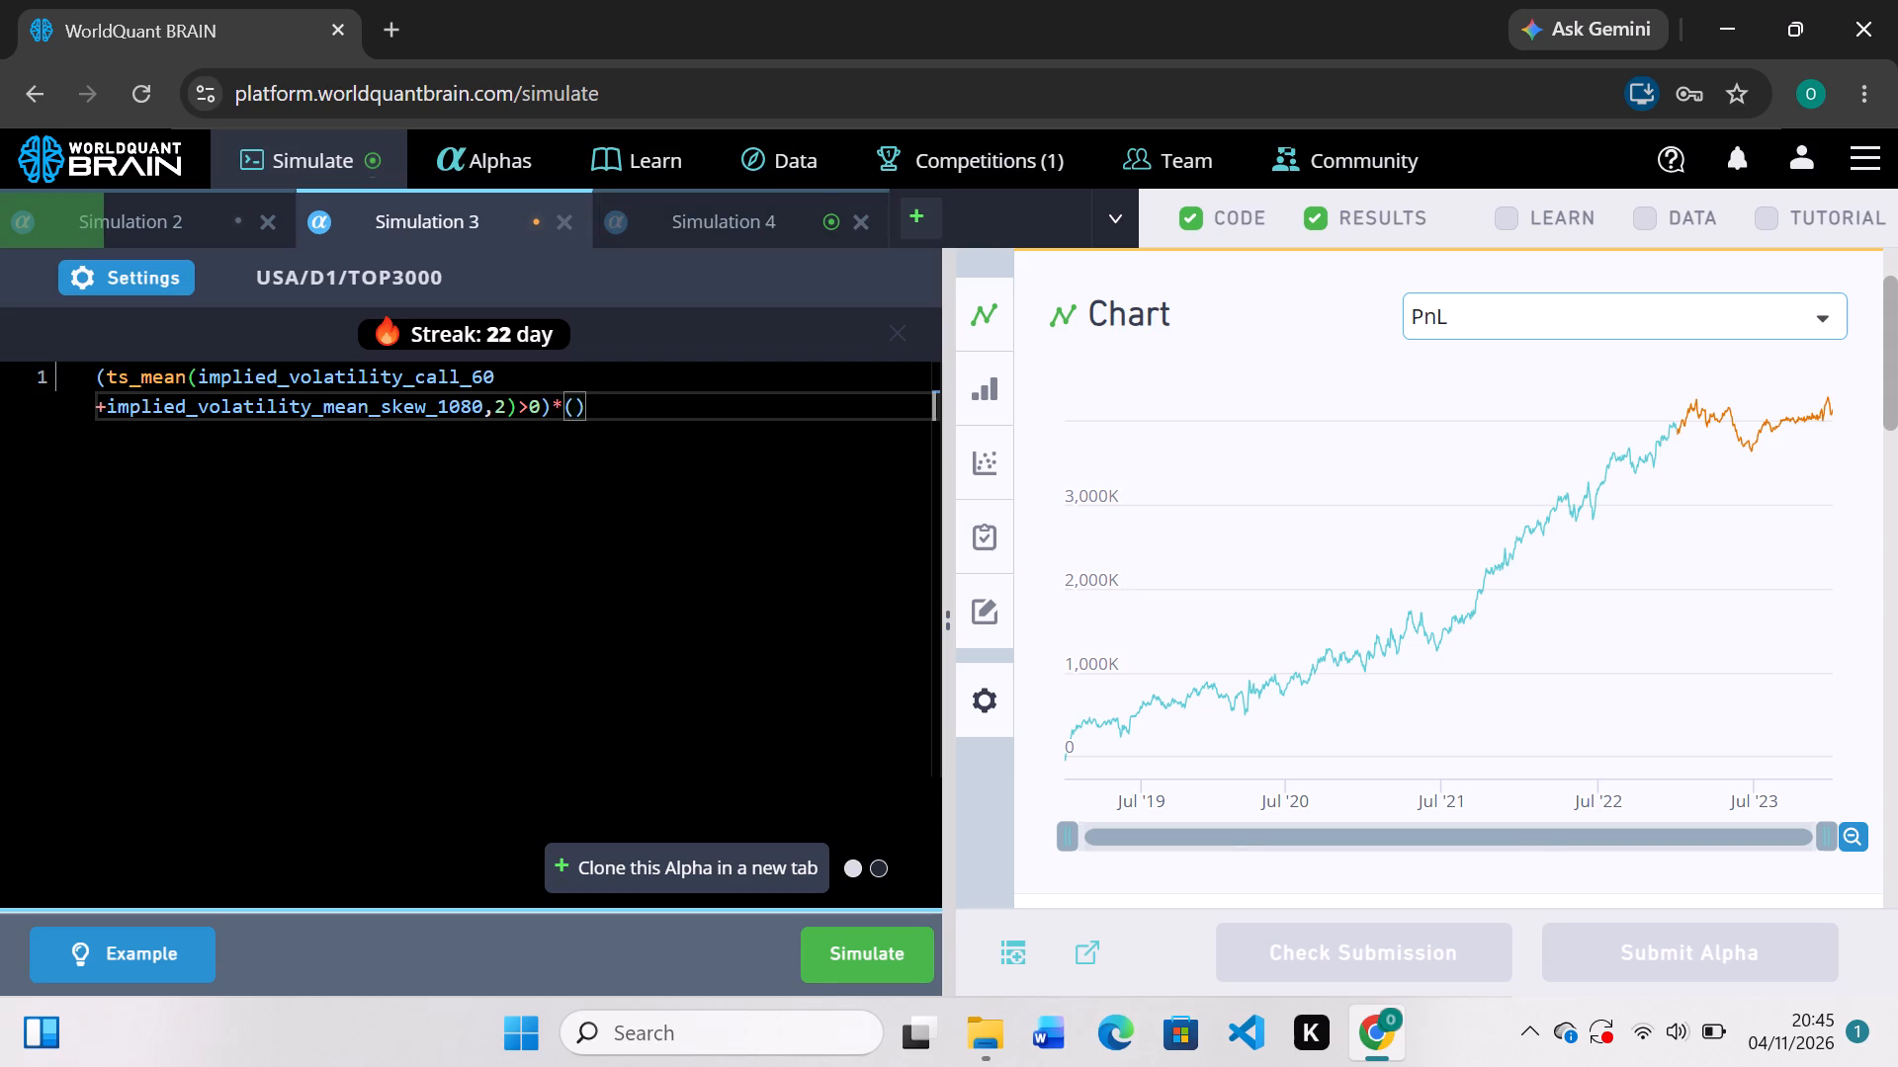
{"action": "type", "text": "sc"}
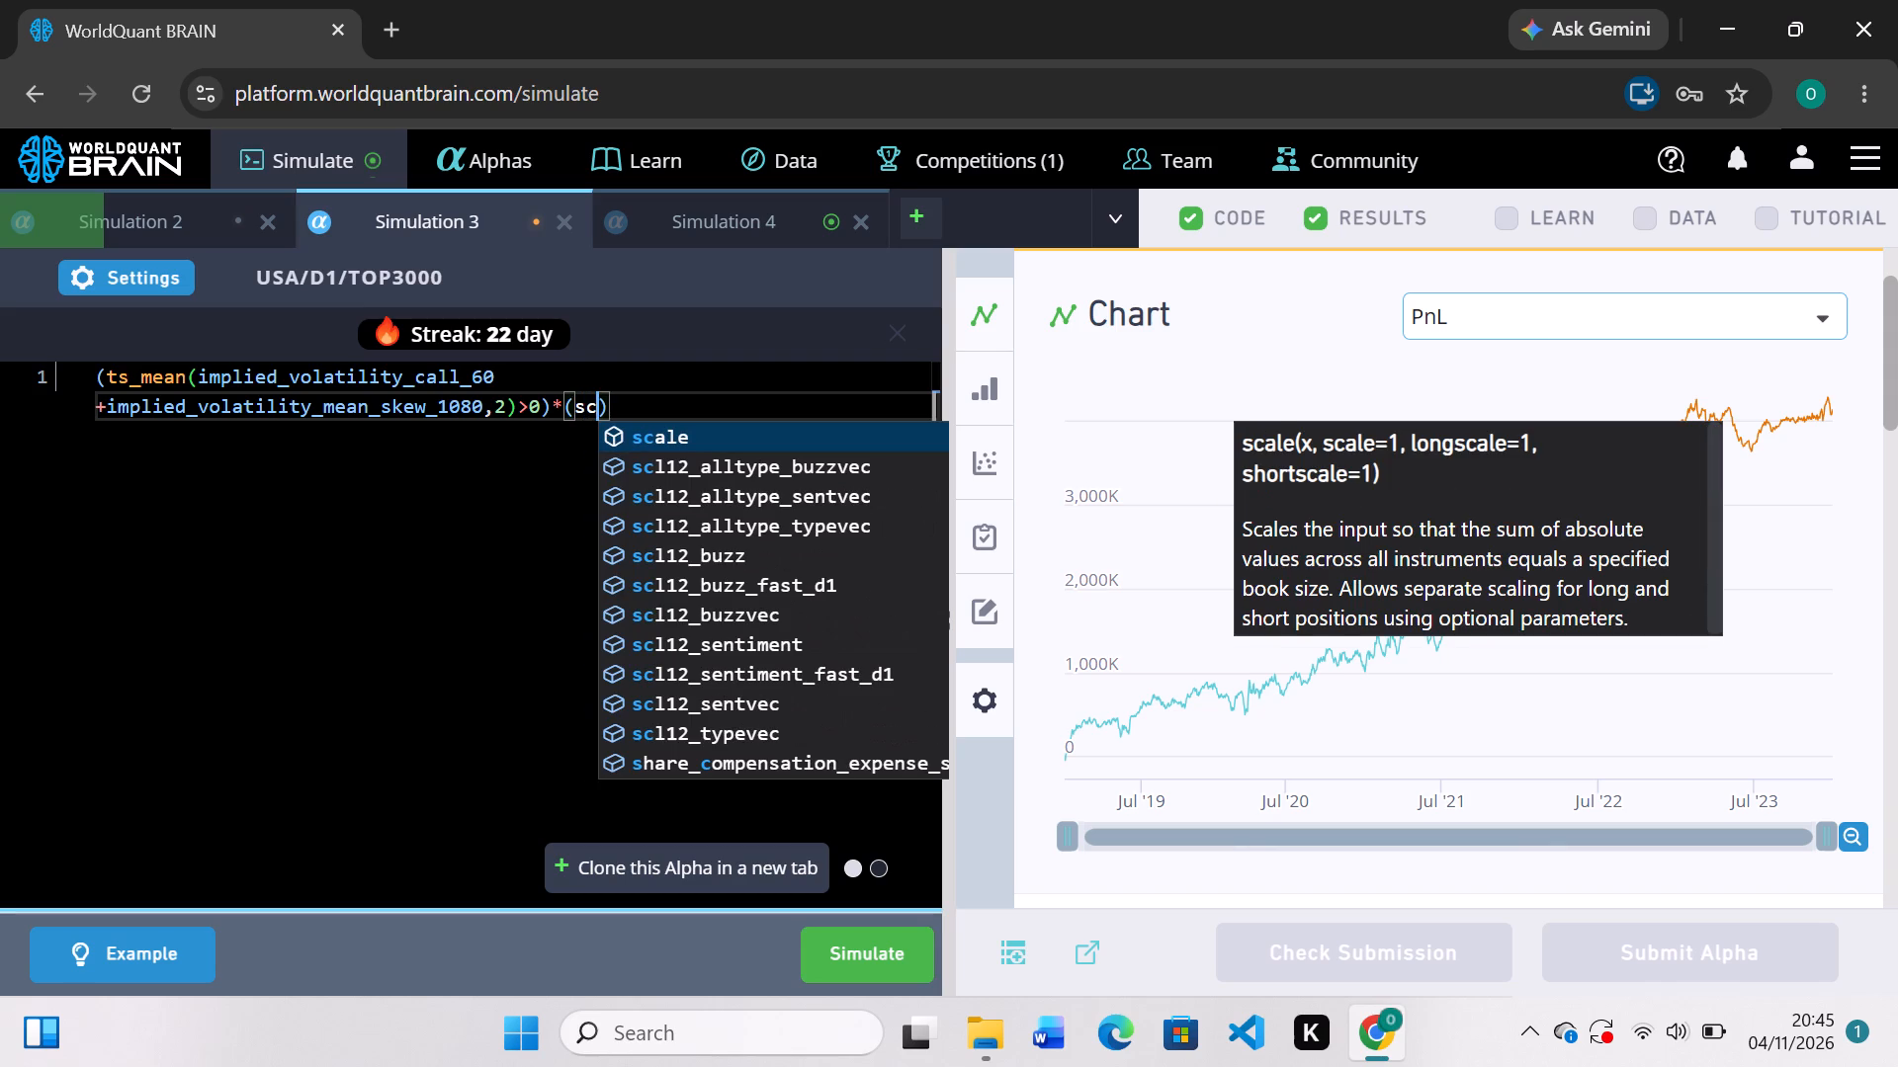
{"action": "key", "text": "l"}
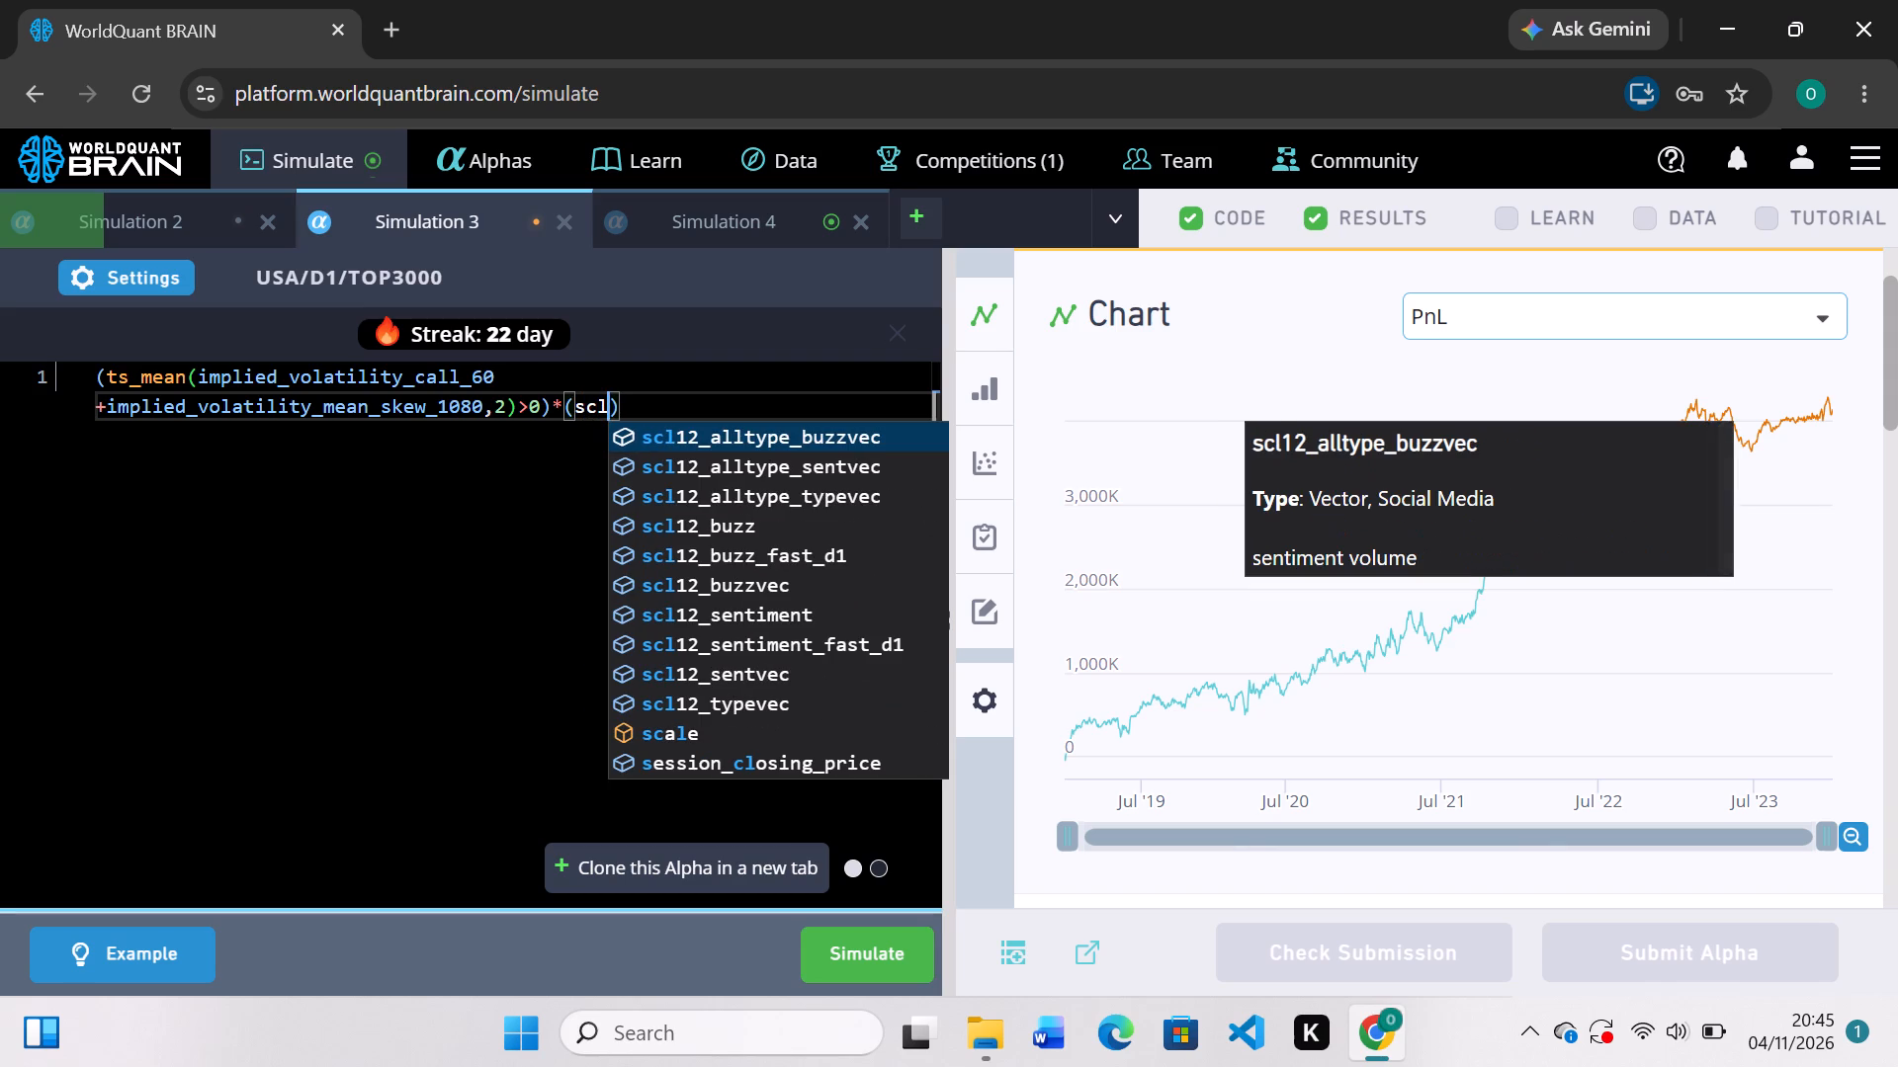
{"action": "left_click", "coordinate": [695, 528]}
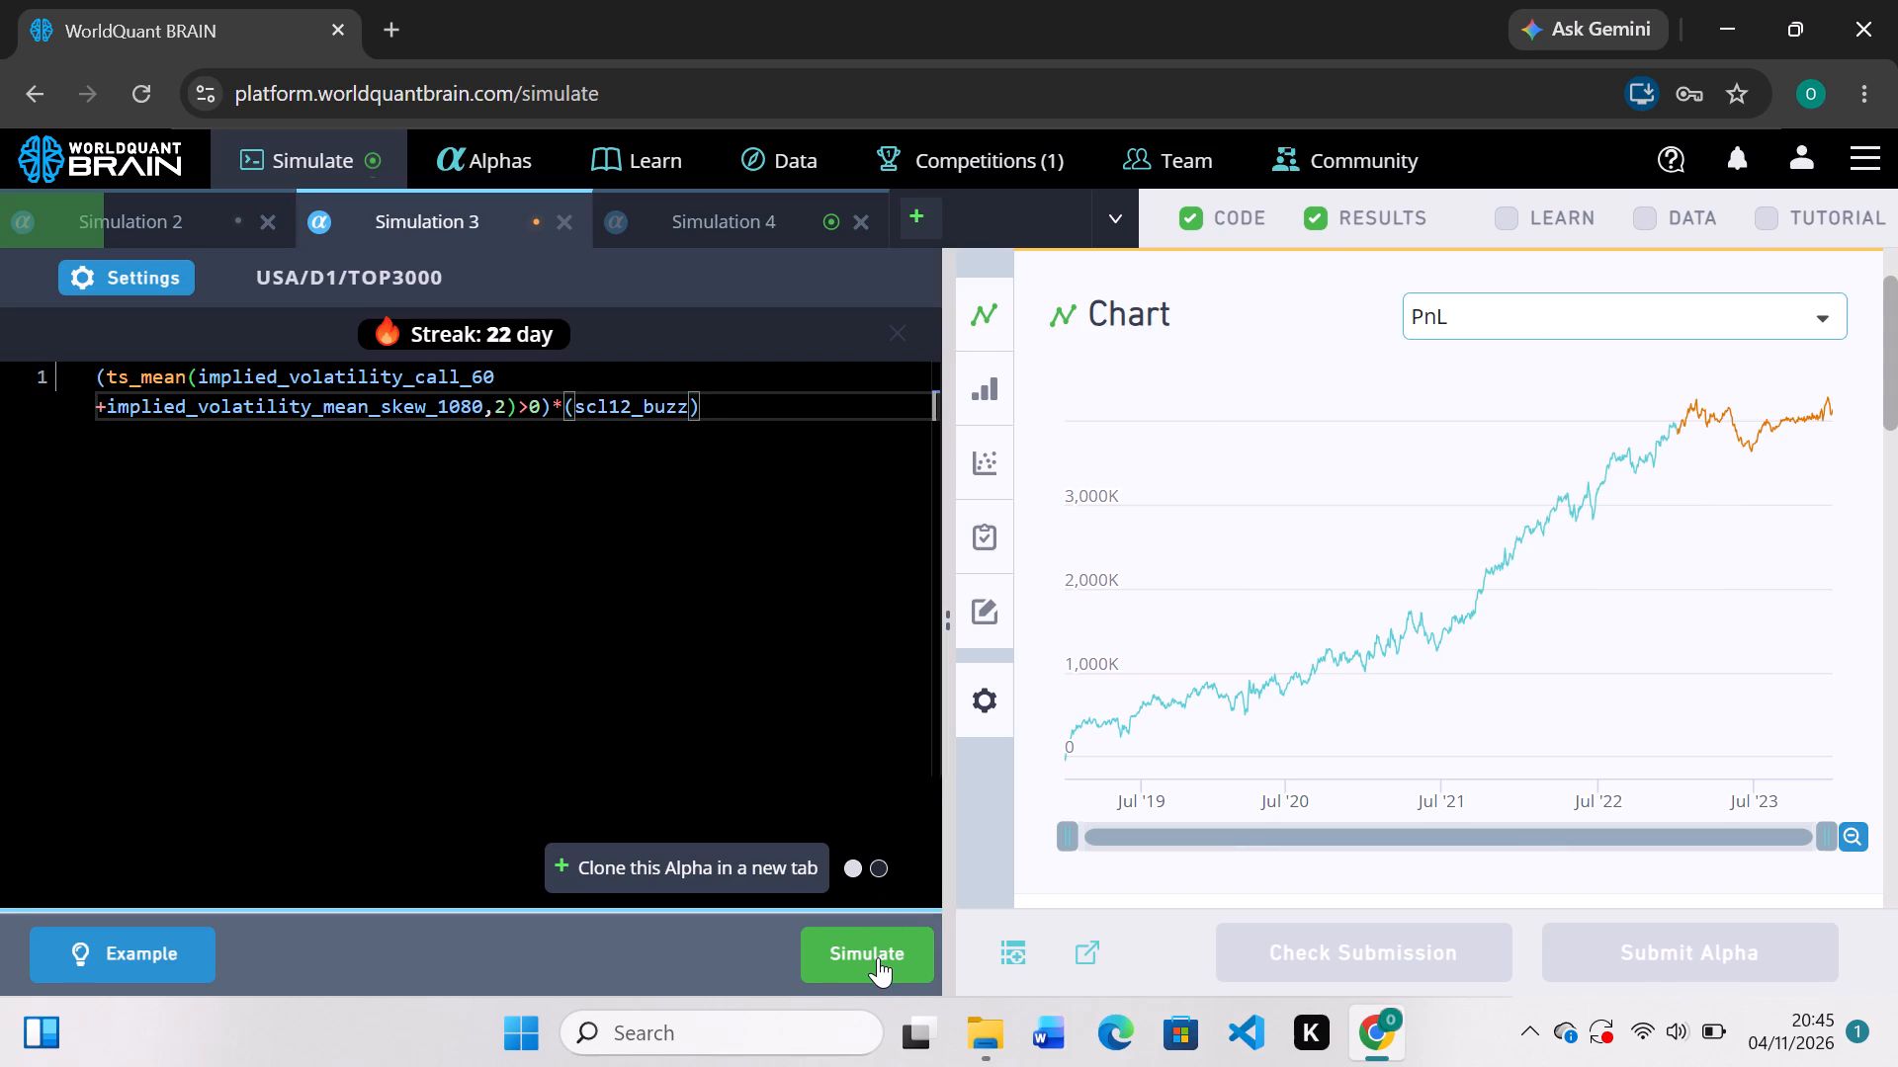
{"action": "left_click", "coordinate": [878, 957]}
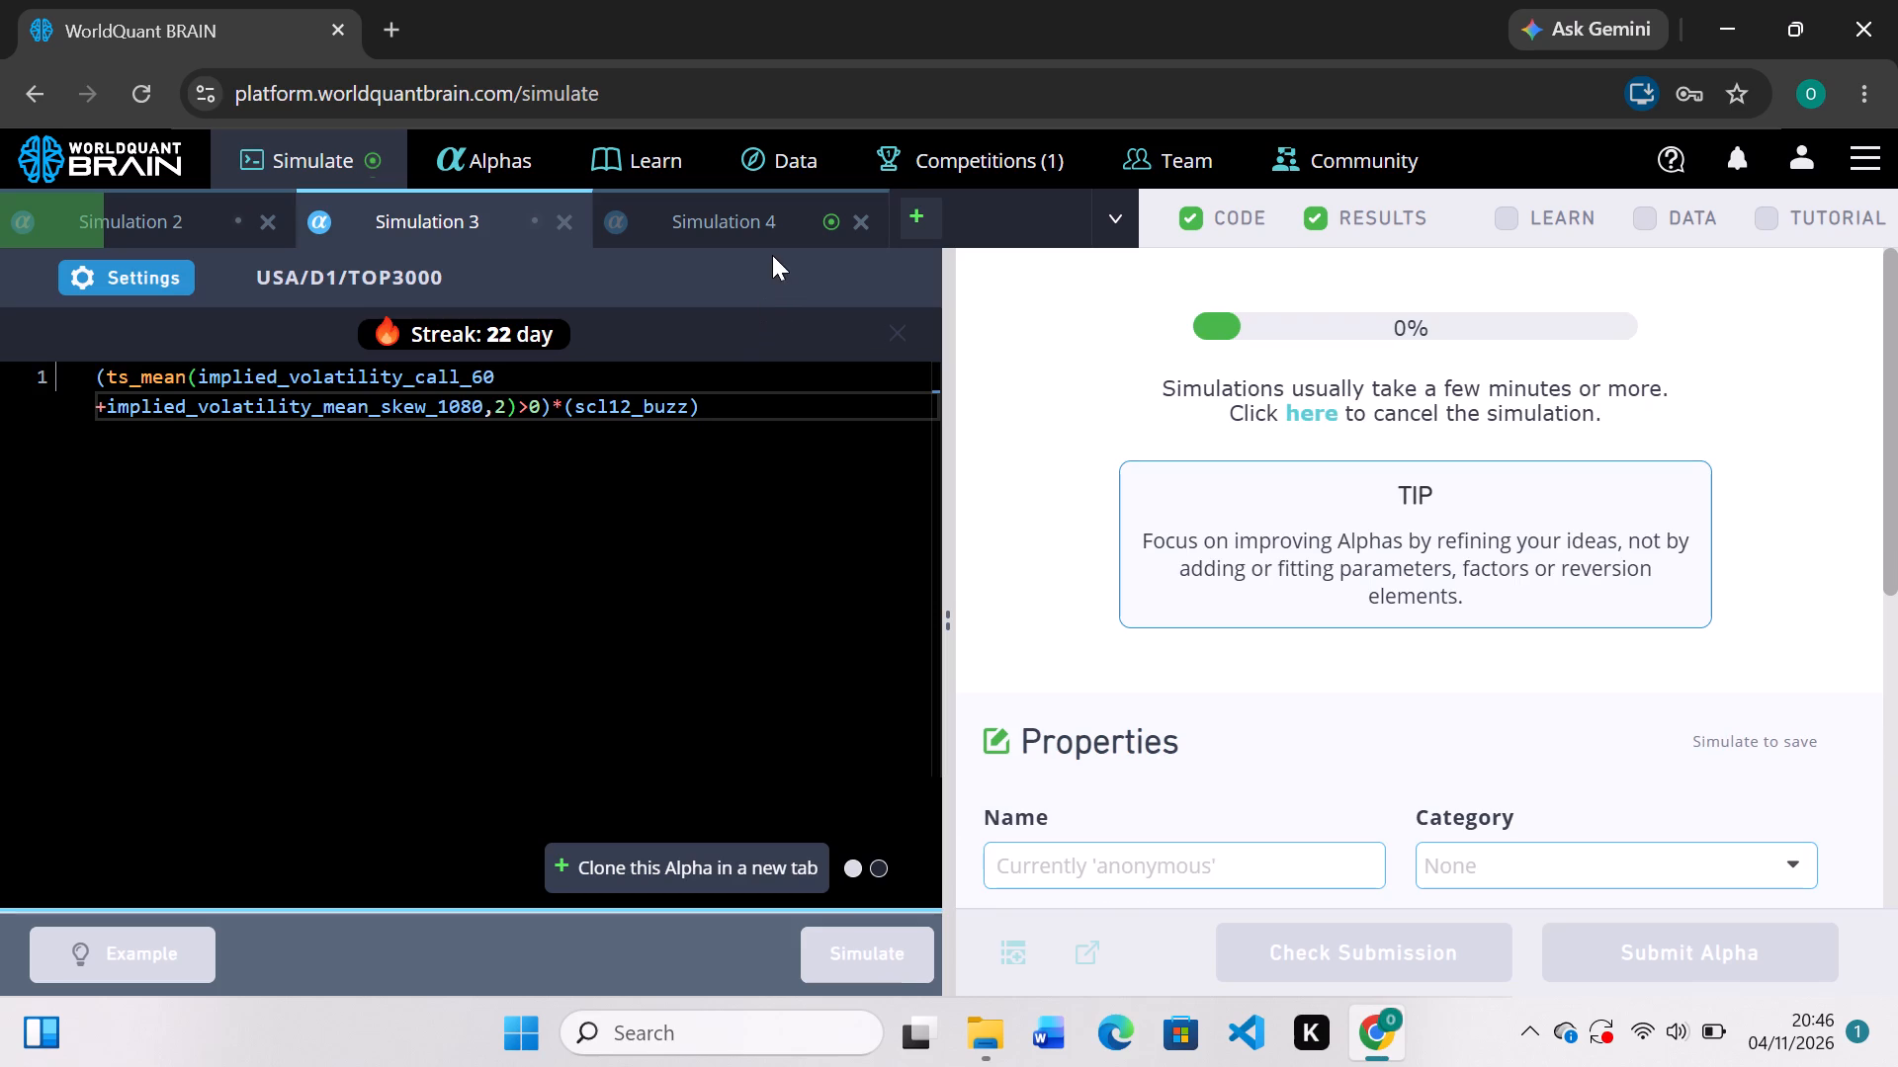
Check Simulation 4's PnL chart, change its expression to -ts_delta(ts_mean(volume,5)>volume,200) and simulate it.
{"action": "left_click", "coordinate": [744, 225]}
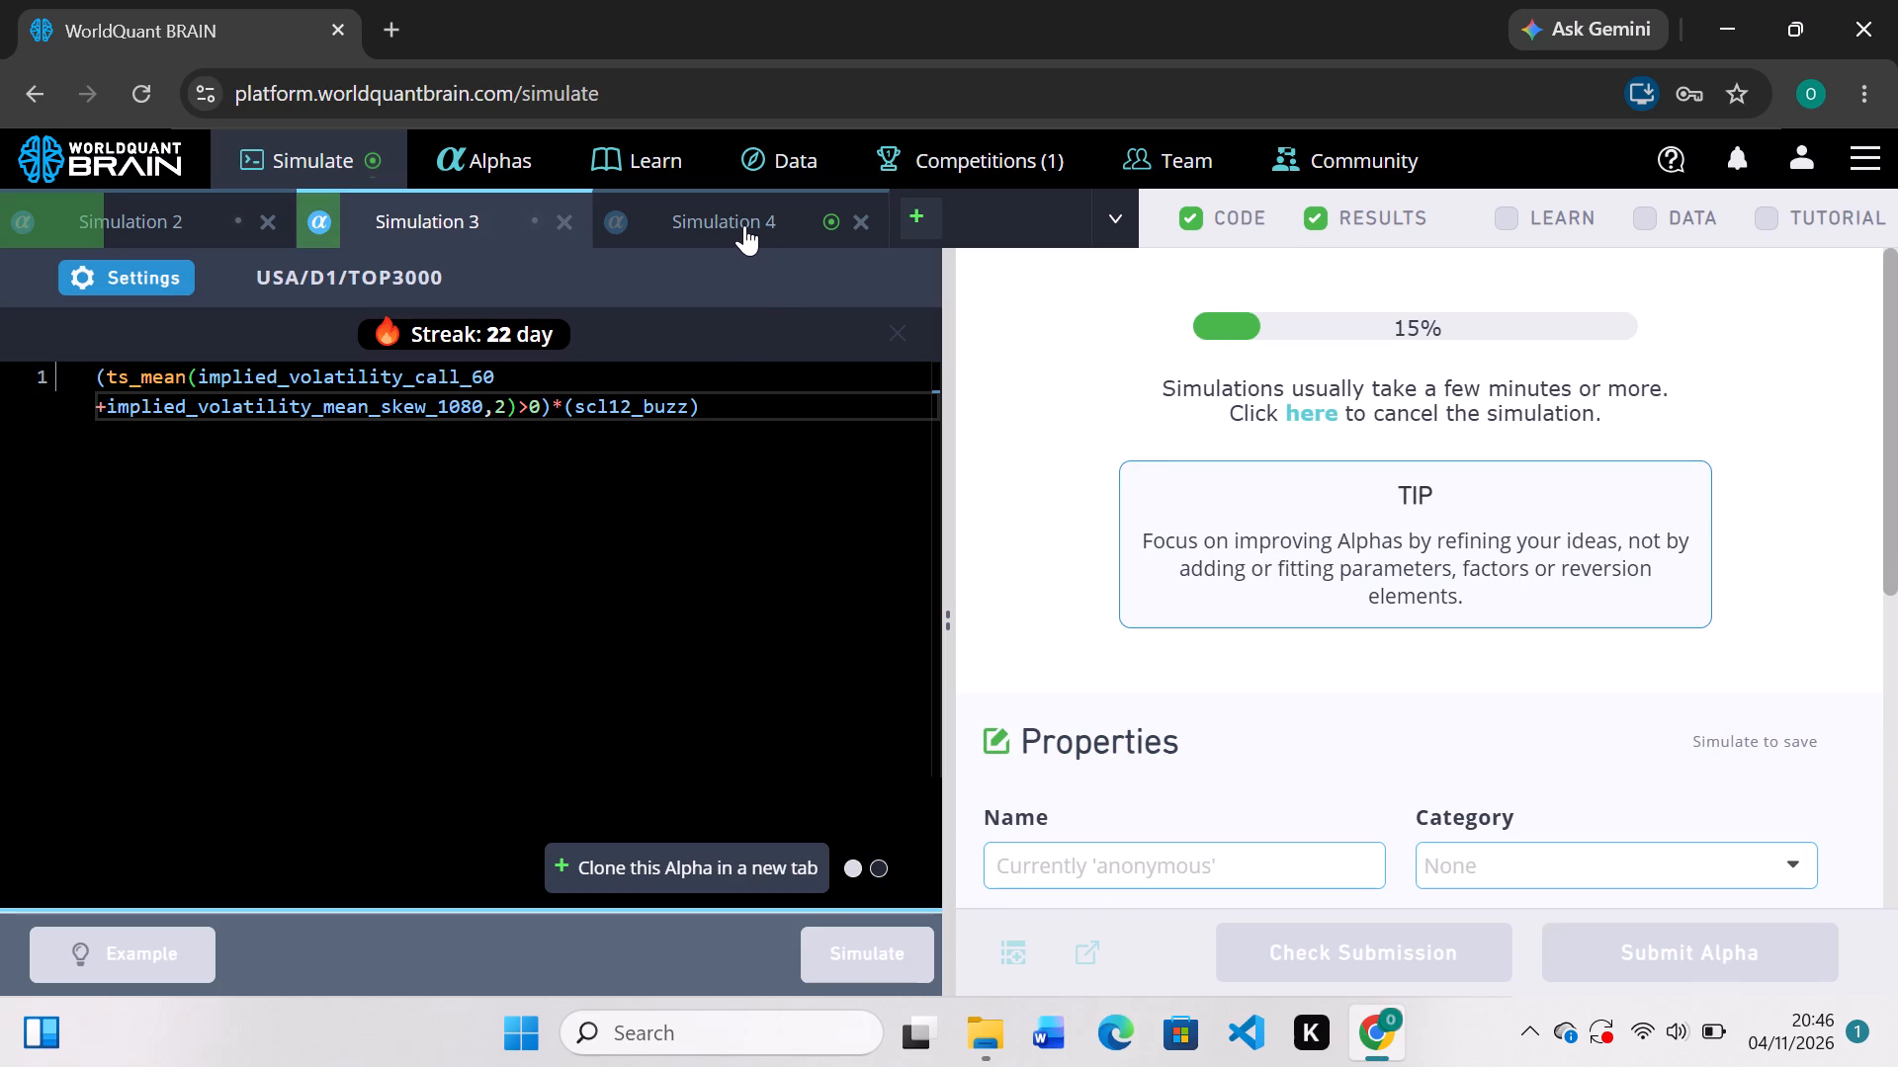
{"action": "scroll", "coordinate": [1280, 648], "scroll_direction": "down", "scroll_amount": 1}
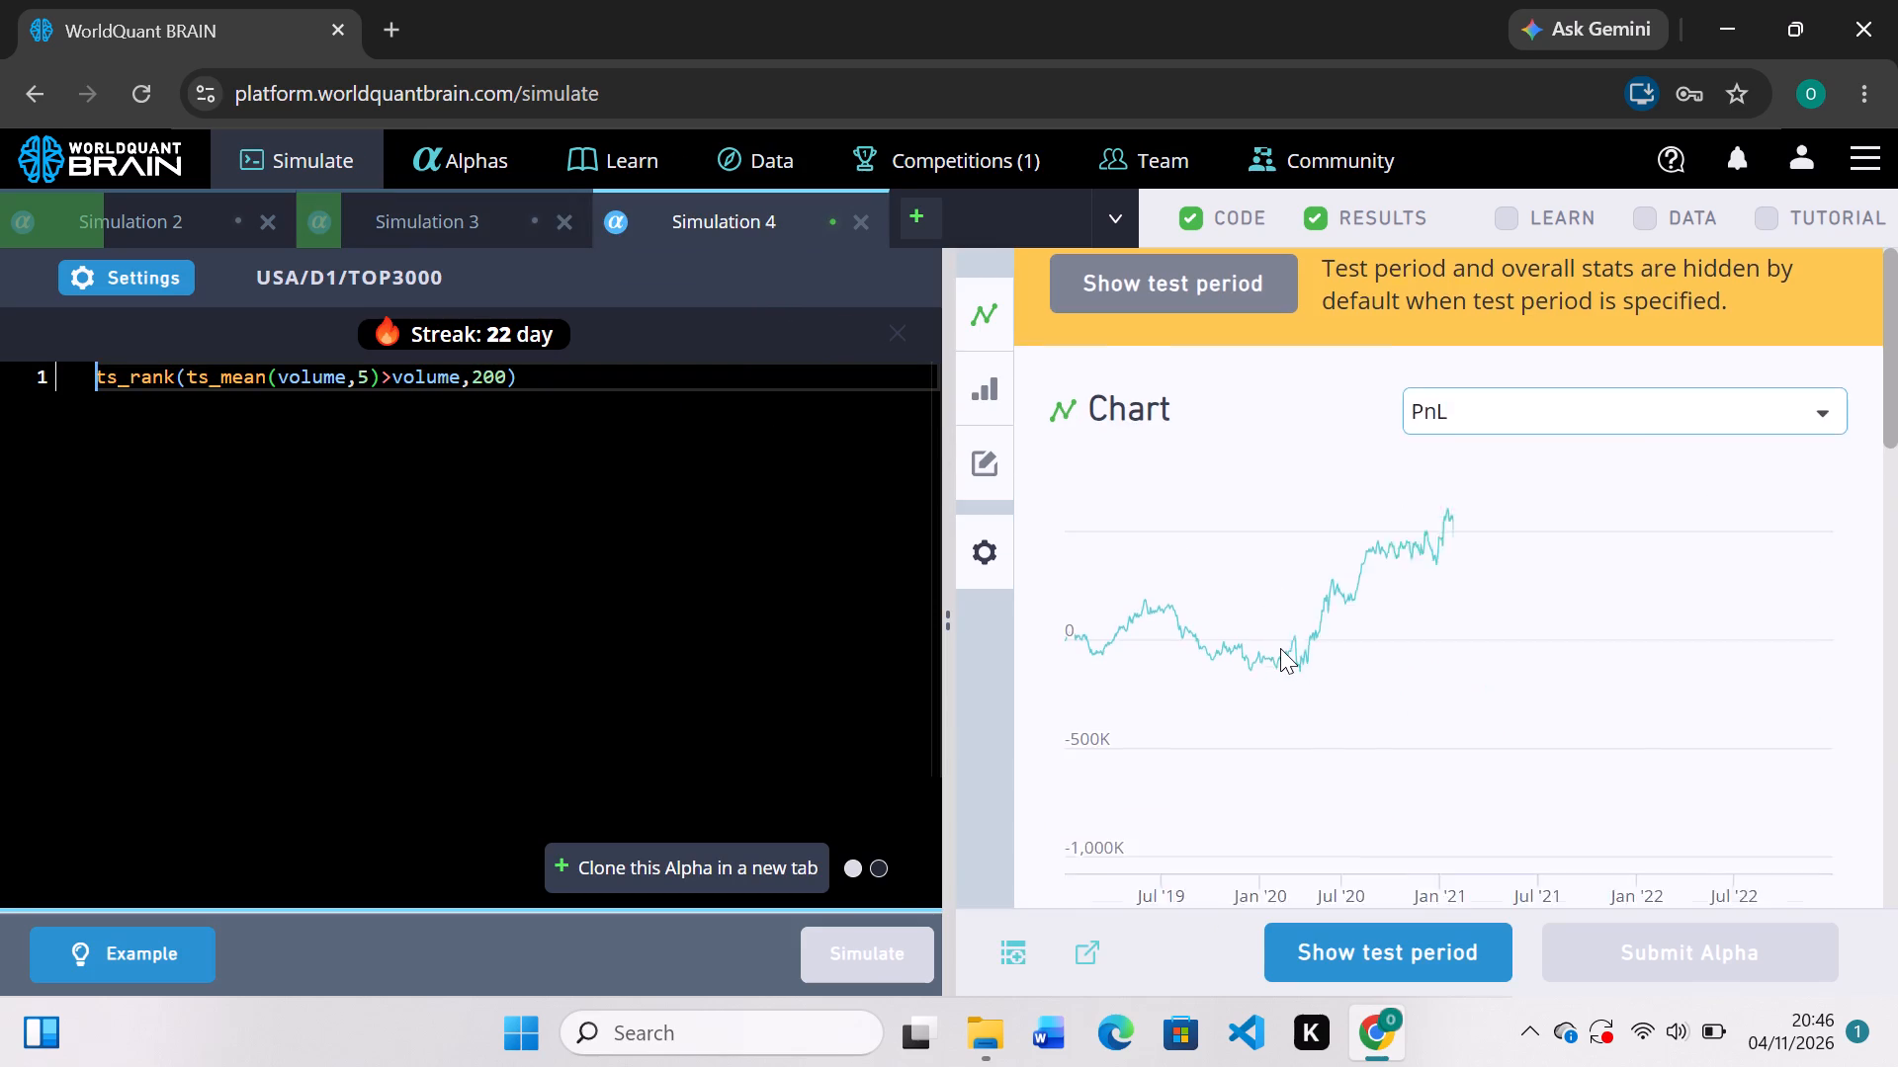
{"action": "scroll", "coordinate": [1280, 648], "scroll_direction": "down", "scroll_amount": 1}
{"action": "scroll", "coordinate": [1280, 648], "scroll_direction": "up", "scroll_amount": 1}
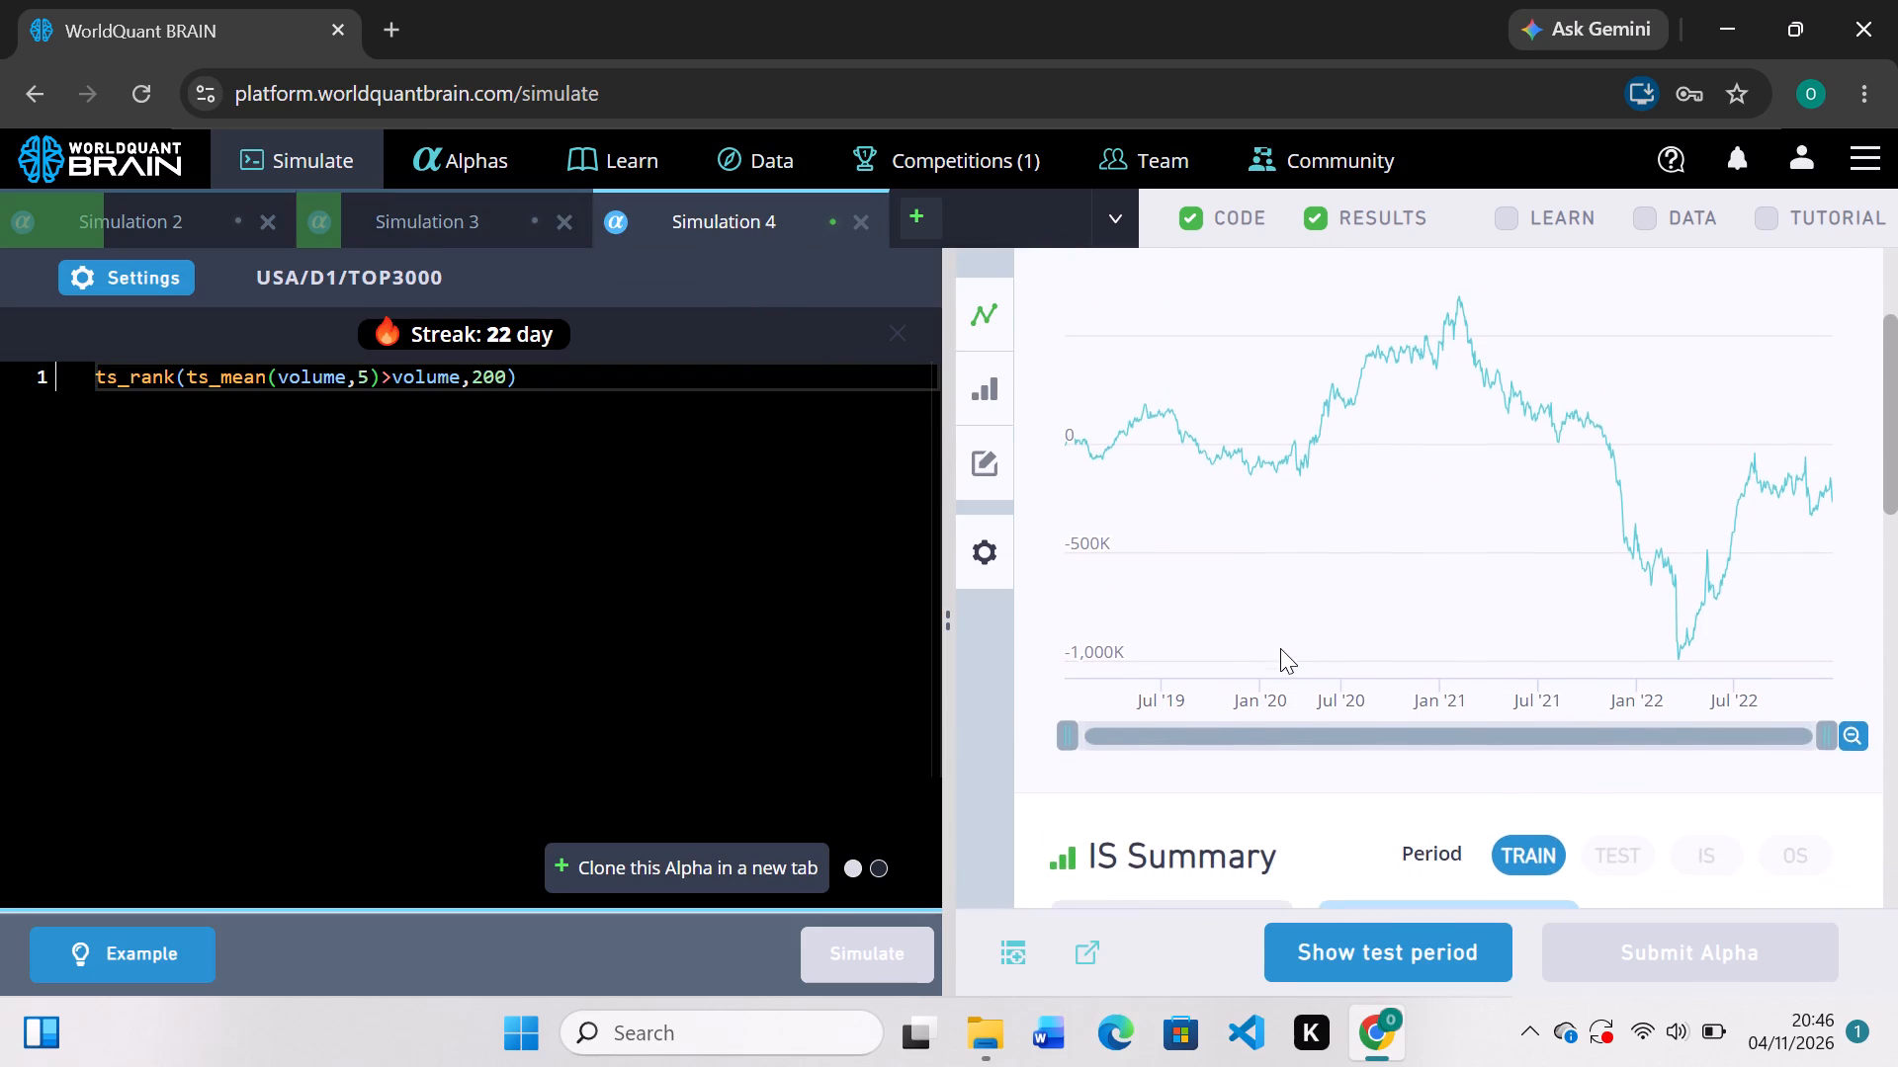
{"action": "scroll", "coordinate": [1280, 648], "scroll_direction": "up", "scroll_amount": 1}
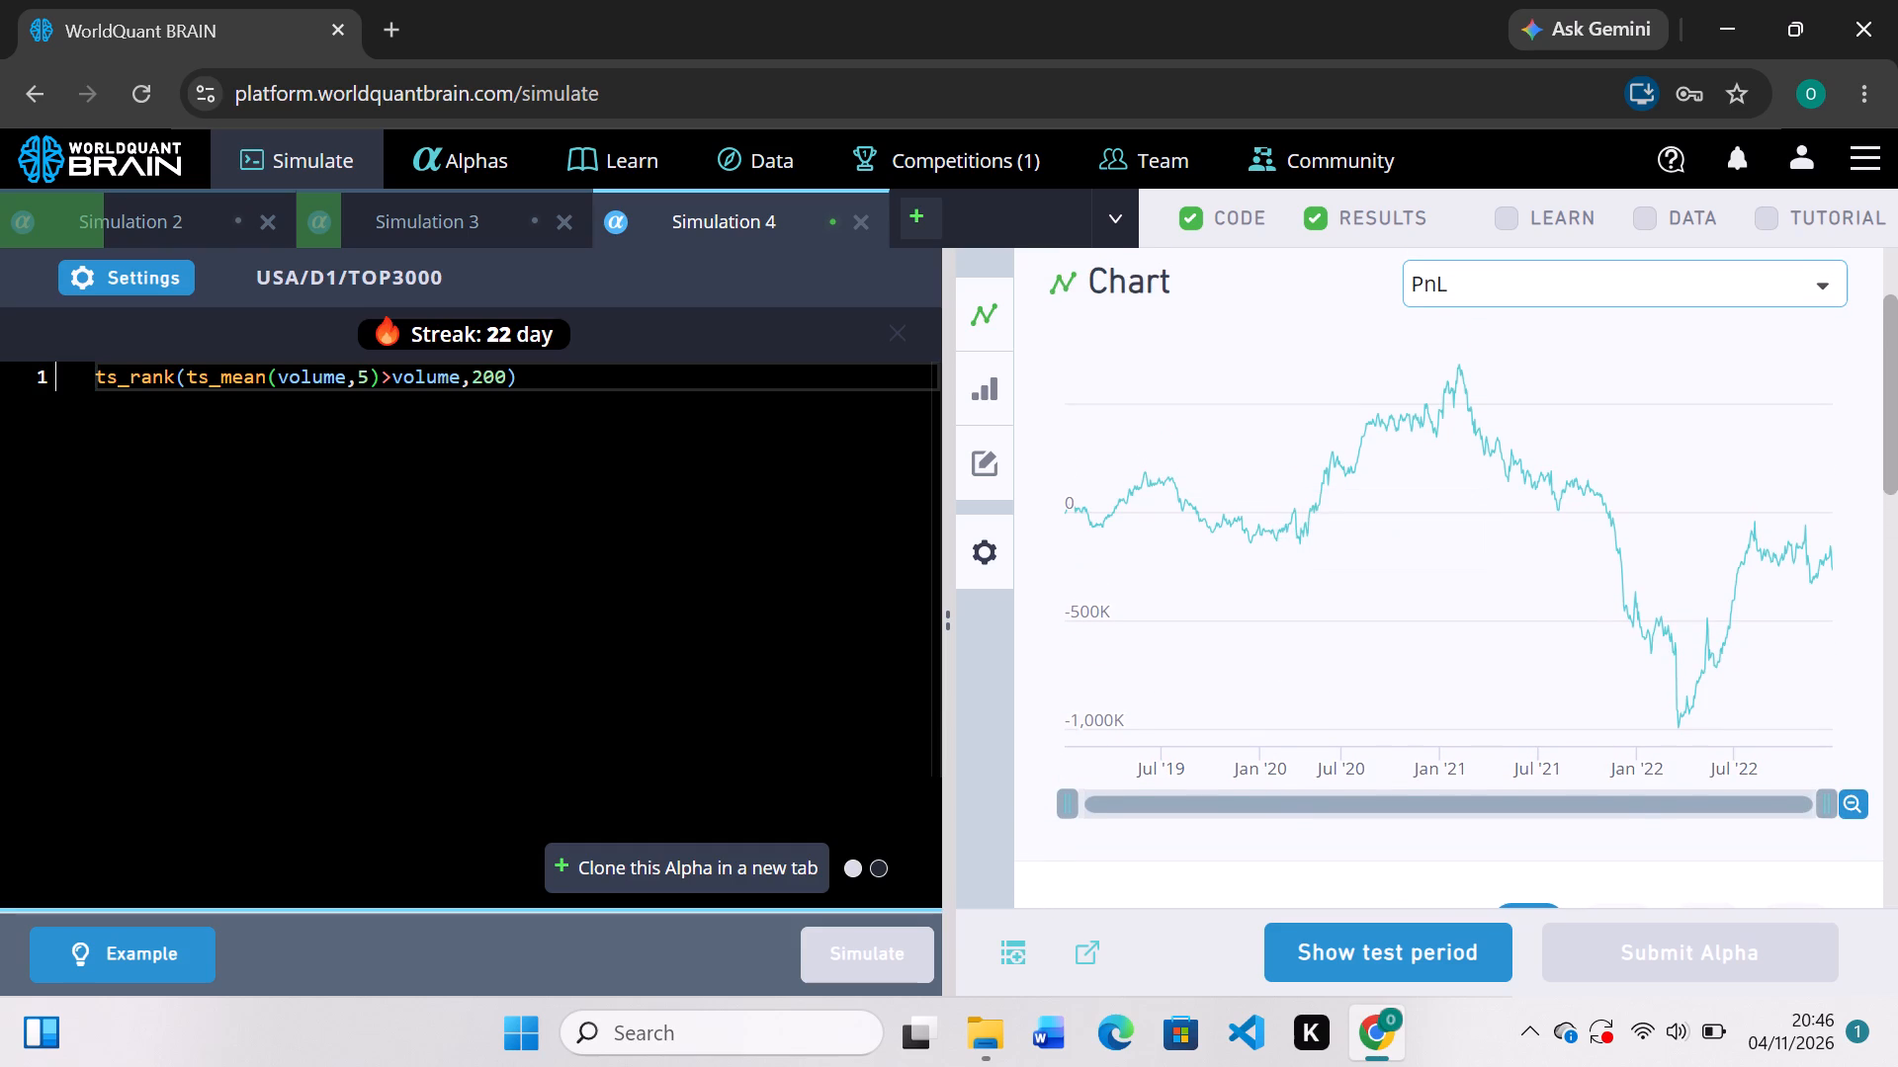
{"action": "key", "text": "minus"}
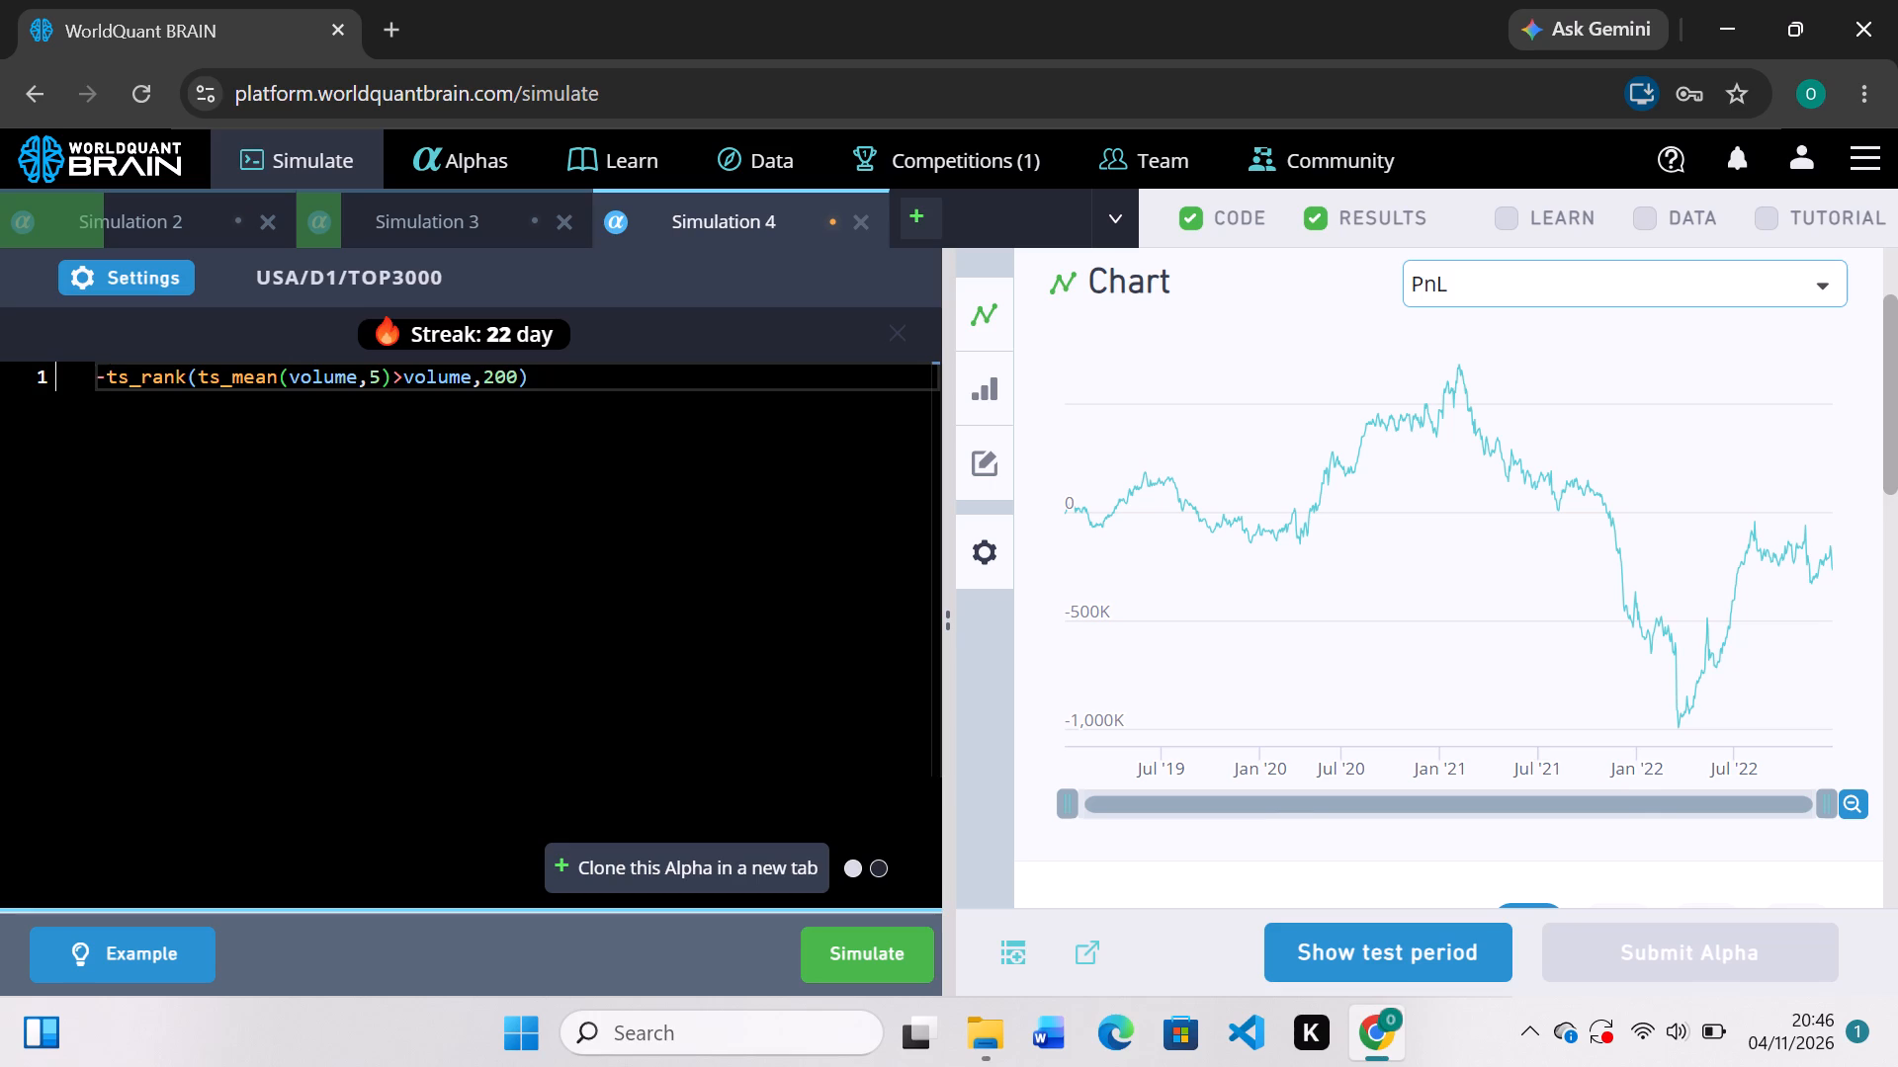
{"action": "left_click", "coordinate": [279, 383]}
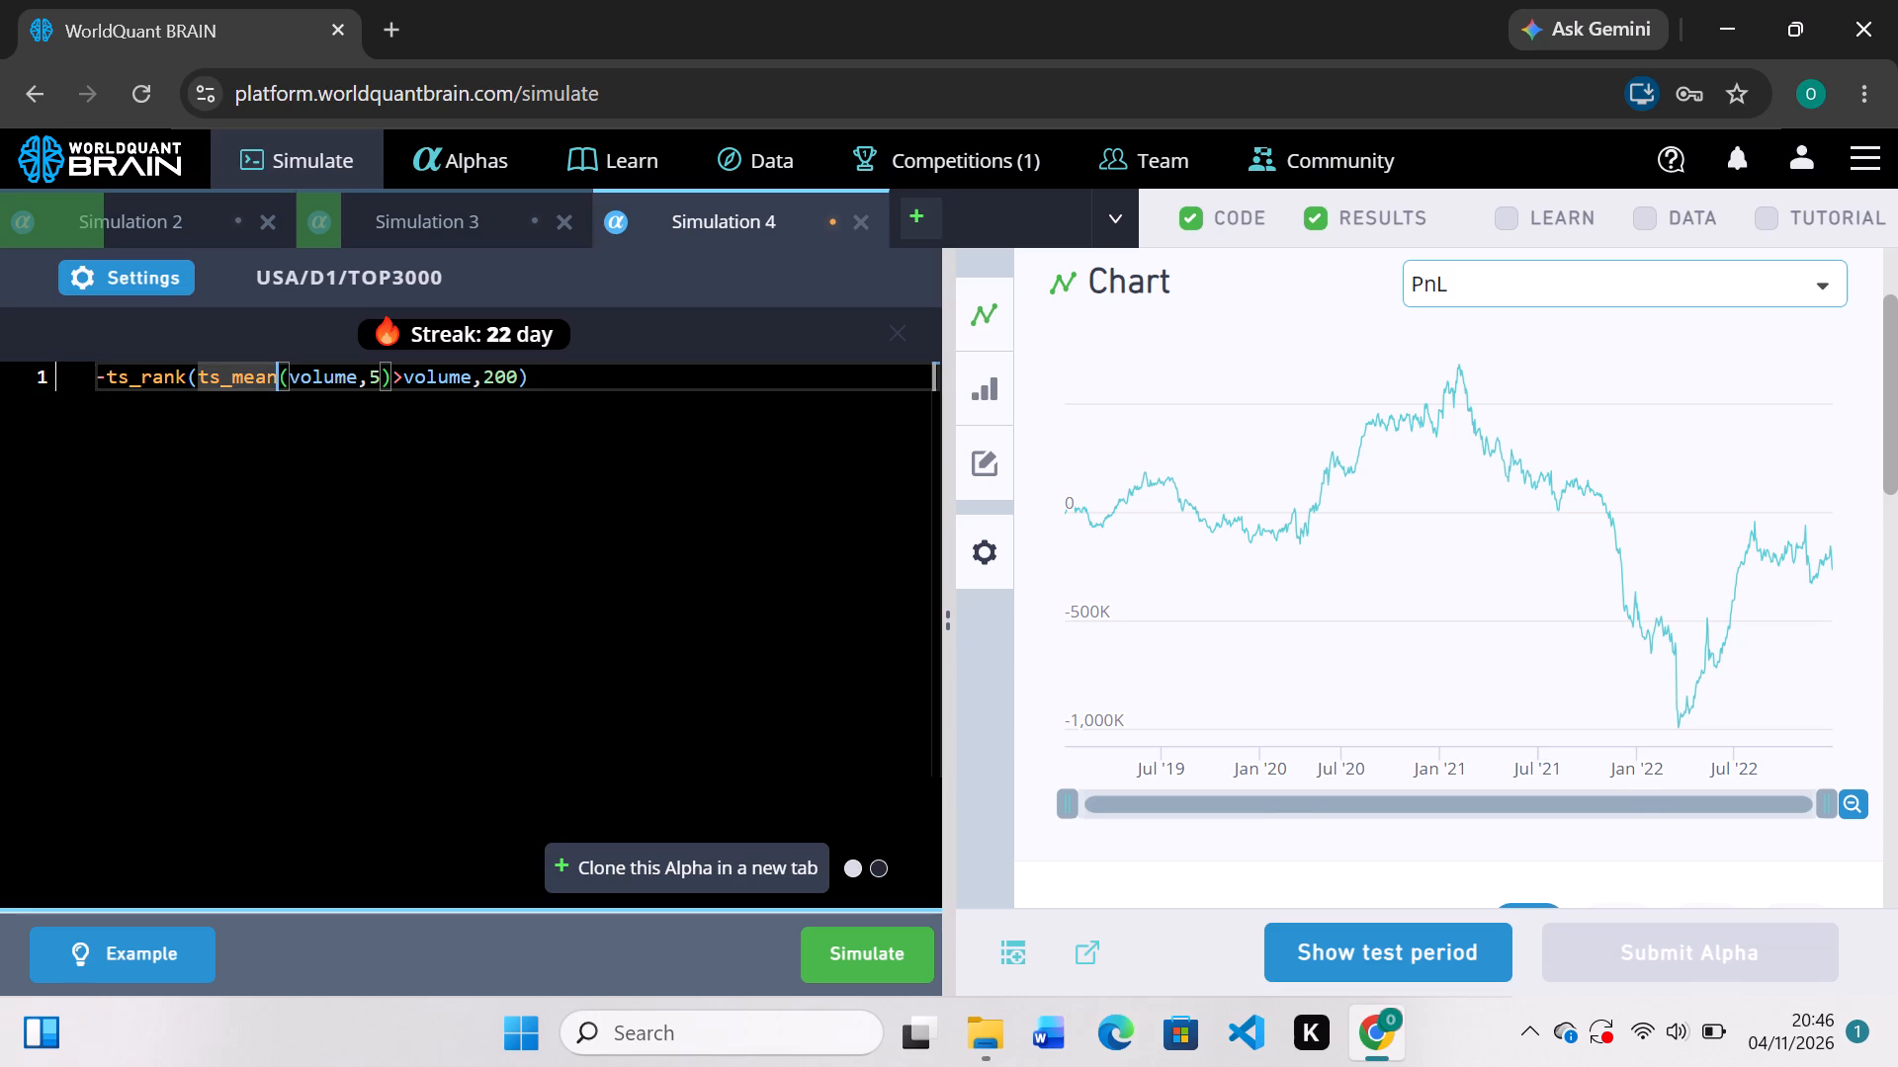
{"action": "left_click", "coordinate": [187, 383]}
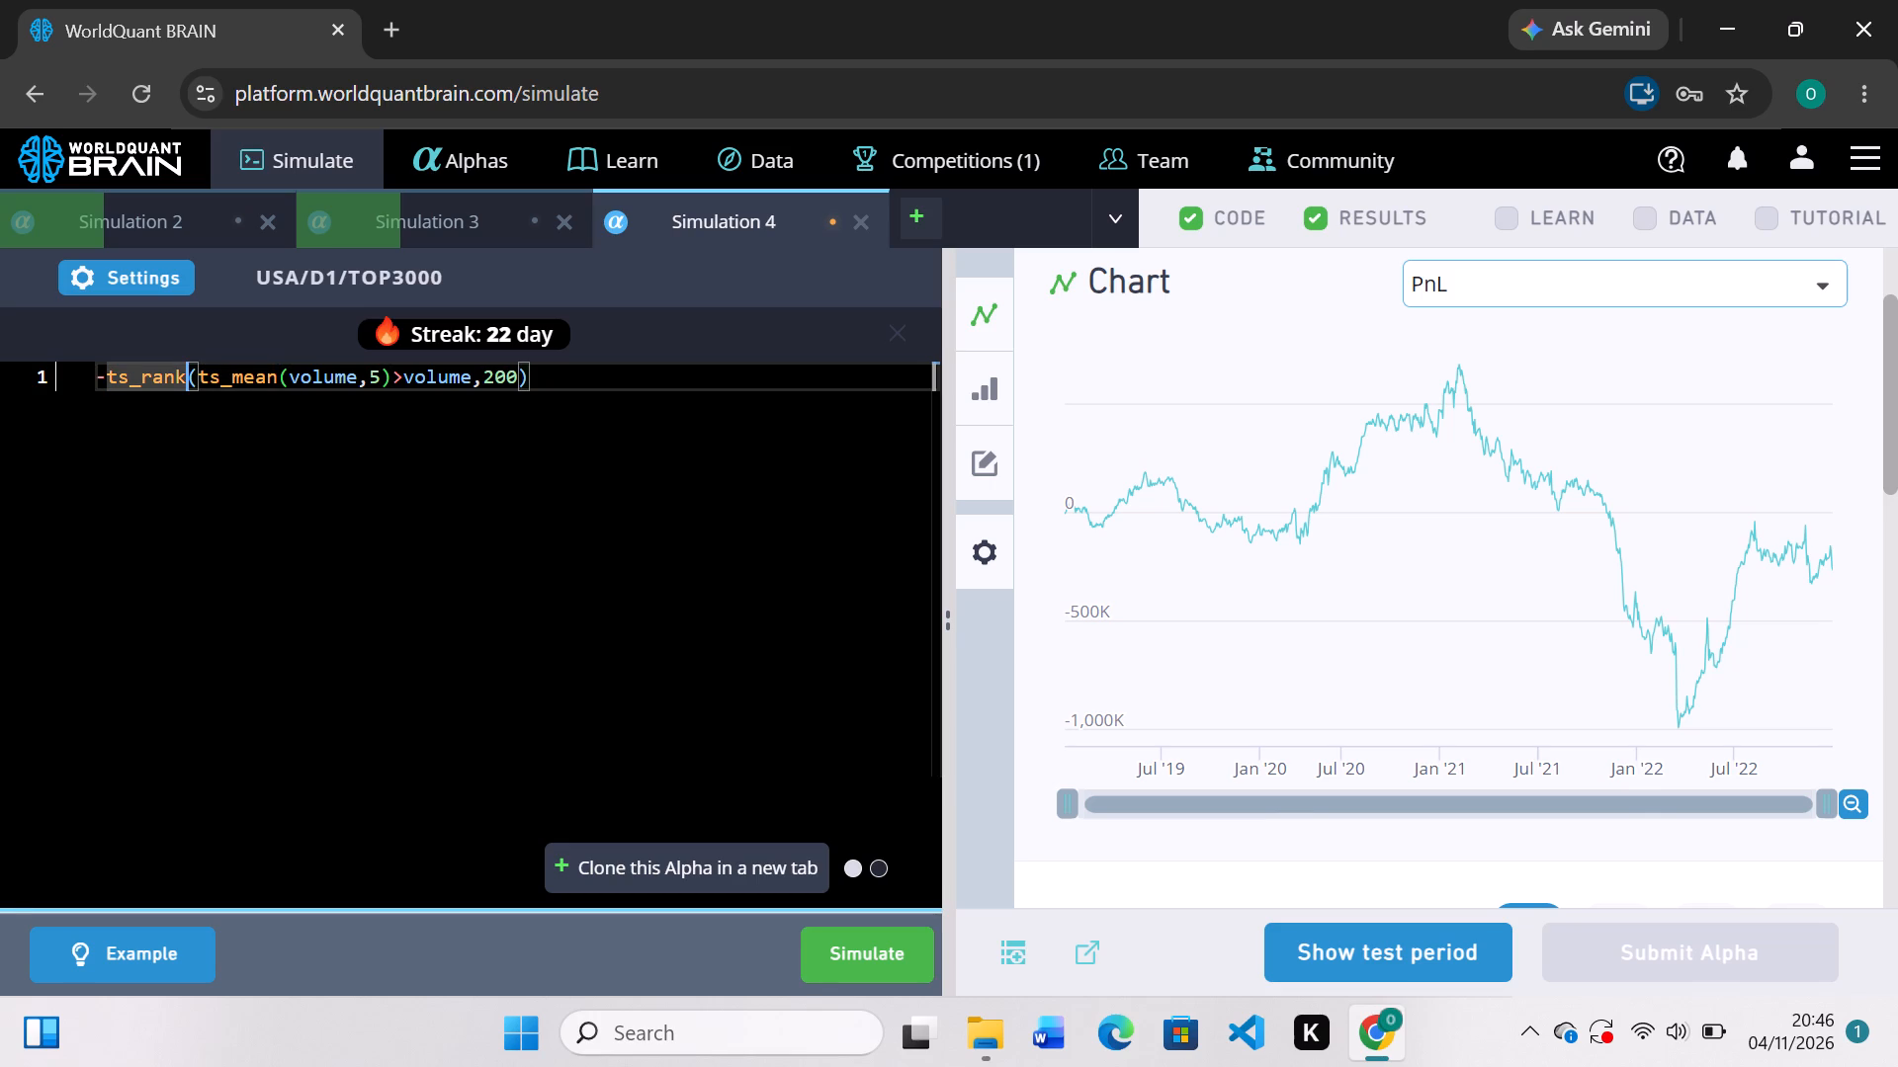
{"action": "key", "text": "BackSpace"}
{"action": "key", "text": "BackSpace"}
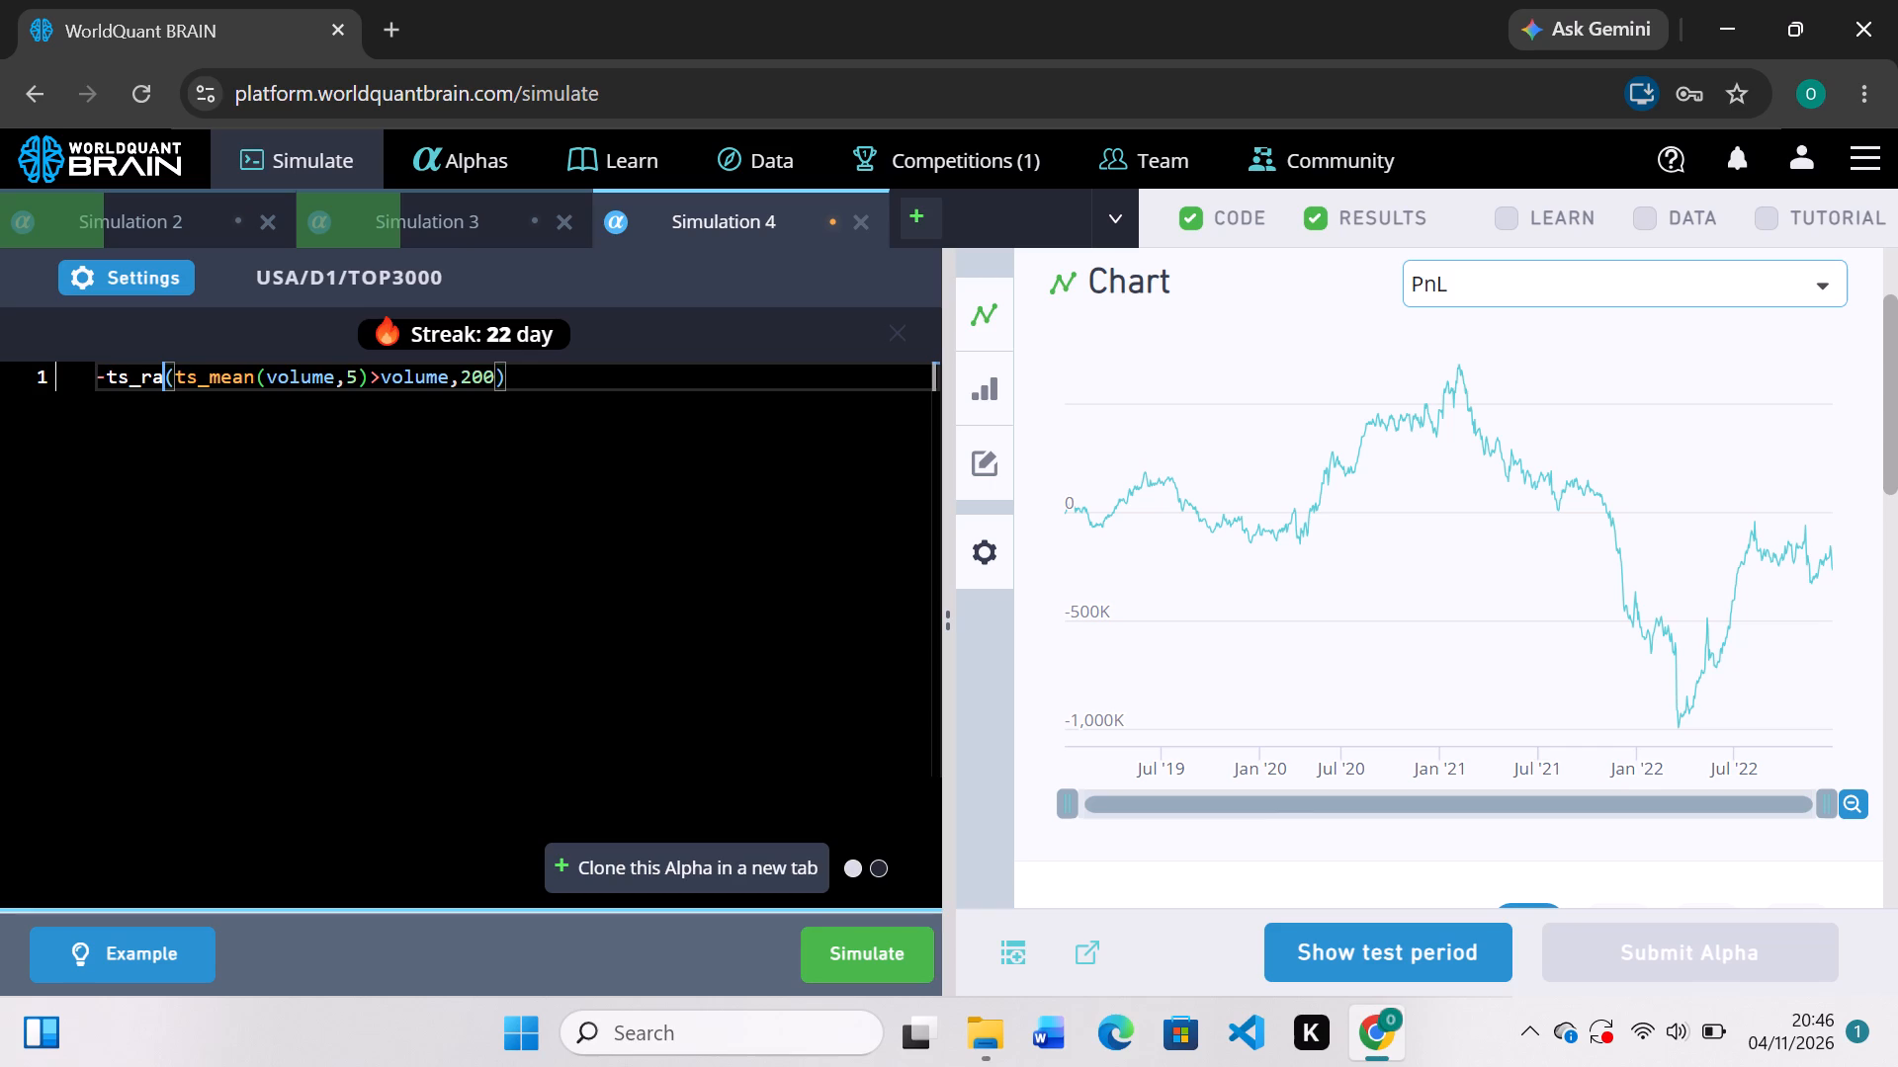
{"action": "key", "text": "BackSpace"}
{"action": "key", "text": "BackSpace"}
{"action": "type", "text": "de"}
{"action": "type", "text": "lta"}
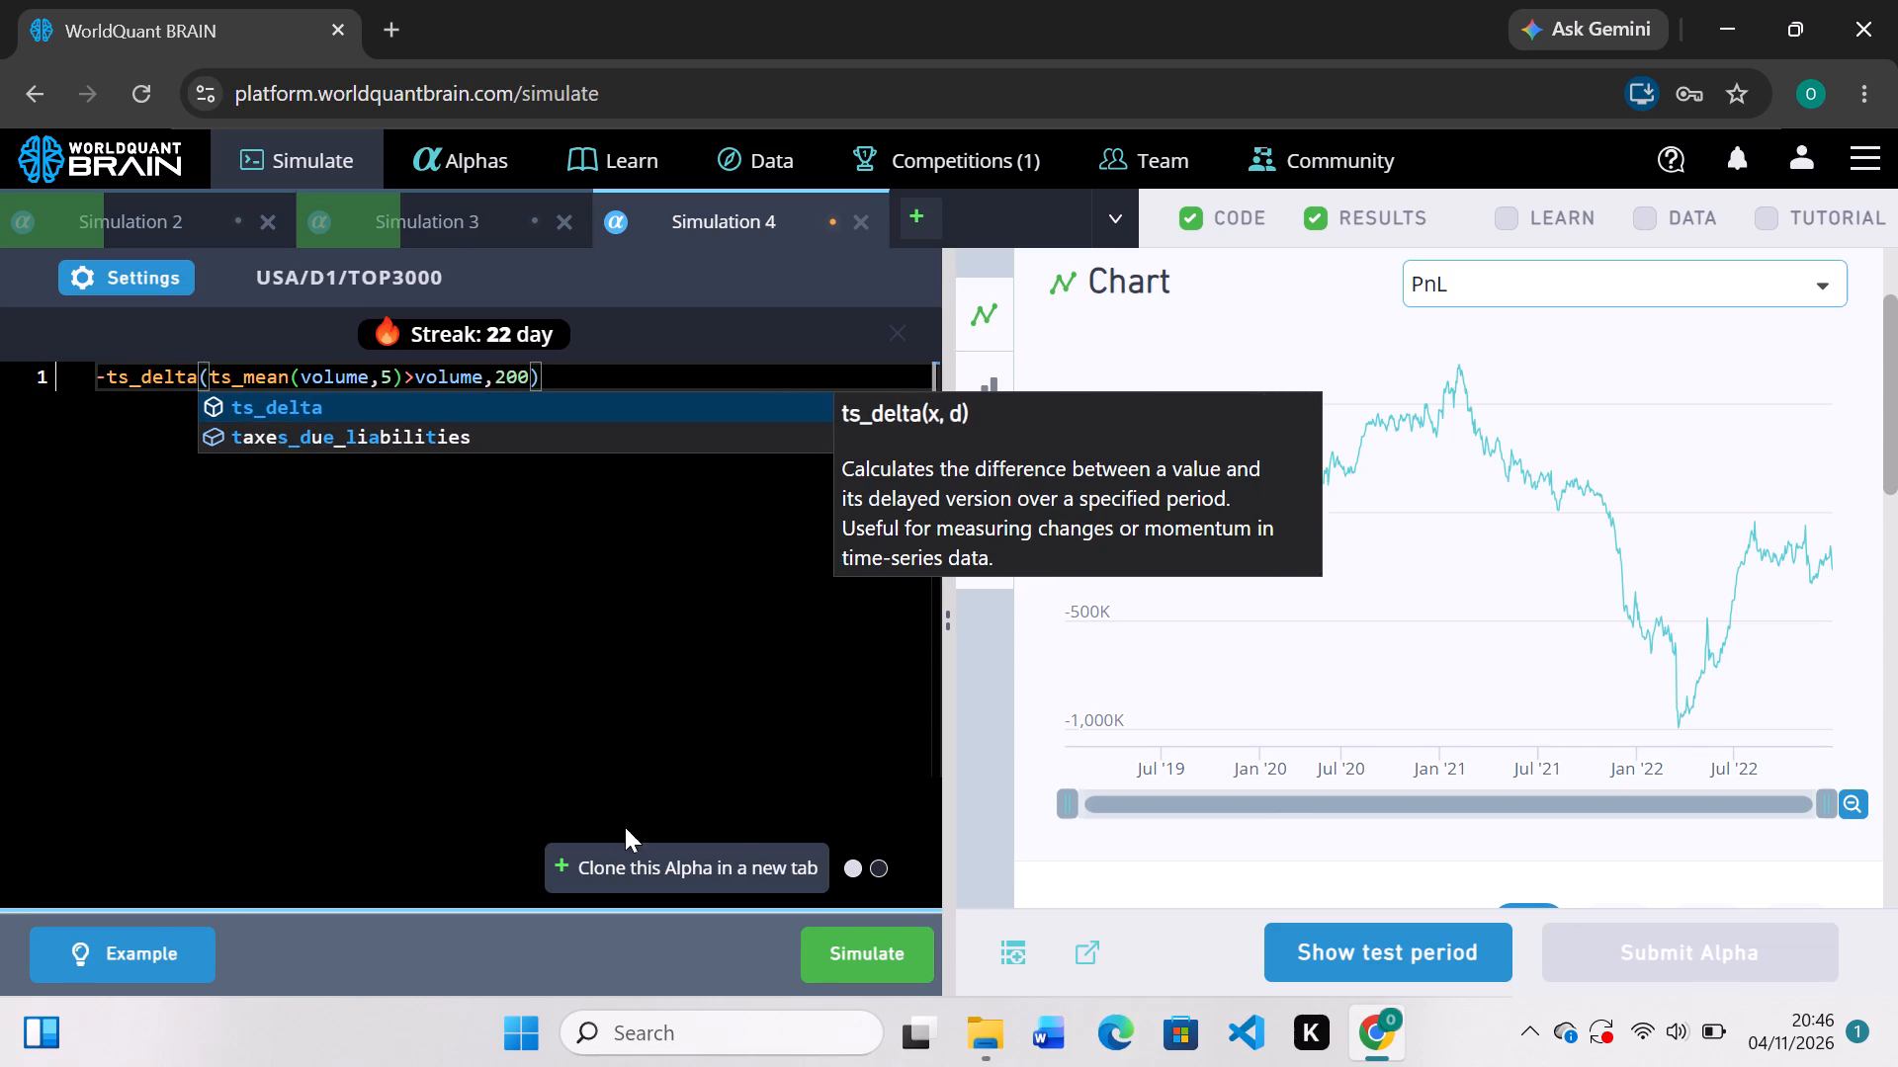
{"action": "left_click", "coordinate": [896, 959]}
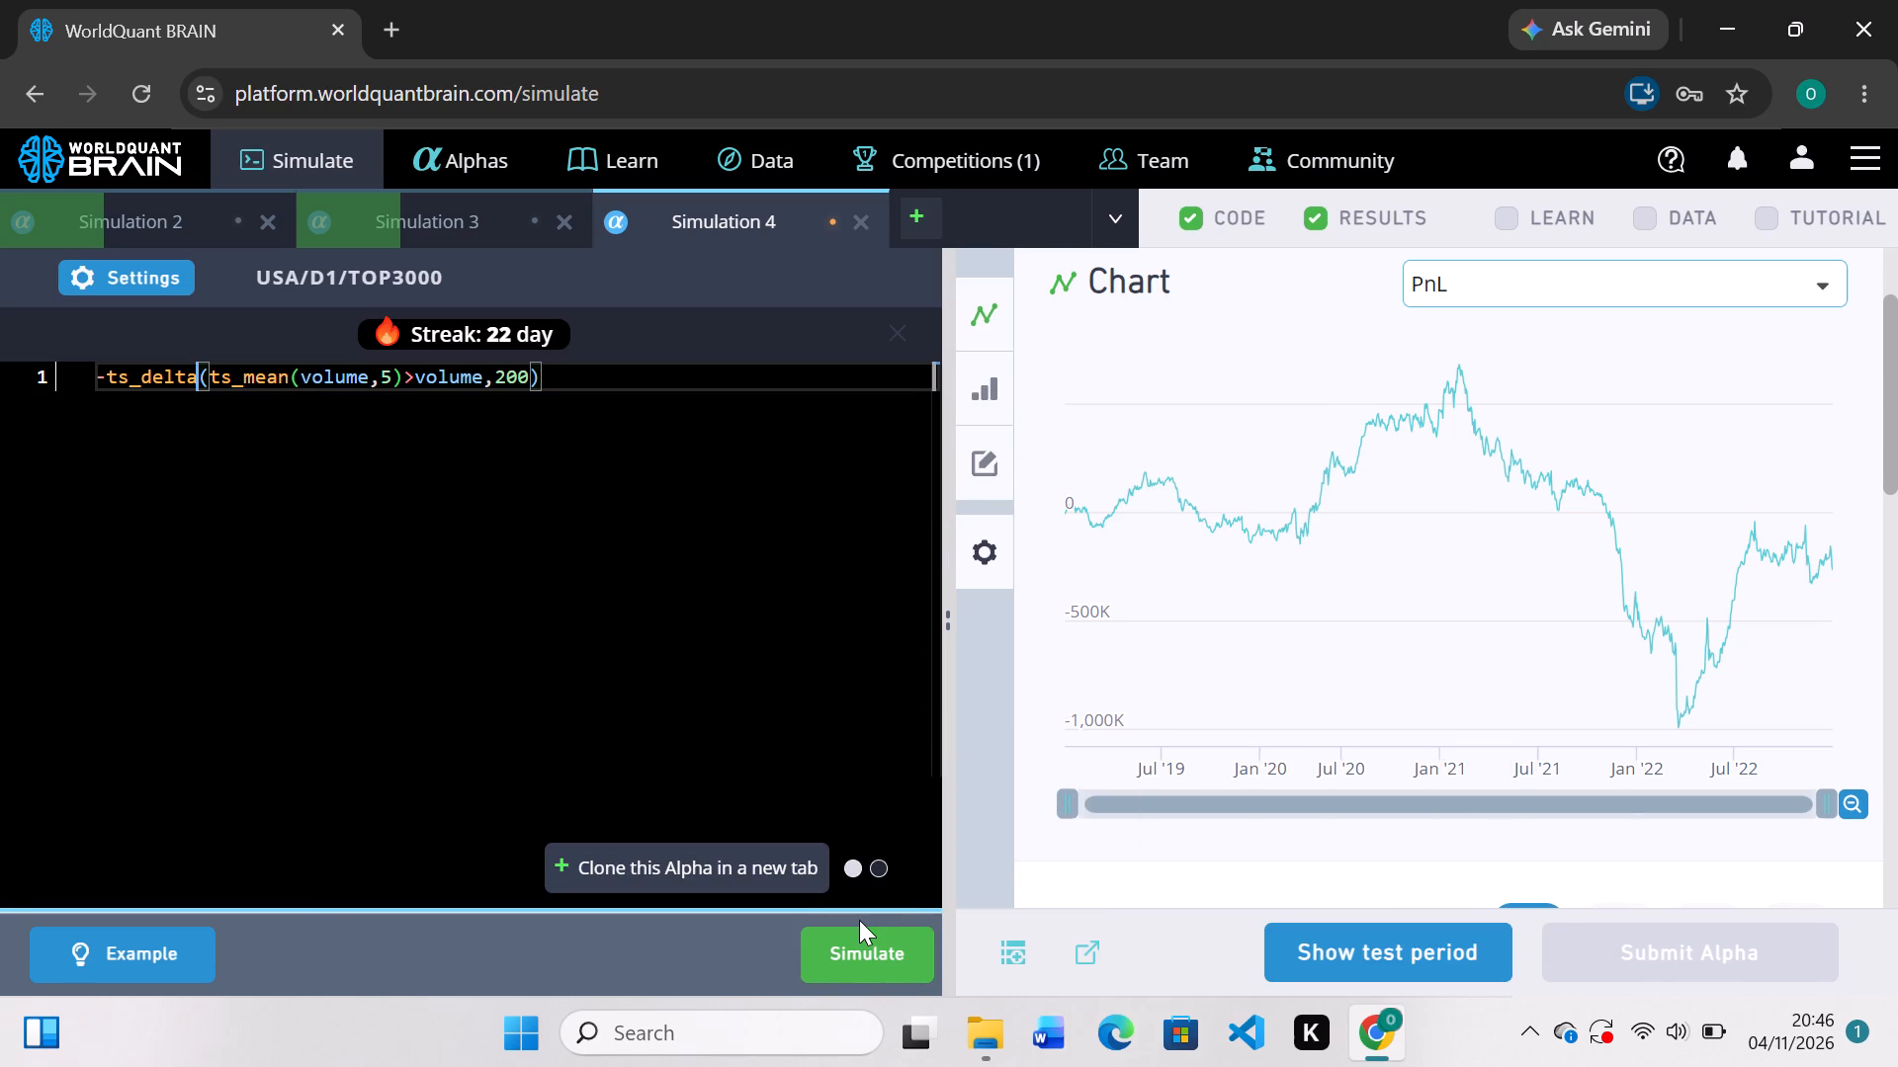
{"action": "left_click", "coordinate": [879, 959]}
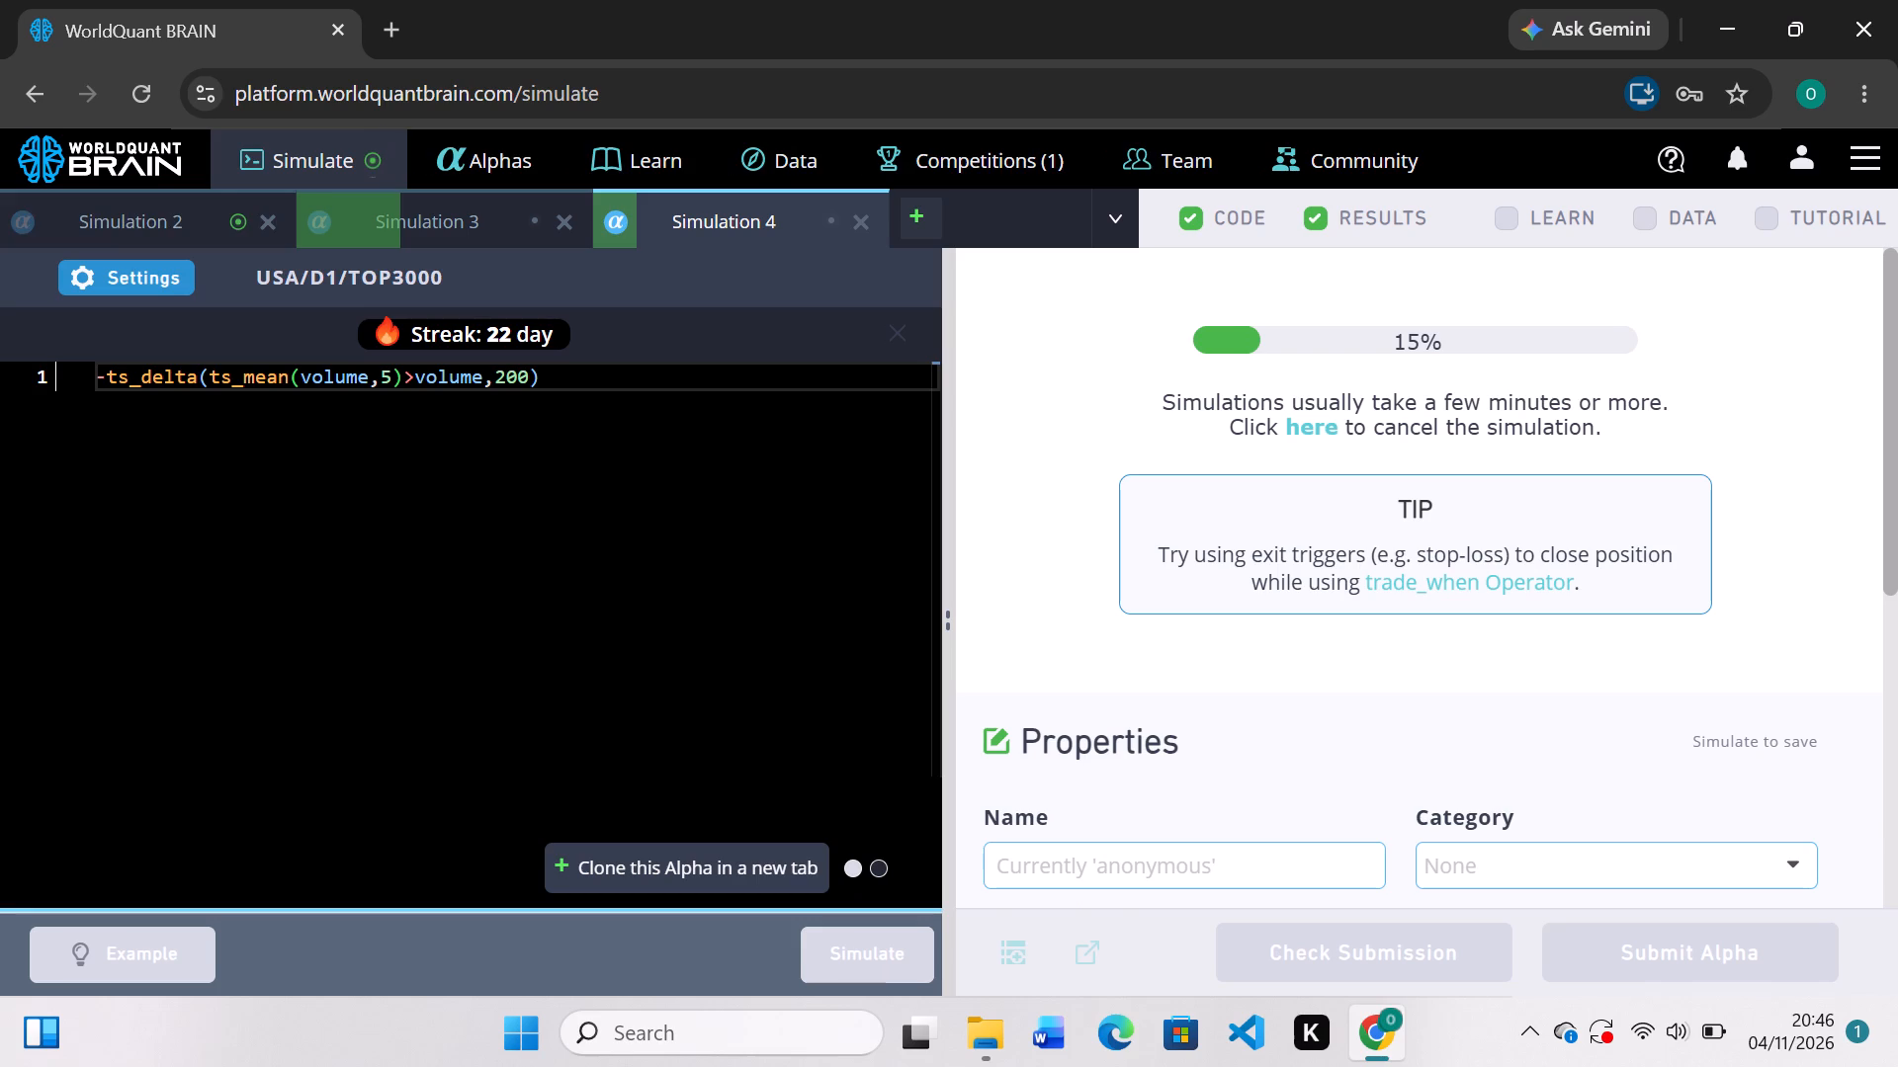
Check Simulation 2's PnL chart and IS summary, change its last line to trade_when(eve,alp2,alp1) and simulate it.
{"action": "left_click", "coordinate": [158, 217]}
{"action": "scroll", "coordinate": [1348, 487], "scroll_direction": "down", "scroll_amount": 2}
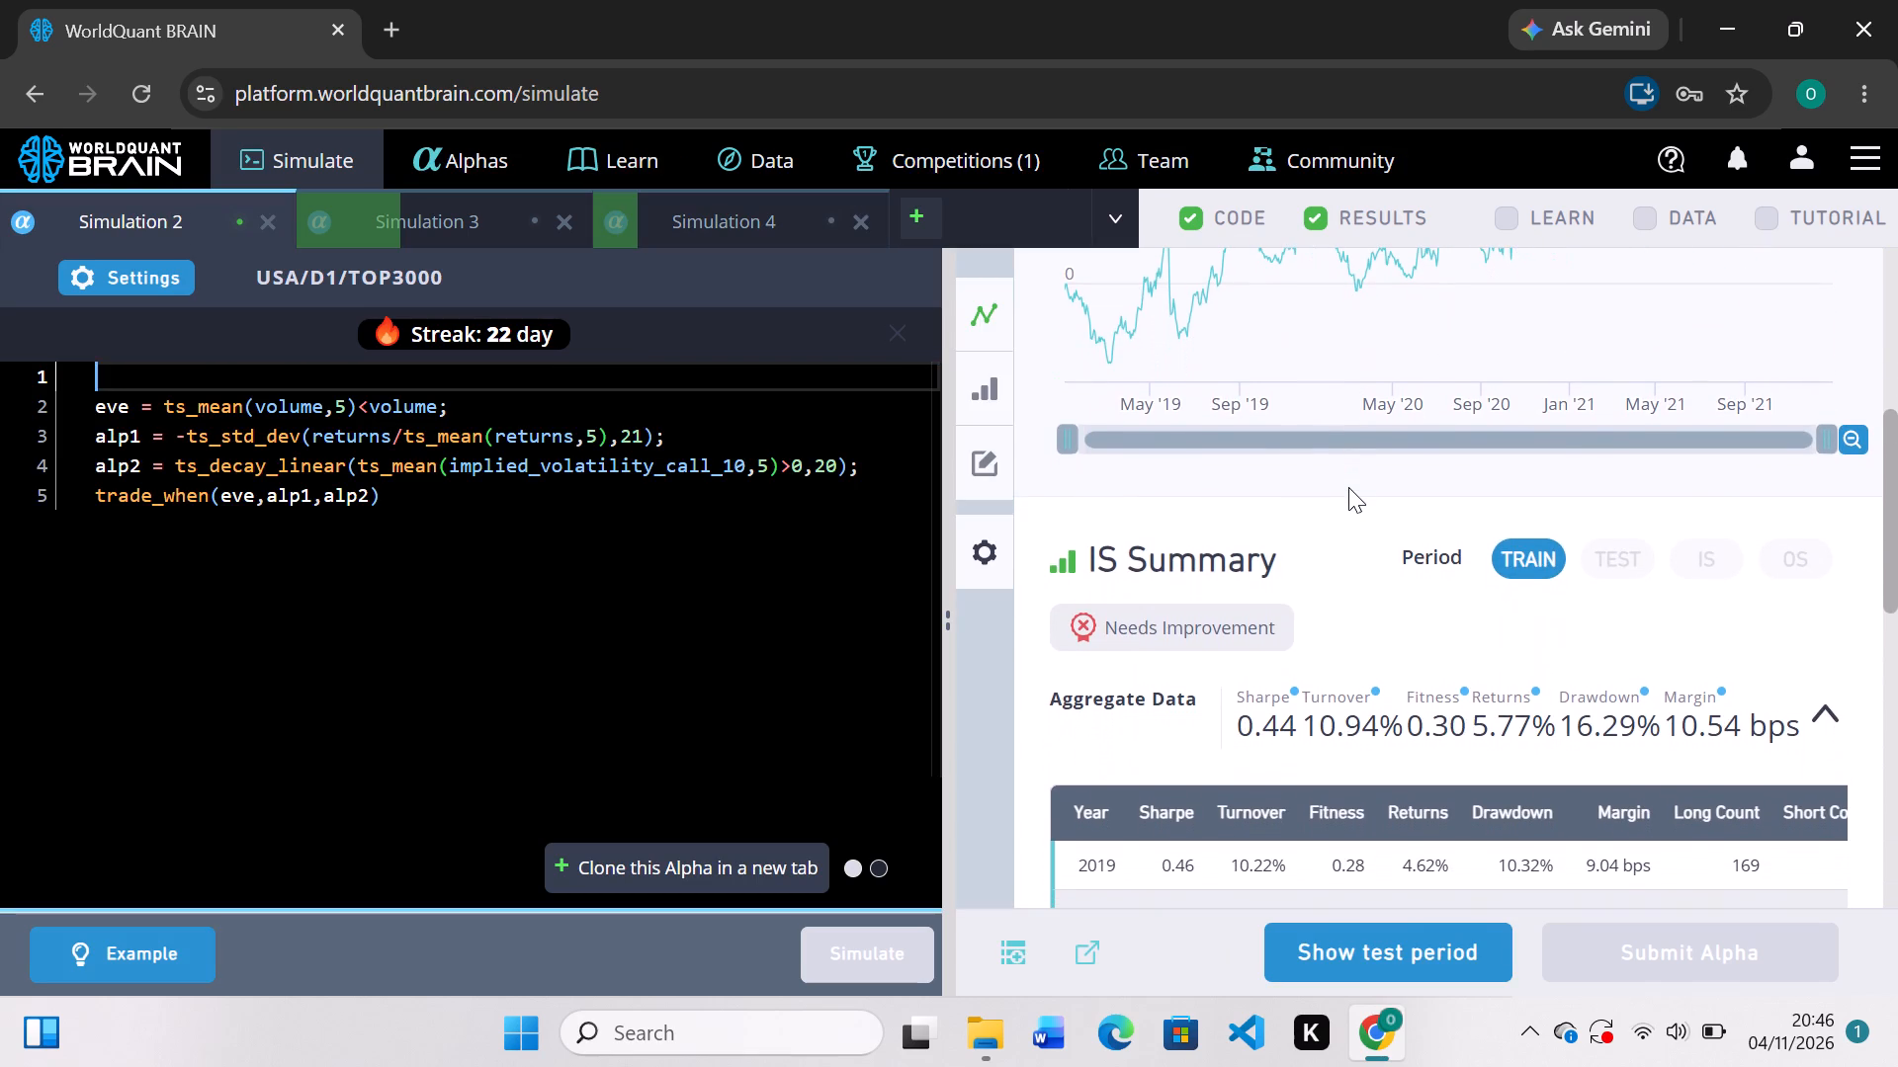
{"action": "scroll", "coordinate": [1348, 487], "scroll_direction": "up", "scroll_amount": 2}
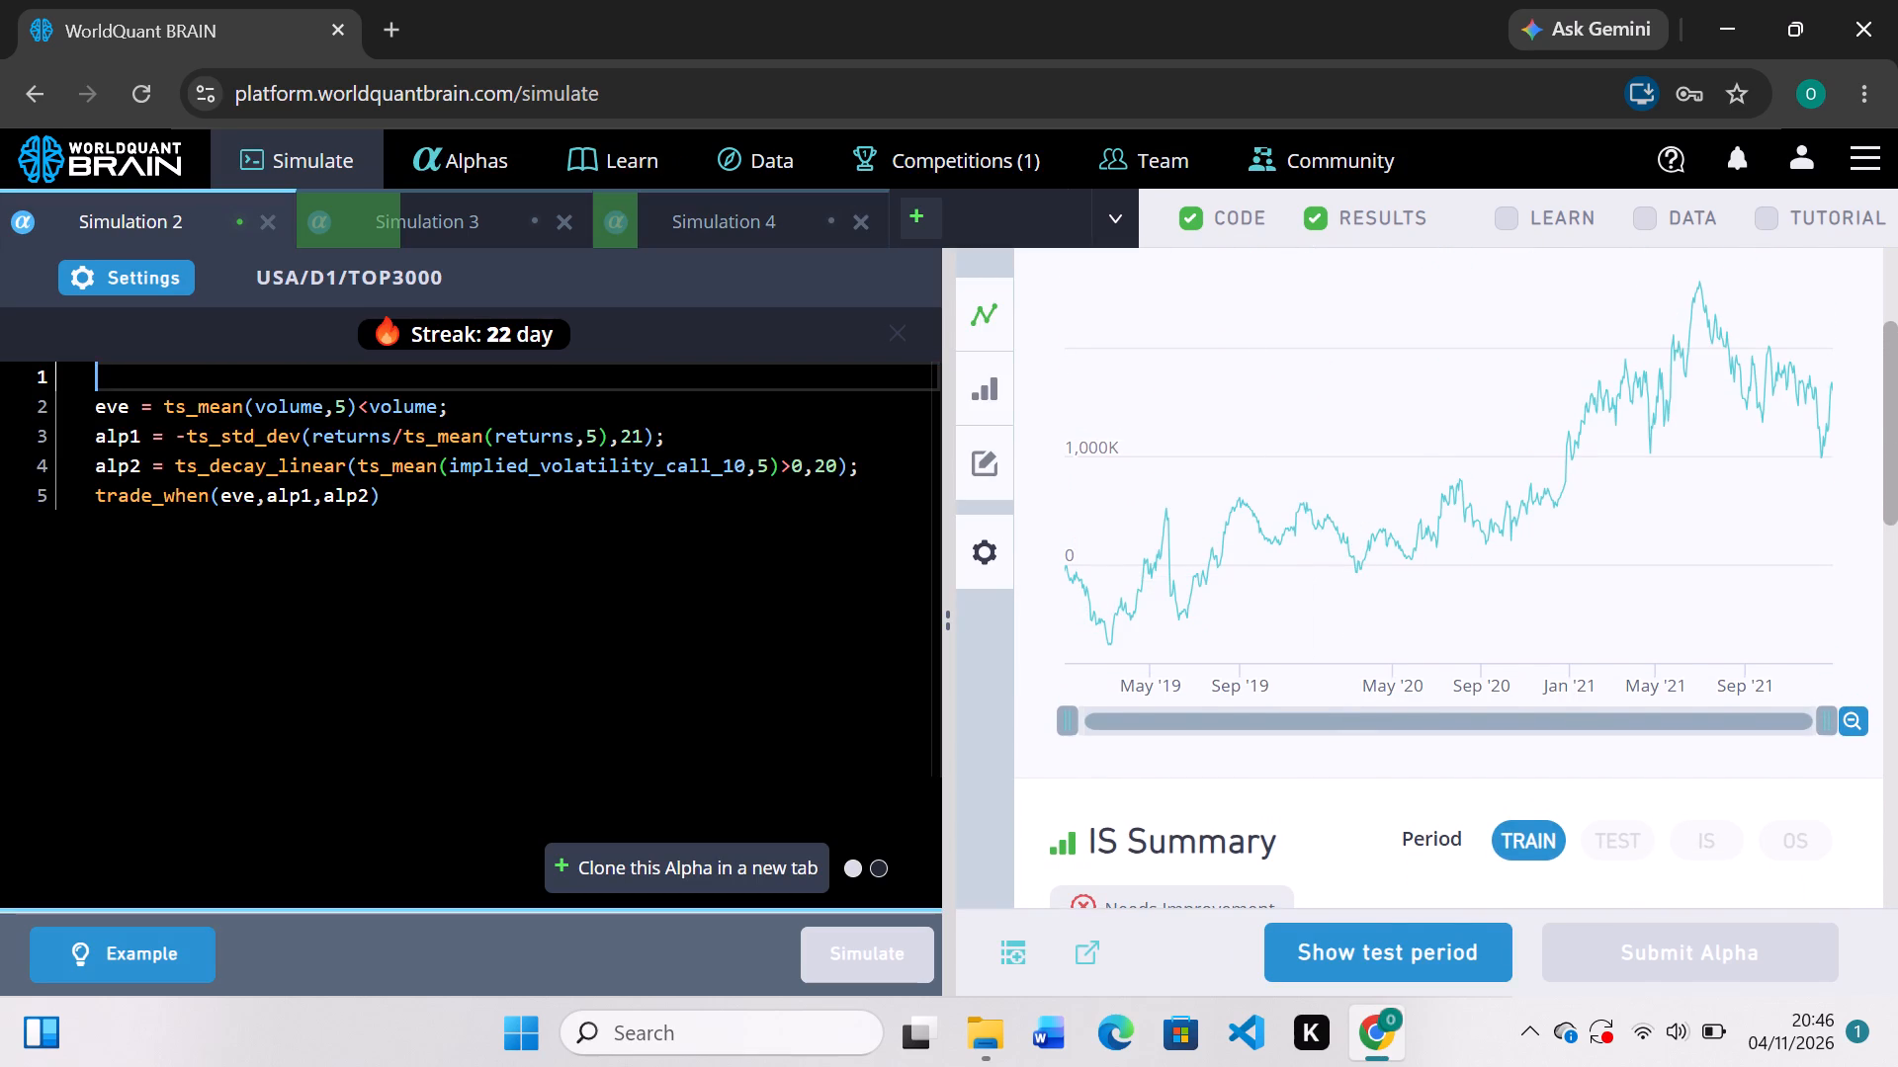
{"action": "left_click", "coordinate": [312, 500]}
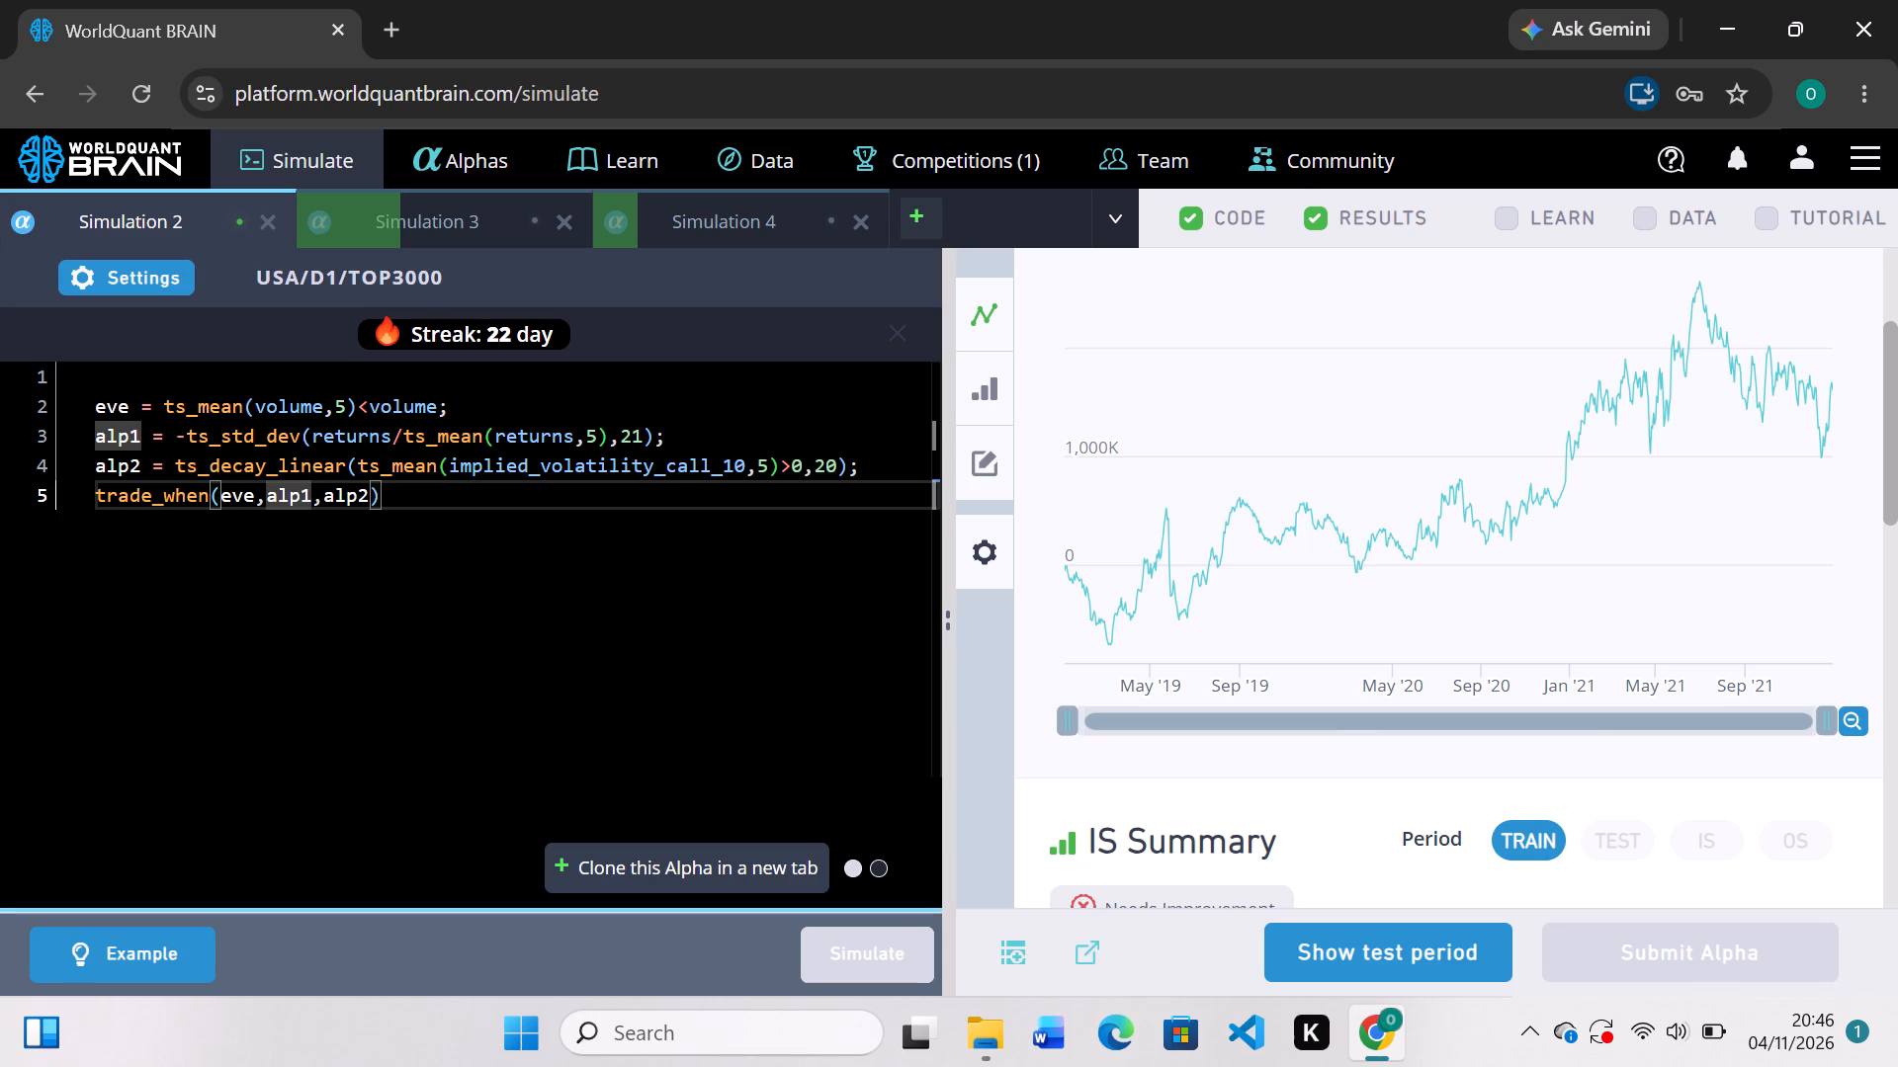
{"action": "key", "text": "BackSpace"}
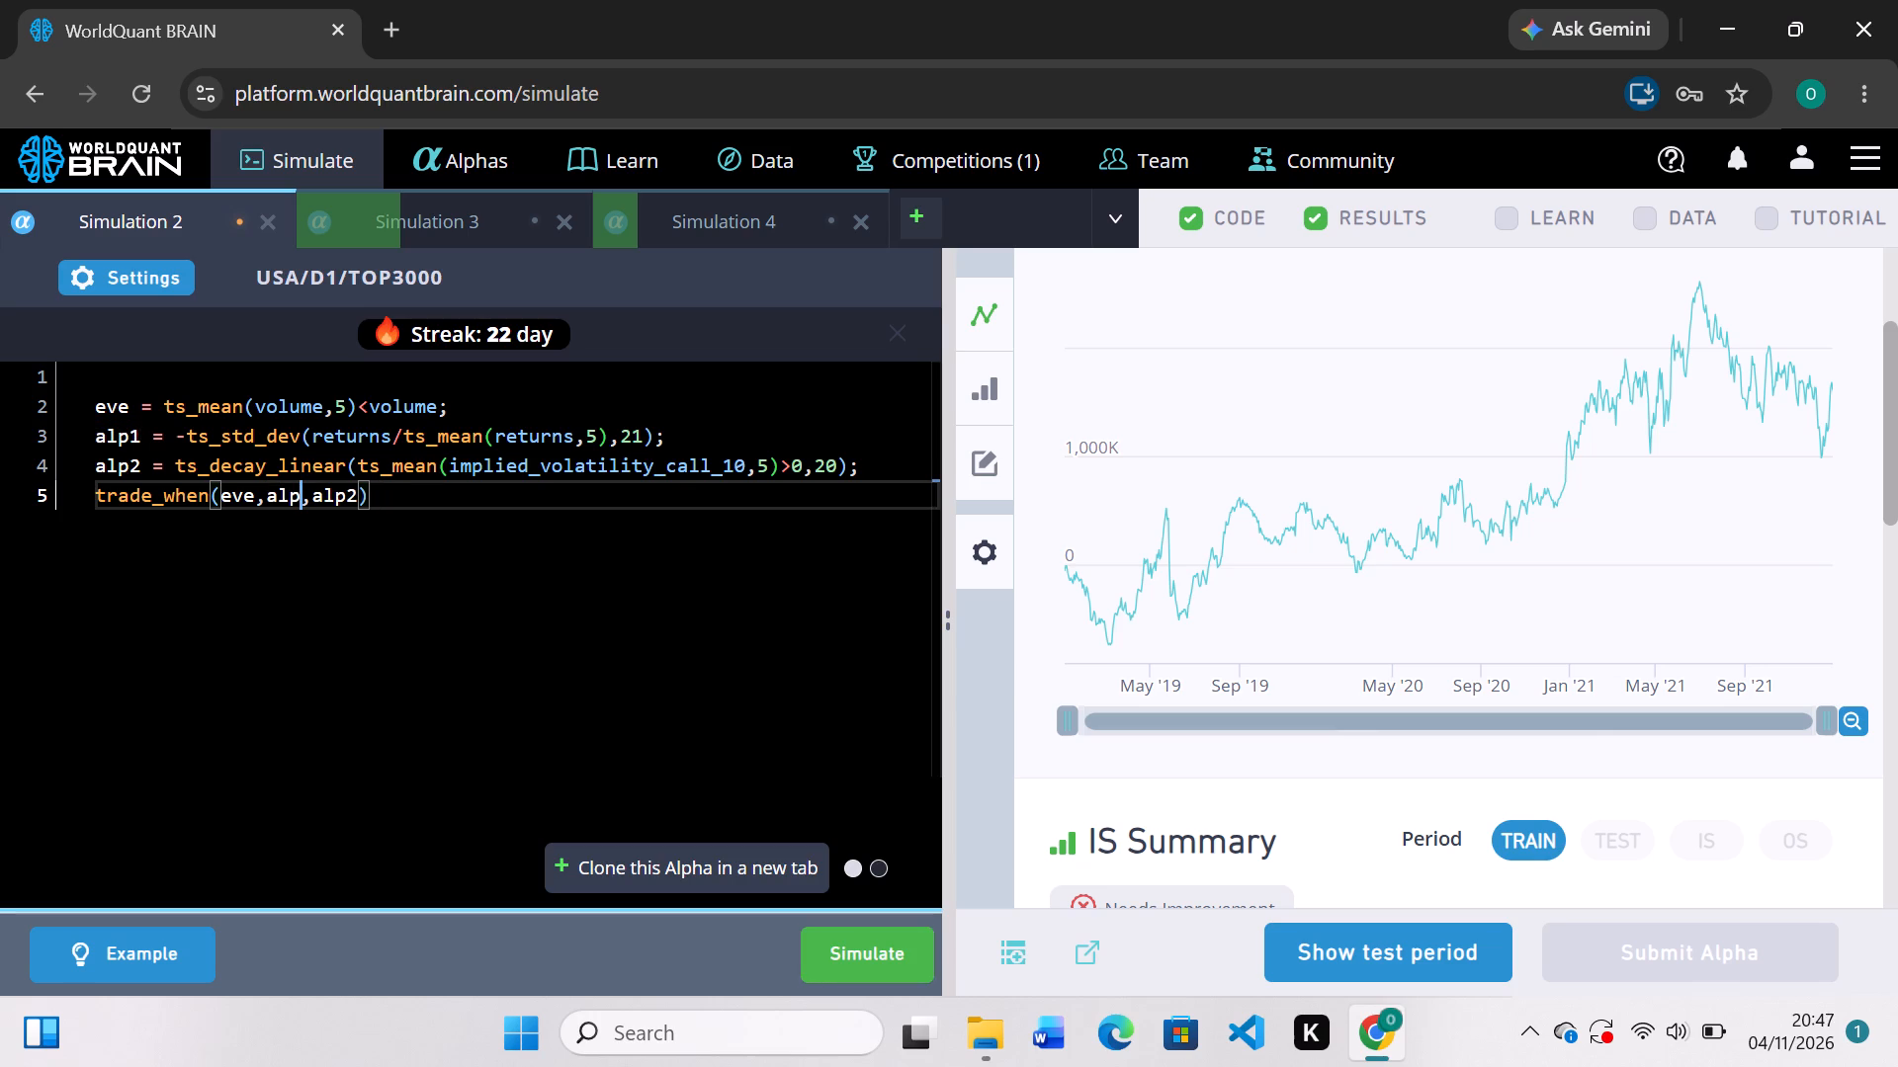
{"action": "key", "text": "2"}
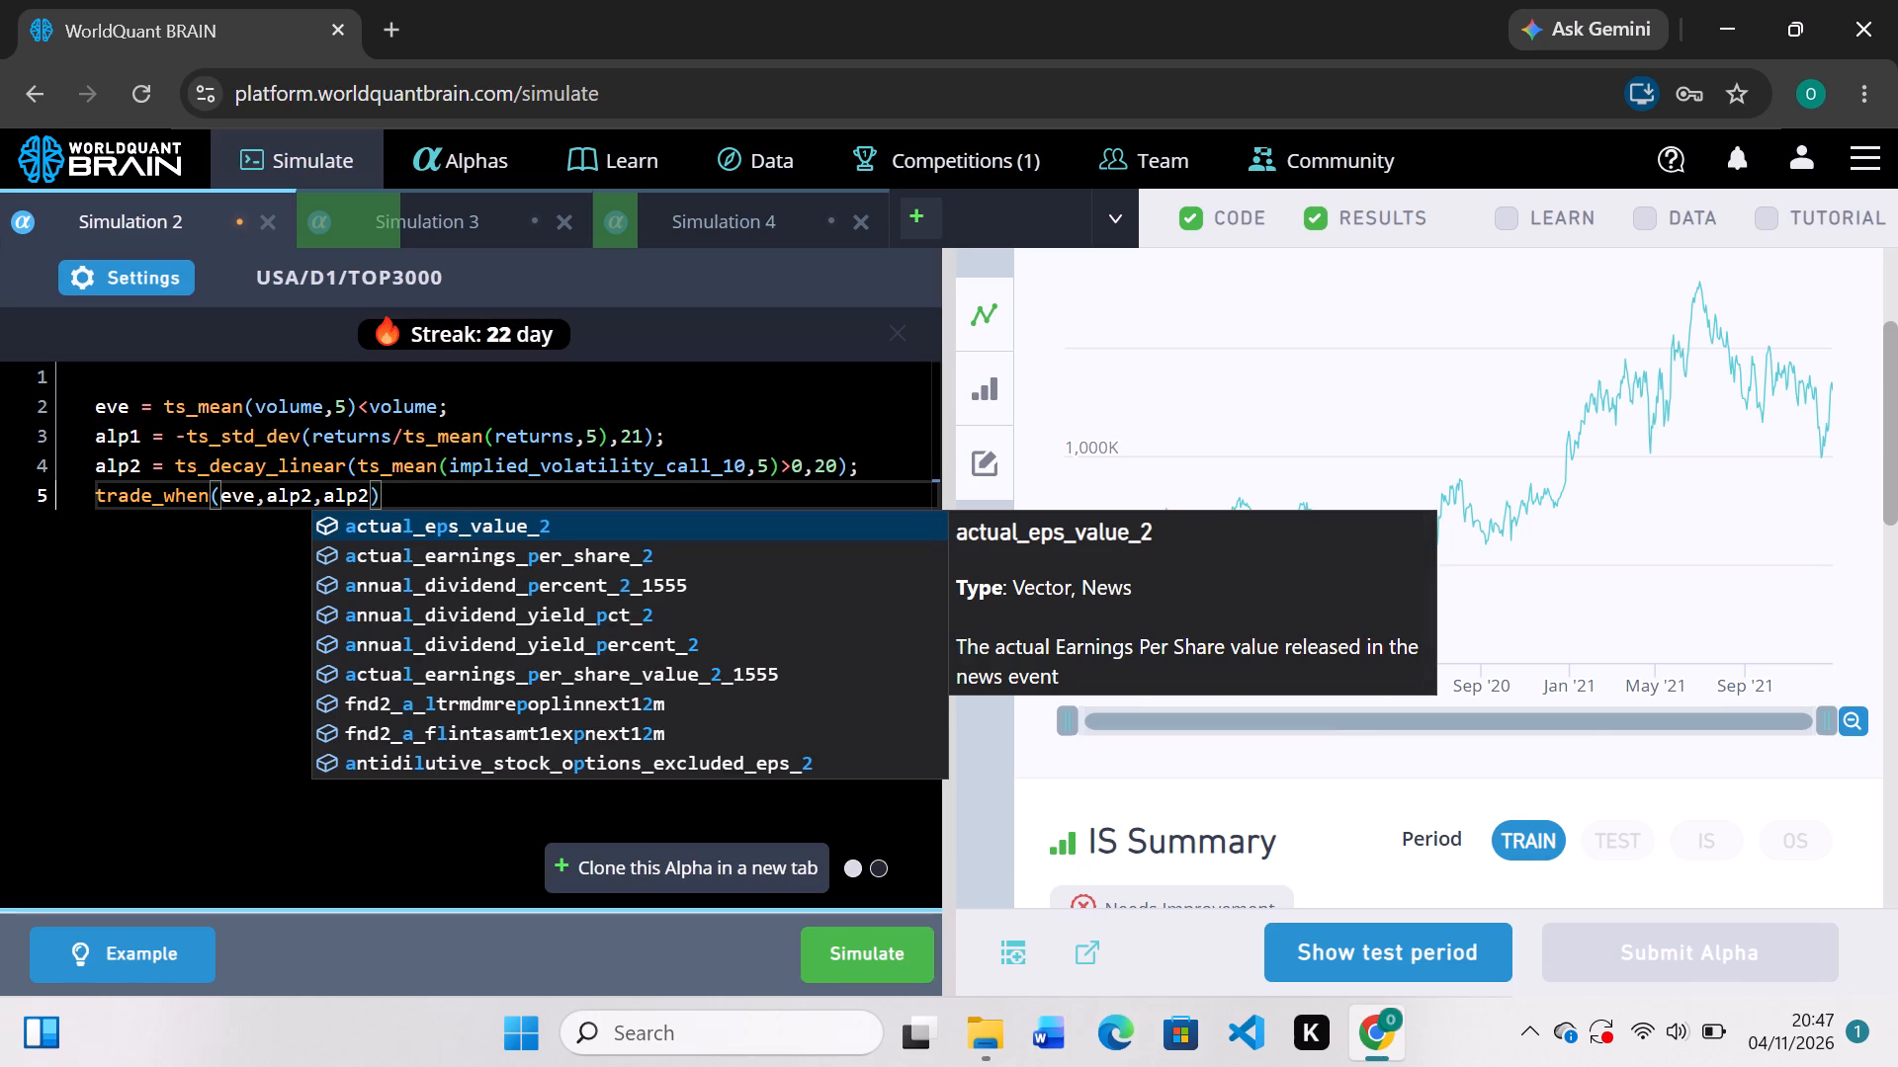
{"action": "left_click", "coordinate": [364, 499]}
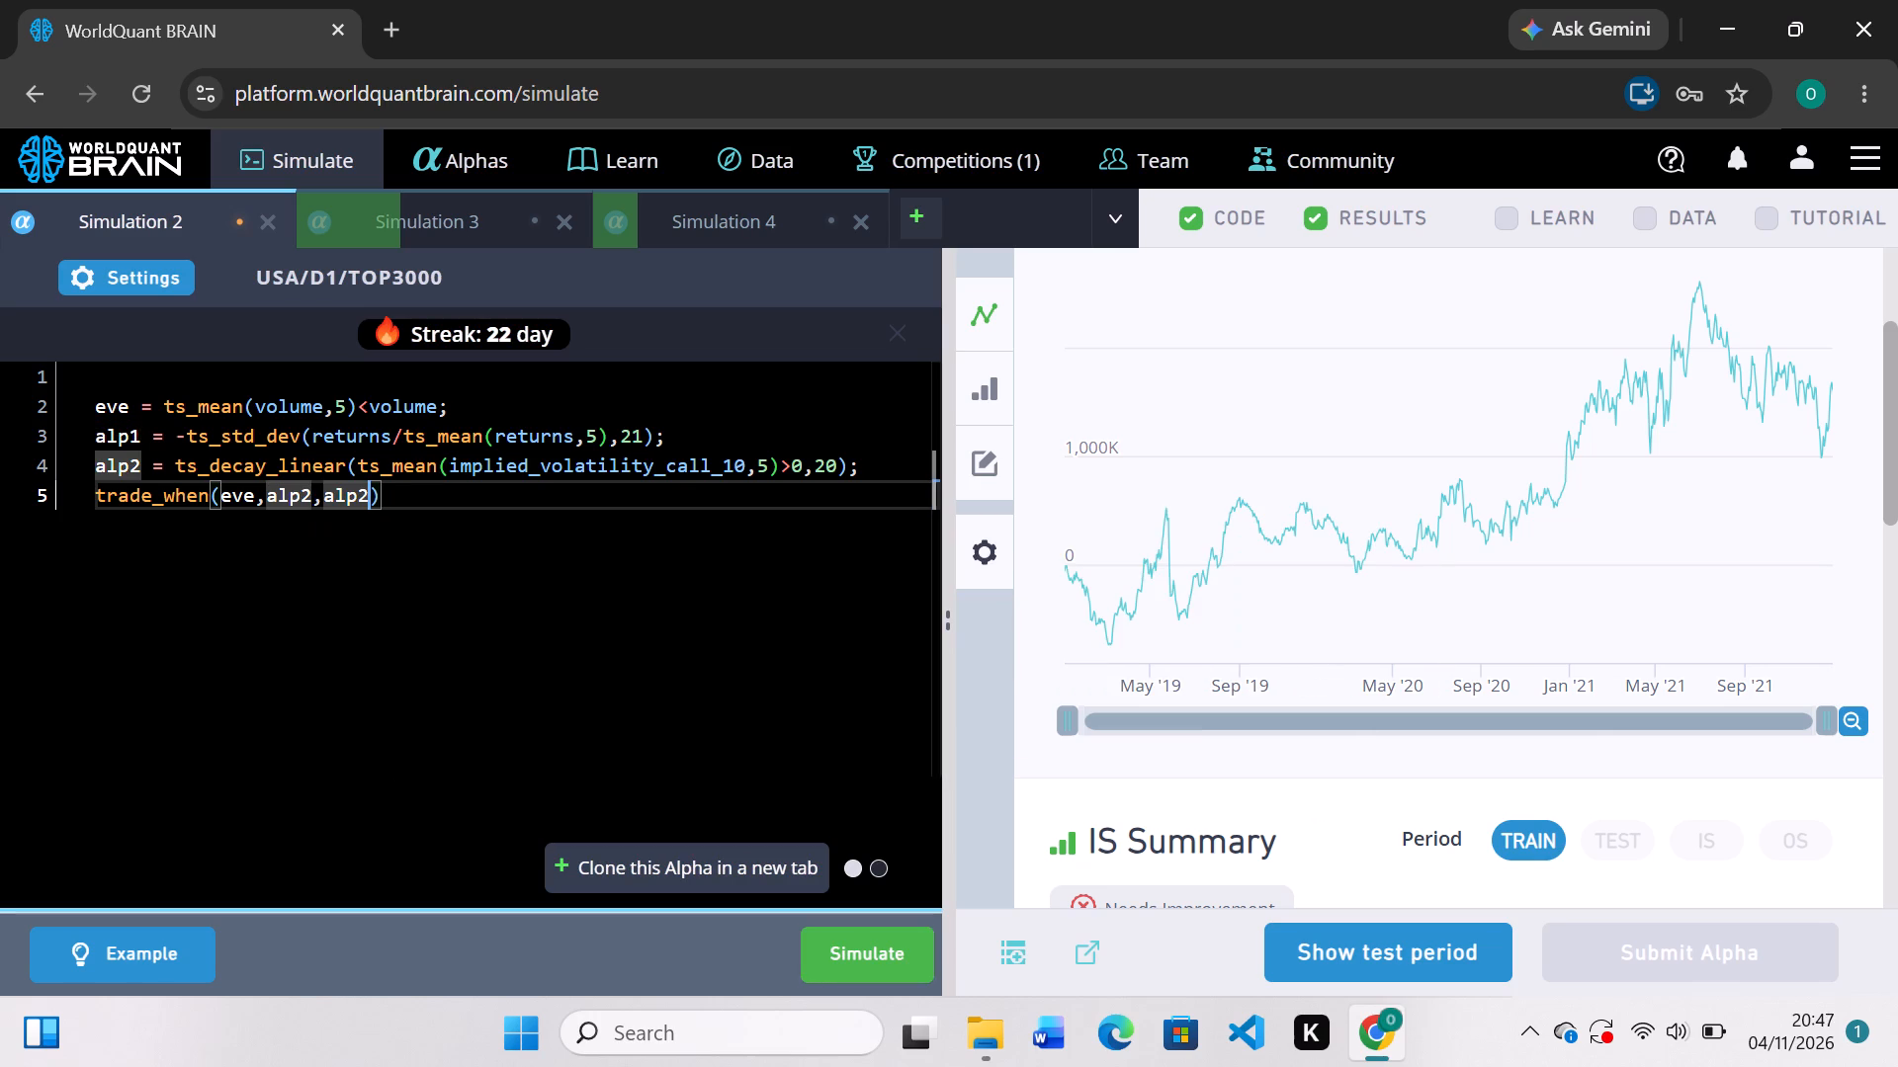
{"action": "key", "text": "BackSpace"}
{"action": "key", "text": "1"}
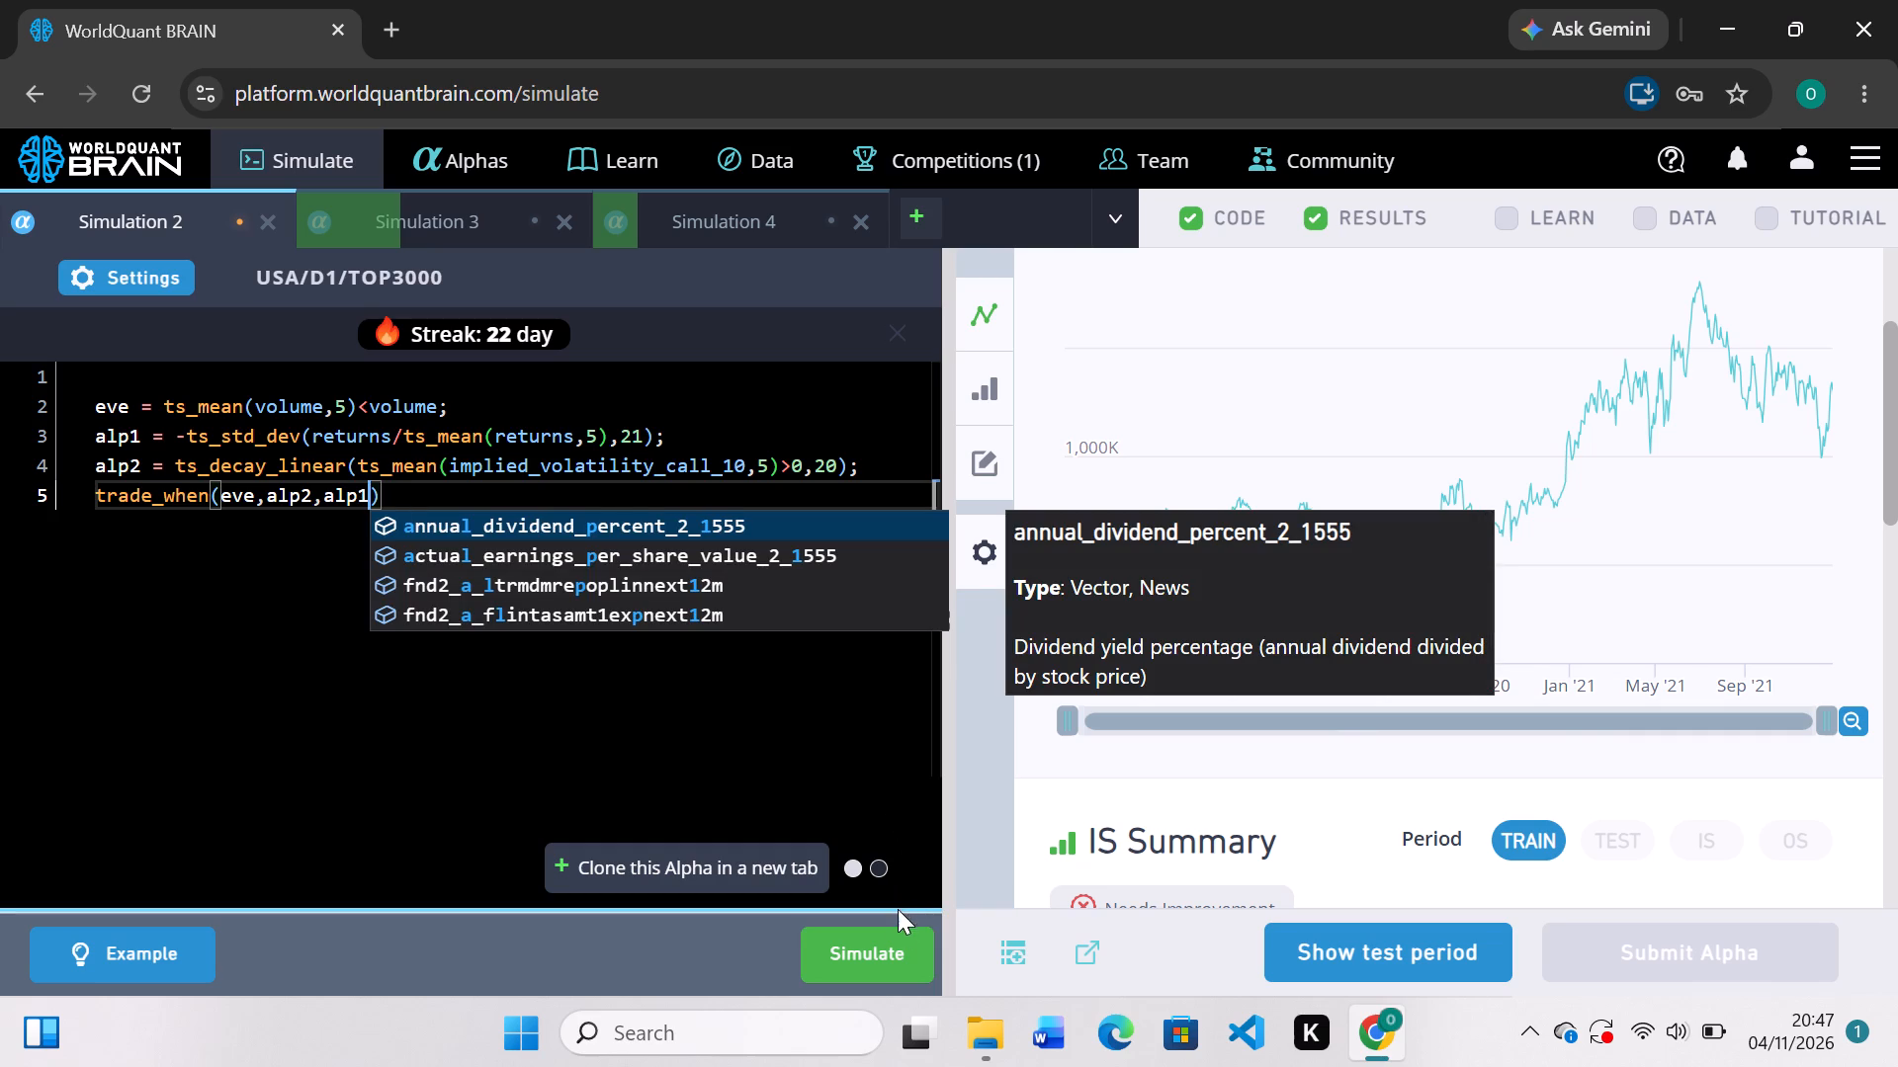
{"action": "left_click", "coordinate": [893, 949]}
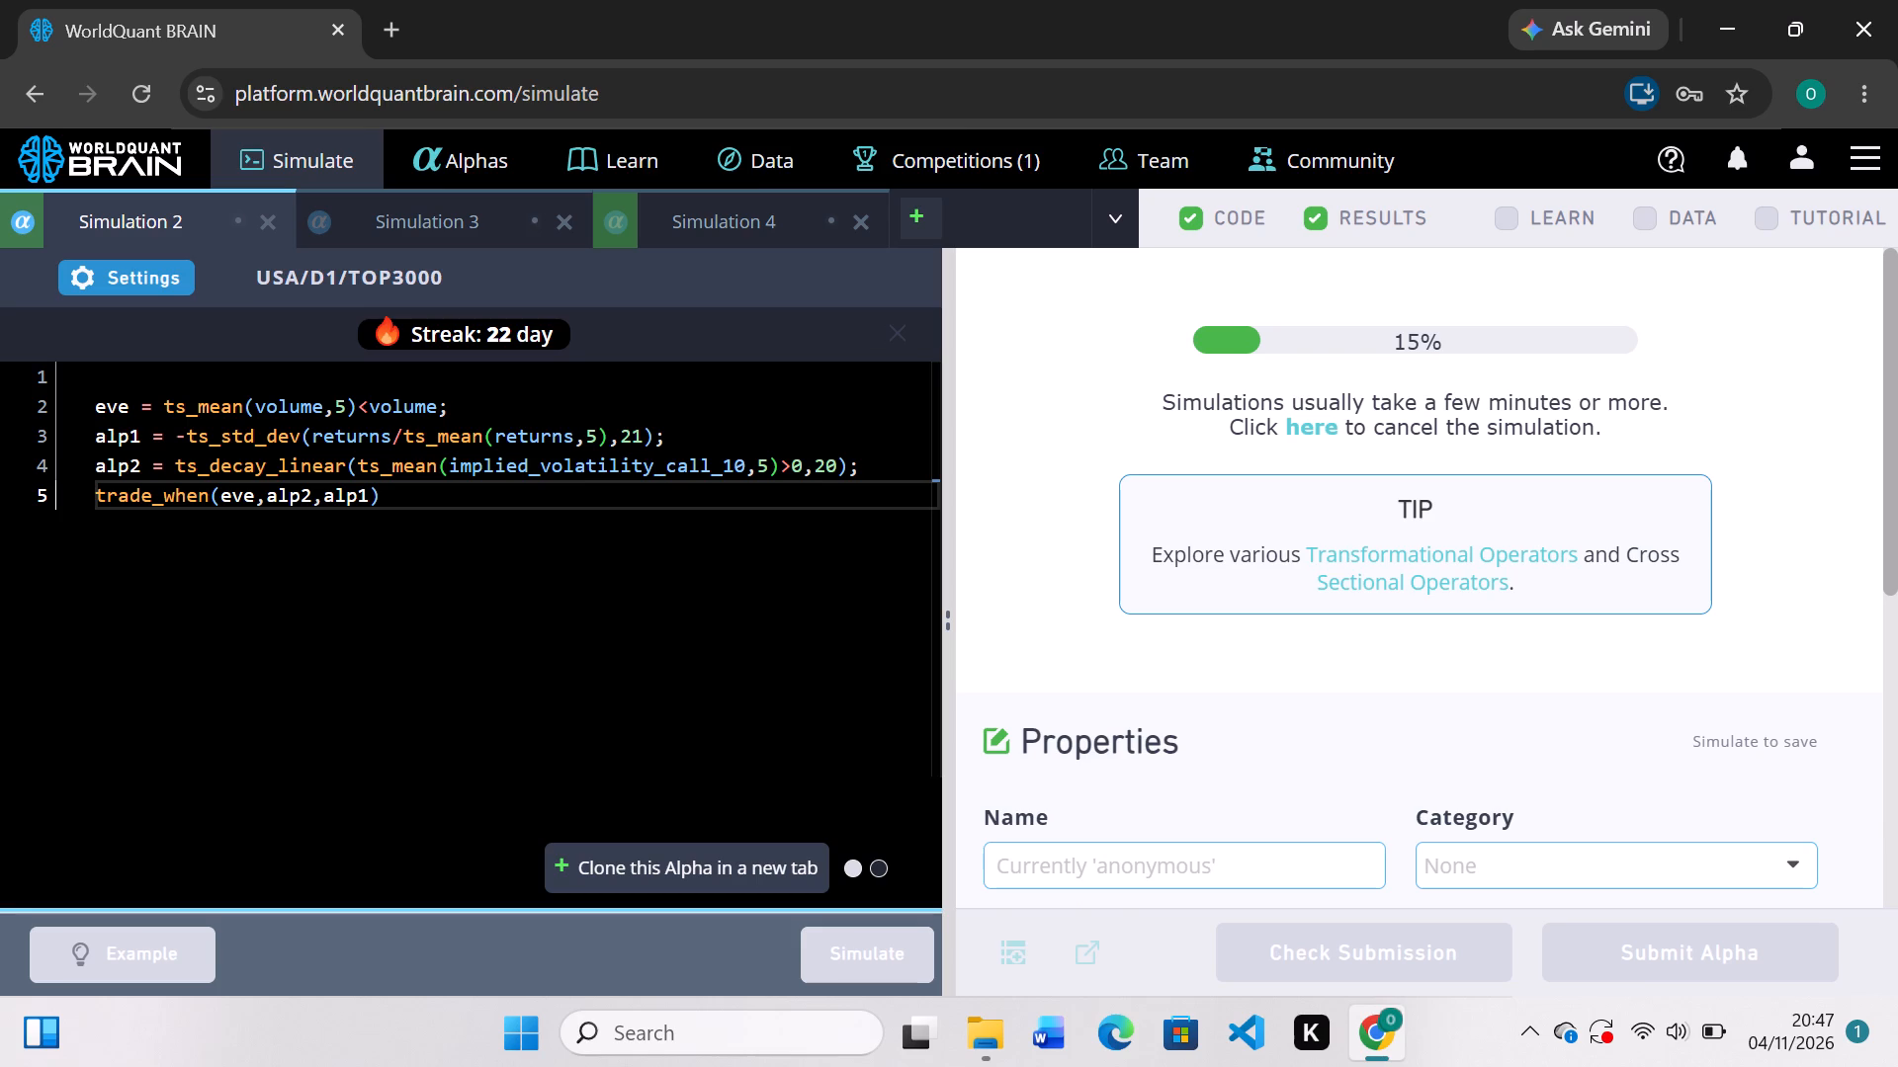
Check Simulation 3's IS summary, replace the multiplication before (scl12_buzz) with addition and simulate it.
{"action": "left_click", "coordinate": [499, 219]}
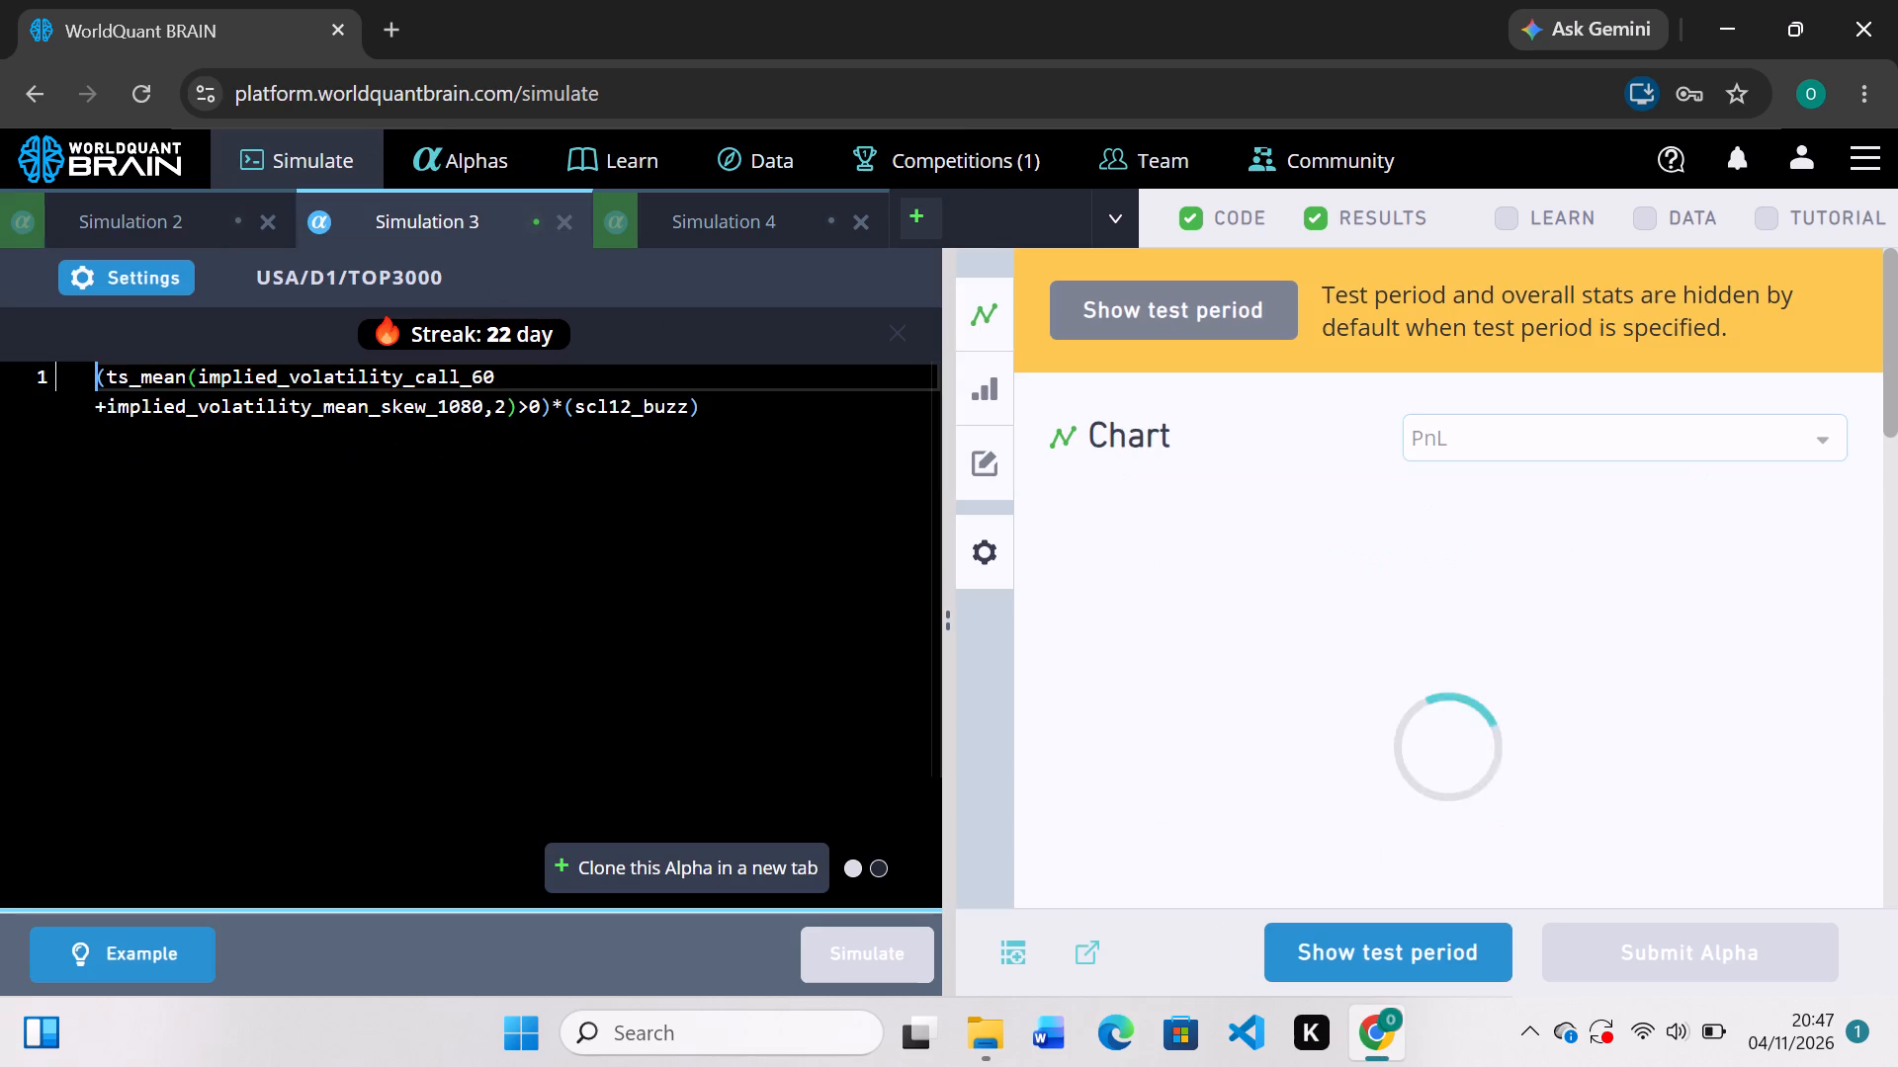
{"action": "scroll", "coordinate": [1129, 697], "scroll_direction": "down", "scroll_amount": 2}
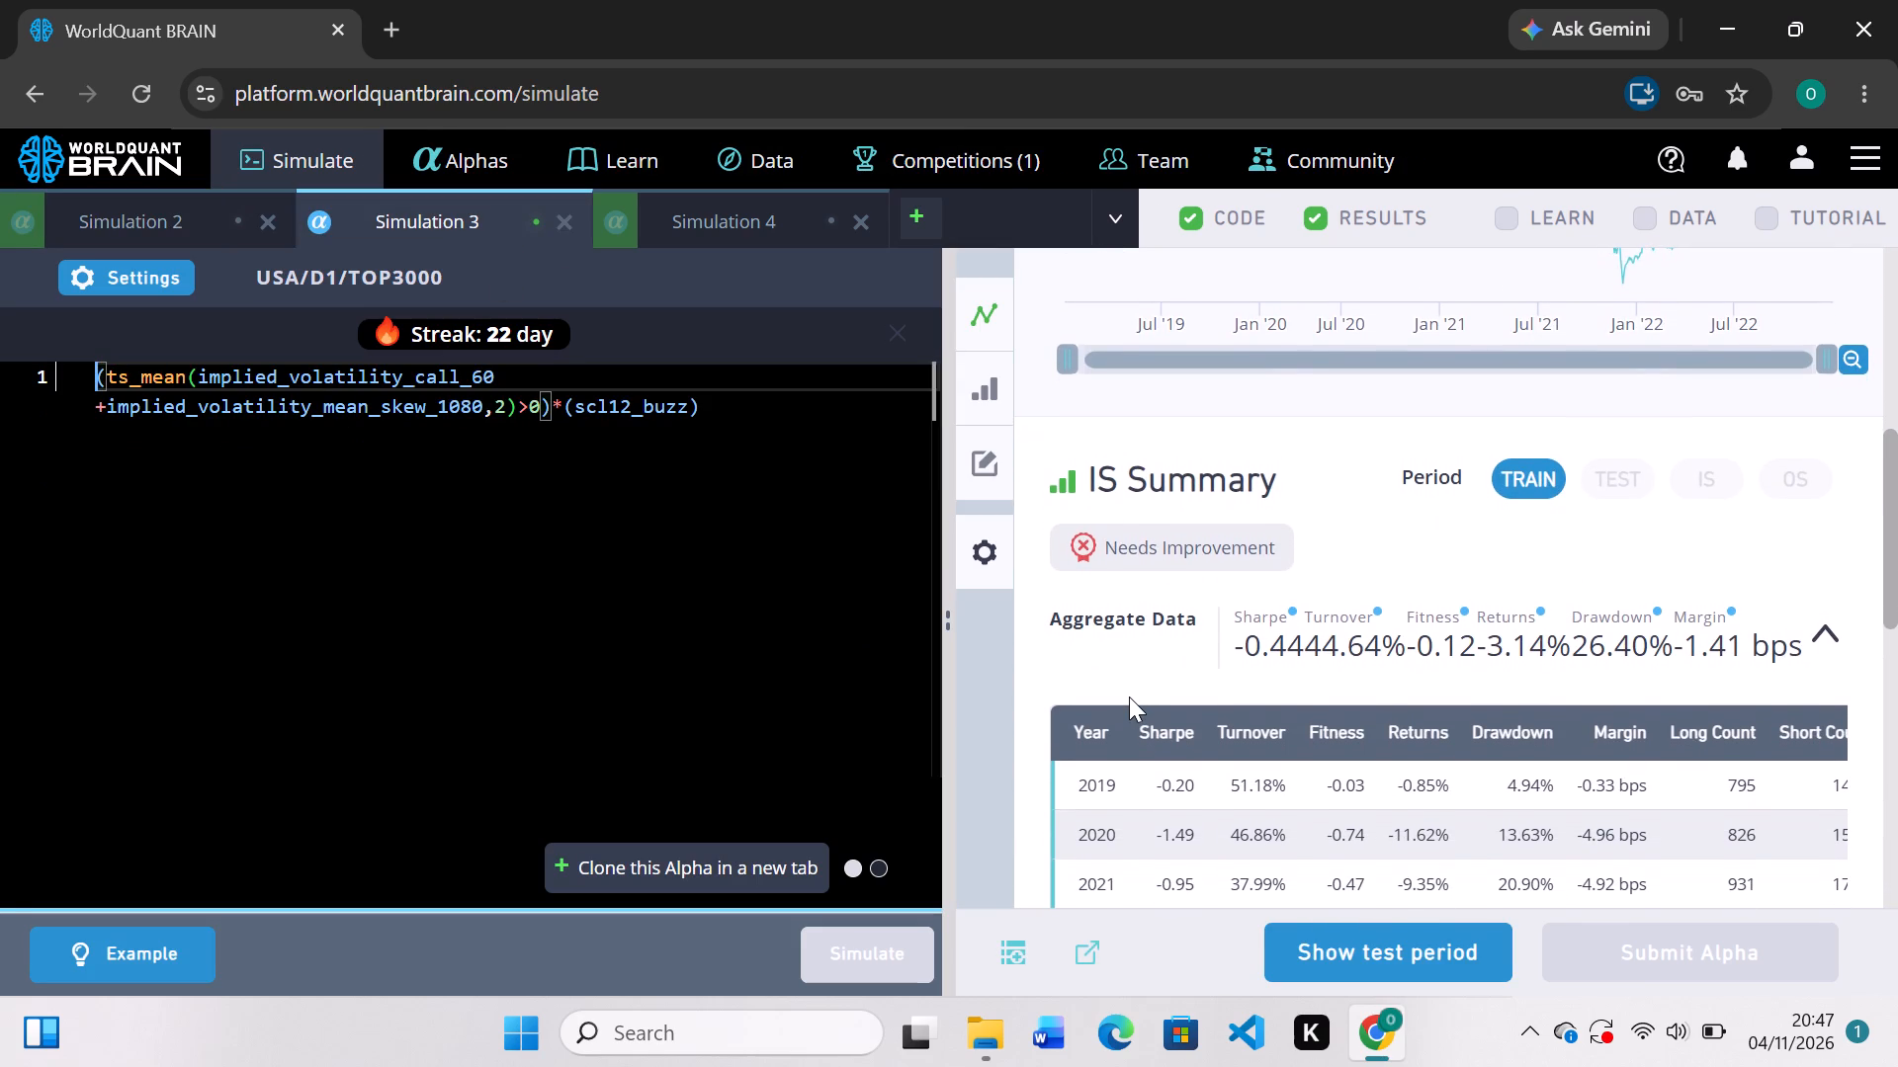
{"action": "scroll", "coordinate": [1129, 697], "scroll_direction": "up", "scroll_amount": 1}
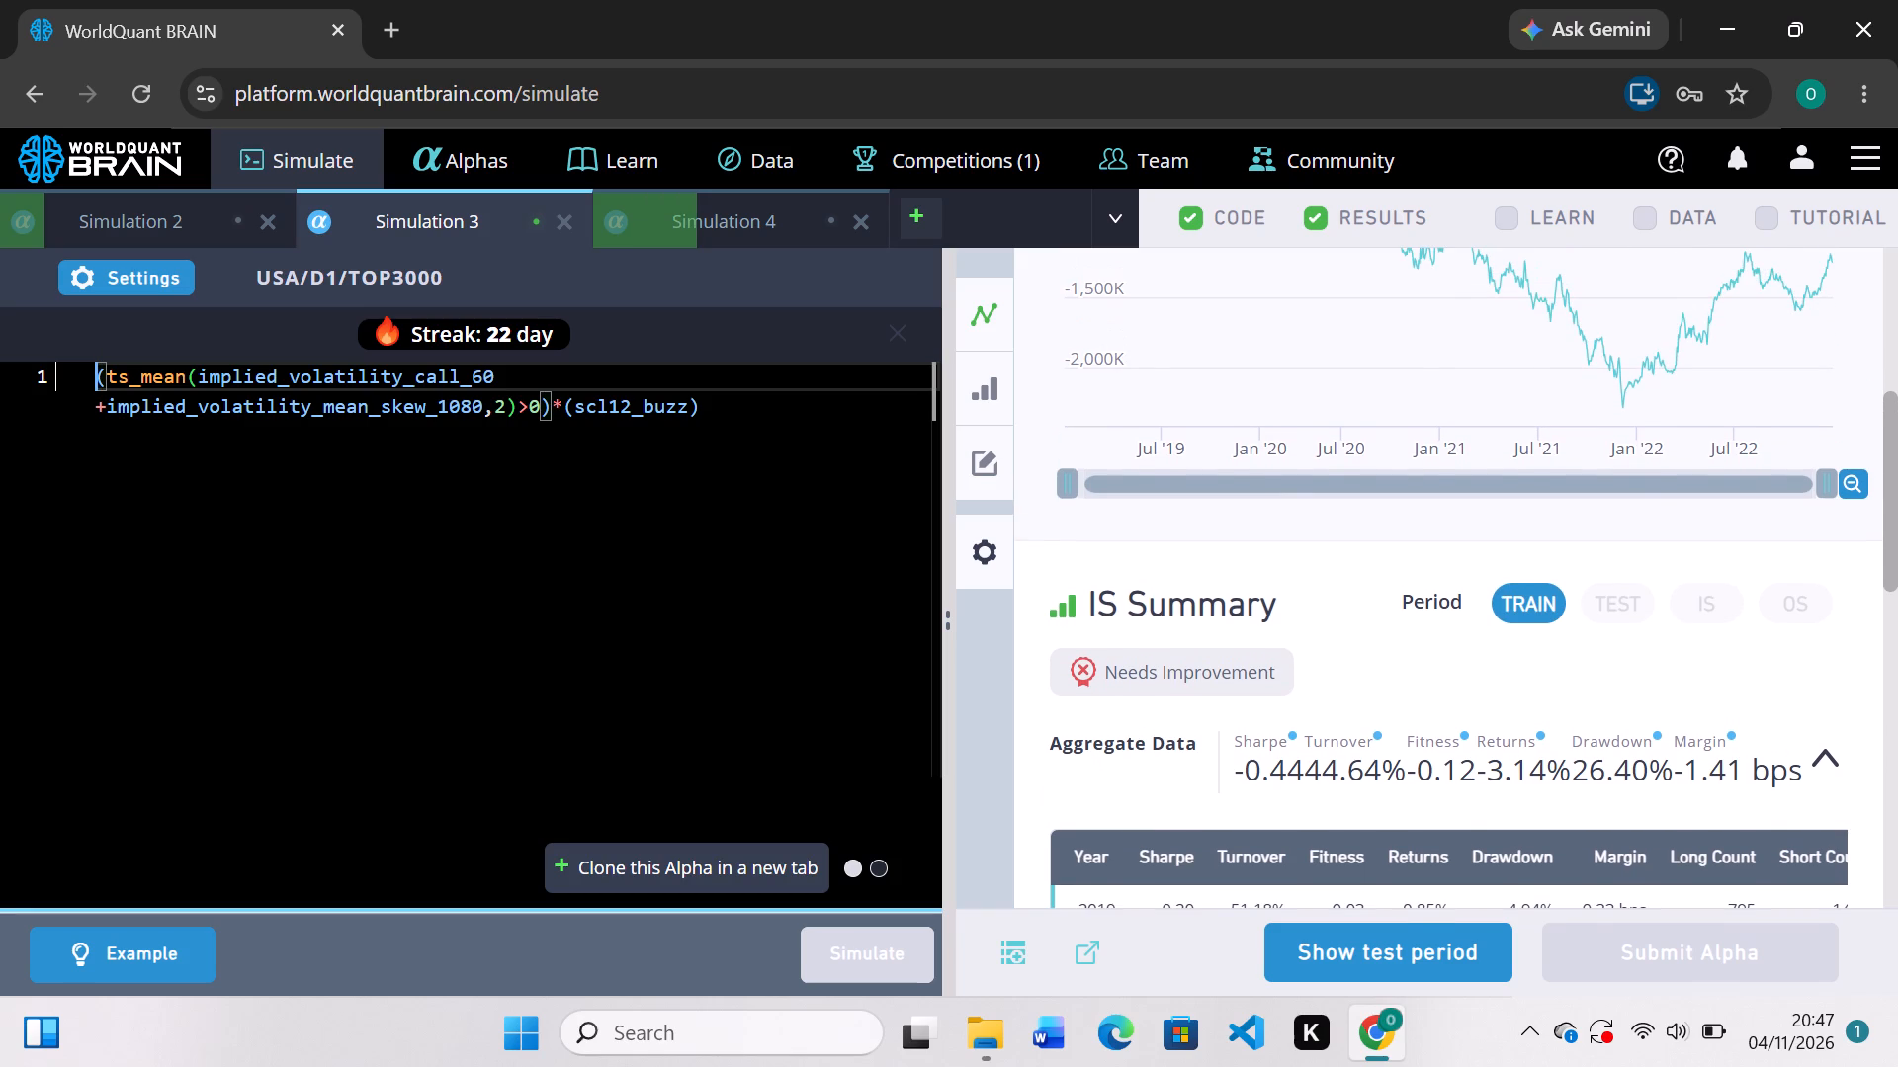
{"action": "left_click", "coordinate": [564, 409]}
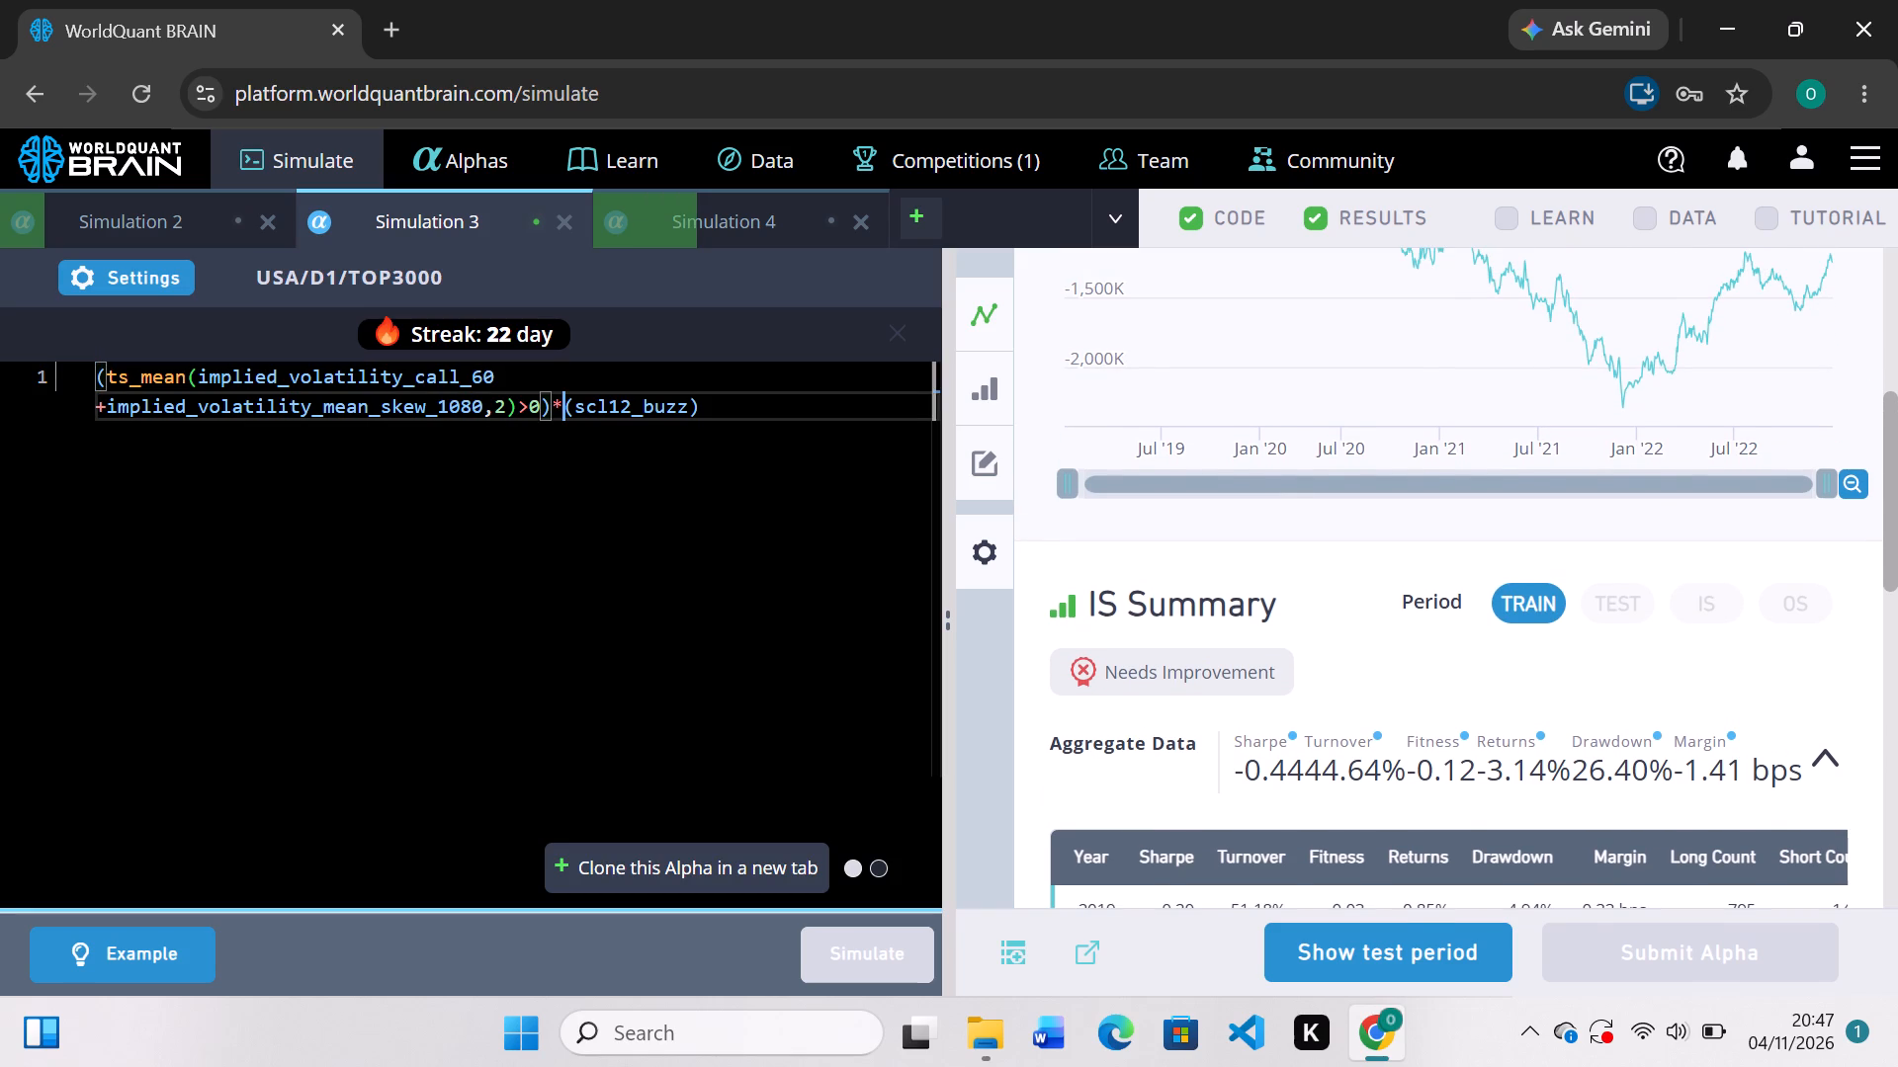
{"action": "key", "text": "BackSpace"}
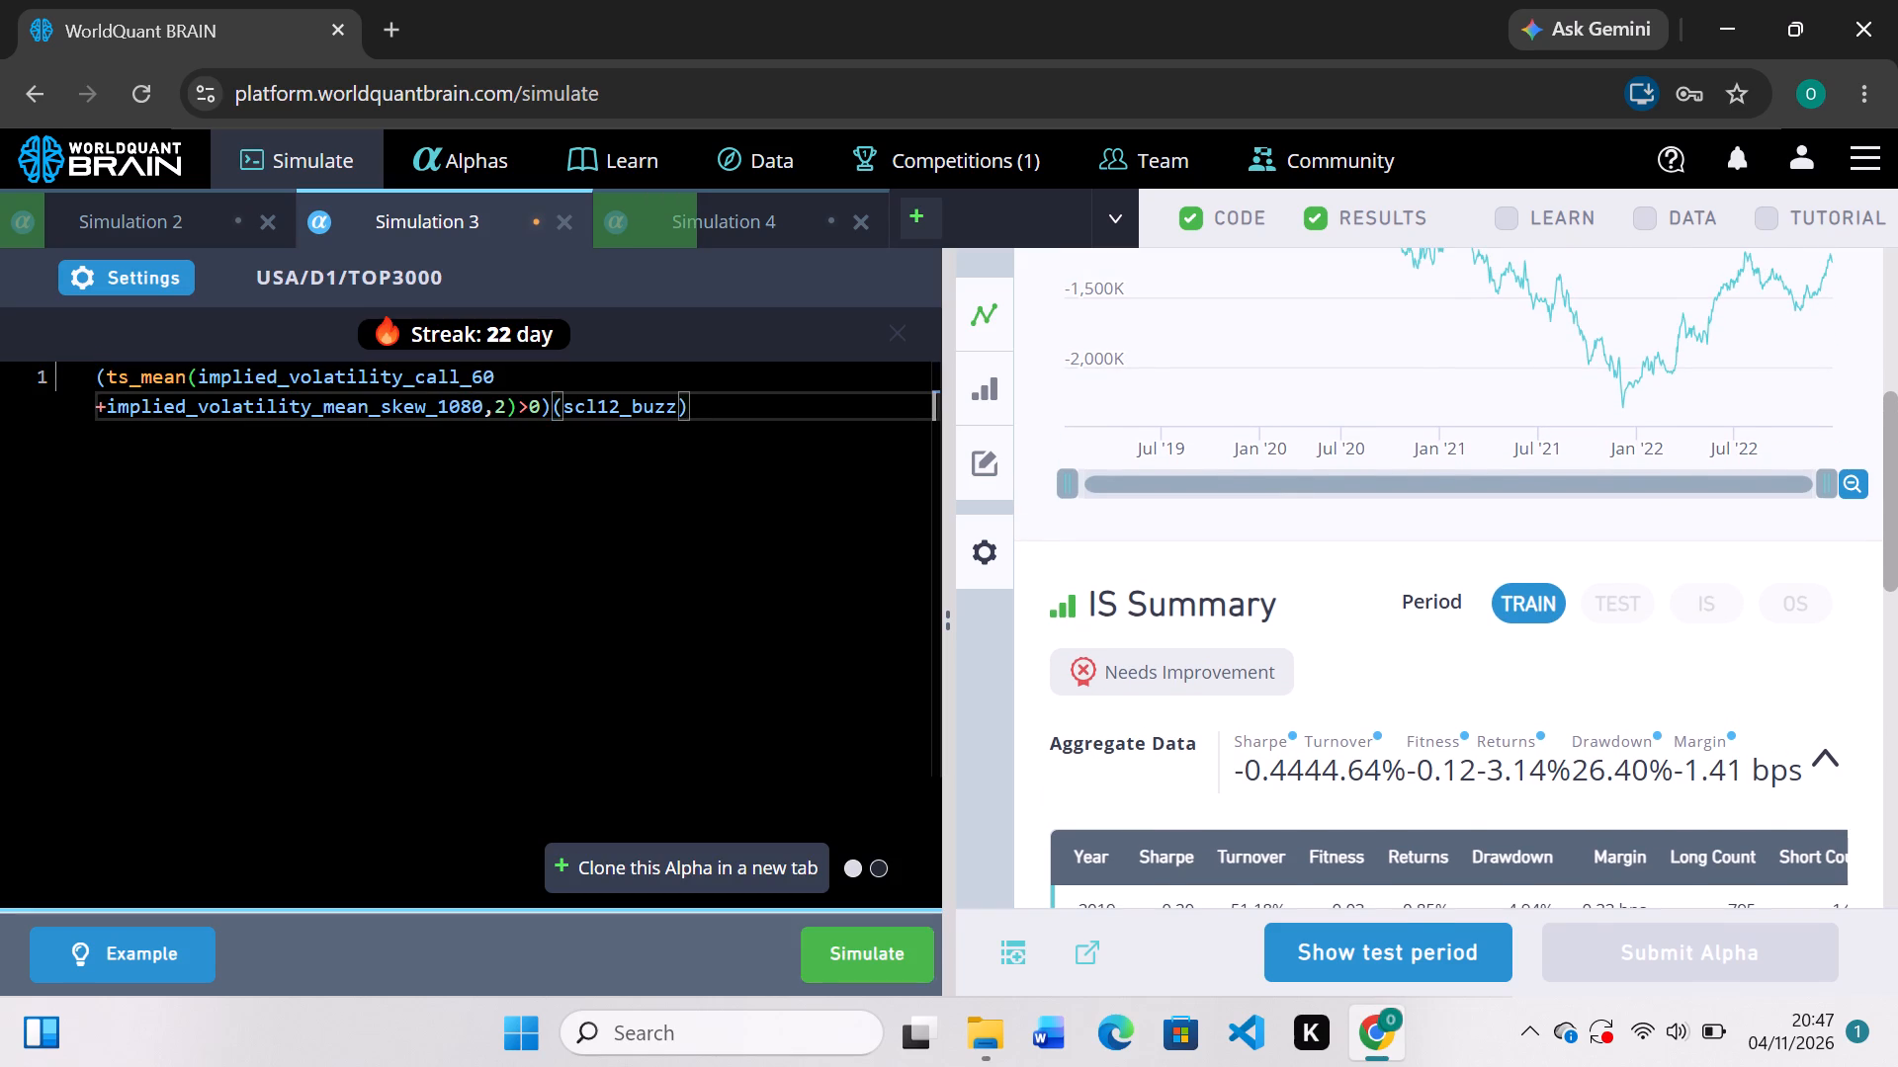
{"action": "key", "text": "shift+plus"}
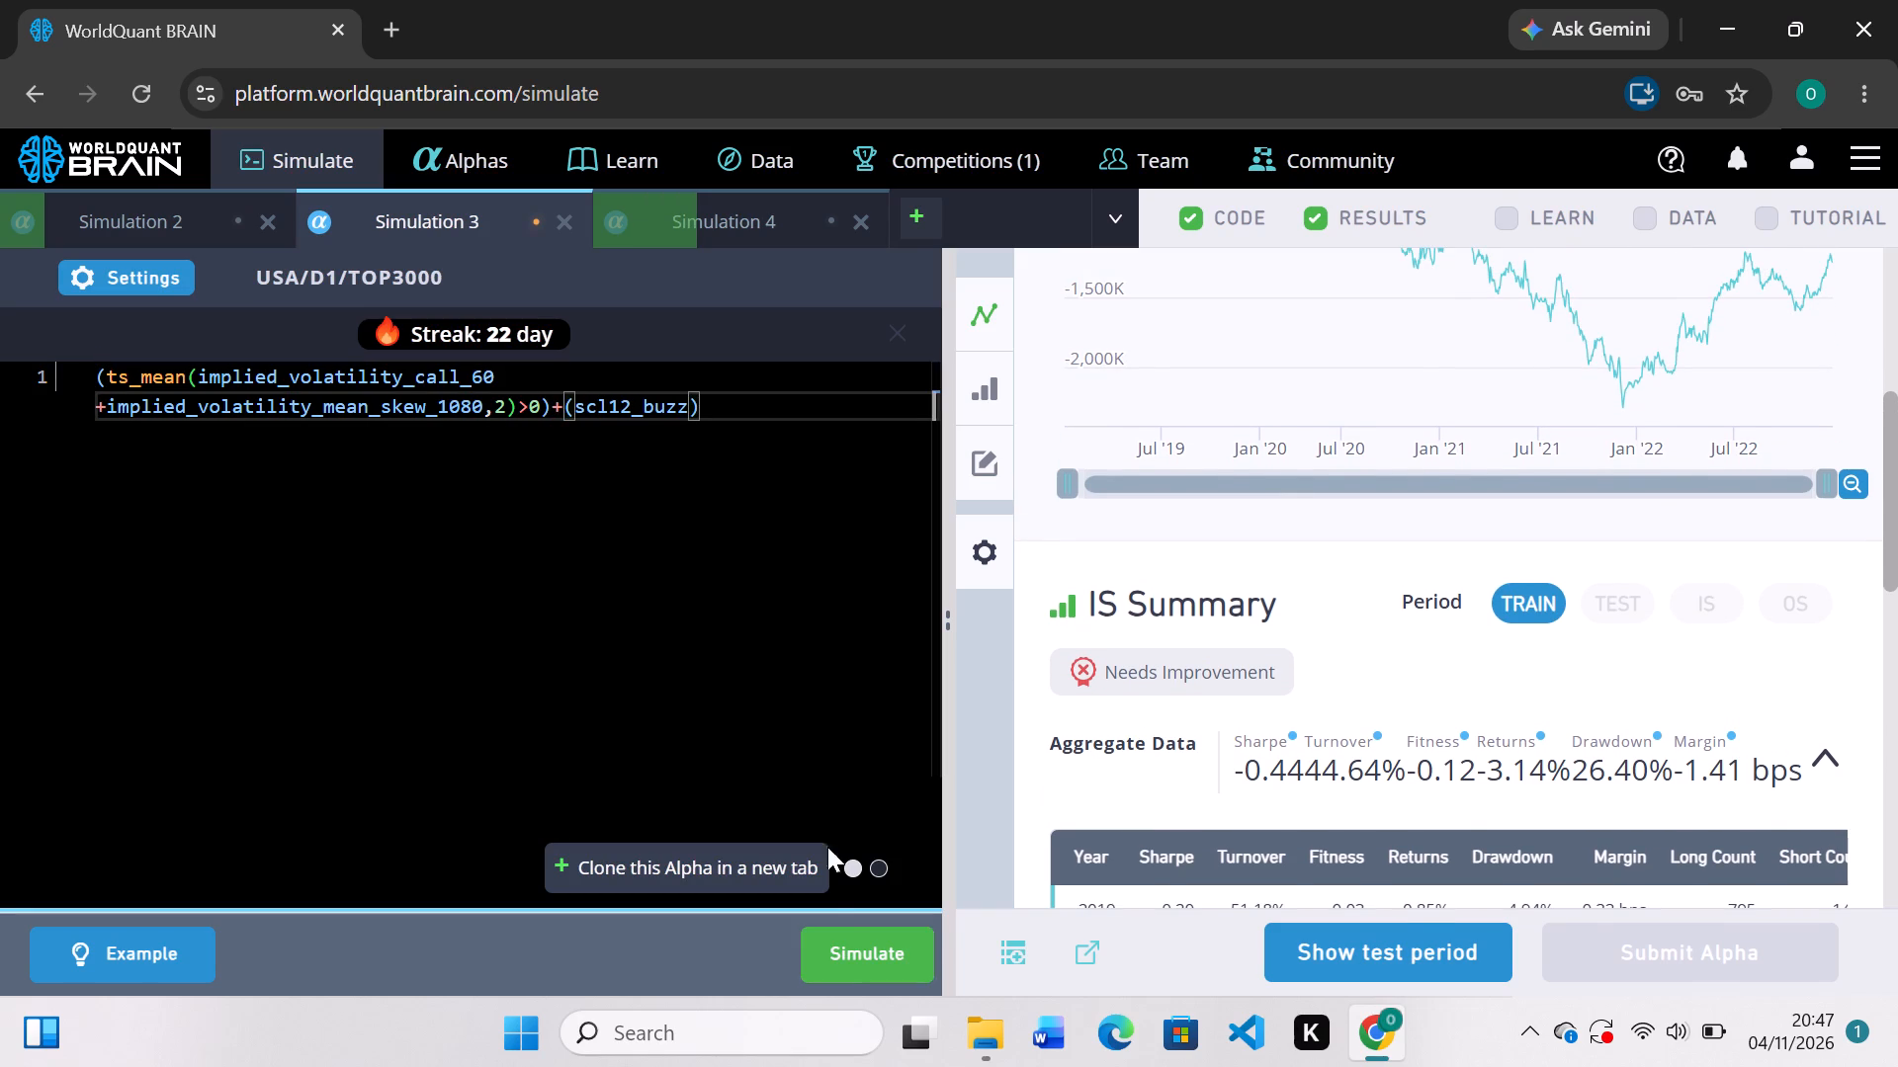
{"action": "left_click", "coordinate": [840, 964]}
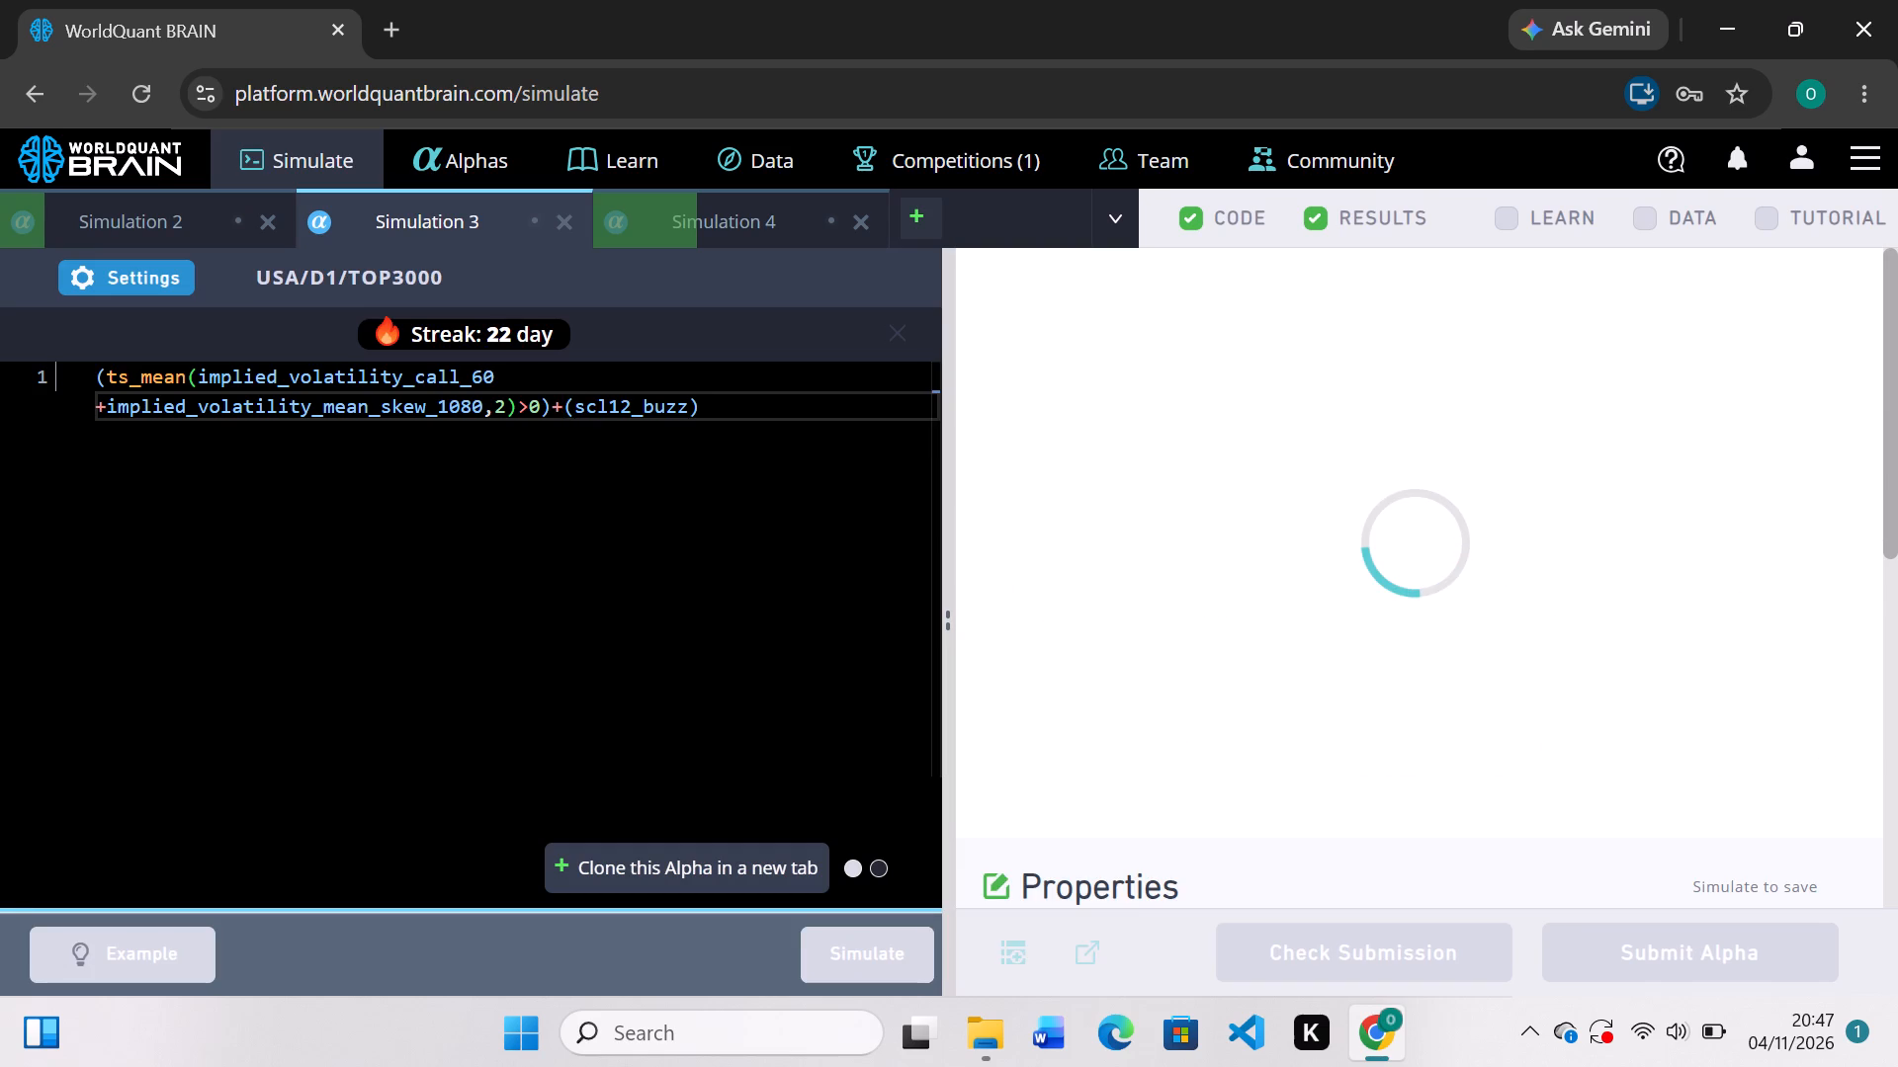
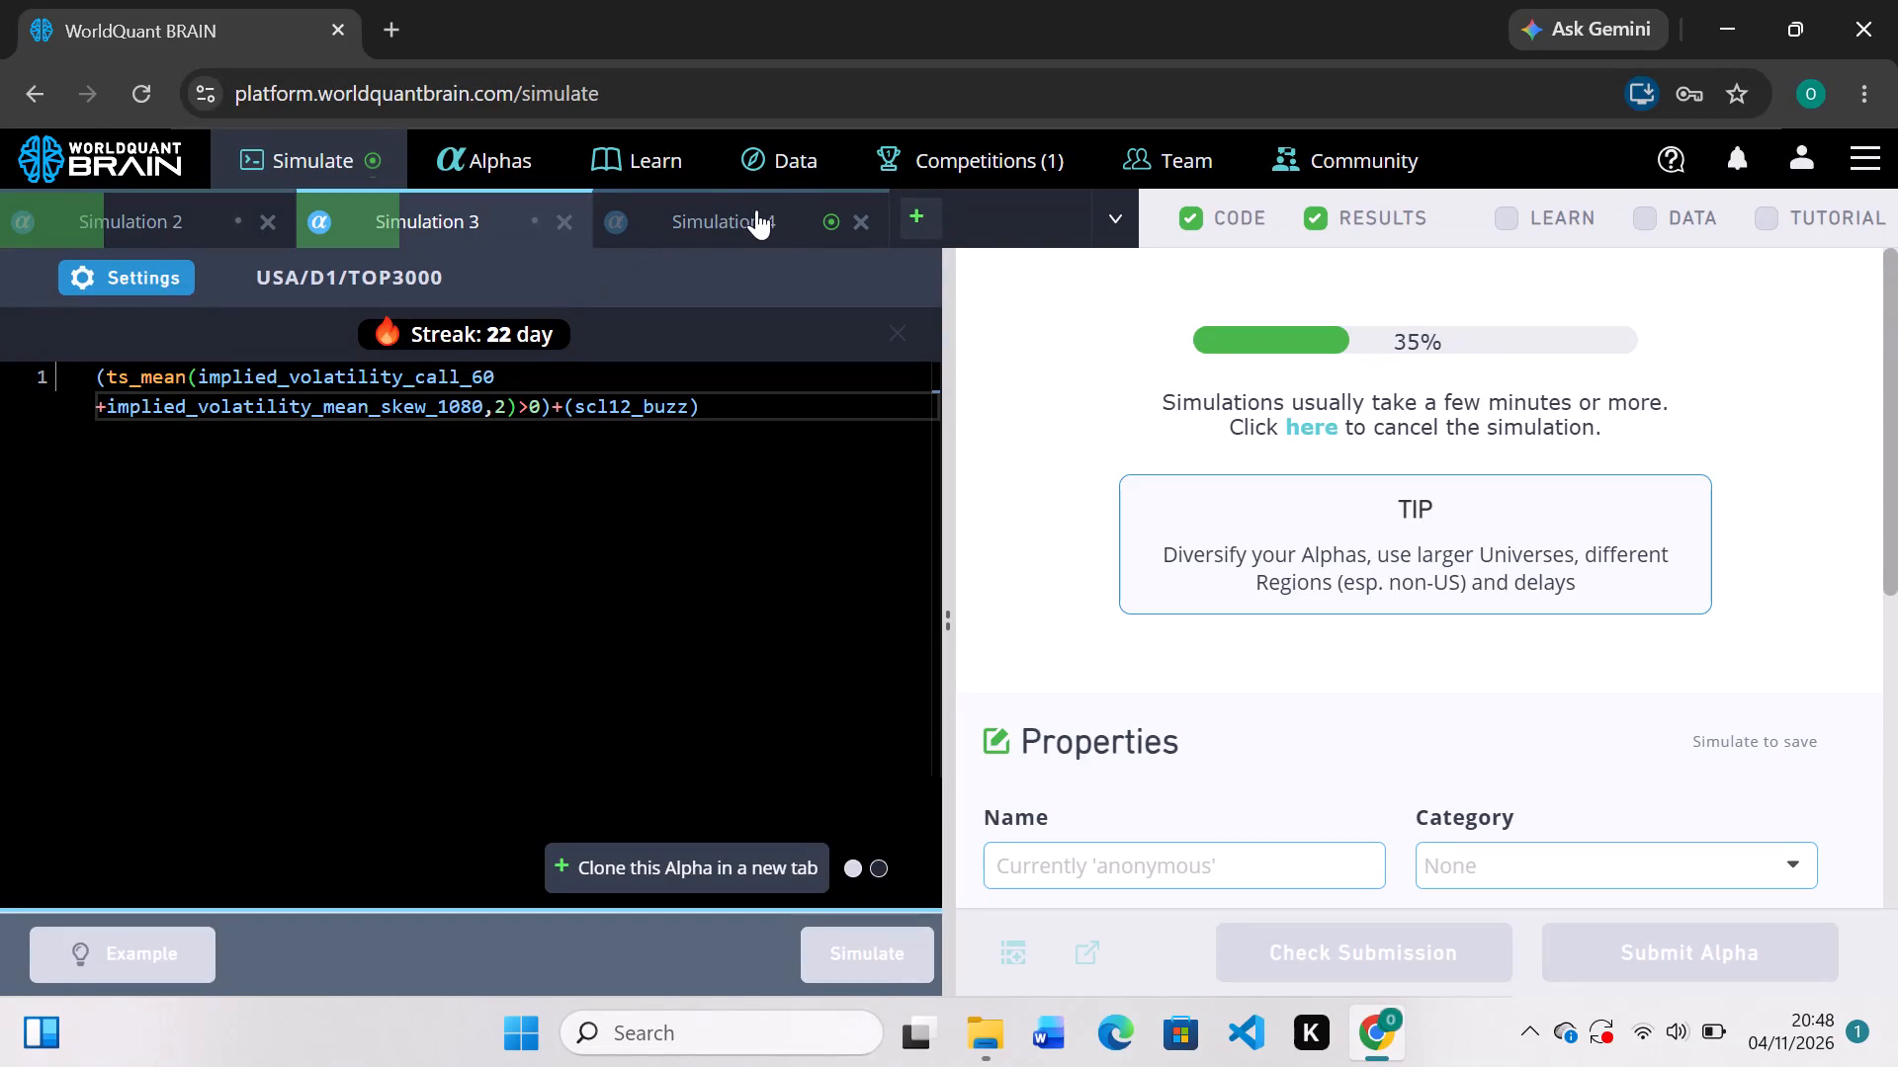
Check Simulation 4's PnL chart, change its expression to -ts_sum(ts_mean(volume,5)>volume,200) and simulate it.
{"action": "left_click", "coordinate": [730, 206]}
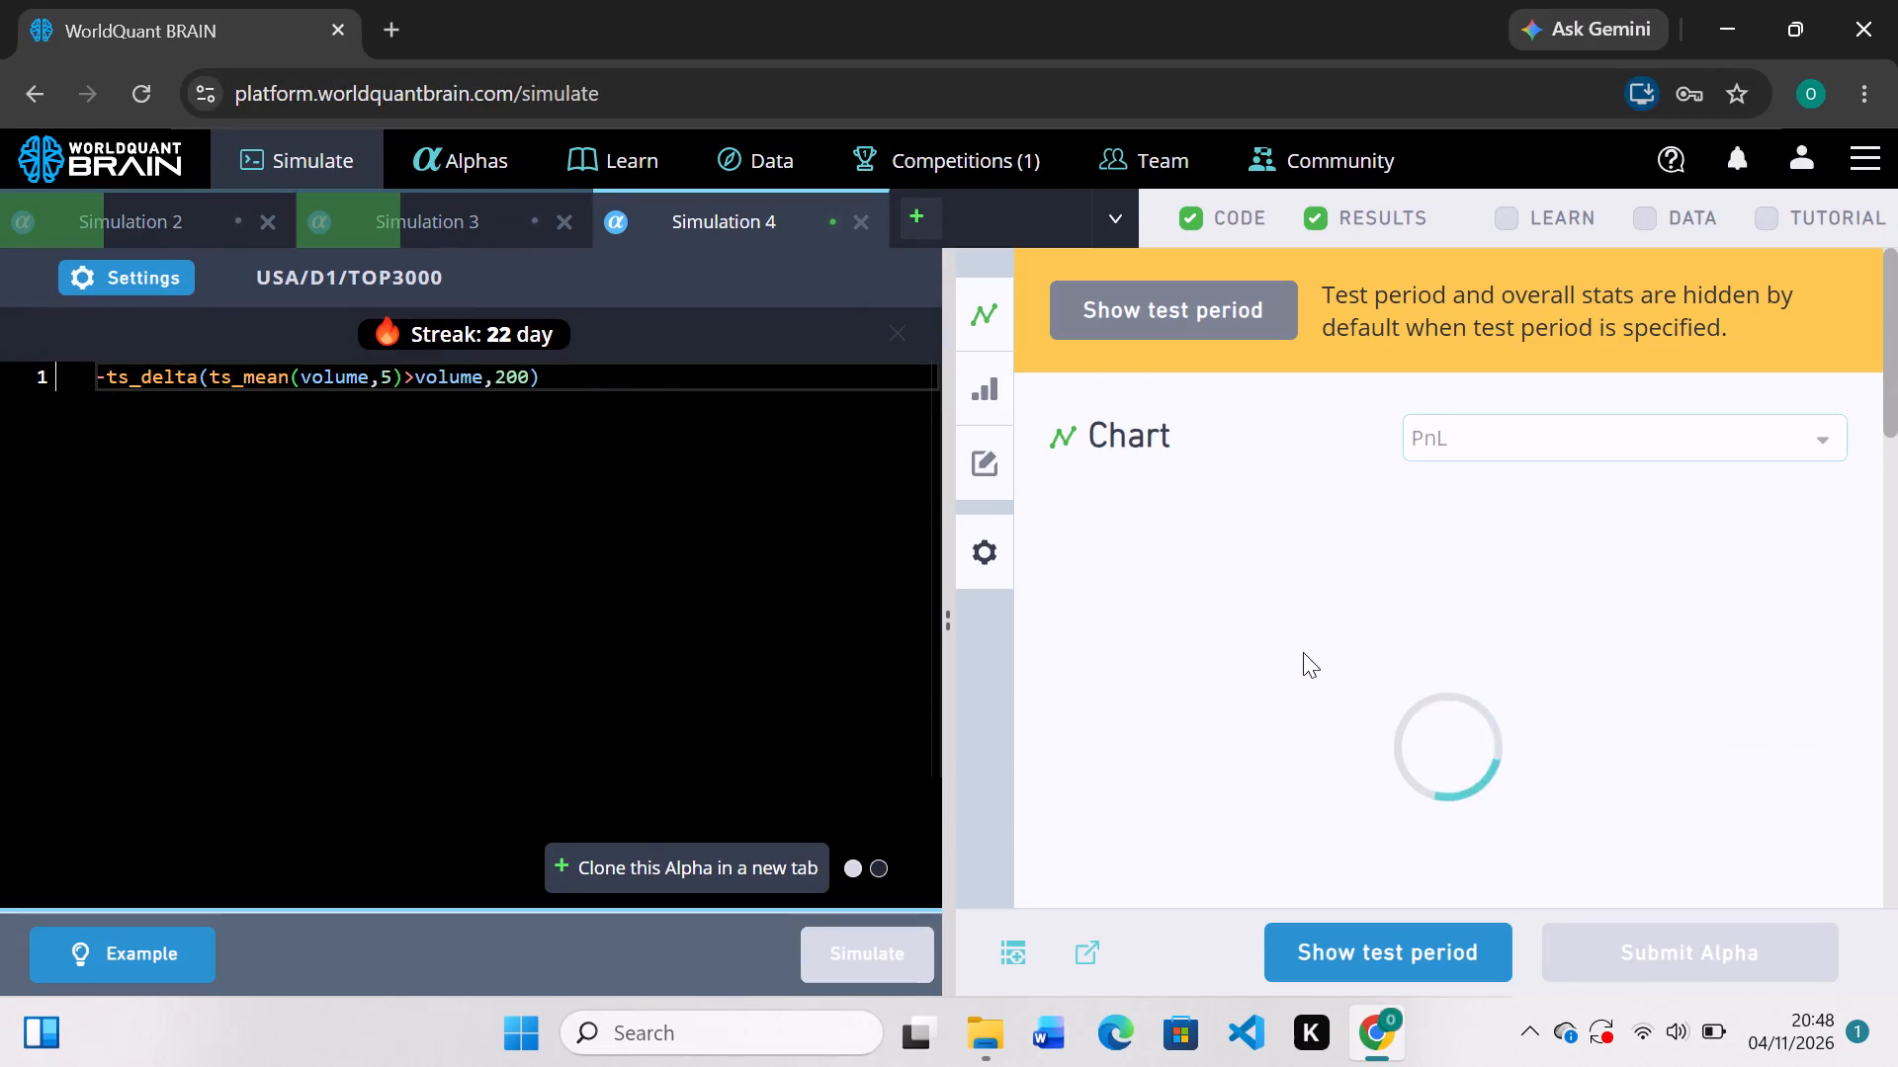
{"action": "scroll", "coordinate": [1303, 652], "scroll_direction": "down", "scroll_amount": 3}
{"action": "scroll", "coordinate": [1303, 652], "scroll_direction": "up", "scroll_amount": 4}
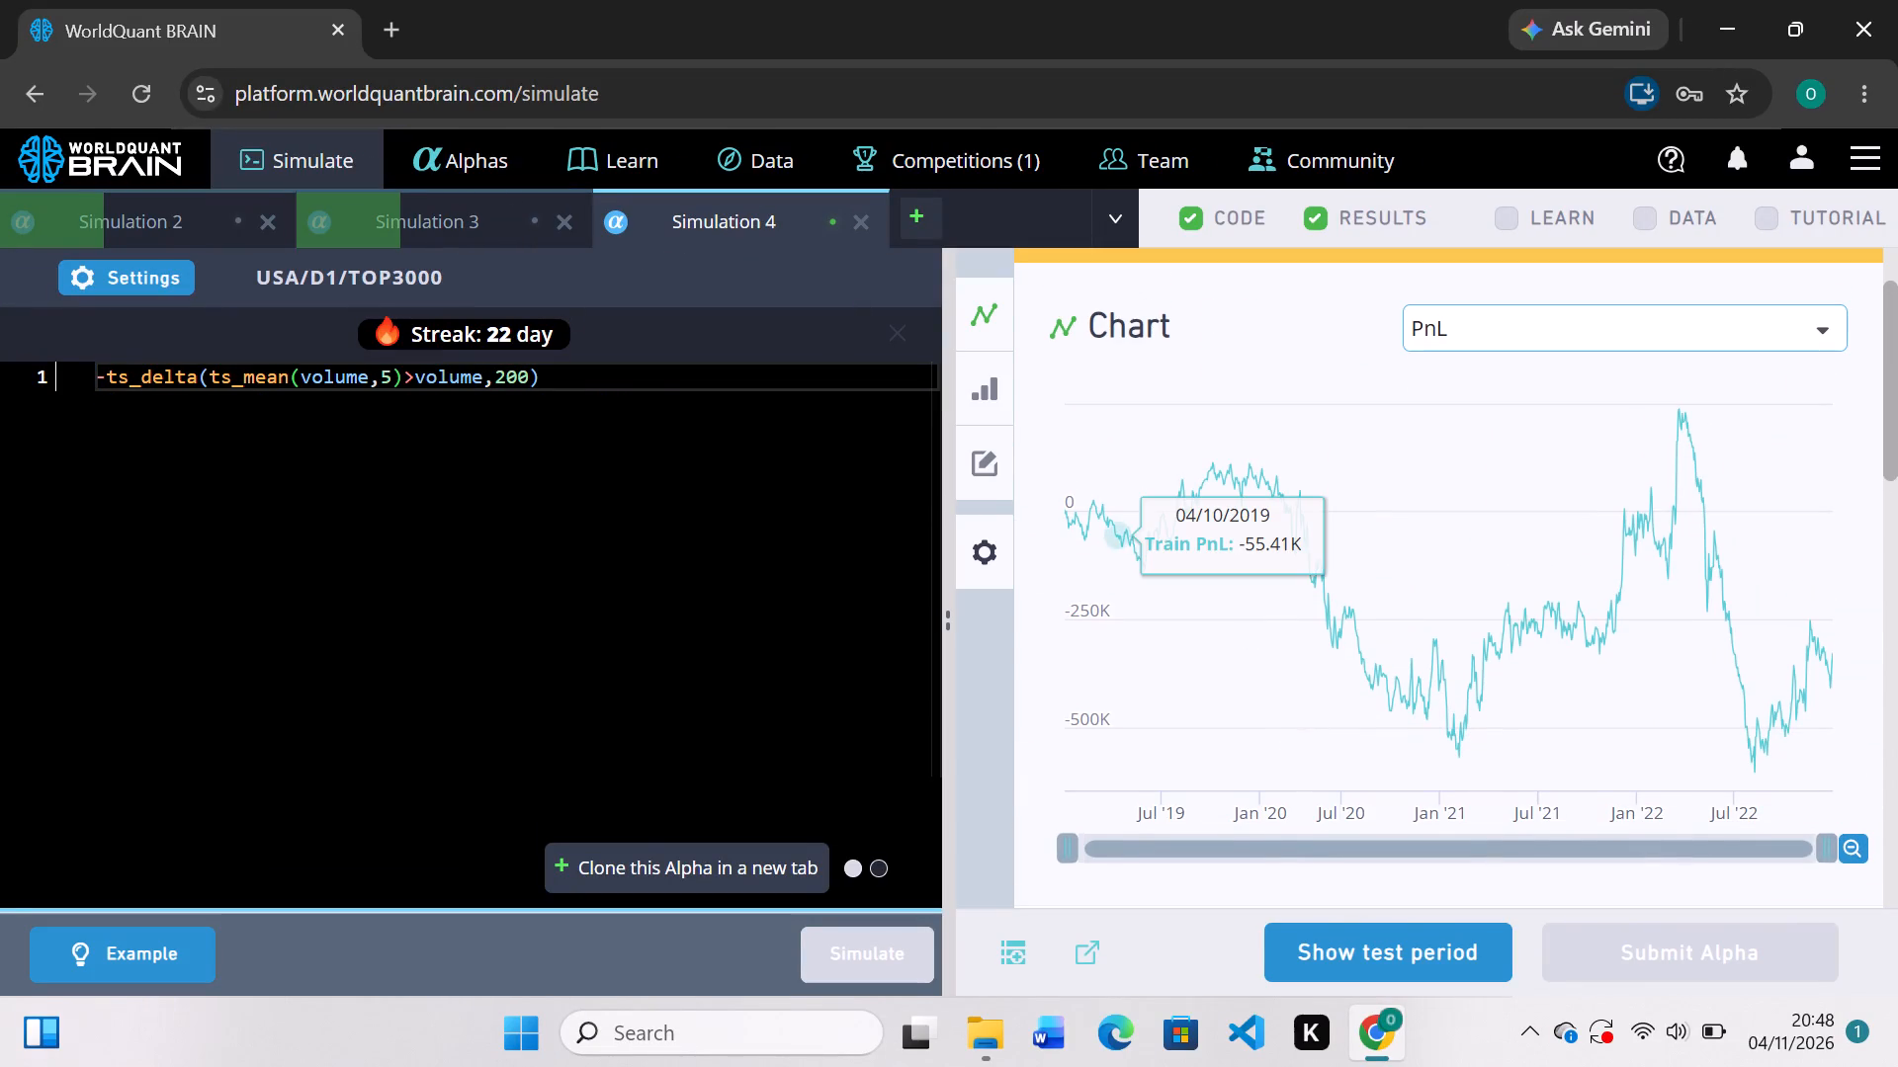
{"action": "left_click", "coordinate": [197, 378]}
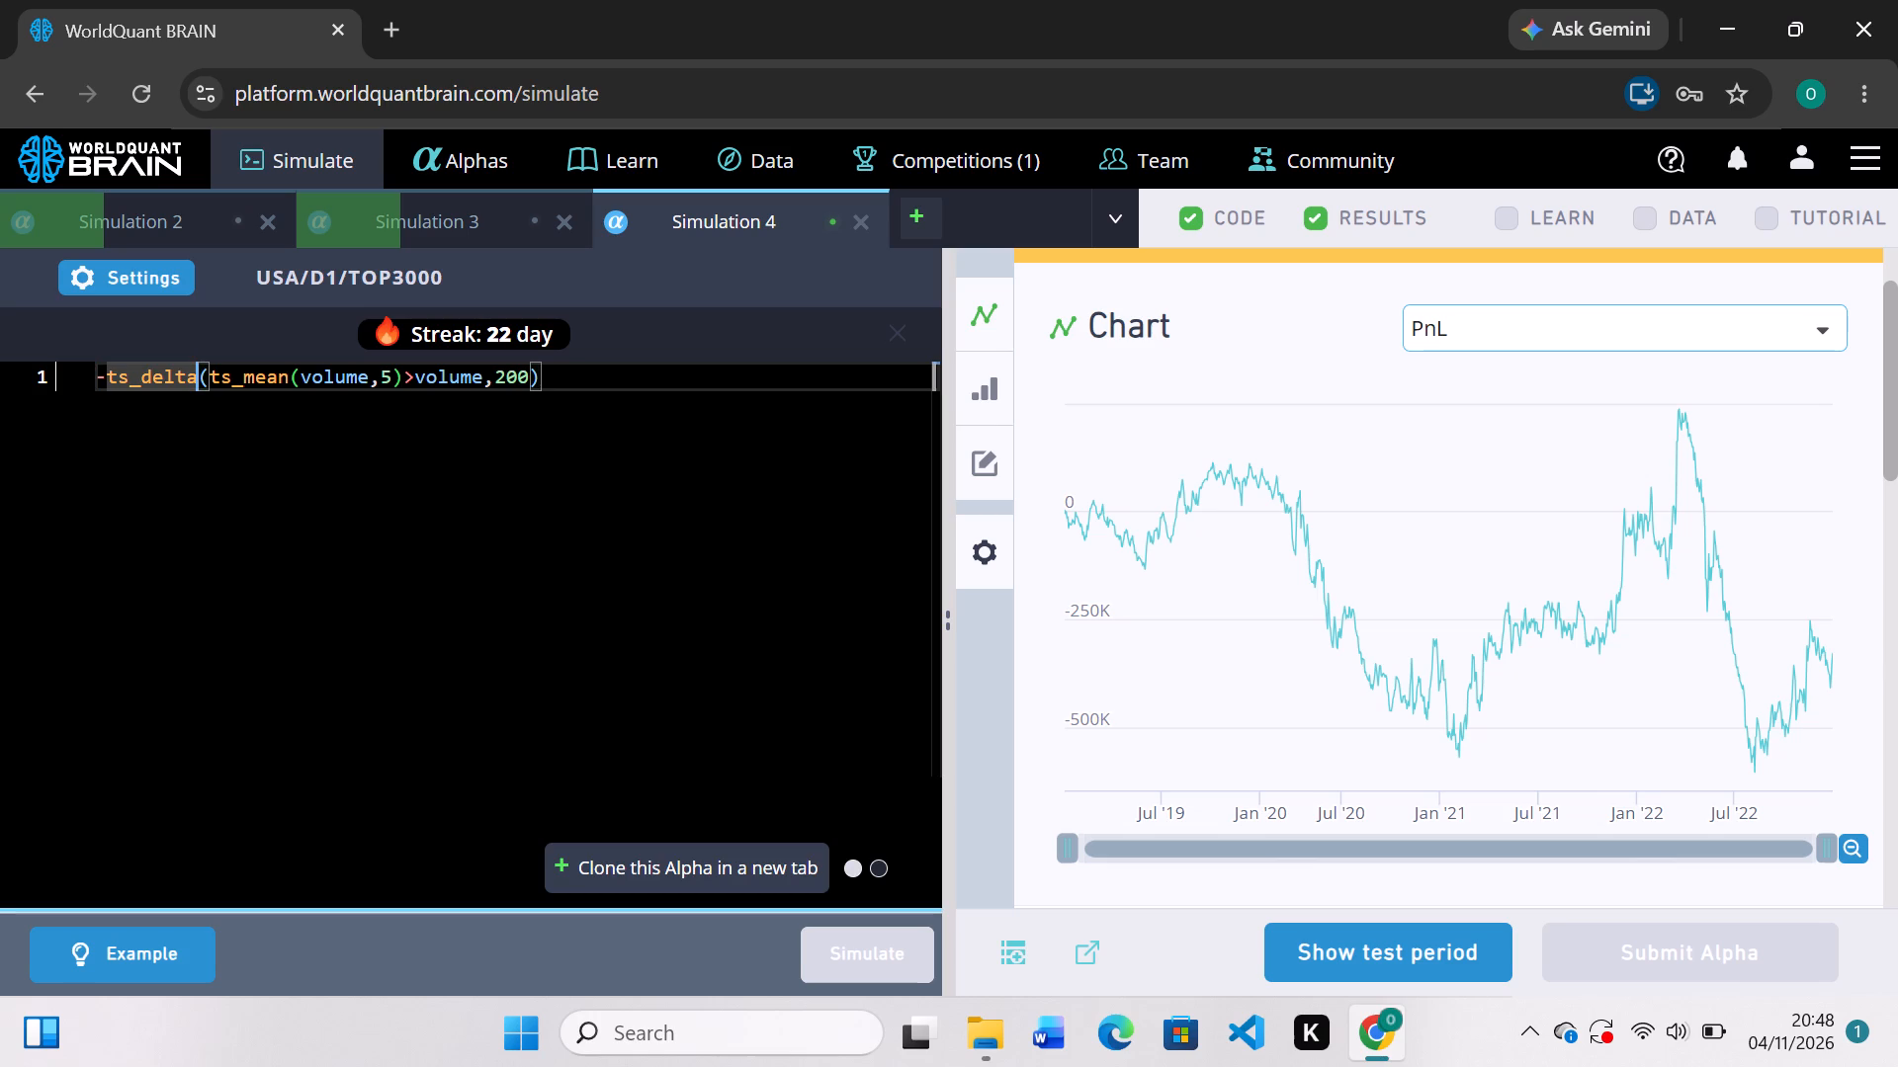
{"action": "key", "text": "BackSpace"}
{"action": "key", "text": "BackSpace"}
{"action": "key", "text": "BackSpace"}
{"action": "key", "text": "BackSpace"}
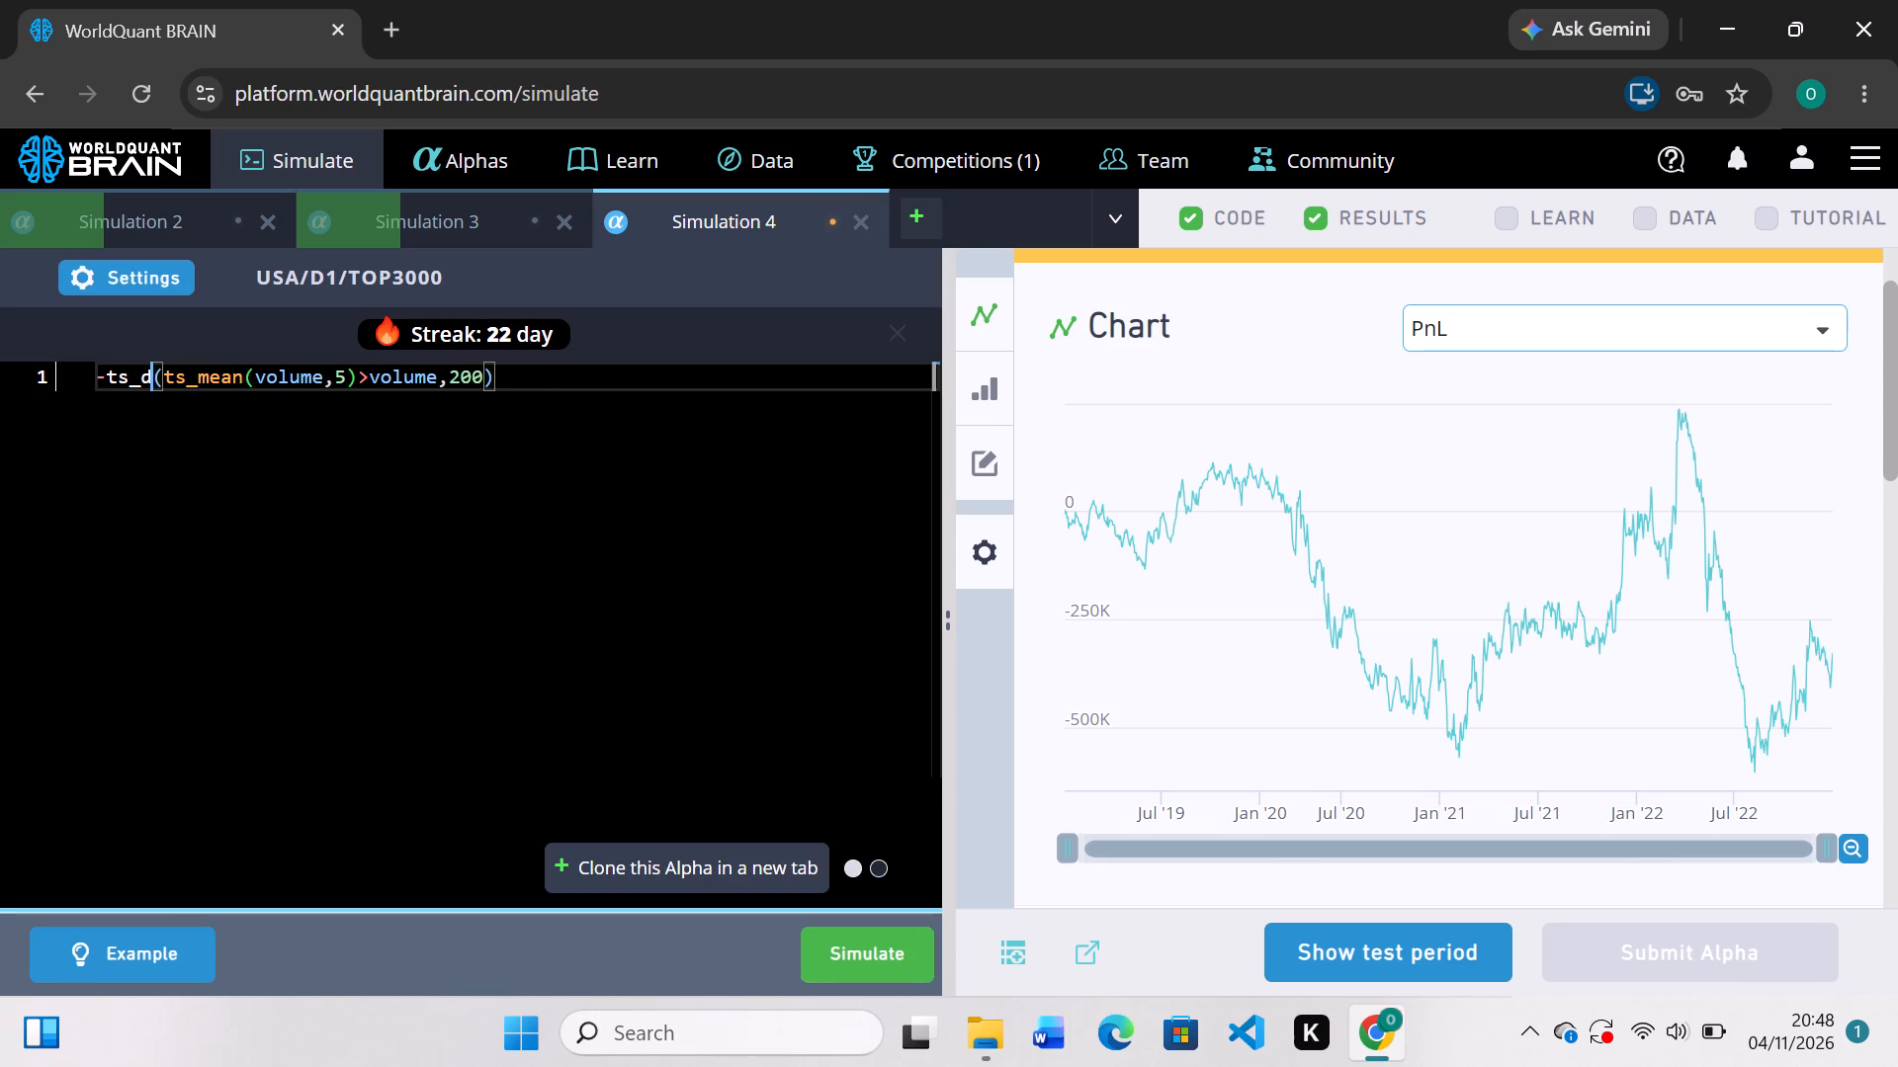
{"action": "key", "text": "BackSpace"}
{"action": "key", "text": "s"}
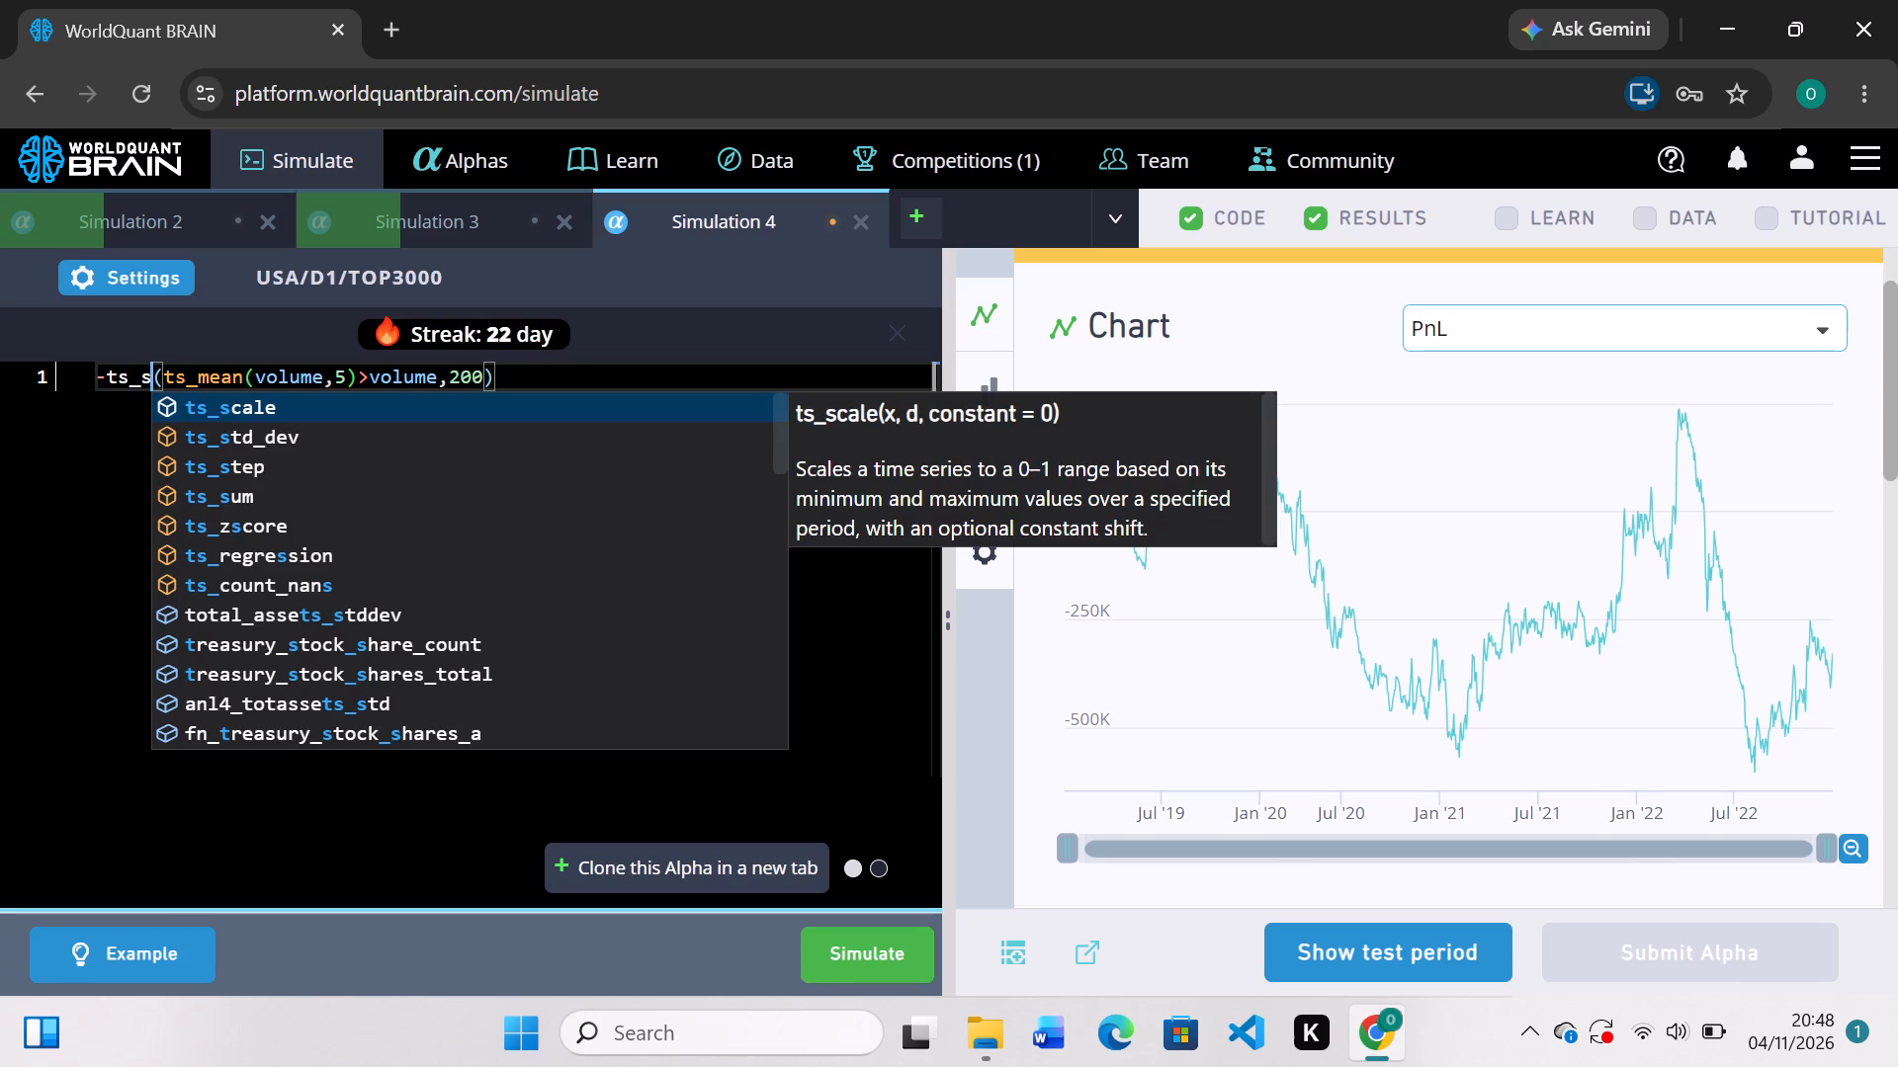
{"action": "key", "text": "u"}
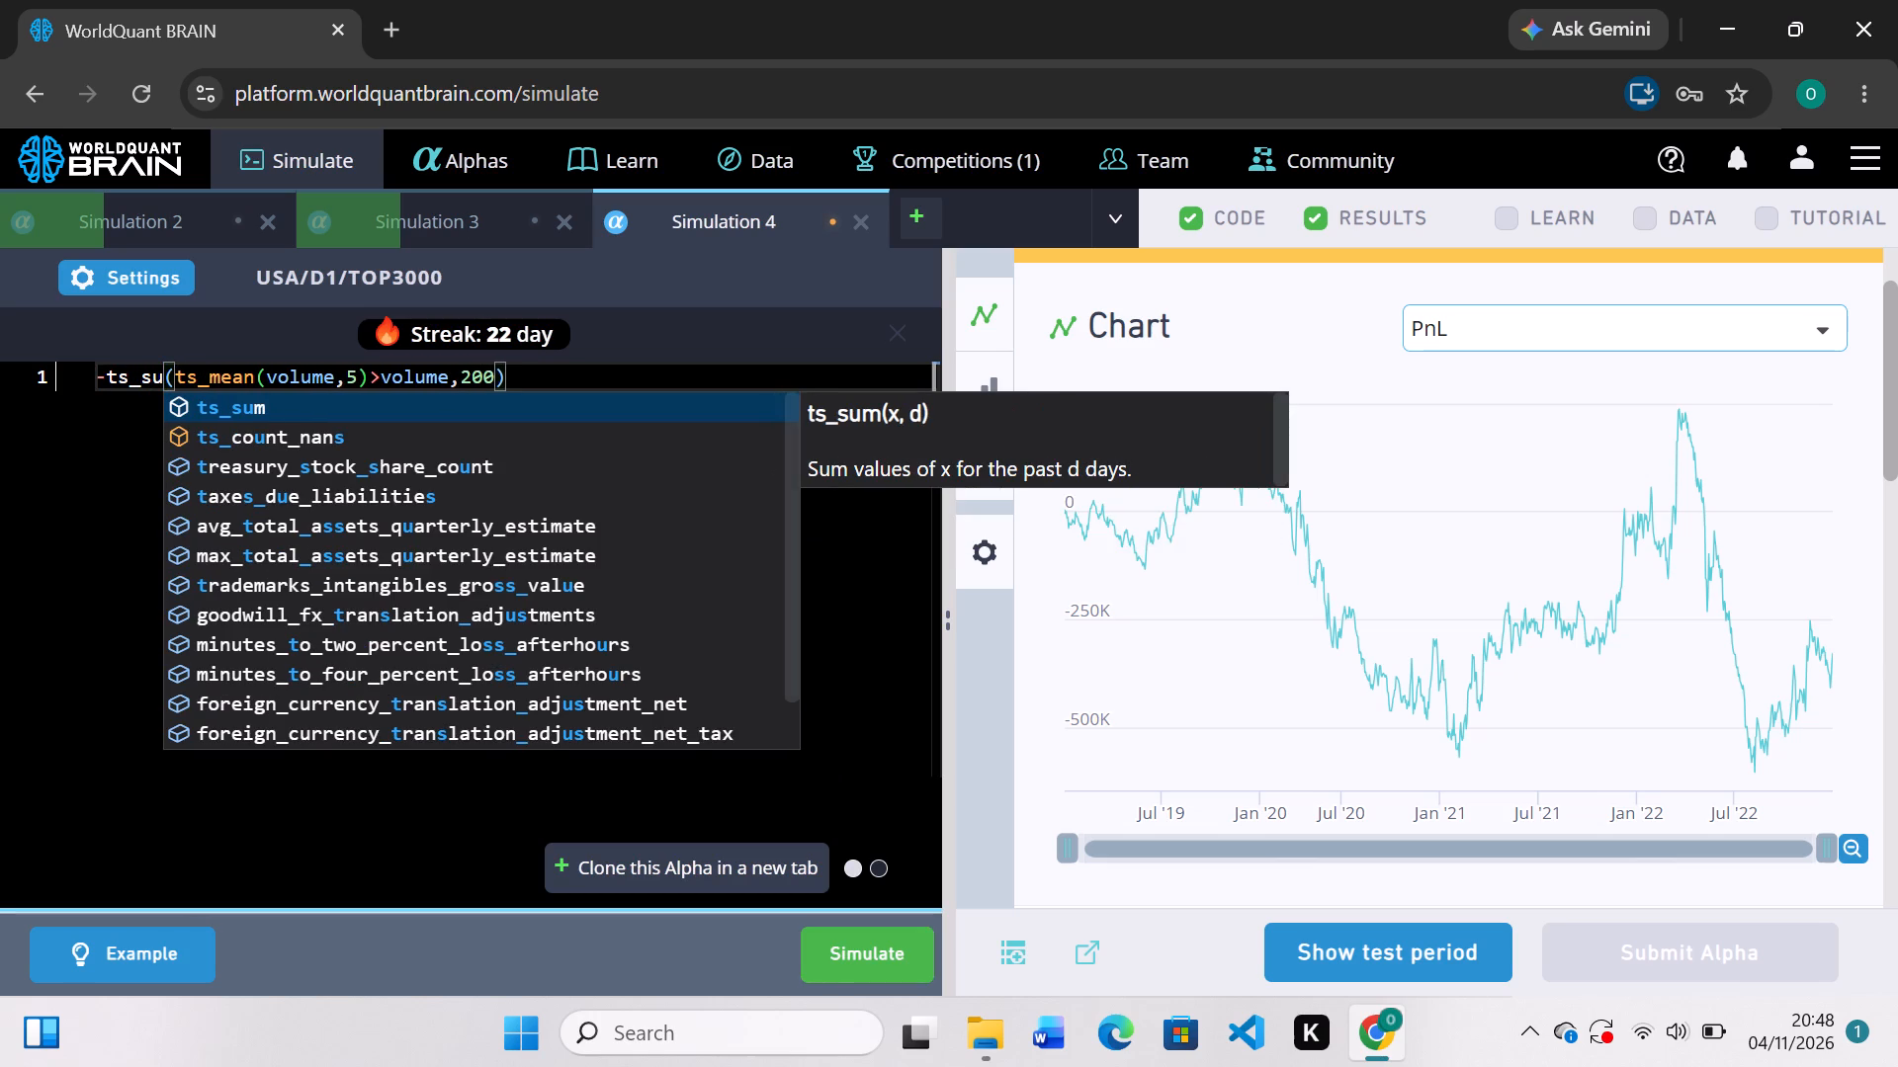
{"action": "key", "text": "m"}
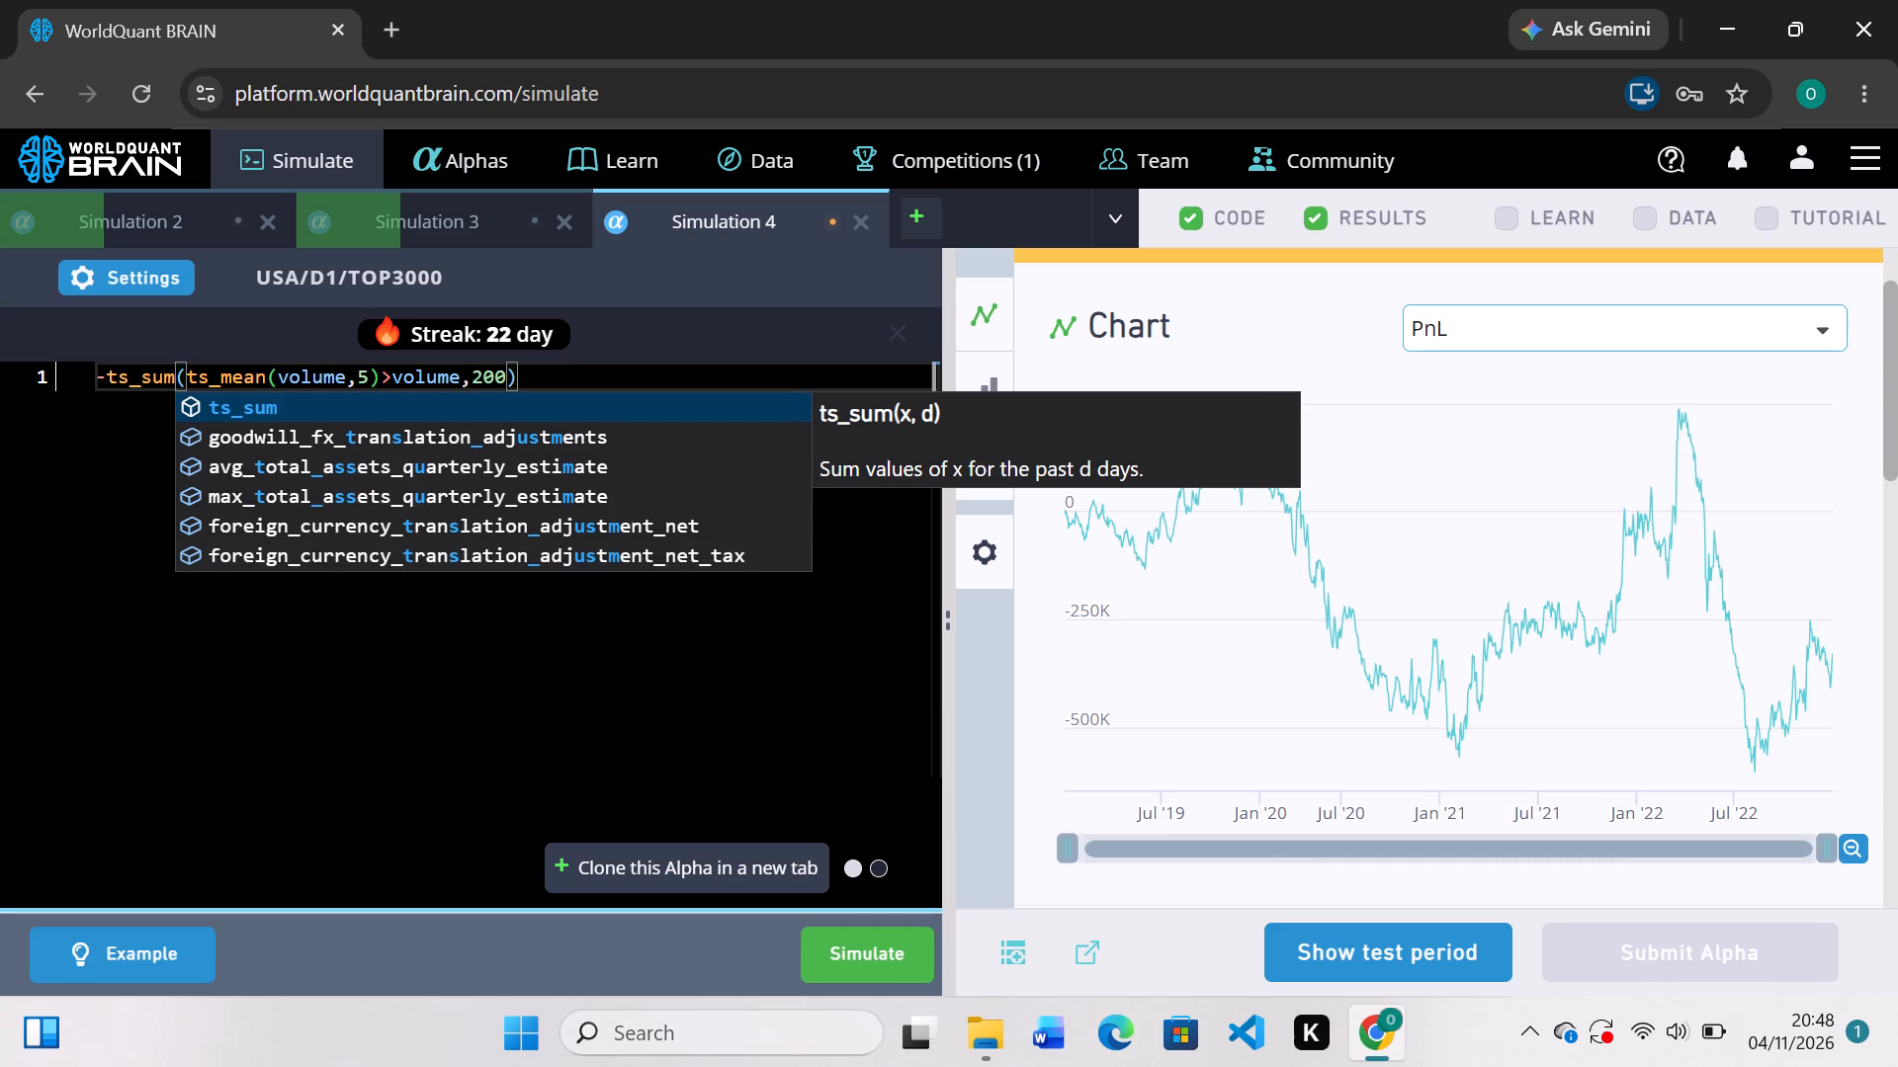
{"action": "left_click", "coordinate": [892, 970]}
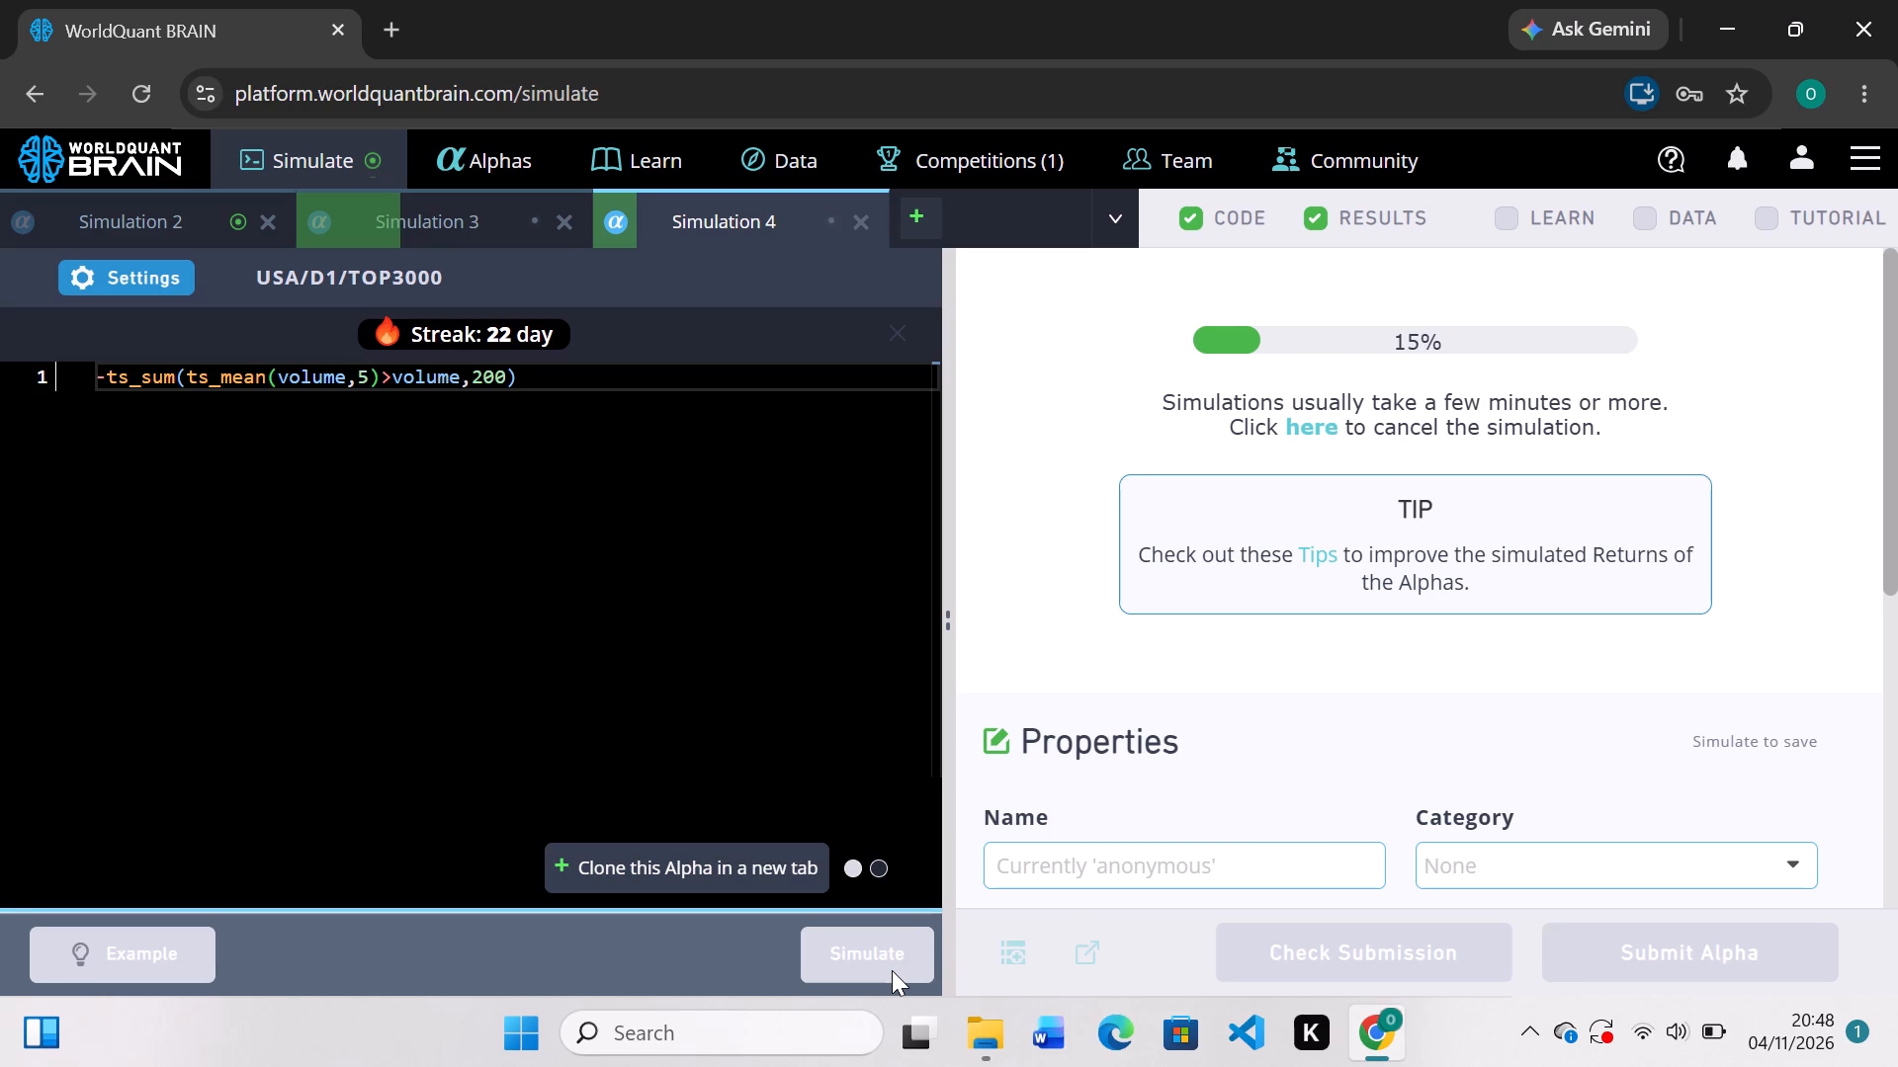
Review Simulation 2's PnL chart and its IS summary with the yearly breakdown.
{"action": "left_click", "coordinate": [219, 218]}
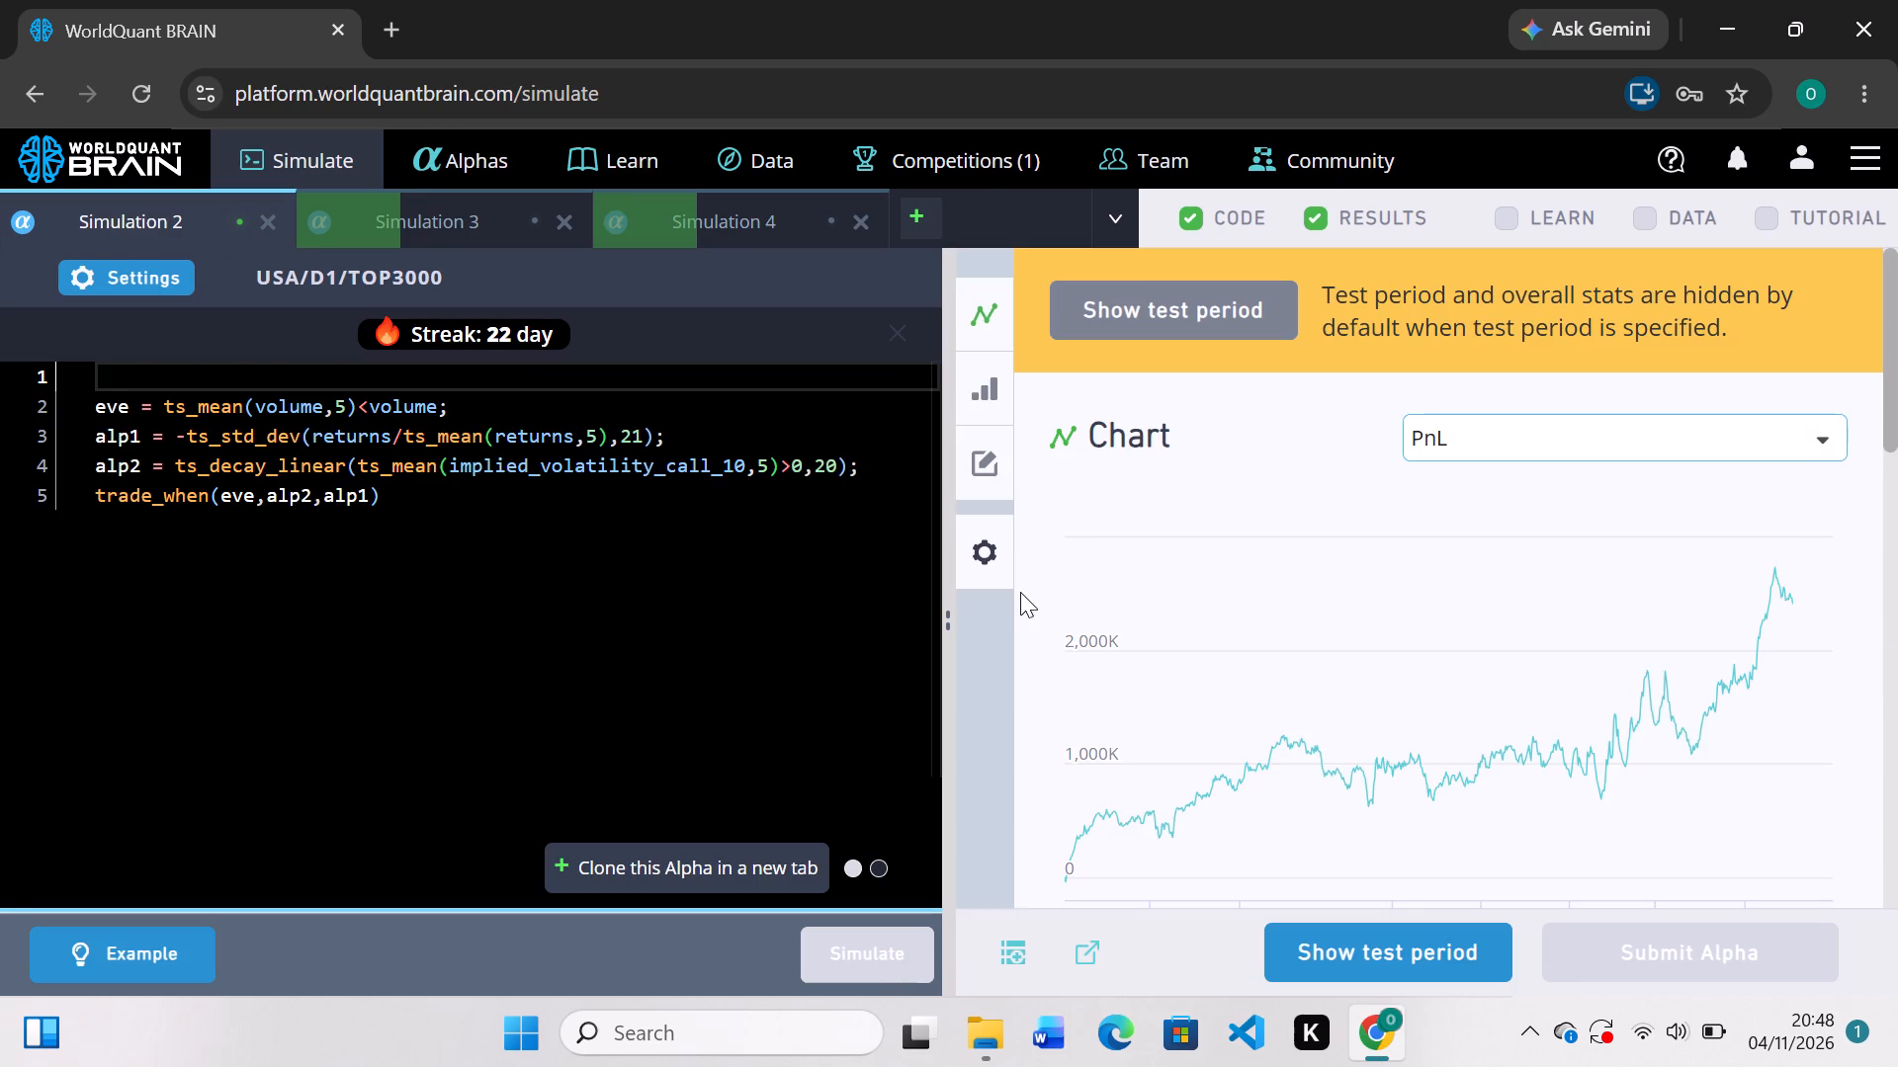
{"action": "scroll", "coordinate": [1296, 682], "scroll_direction": "down", "scroll_amount": 4}
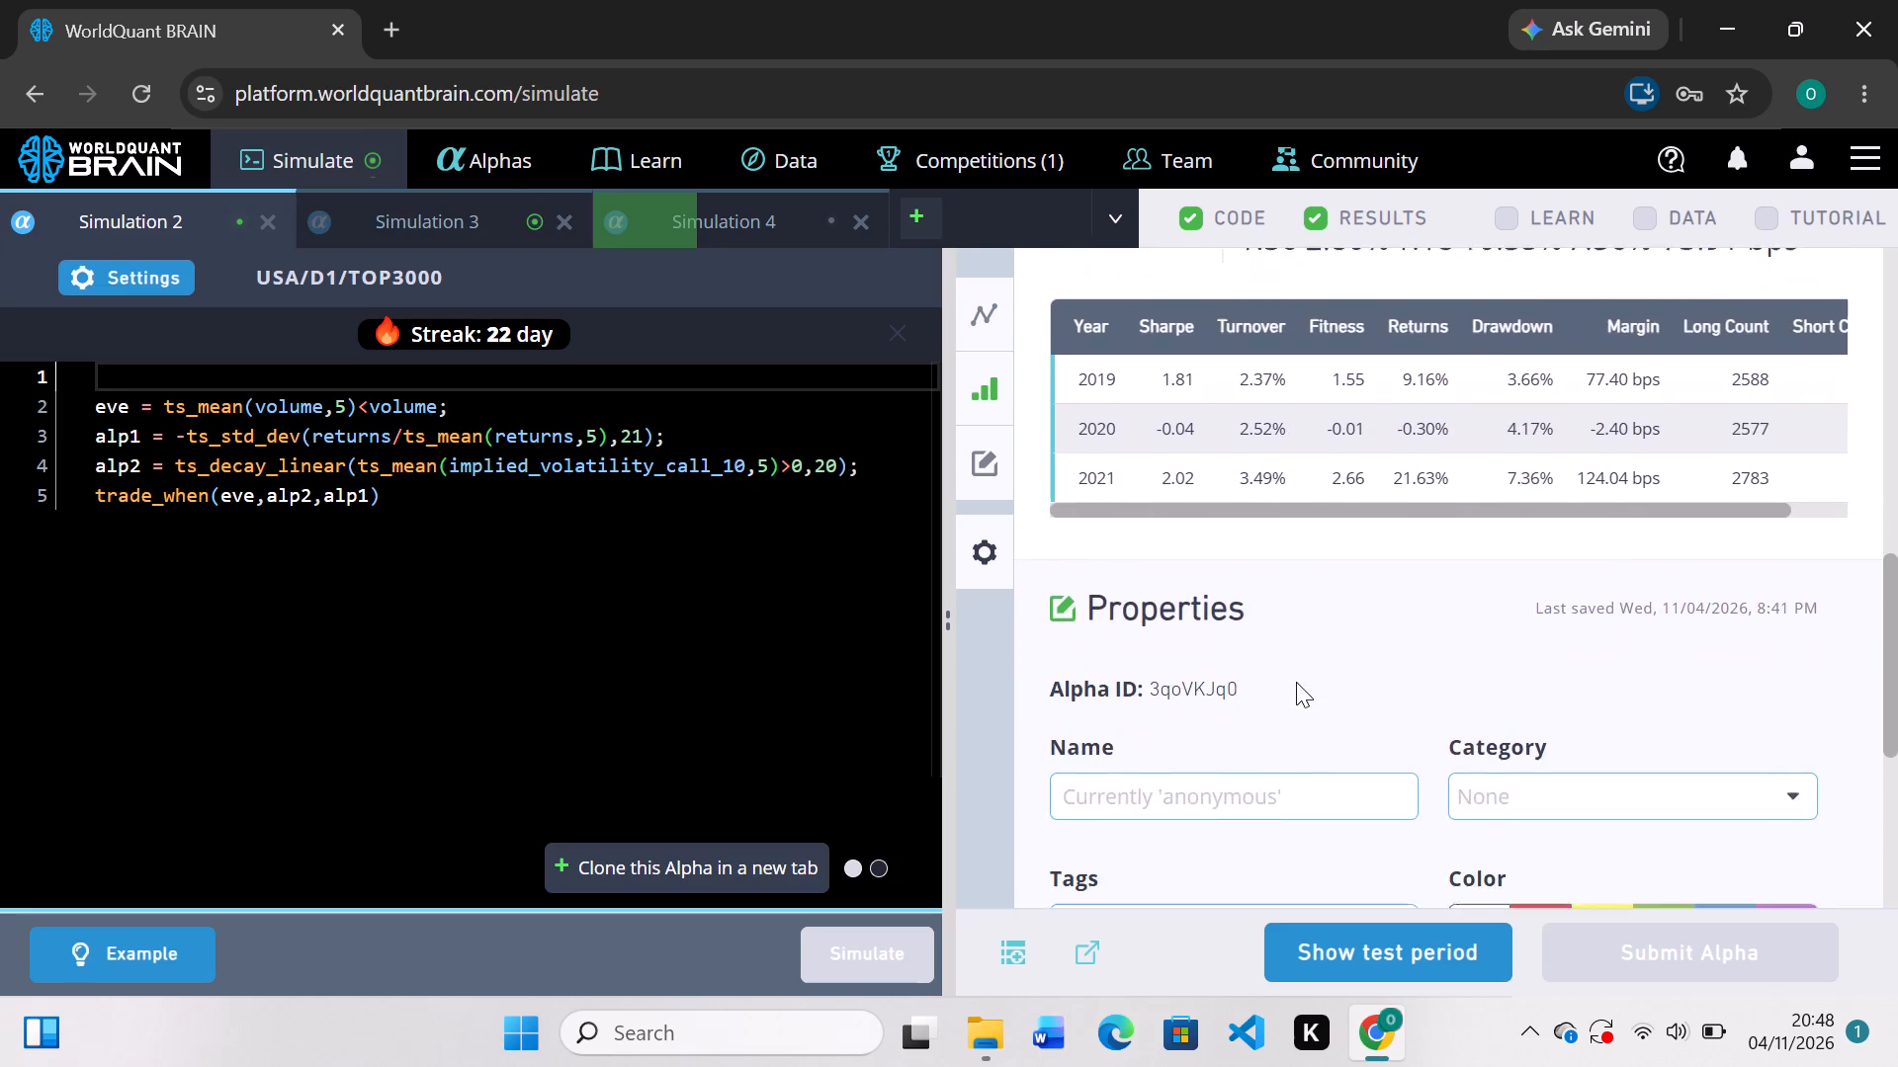
{"action": "scroll", "coordinate": [1296, 682], "scroll_direction": "up", "scroll_amount": 2}
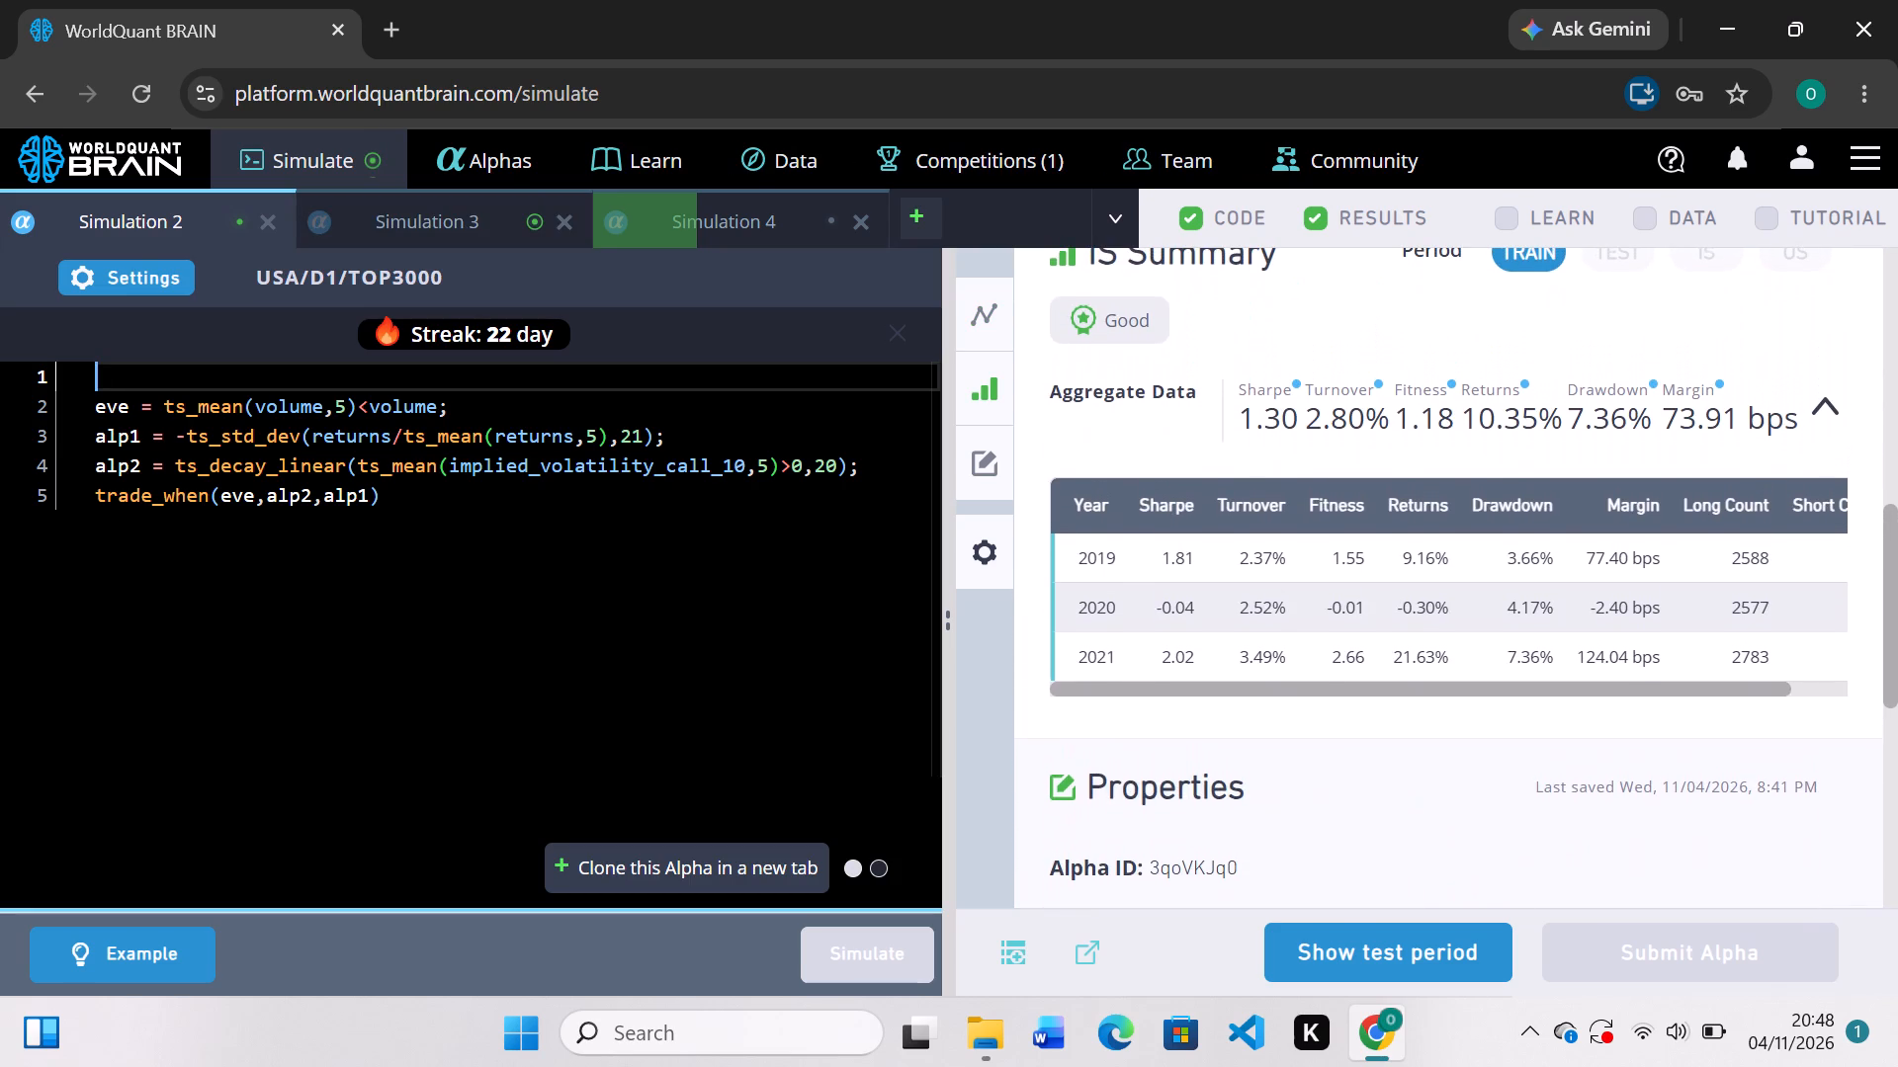
{"action": "scroll", "coordinate": [1351, 537], "scroll_direction": "up", "scroll_amount": 2}
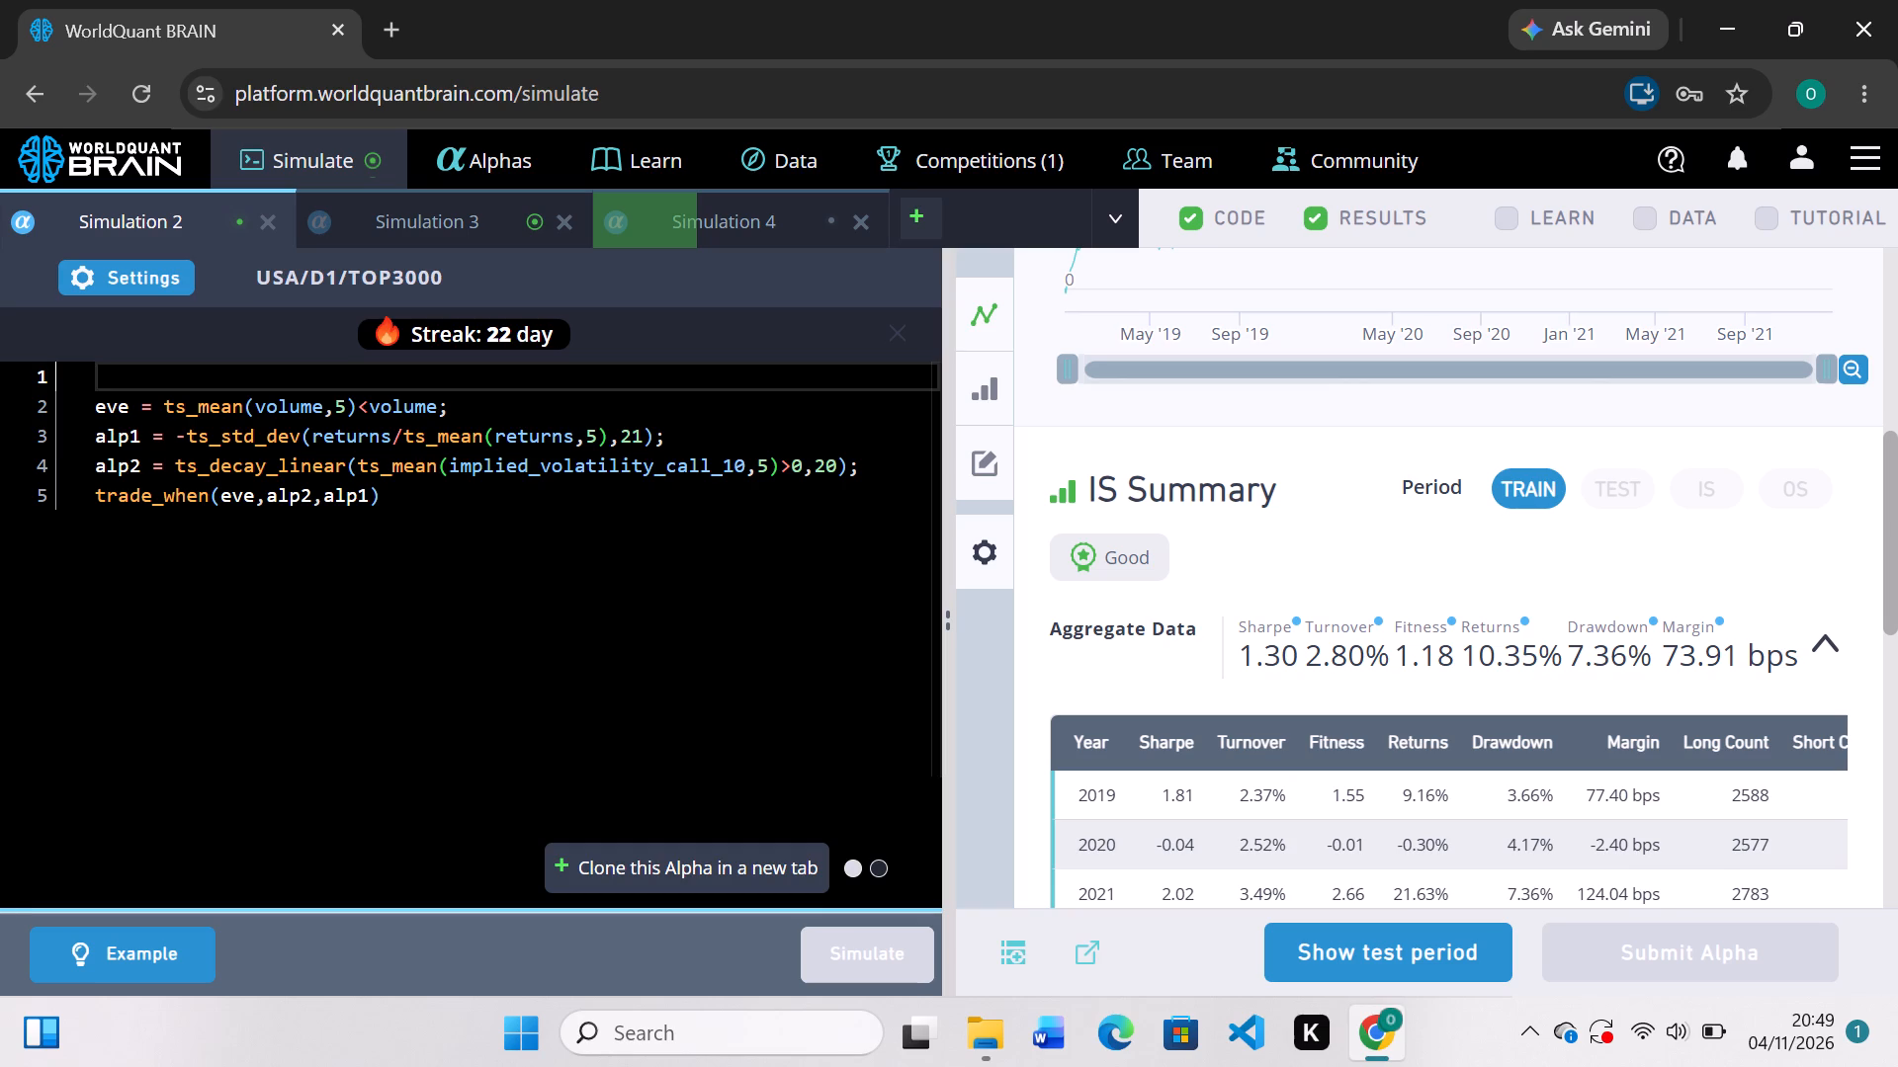
Check Simulation 3's PnL chart, negate scl12_buzz in its expression so the last term reads (-scl12_buzz), and simulate it.
{"action": "left_click", "coordinate": [449, 229]}
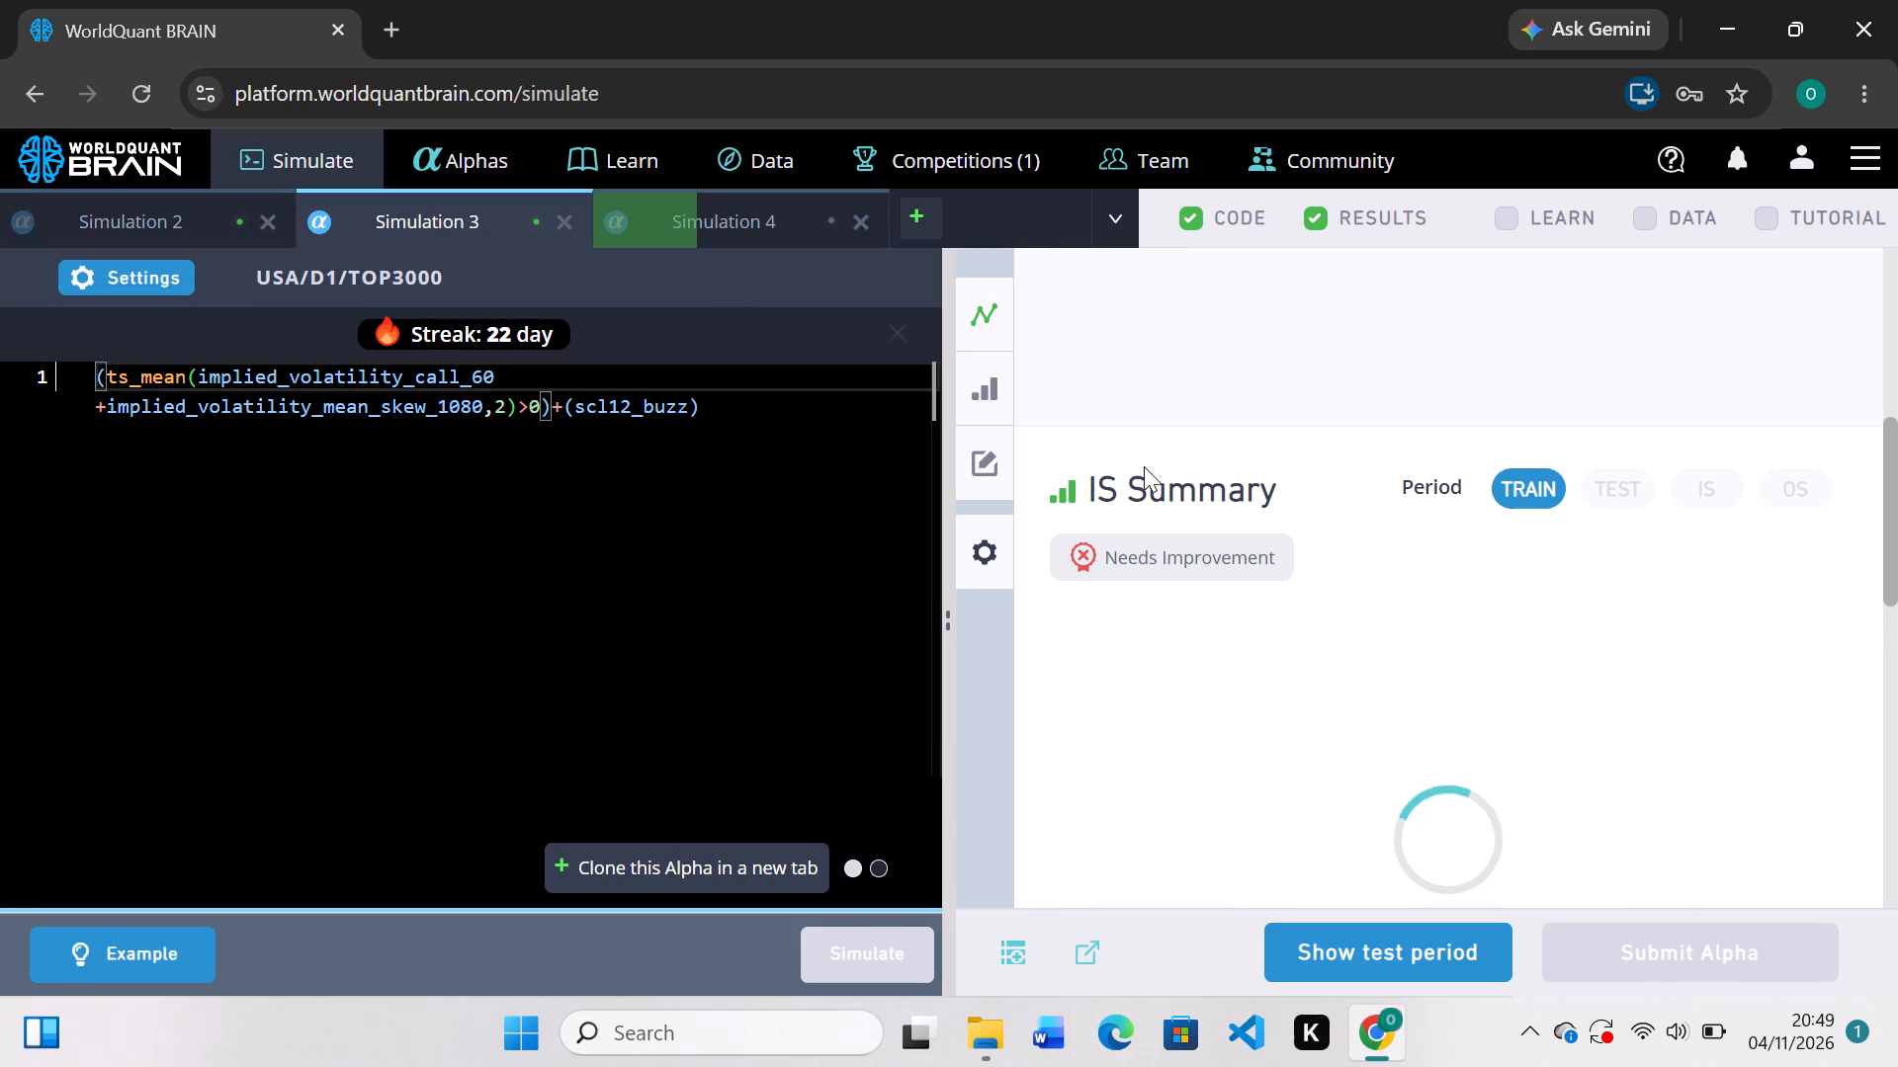
{"action": "scroll", "coordinate": [1231, 602], "scroll_direction": "up", "scroll_amount": 1}
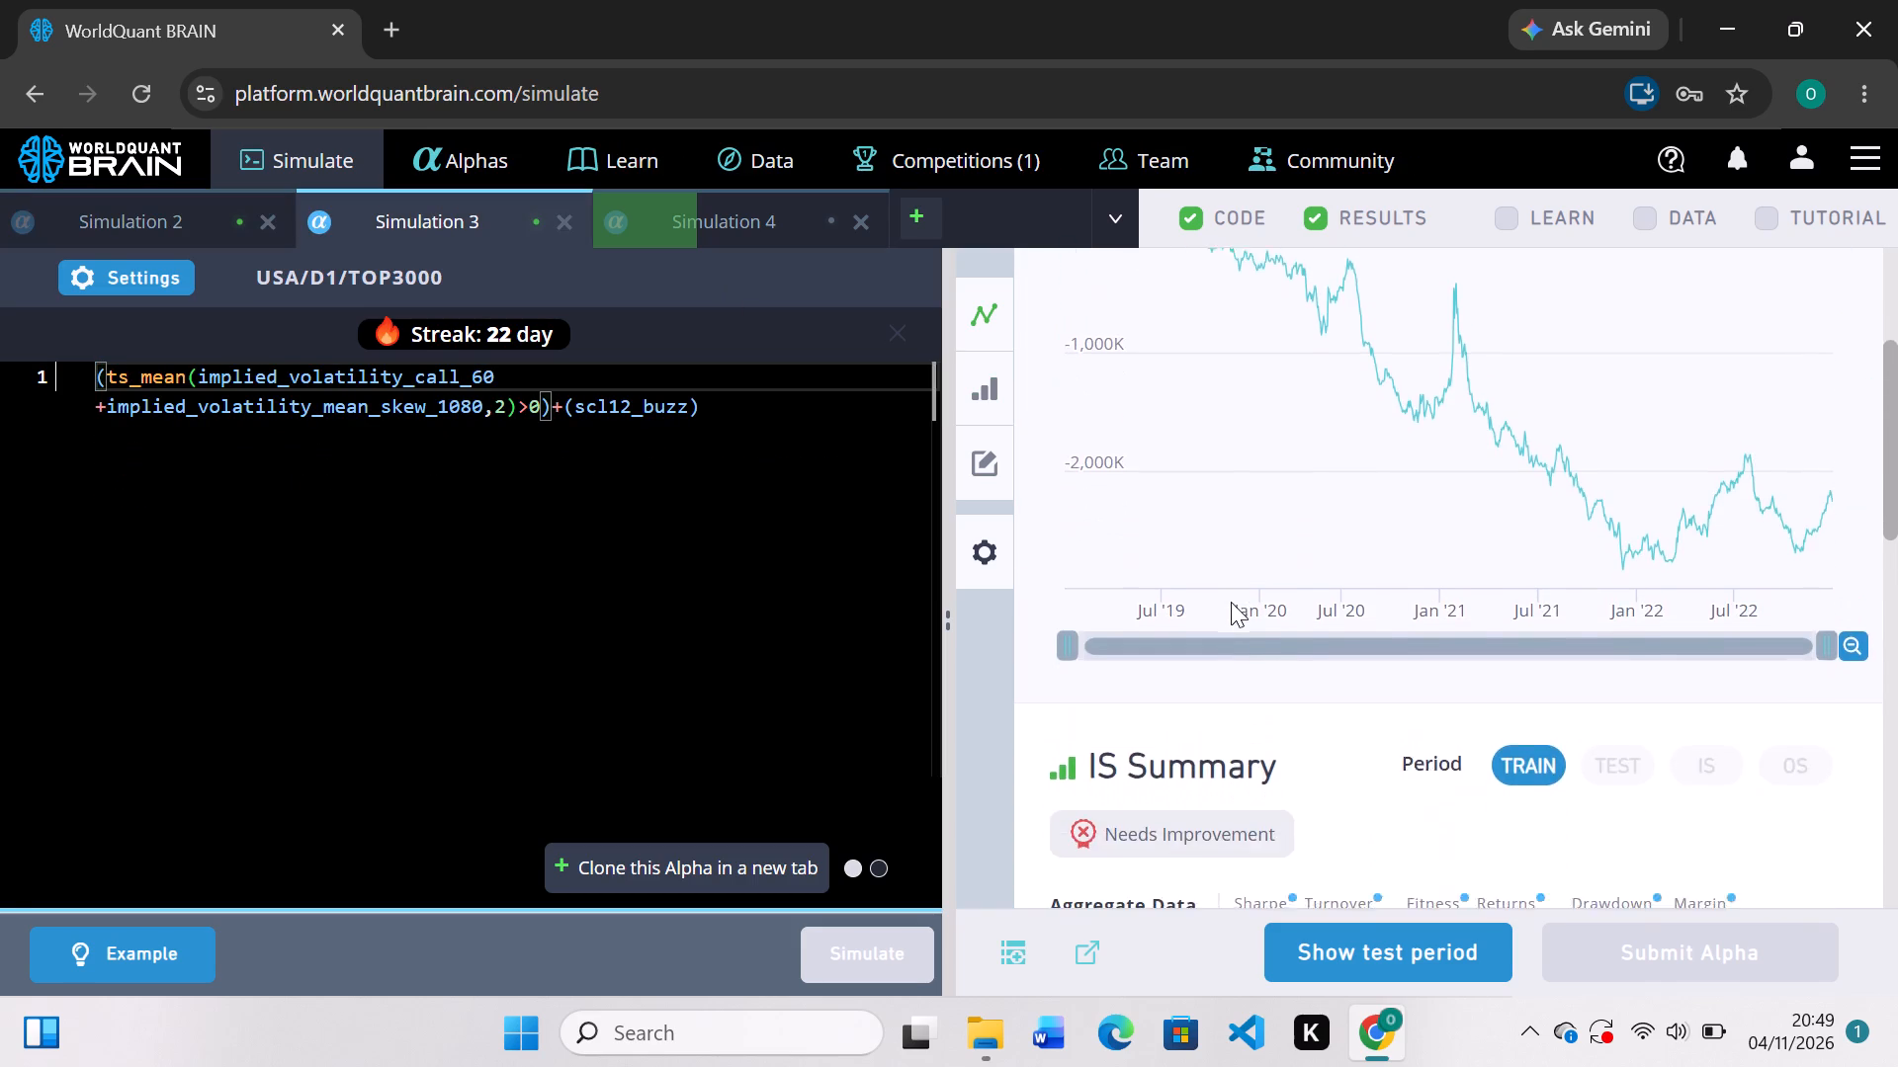
{"action": "scroll", "coordinate": [1231, 602], "scroll_direction": "down", "scroll_amount": 1}
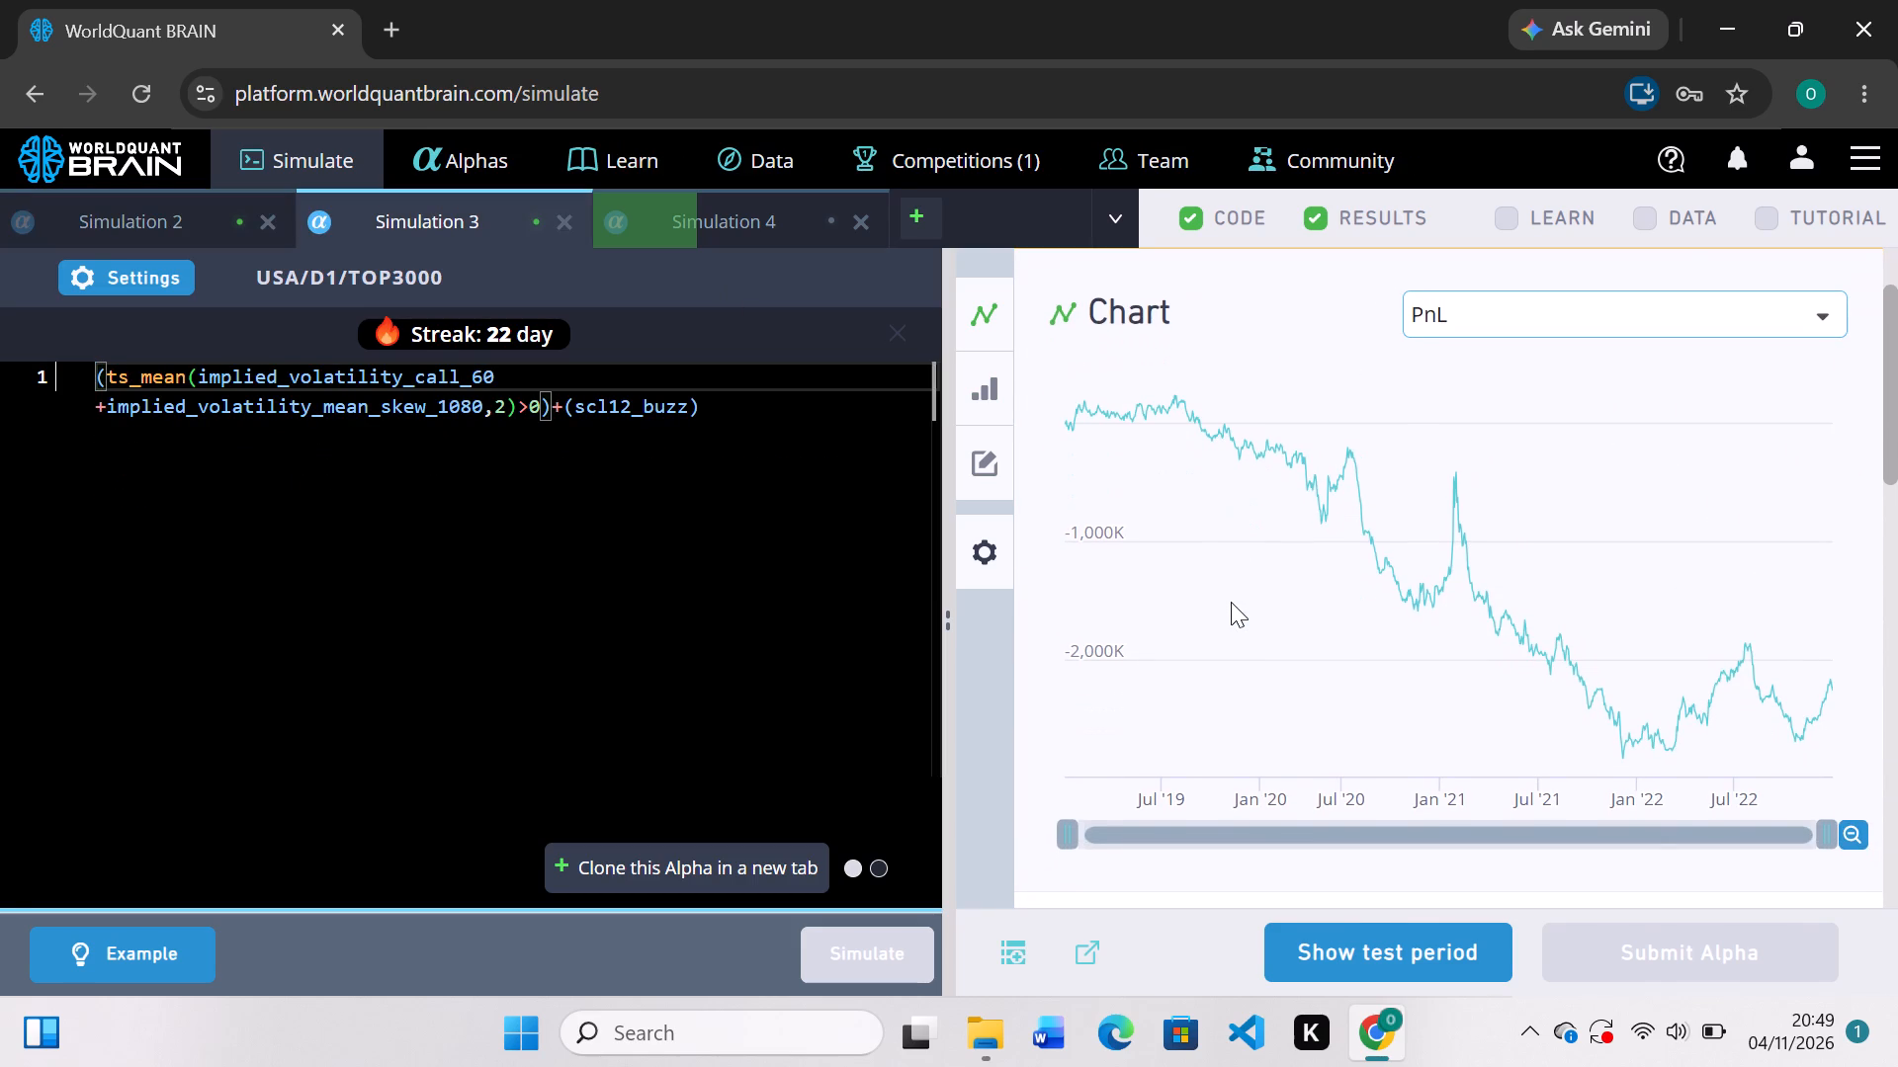
{"action": "scroll", "coordinate": [1231, 602], "scroll_direction": "down", "scroll_amount": 1}
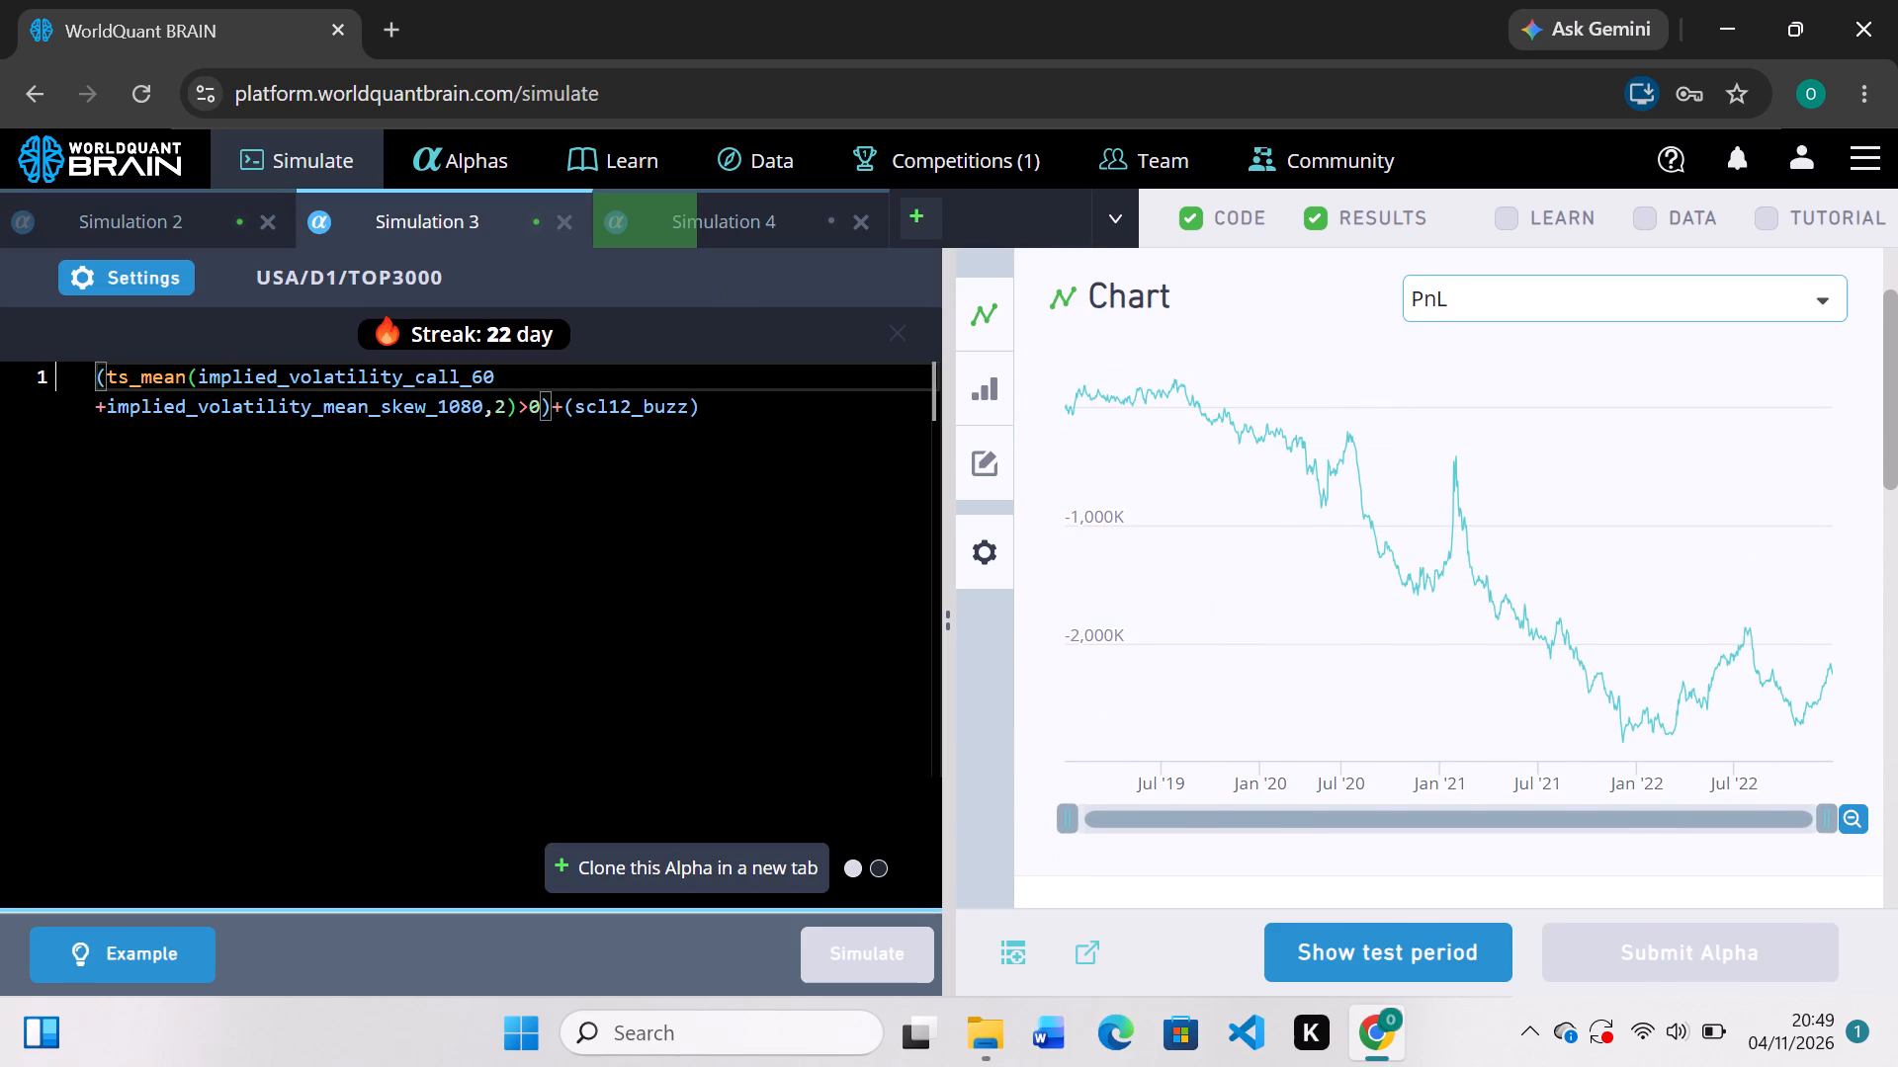
{"action": "left_click", "coordinate": [571, 408]}
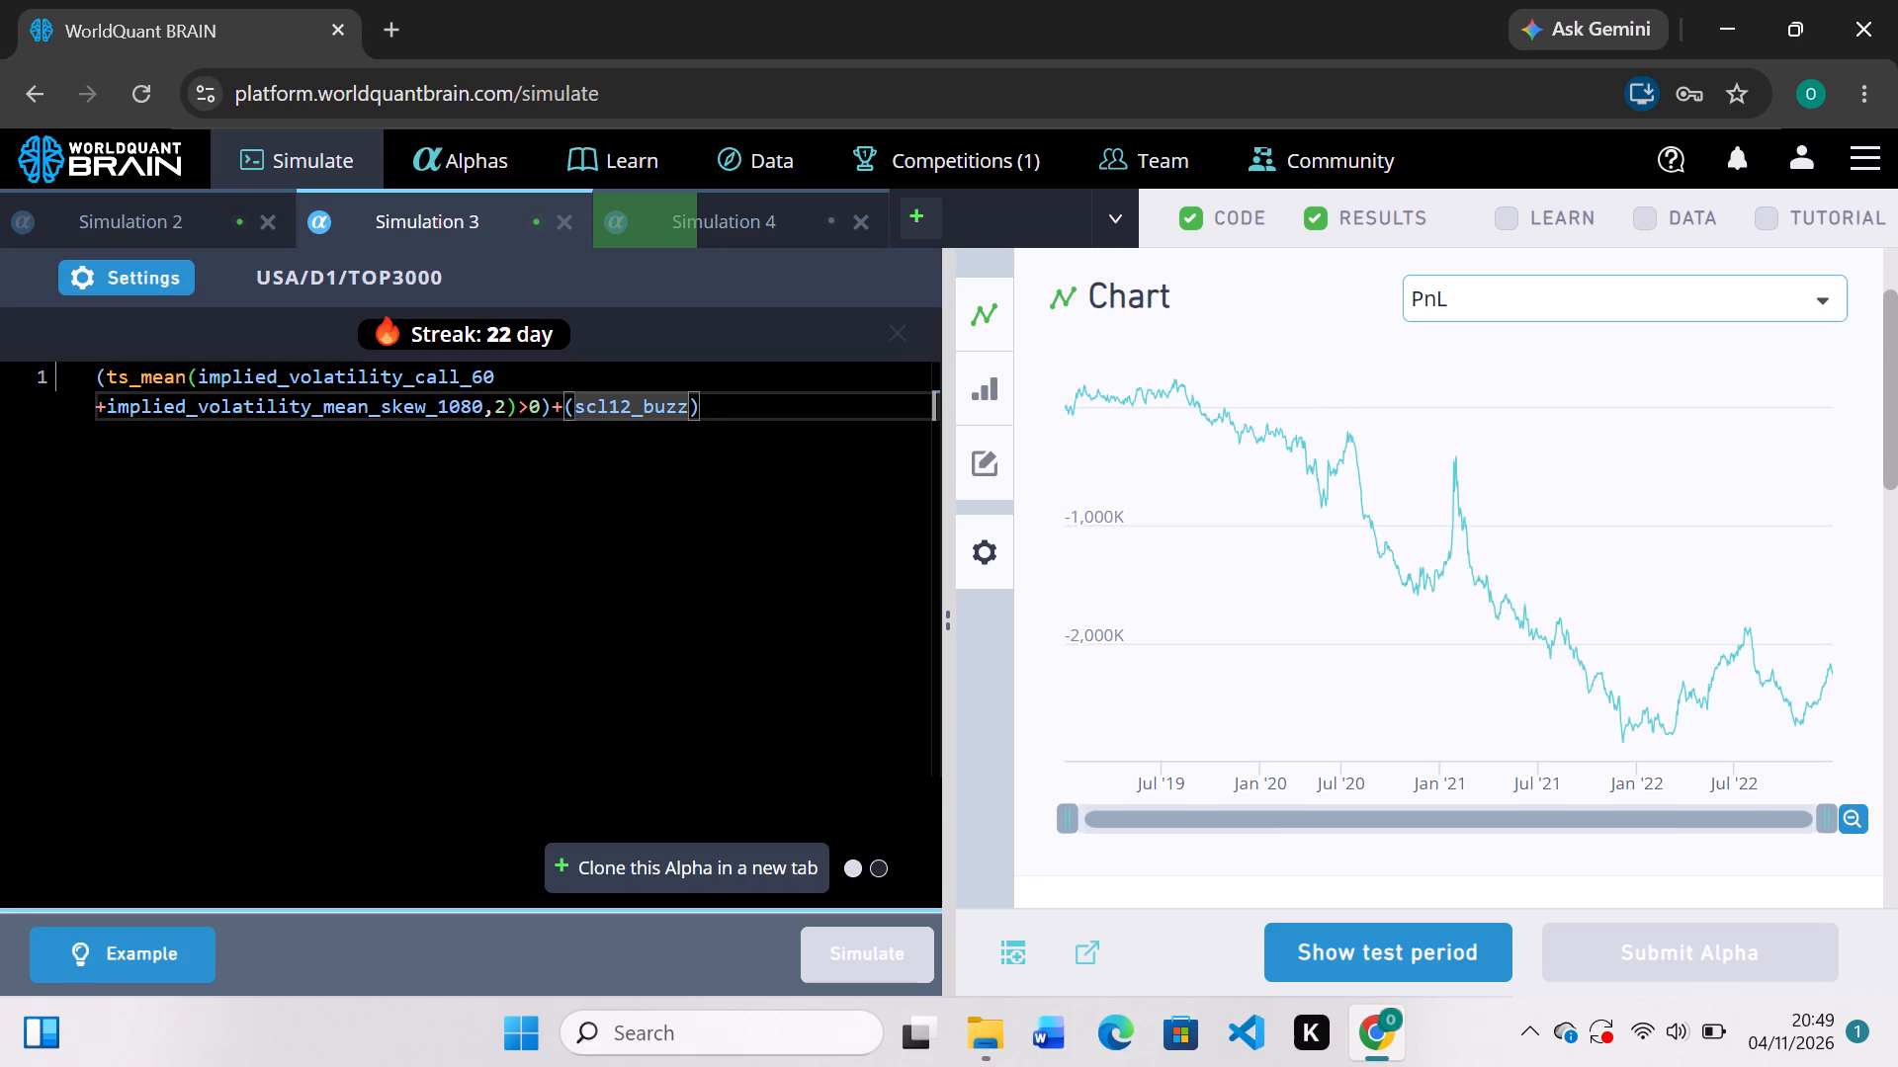
{"action": "key", "text": "minus"}
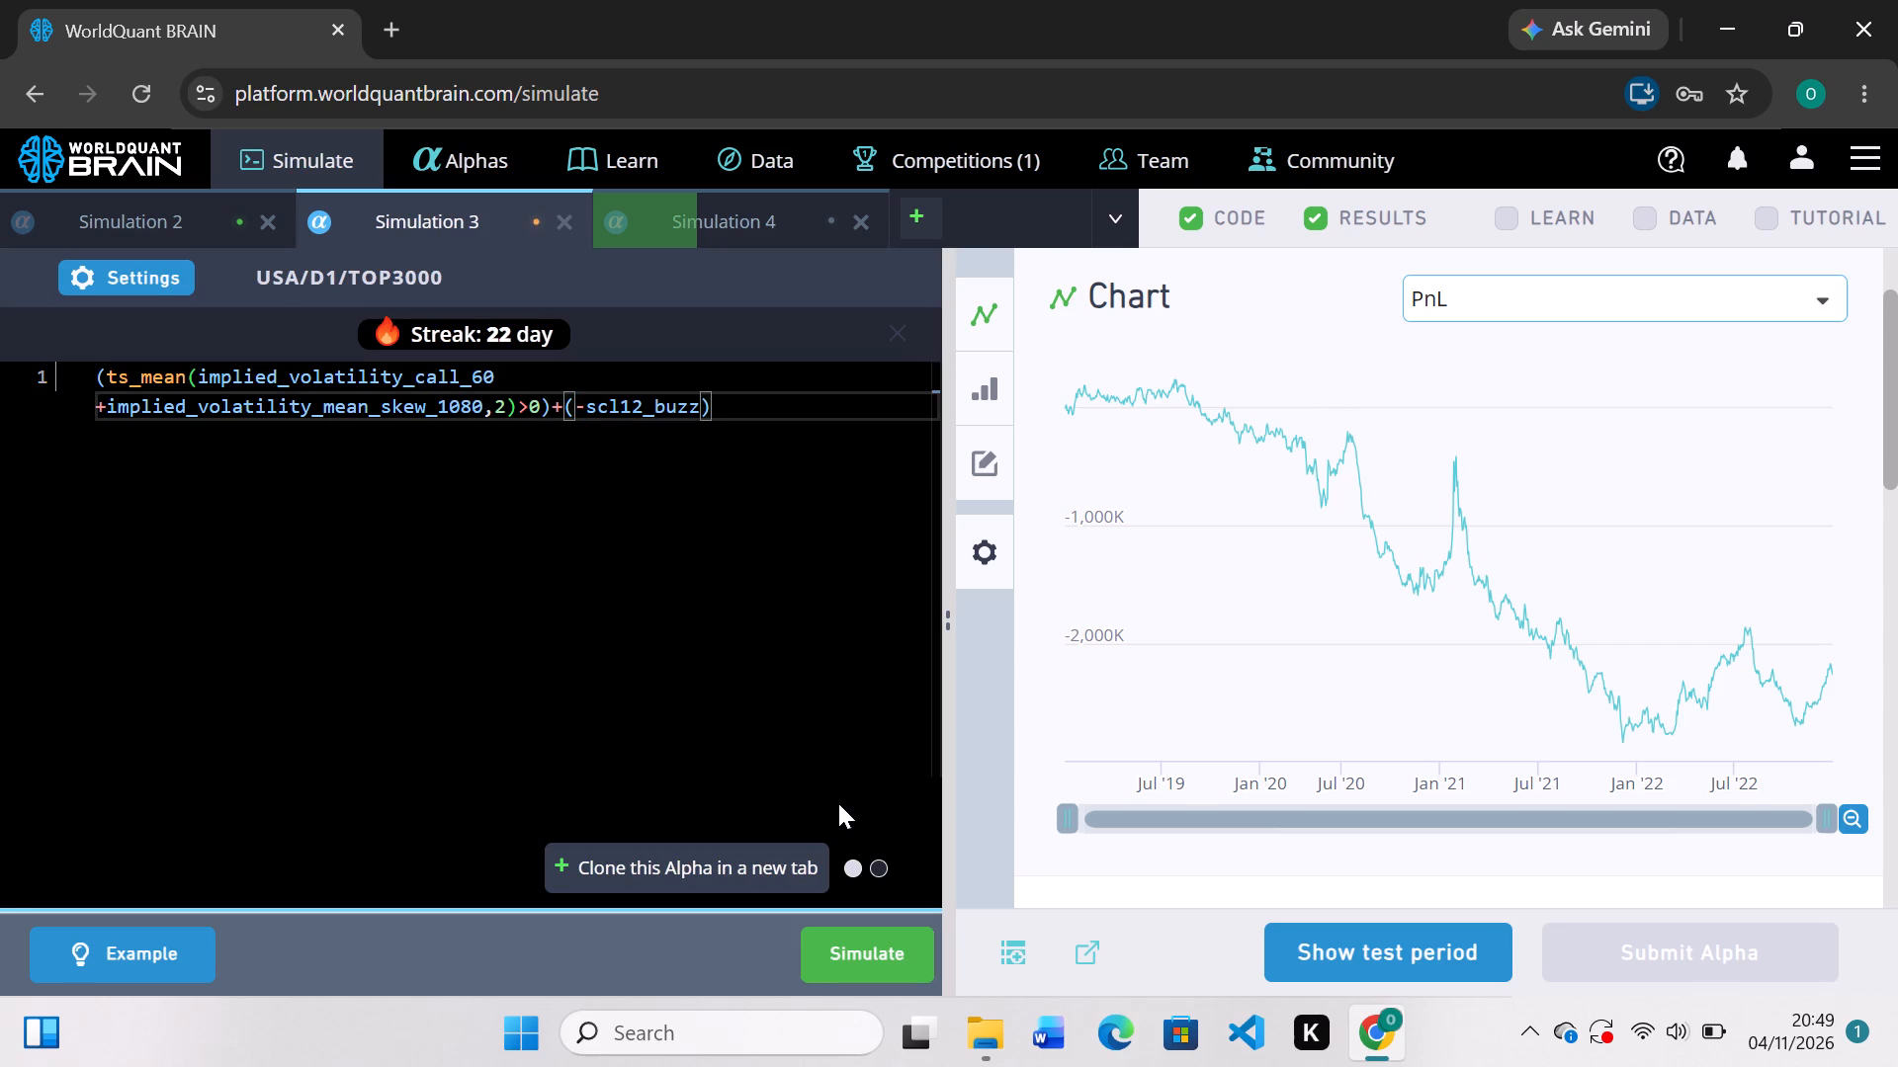
{"action": "left_click", "coordinate": [868, 955]}
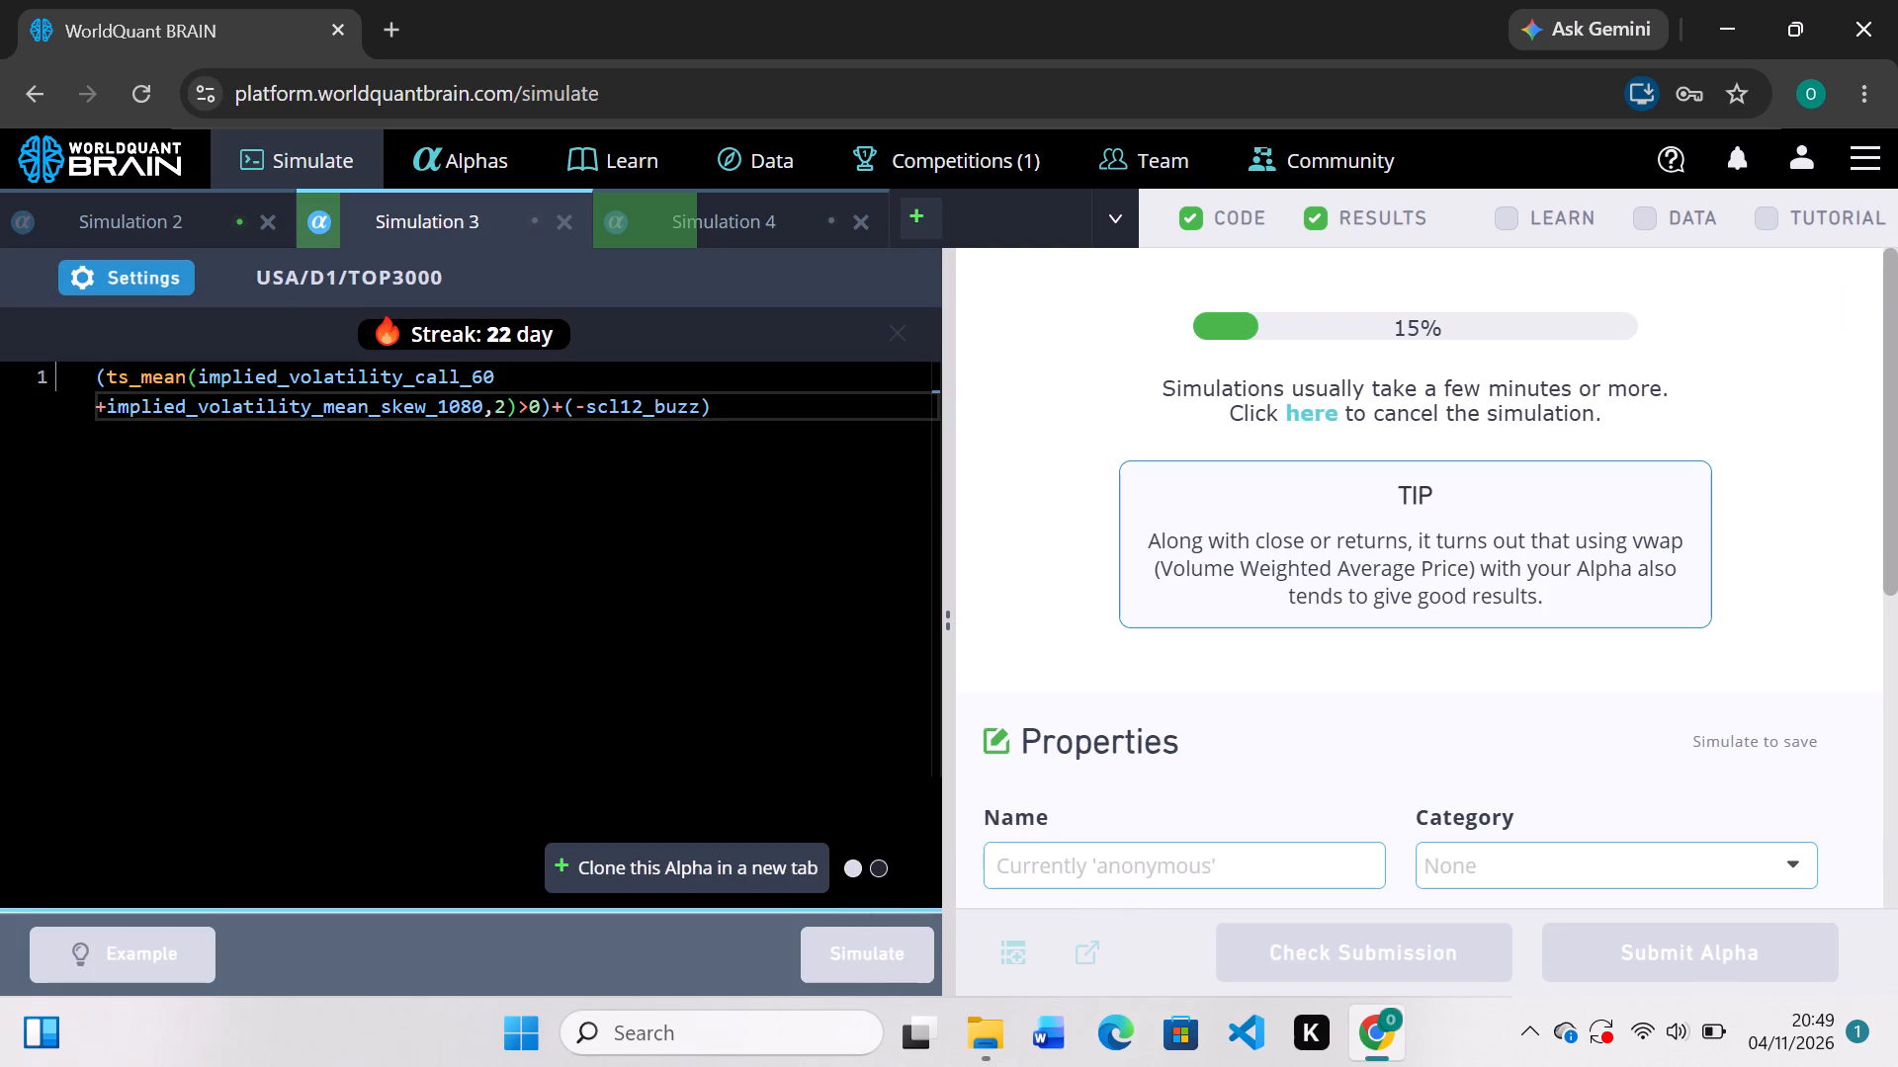
Recheck Simulation 2's IS summary, set its truncation to 0.24 in the simulation settings and simulate it.
{"action": "left_click", "coordinate": [197, 205]}
{"action": "scroll", "coordinate": [1347, 746], "scroll_direction": "down", "scroll_amount": 4}
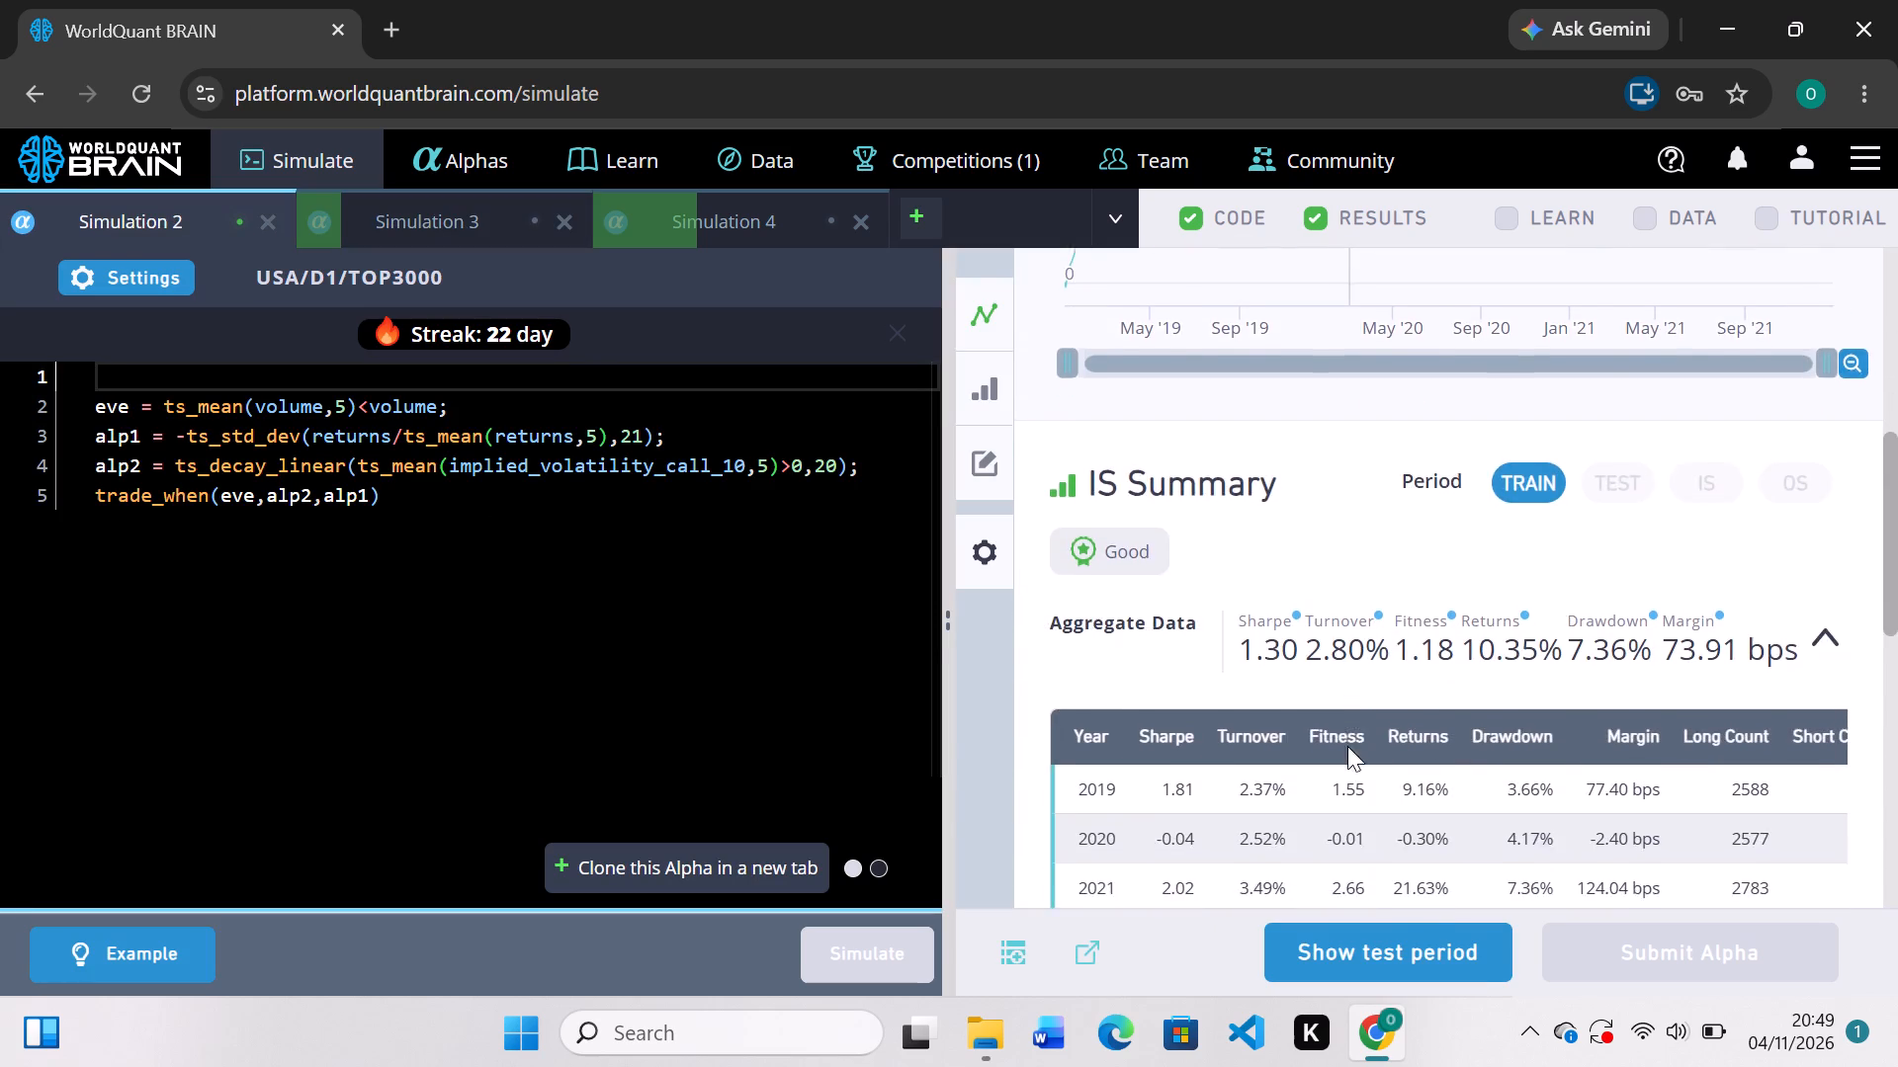
{"action": "scroll", "coordinate": [1347, 746], "scroll_direction": "right", "scroll_amount": 1}
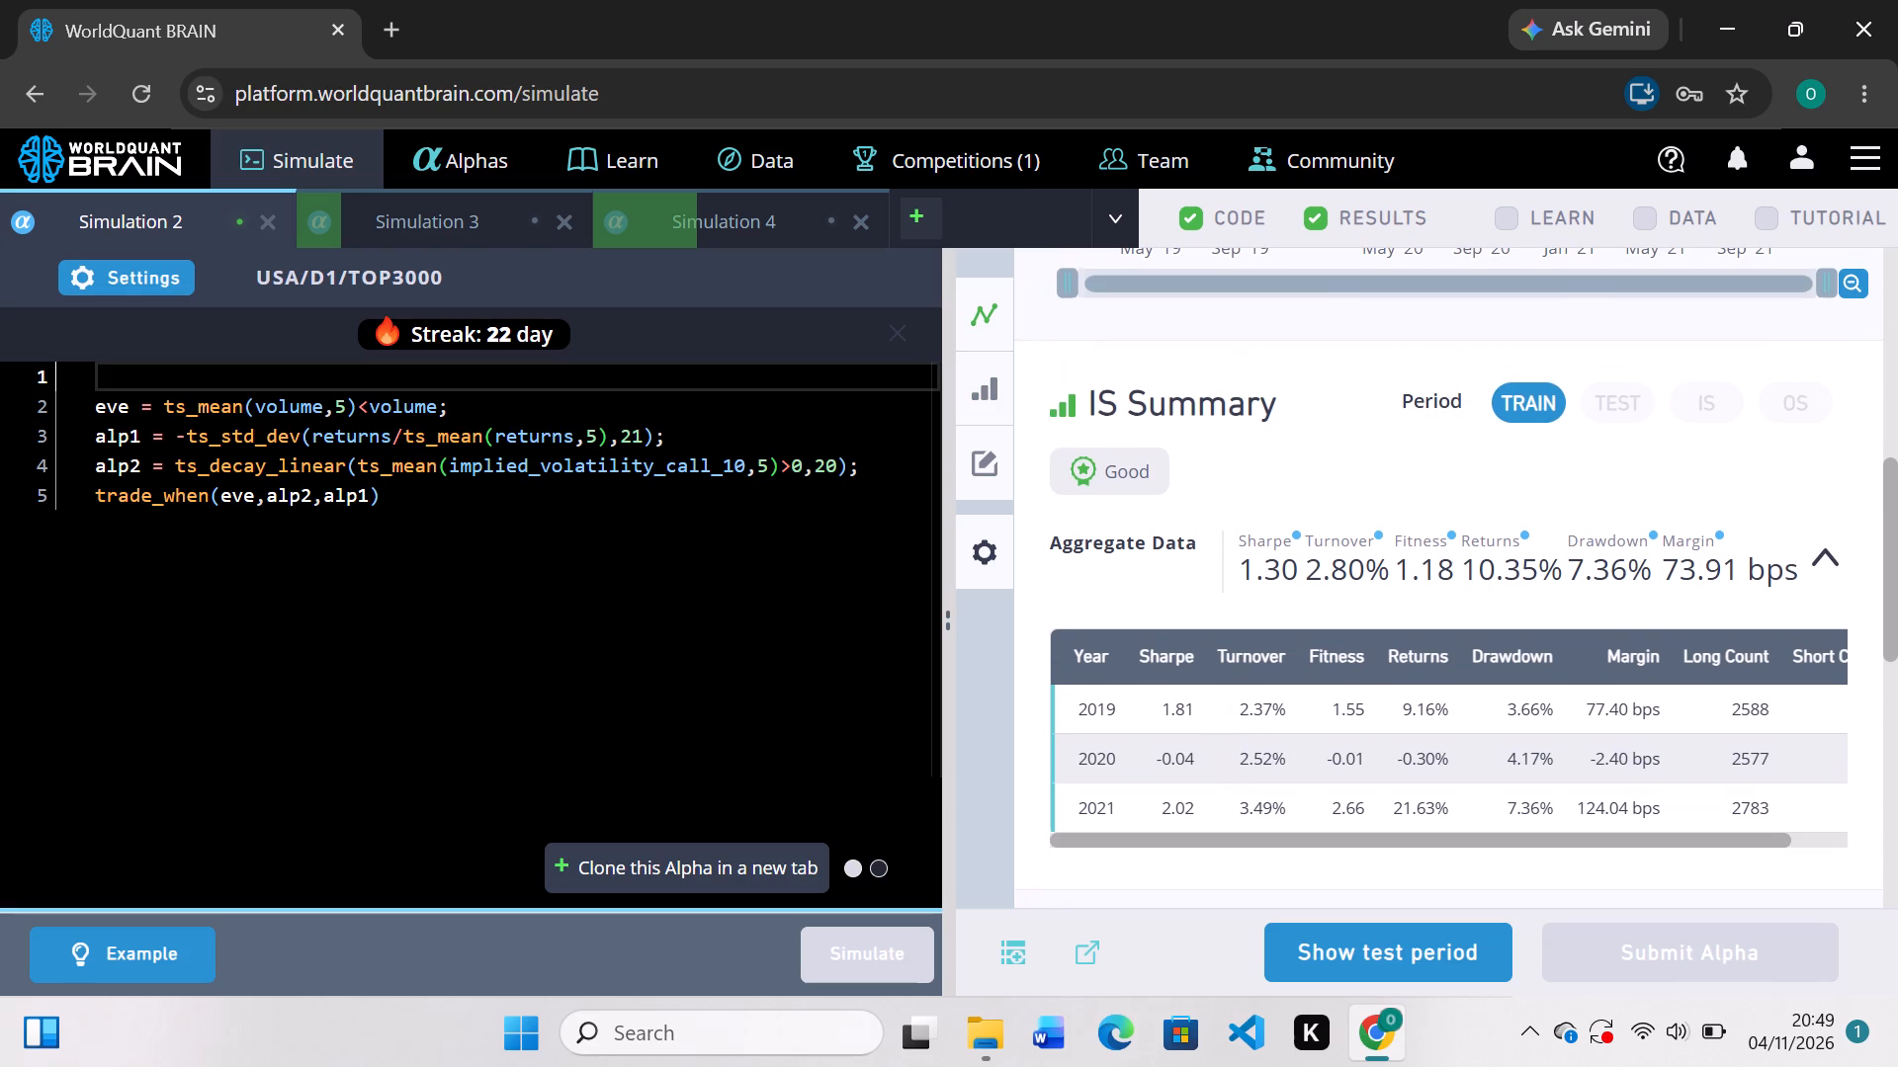
{"action": "left_click", "coordinate": [139, 280]}
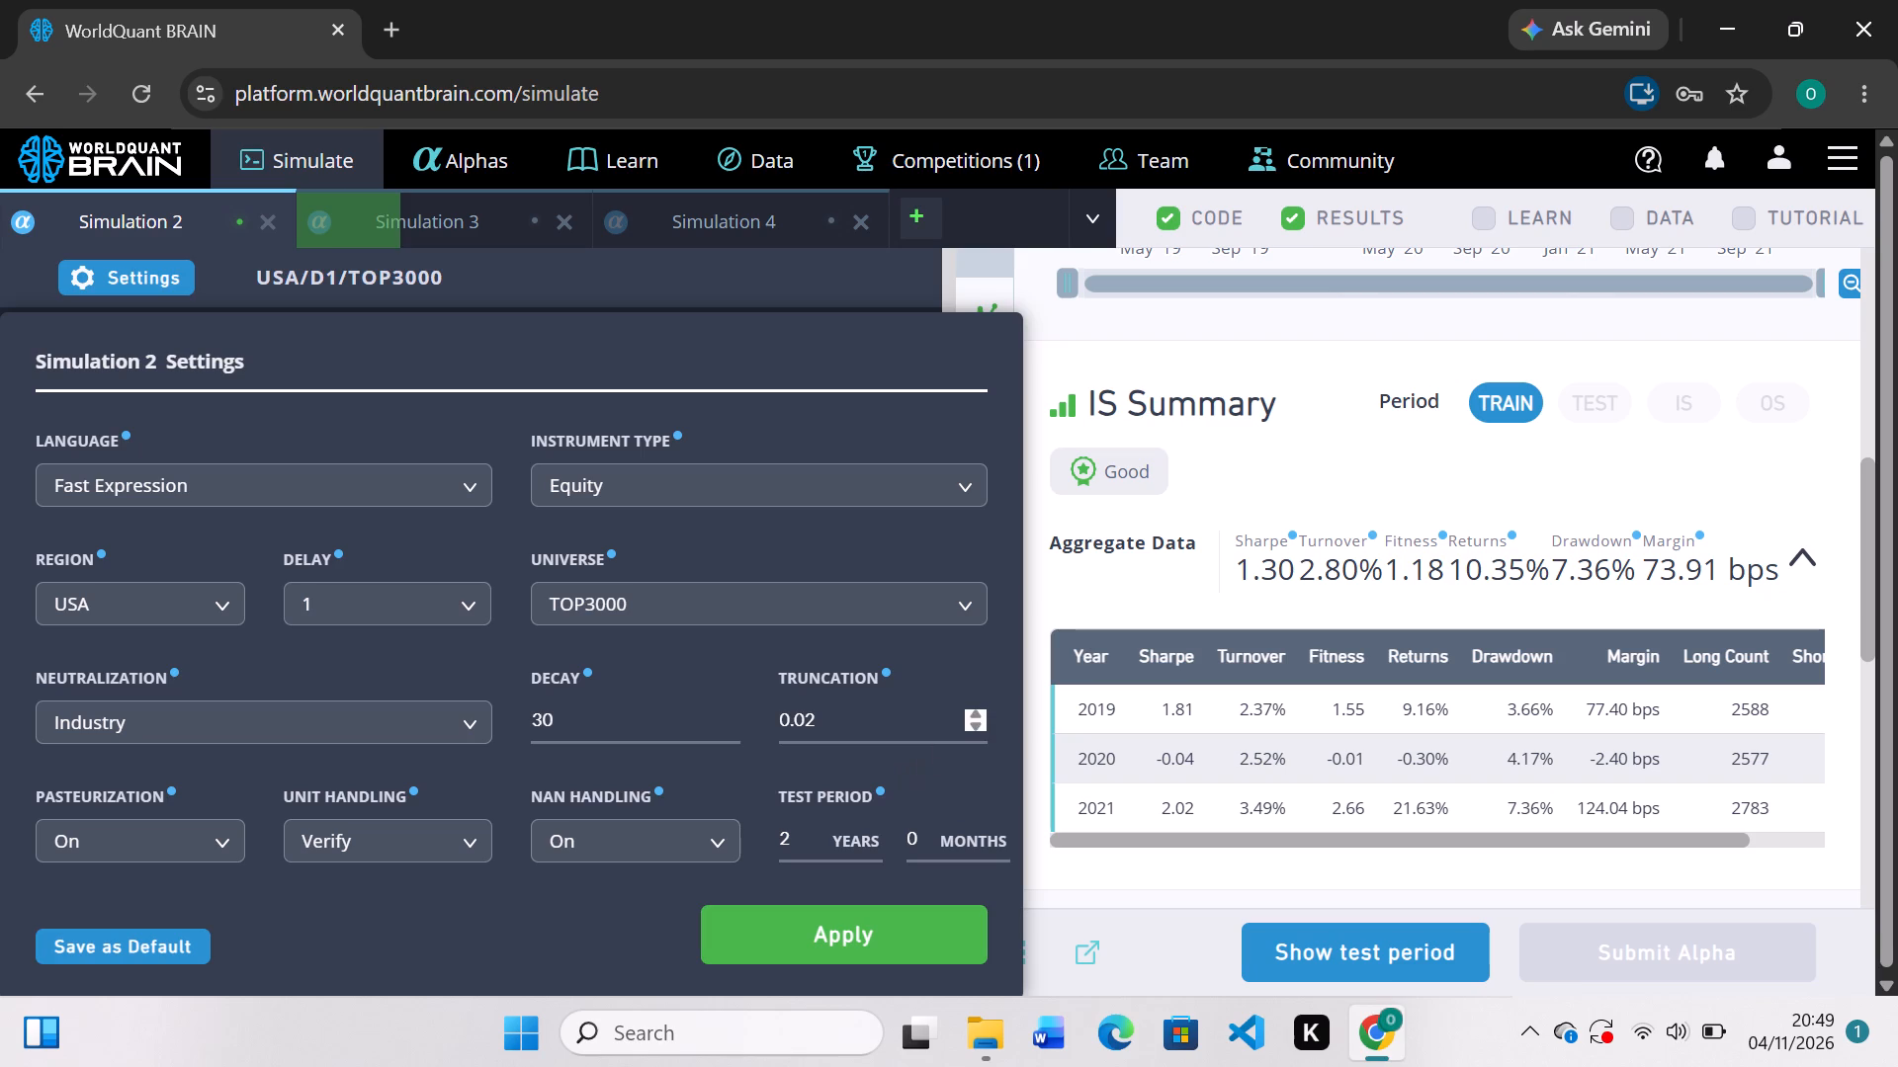
{"action": "left_click", "coordinate": [972, 711]}
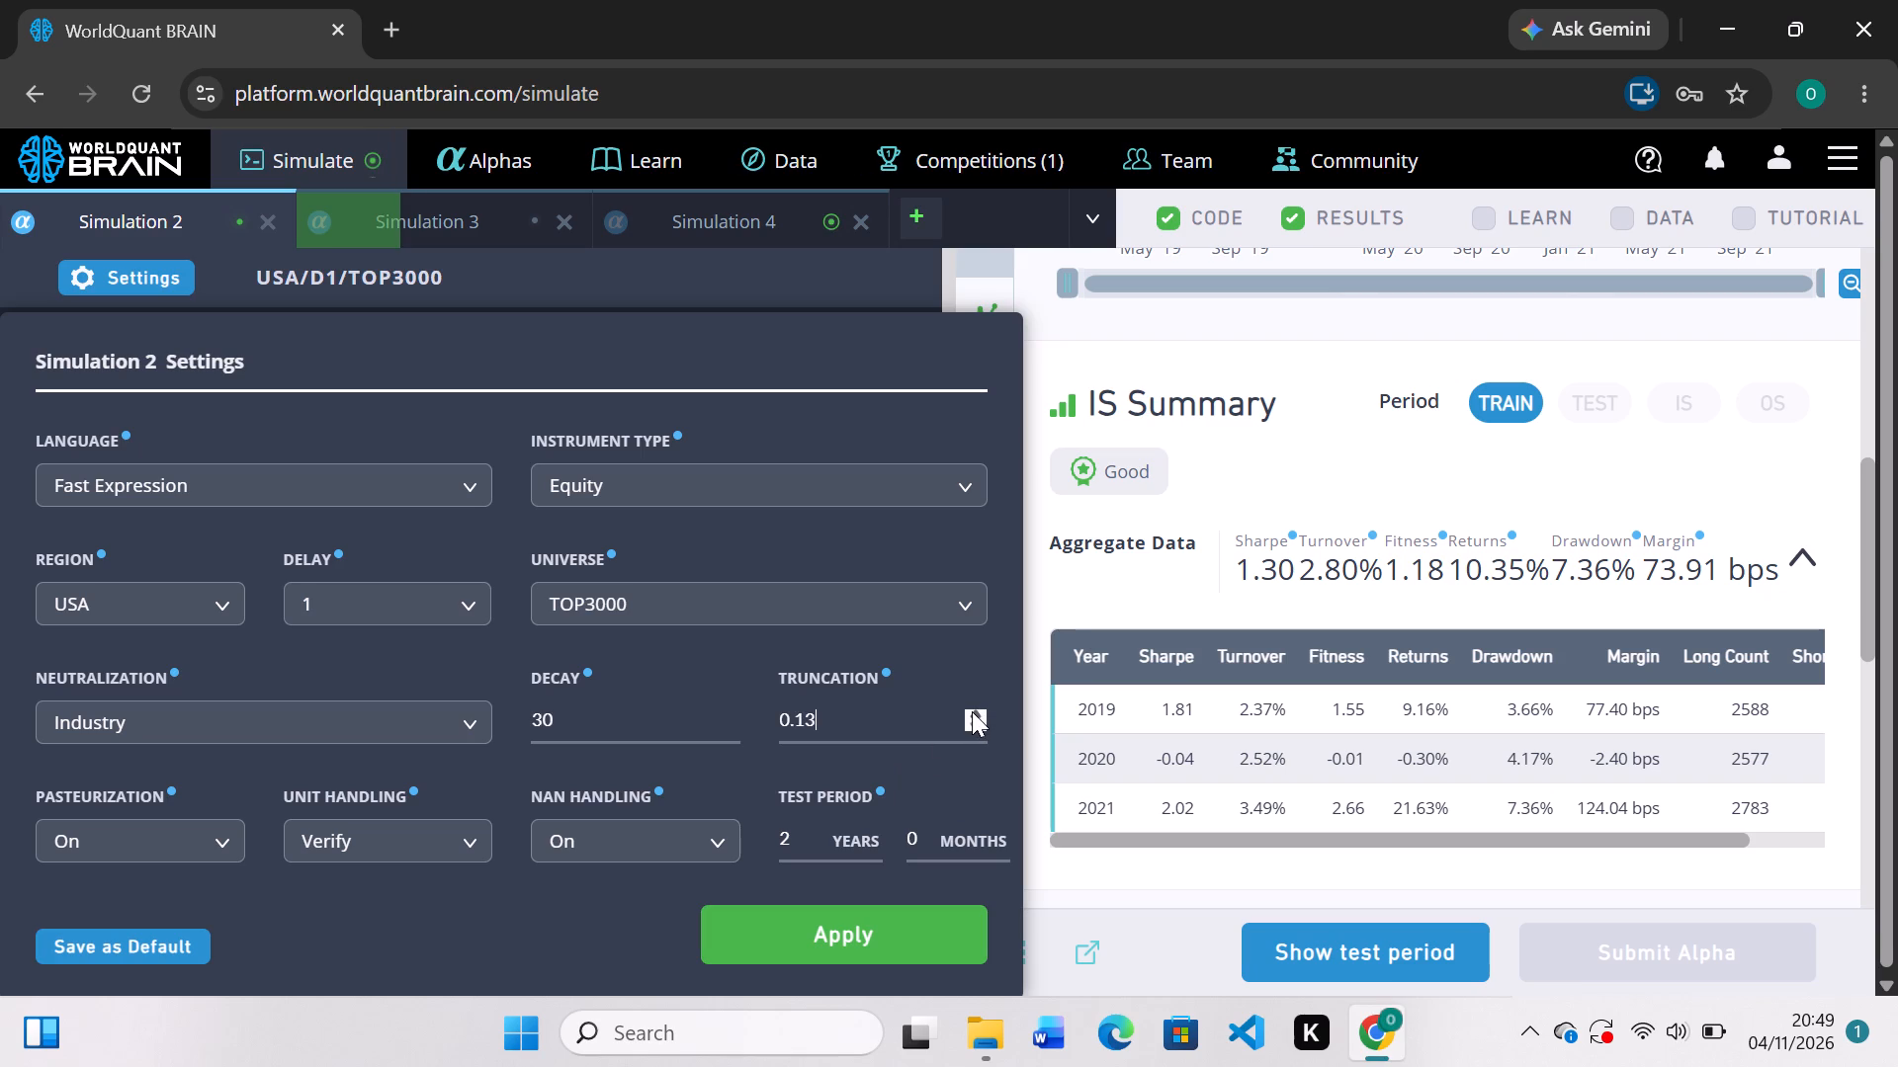
{"action": "triple_click", "coordinate": [972, 711]}
{"action": "left_click", "coordinate": [822, 928]}
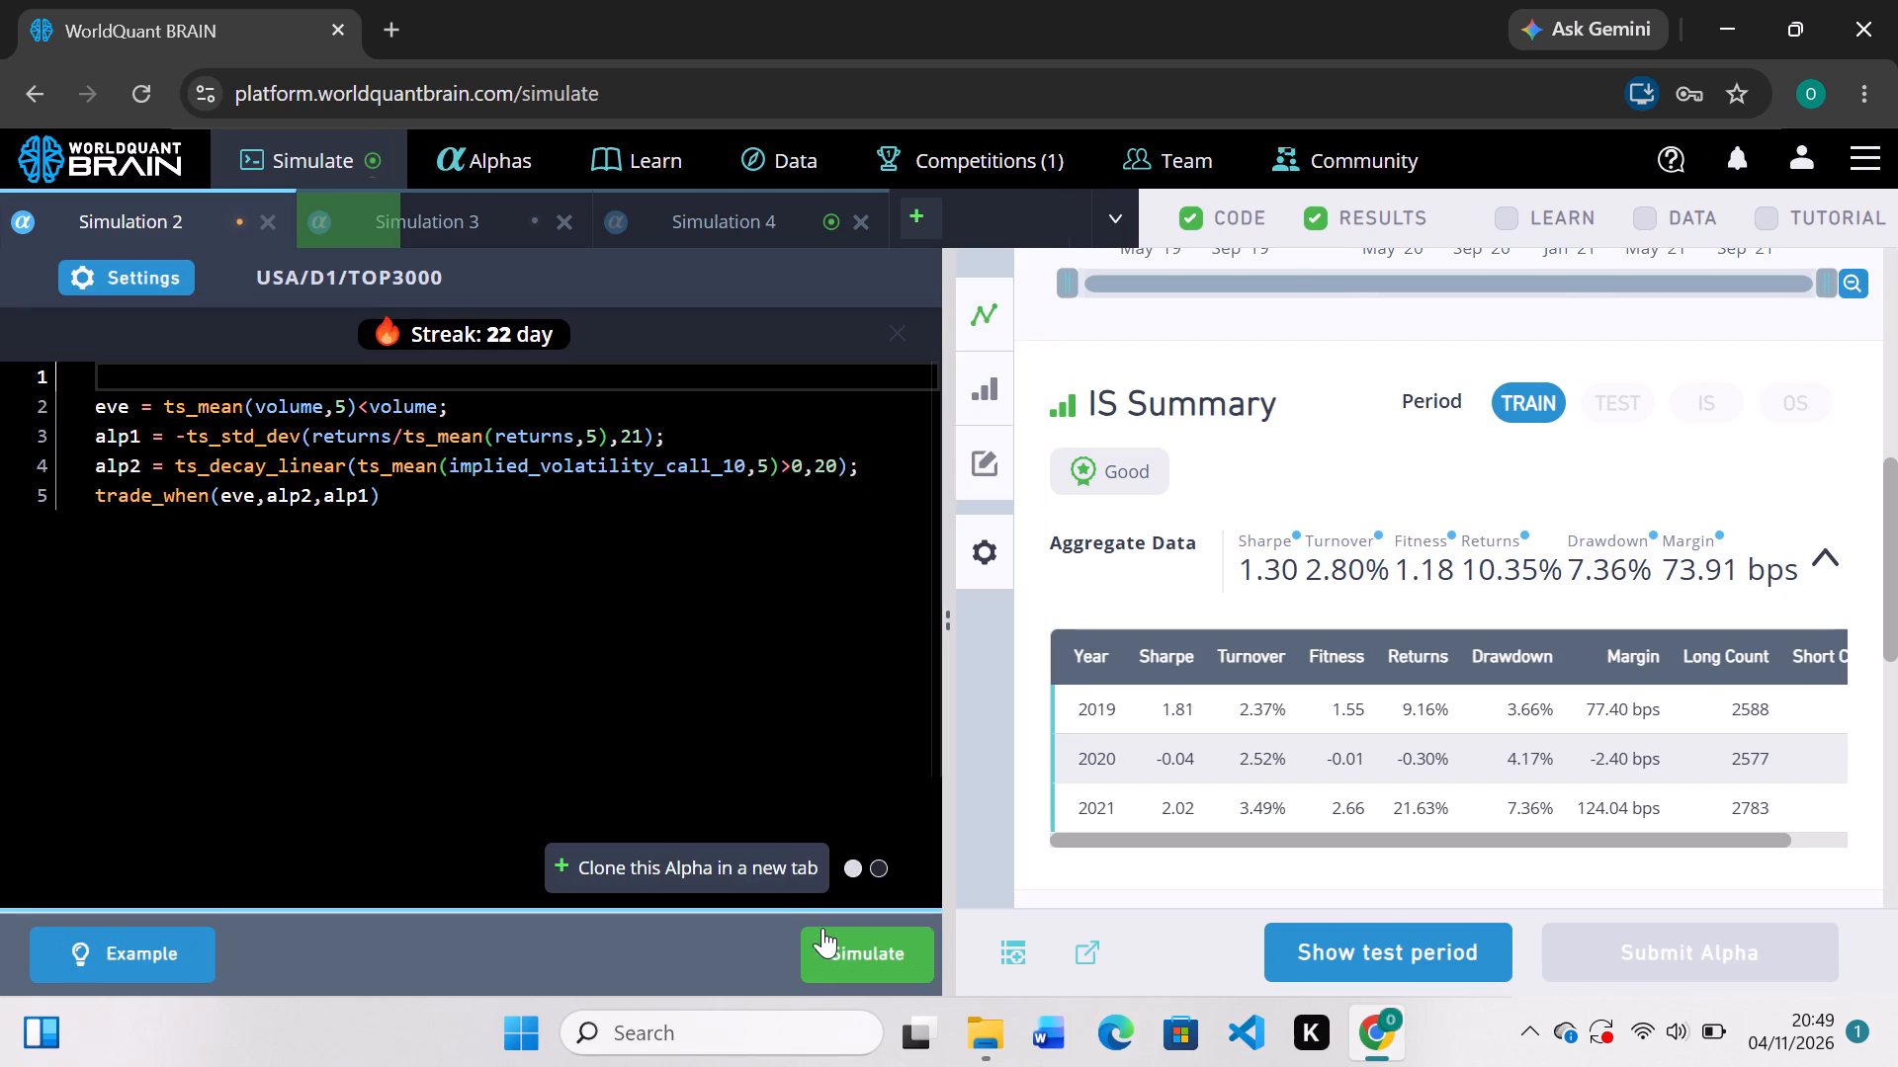
{"action": "left_click", "coordinate": [848, 953]}
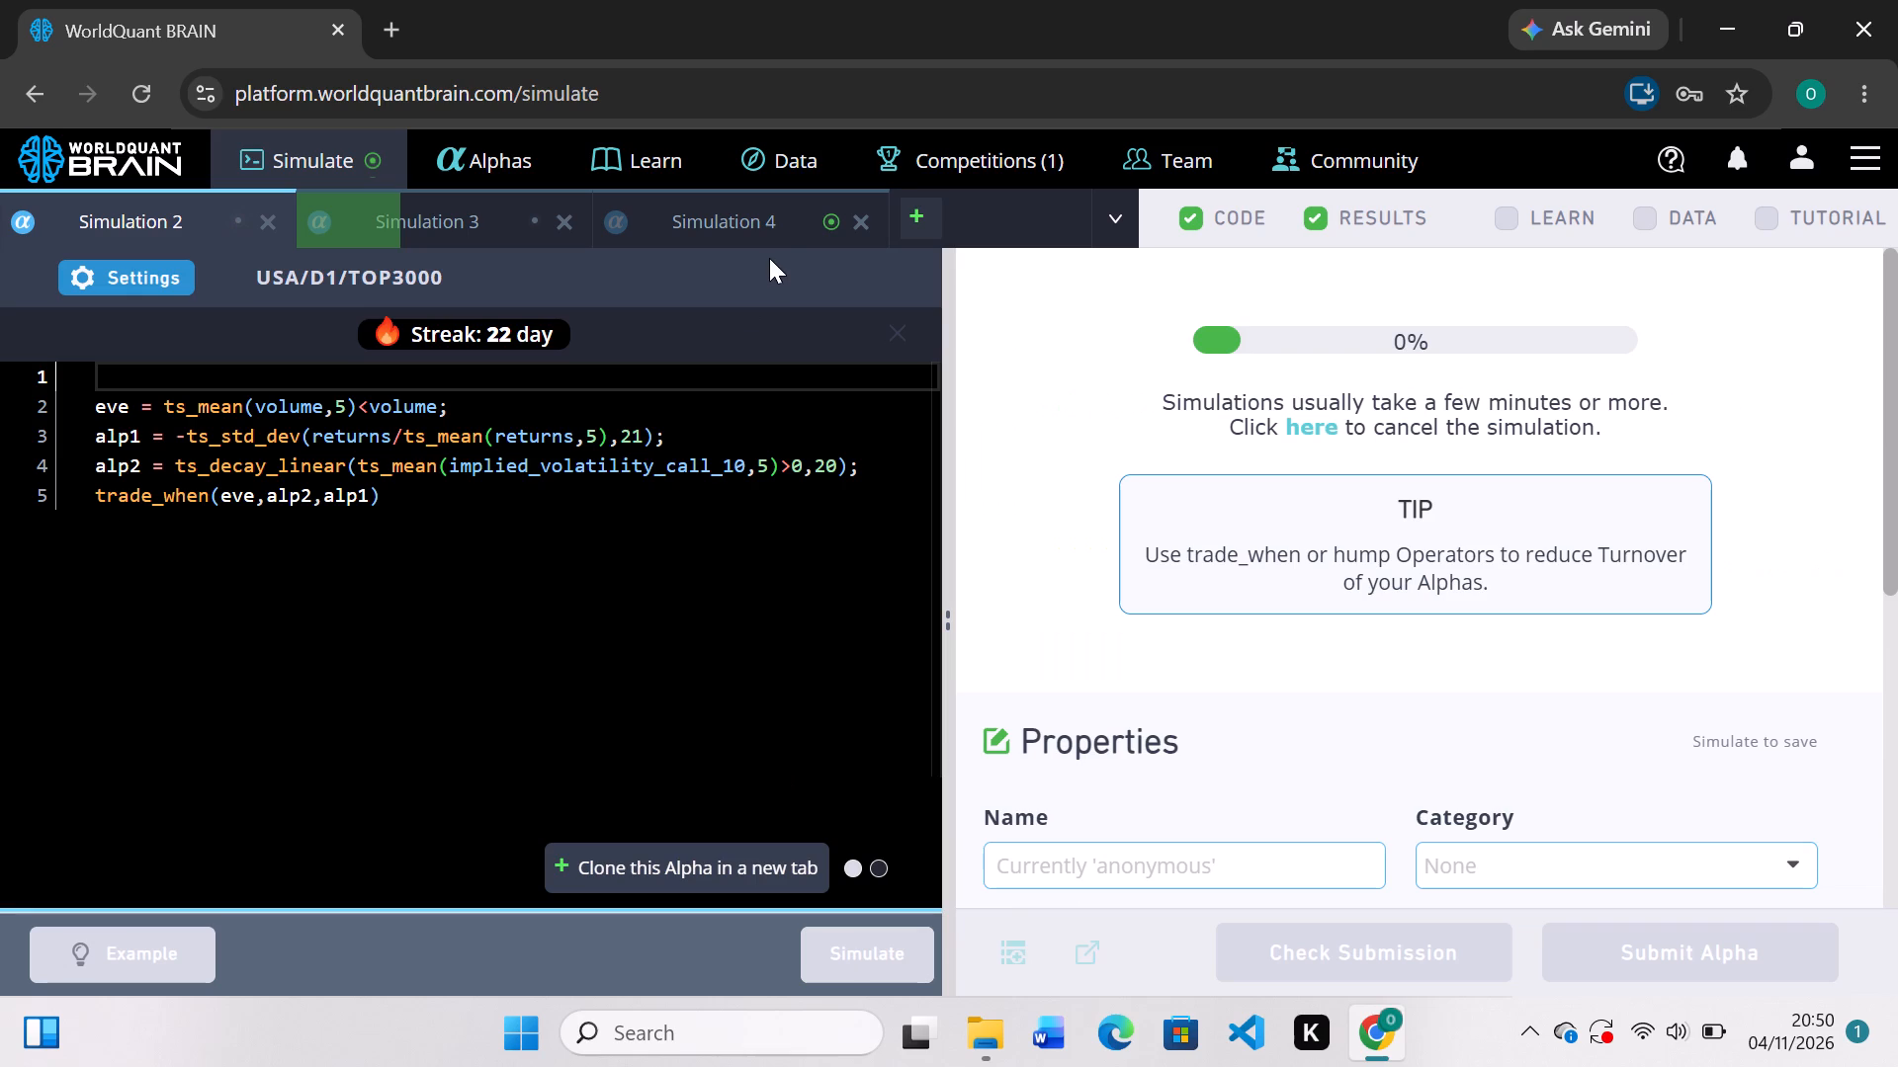
Check Simulation 4's PnL chart and yearly results, change its expression to ts_sum(ts_mean(volume,5)>volume,20) and simulate it.
{"action": "left_click", "coordinate": [785, 205]}
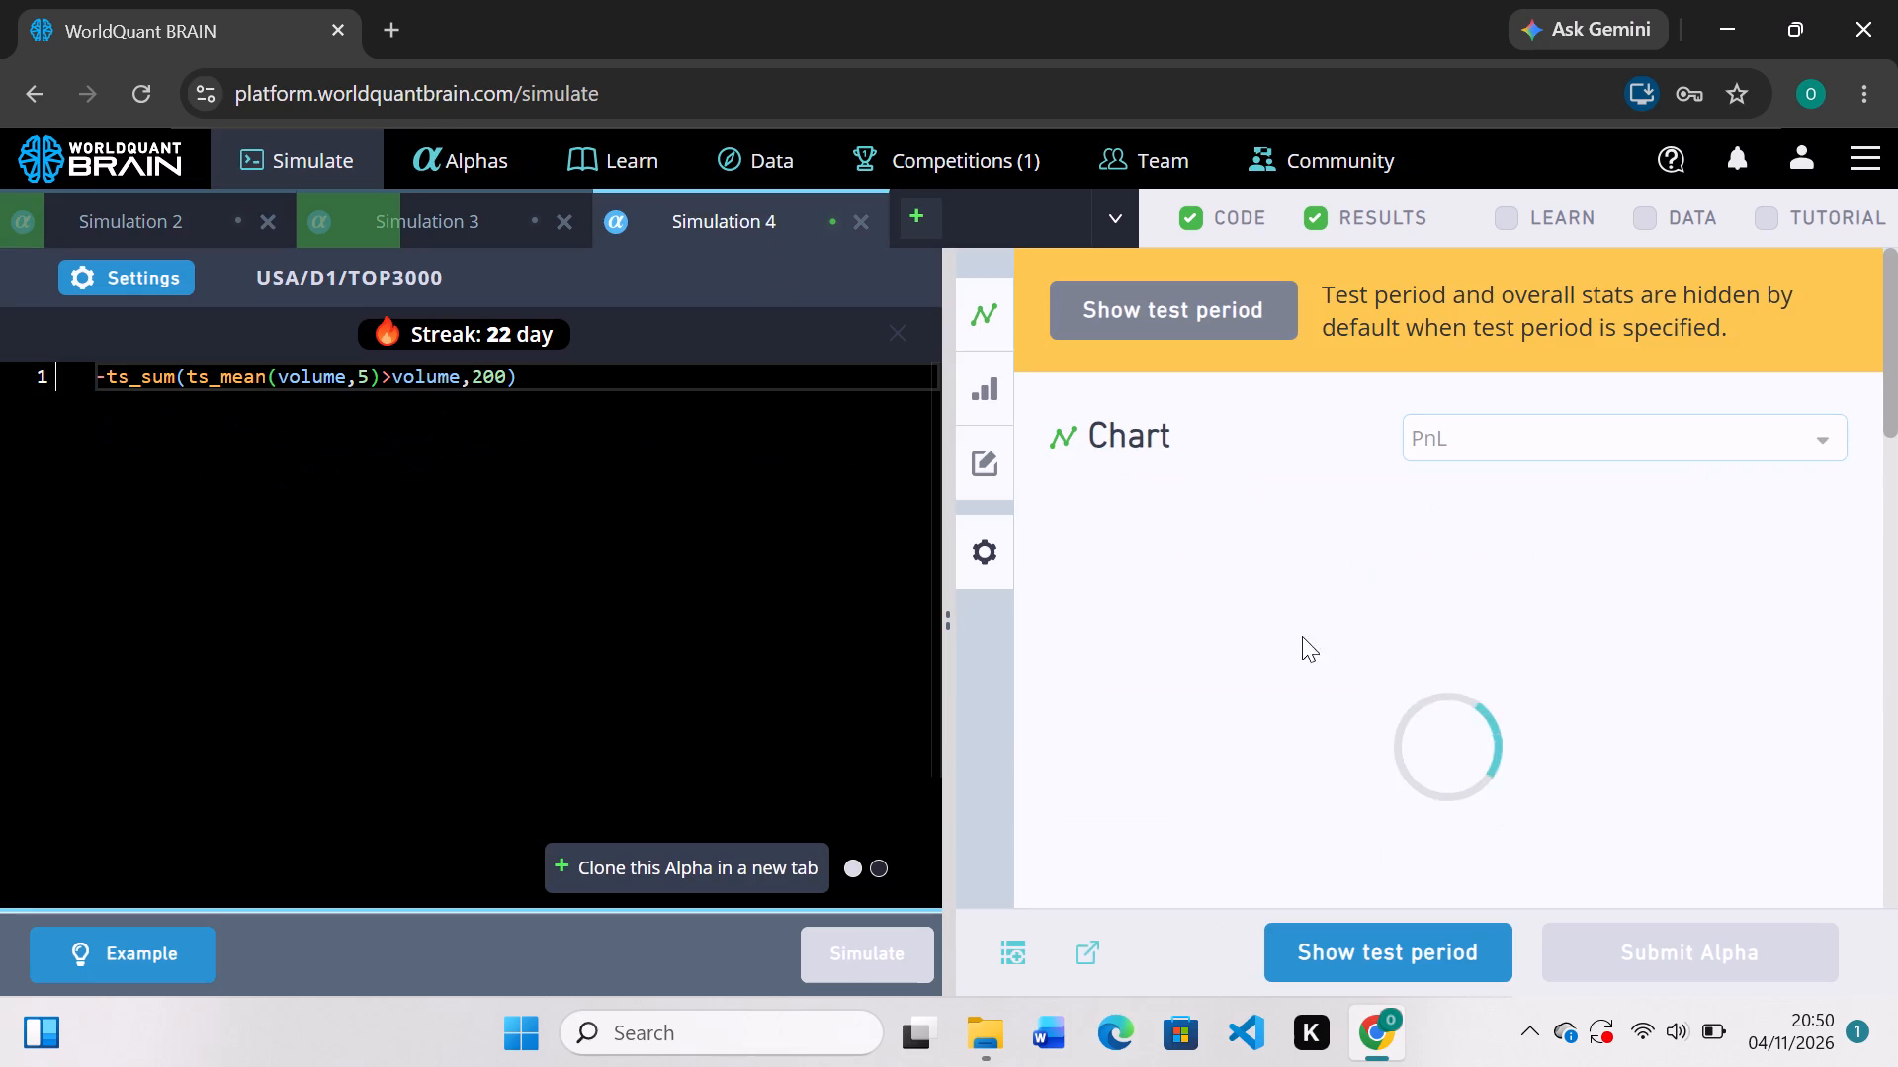
{"action": "scroll", "coordinate": [1305, 696], "scroll_direction": "down", "scroll_amount": 3}
{"action": "scroll", "coordinate": [1305, 696], "scroll_direction": "up", "scroll_amount": 1}
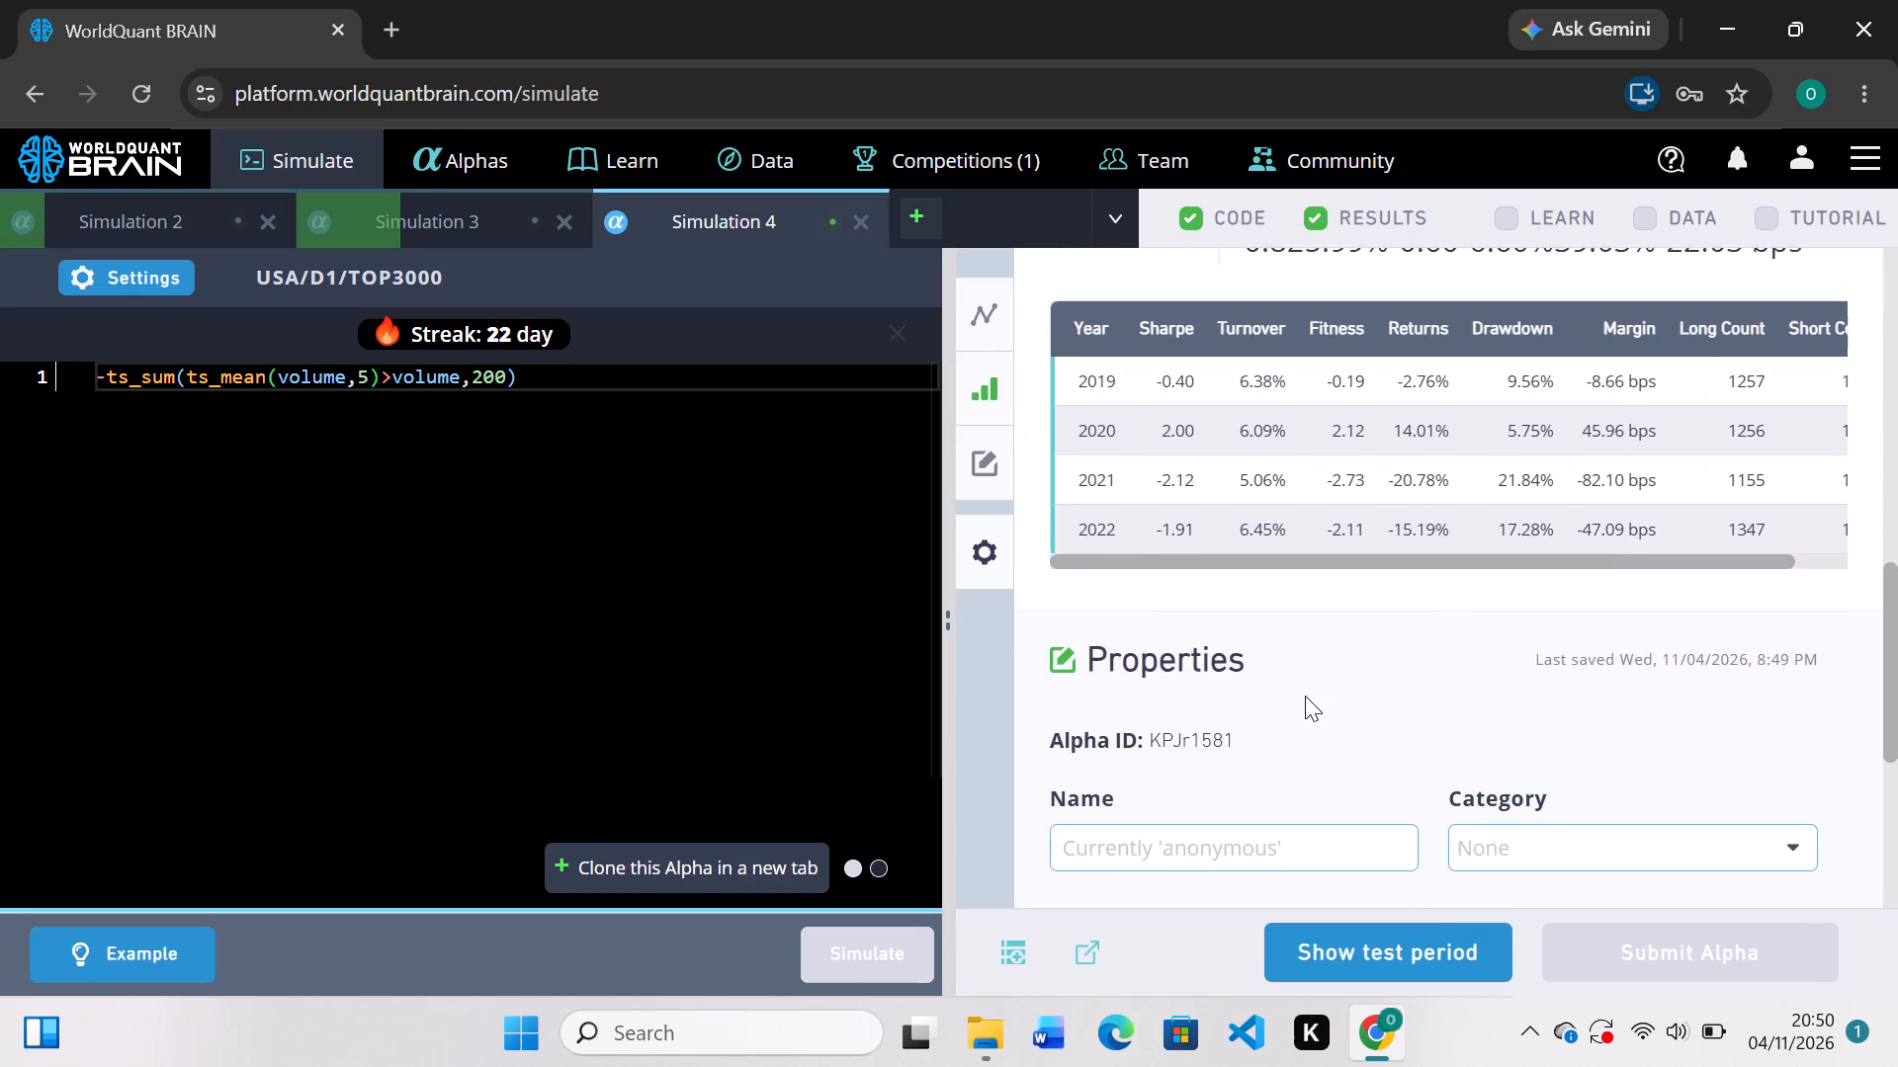
{"action": "scroll", "coordinate": [1305, 696], "scroll_direction": "up", "scroll_amount": 5}
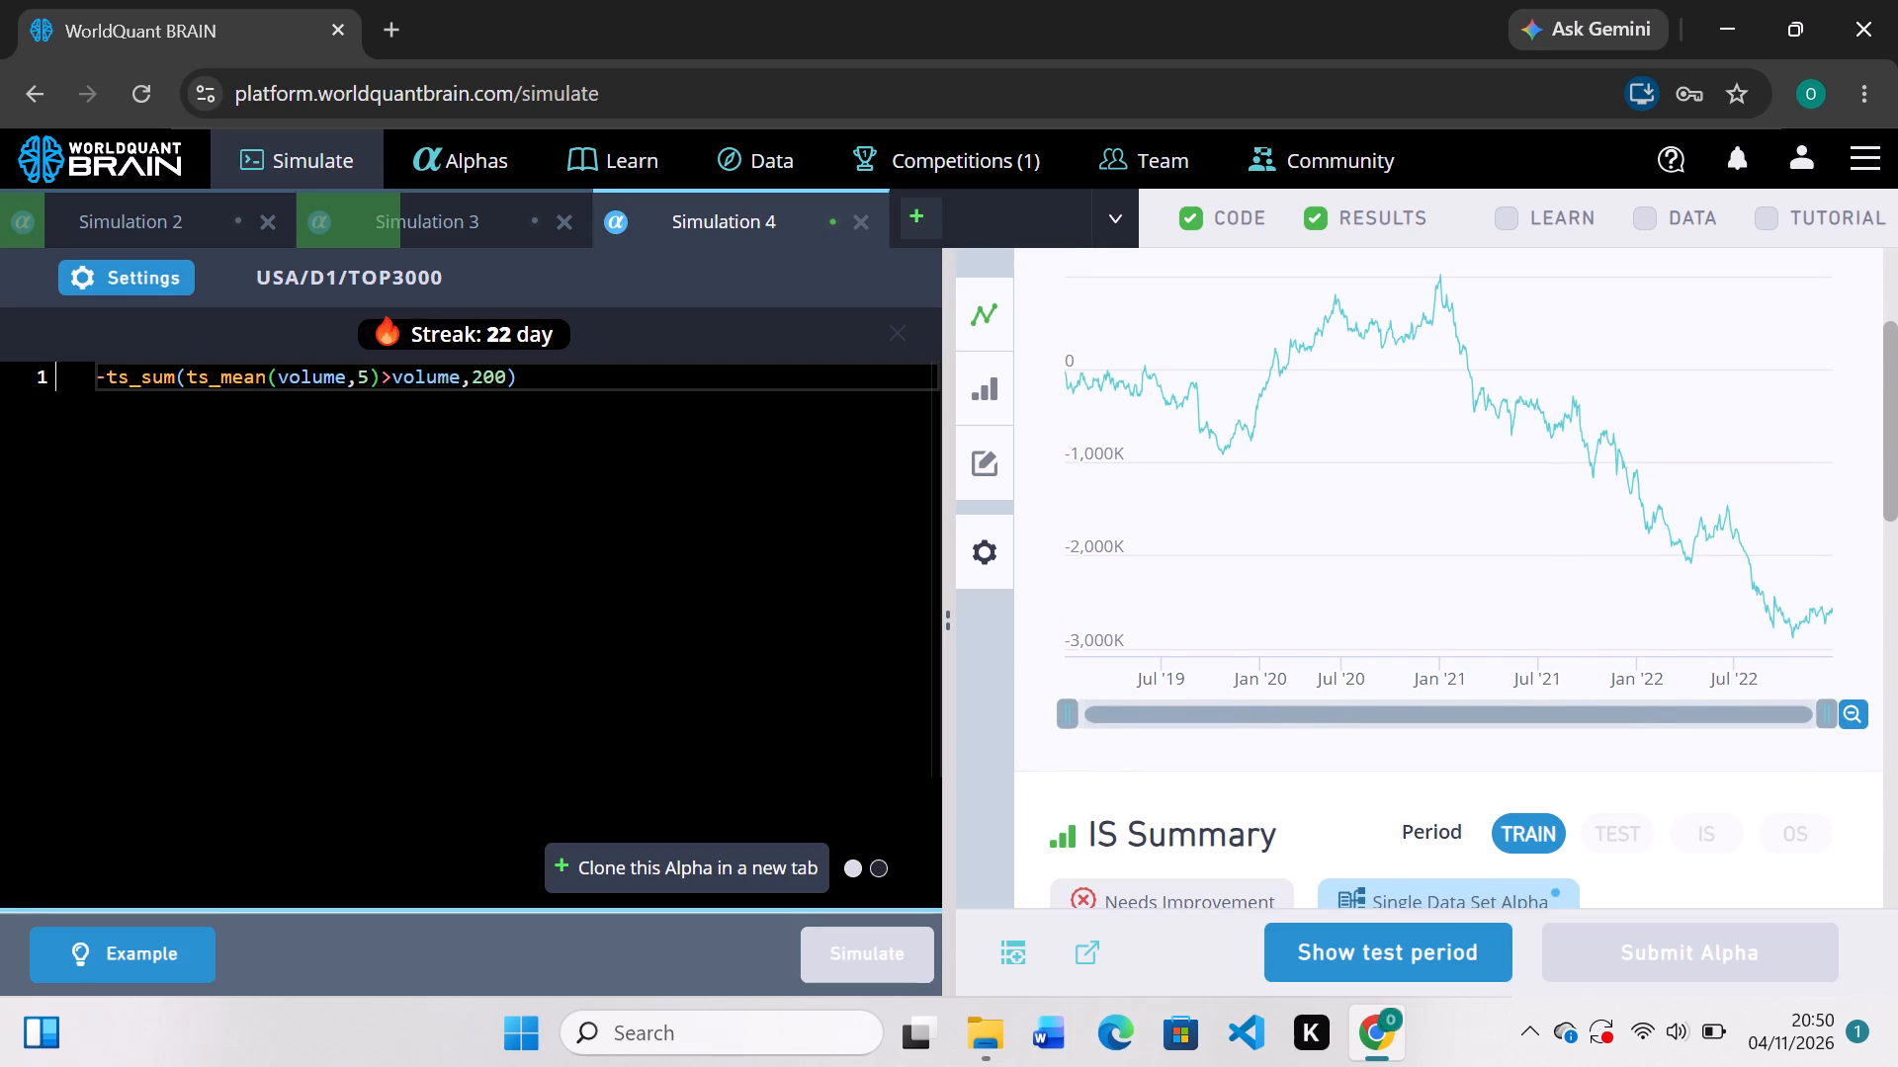
{"action": "left_click", "coordinate": [111, 381]}
{"action": "key", "text": "BackSpace"}
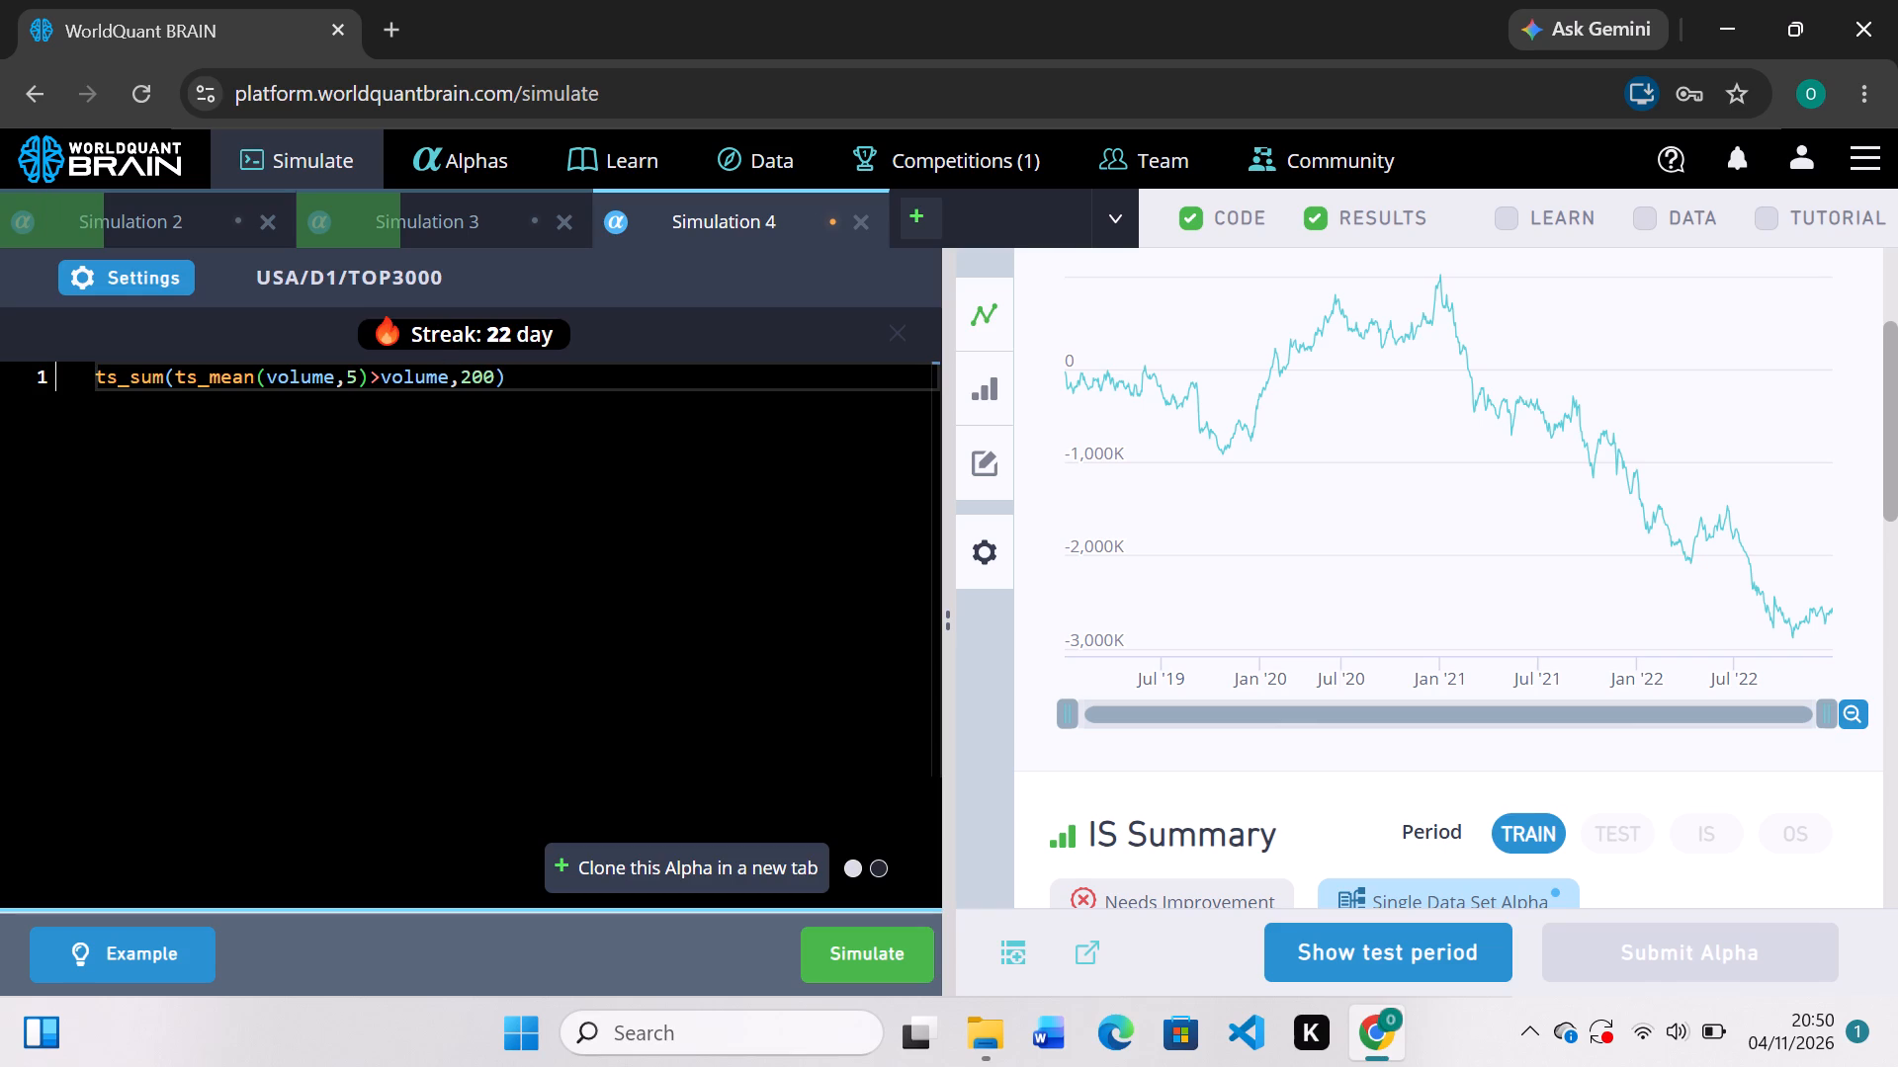
{"action": "left_click", "coordinate": [495, 379]}
{"action": "key", "text": "BackSpace"}
{"action": "left_click", "coordinate": [849, 965]}
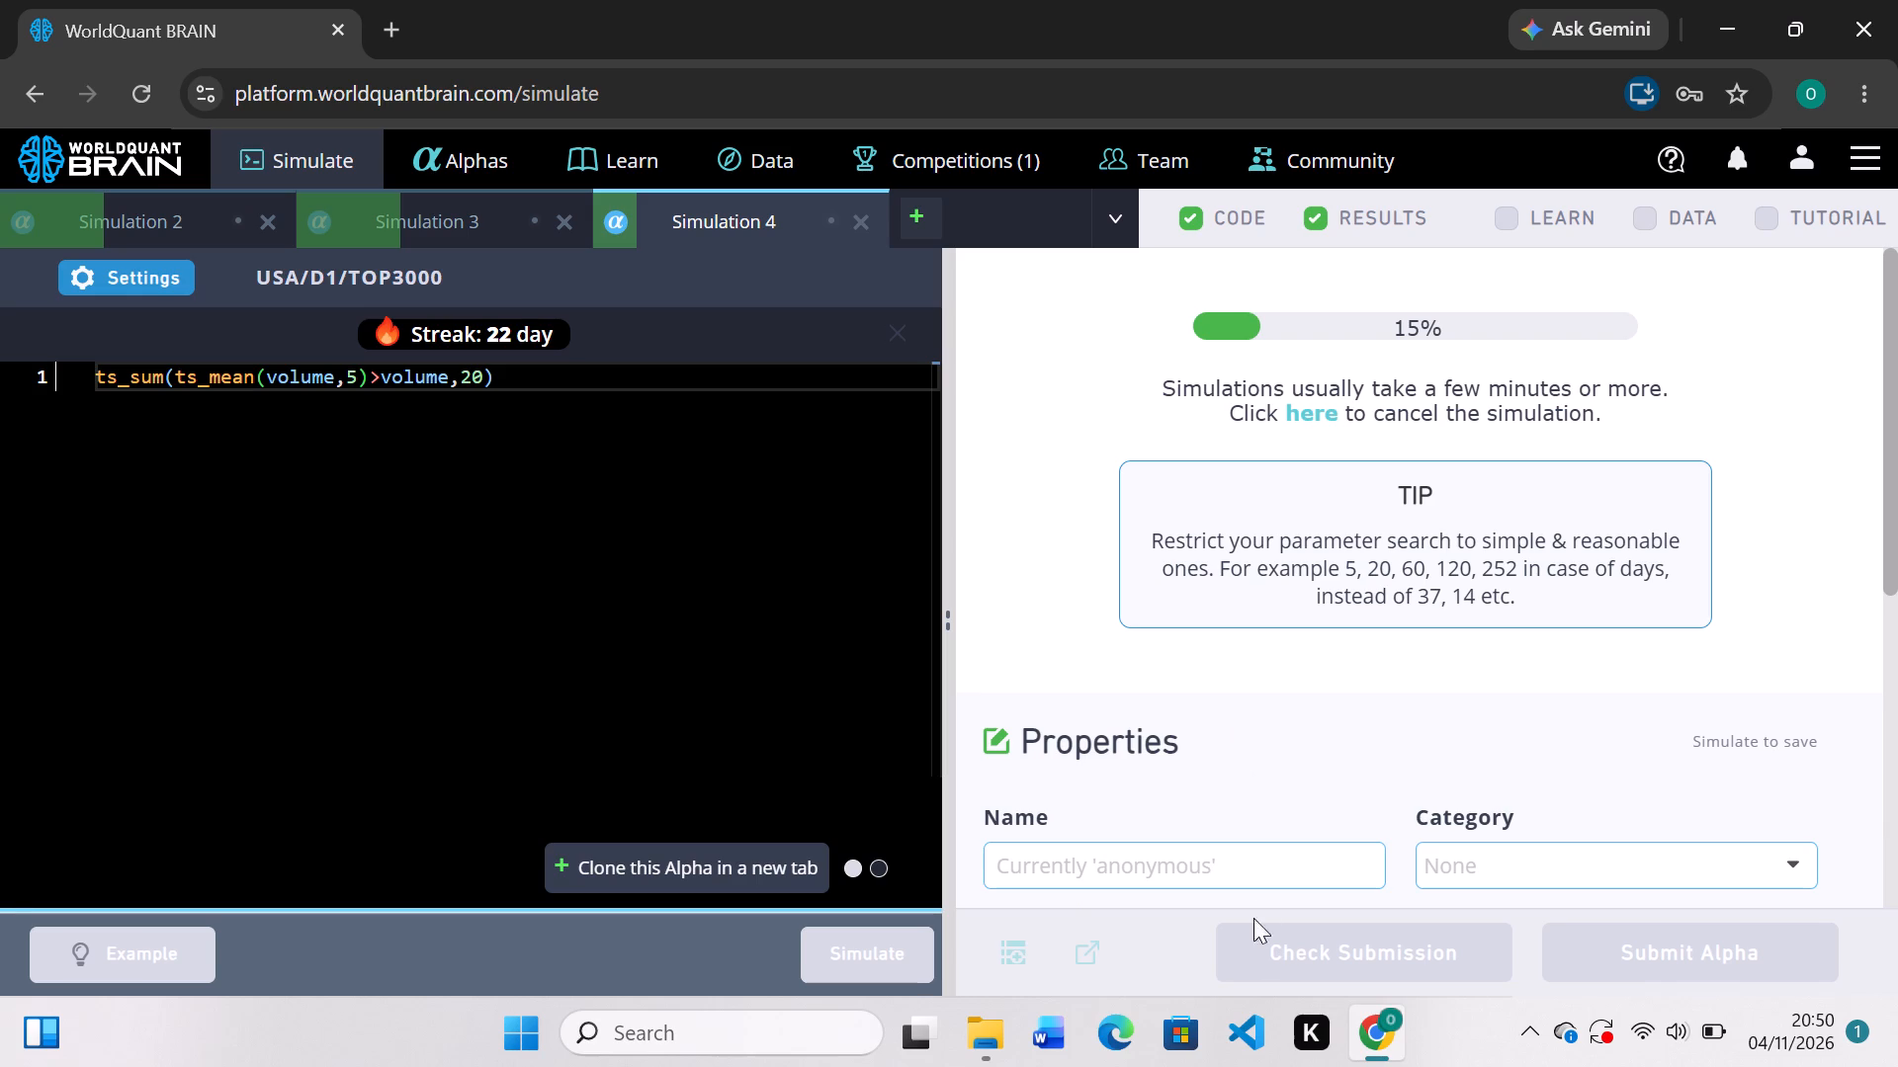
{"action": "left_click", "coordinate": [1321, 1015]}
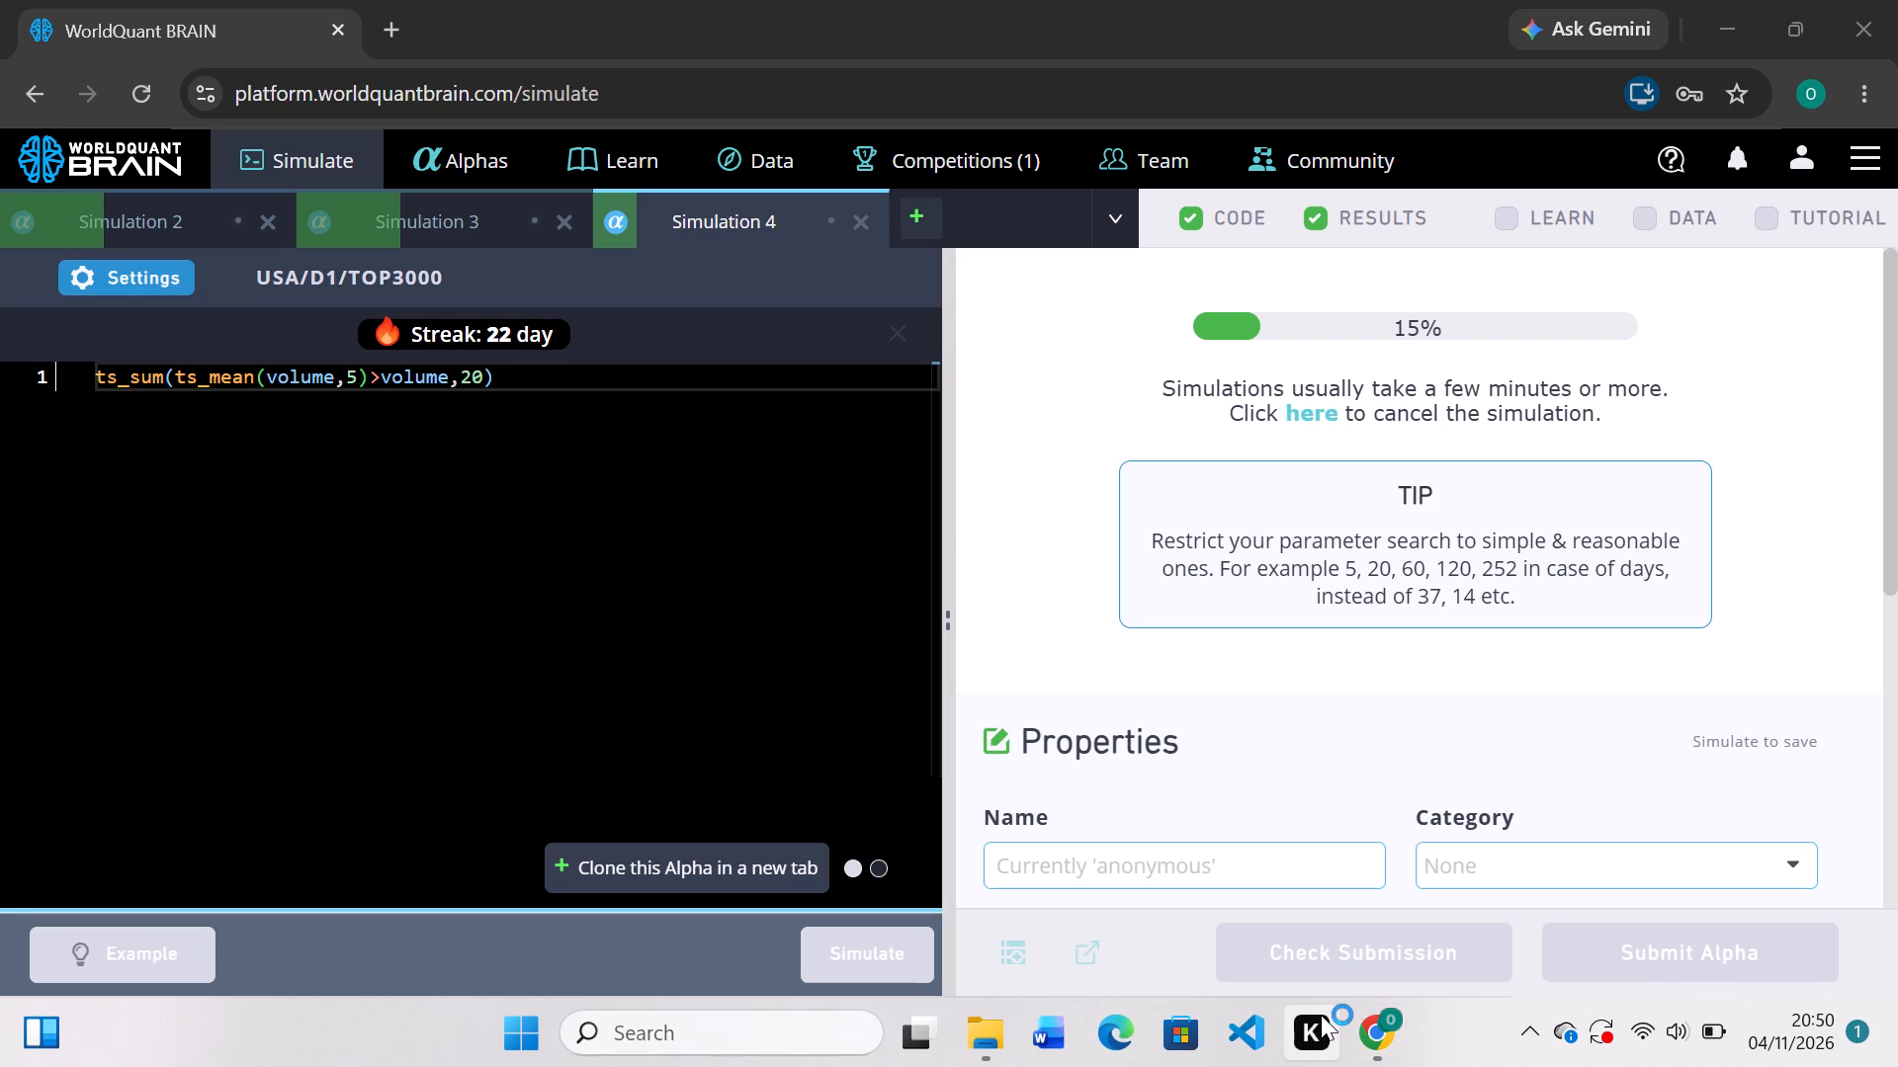
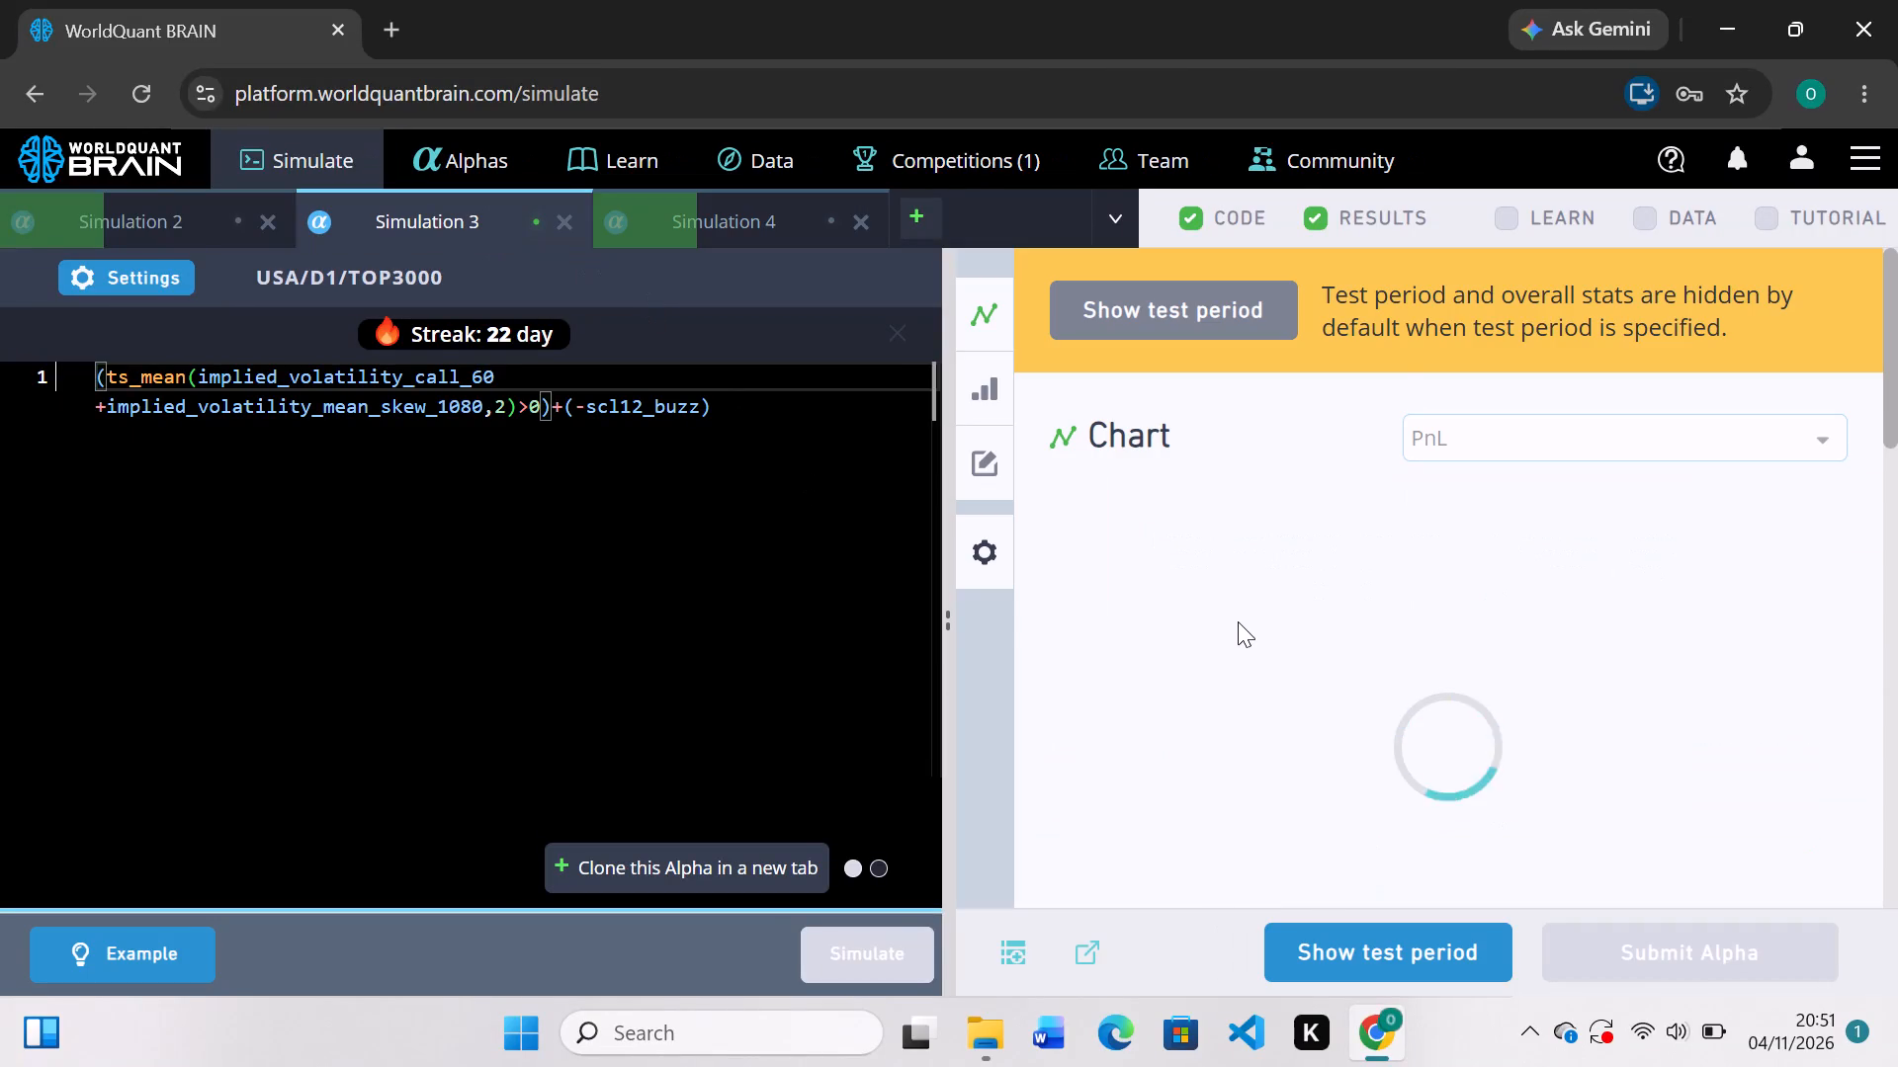
Examine Simulation 3's PnL chart, yearly summary and failed in-sample tests, with the test period shown.
{"action": "scroll", "coordinate": [1238, 621], "scroll_direction": "down", "scroll_amount": 2}
{"action": "scroll", "coordinate": [1238, 621], "scroll_direction": "up", "scroll_amount": 3}
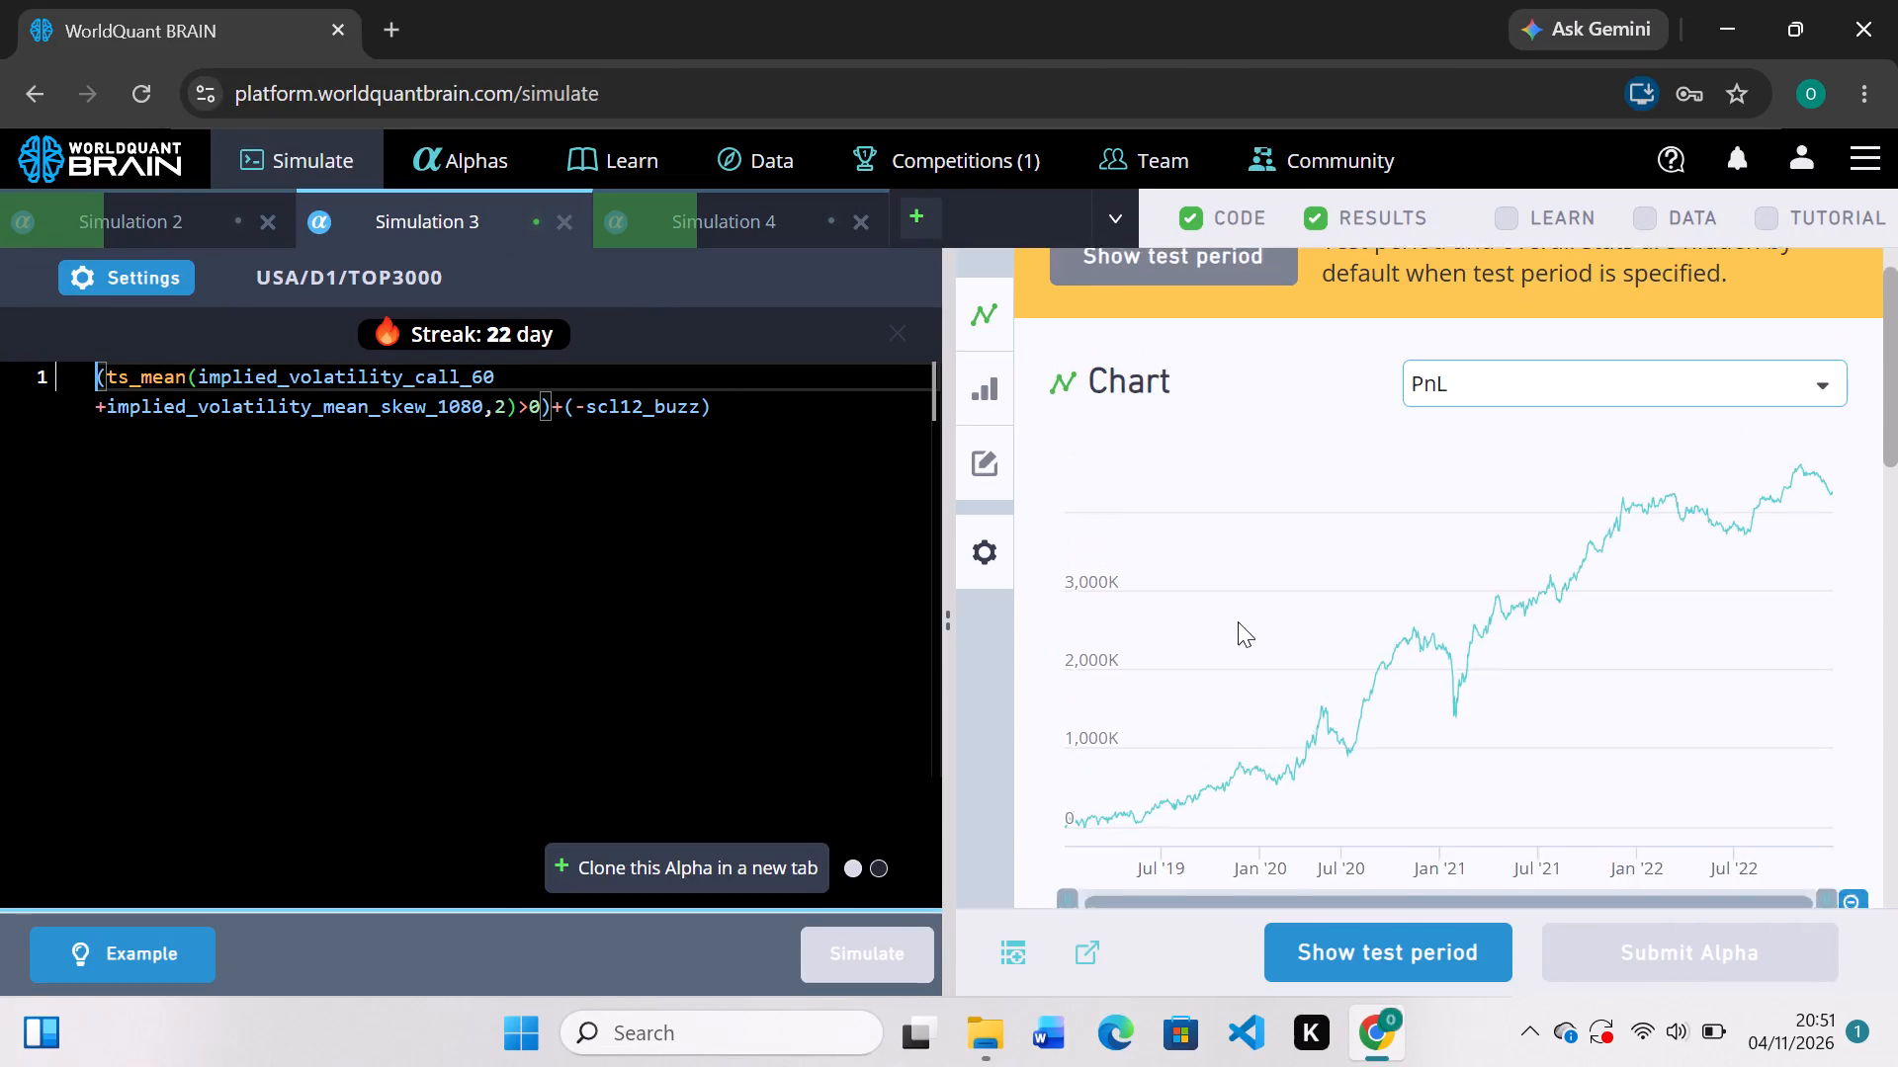
{"action": "scroll", "coordinate": [1238, 621], "scroll_direction": "down", "scroll_amount": 2}
{"action": "scroll", "coordinate": [1238, 621], "scroll_direction": "up", "scroll_amount": 1}
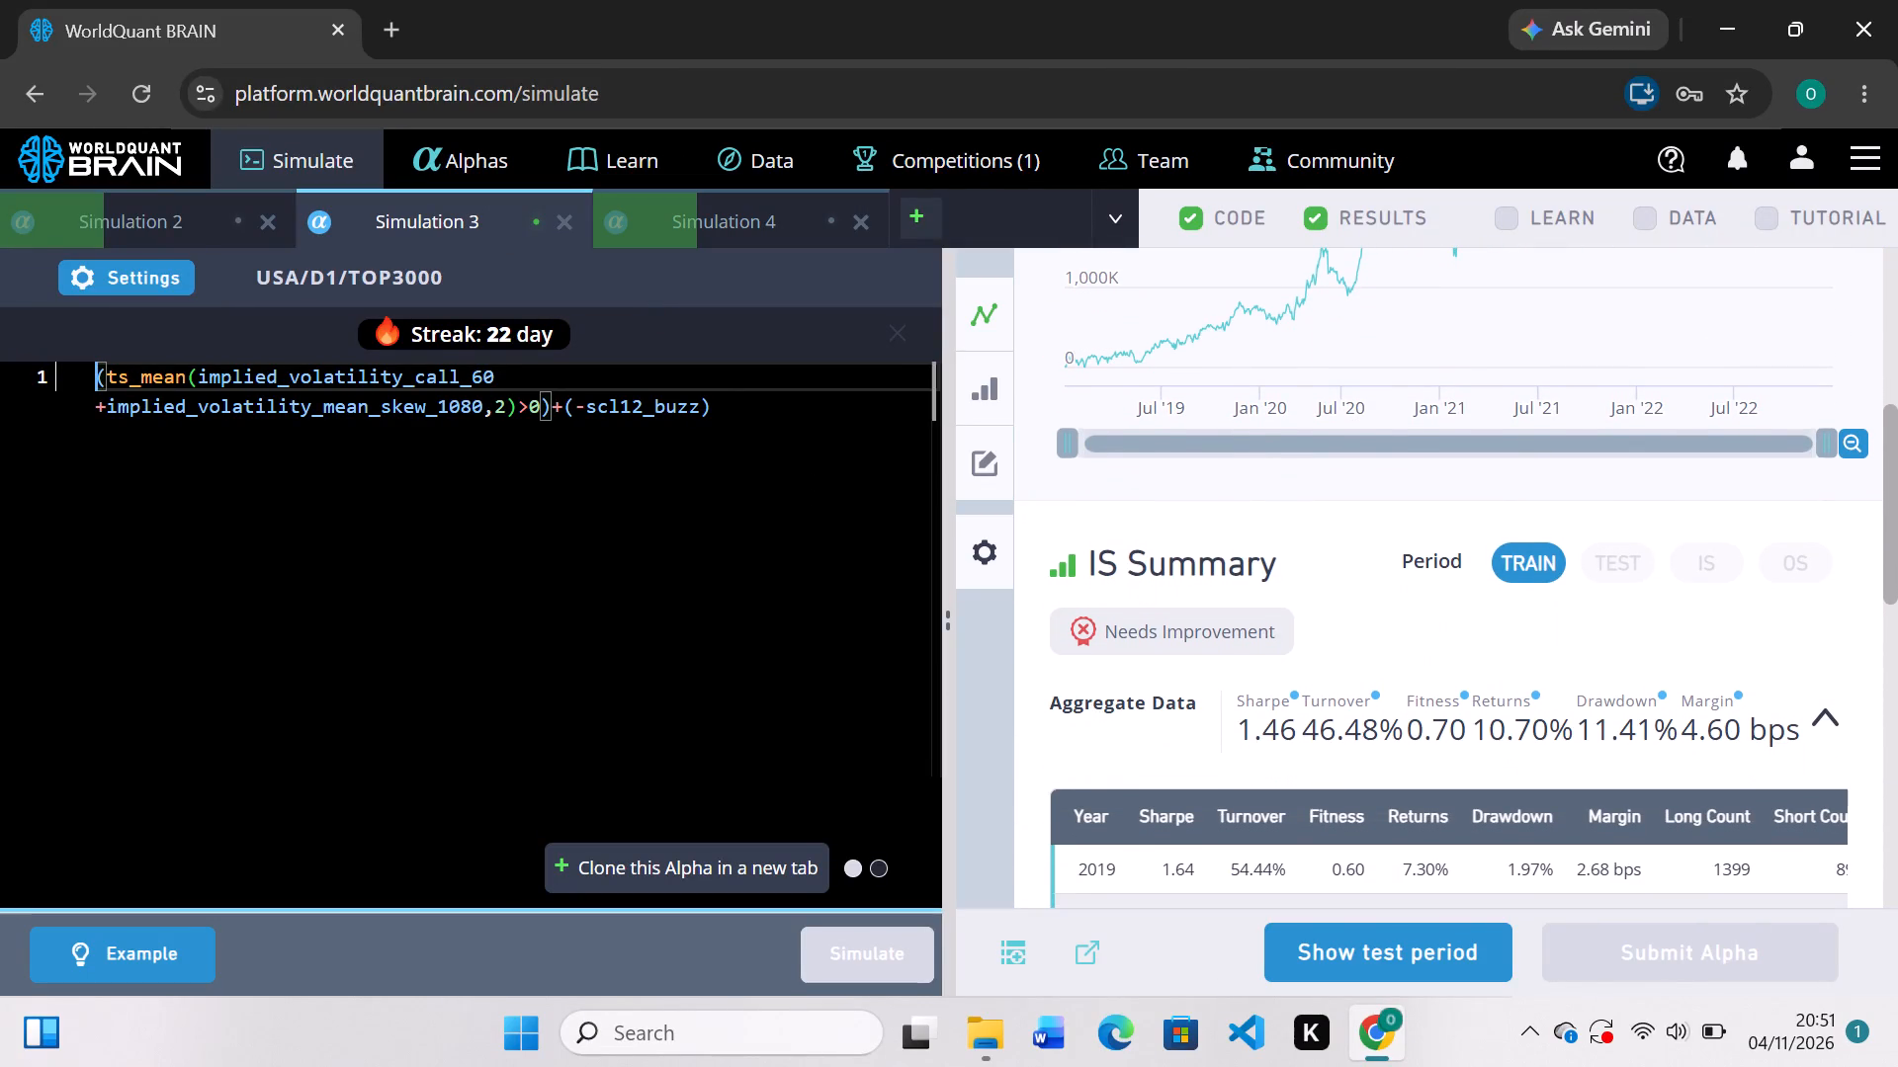
{"action": "scroll", "coordinate": [1238, 621], "scroll_direction": "up", "scroll_amount": 1}
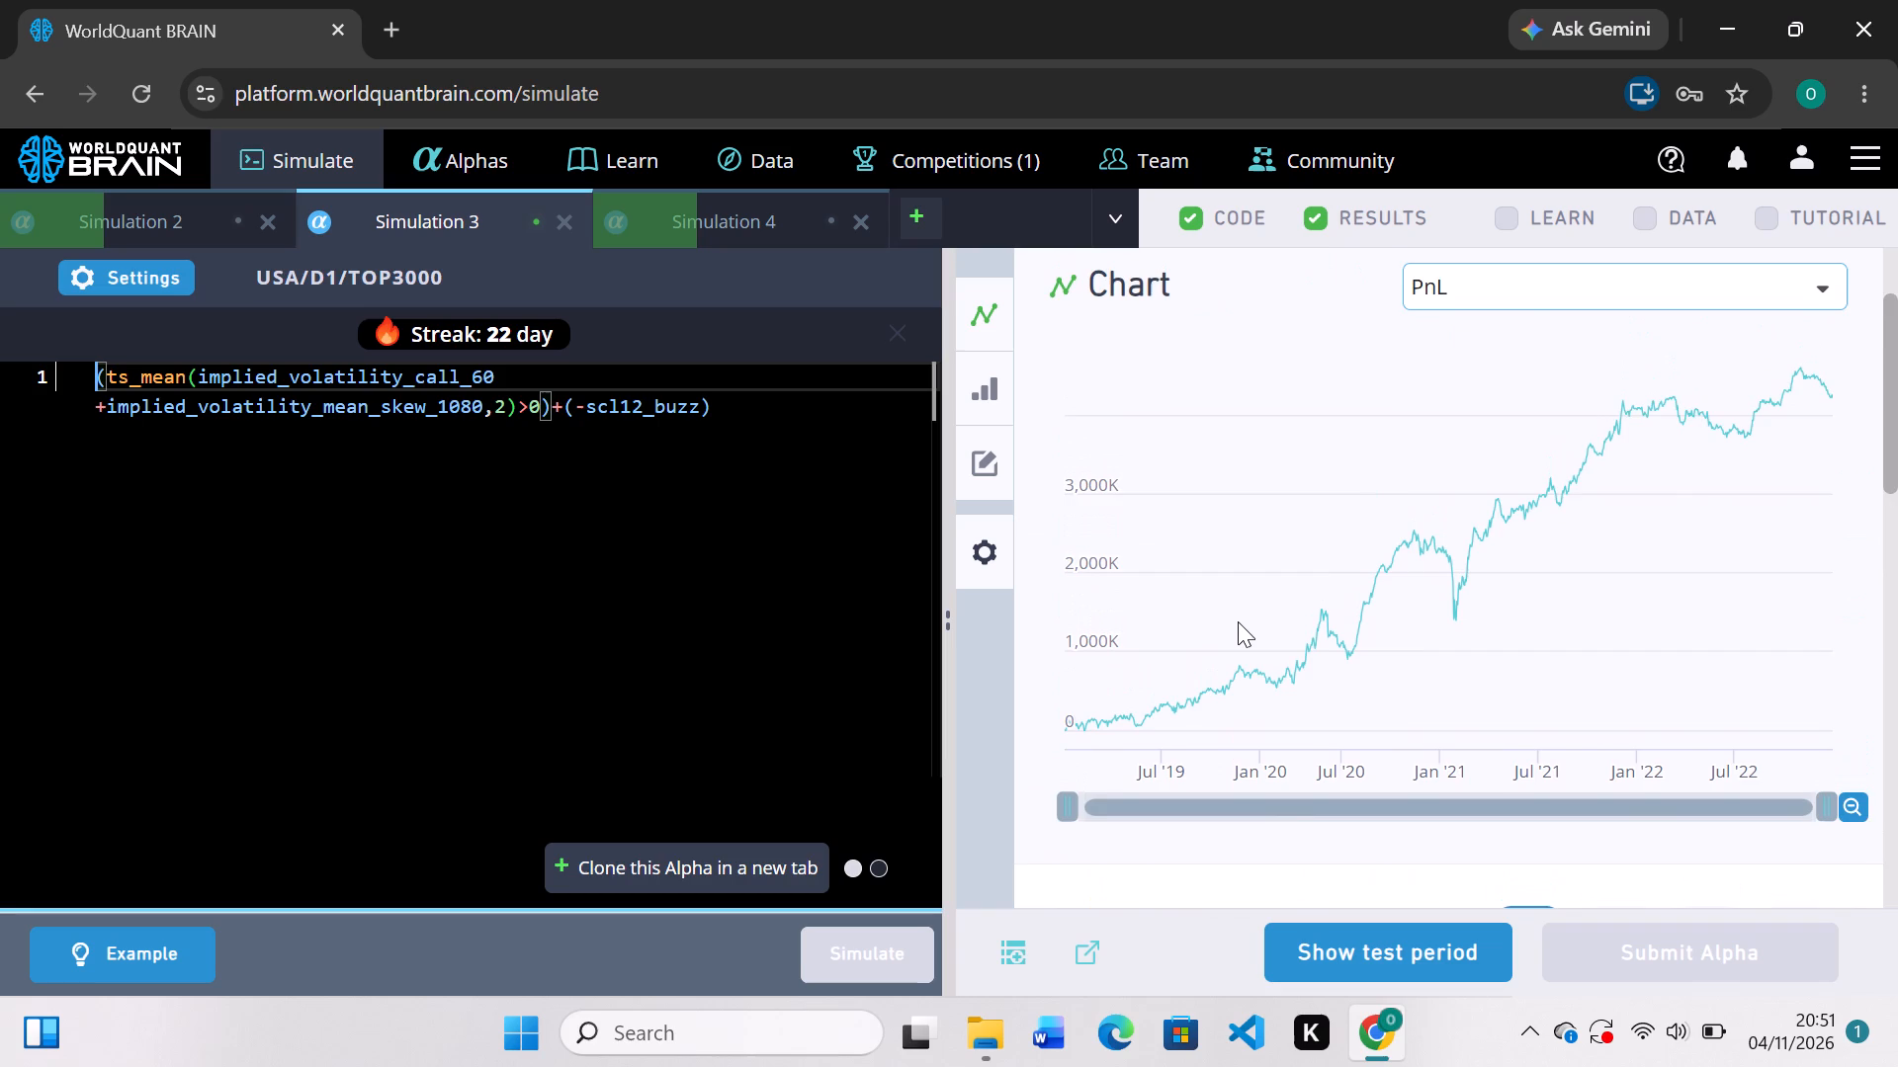
{"action": "scroll", "coordinate": [1238, 621], "scroll_direction": "down", "scroll_amount": 1}
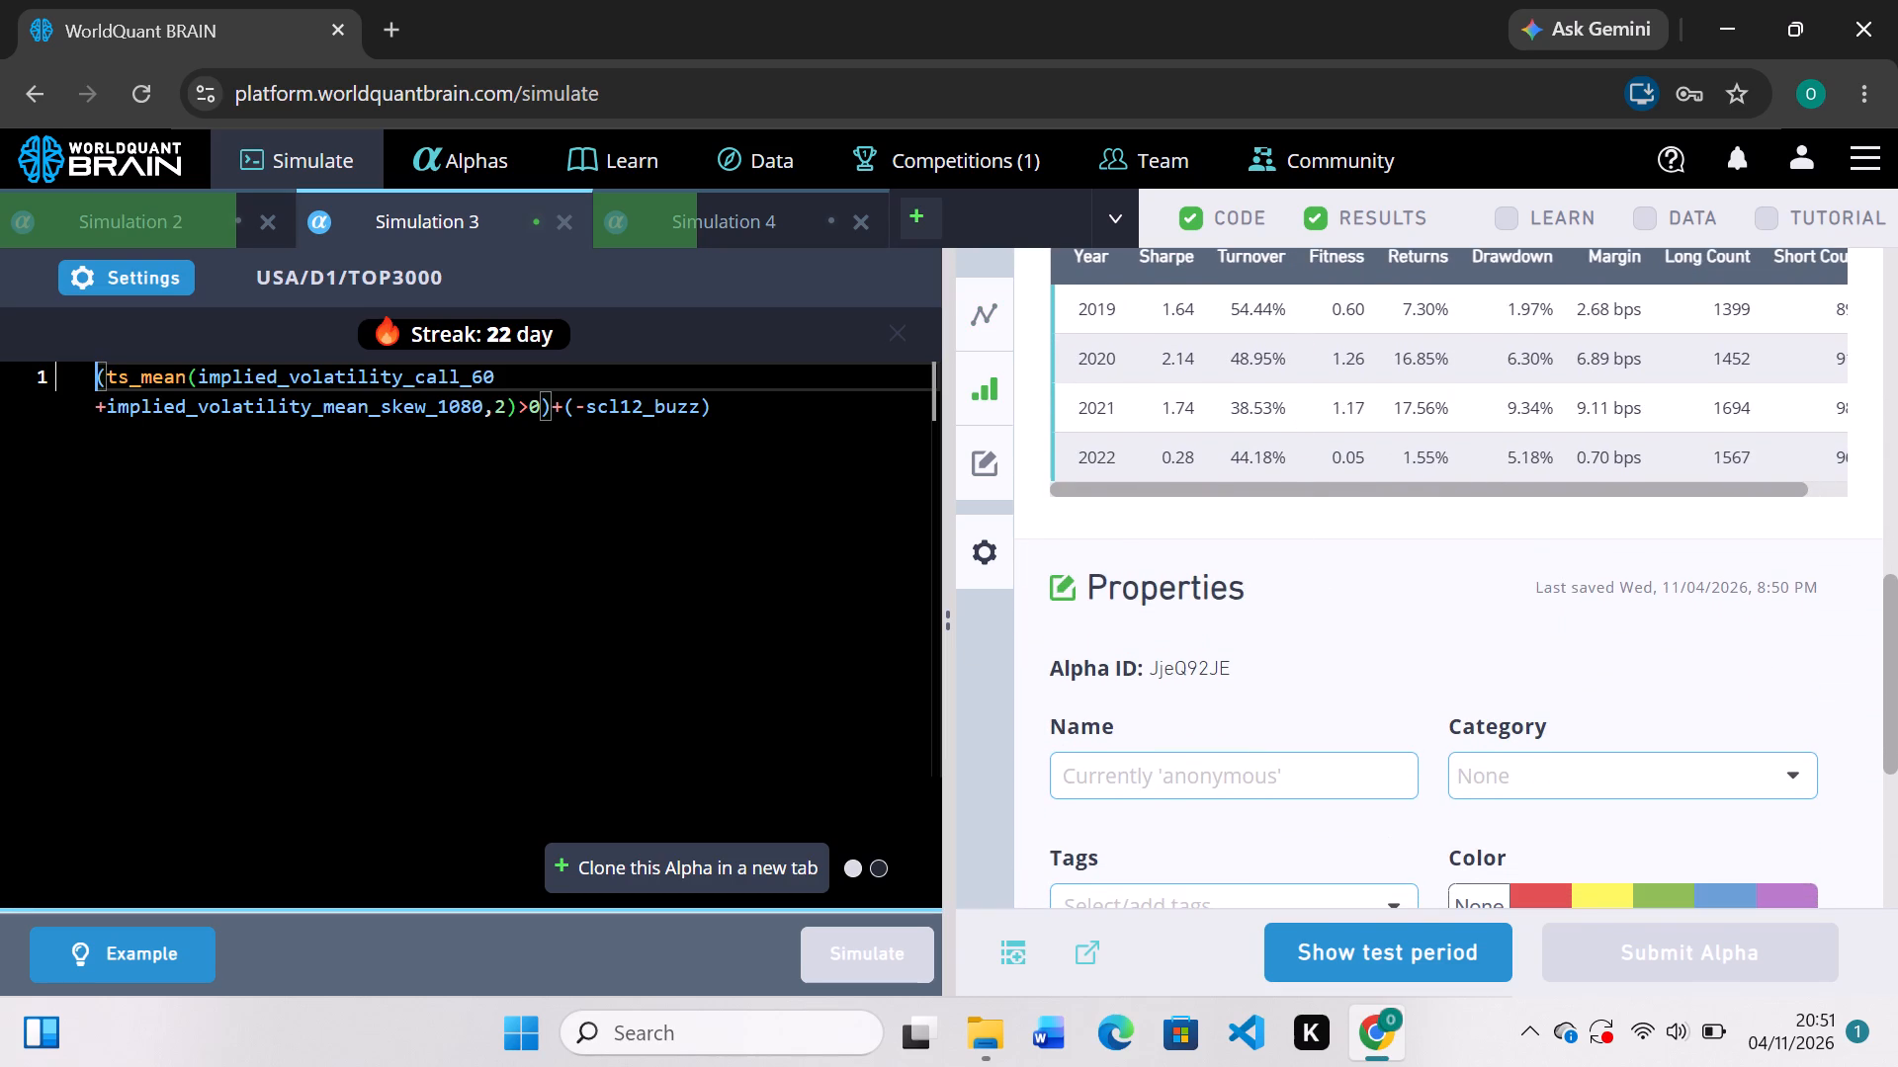
{"action": "left_click", "coordinate": [1413, 943]}
{"action": "scroll", "coordinate": [1417, 678], "scroll_direction": "down", "scroll_amount": 2}
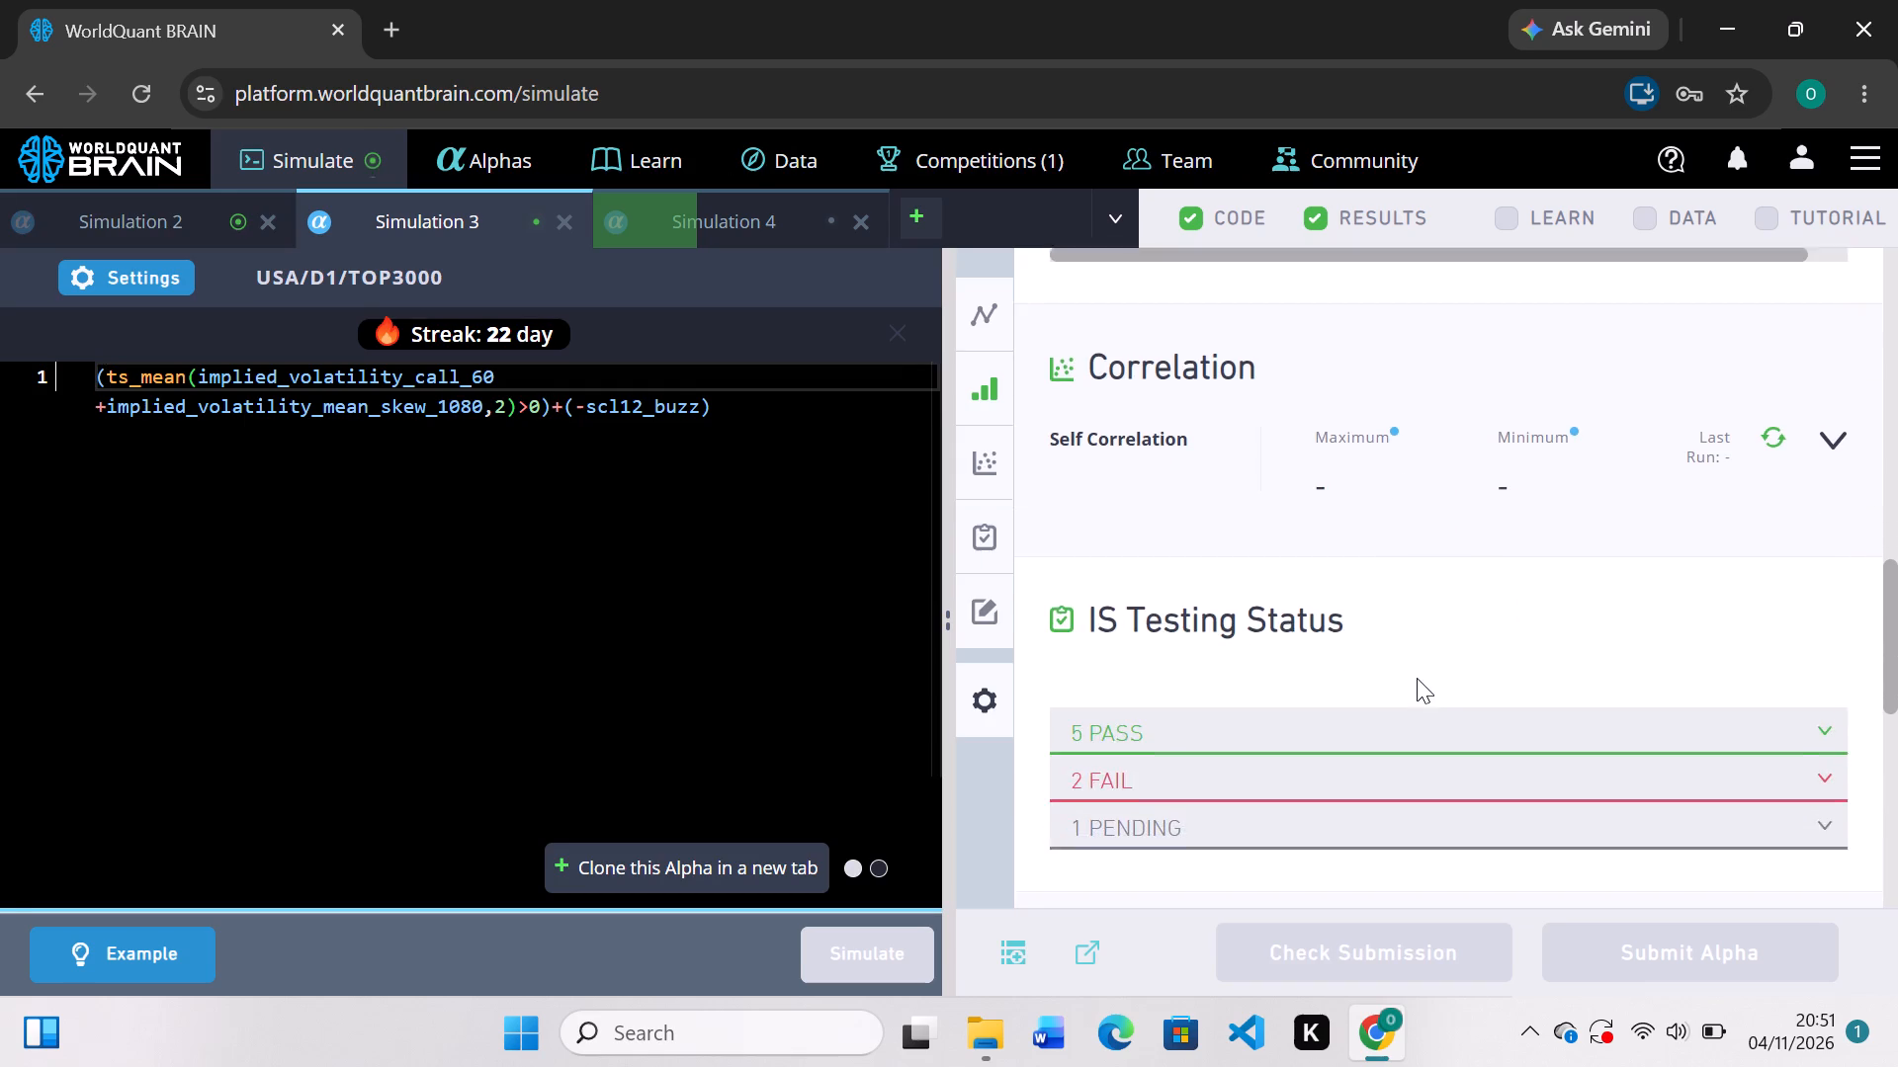
{"action": "scroll", "coordinate": [1417, 678], "scroll_direction": "down", "scroll_amount": 1}
{"action": "left_click", "coordinate": [1785, 595]}
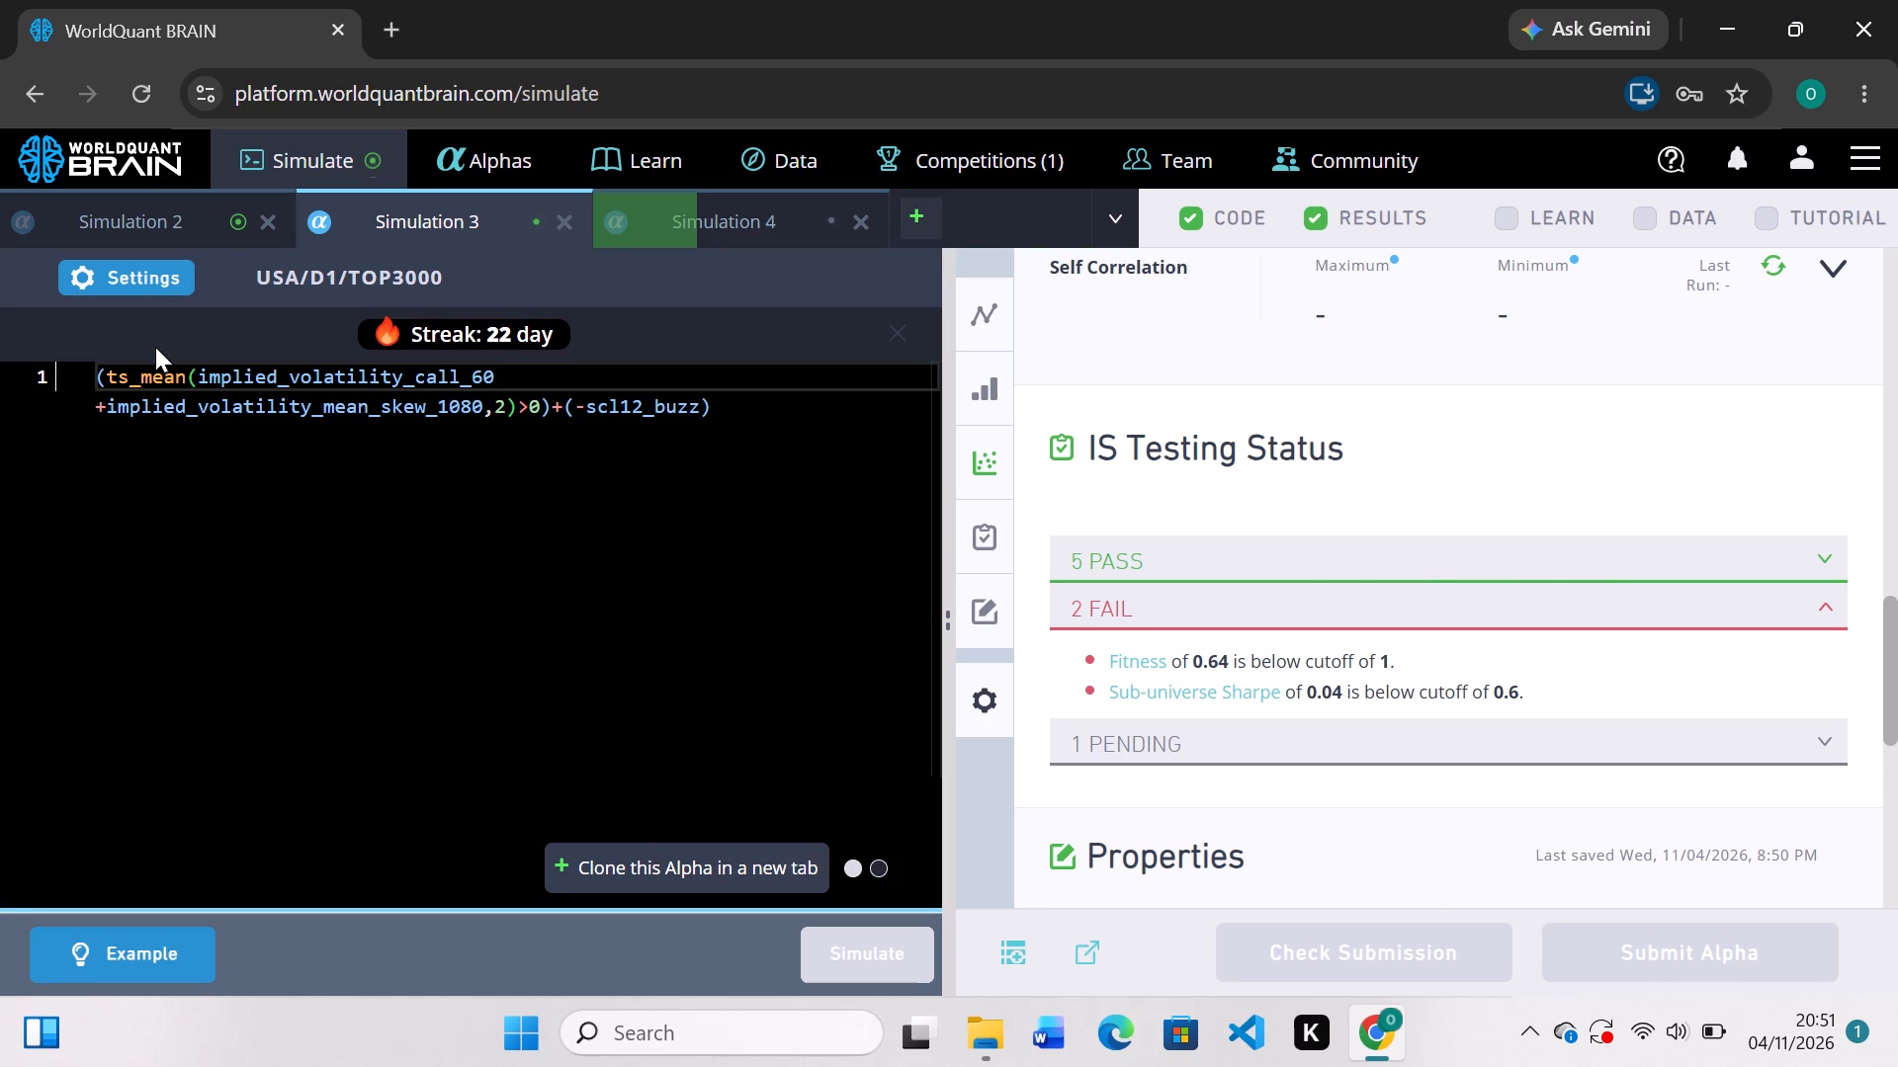
Set Simulation 3's decay to 56, apply the settings and rerun the simulation.
{"action": "left_click", "coordinate": [118, 284]}
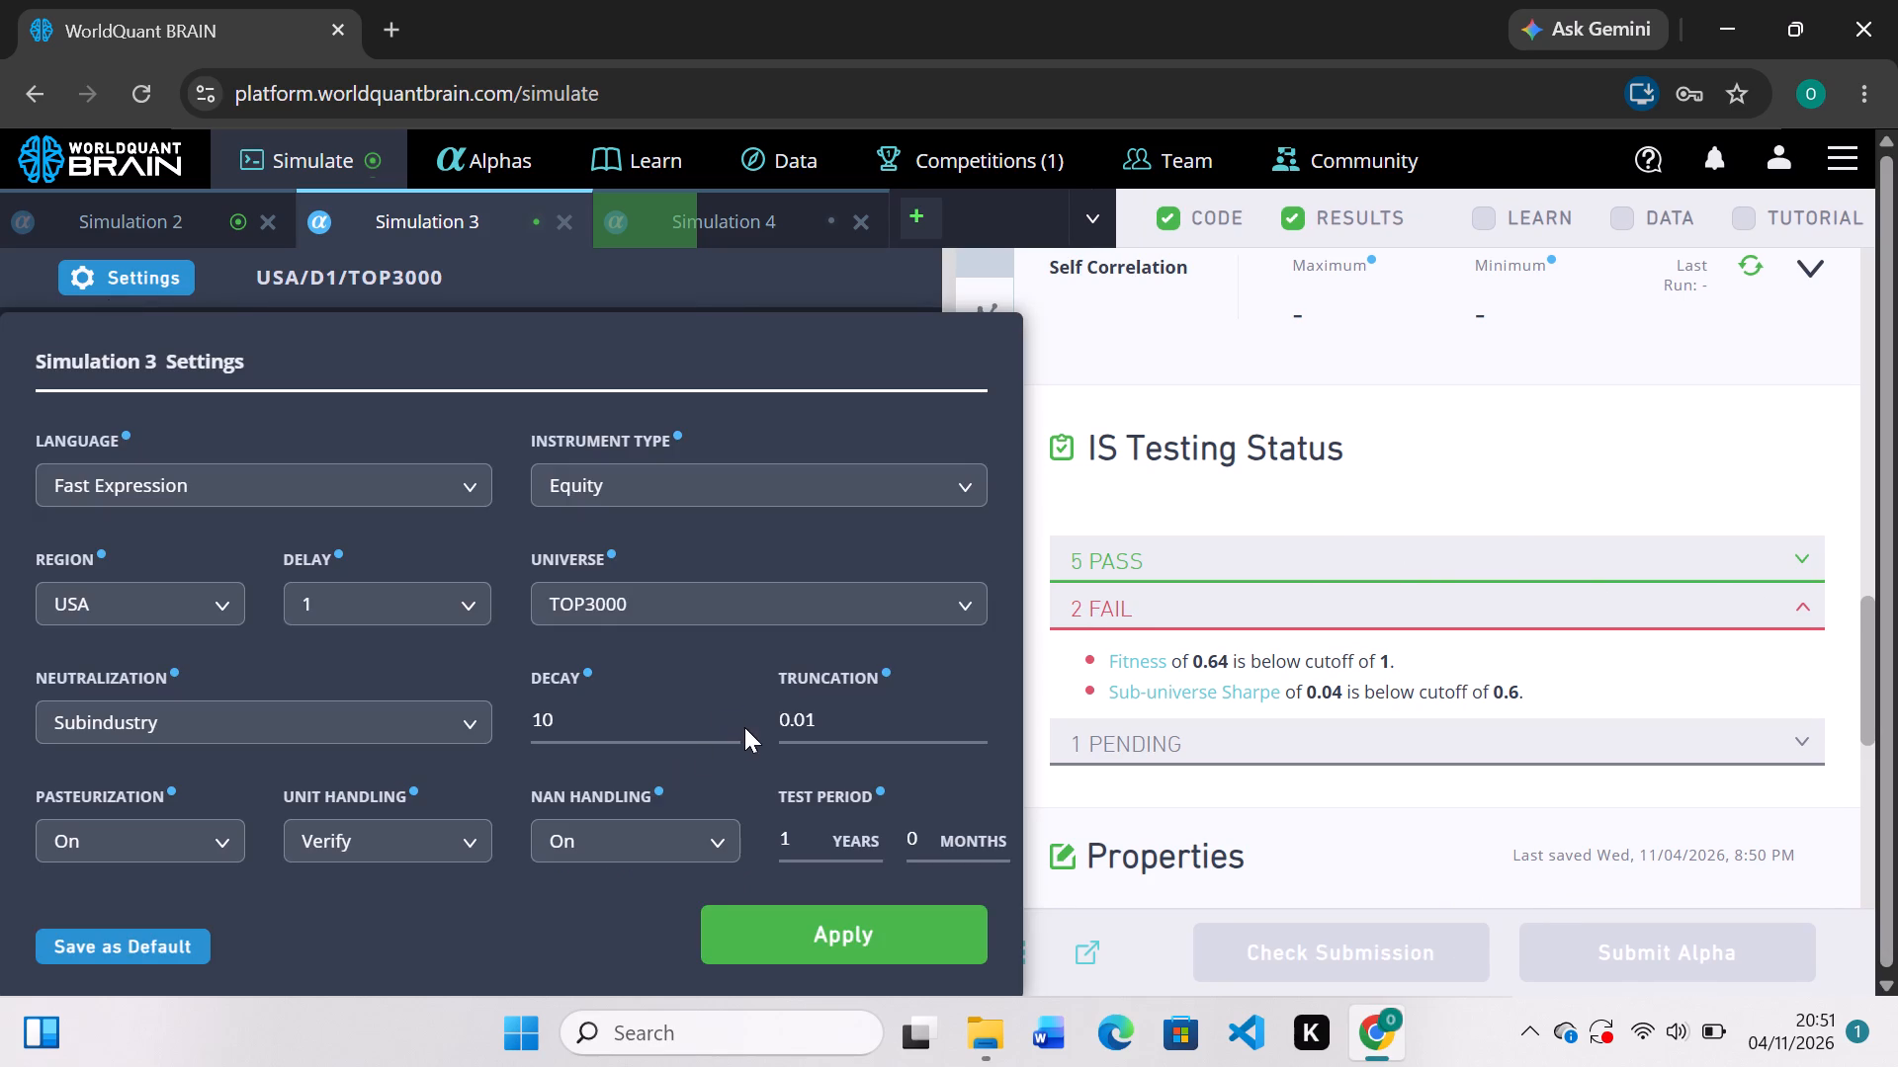
{"action": "left_click", "coordinate": [732, 717]}
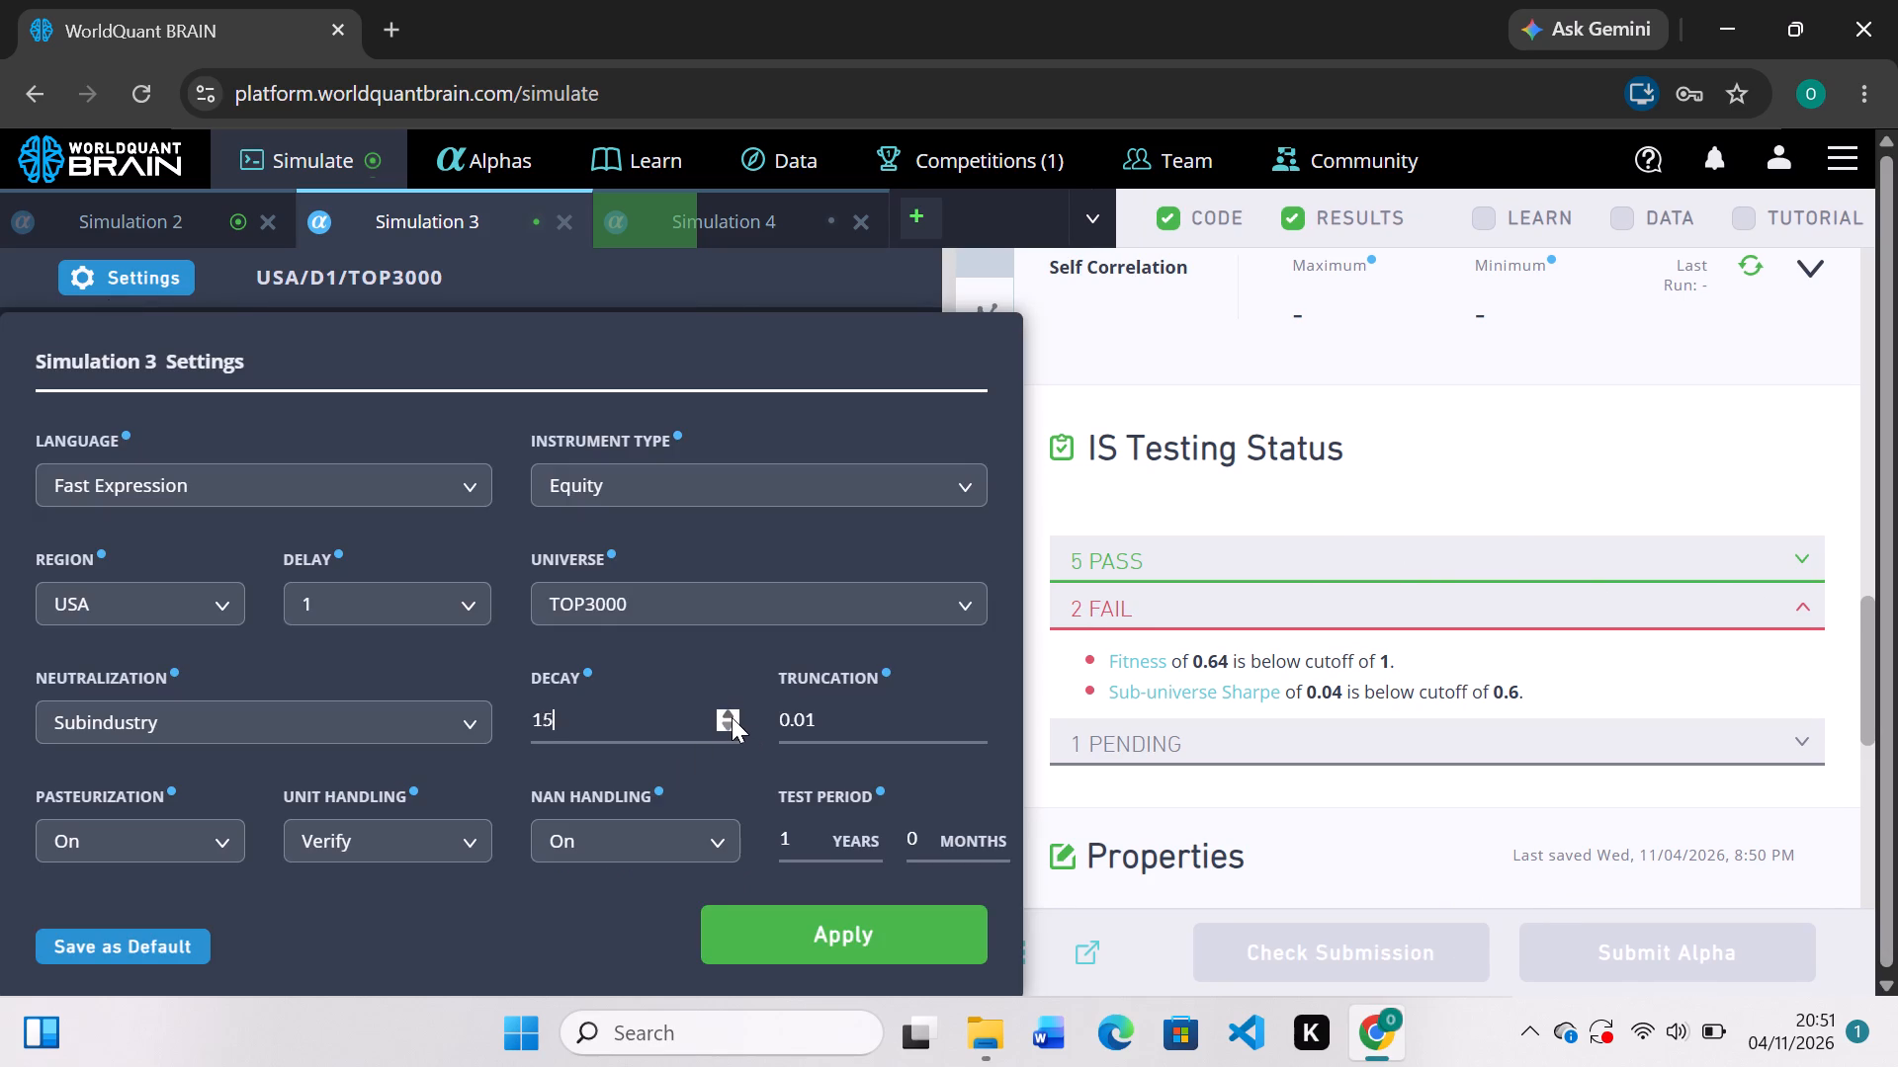
{"action": "left_click", "coordinate": [732, 717]}
{"action": "left_click", "coordinate": [848, 950]}
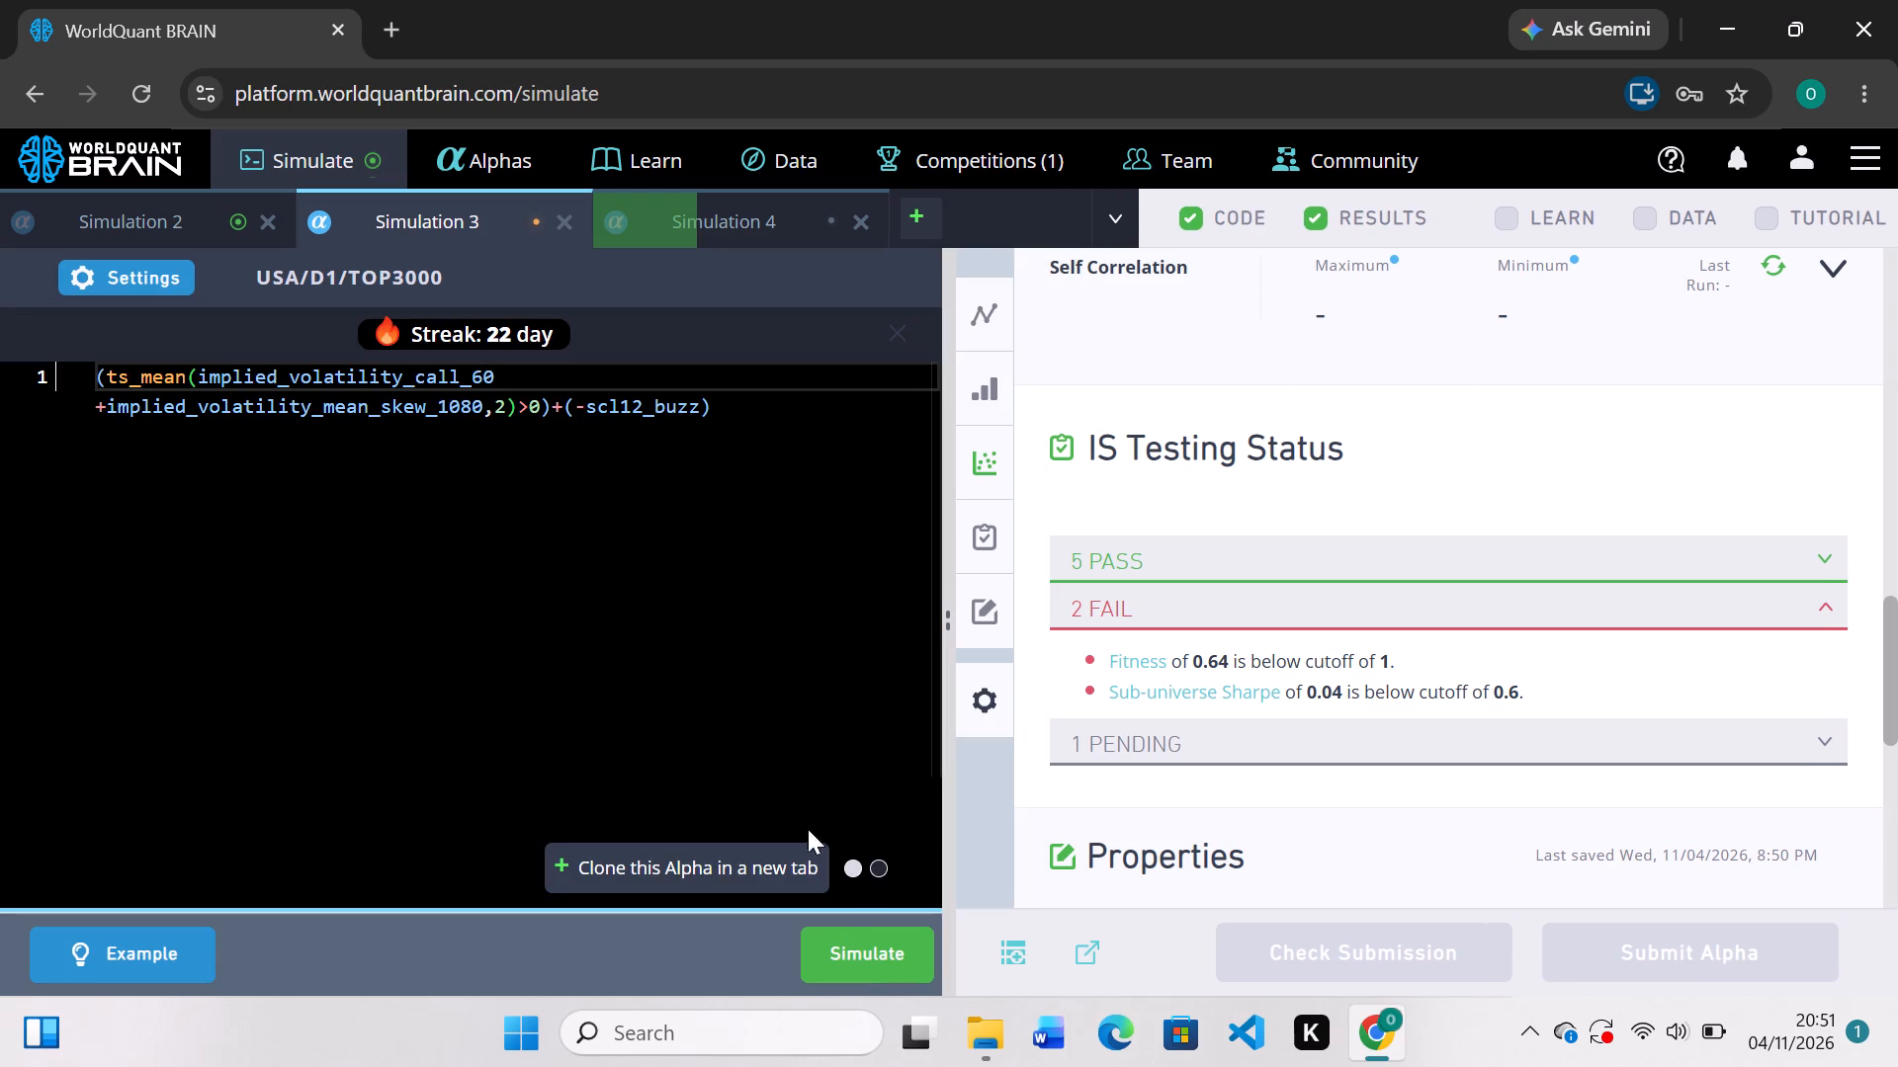
{"action": "left_click", "coordinate": [847, 937]}
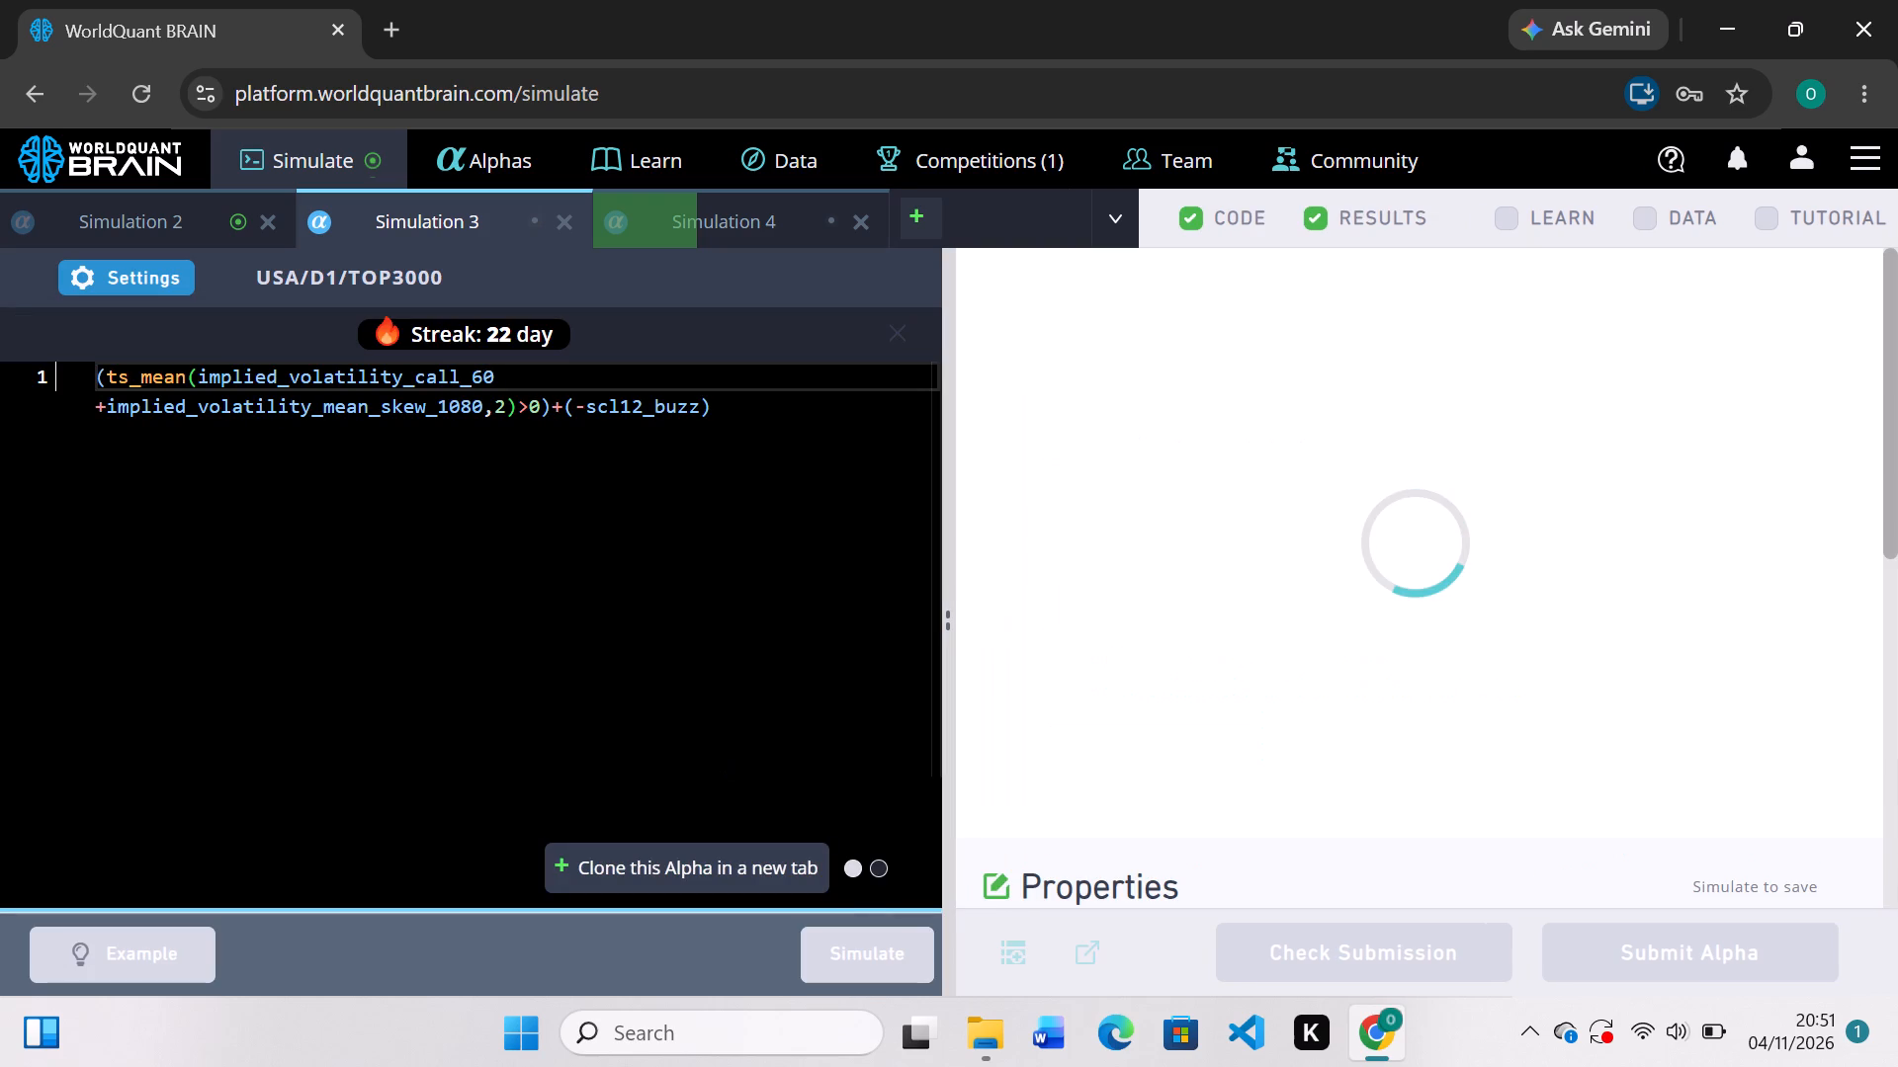
Review Simulation 2's results with the test period shown and run its self-correlation check.
{"action": "left_click", "coordinate": [190, 222]}
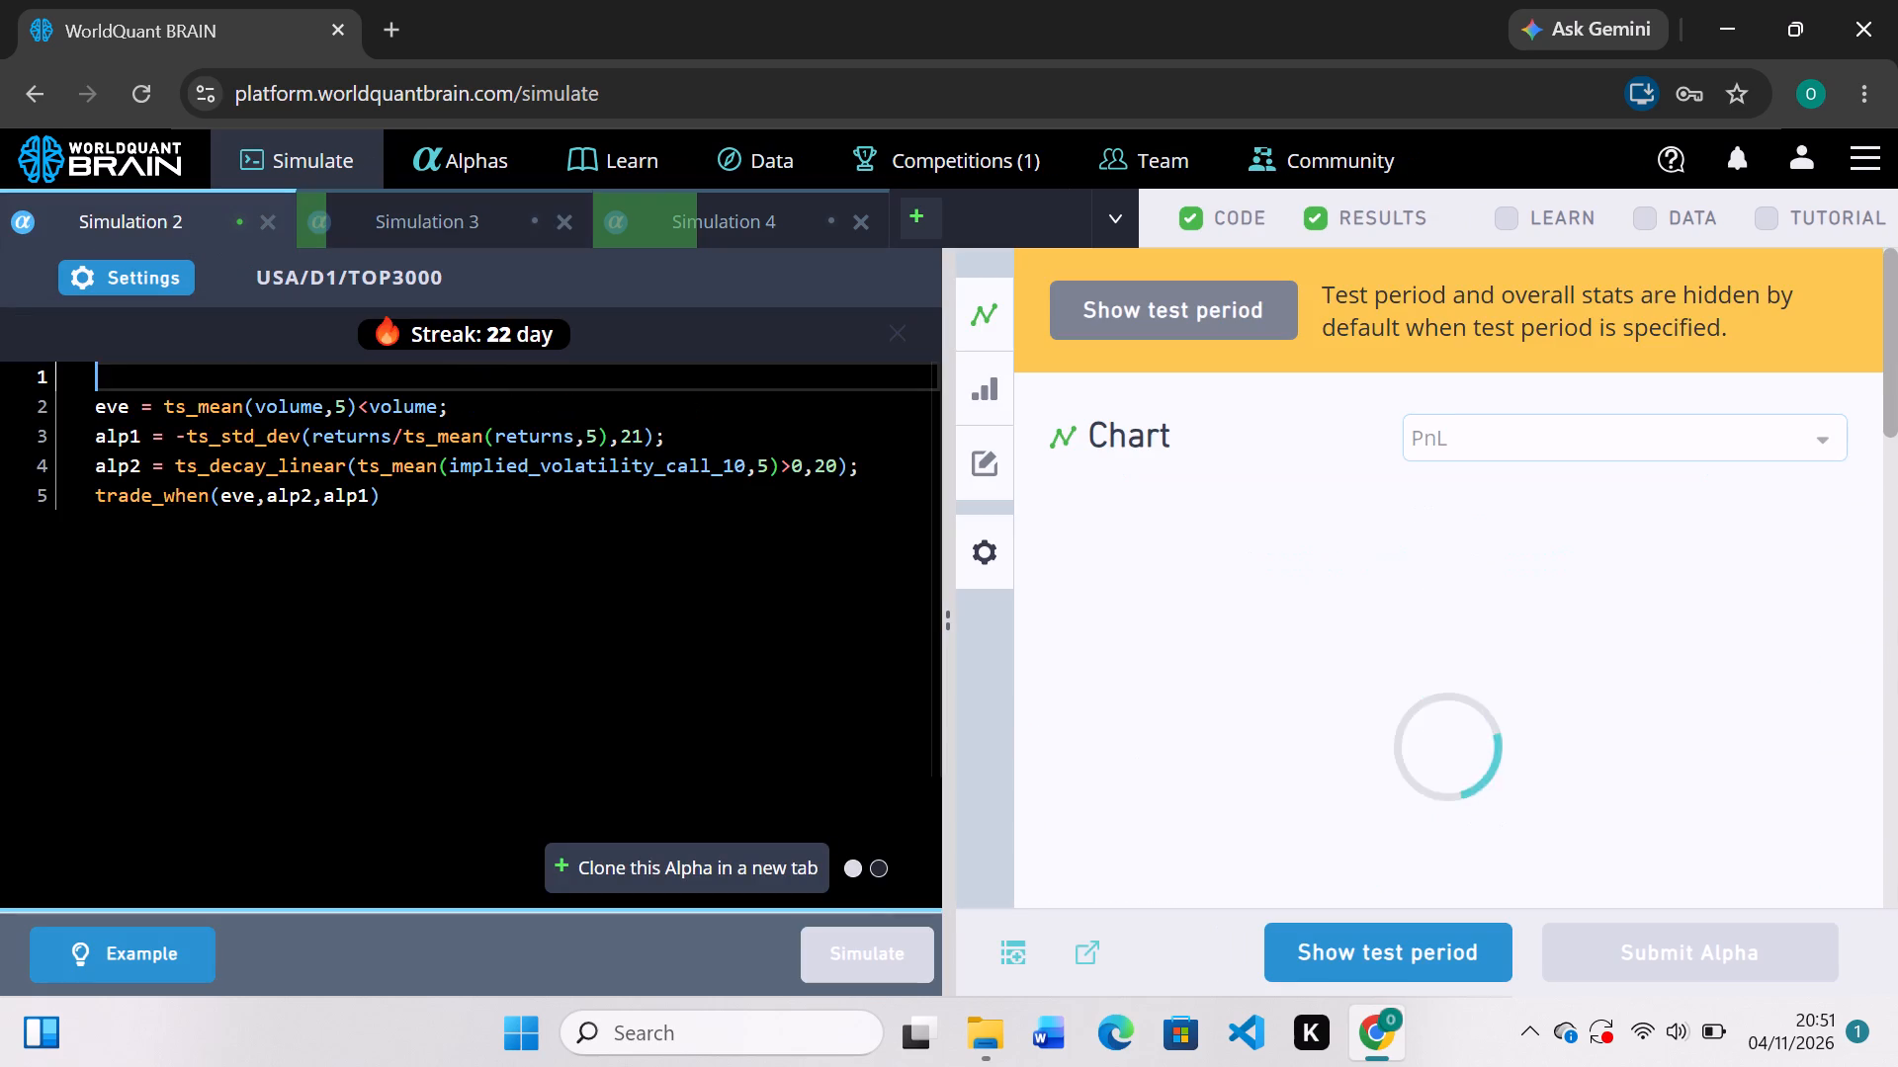
{"action": "scroll", "coordinate": [1190, 649], "scroll_direction": "down", "scroll_amount": 2}
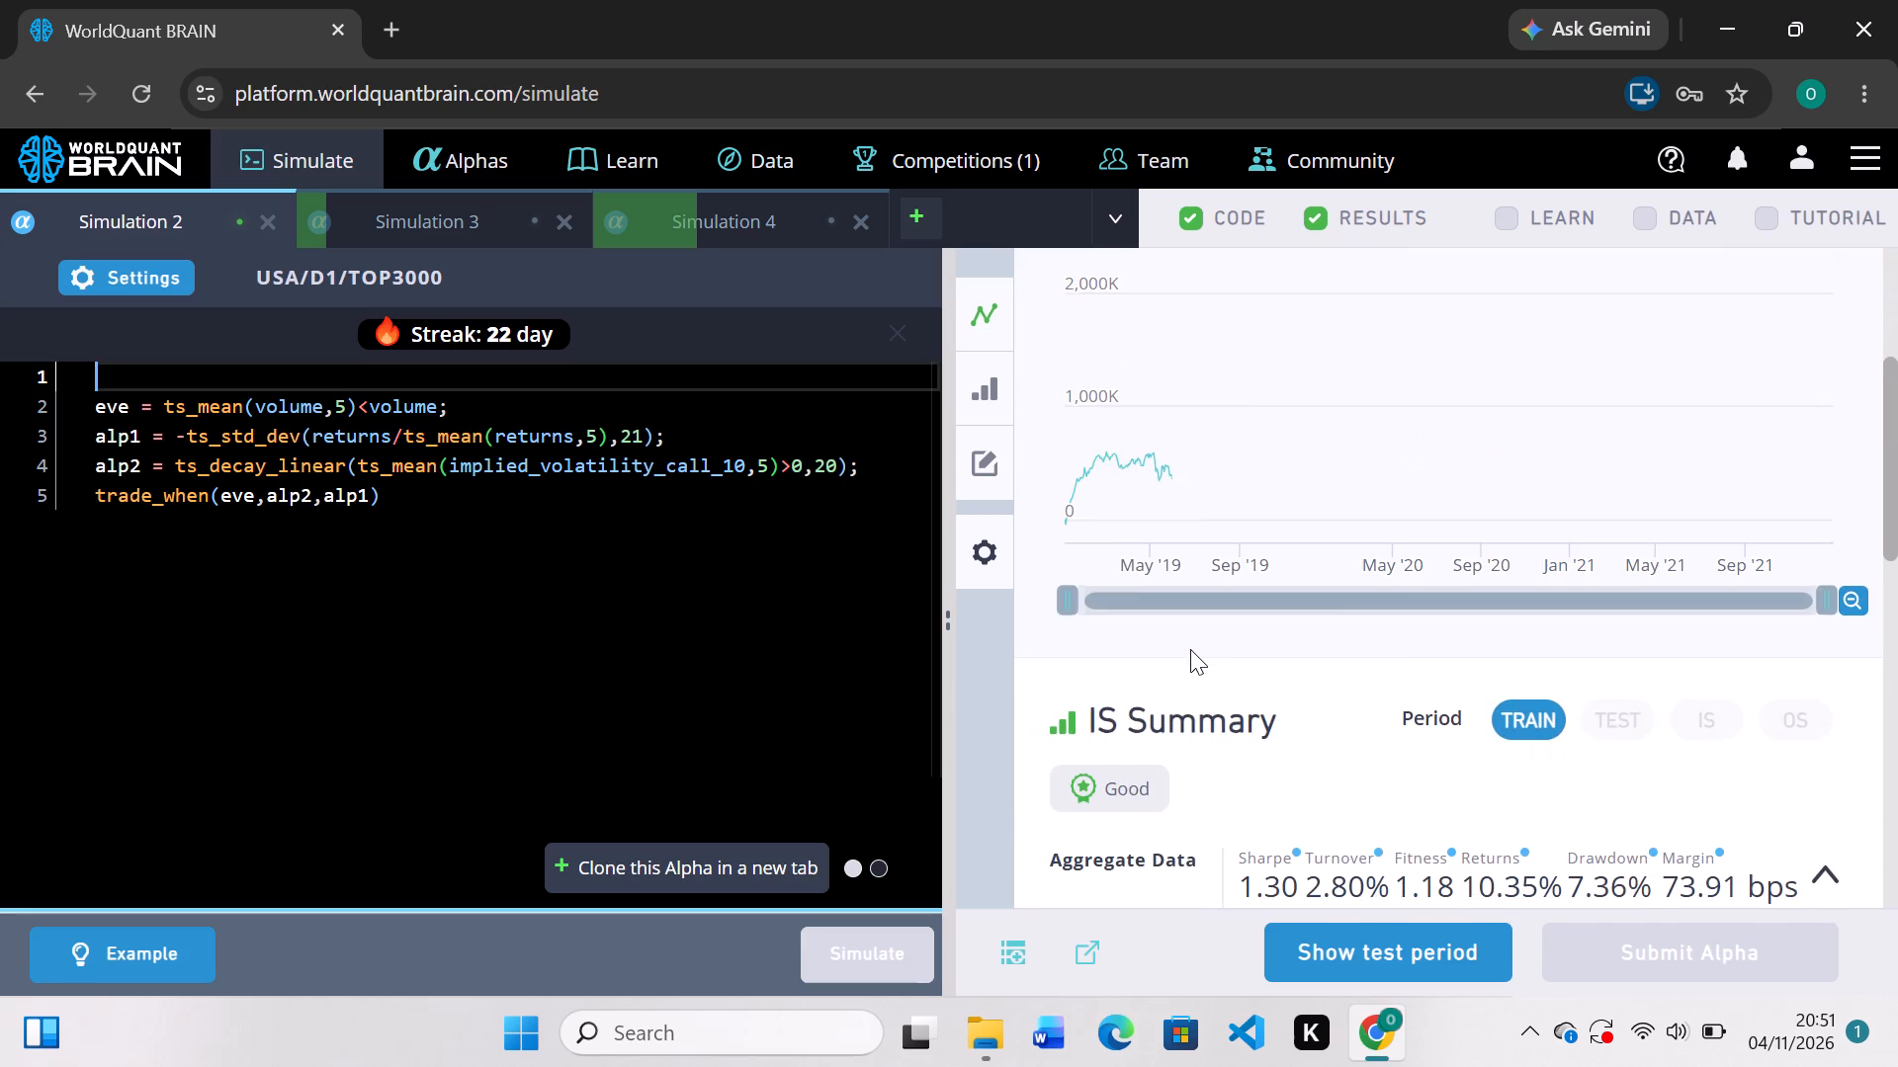
{"action": "scroll", "coordinate": [1190, 649], "scroll_direction": "down", "scroll_amount": 2}
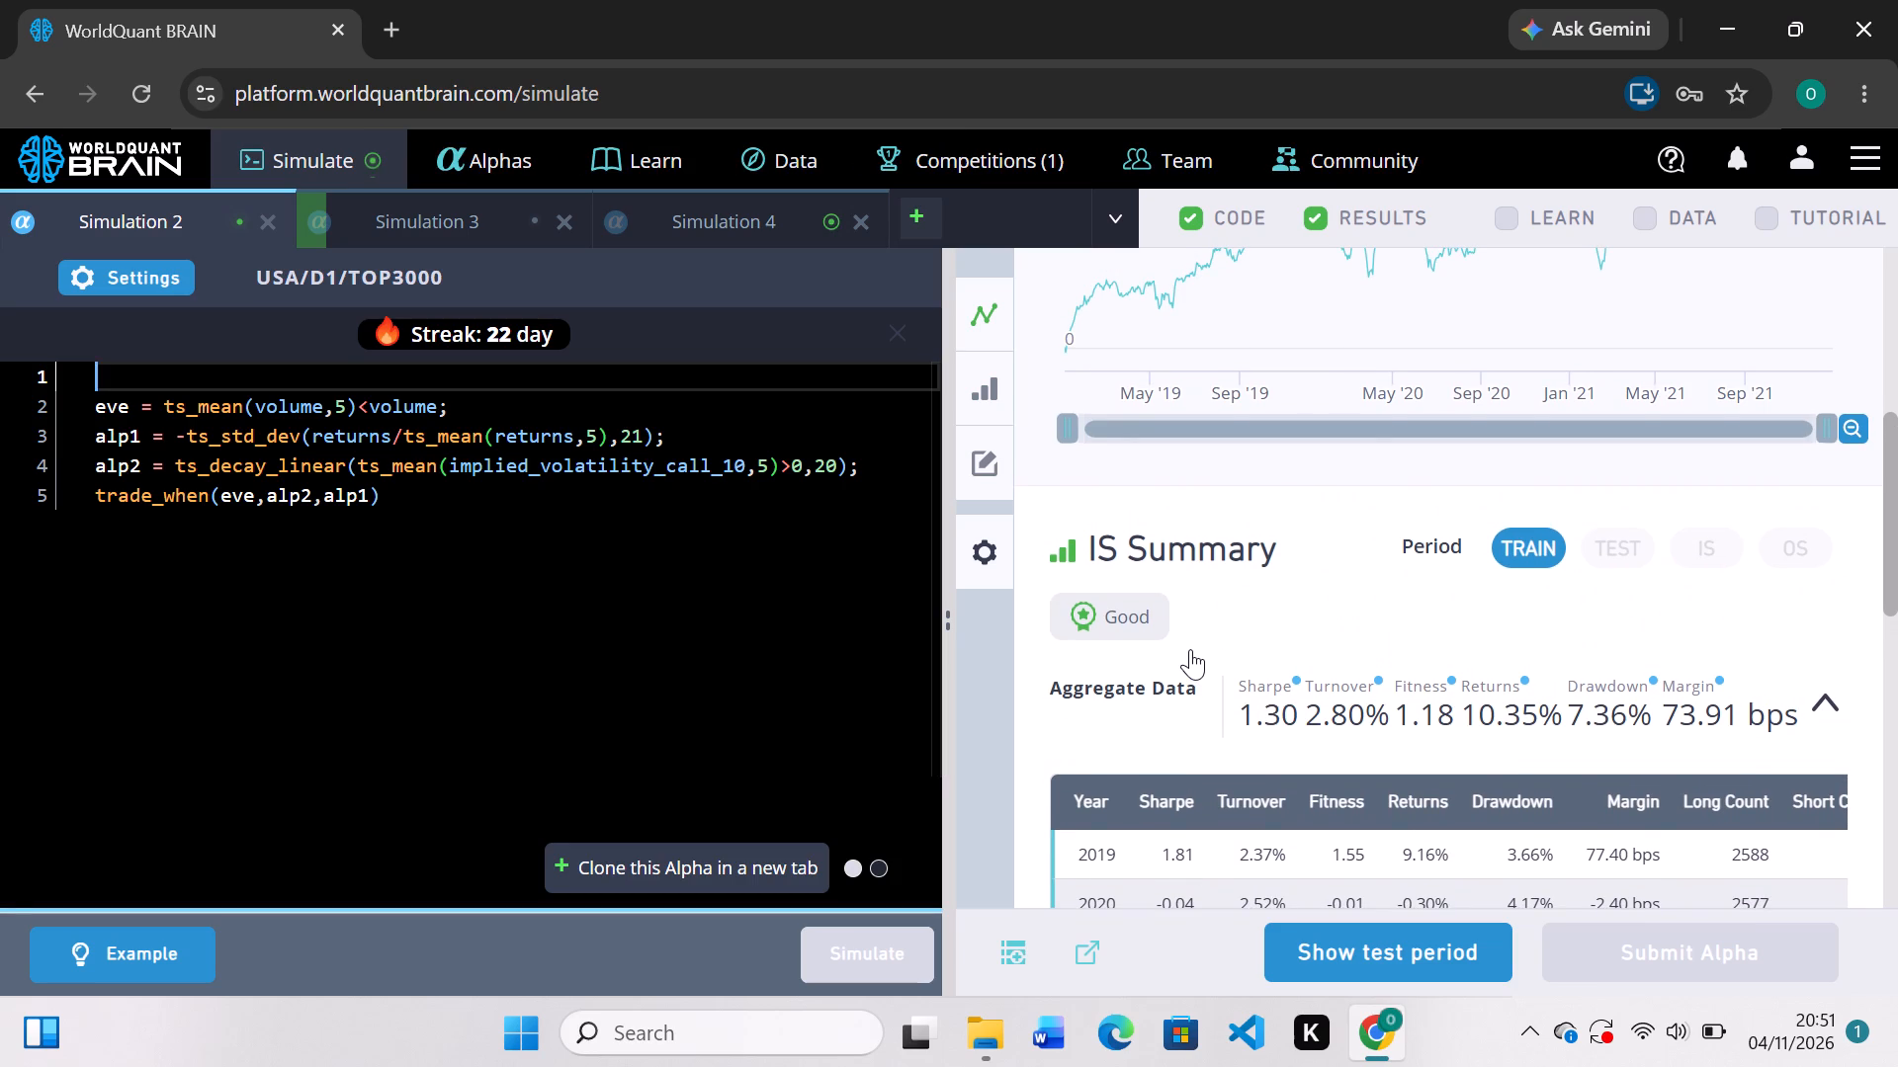
{"action": "scroll", "coordinate": [1190, 649], "scroll_direction": "down", "scroll_amount": 2}
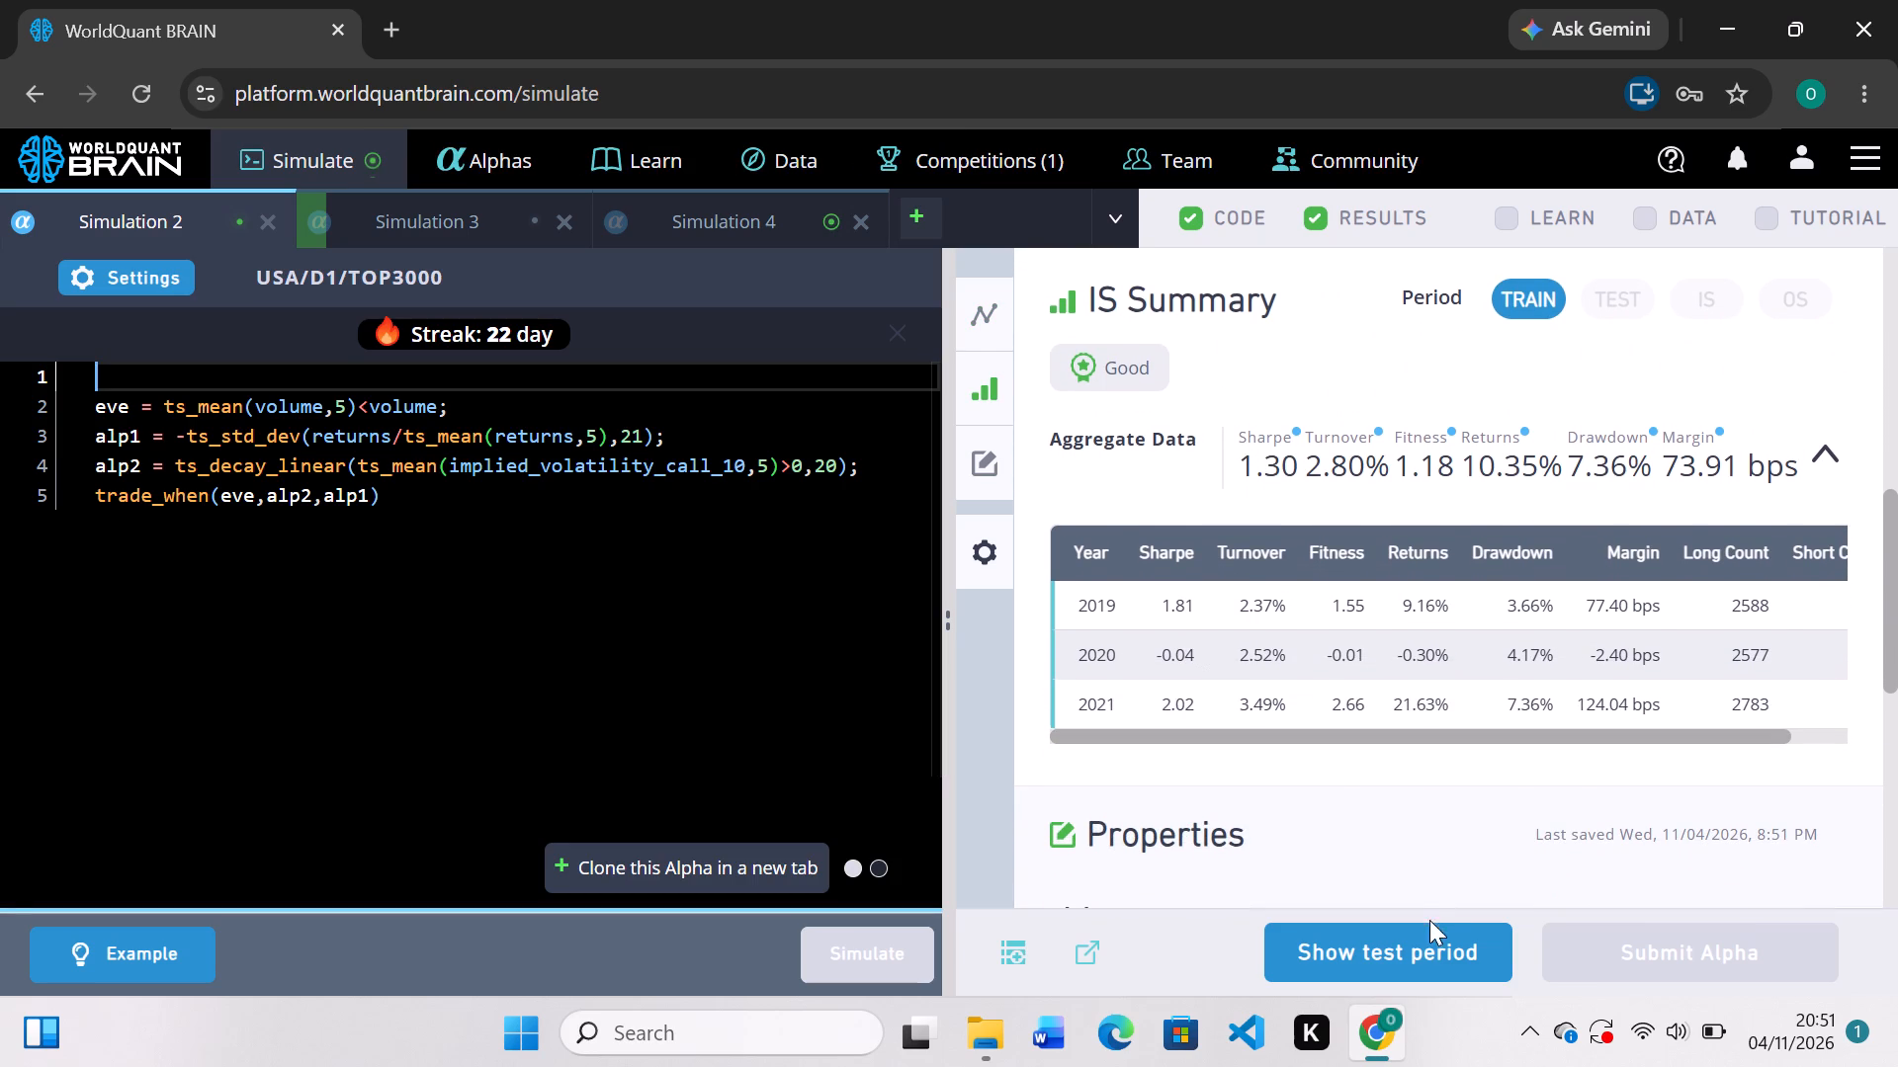
{"action": "left_click", "coordinate": [1429, 947]}
{"action": "scroll", "coordinate": [1415, 621], "scroll_direction": "down", "scroll_amount": 2}
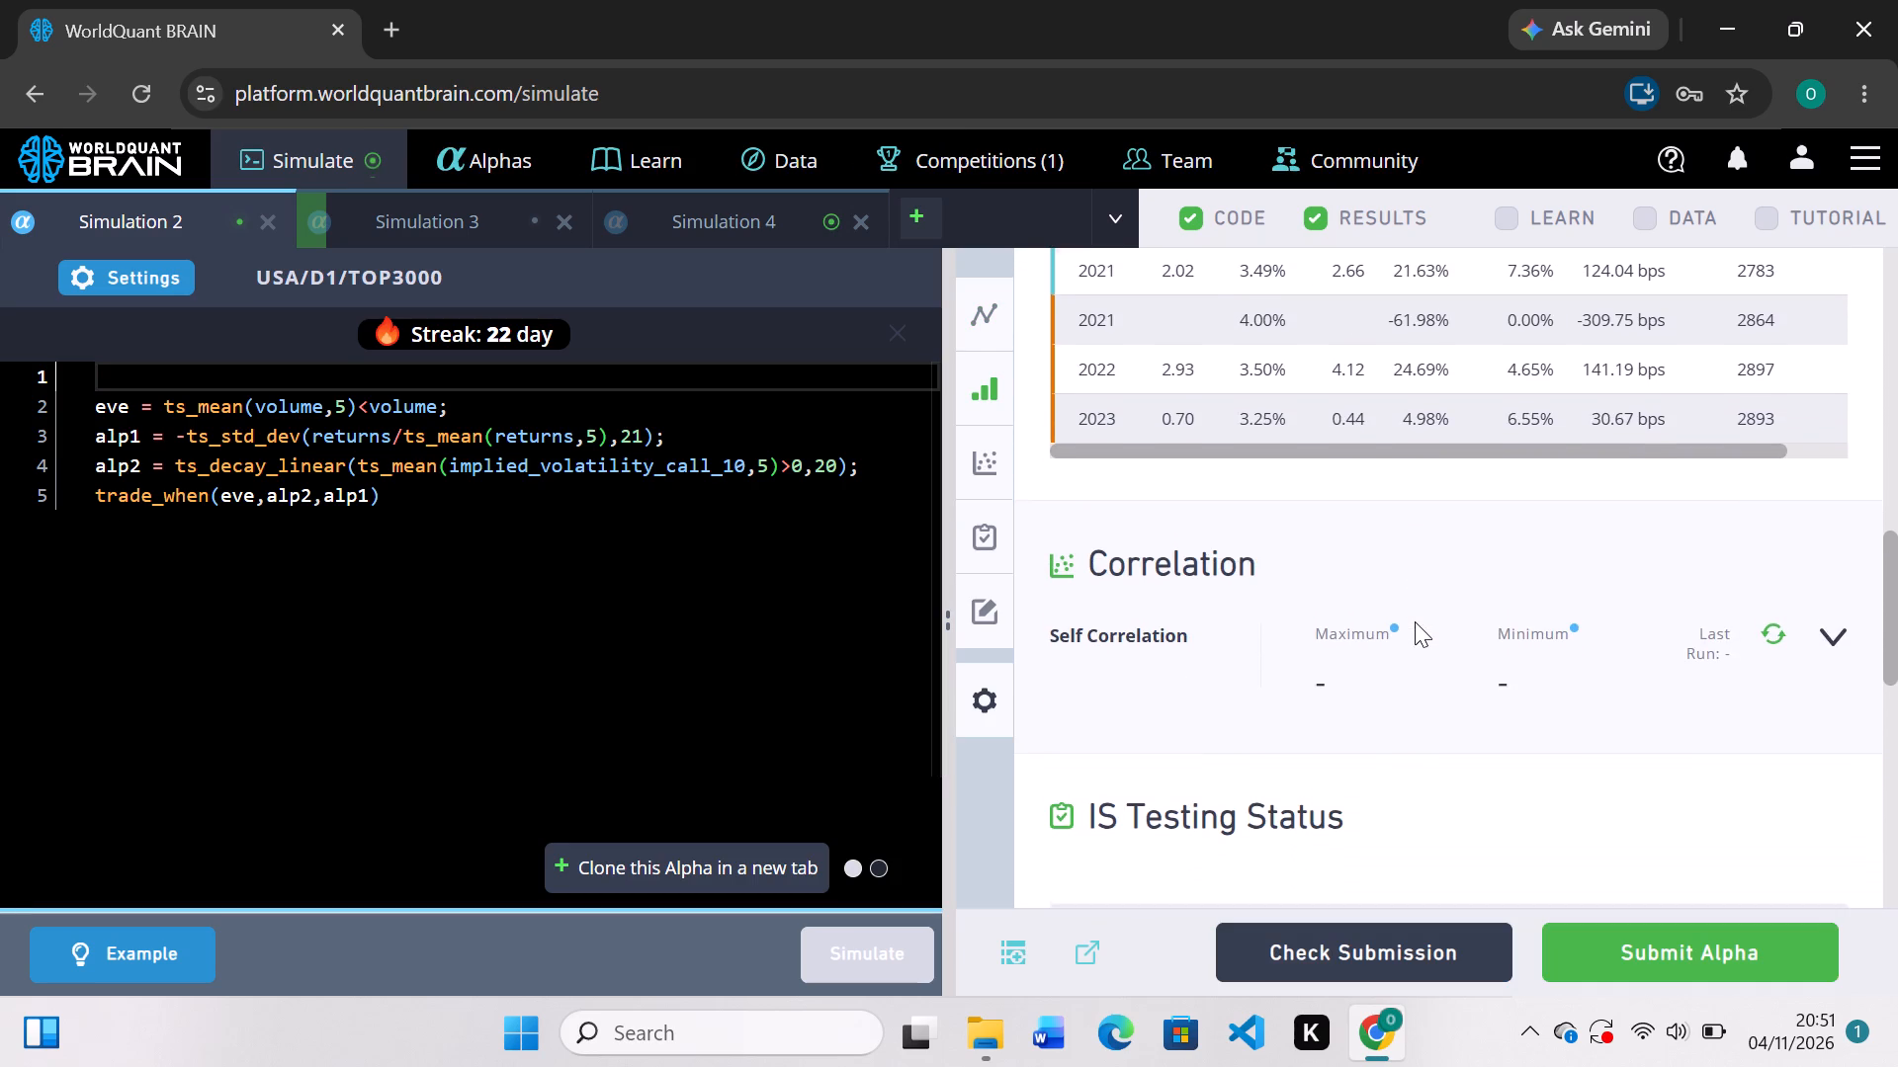
{"action": "left_click", "coordinate": [1769, 600]}
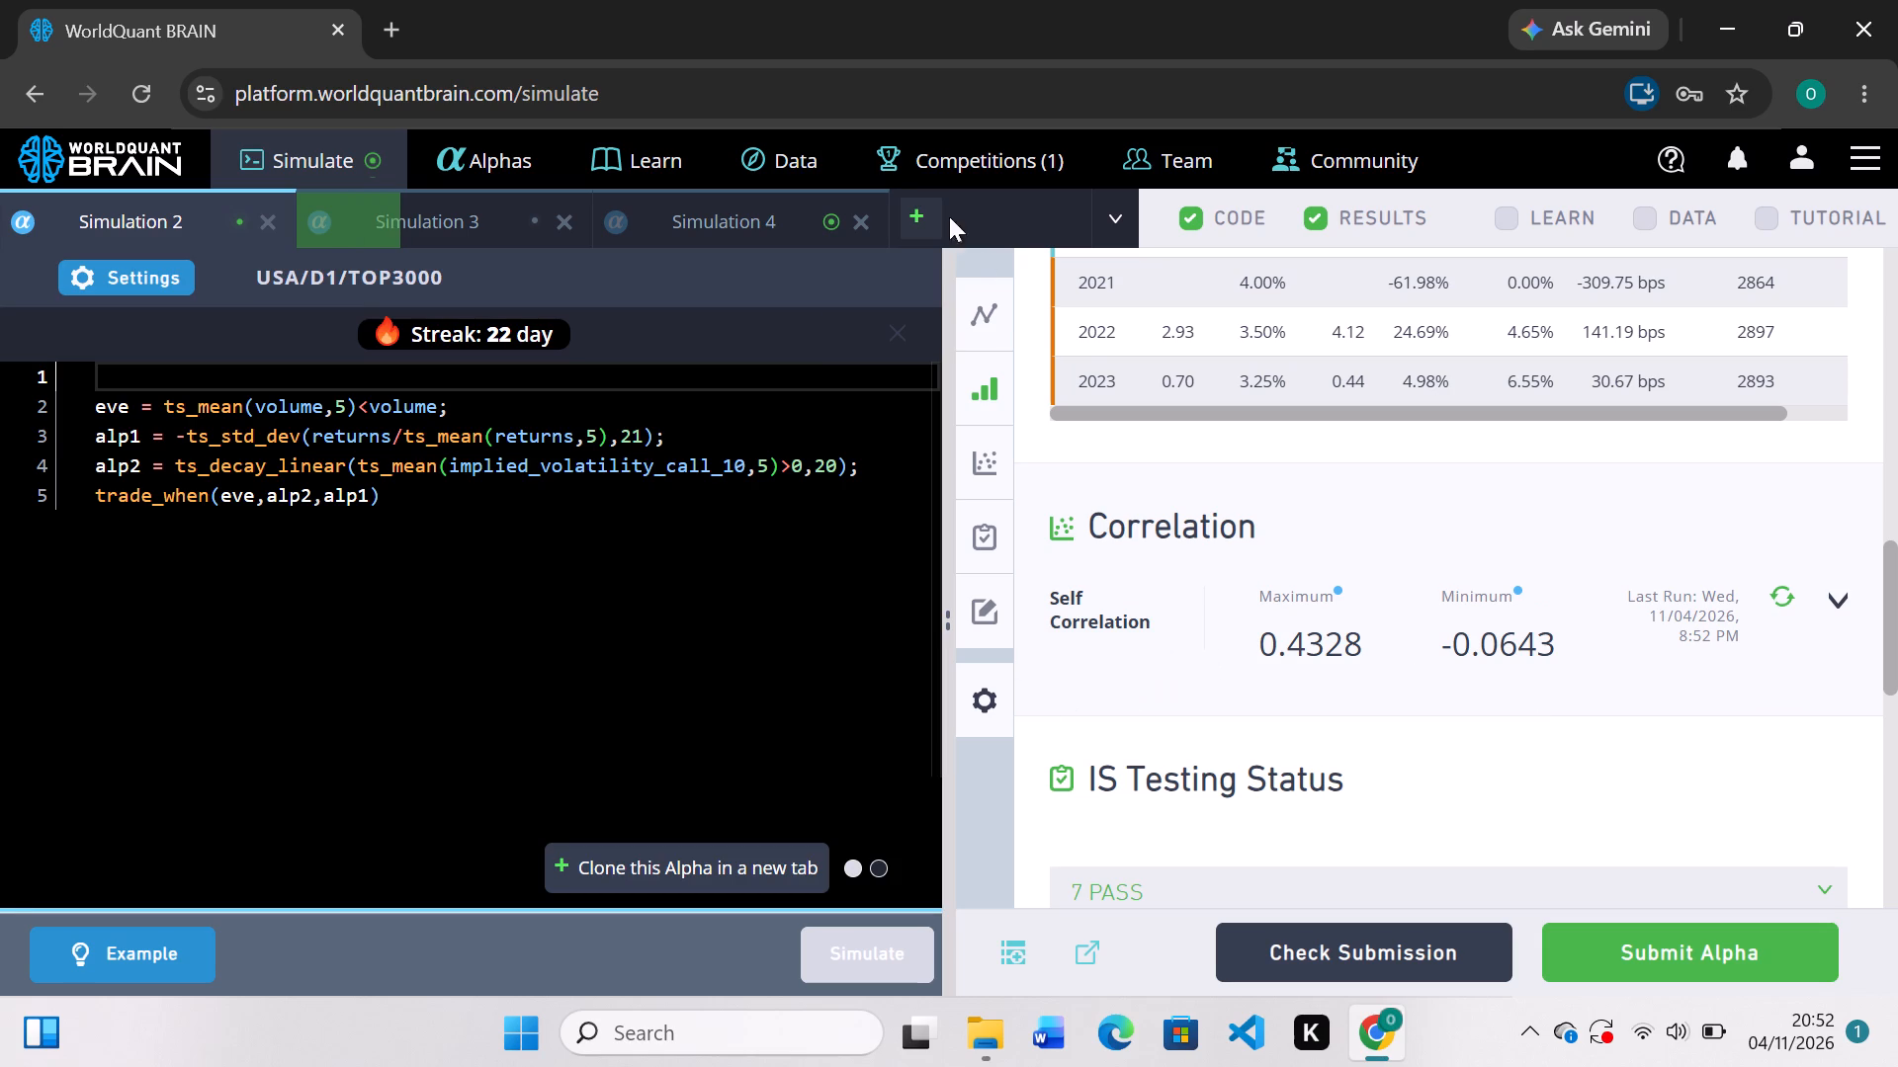
Create a new simulation and copy Simulation 2's four-line expression, from eve to trade_when, into it.
{"action": "left_click", "coordinate": [925, 207]}
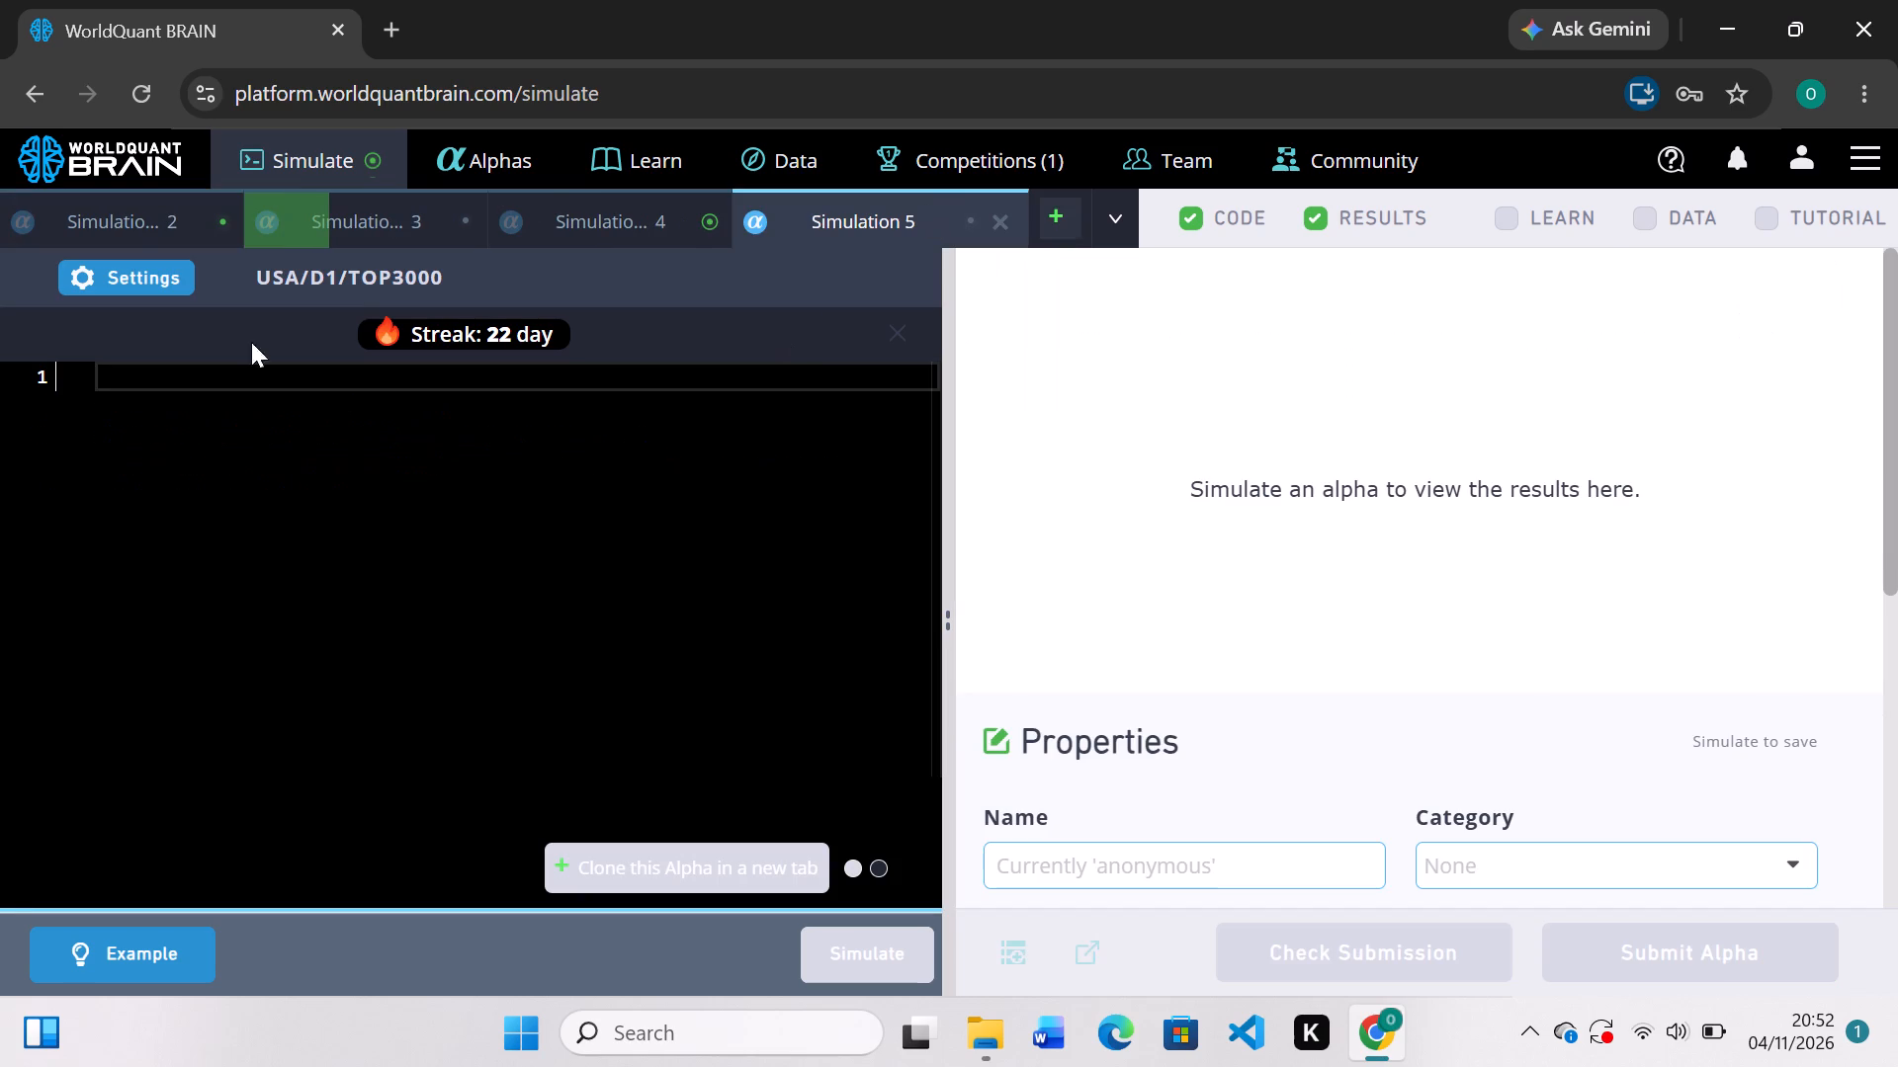
{"action": "left_click", "coordinate": [107, 217]}
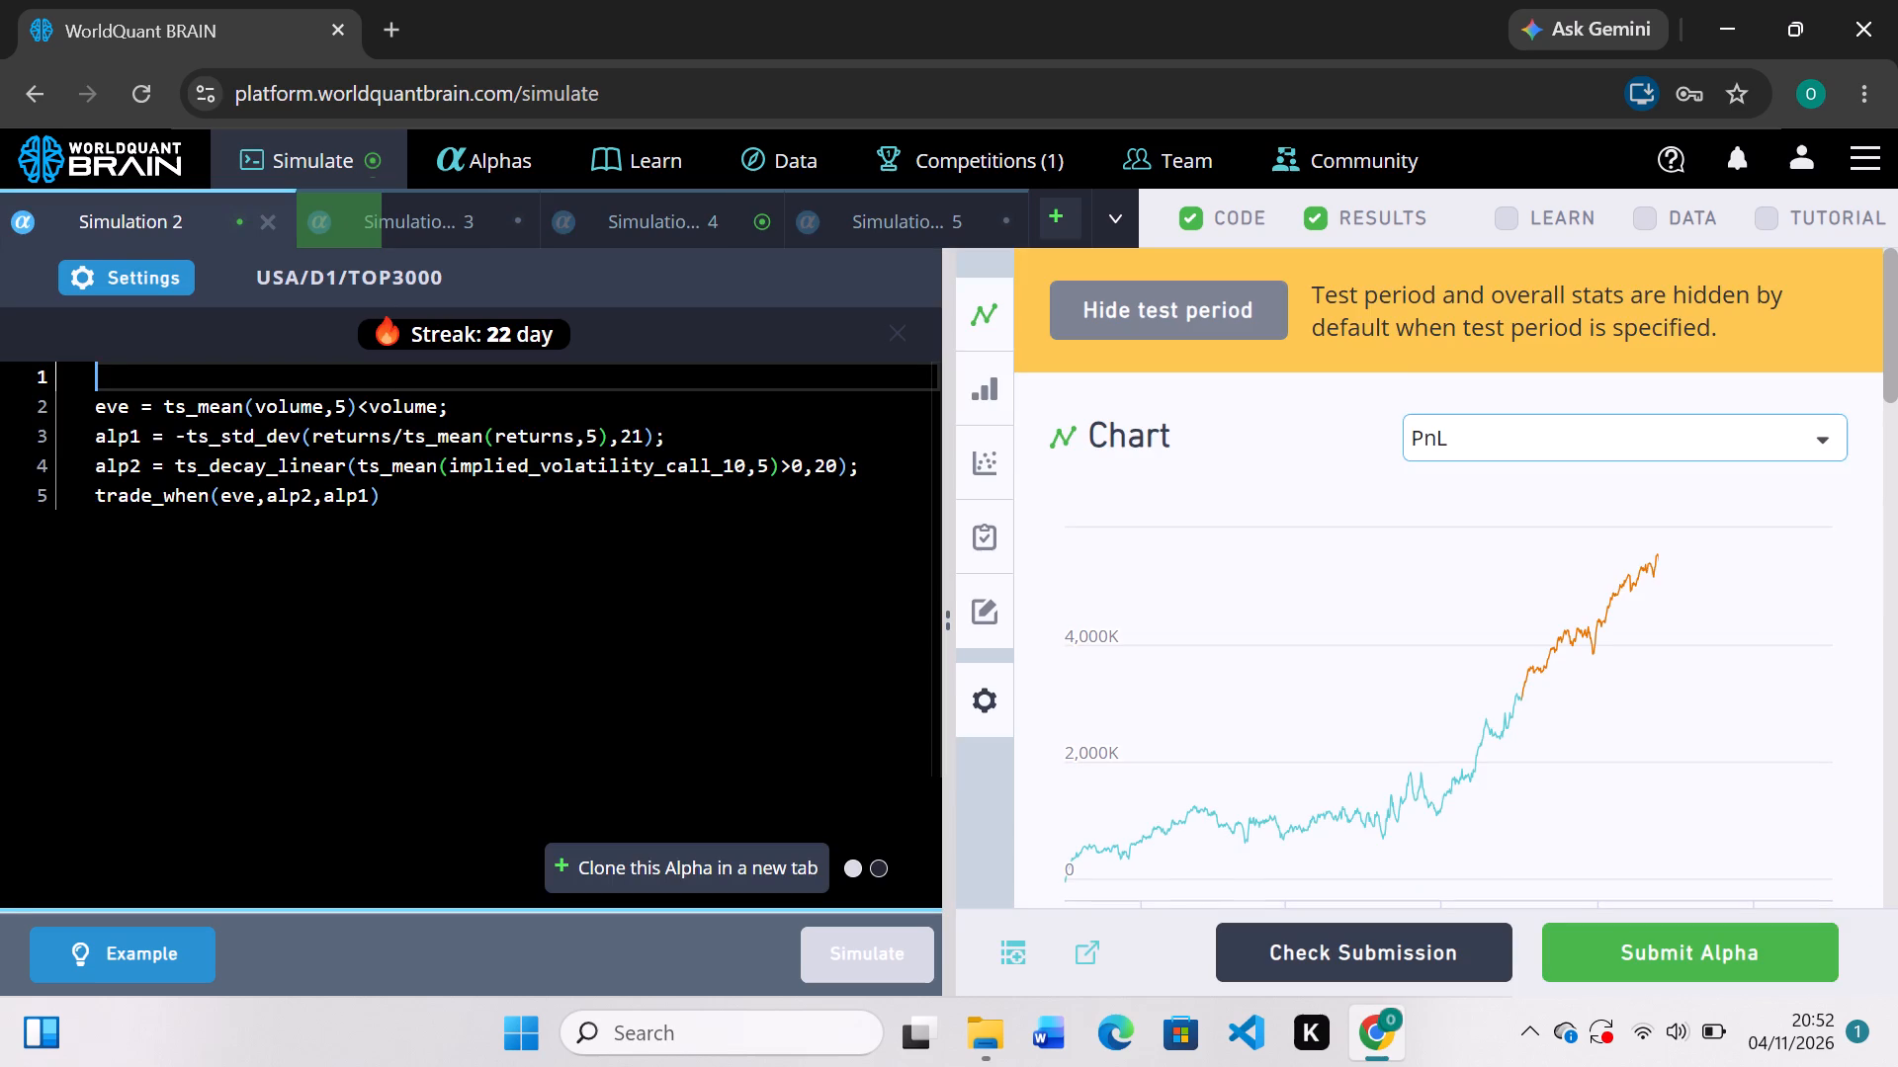
{"action": "left_click_drag", "start_coordinate": [413, 547], "coordinate": [22, 508]}
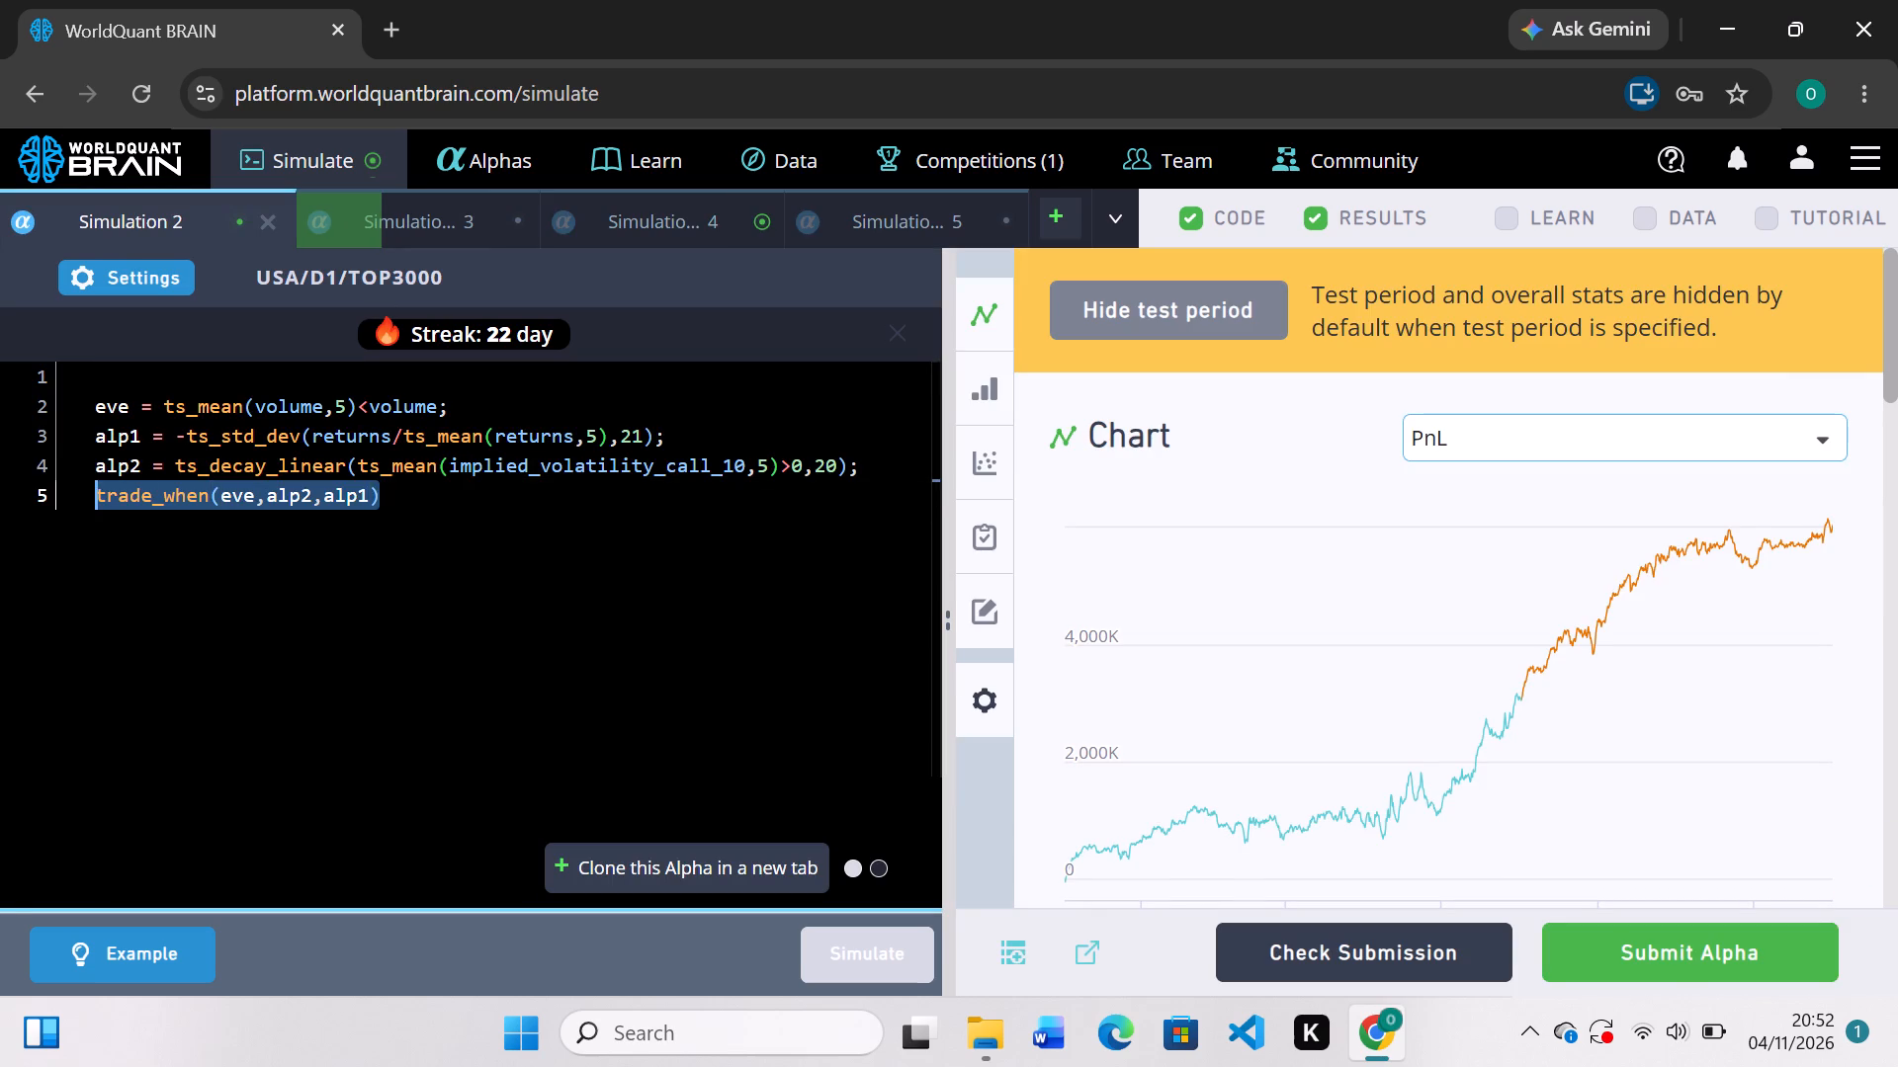
{"action": "left_click_drag", "start_coordinate": [22, 508], "coordinate": [54, 399]}
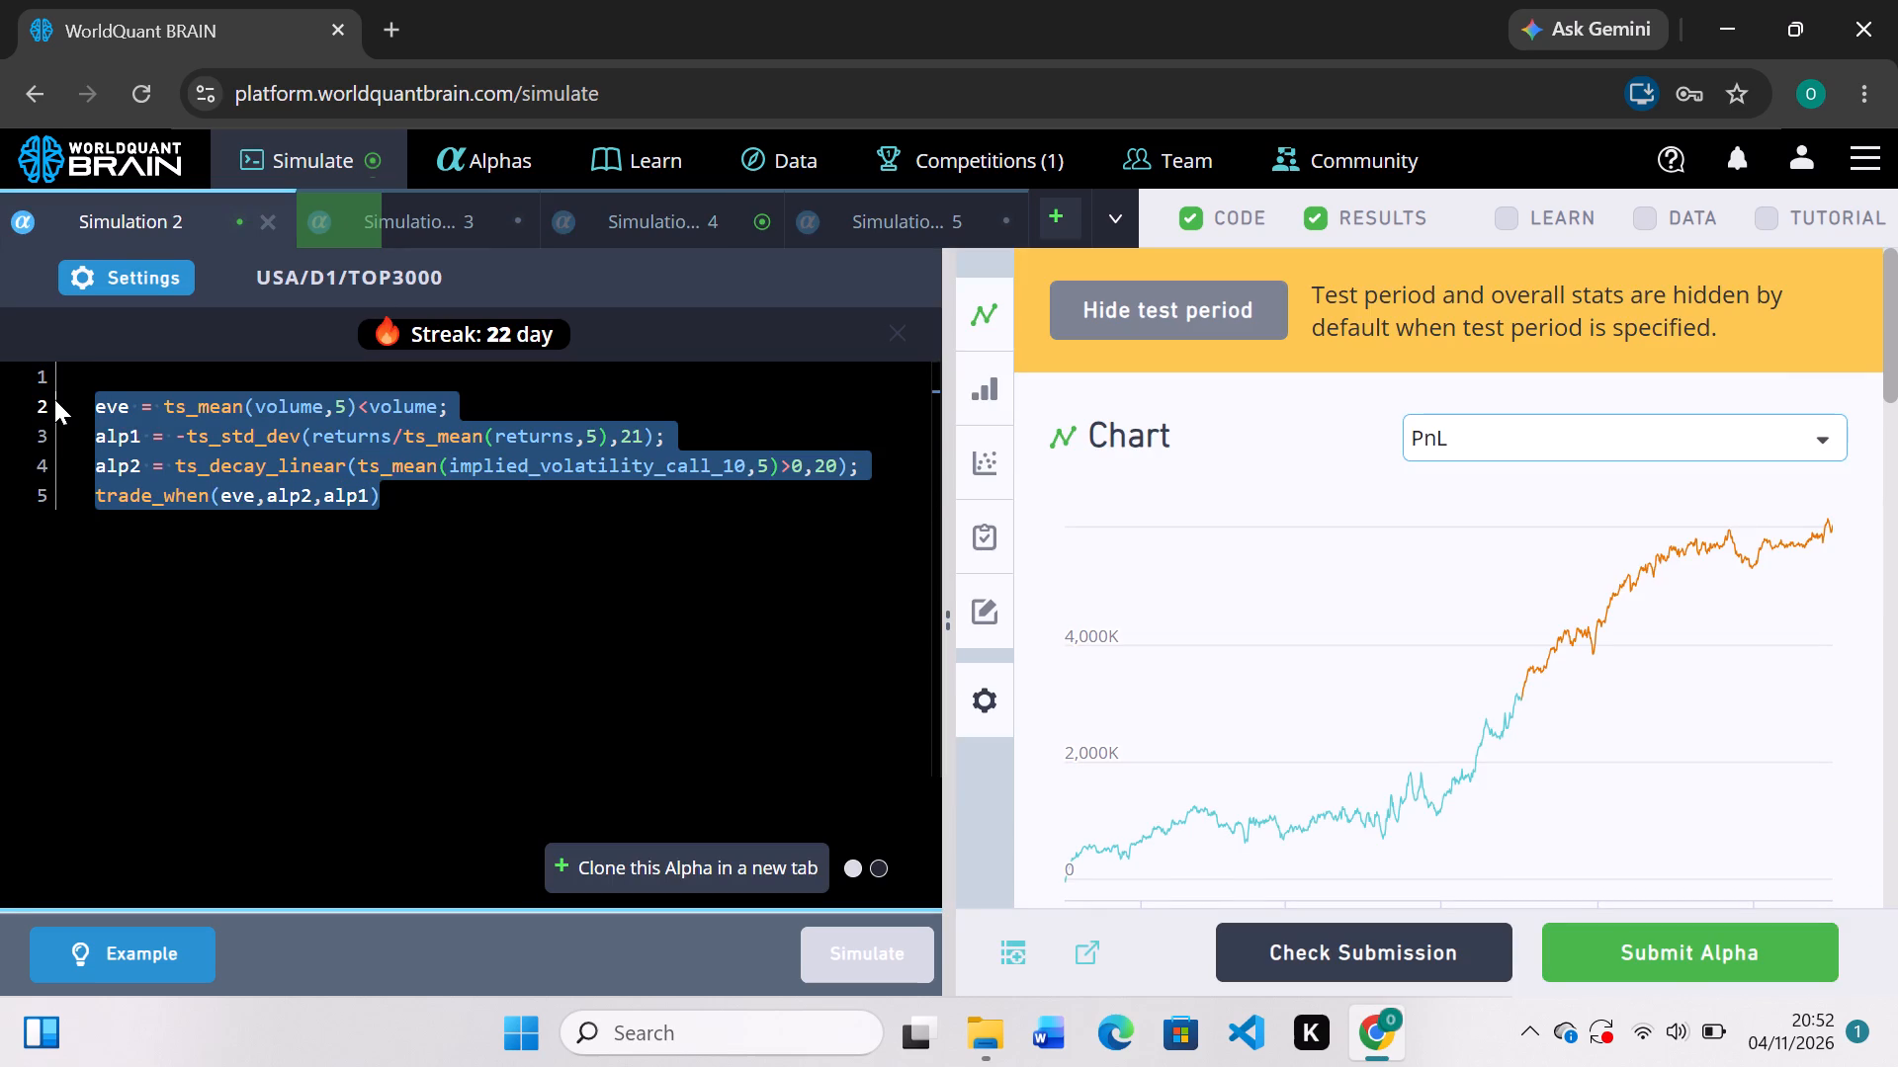
{"action": "key", "text": "ctrl+c"}
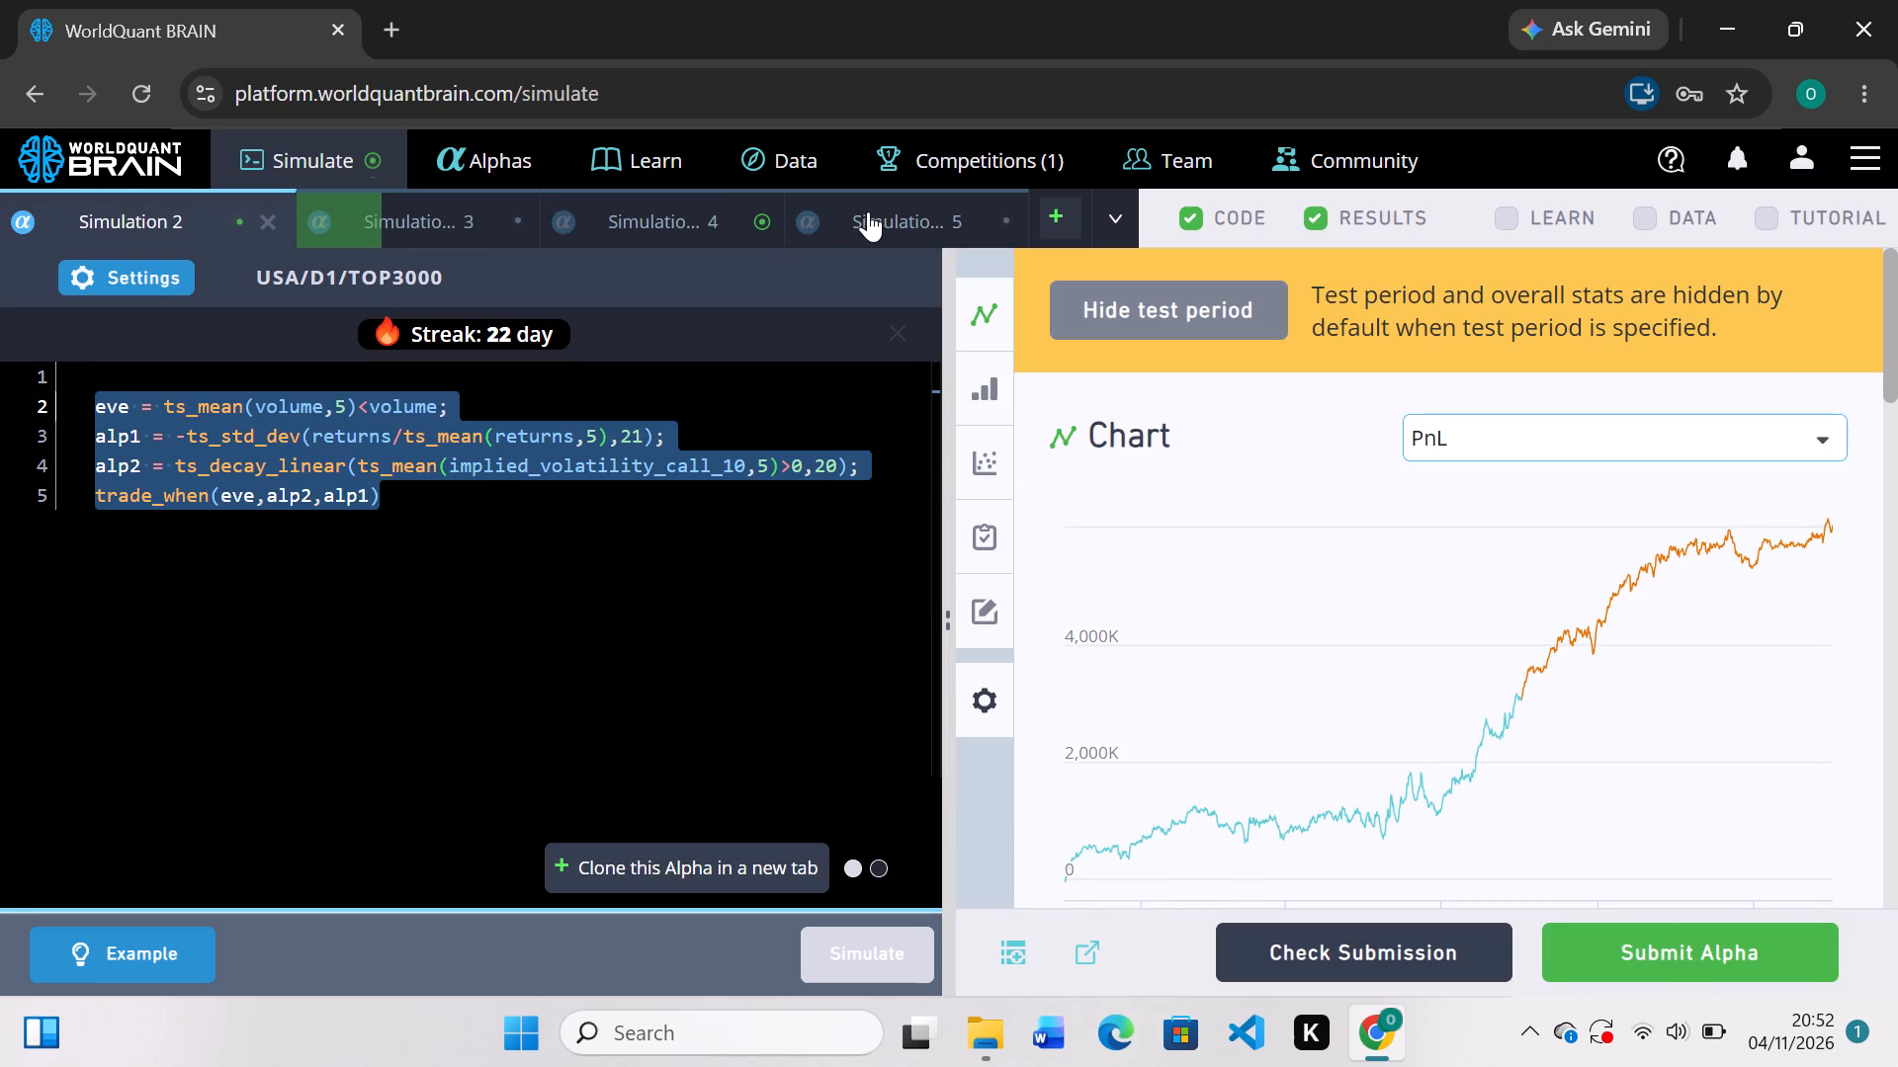
{"action": "left_click", "coordinate": [882, 211]}
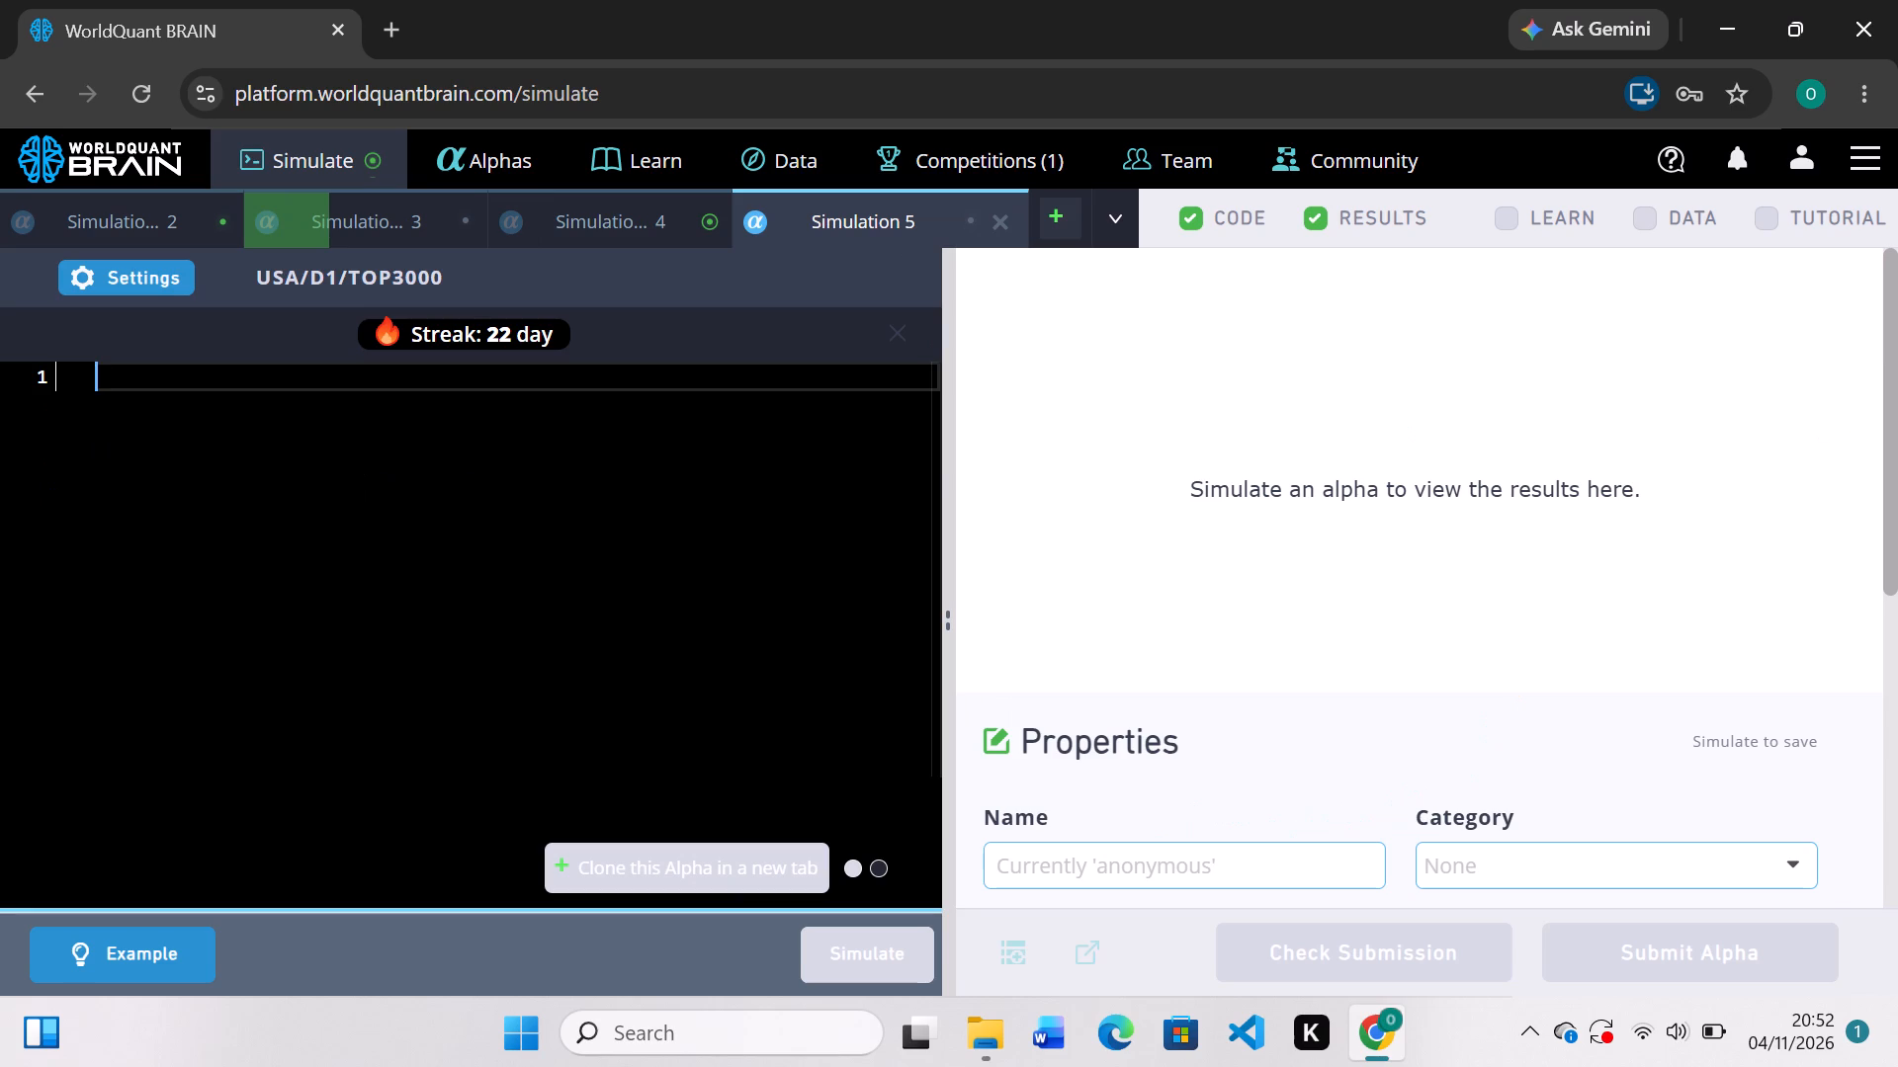
{"action": "key", "text": "ctrl+v"}
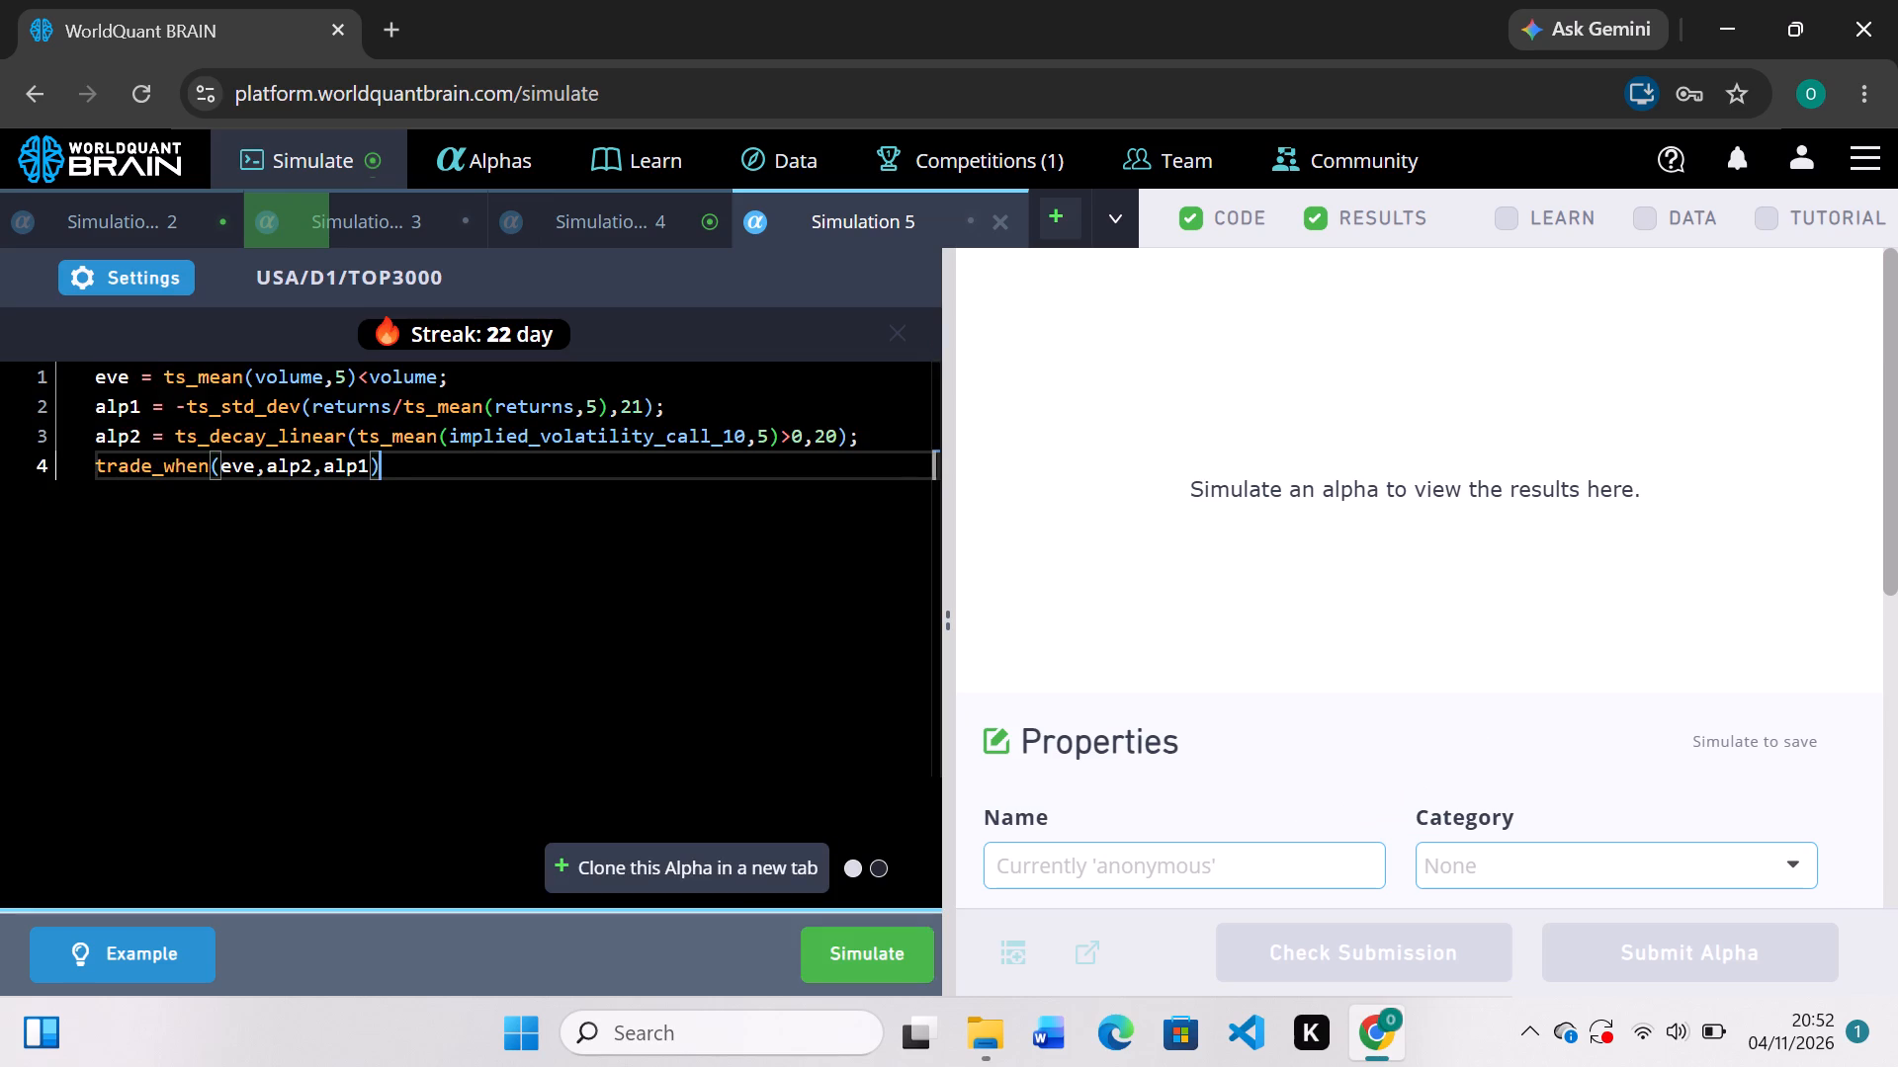
In the last code line, remove trade_when, replace the comma after eve with a plus, and delete the comma after alp2.
{"action": "left_click_drag", "start_coordinate": [214, 463], "coordinate": [86, 479]}
{"action": "key", "text": "Delete"}
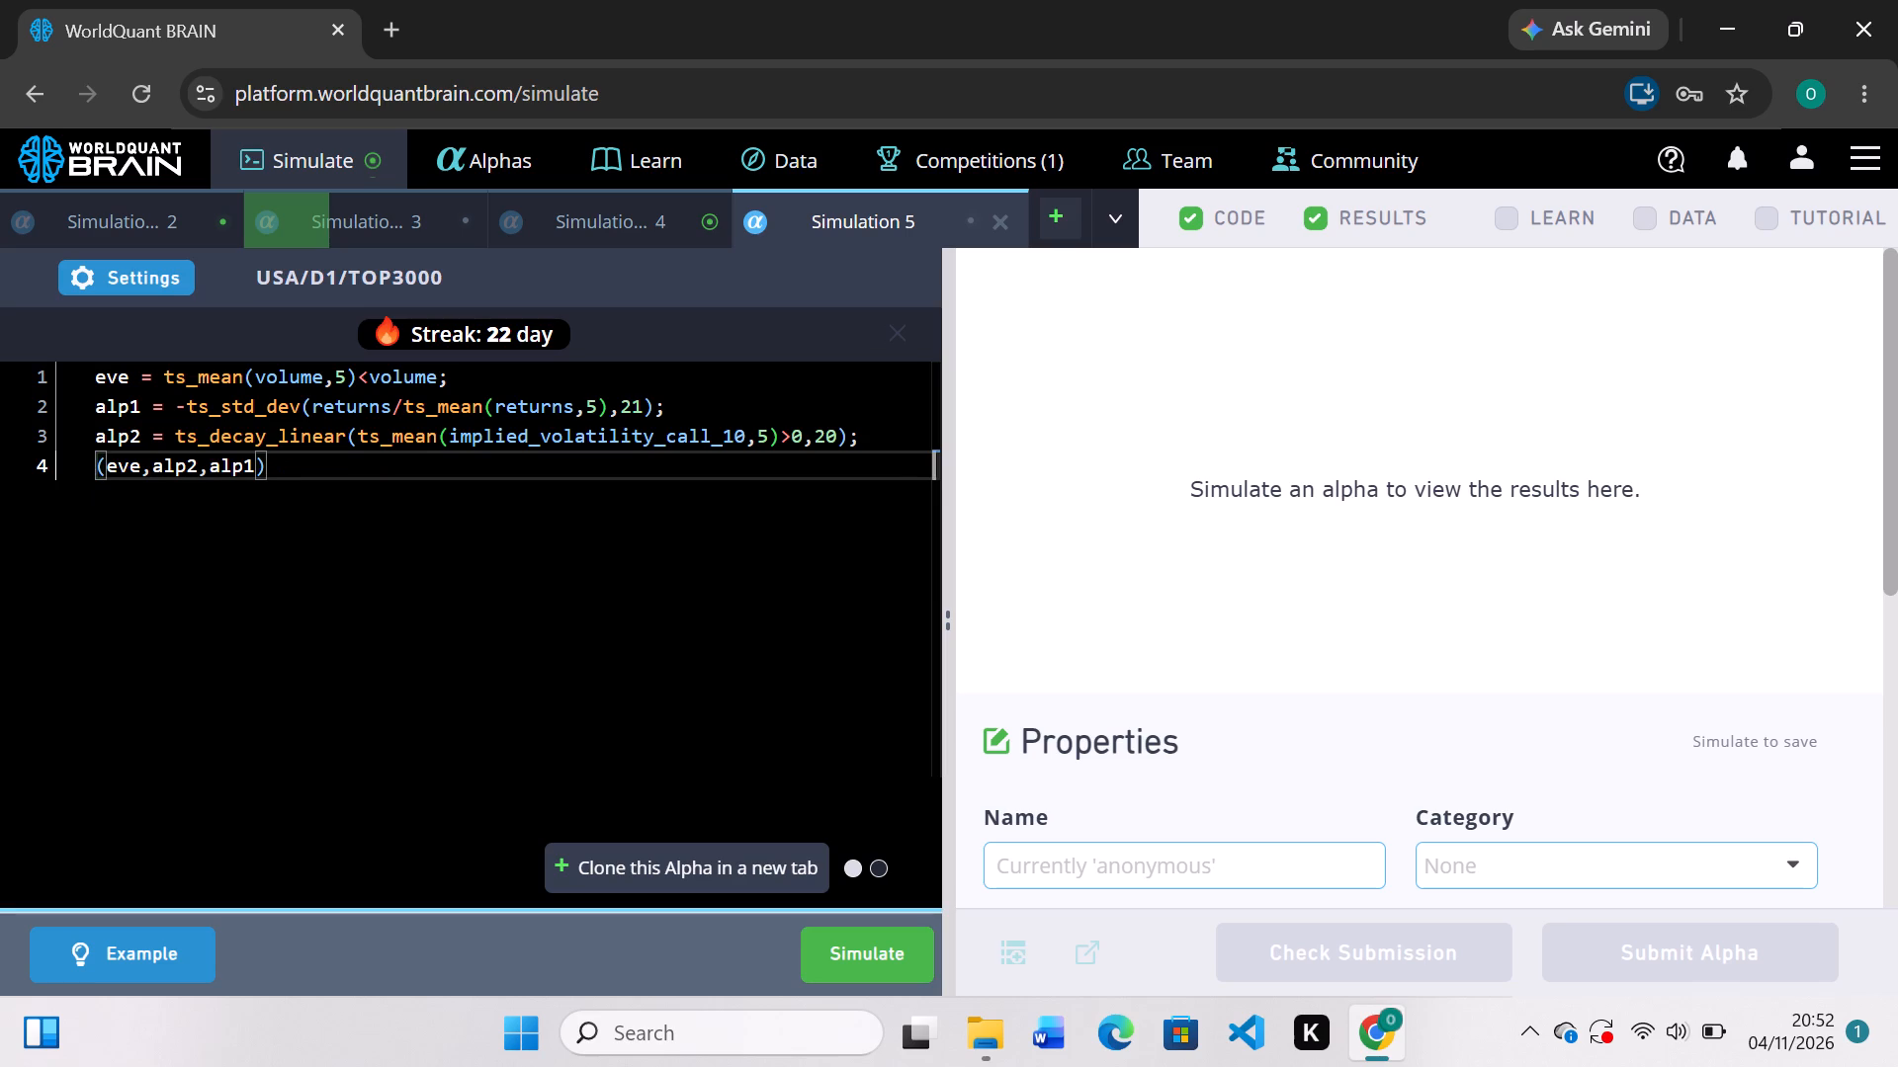
{"action": "left_click", "coordinate": [146, 473]}
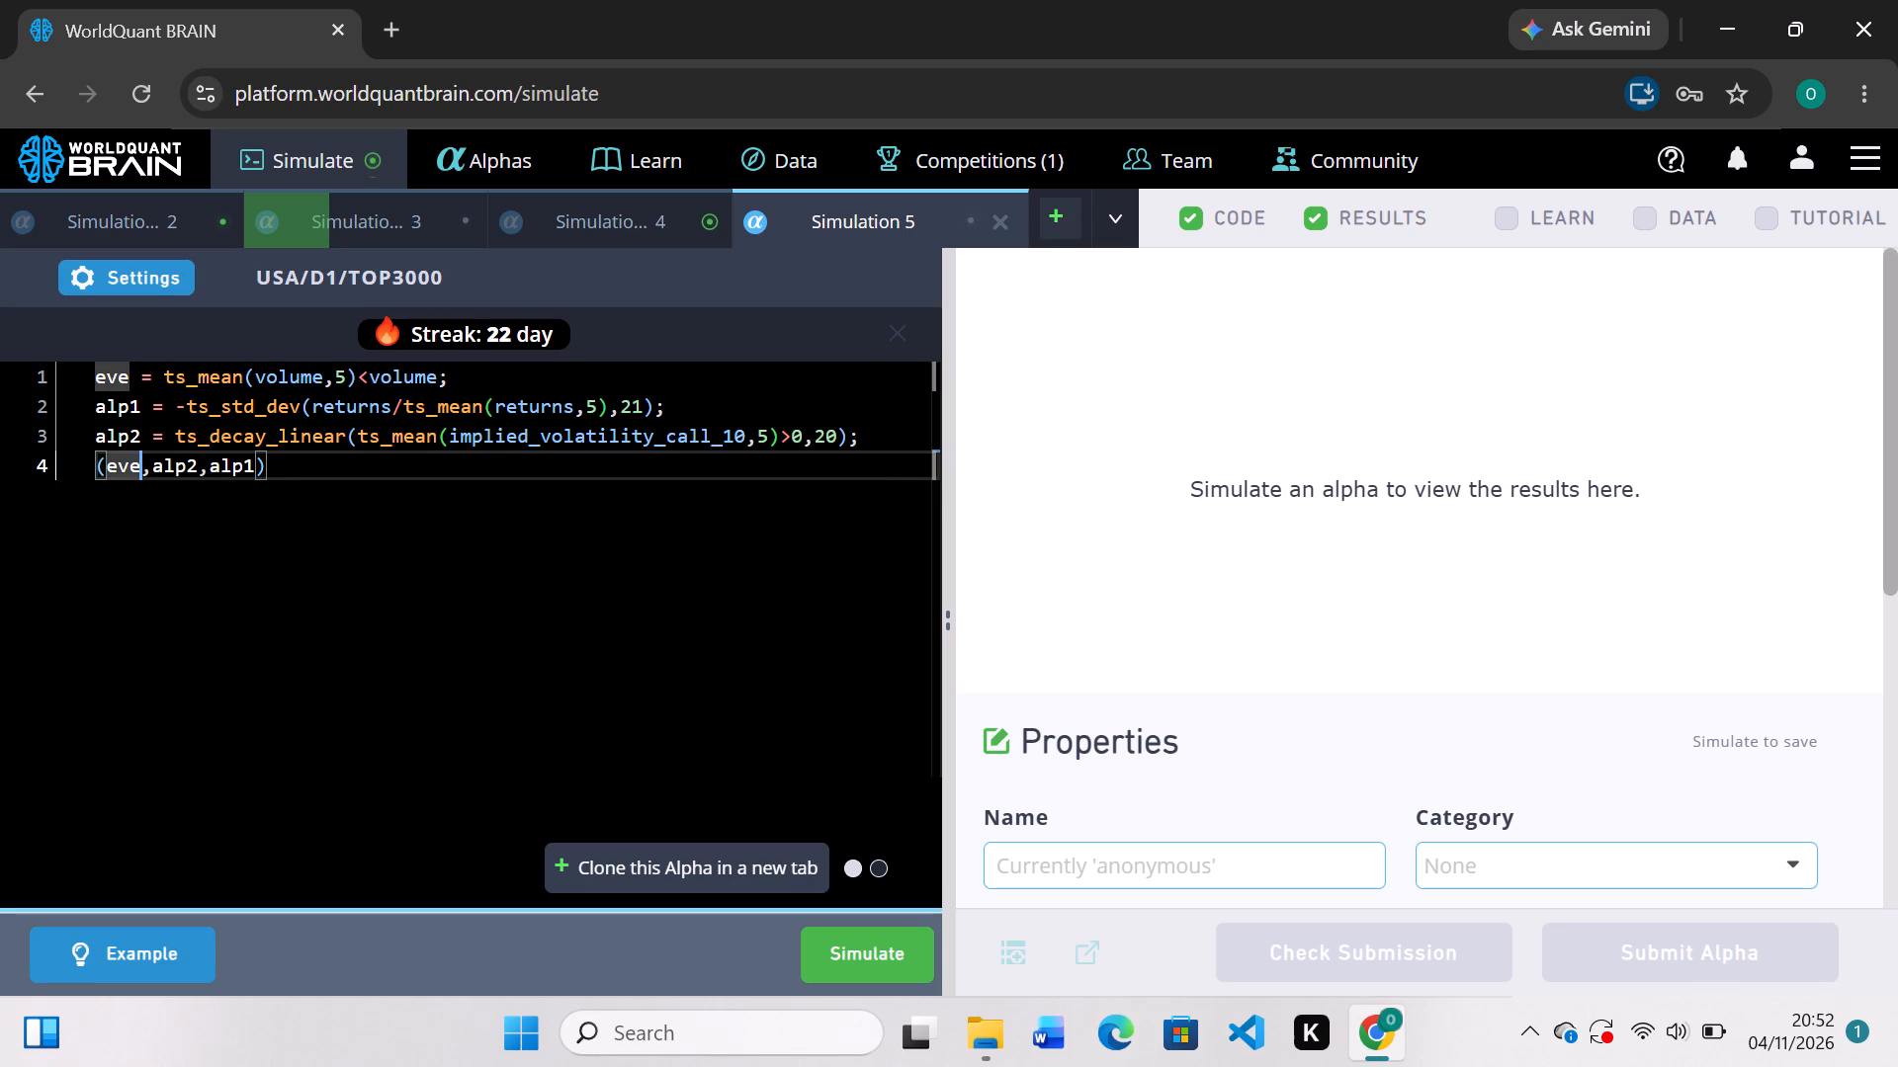
{"action": "key", "text": "Delete"}
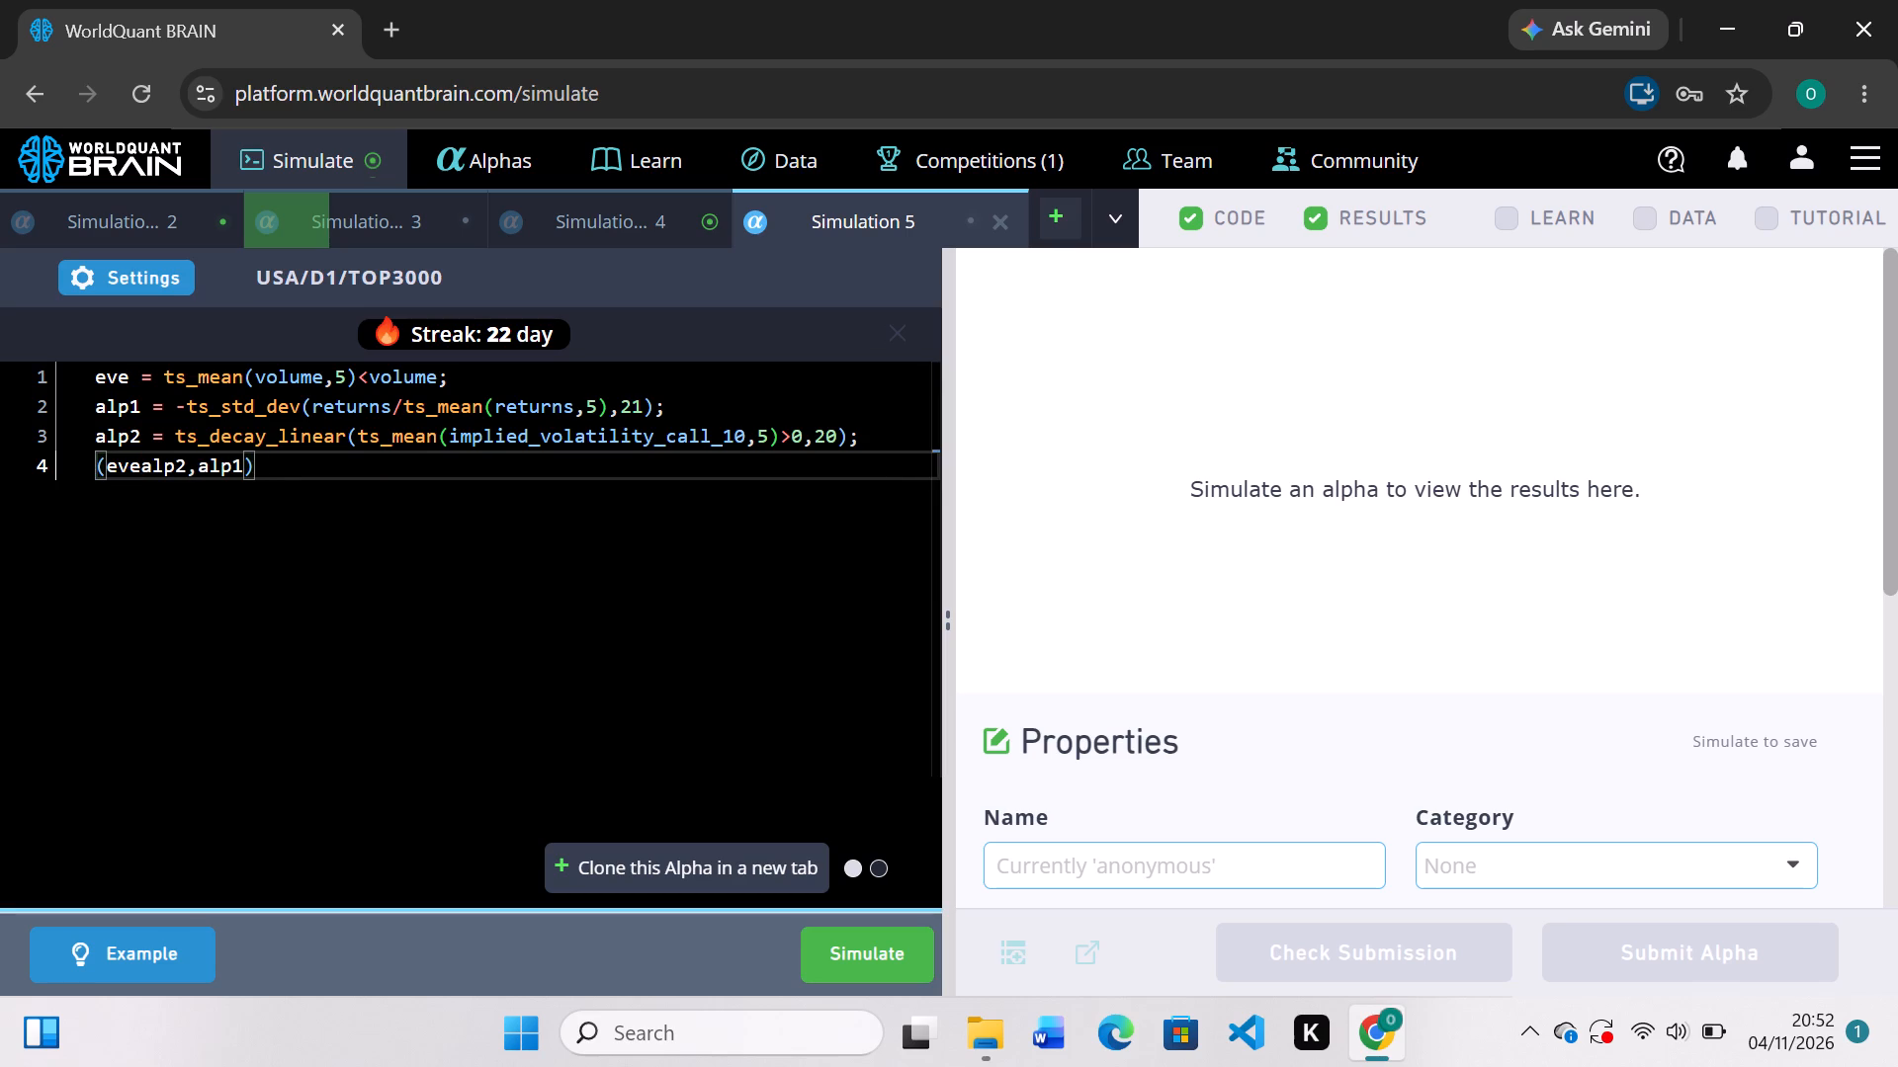
{"action": "key", "text": "shift+plus"}
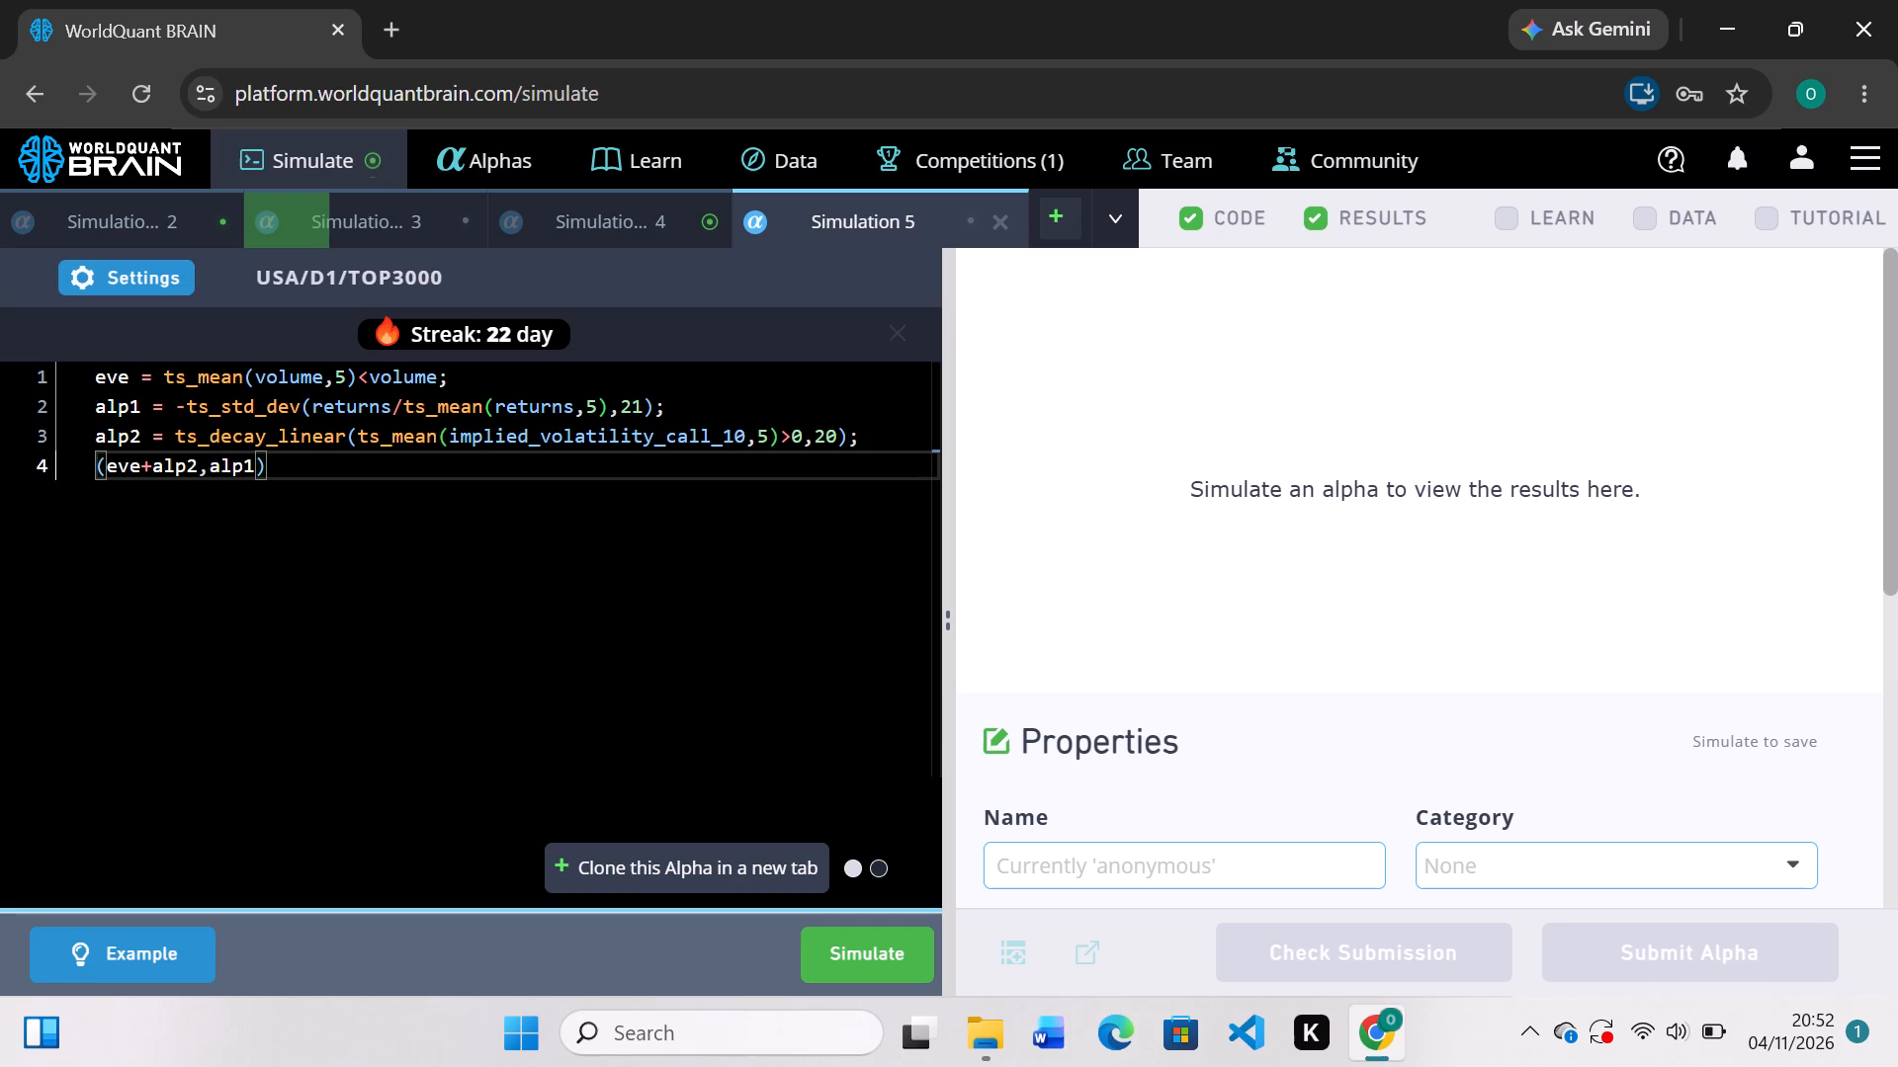
{"action": "left_click", "coordinate": [209, 469]}
{"action": "key", "text": "BackSpace"}
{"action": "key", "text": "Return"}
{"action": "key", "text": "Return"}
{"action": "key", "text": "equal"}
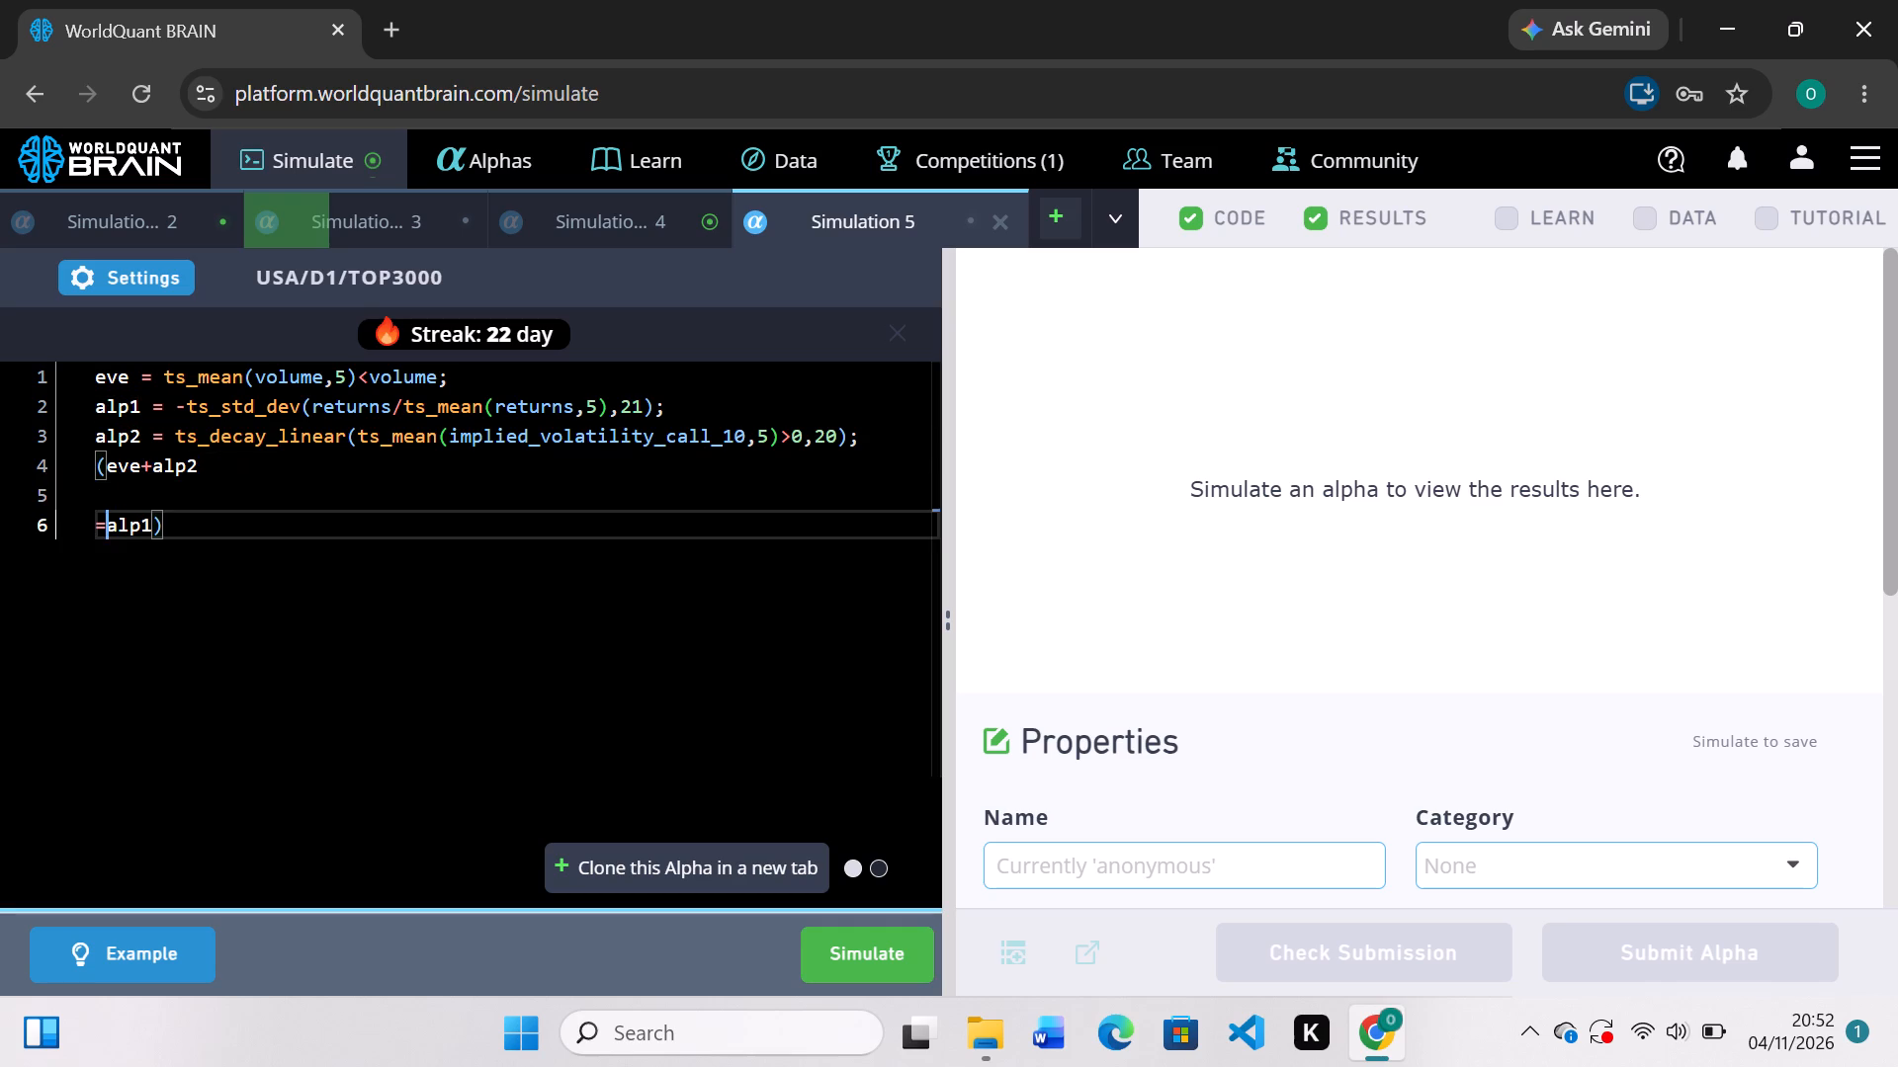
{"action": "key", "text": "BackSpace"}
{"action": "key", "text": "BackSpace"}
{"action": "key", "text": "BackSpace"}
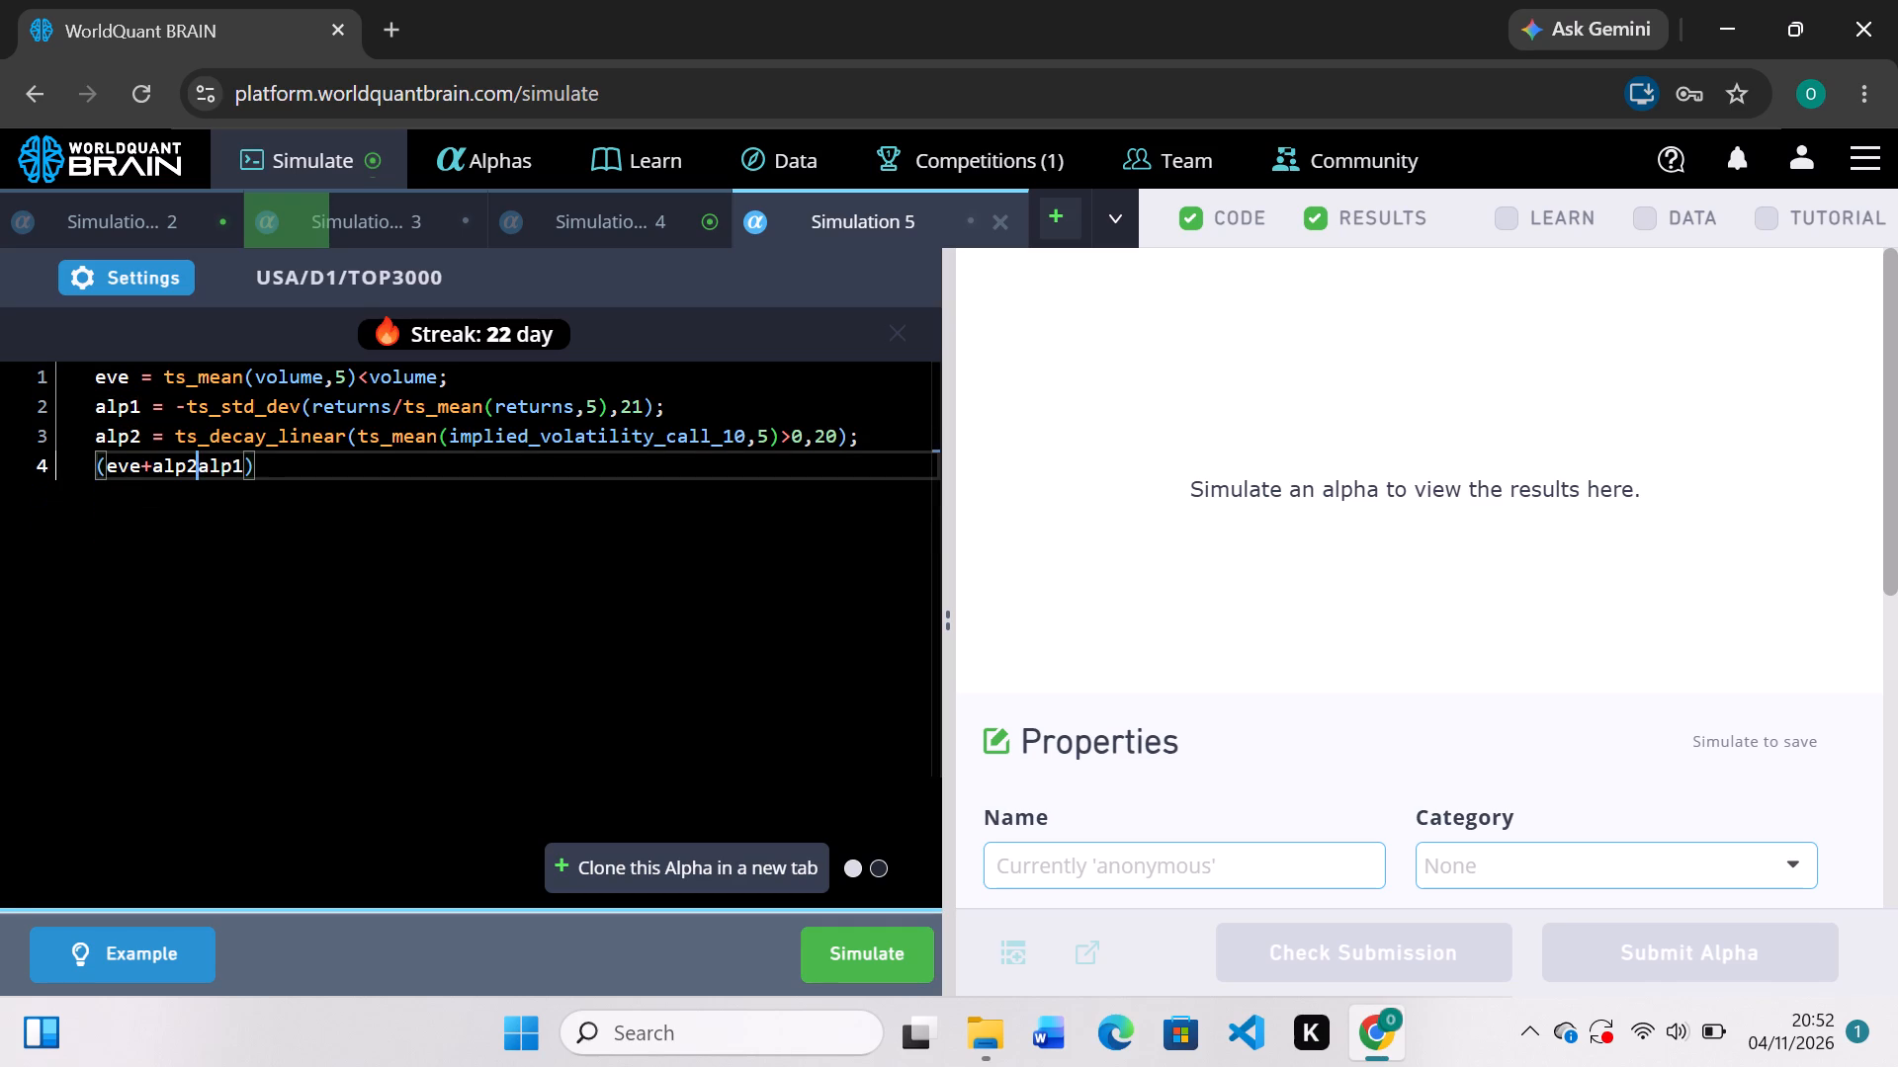
Complete the last line as (eve+alp2+alp1) and run the simulation.
{"action": "key", "text": "shift+plus"}
{"action": "left_click", "coordinate": [882, 959]}
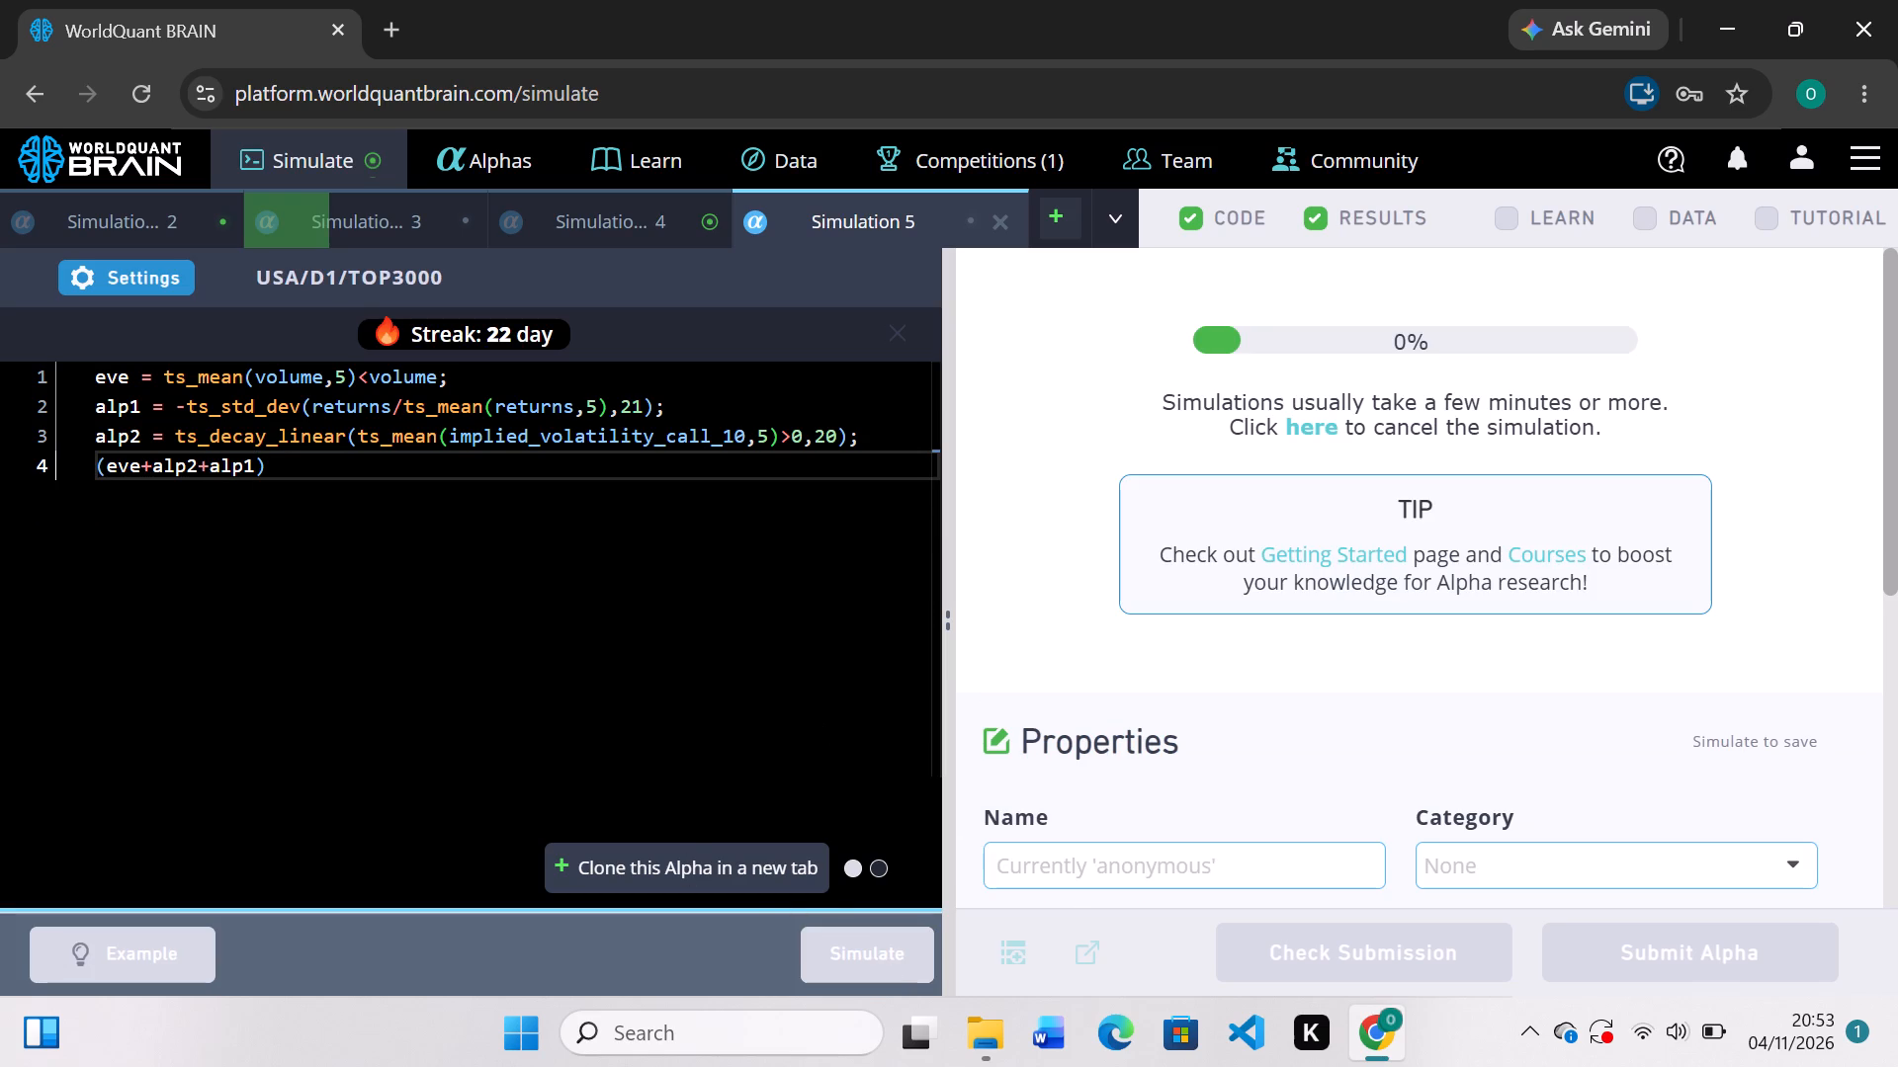
Examine Simulation 4's PnL chart and IS Summary, including the yearly figures for the train period.
{"action": "left_click", "coordinate": [627, 230]}
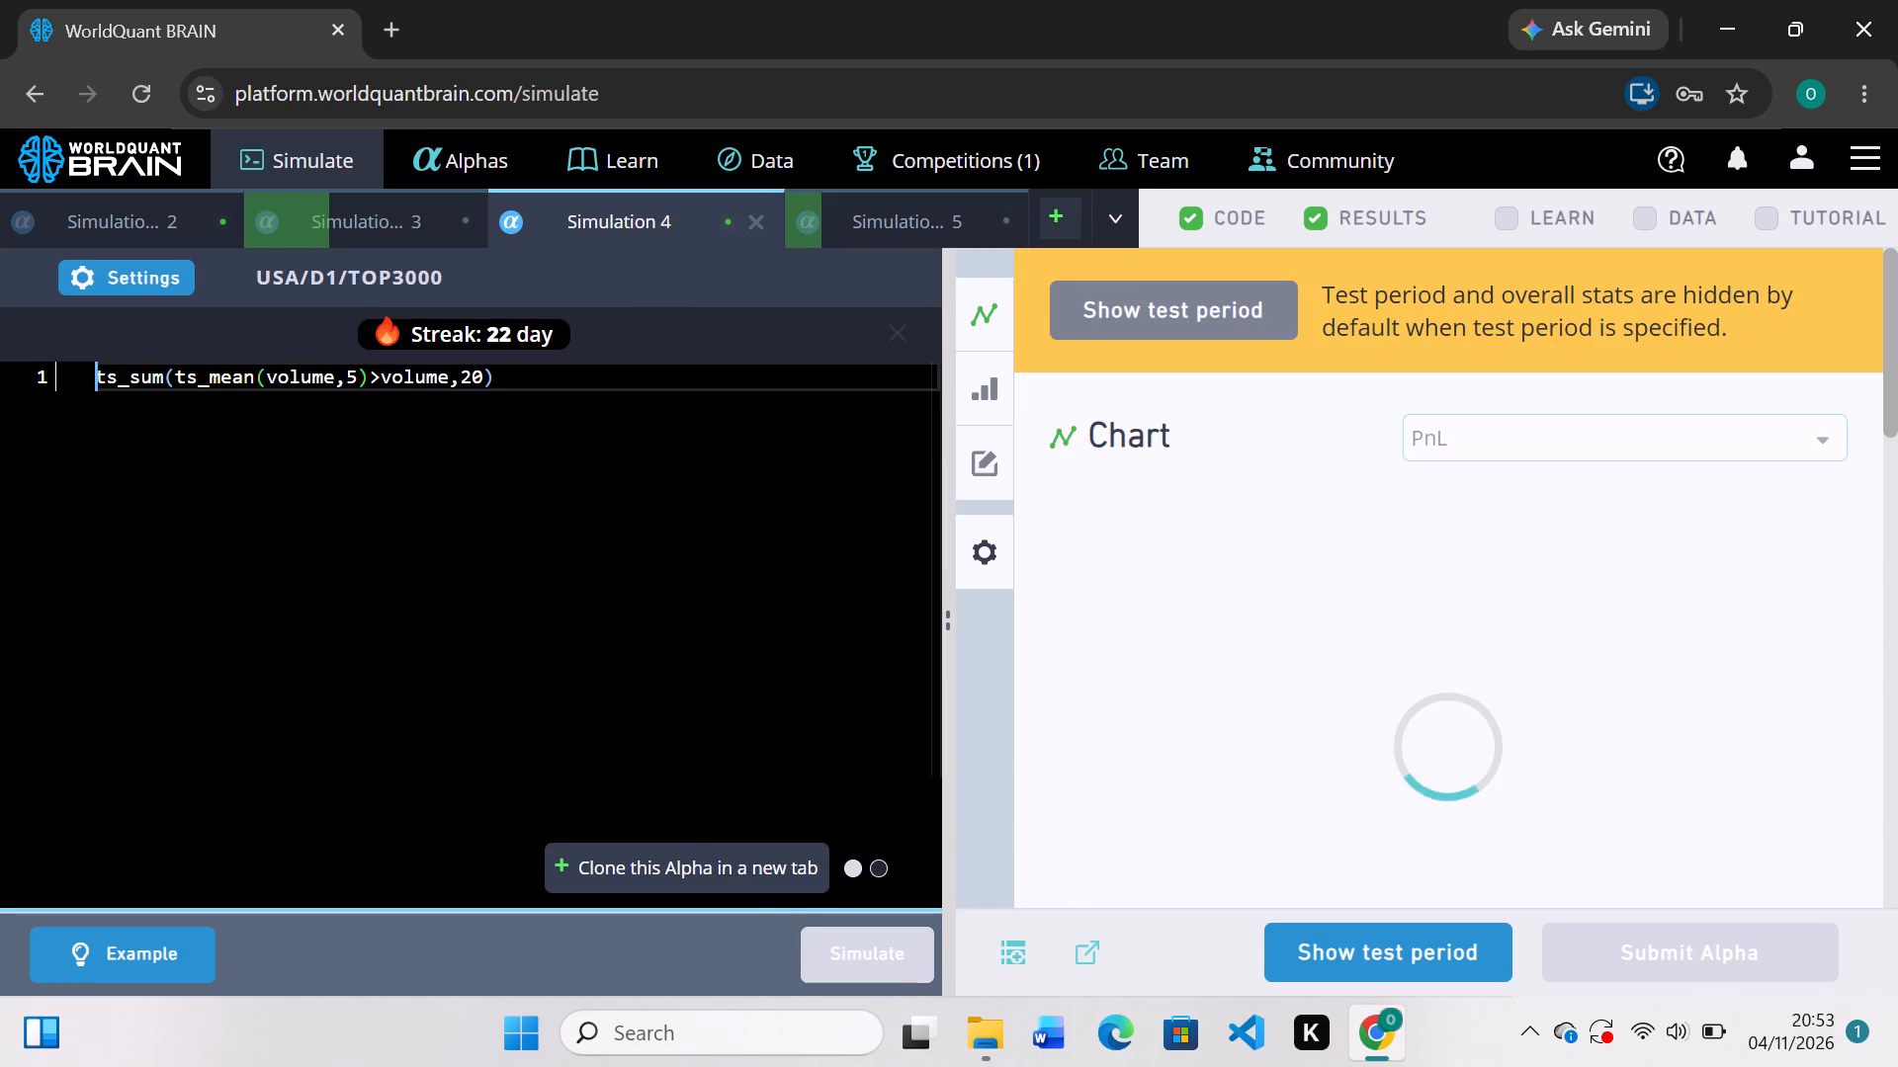
{"action": "scroll", "coordinate": [1213, 780], "scroll_direction": "down", "scroll_amount": 3}
{"action": "scroll", "coordinate": [1213, 780], "scroll_direction": "up", "scroll_amount": 2}
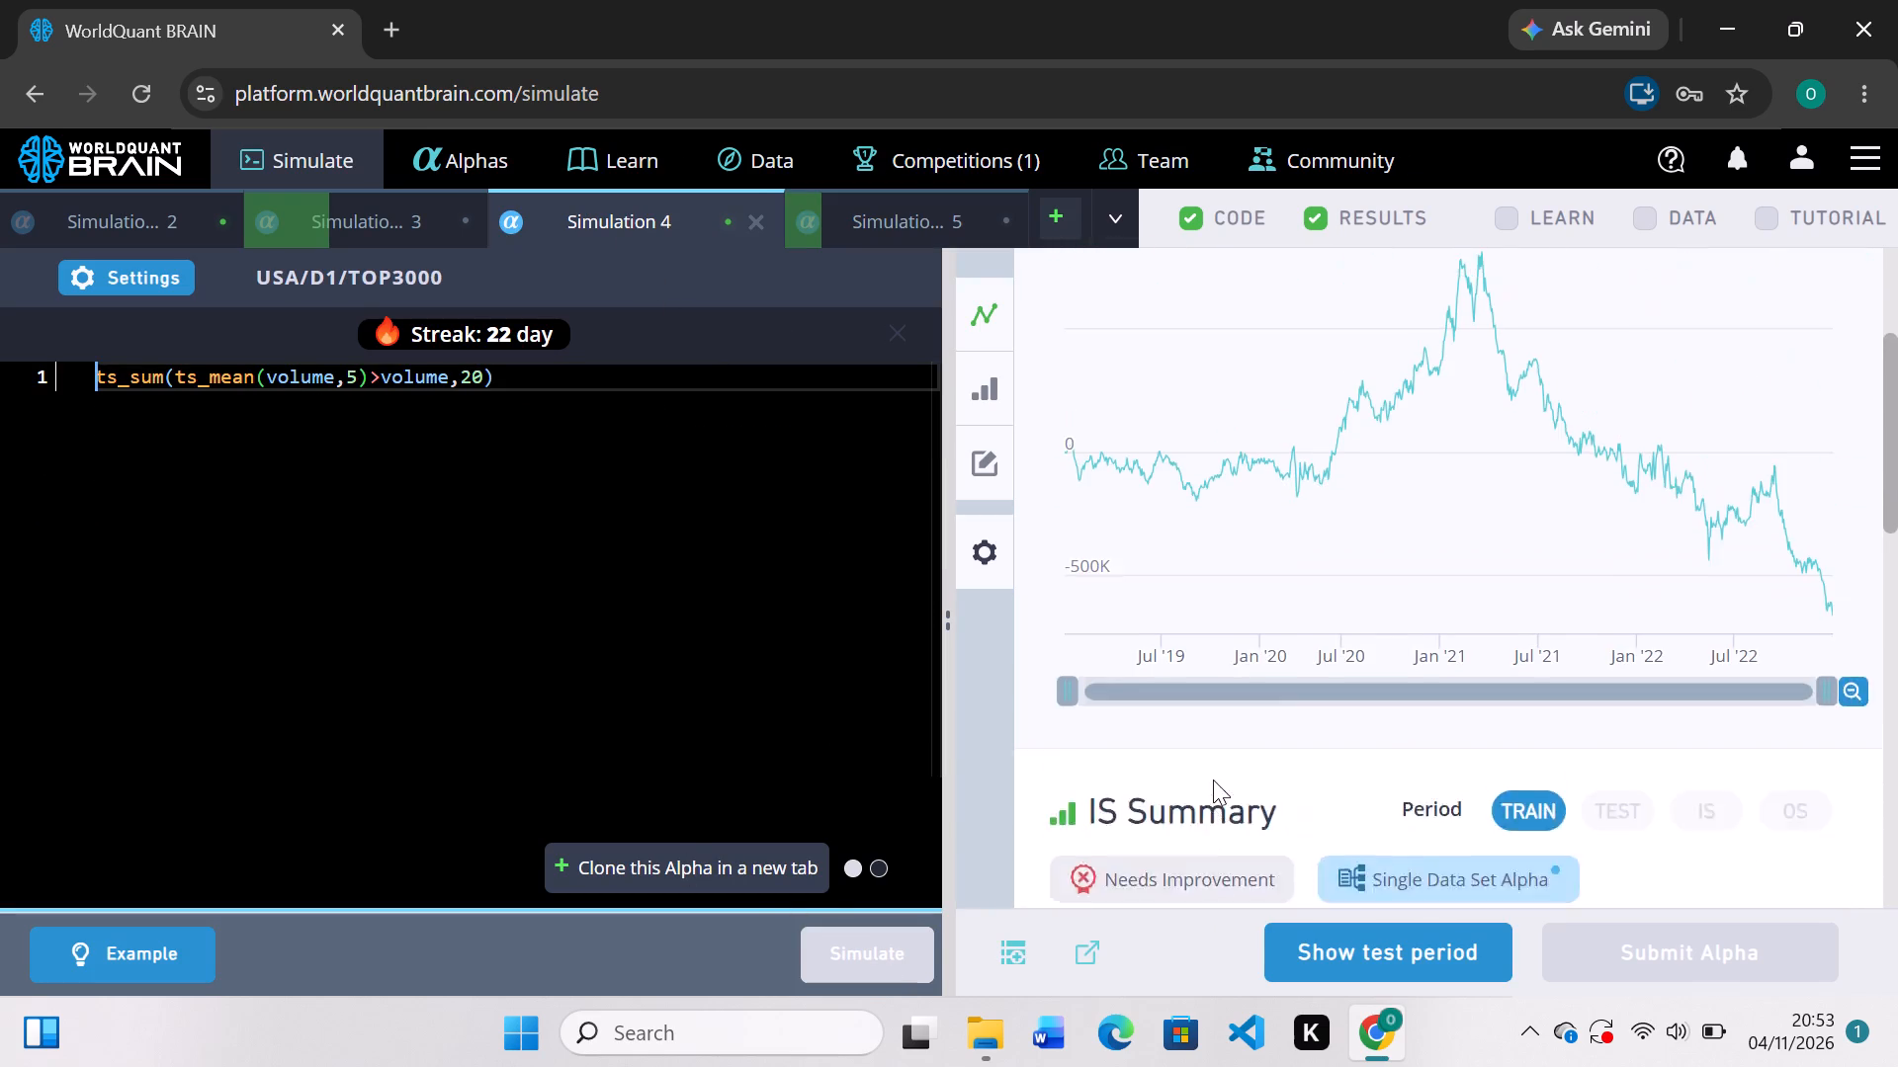
{"action": "scroll", "coordinate": [1213, 780], "scroll_direction": "down", "scroll_amount": 3}
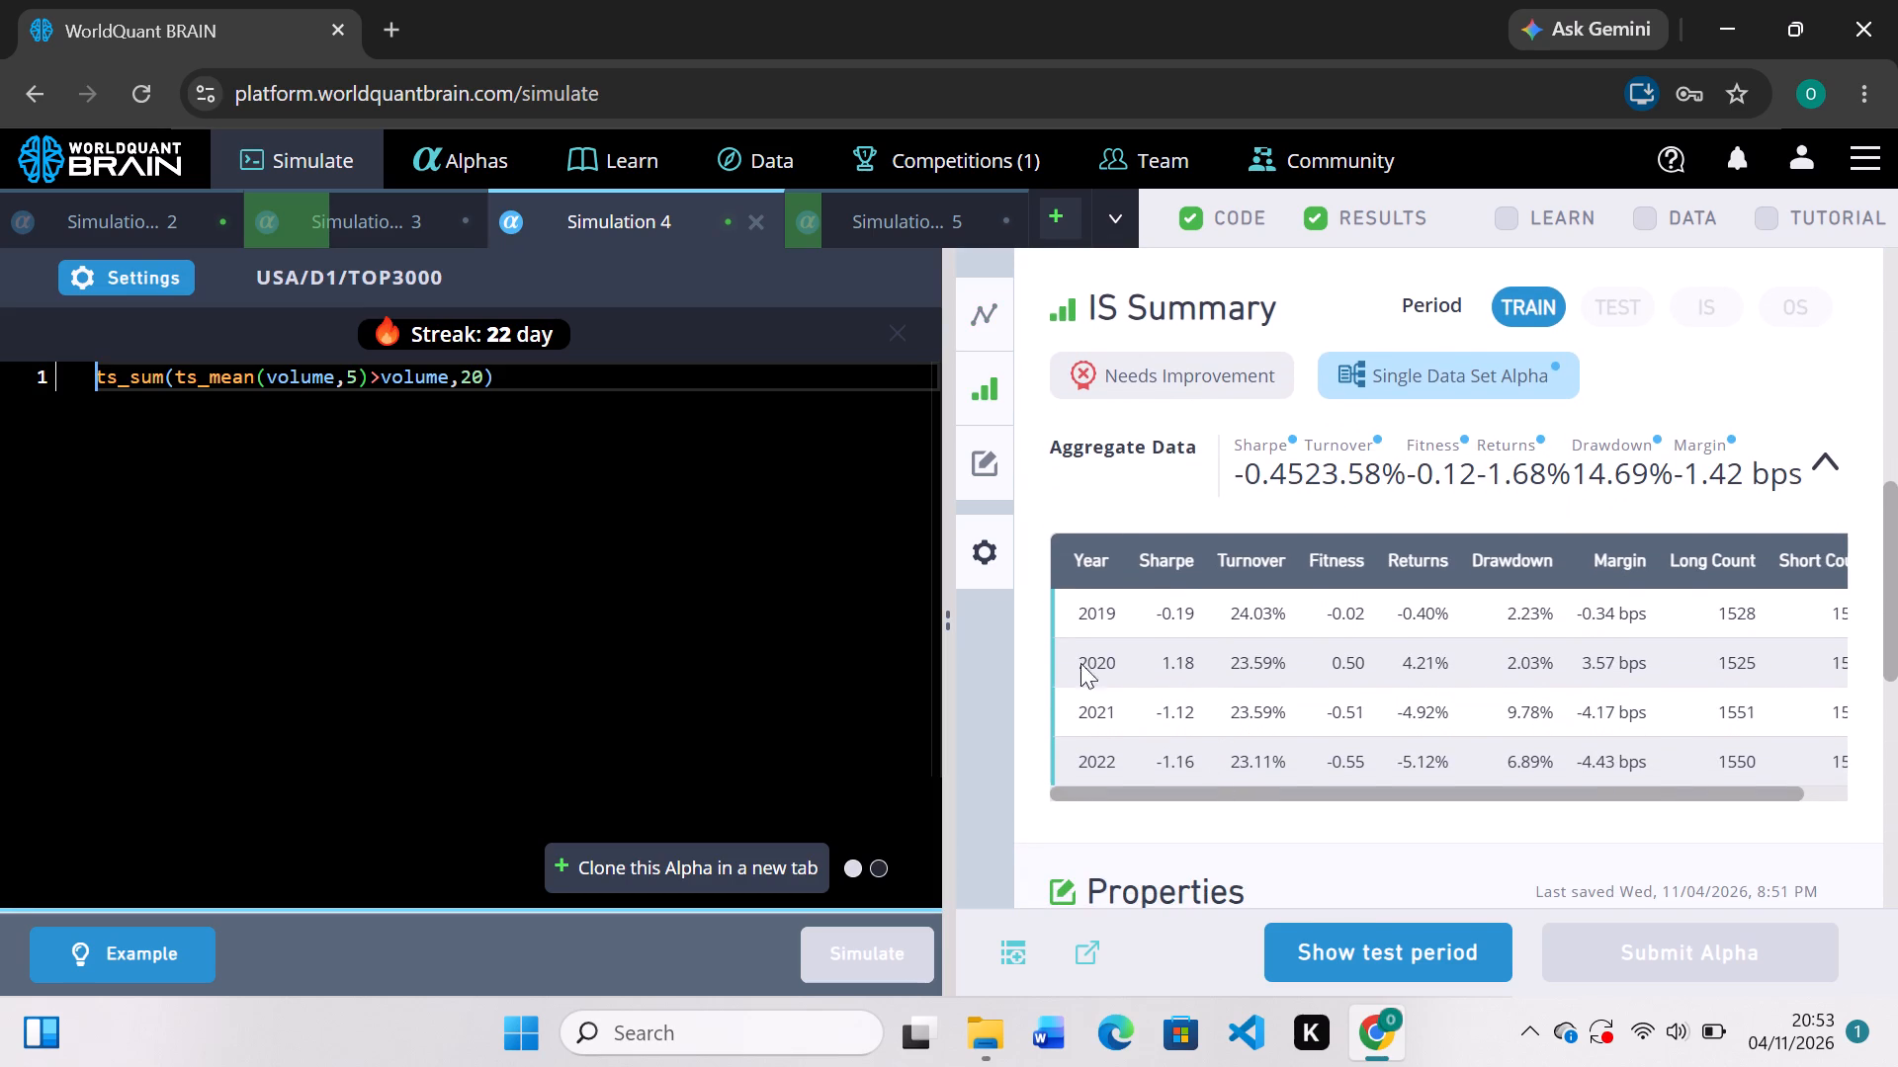
{"action": "scroll", "coordinate": [1168, 574], "scroll_direction": "up", "scroll_amount": 4}
{"action": "scroll", "coordinate": [1168, 569], "scroll_direction": "down", "scroll_amount": 1}
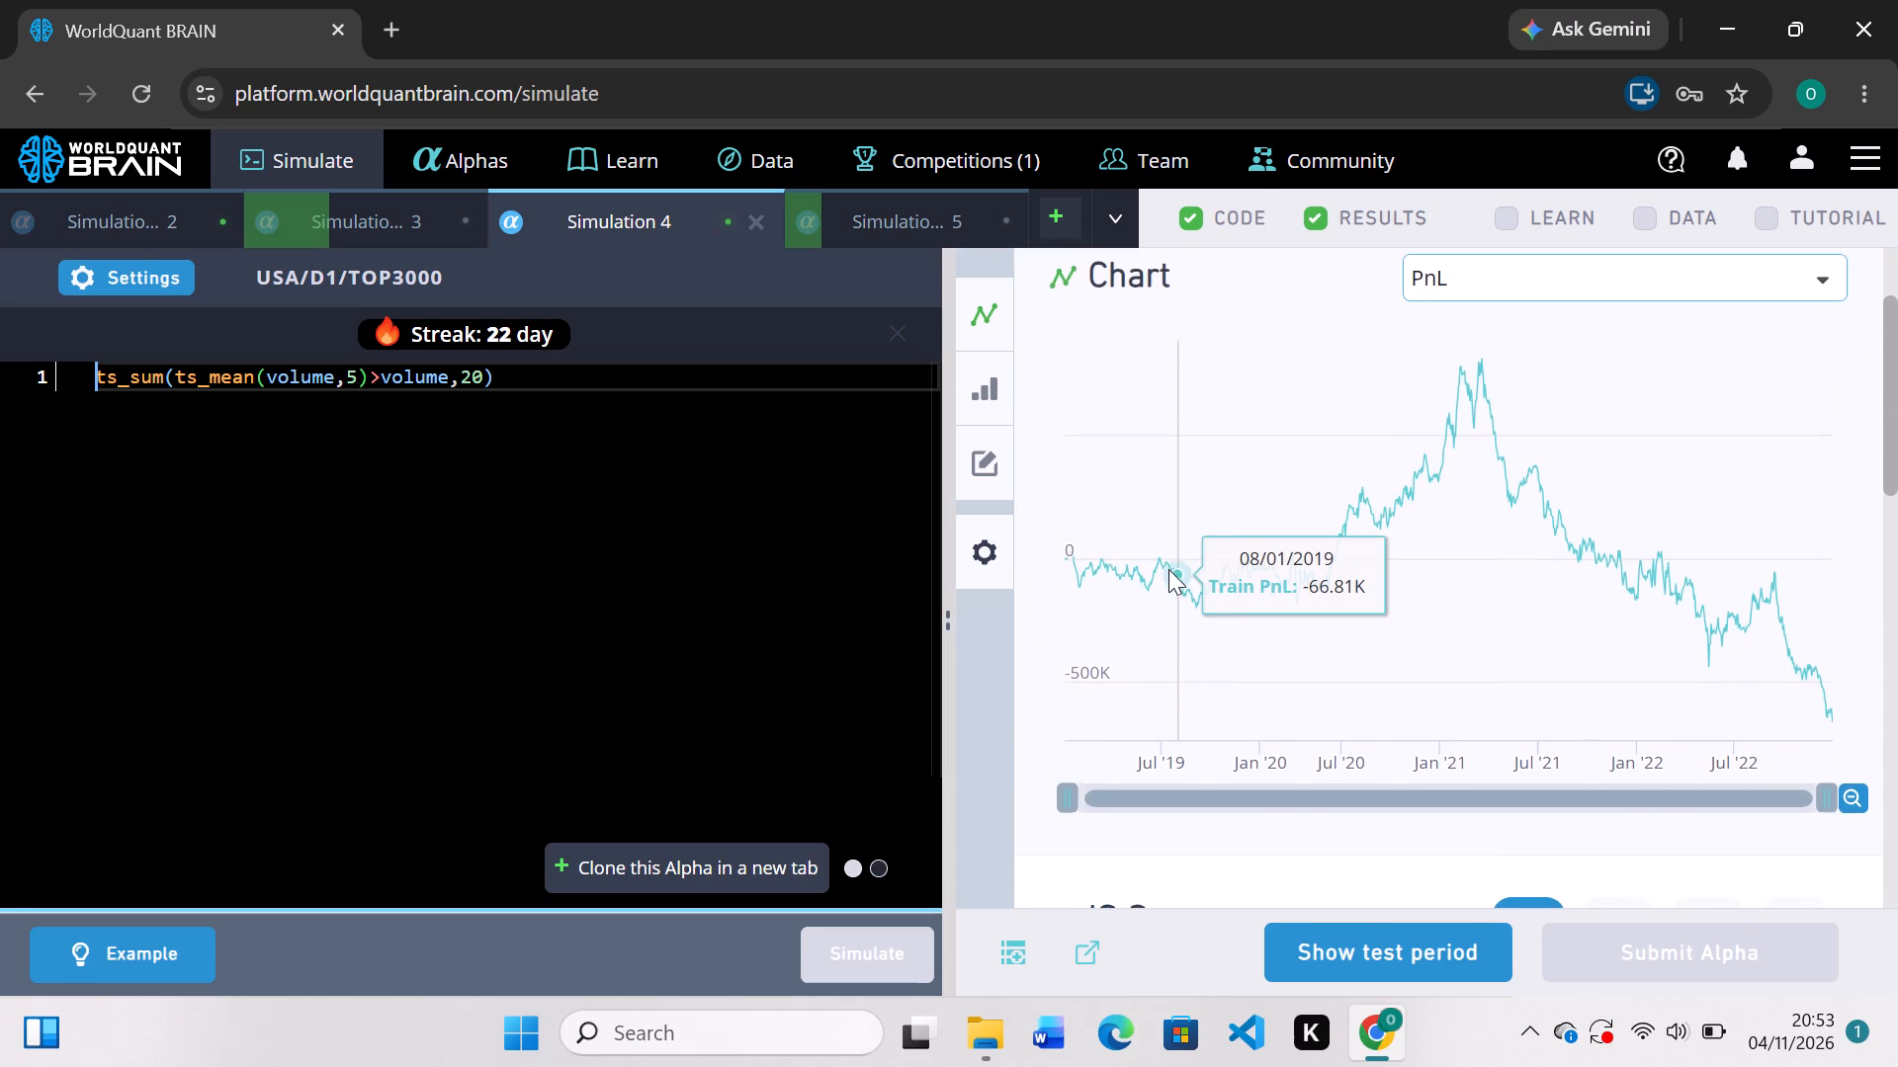
{"action": "scroll", "coordinate": [1168, 569], "scroll_direction": "down", "scroll_amount": 2}
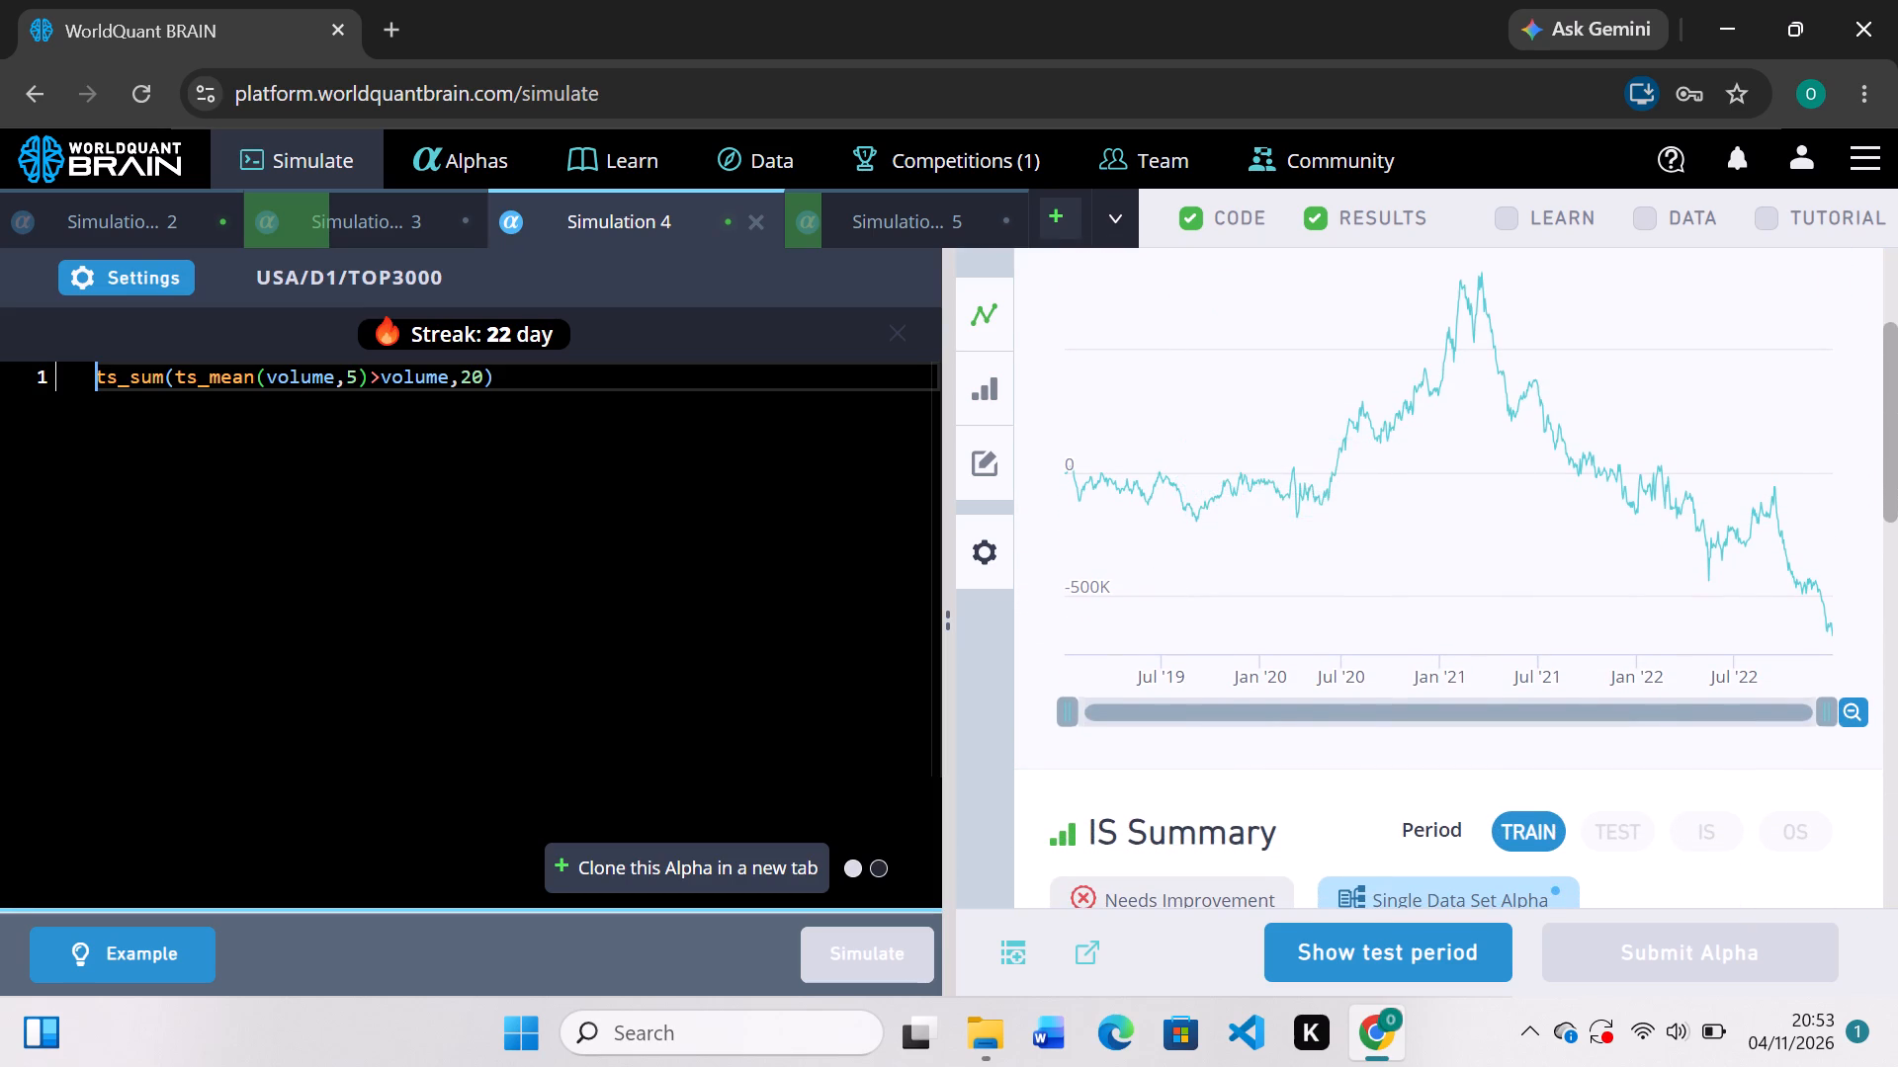
Set the ts_sum window in Simulation 4's expression to 1080 and run the simulation.
{"action": "left_click", "coordinate": [484, 384]}
{"action": "key", "text": "BackSpace"}
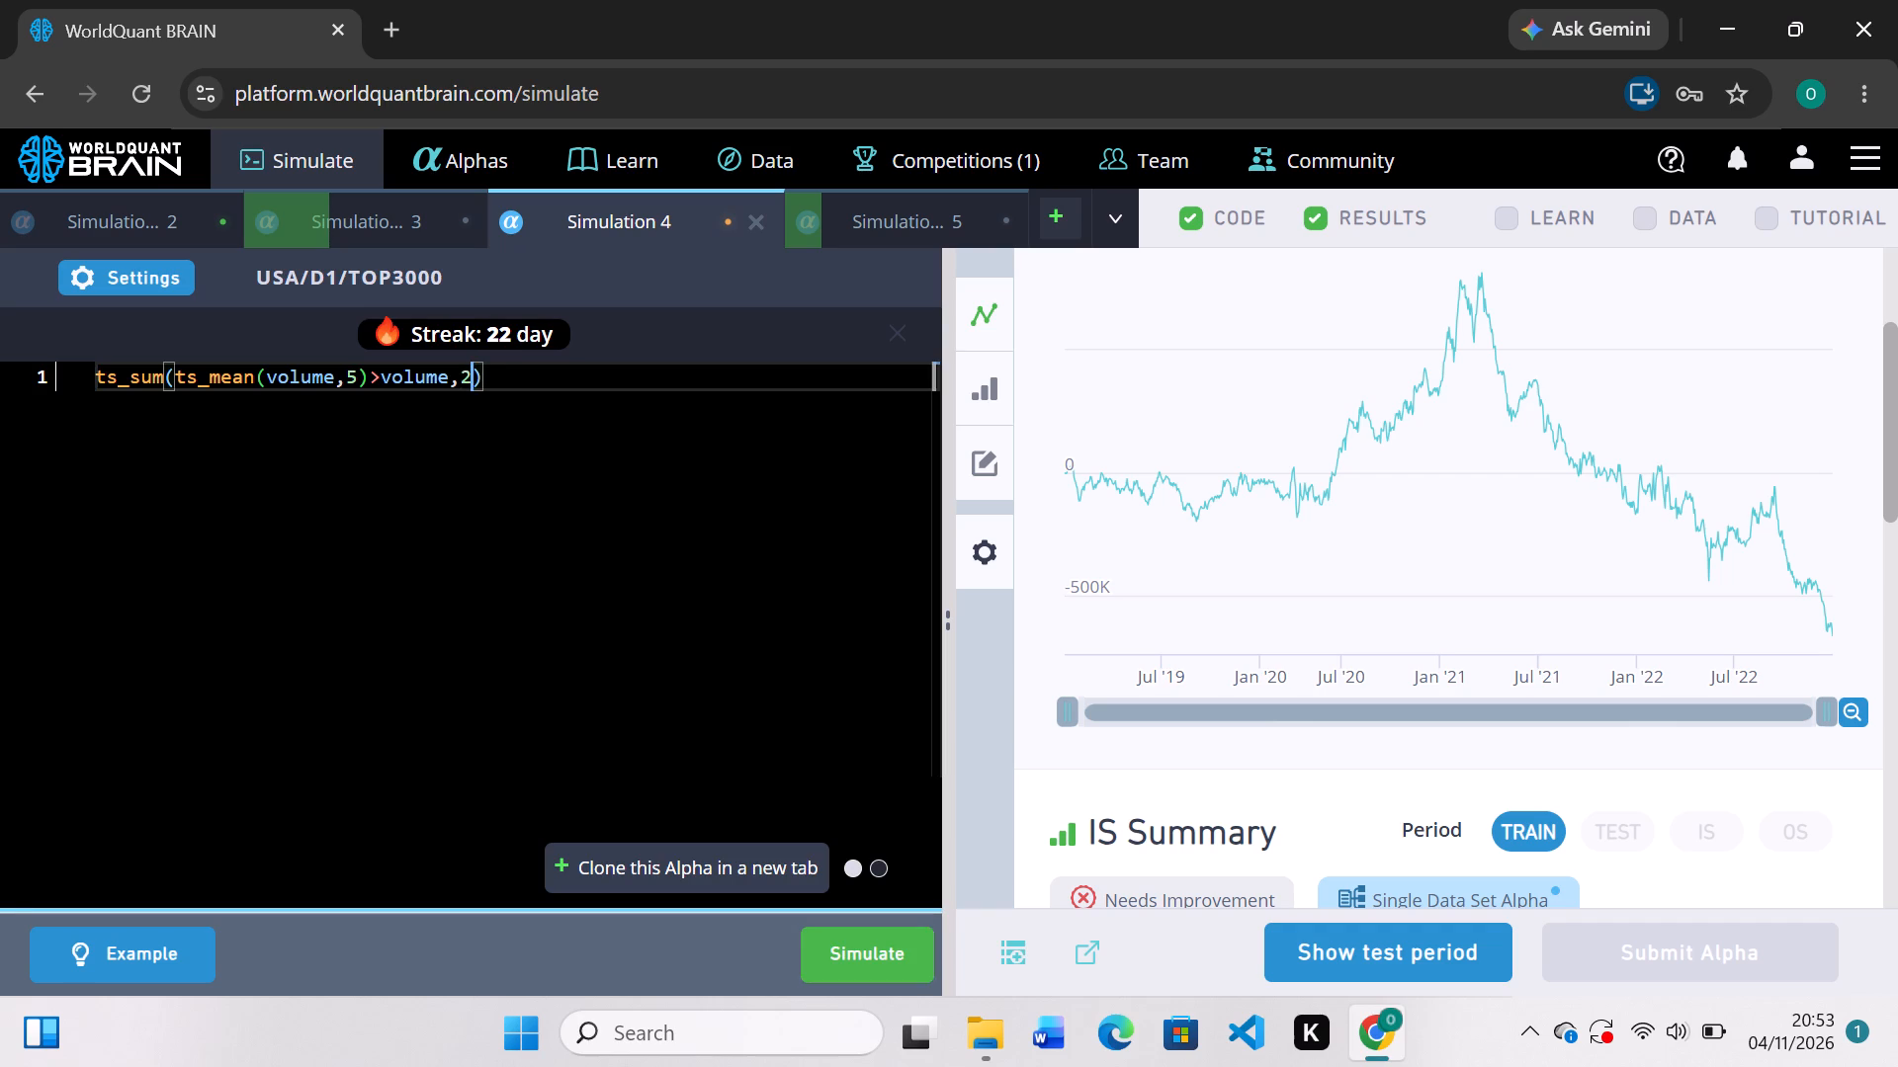
{"action": "key", "text": "BackSpace"}
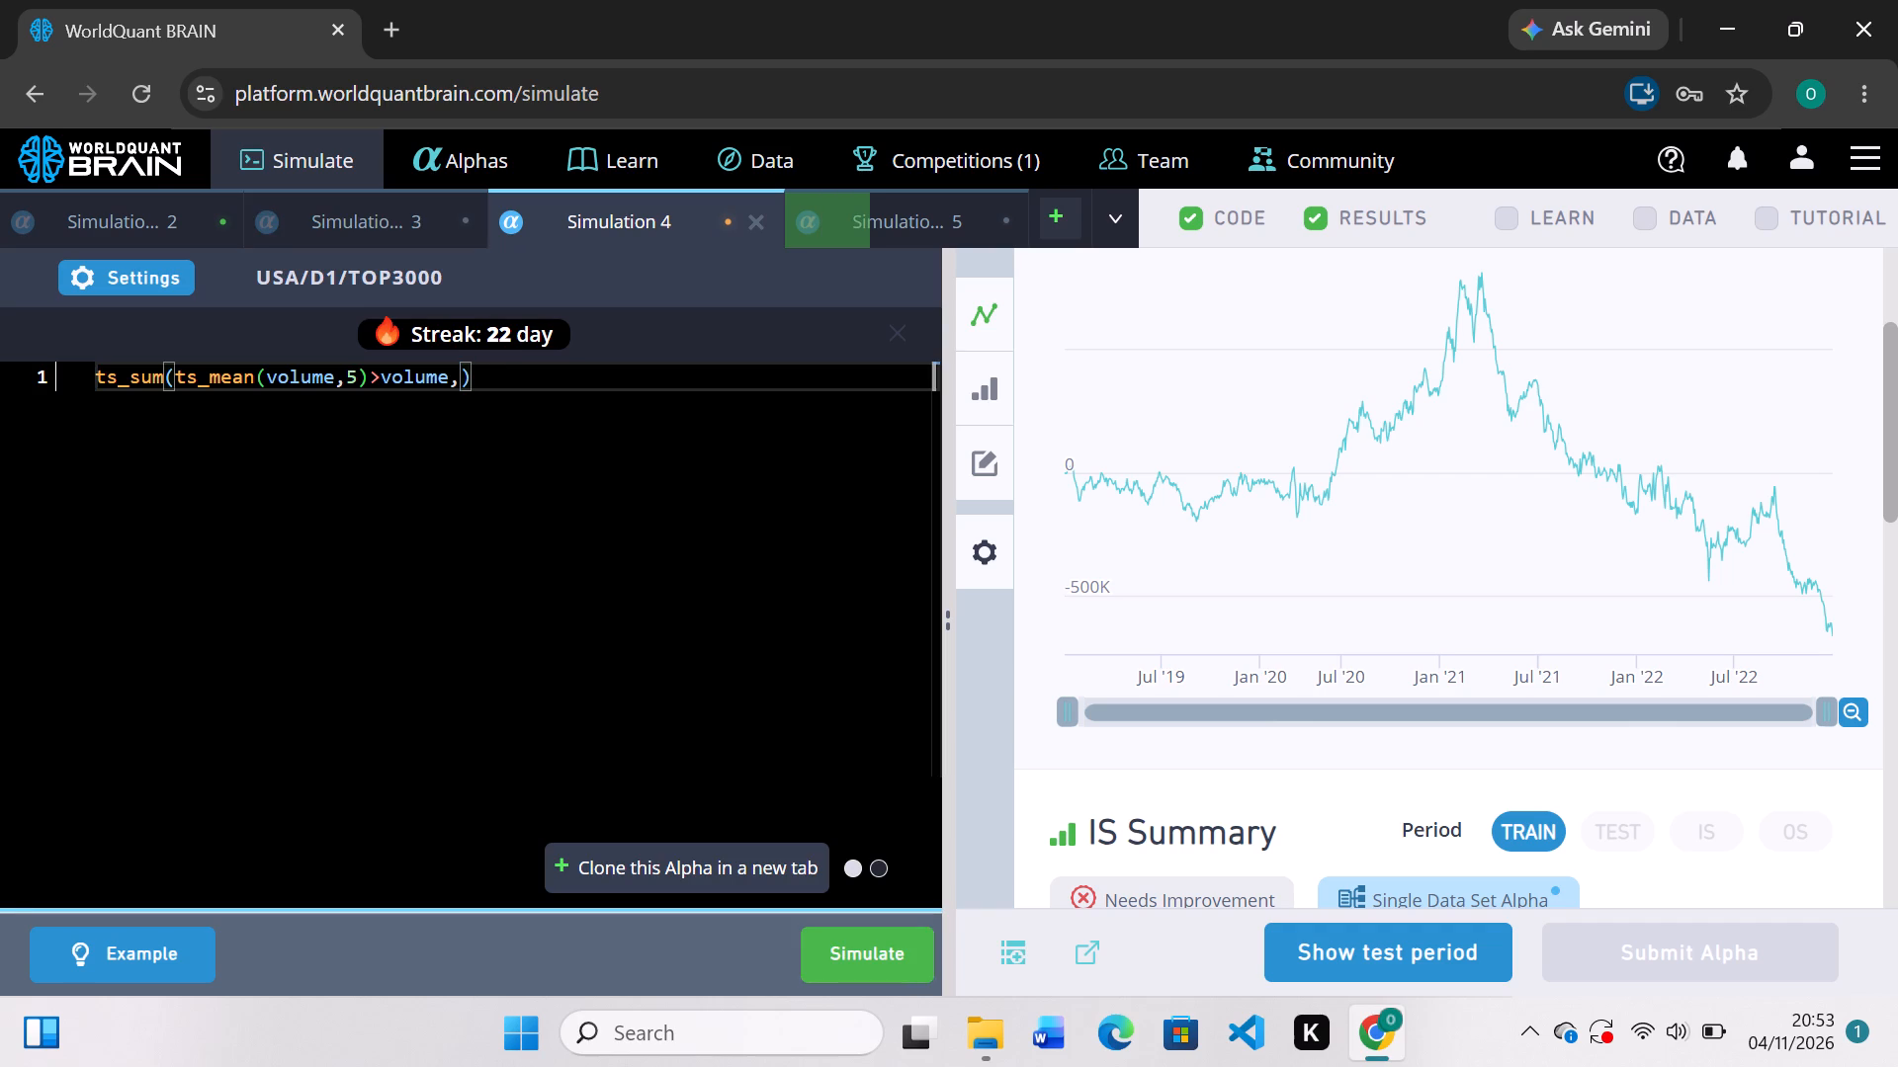
{"action": "key", "text": "1"}
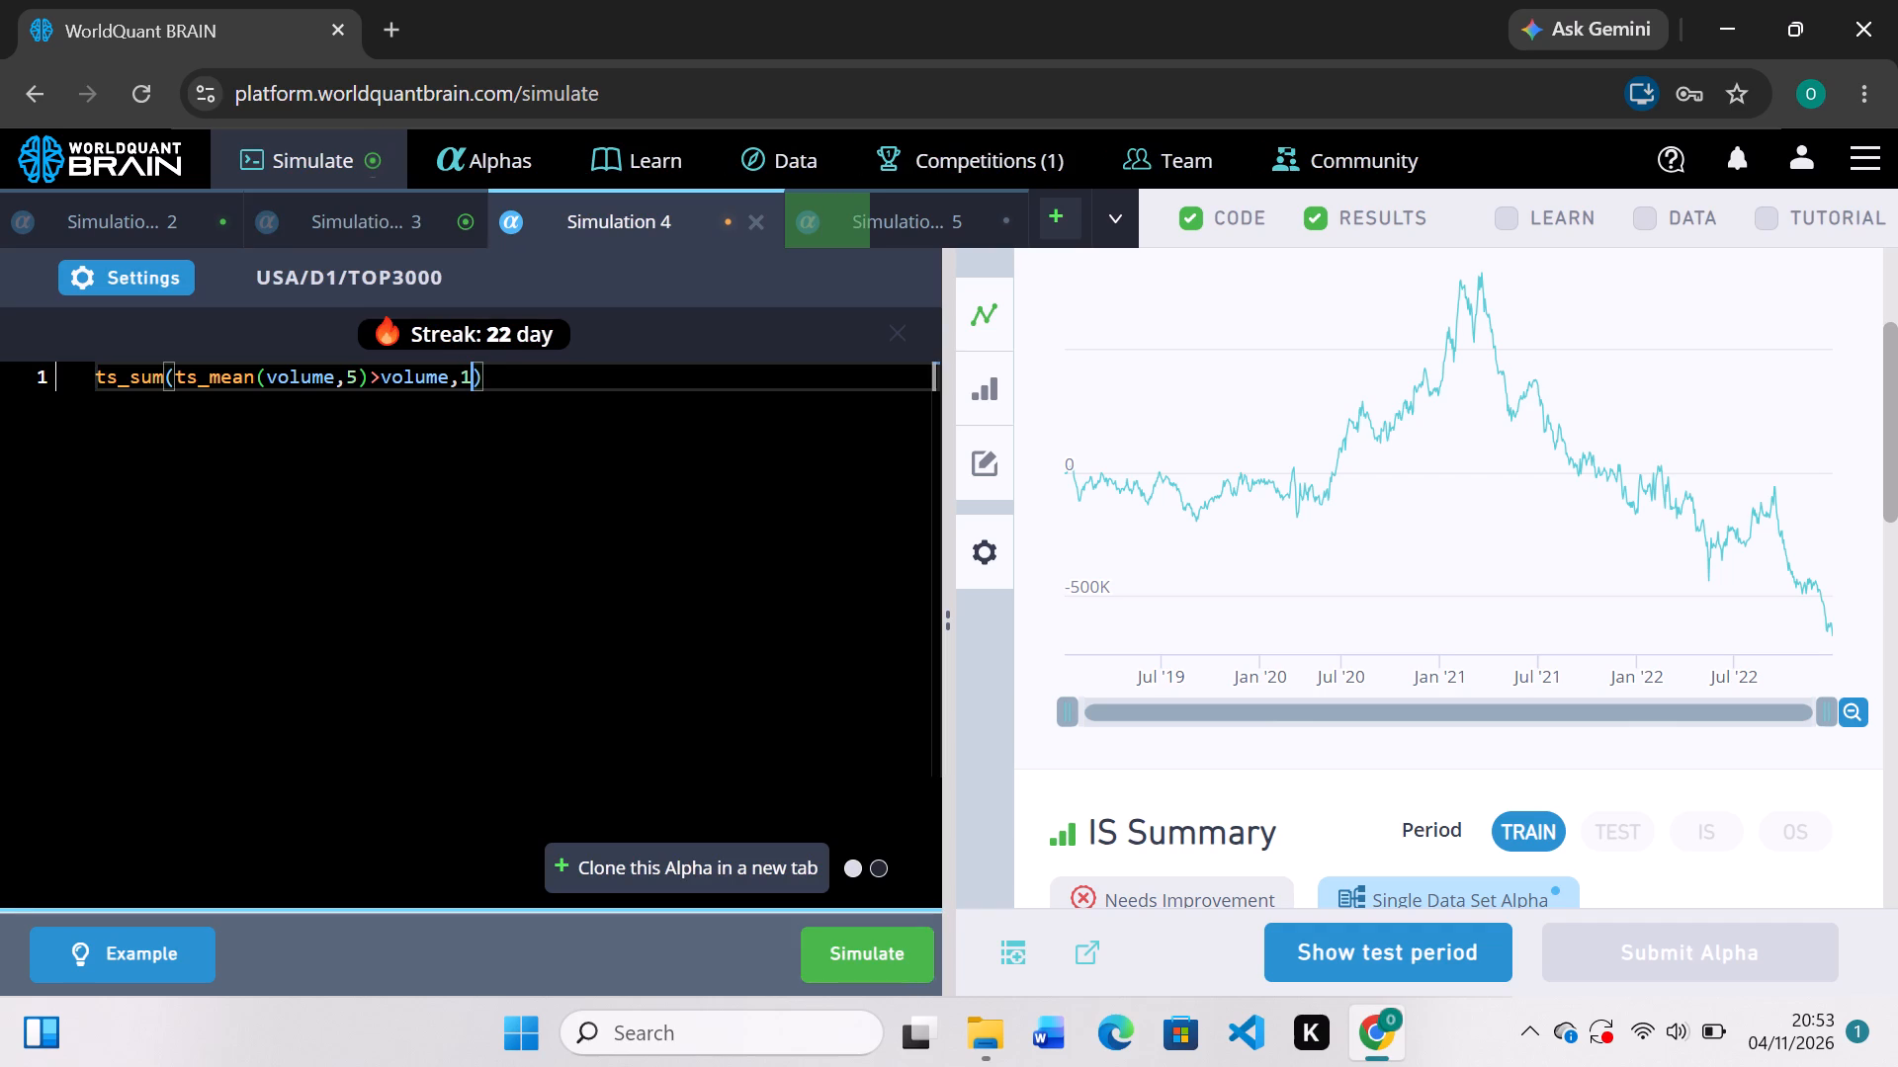
{"action": "type", "text": "080"}
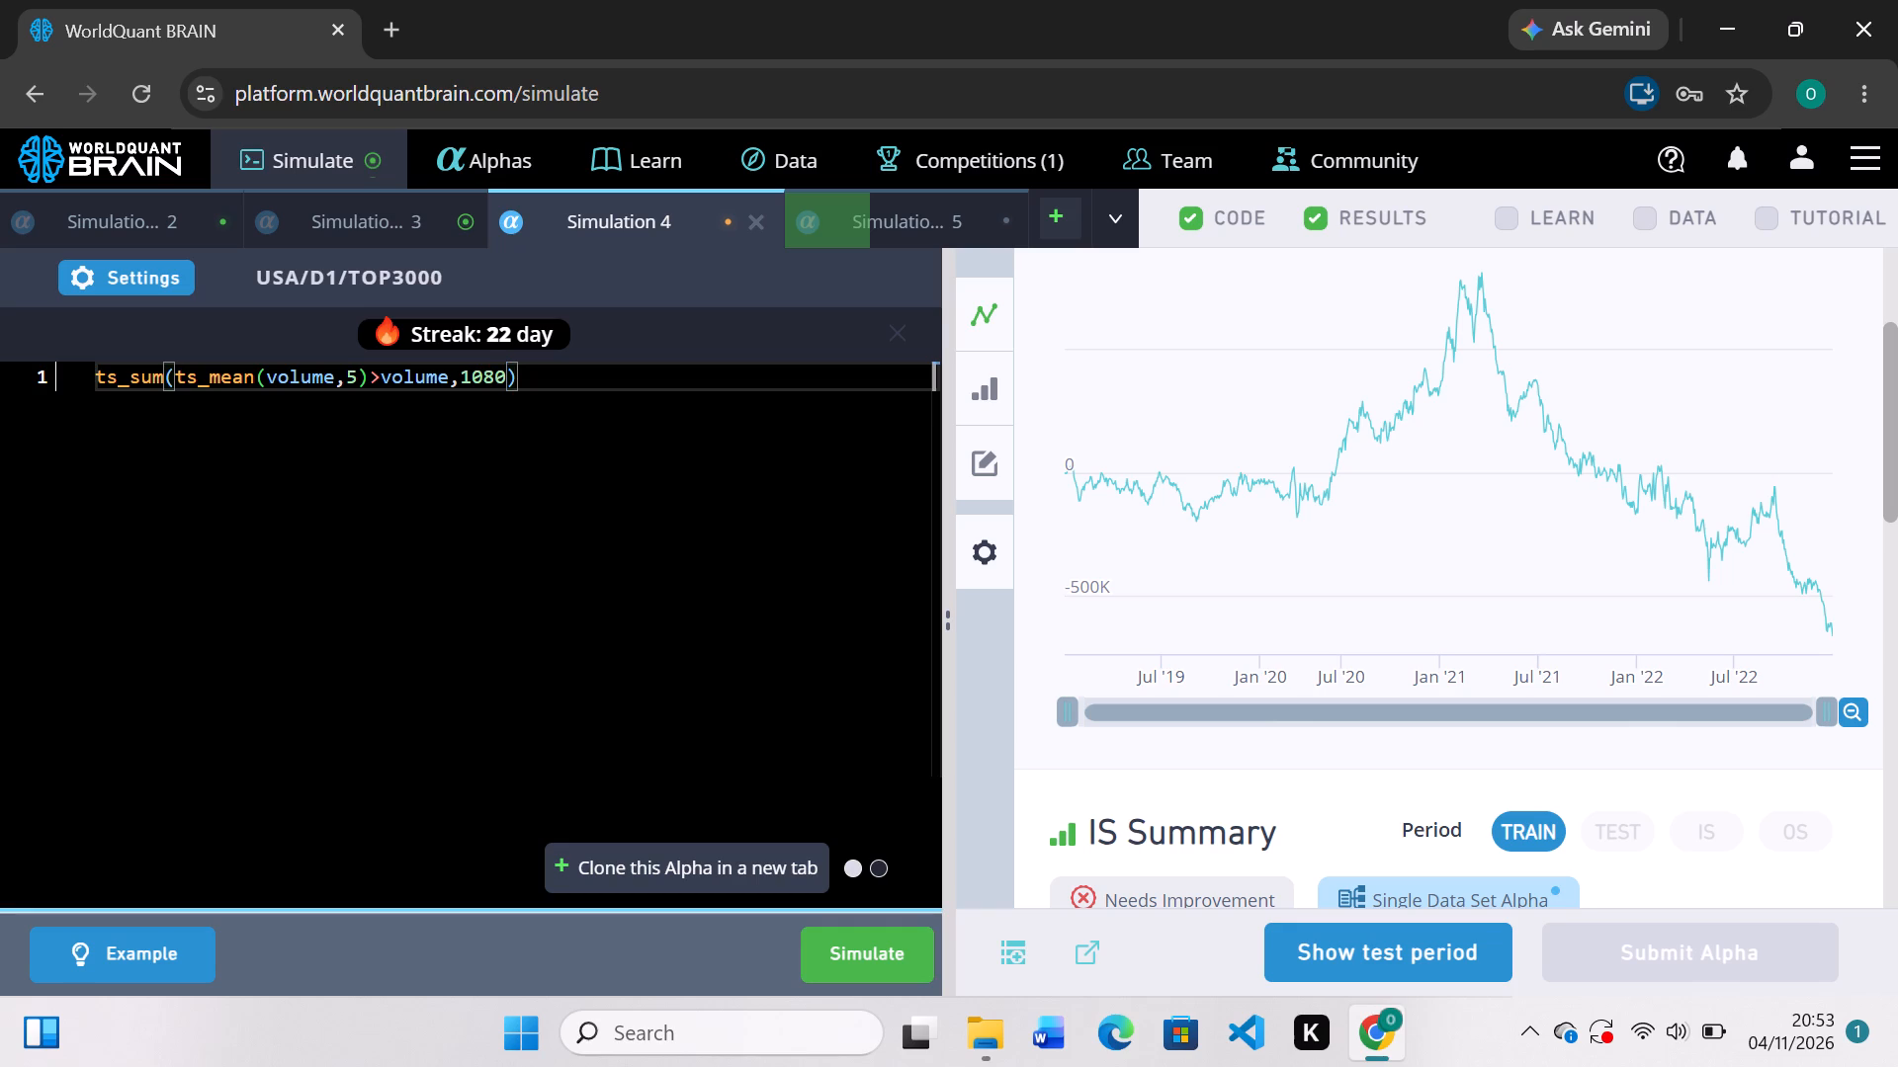
{"action": "left_click", "coordinate": [838, 943]}
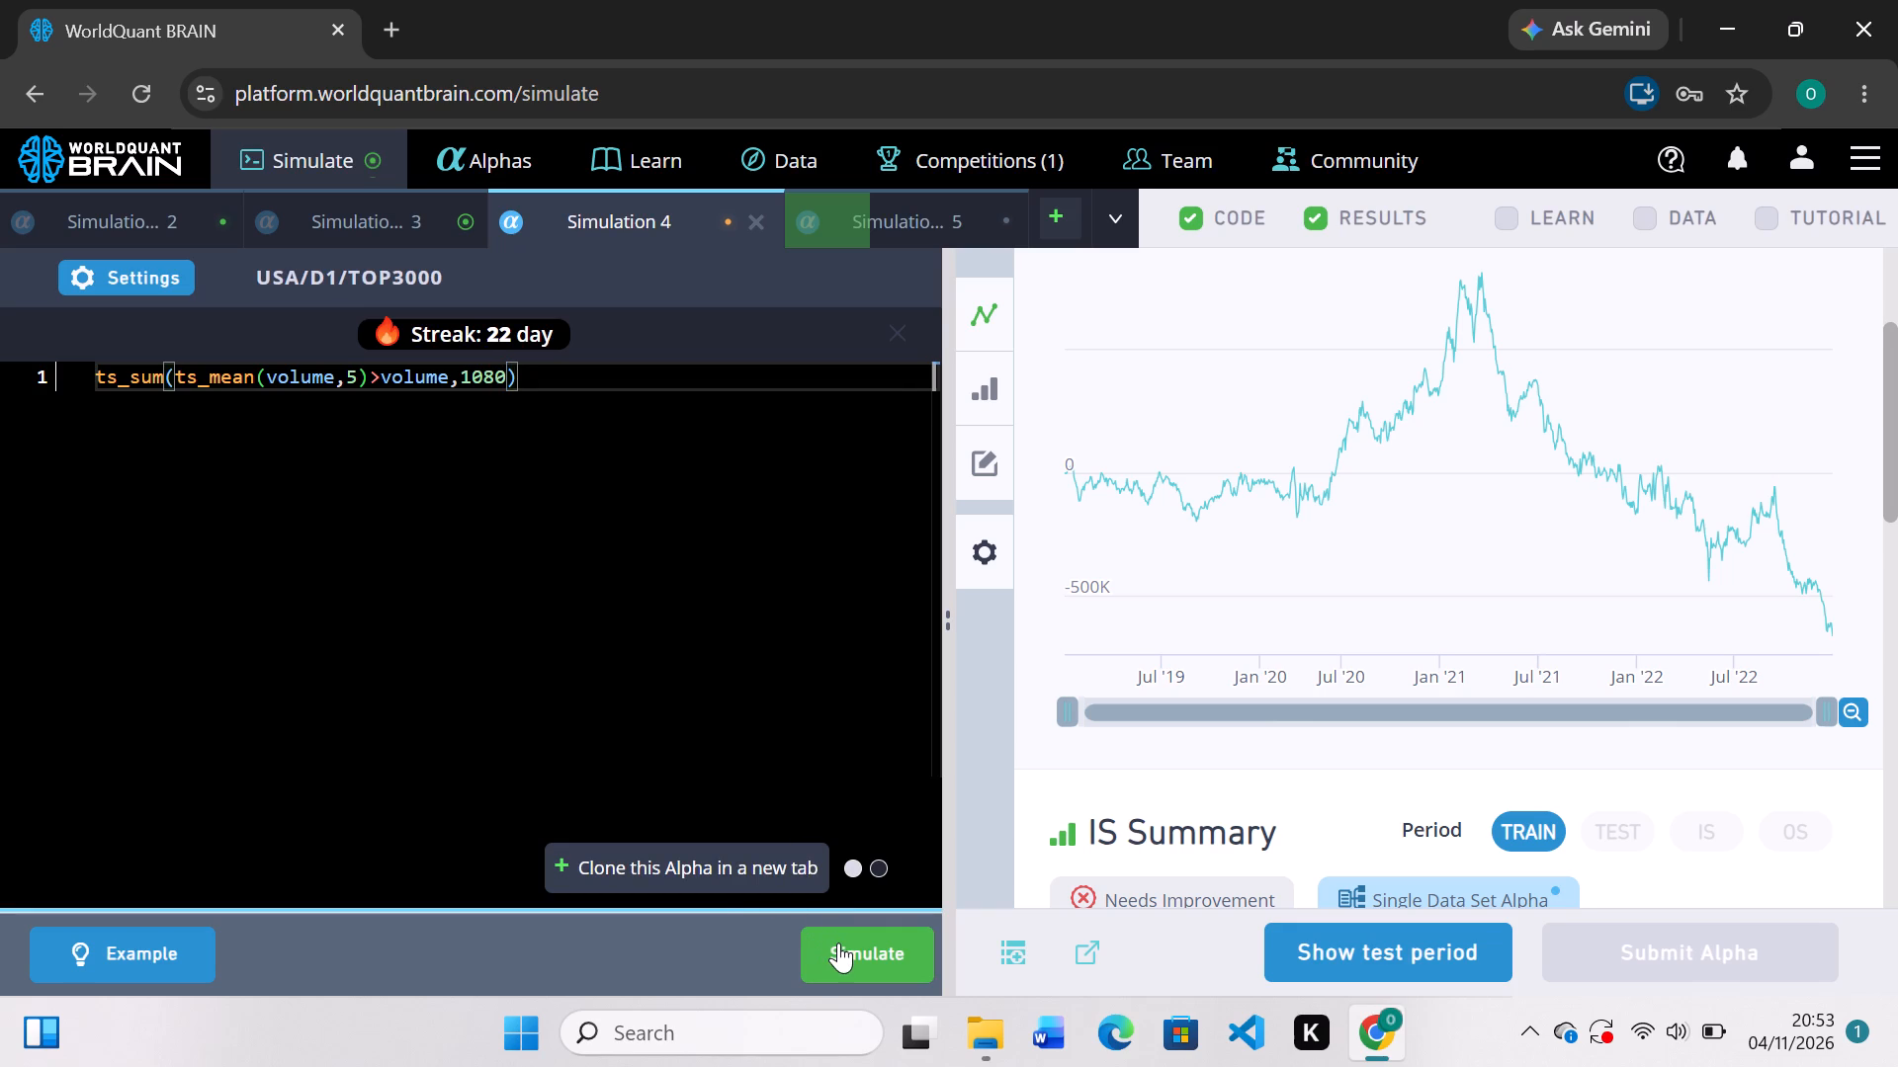
Examine Simulation 3's PnL chart and IS Summary, including the yearly figures for the train period.
{"action": "left_click", "coordinate": [421, 239]}
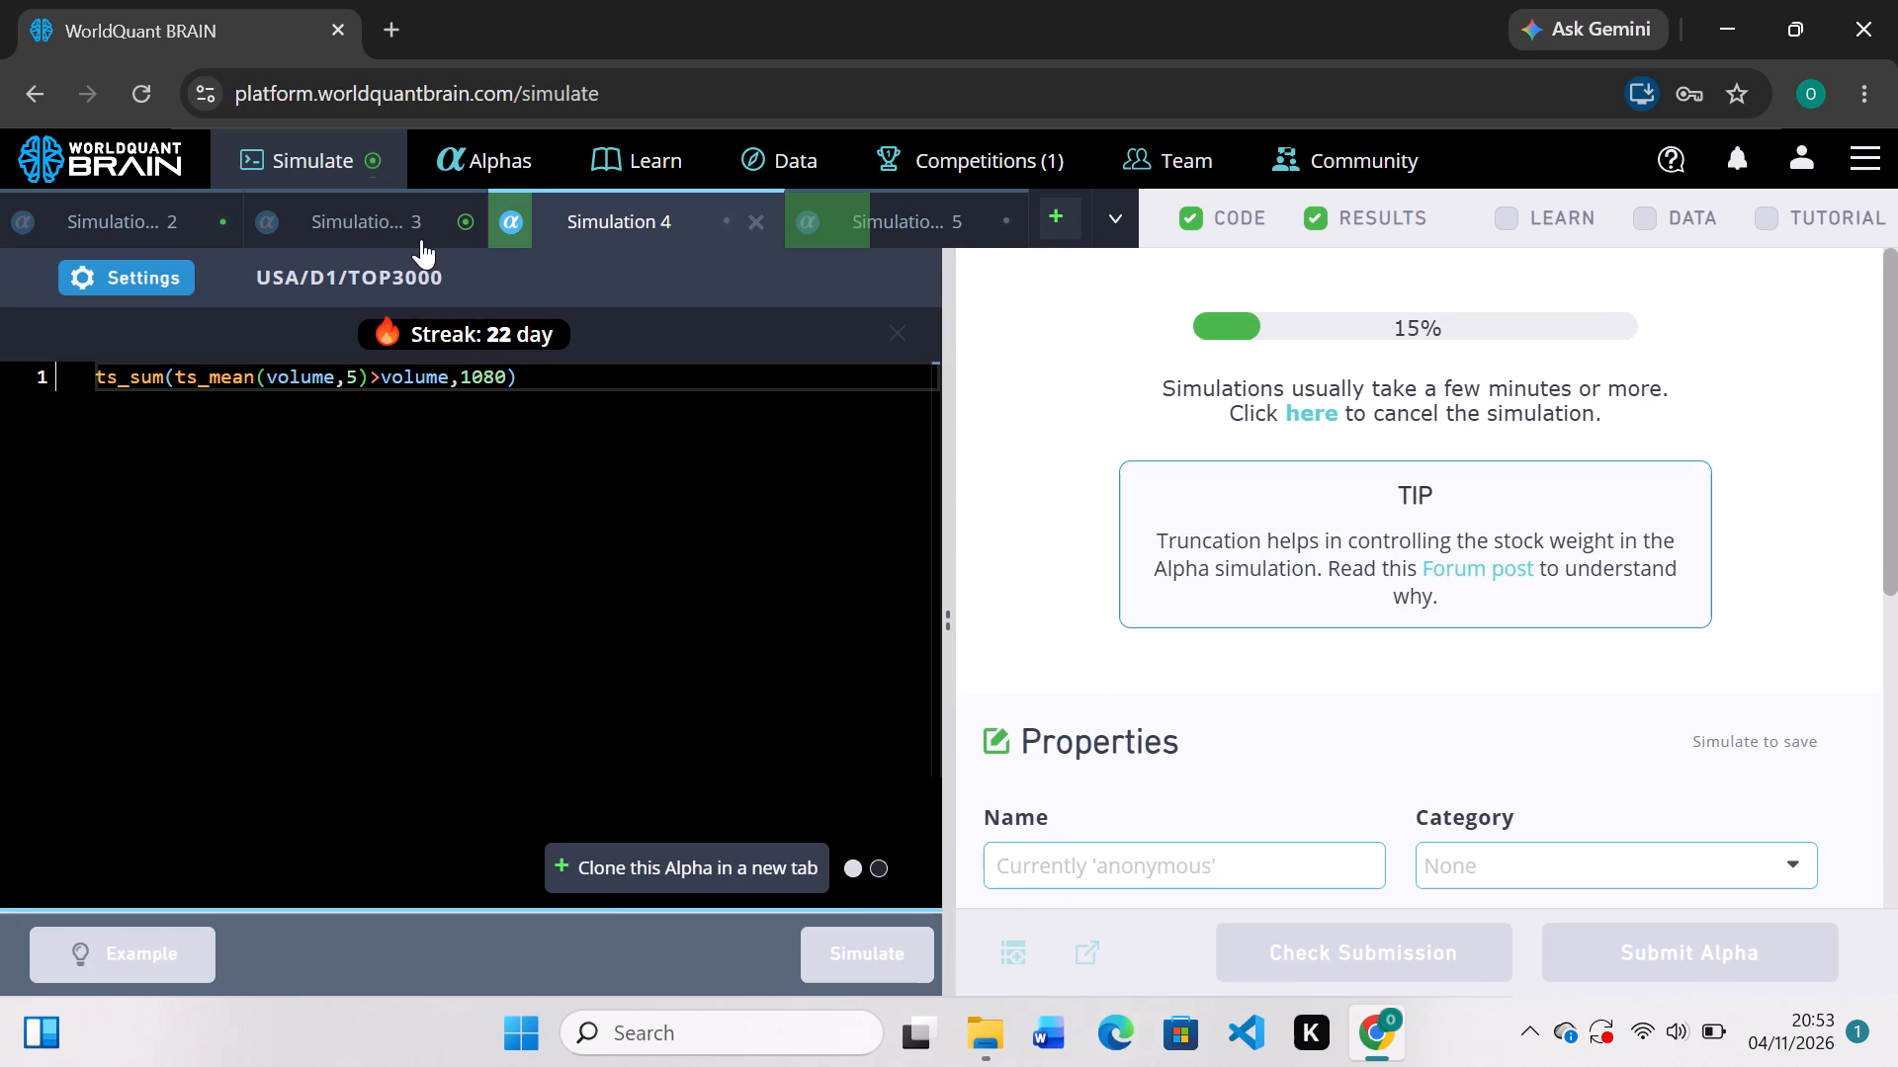
{"action": "scroll", "coordinate": [1232, 693], "scroll_direction": "down", "scroll_amount": 2}
{"action": "scroll", "coordinate": [1232, 693], "scroll_direction": "up", "scroll_amount": 1}
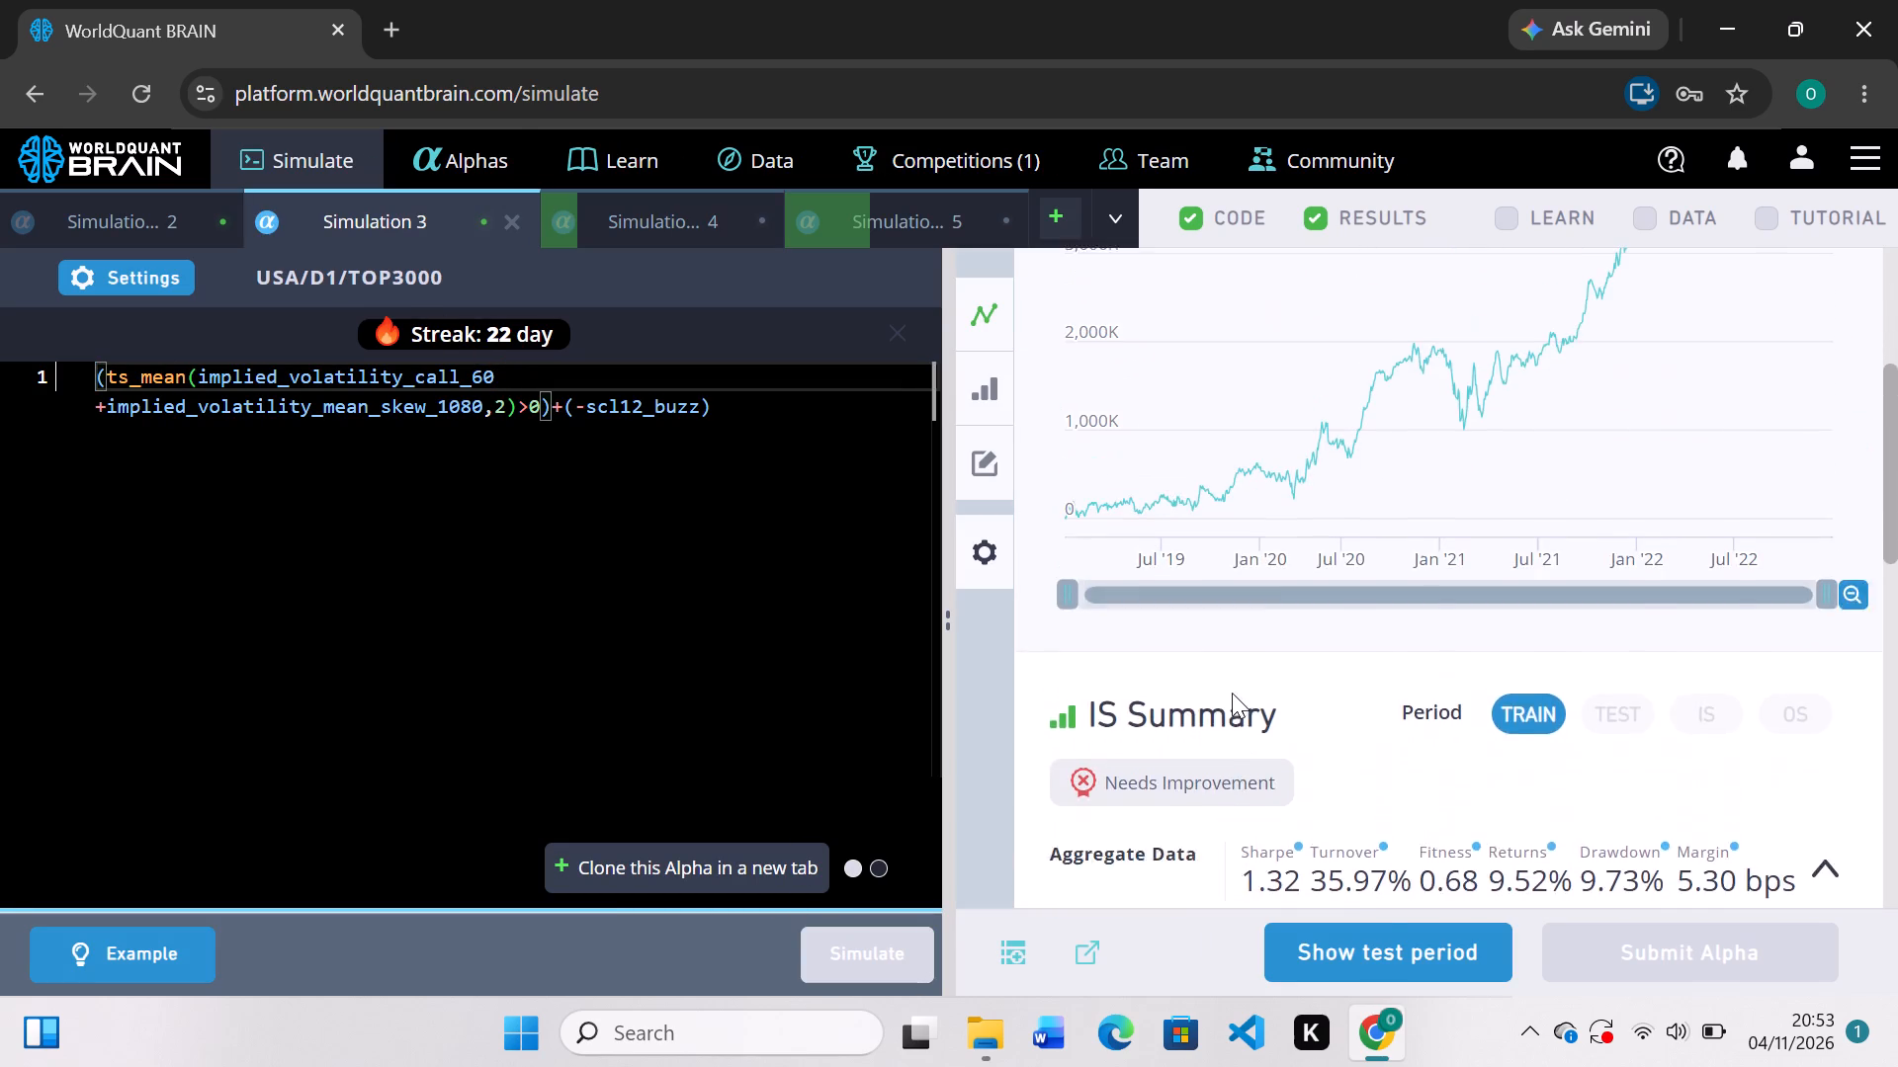
{"action": "scroll", "coordinate": [1232, 693], "scroll_direction": "up", "scroll_amount": 5}
{"action": "scroll", "coordinate": [1232, 693], "scroll_direction": "down", "scroll_amount": 2}
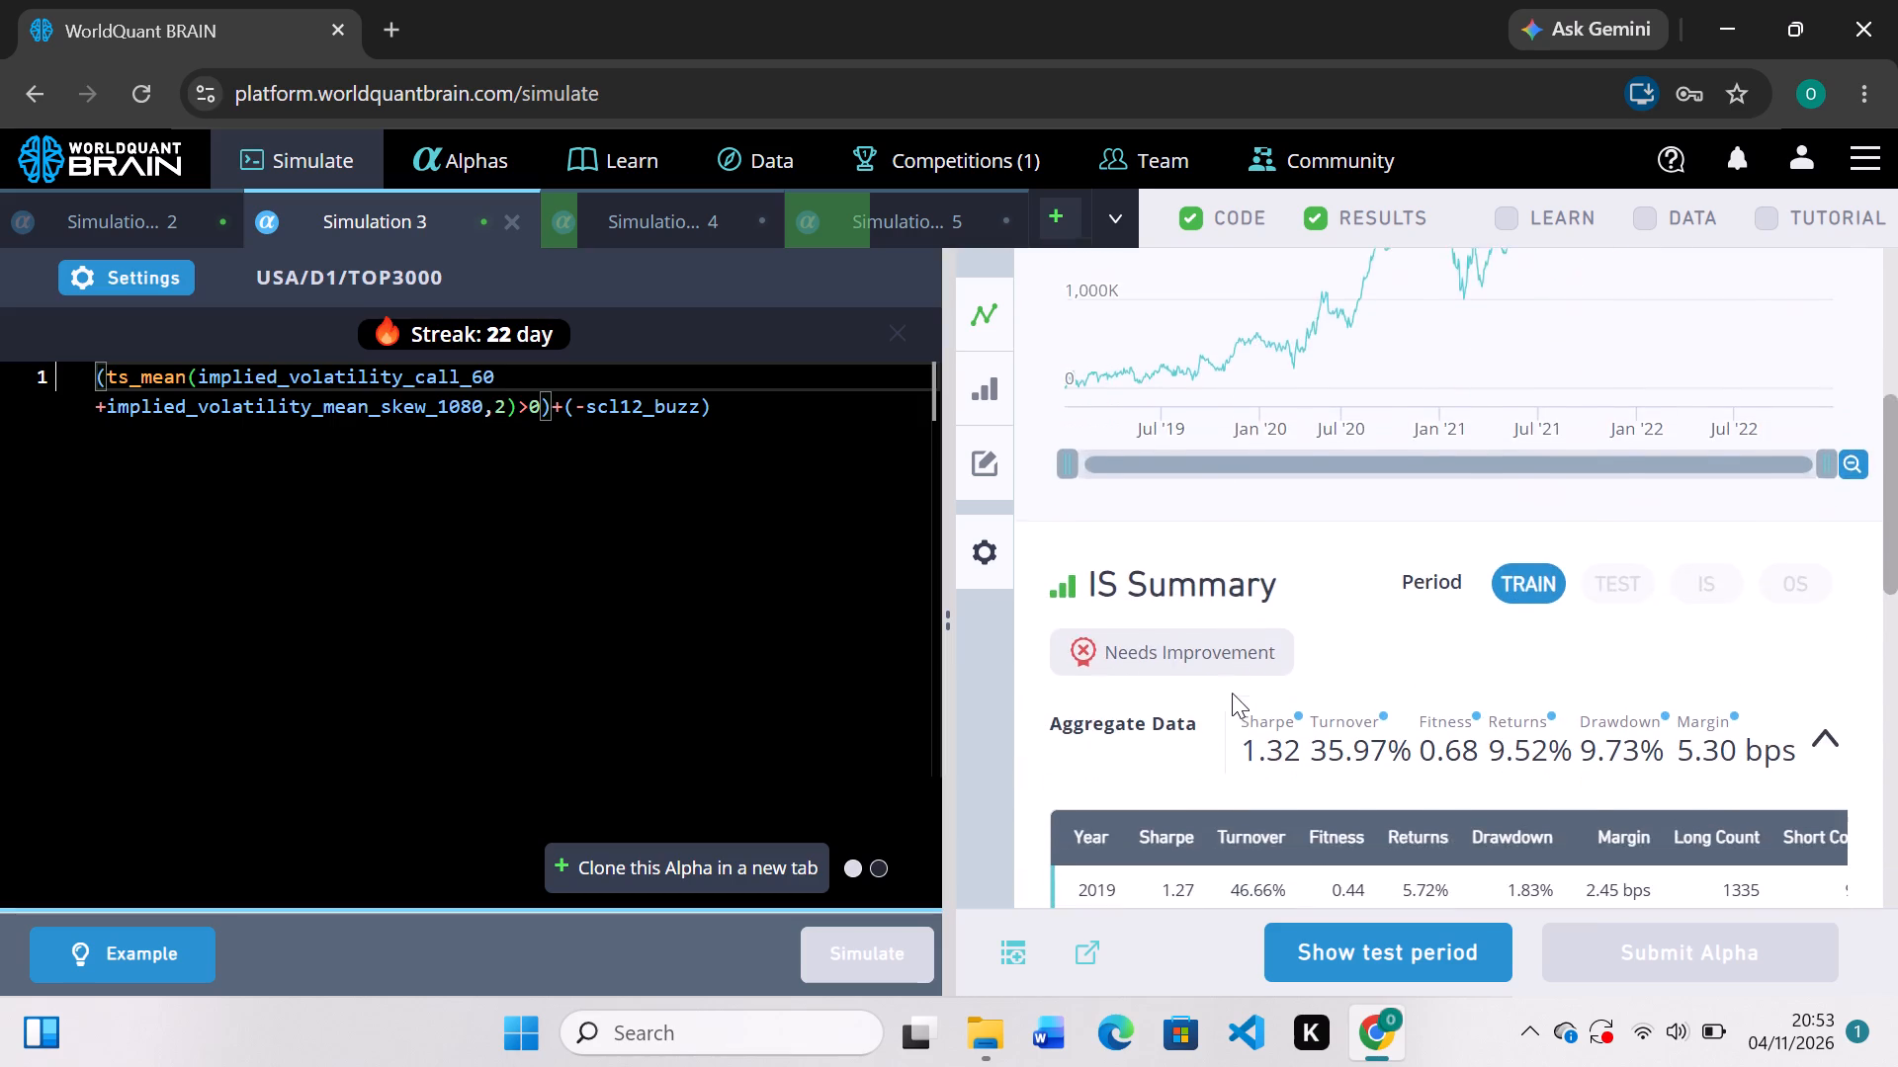
{"action": "scroll", "coordinate": [1232, 693], "scroll_direction": "down", "scroll_amount": 3}
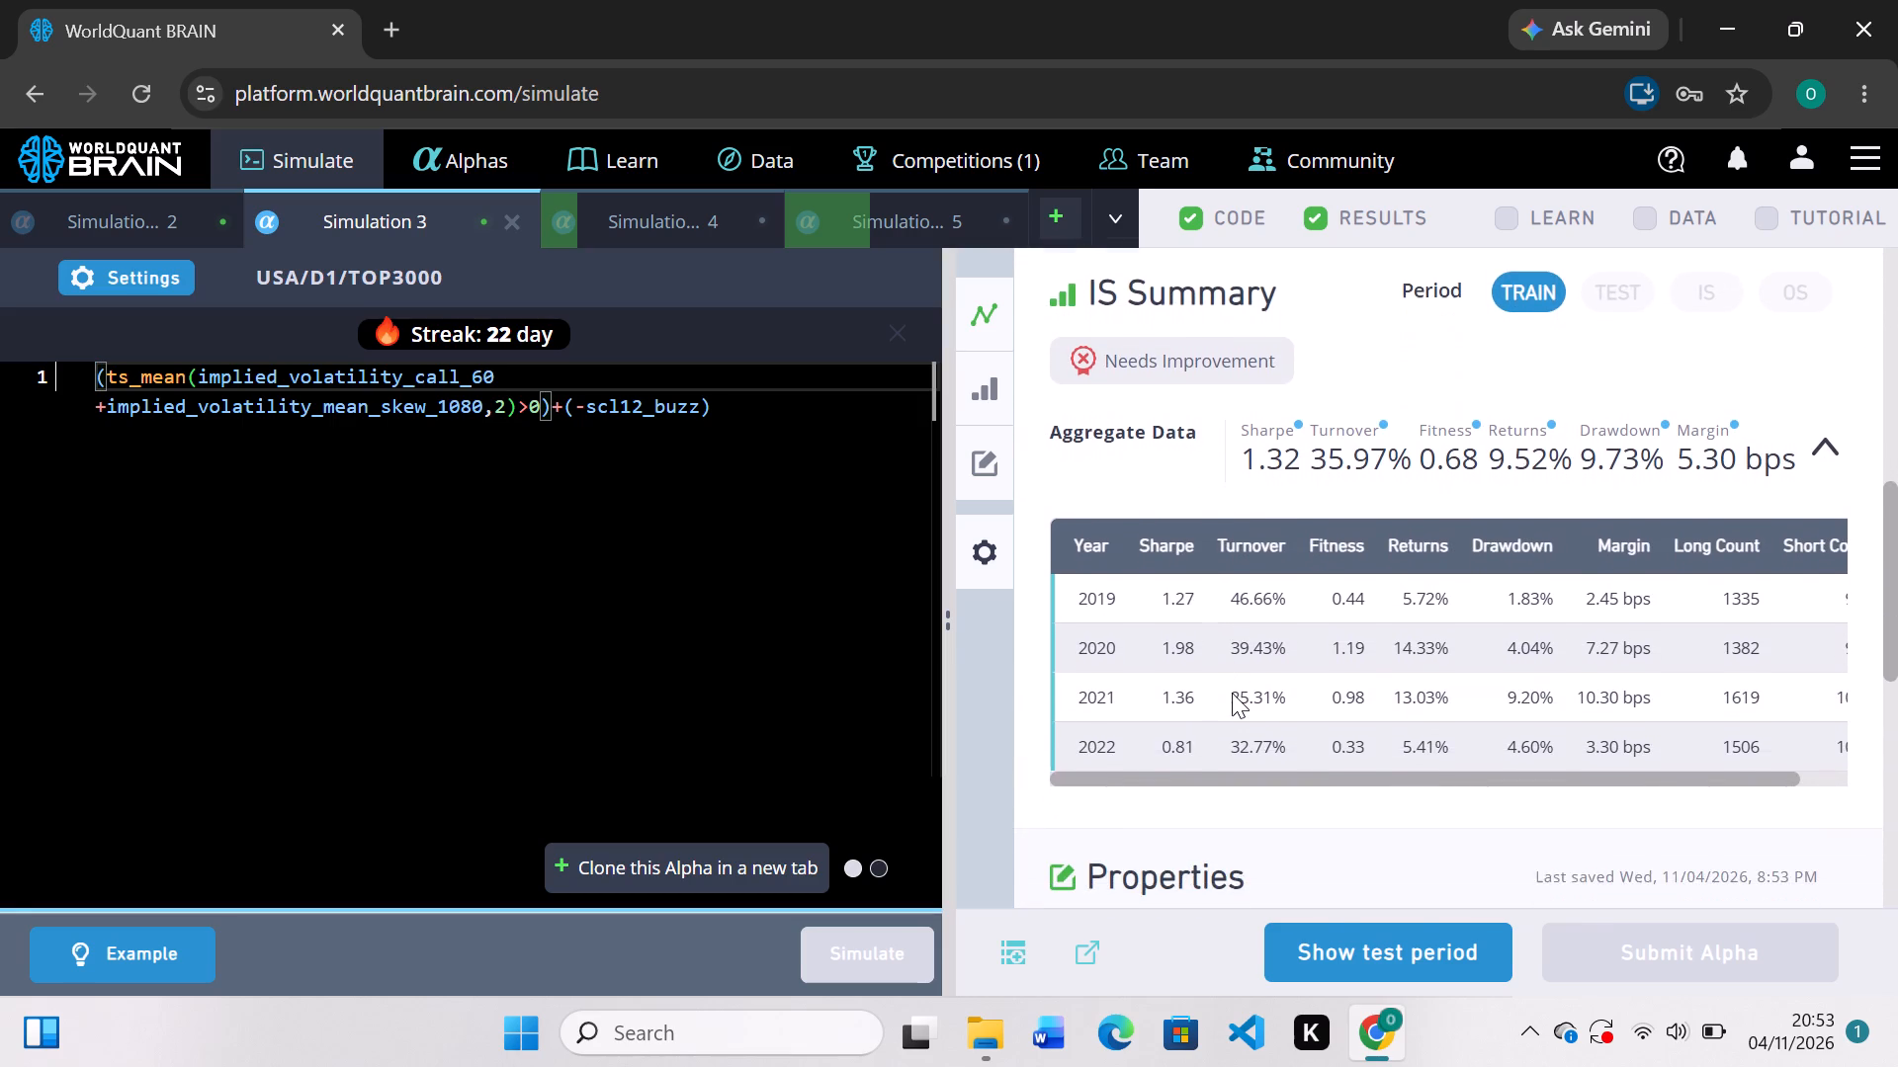
{"action": "scroll", "coordinate": [1232, 693], "scroll_direction": "down", "scroll_amount": 2}
{"action": "scroll", "coordinate": [1232, 693], "scroll_direction": "up", "scroll_amount": 1}
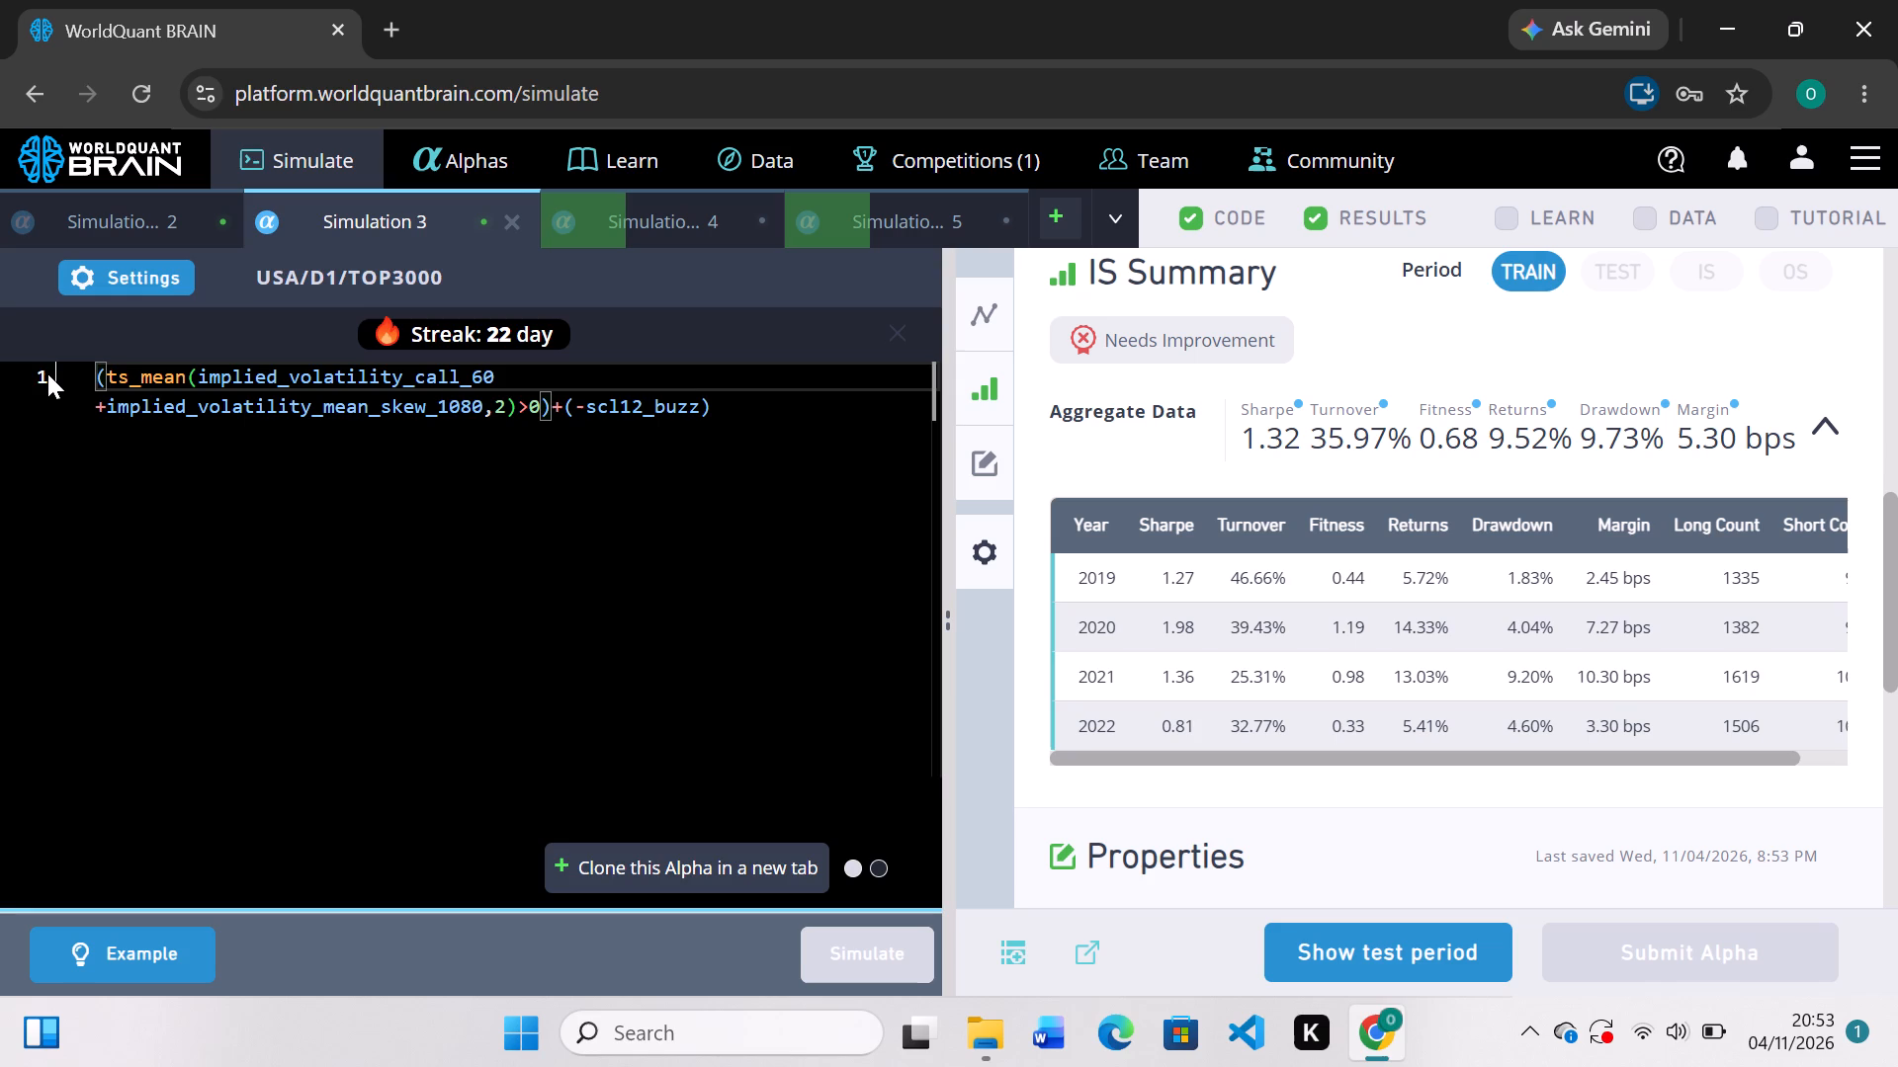
Insert rank before the opening bracket of Simulation 3's expression and run the simulation.
{"action": "type", "text": "ra"}
{"action": "type", "text": "nk"}
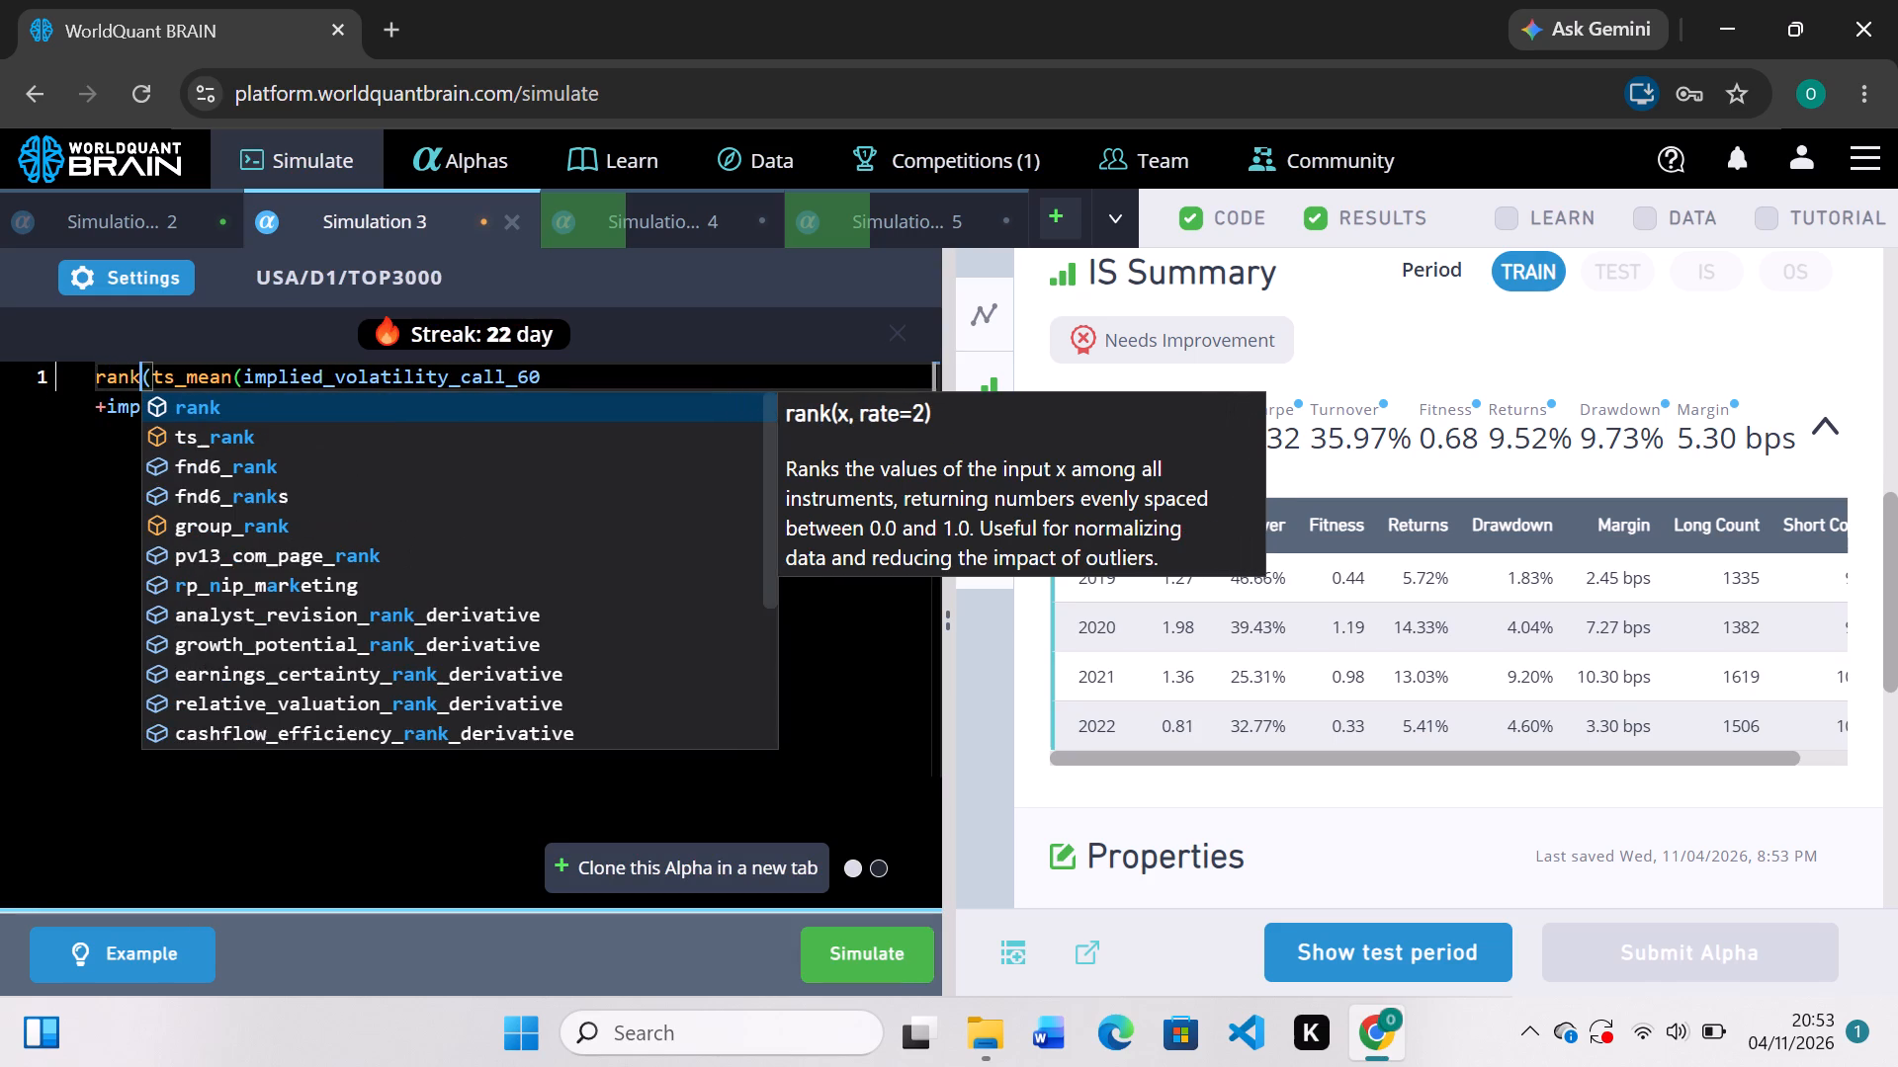
{"action": "left_click", "coordinate": [840, 969]}
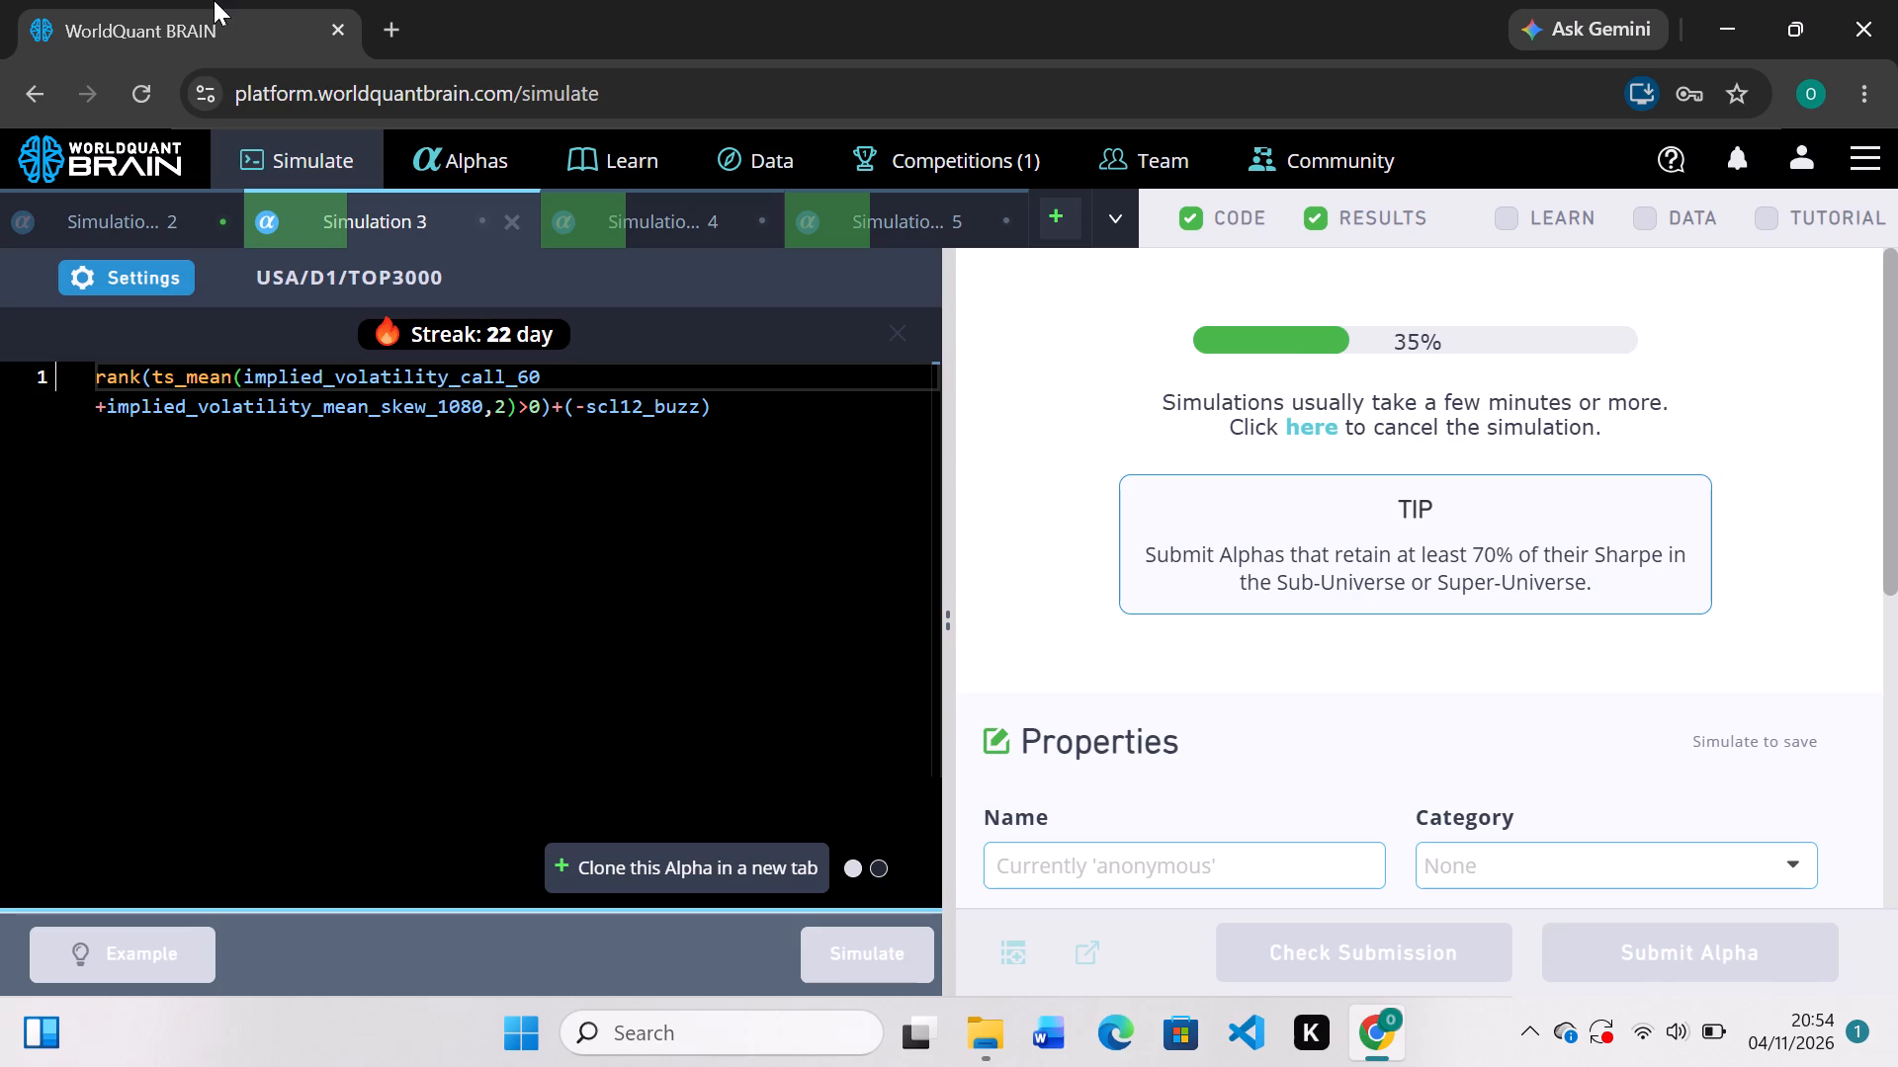
Search for live score in a new browser tab, open LiveScore and look through today's football matches.
{"action": "left_click", "coordinate": [401, 30]}
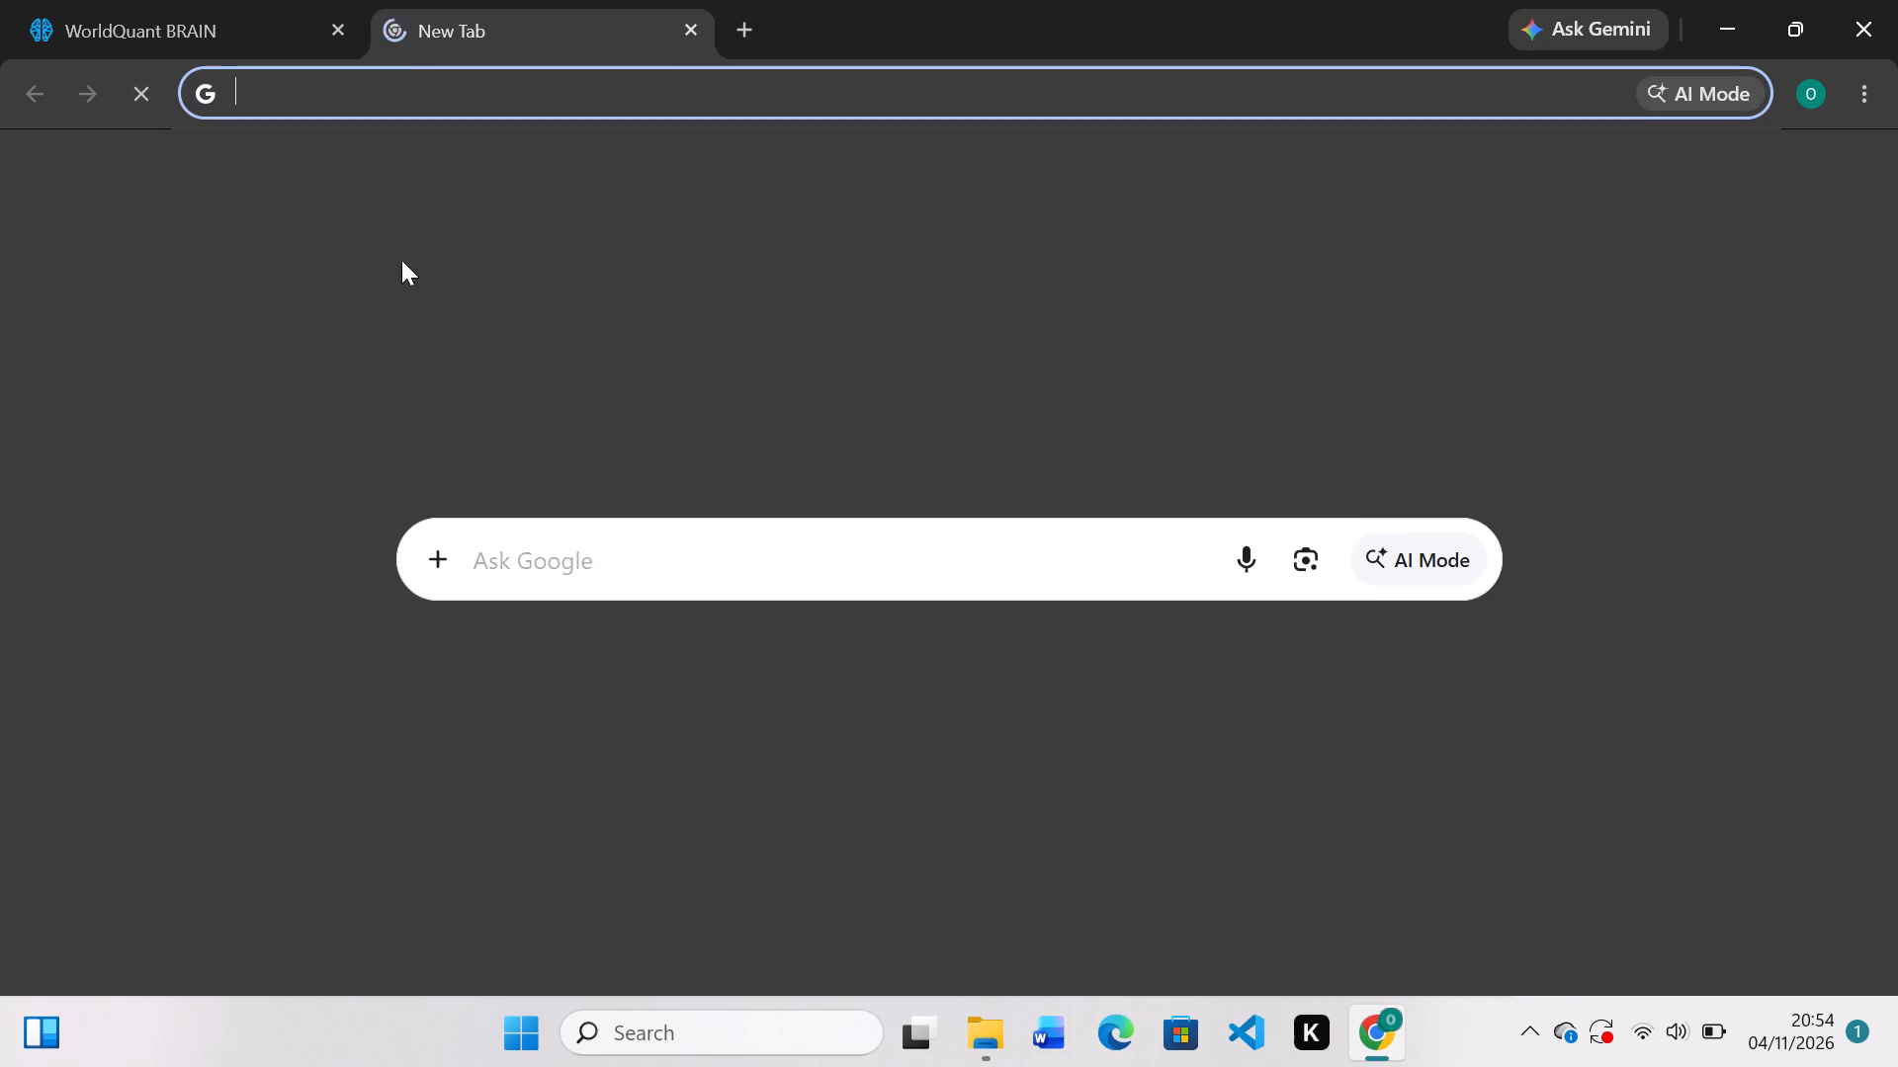
{"action": "left_click", "coordinate": [417, 97]}
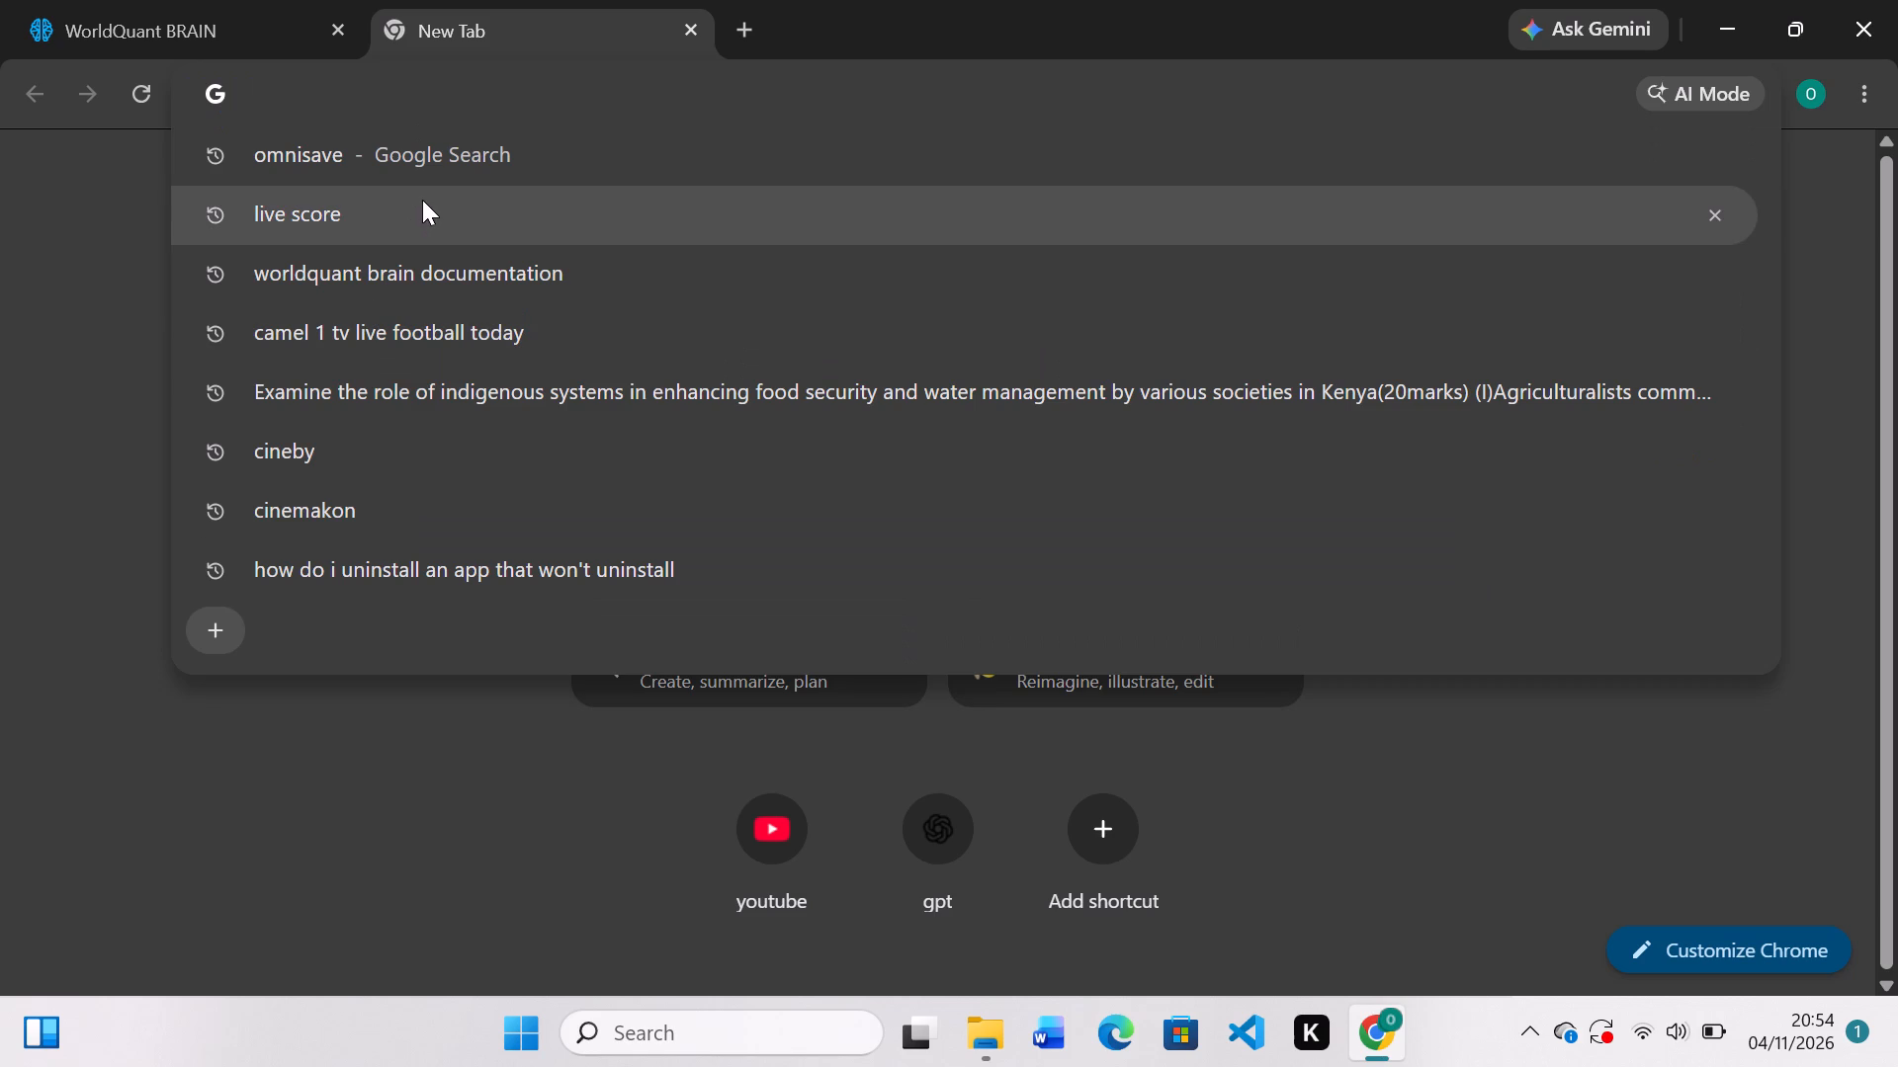
{"action": "left_click", "coordinate": [422, 200]}
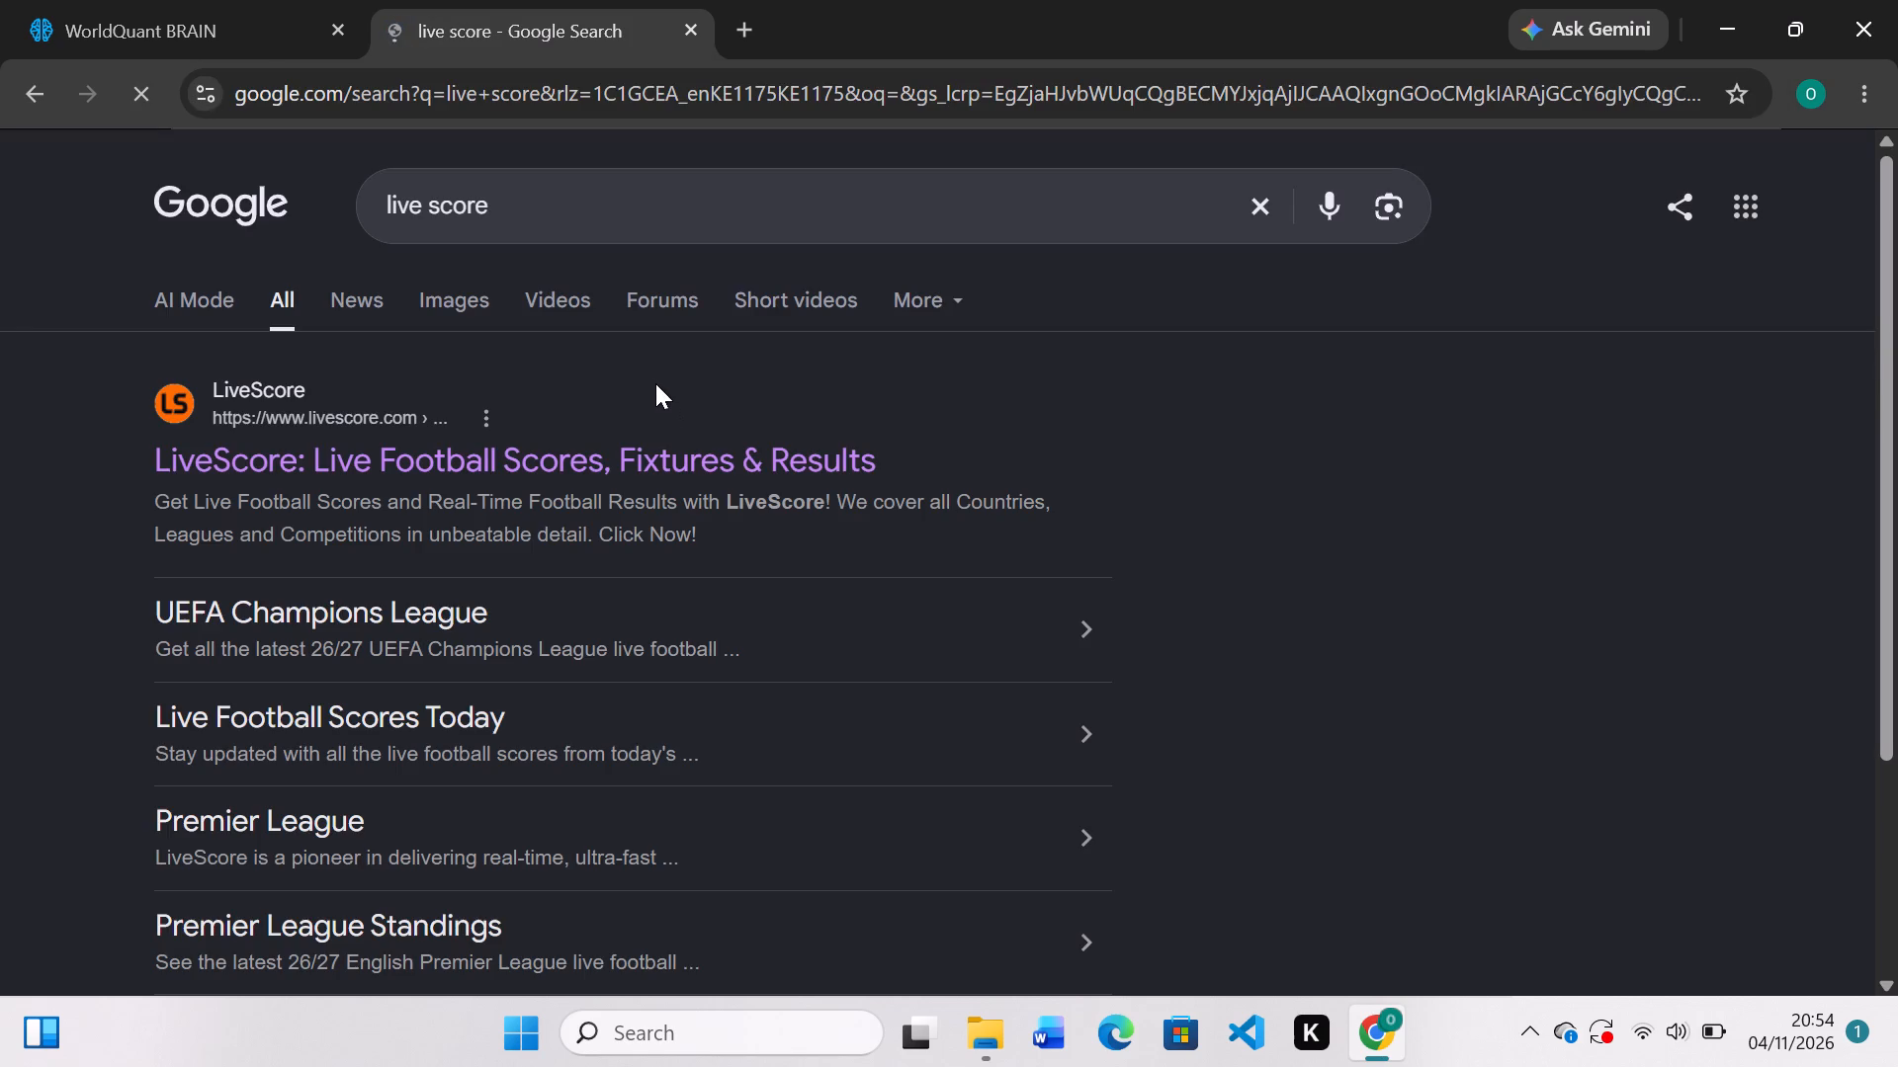
{"action": "left_click", "coordinate": [552, 459]}
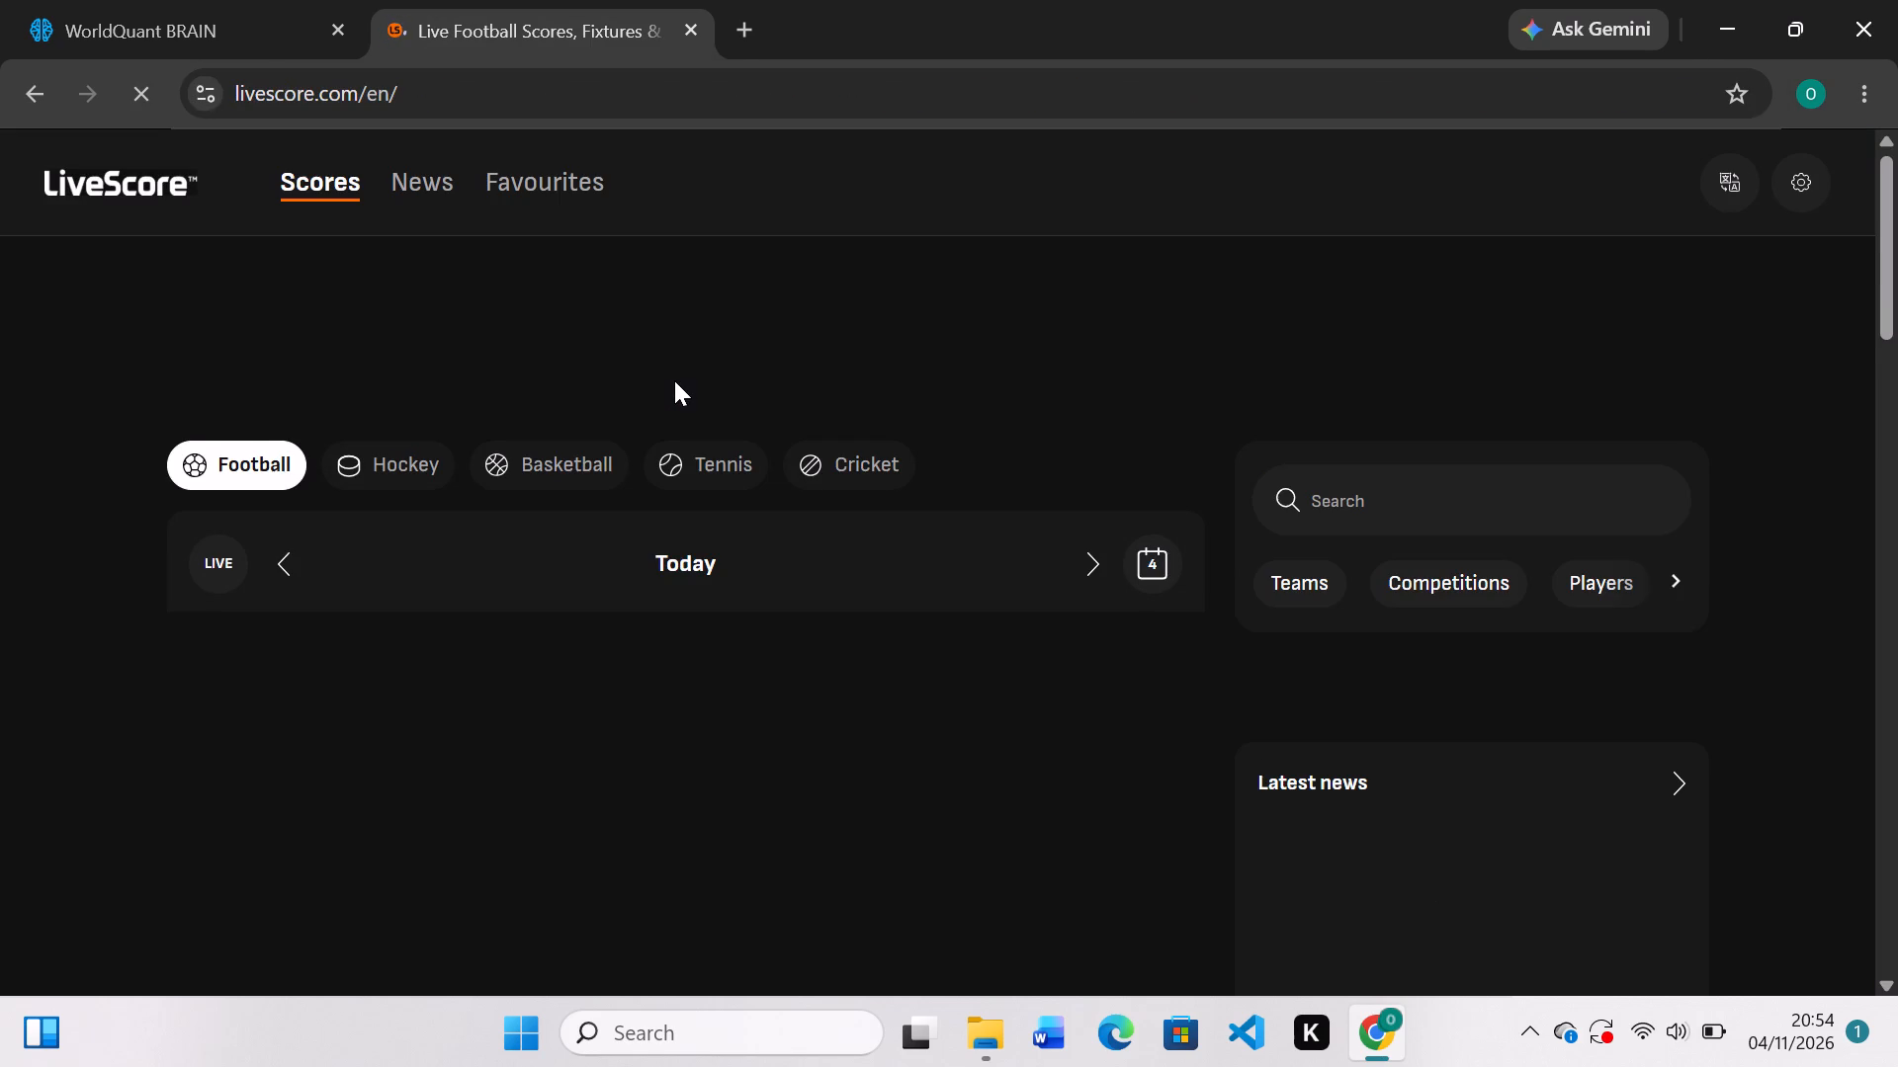
{"action": "scroll", "coordinate": [728, 653], "scroll_direction": "down", "scroll_amount": 3}
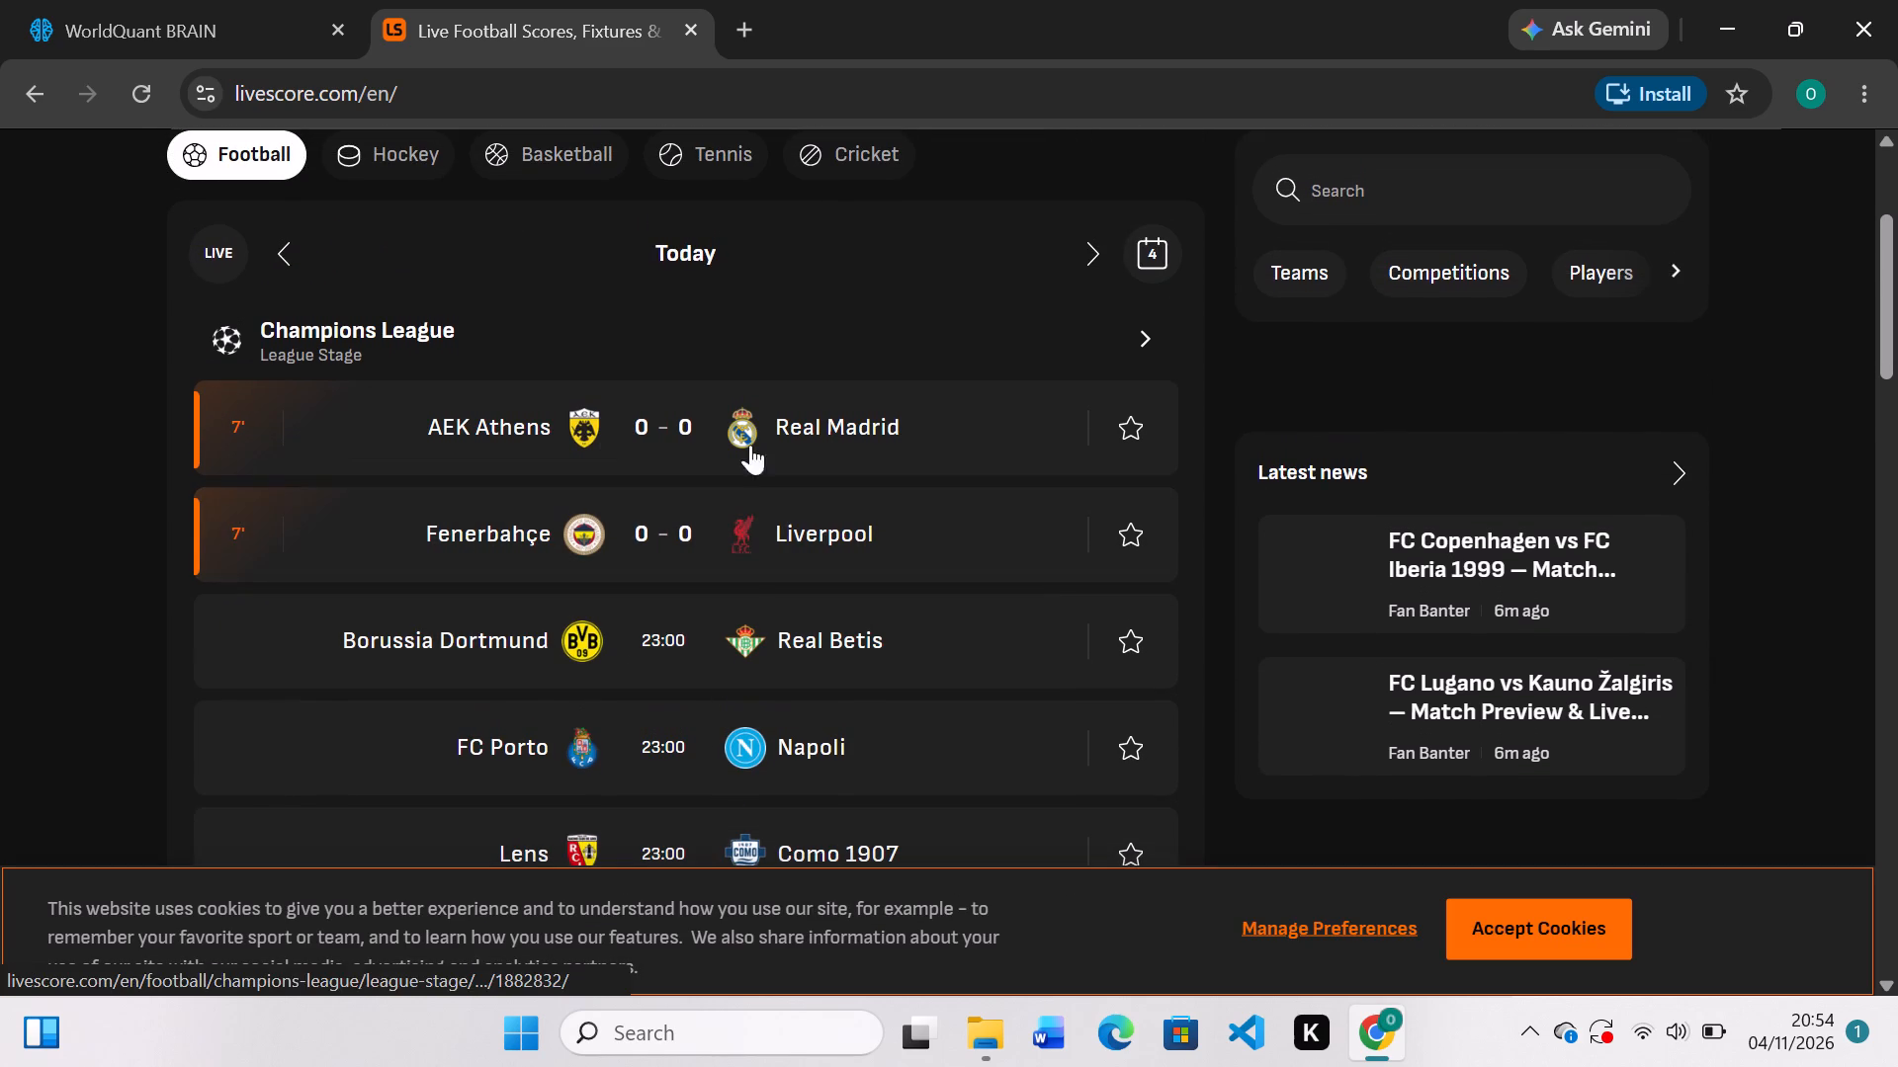
Find Camel Live in another new tab by searching camel 1 tv live football today, and play the AEK Athens vs Real Madrid stream.
{"action": "left_click", "coordinate": [745, 22]}
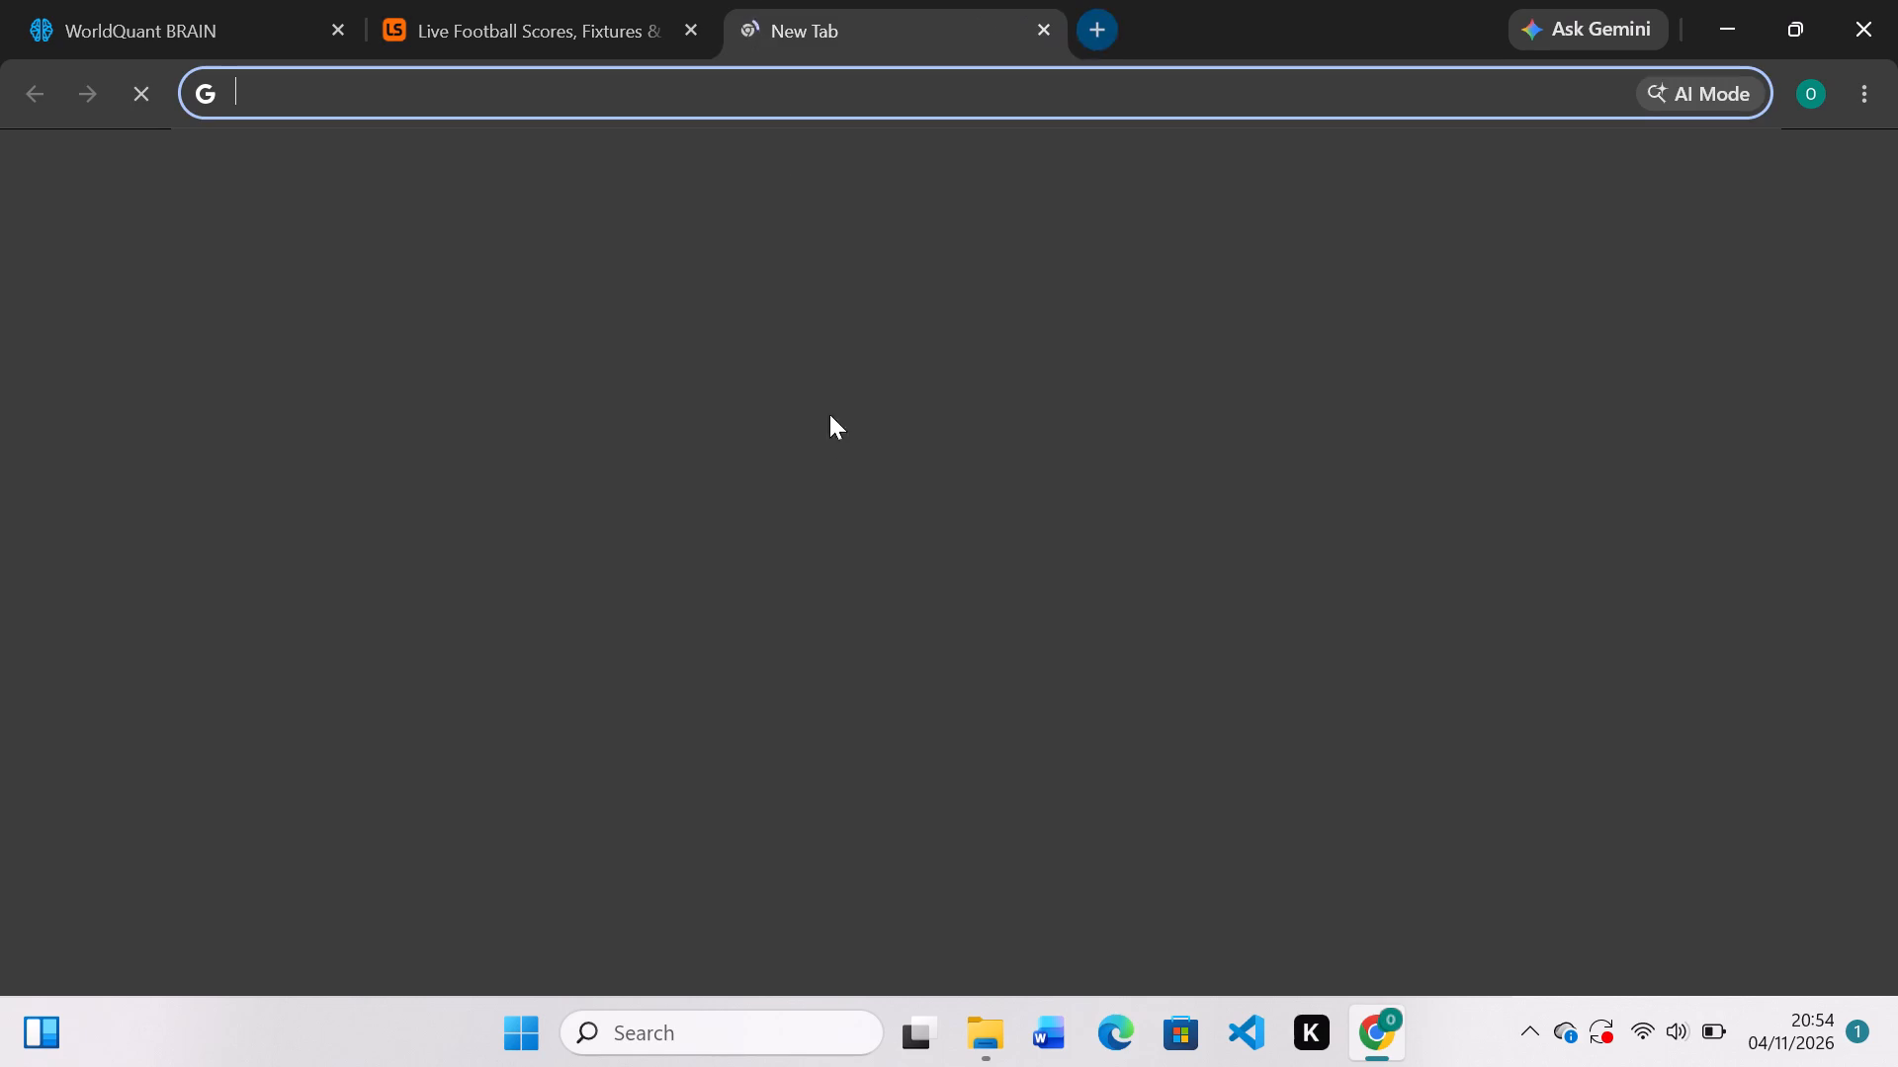
{"action": "left_click", "coordinate": [608, 83]}
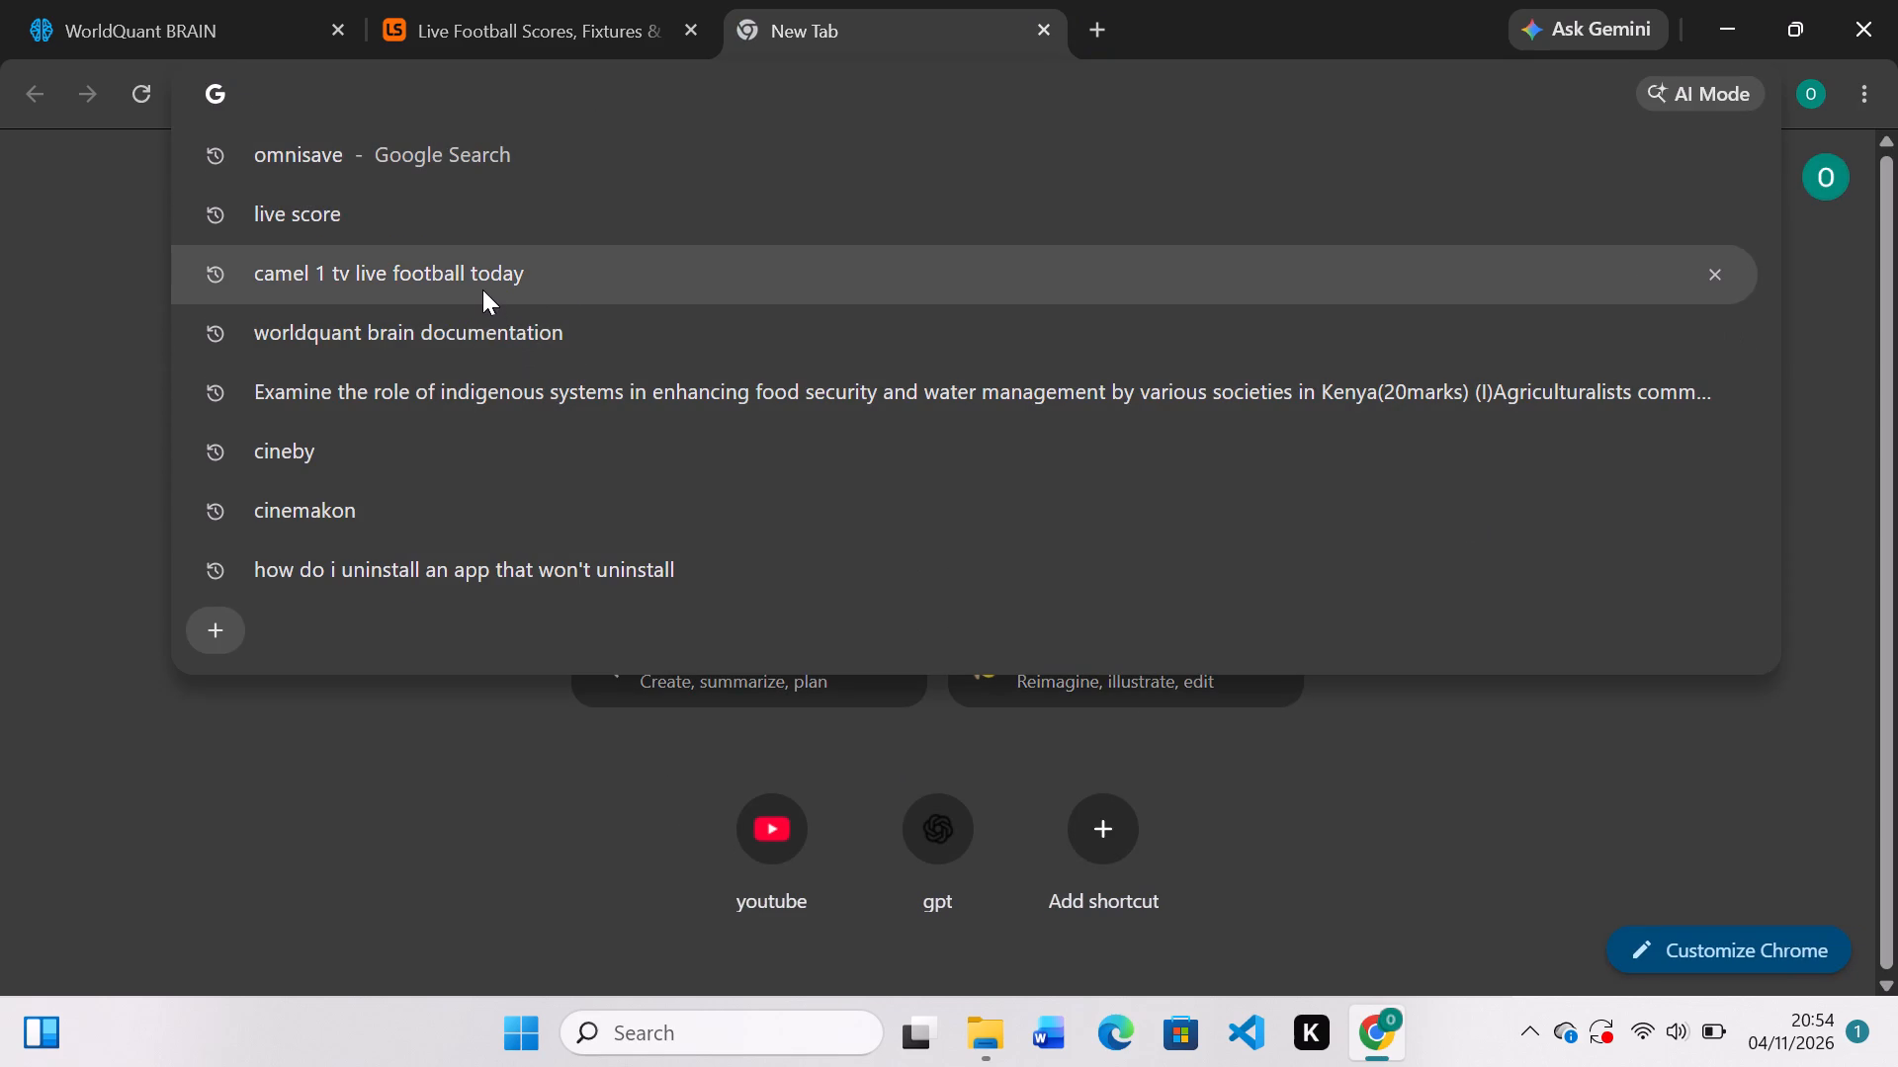
{"action": "left_click", "coordinate": [481, 287]}
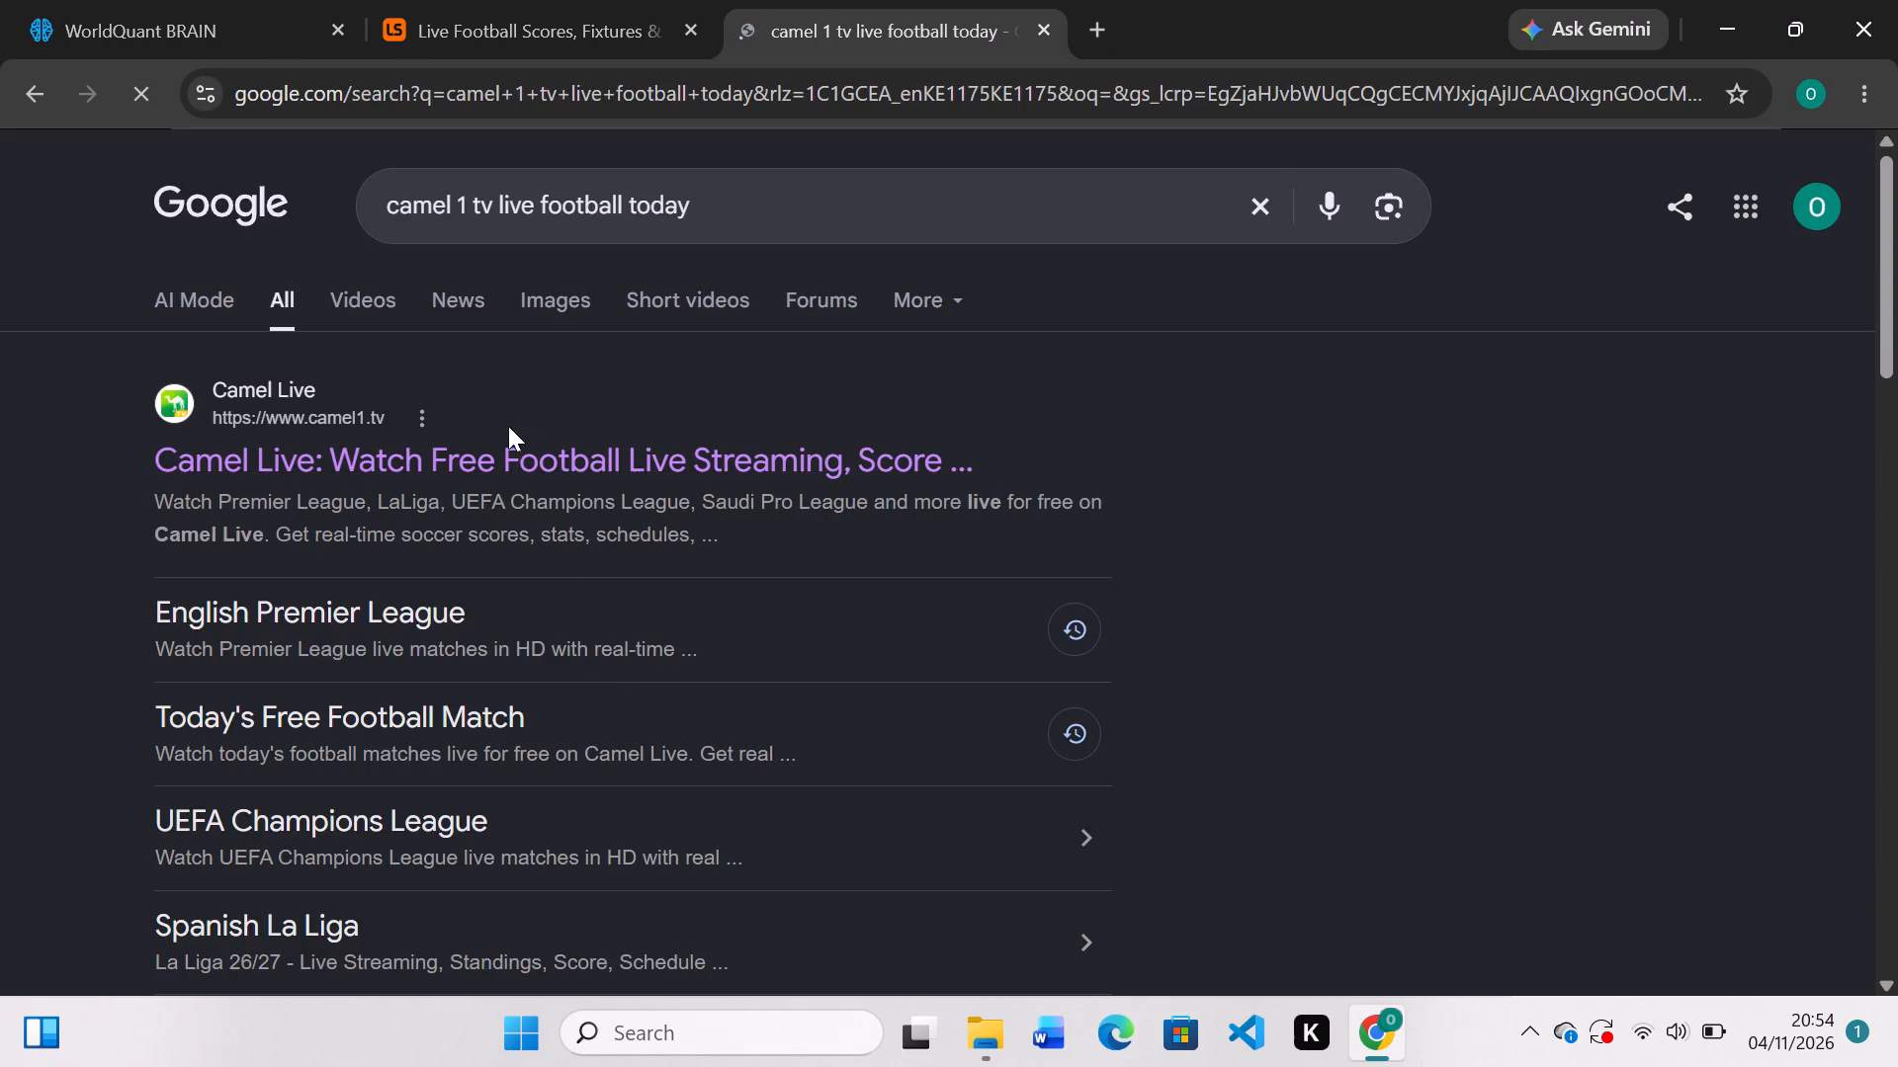
{"action": "left_click", "coordinate": [509, 465]}
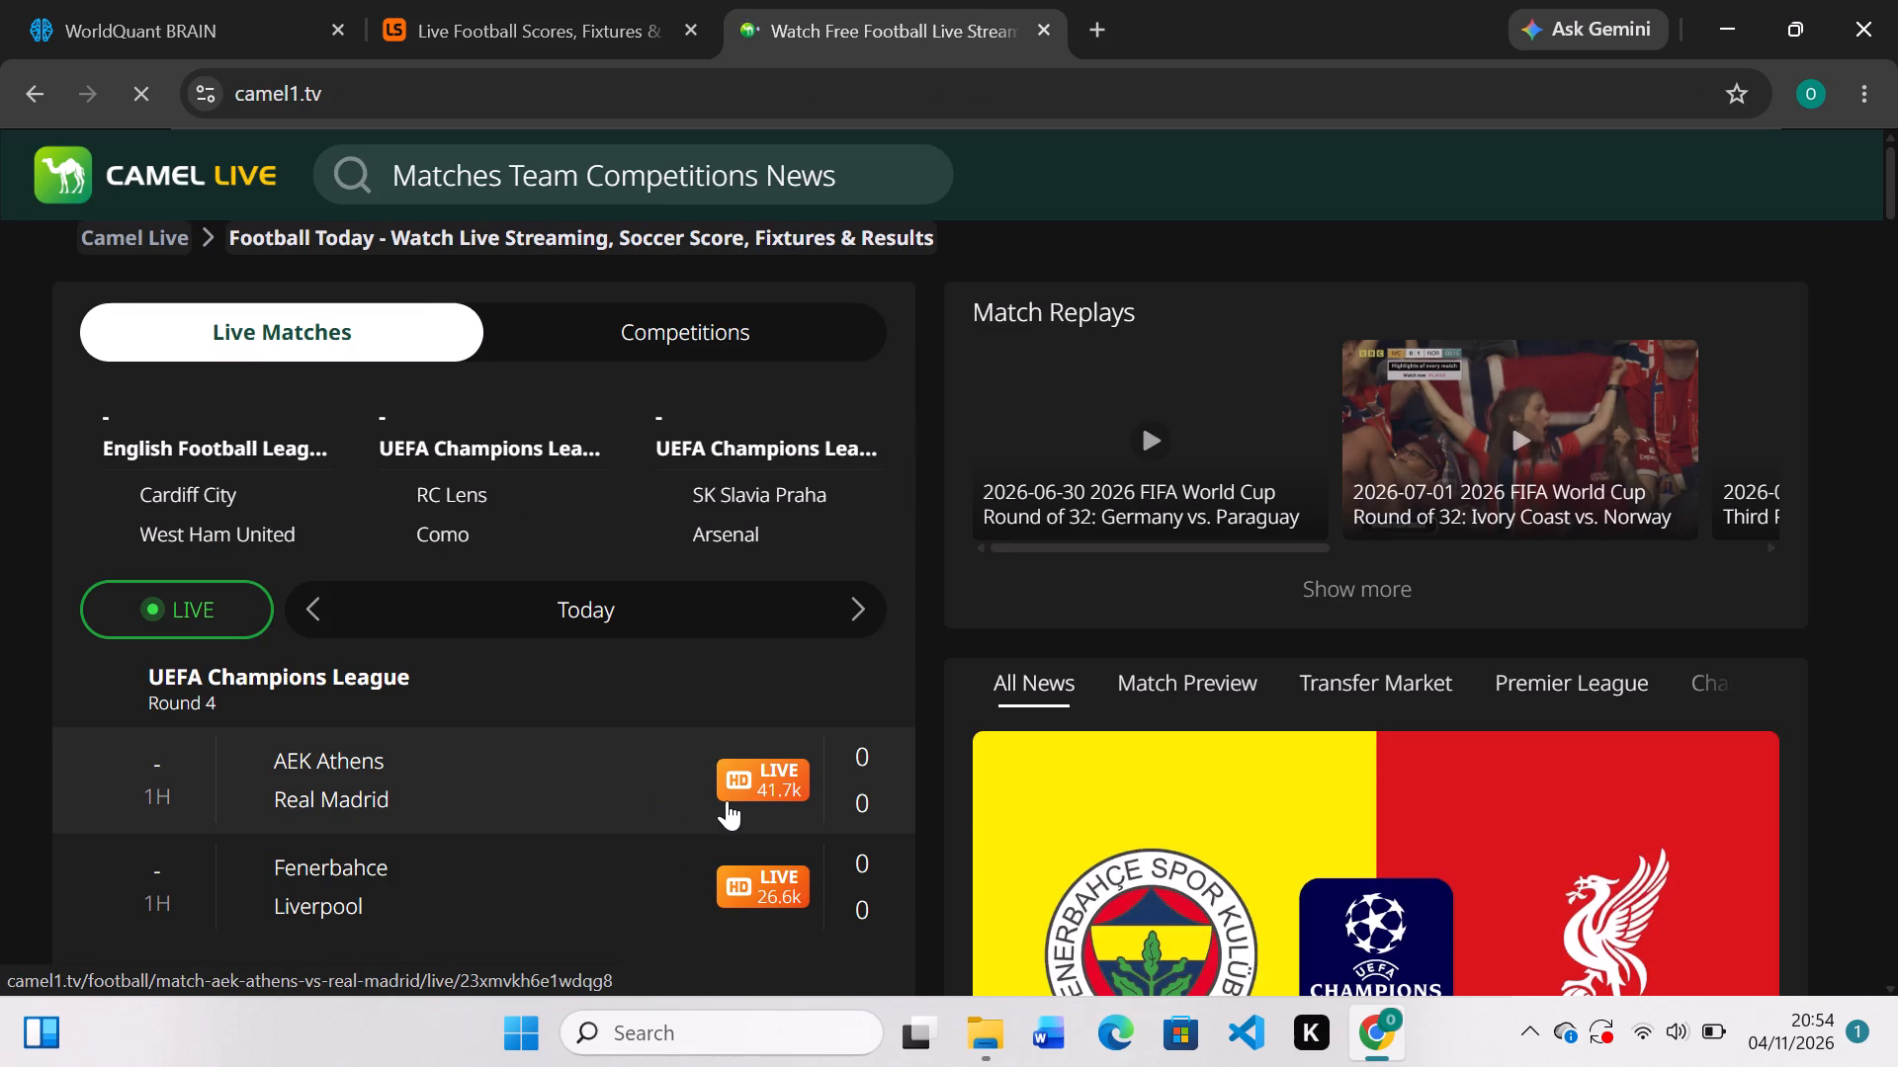
{"action": "left_click", "coordinate": [738, 771]}
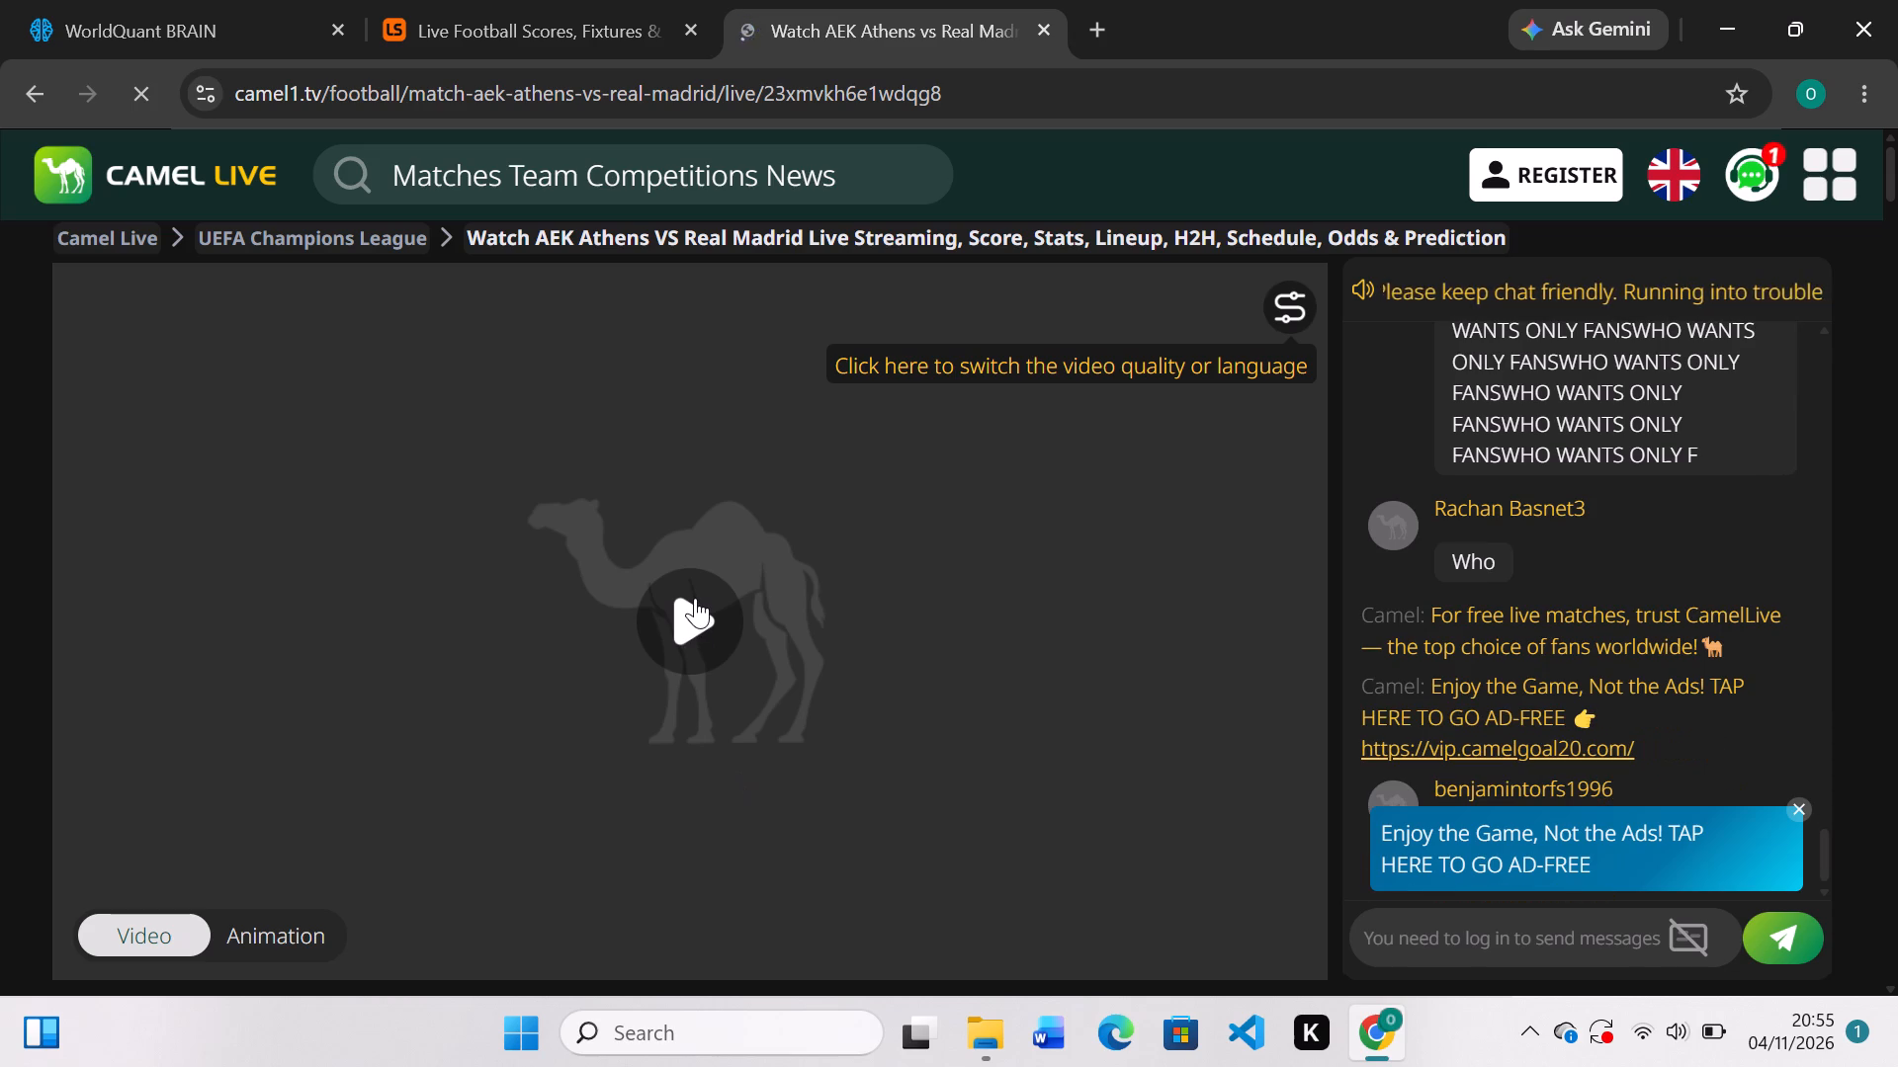
{"action": "left_click", "coordinate": [695, 598]}
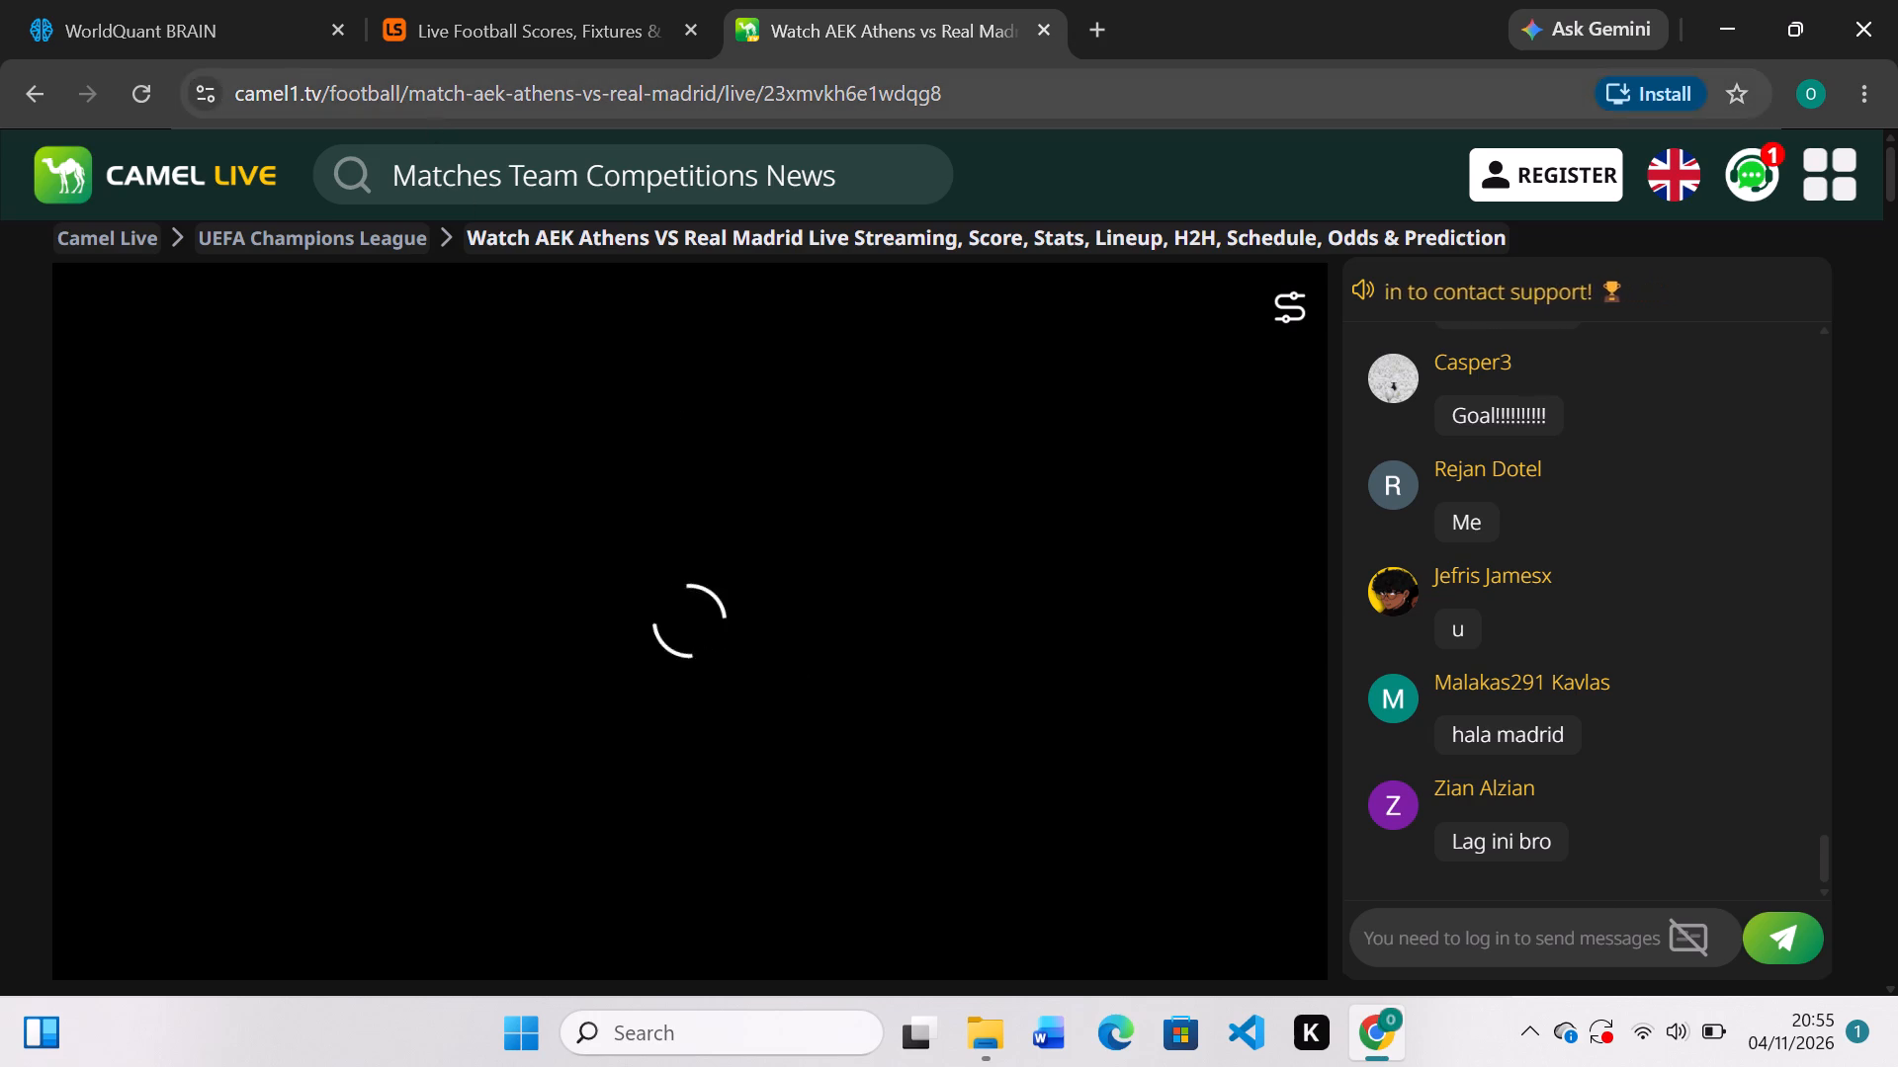
Return to WorldQuant BRAIN and examine the rerun Simulation 3's PnL chart and IS Summary, briefly checking the match stream in between.
{"action": "left_click", "coordinate": [222, 37]}
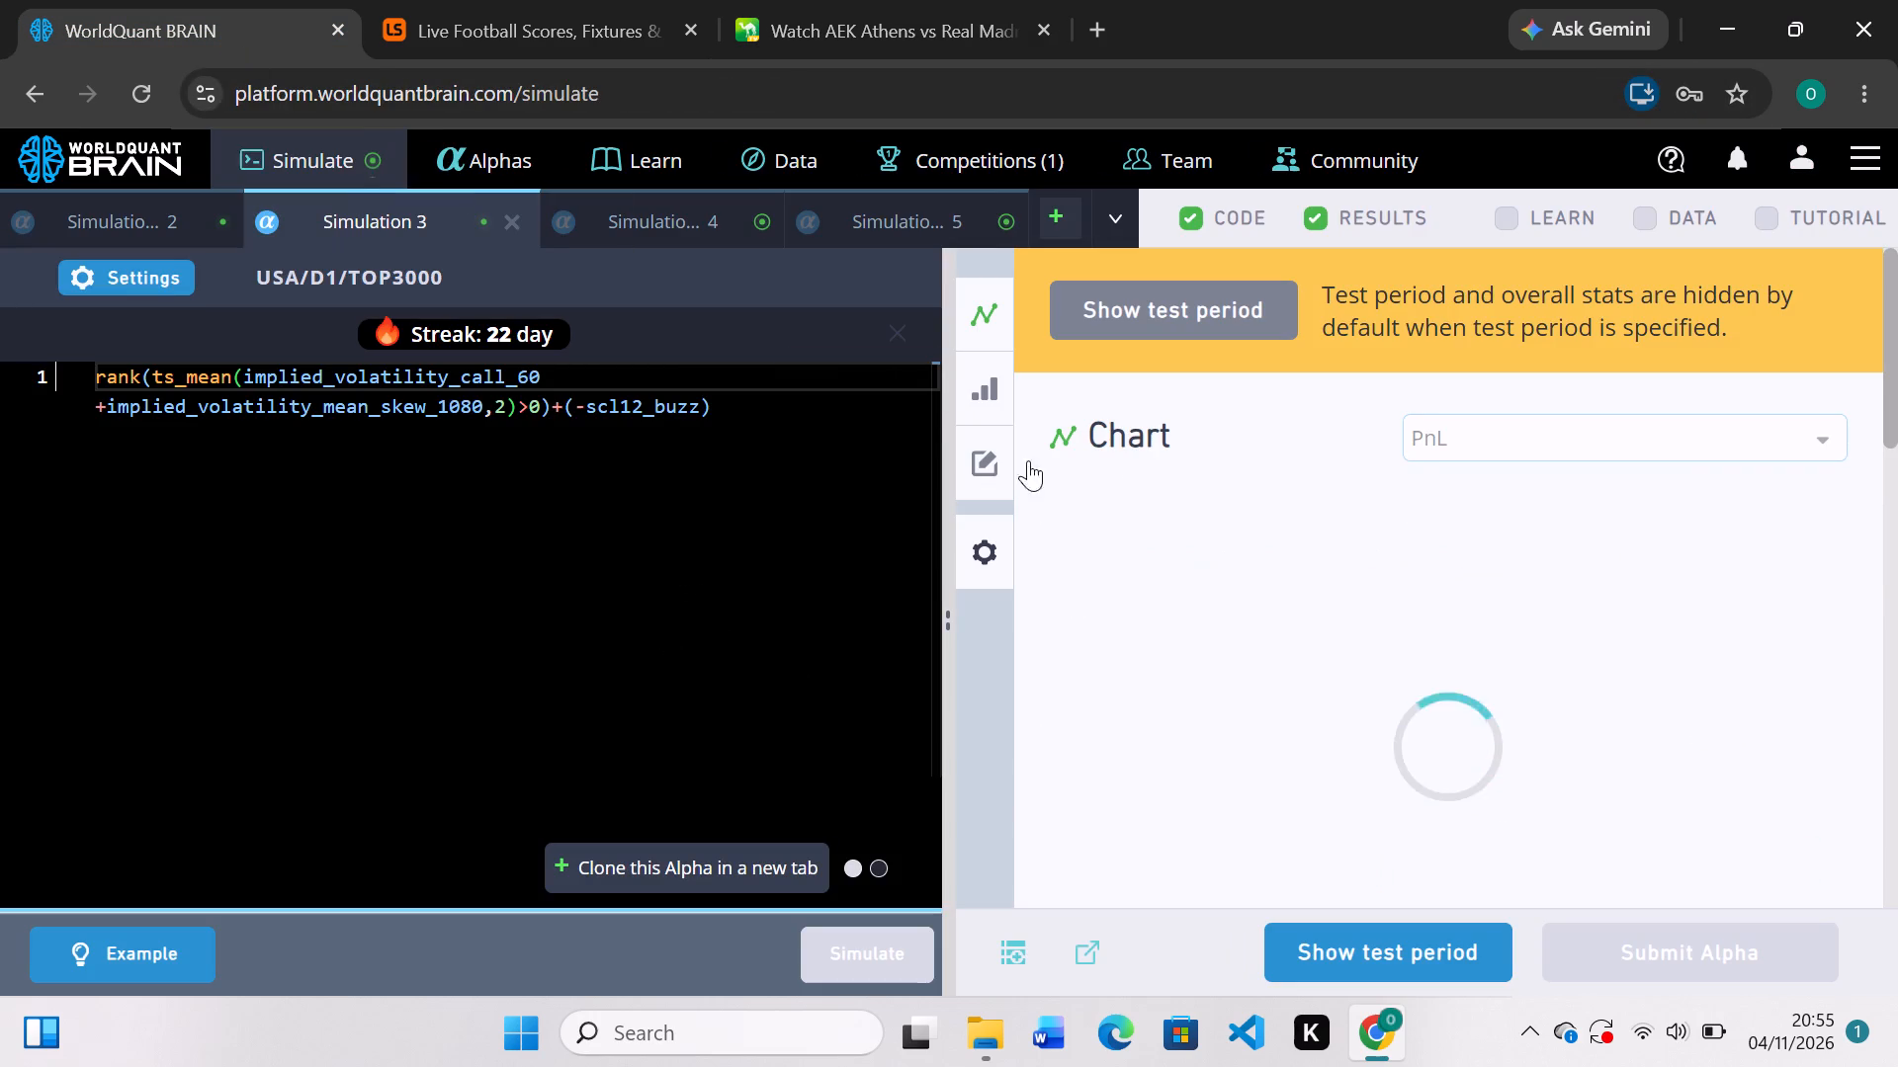
{"action": "scroll", "coordinate": [1107, 706], "scroll_direction": "down", "scroll_amount": 3}
{"action": "scroll", "coordinate": [1107, 706], "scroll_direction": "up", "scroll_amount": 1}
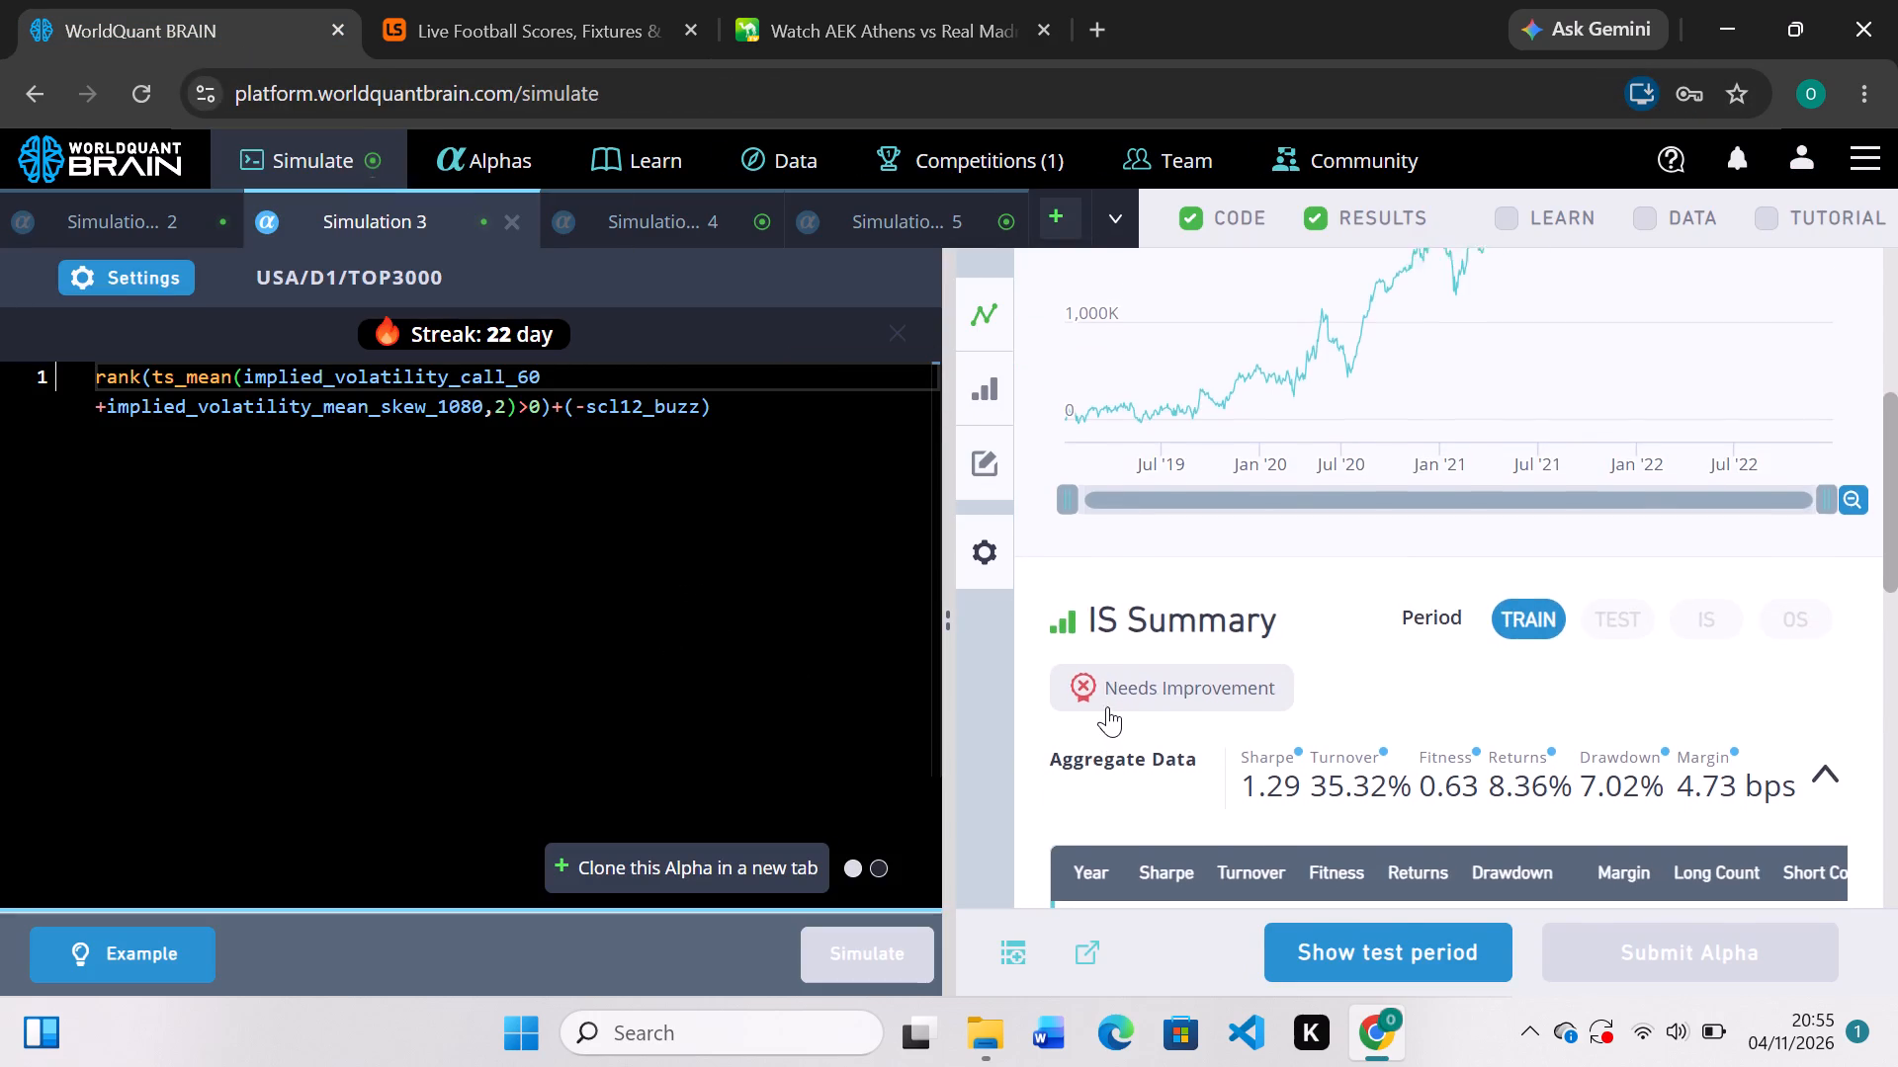
{"action": "scroll", "coordinate": [1107, 706], "scroll_direction": "up", "scroll_amount": 2}
{"action": "scroll", "coordinate": [1107, 706], "scroll_direction": "down", "scroll_amount": 3}
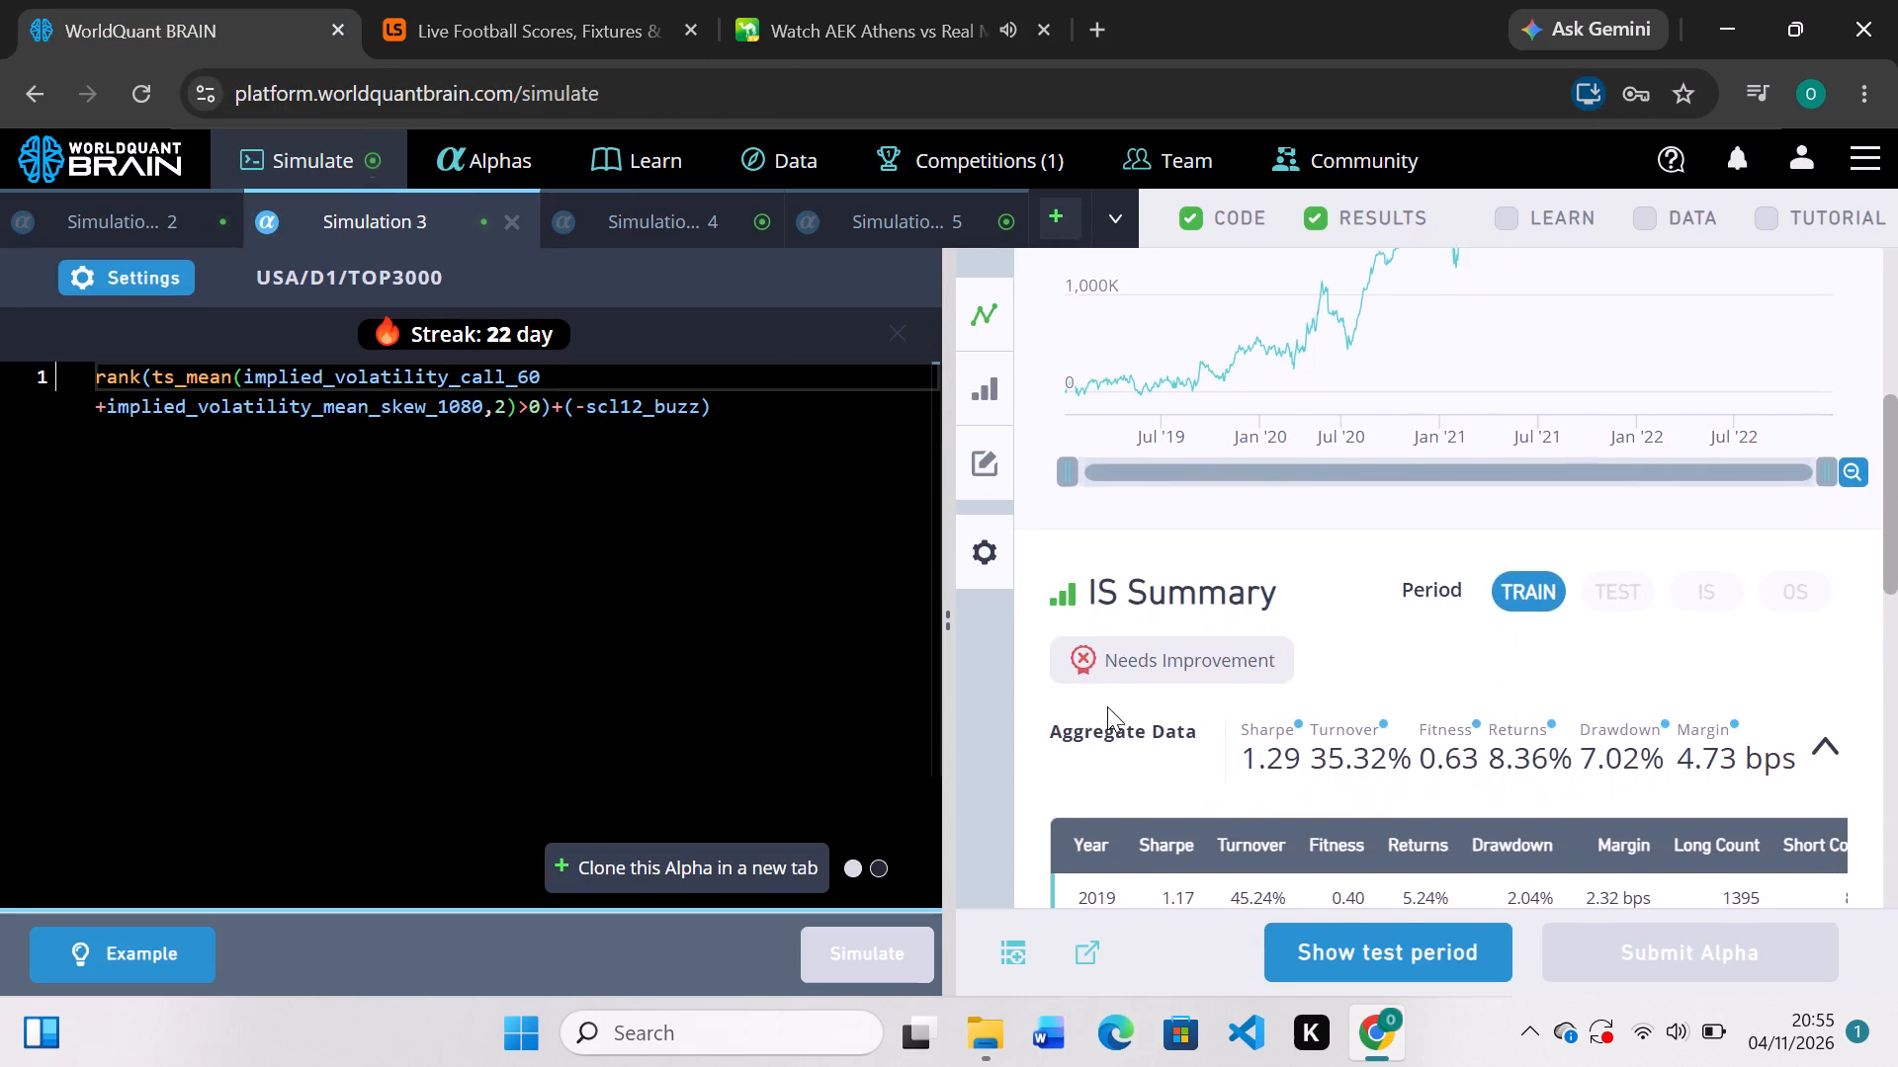
{"action": "scroll", "coordinate": [1107, 706], "scroll_direction": "up", "scroll_amount": 2}
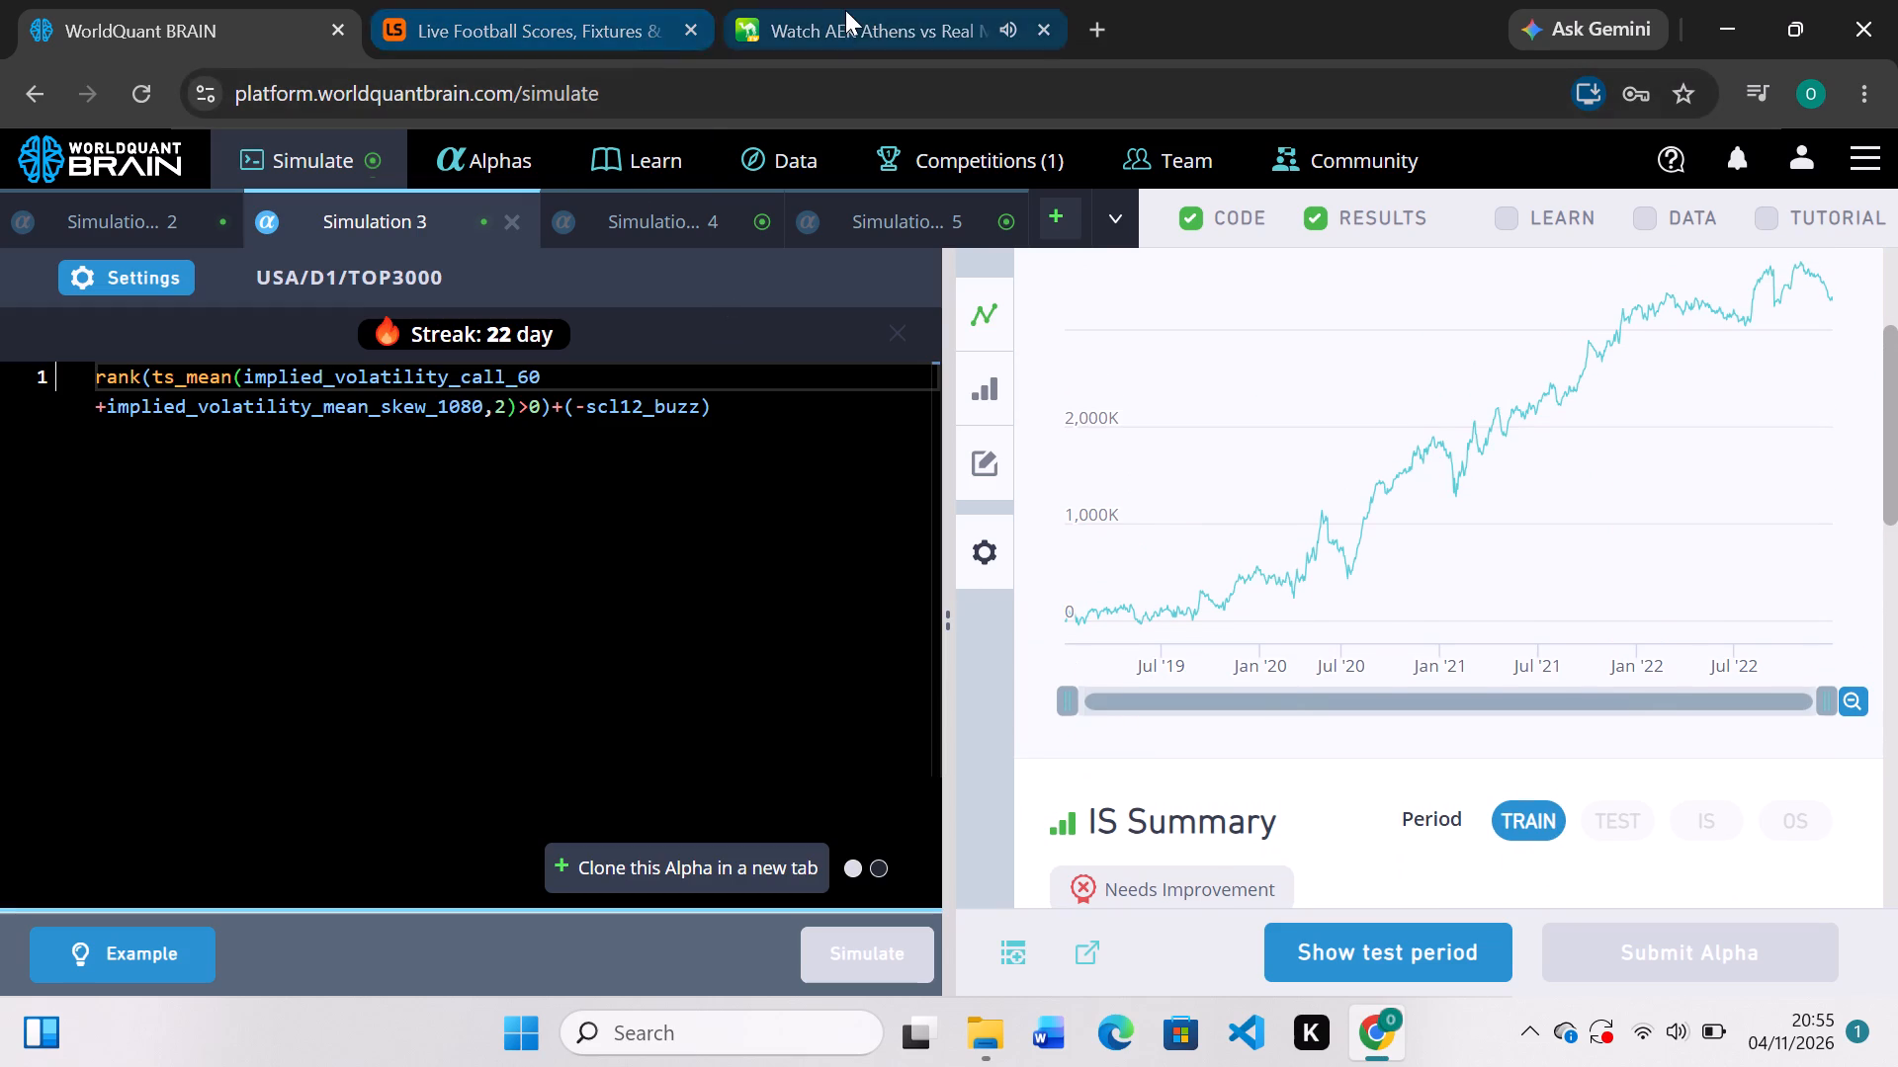
{"action": "left_click", "coordinate": [848, 10]}
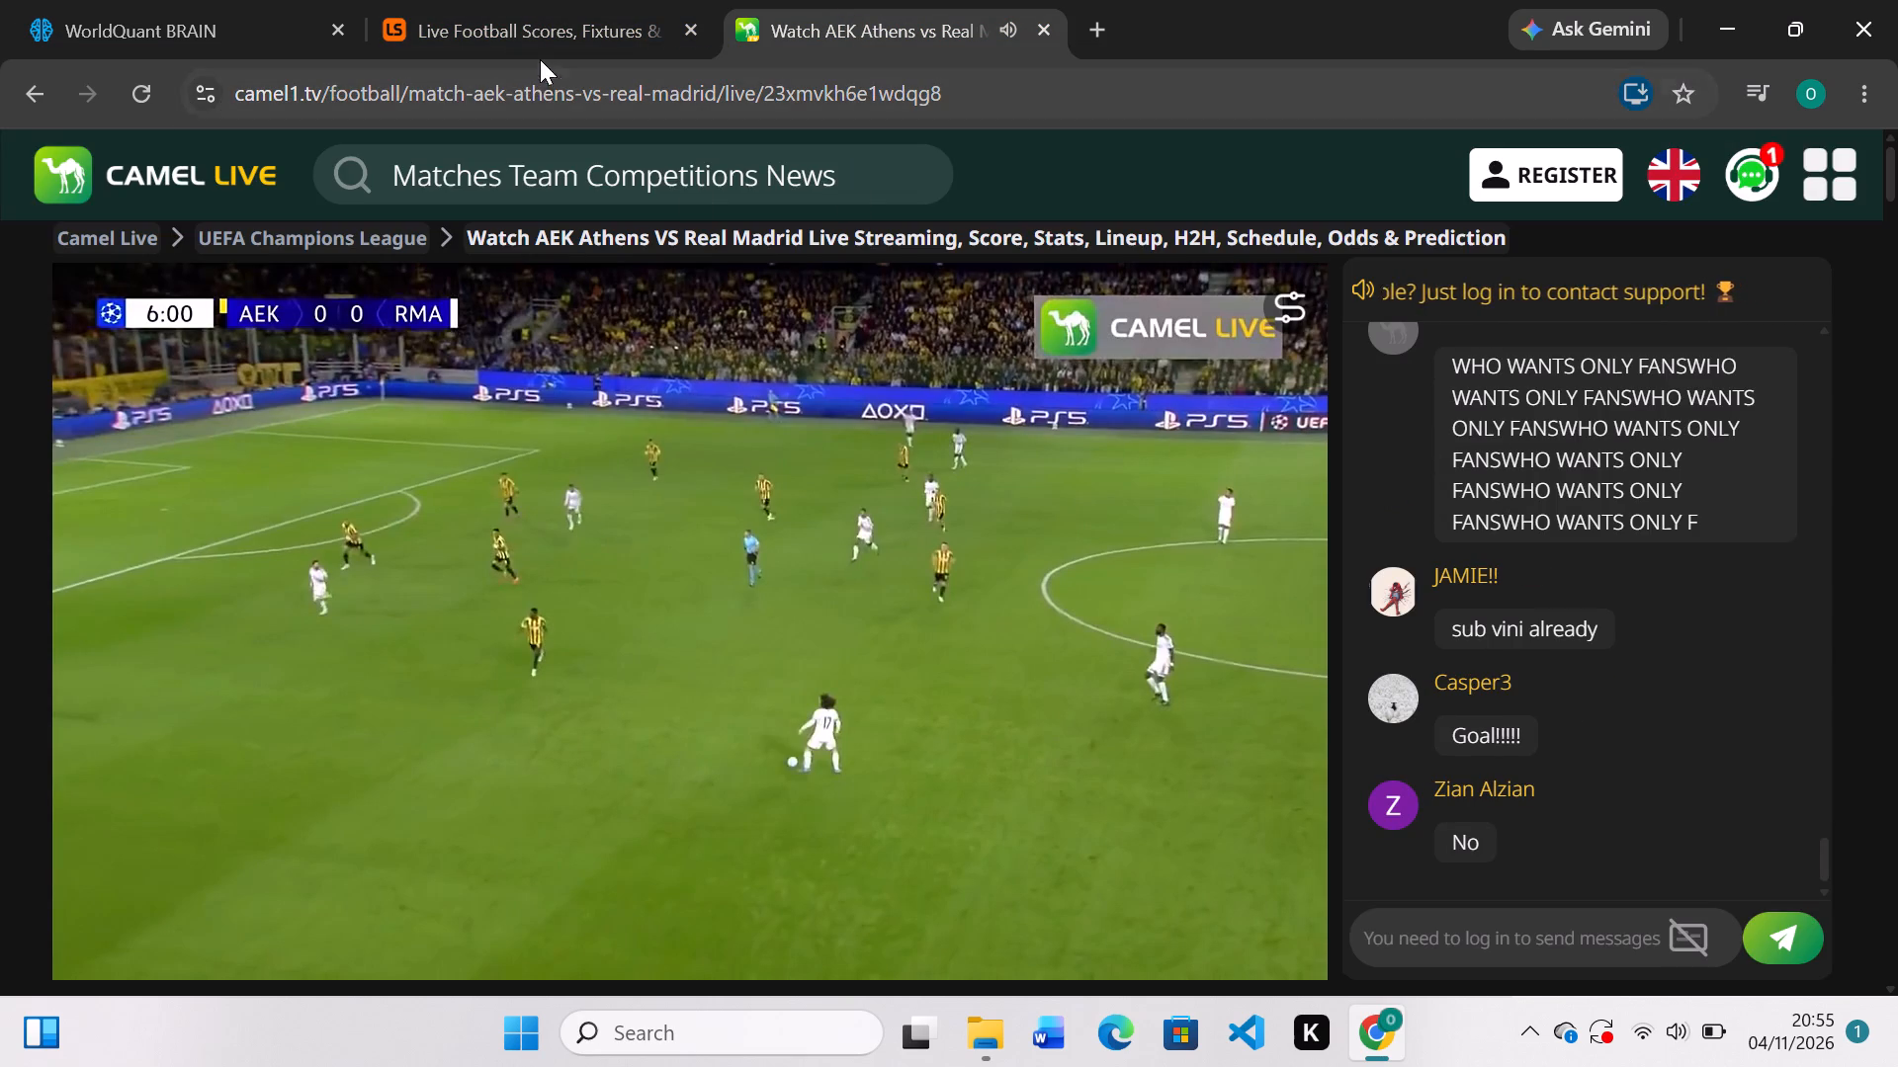
{"action": "left_click", "coordinate": [216, 37]}
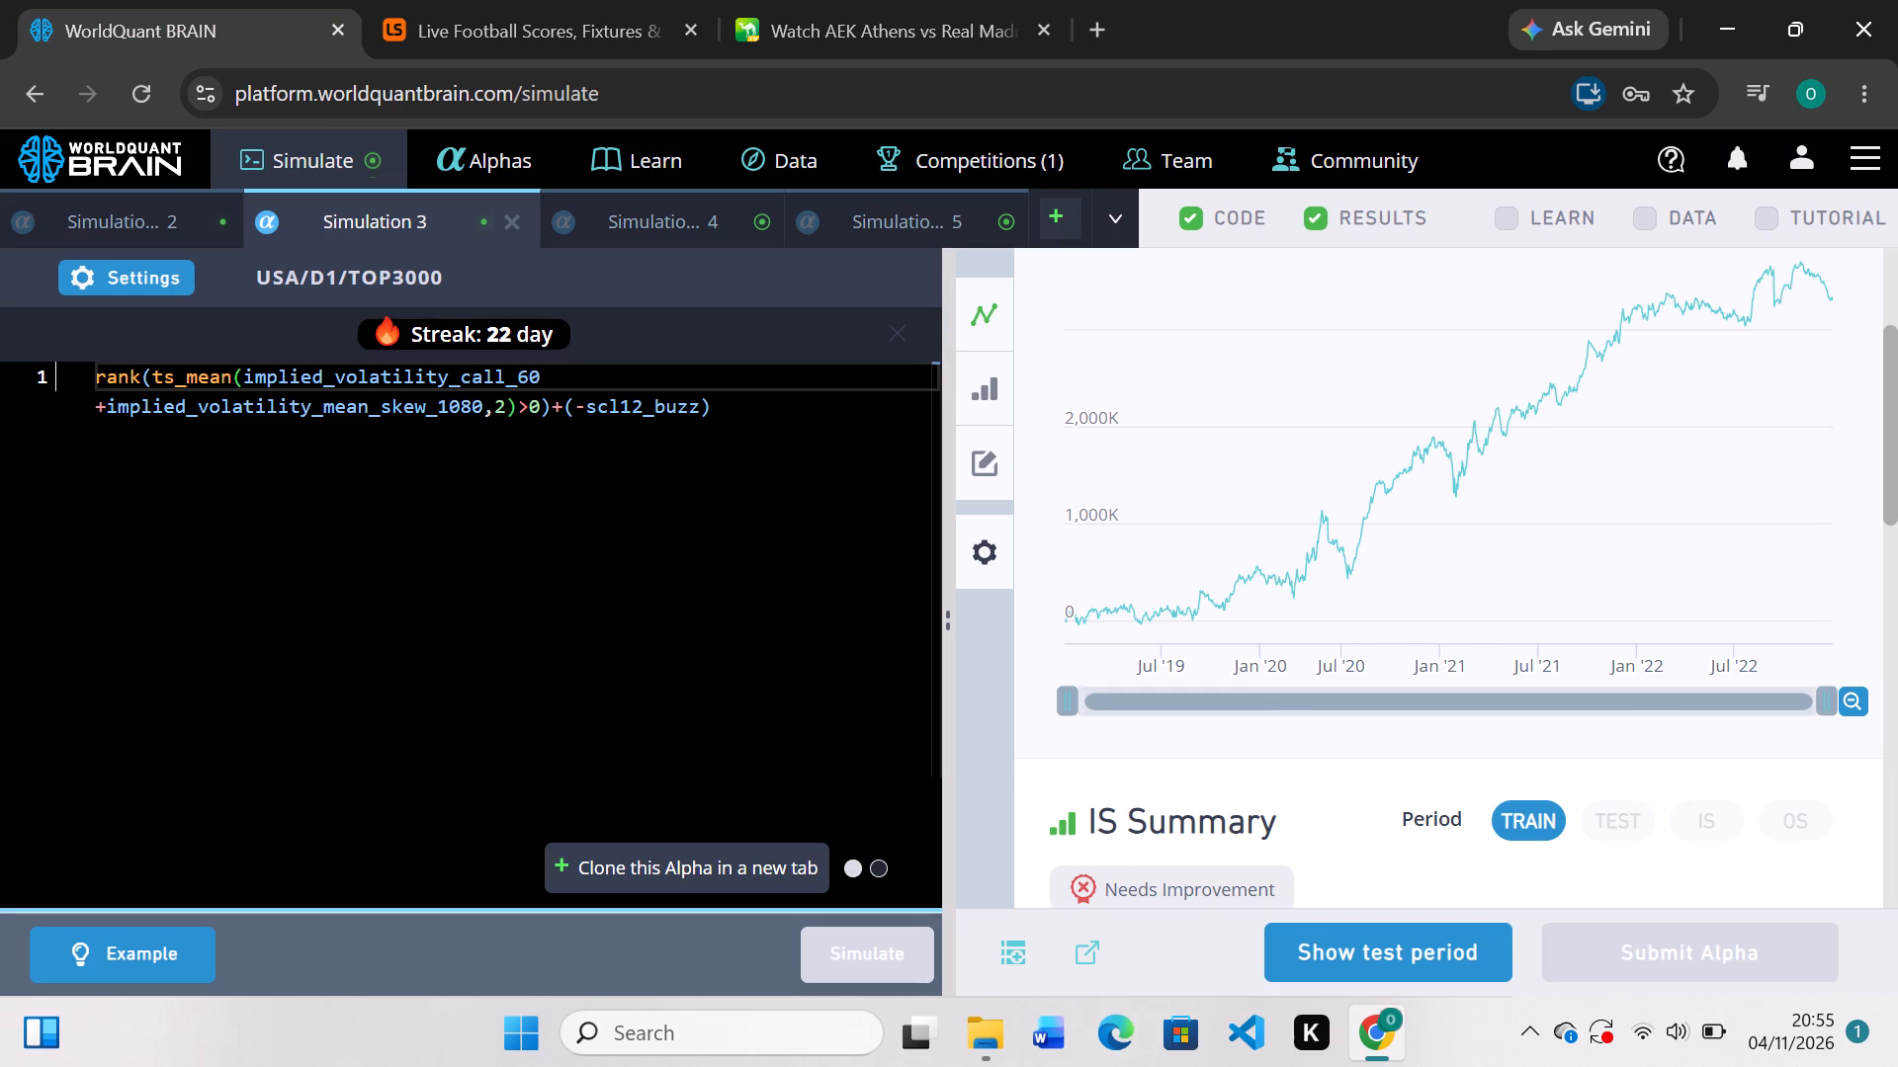
{"action": "scroll", "coordinate": [1140, 752], "scroll_direction": "down", "scroll_amount": 2}
{"action": "scroll", "coordinate": [1140, 752], "scroll_direction": "up", "scroll_amount": 2}
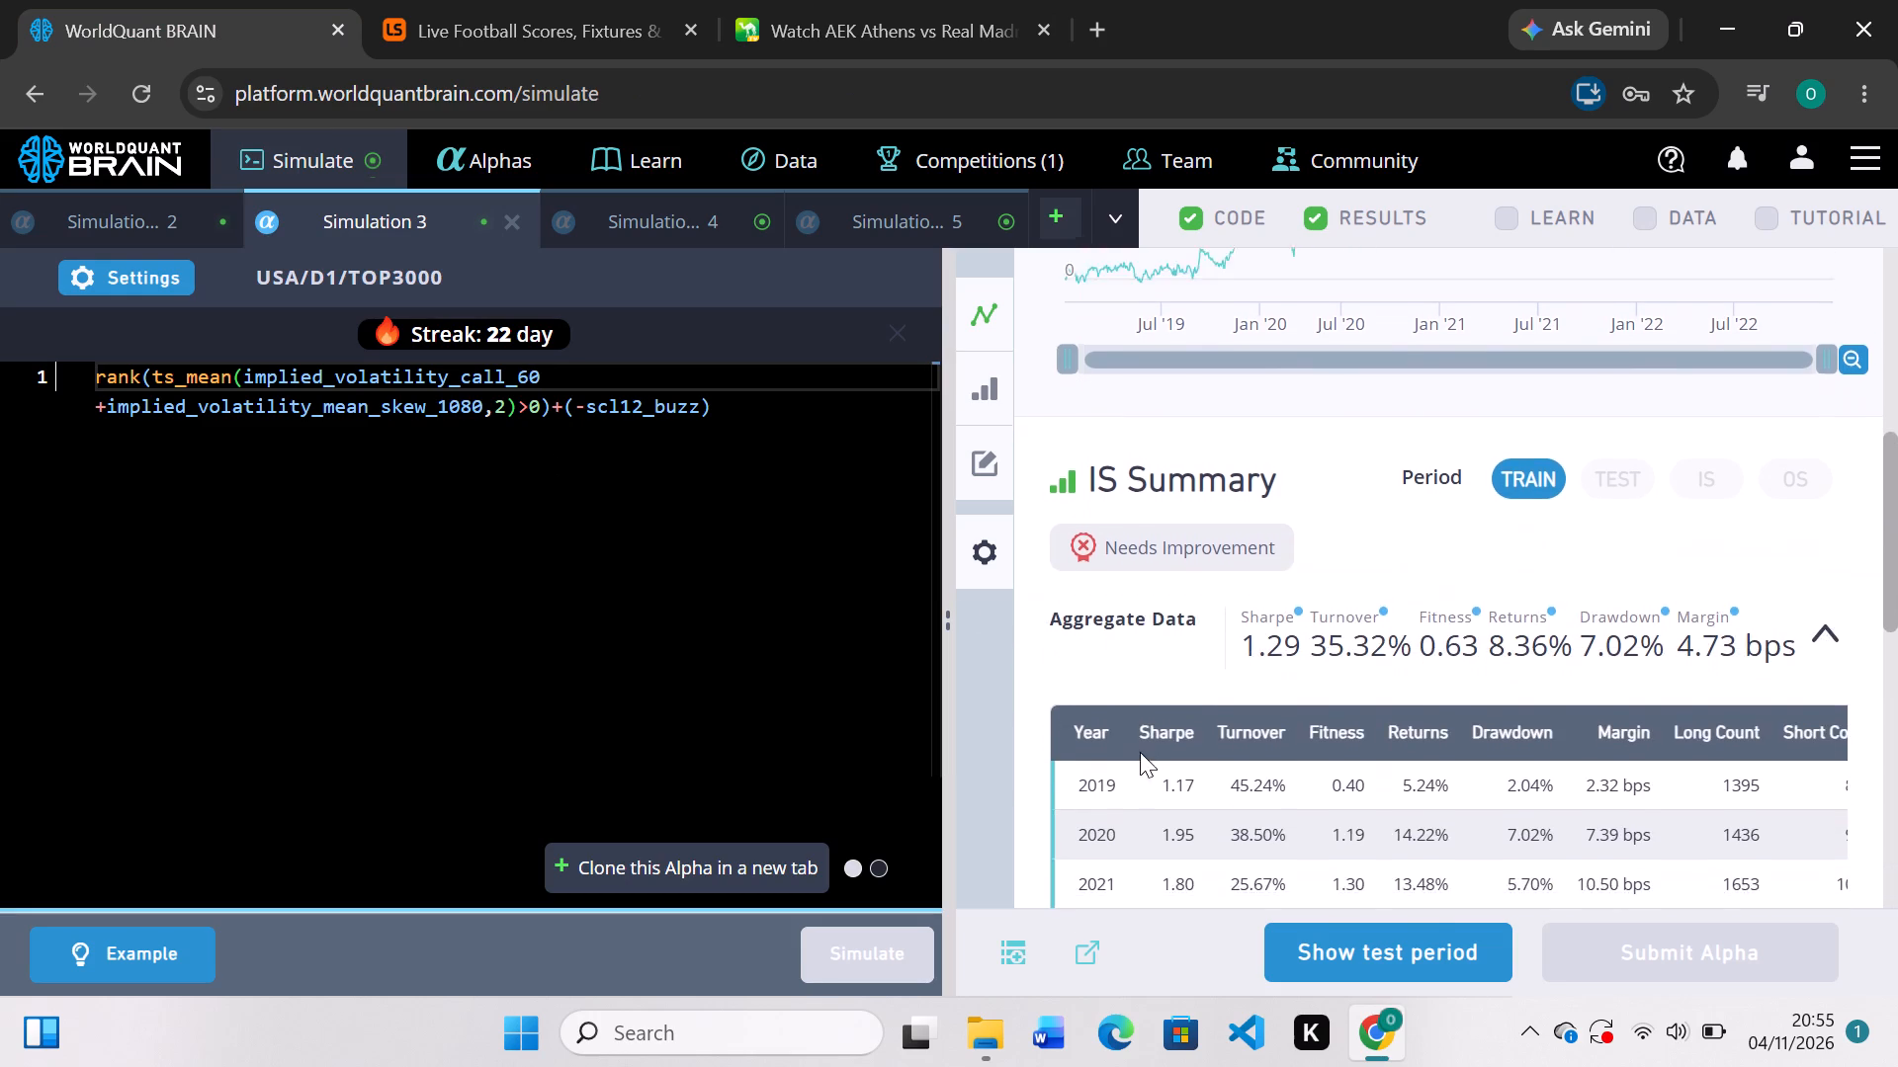
Examine Simulation 4's IS Summary with the test period shown, and expand the failed checks under IS Testing Status.
{"action": "scroll", "coordinate": [1140, 752], "scroll_direction": "up", "scroll_amount": 1}
{"action": "left_click", "coordinate": [717, 226]}
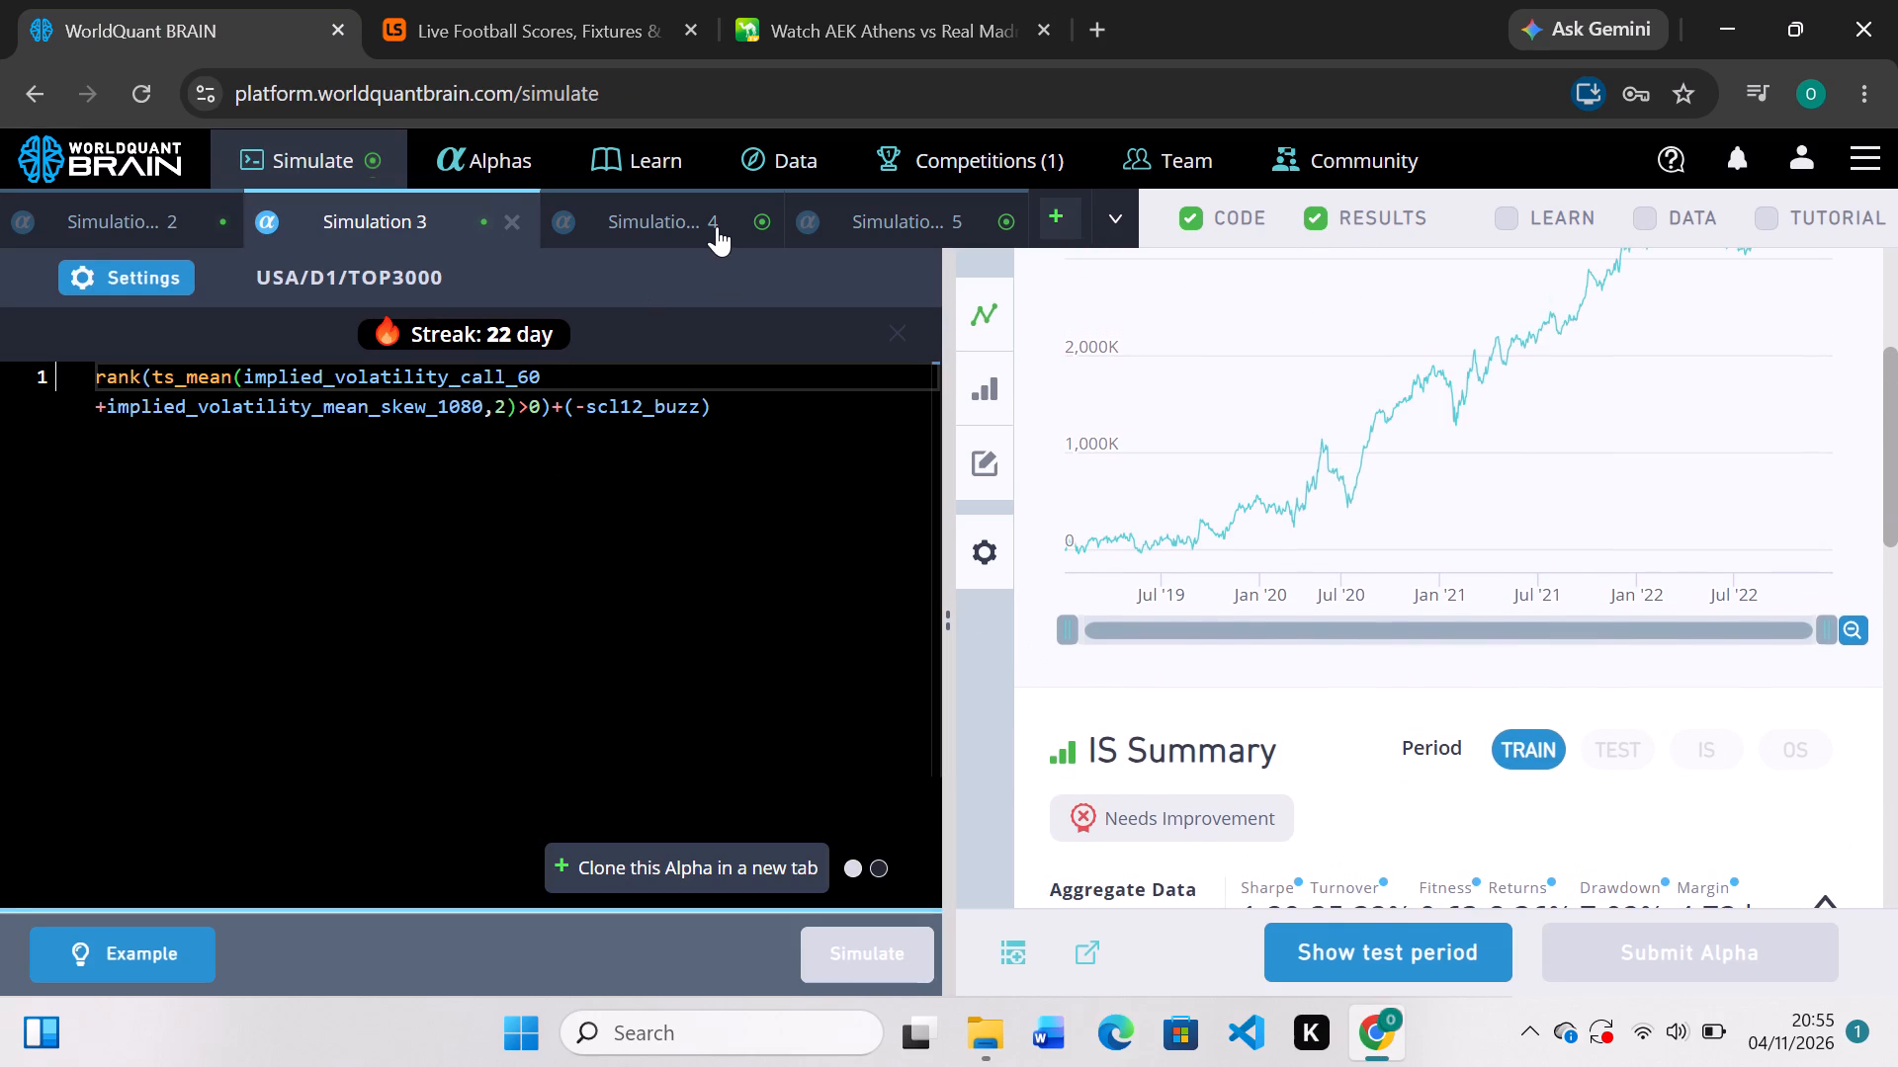
{"action": "scroll", "coordinate": [1045, 547], "scroll_direction": "down", "scroll_amount": 2}
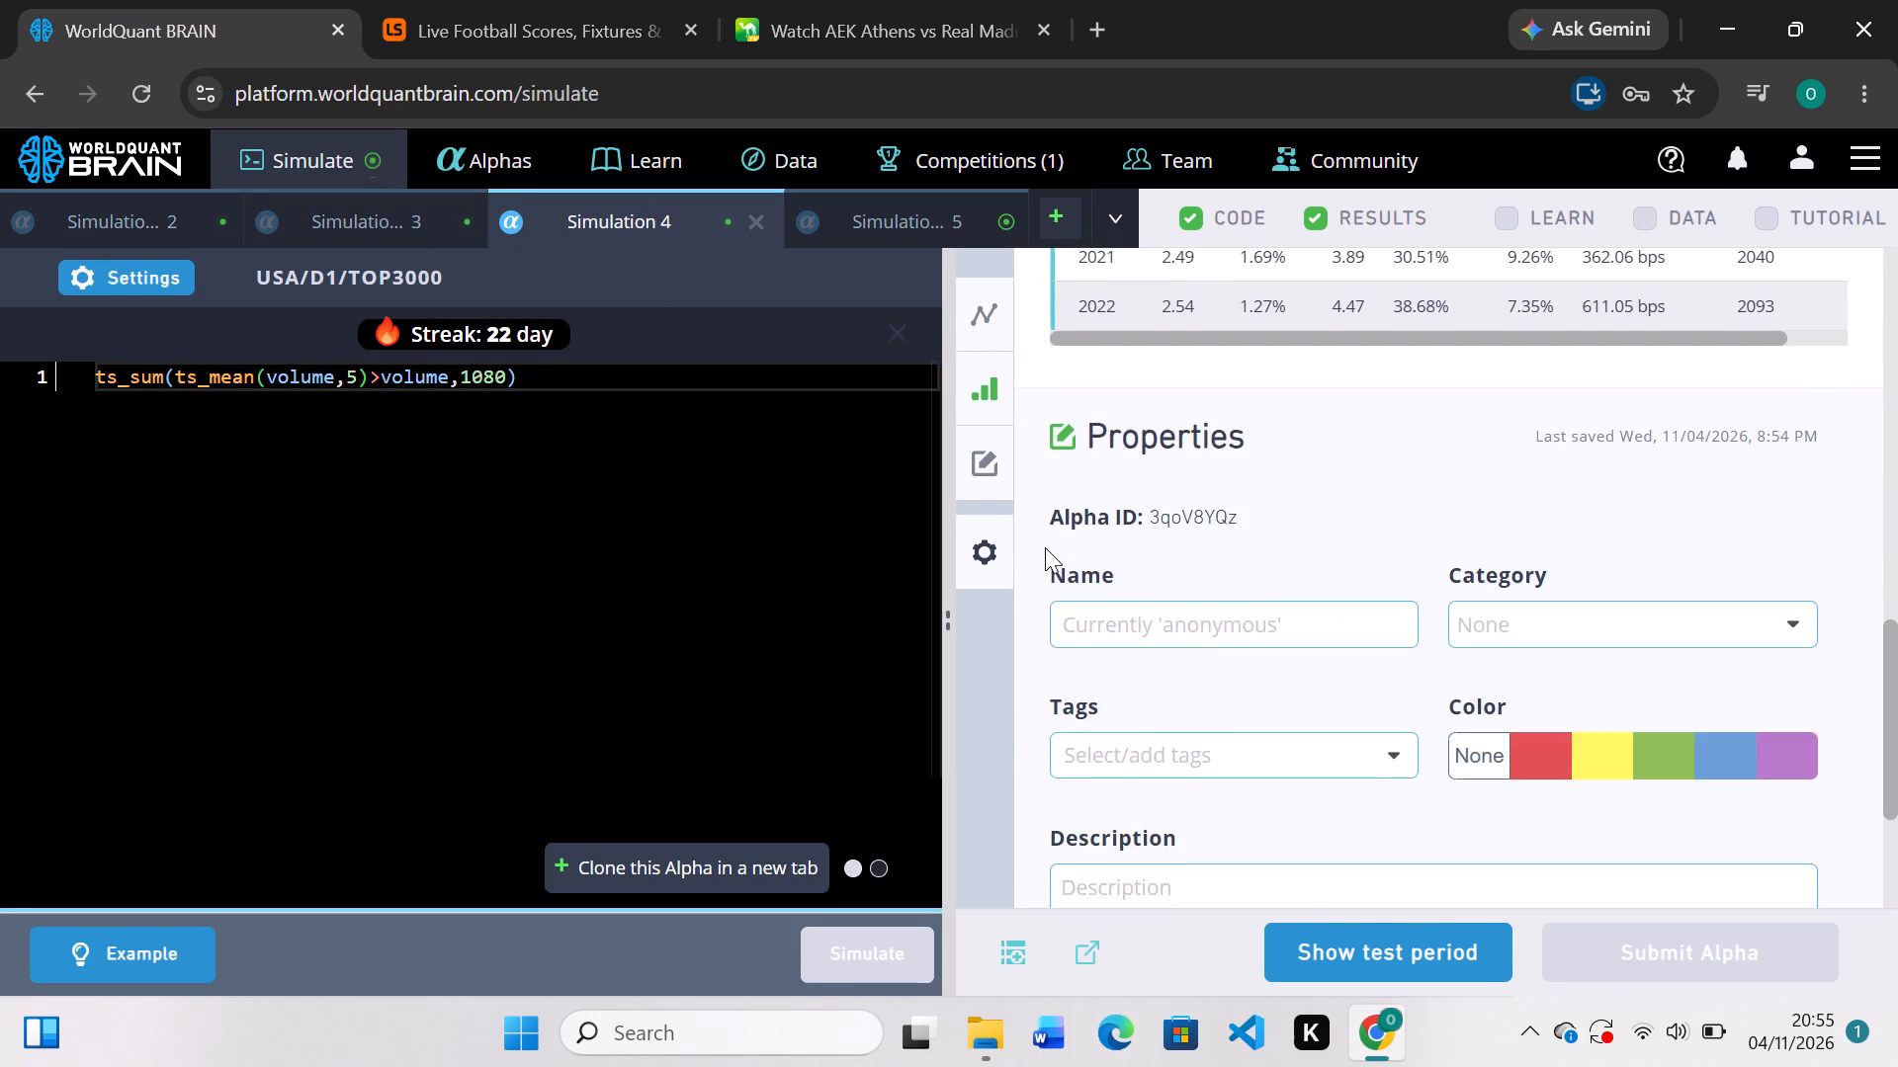
{"action": "scroll", "coordinate": [1045, 547], "scroll_direction": "up", "scroll_amount": 5}
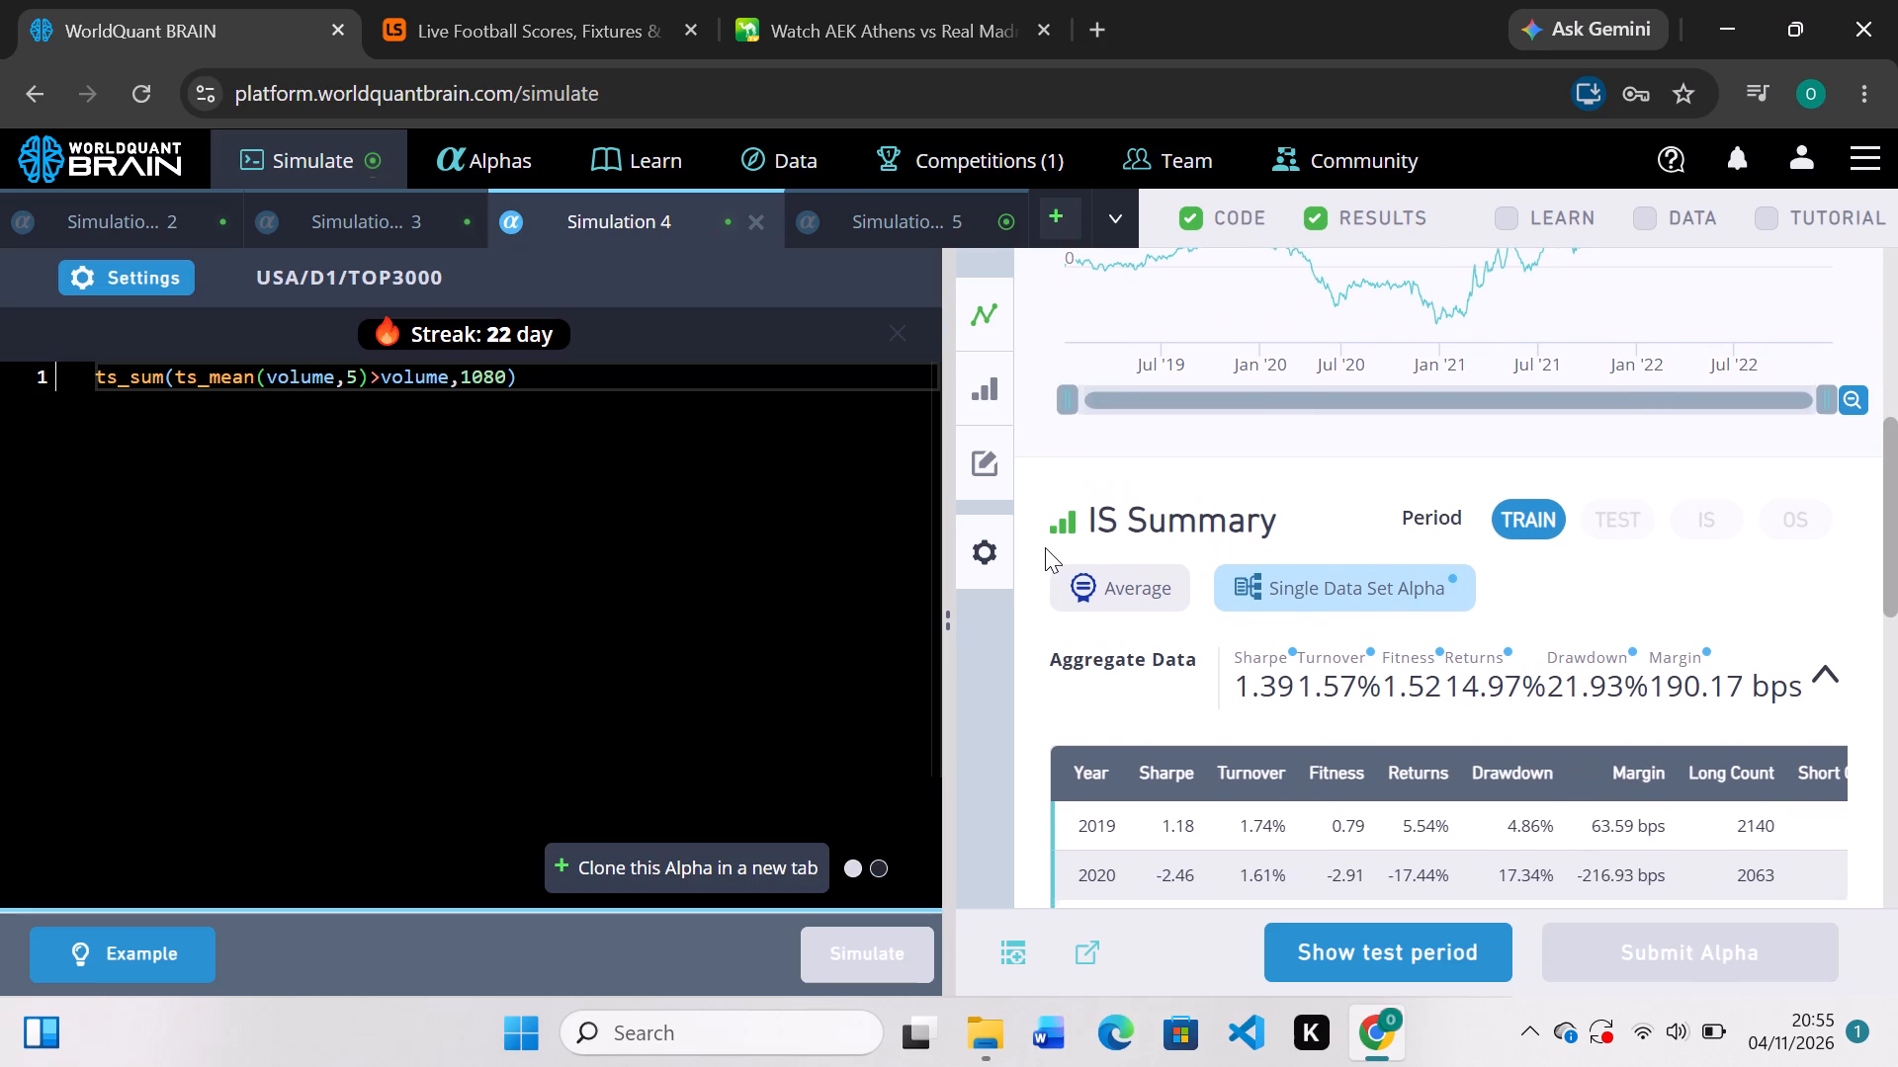
{"action": "scroll", "coordinate": [1045, 547], "scroll_direction": "up", "scroll_amount": 1}
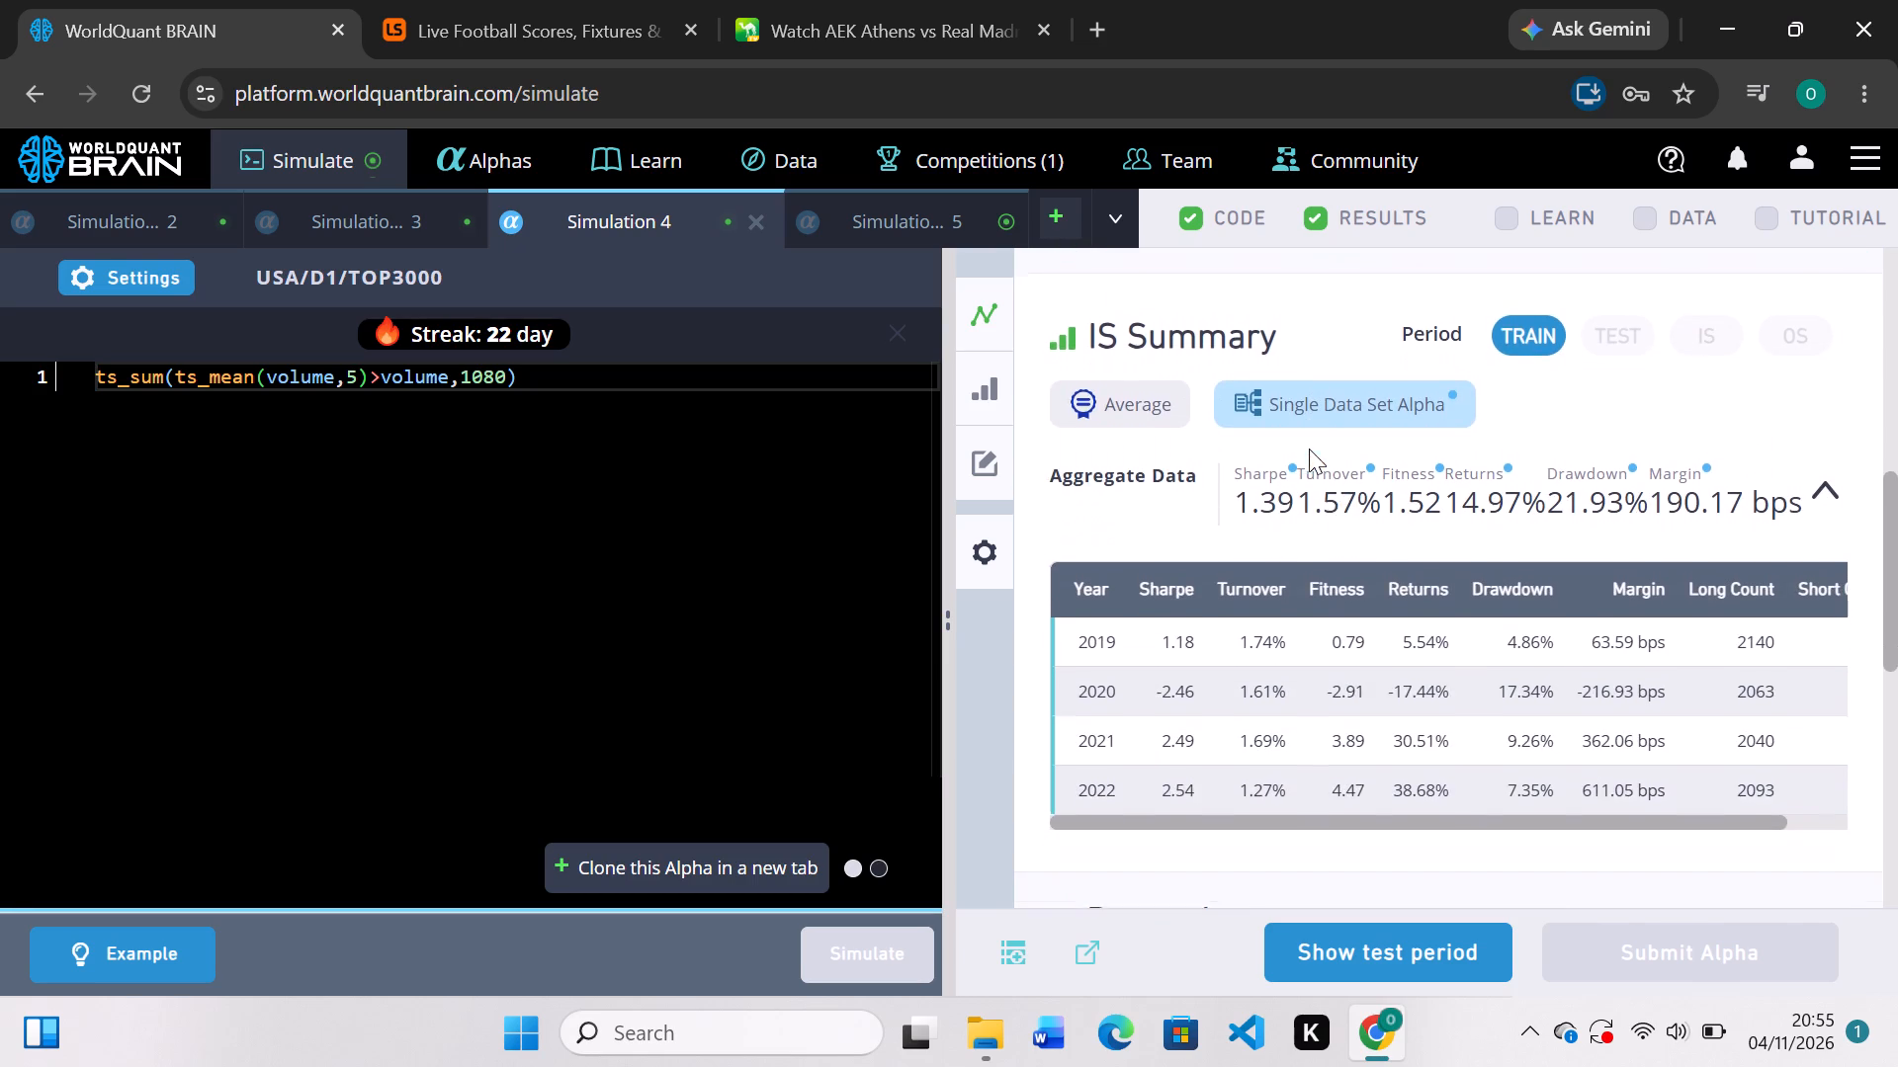
{"action": "left_click", "coordinate": [1409, 939]}
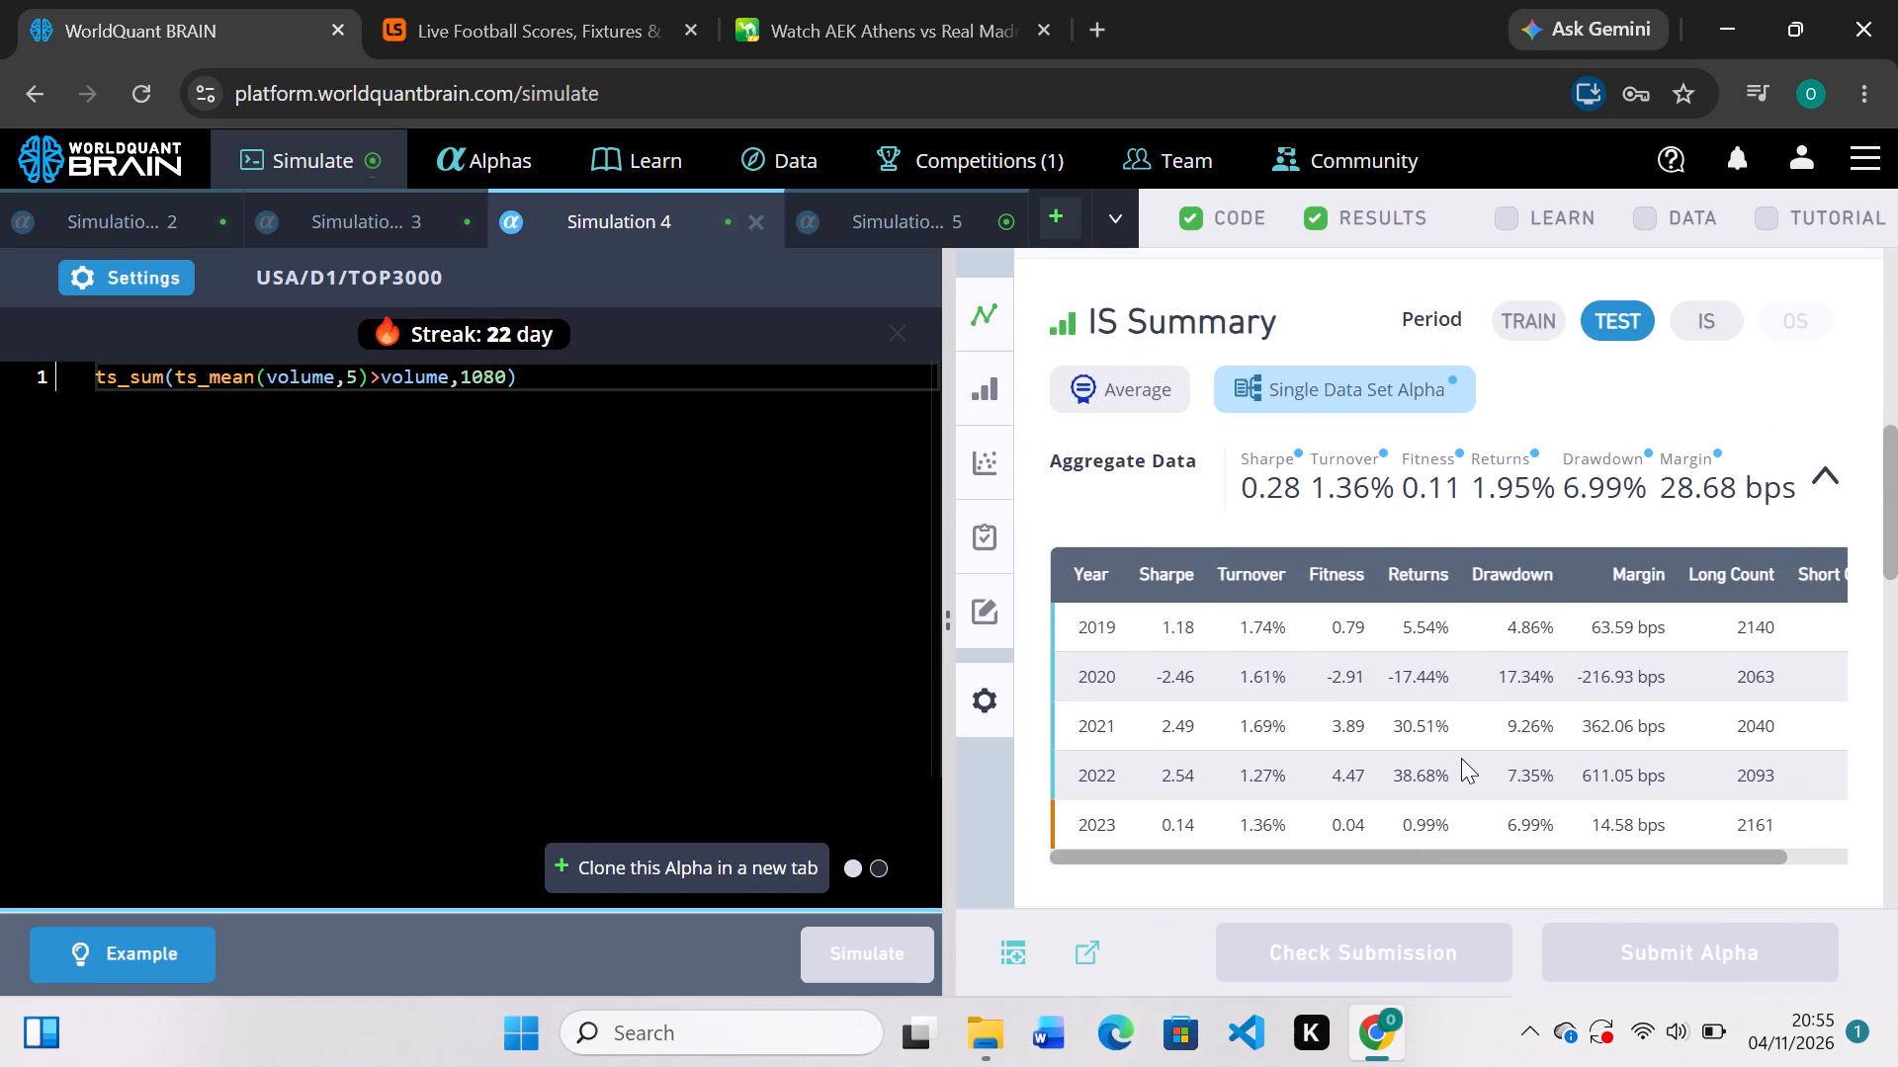
{"action": "scroll", "coordinate": [1462, 754], "scroll_direction": "down", "scroll_amount": 2}
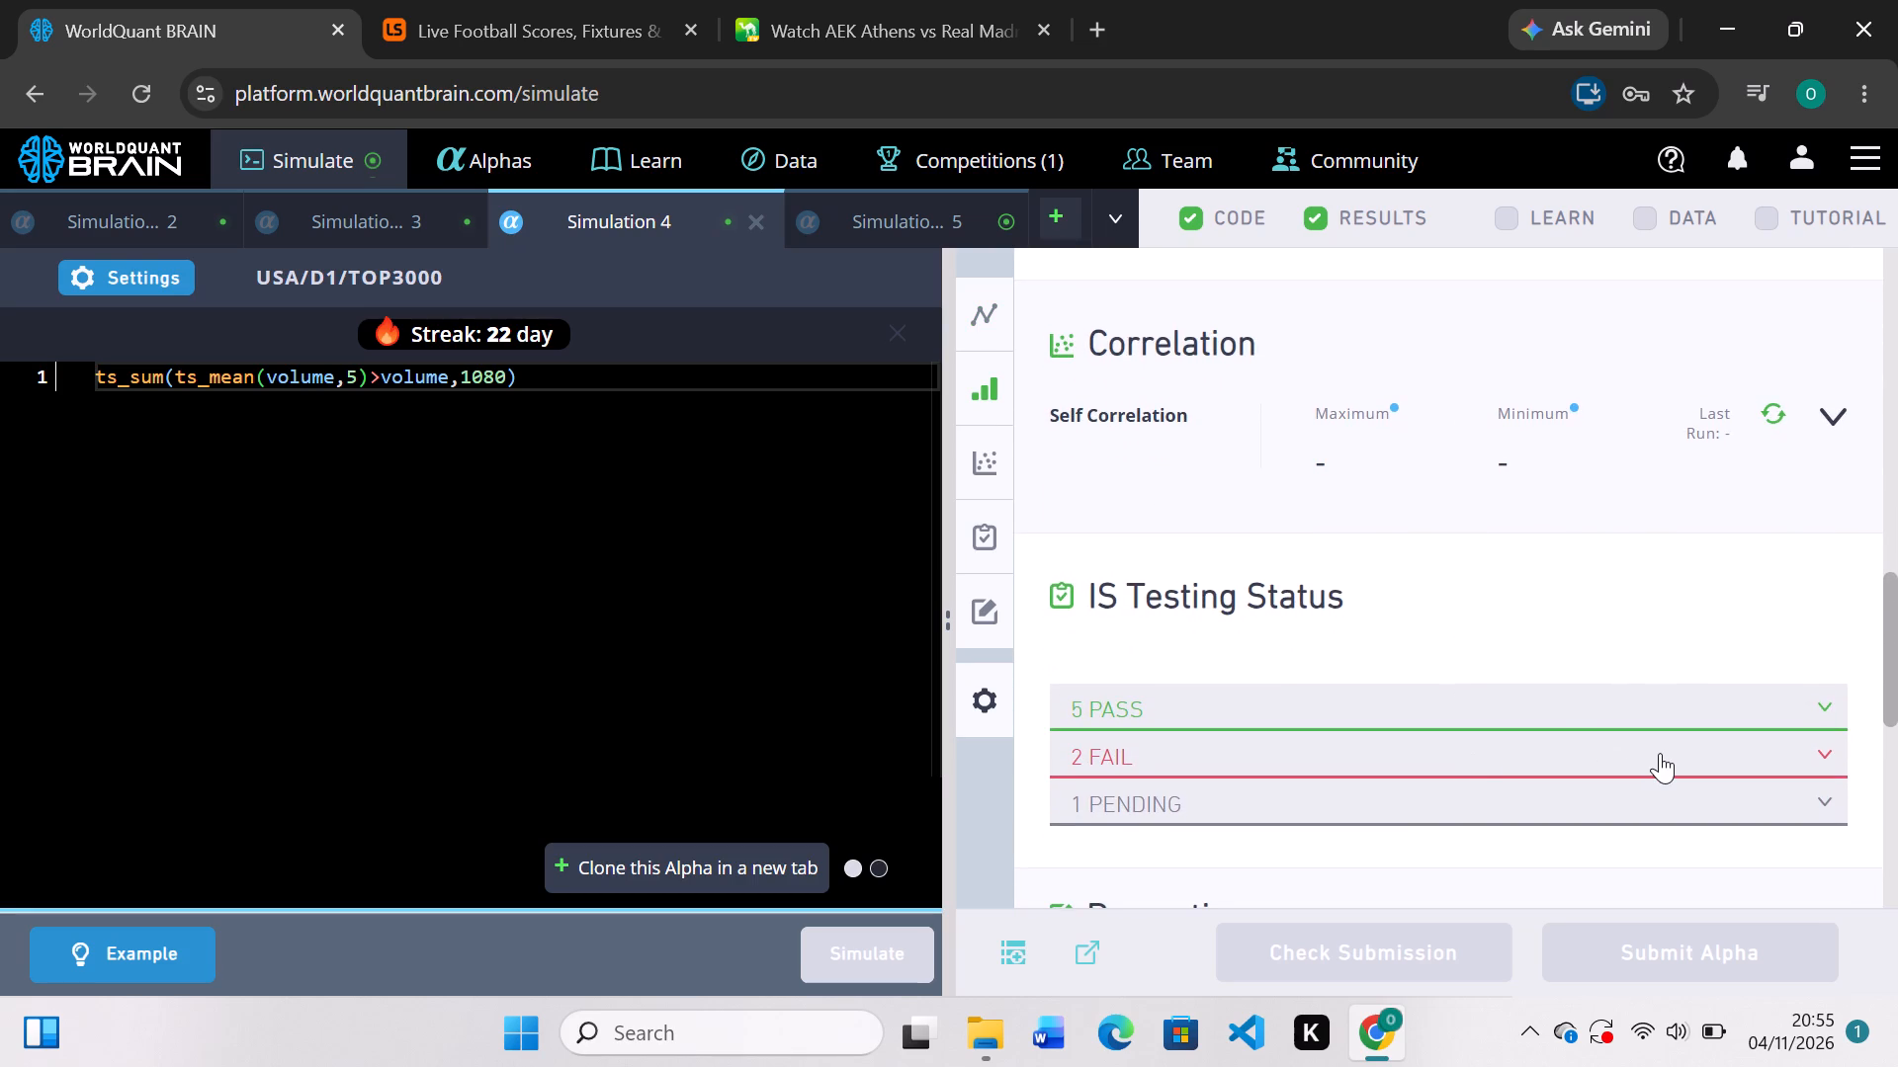
{"action": "left_click", "coordinate": [1660, 753]}
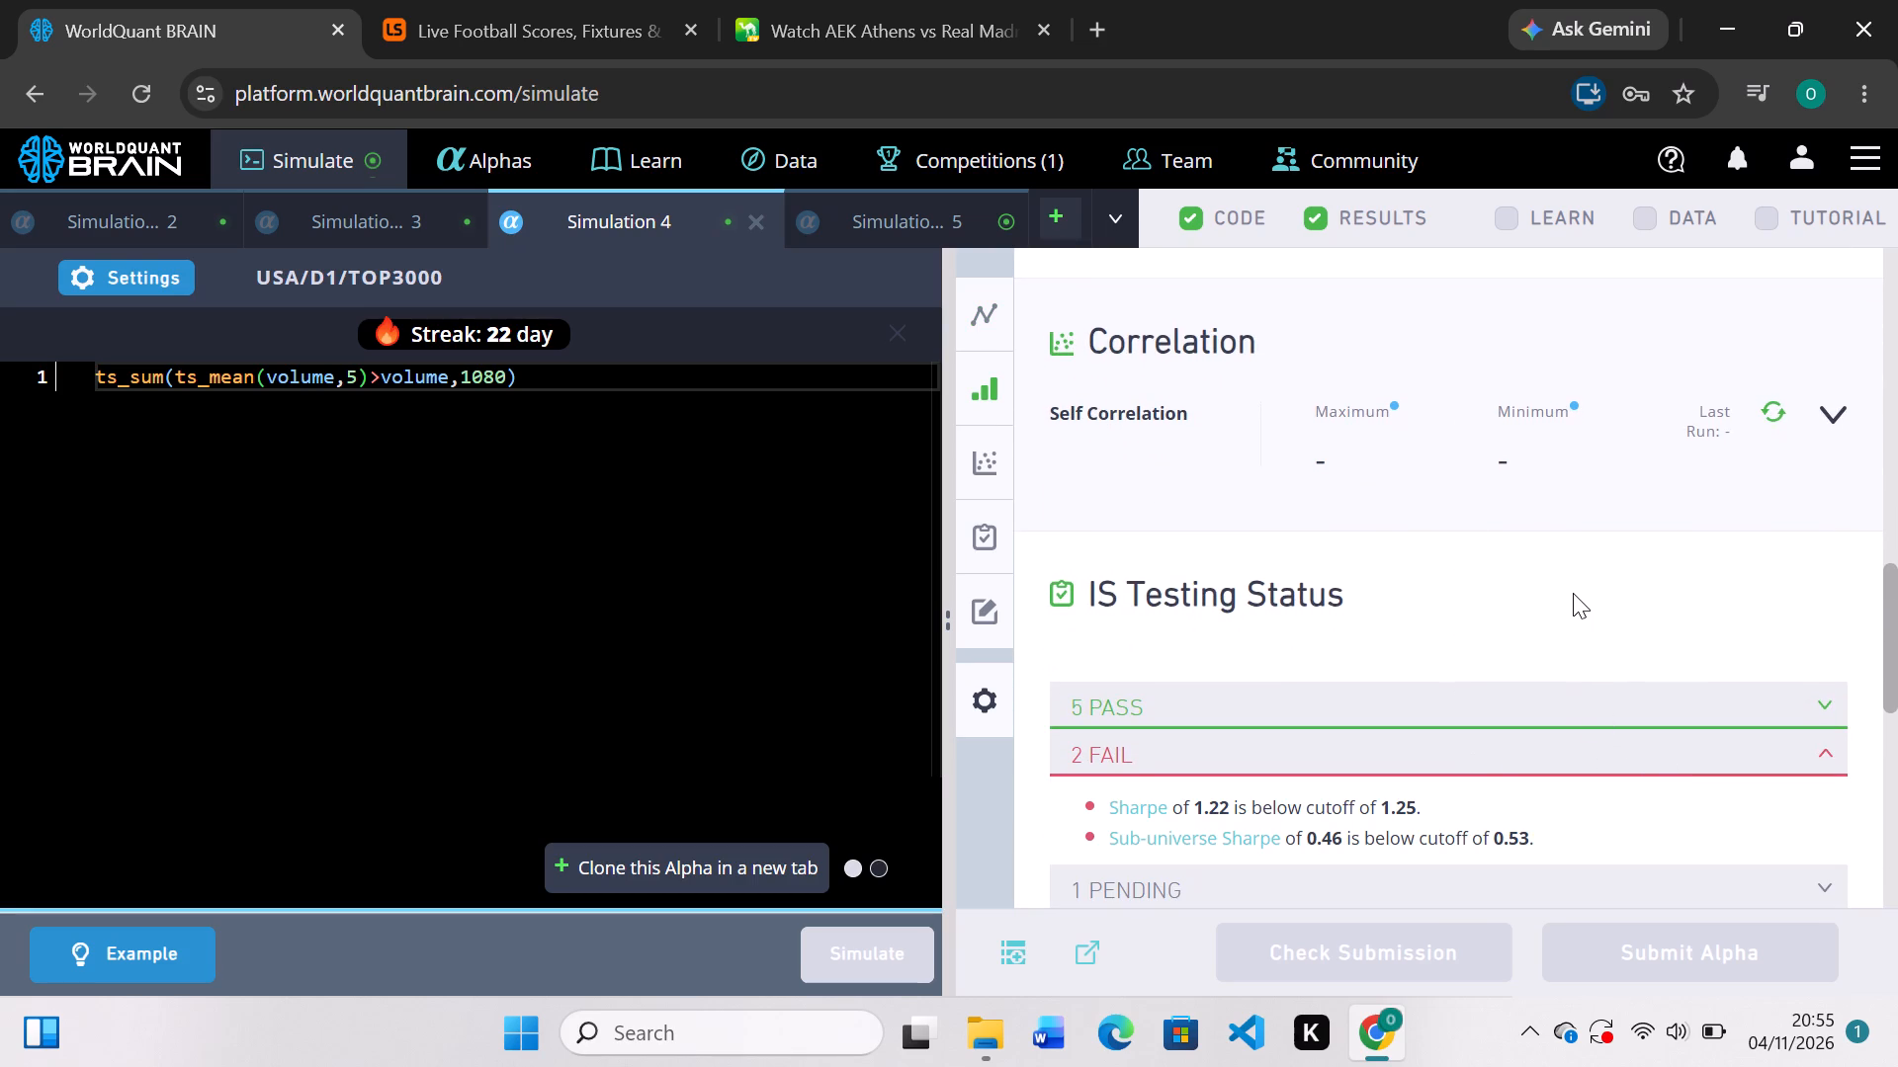
Run the self-correlation check for Simulation 4's alpha.
{"action": "left_click", "coordinate": [1760, 422]}
{"action": "left_click", "coordinate": [1781, 410]}
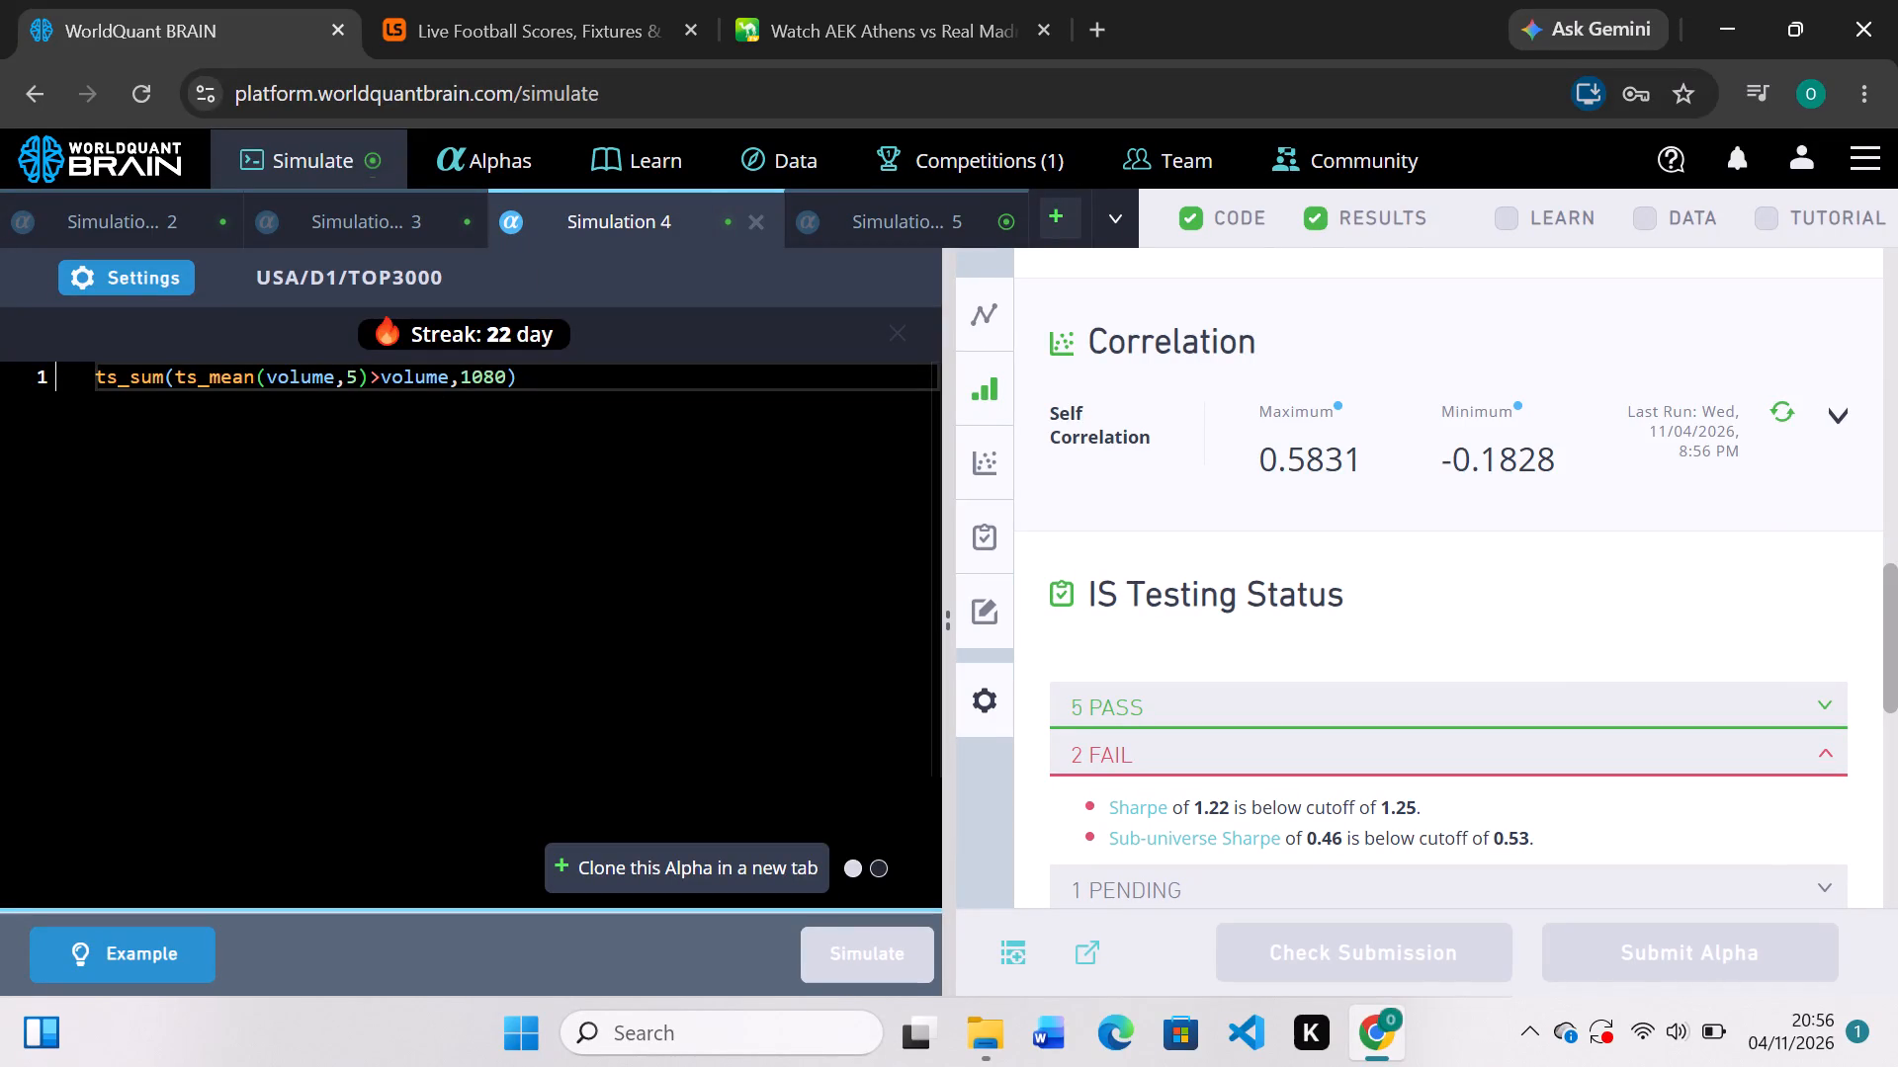
Set Simulation 4's decay to 48 and NaN handling to On, apply the settings and rerun the simulation.
{"action": "left_click", "coordinate": [149, 260]}
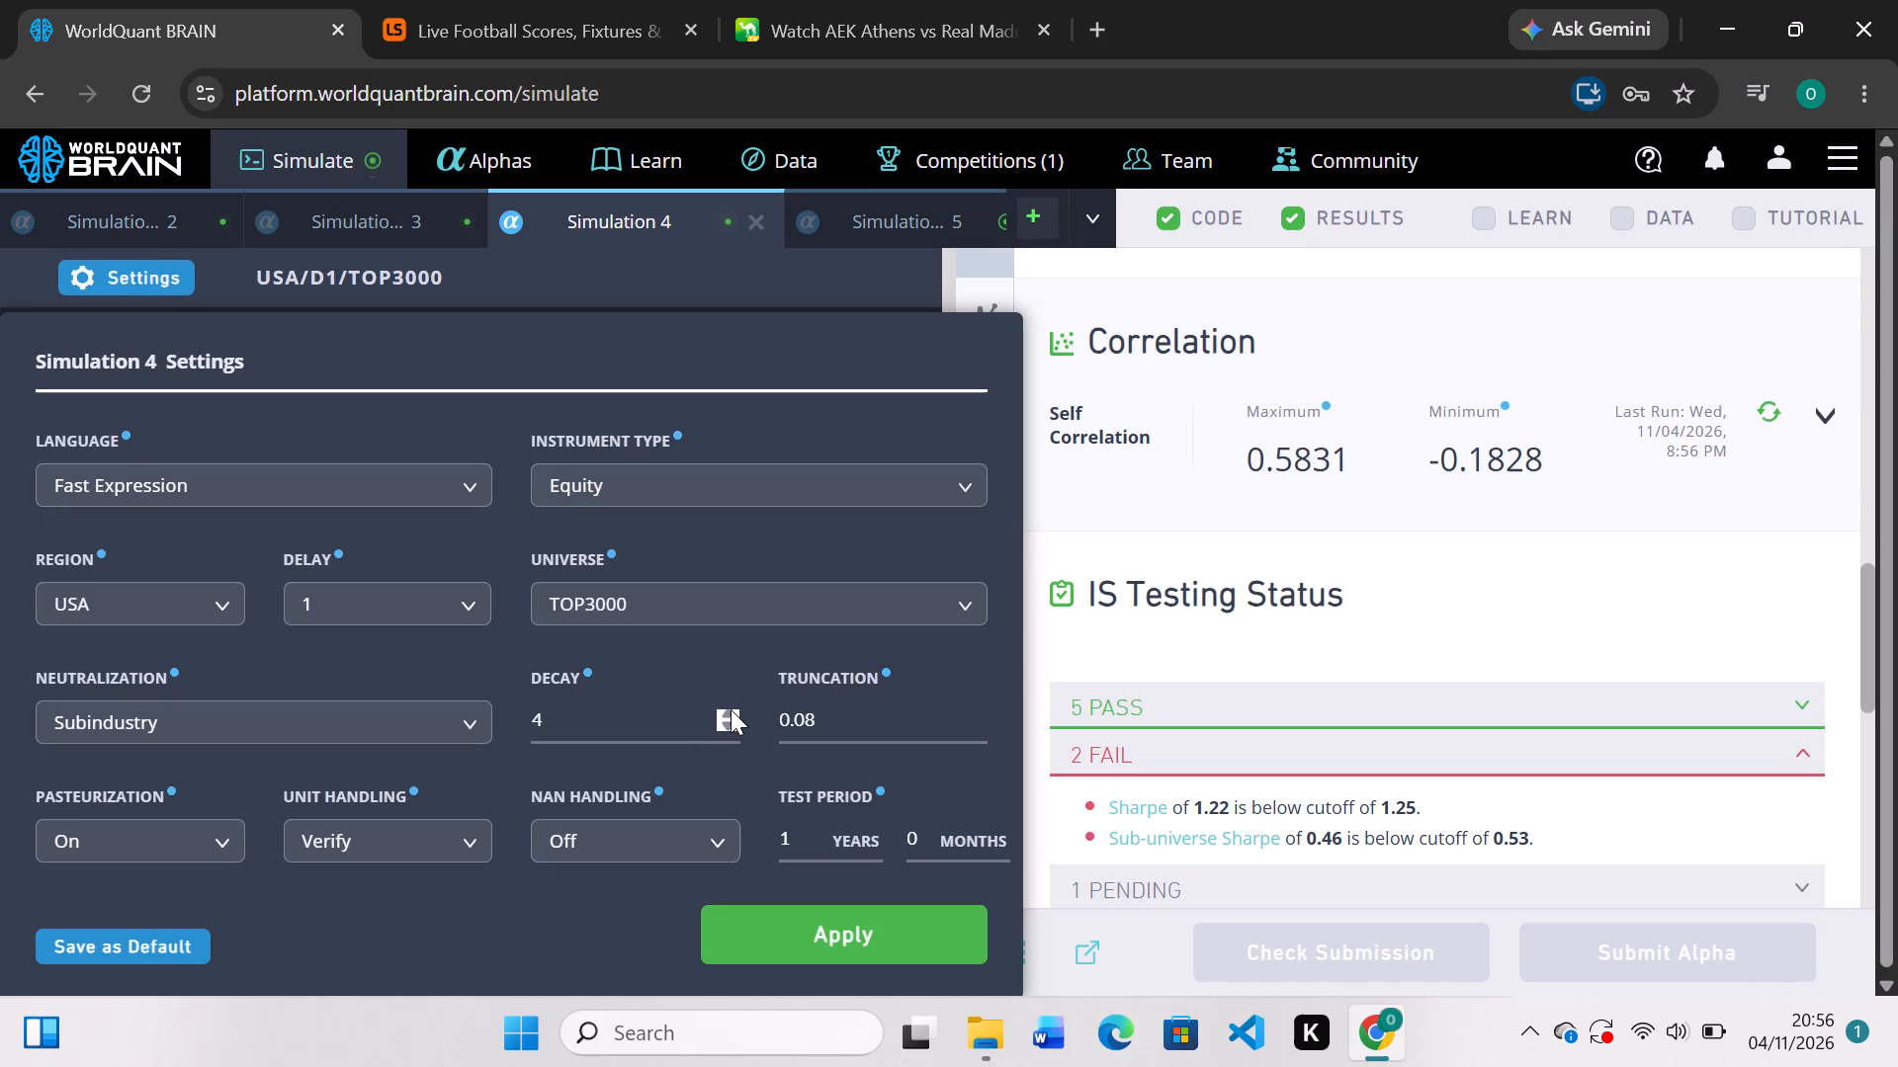
{"action": "left_click", "coordinate": [731, 709]}
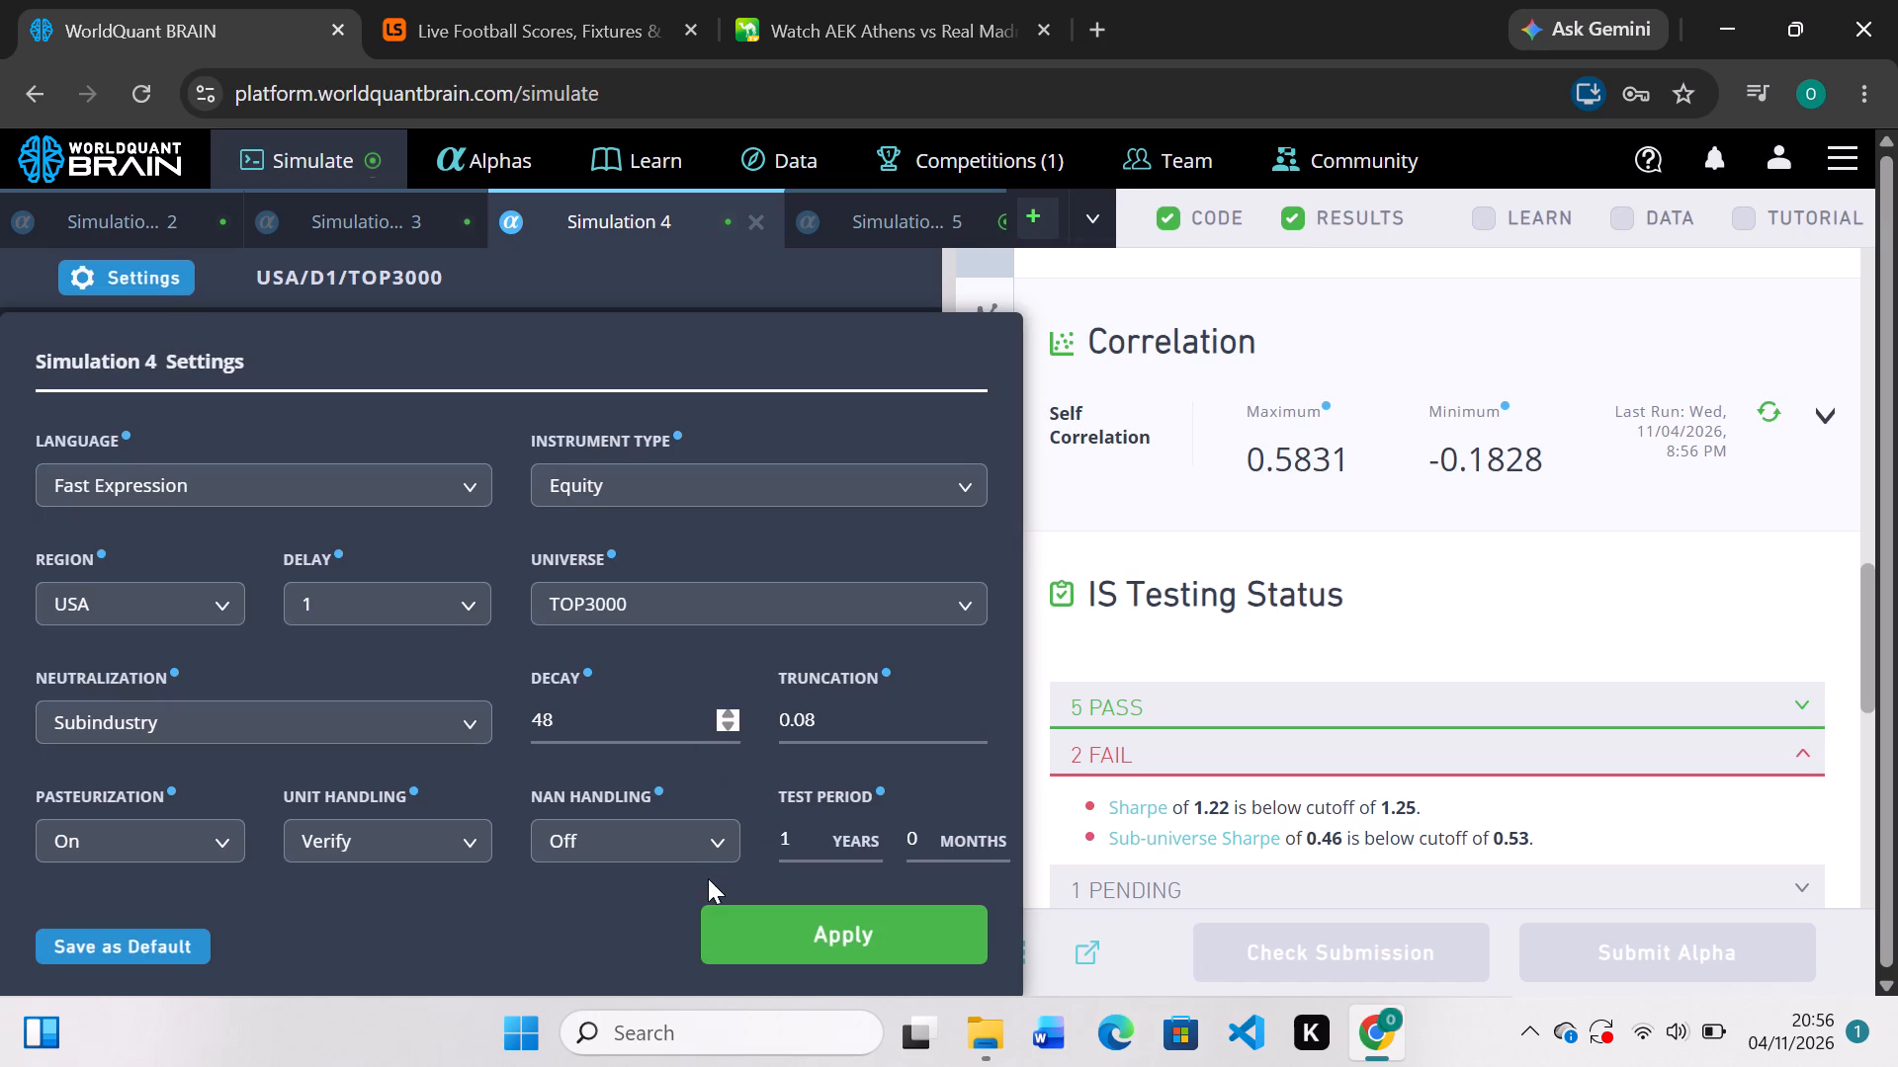
{"action": "left_click", "coordinate": [715, 837]}
{"action": "left_click", "coordinate": [644, 904]}
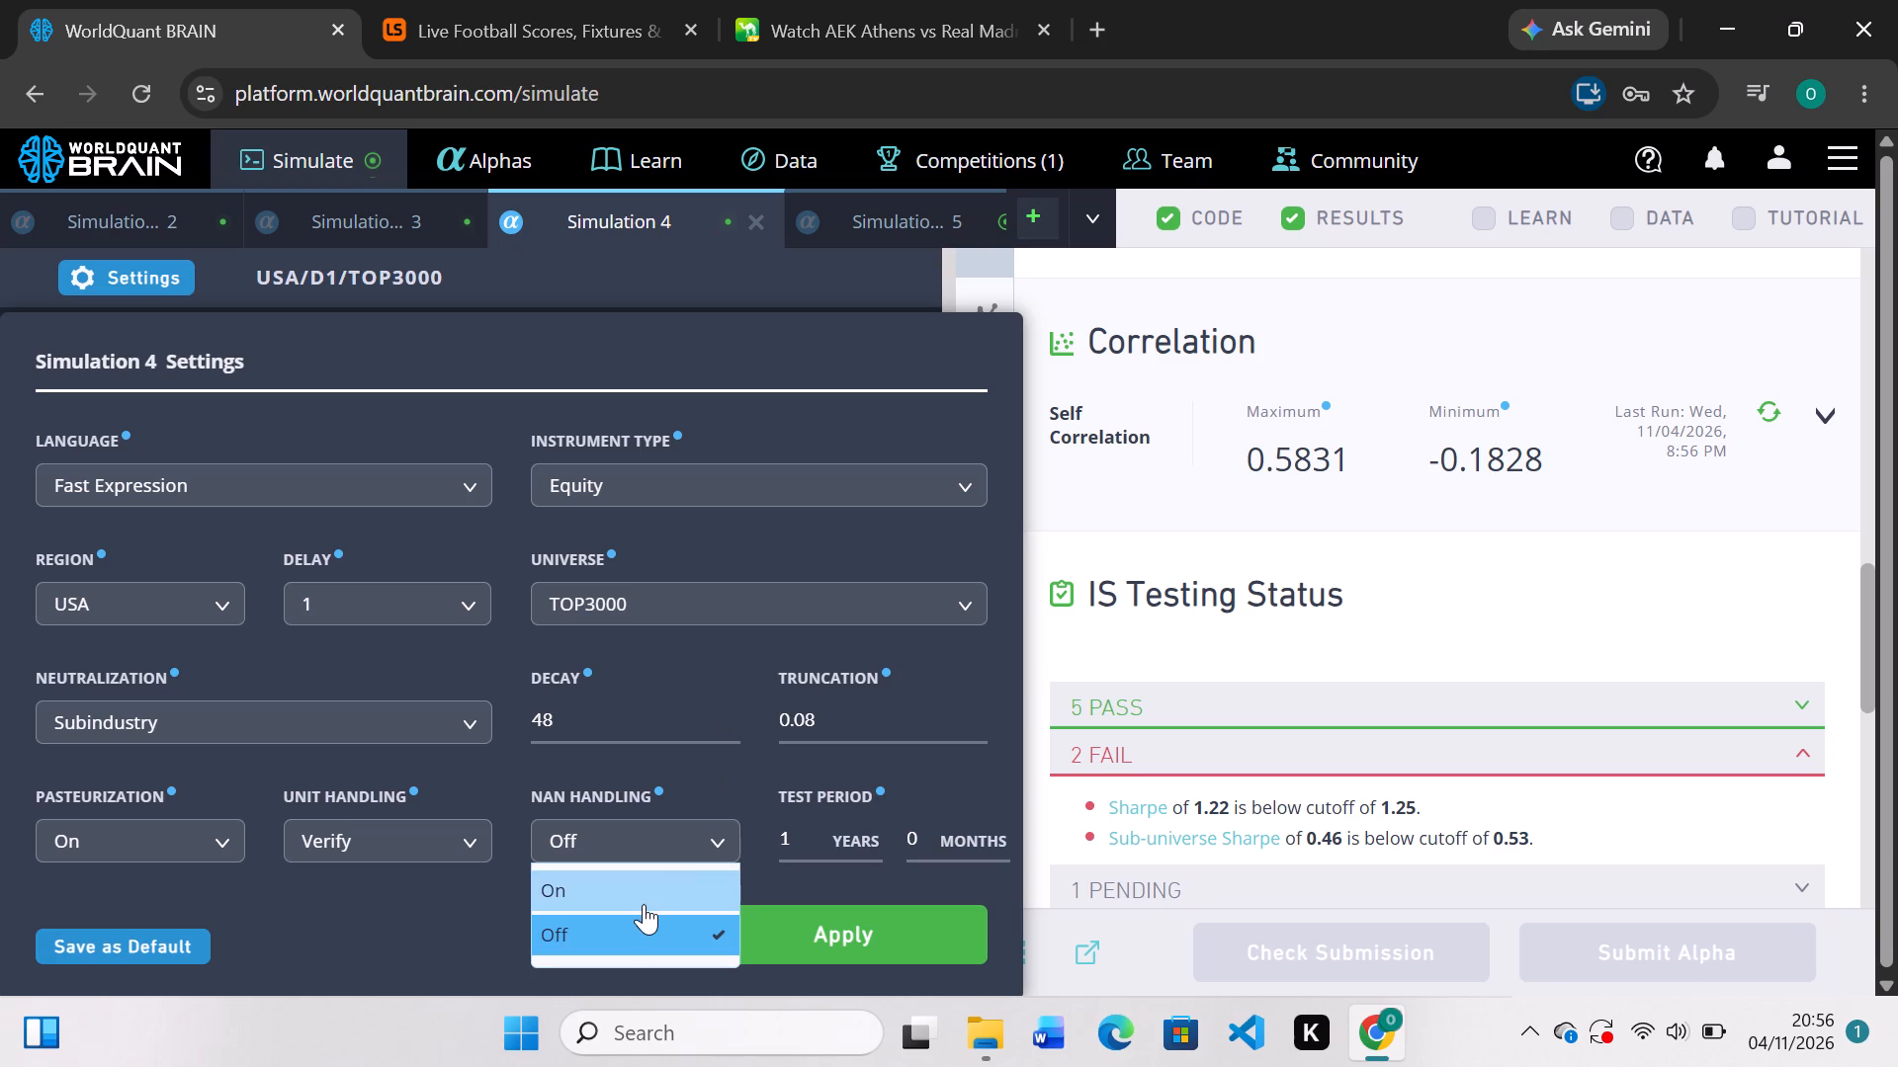
{"action": "left_click", "coordinate": [803, 932]}
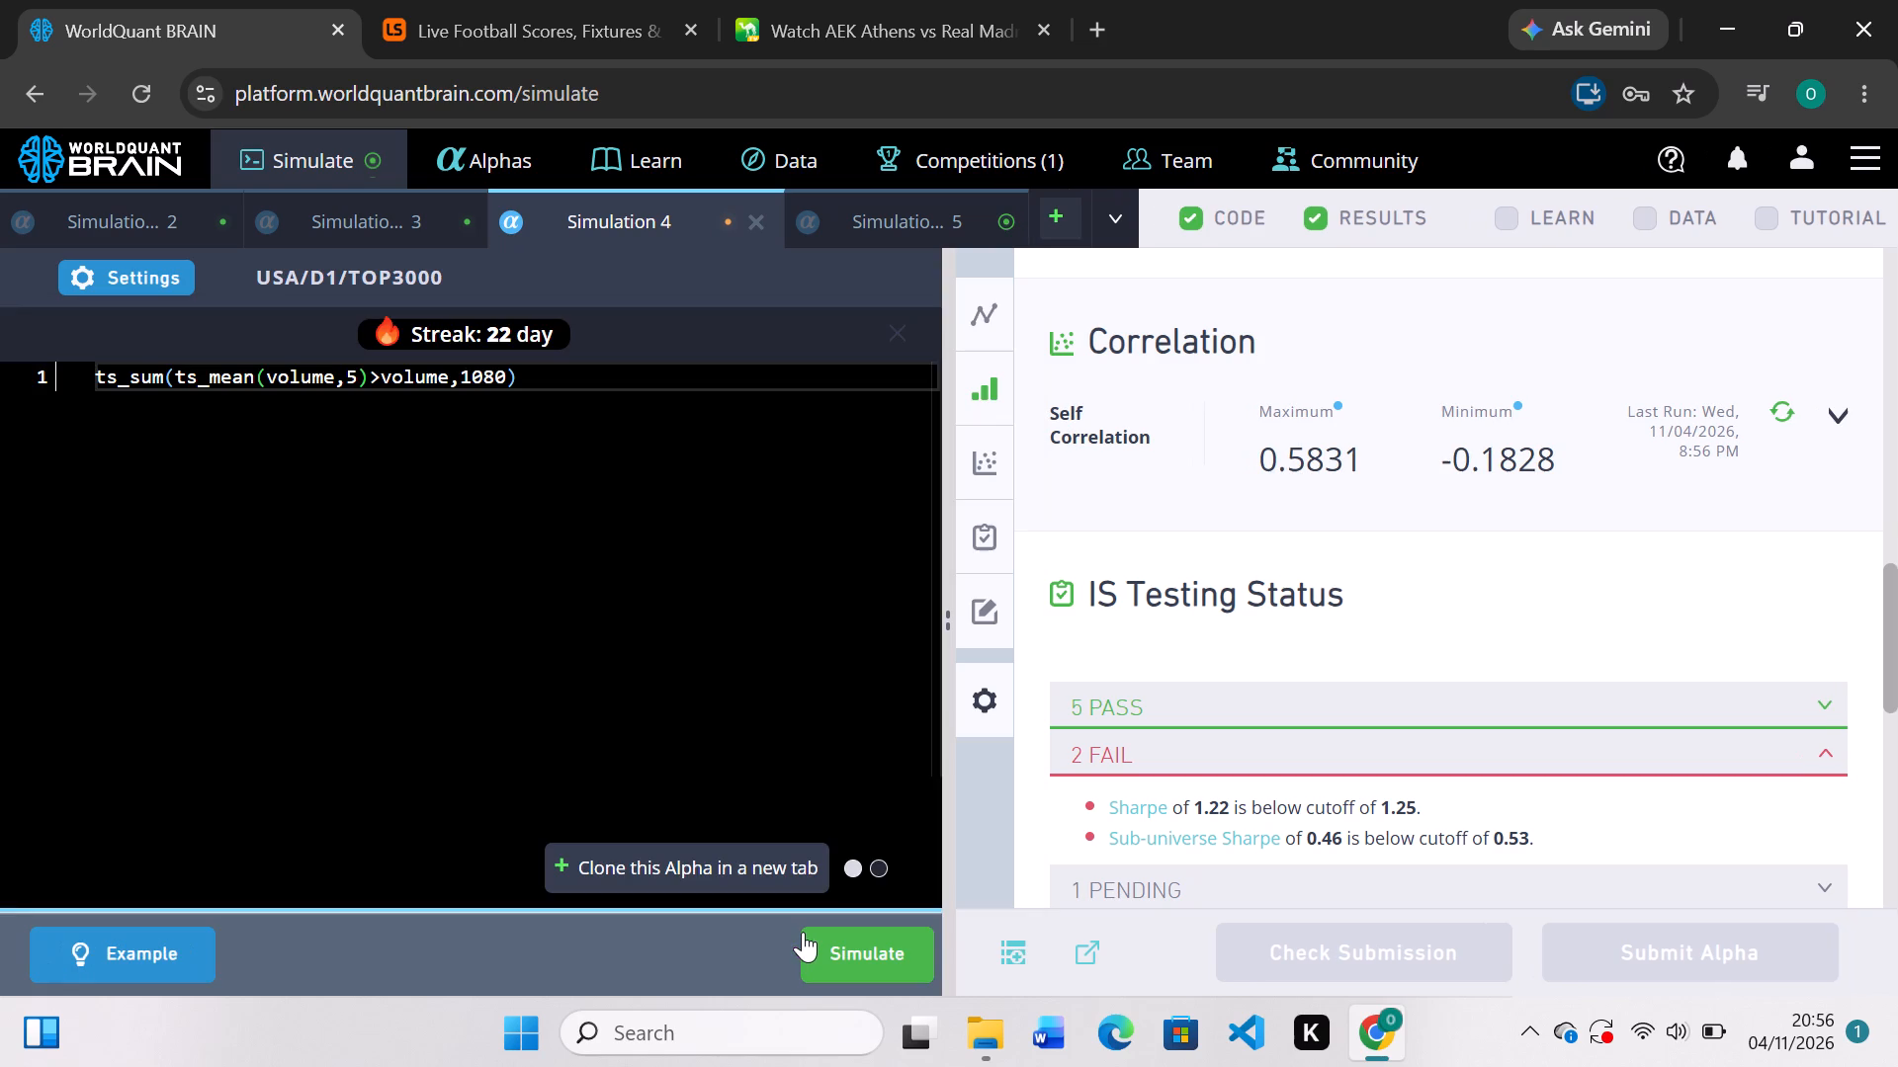
{"action": "left_click", "coordinate": [817, 944]}
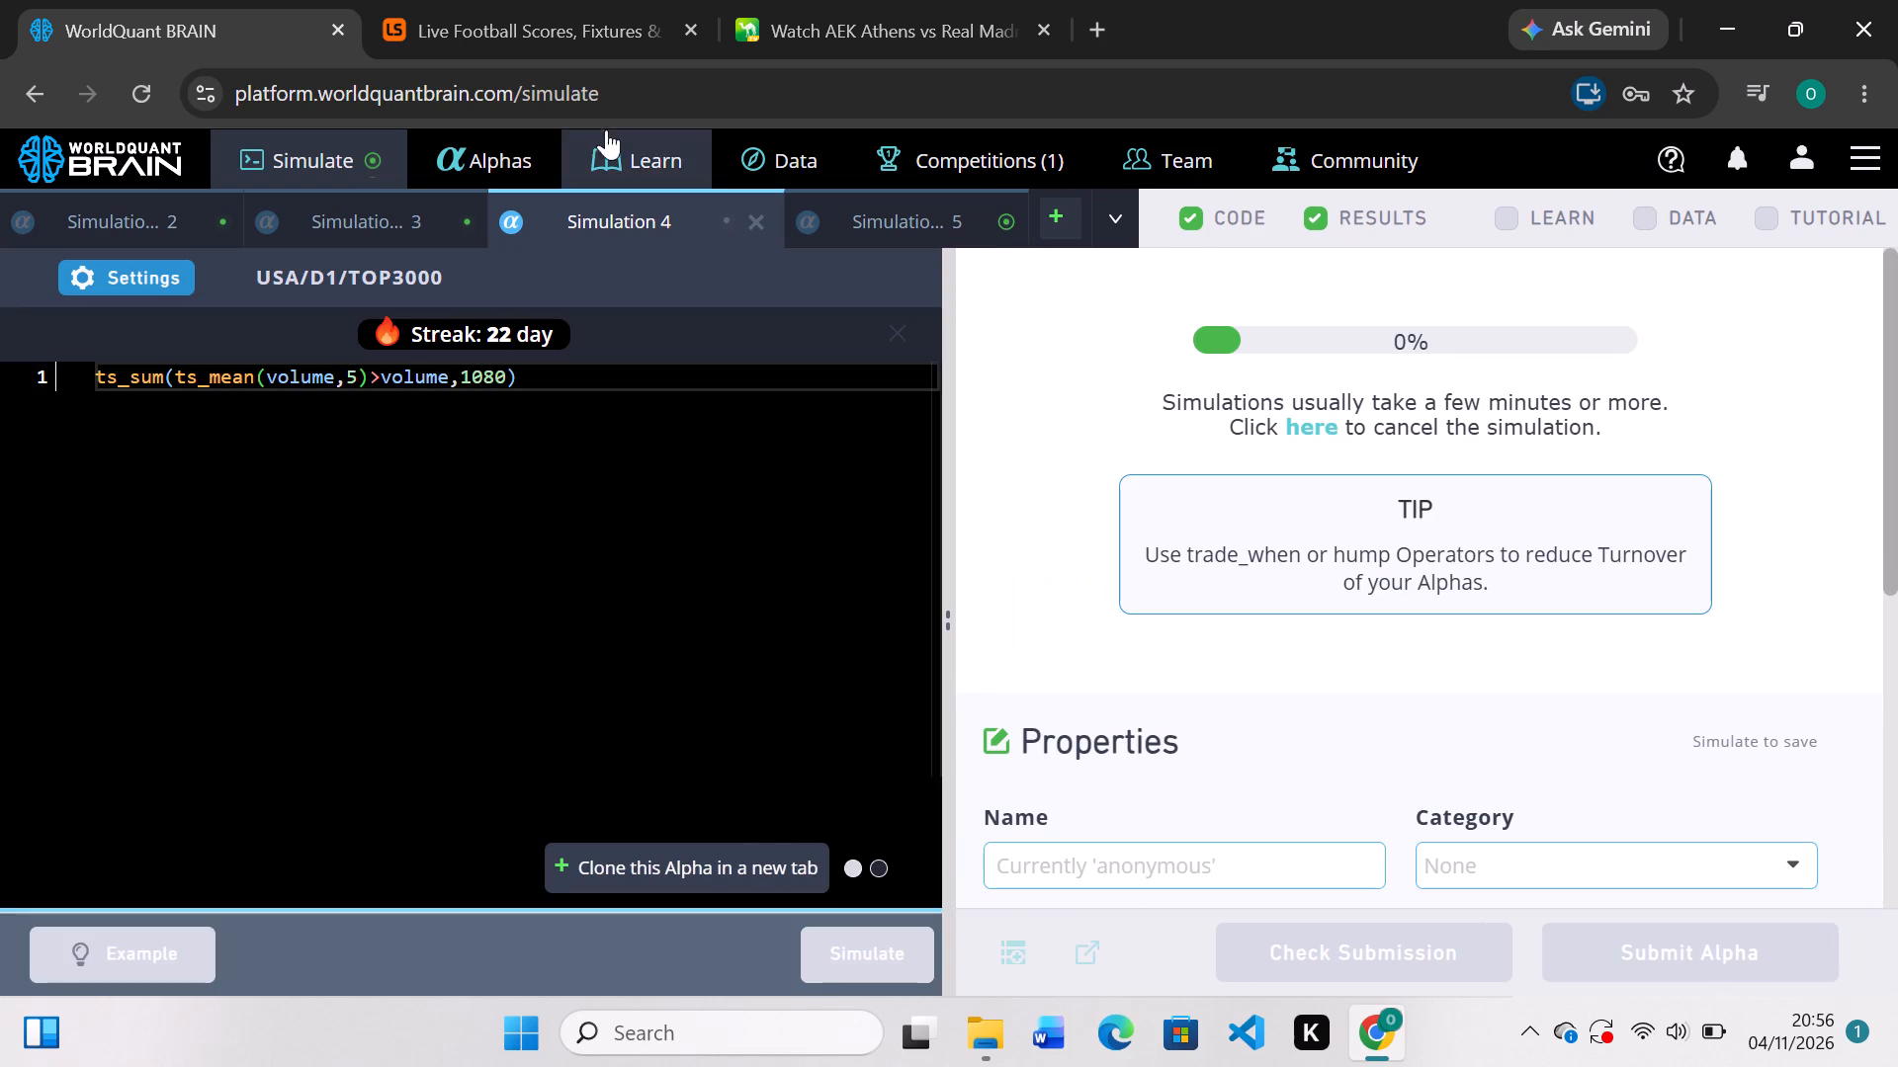
Check the AEK Athens vs Real Madrid stream and the LiveScore match list, and return to WorldQuant BRAIN.
{"action": "left_click", "coordinate": [825, 13]}
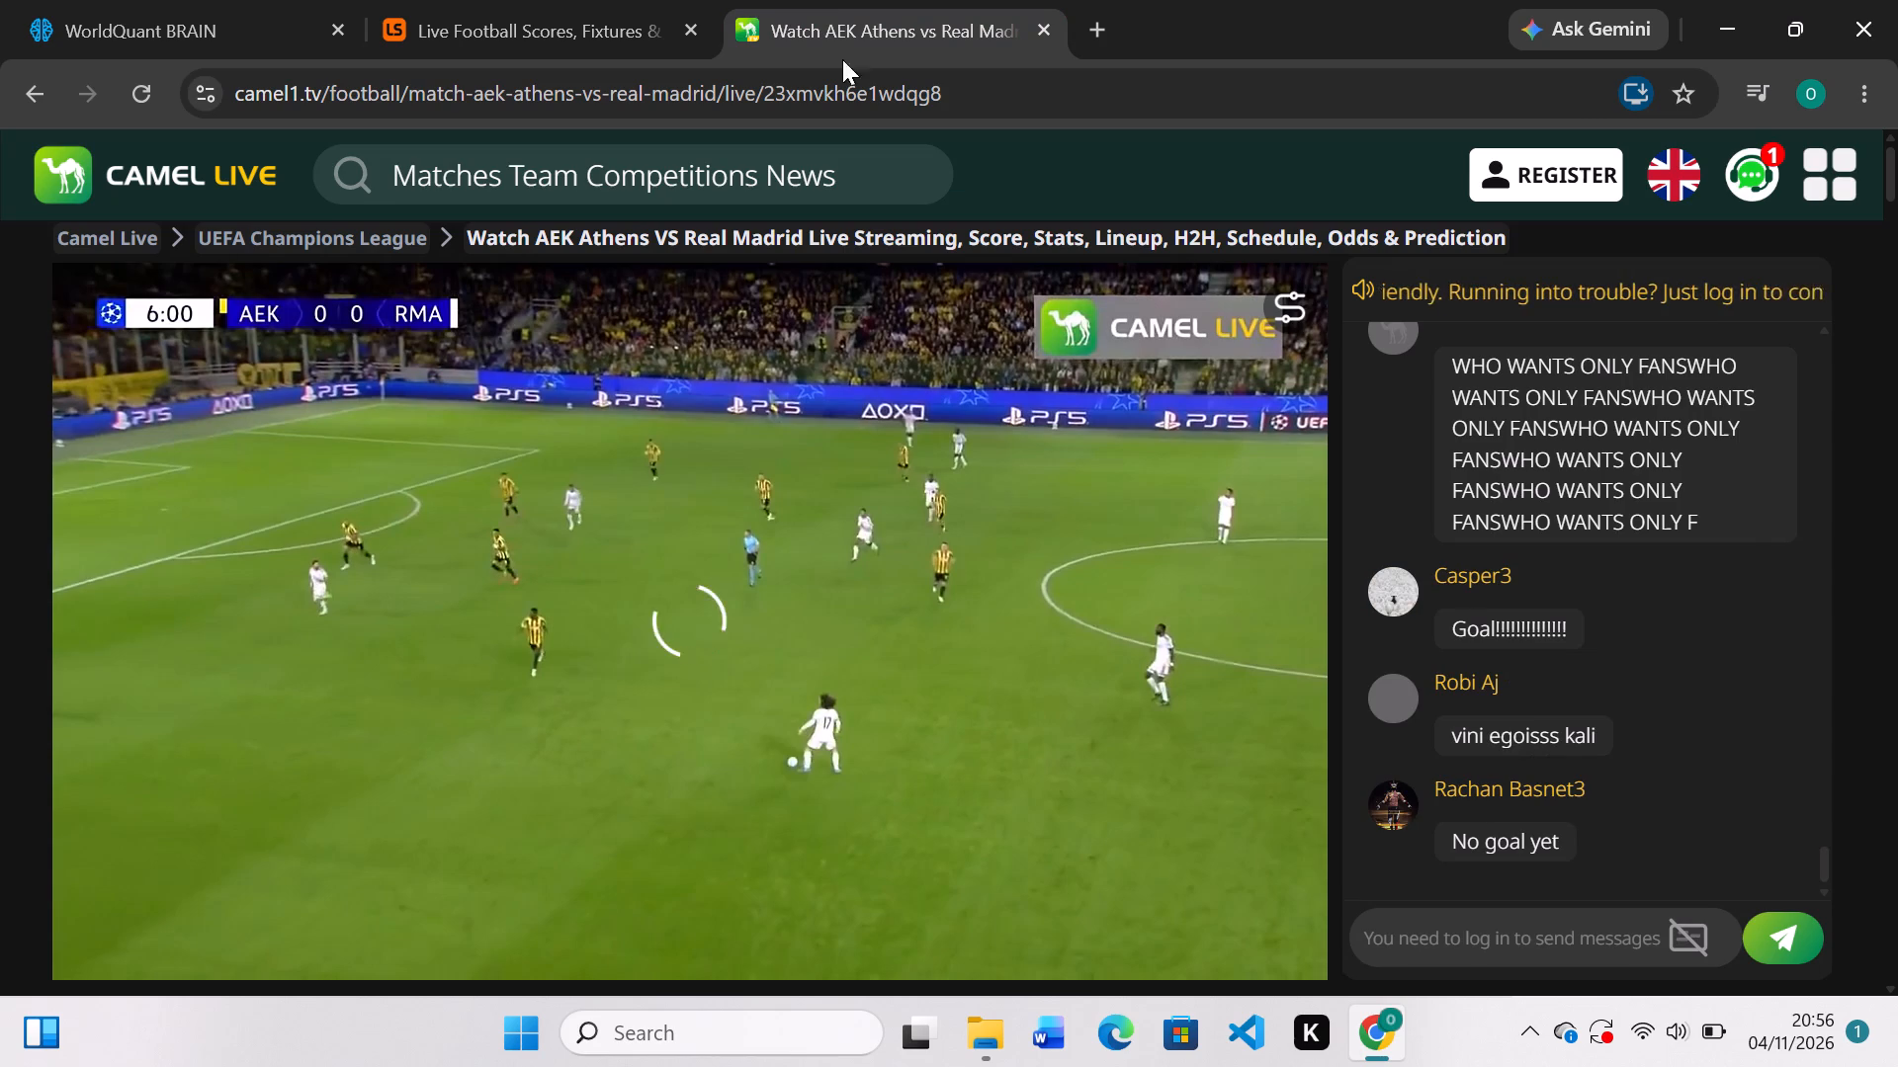
{"action": "left_click", "coordinate": [583, 35]}
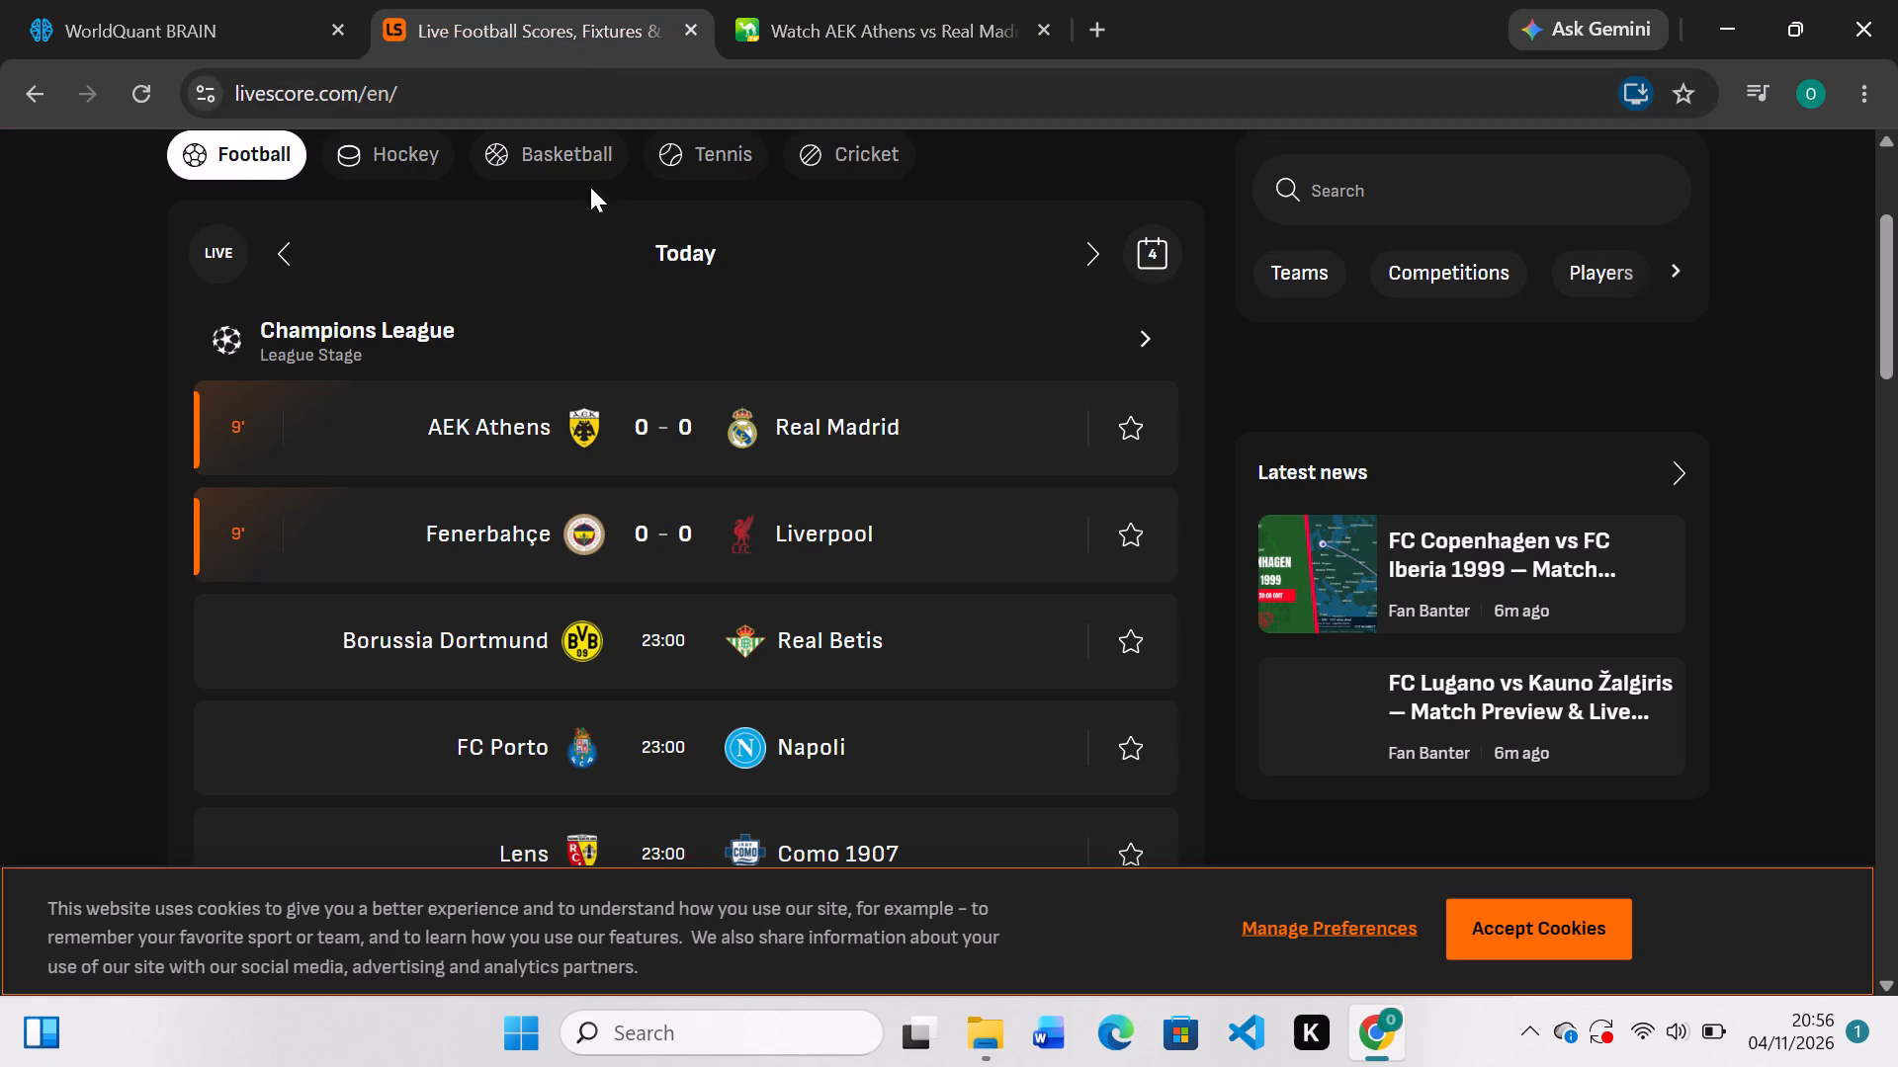
{"action": "left_click", "coordinate": [352, 125]}
{"action": "left_click", "coordinate": [251, 20]}
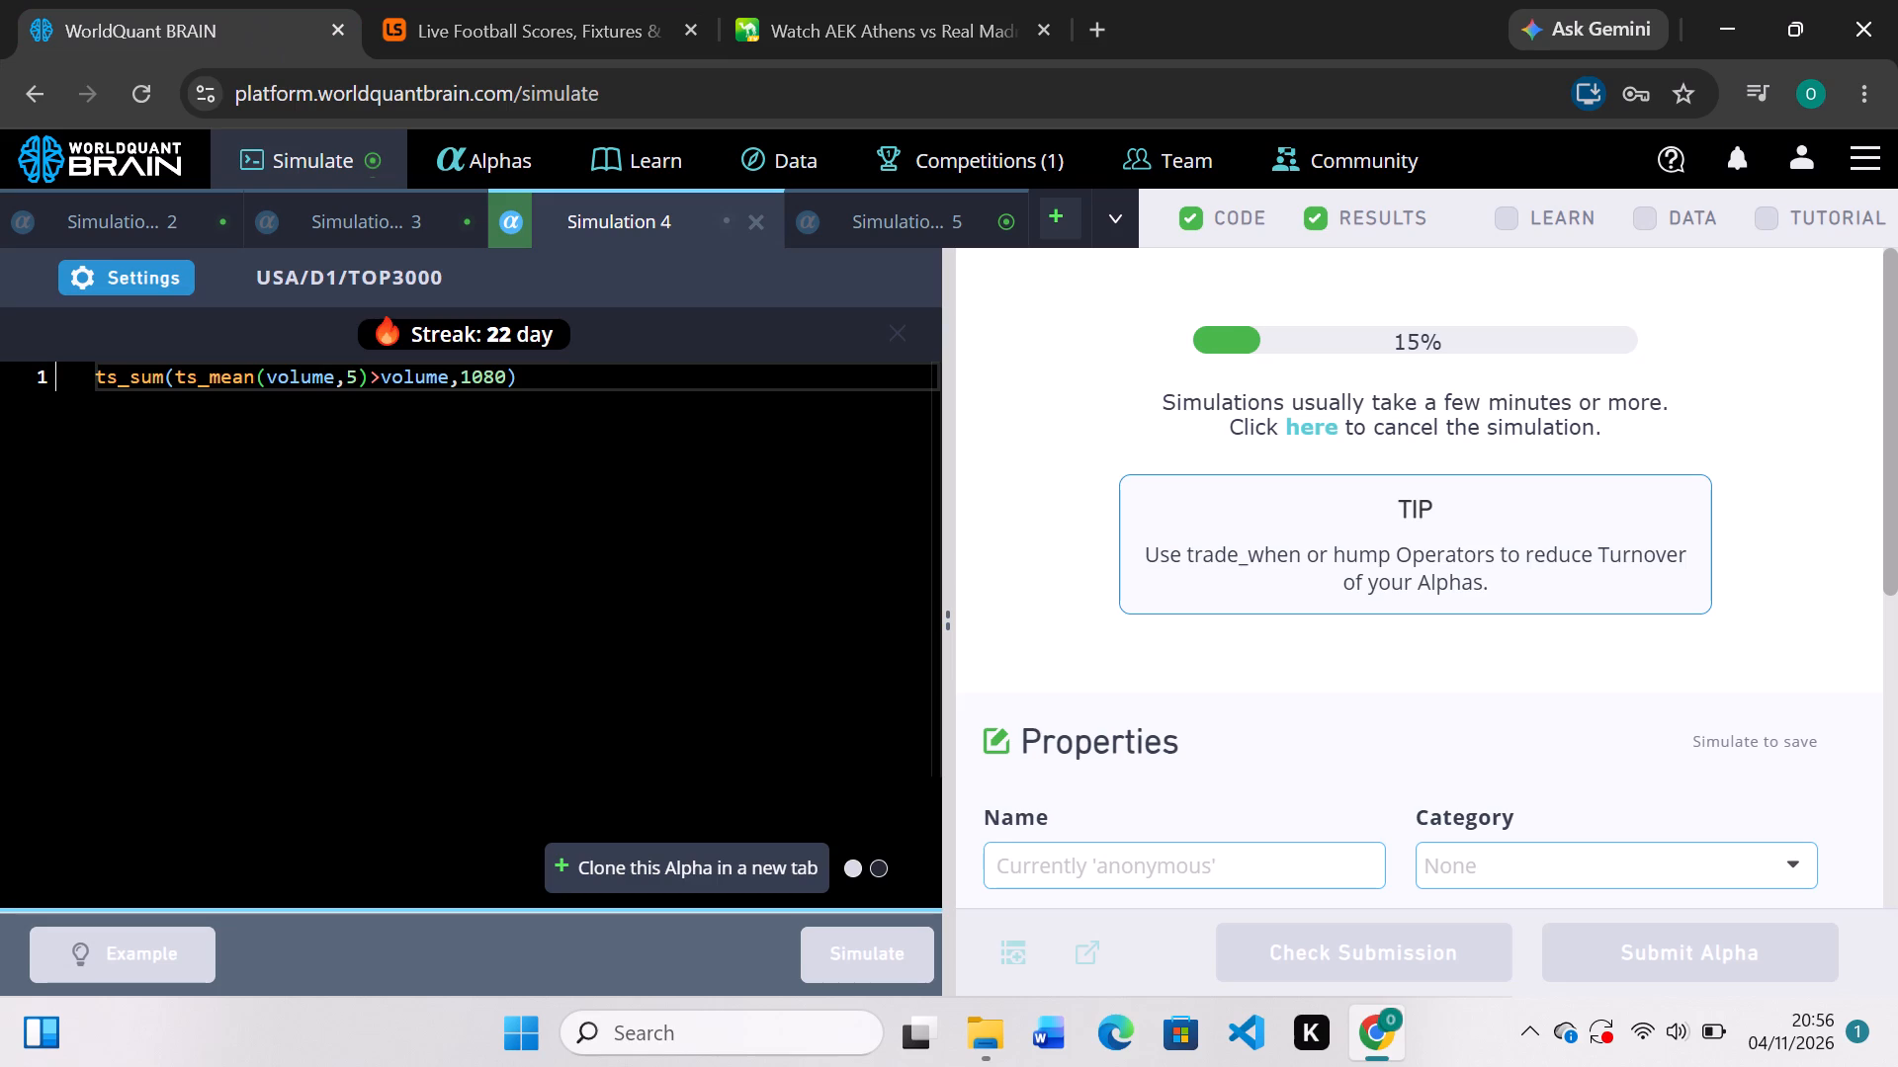
Review Simulation 5's PnL chart and IS Summary, change its last expression line to (eve*alp2*alp1) and run the simulation.
{"action": "left_click", "coordinate": [863, 244]}
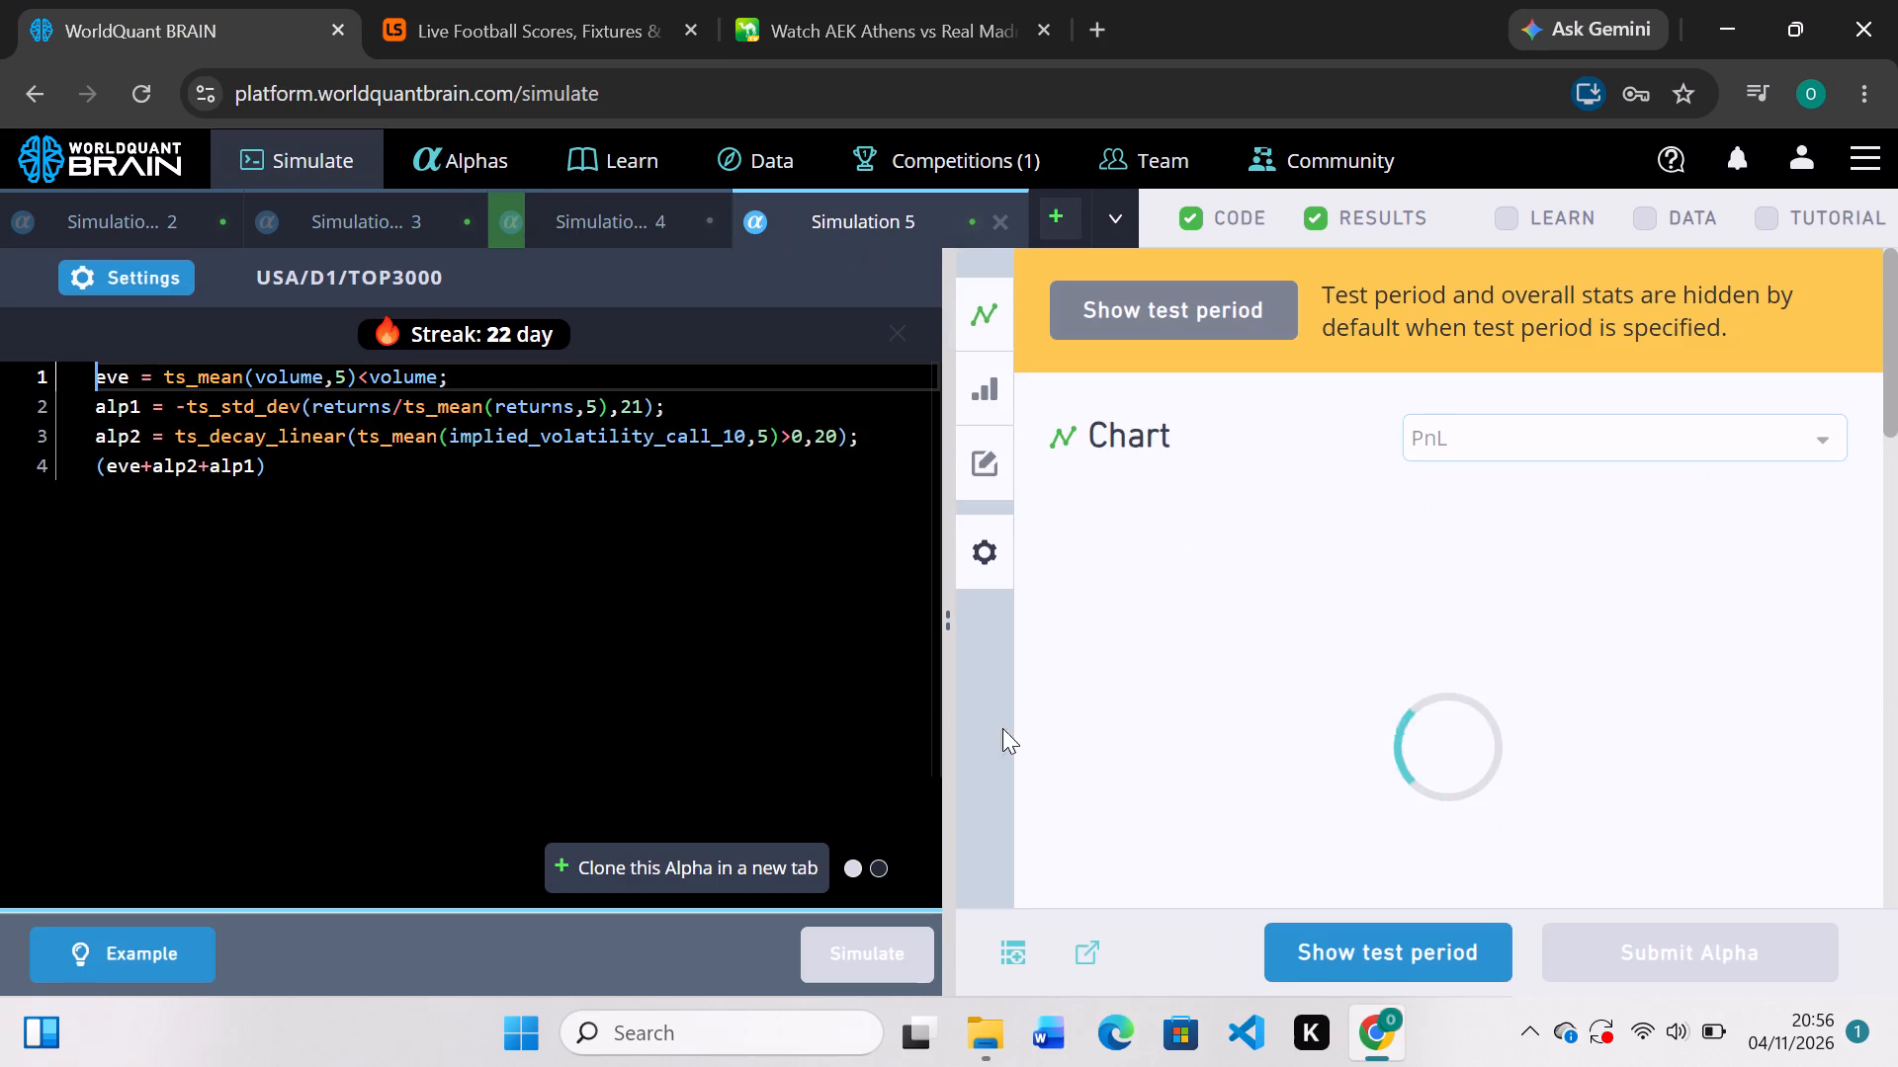
{"action": "scroll", "coordinate": [1345, 964], "scroll_direction": "down", "scroll_amount": 2}
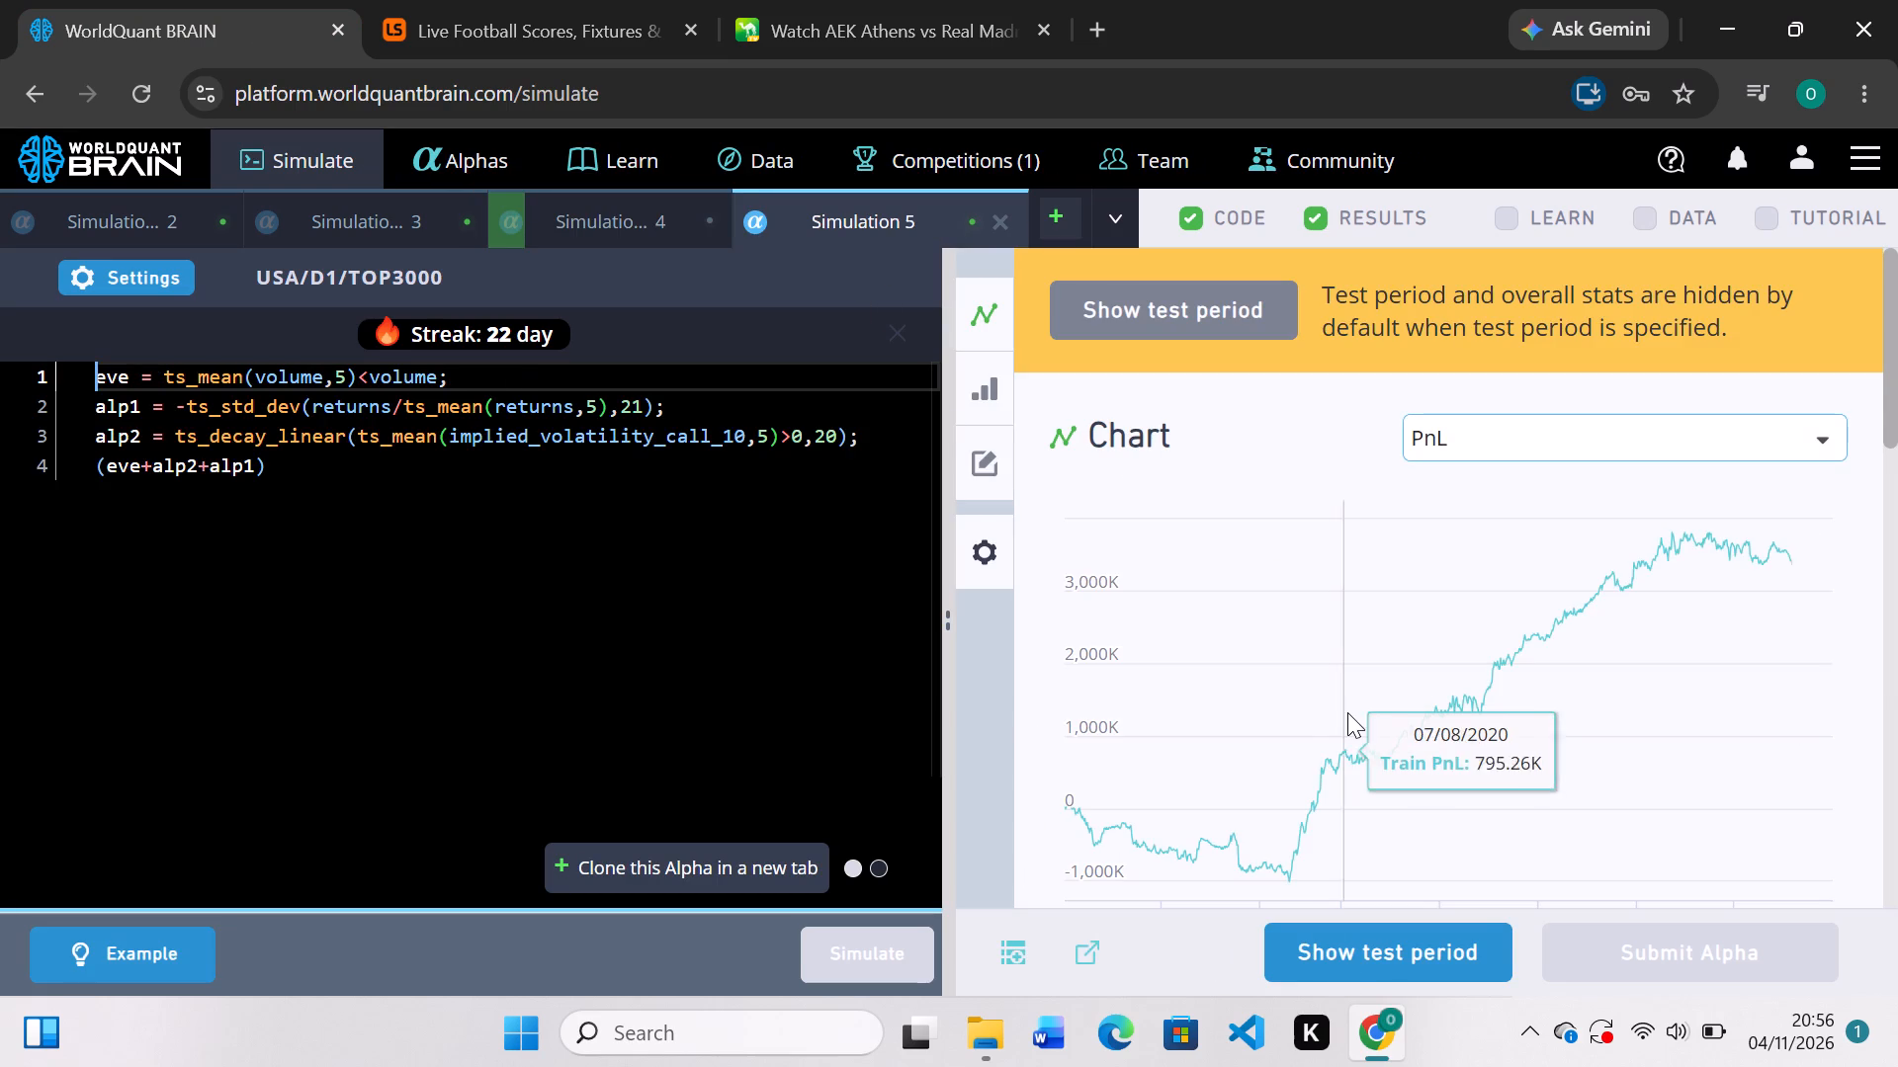
{"action": "scroll", "coordinate": [1347, 712], "scroll_direction": "down", "scroll_amount": 2}
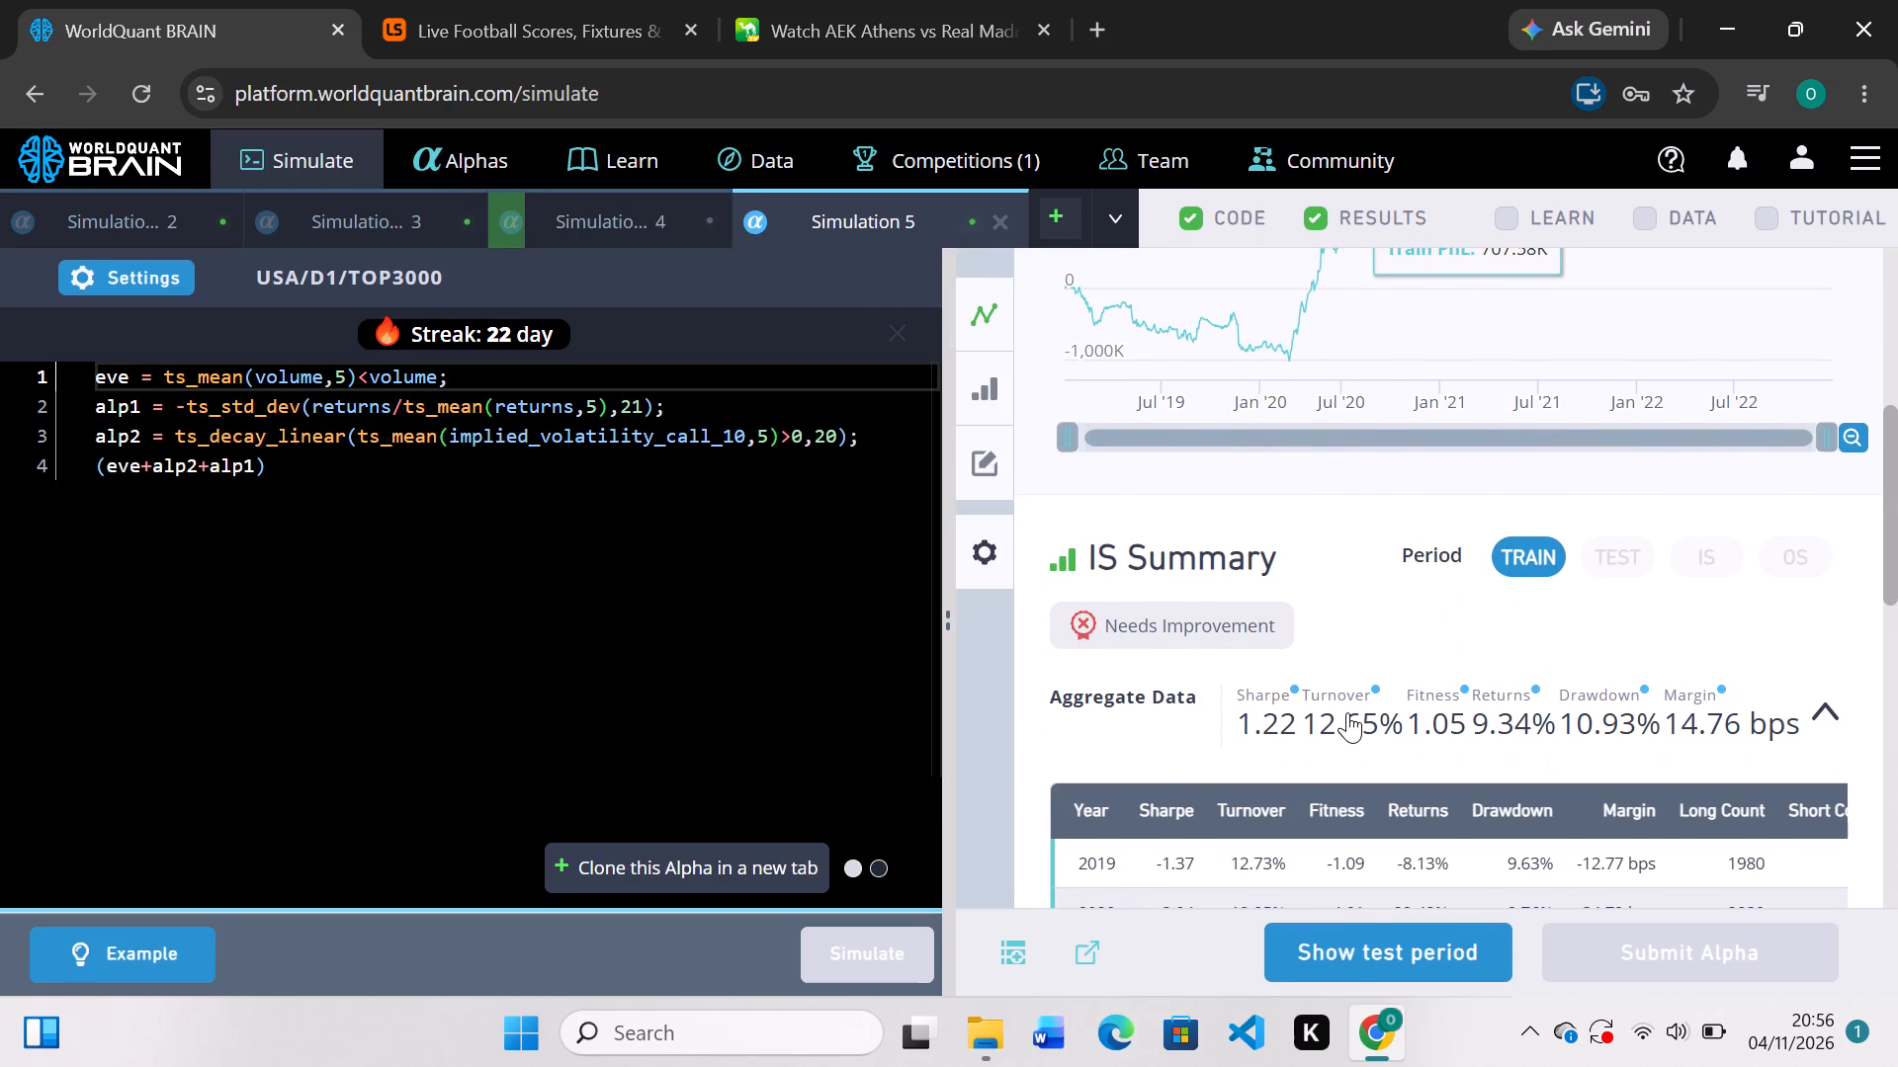
{"action": "scroll", "coordinate": [1347, 712], "scroll_direction": "up", "scroll_amount": 1}
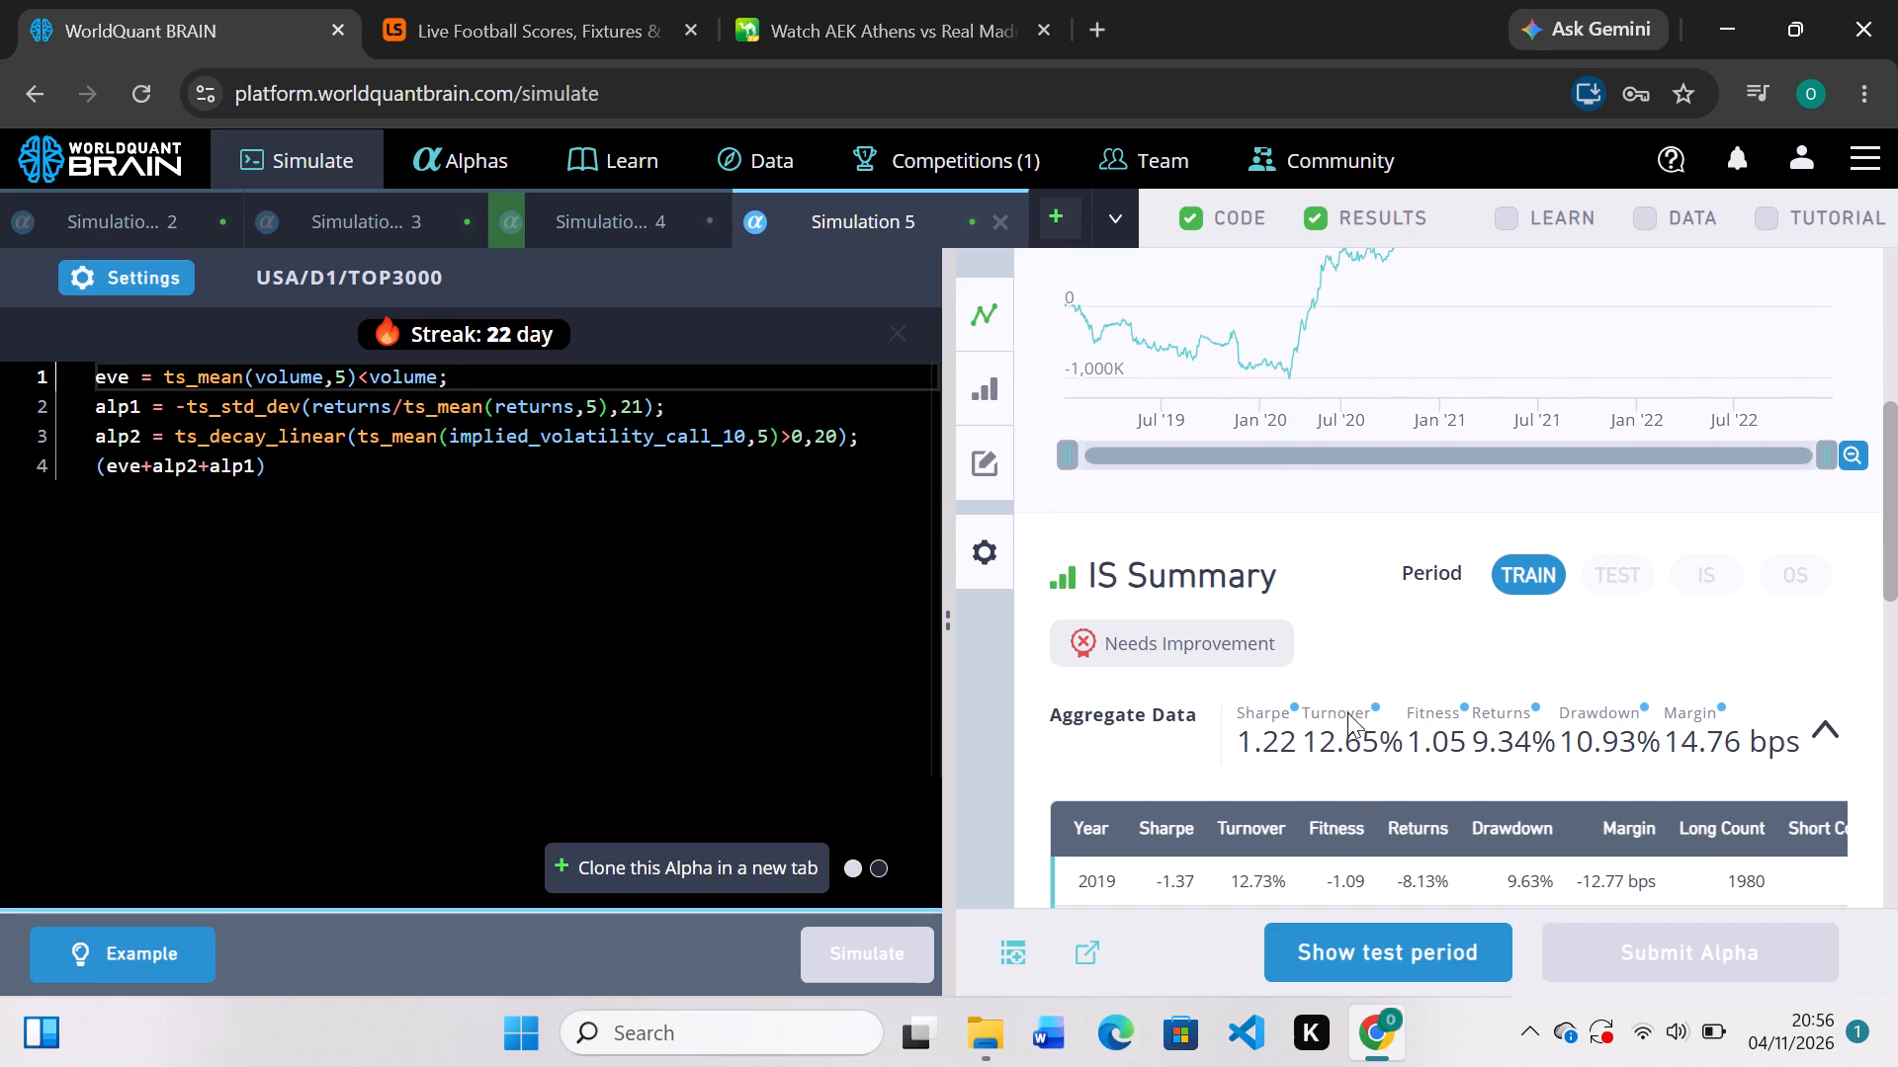
{"action": "scroll", "coordinate": [1347, 712], "scroll_direction": "up", "scroll_amount": 1}
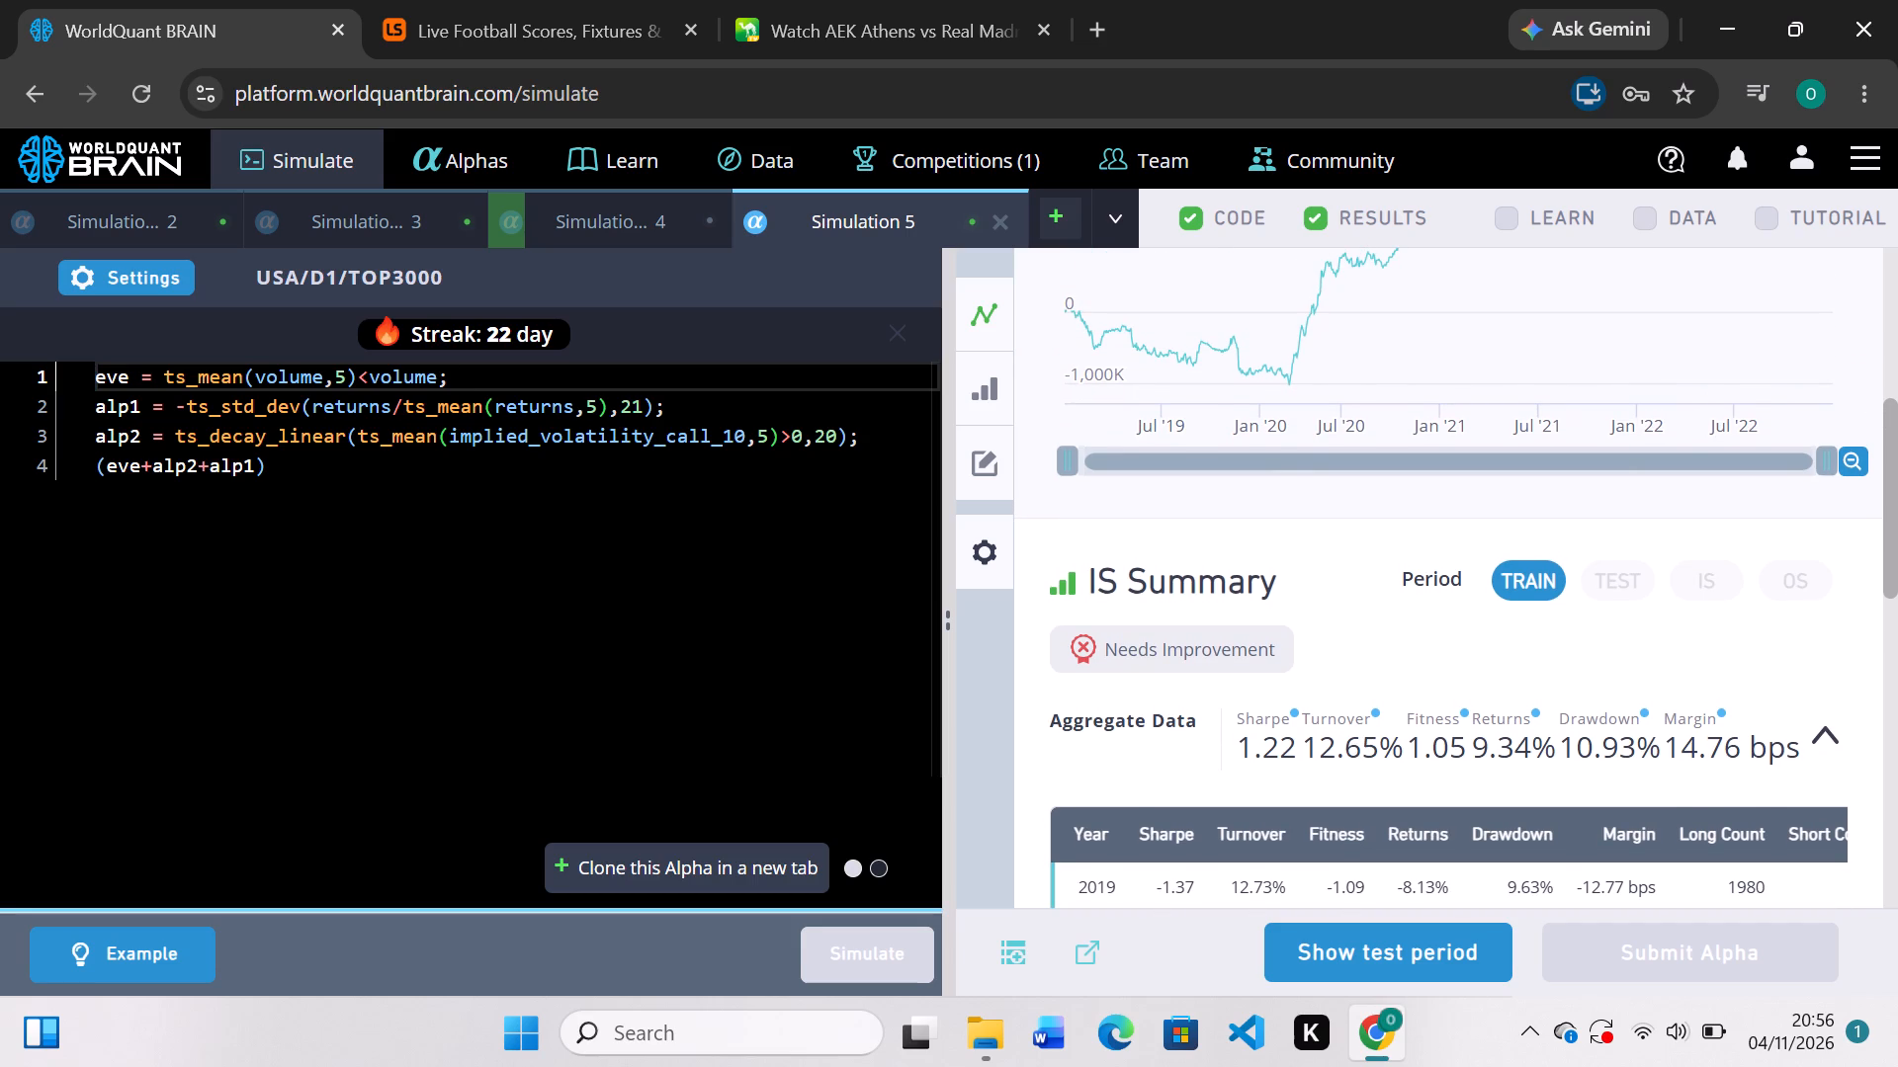
{"action": "left_click", "coordinate": [208, 470]}
{"action": "key", "text": "BackSpace"}
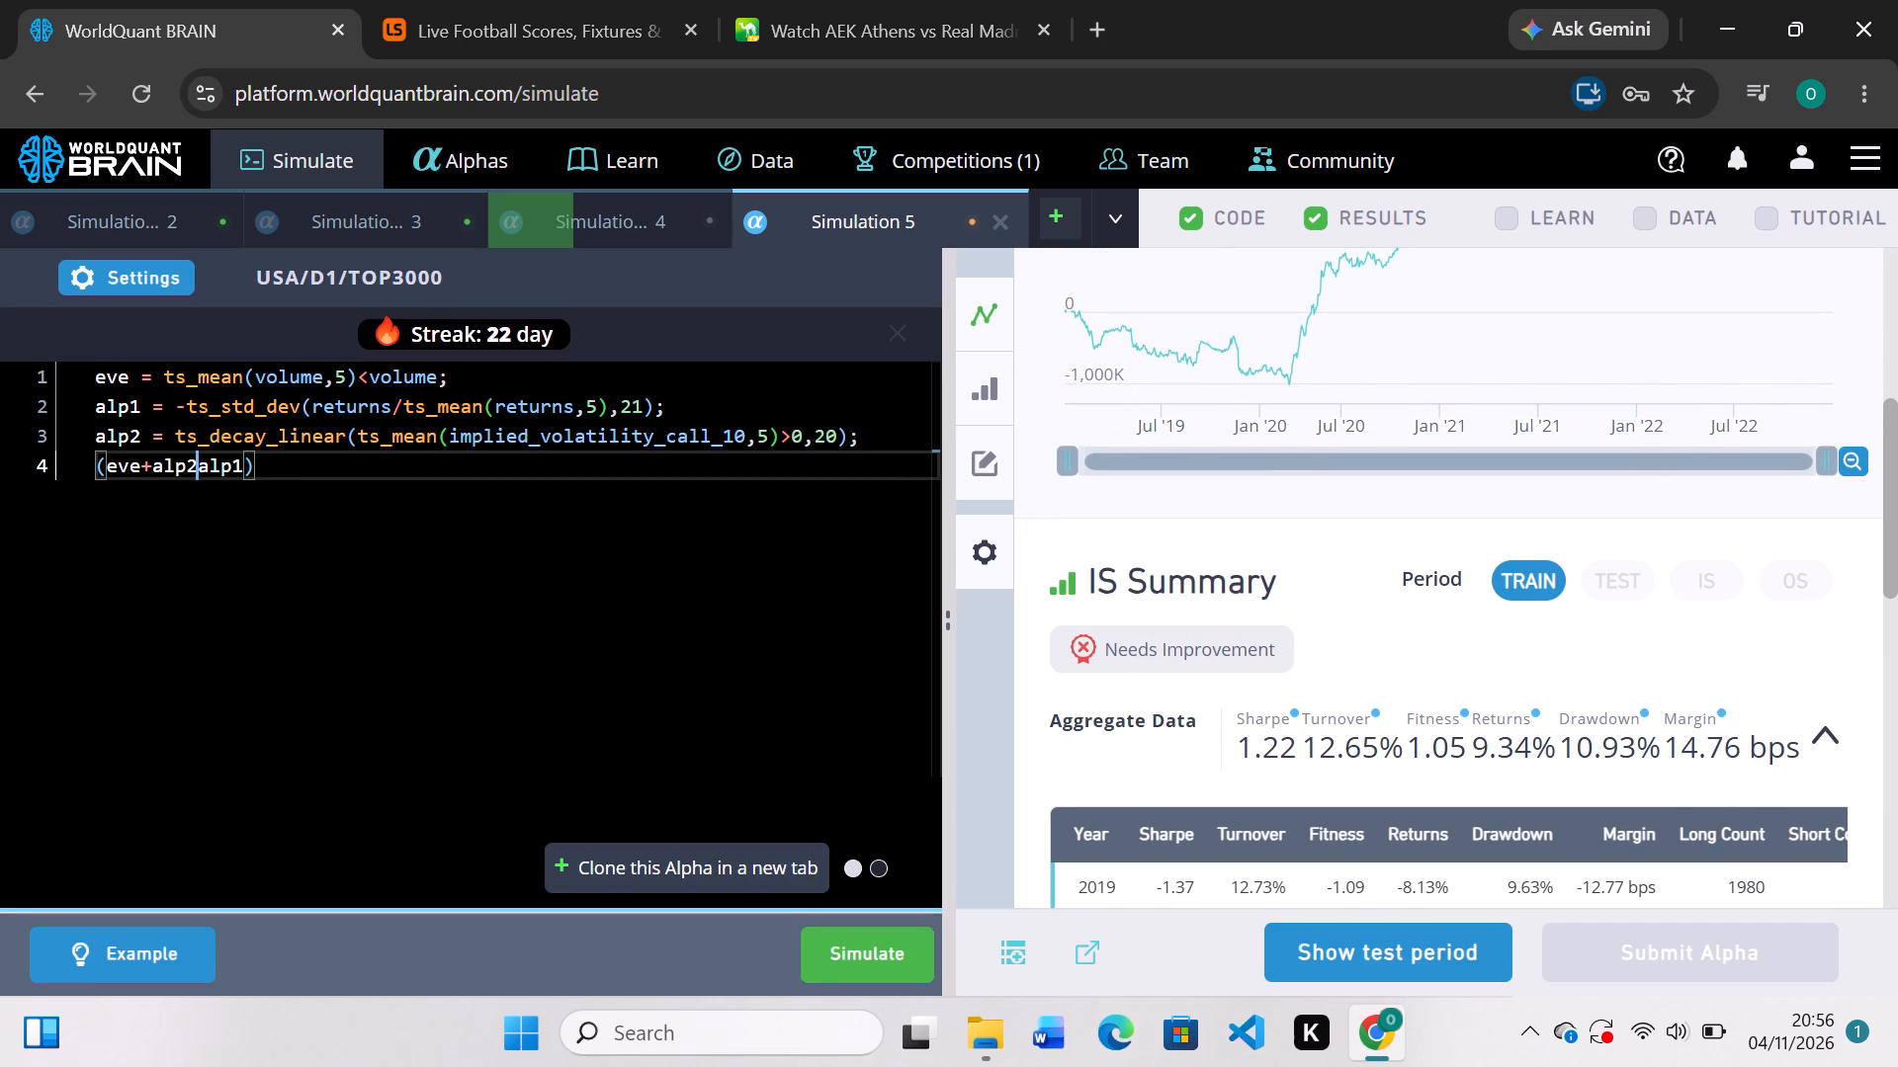
{"action": "key", "text": "shift+asterisk"}
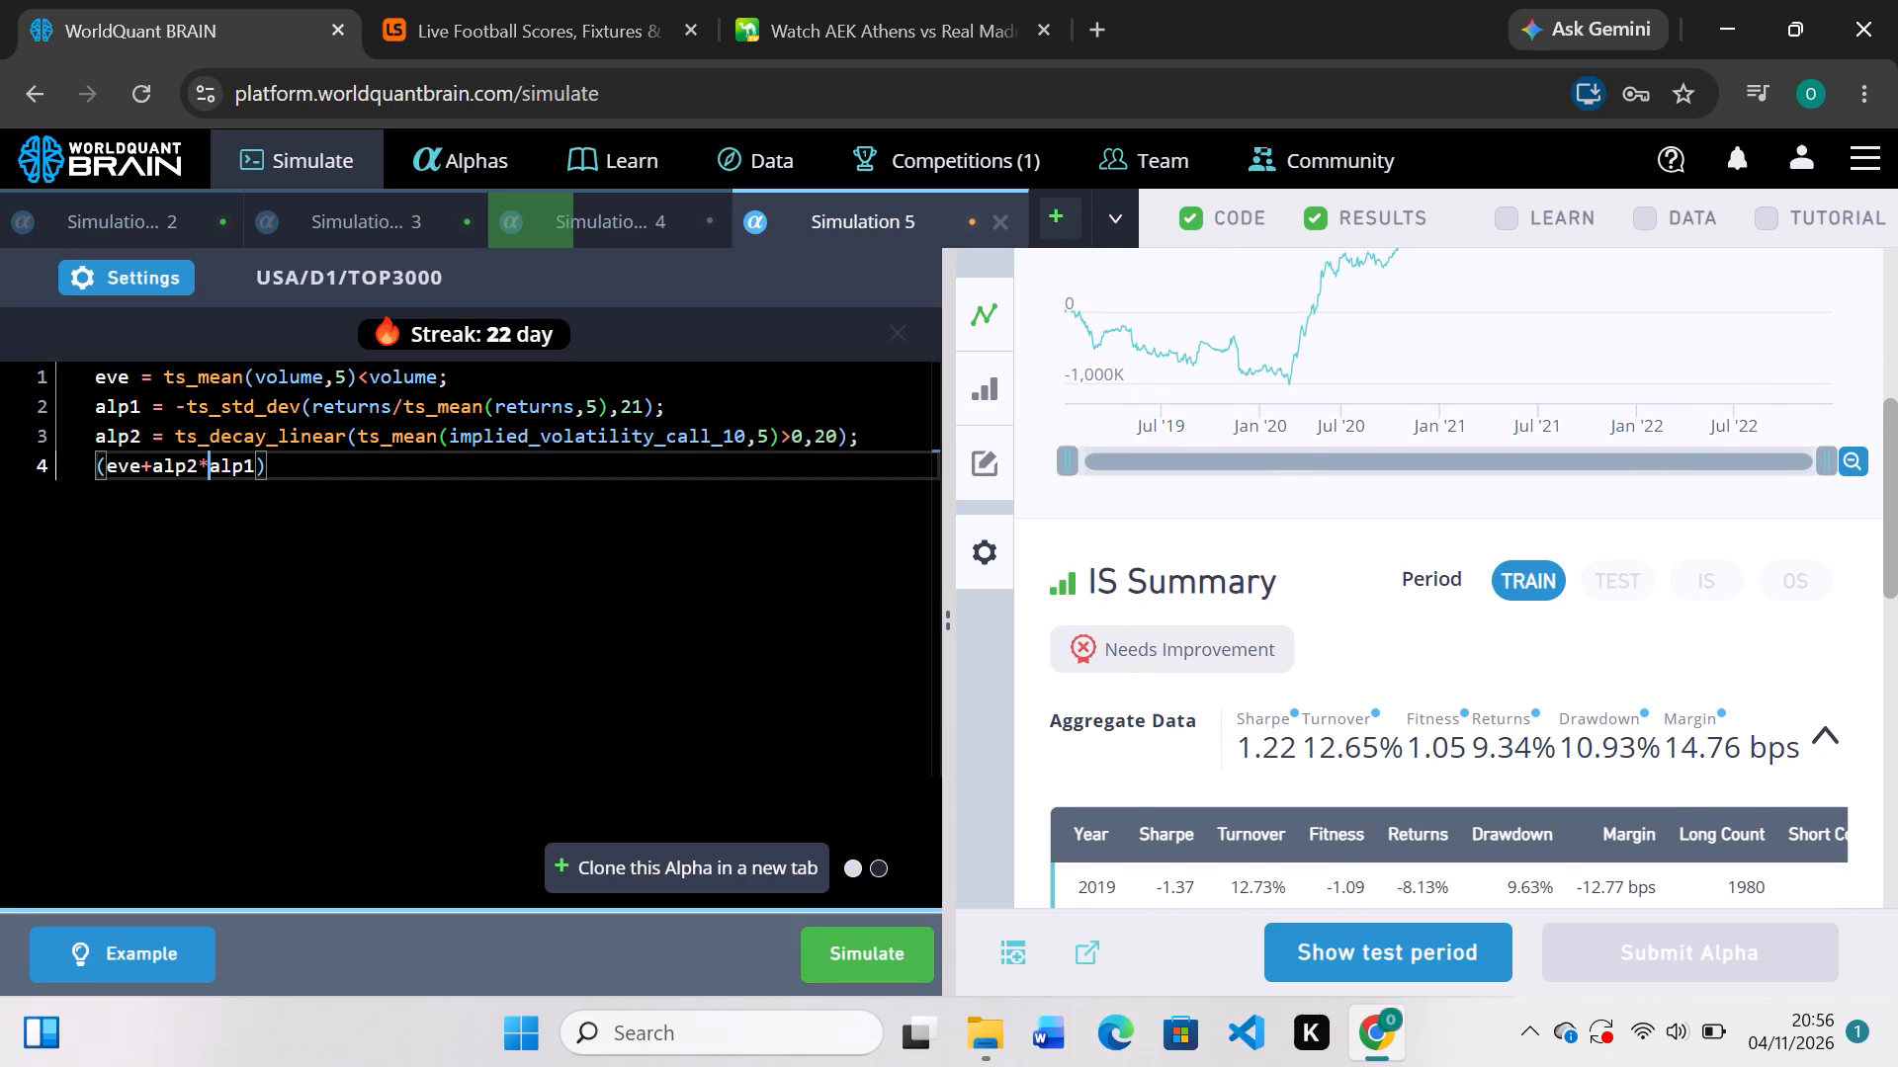
{"action": "left_click", "coordinate": [147, 473]}
{"action": "key", "text": "equal"}
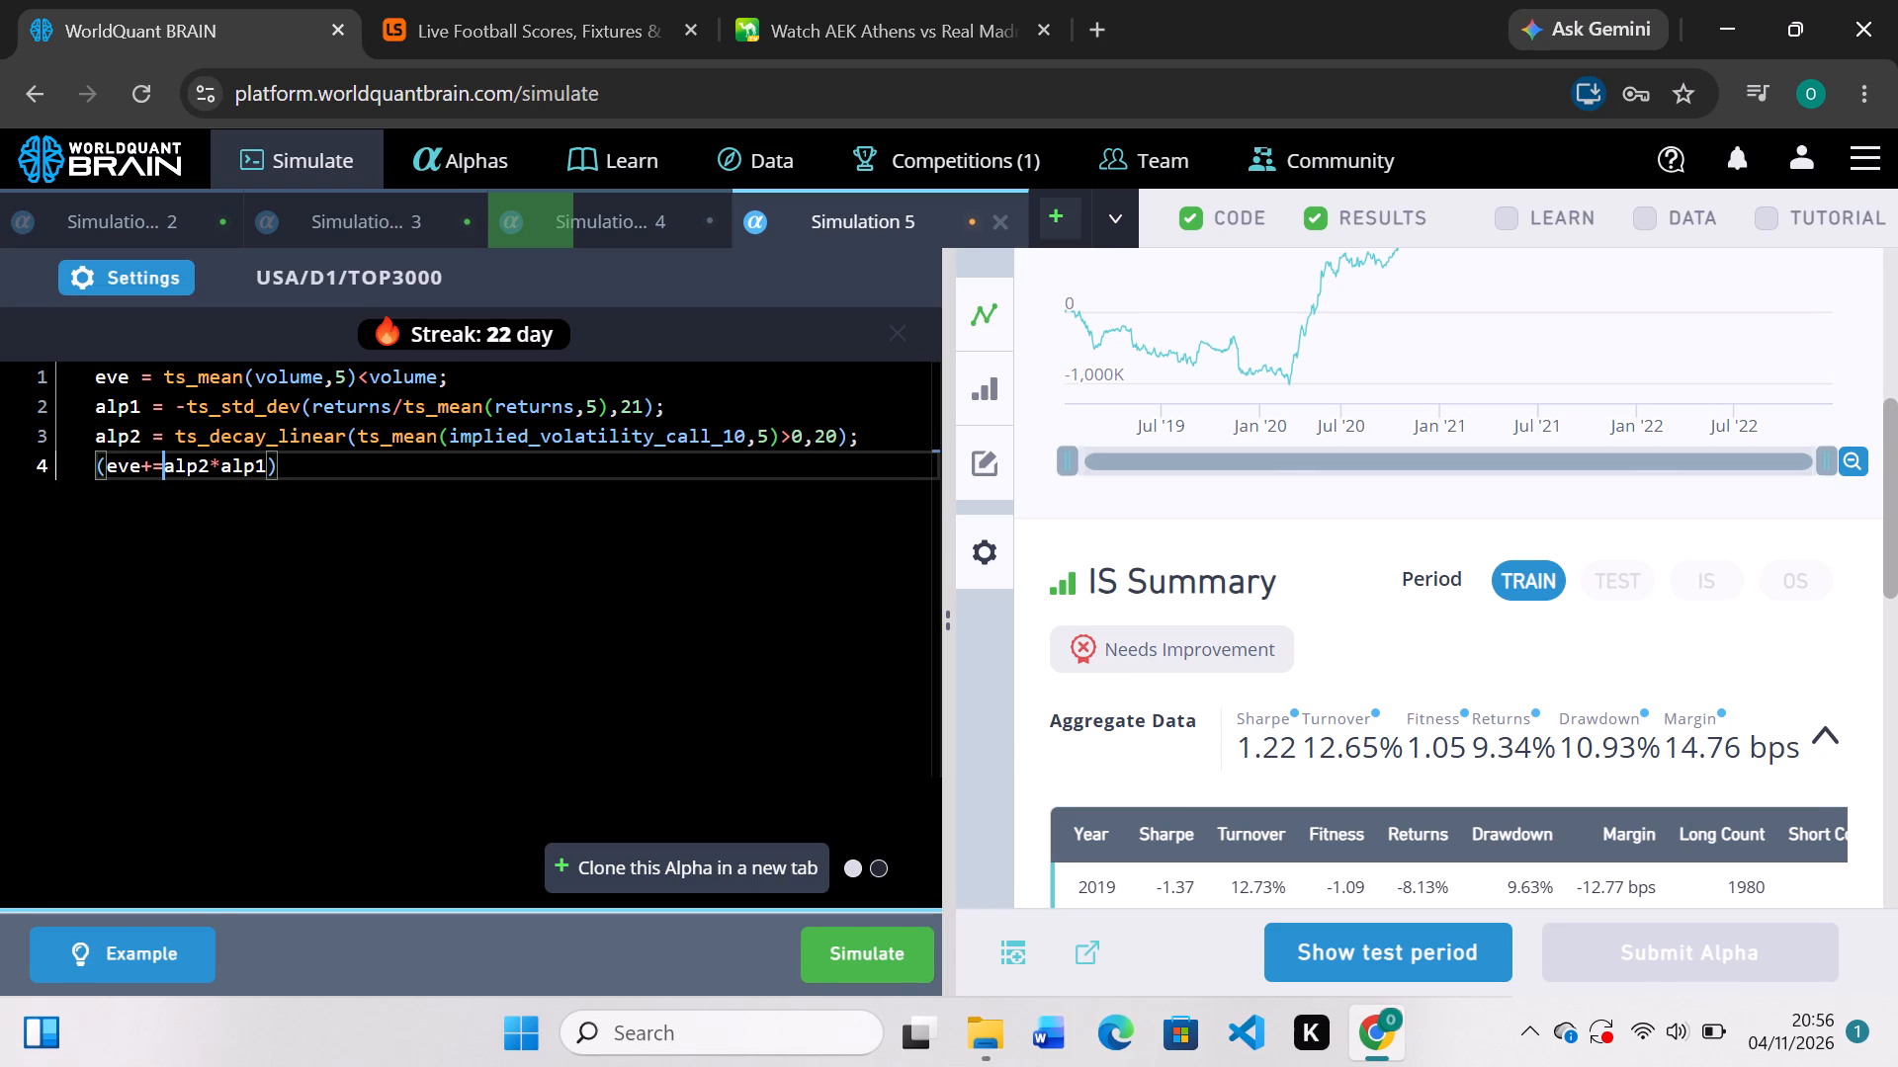
{"action": "key", "text": "BackSpace"}
{"action": "key", "text": "BackSpace"}
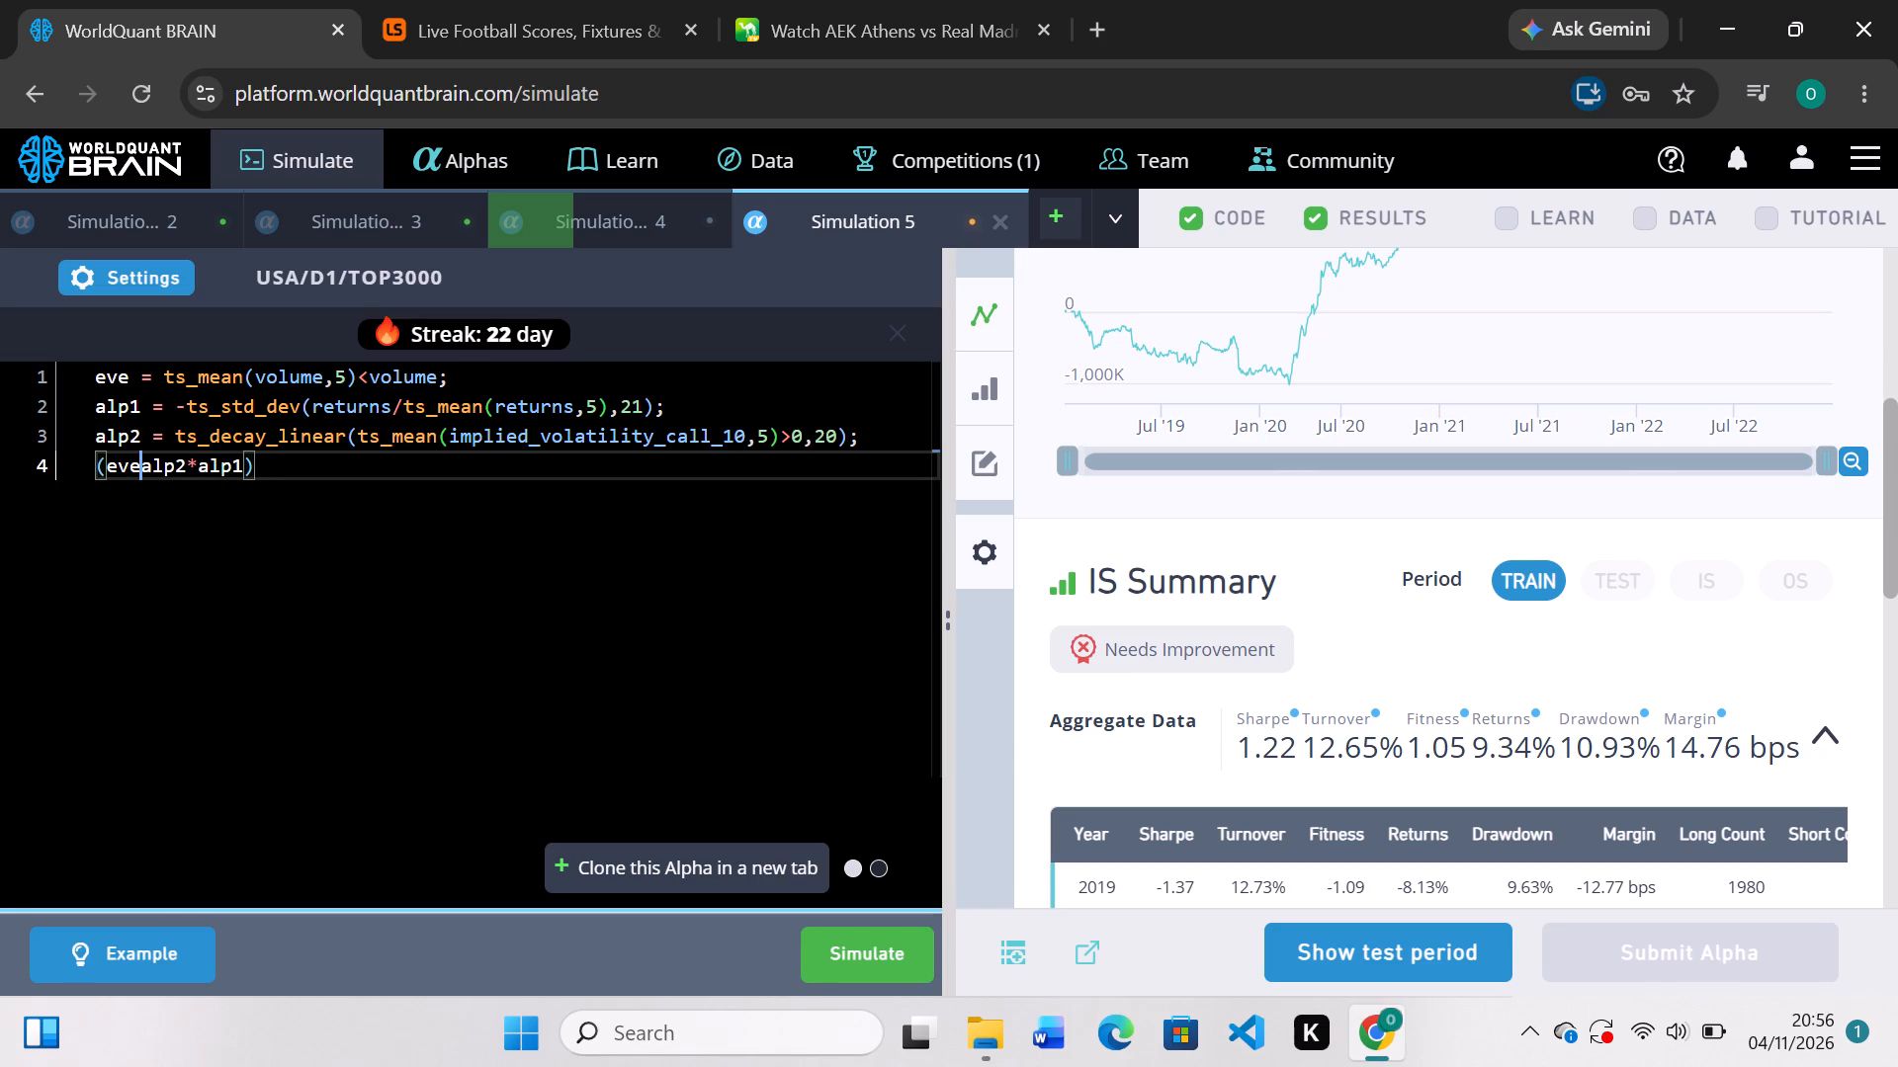
{"action": "key", "text": "shift+asterisk"}
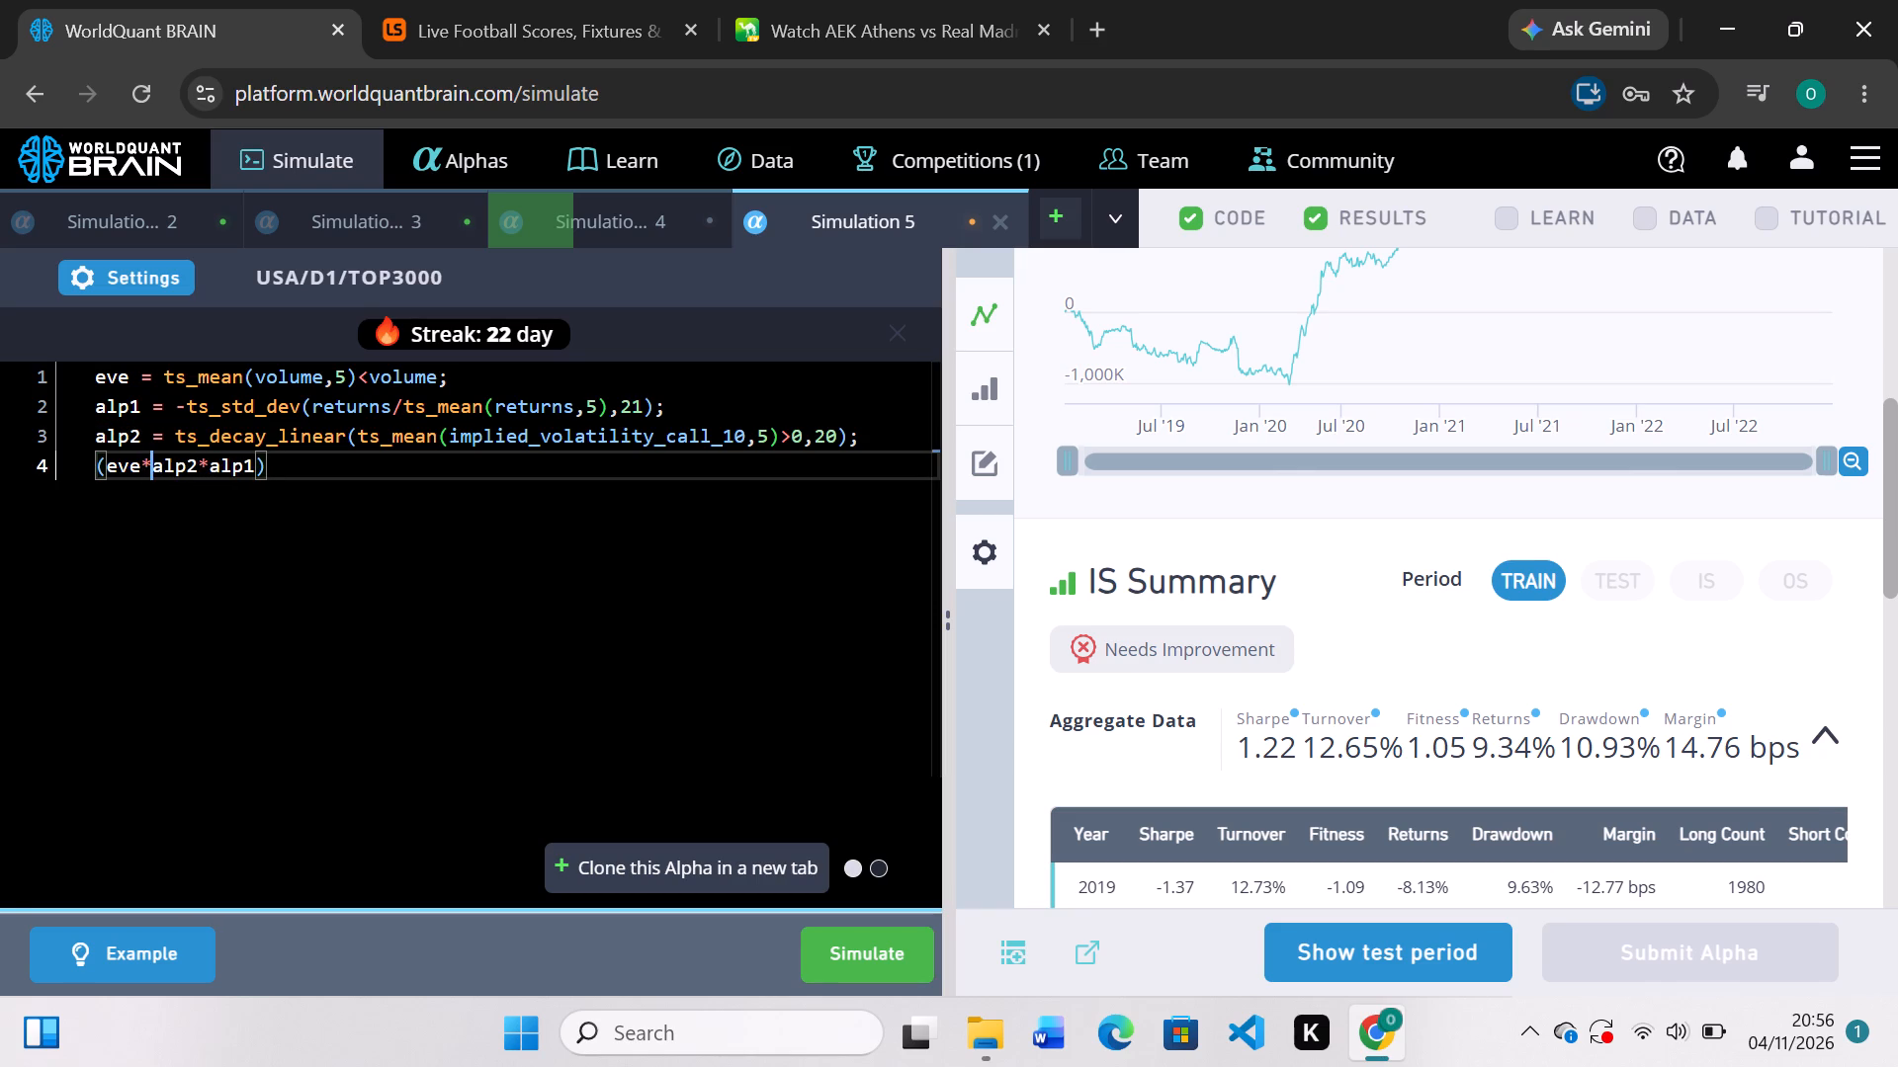
{"action": "left_click", "coordinate": [830, 945]}
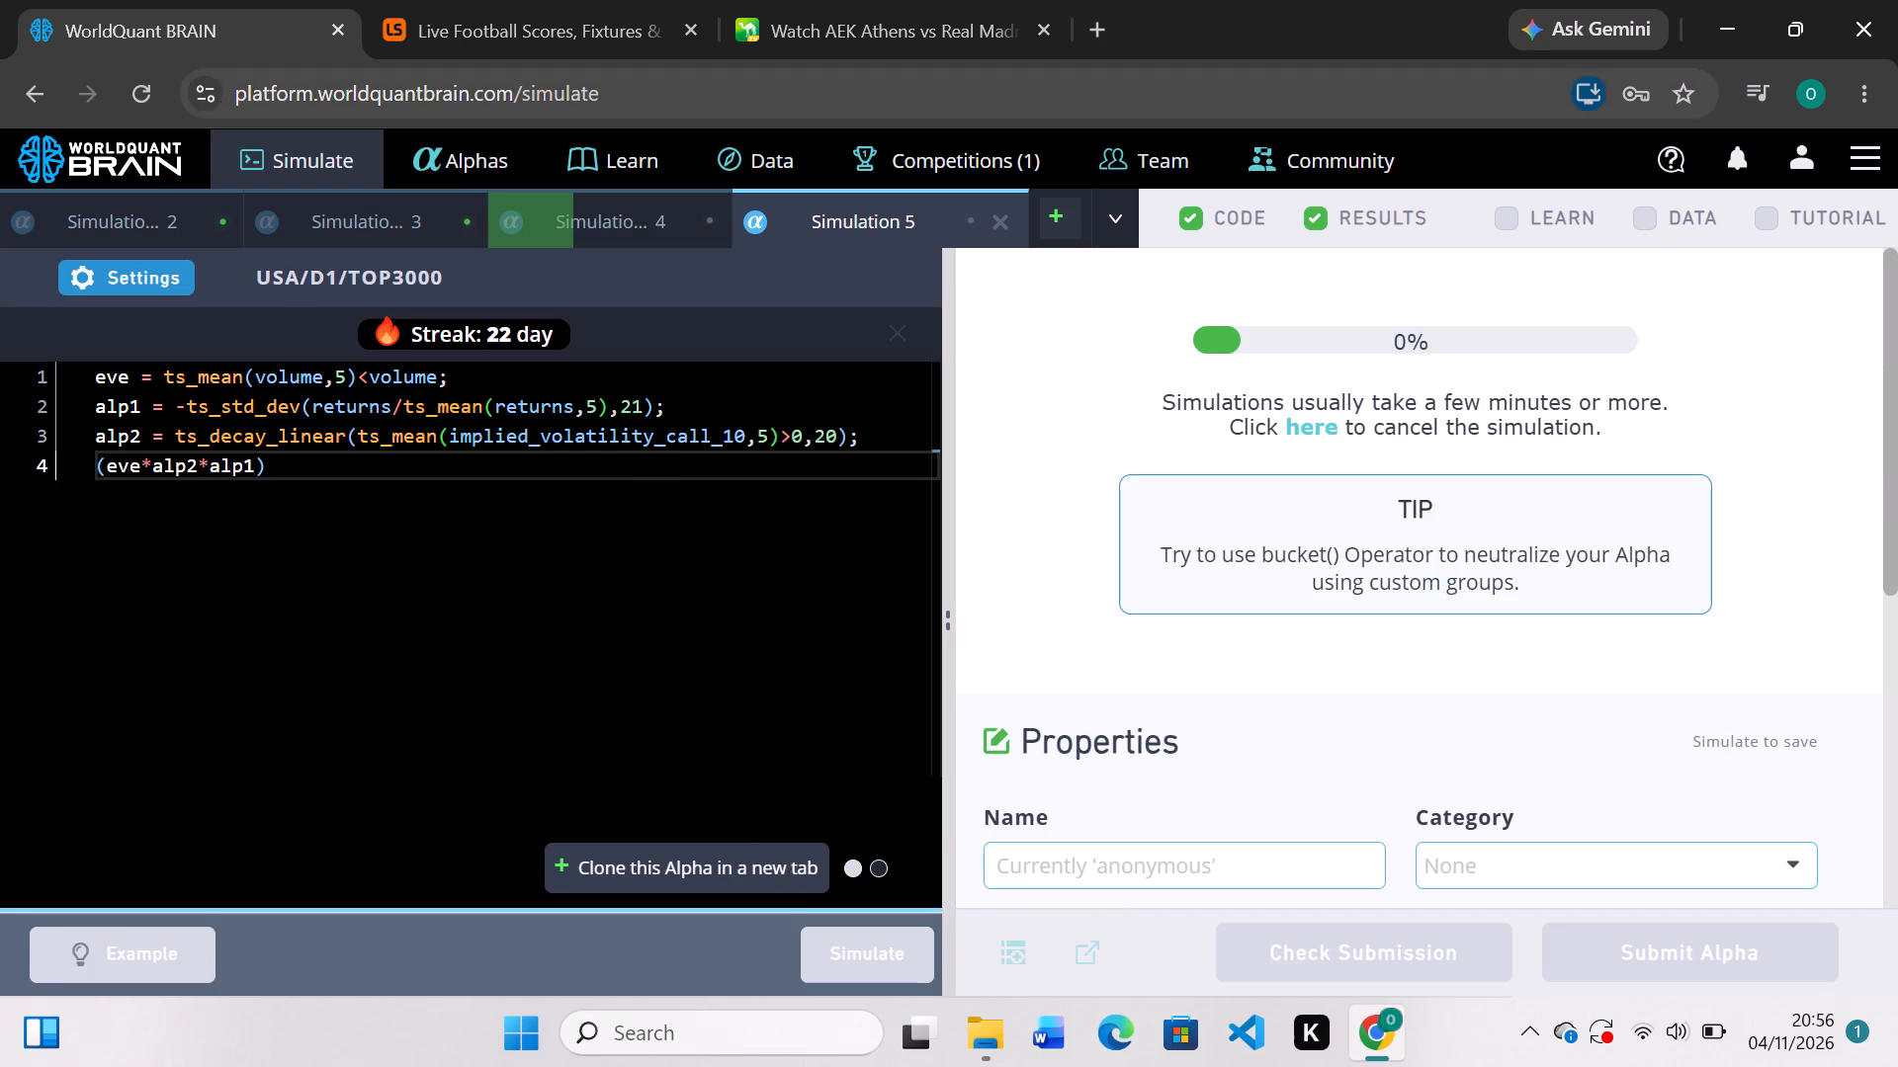
Reload LiveScore to check today's football scores.
{"action": "left_click", "coordinate": [583, 33]}
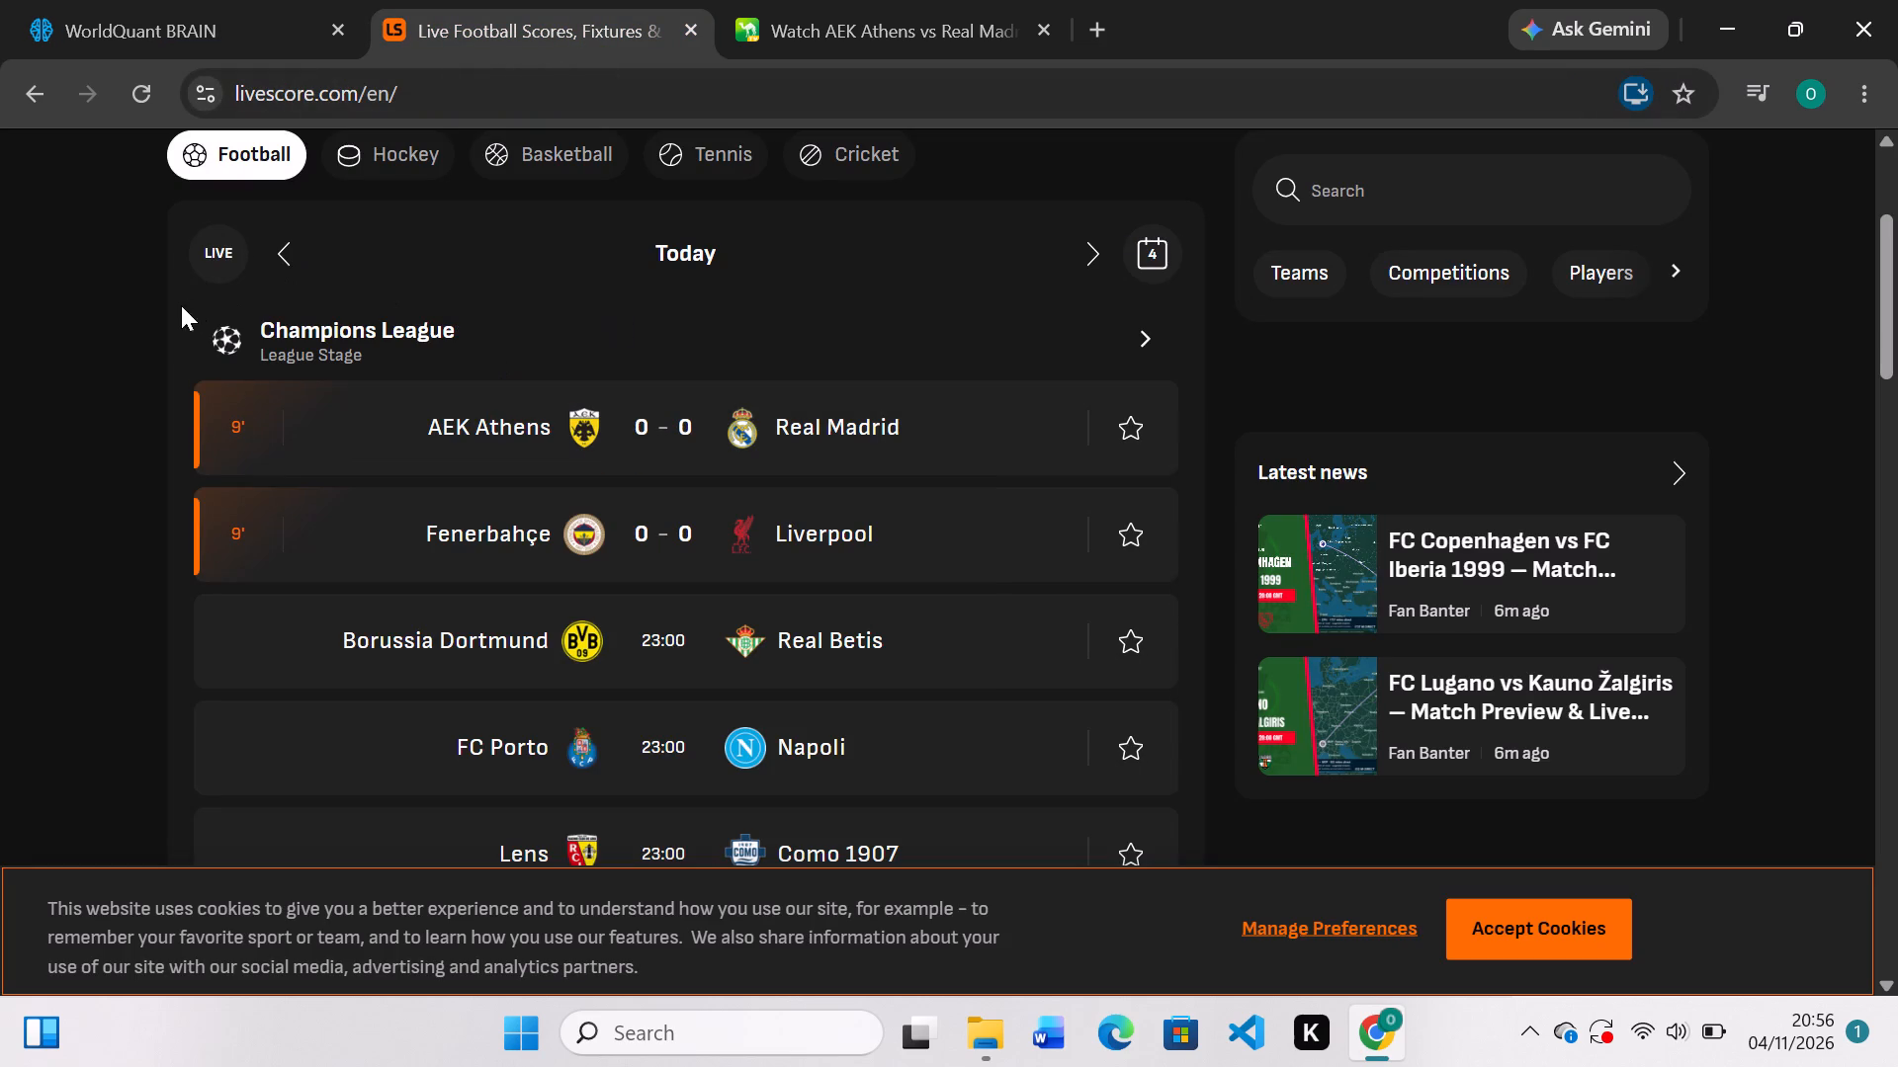
{"action": "left_click", "coordinate": [138, 87]}
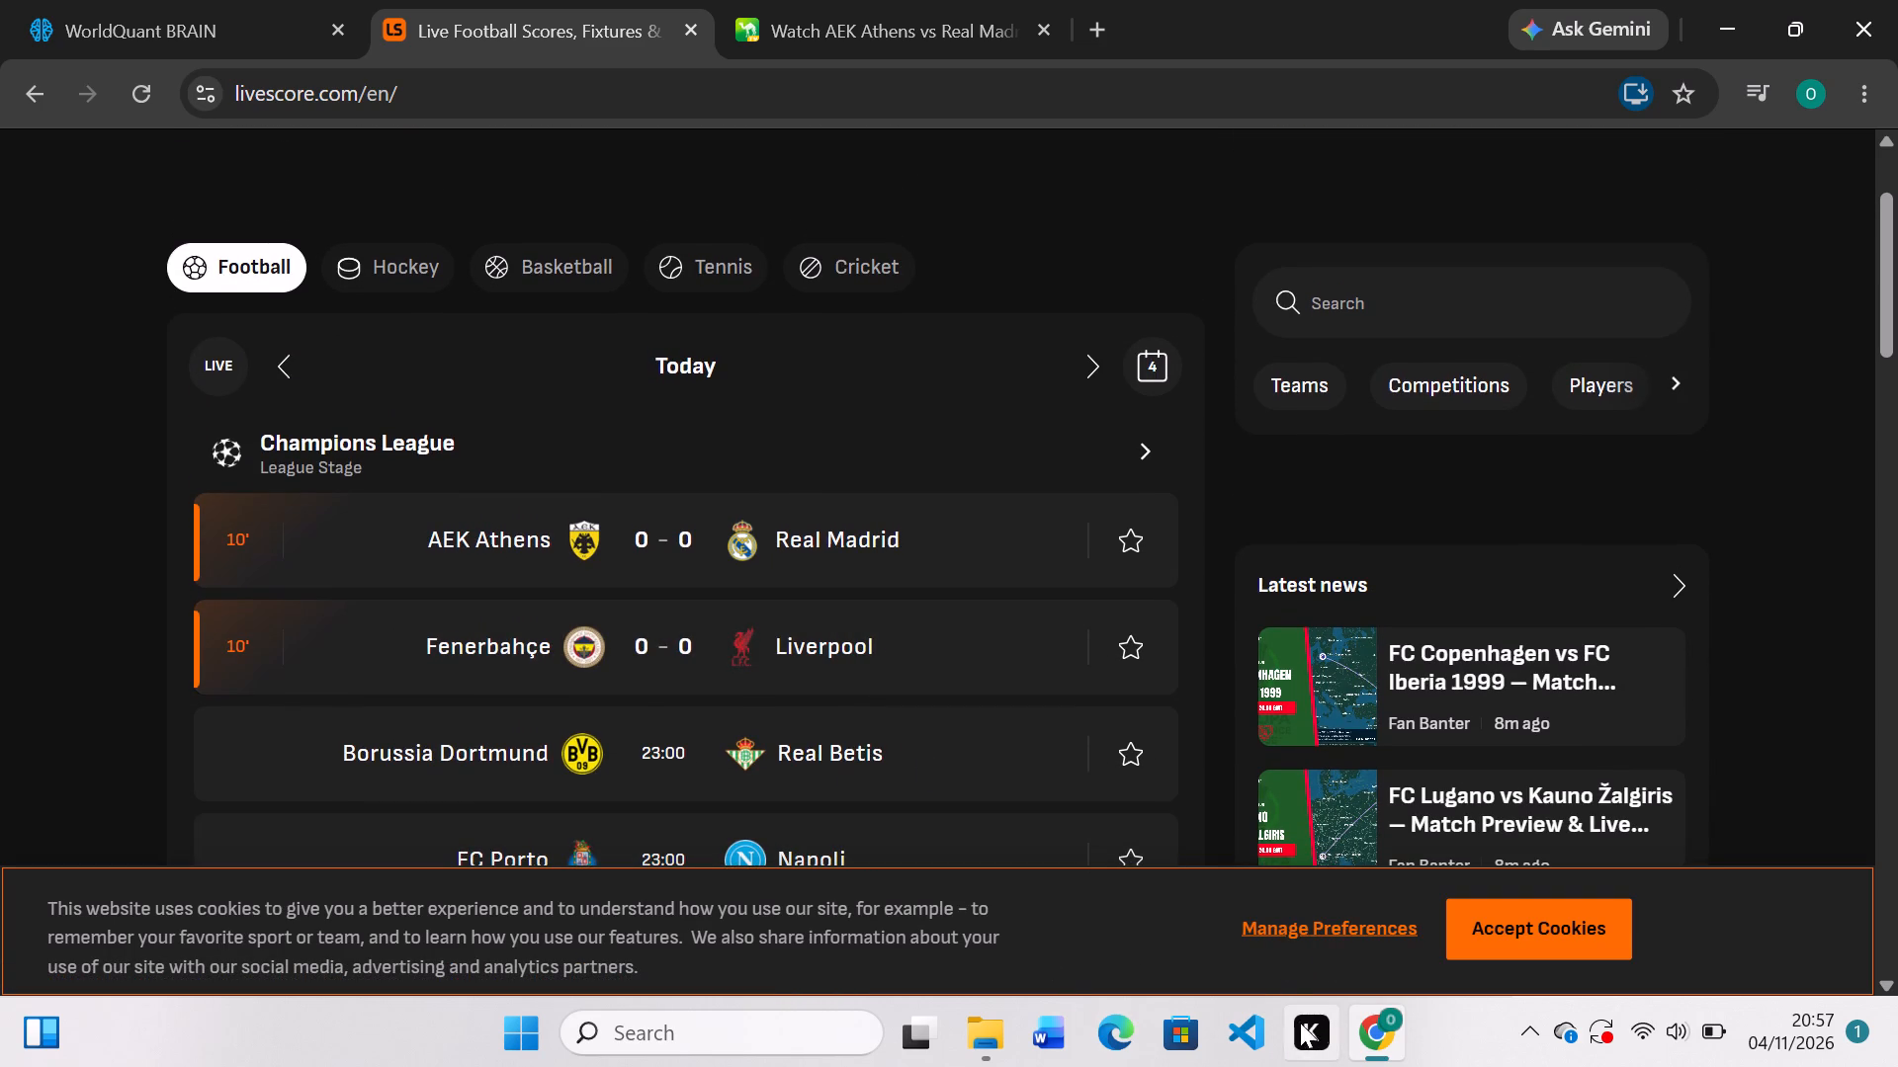
Switch to the app with the K logo.
{"action": "left_click", "coordinate": [1300, 1026]}
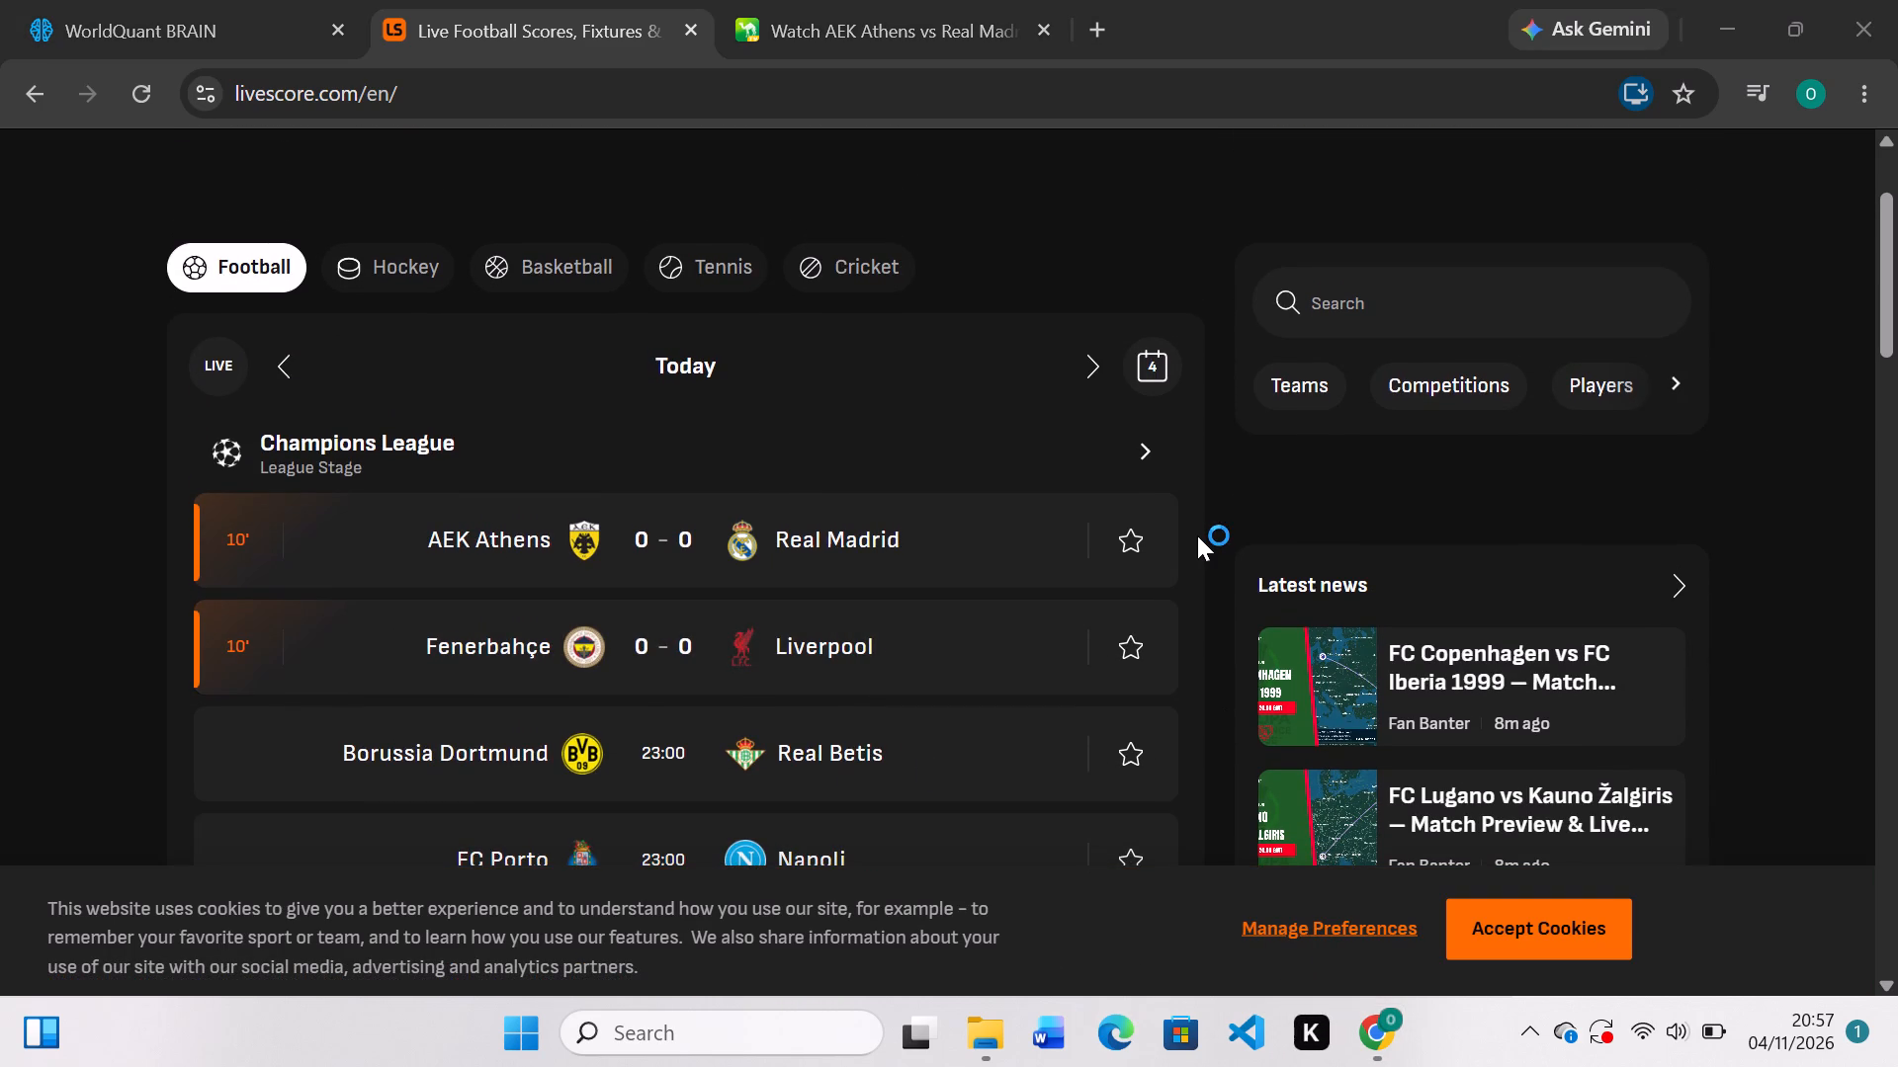
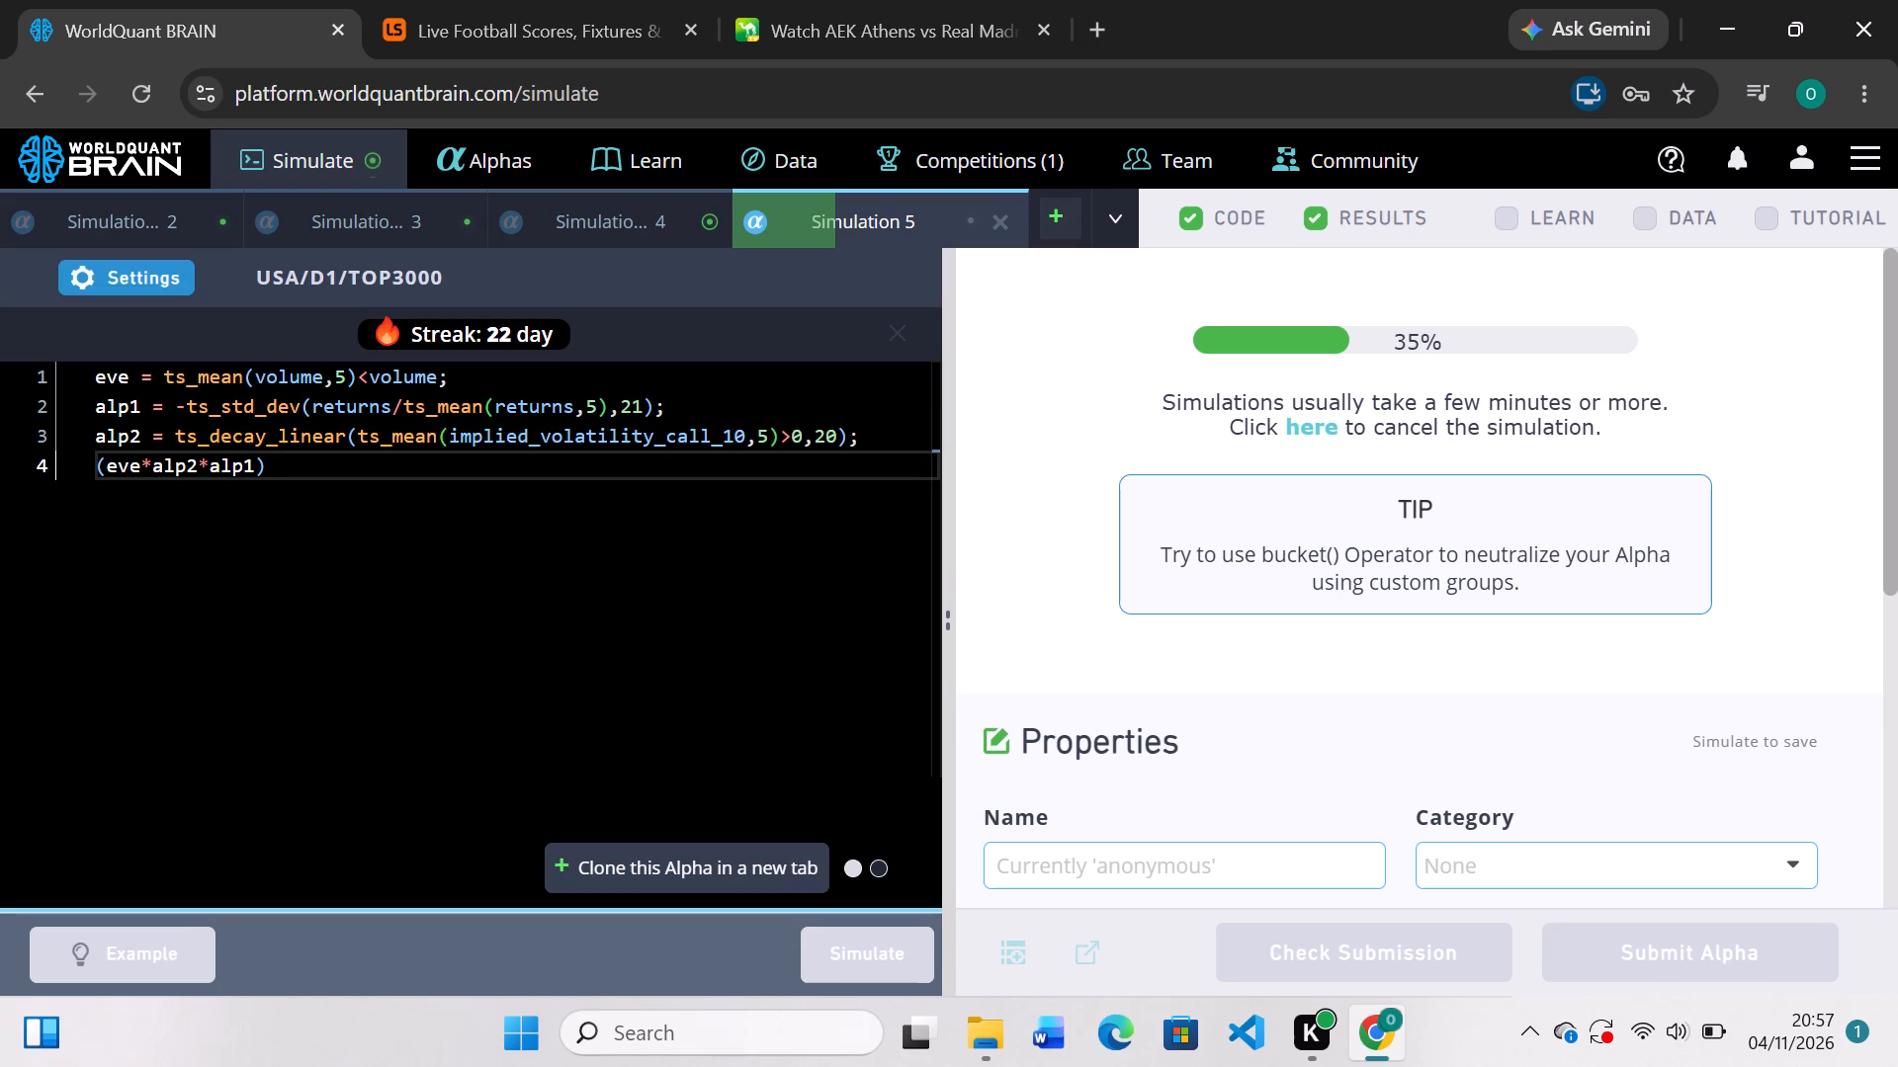
Review Simulation 4's IS Summary, reveal its test period results, and examine the failed checks in IS Testing Status.
{"action": "left_click", "coordinate": [651, 212]}
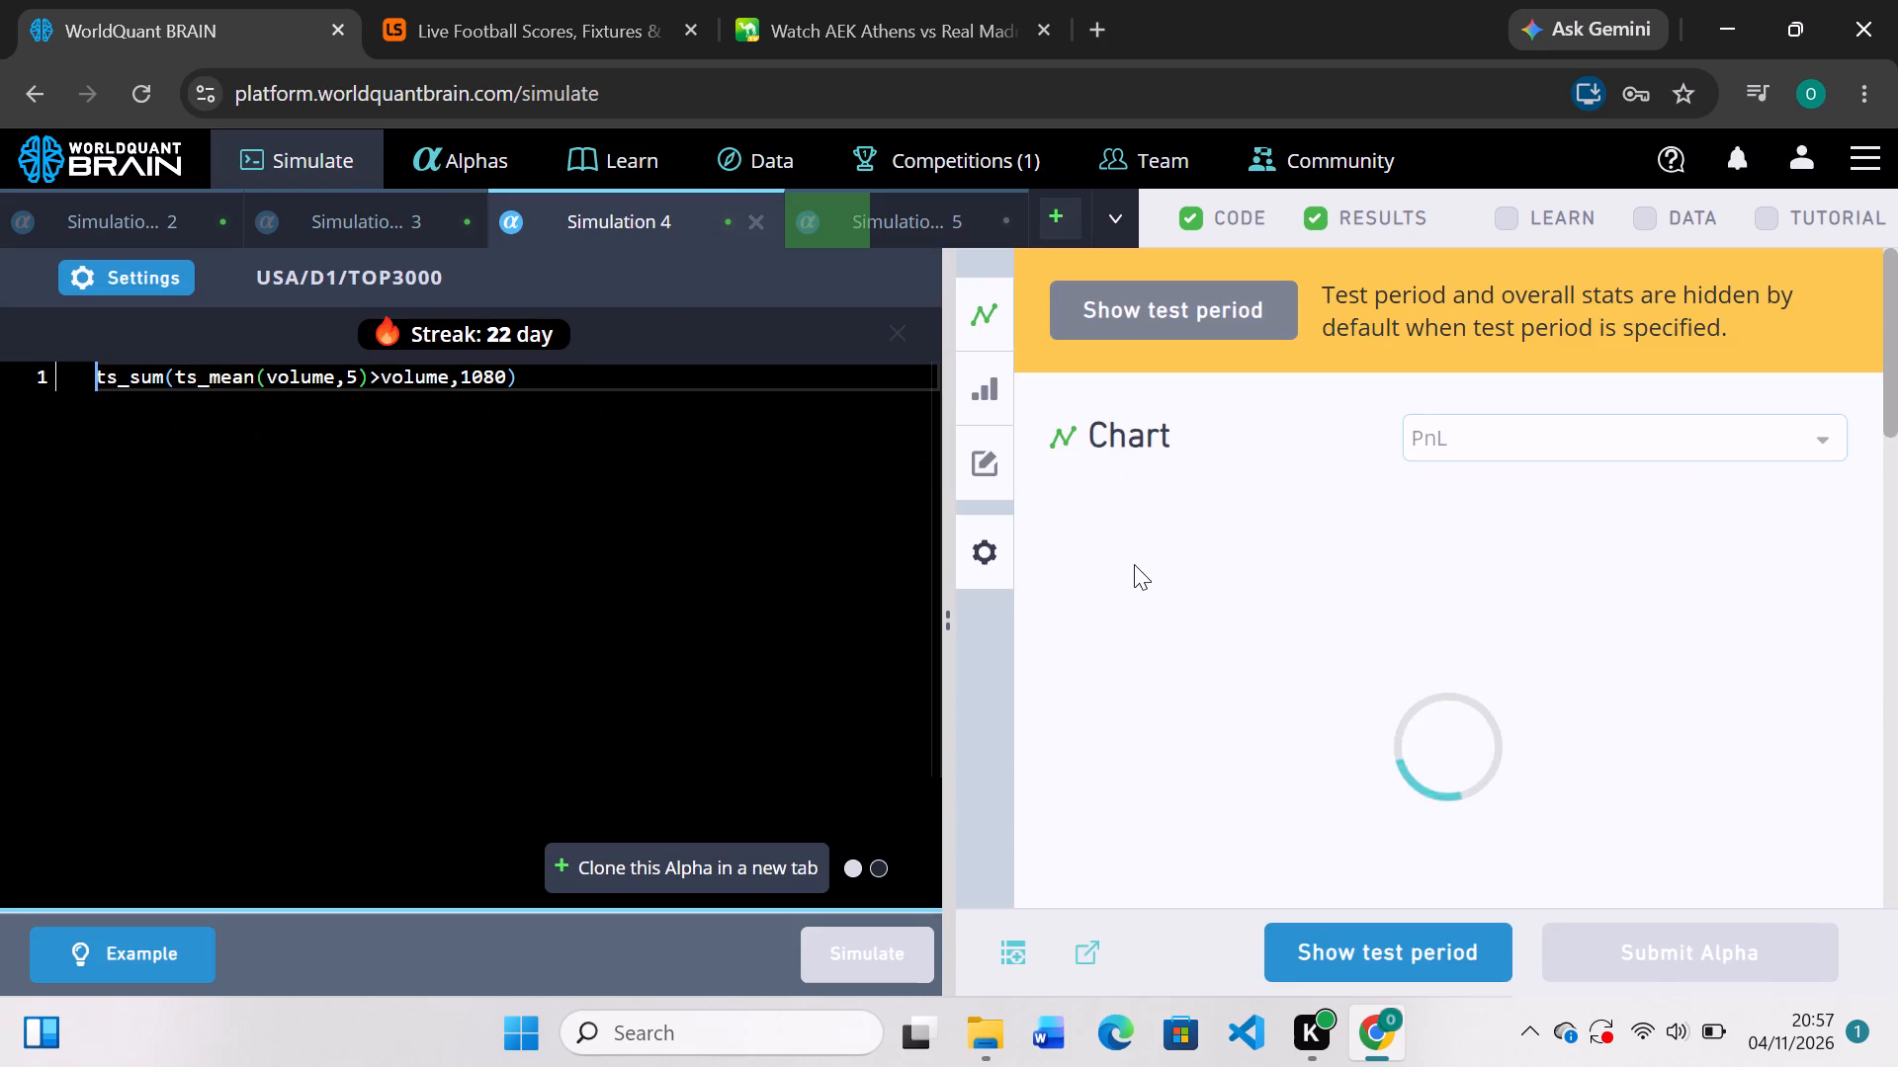
{"action": "scroll", "coordinate": [1455, 589], "scroll_direction": "down", "scroll_amount": 3}
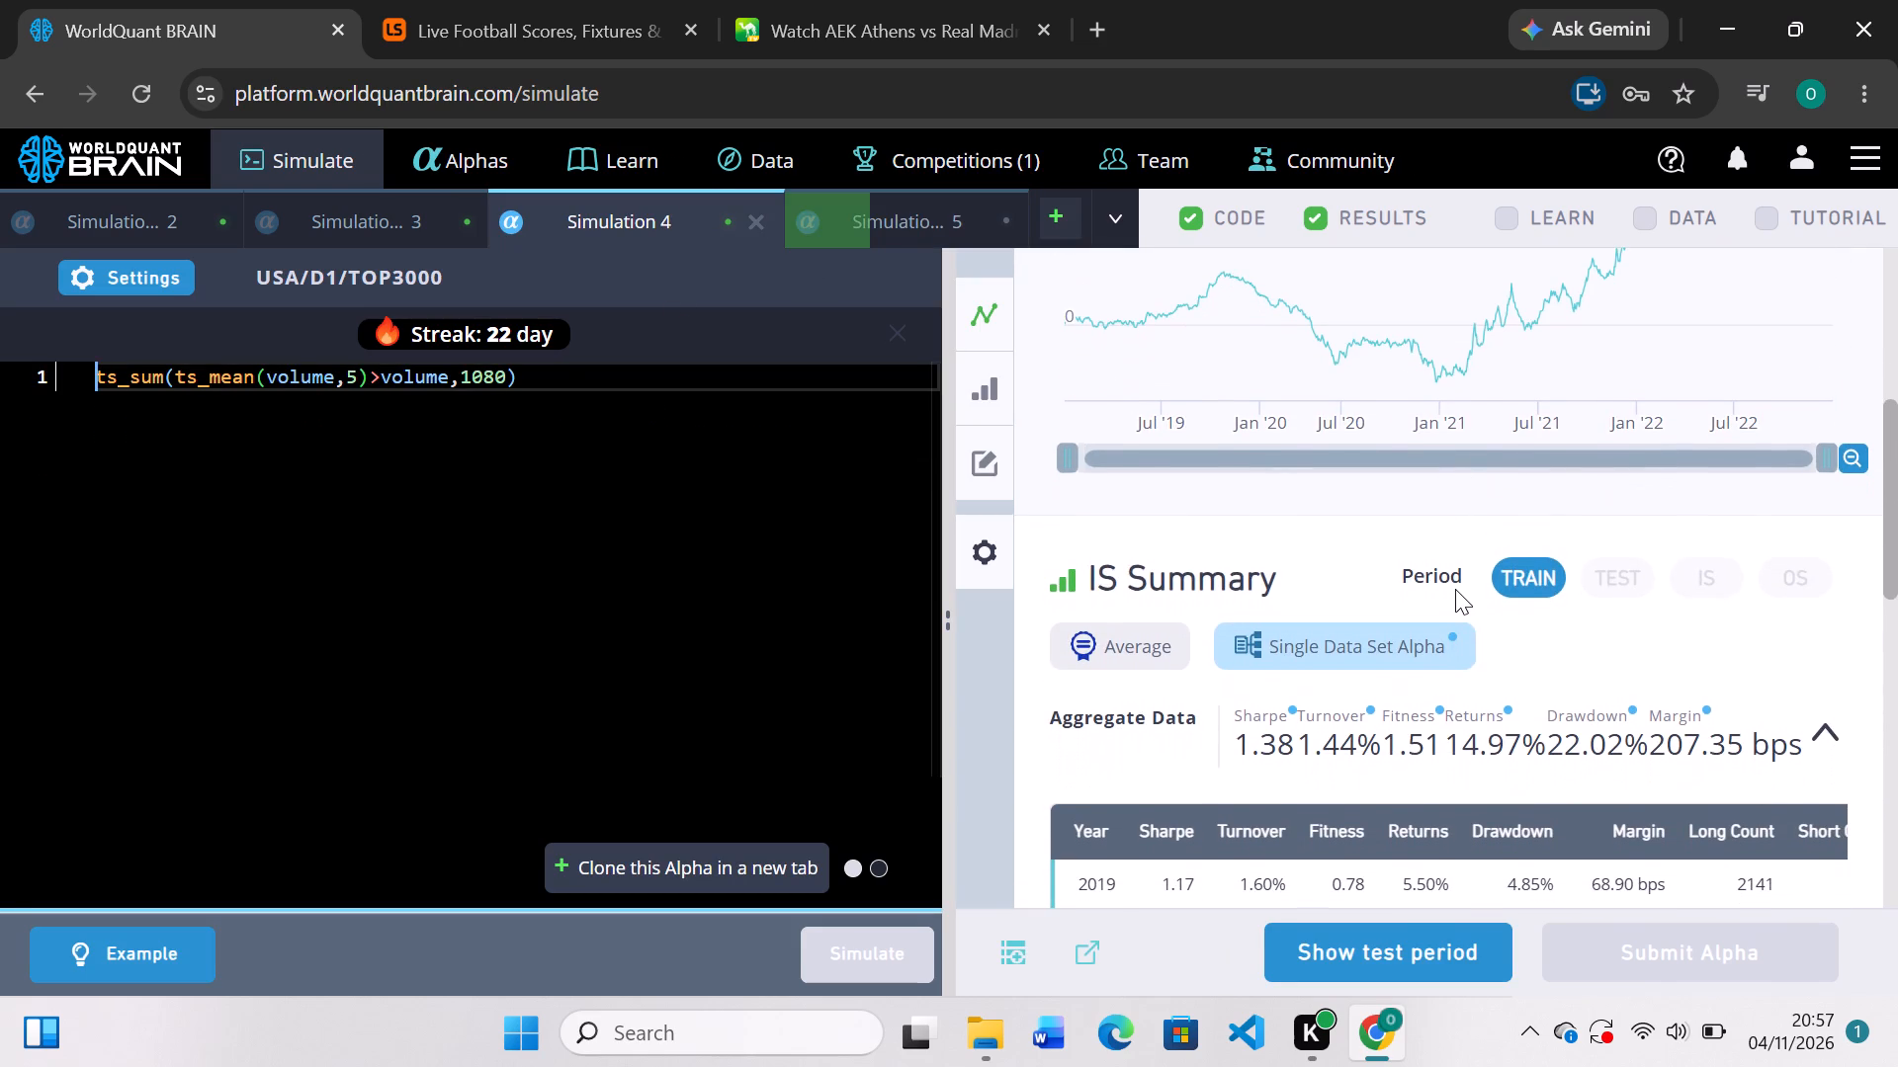
{"action": "scroll", "coordinate": [1455, 589], "scroll_direction": "up", "scroll_amount": 2}
{"action": "scroll", "coordinate": [1455, 589], "scroll_direction": "down", "scroll_amount": 3}
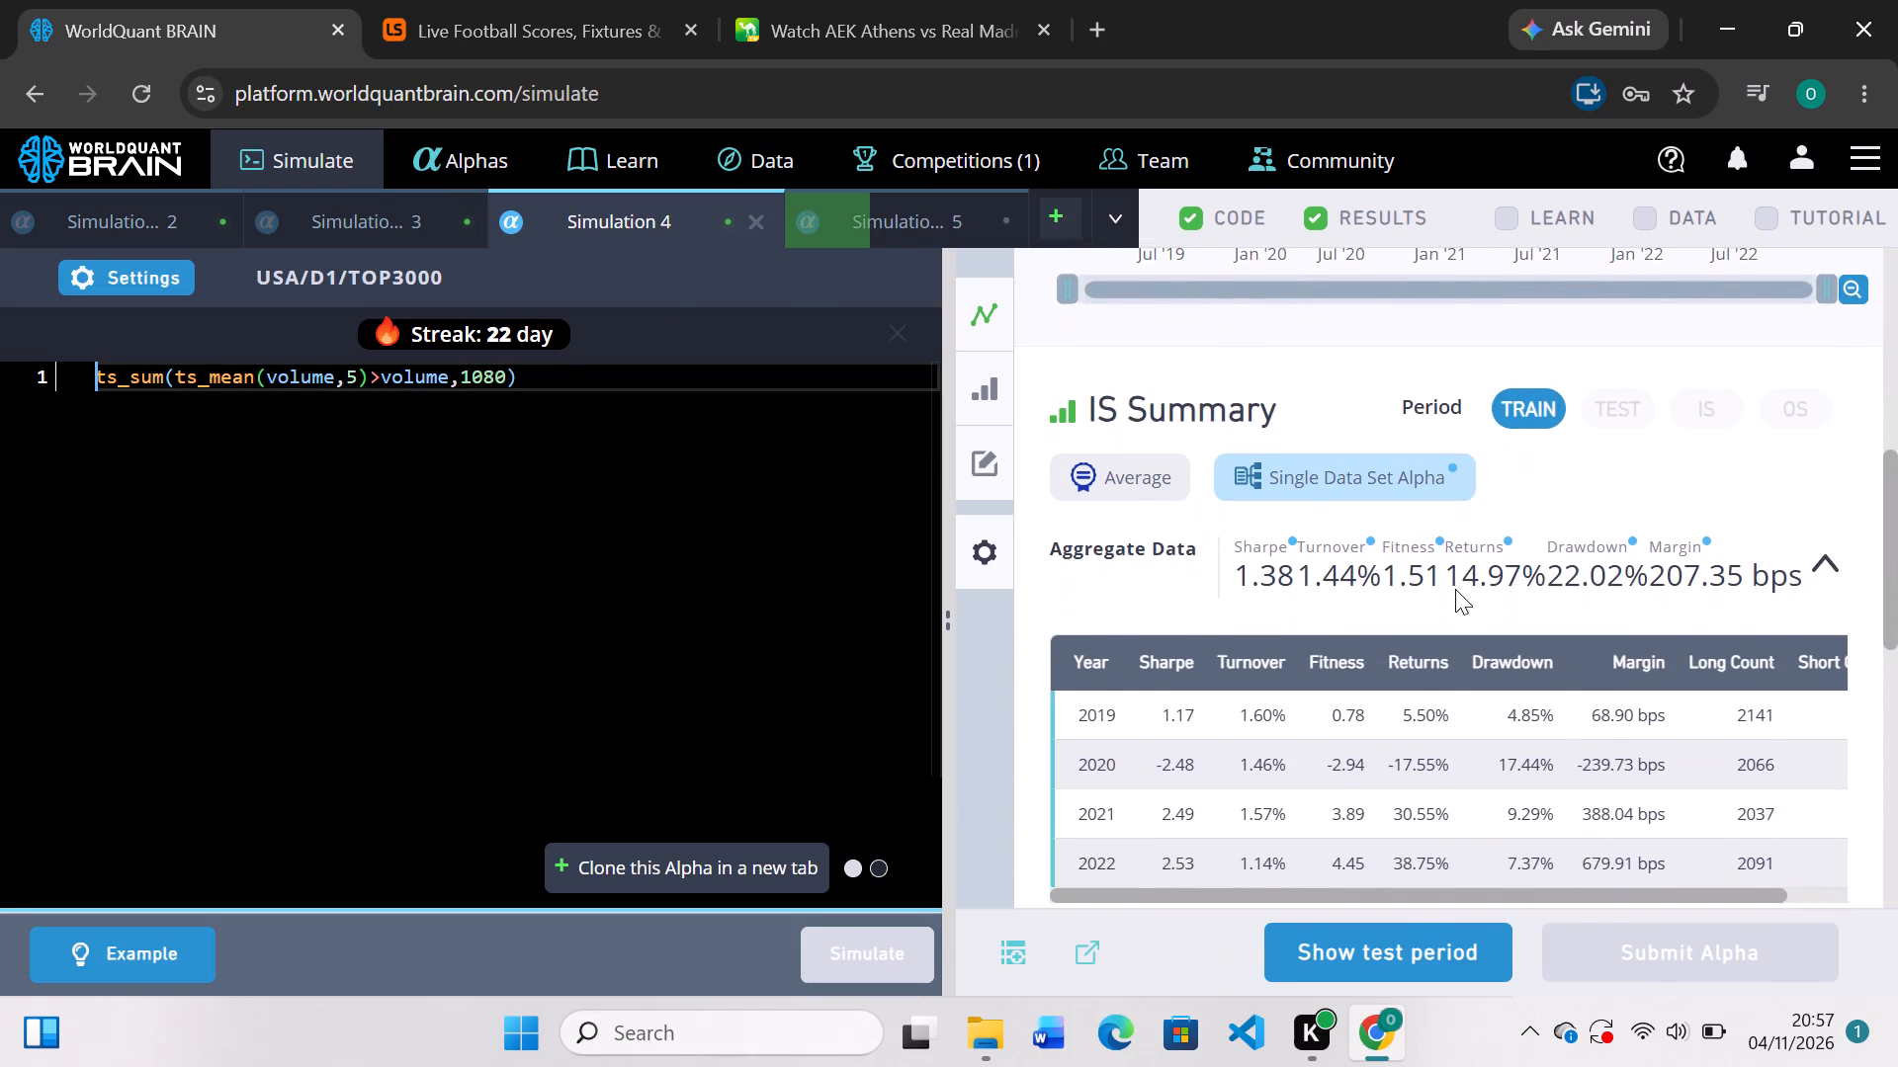
{"action": "left_click", "coordinate": [1393, 932]}
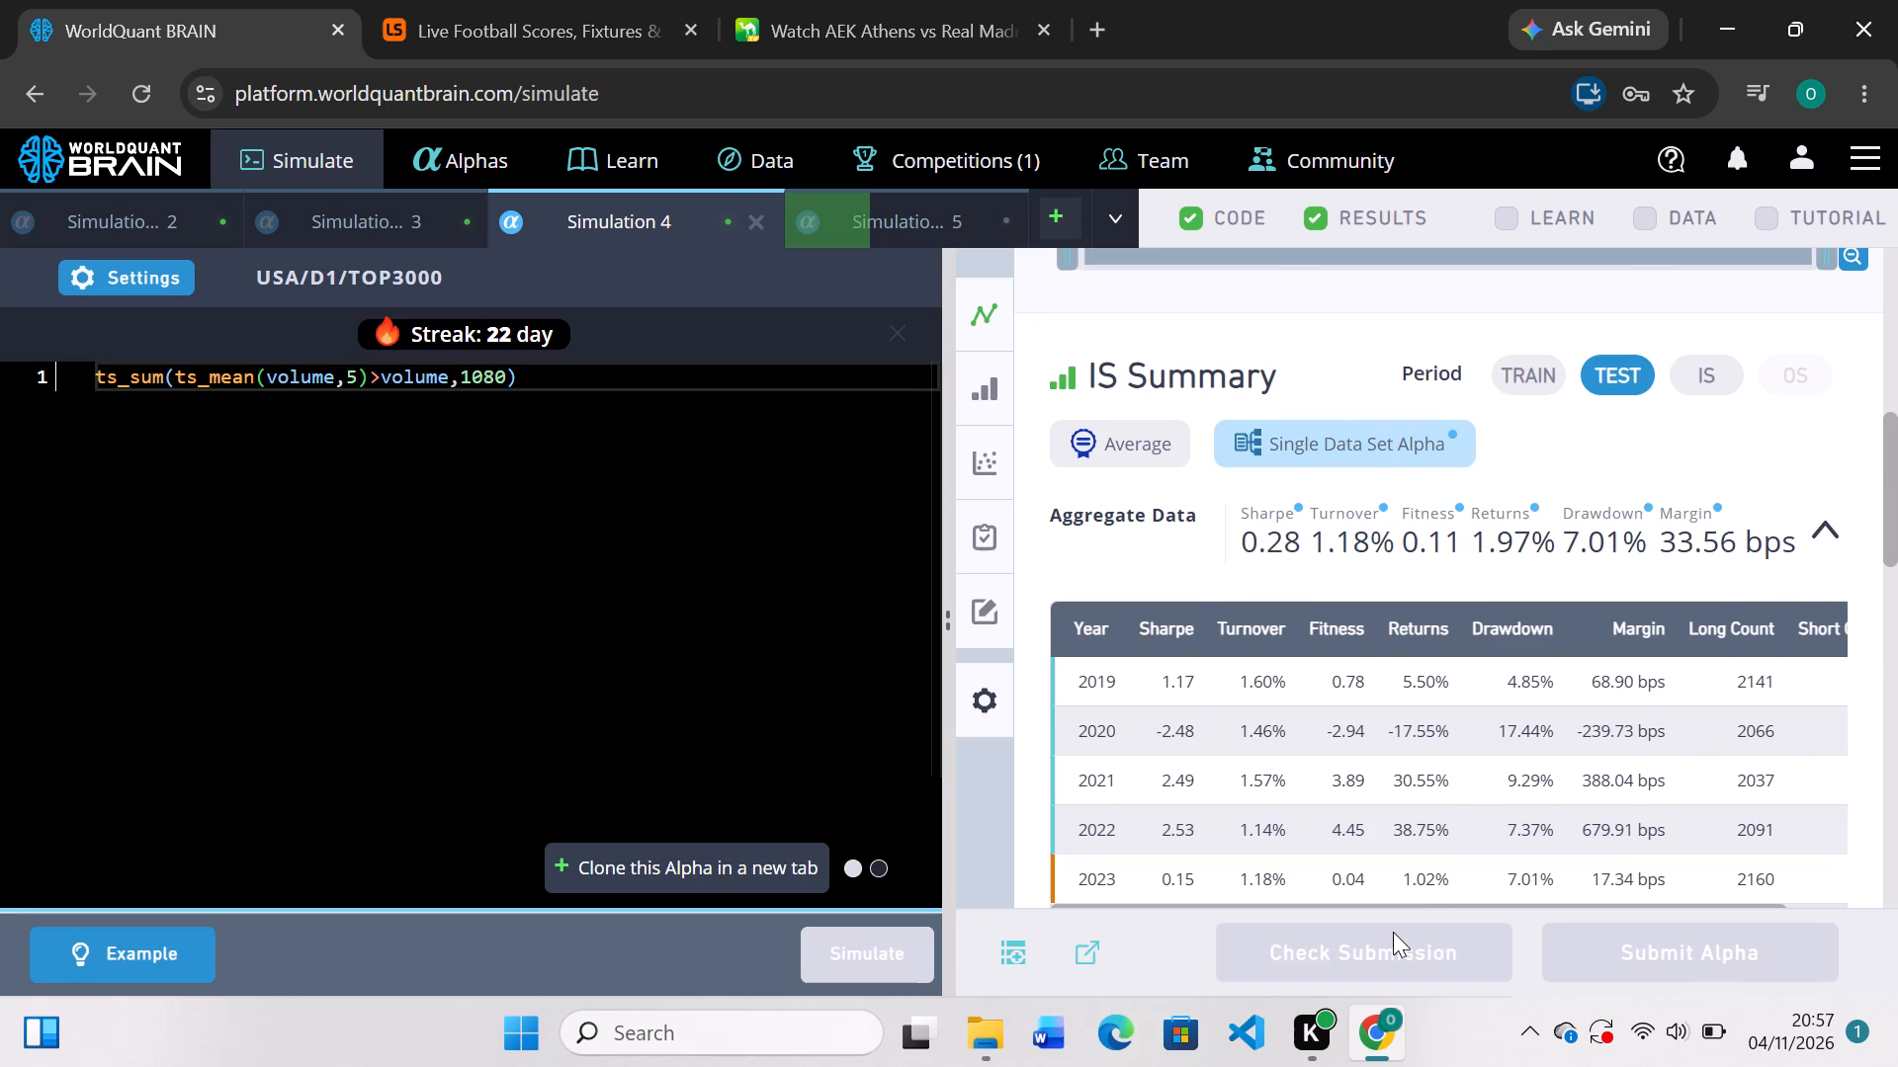
{"action": "scroll", "coordinate": [1480, 696], "scroll_direction": "down", "scroll_amount": 4}
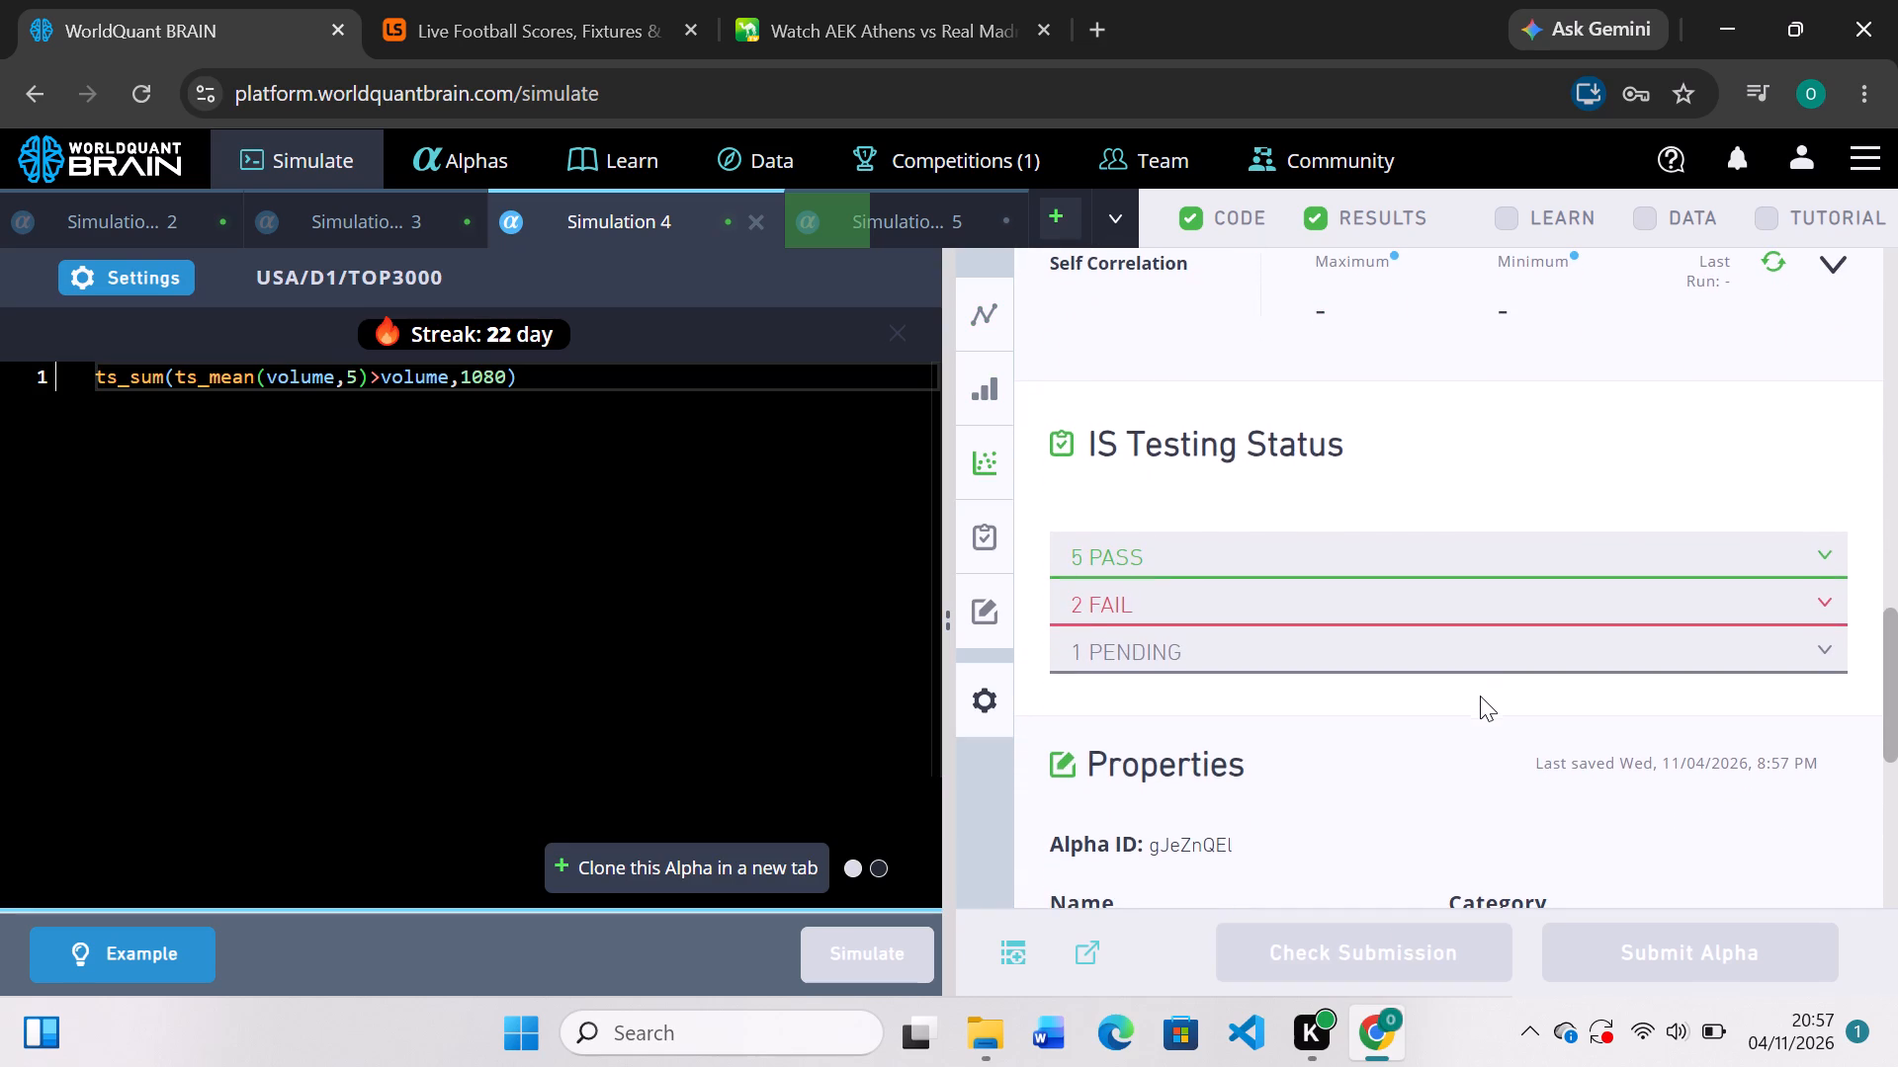
{"action": "left_click", "coordinate": [1710, 599]}
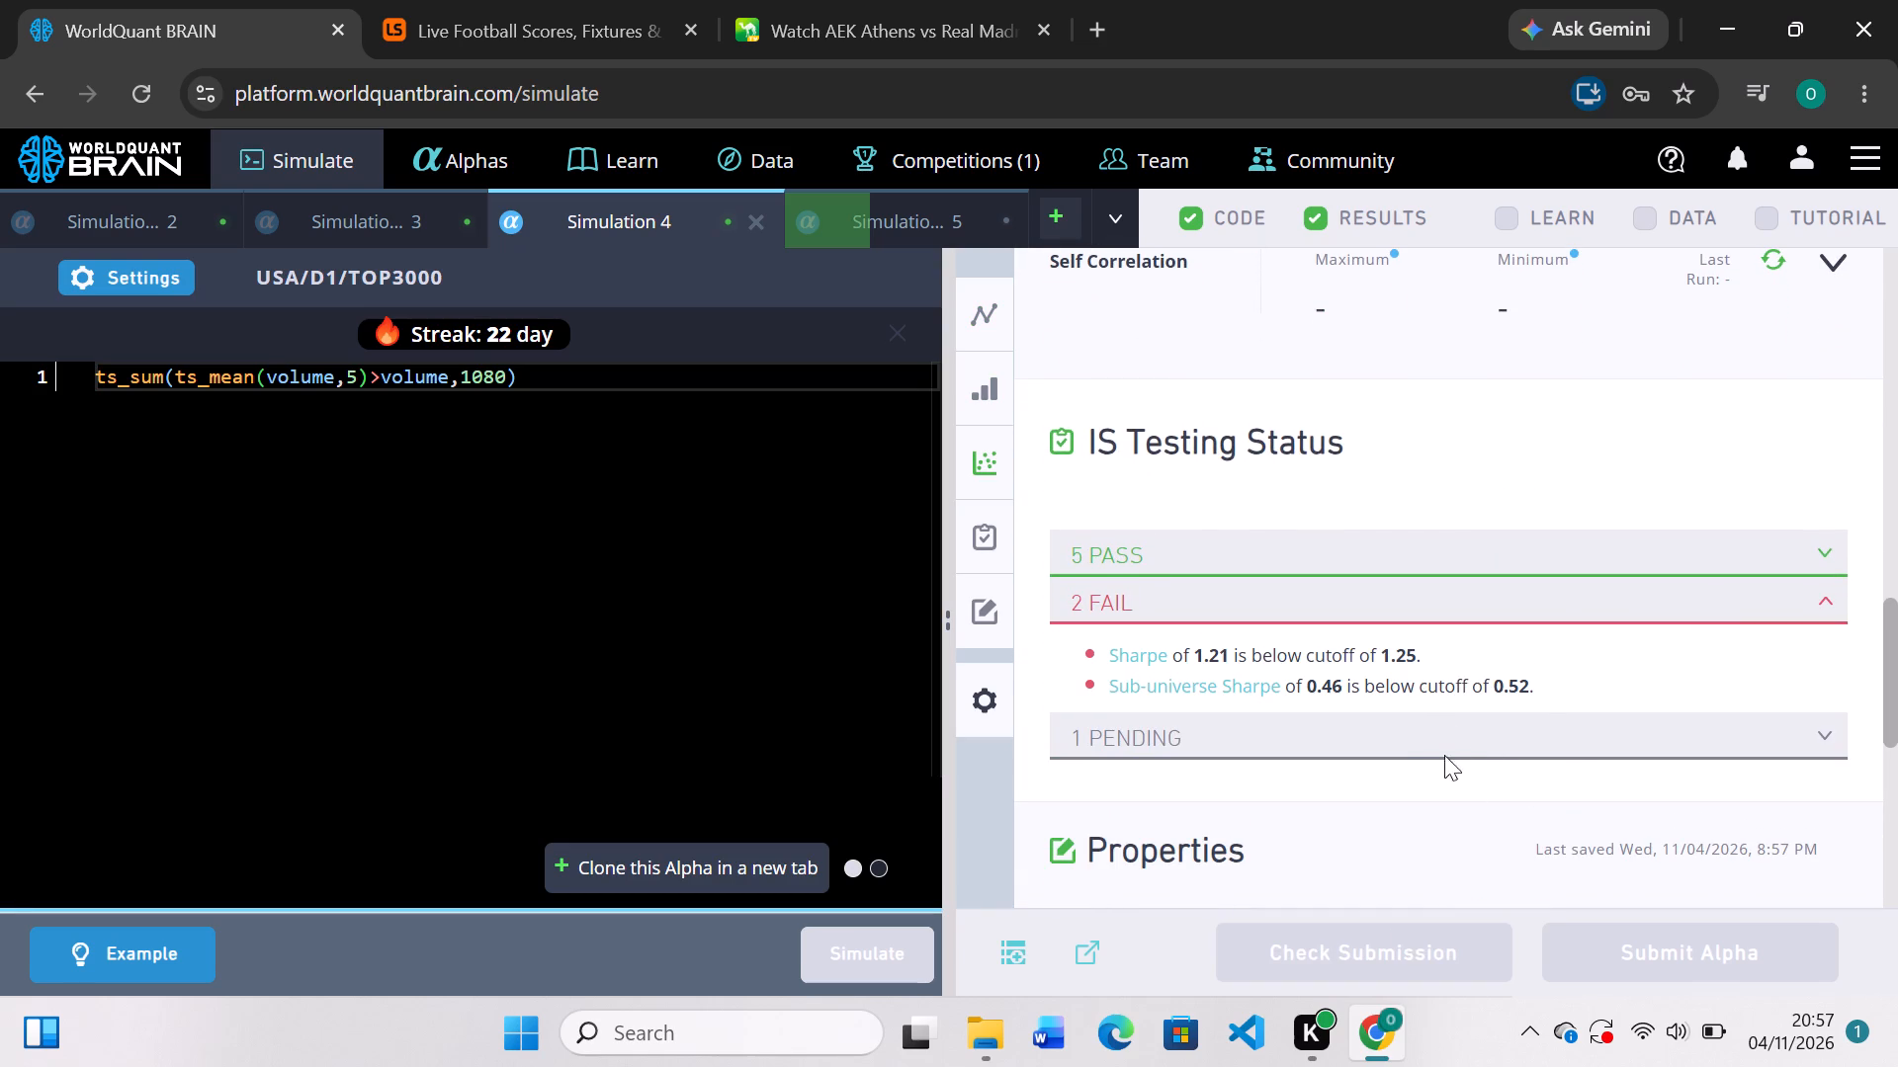
{"action": "scroll", "coordinate": [1541, 705], "scroll_direction": "up", "scroll_amount": 2}
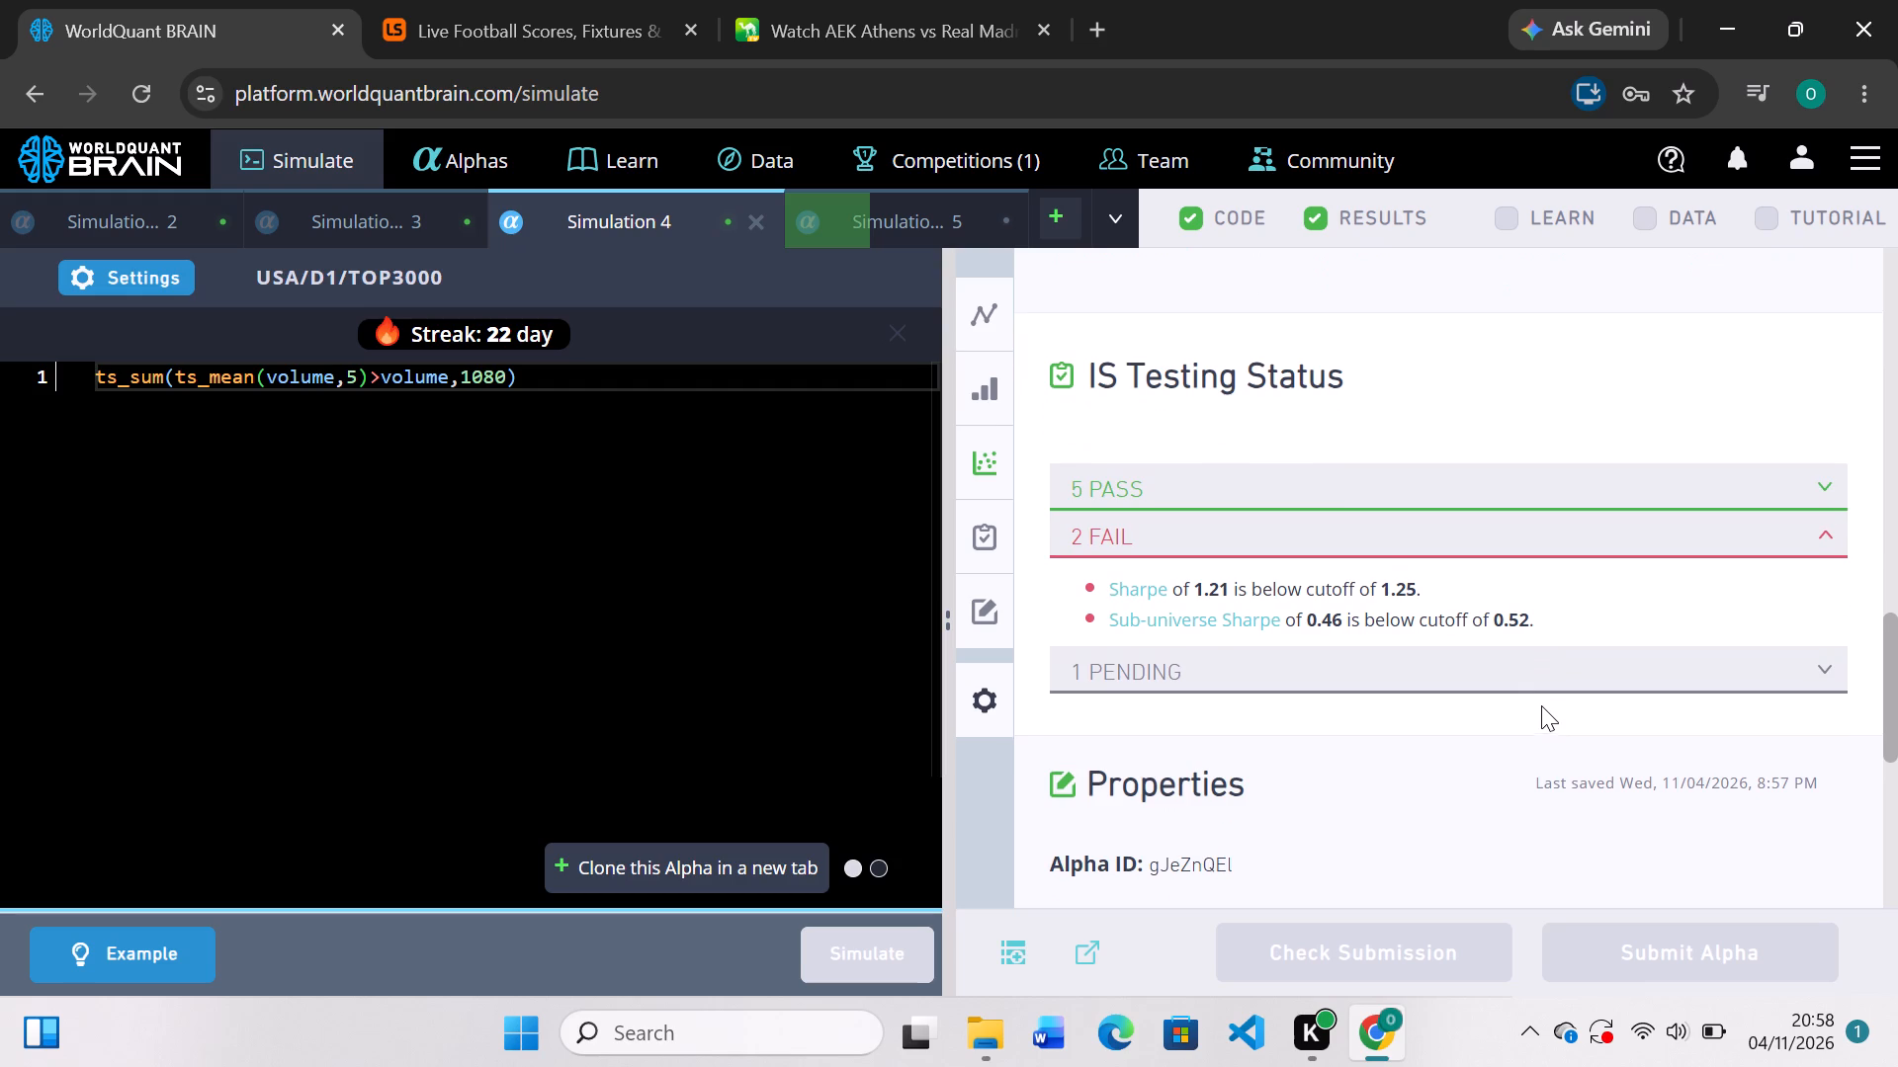
{"action": "scroll", "coordinate": [1541, 705], "scroll_direction": "up", "scroll_amount": 1}
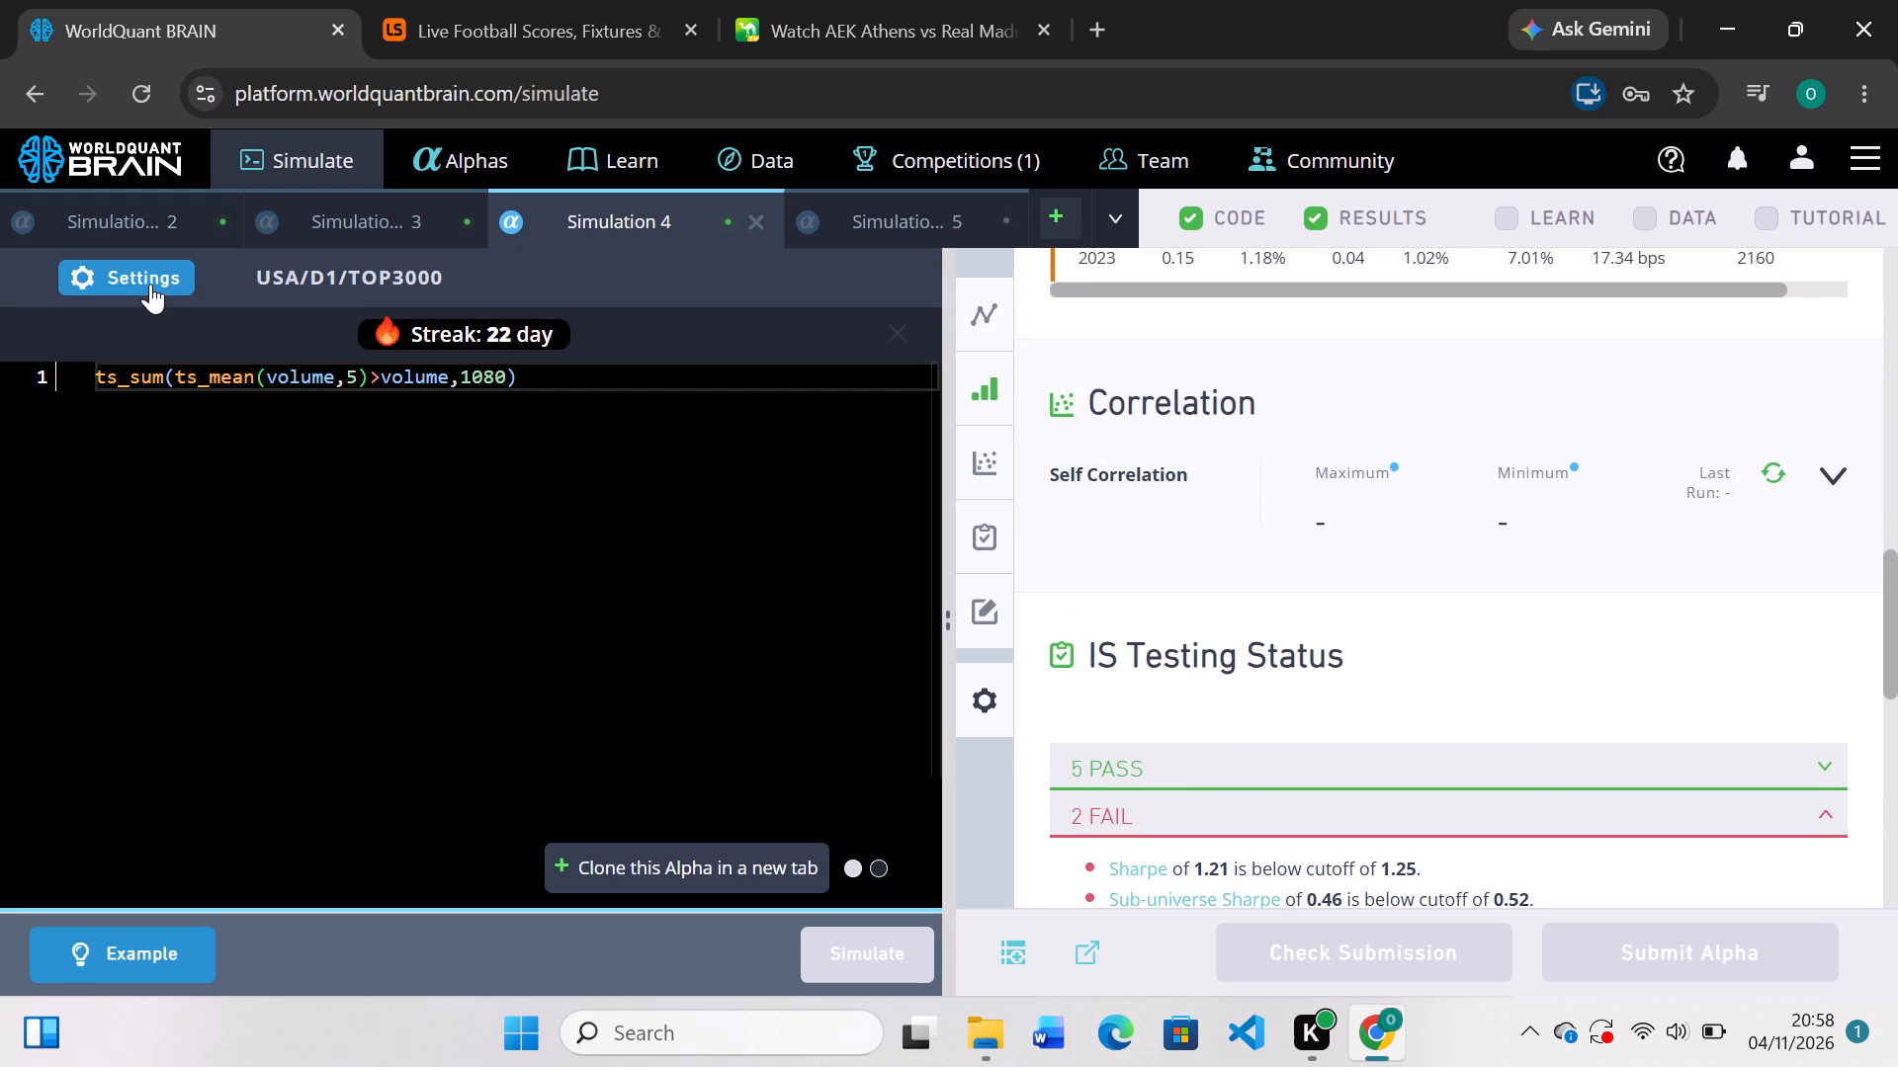
Set Simulation 4's decay to 107, apply the settings and run the simulation.
{"action": "left_click", "coordinate": [150, 284]}
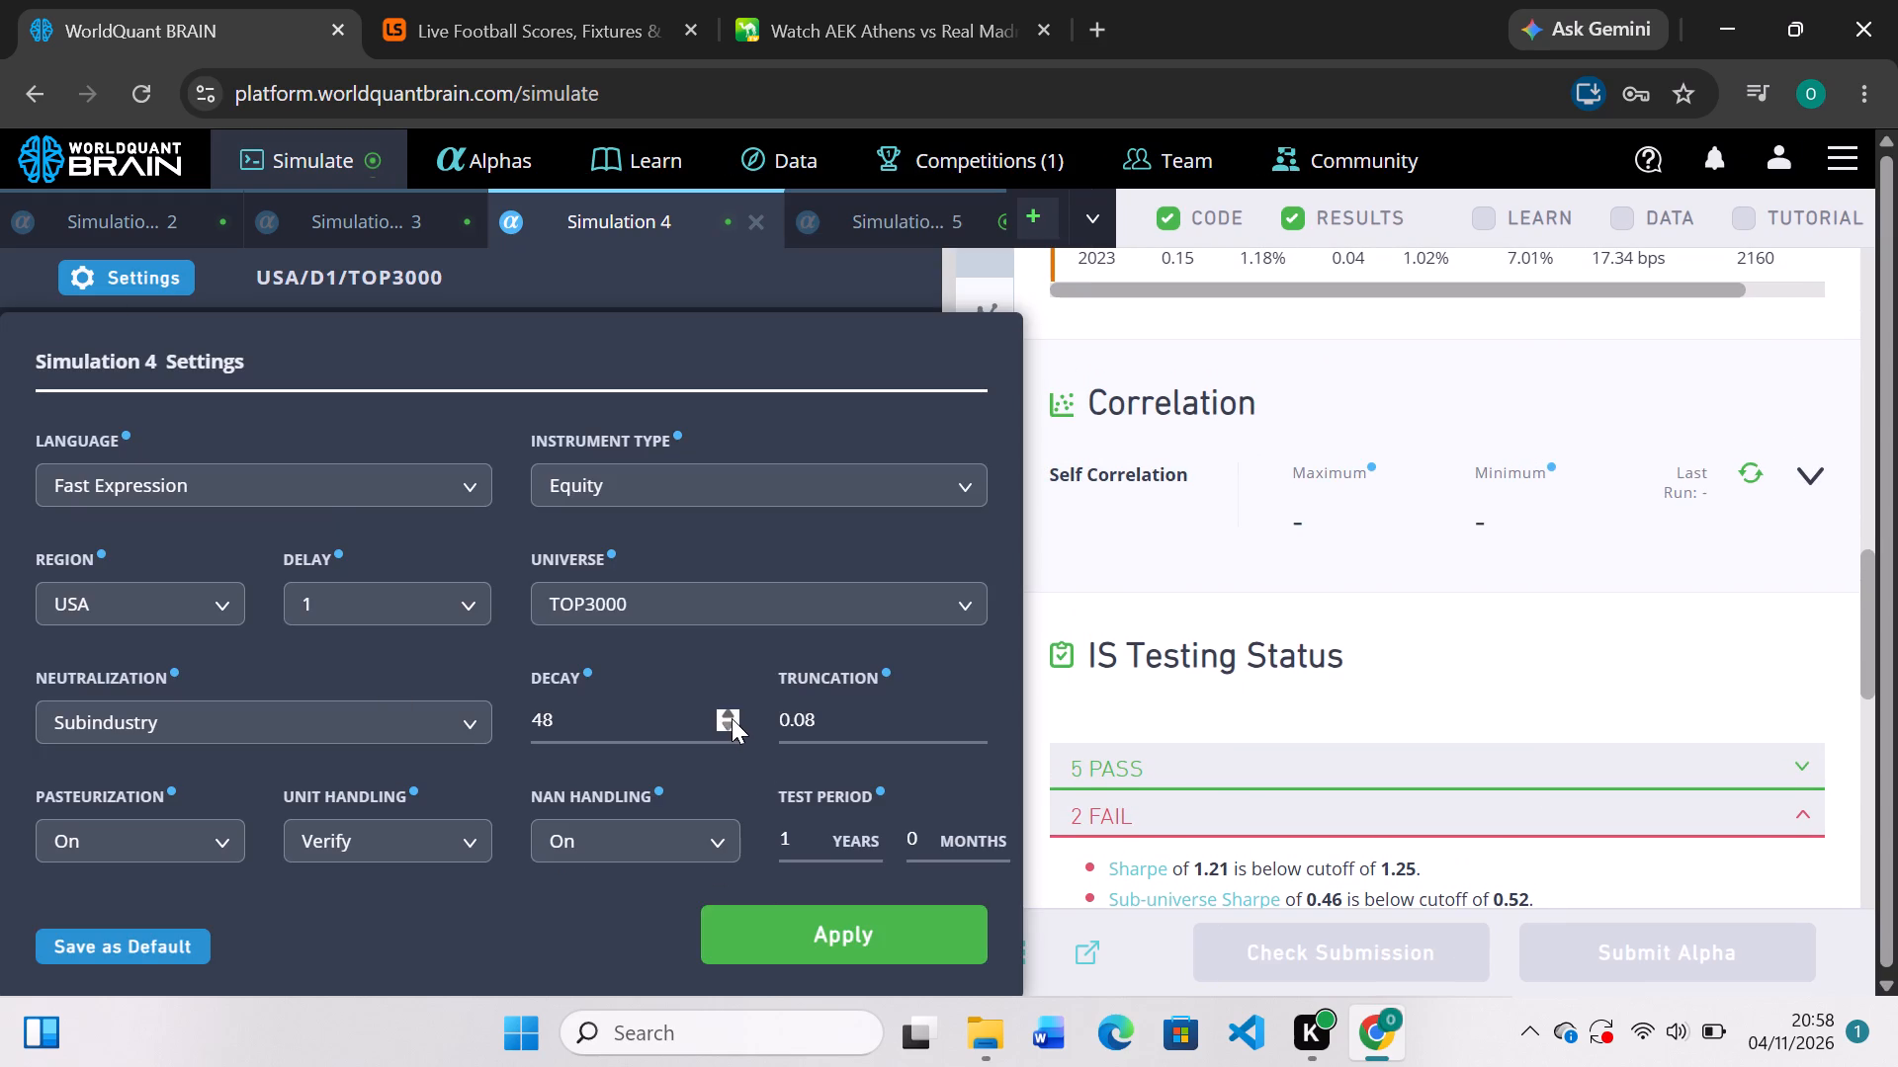
{"action": "left_click", "coordinate": [731, 715]}
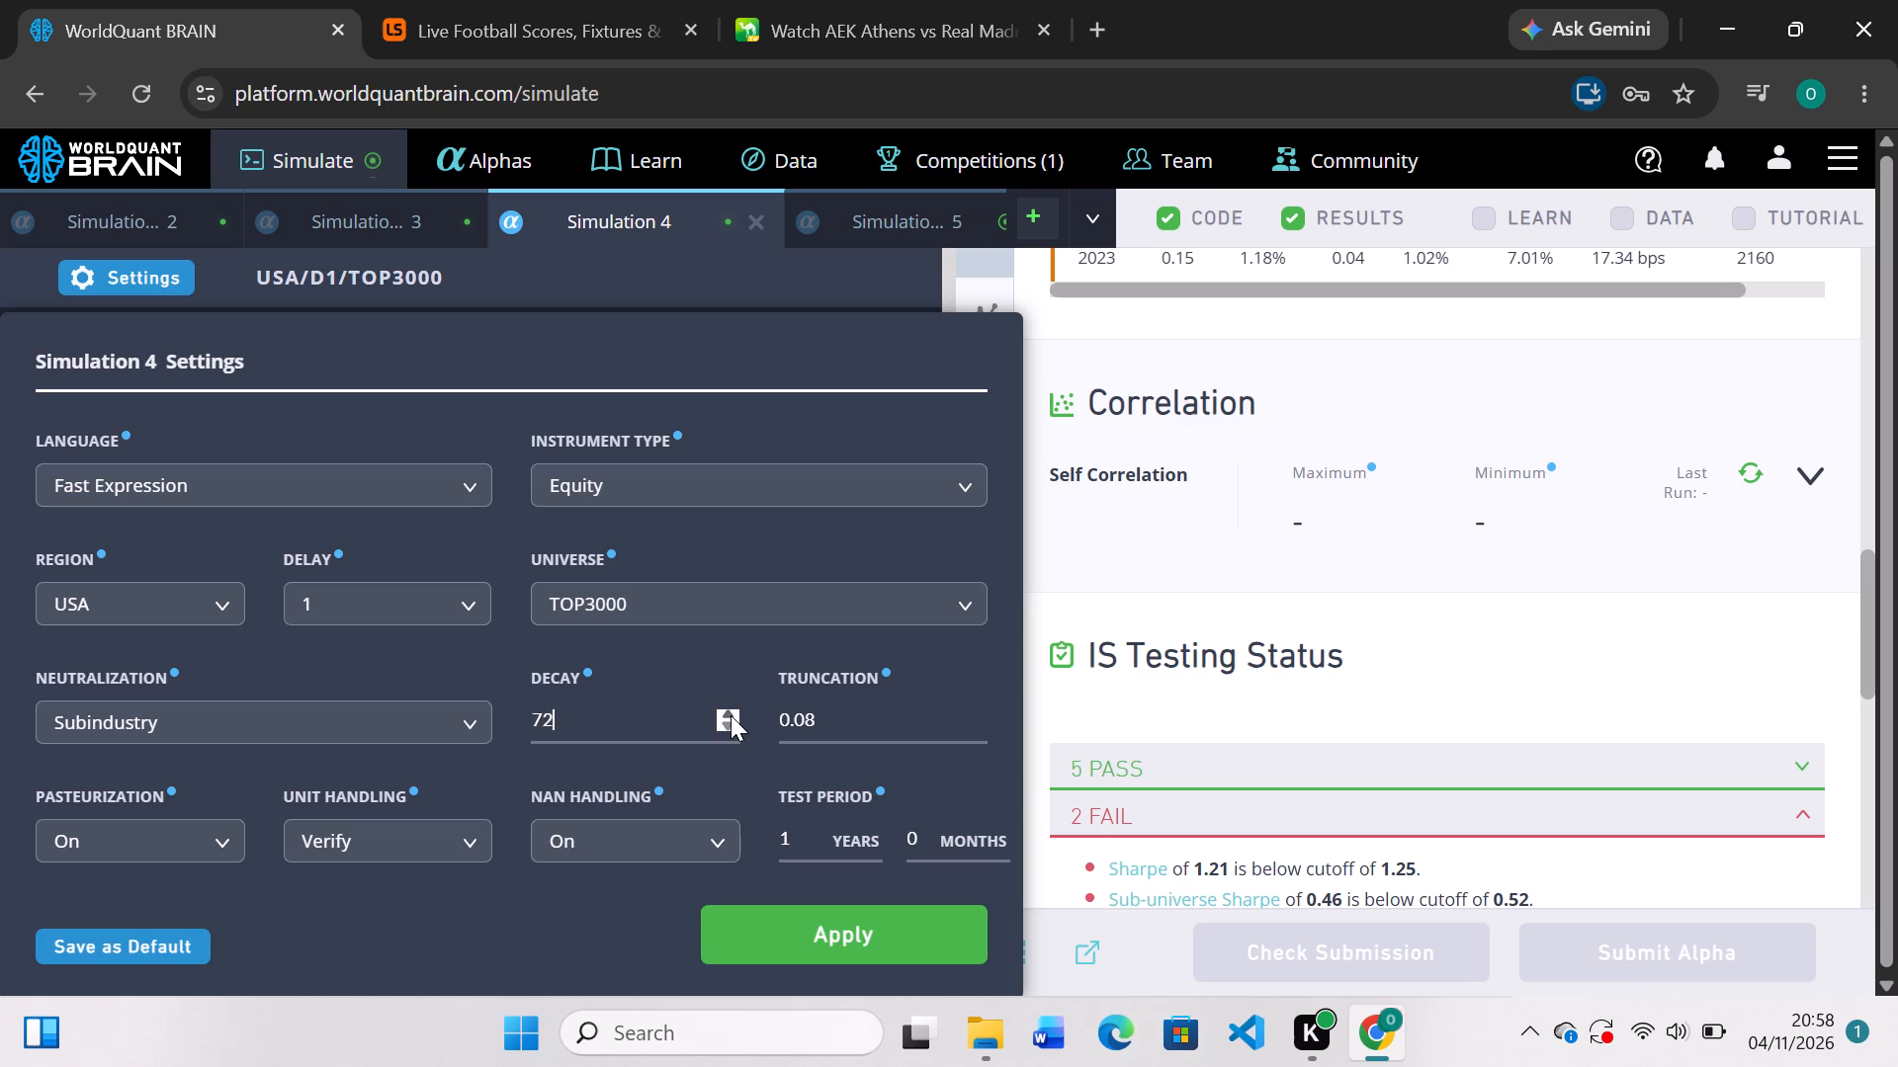
{"action": "double_click", "coordinate": [731, 715]}
{"action": "left_click", "coordinate": [842, 952]}
{"action": "left_click", "coordinate": [842, 952]}
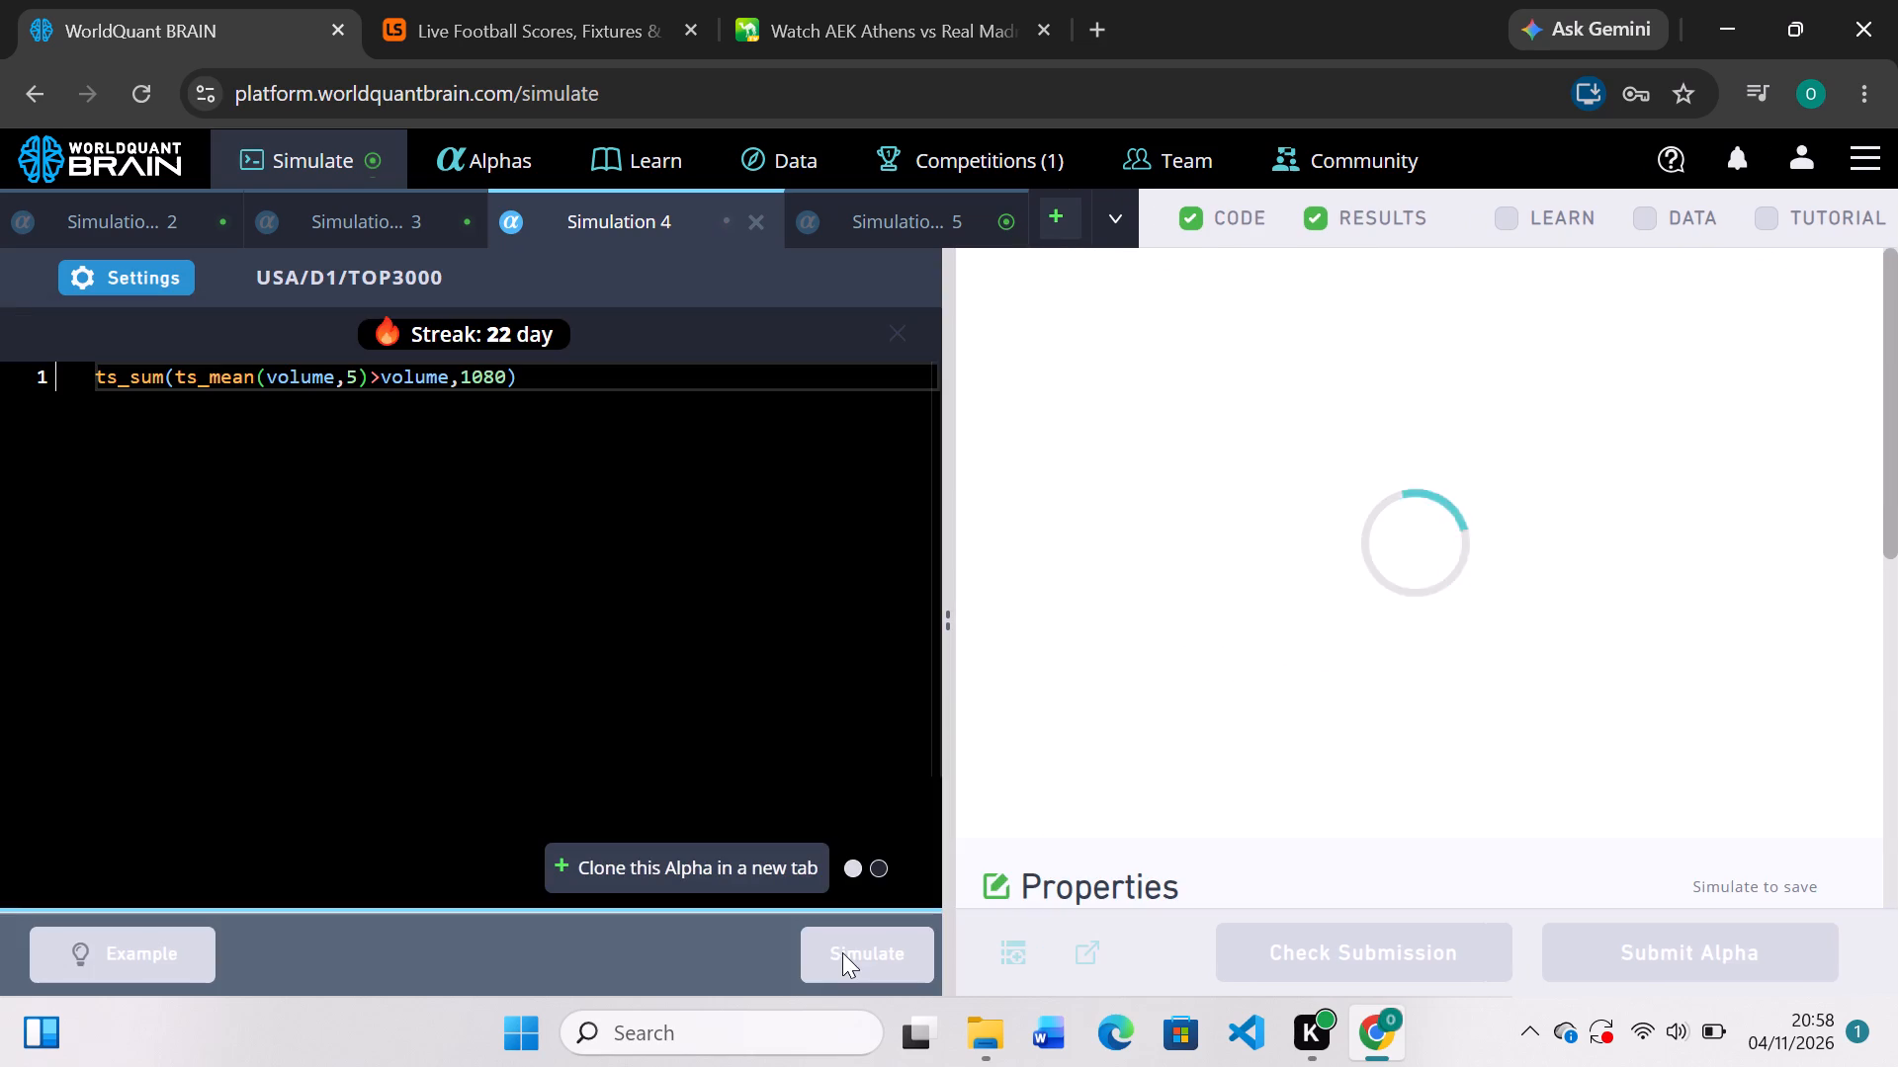
Review Simulation 5's IS Summary and PnL chart for the (eve*alp2*alp1) expression.
{"action": "left_click", "coordinate": [870, 223]}
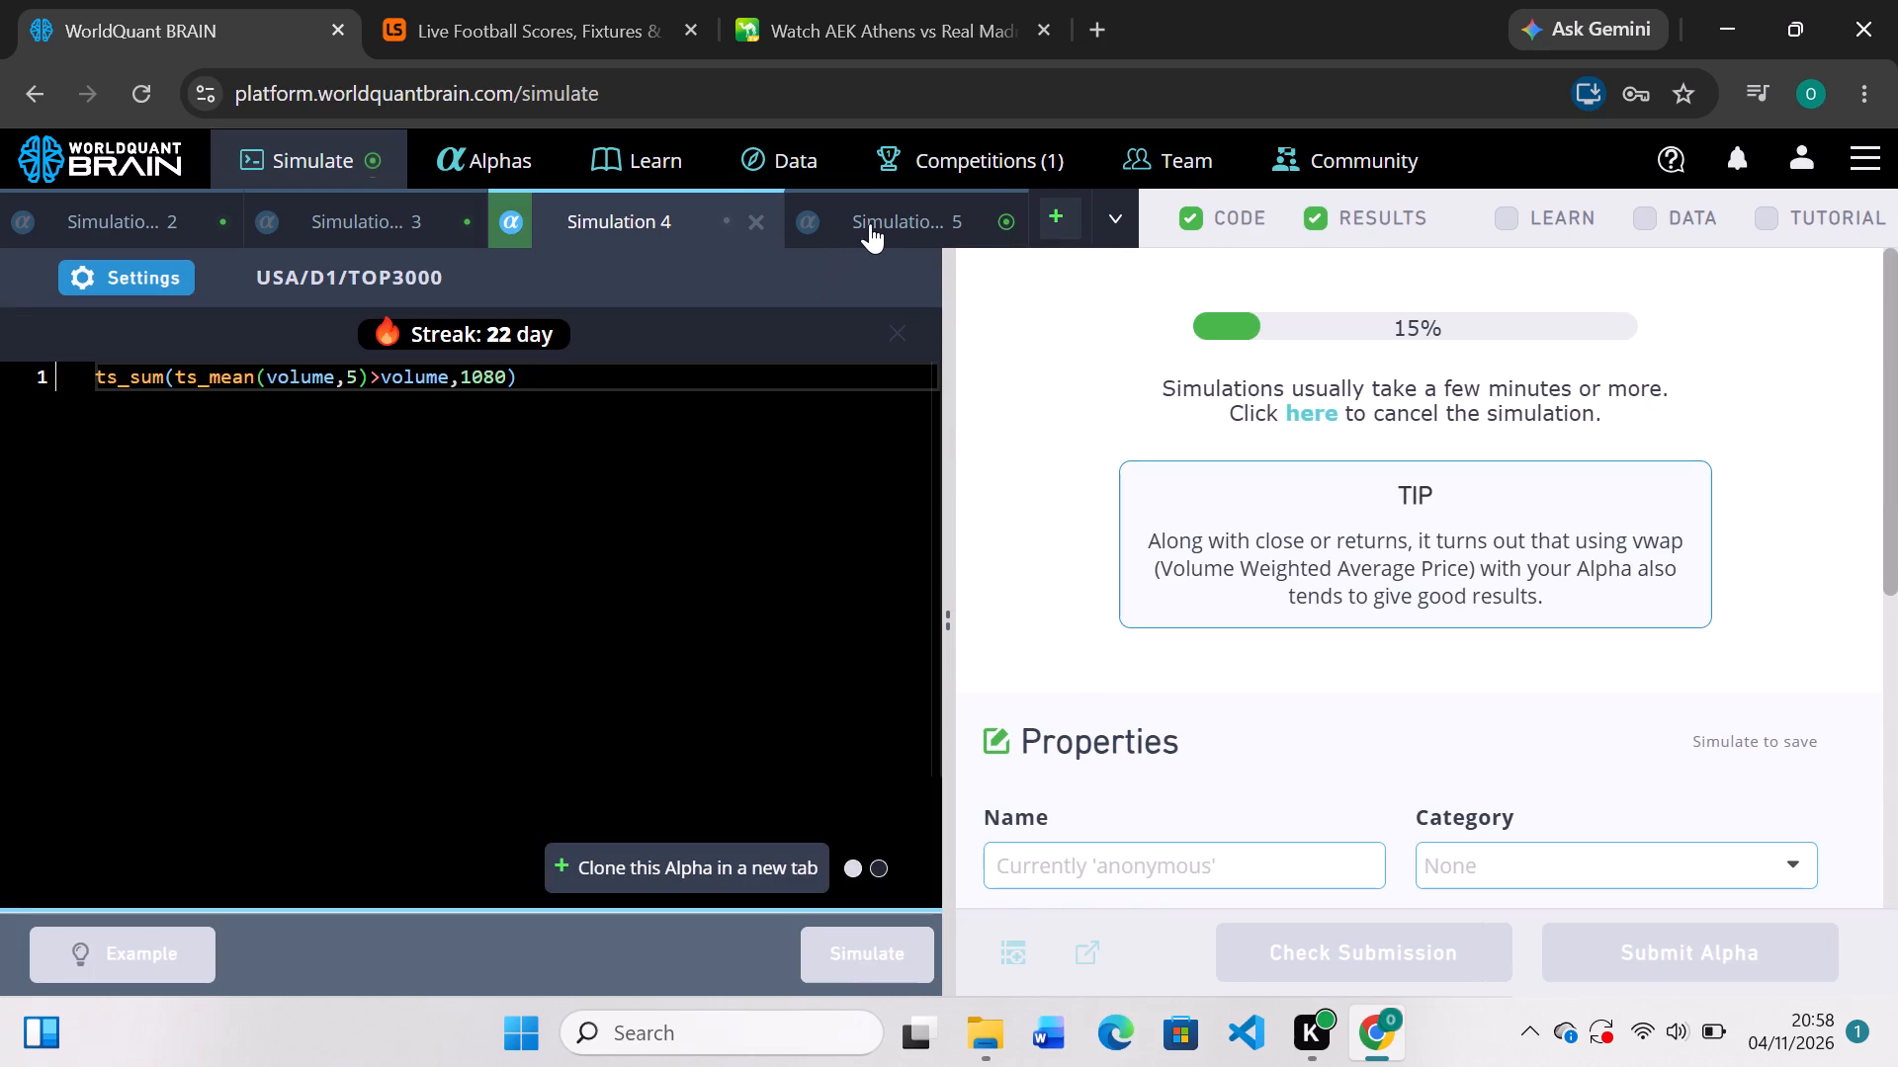
{"action": "scroll", "coordinate": [1344, 681], "scroll_direction": "down", "scroll_amount": 2}
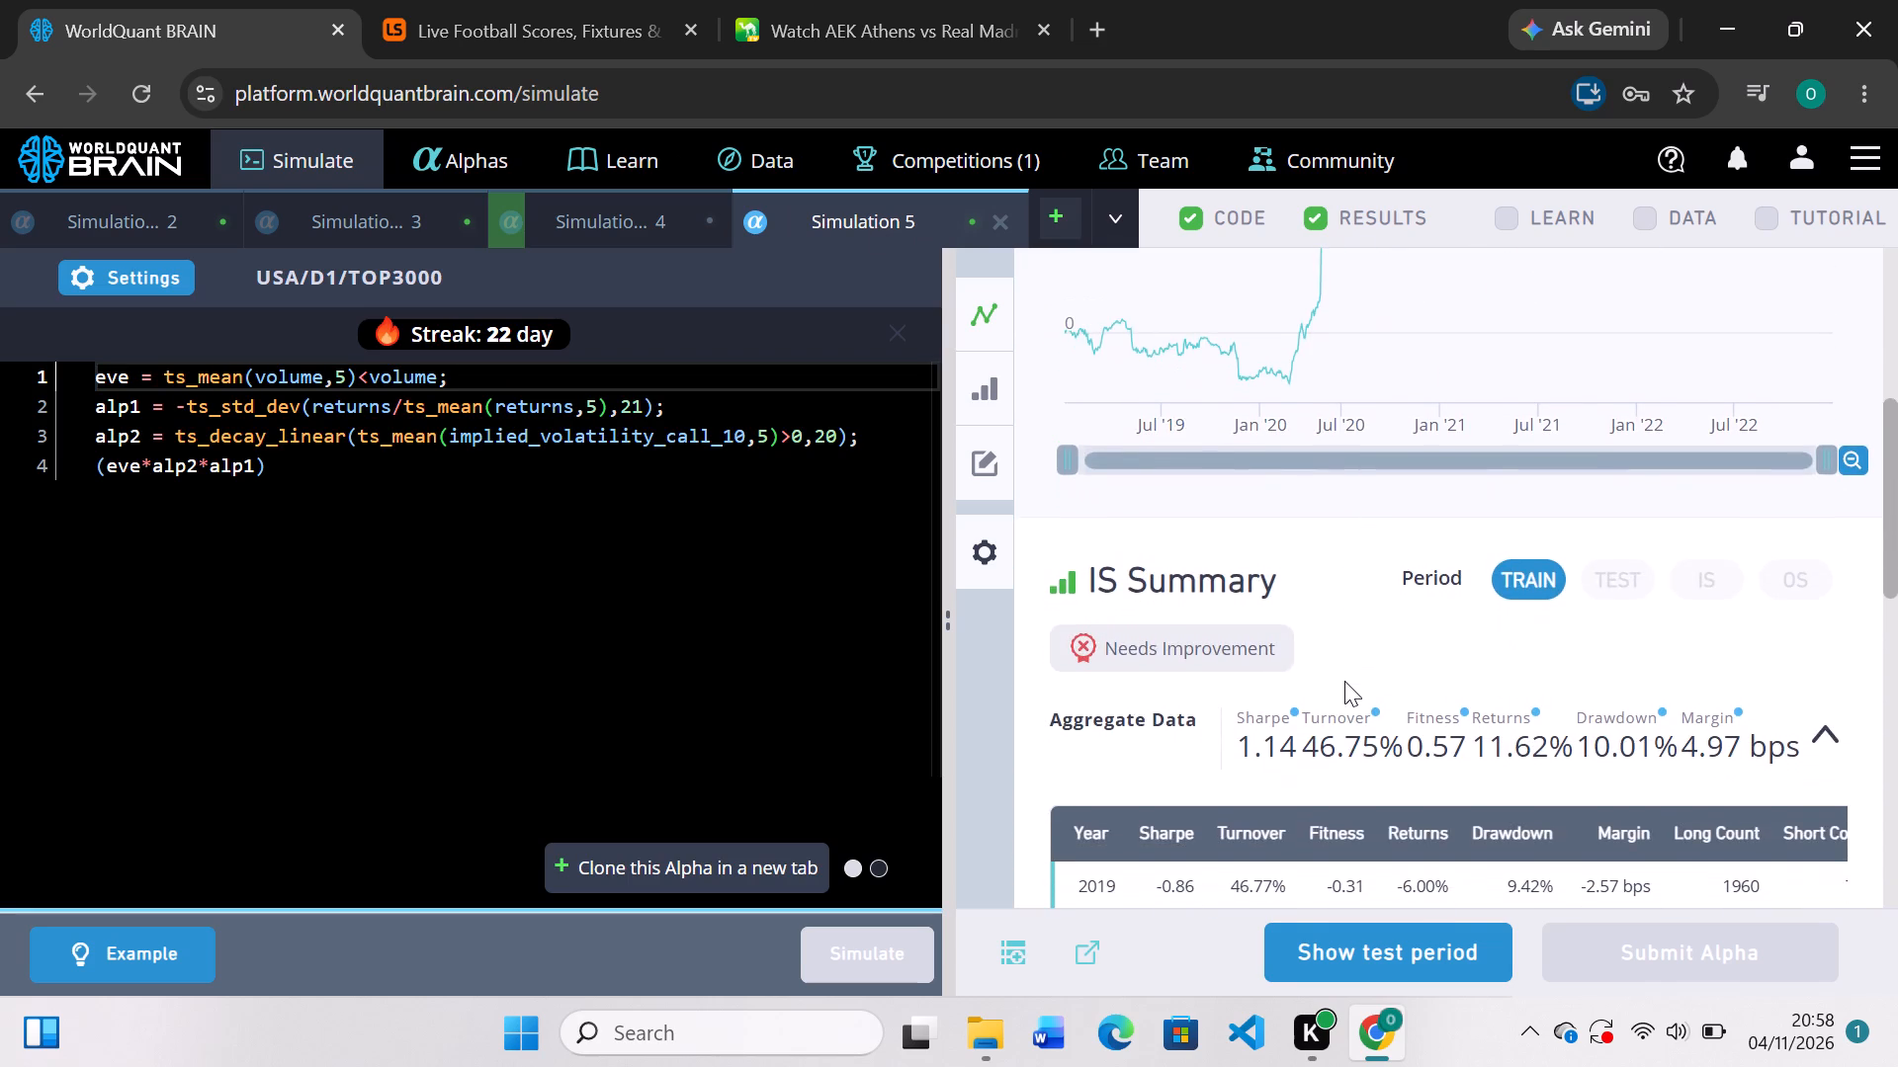
{"action": "scroll", "coordinate": [1344, 681], "scroll_direction": "up", "scroll_amount": 1}
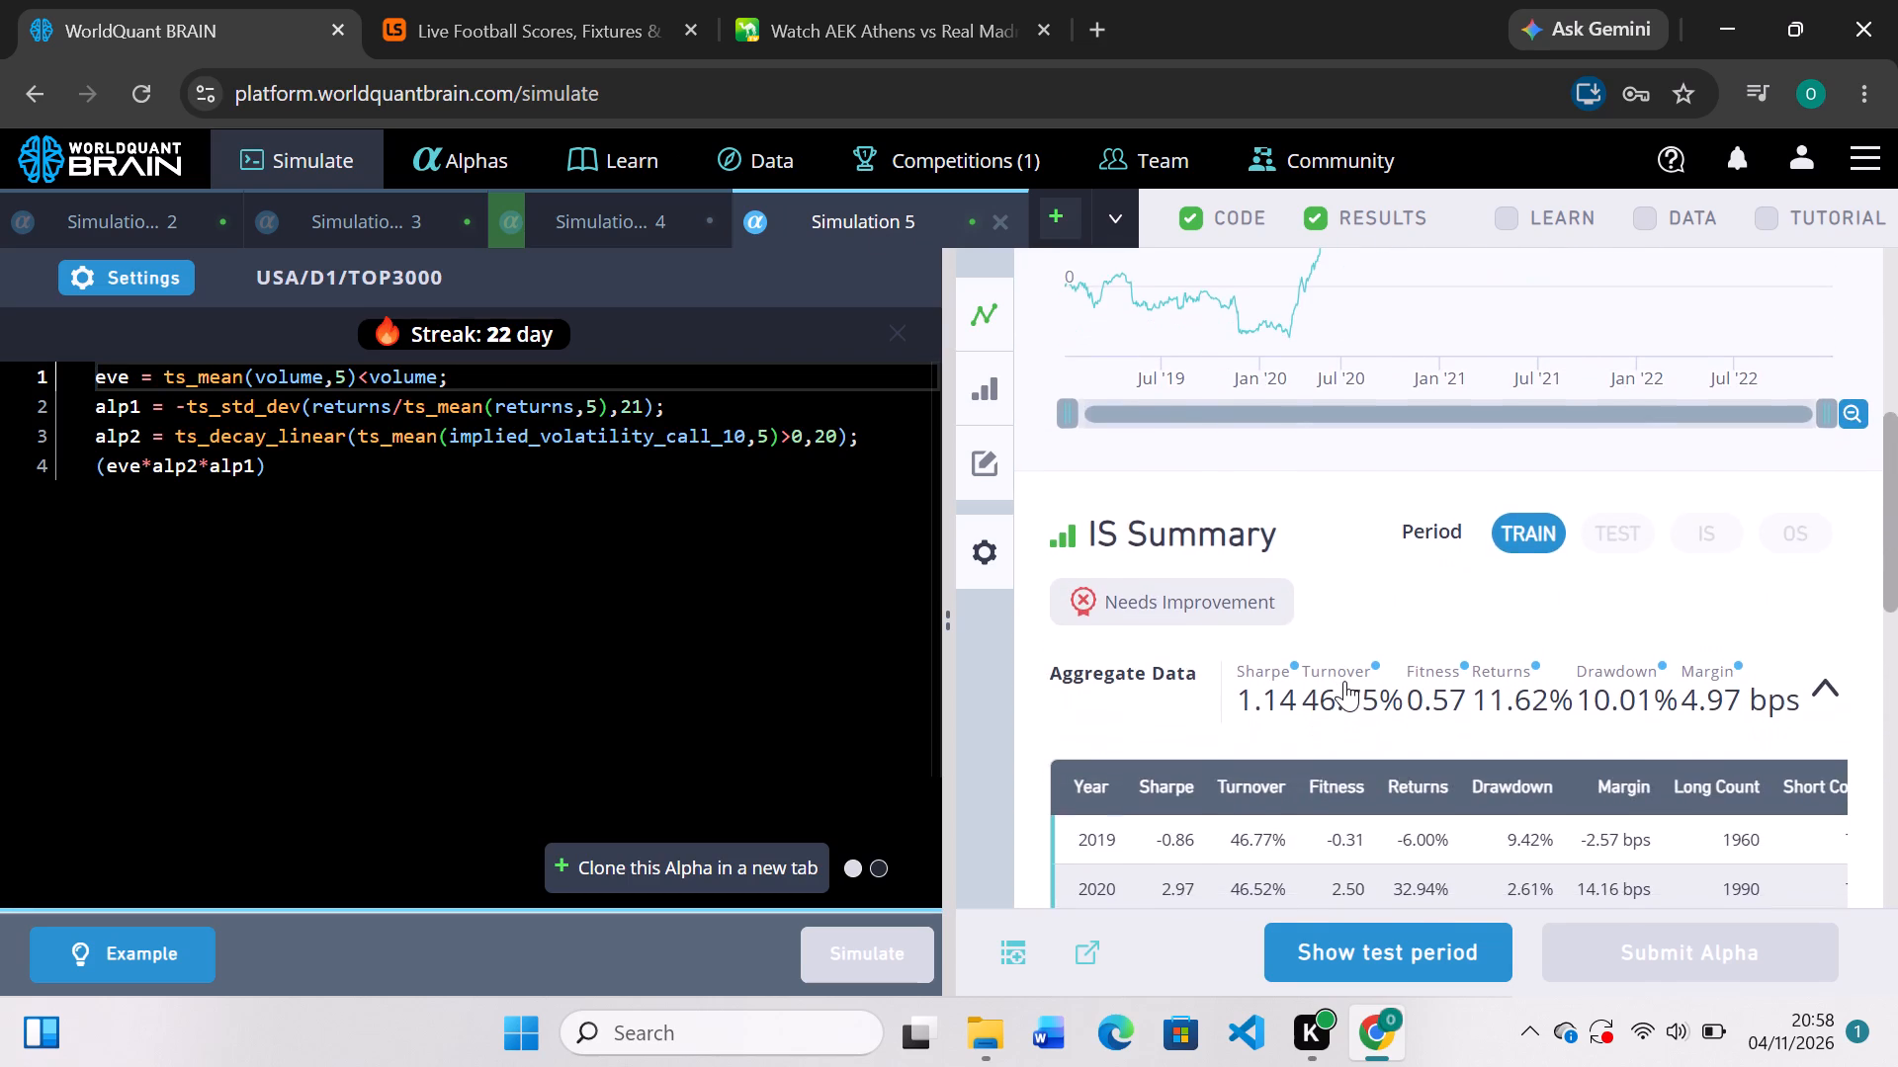
{"action": "scroll", "coordinate": [1344, 681], "scroll_direction": "up", "scroll_amount": 1}
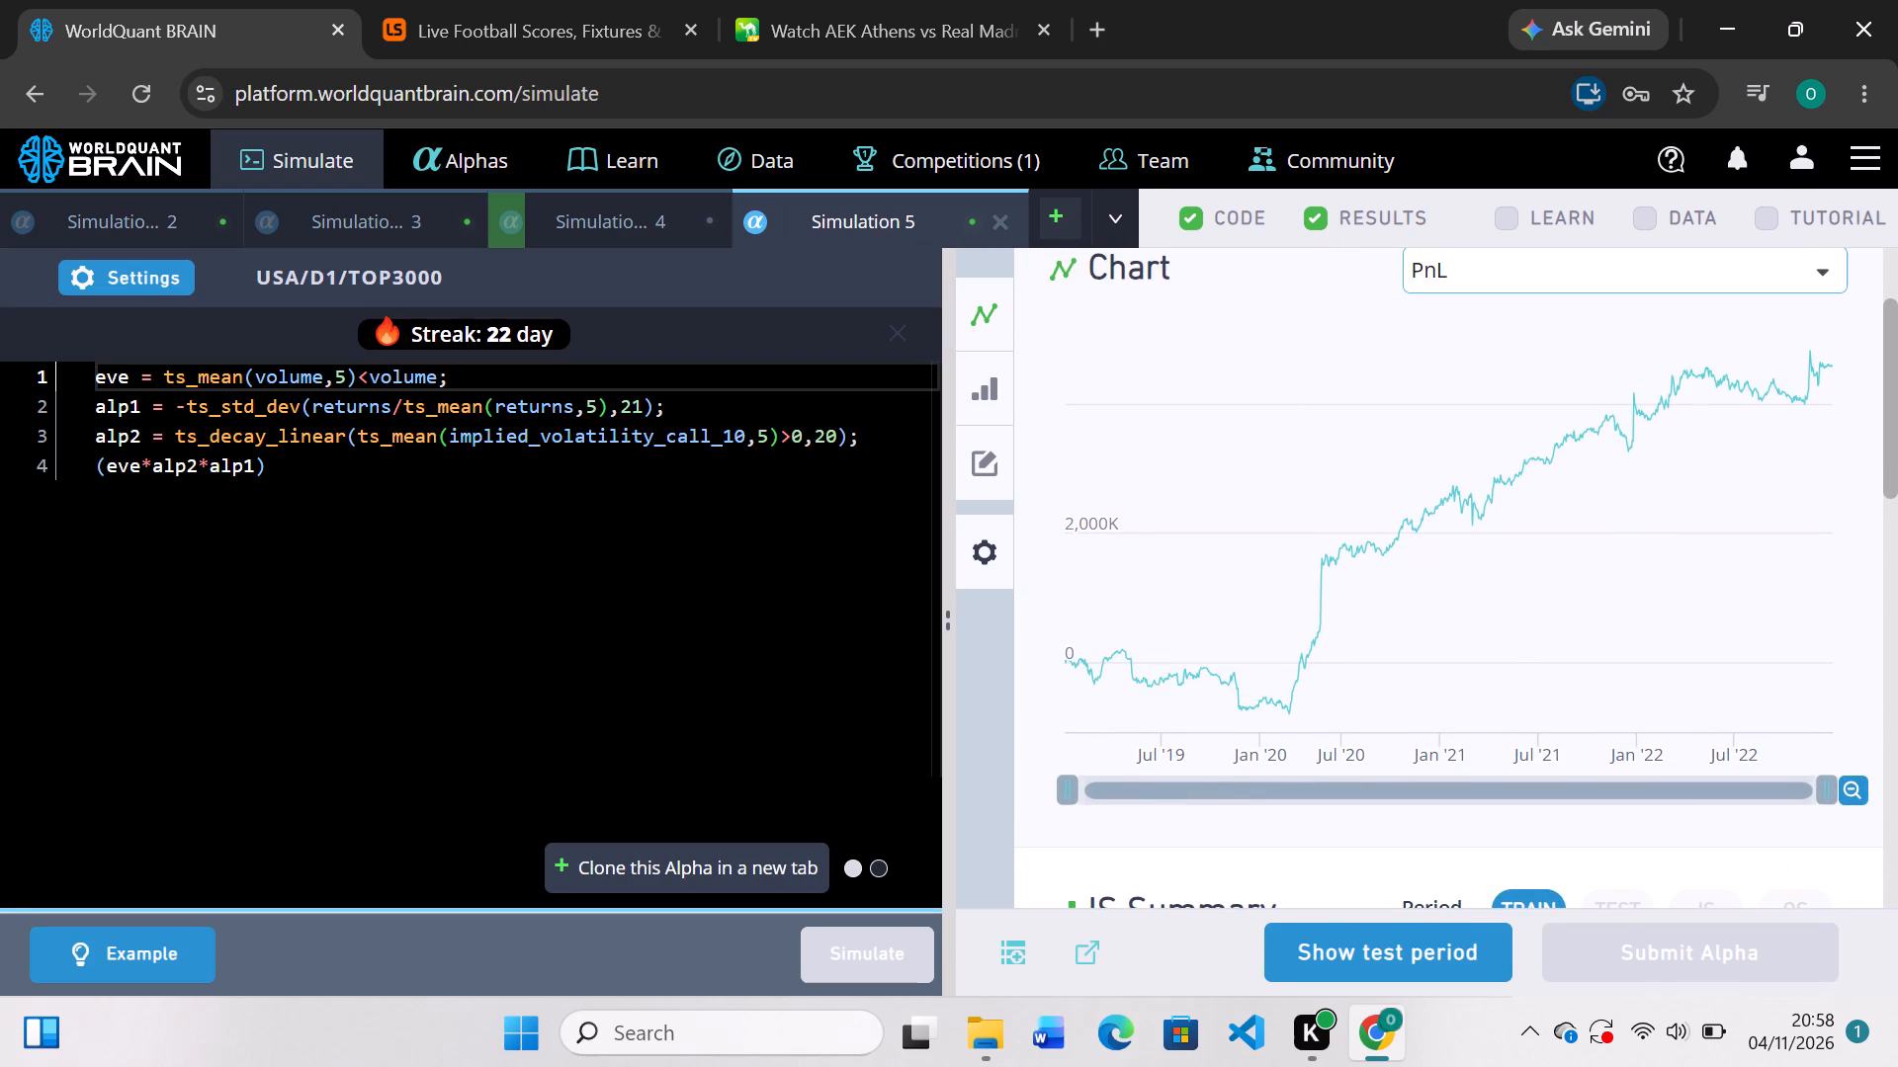
Replace Simulation 5's alp2 definition with Simulation 3's rank(ts_mean(implied_volatility_call_60+implied_volatility_mean_skew_1080,2)>0), ending it with a semicolon, and run the simulation.
{"action": "left_click", "coordinate": [355, 217]}
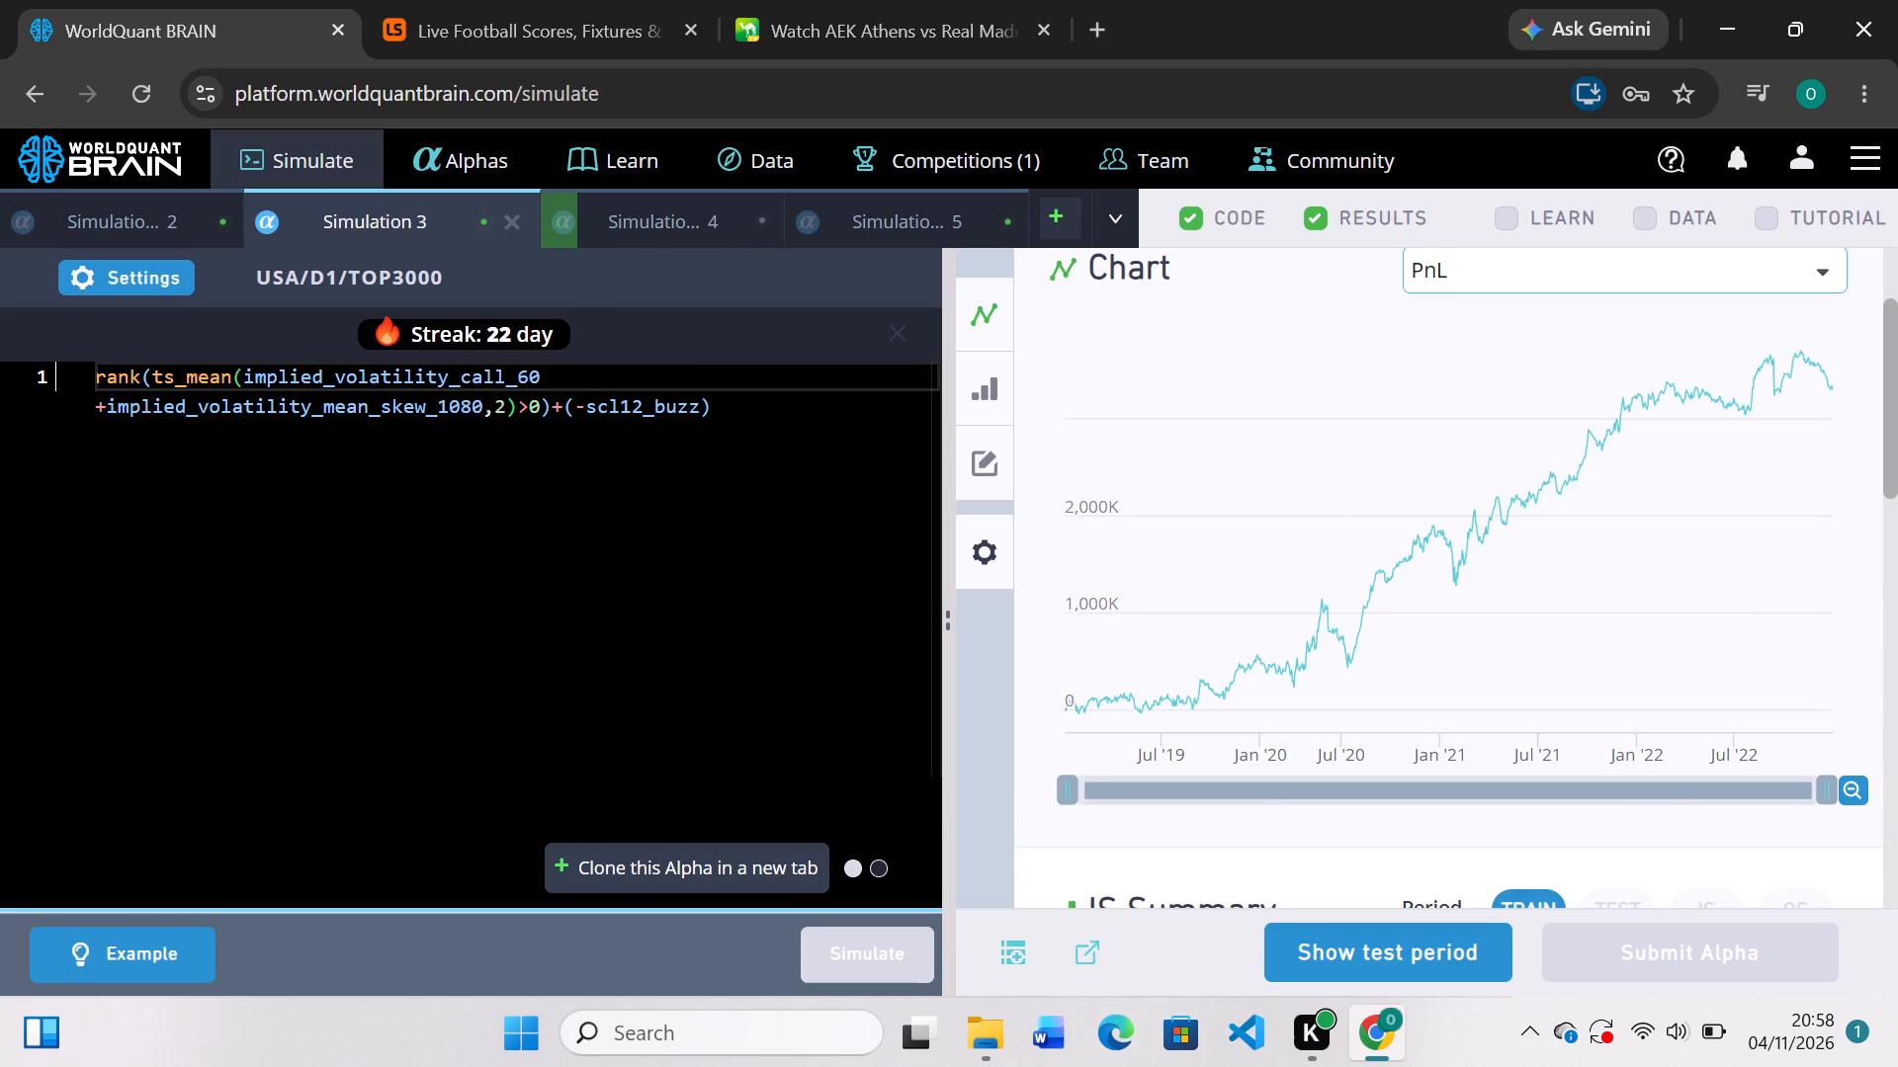
{"action": "left_click_drag", "start_coordinate": [554, 410], "coordinate": [55, 371]}
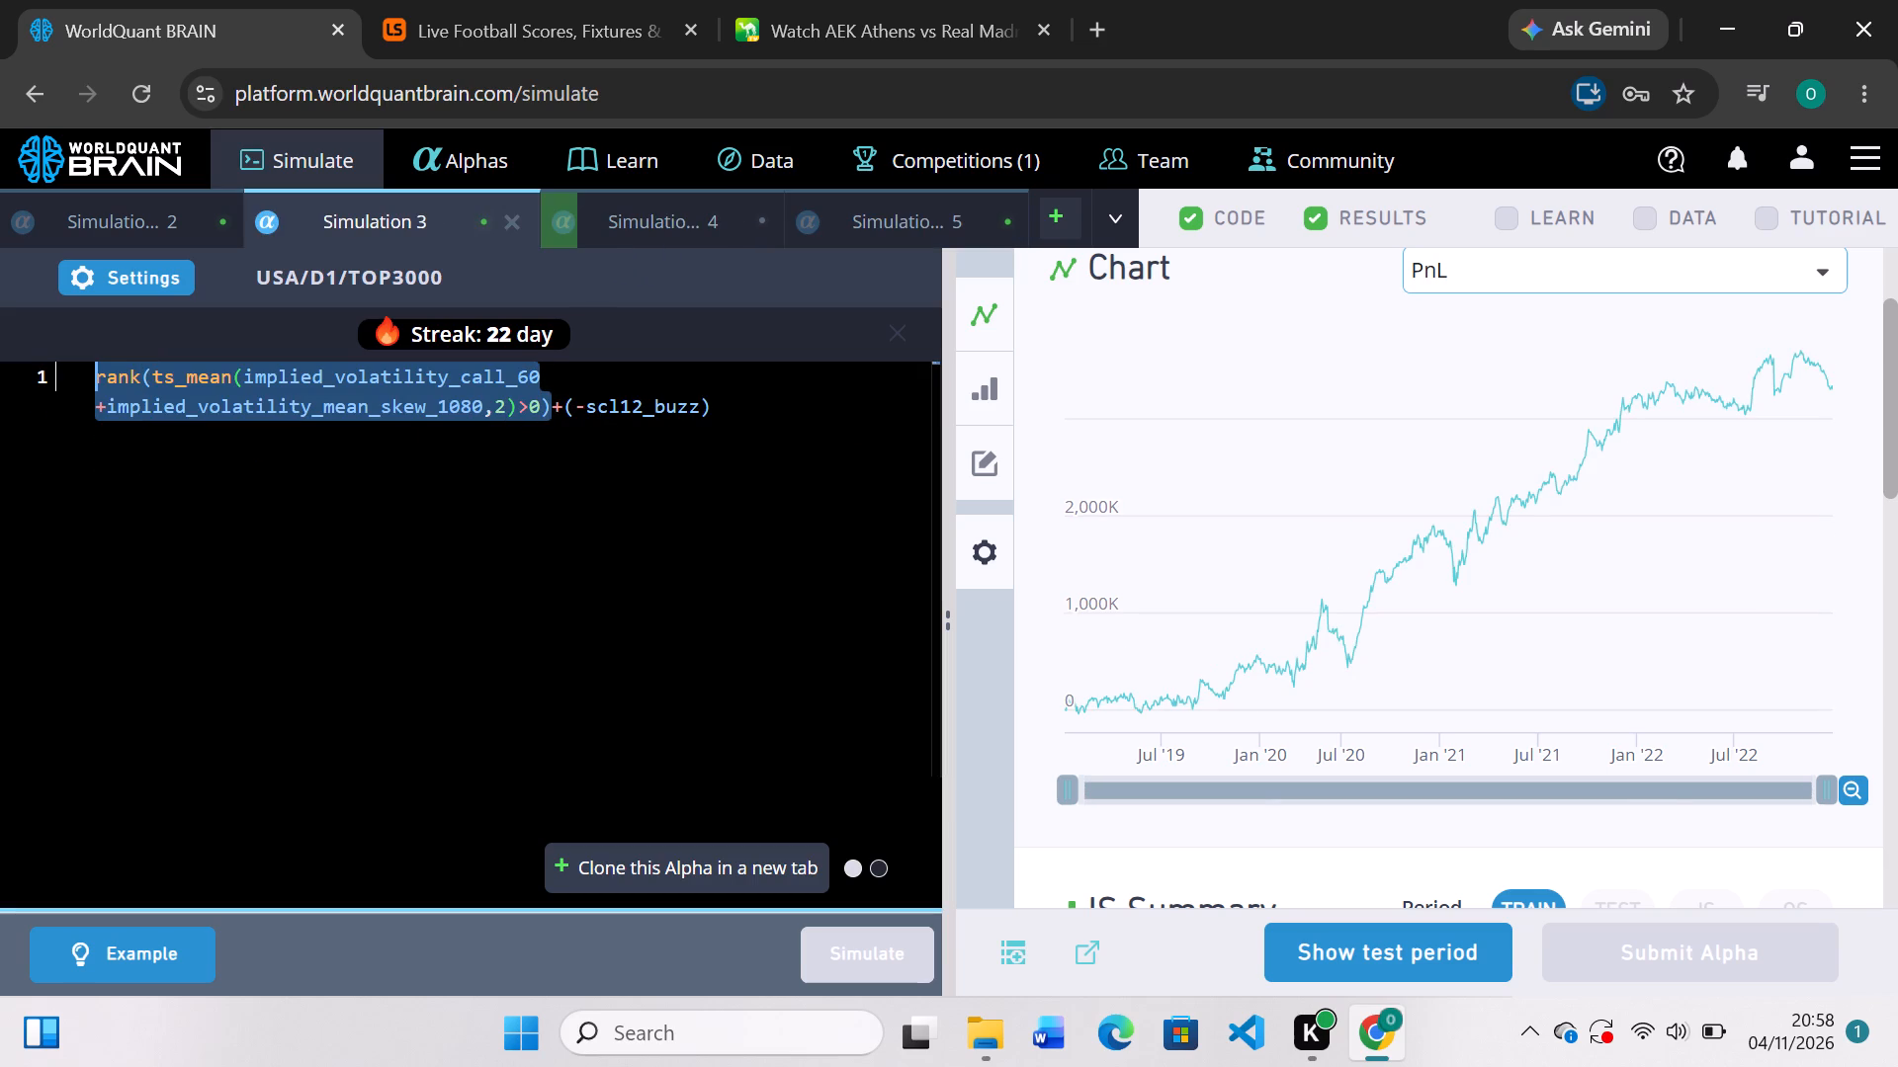
{"action": "left_click_drag", "start_coordinate": [55, 371], "coordinate": [54, 362]}
{"action": "key", "text": "ctrl+c"}
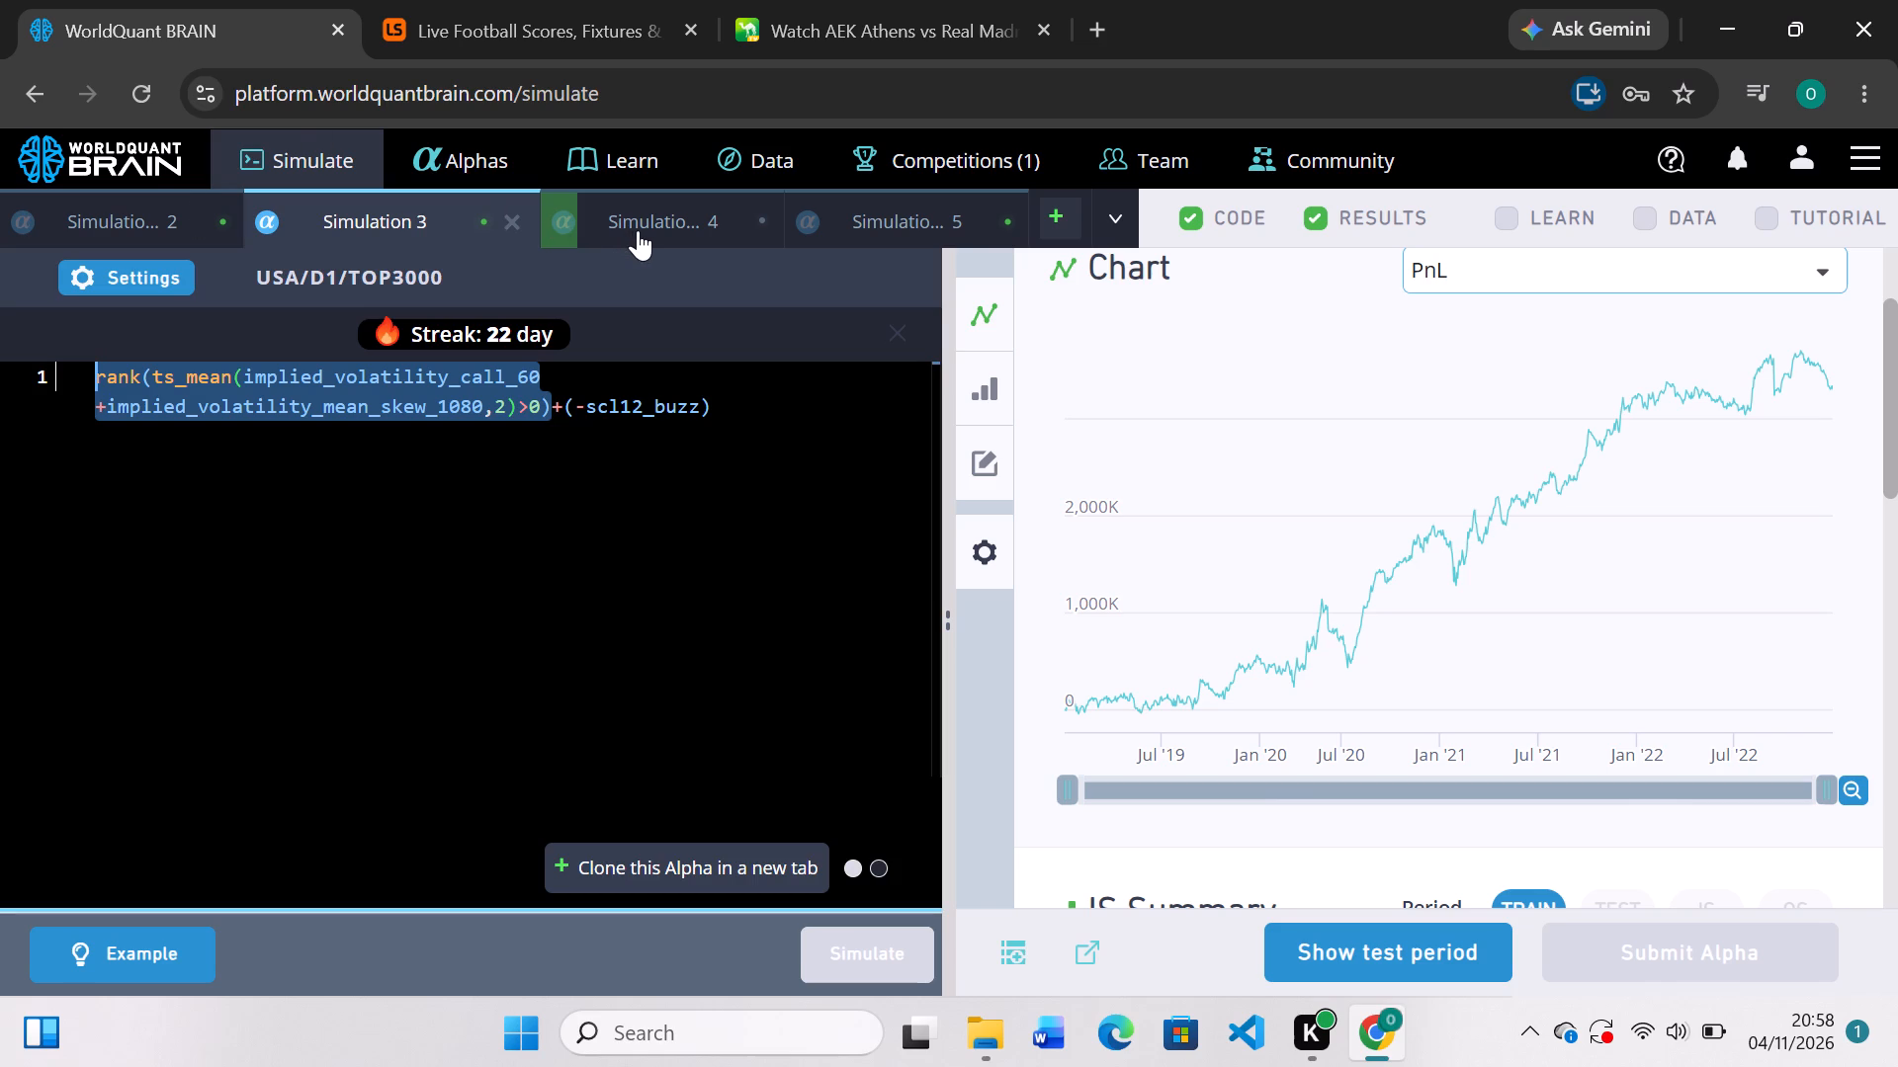
{"action": "left_click", "coordinate": [638, 230]}
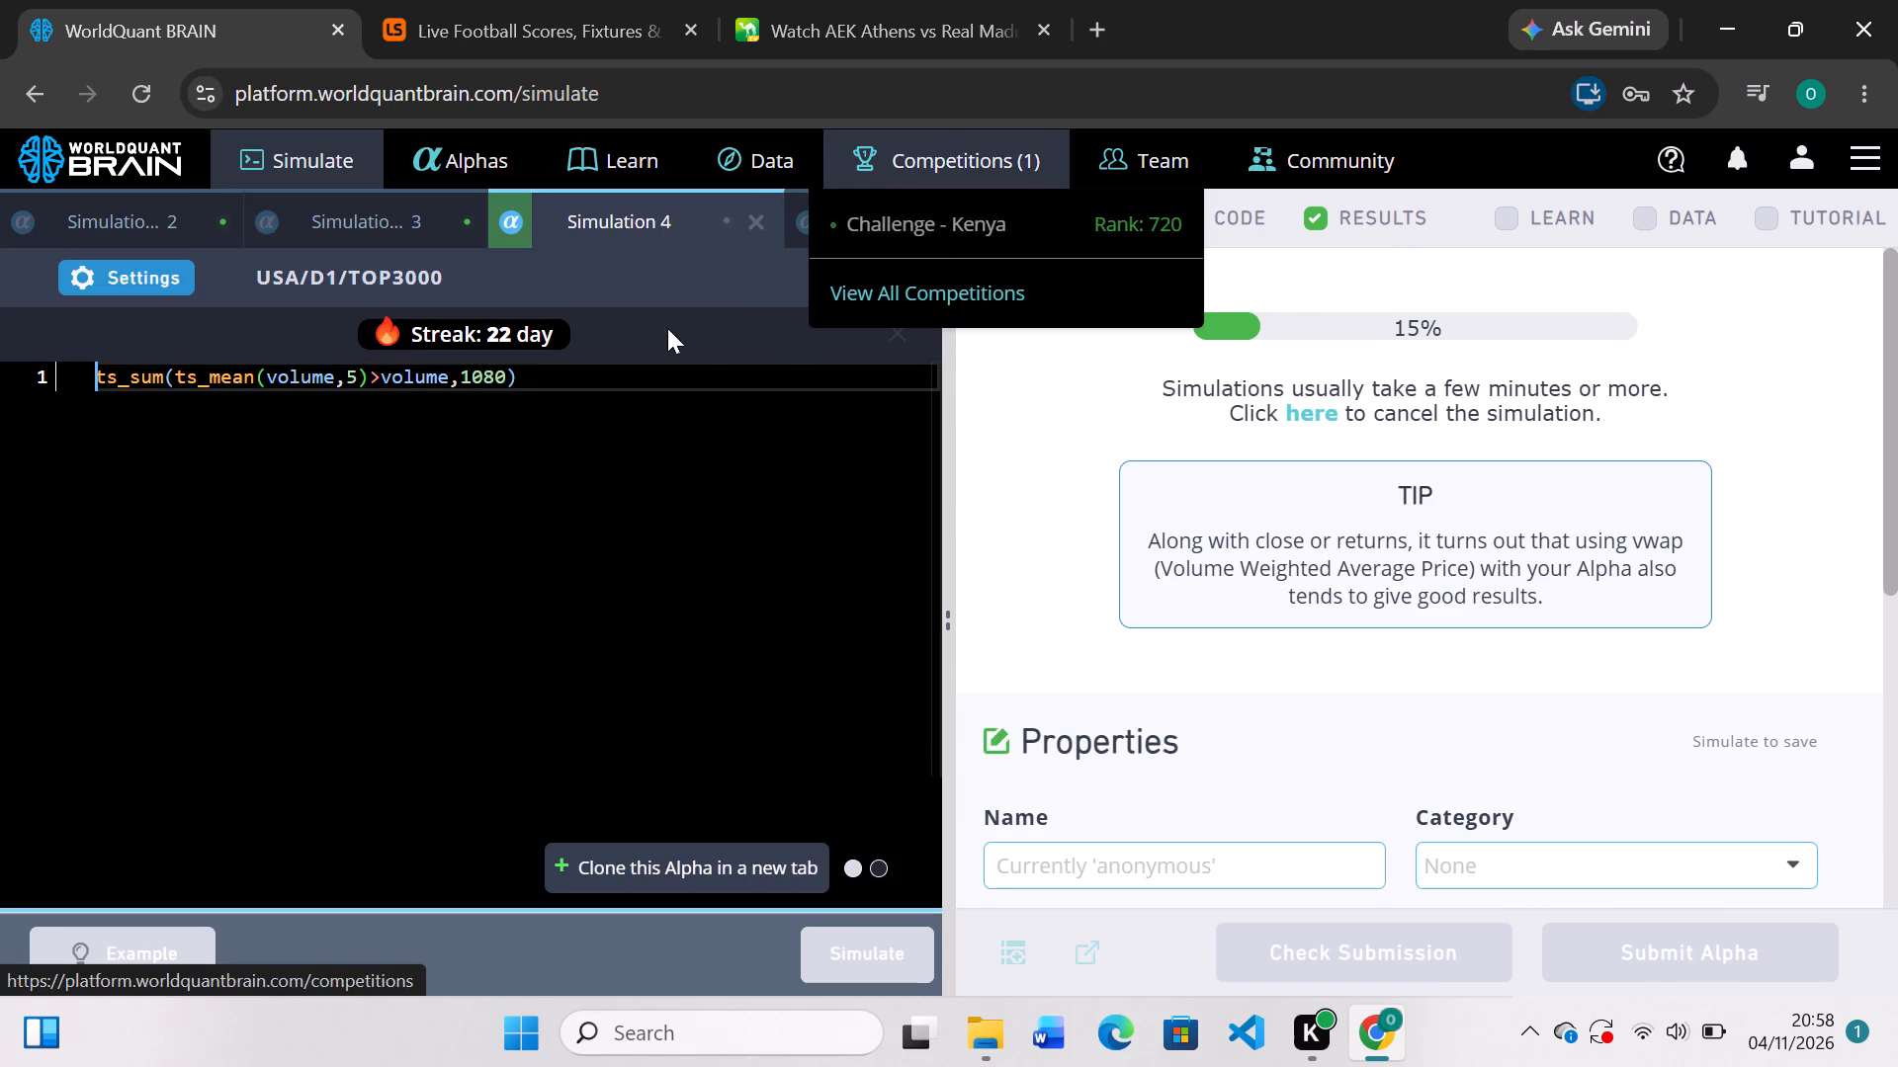
{"action": "left_click", "coordinate": [200, 211]}
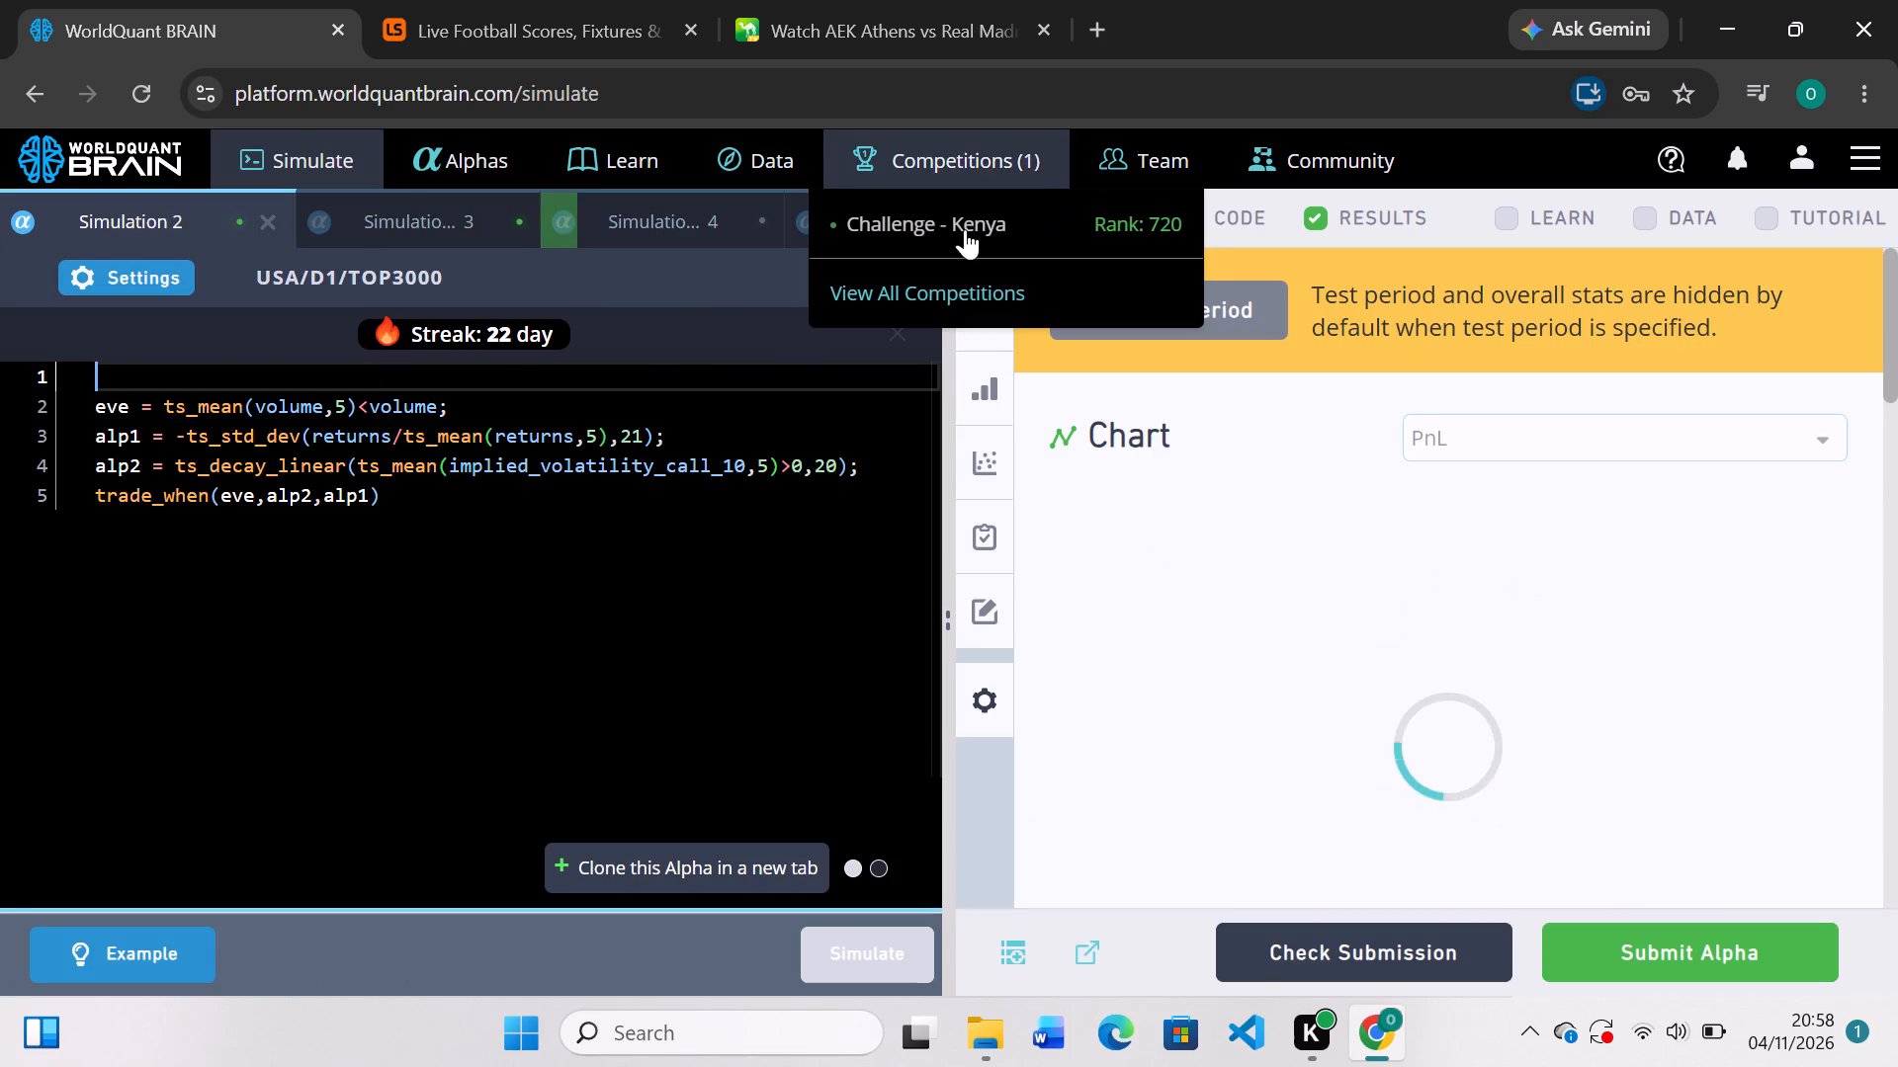
{"action": "left_click_drag", "start_coordinate": [854, 443], "coordinate": [924, 207]}
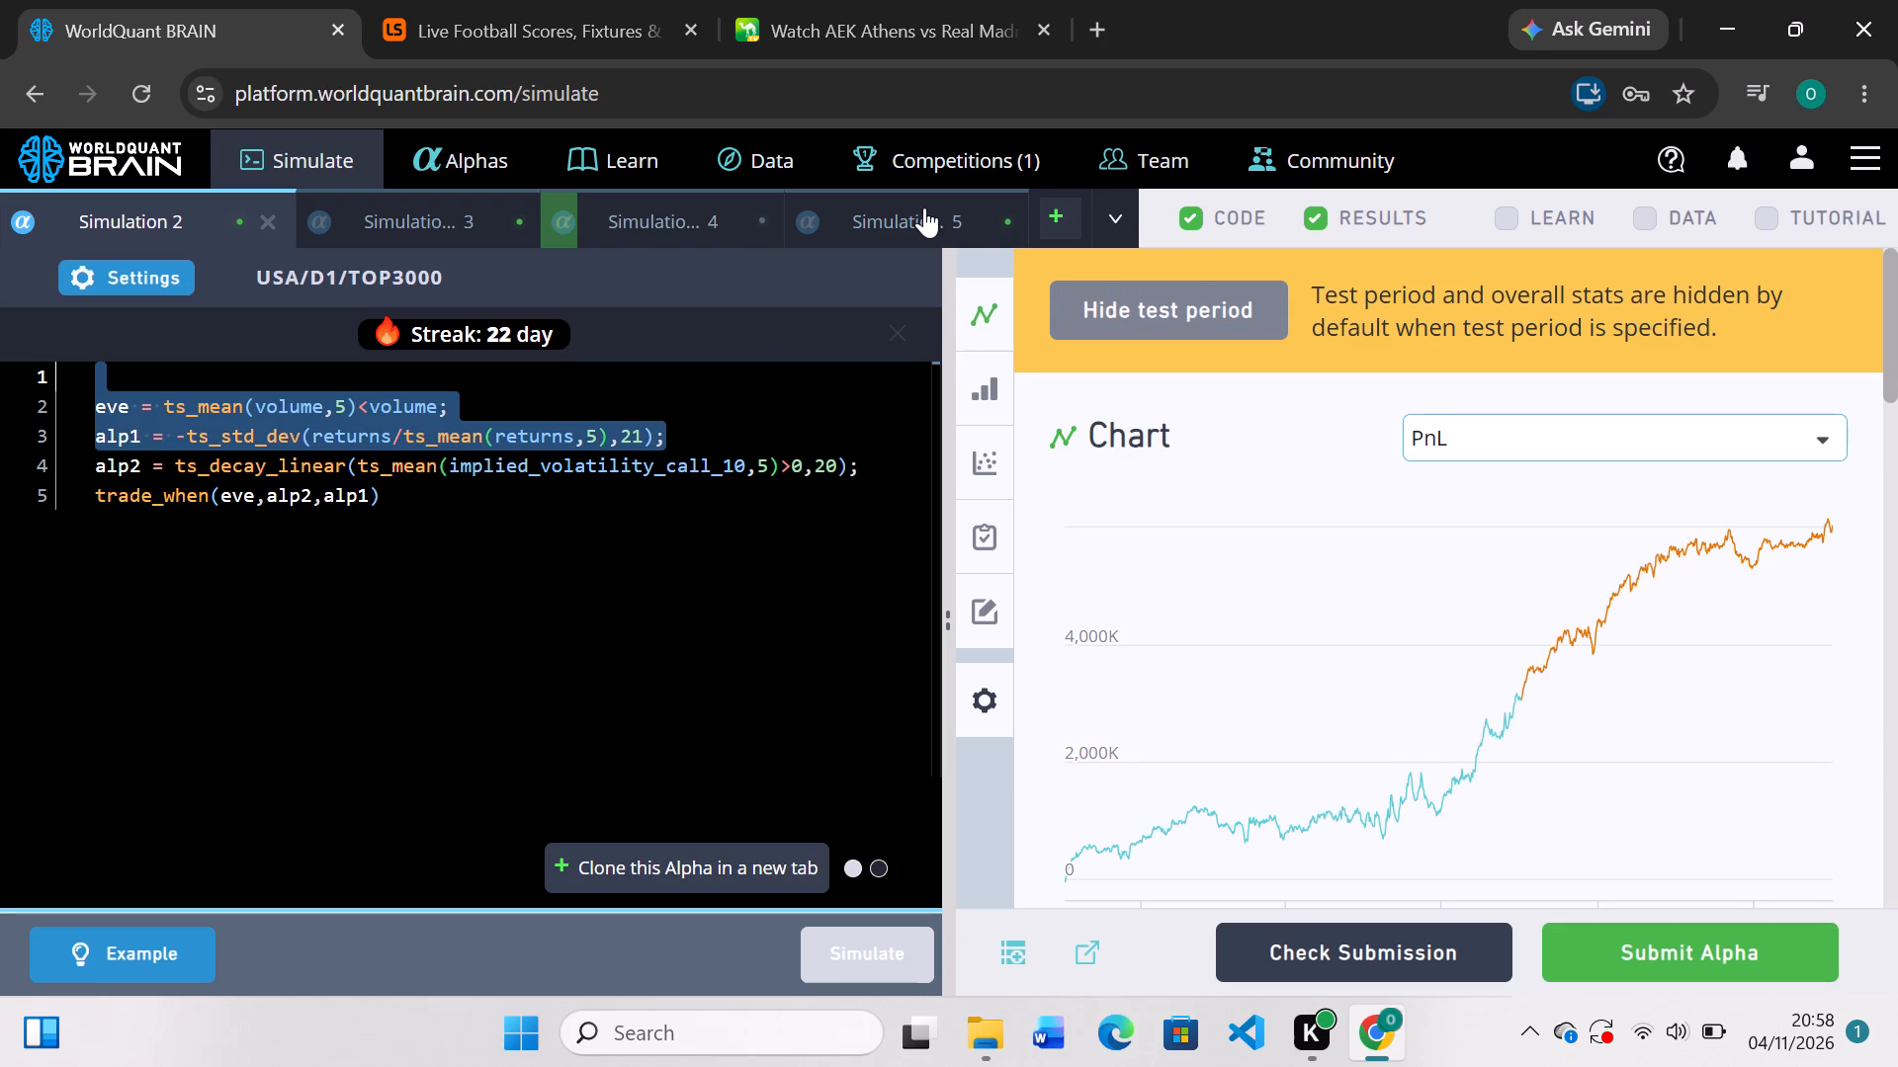
{"action": "left_click", "coordinate": [924, 207]}
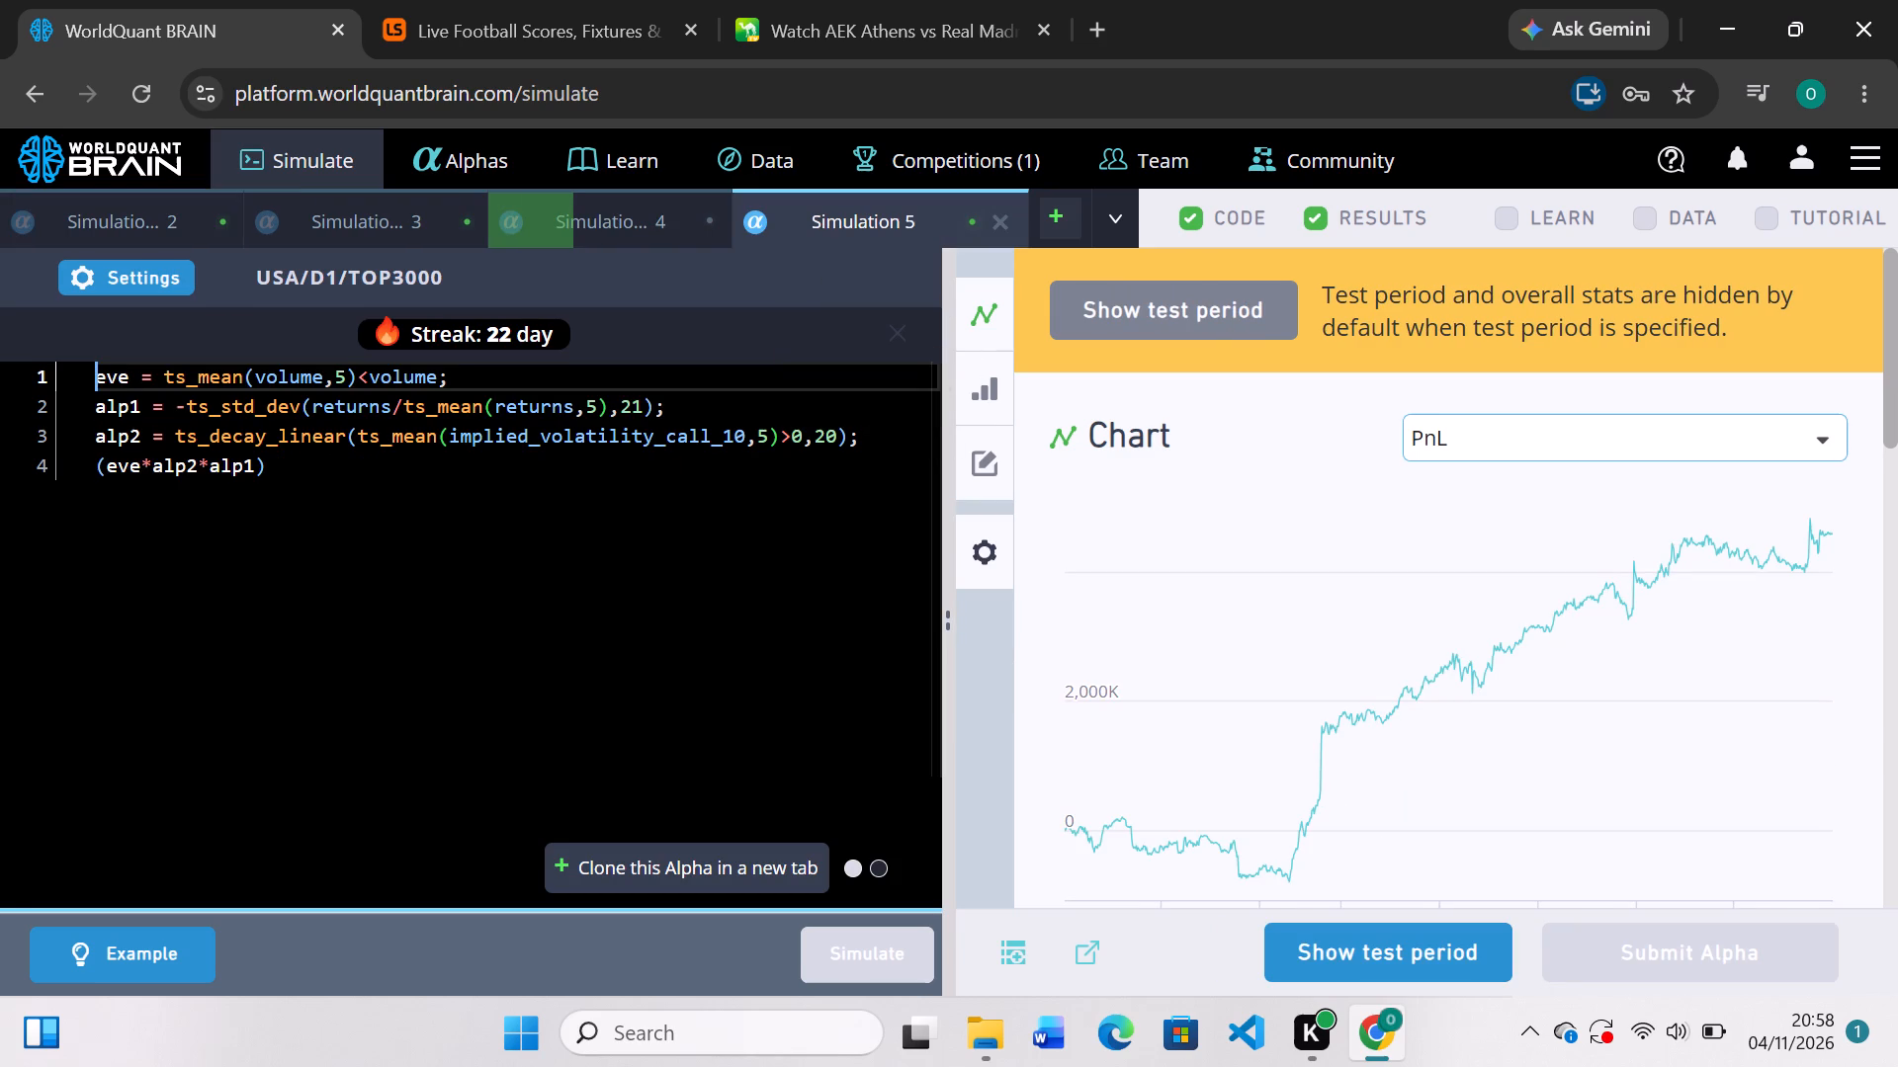
{"action": "left_click_drag", "start_coordinate": [880, 444], "coordinate": [593, 460]}
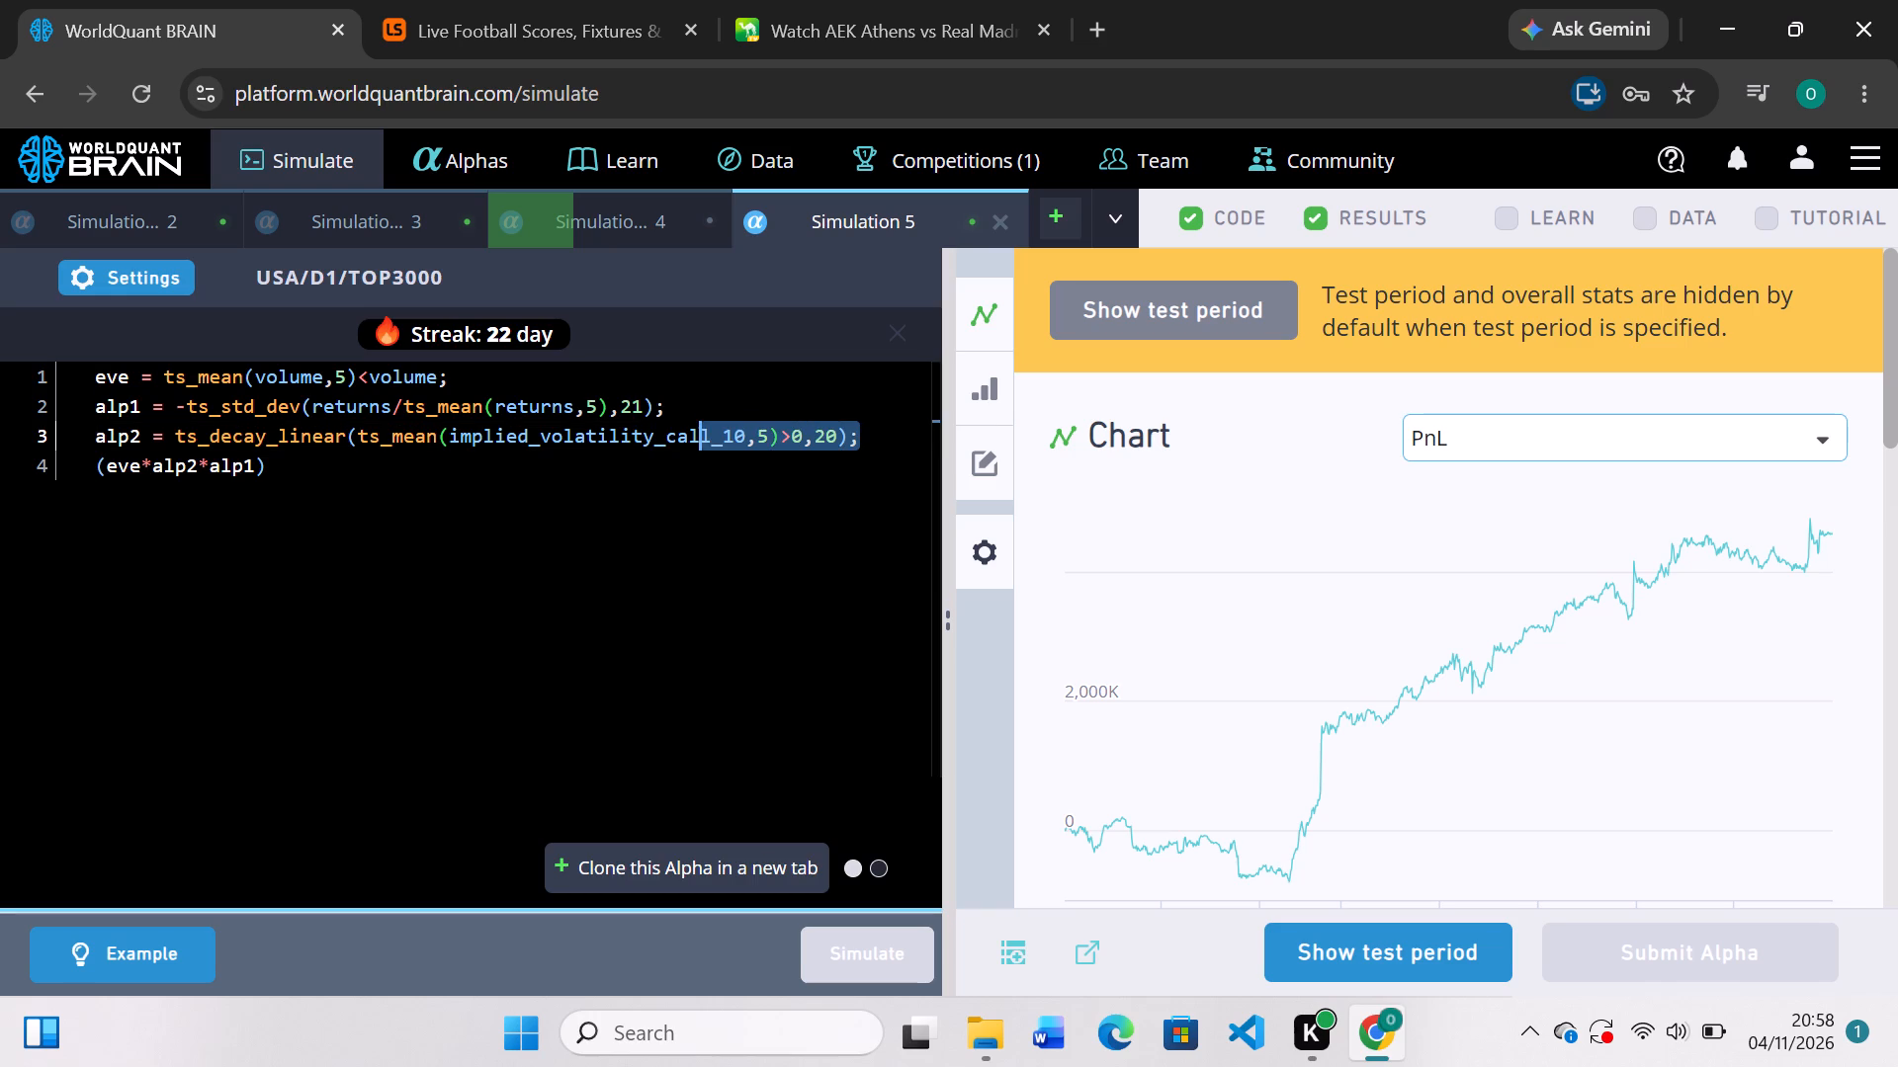
{"action": "left_click_drag", "start_coordinate": [593, 460], "coordinate": [173, 429]}
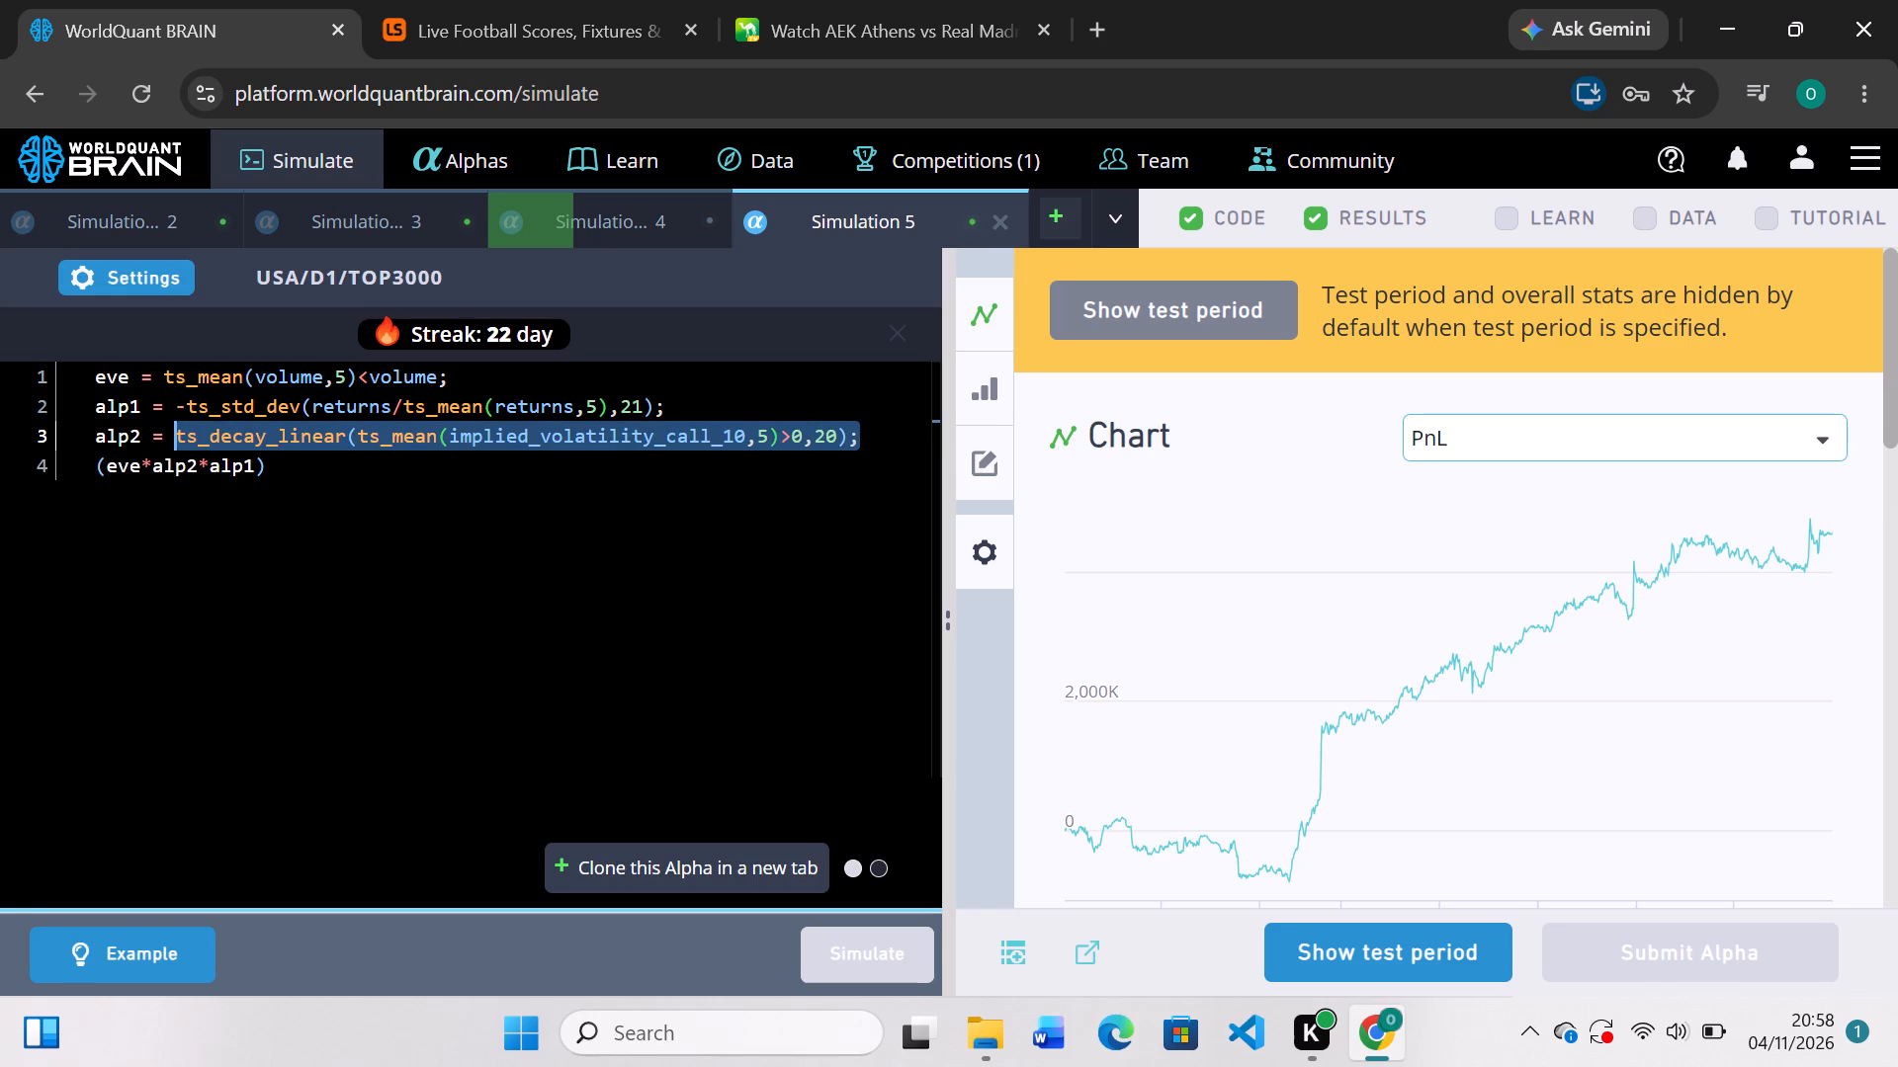
{"action": "key", "text": "ctrl+v"}
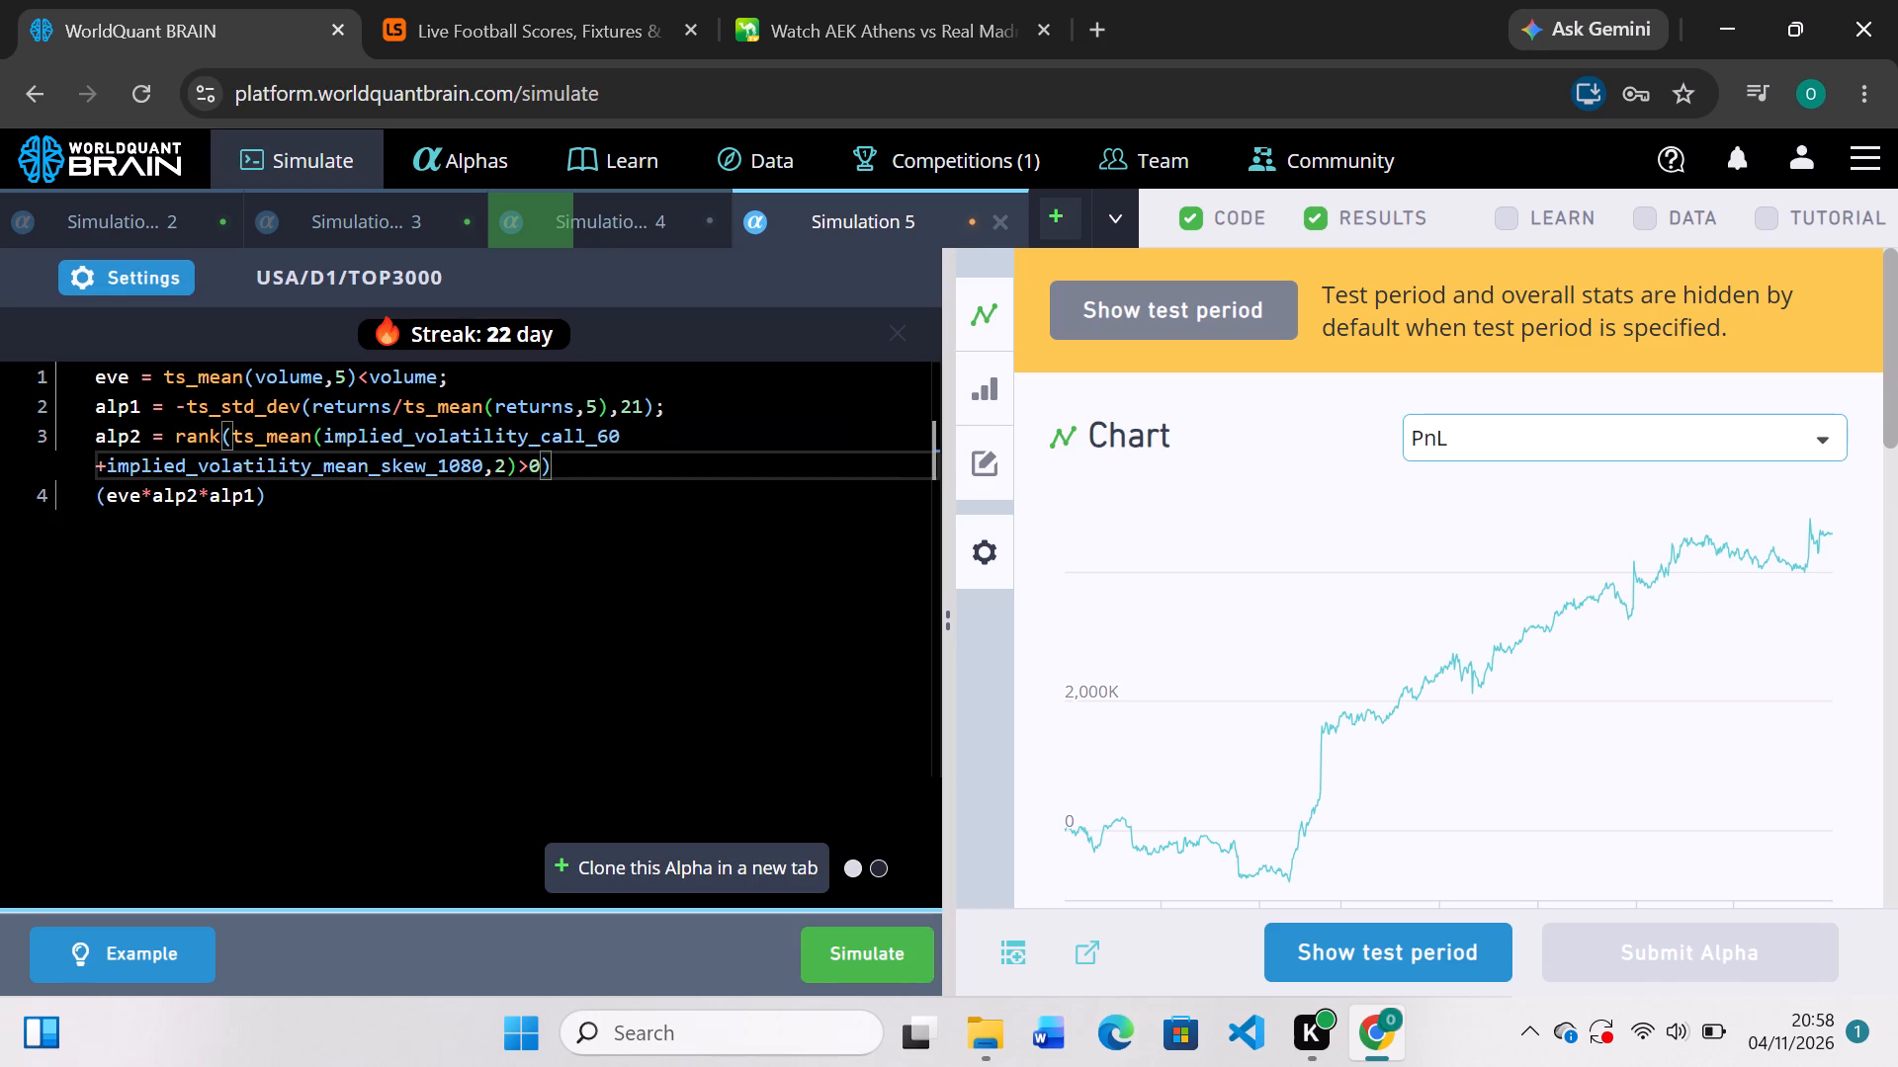
{"action": "key", "text": "semicolon"}
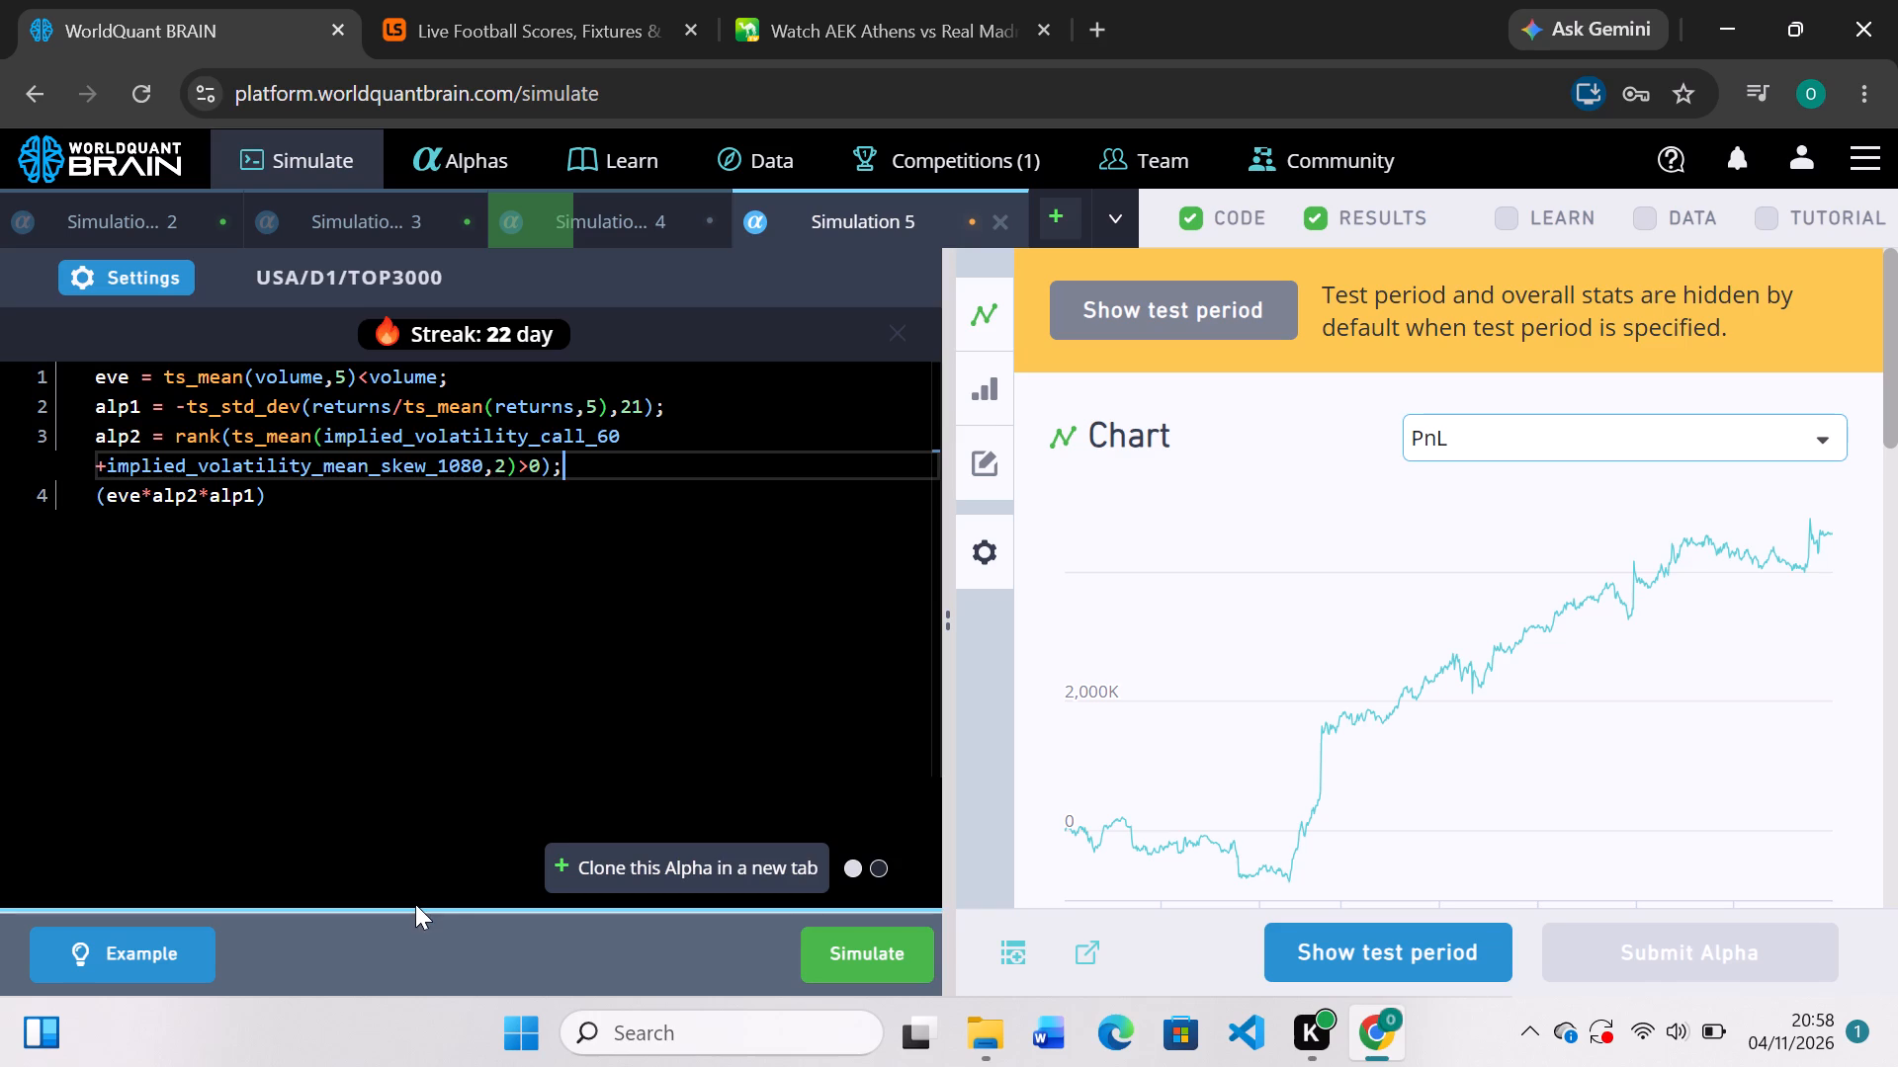
{"action": "left_click", "coordinate": [834, 941]}
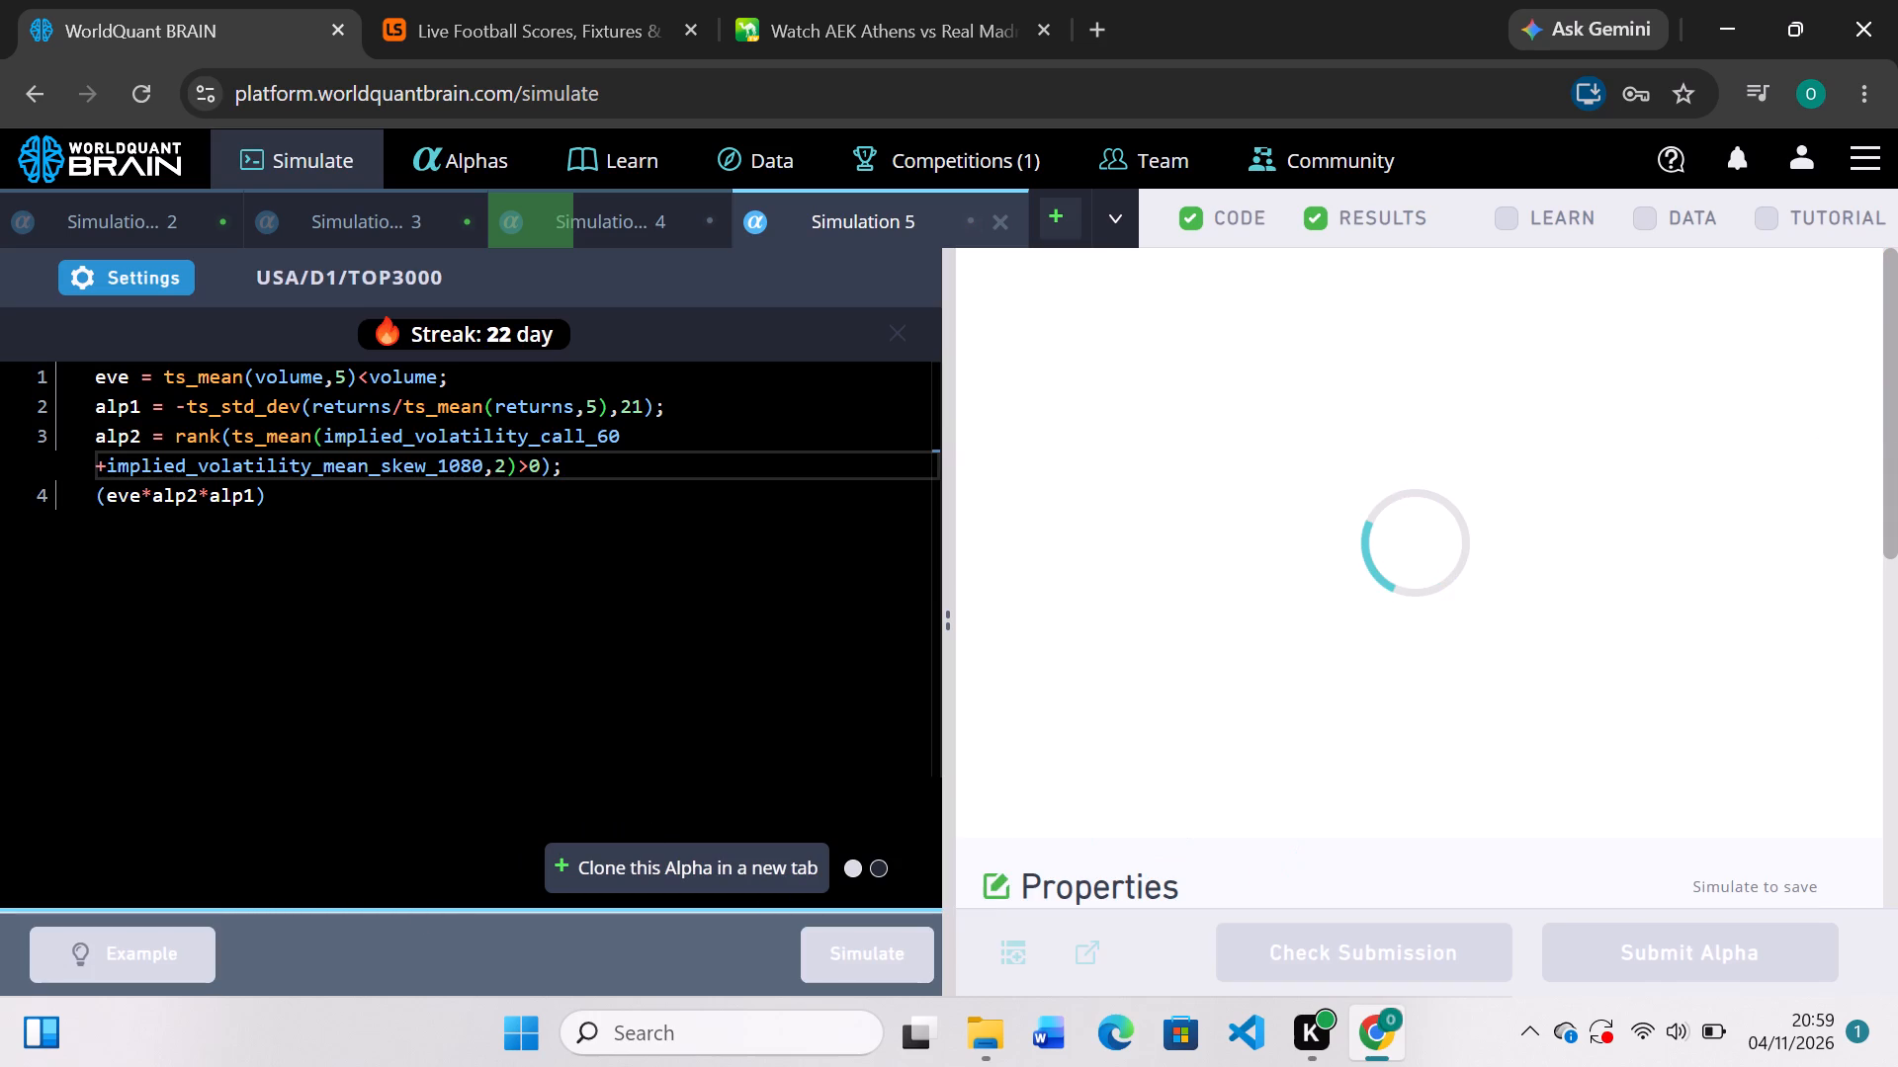
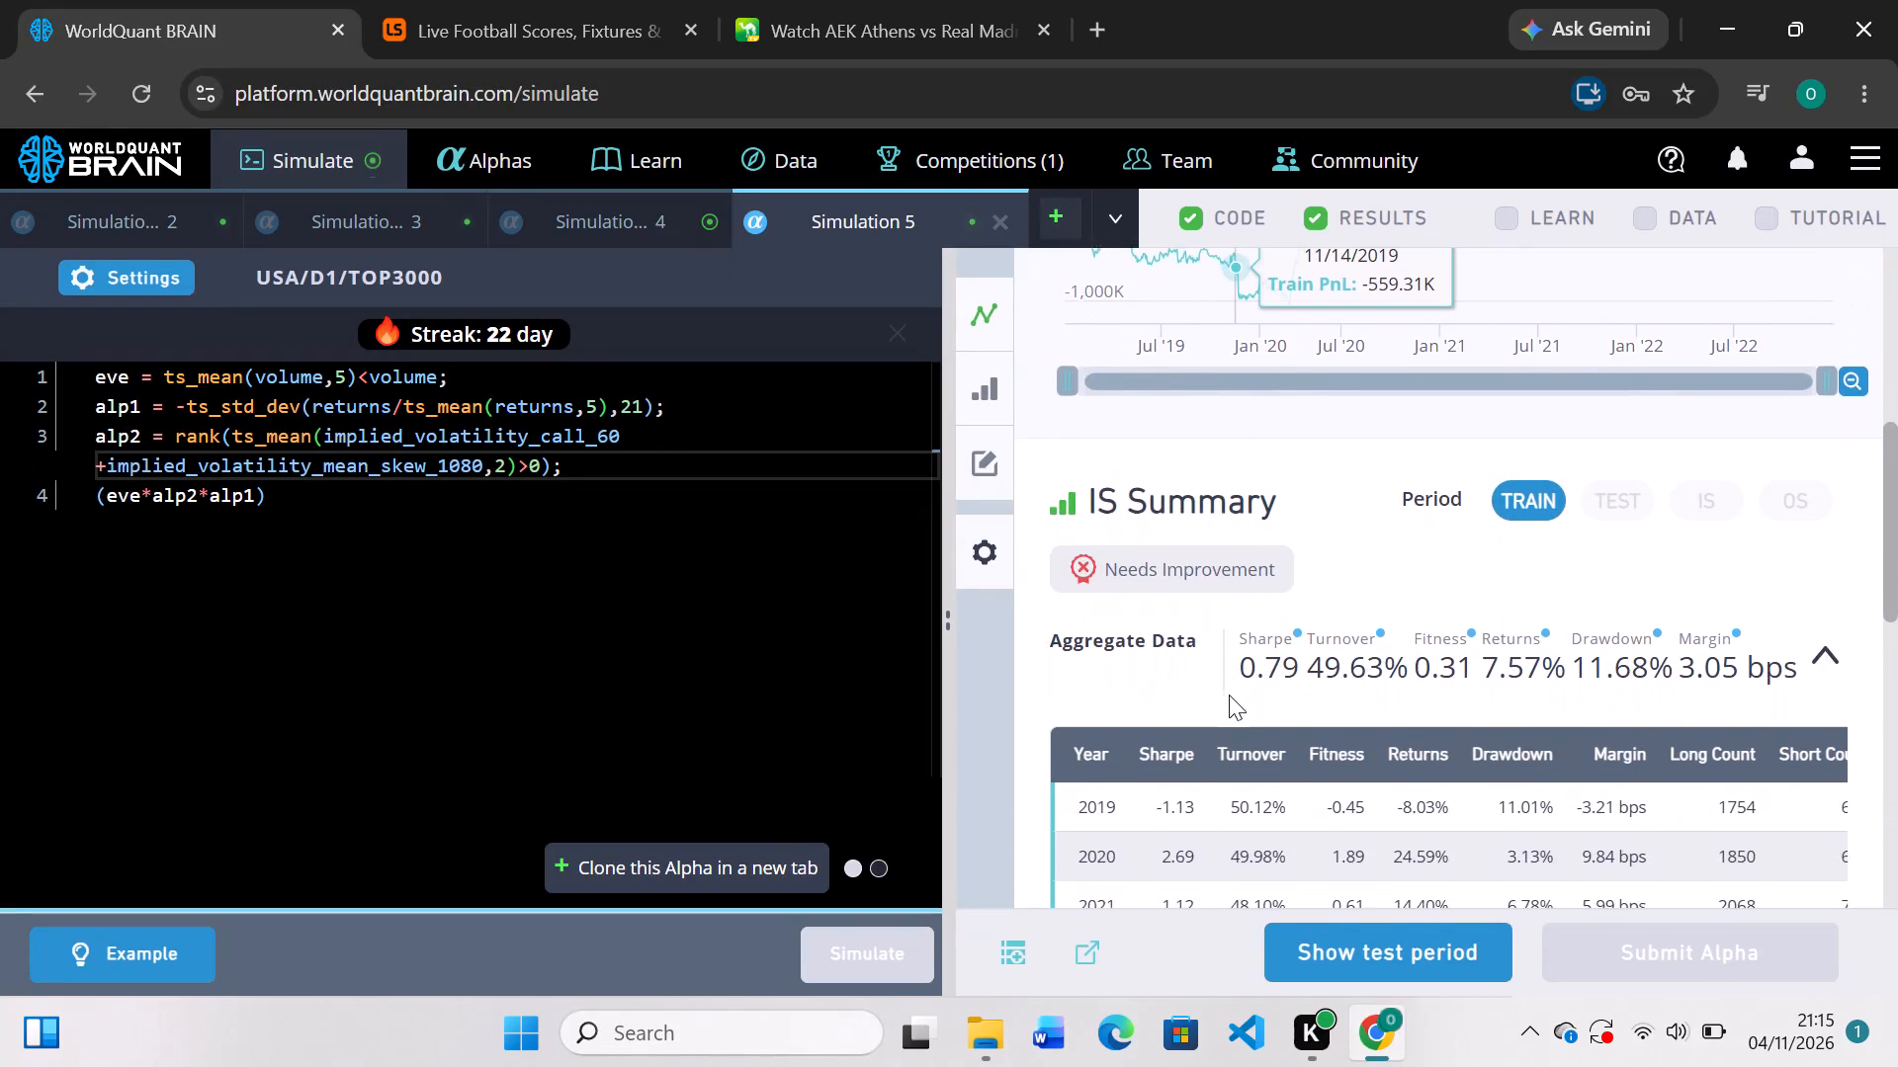
Review Simulation 5's PnL chart for the expression with the replaced alp2 definition.
{"action": "scroll", "coordinate": [1229, 695], "scroll_direction": "up", "scroll_amount": 2}
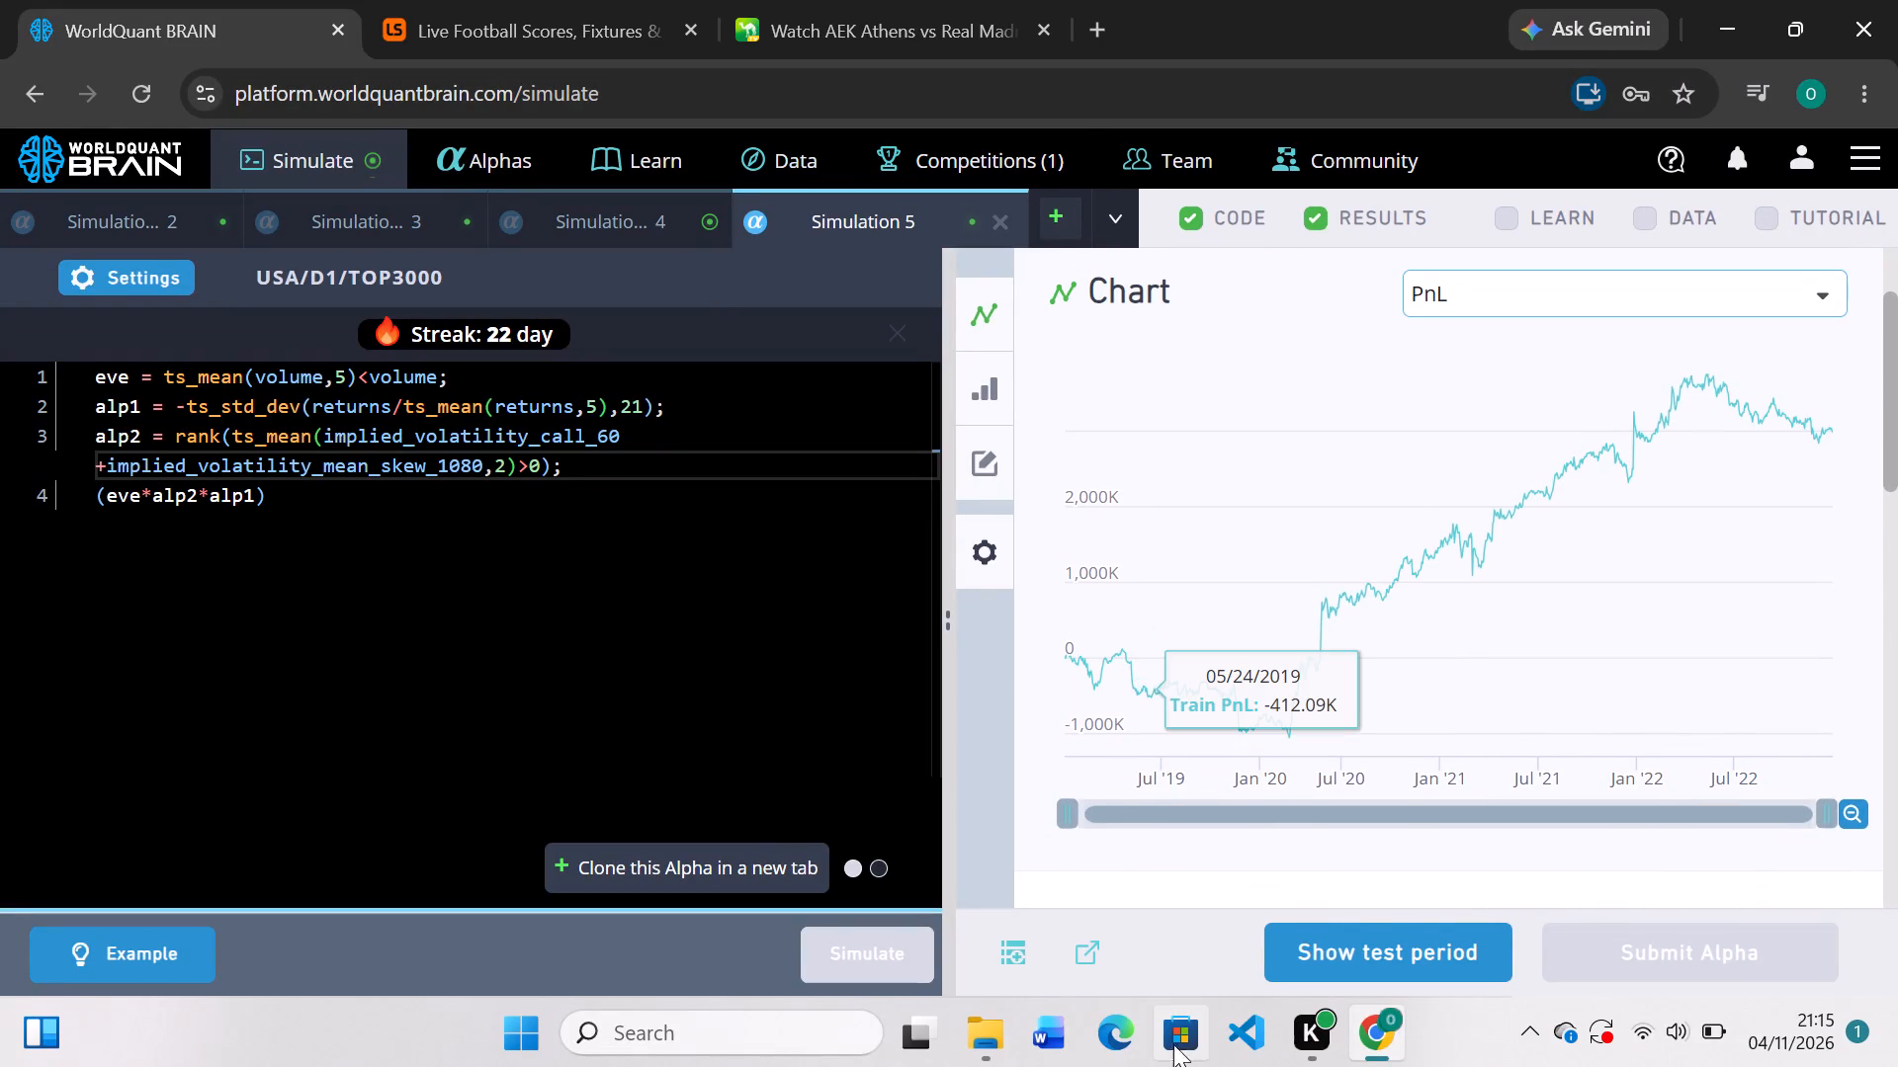
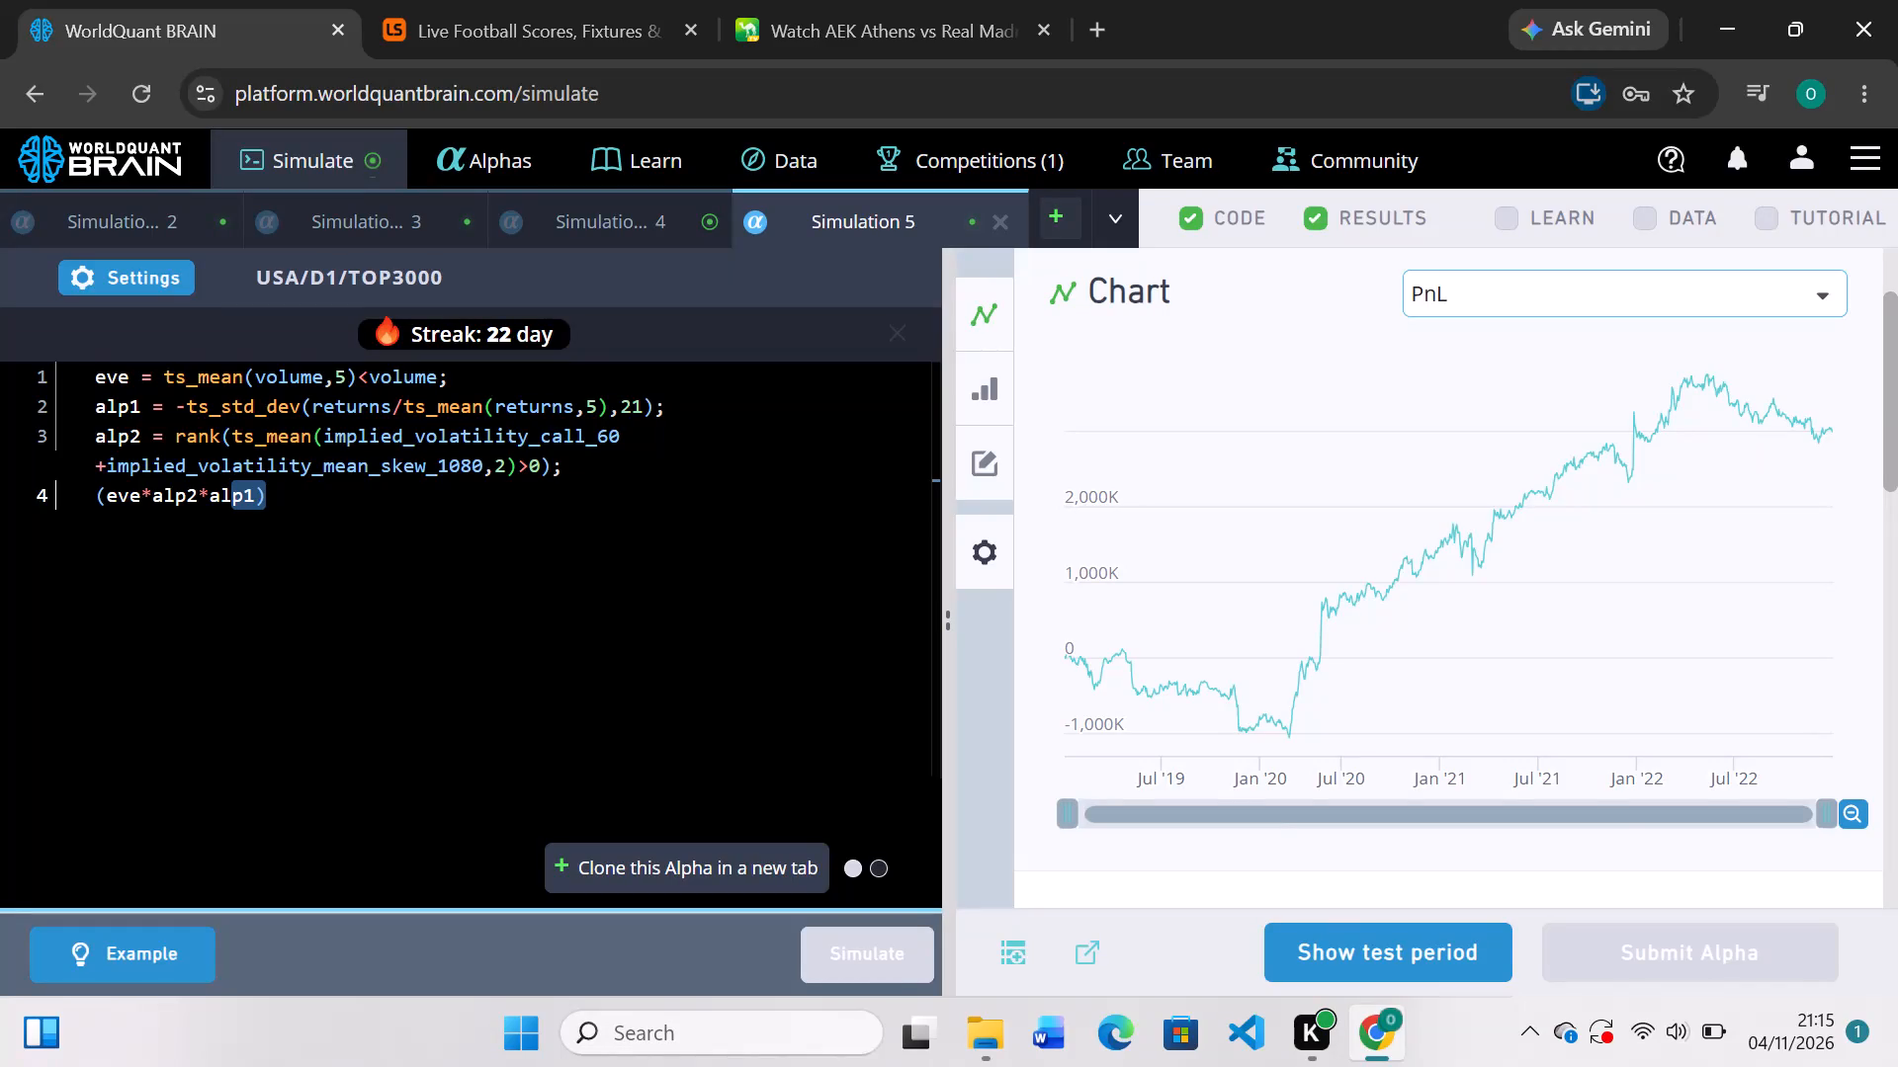
Open Simulation 4 and examine its train-period PnL chart and IS Summary.
{"action": "left_click", "coordinate": [633, 217]}
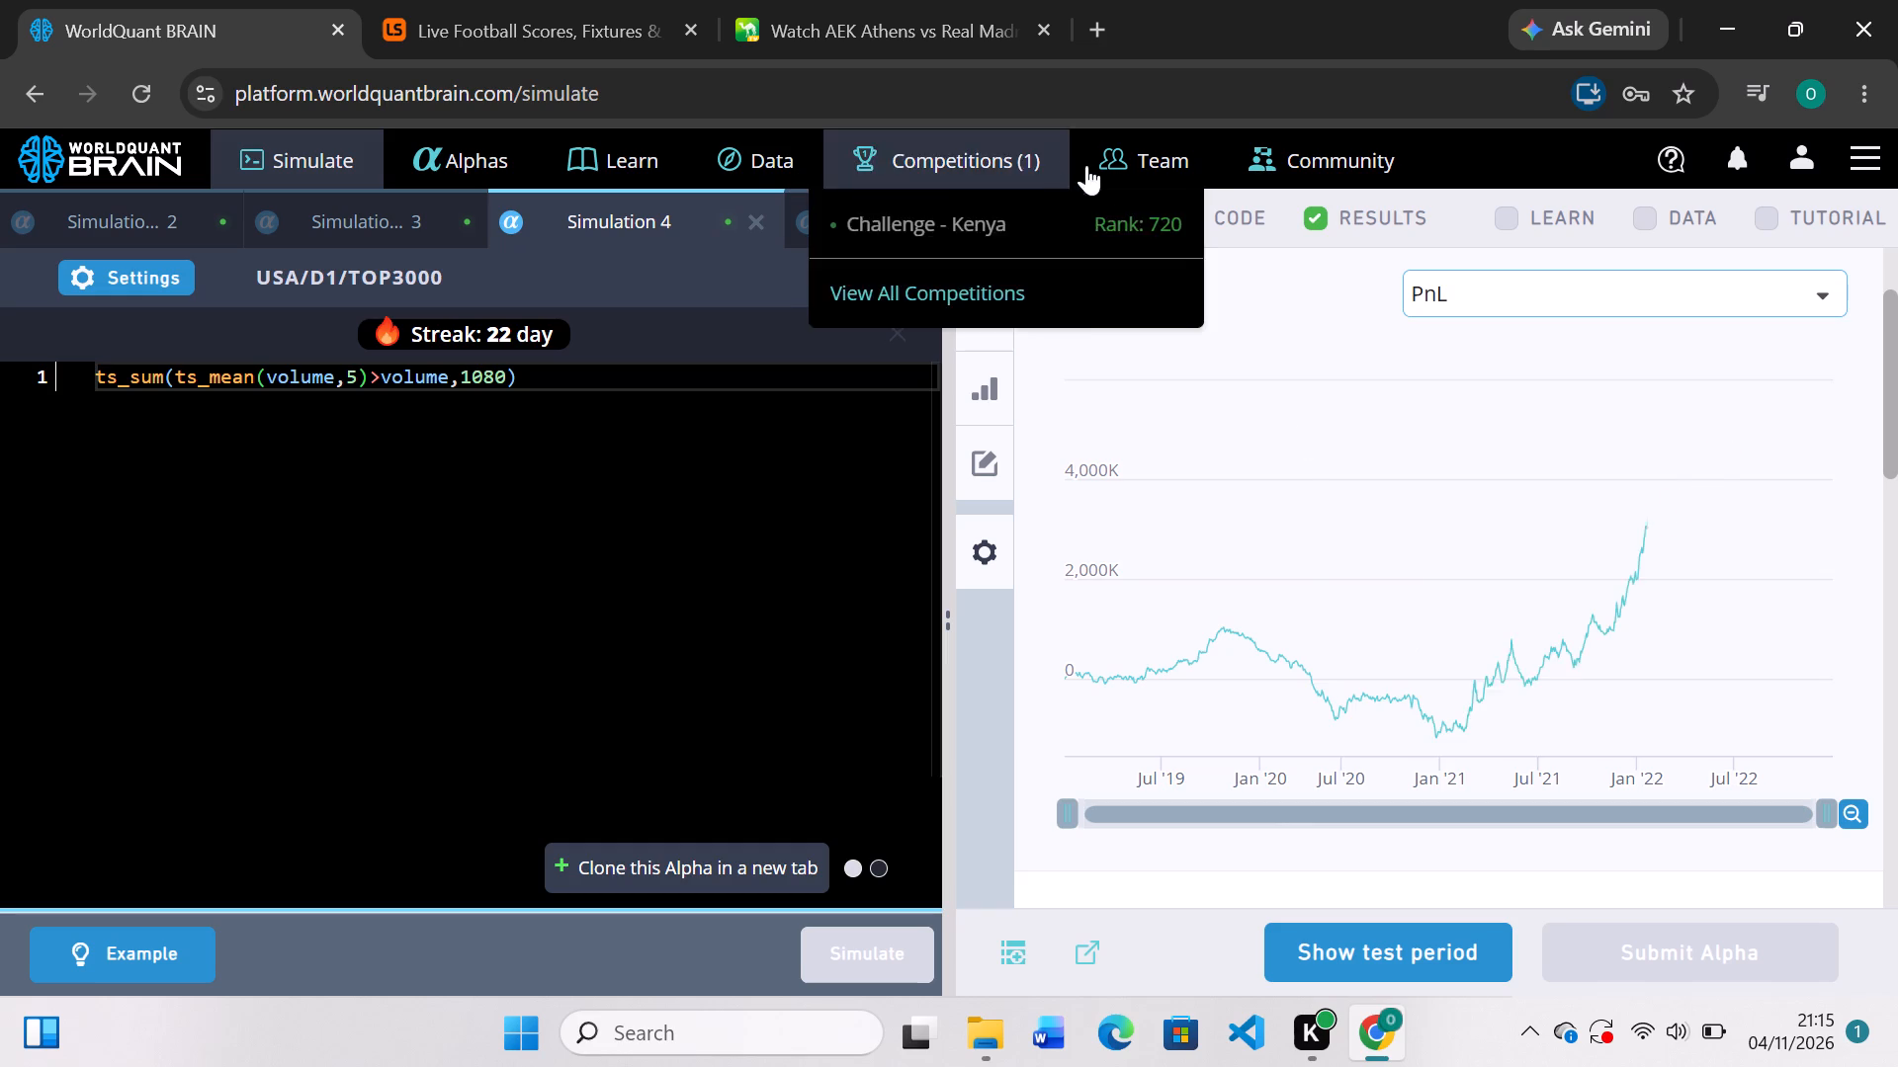
{"action": "scroll", "coordinate": [1332, 505], "scroll_direction": "down", "scroll_amount": 2}
{"action": "scroll", "coordinate": [1332, 505], "scroll_direction": "up", "scroll_amount": 1}
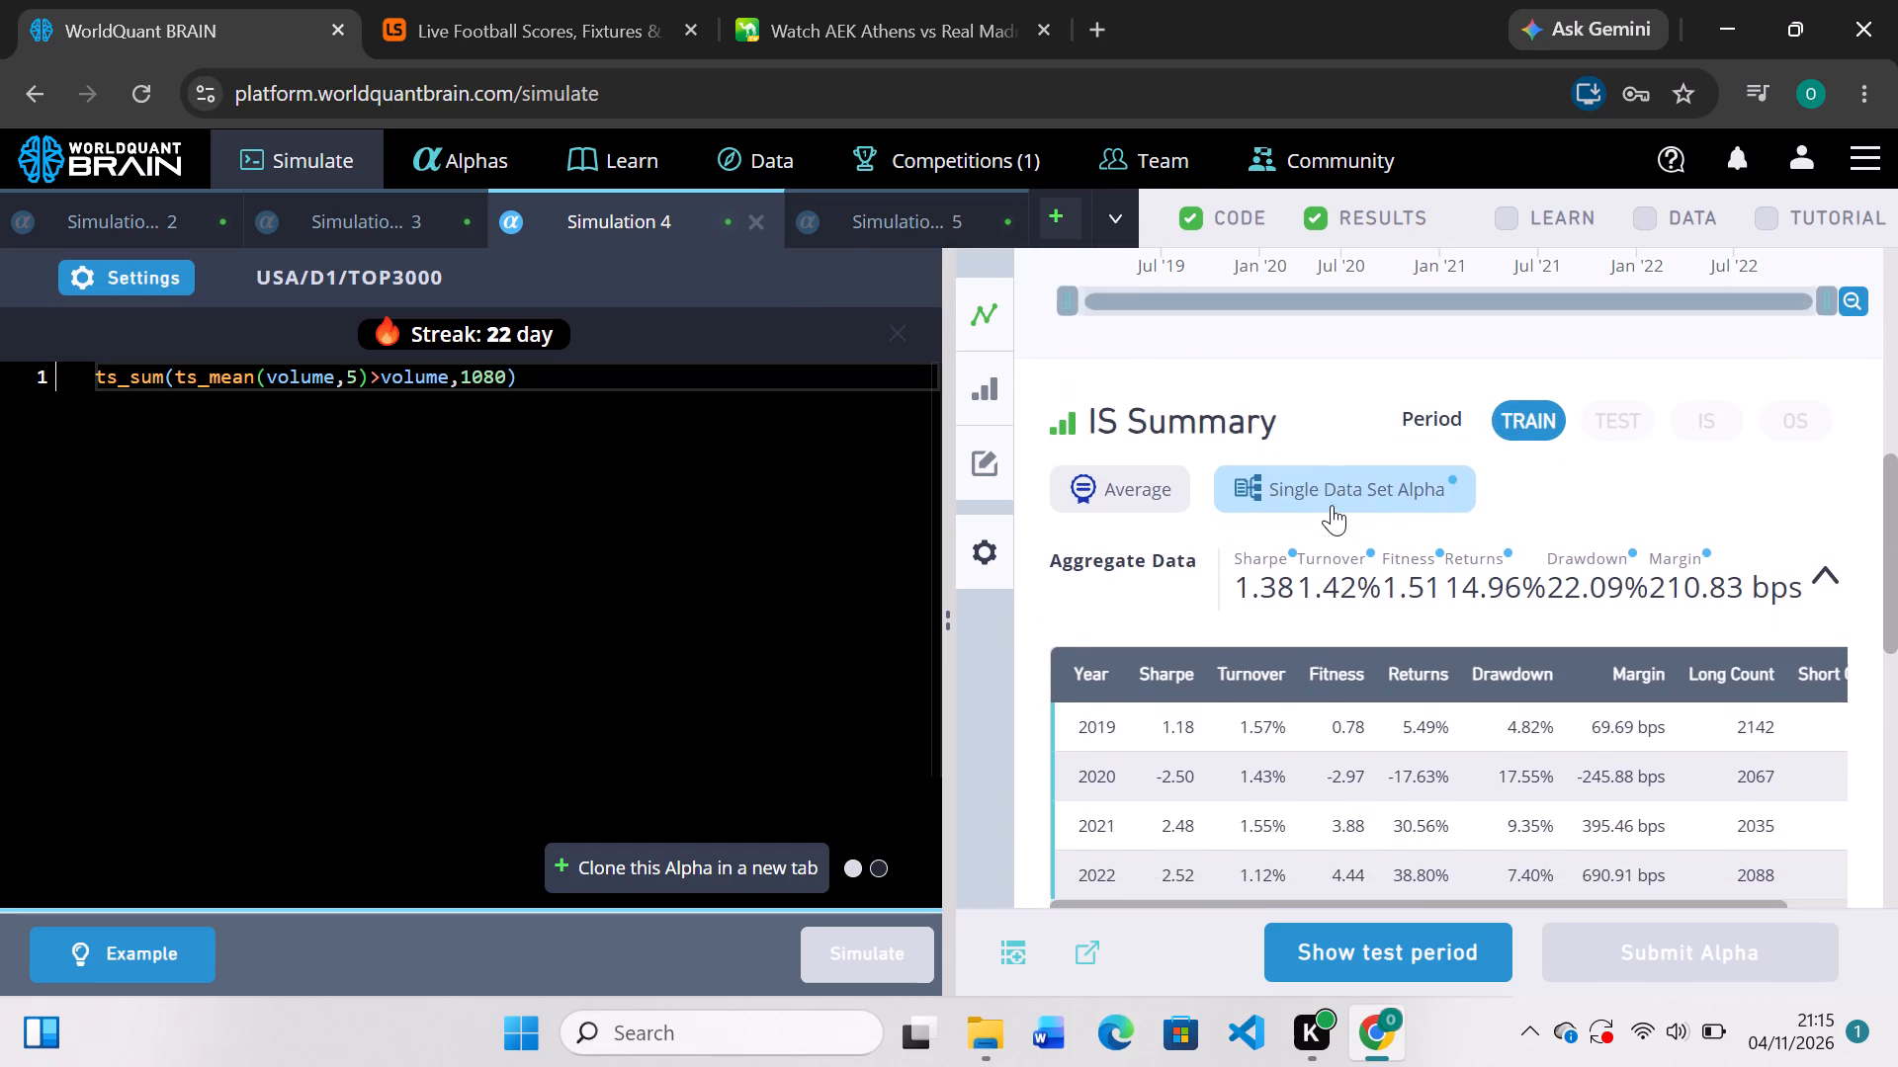
{"action": "scroll", "coordinate": [1332, 505], "scroll_direction": "up", "scroll_amount": 1}
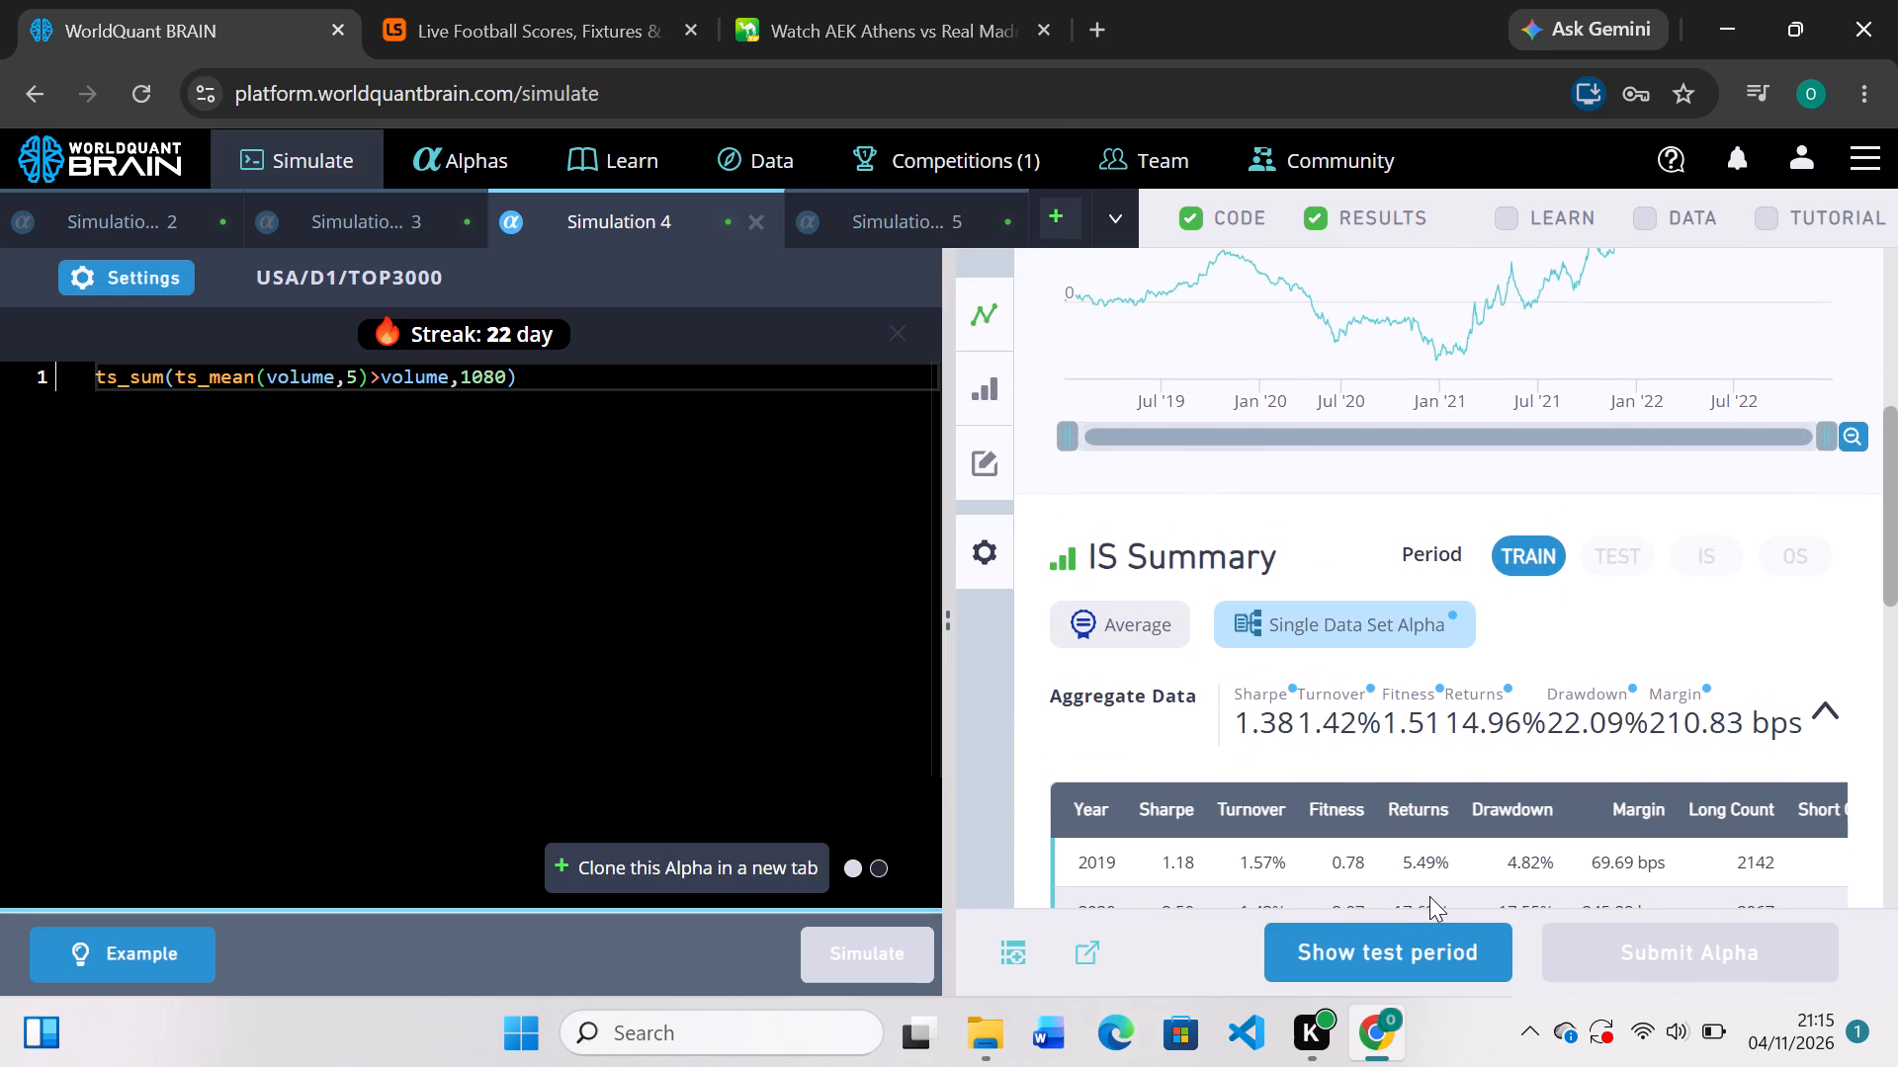
Show the test period for Simulation 4 and review its IS Summary and IS Testing Status.
{"action": "left_click", "coordinate": [1391, 936]}
{"action": "scroll", "coordinate": [1416, 692], "scroll_direction": "down", "scroll_amount": 1}
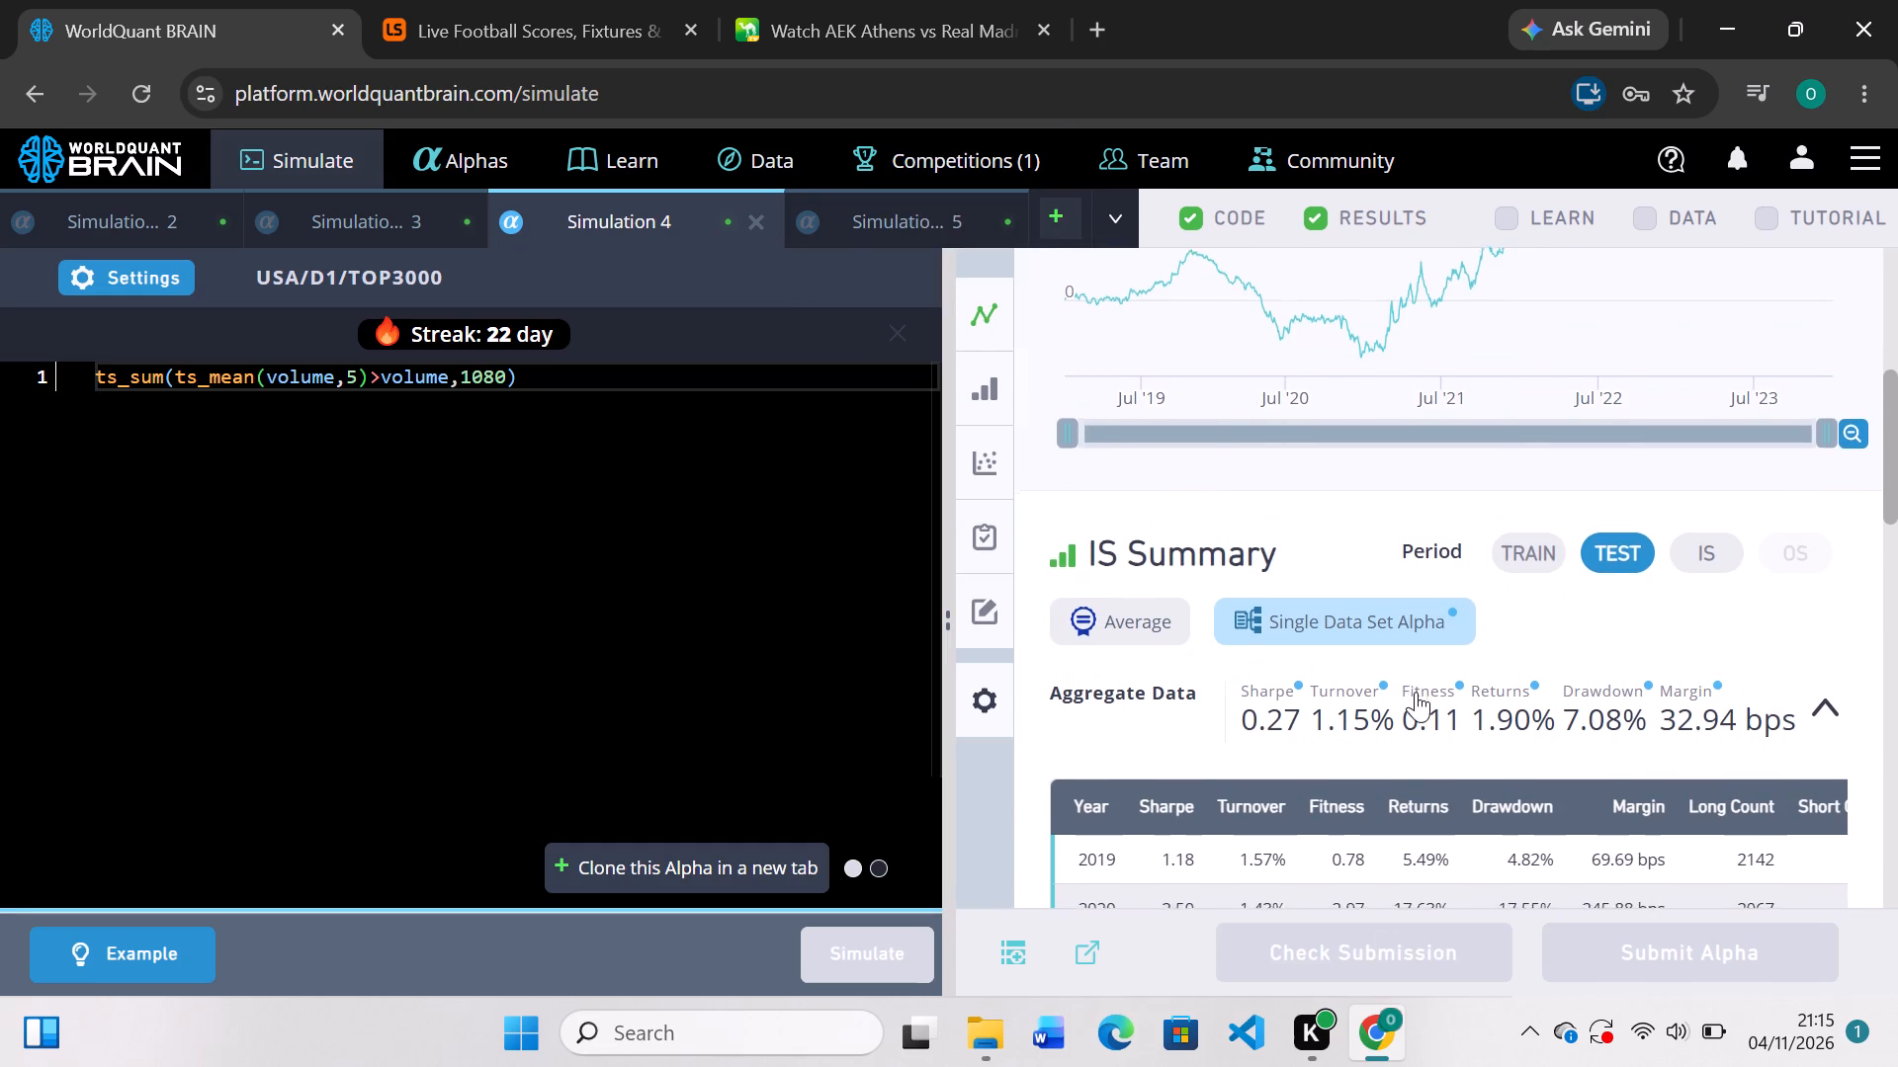
{"action": "scroll", "coordinate": [1416, 692], "scroll_direction": "down", "scroll_amount": 3}
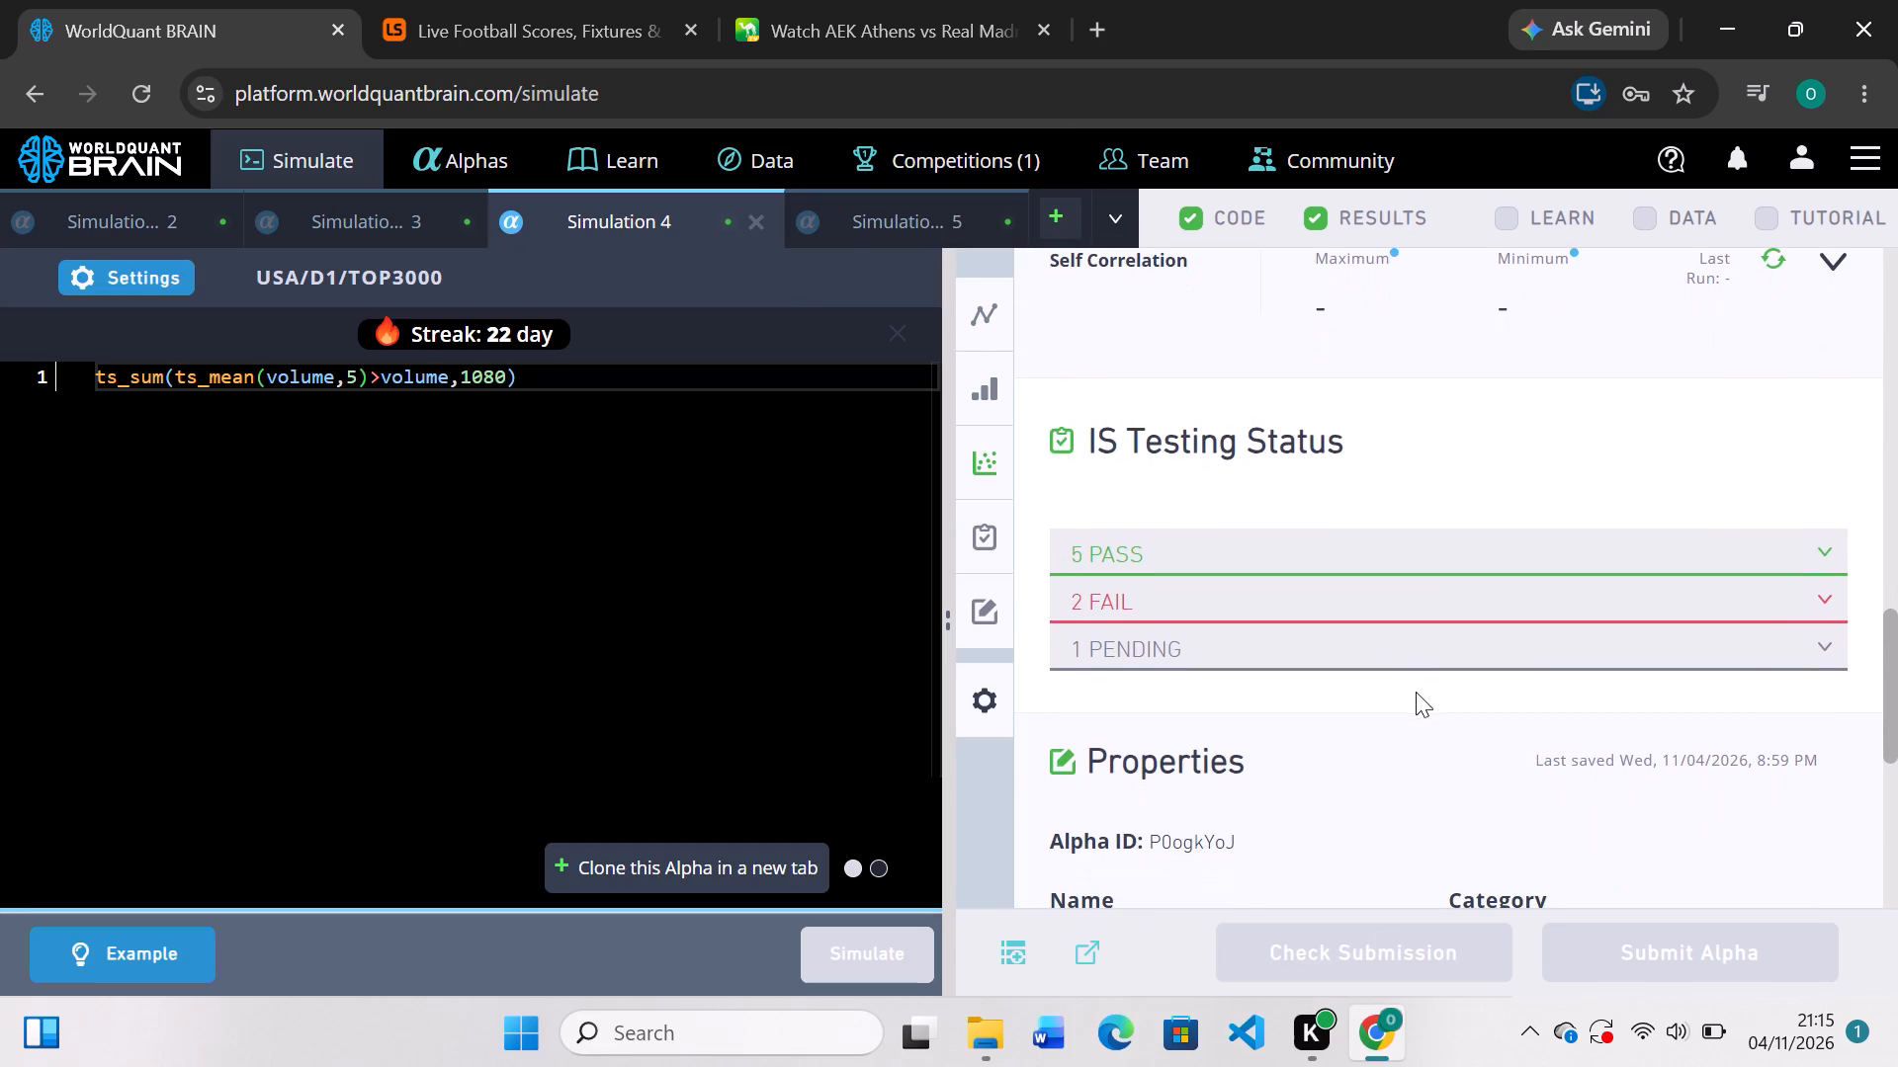
{"action": "scroll", "coordinate": [1677, 567], "scroll_direction": "up", "scroll_amount": 2}
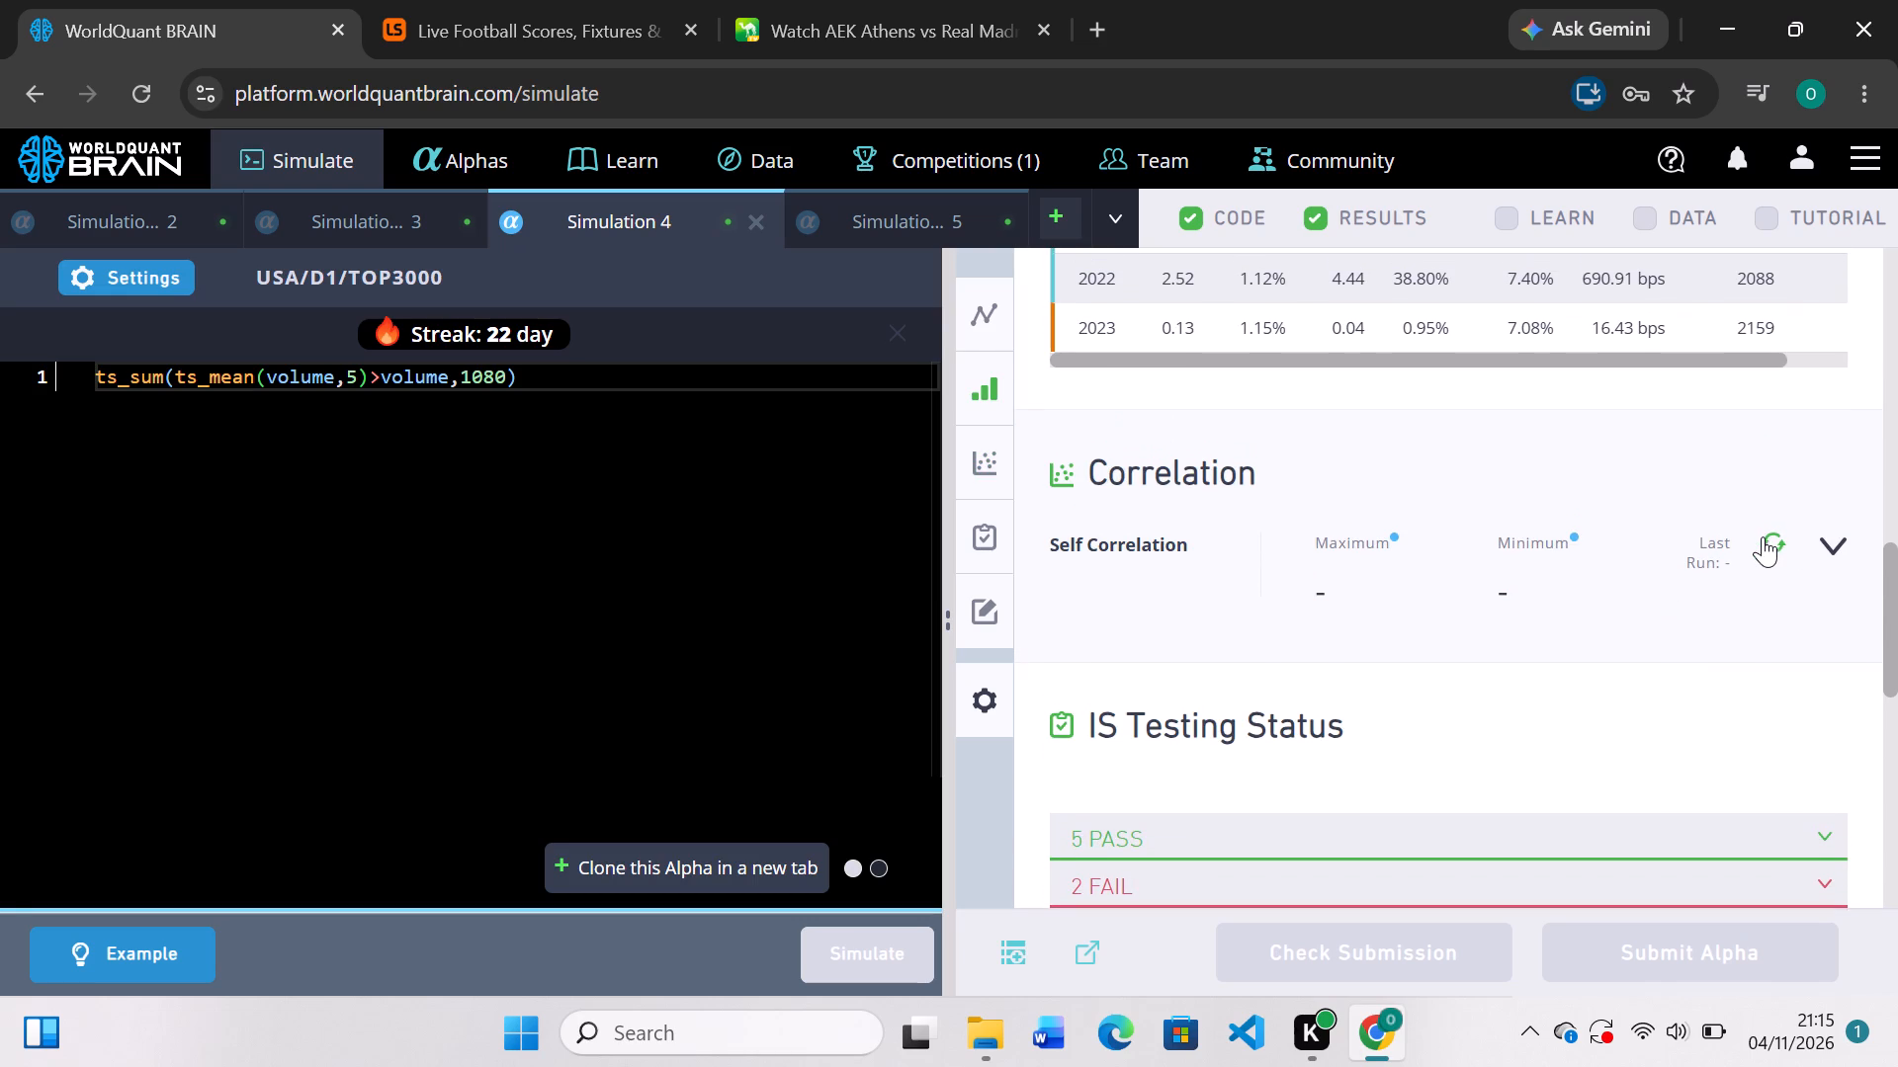
Run the self-correlation check for Simulation 4 and re-examine its test-period PnL chart and yearly summary.
{"action": "left_click", "coordinate": [1763, 538]}
{"action": "scroll", "coordinate": [1596, 541], "scroll_direction": "down", "scroll_amount": 2}
{"action": "scroll", "coordinate": [1596, 541], "scroll_direction": "up", "scroll_amount": 5}
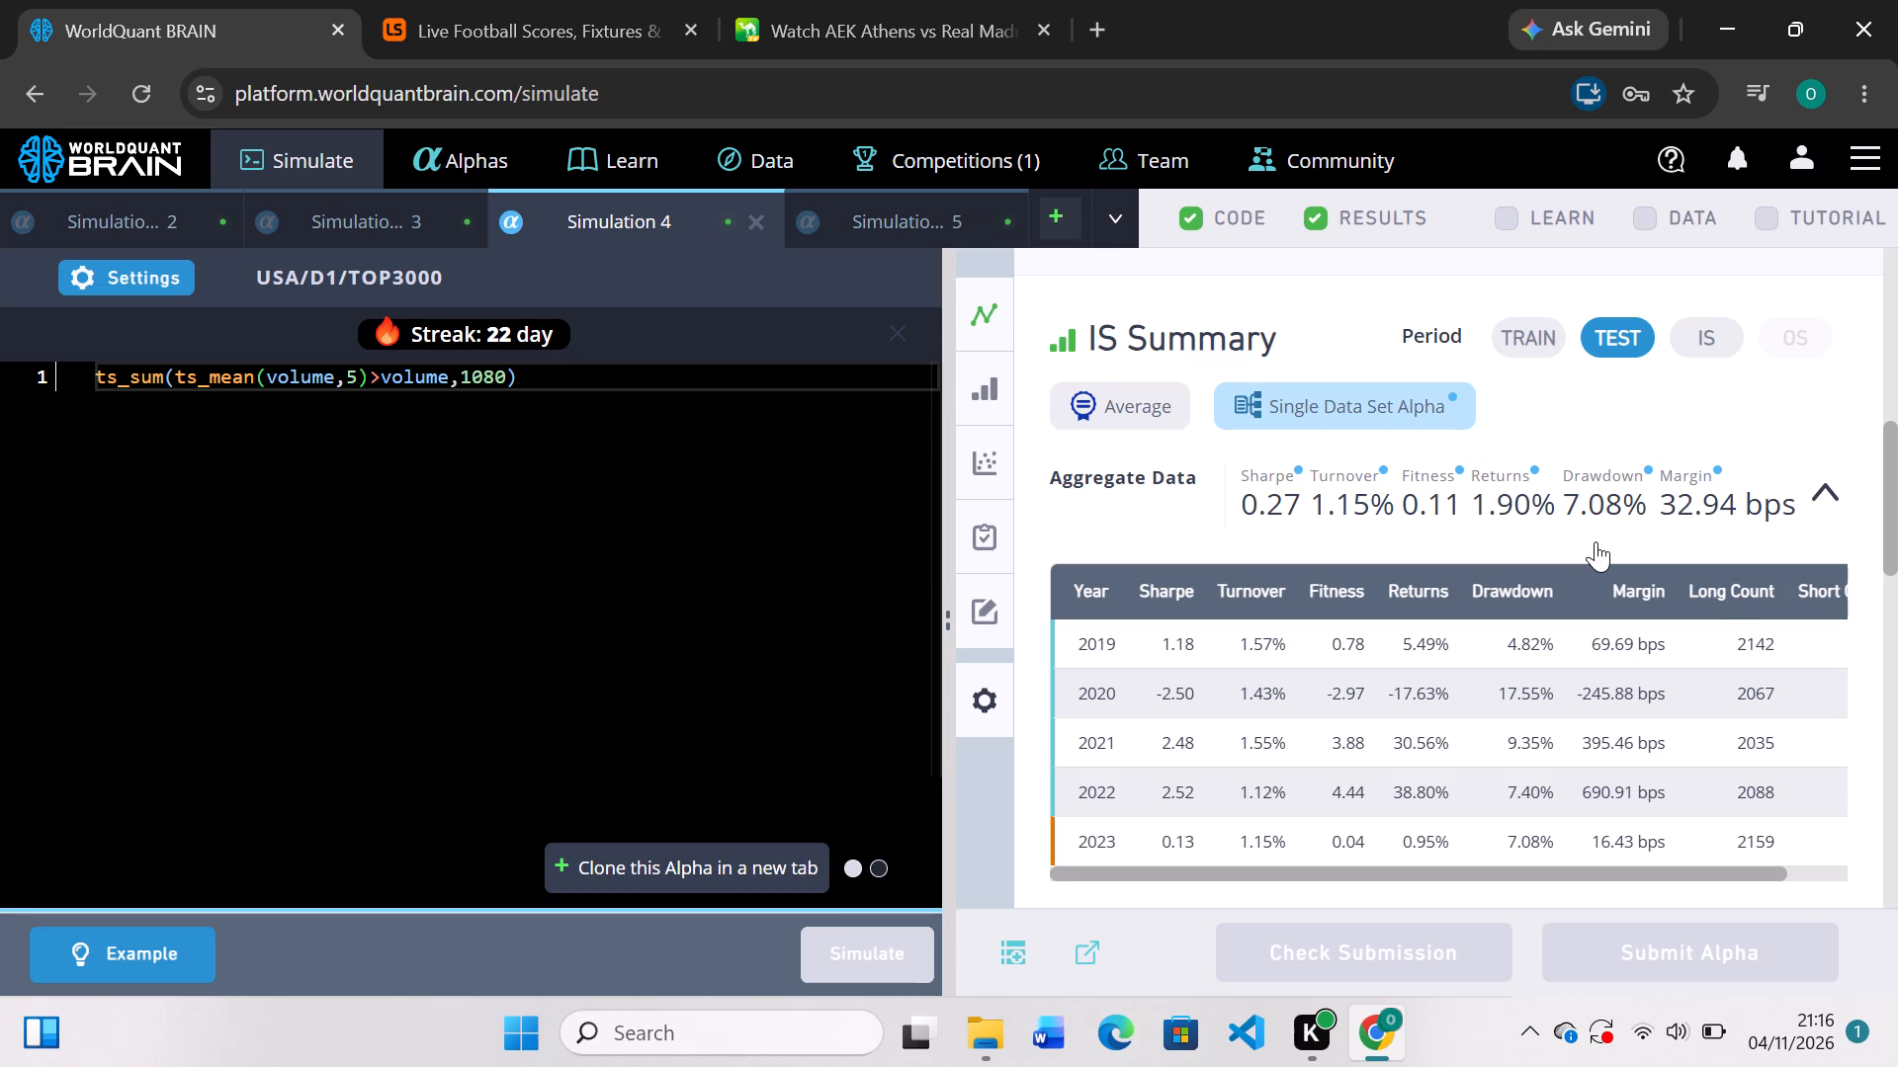
{"action": "scroll", "coordinate": [1521, 665], "scroll_direction": "up", "scroll_amount": 3}
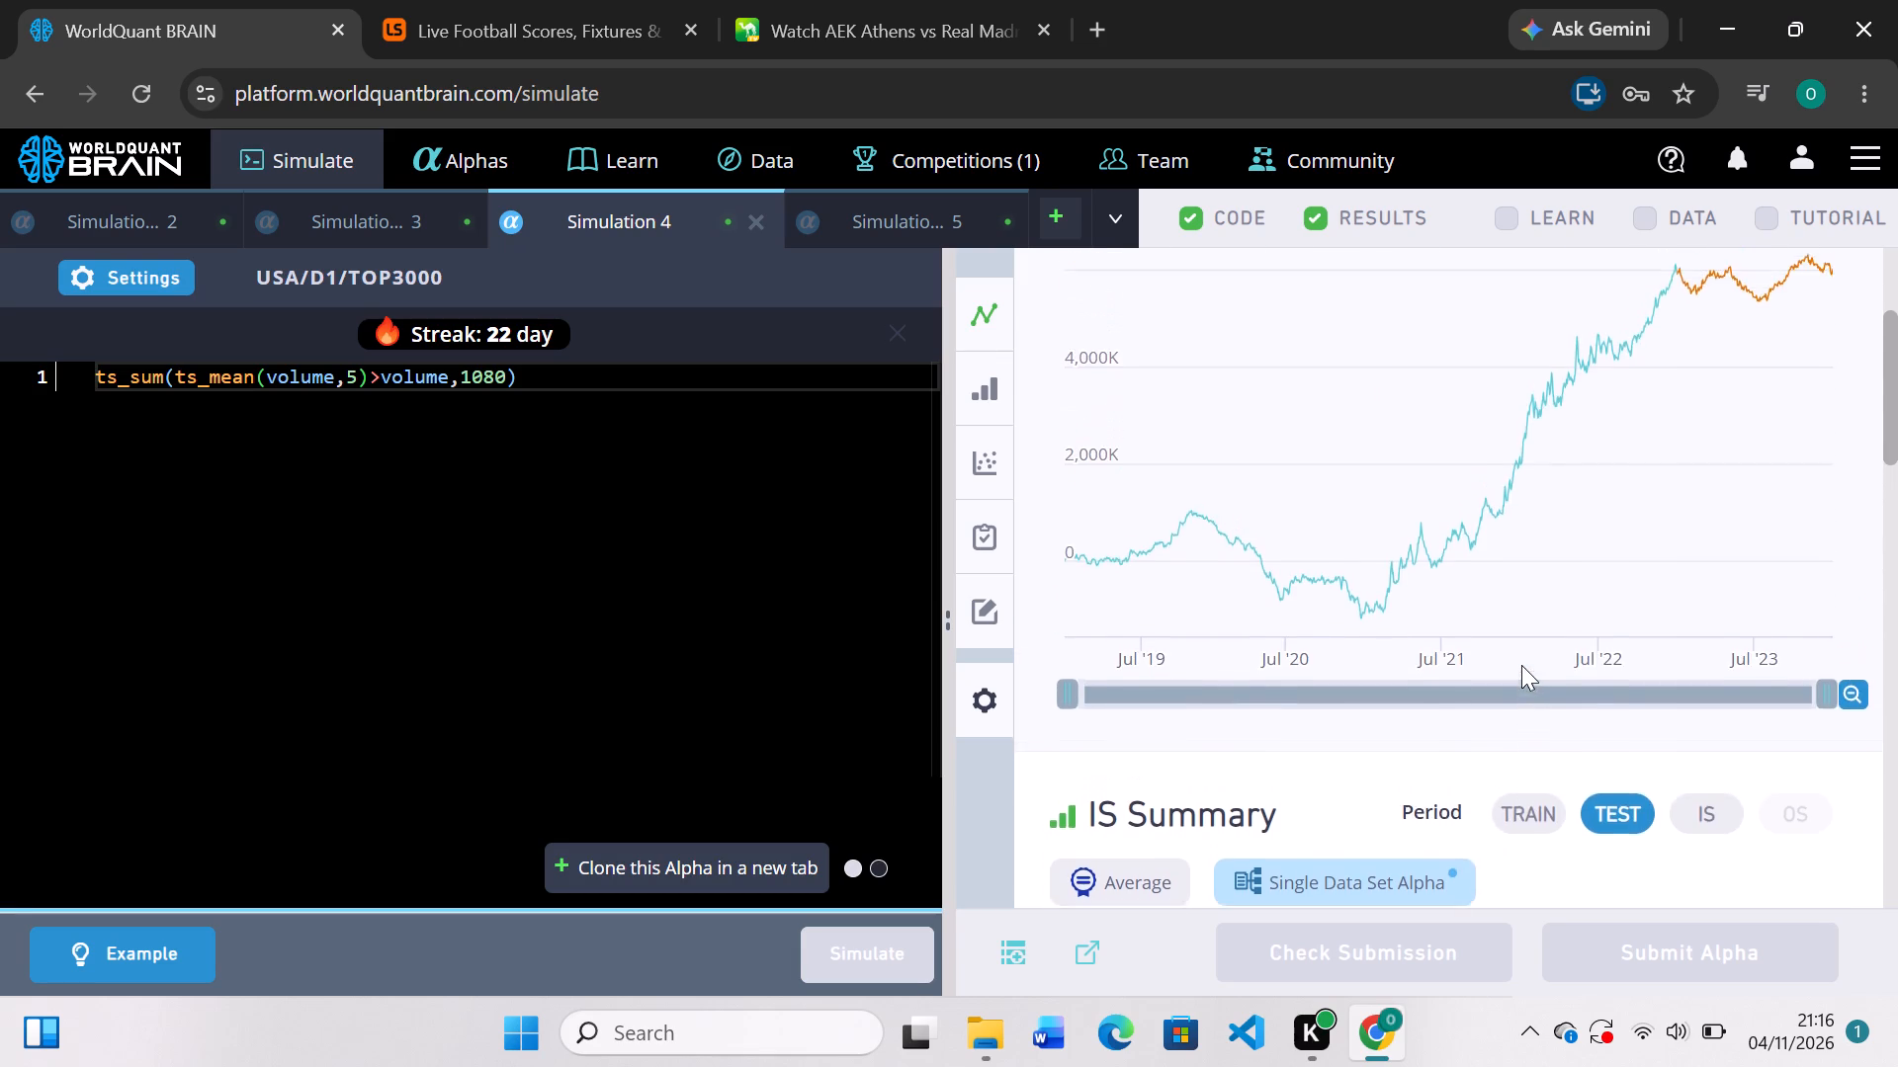
{"action": "scroll", "coordinate": [1521, 665], "scroll_direction": "down", "scroll_amount": 3}
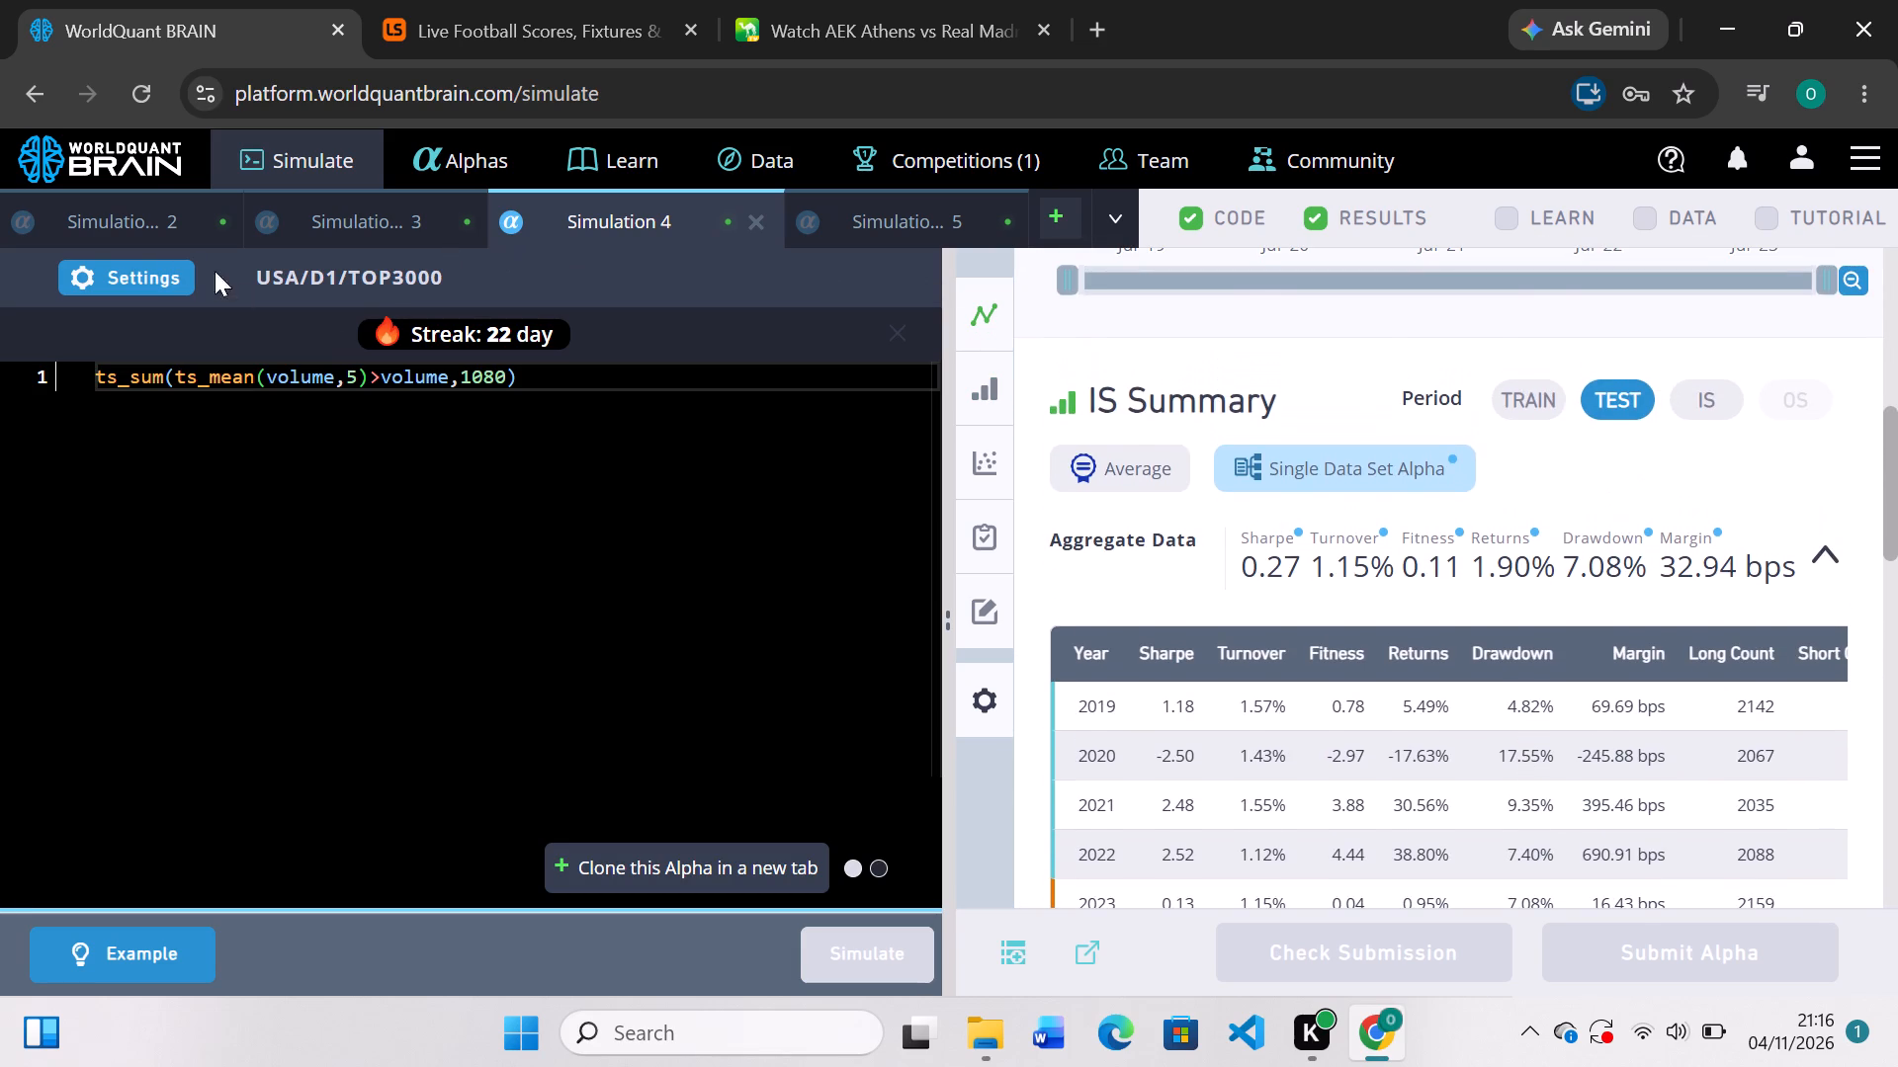
Open Simulation 2 and review its PnL chart, aggregate test-period data and yearly IS Summary table.
{"action": "left_click", "coordinate": [197, 218]}
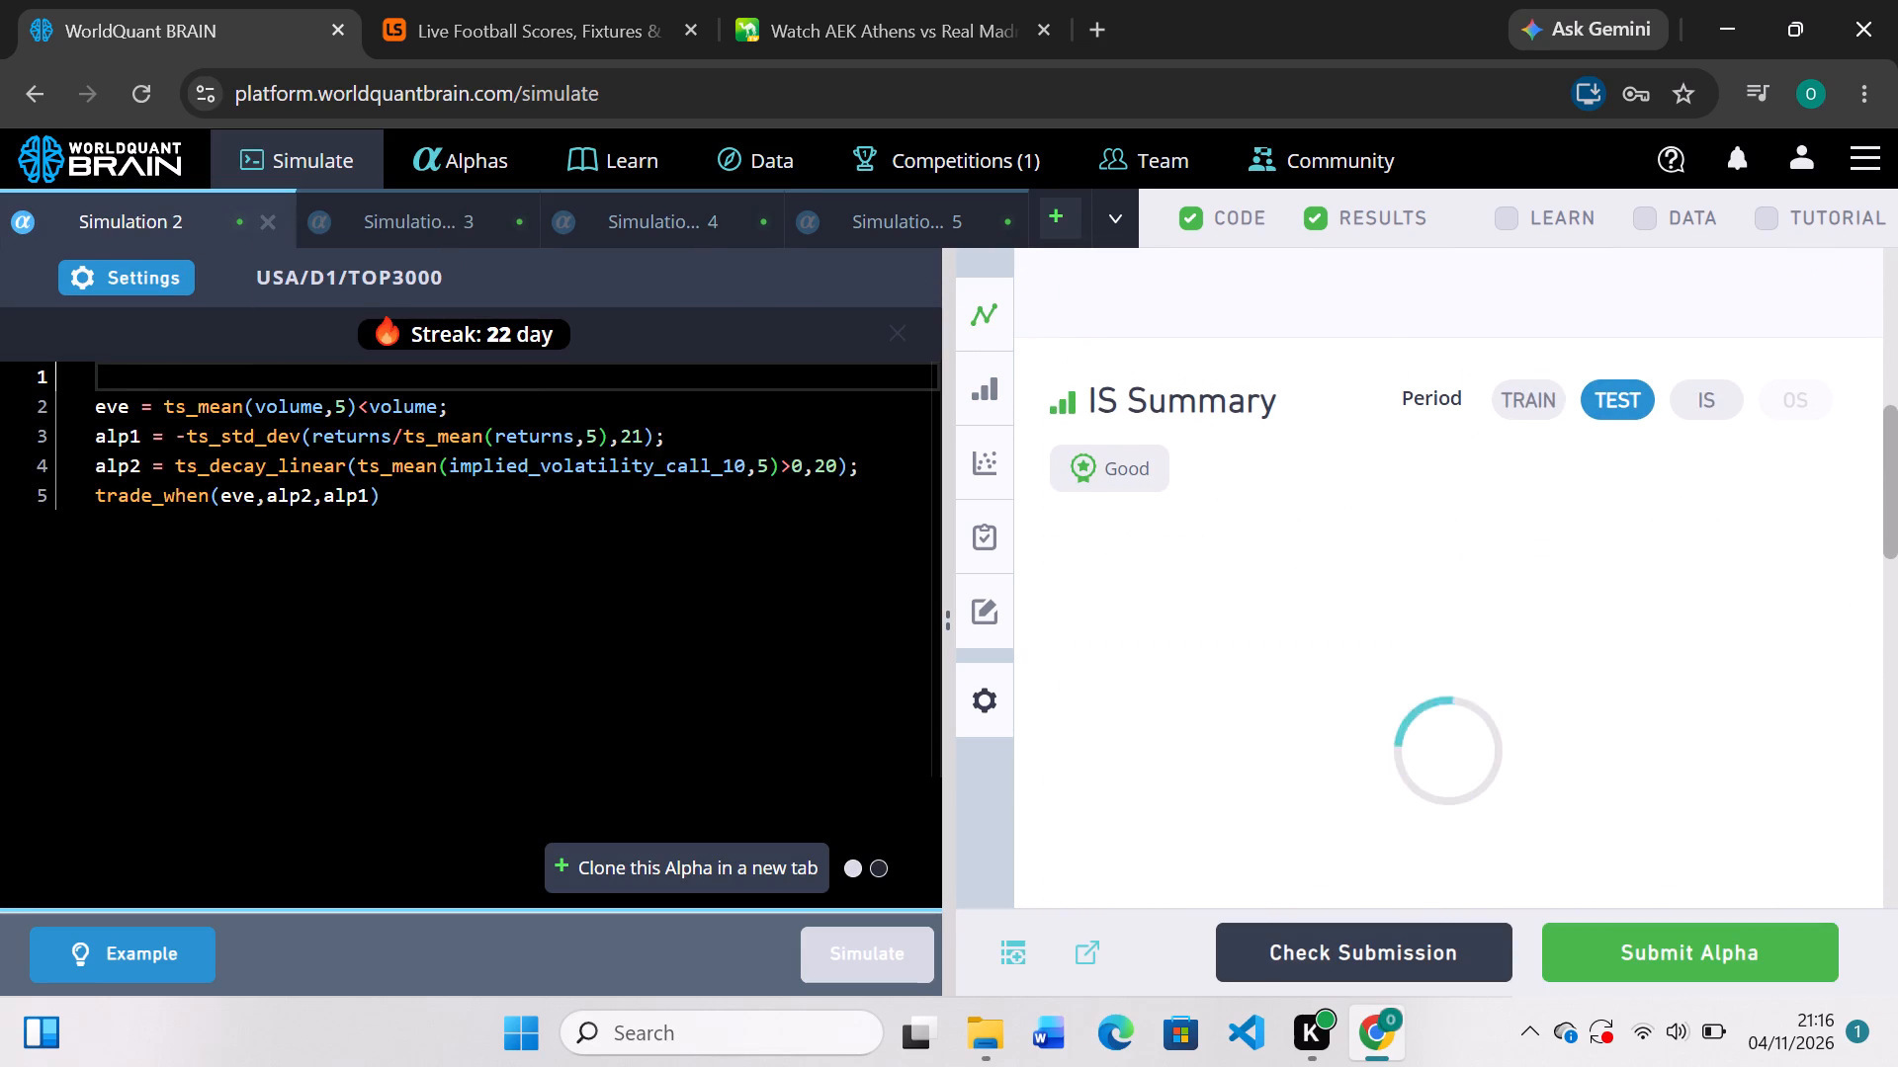
{"action": "scroll", "coordinate": [1260, 596], "scroll_direction": "down", "scroll_amount": 1}
{"action": "scroll", "coordinate": [1260, 596], "scroll_direction": "up", "scroll_amount": 3}
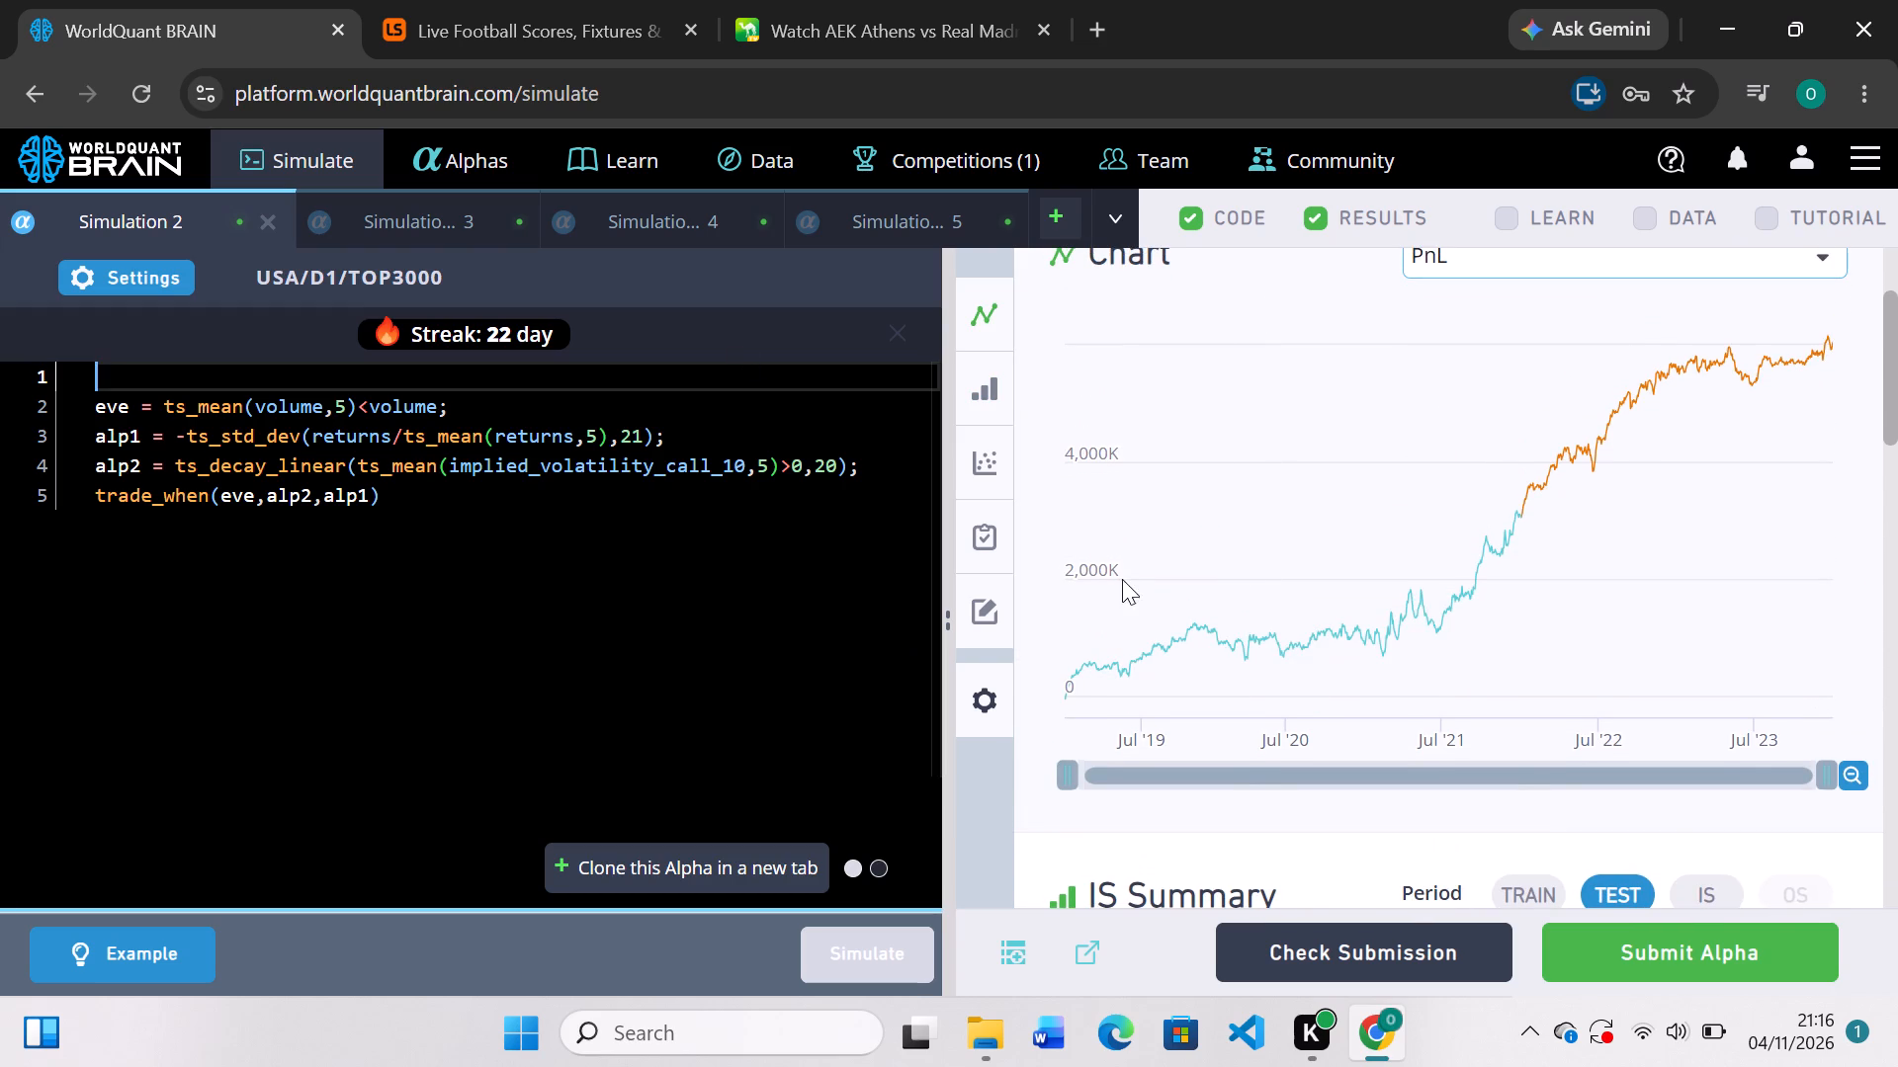
{"action": "scroll", "coordinate": [1250, 550], "scroll_direction": "down", "scroll_amount": 4}
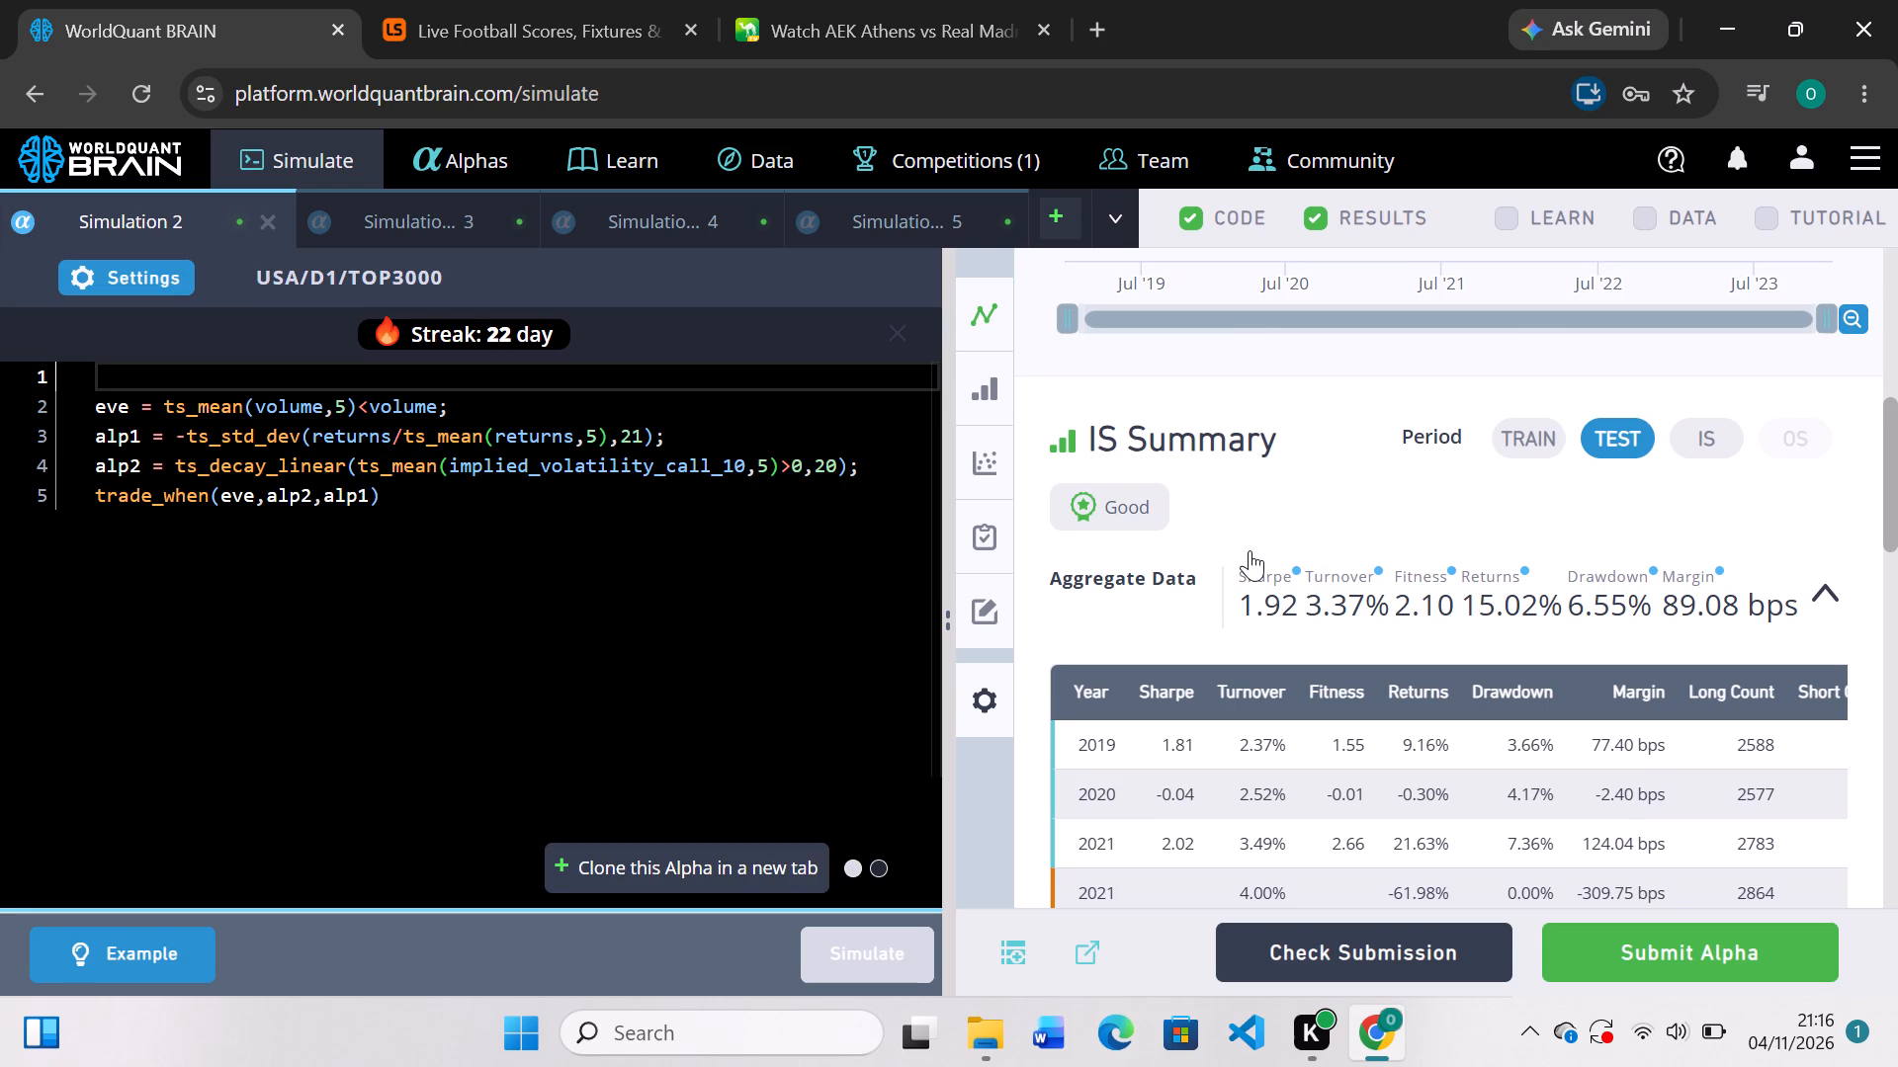
{"action": "scroll", "coordinate": [1250, 550], "scroll_direction": "down", "scroll_amount": 1}
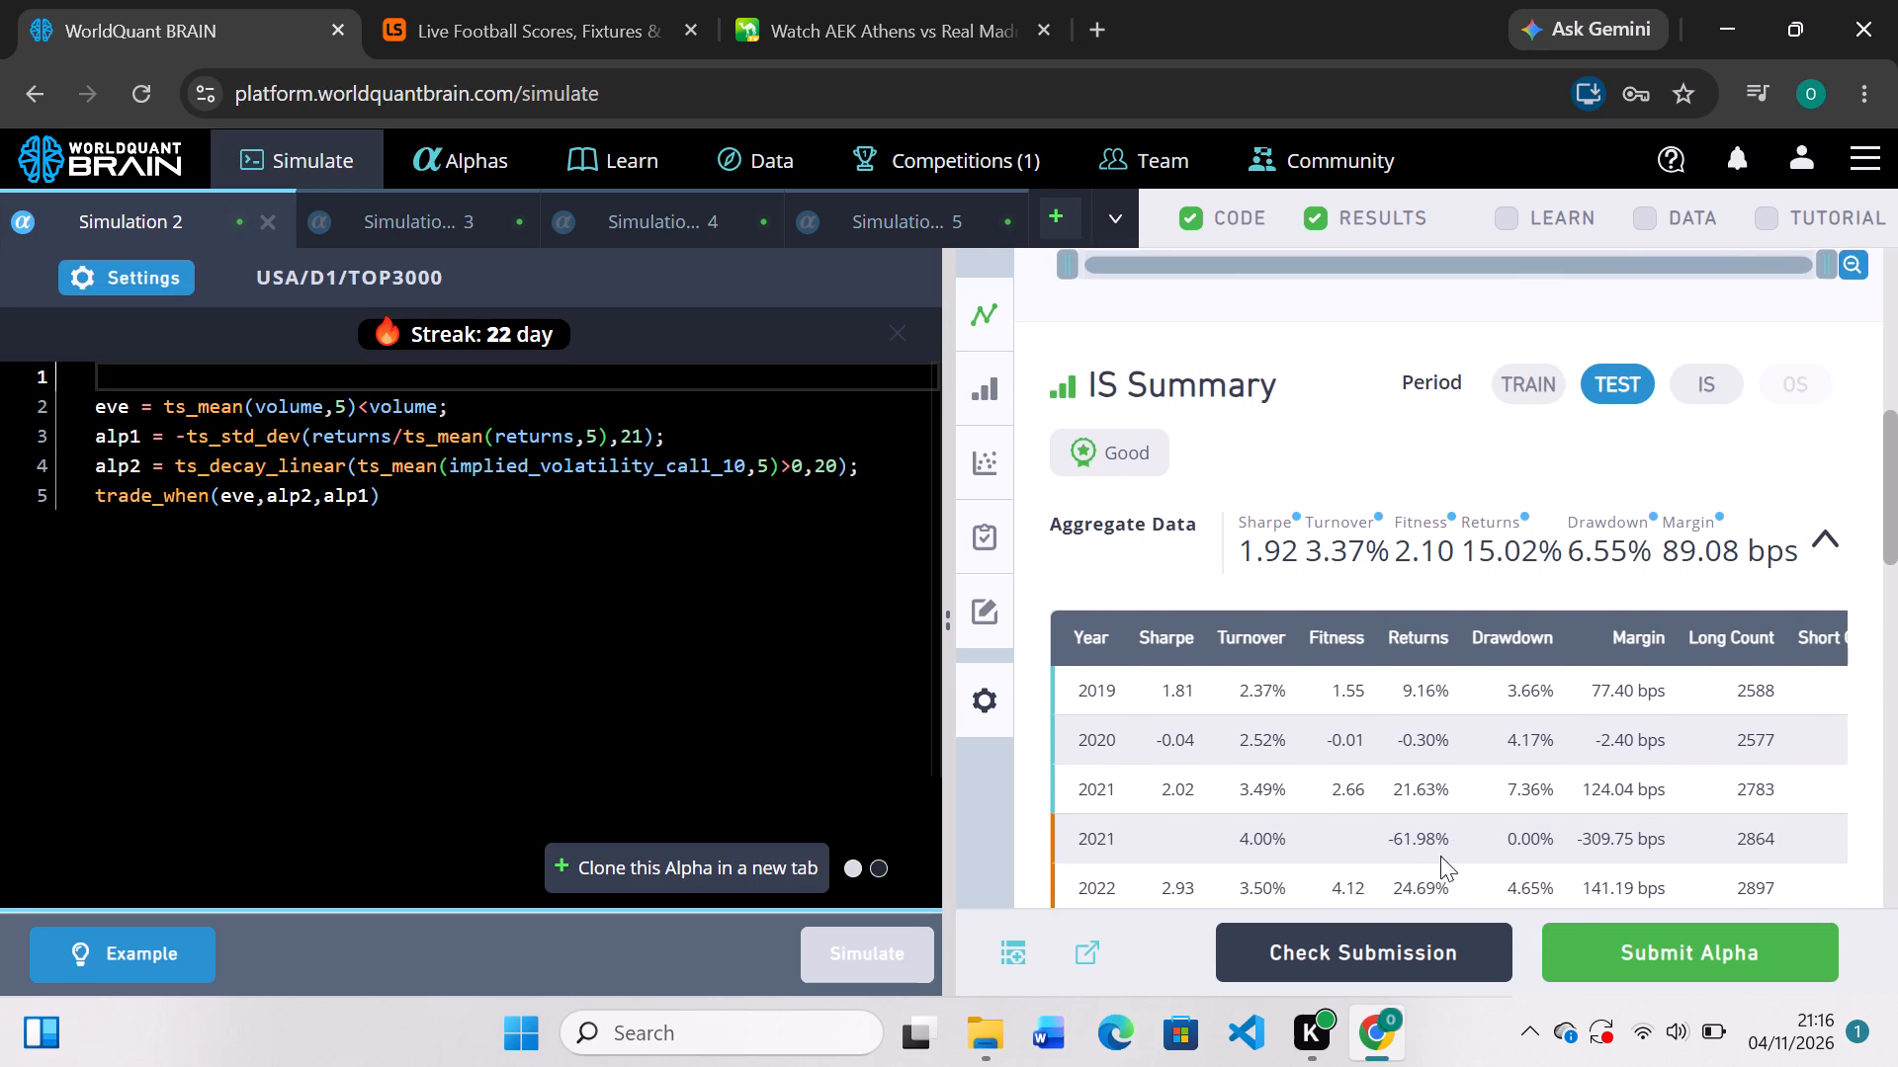
{"action": "scroll", "coordinate": [1400, 642], "scroll_direction": "down", "scroll_amount": 2}
{"action": "scroll", "coordinate": [1400, 642], "scroll_direction": "up", "scroll_amount": 1}
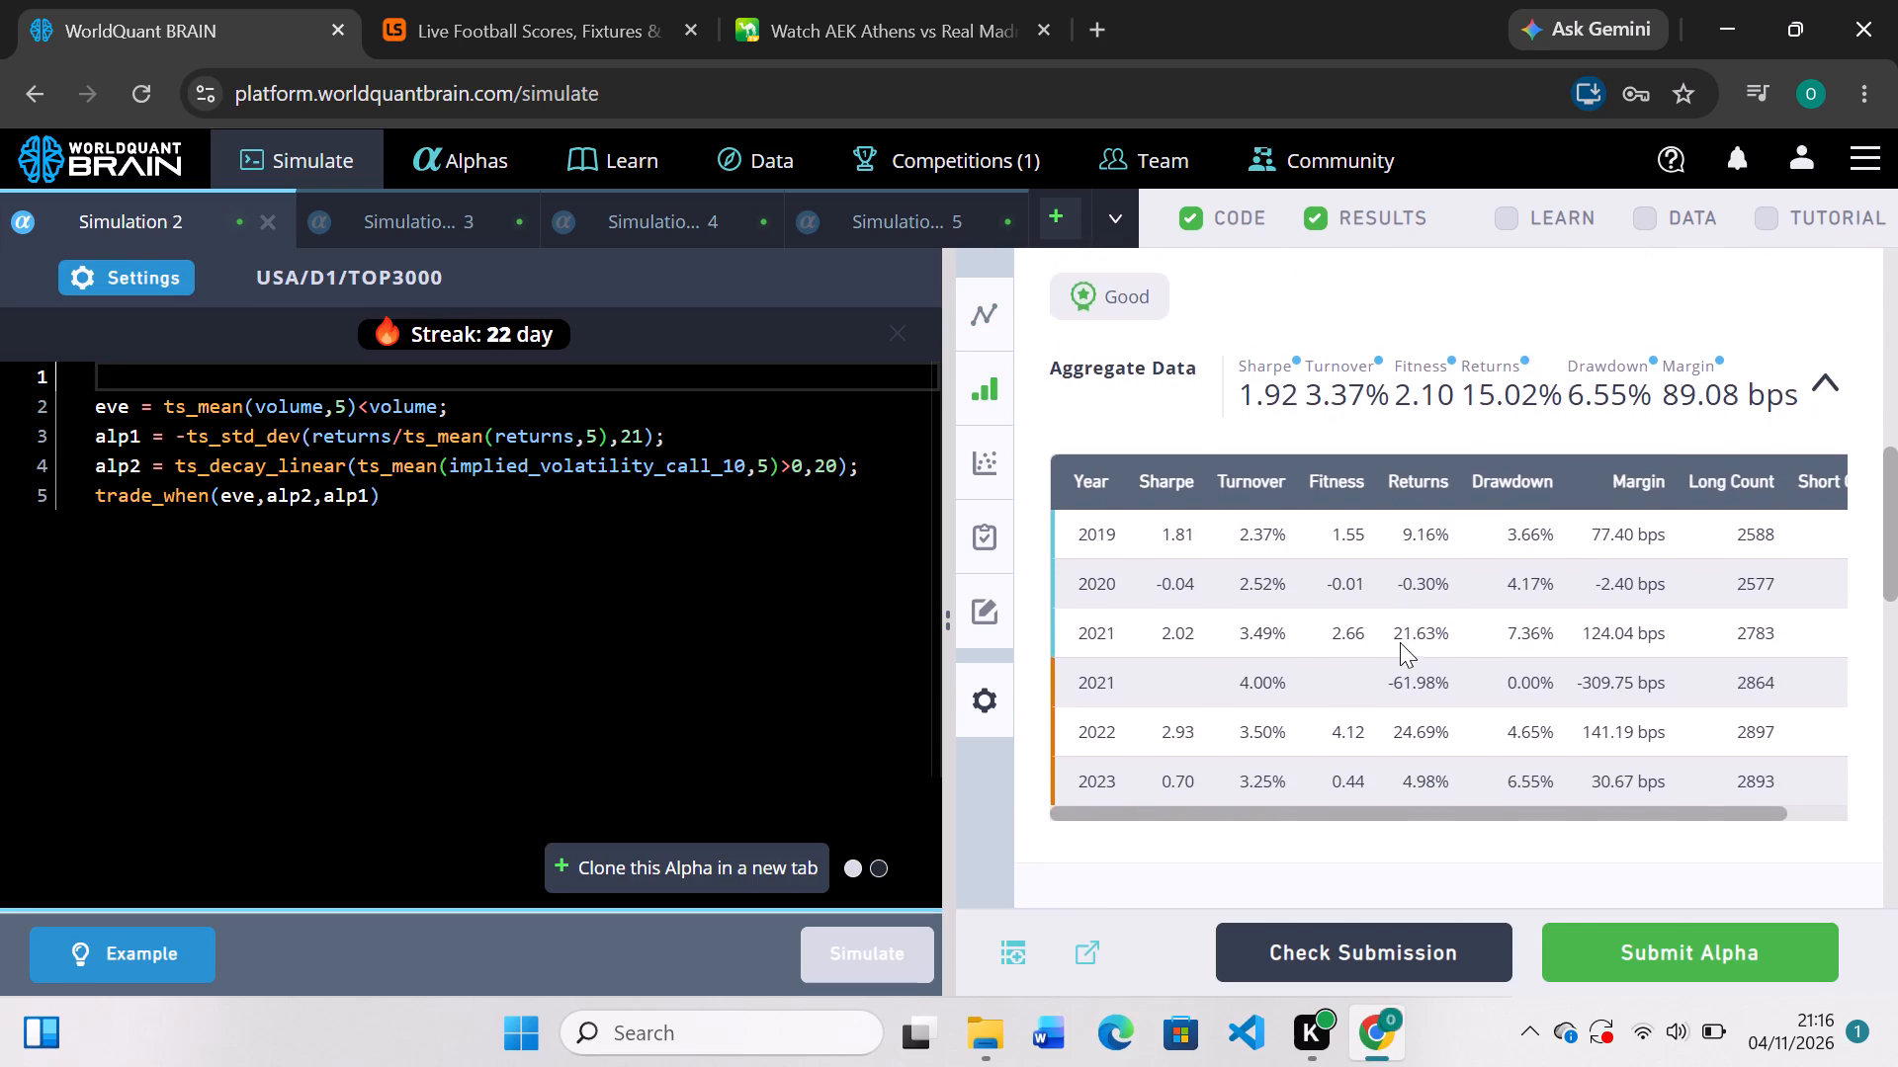
{"action": "scroll", "coordinate": [1400, 642], "scroll_direction": "up", "scroll_amount": 2}
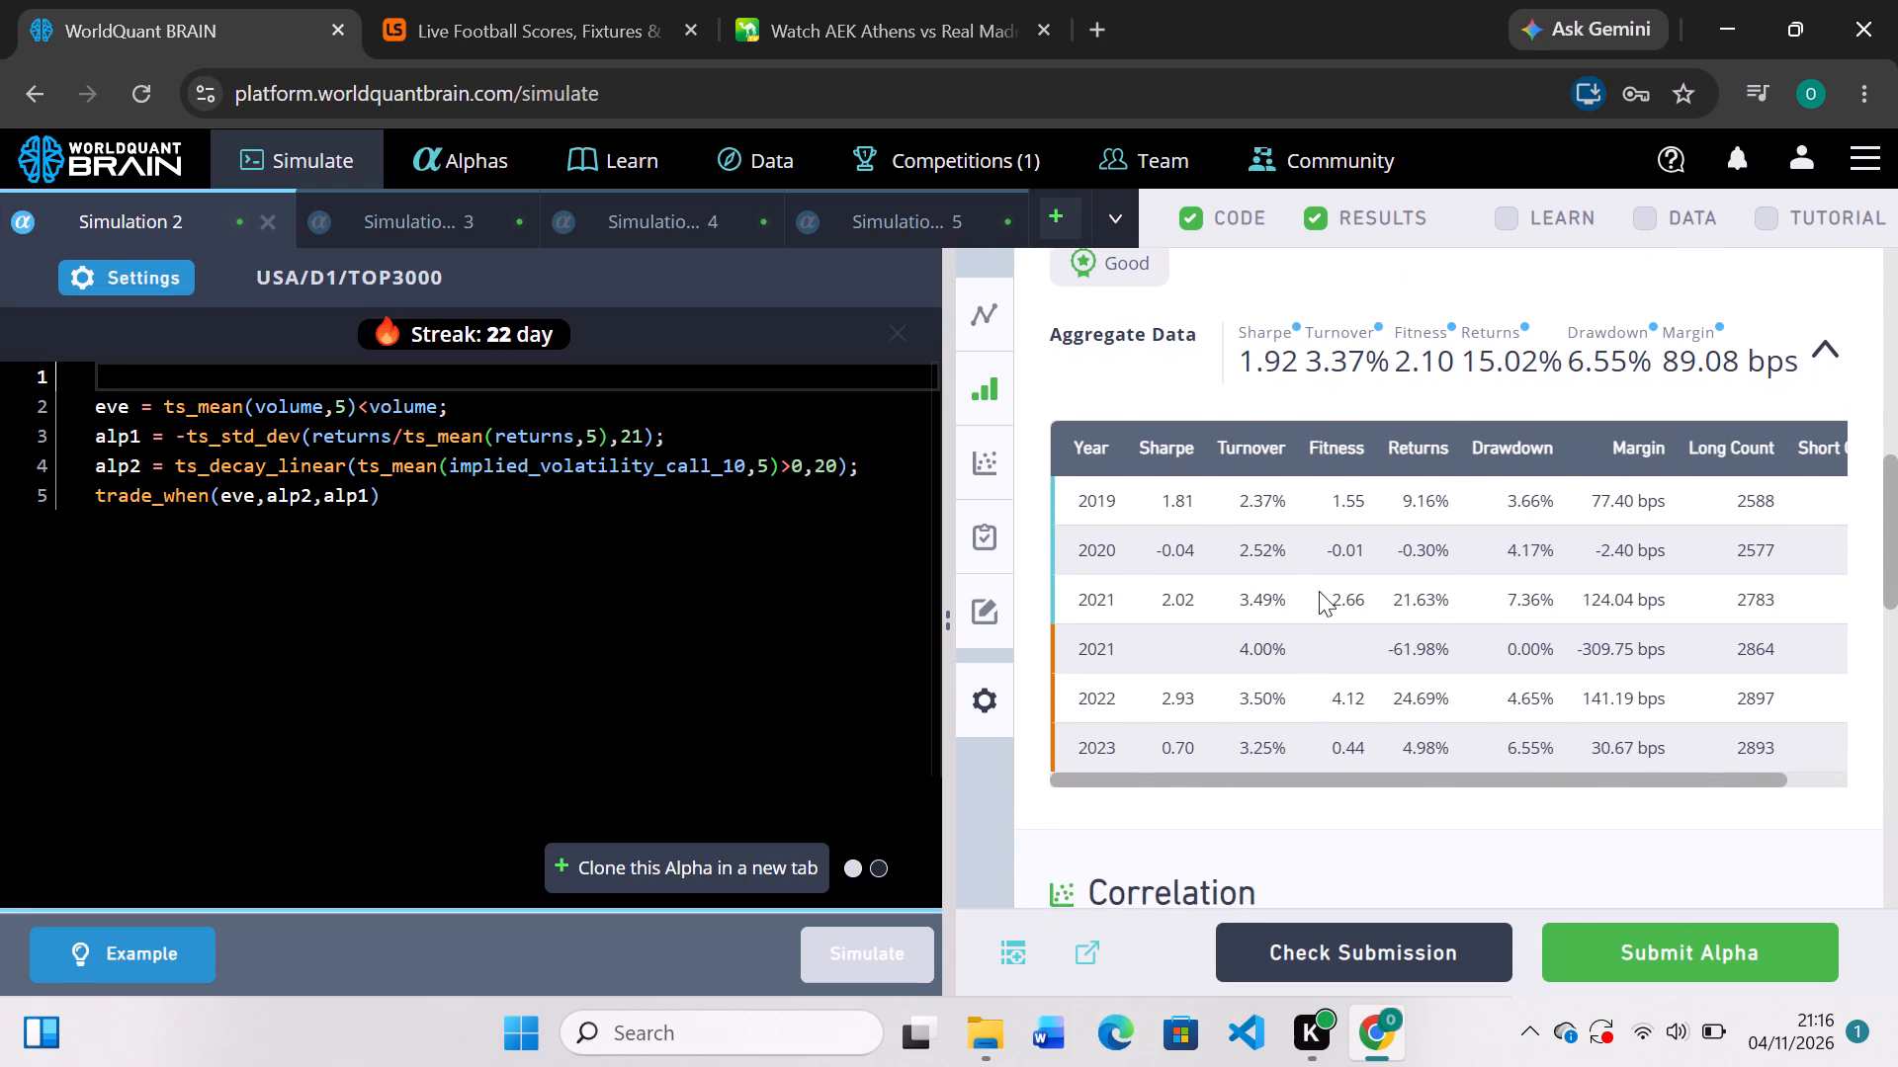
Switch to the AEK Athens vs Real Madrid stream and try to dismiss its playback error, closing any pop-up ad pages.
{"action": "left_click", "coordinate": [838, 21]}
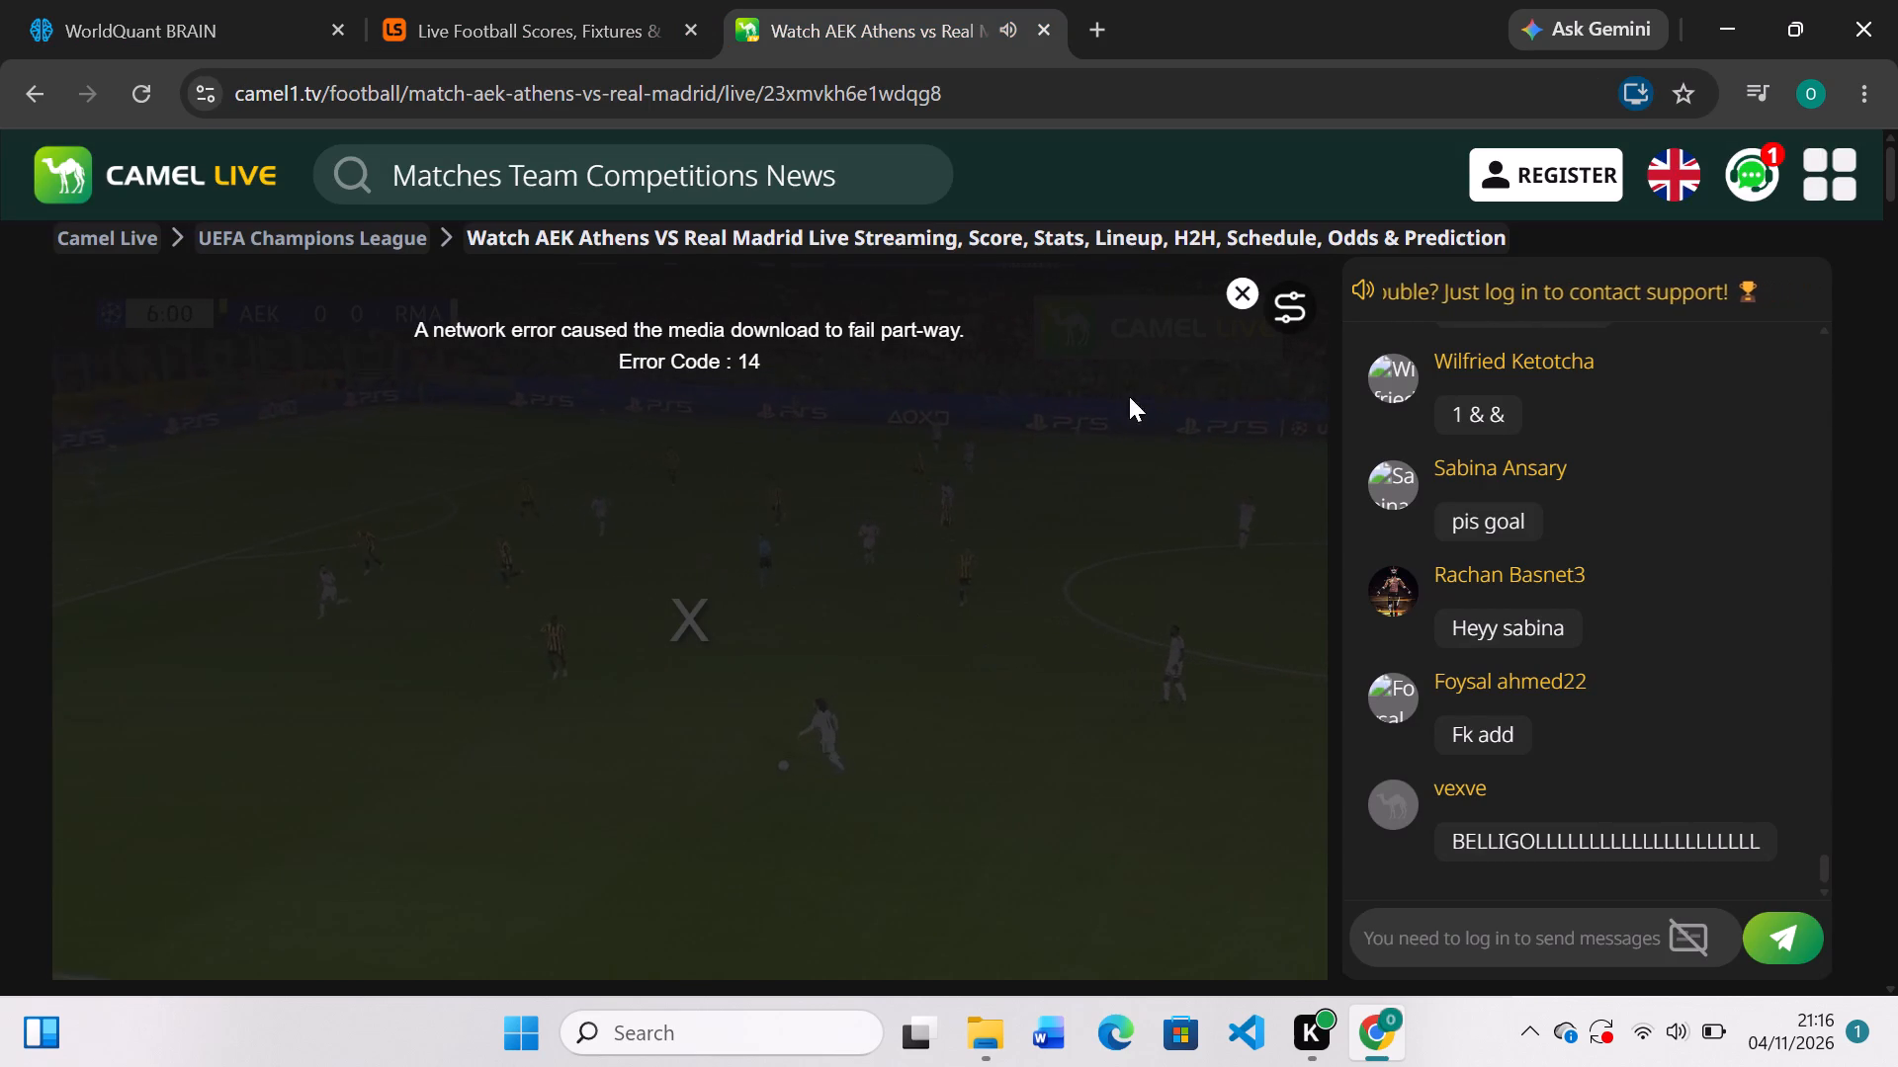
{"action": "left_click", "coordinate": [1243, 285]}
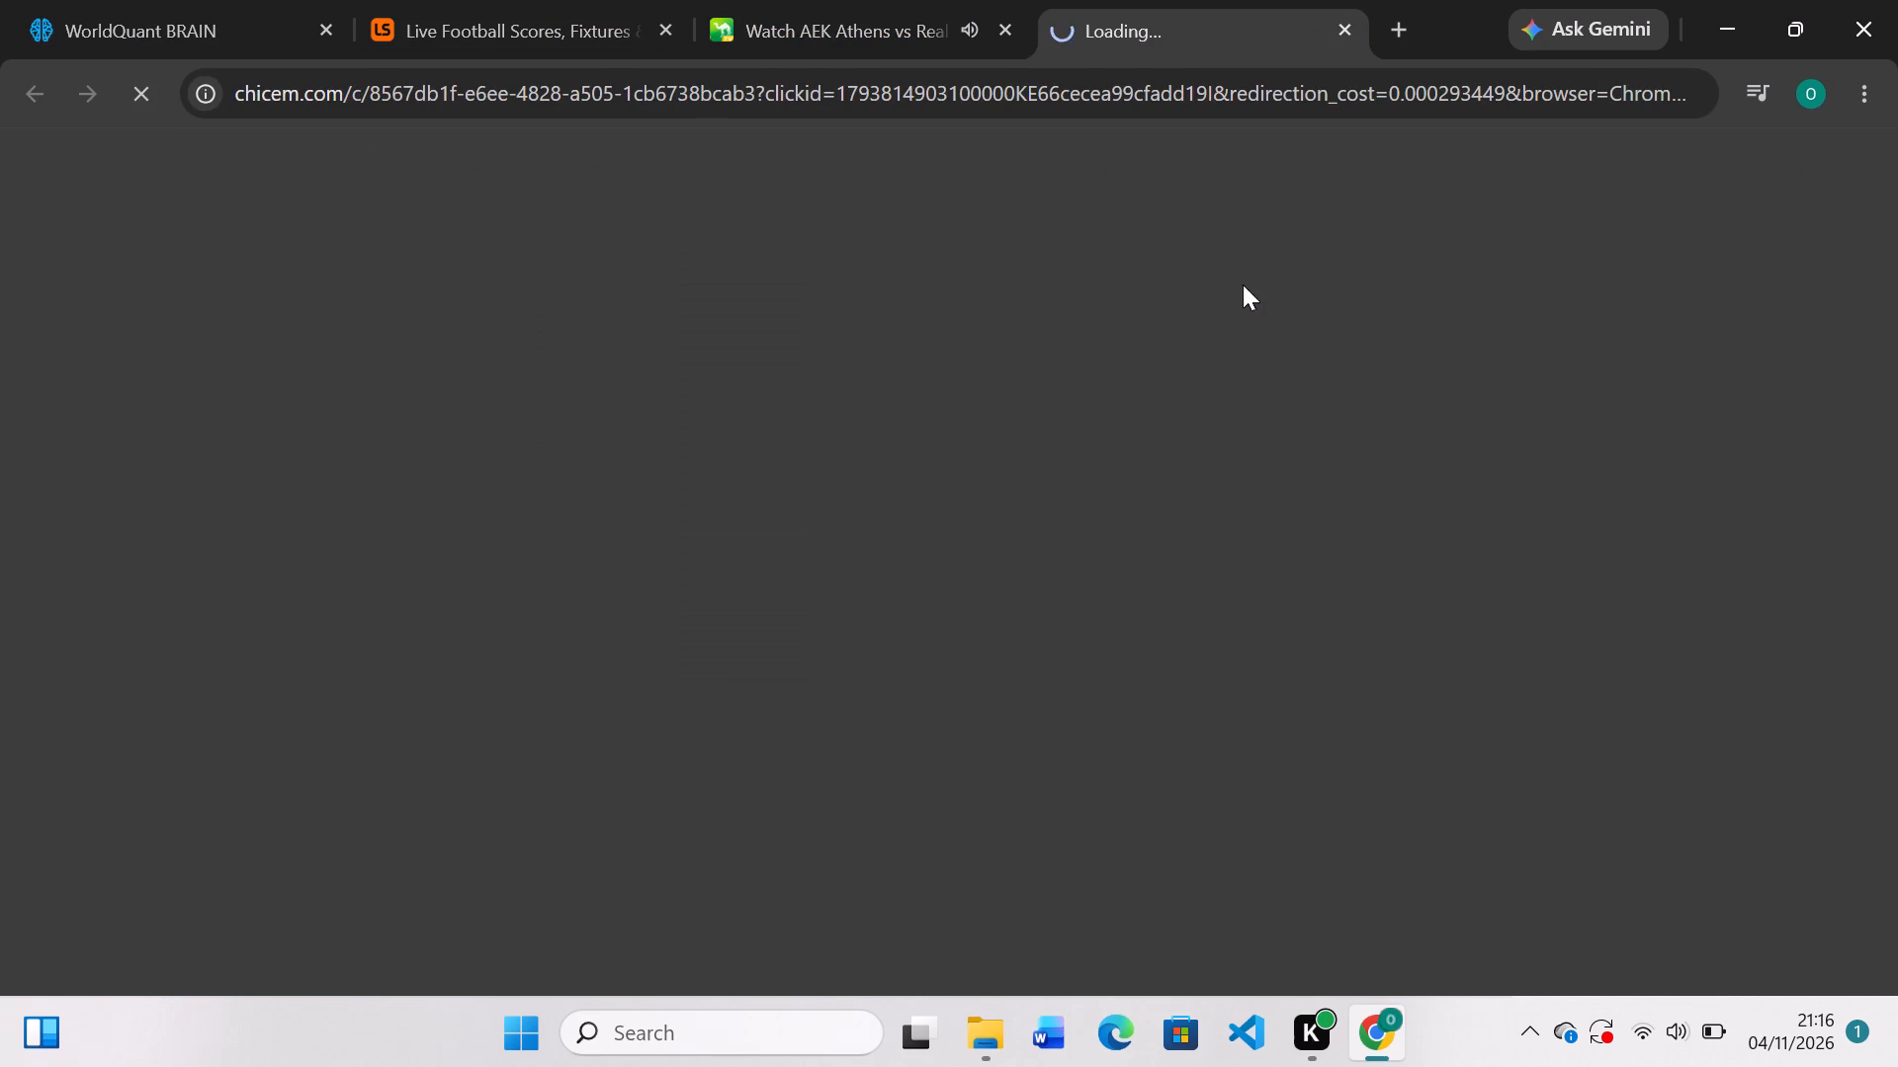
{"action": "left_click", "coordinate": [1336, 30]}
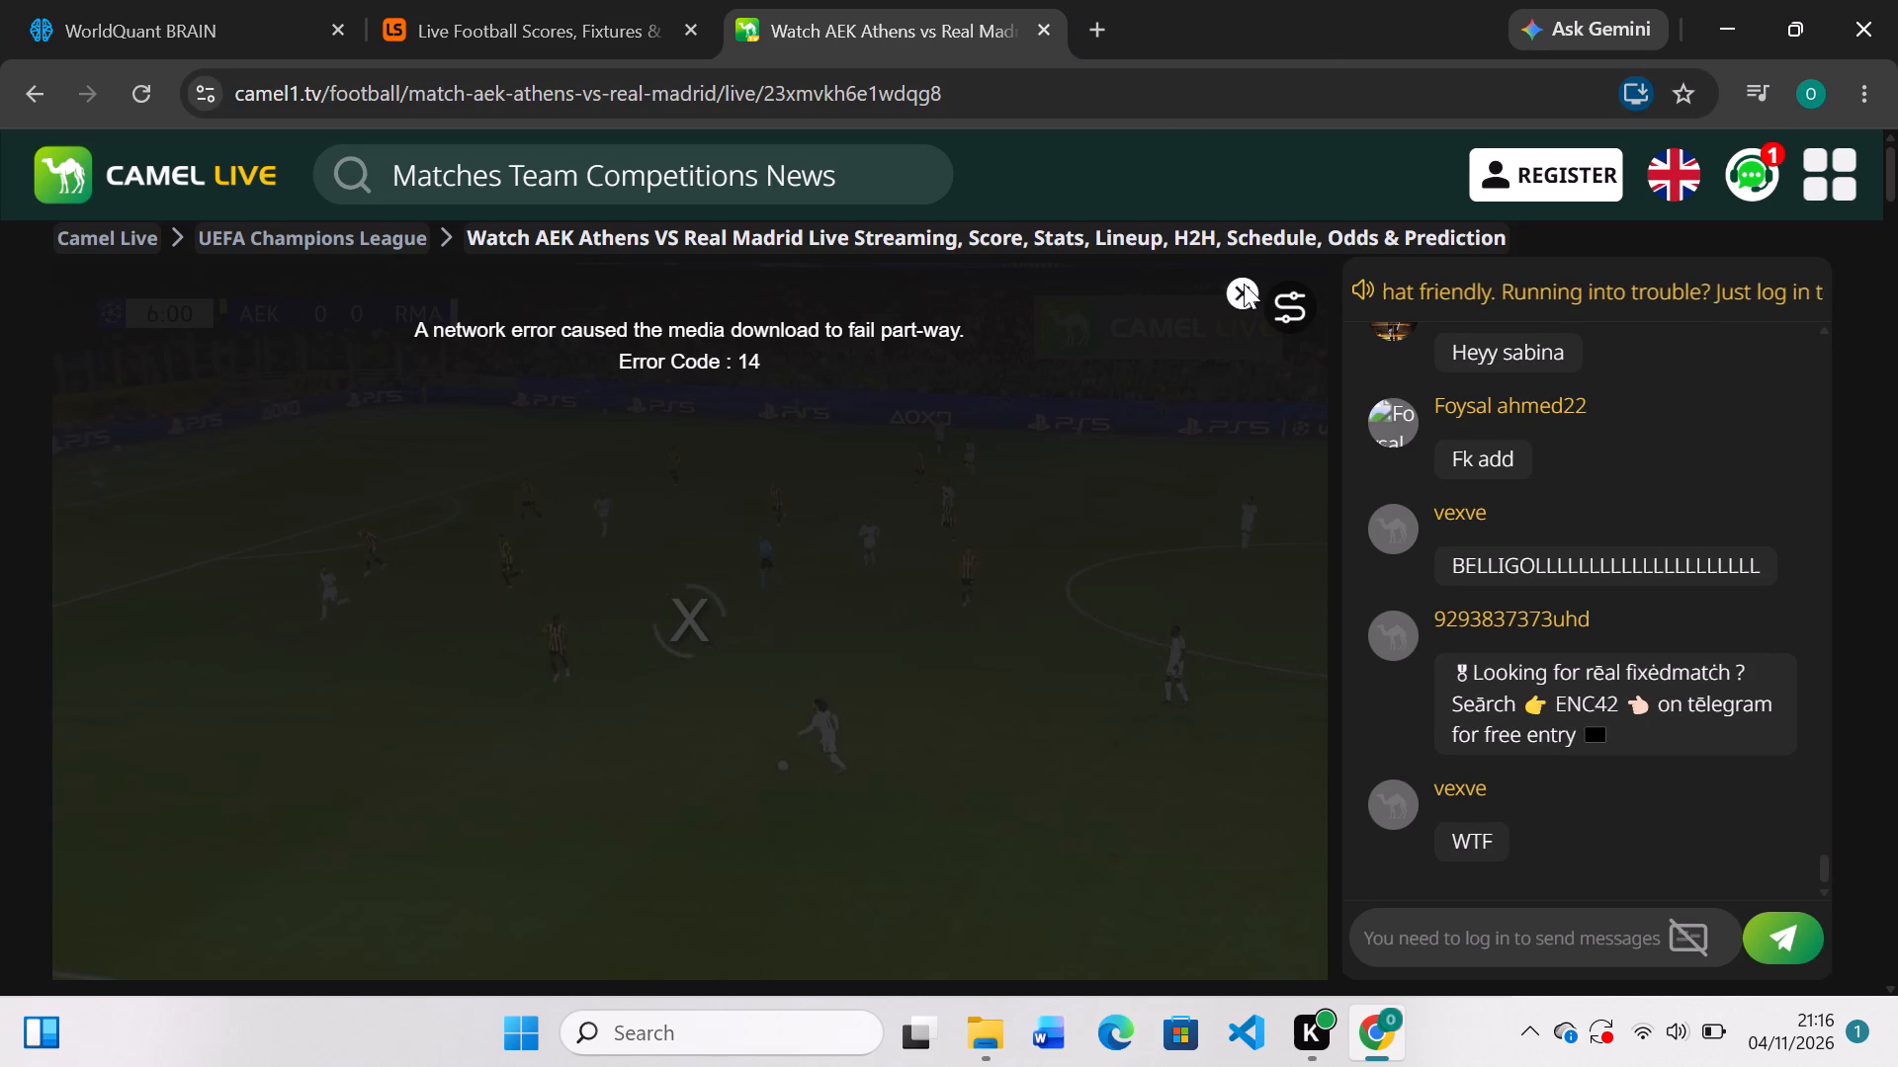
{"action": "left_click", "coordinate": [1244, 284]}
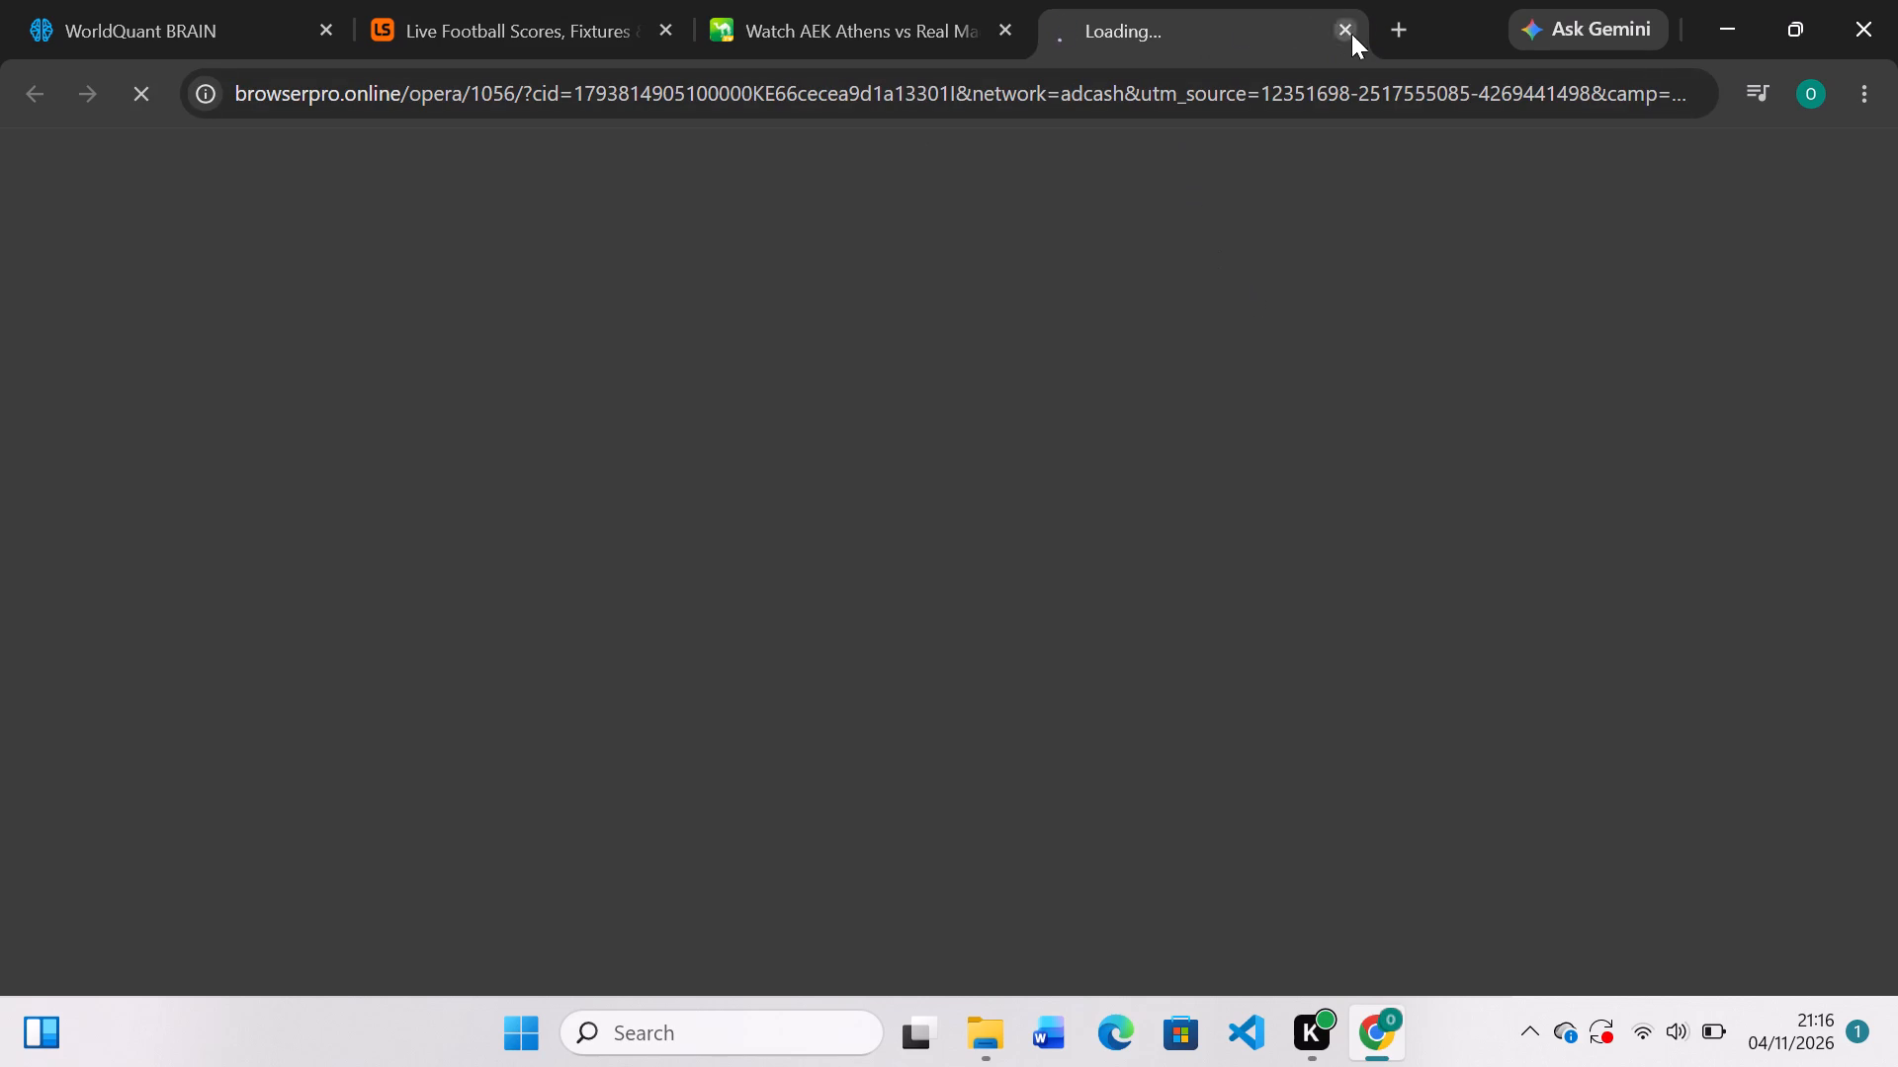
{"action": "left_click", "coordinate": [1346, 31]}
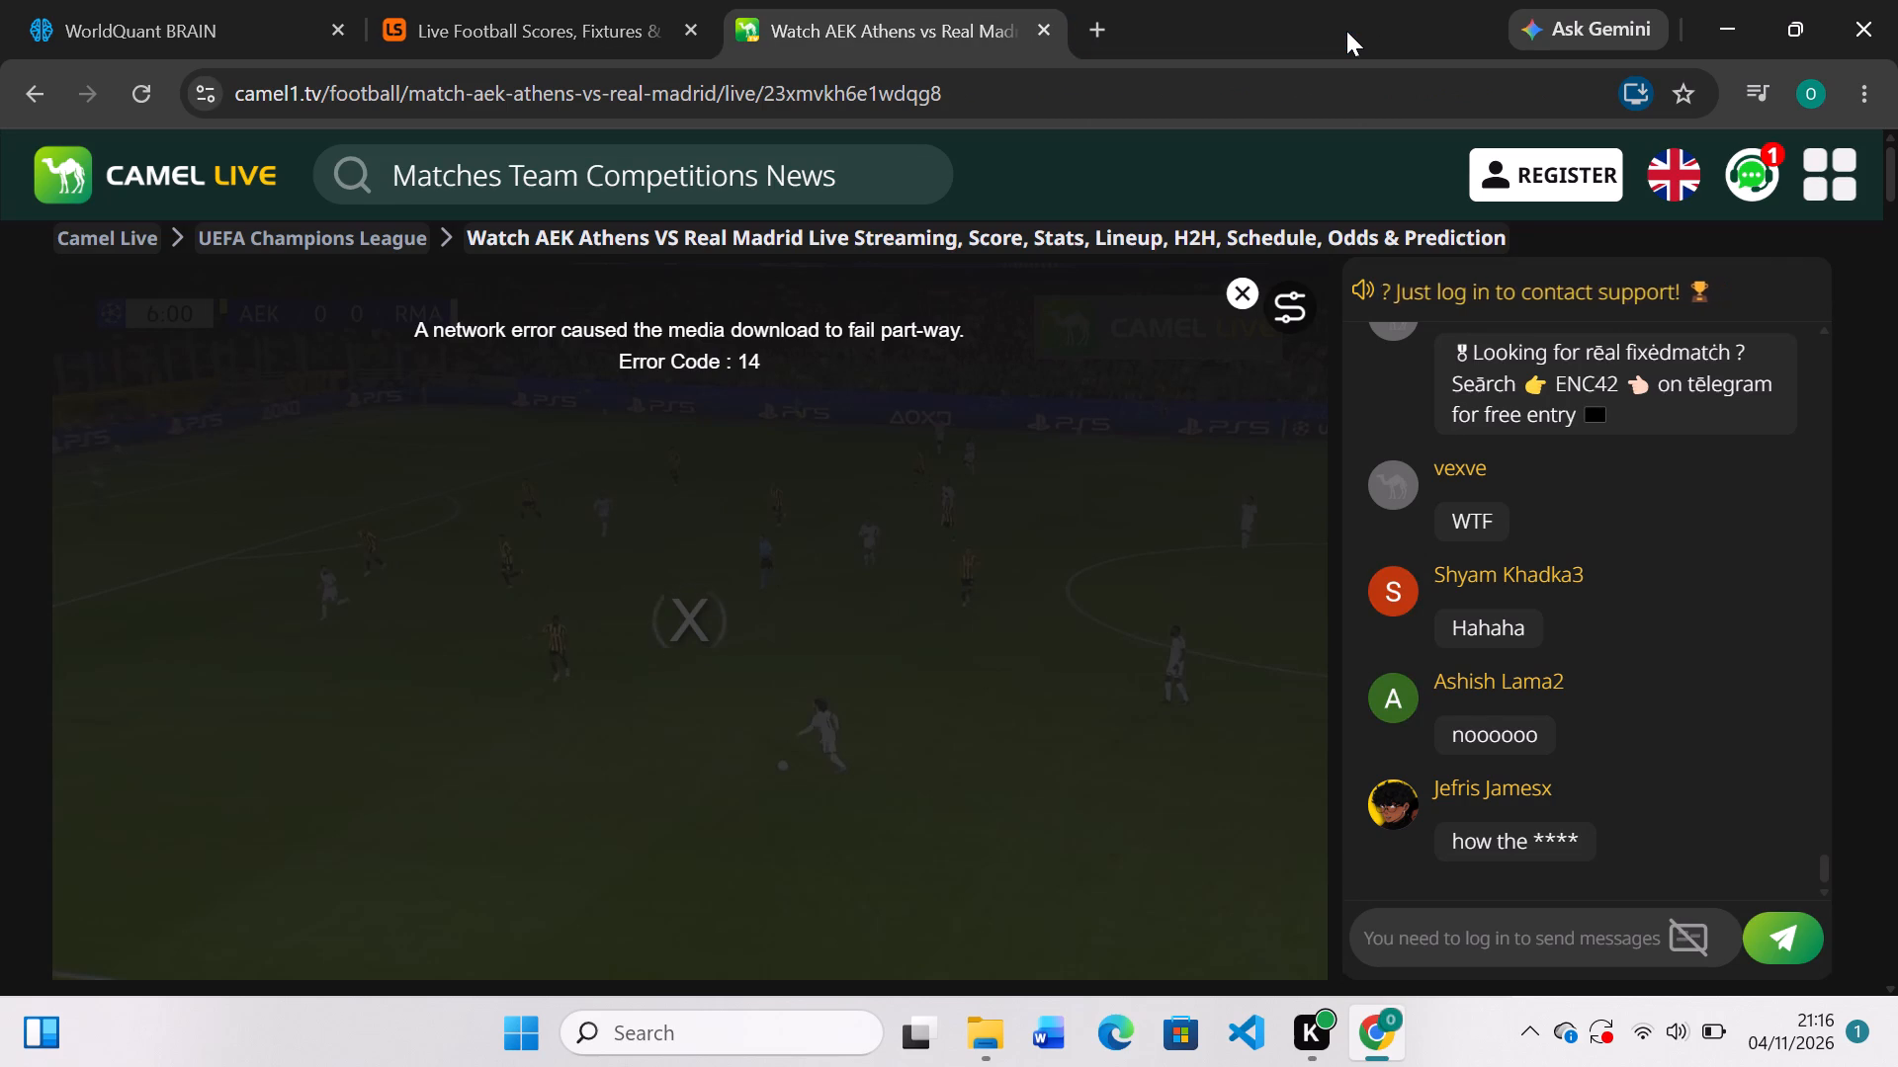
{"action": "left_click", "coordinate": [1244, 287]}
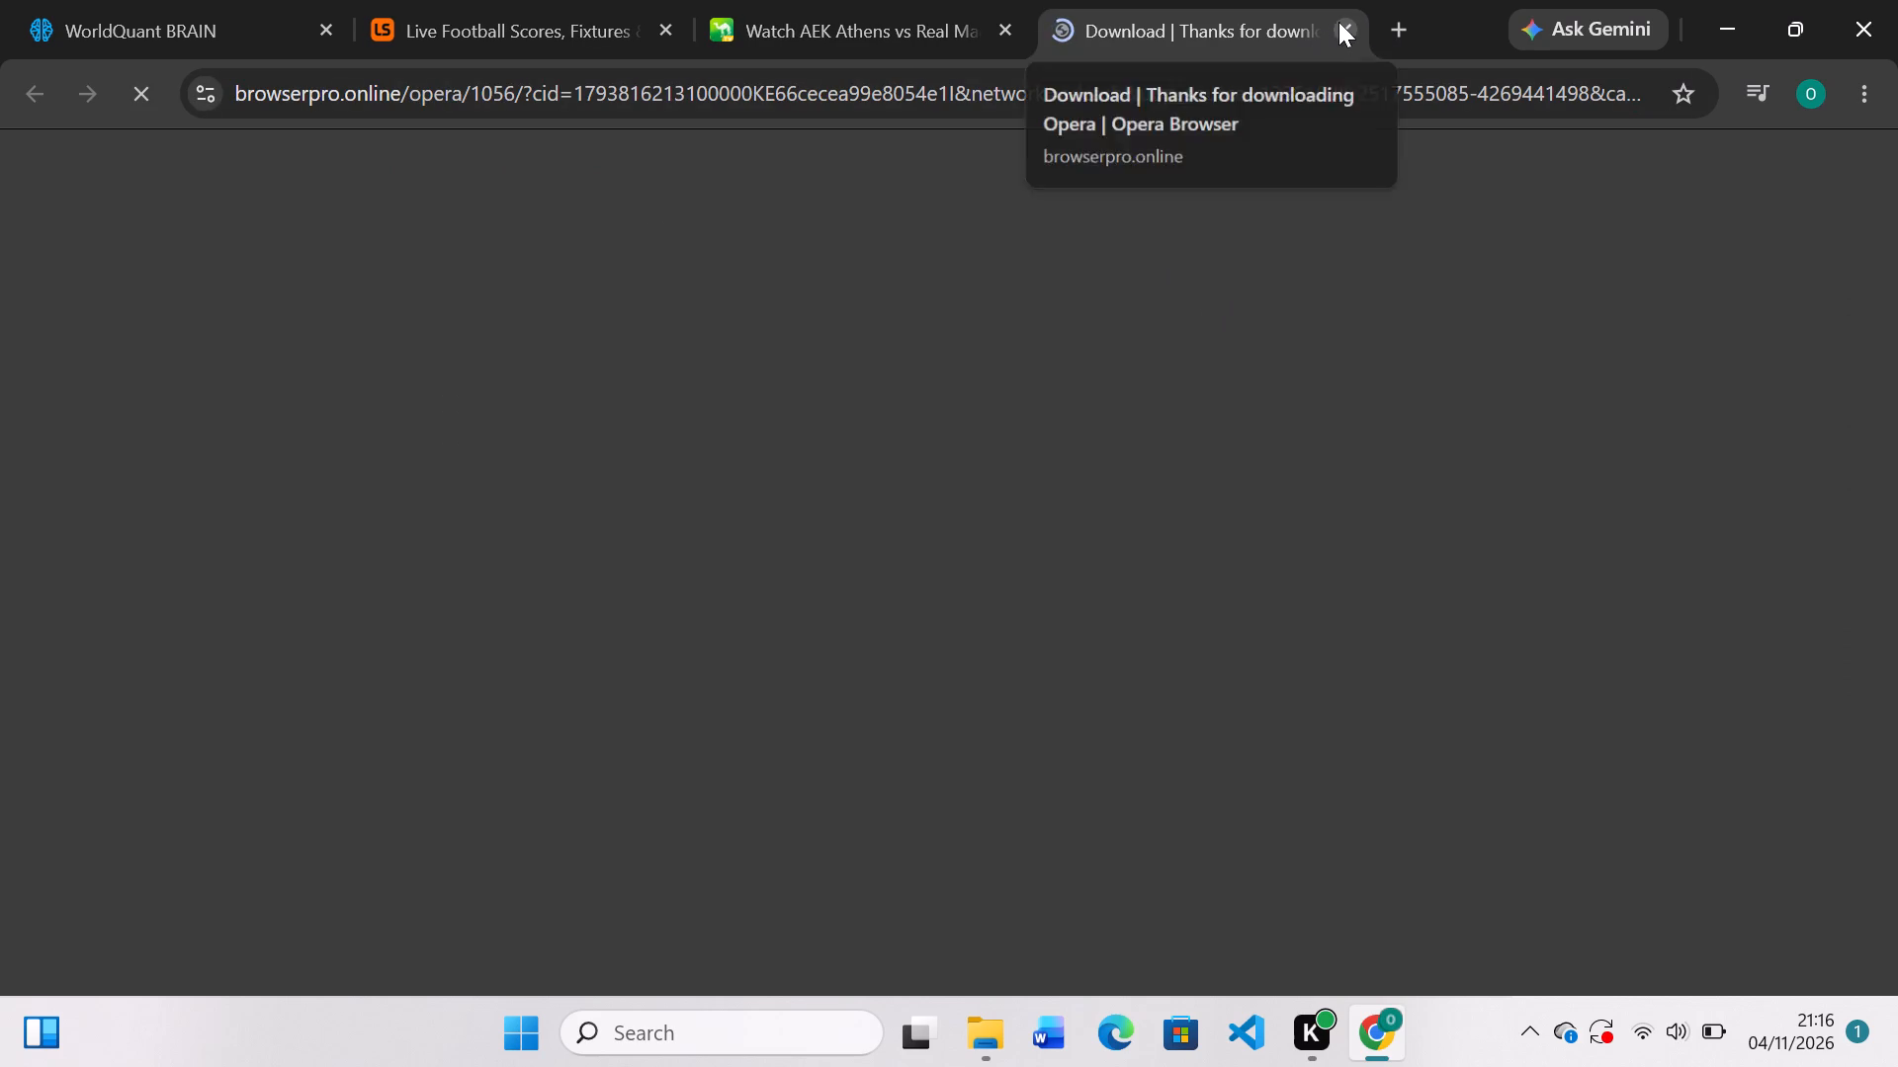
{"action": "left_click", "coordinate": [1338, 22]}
Switch to LiveScore, look through today's Champions League matches and open the AEK Athens vs Real Madrid match page.
{"action": "left_click", "coordinate": [596, 28]}
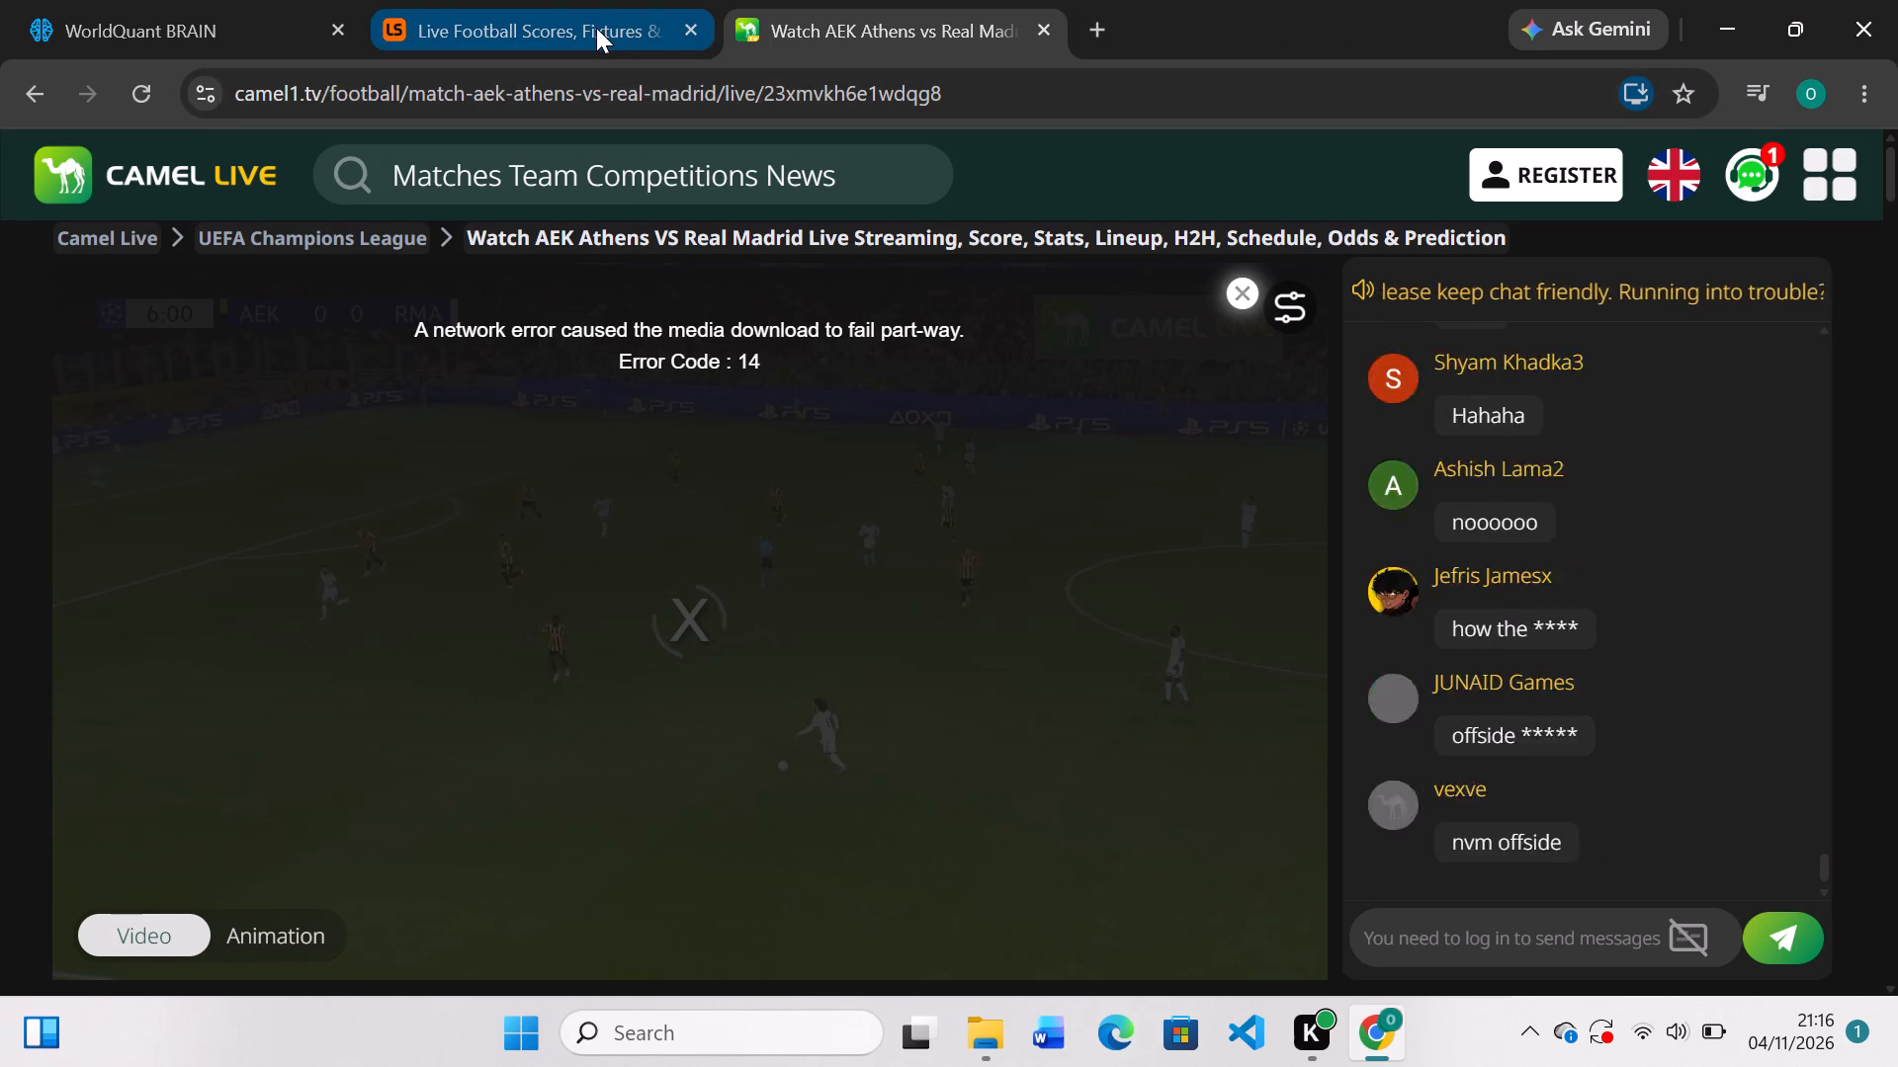
{"action": "scroll", "coordinate": [805, 404], "scroll_direction": "down", "scroll_amount": 2}
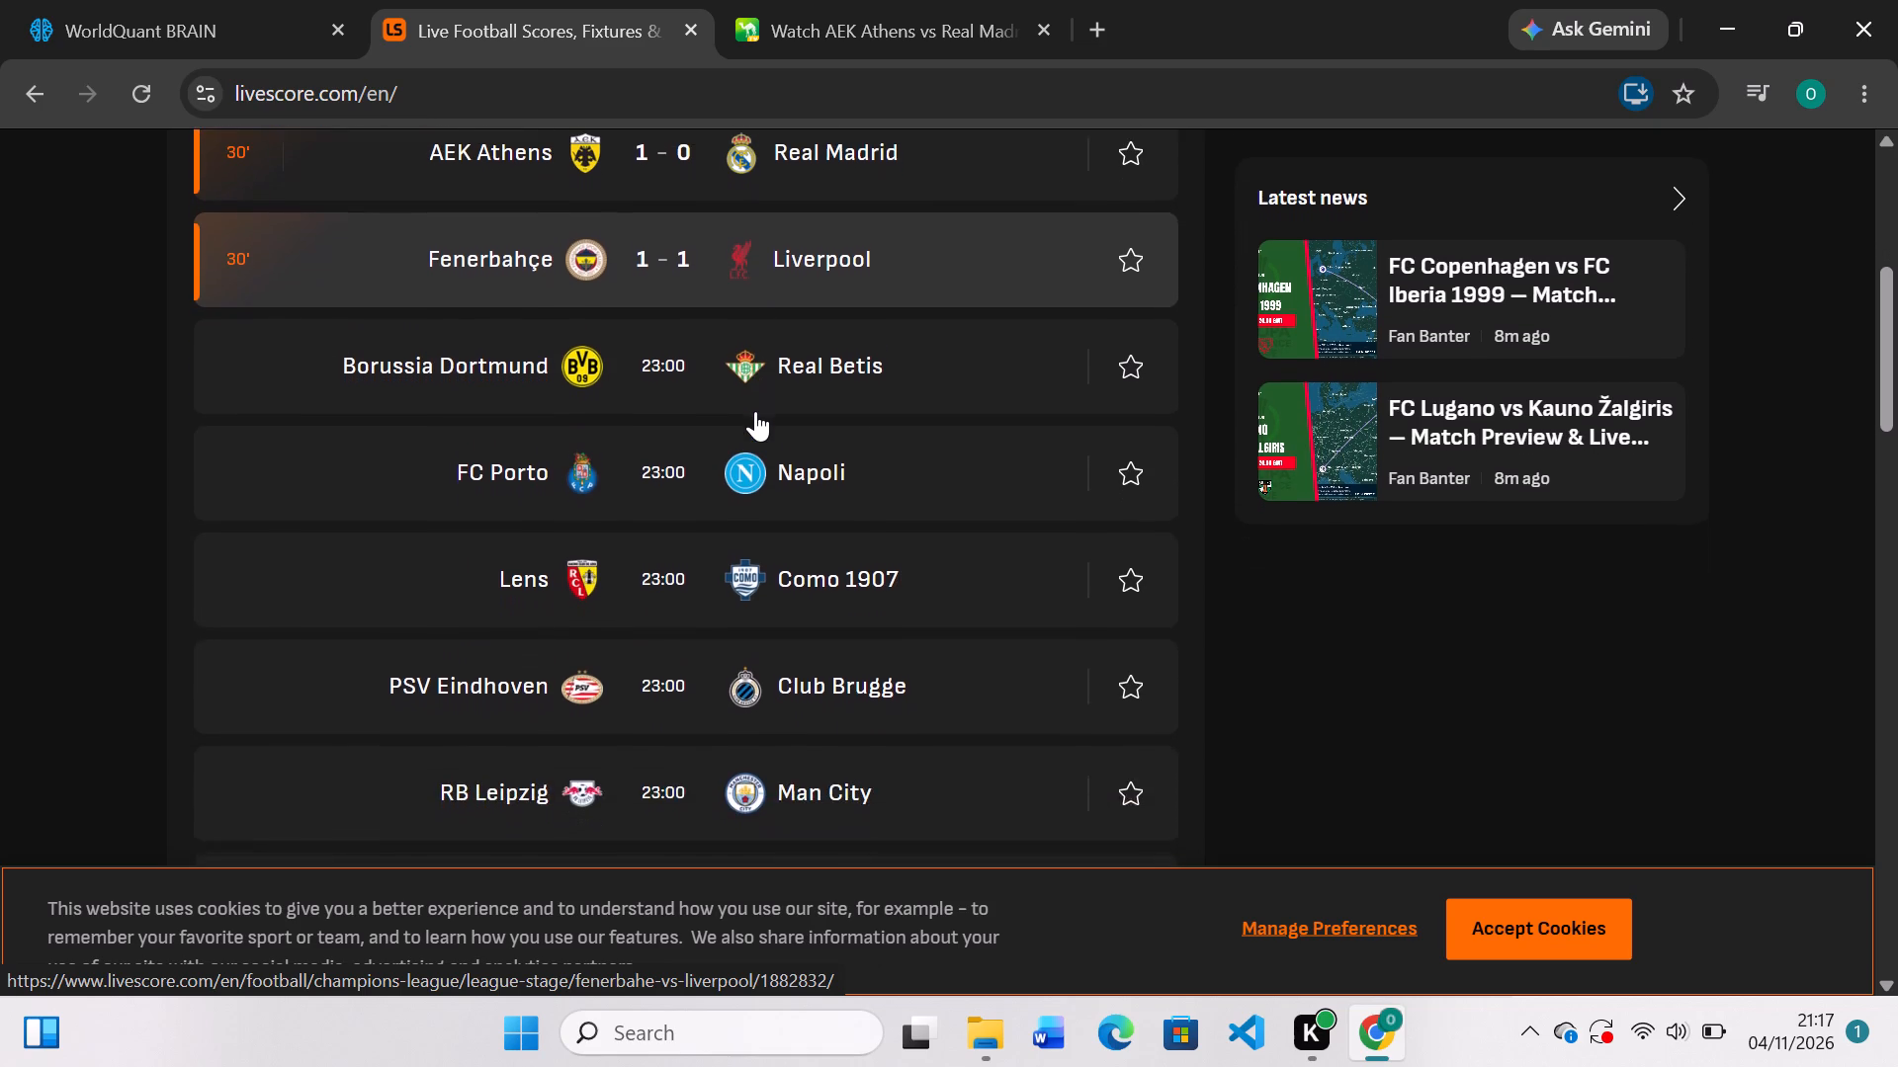
{"action": "scroll", "coordinate": [755, 411], "scroll_direction": "down", "scroll_amount": 1}
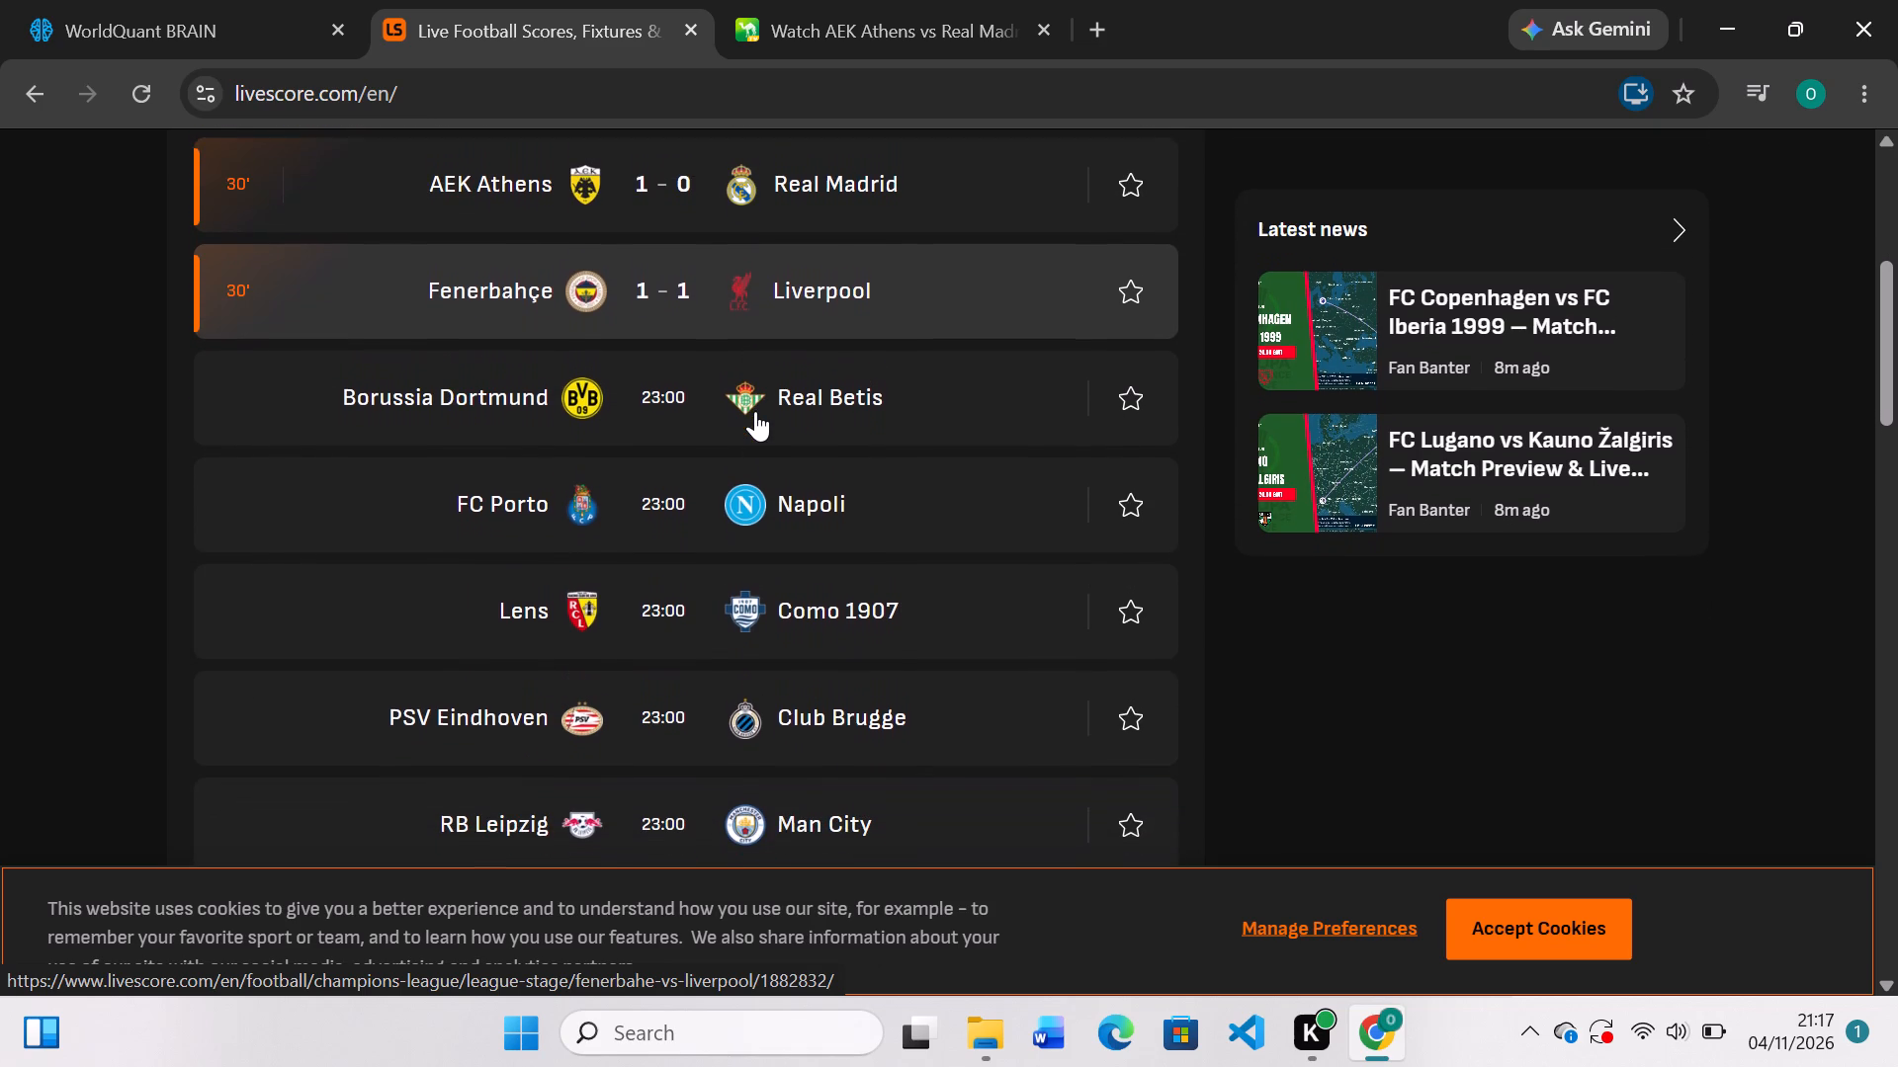
{"action": "scroll", "coordinate": [755, 411], "scroll_direction": "down", "scroll_amount": 2}
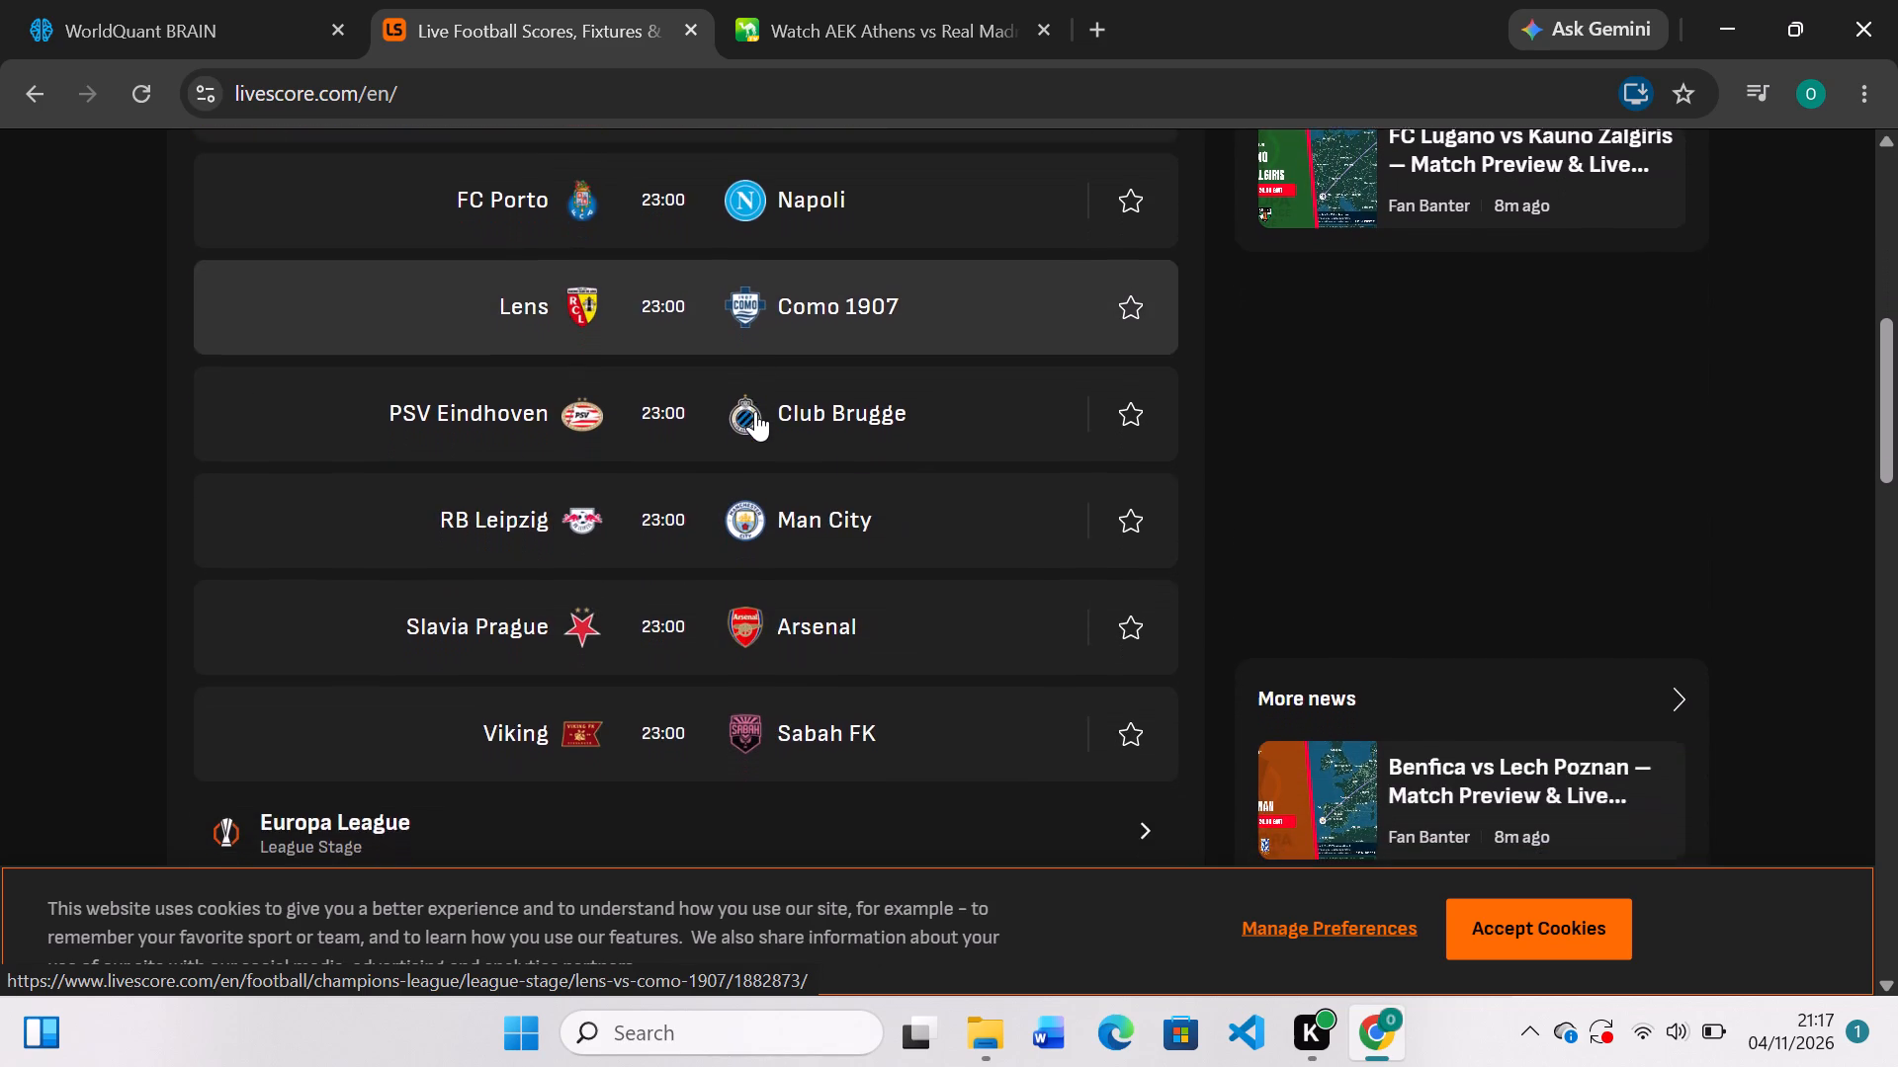
{"action": "scroll", "coordinate": [755, 411], "scroll_direction": "up", "scroll_amount": 4}
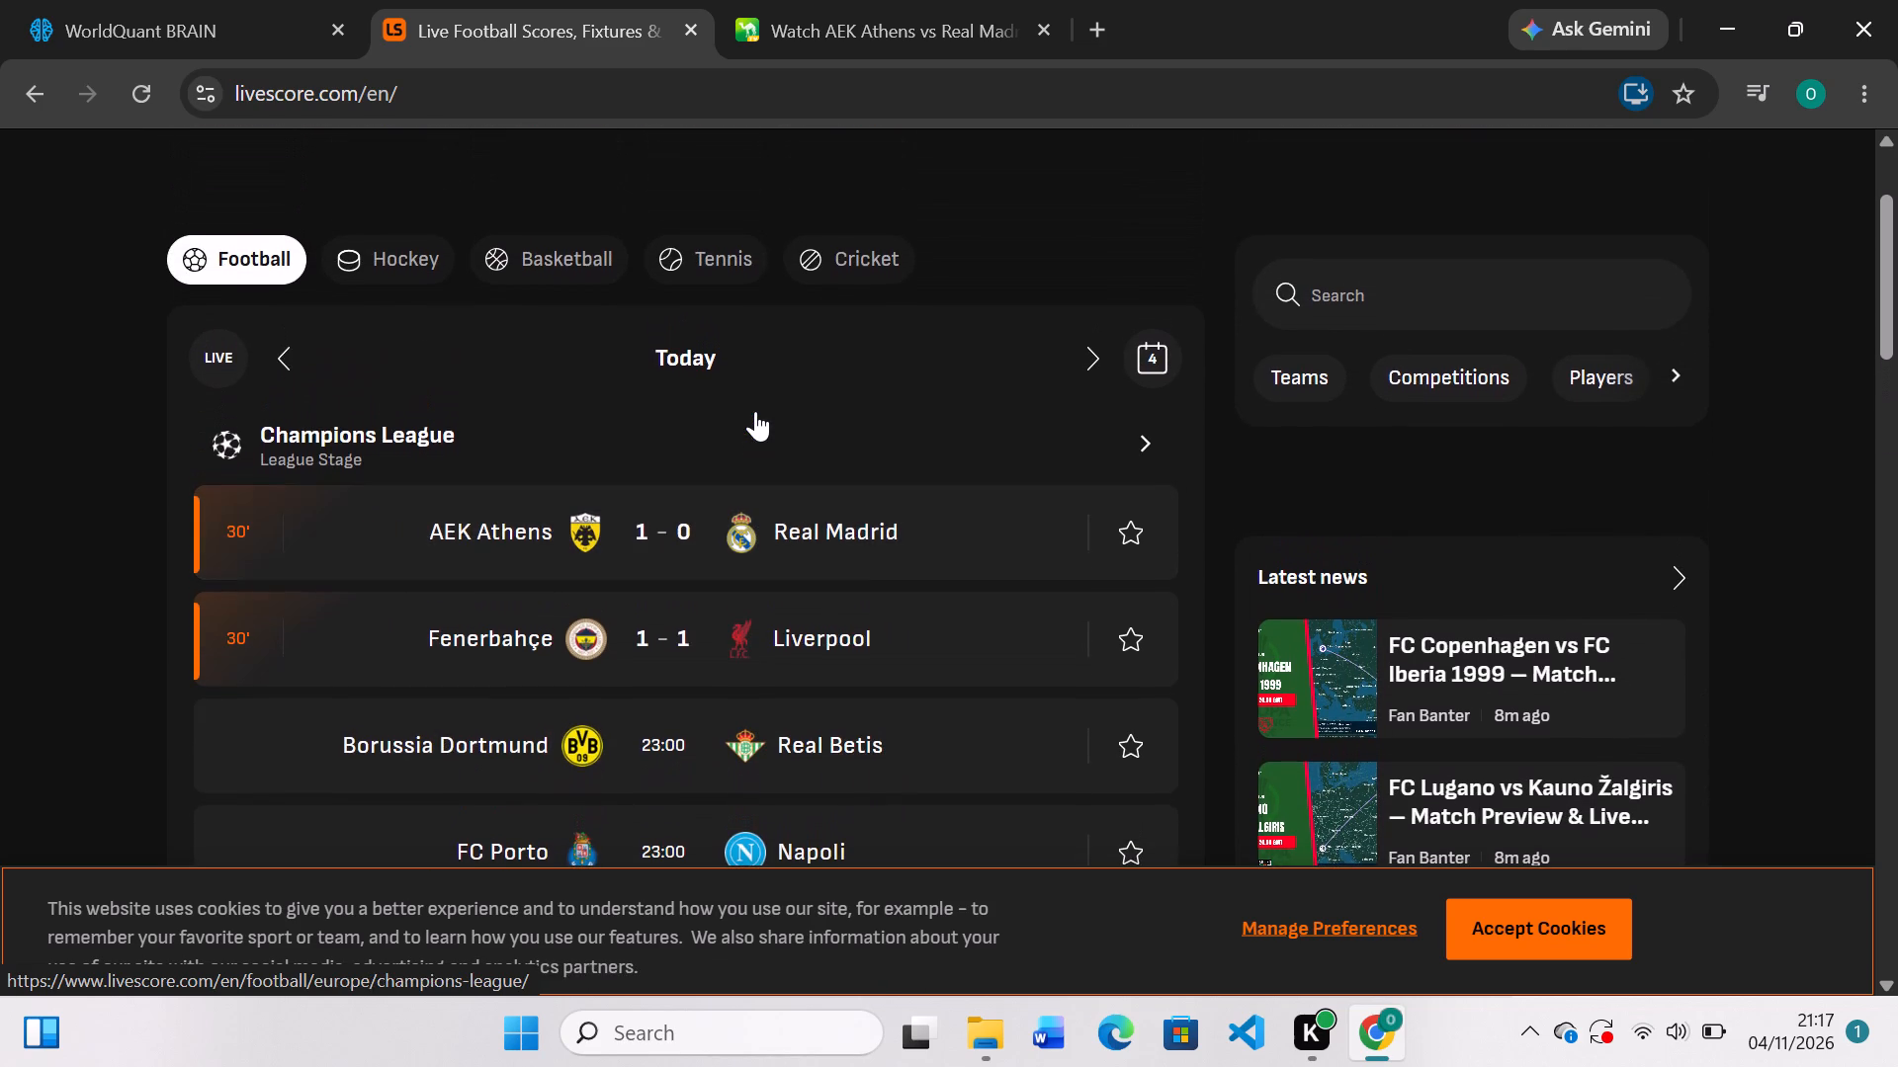
{"action": "left_click", "coordinate": [546, 536]}
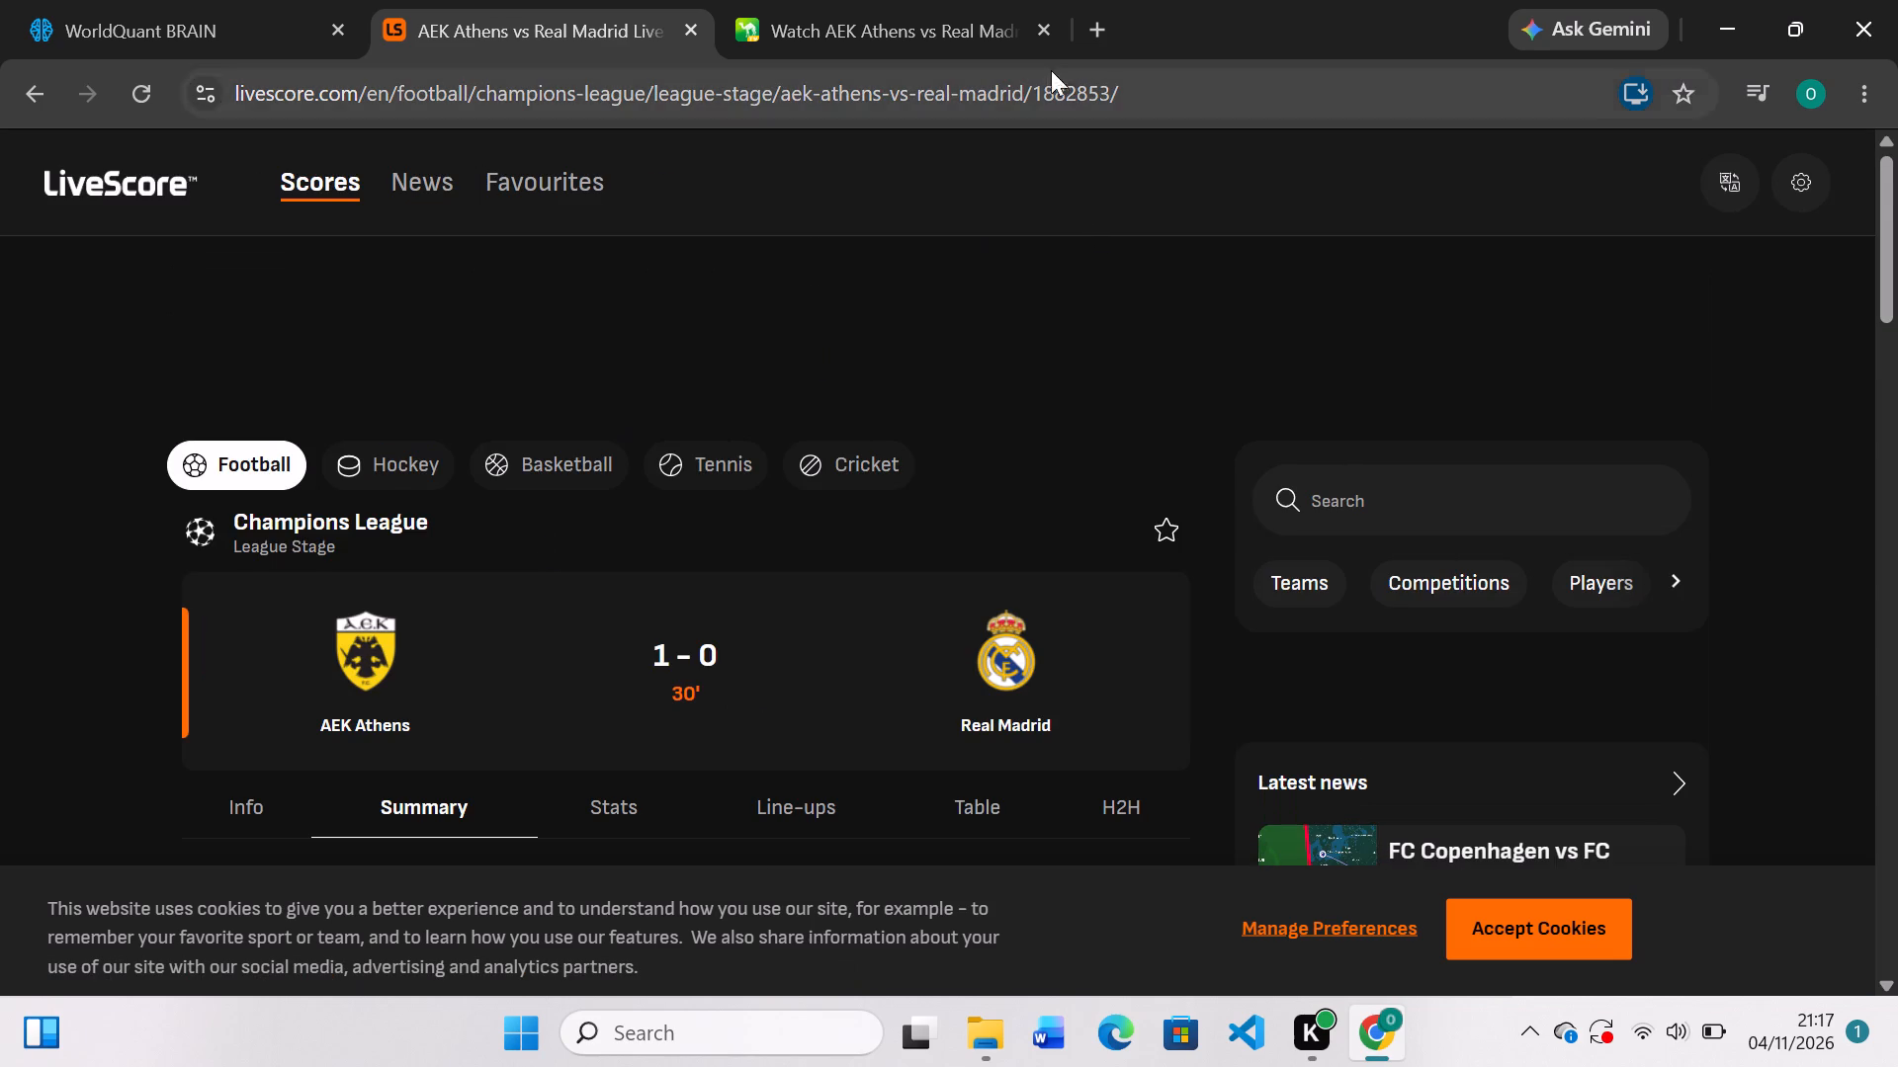
Close the Camel Live stream page and check the AEK Athens vs Real Madrid match events on LiveScore.
{"action": "left_click", "coordinate": [1044, 27]}
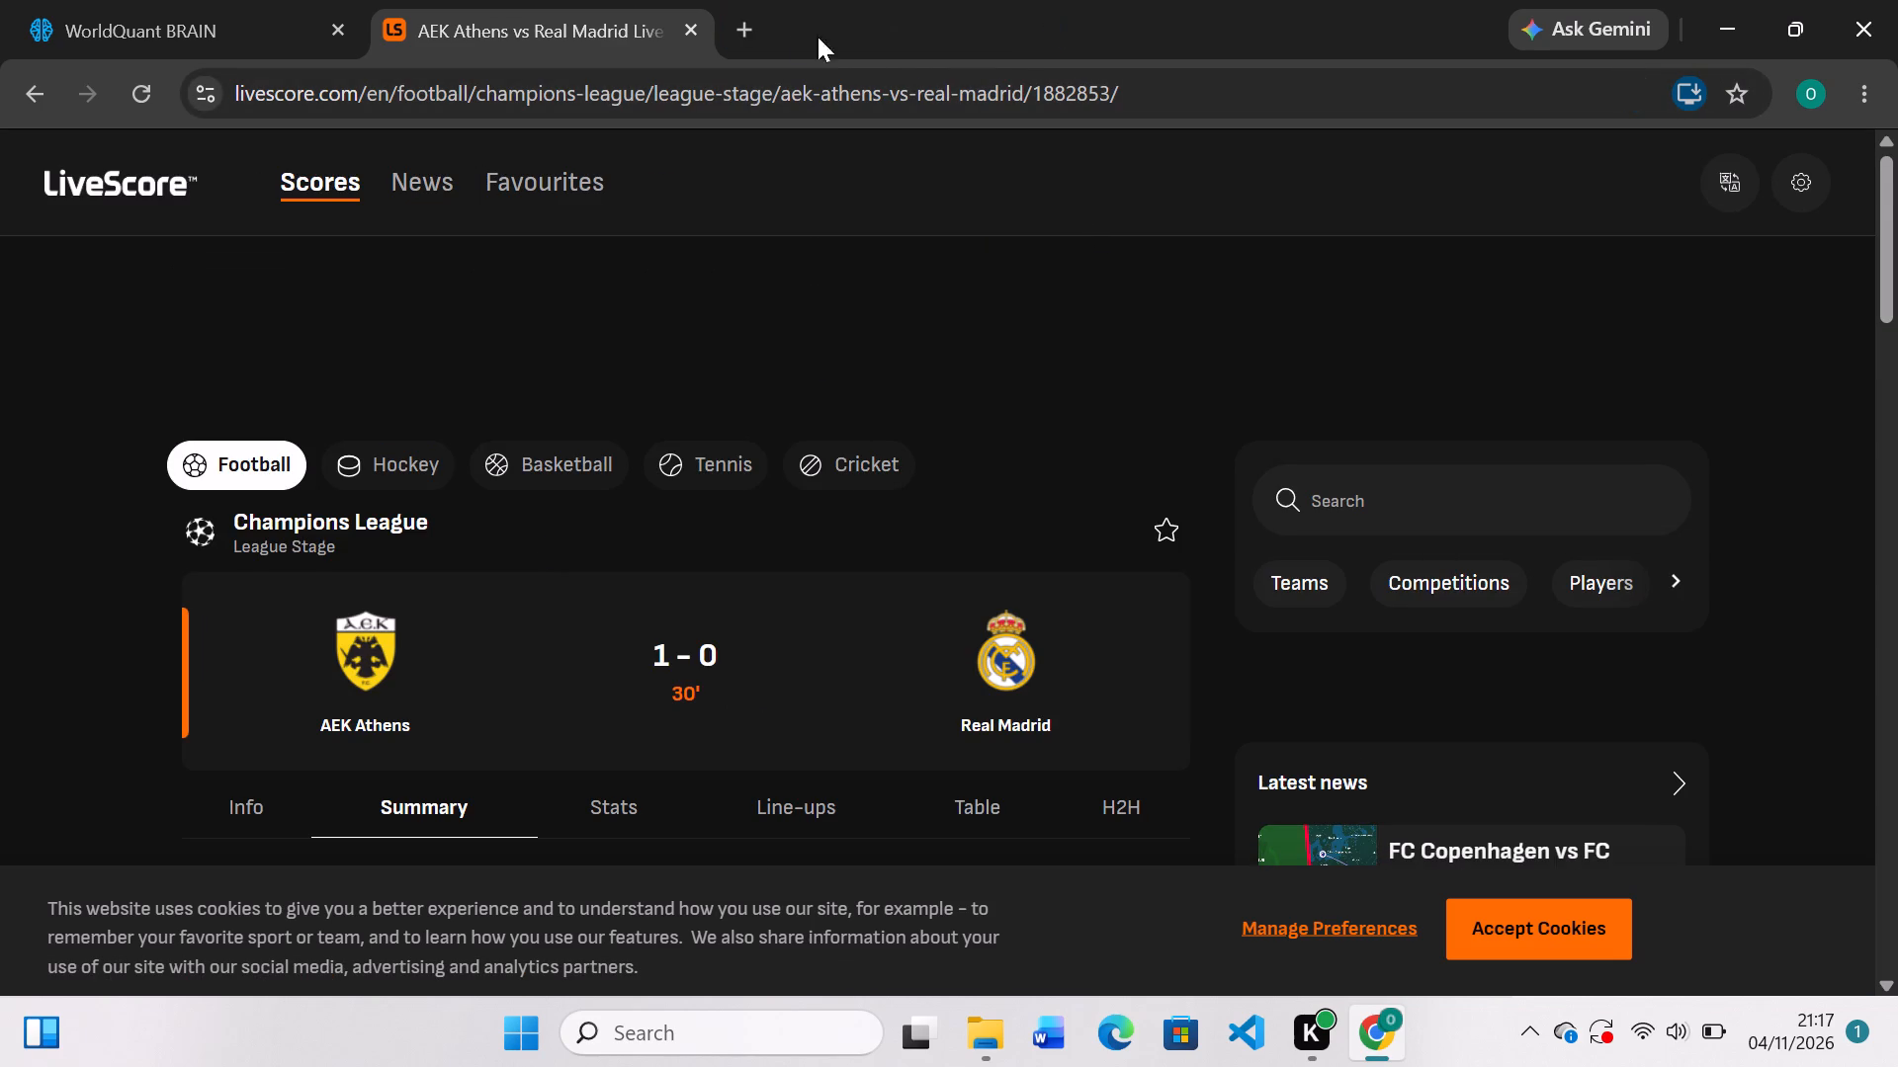
{"action": "scroll", "coordinate": [883, 369], "scroll_direction": "down", "scroll_amount": 2}
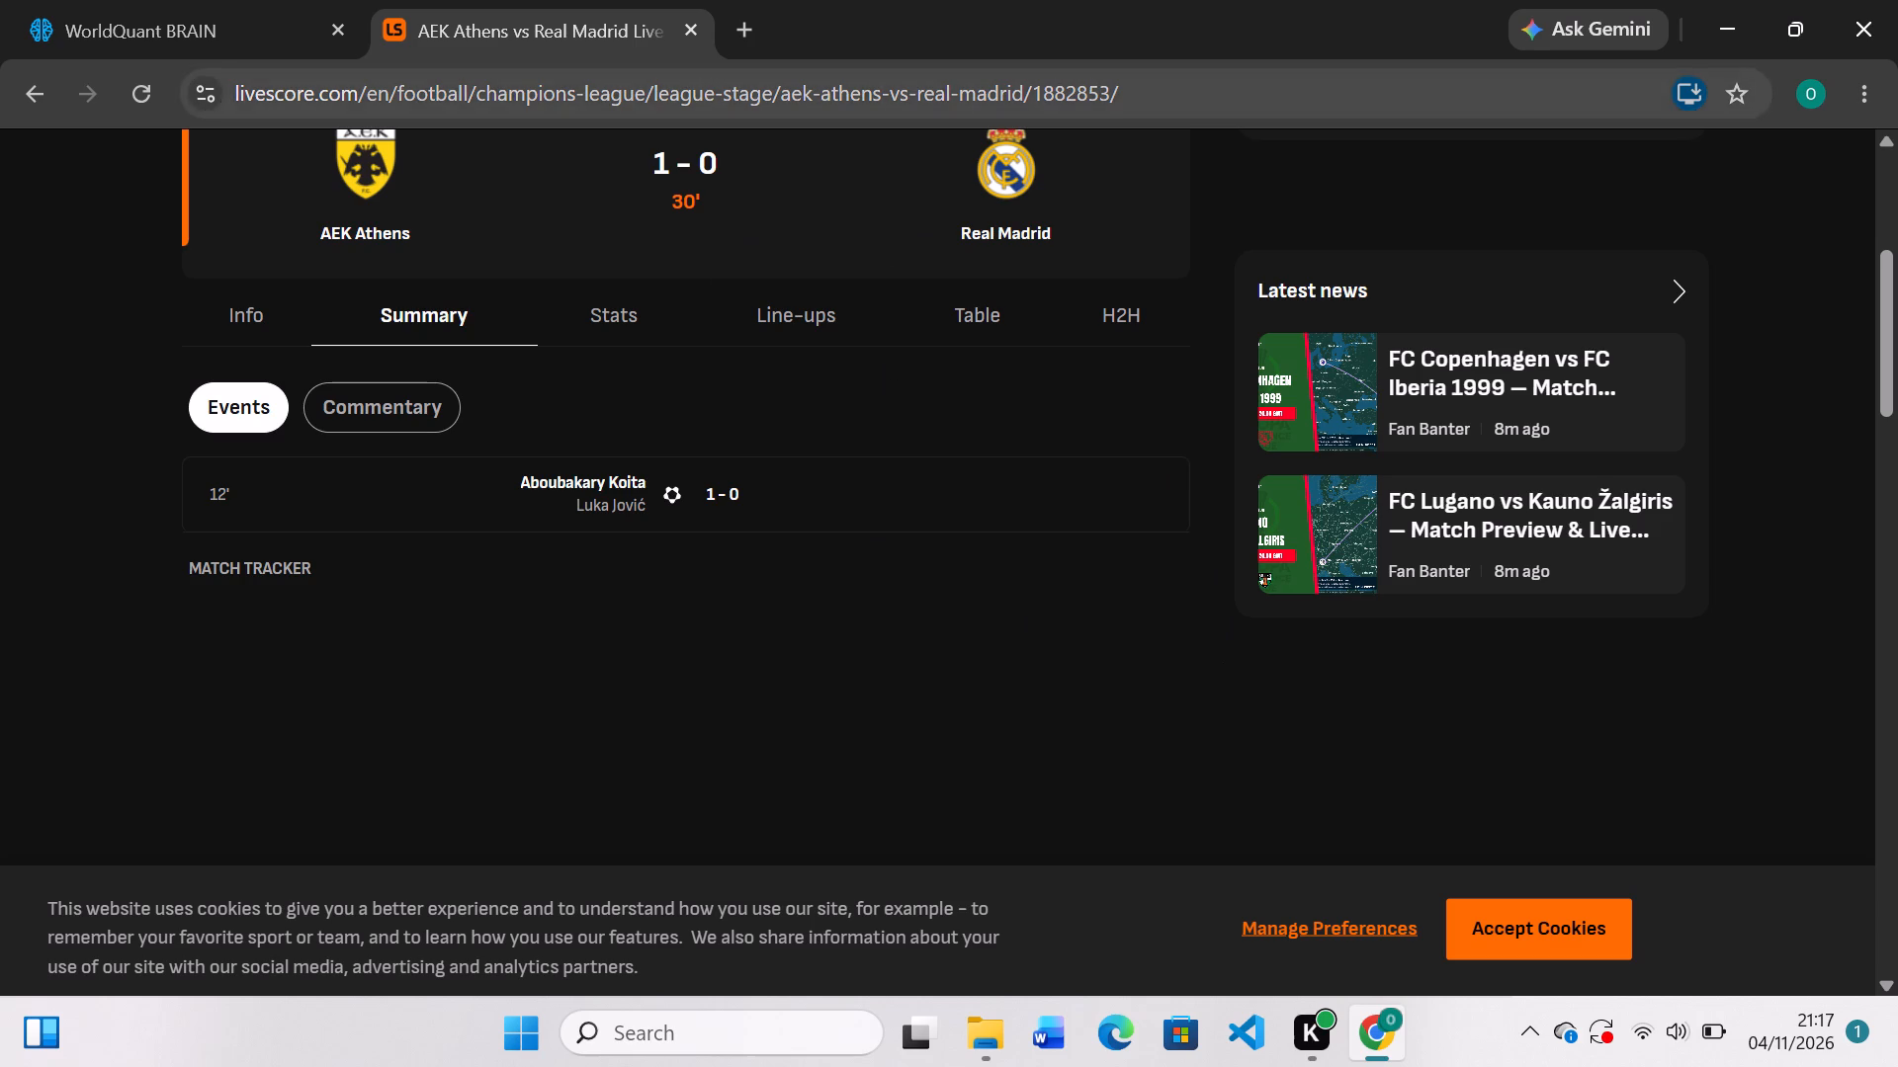
Return to the Simulation 2 results in WorldQuant BRAIN.
{"action": "left_click", "coordinate": [237, 17]}
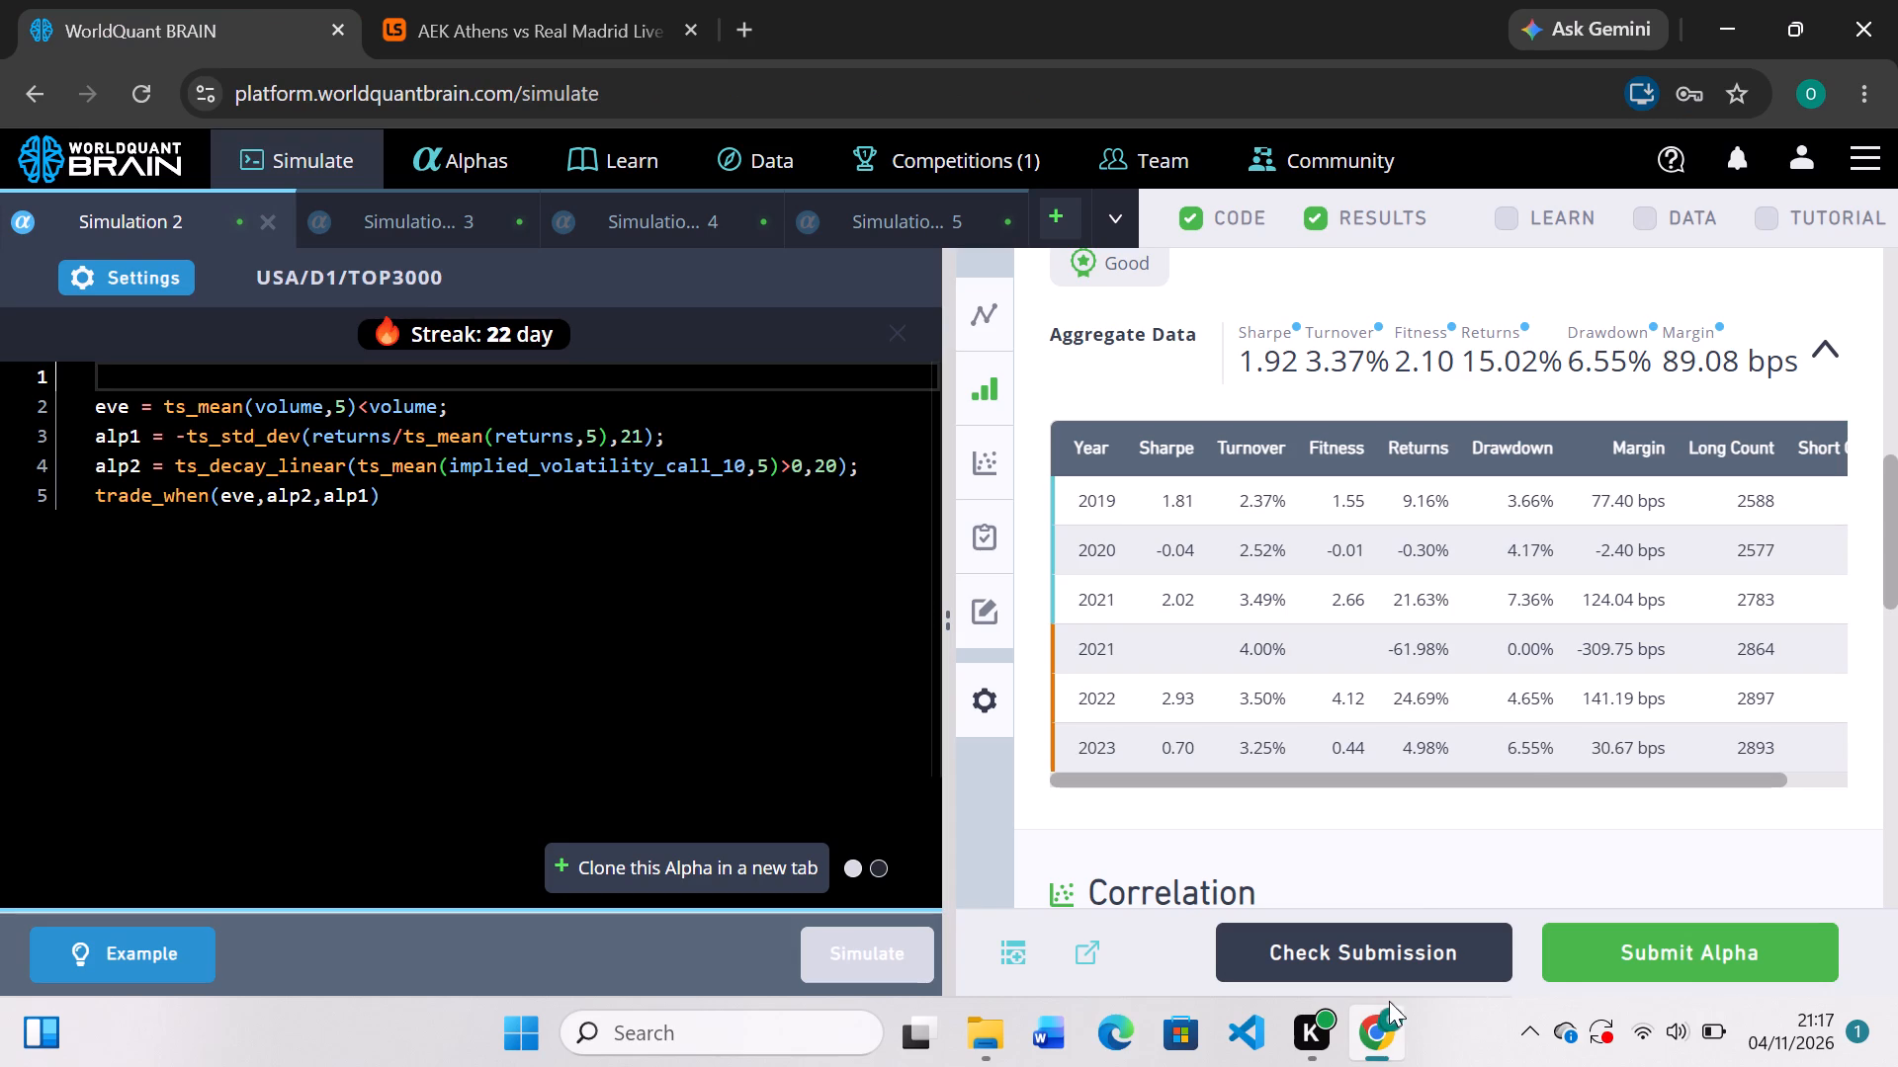
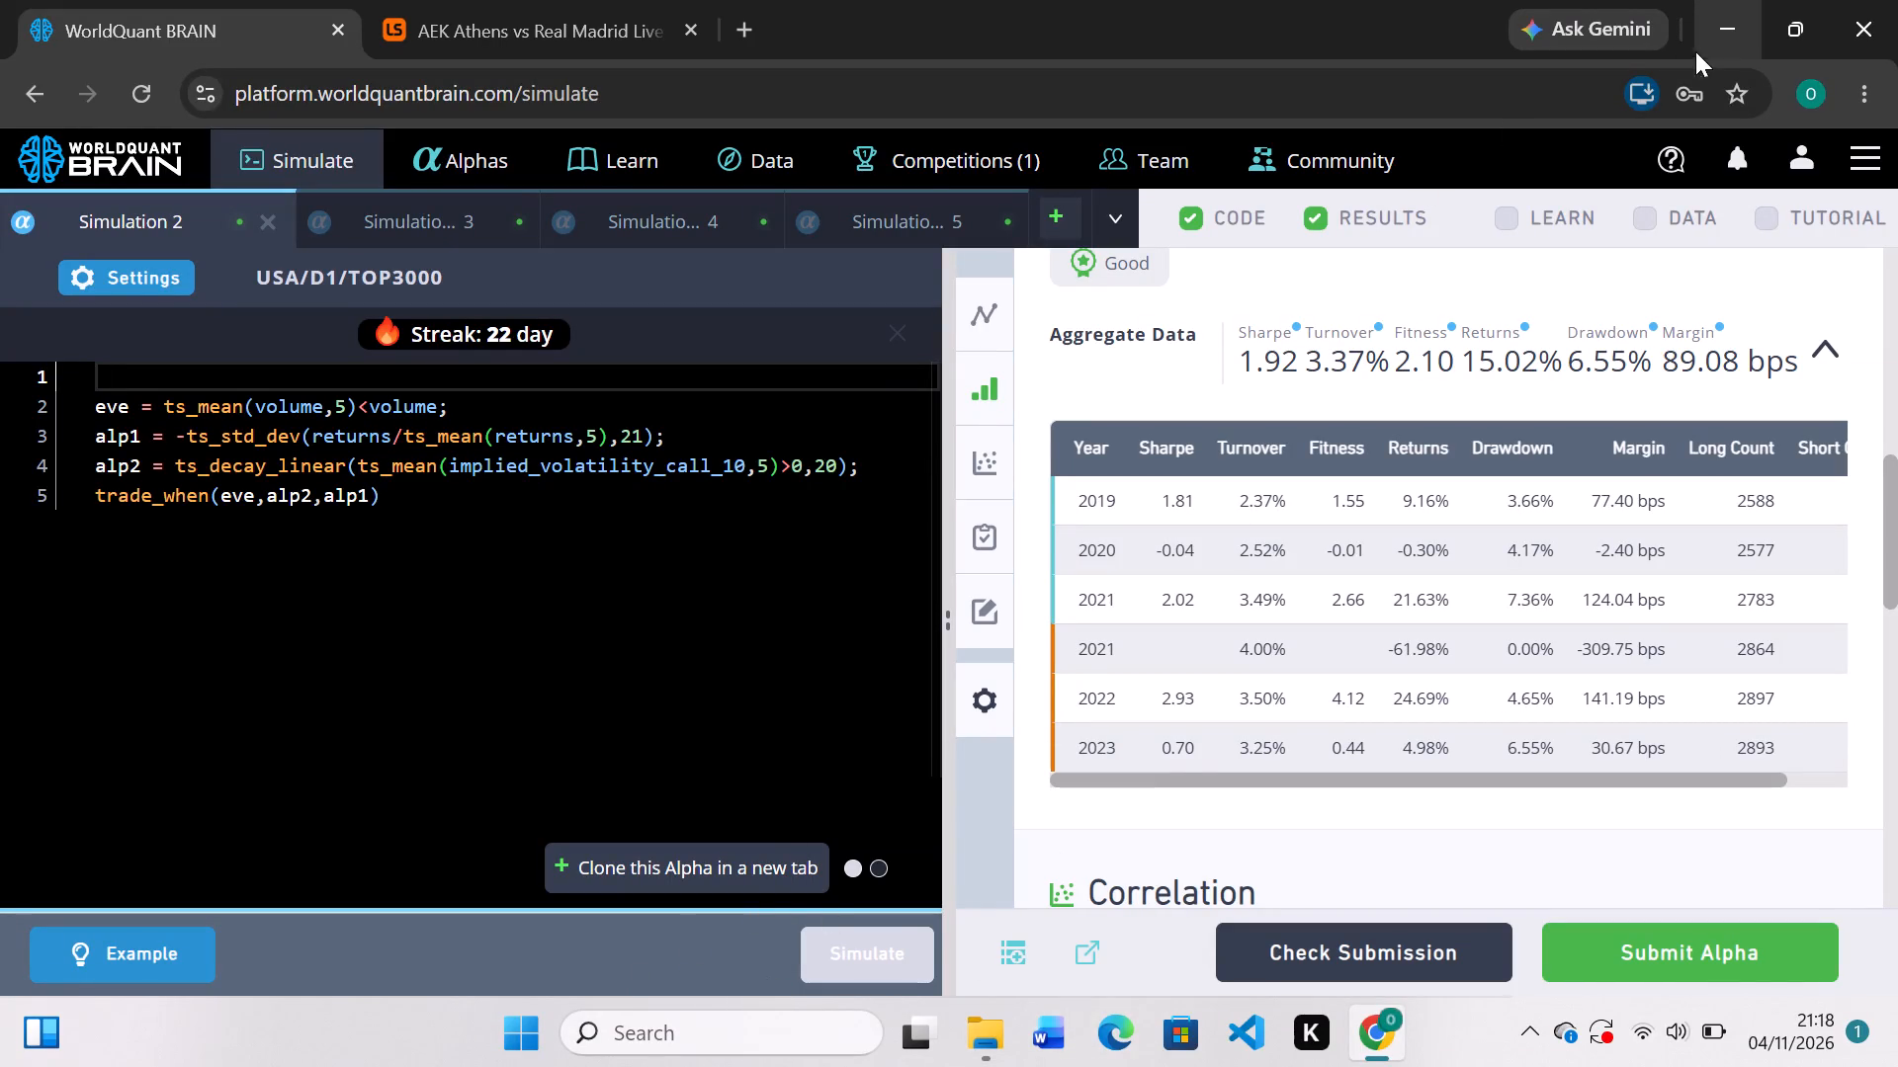
Launch Anaconda Desktop from the Windows desktop and skip enabling Windows long path support.
{"action": "left_click", "coordinate": [1738, 31]}
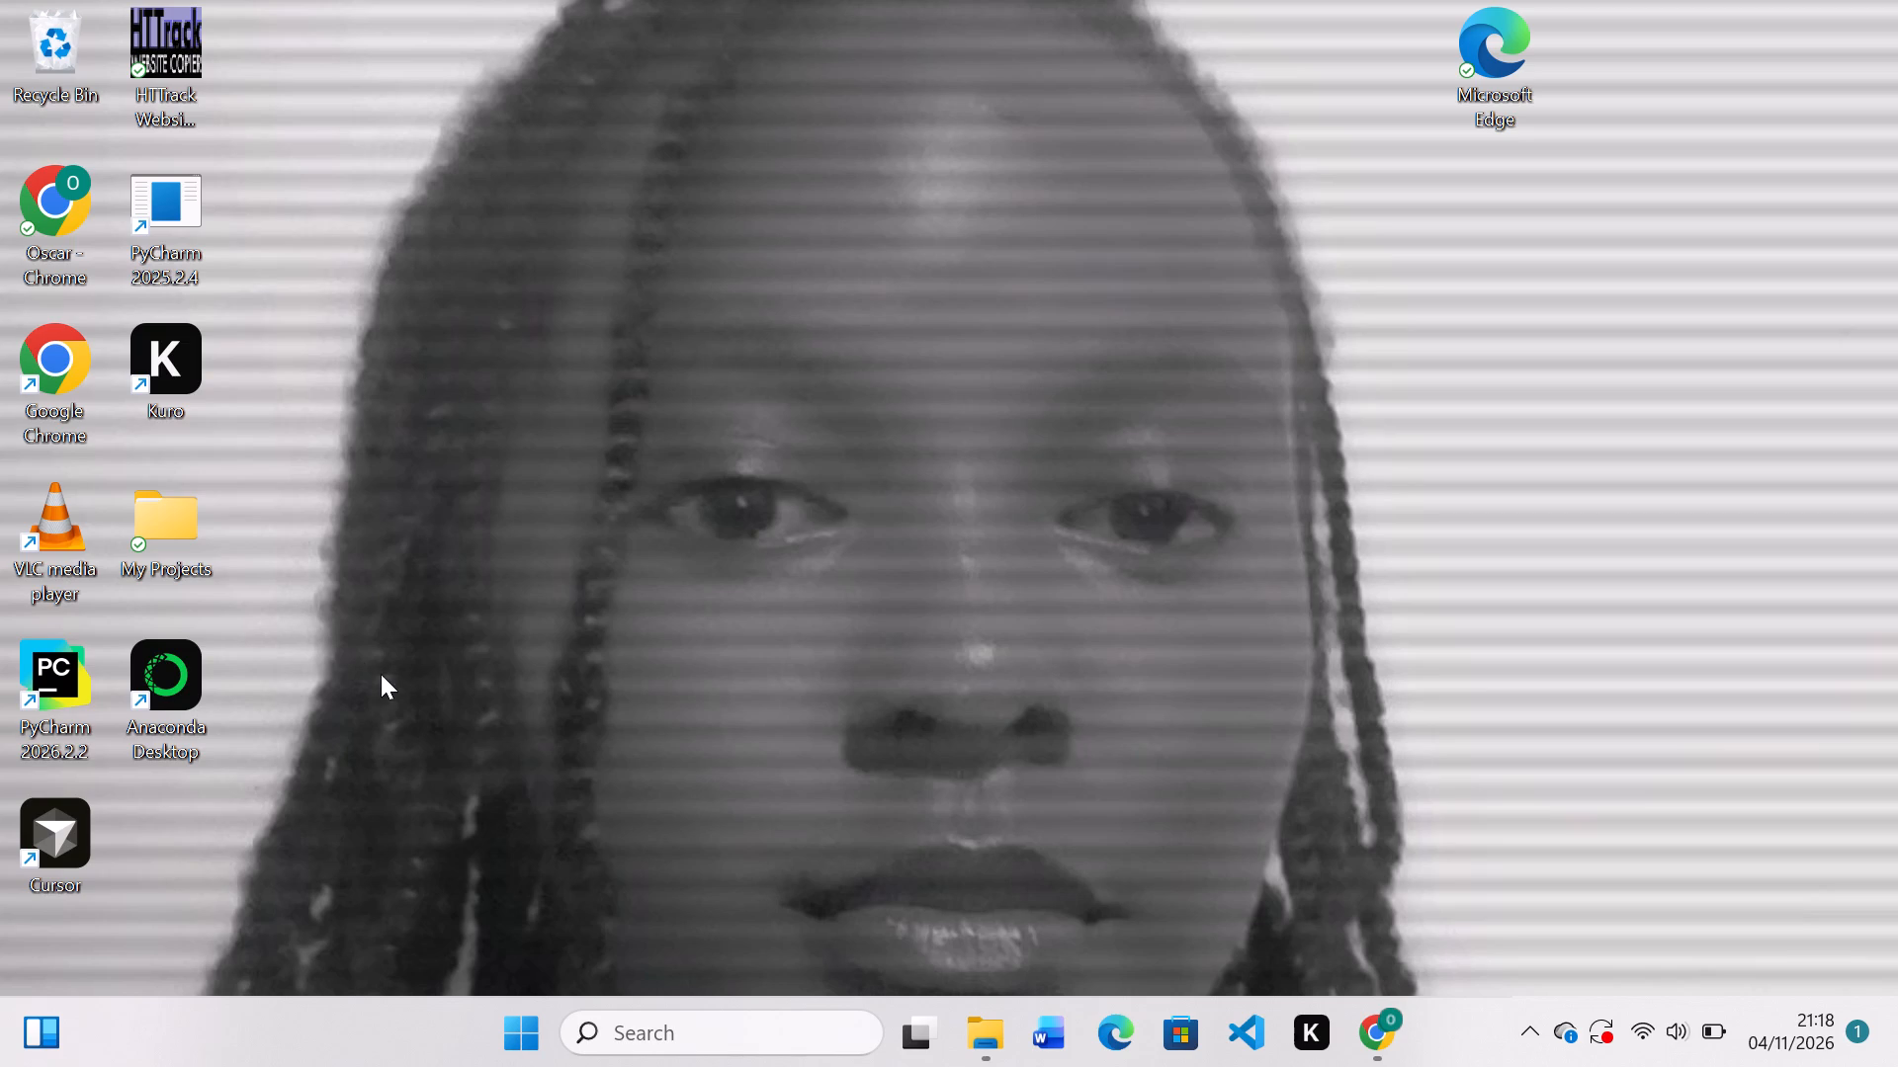
{"action": "double_click", "coordinate": [157, 643]}
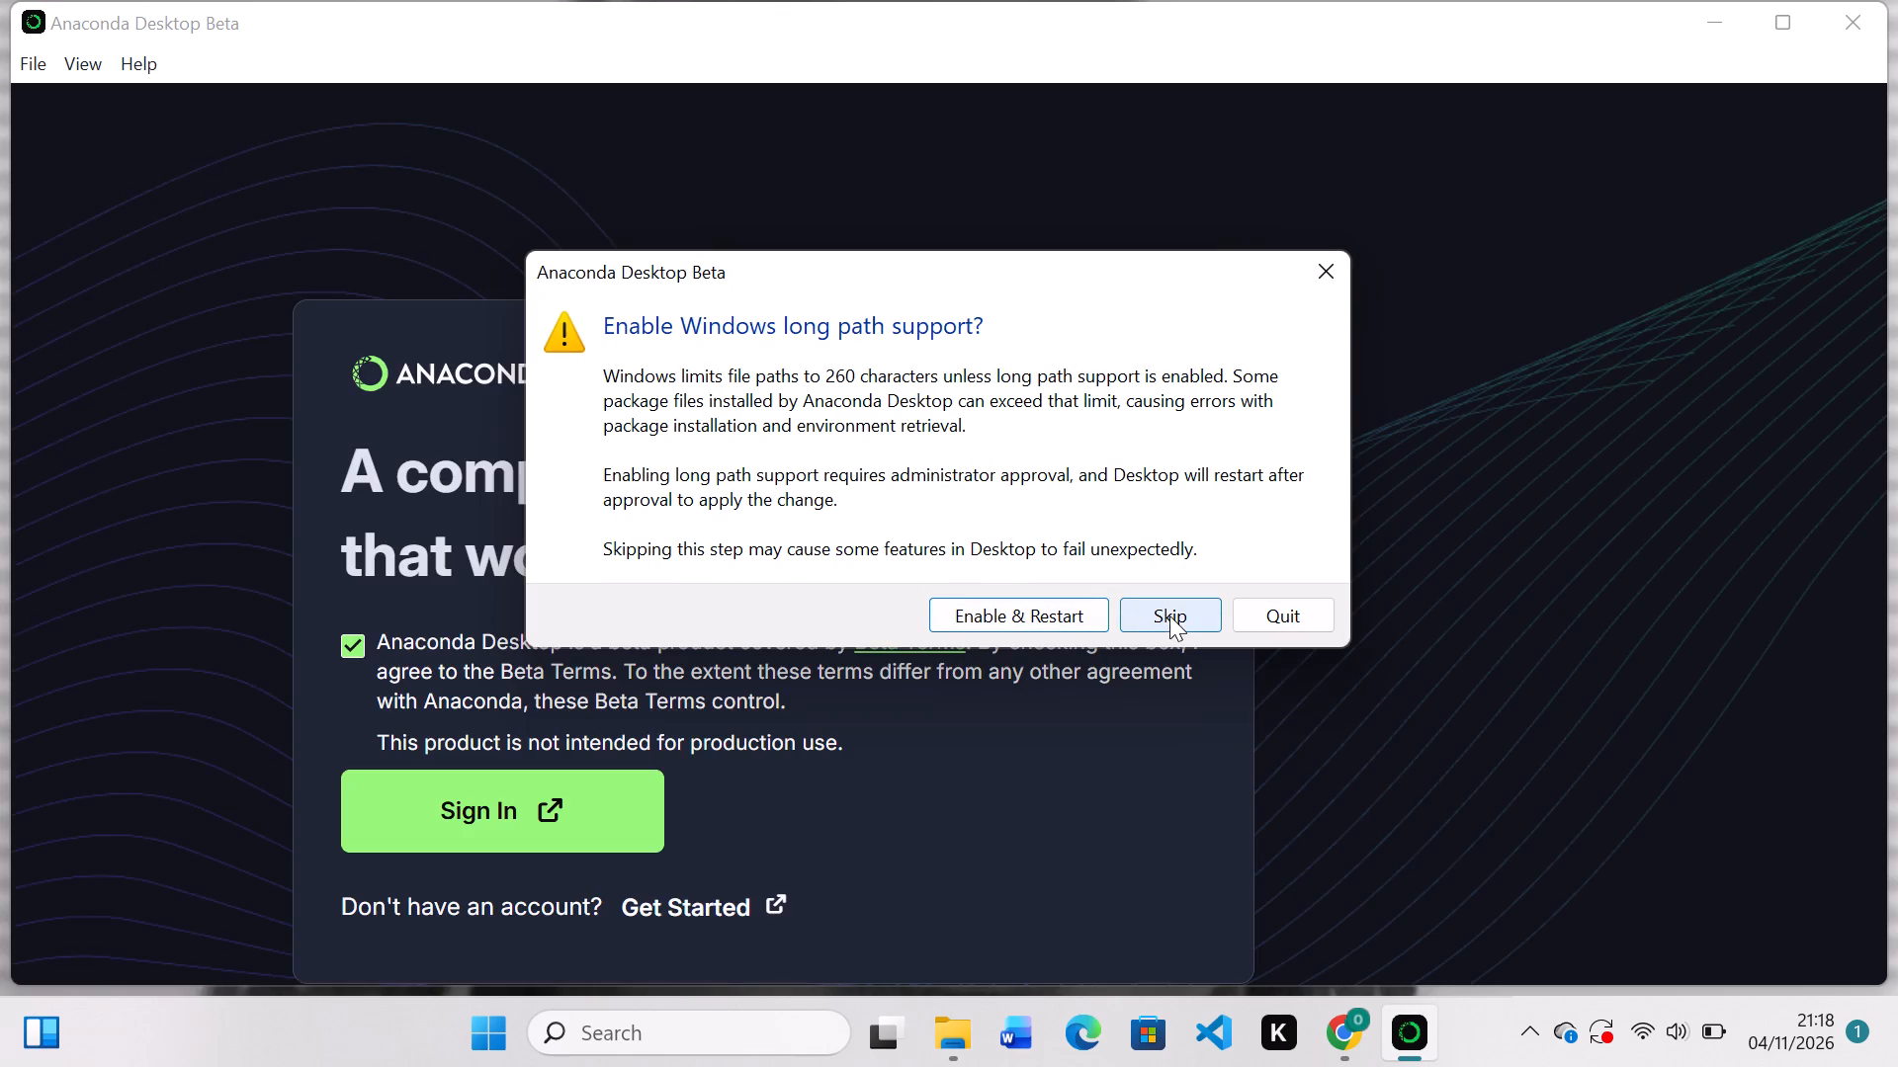
{"action": "left_click", "coordinate": [1169, 616]}
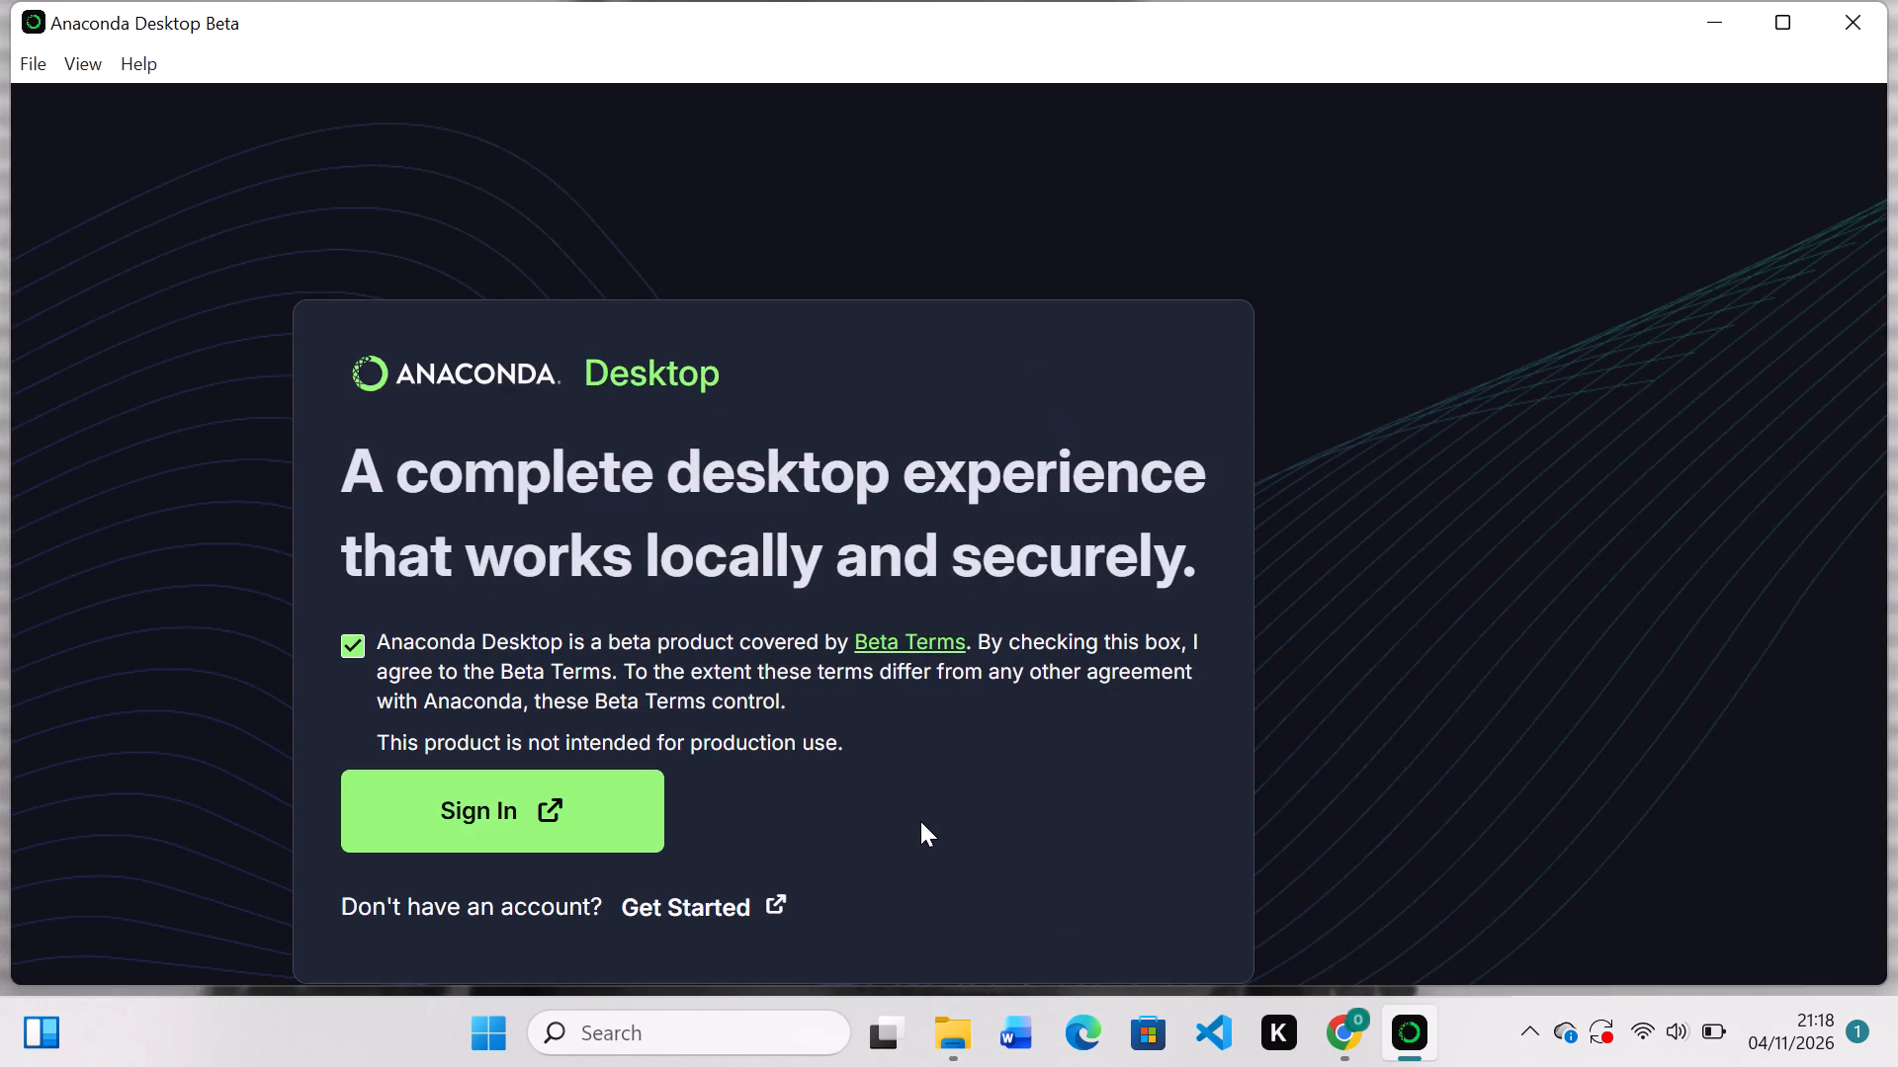
{"action": "scroll", "coordinate": [920, 821], "scroll_direction": "down", "scroll_amount": 5}
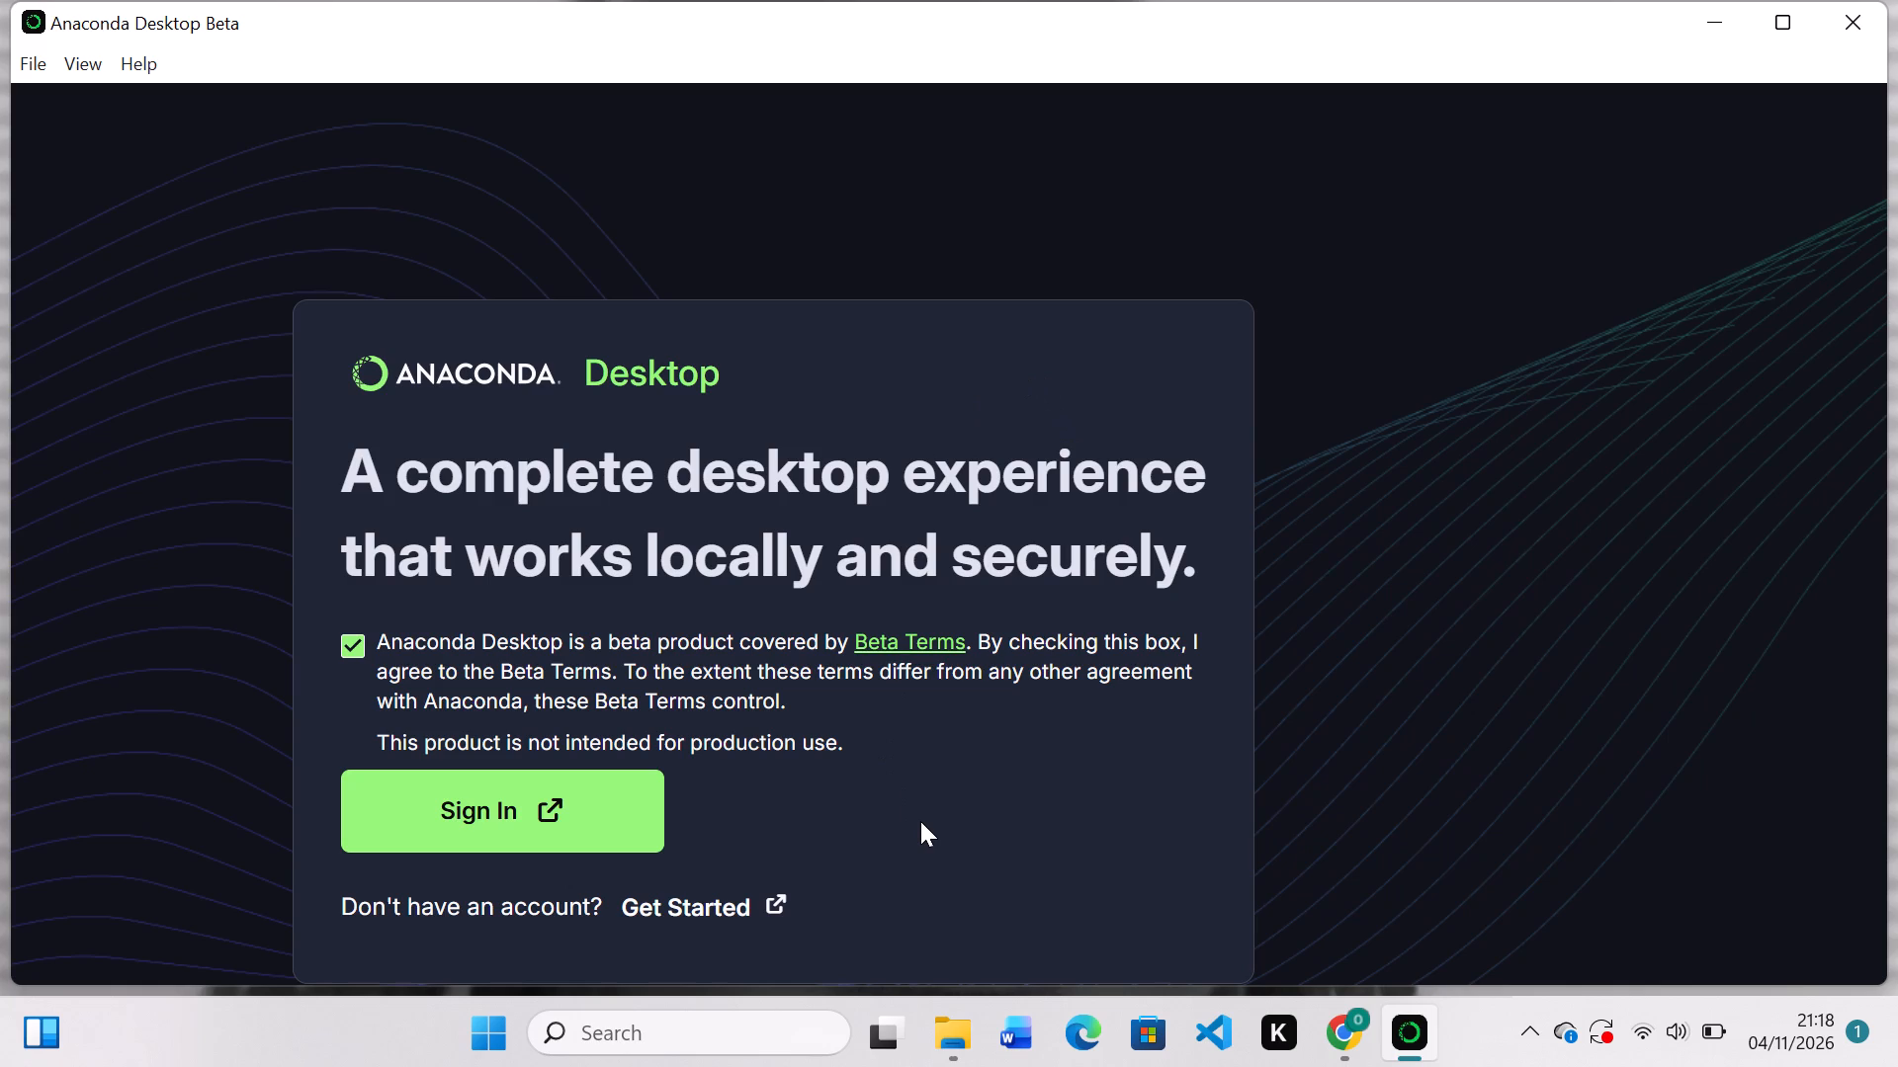
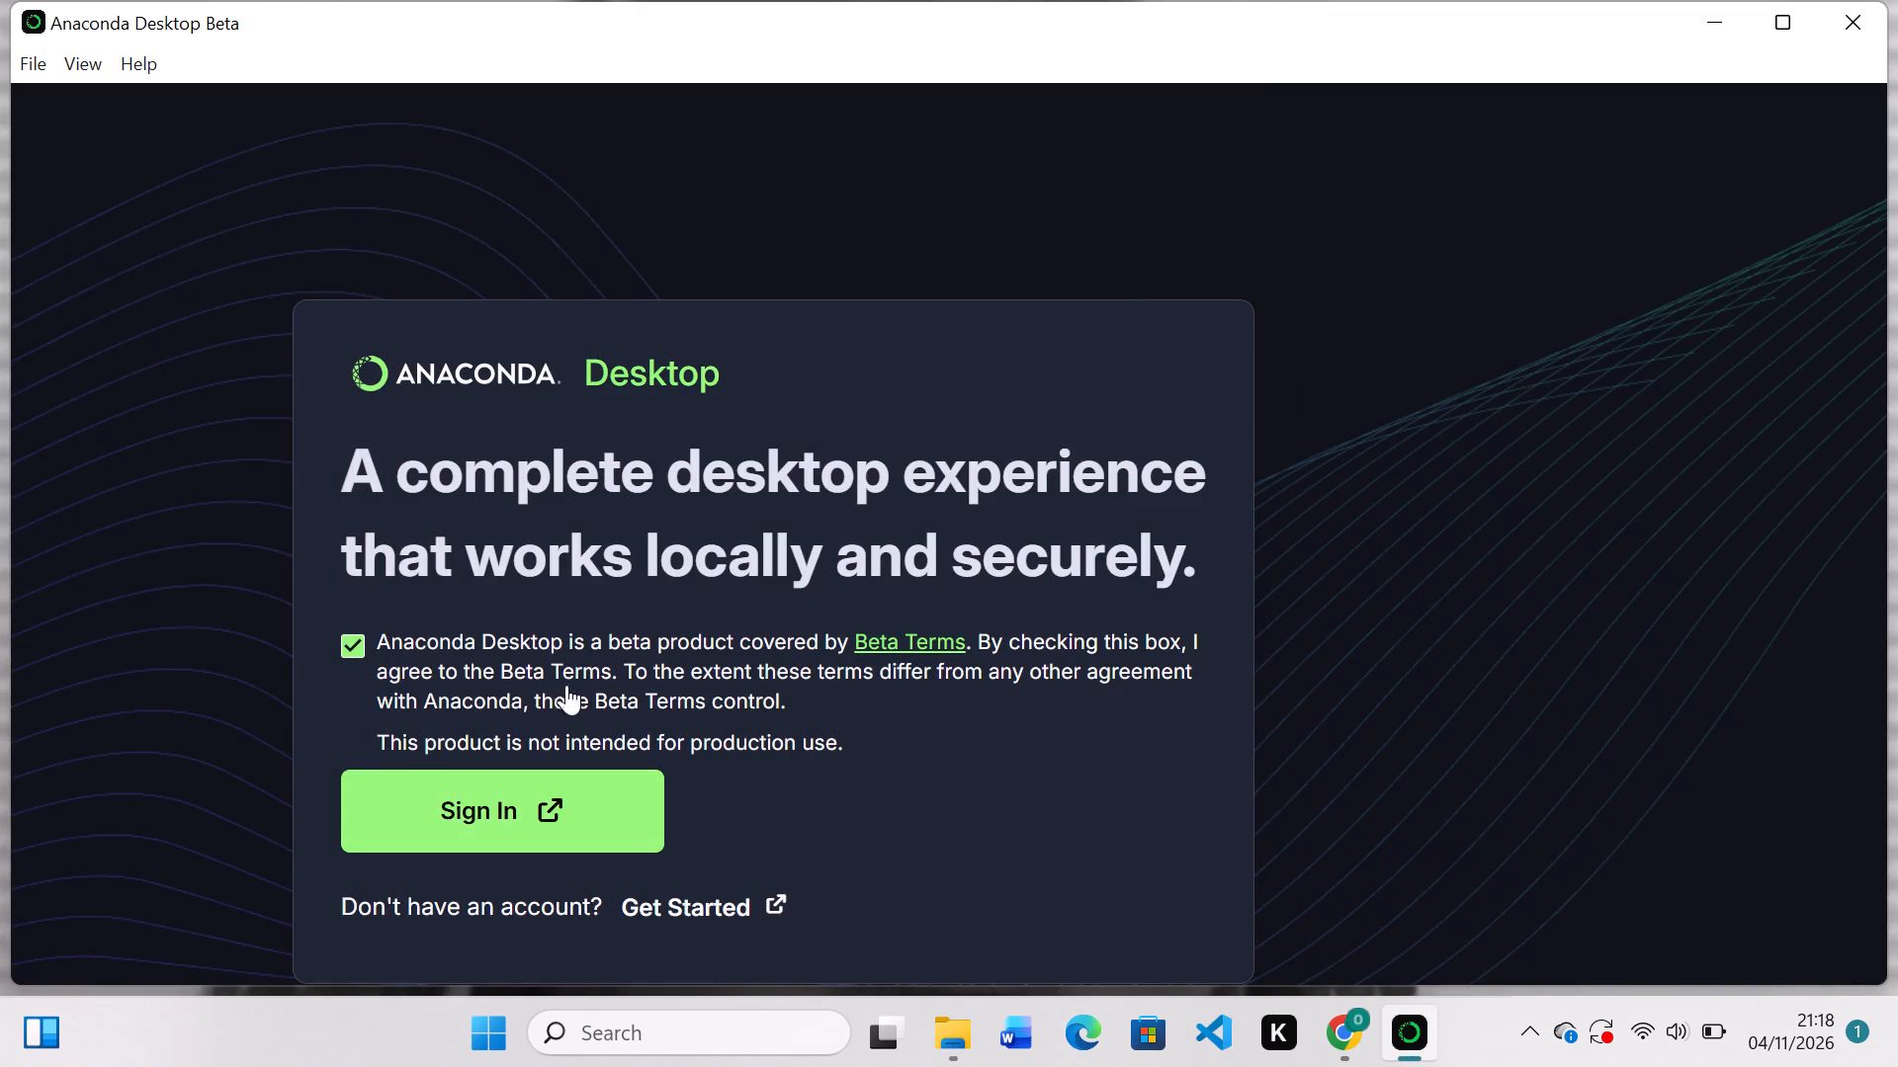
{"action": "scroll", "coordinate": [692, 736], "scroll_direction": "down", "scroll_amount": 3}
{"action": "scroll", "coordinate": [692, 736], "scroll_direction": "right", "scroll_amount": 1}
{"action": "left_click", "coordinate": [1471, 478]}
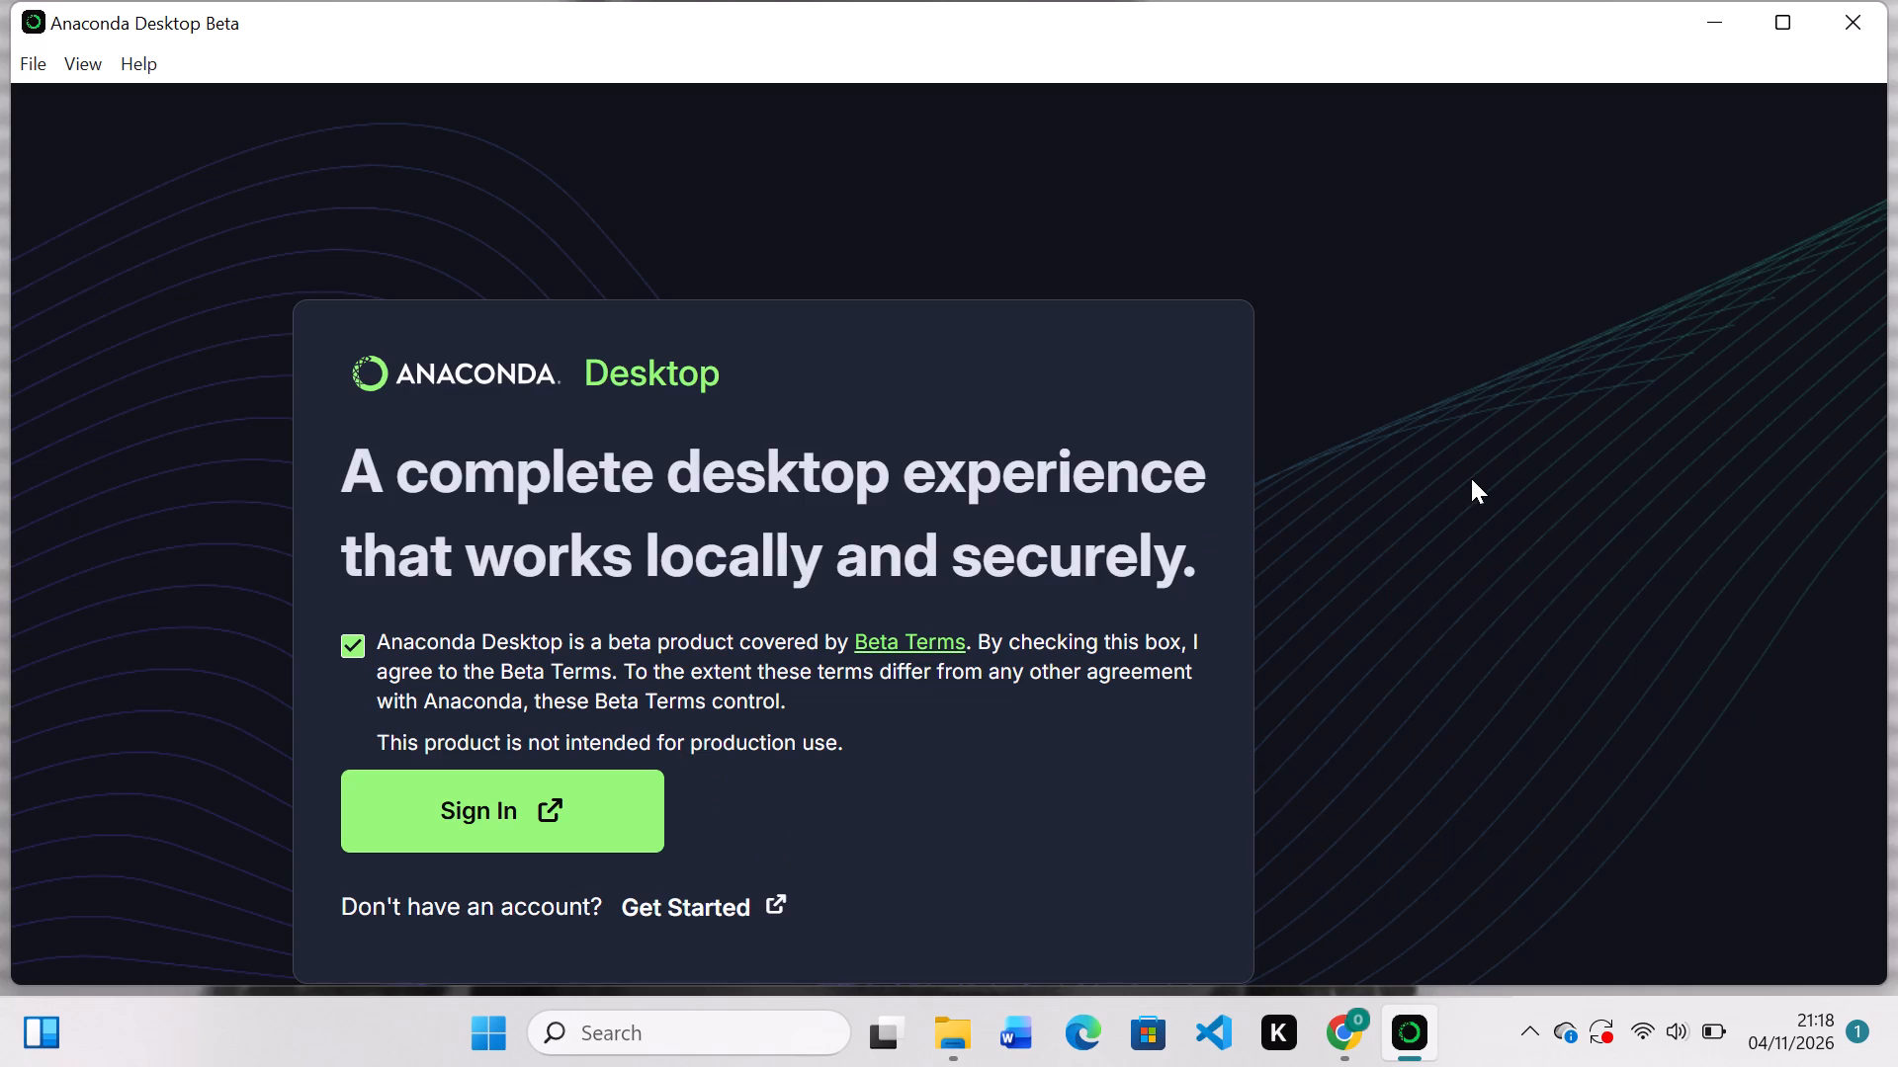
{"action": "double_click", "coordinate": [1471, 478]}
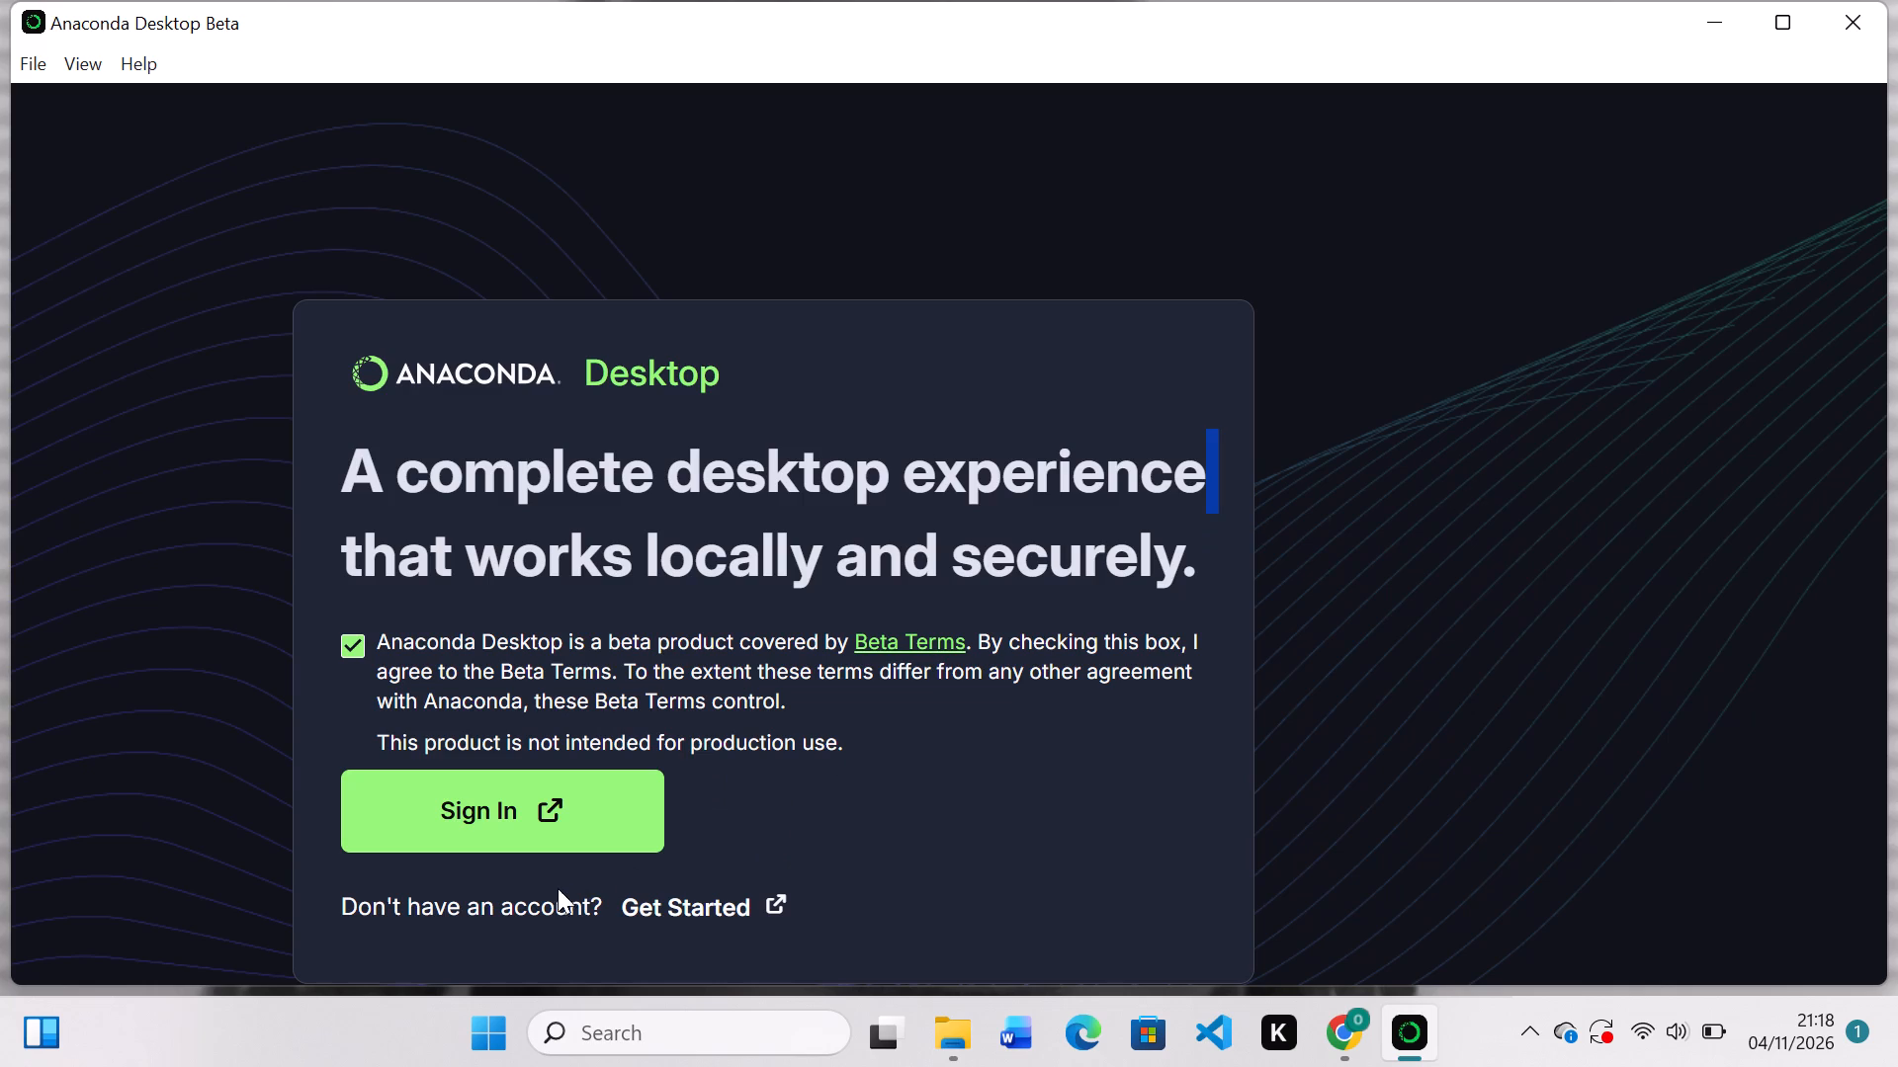
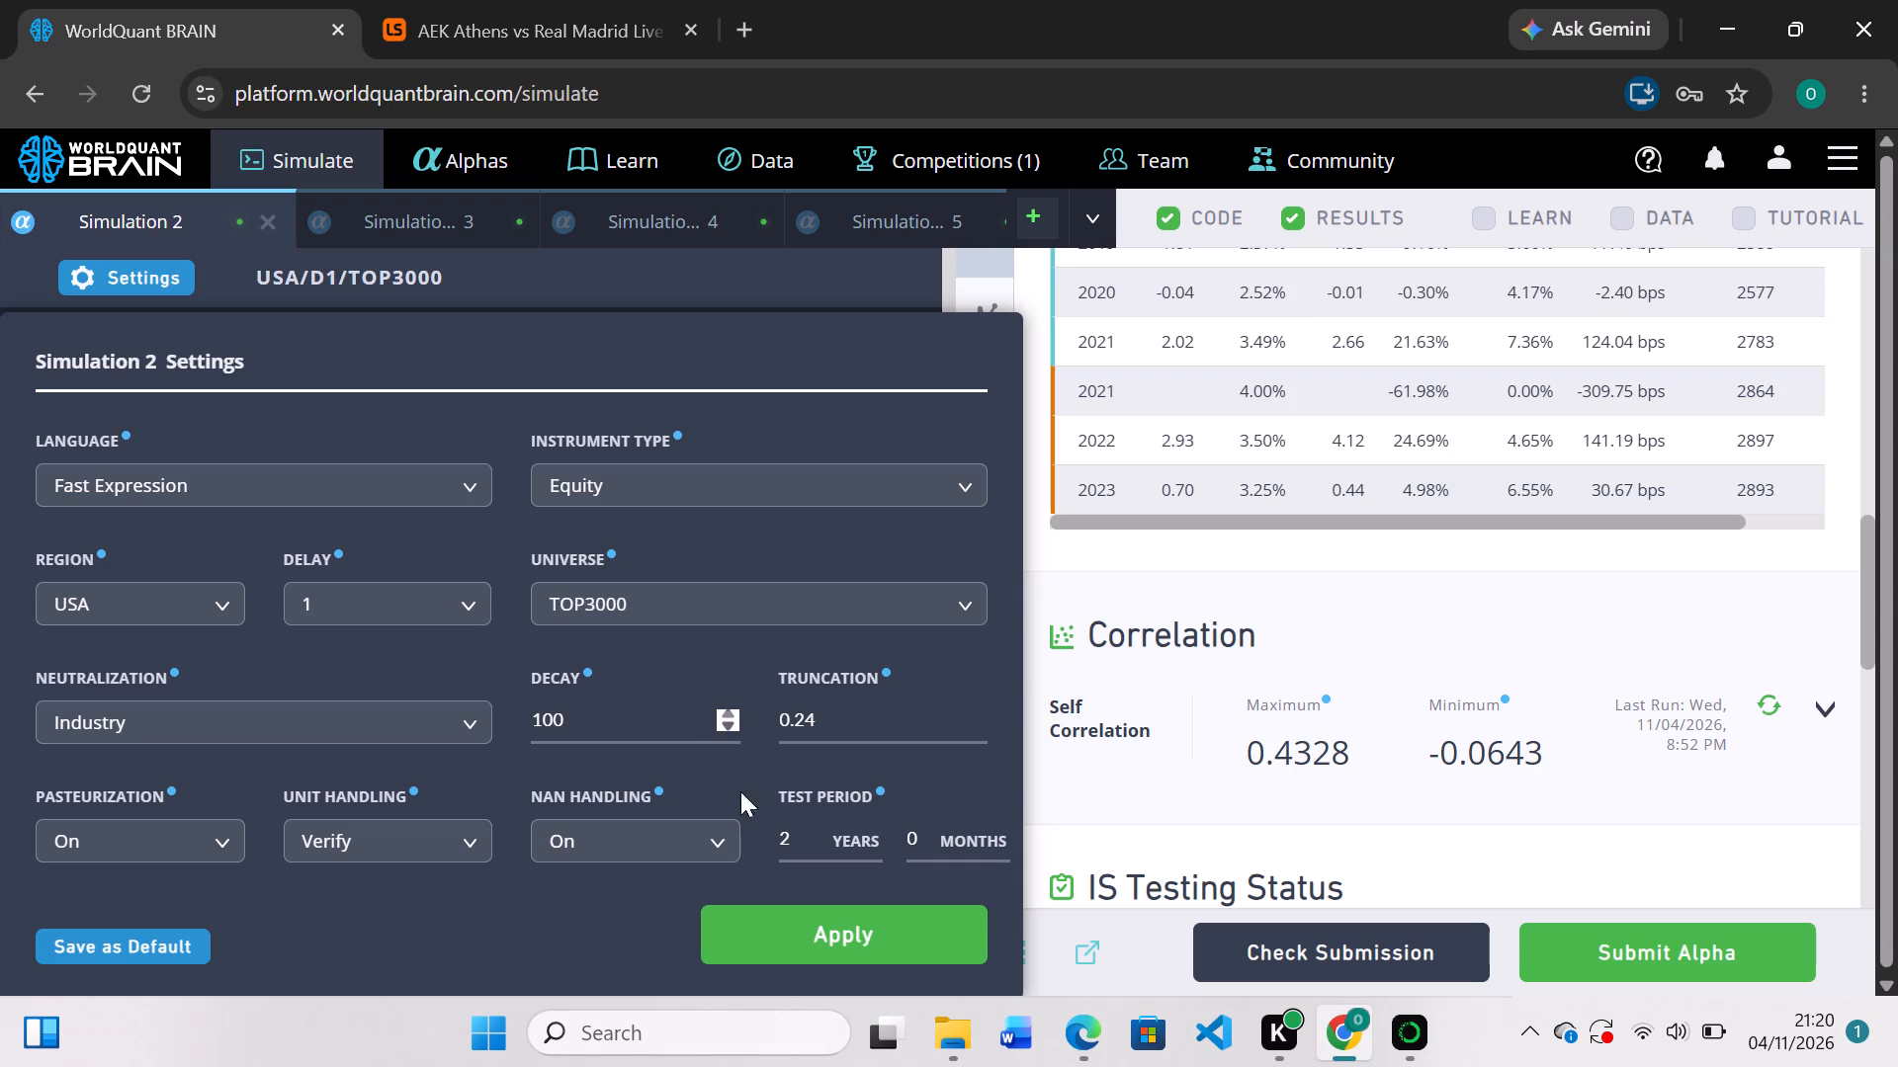
Apply the edited Simulation 2 settings and run the simulation of its alpha expression.
{"action": "left_click", "coordinate": [817, 929]}
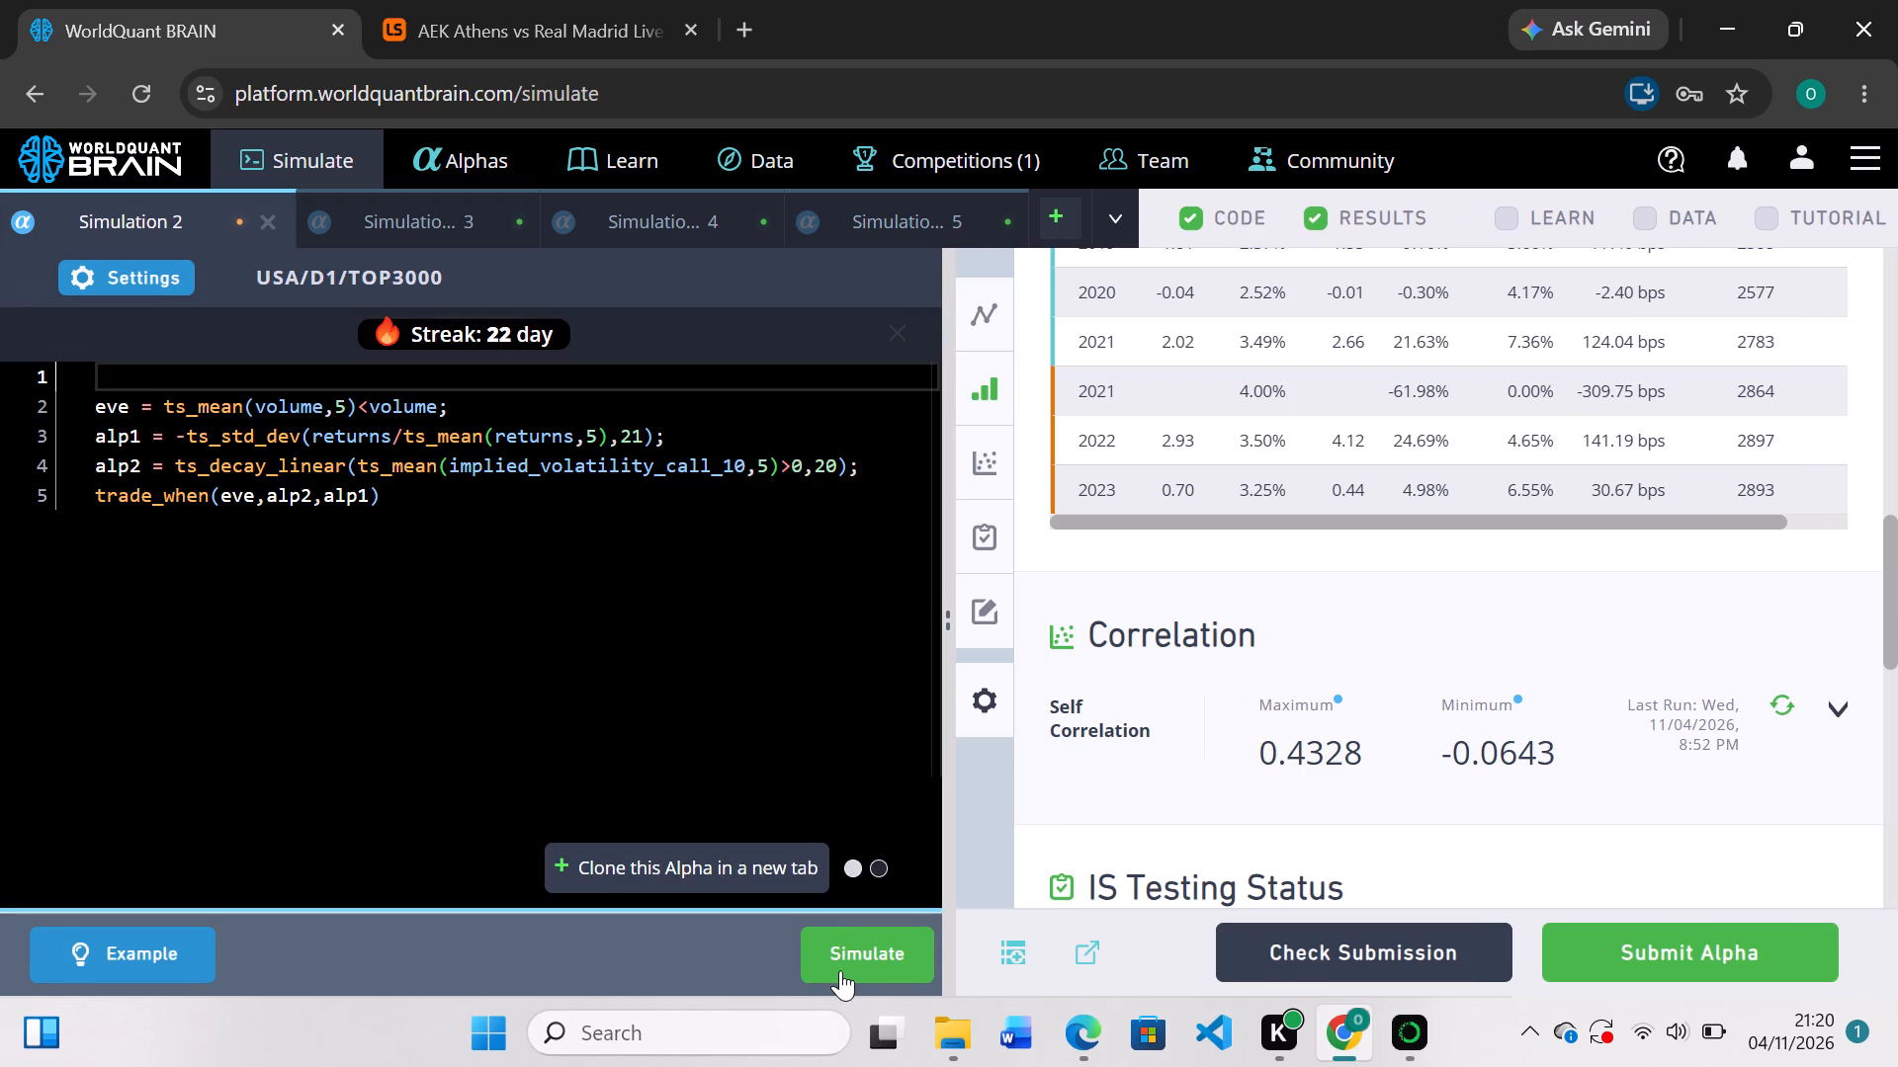
{"action": "left_click", "coordinate": [840, 962]}
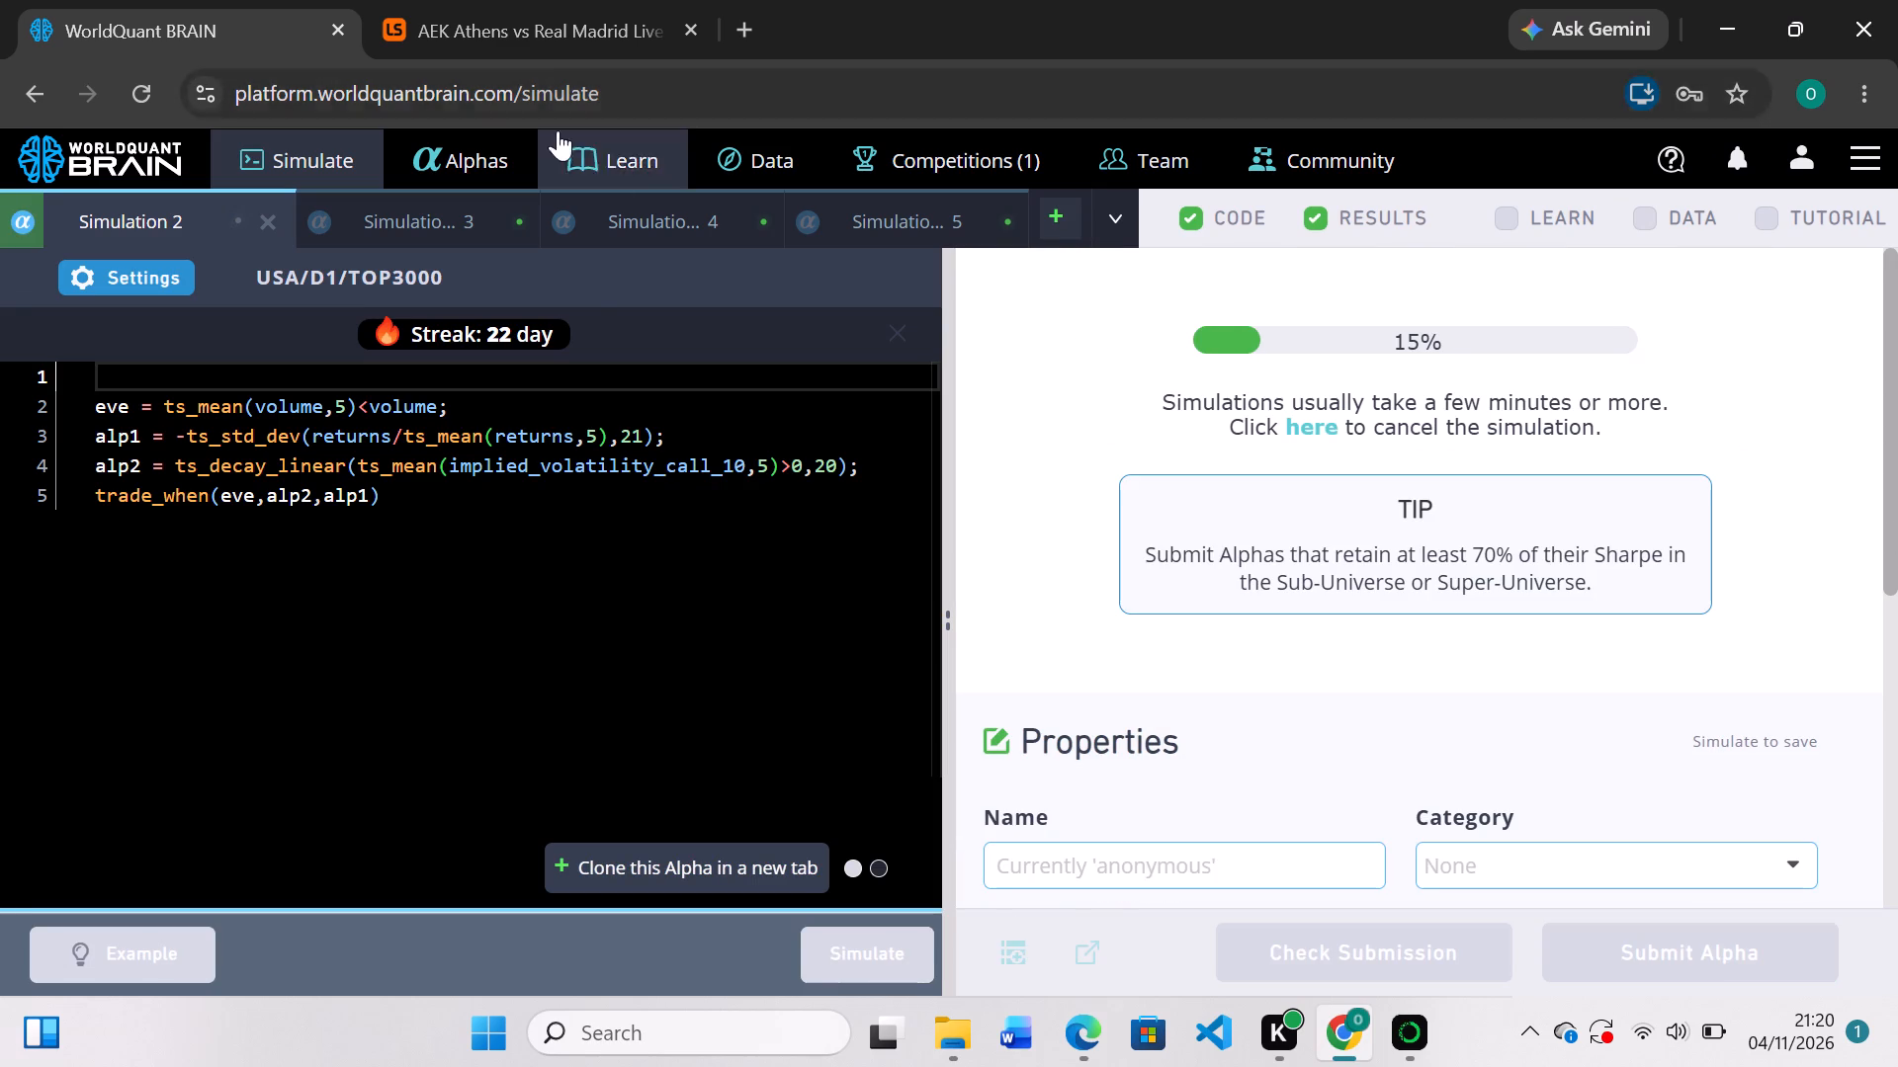
Close the AEK Athens vs Real Madrid live score page.
{"action": "left_click", "coordinate": [693, 31]}
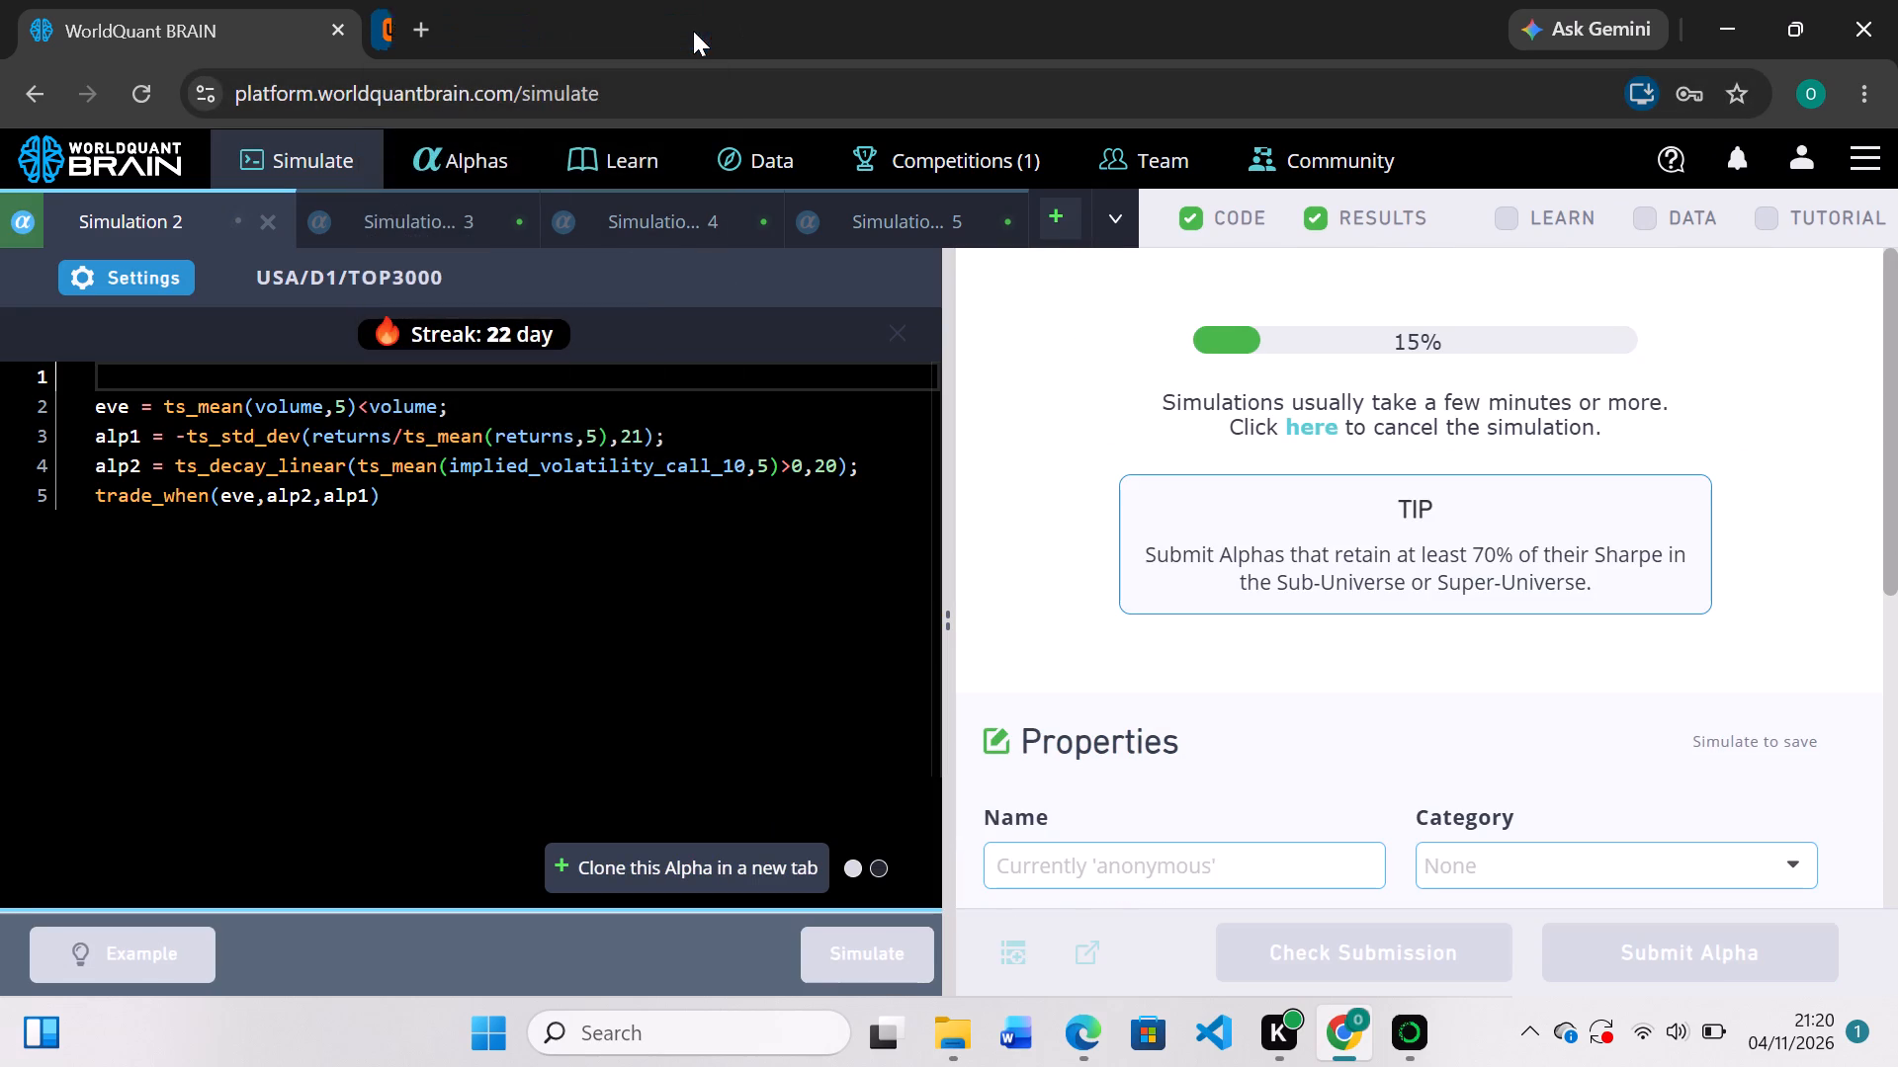
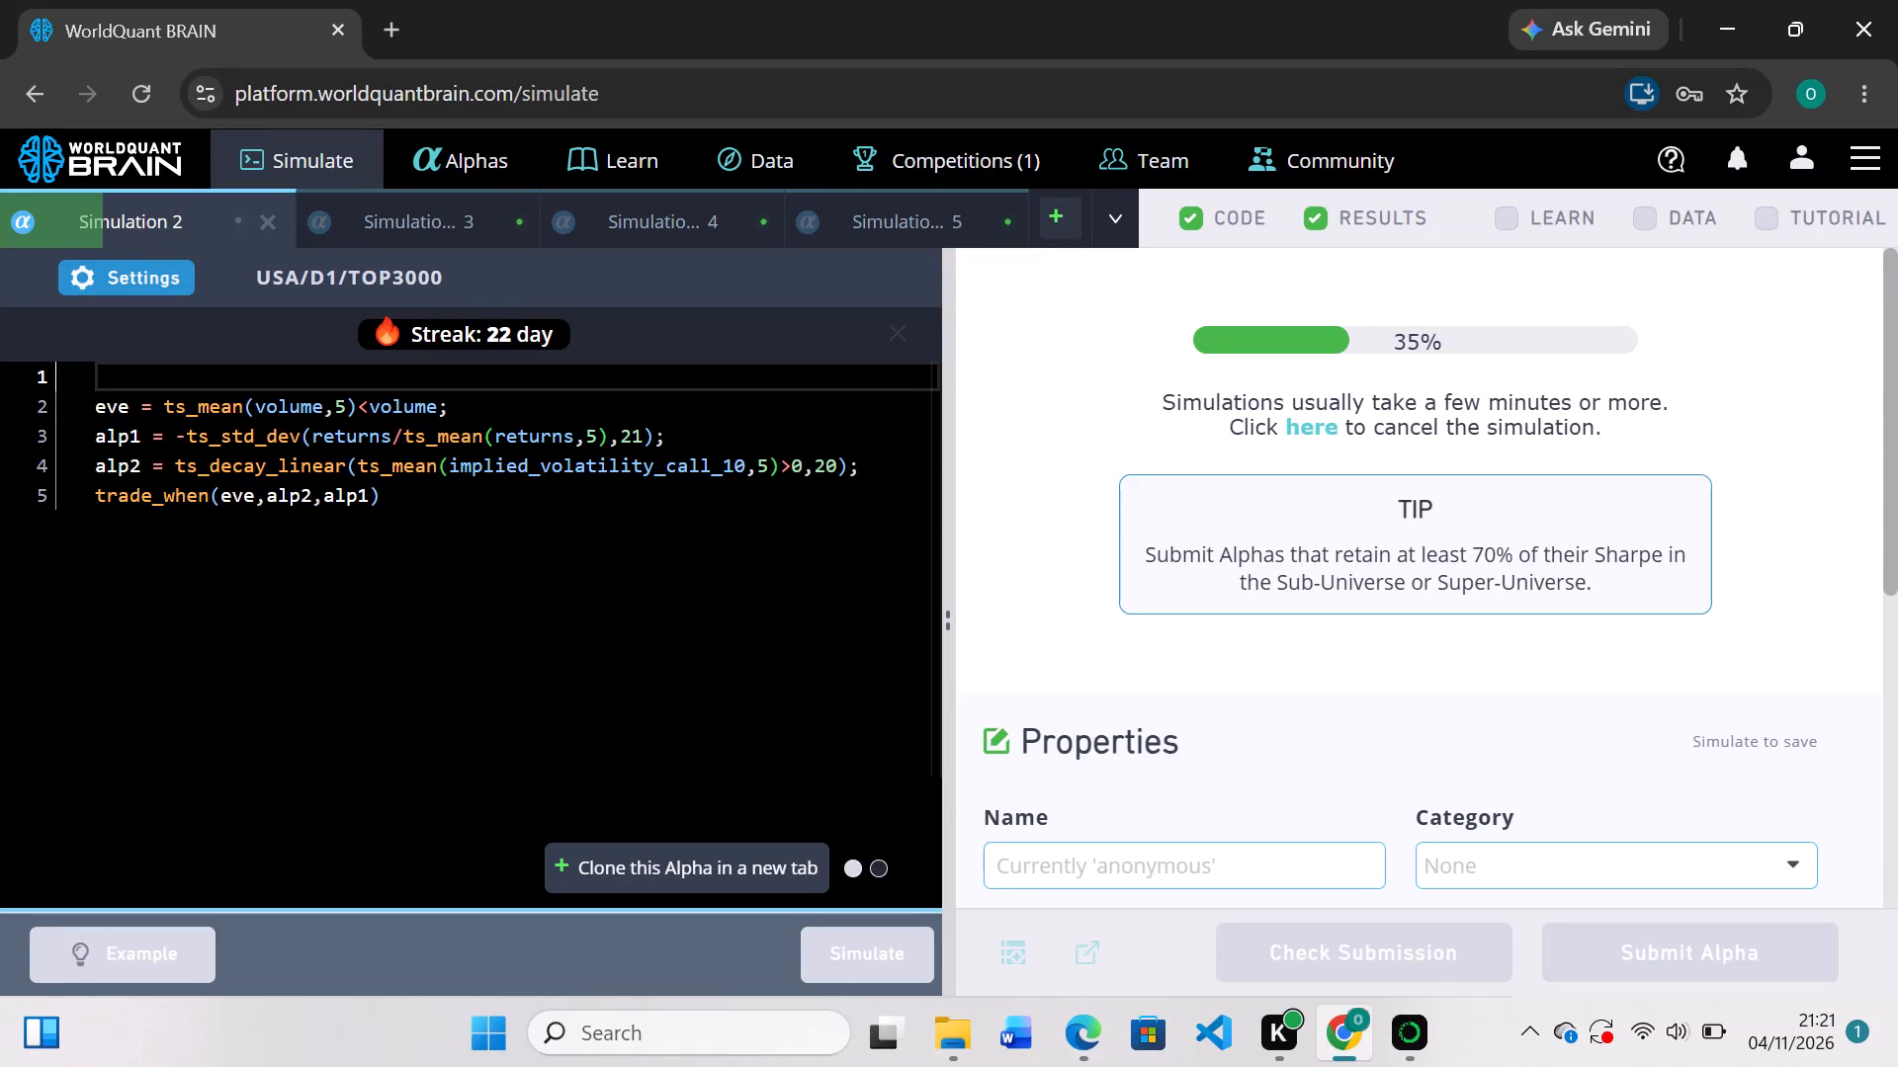
Review the Simulation 2 chart and IS Summary, and show the test period for its alpha.
{"action": "scroll", "coordinate": [1078, 557], "scroll_direction": "down", "scroll_amount": 3}
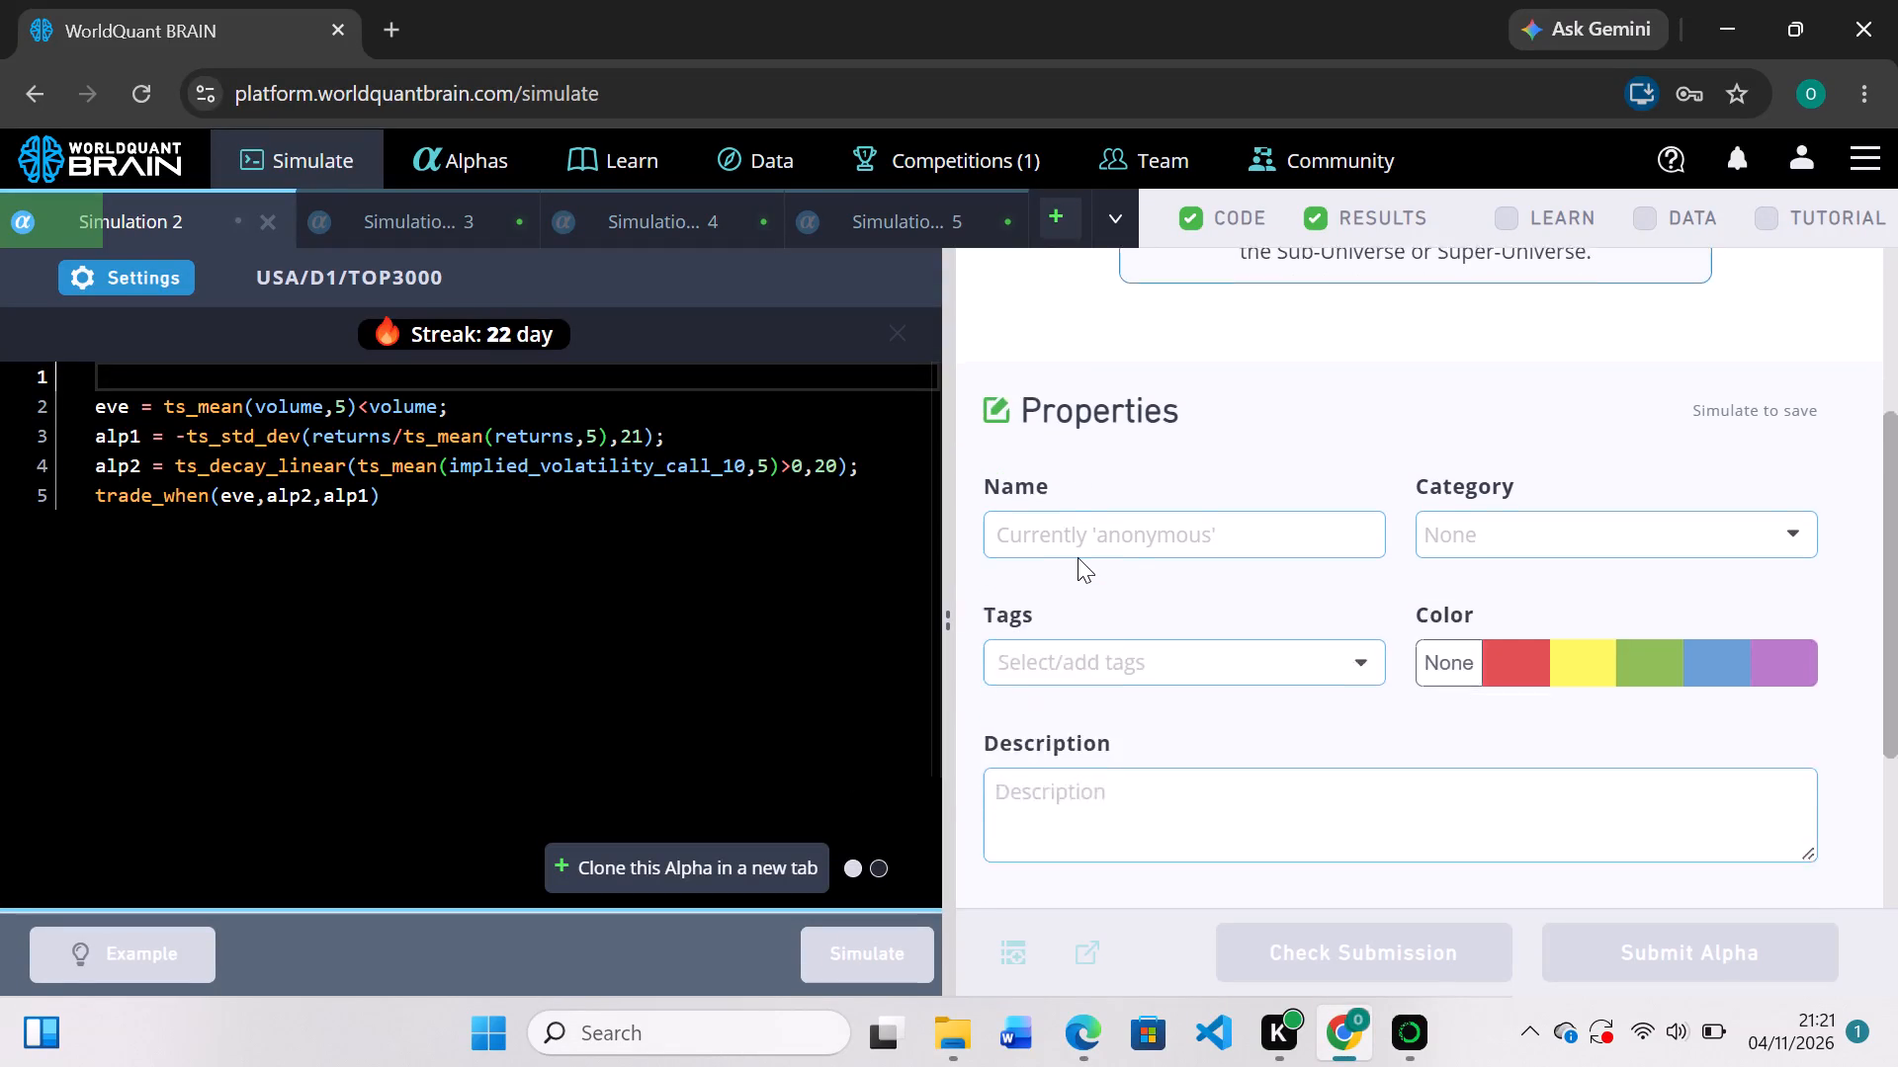
{"action": "scroll", "coordinate": [1078, 557], "scroll_direction": "down", "scroll_amount": 2}
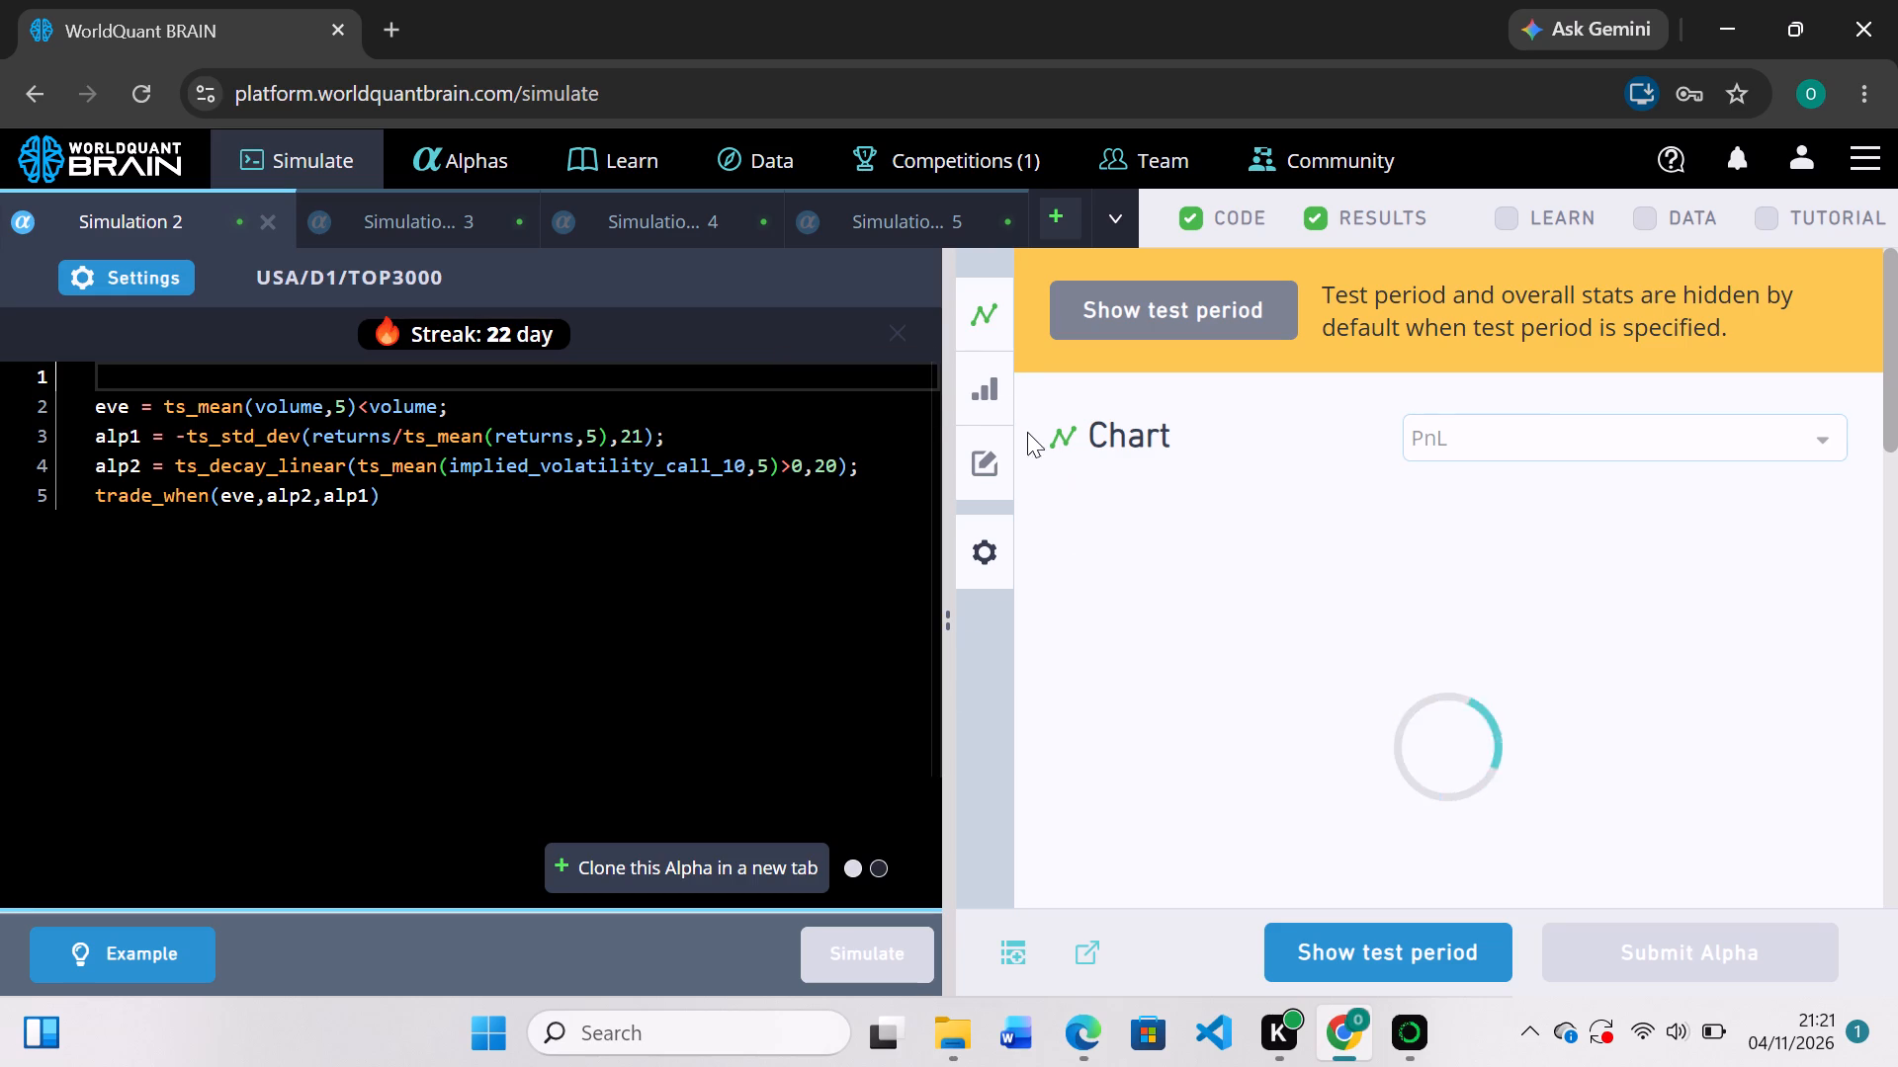
{"action": "scroll", "coordinate": [1364, 588], "scroll_direction": "down", "scroll_amount": 1}
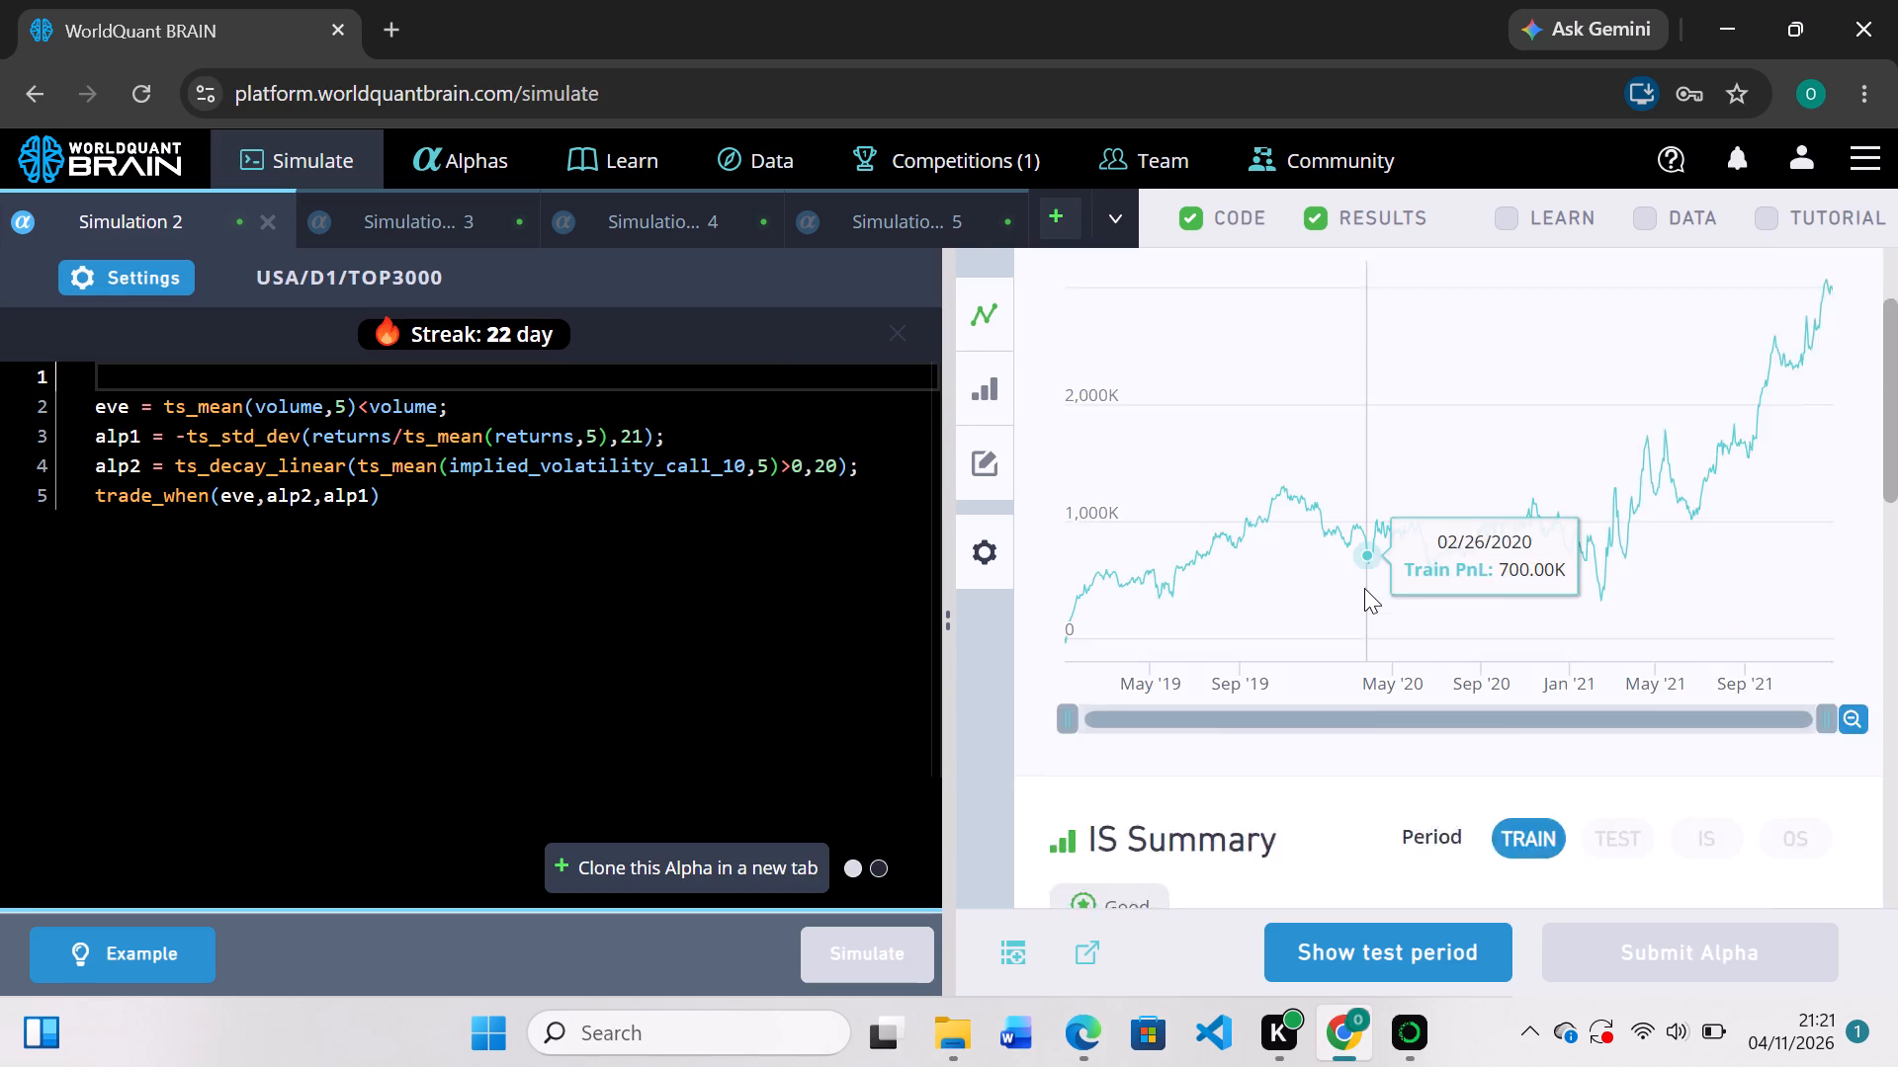
{"action": "scroll", "coordinate": [1364, 588], "scroll_direction": "down", "scroll_amount": 1}
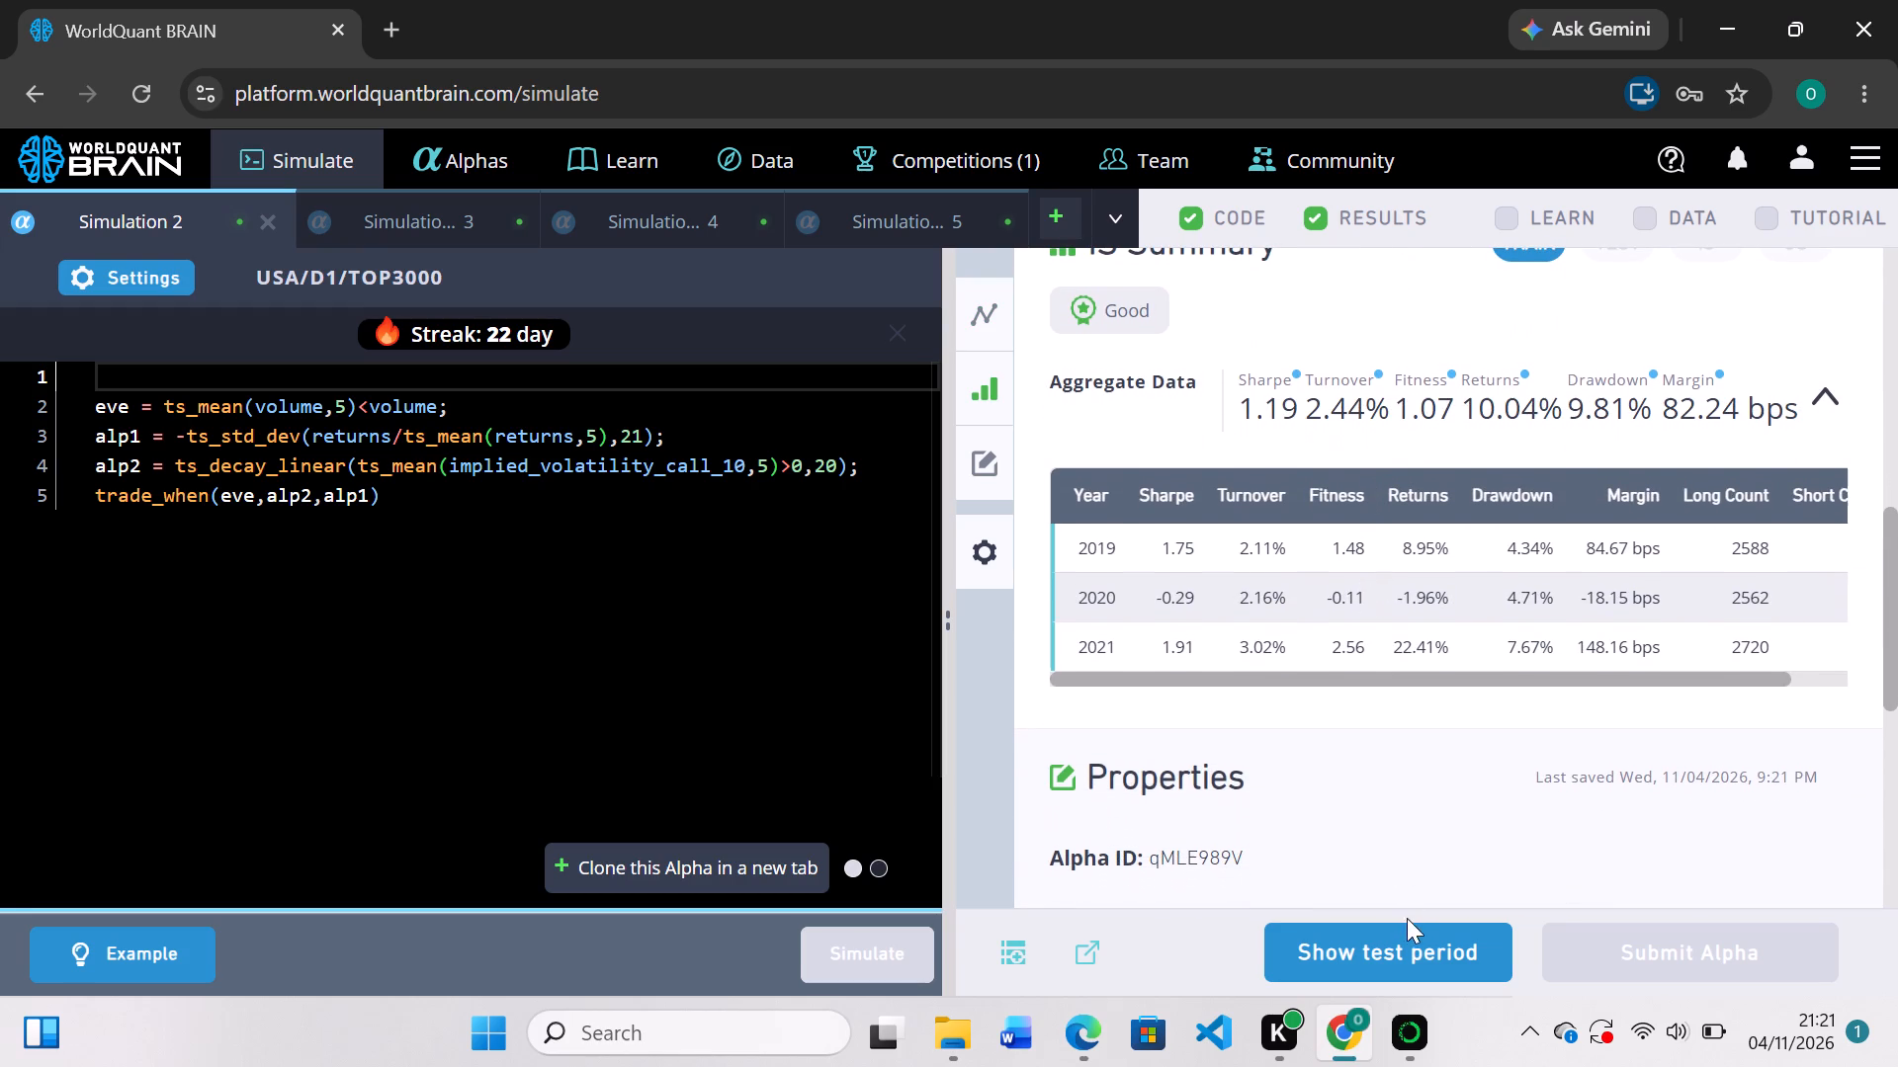
{"action": "left_click", "coordinate": [1407, 942]}
Run the self-correlation check for the Simulation 2 alpha.
{"action": "scroll", "coordinate": [1506, 807], "scroll_direction": "down", "scroll_amount": 2}
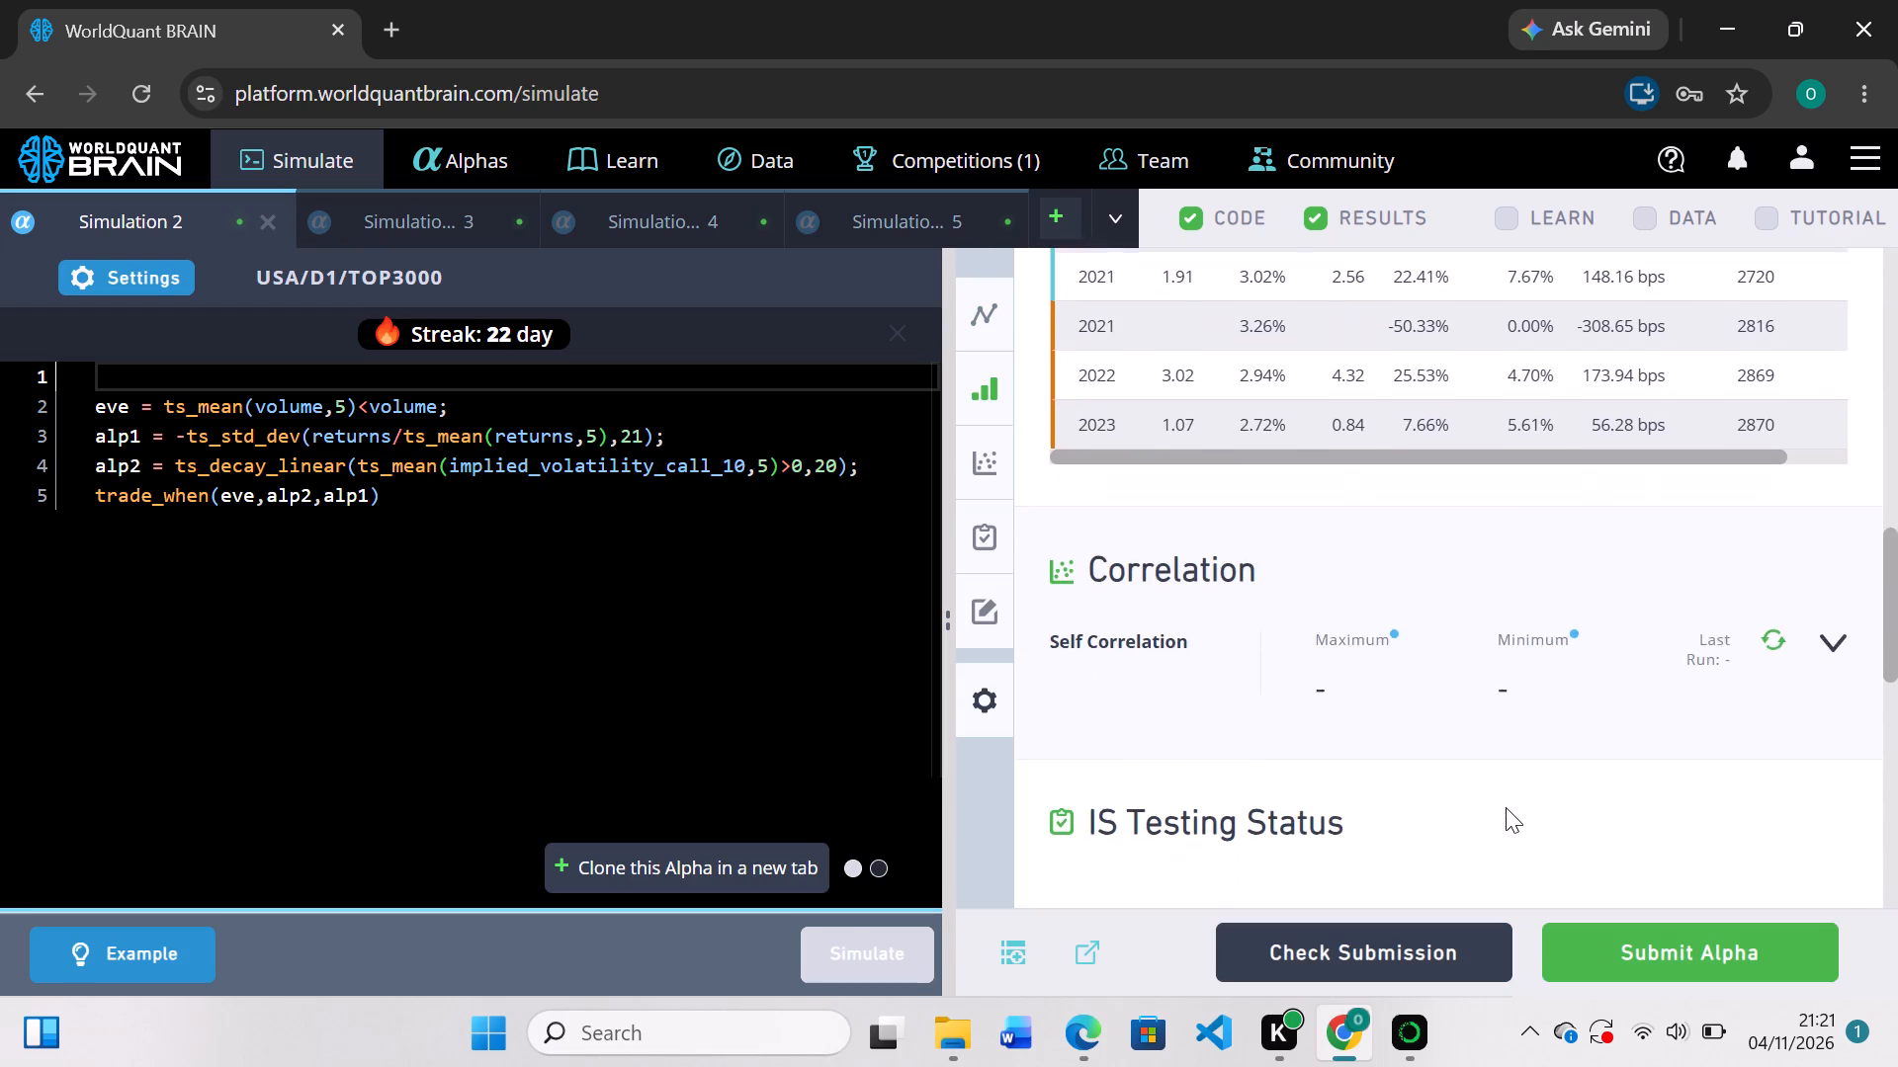
{"action": "left_click", "coordinate": [1763, 531]}
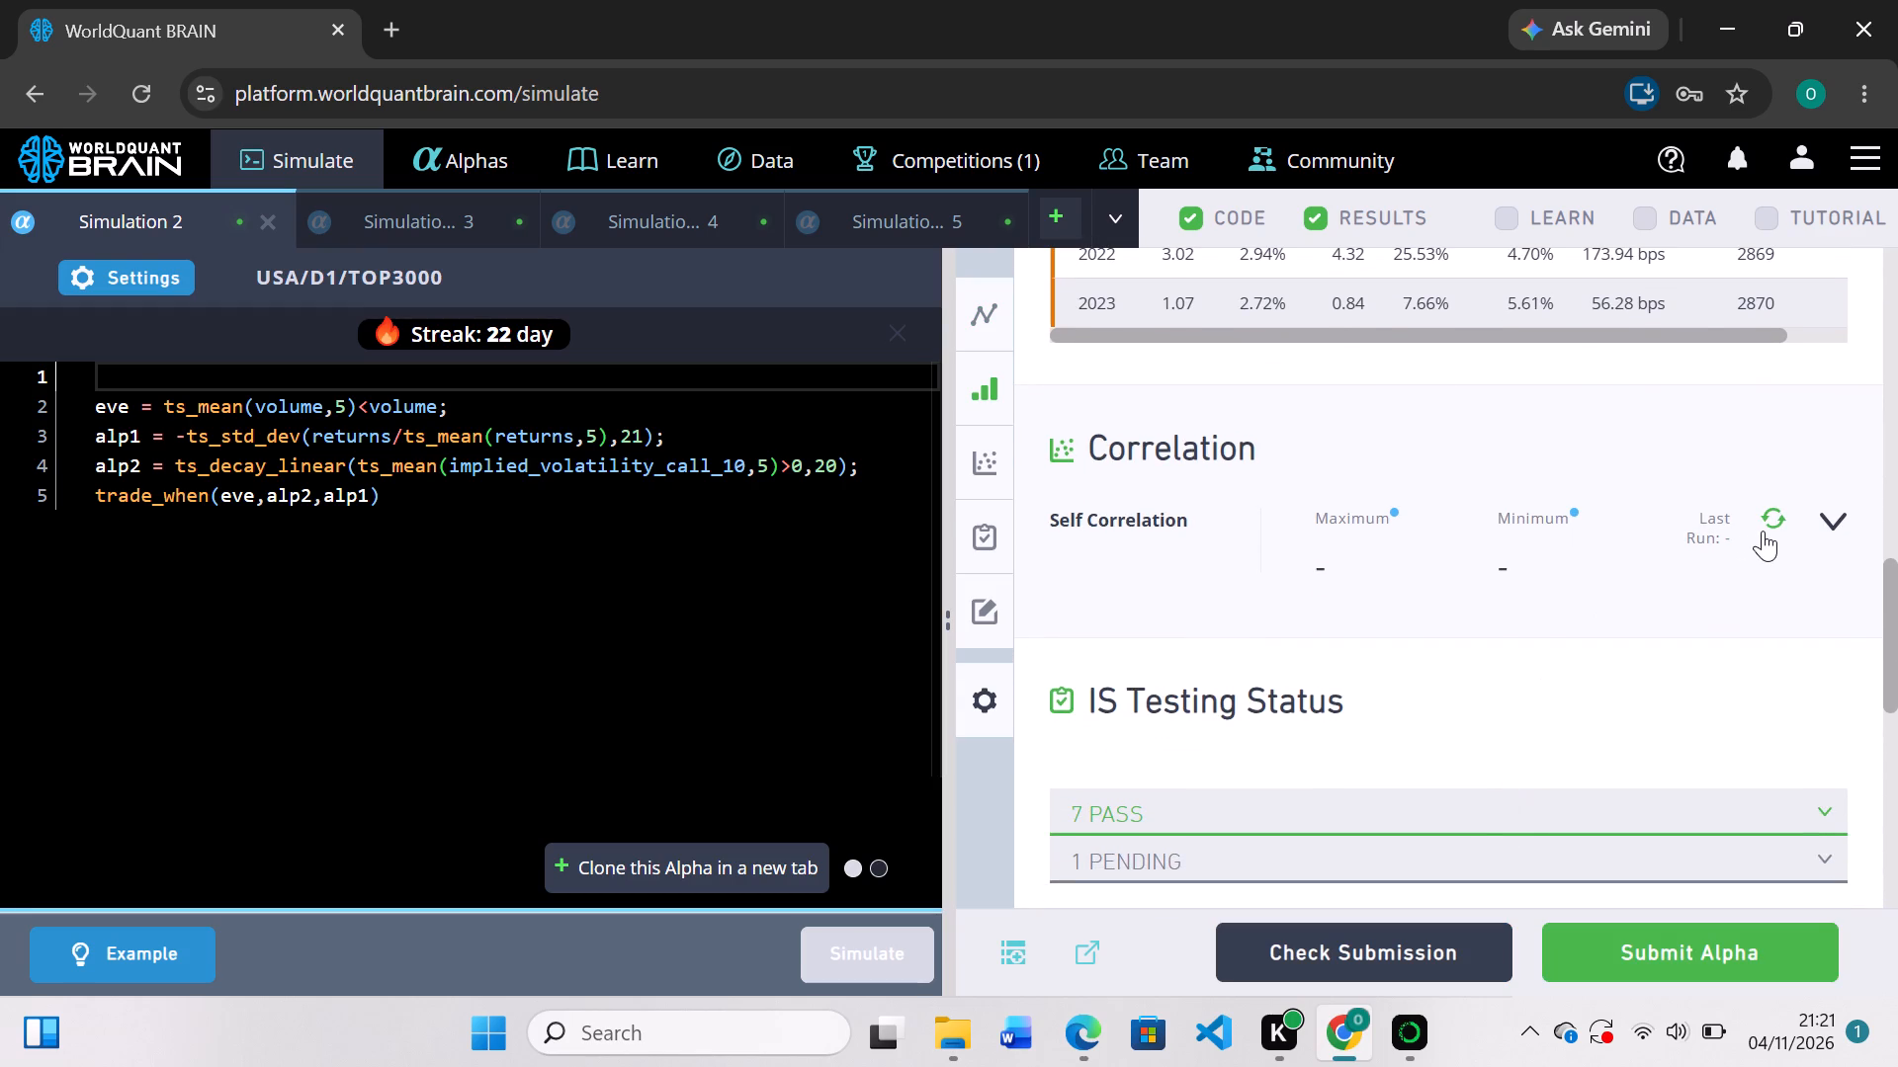
{"action": "left_click", "coordinate": [1787, 519]}
Search for "live score" in a new browser tab and open the LiveScore football site.
{"action": "left_click", "coordinate": [397, 24]}
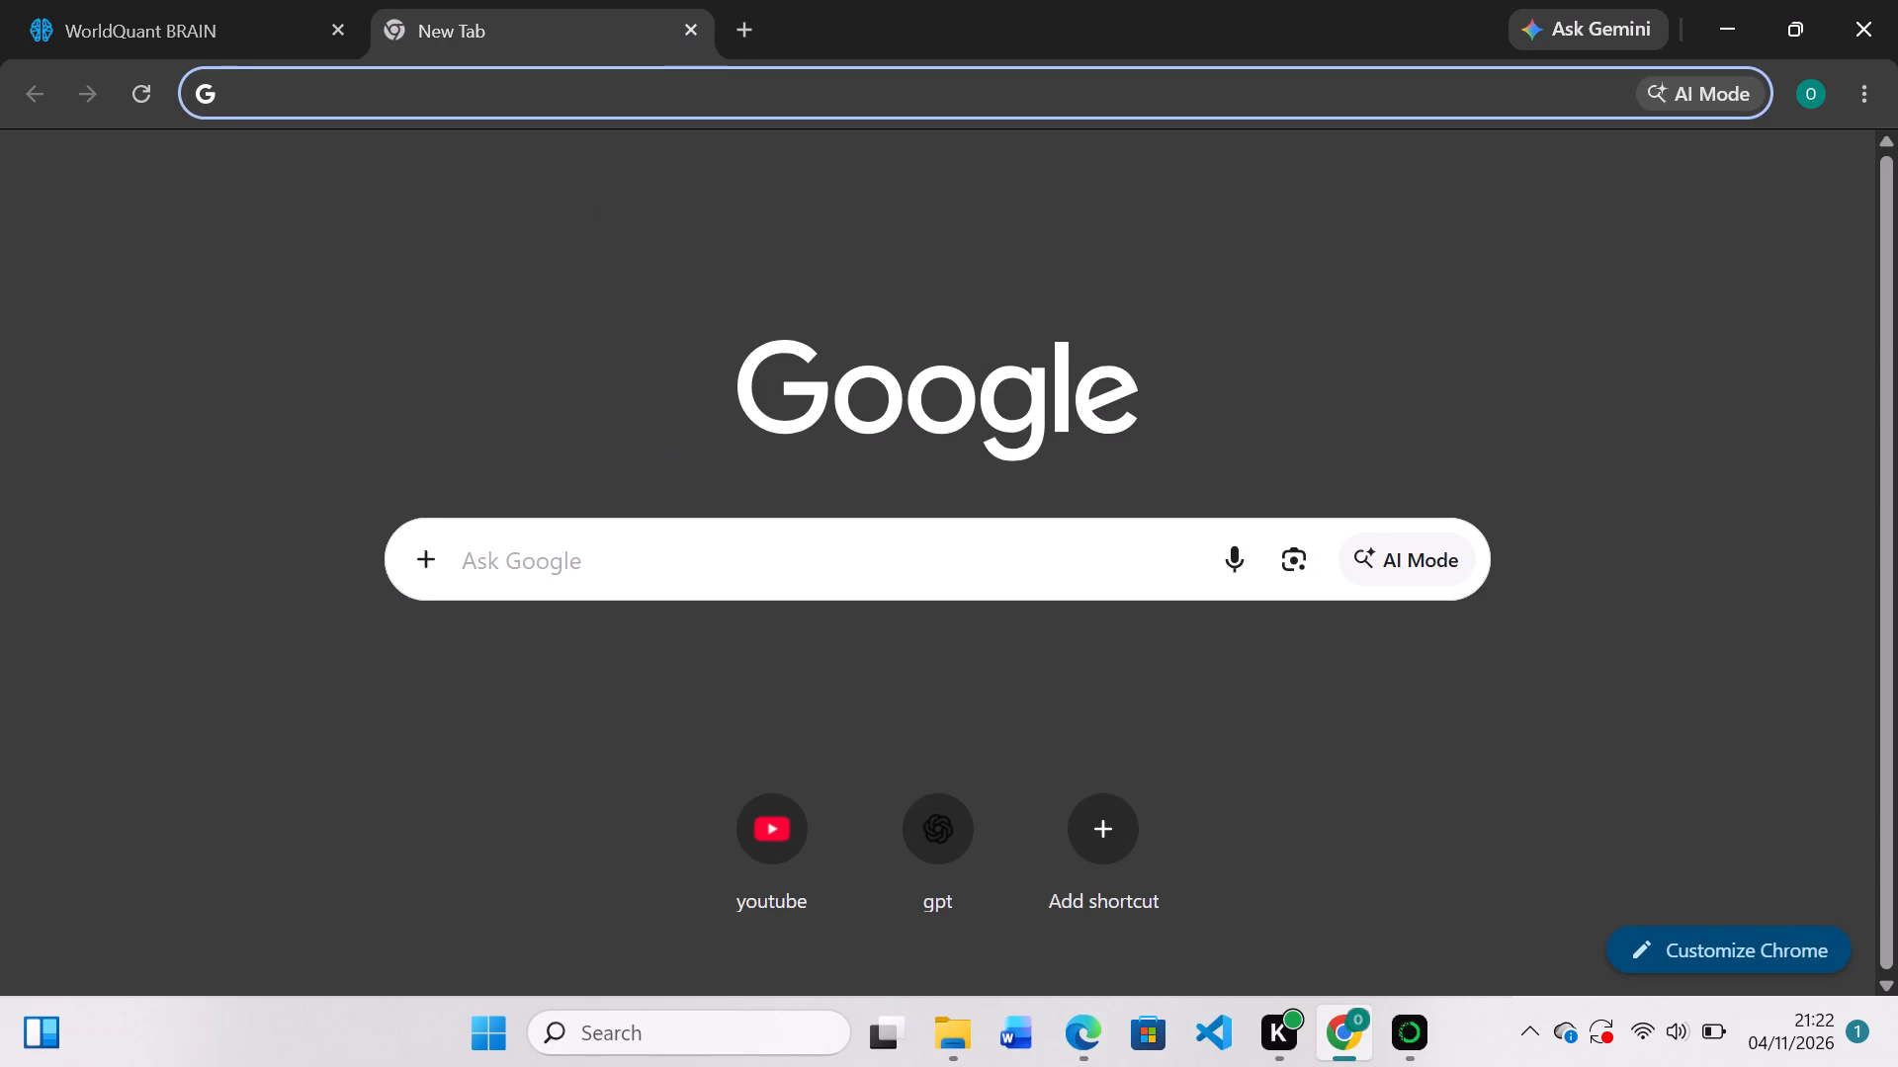
{"action": "left_click", "coordinate": [370, 101]}
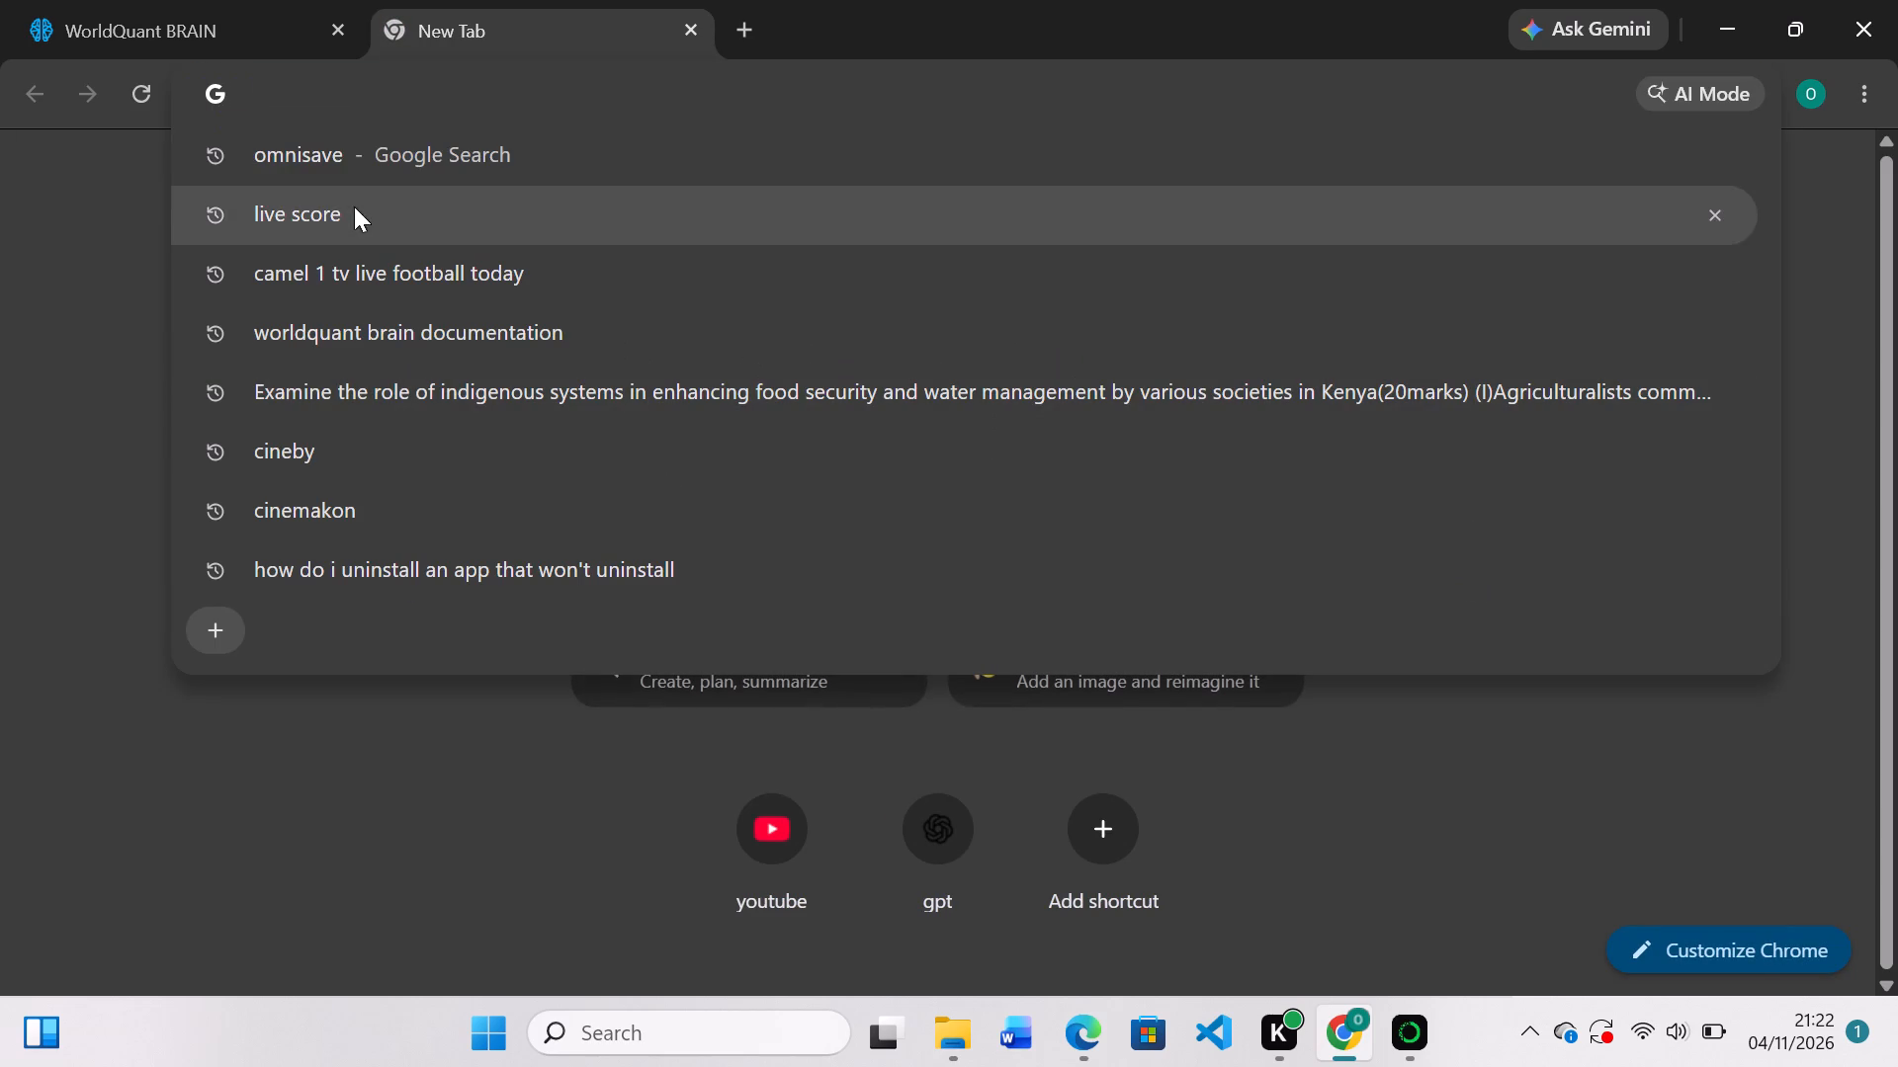
{"action": "left_click", "coordinate": [353, 230]}
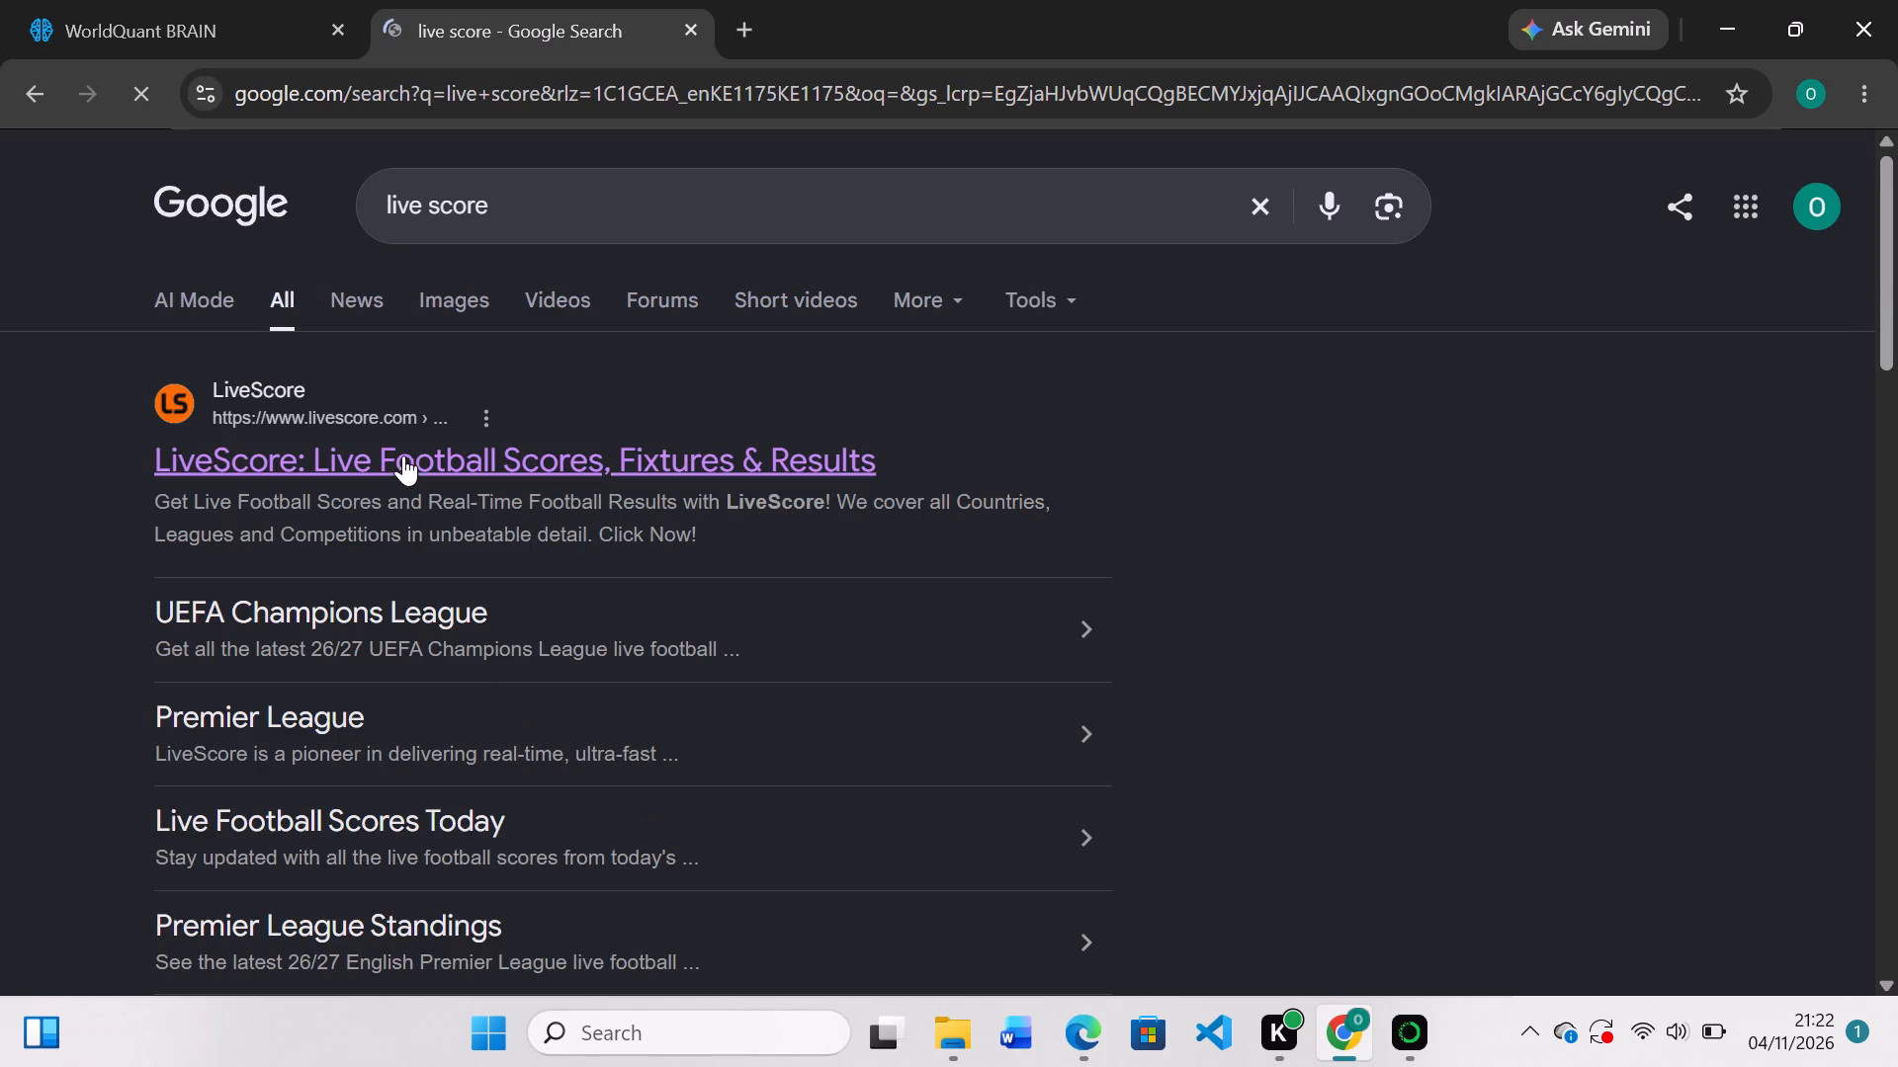
{"action": "left_click", "coordinate": [410, 455]}
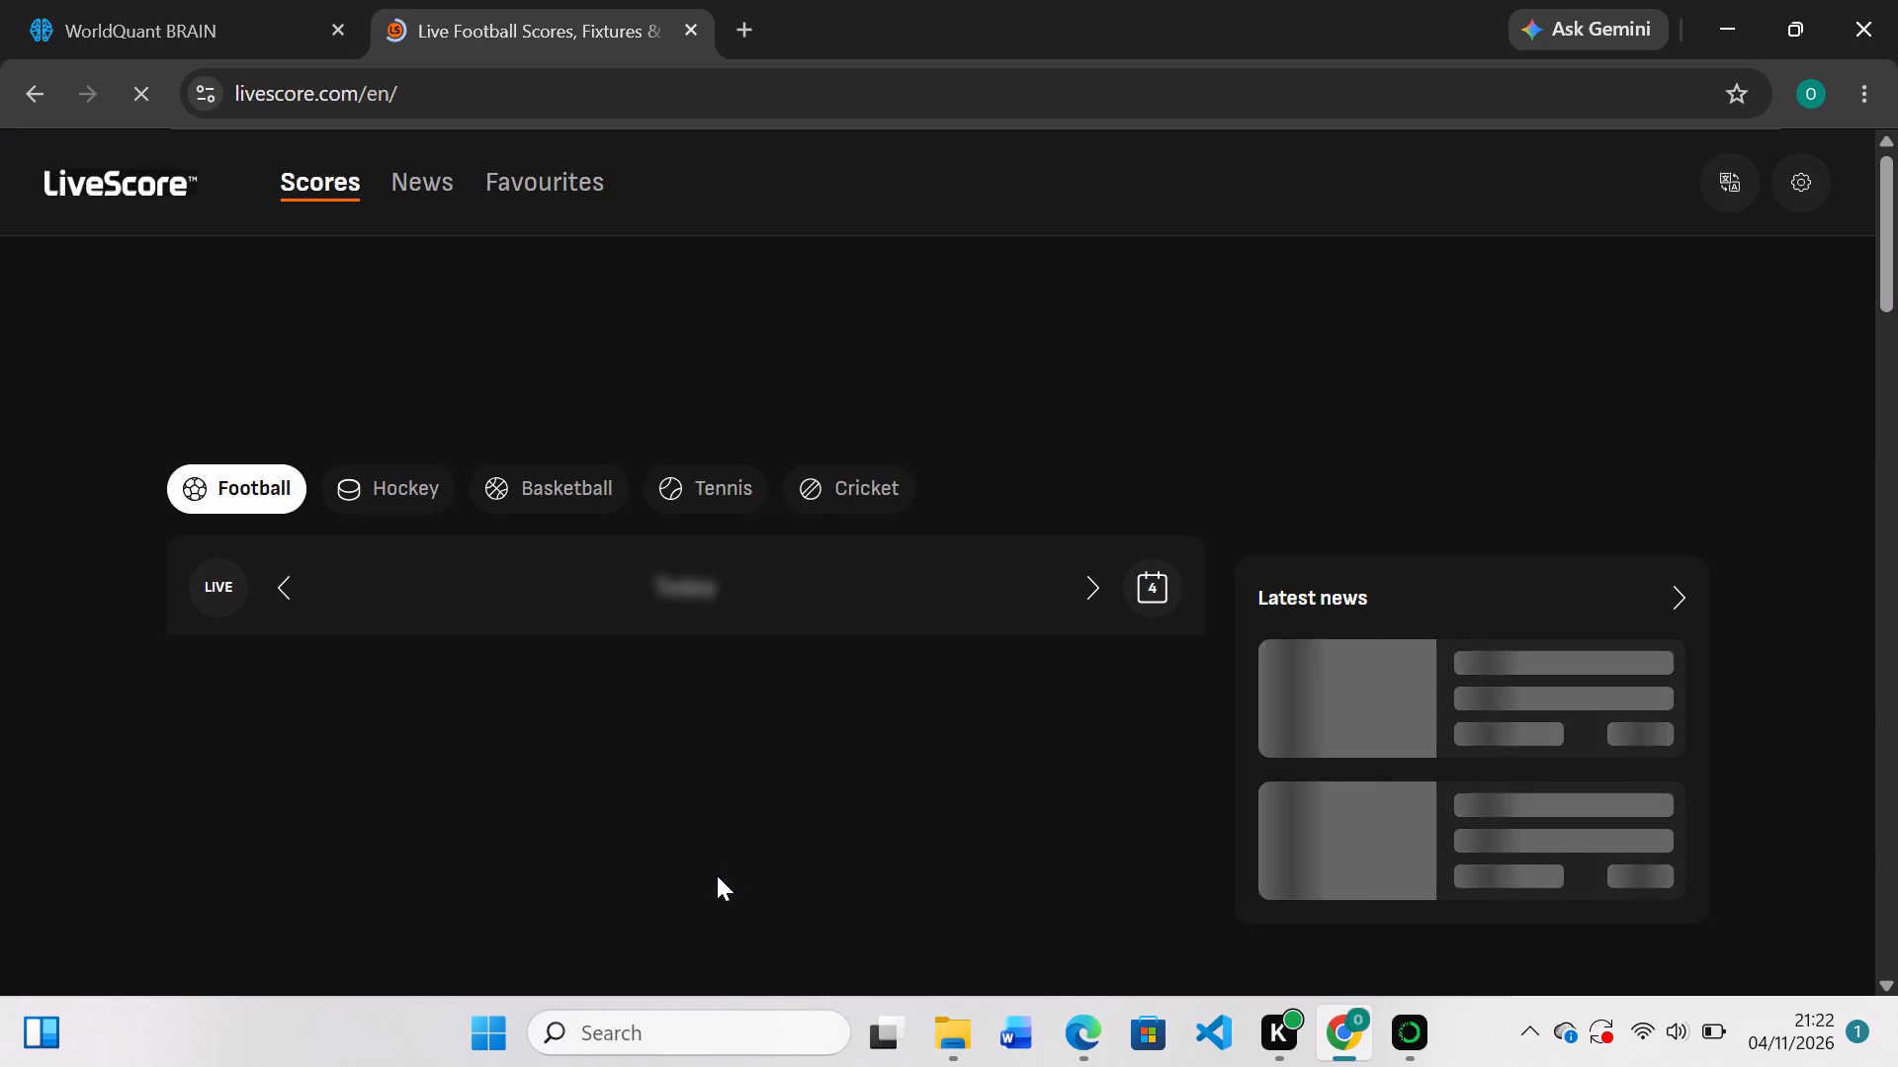
Open the AEK Athens vs Real Madrid match and examine its event summary and match statistics.
{"action": "scroll", "coordinate": [709, 732], "scroll_direction": "down", "scroll_amount": 2}
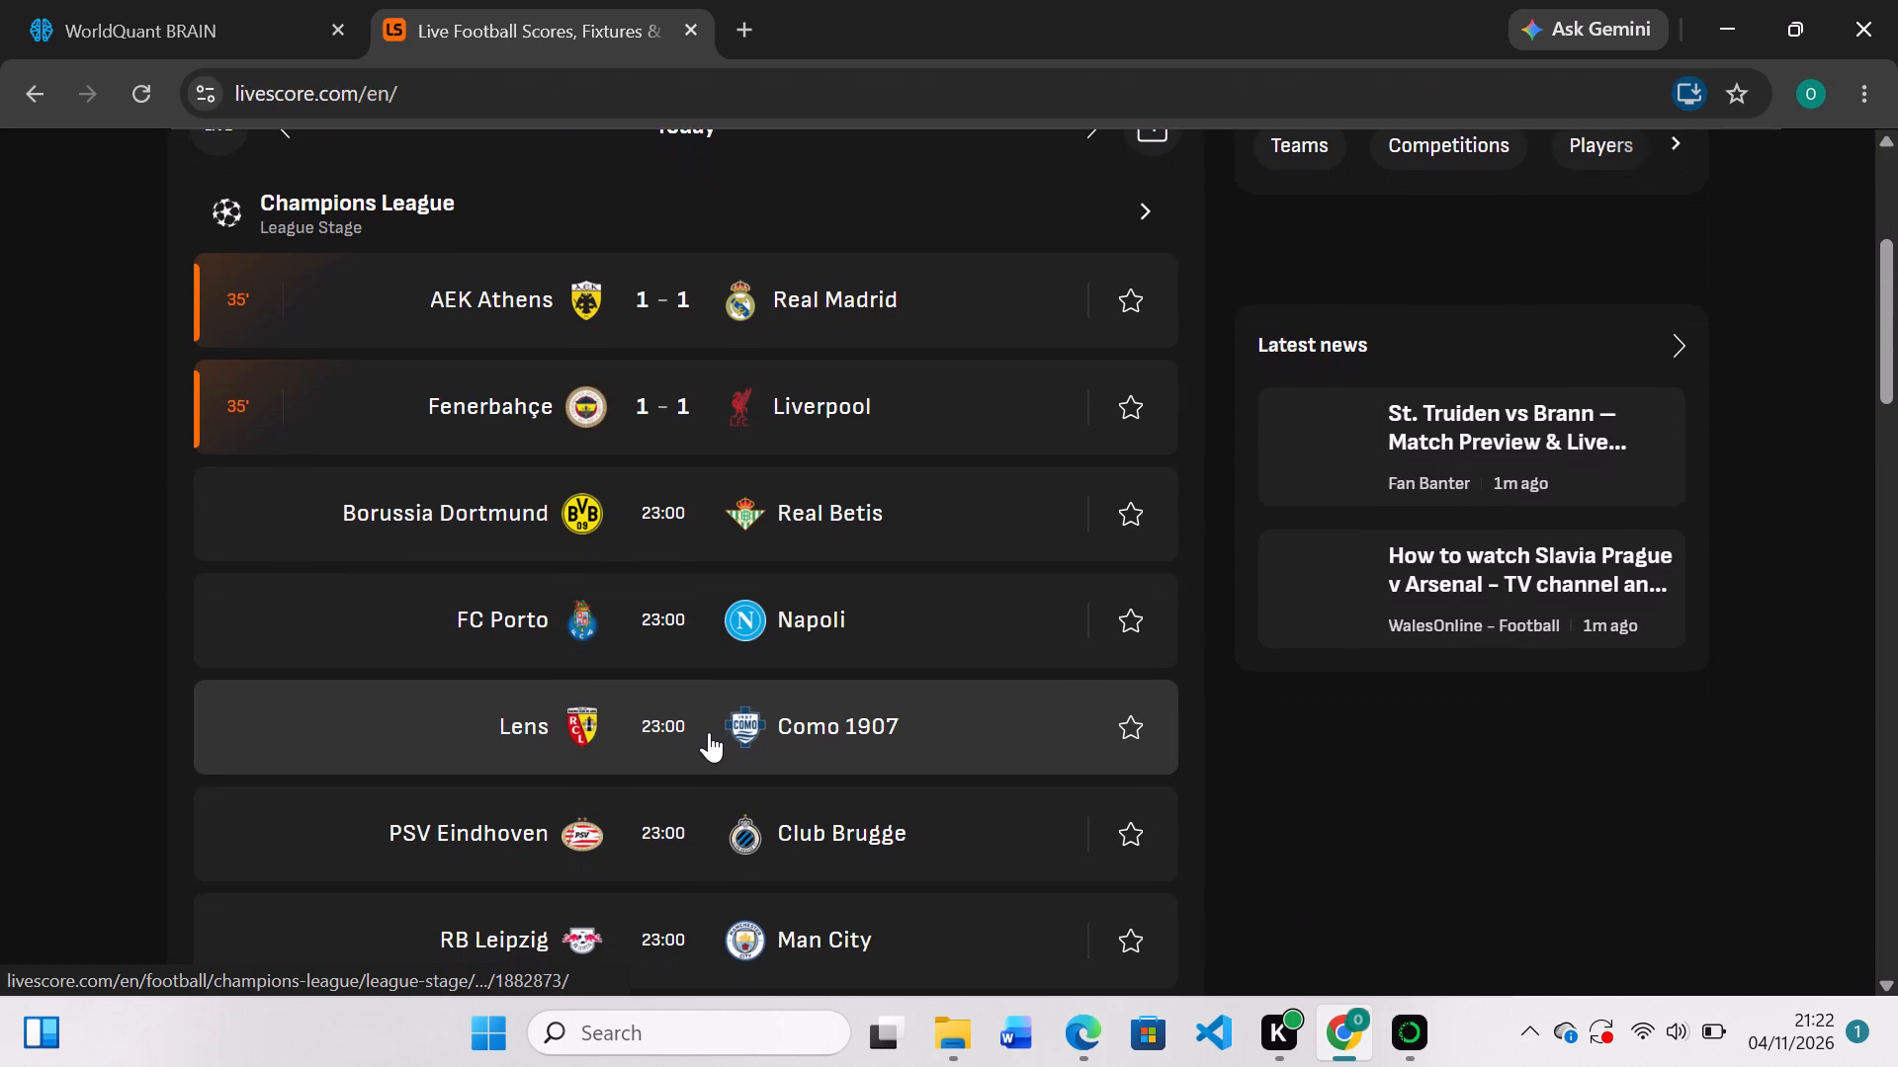
{"action": "scroll", "coordinate": [709, 732], "scroll_direction": "up", "scroll_amount": 2}
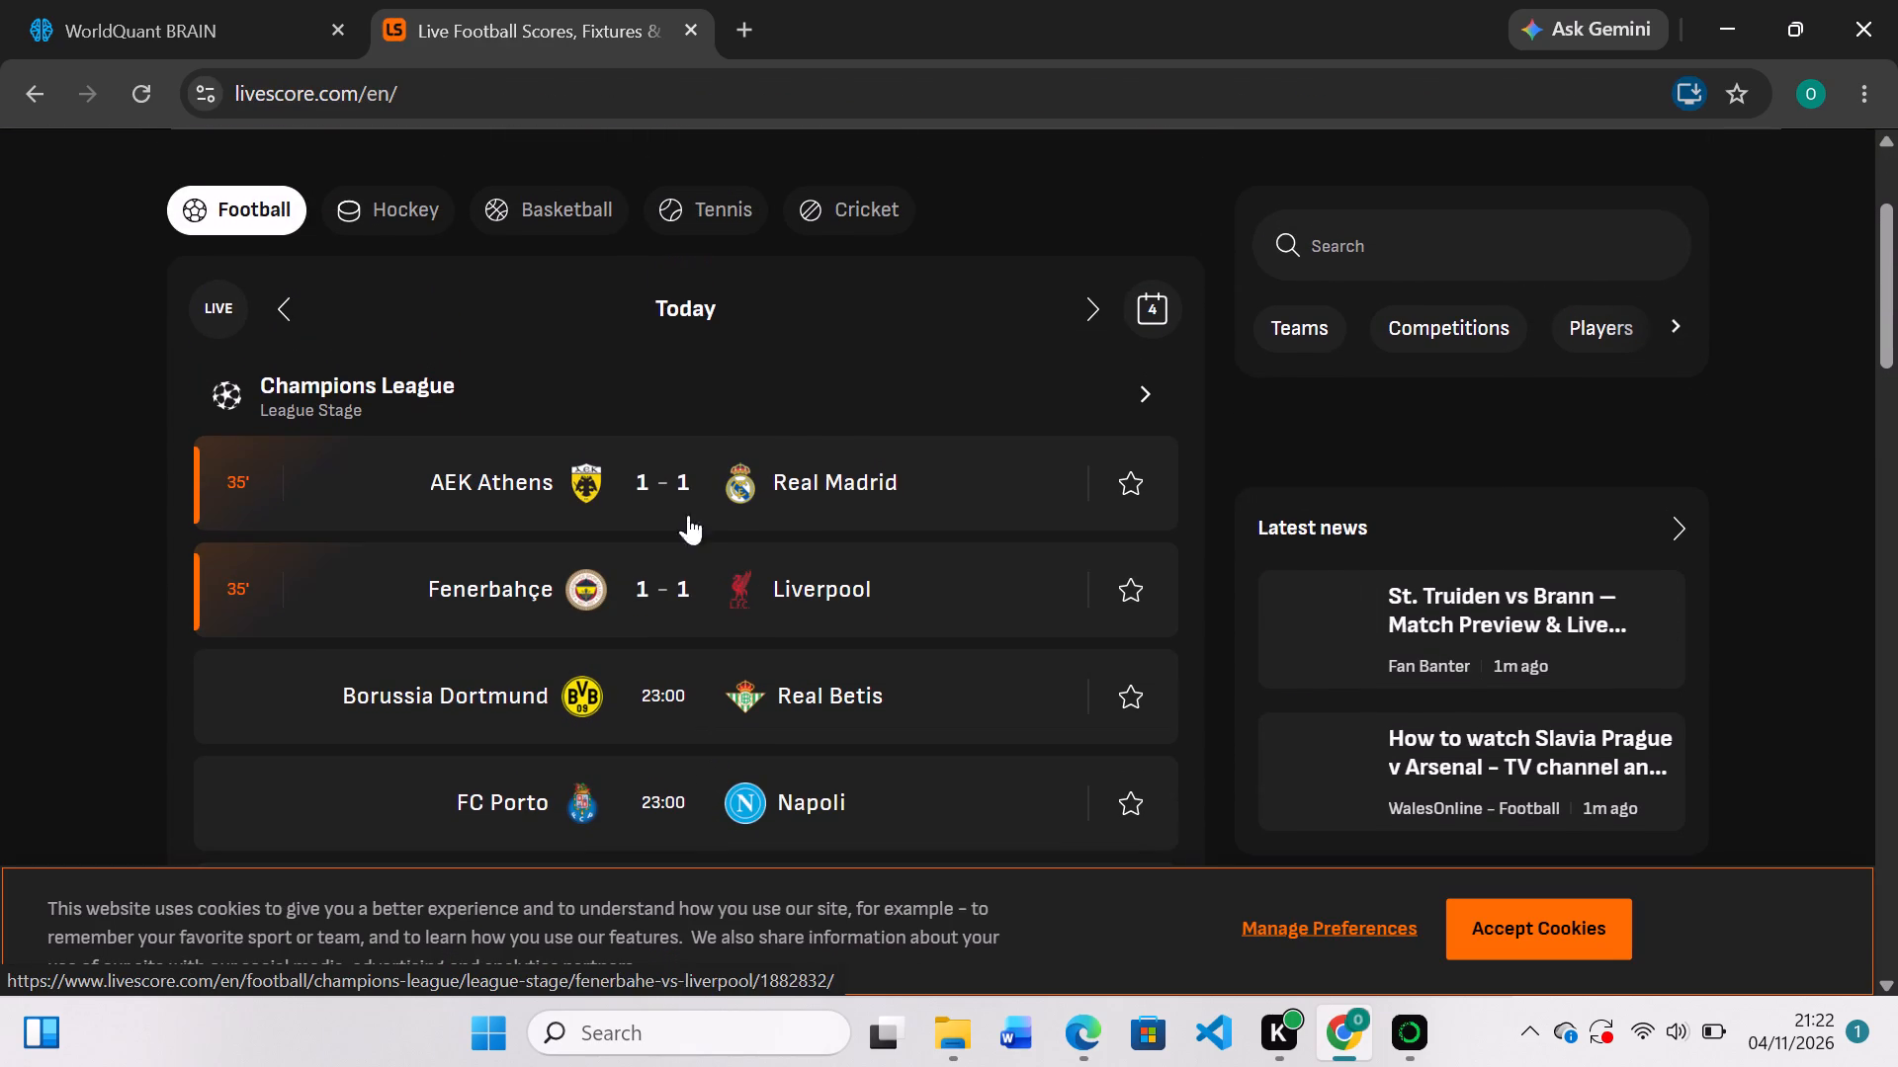
{"action": "left_click", "coordinate": [761, 466]}
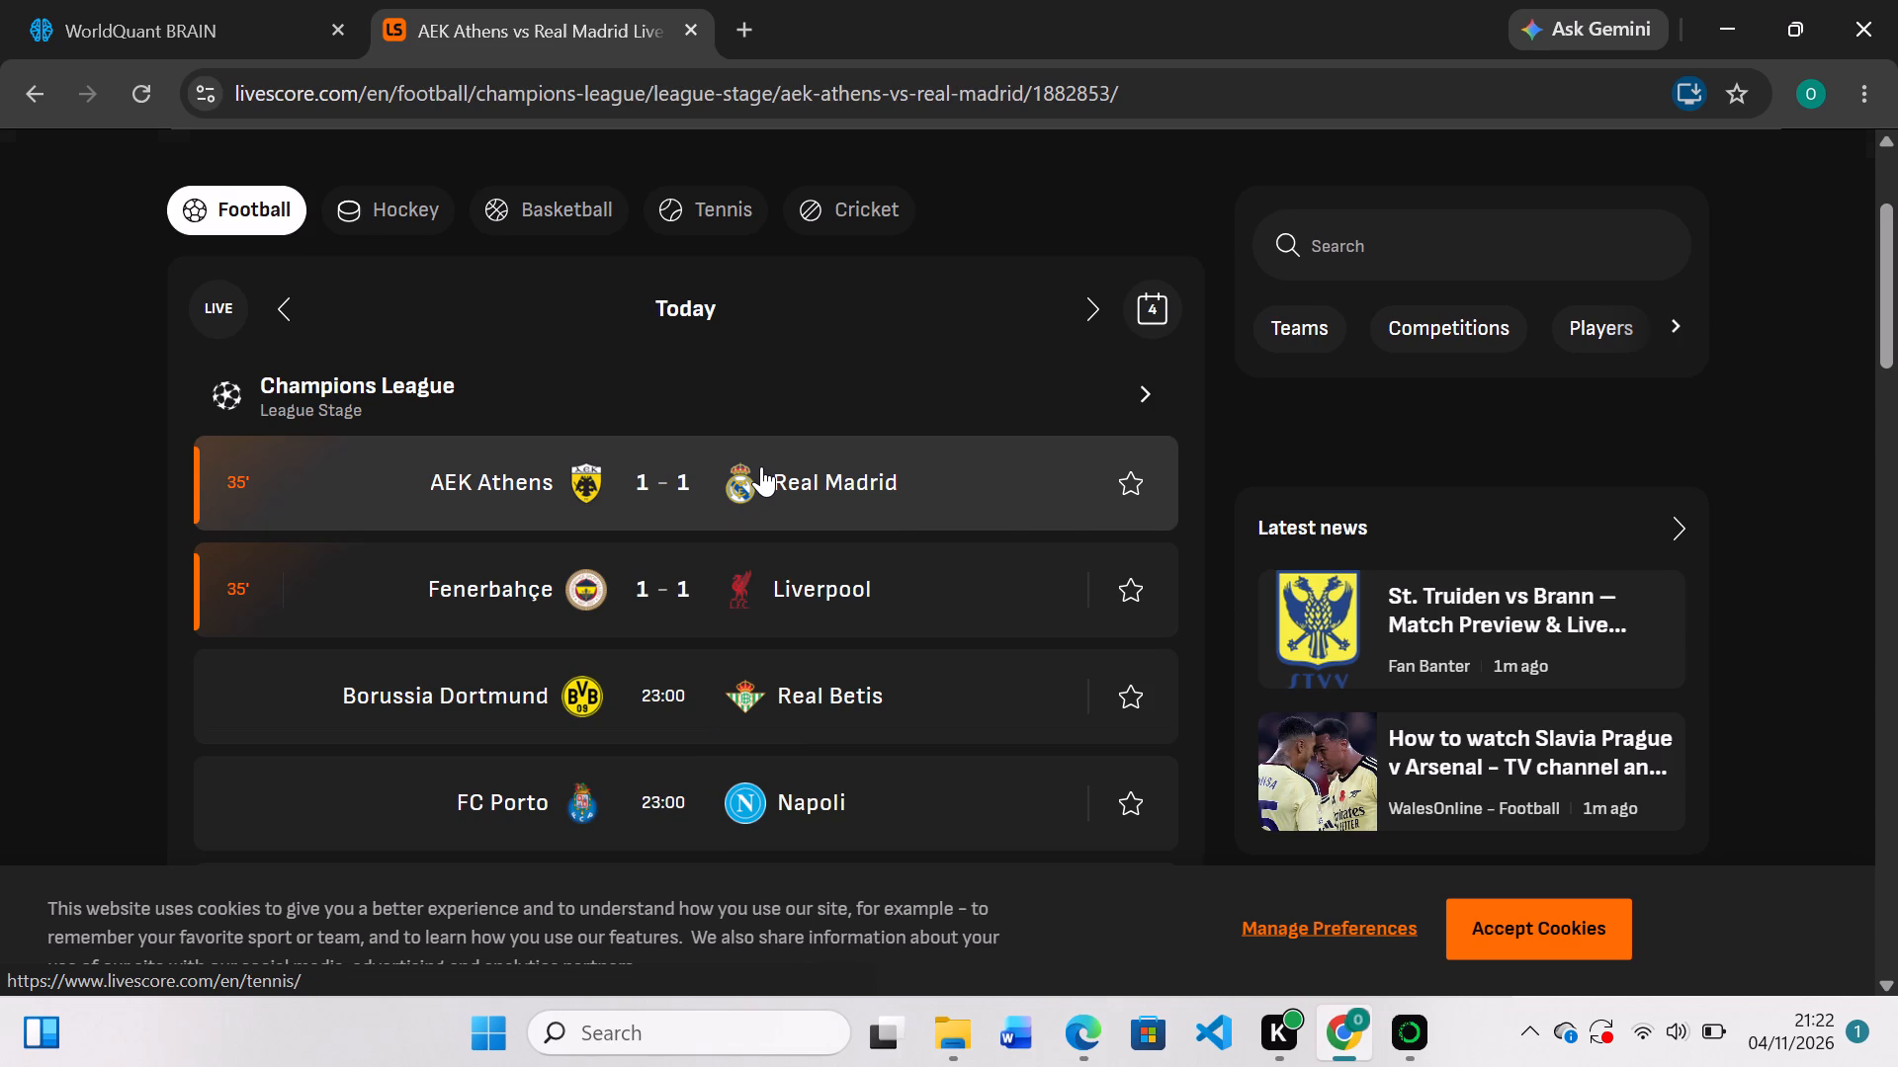
{"action": "scroll", "coordinate": [822, 707], "scroll_direction": "down", "scroll_amount": 2}
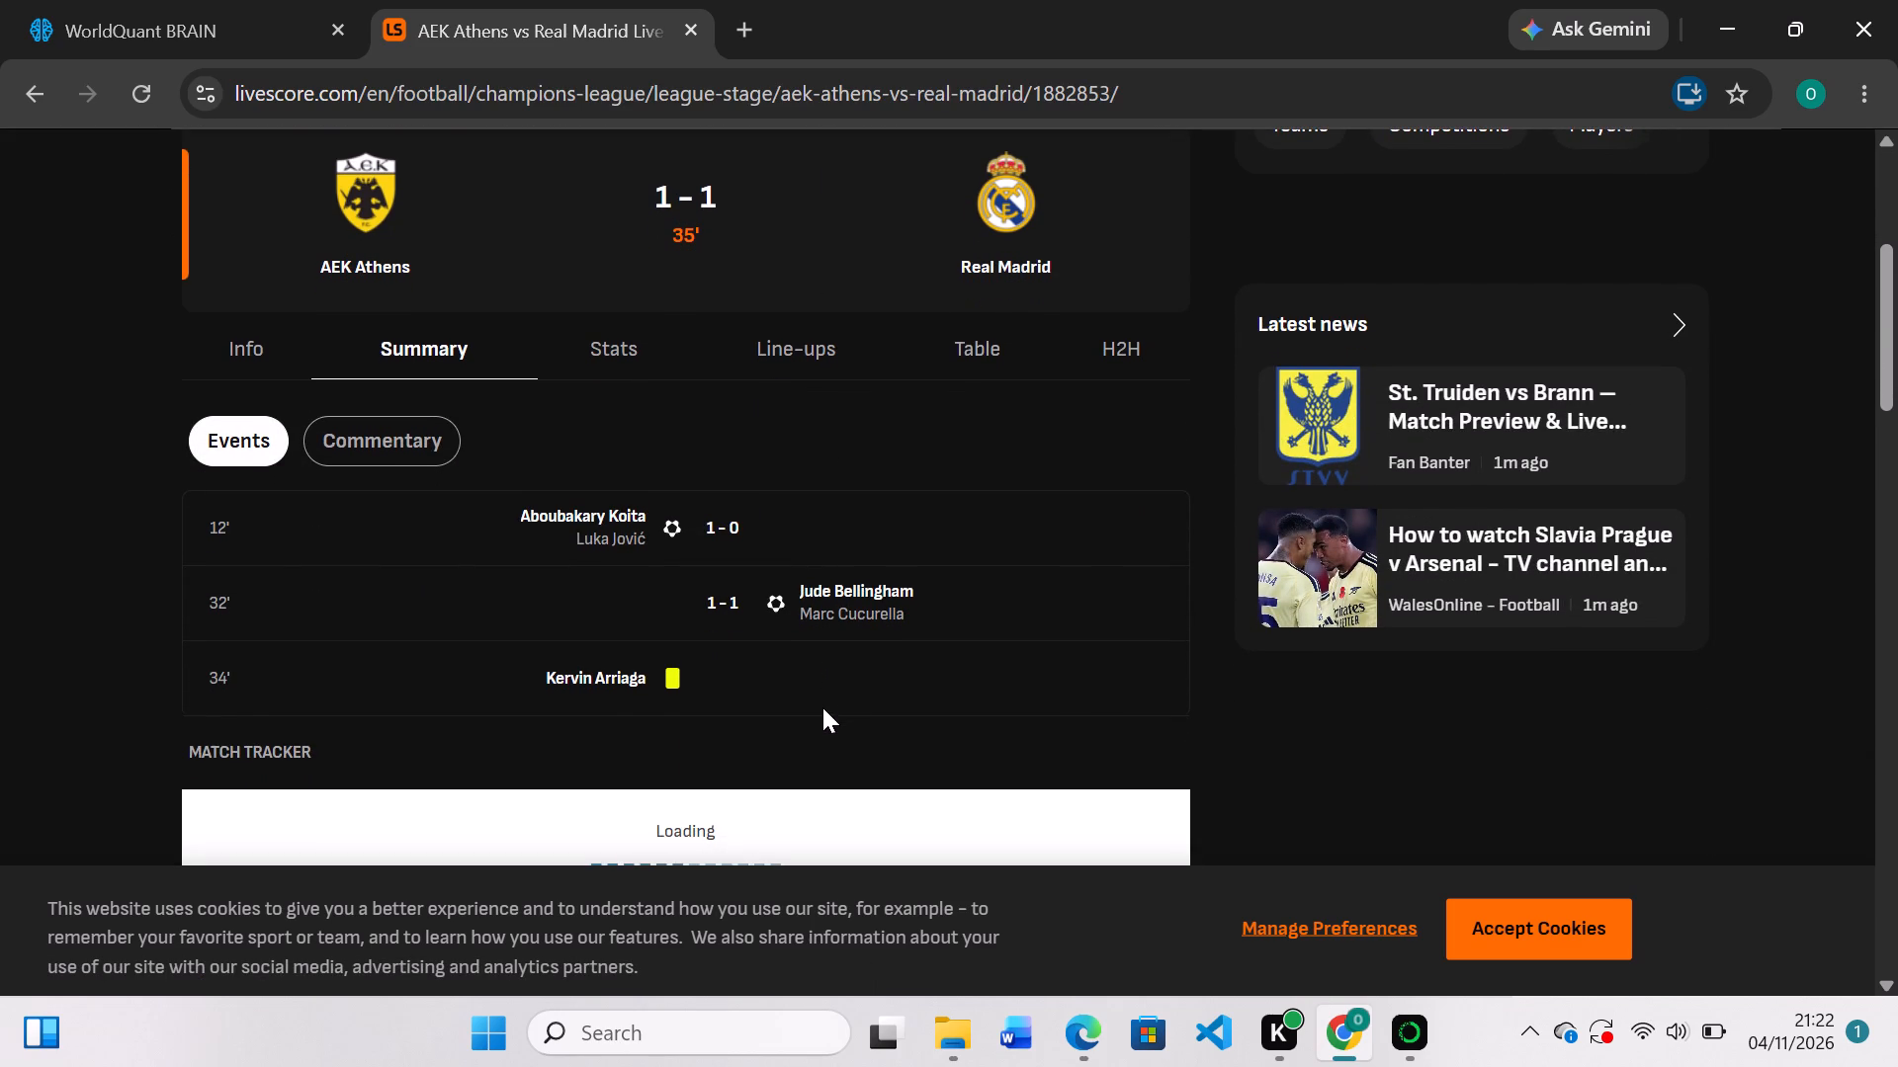
{"action": "scroll", "coordinate": [822, 707], "scroll_direction": "up", "scroll_amount": 1}
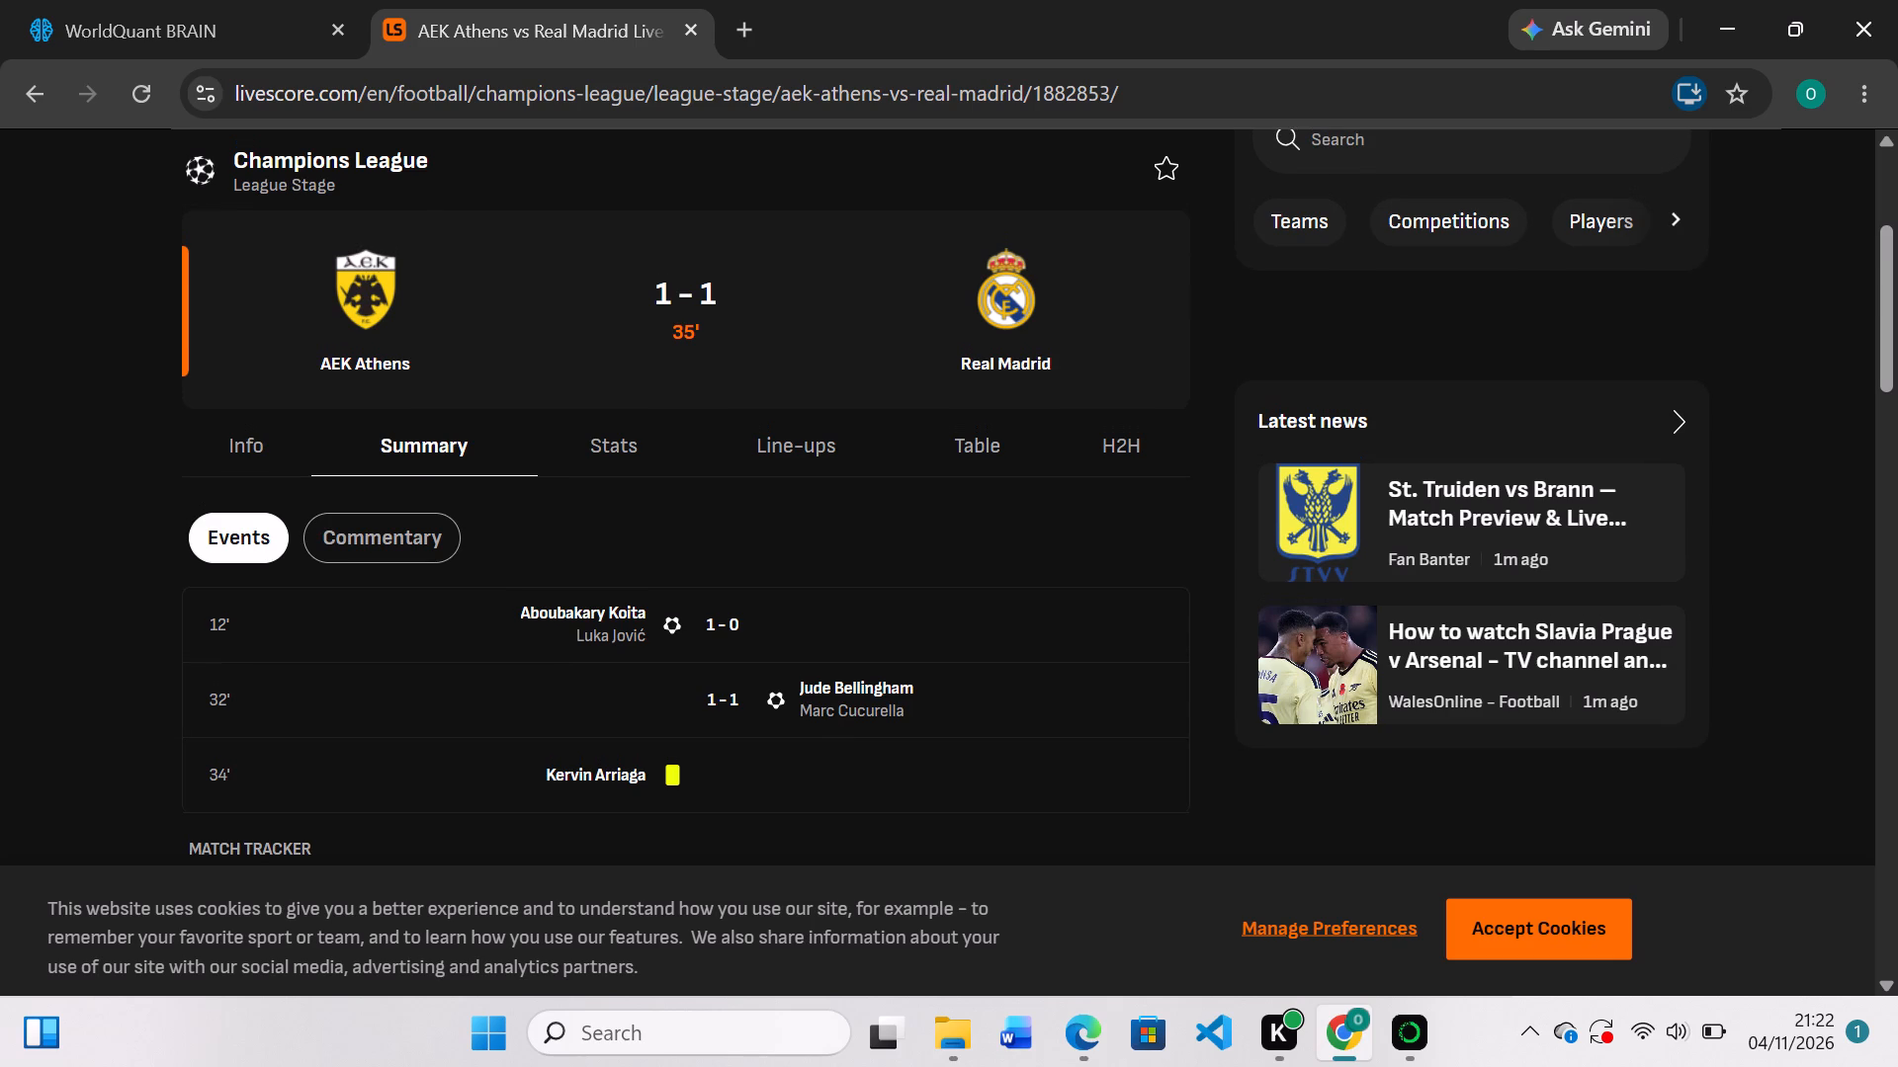
{"action": "left_click", "coordinate": [613, 450]}
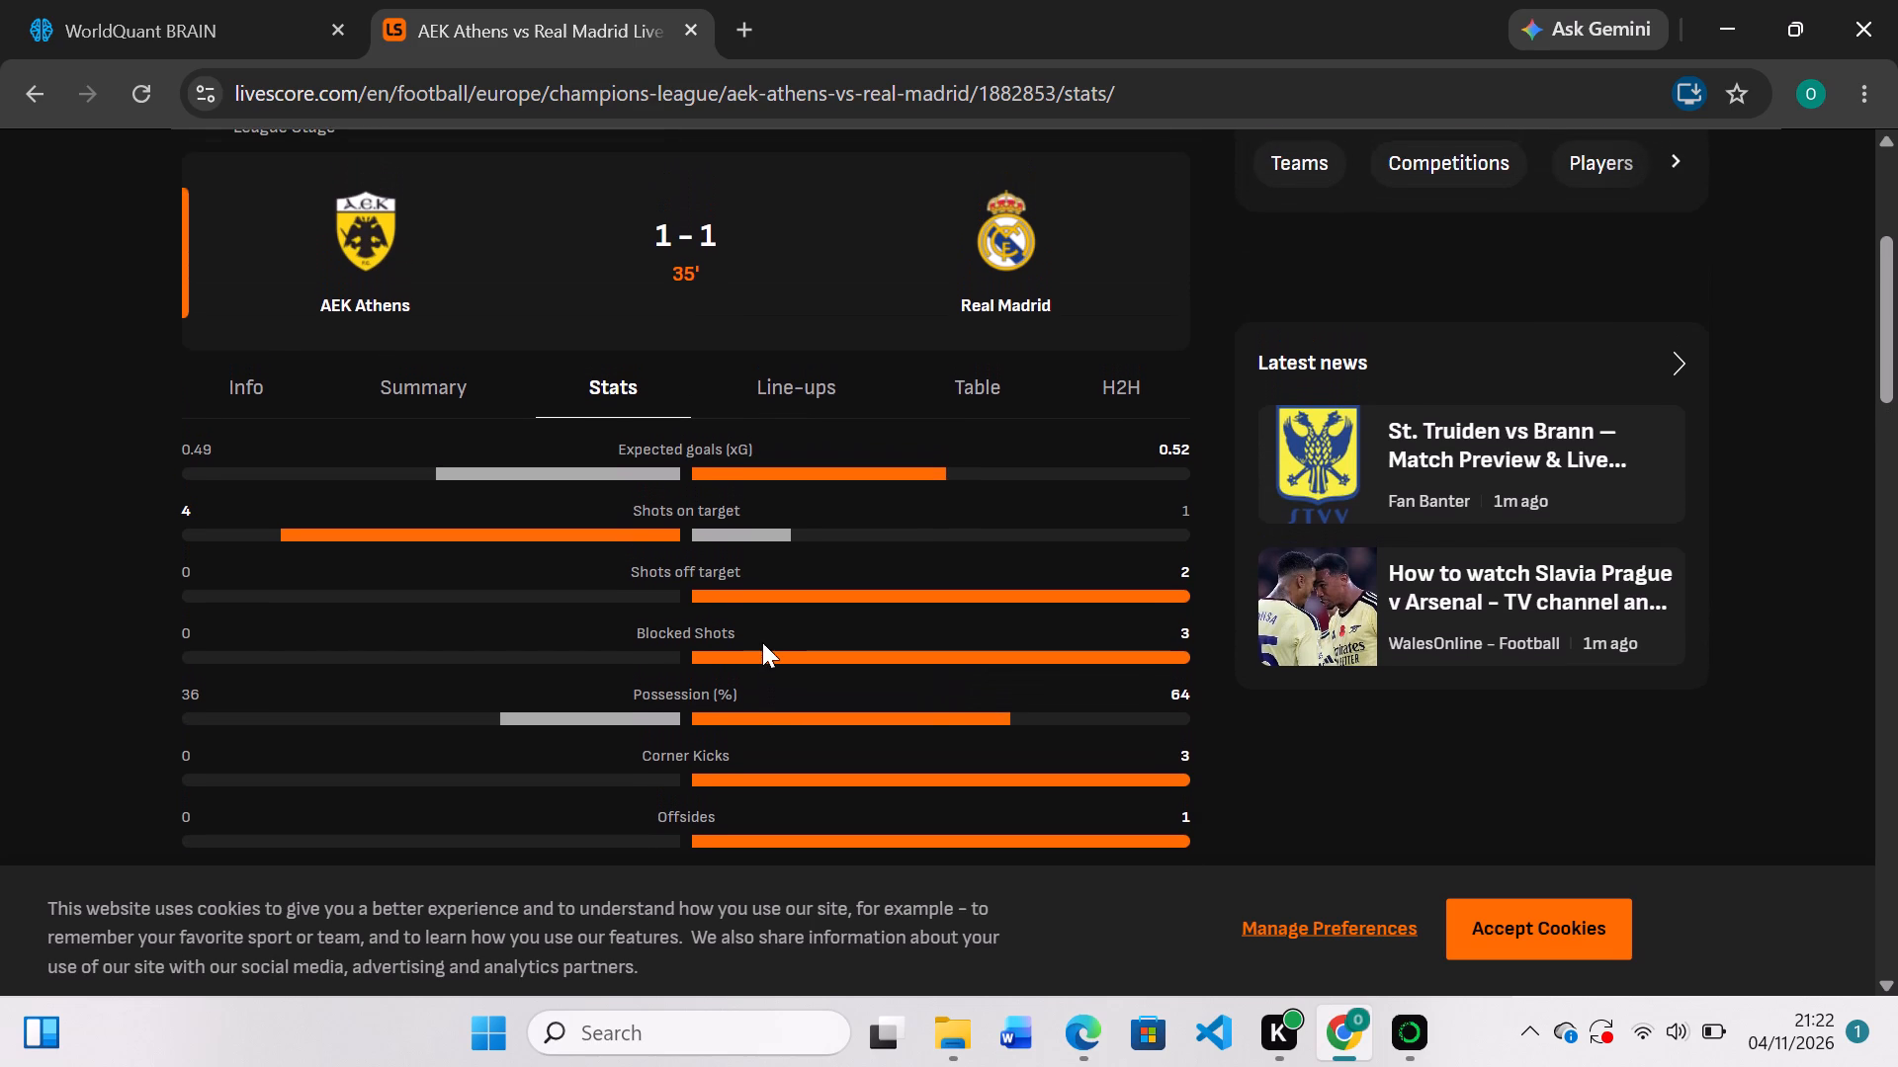
{"action": "scroll", "coordinate": [762, 642], "scroll_direction": "up", "scroll_amount": 3}
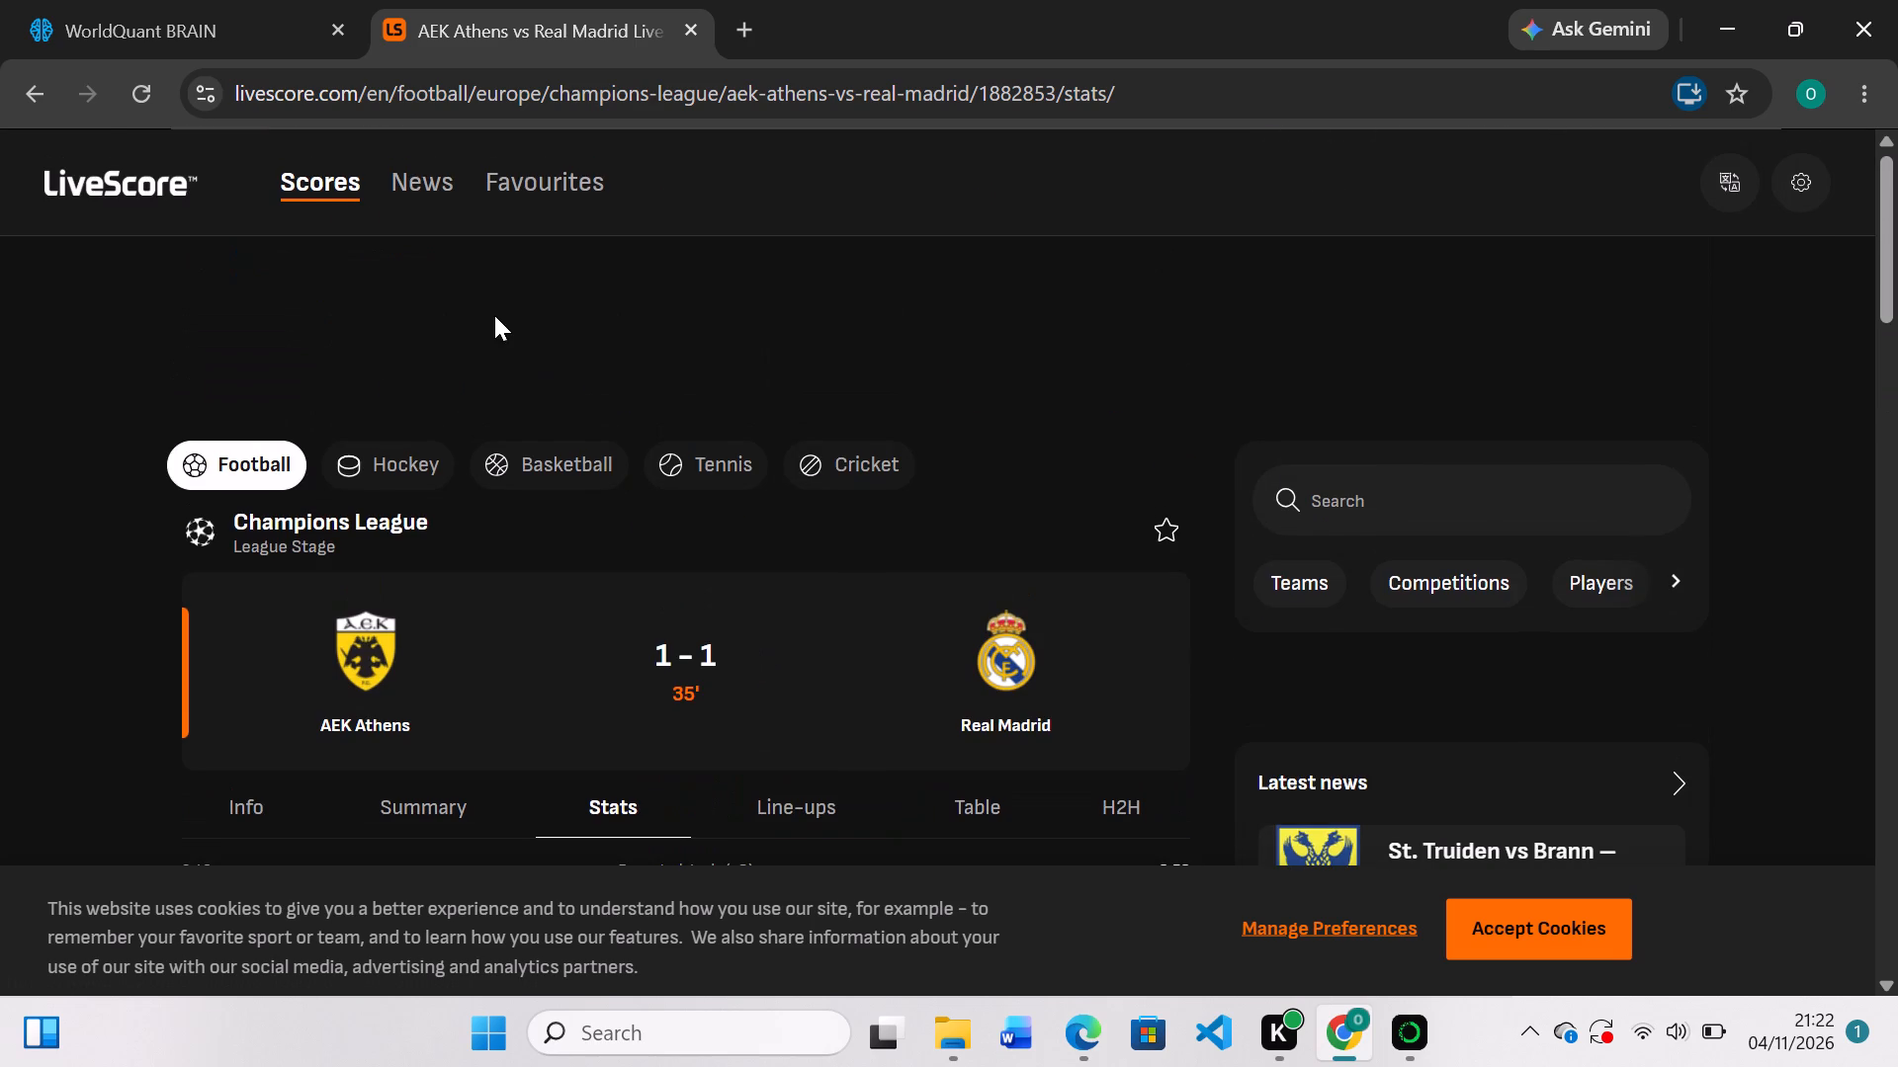
Go back to today's matches, open Fenerbahçe vs Liverpool and examine its event summary.
{"action": "left_click", "coordinate": [7, 86]}
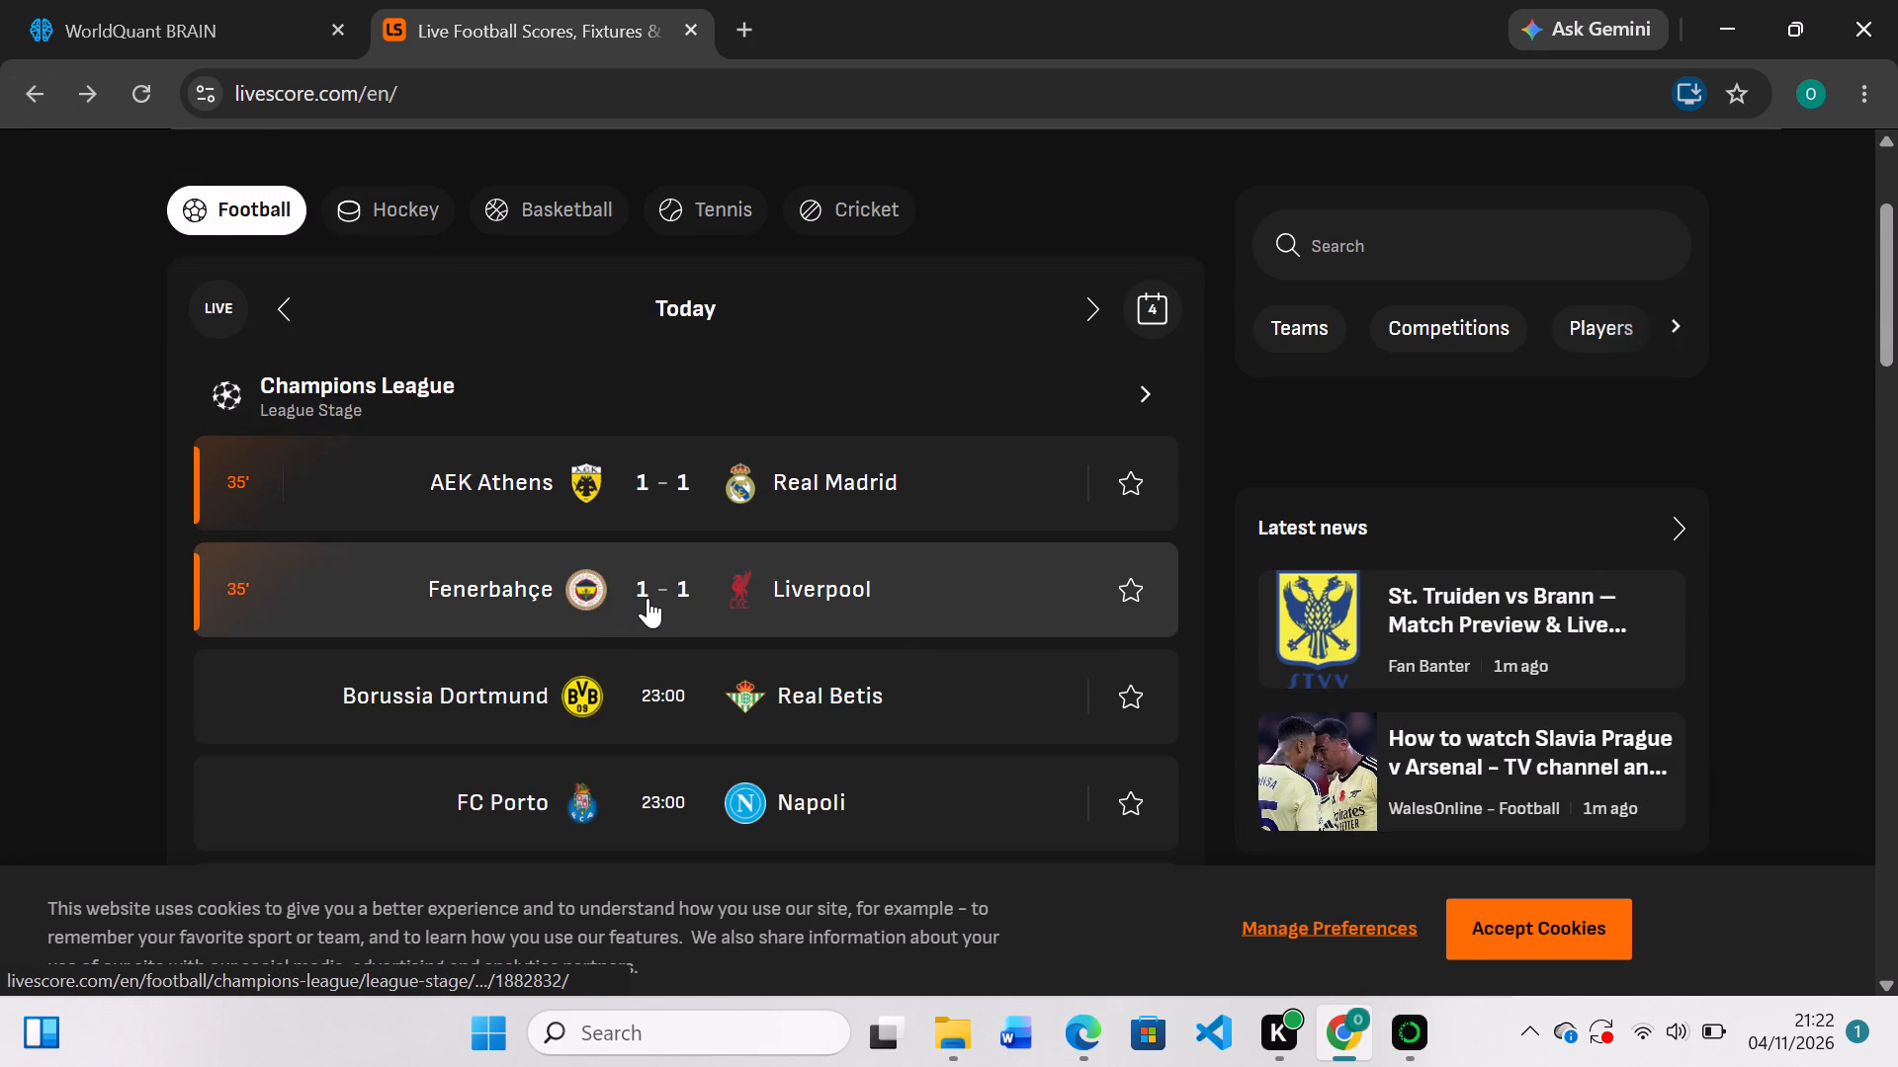
{"action": "left_click", "coordinate": [653, 596]}
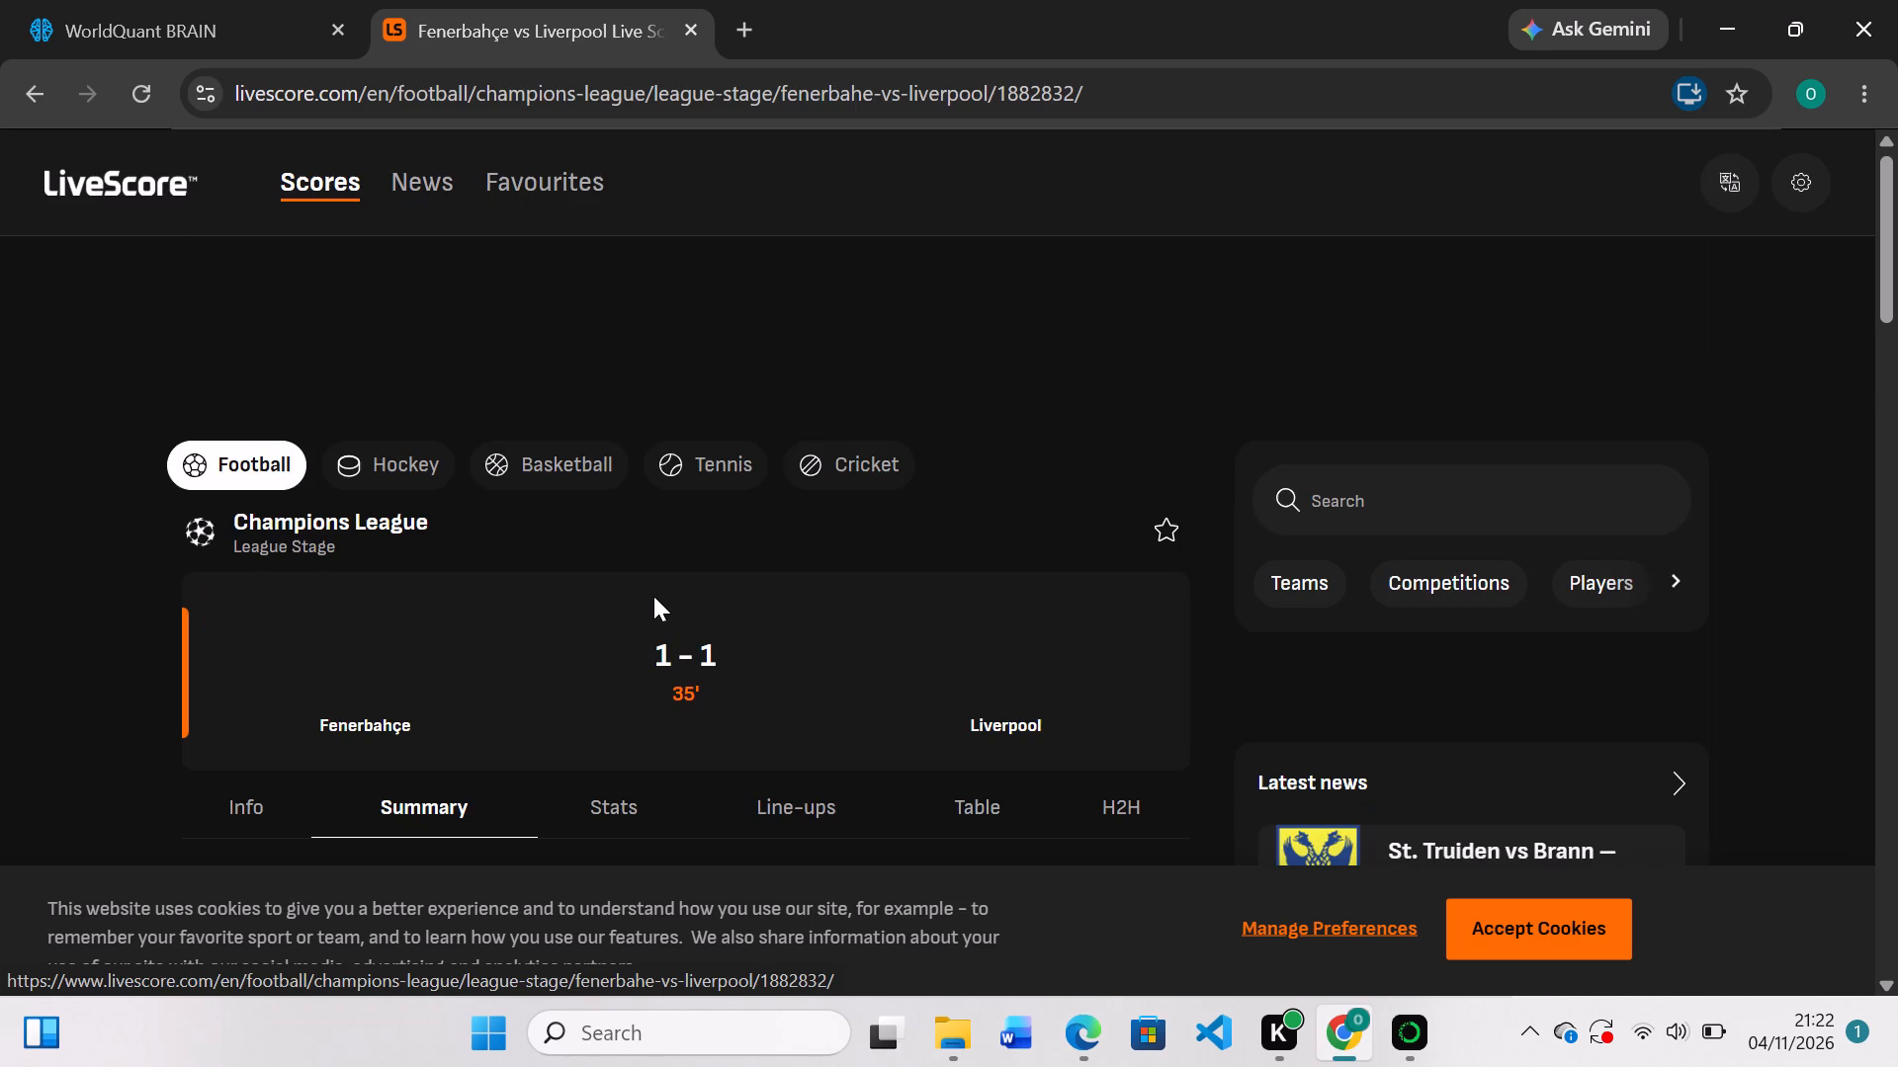
{"action": "scroll", "coordinate": [653, 596], "scroll_direction": "down", "scroll_amount": 3}
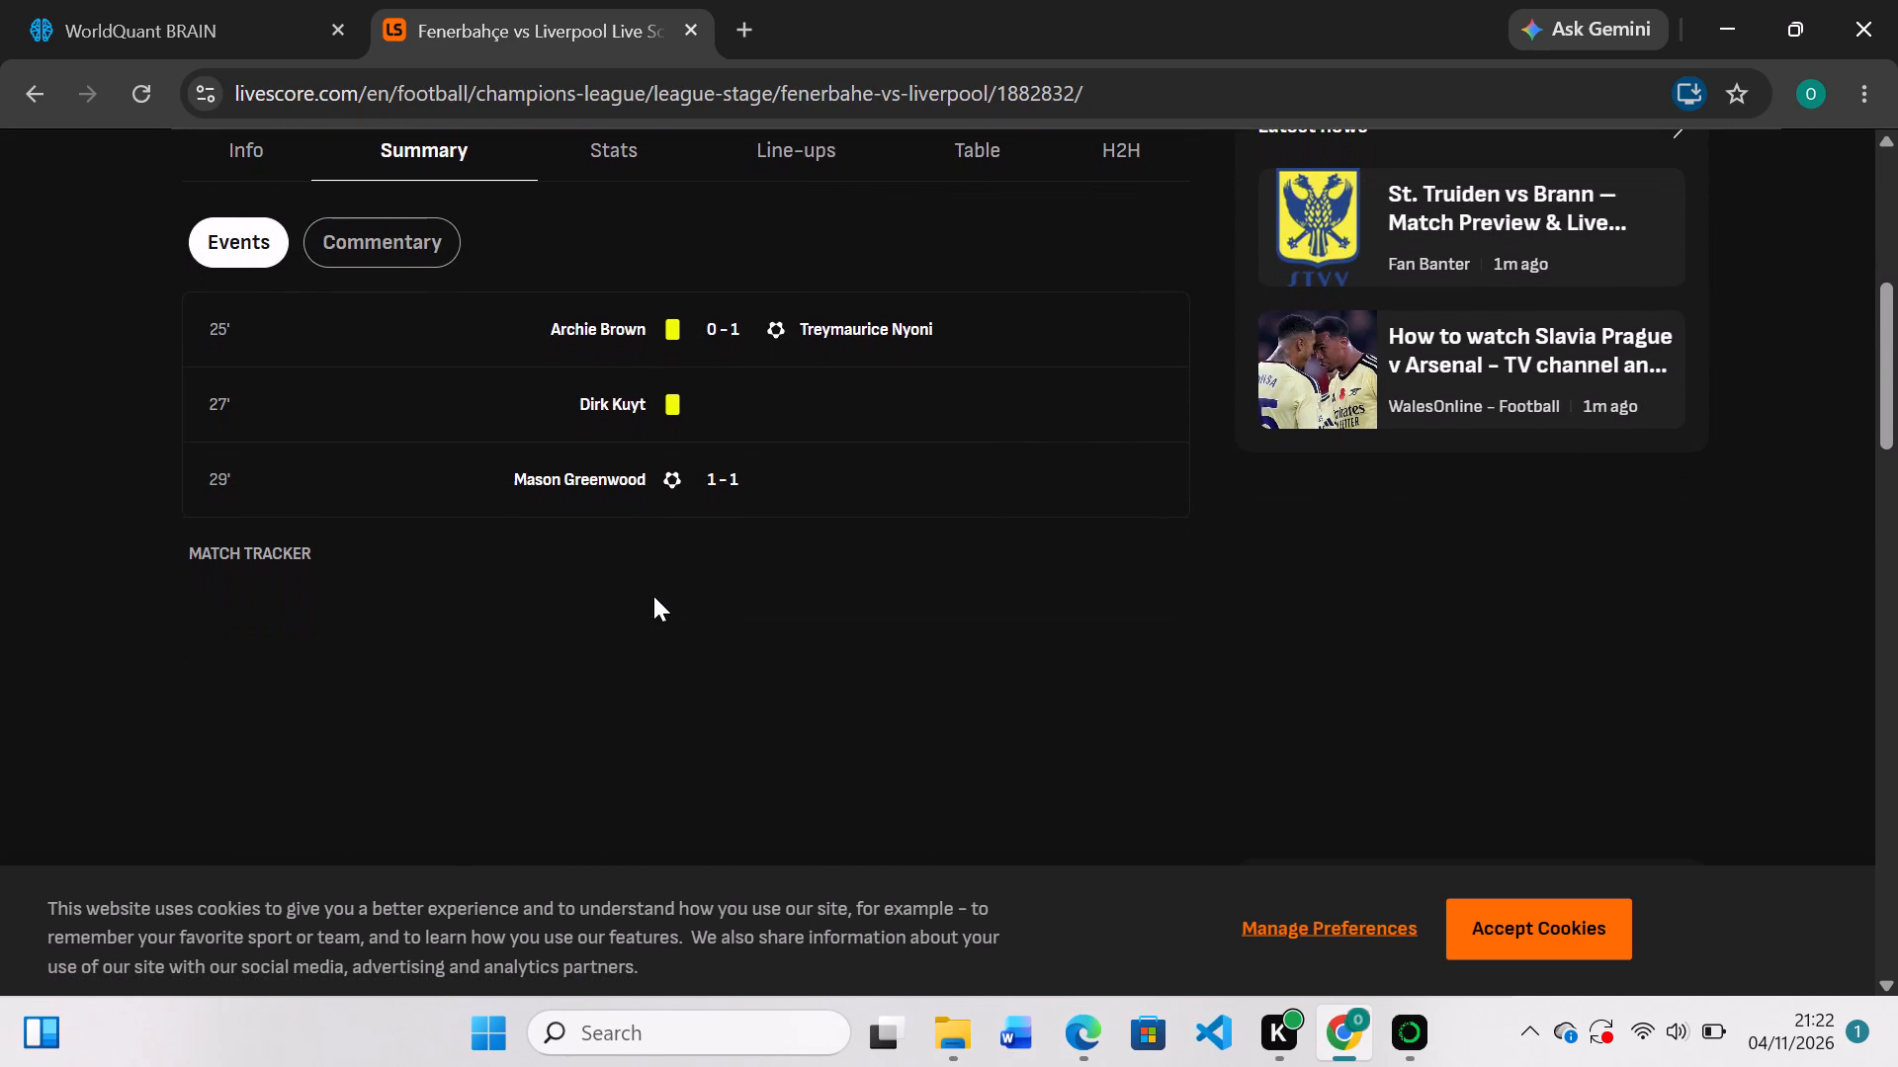
{"action": "scroll", "coordinate": [653, 596], "scroll_direction": "up", "scroll_amount": 2}
{"action": "scroll", "coordinate": [653, 596], "scroll_direction": "down", "scroll_amount": 2}
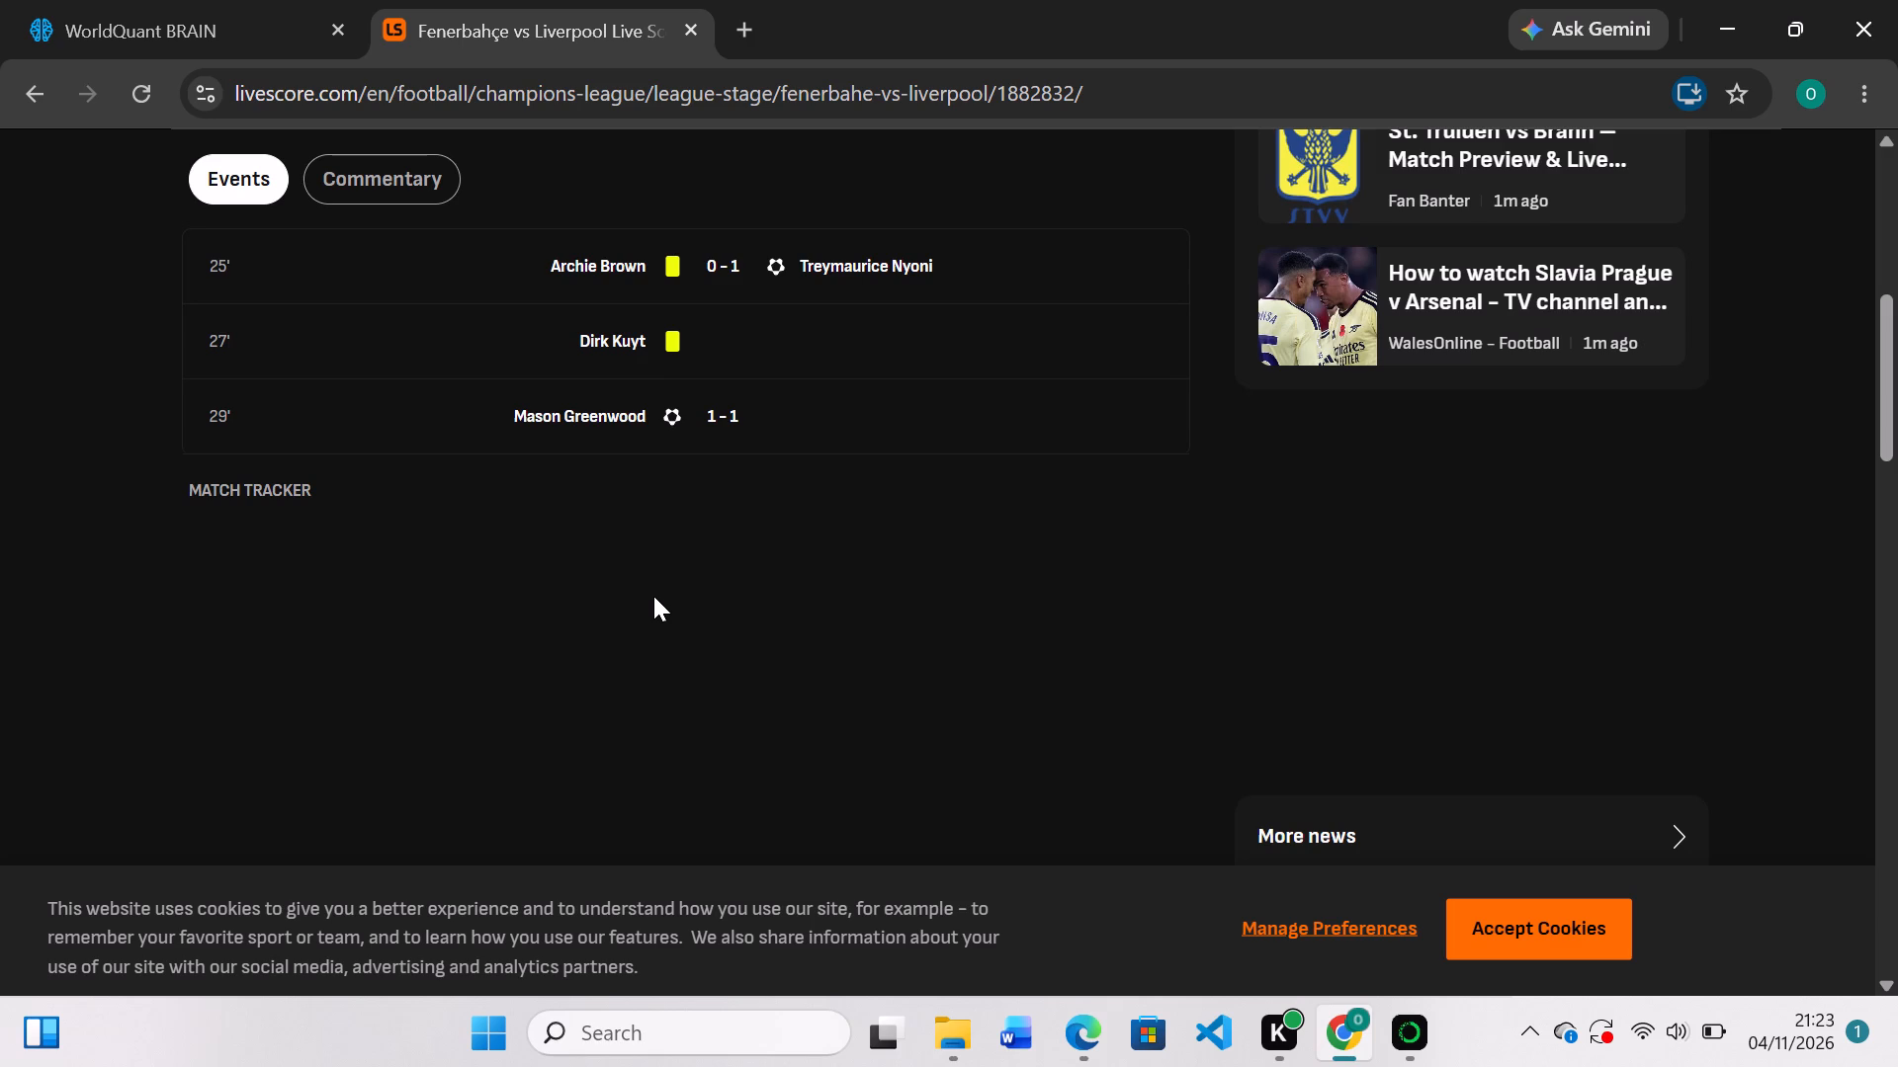
{"action": "scroll", "coordinate": [653, 596], "scroll_direction": "up", "scroll_amount": 3}
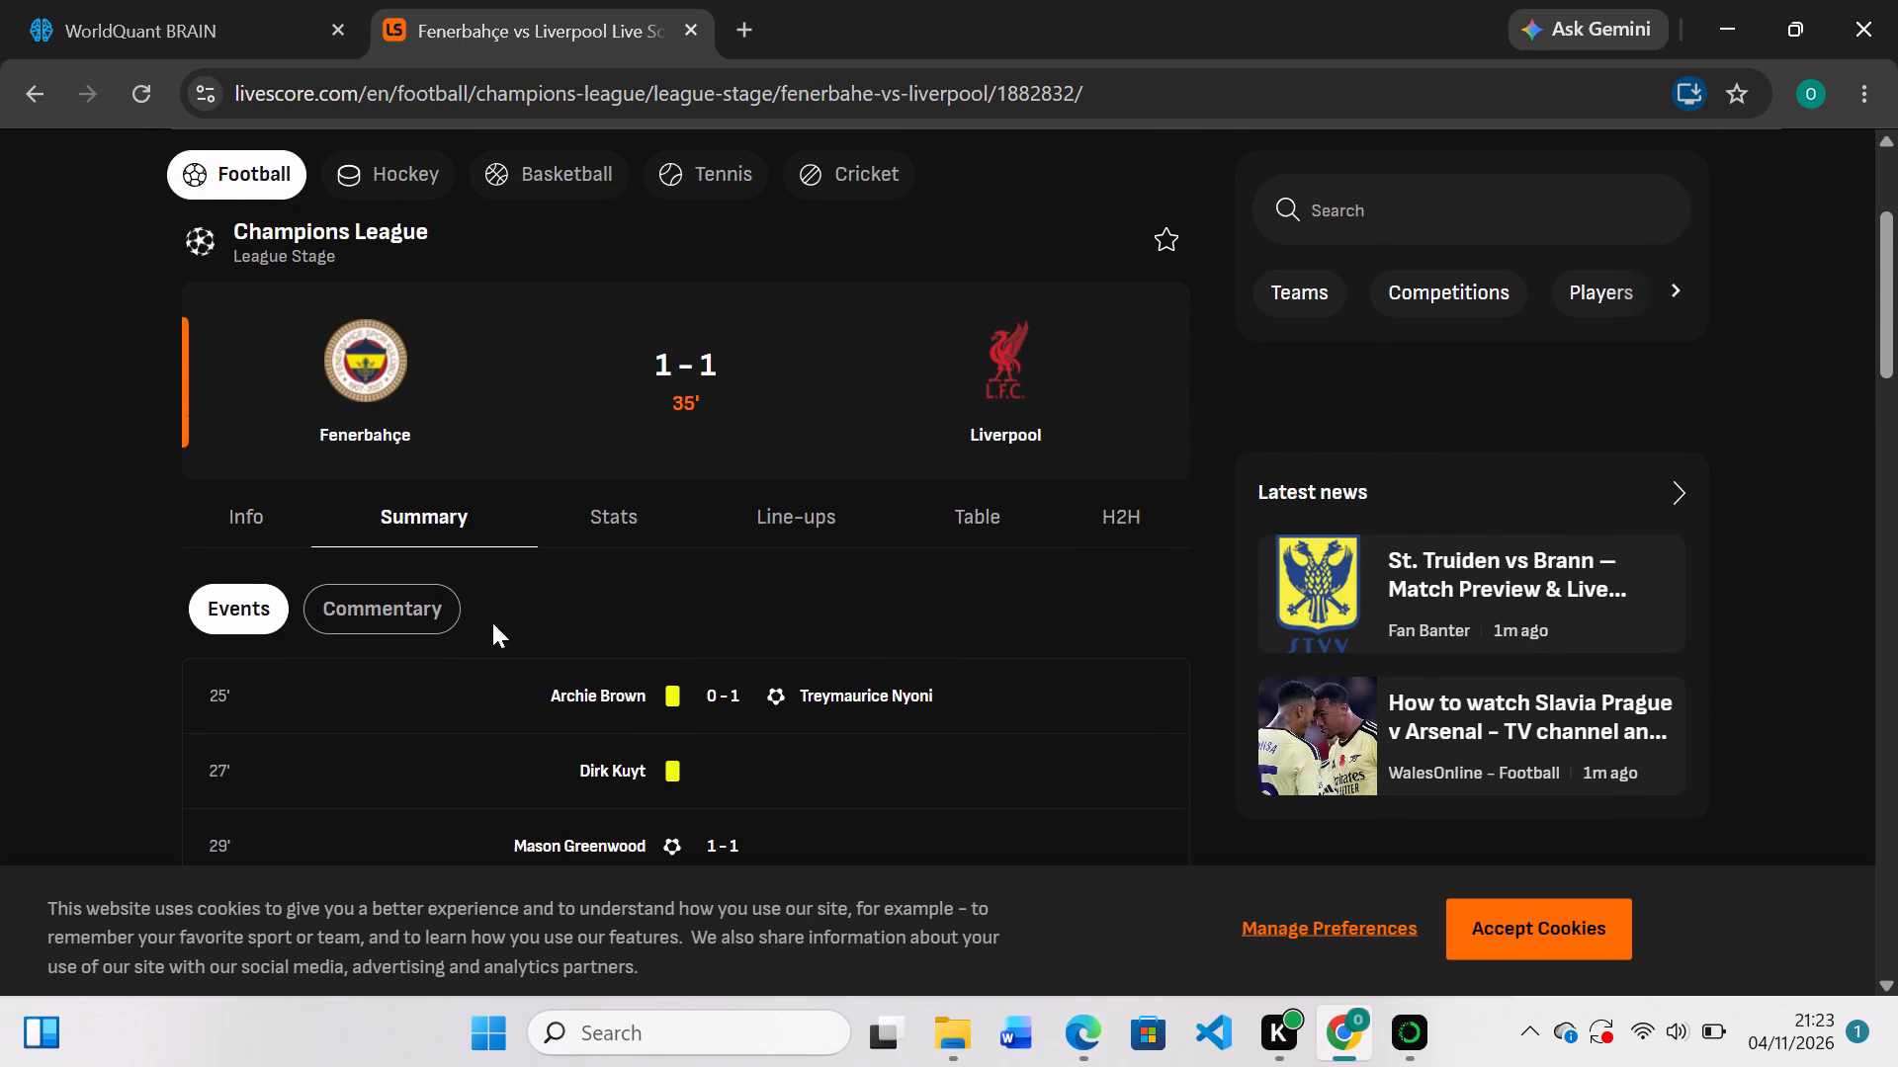
Examine the Fenerbahçe vs Liverpool line-ups, including both teams' formations and substitute players.
{"action": "left_click", "coordinate": [807, 512]}
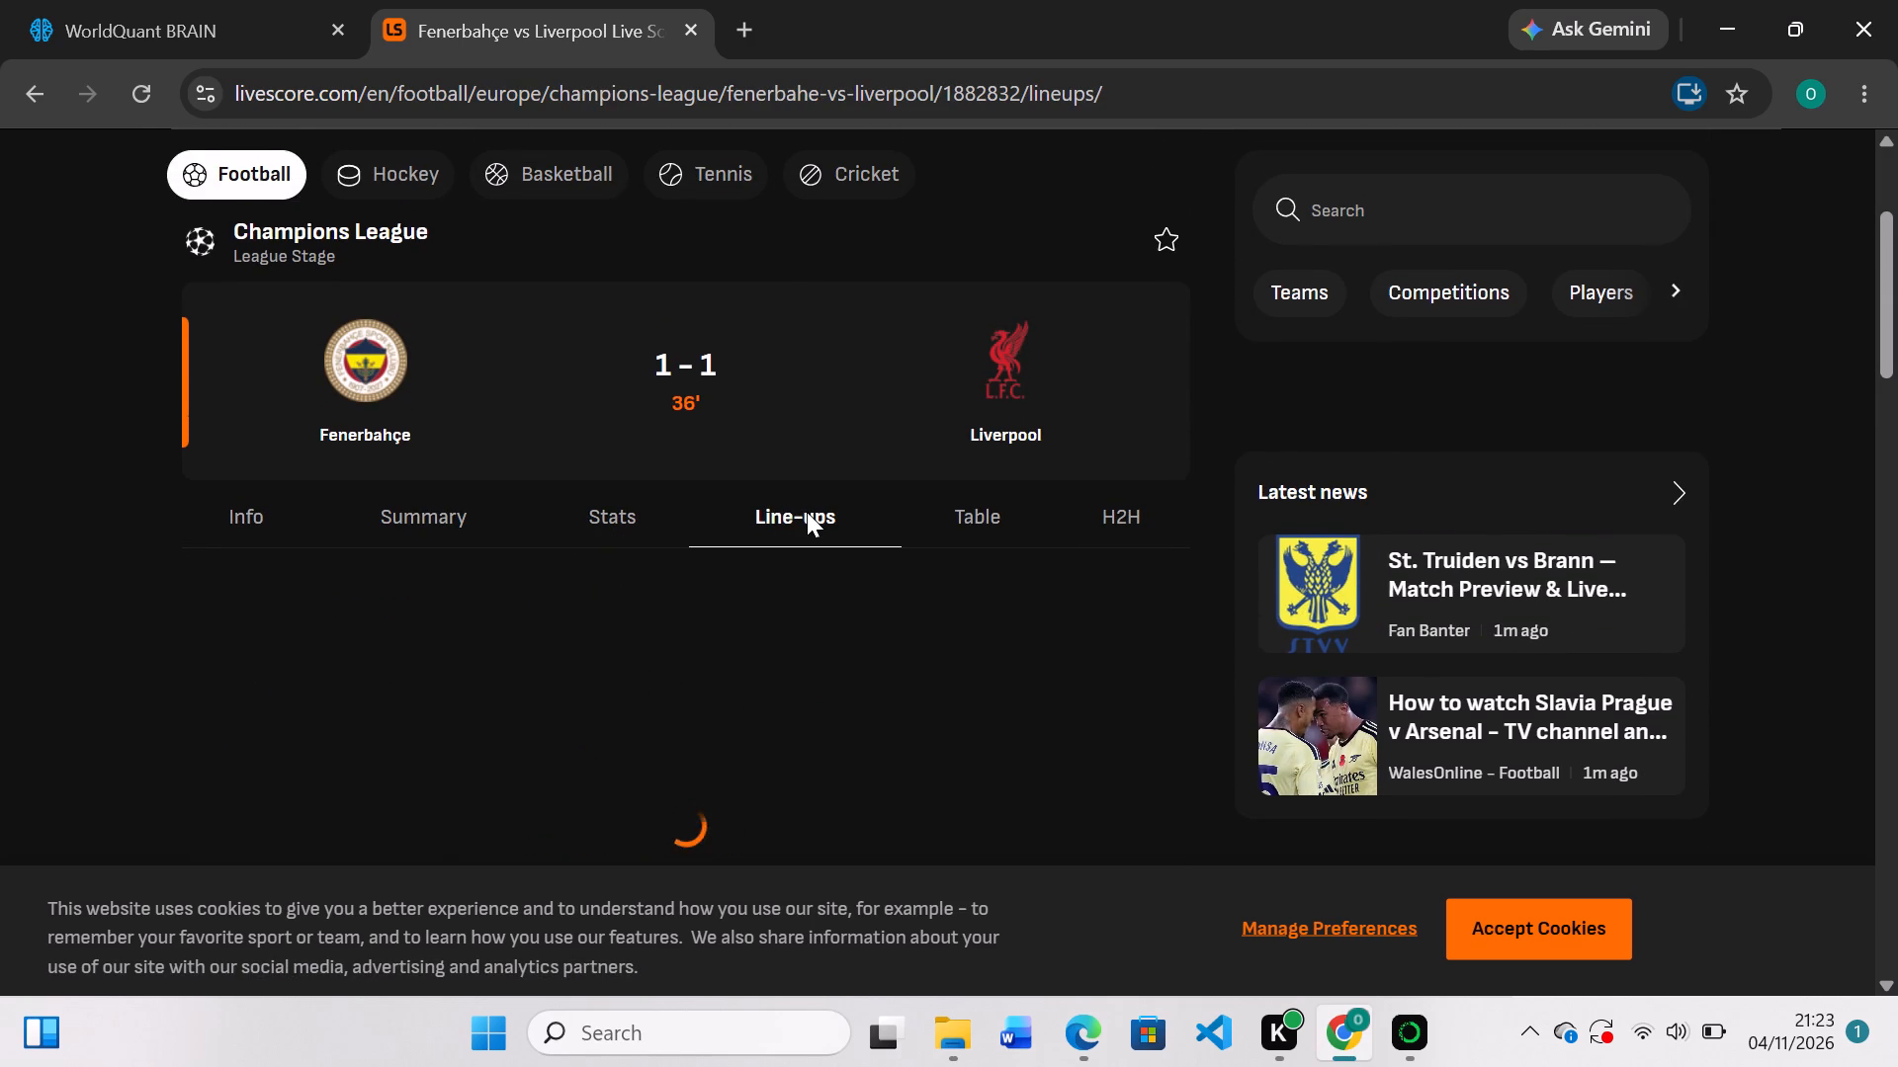
{"action": "scroll", "coordinate": [807, 512], "scroll_direction": "down", "scroll_amount": 2}
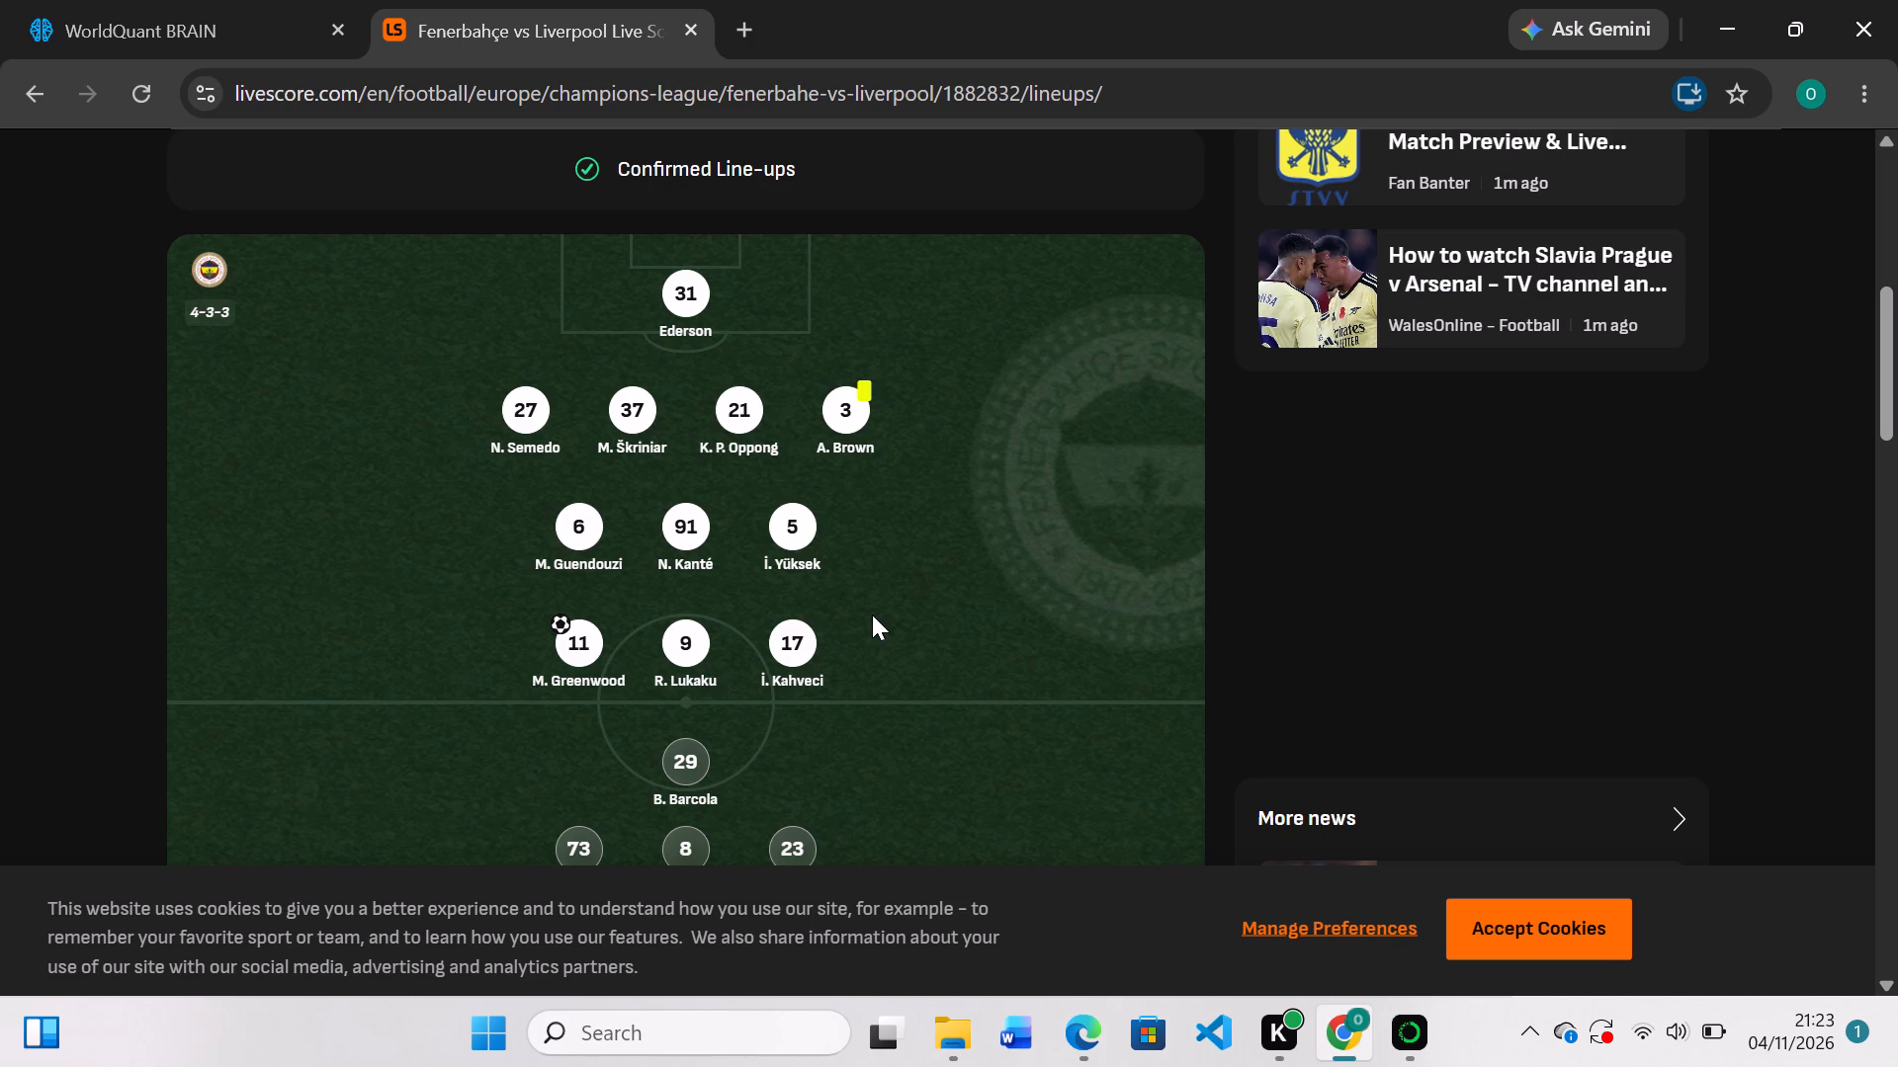
{"action": "scroll", "coordinate": [872, 615], "scroll_direction": "down", "scroll_amount": 3}
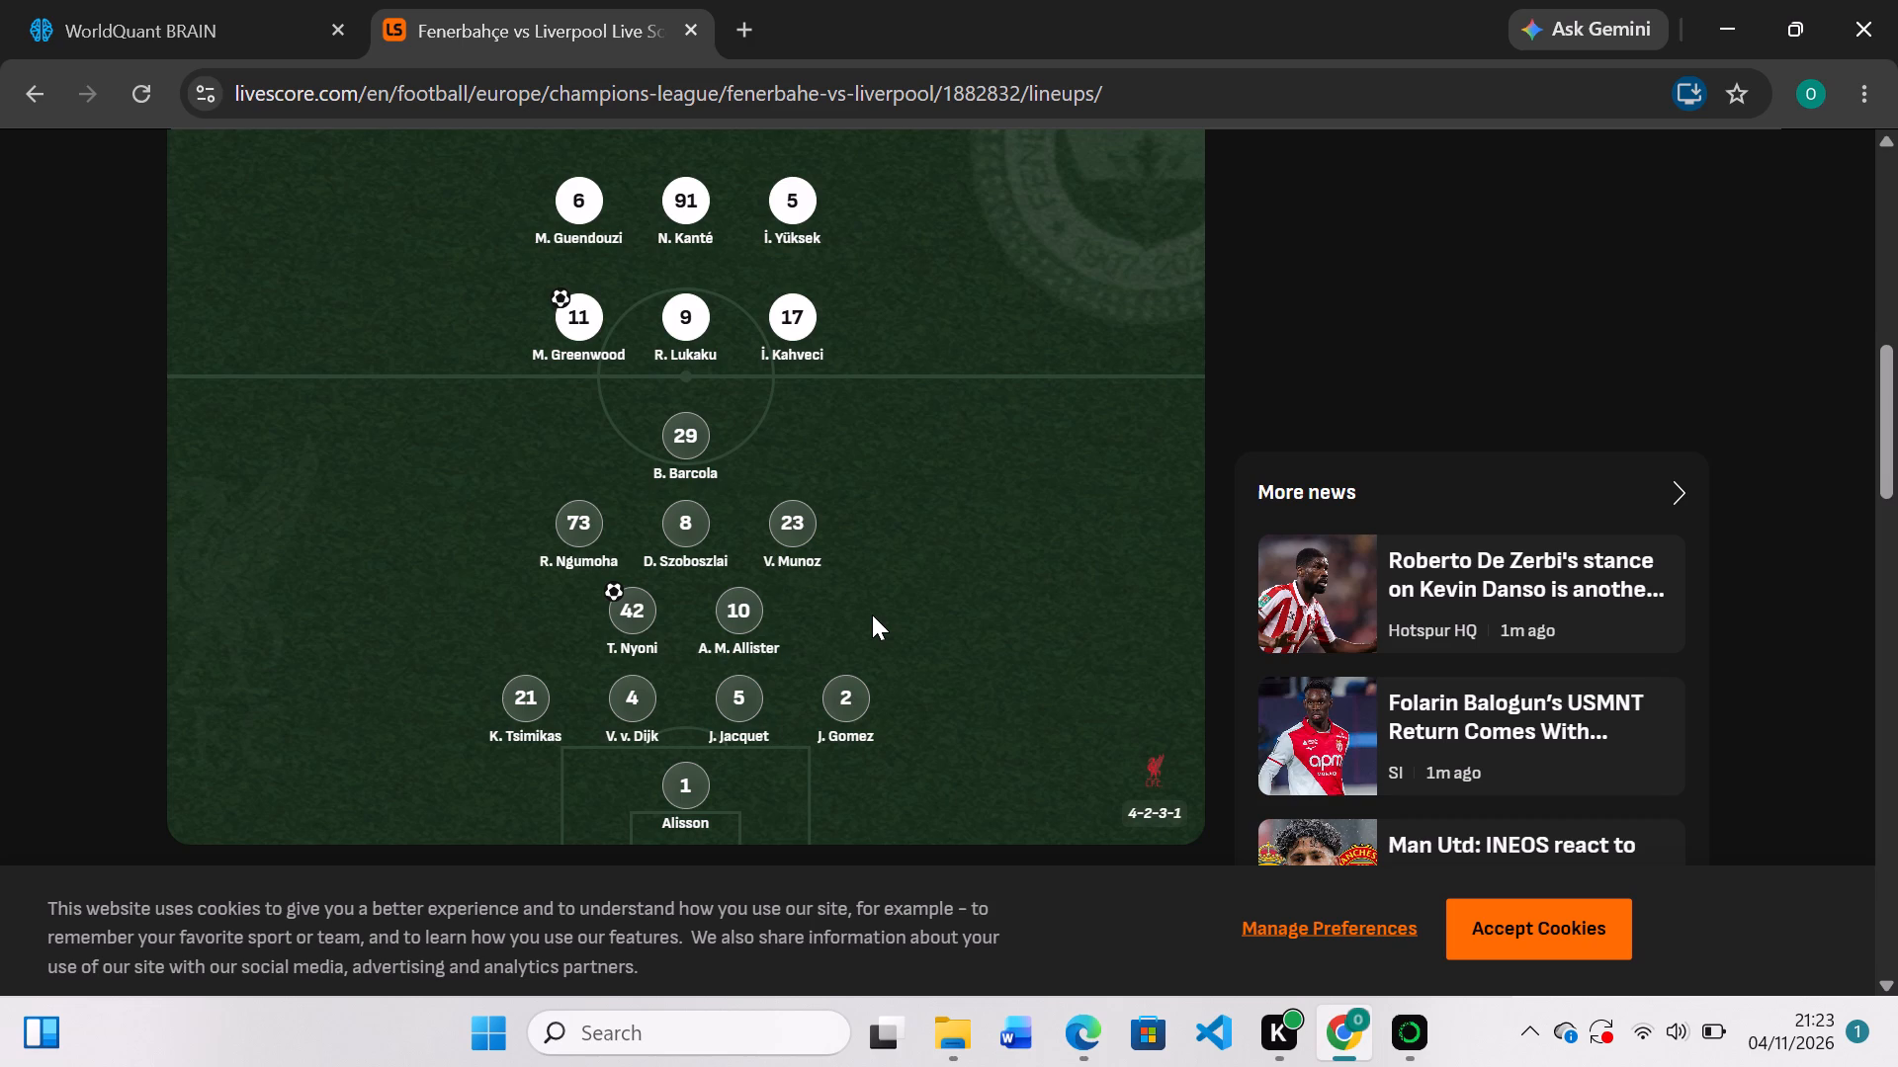
{"action": "scroll", "coordinate": [872, 615], "scroll_direction": "down", "scroll_amount": 2}
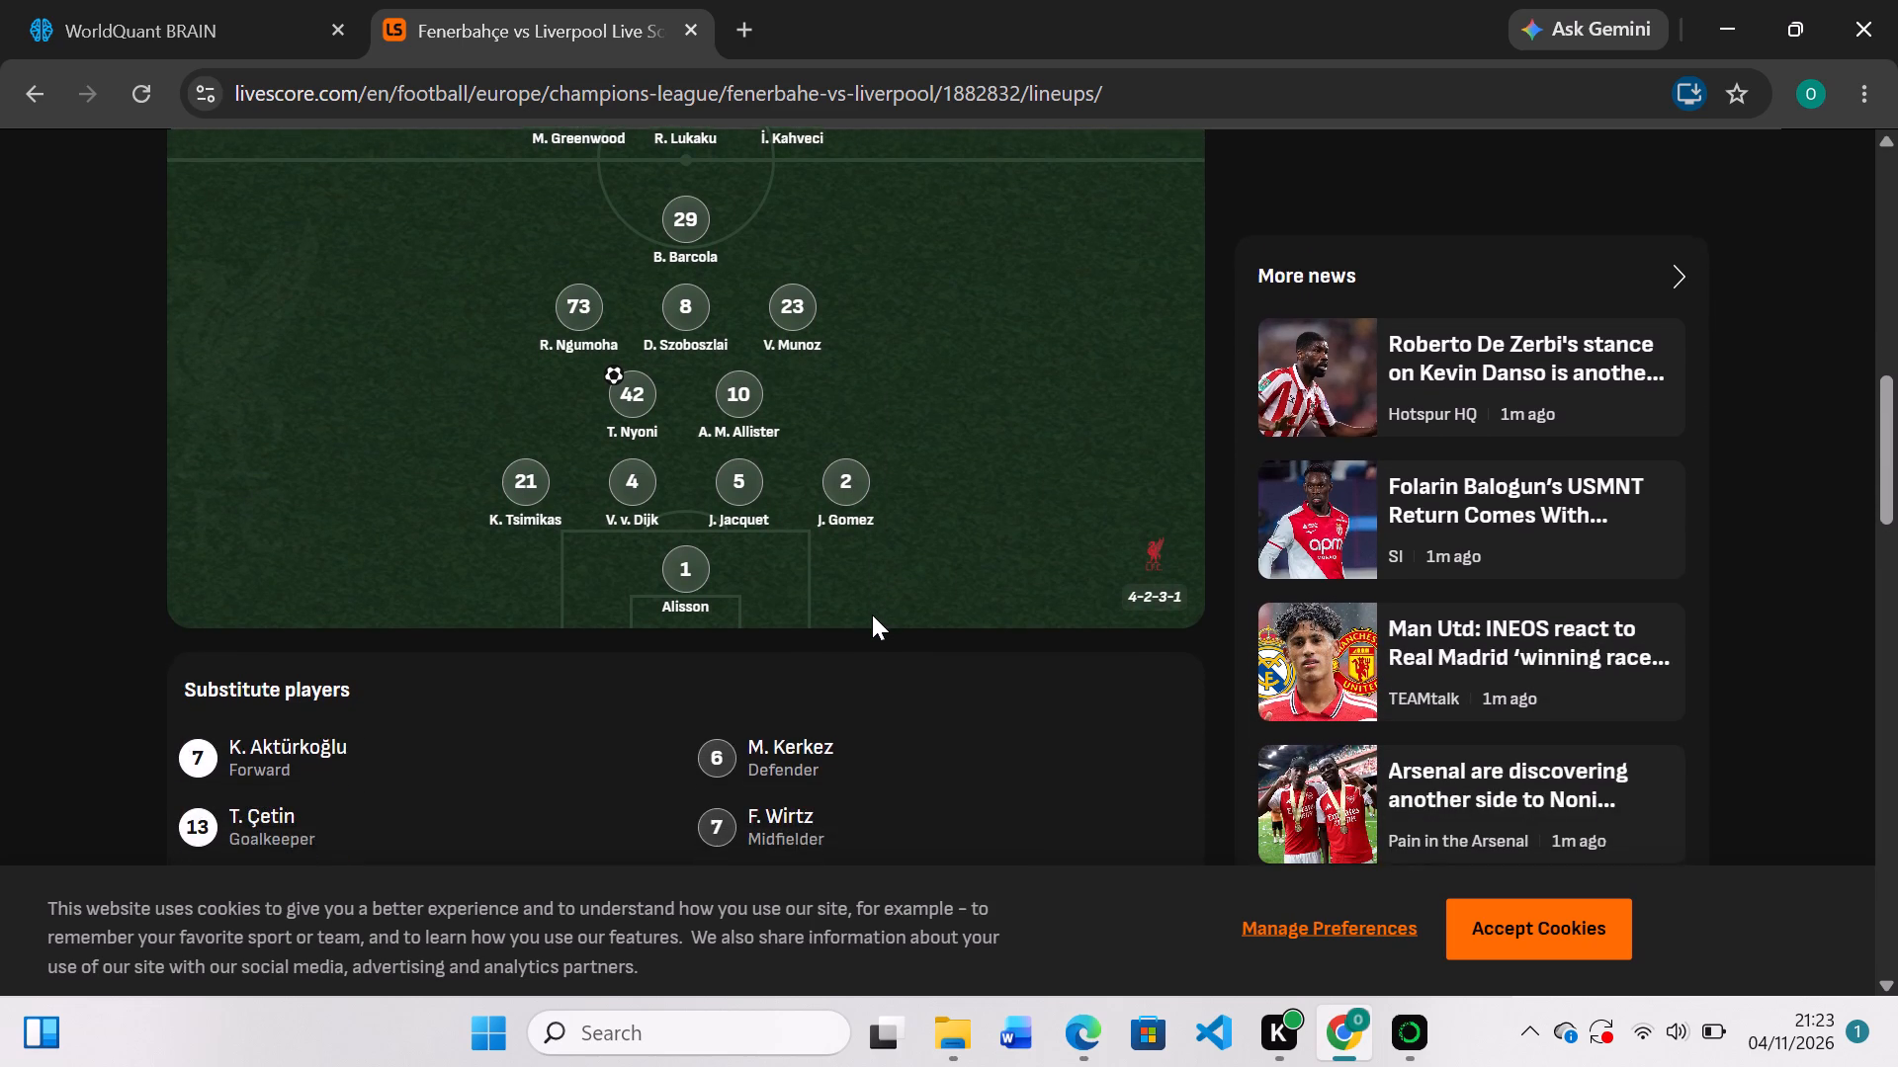
{"action": "scroll", "coordinate": [872, 615], "scroll_direction": "down", "scroll_amount": 2}
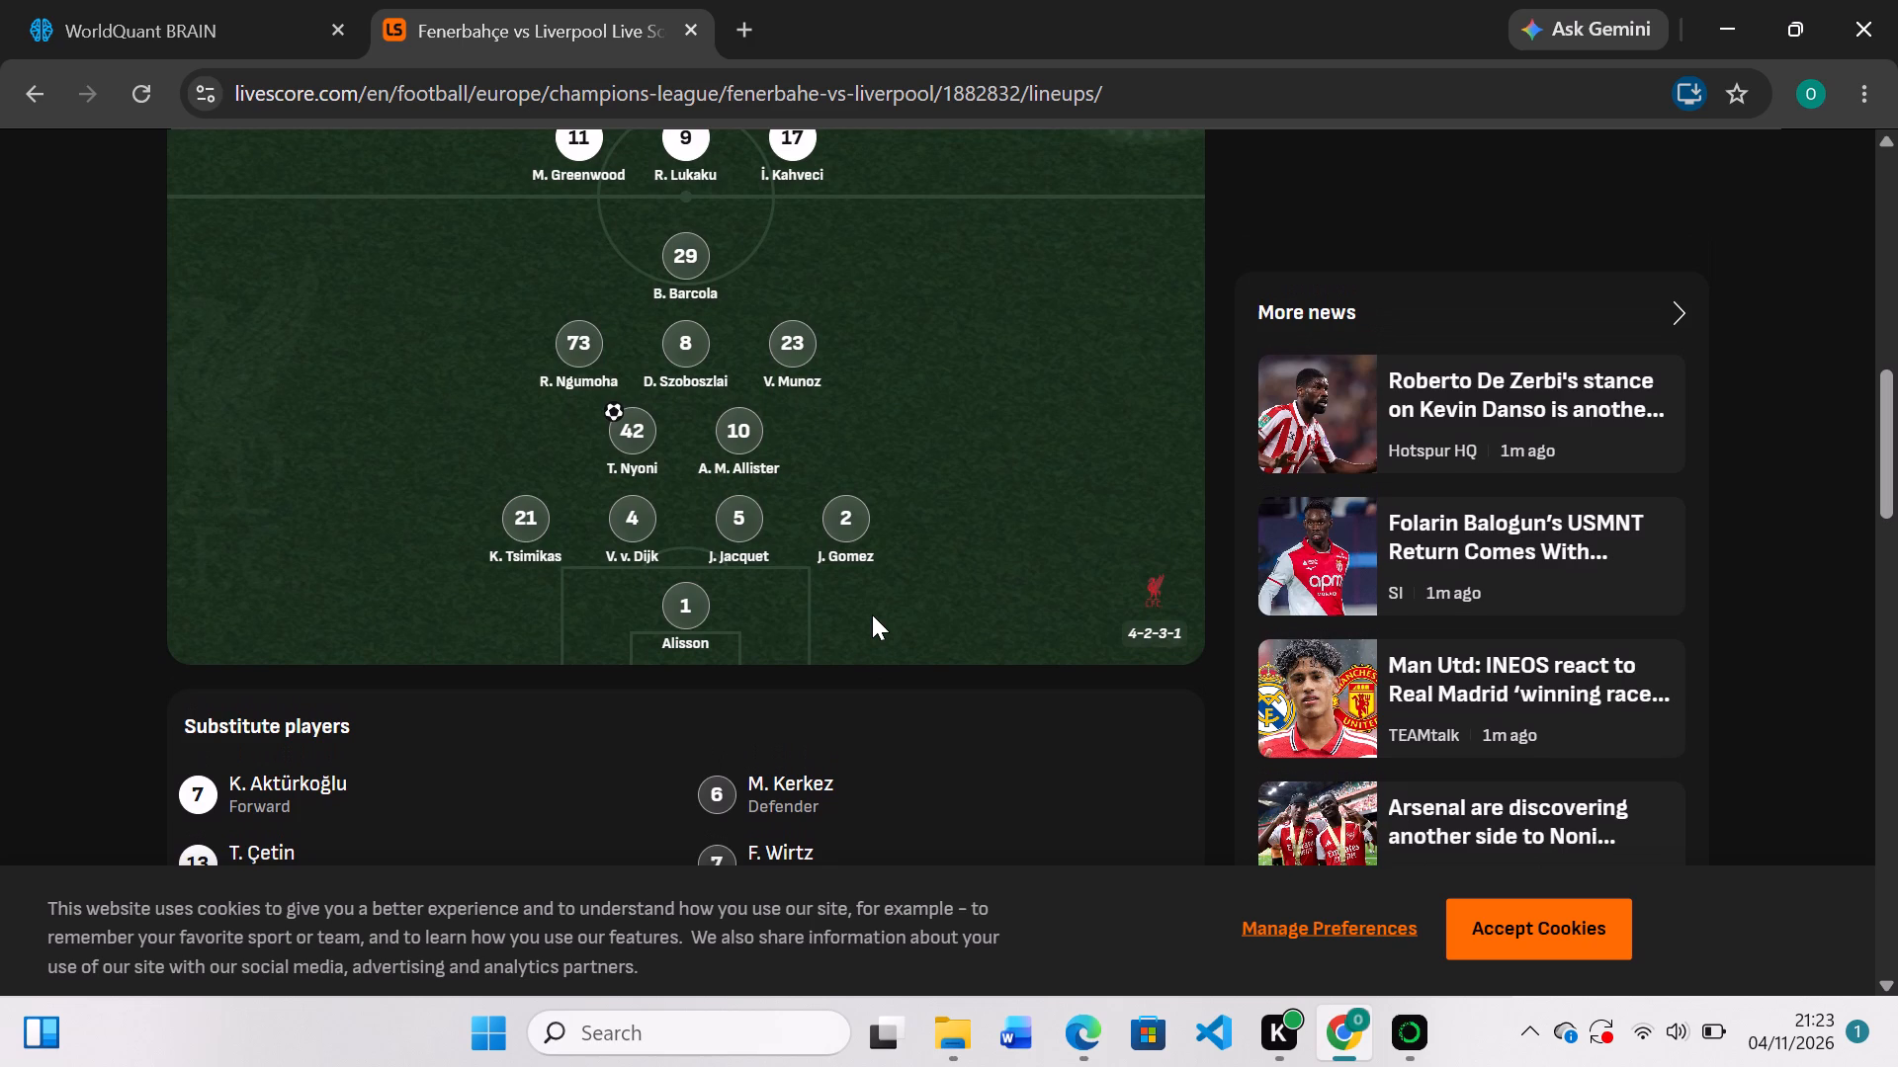
{"action": "scroll", "coordinate": [872, 615], "scroll_direction": "down", "scroll_amount": 3}
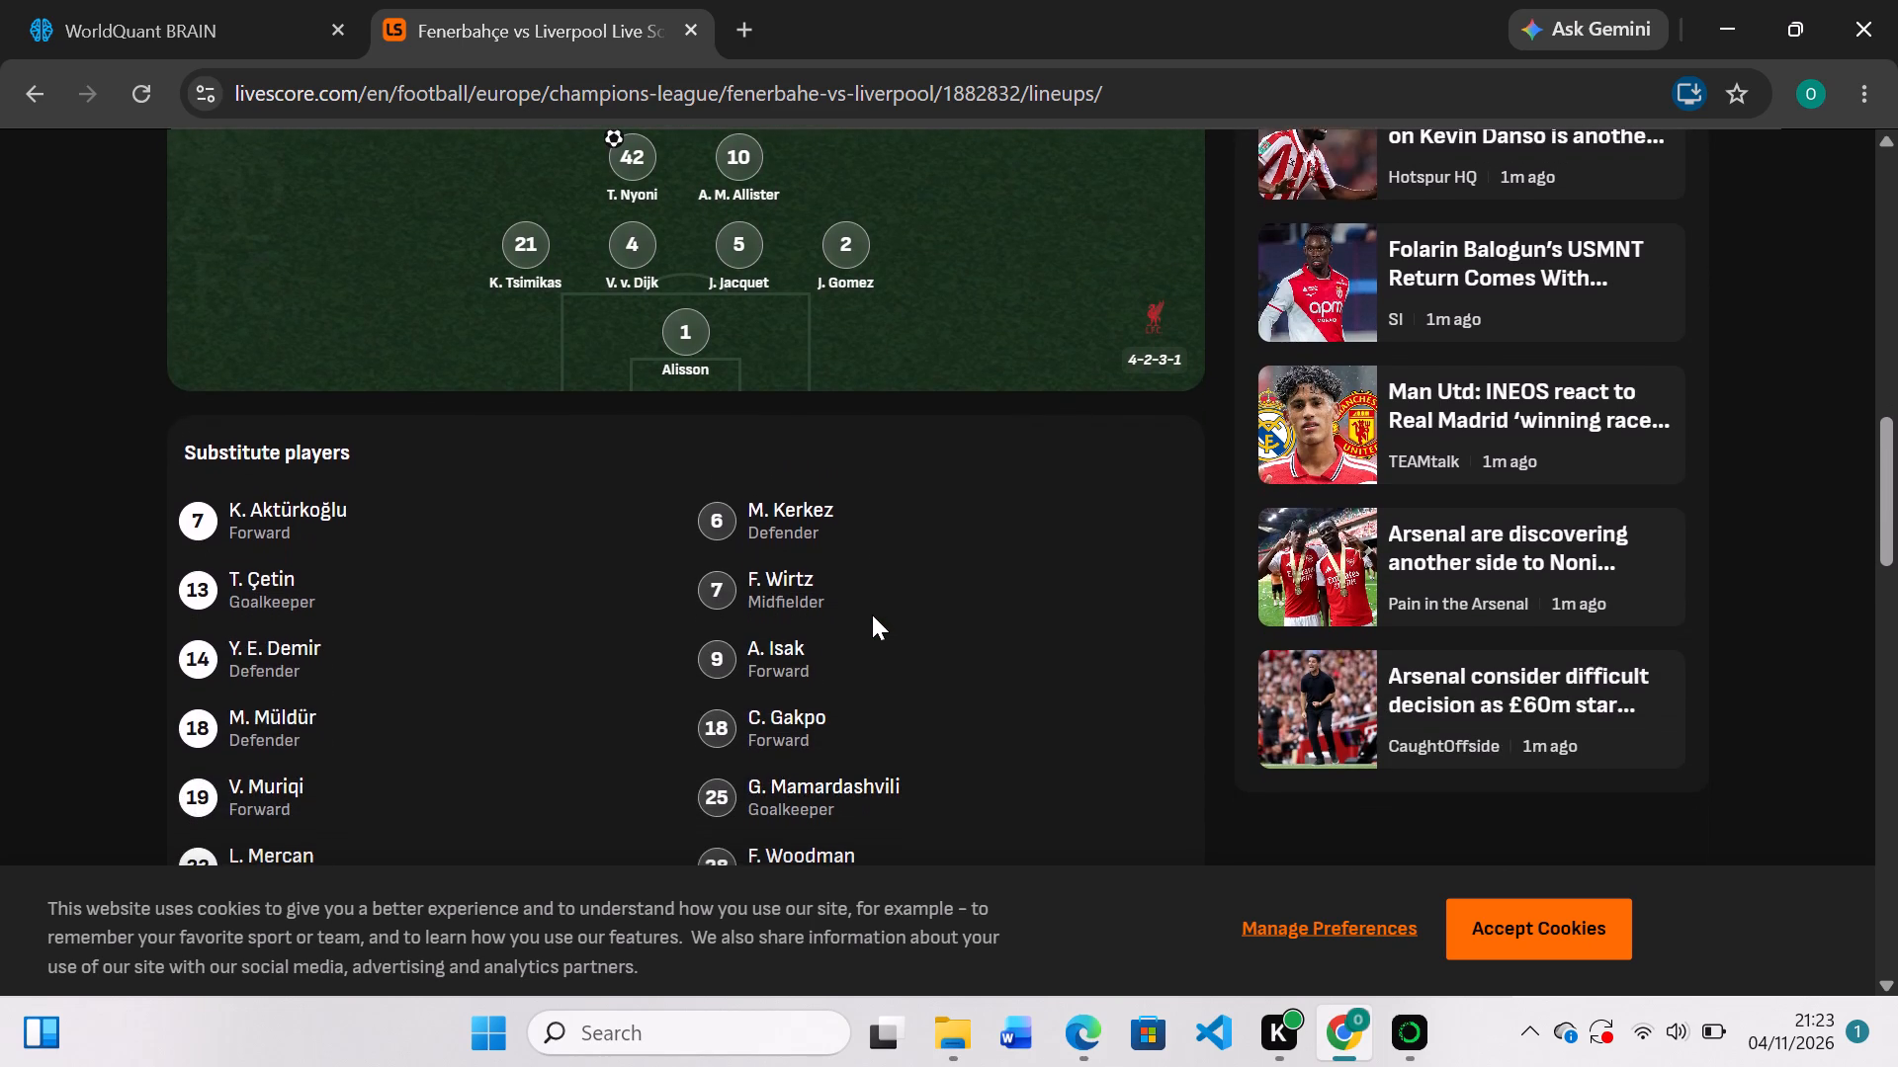
{"action": "scroll", "coordinate": [872, 615], "scroll_direction": "down", "scroll_amount": 2}
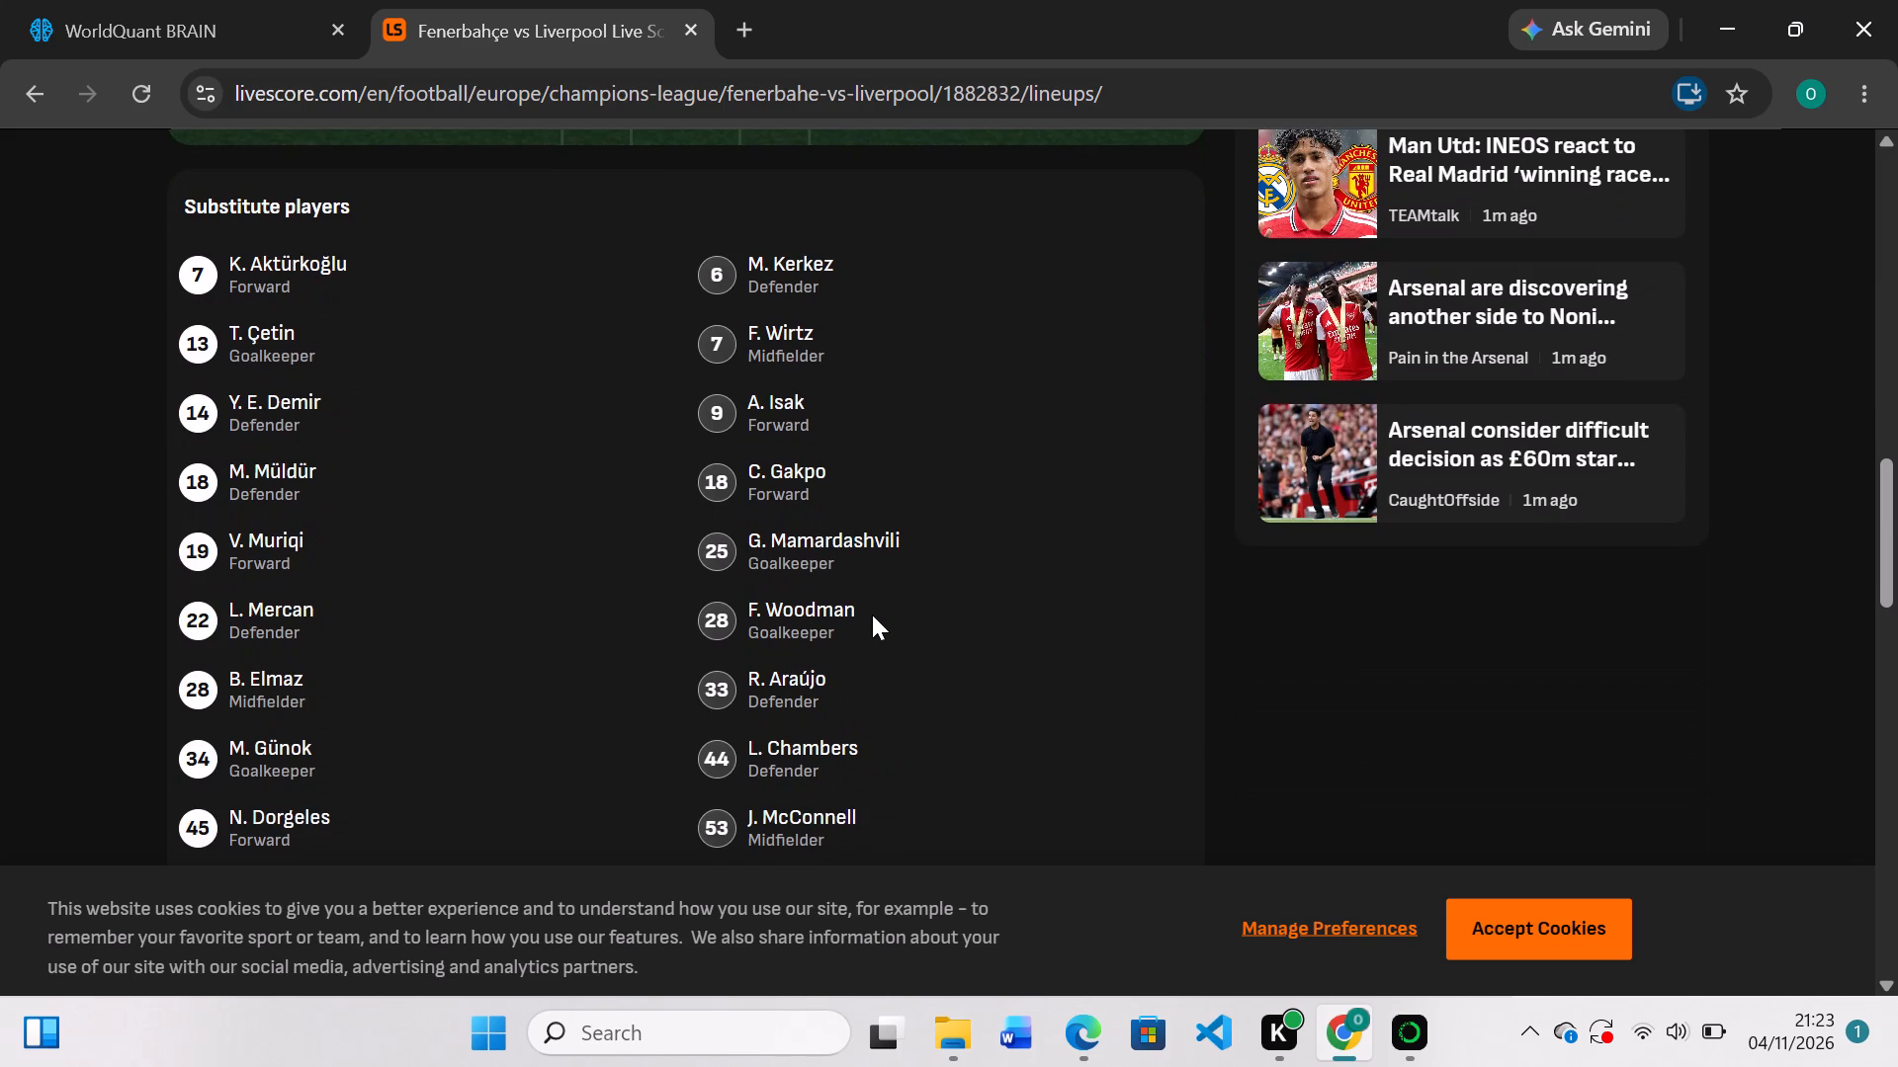
{"action": "scroll", "coordinate": [872, 615], "scroll_direction": "down", "scroll_amount": 1}
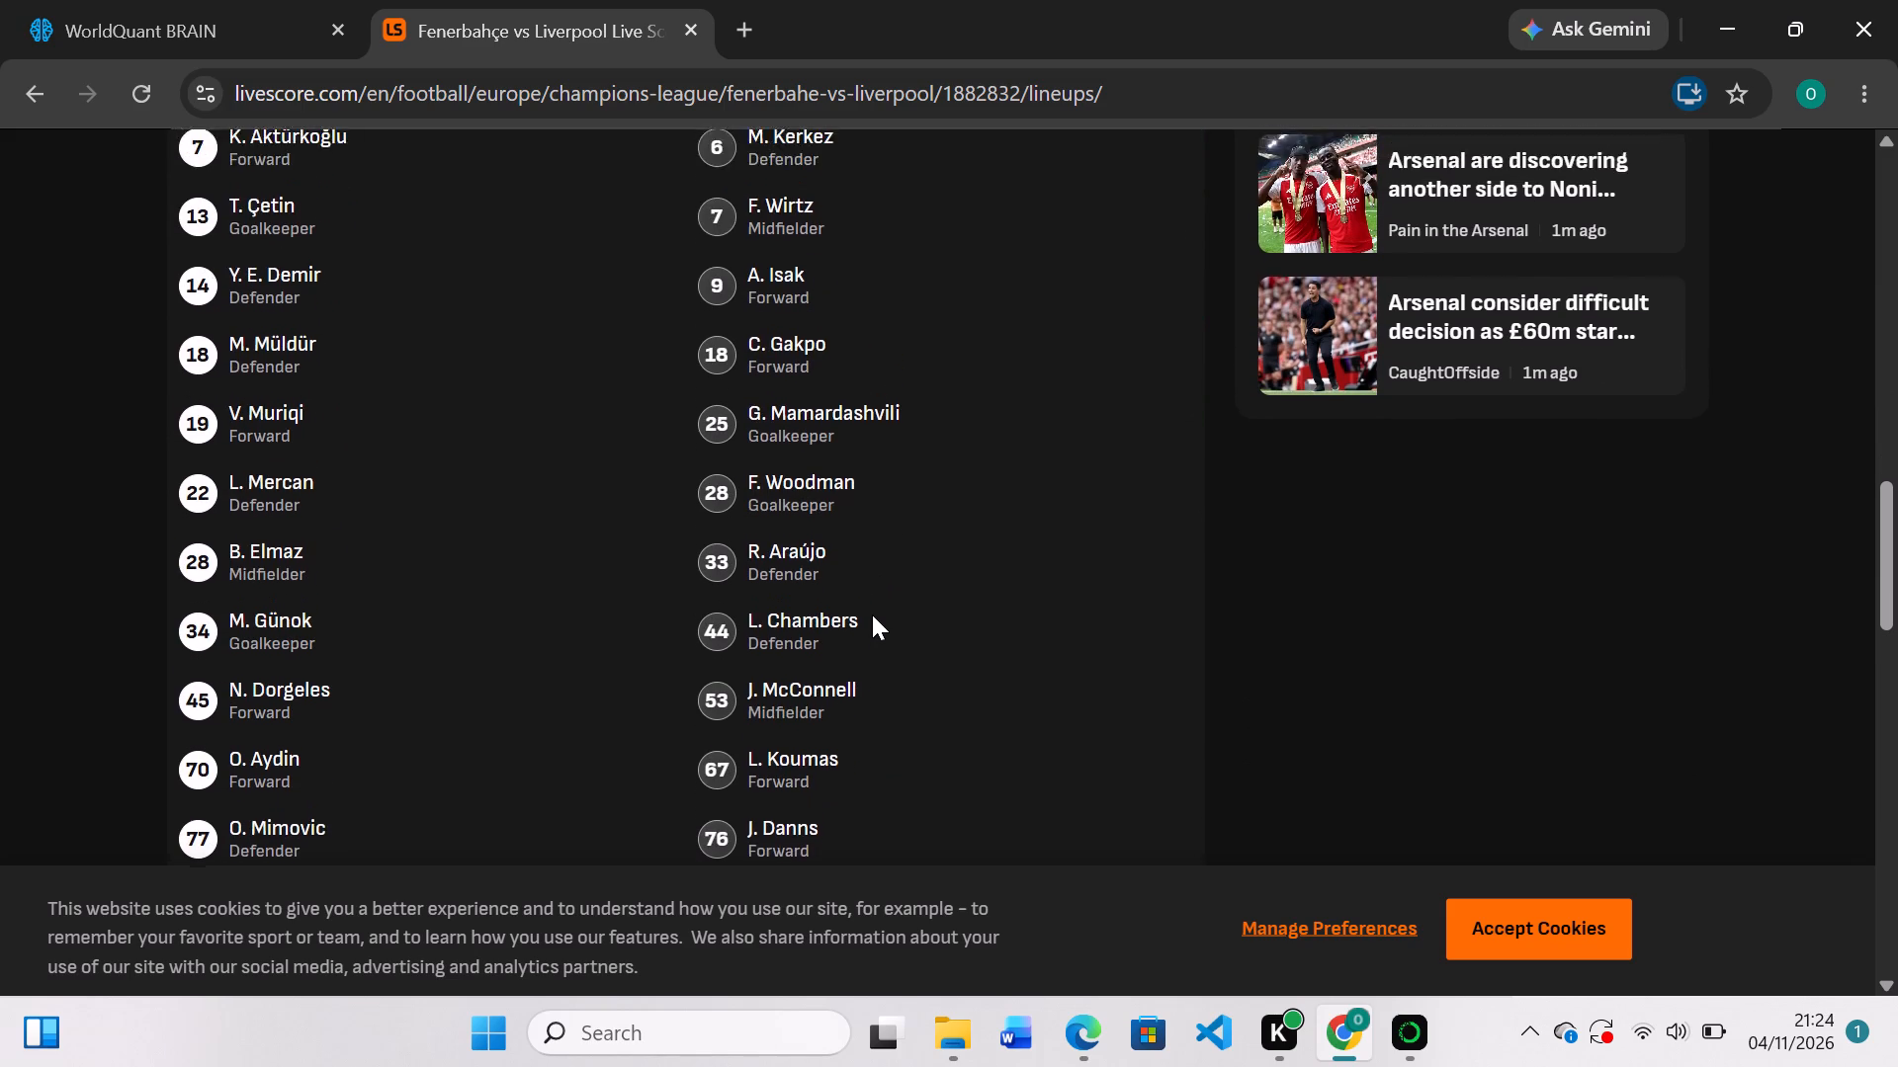
{"action": "scroll", "coordinate": [872, 615], "scroll_direction": "down", "scroll_amount": 1}
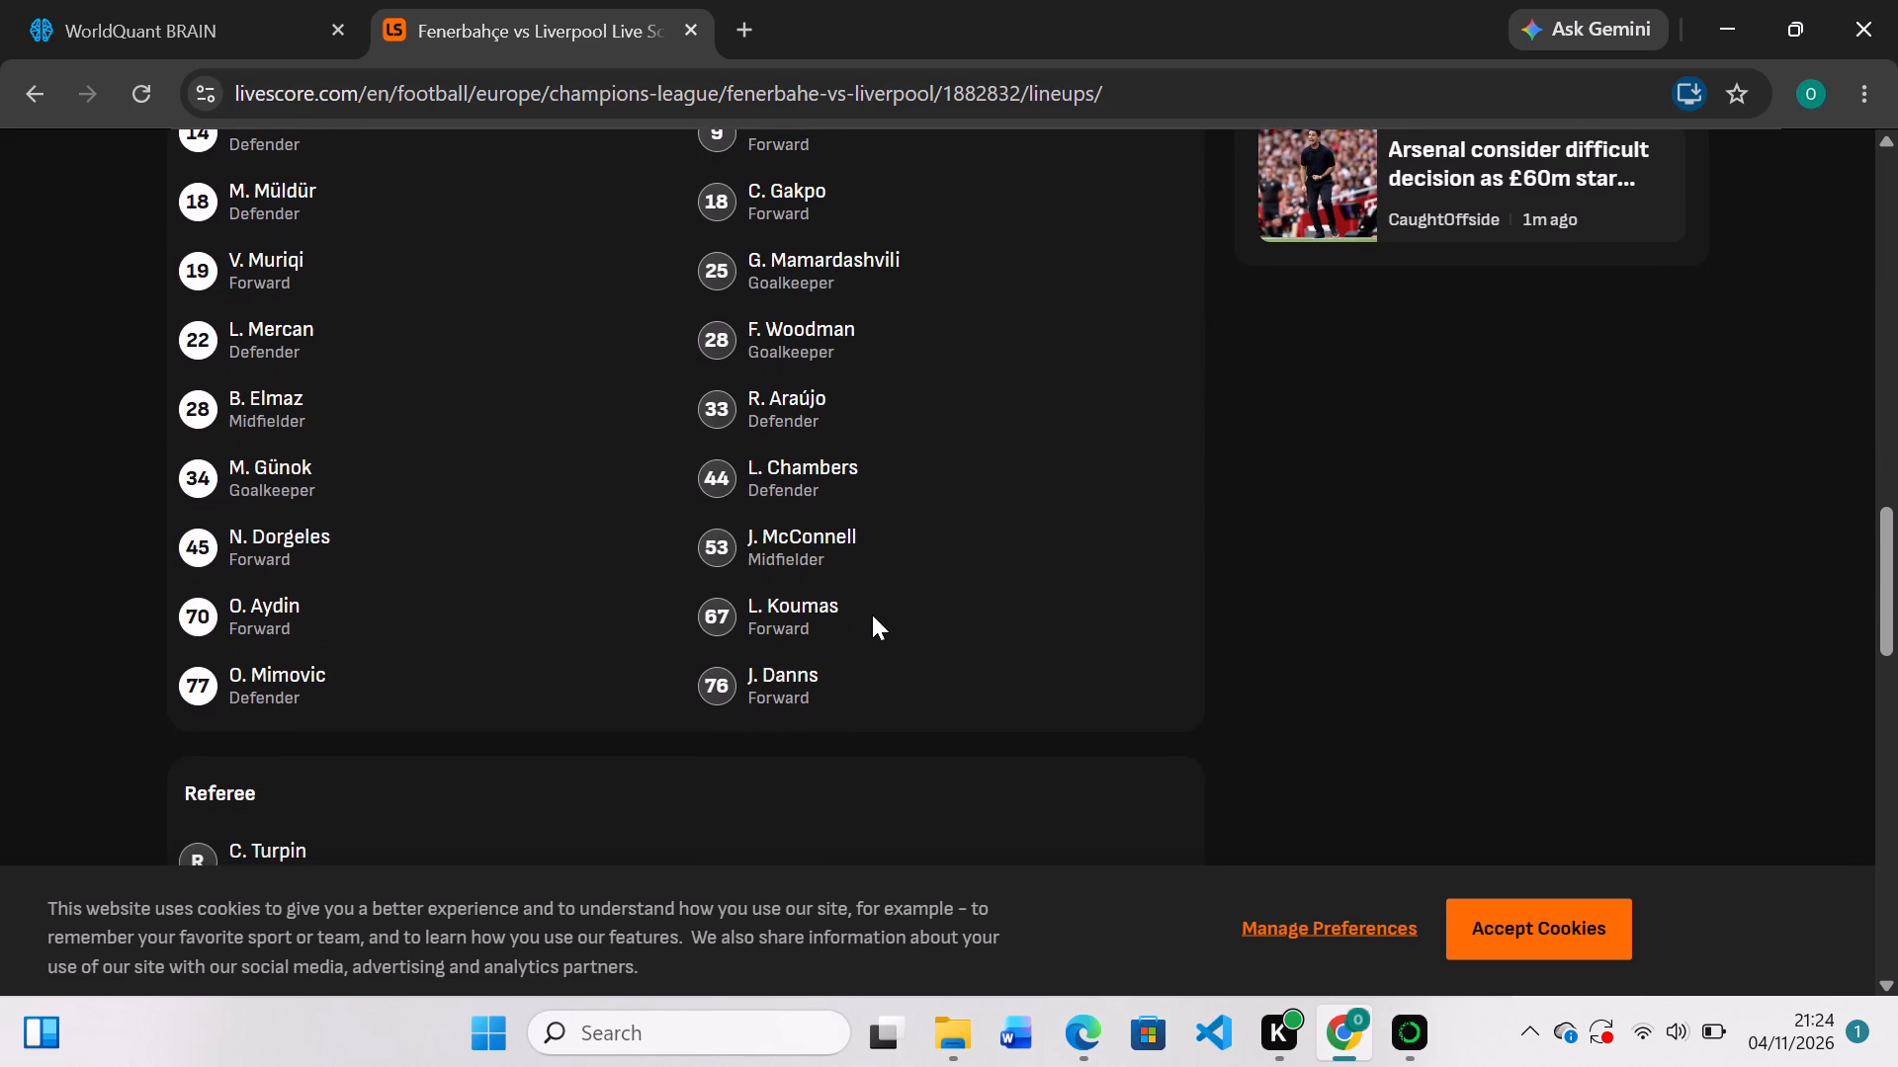
{"action": "scroll", "coordinate": [872, 615], "scroll_direction": "up", "scroll_amount": 5}
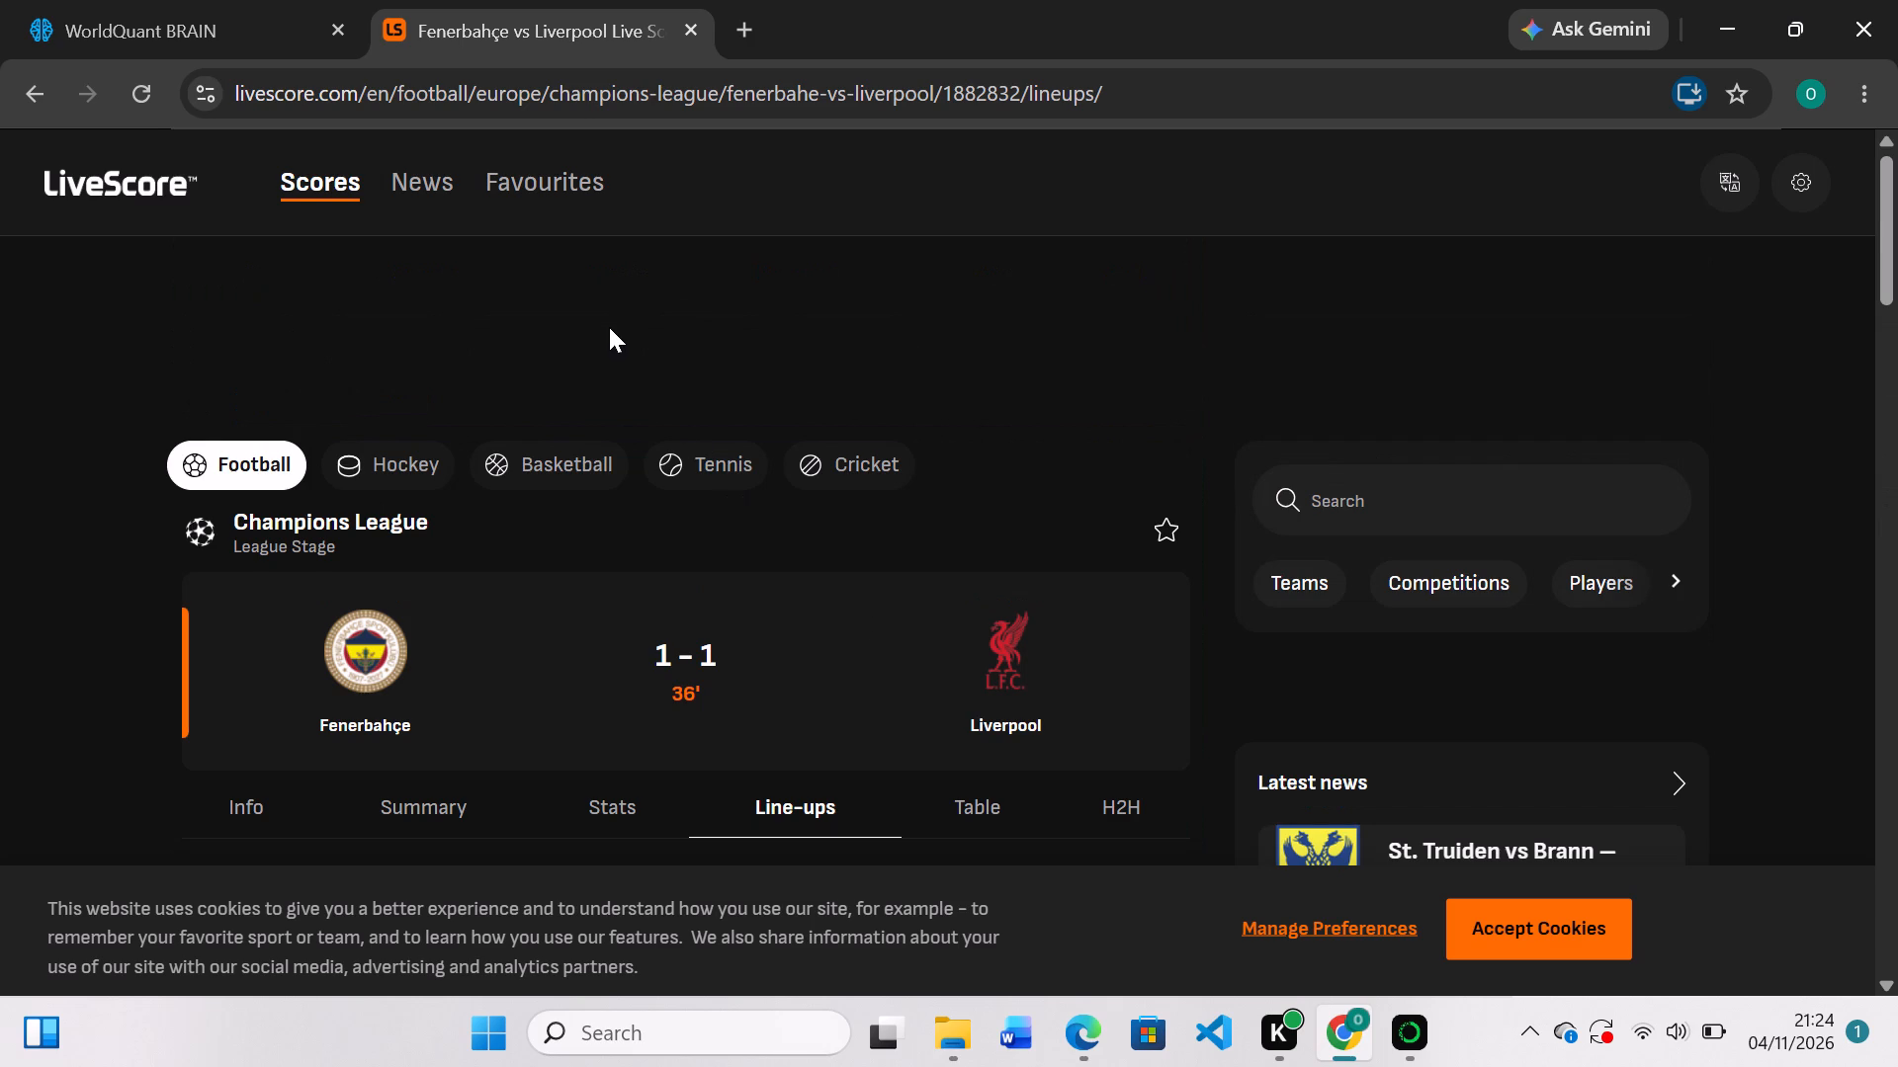
Examine the match statistics for Fenerbahçe vs Liverpool.
{"action": "left_click", "coordinate": [627, 802]}
{"action": "scroll", "coordinate": [708, 704], "scroll_direction": "down", "scroll_amount": 2}
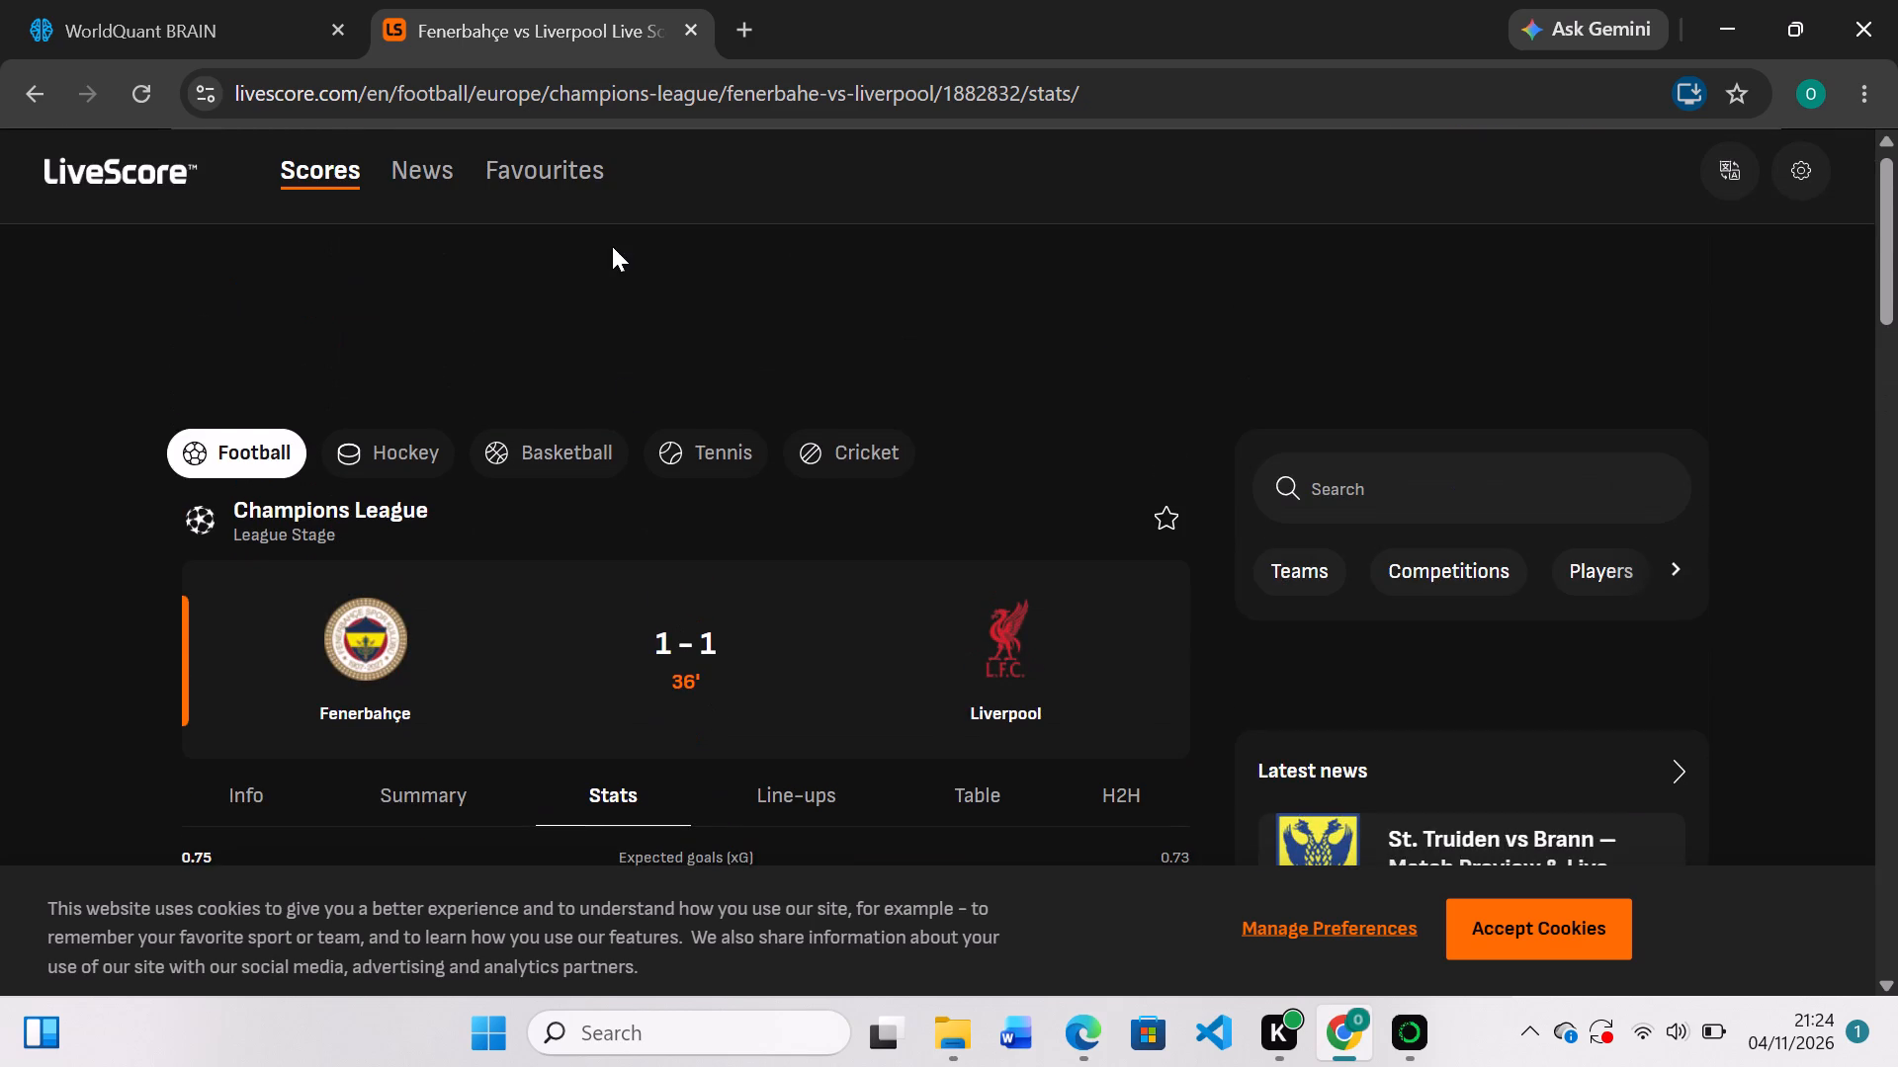
Return to the WorldQuant BRAIN page to see Simulation 2's self-correlation result.
{"action": "left_click", "coordinate": [163, 22]}
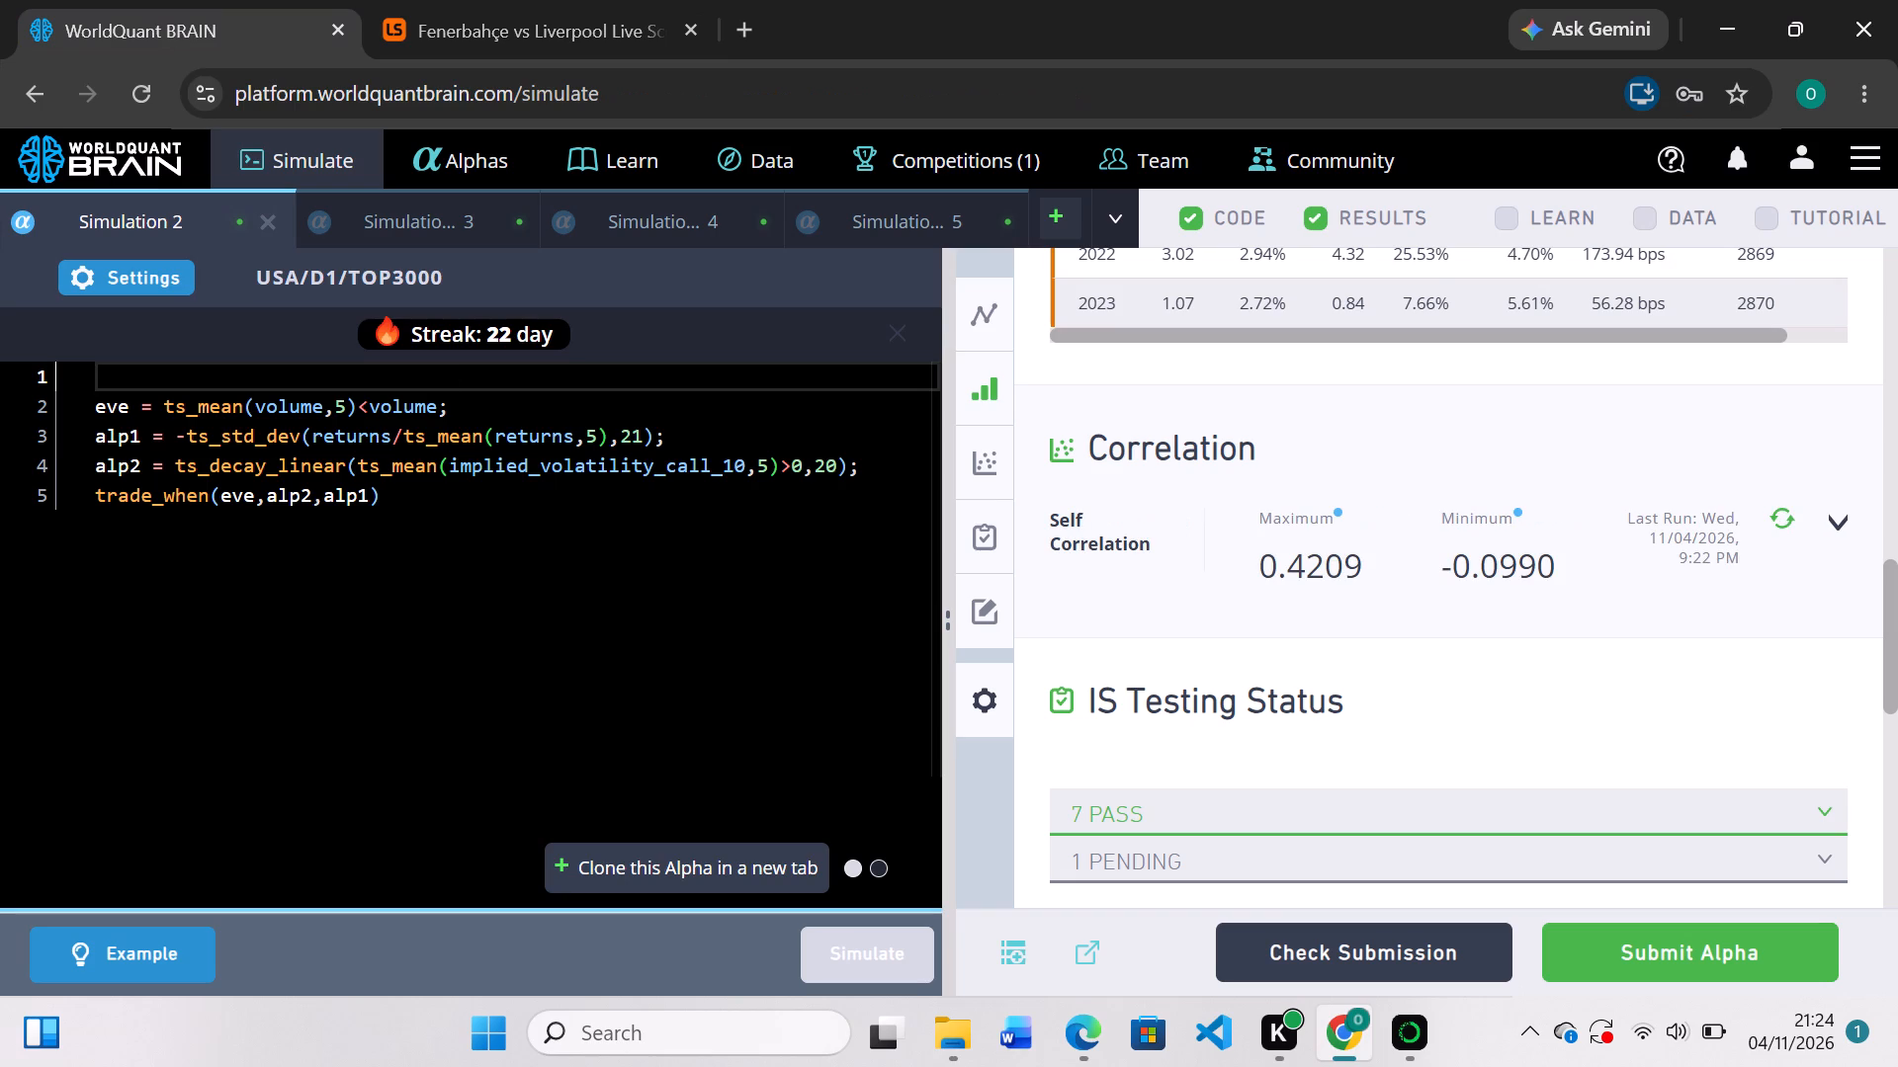
Set Simulation 2's universe to TOP1000, apply the settings and run the simulation again with the same alpha expression.
{"action": "scroll", "coordinate": [1047, 647], "scroll_direction": "up", "scroll_amount": 2}
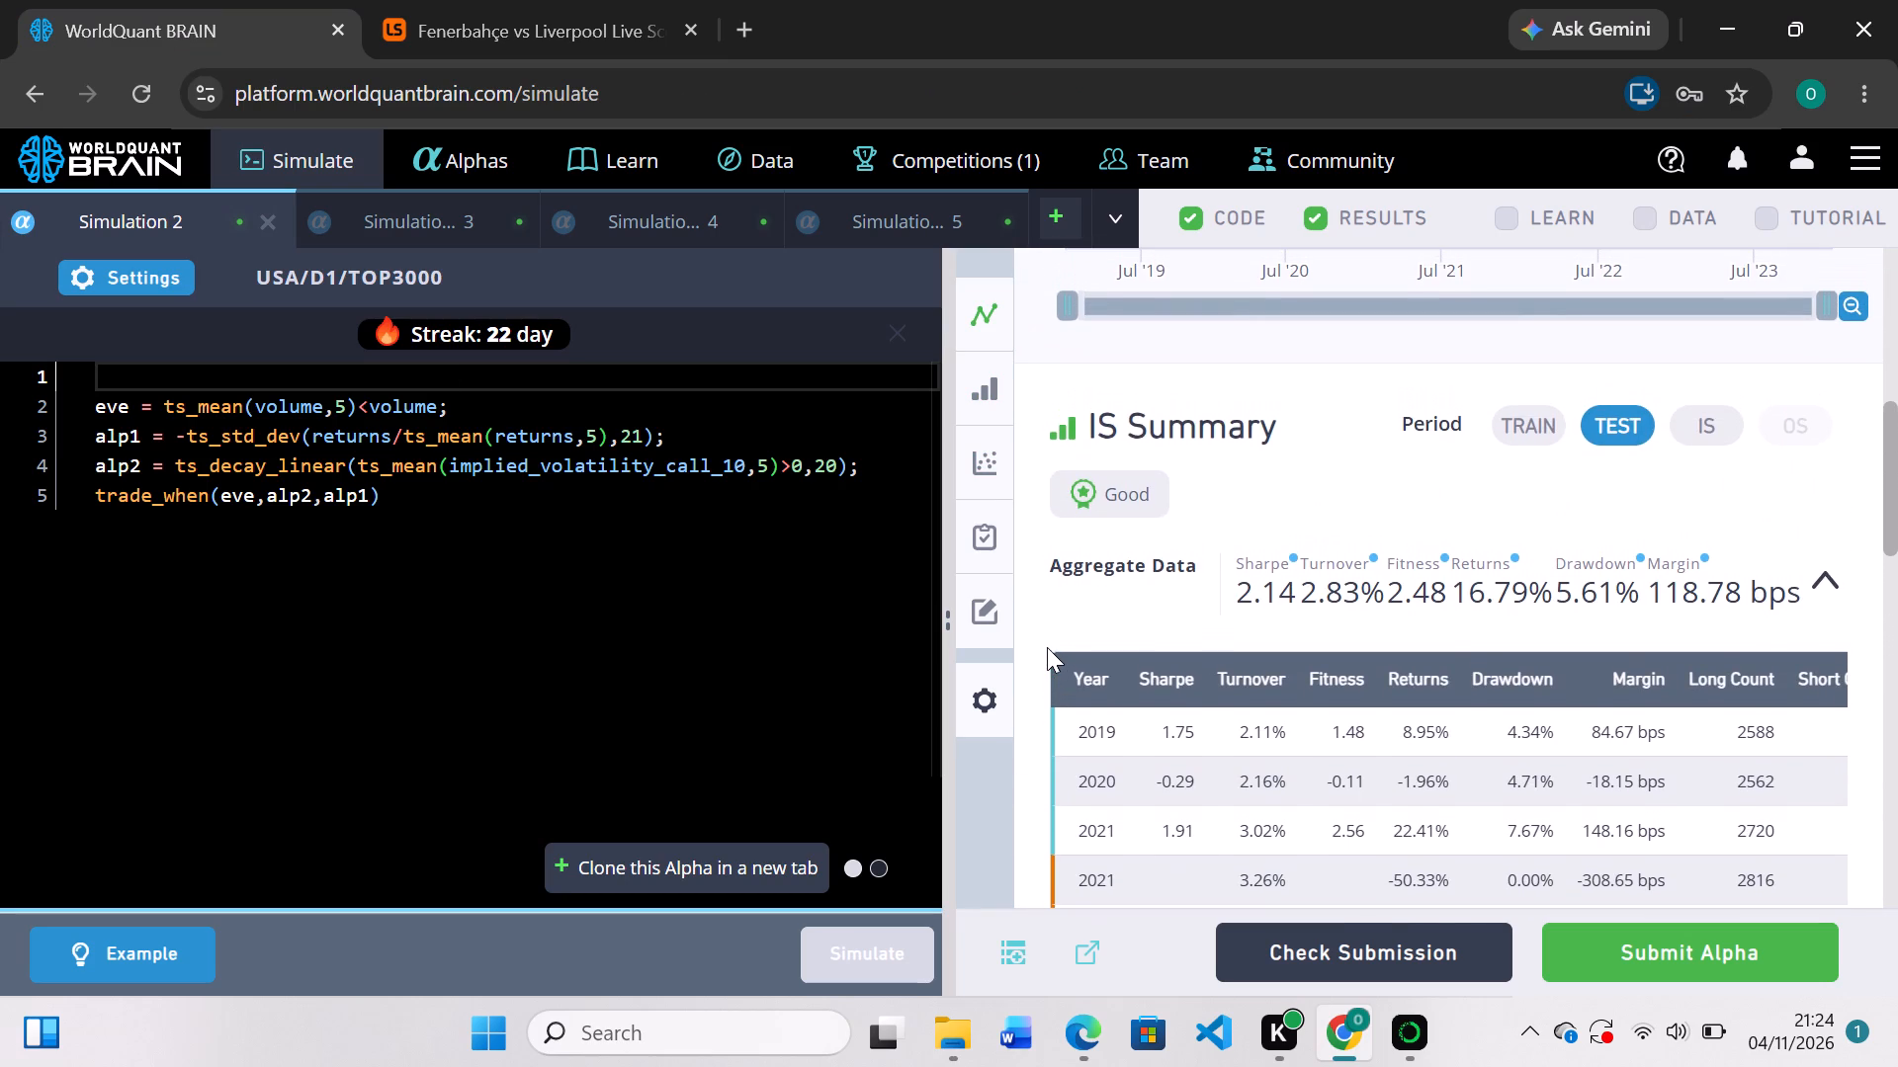
{"action": "scroll", "coordinate": [1047, 647], "scroll_direction": "up", "scroll_amount": 1}
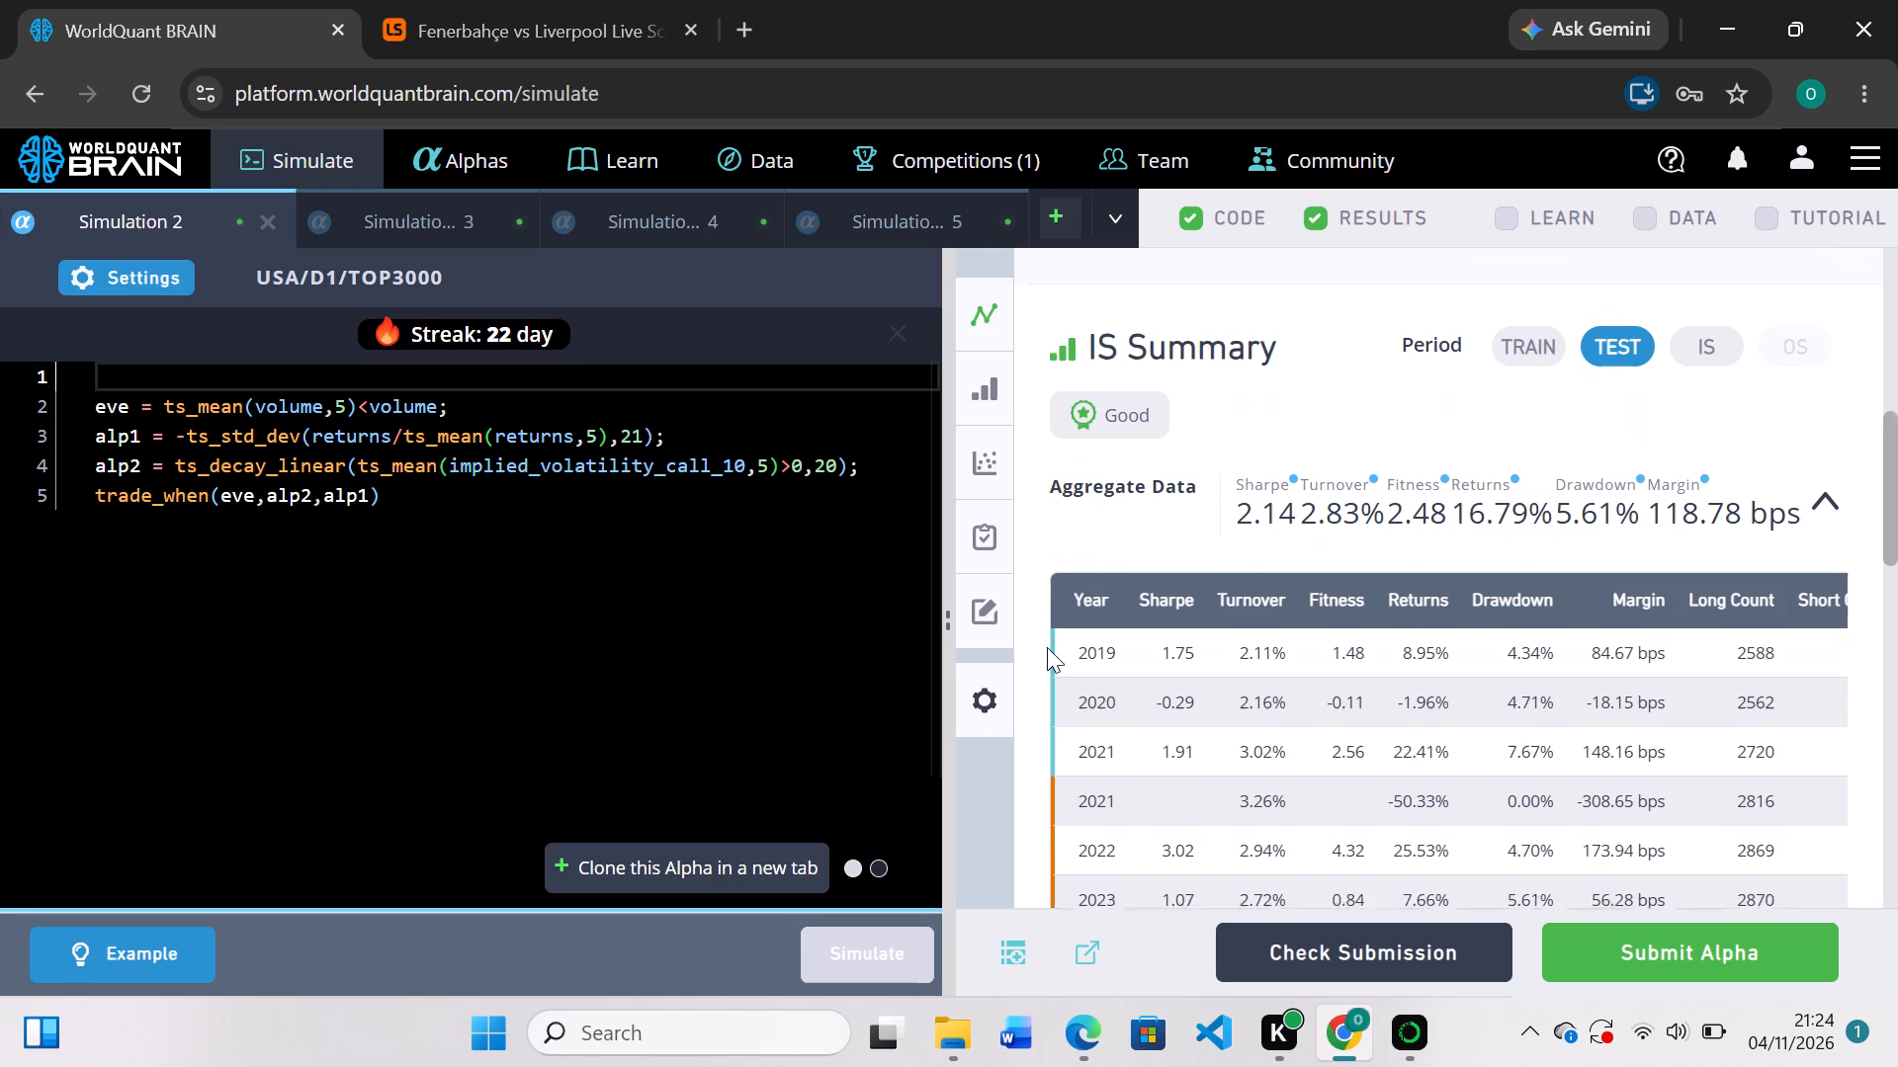
{"action": "scroll", "coordinate": [1047, 647], "scroll_direction": "up", "scroll_amount": 1}
{"action": "scroll", "coordinate": [1047, 647], "scroll_direction": "down", "scroll_amount": 4}
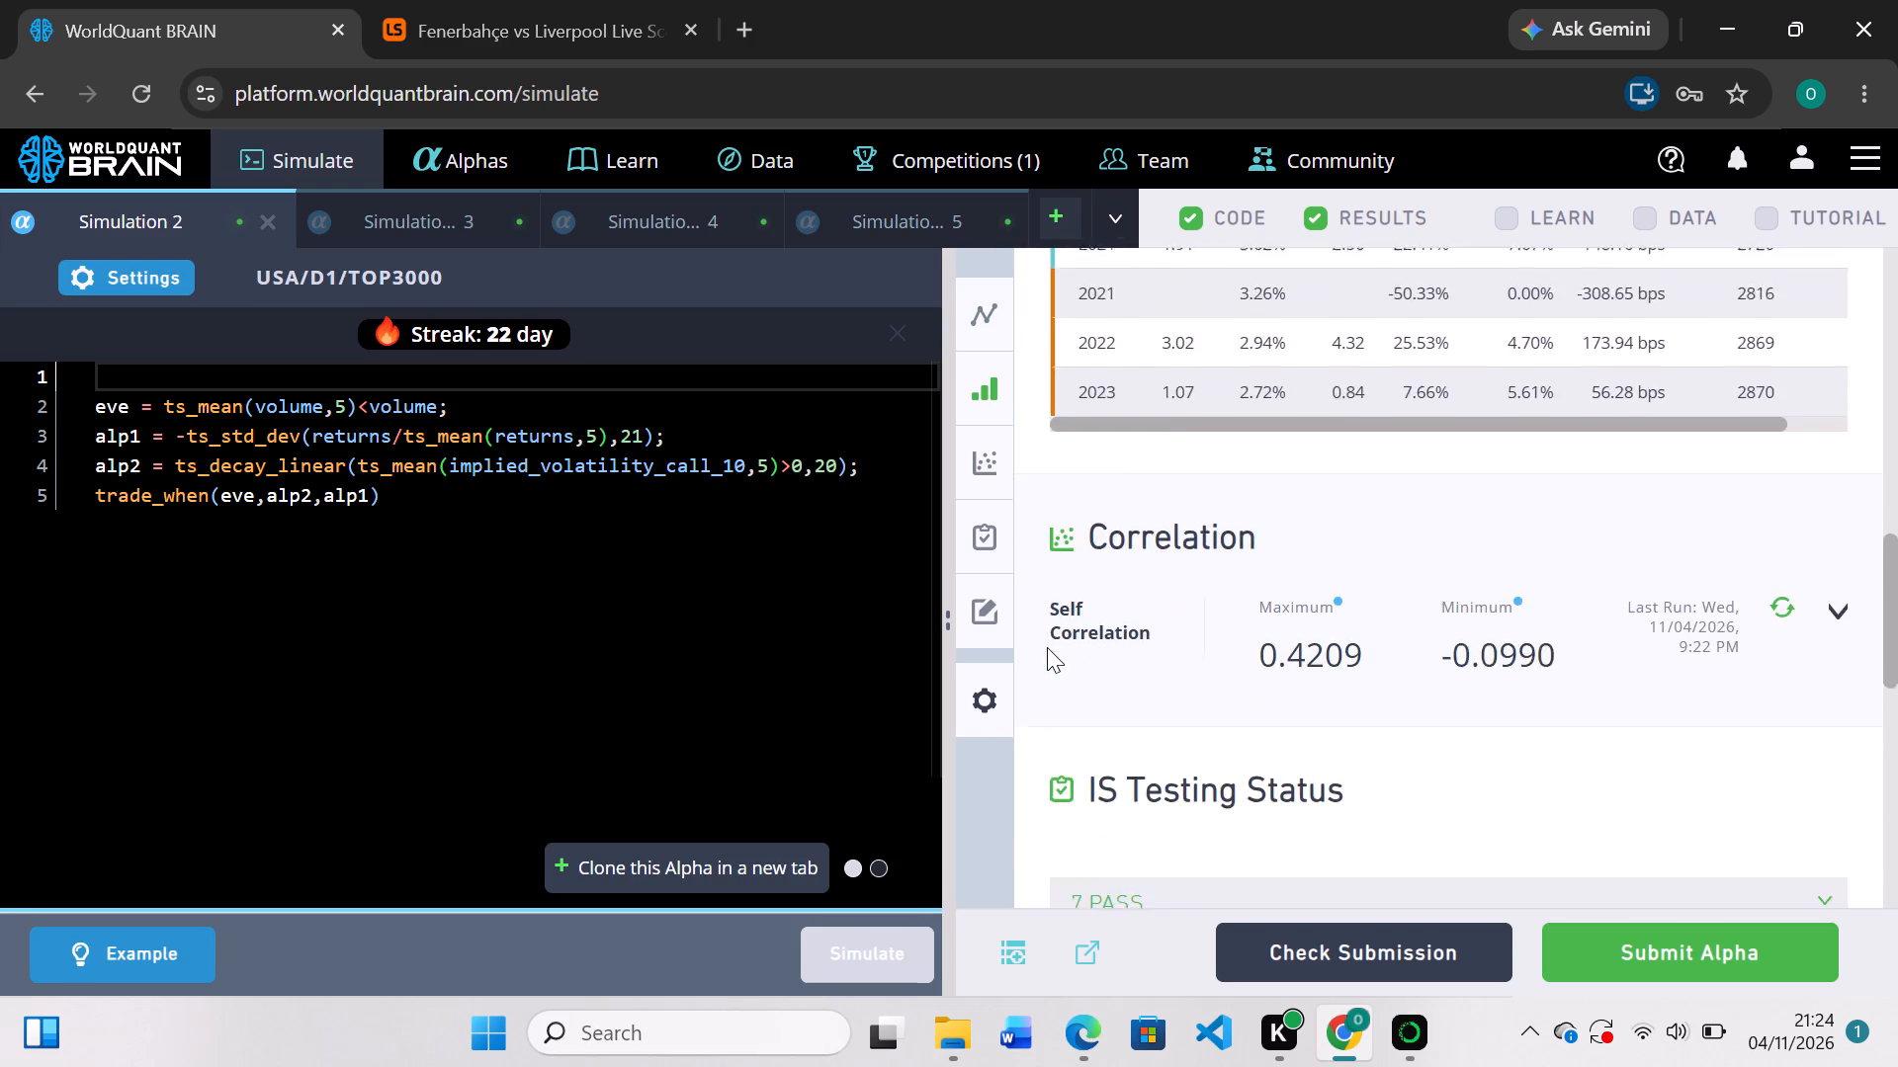
{"action": "left_click", "coordinate": [158, 285]}
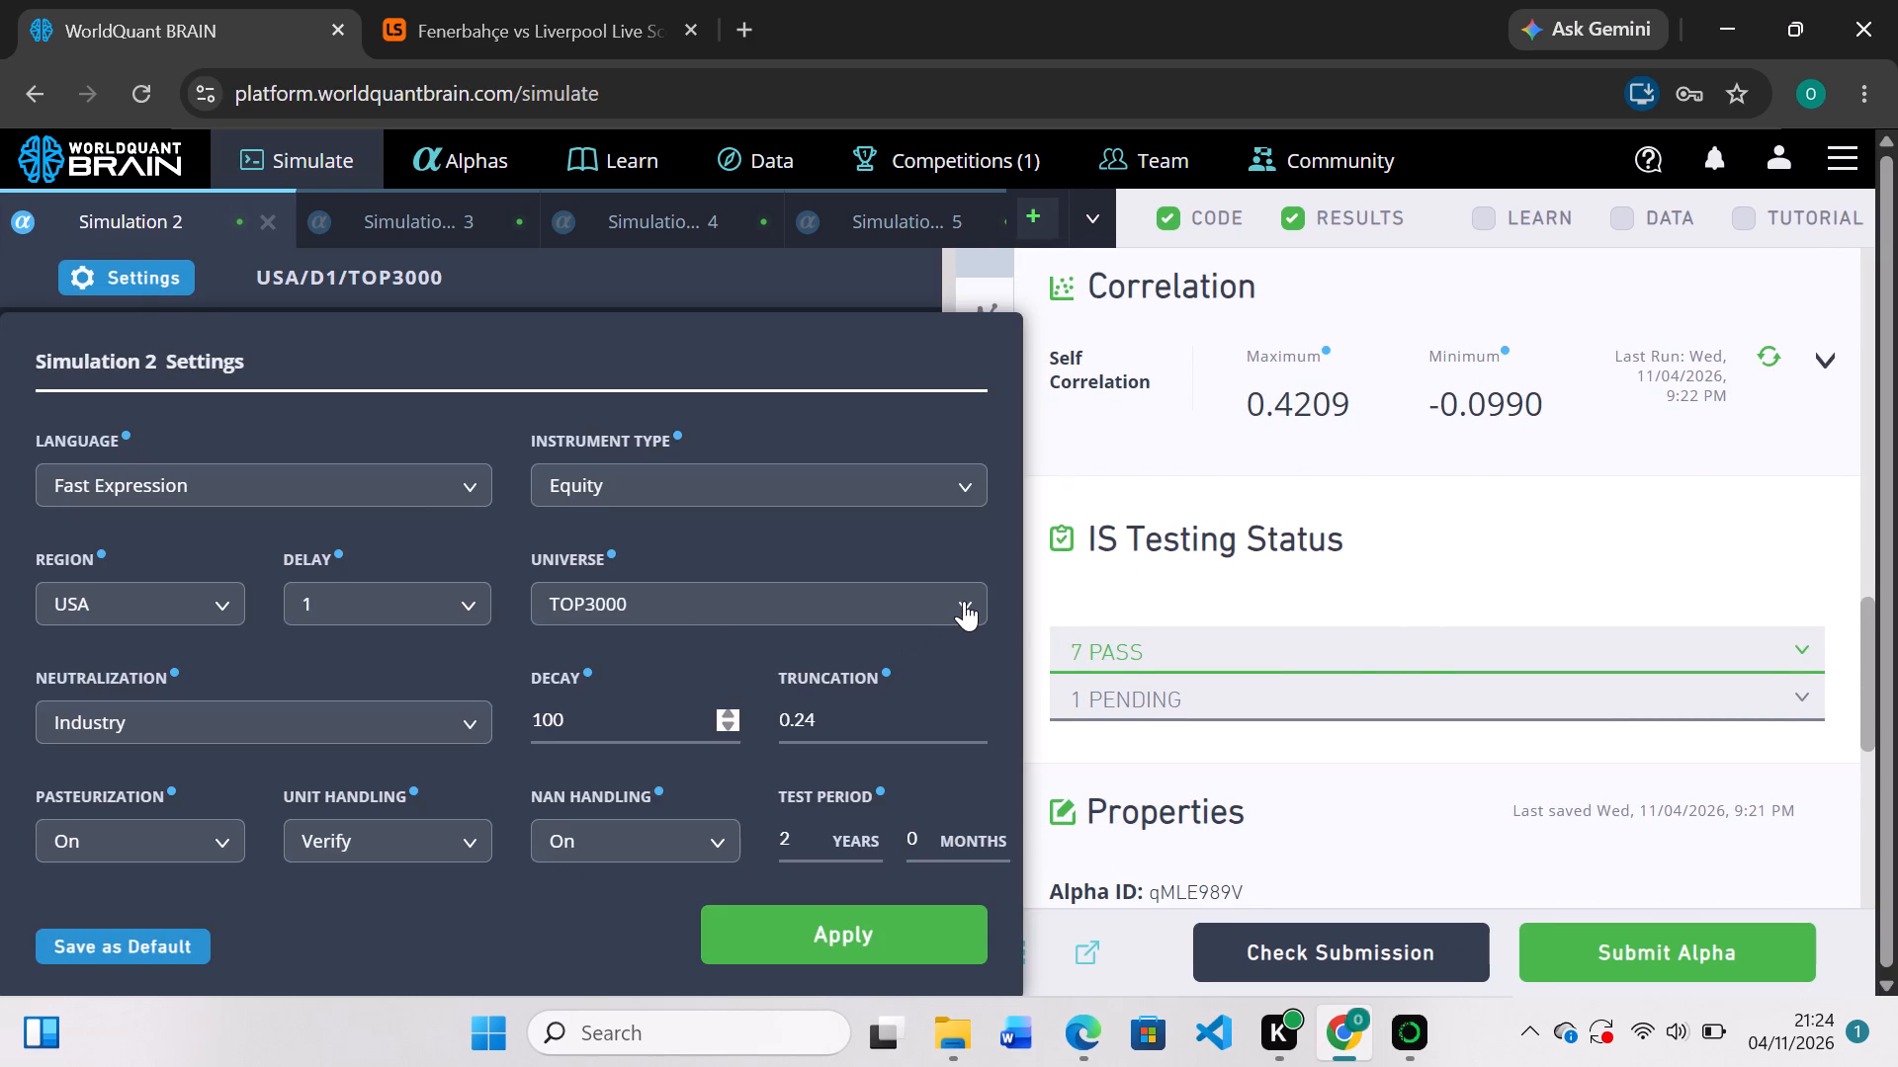
{"action": "left_click", "coordinate": [964, 601]}
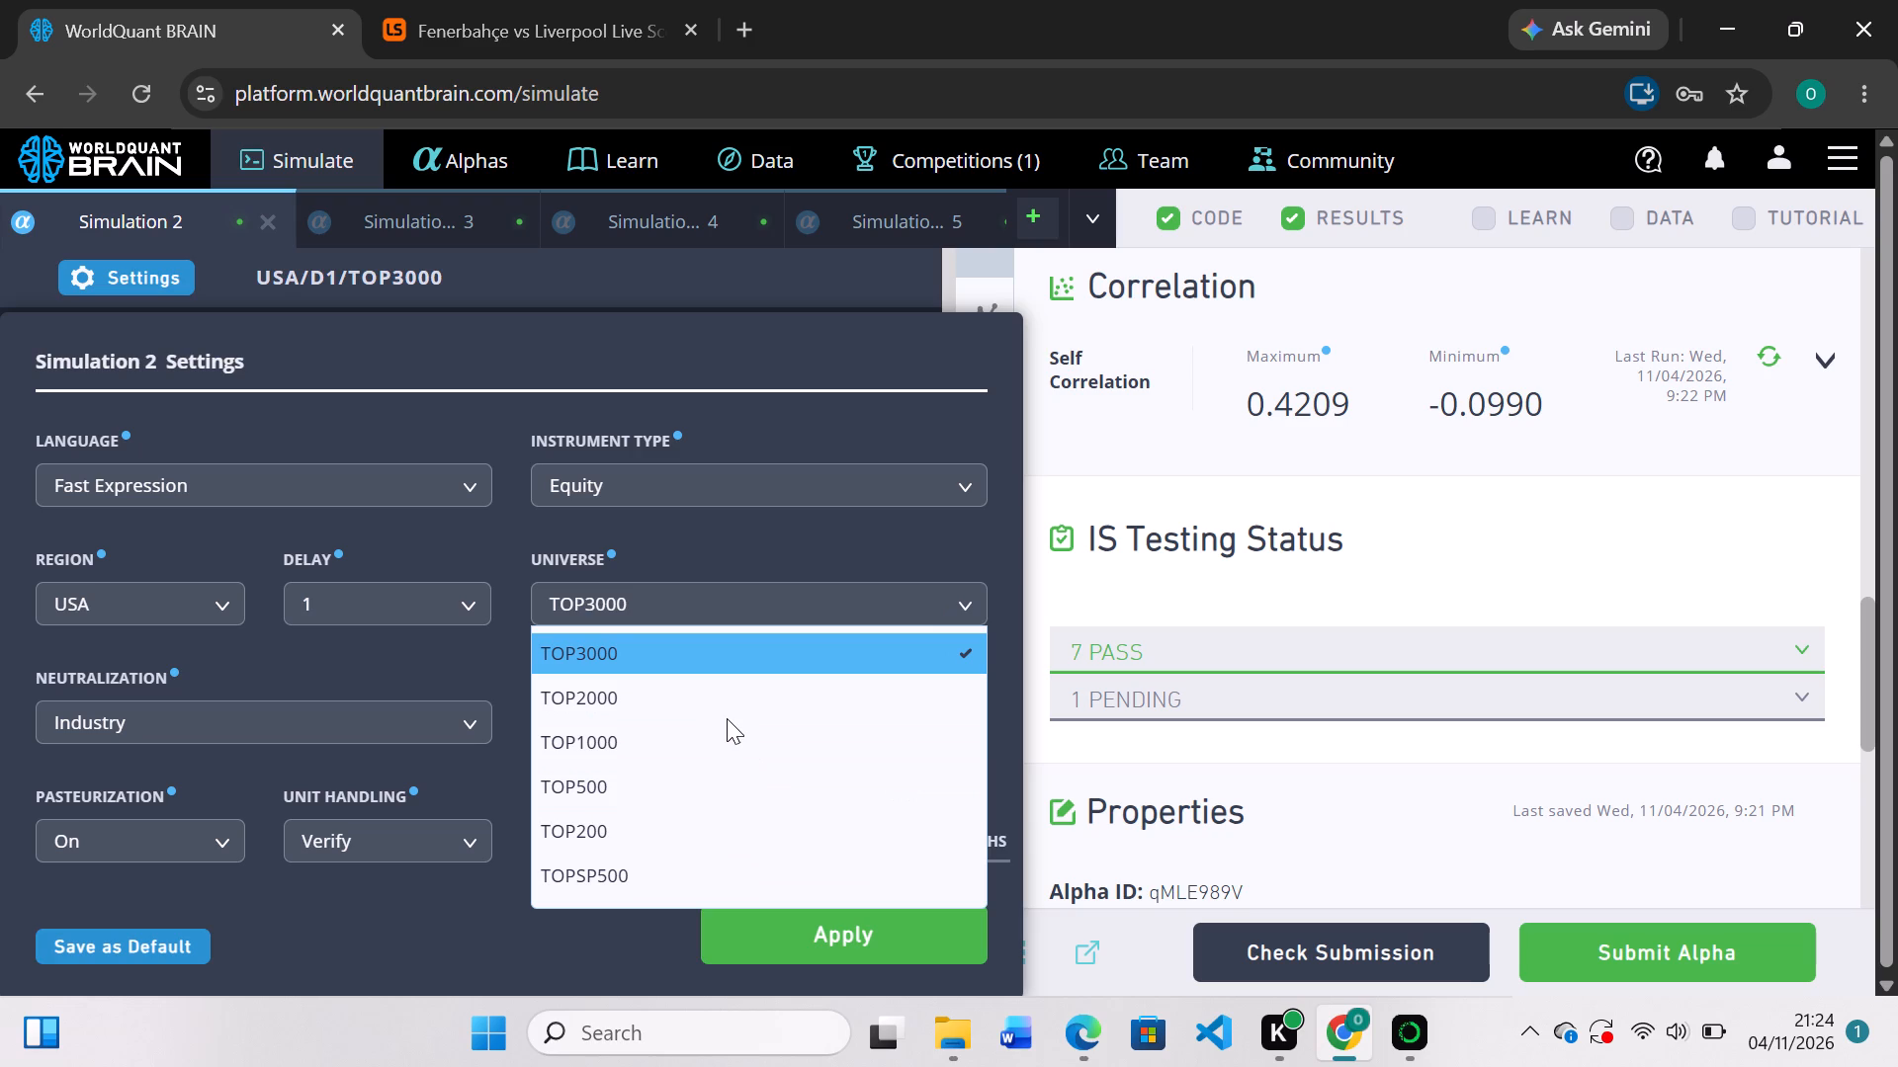
{"action": "left_click", "coordinate": [727, 724]}
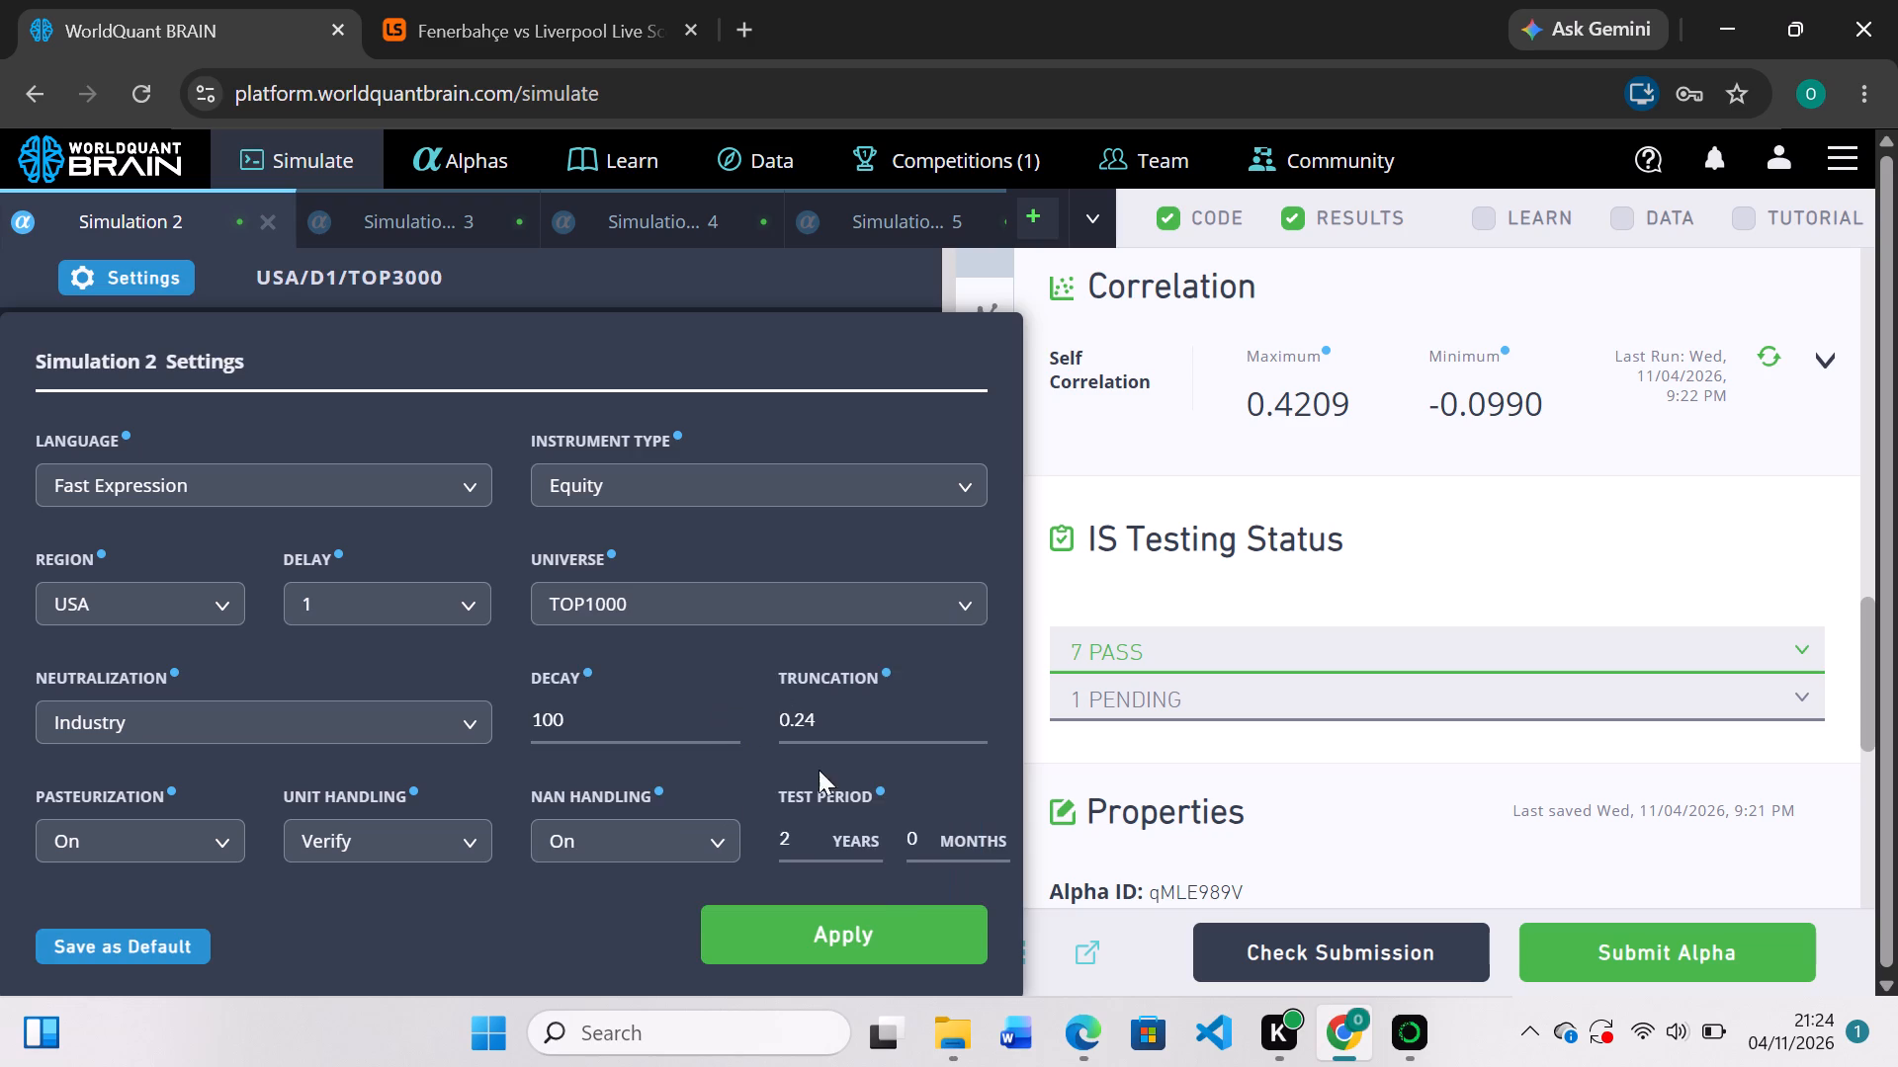
{"action": "left_click", "coordinate": [887, 926]}
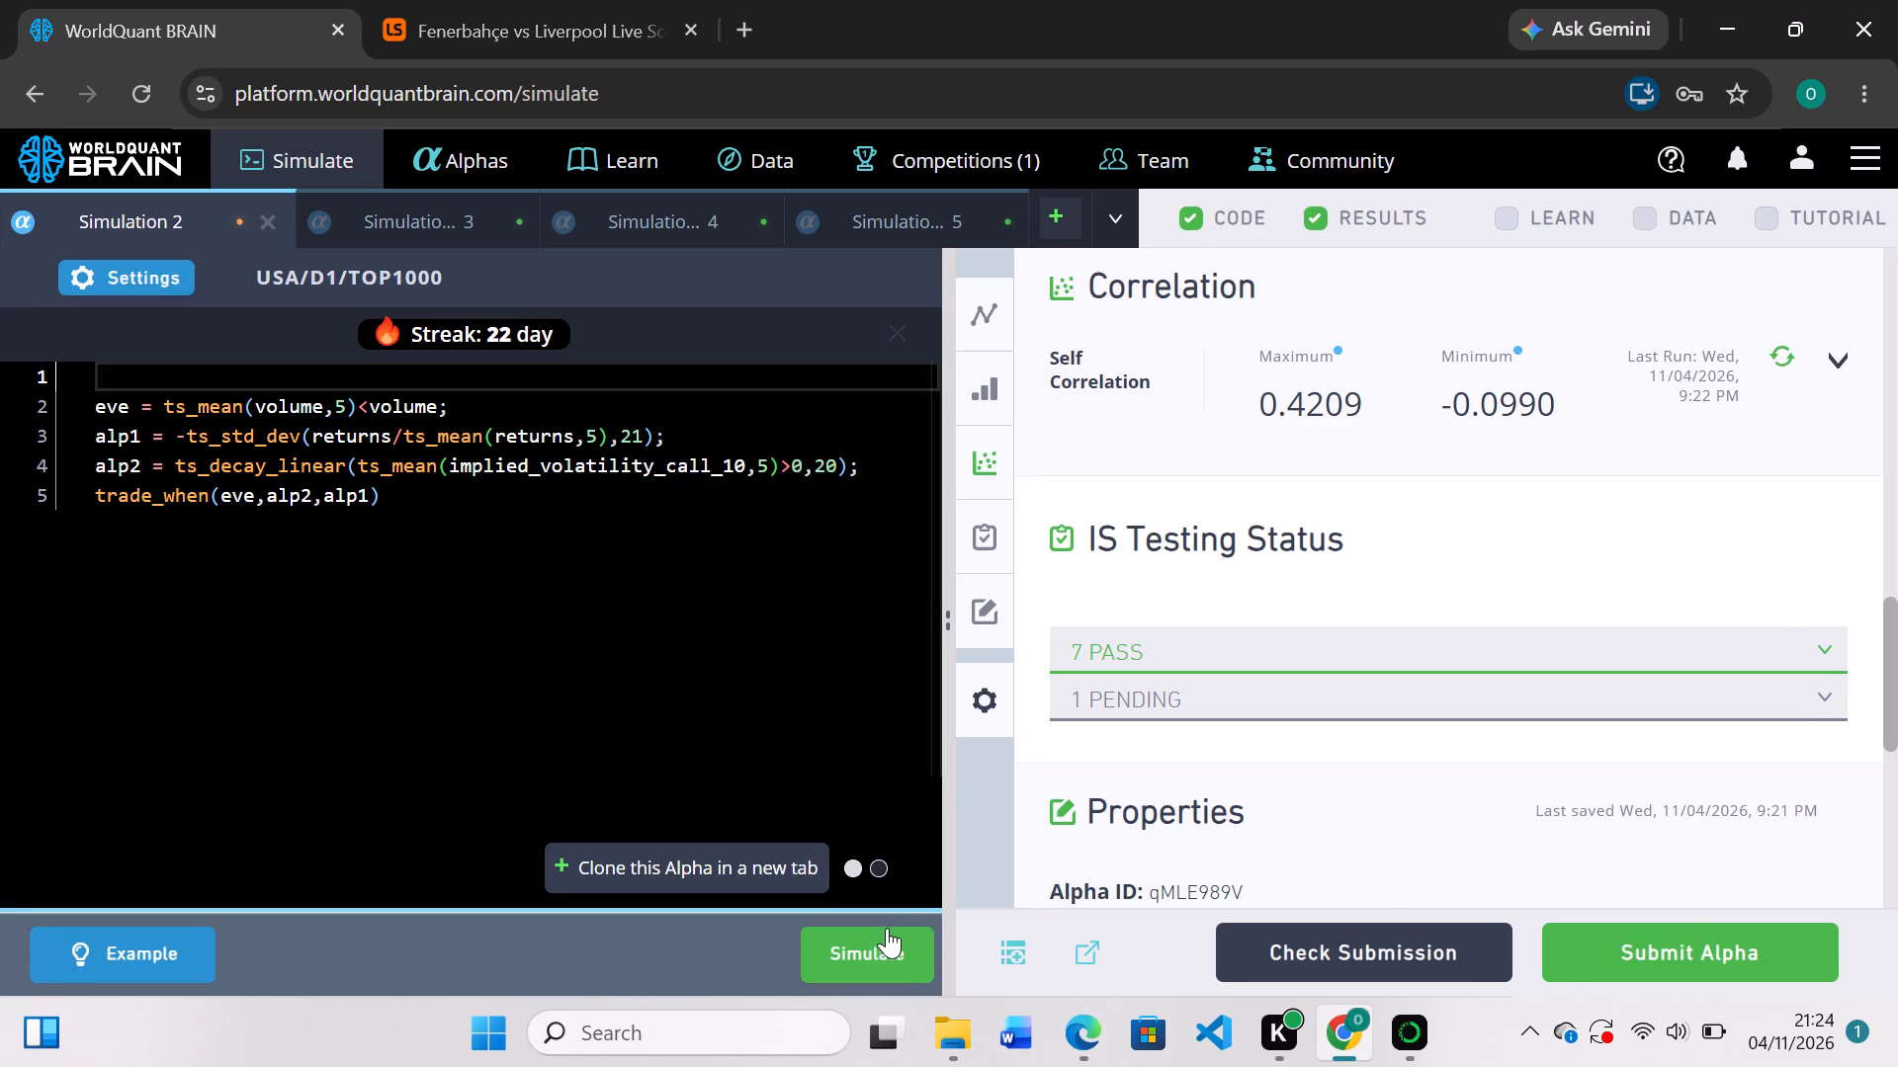
{"action": "left_click", "coordinate": [887, 934]}
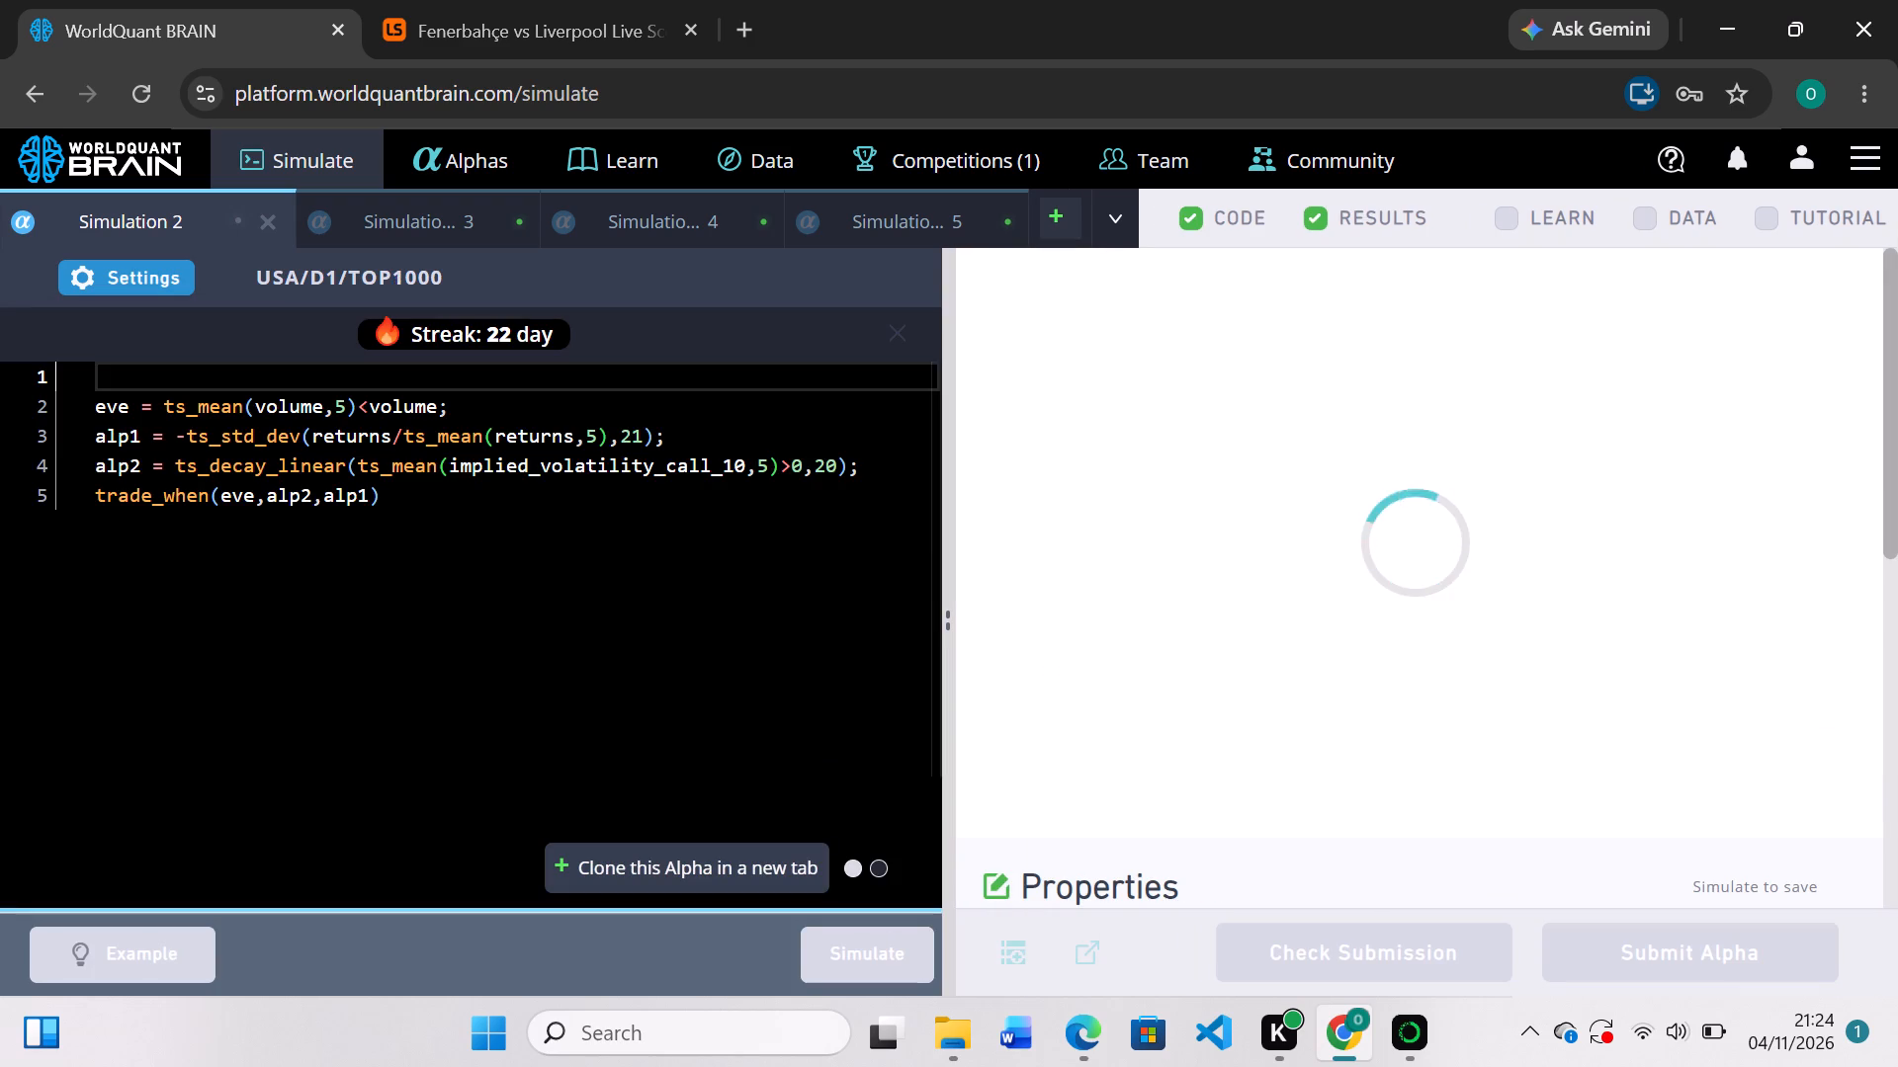
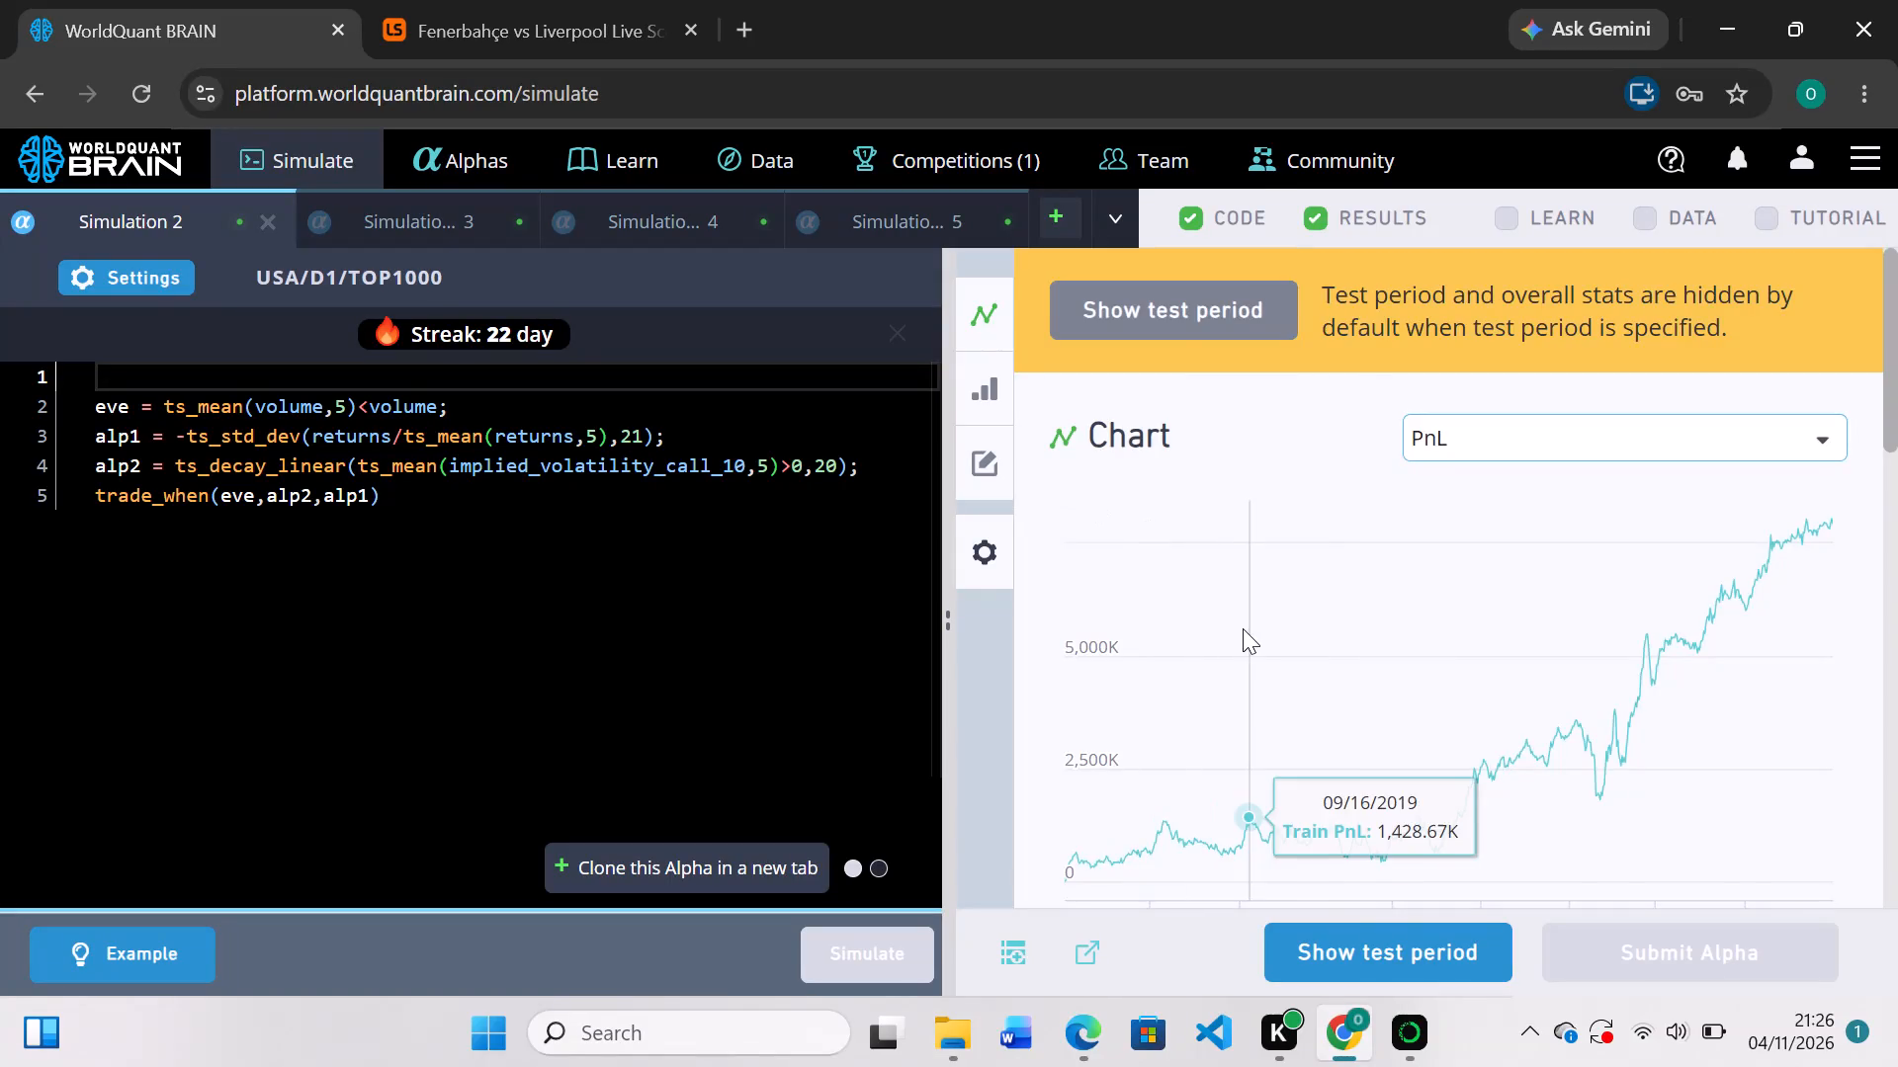
Review the TOP1000 simulation's training-period PnL chart and IS Summary, and reveal its test-period results.
{"action": "scroll", "coordinate": [1243, 628], "scroll_direction": "down", "scroll_amount": 1}
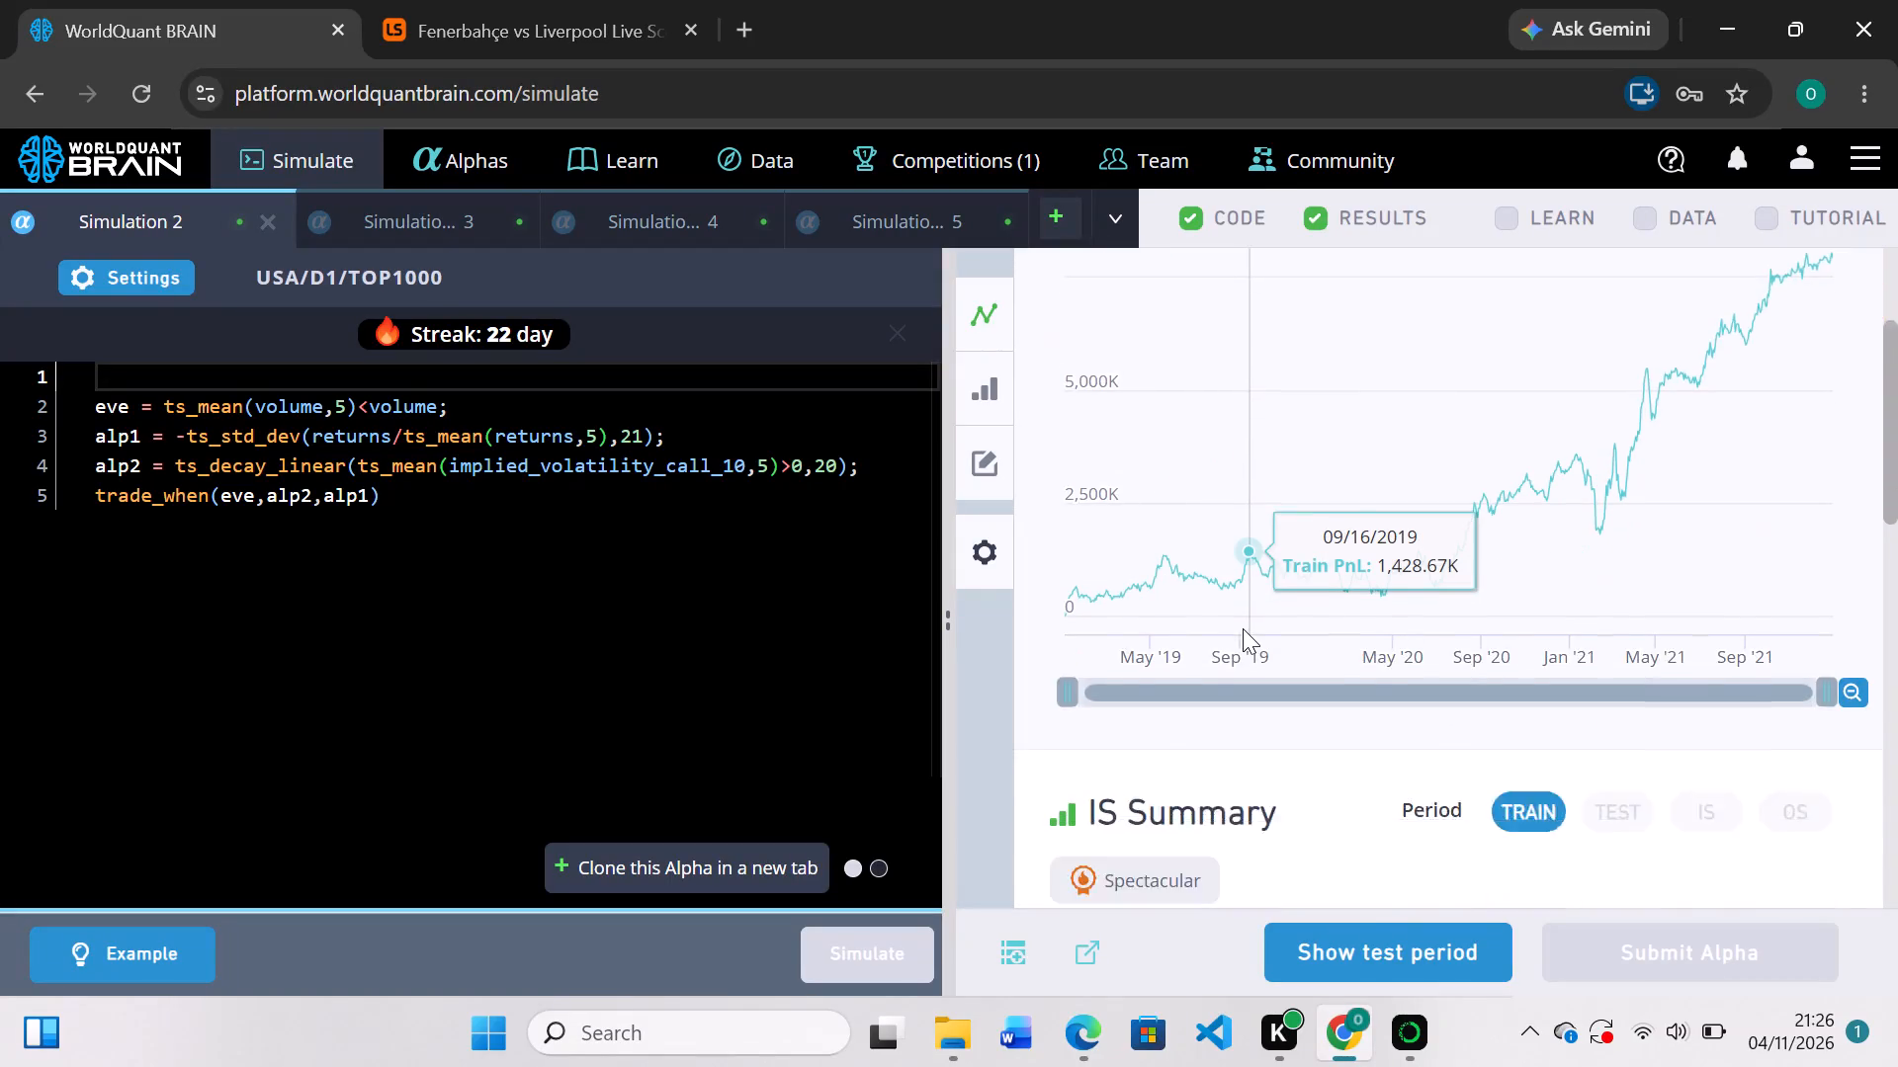
{"action": "scroll", "coordinate": [1243, 628], "scroll_direction": "down", "scroll_amount": 1}
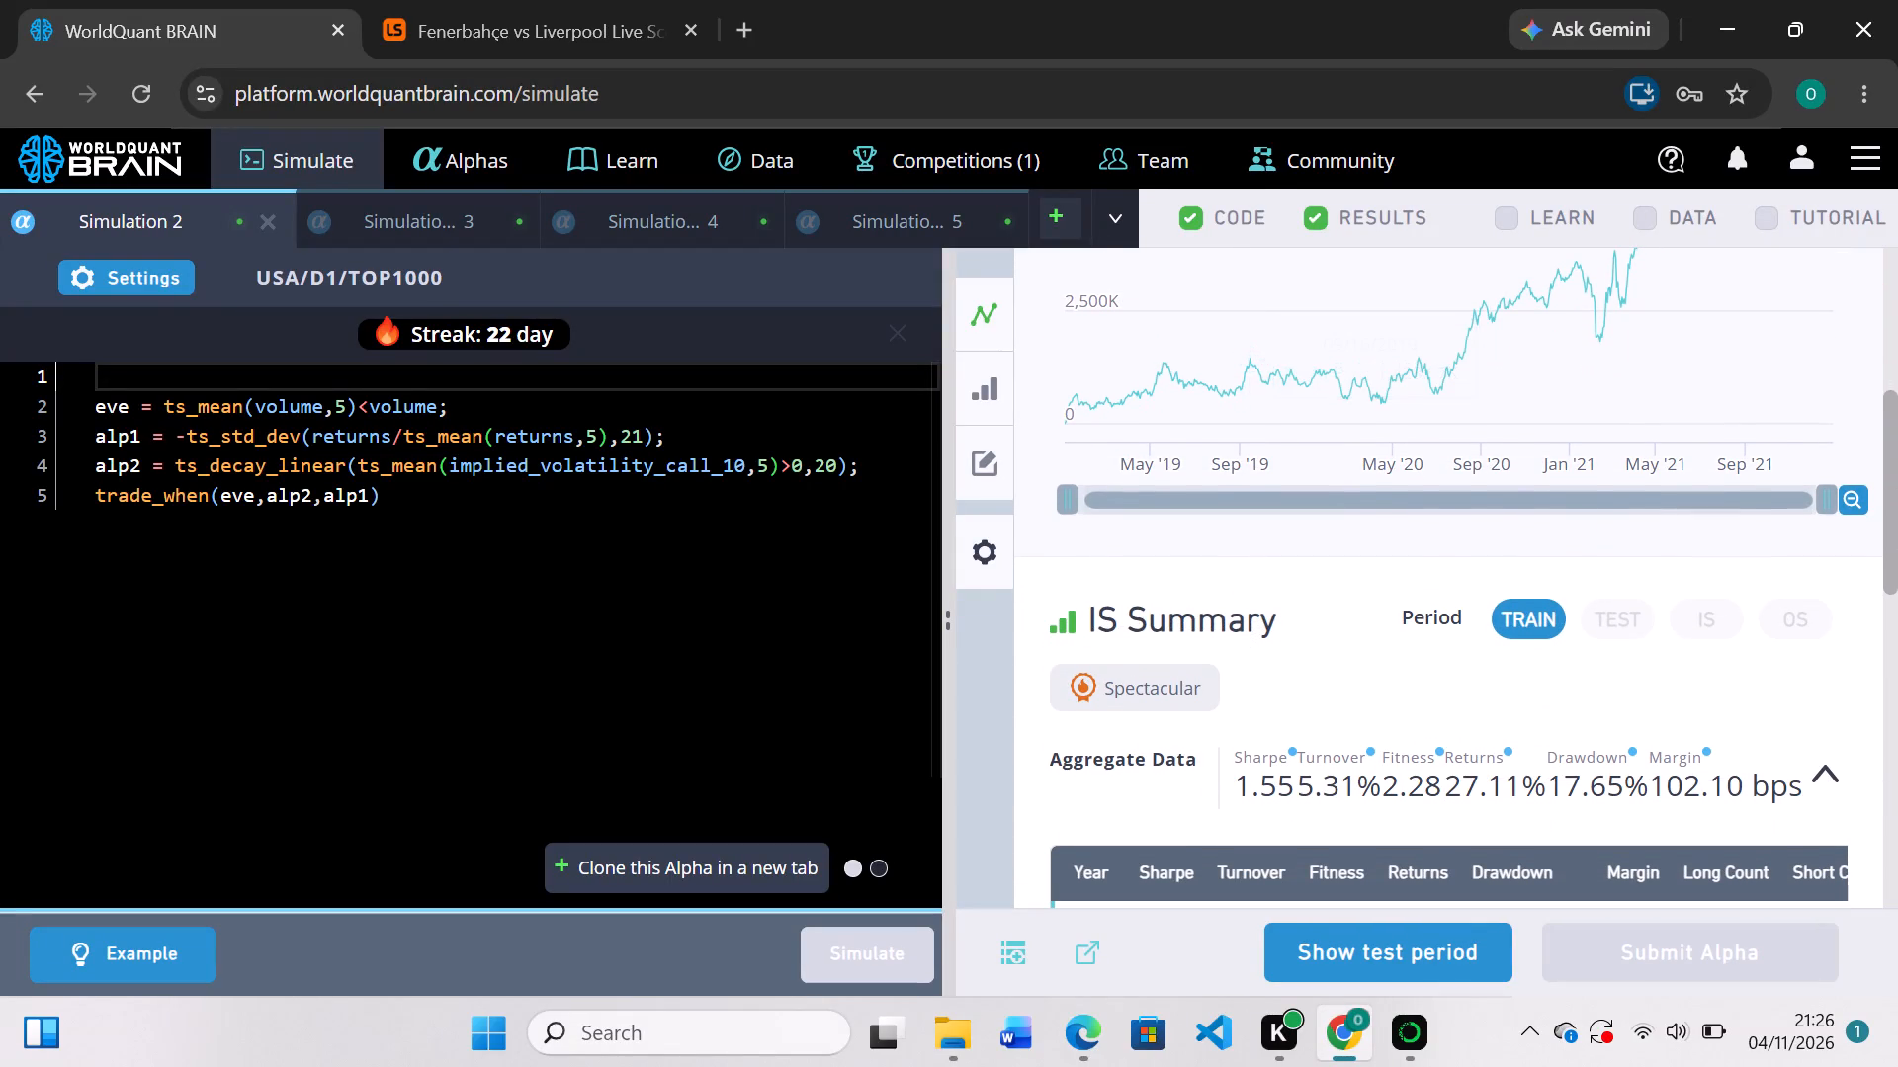
{"action": "scroll", "coordinate": [1243, 628], "scroll_direction": "down", "scroll_amount": 2}
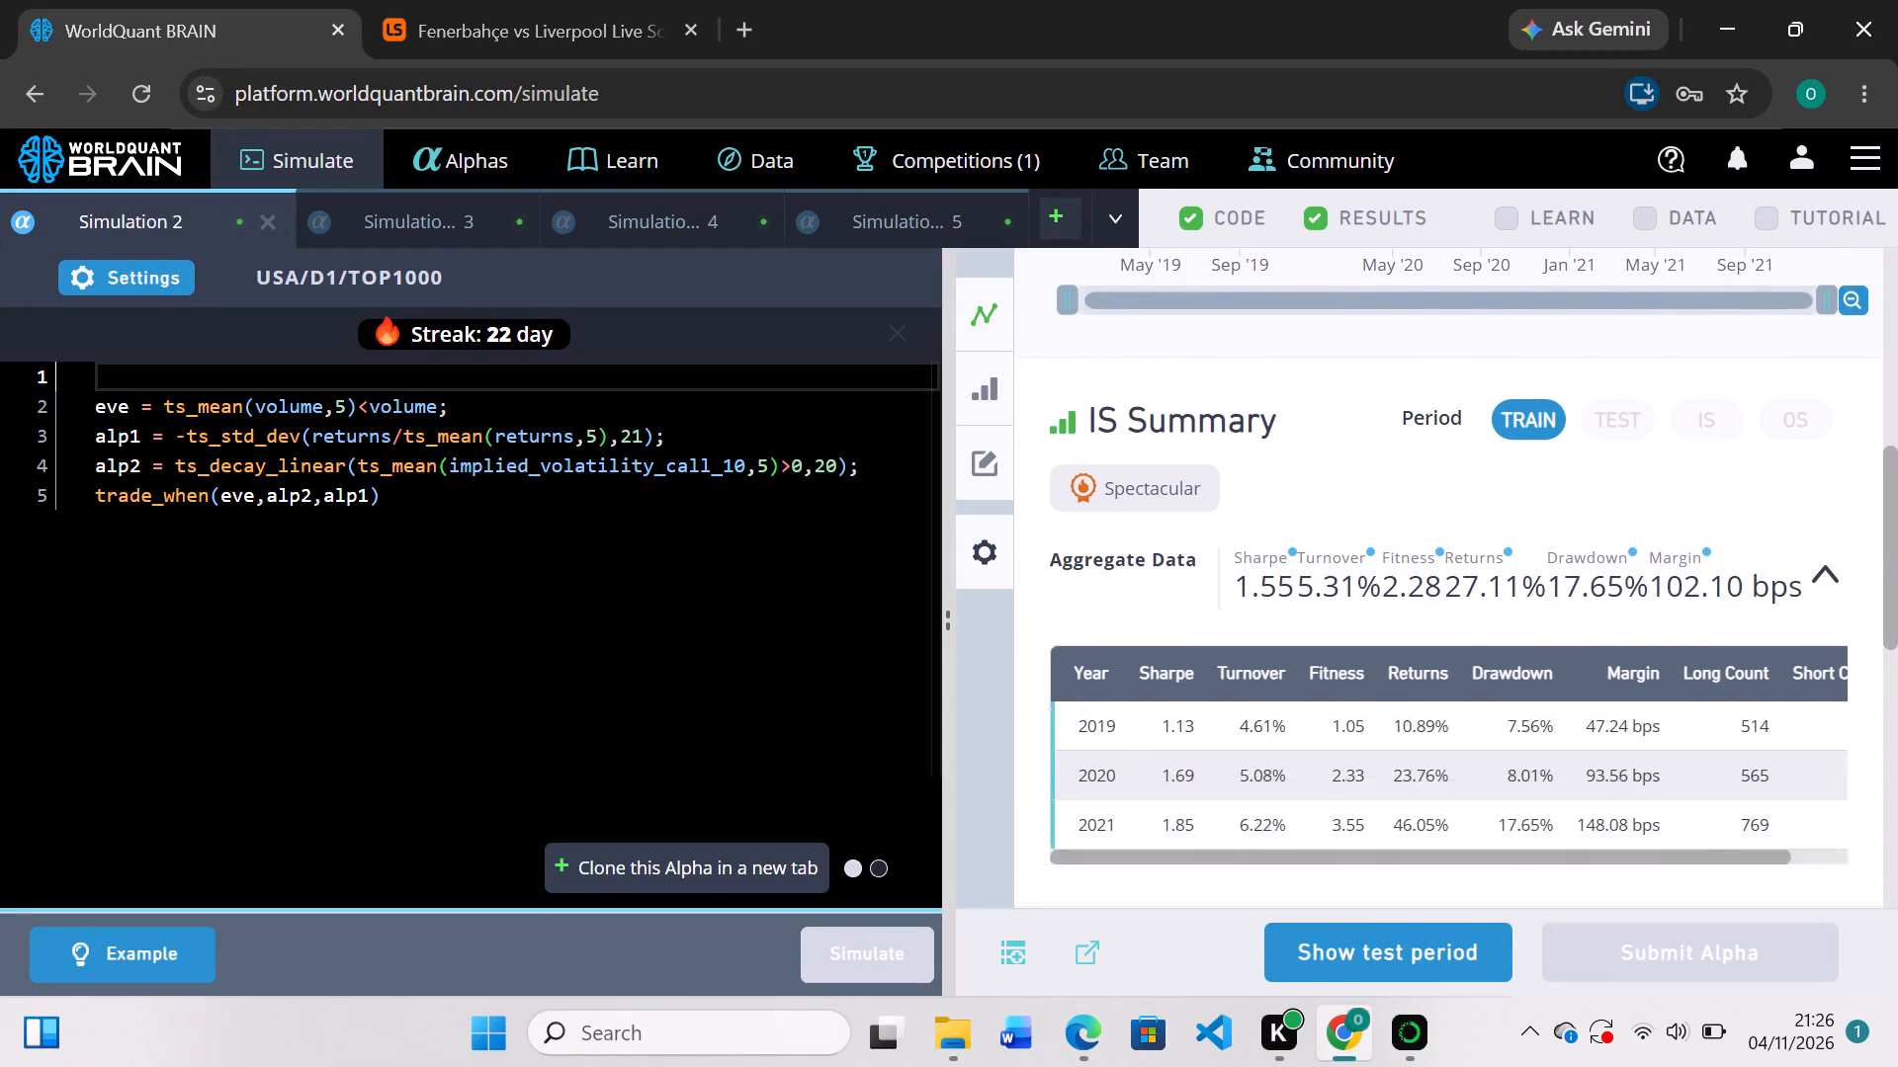
{"action": "scroll", "coordinate": [1243, 628], "scroll_direction": "down", "scroll_amount": 1}
{"action": "left_click", "coordinate": [1368, 934]}
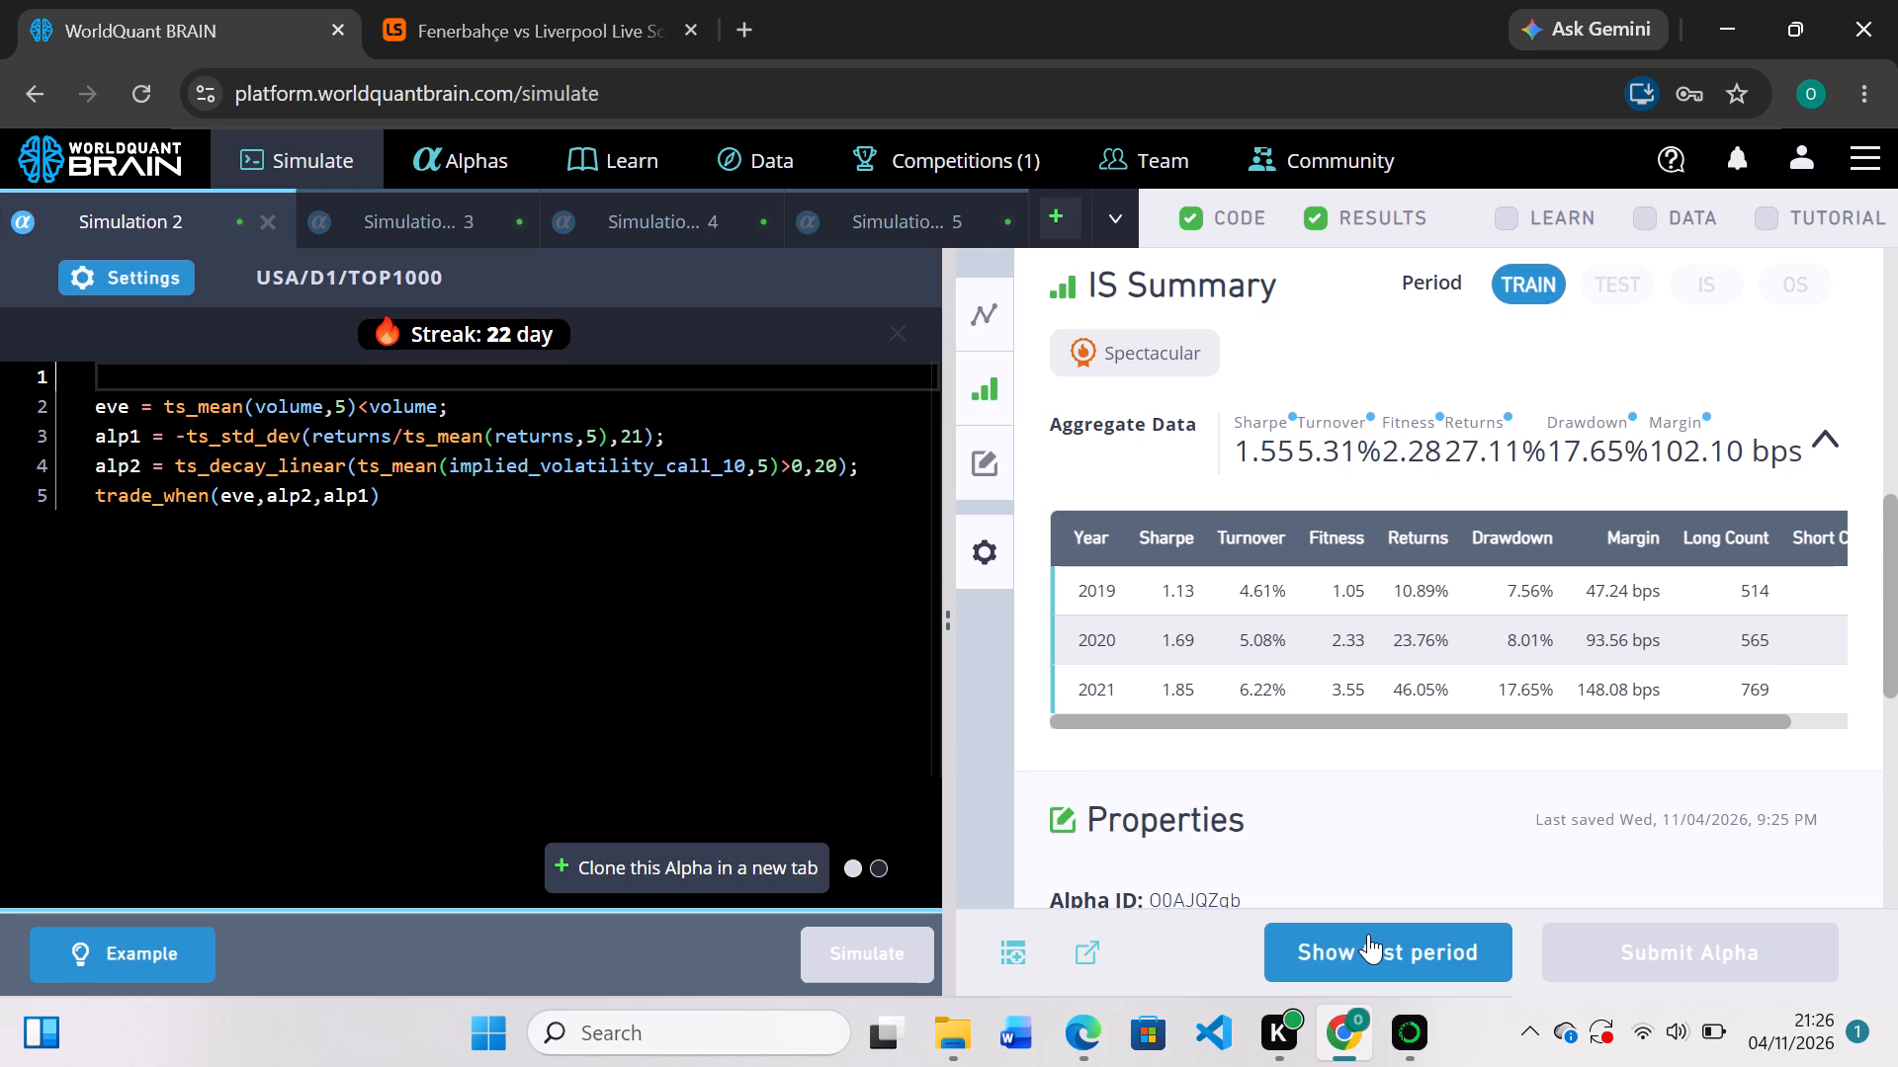
Run the self-correlation check on the TOP1000 alpha and review its yearly and test-period IS Summary.
{"action": "scroll", "coordinate": [1410, 634], "scroll_direction": "down", "scroll_amount": 2}
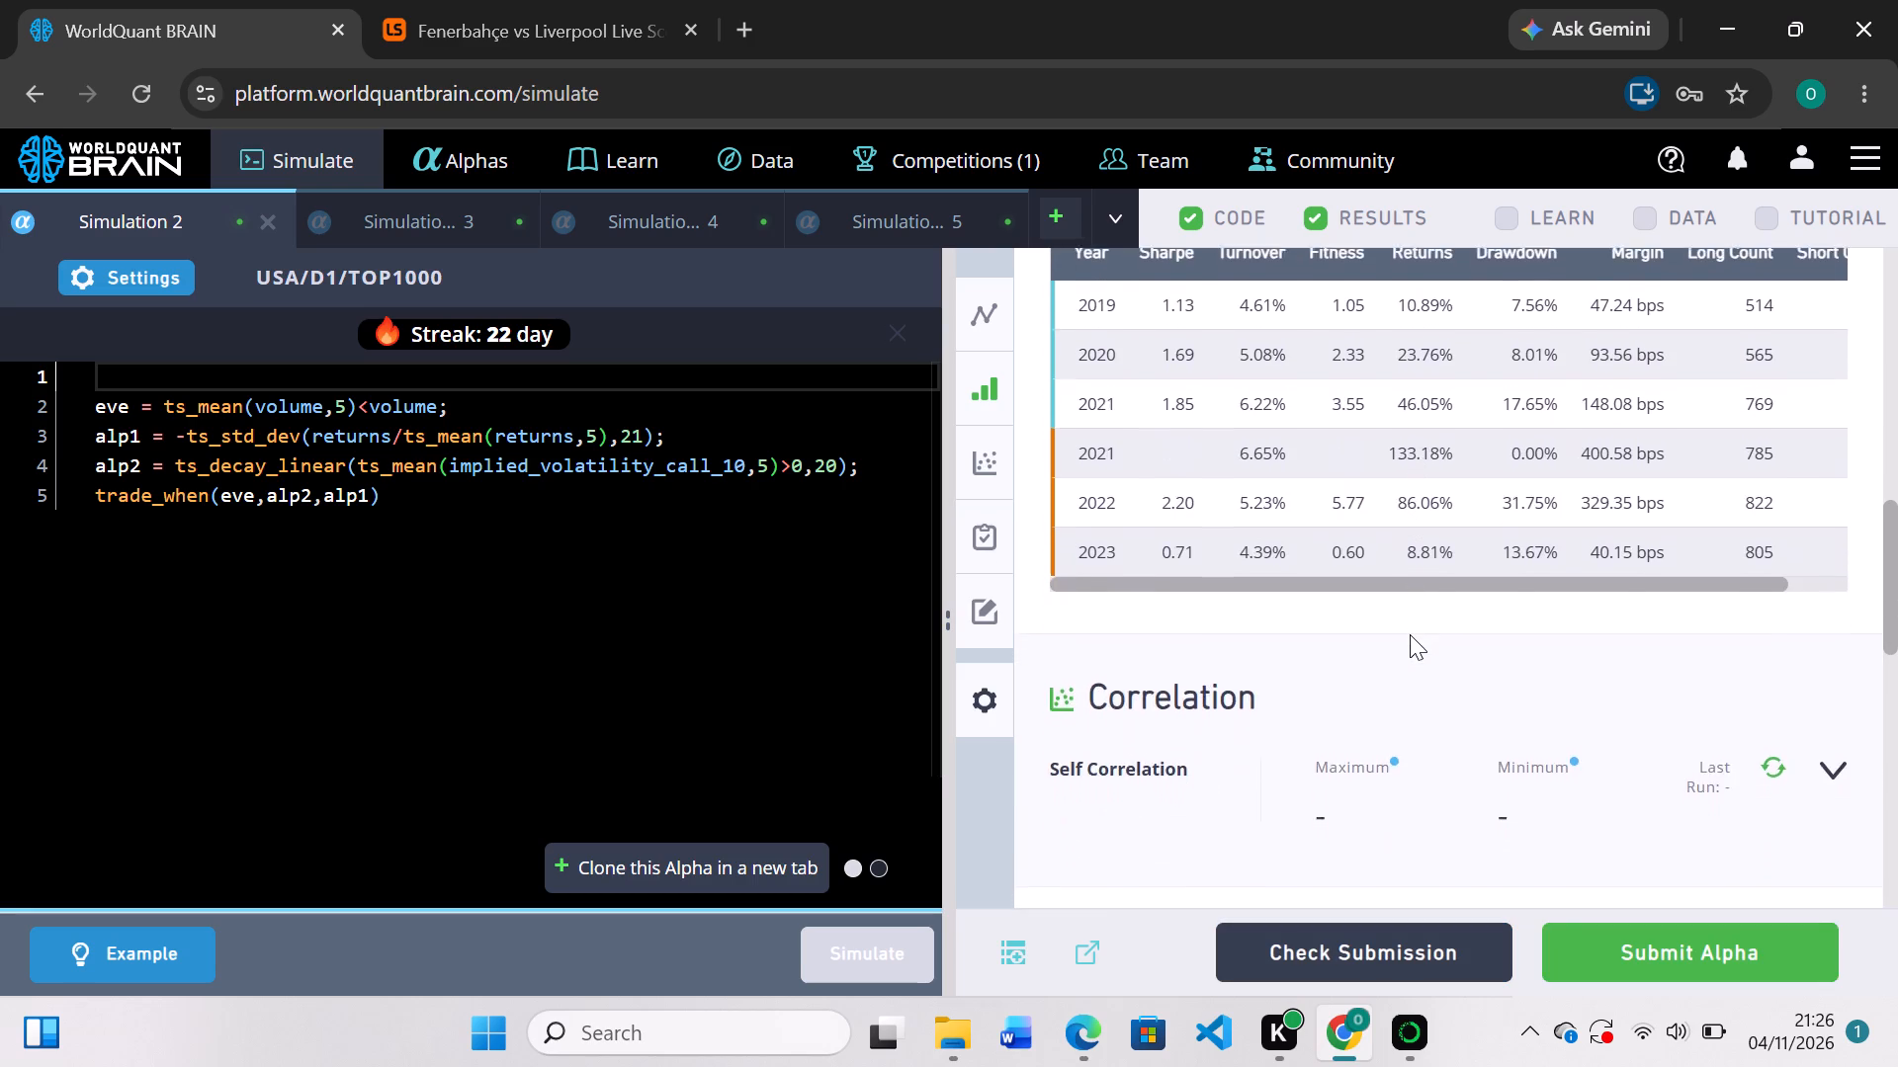
{"action": "scroll", "coordinate": [1410, 634], "scroll_direction": "down", "scroll_amount": 3}
{"action": "scroll", "coordinate": [1410, 634], "scroll_direction": "up", "scroll_amount": 3}
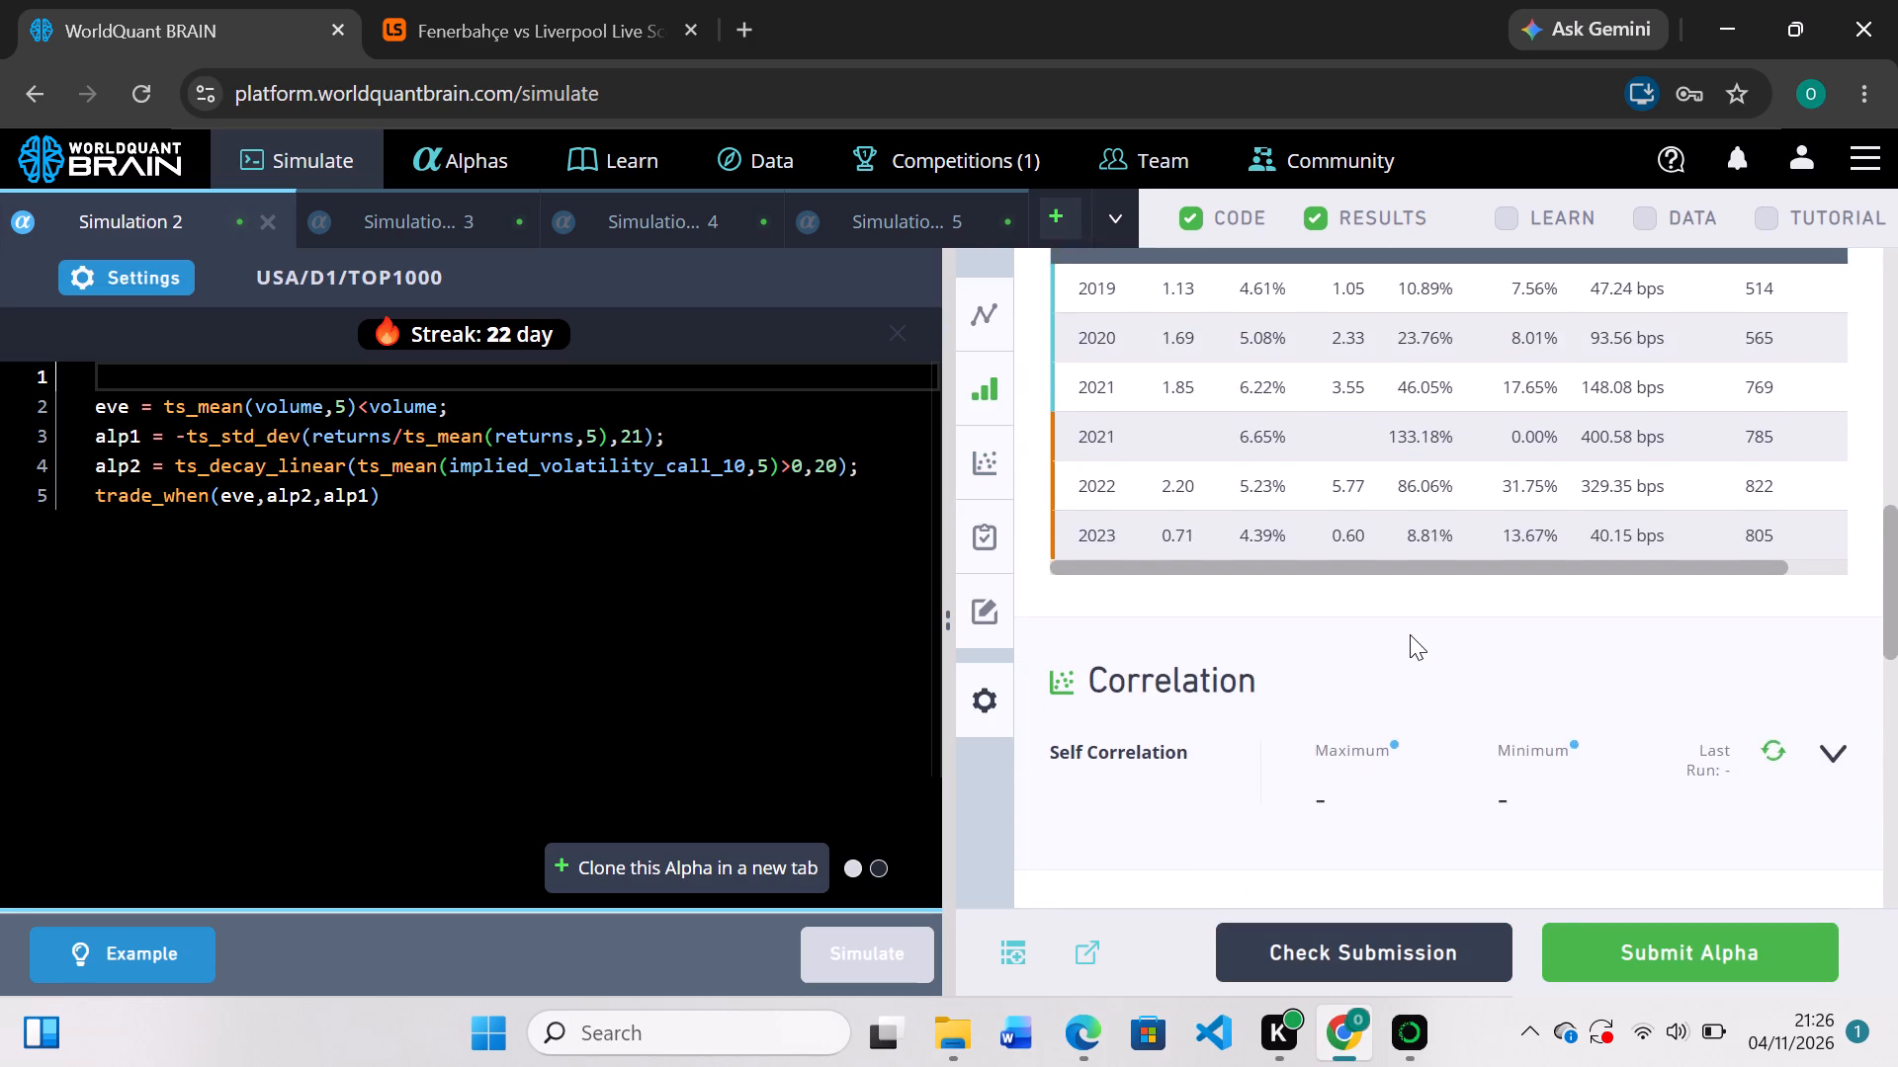
{"action": "scroll", "coordinate": [1410, 634], "scroll_direction": "down", "scroll_amount": 2}
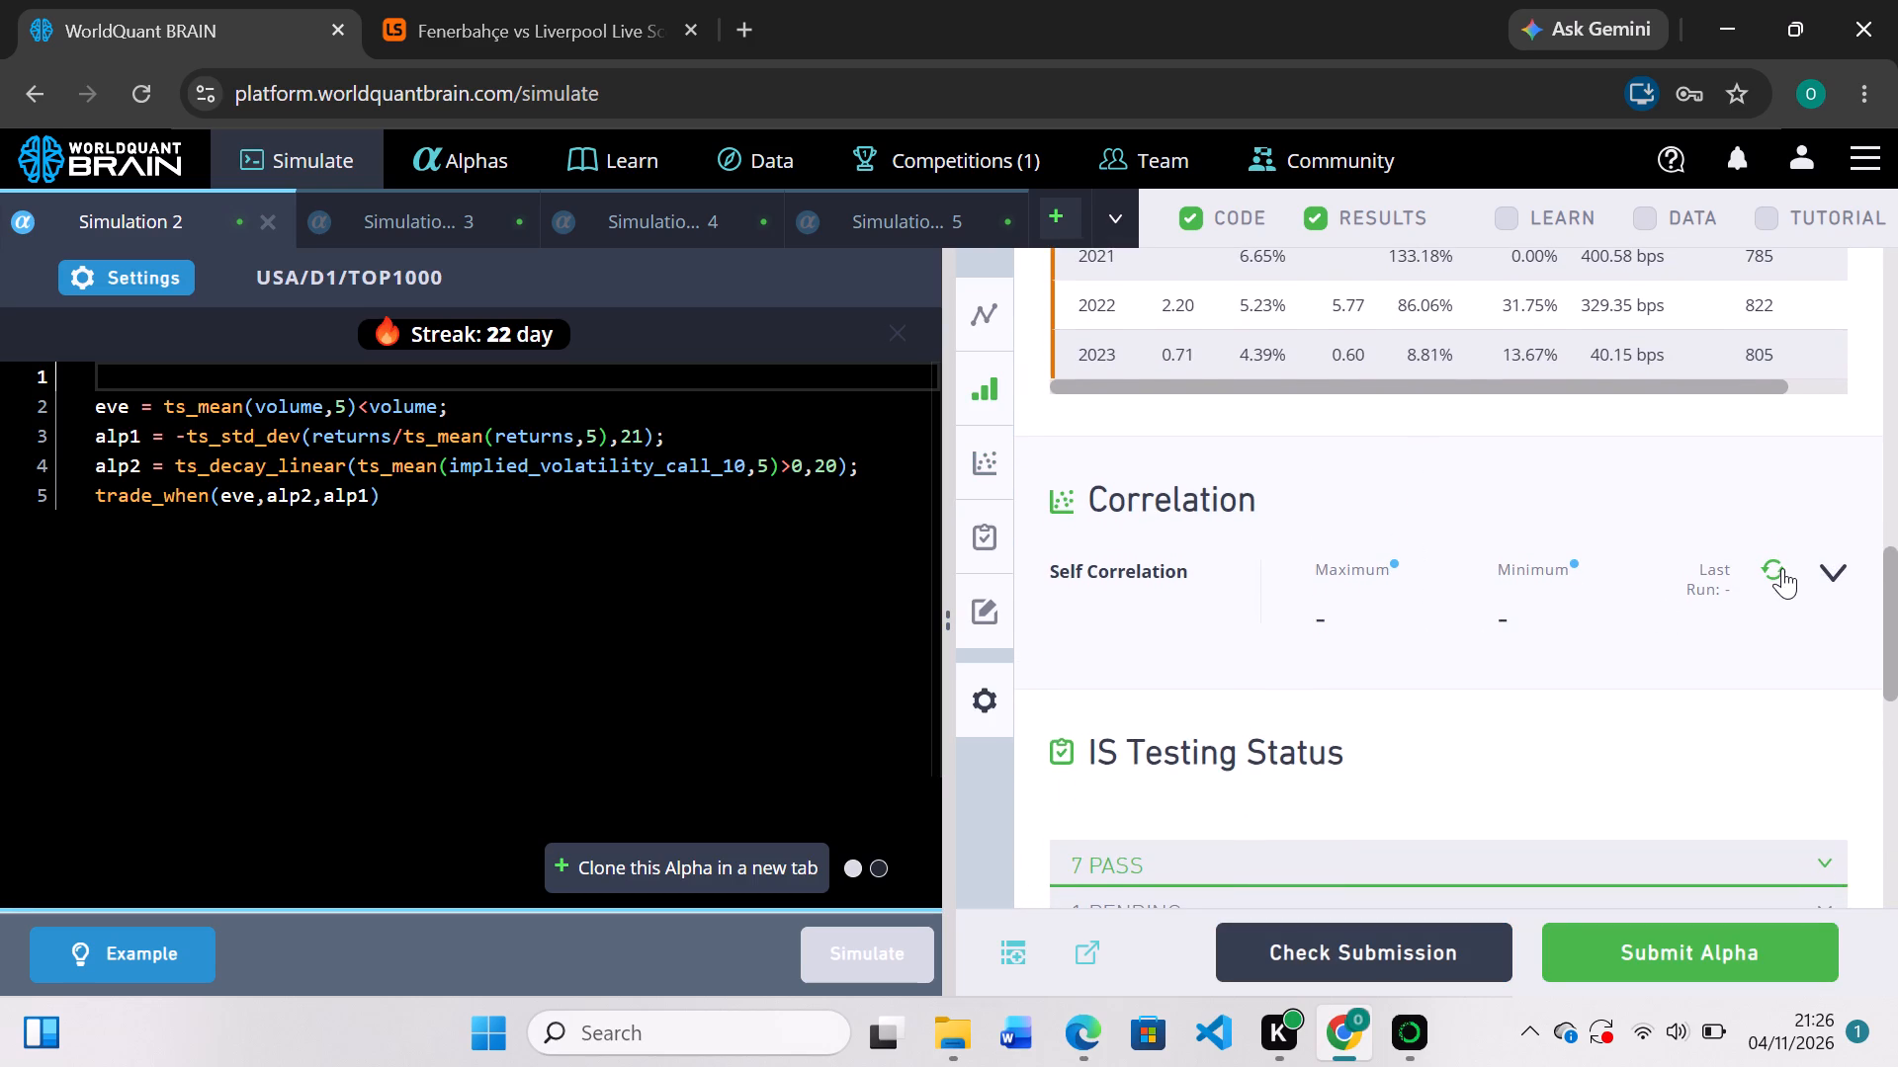
{"action": "left_click", "coordinate": [1780, 566]}
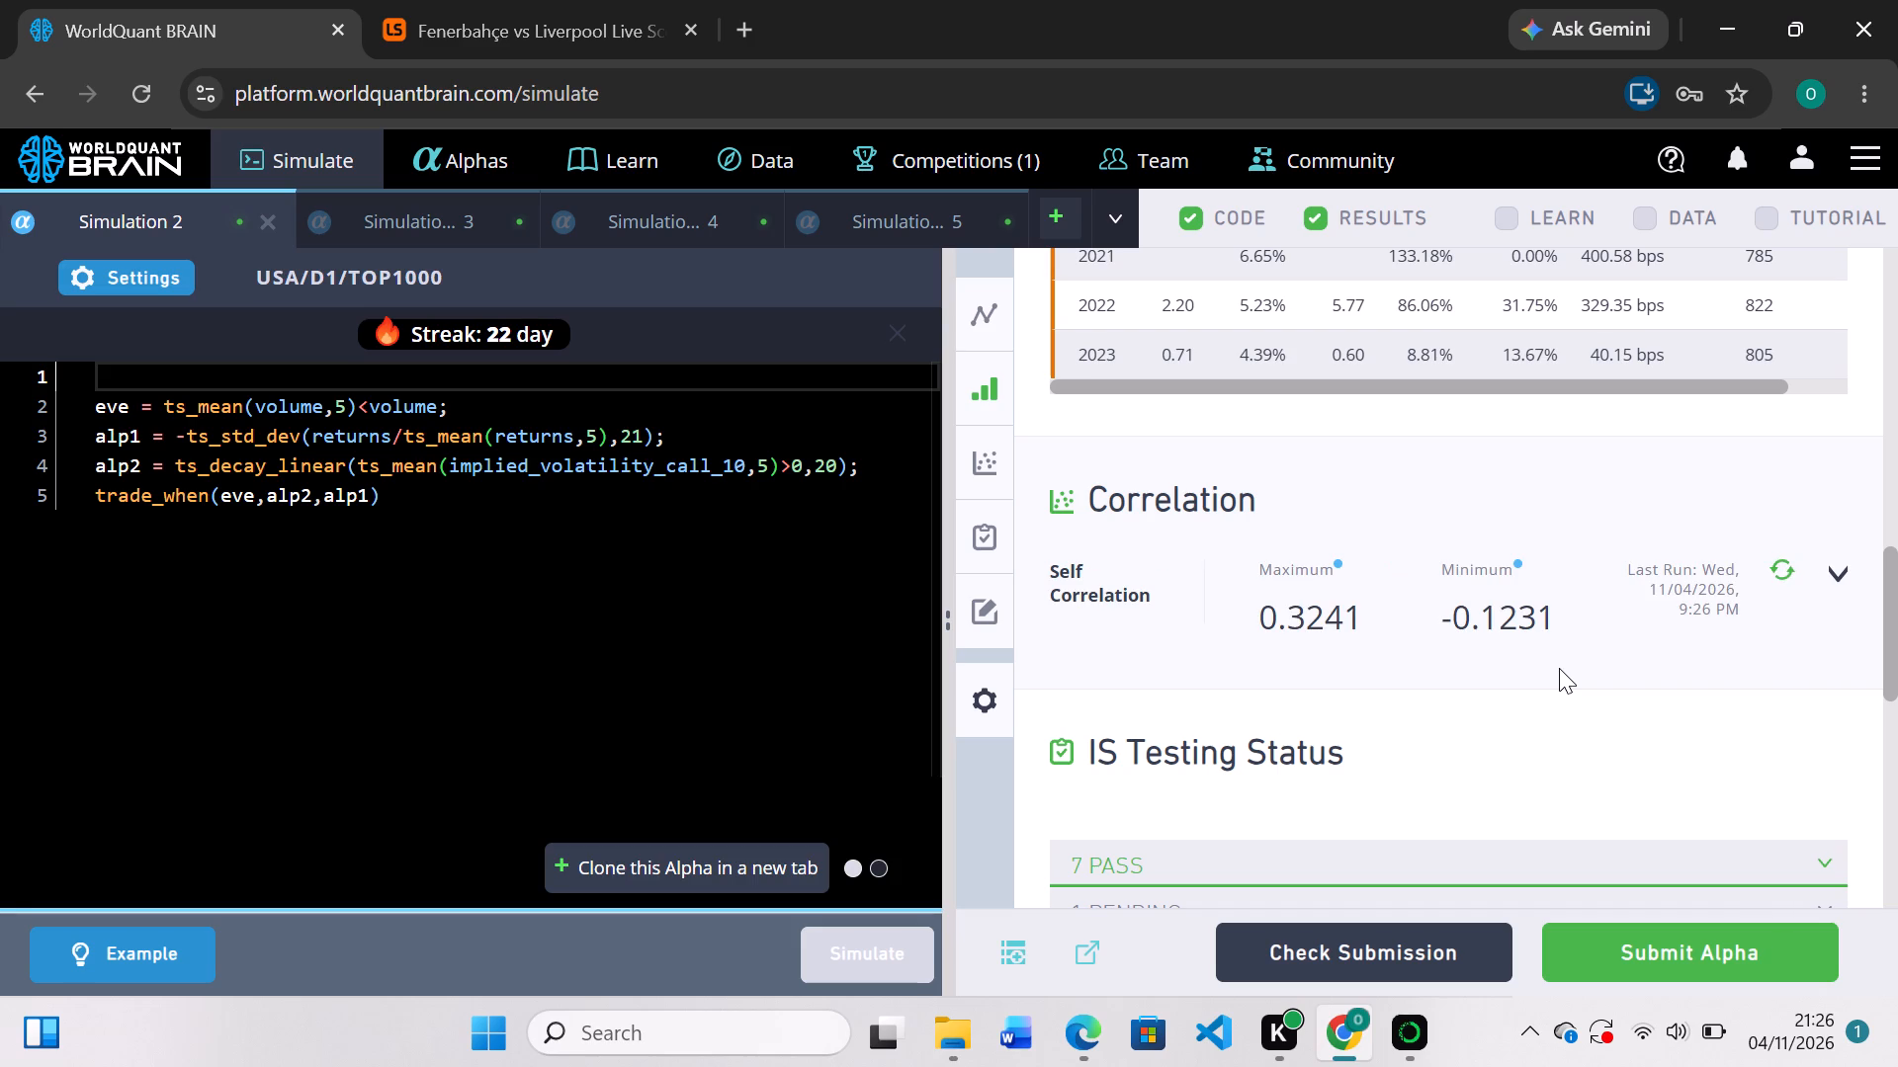
{"action": "scroll", "coordinate": [1559, 668], "scroll_direction": "up", "scroll_amount": 1}
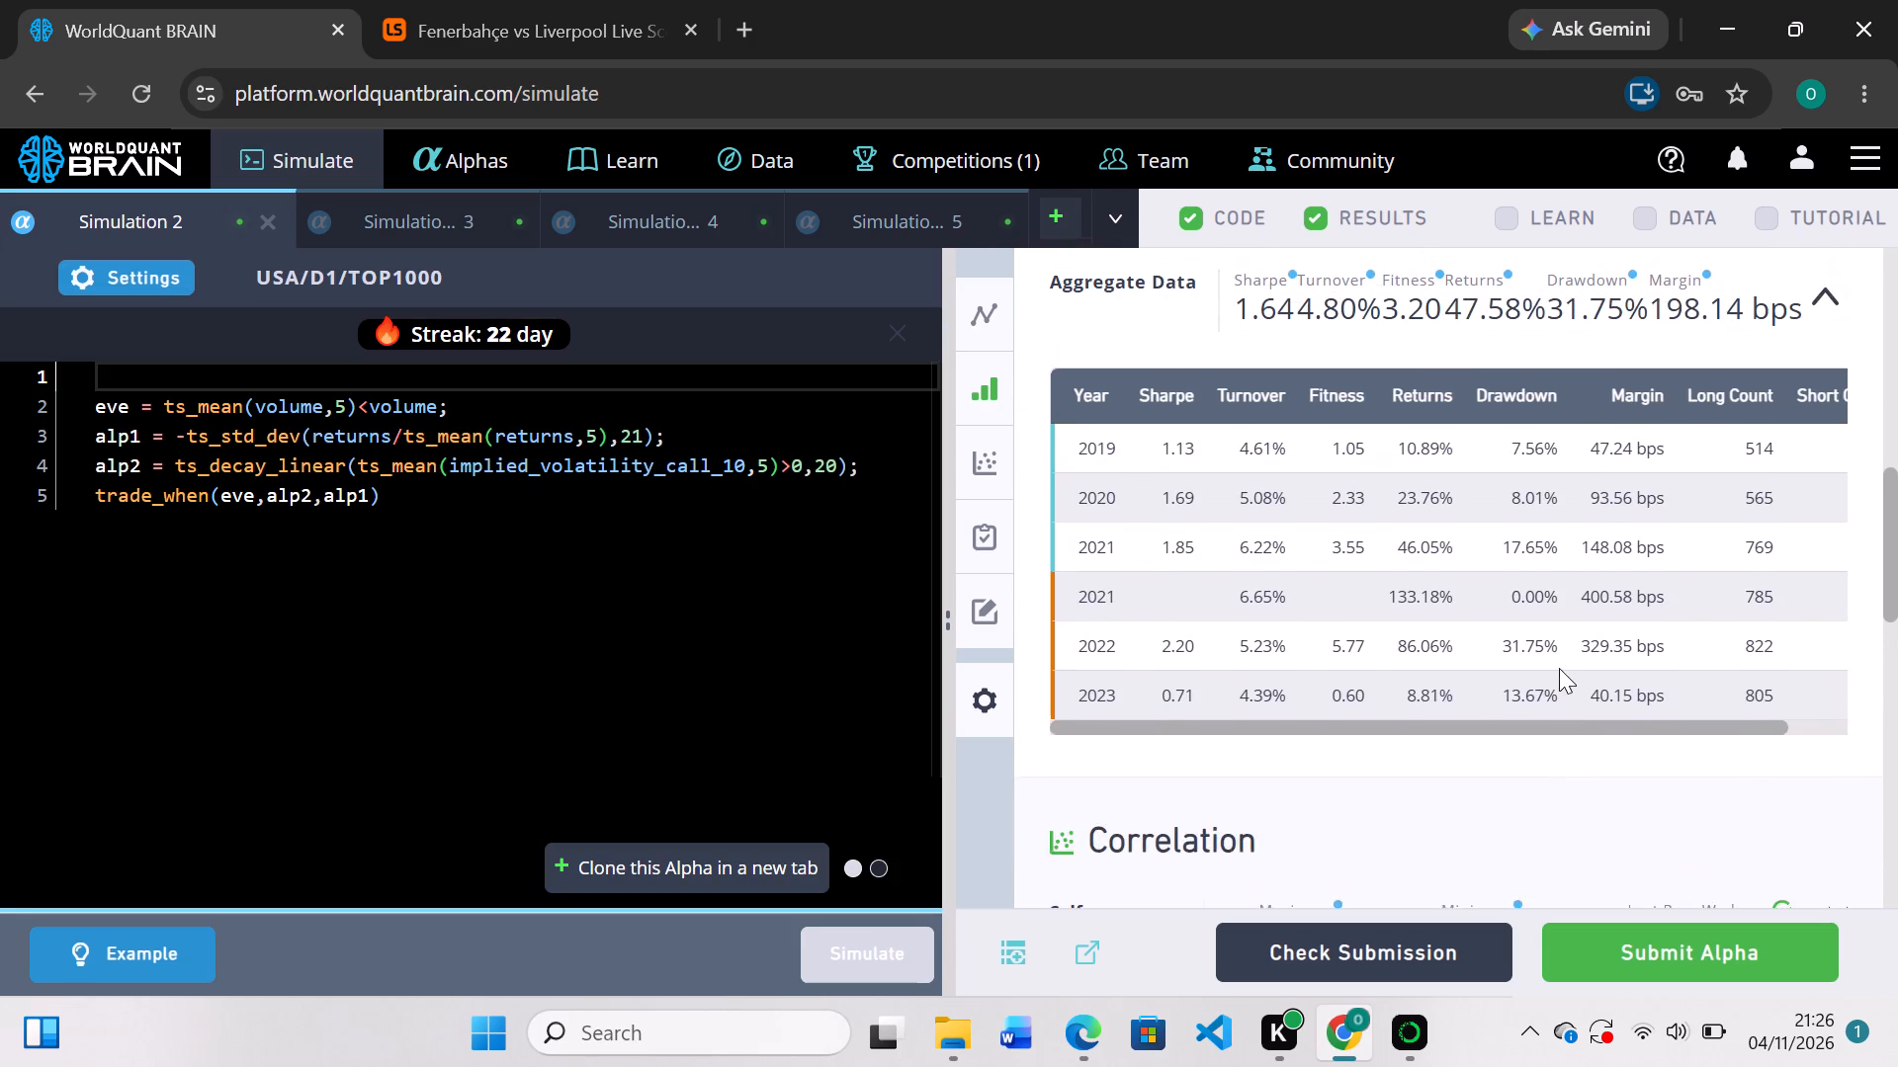
{"action": "scroll", "coordinate": [1559, 668], "scroll_direction": "up", "scroll_amount": 3}
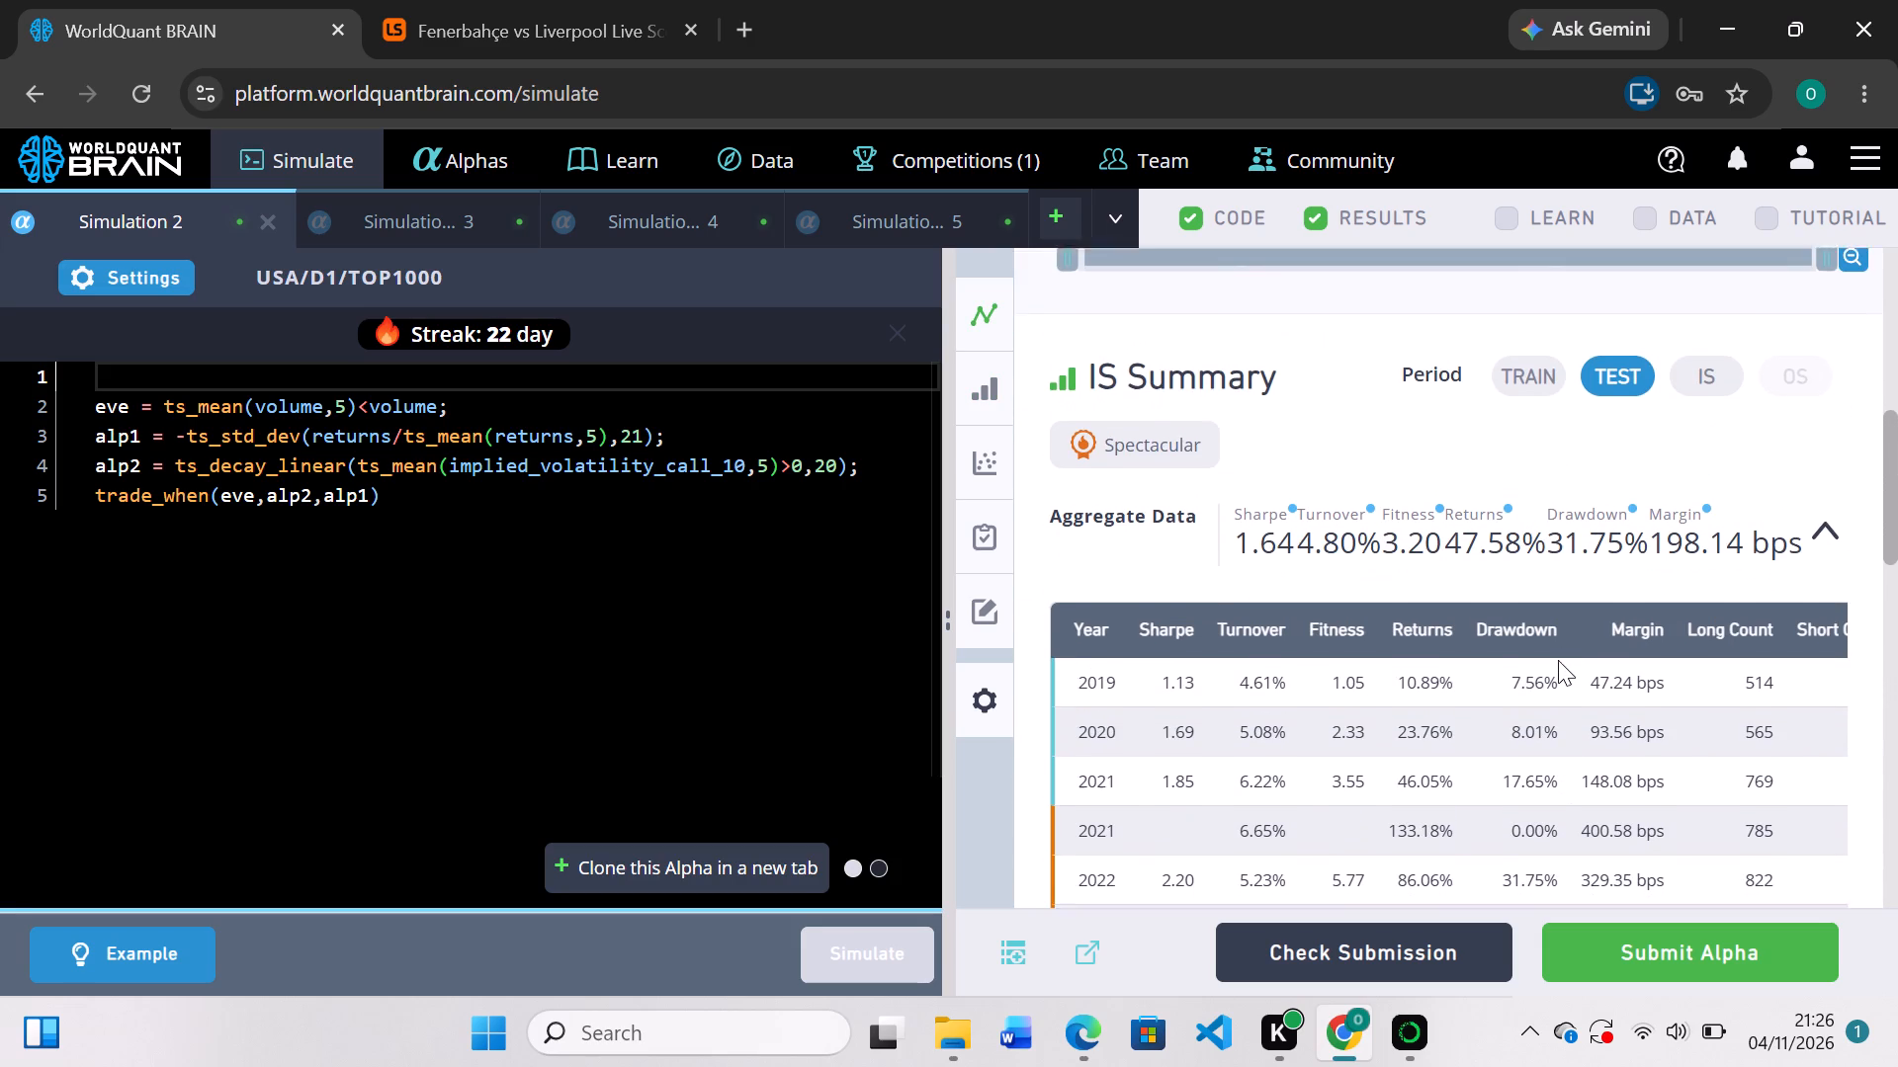
{"action": "scroll", "coordinate": [1558, 660], "scroll_direction": "up", "scroll_amount": 1}
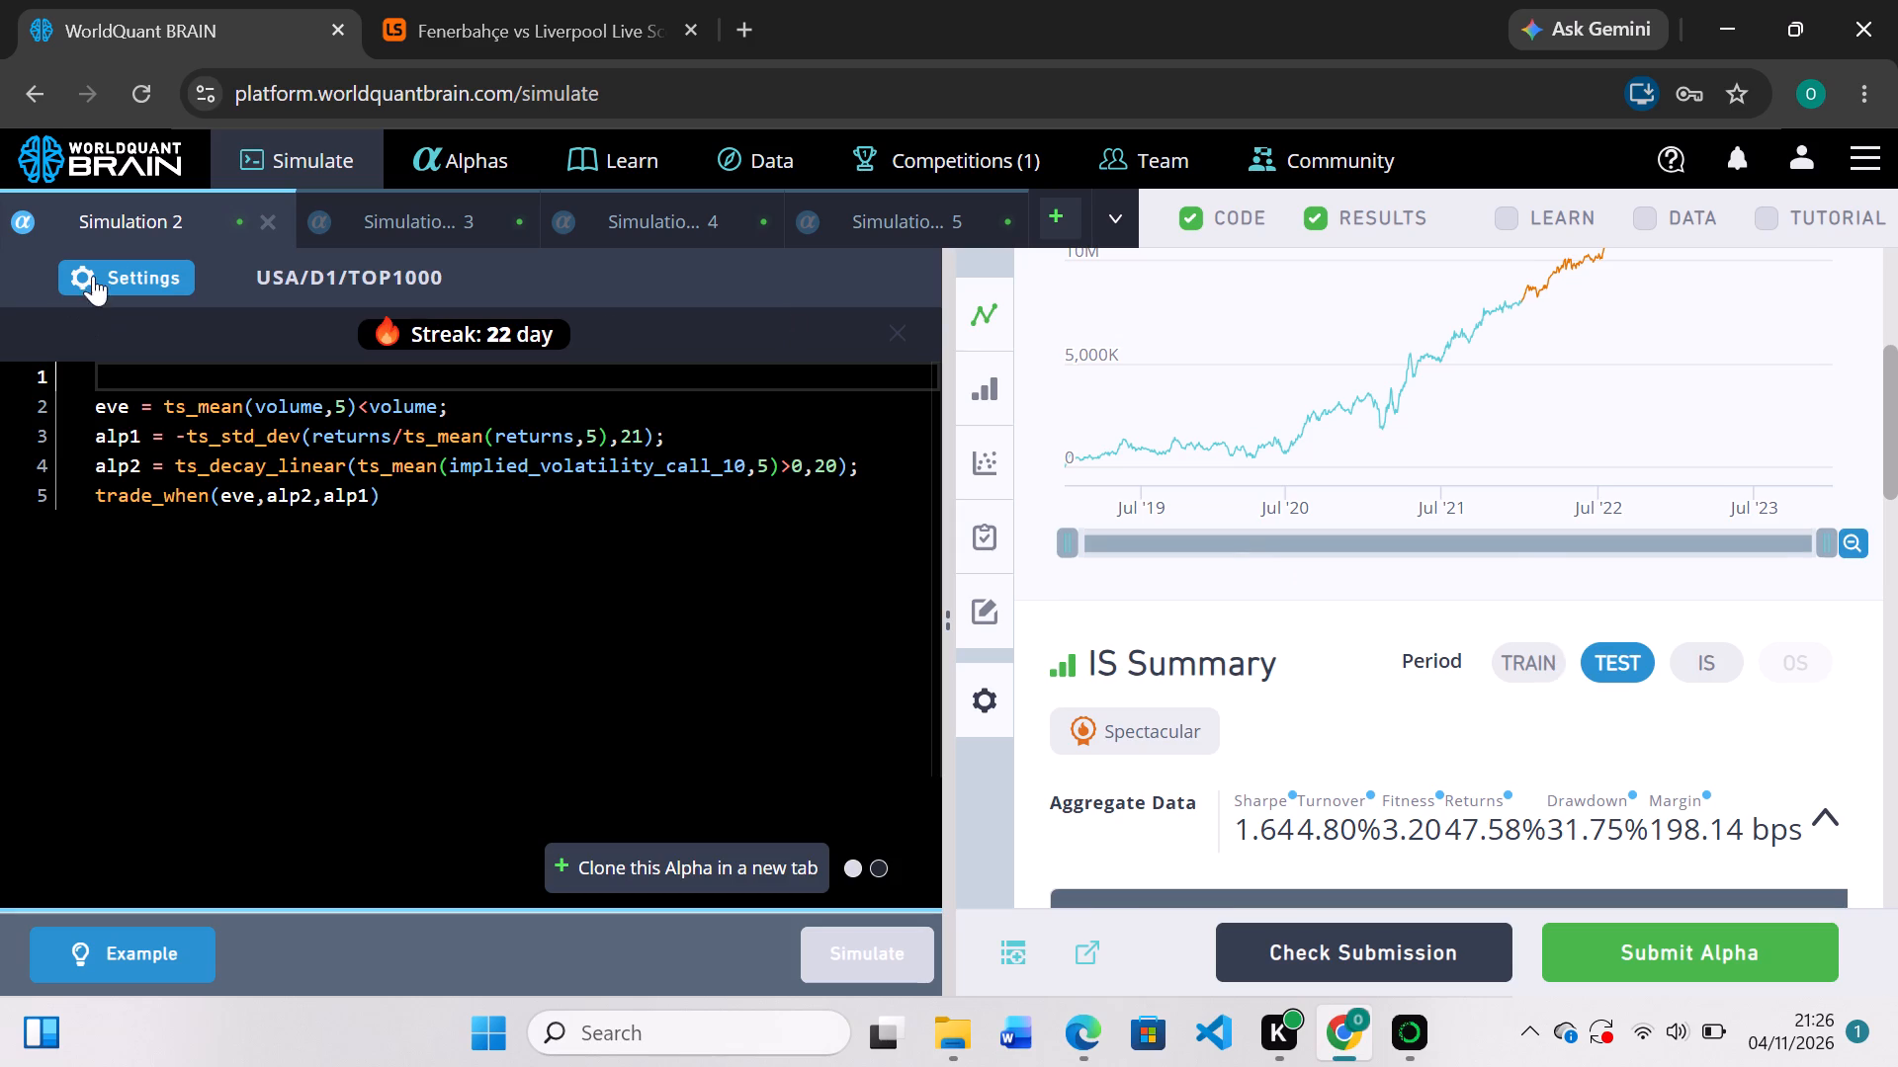
Set Simulation 2's universe to TOP500, apply the settings and rerun the simulation with the same alpha expression.
{"action": "left_click", "coordinate": [133, 280]}
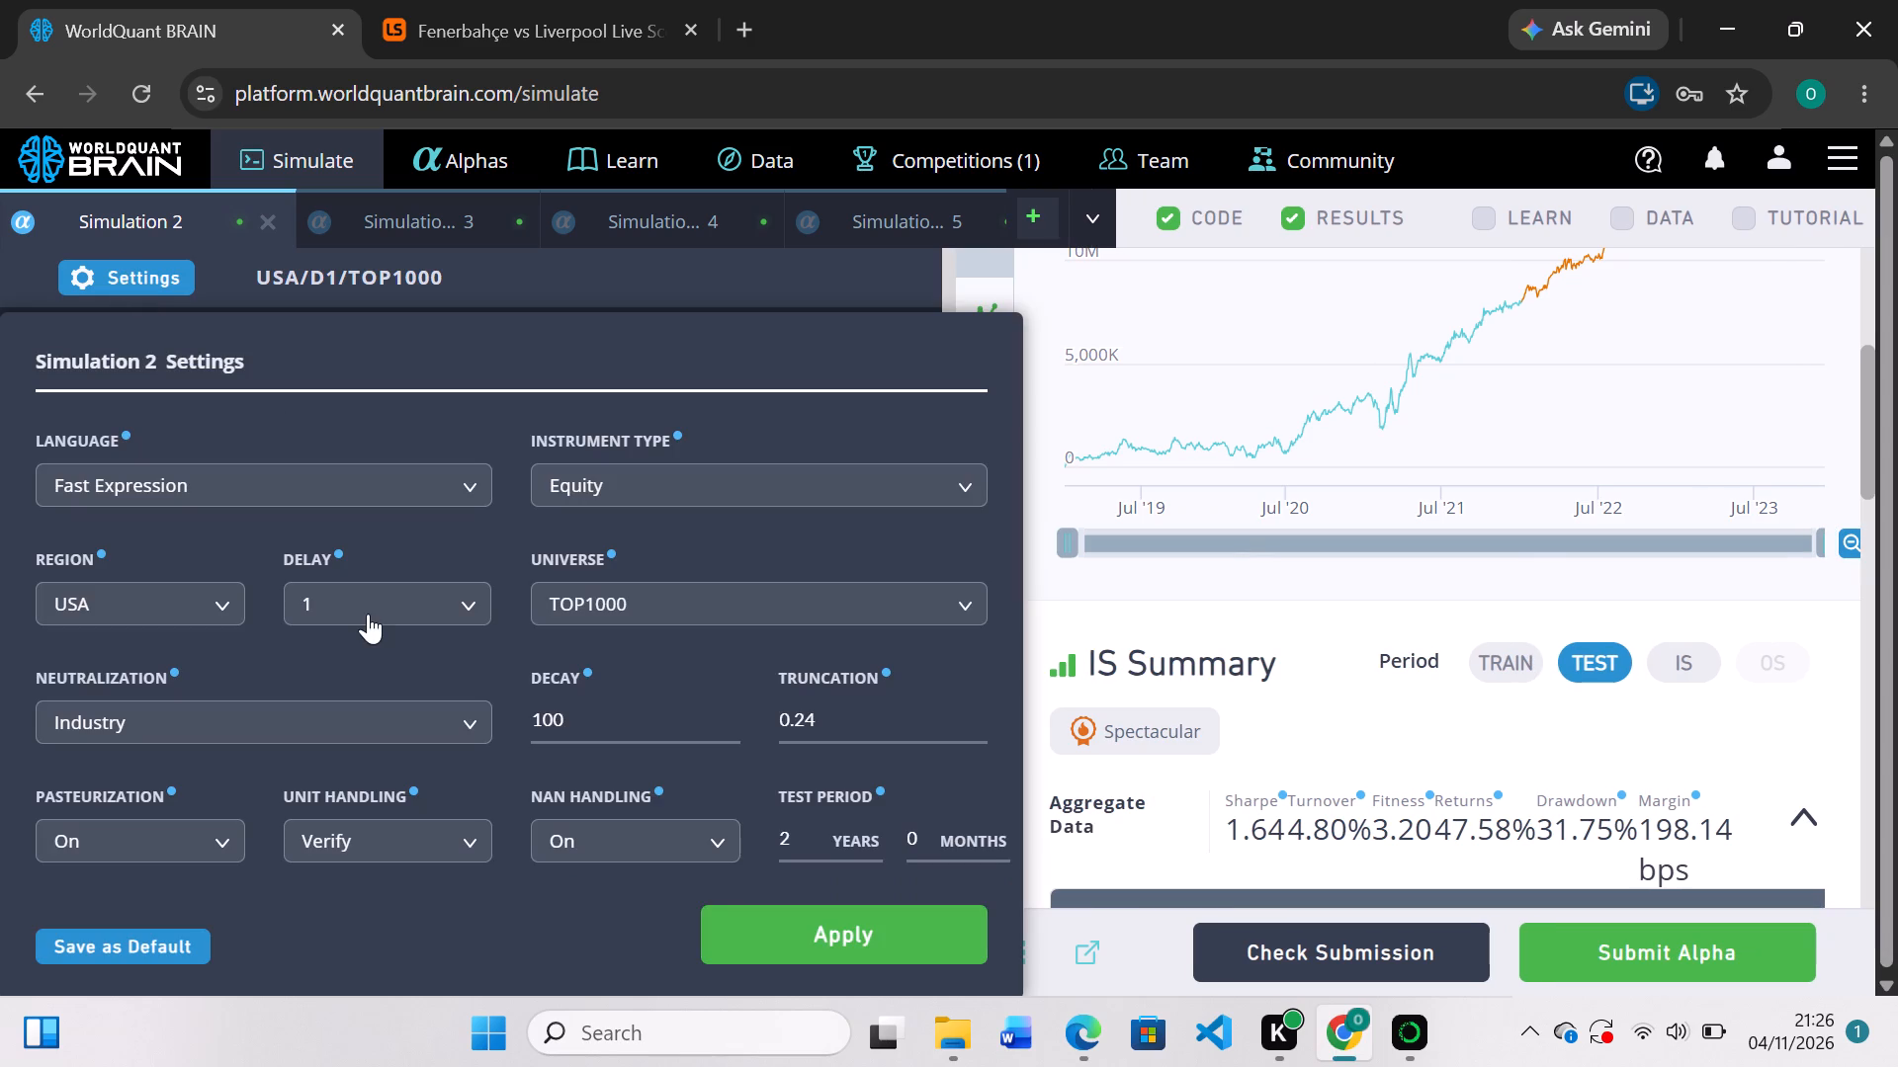
{"action": "left_click", "coordinate": [965, 606]}
{"action": "left_click", "coordinate": [638, 771]}
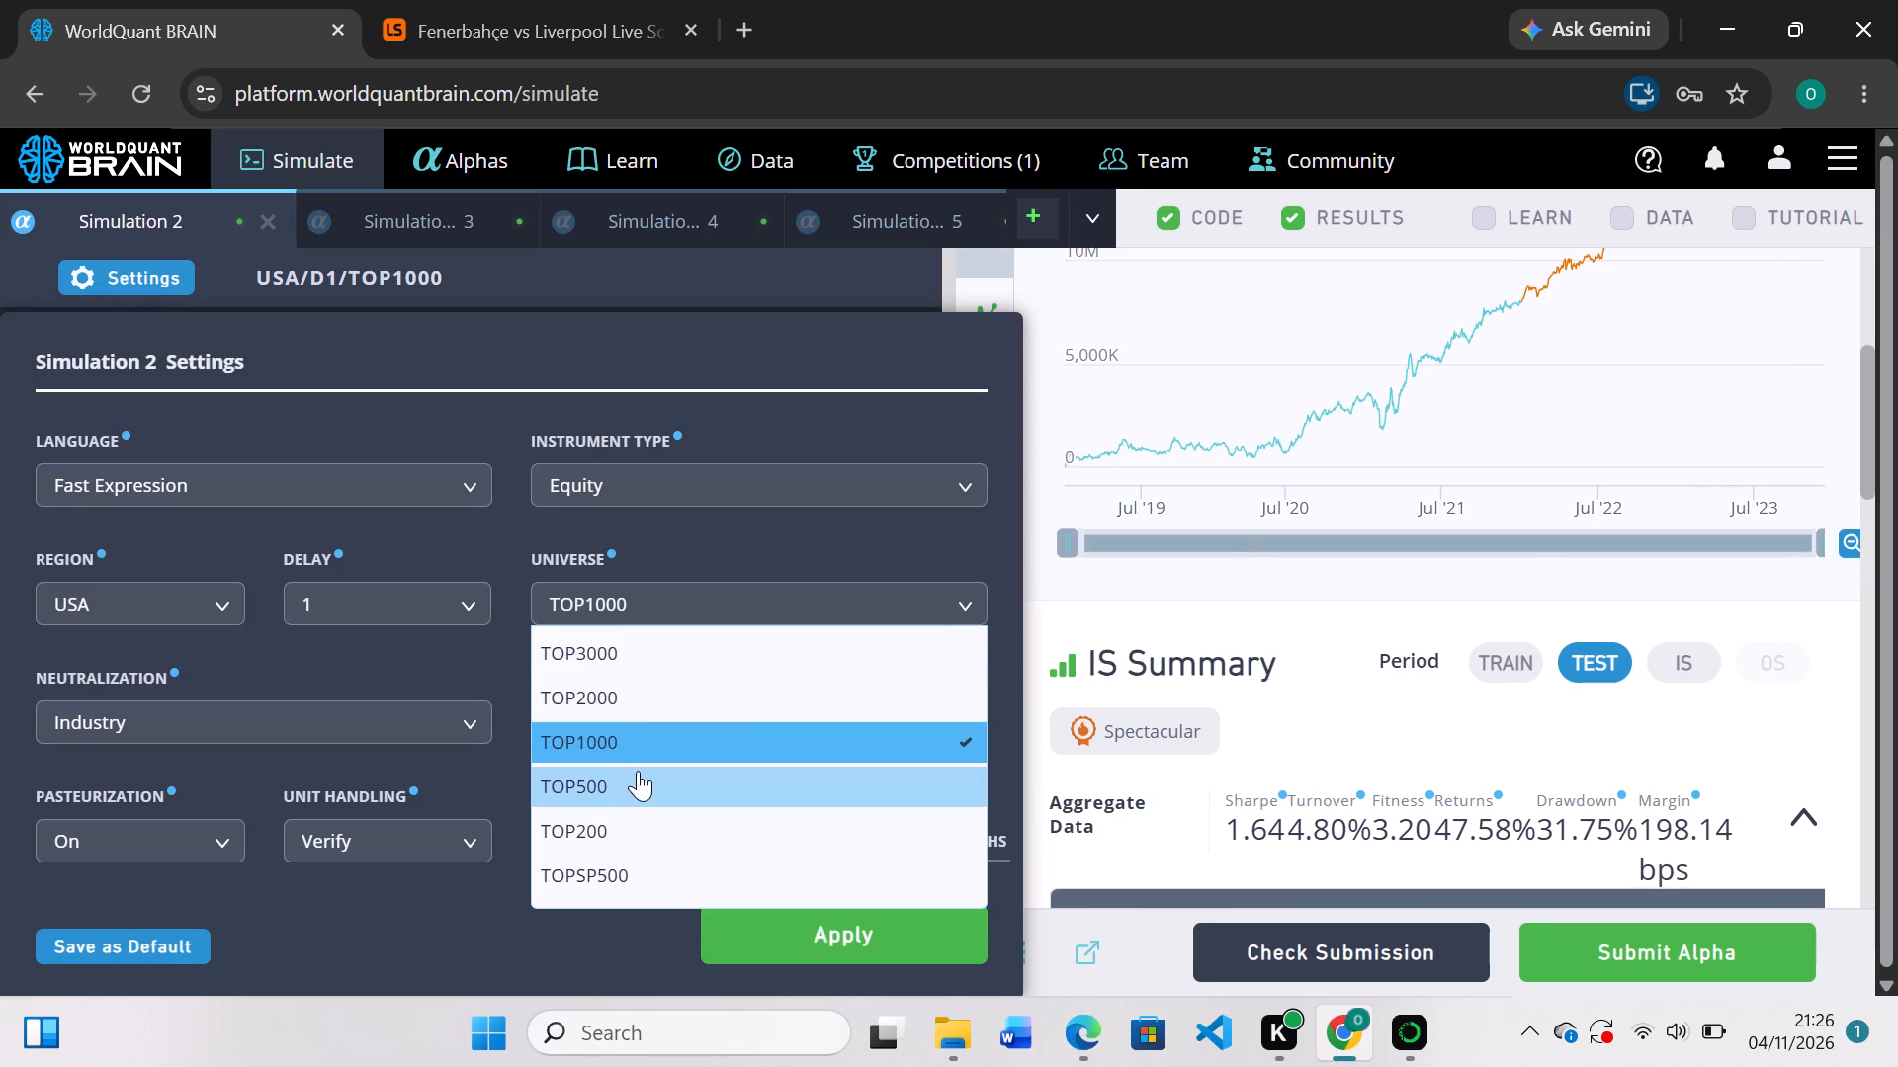
{"action": "left_click", "coordinate": [783, 929]}
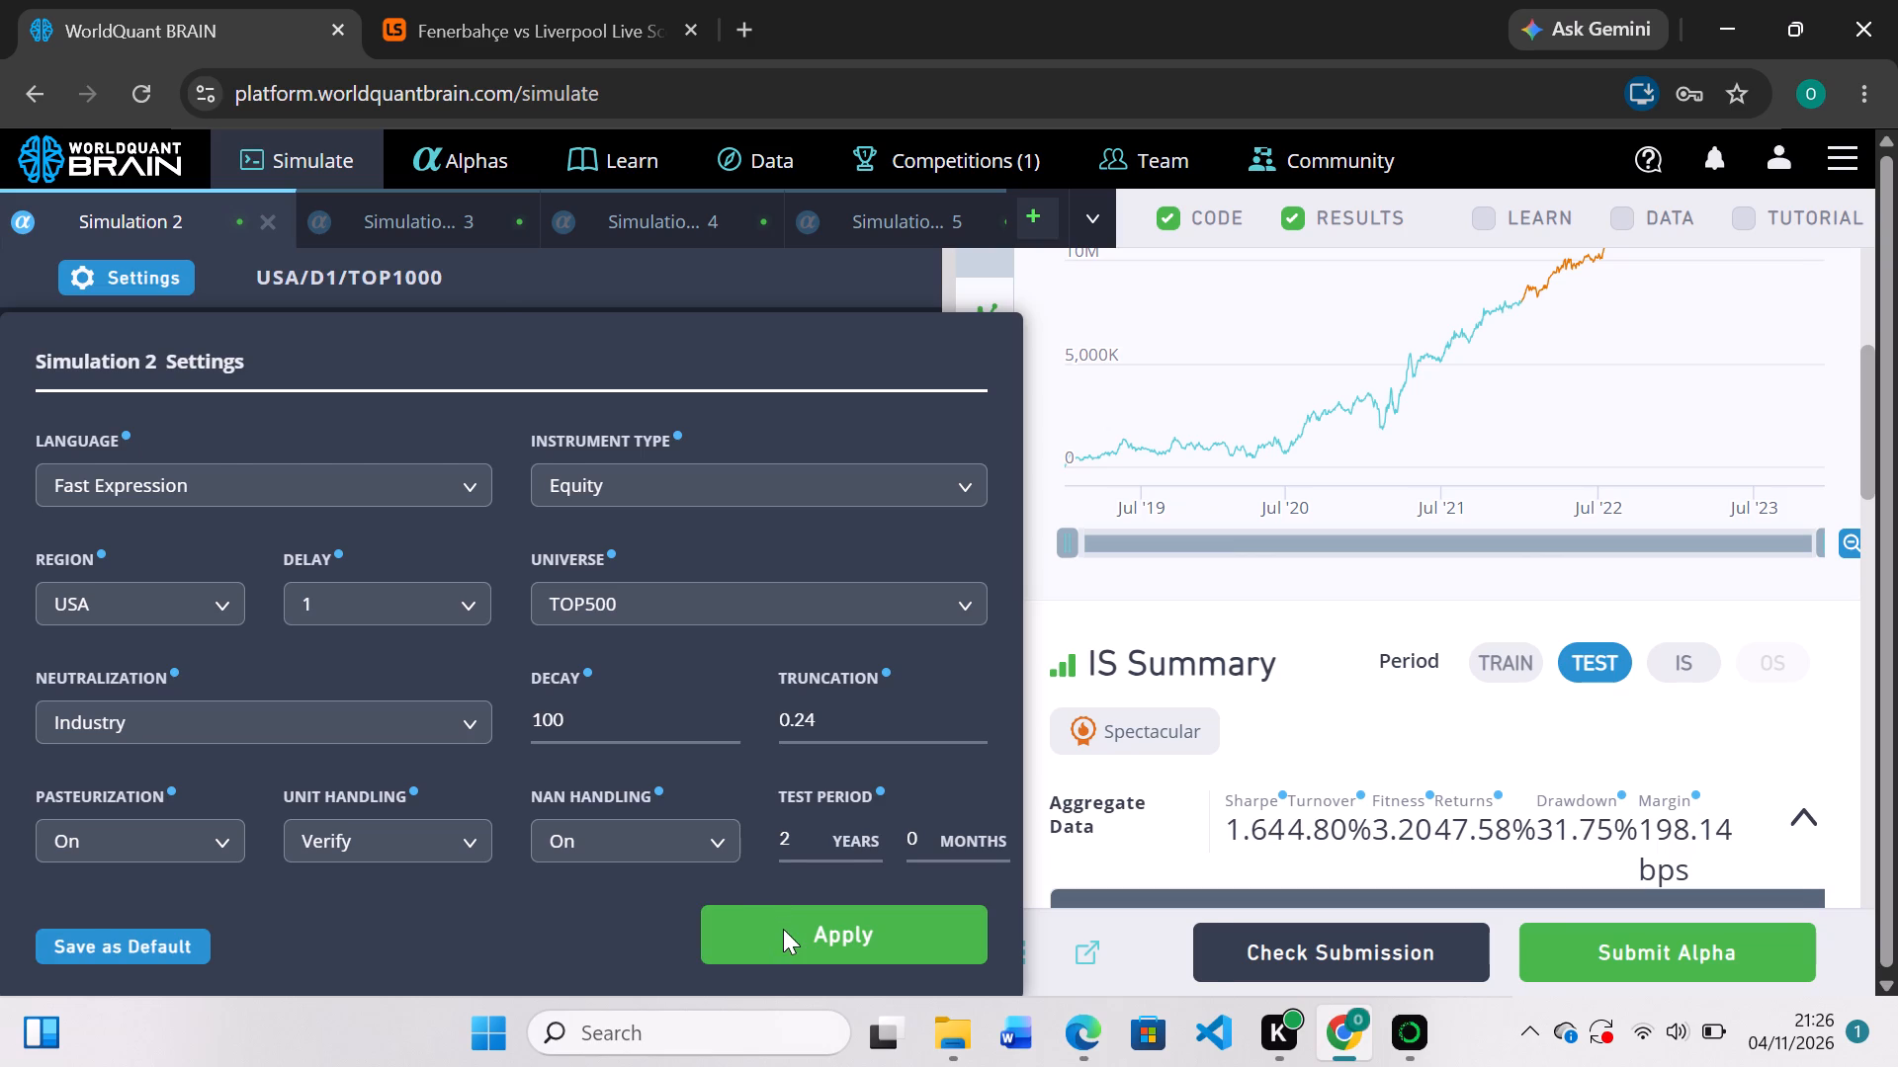
{"action": "left_click", "coordinate": [859, 938]}
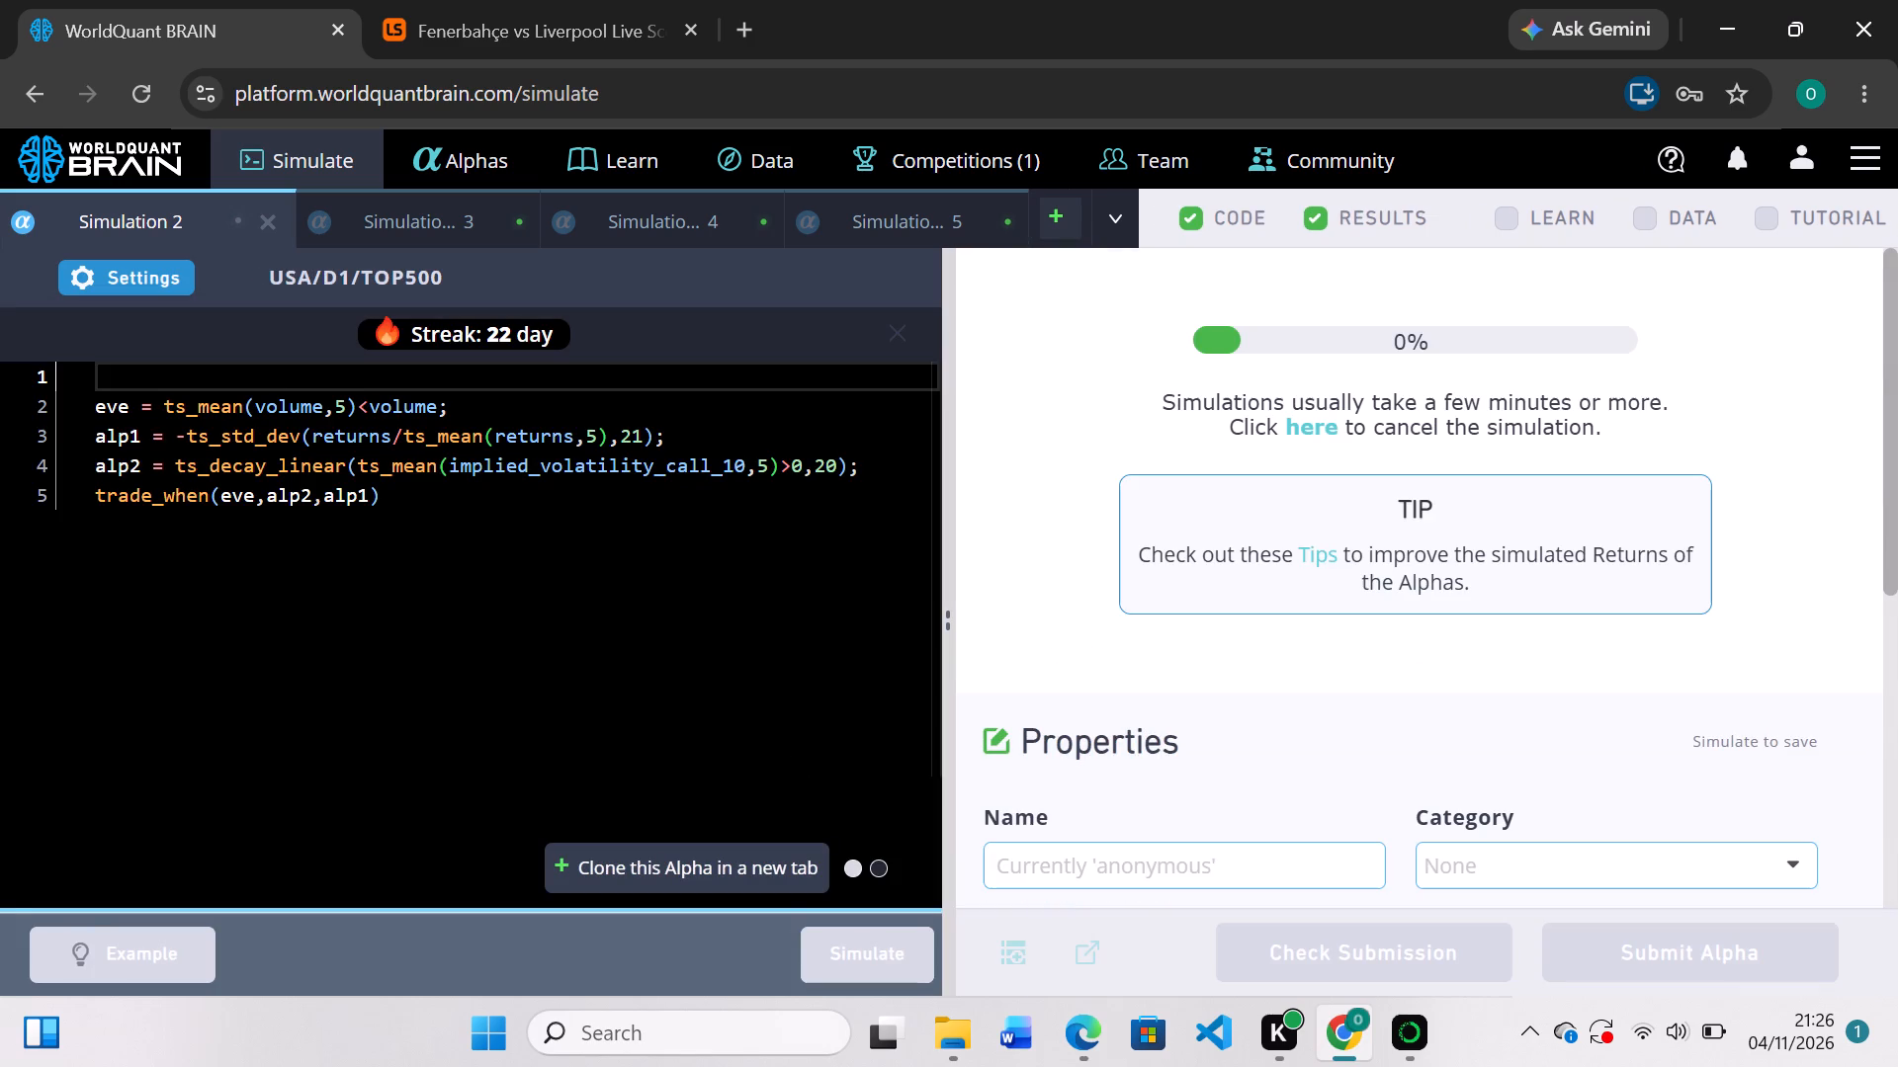
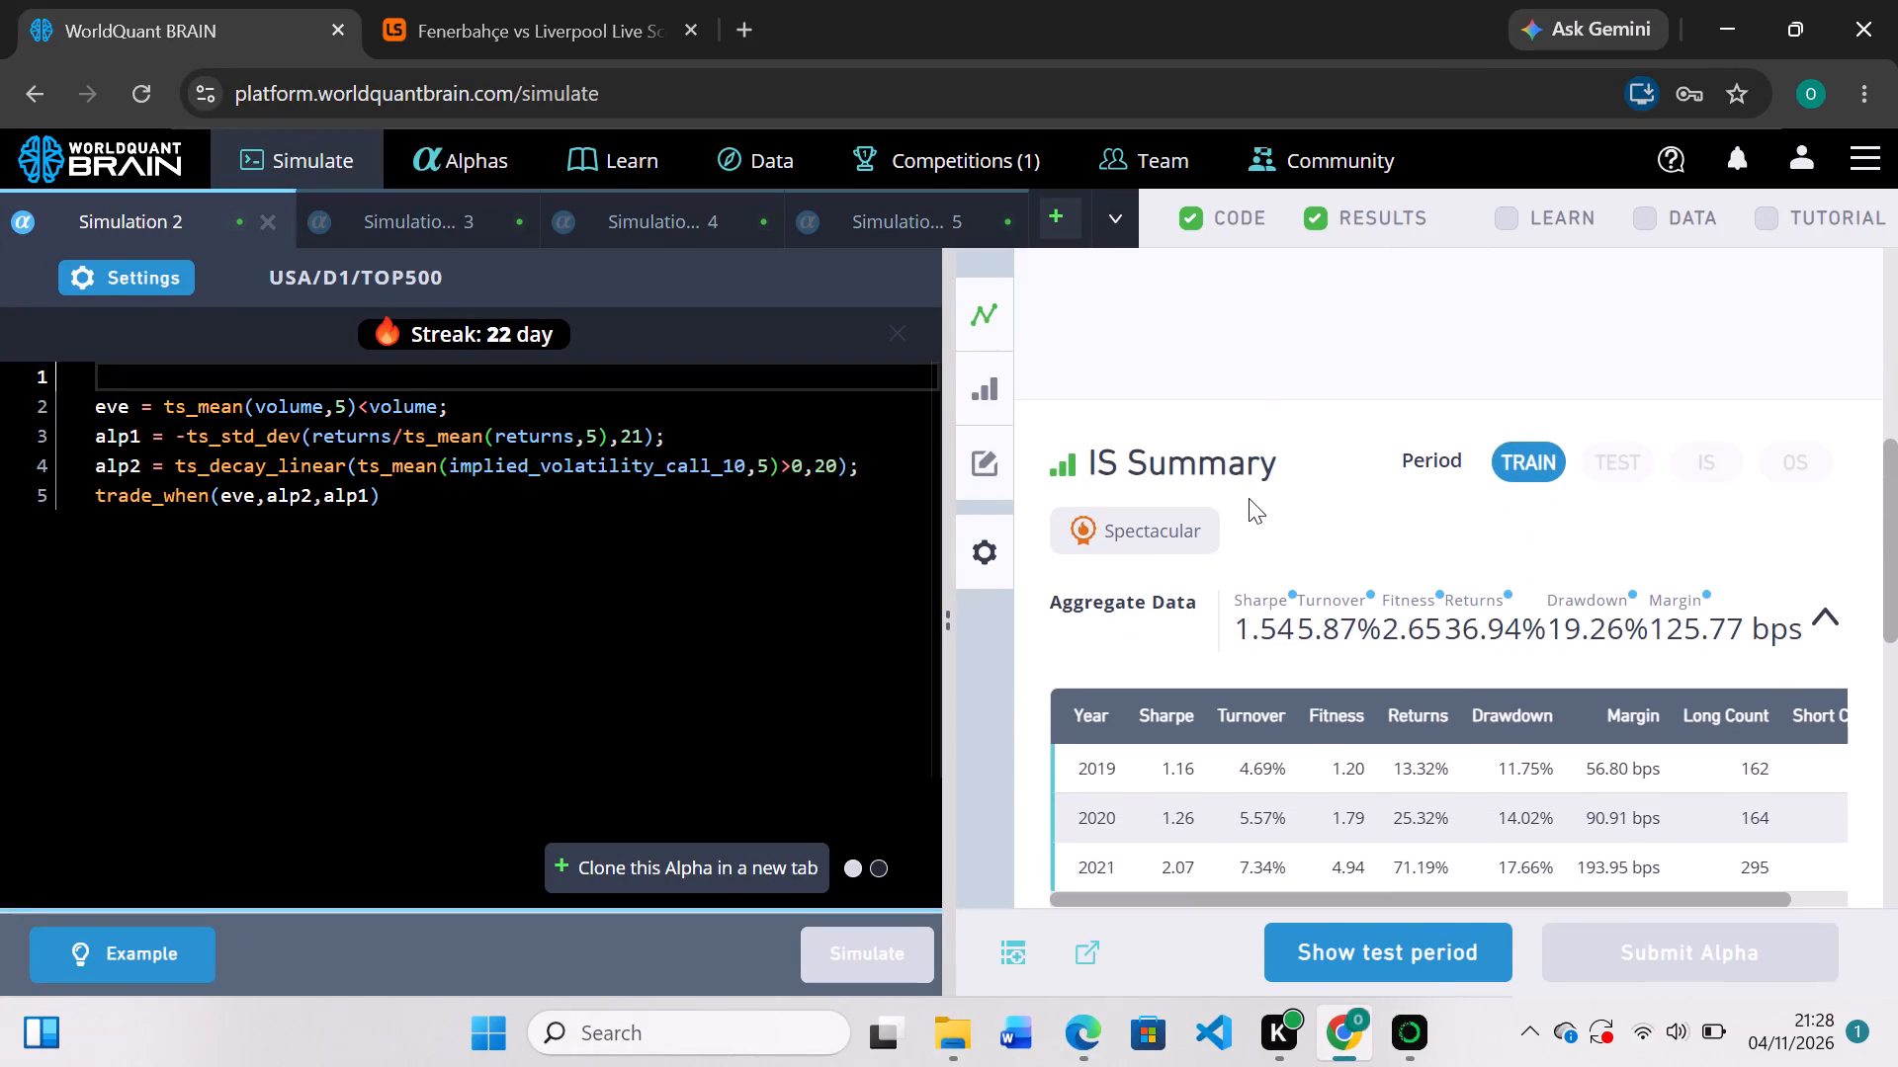
Review the TOP500 simulation's training-period IS Summary and reveal its test-period results.
{"action": "scroll", "coordinate": [1249, 498], "scroll_direction": "down", "scroll_amount": 2}
{"action": "scroll", "coordinate": [1249, 498], "scroll_direction": "up", "scroll_amount": 1}
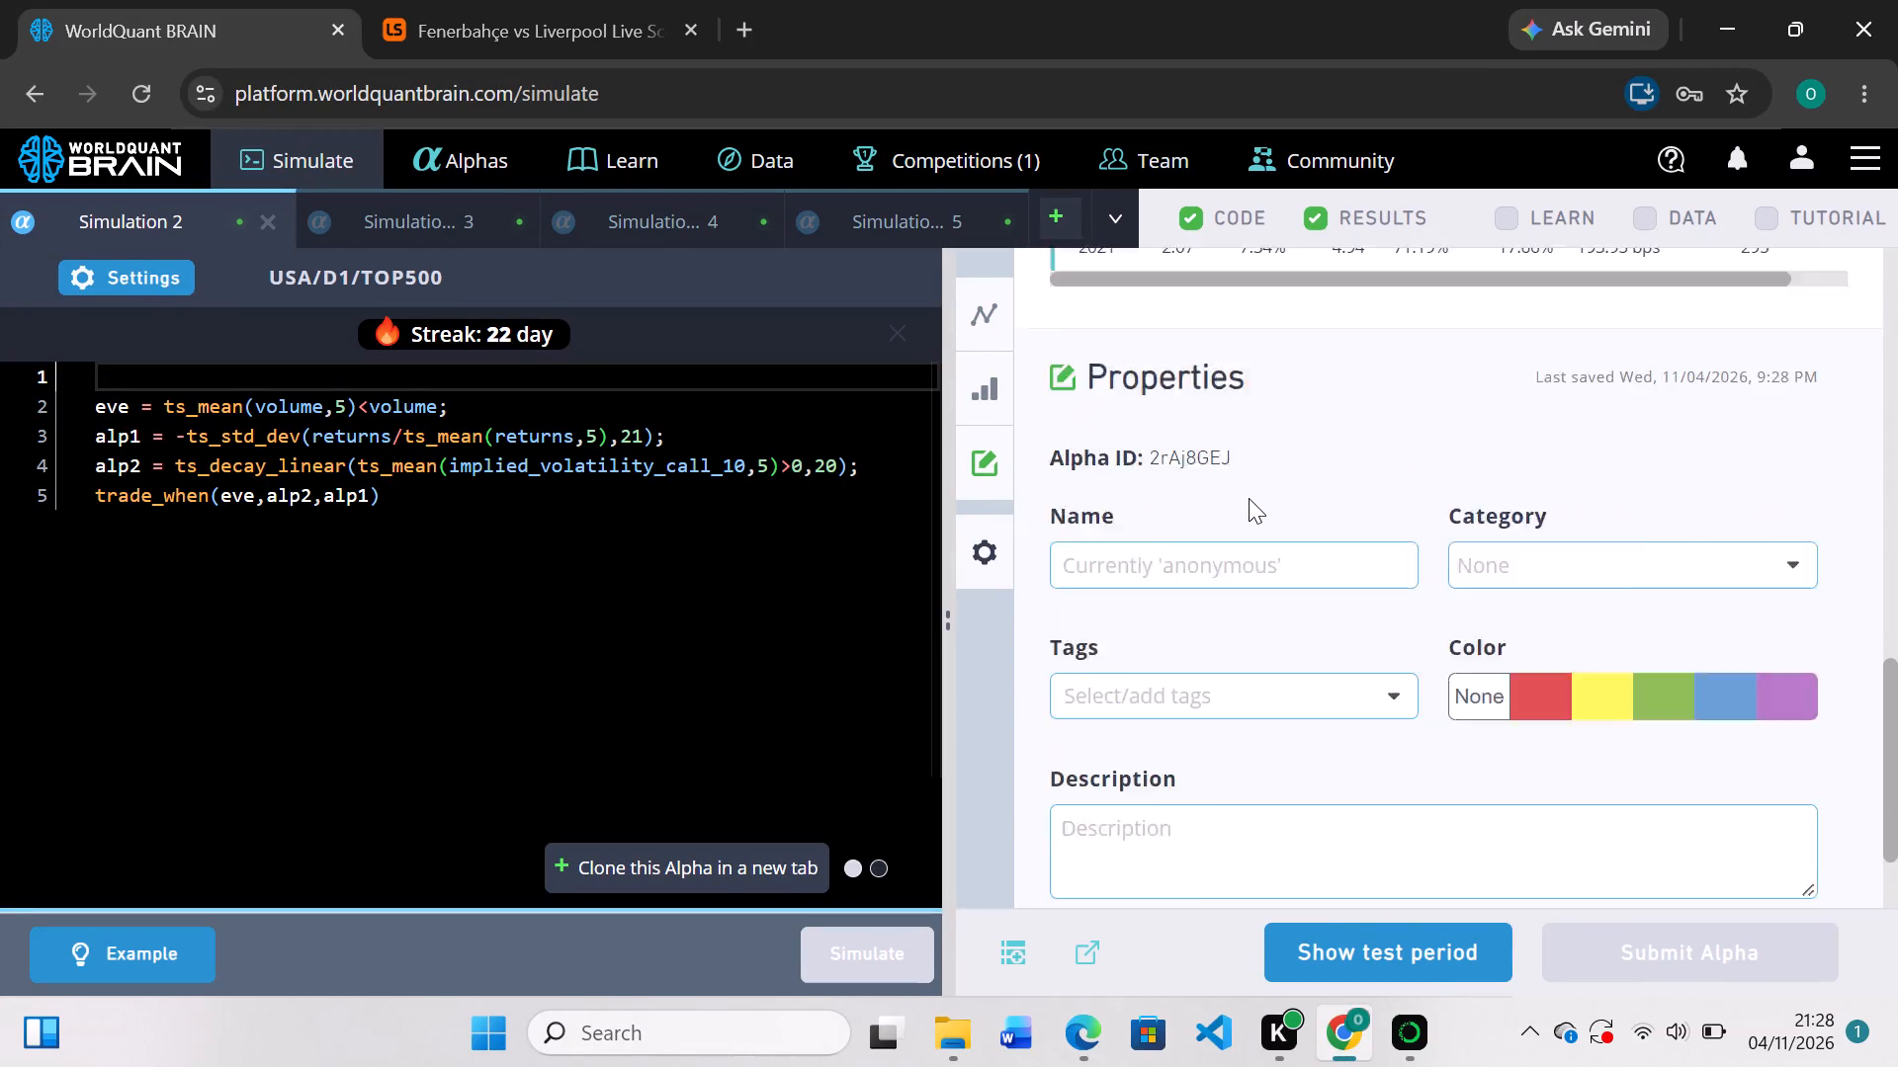
{"action": "scroll", "coordinate": [1249, 498], "scroll_direction": "up", "scroll_amount": 3}
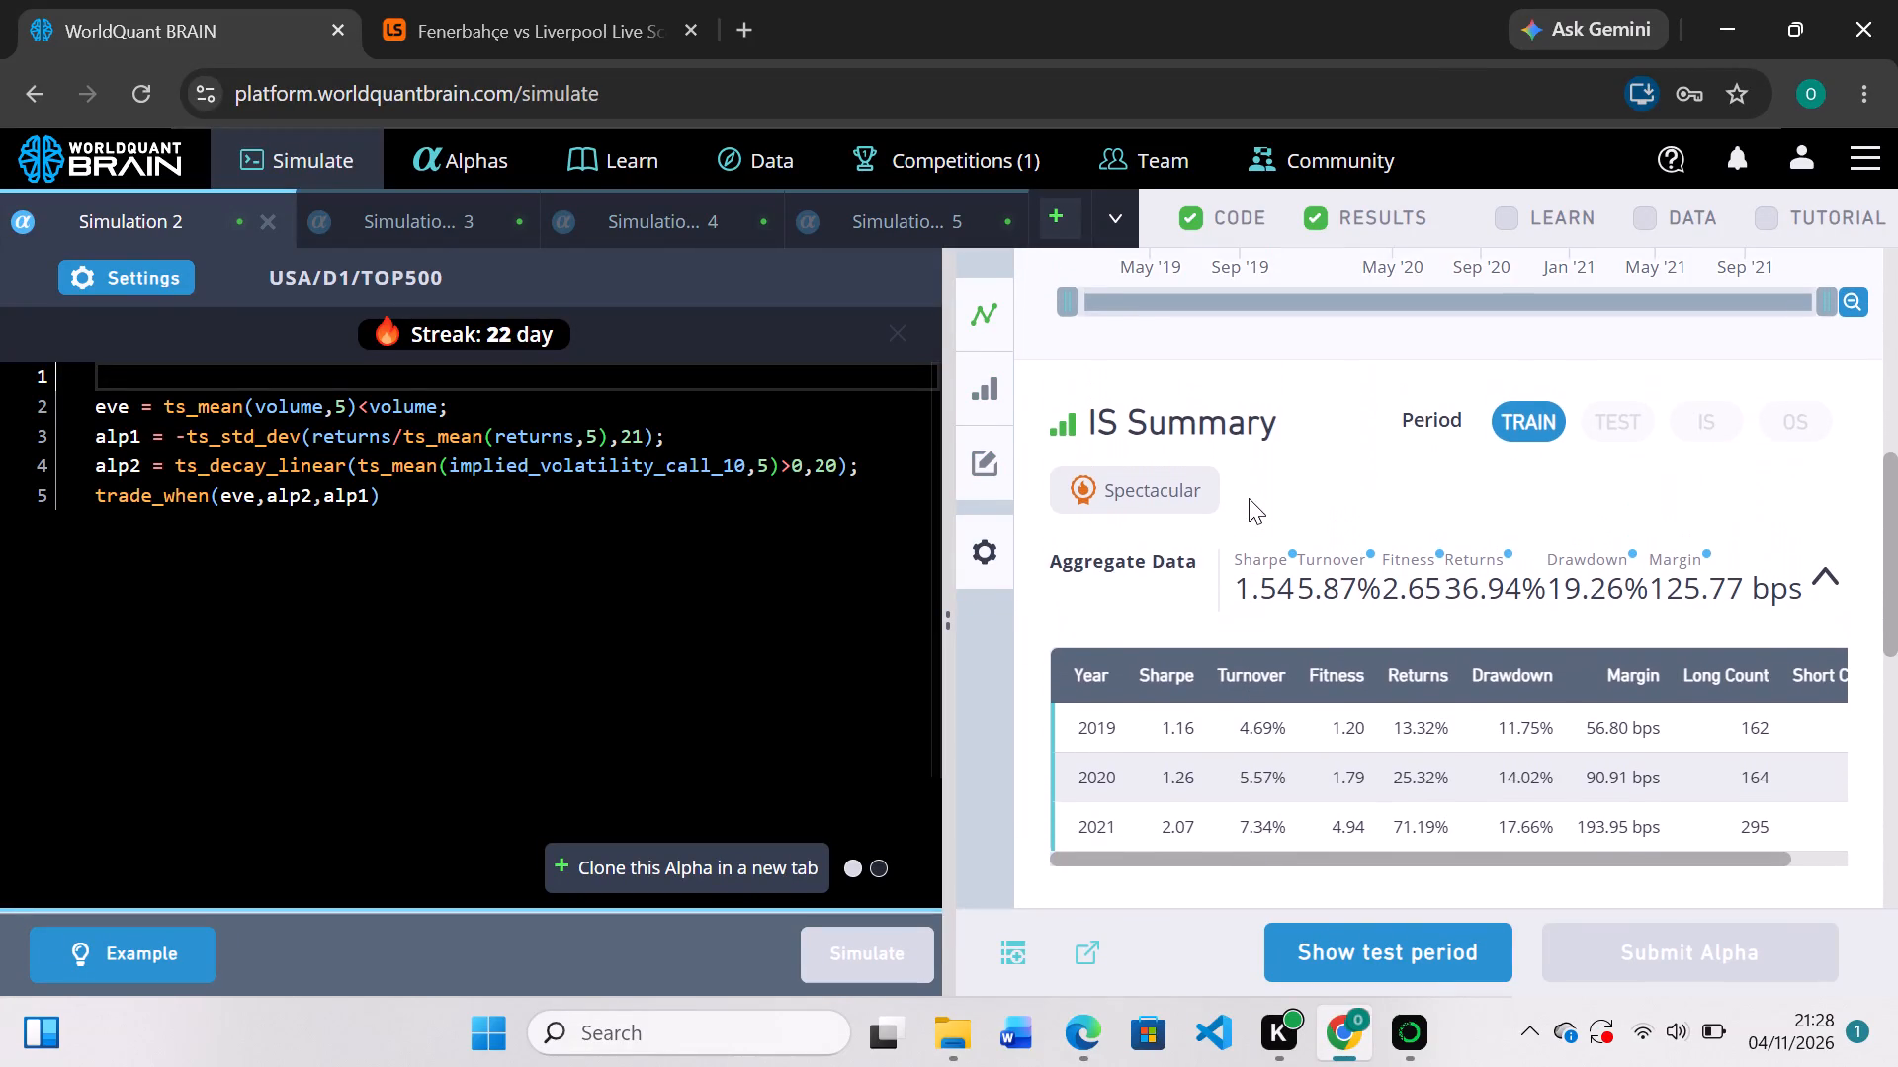
{"action": "scroll", "coordinate": [1249, 498], "scroll_direction": "up", "scroll_amount": 2}
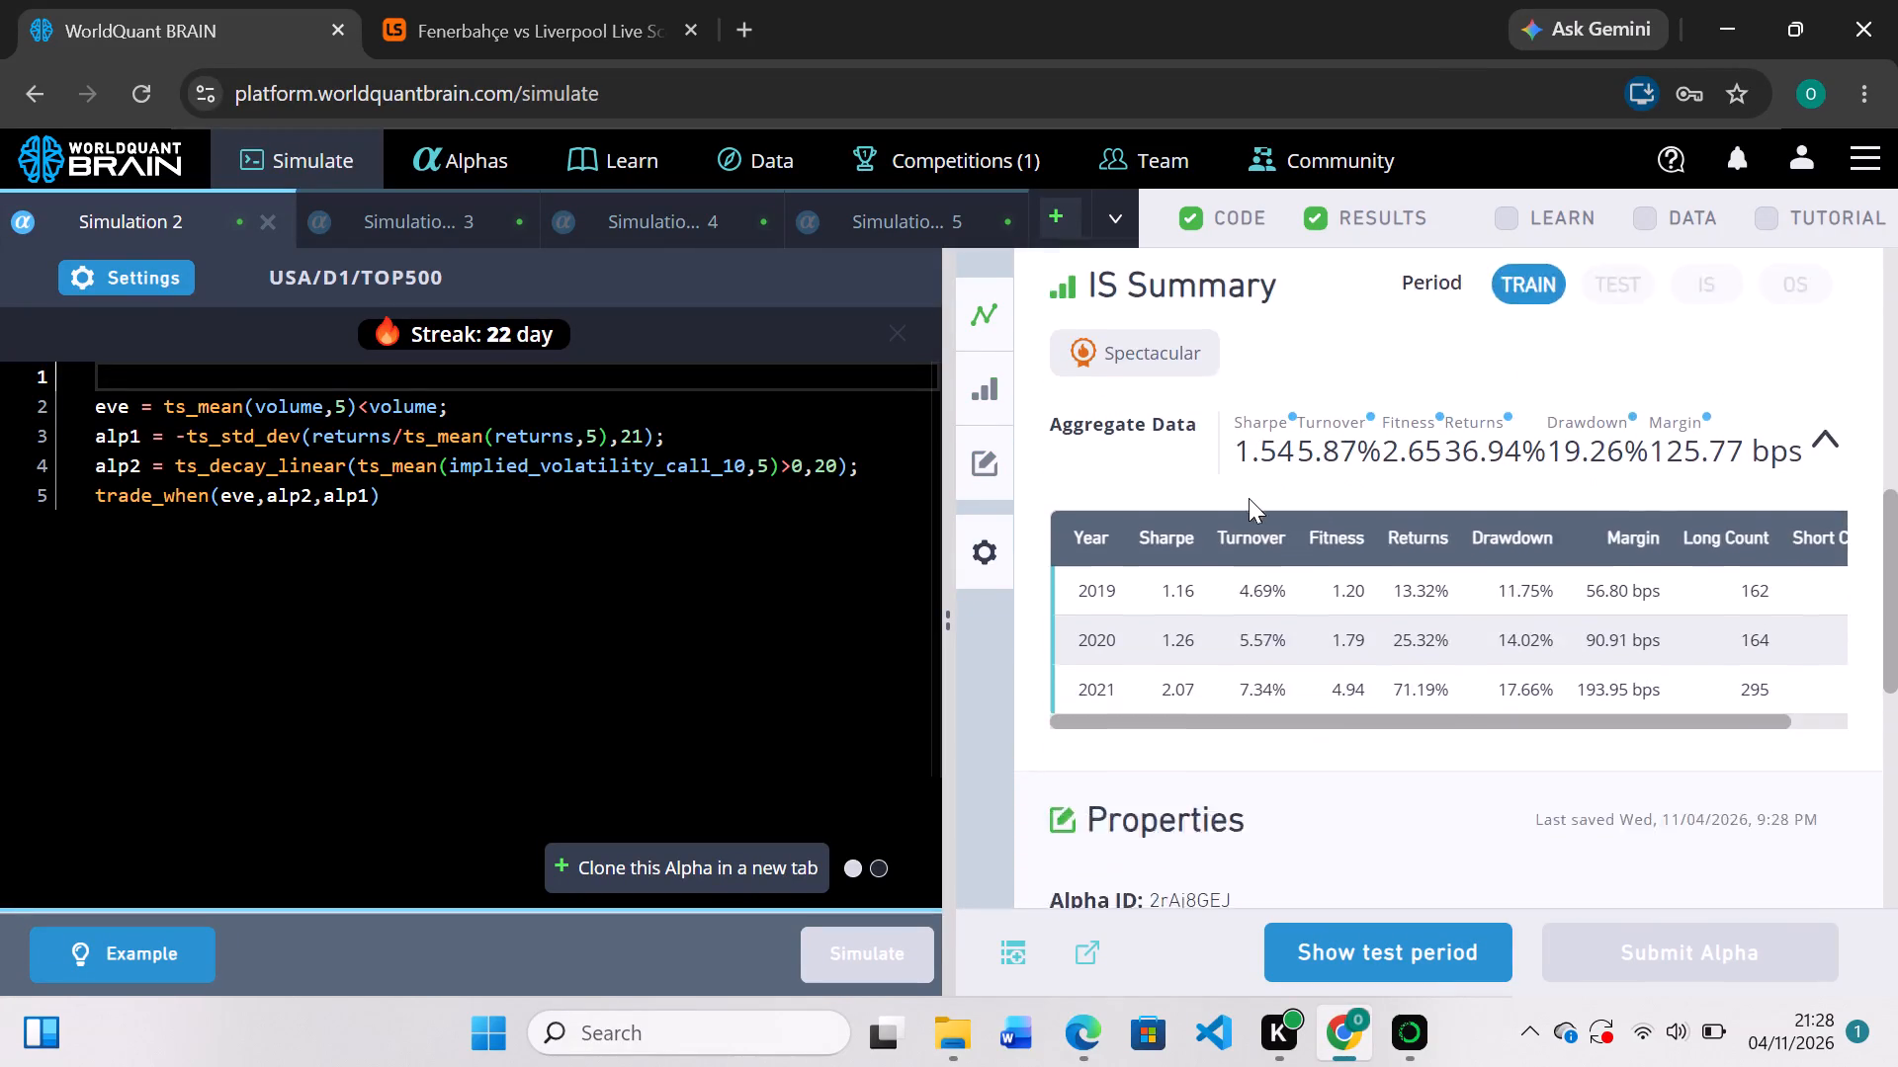
{"action": "left_click", "coordinate": [1412, 951]}
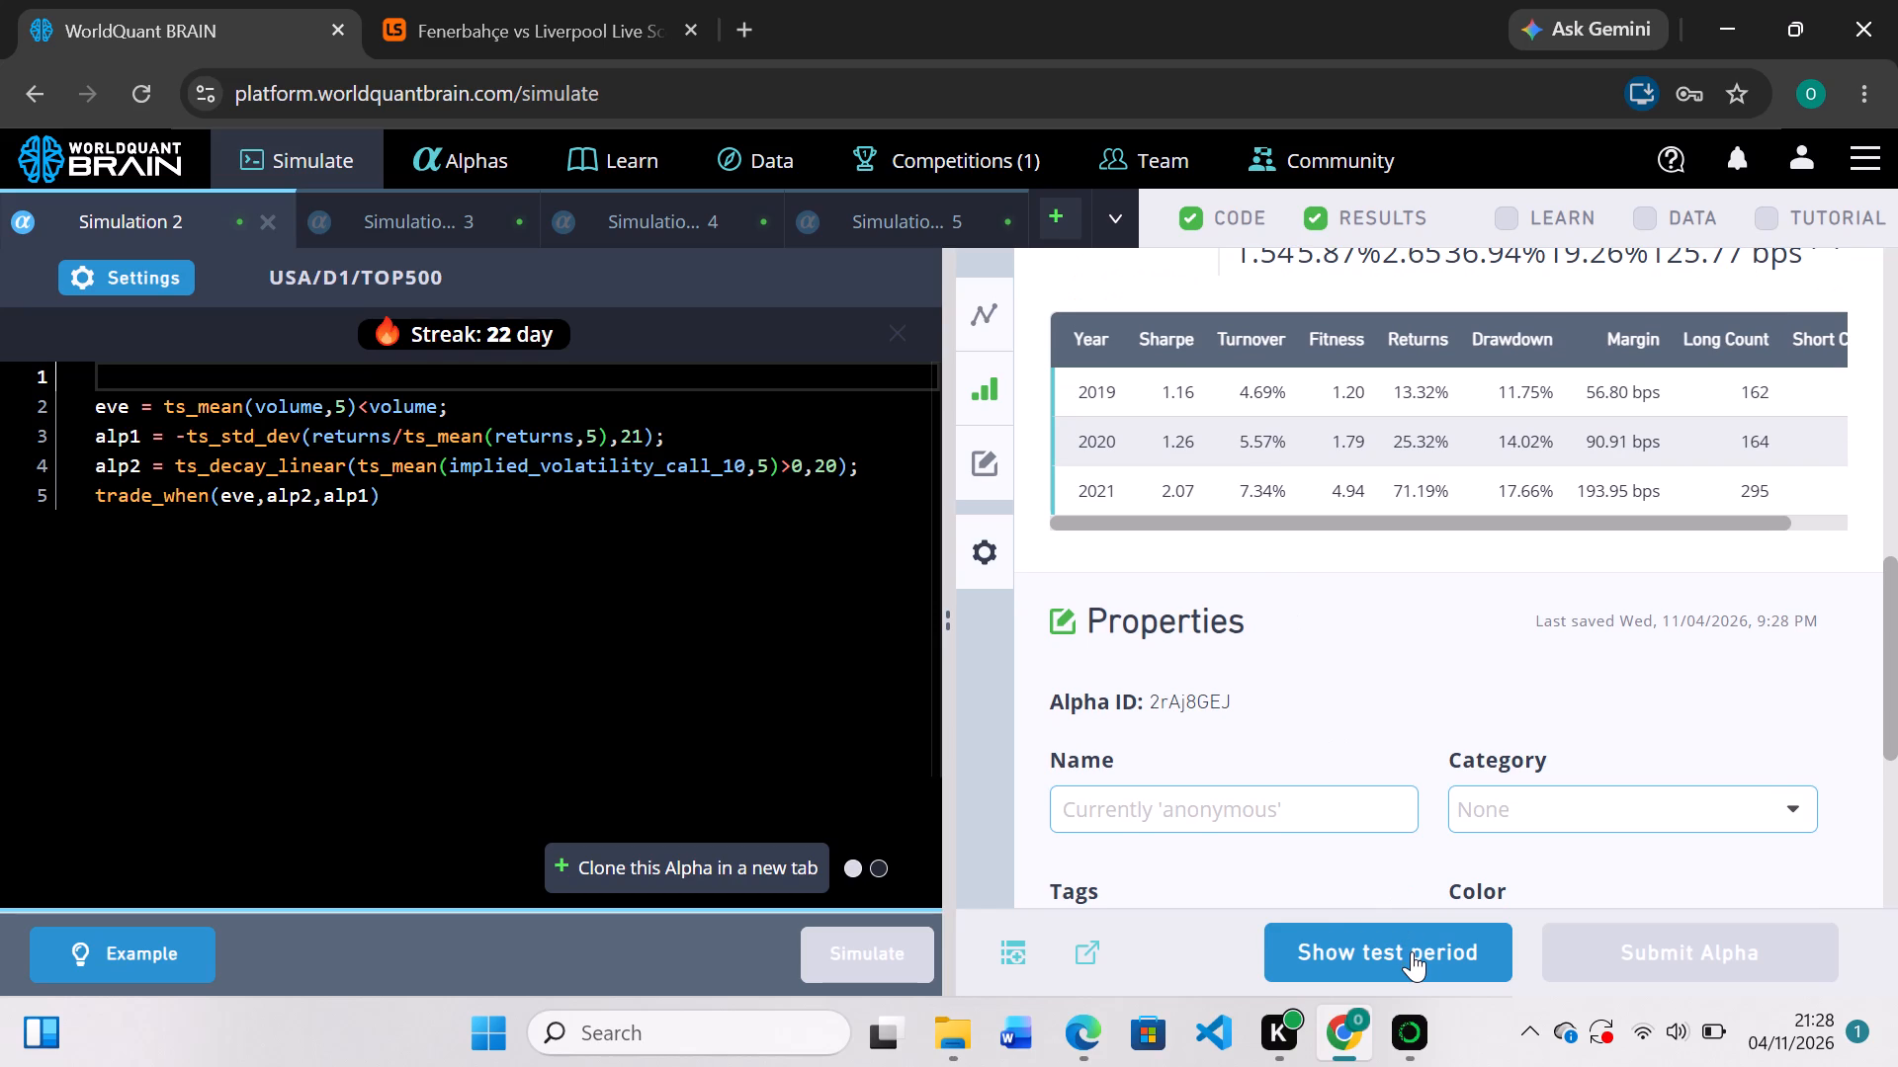
Run the self-correlation check on the TOP500 alpha and examine its failed IS tests.
{"action": "scroll", "coordinate": [1329, 514], "scroll_direction": "down", "scroll_amount": 2}
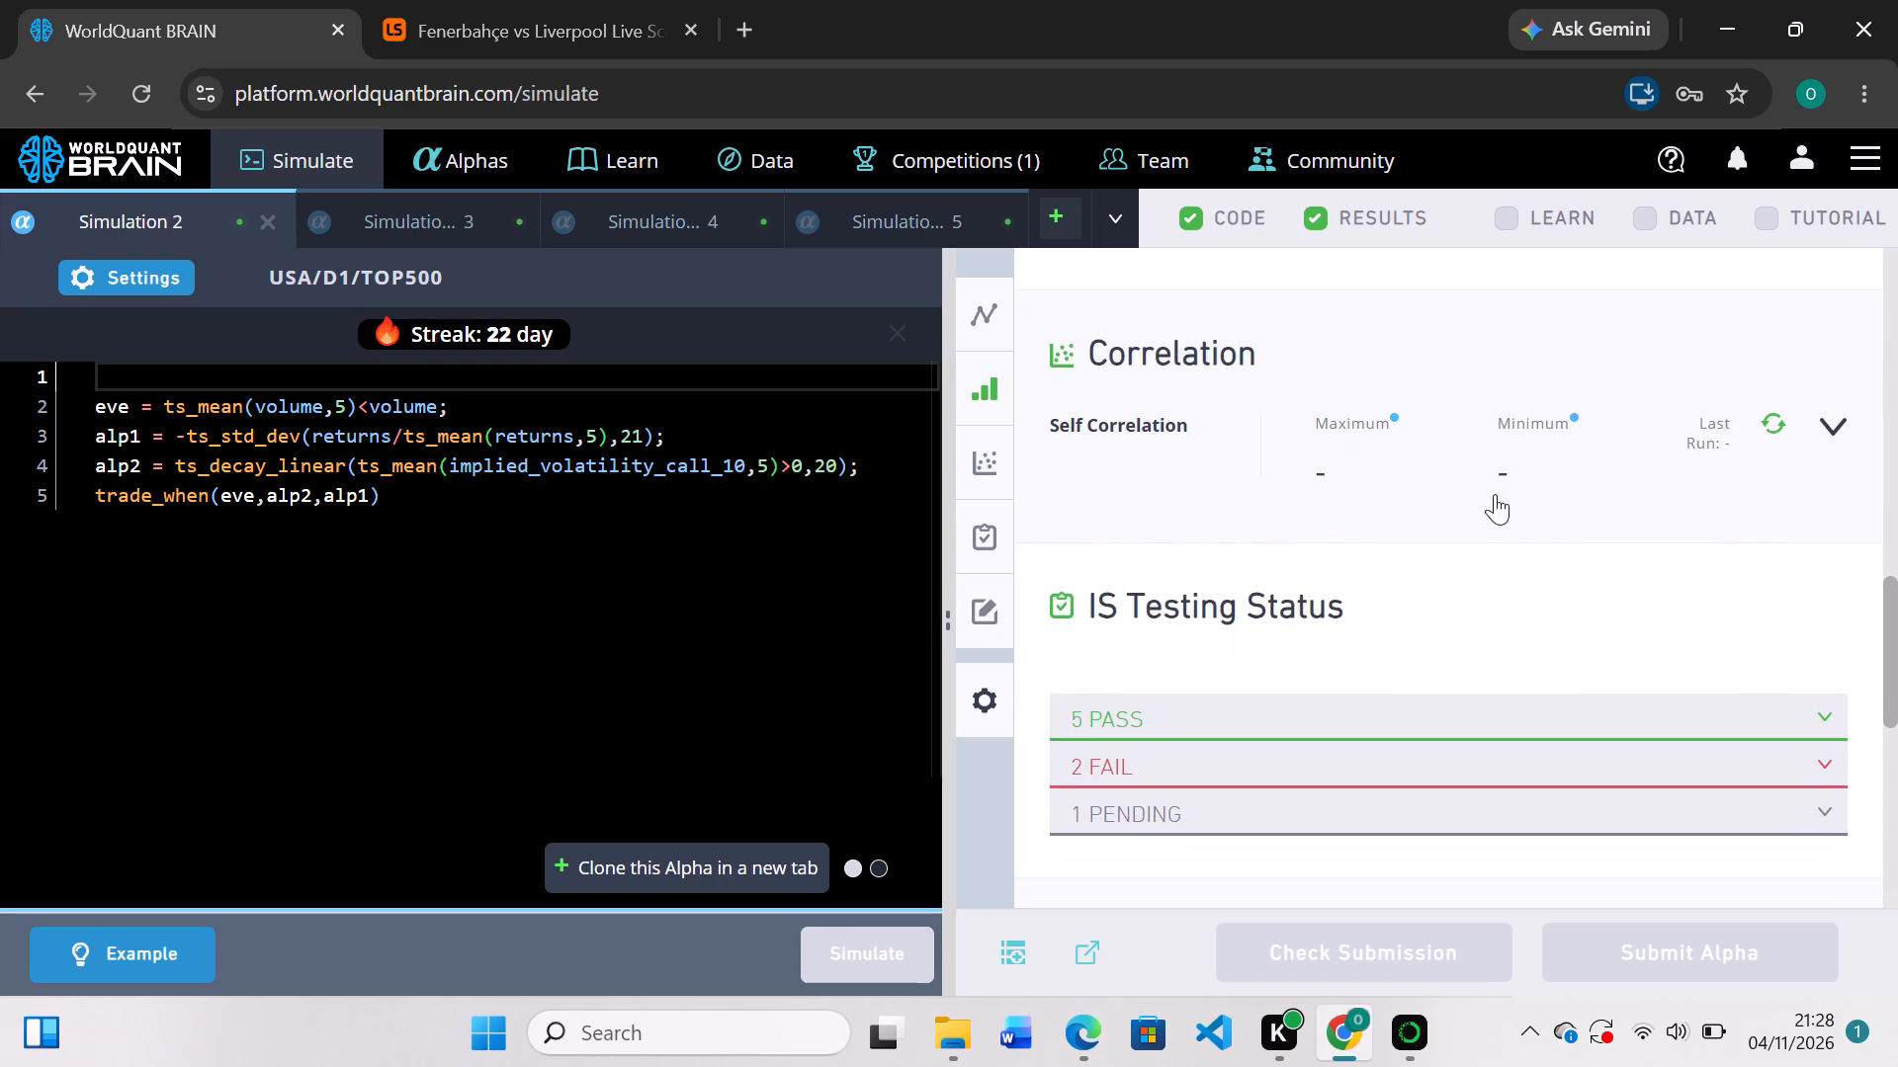
{"action": "left_click", "coordinate": [1785, 422]}
{"action": "left_click", "coordinate": [1835, 764]}
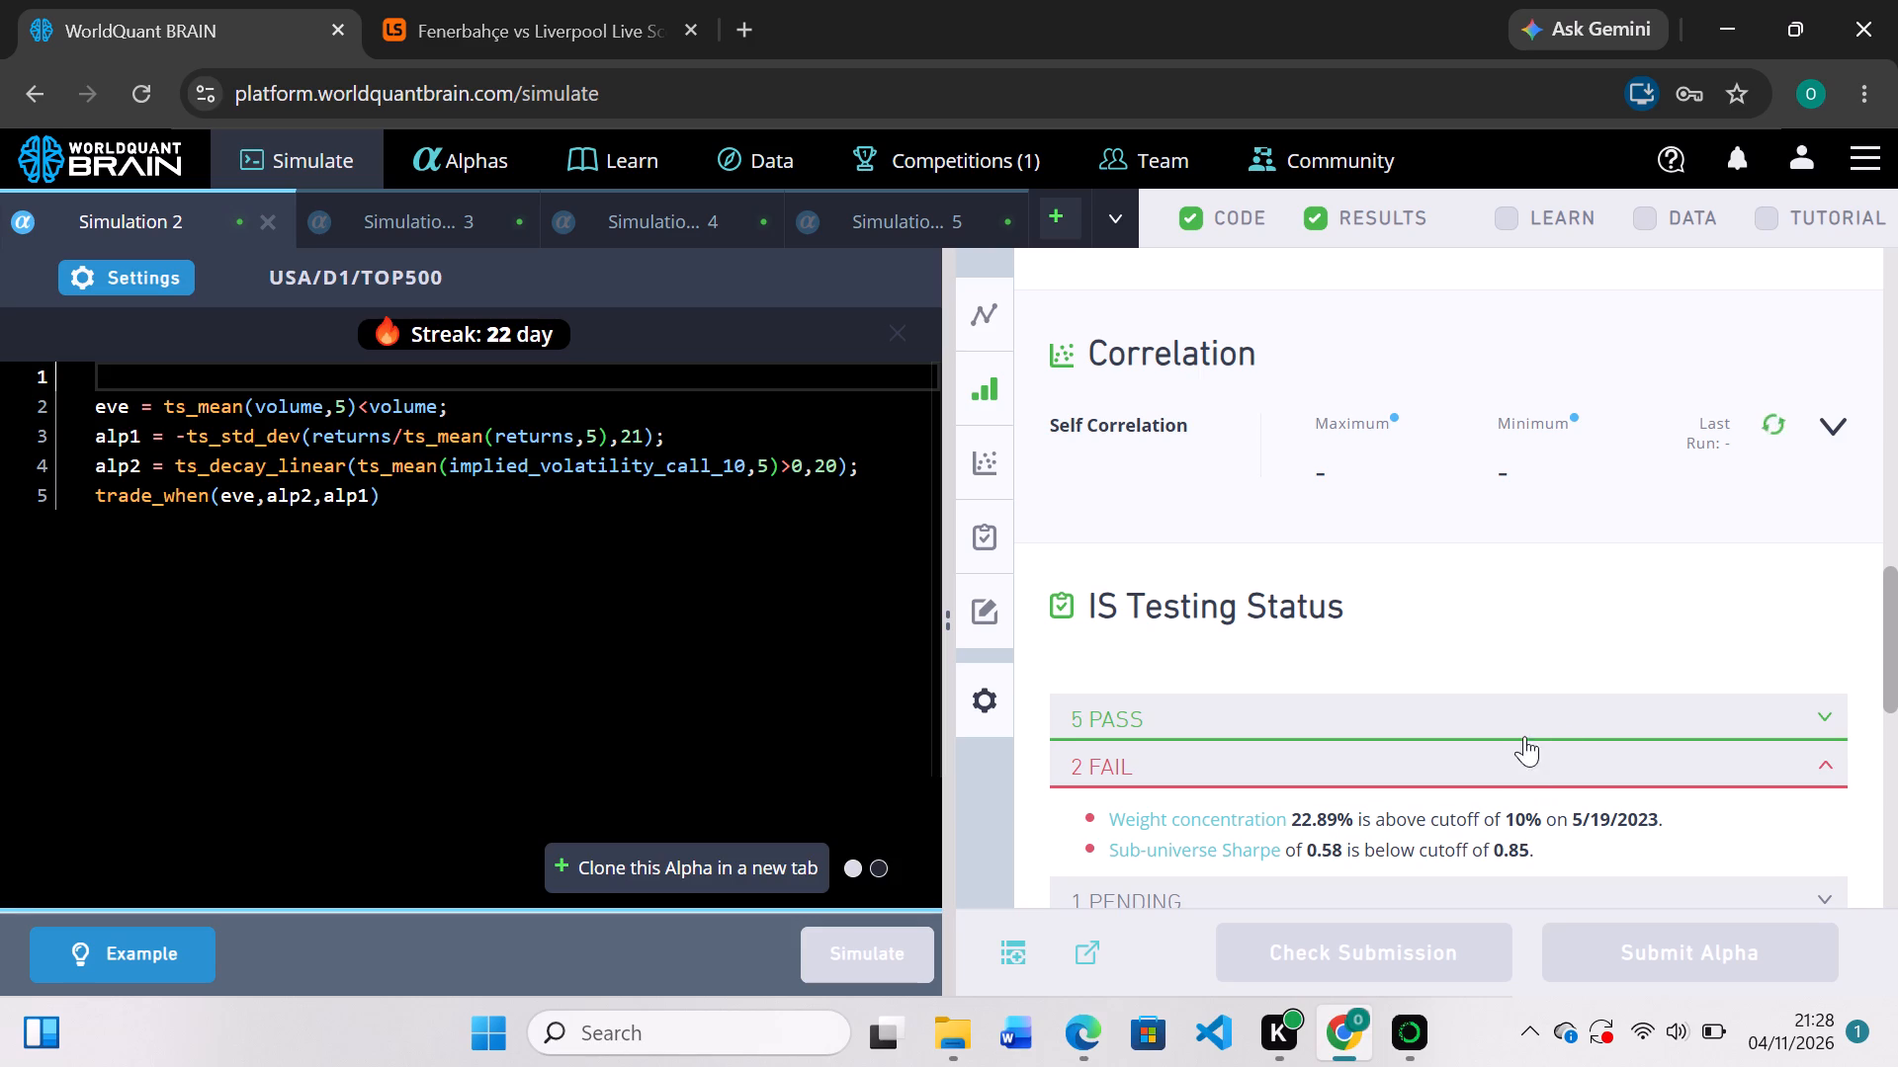
{"action": "scroll", "coordinate": [1612, 832], "scroll_direction": "down", "scroll_amount": 1}
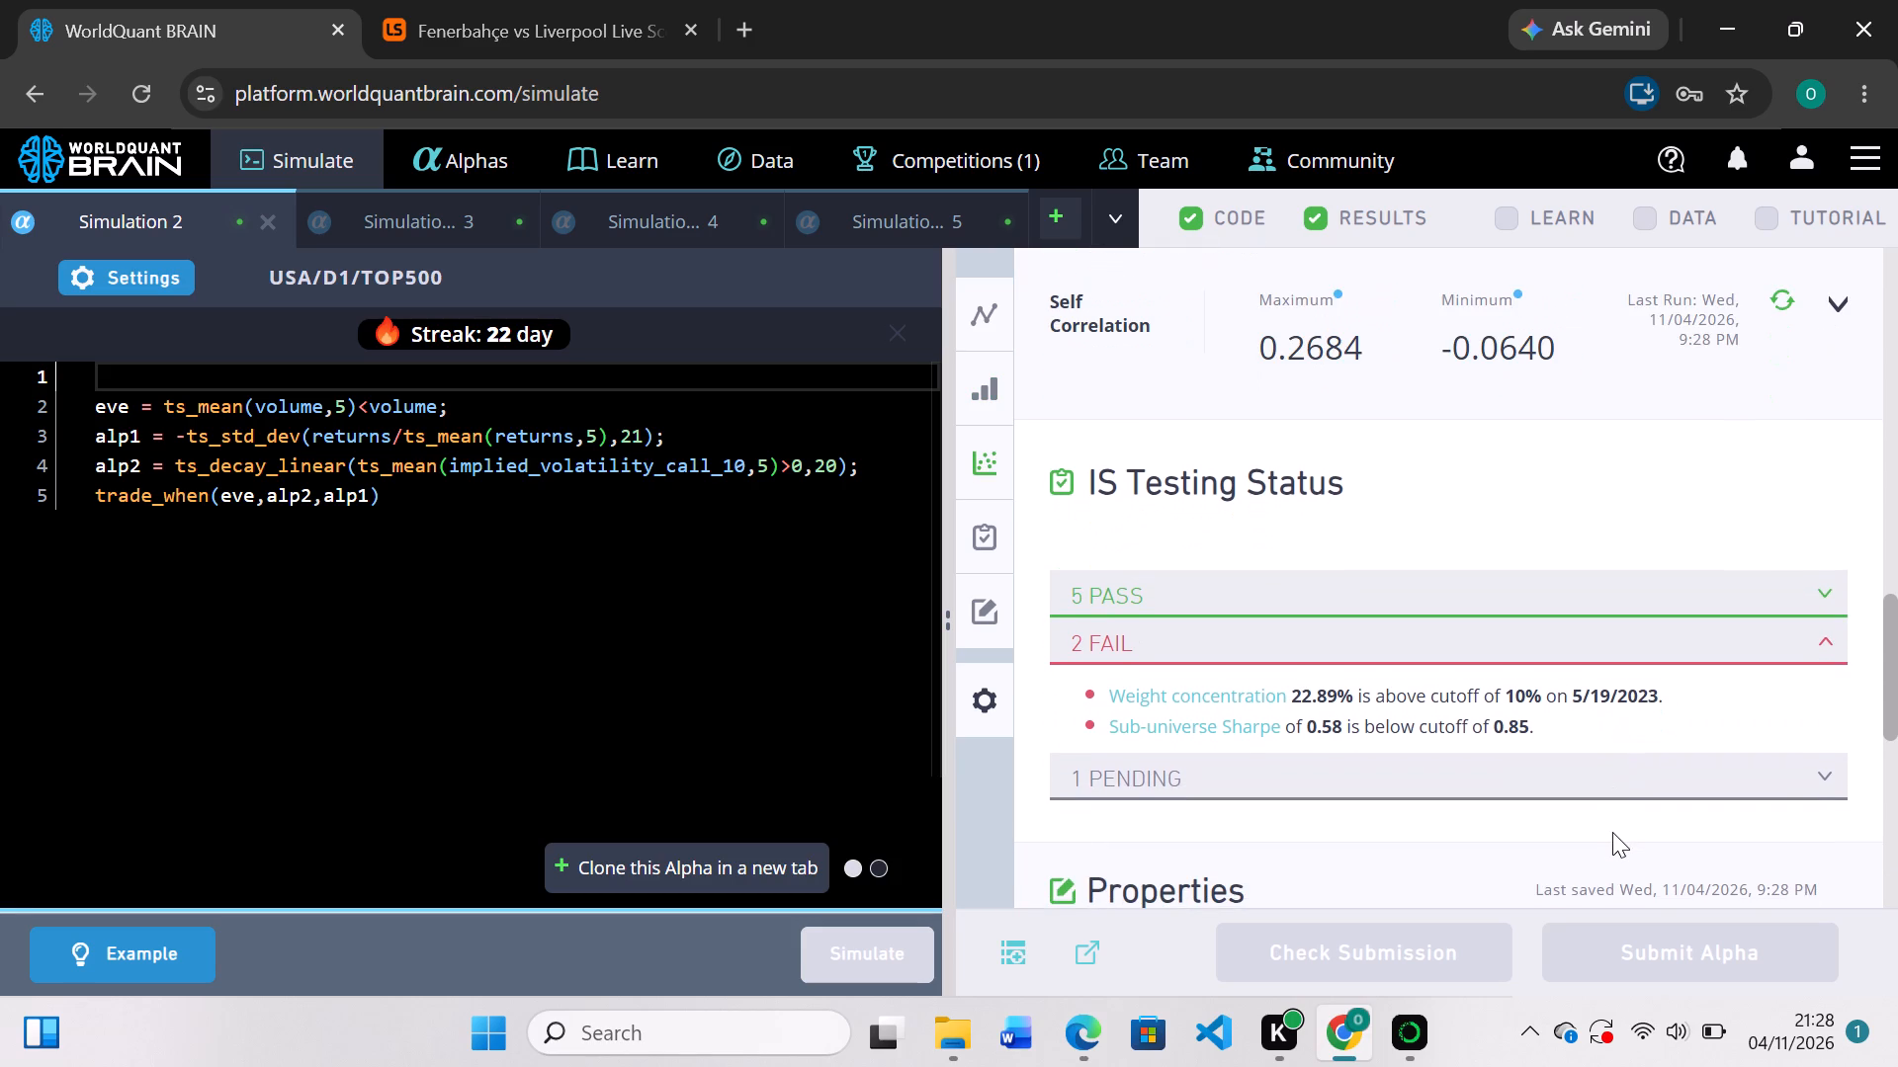
{"action": "scroll", "coordinate": [1612, 832], "scroll_direction": "down", "scroll_amount": 1}
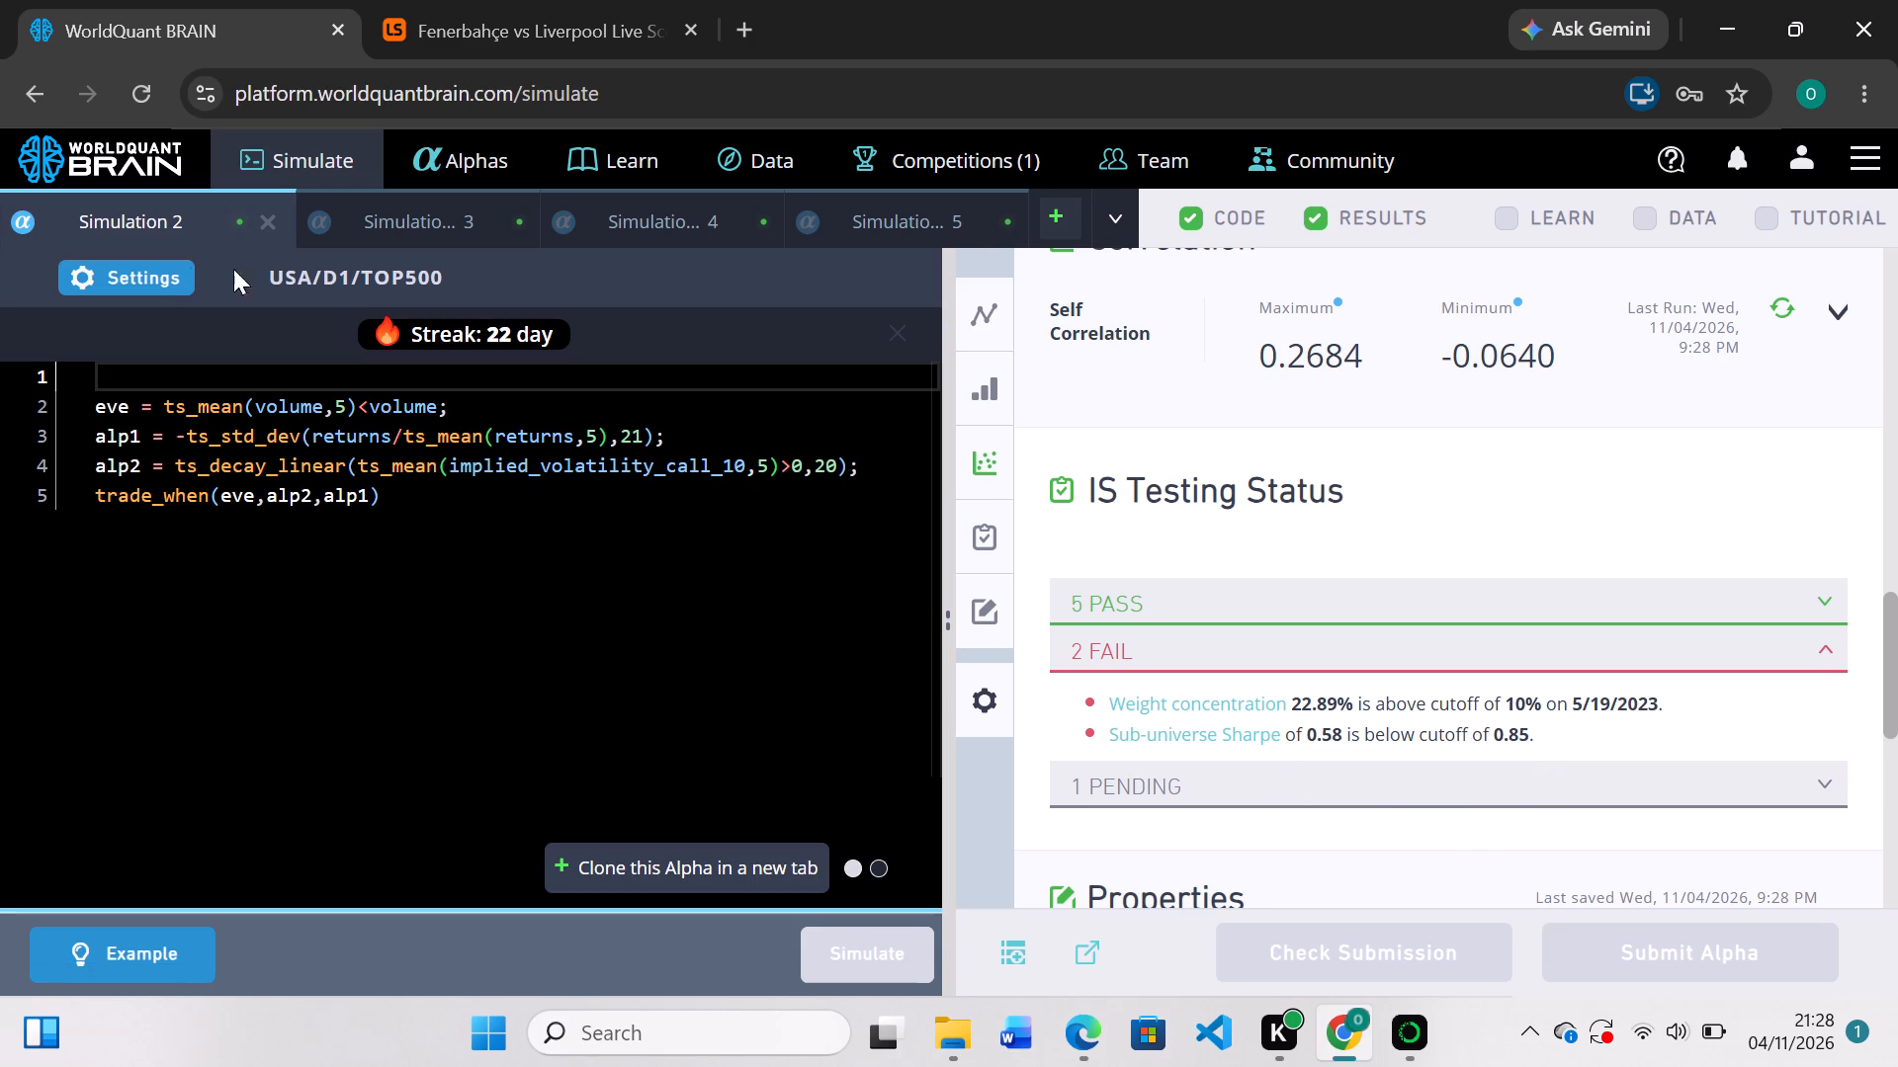
Set Simulation 2's truncation to 0.15 and decay to 120, apply the settings and rerun the simulation.
{"action": "left_click", "coordinate": [159, 272]}
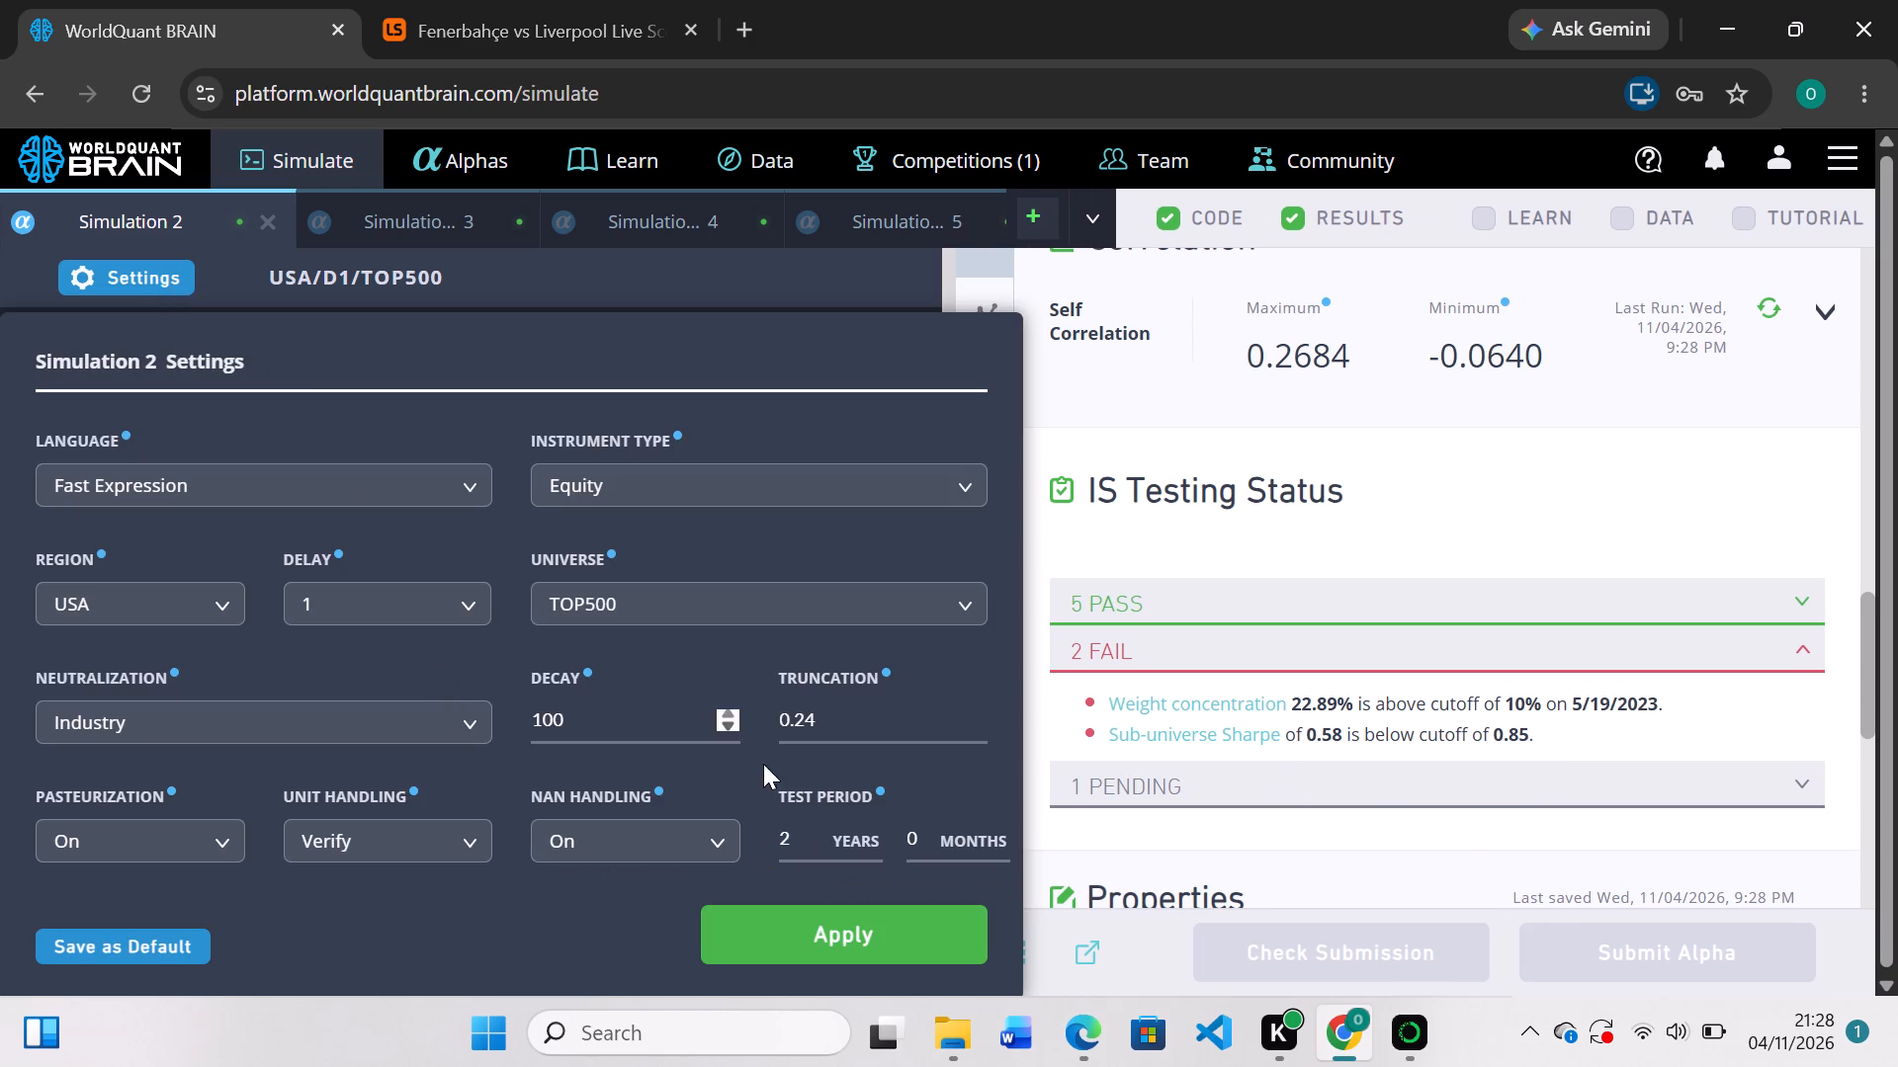
{"action": "triple_click", "coordinate": [972, 728]}
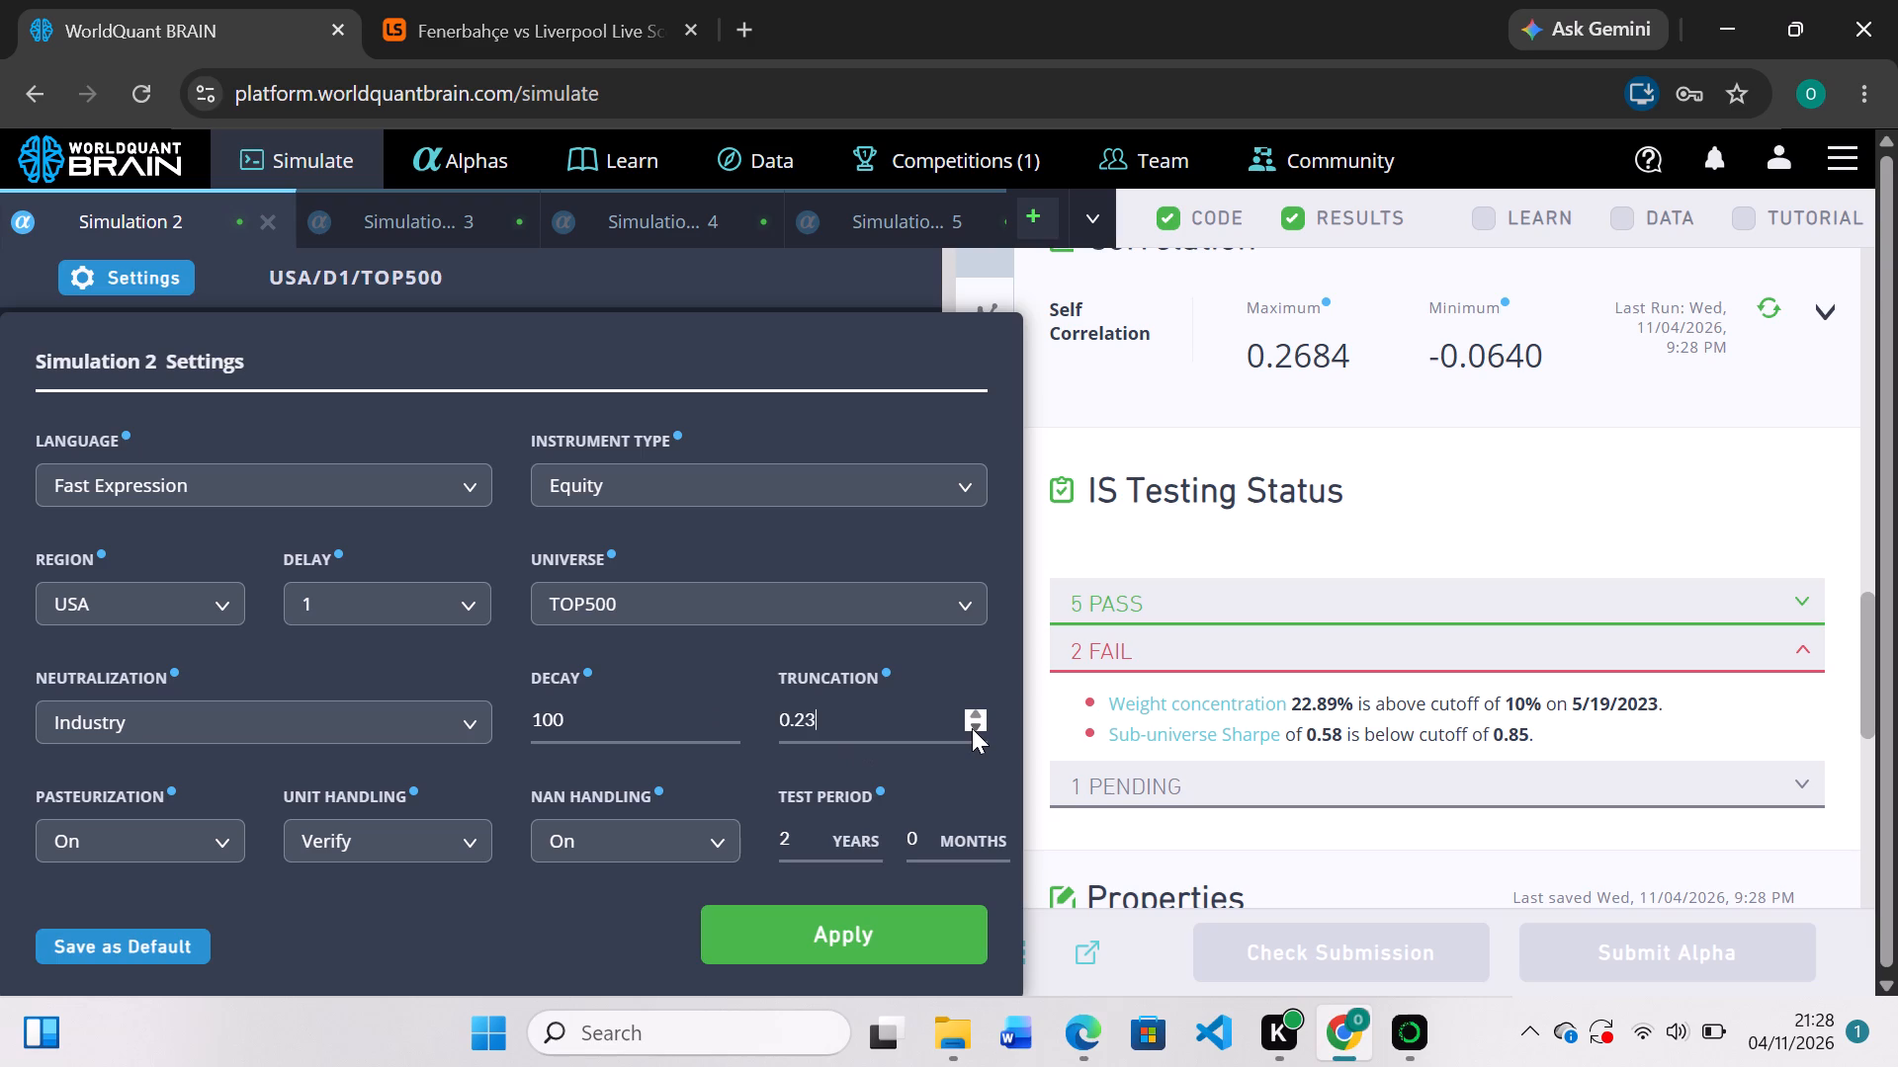
{"action": "double_click", "coordinate": [972, 728]}
{"action": "left_click", "coordinate": [972, 728]}
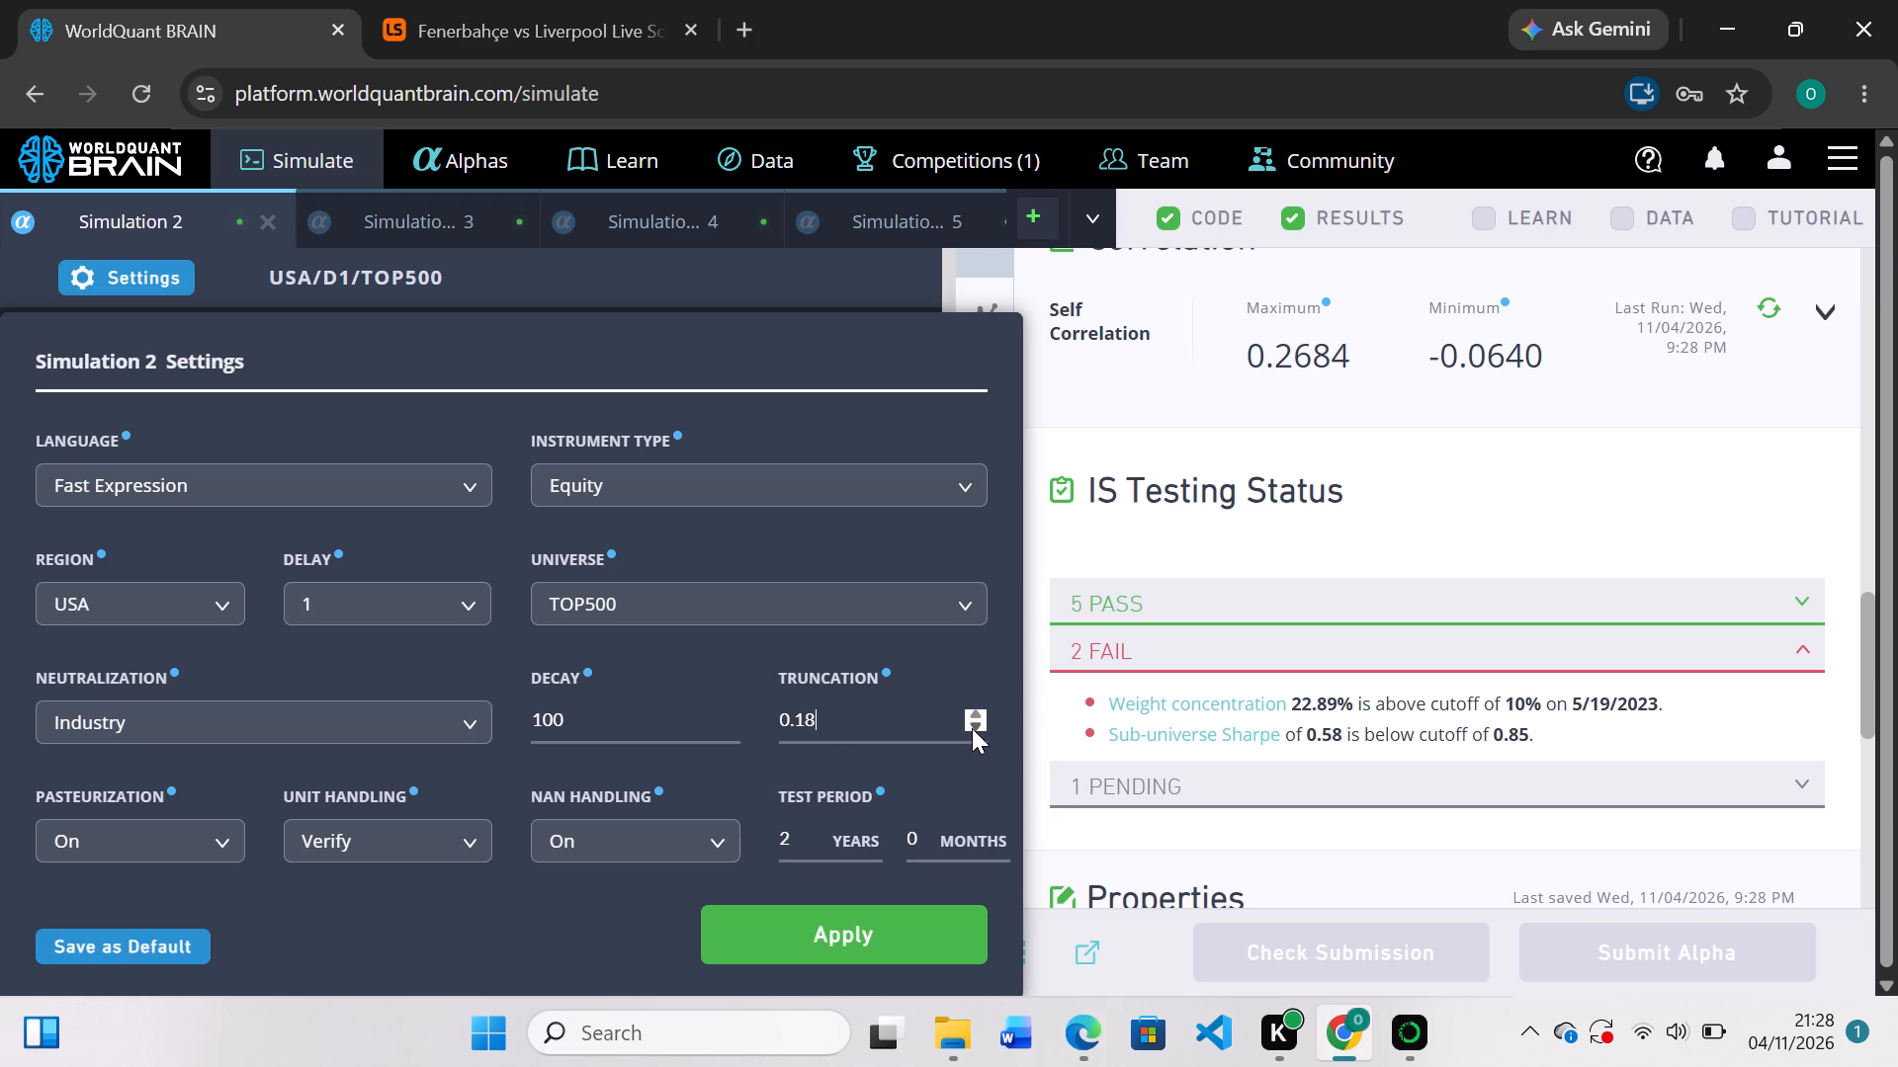
{"action": "left_click", "coordinate": [972, 728]}
{"action": "left_click", "coordinate": [972, 728]}
{"action": "left_click", "coordinate": [972, 728]}
{"action": "left_click", "coordinate": [725, 714]}
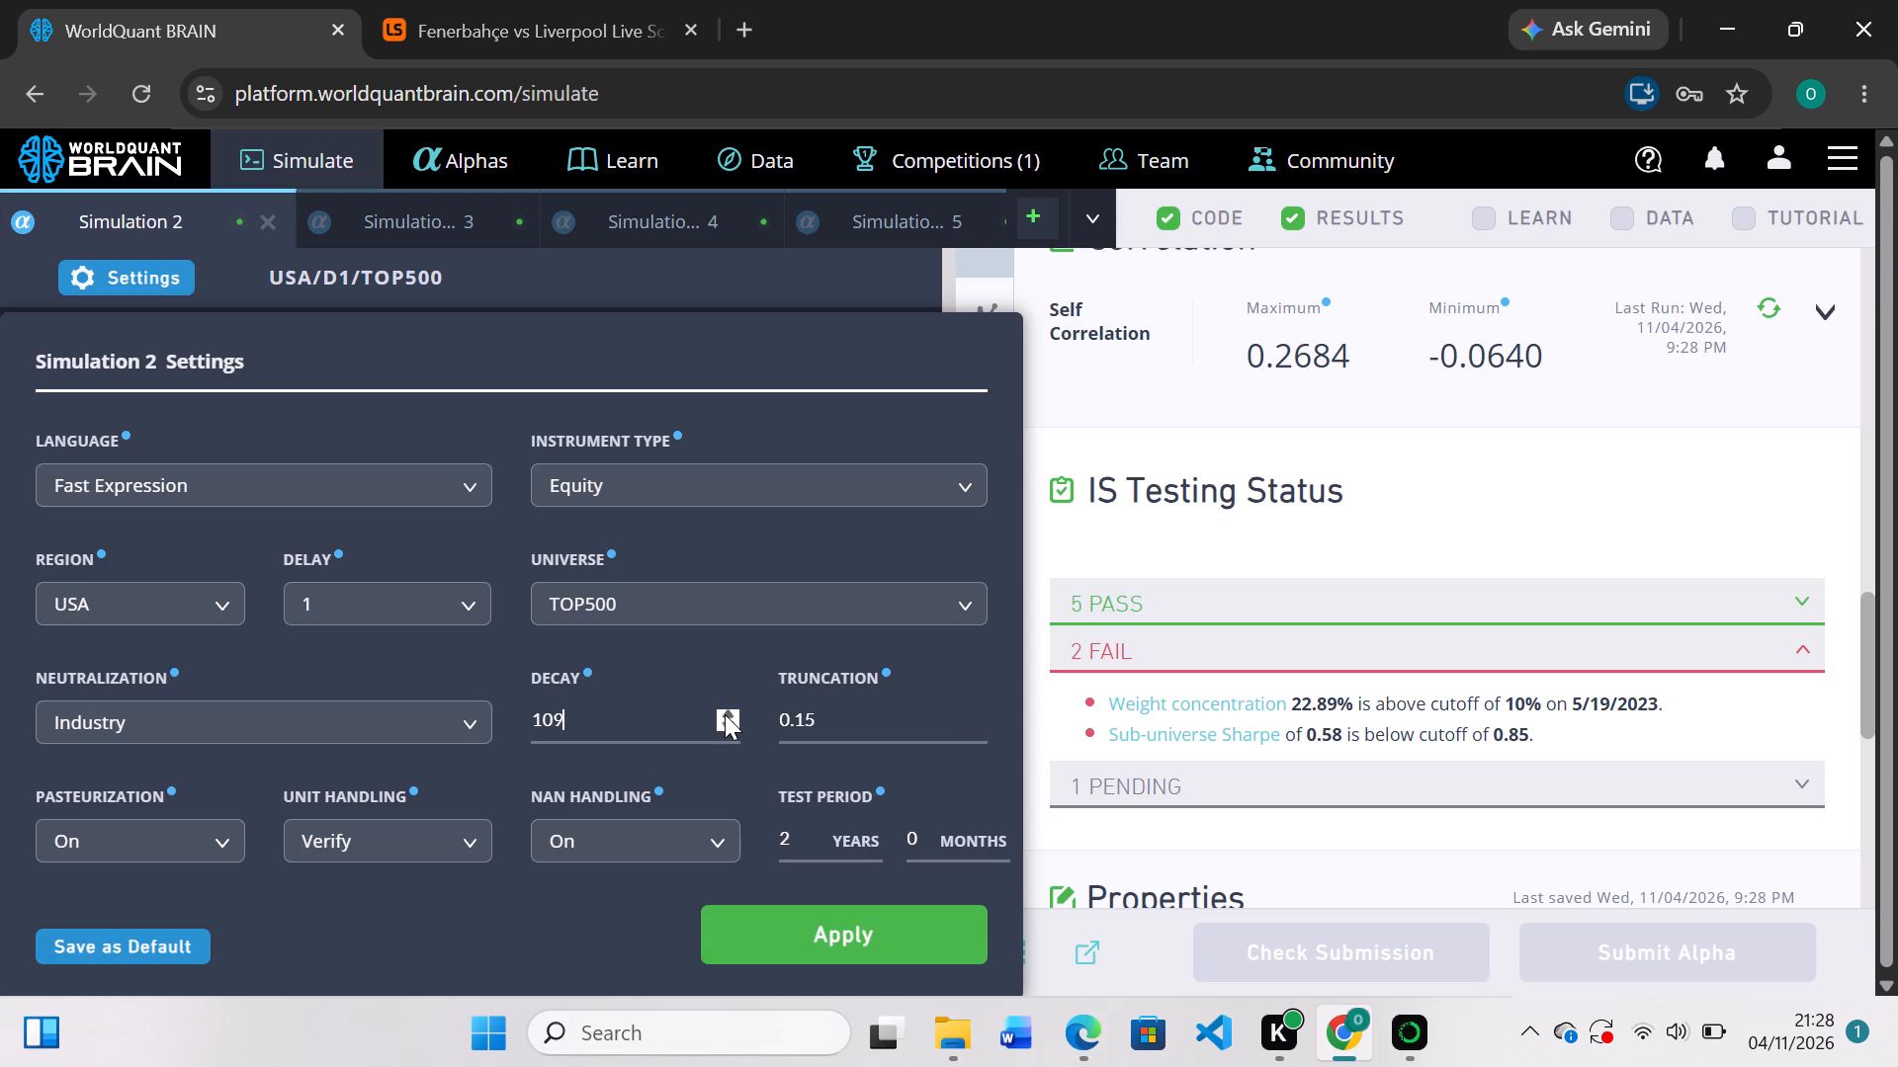
{"action": "double_click", "coordinate": [725, 714]}
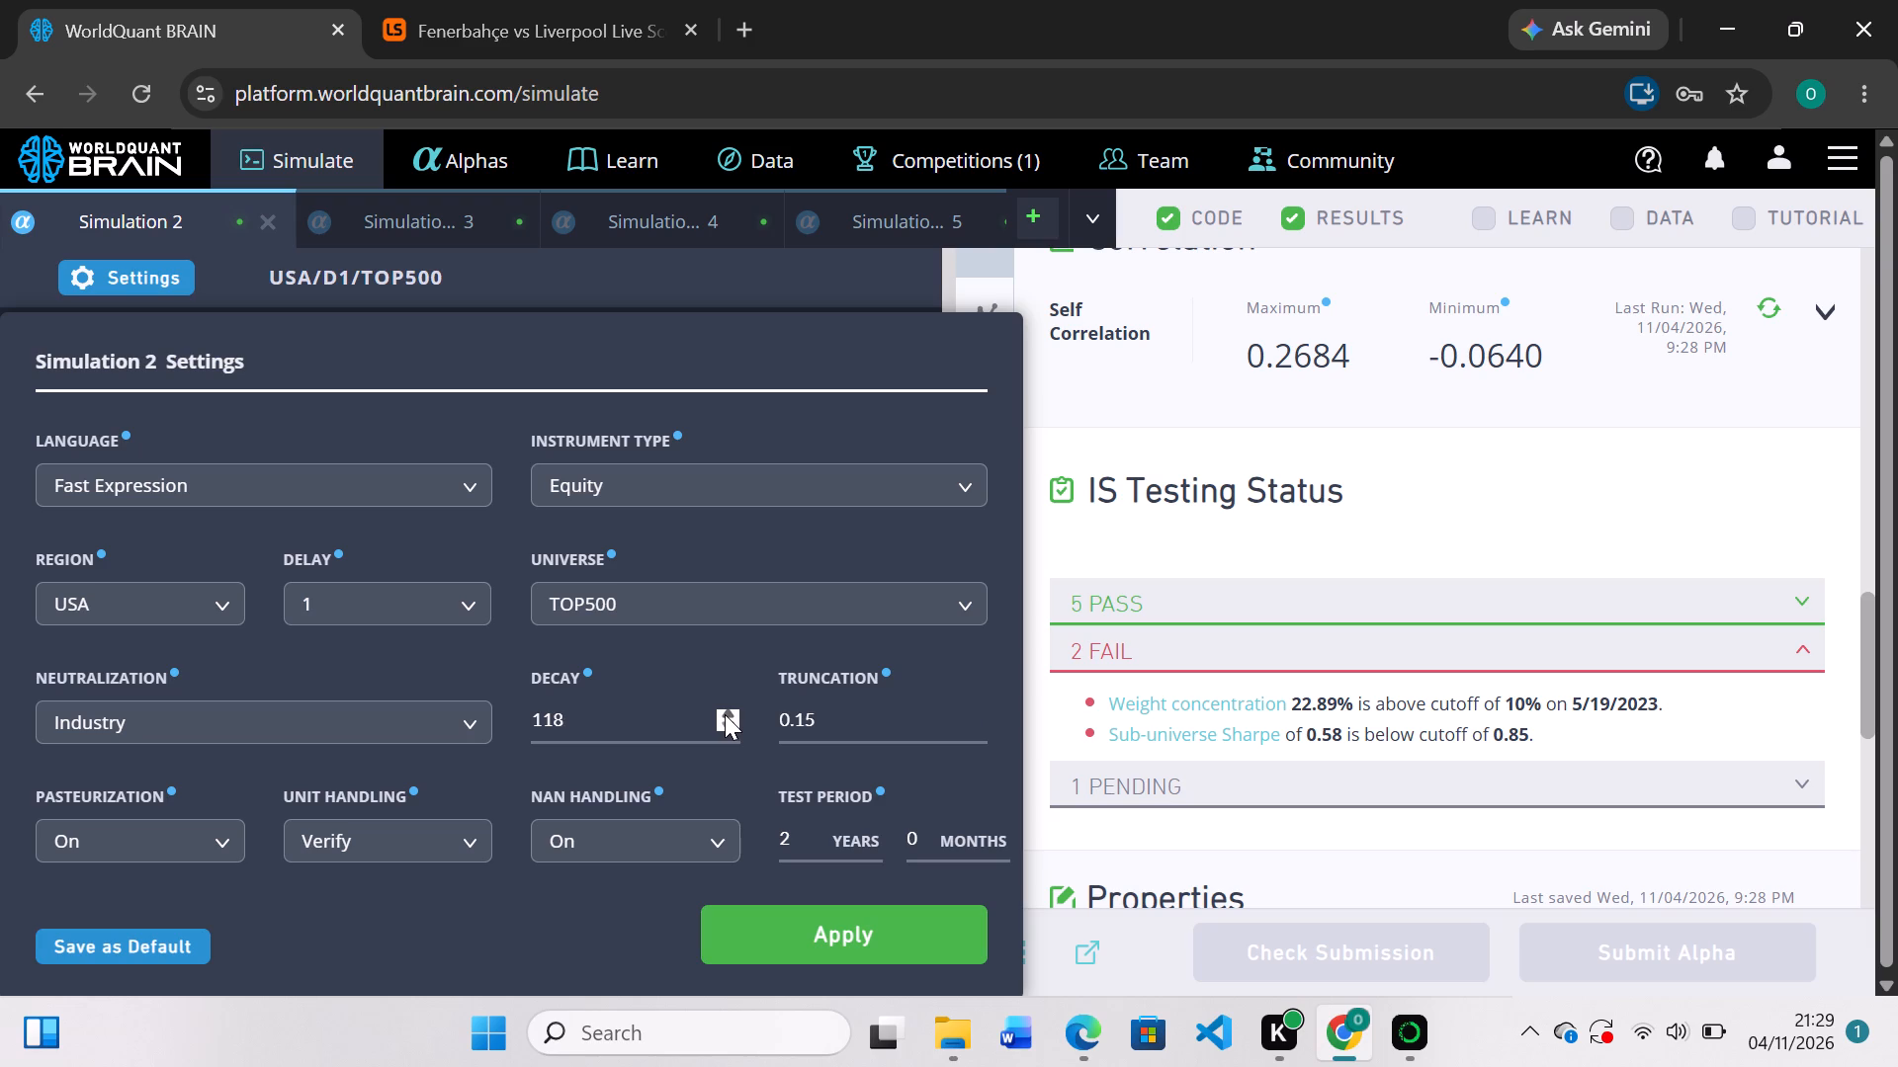
{"action": "left_click", "coordinate": [725, 714]}
{"action": "left_click", "coordinate": [725, 714]}
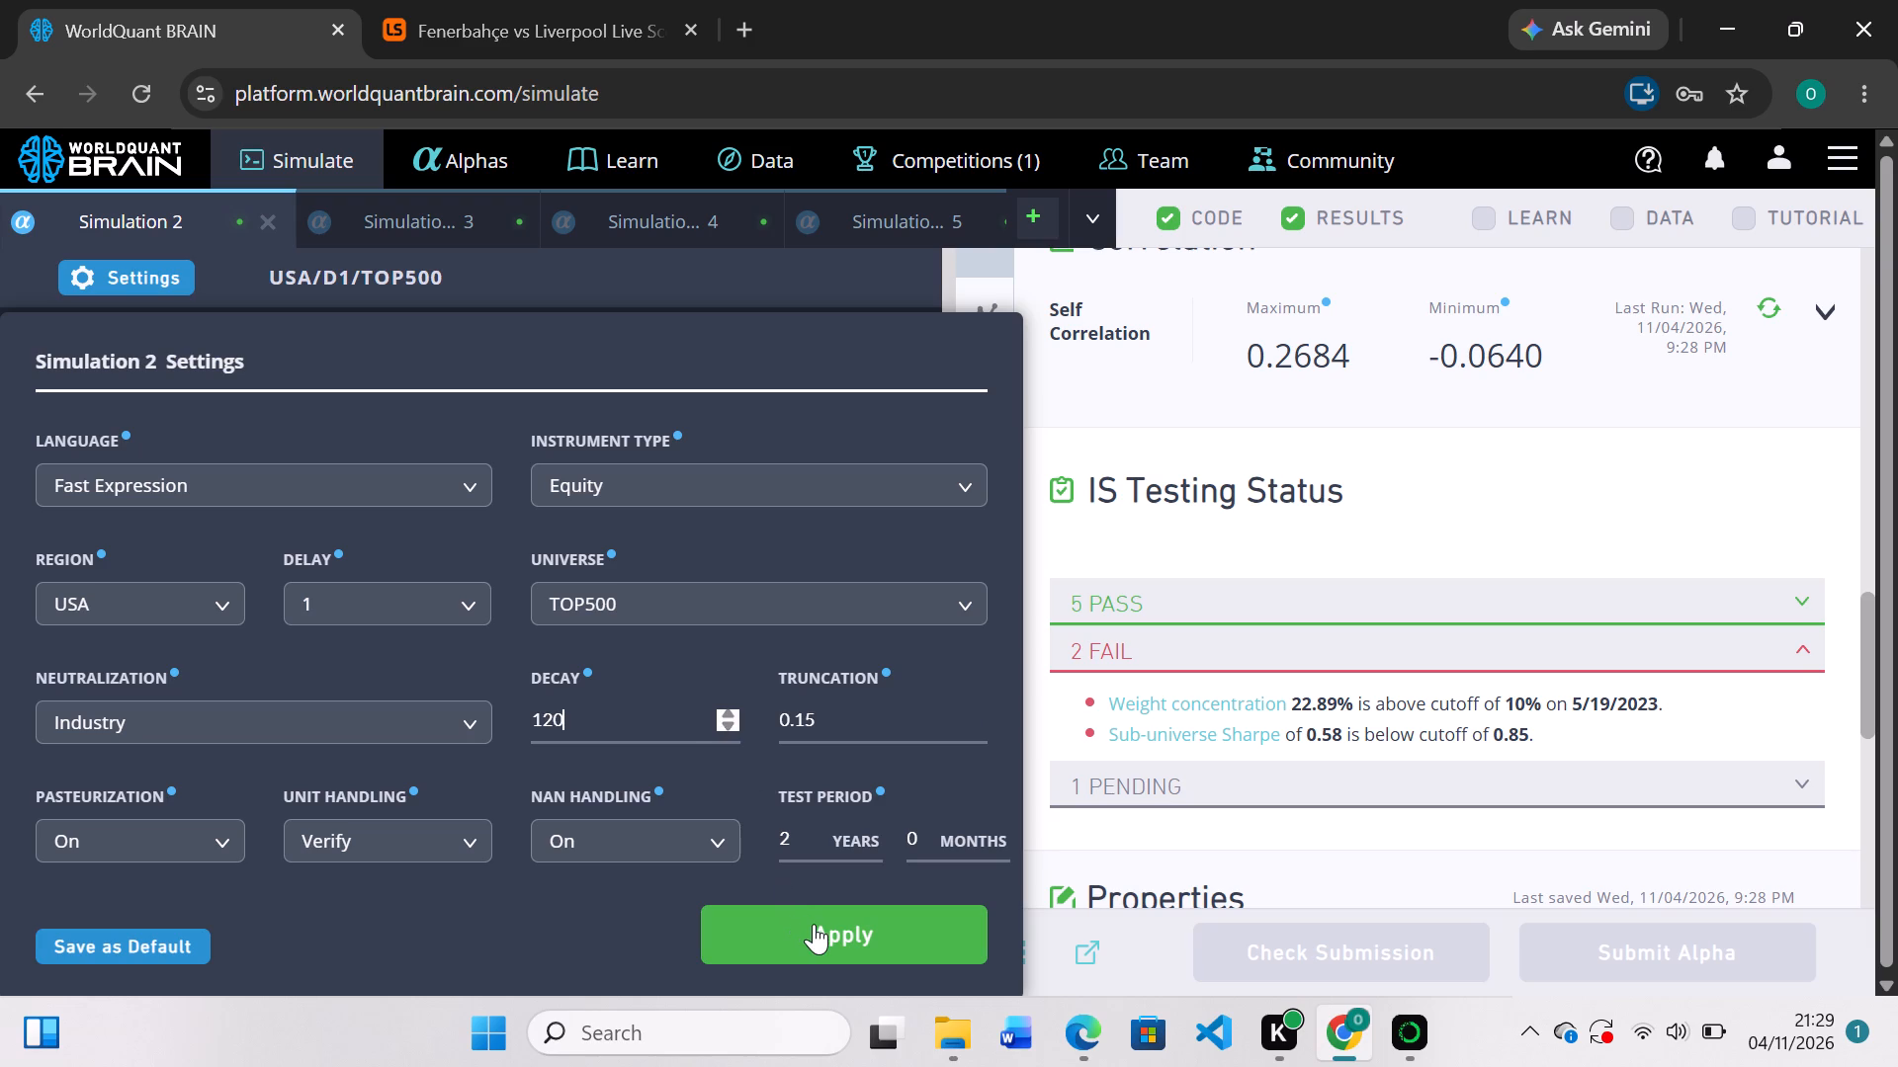
{"action": "left_click", "coordinate": [814, 924]}
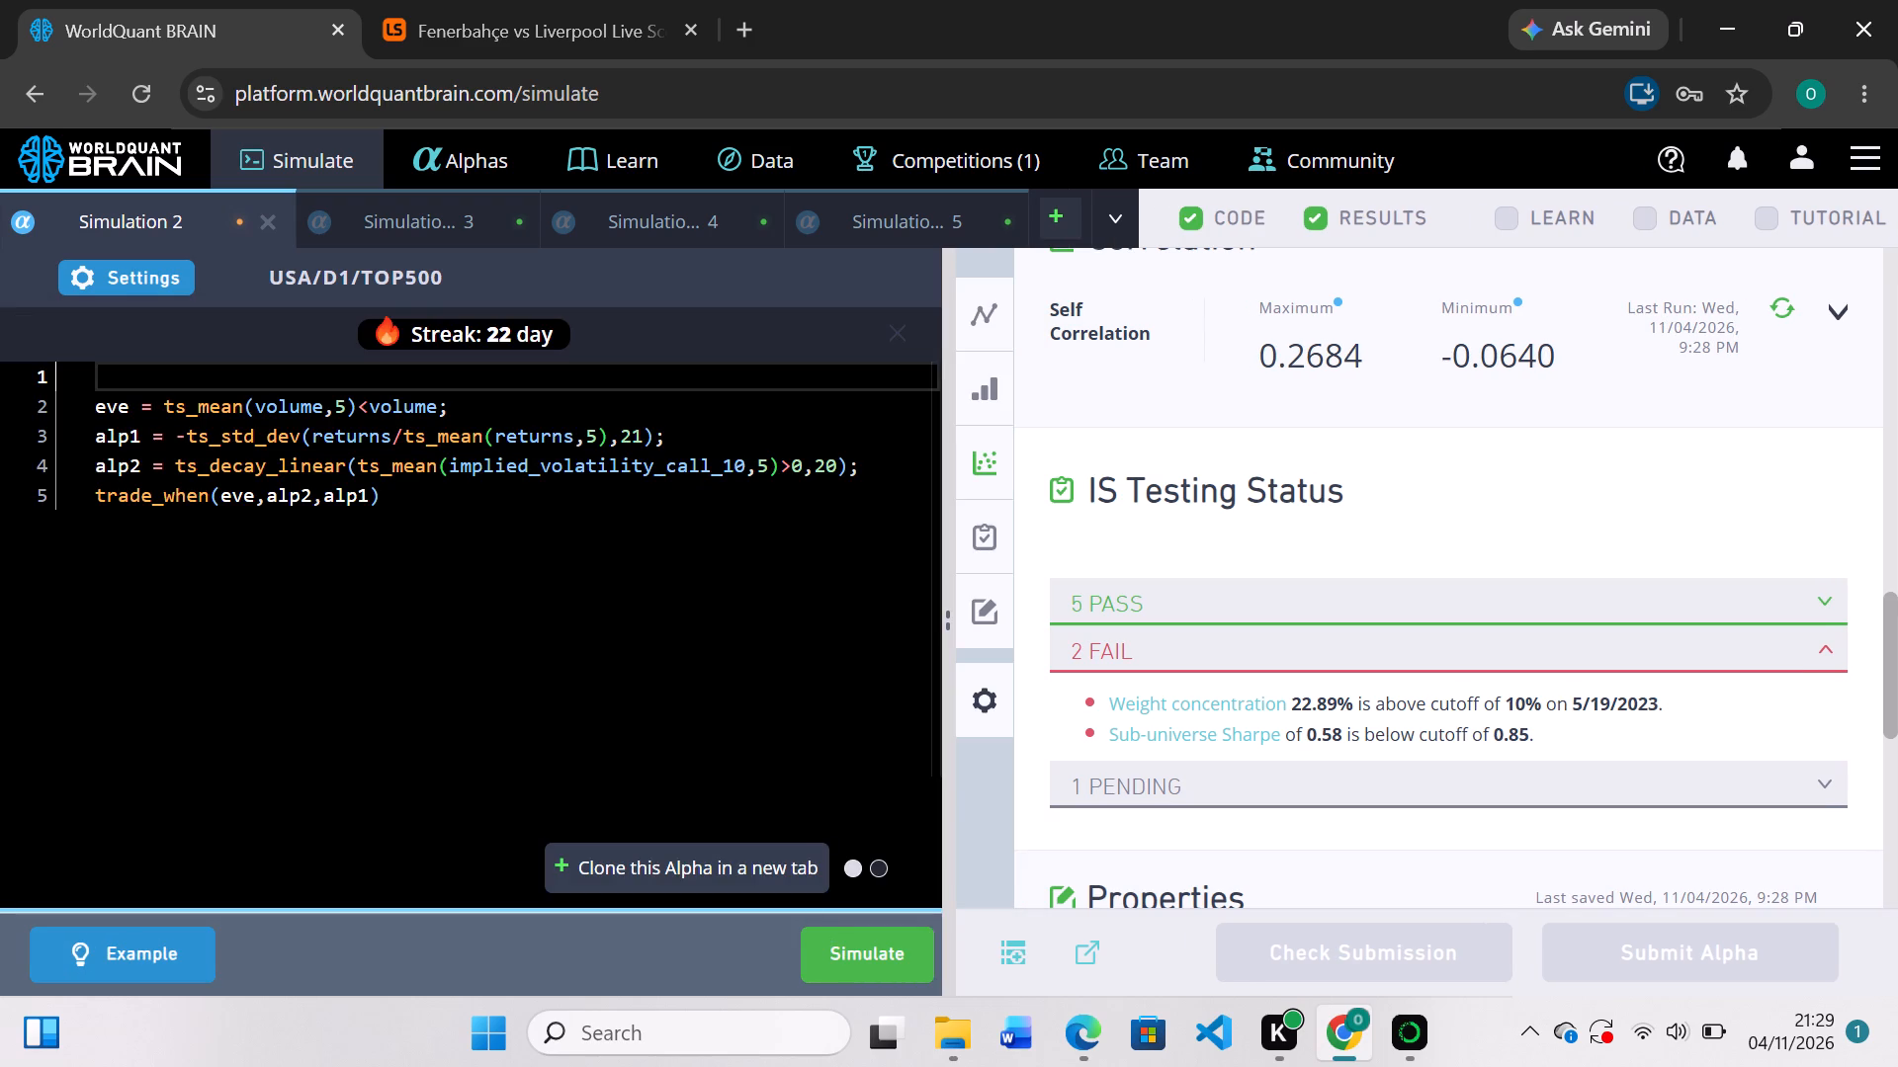
{"action": "left_click", "coordinate": [842, 947]}
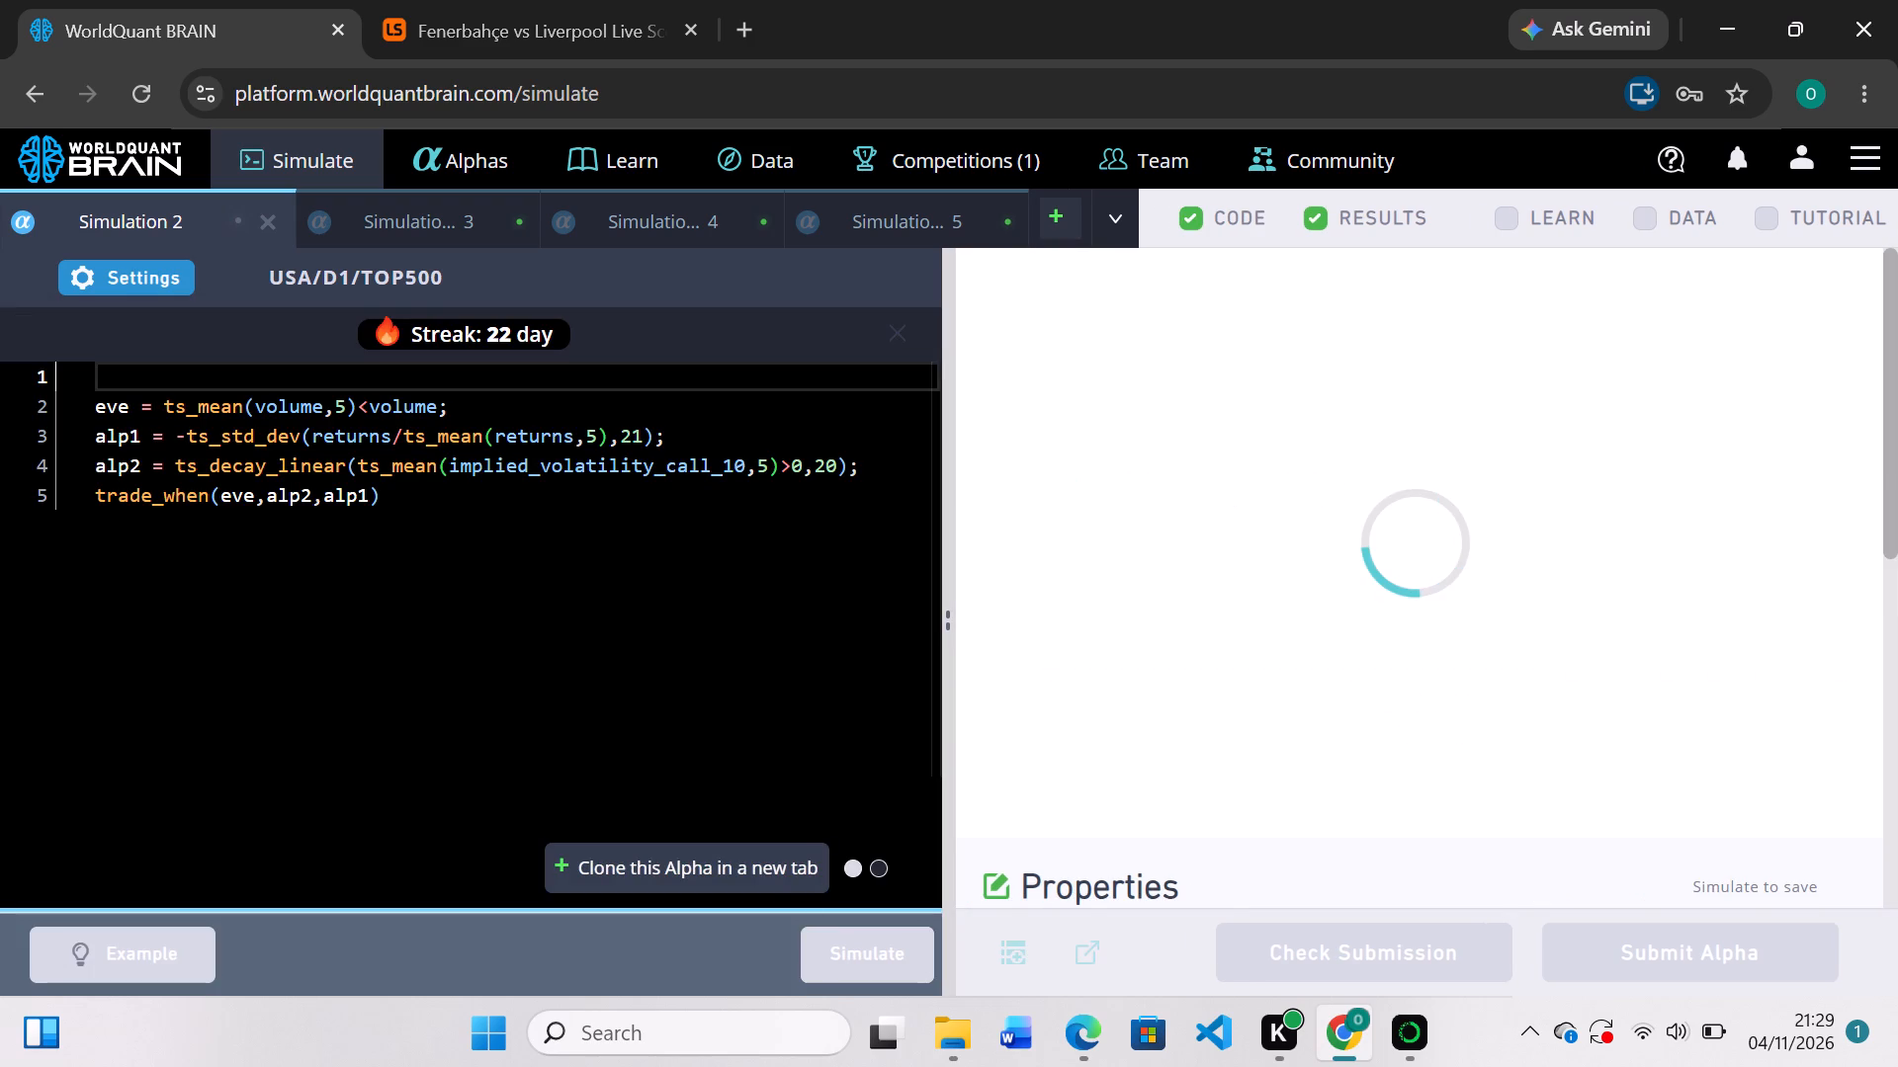
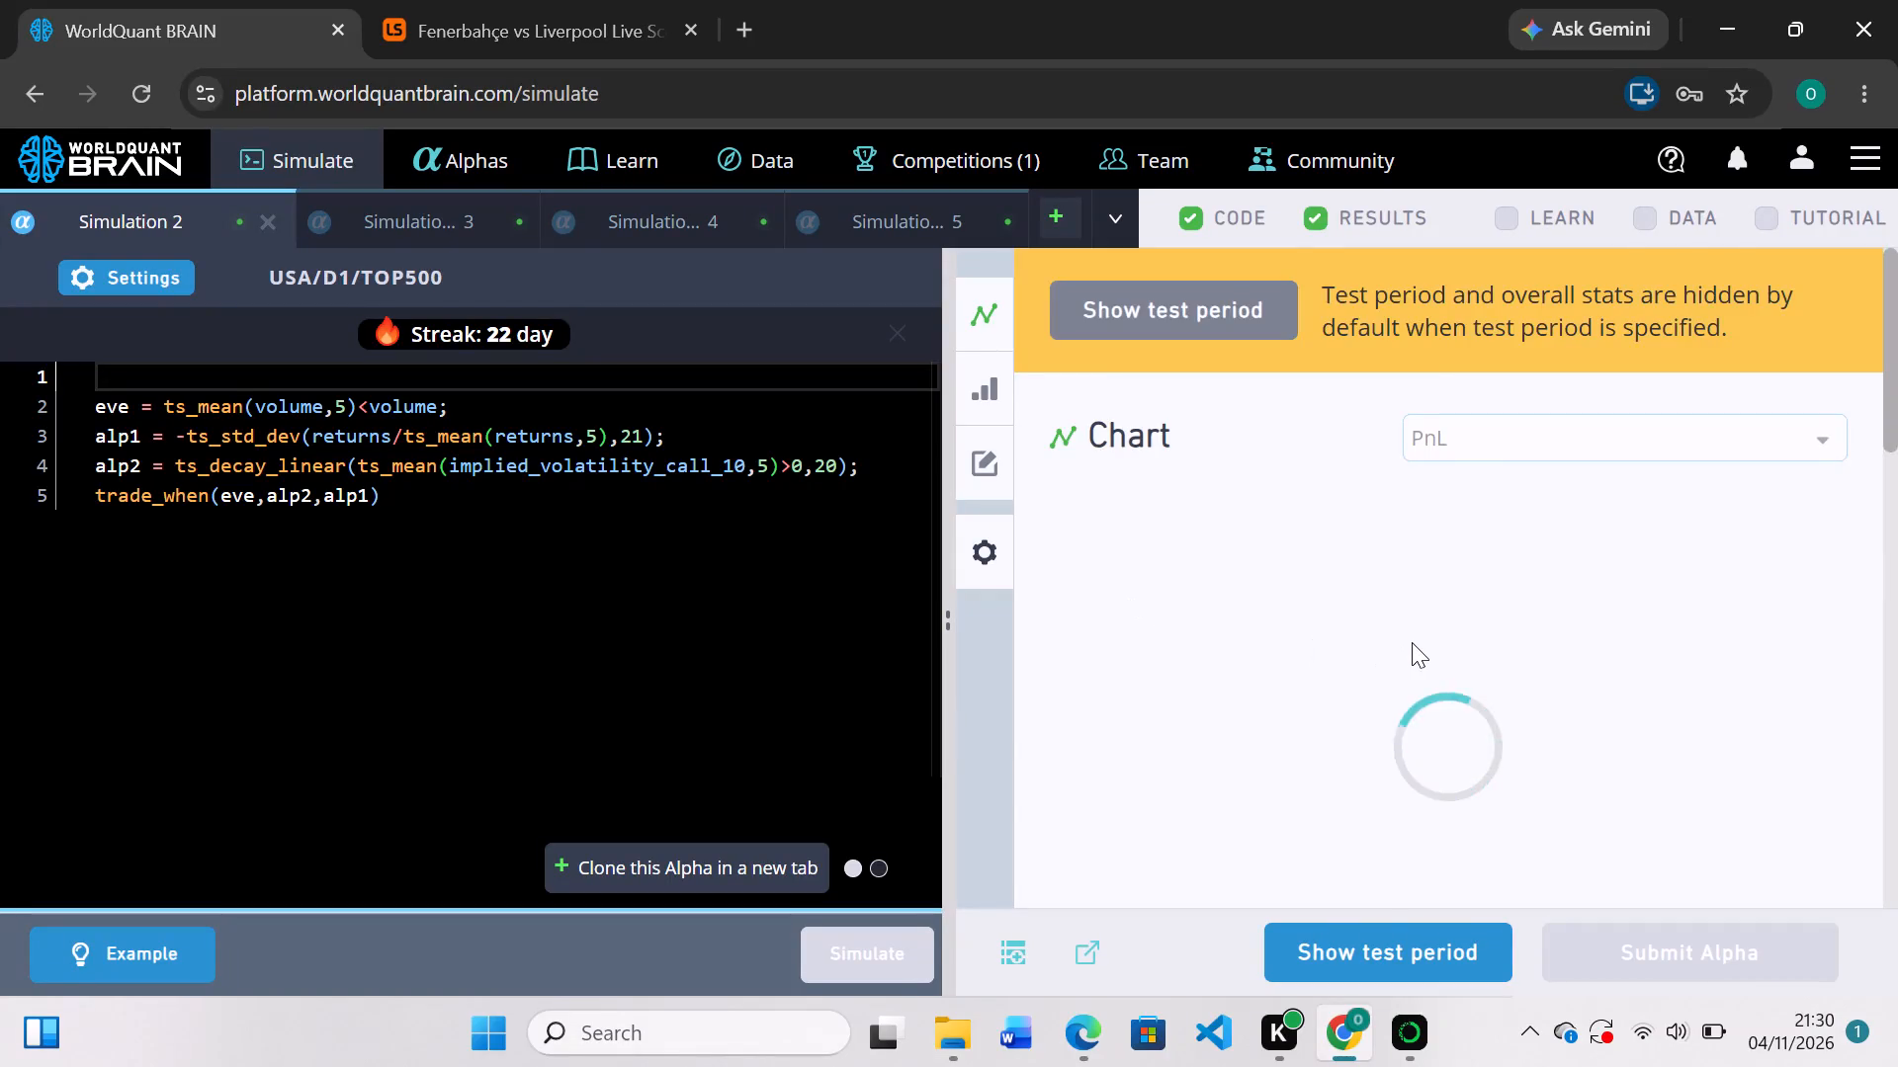
Reveal the rerun TOP500 simulation's test-period results and examine its failed IS tests.
{"action": "scroll", "coordinate": [1412, 642], "scroll_direction": "down", "scroll_amount": 5}
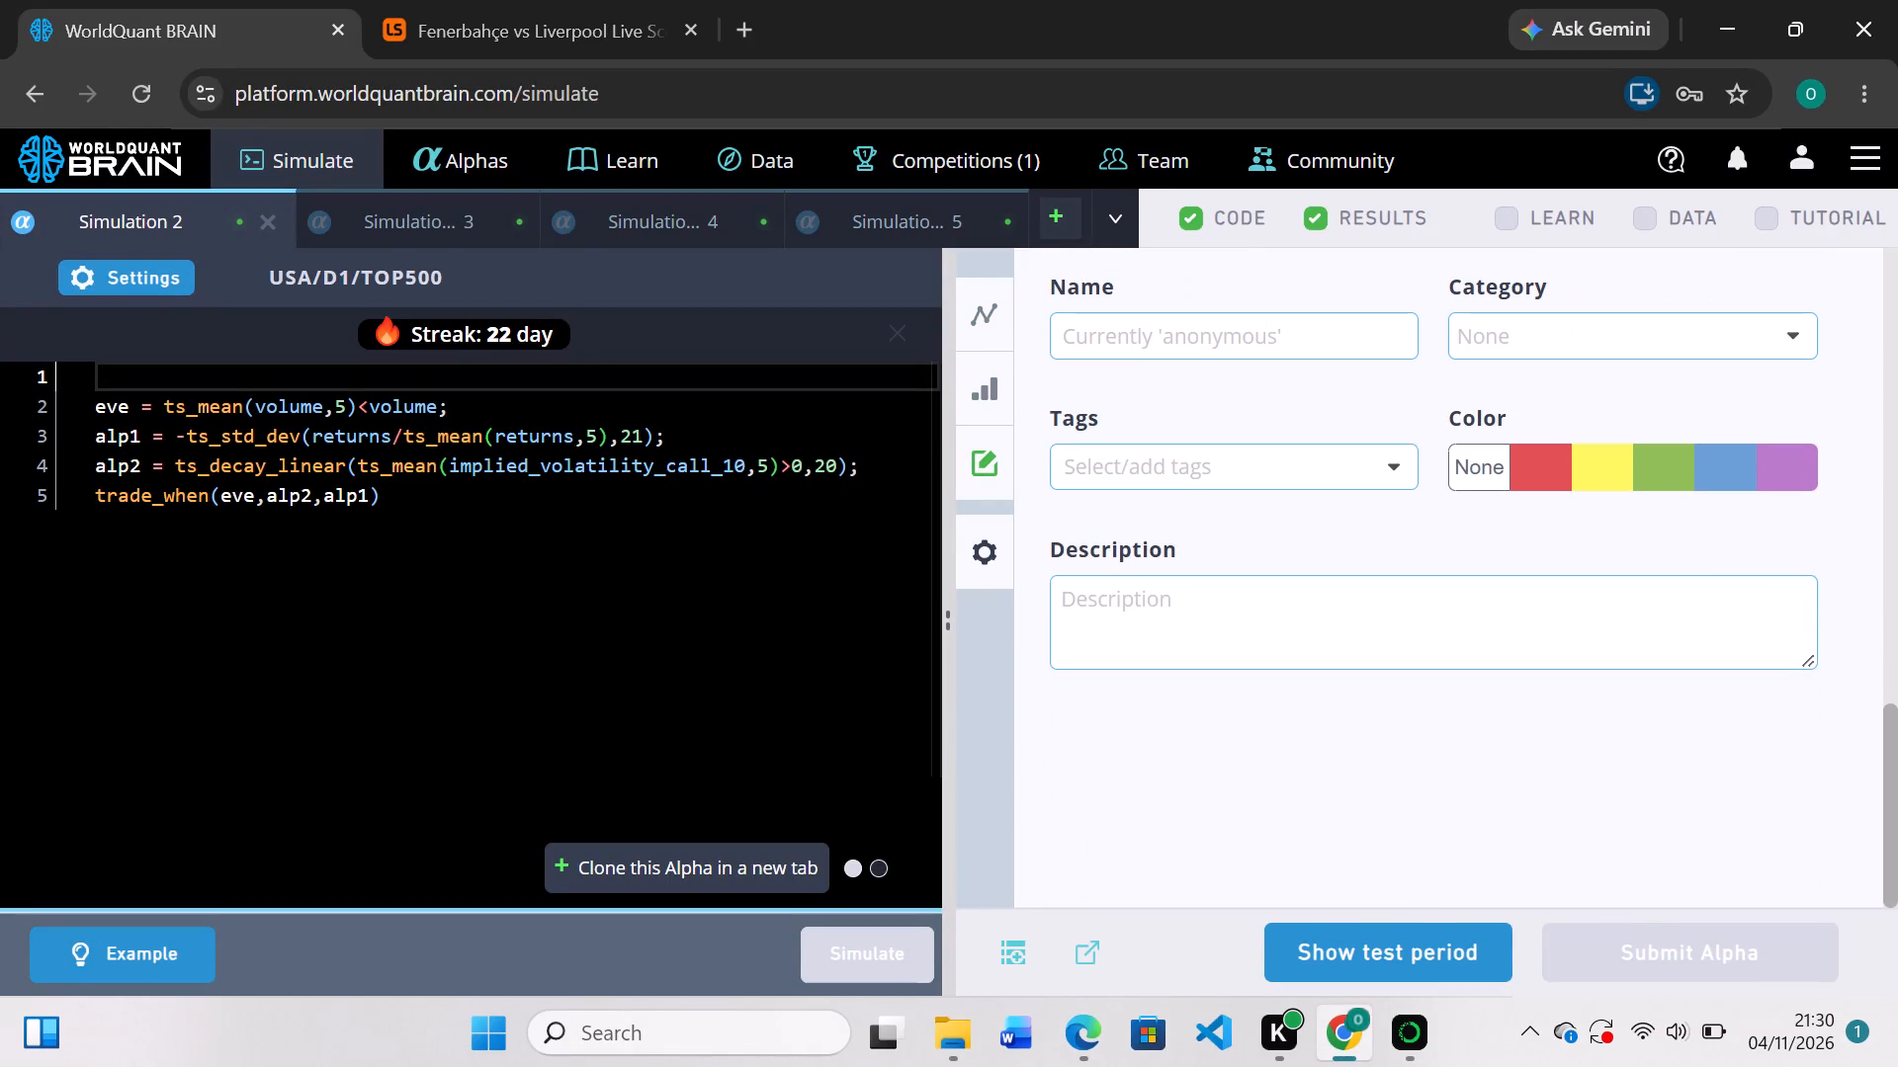
{"action": "left_click", "coordinate": [1420, 936]}
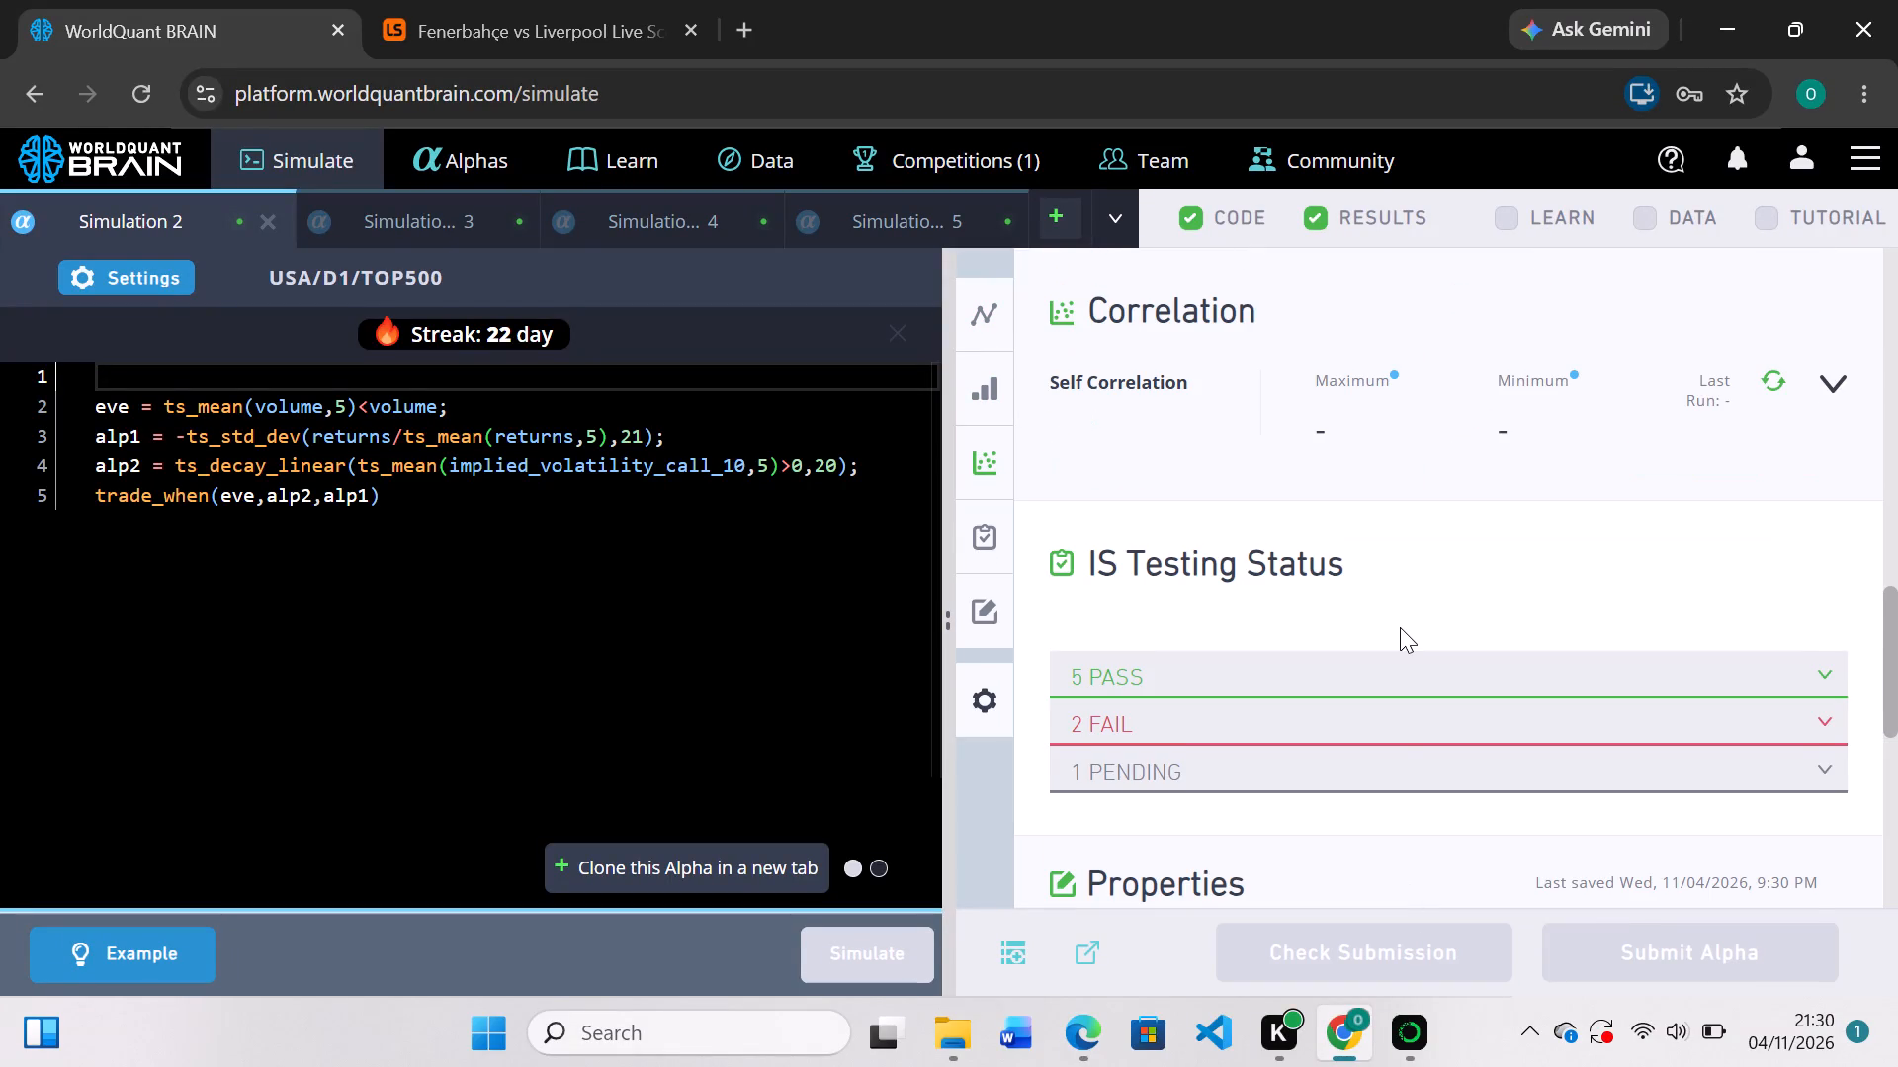
{"action": "scroll", "coordinate": [1400, 627], "scroll_direction": "down", "scroll_amount": 1}
{"action": "scroll", "coordinate": [1400, 627], "scroll_direction": "up", "scroll_amount": 2}
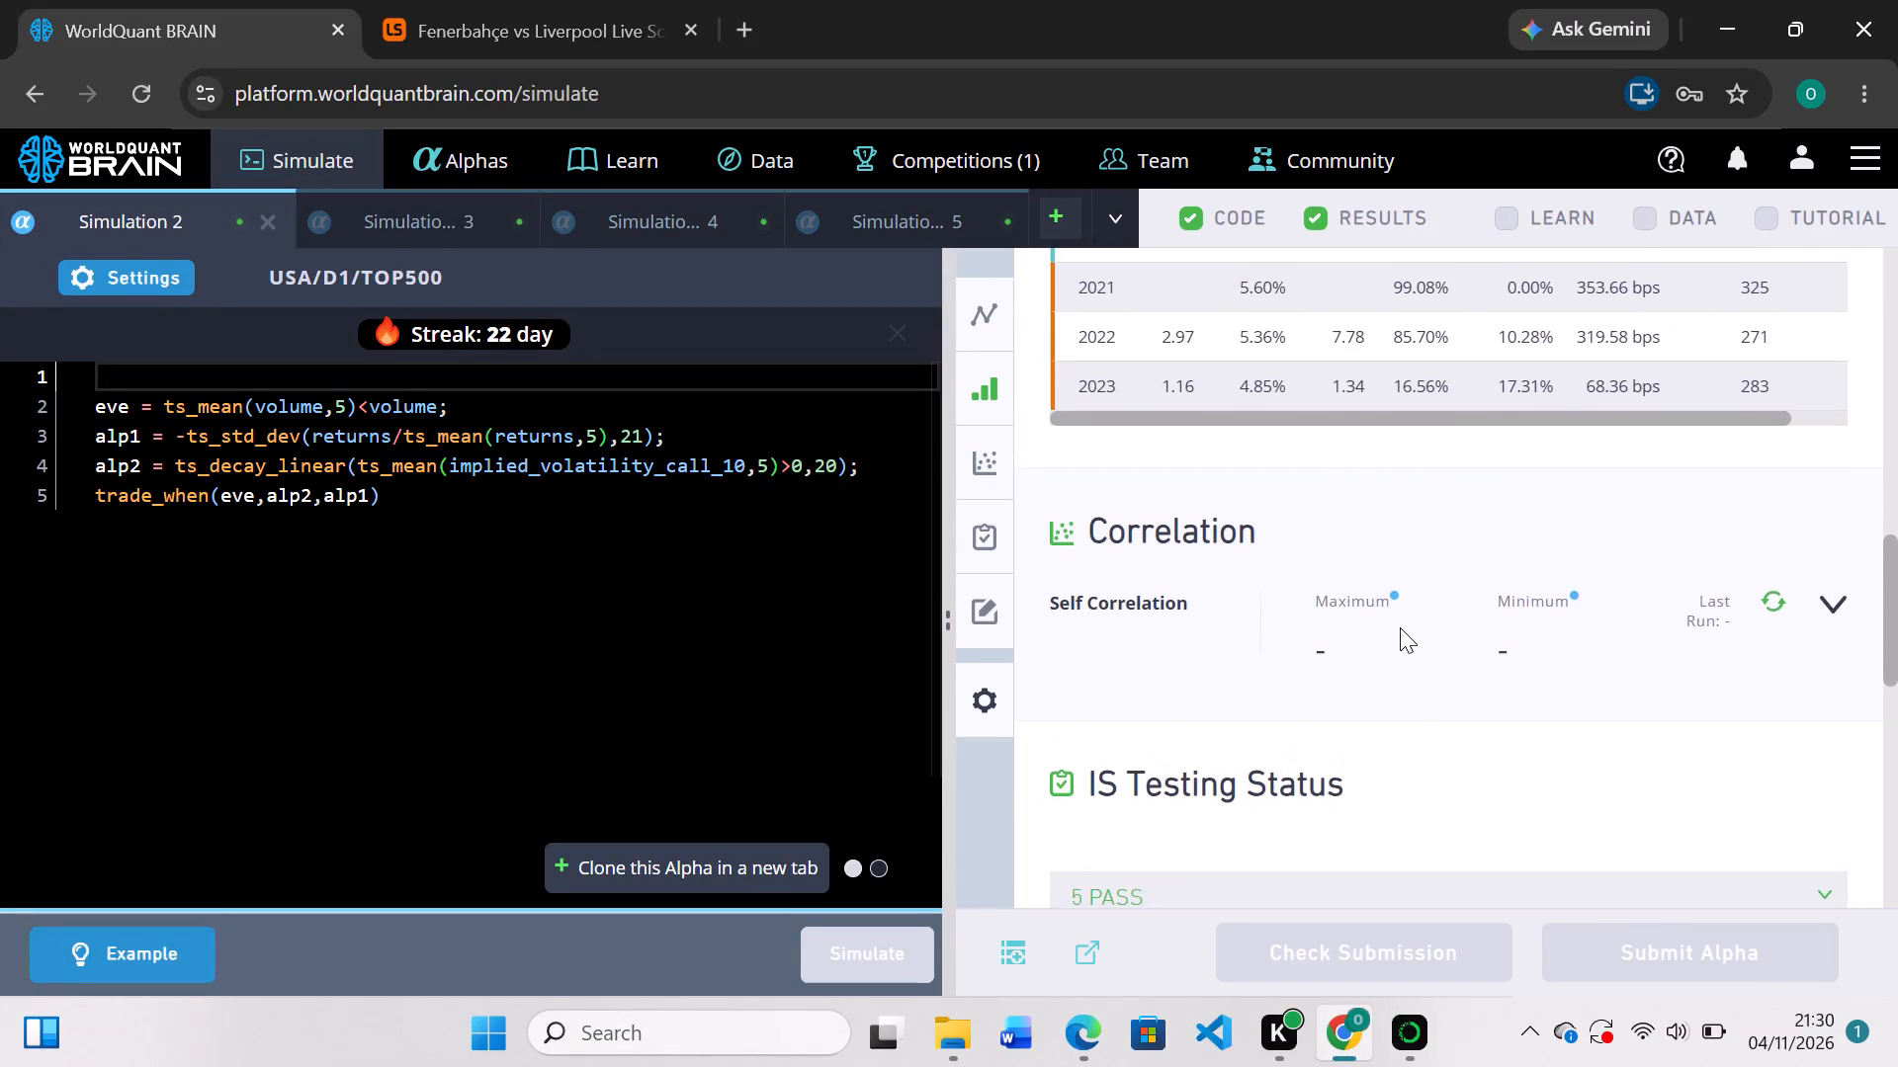
{"action": "scroll", "coordinate": [1400, 627], "scroll_direction": "down", "scroll_amount": 2}
{"action": "left_click", "coordinate": [1828, 679]}
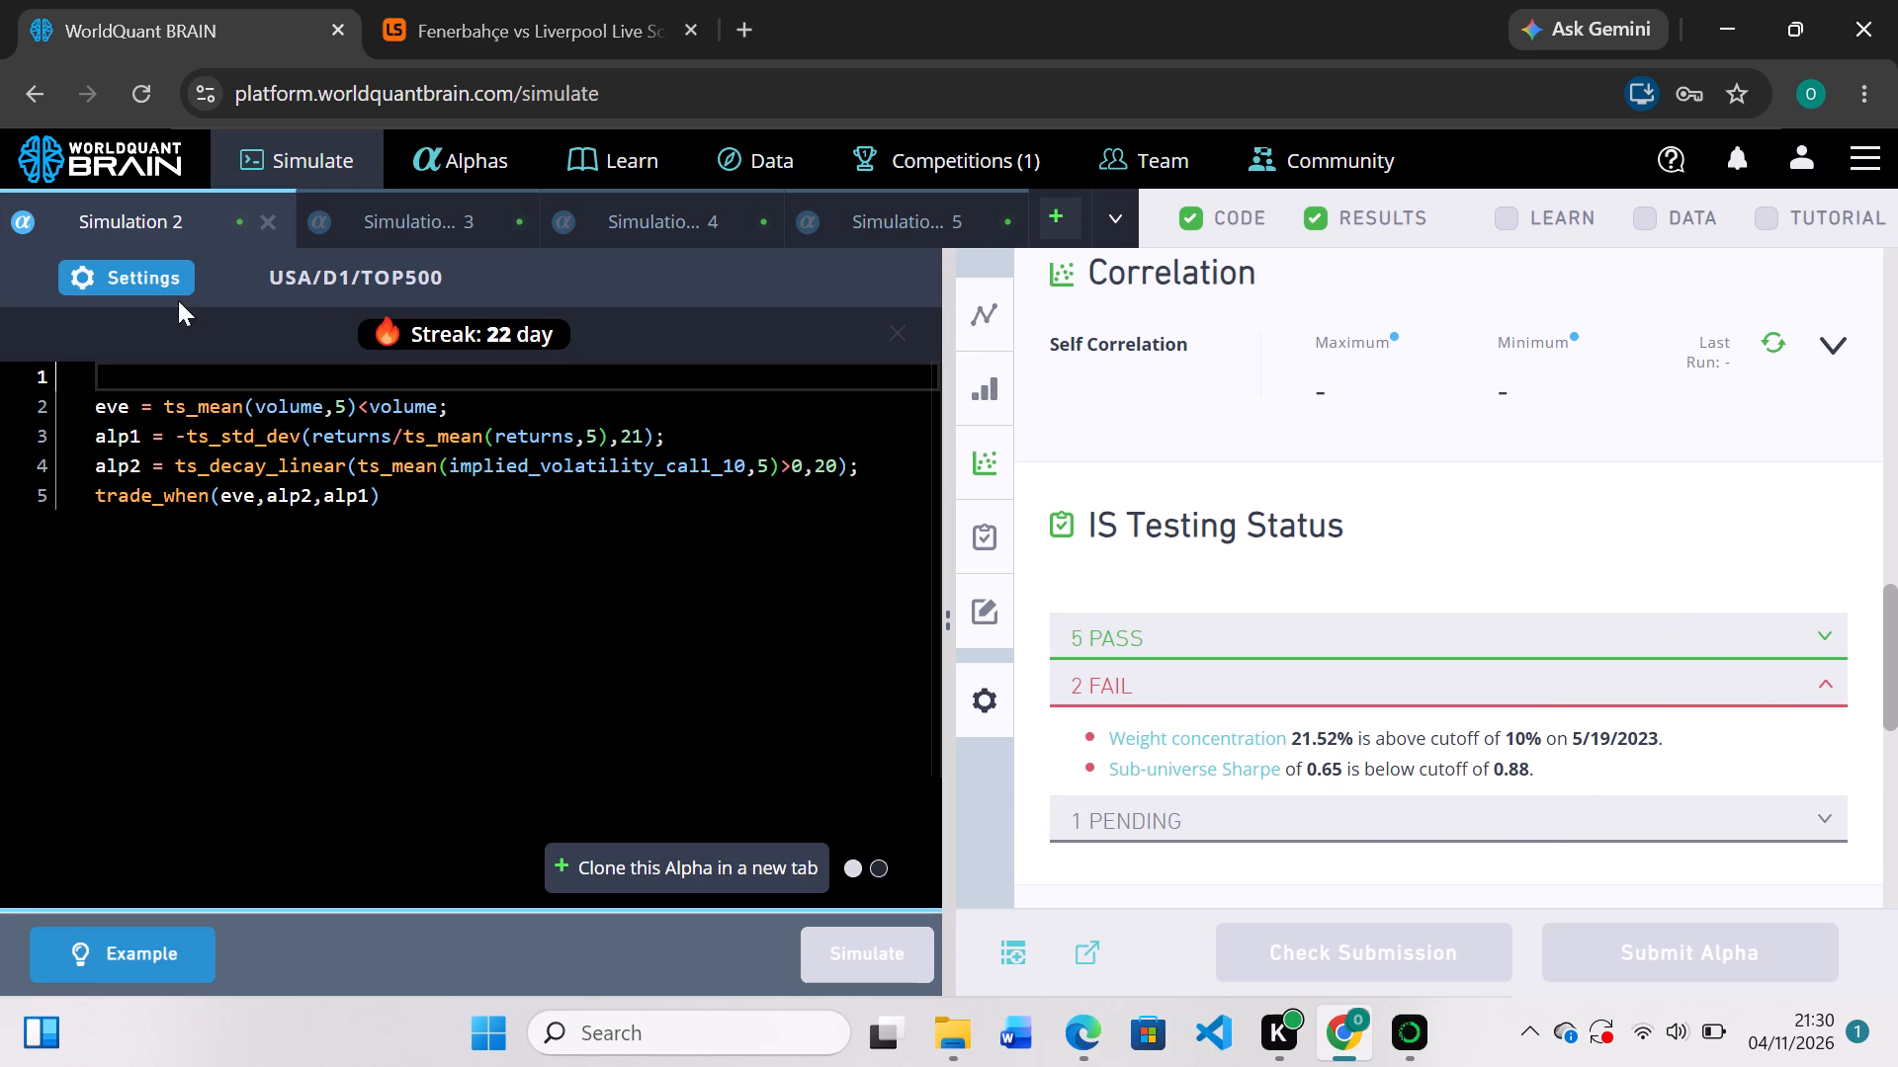
Set Simulation 2's truncation to 0.03, apply the settings and rerun the simulation.
{"action": "left_click", "coordinate": [138, 275]}
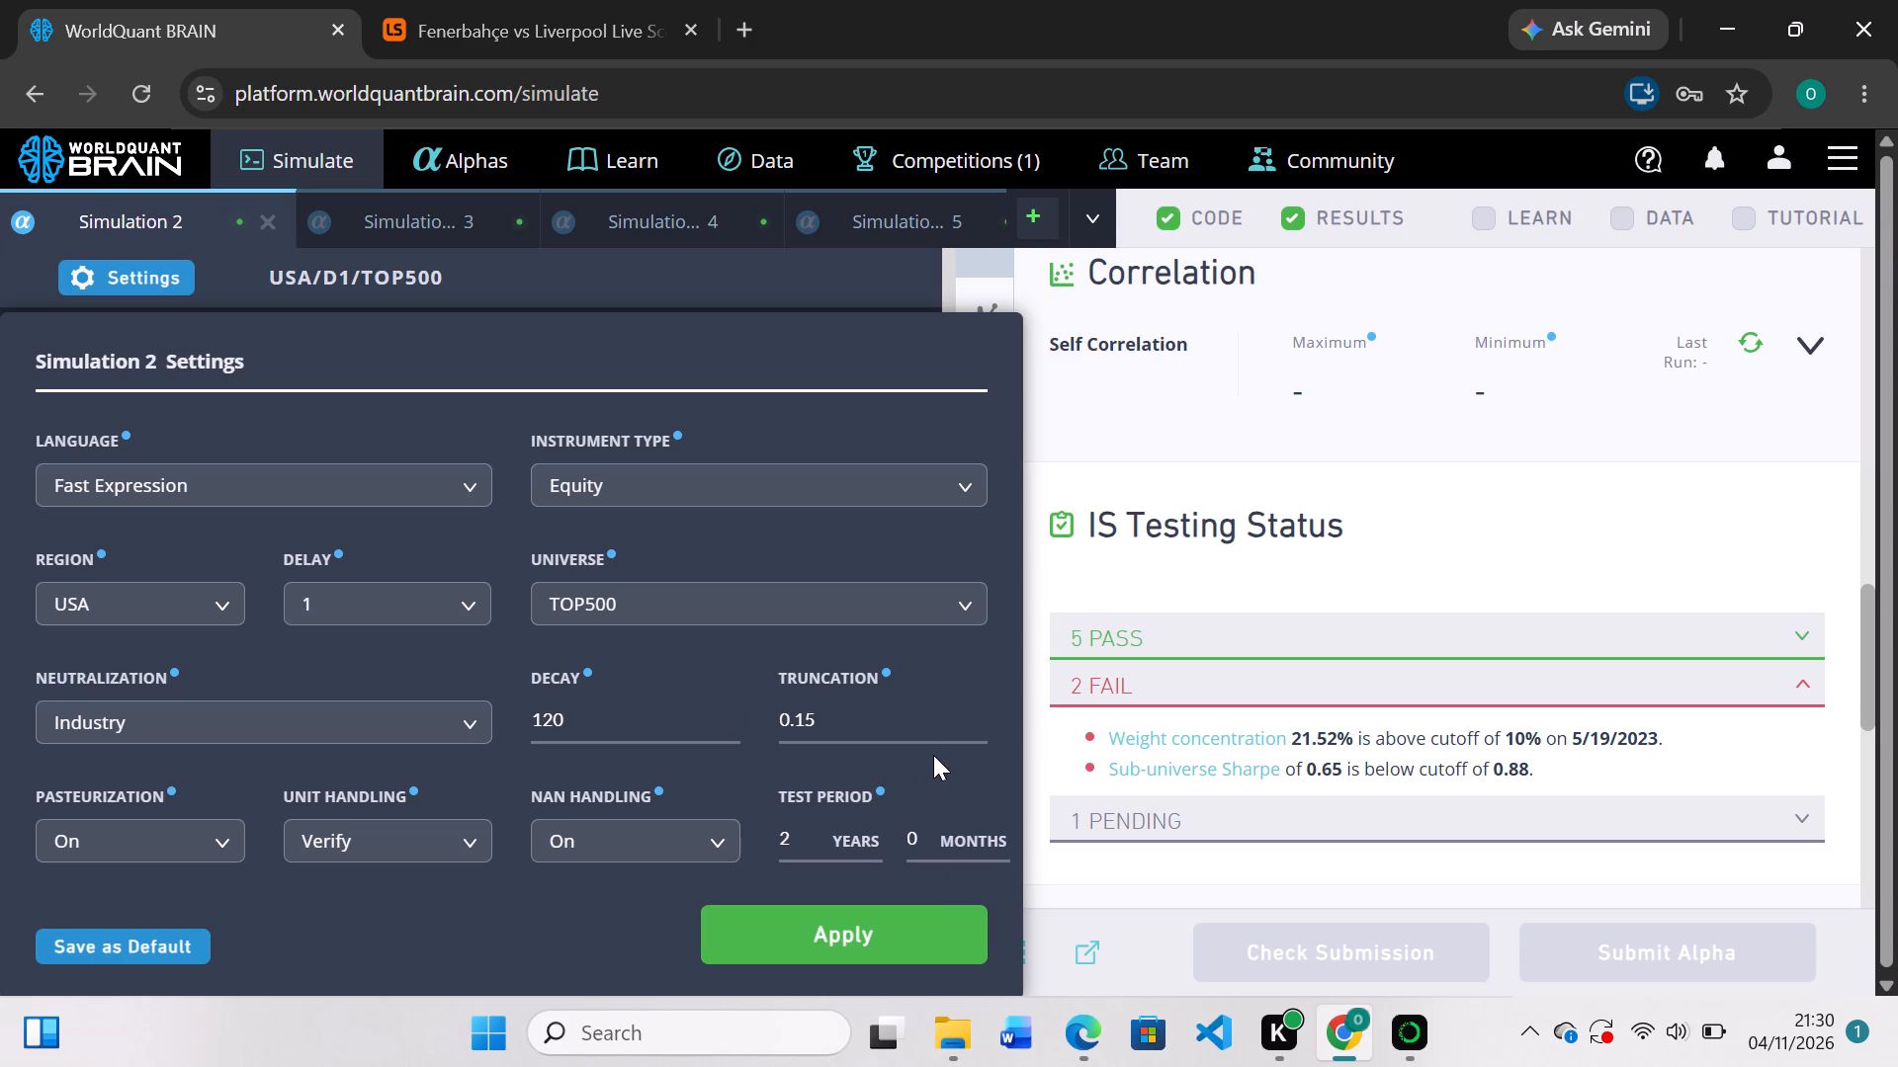
{"action": "triple_click", "coordinate": [975, 730]}
{"action": "left_click", "coordinate": [912, 938]}
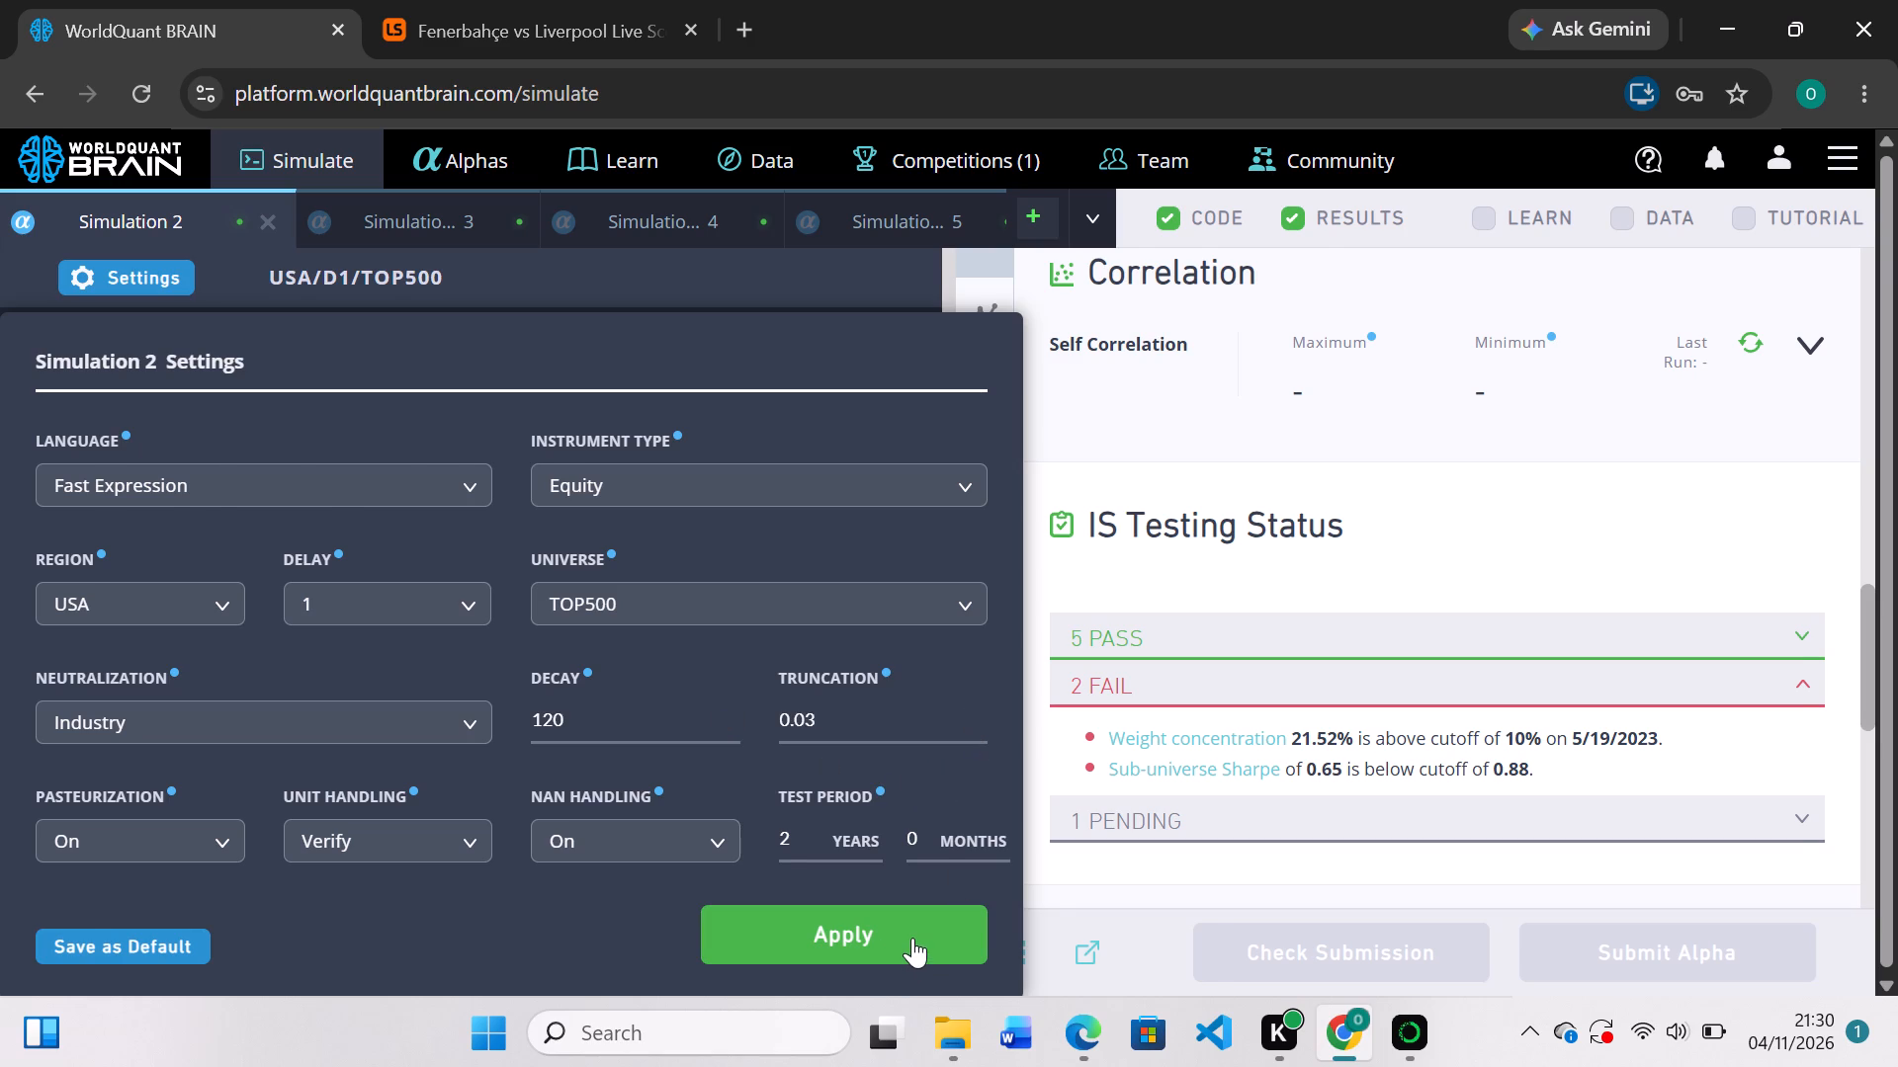
{"action": "left_click", "coordinate": [891, 940]}
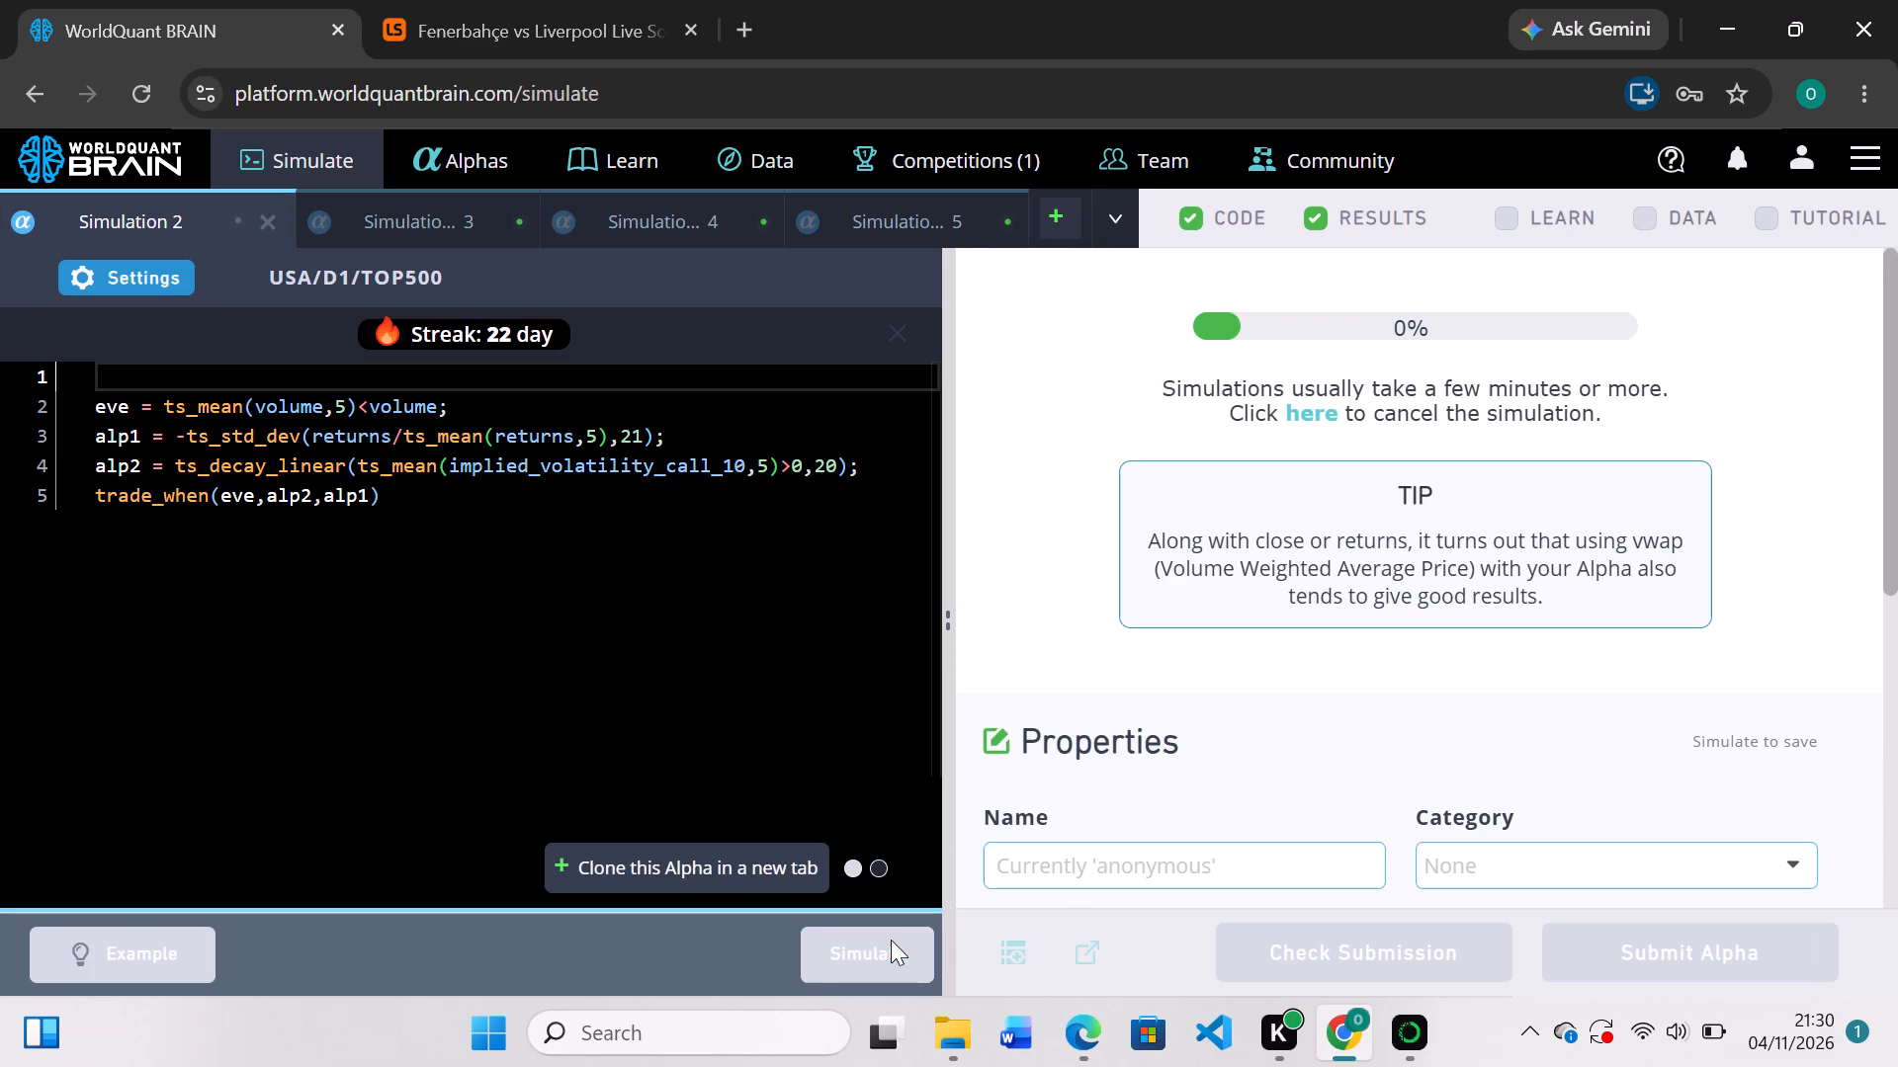
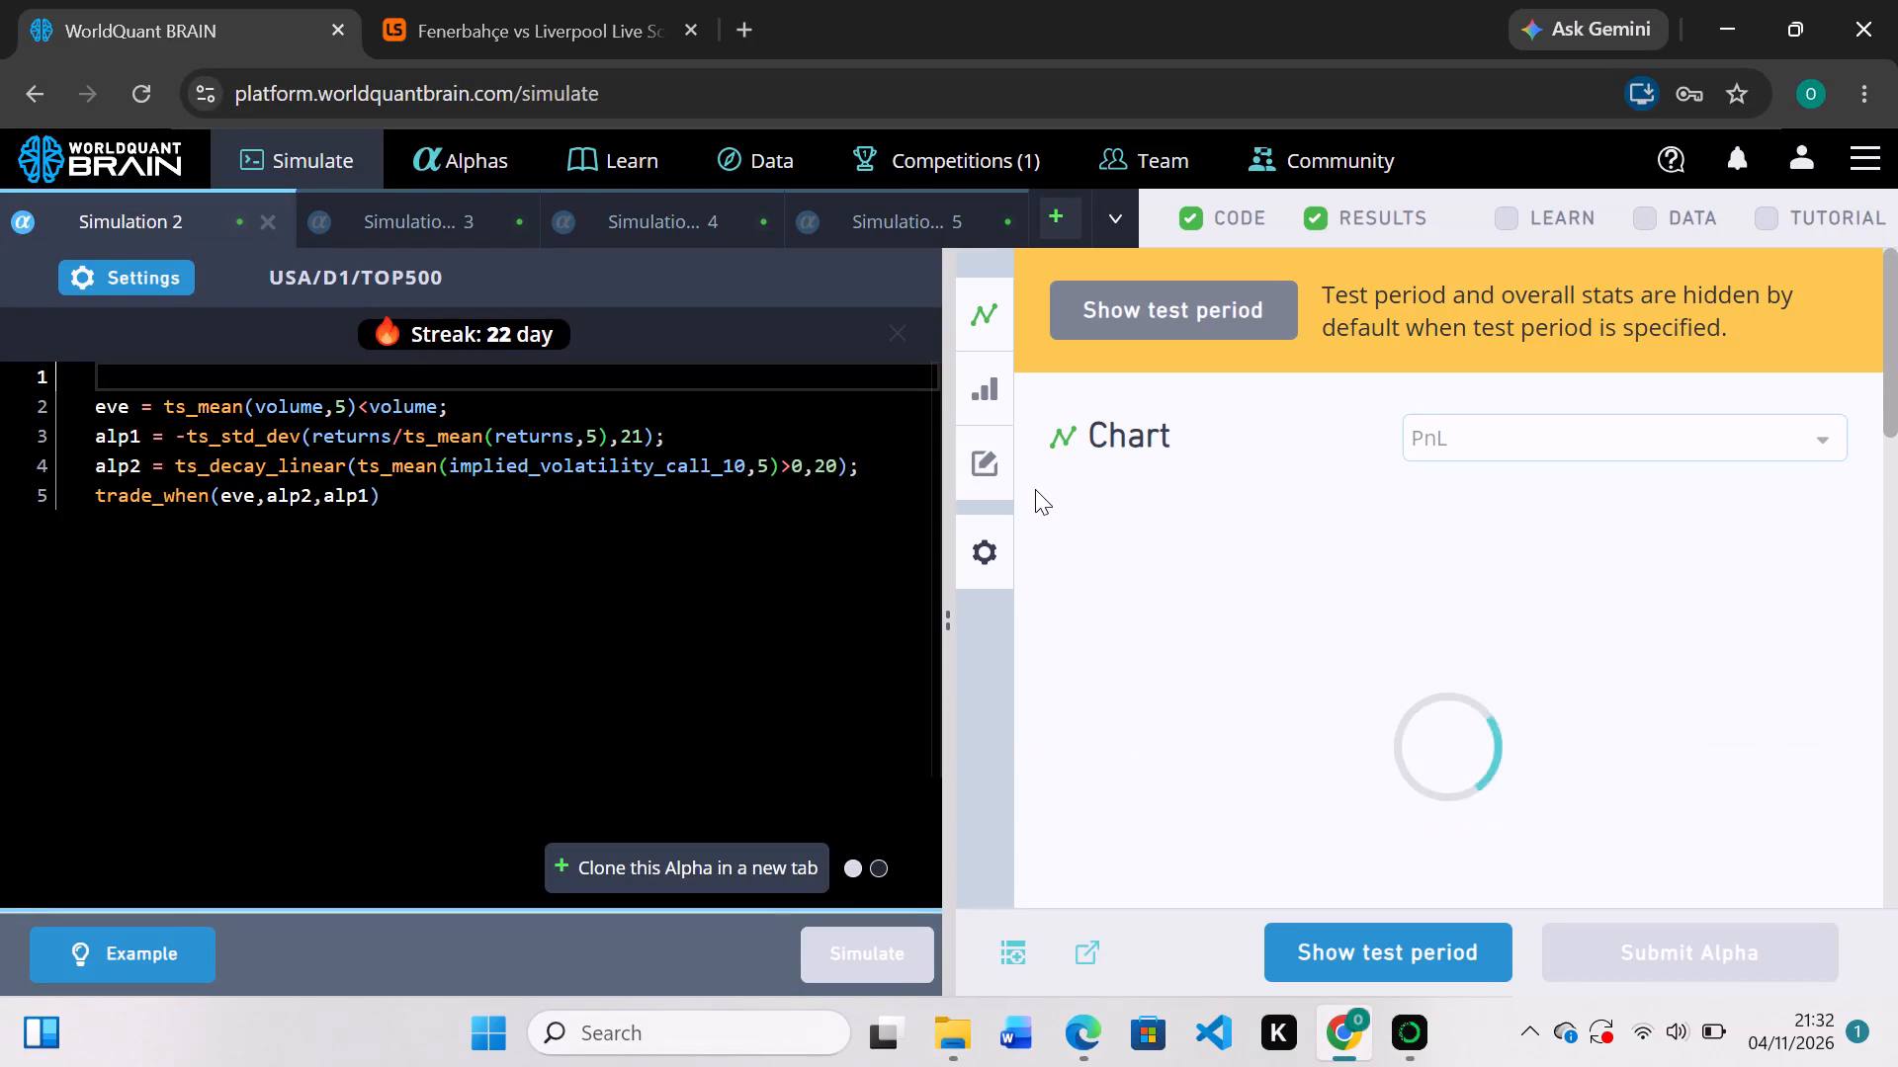
Reveal the test-period results of the simulation with 0.03 truncation and examine its failed IS tests.
{"action": "scroll", "coordinate": [1395, 521], "scroll_direction": "down", "scroll_amount": 2}
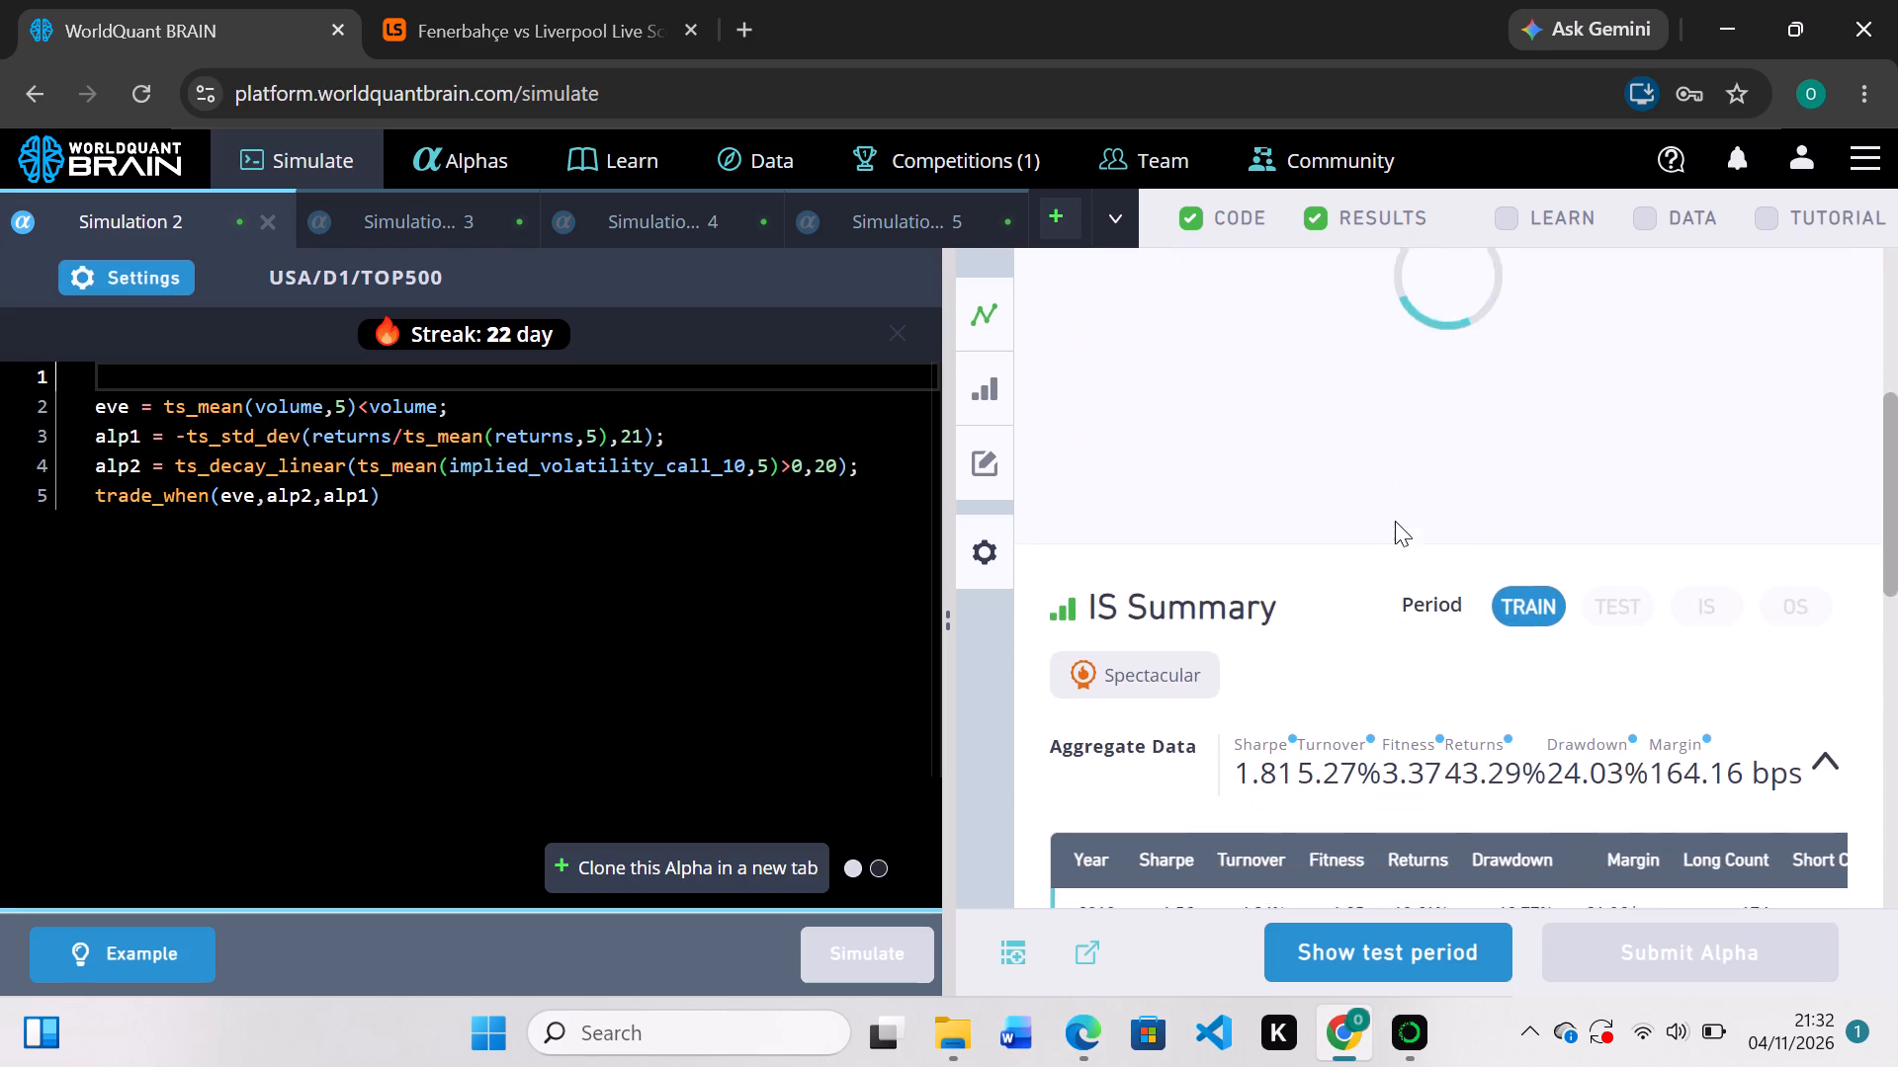
{"action": "scroll", "coordinate": [1395, 521], "scroll_direction": "down", "scroll_amount": 2}
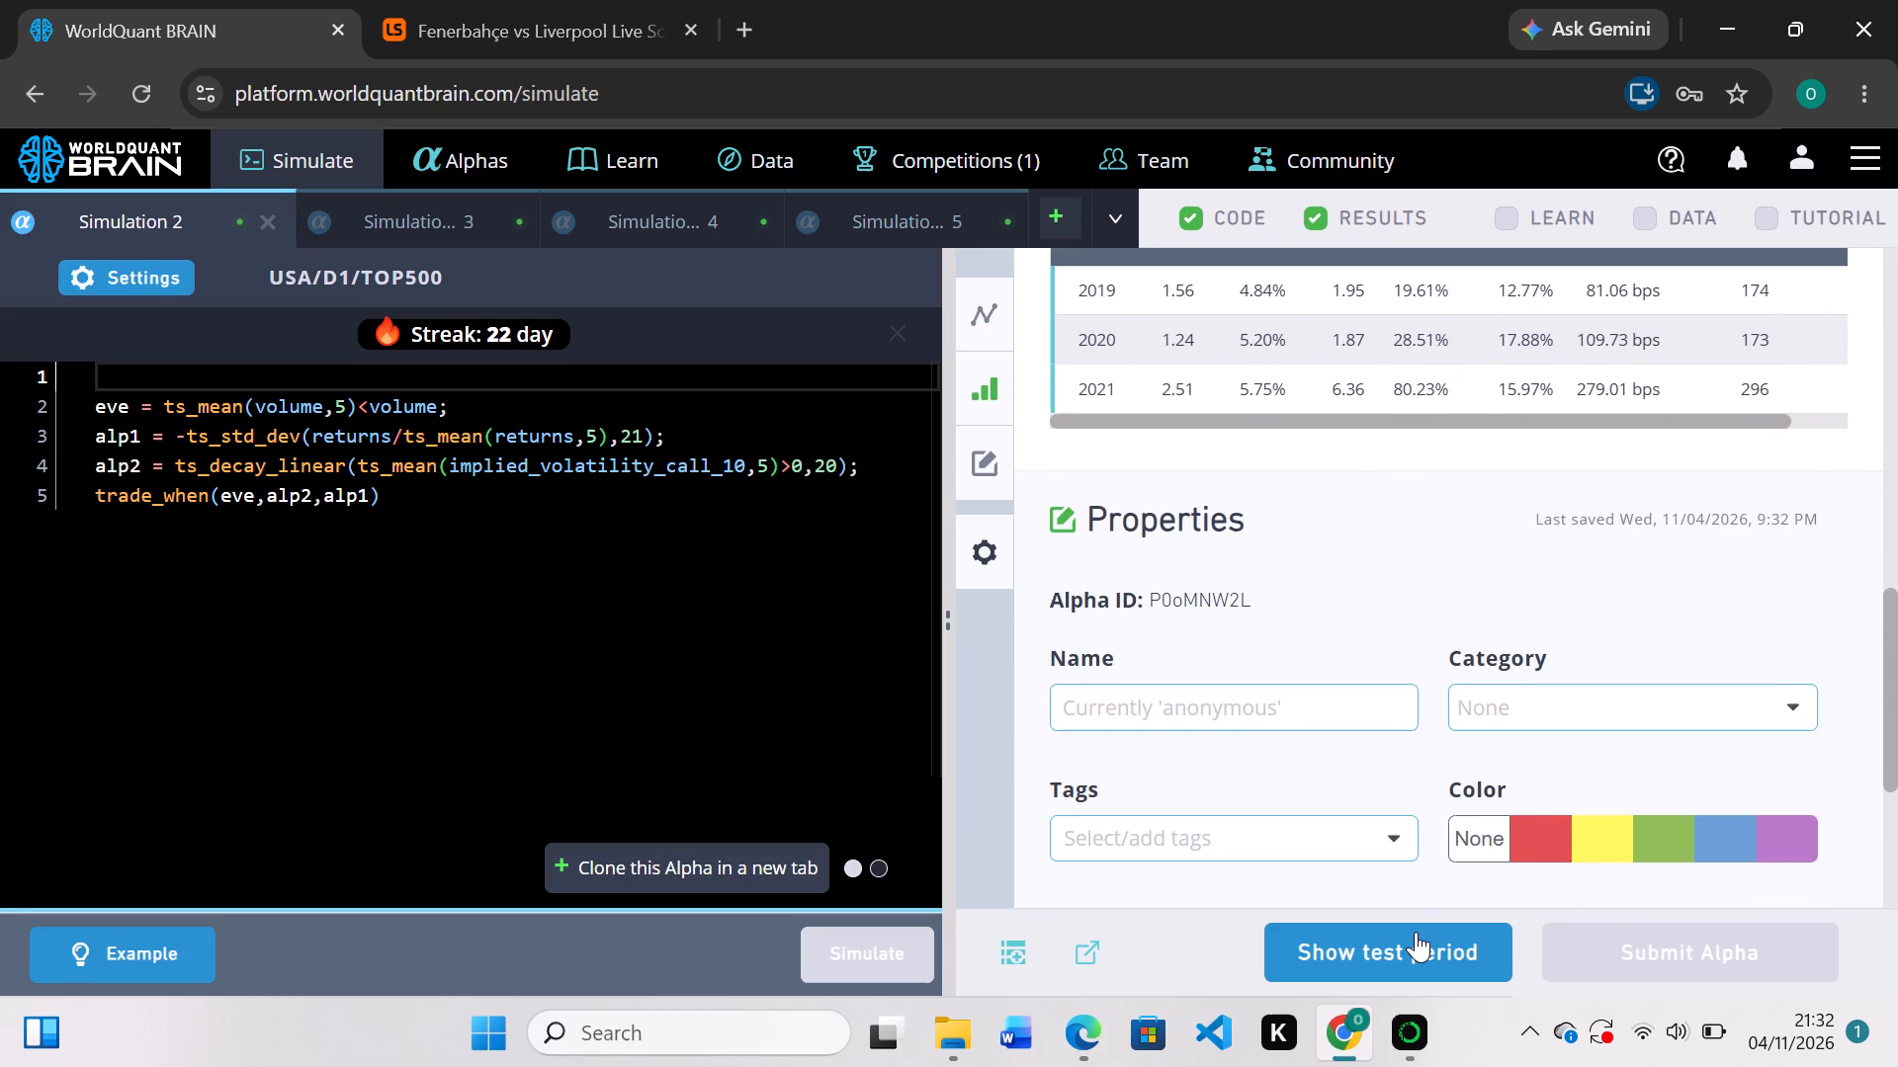
{"action": "left_click", "coordinate": [1416, 932]}
{"action": "scroll", "coordinate": [1409, 795], "scroll_direction": "down", "scroll_amount": 2}
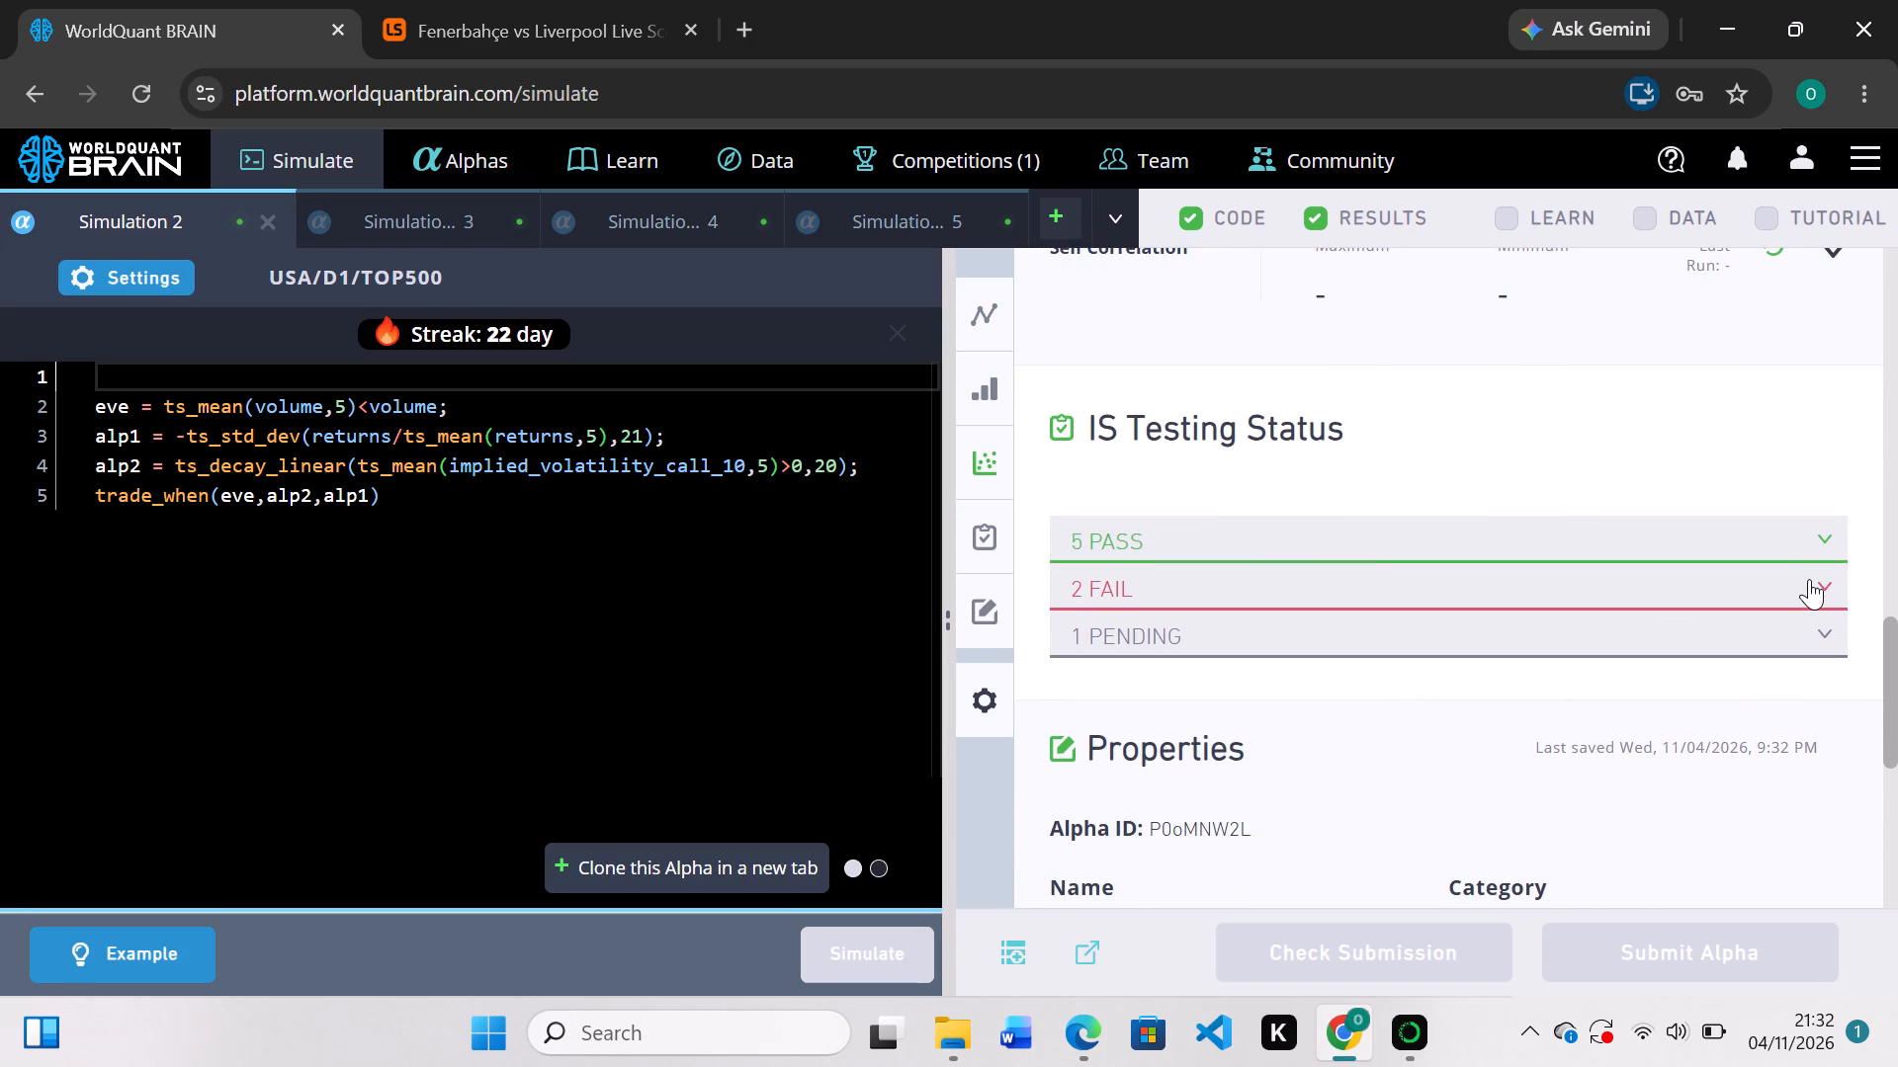
{"action": "left_click", "coordinate": [1809, 579]}
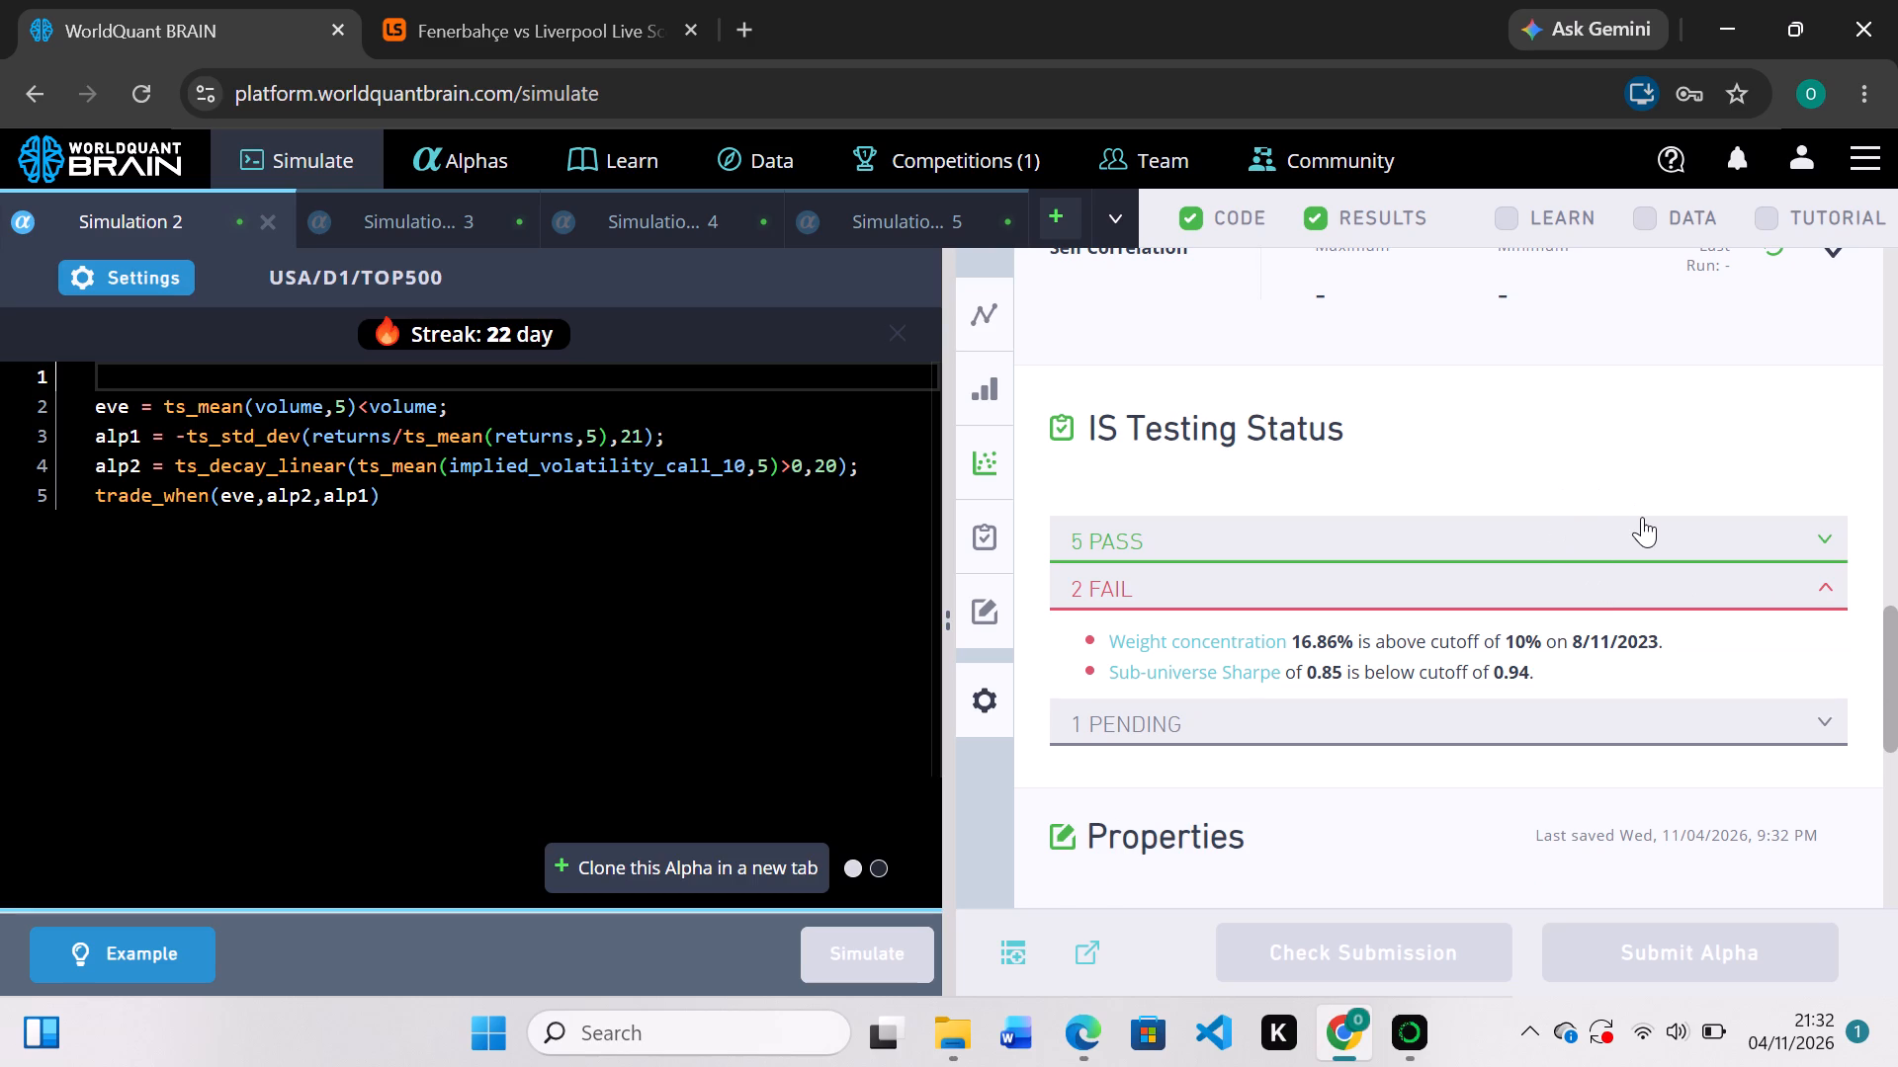
Run the self-correlation check on Simulation 2's alpha and review its maximum and minimum.
{"action": "scroll", "coordinate": [1642, 517], "scroll_direction": "up", "scroll_amount": 2}
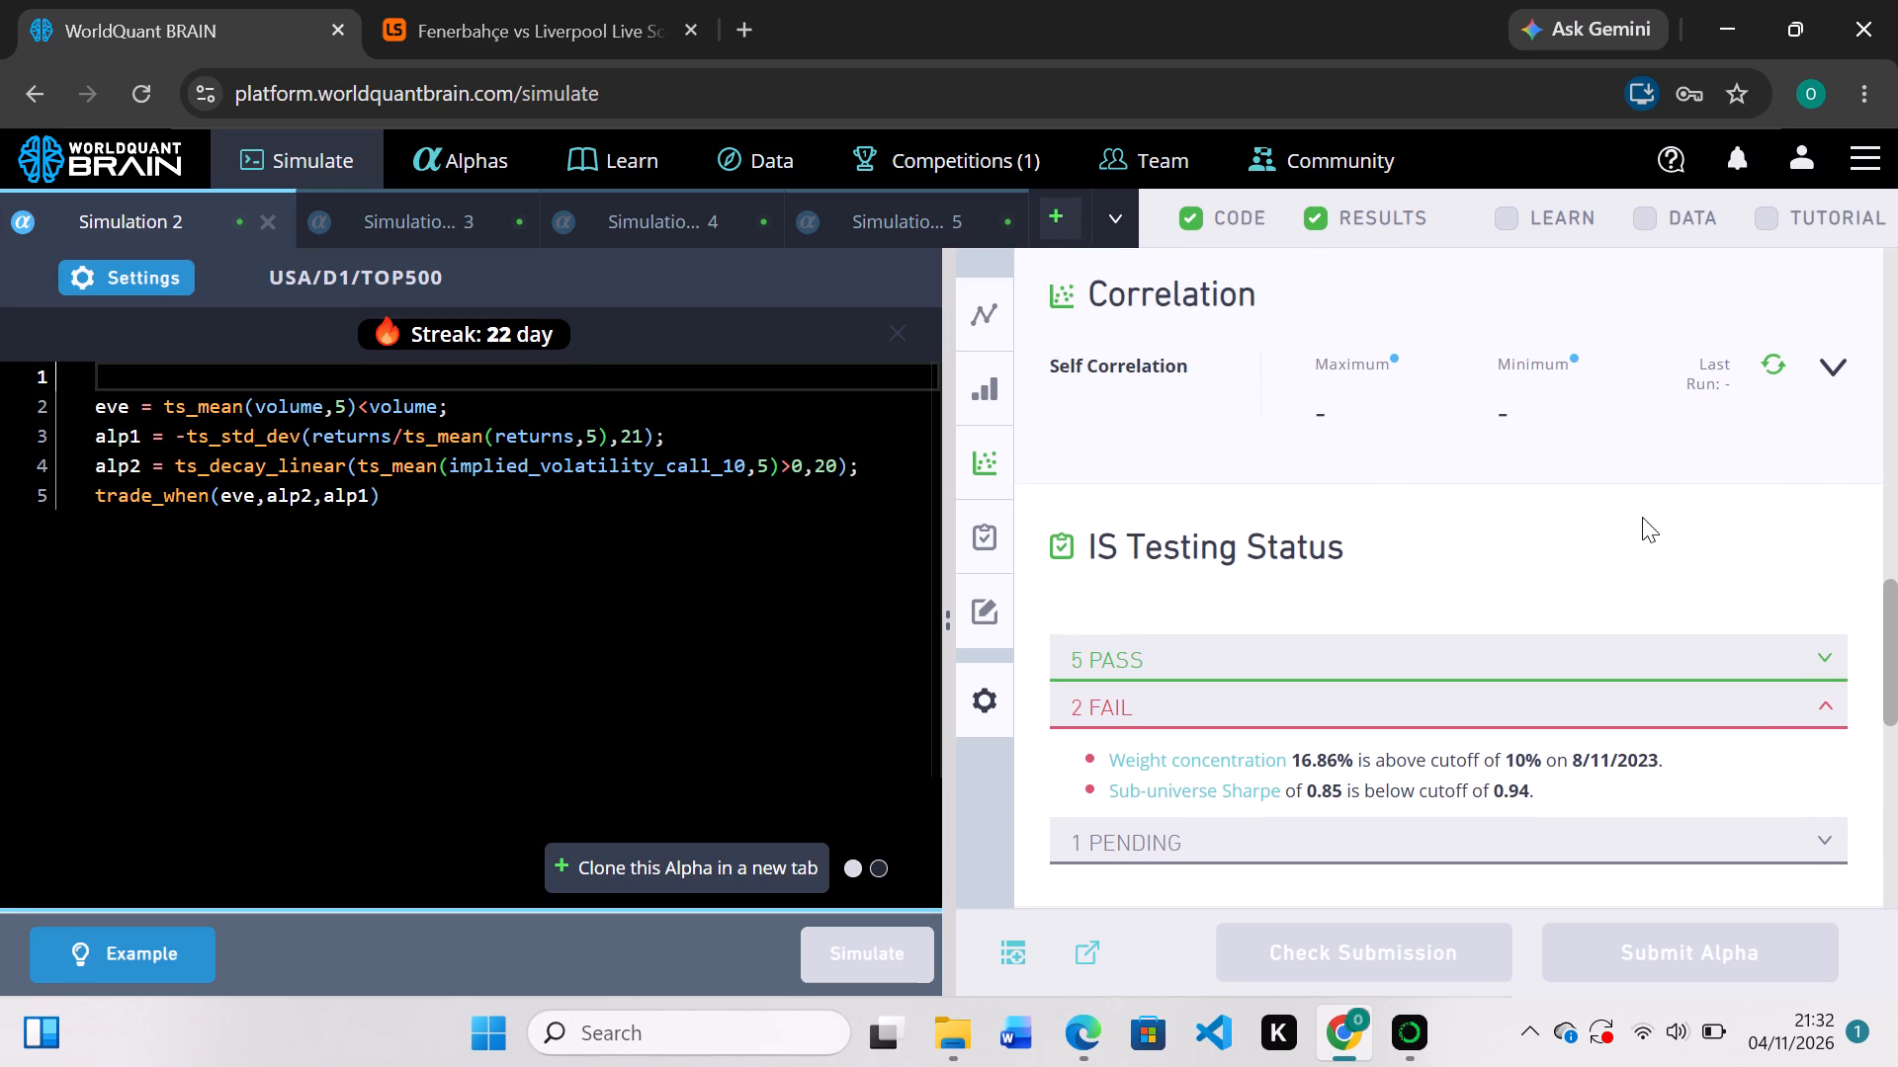
{"action": "left_click", "coordinate": [1777, 357]}
{"action": "scroll", "coordinate": [1565, 451], "scroll_direction": "up", "scroll_amount": 2}
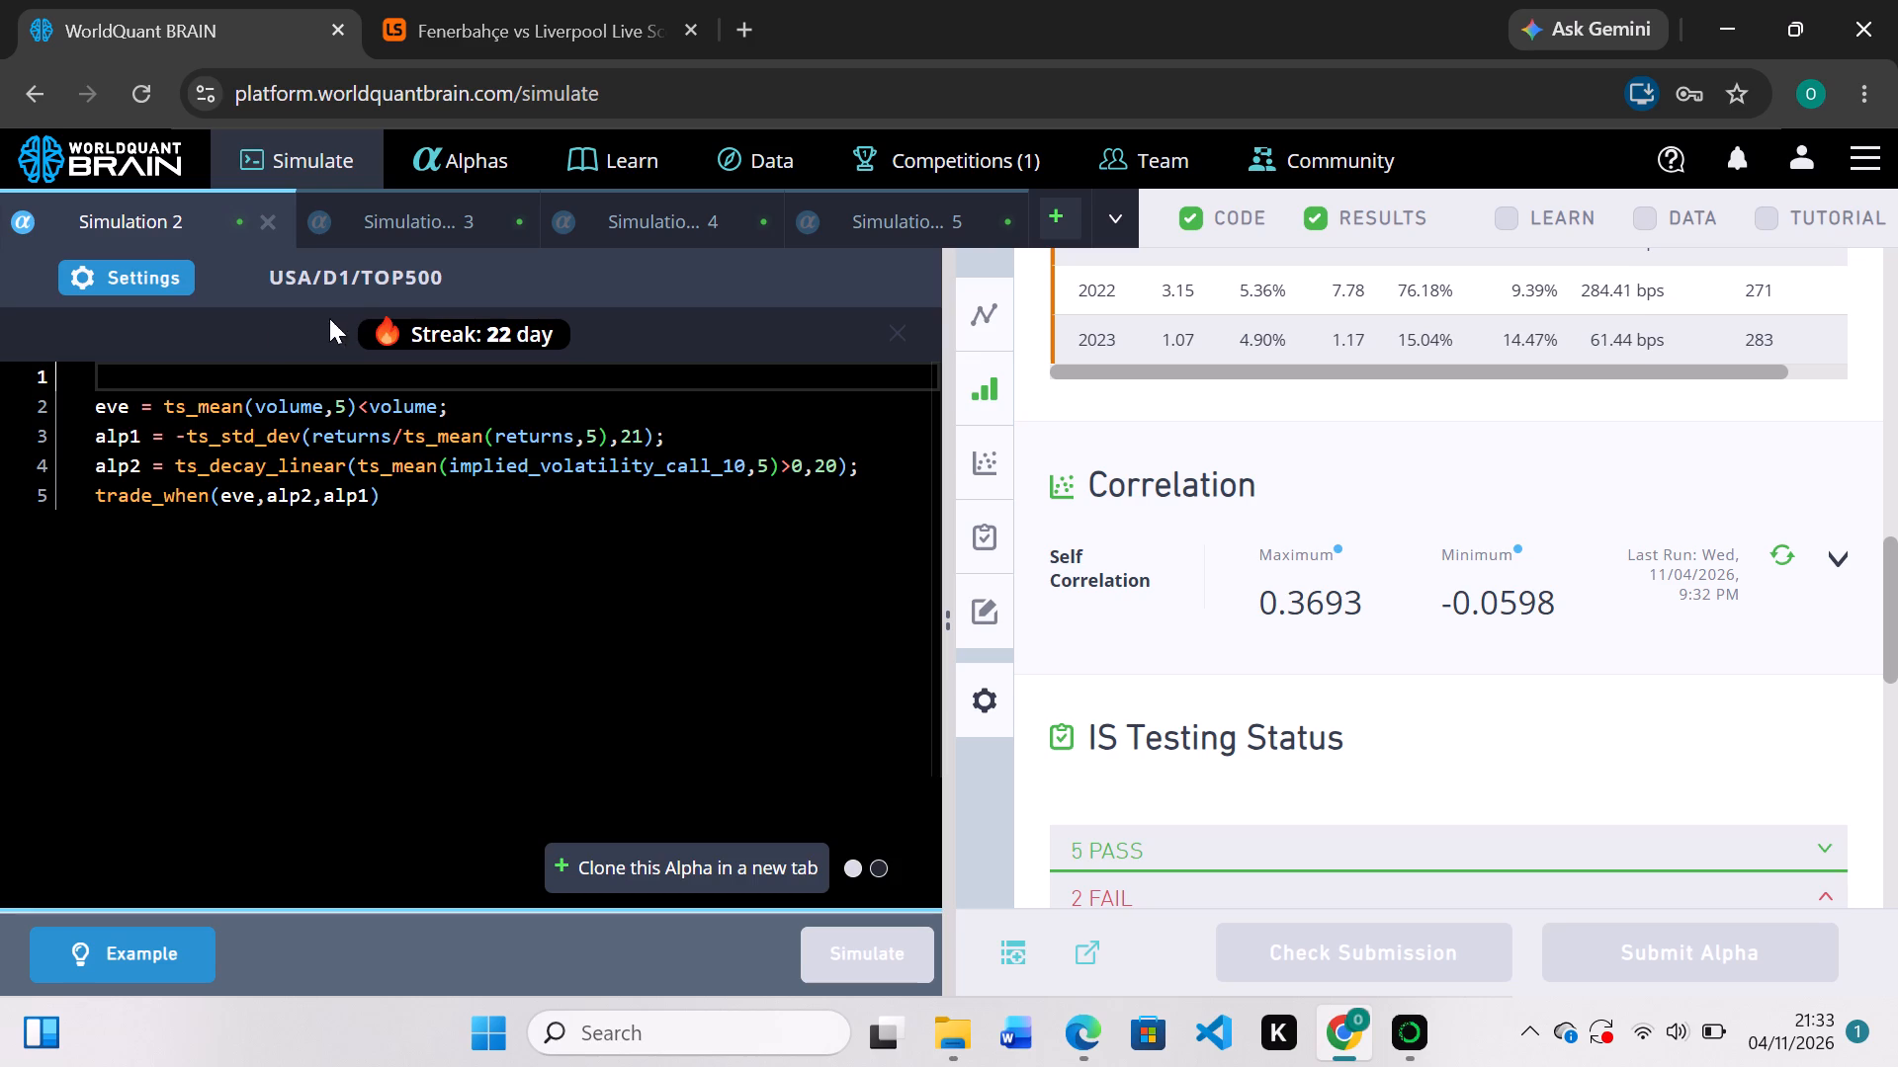
Set Simulation 2's universe to TOPSP500, apply the settings and rerun the simulation.
{"action": "left_click", "coordinate": [154, 261]}
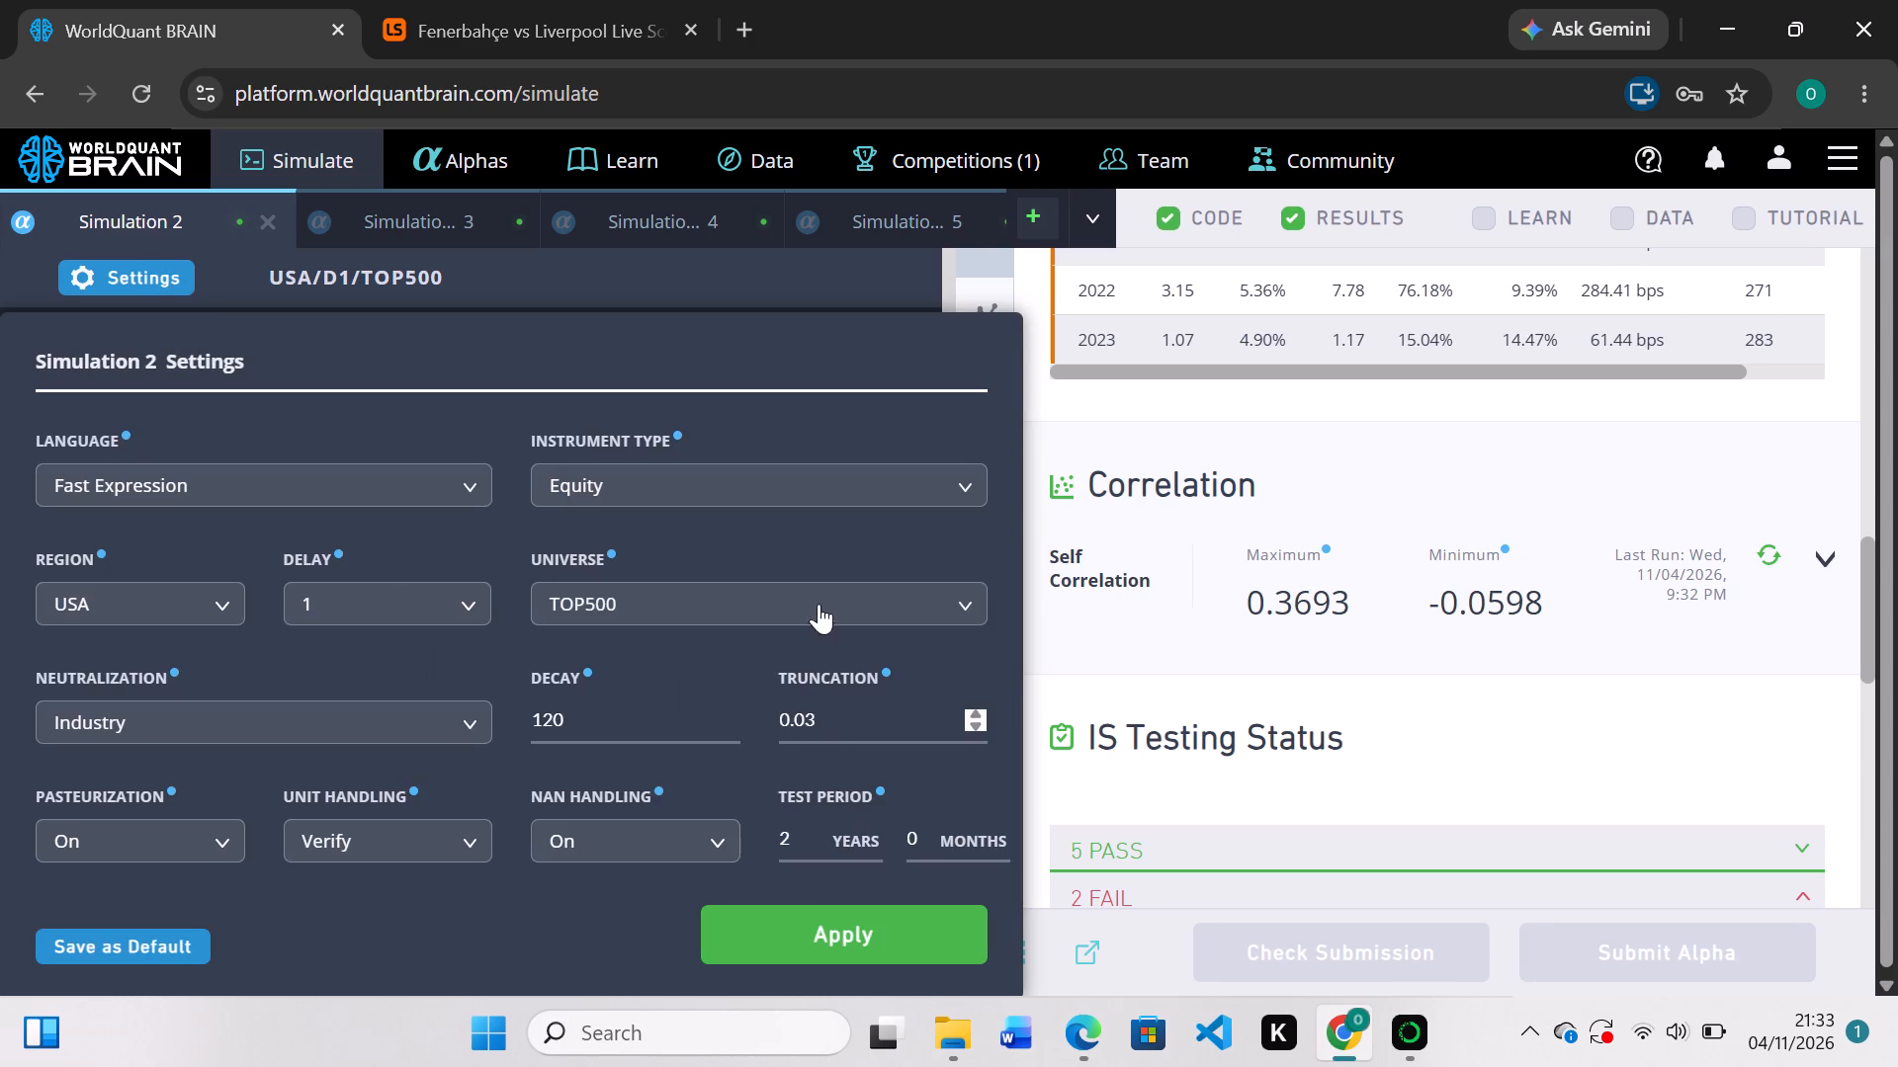
{"action": "left_click", "coordinate": [965, 605]}
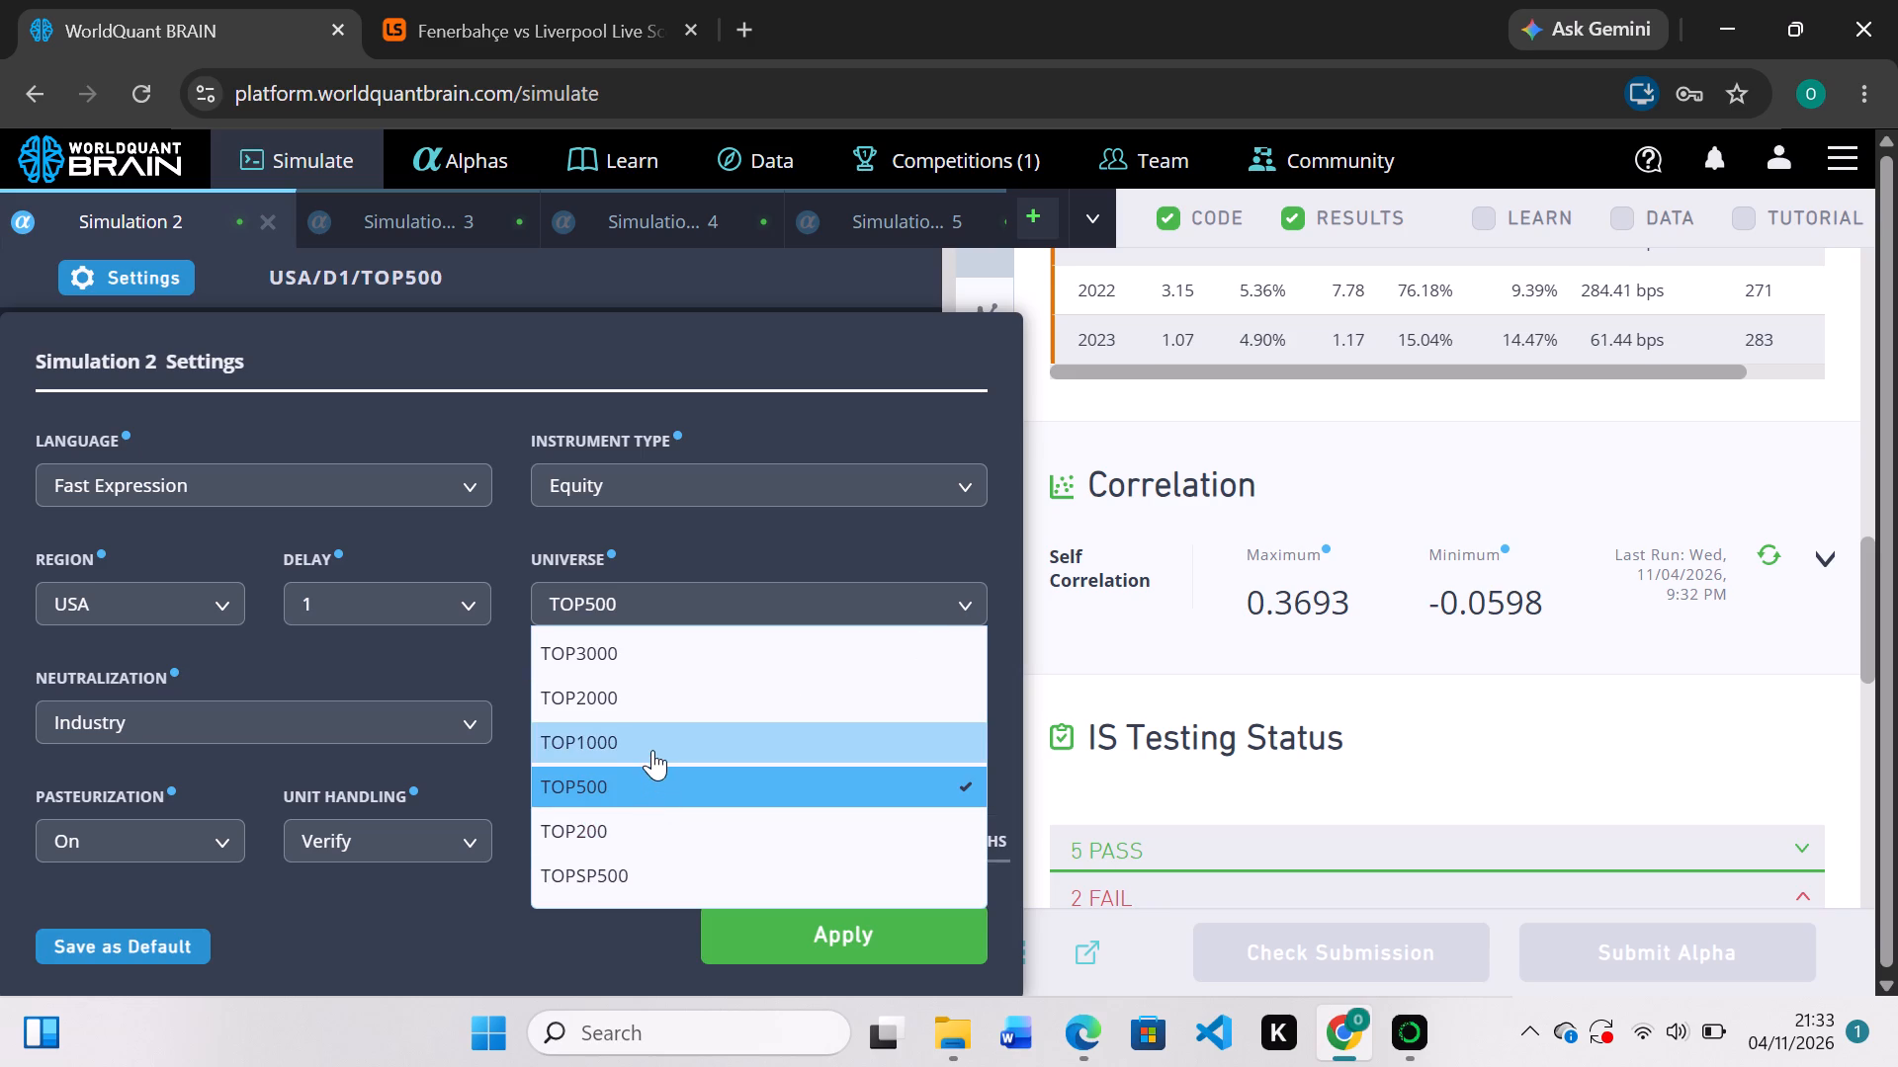
{"action": "left_click", "coordinate": [613, 870]}
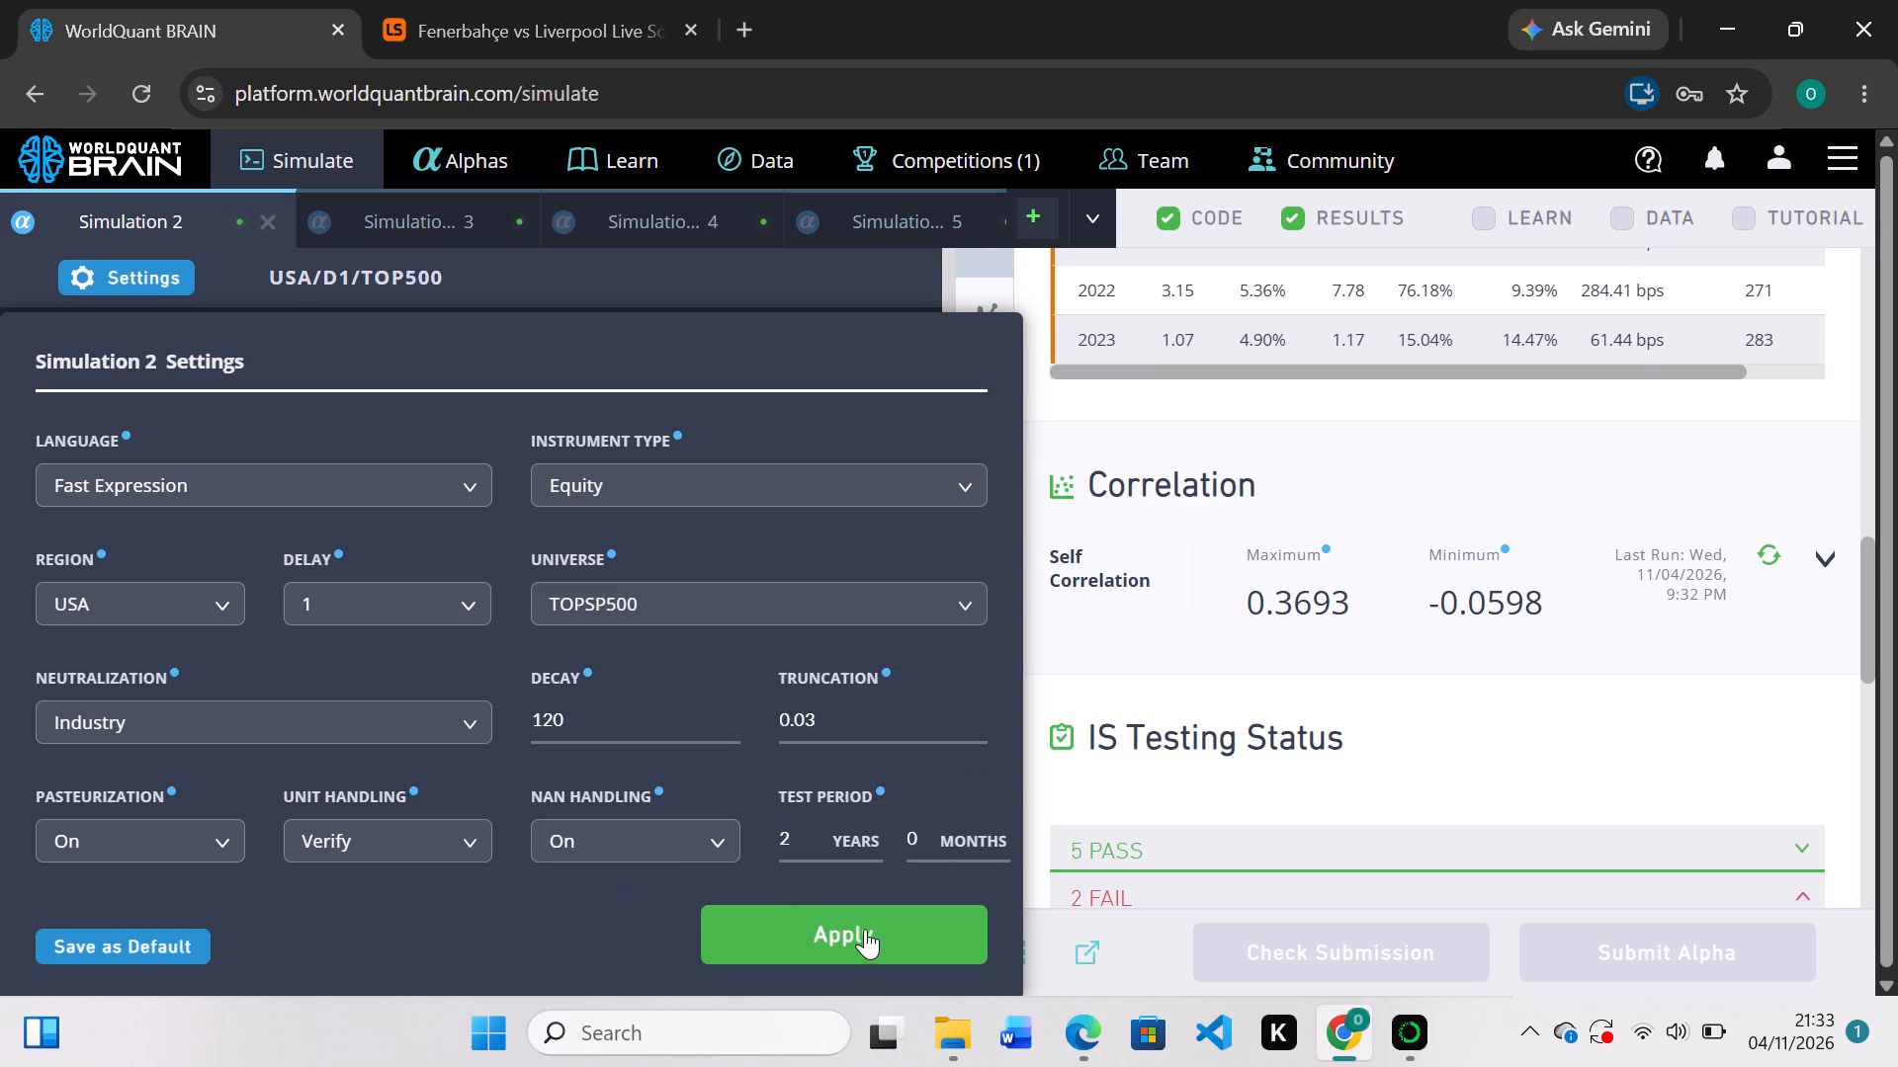
{"action": "left_click", "coordinate": [873, 936]}
{"action": "left_click", "coordinate": [873, 936]}
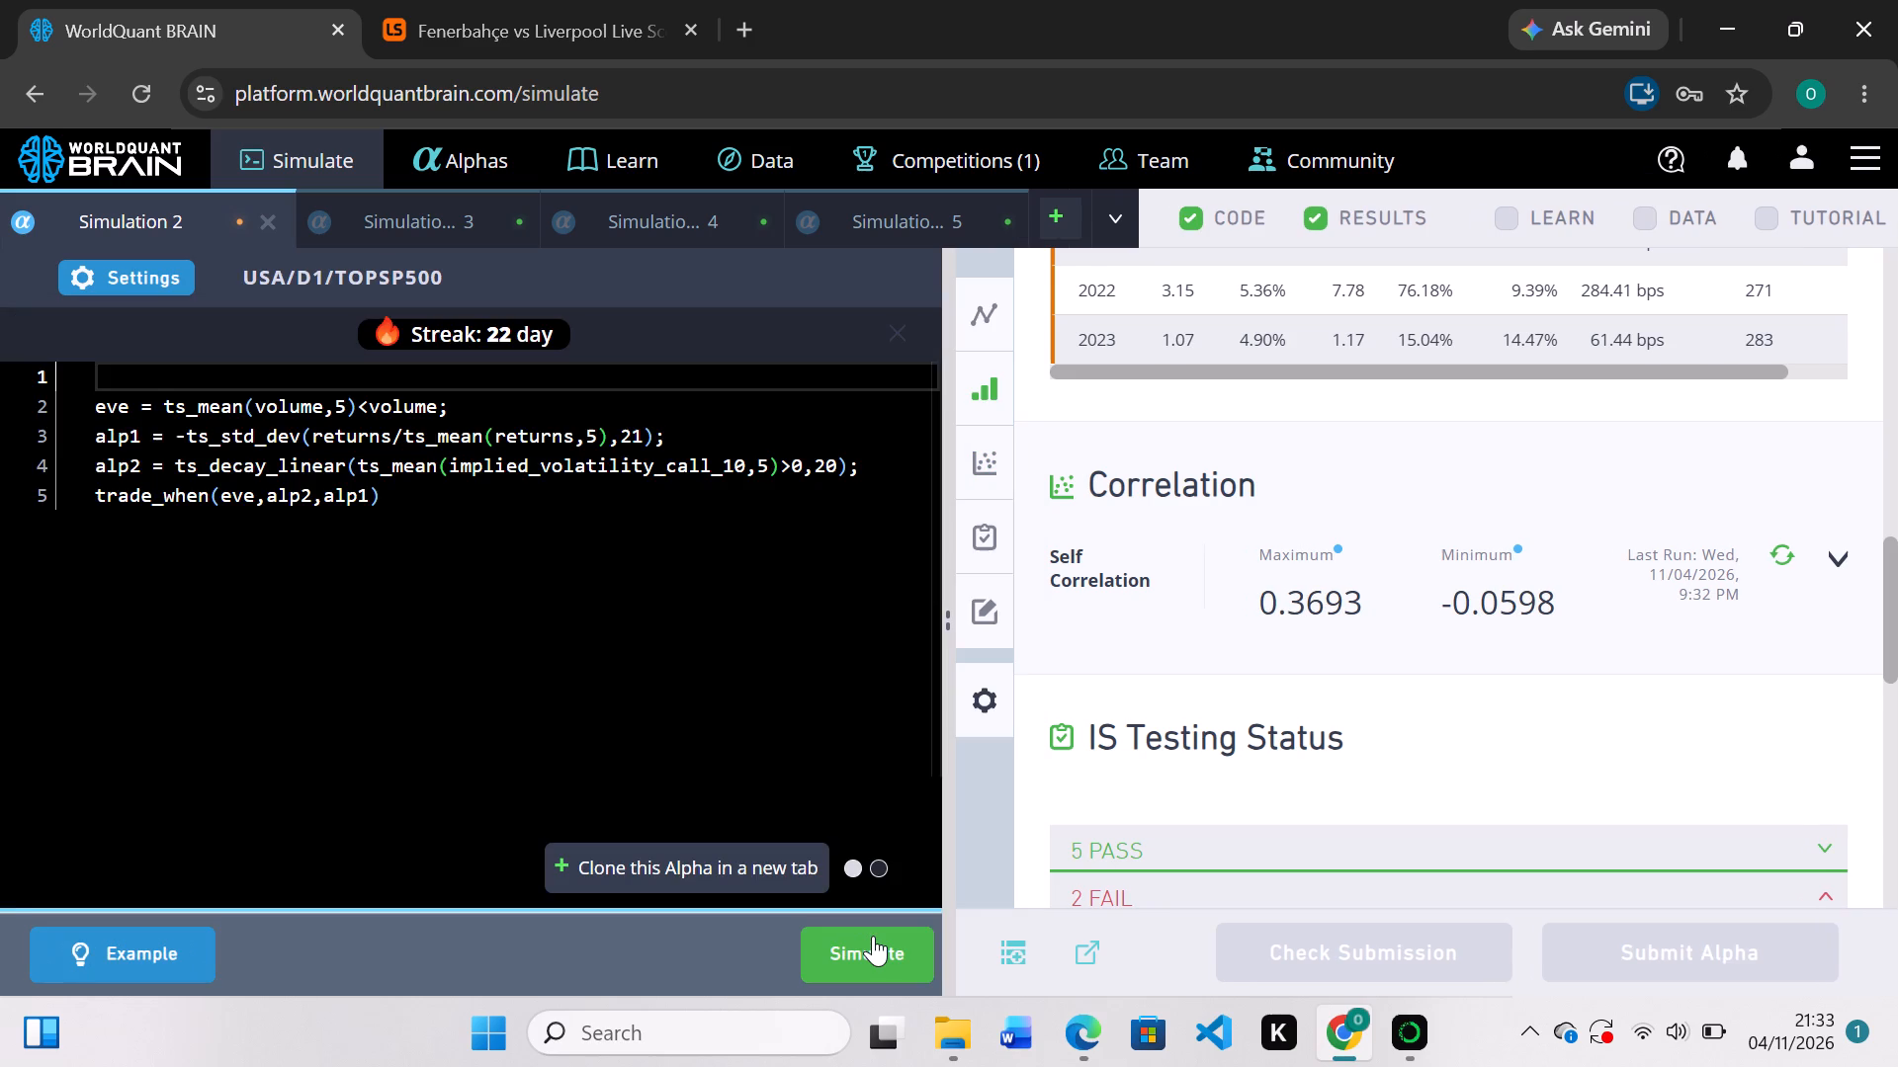
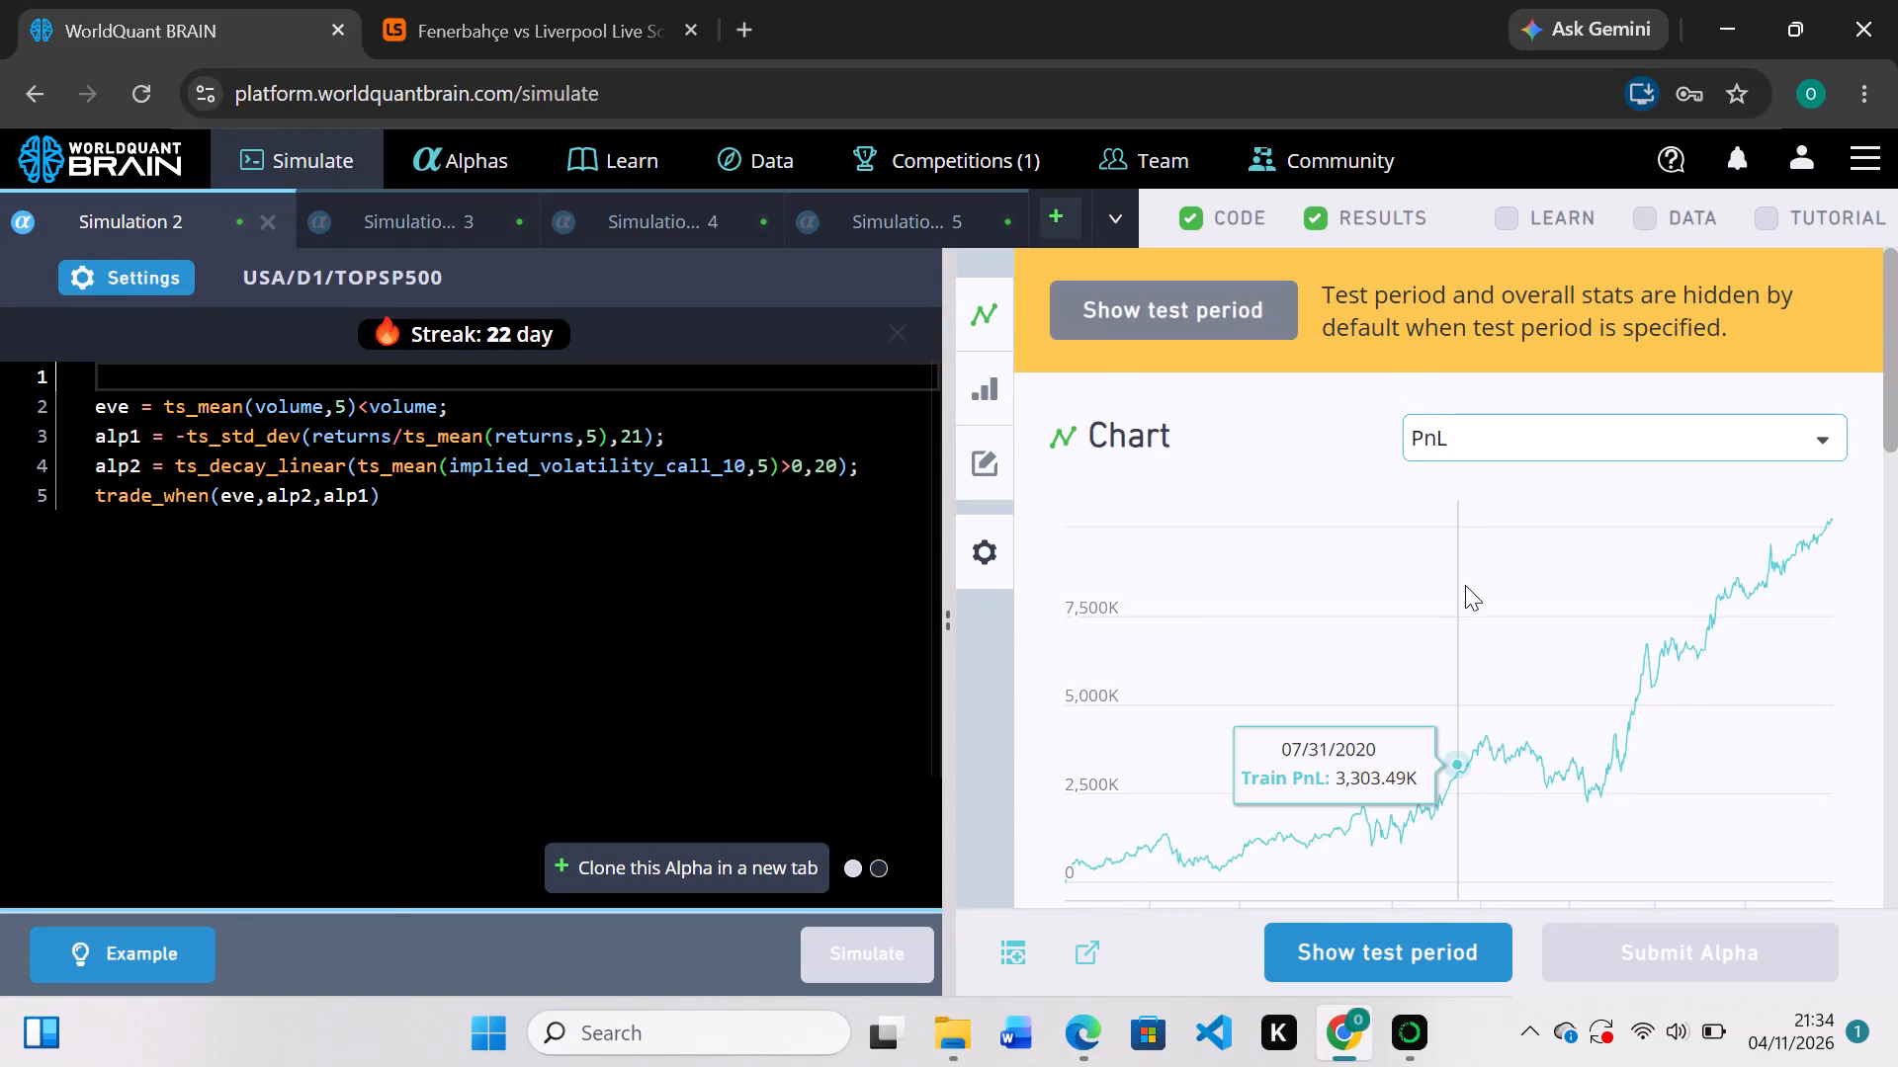
Reveal the test-period results of Simulation 2 on the TOPSP500 universe and examine its failed IS test.
{"action": "scroll", "coordinate": [1465, 585], "scroll_direction": "down", "scroll_amount": 3}
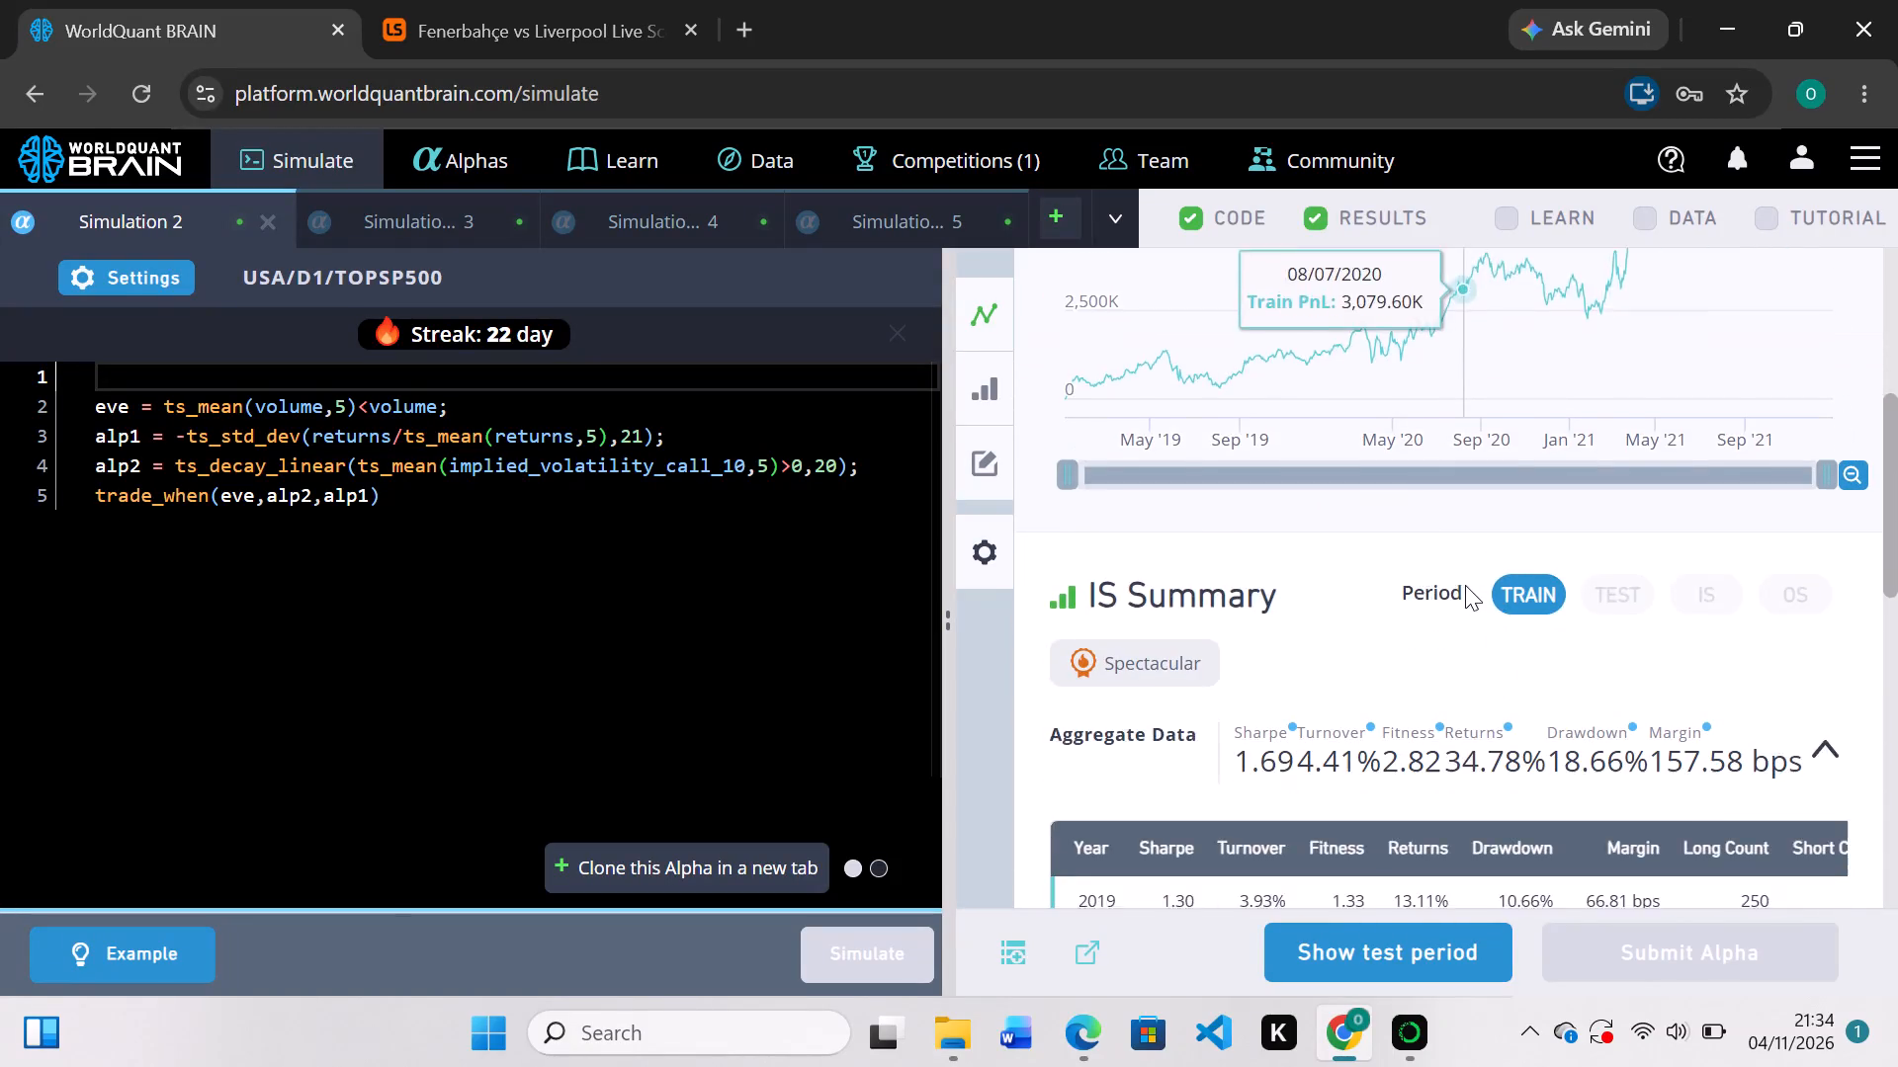
{"action": "scroll", "coordinate": [1465, 585], "scroll_direction": "down", "scroll_amount": 1}
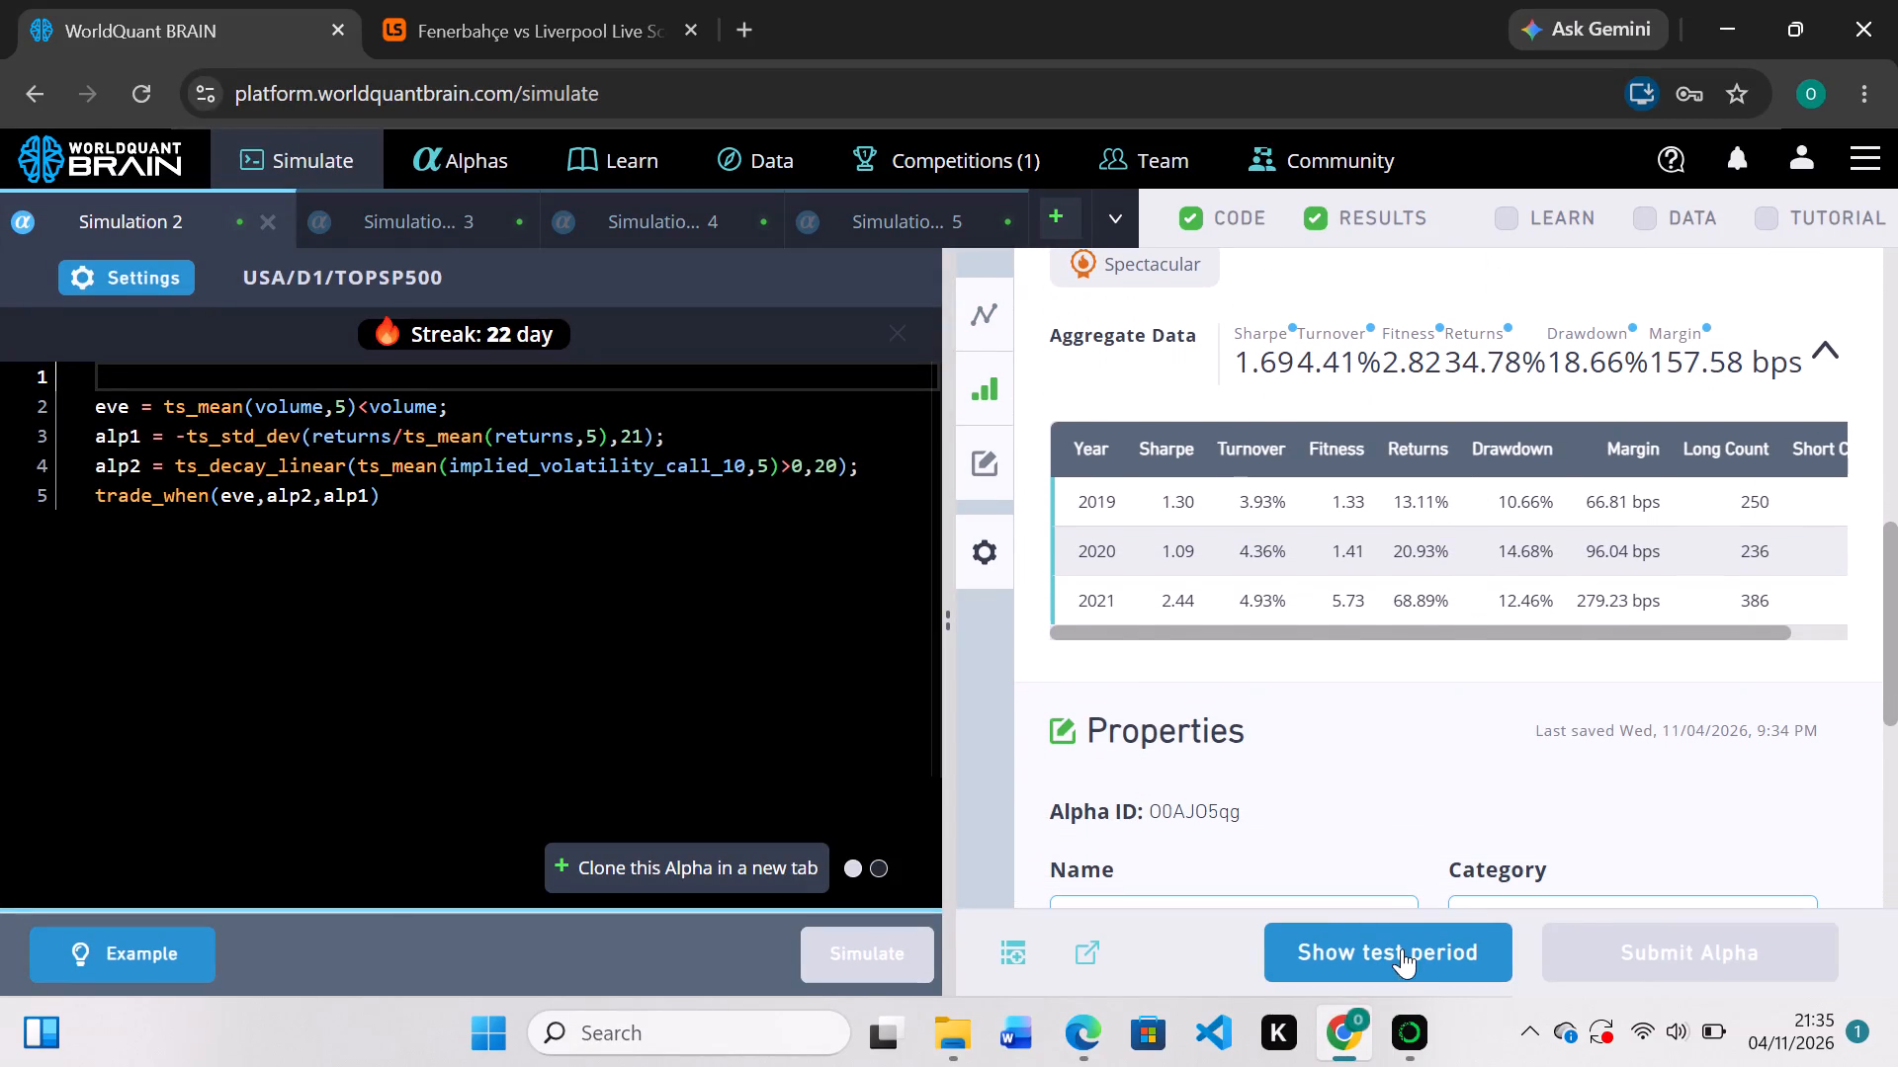
{"action": "left_click", "coordinate": [1402, 949]}
{"action": "scroll", "coordinate": [1426, 763], "scroll_direction": "down", "scroll_amount": 2}
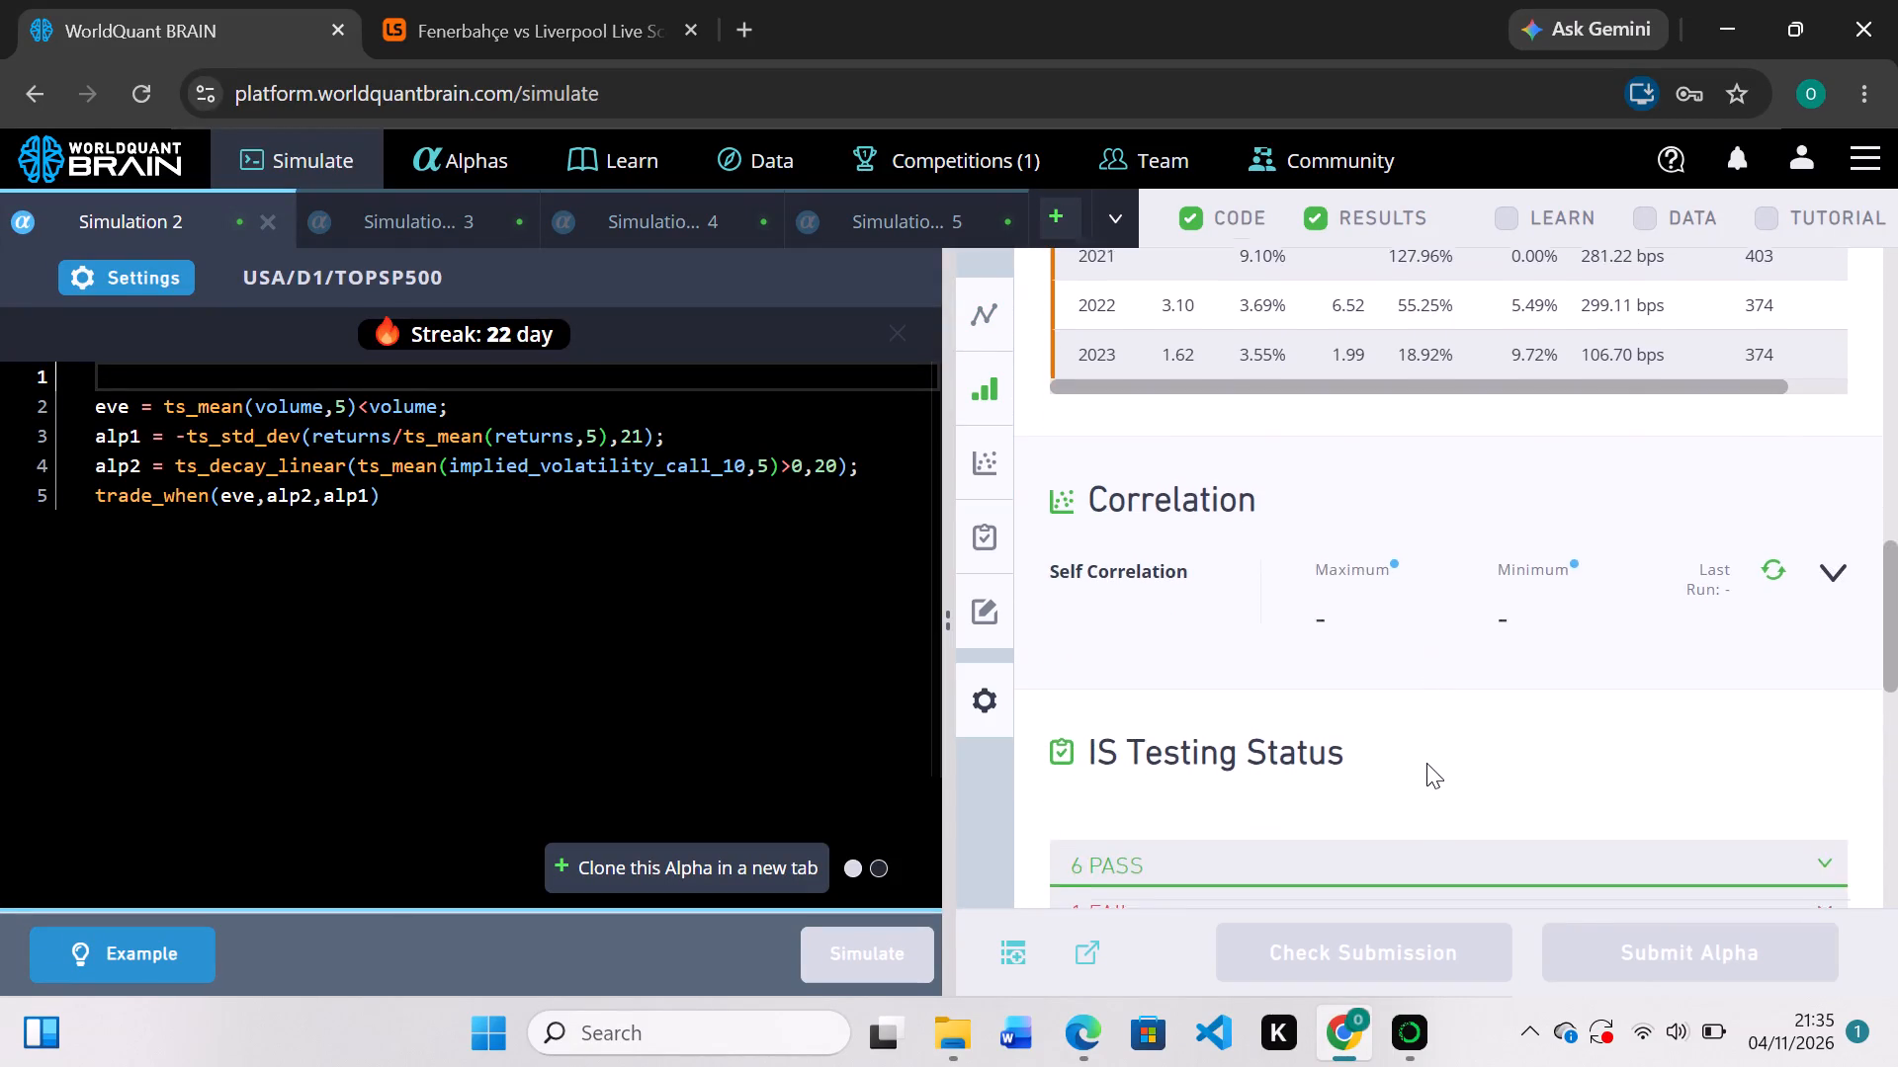
{"action": "scroll", "coordinate": [1426, 763], "scroll_direction": "down", "scroll_amount": 1}
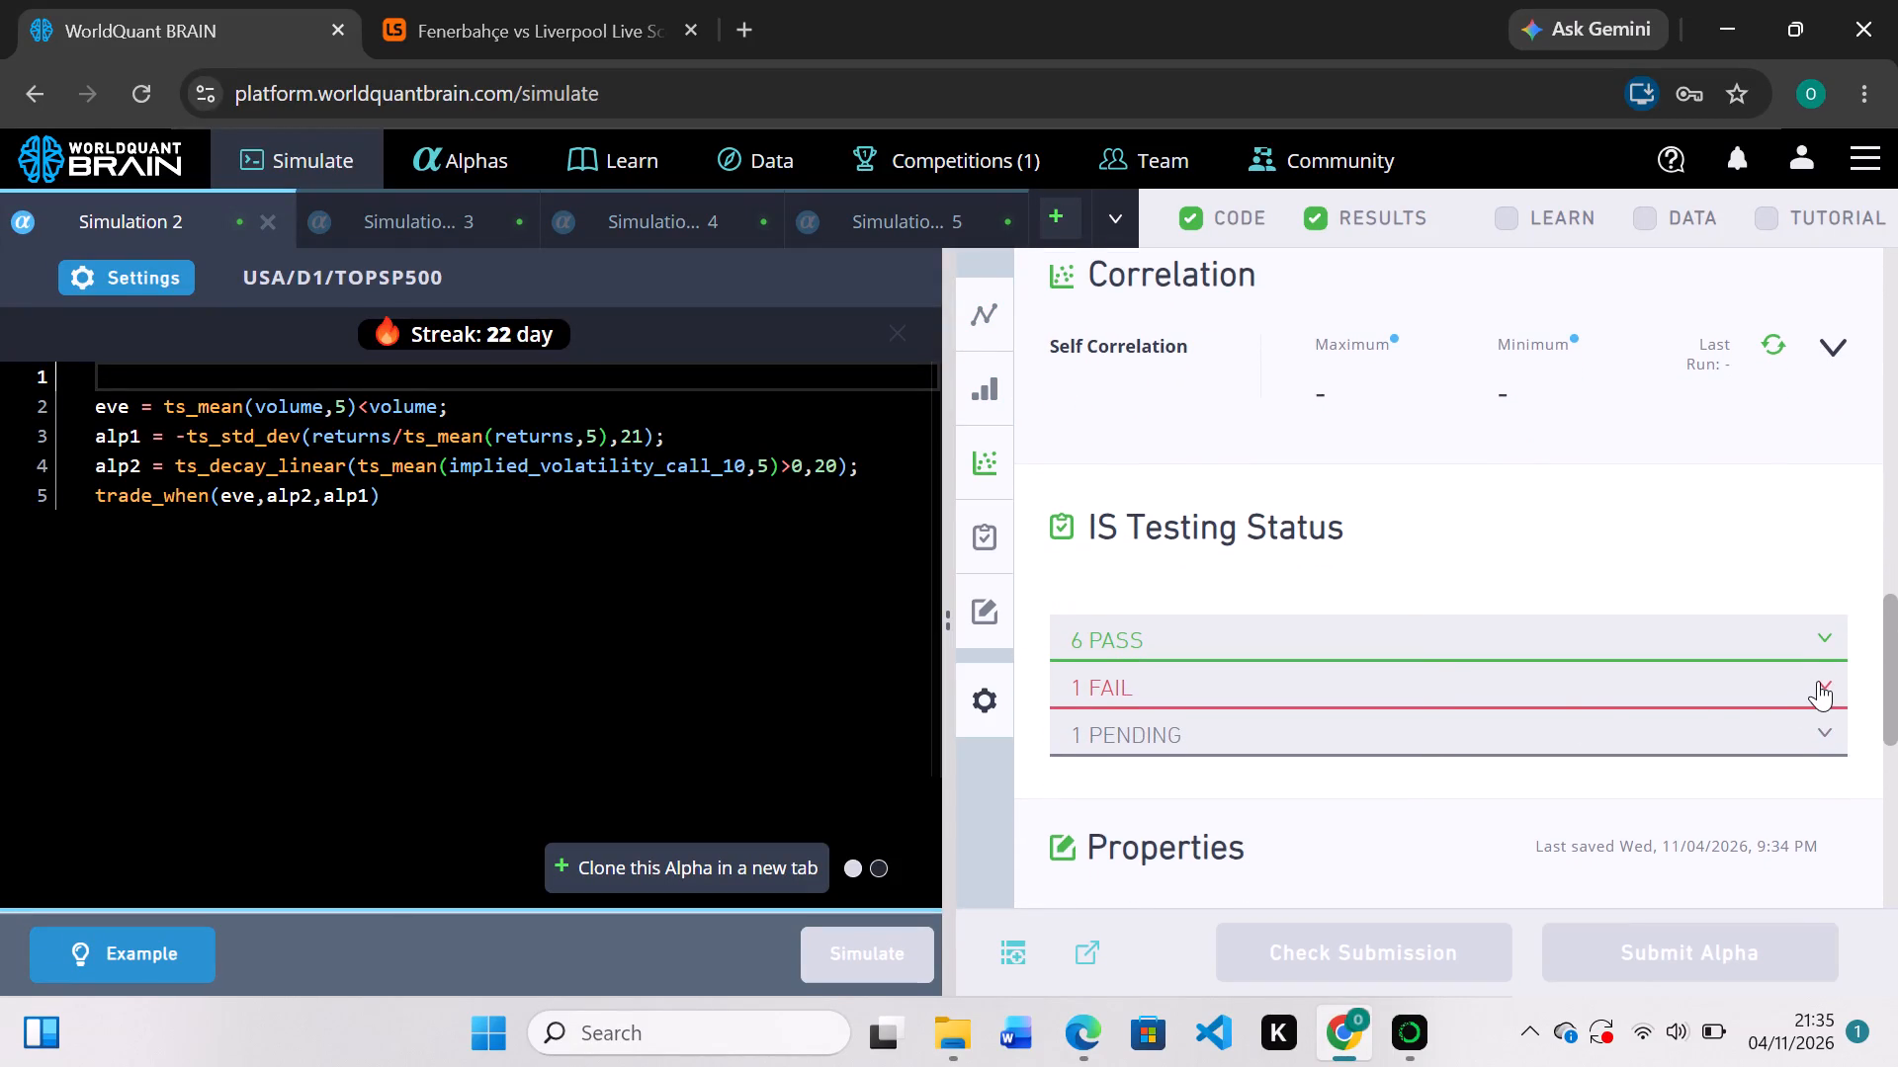
{"action": "left_click", "coordinate": [1818, 681]}
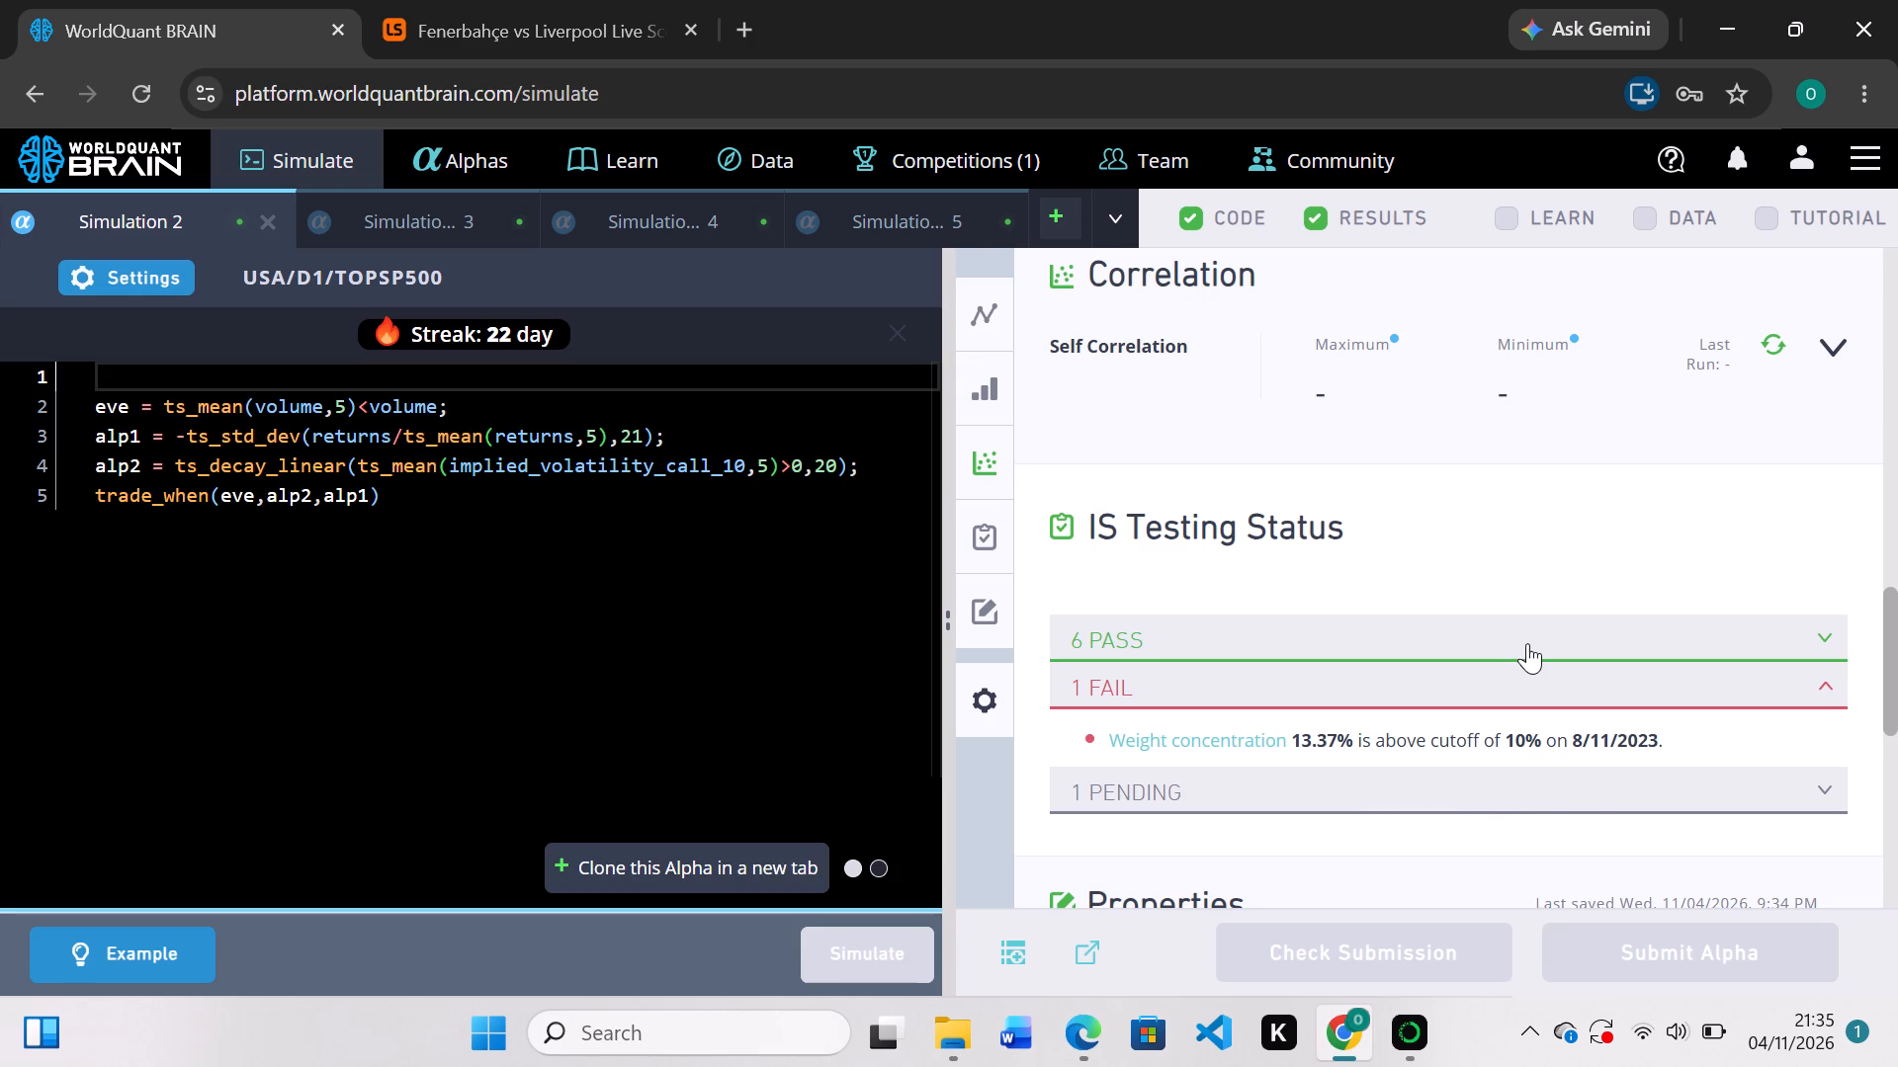
Run the self-correlation check on Simulation 2's TOPSP500 alpha and review its maximum and minimum.
{"action": "scroll", "coordinate": [1527, 643], "scroll_direction": "up", "scroll_amount": 1}
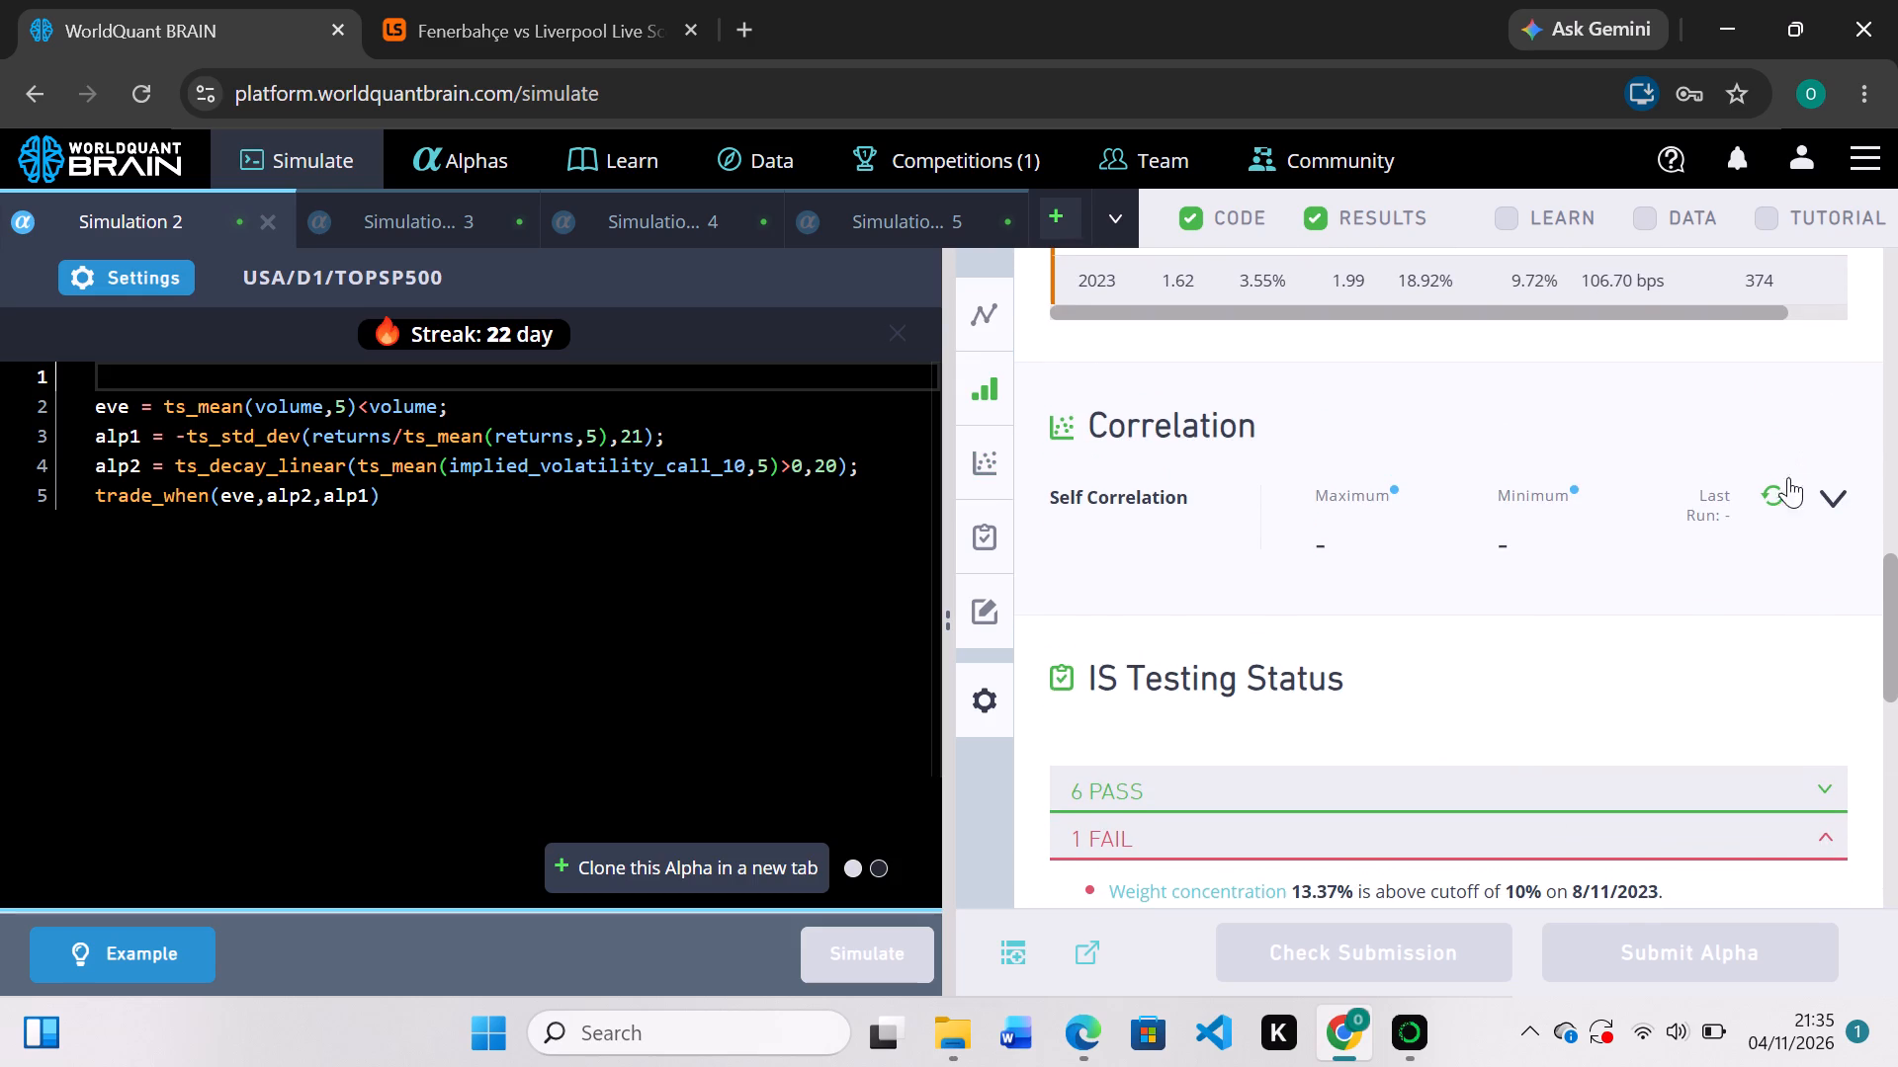
{"action": "left_click", "coordinate": [1775, 499]}
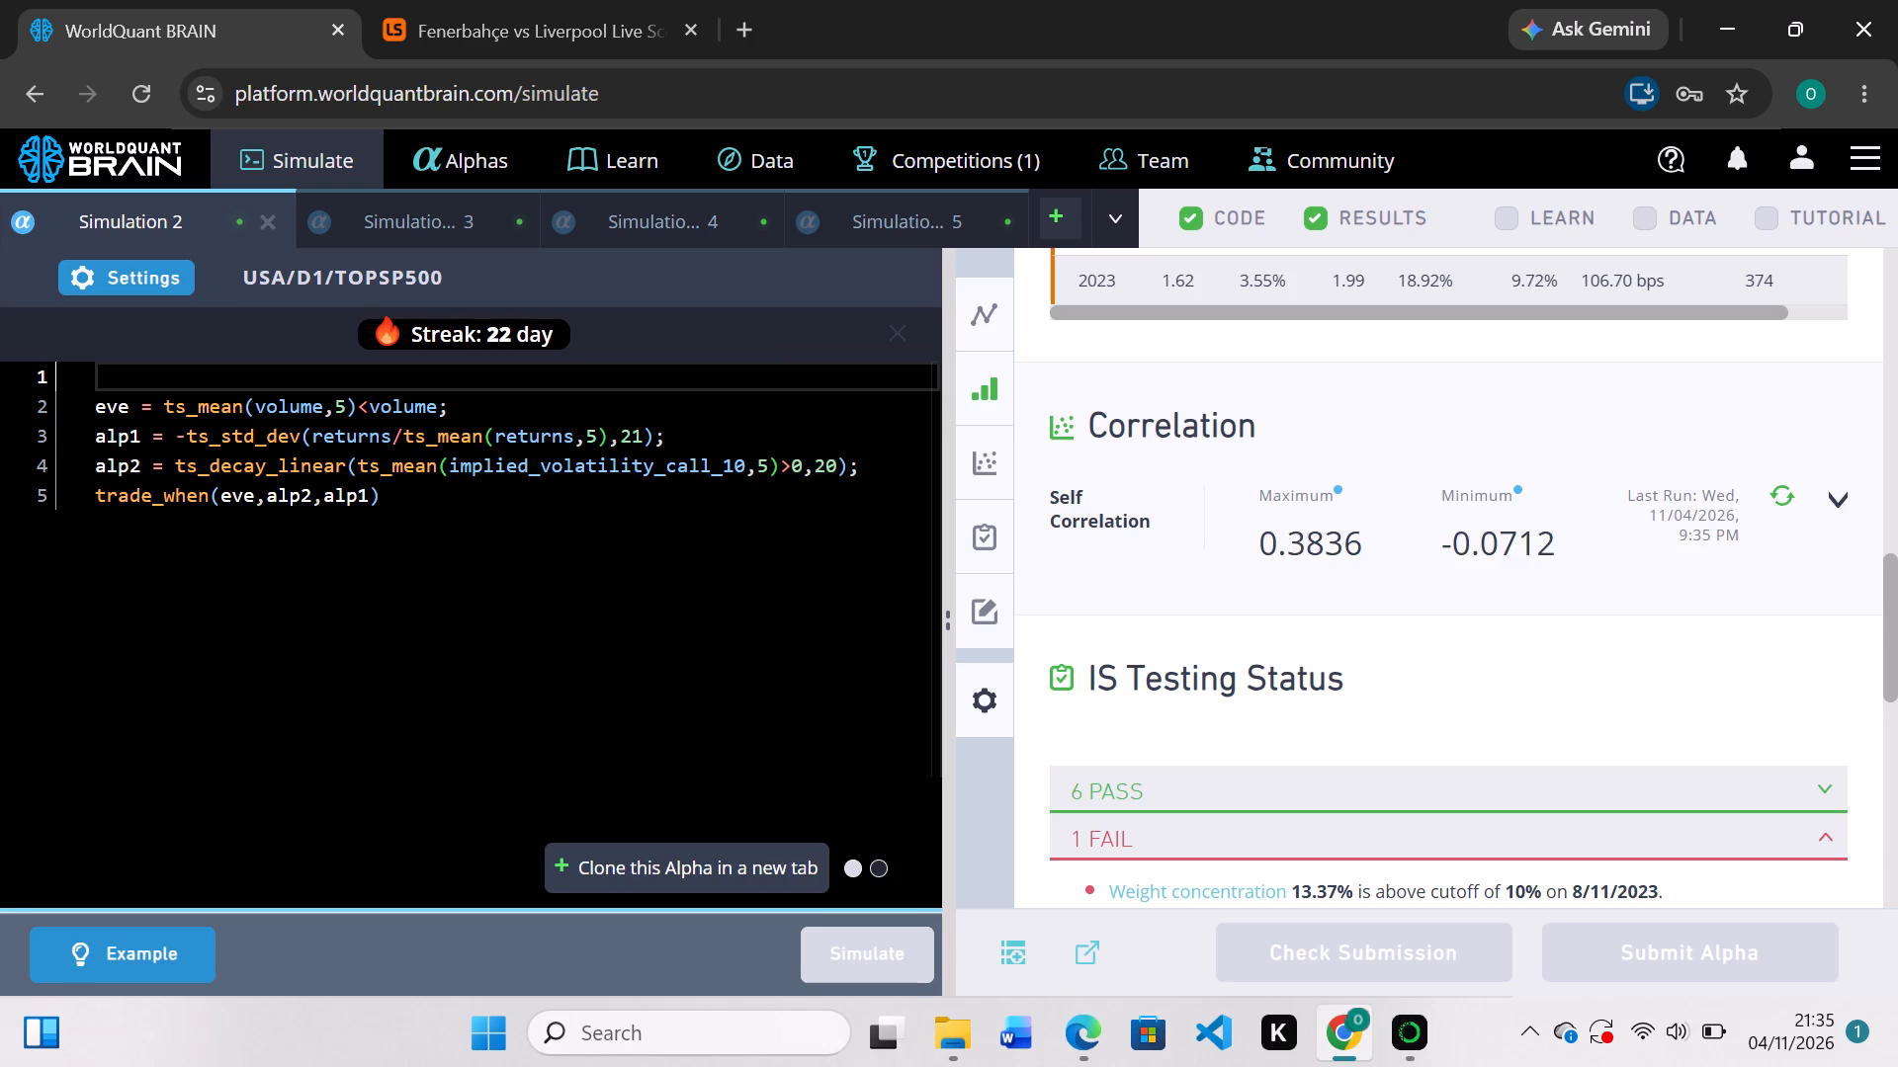
Set Simulation 2's truncation to 0, apply the settings and rerun the simulation.
{"action": "left_click", "coordinate": [144, 266]}
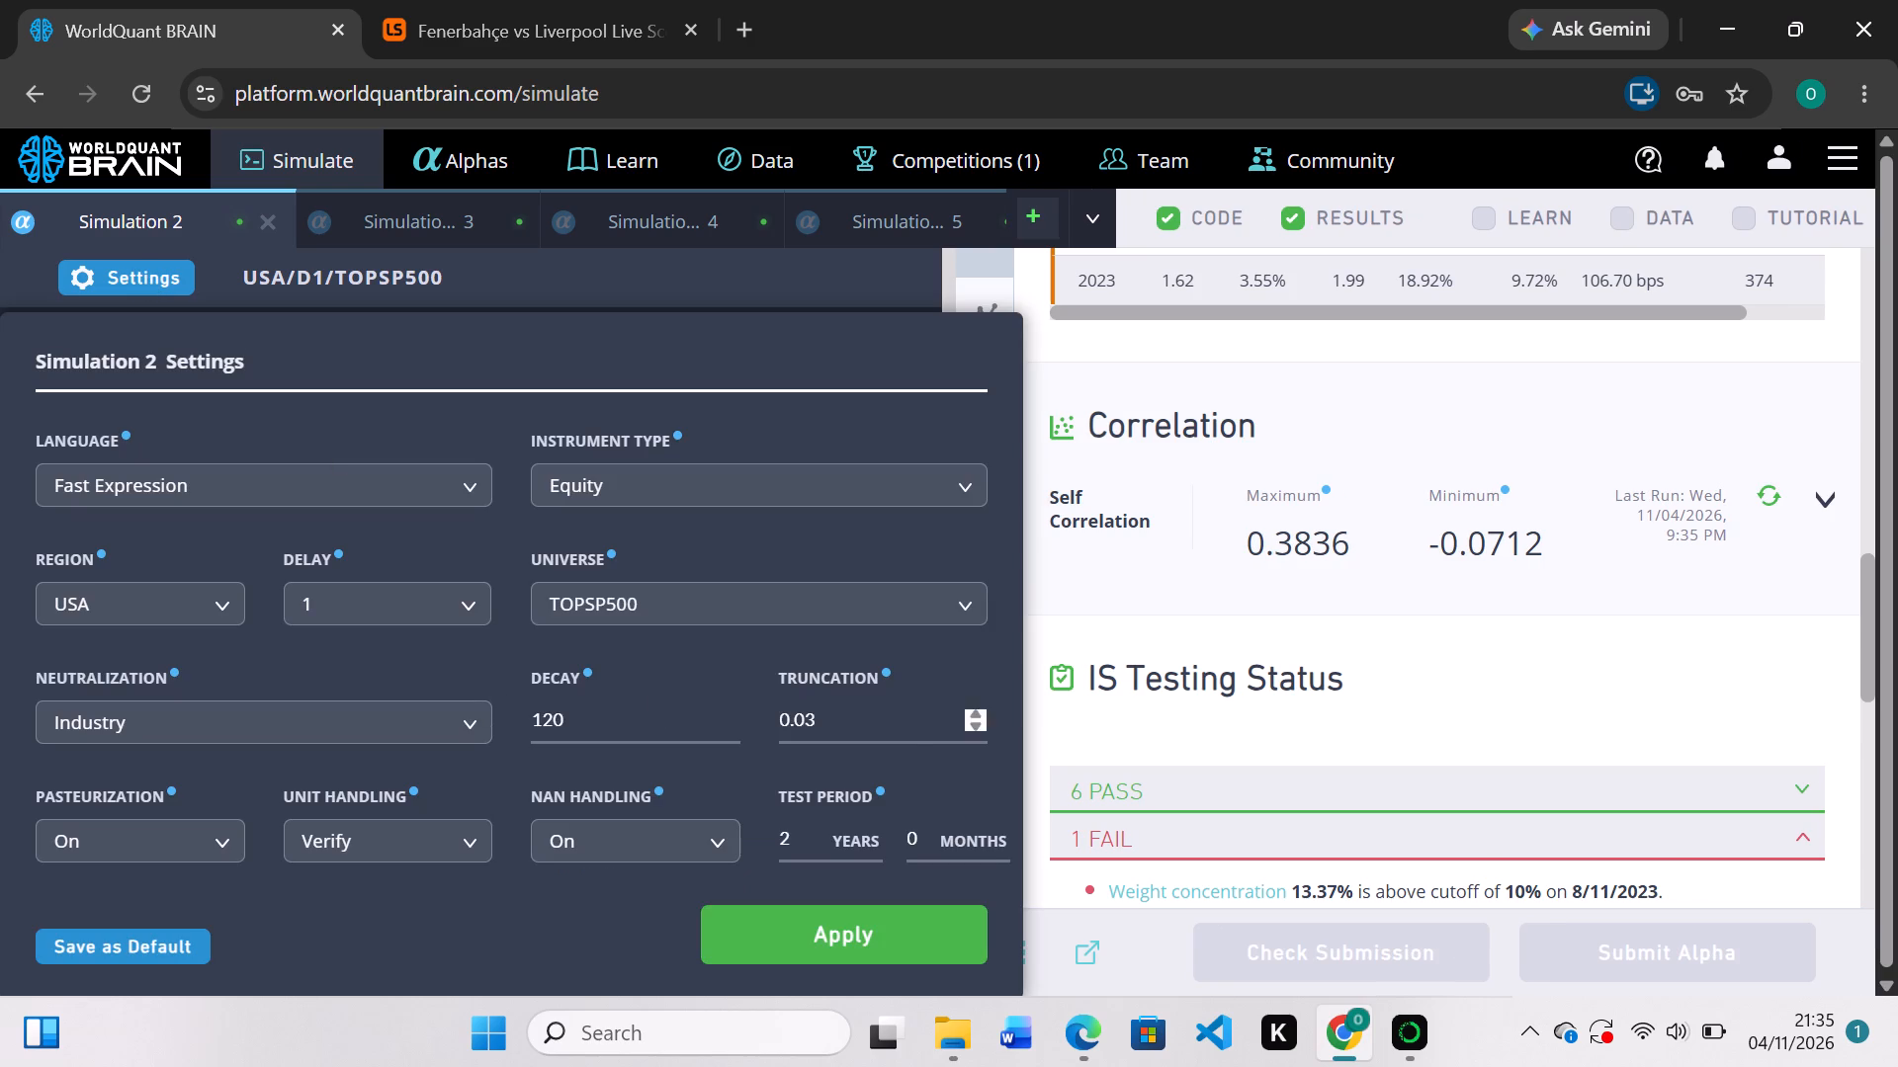
{"action": "left_click", "coordinate": [979, 726]}
{"action": "left_click", "coordinate": [979, 726]}
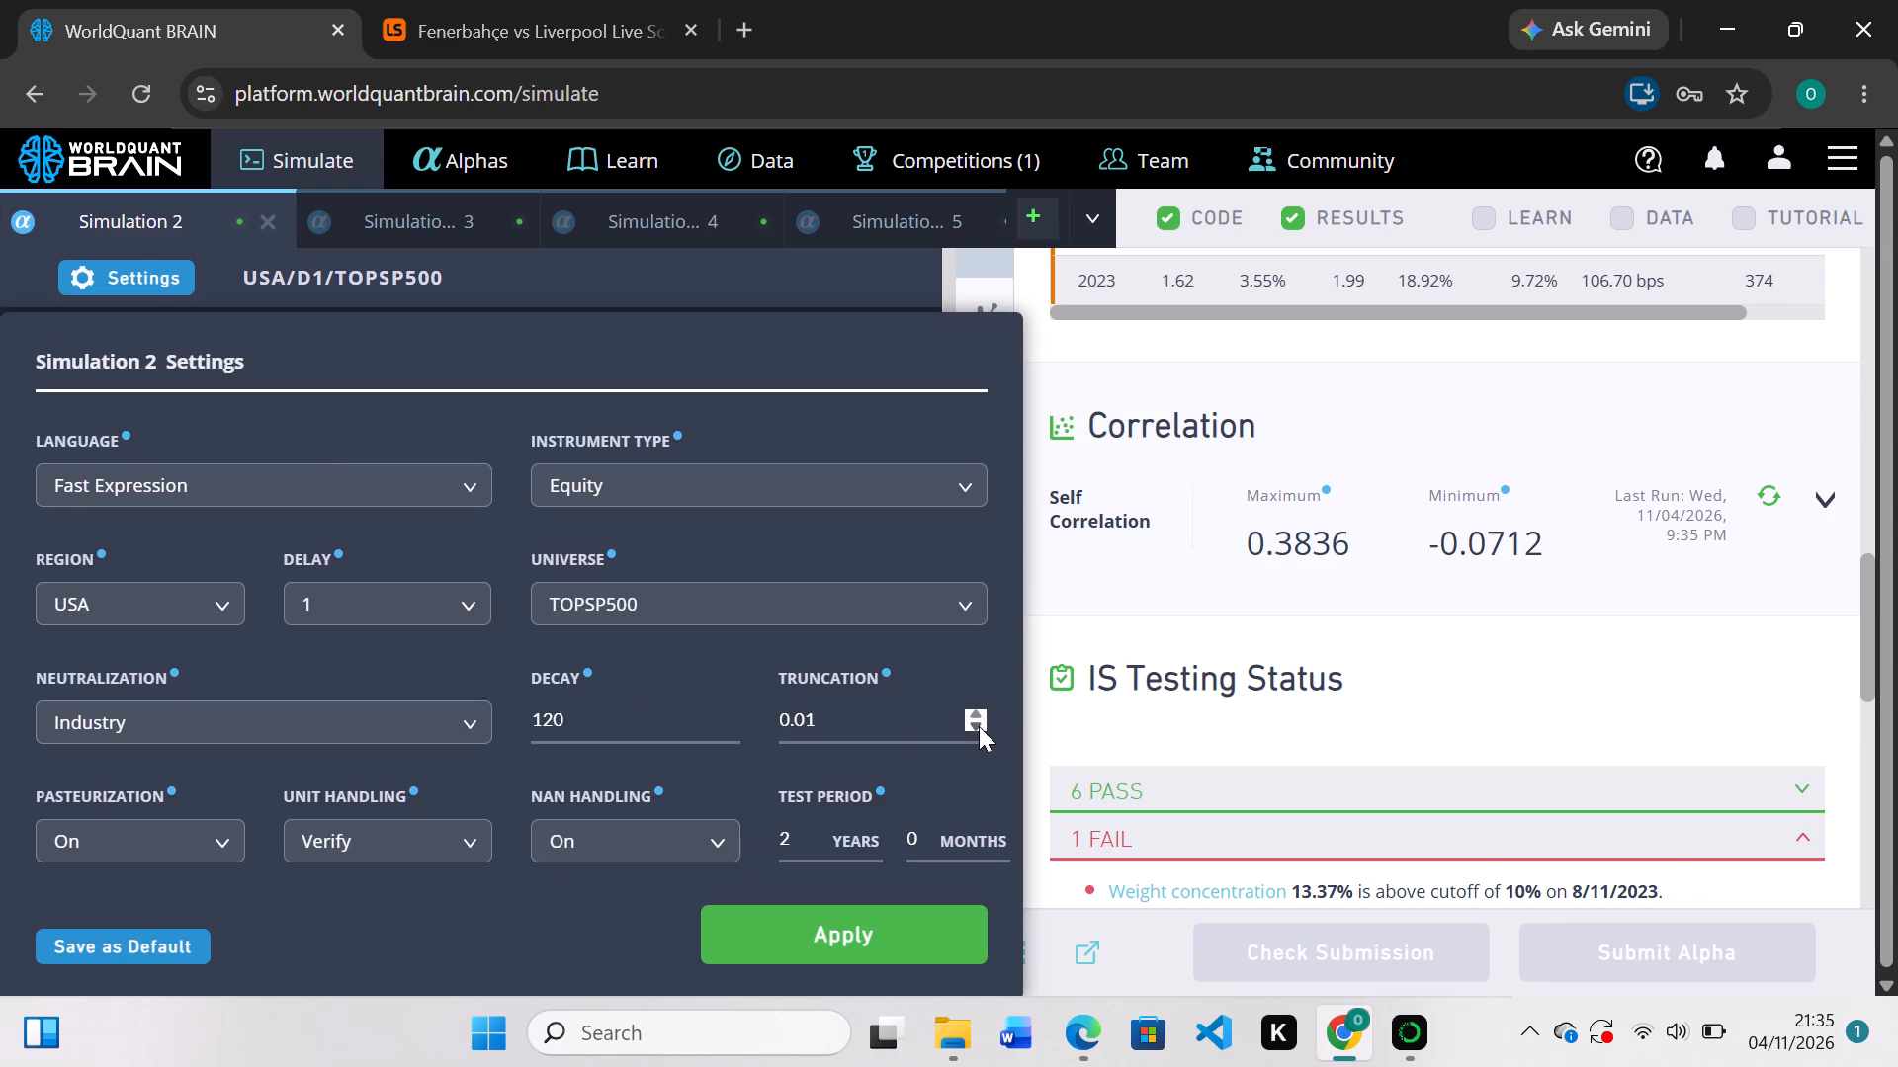
{"action": "left_click", "coordinate": [979, 726]}
{"action": "left_click", "coordinate": [869, 939]}
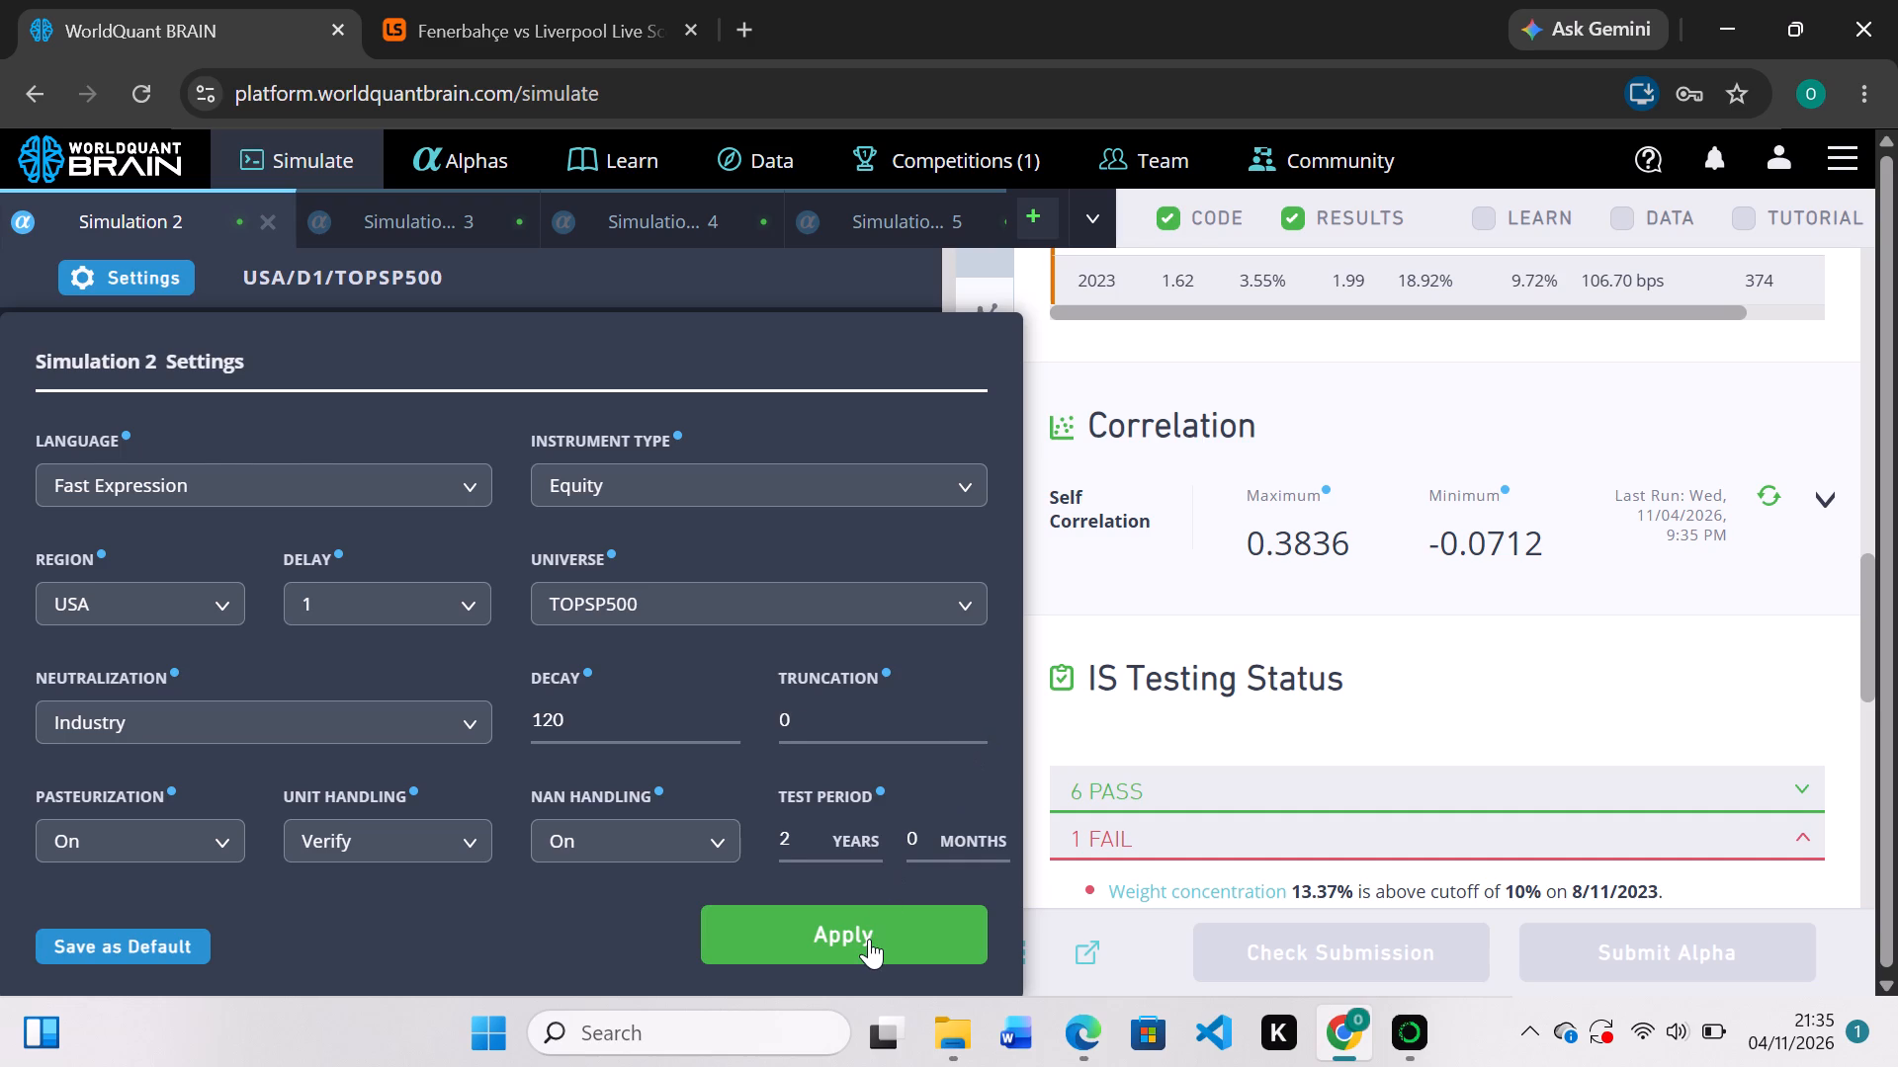
{"action": "left_click", "coordinate": [869, 939]}
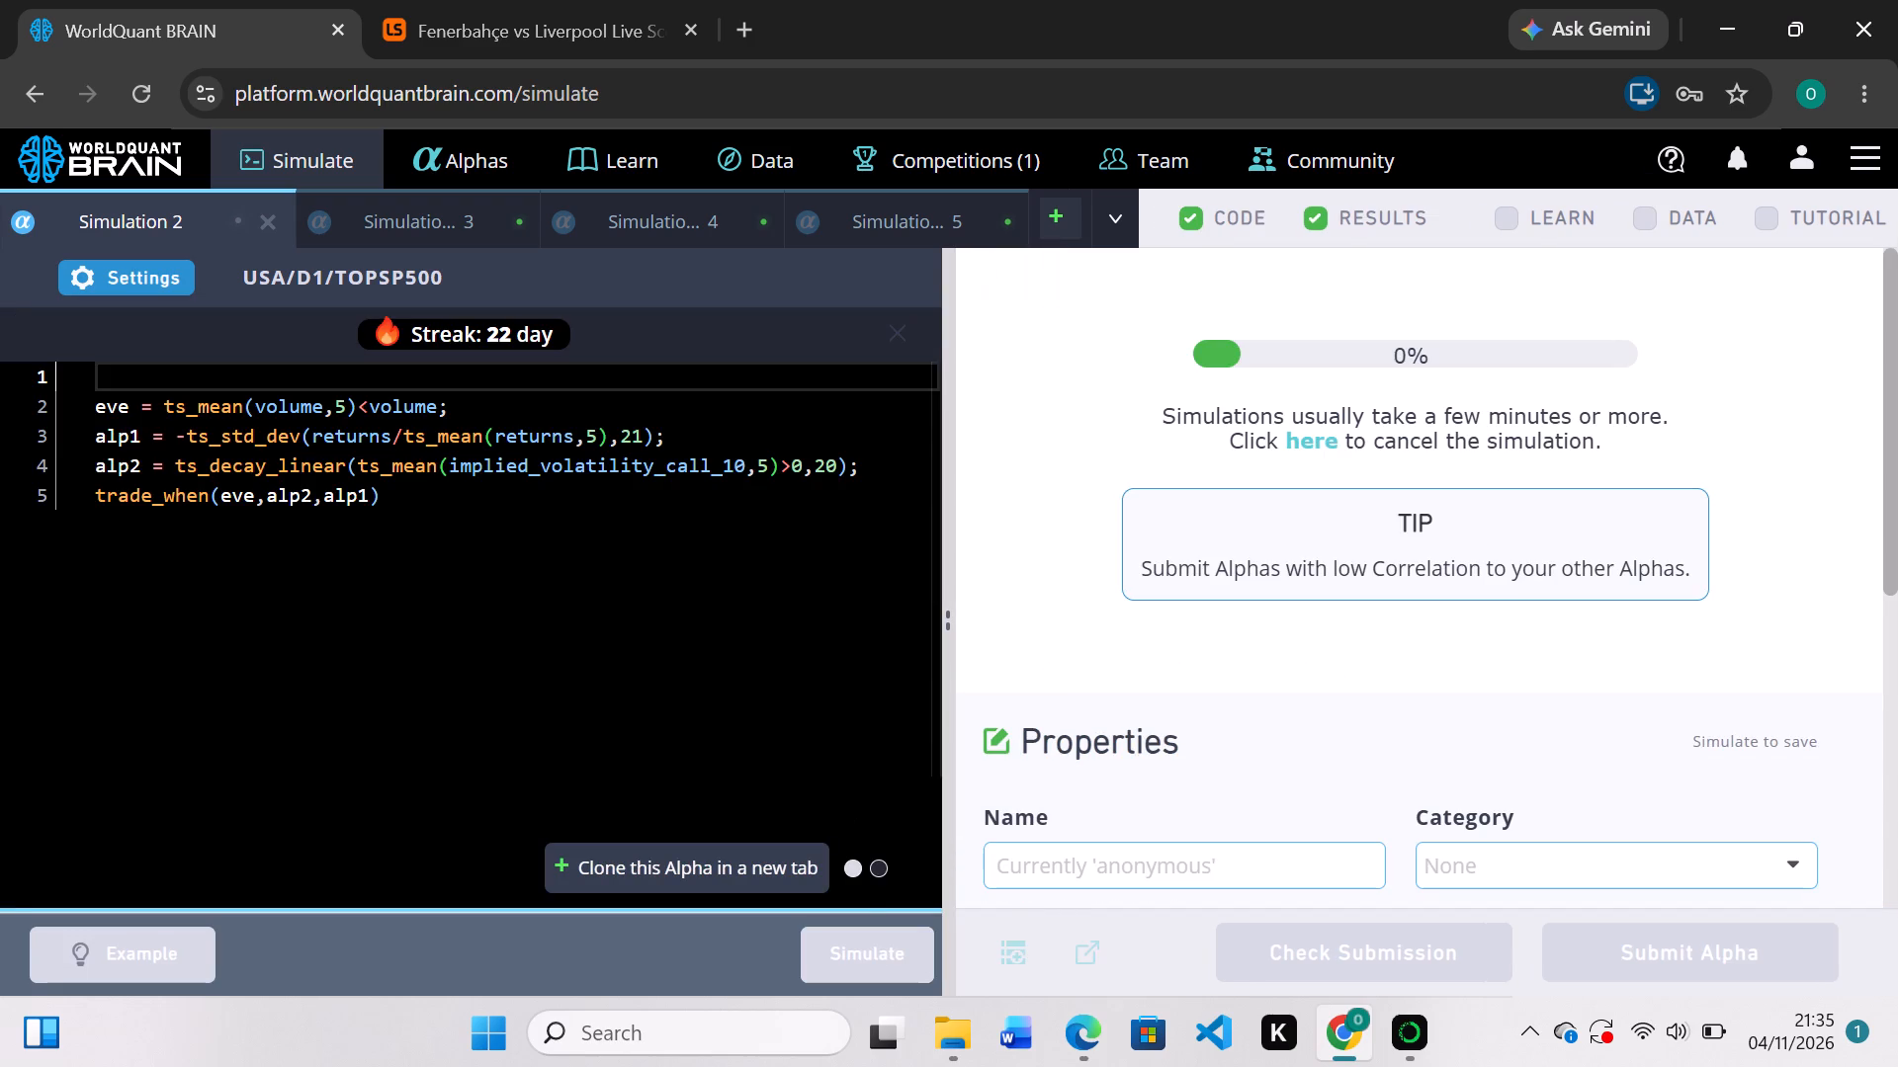
Switch to LiveScore, go back from the Fenerbahçe vs Liverpool match to today's football list, and review the Champions League scores and fixtures.
{"action": "left_click", "coordinate": [599, 28]}
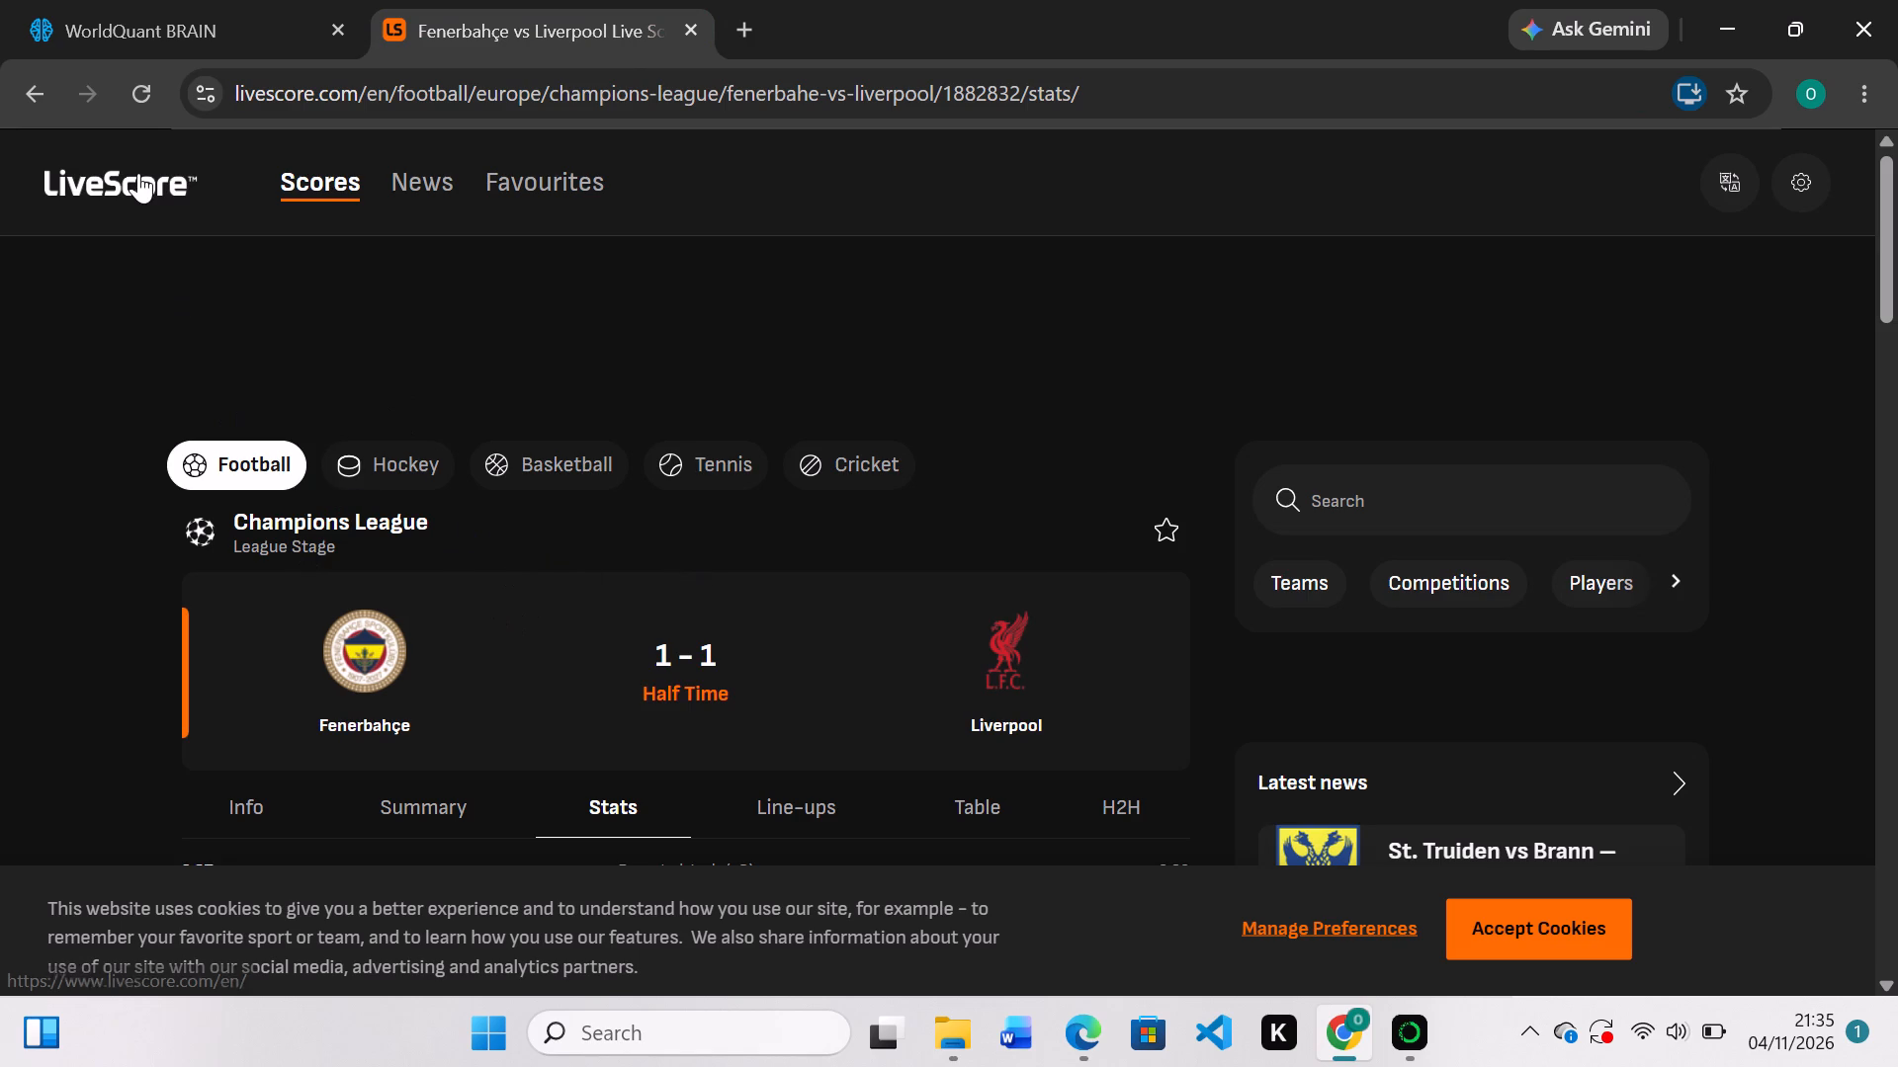
{"action": "left_click", "coordinate": [138, 86]}
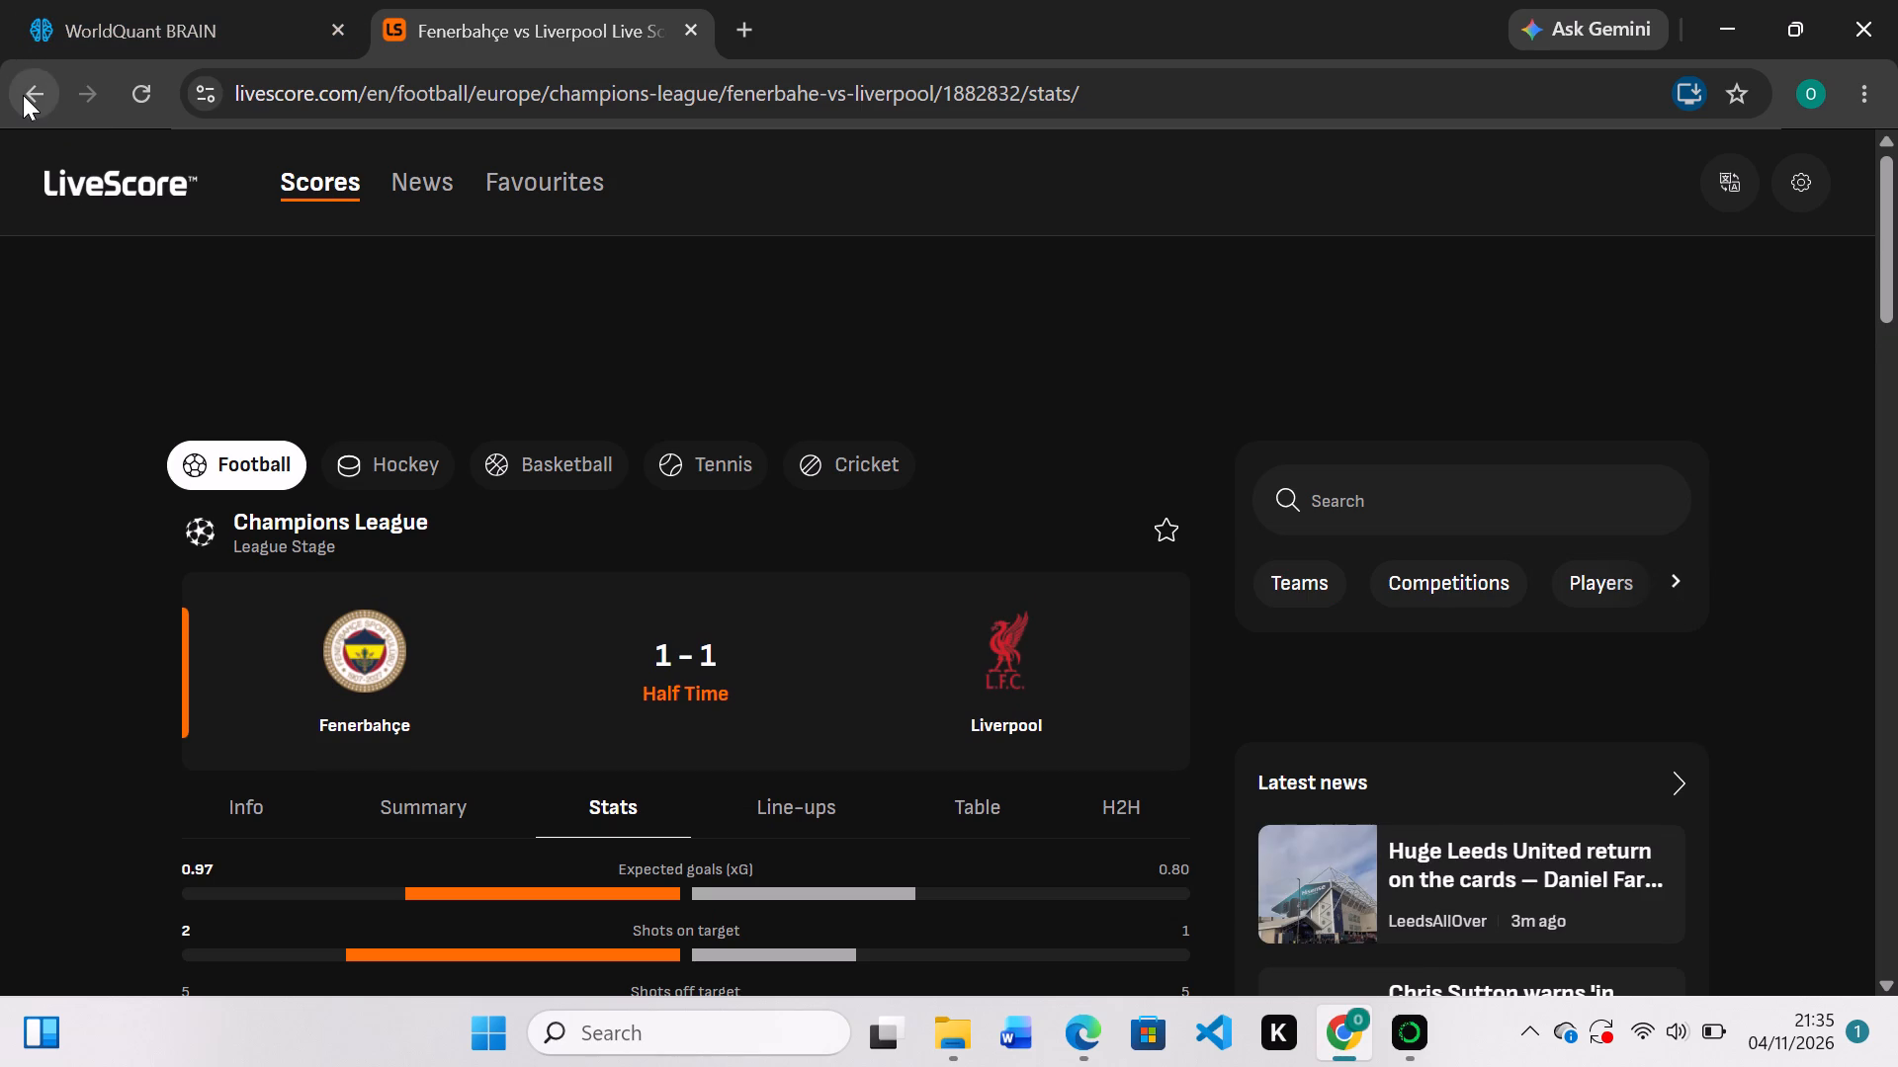
{"action": "left_click", "coordinate": [24, 96]}
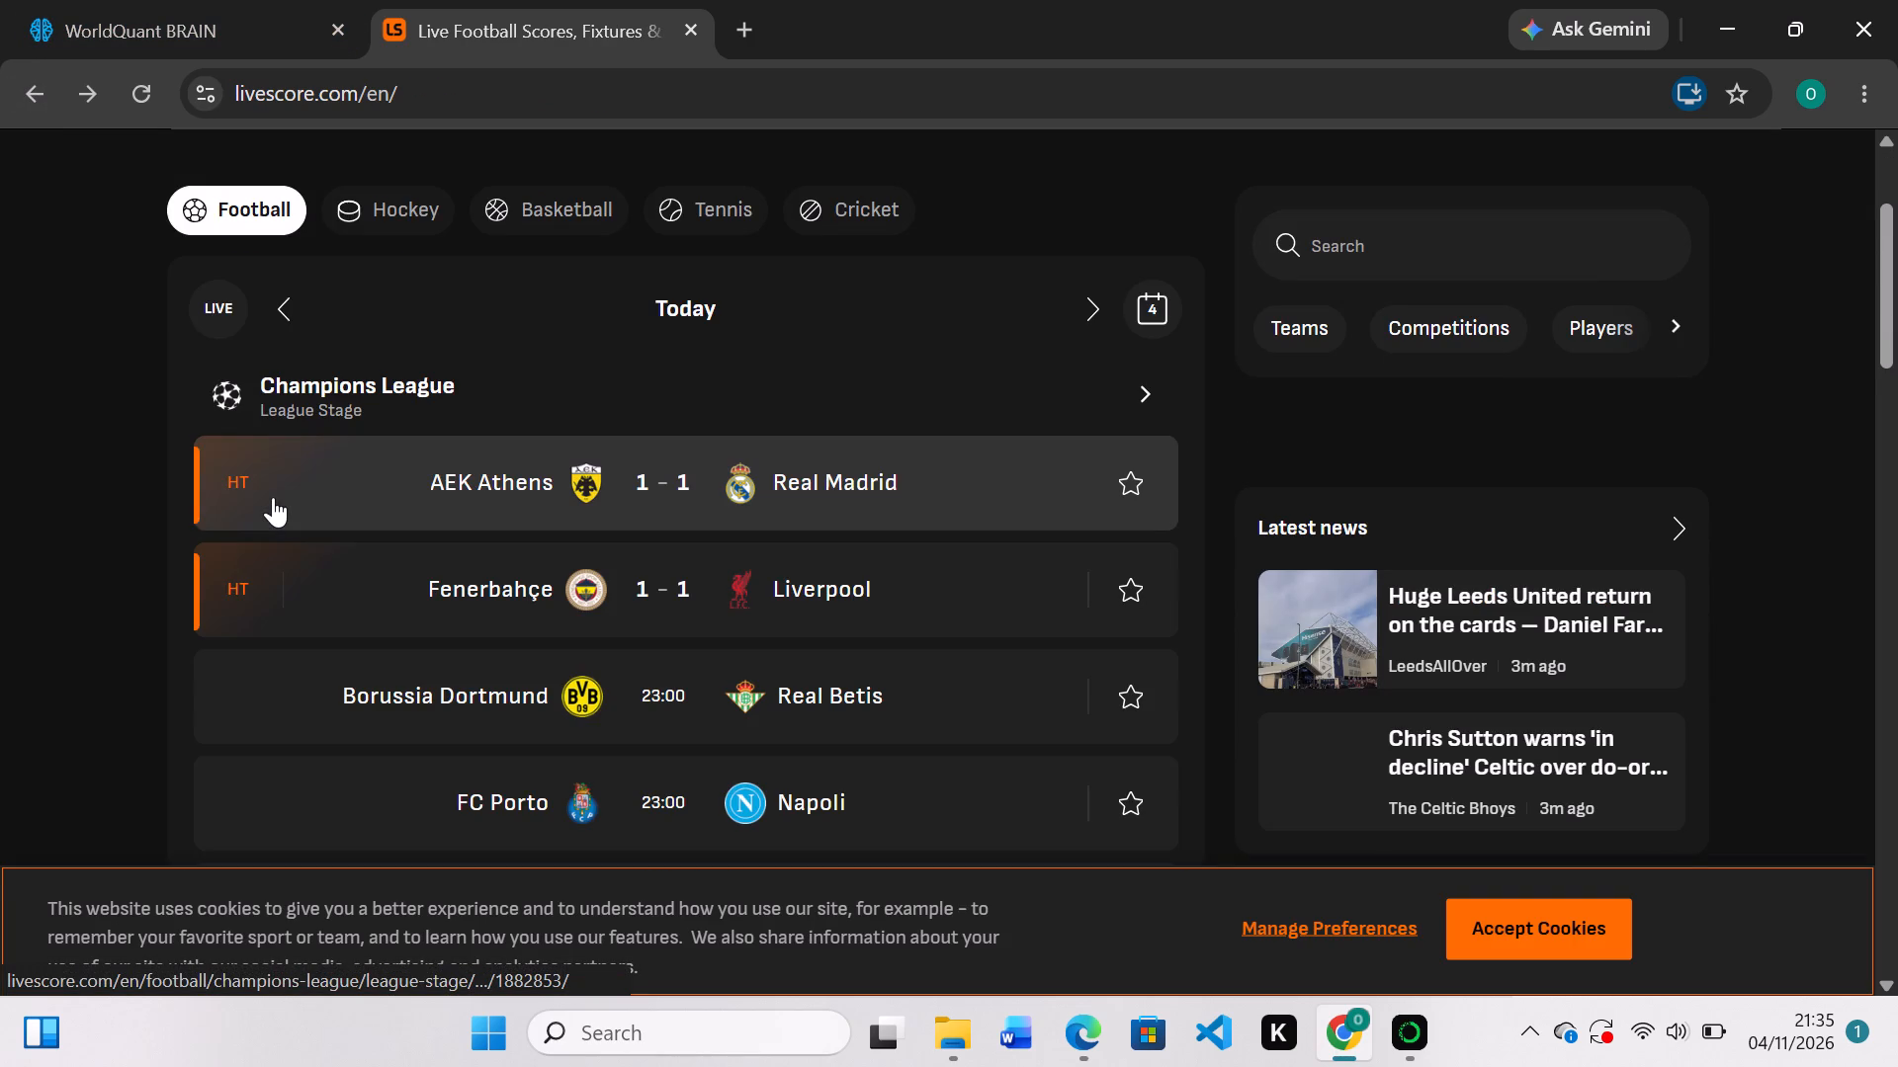
{"action": "scroll", "coordinate": [561, 643], "scroll_direction": "down", "scroll_amount": 1}
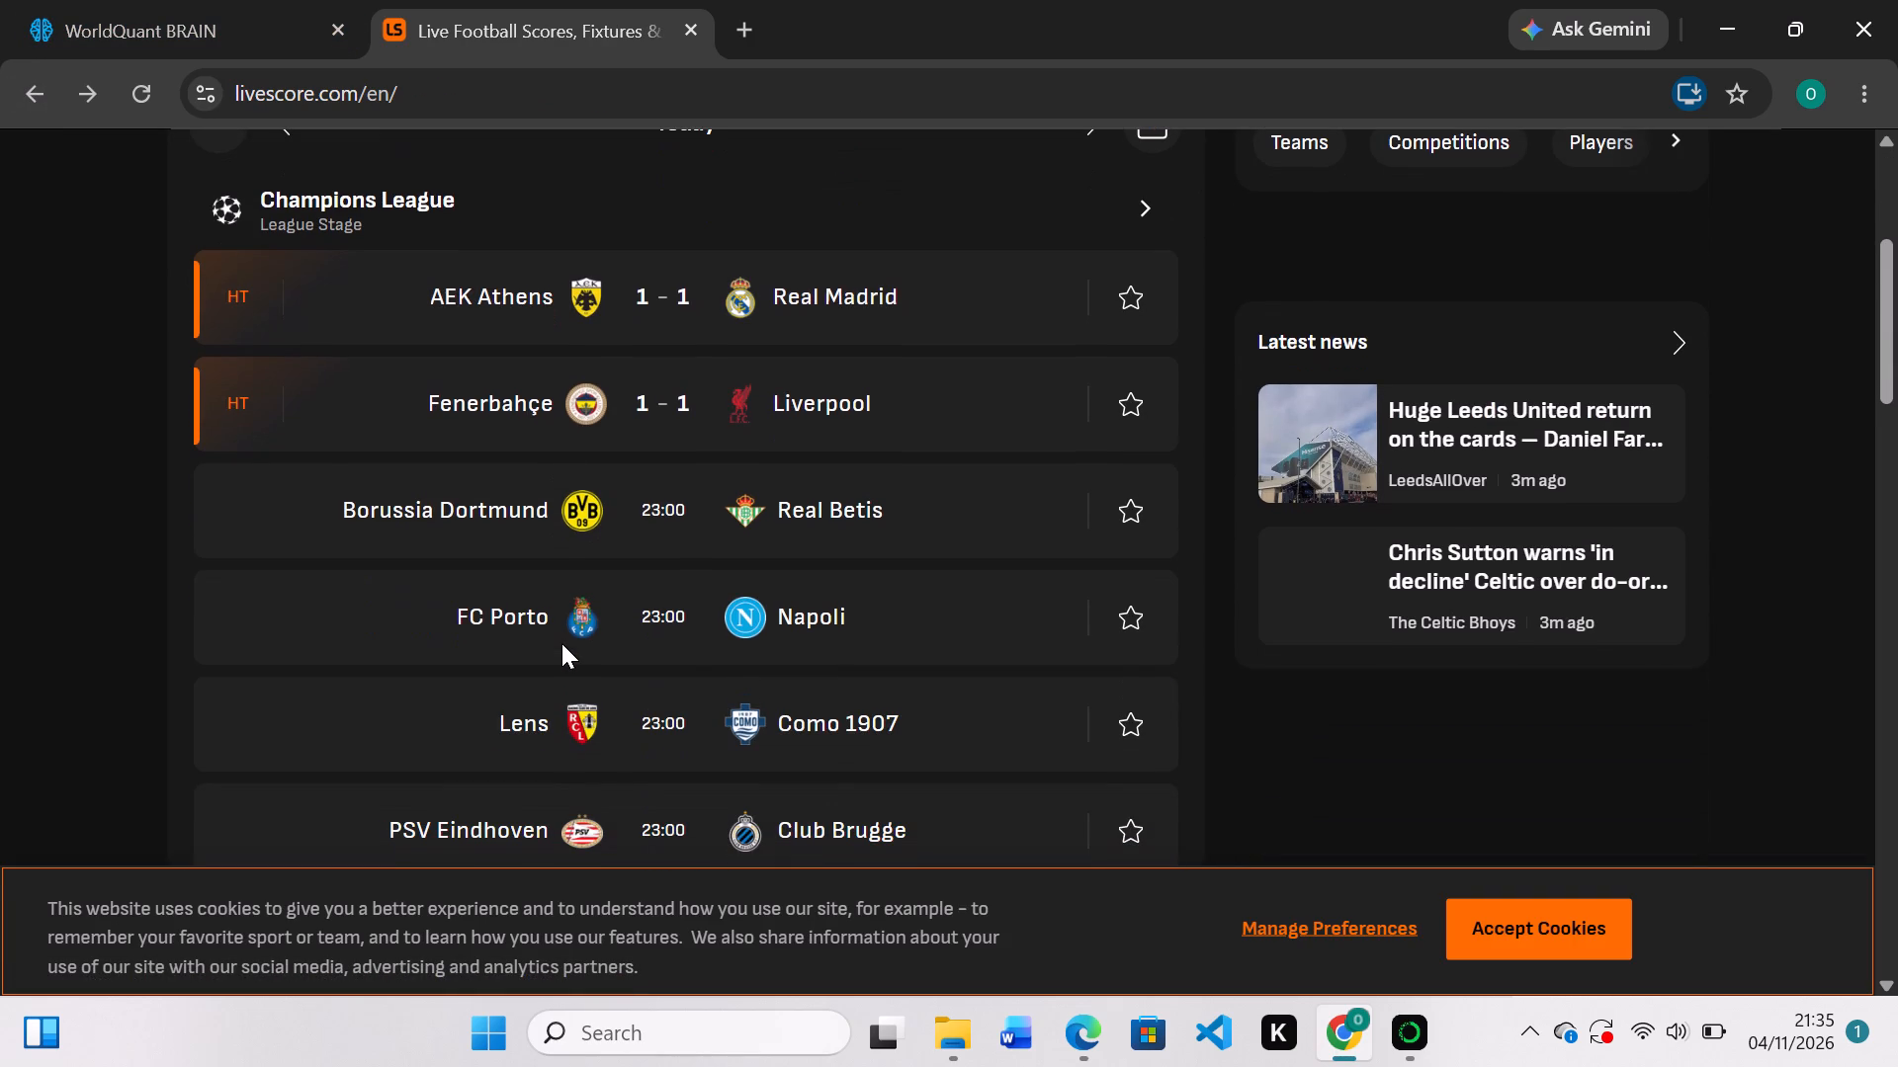
{"action": "scroll", "coordinate": [561, 643], "scroll_direction": "down", "scroll_amount": 2}
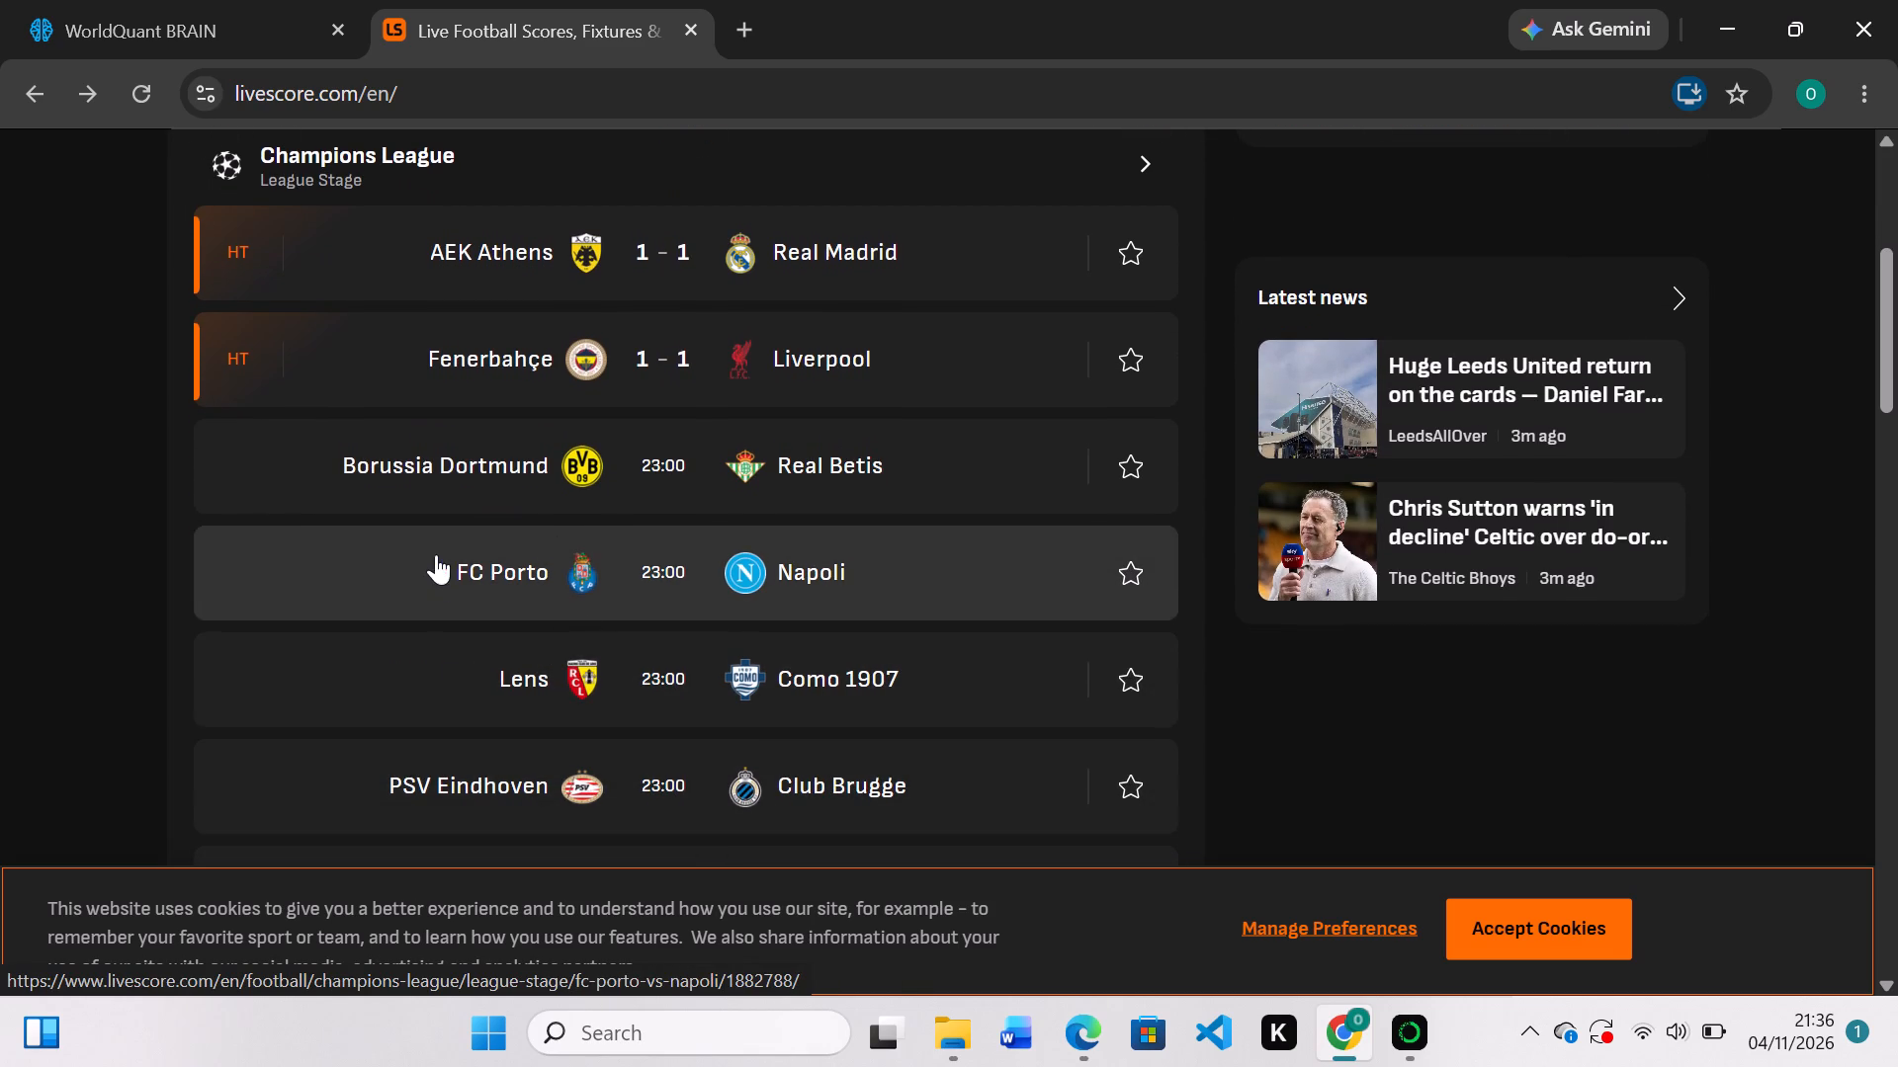
{"action": "scroll", "coordinate": [454, 677], "scroll_direction": "down", "scroll_amount": 2}
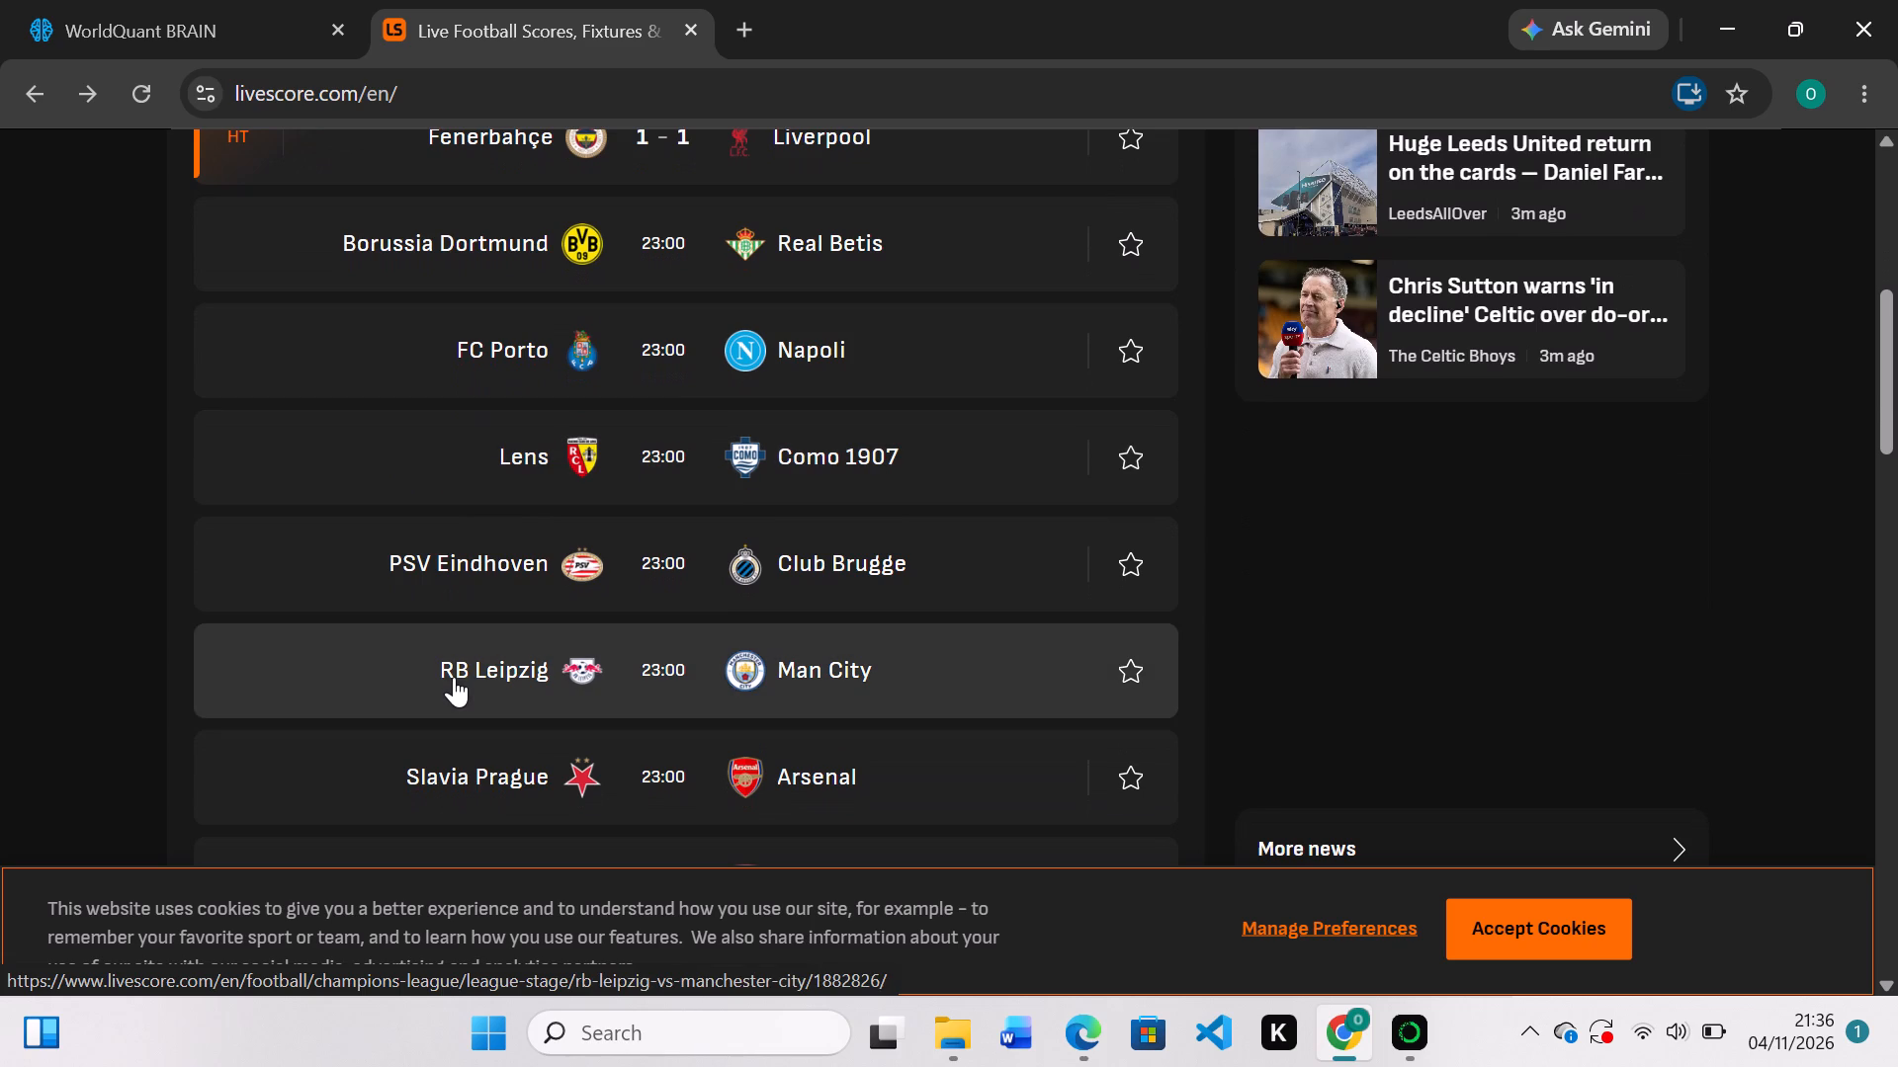
{"action": "scroll", "coordinate": [454, 677], "scroll_direction": "down", "scroll_amount": 2}
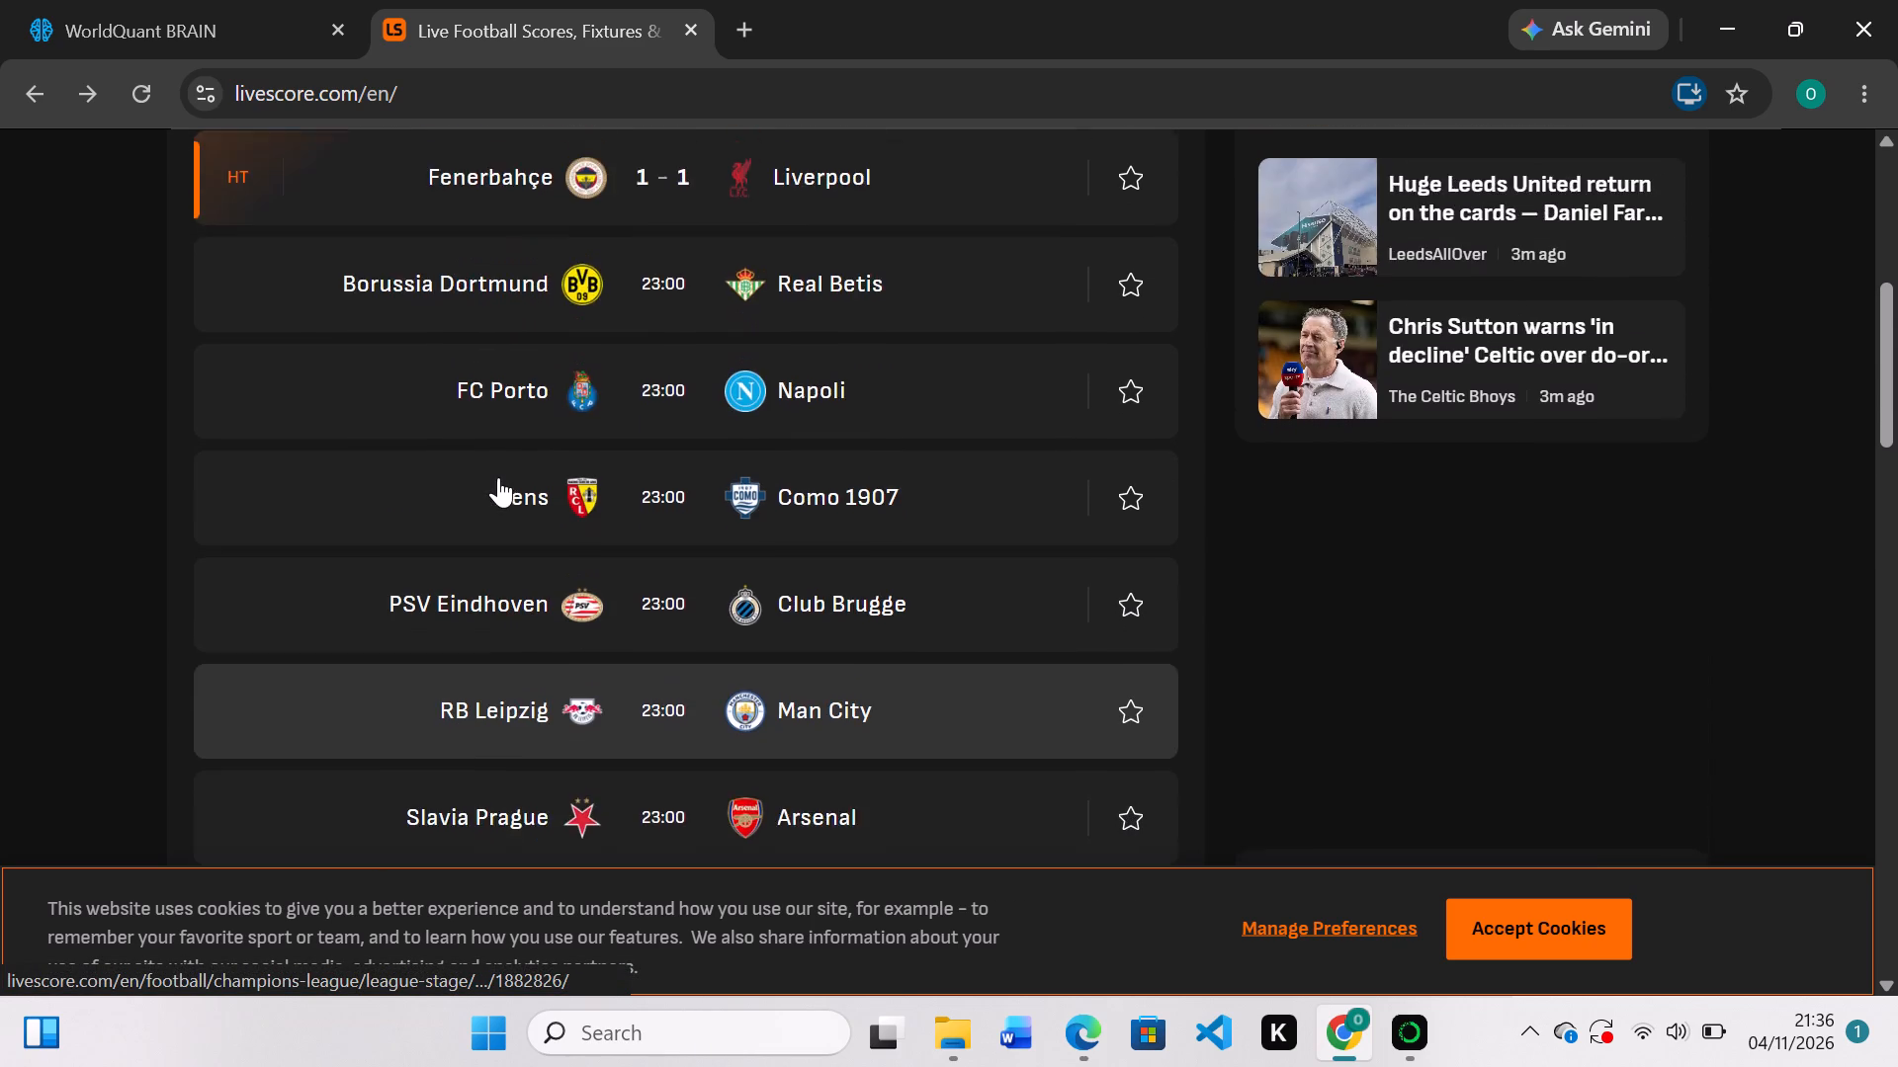
{"action": "scroll", "coordinate": [498, 477], "scroll_direction": "up", "scroll_amount": 3}
{"action": "scroll", "coordinate": [498, 477], "scroll_direction": "down", "scroll_amount": 4}
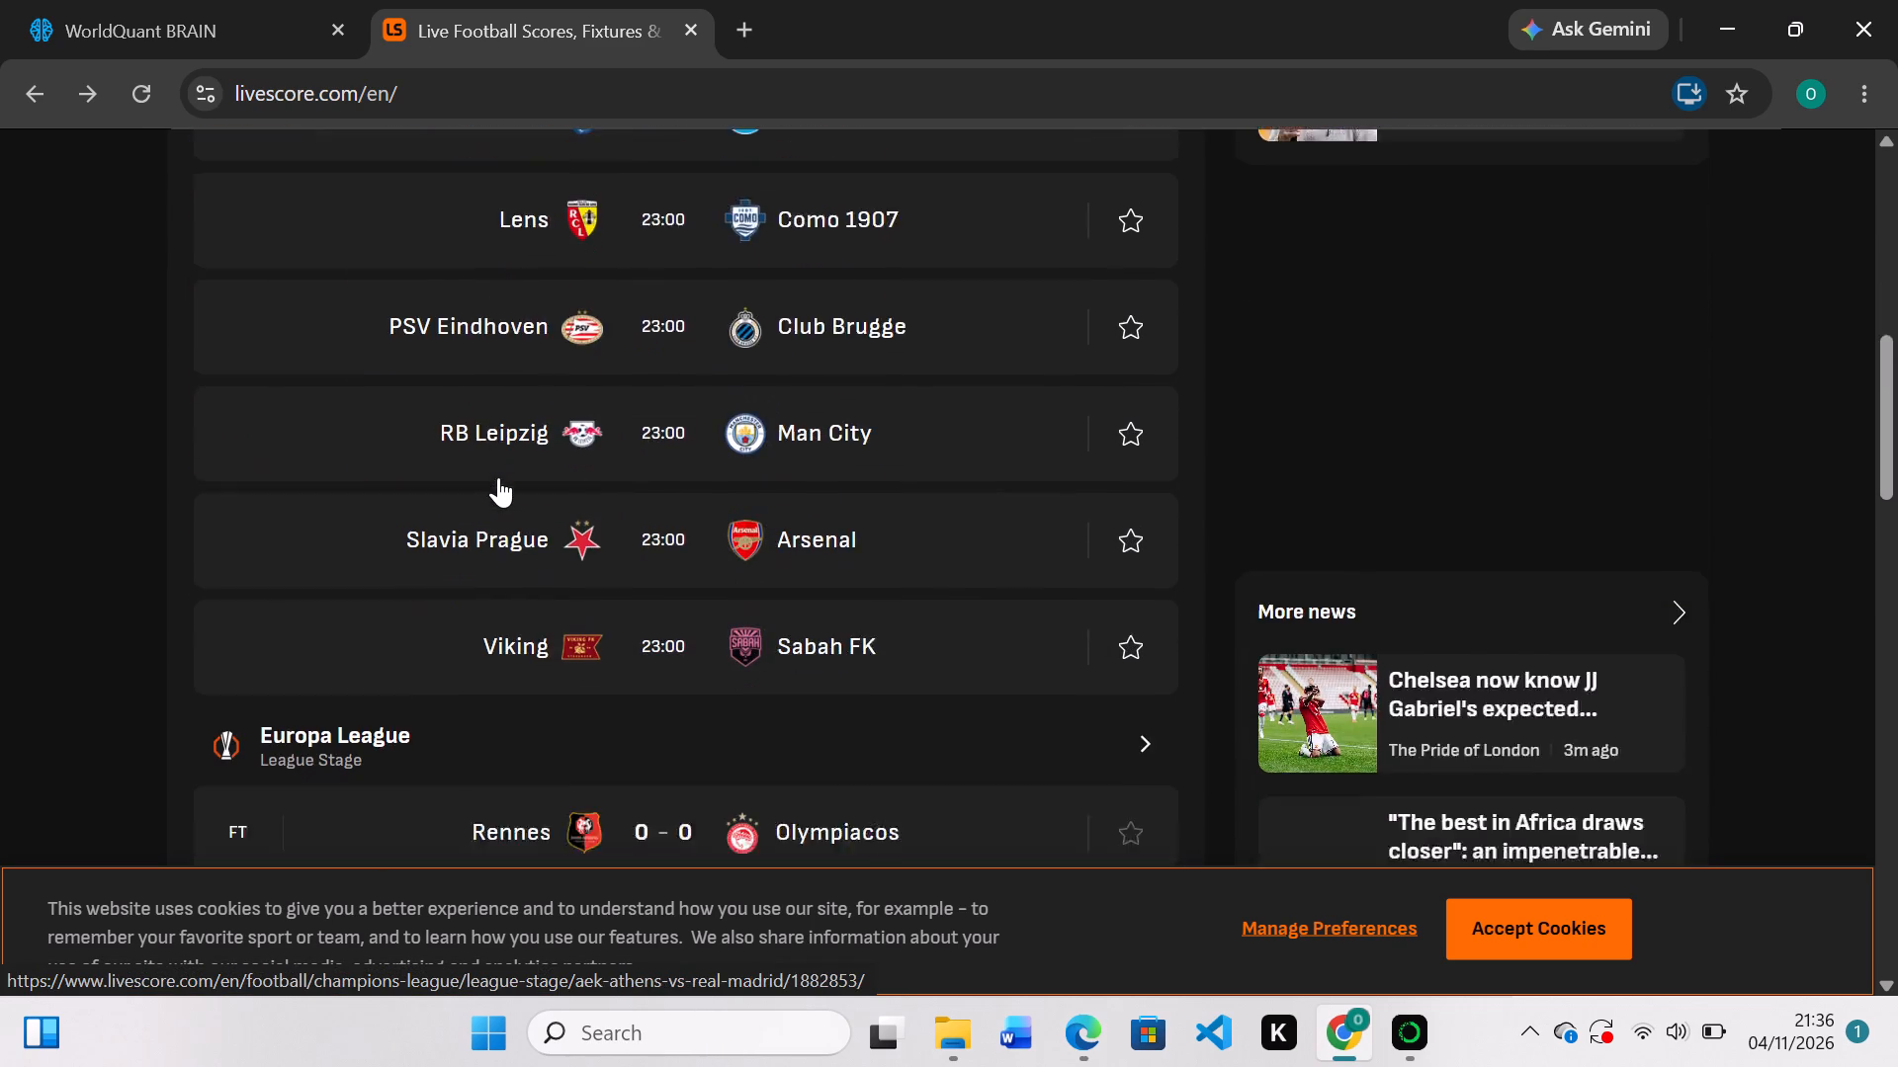
{"action": "scroll", "coordinate": [498, 477], "scroll_direction": "up", "scroll_amount": 4}
{"action": "scroll", "coordinate": [498, 477], "scroll_direction": "down", "scroll_amount": 2}
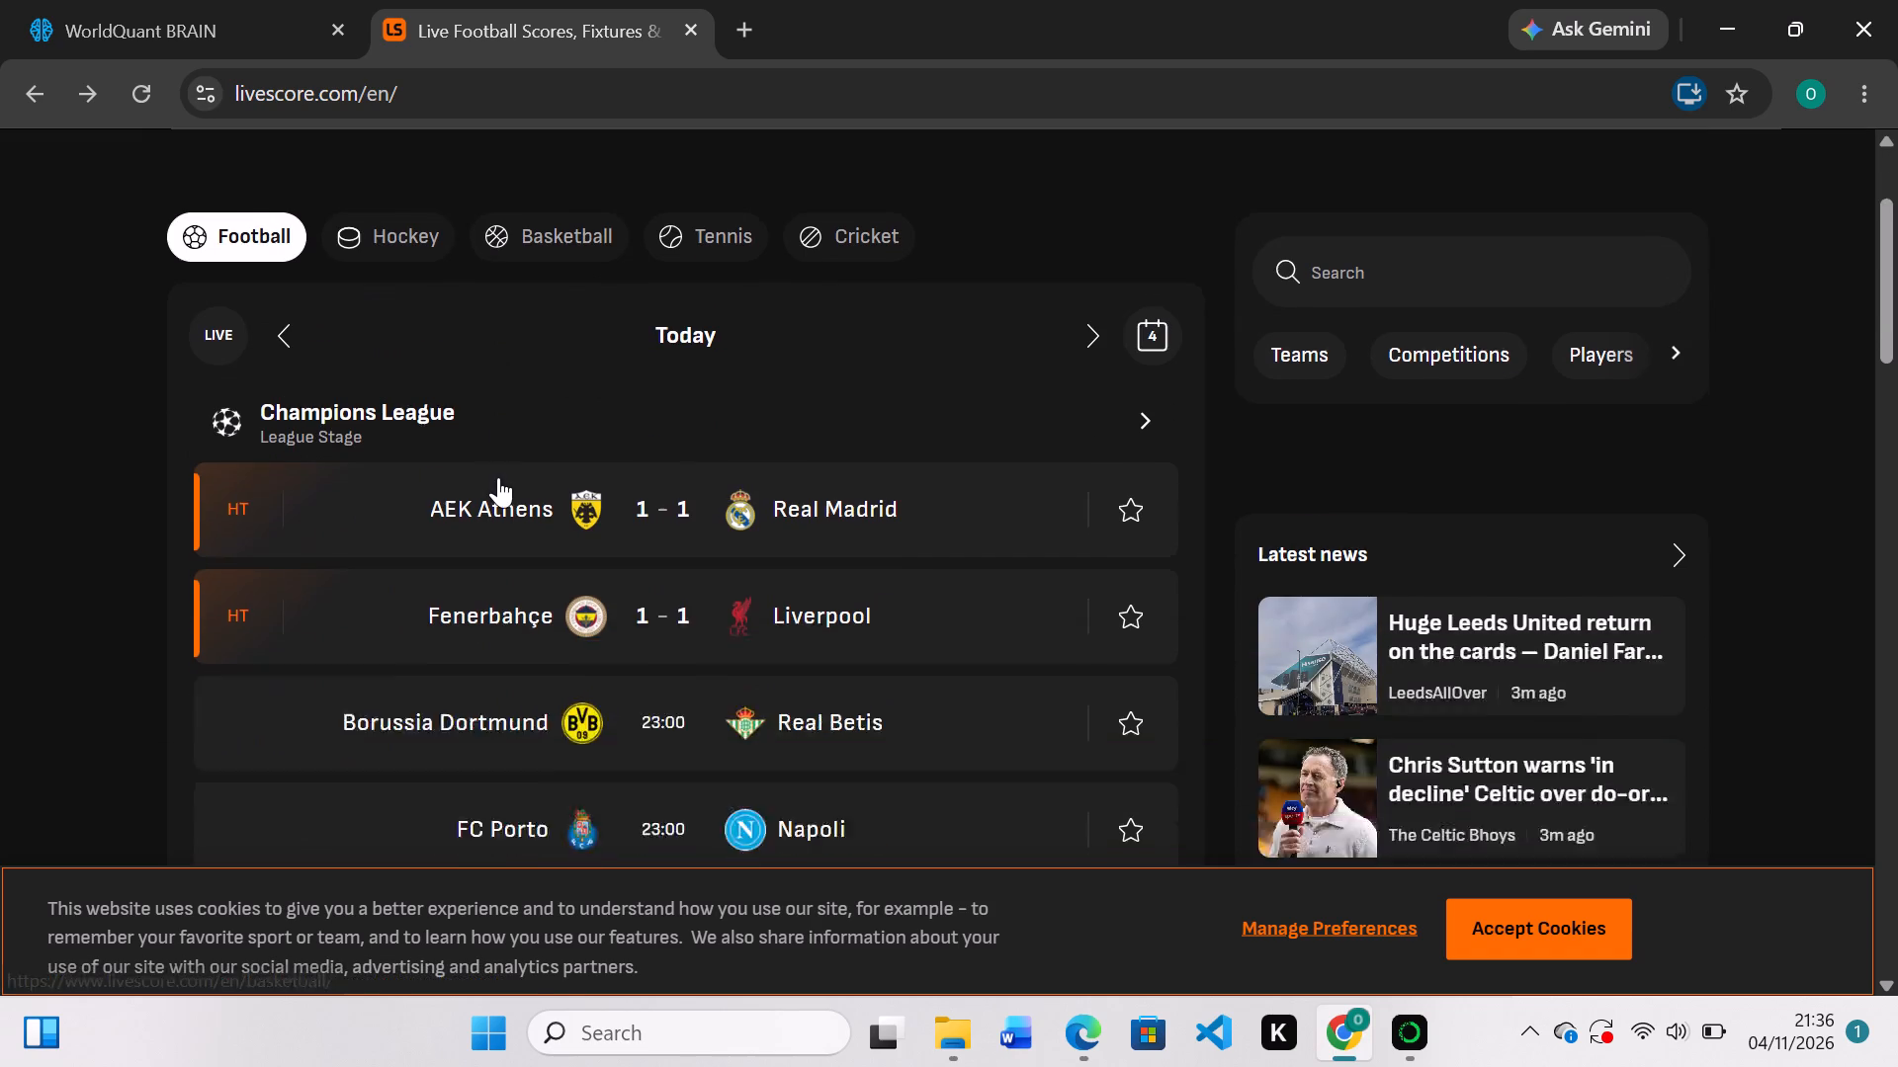
{"action": "scroll", "coordinate": [498, 477], "scroll_direction": "up", "scroll_amount": 3}
Return to WorldQuant BRAIN and check the progress of Simulation 2.
{"action": "left_click", "coordinate": [224, 0]}
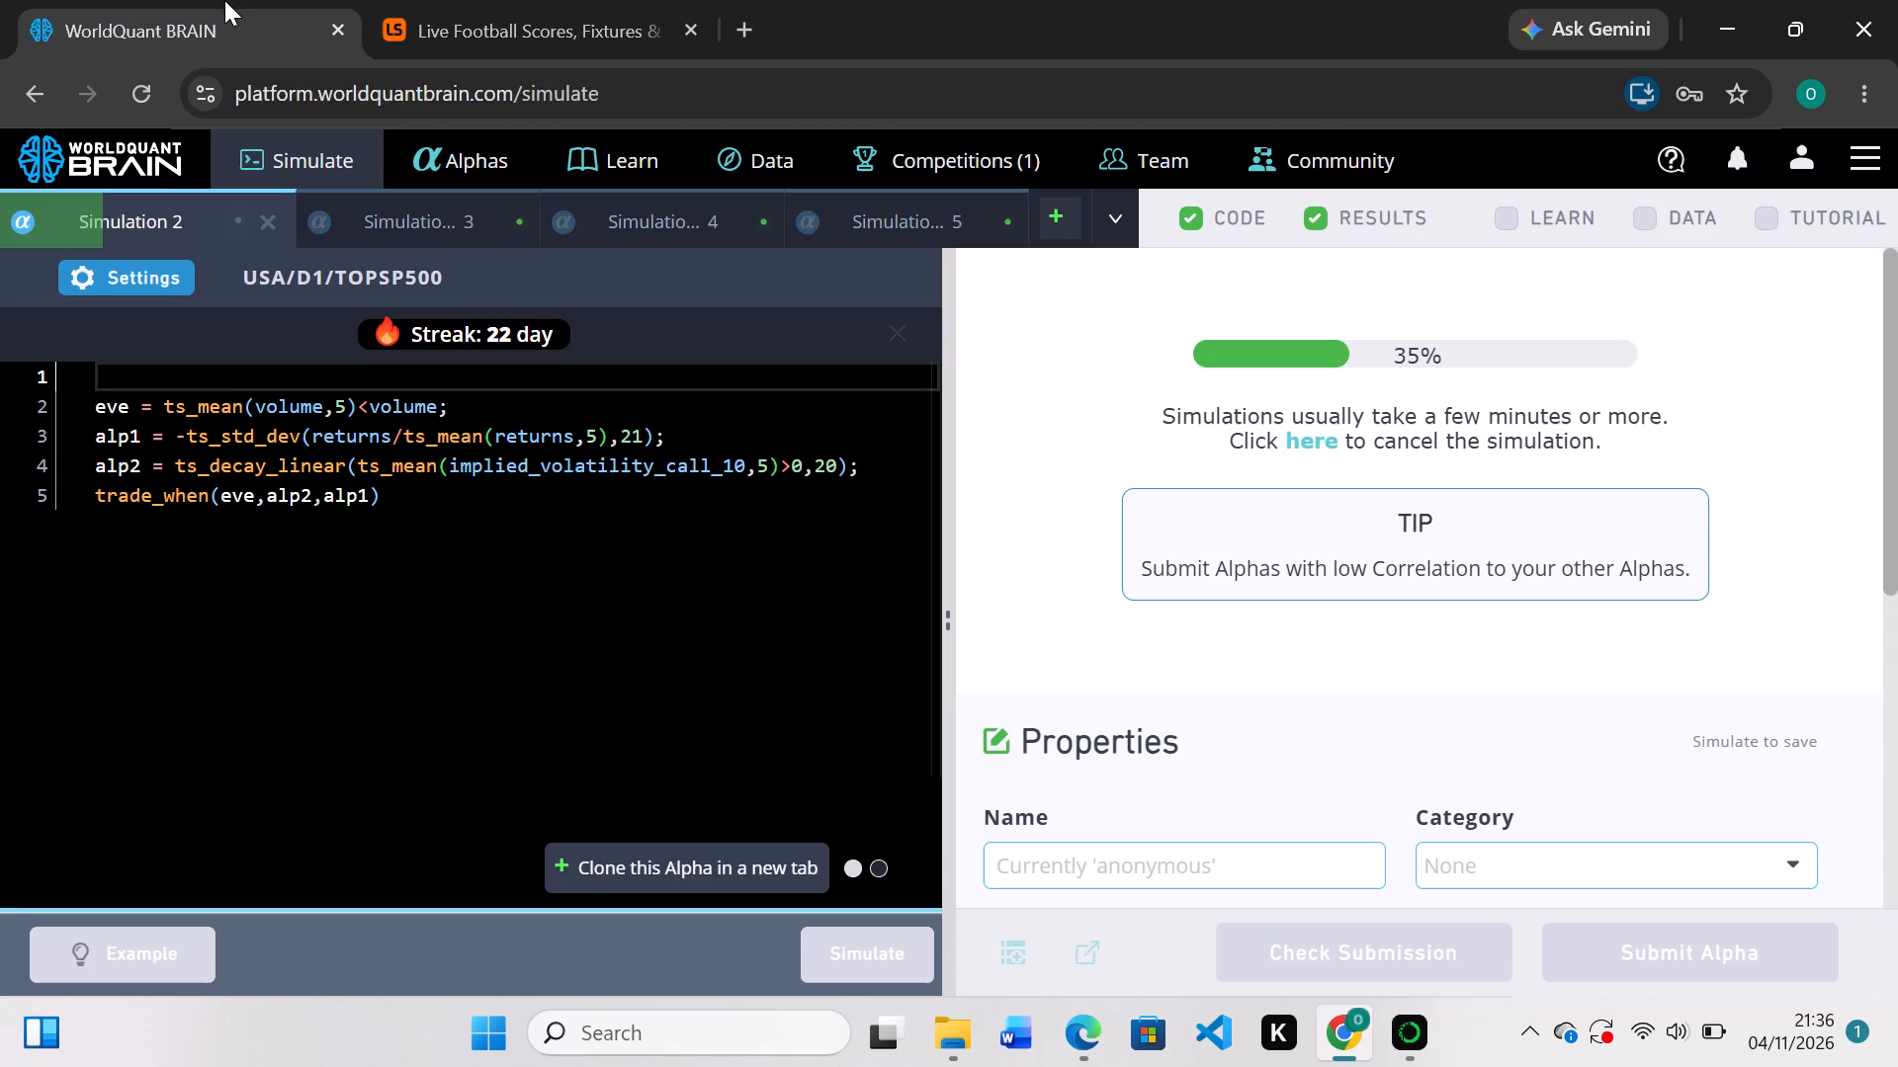
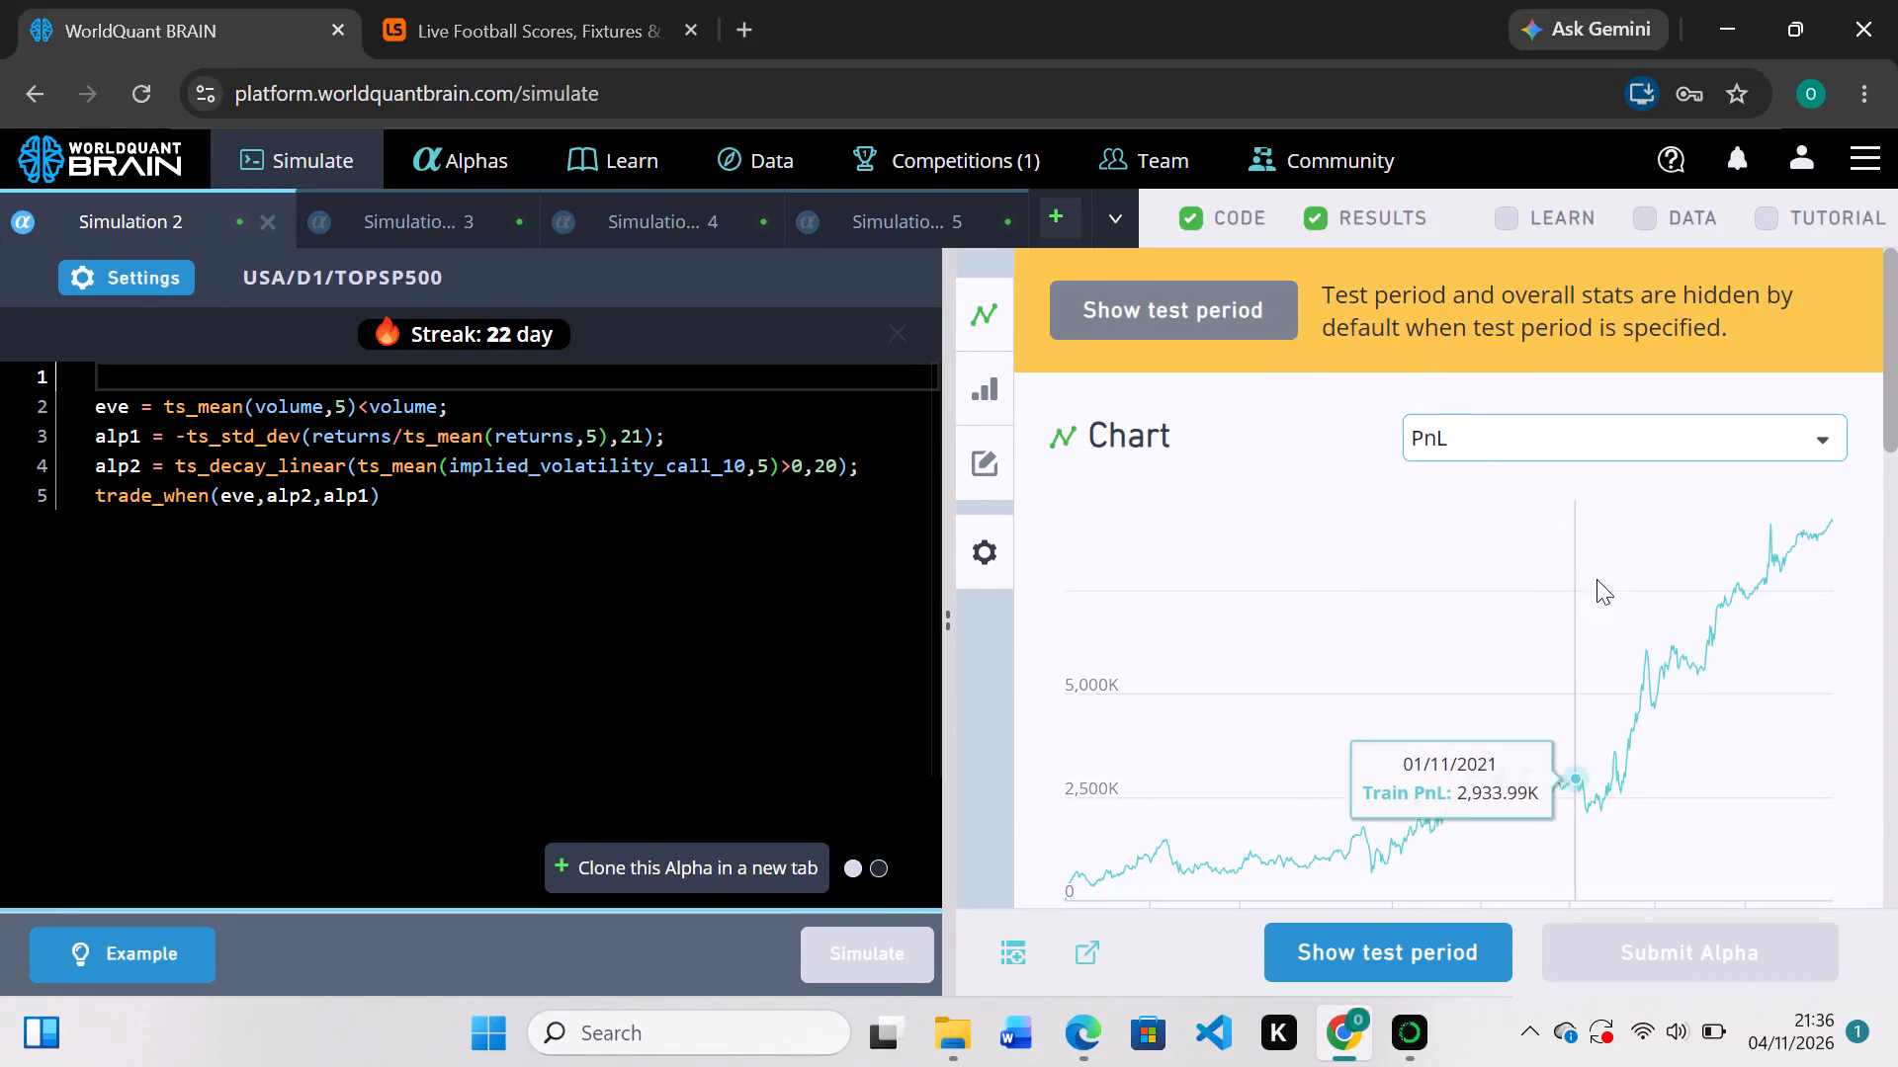
Review Simulation 2's IS summary, show the test period, and examine the failed checks in its IS testing status.
{"action": "scroll", "coordinate": [1592, 605], "scroll_direction": "down", "scroll_amount": 4}
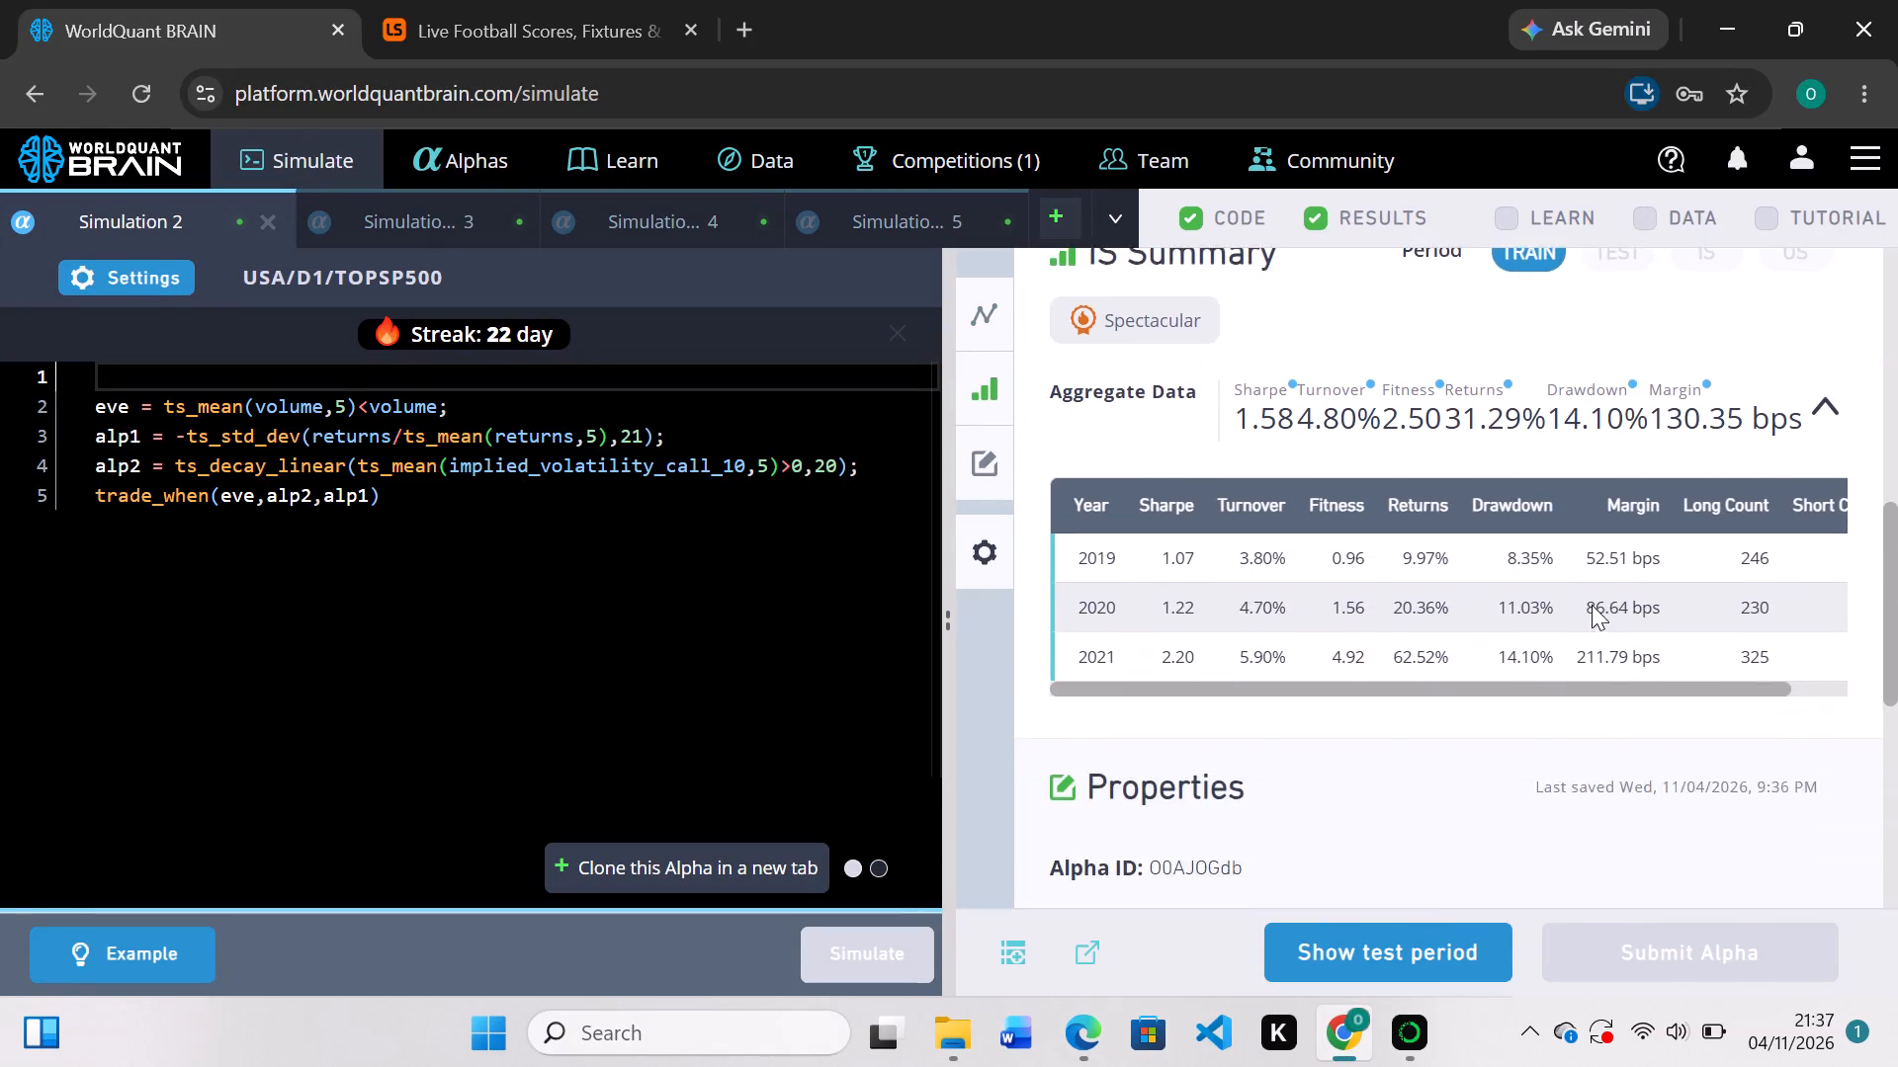
{"action": "left_click", "coordinate": [1414, 933]}
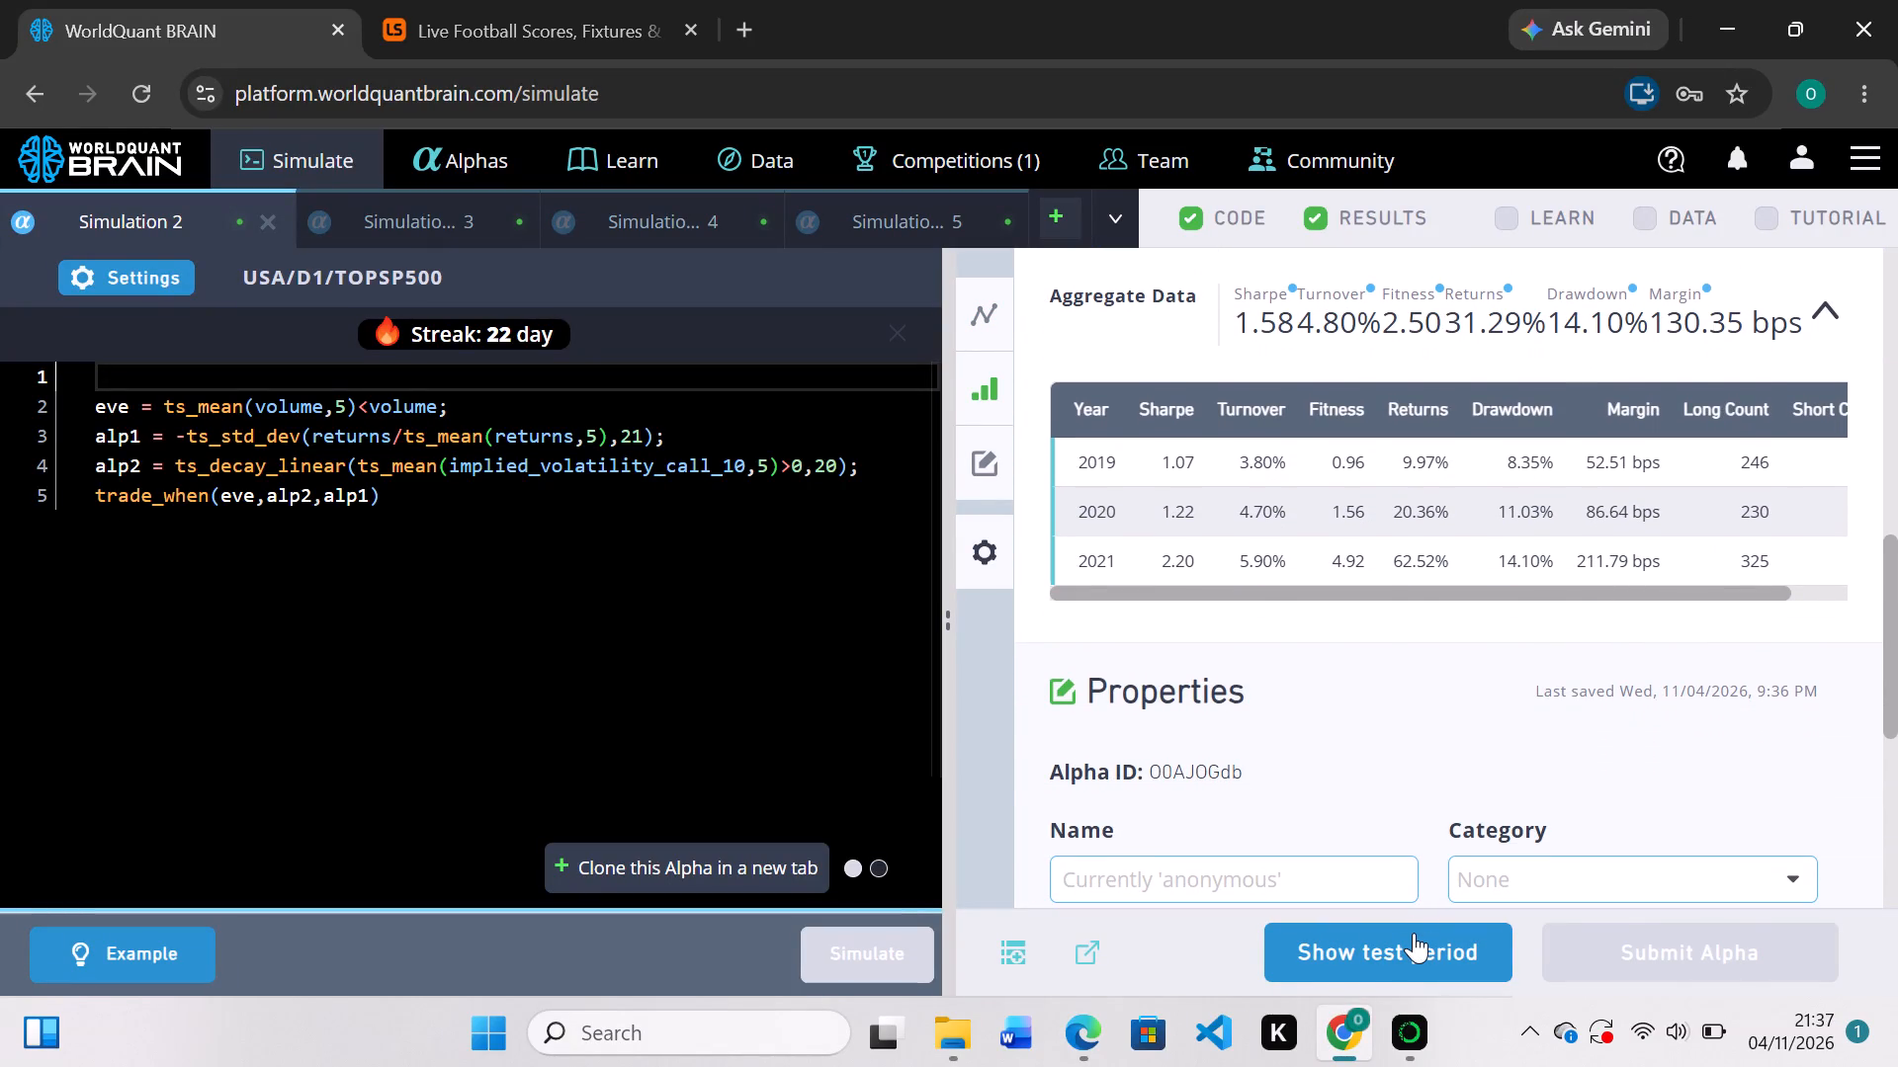
{"action": "scroll", "coordinate": [1430, 698], "scroll_direction": "down", "scroll_amount": 3}
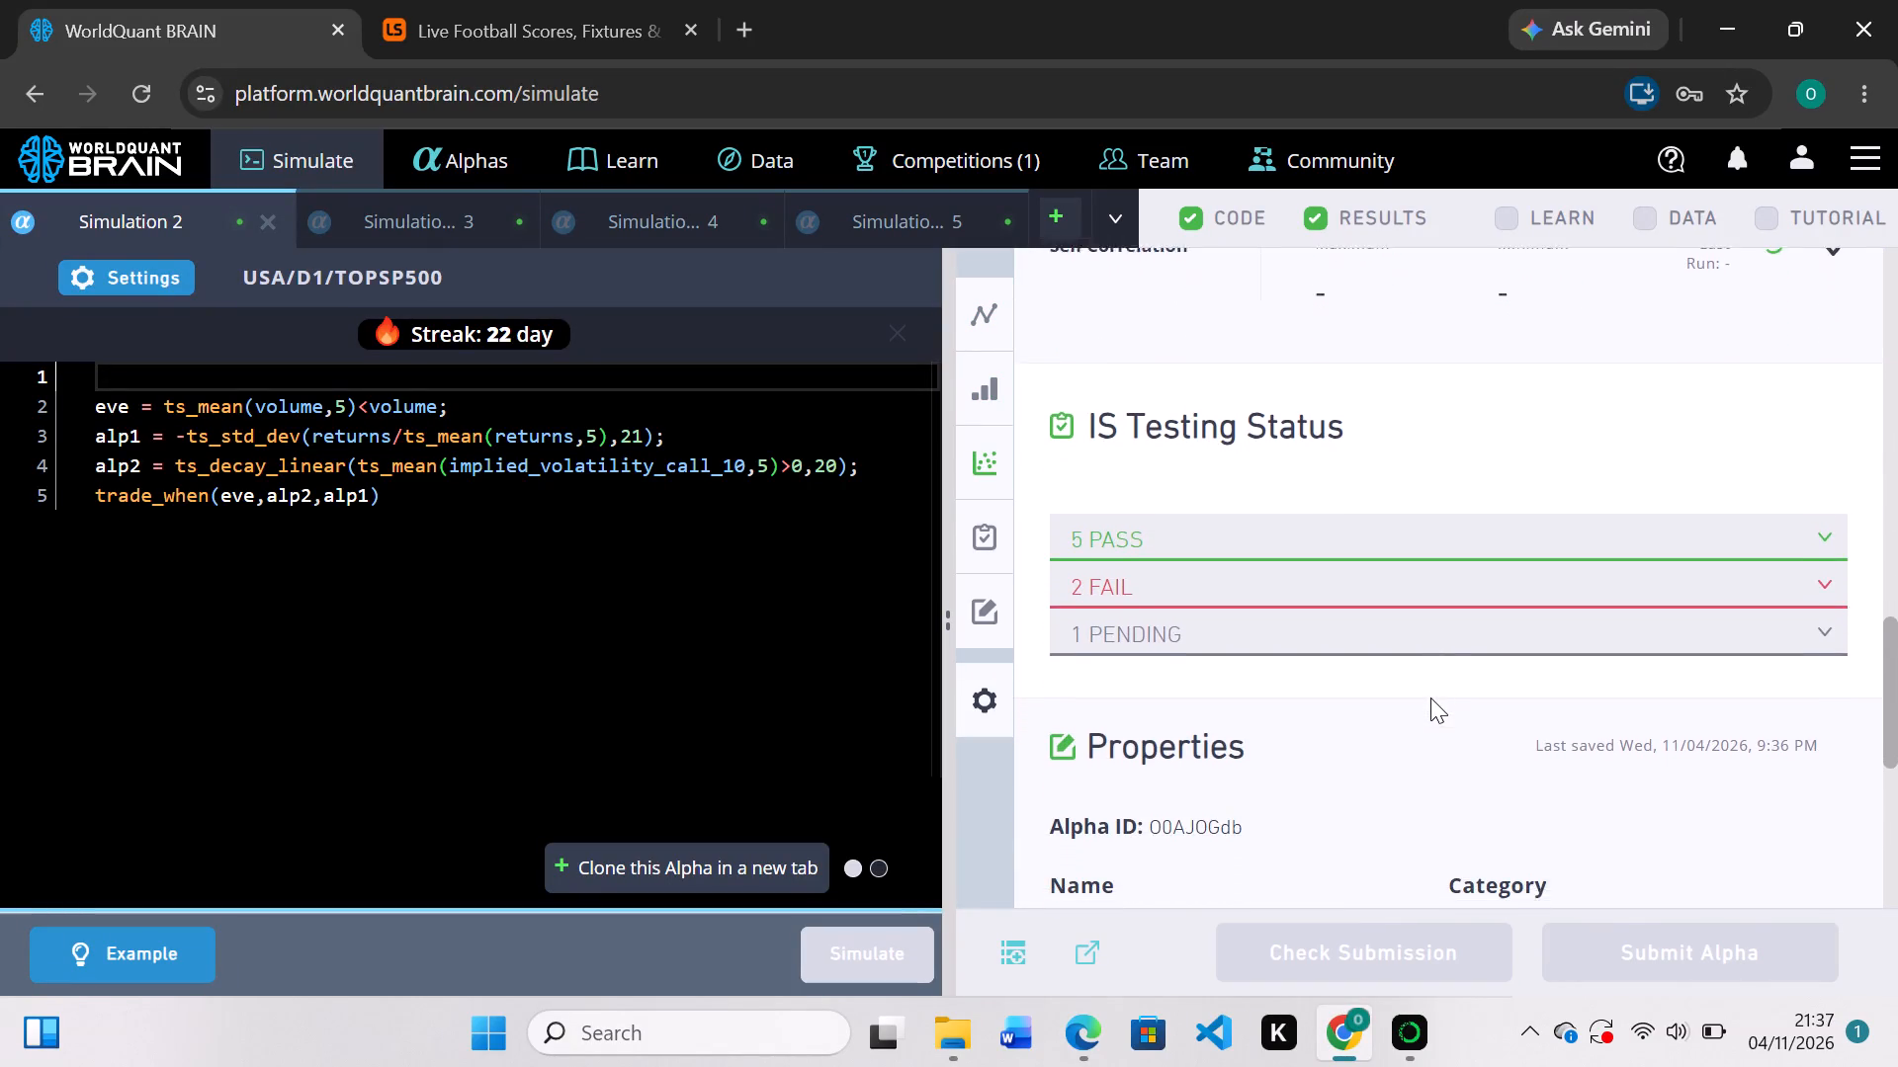
{"action": "left_click", "coordinate": [1795, 546]}
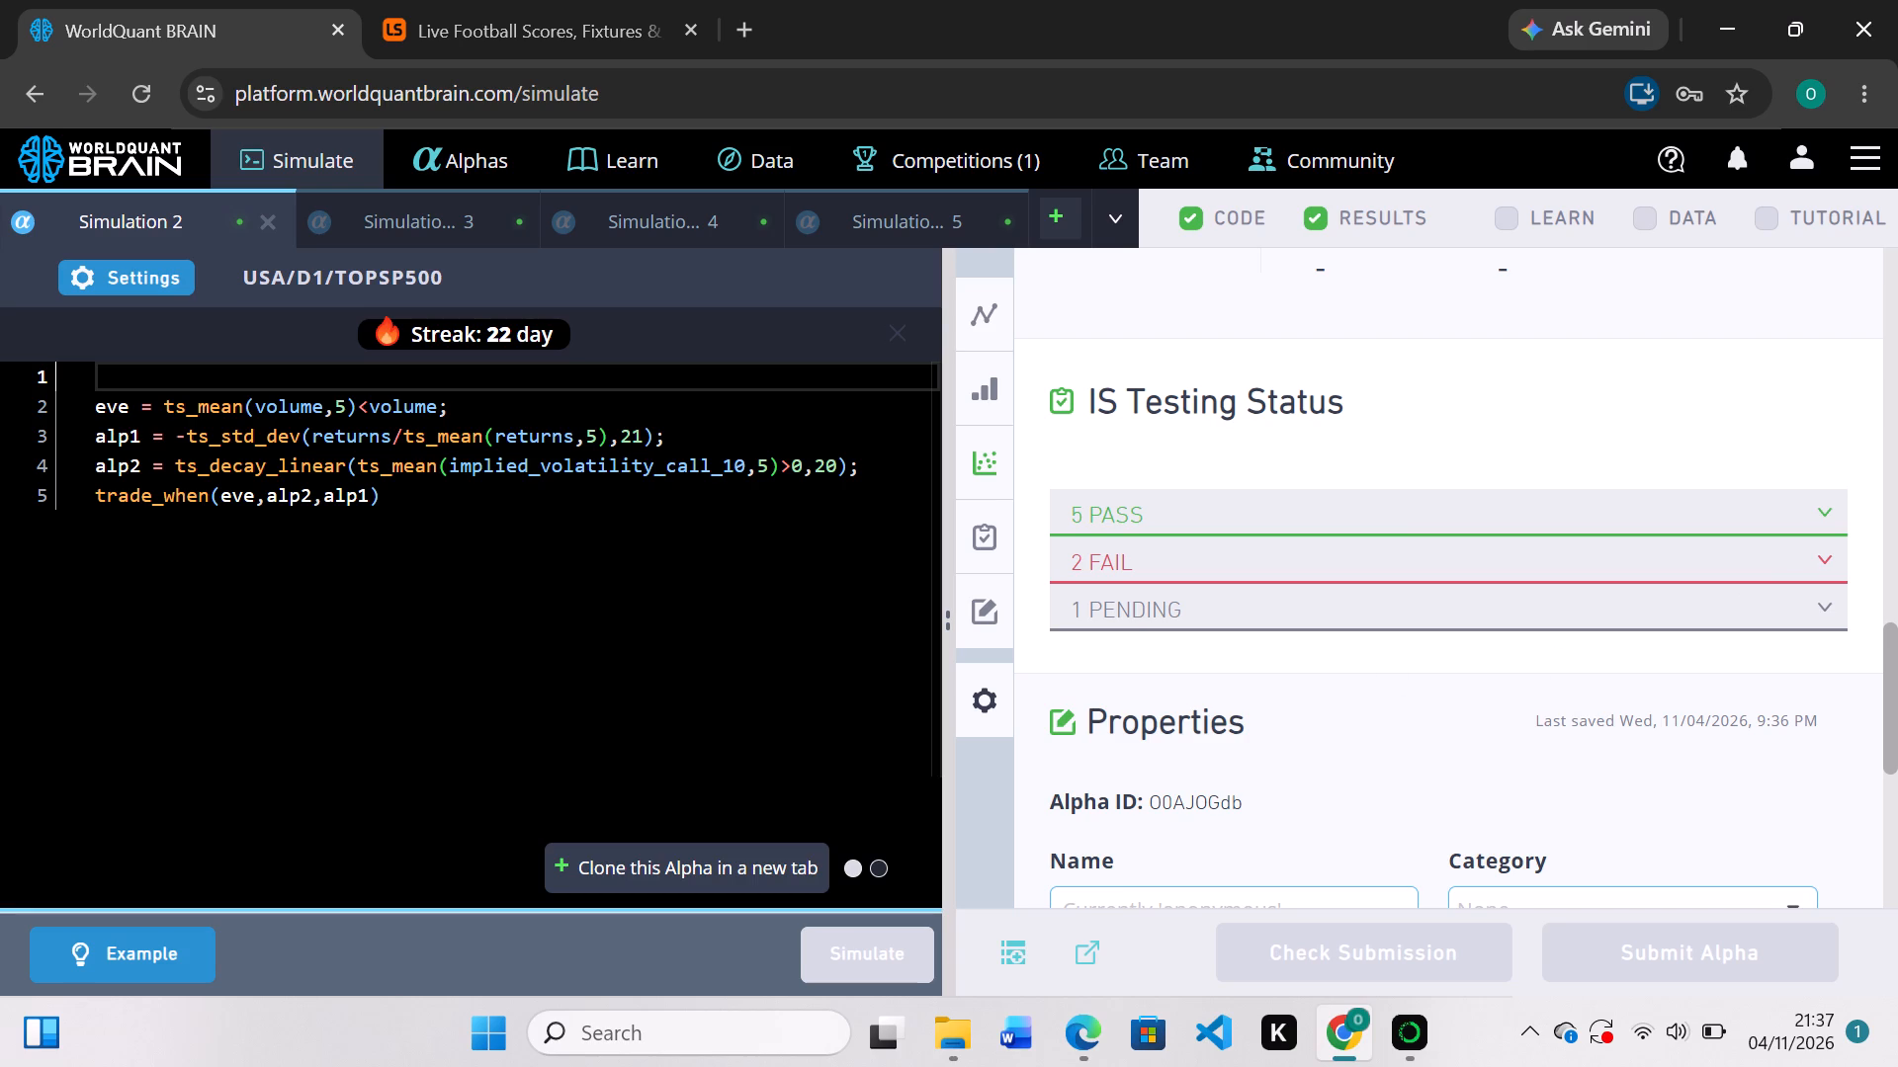
{"action": "scroll", "coordinate": [1473, 591], "scroll_direction": "up", "scroll_amount": 2}
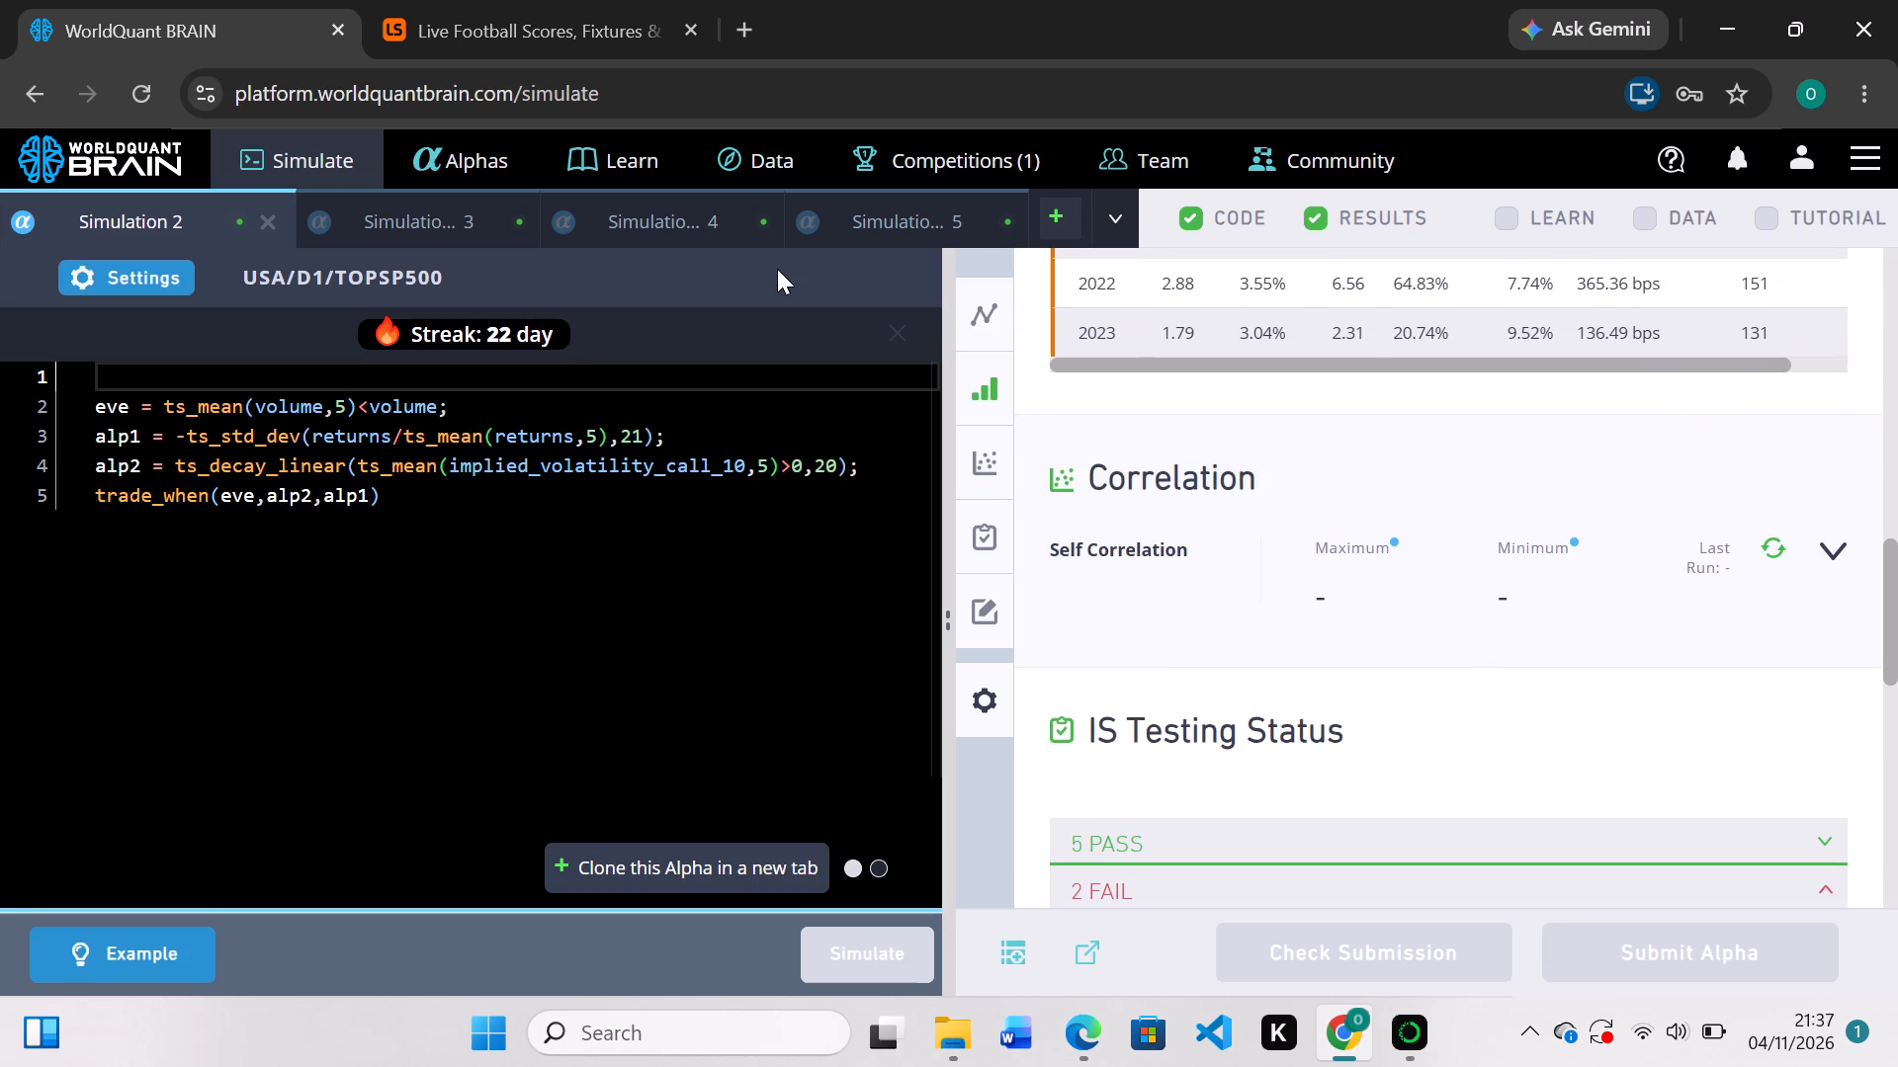
Set Simulation 2's decay to 166 and truncation to 0.01, apply the settings and rerun the simulation.
{"action": "left_click", "coordinate": [181, 268]}
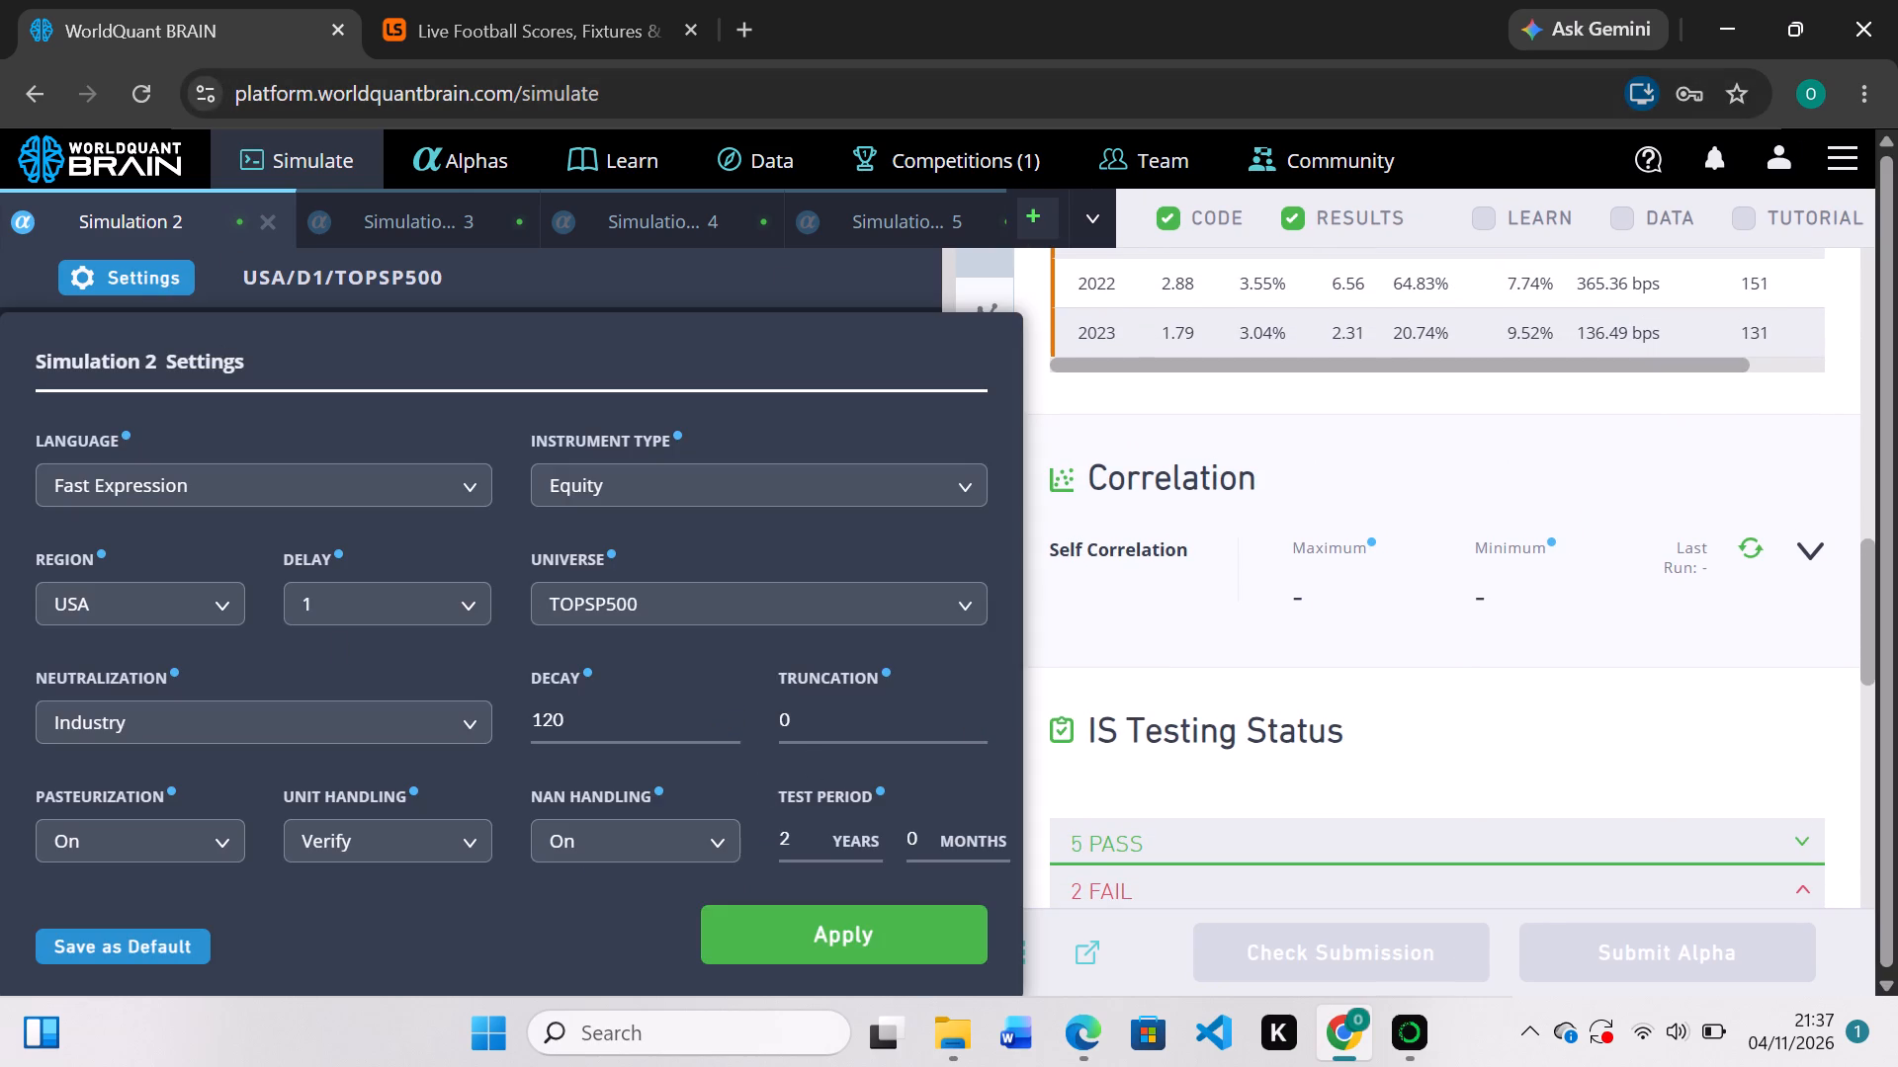
{"action": "triple_click", "coordinate": [972, 717]}
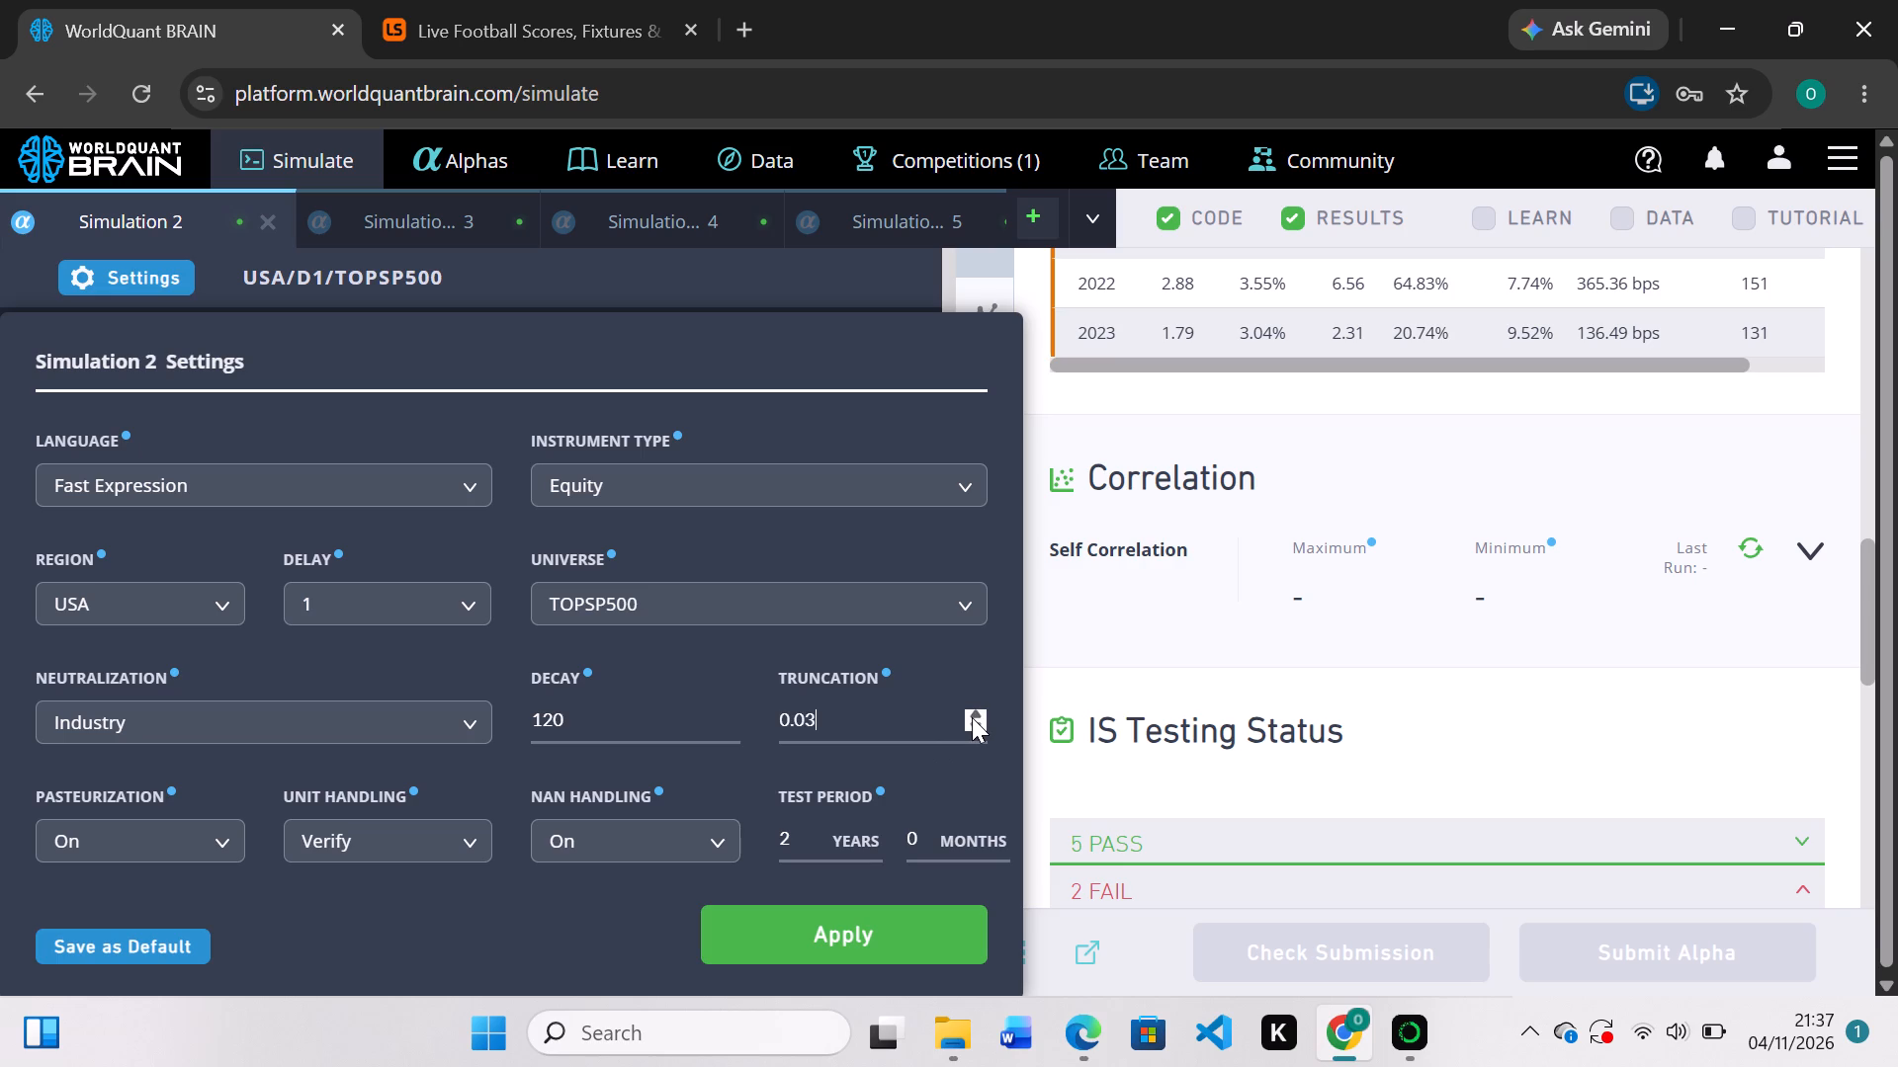
{"action": "left_click", "coordinate": [973, 735]}
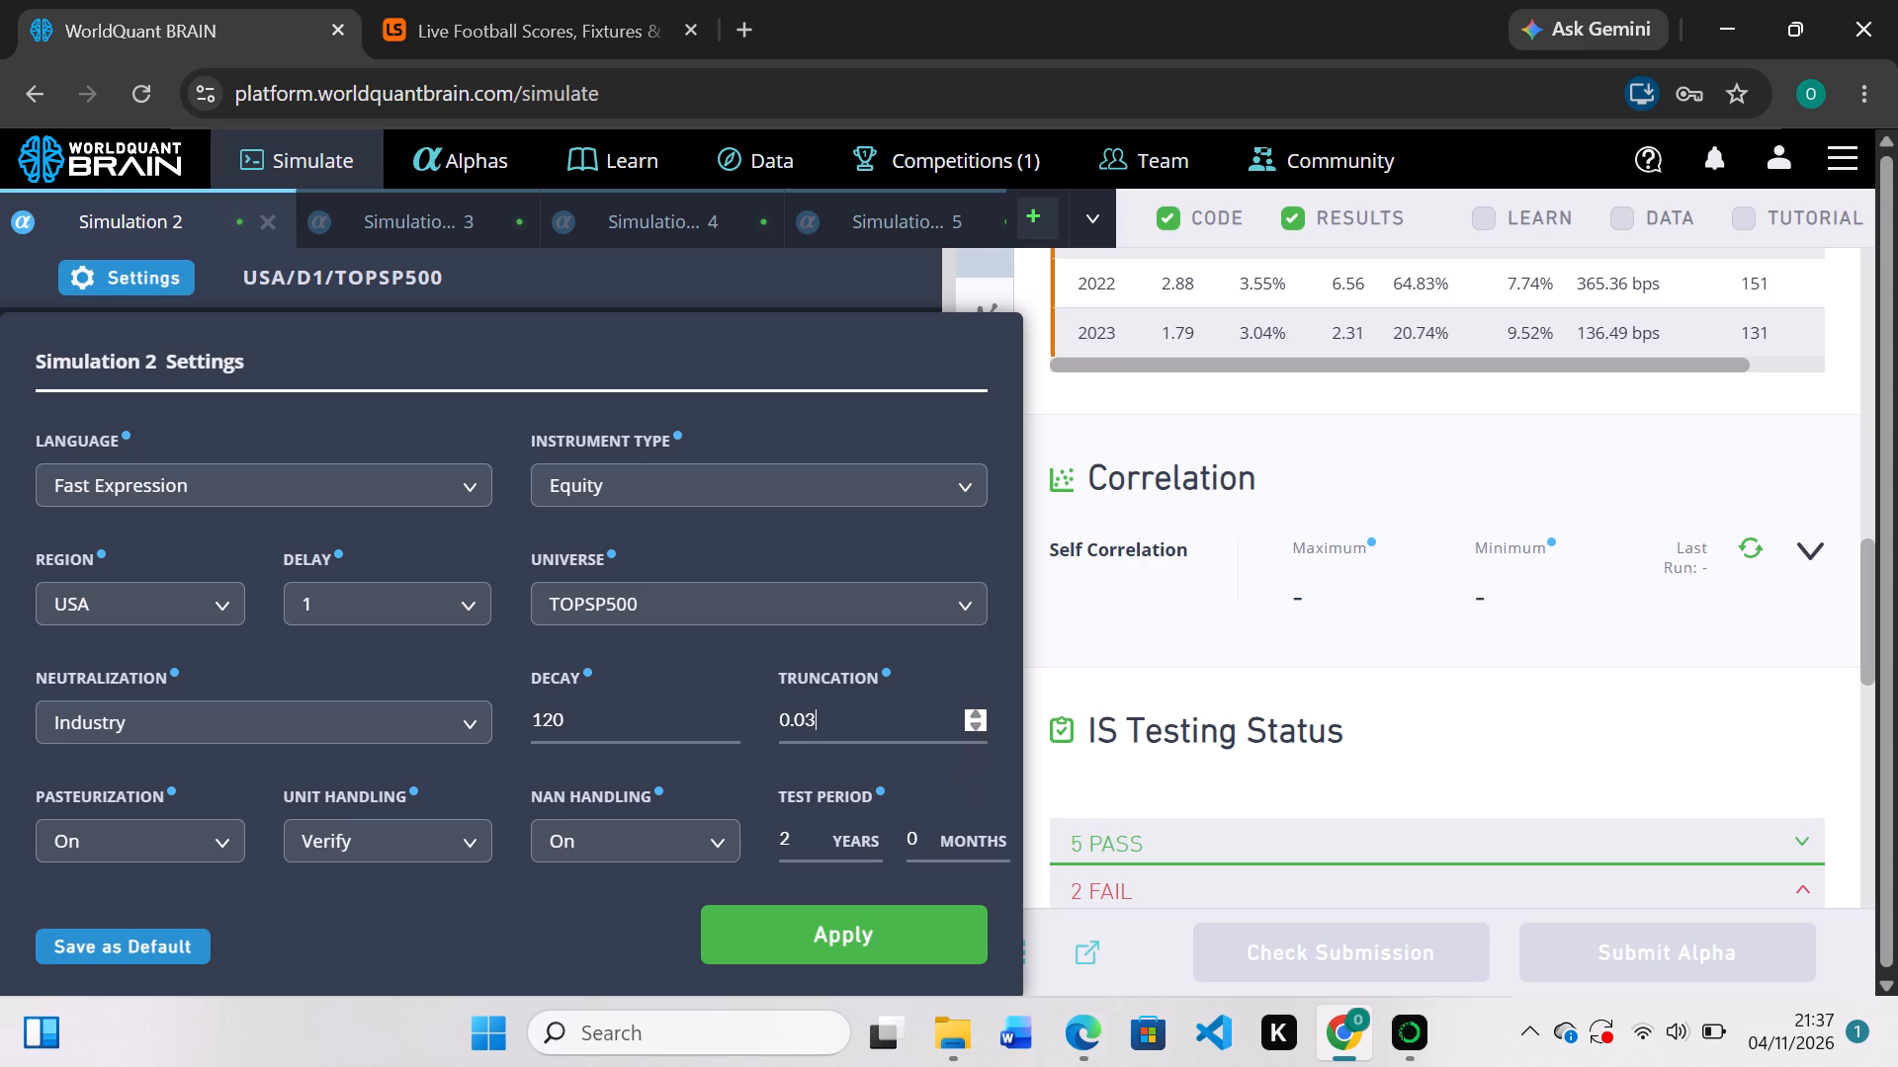
{"action": "left_click", "coordinate": [973, 721]}
{"action": "triple_click", "coordinate": [724, 709]}
{"action": "left_click", "coordinate": [979, 716]}
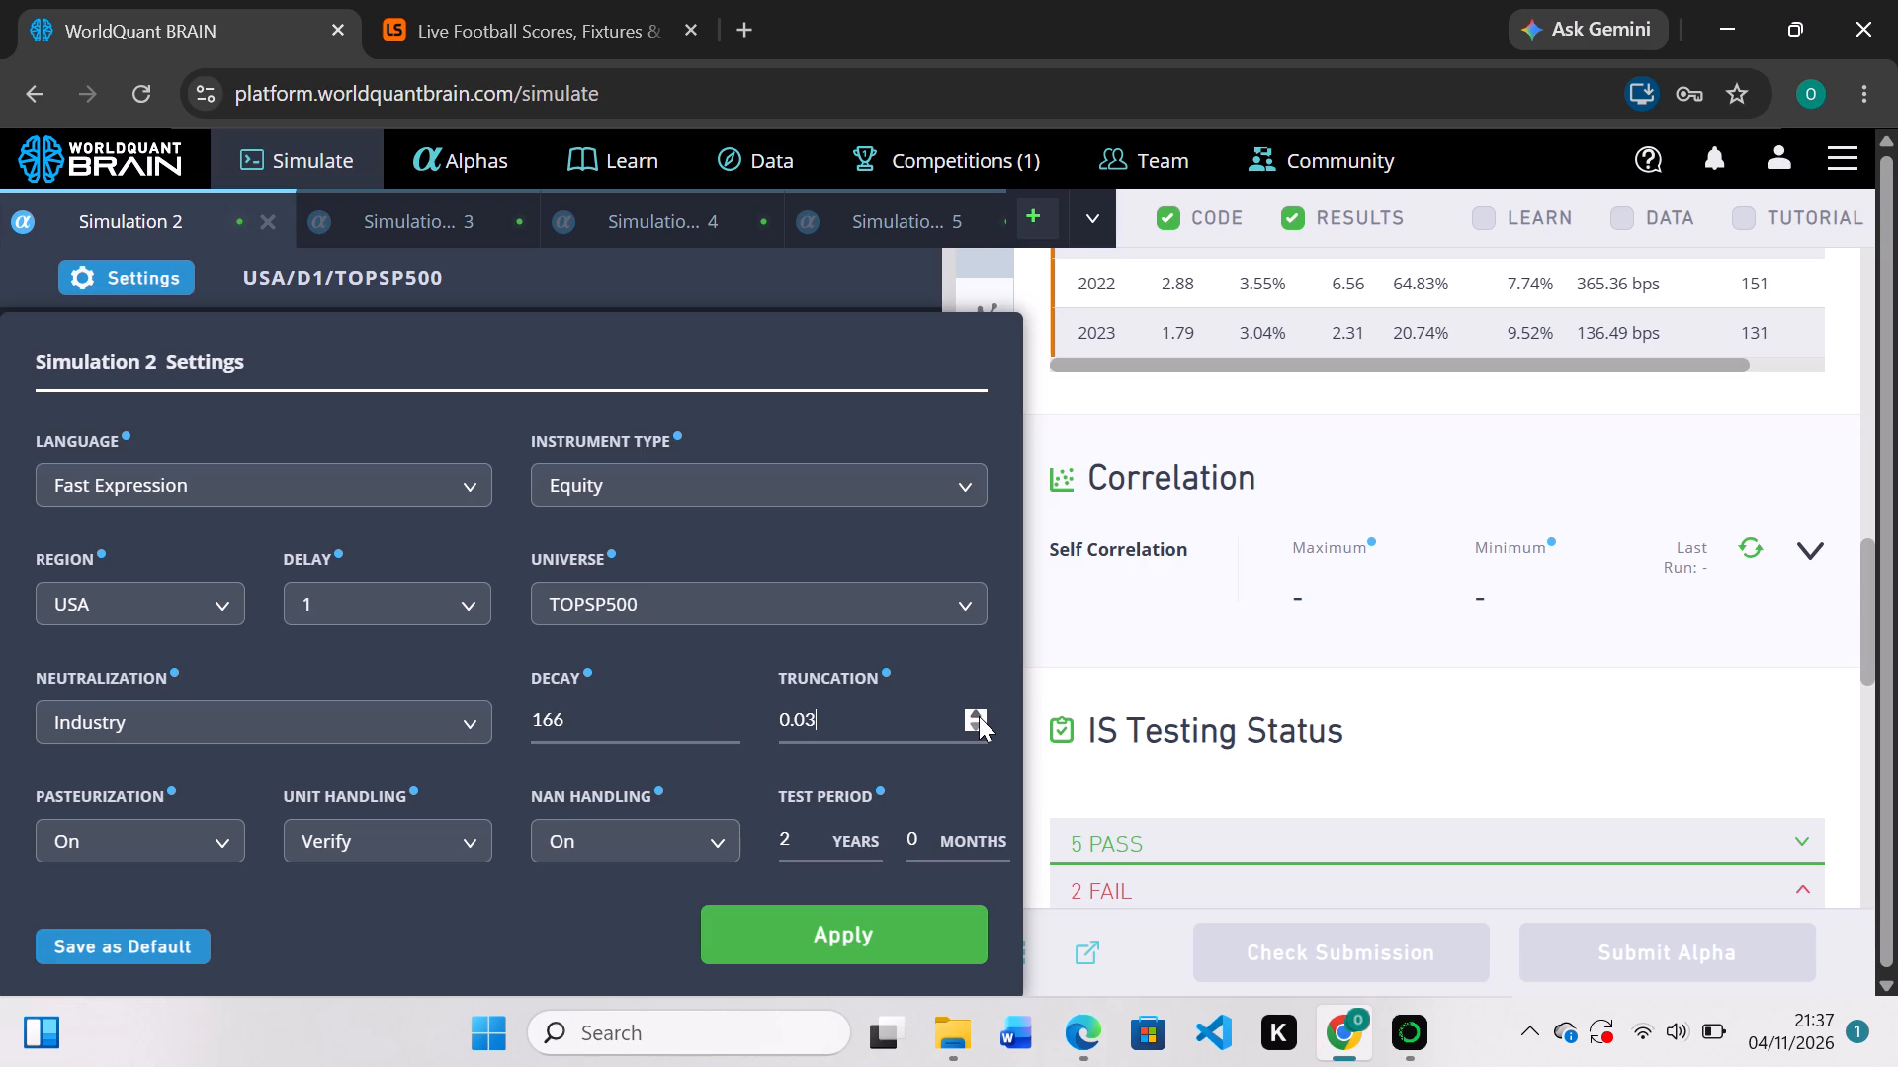
{"action": "left_click", "coordinate": [979, 716]}
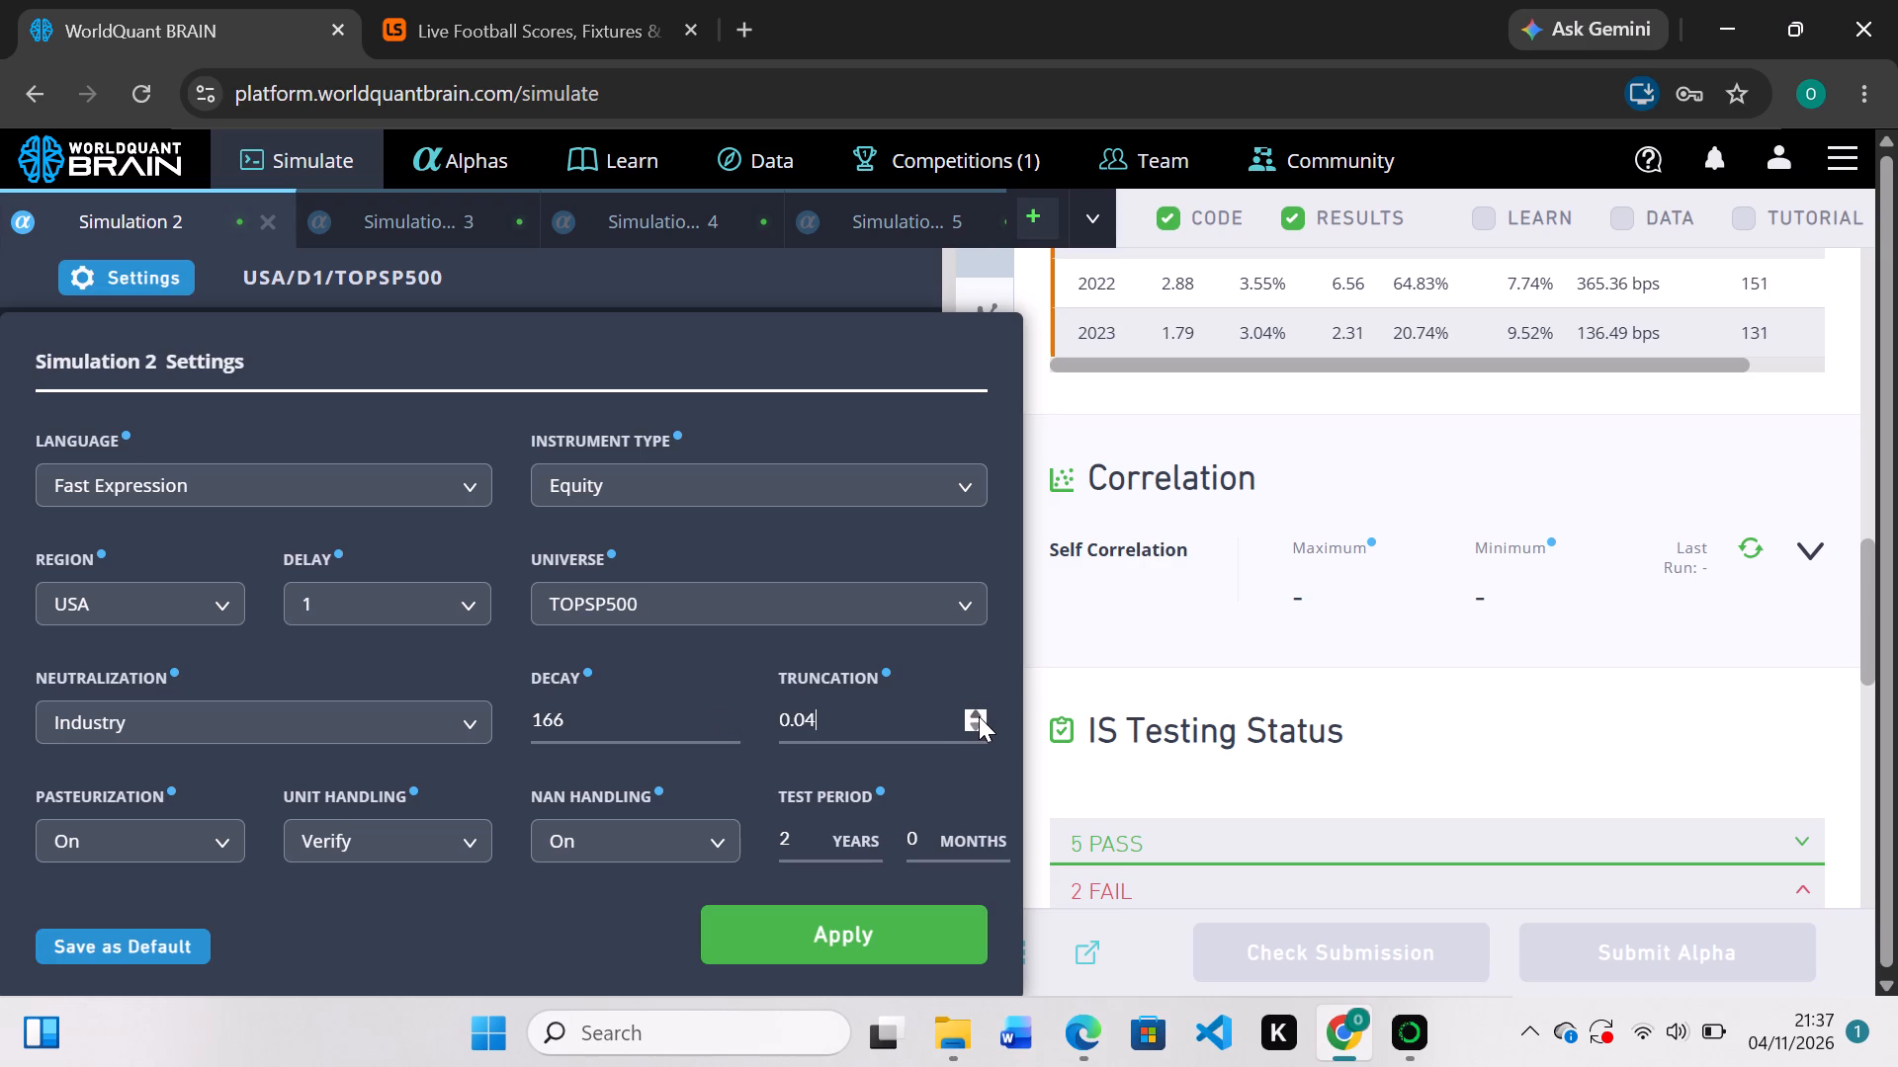
{"action": "left_click", "coordinate": [977, 726]}
{"action": "left_click", "coordinate": [977, 726]}
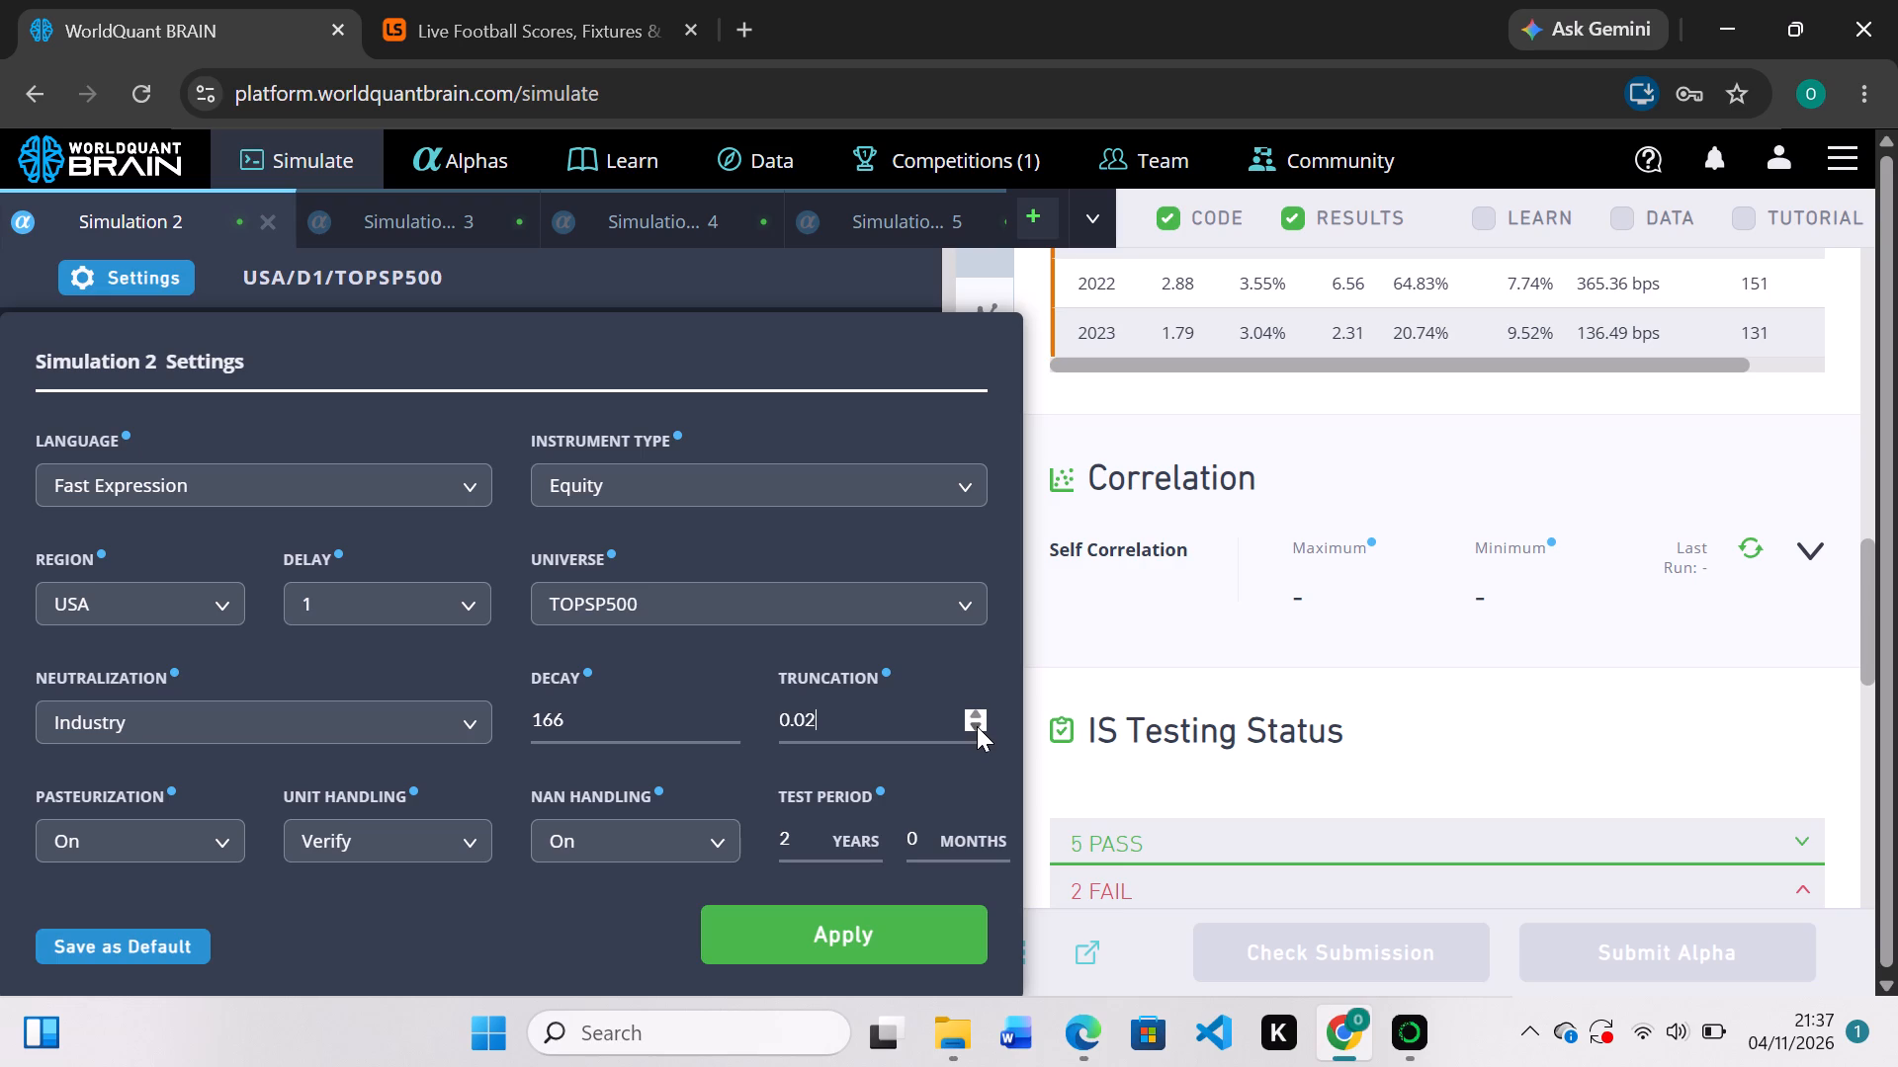
{"action": "left_click", "coordinate": [977, 726]}
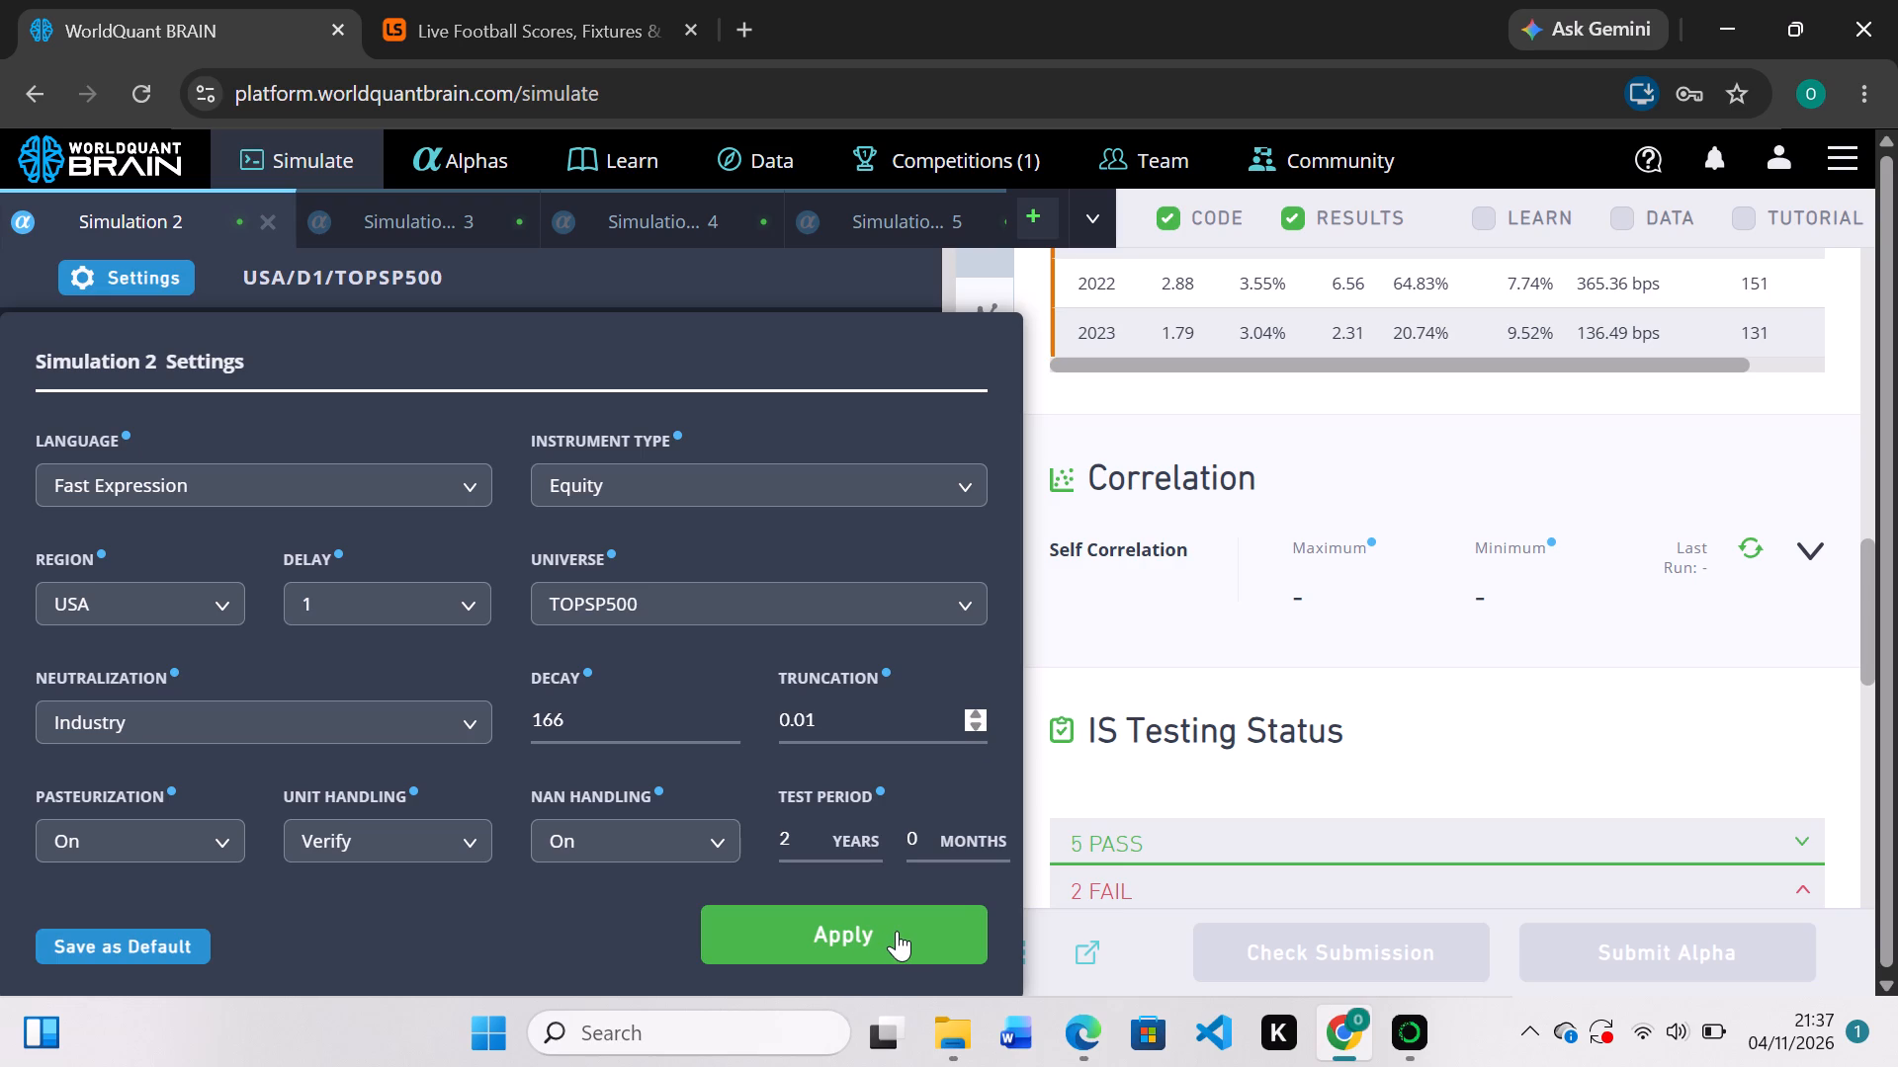
{"action": "left_click", "coordinate": [897, 931]}
{"action": "left_click", "coordinate": [897, 931]}
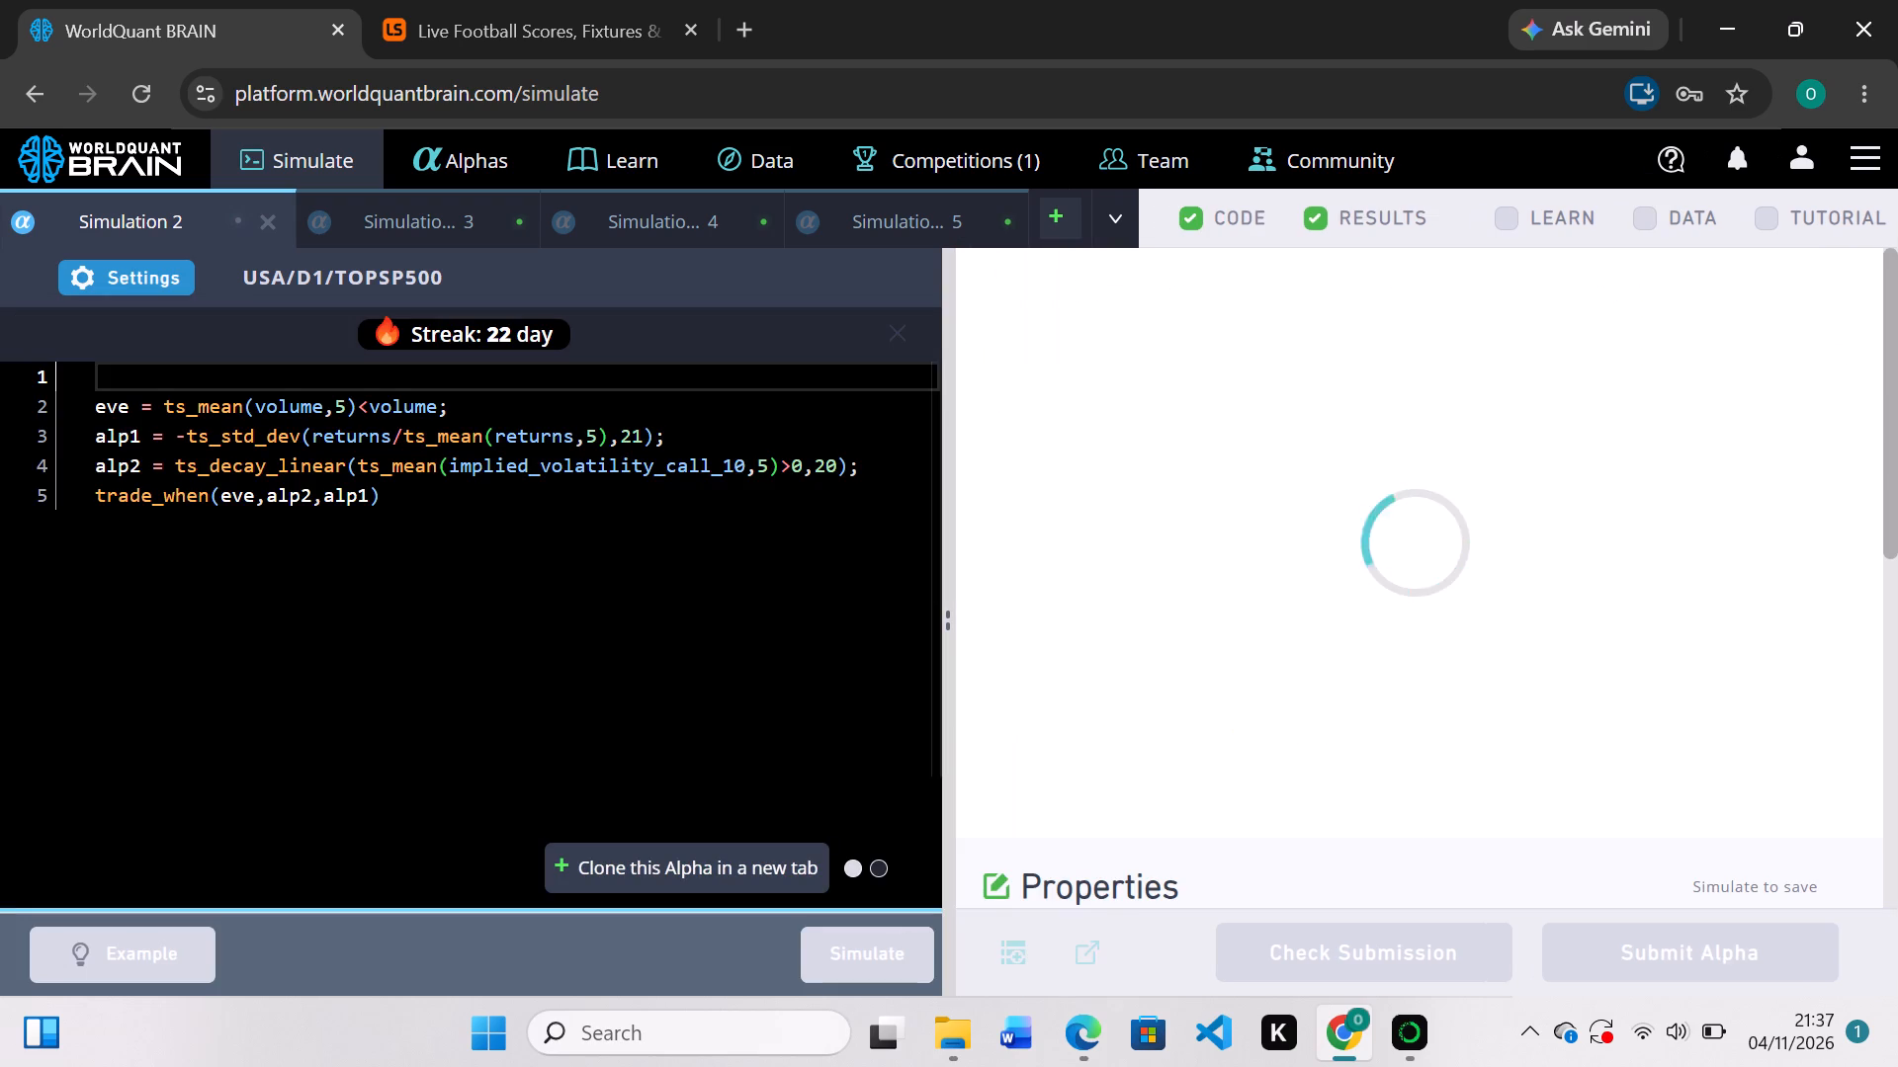
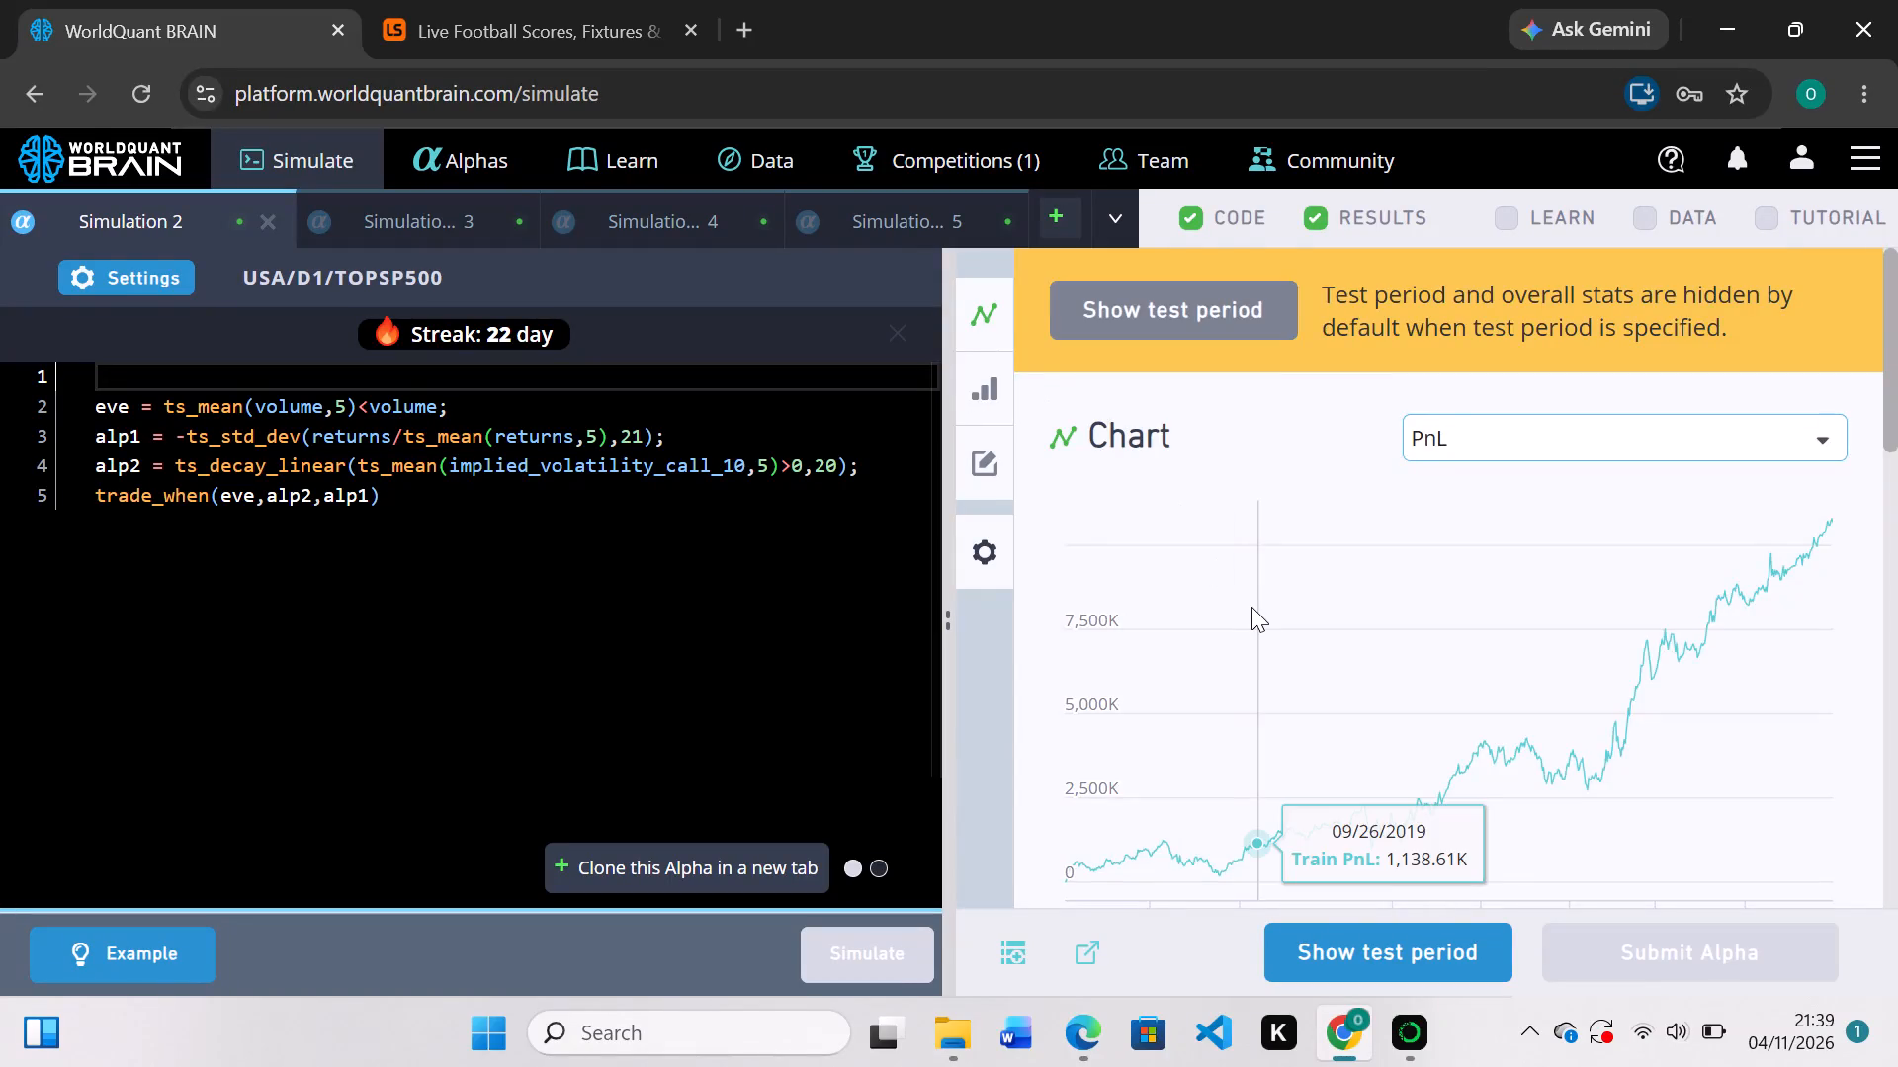
Review Simulation 2's PnL chart and yearly IS summary, and show the test period.
{"action": "scroll", "coordinate": [1251, 607], "scroll_direction": "down", "scroll_amount": 2}
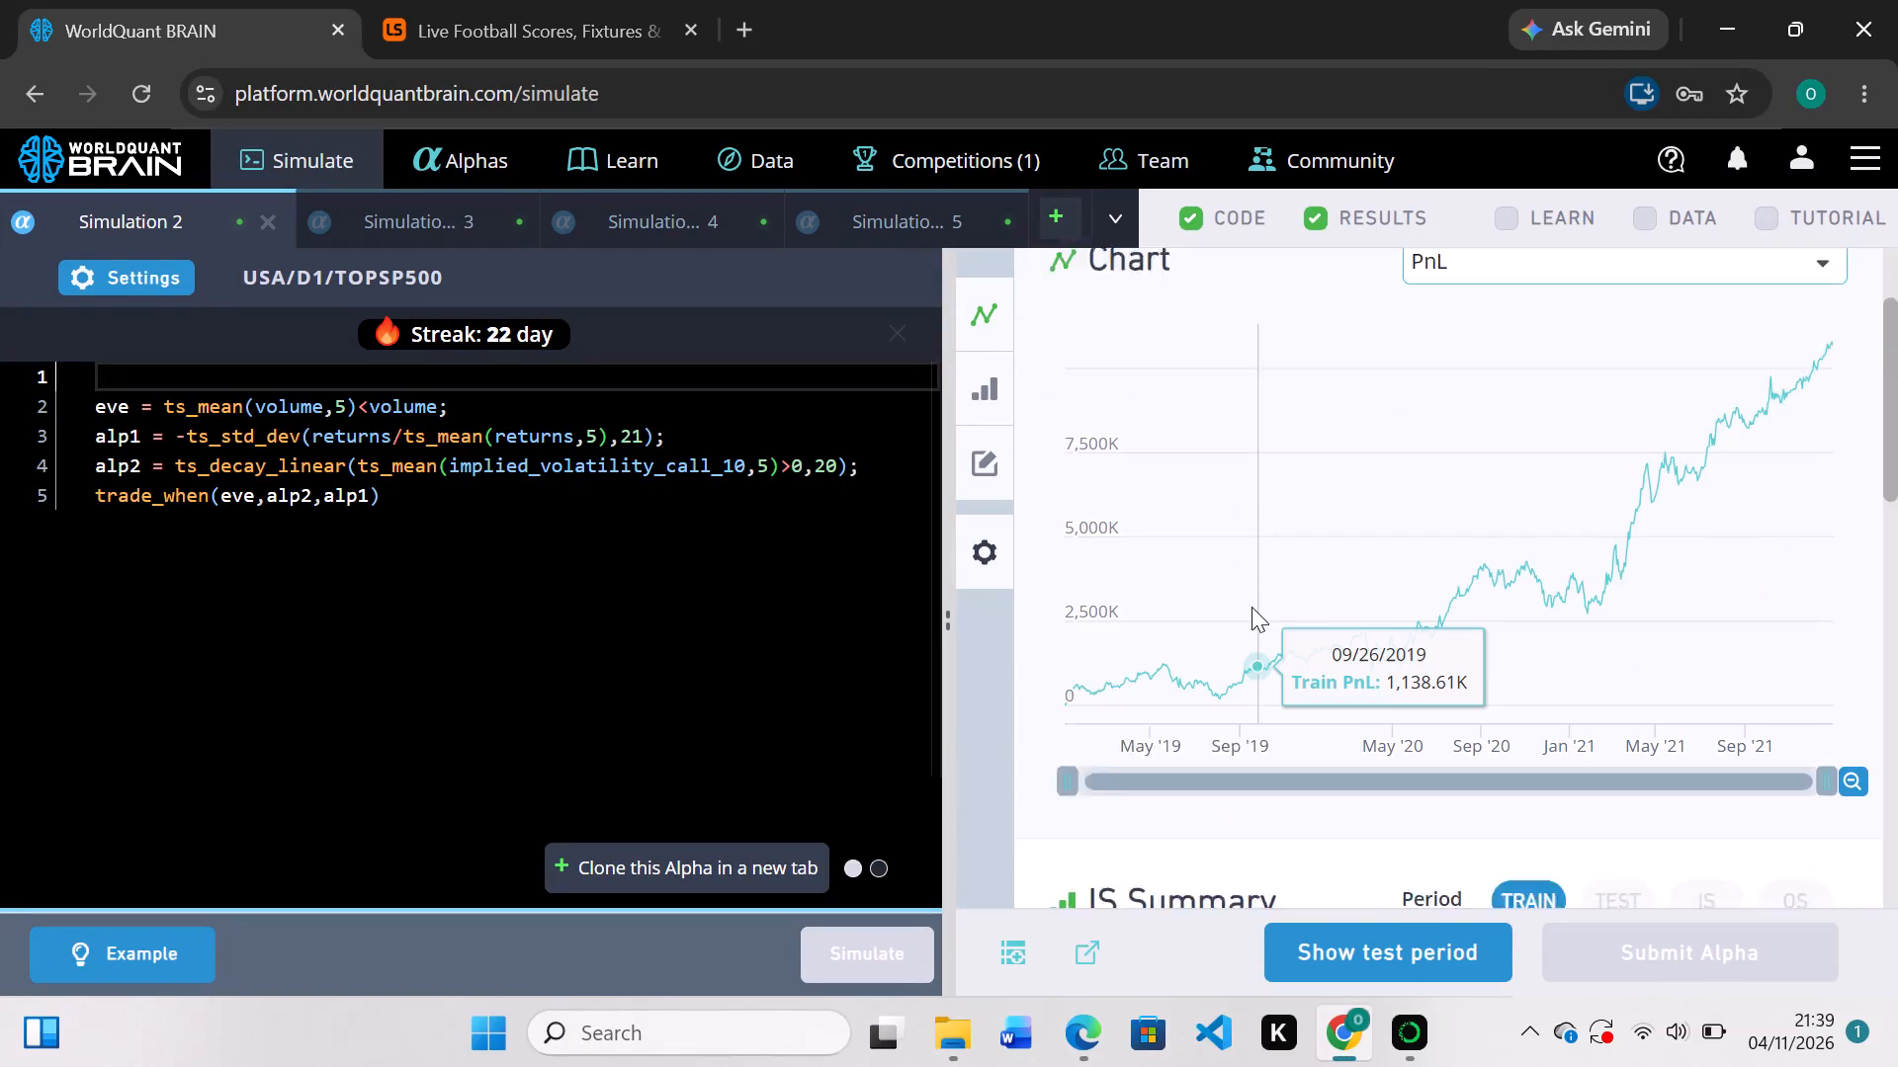
{"action": "scroll", "coordinate": [1251, 607], "scroll_direction": "down", "scroll_amount": 3}
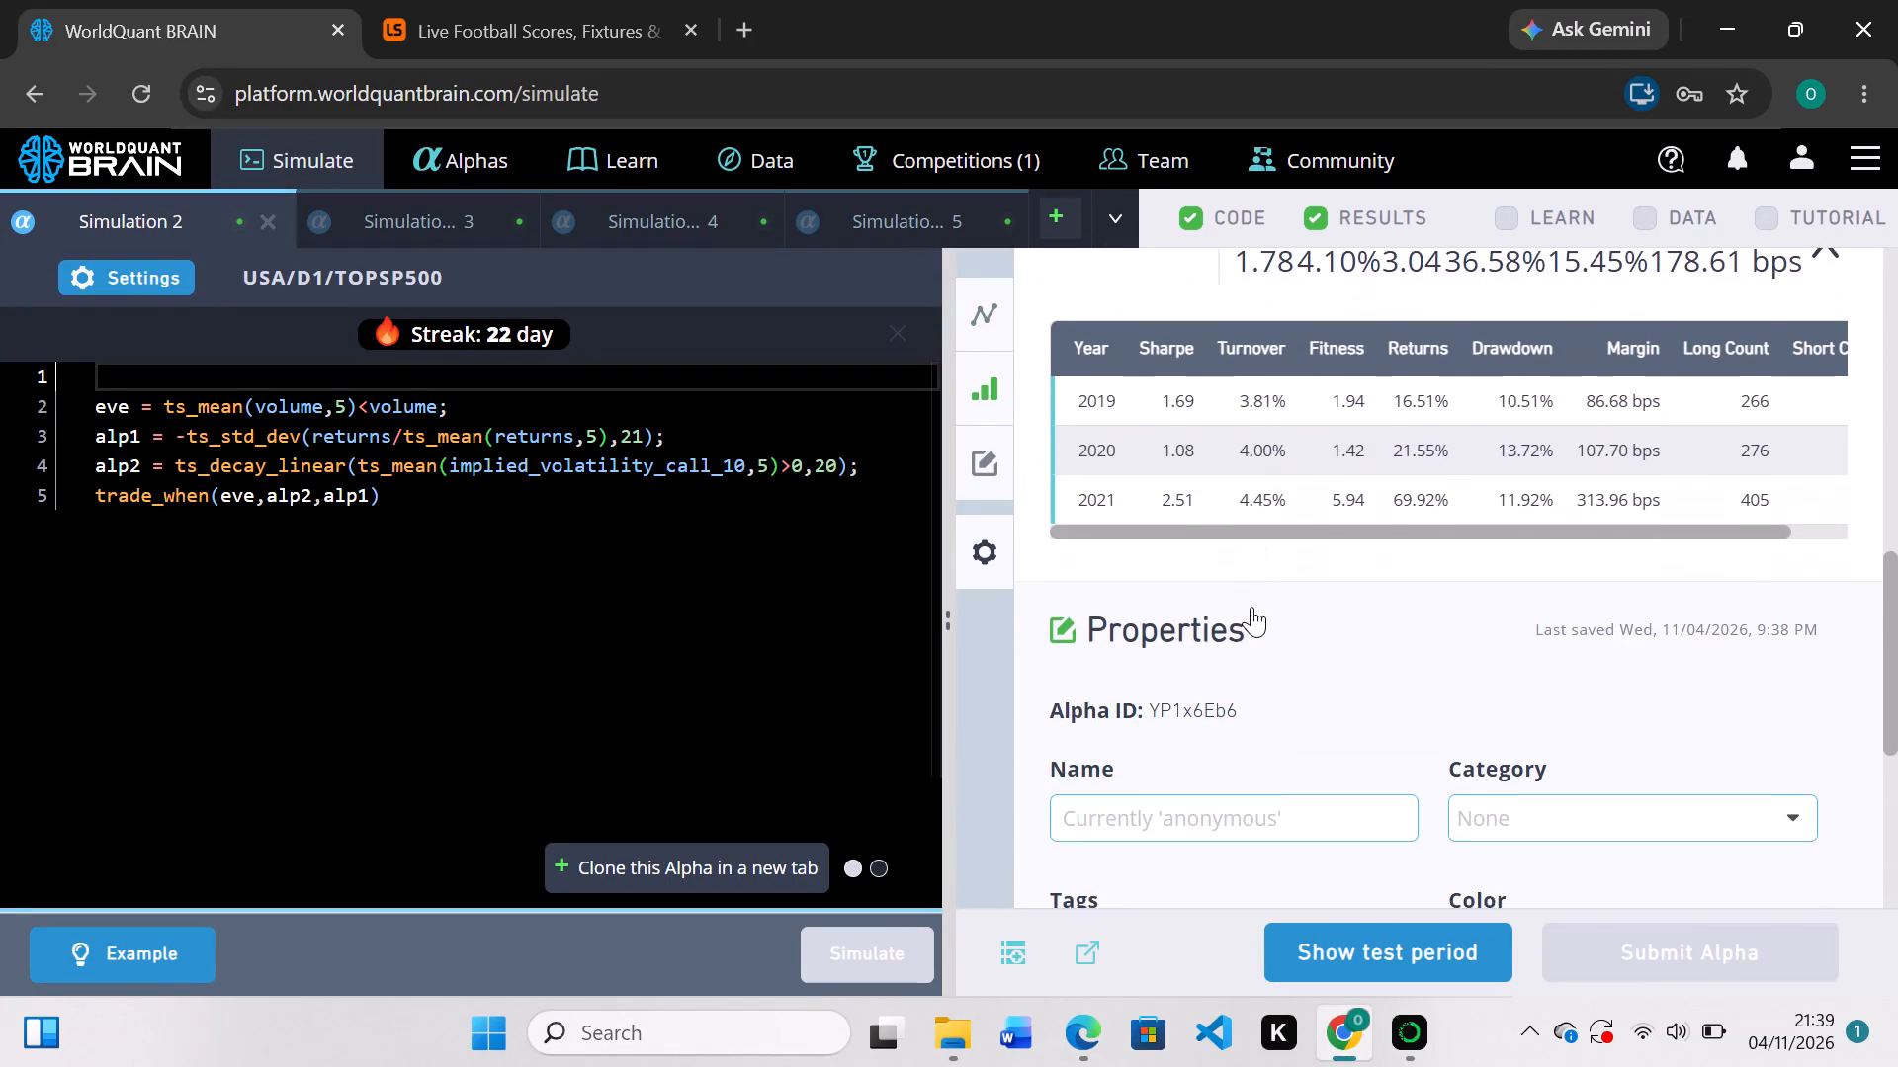
{"action": "left_click", "coordinate": [1346, 961]}
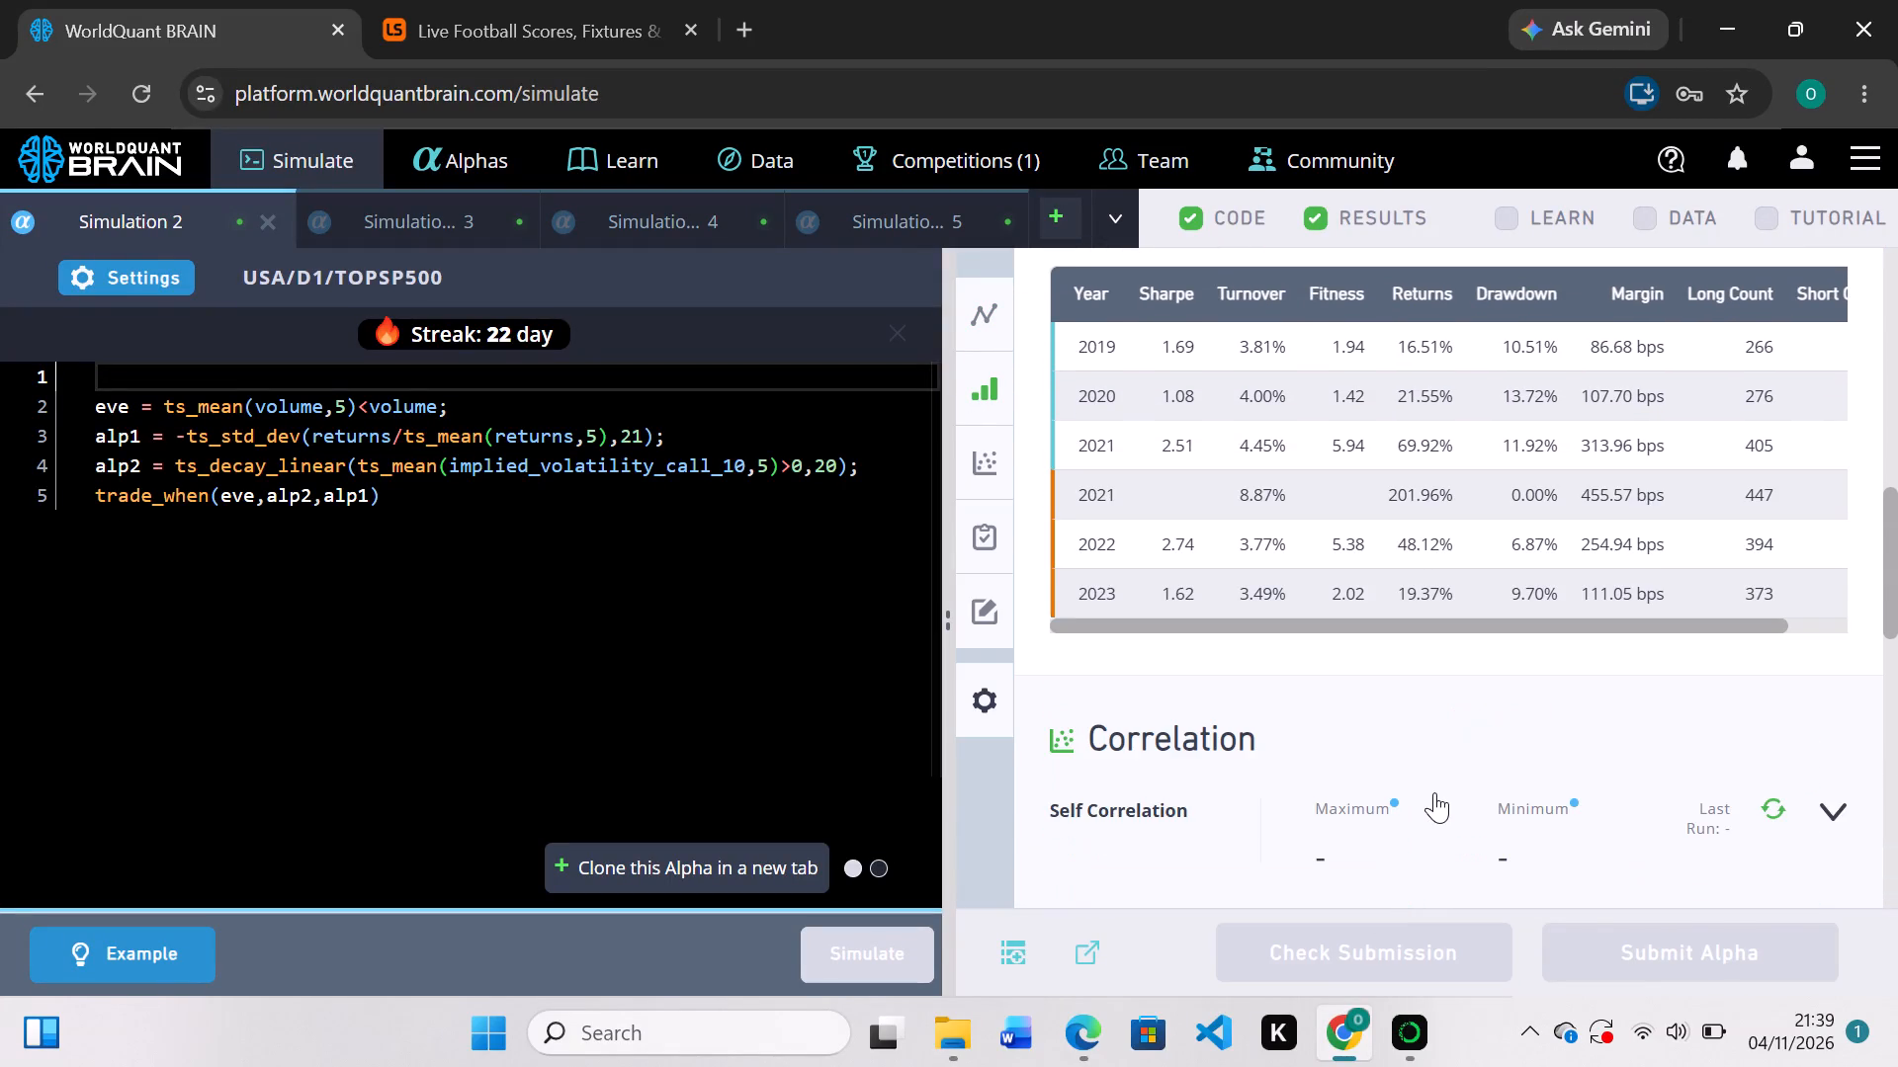
Run Simulation 2's self-correlation check, and examine the failed check in its IS testing status and the yearly results.
{"action": "scroll", "coordinate": [1434, 792], "scroll_direction": "down", "scroll_amount": 2}
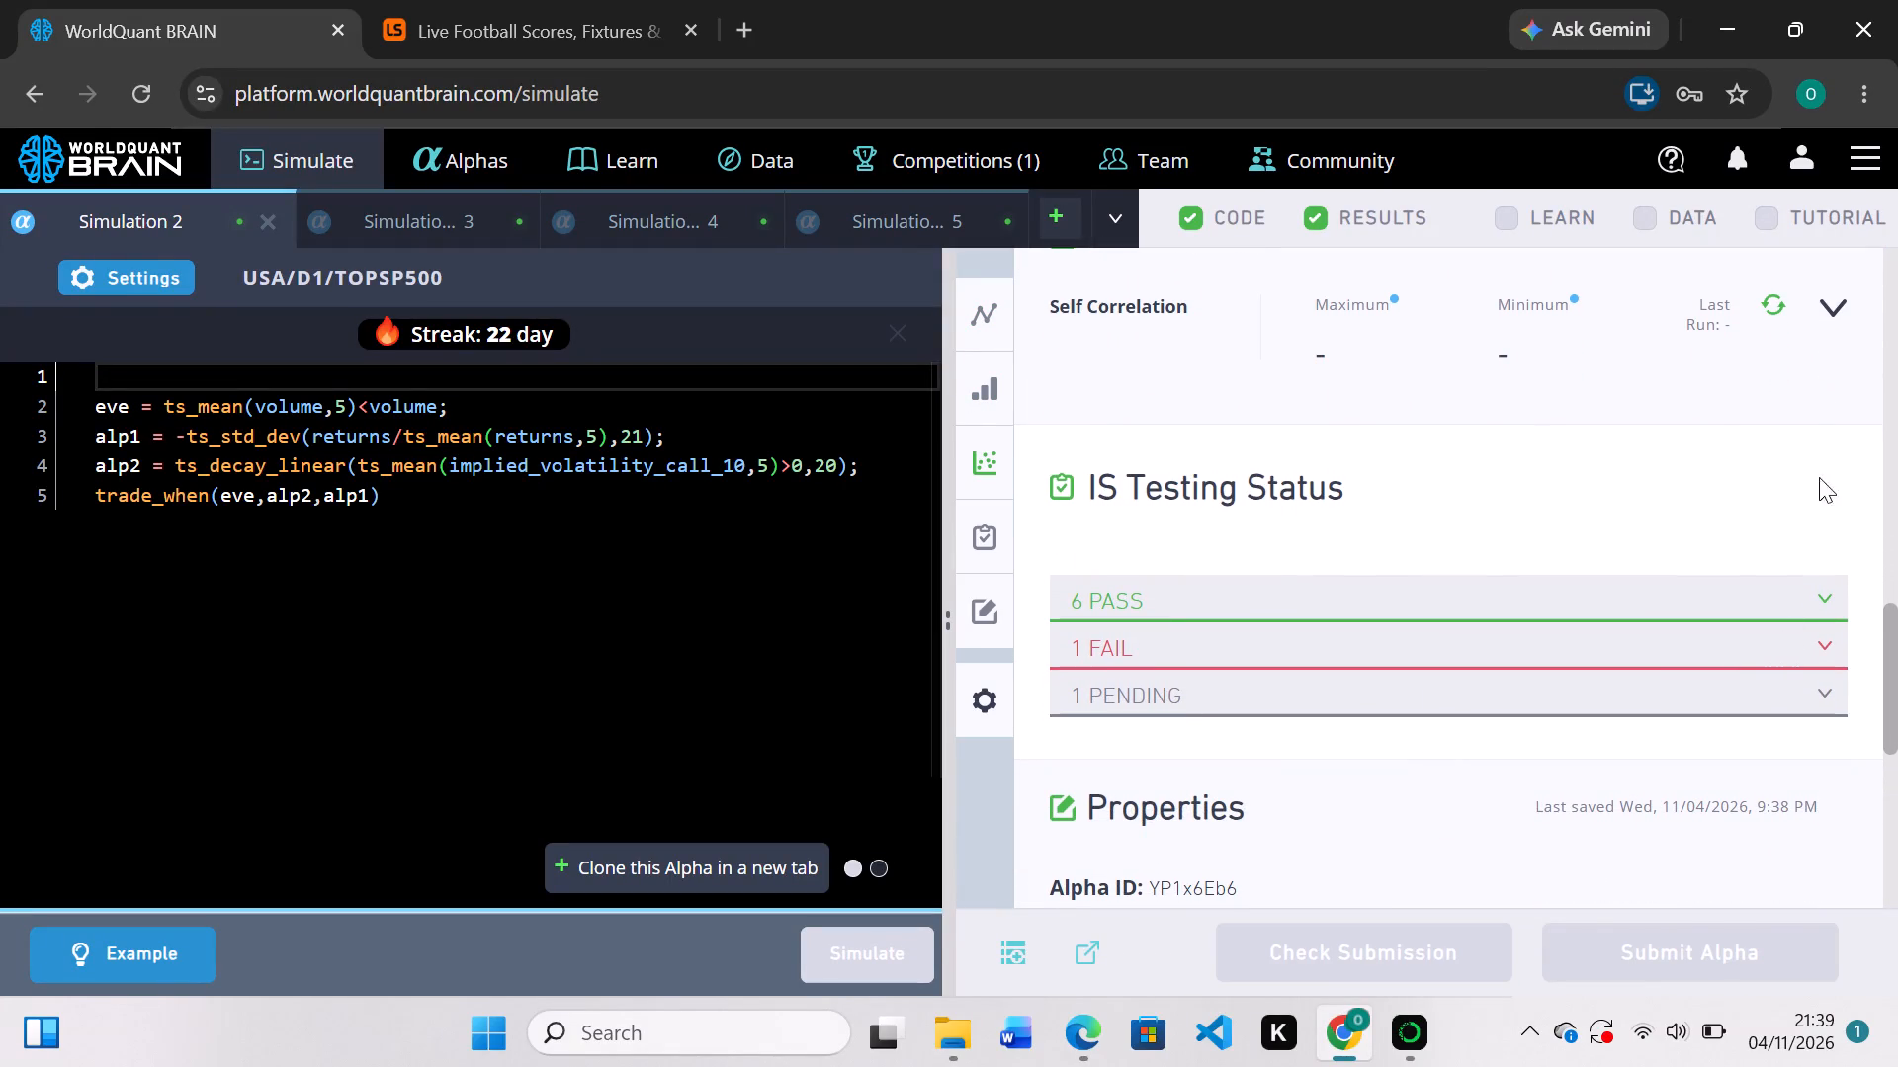
{"action": "left_click", "coordinate": [1785, 298]}
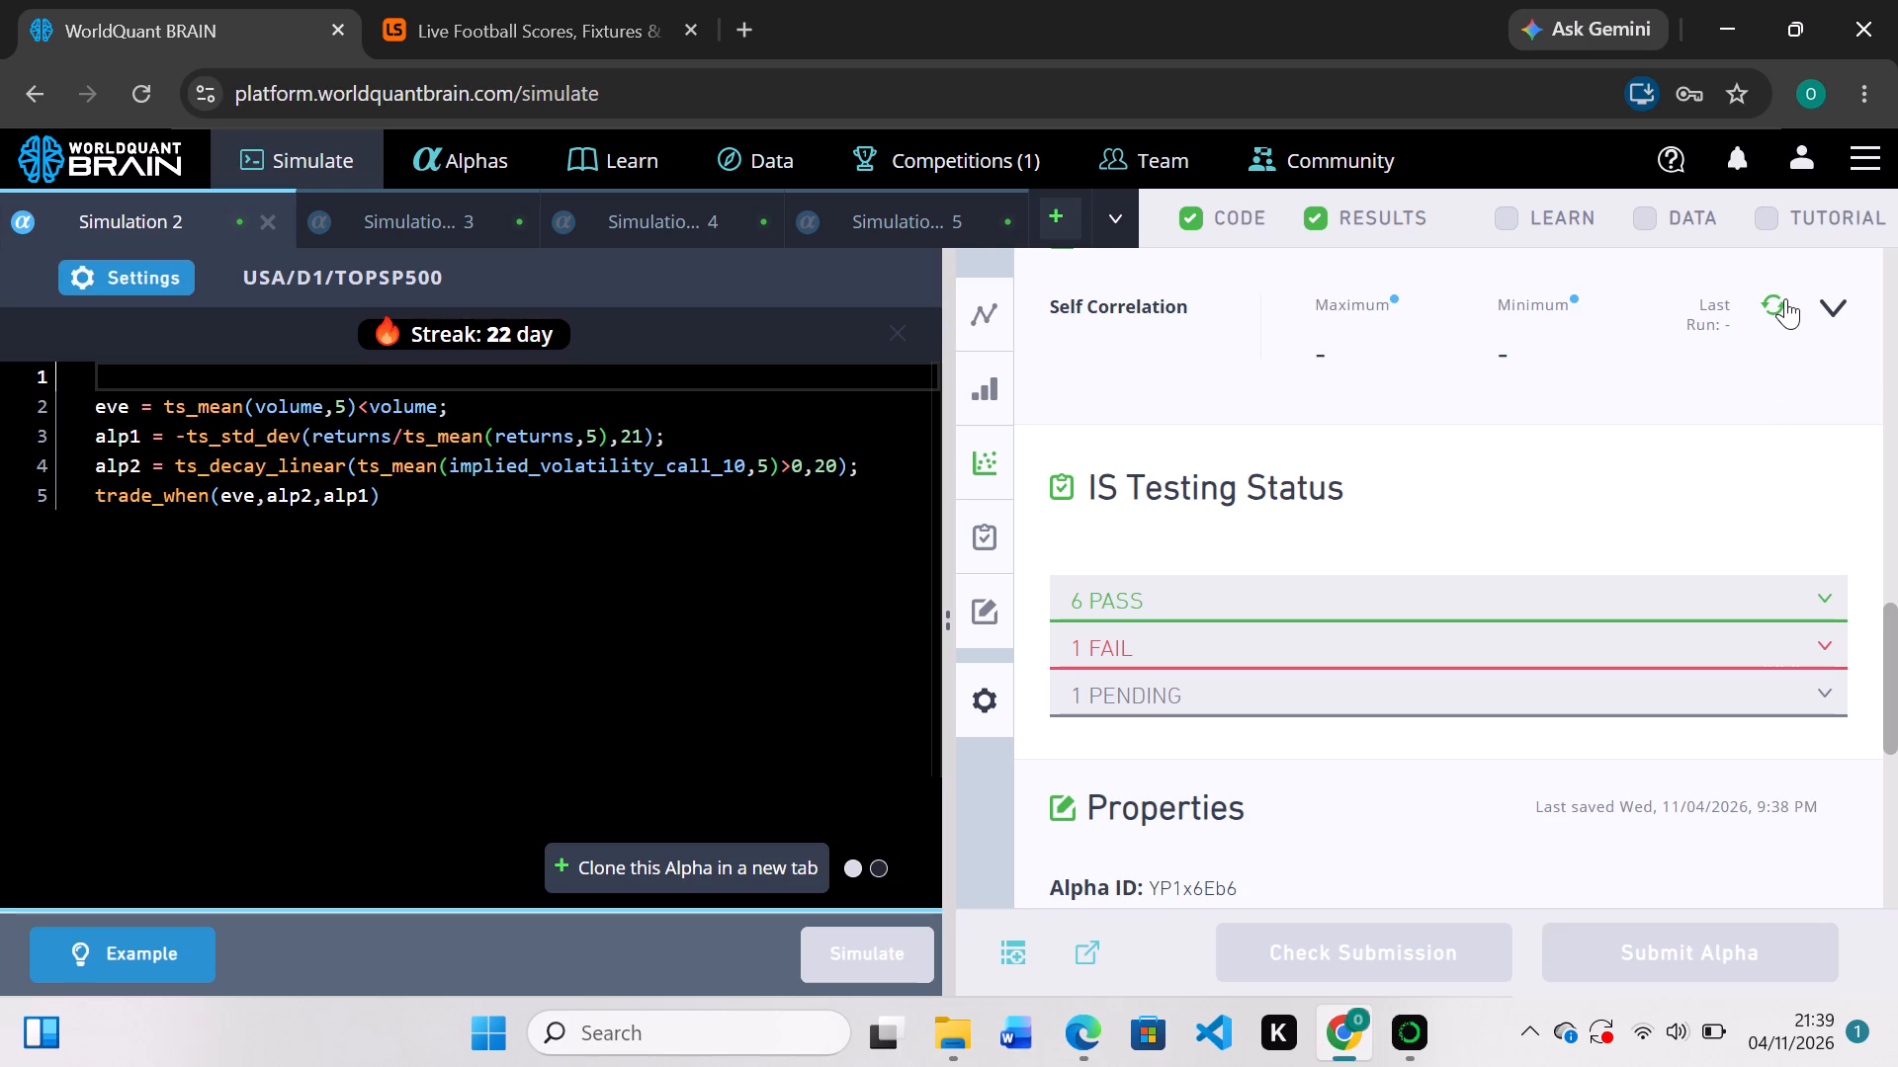
{"action": "left_click", "coordinate": [1828, 646]}
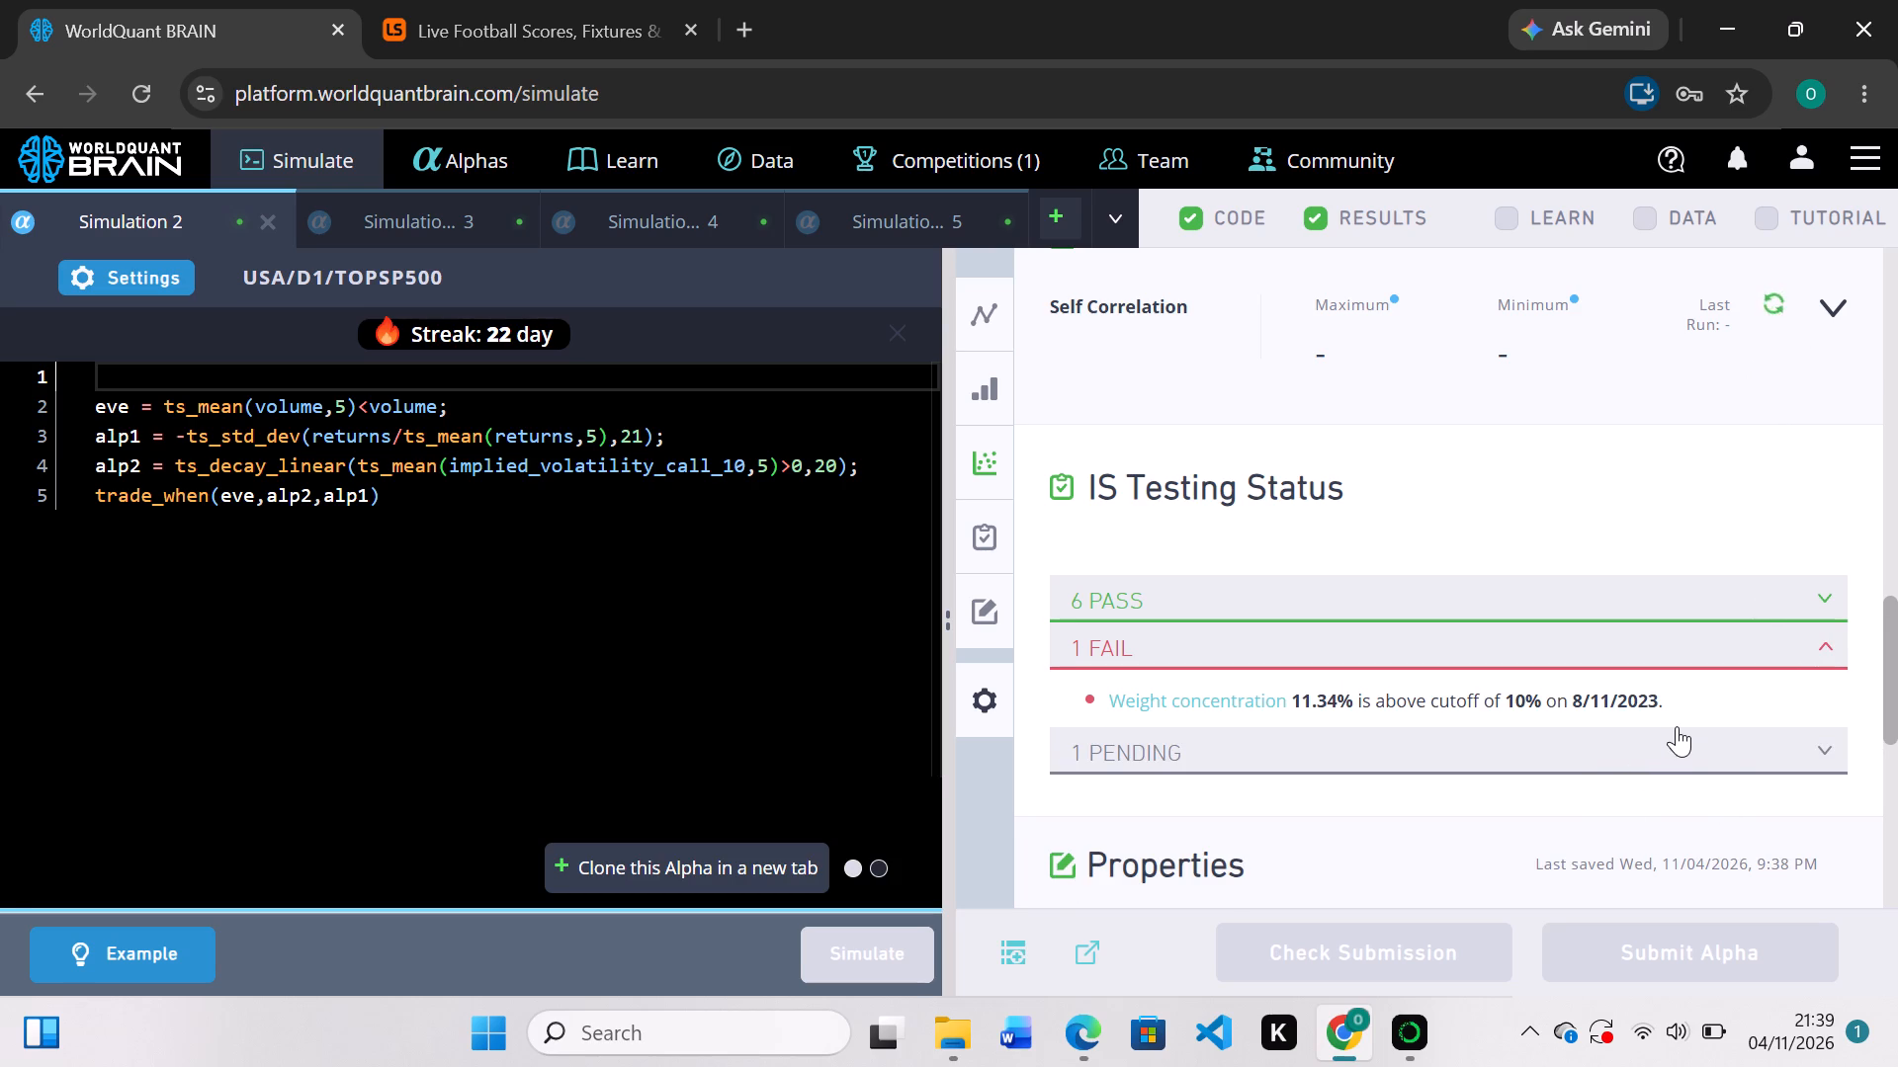
{"action": "scroll", "coordinate": [1677, 726], "scroll_direction": "up", "scroll_amount": 1}
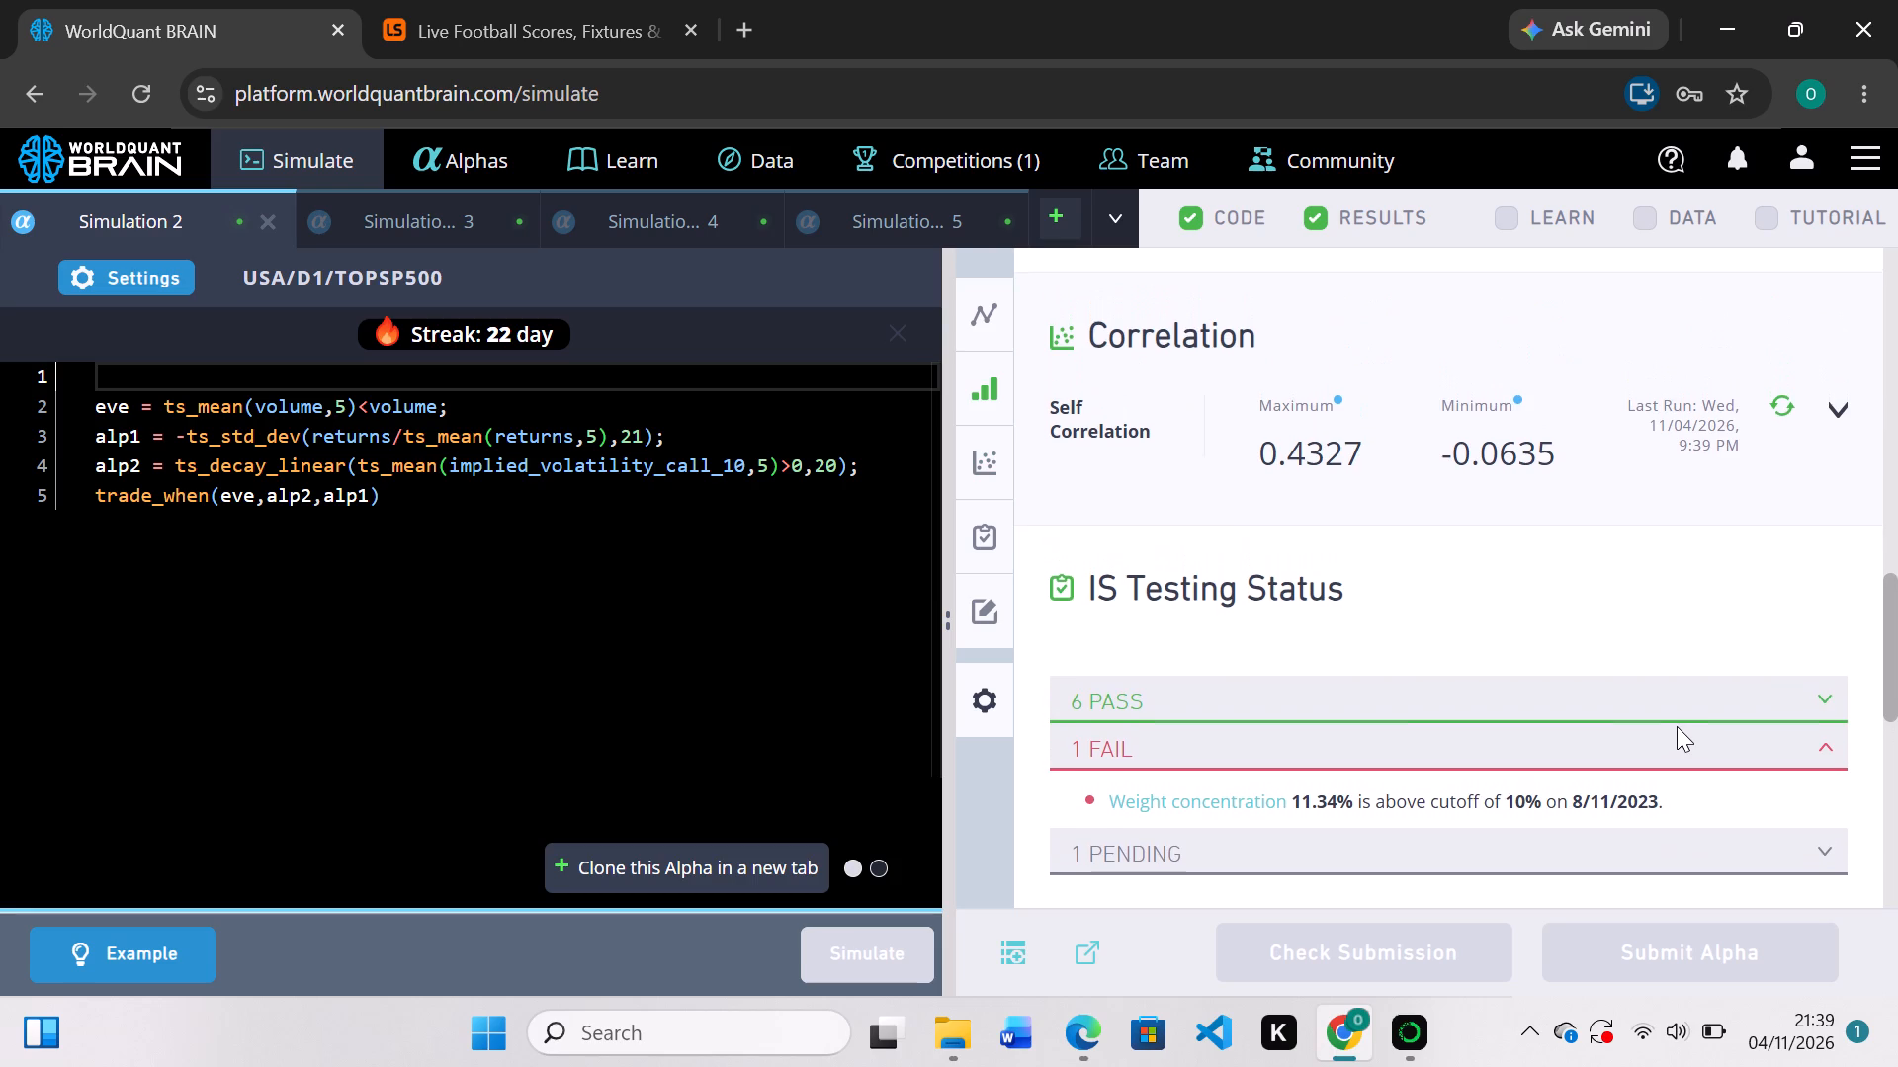
{"action": "scroll", "coordinate": [1677, 726], "scroll_direction": "up", "scroll_amount": 2}
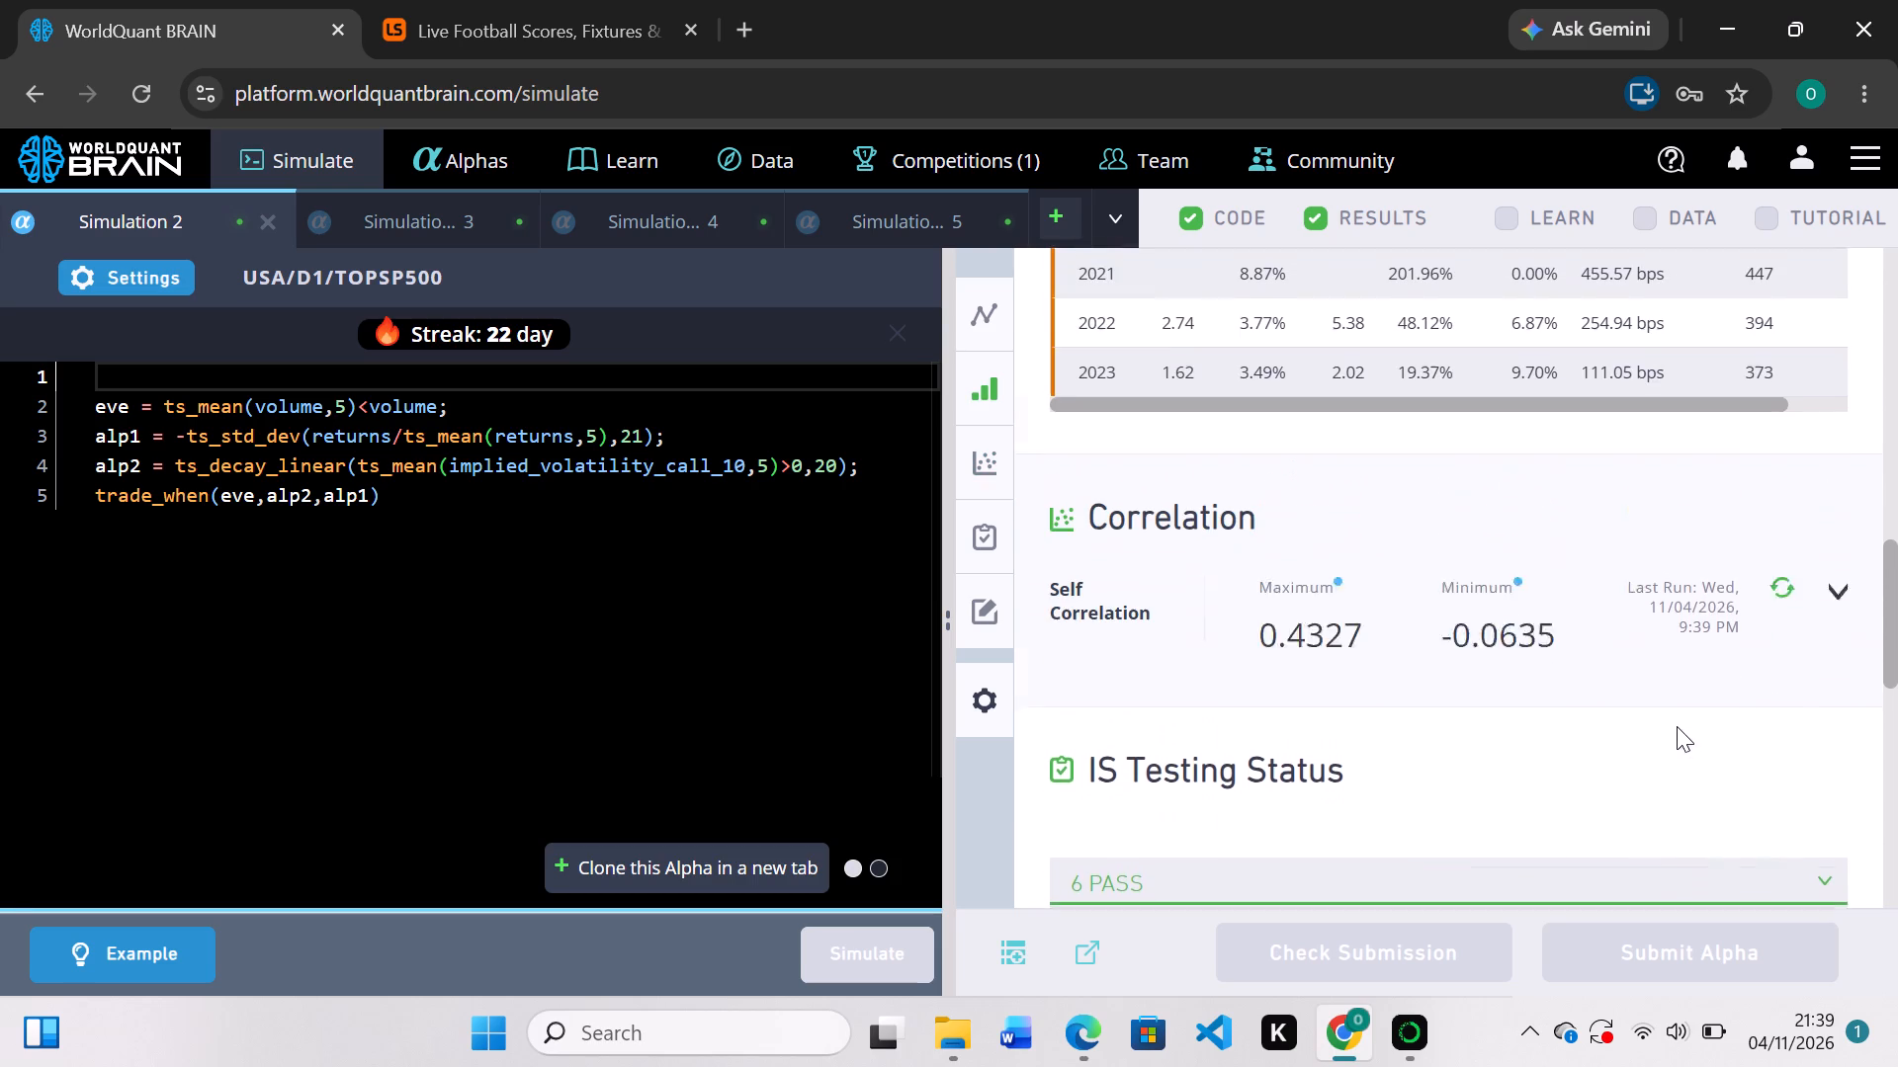
{"action": "scroll", "coordinate": [1677, 726], "scroll_direction": "up", "scroll_amount": 1}
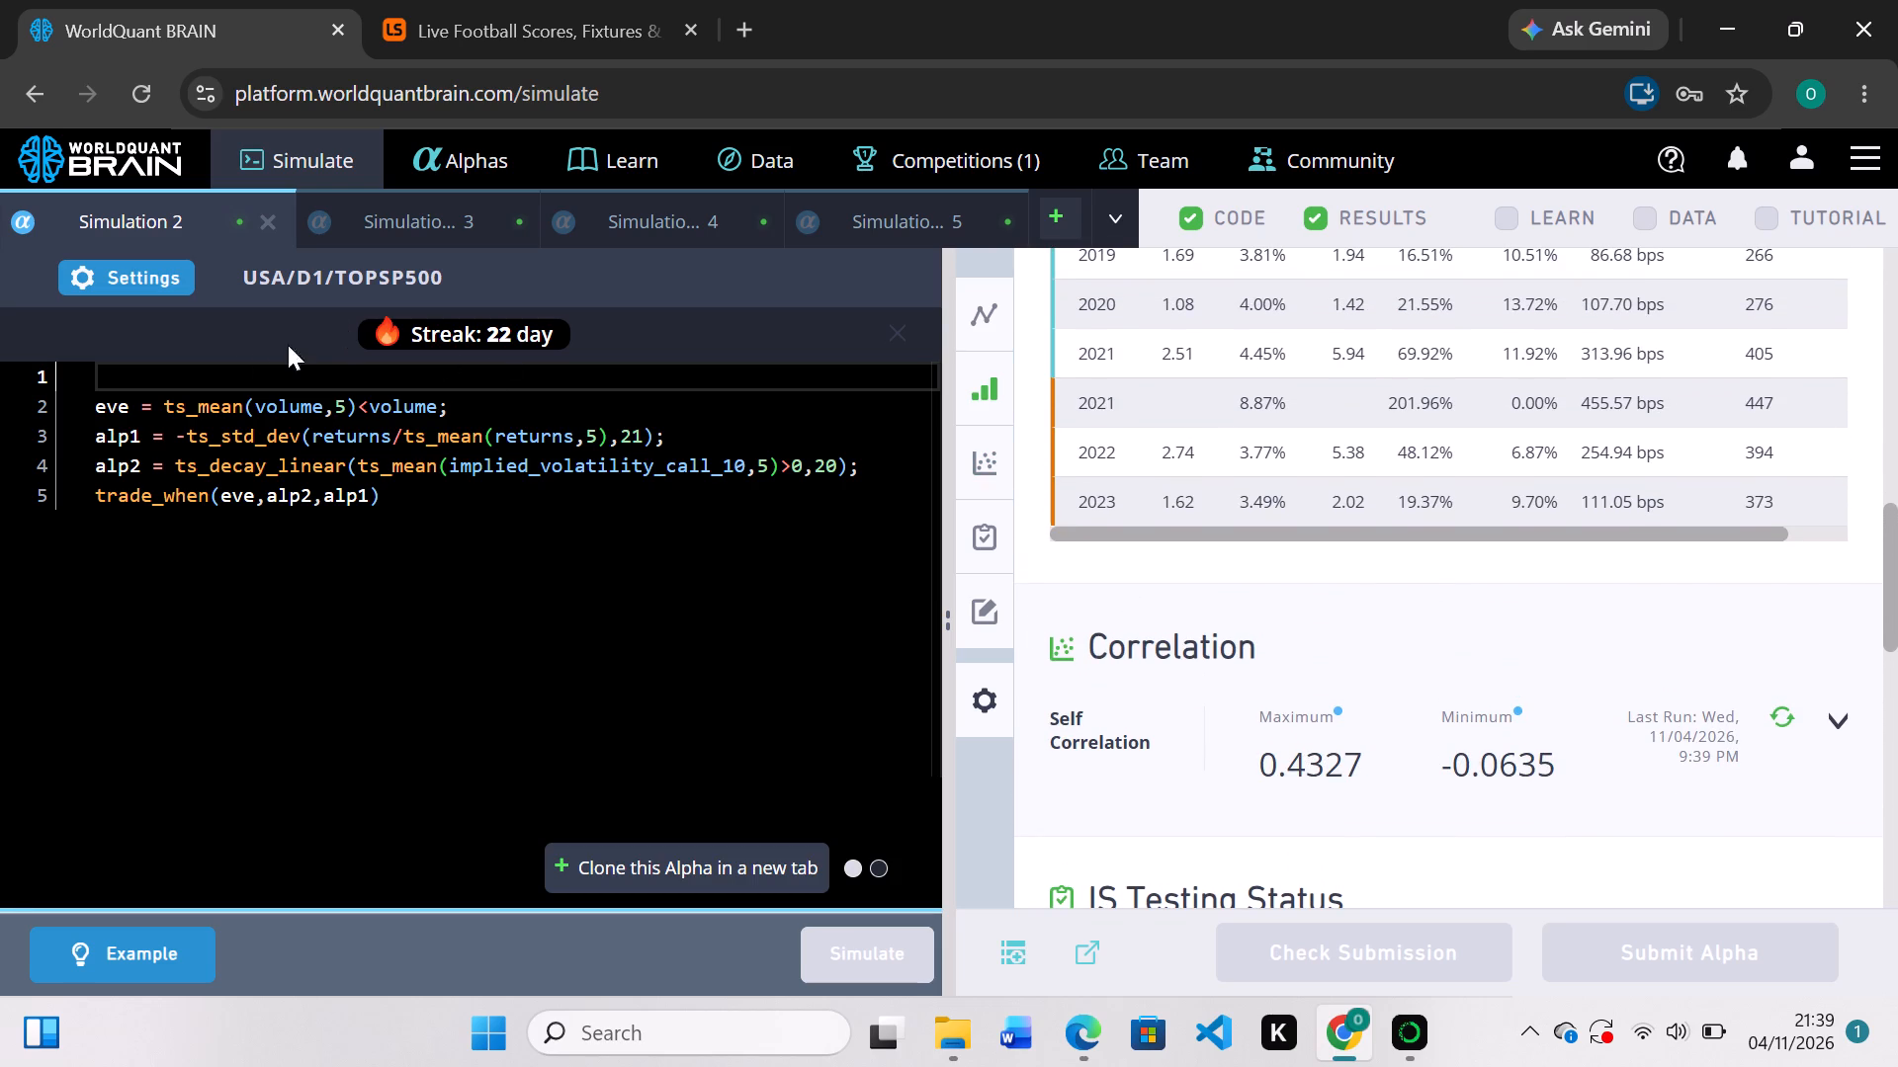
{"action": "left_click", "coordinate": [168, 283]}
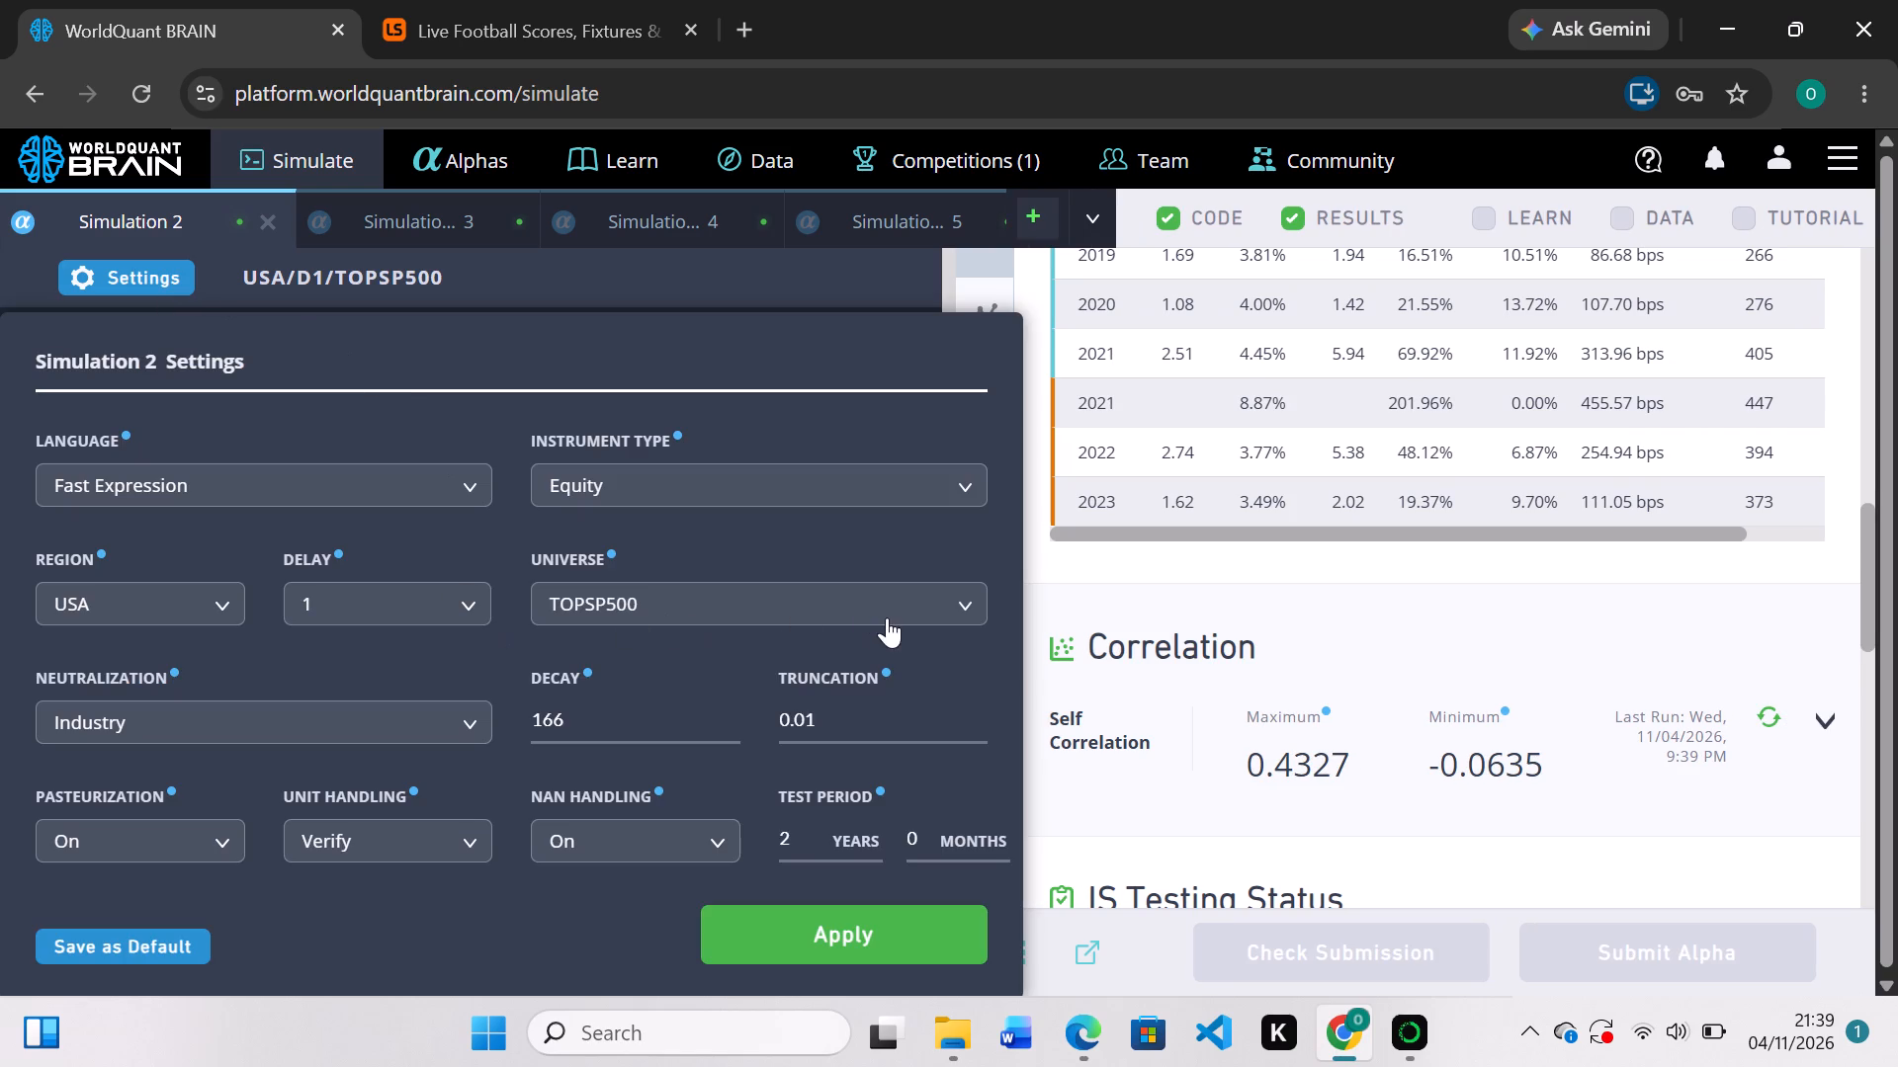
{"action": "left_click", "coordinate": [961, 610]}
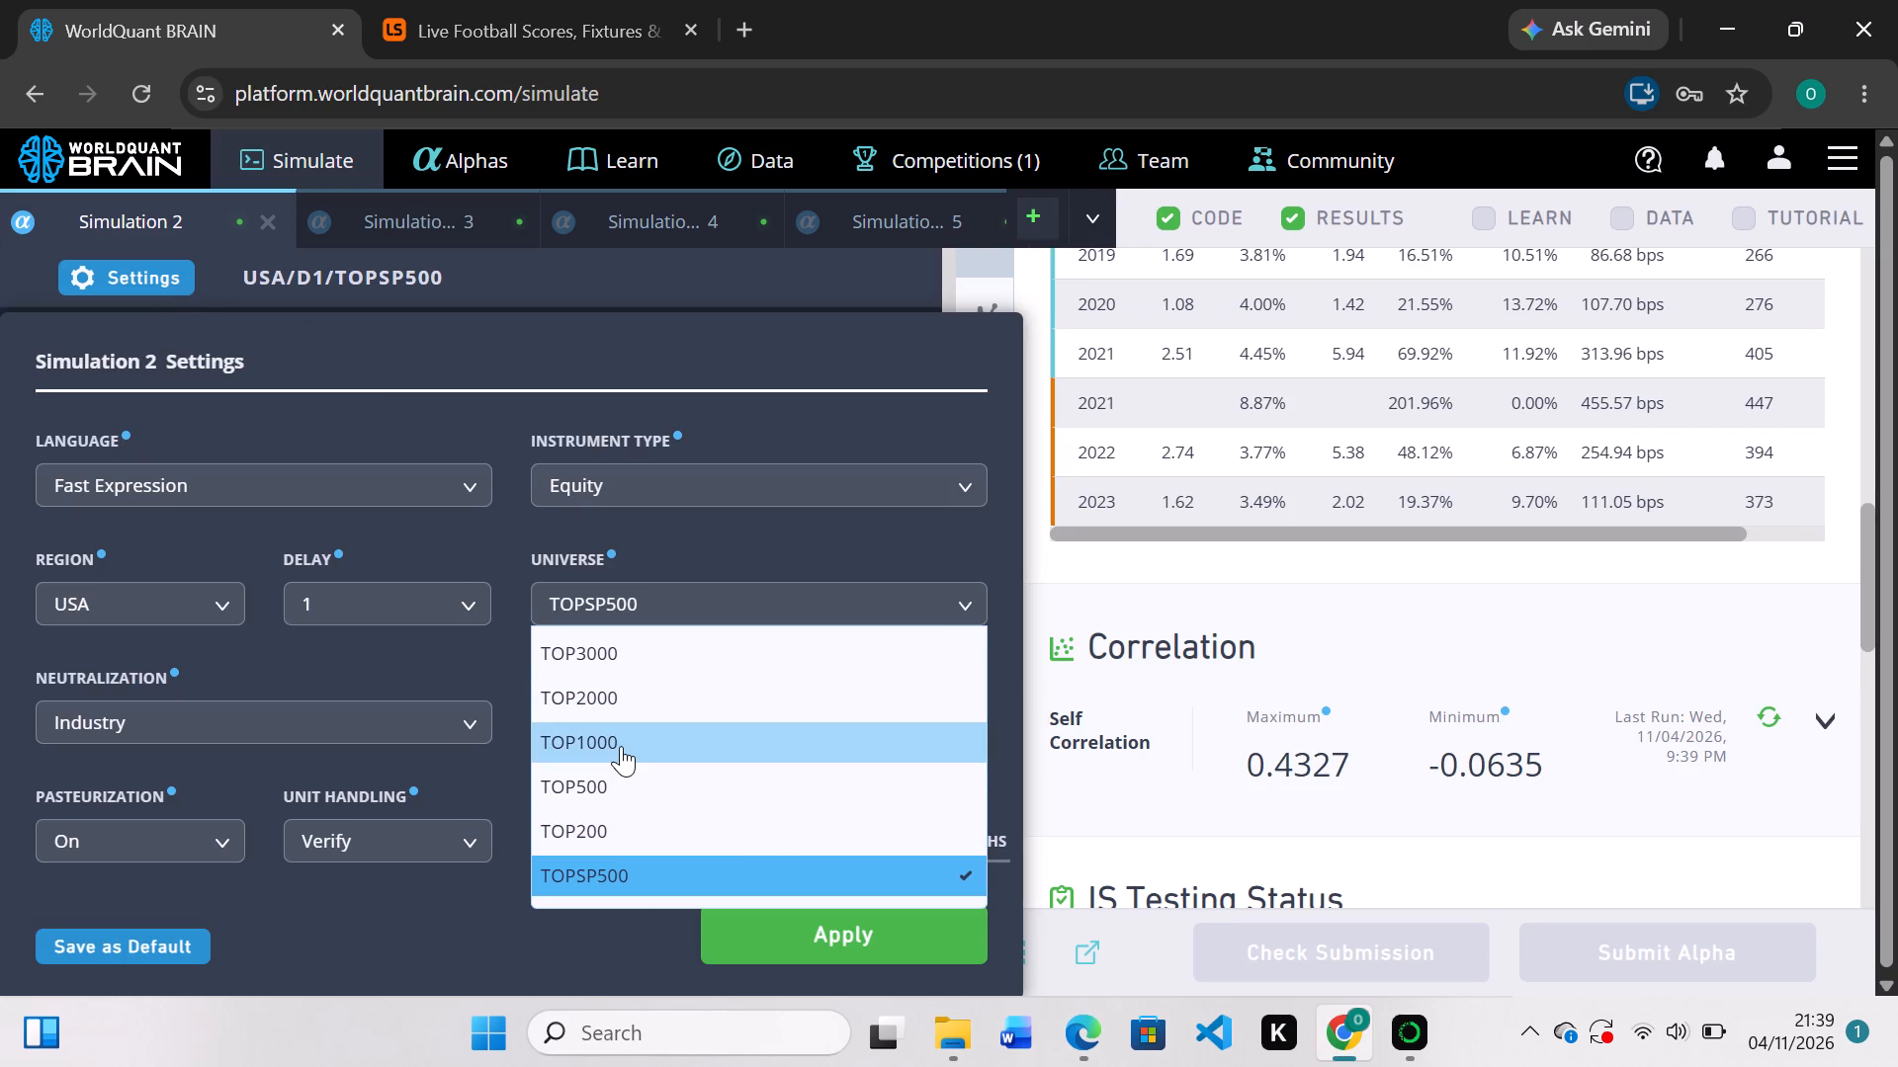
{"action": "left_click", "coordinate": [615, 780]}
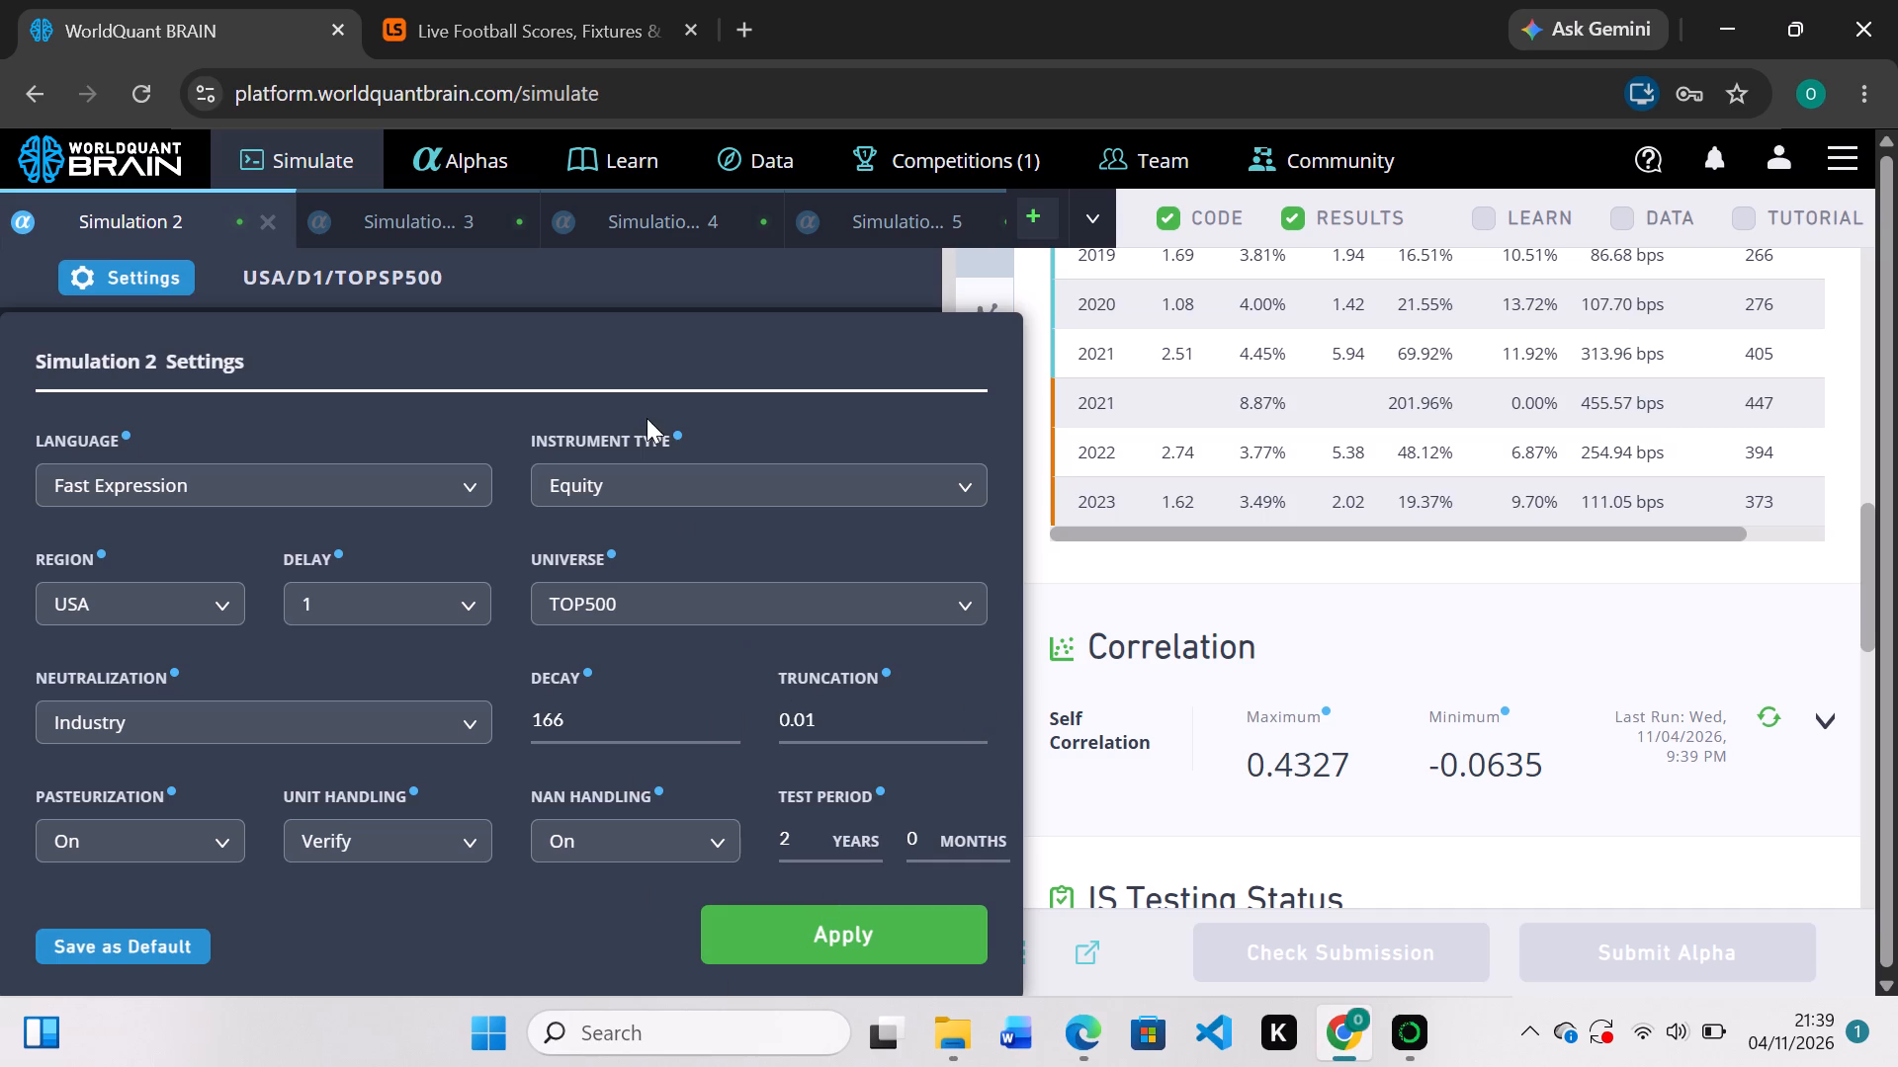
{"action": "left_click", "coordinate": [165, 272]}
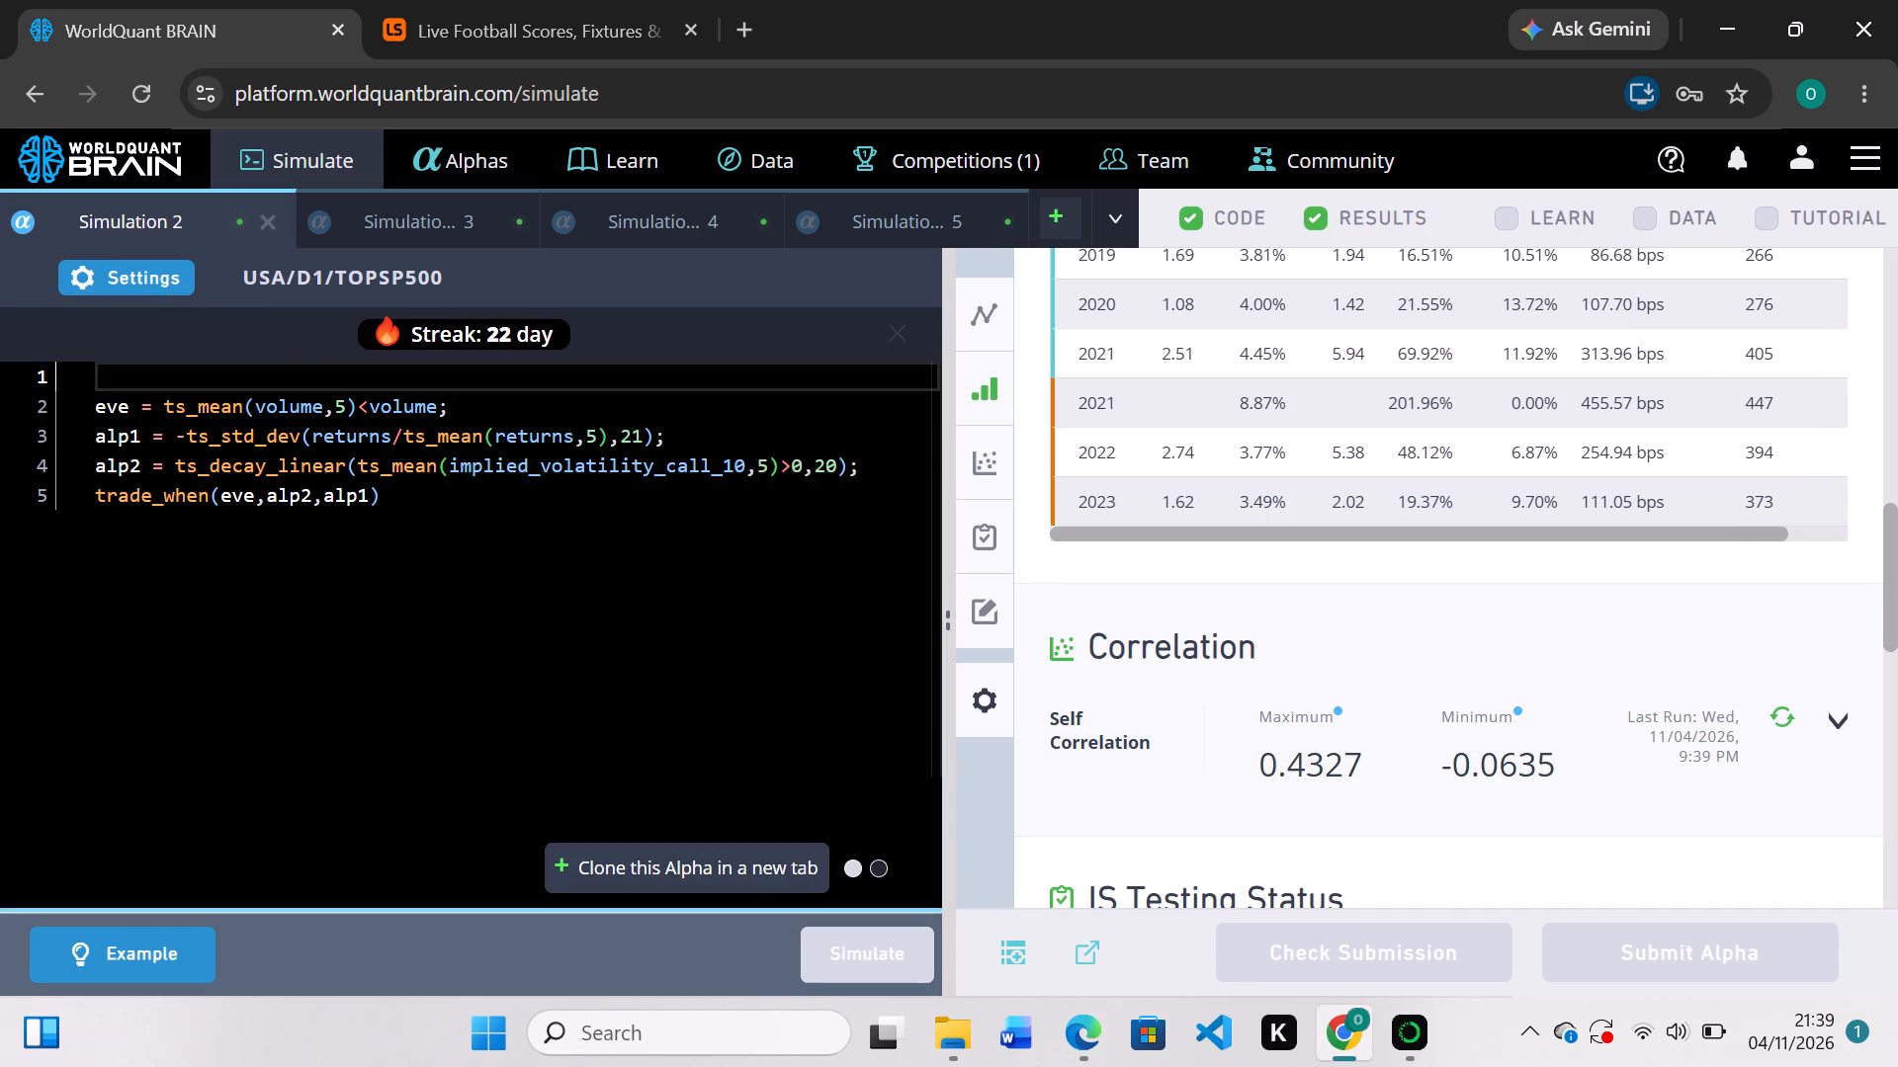
Set Simulation 2's universe to TOP200, apply the settings and rerun the simulation.
{"action": "left_click", "coordinate": [180, 283]}
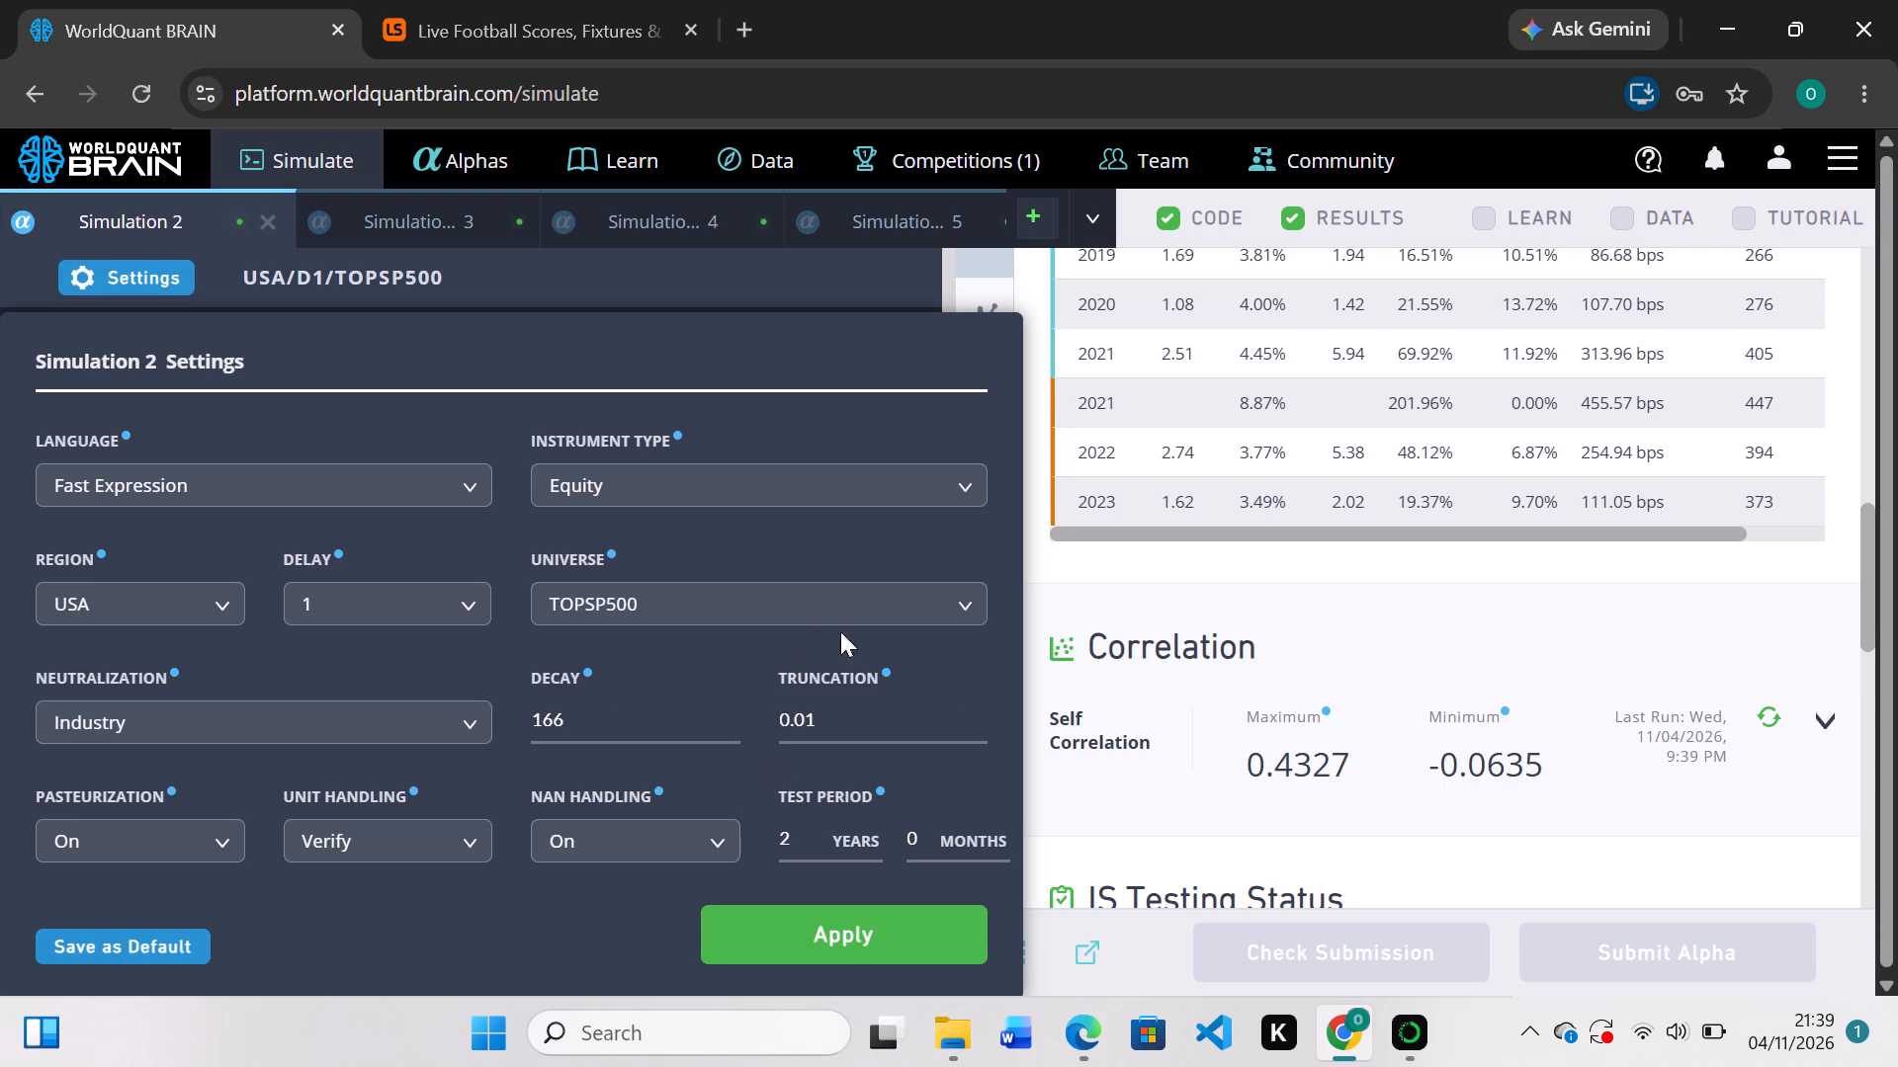
{"action": "left_click", "coordinate": [955, 602]}
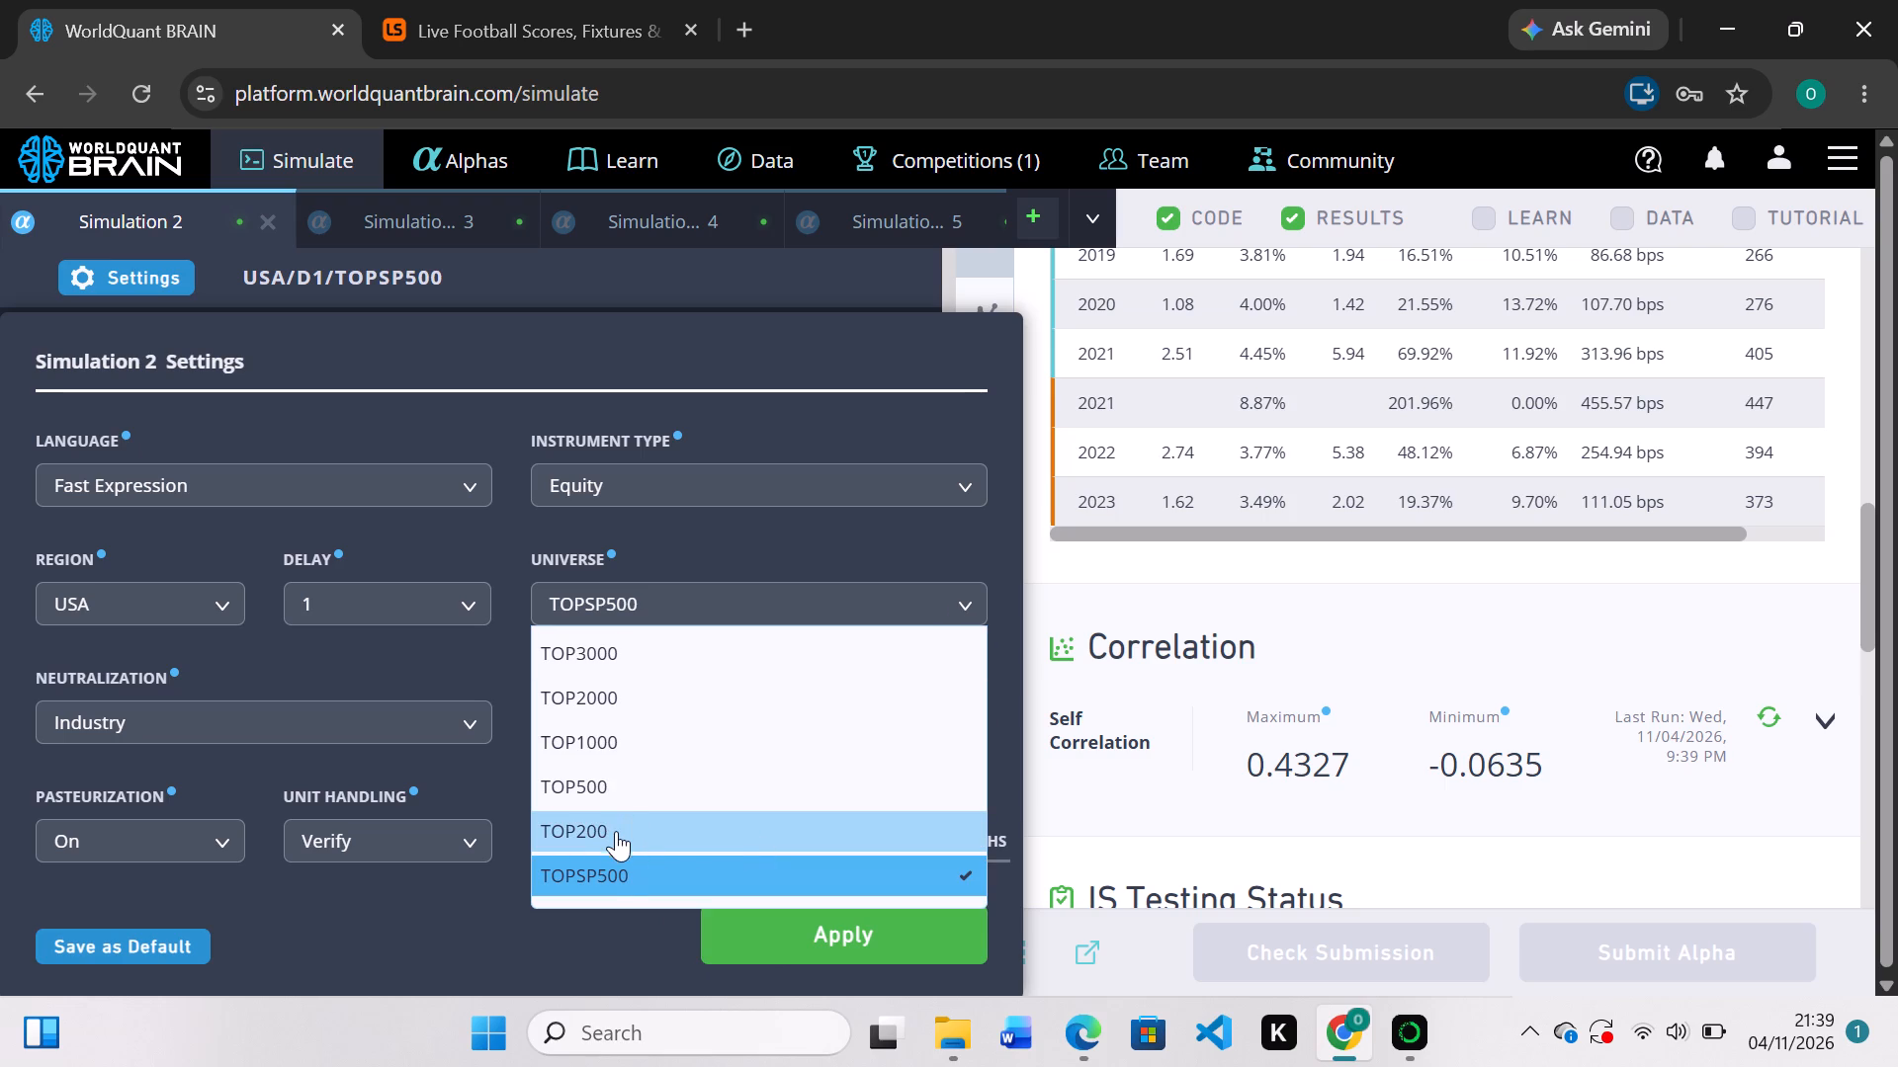
{"action": "left_click", "coordinate": [616, 827]}
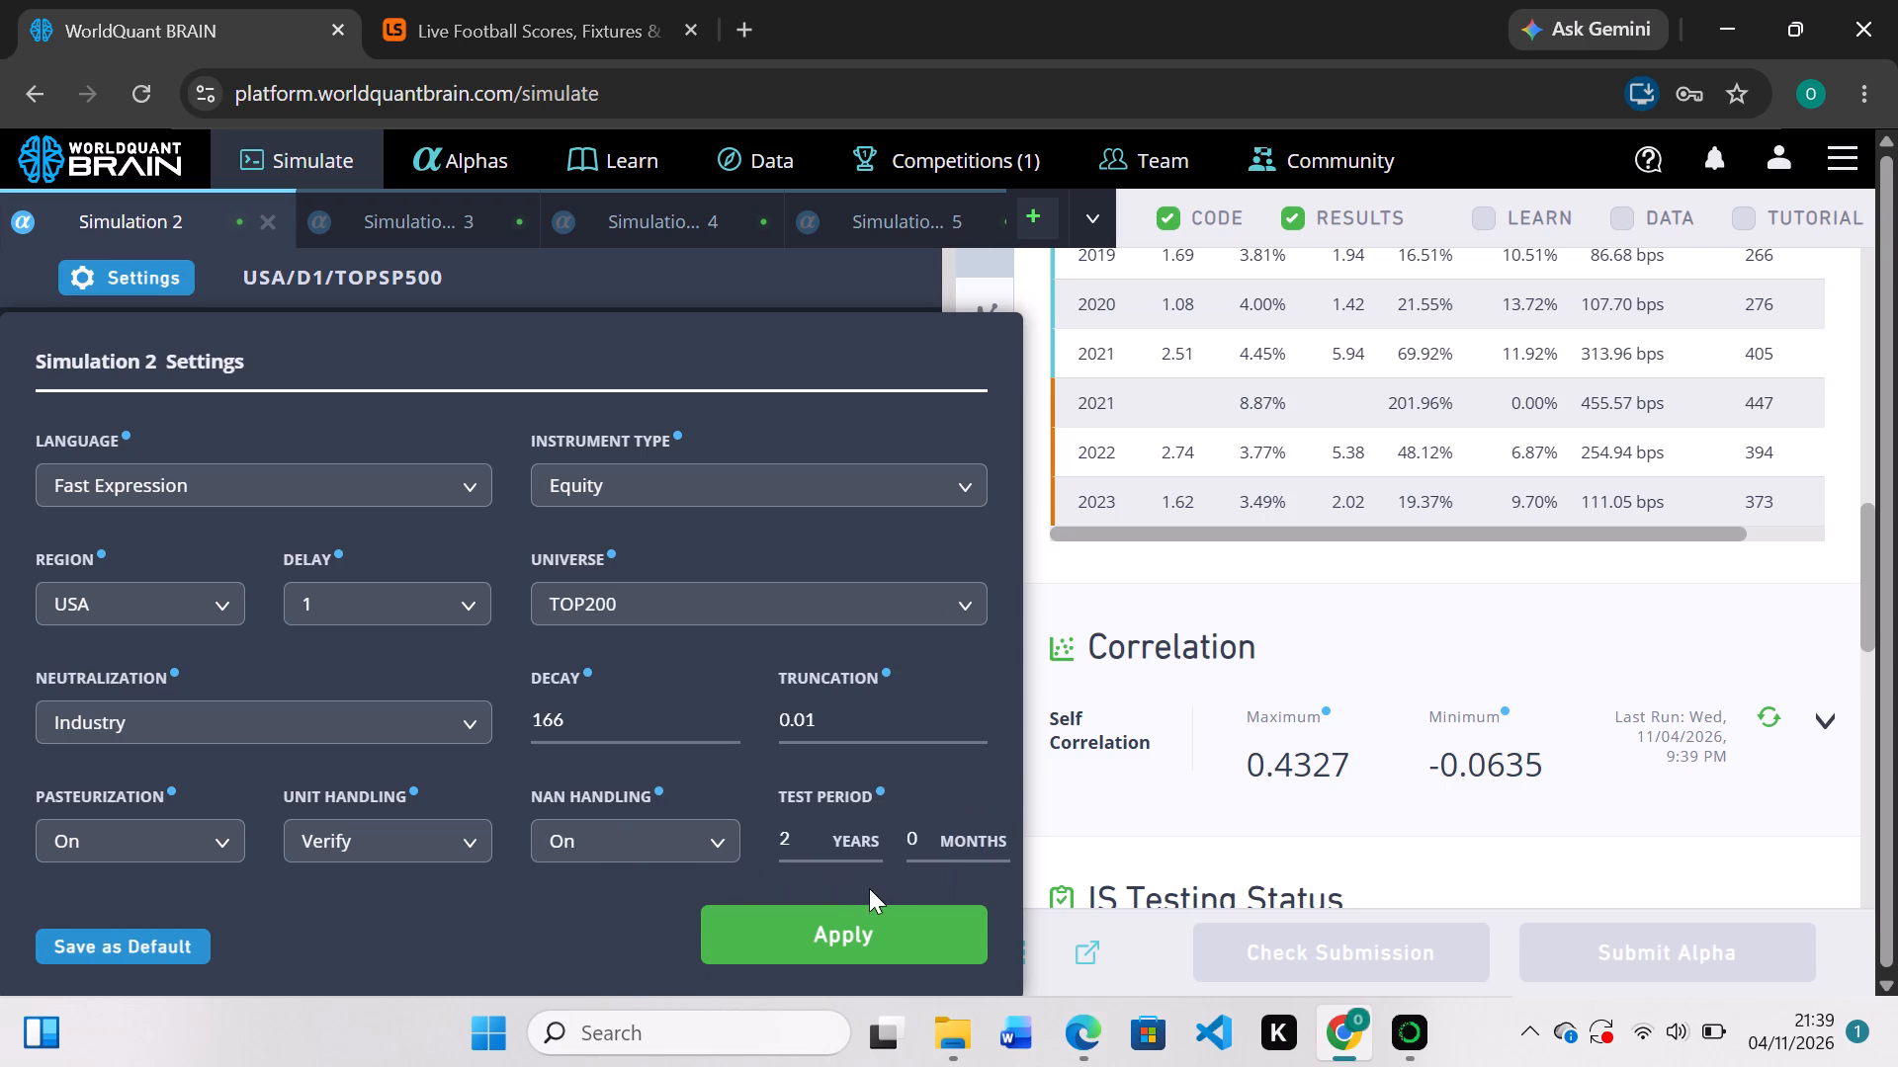
{"action": "left_click", "coordinate": [872, 931]}
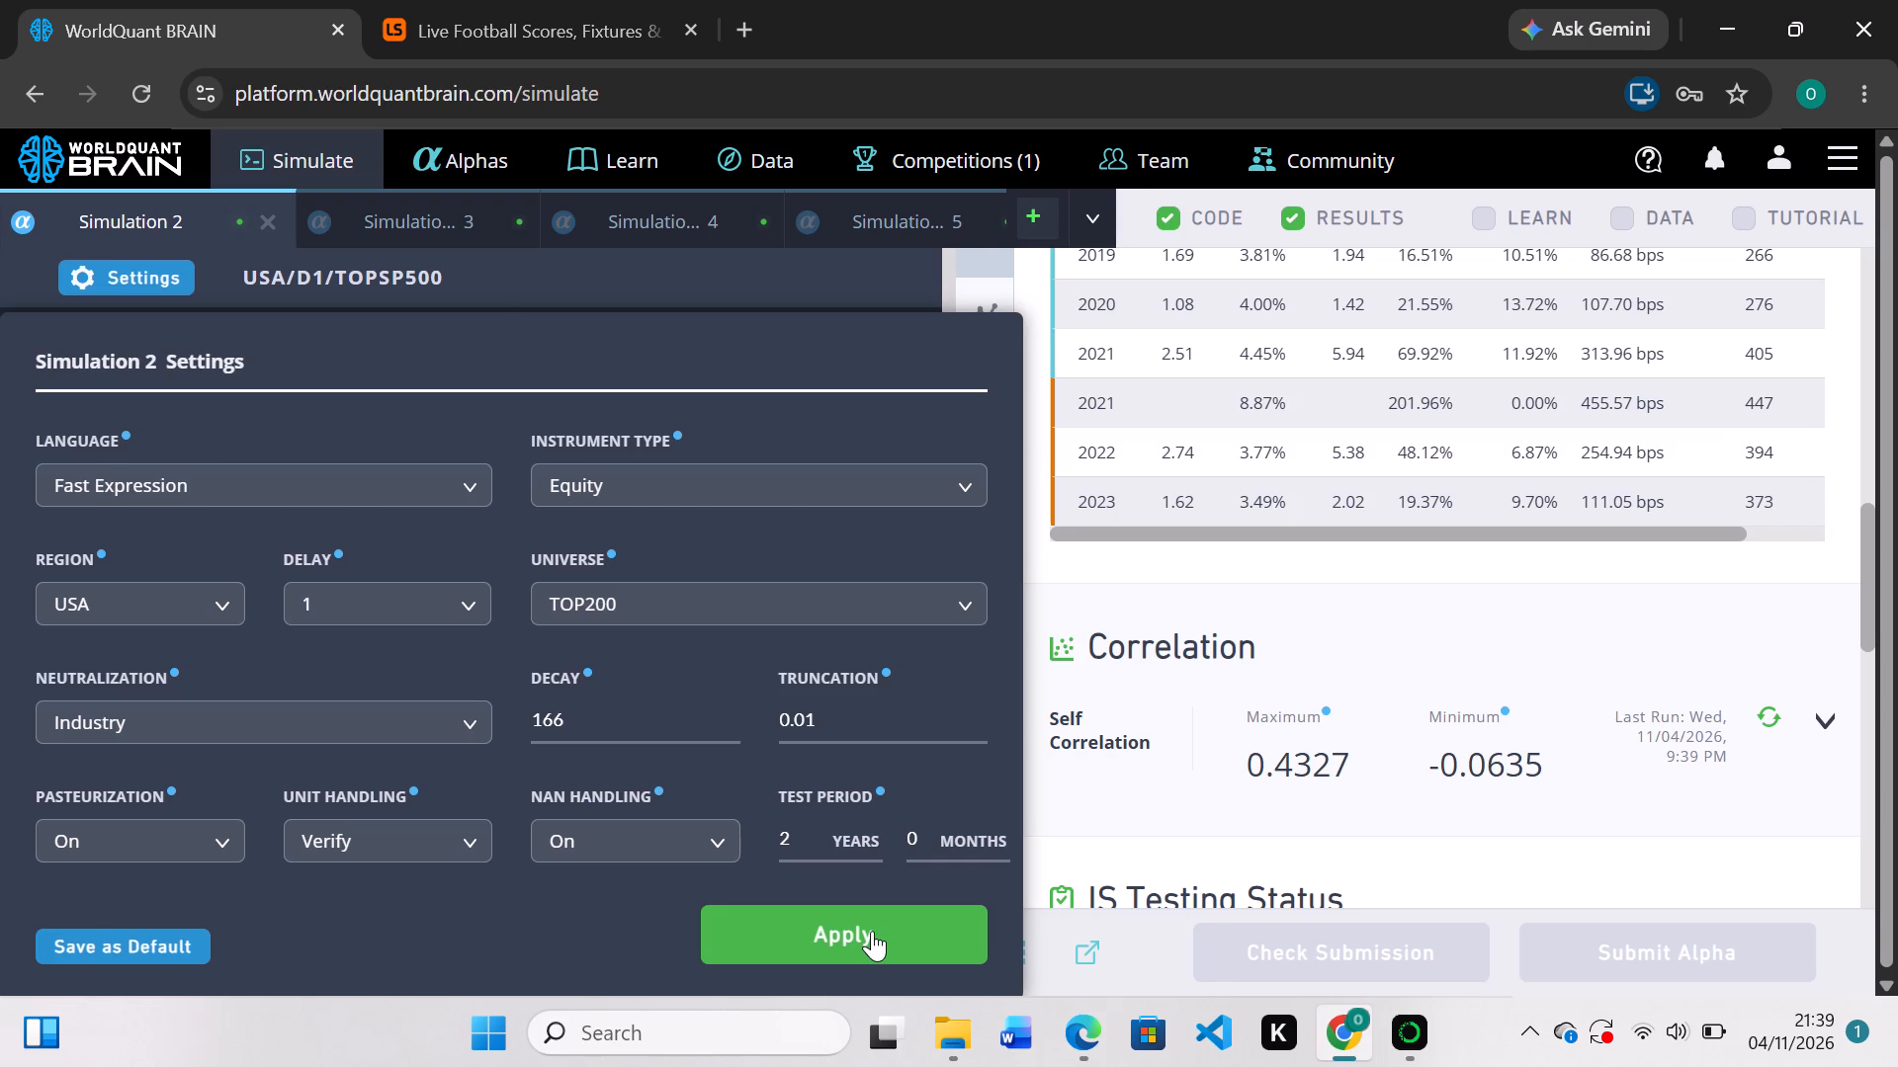
{"action": "left_click", "coordinate": [872, 936]}
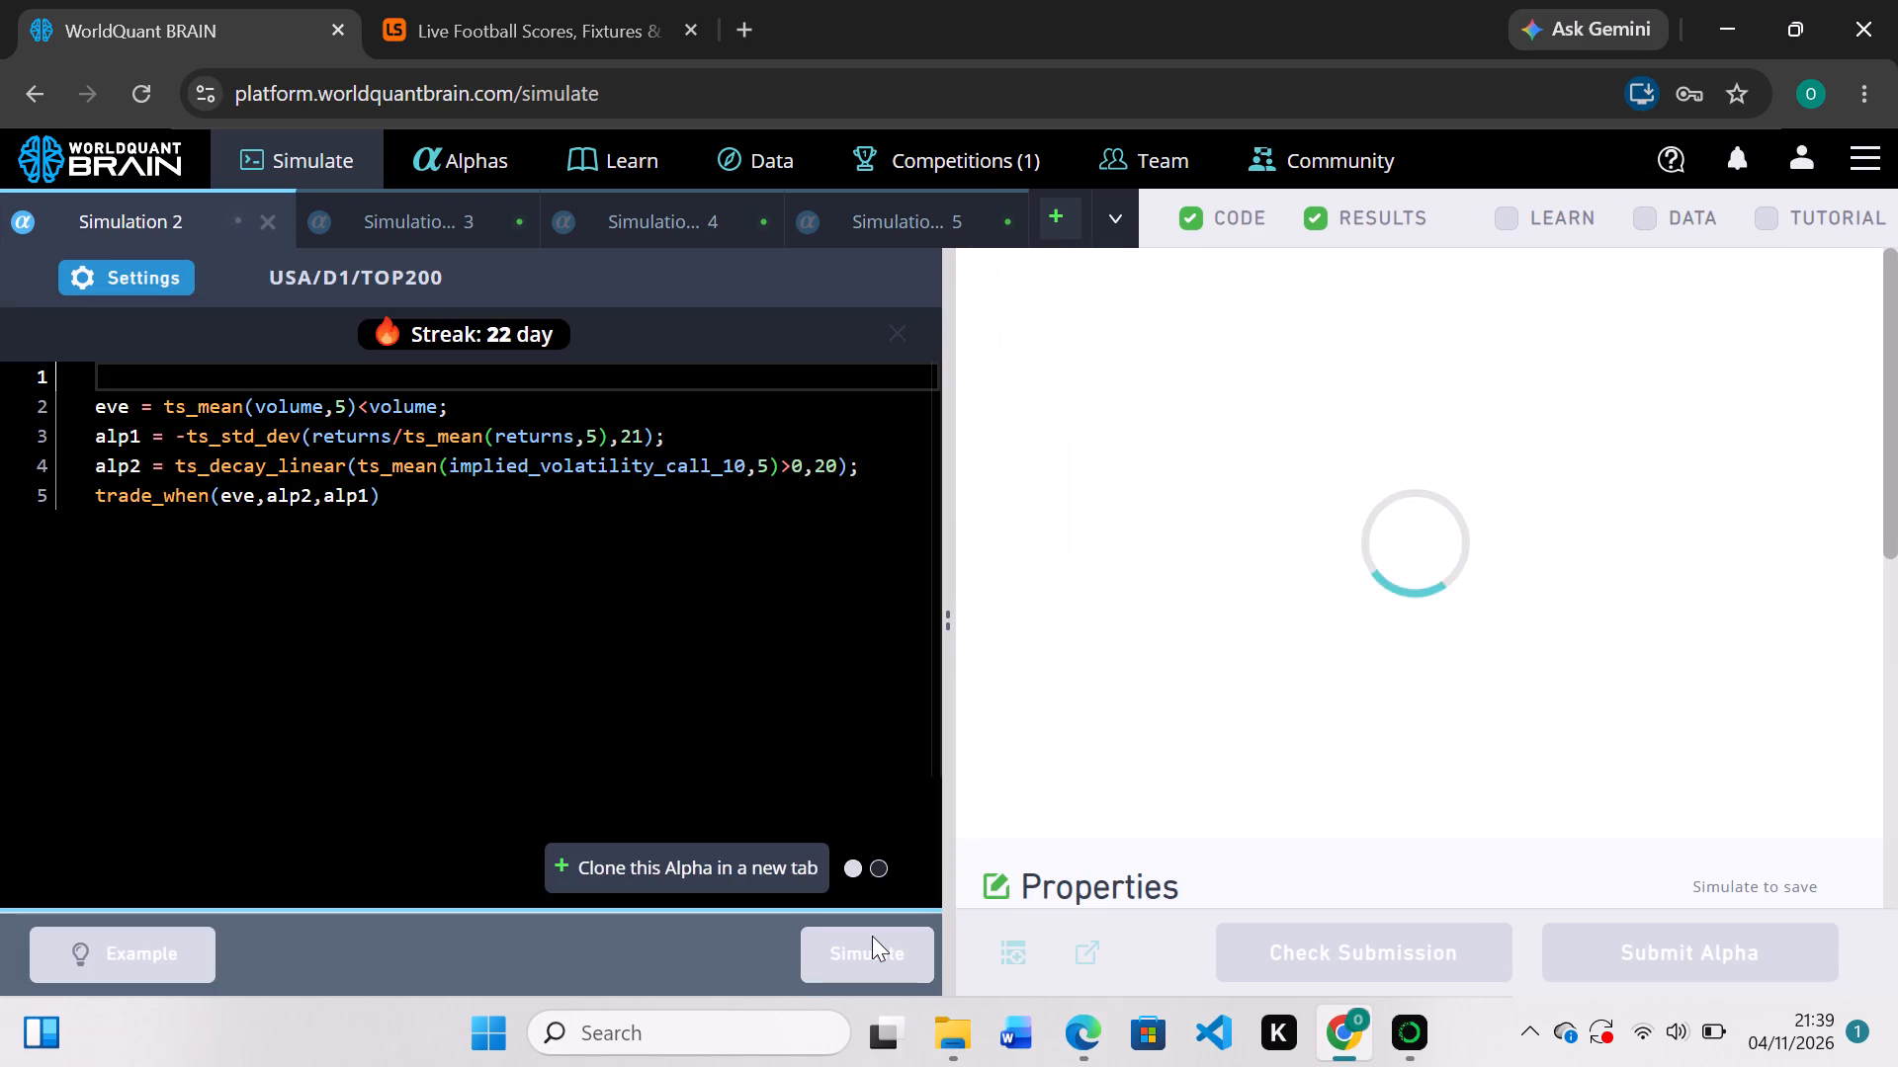
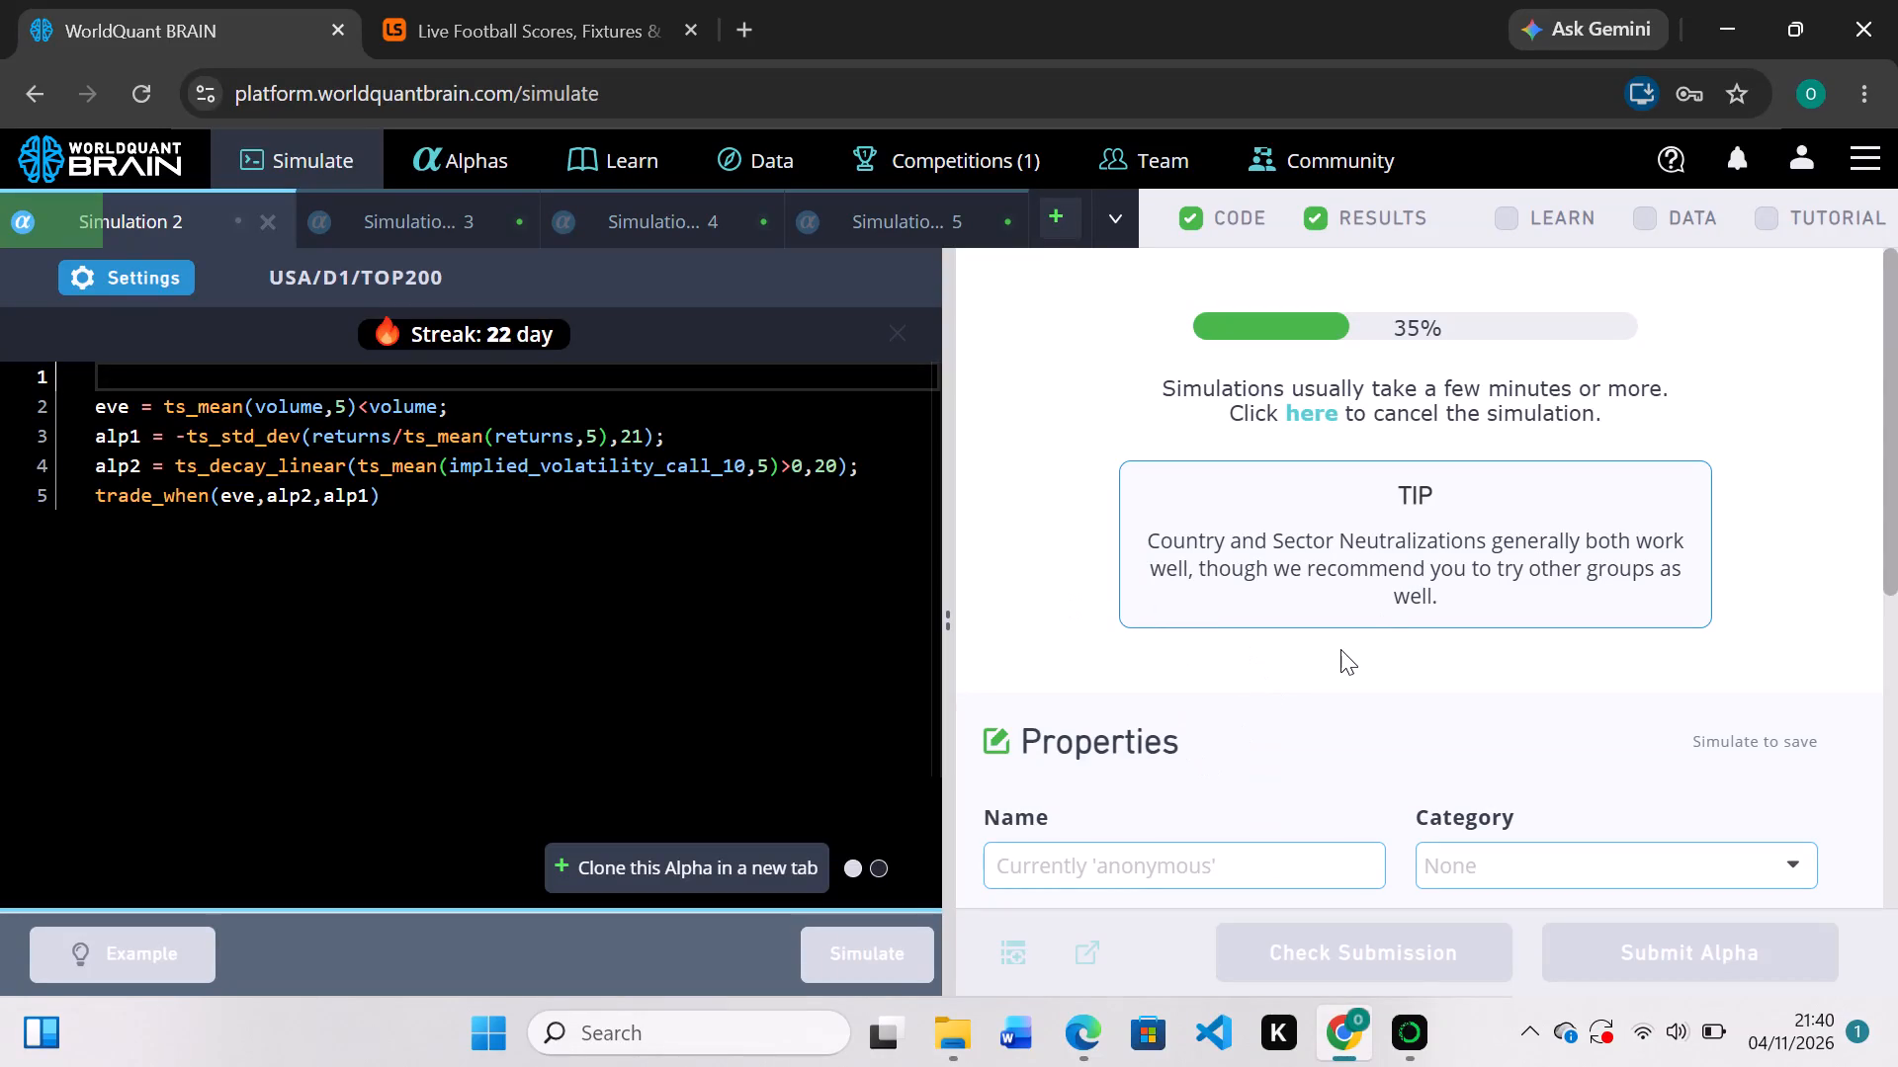
Review the TOP200 run's PnL chart and yearly IS summary, and show the test period.
{"action": "scroll", "coordinate": [1340, 649], "scroll_direction": "right", "scroll_amount": 1}
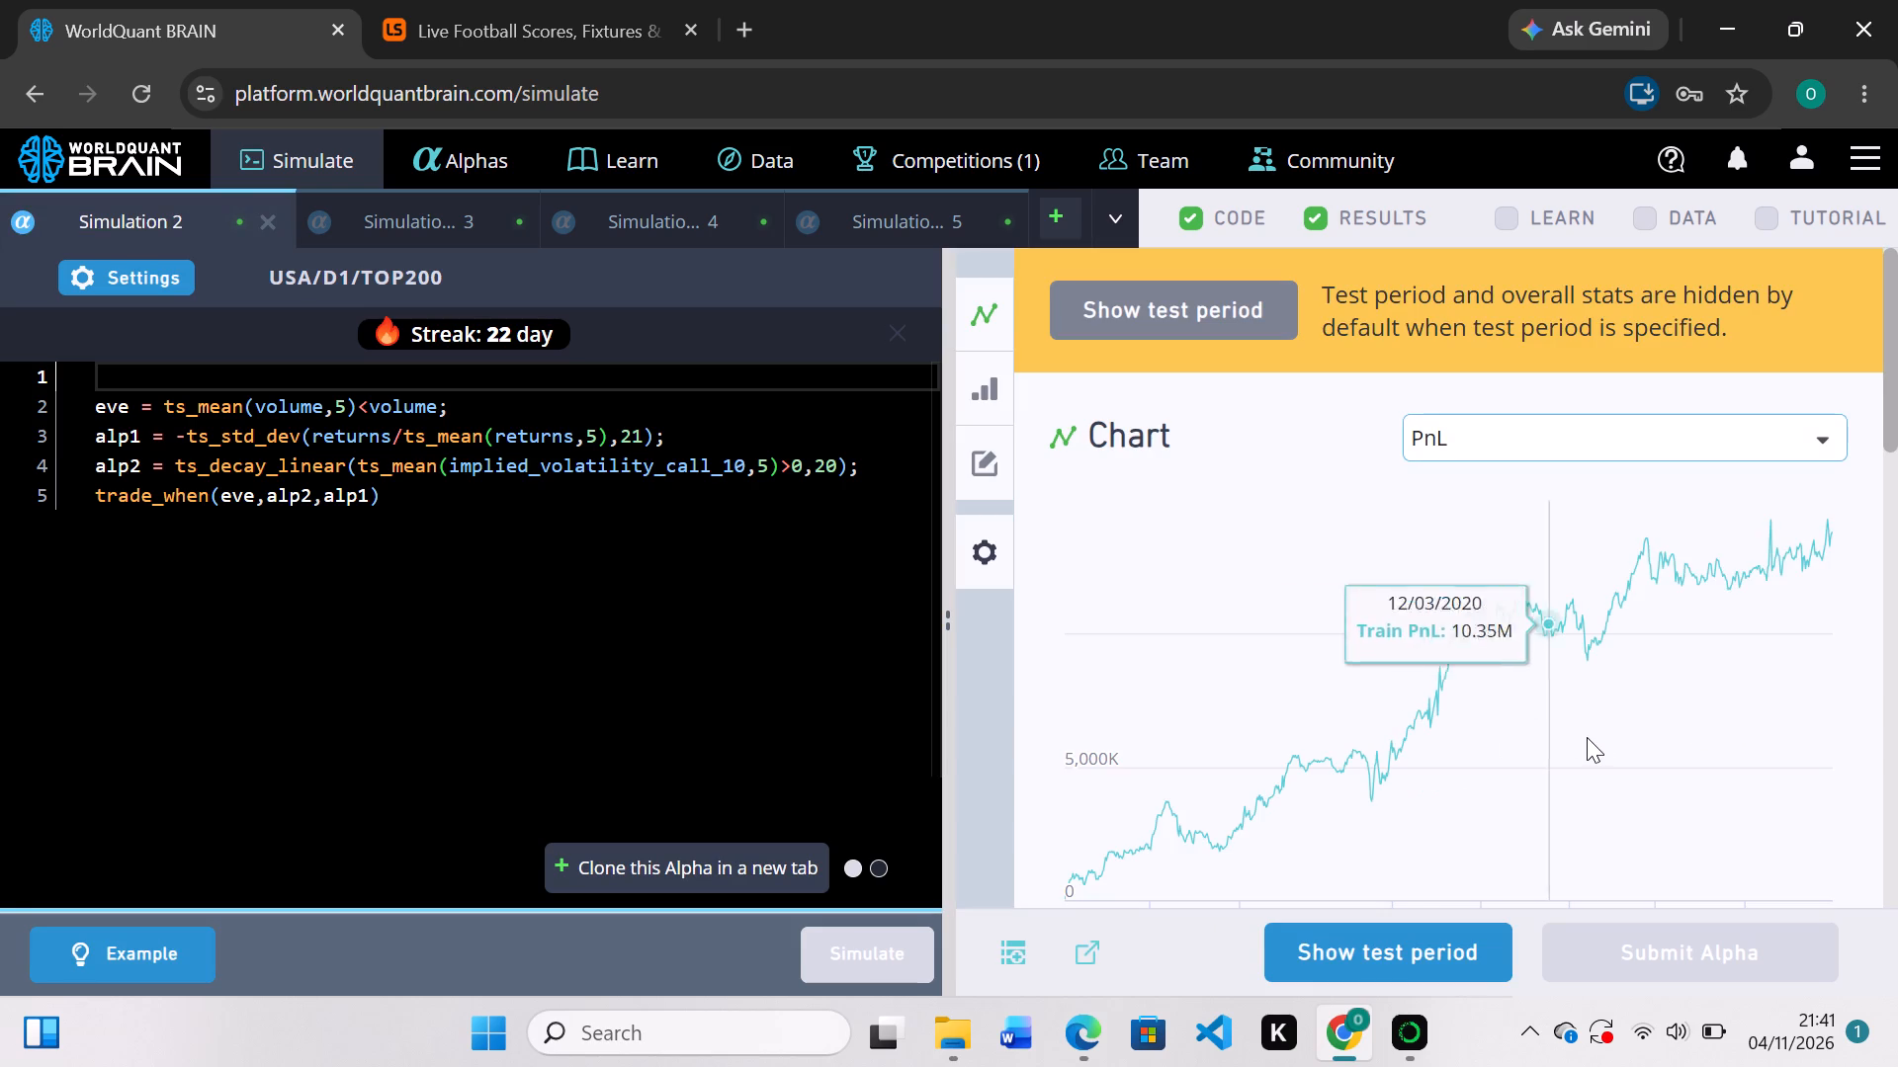
{"action": "scroll", "coordinate": [1595, 738], "scroll_direction": "down", "scroll_amount": 5}
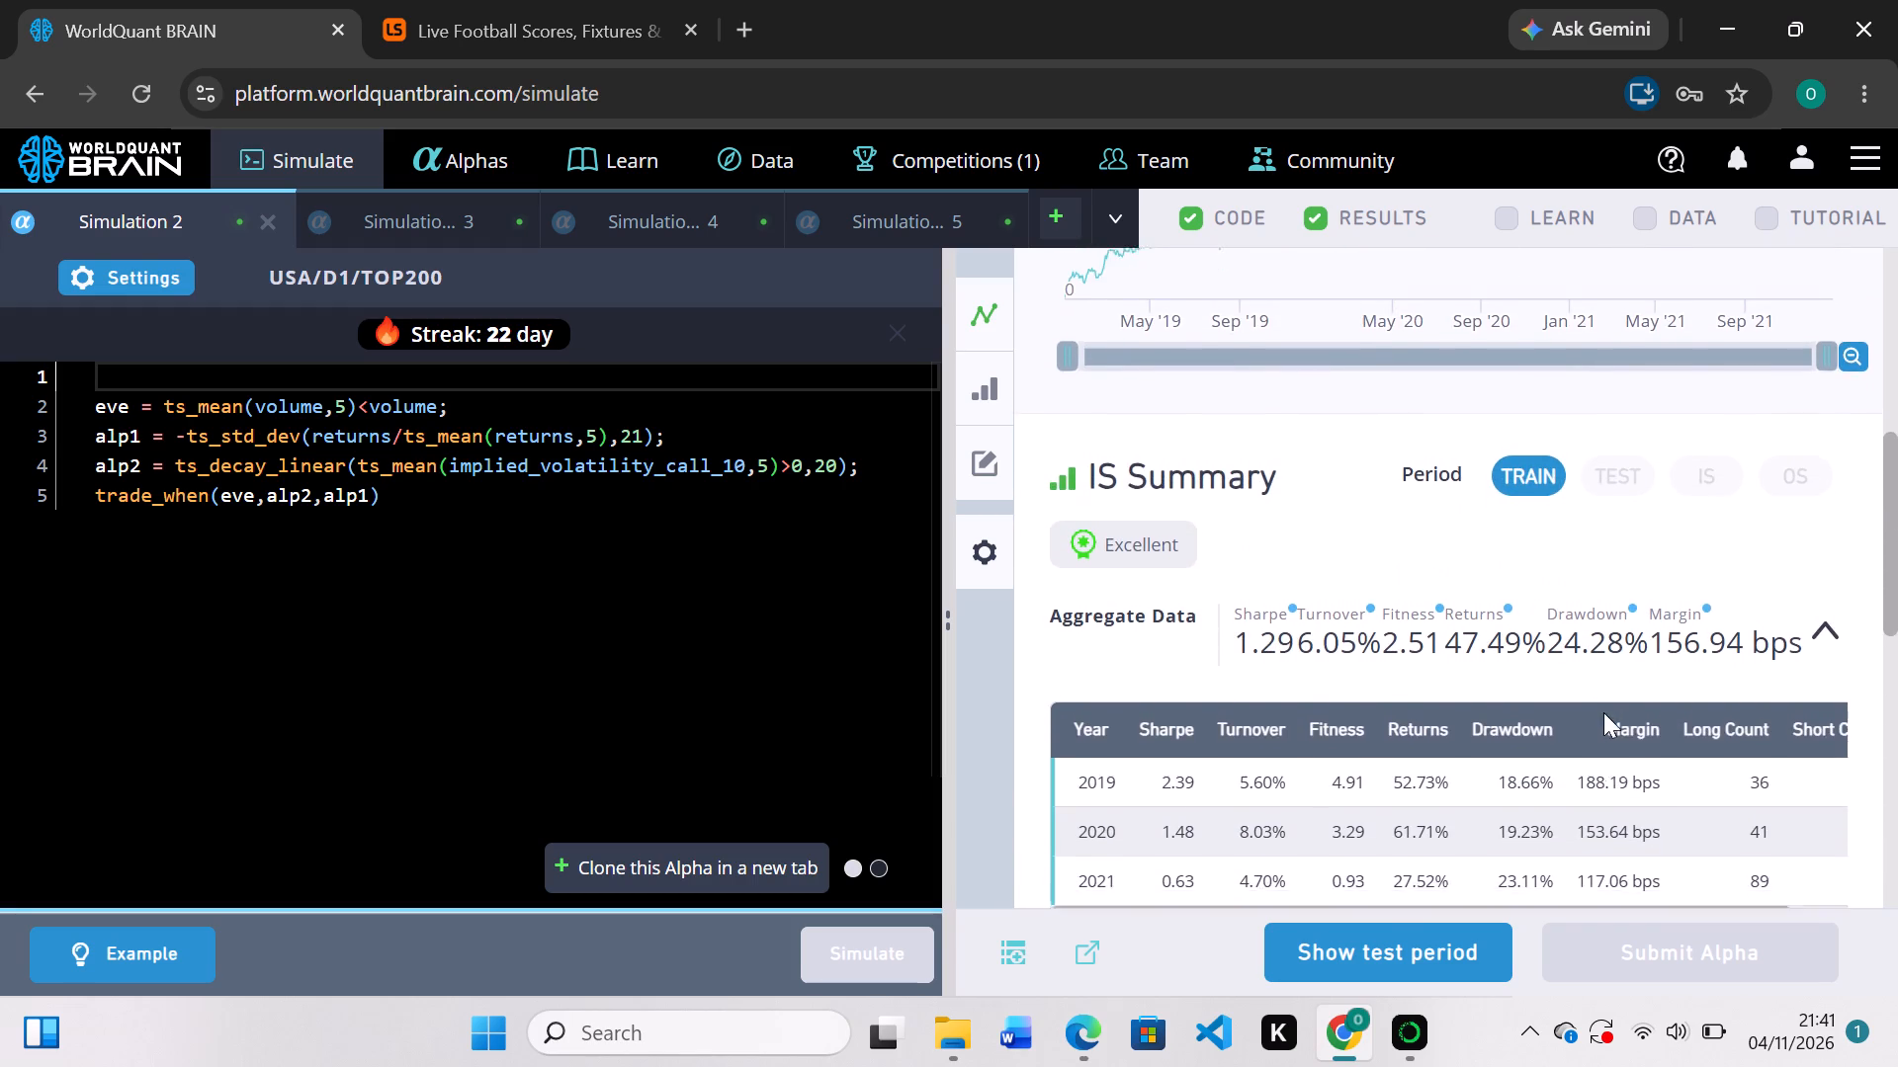
{"action": "scroll", "coordinate": [1603, 712], "scroll_direction": "down", "scroll_amount": 1}
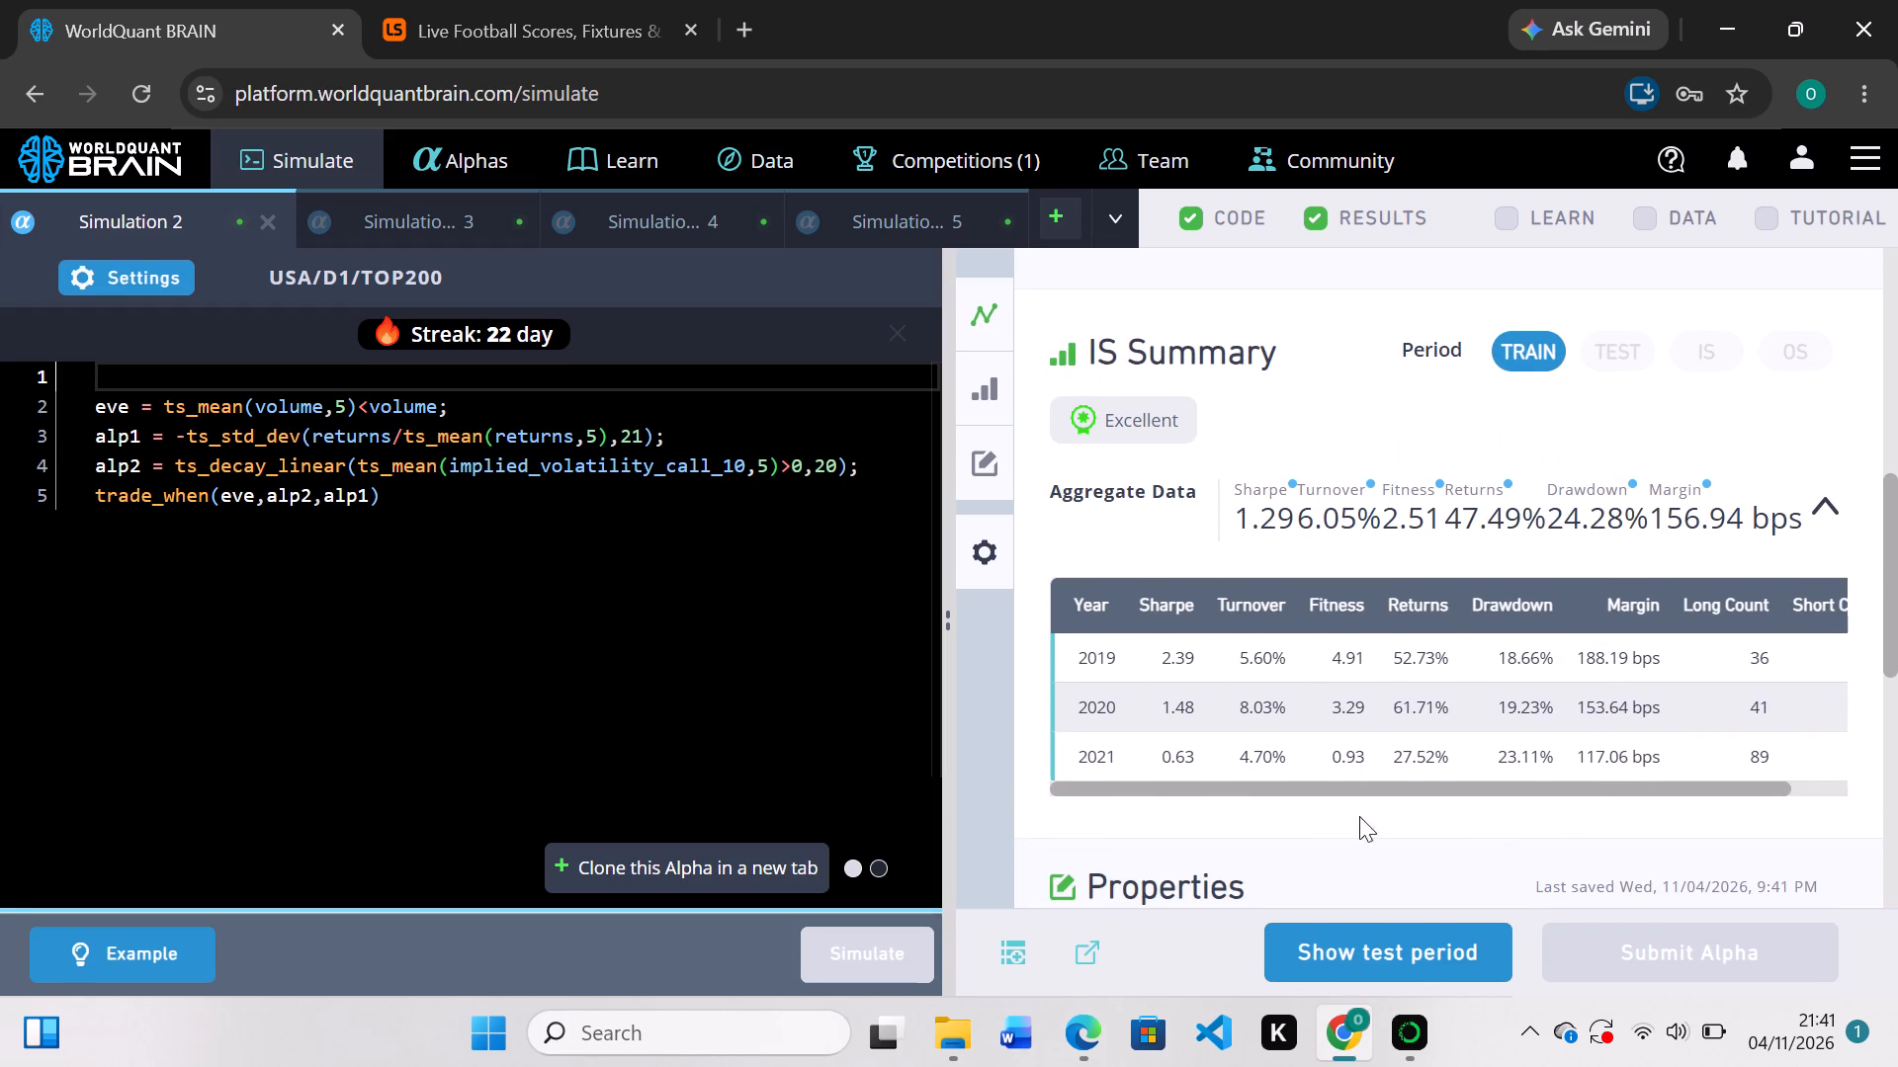
{"action": "left_click", "coordinate": [1423, 944]}
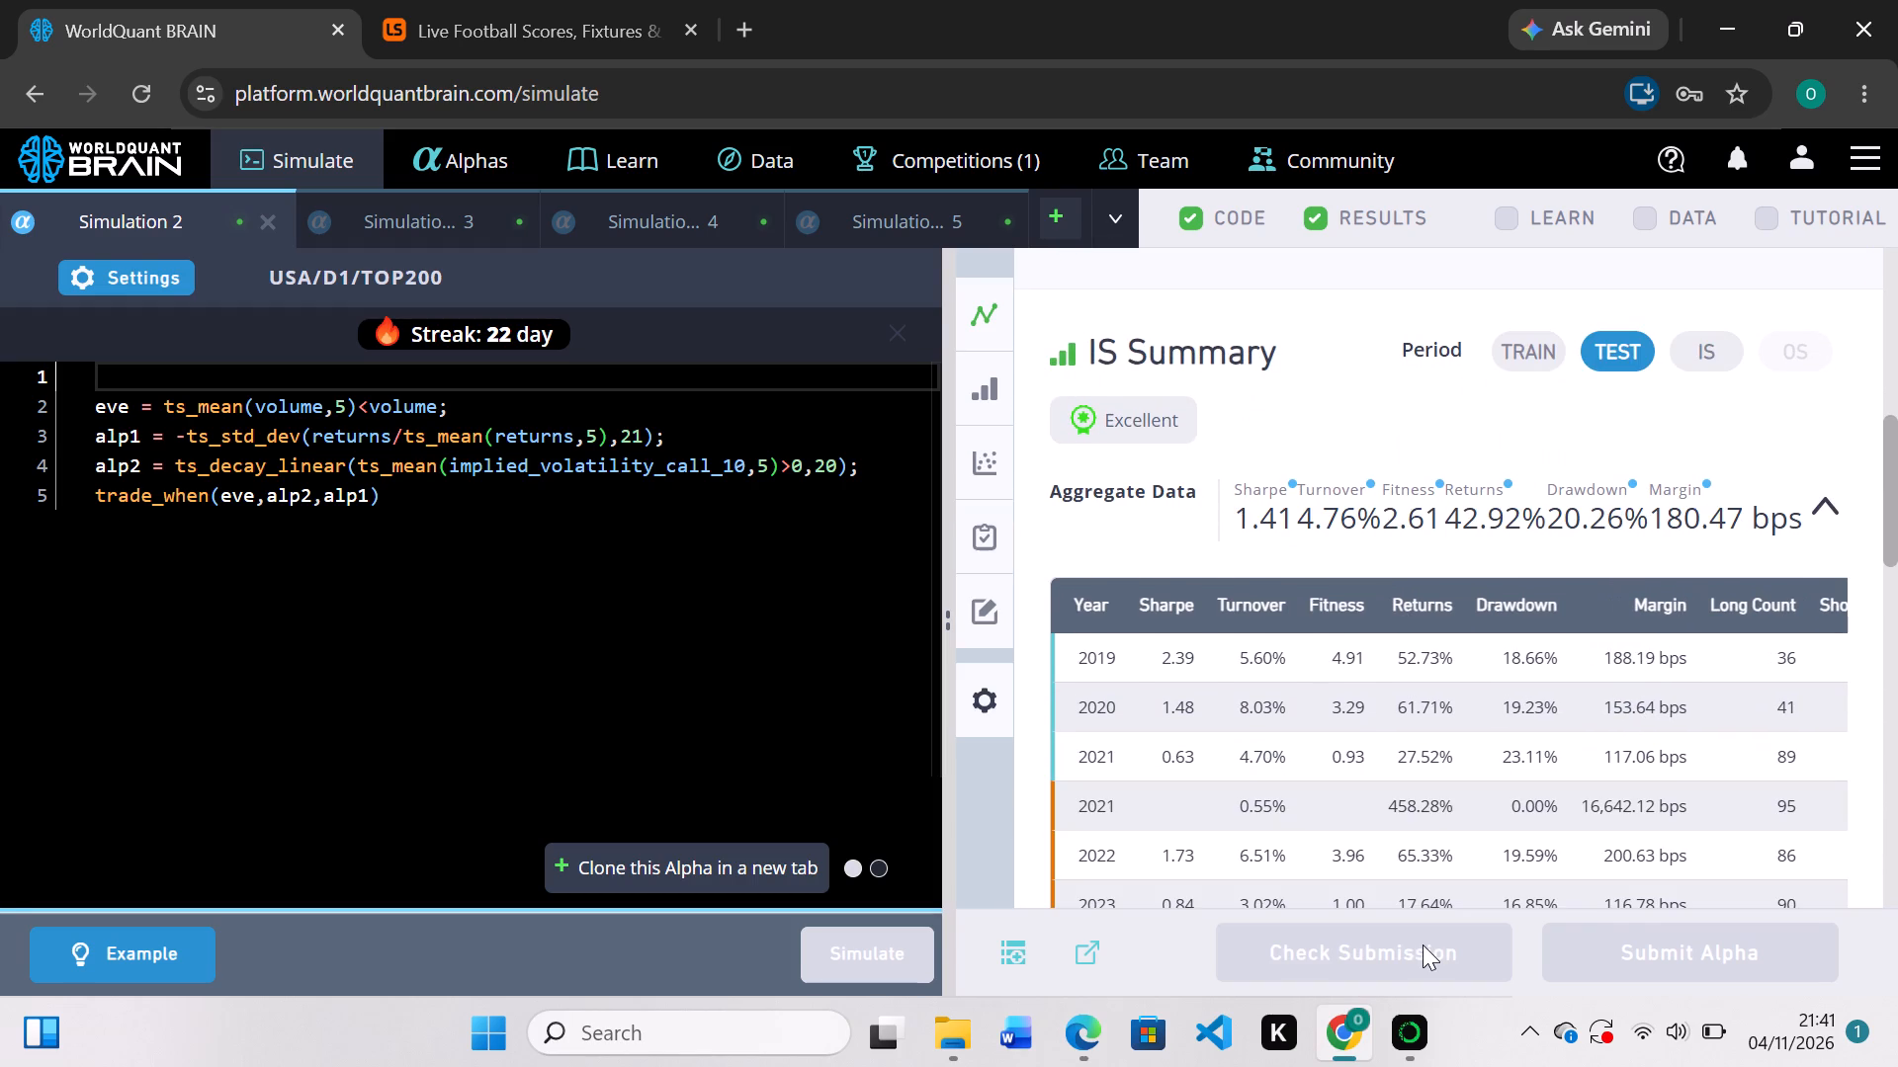
Run Simulation 2's self-correlation check, and examine the failed check in its IS testing status.
{"action": "scroll", "coordinate": [1447, 746], "scroll_direction": "down", "scroll_amount": 3}
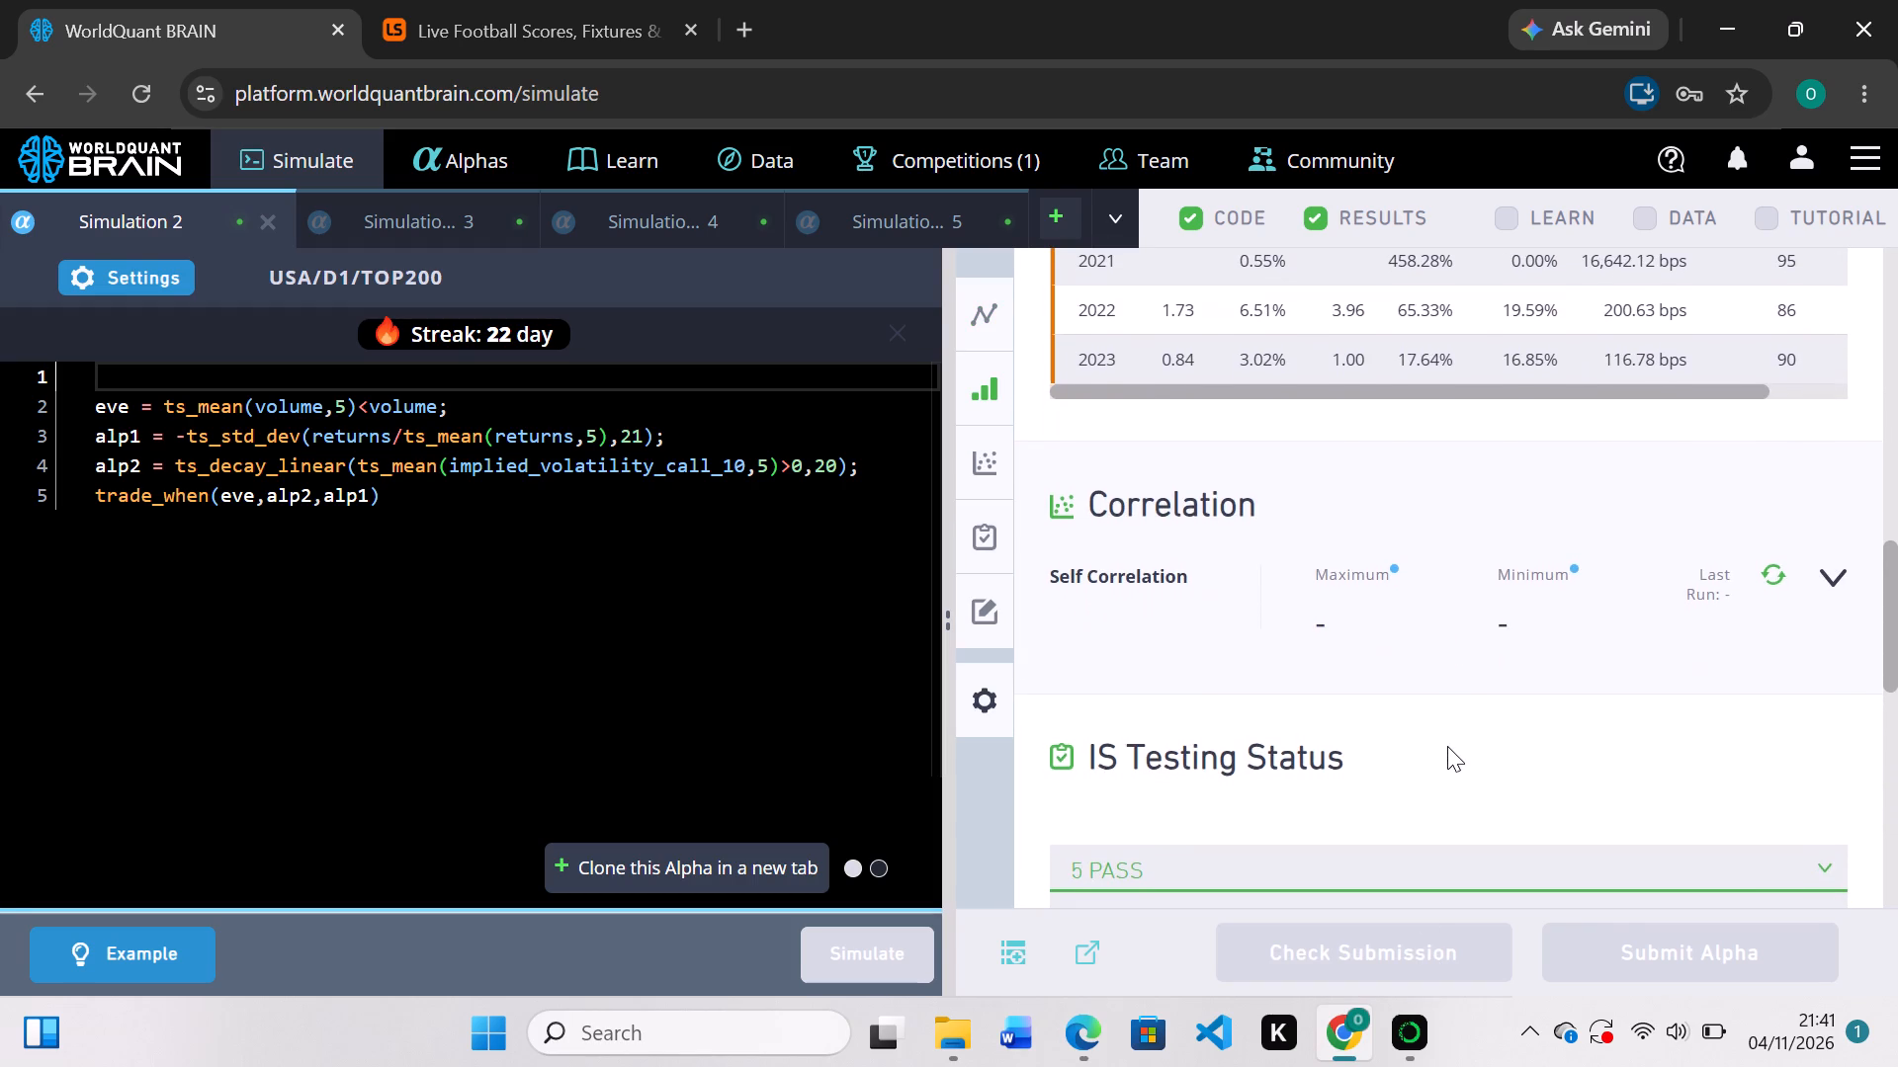
{"action": "left_click", "coordinate": [1781, 576]}
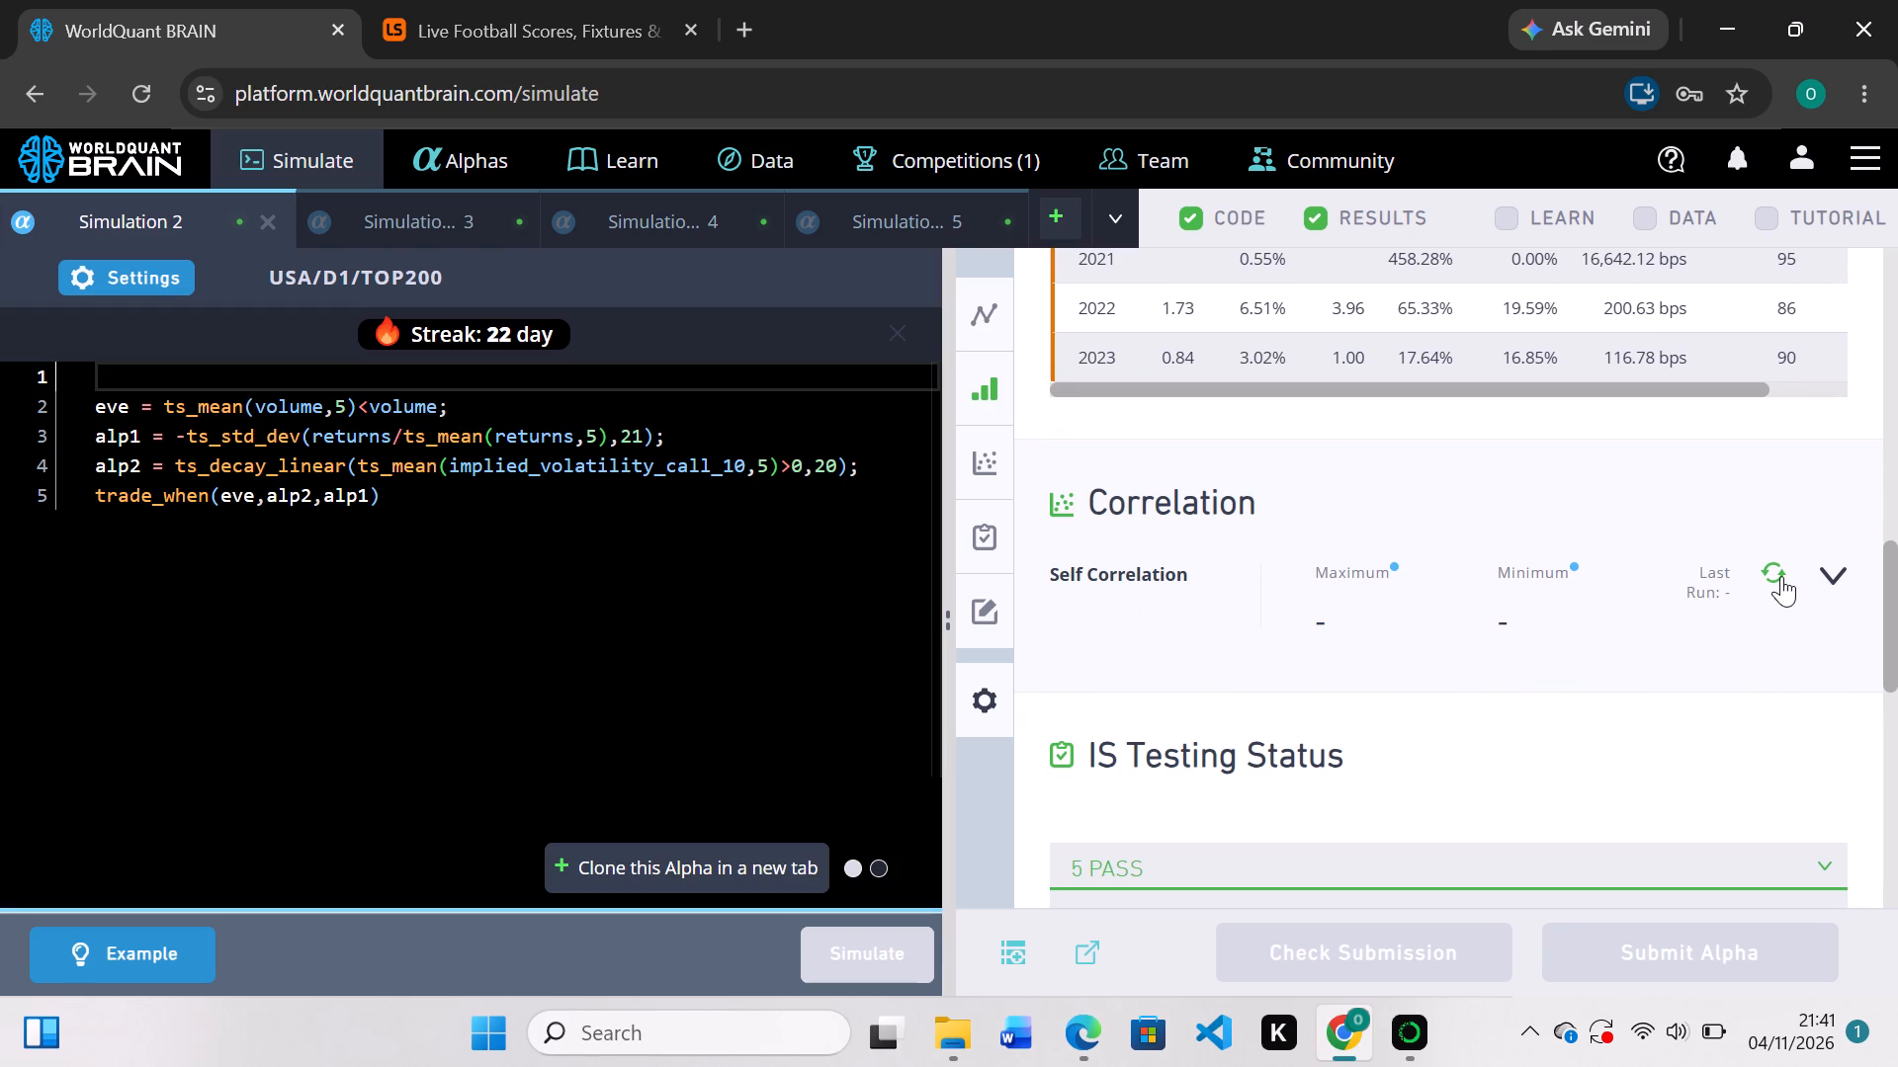
{"action": "scroll", "coordinate": [1510, 708], "scroll_direction": "down", "scroll_amount": 2}
{"action": "scroll", "coordinate": [1510, 708], "scroll_direction": "up", "scroll_amount": 2}
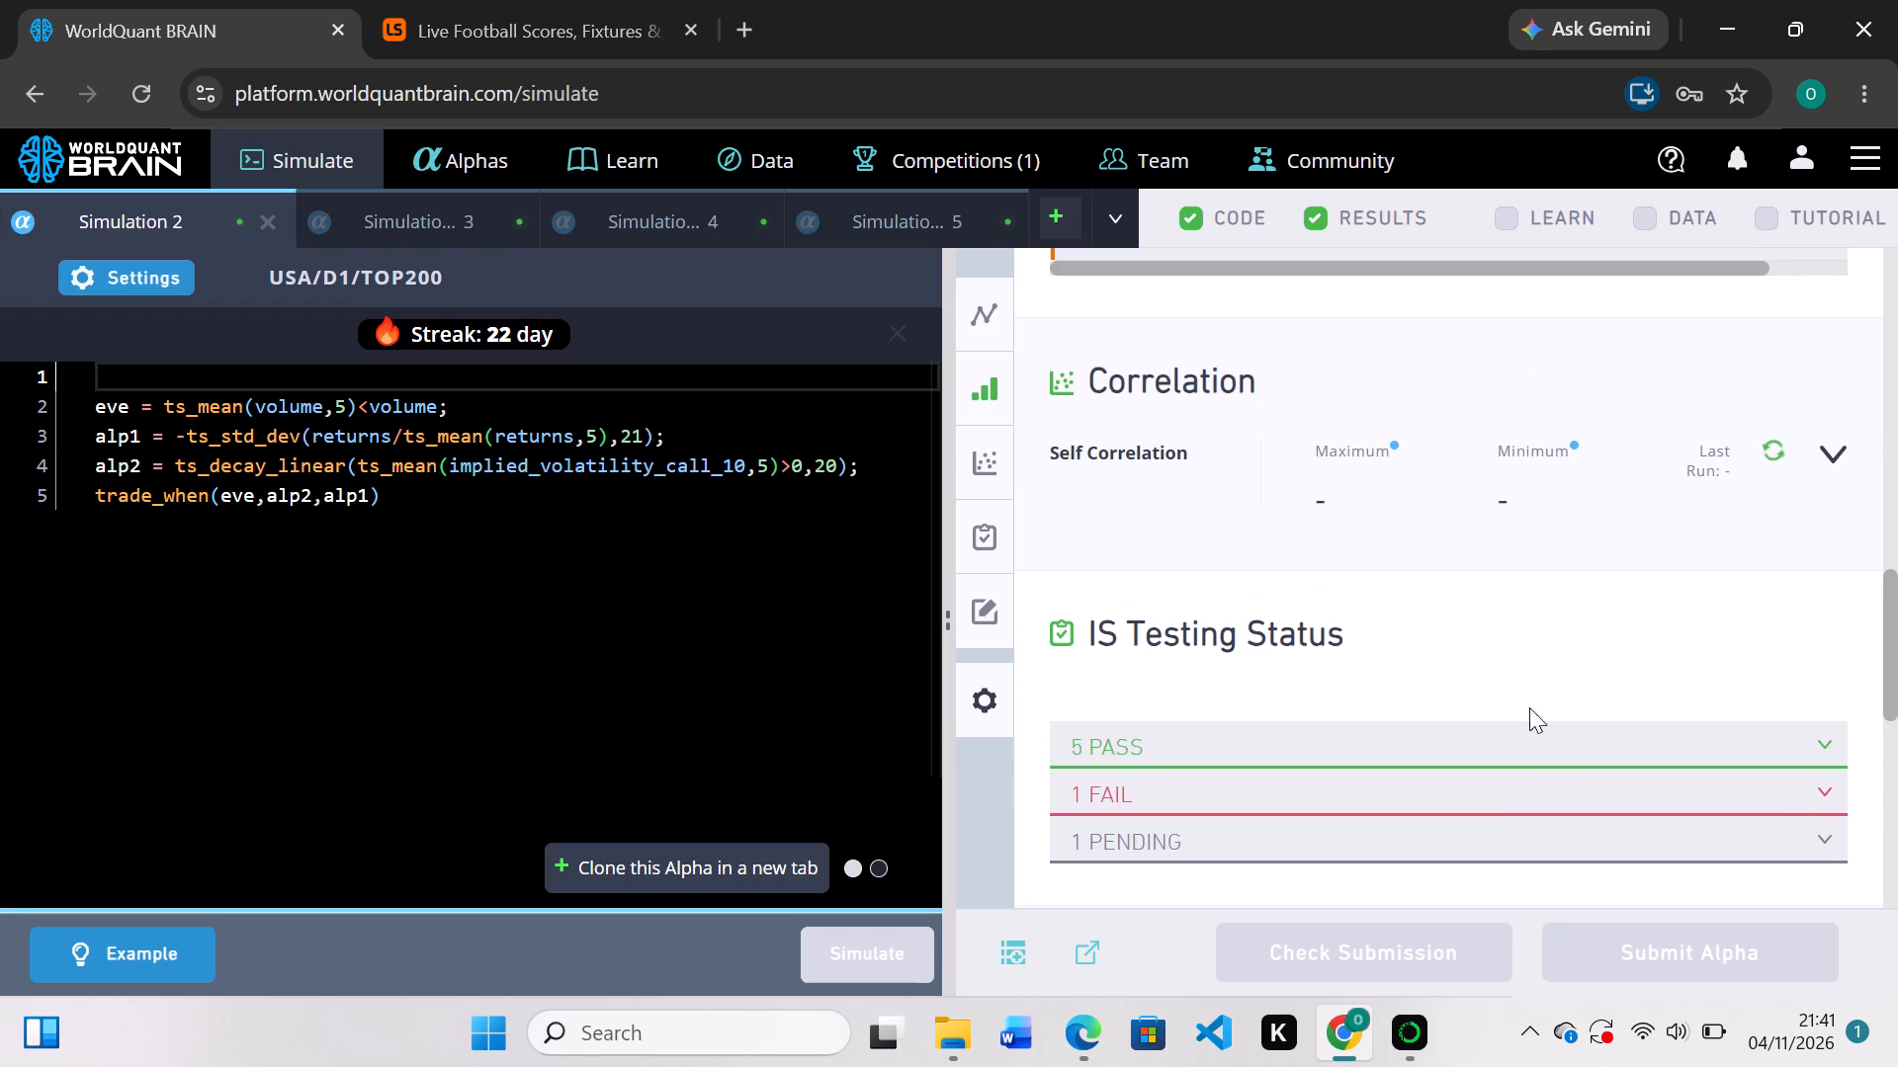
{"action": "left_click", "coordinate": [1801, 794]}
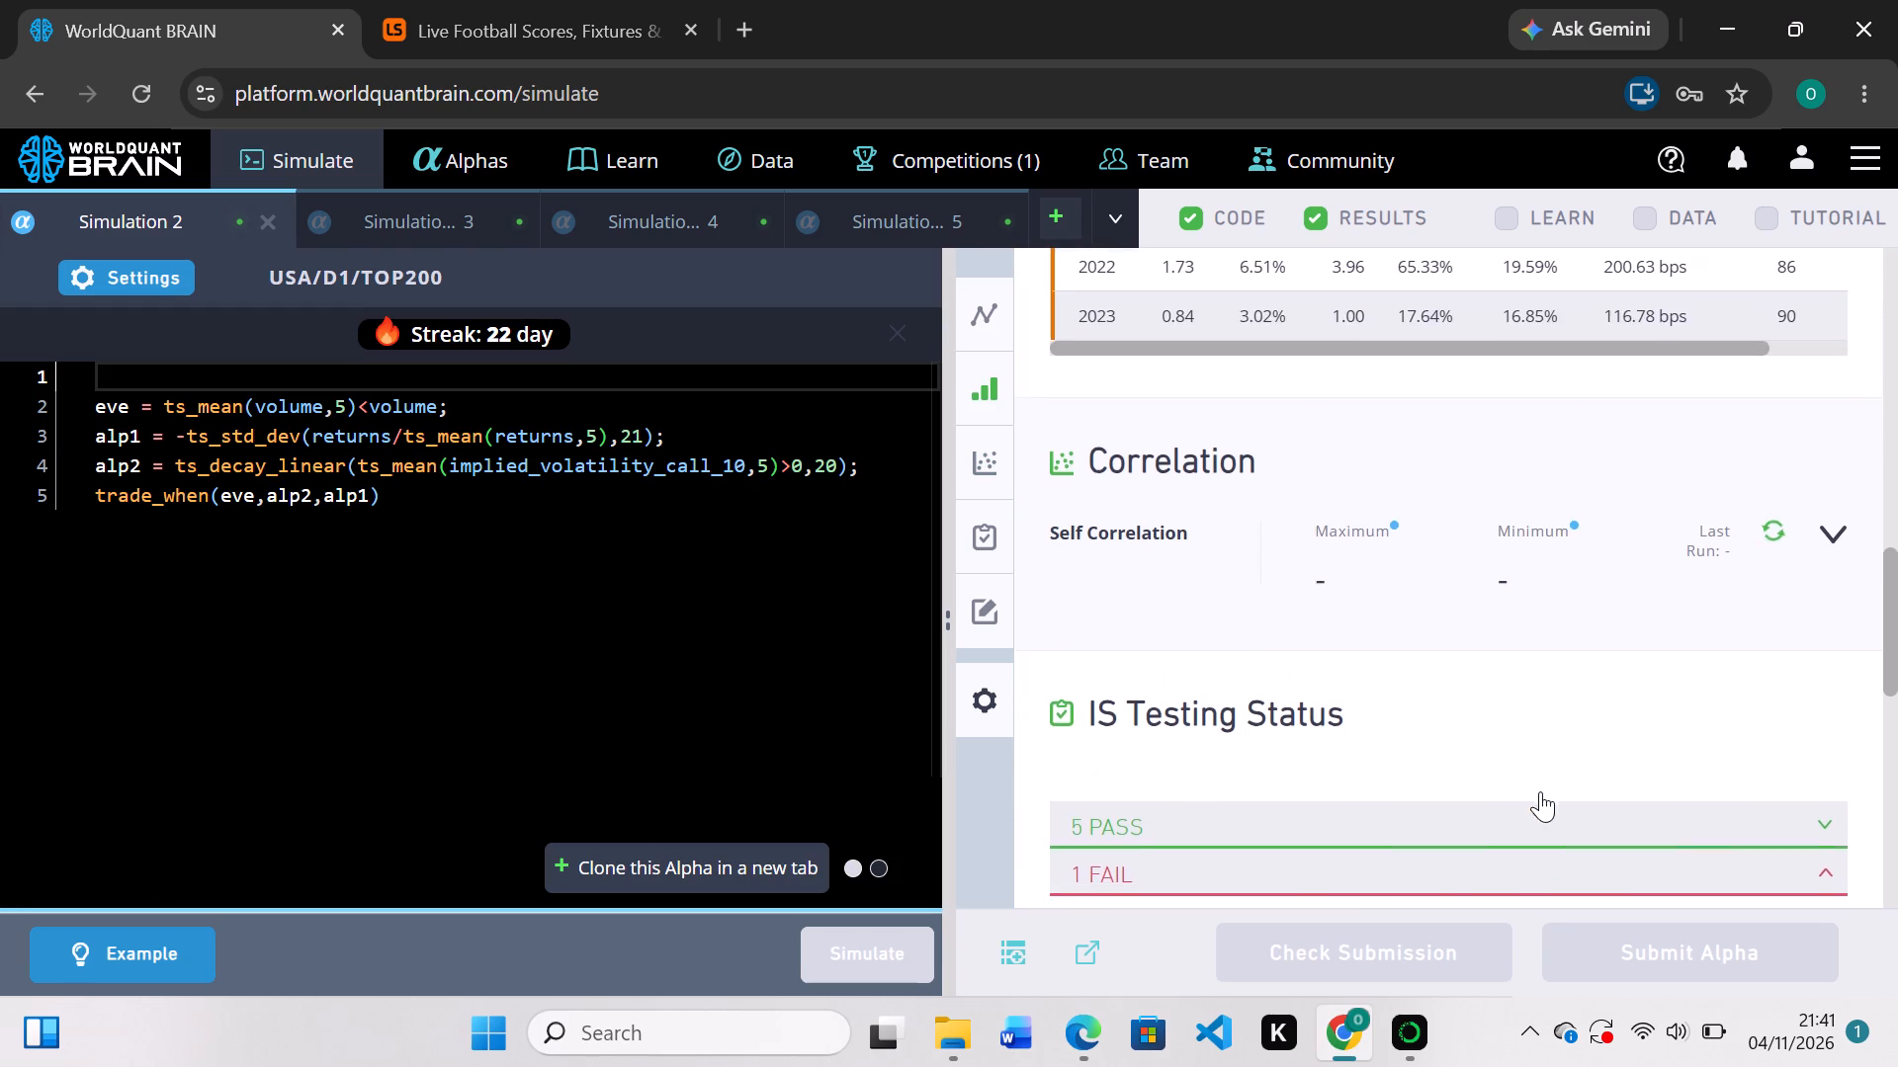
{"action": "scroll", "coordinate": [1540, 791], "scroll_direction": "up", "scroll_amount": 1}
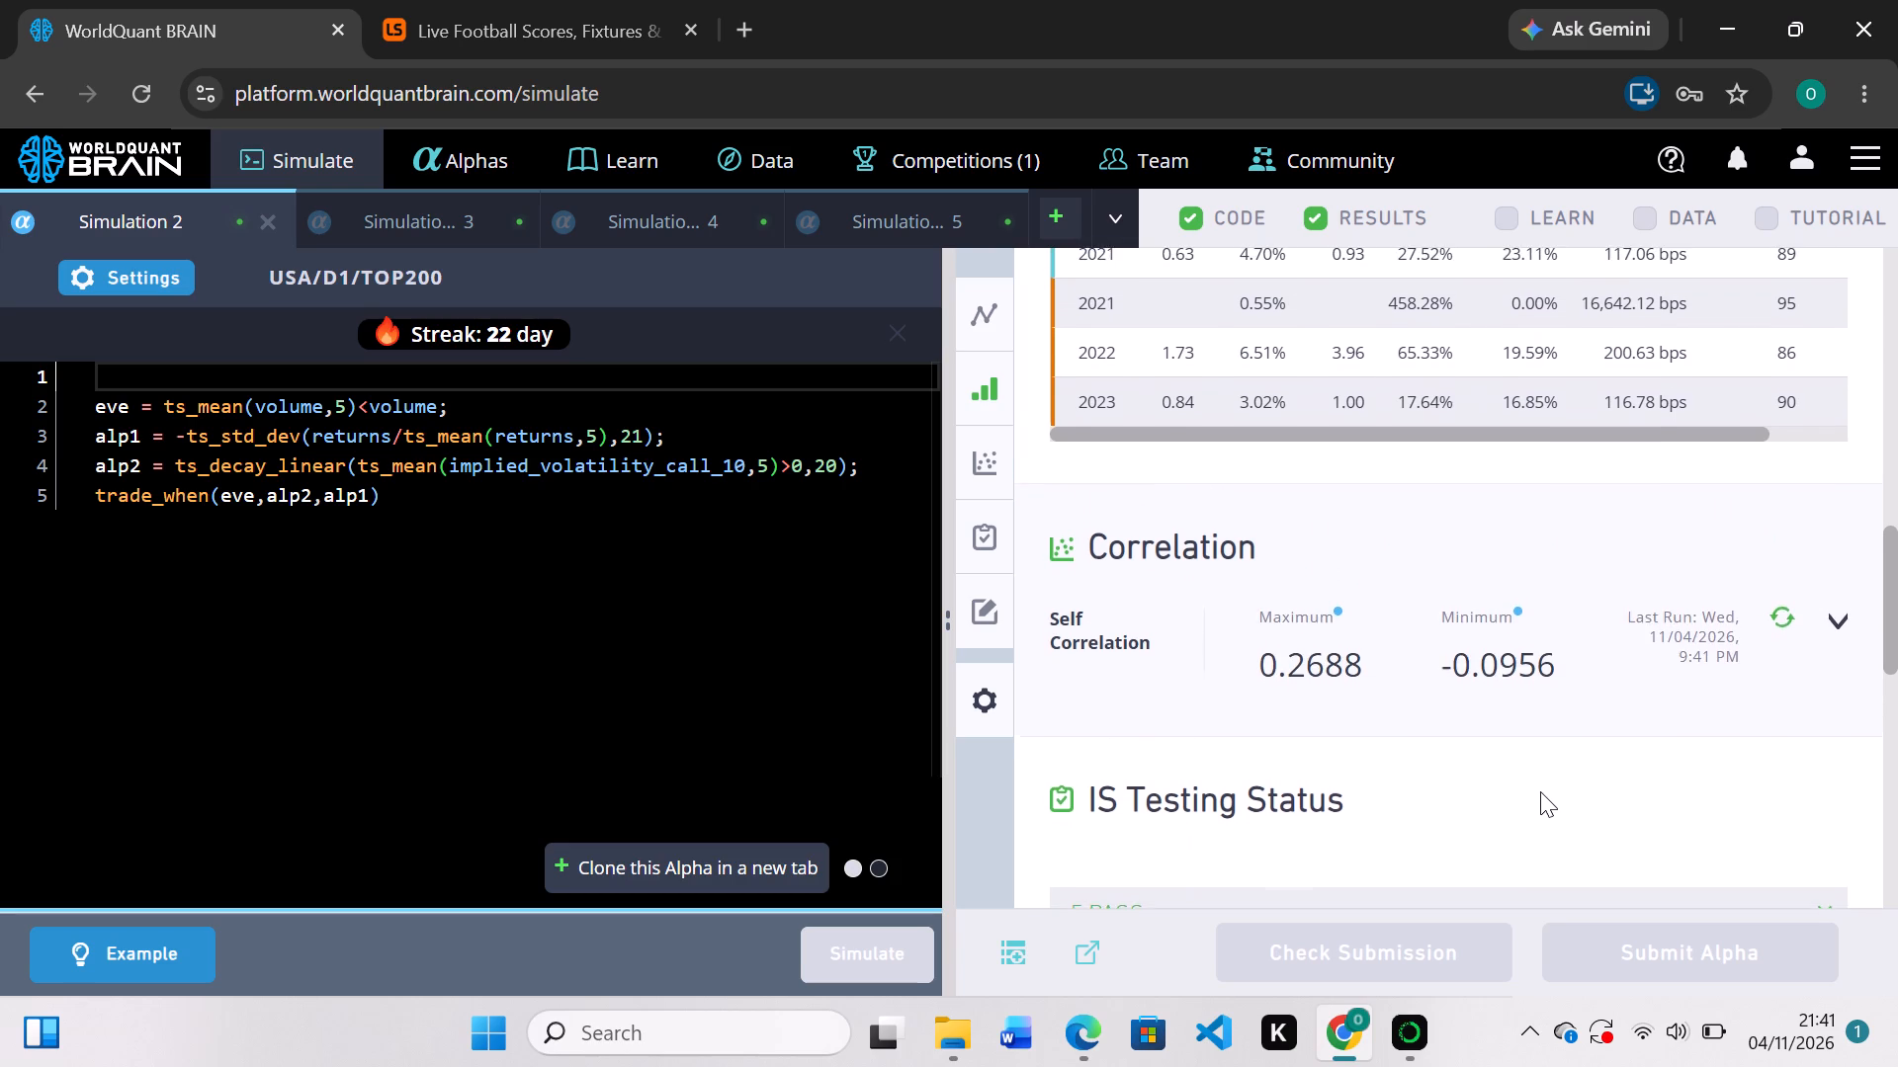
{"action": "scroll", "coordinate": [1540, 791], "scroll_direction": "up", "scroll_amount": 1}
{"action": "scroll", "coordinate": [1540, 791], "scroll_direction": "down", "scroll_amount": 2}
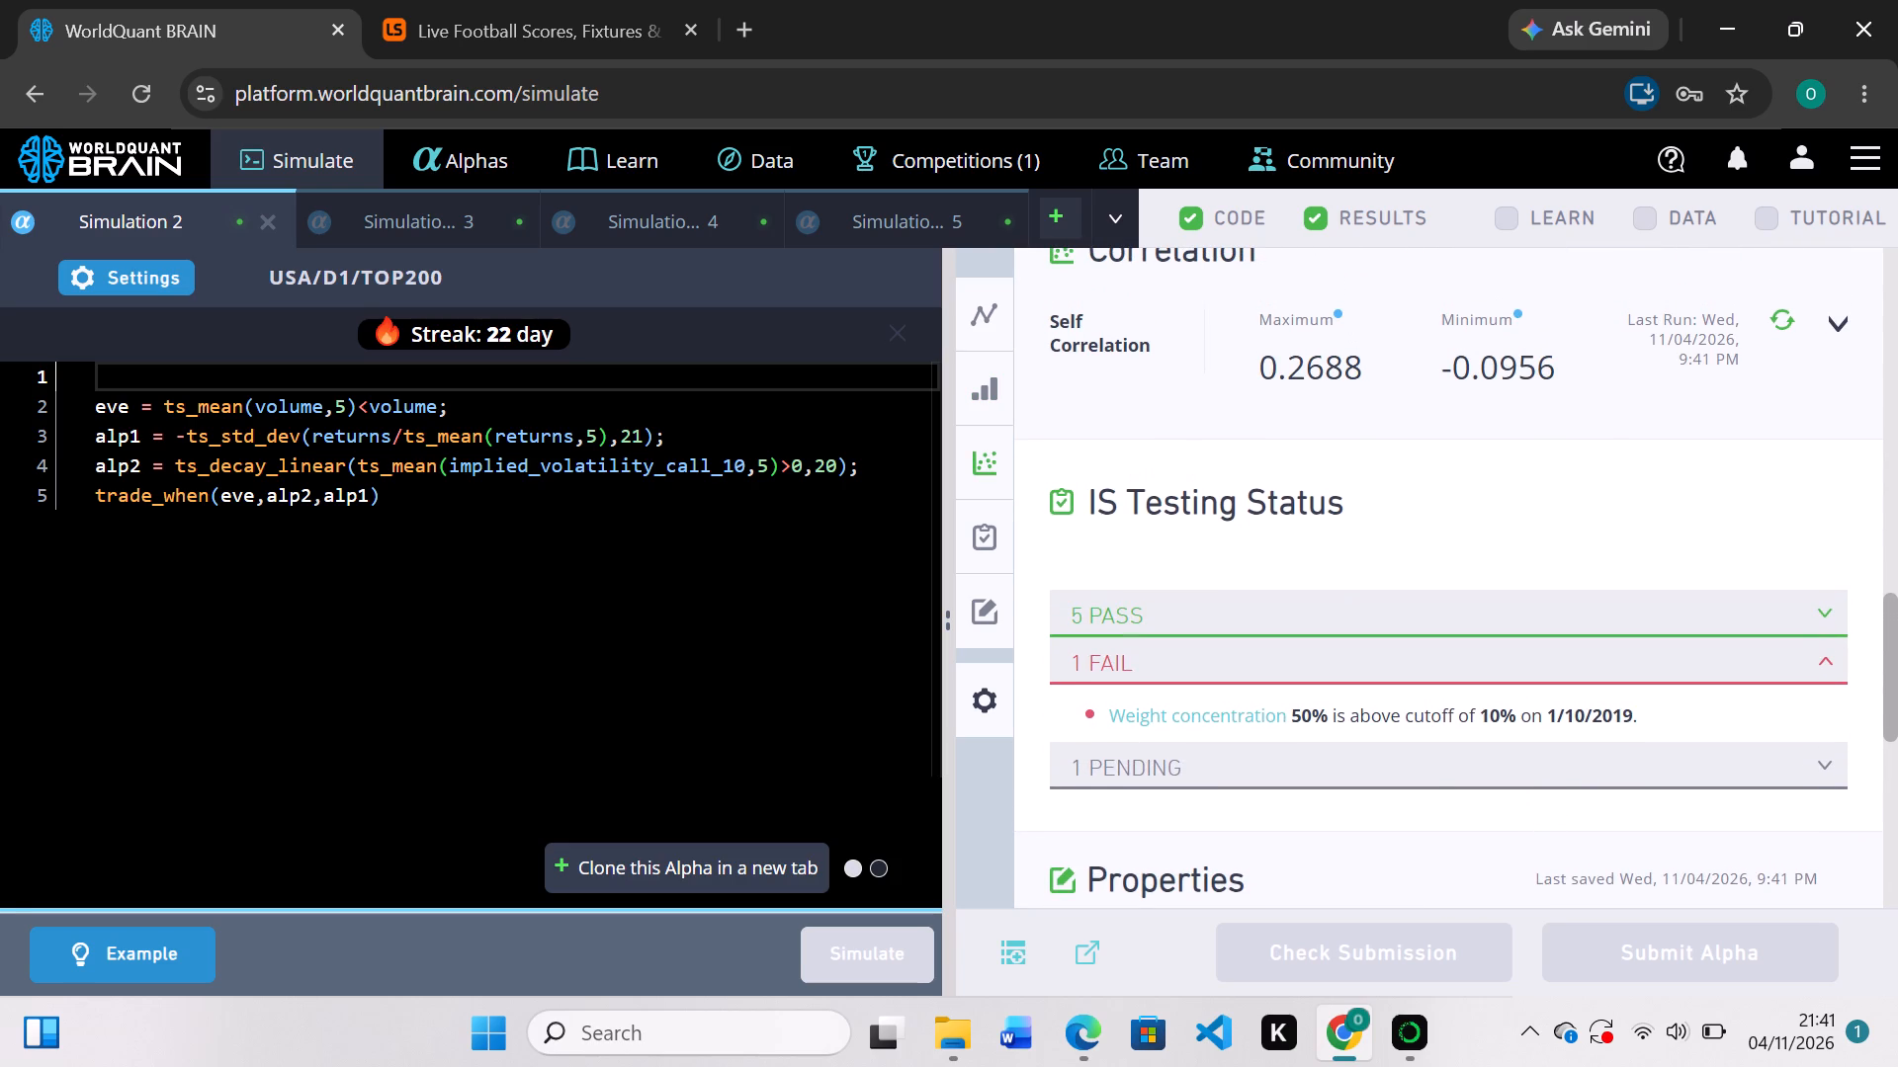
Set Simulation 2's universe to TOP1000, apply the settings and rerun the simulation.
{"action": "left_click", "coordinate": [155, 277]}
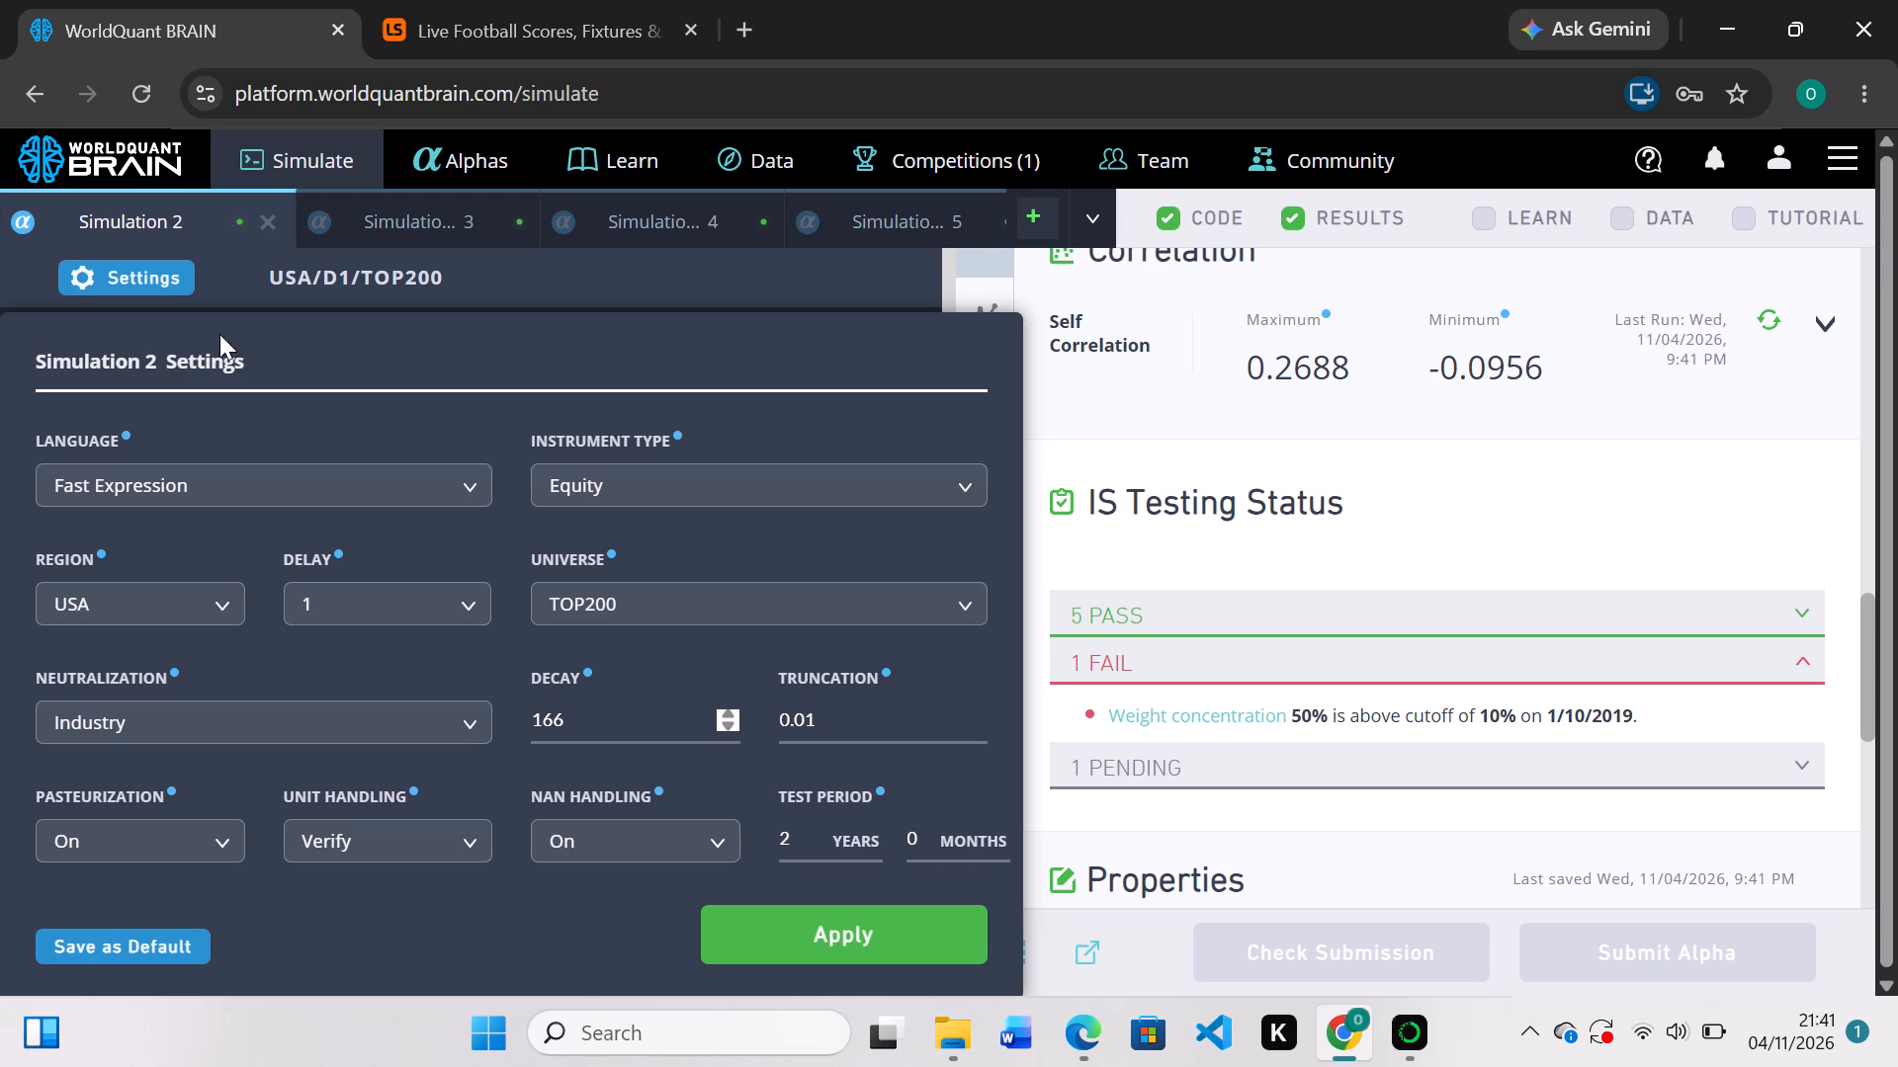
{"action": "left_click", "coordinate": [166, 283]}
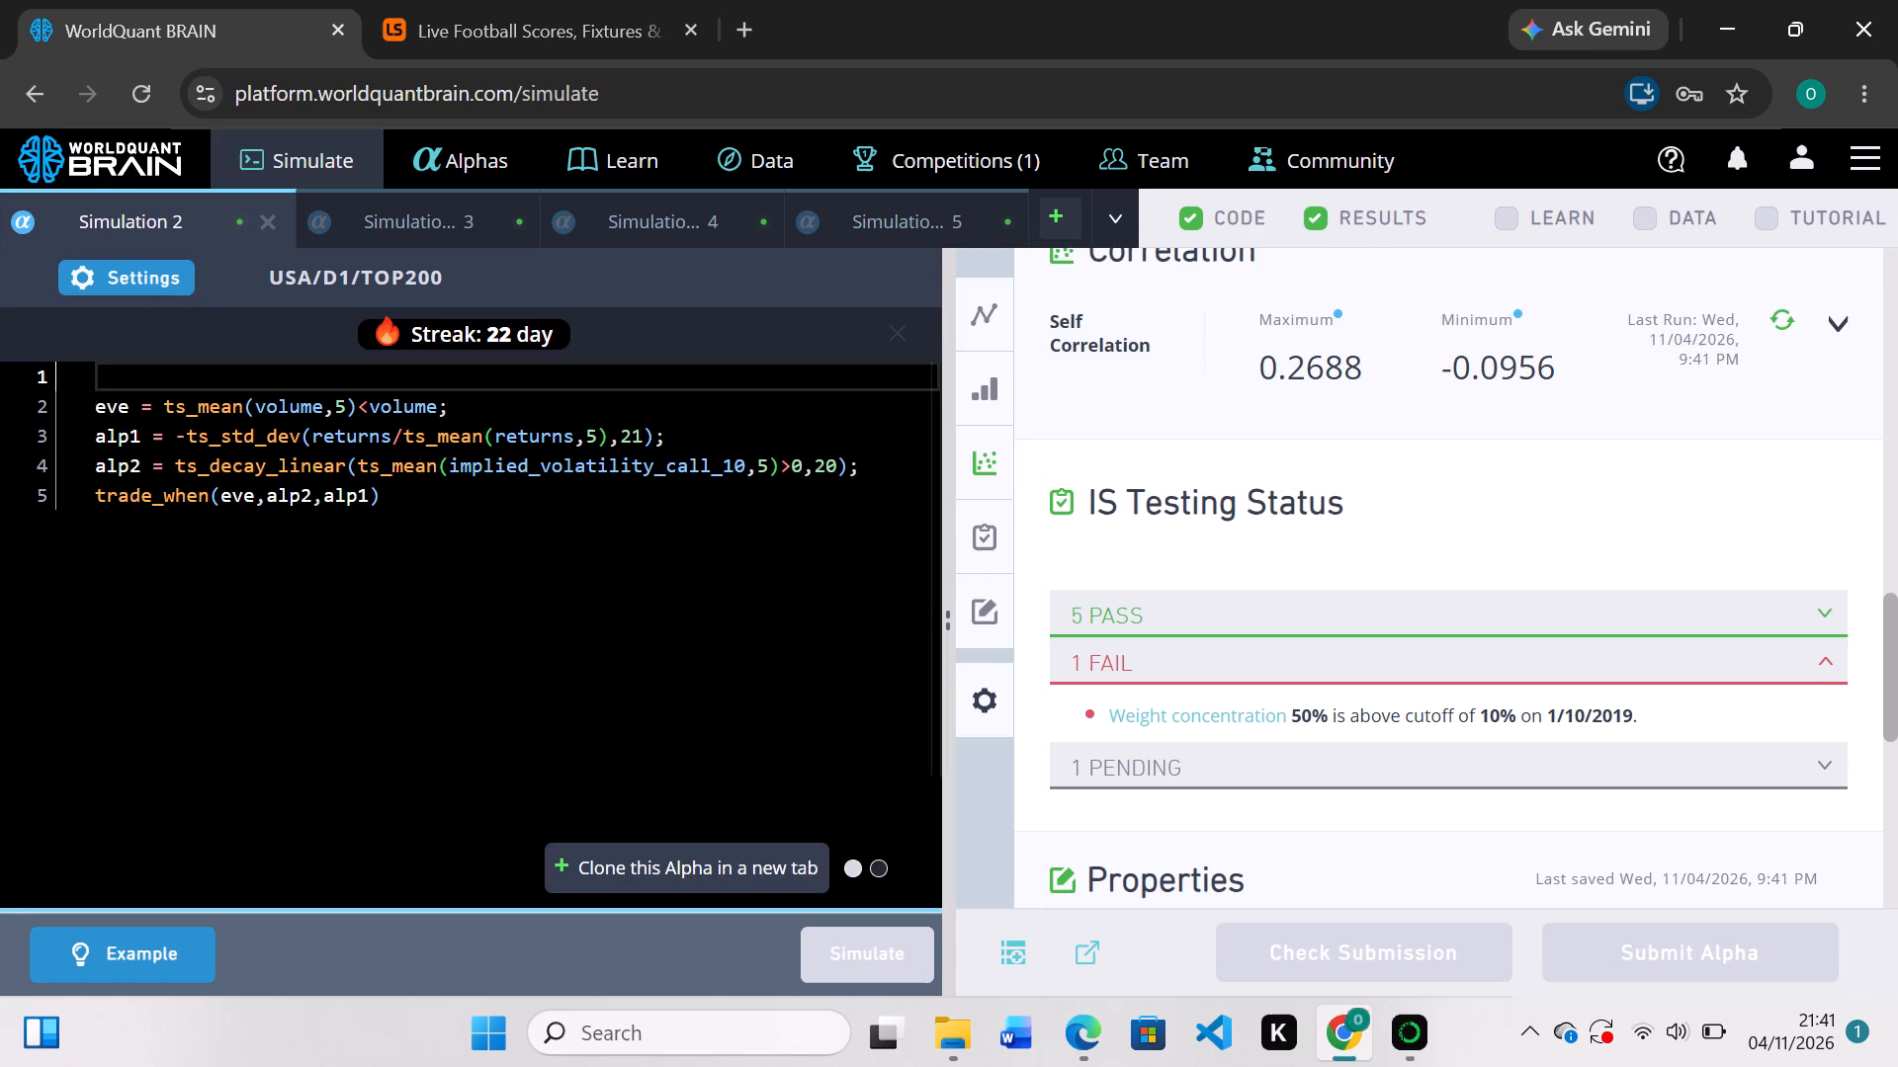
{"action": "left_click", "coordinate": [163, 272]}
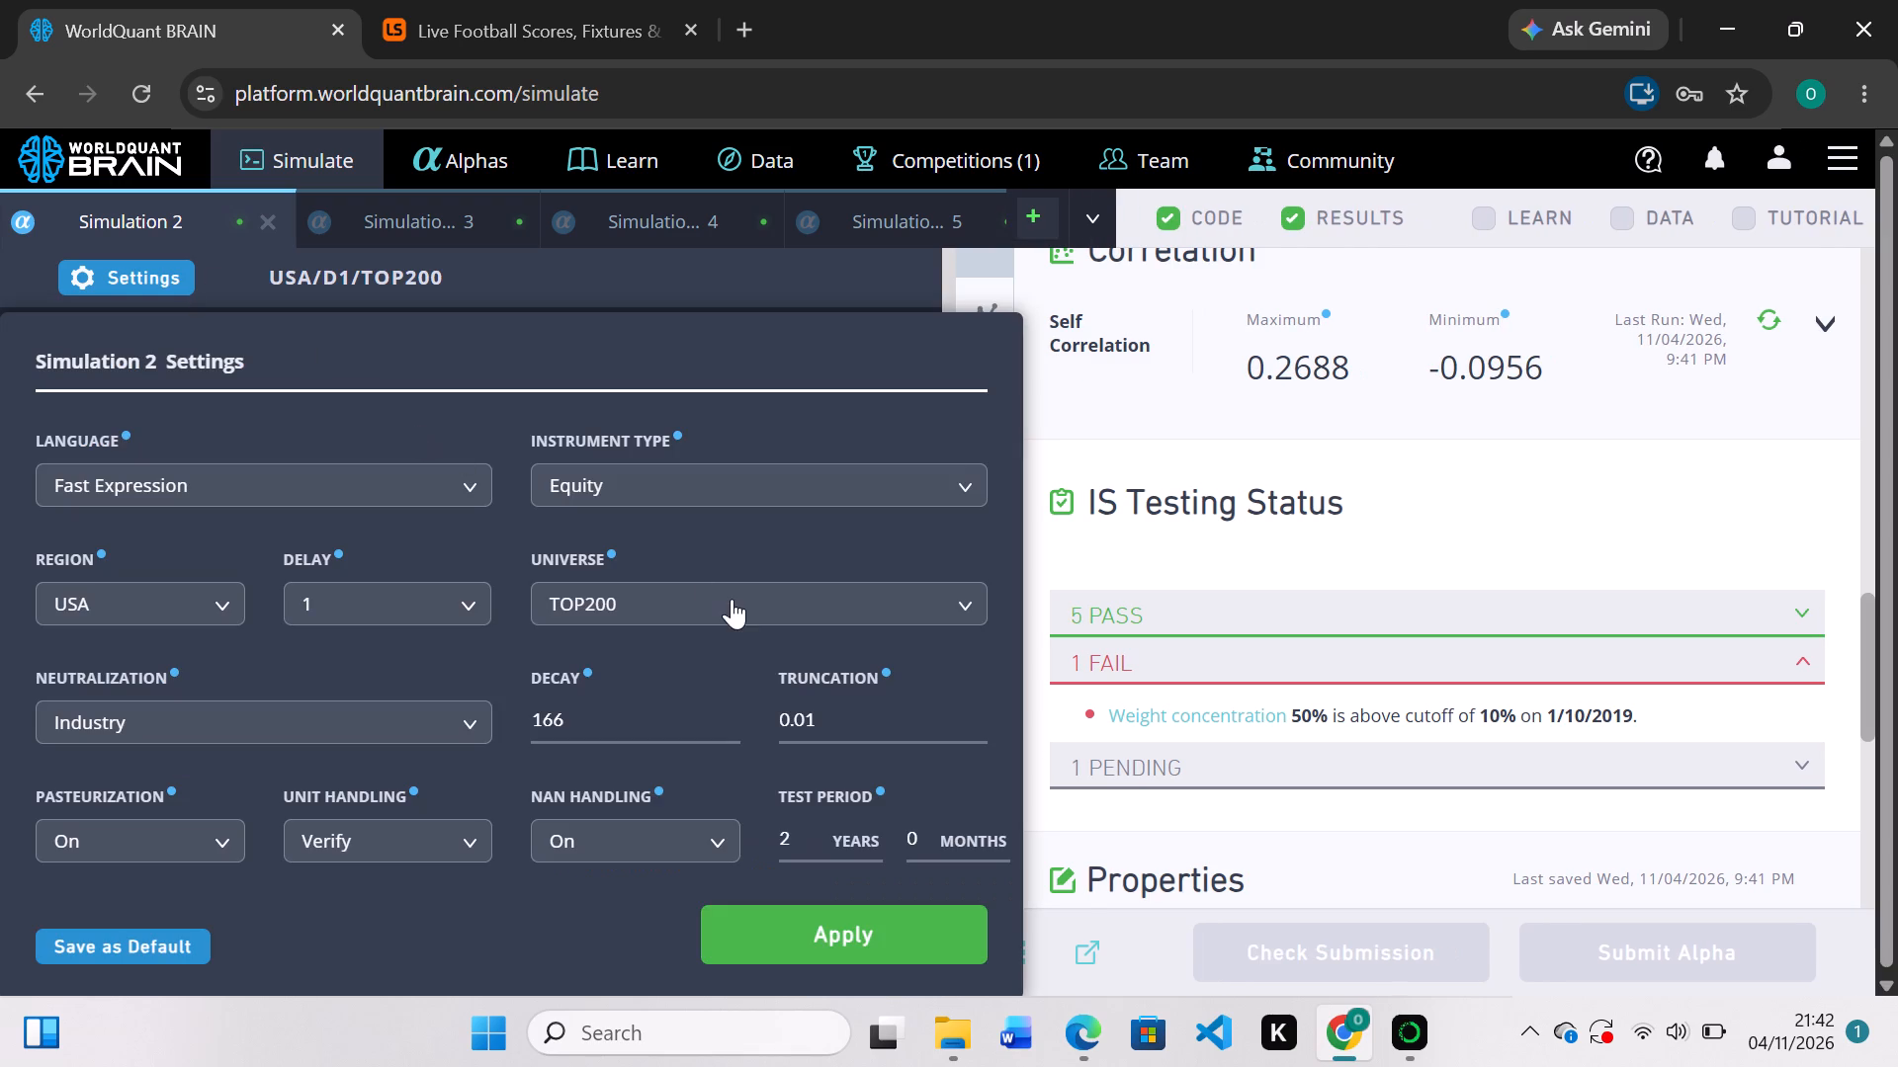
{"action": "left_click", "coordinate": [953, 600]}
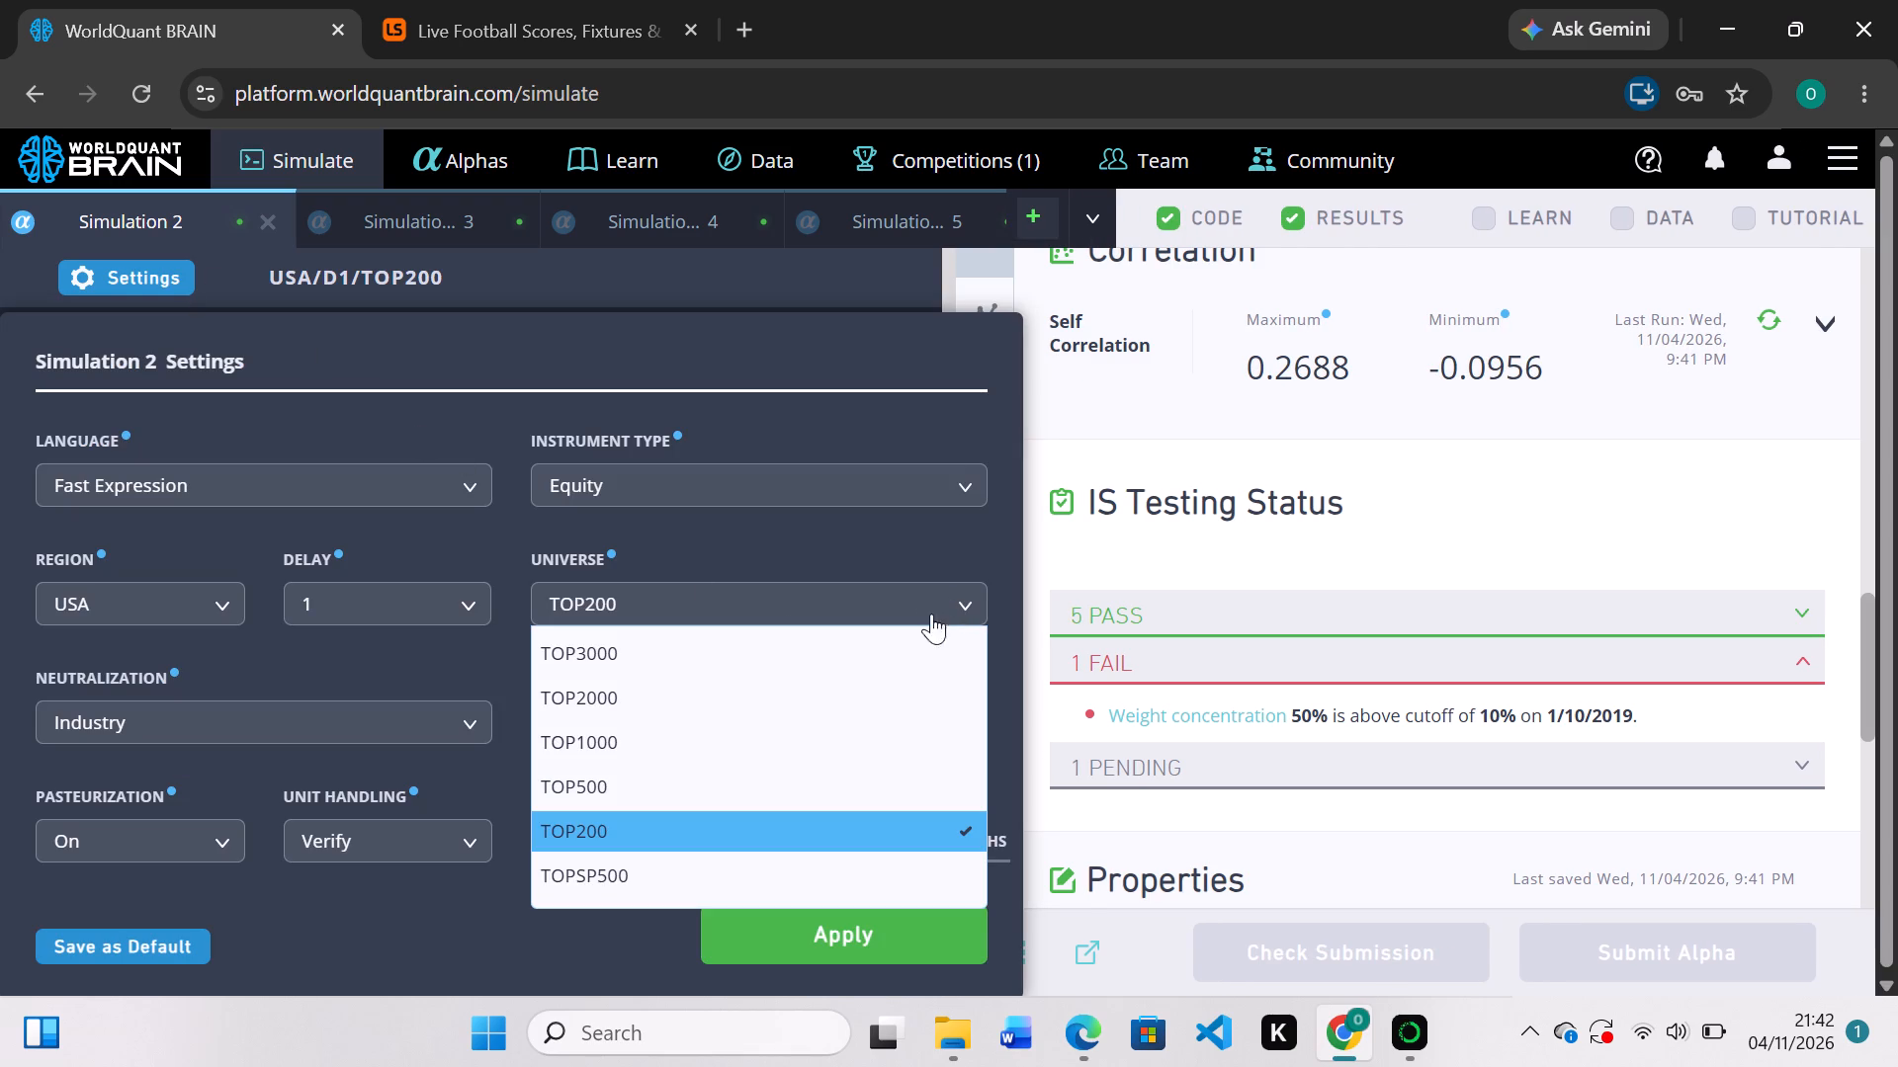
{"action": "left_click", "coordinate": [625, 747]}
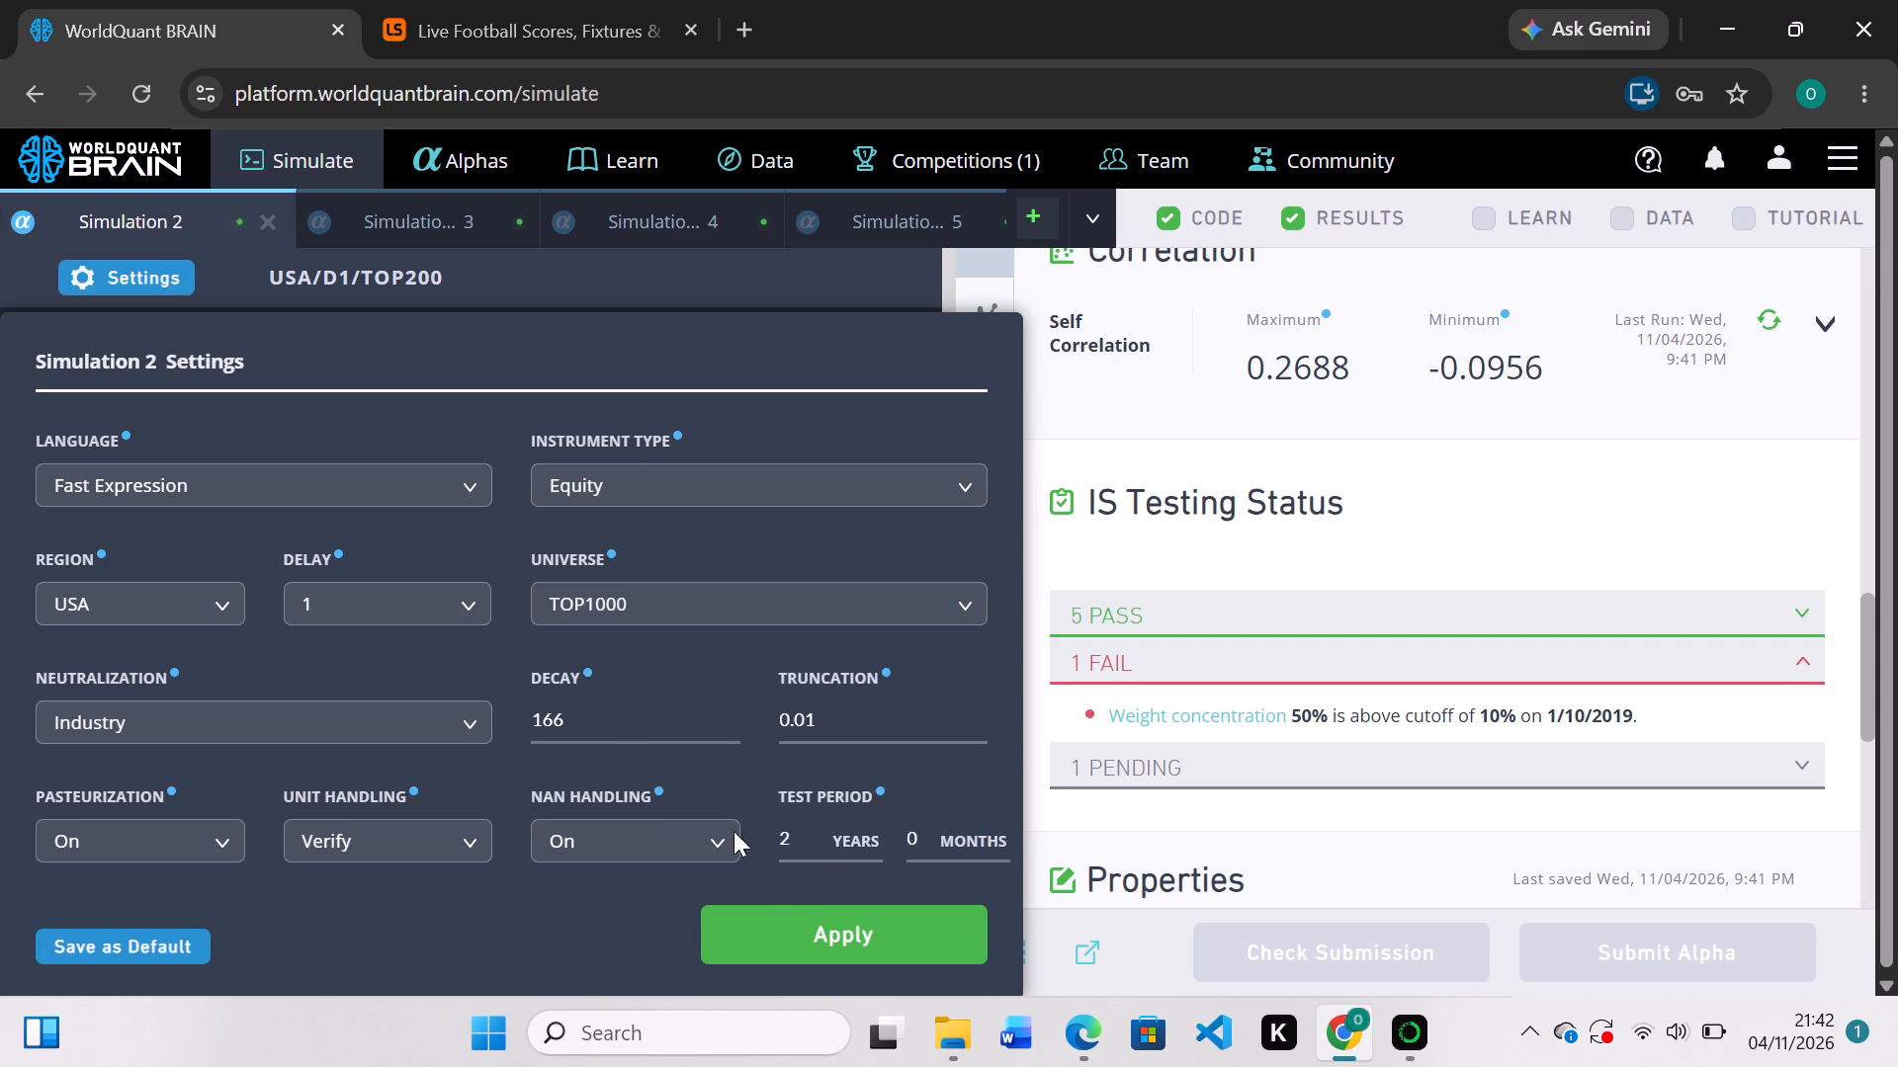
{"action": "left_click", "coordinate": [843, 925]}
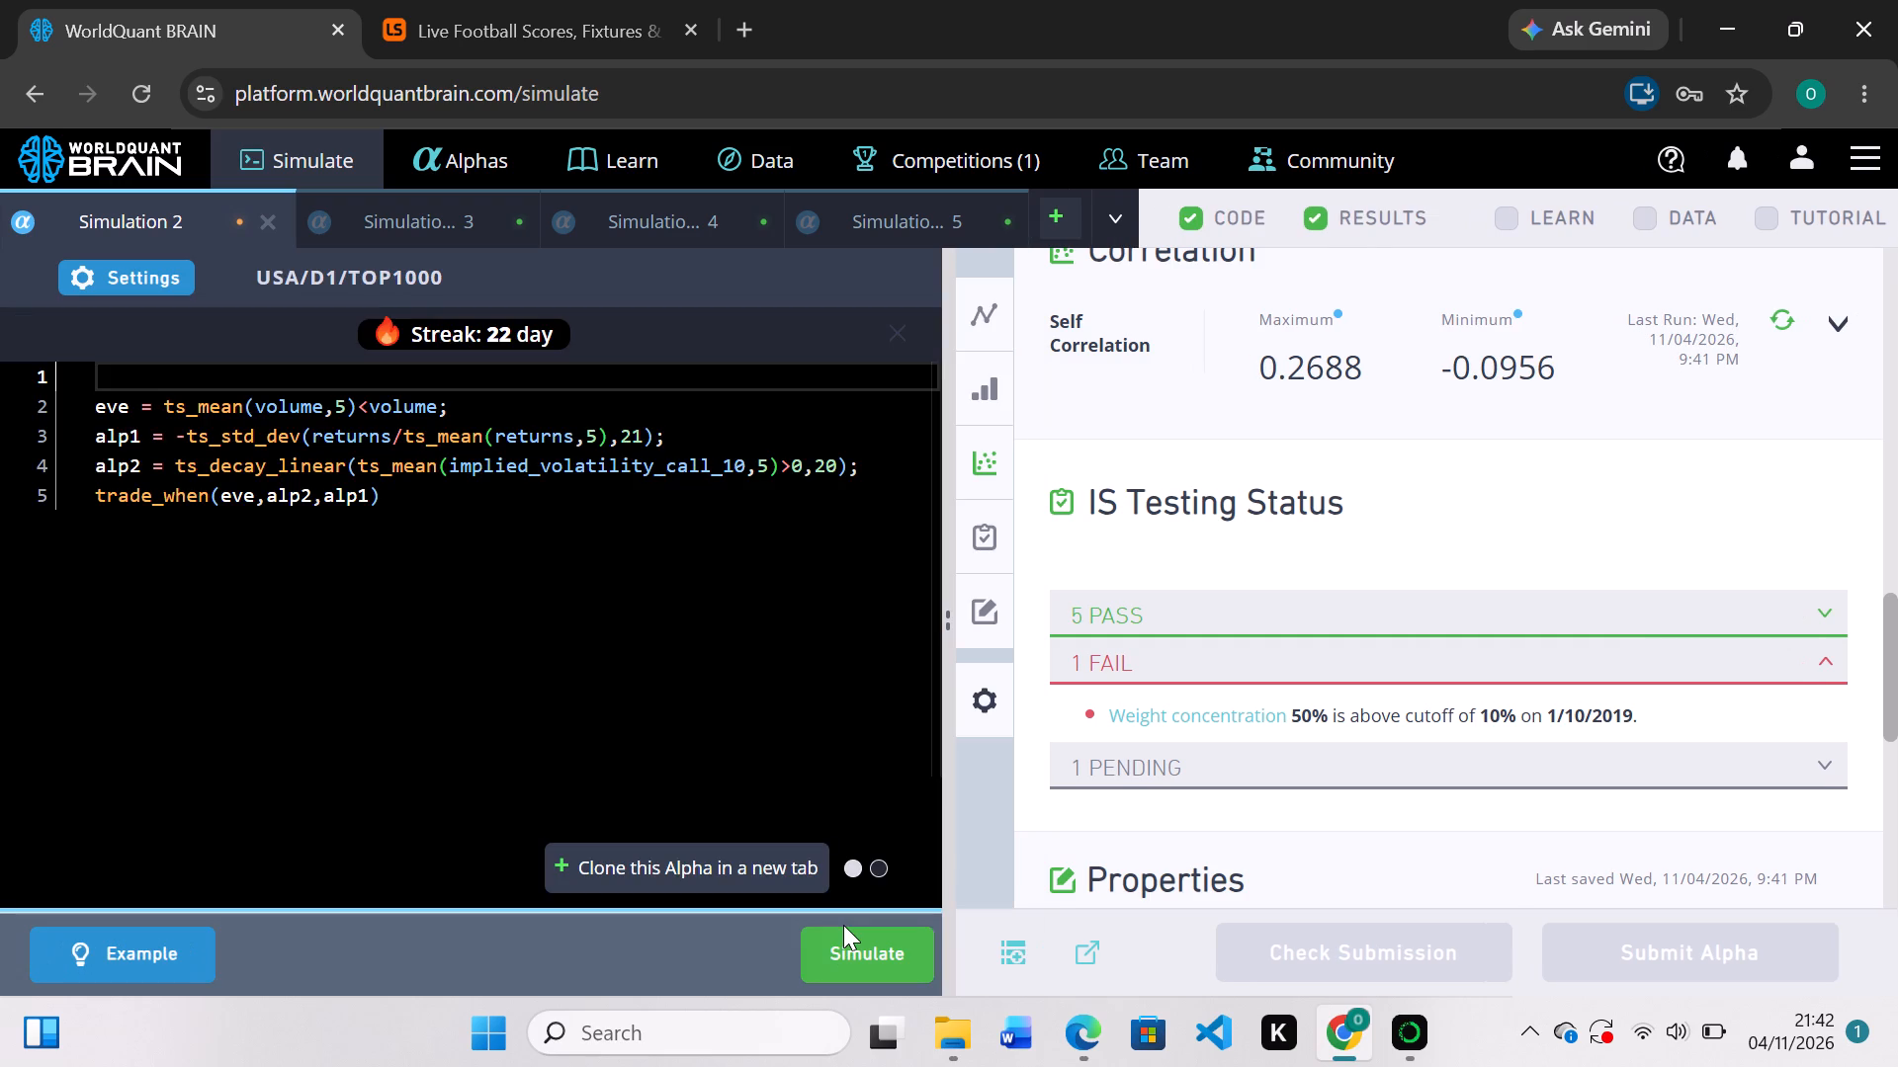
{"action": "left_click", "coordinate": [902, 962]}
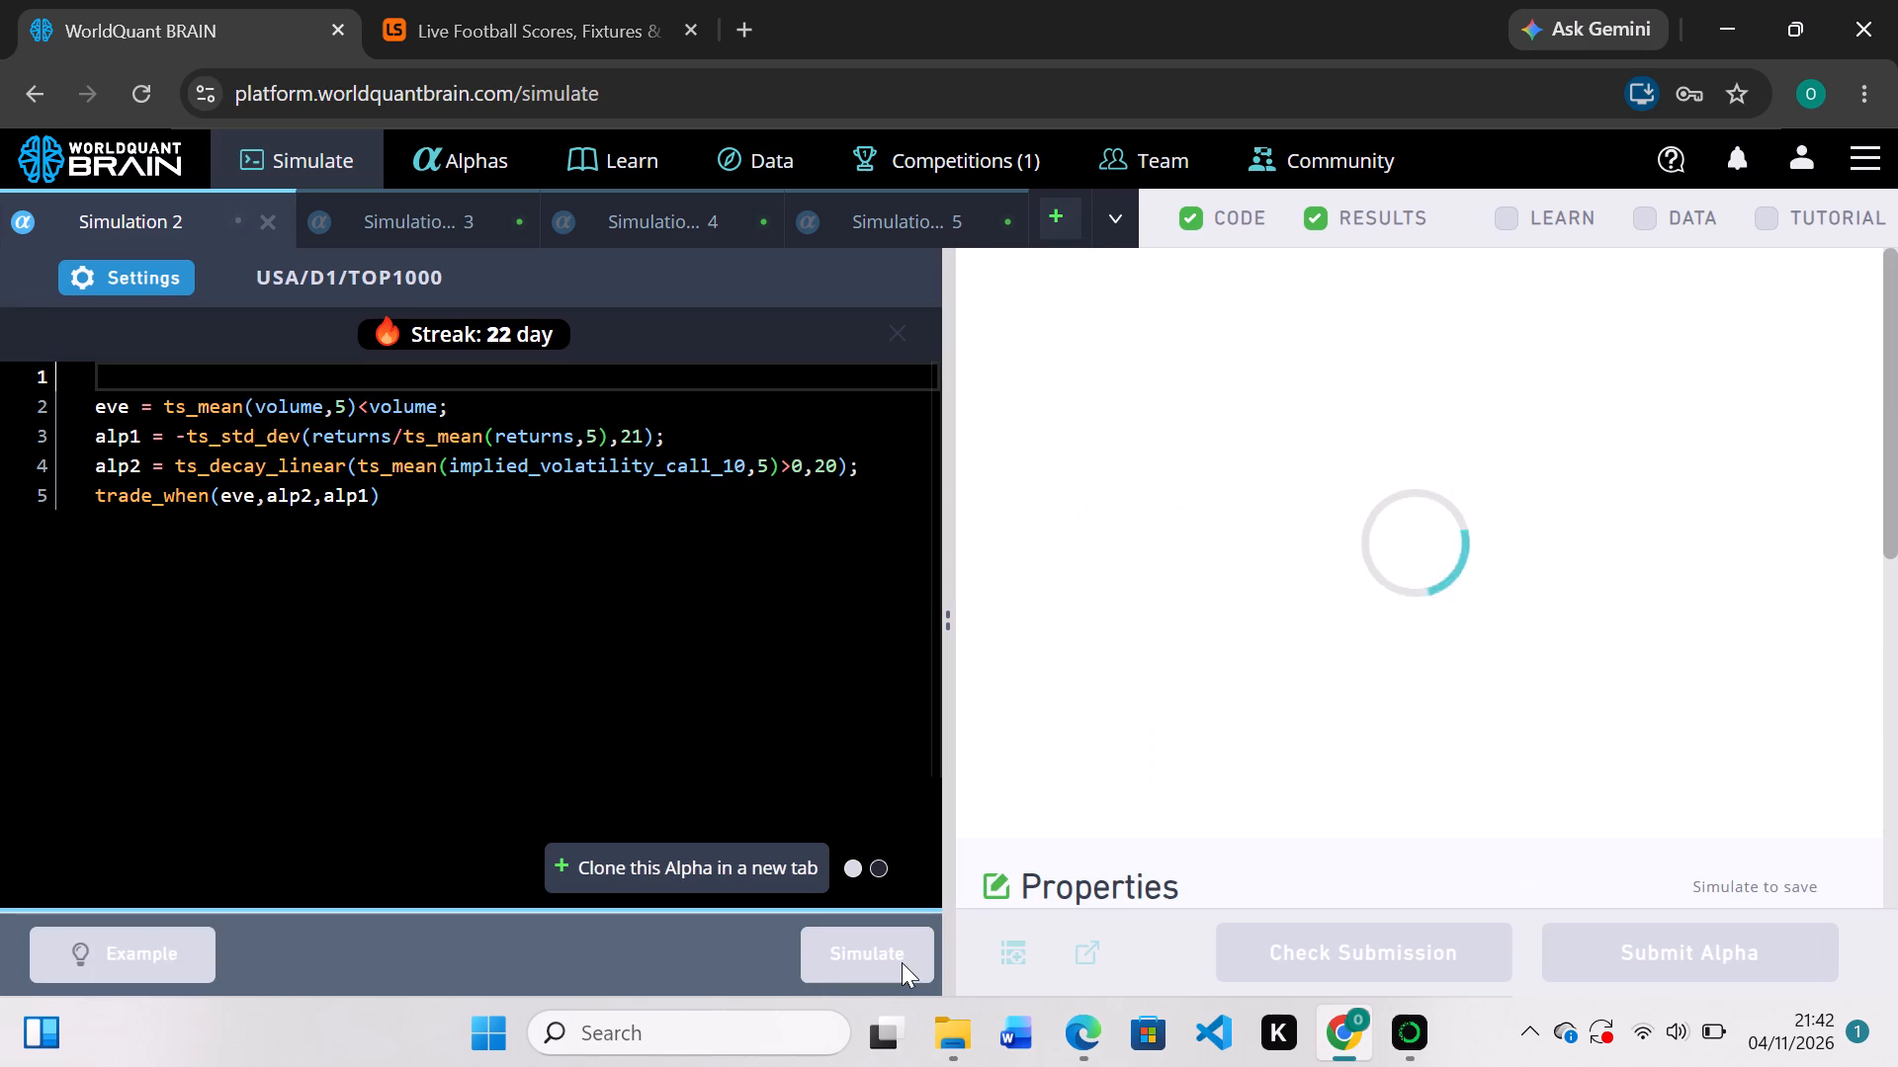
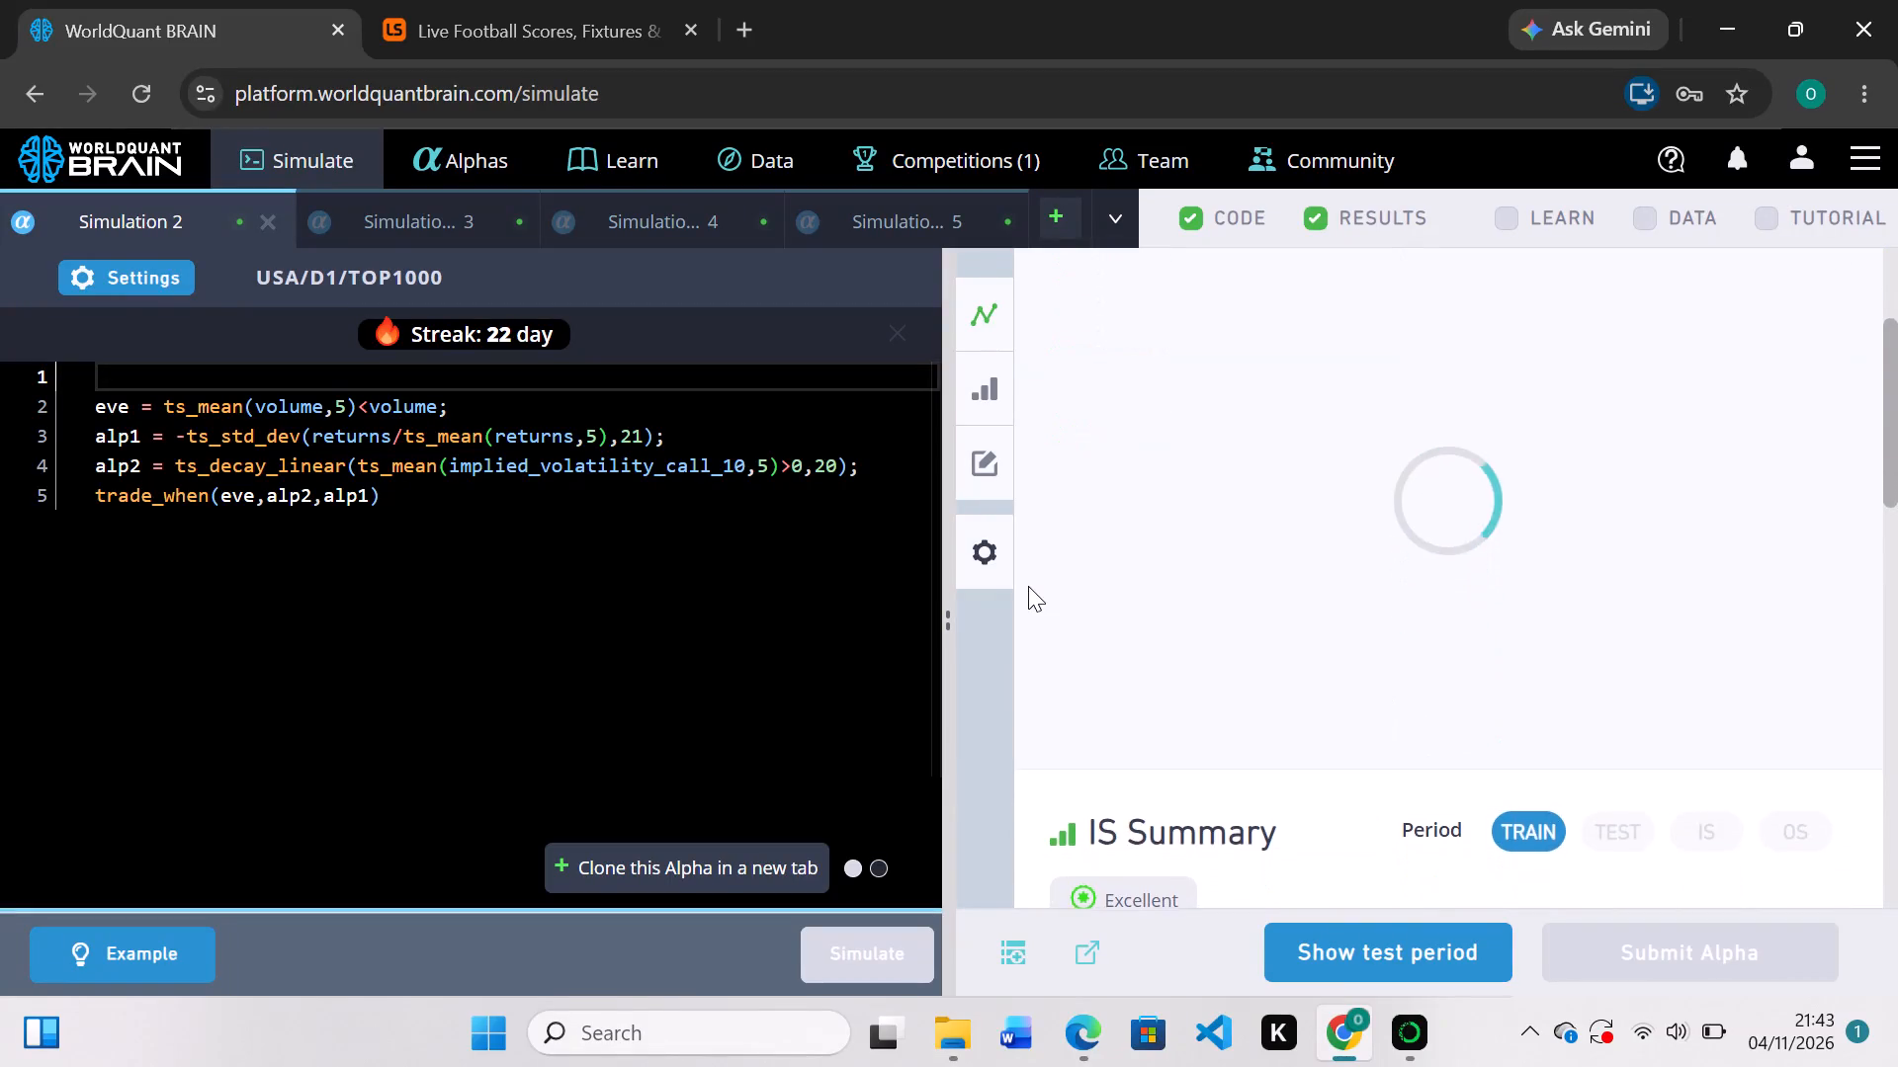
Show the test period for the TOP1000 run, review its yearly IS summary and testing status, and run the self-correlation check.
{"action": "scroll", "coordinate": [1028, 586], "scroll_direction": "down", "scroll_amount": 2}
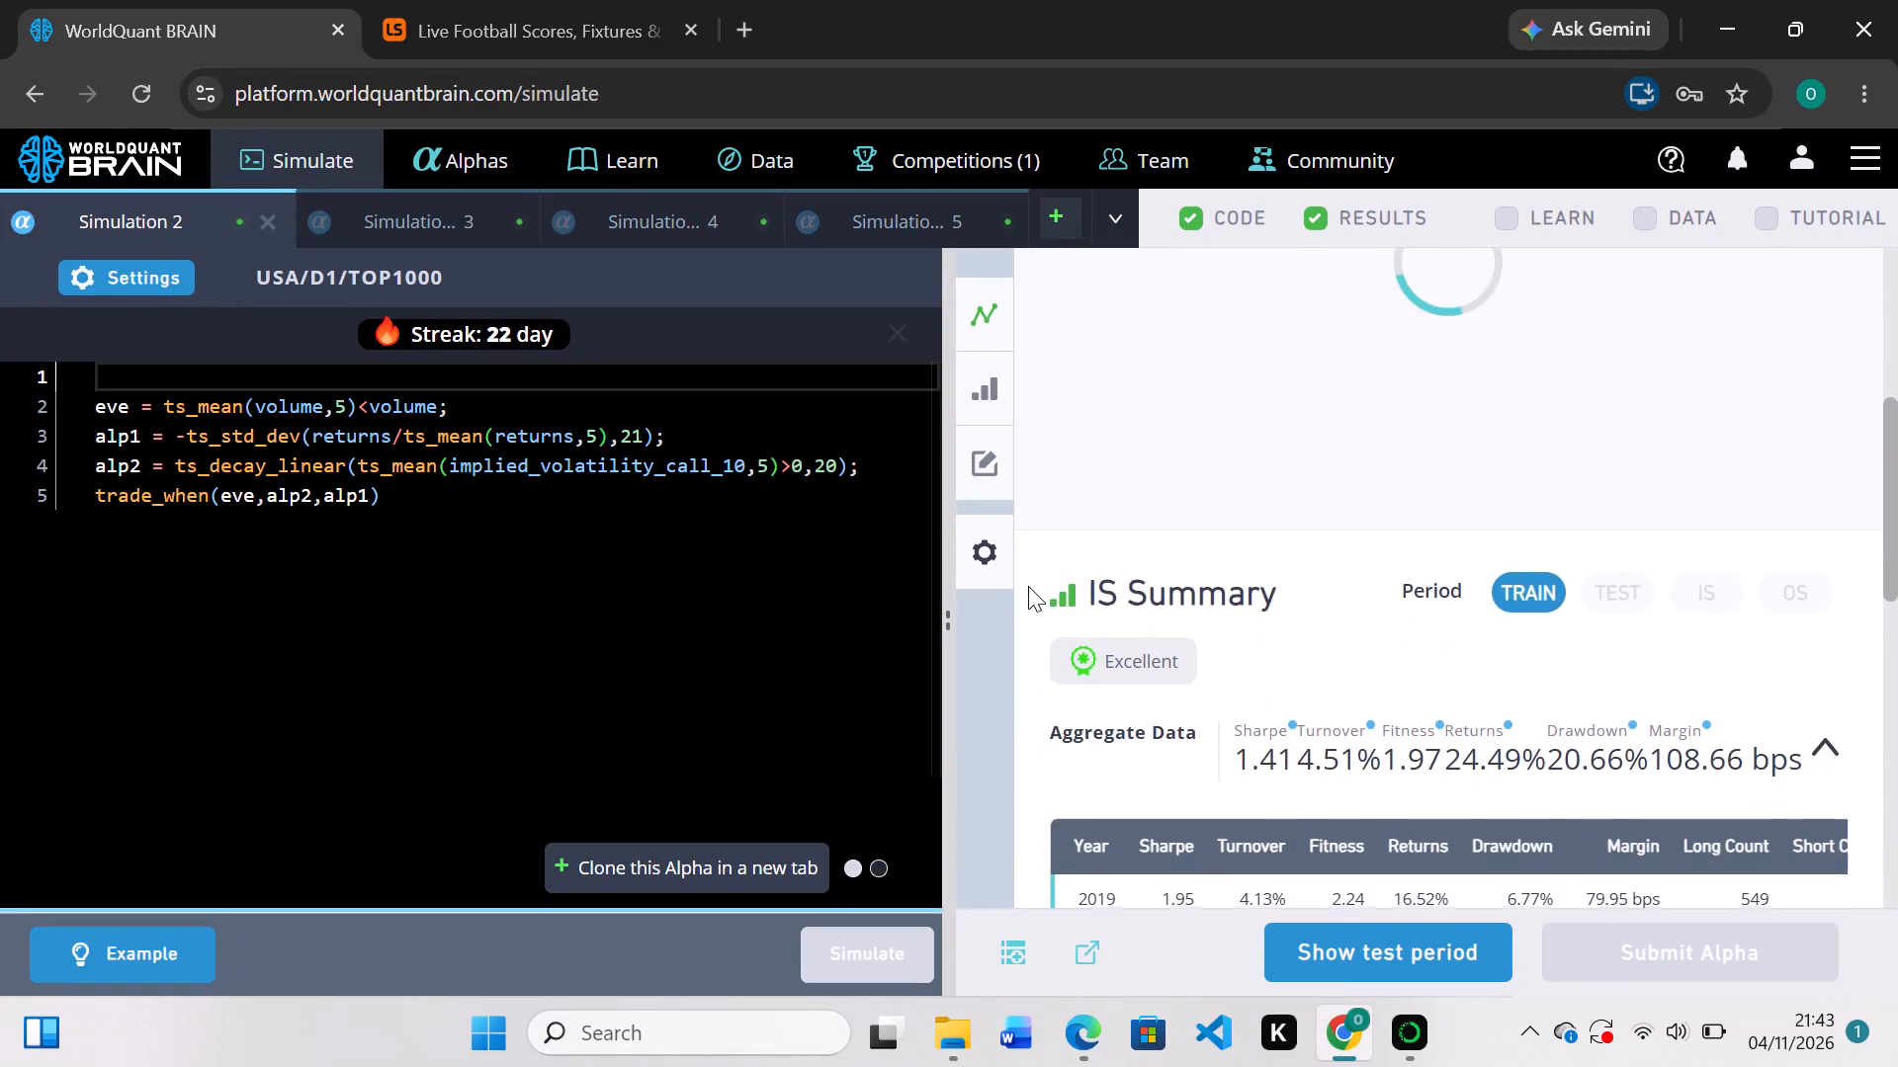
{"action": "left_click", "coordinate": [1332, 945]}
{"action": "scroll", "coordinate": [1377, 612], "scroll_direction": "down", "scroll_amount": 2}
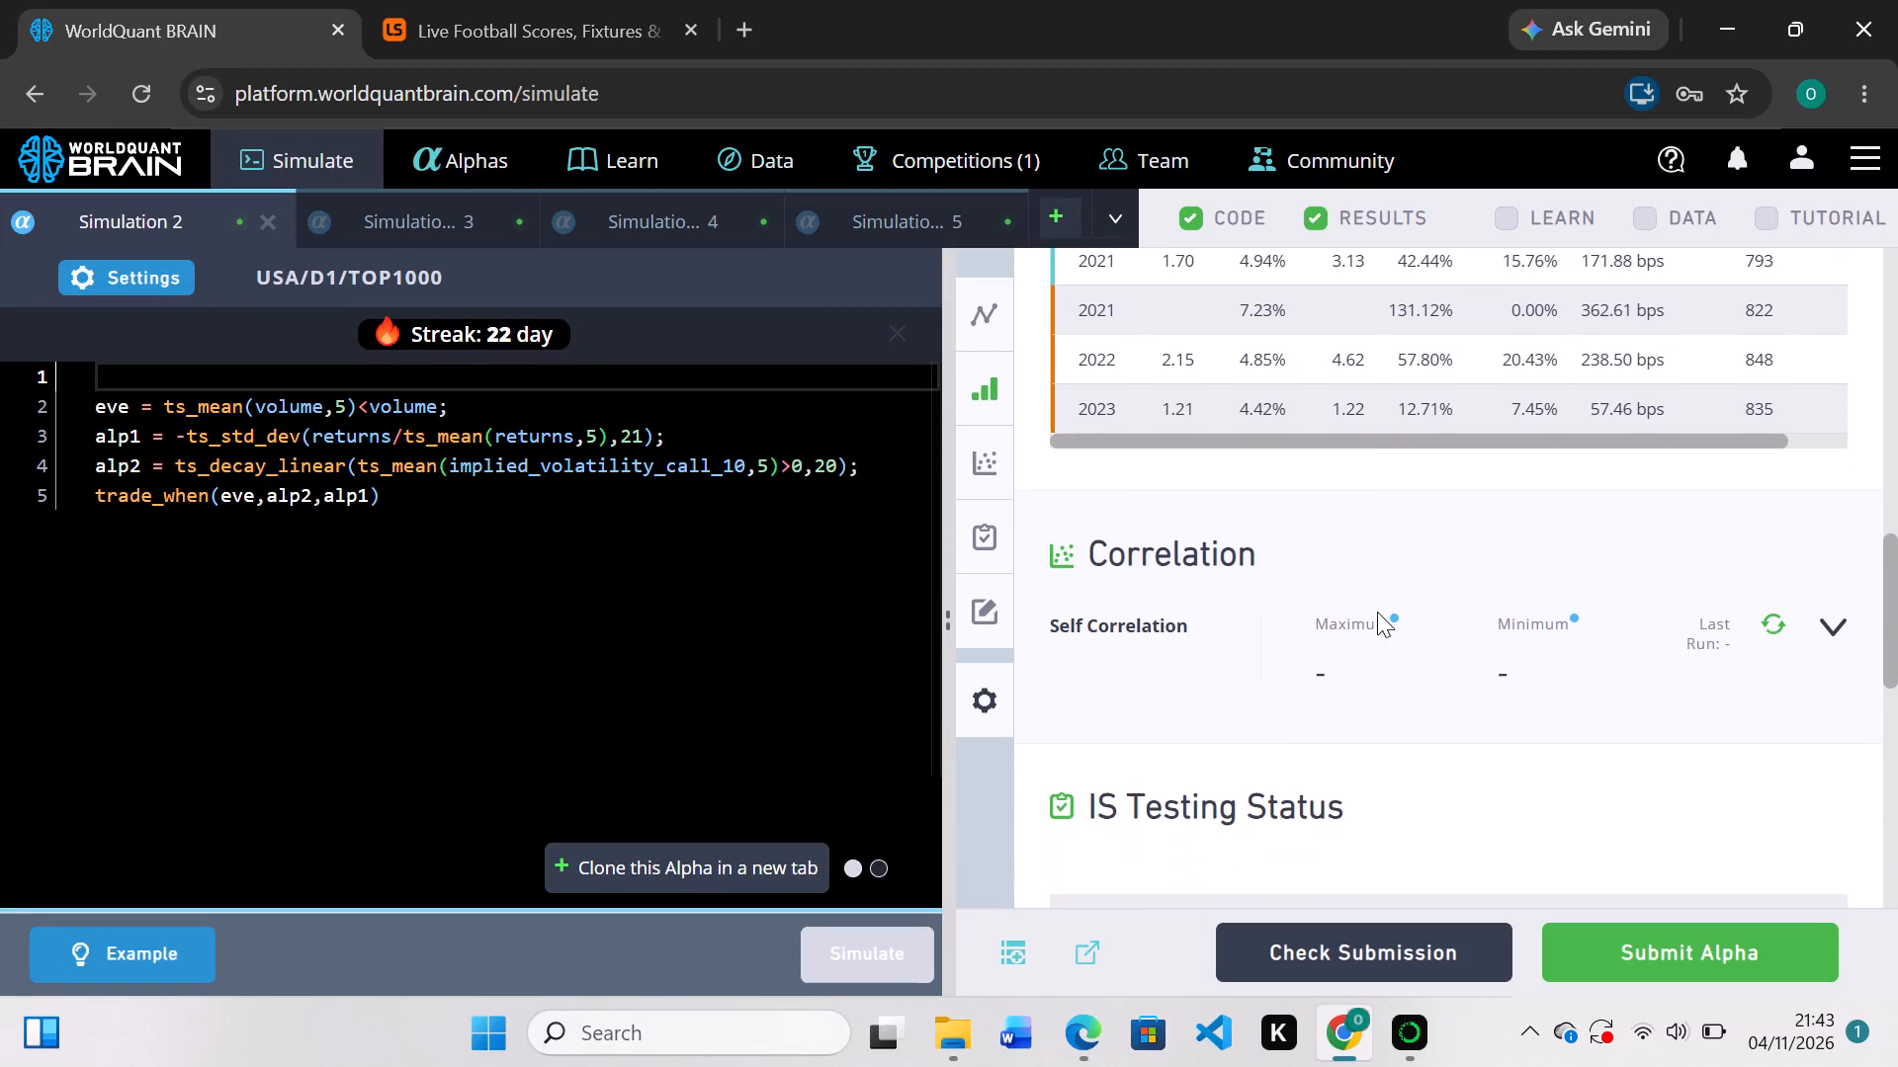
{"action": "scroll", "coordinate": [1377, 612], "scroll_direction": "down", "scroll_amount": 1}
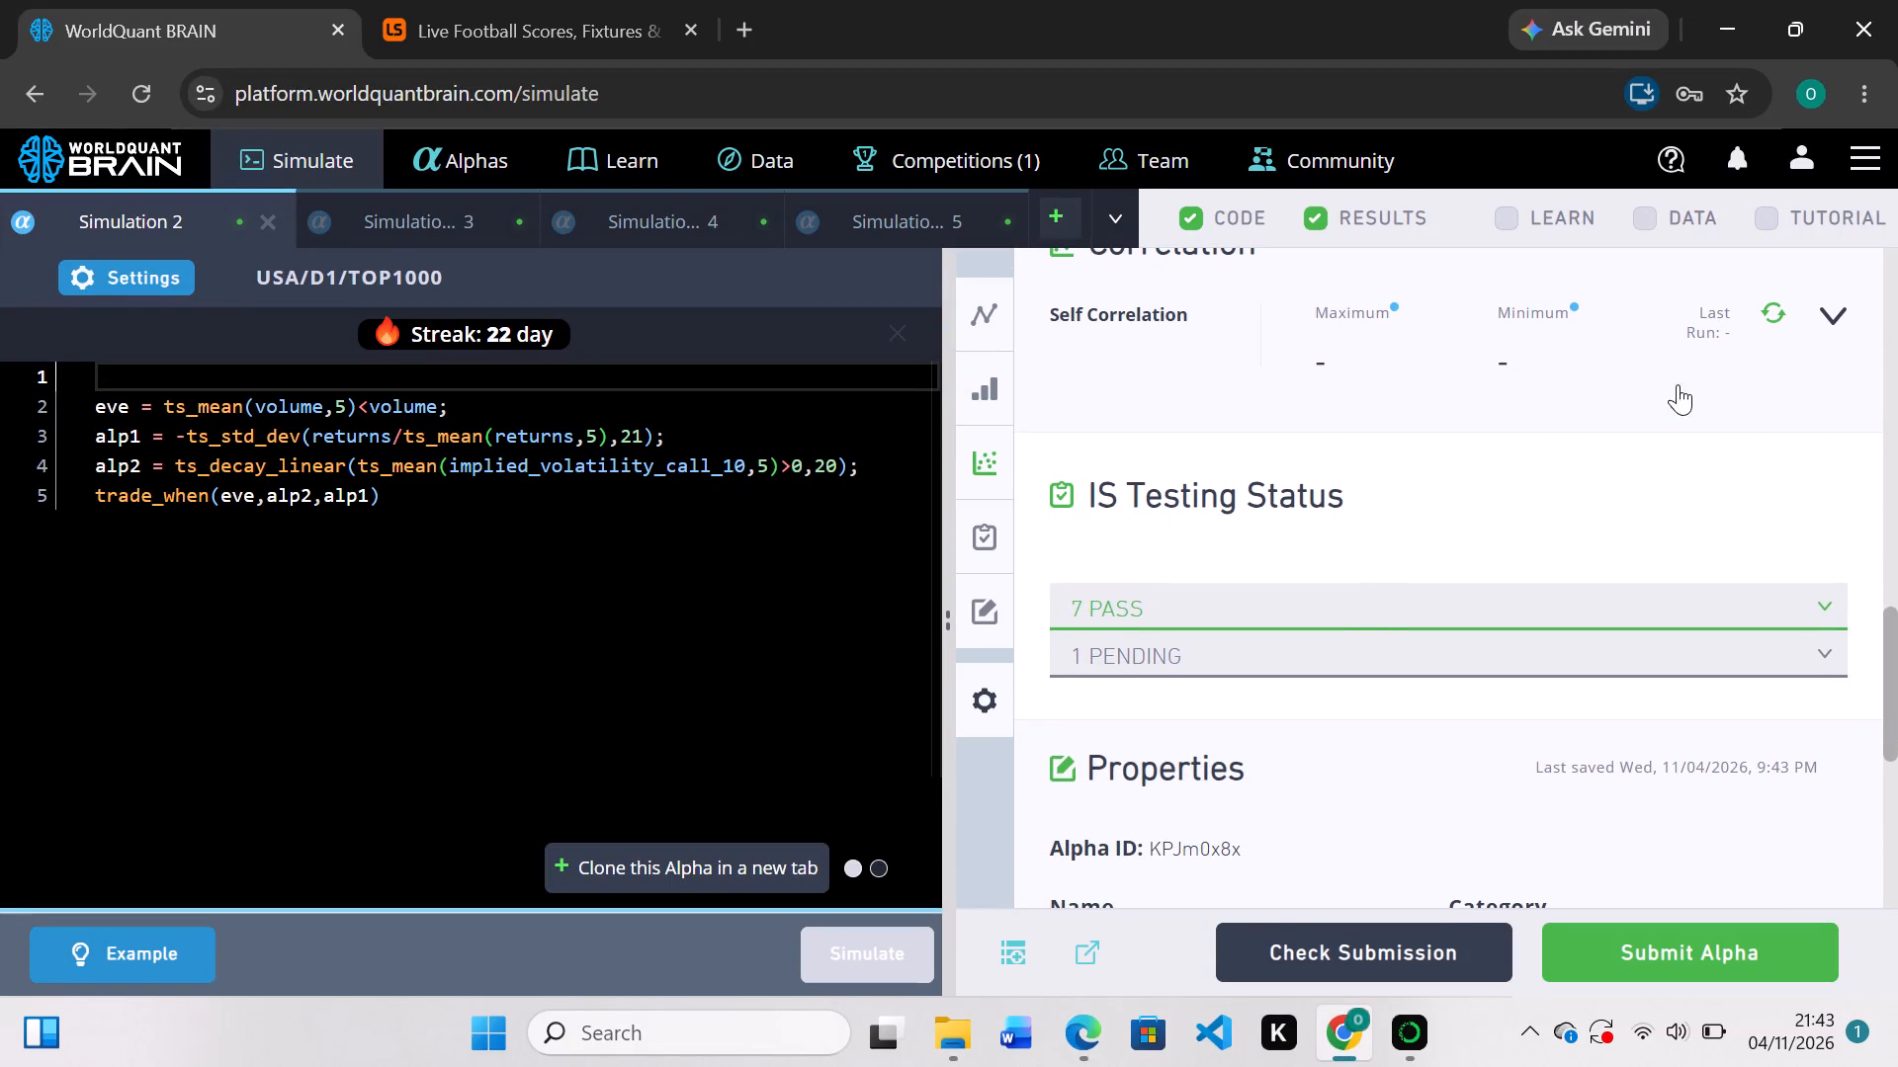
{"action": "left_click", "coordinate": [1777, 308]}
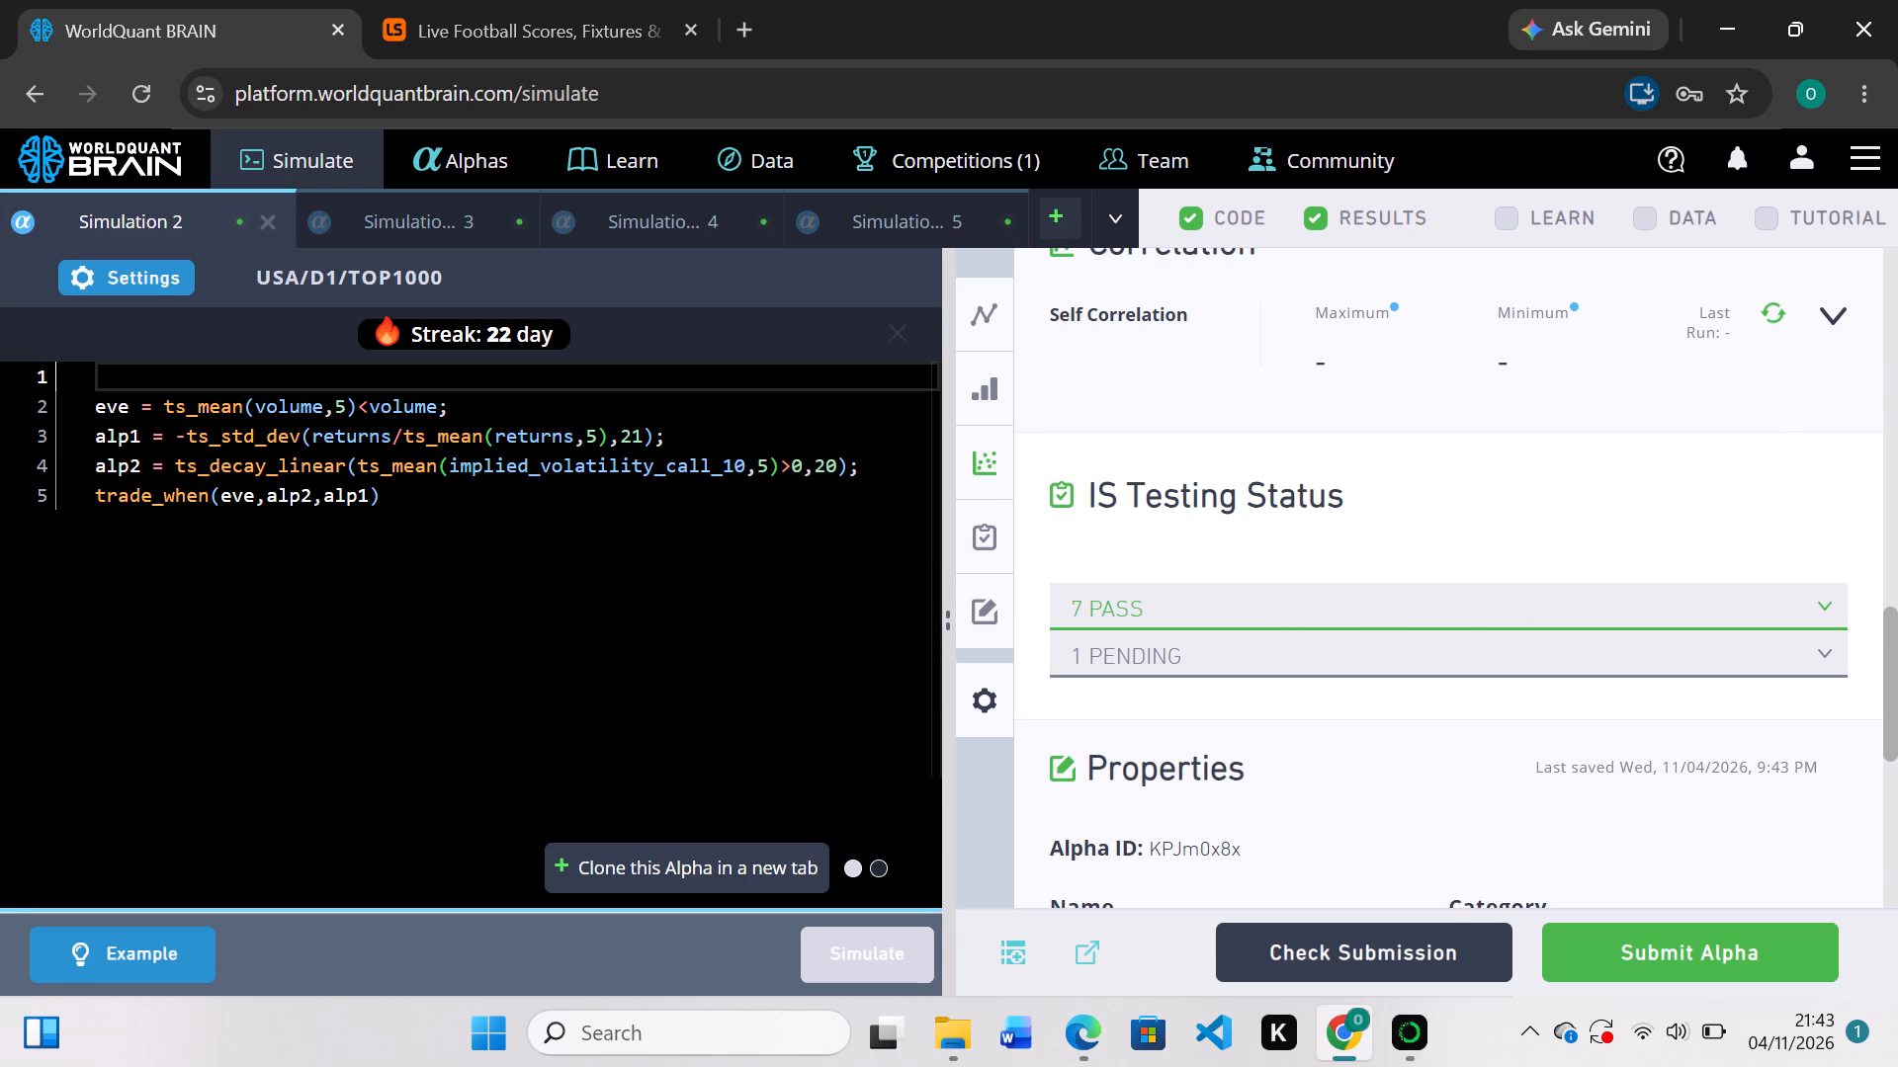
Set Simulation 2's truncation to 0.22, apply the settings and rerun the simulation.
{"action": "left_click", "coordinate": [151, 270]}
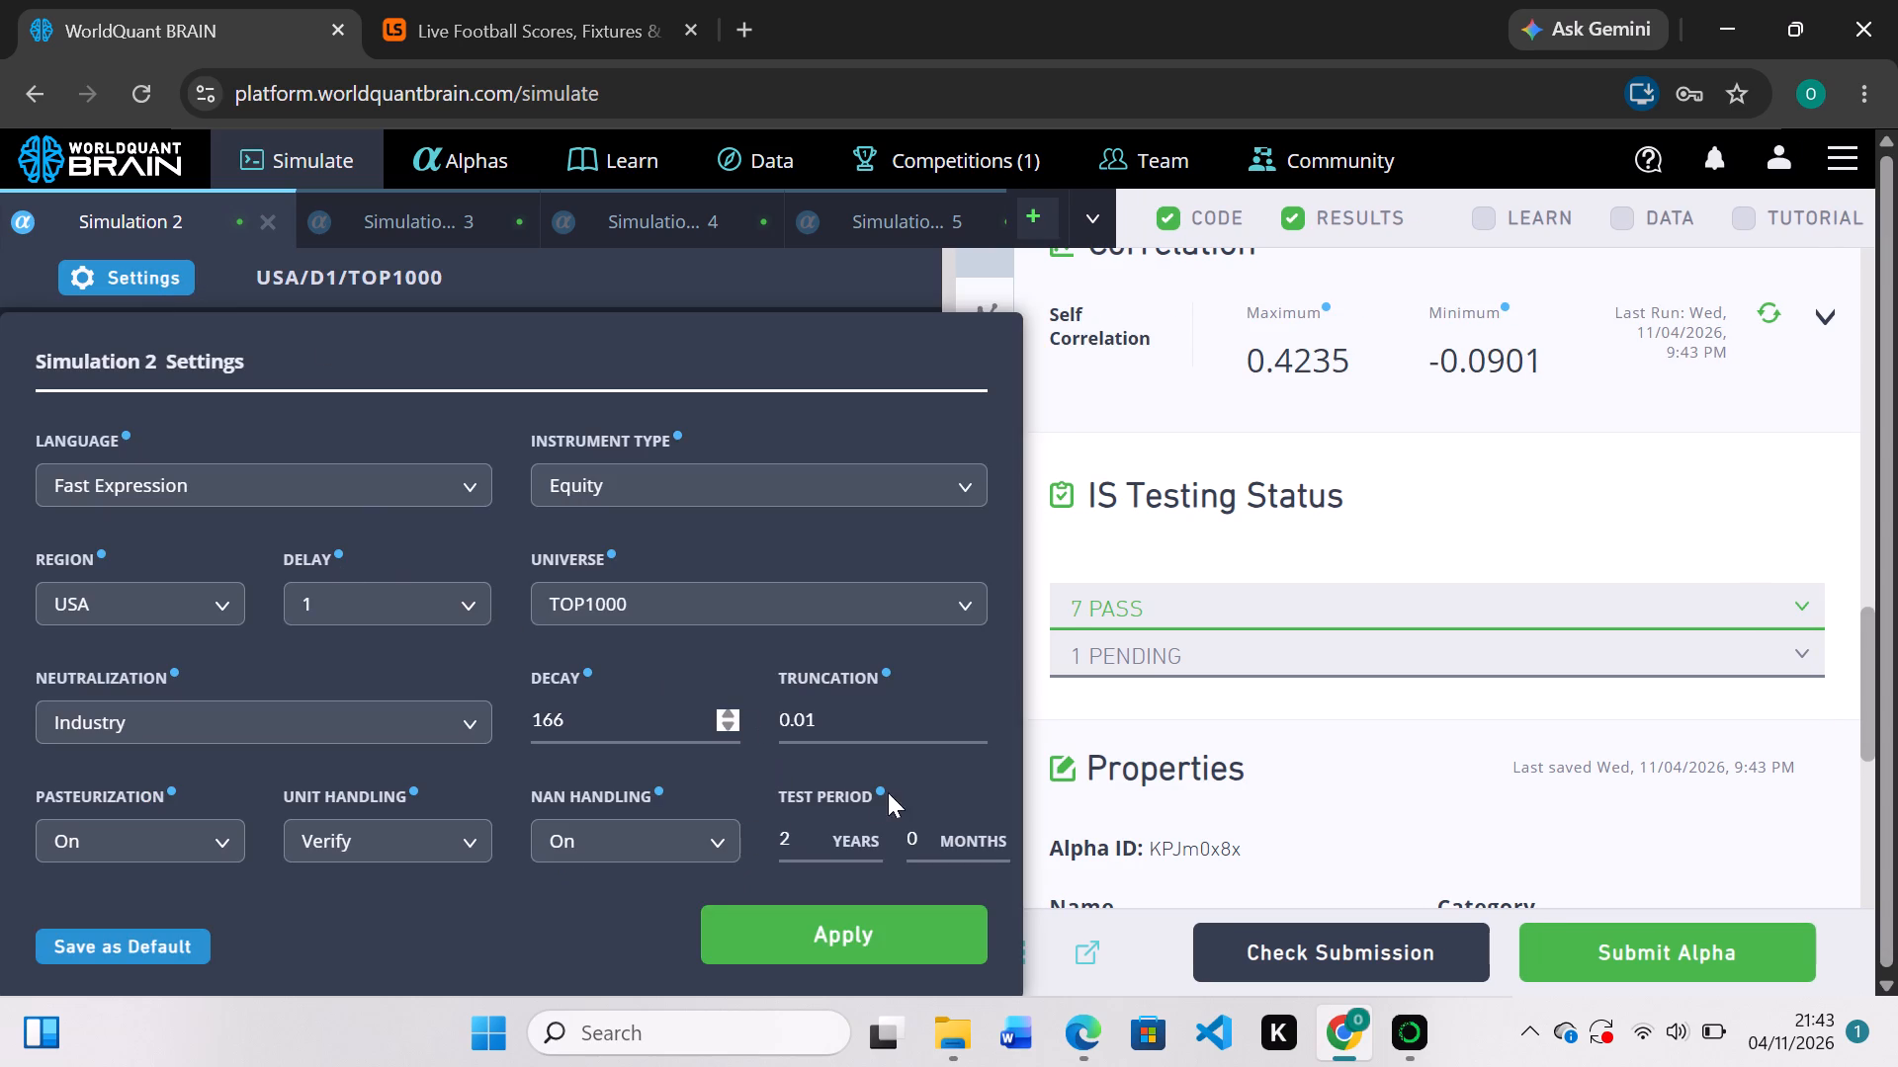
{"action": "left_click", "coordinate": [974, 717]}
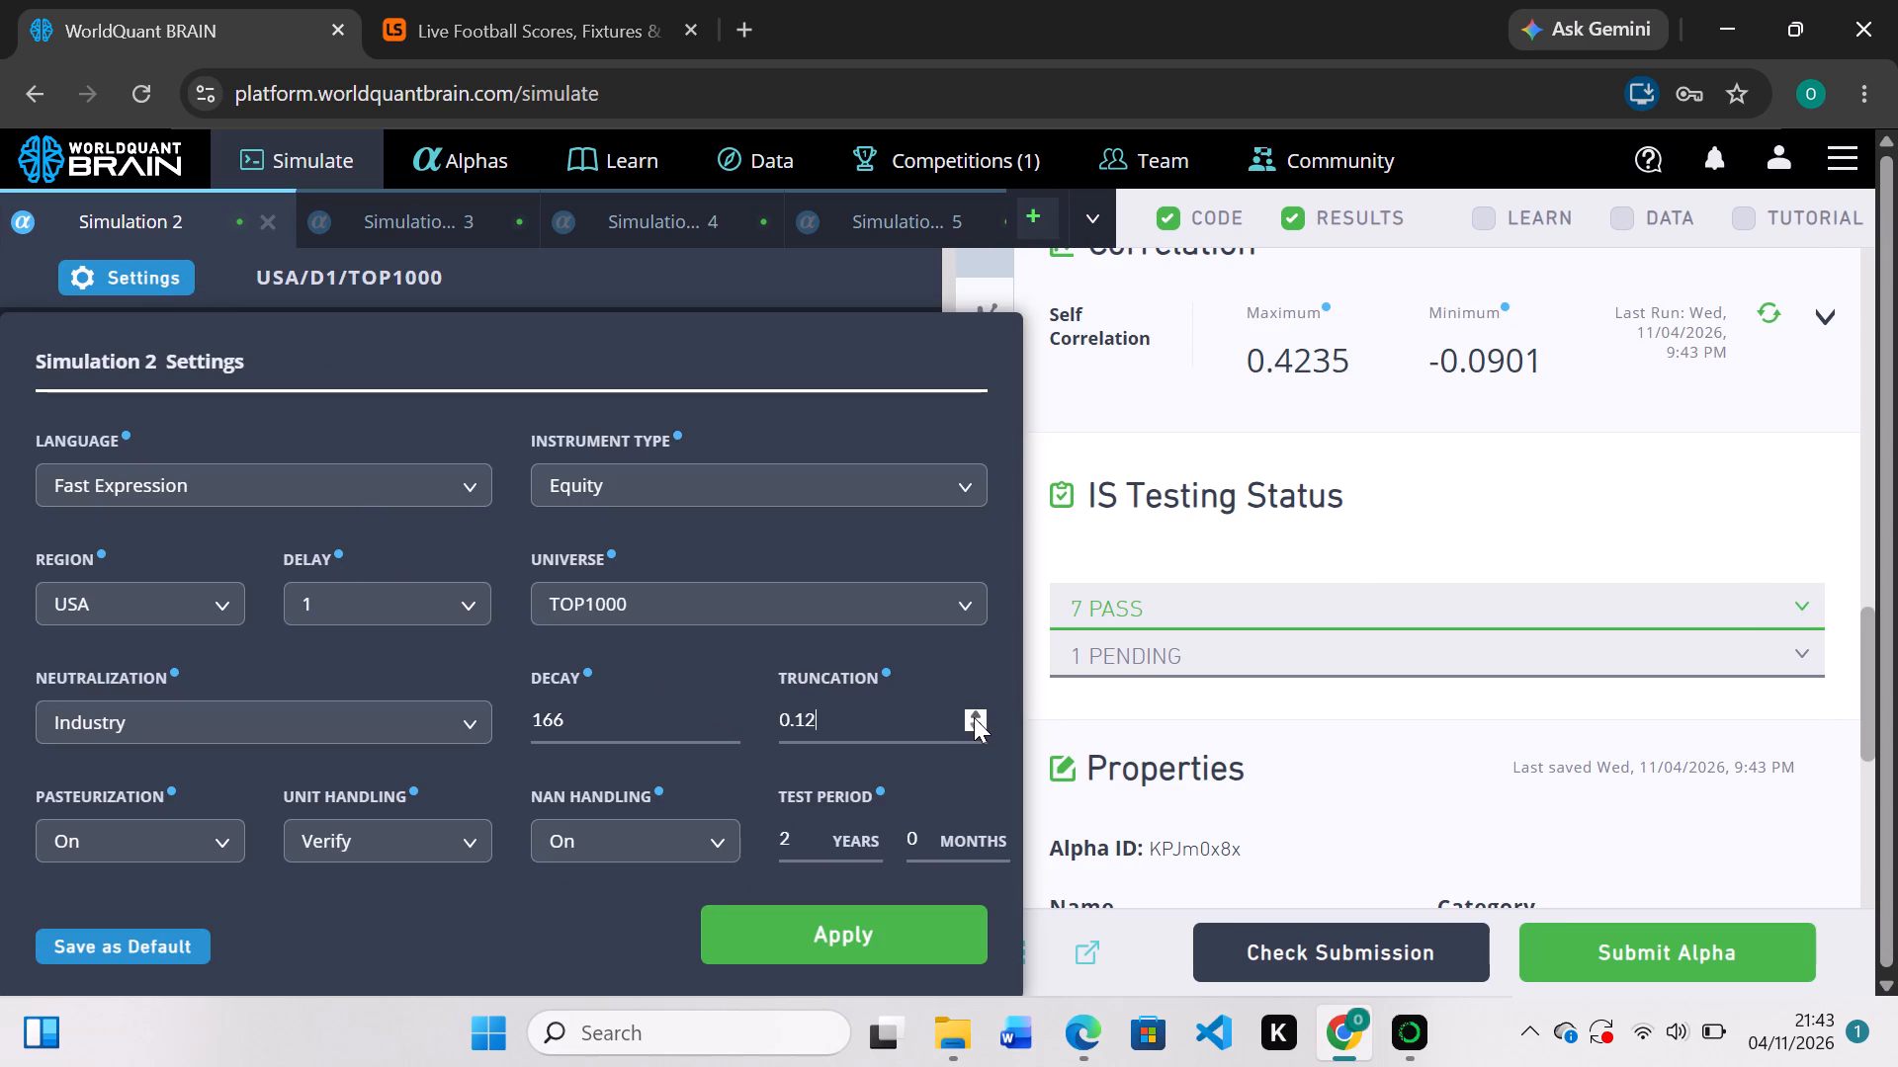
{"action": "double_click", "coordinate": [974, 717]}
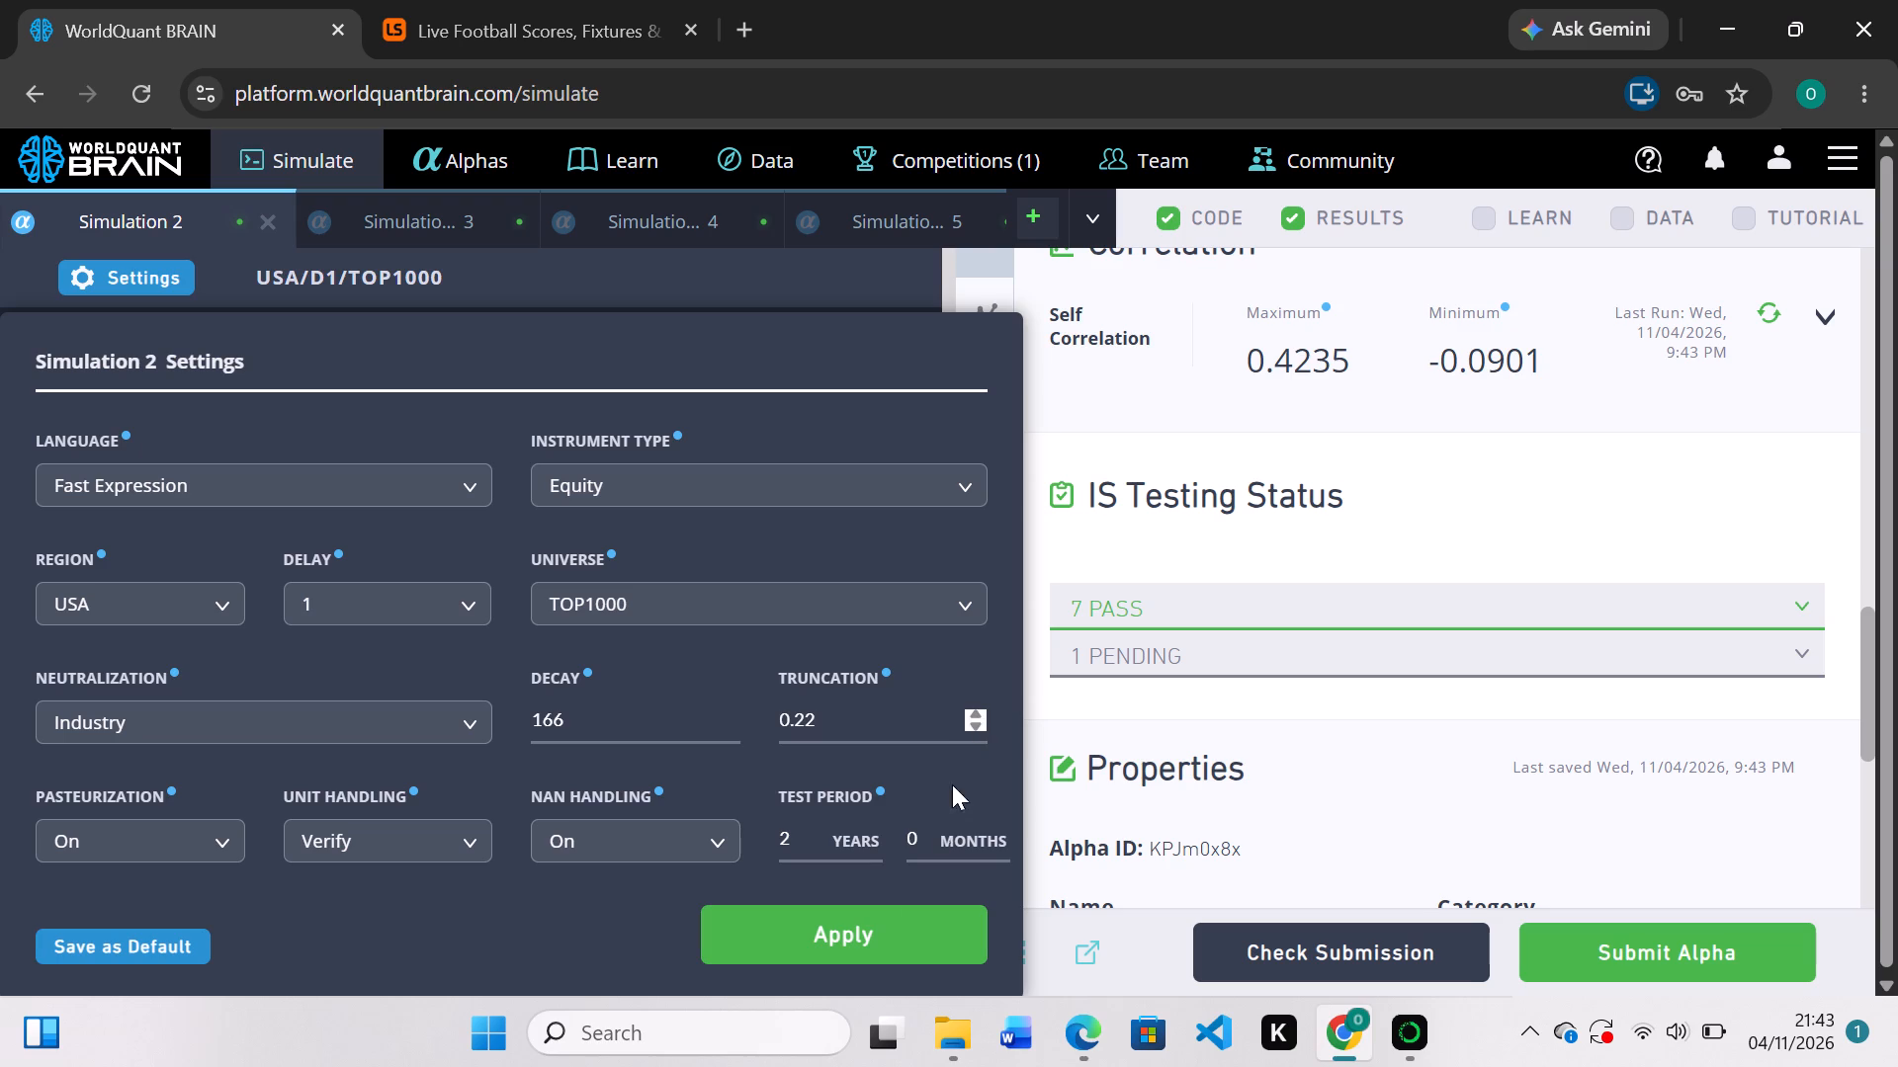
{"action": "left_click", "coordinate": [878, 941]}
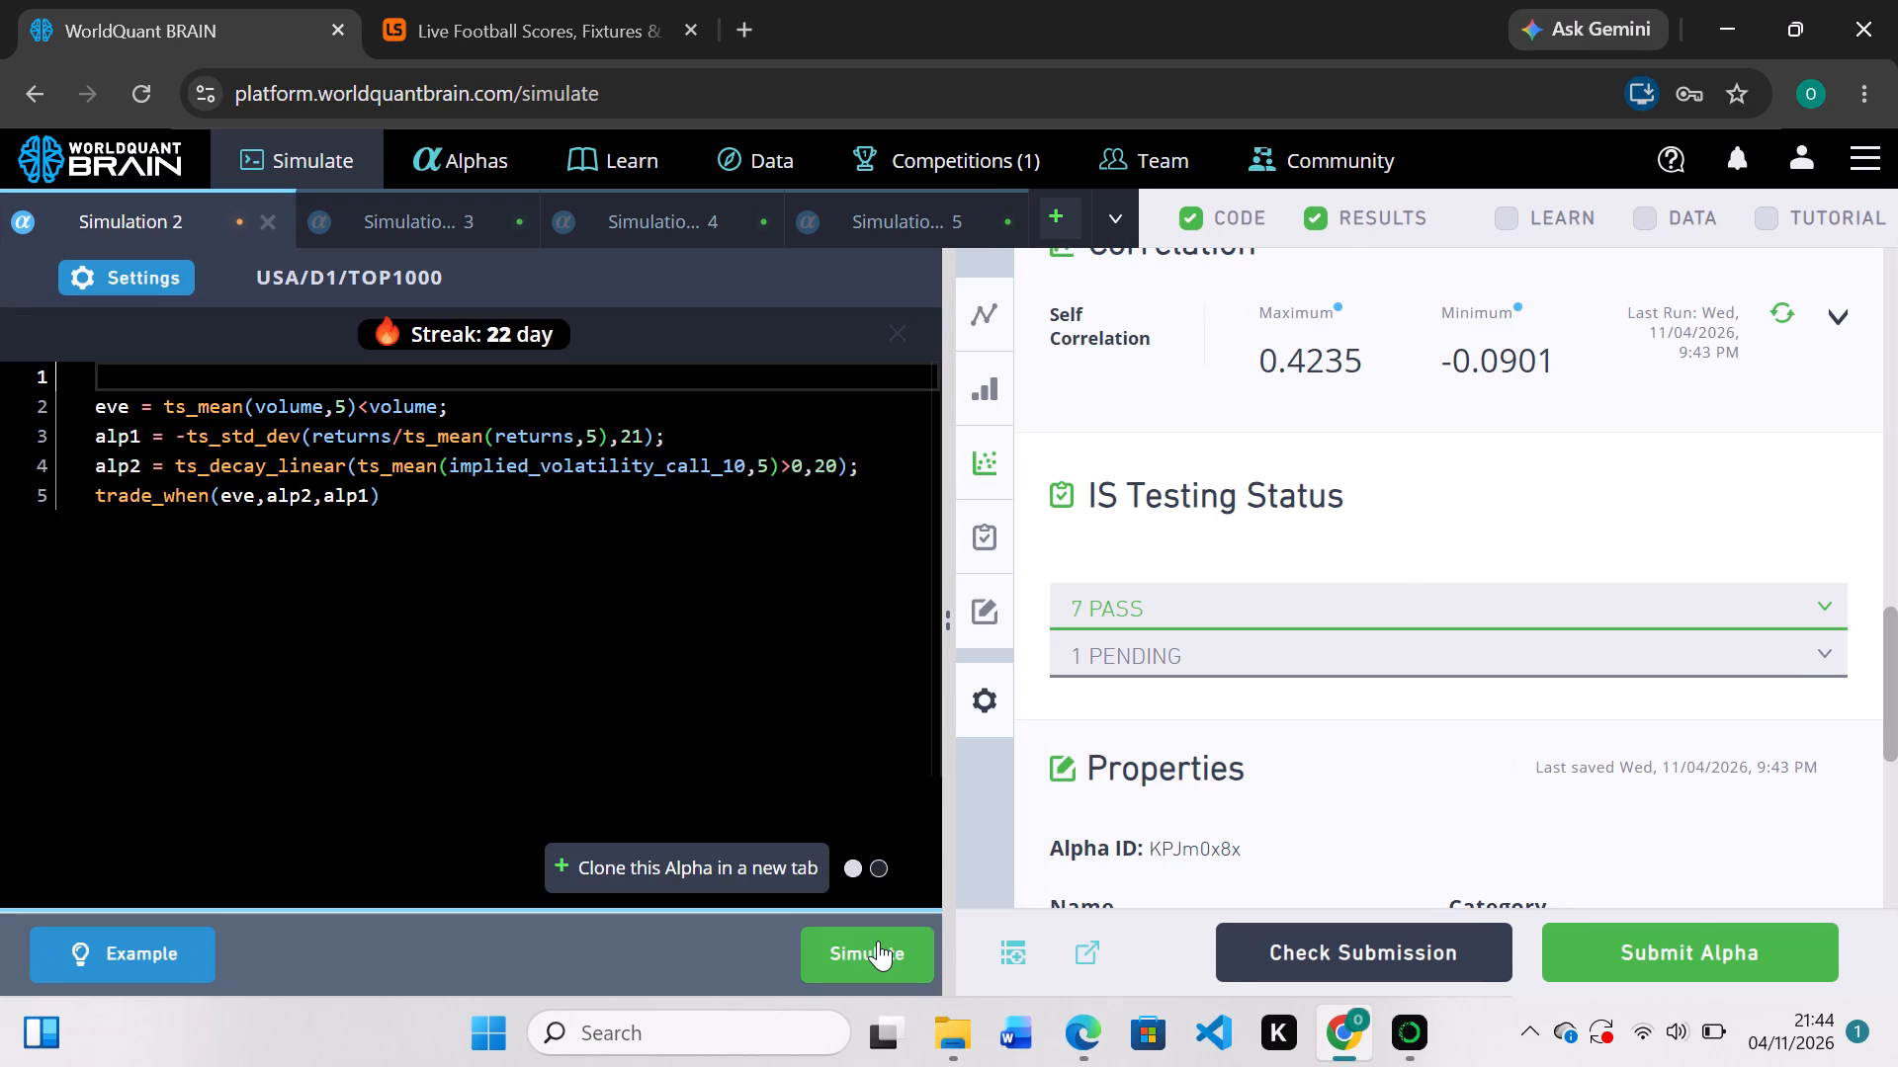
{"action": "left_click", "coordinate": [878, 941]}
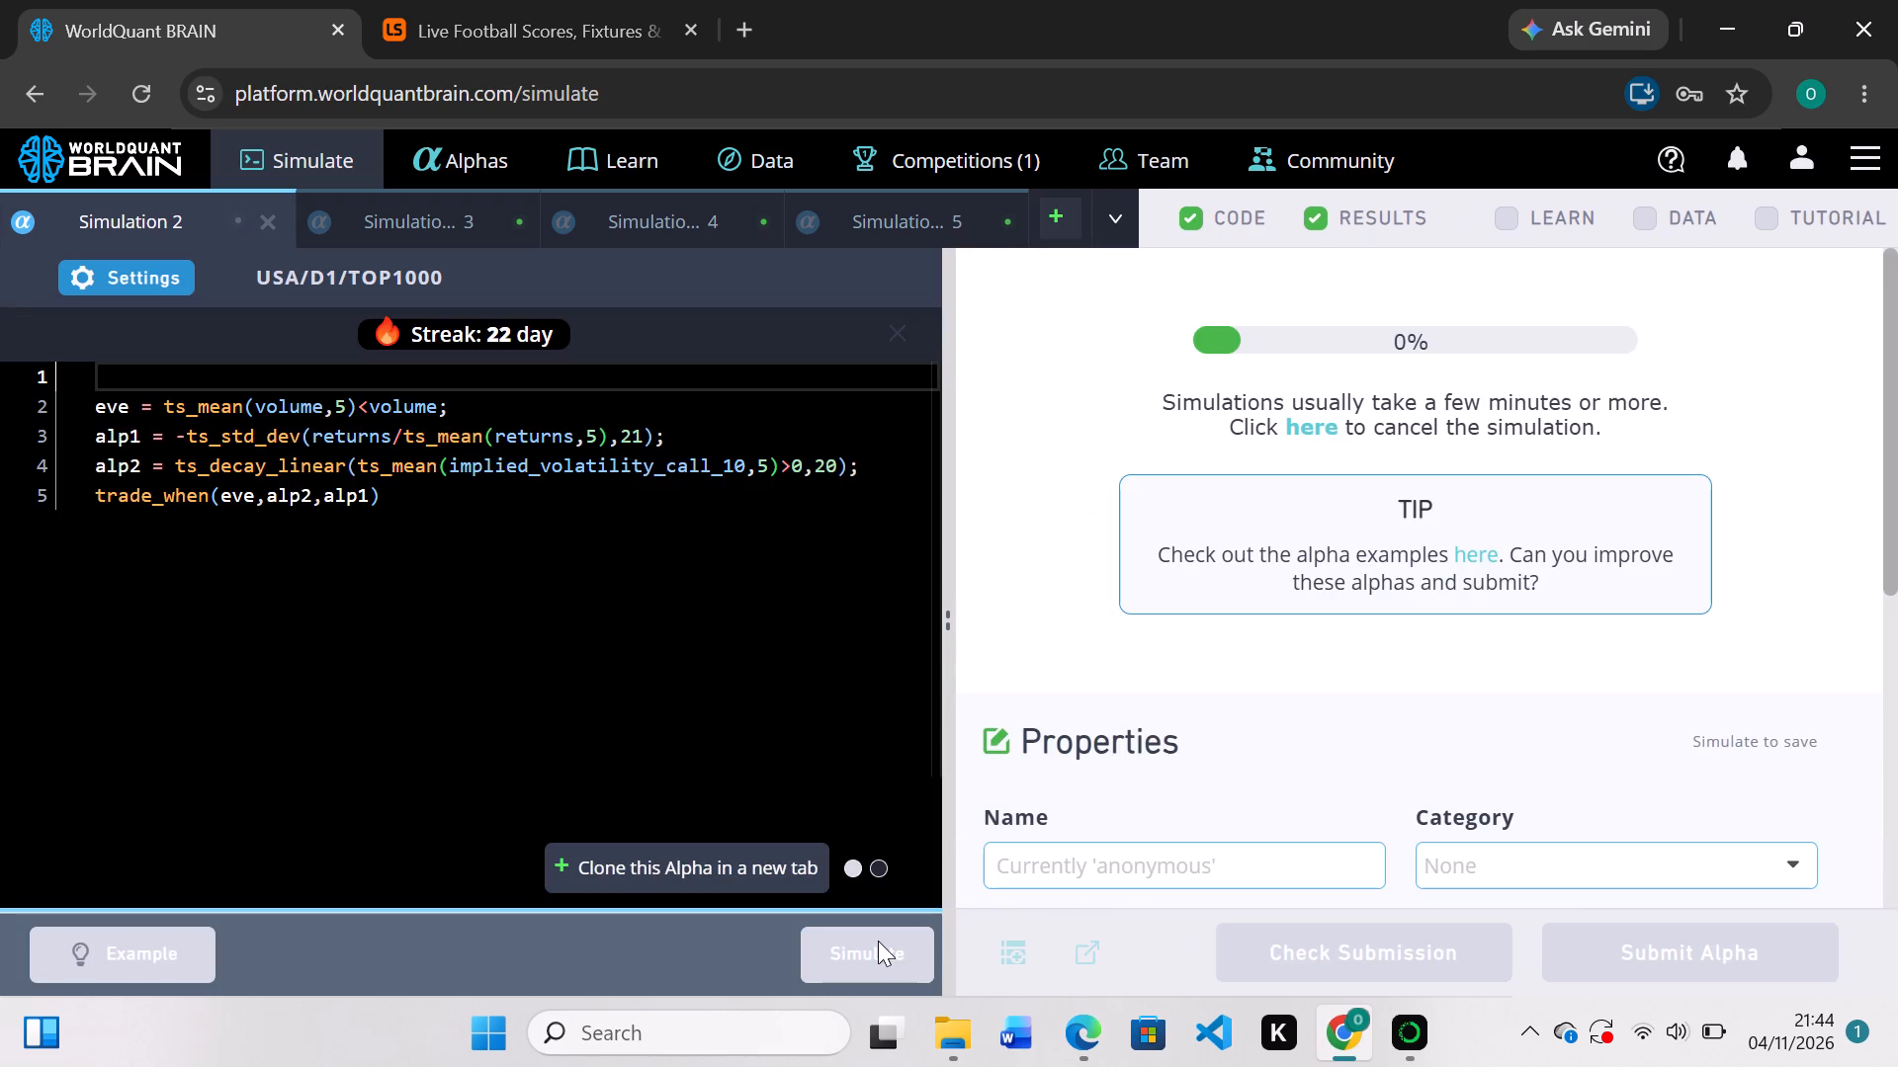
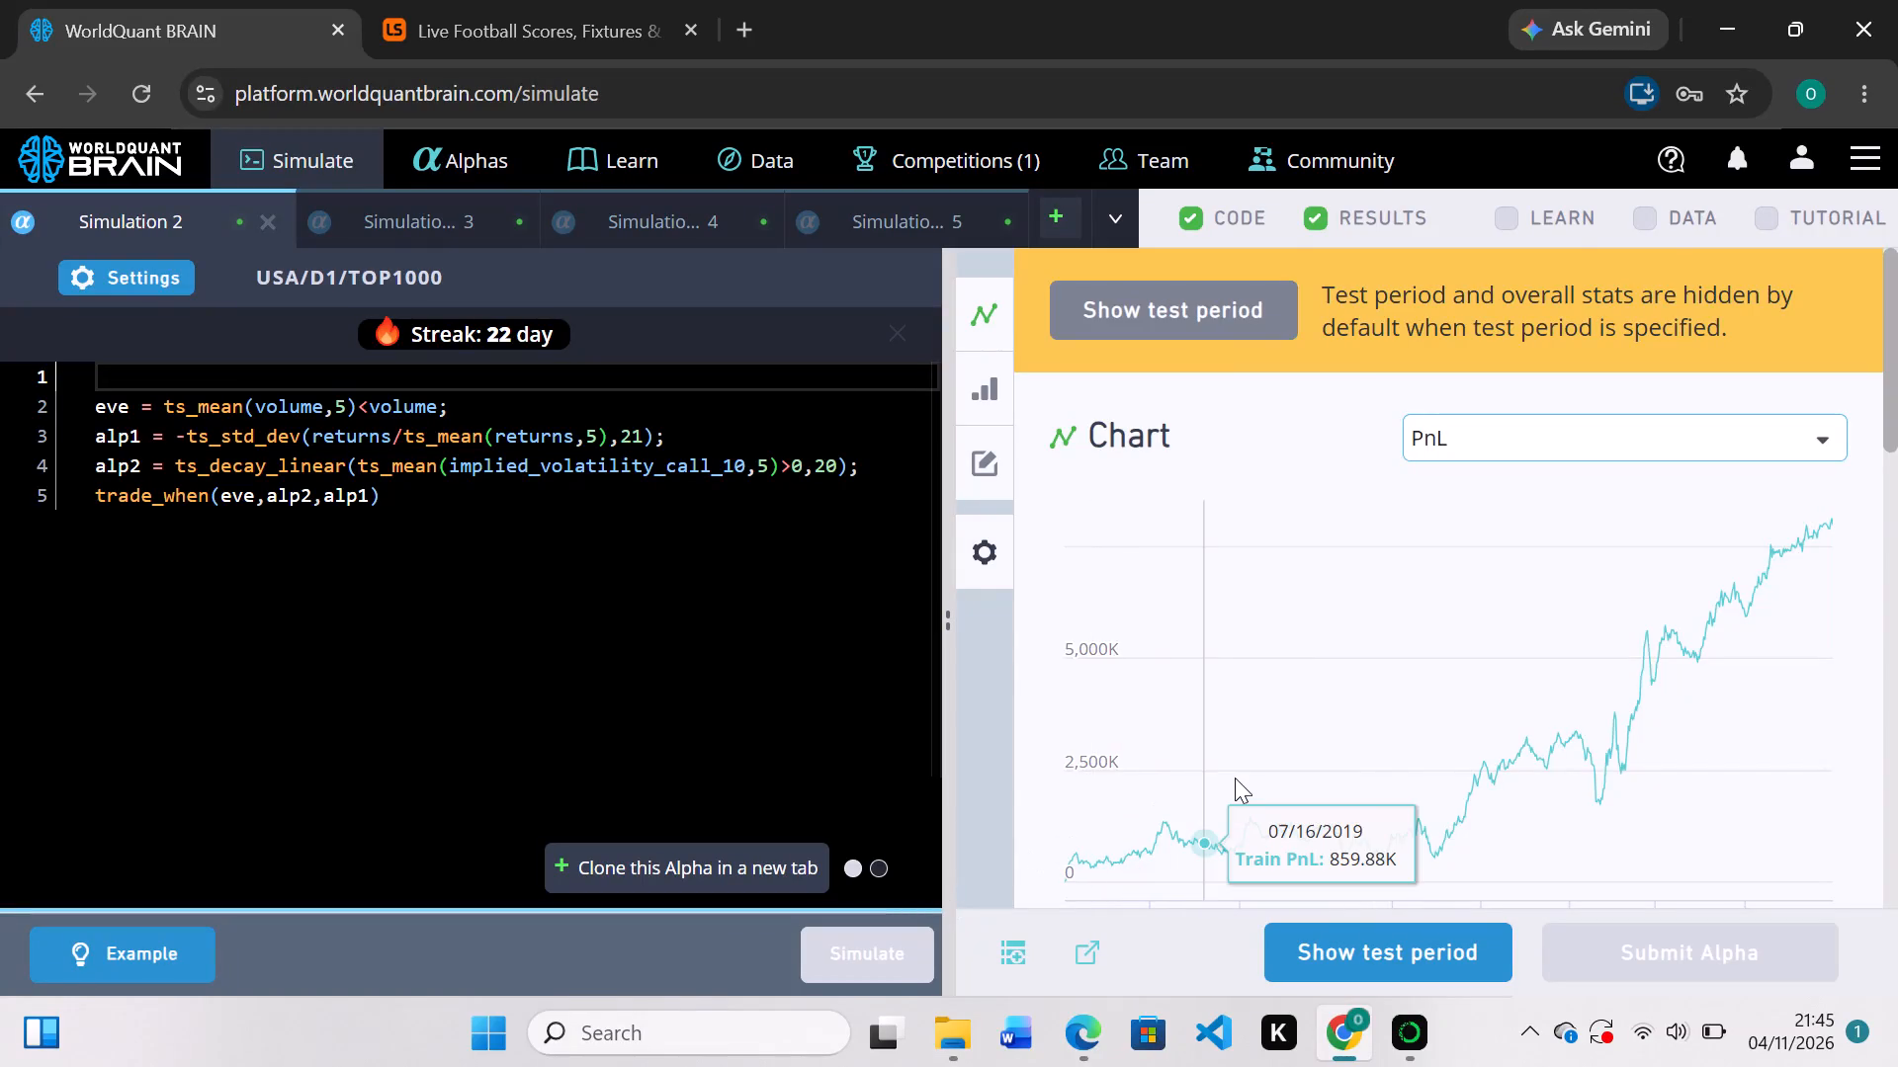
Show the test period for the 0.22-truncation run, run the self-correlation check, and review the yearly IS summary and testing status.
{"action": "scroll", "coordinate": [1235, 778], "scroll_direction": "down", "scroll_amount": 2}
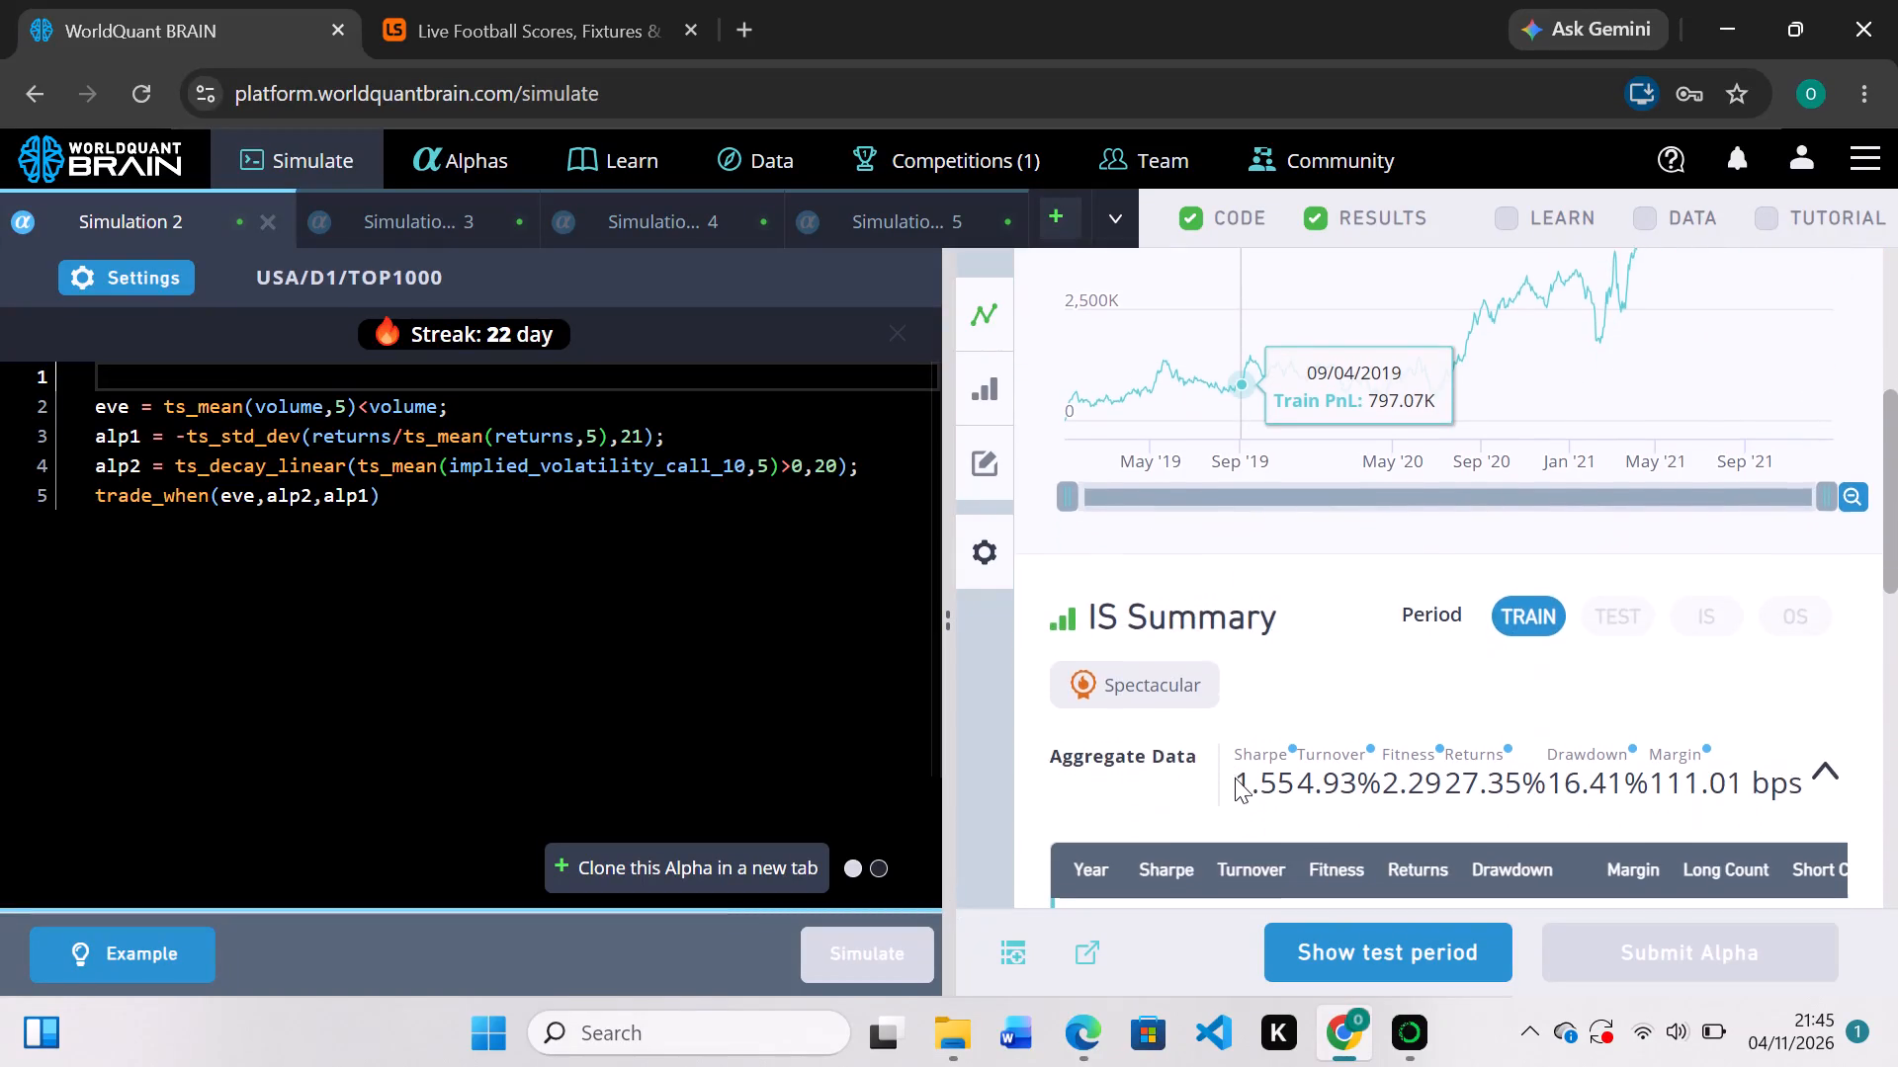
{"action": "scroll", "coordinate": [1235, 778], "scroll_direction": "down", "scroll_amount": 1}
{"action": "left_click", "coordinate": [1330, 936]}
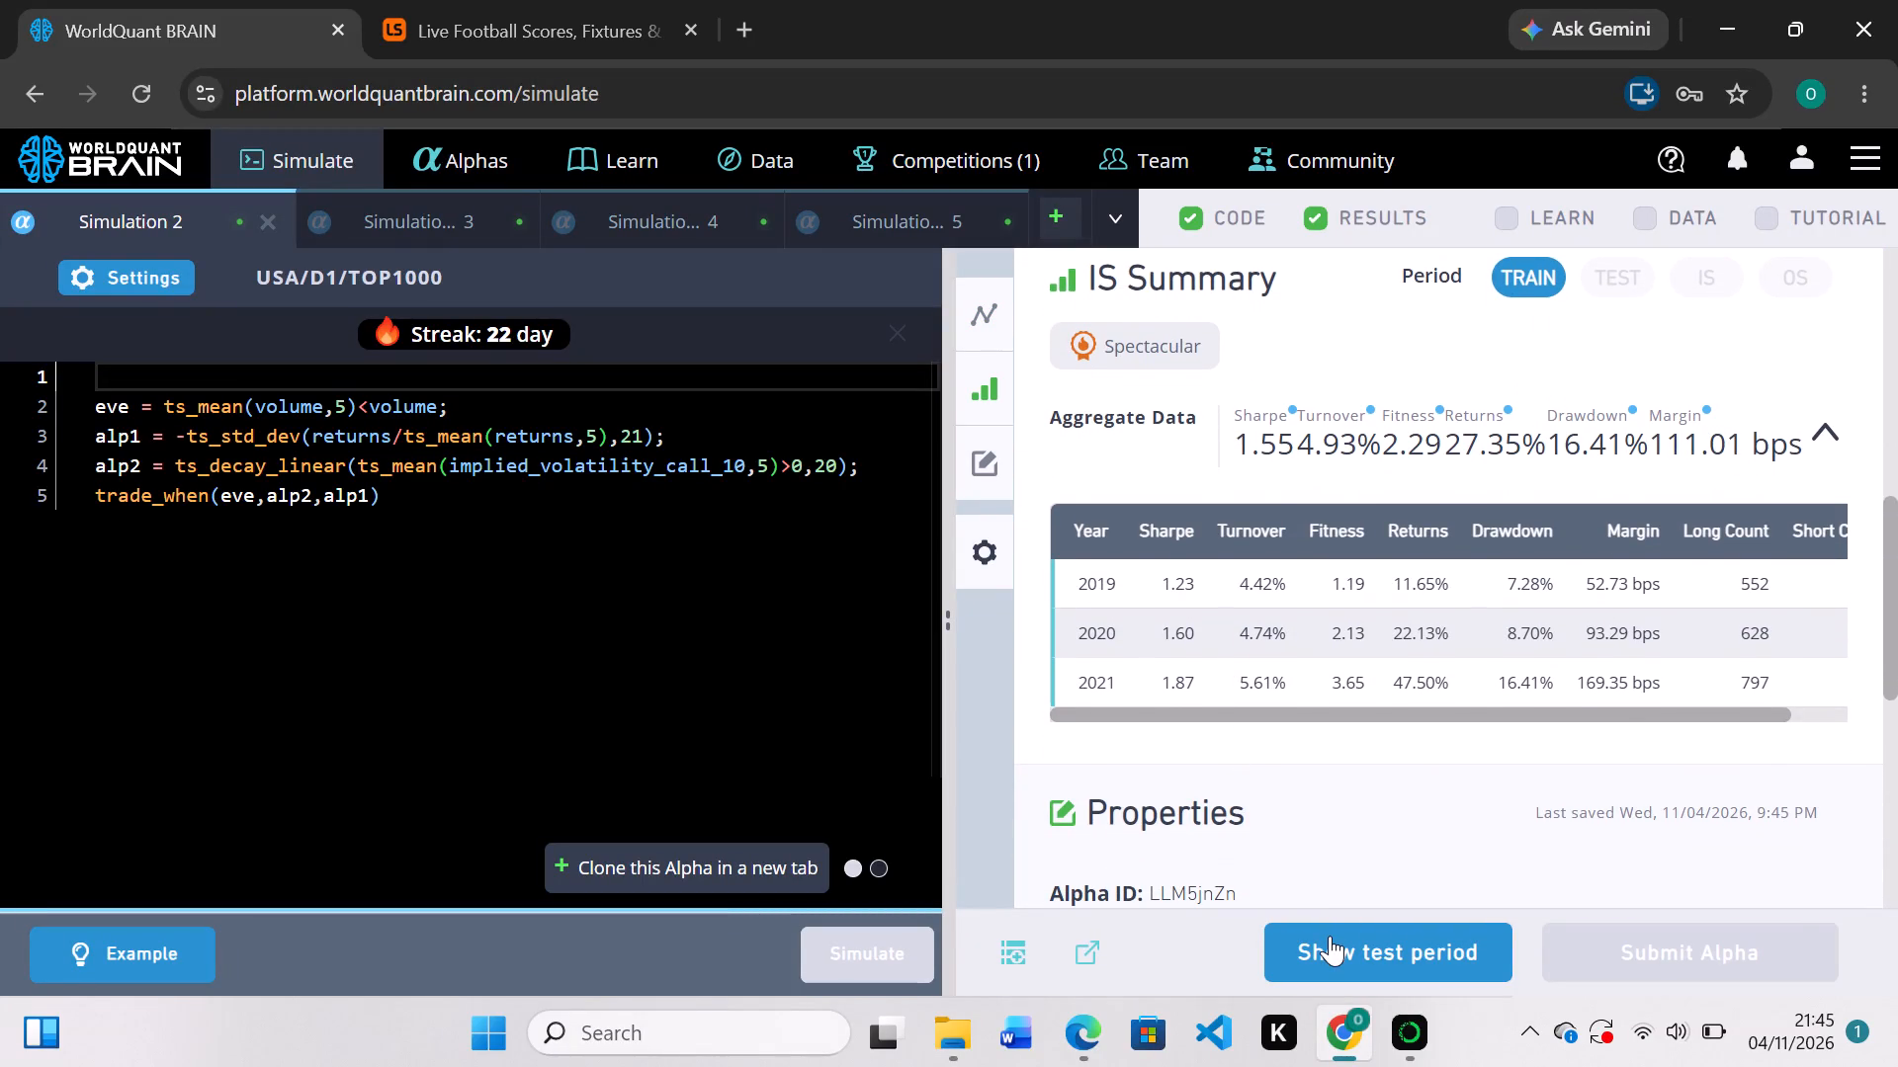
{"action": "scroll", "coordinate": [1459, 725], "scroll_direction": "down", "scroll_amount": 2}
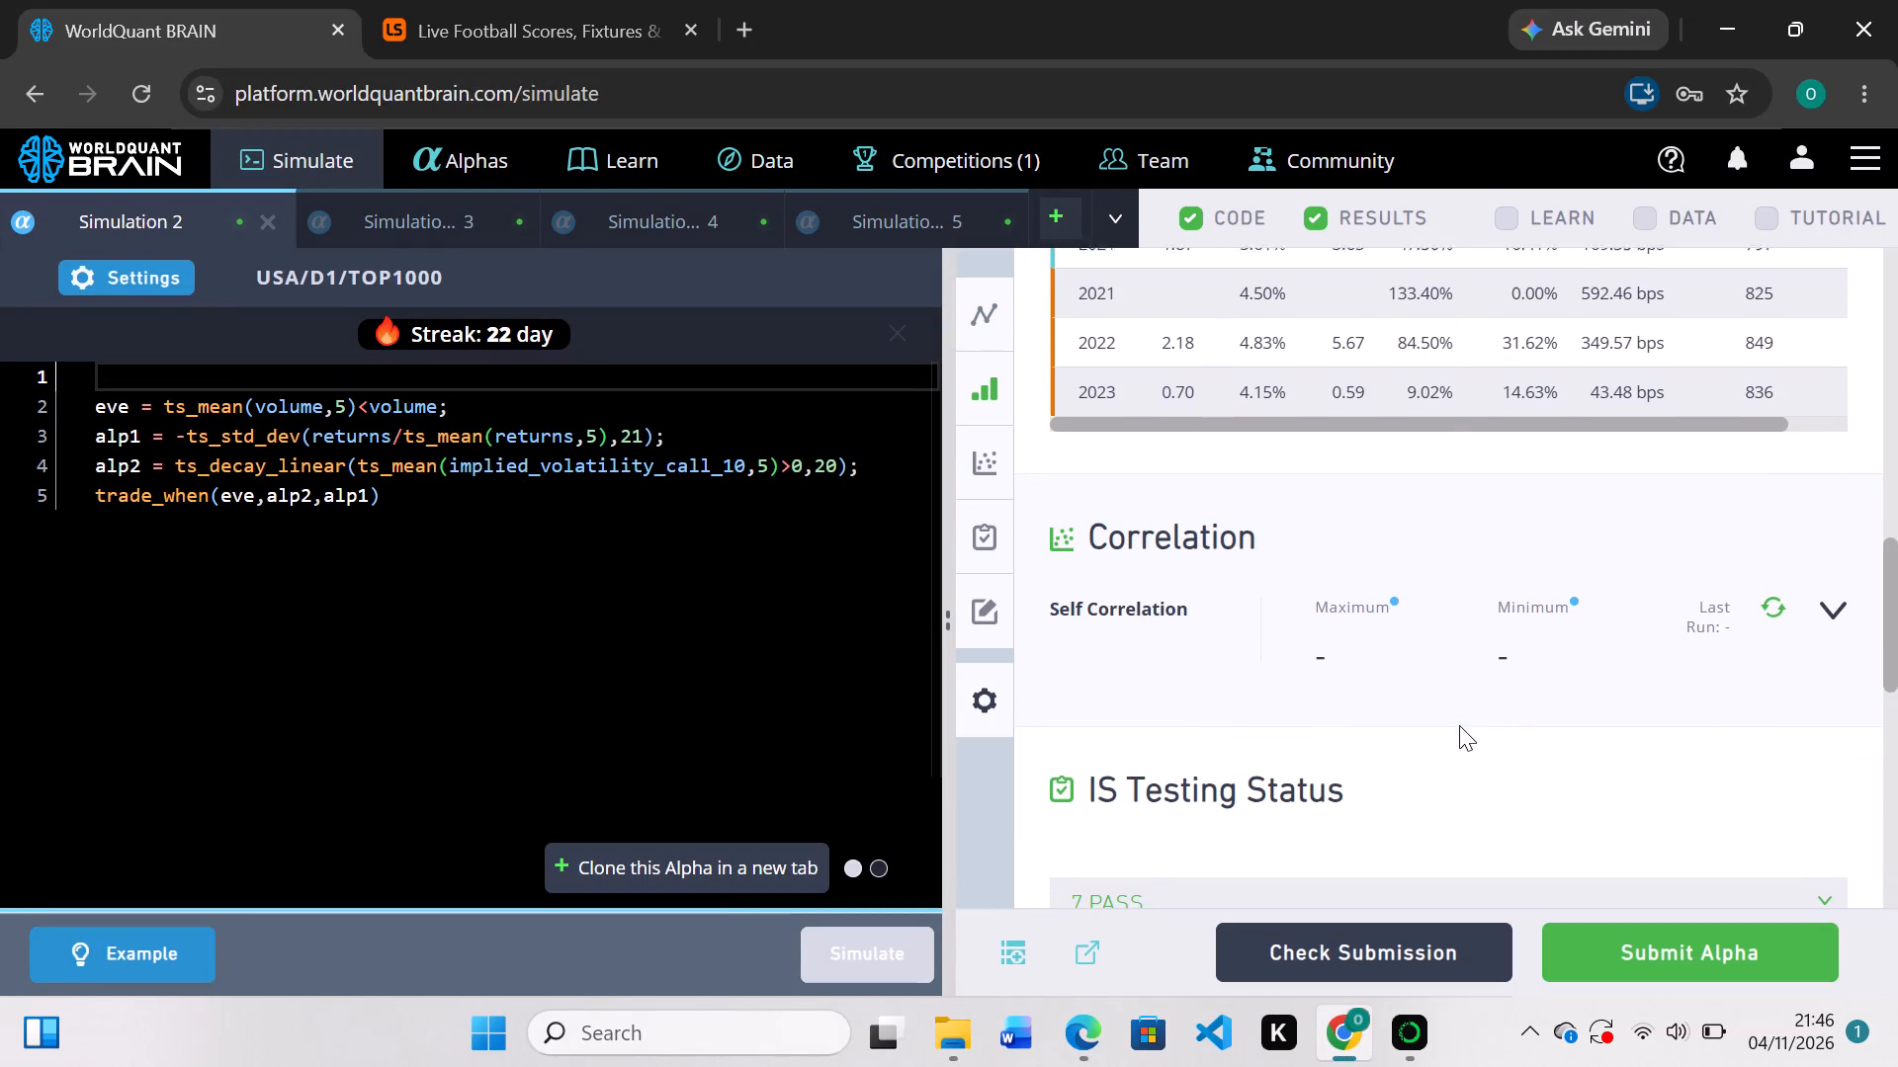
{"action": "left_click", "coordinate": [1780, 602]}
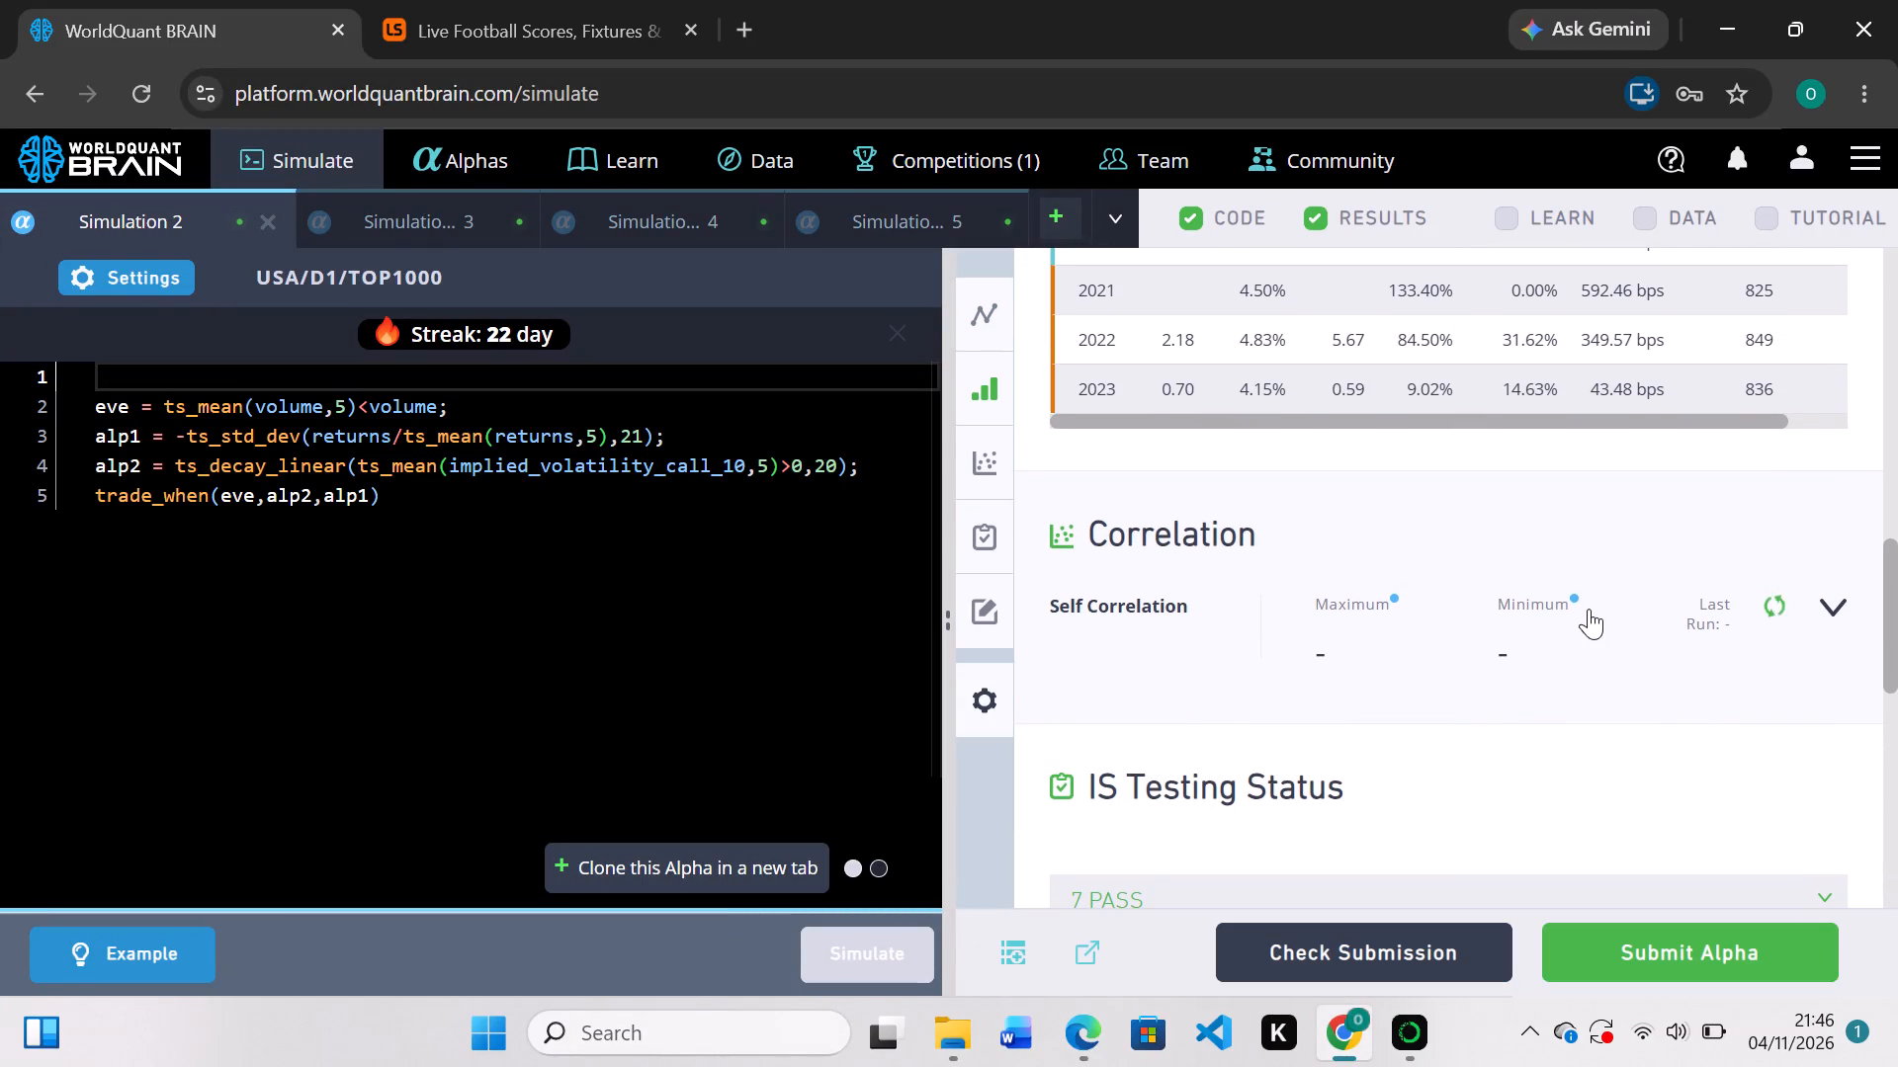
{"action": "scroll", "coordinate": [1589, 609], "scroll_direction": "down", "scroll_amount": 2}
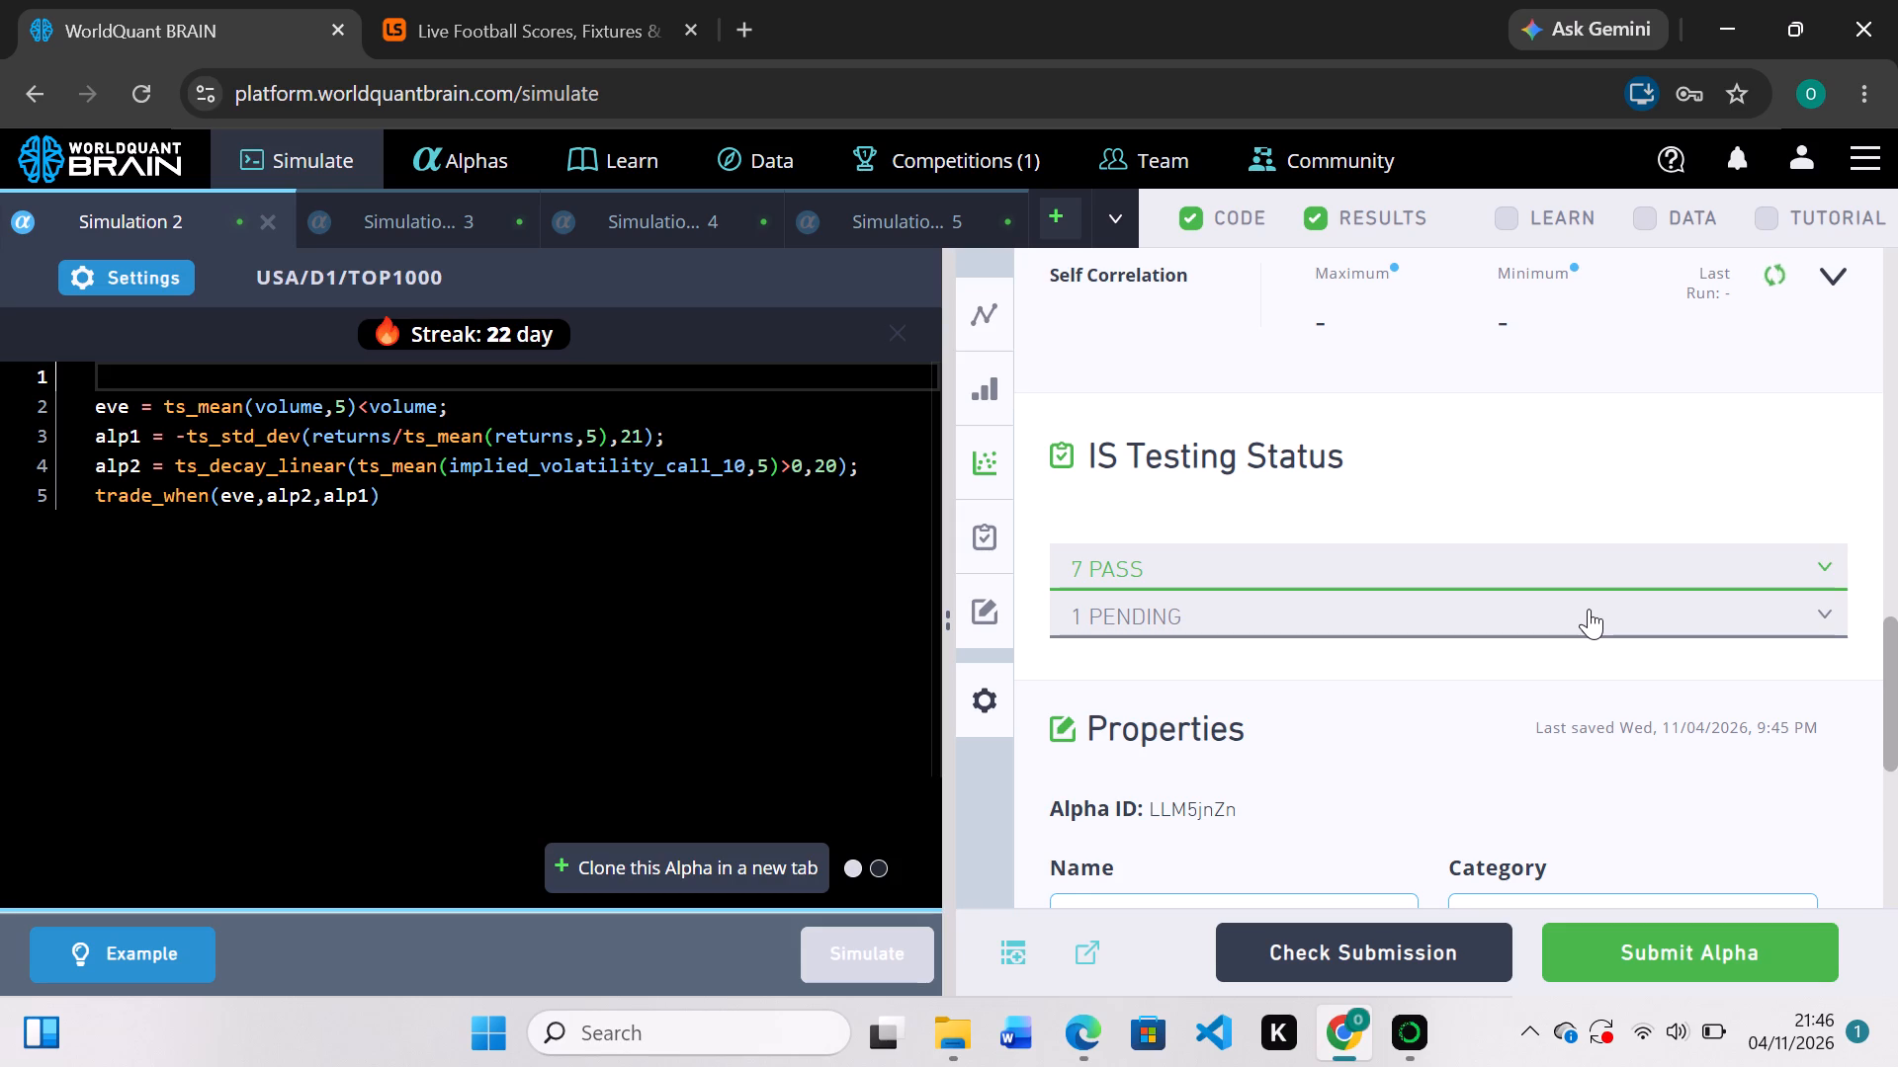
{"action": "scroll", "coordinate": [1589, 609], "scroll_direction": "up", "scroll_amount": 2}
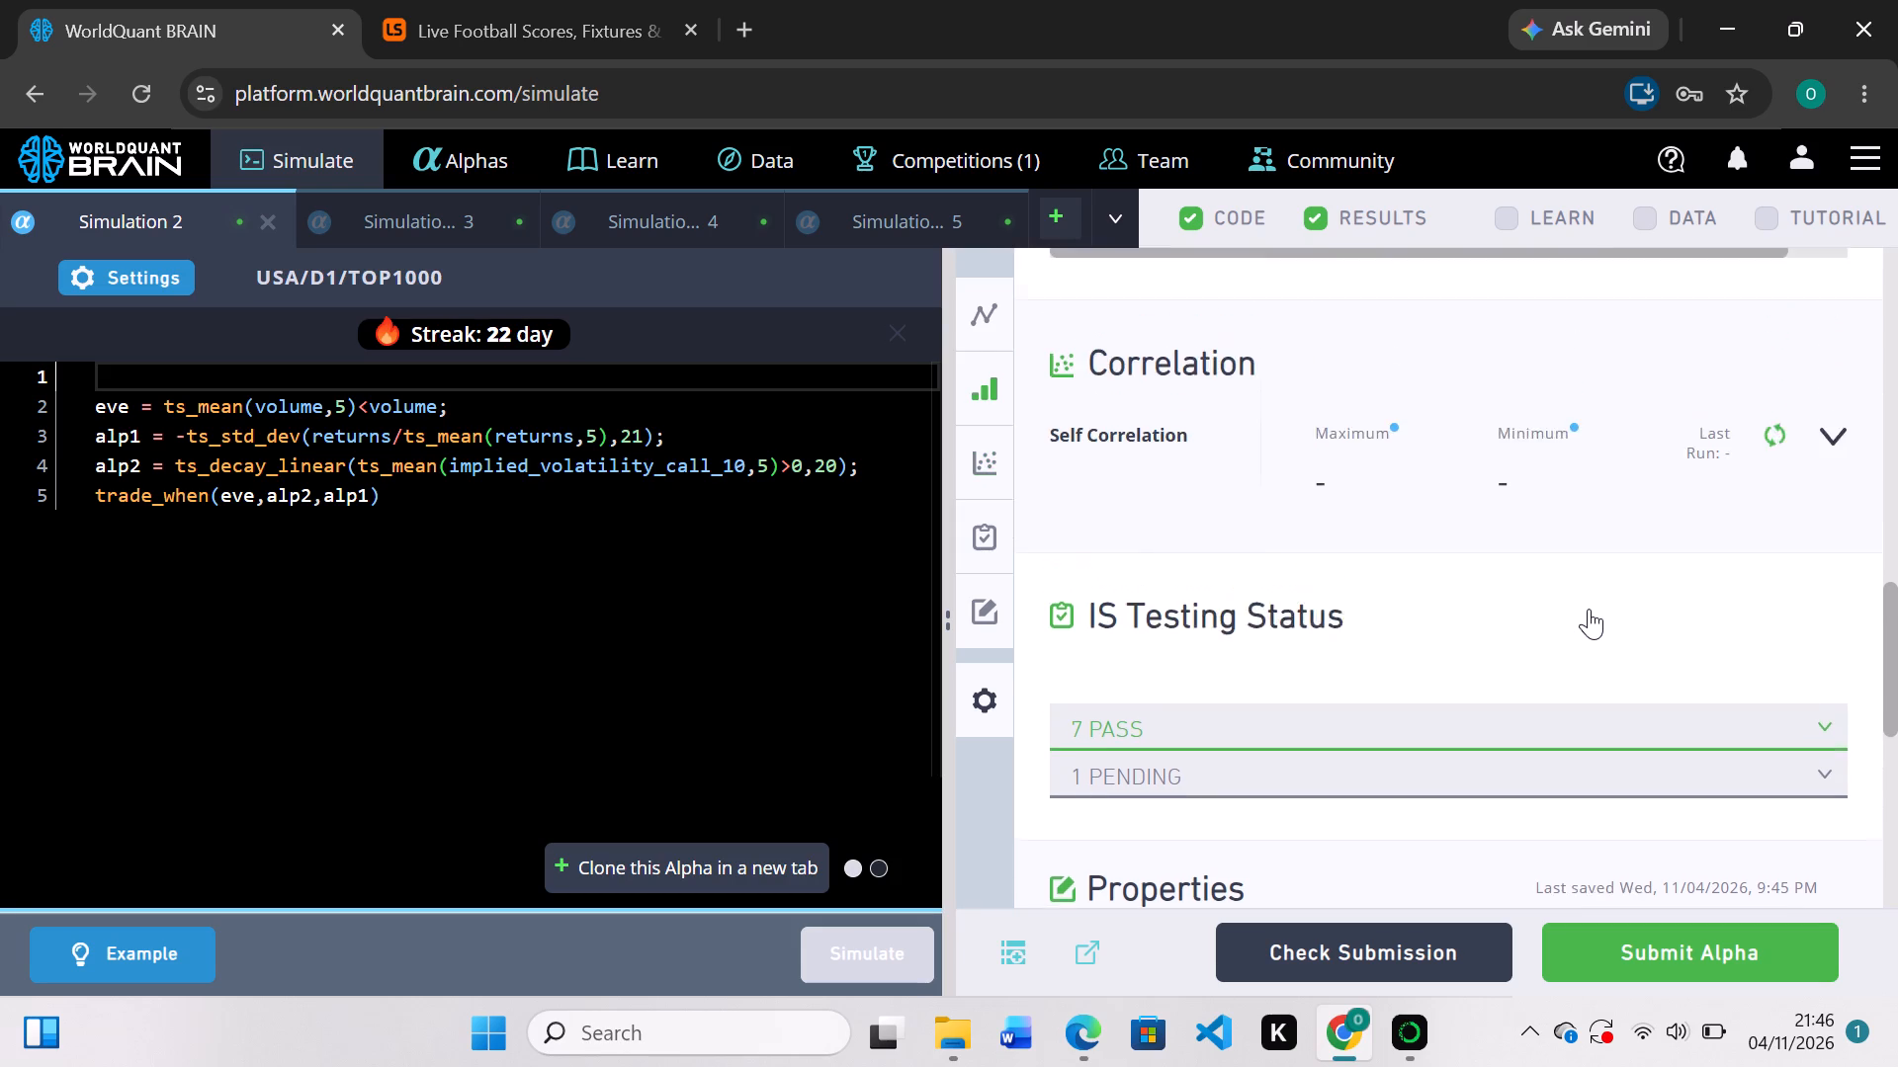
{"action": "scroll", "coordinate": [1589, 609], "scroll_direction": "up", "scroll_amount": 6}
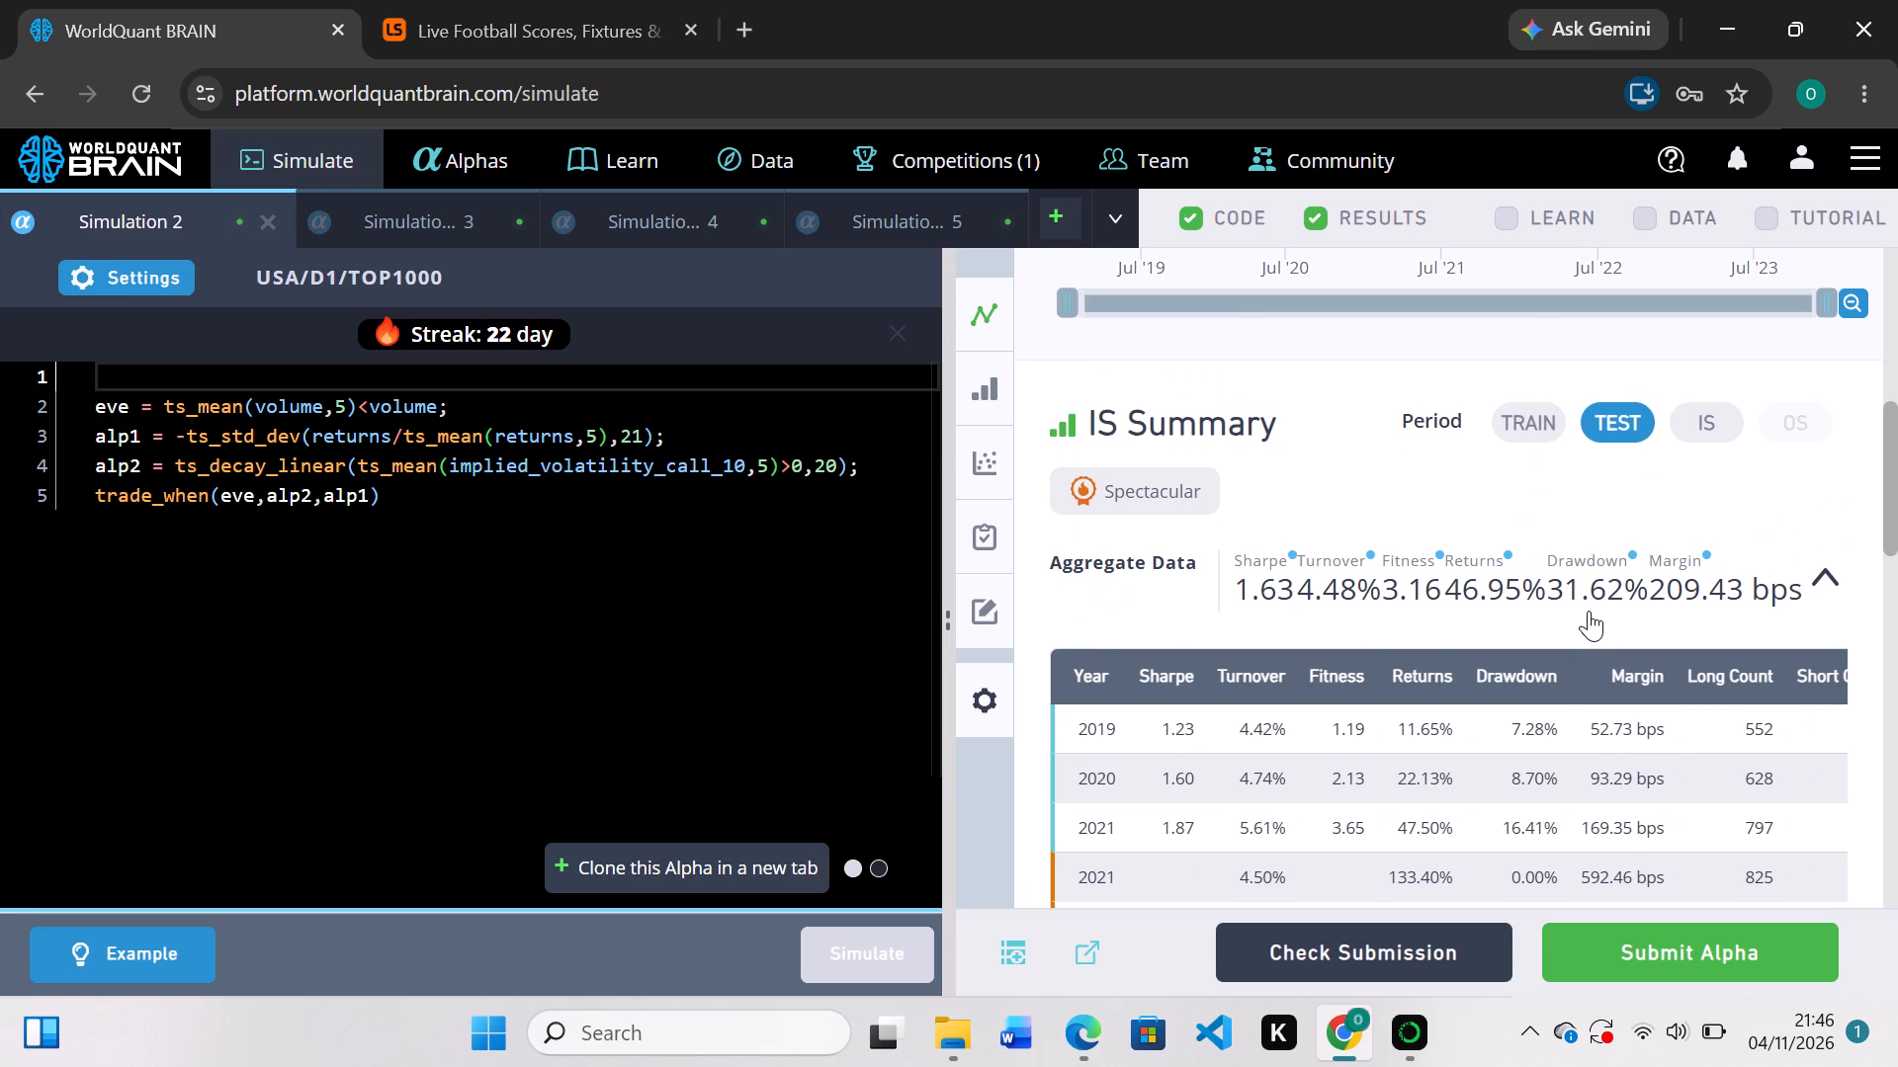
{"action": "scroll", "coordinate": [1589, 611], "scroll_direction": "down", "scroll_amount": 2}
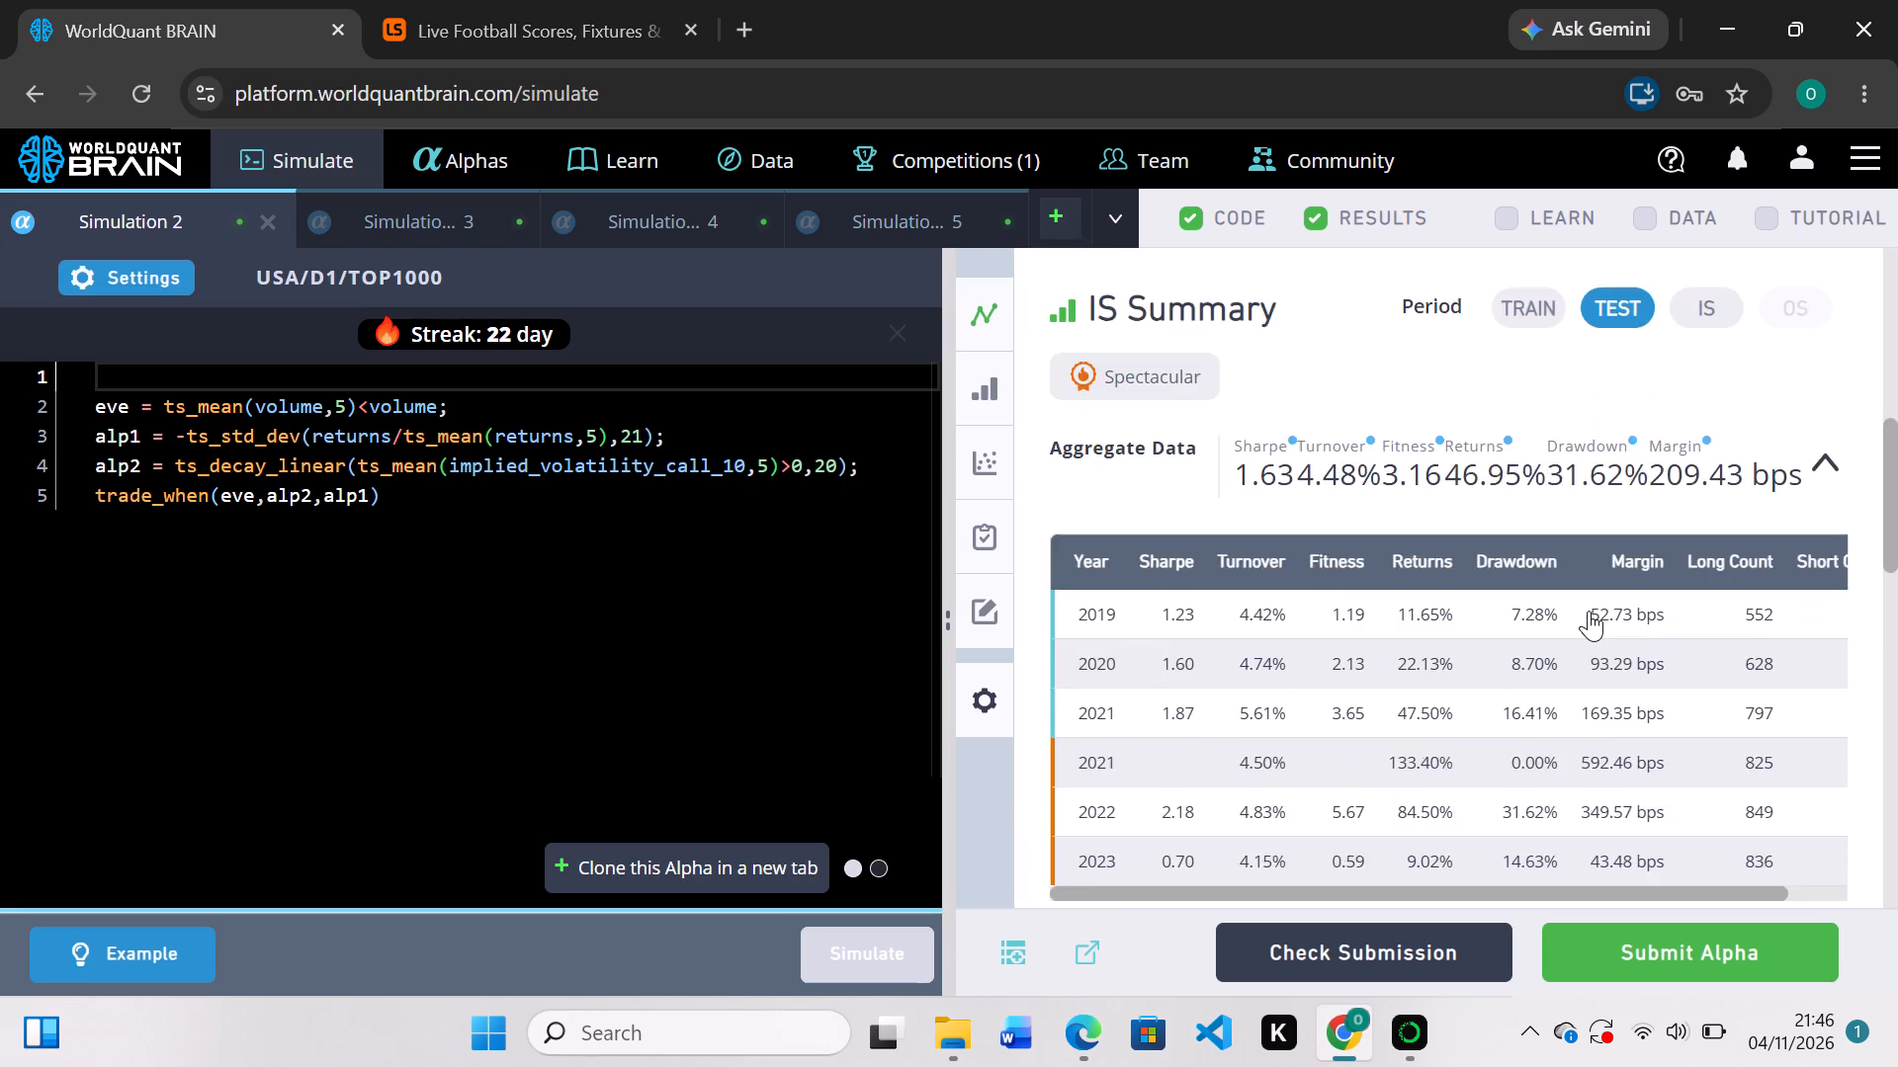
{"action": "scroll", "coordinate": [1589, 611], "scroll_direction": "down", "scroll_amount": 1}
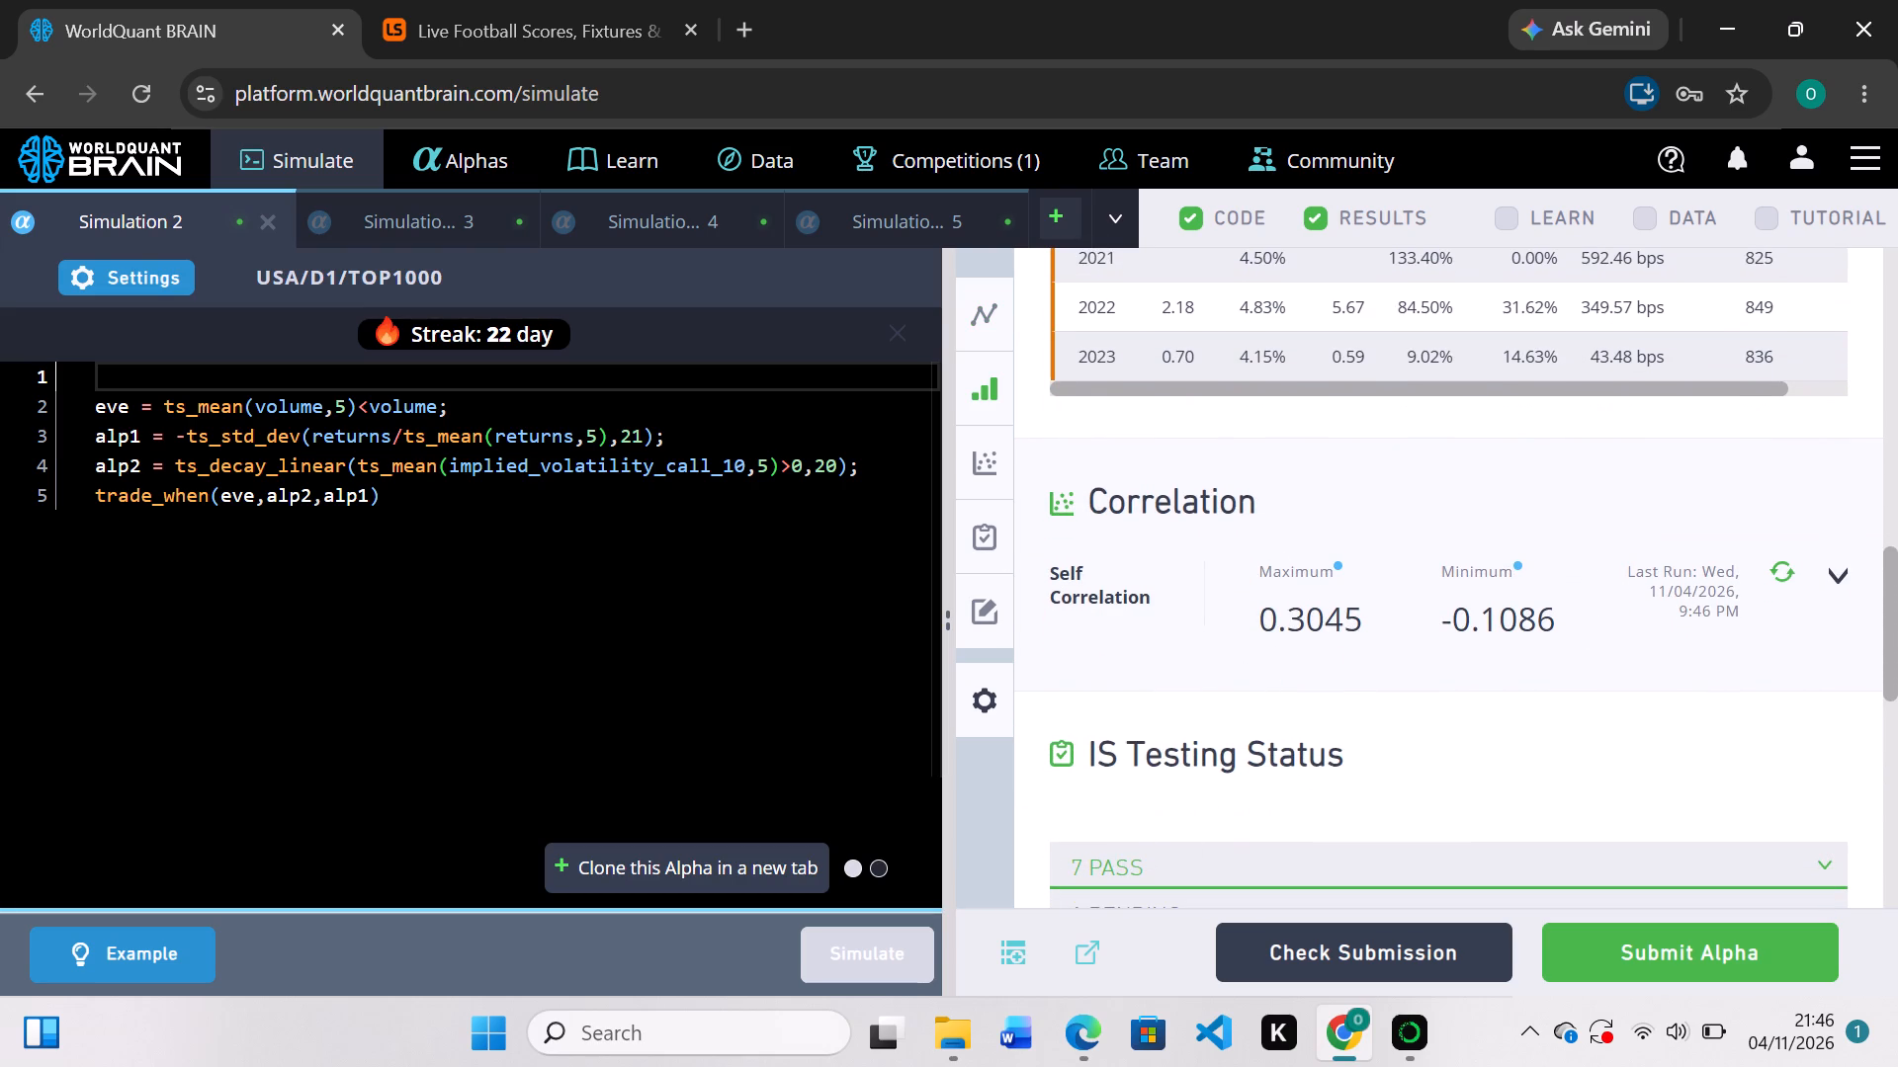
In alp1, replace the division between returns and ts_mean(returns,5) with multiplication, and rerun the simulation.
{"action": "left_click", "coordinate": [408, 440]}
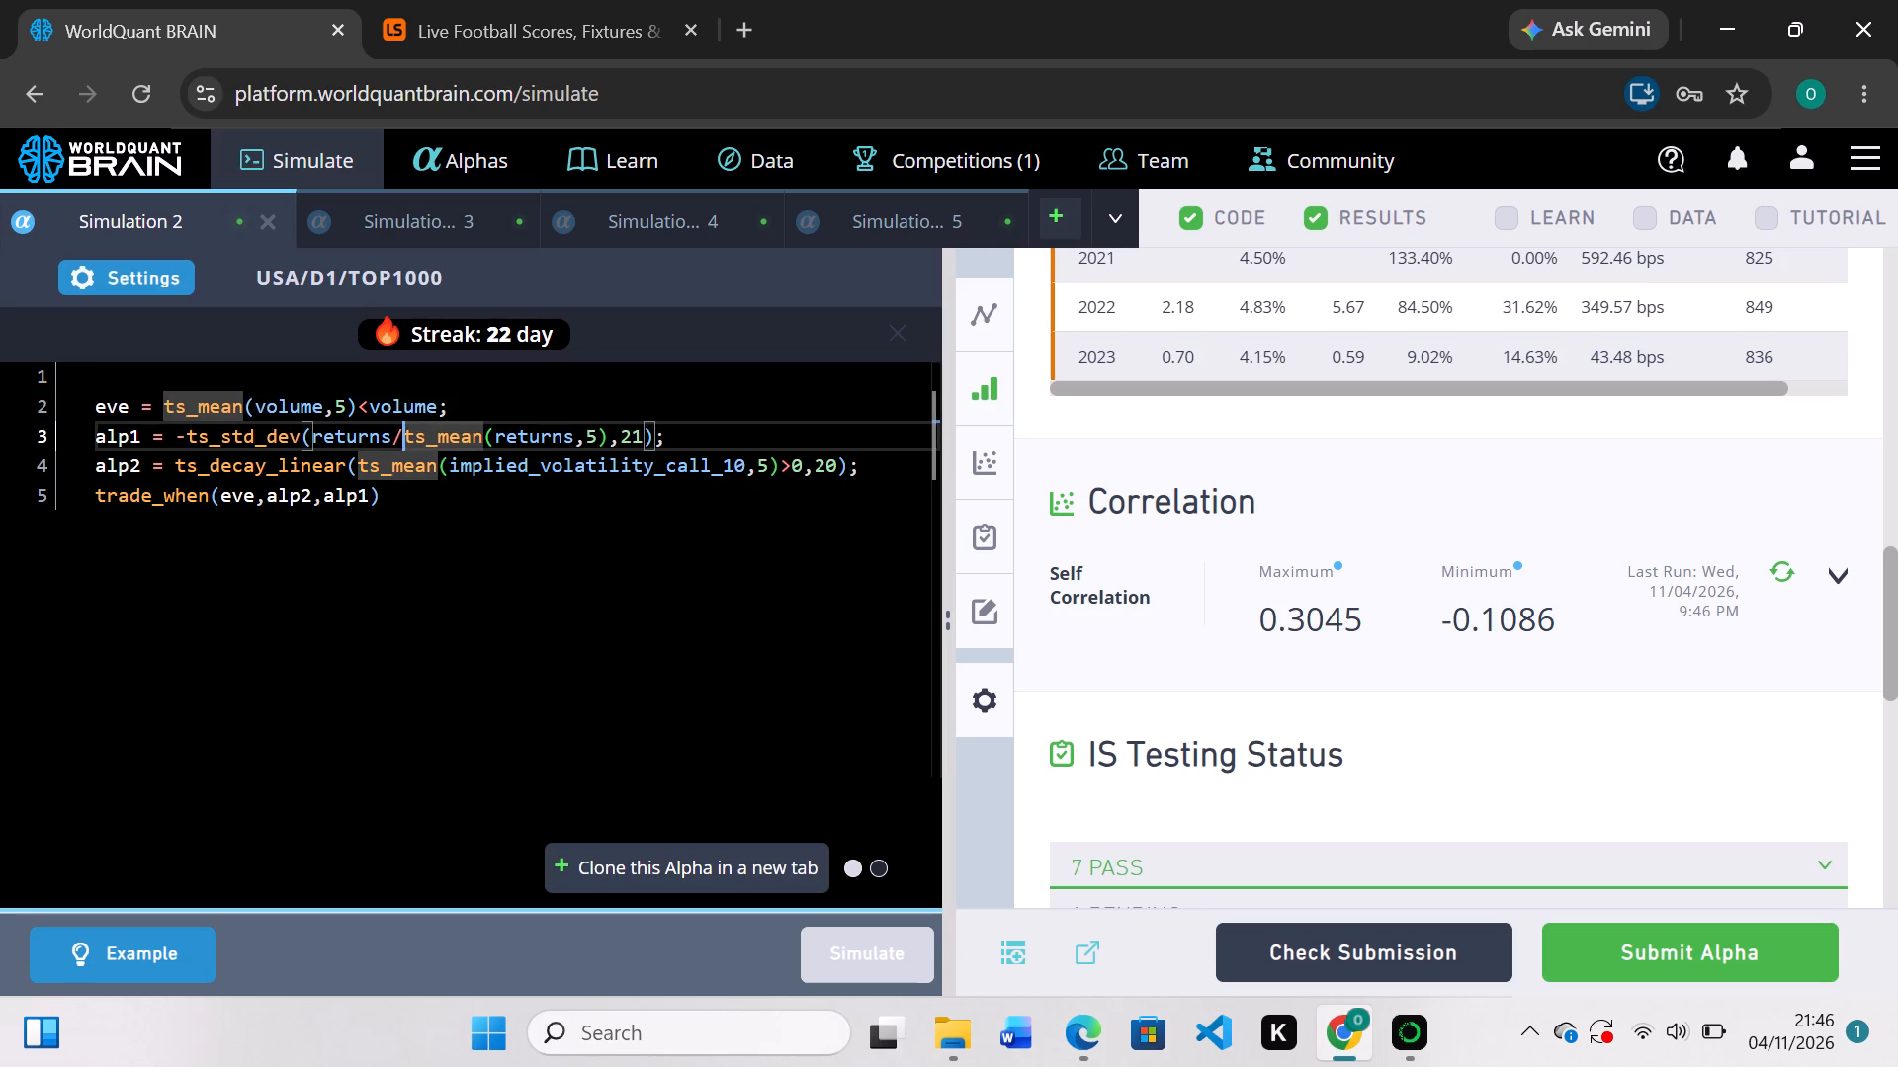
{"action": "key", "text": "BackSpace"}
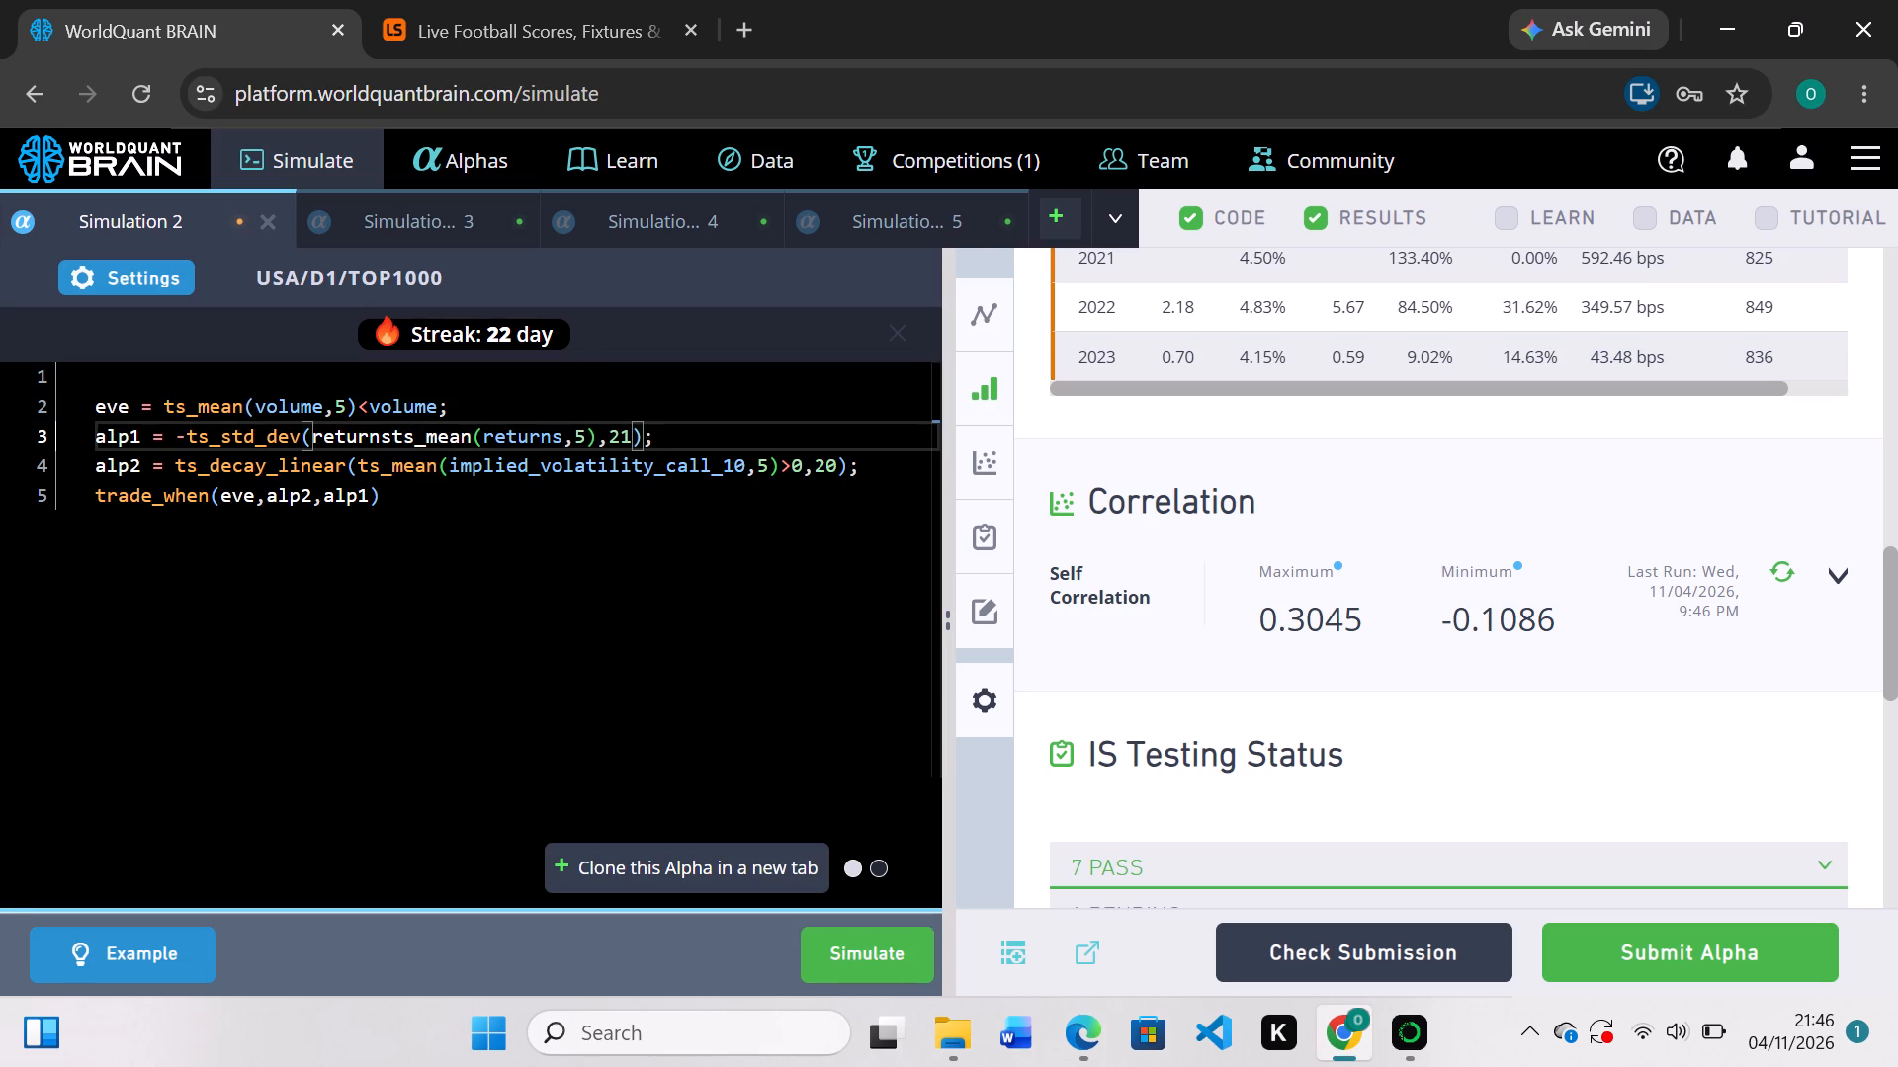
{"action": "key", "text": "shift+asterisk"}
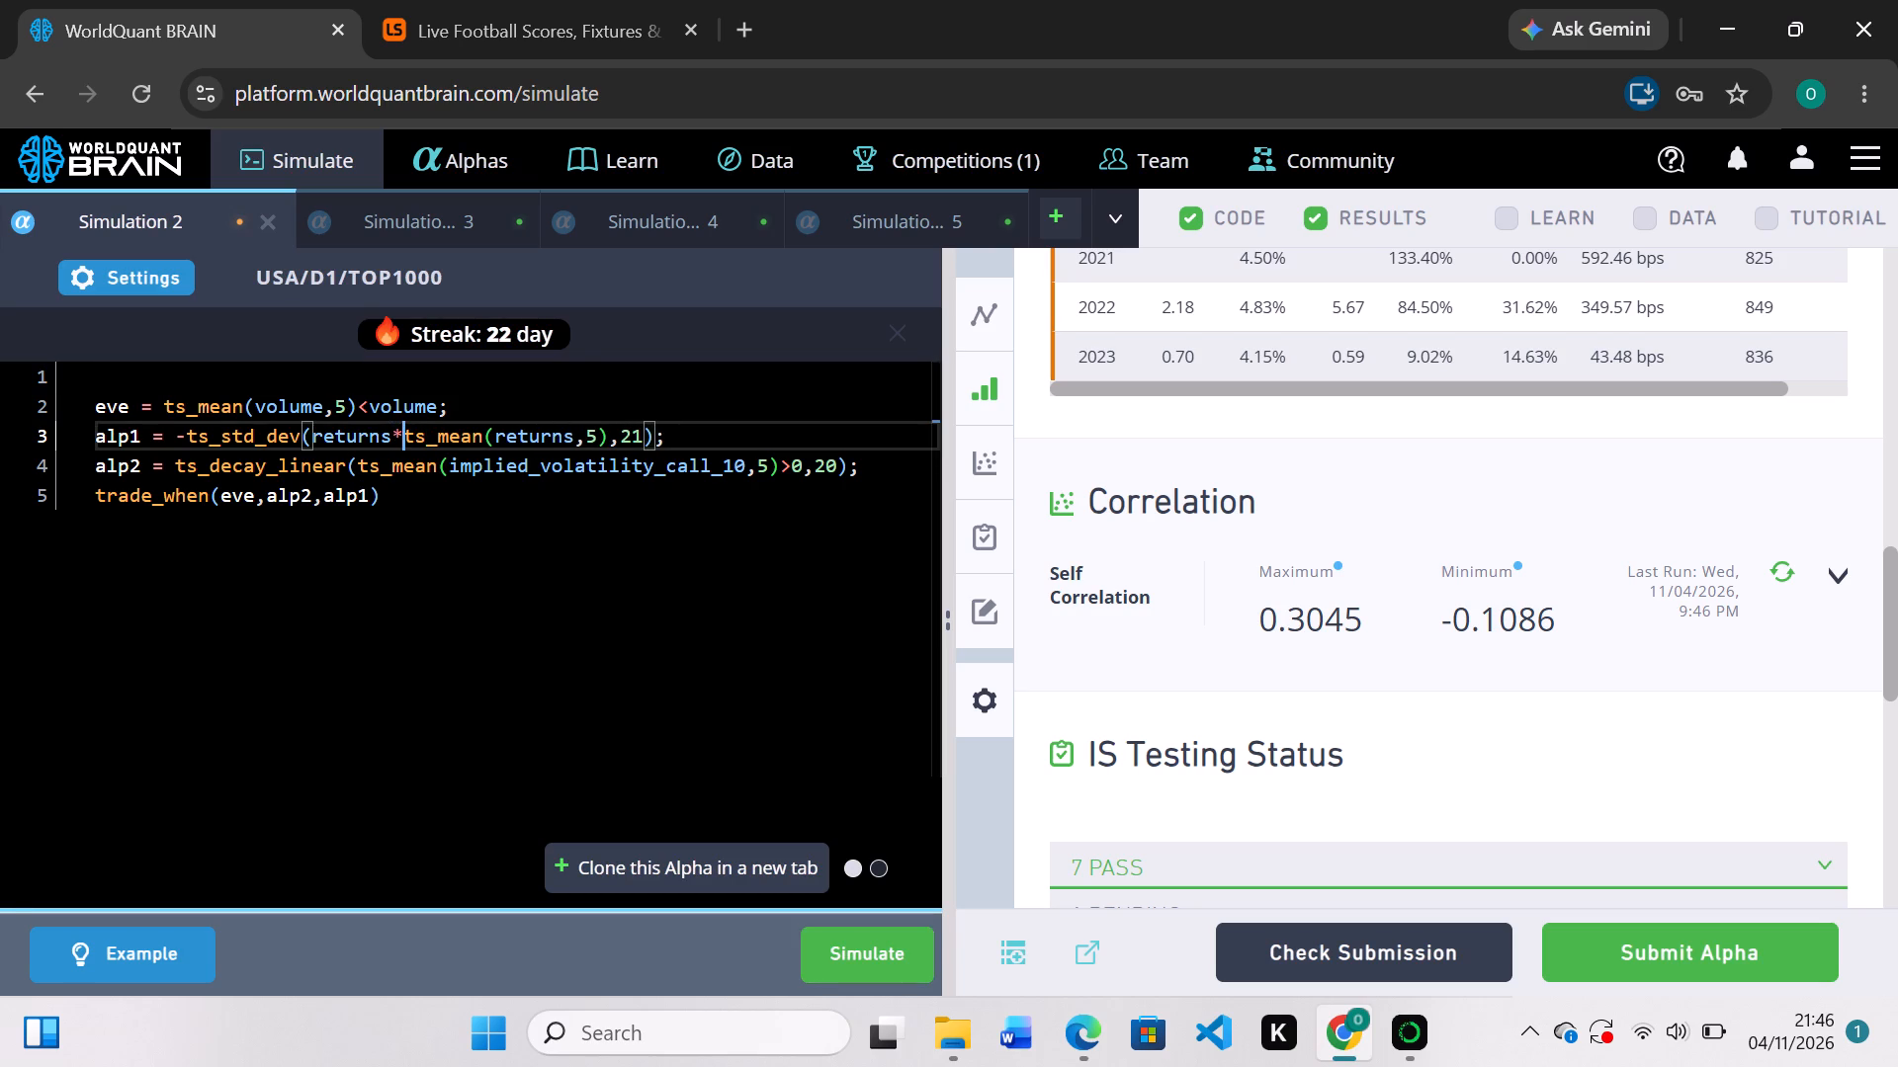
{"action": "left_click", "coordinate": [858, 945]}
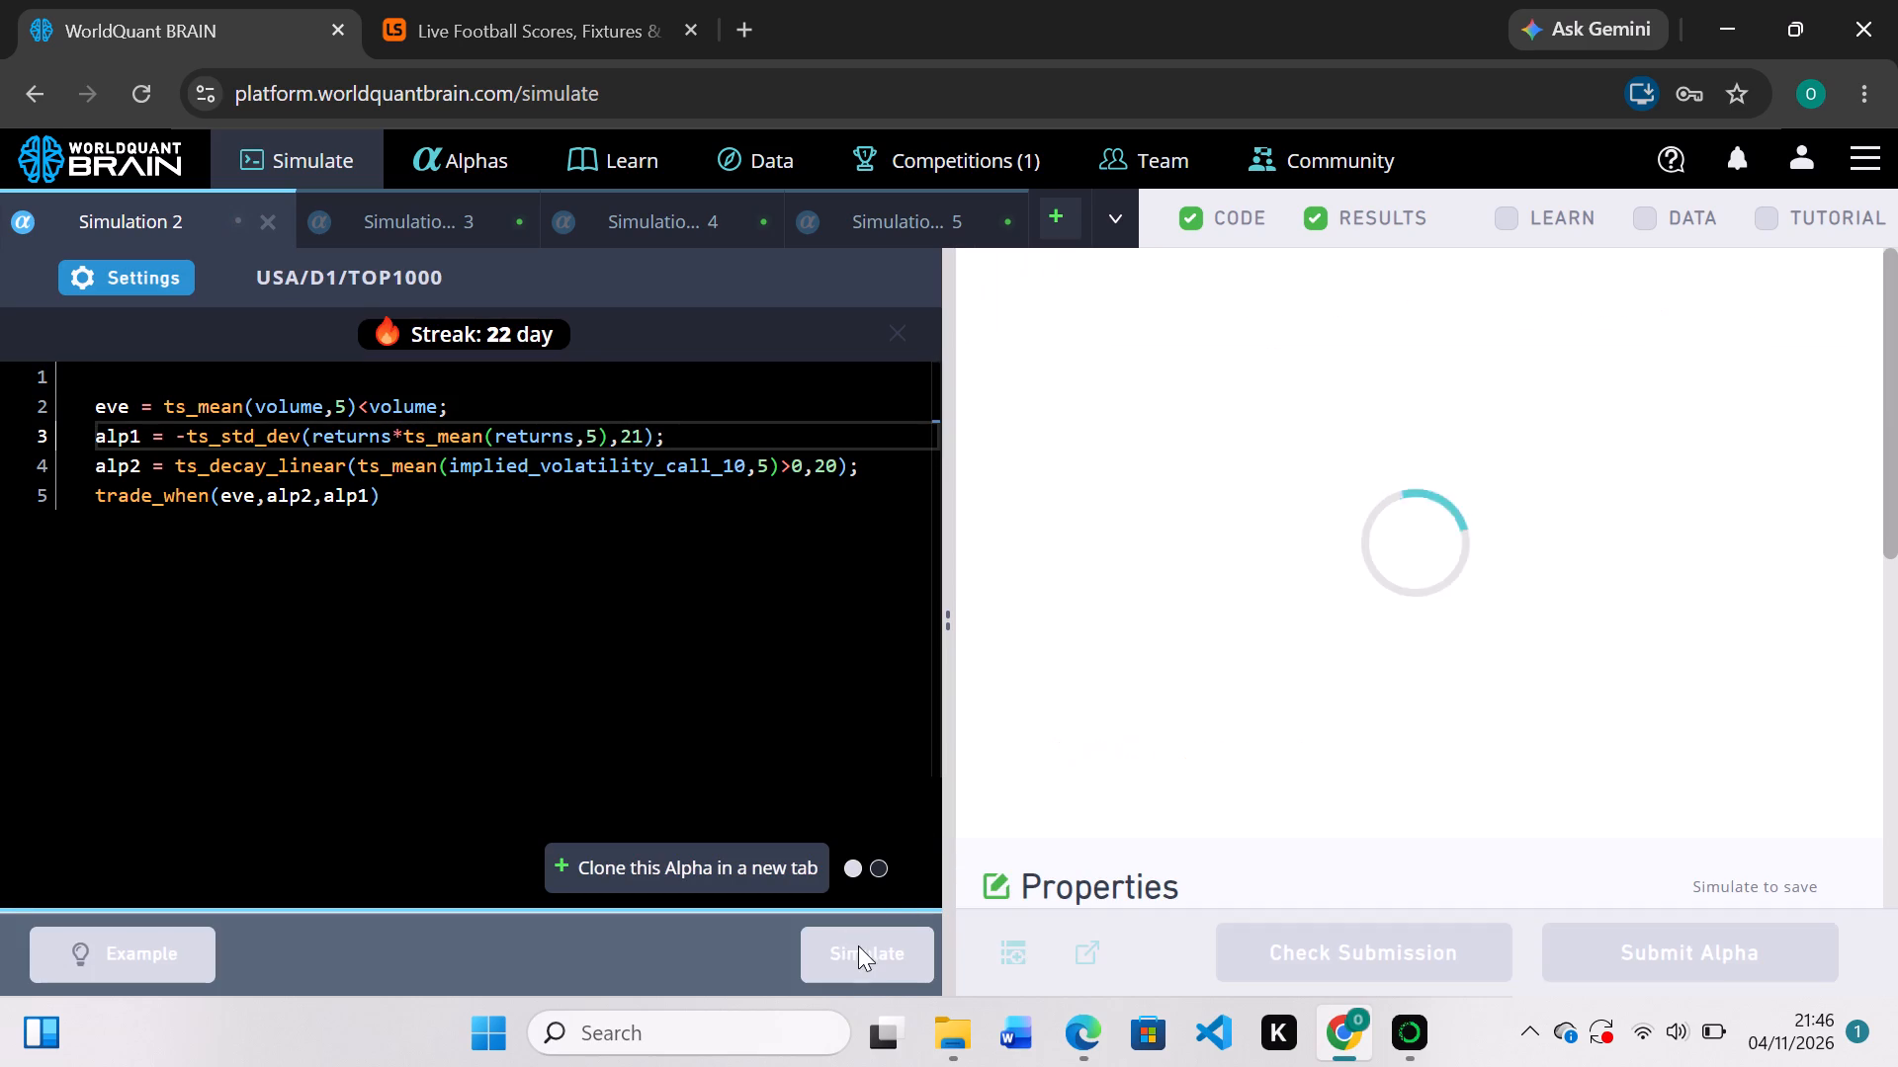
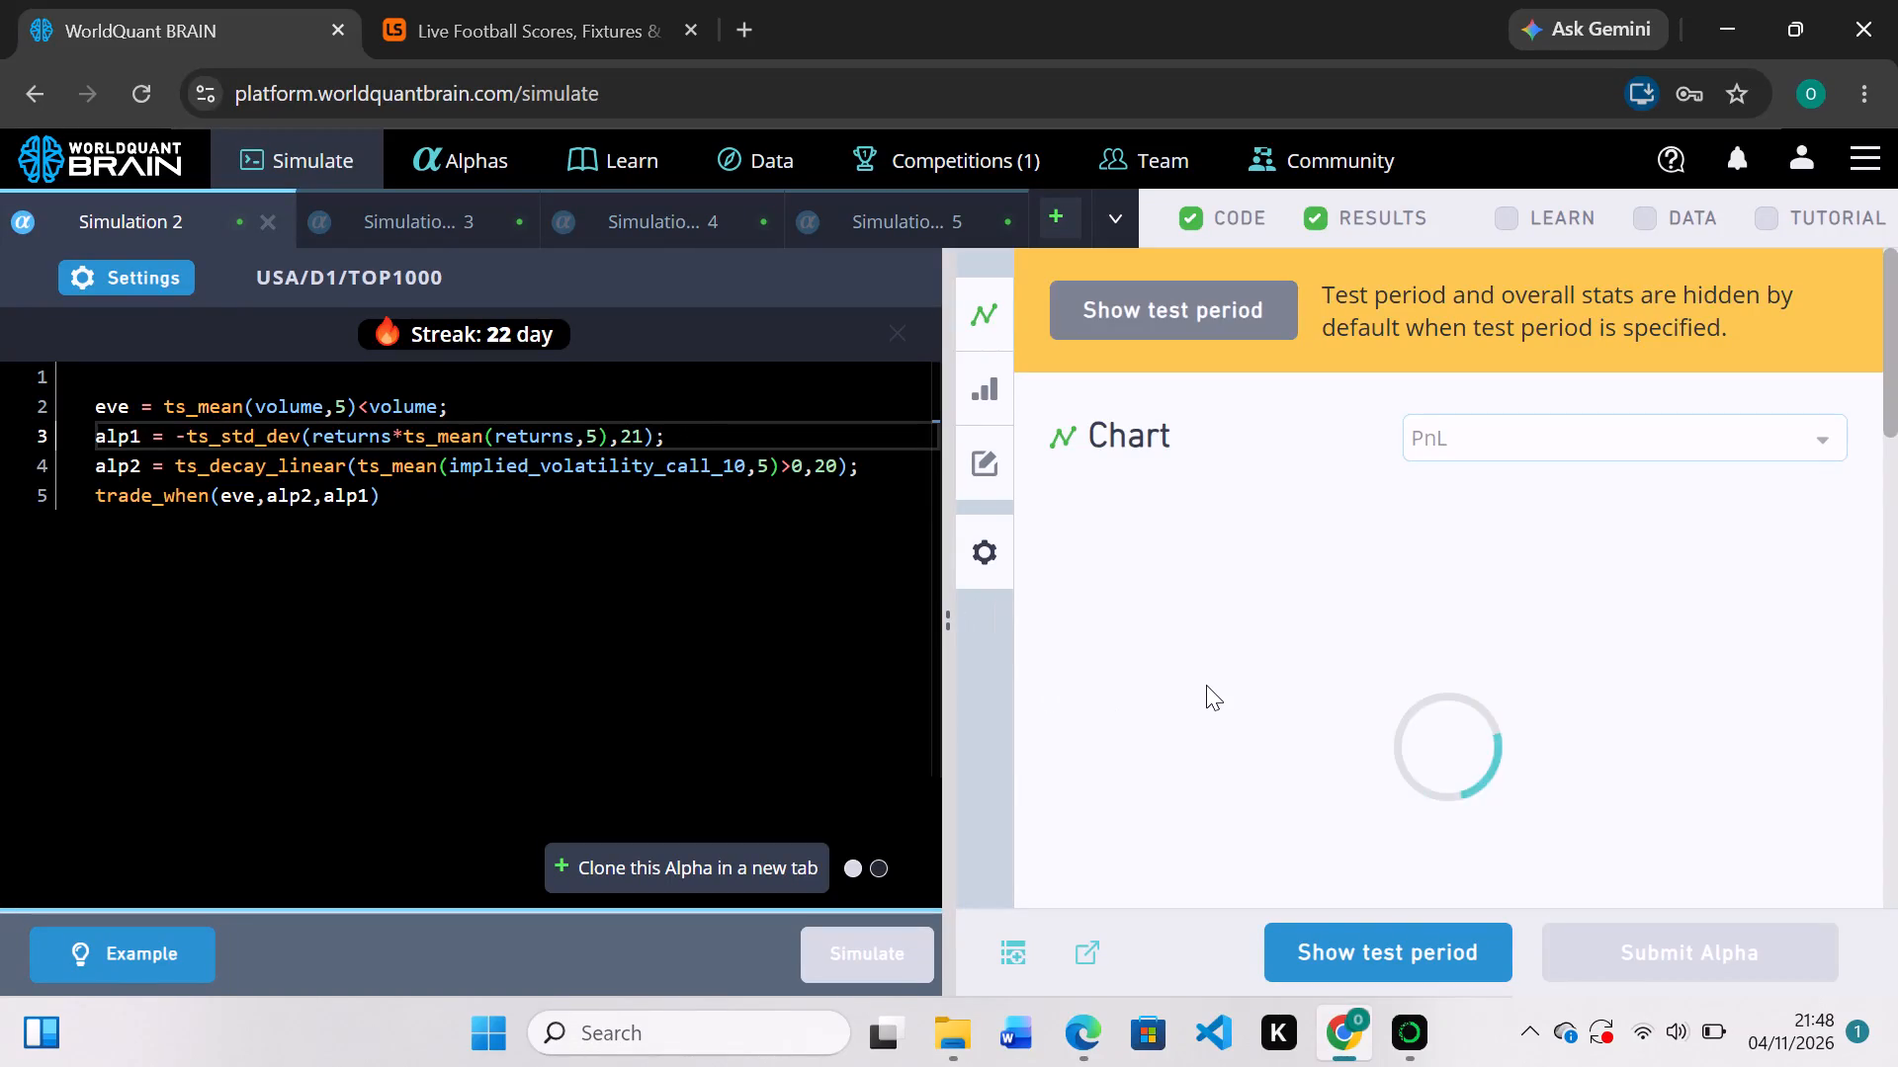
Show the test period for the multiplied-returns run, review the yearly summary, and run the self-correlation check.
{"action": "scroll", "coordinate": [1206, 685], "scroll_direction": "down", "scroll_amount": 4}
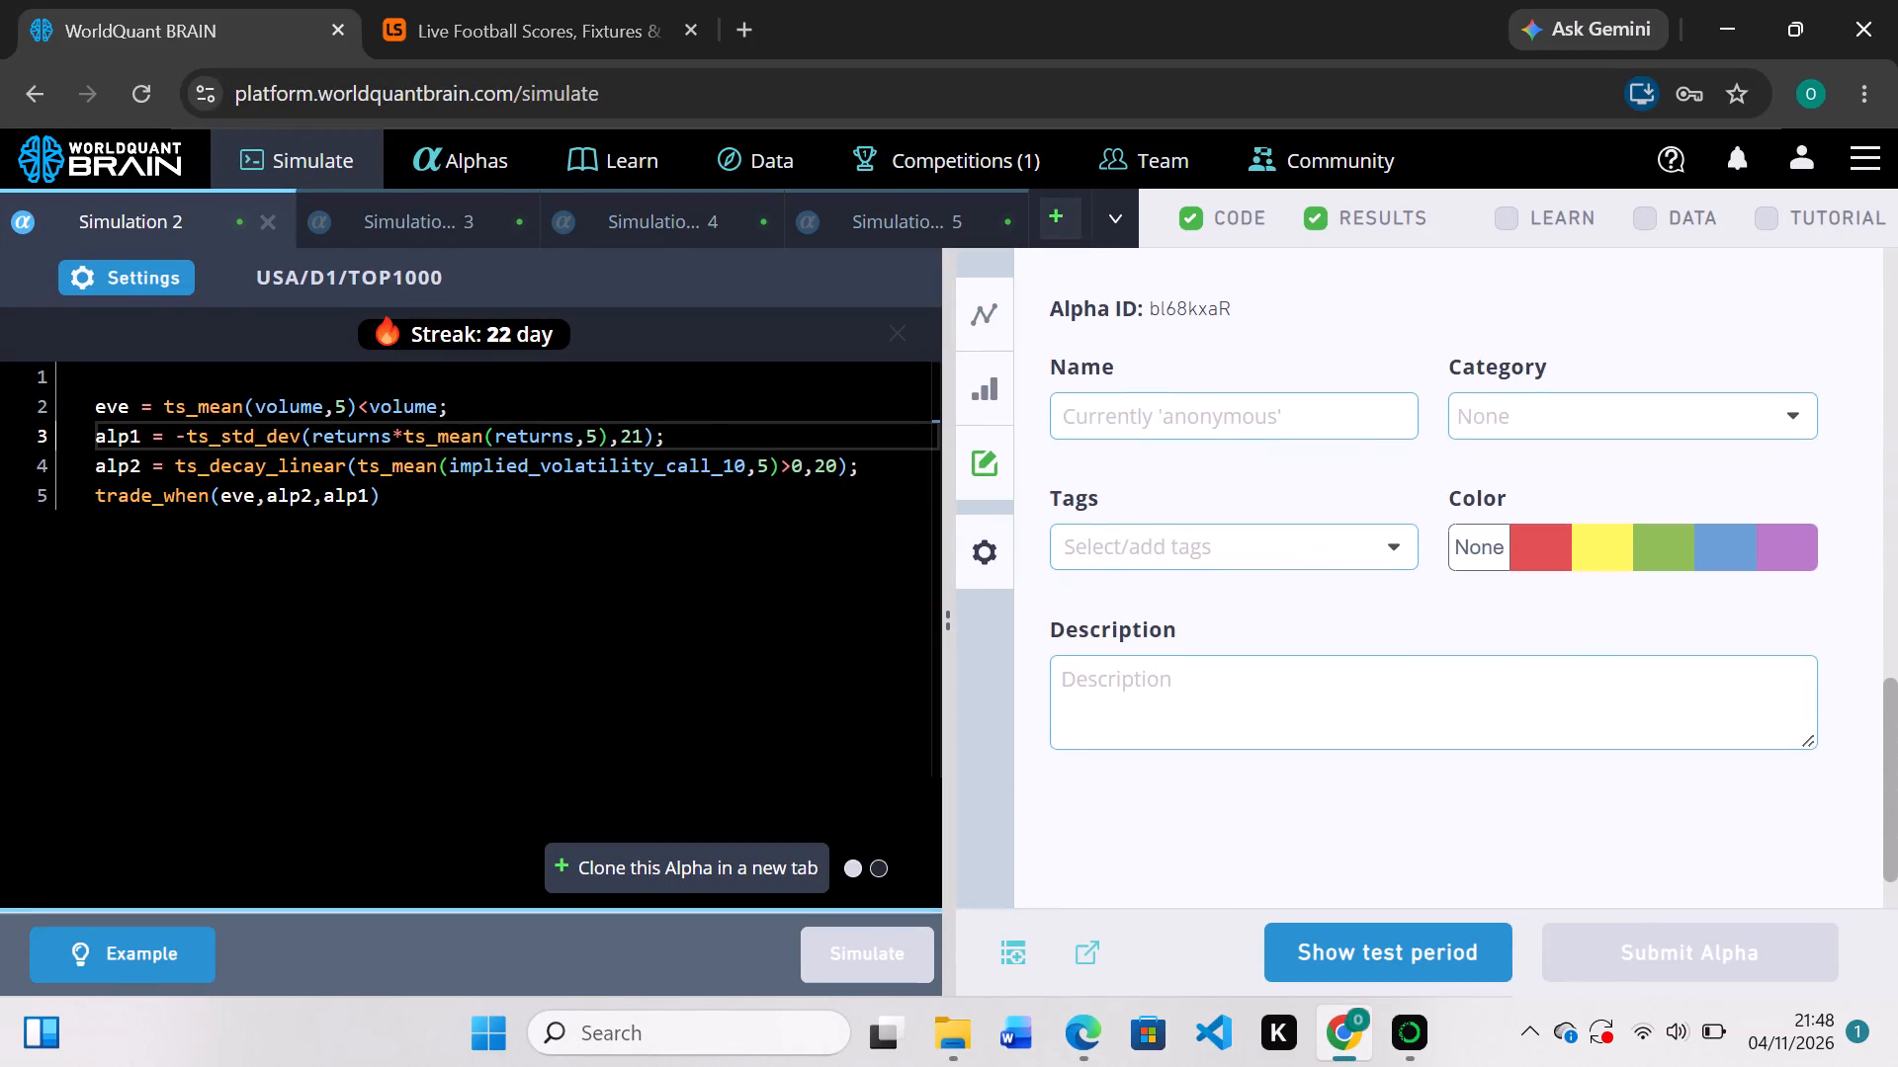
{"action": "scroll", "coordinate": [1206, 685], "scroll_direction": "down", "scroll_amount": 1}
{"action": "scroll", "coordinate": [1206, 685], "scroll_direction": "up", "scroll_amount": 3}
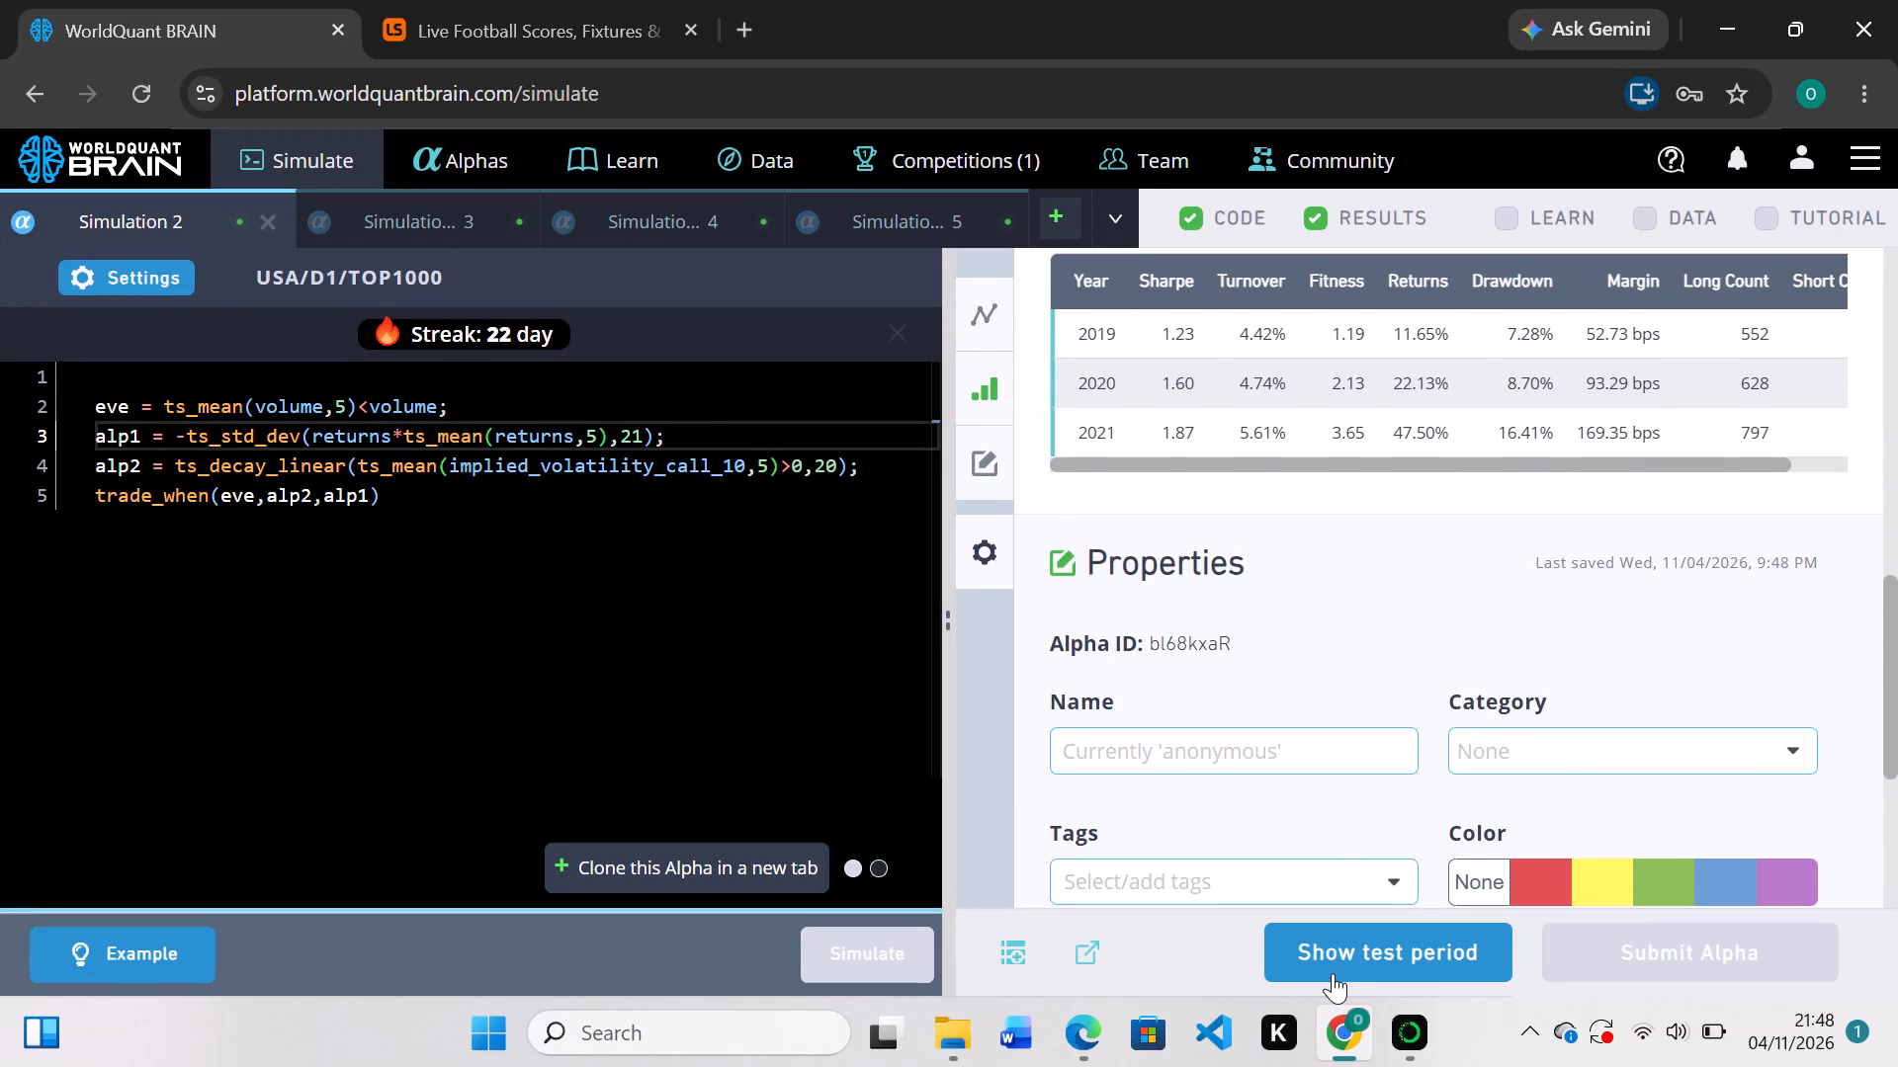
{"action": "left_click", "coordinate": [1333, 973]}
{"action": "scroll", "coordinate": [1530, 820], "scroll_direction": "down", "scroll_amount": 1}
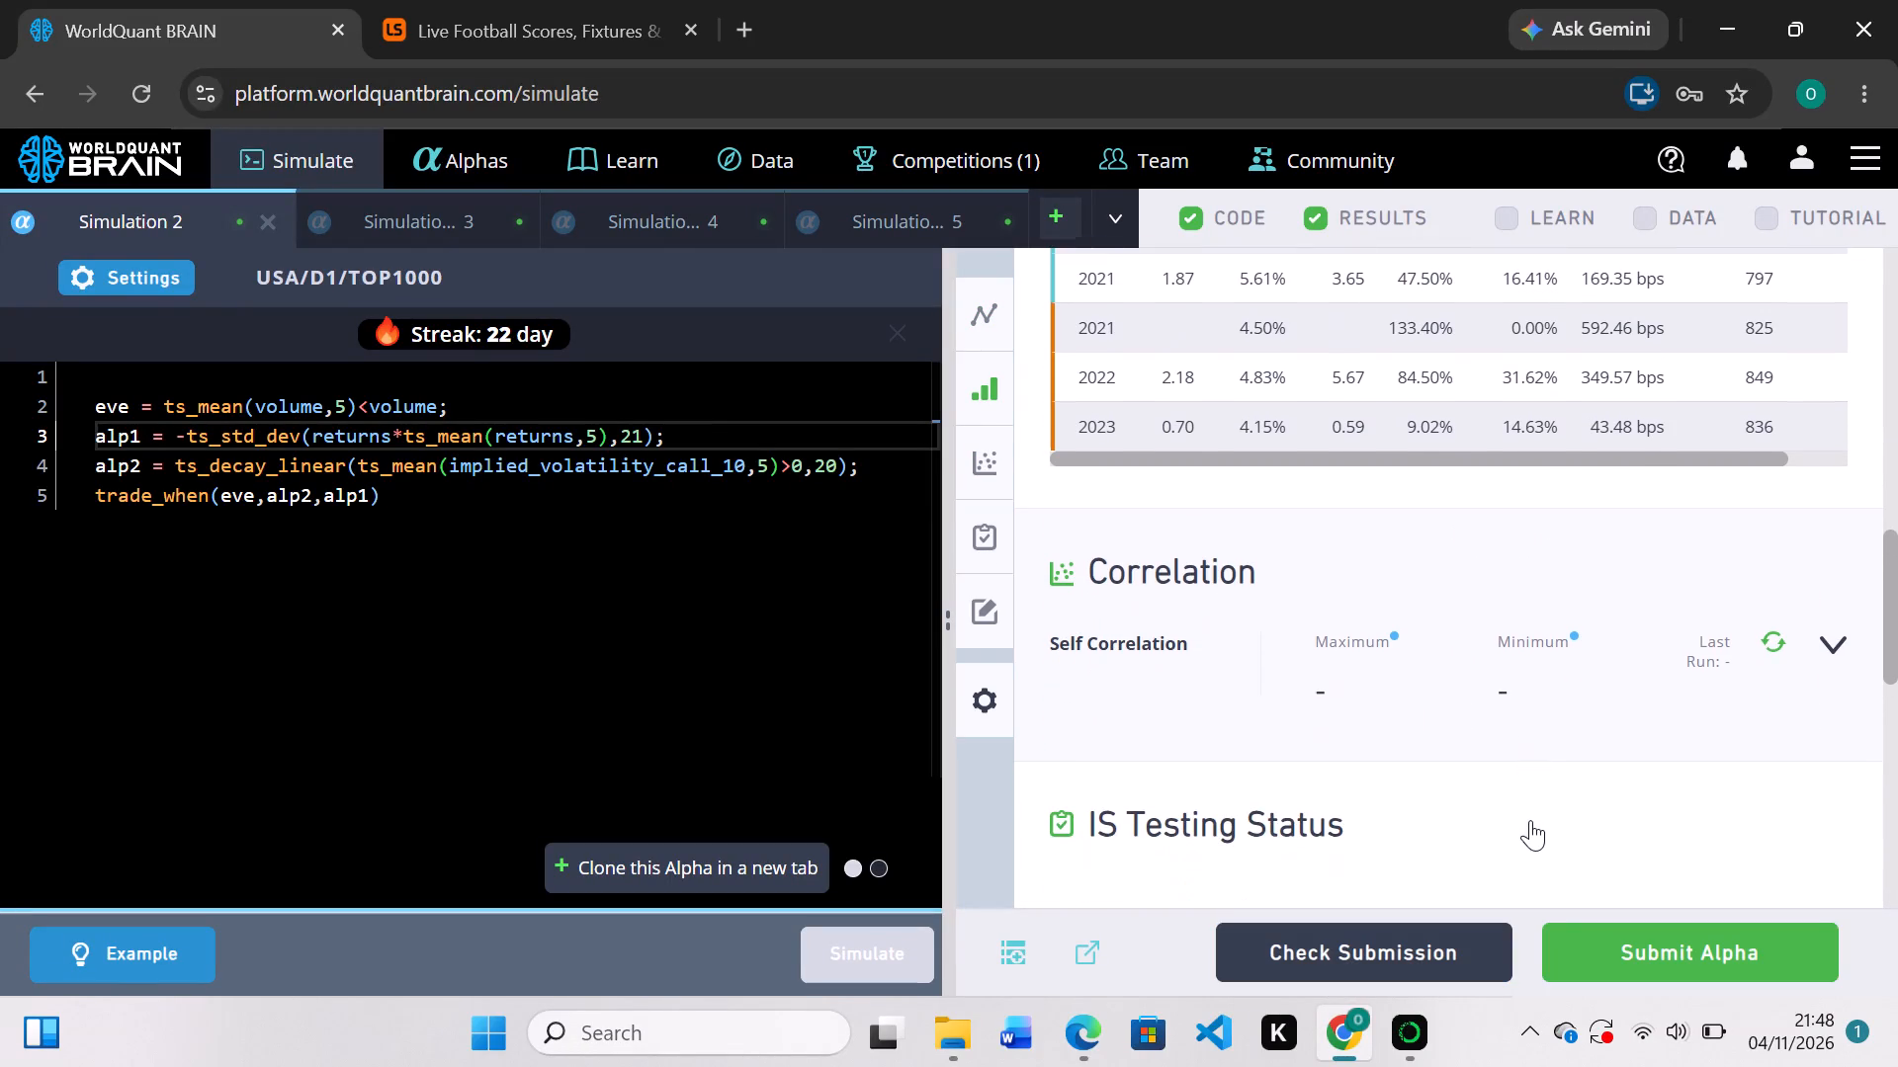
{"action": "left_click", "coordinate": [1766, 643]}
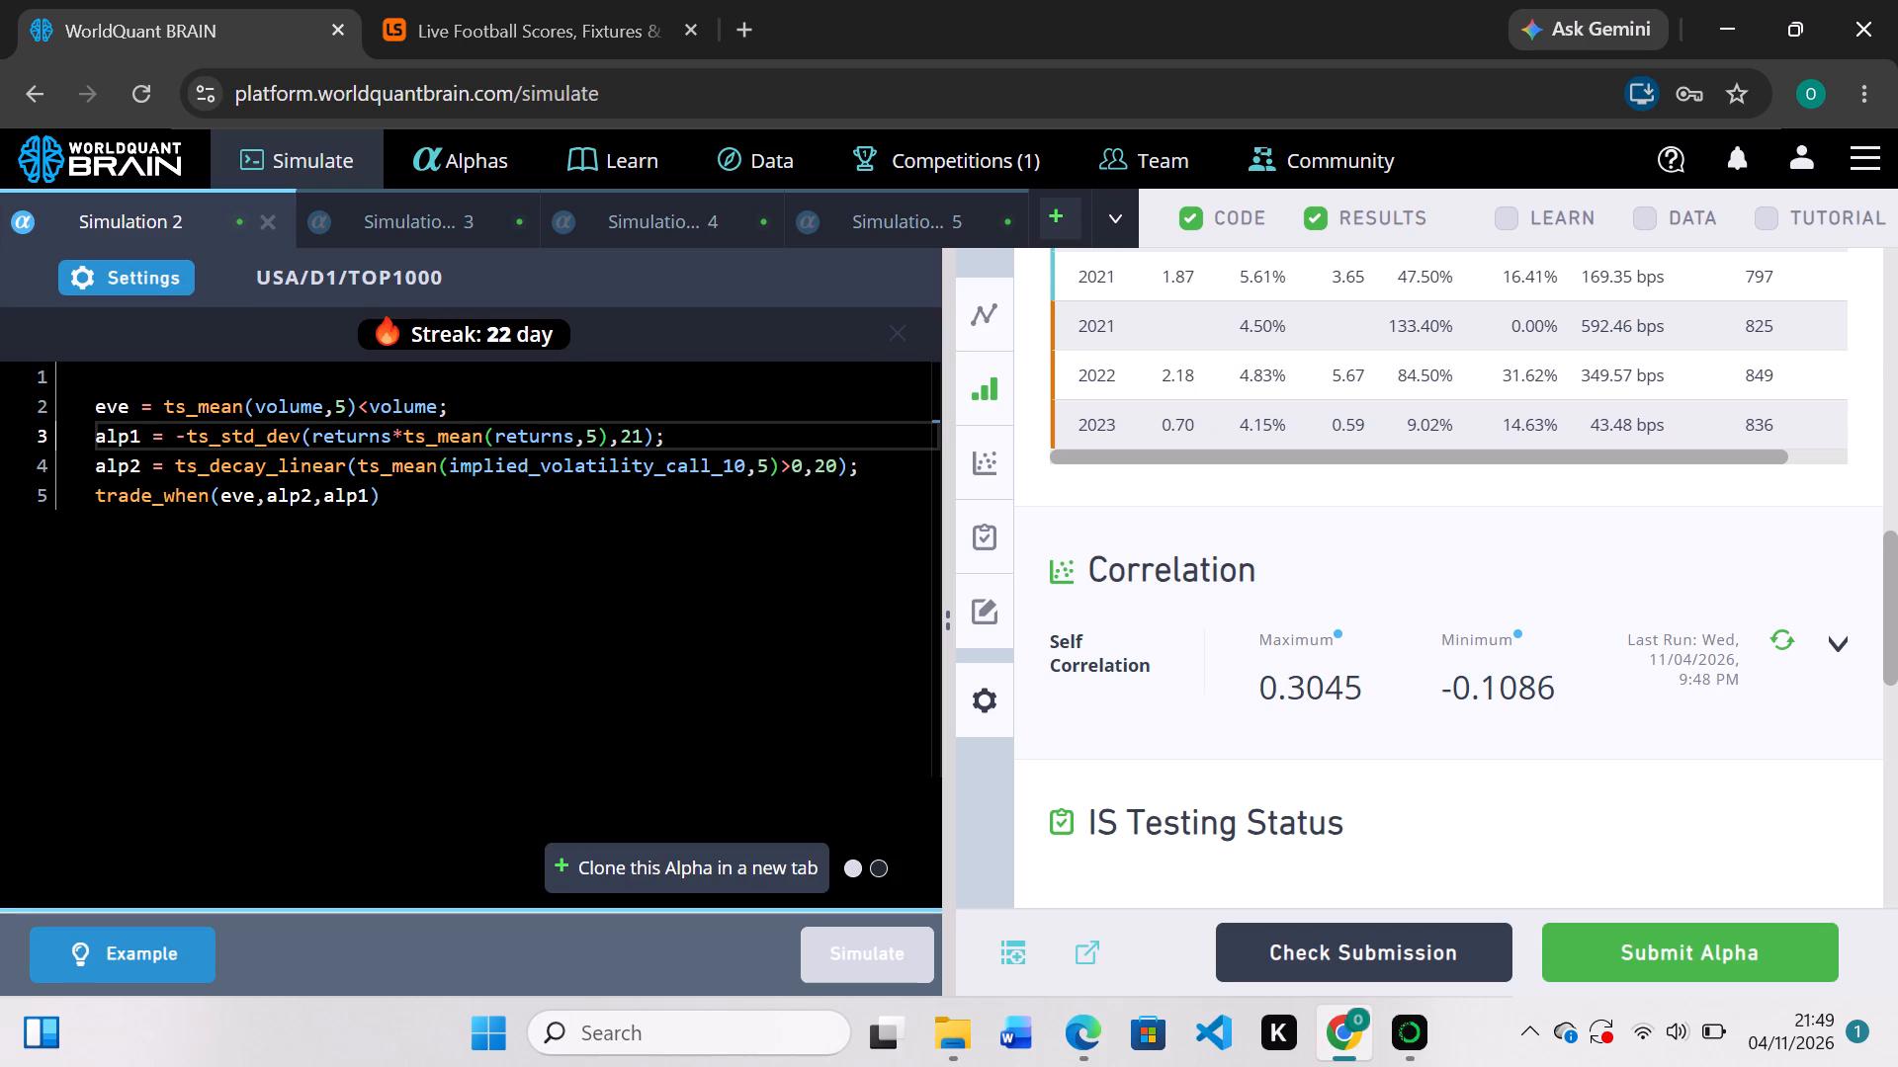
In alp1, replace returns inside ts_mean with volume so the term reads returns*ts_mean(volume,5), and rerun the simulation.
{"action": "left_click", "coordinate": [399, 436]}
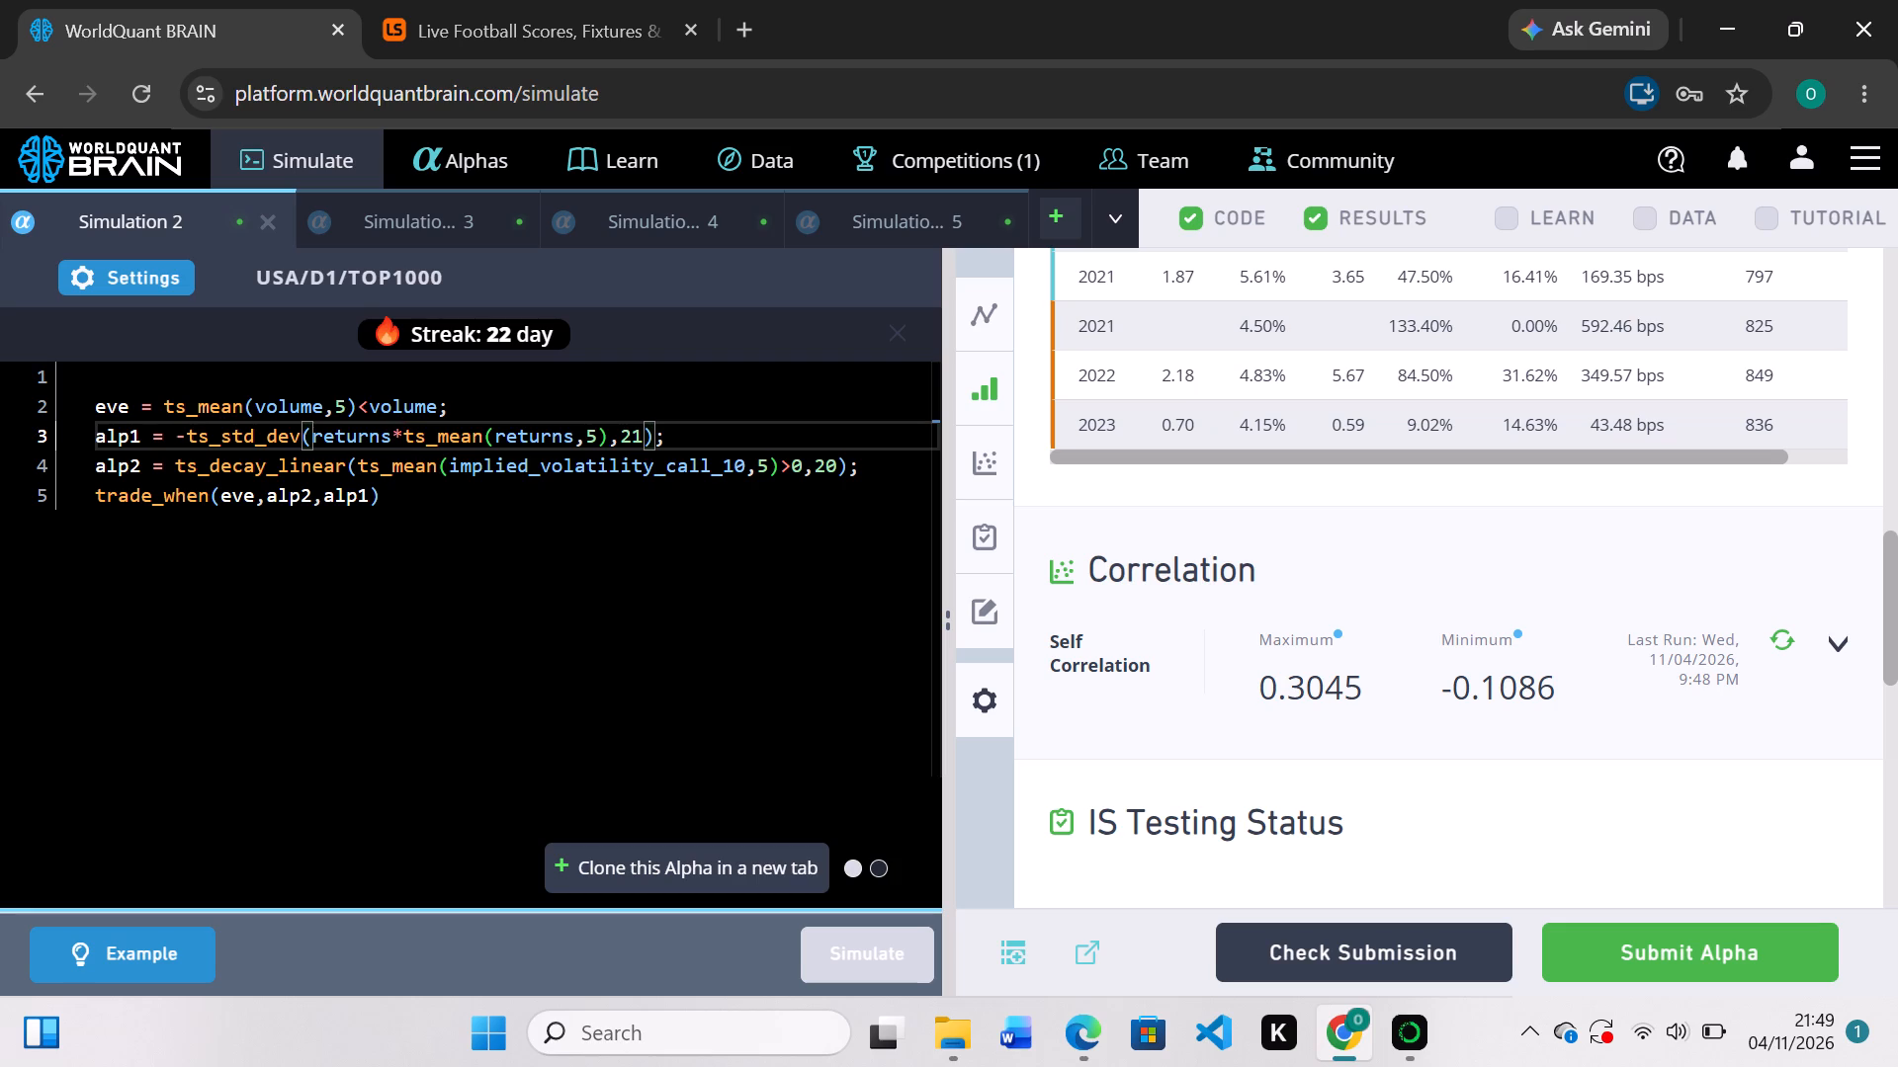
{"action": "left_click", "coordinate": [388, 438]}
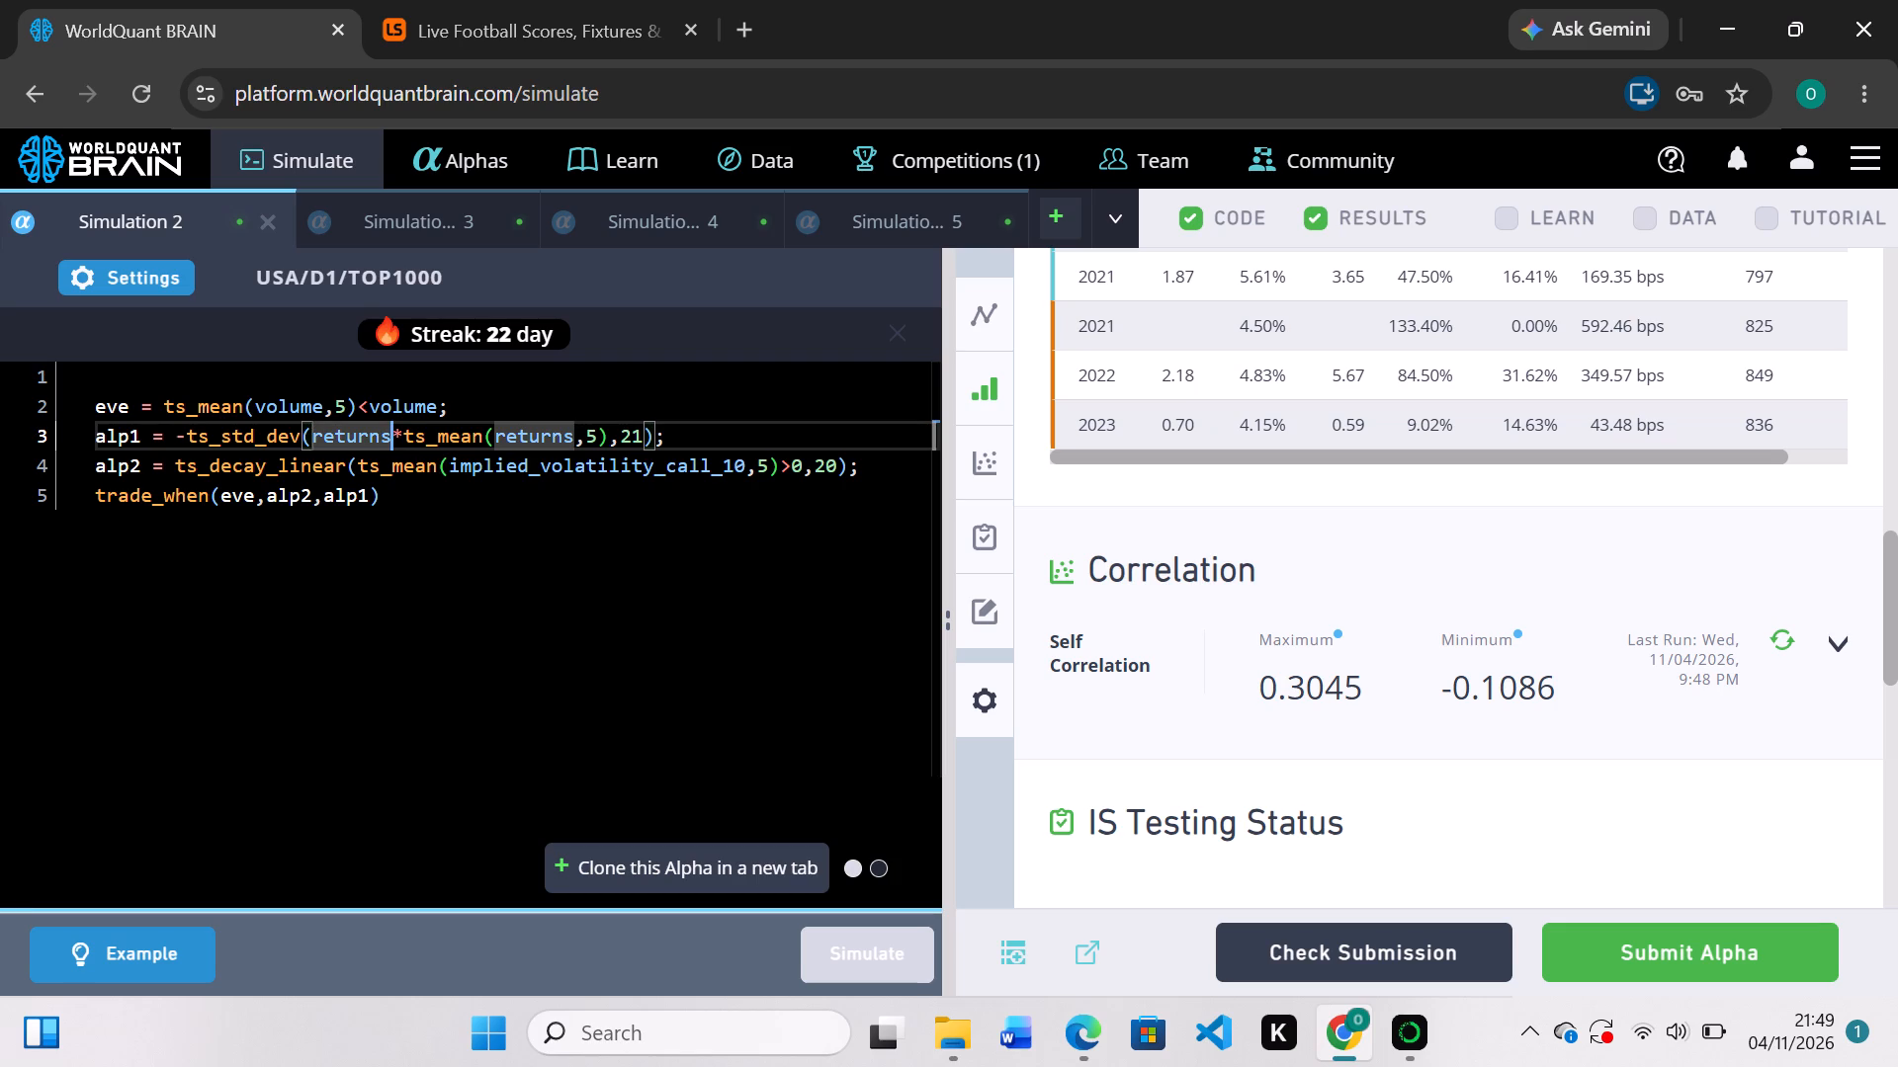
{"action": "left_click", "coordinate": [574, 445]}
{"action": "key", "text": "BackSpace"}
{"action": "key", "text": "BackSpace"}
{"action": "key", "text": "BackSpace"}
{"action": "key", "text": "BackSpace"}
{"action": "key", "text": "BackSpace"}
{"action": "key", "text": "BackSpace"}
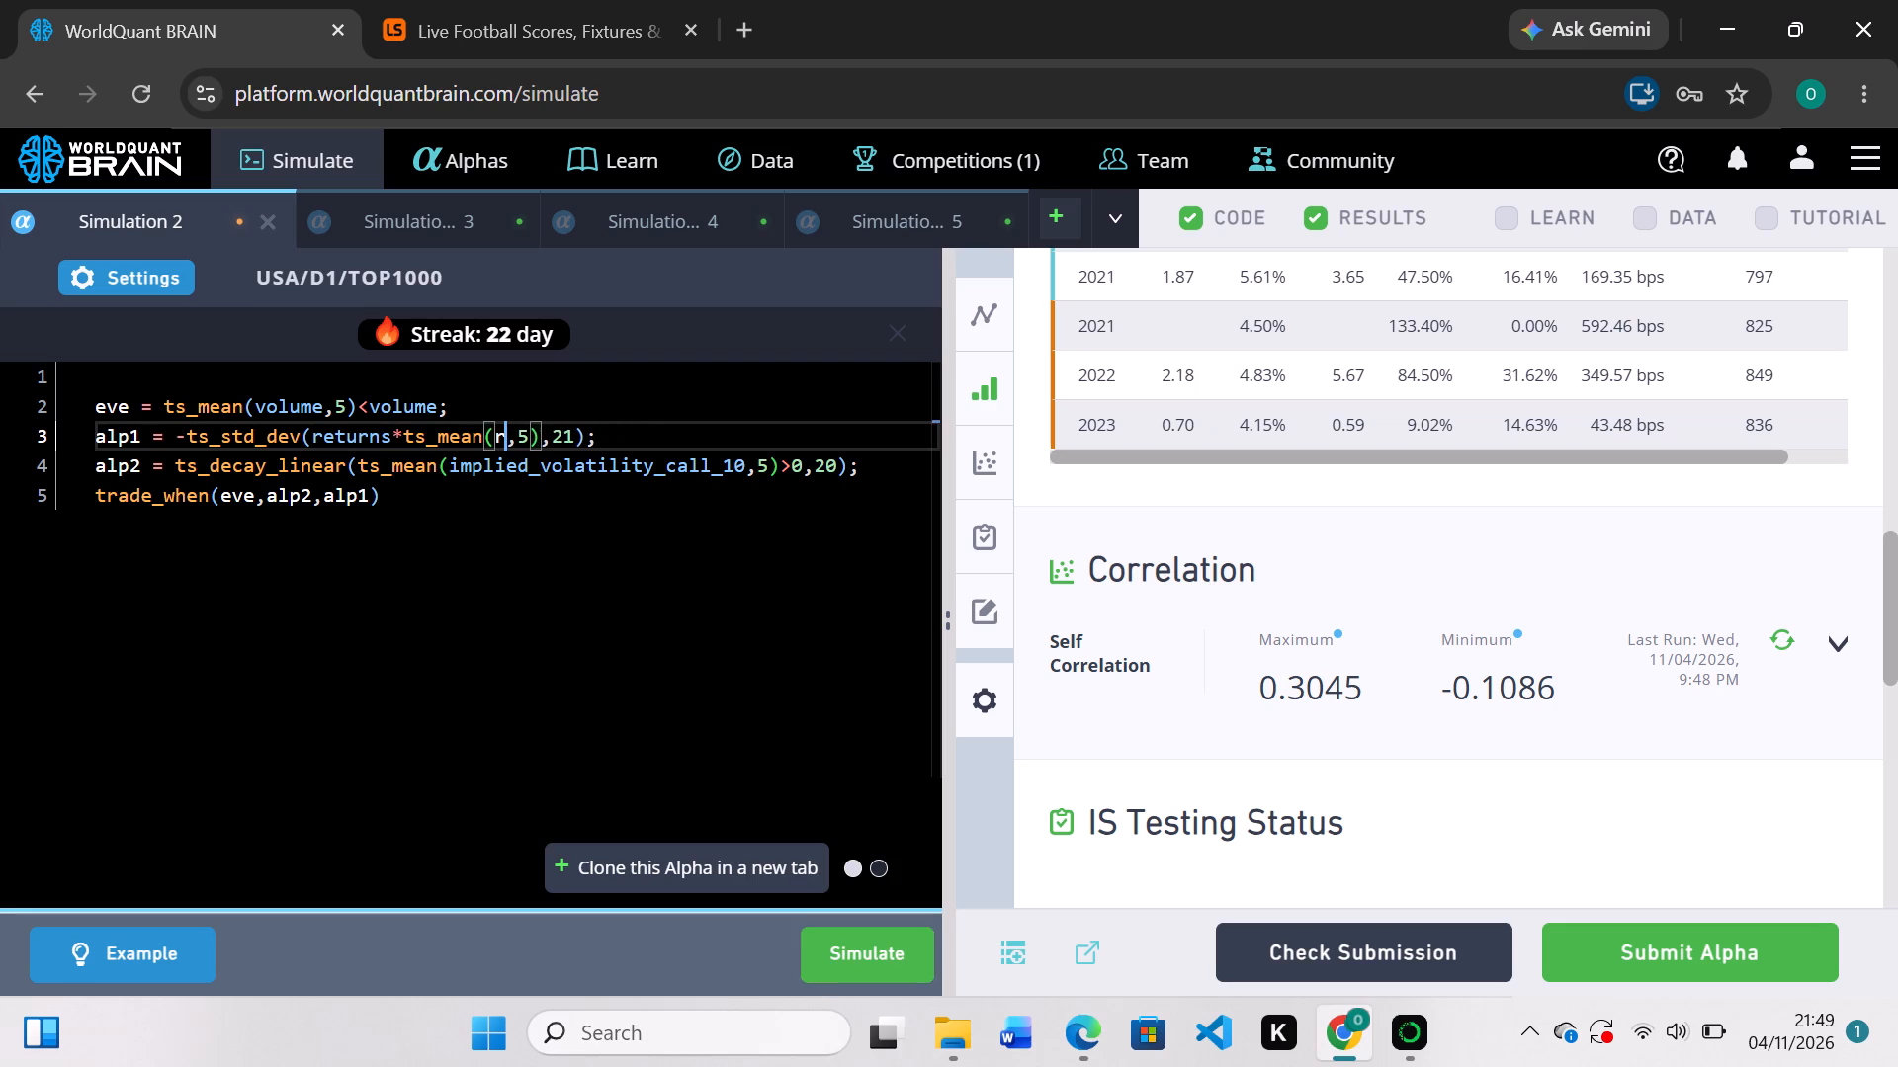
{"action": "key", "text": "BackSpace"}
{"action": "type", "text": "volume"}
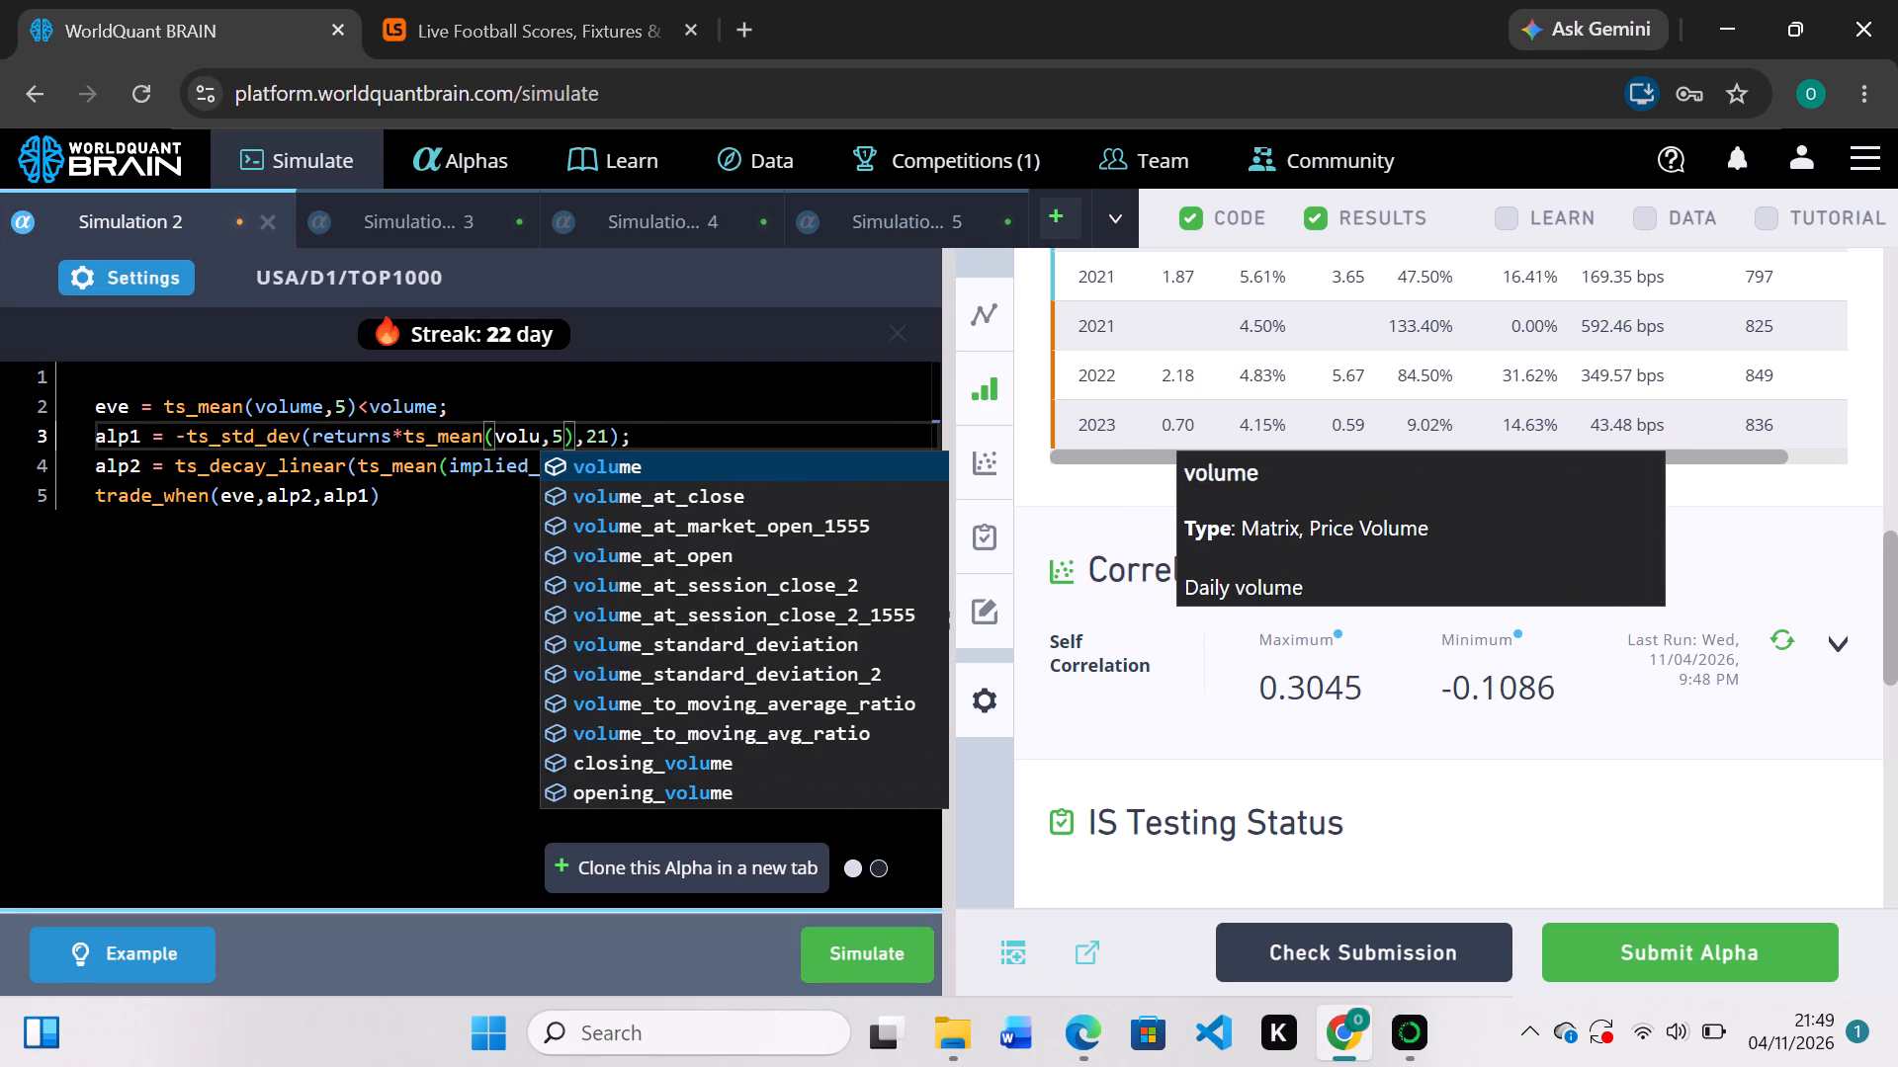
{"action": "left_click", "coordinate": [852, 953]}
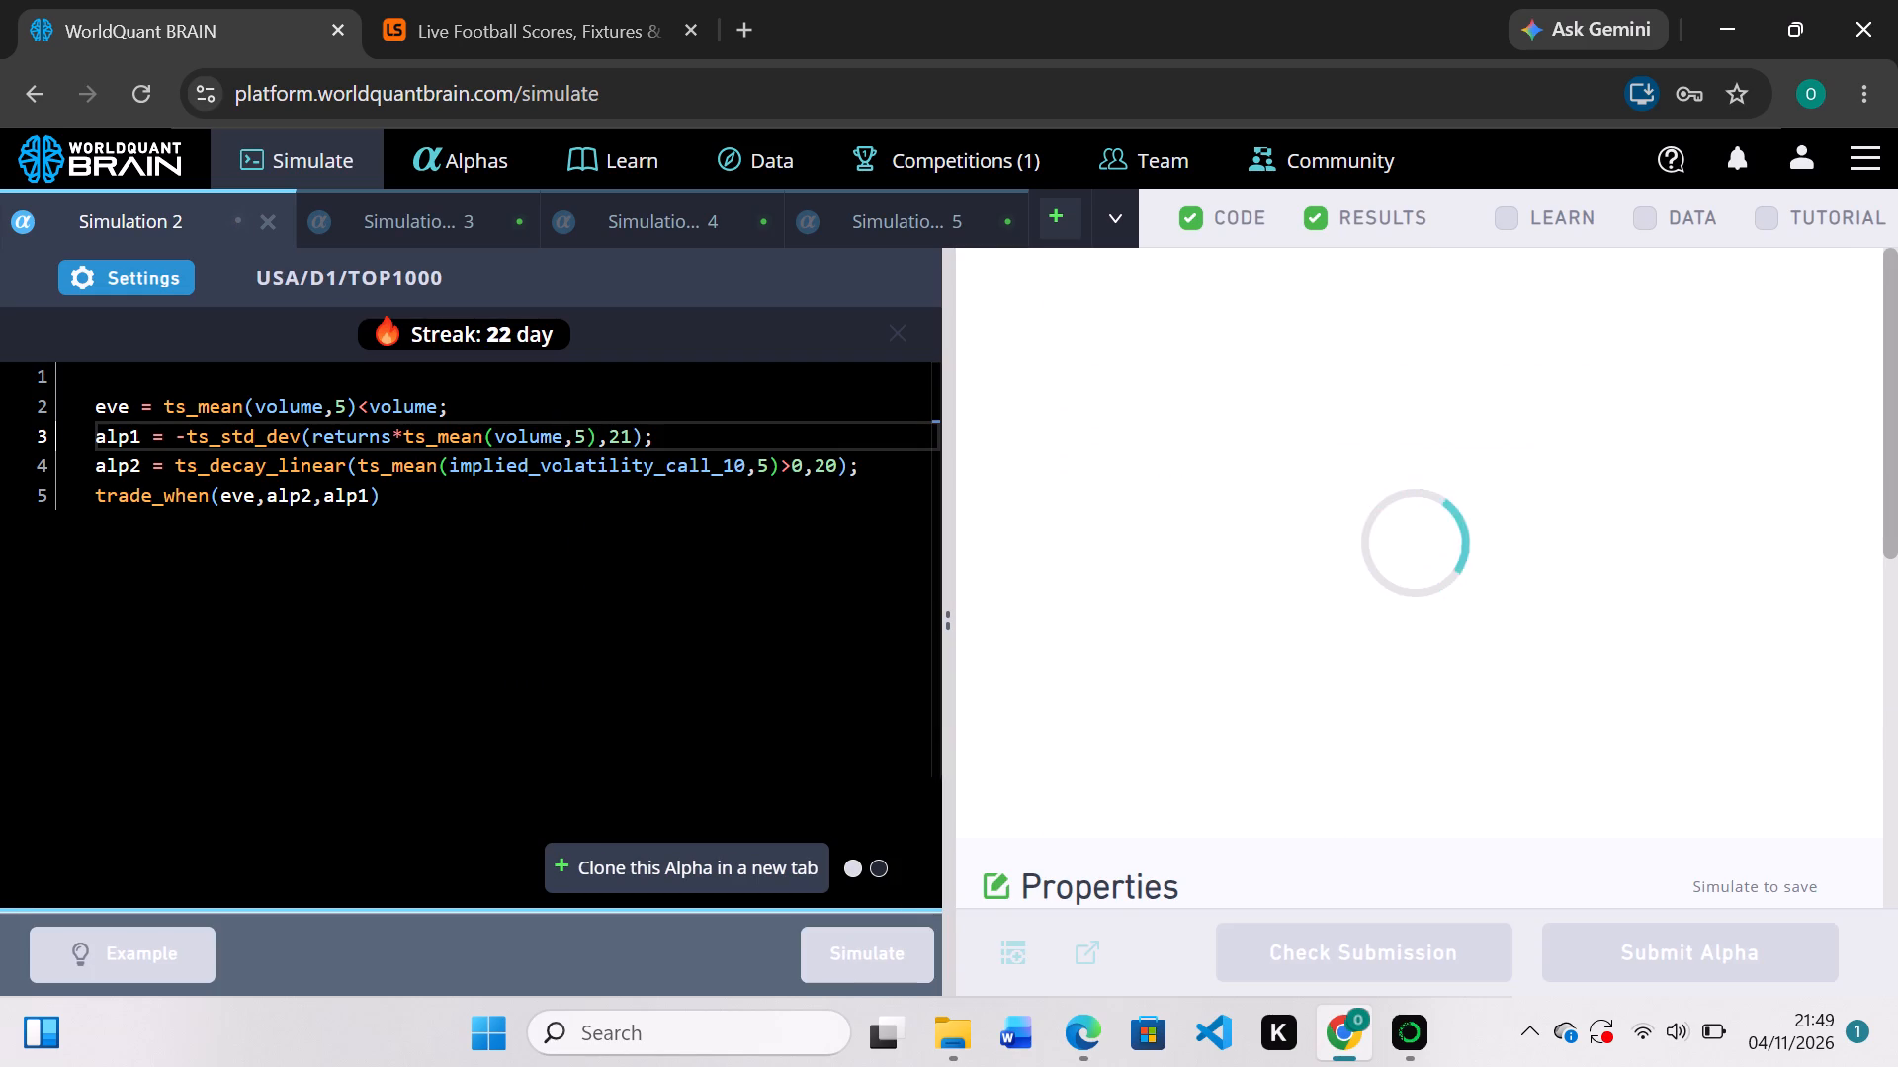
Switch to the LiveScore page, refresh it to check today's Champions League scores, and return to the WorldQuant BRAIN simulation.
{"action": "left_click", "coordinate": [565, 14]}
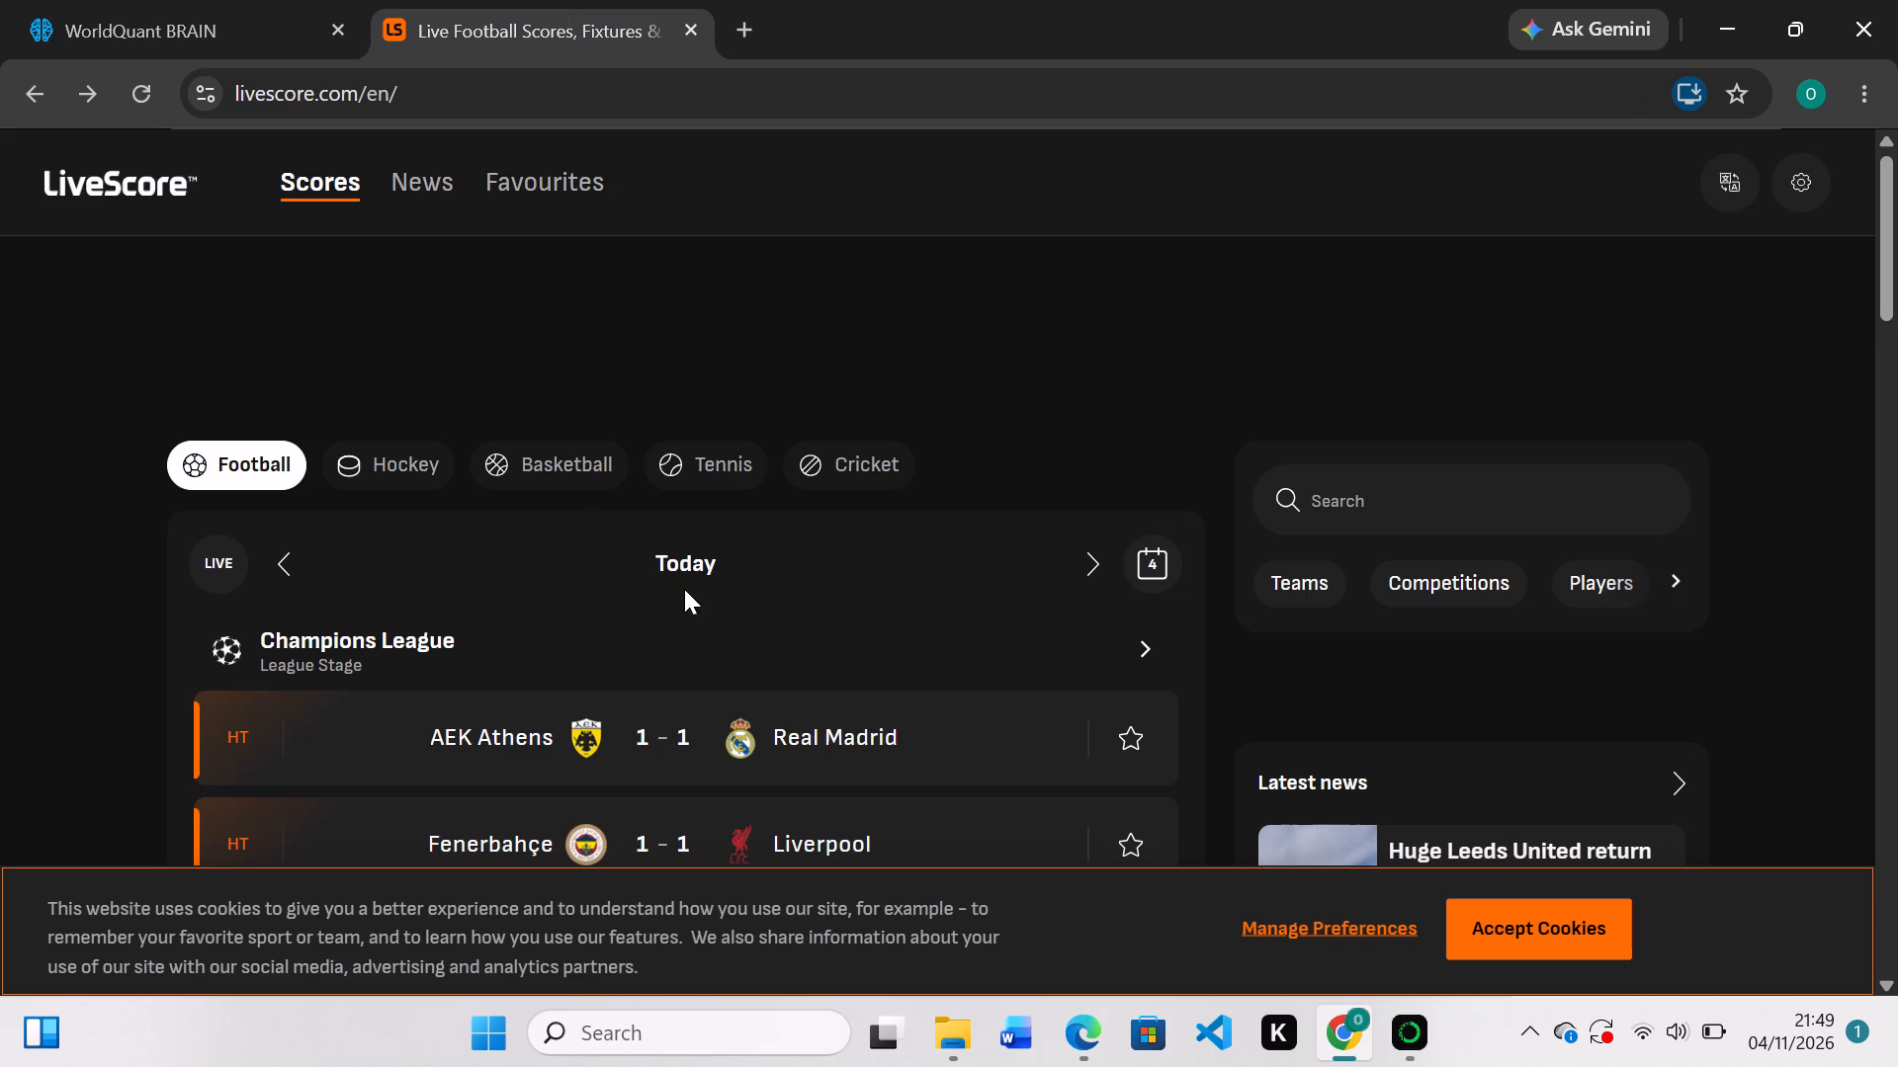
{"action": "left_click", "coordinate": [149, 76]}
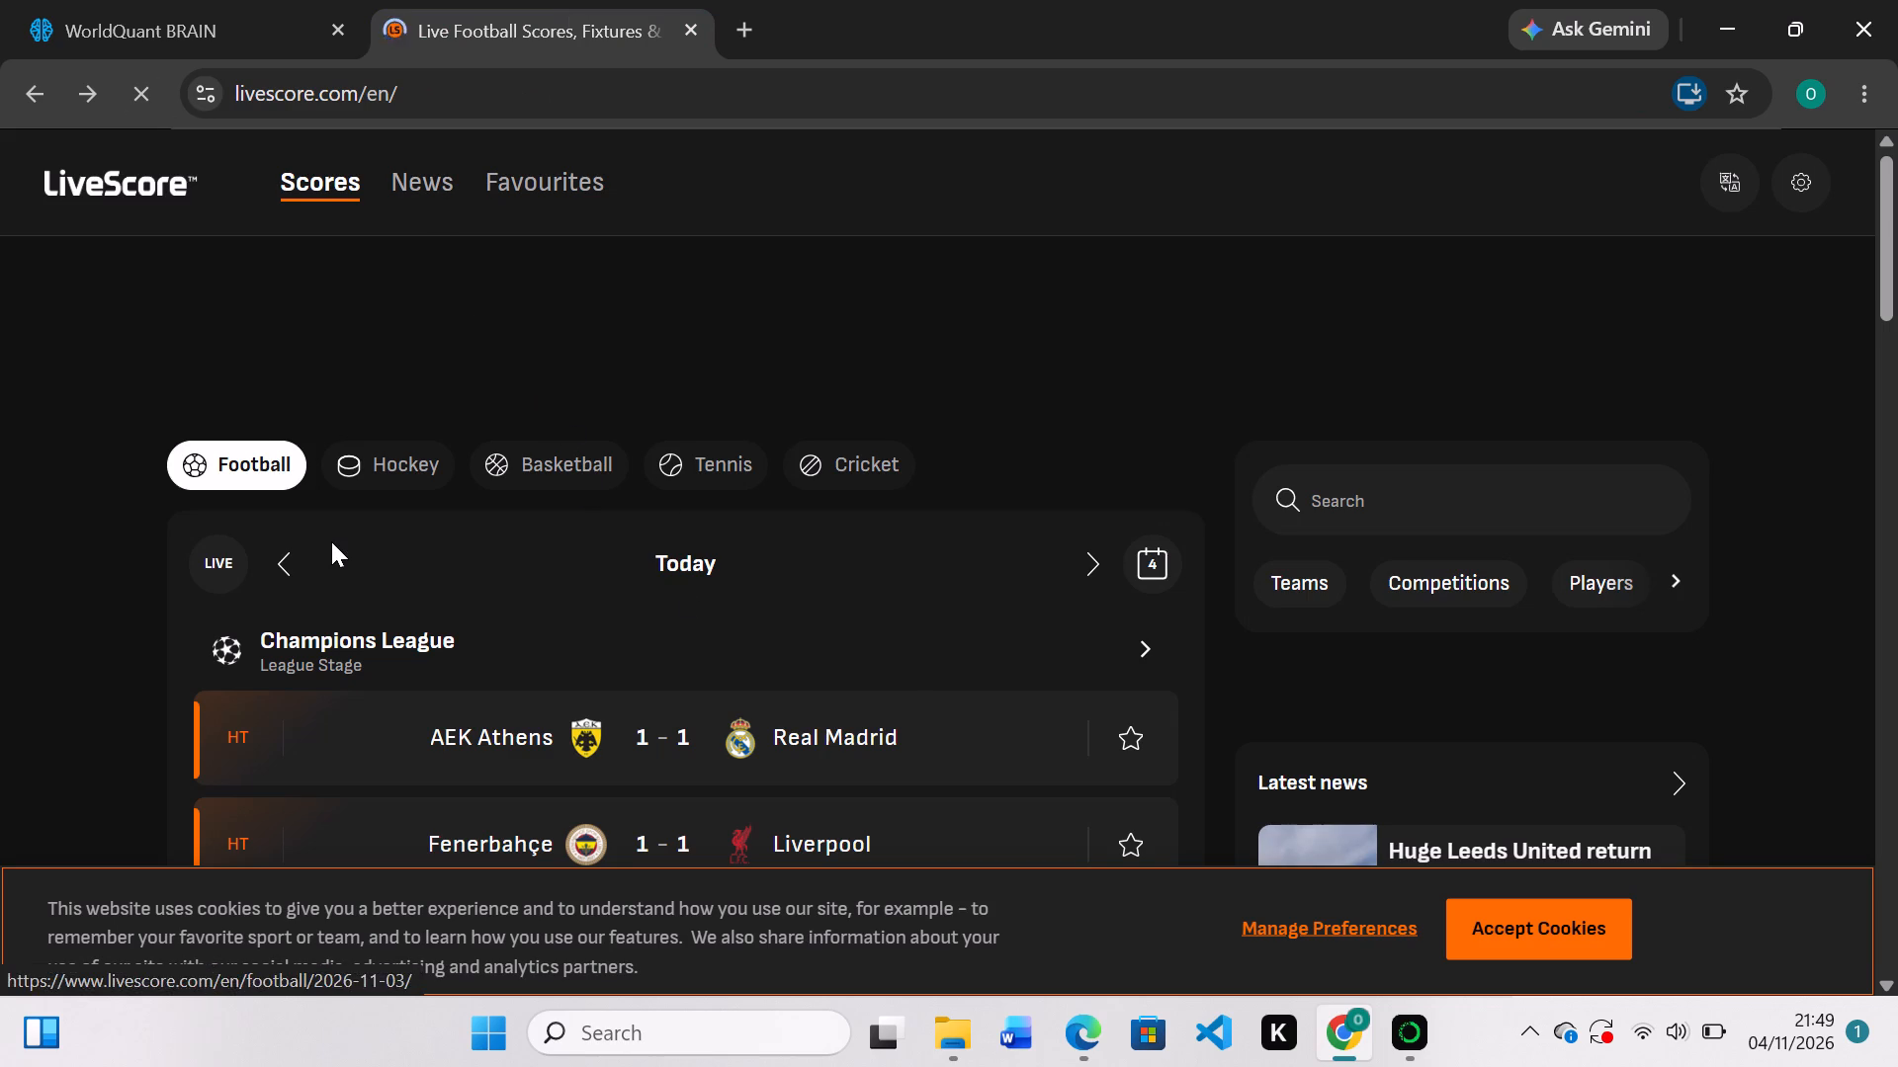
{"action": "scroll", "coordinate": [331, 541], "scroll_direction": "down", "scroll_amount": 1}
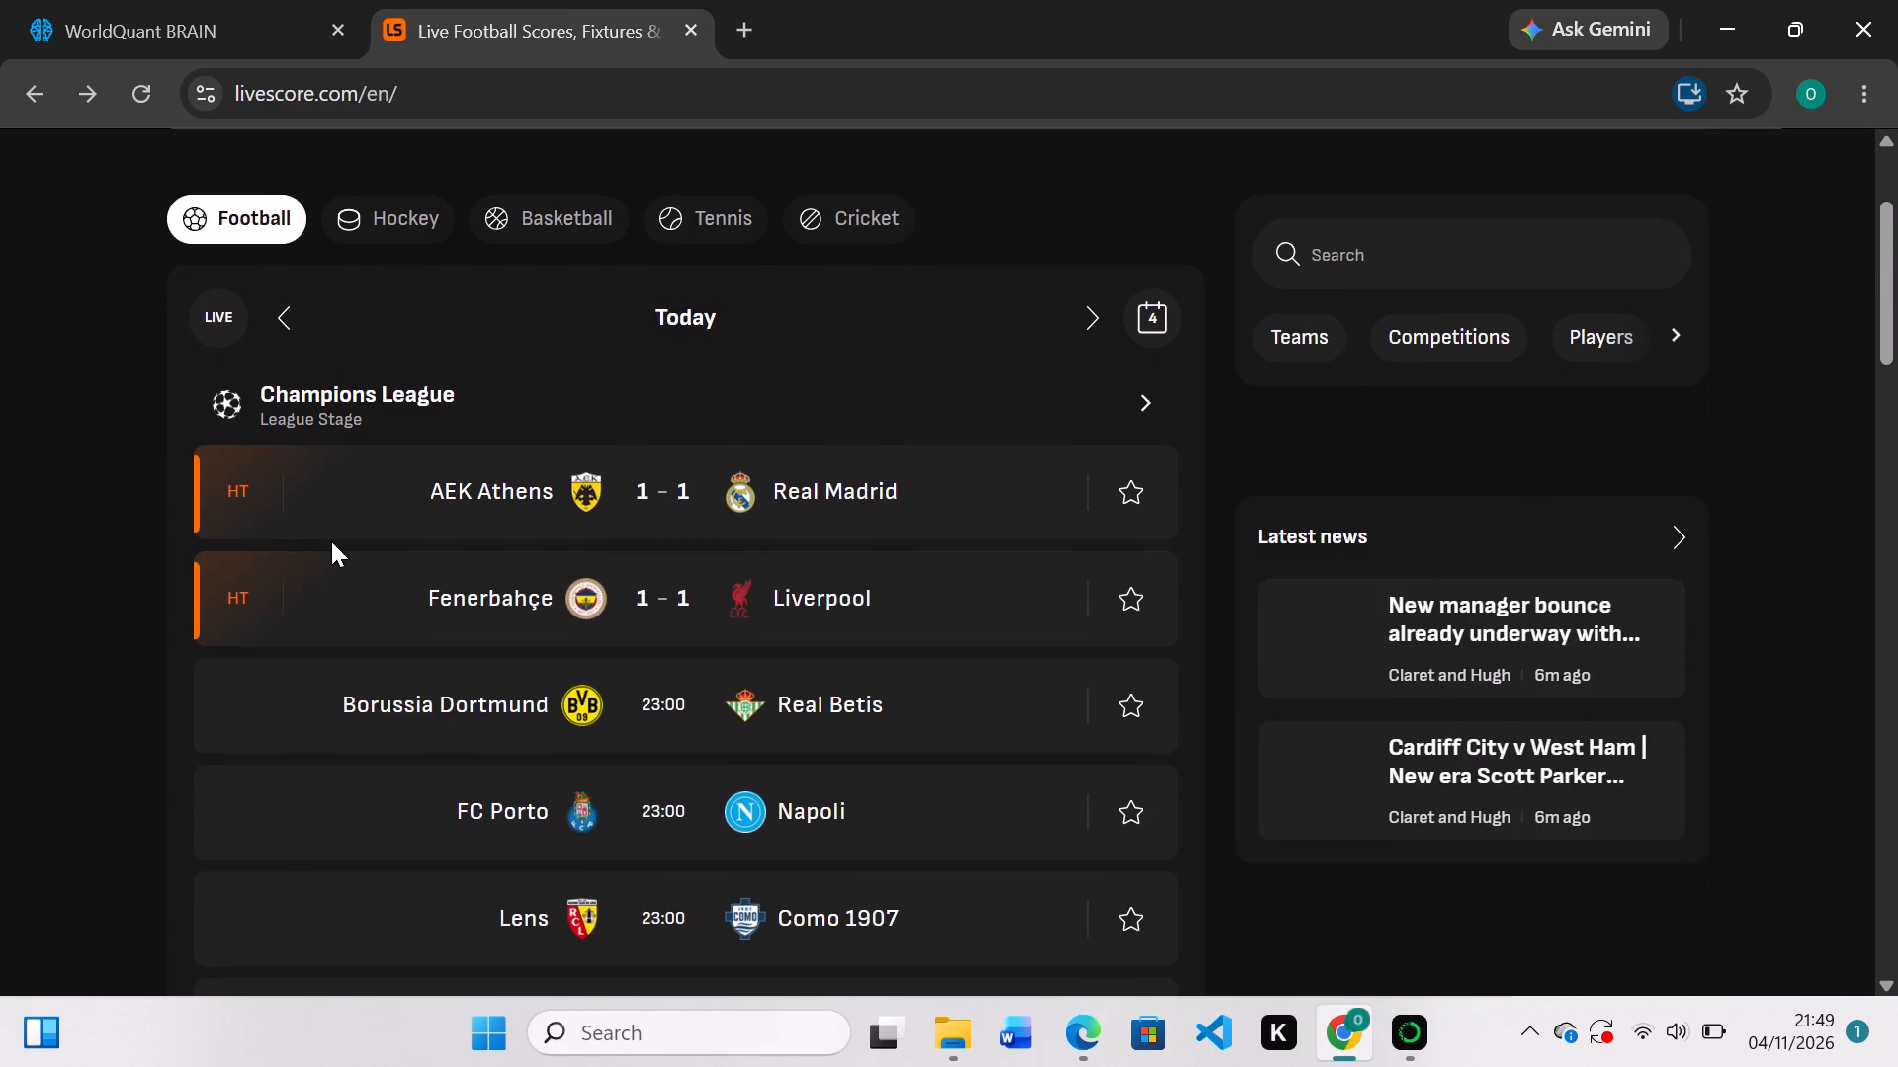
{"action": "scroll", "coordinate": [331, 541], "scroll_direction": "down", "scroll_amount": 1}
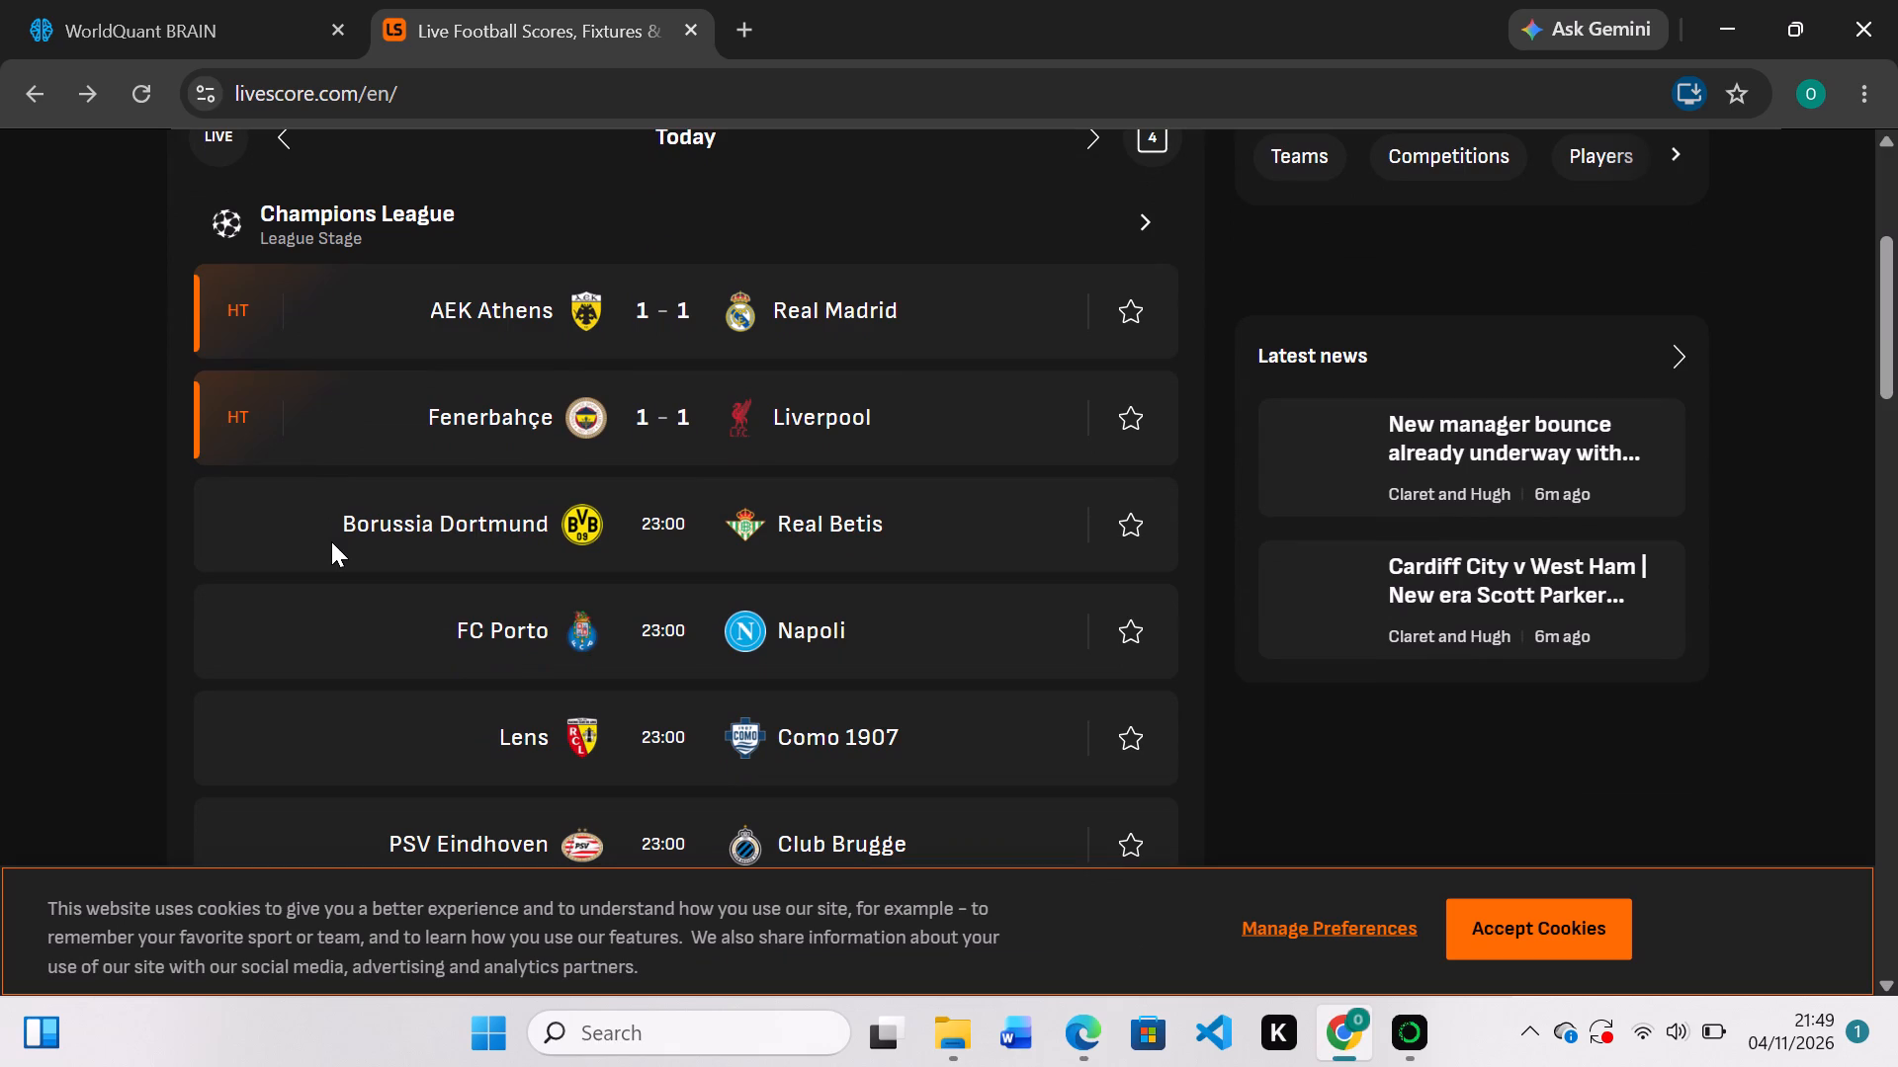
{"action": "scroll", "coordinate": [331, 541], "scroll_direction": "up", "scroll_amount": 2}
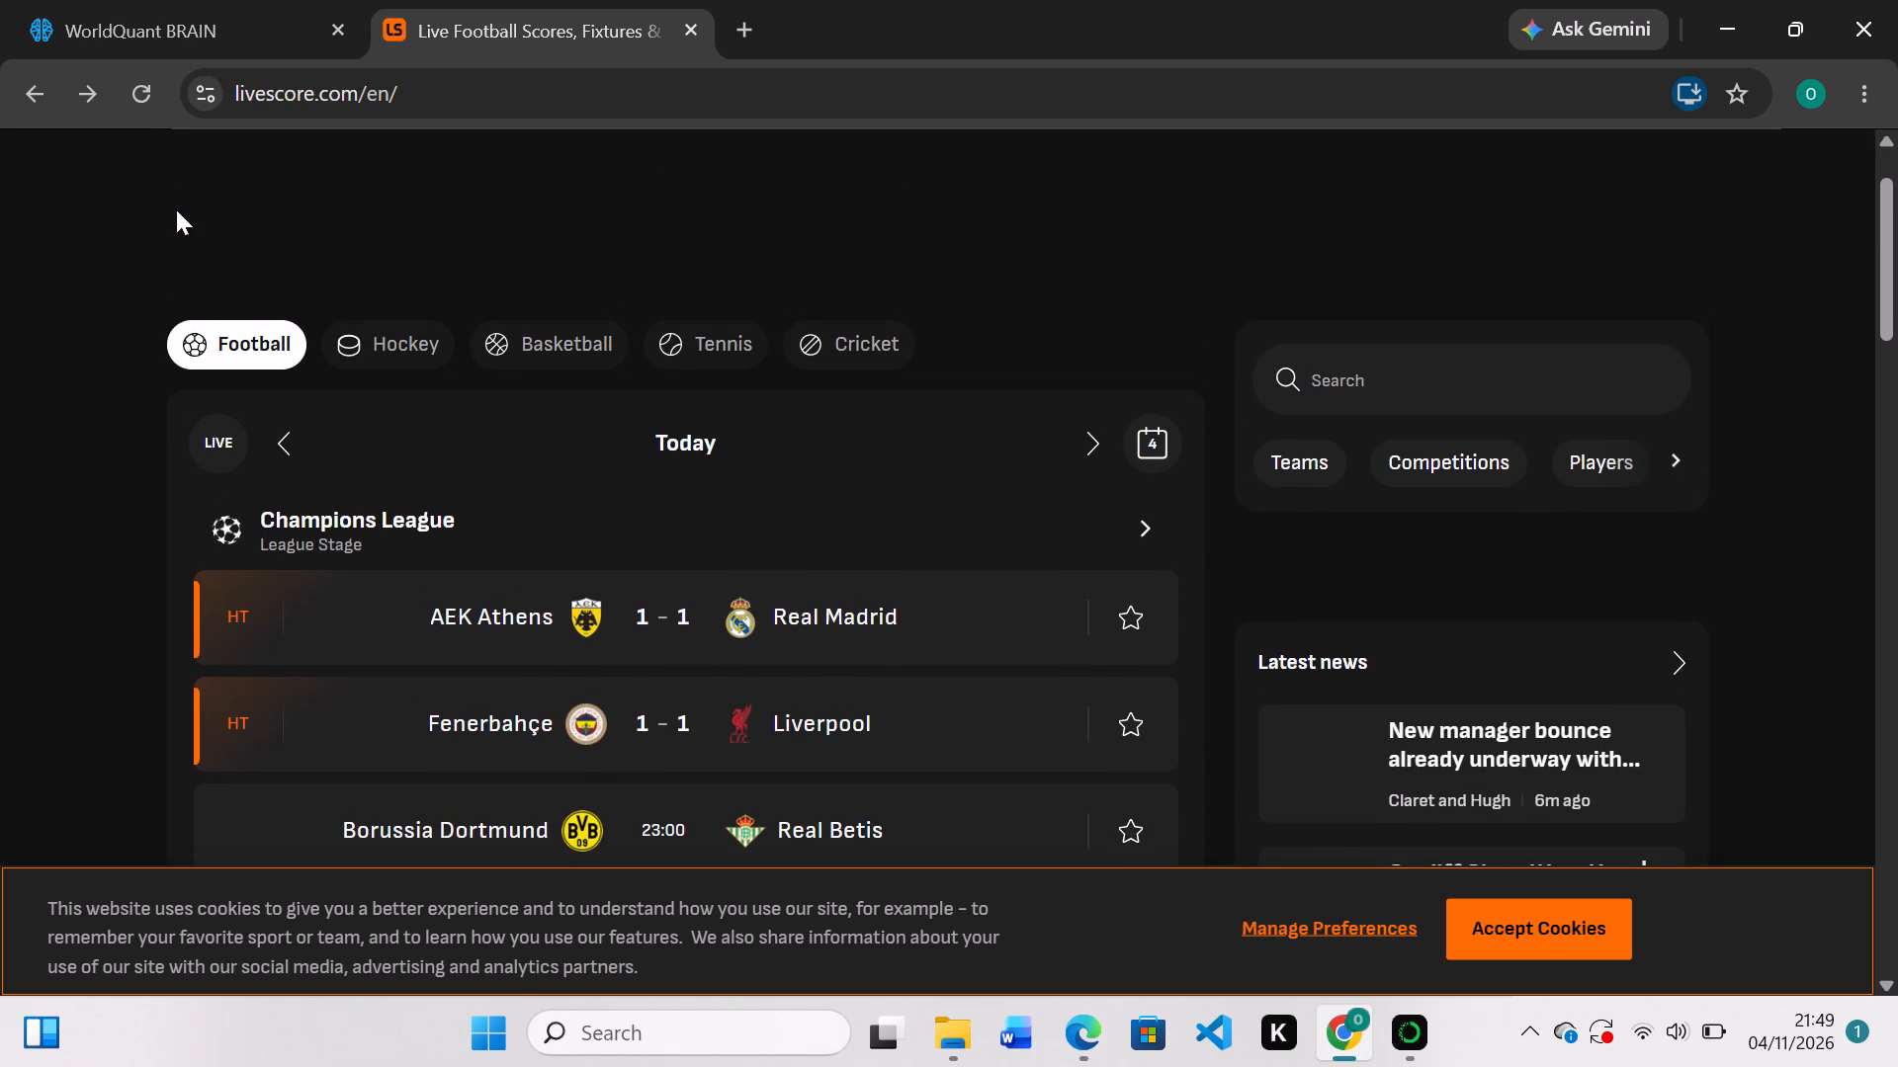
{"action": "left_click", "coordinate": [139, 89]}
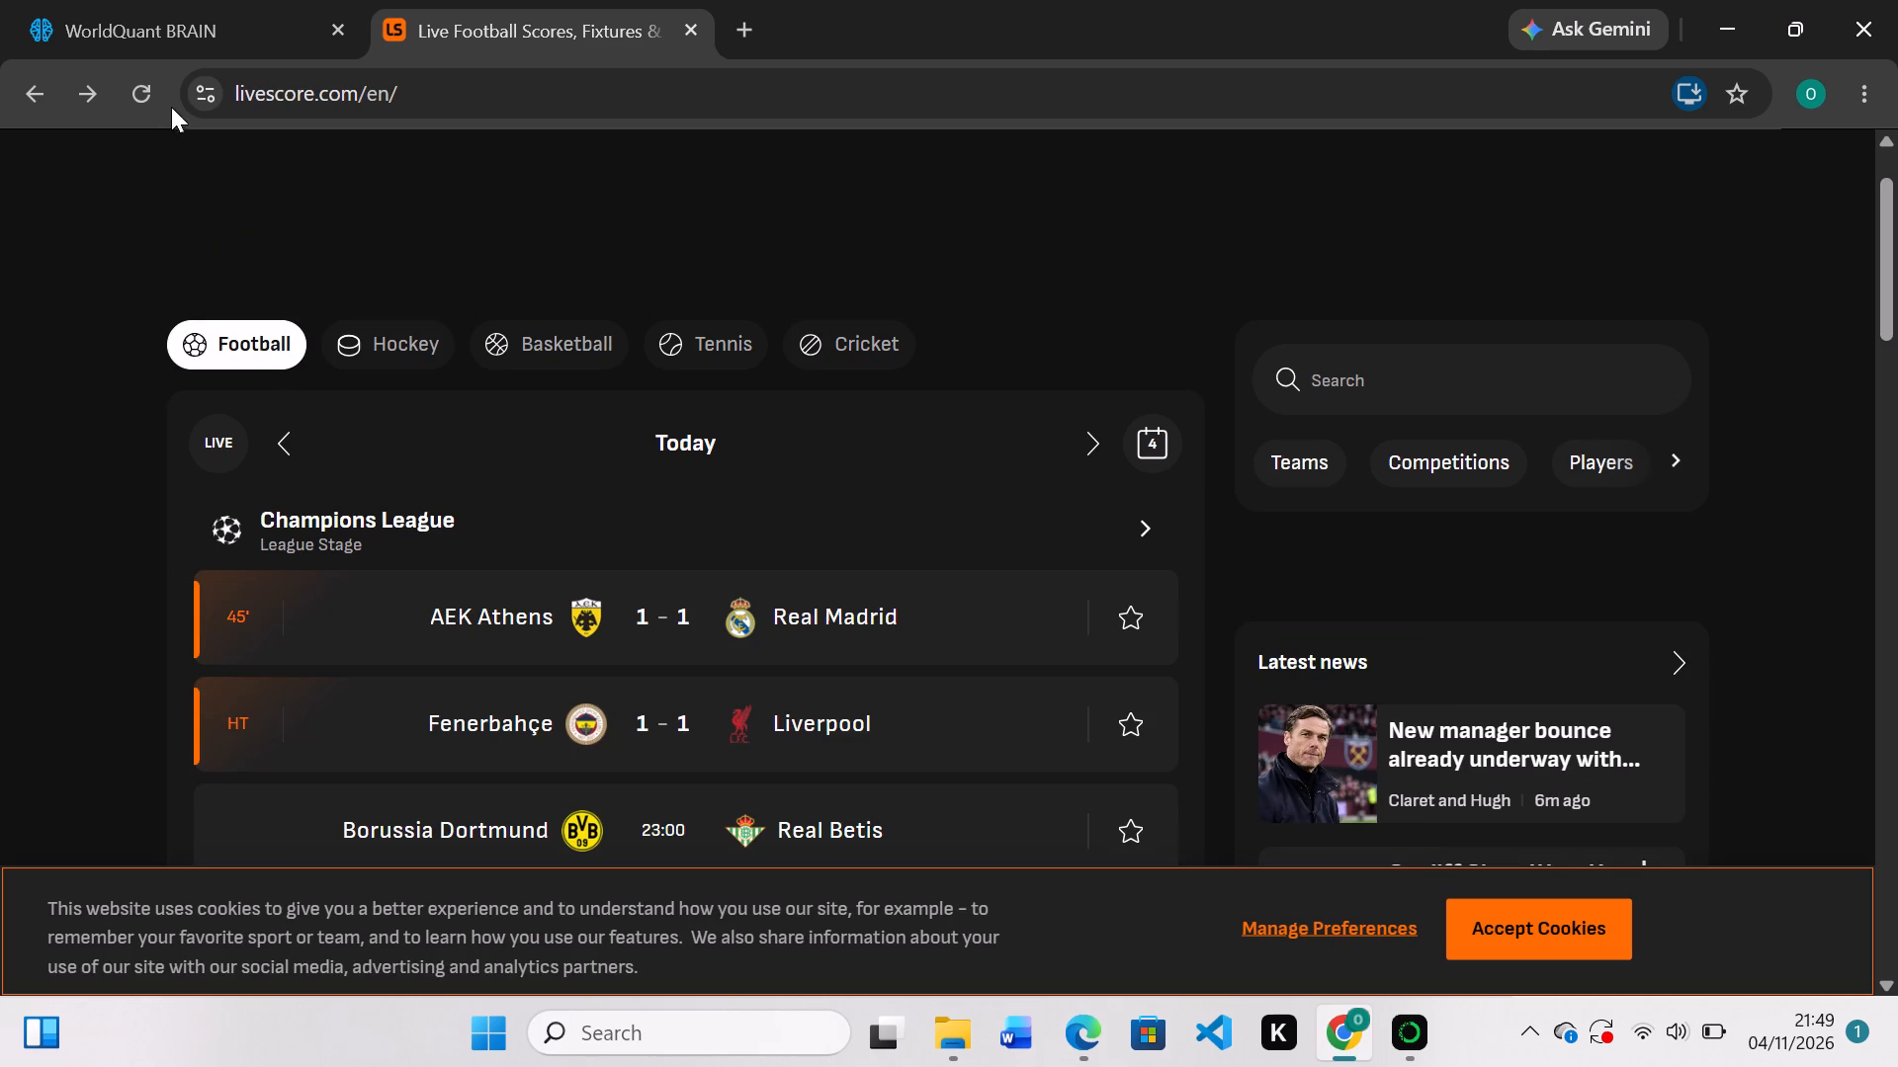
{"action": "left_click", "coordinate": [153, 36]}
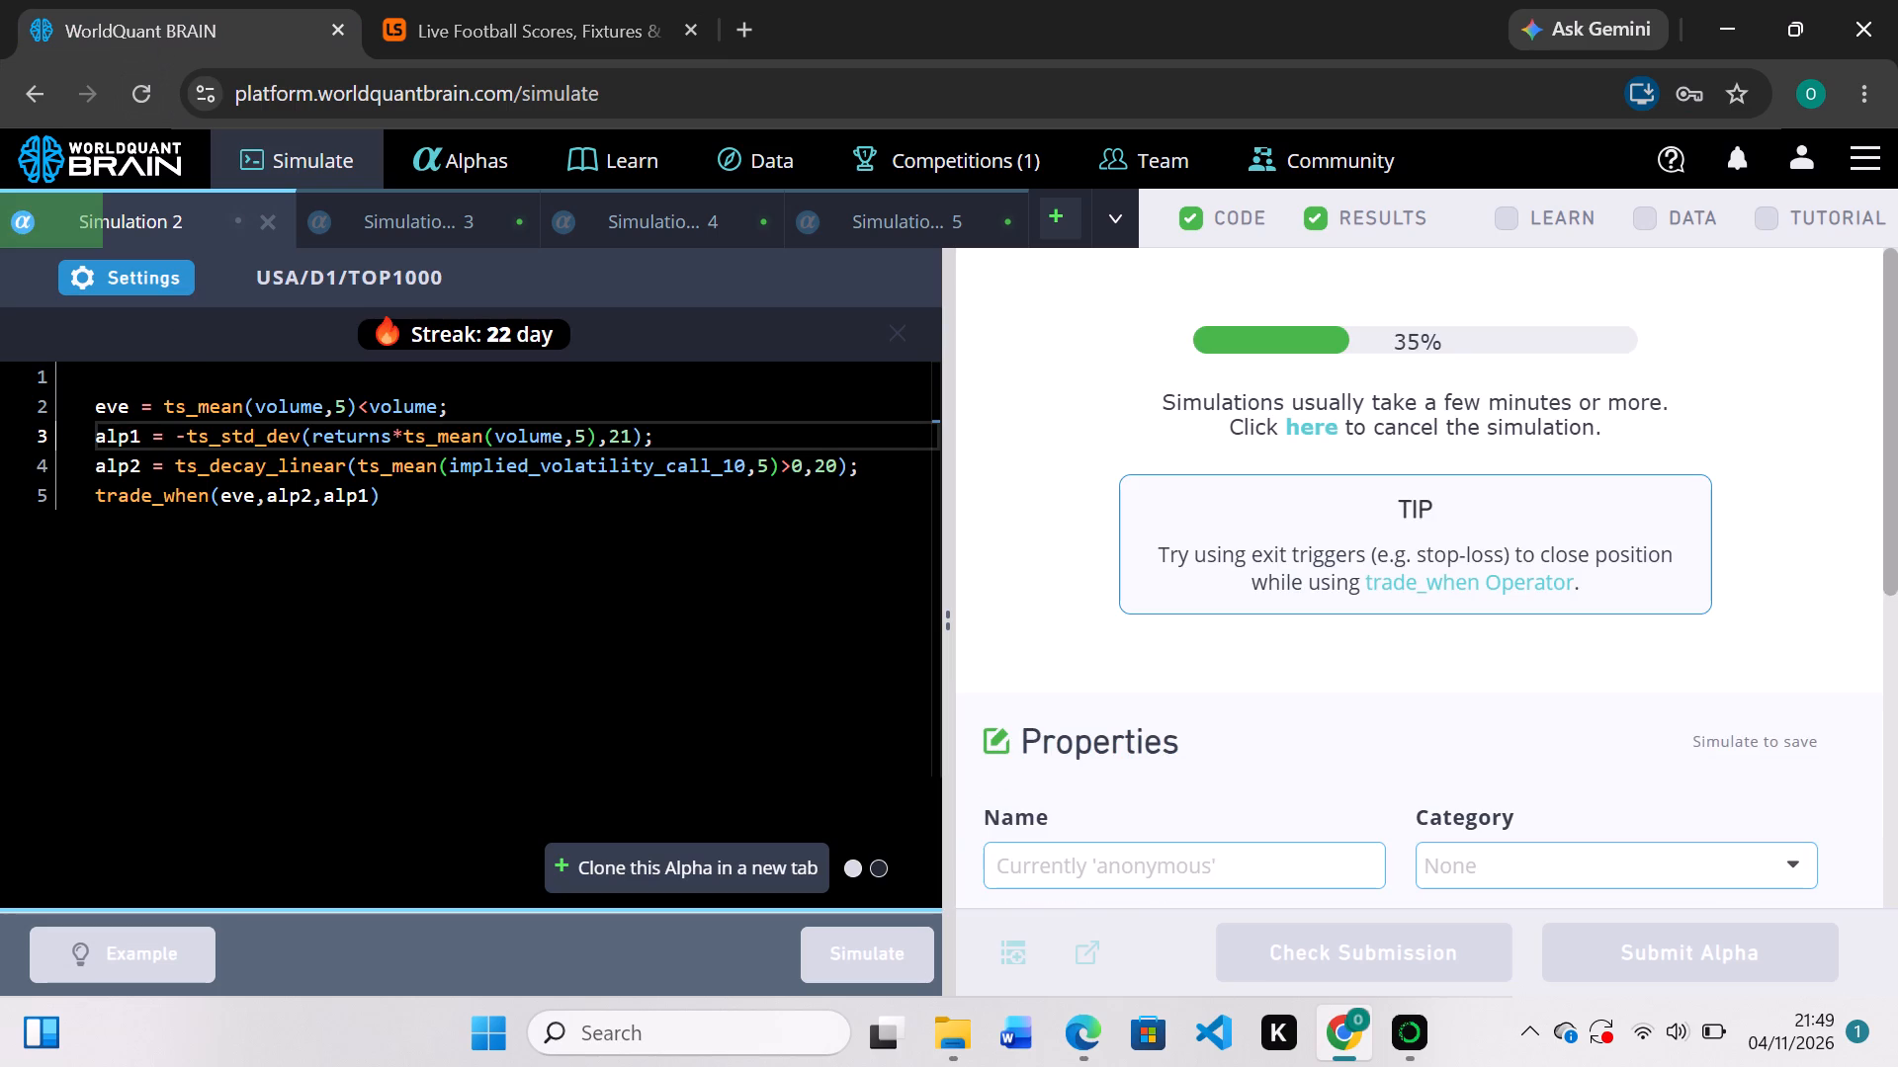
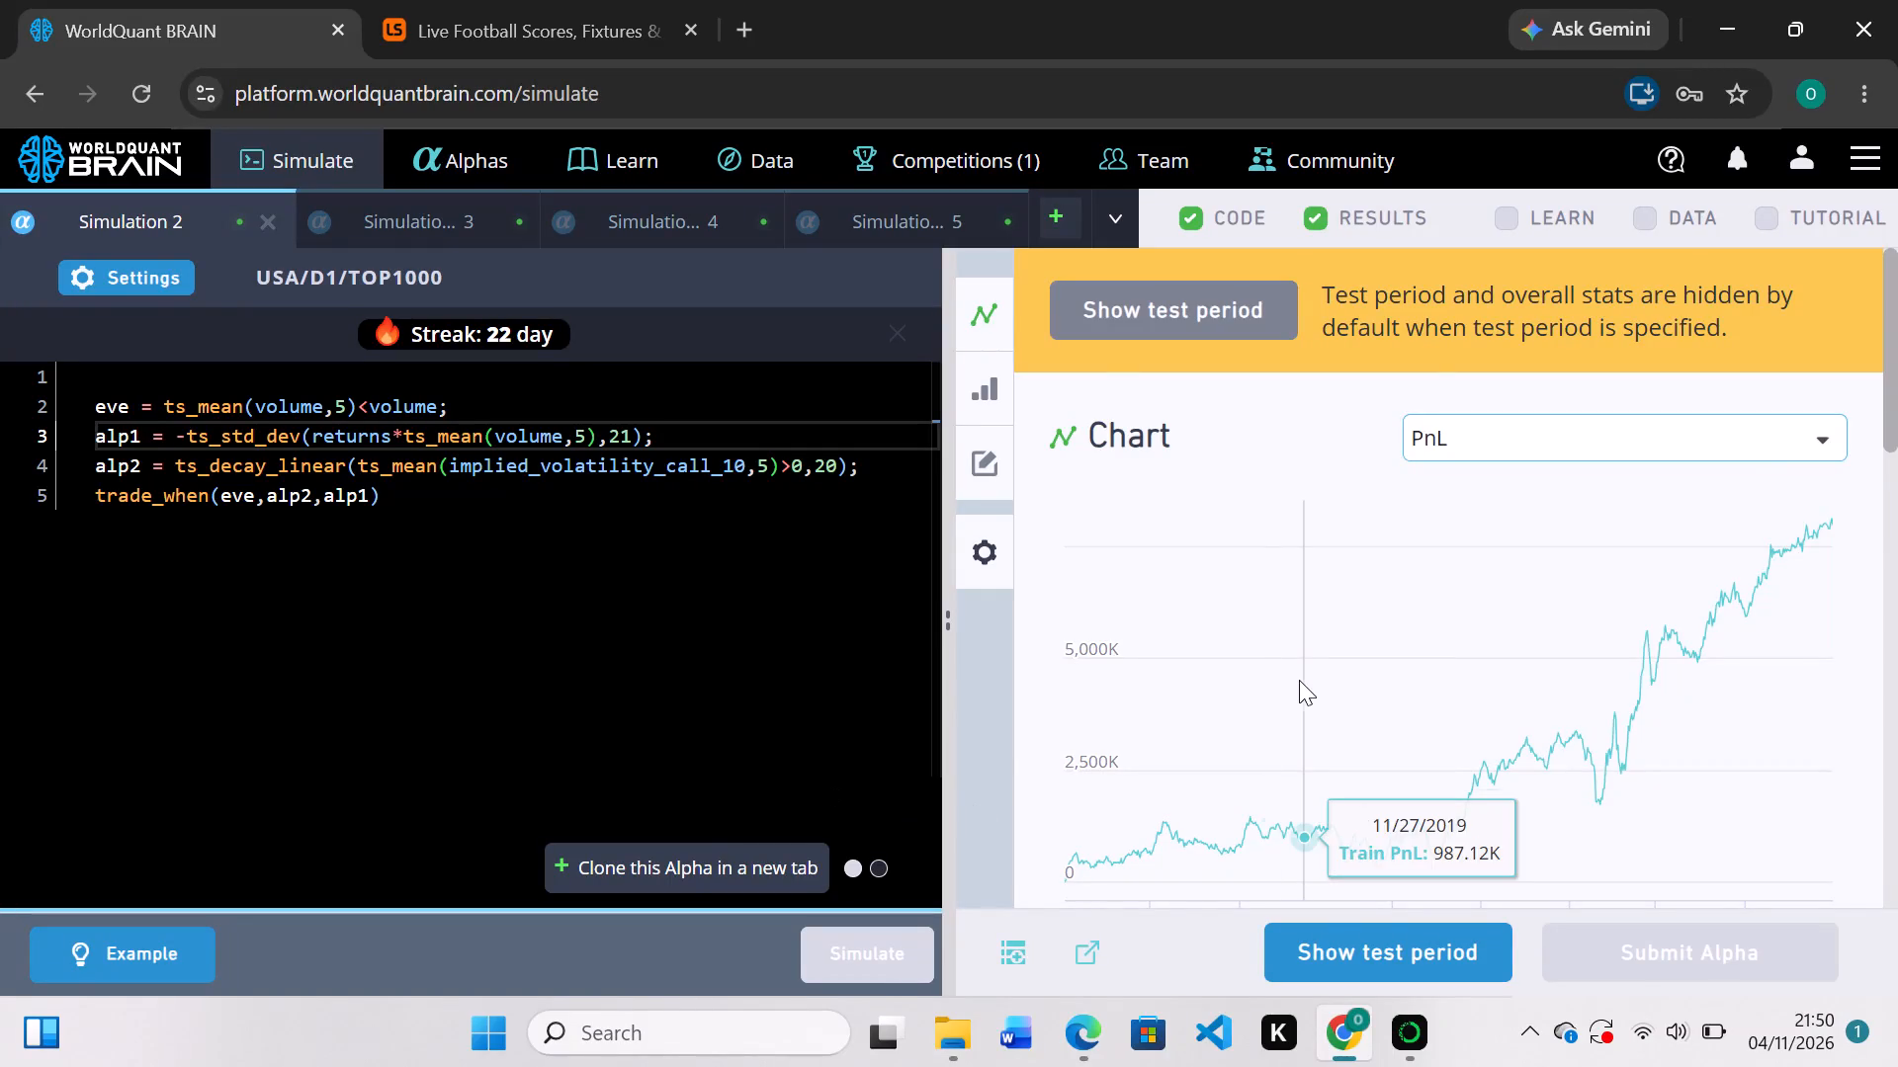
Review the results of the returns*ts_mean(volume,5) run with the test period shown, and run the self-correlation check.
{"action": "scroll", "coordinate": [1299, 680], "scroll_direction": "down", "scroll_amount": 4}
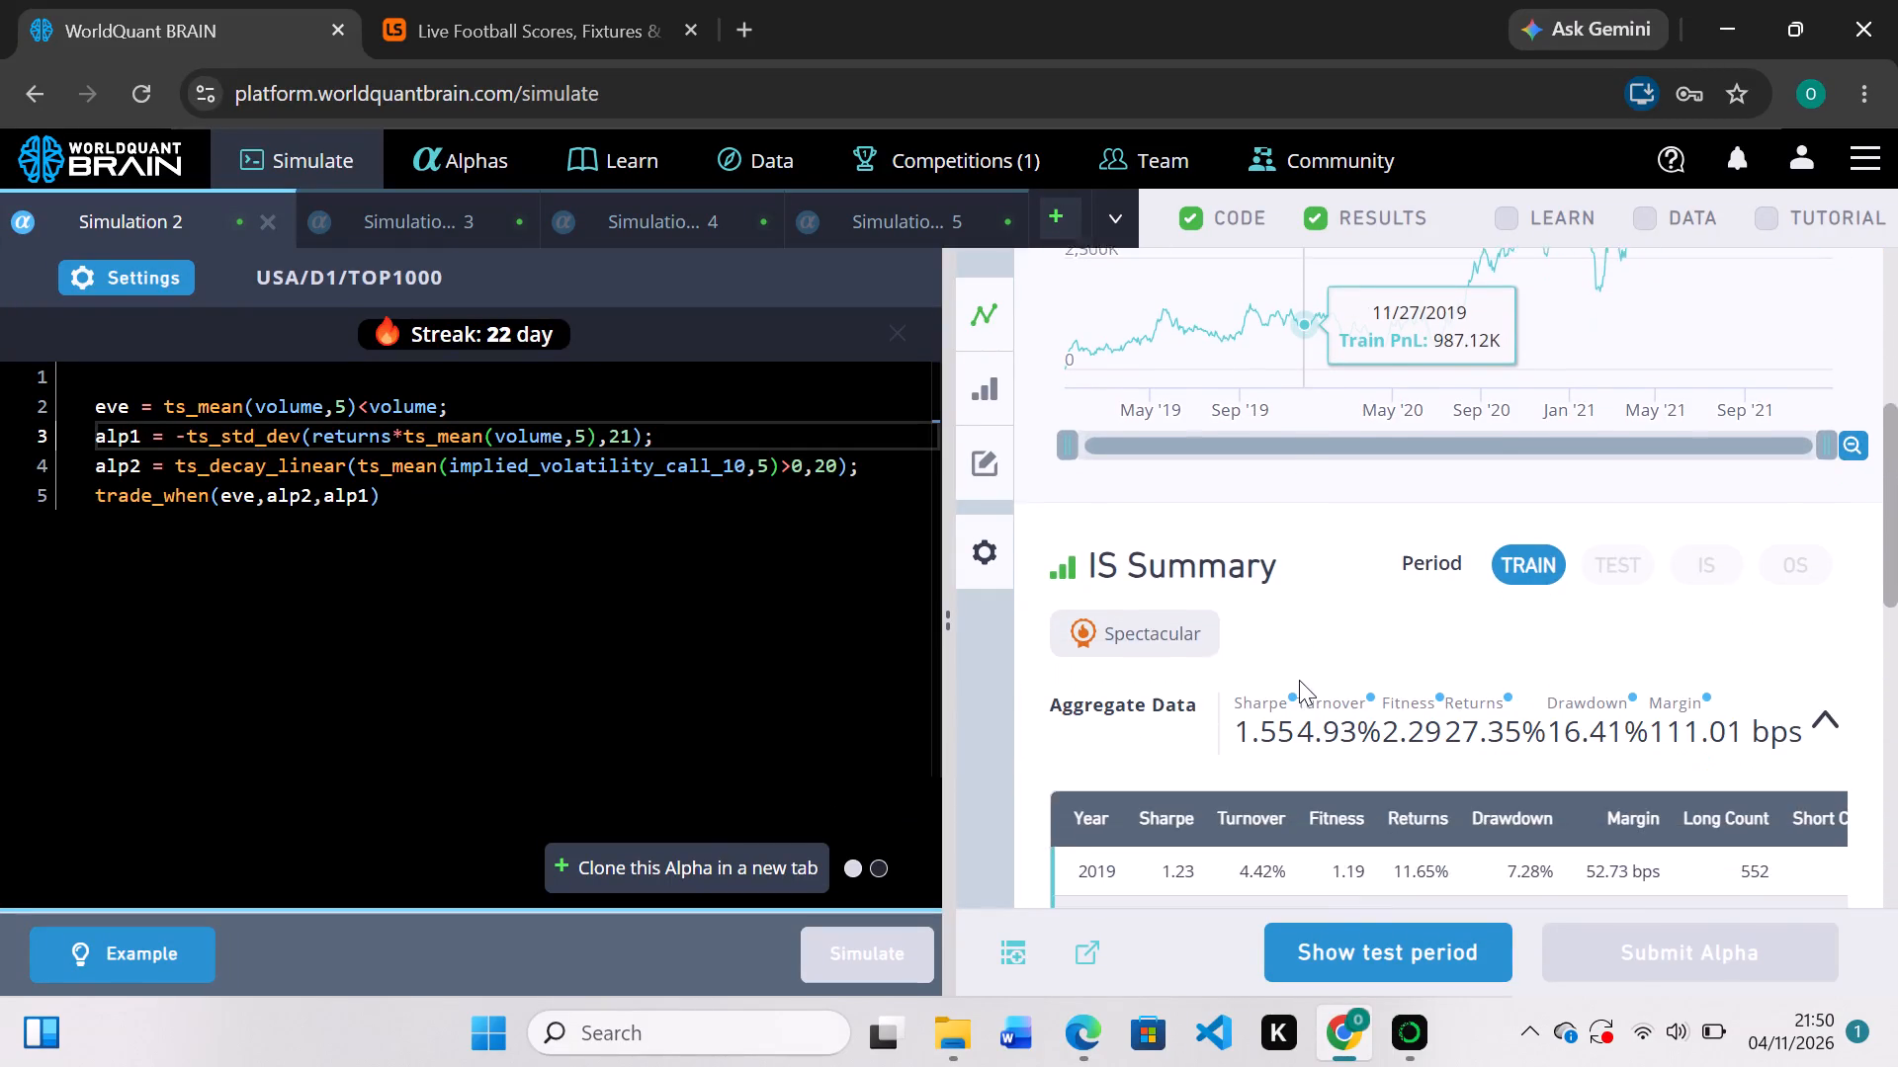
{"action": "scroll", "coordinate": [1313, 638], "scroll_direction": "down", "scroll_amount": 3}
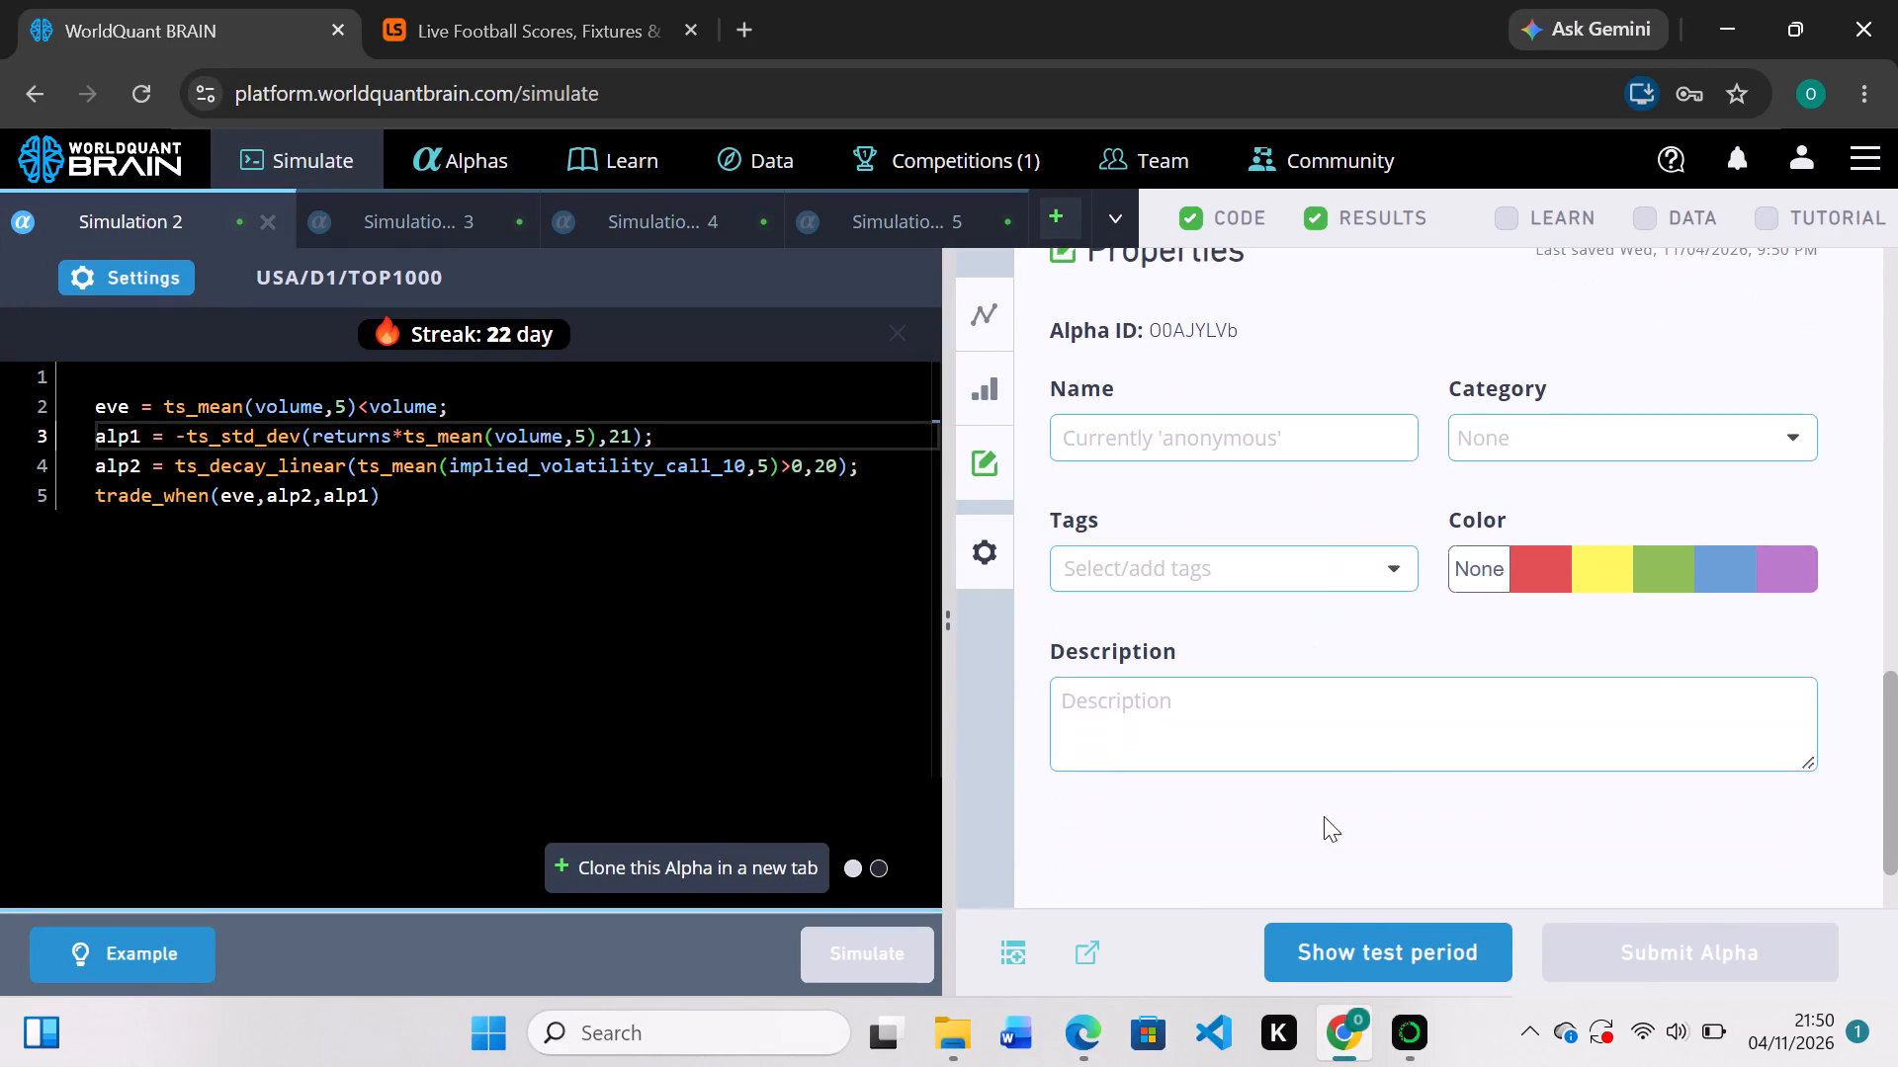
{"action": "left_click", "coordinate": [1386, 943]}
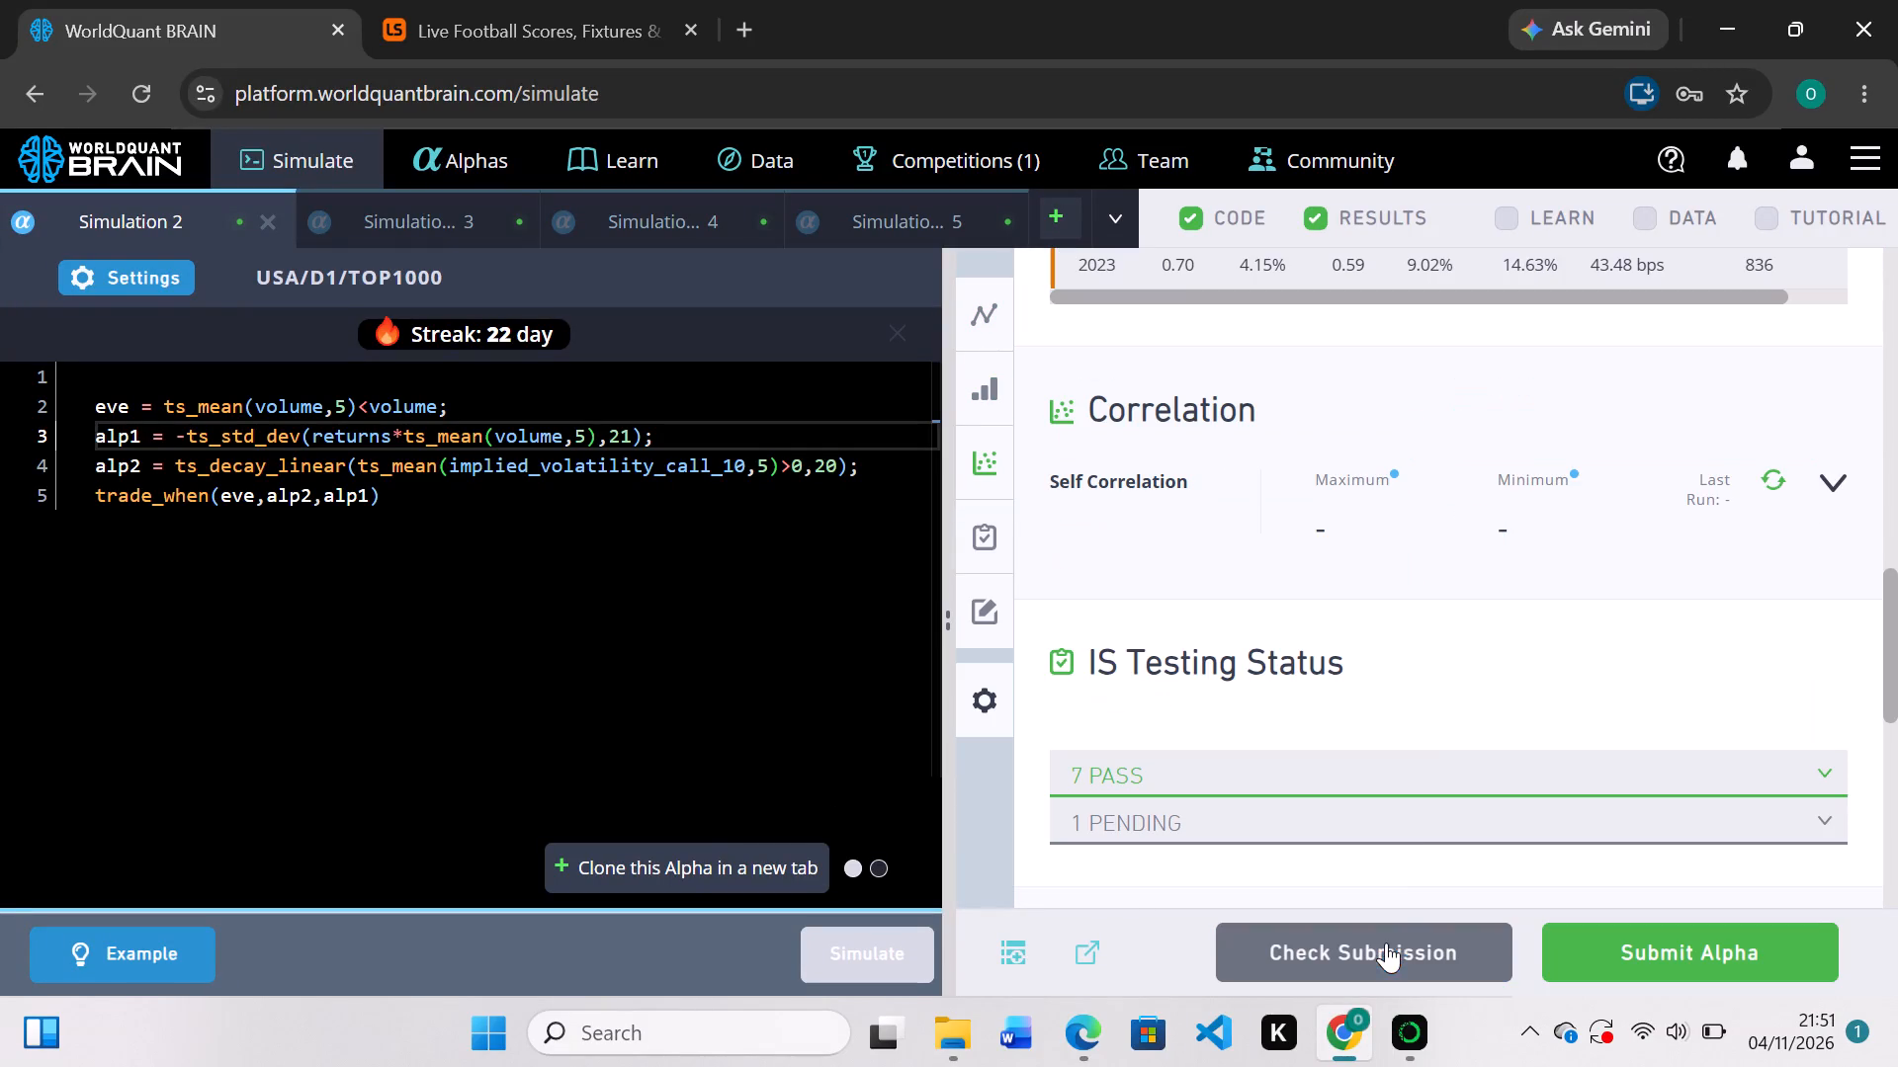
{"action": "left_click", "coordinate": [1773, 478]}
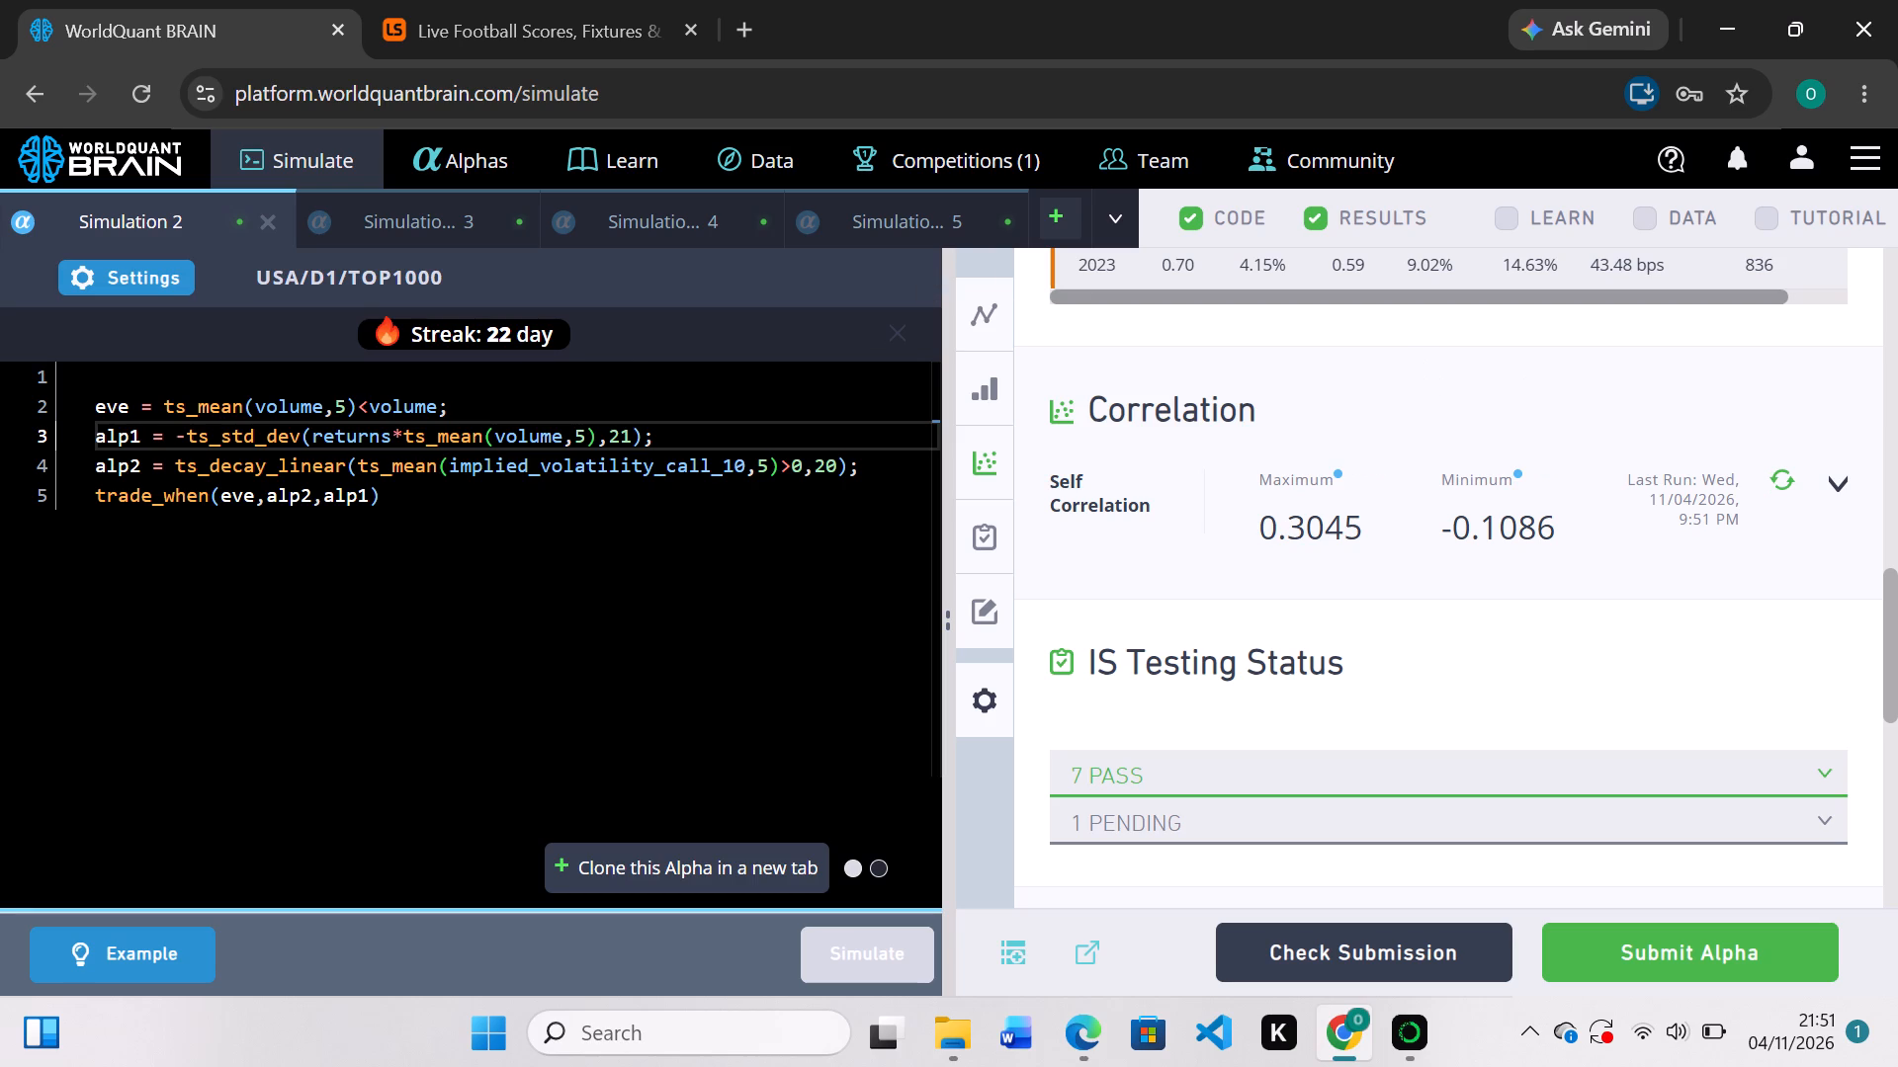
In alp1, replace returns with volume so the term reads volume*ts_mean(volume,5), and rerun the simulation.
{"action": "left_click", "coordinate": [395, 440]}
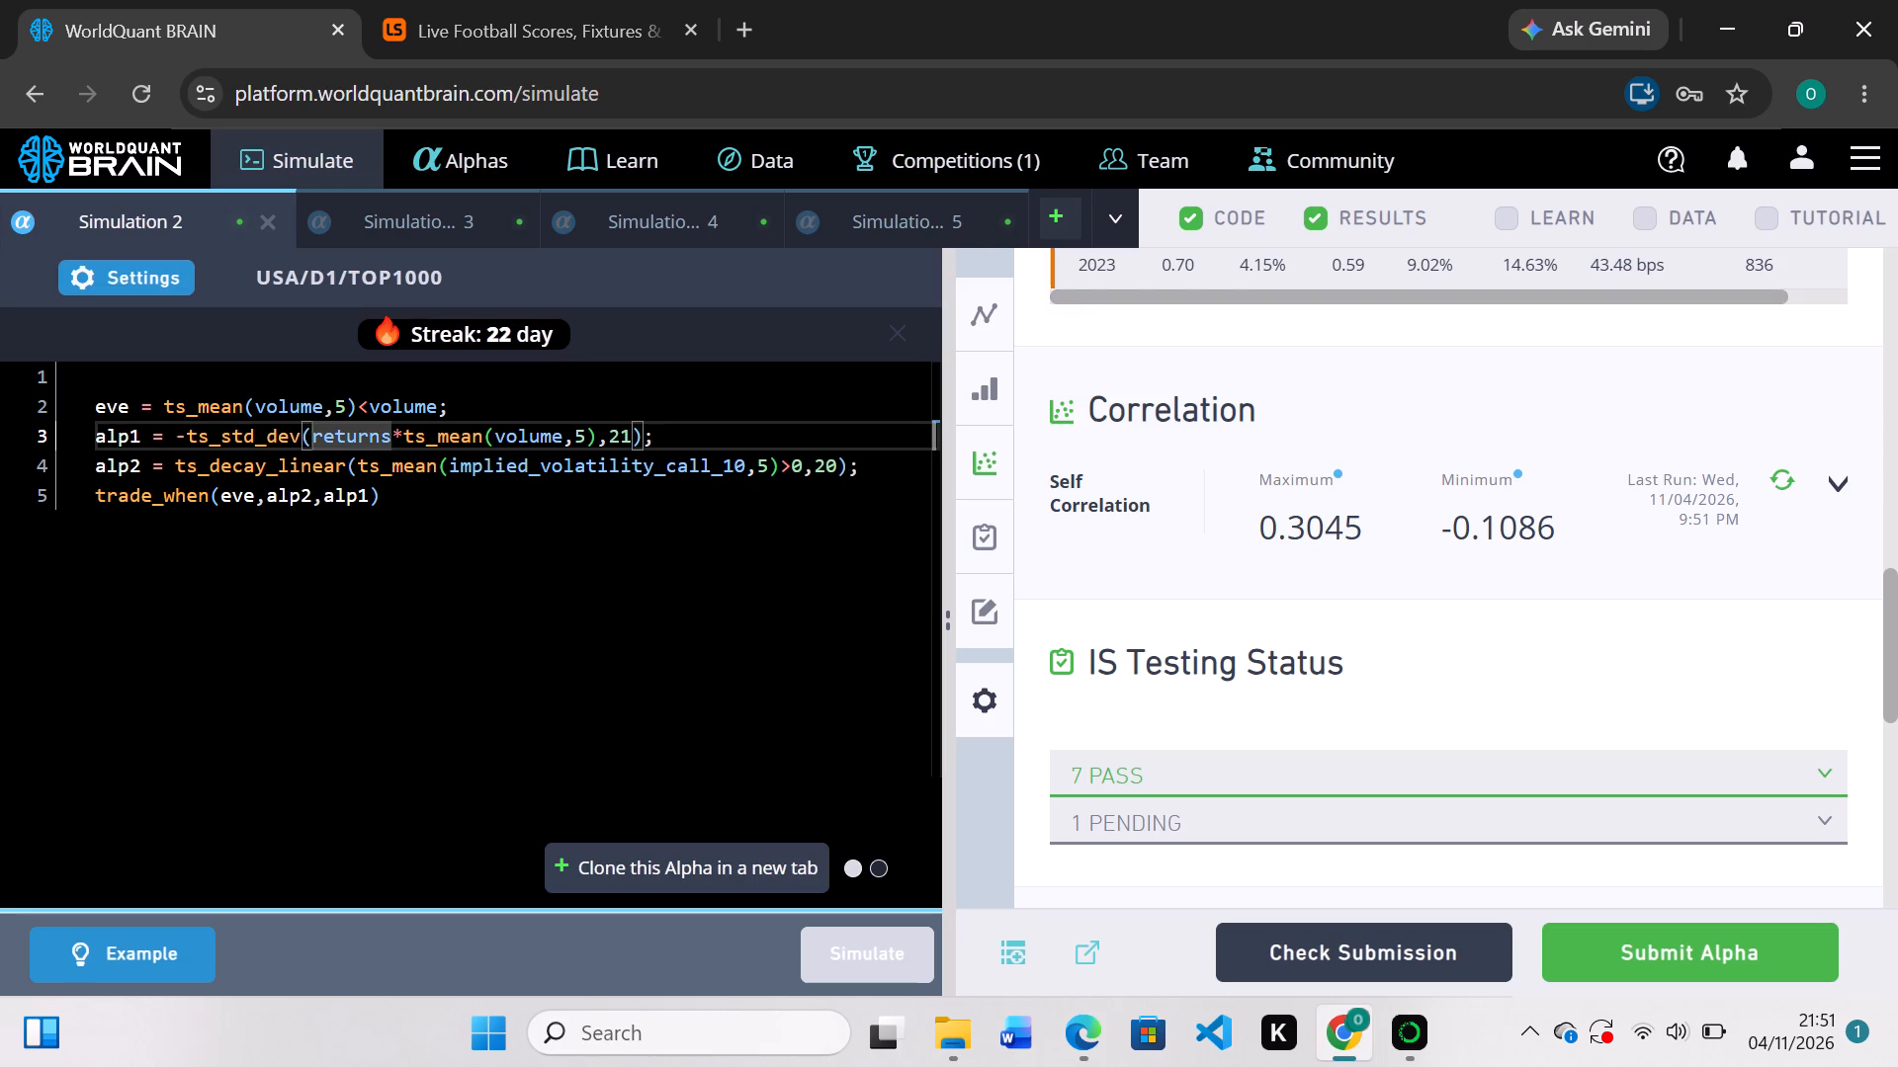
{"action": "key", "text": "BackSpace"}
{"action": "key", "text": "BackSpace"}
{"action": "key", "text": "BackSpace"}
{"action": "key", "text": "BackSpace"}
{"action": "key", "text": "BackSpace"}
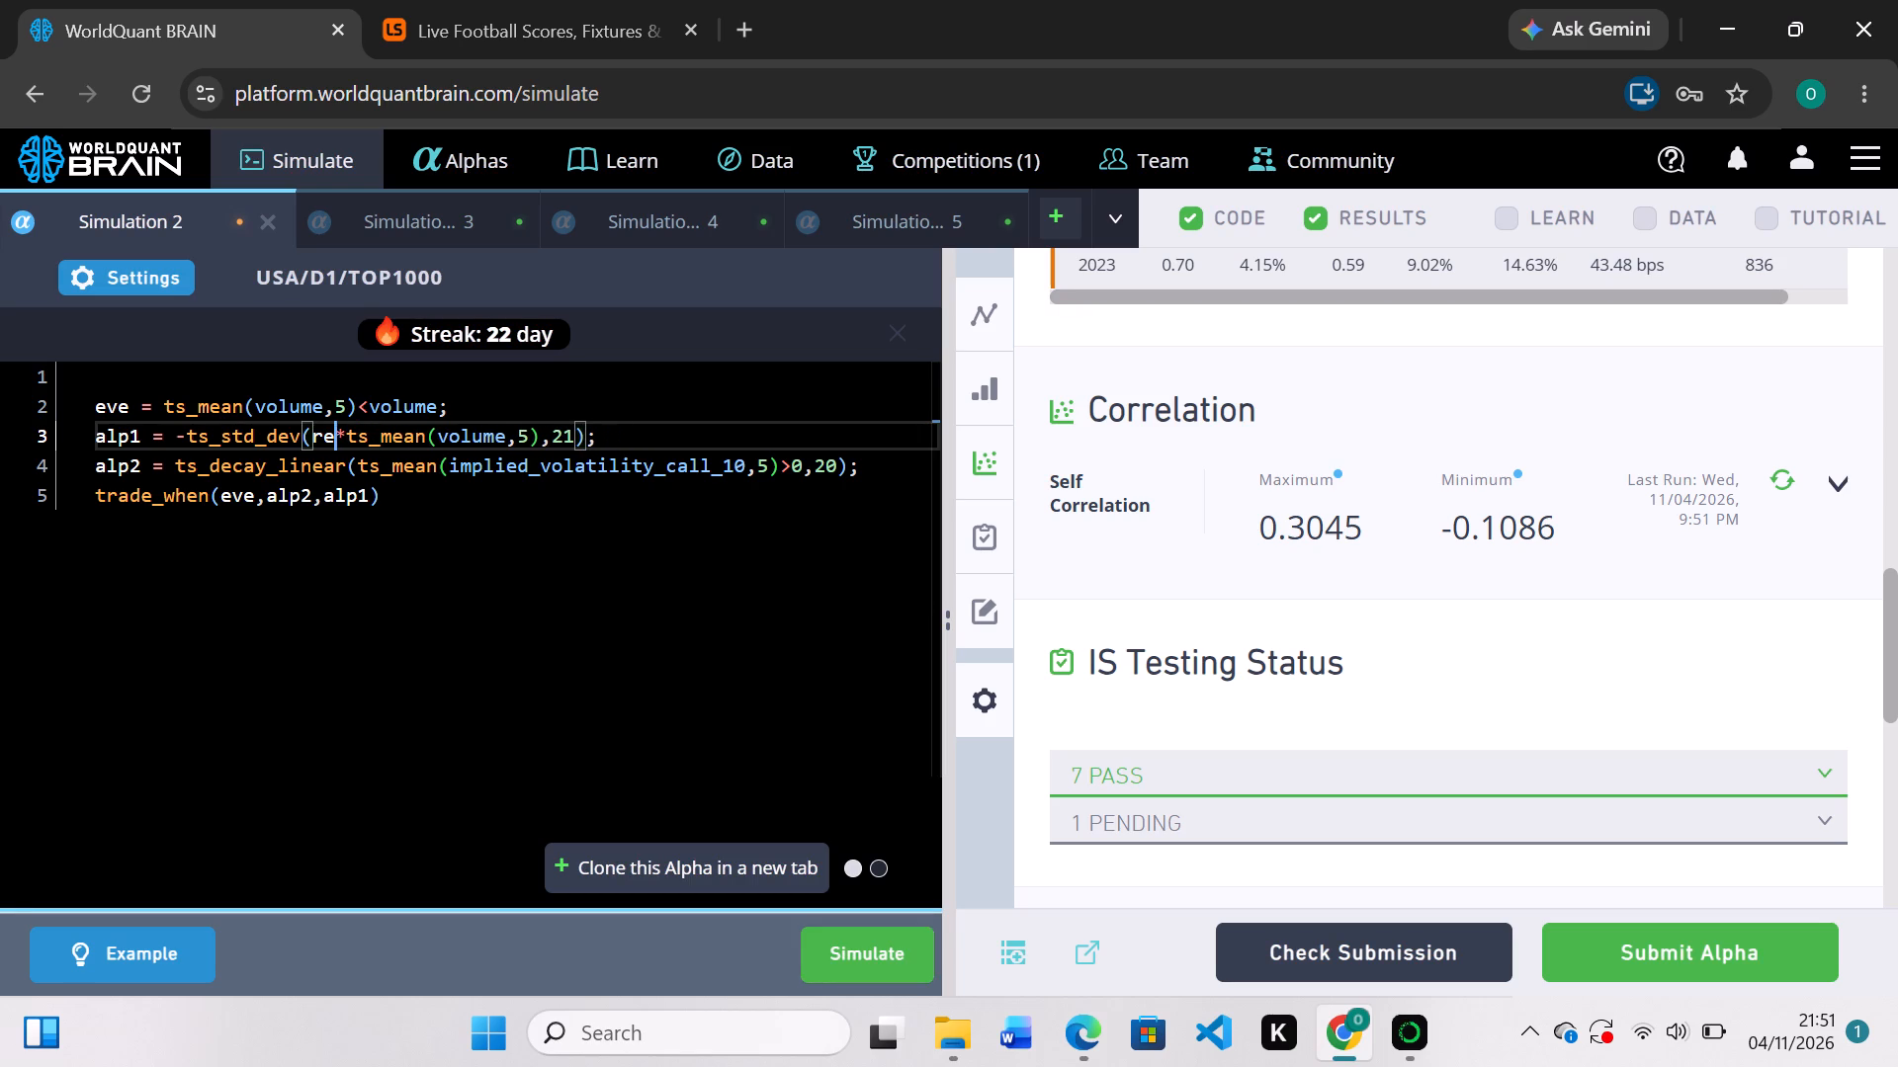
{"action": "key", "text": "BackSpace"}
{"action": "key", "text": "BackSpace"}
{"action": "type", "text": "vol"}
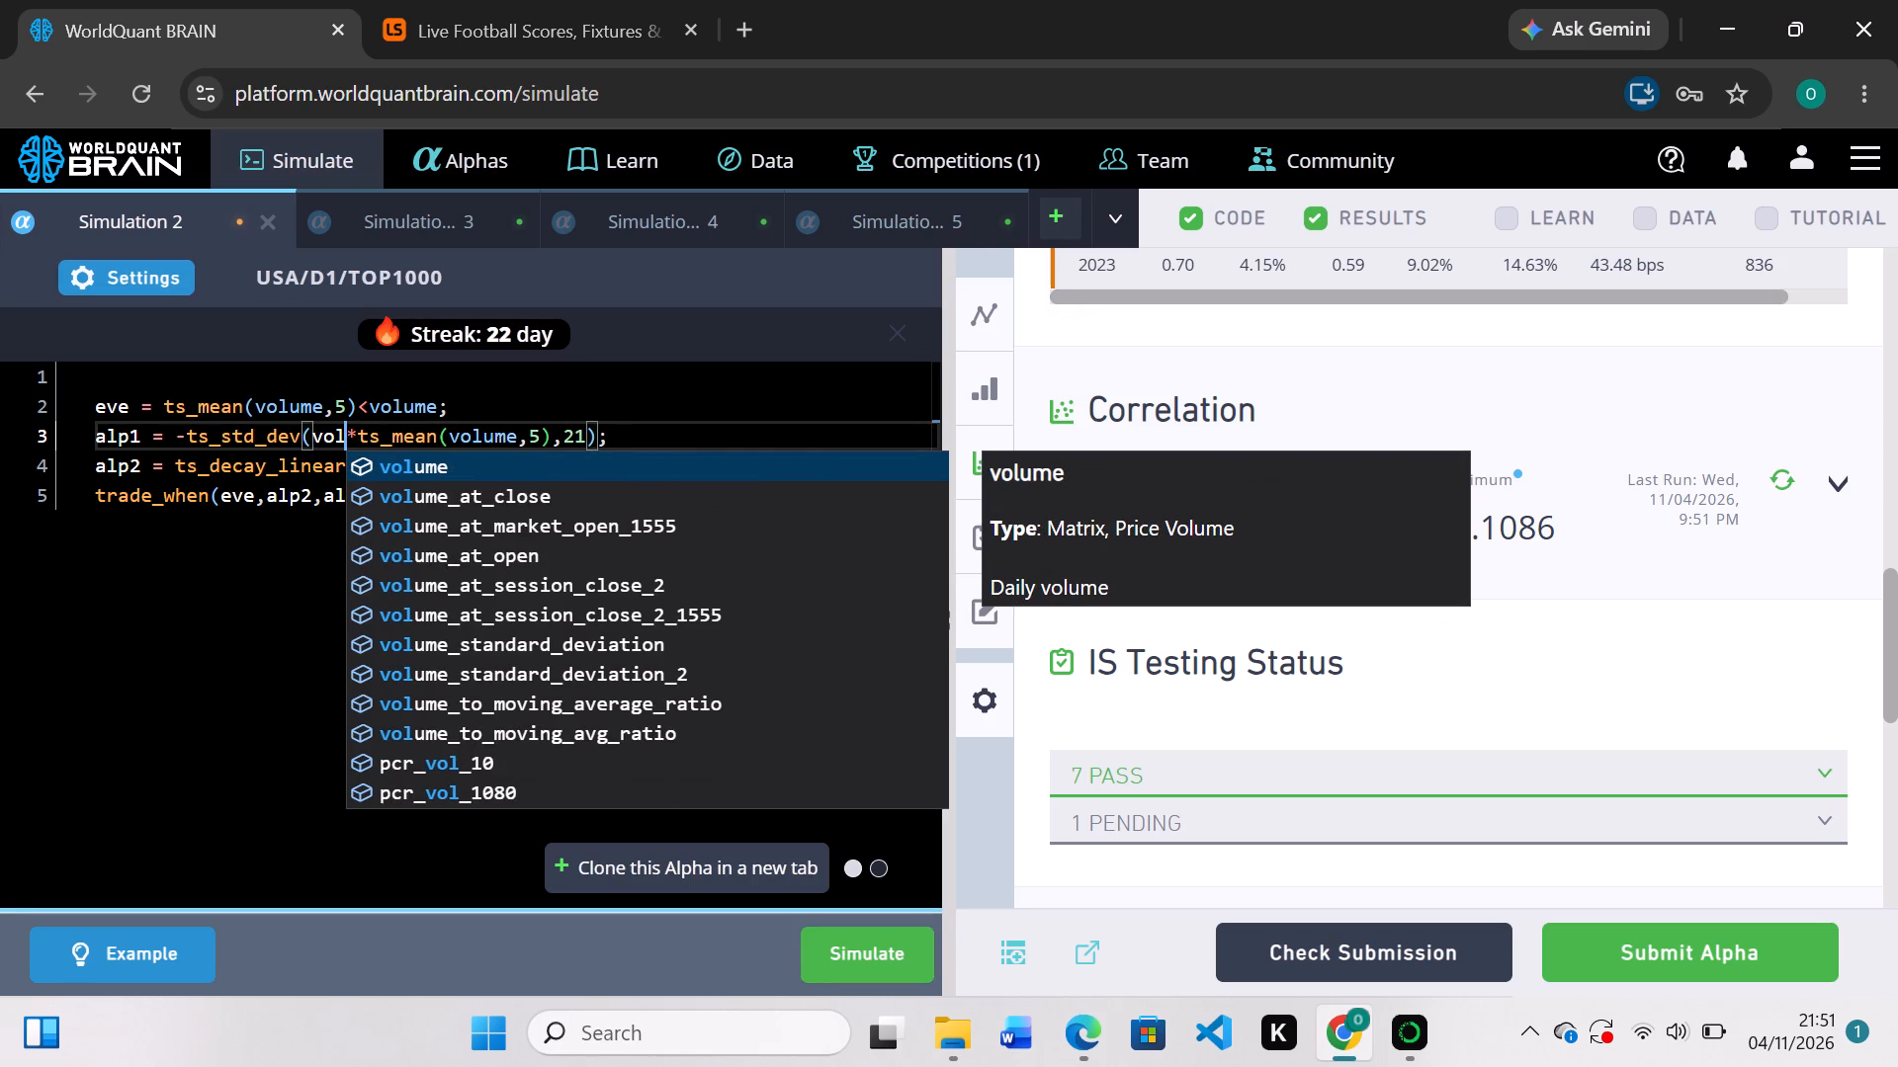
{"action": "key", "text": "Tab"}
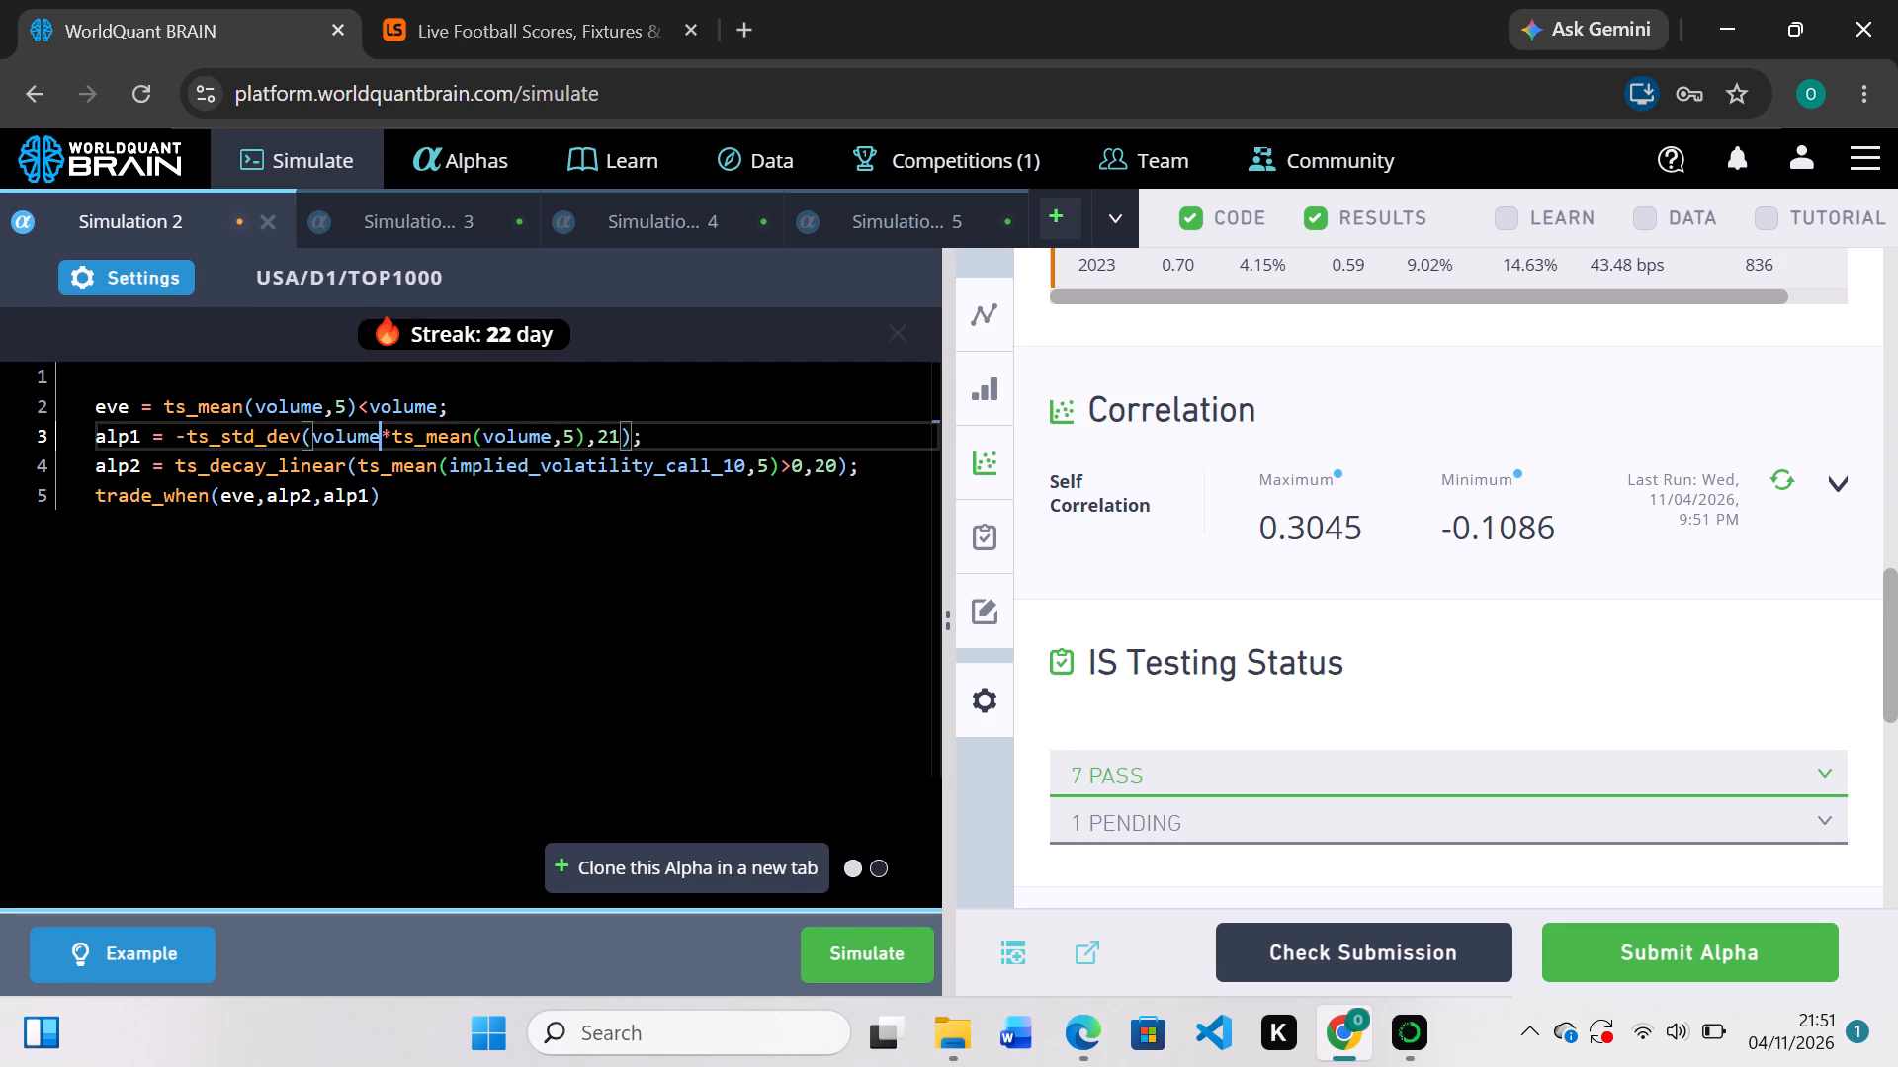
{"action": "left_click", "coordinate": [920, 933]}
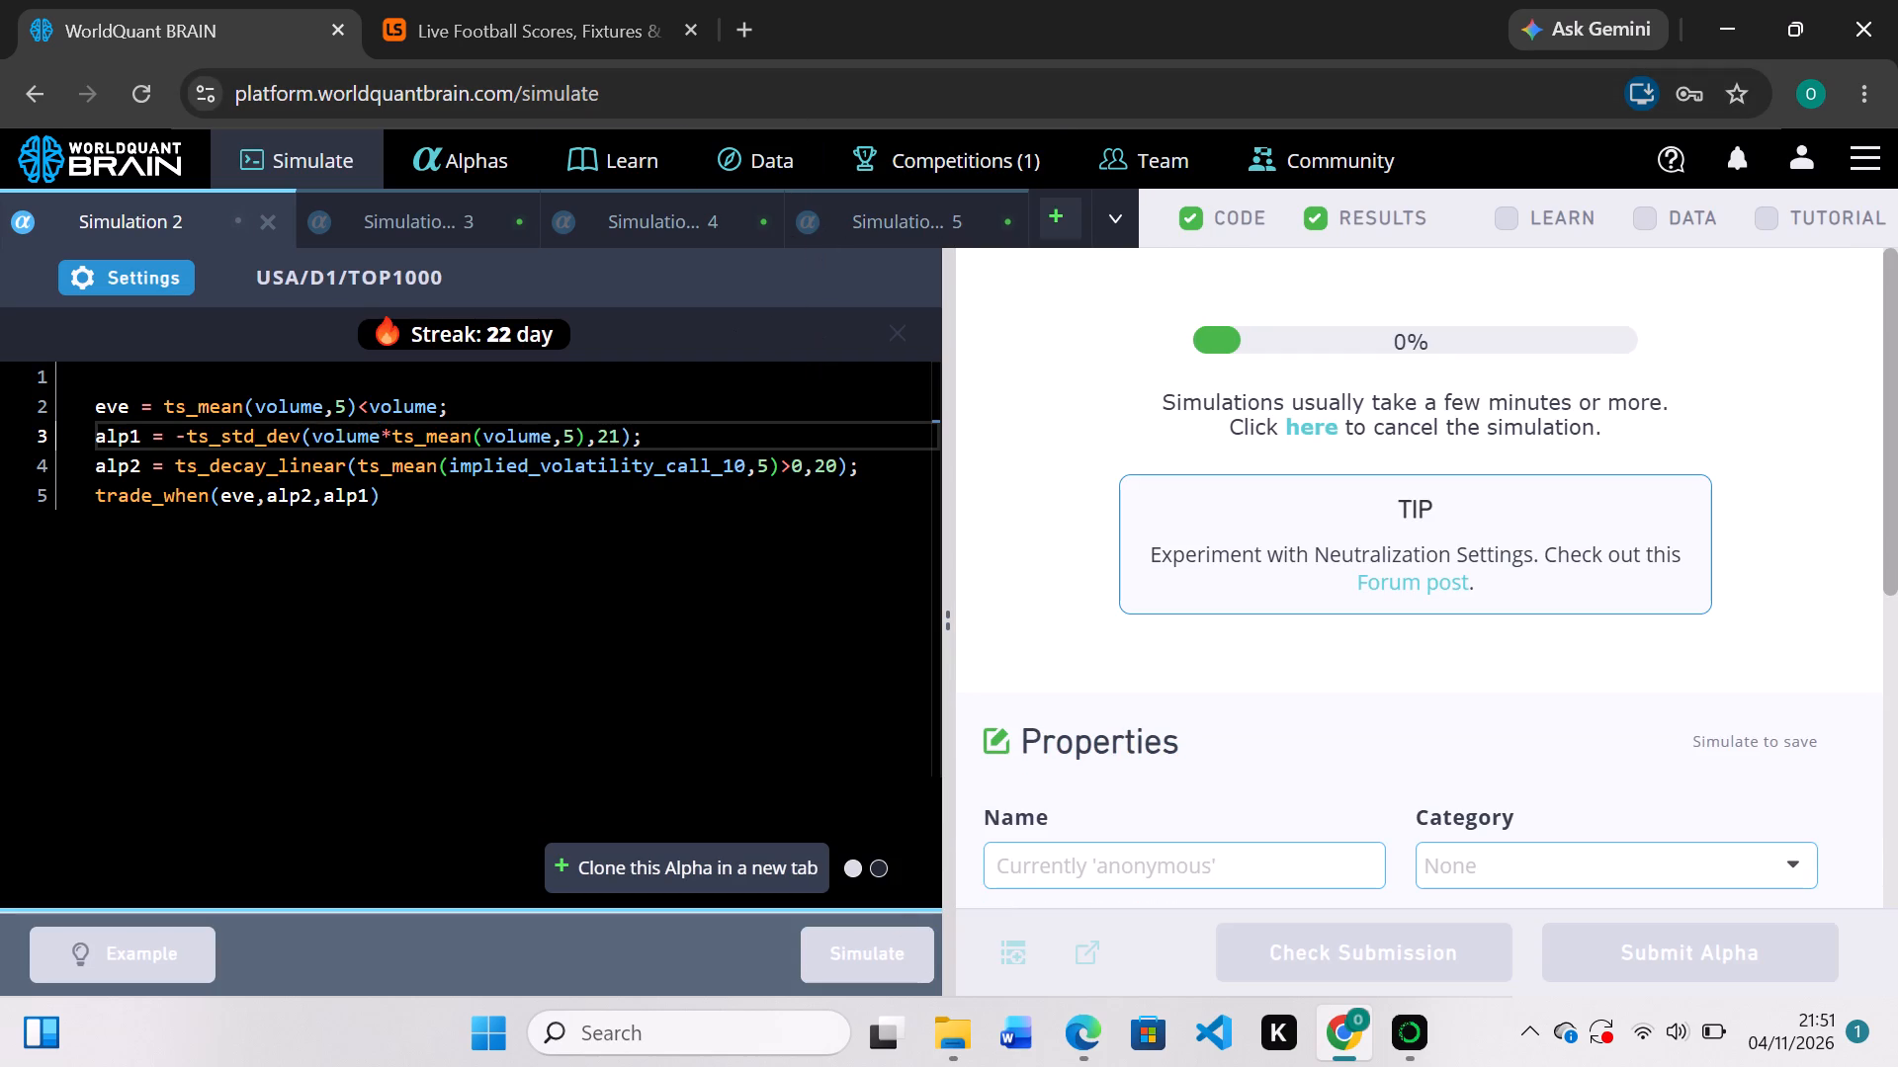
Open the K app while the simulation runs.
{"action": "left_click", "coordinate": [1281, 1036]}
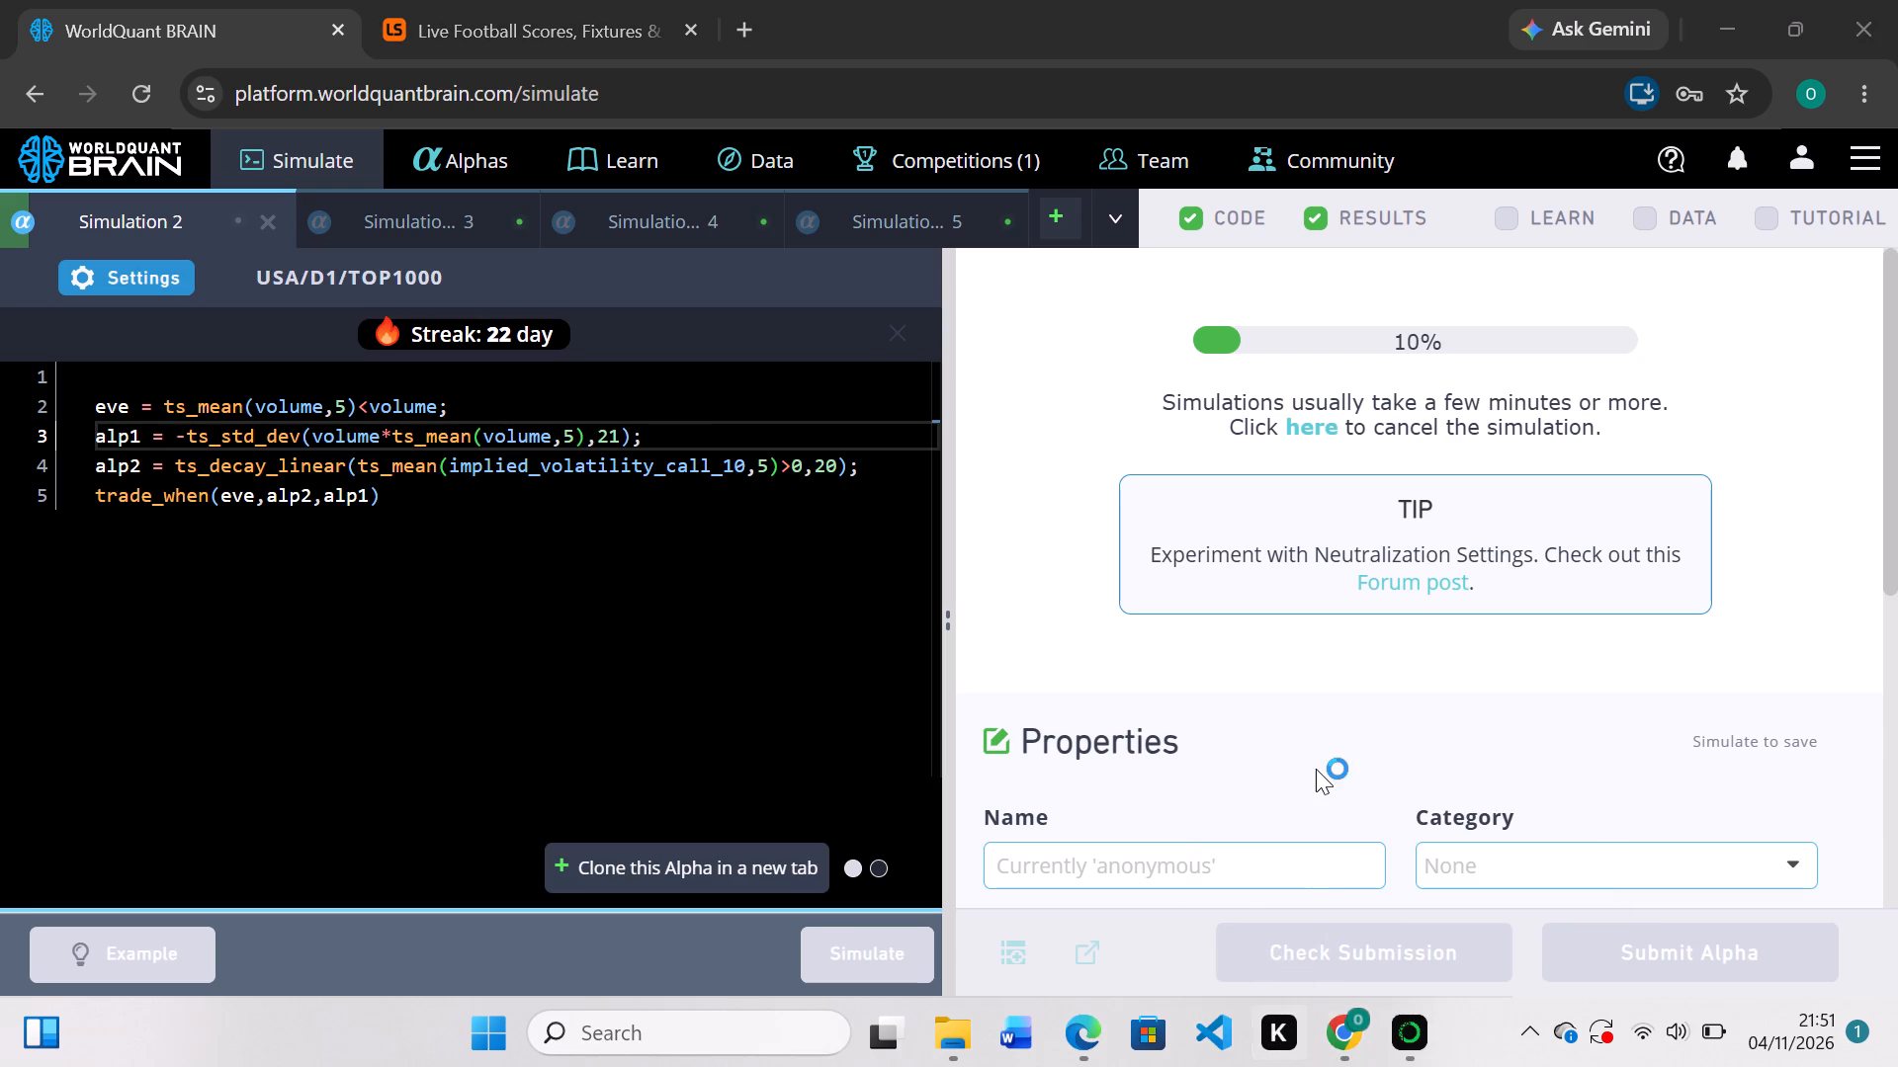
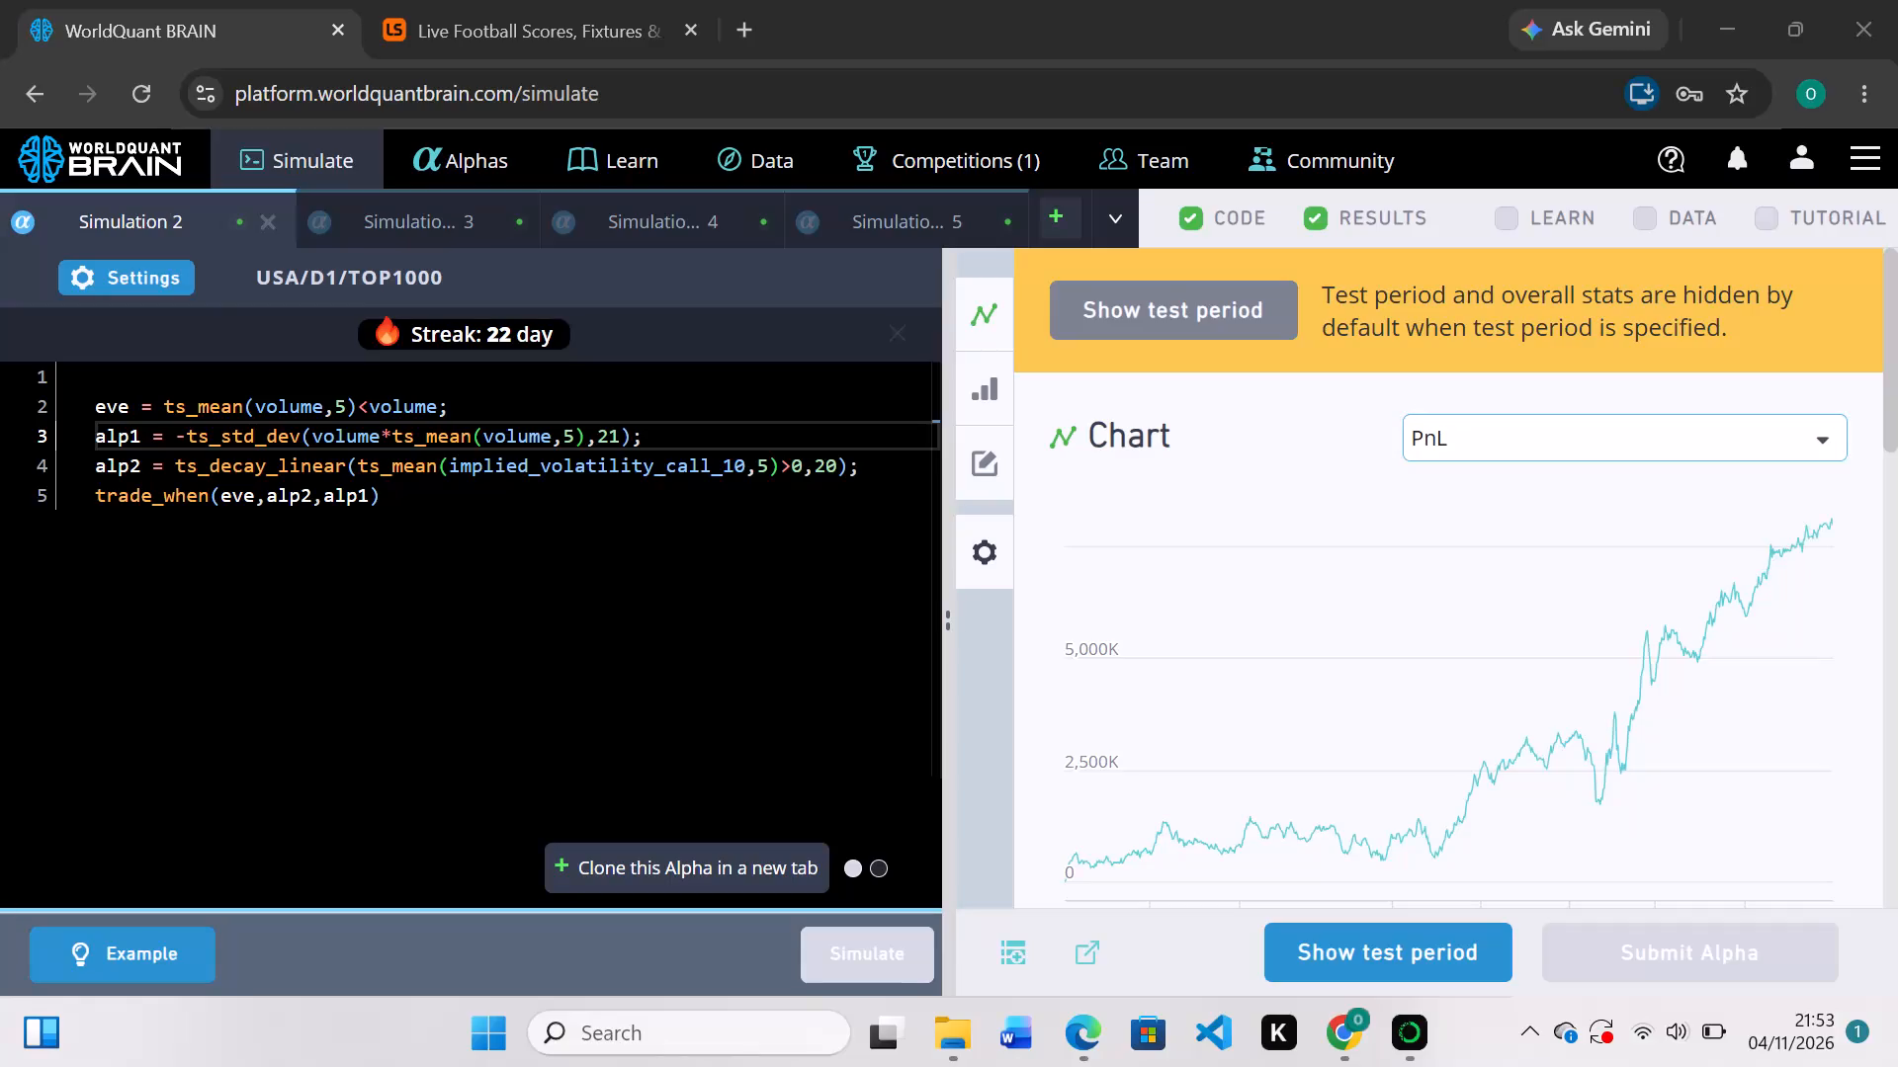
Review the results of the volume*ts_mean(volume,5) run with the test period shown, and run the self-correlation check.
{"action": "scroll", "coordinate": [1032, 799], "scroll_direction": "down", "scroll_amount": 2}
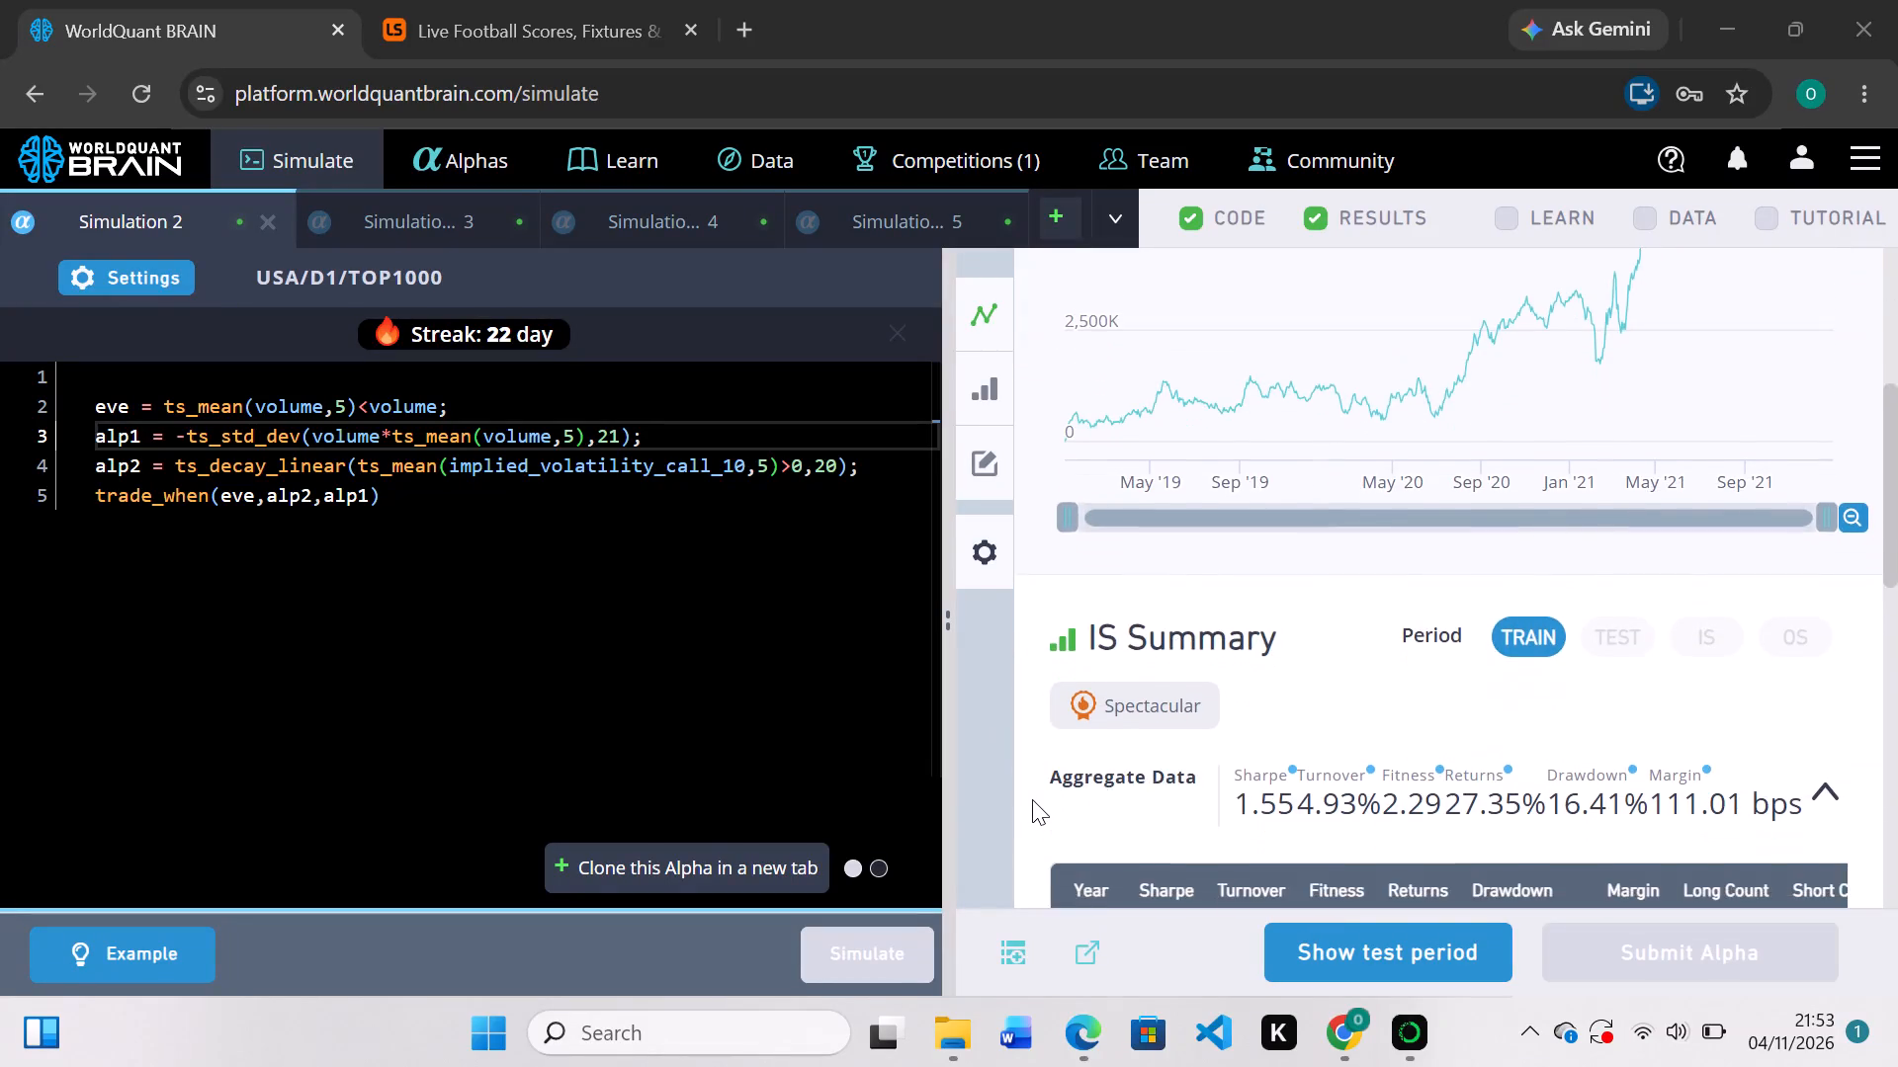
{"action": "scroll", "coordinate": [1032, 799], "scroll_direction": "down", "scroll_amount": 2}
{"action": "left_click", "coordinate": [1395, 945]}
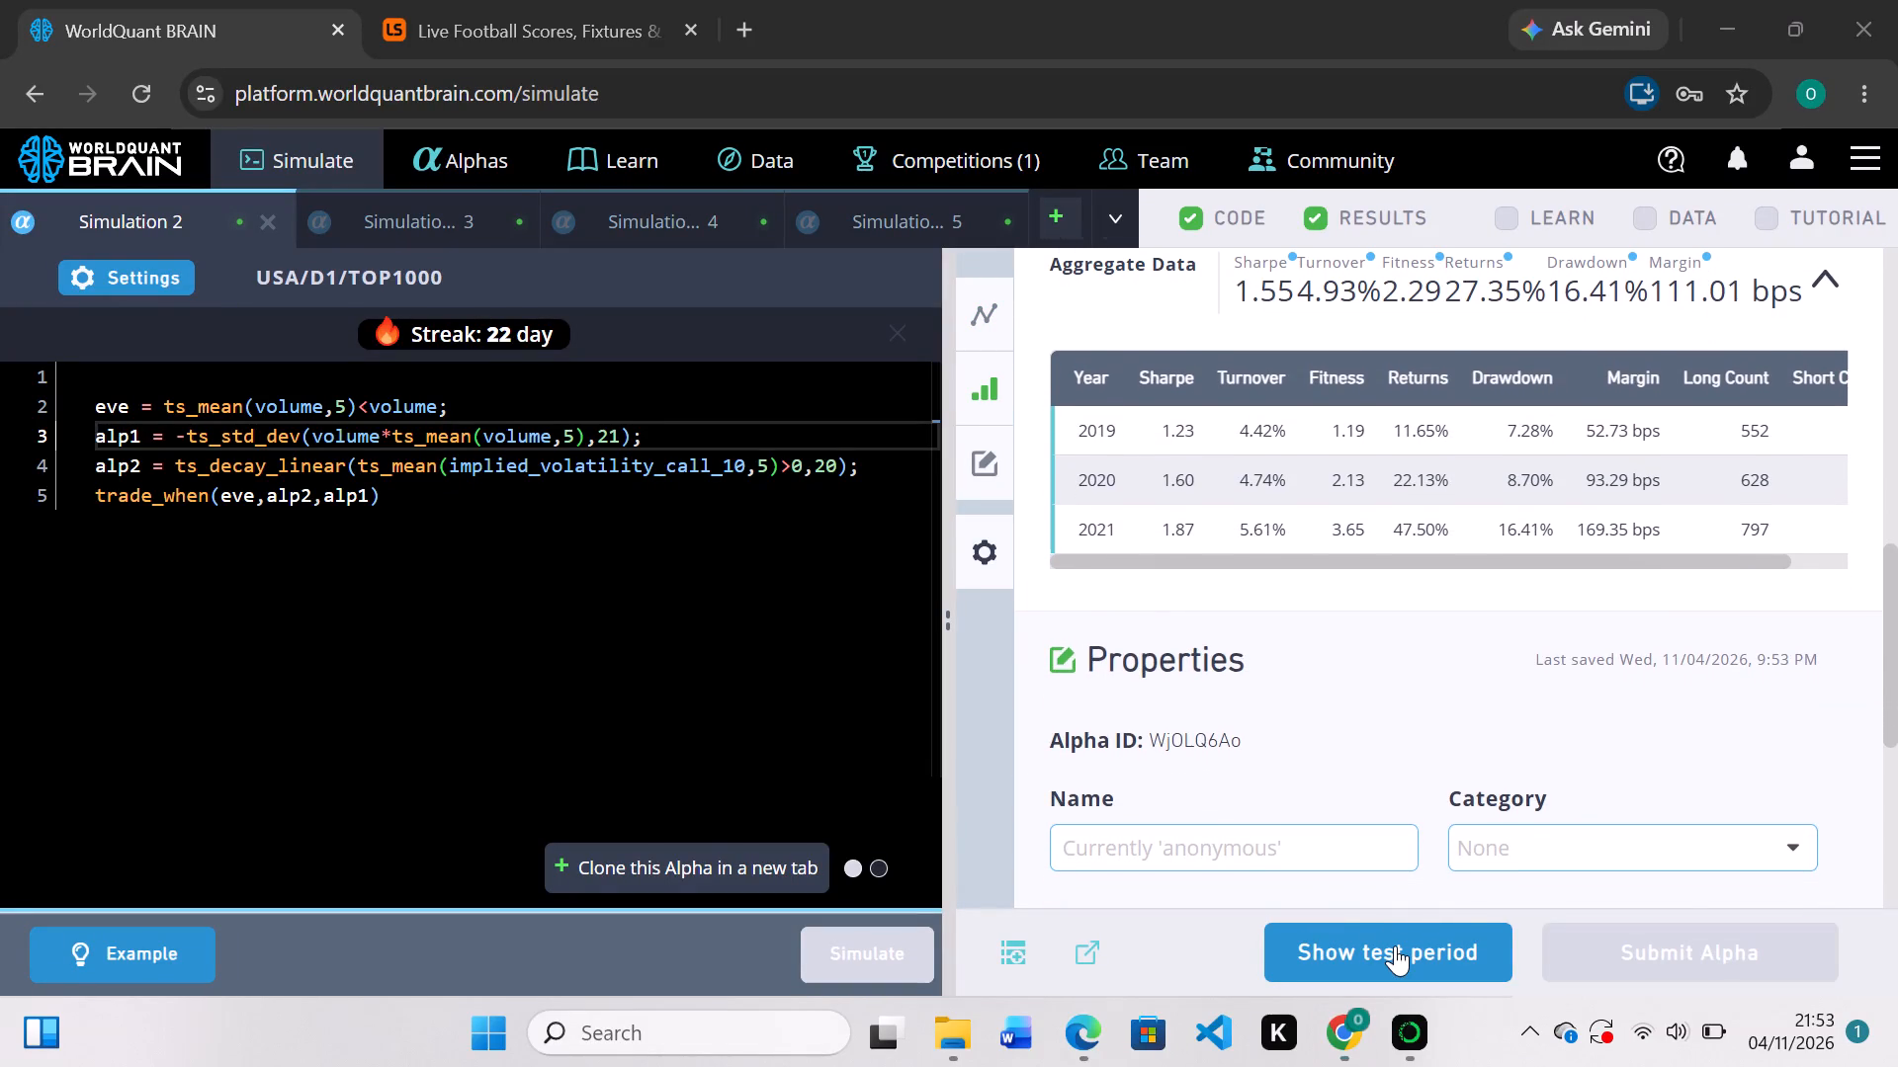
{"action": "scroll", "coordinate": [1542, 752], "scroll_direction": "down", "scroll_amount": 2}
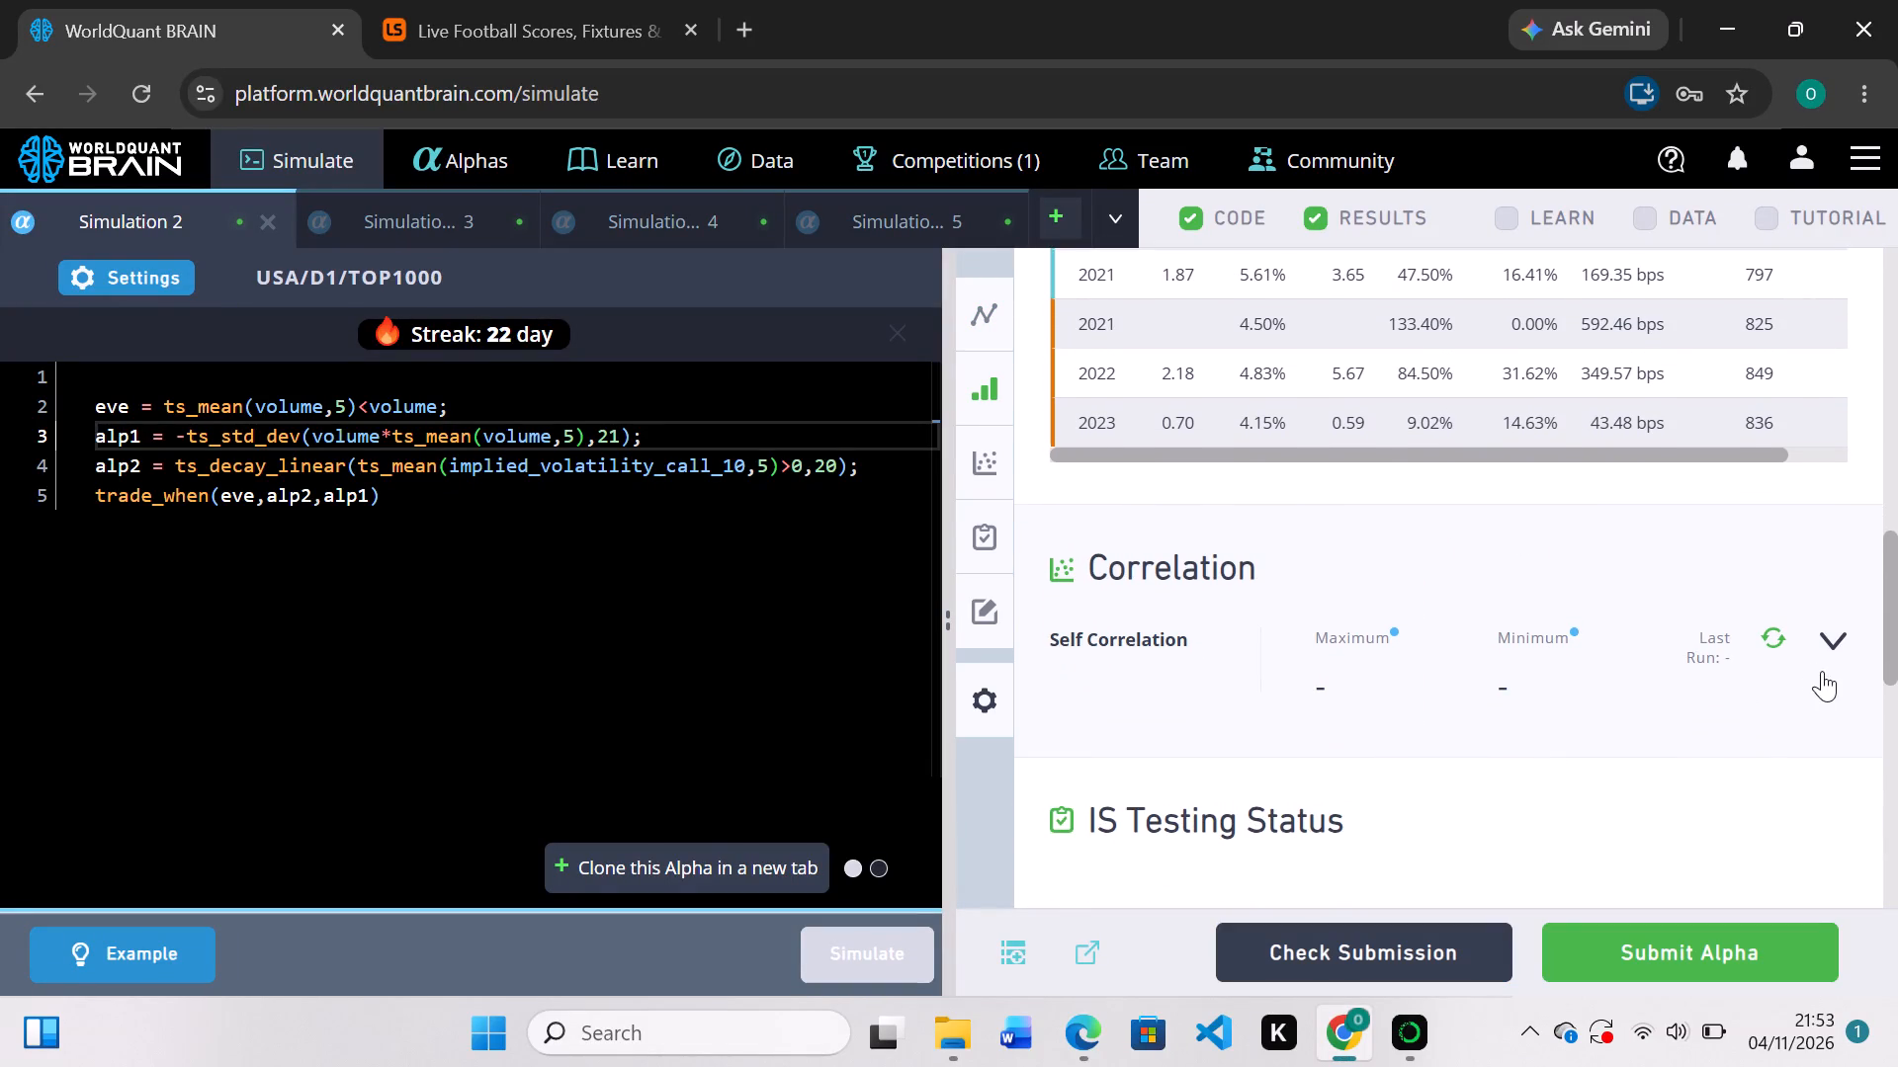
{"action": "left_click", "coordinate": [1769, 645]}
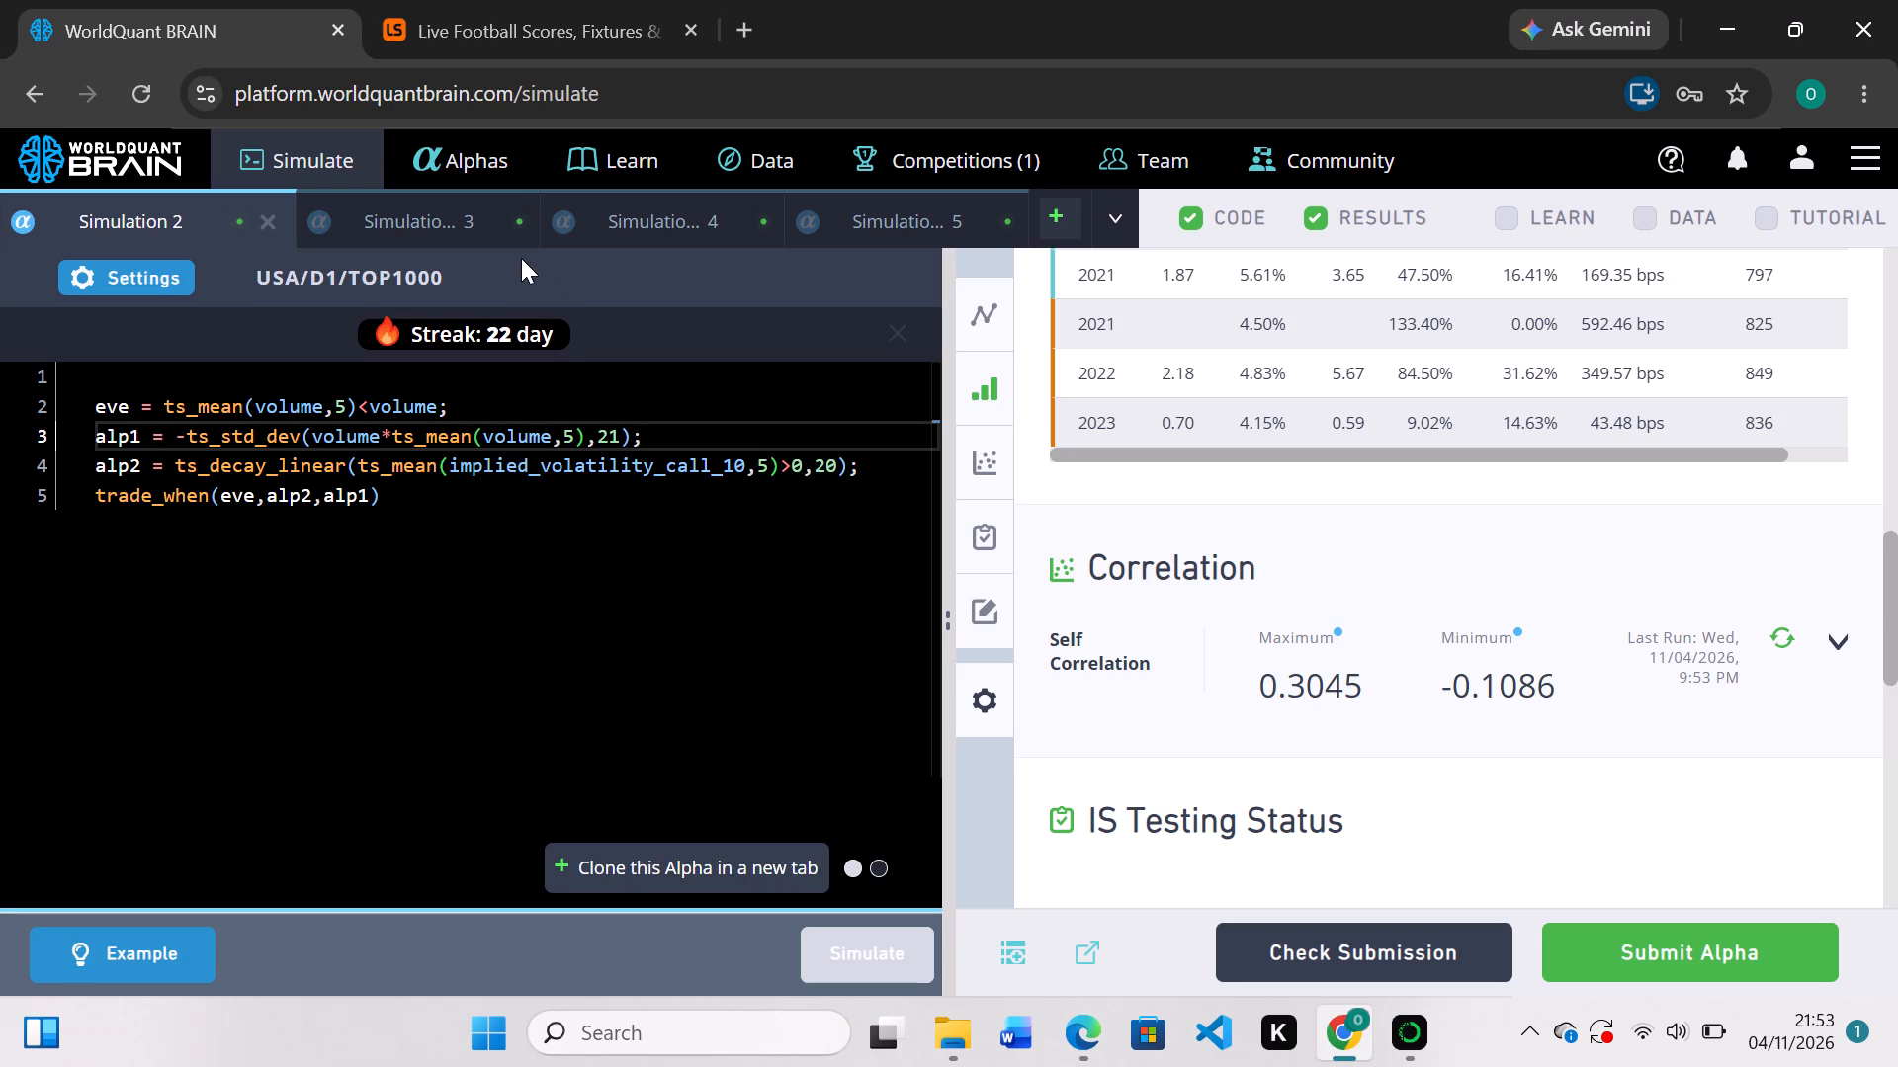
Change Simulation 2's universe to TOPSP500, apply the settings, and rerun the simulation.
{"action": "left_click", "coordinate": [150, 268]}
{"action": "left_click", "coordinate": [964, 599]}
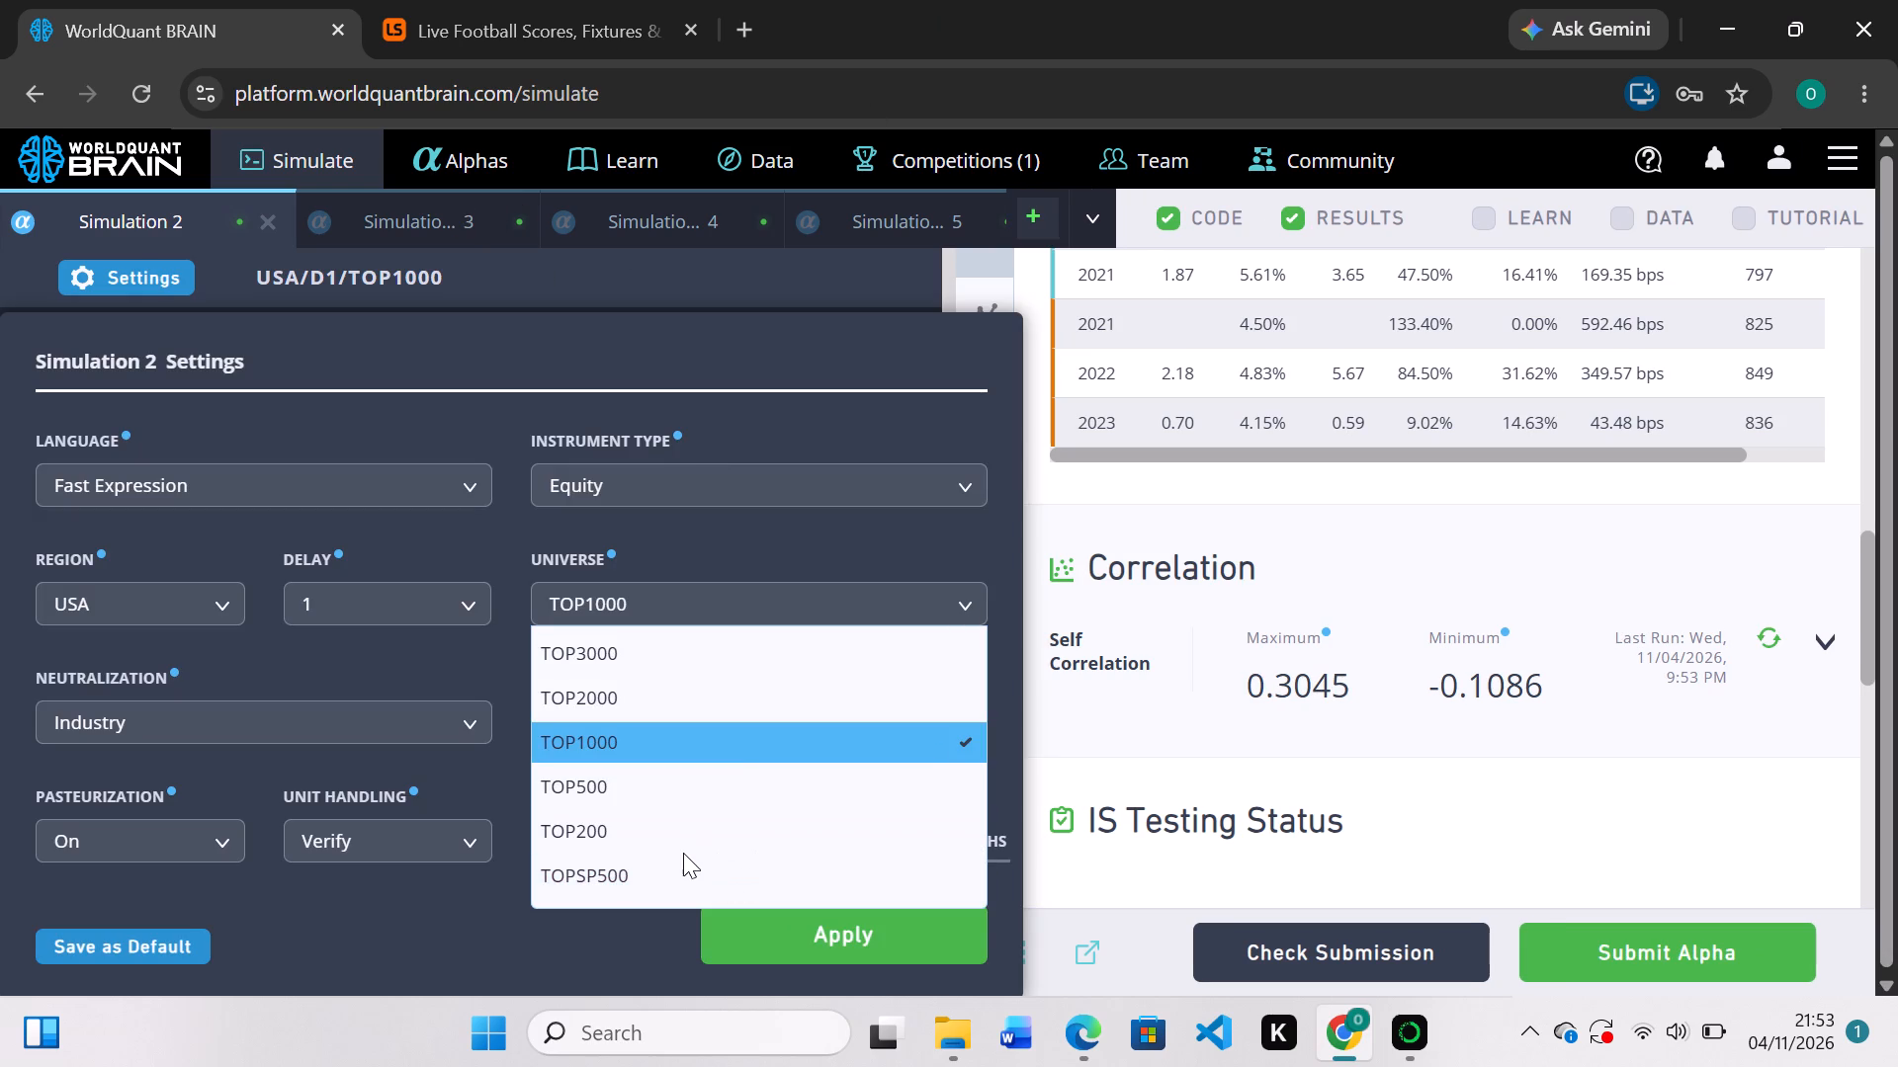
{"action": "left_click", "coordinate": [682, 869]}
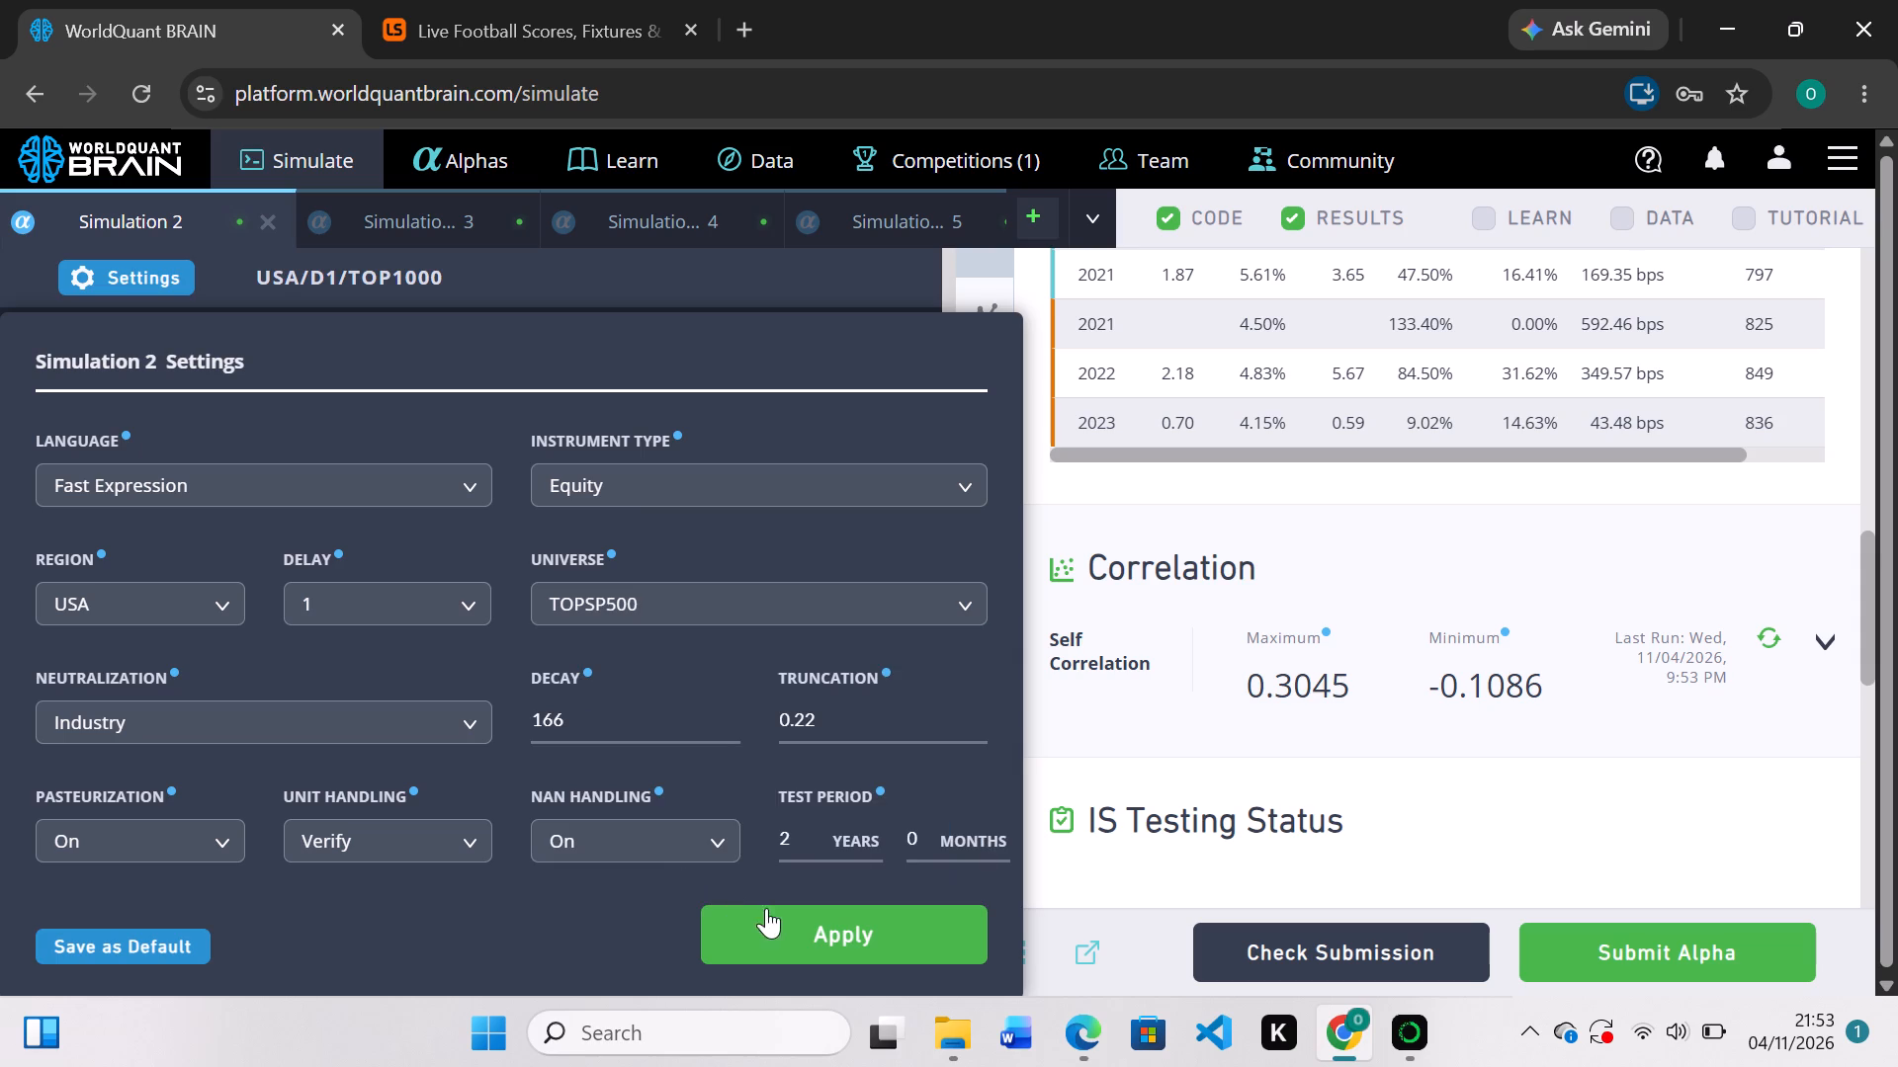
{"action": "left_click", "coordinate": [807, 944]}
{"action": "left_click", "coordinate": [820, 944]}
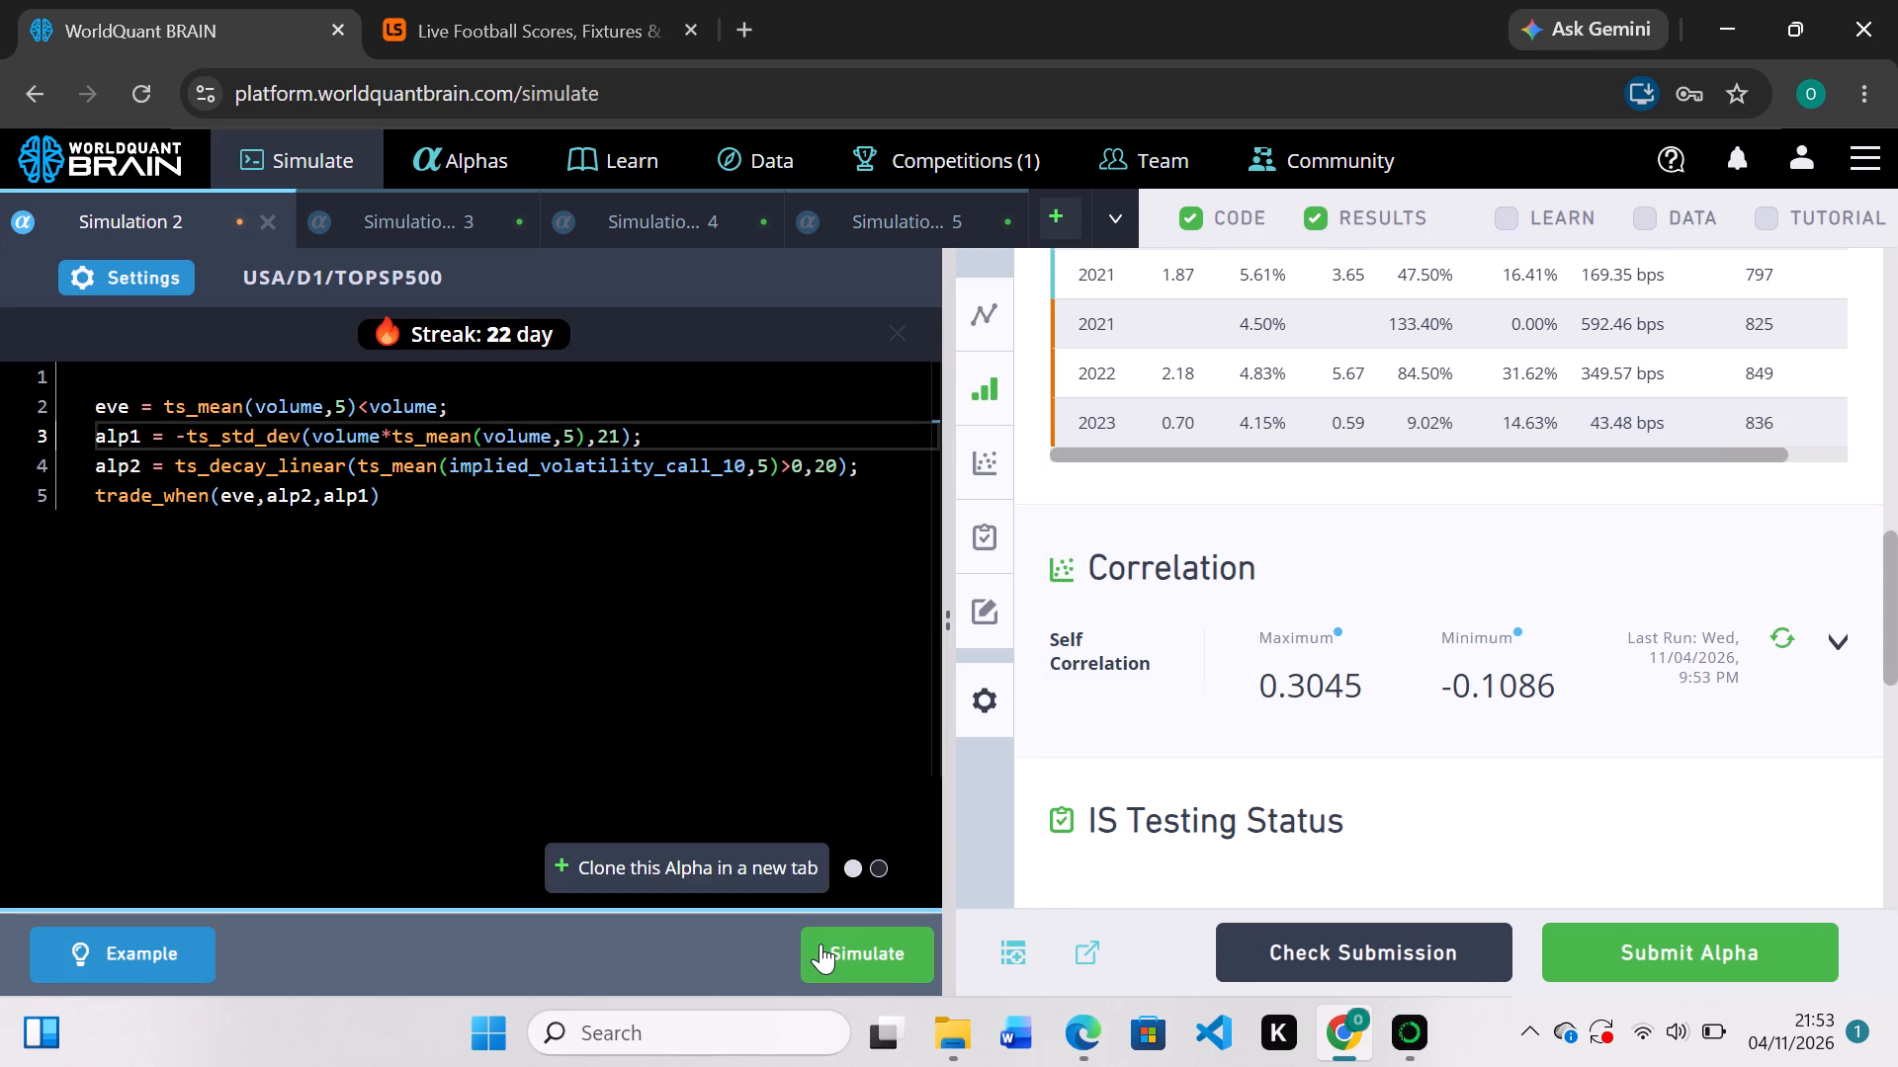
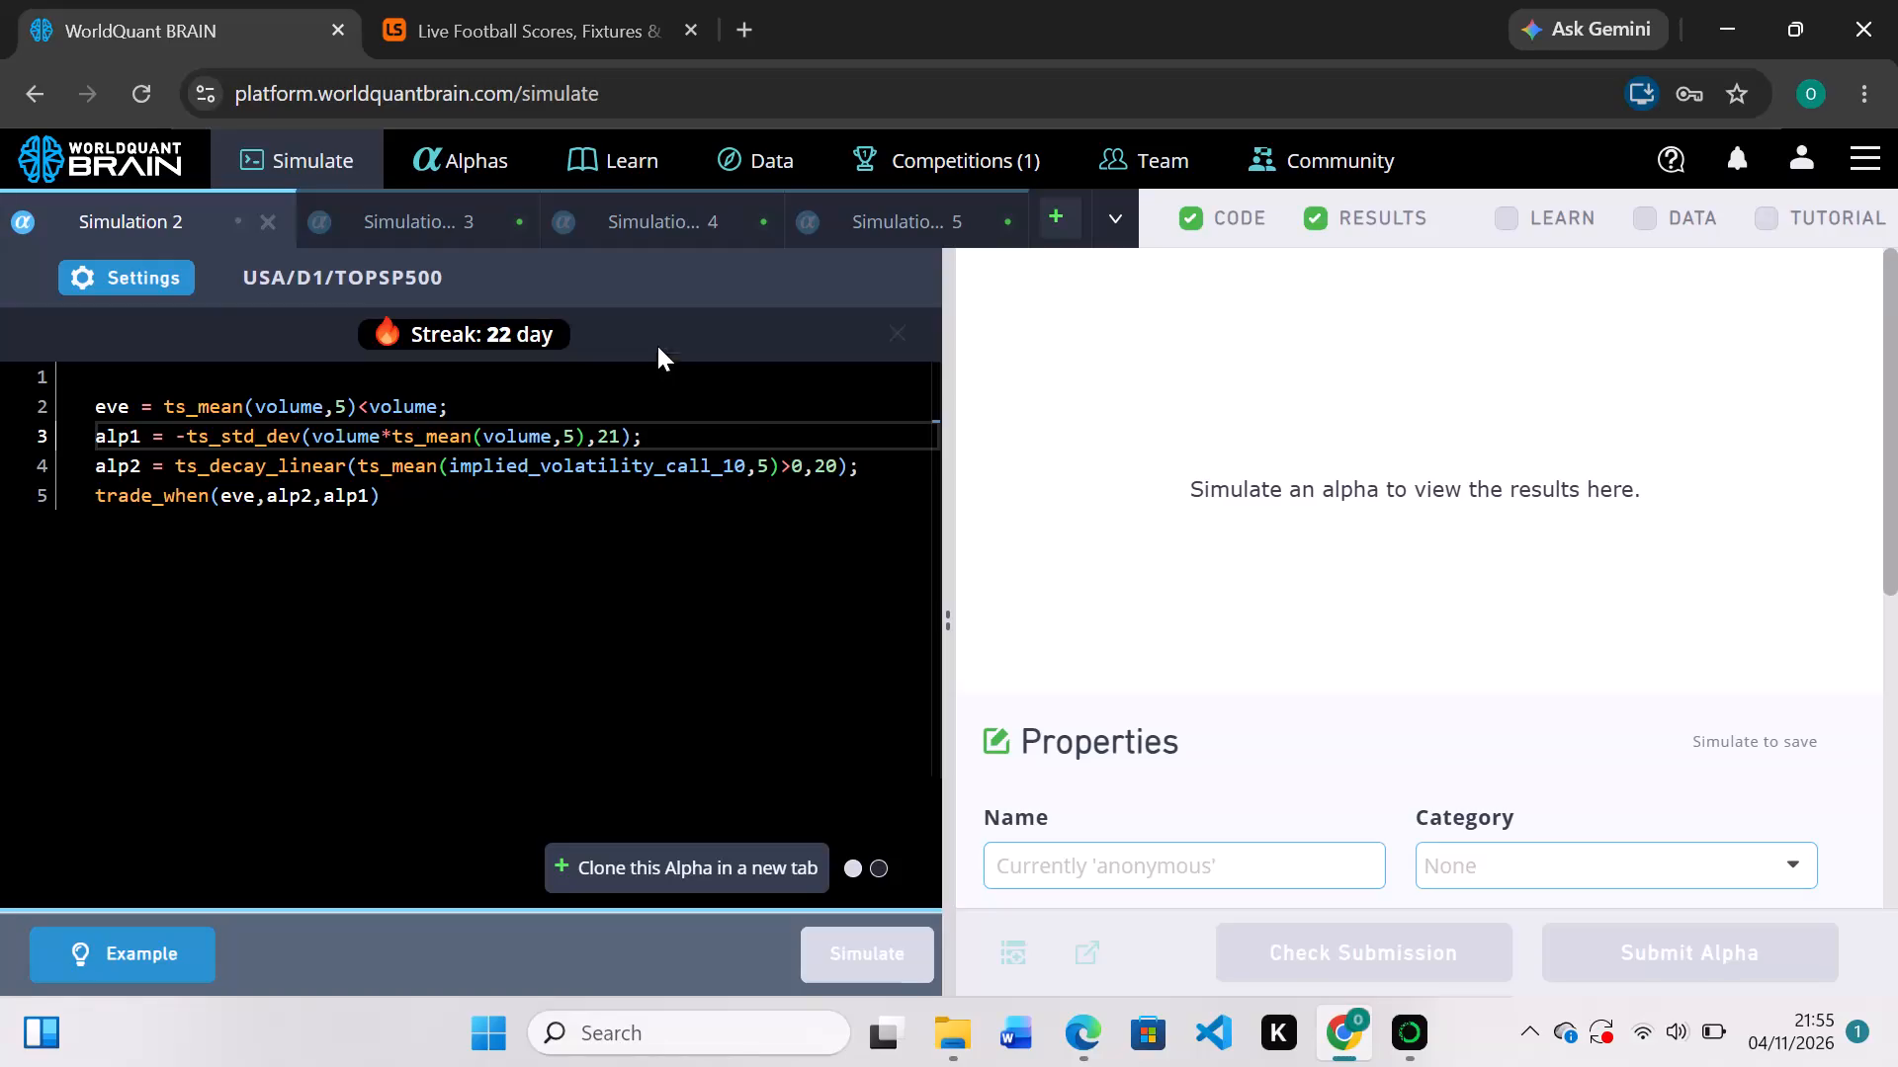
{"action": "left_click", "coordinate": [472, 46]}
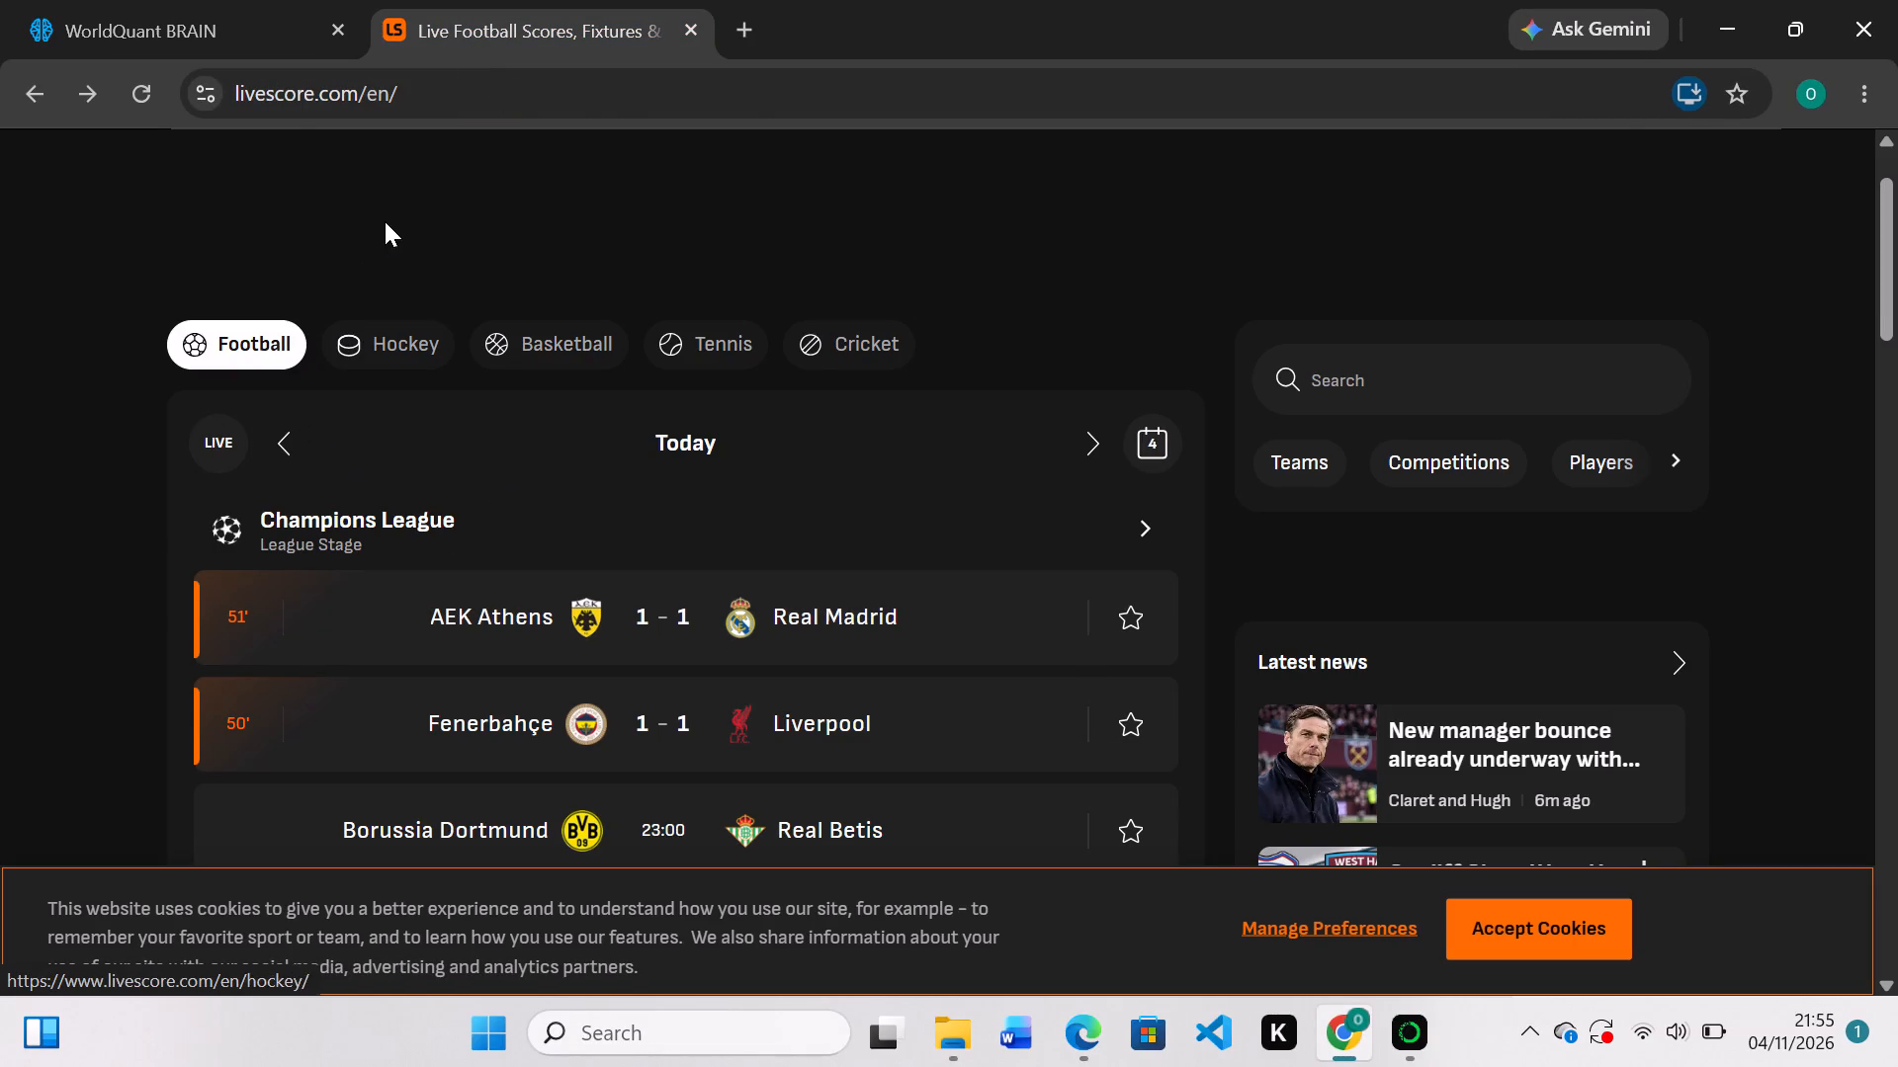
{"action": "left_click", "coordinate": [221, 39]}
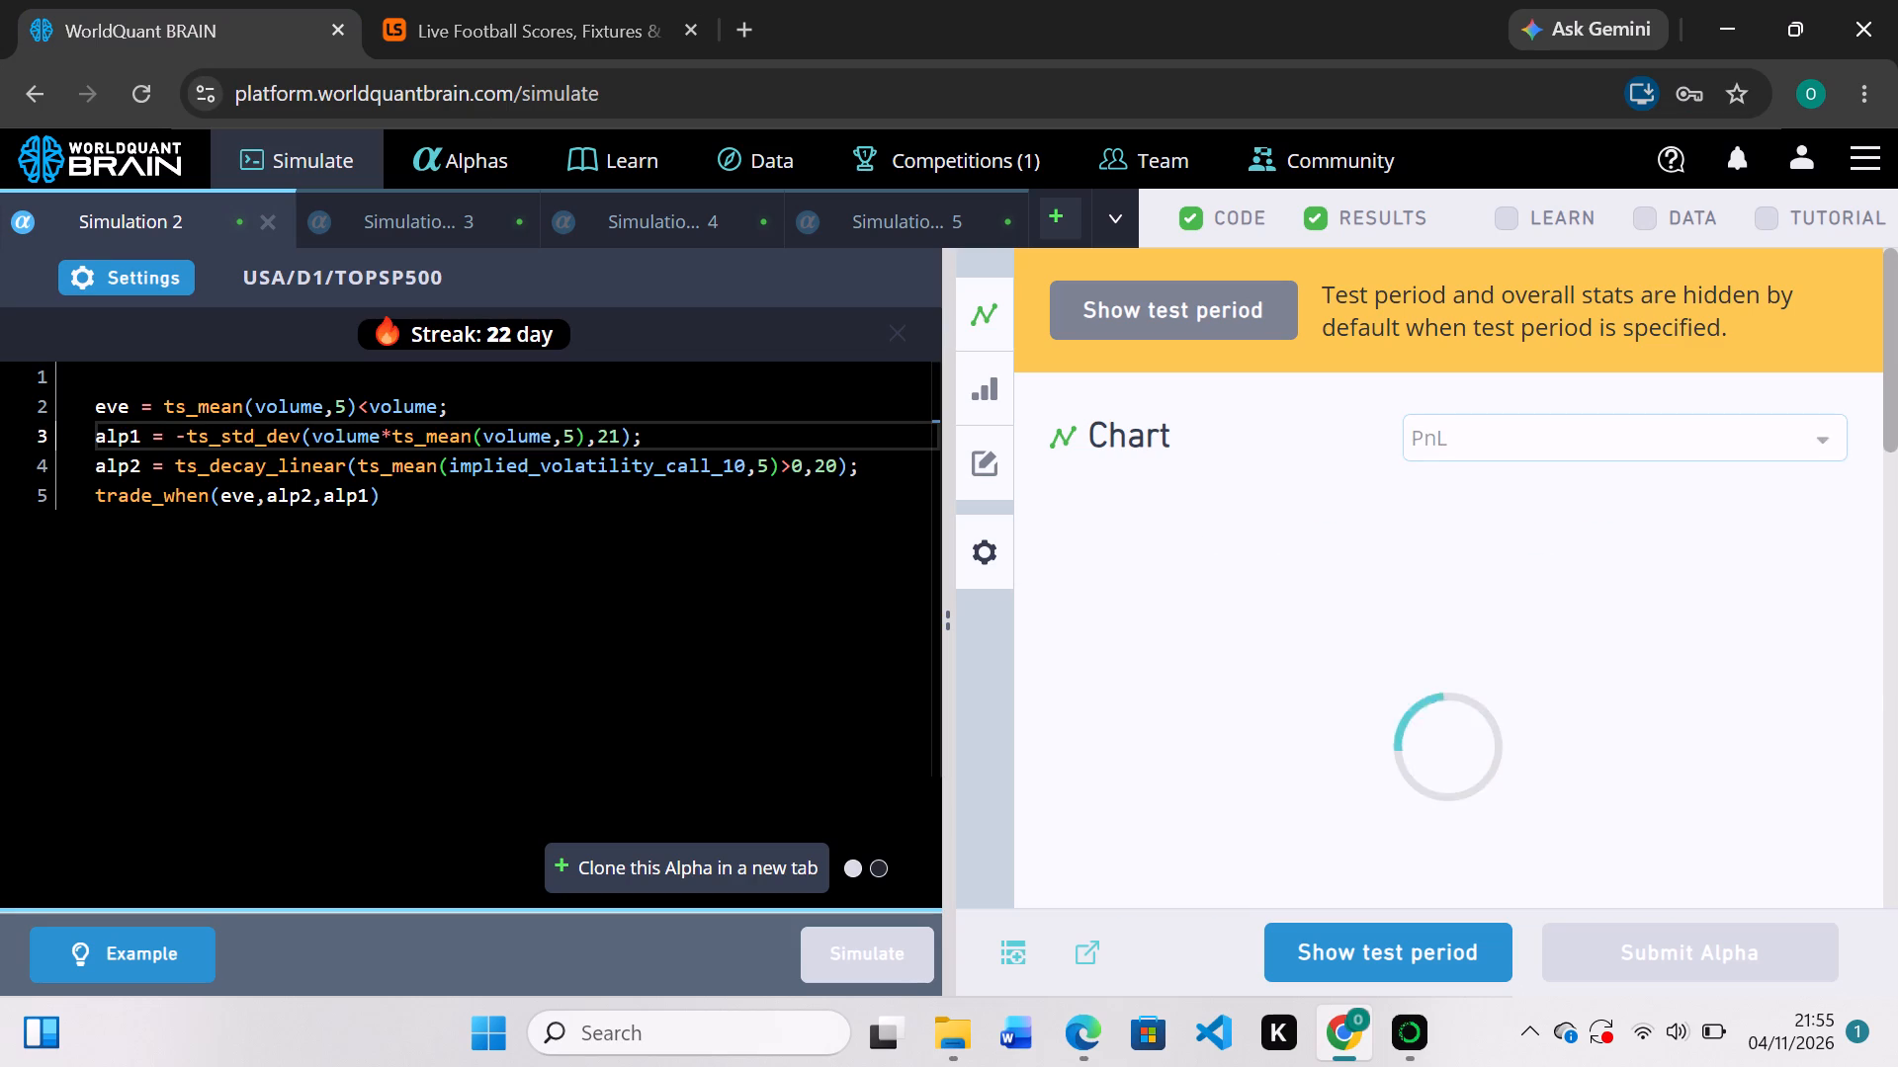
Review the TOPSP500 run's yearly results with the test period shown, run the self-correlation check, and inspect the failed IS test.
{"action": "scroll", "coordinate": [1334, 612], "scroll_direction": "down", "scroll_amount": 3}
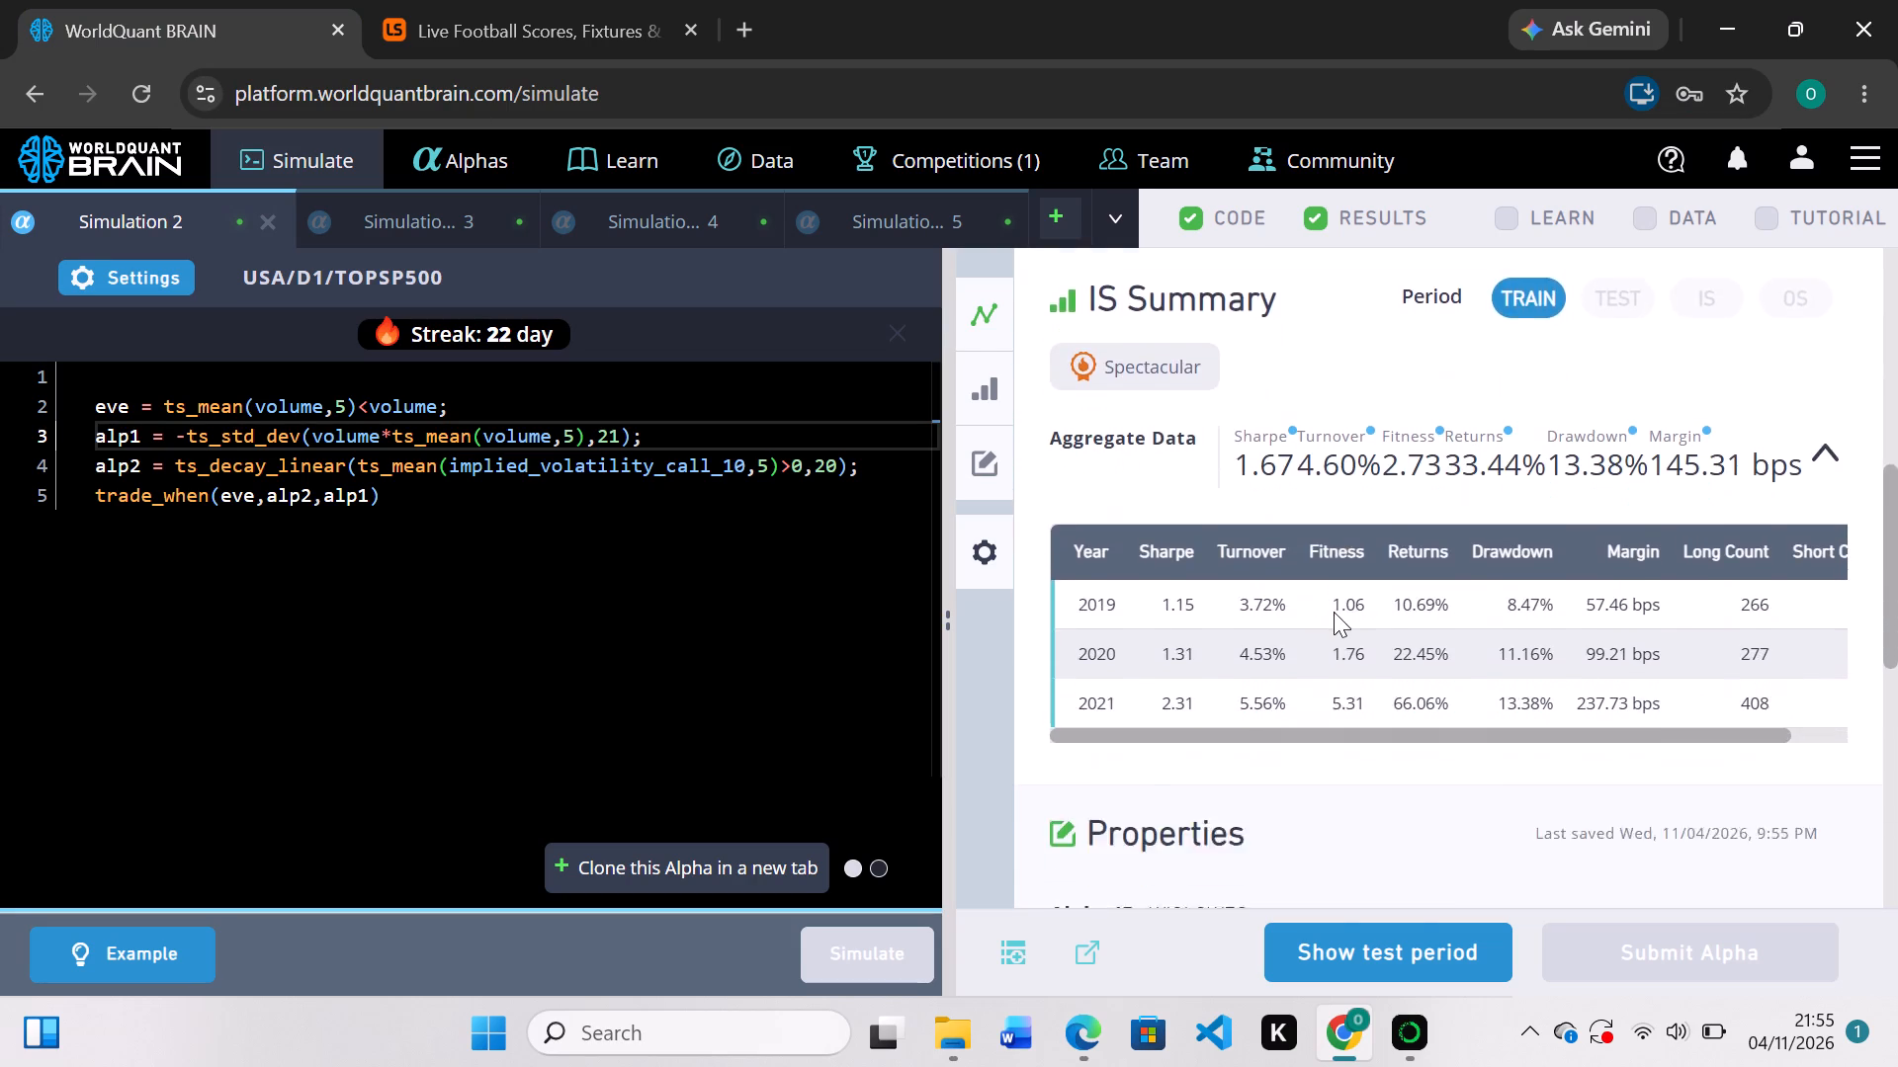
{"action": "scroll", "coordinate": [1334, 612], "scroll_direction": "down", "scroll_amount": 1}
{"action": "left_click", "coordinate": [1339, 956]}
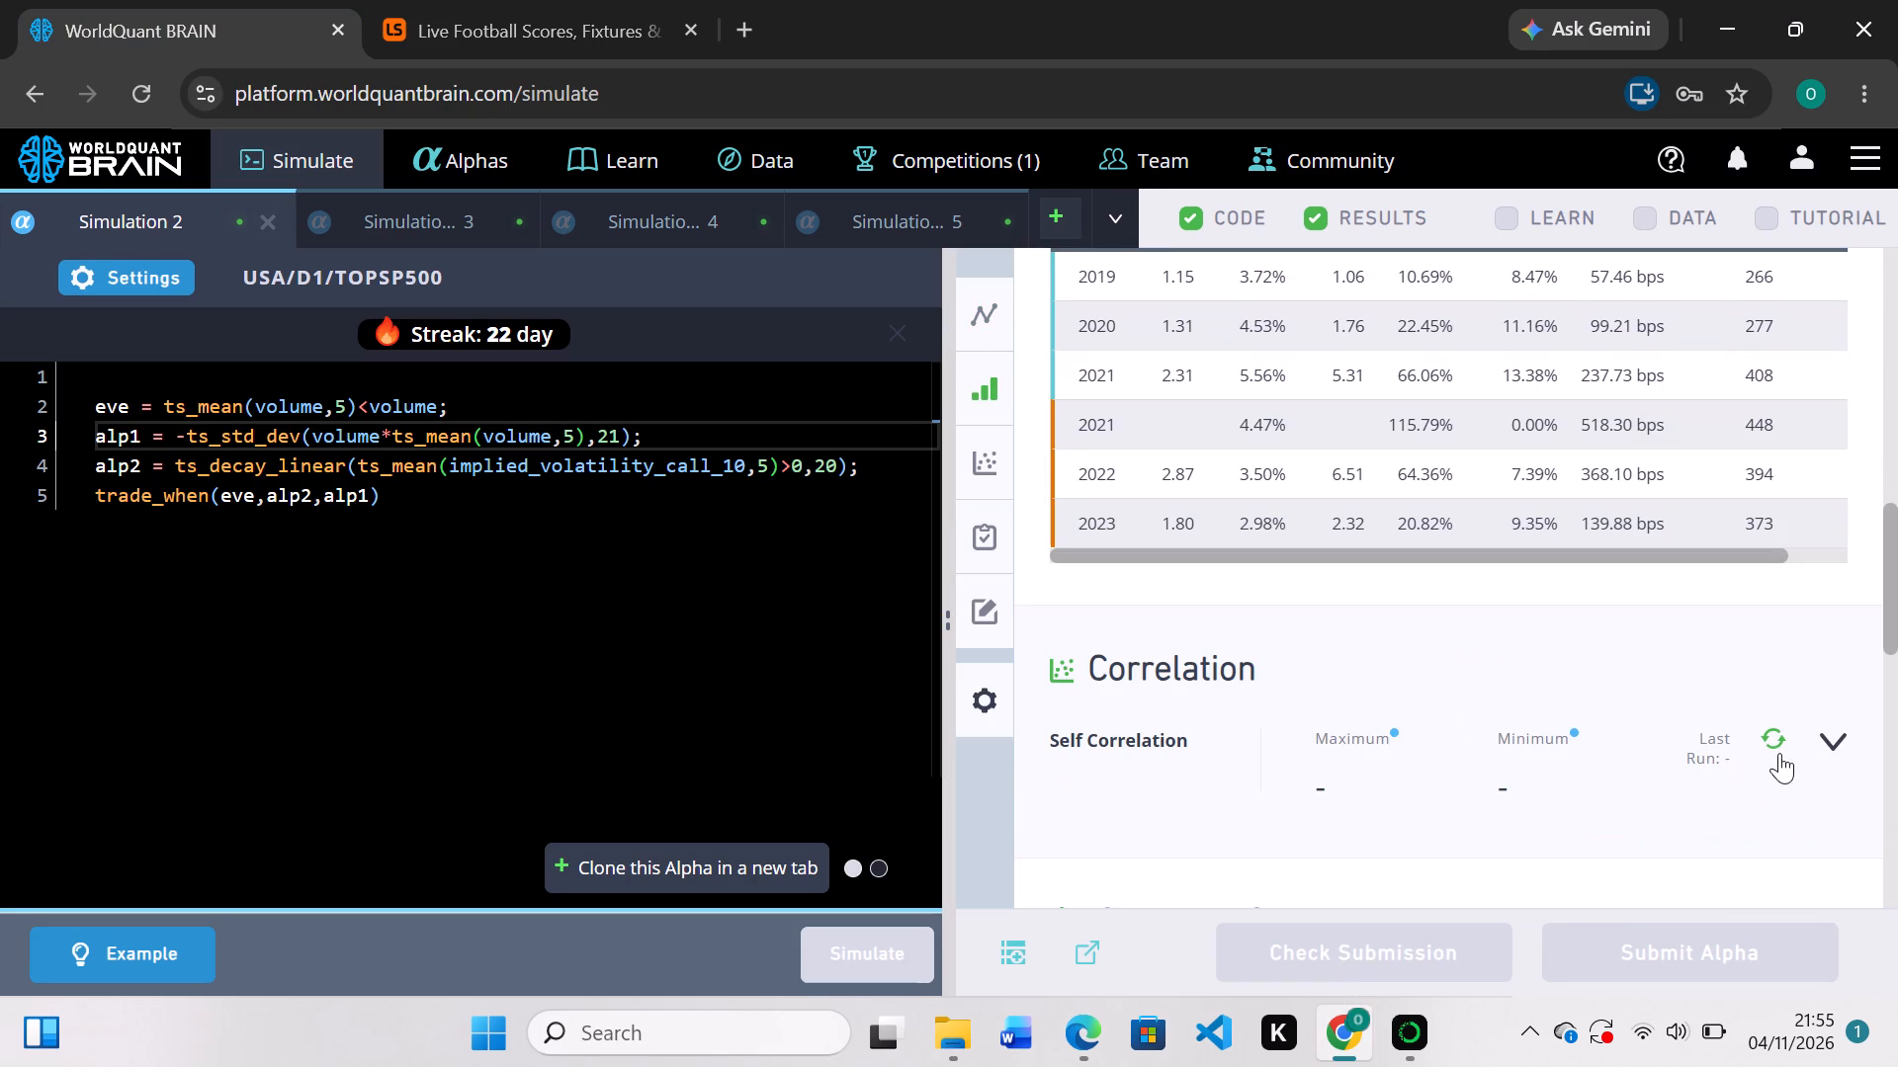
{"action": "left_click", "coordinate": [1778, 730]}
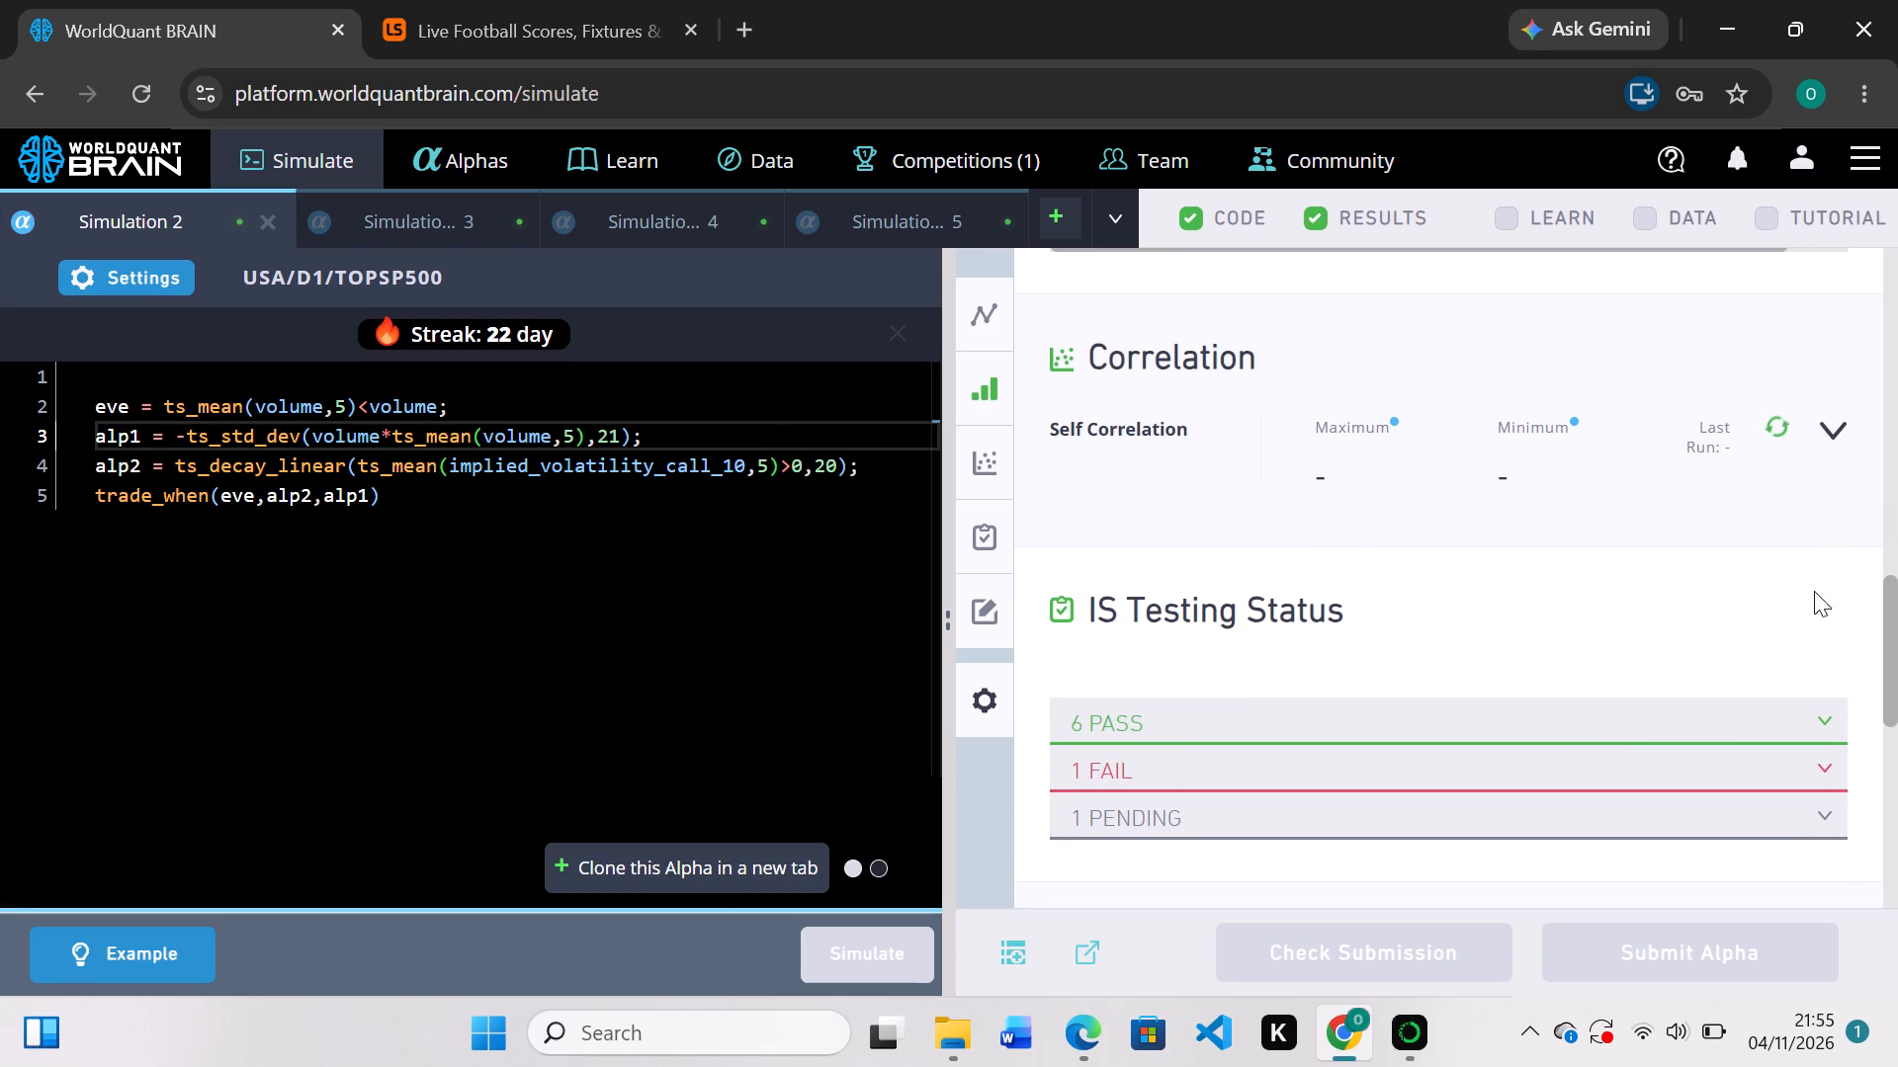
{"action": "left_click", "coordinate": [1813, 772]}
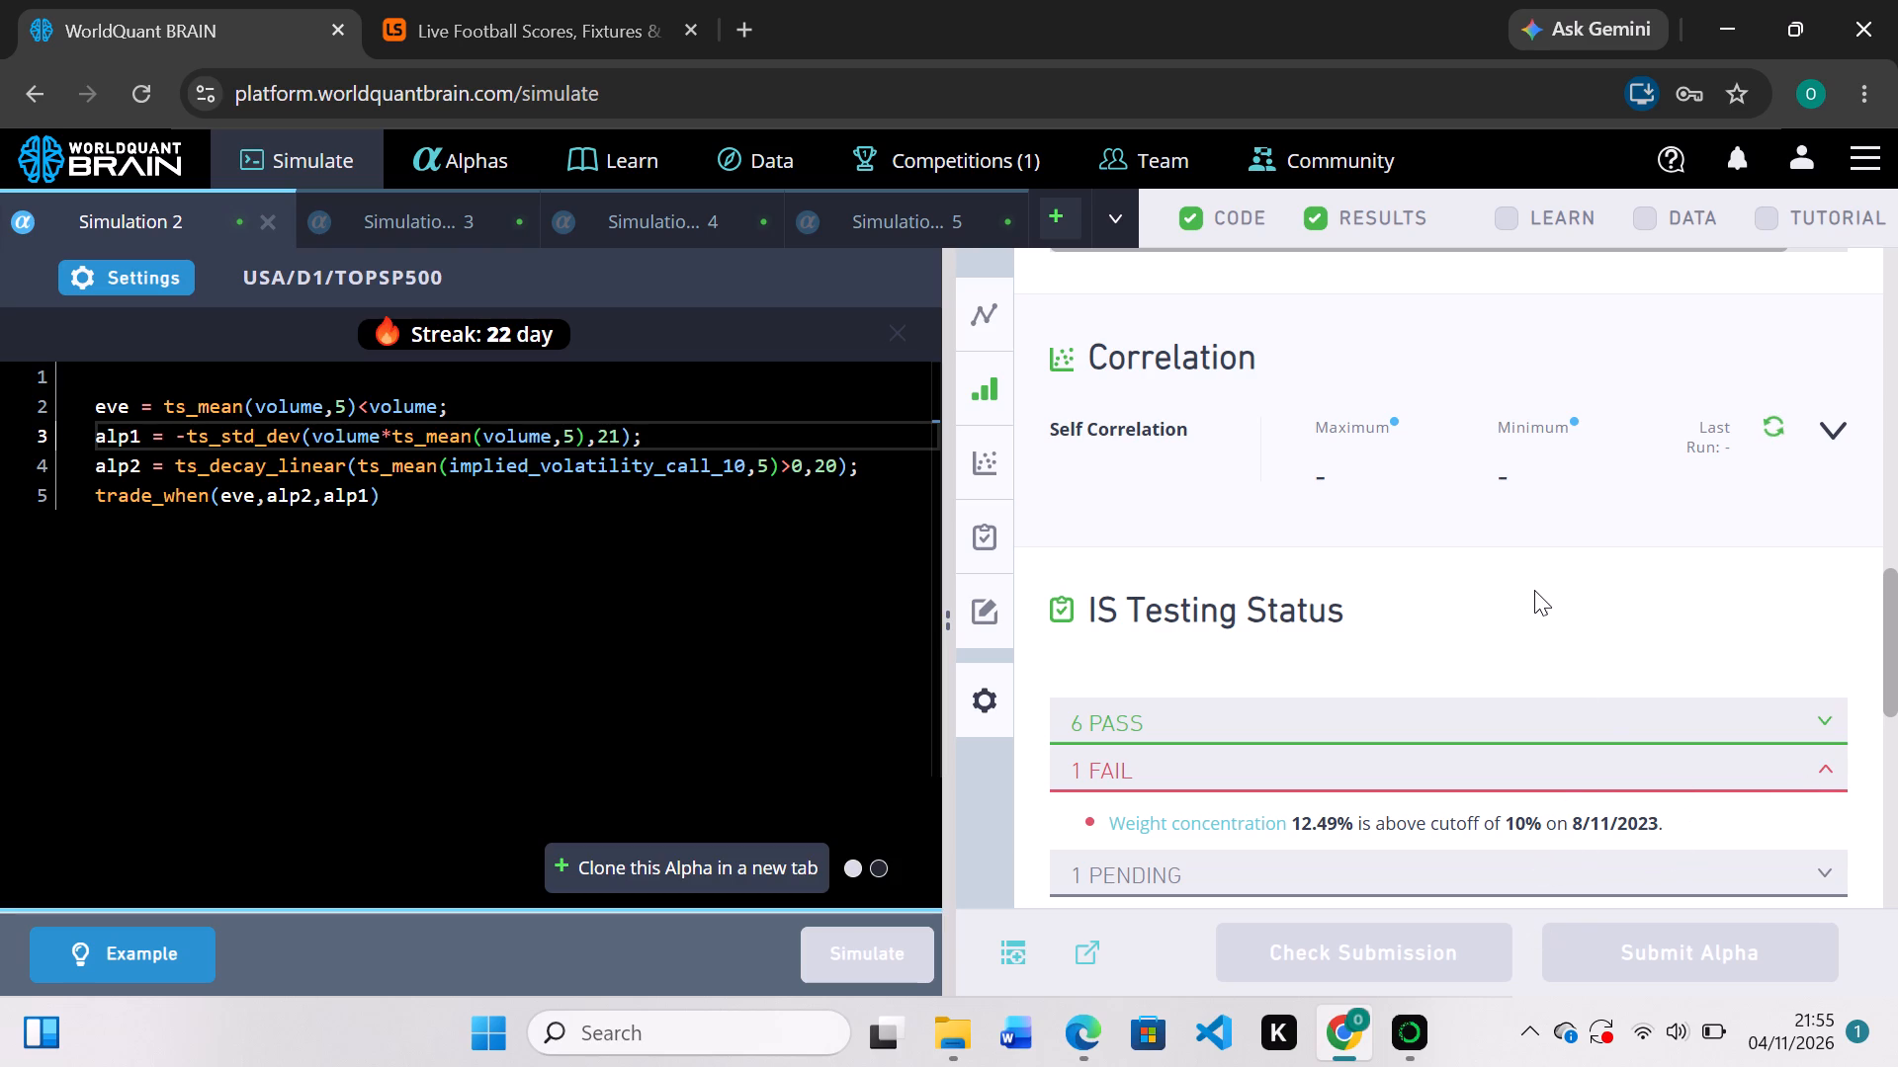
{"action": "scroll", "coordinate": [1534, 590], "scroll_direction": "up", "scroll_amount": 1}
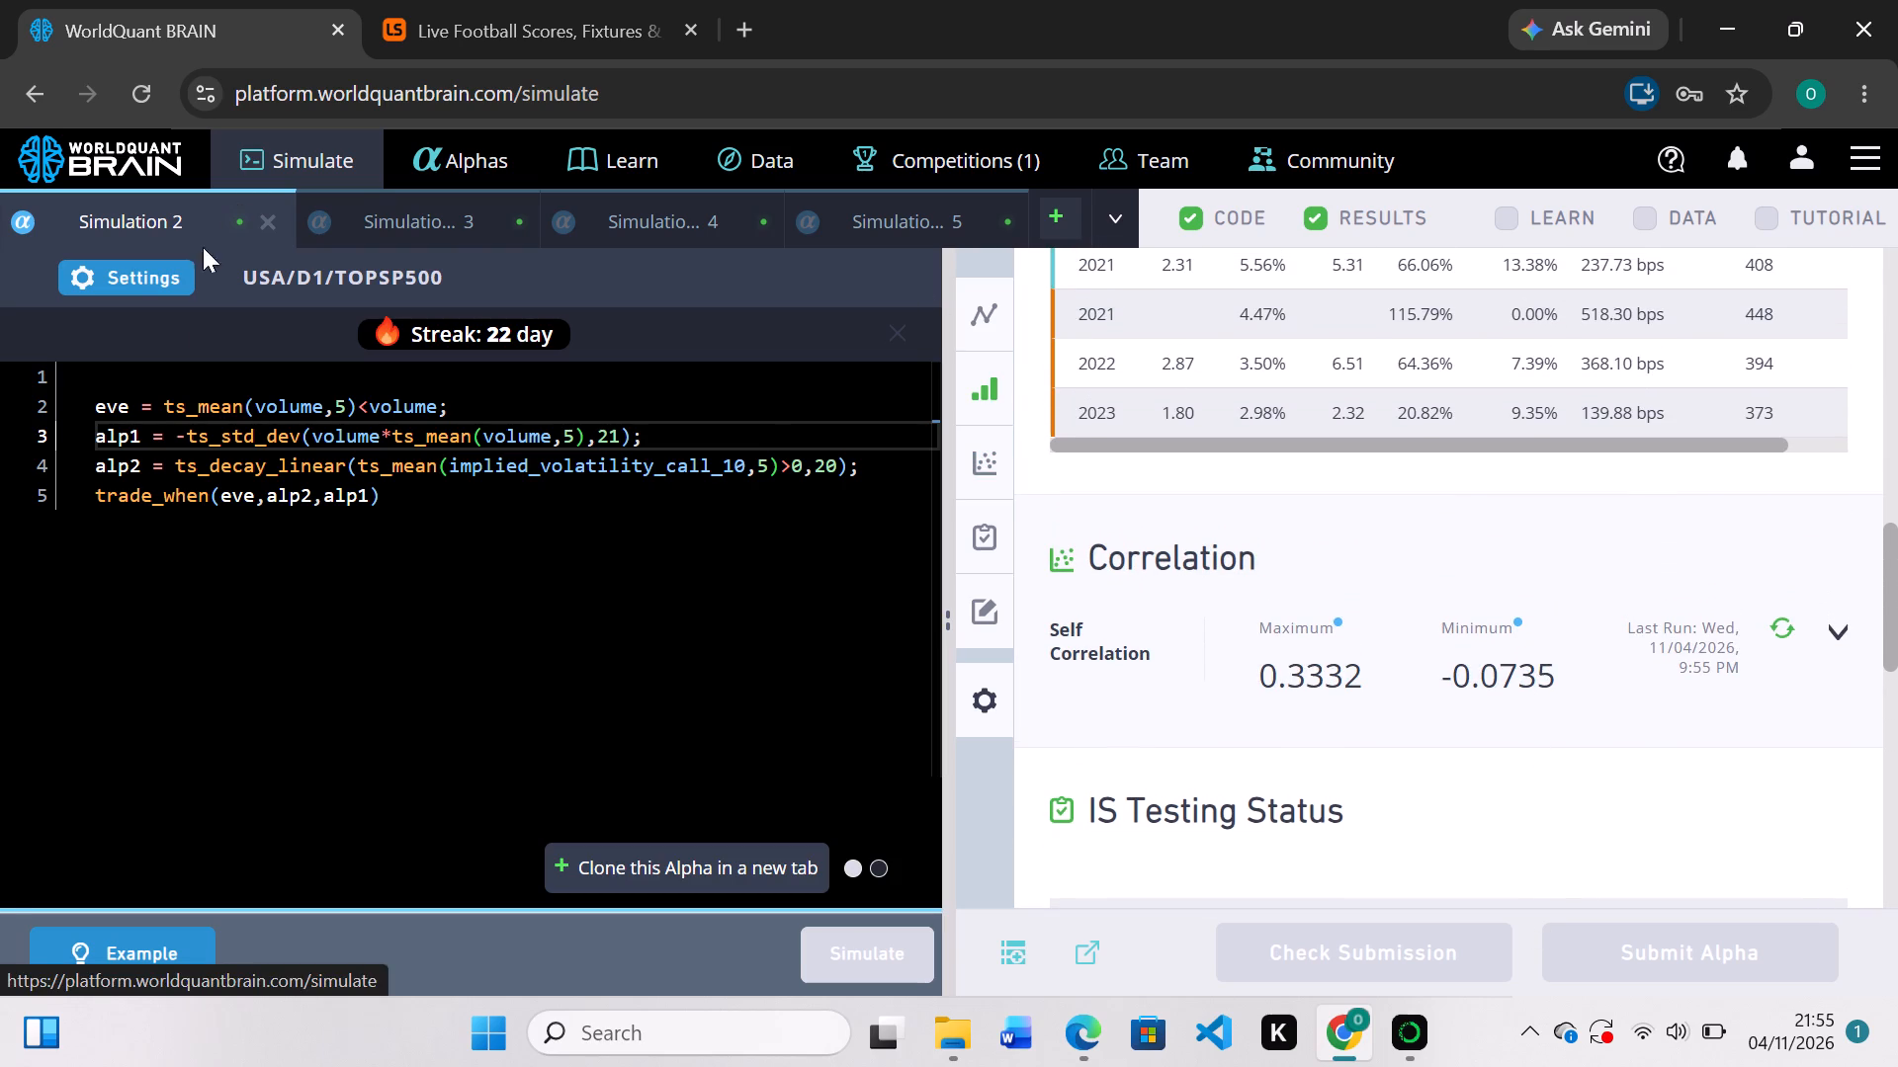
Change Simulation 2's universe to TOP500, apply the settings, and rerun the simulation.
{"action": "left_click", "coordinate": [138, 262]}
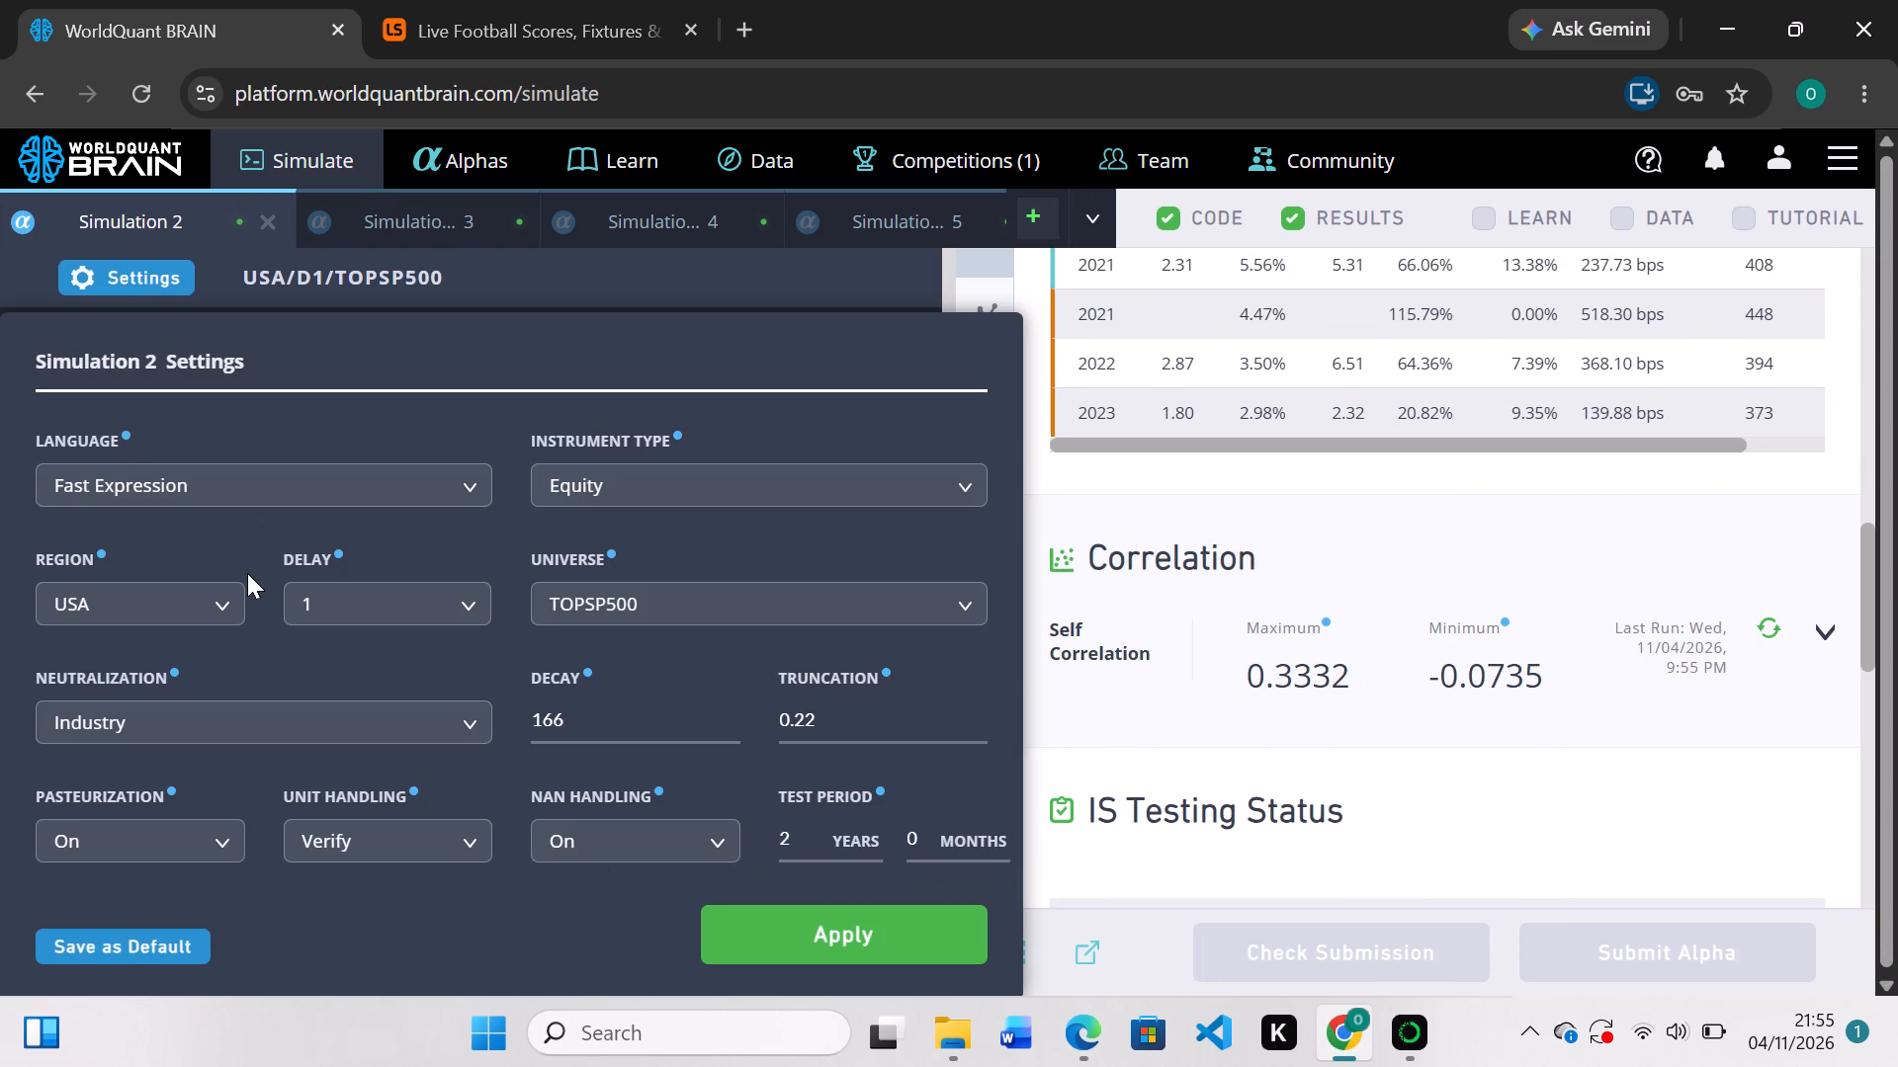
{"action": "left_click", "coordinate": [168, 266]}
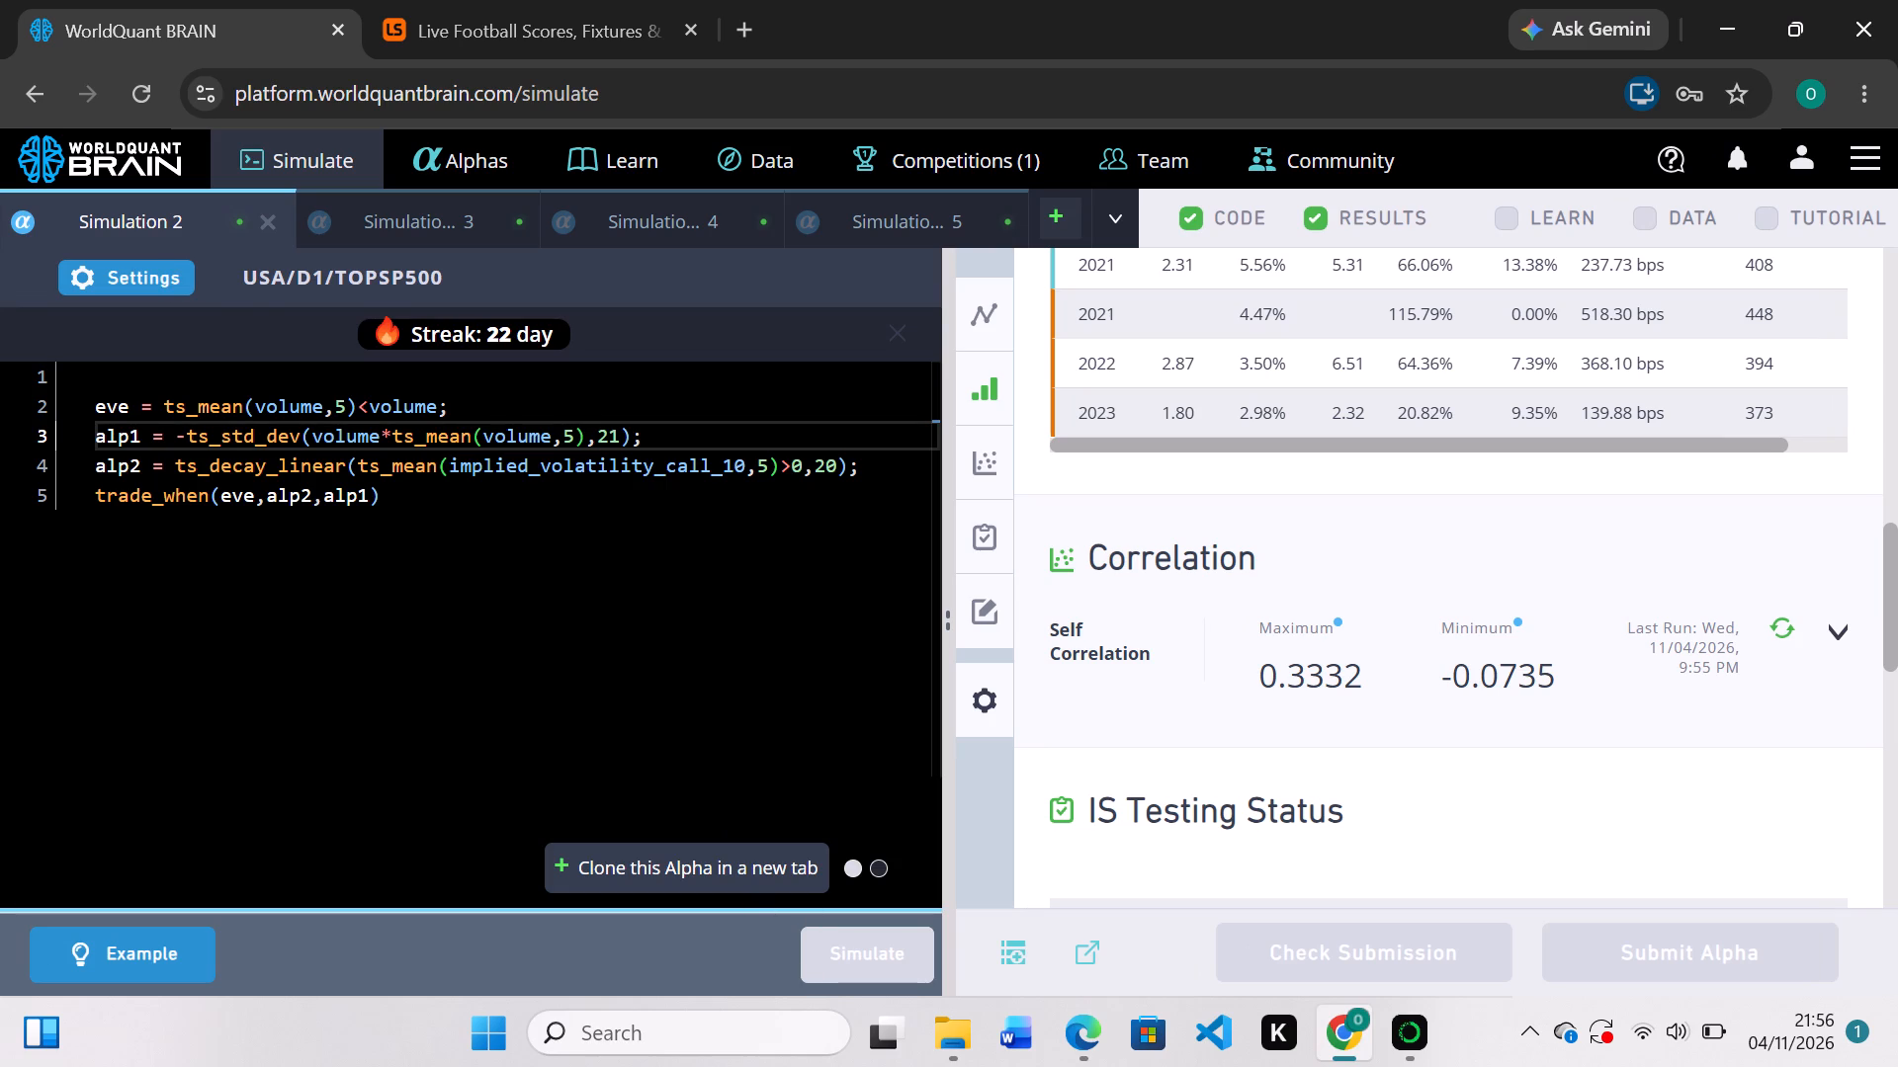
{"action": "left_click", "coordinate": [160, 284]}
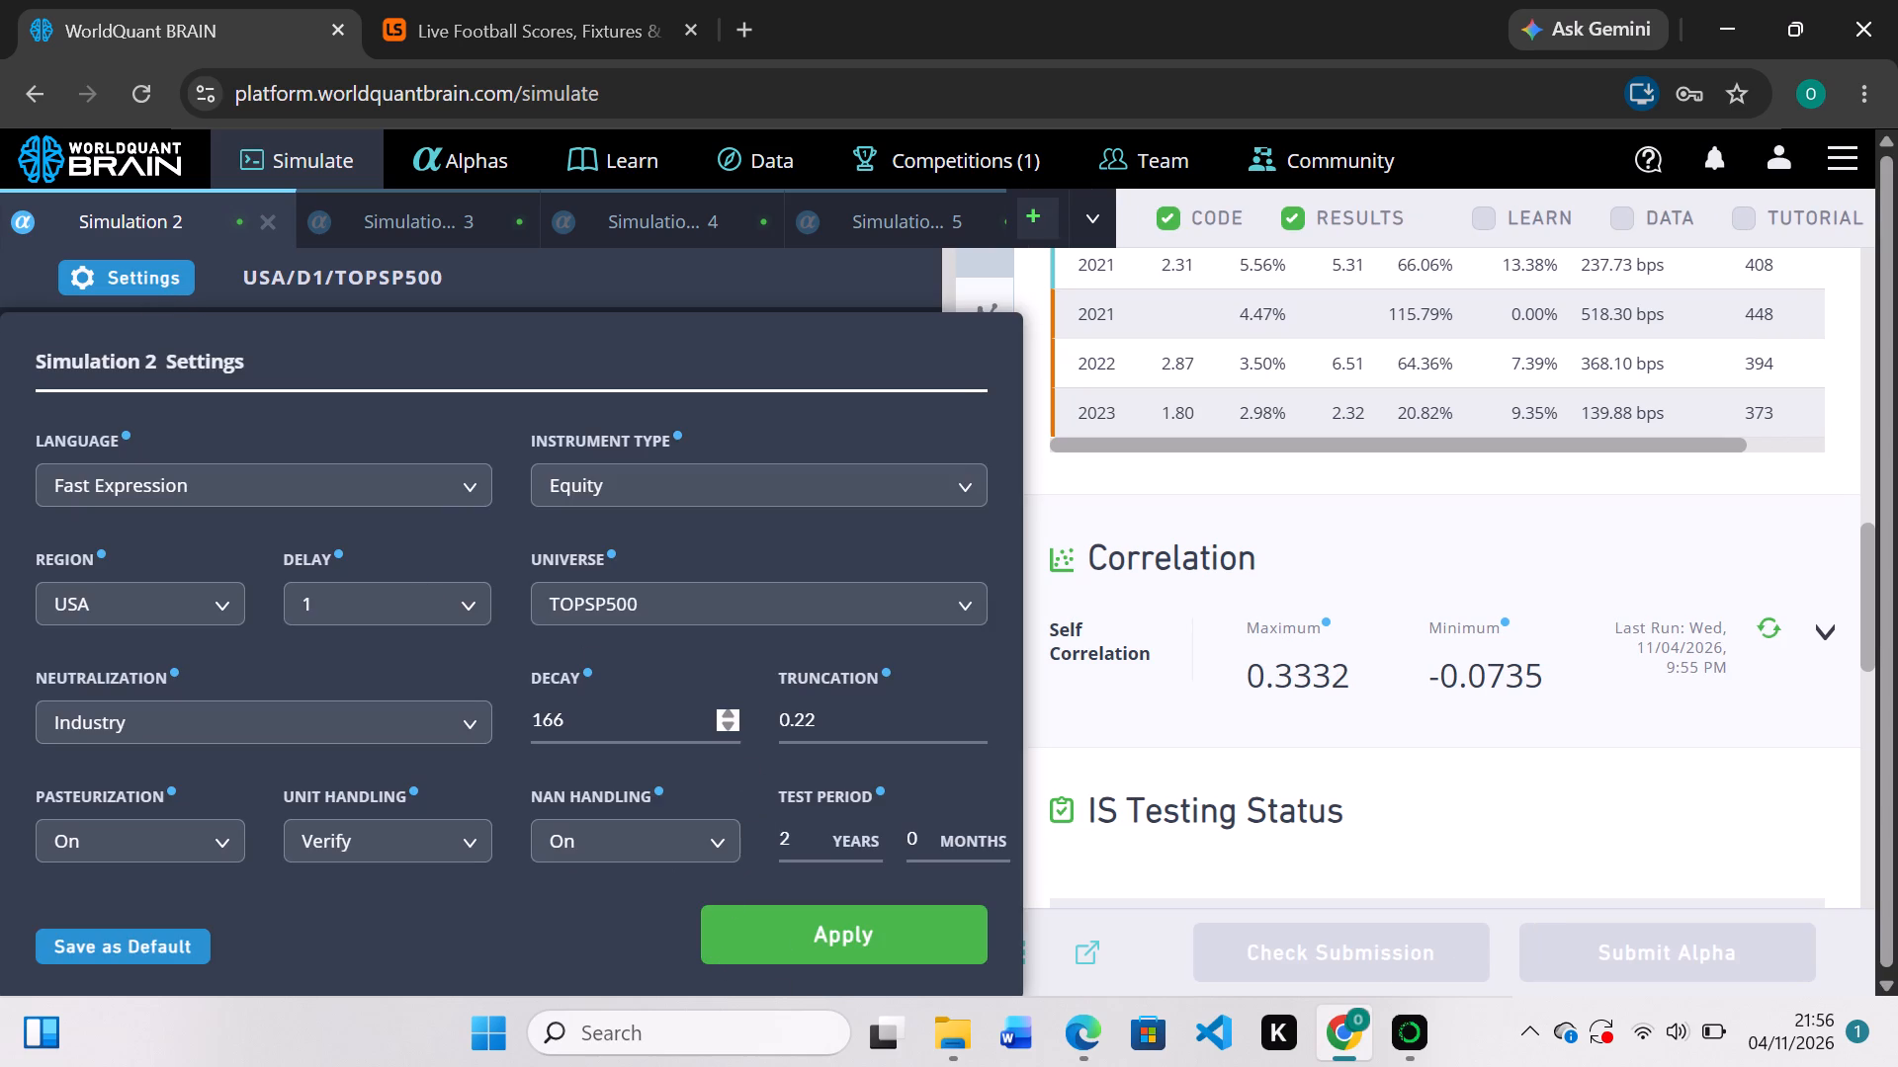
{"action": "left_click", "coordinate": [970, 617]}
{"action": "left_click", "coordinate": [618, 775]}
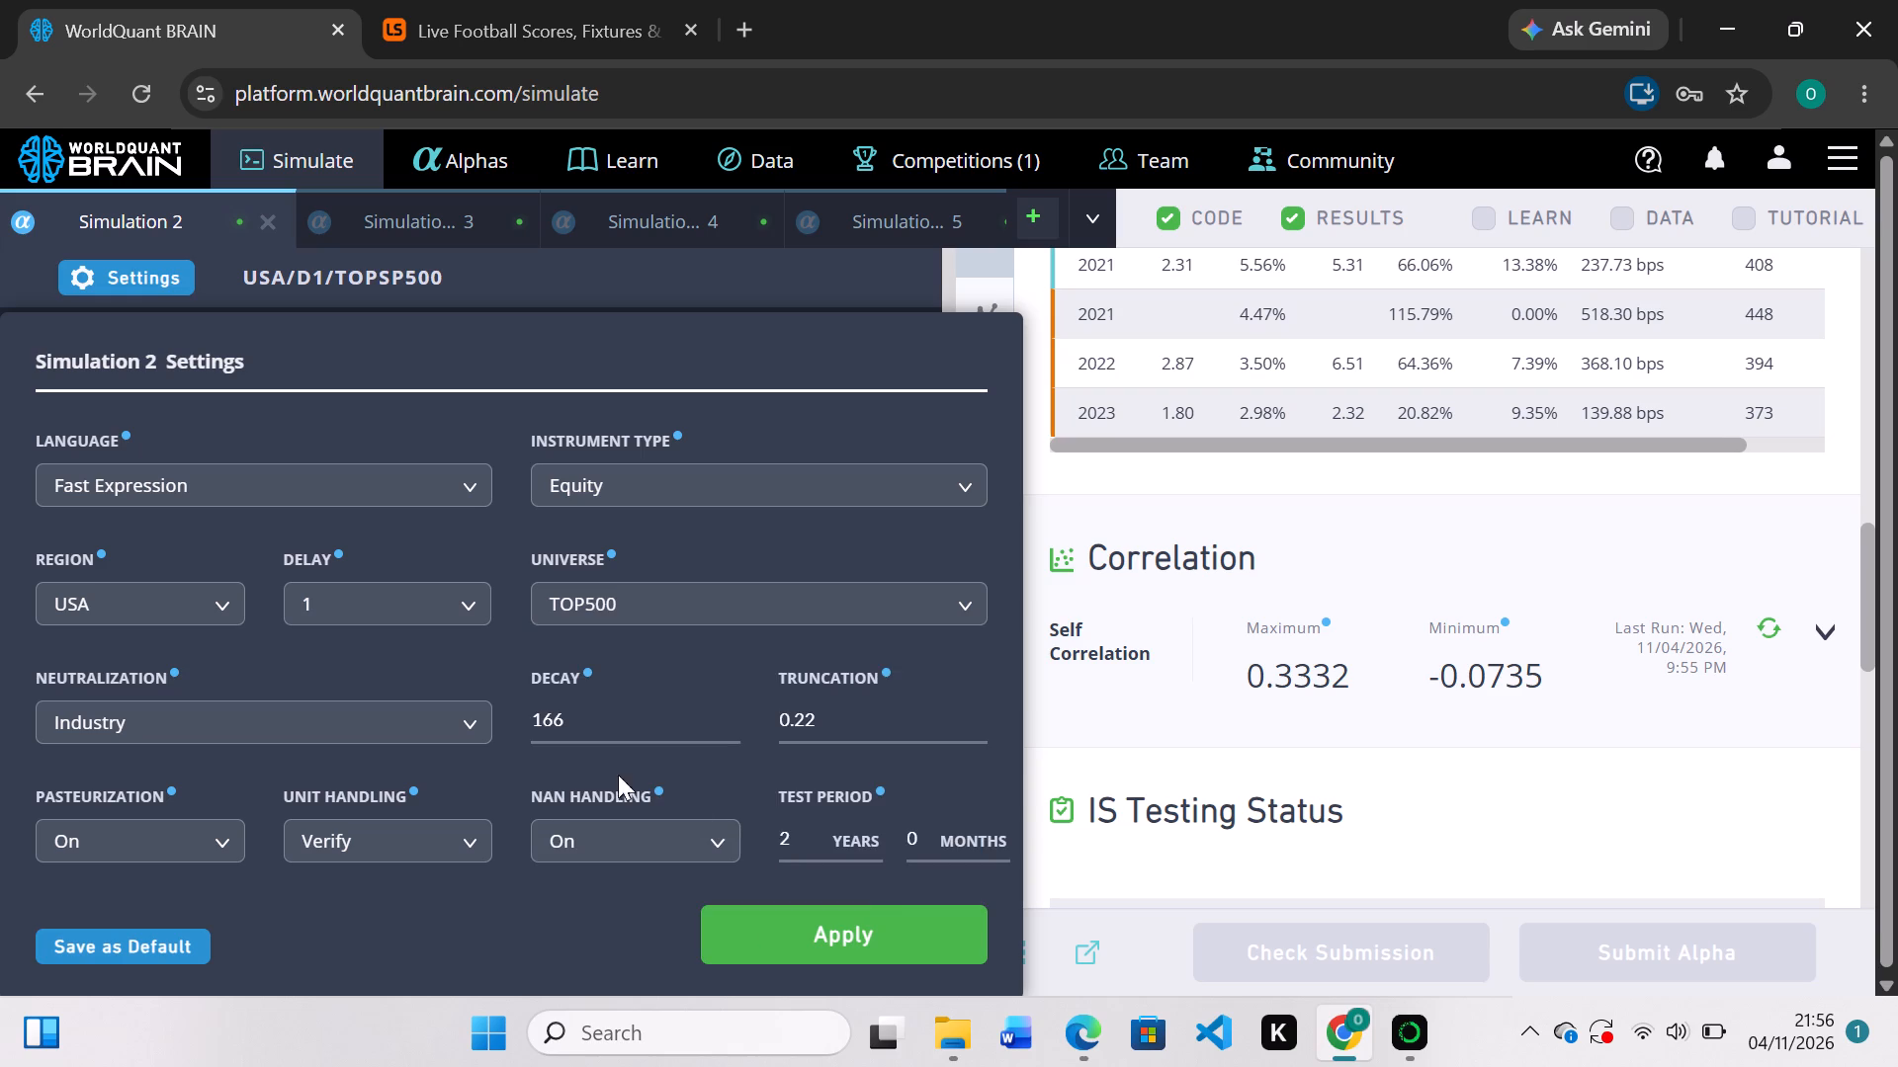
{"action": "left_click", "coordinate": [865, 935]}
{"action": "left_click", "coordinate": [865, 936]}
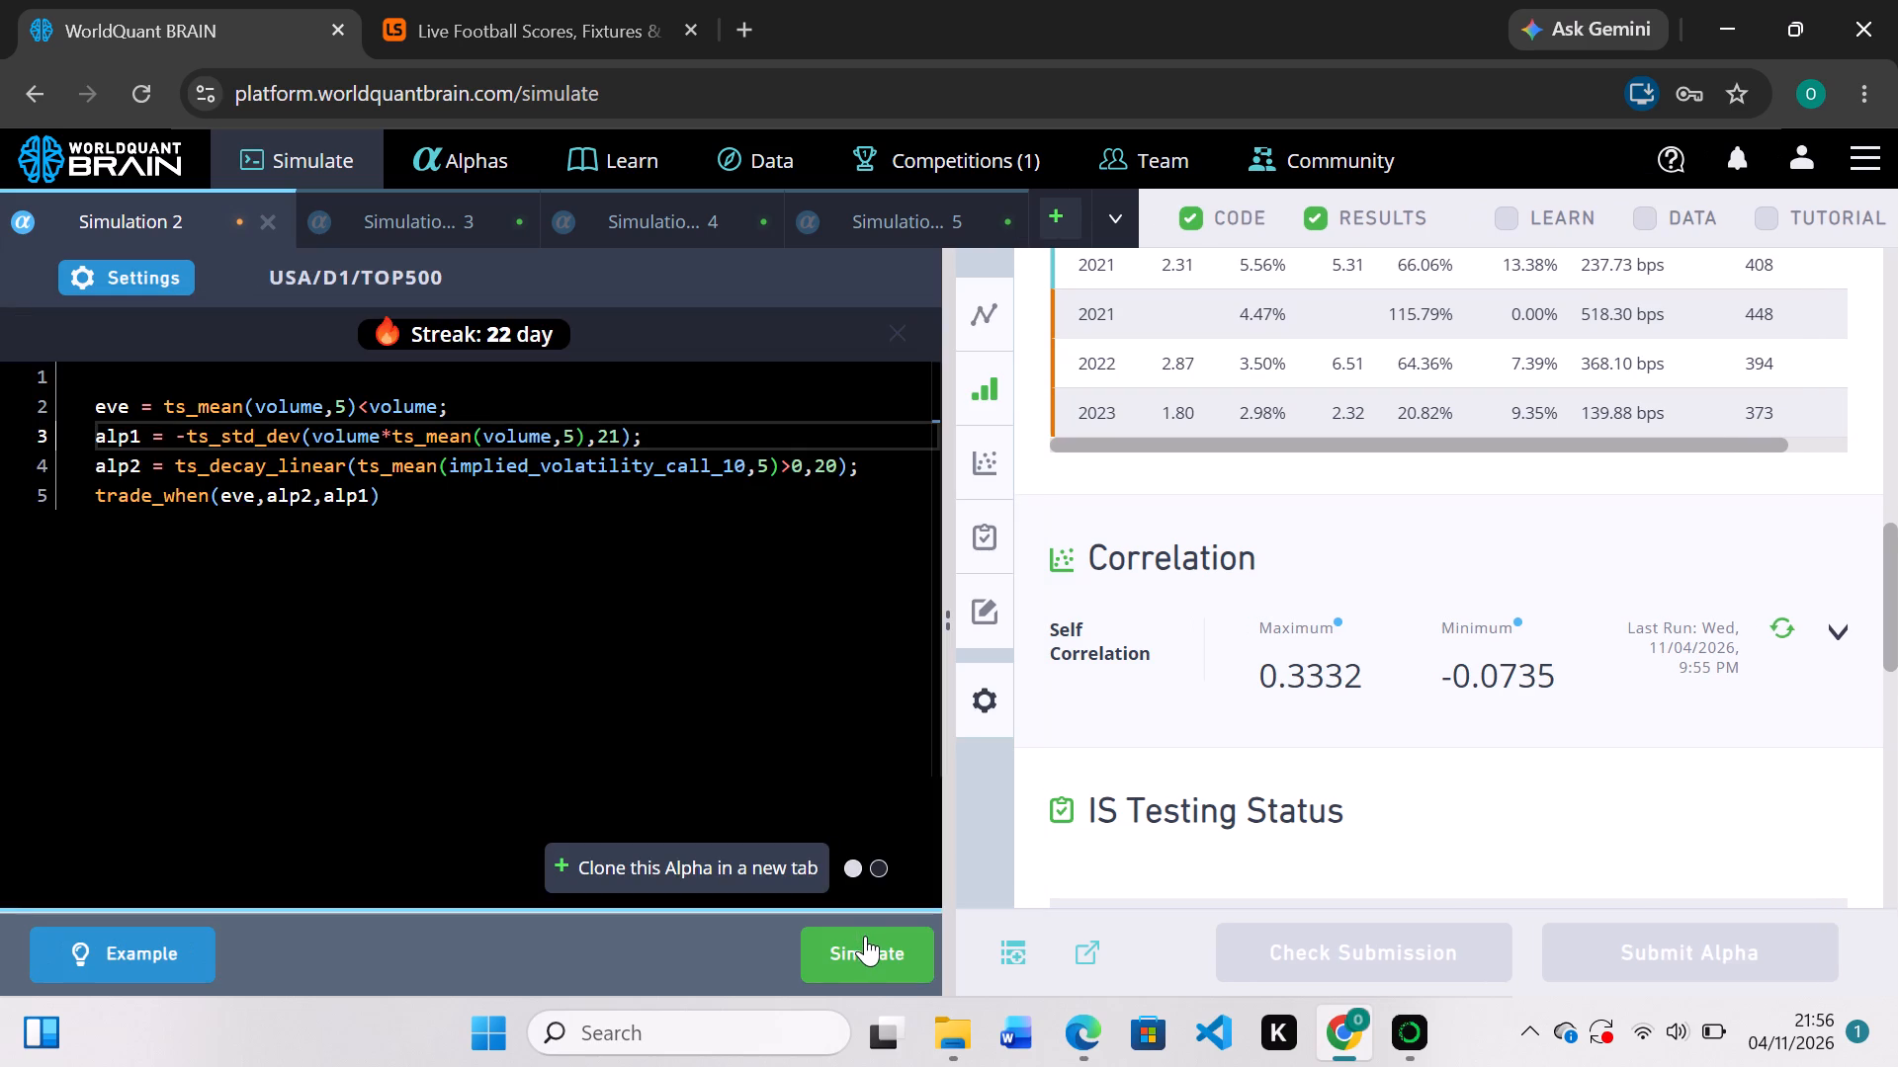
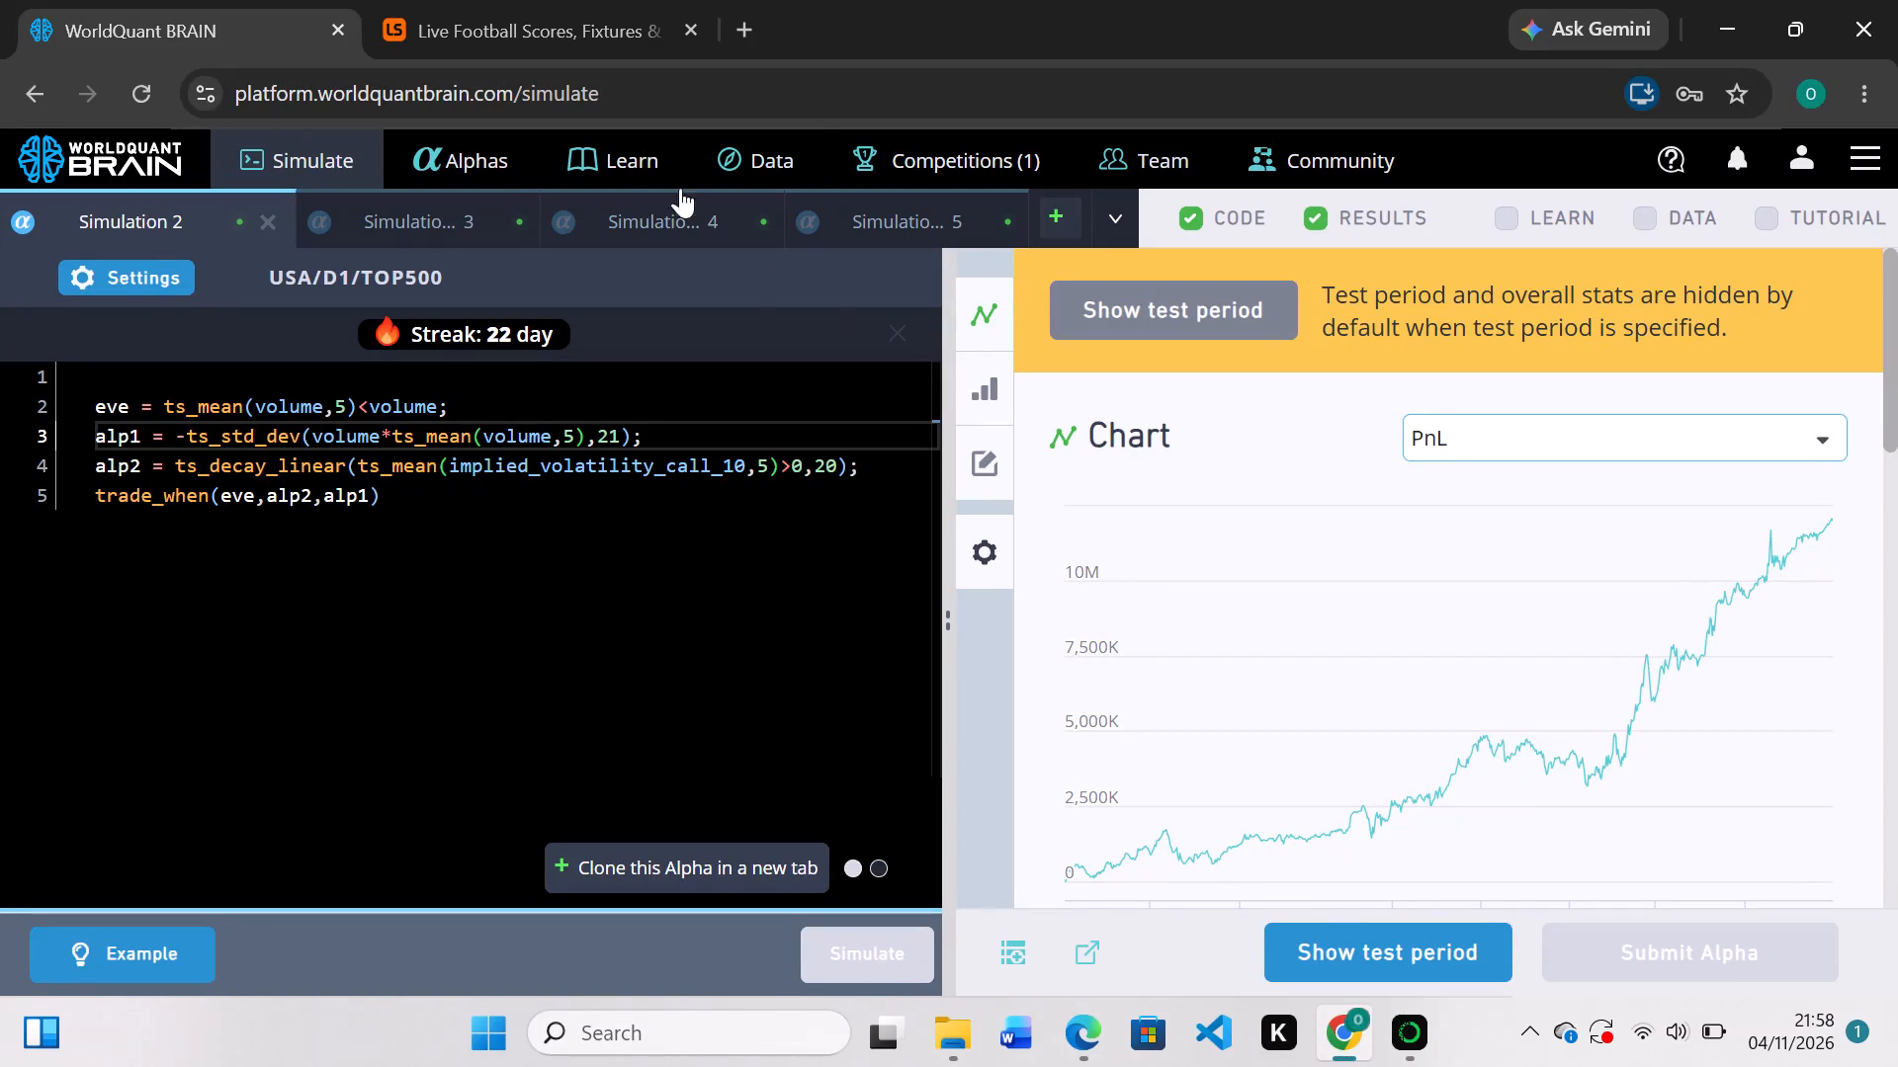
Review the TOP500 run's IS summary, show the test period, run the self-correlation check, and inspect the failed IS tests.
{"action": "scroll", "coordinate": [1176, 596], "scroll_direction": "down", "scroll_amount": 3}
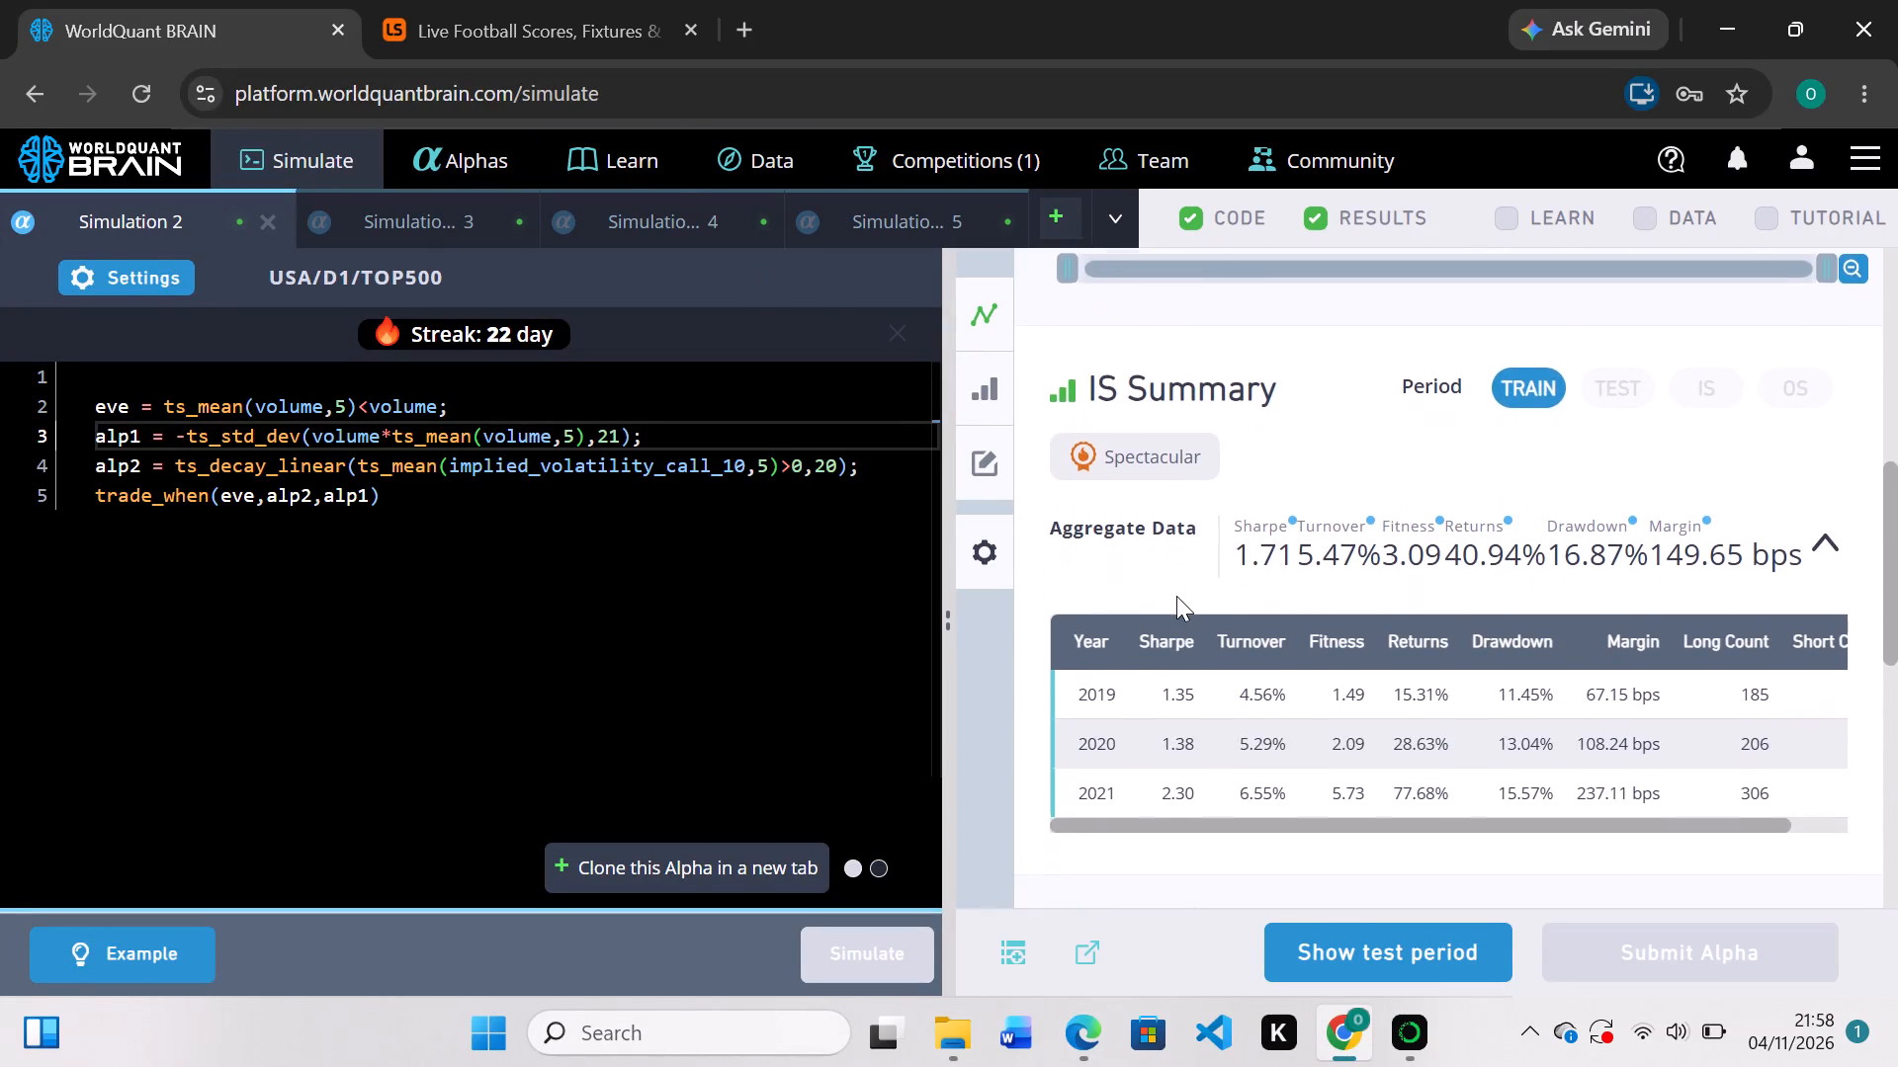
{"action": "scroll", "coordinate": [1176, 596], "scroll_direction": "down", "scroll_amount": 2}
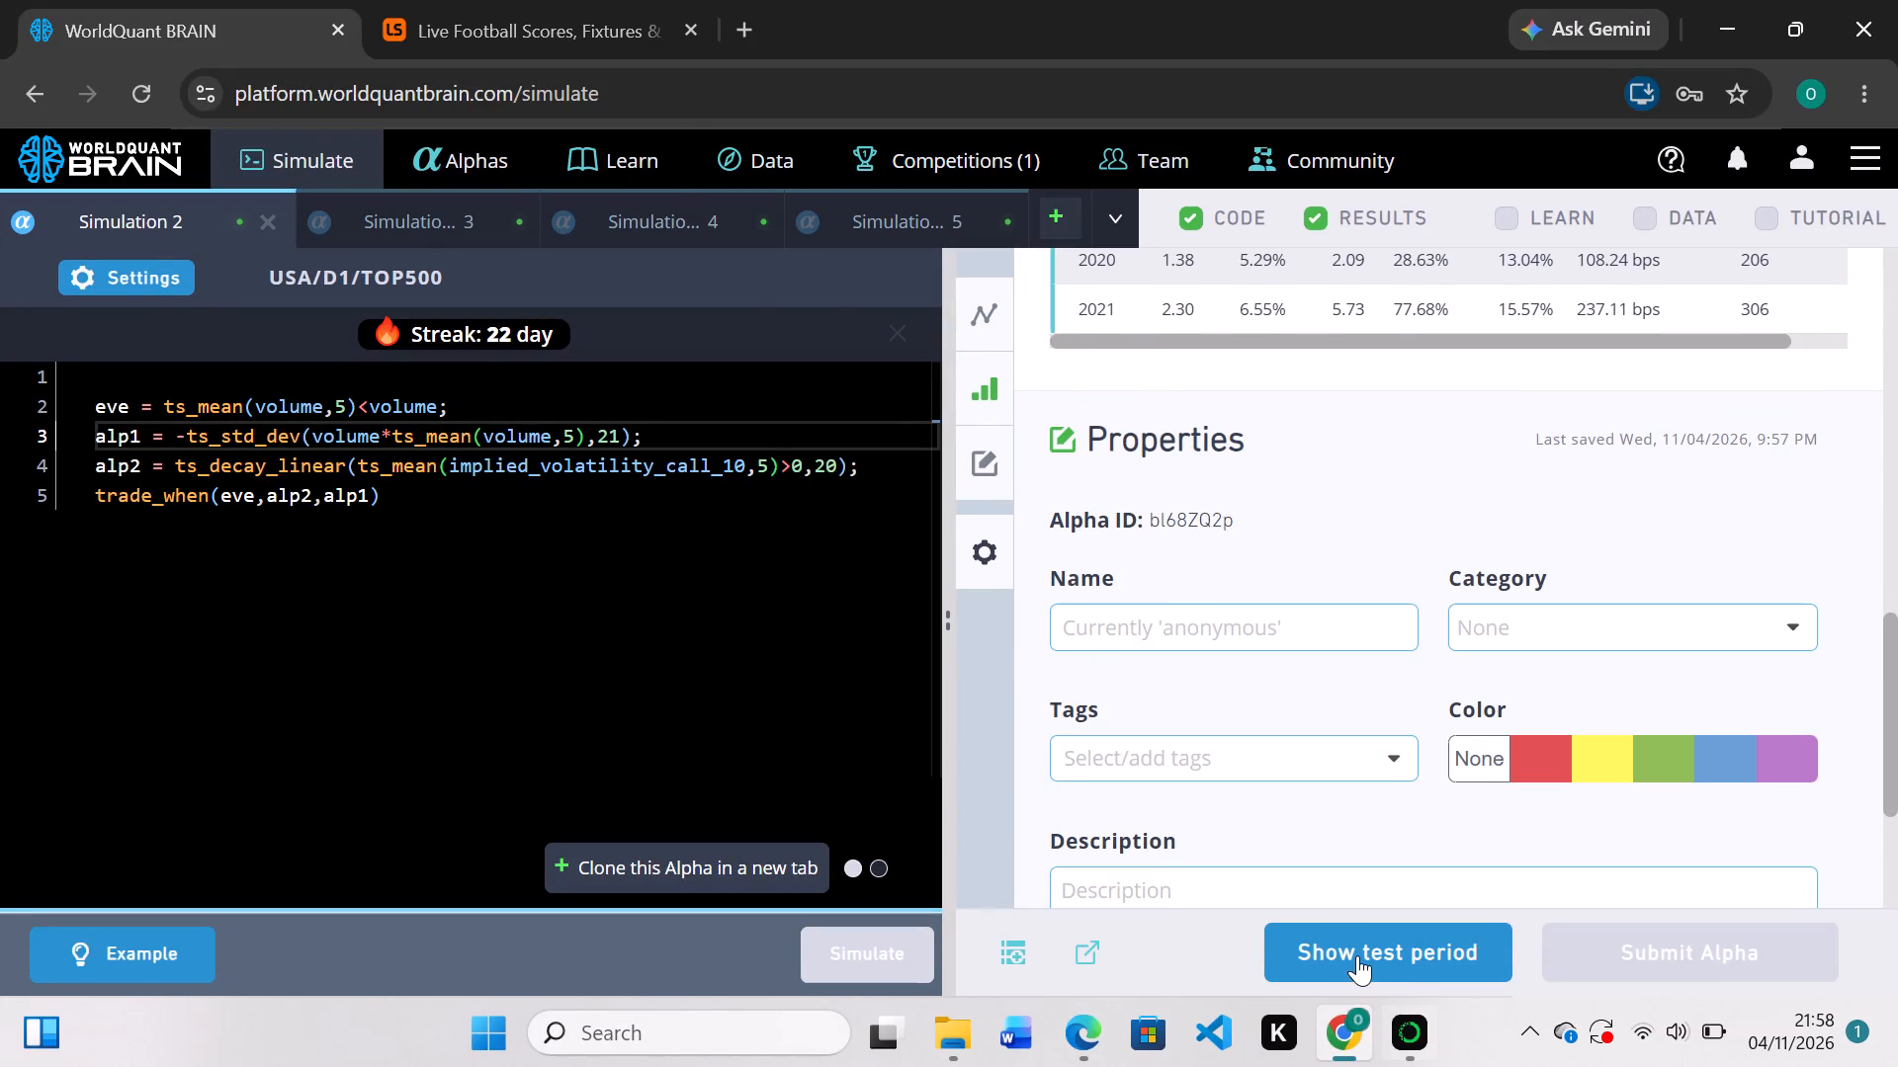
{"action": "left_click", "coordinate": [1357, 955]}
{"action": "scroll", "coordinate": [1450, 801], "scroll_direction": "down", "scroll_amount": 3}
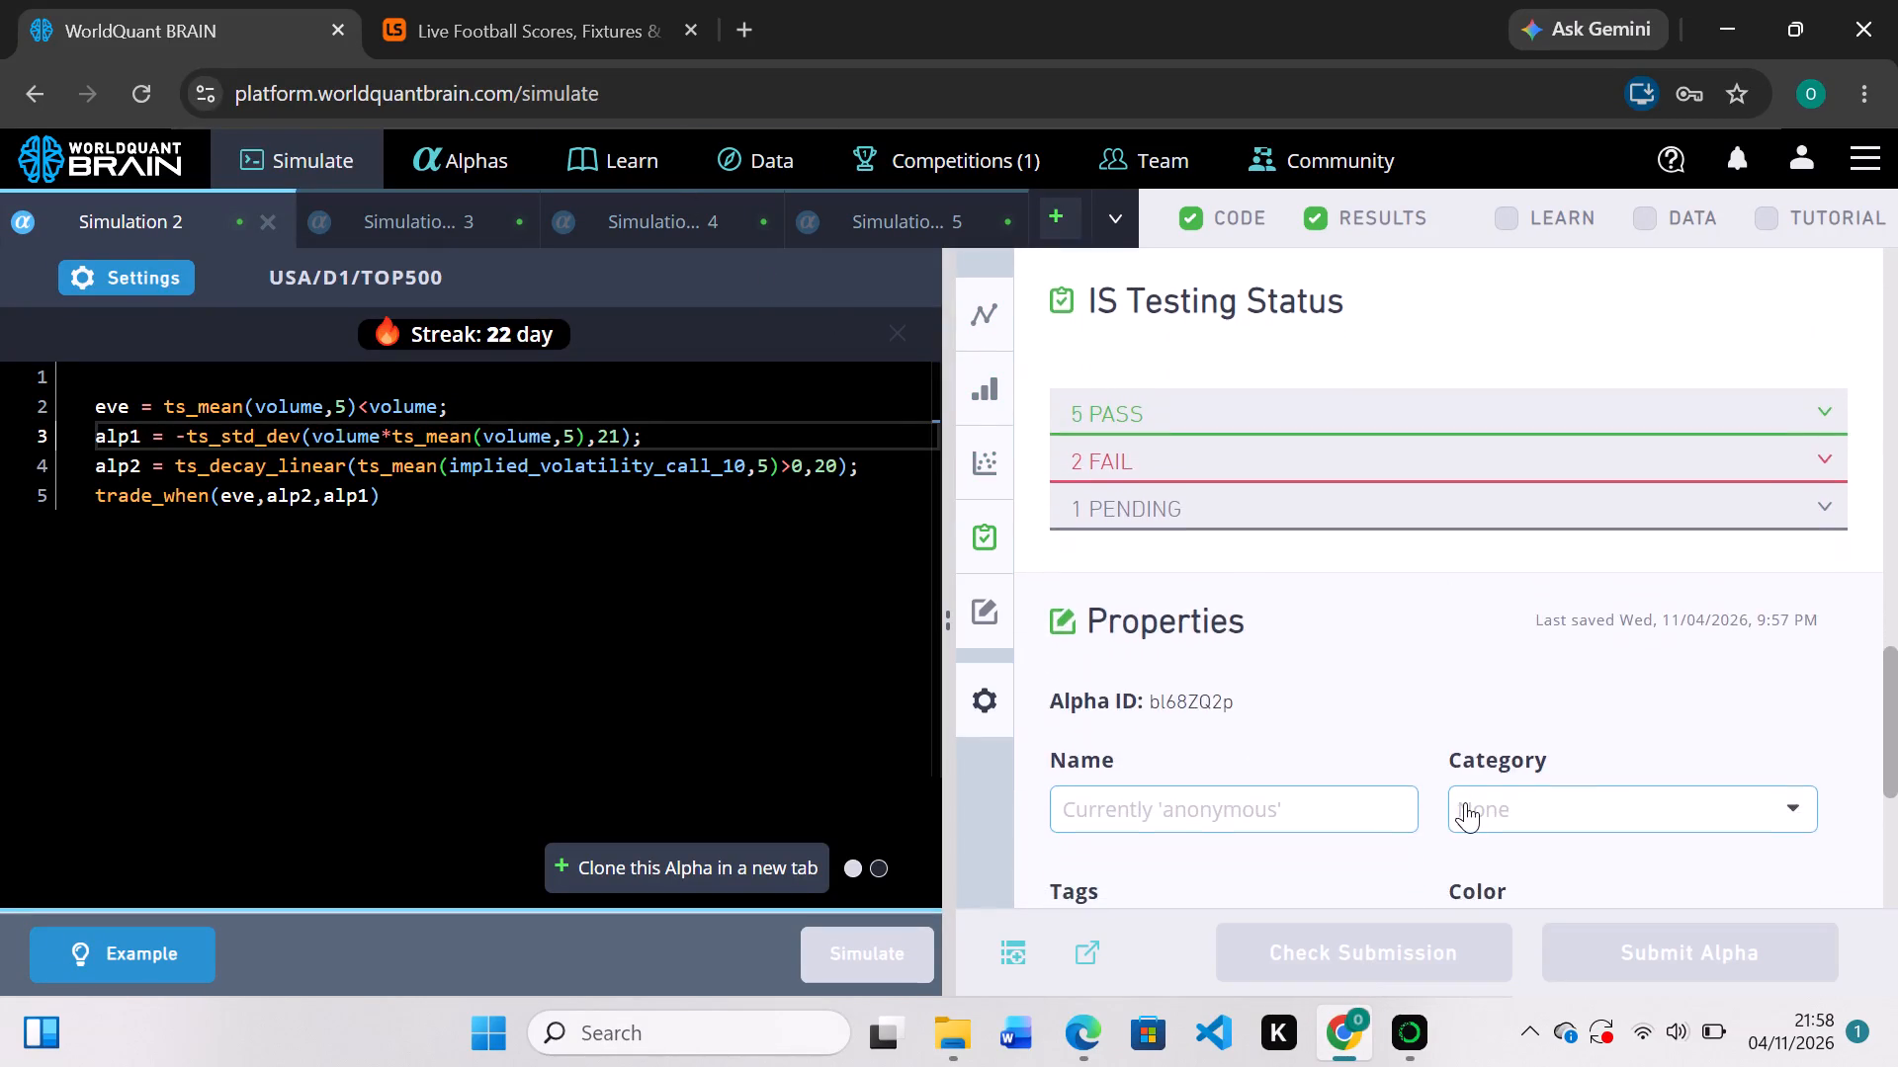
{"action": "scroll", "coordinate": [1466, 813], "scroll_direction": "up", "scroll_amount": 2}
{"action": "left_click", "coordinate": [1769, 509]}
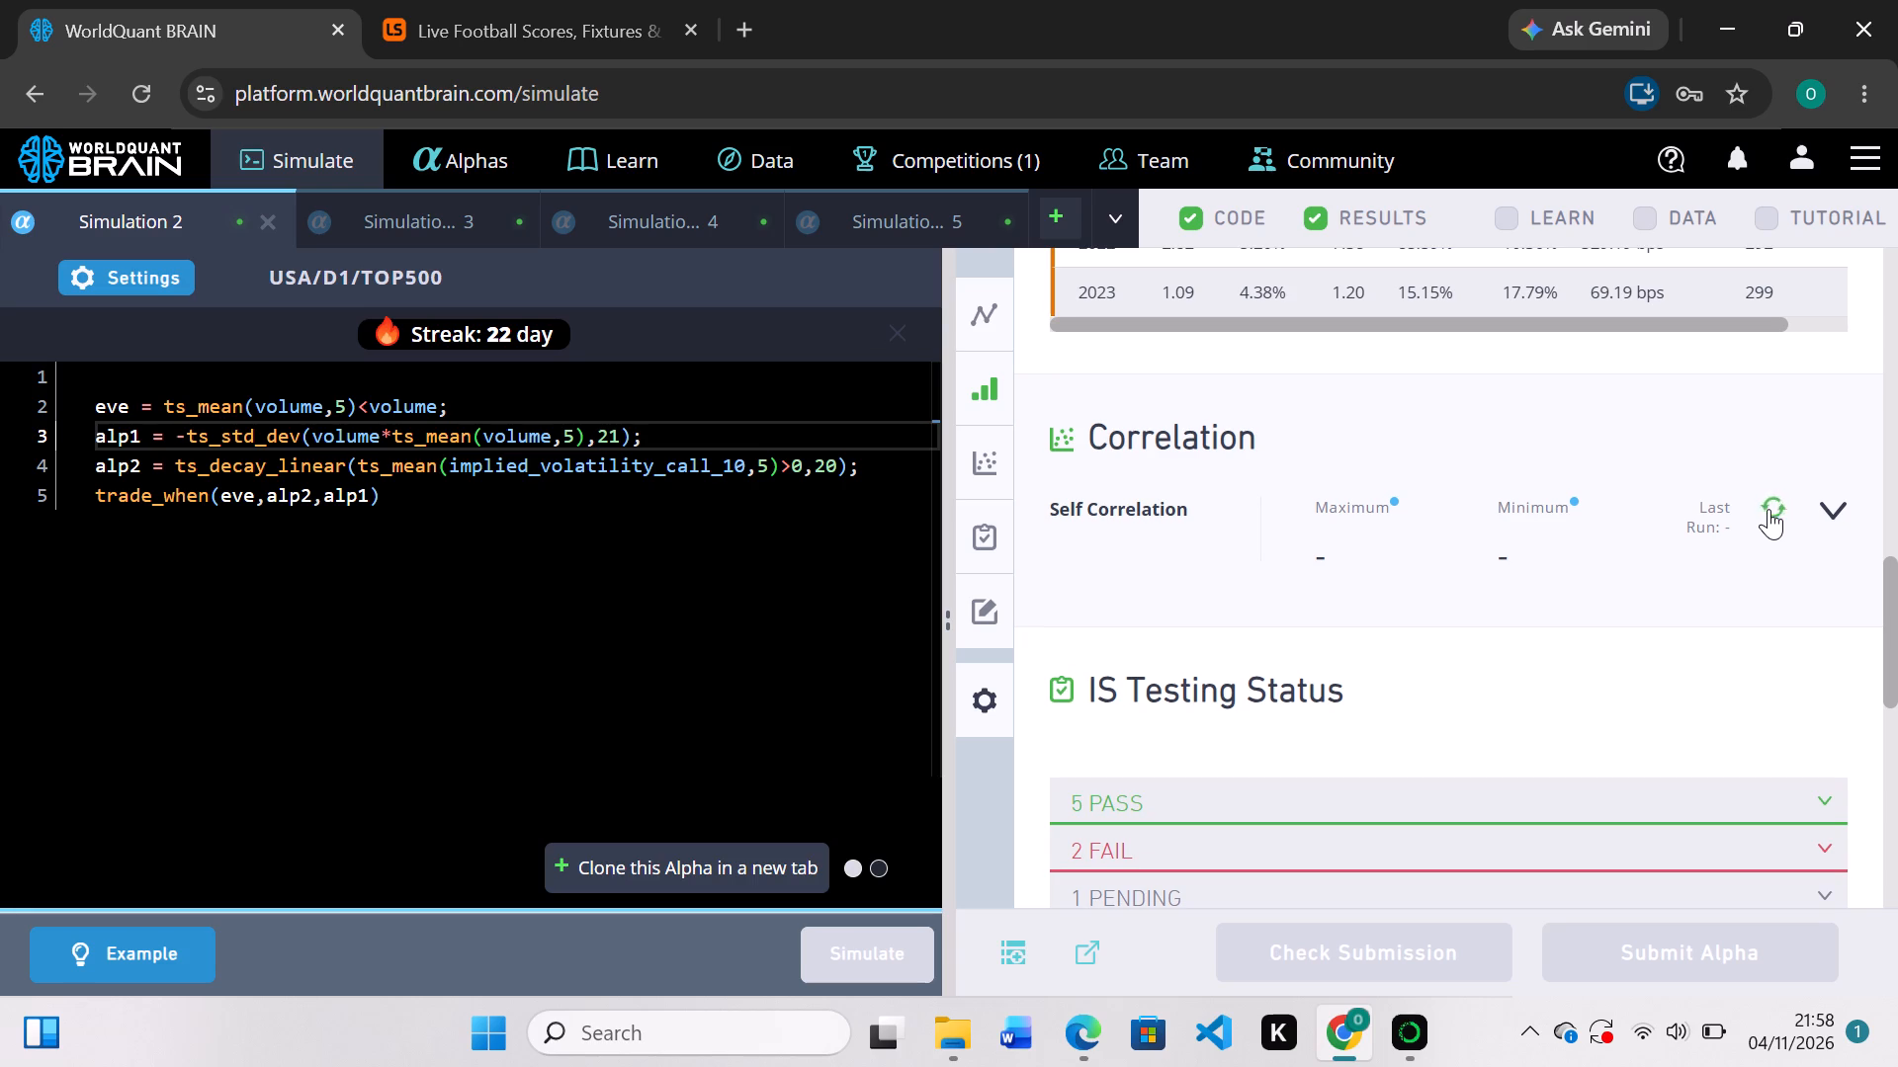
{"action": "left_click", "coordinate": [1817, 850]}
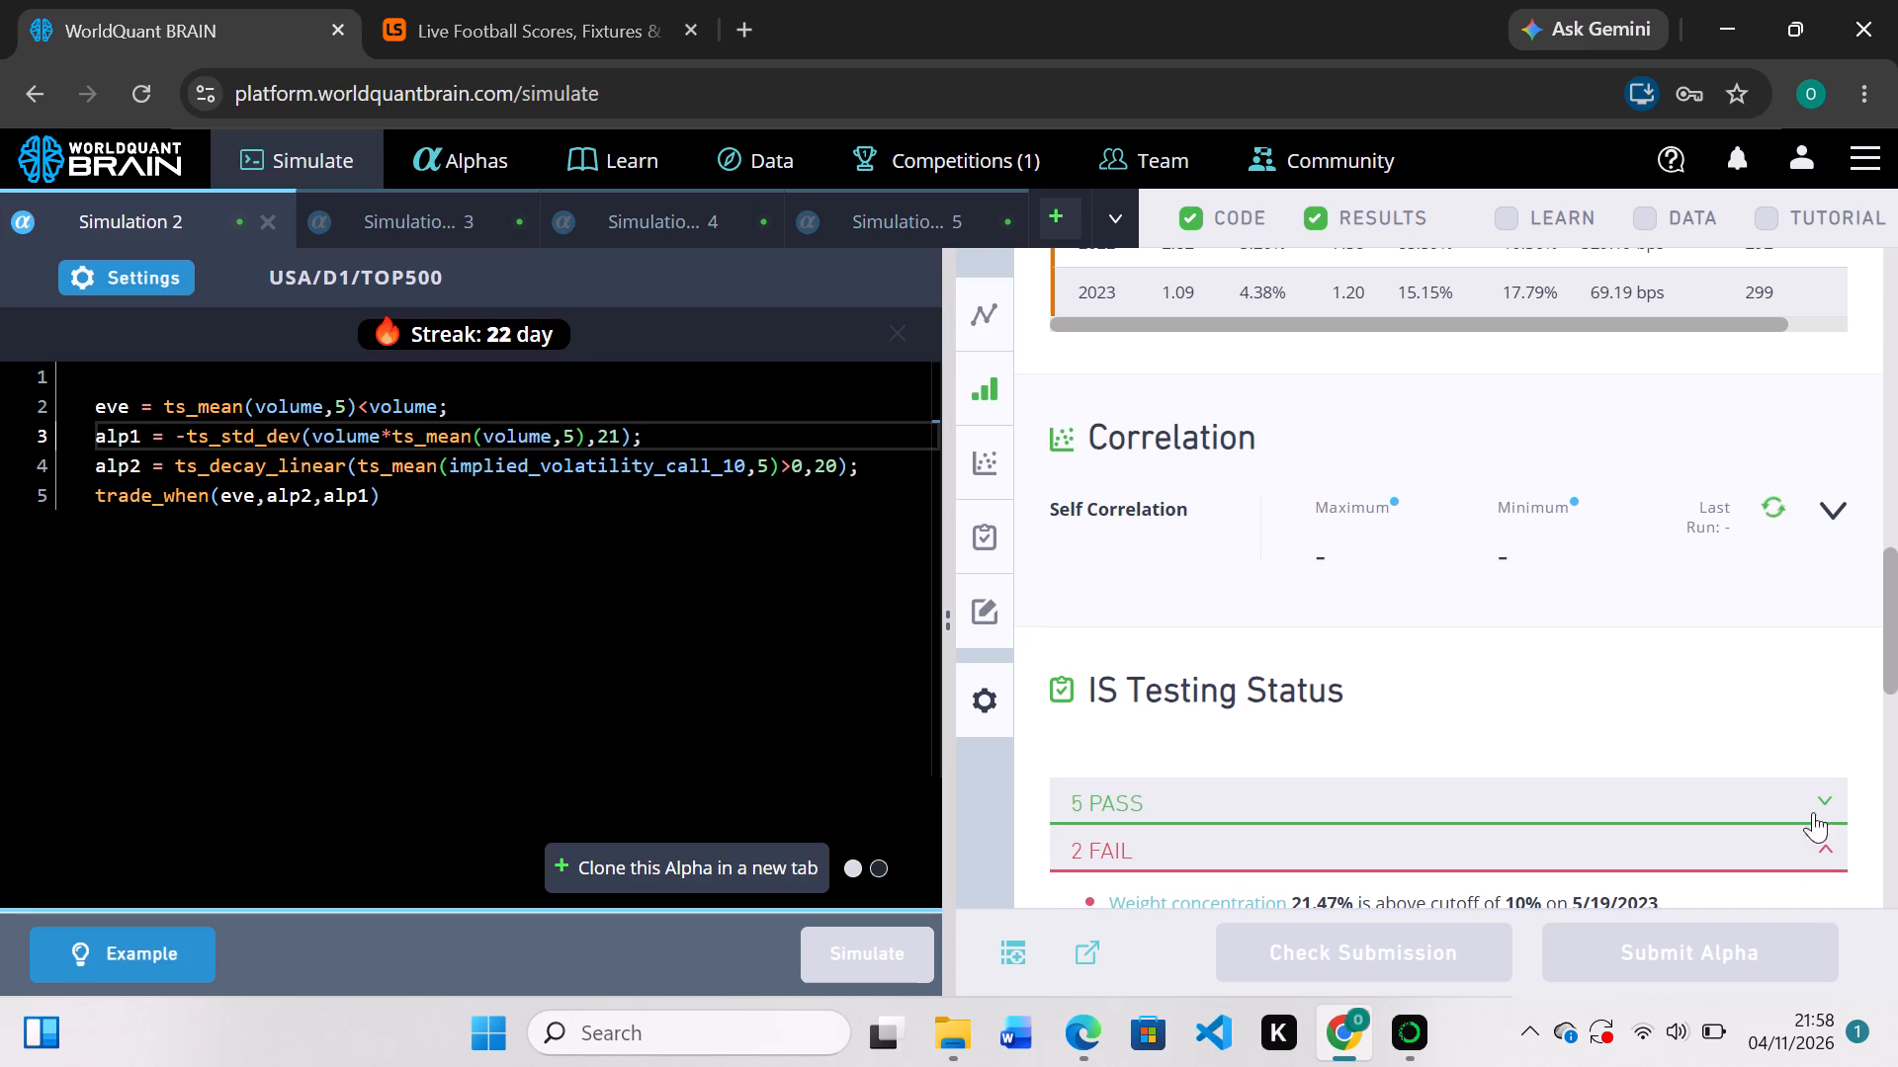
{"action": "scroll", "coordinate": [1829, 657], "scroll_direction": "down", "scroll_amount": 2}
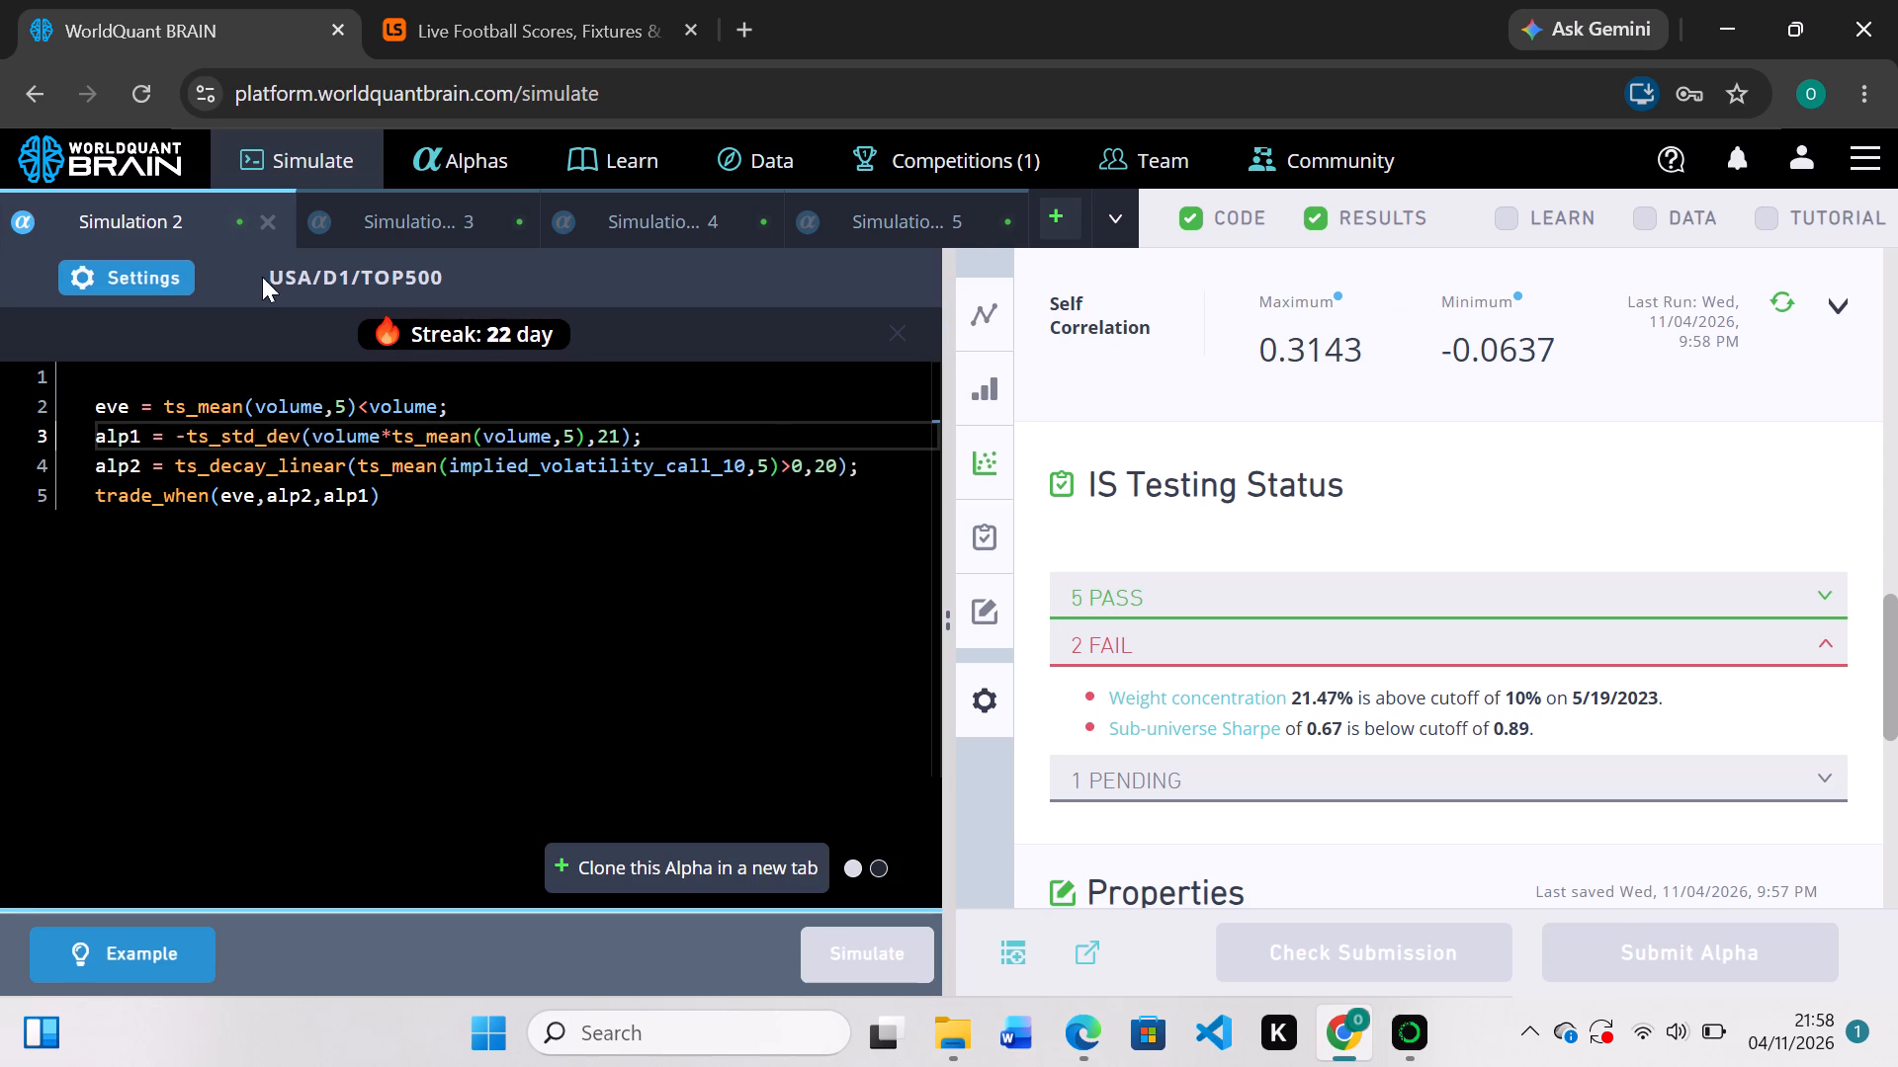
Change Simulation 2's universe to TOP200, apply the settings, and rerun the simulation.
{"action": "left_click", "coordinate": [140, 275]}
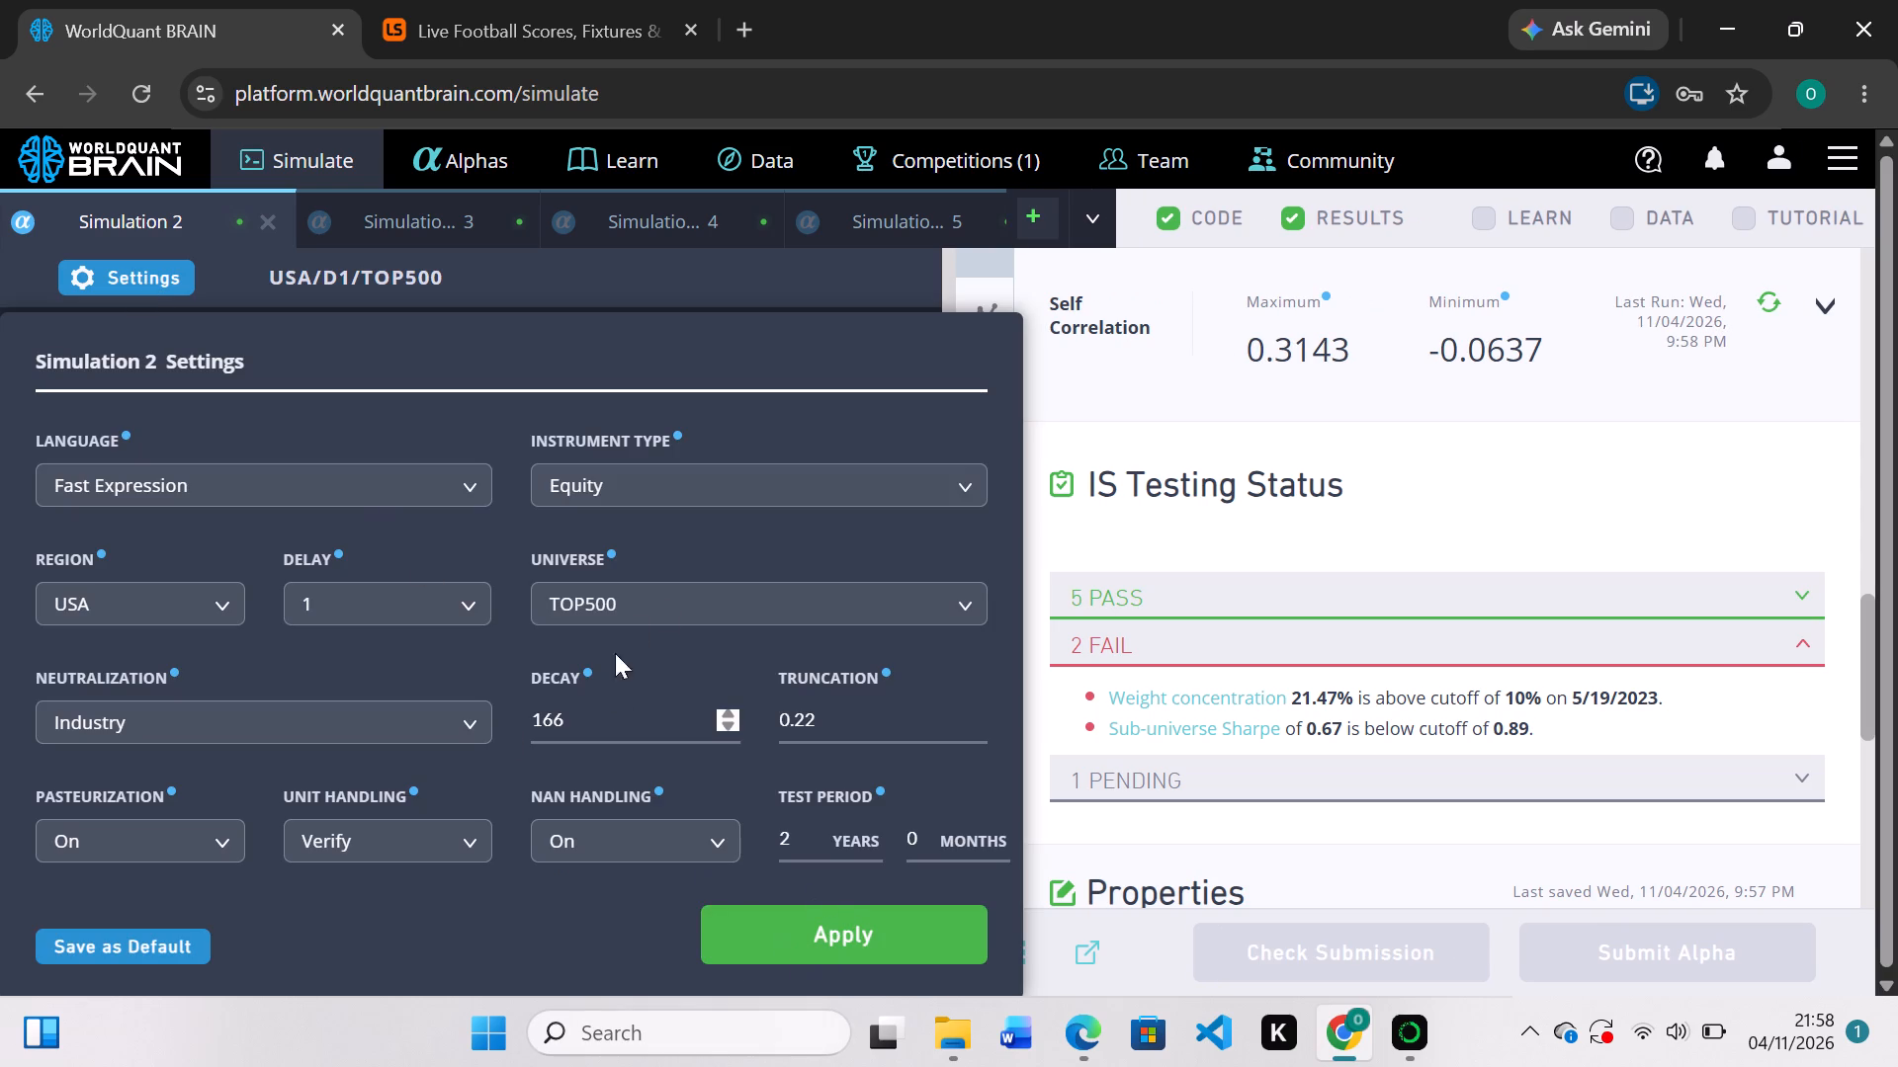
{"action": "left_click", "coordinate": [980, 605]}
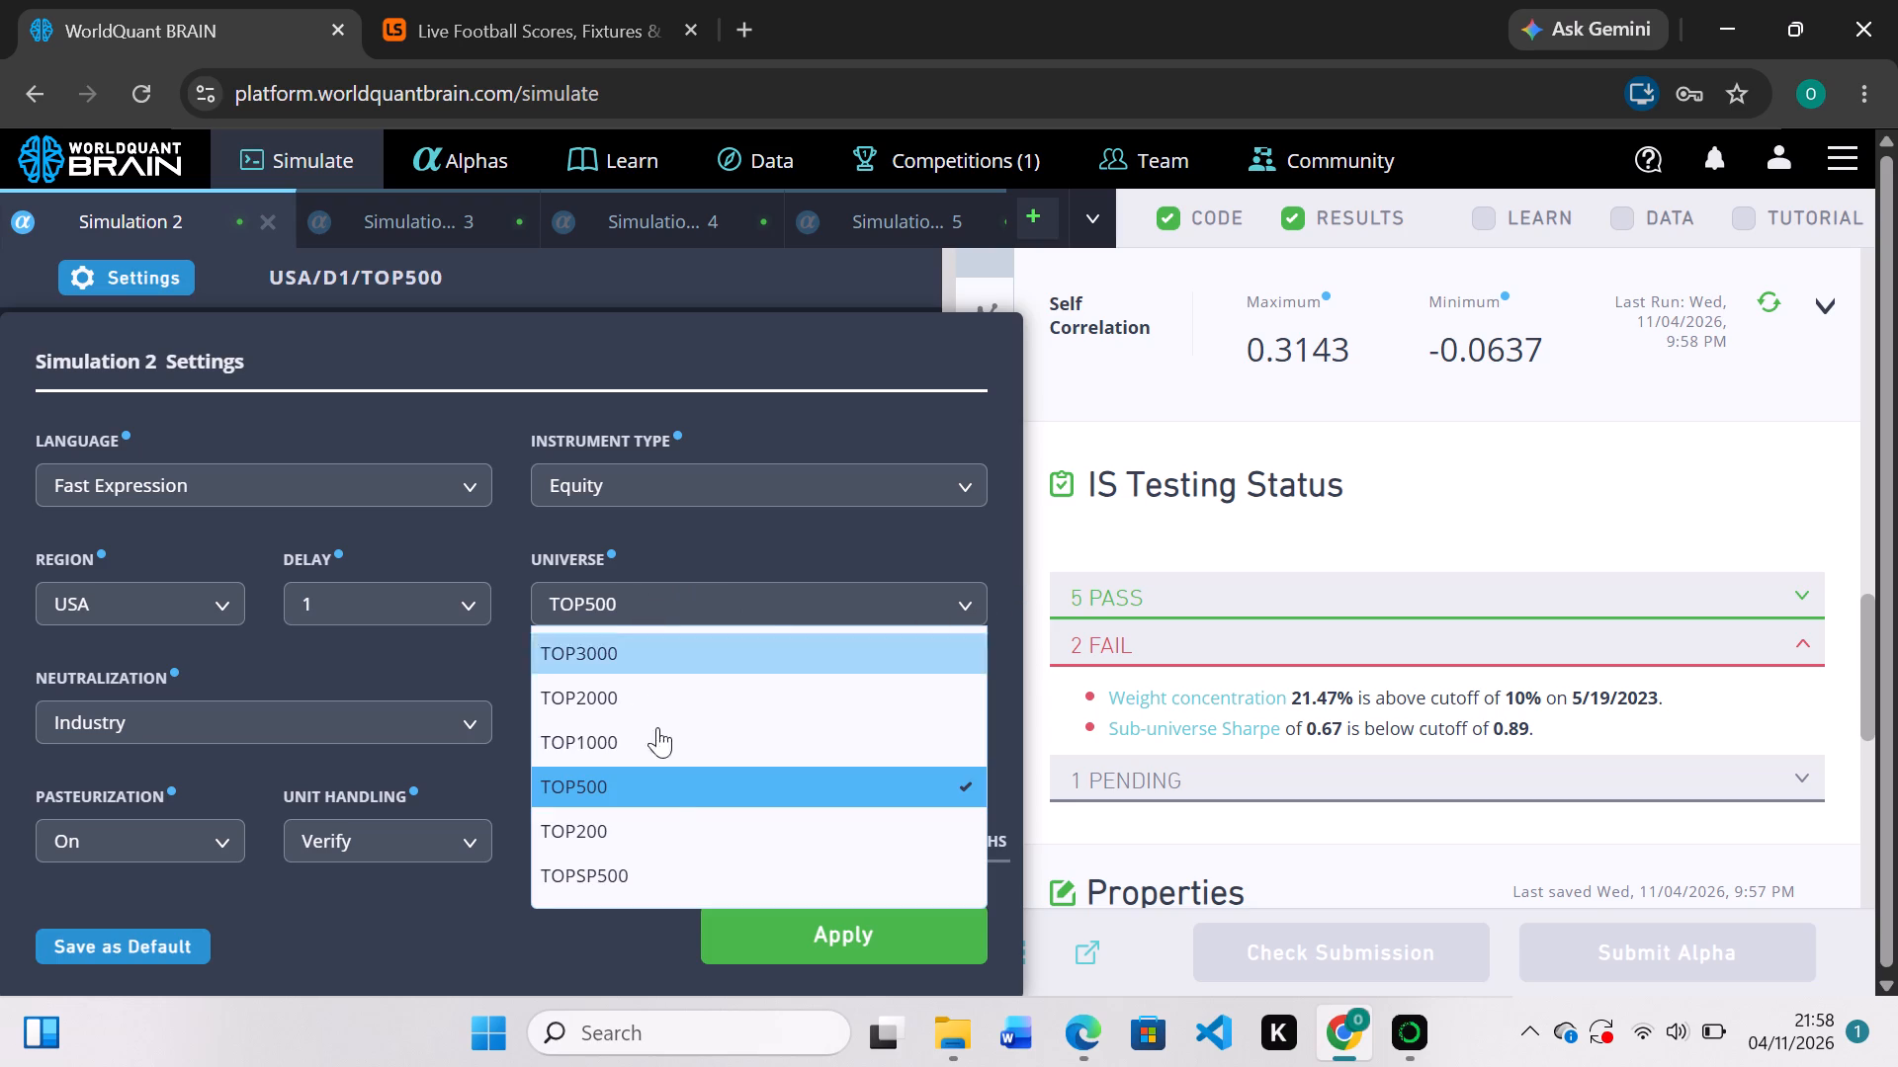
{"action": "left_click", "coordinate": [638, 836]}
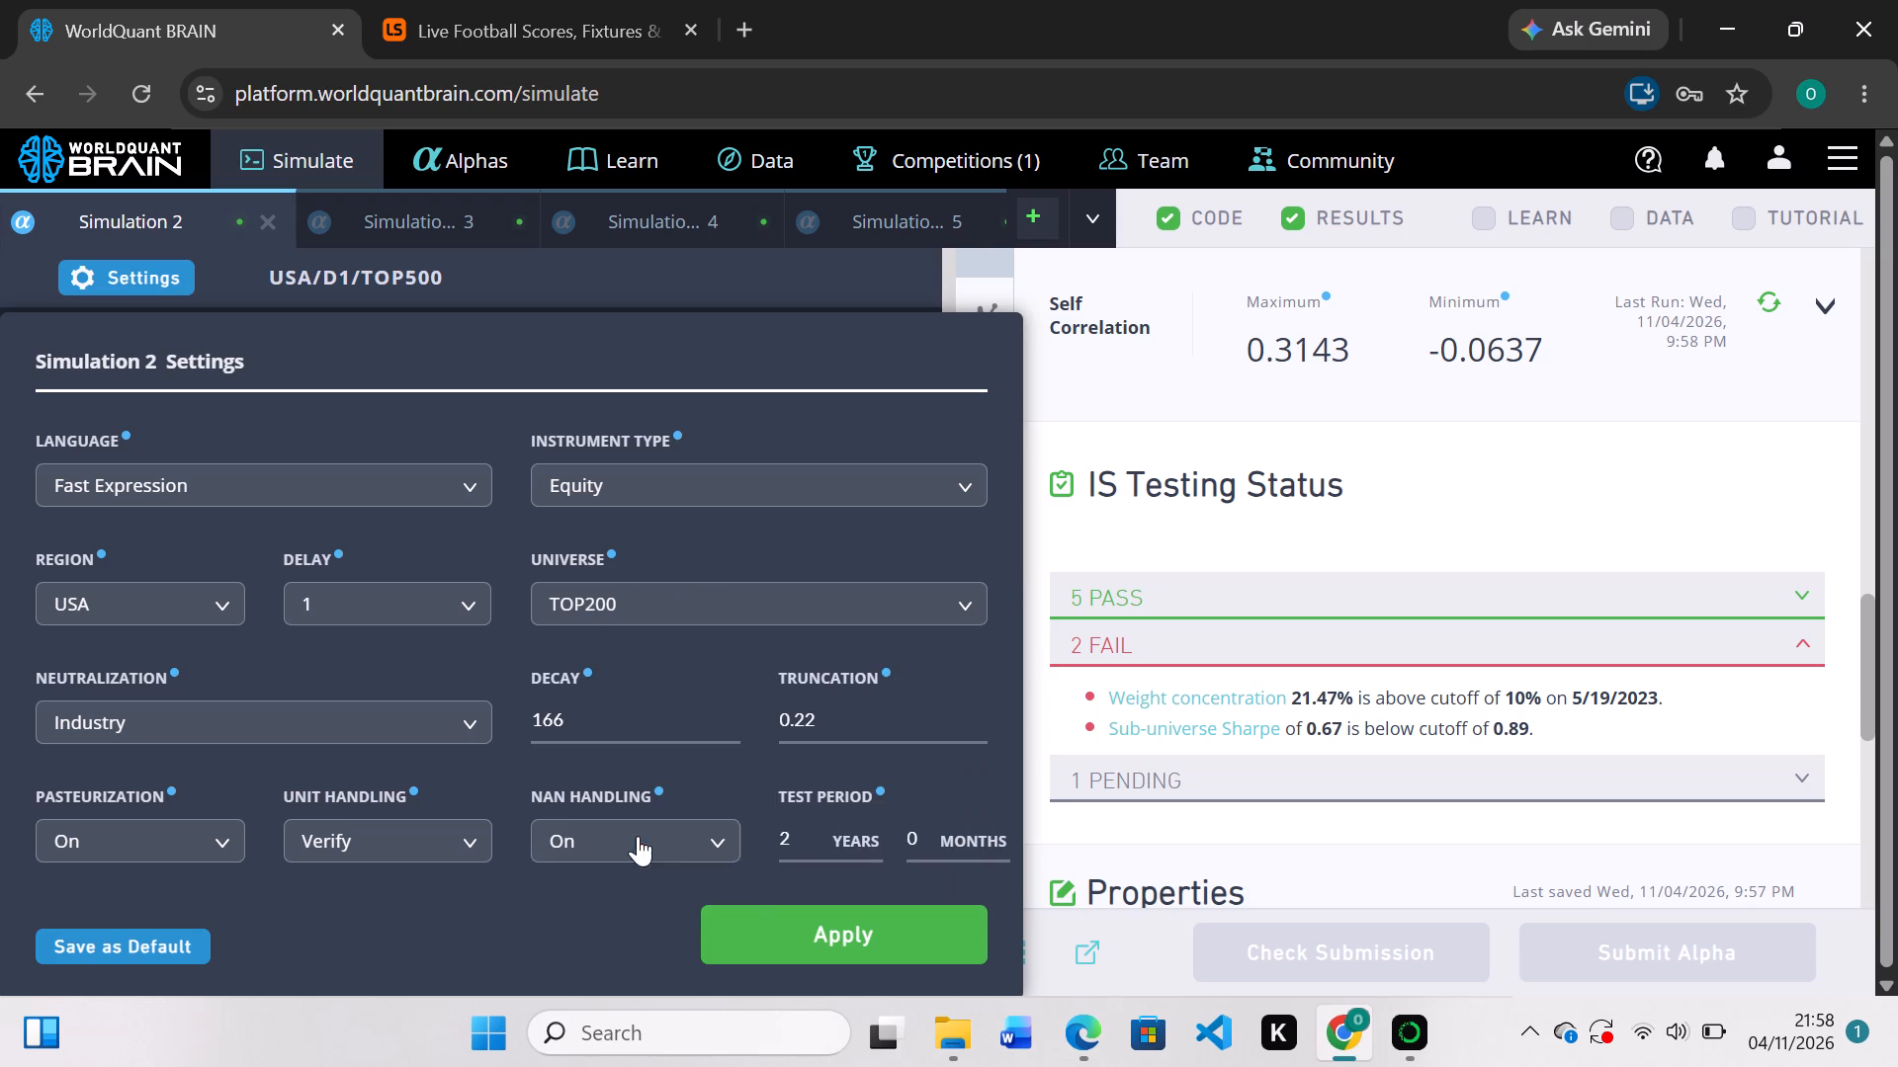
{"action": "left_click", "coordinate": [780, 934]}
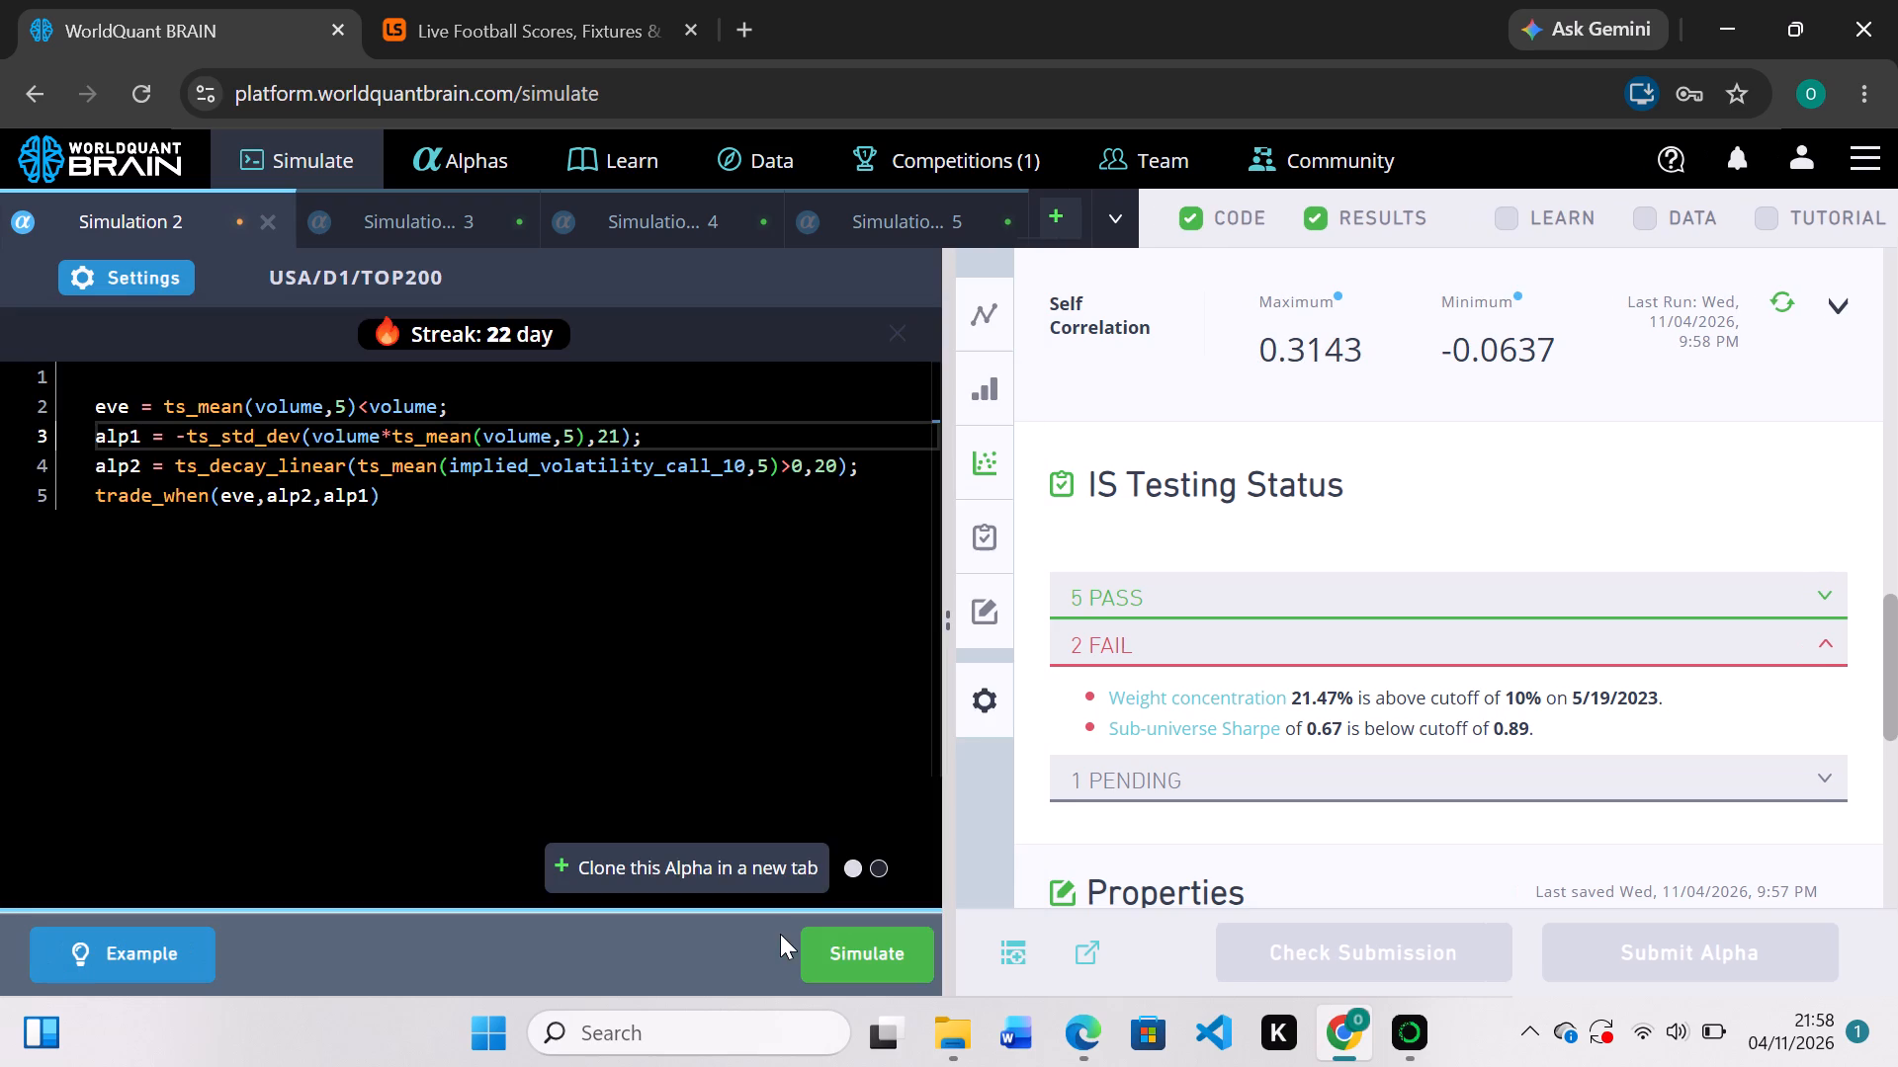
{"action": "left_click", "coordinate": [829, 938]}
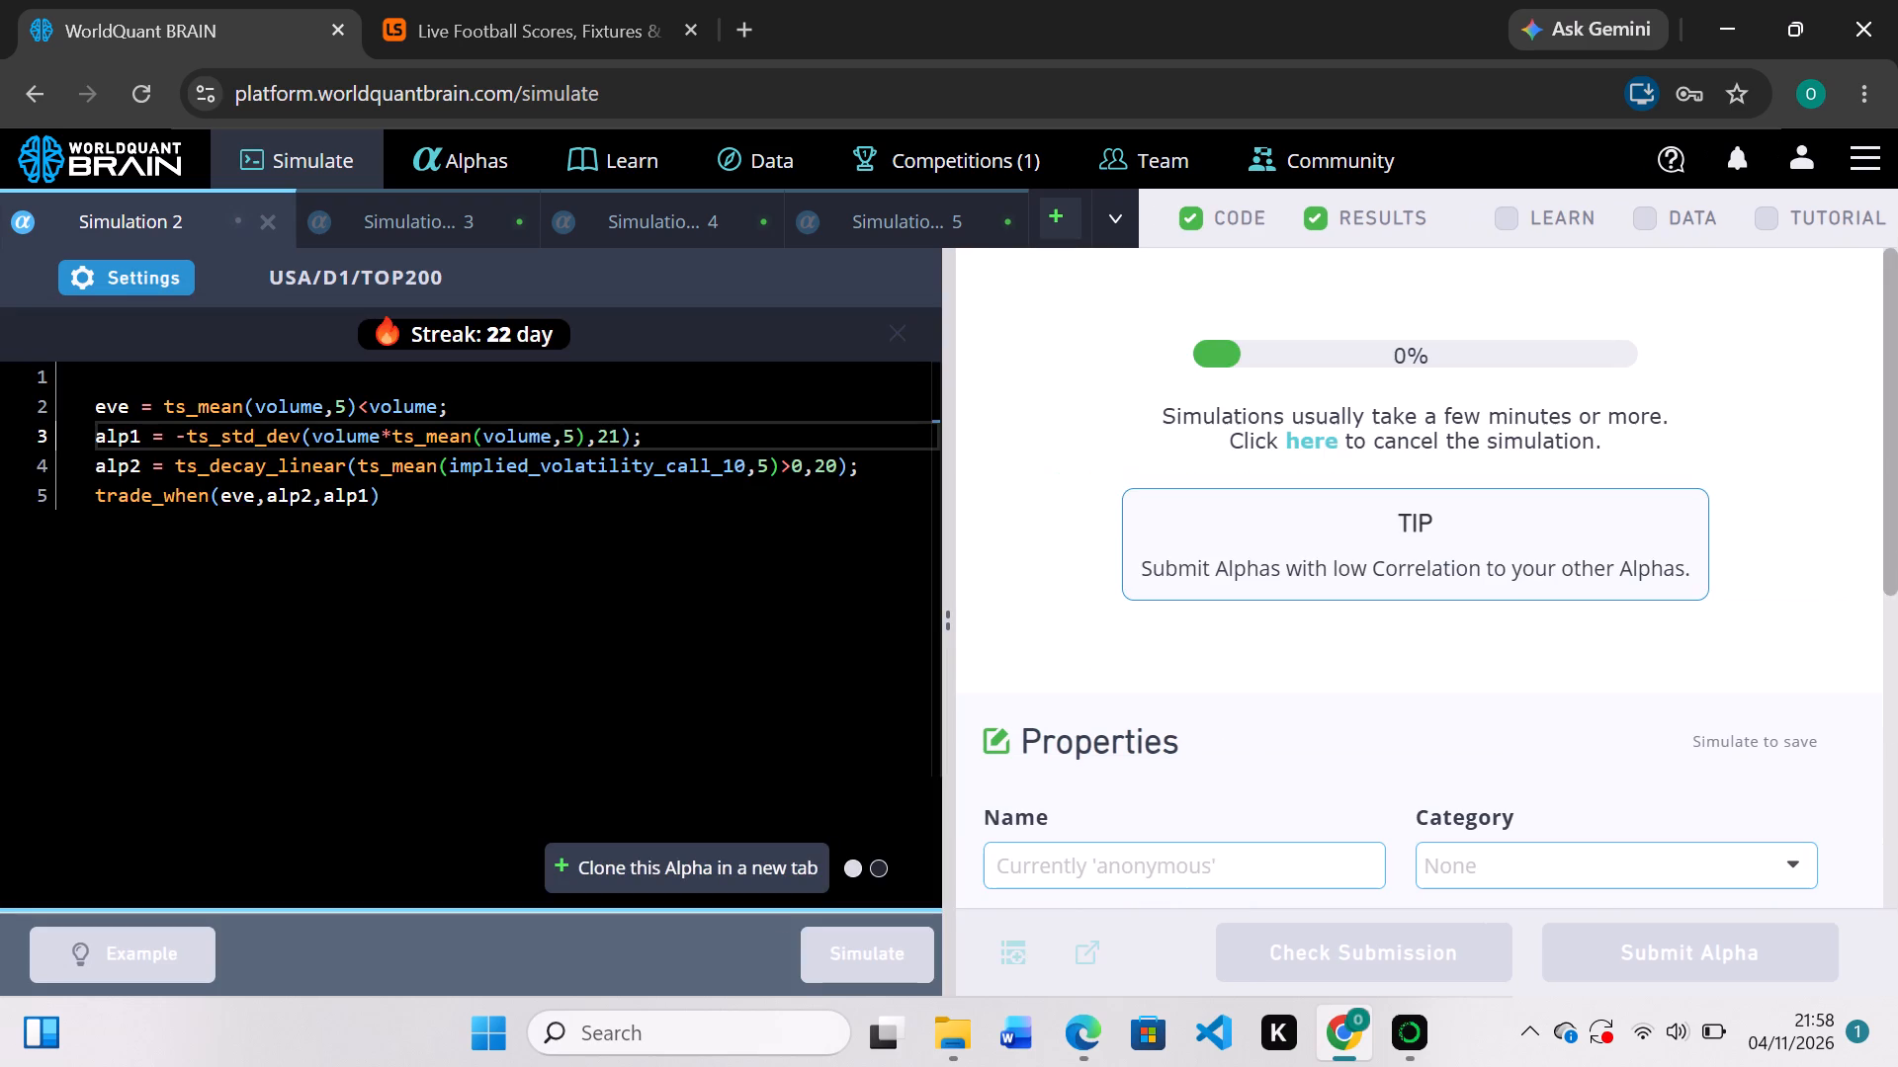
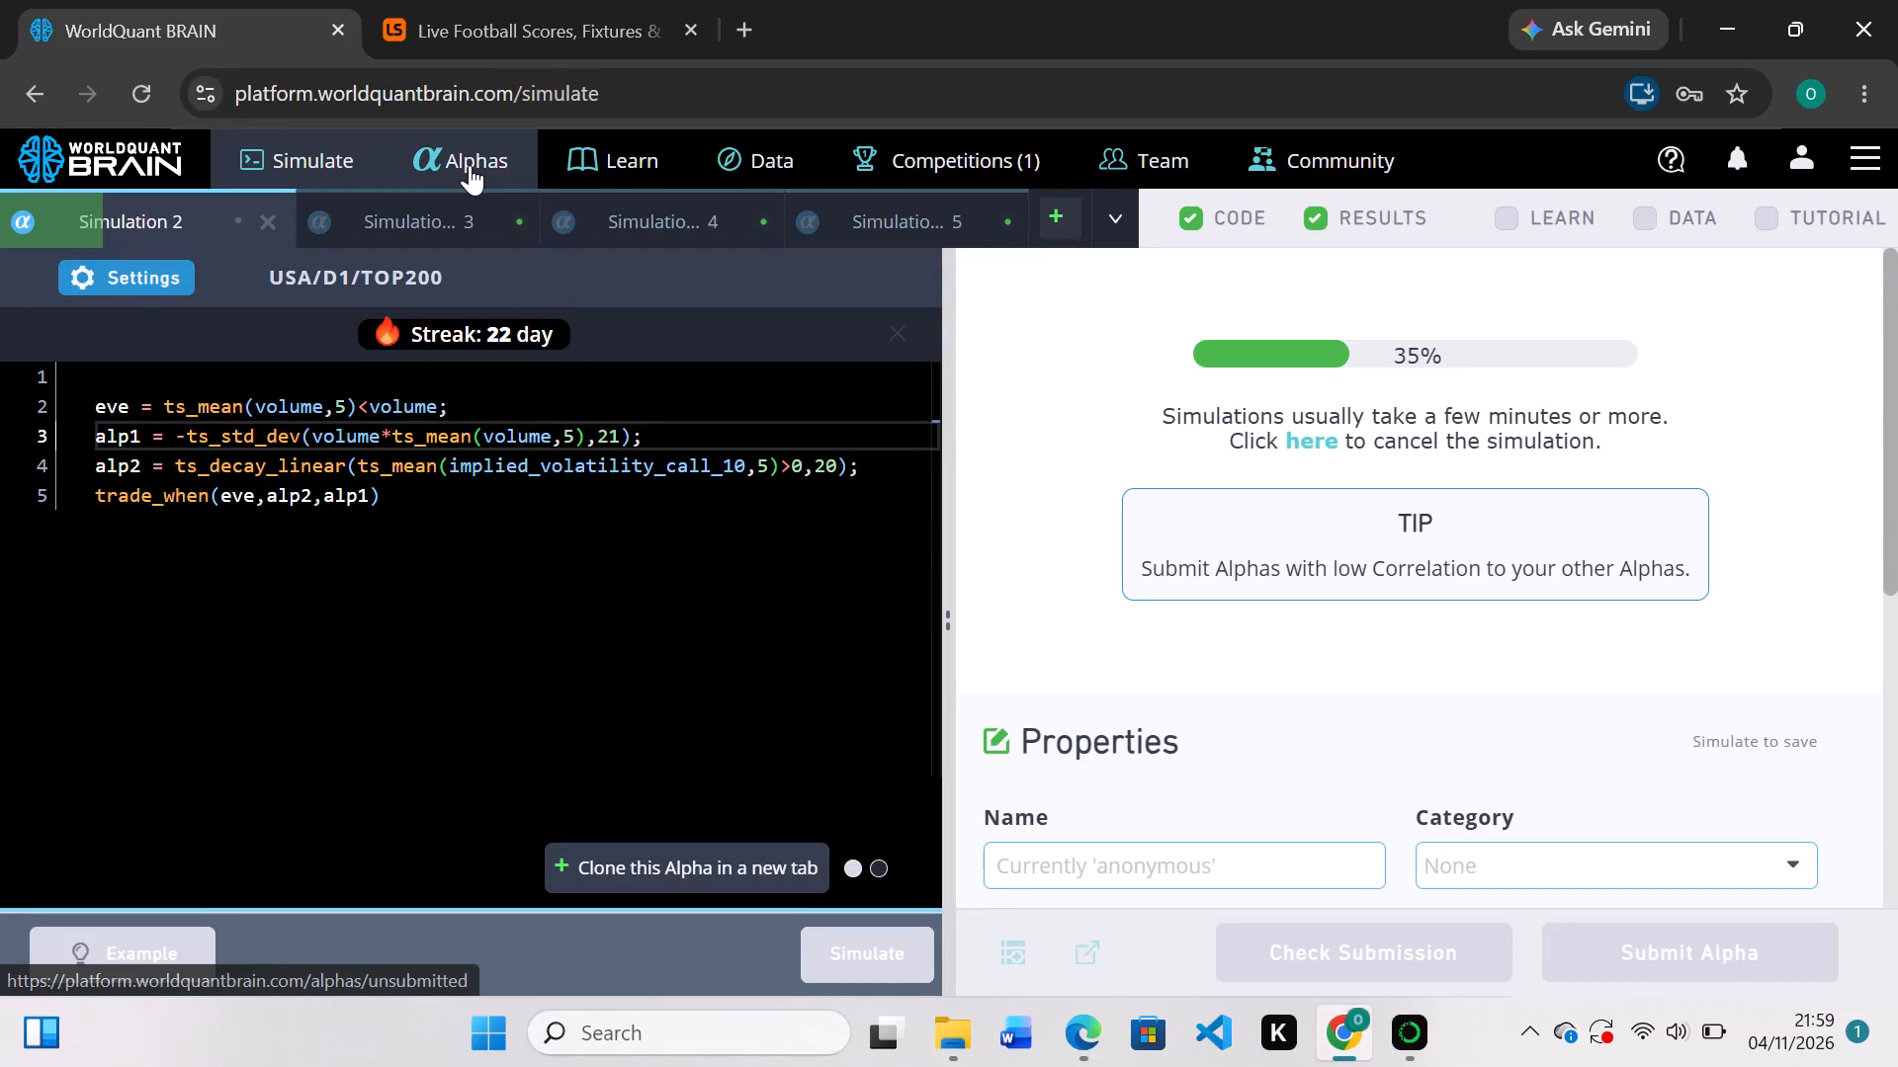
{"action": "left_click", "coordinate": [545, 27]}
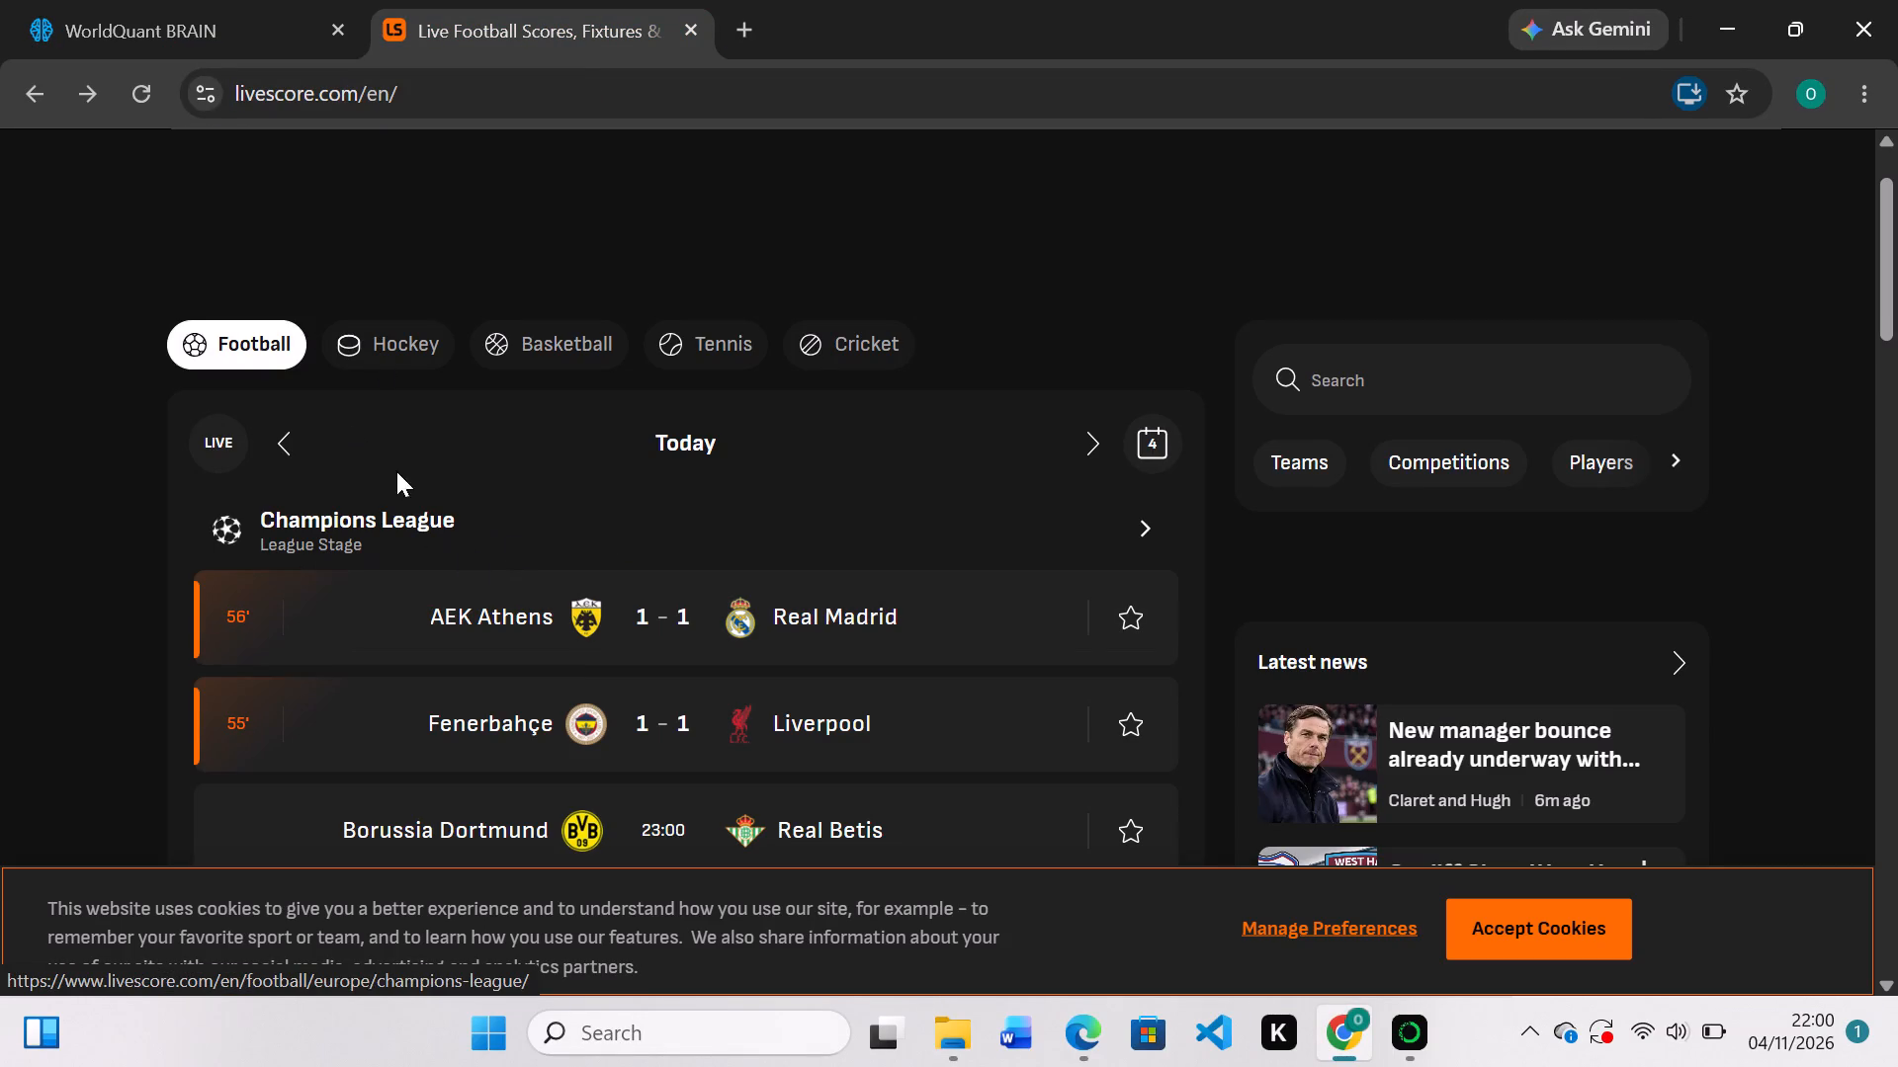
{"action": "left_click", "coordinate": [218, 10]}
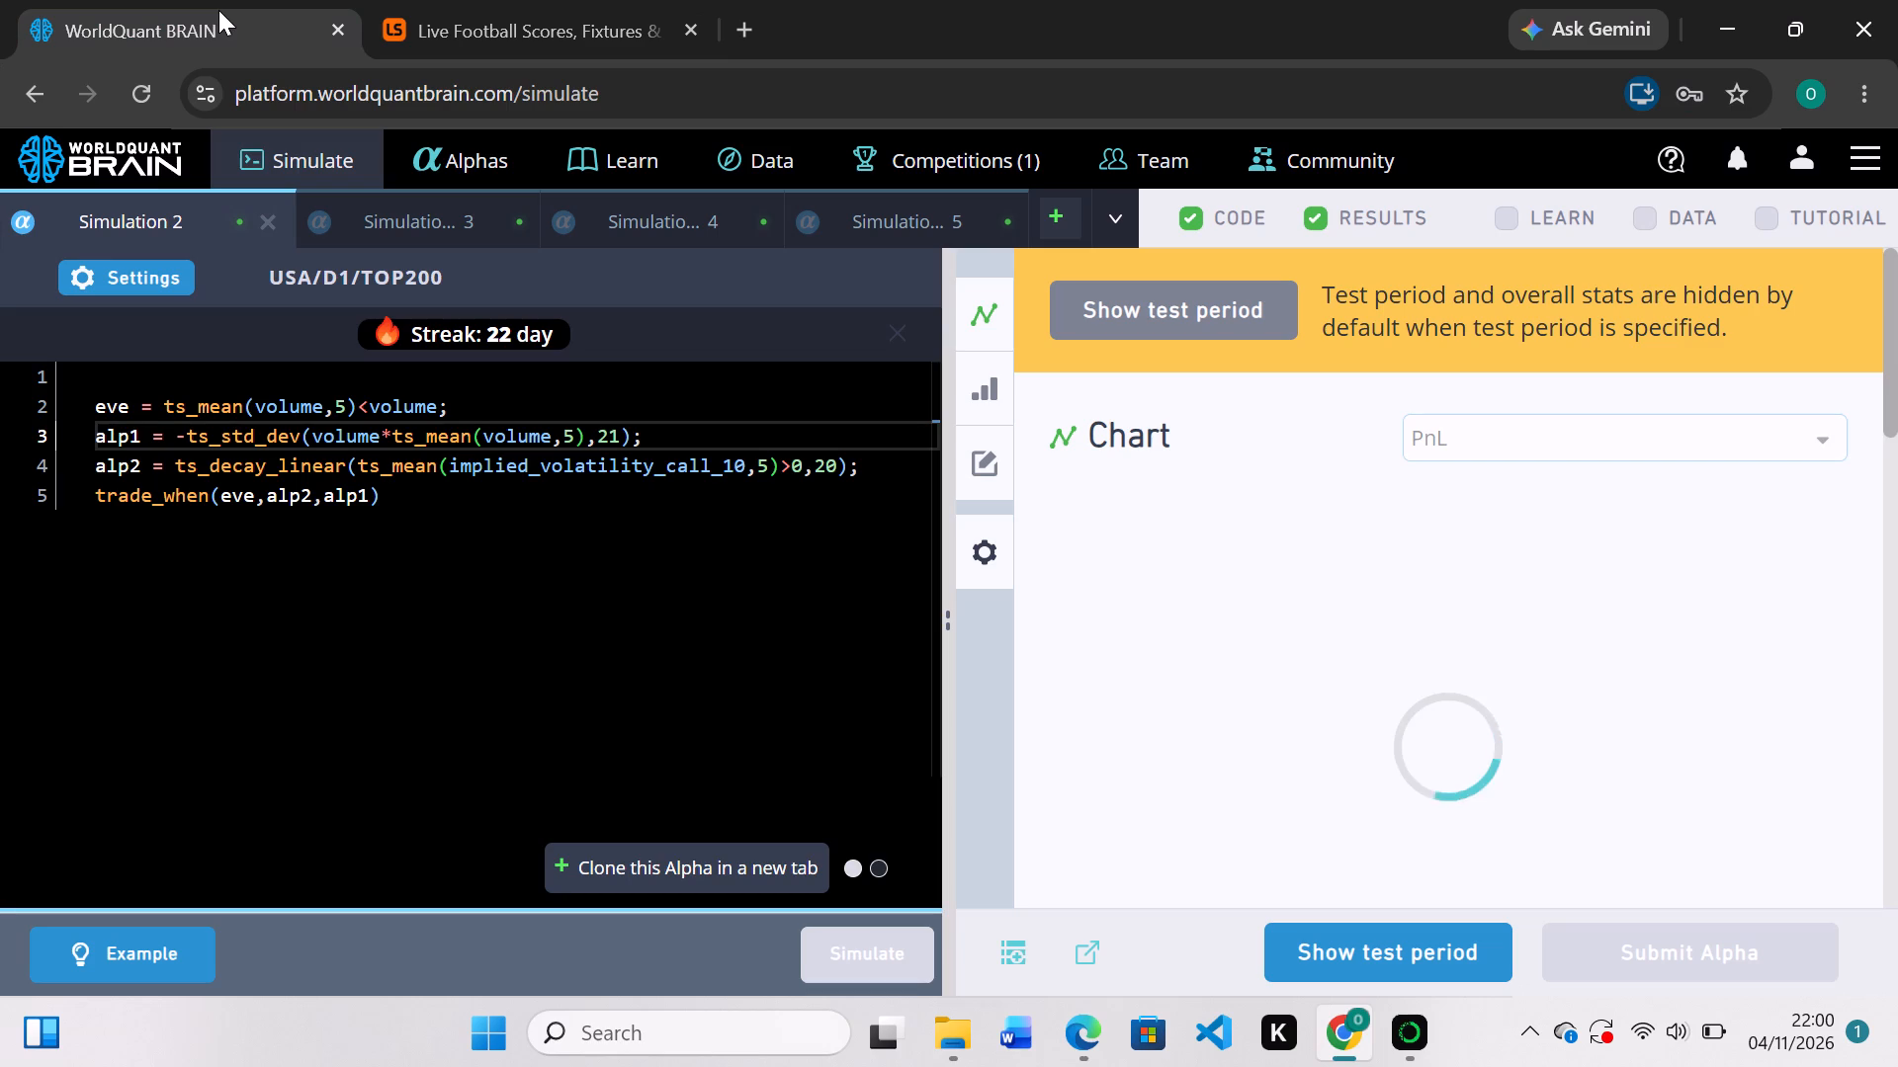
Review the TOP200 run's IS summary, show the test period, run the self-correlation check, and view the IS testing status.
{"action": "scroll", "coordinate": [1229, 766], "scroll_direction": "down", "scroll_amount": 3}
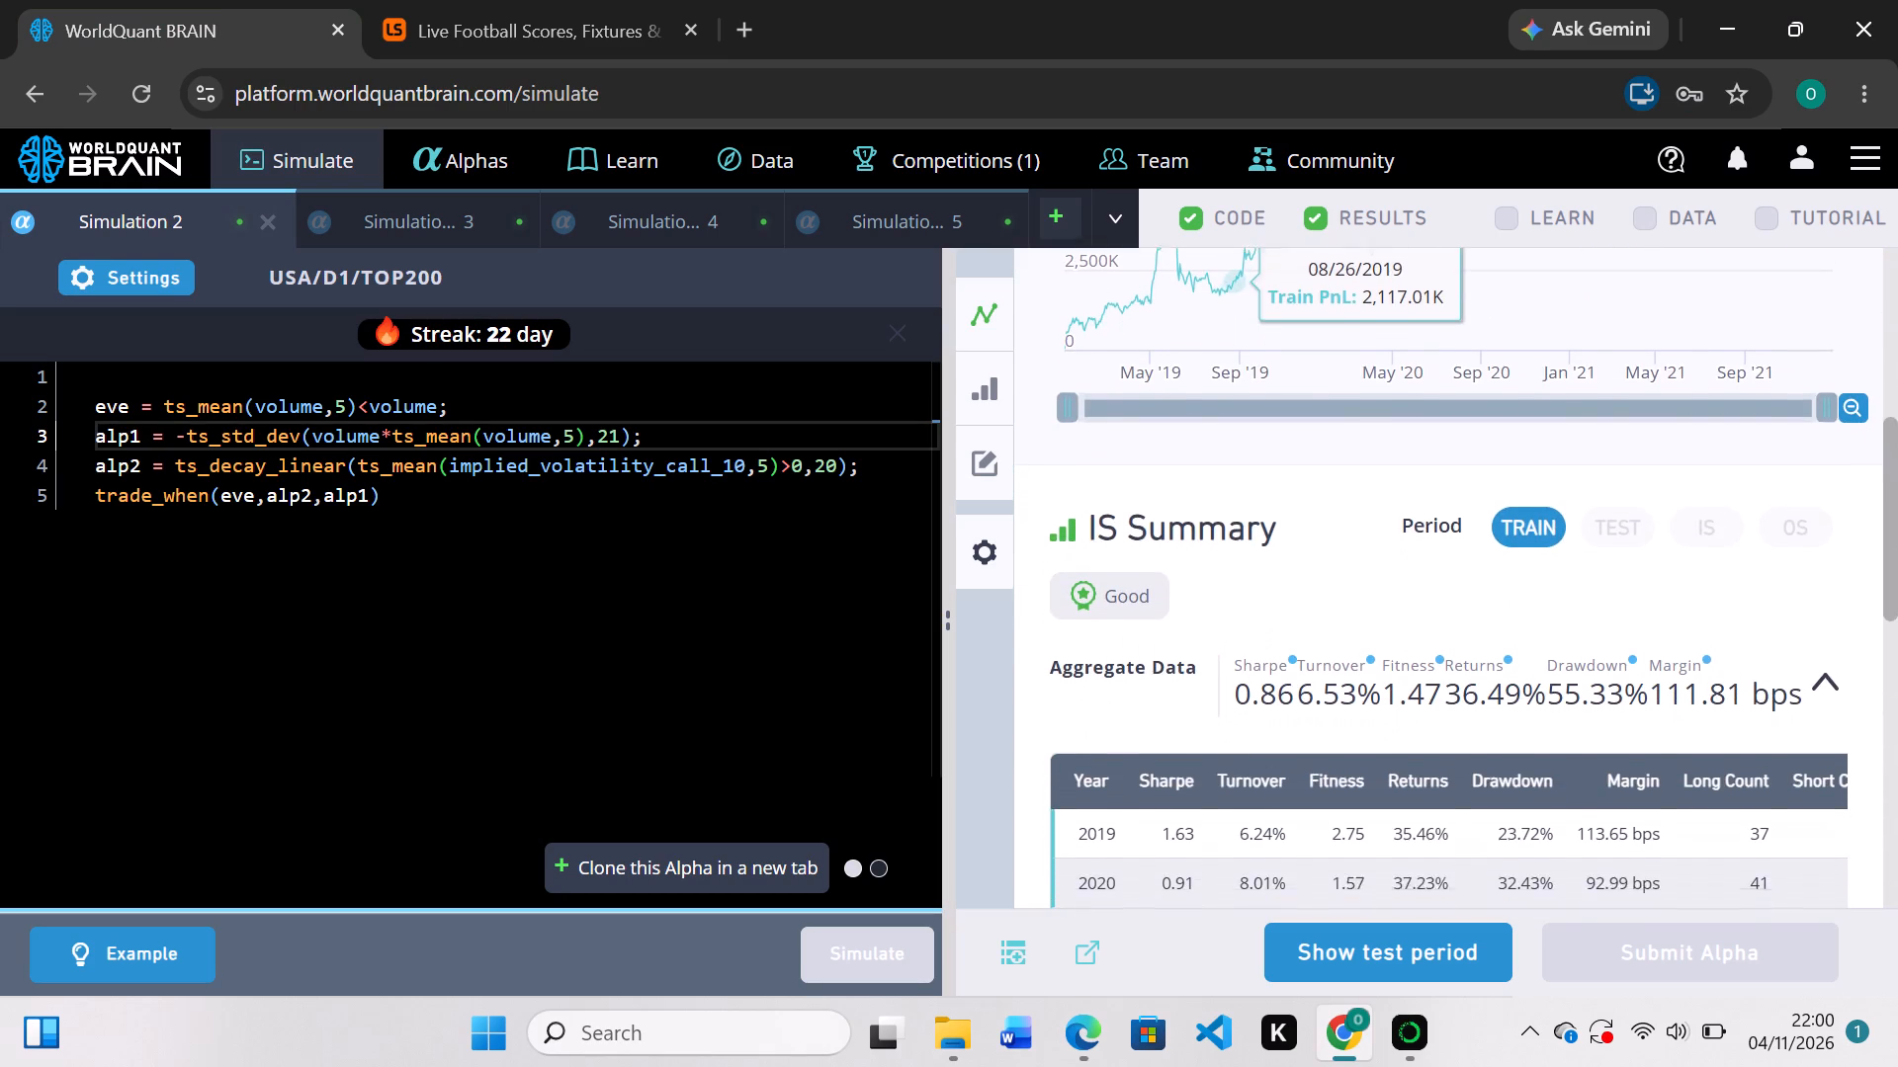
{"action": "scroll", "coordinate": [1229, 766], "scroll_direction": "up", "scroll_amount": 1}
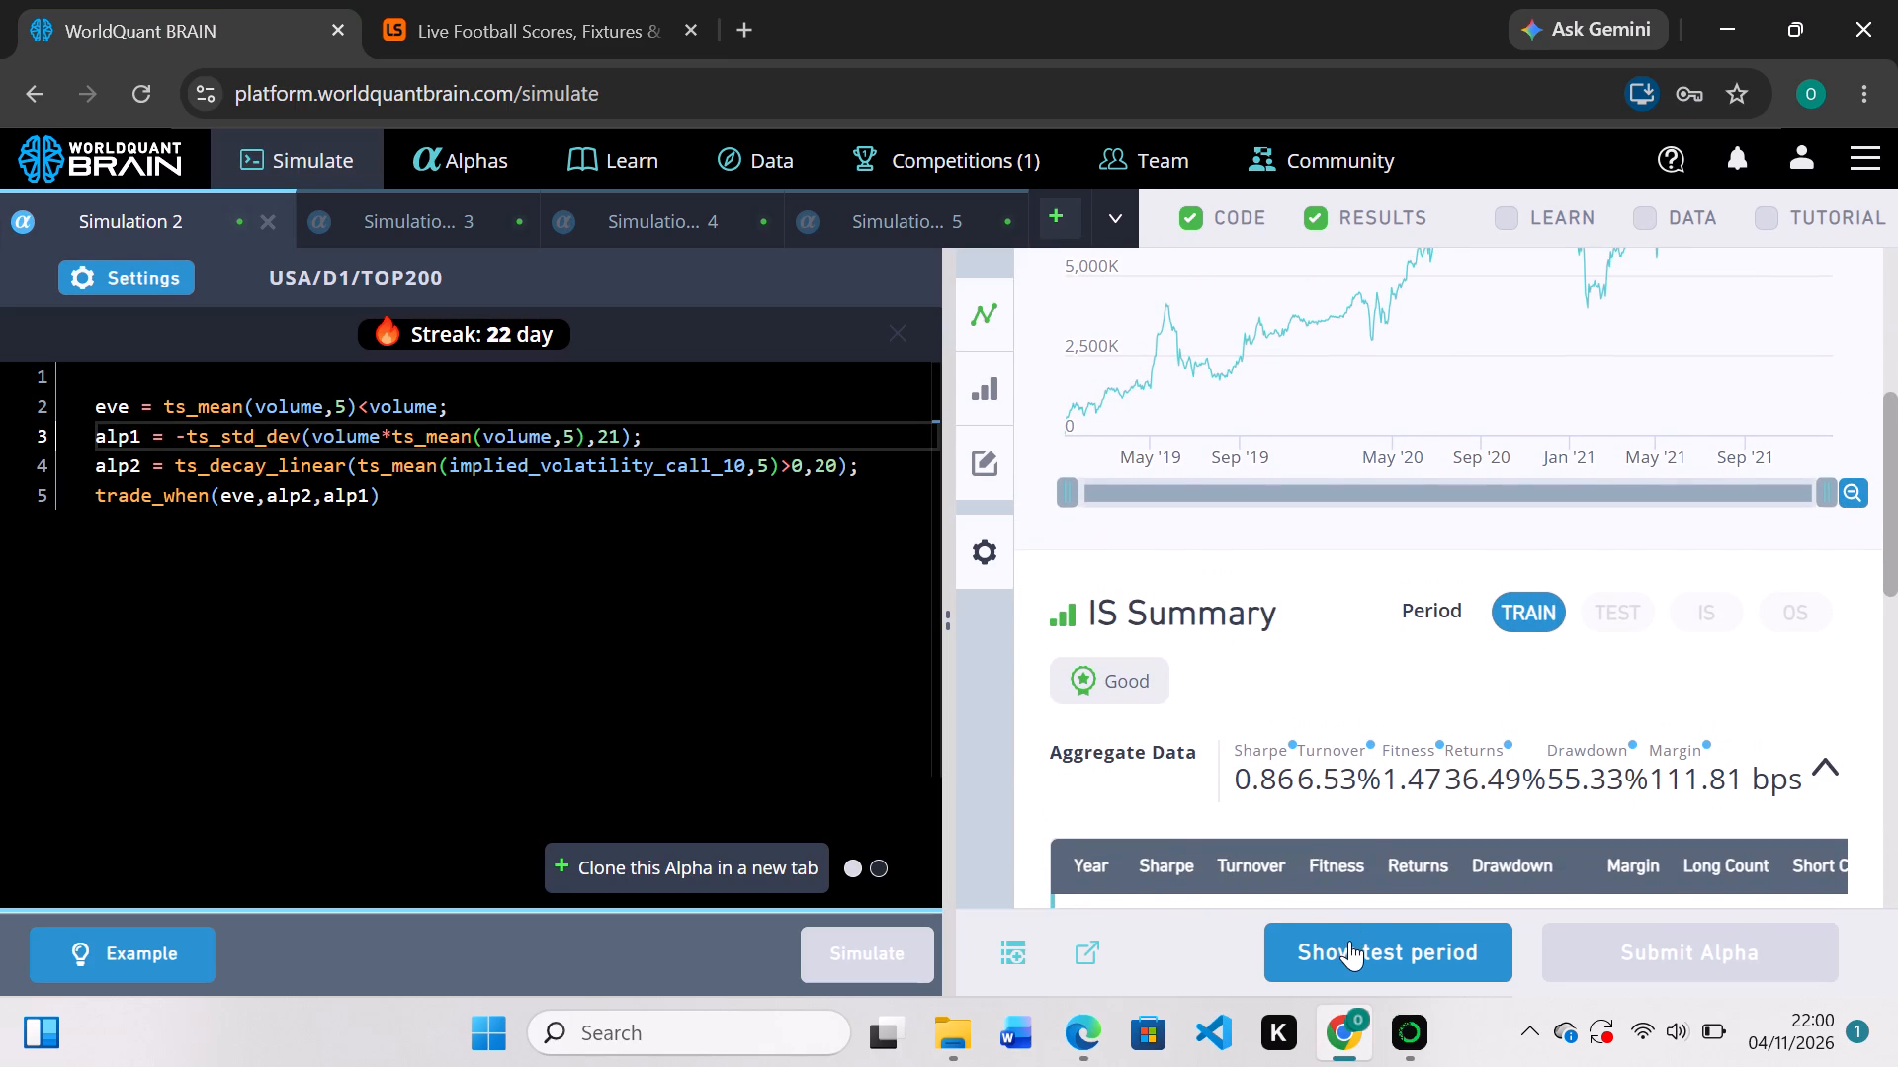
{"action": "left_click", "coordinate": [1349, 941]}
{"action": "scroll", "coordinate": [1386, 595], "scroll_direction": "down", "scroll_amount": 2}
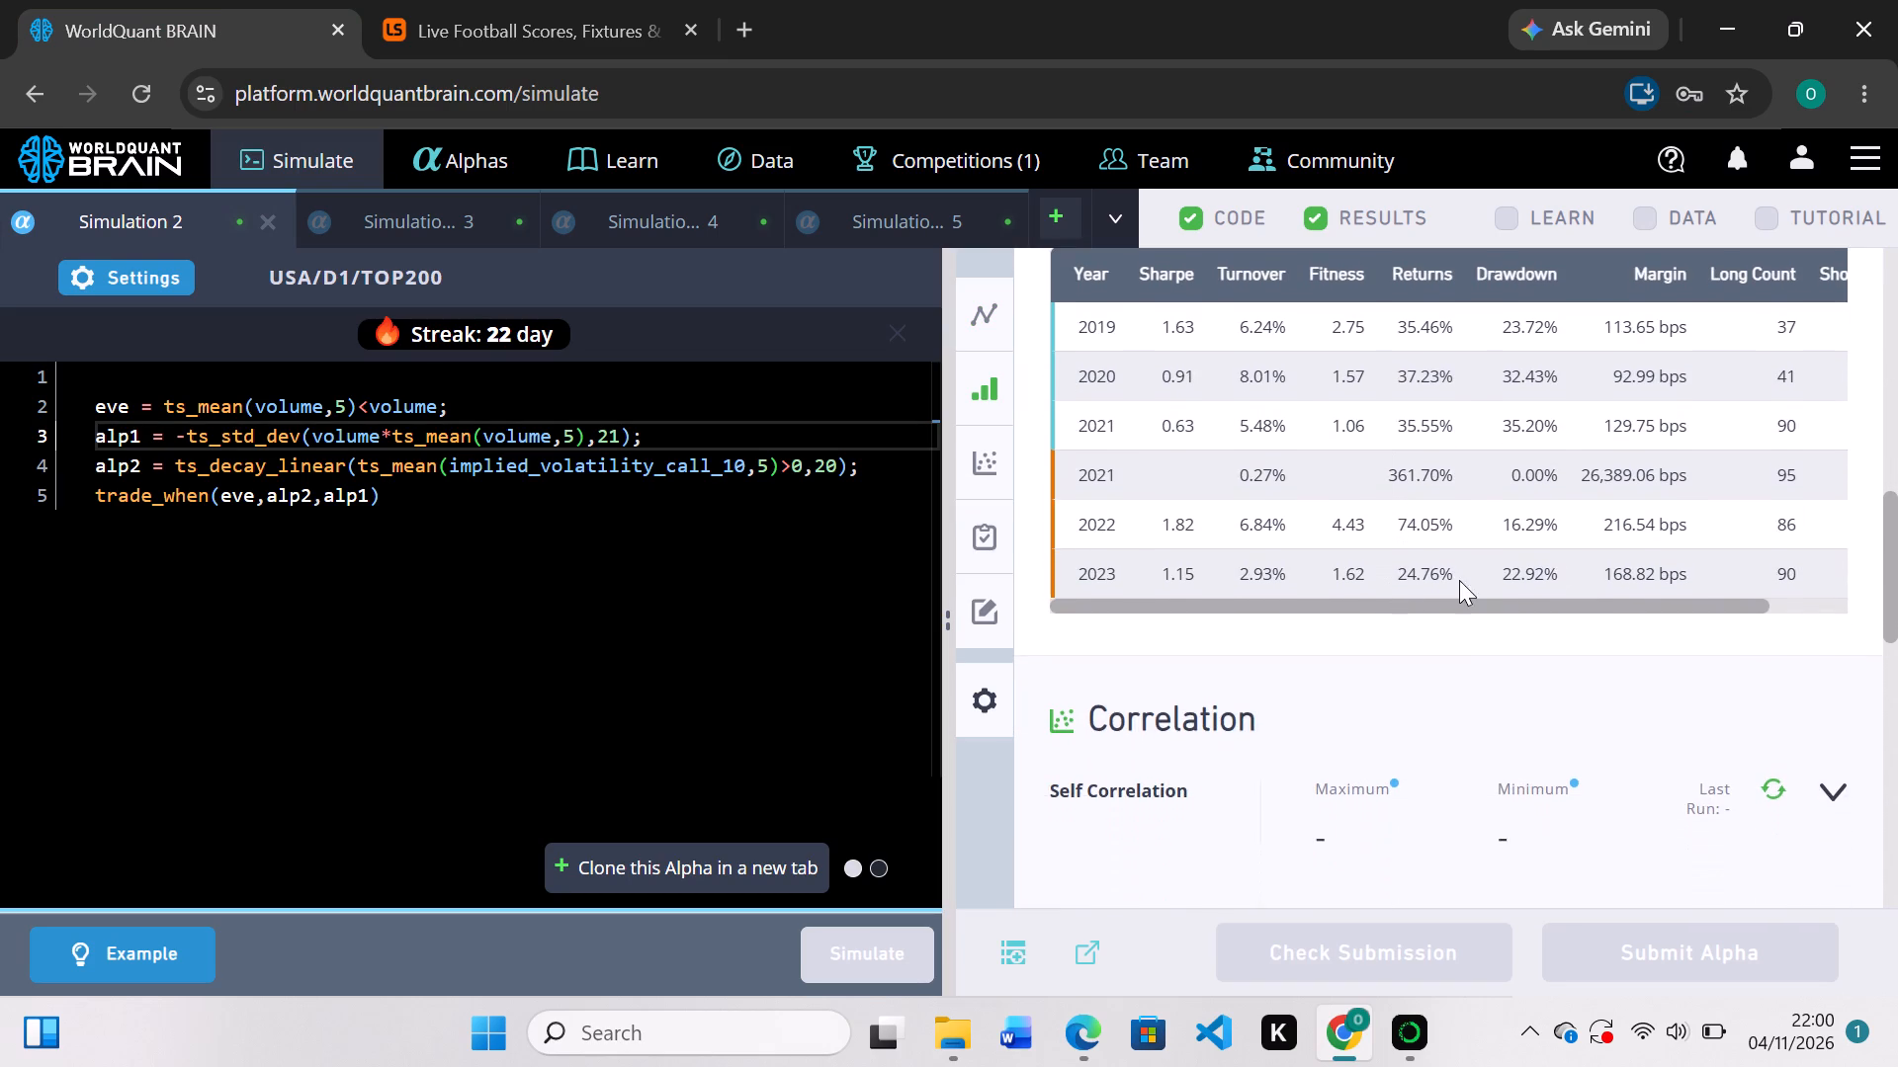
{"action": "left_click", "coordinate": [1765, 792]}
{"action": "scroll", "coordinate": [1486, 584], "scroll_direction": "down", "scroll_amount": 1}
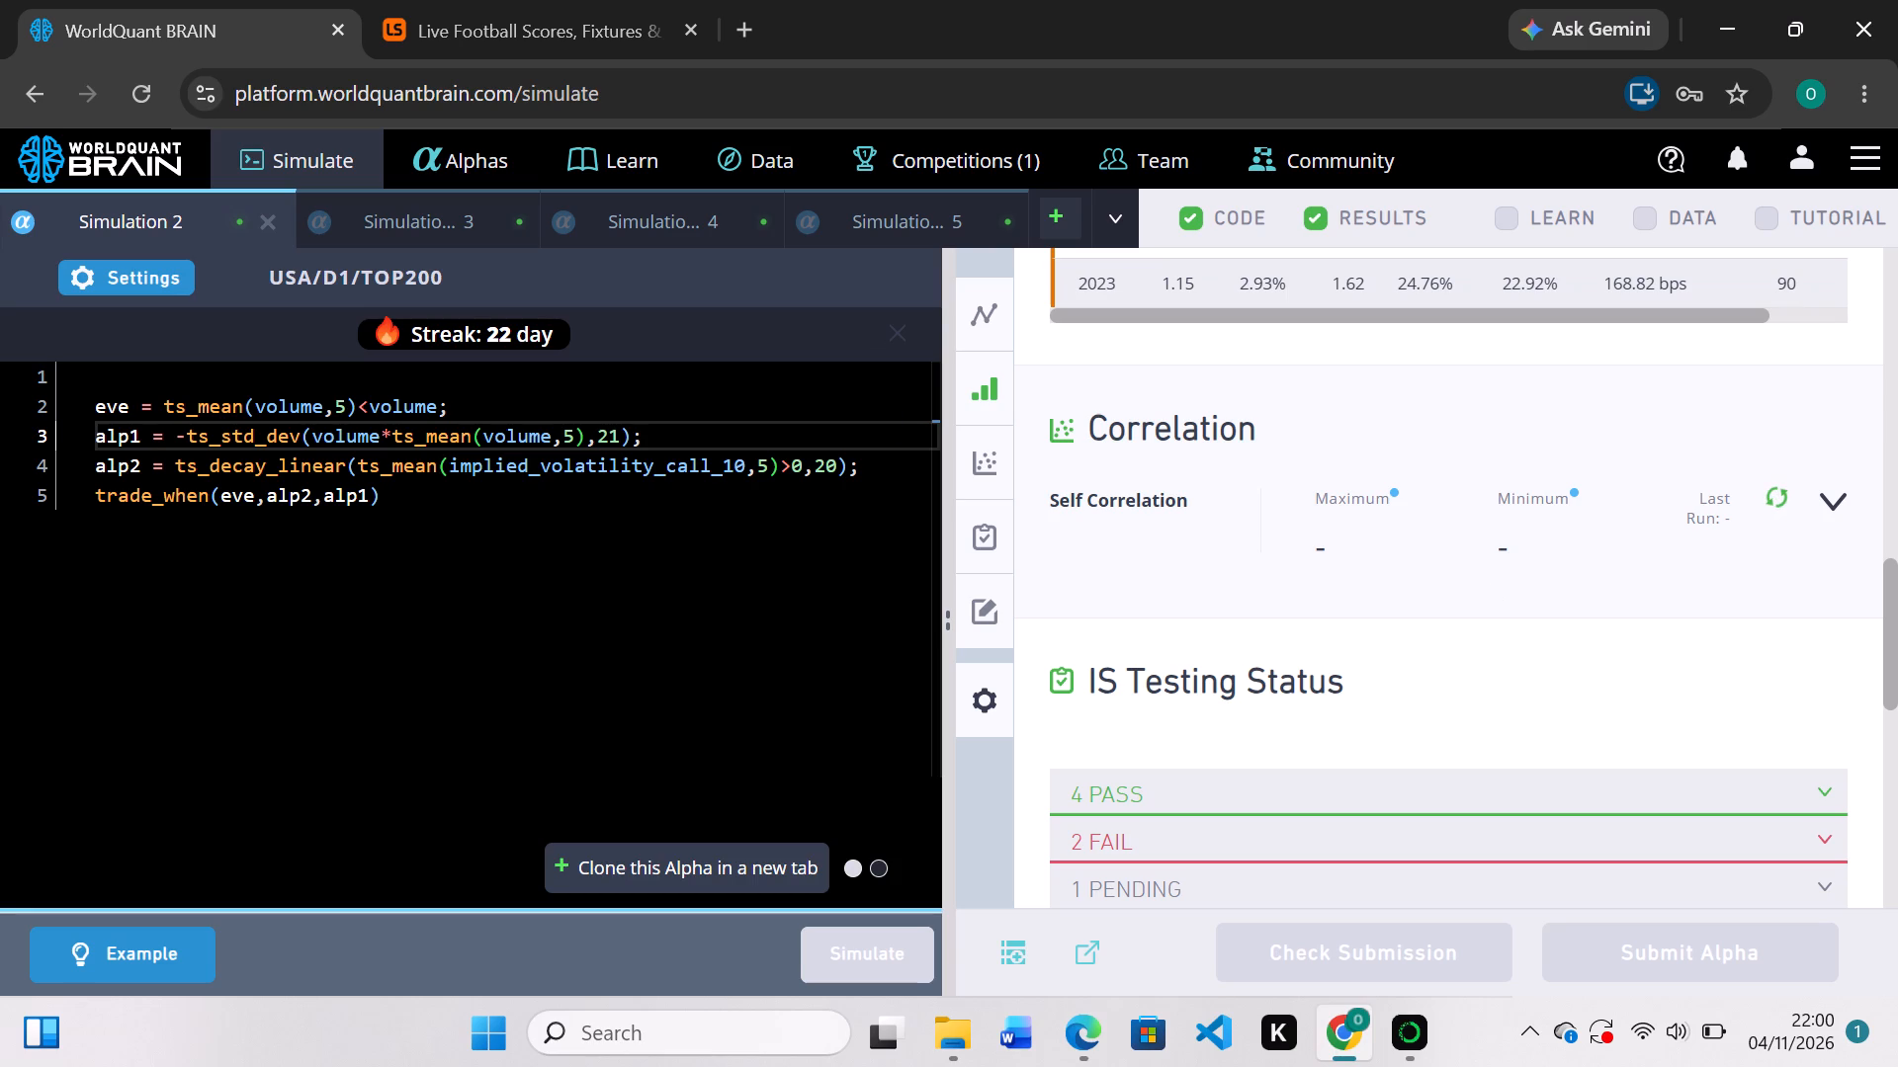
Replace volume with returns inside the ts_mean of the eve line, making it ts_mean(returns,5).
{"action": "left_click", "coordinate": [320, 410]}
{"action": "key", "text": "BackSpace"}
{"action": "key", "text": "BackSpace"}
{"action": "key", "text": "BackSpace"}
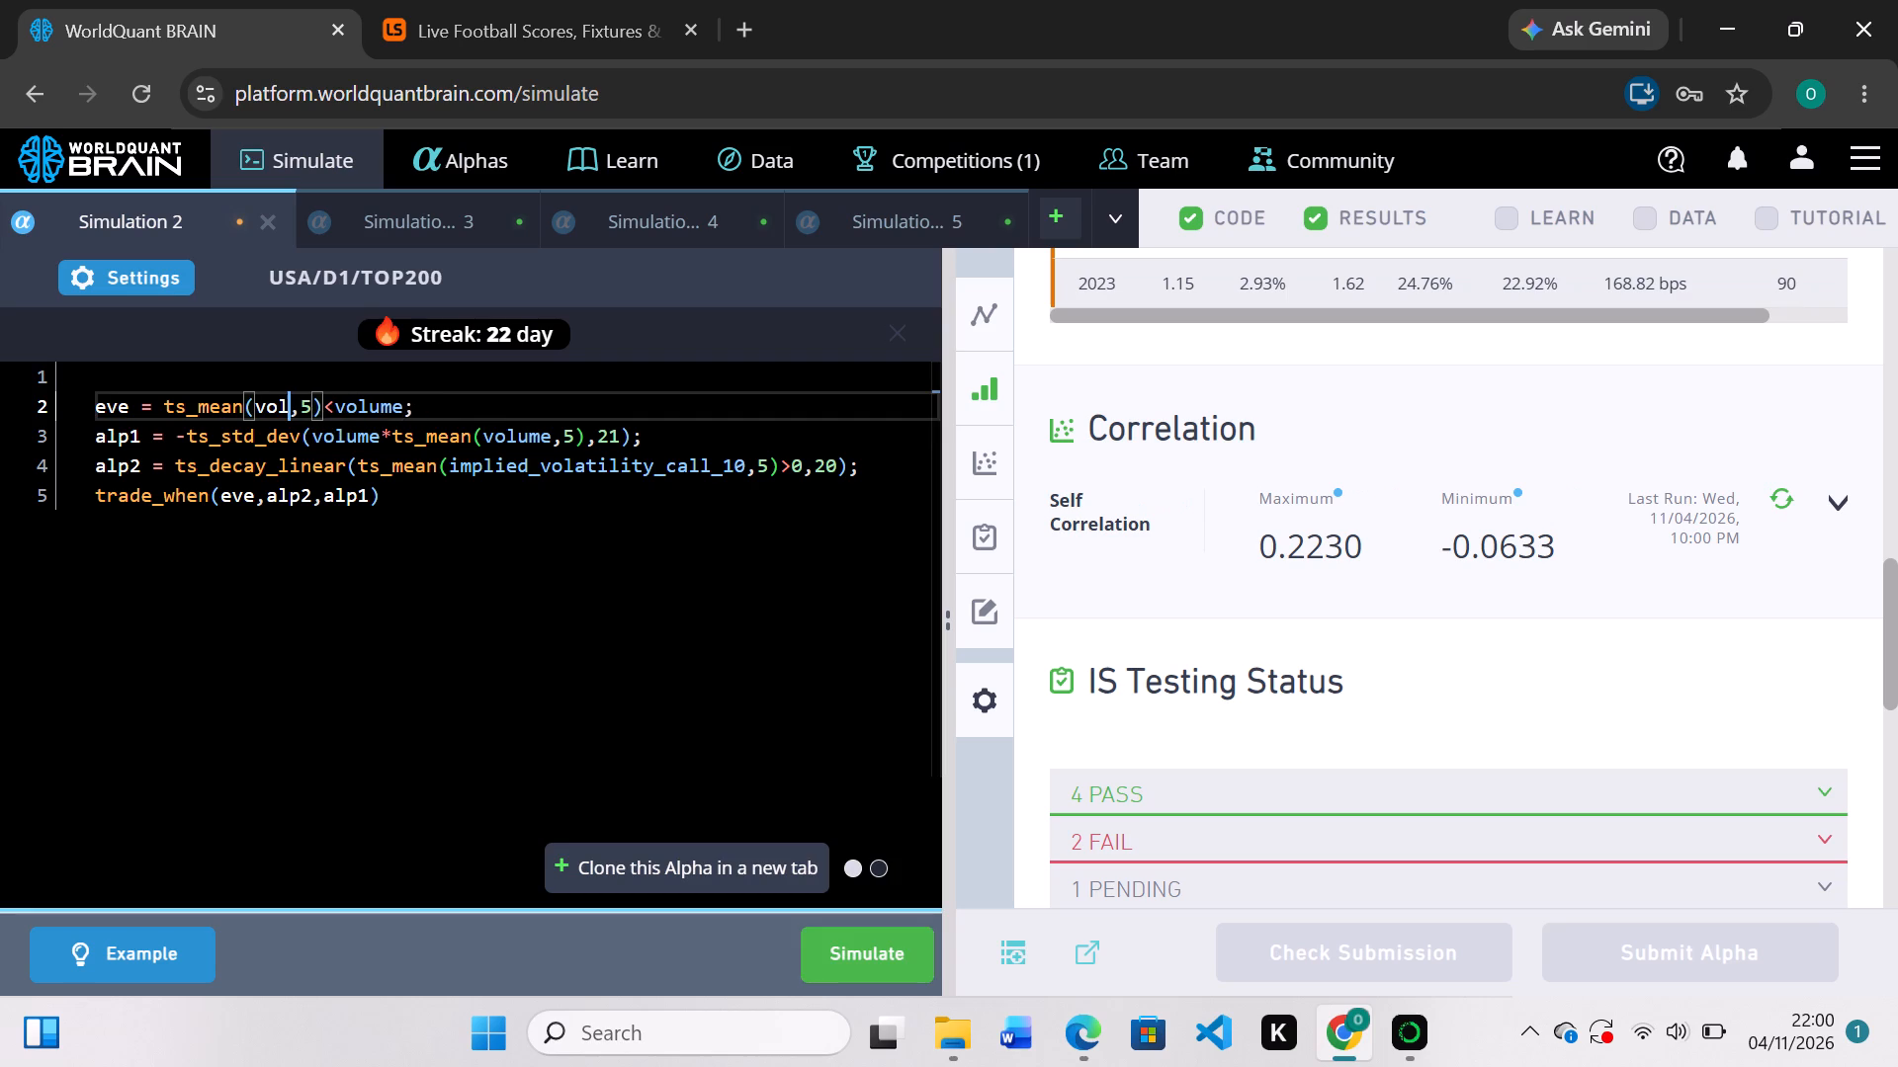
{"action": "key", "text": "BackSpace"}
{"action": "key", "text": "BackSpace"}
{"action": "key", "text": "BackSpace"}
{"action": "type", "text": "re"}
{"action": "type", "text": "tur"}
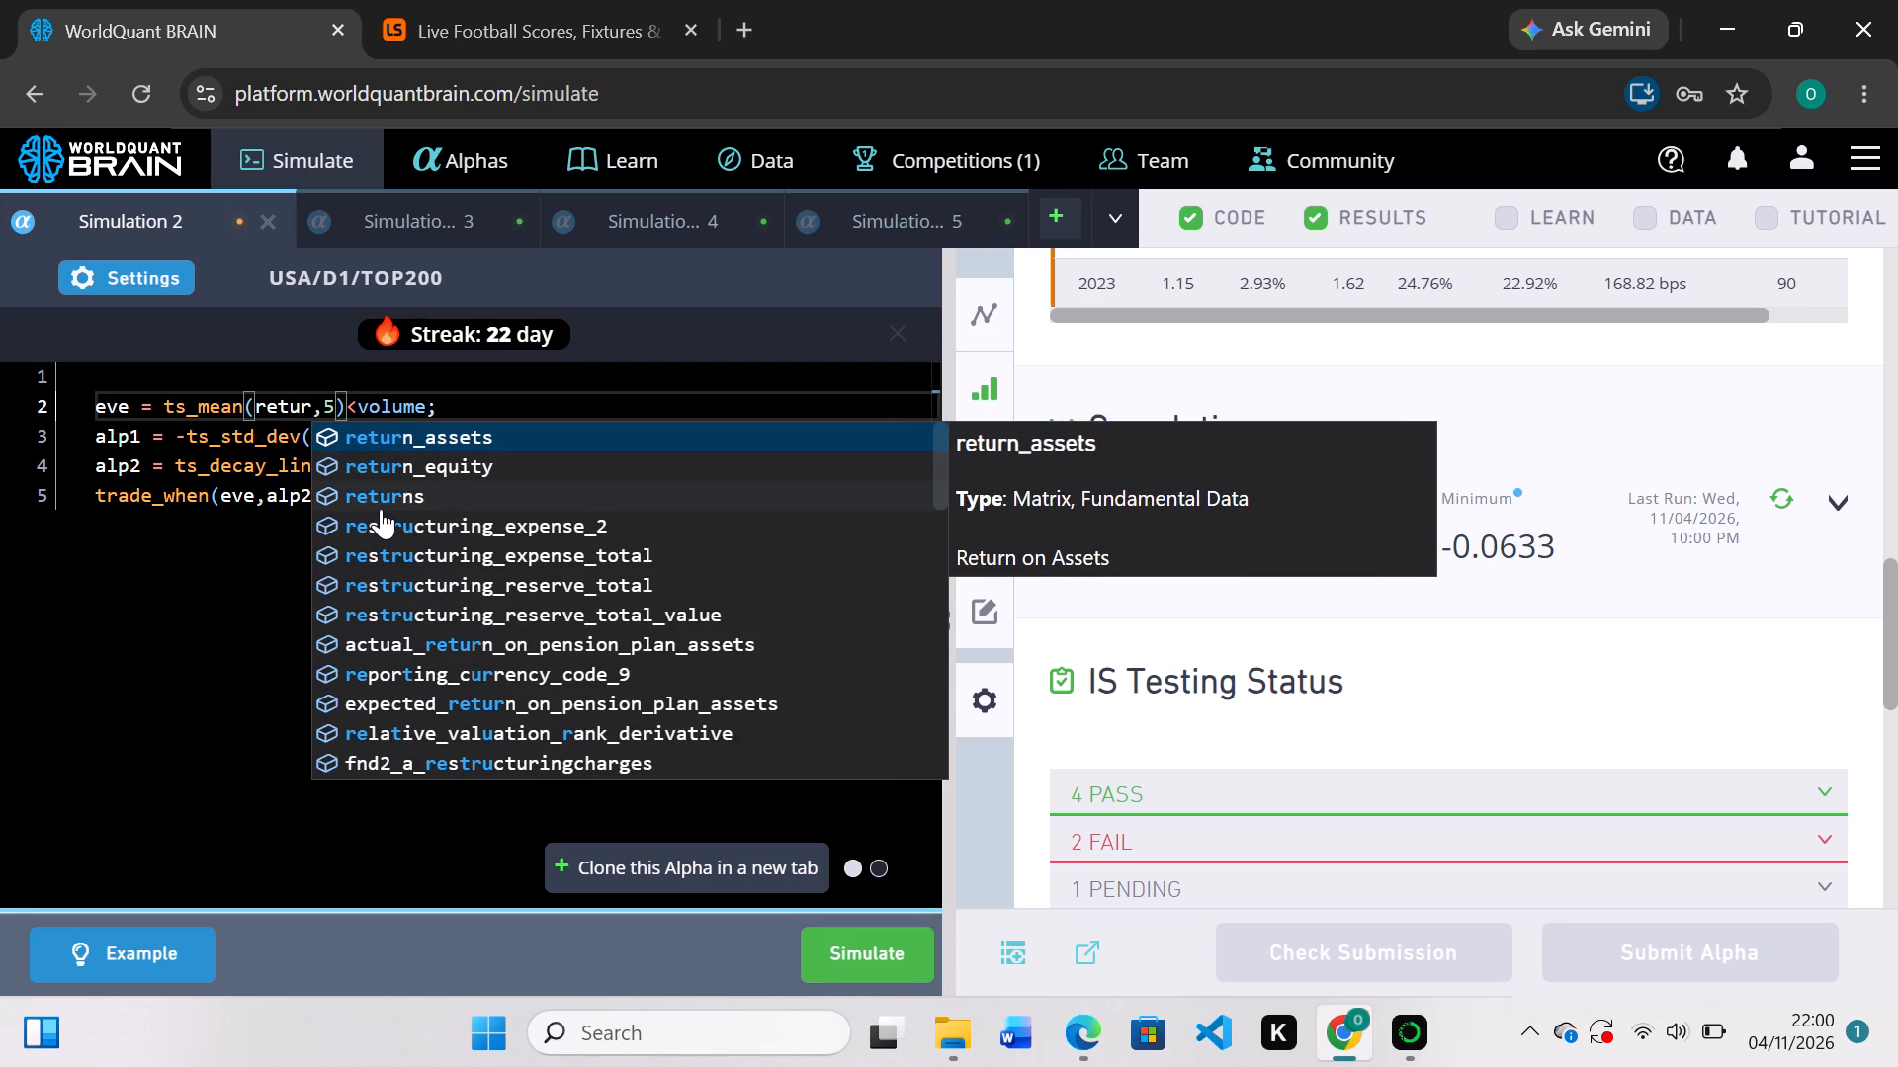
{"action": "left_click", "coordinate": [390, 491]}
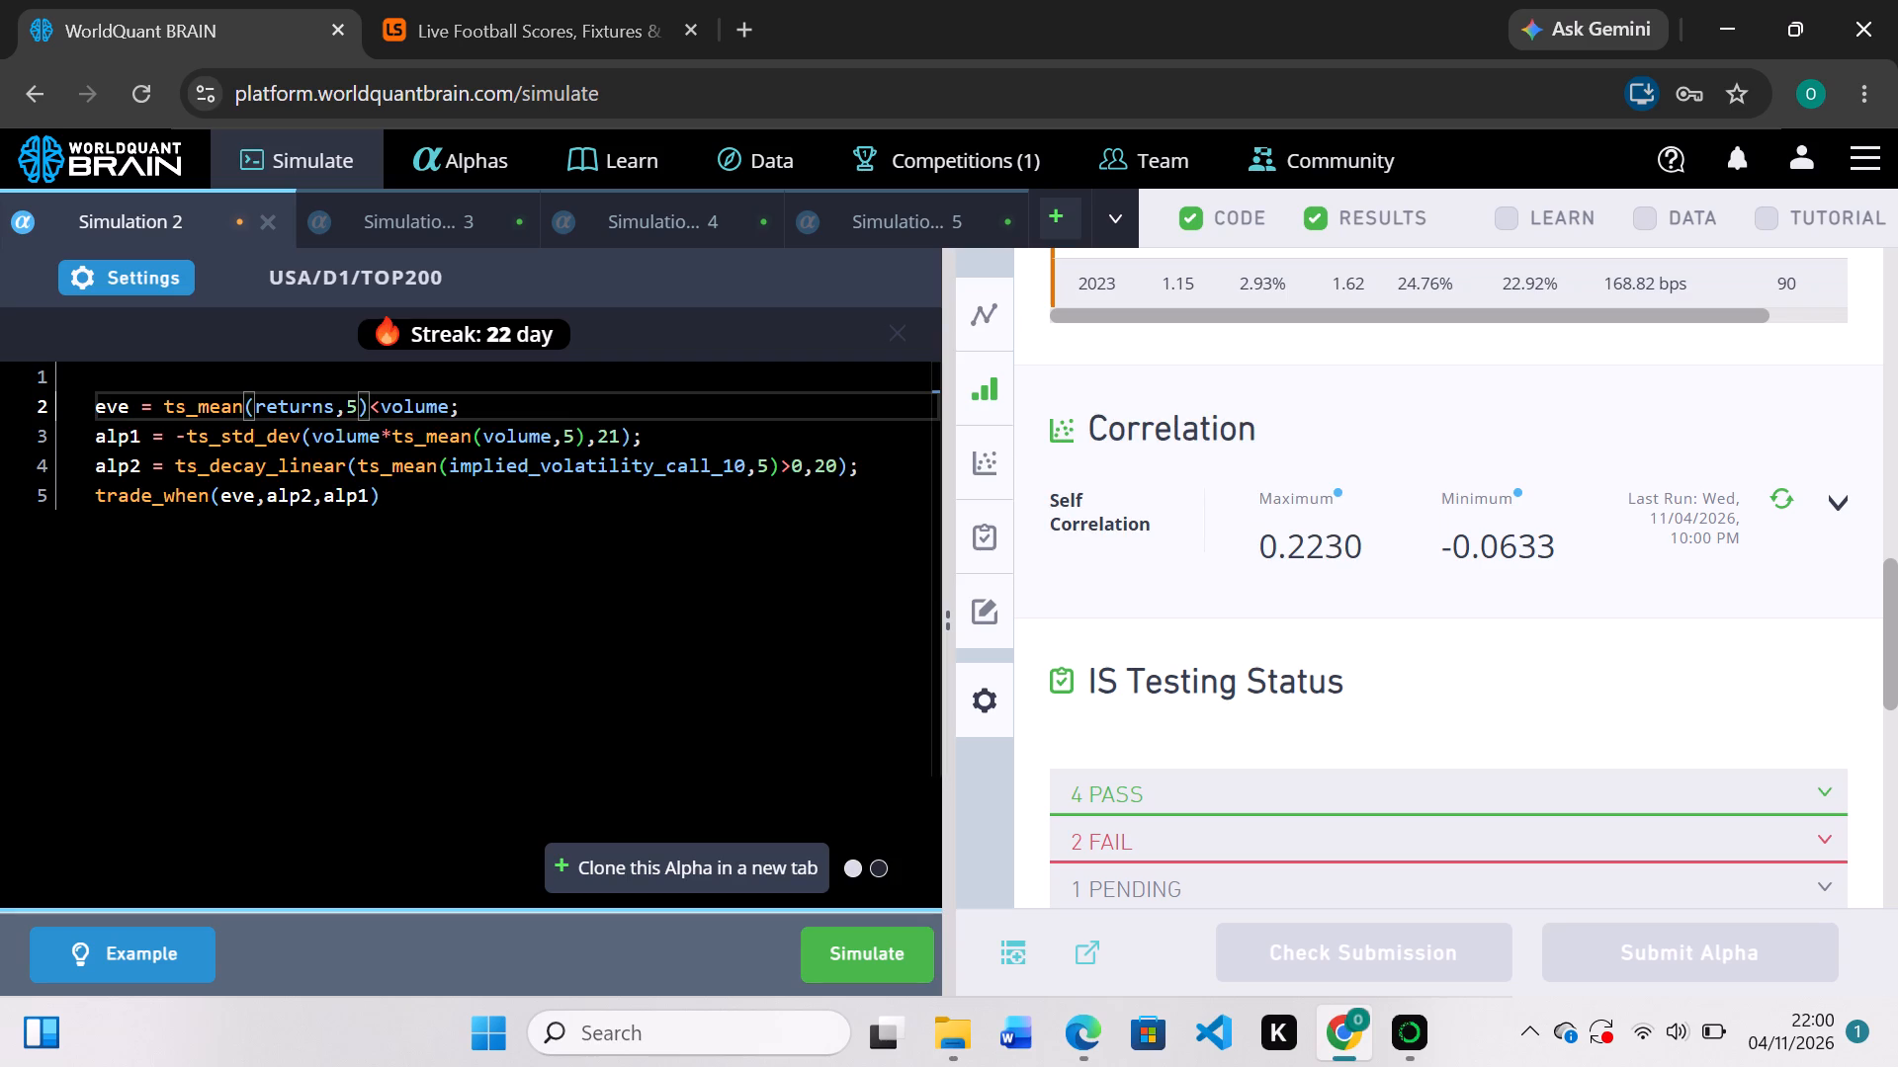
Change the right side of the eve comparison to returns and rerun Simulation 2.
{"action": "left_click", "coordinate": [451, 406]}
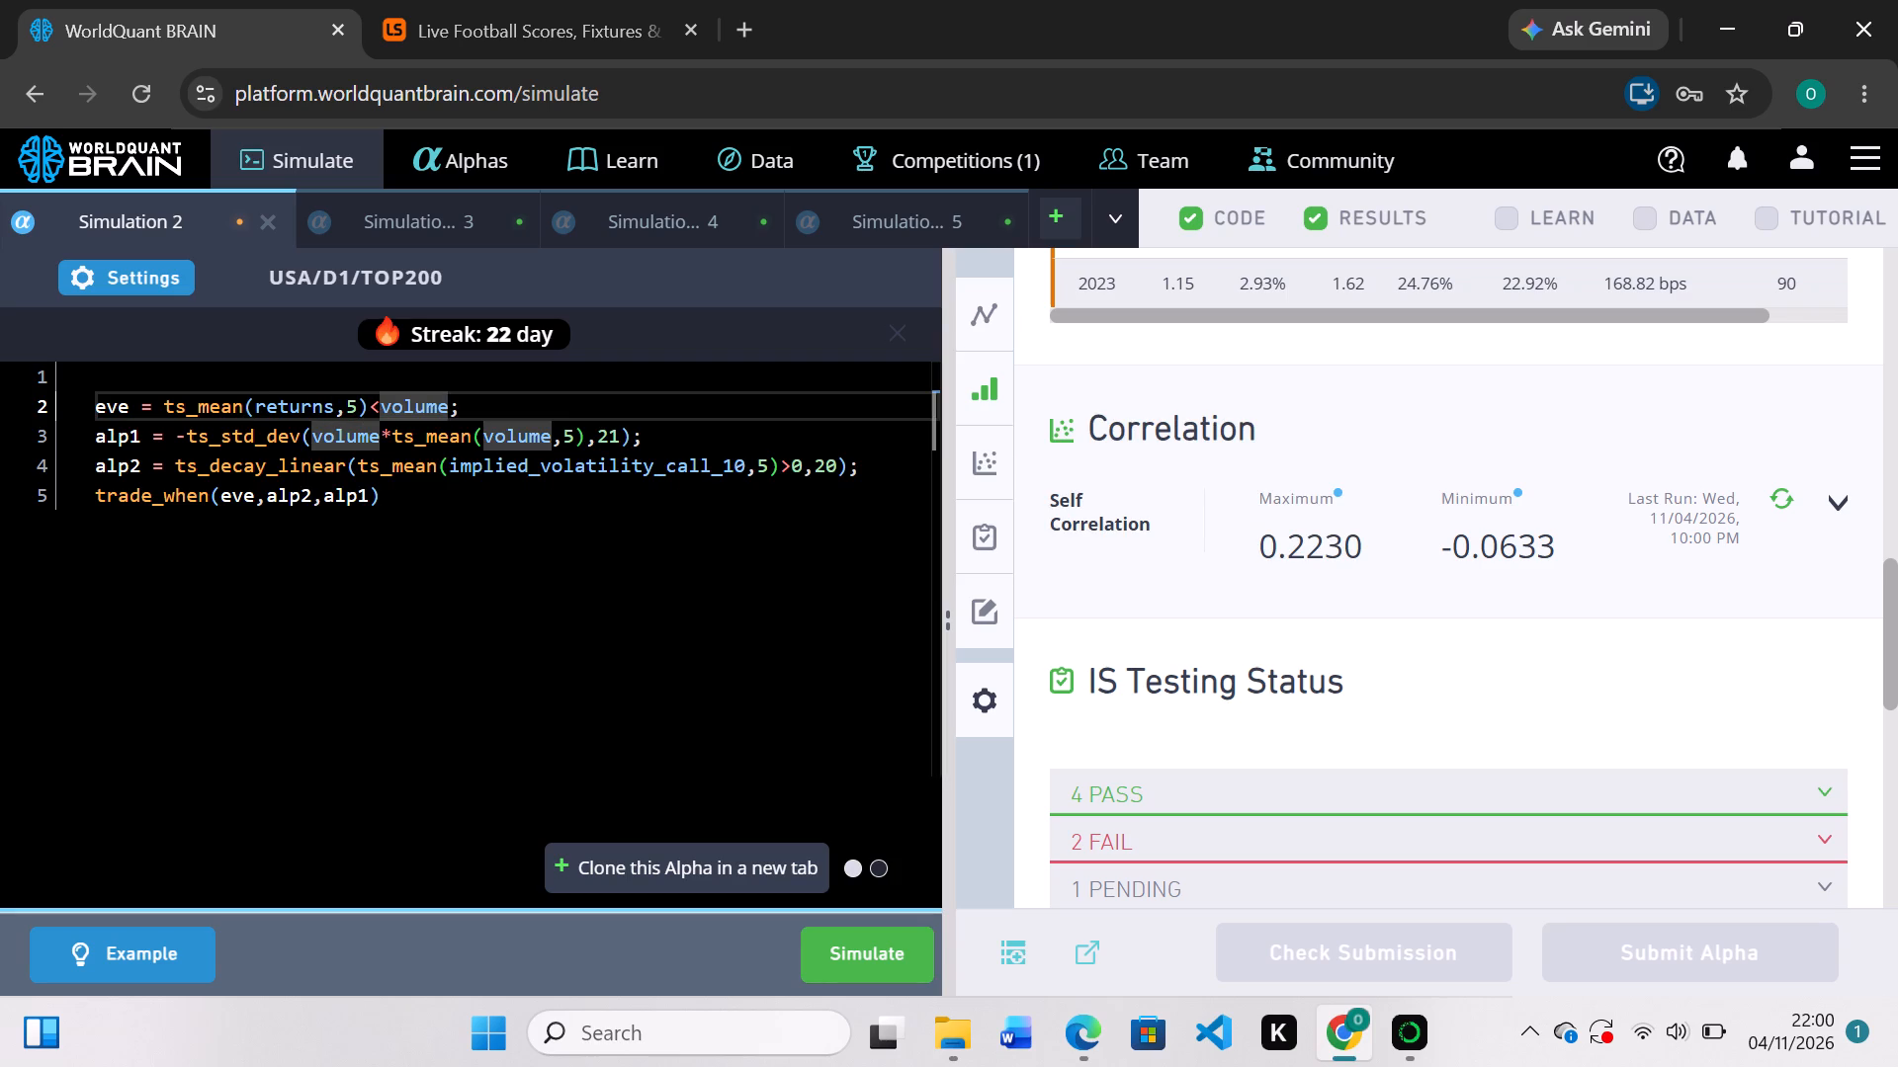
{"action": "key", "text": "BackSpace"}
{"action": "key", "text": "BackSpace"}
{"action": "key", "text": "BackSpace"}
{"action": "key", "text": "BackSpace"}
{"action": "key", "text": "BackSpace"}
{"action": "key", "text": "BackSpace"}
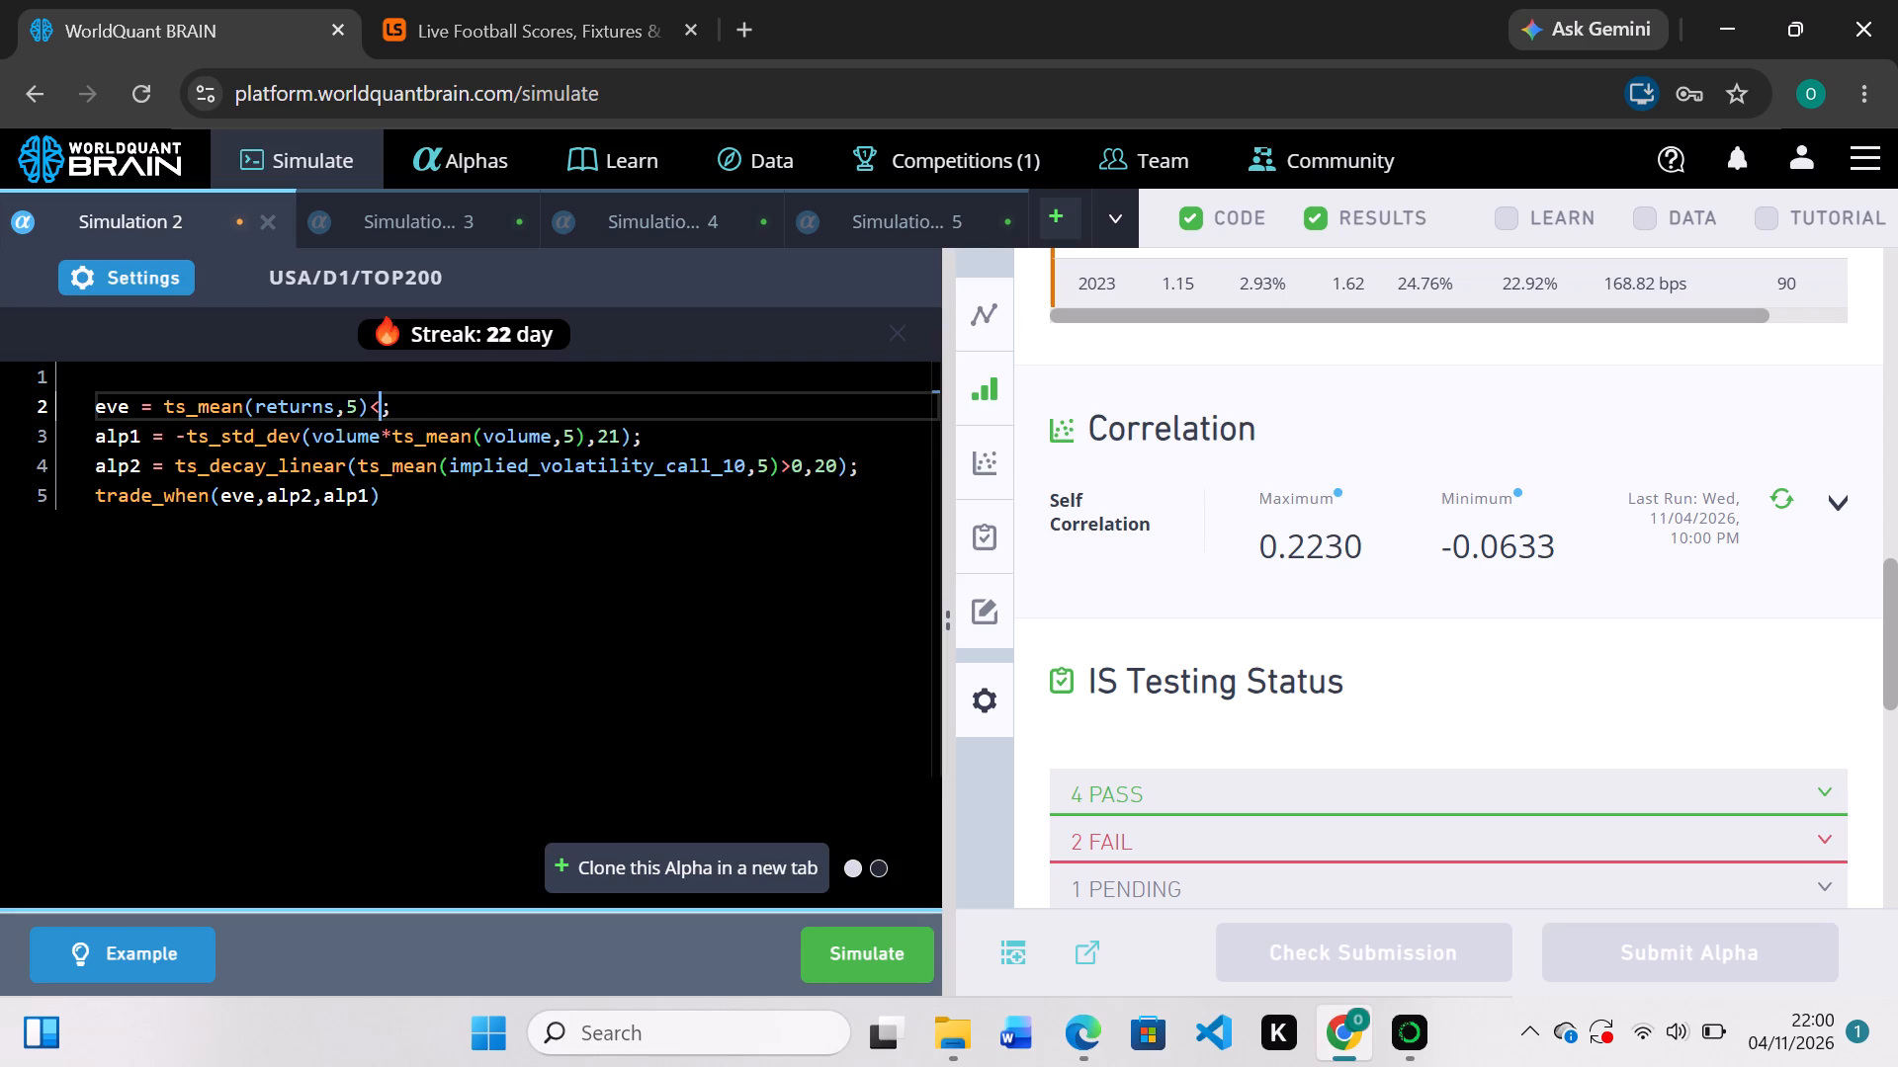
{"action": "type", "text": "retur"}
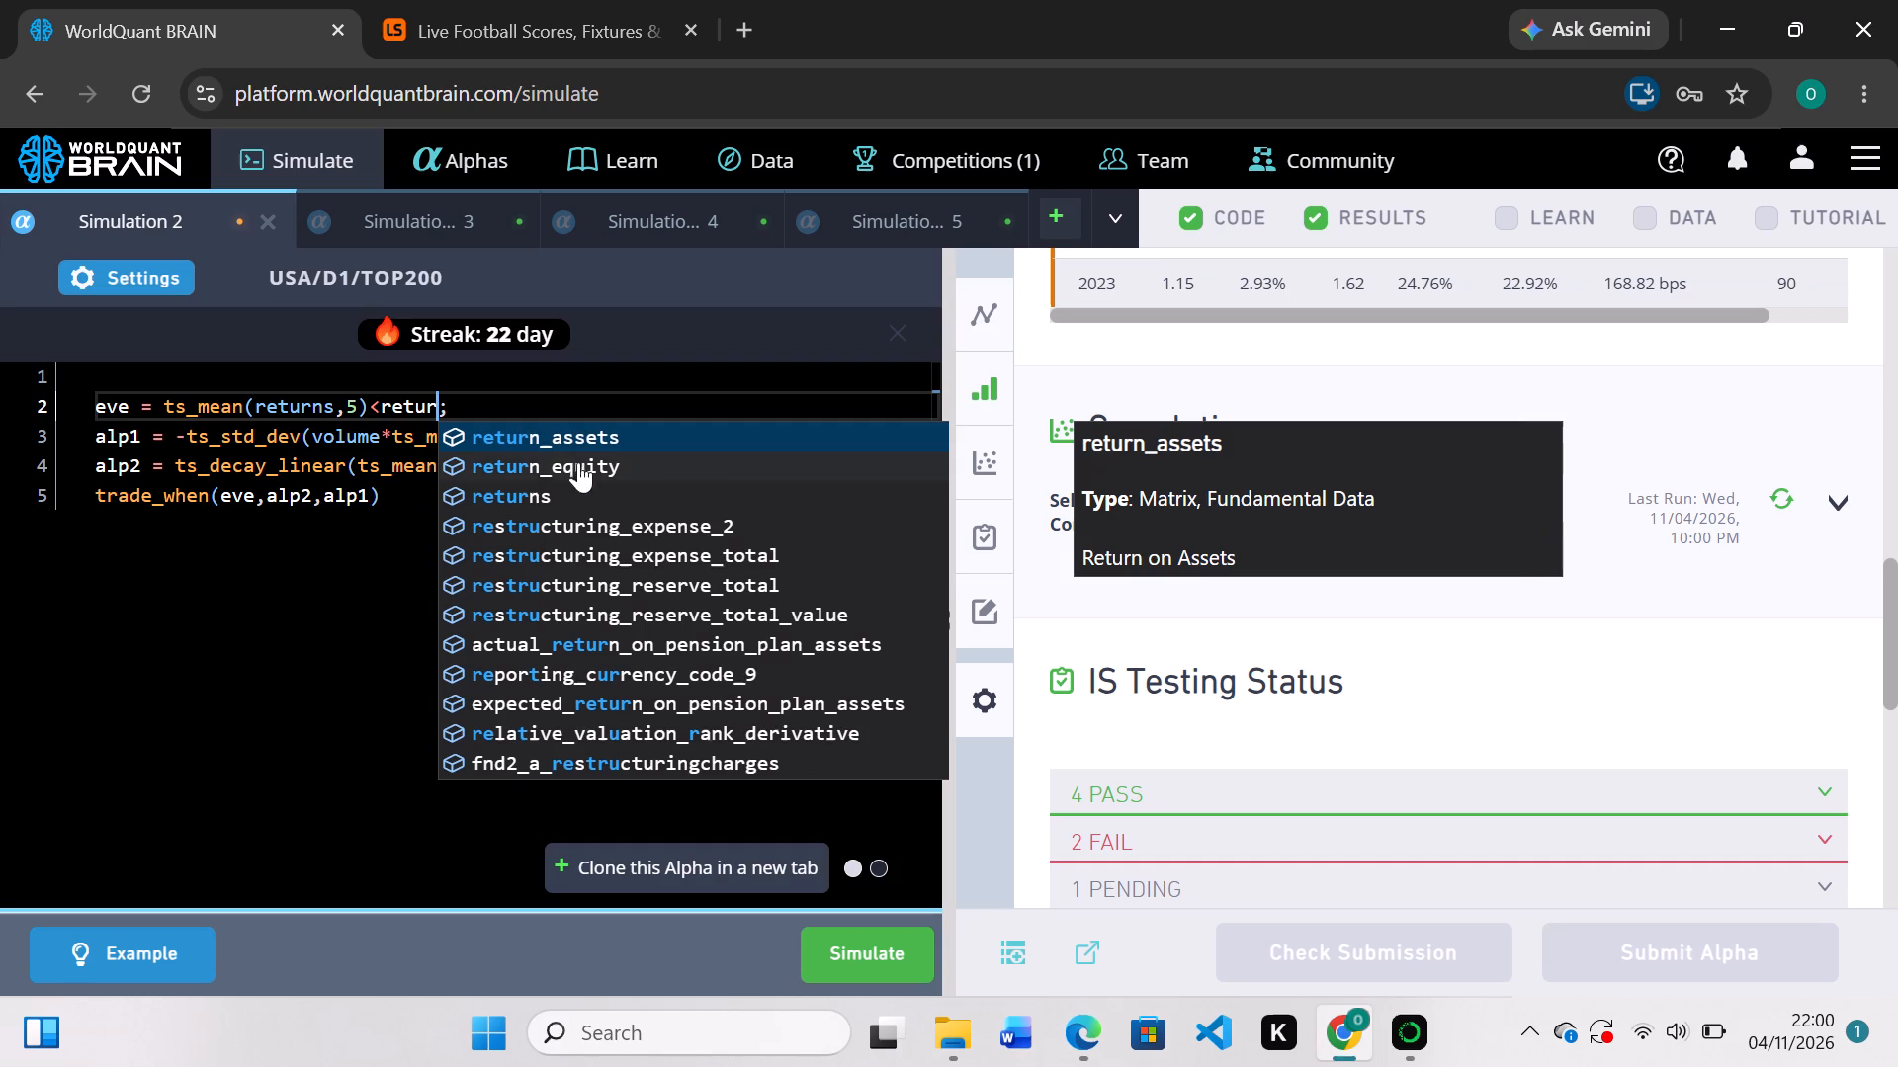
{"action": "left_click", "coordinate": [512, 486]}
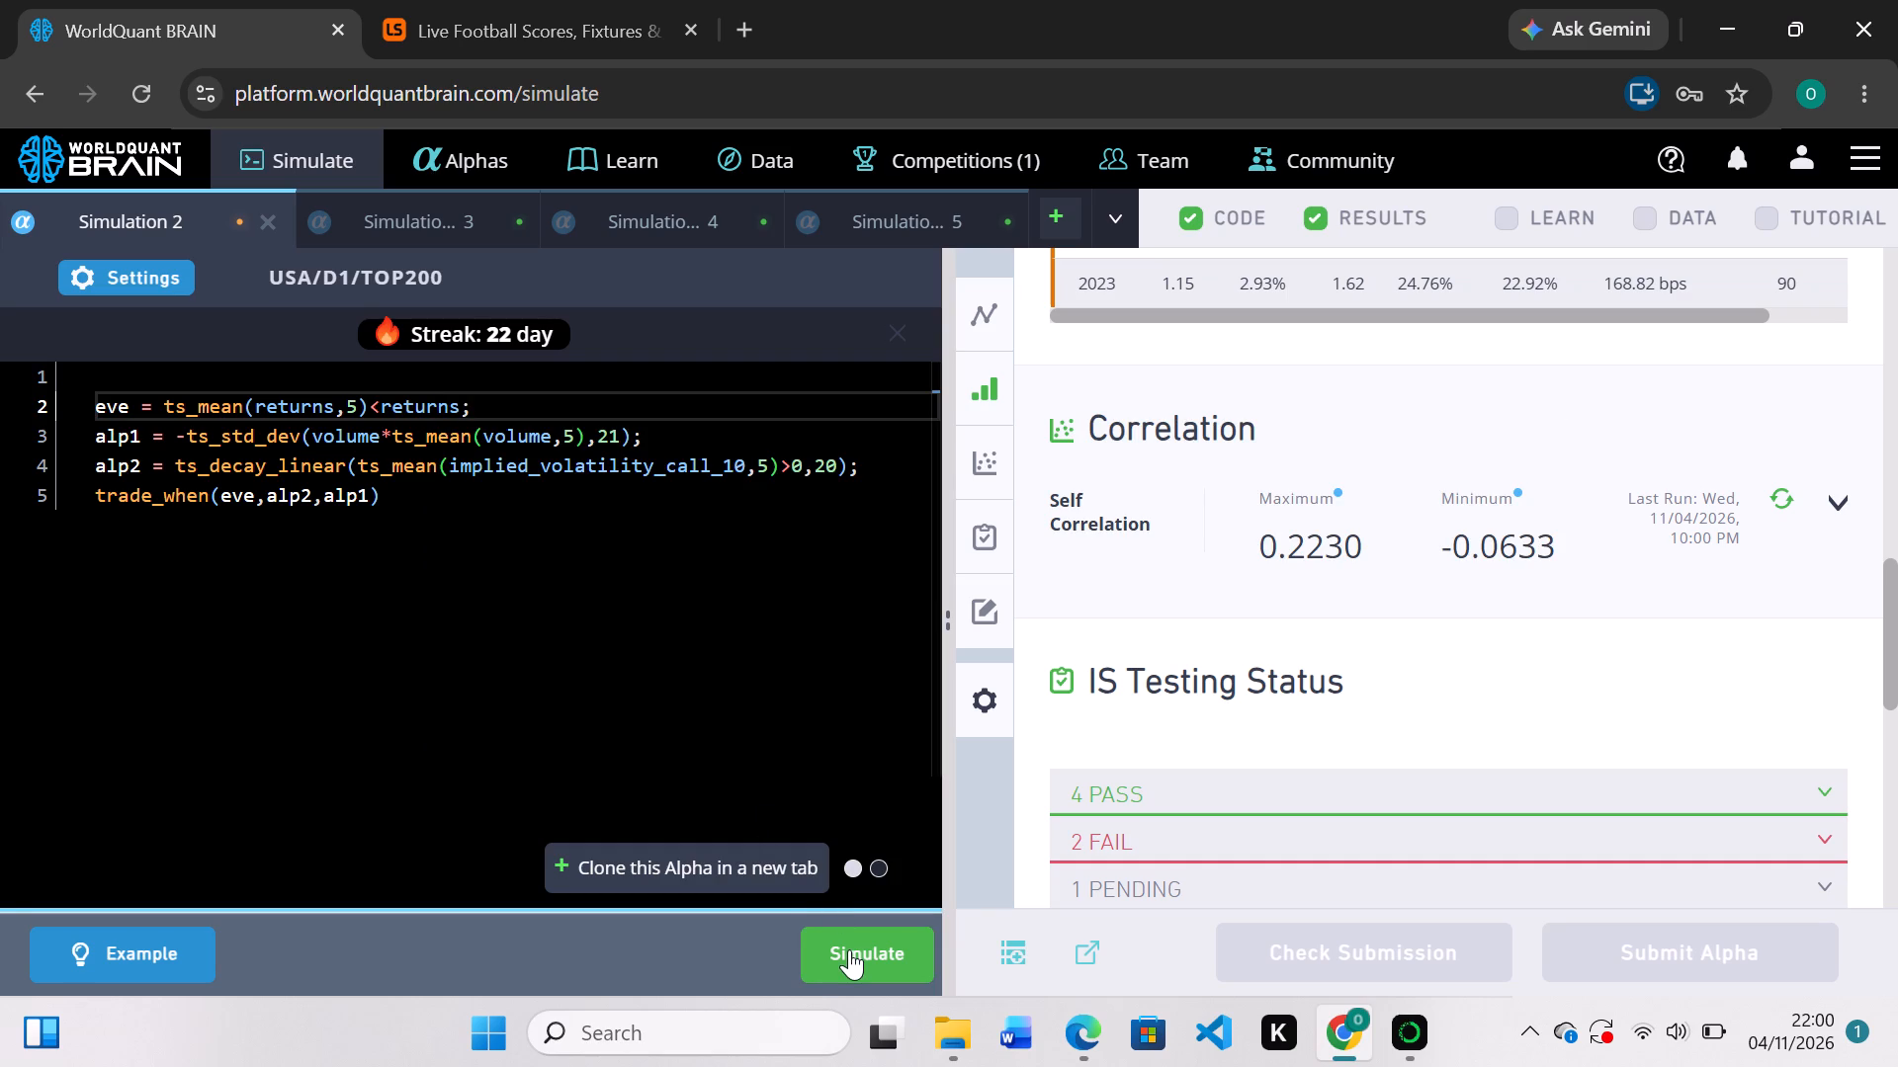
{"action": "left_click", "coordinate": [849, 949]}
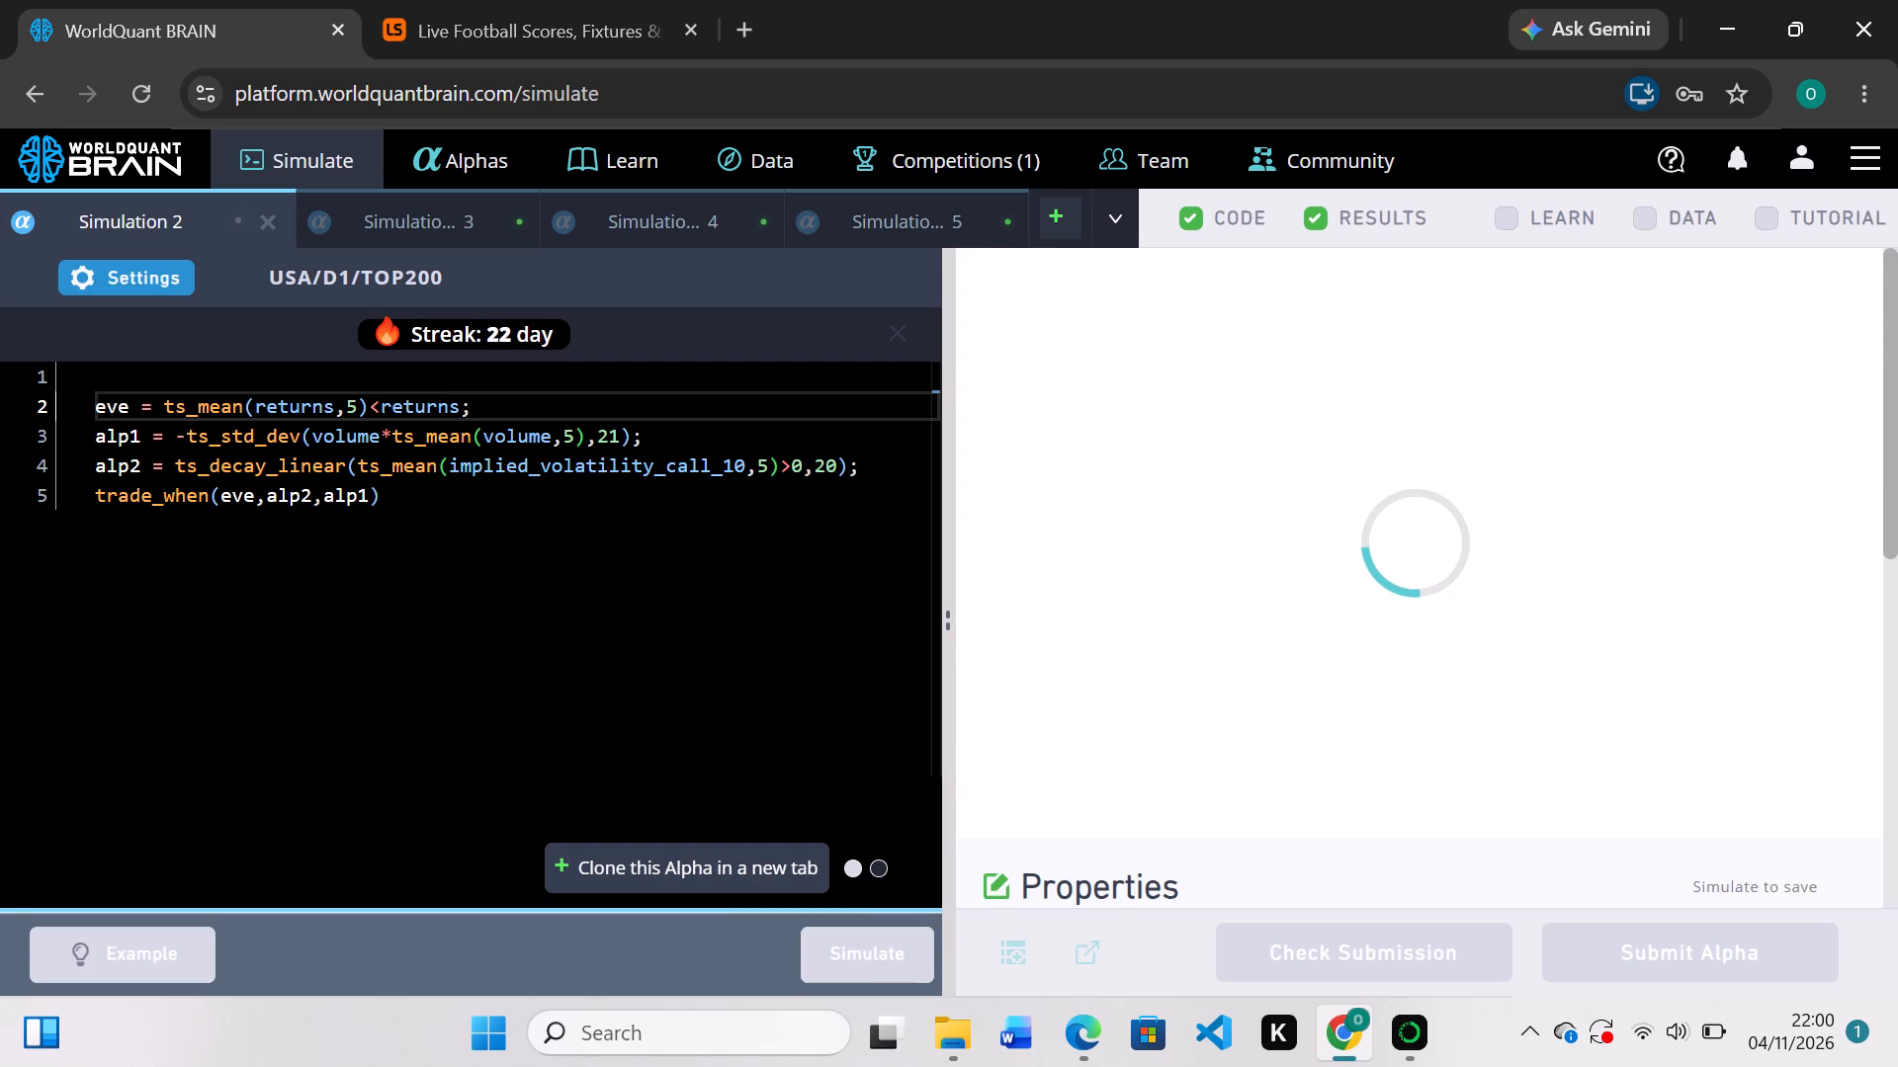
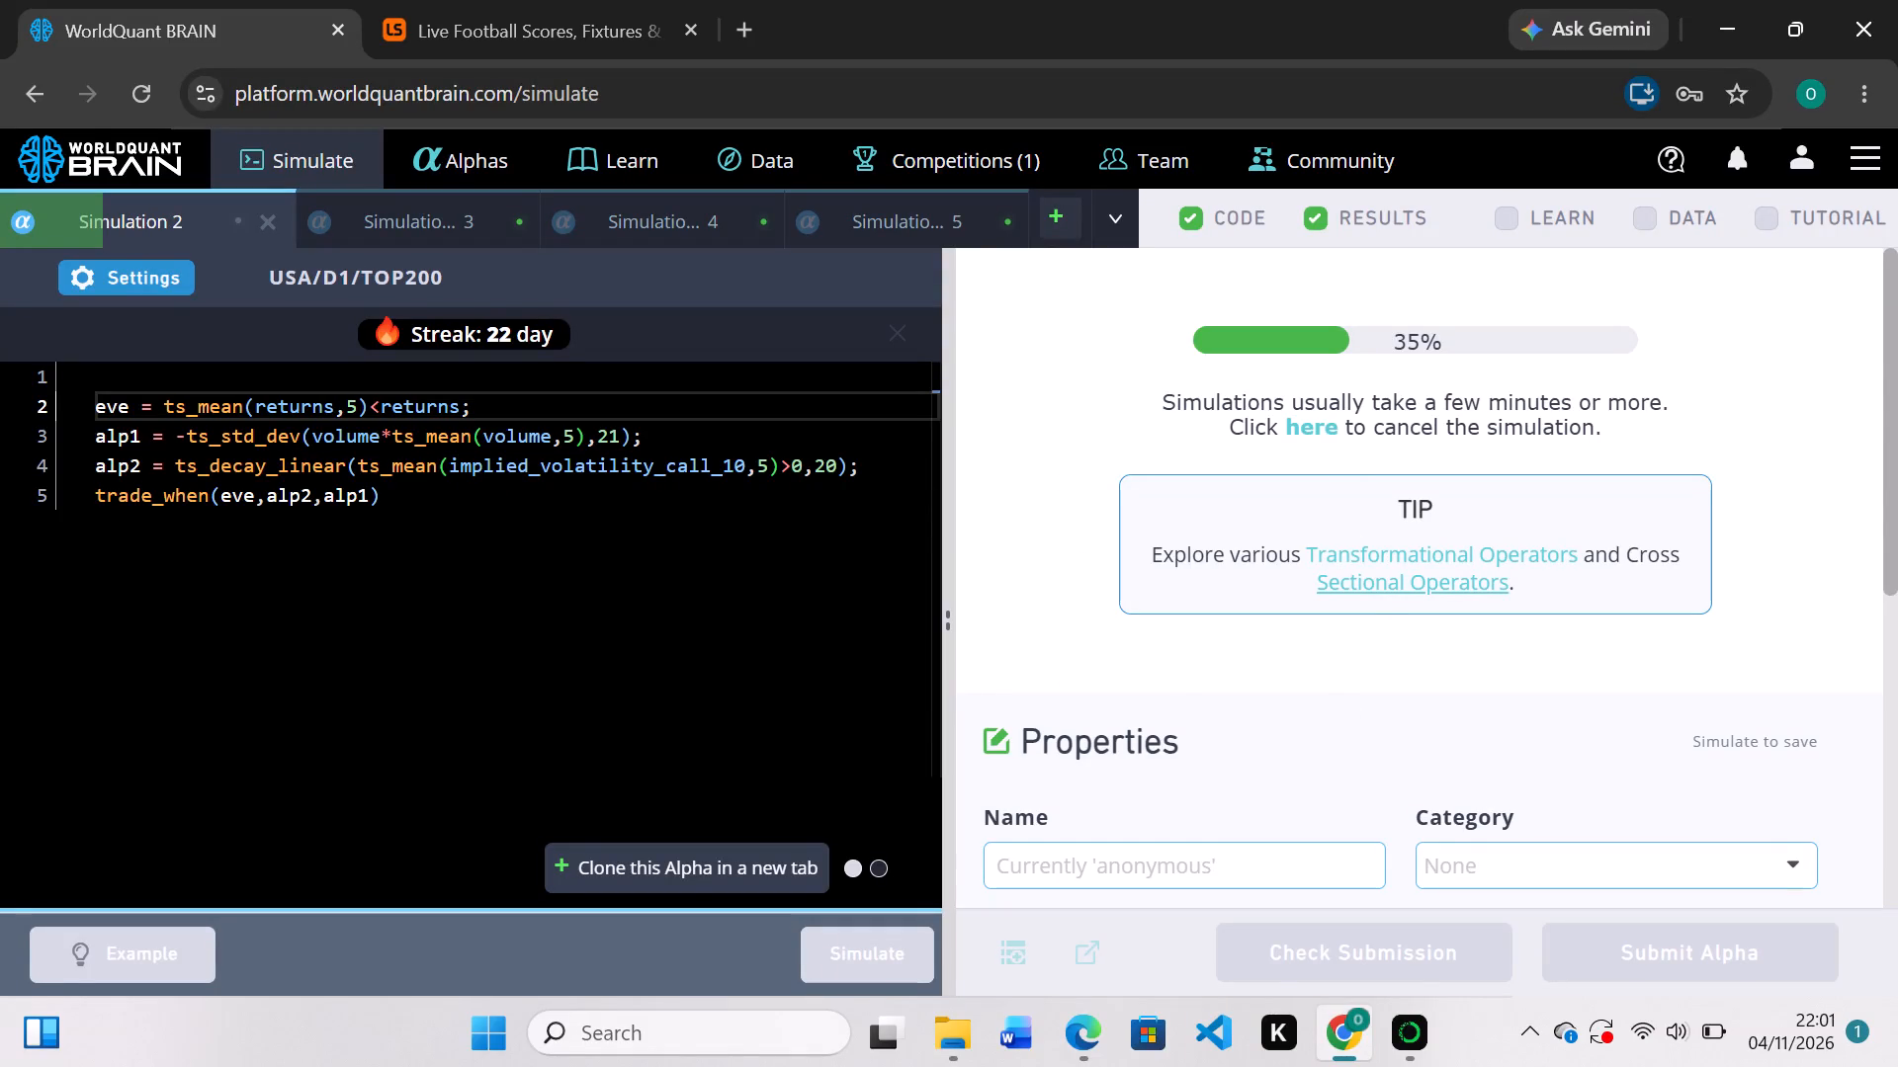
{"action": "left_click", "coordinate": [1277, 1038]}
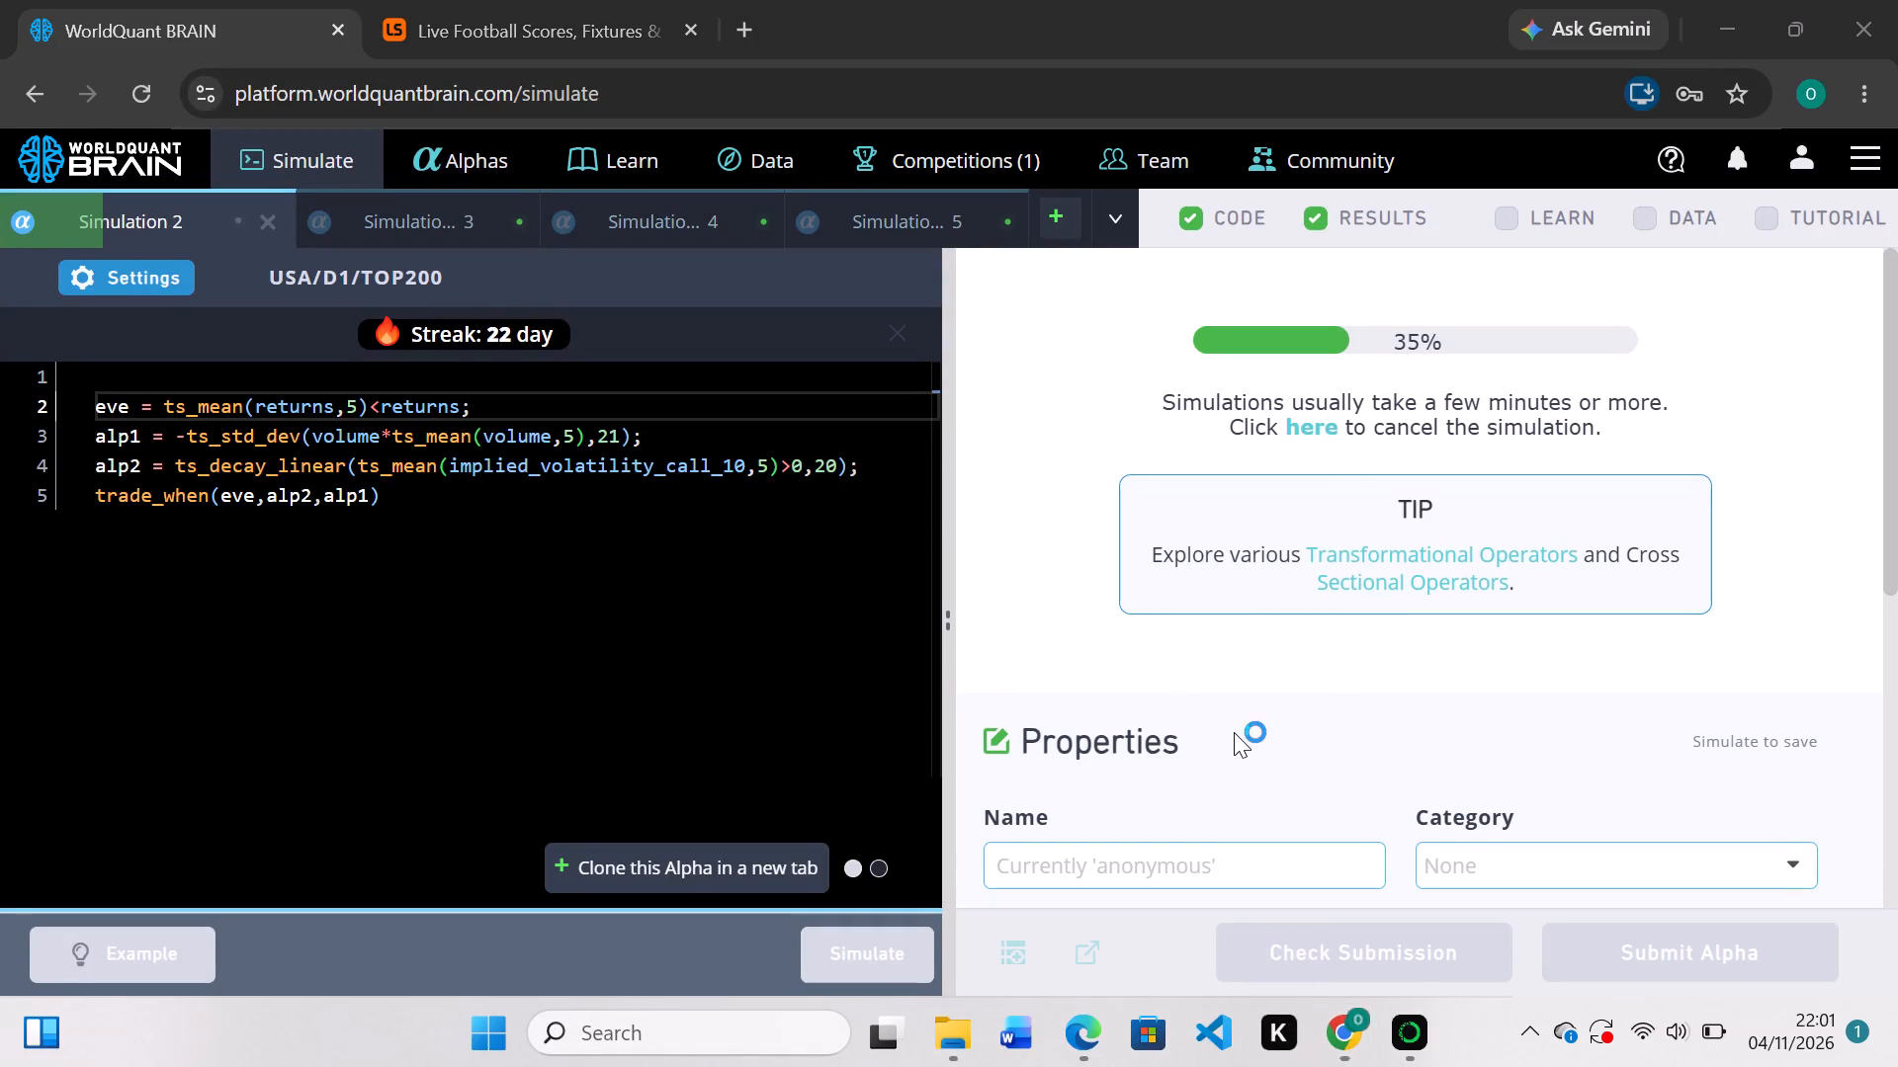
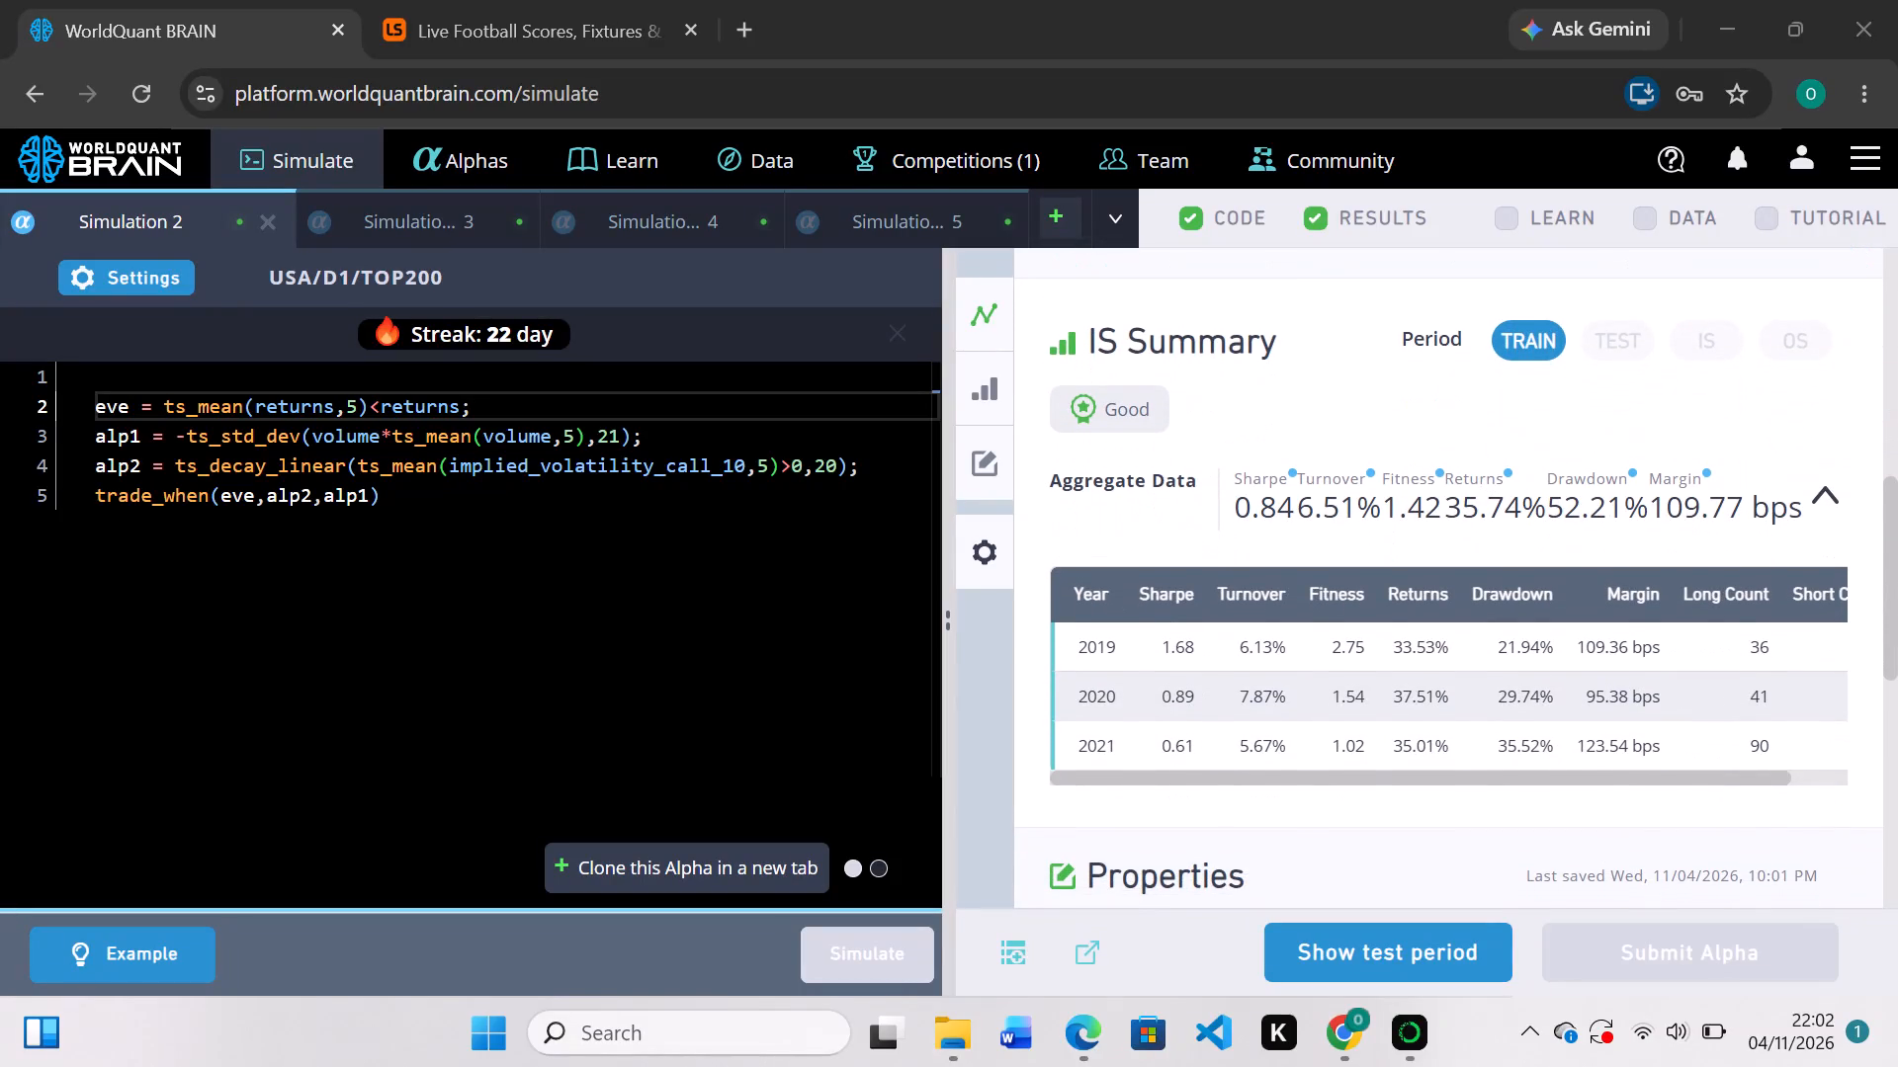
Review Simulation 2's in-sample results, reveal the test period, and run the self-correlation check.
{"action": "scroll", "coordinate": [1557, 736], "scroll_direction": "down", "scroll_amount": 2}
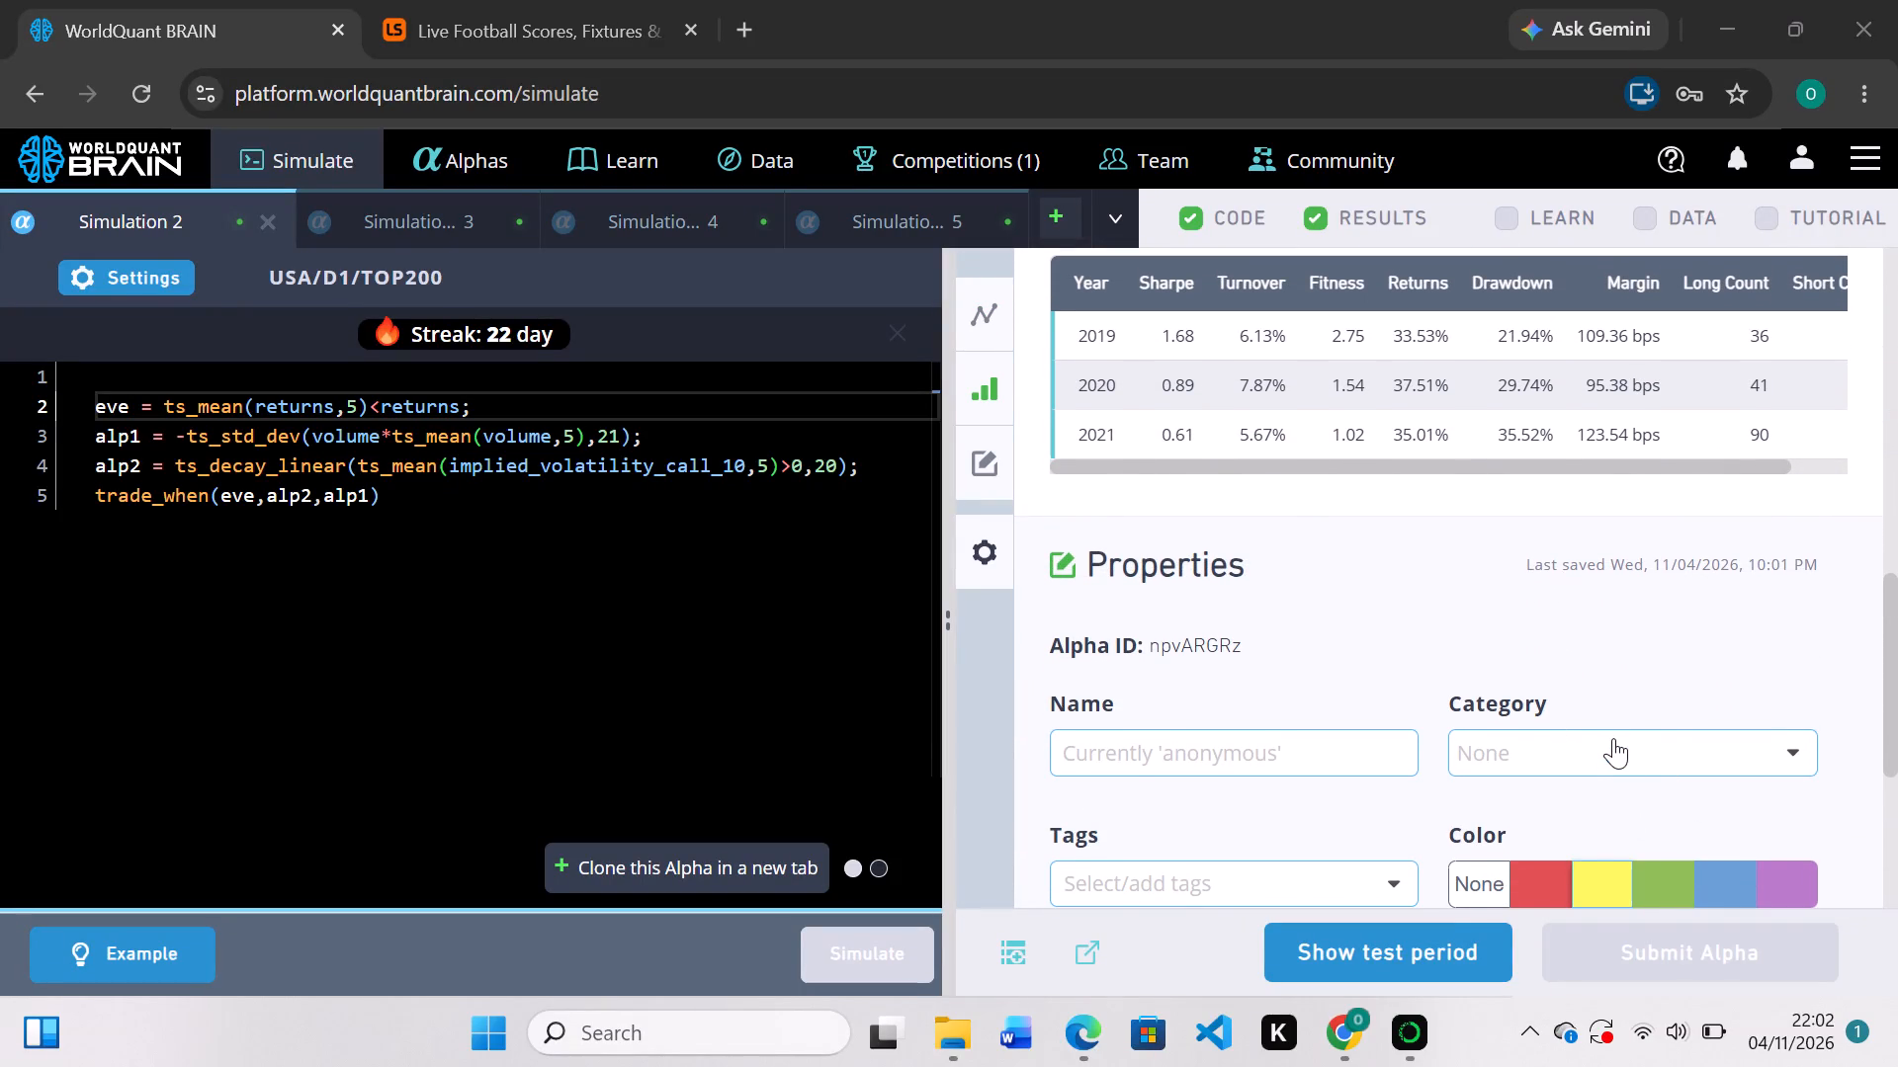
{"action": "scroll", "coordinate": [1613, 738], "scroll_direction": "down", "scroll_amount": 1}
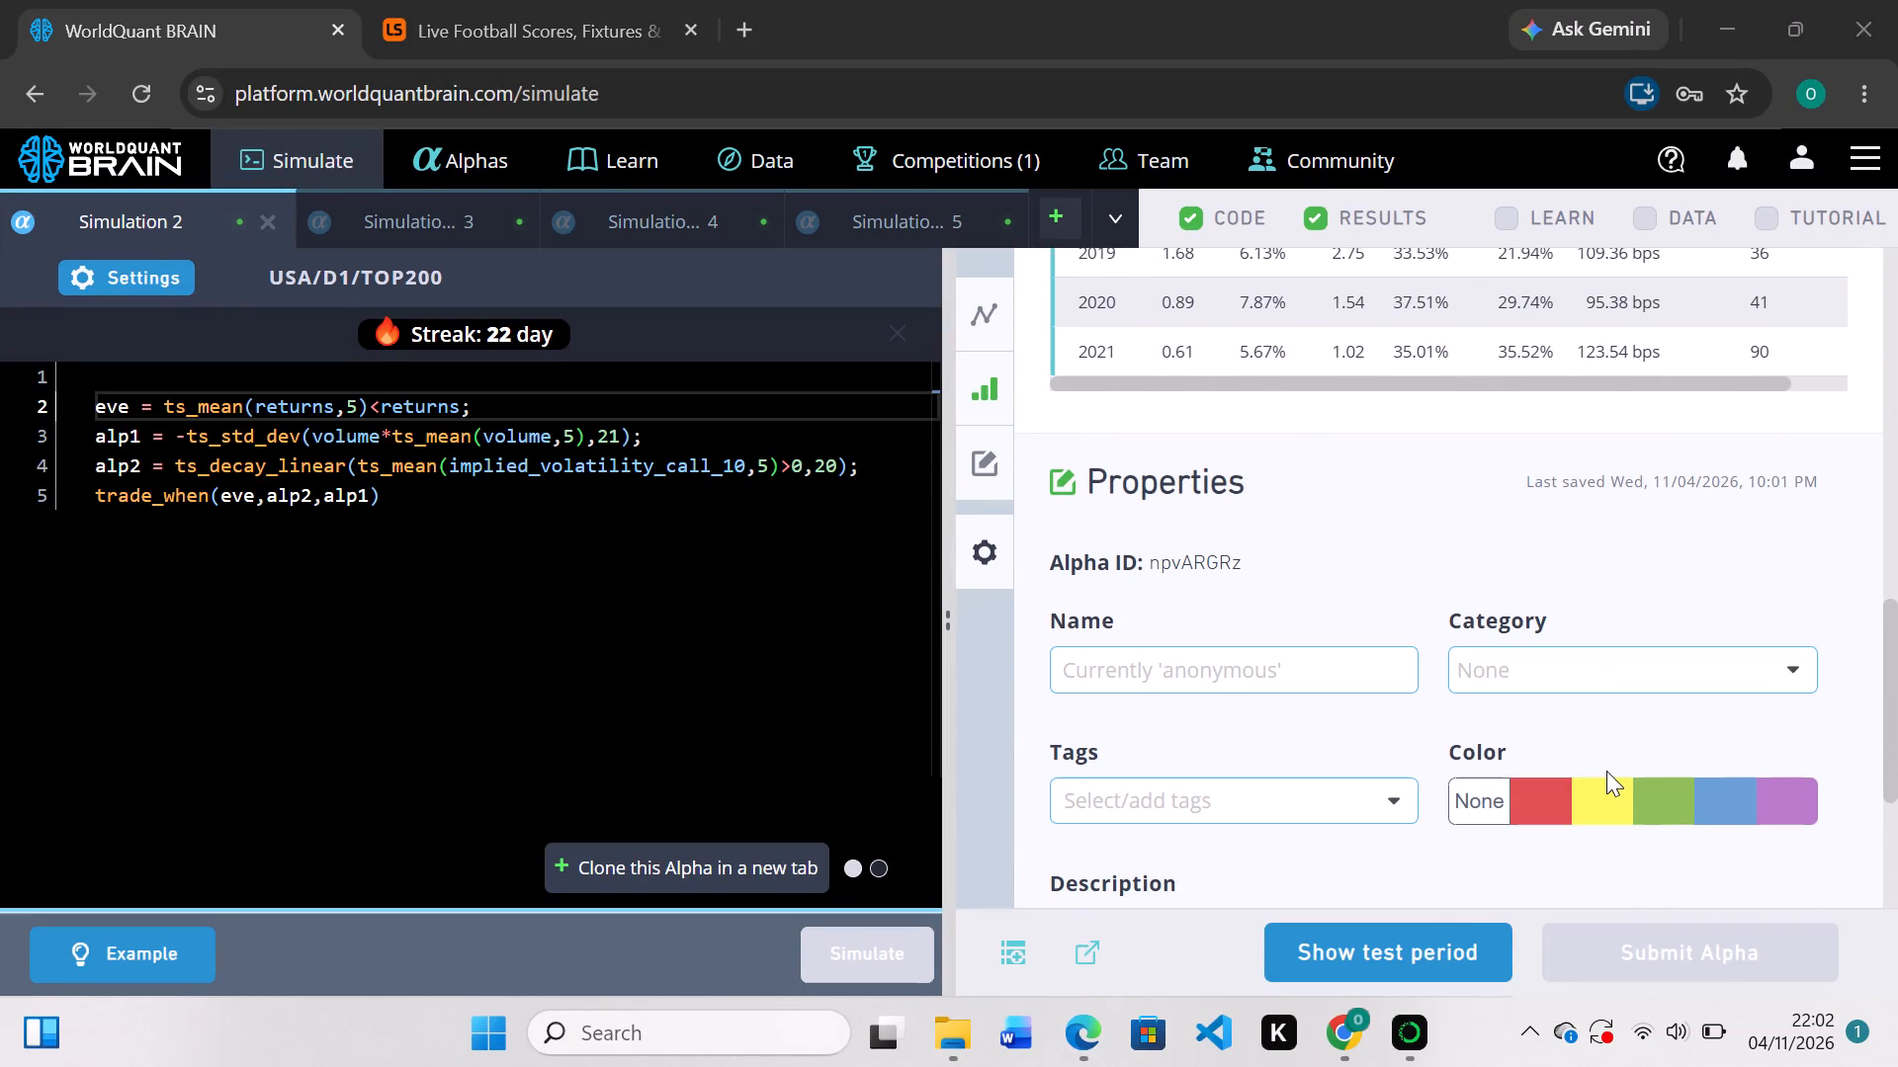
{"action": "scroll", "coordinate": [1606, 771], "scroll_direction": "down", "scroll_amount": 1}
{"action": "scroll", "coordinate": [1606, 771], "scroll_direction": "up", "scroll_amount": 3}
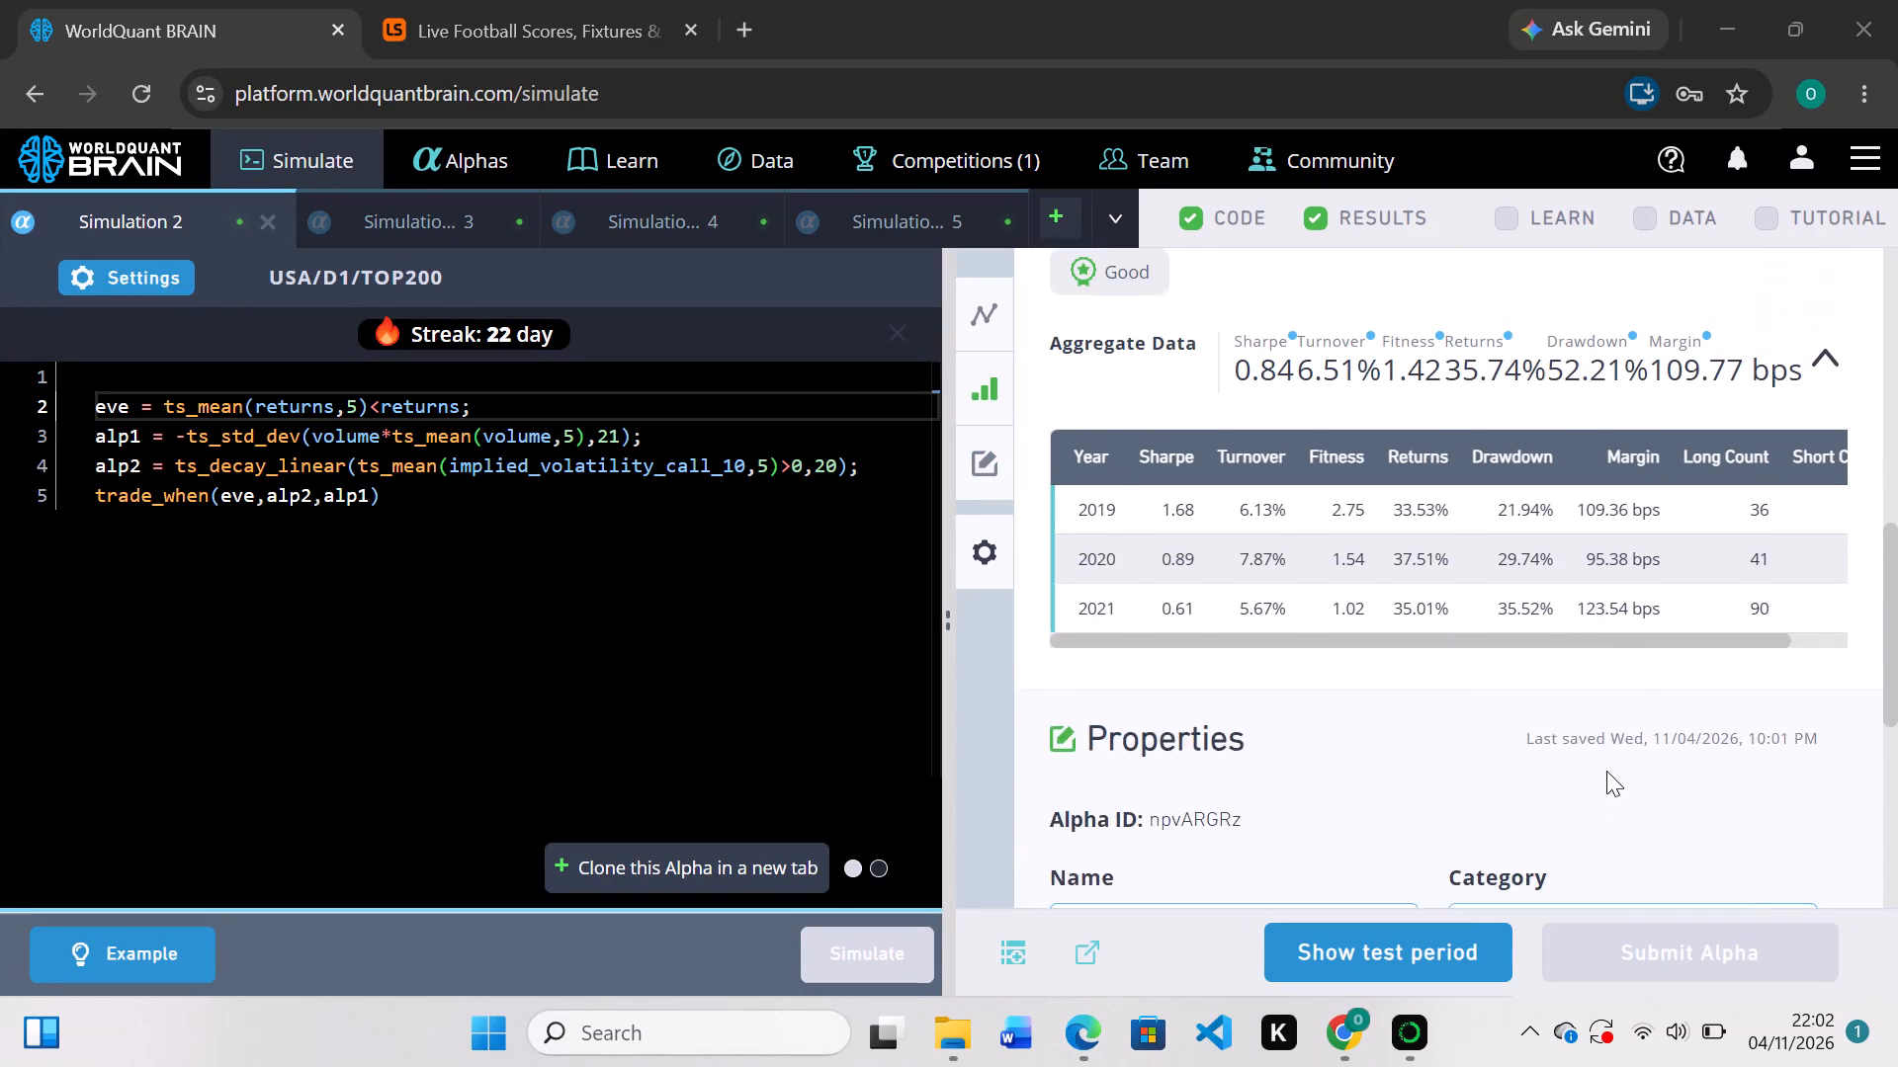
{"action": "left_click", "coordinate": [1450, 974]}
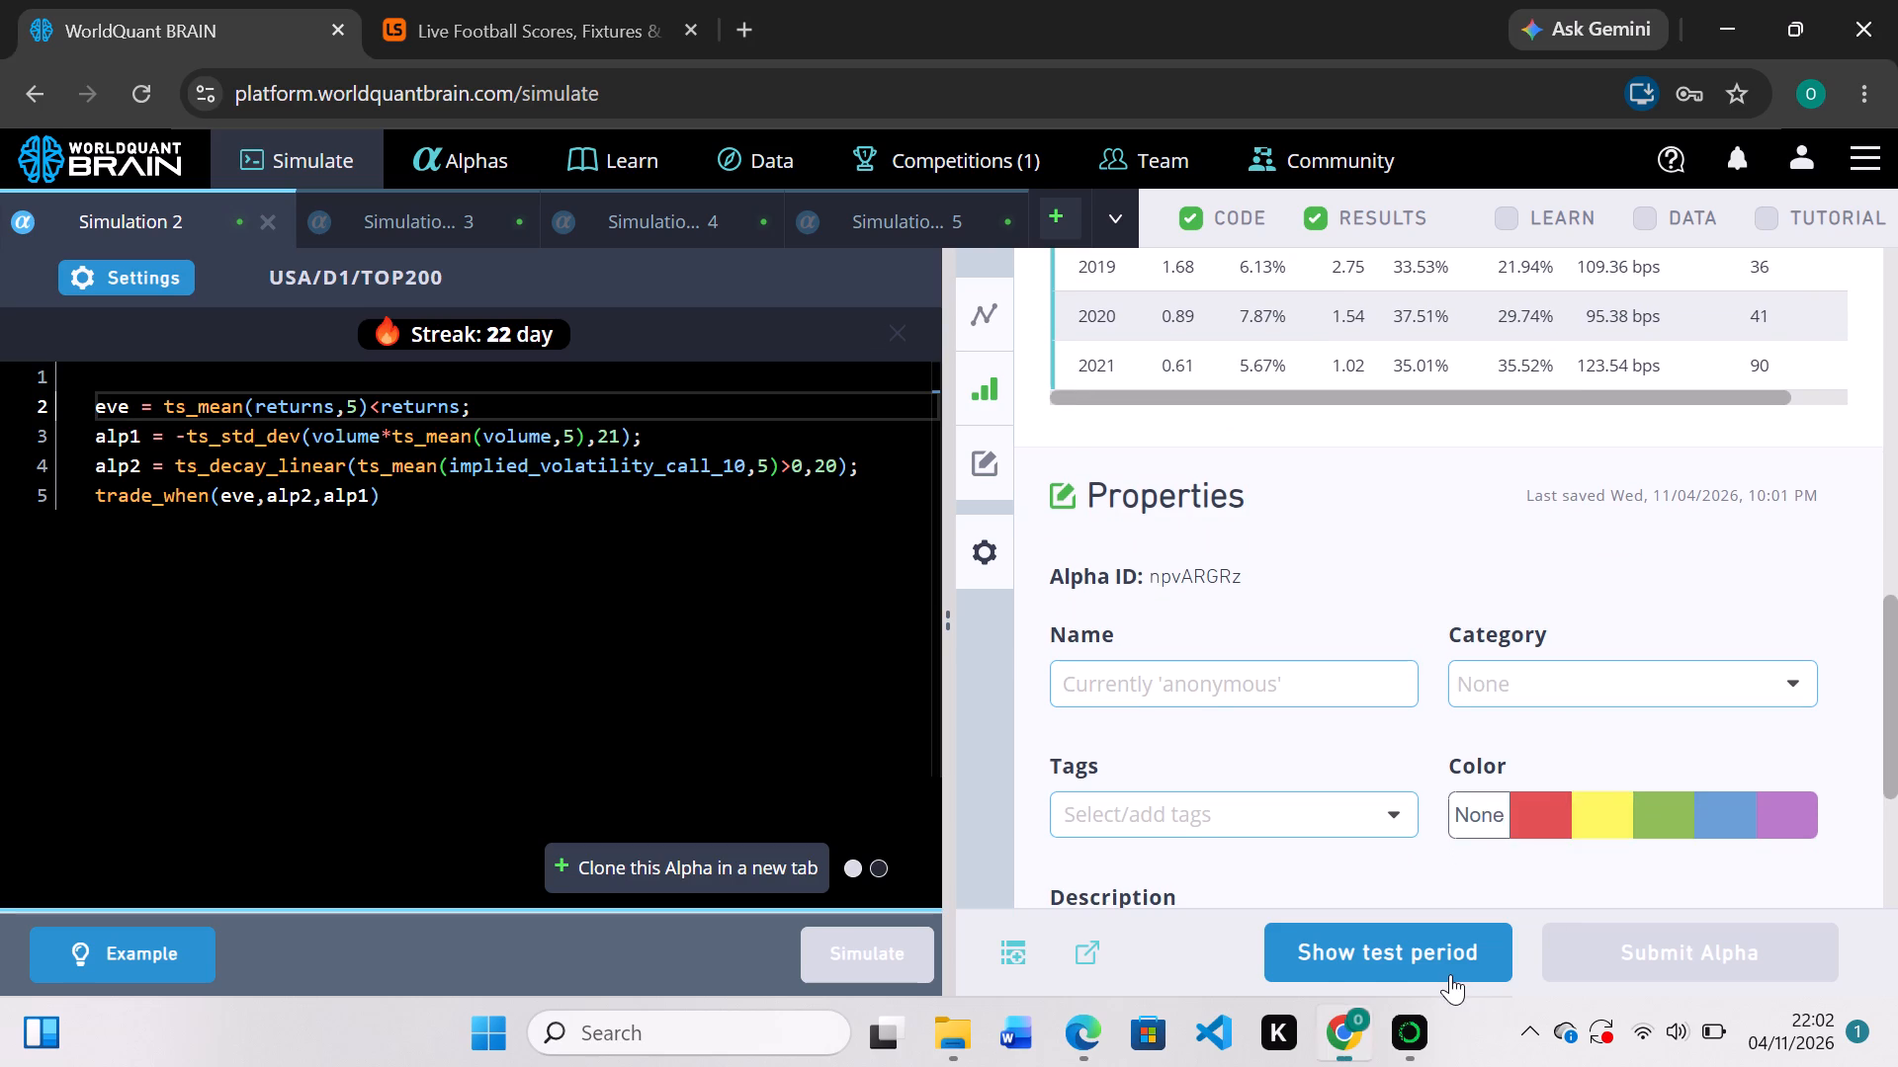
{"action": "scroll", "coordinate": [1567, 763], "scroll_direction": "down", "scroll_amount": 1}
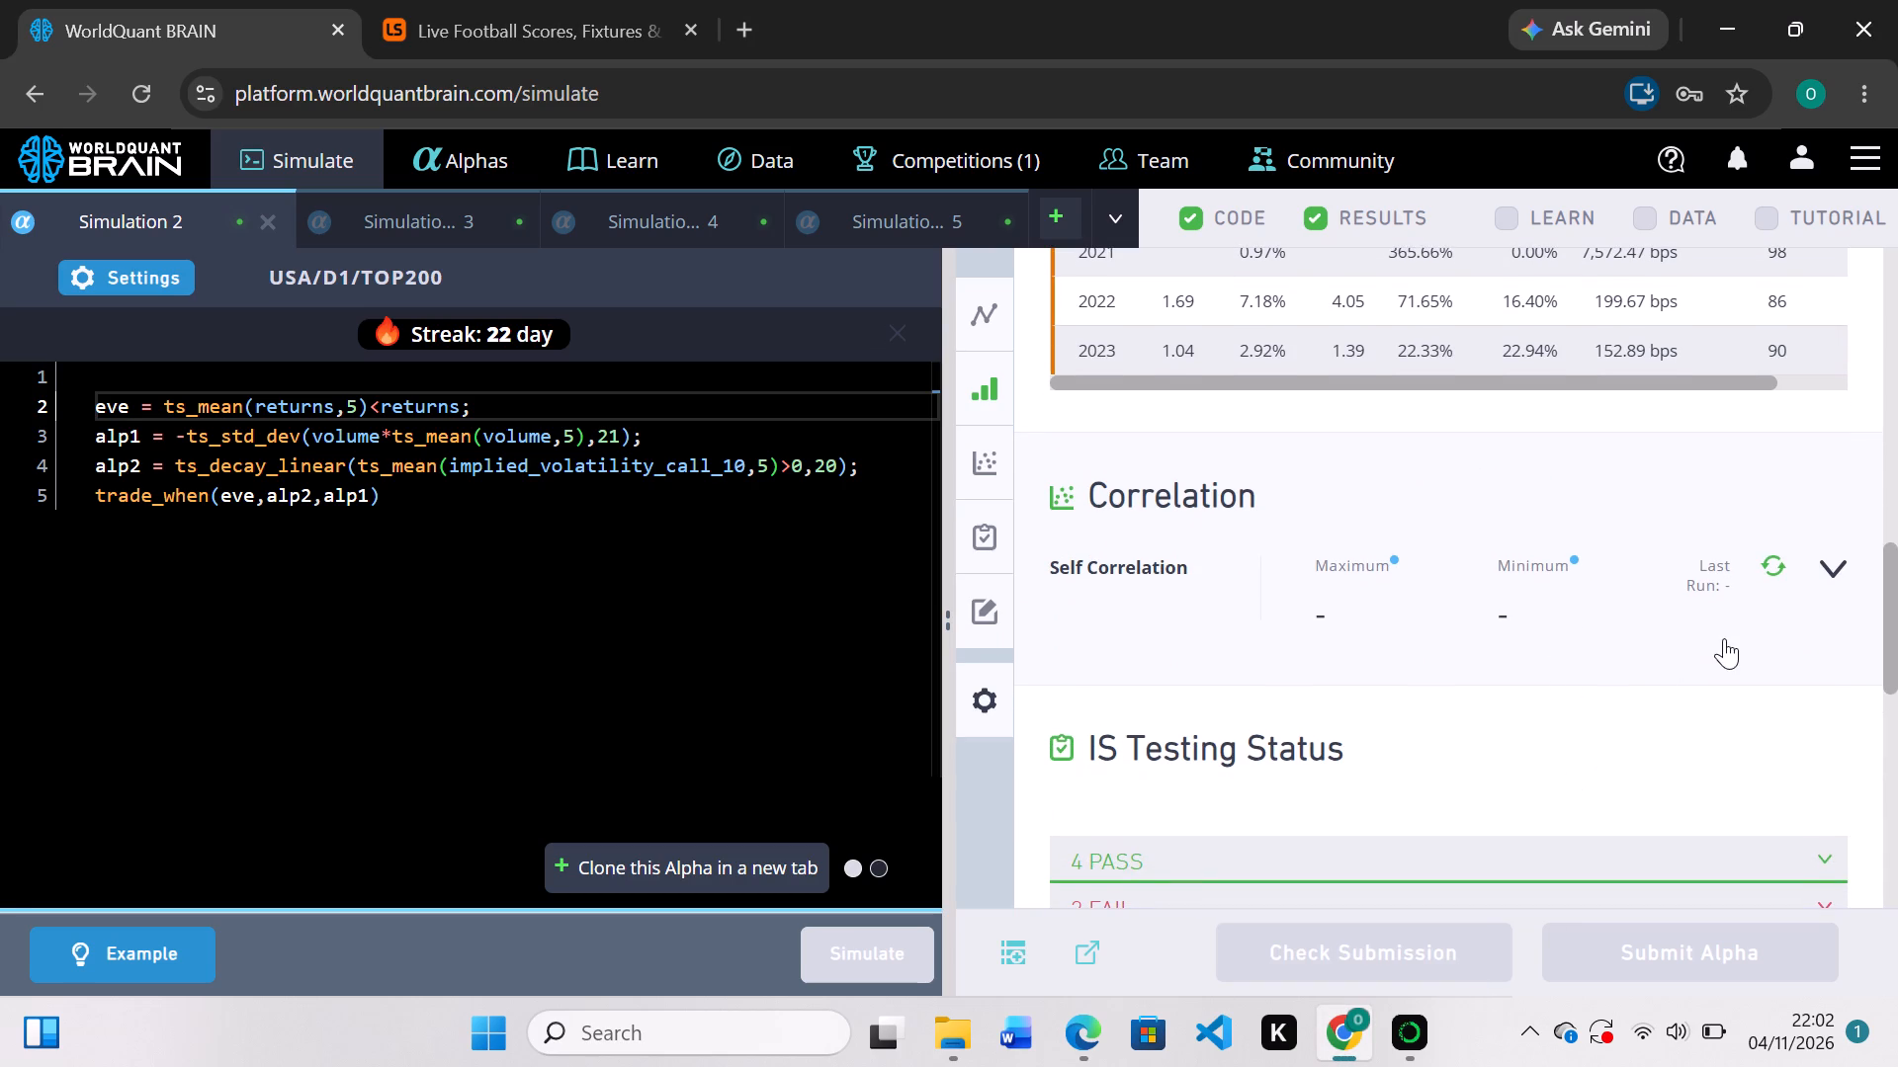
{"action": "left_click", "coordinate": [1774, 575]}
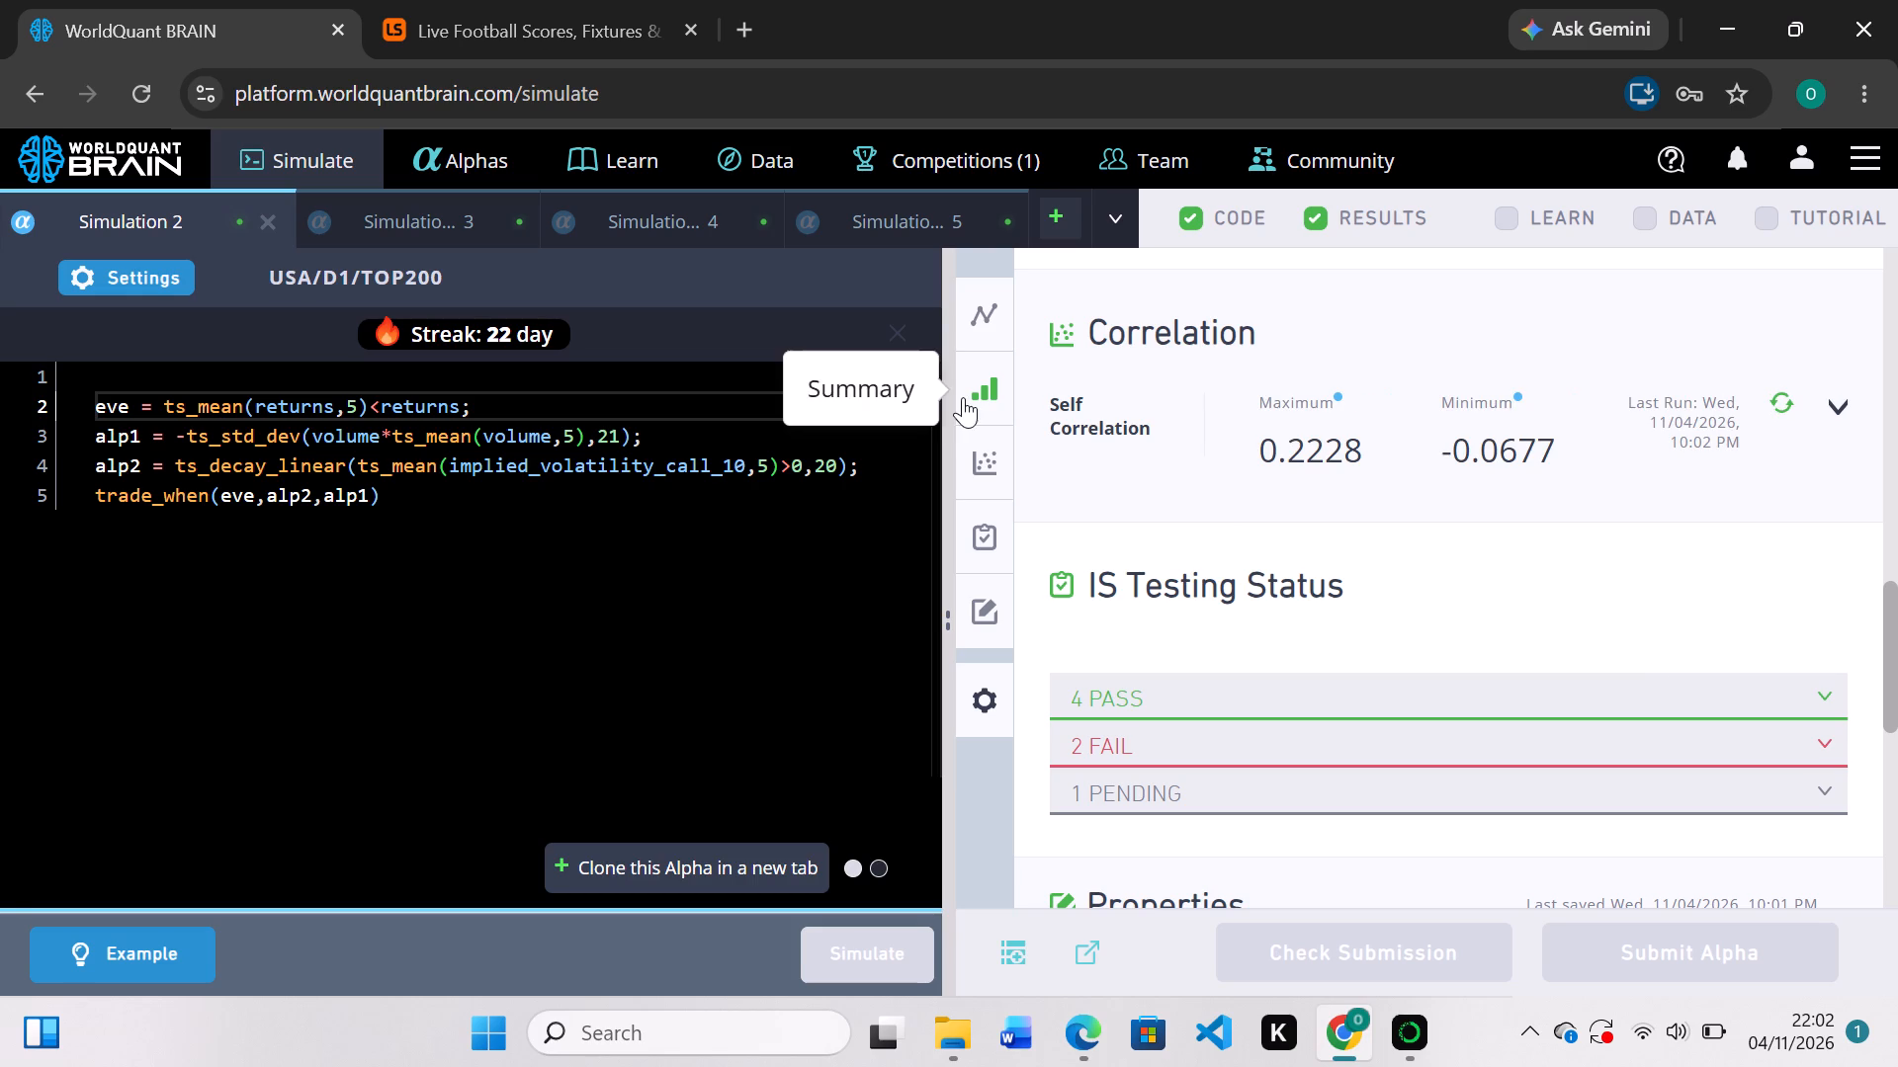
Change Simulation 2's universe to TOP3000, apply the settings and rerun the simulation.
{"action": "left_click", "coordinate": [149, 269]}
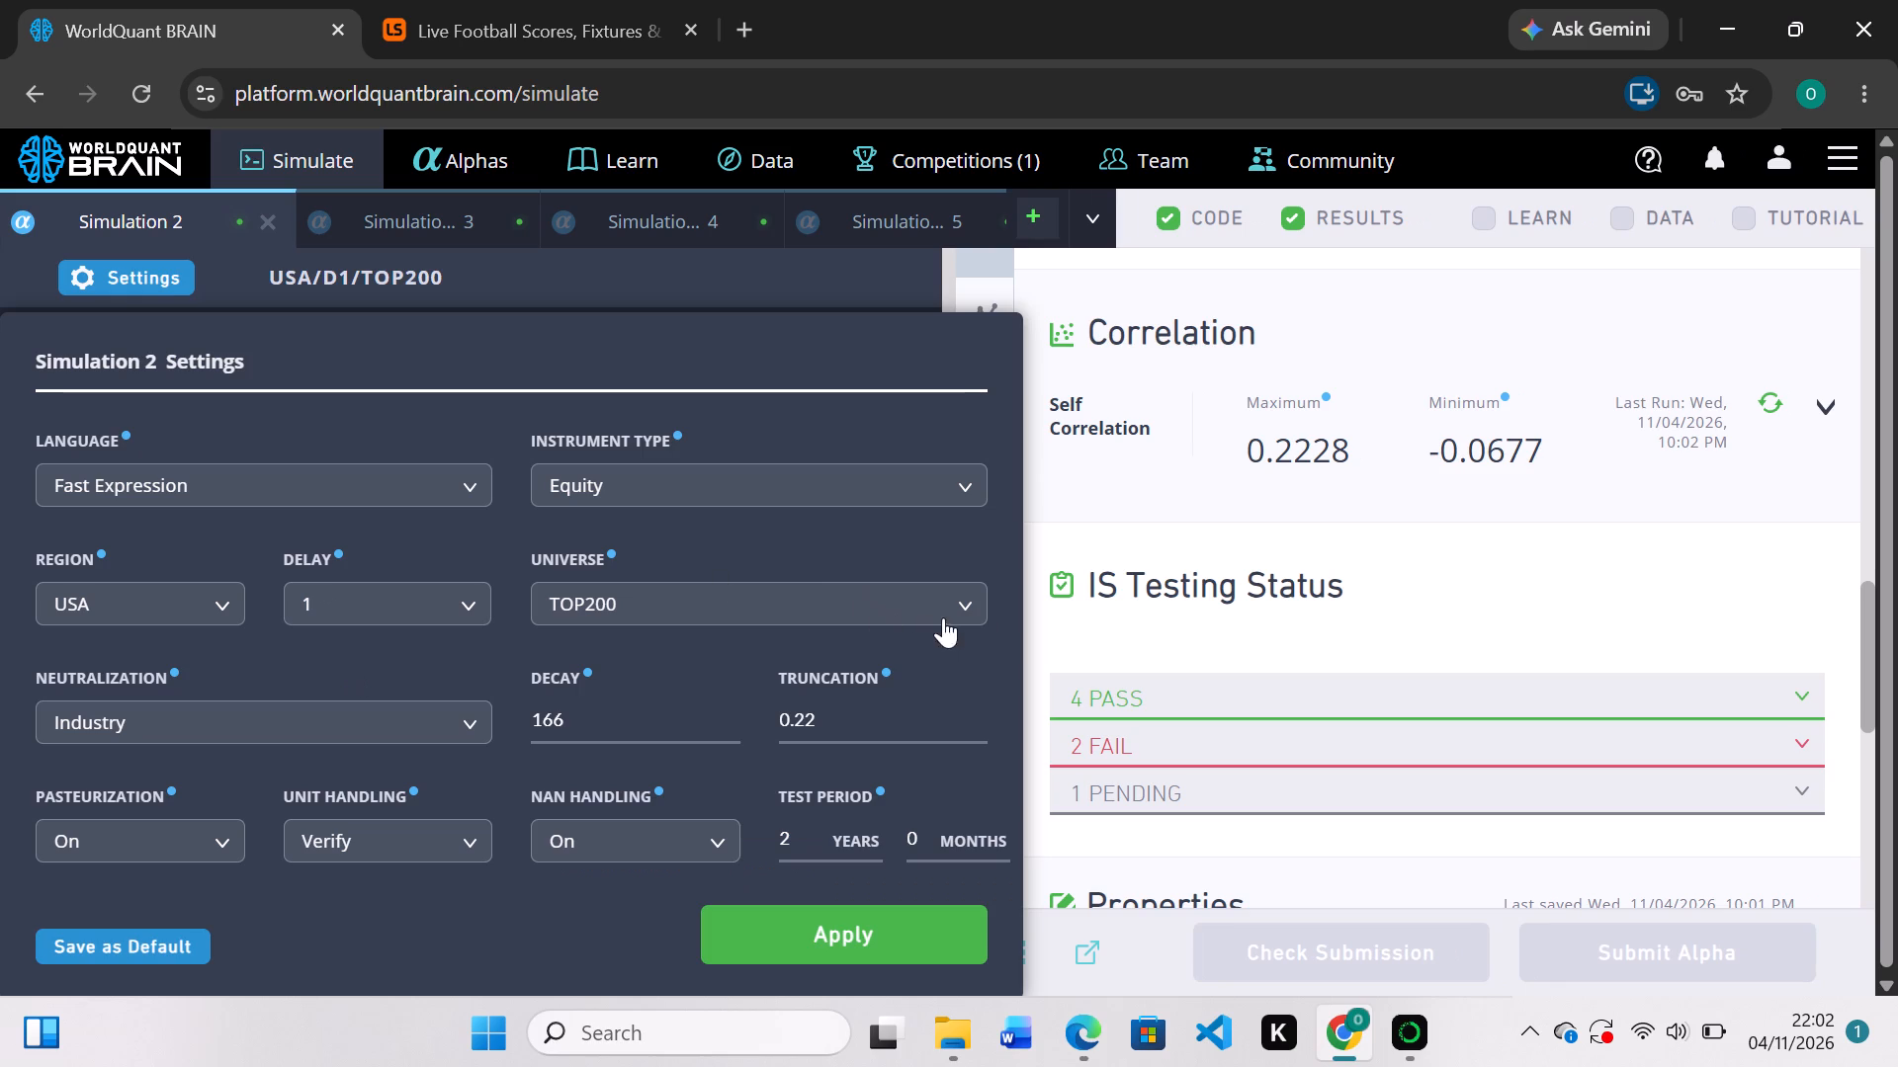
{"action": "left_click", "coordinate": [978, 600]}
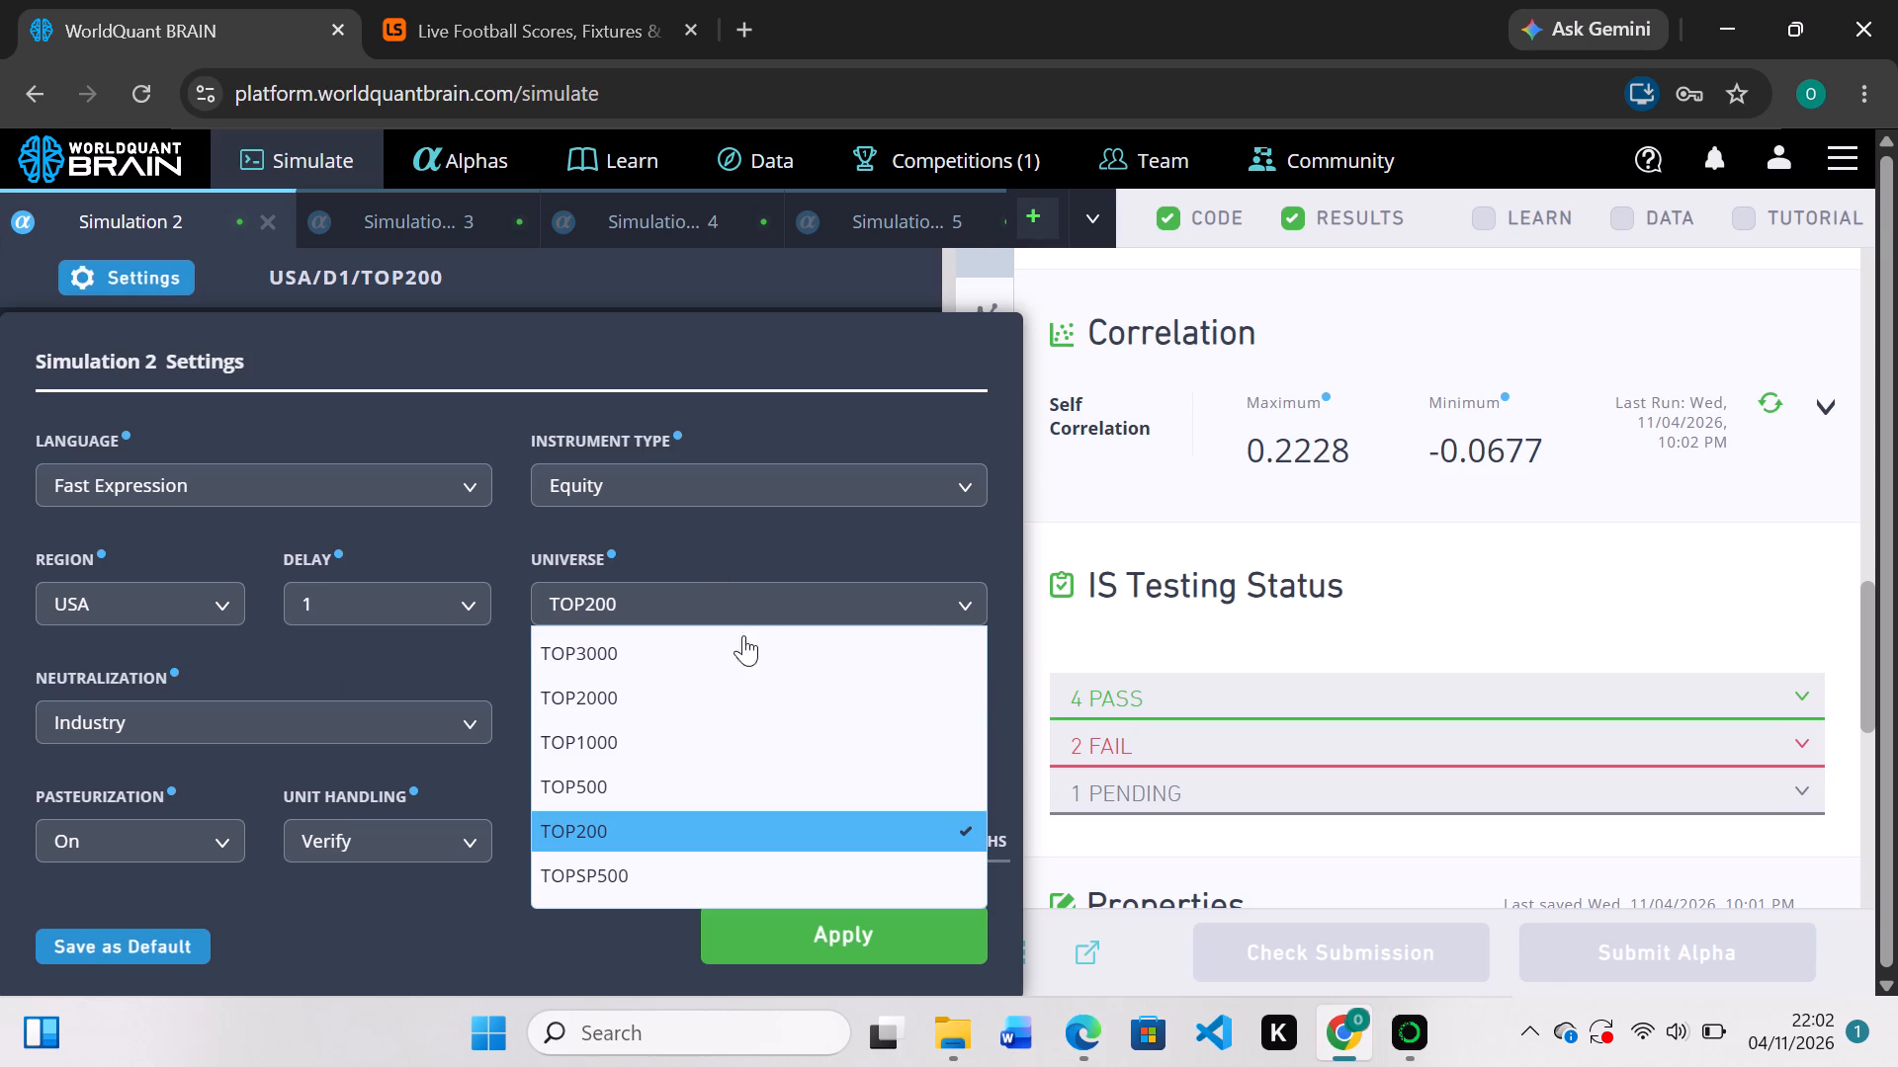
{"action": "left_click", "coordinate": [735, 640]}
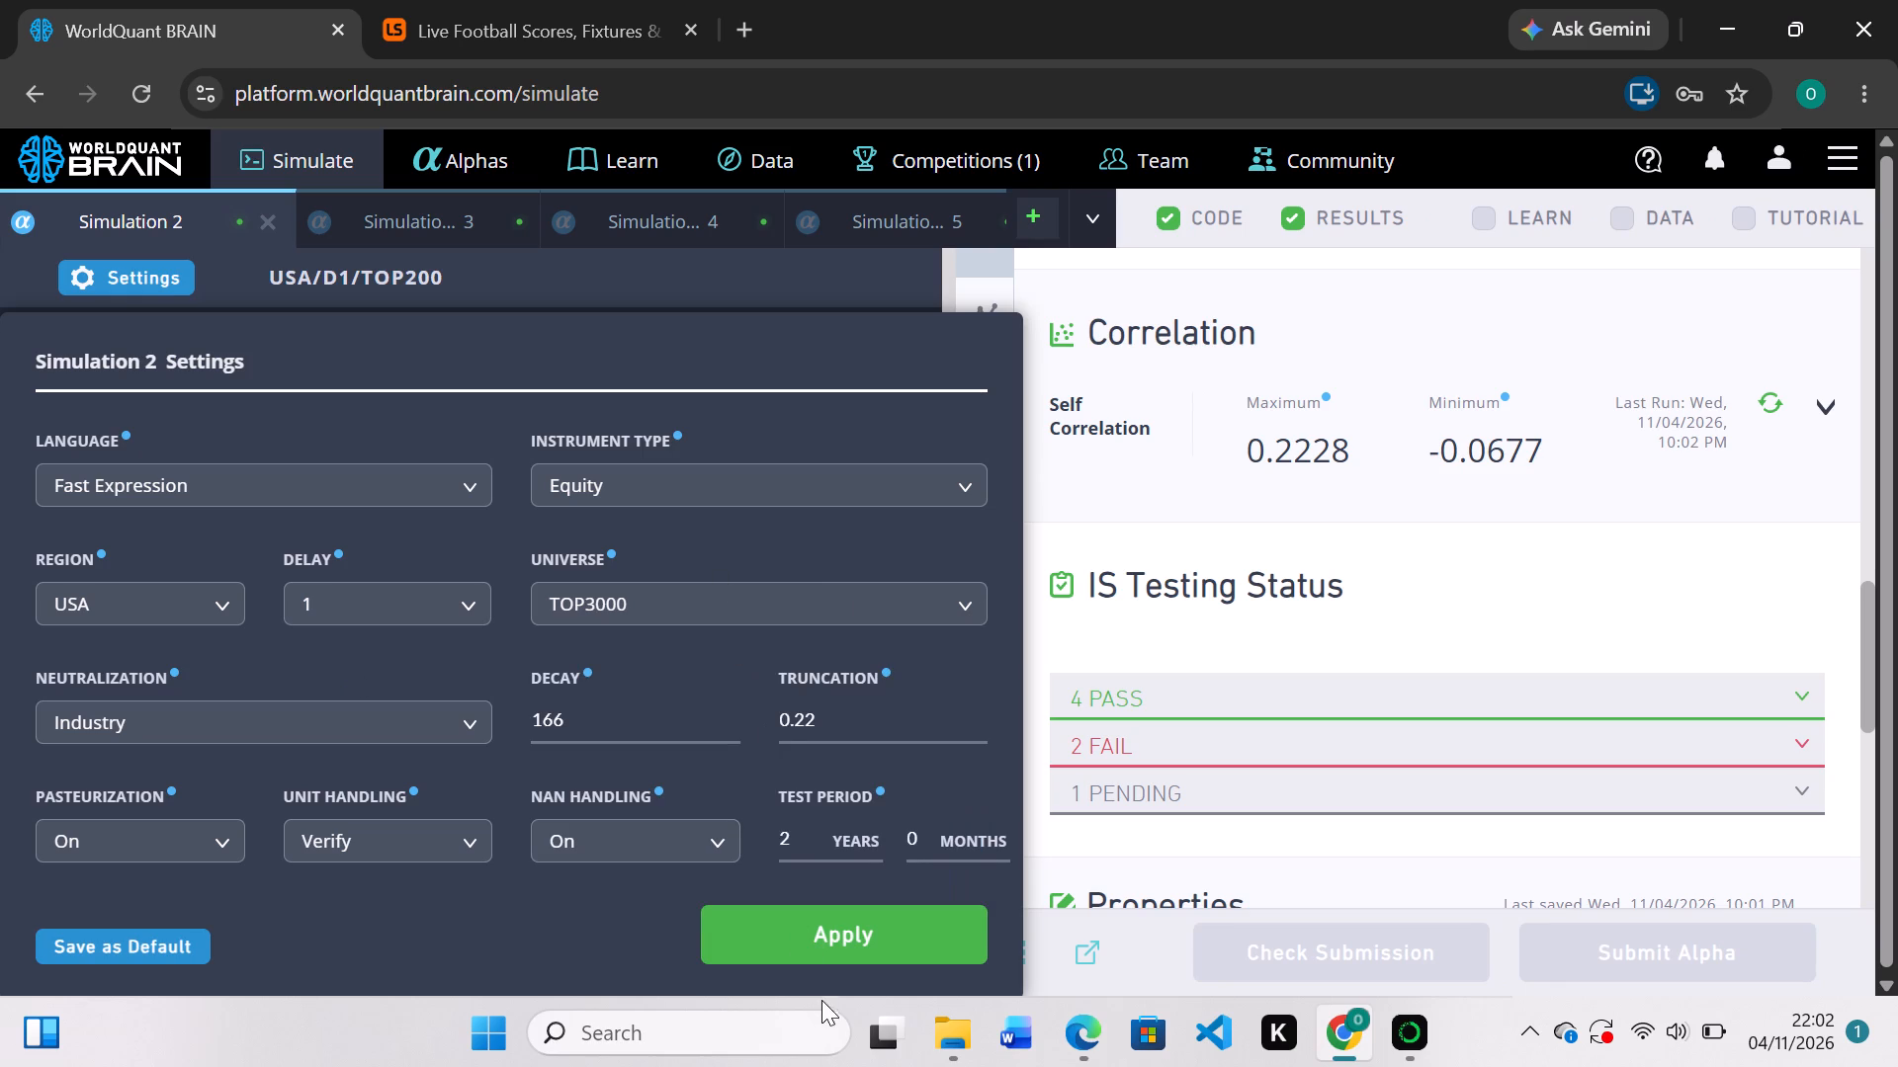
{"action": "left_click", "coordinate": [868, 925]}
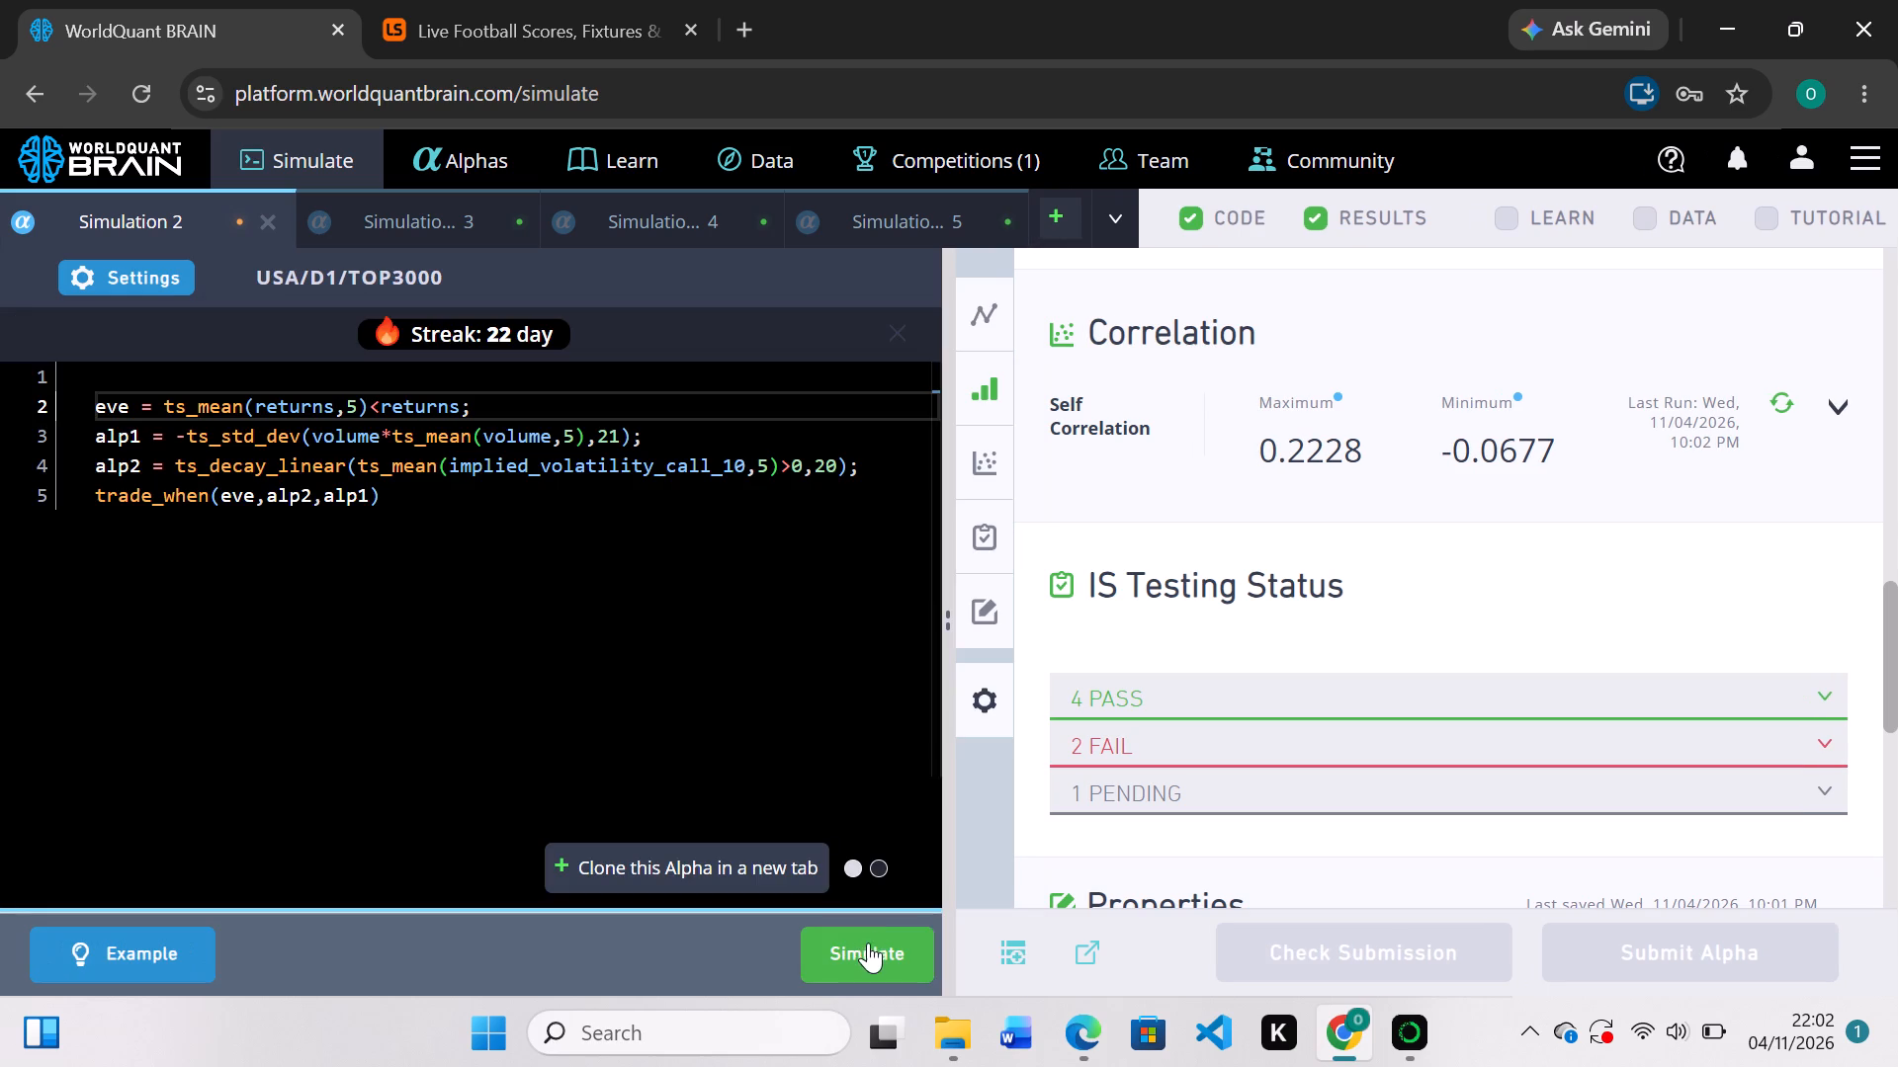
{"action": "left_click", "coordinate": [867, 945]}
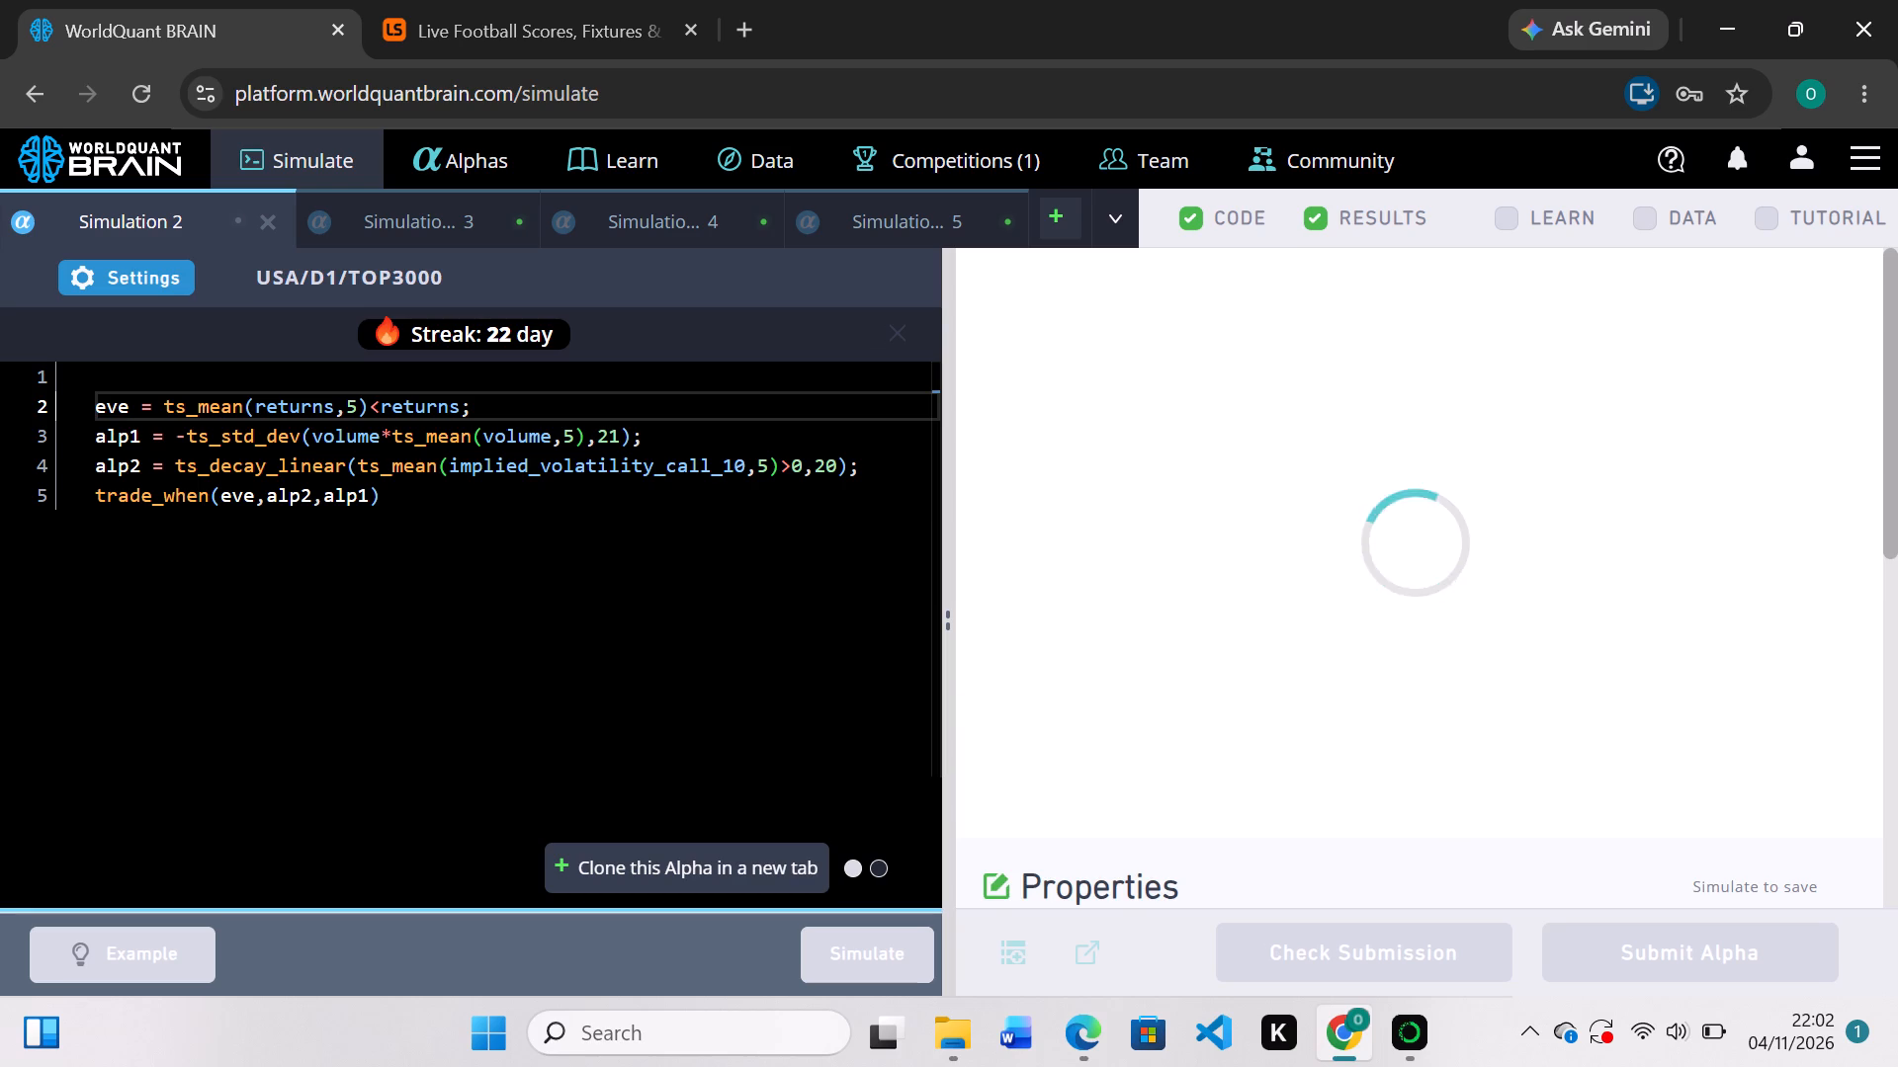
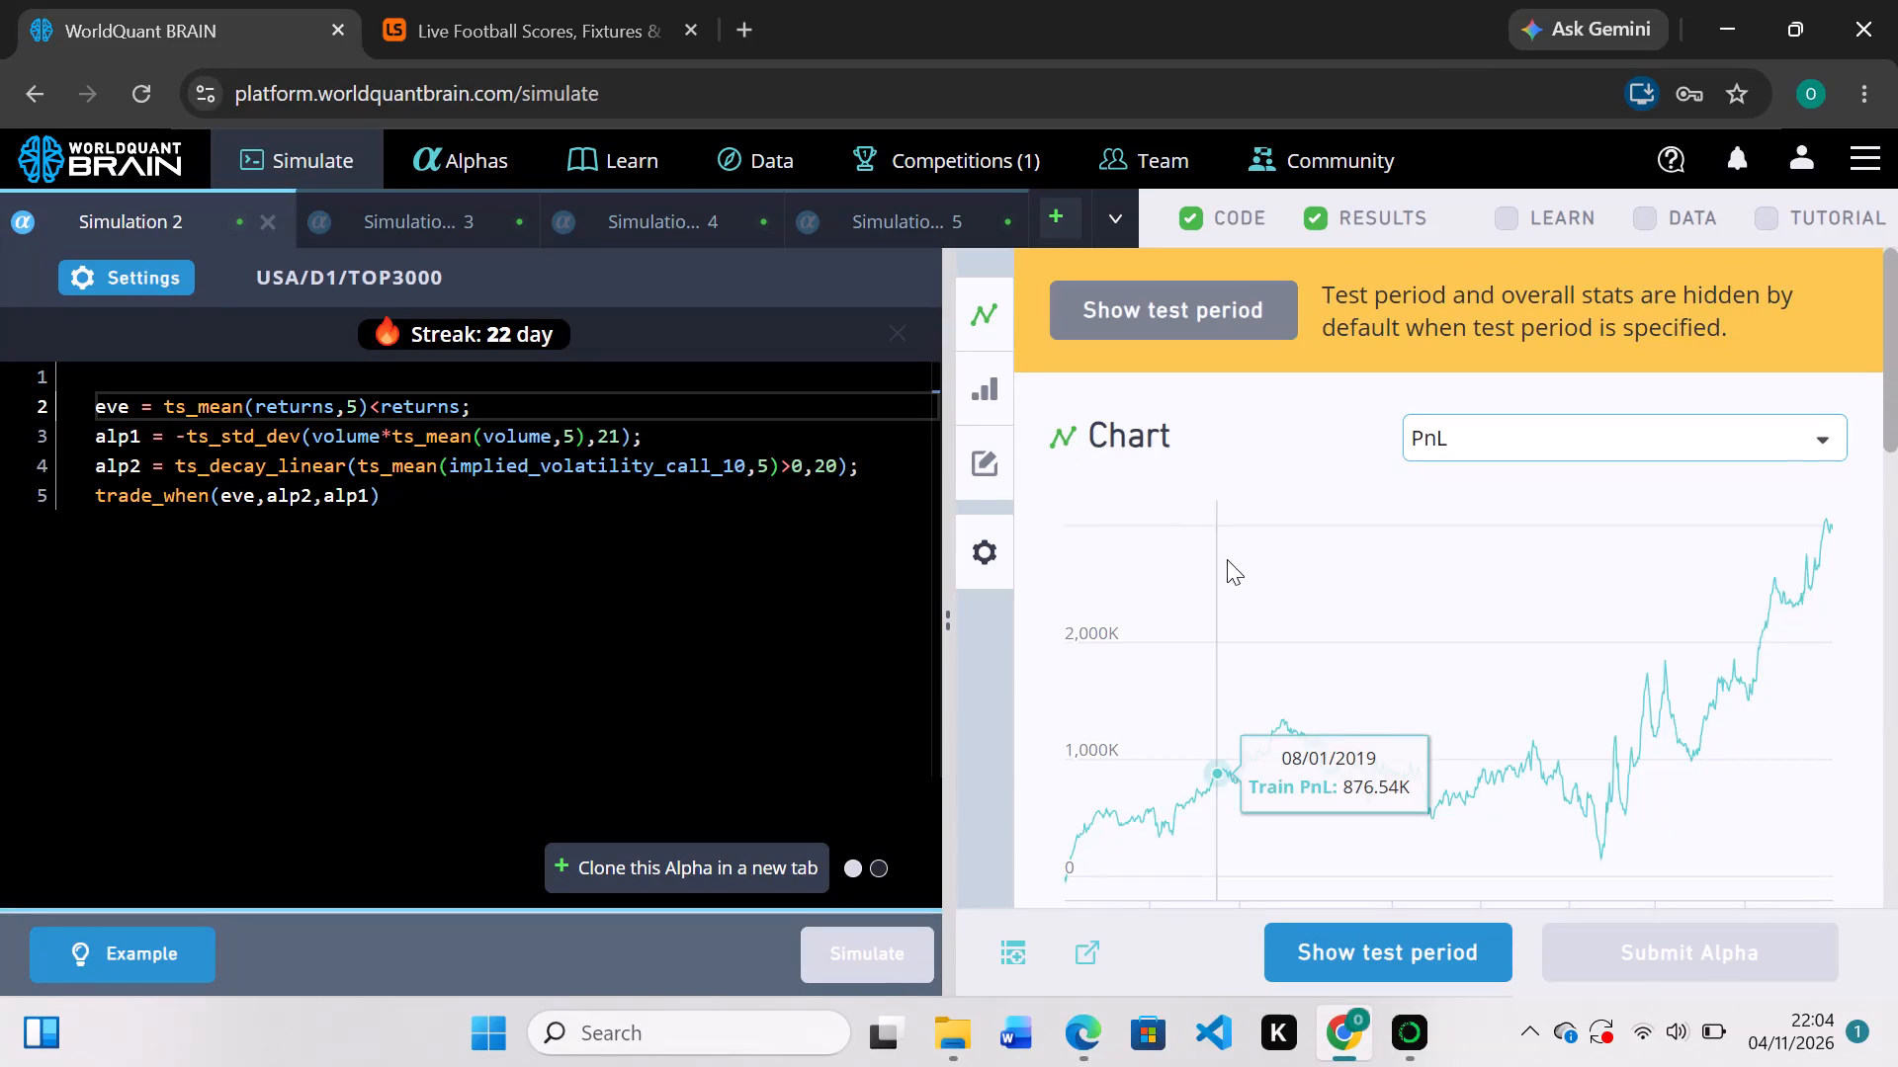
Review Simulation 2's TOP3000 in-sample summary, reveal the test period, and run the self-correlation check.
{"action": "scroll", "coordinate": [1227, 559], "scroll_direction": "down", "scroll_amount": 1}
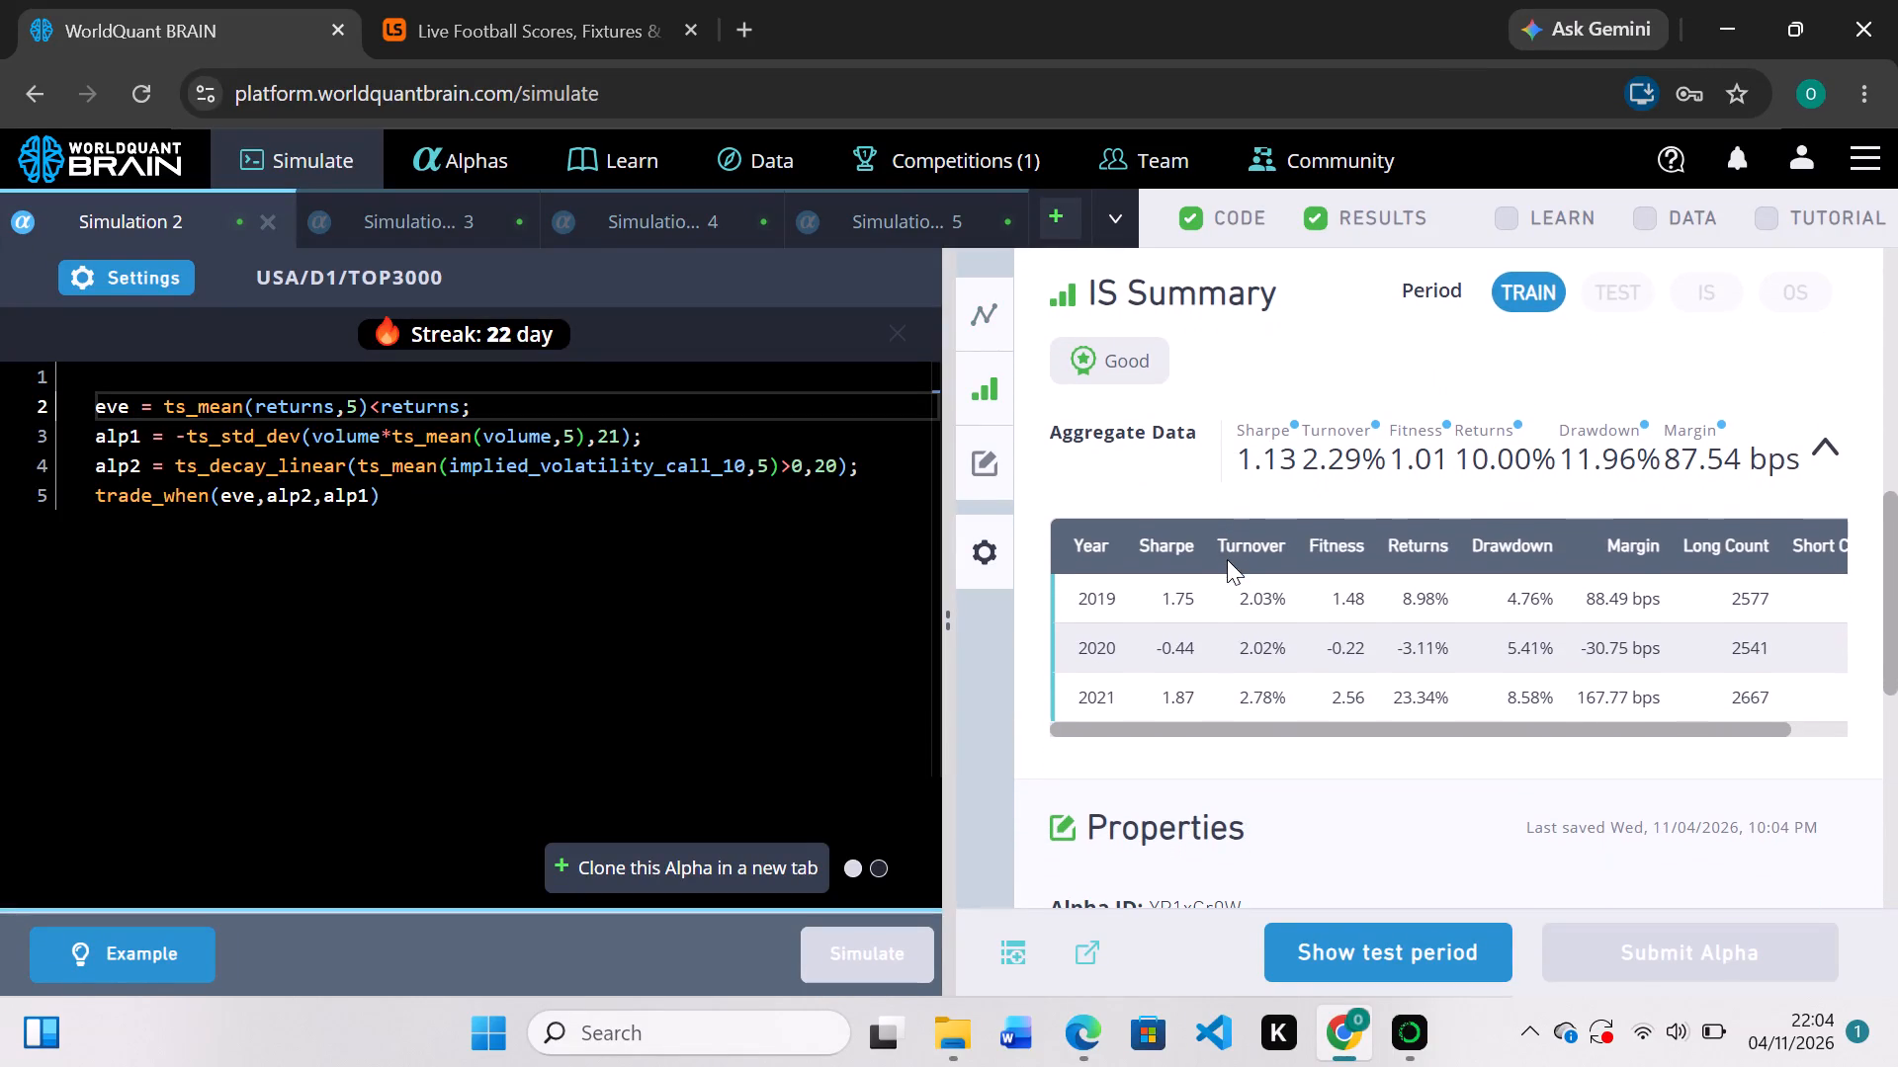
{"action": "left_click", "coordinate": [1386, 947]}
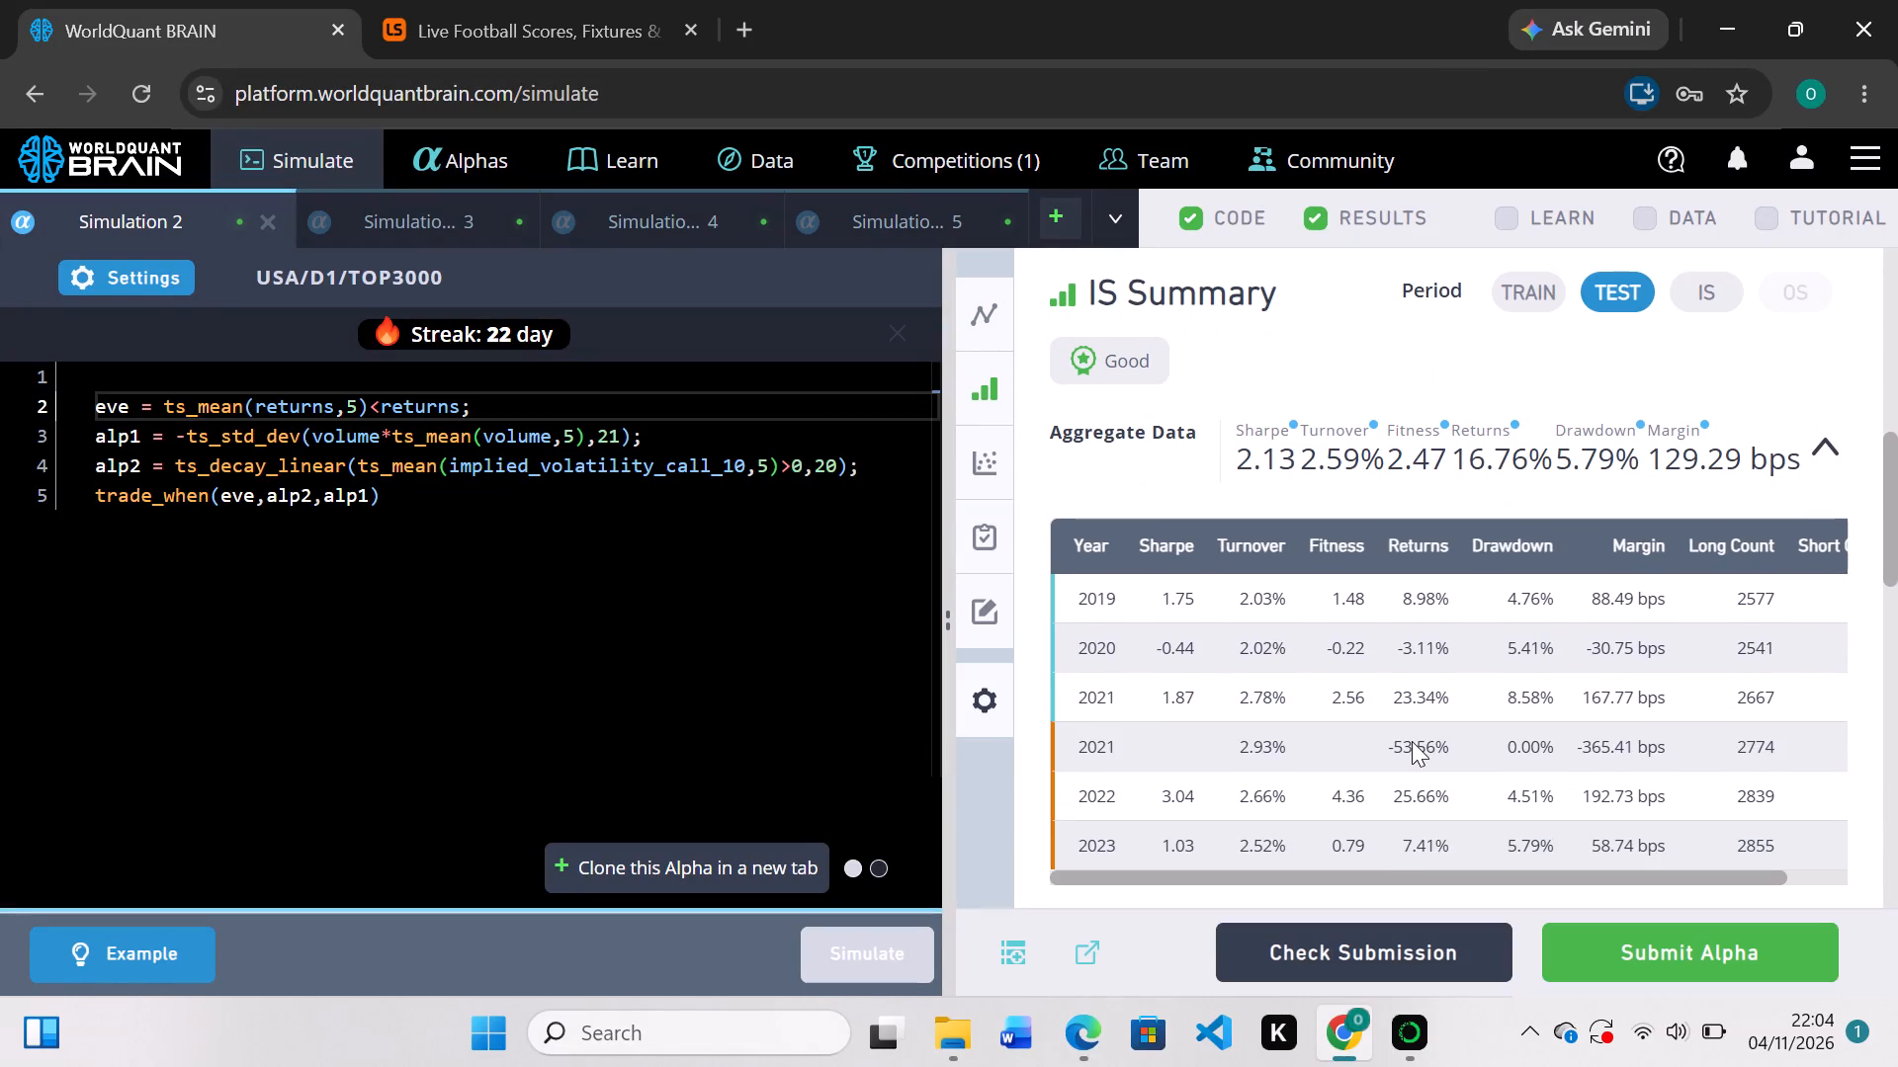
{"action": "scroll", "coordinate": [1412, 741], "scroll_direction": "down", "scroll_amount": 2}
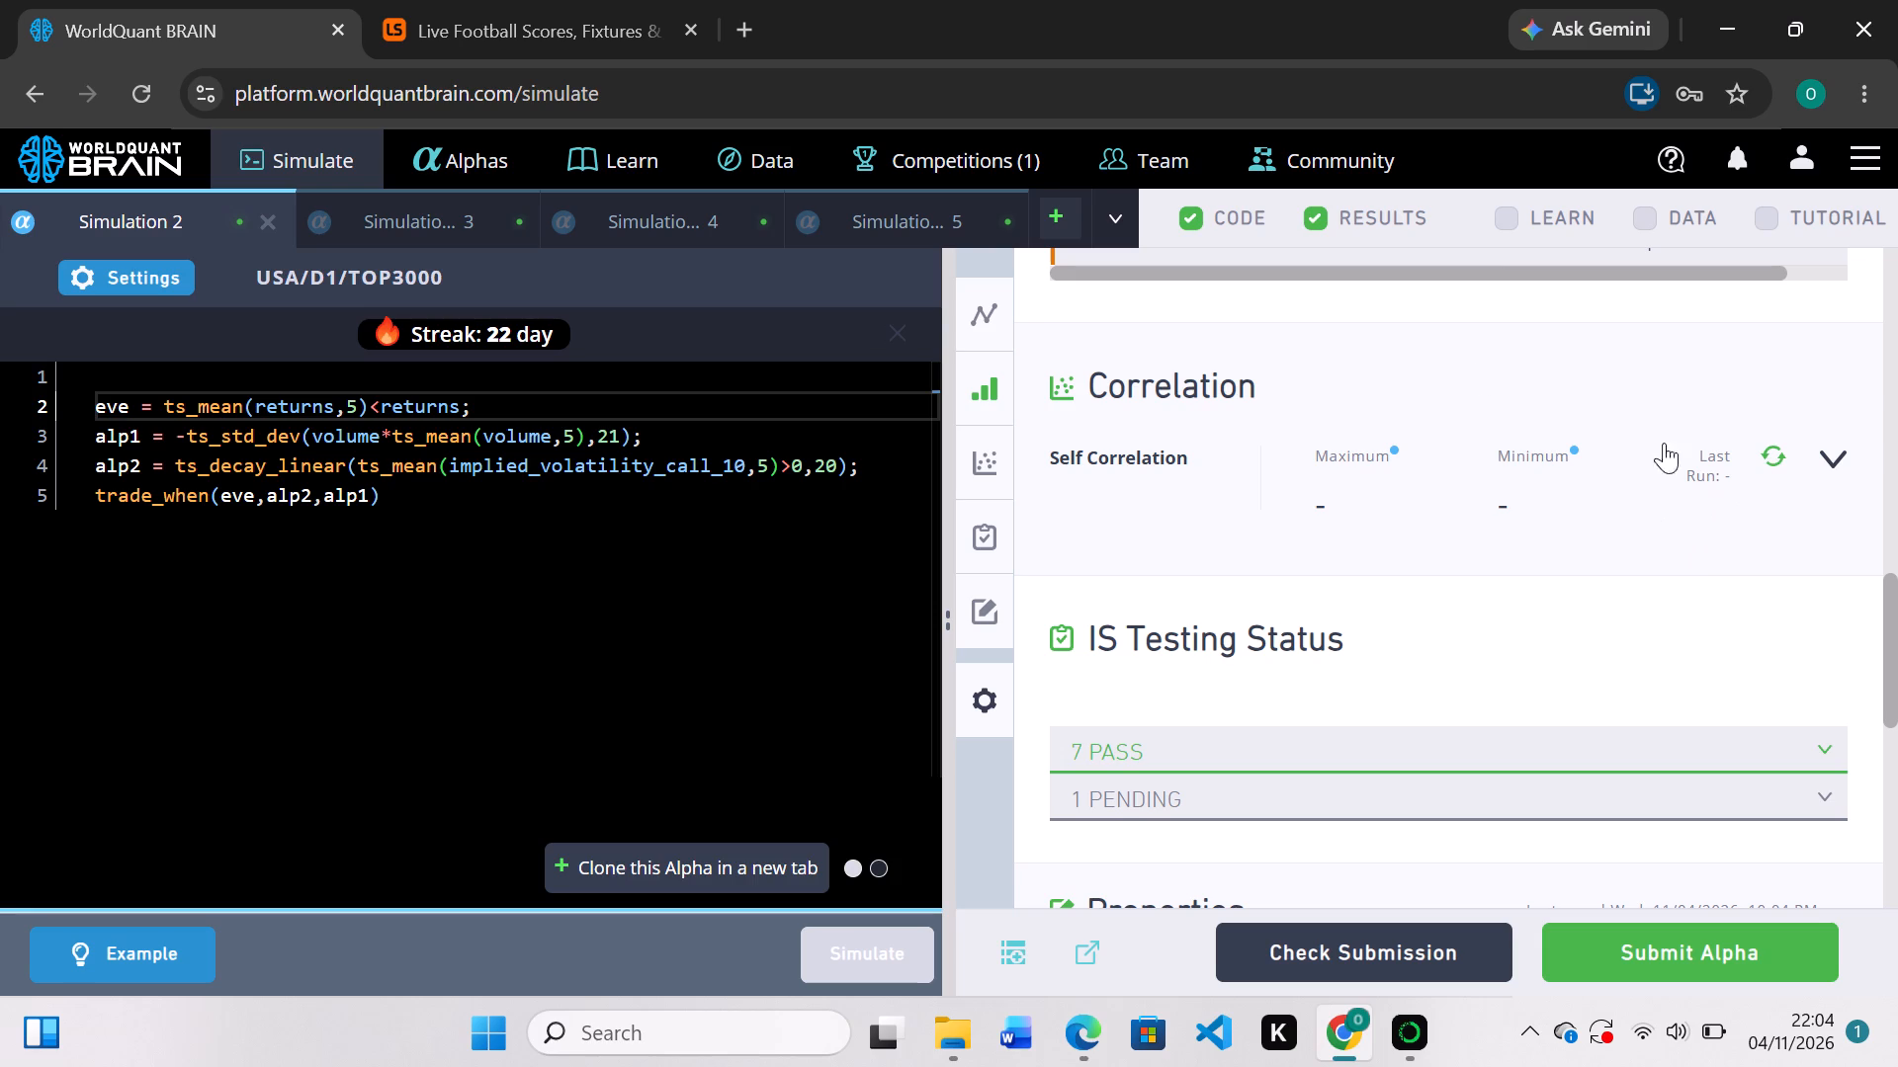
{"action": "left_click", "coordinate": [1777, 448]}
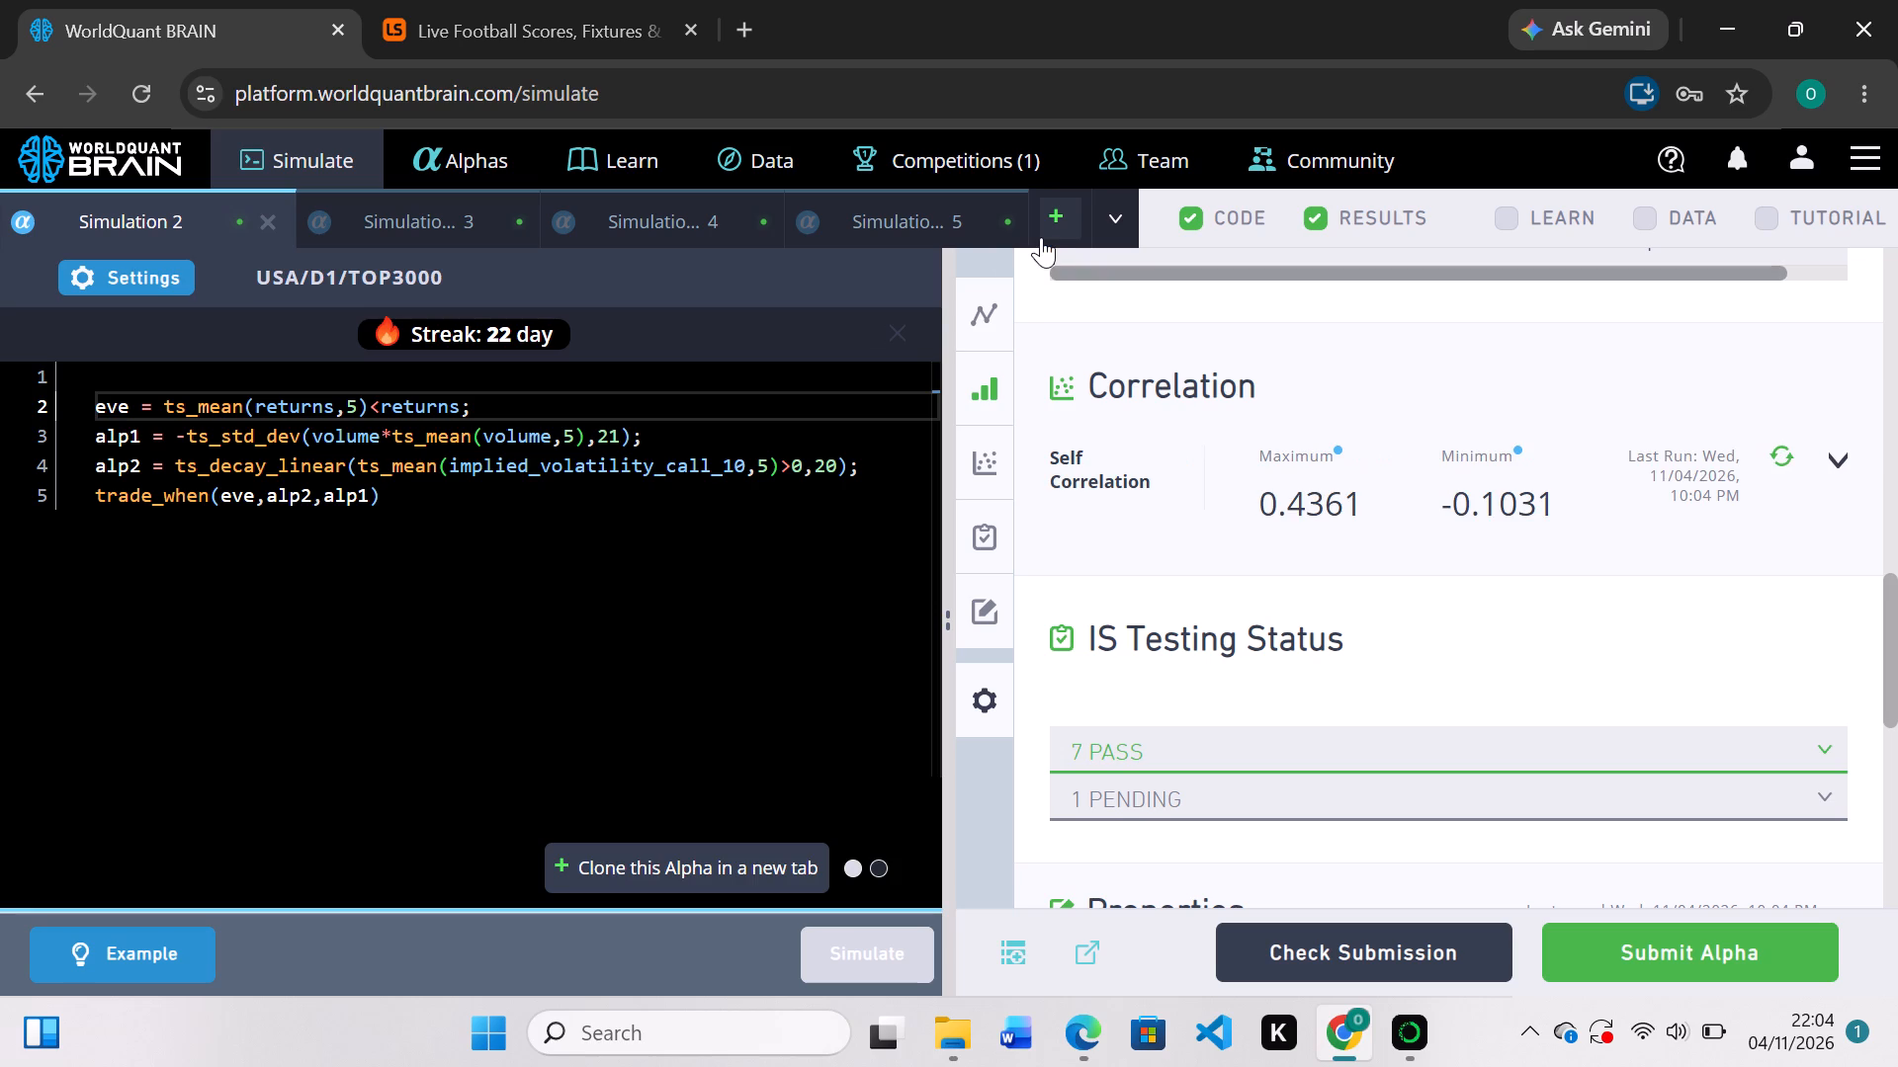
Change Simulation 2's universe to TOP1000, apply the settings and rerun the simulation.
{"action": "left_click", "coordinate": [159, 286]}
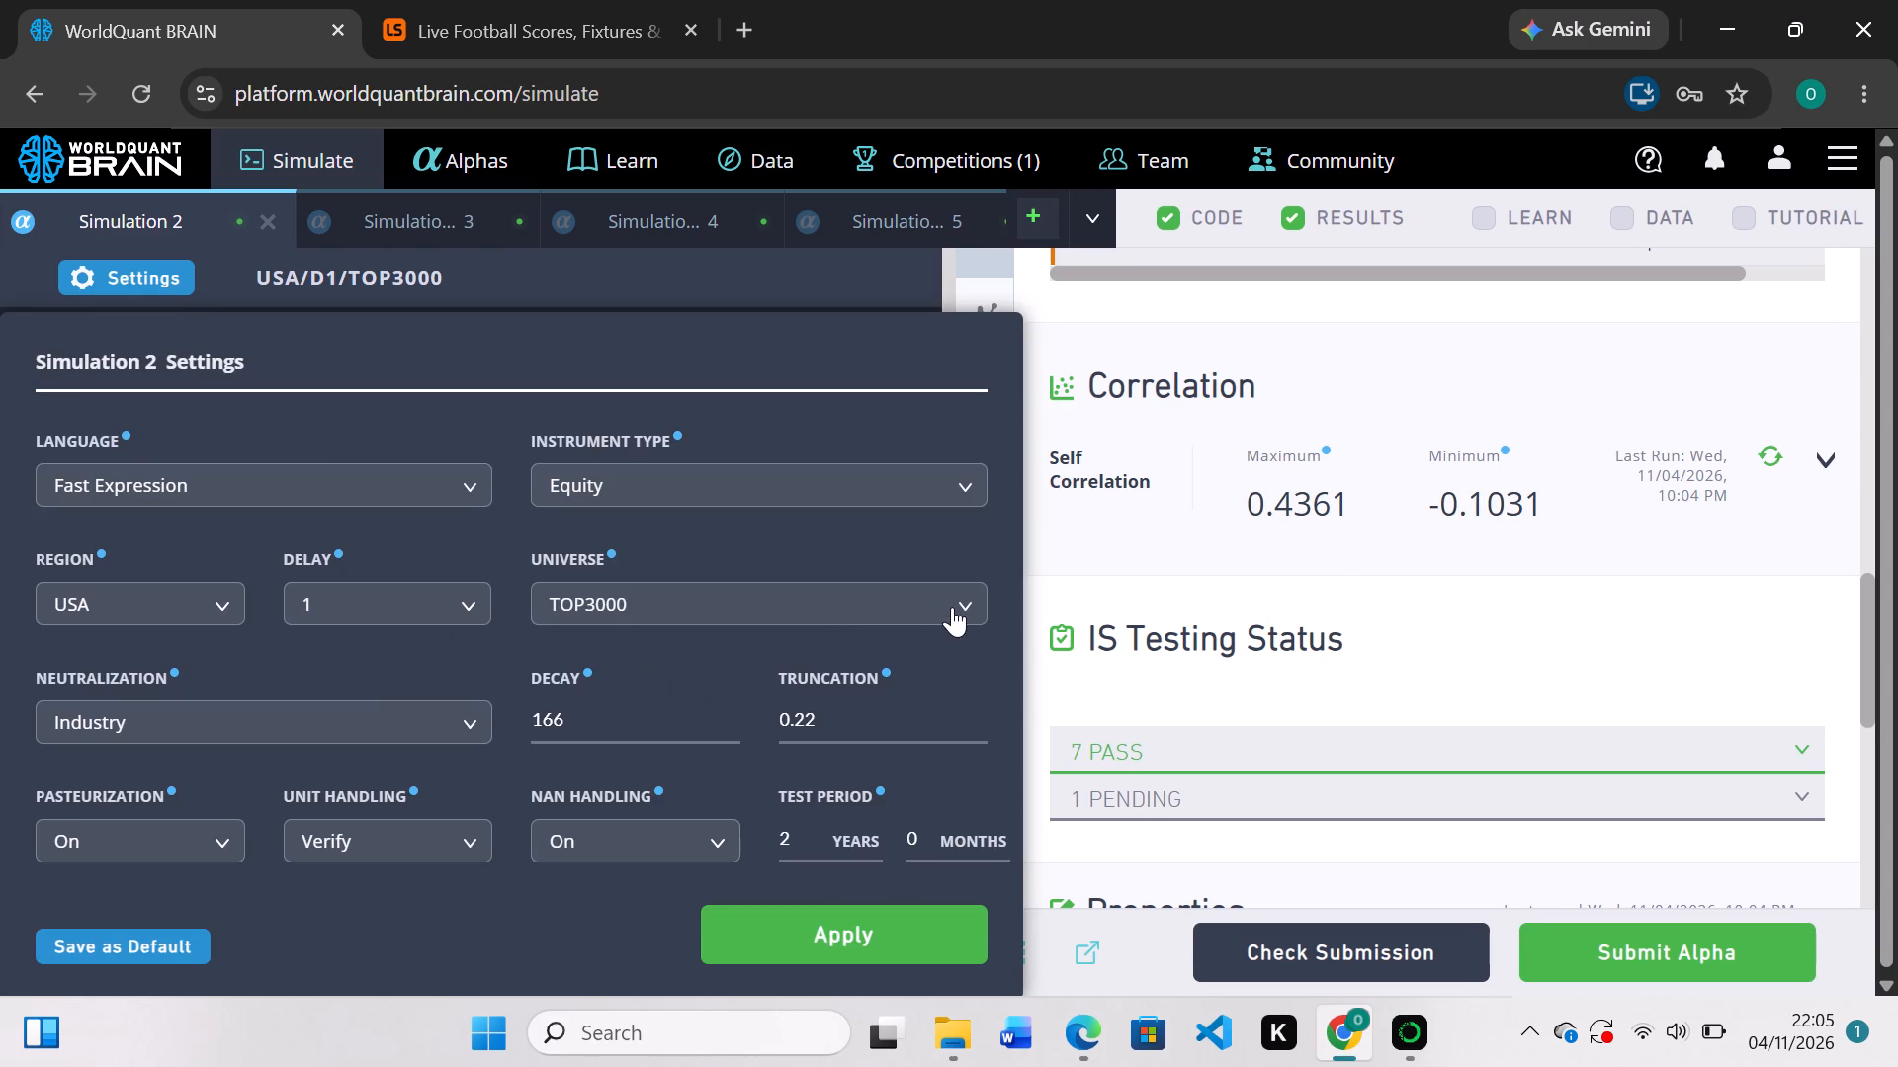
{"action": "left_click", "coordinate": [960, 605]}
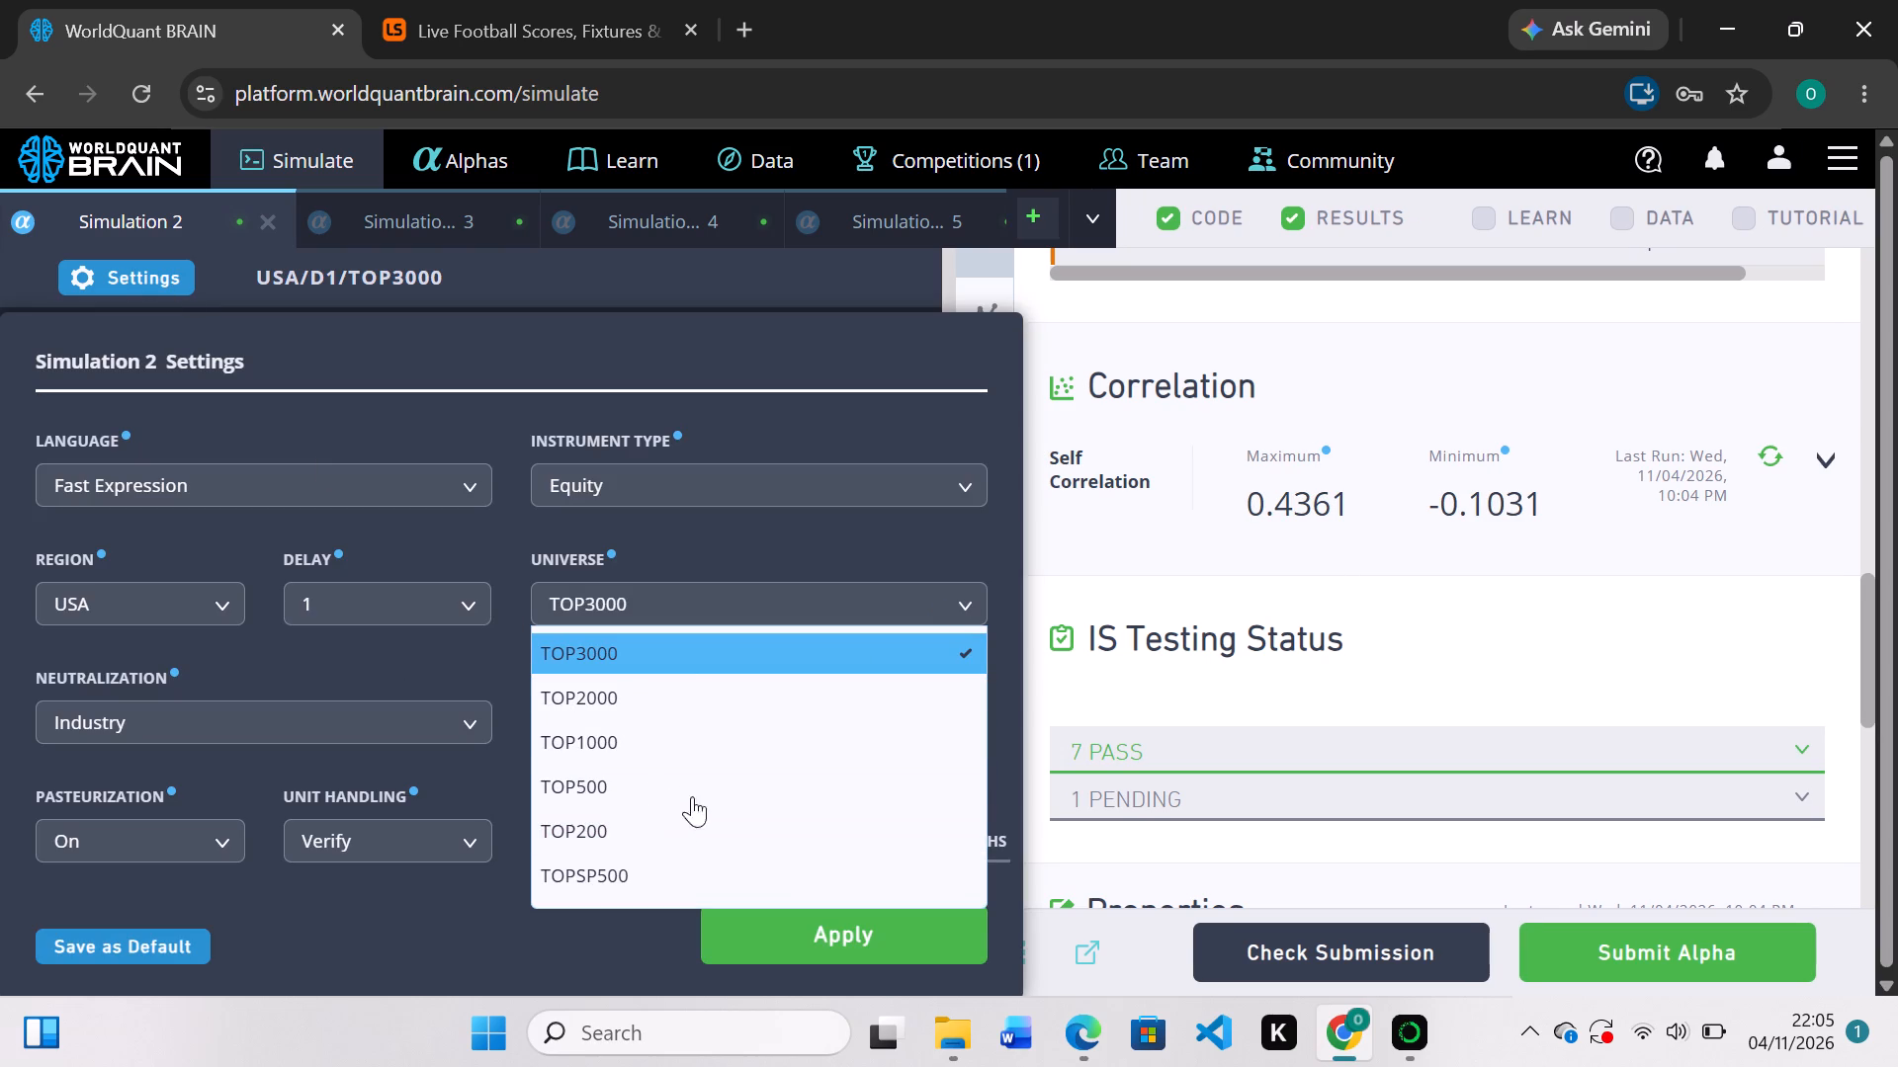
{"action": "left_click", "coordinate": [679, 740]}
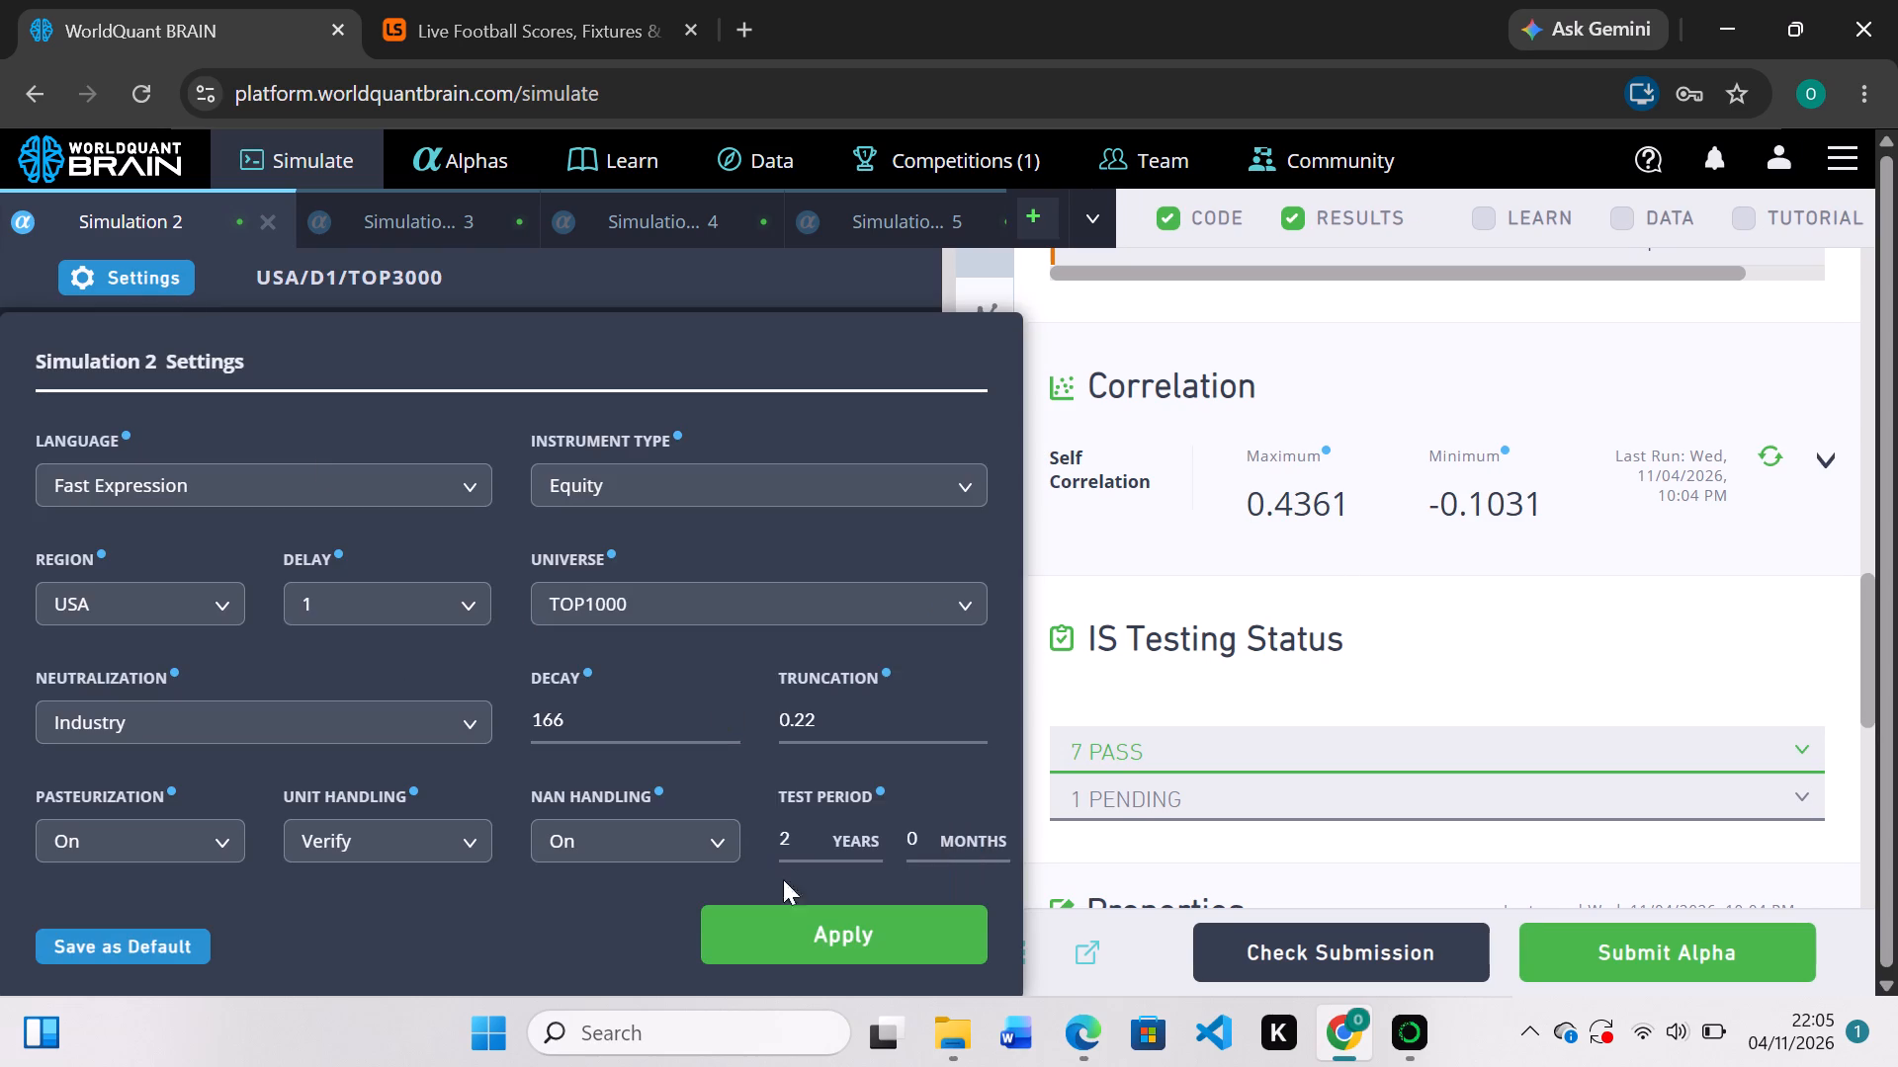
{"action": "left_click", "coordinate": [832, 953]}
{"action": "left_click", "coordinate": [832, 953]}
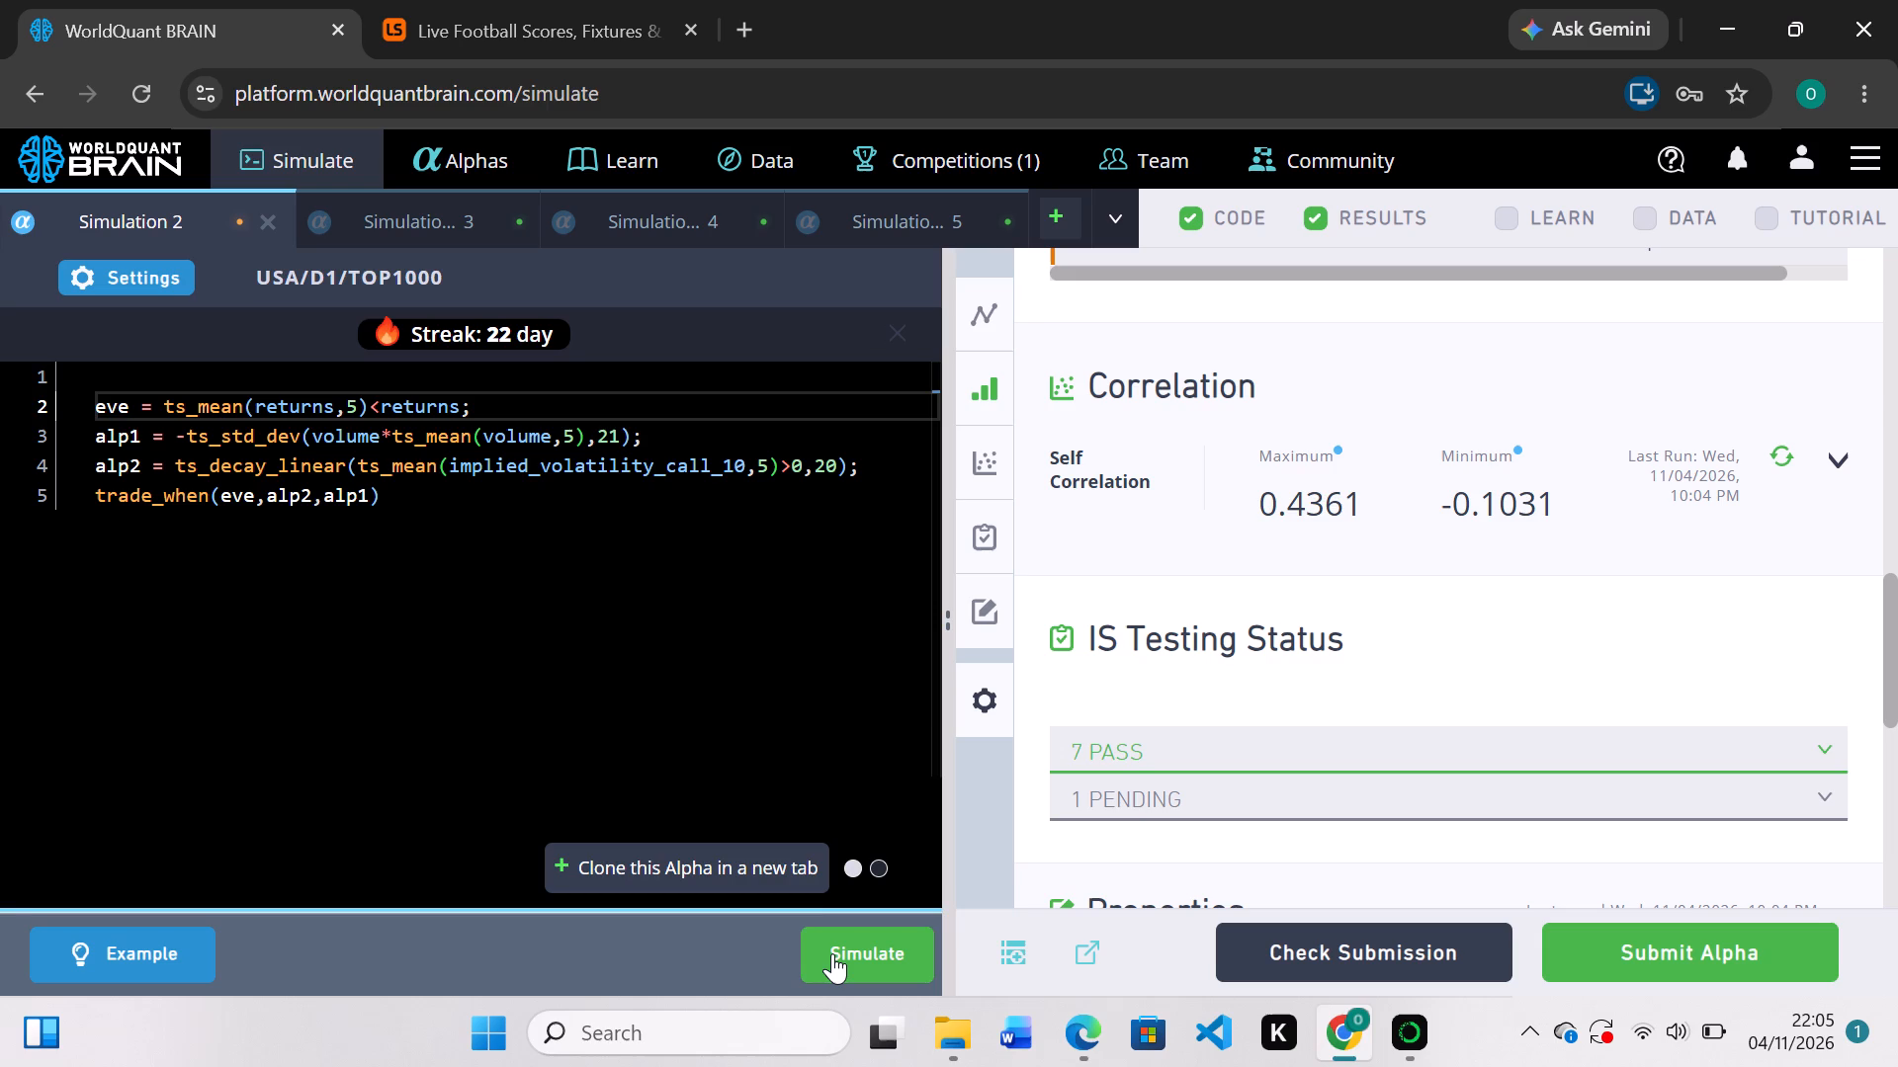
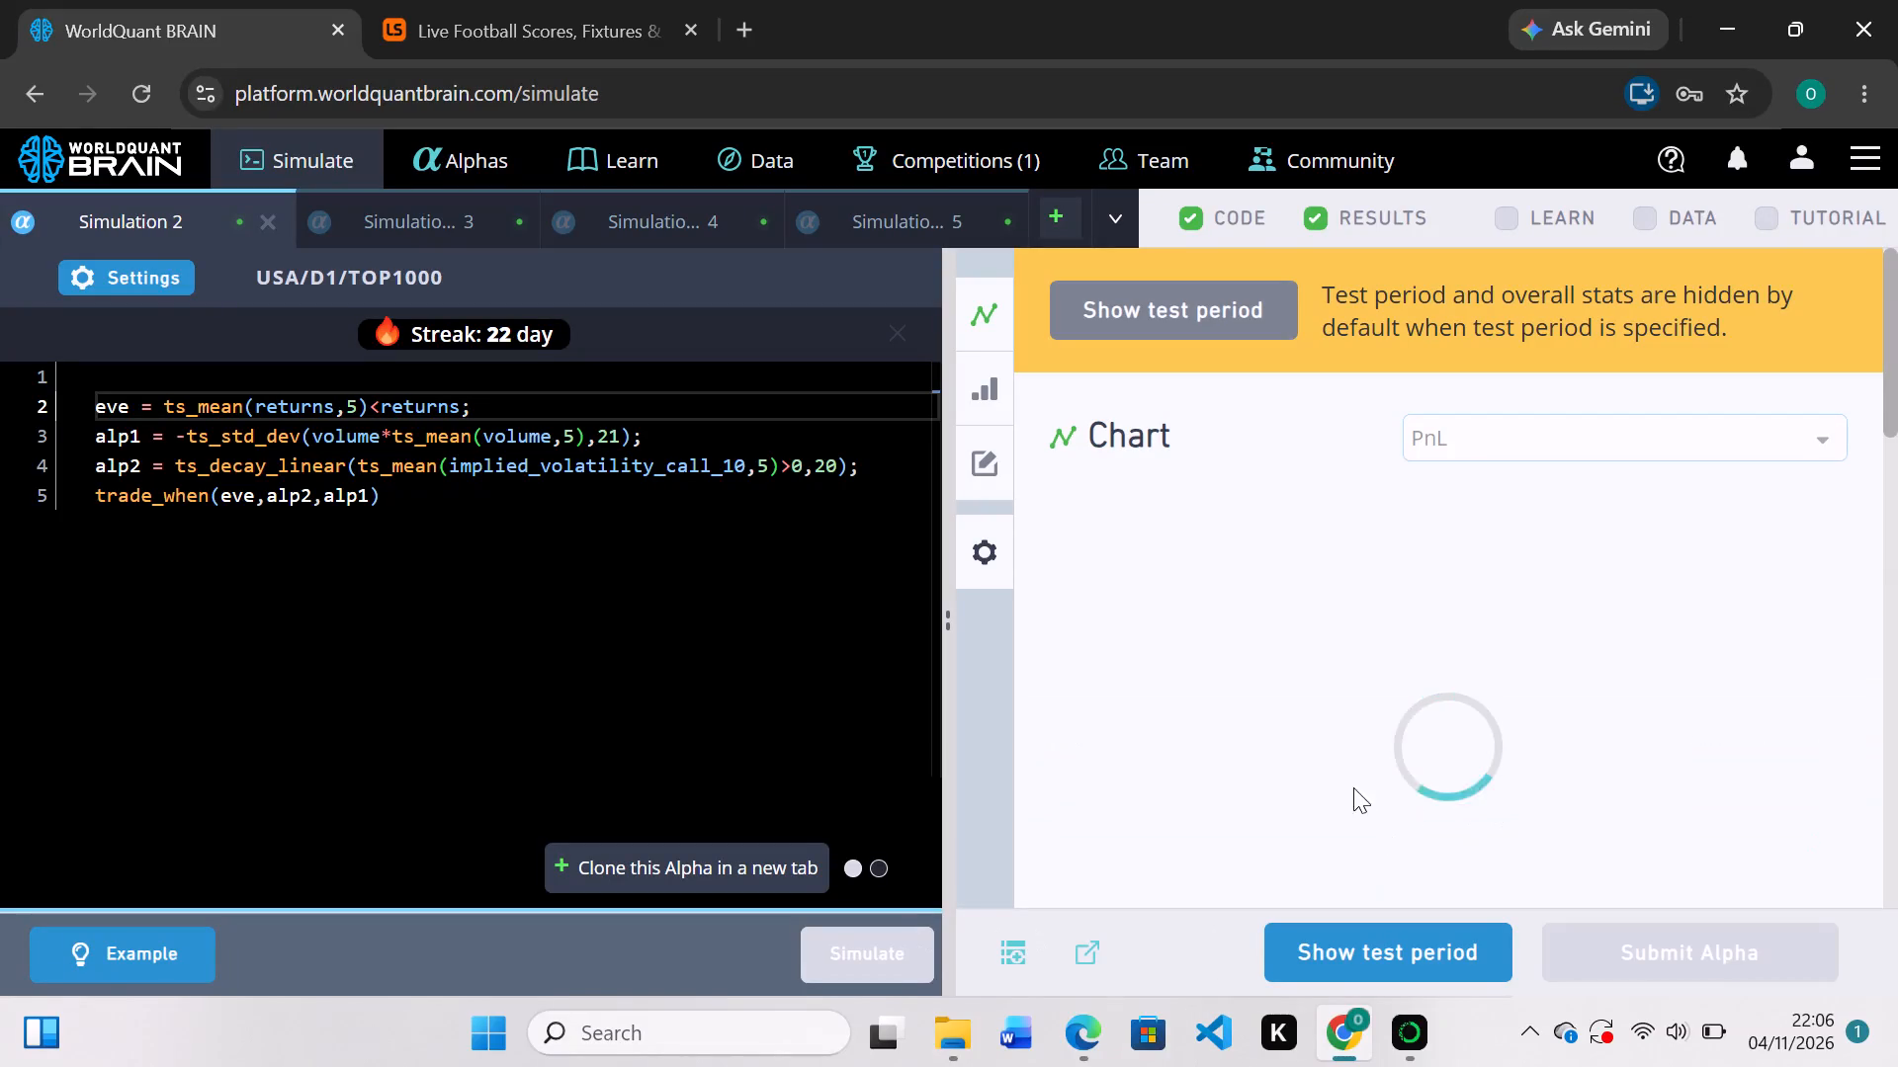
Review Simulation 2's TOP1000 in-sample summary, reveal the test period, and run the self-correlation check.
{"action": "scroll", "coordinate": [1161, 712], "scroll_direction": "down", "scroll_amount": 2}
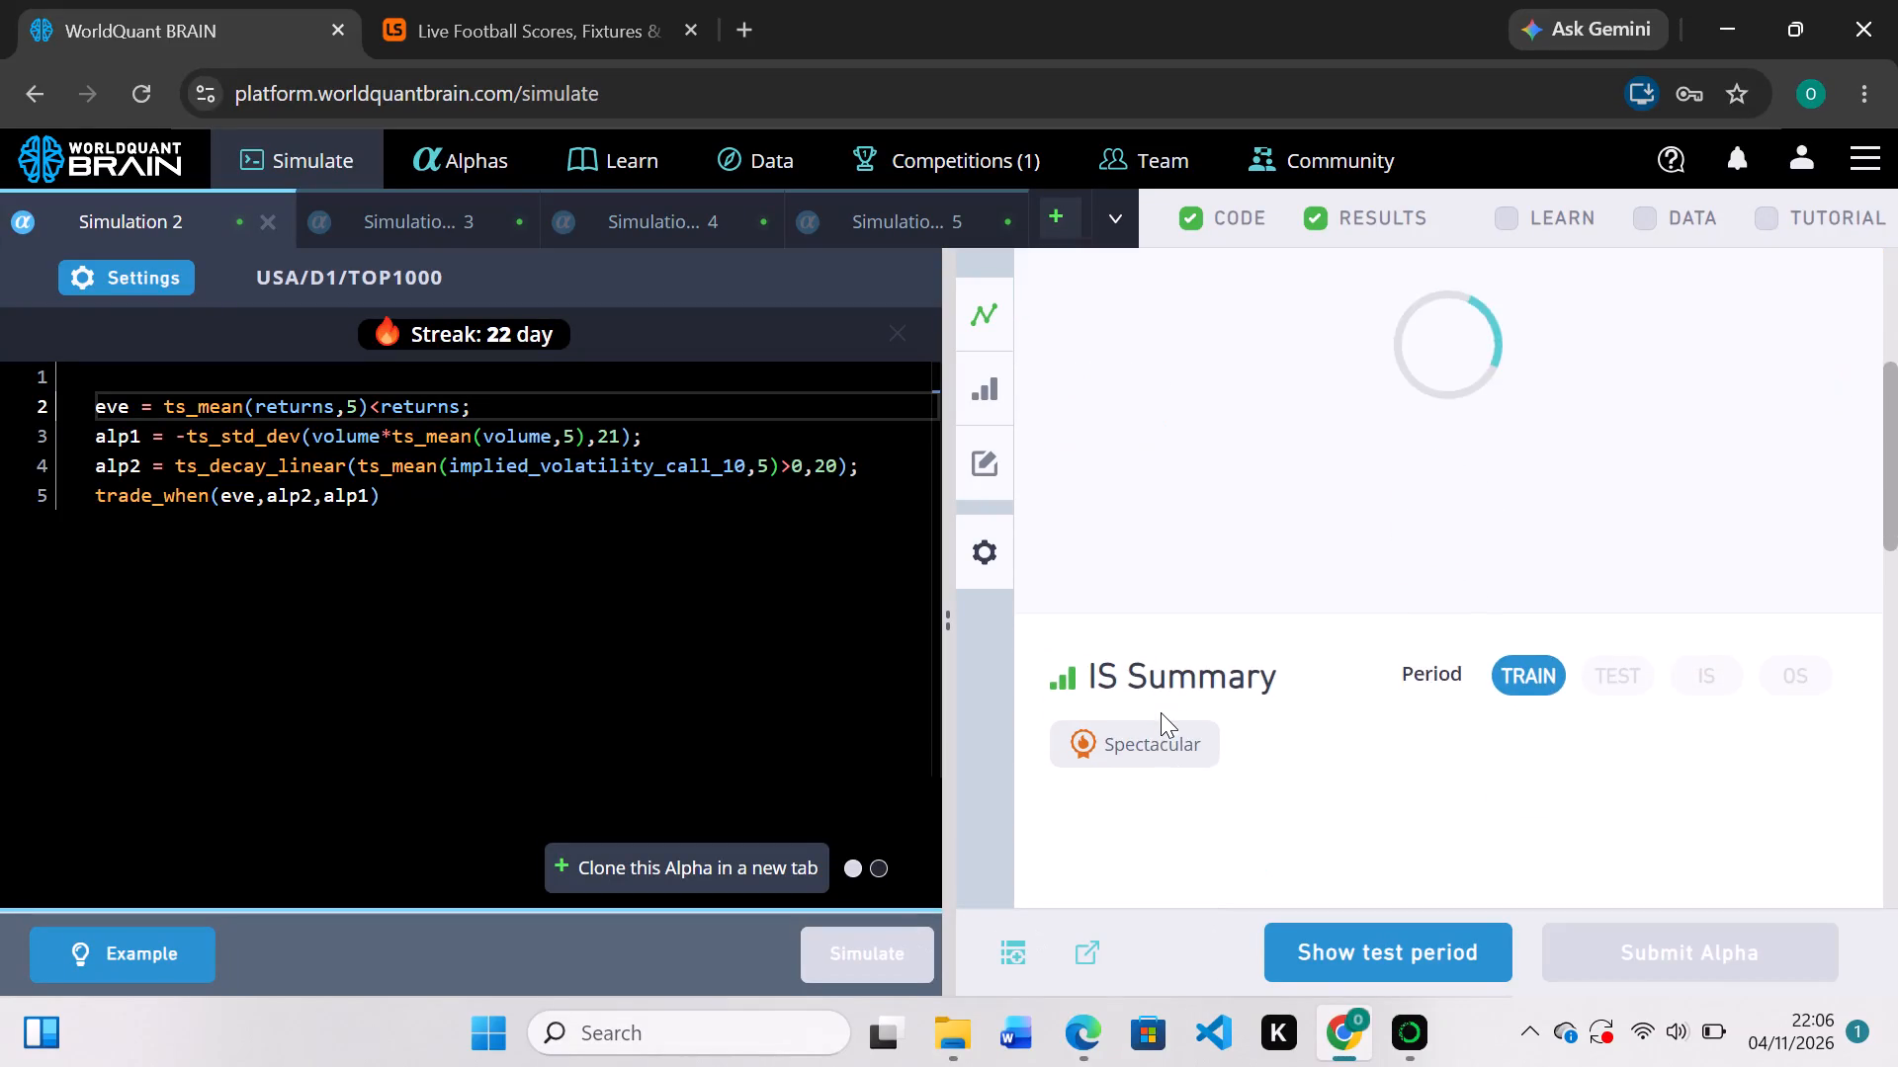
{"action": "scroll", "coordinate": [1161, 712], "scroll_direction": "down", "scroll_amount": 2}
{"action": "scroll", "coordinate": [1161, 712], "scroll_direction": "up", "scroll_amount": 2}
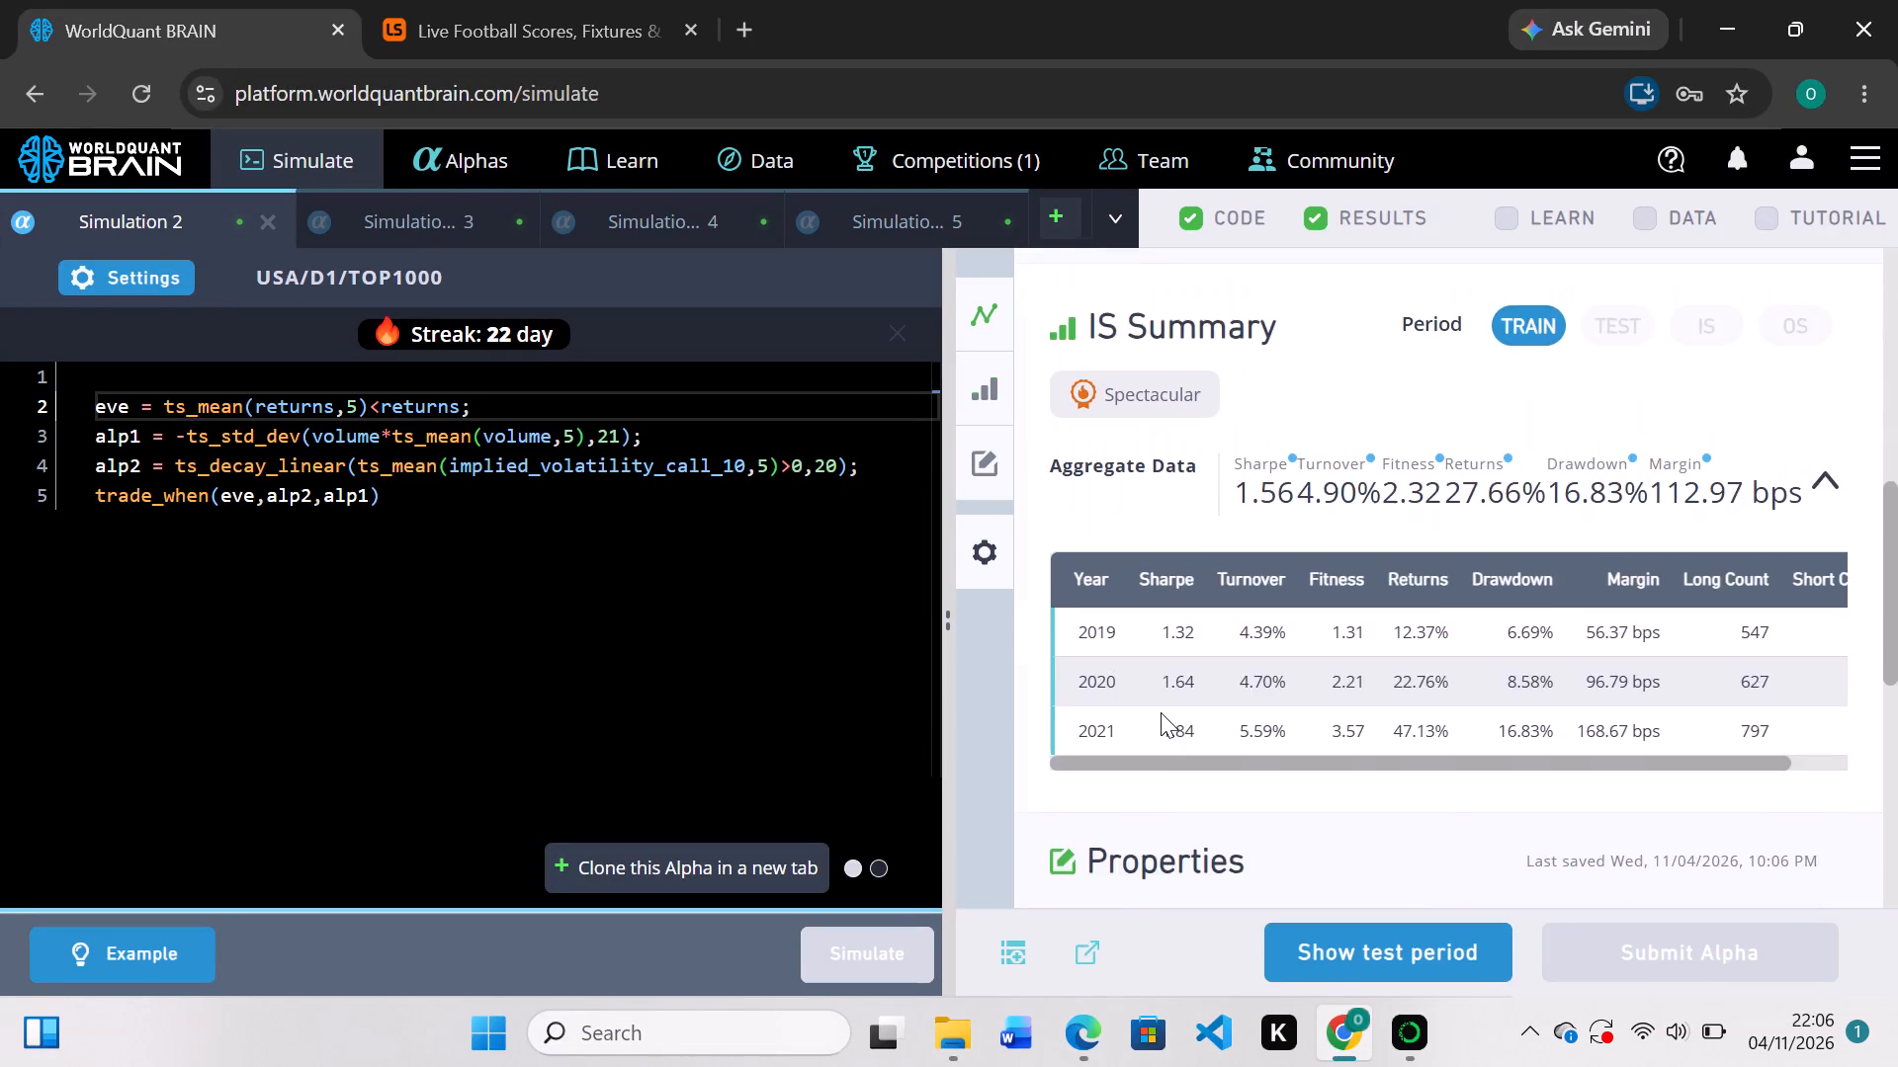
{"action": "left_click", "coordinate": [1344, 939]}
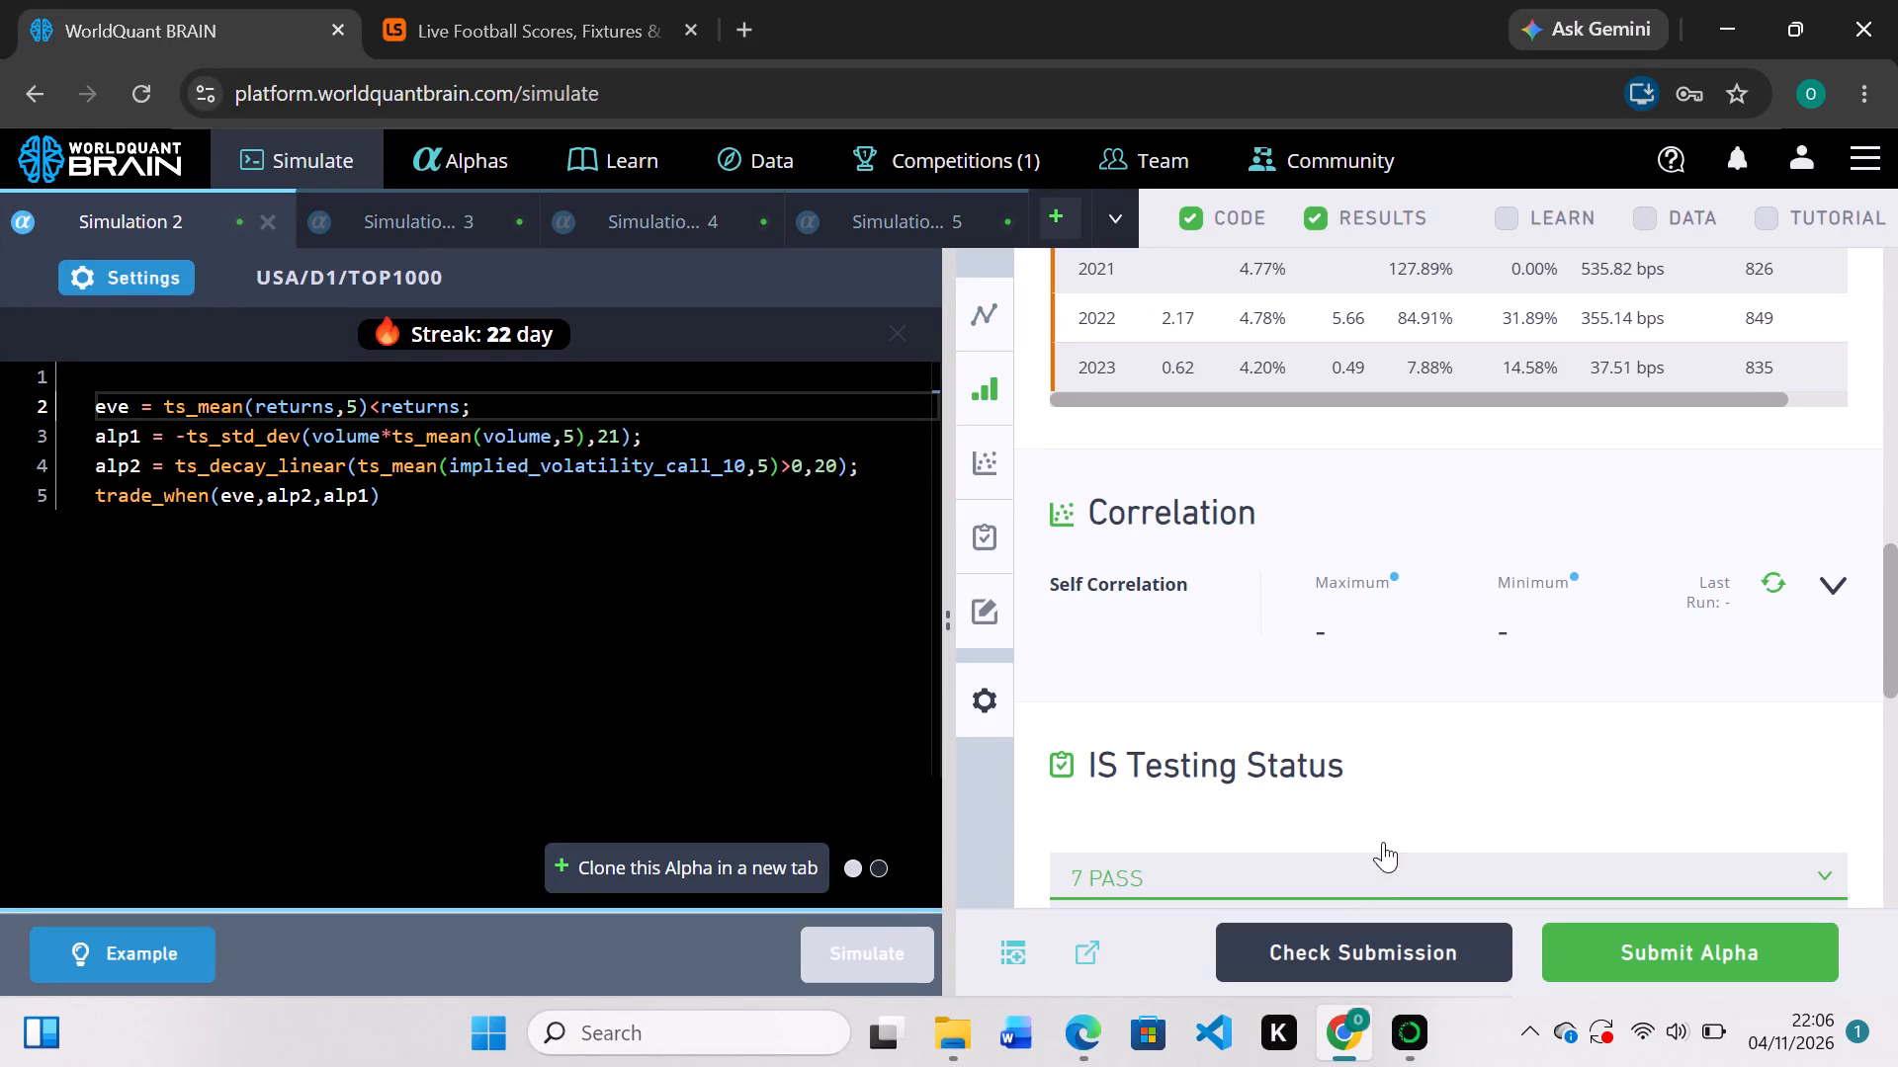
{"action": "scroll", "coordinate": [1427, 763], "scroll_direction": "down", "scroll_amount": 2}
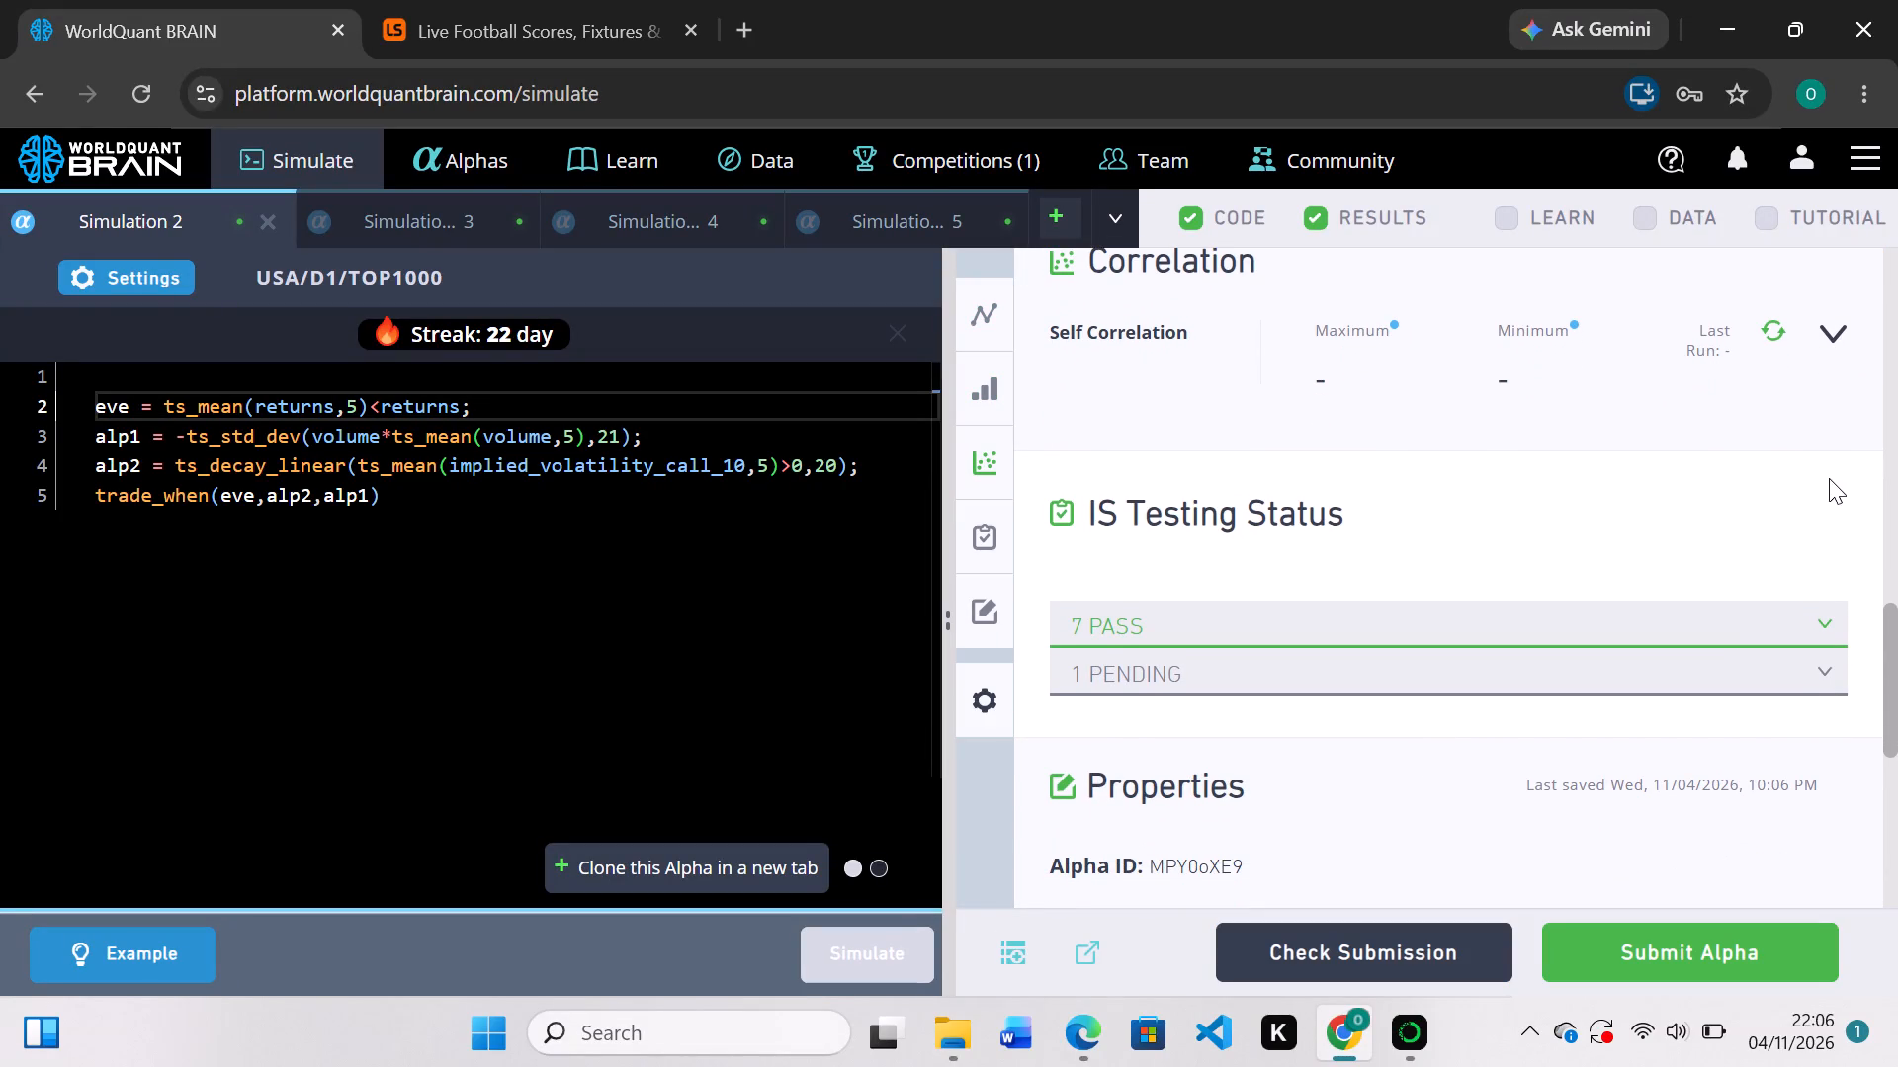
{"action": "left_click", "coordinate": [1777, 329]}
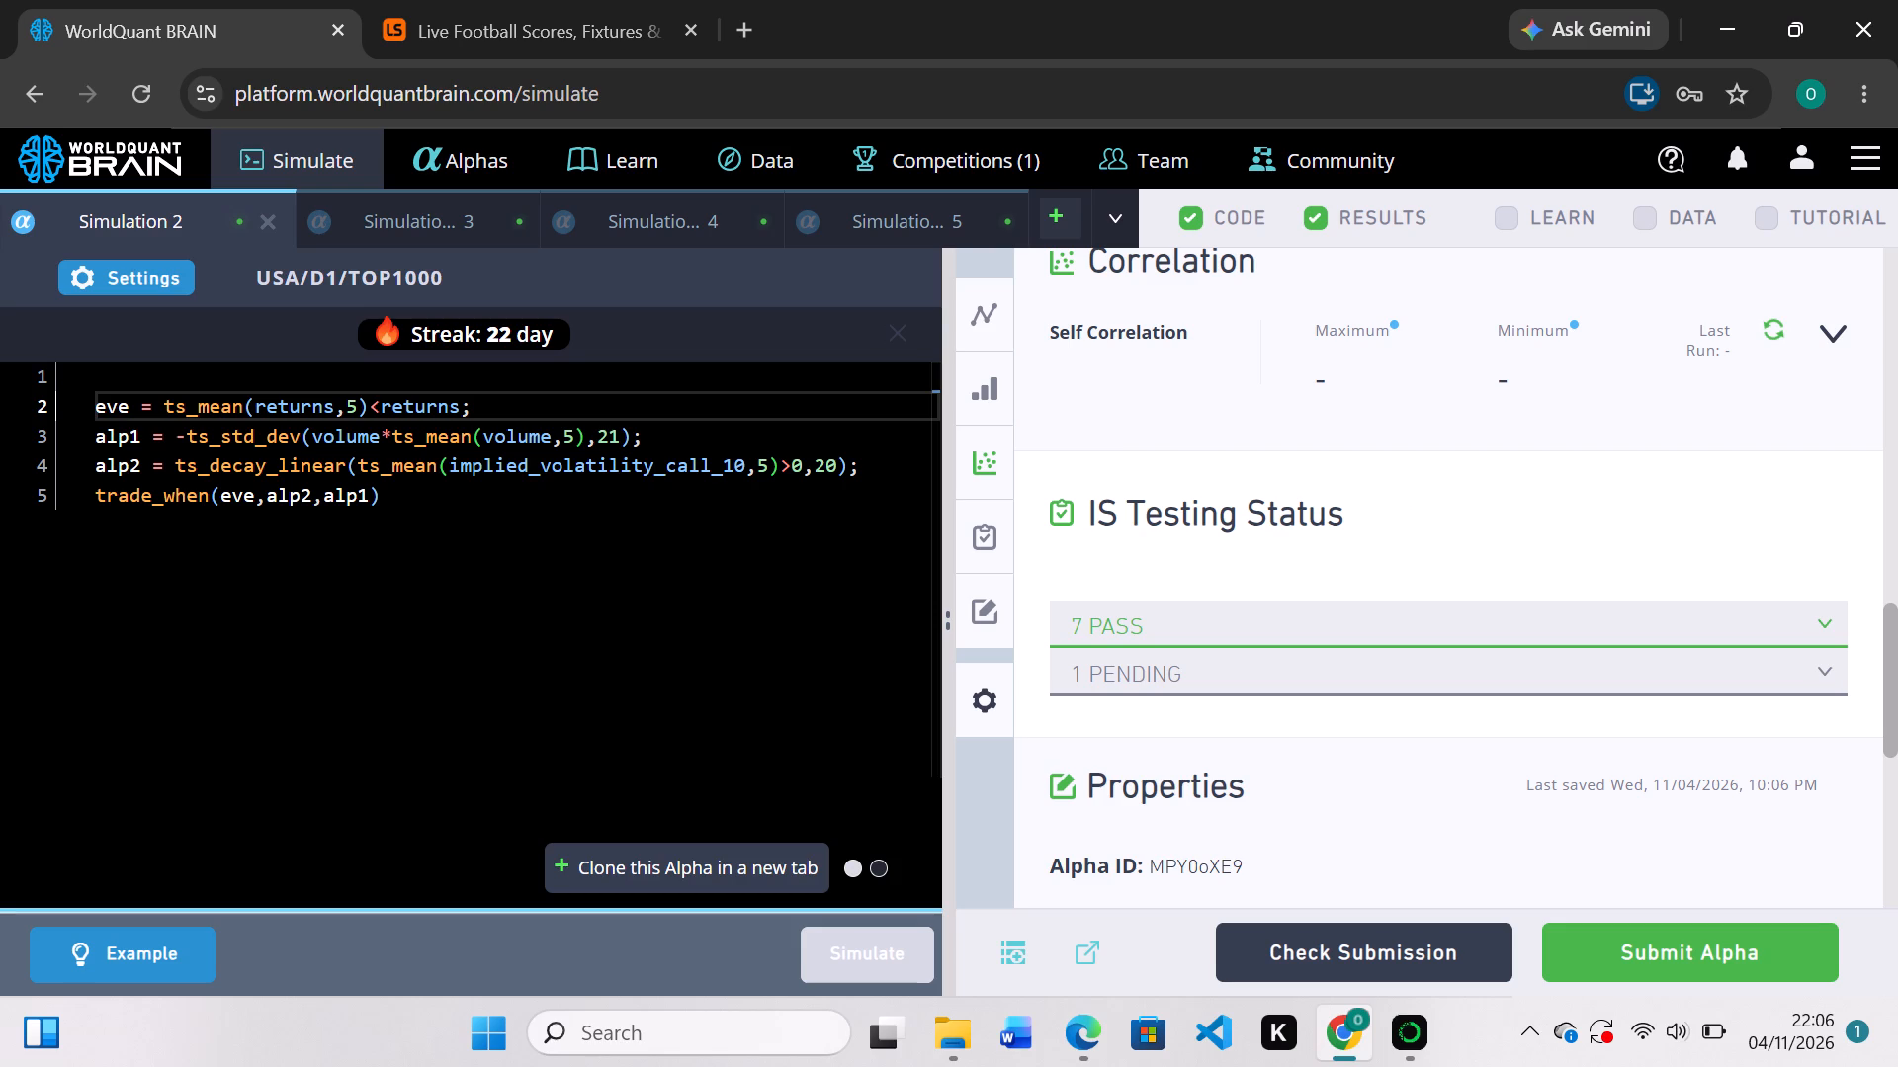
Change the implied volatility field in Simulation 2's alp2 line to implied_volatility_call_150 and rerun the simulation.
{"action": "left_click", "coordinate": [747, 460]}
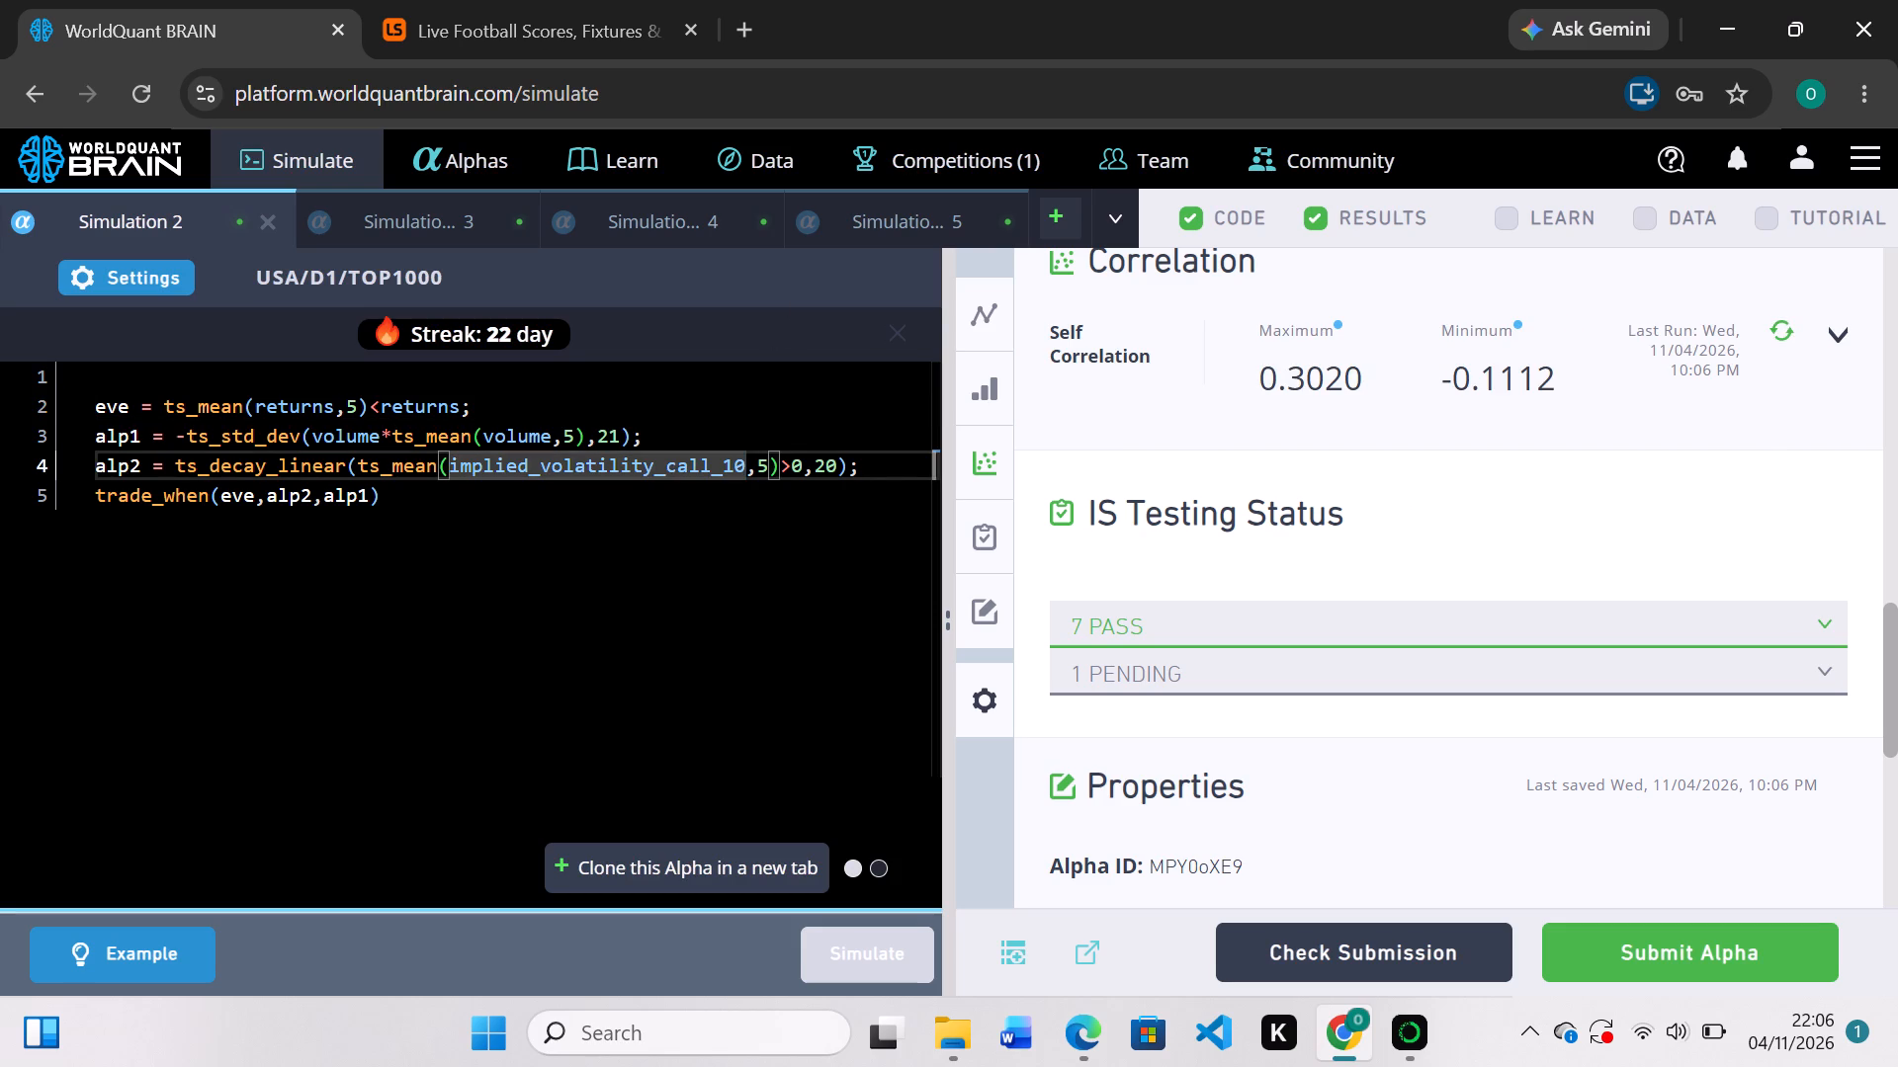
{"action": "key", "text": "BackSpace"}
{"action": "key", "text": "BackSpace"}
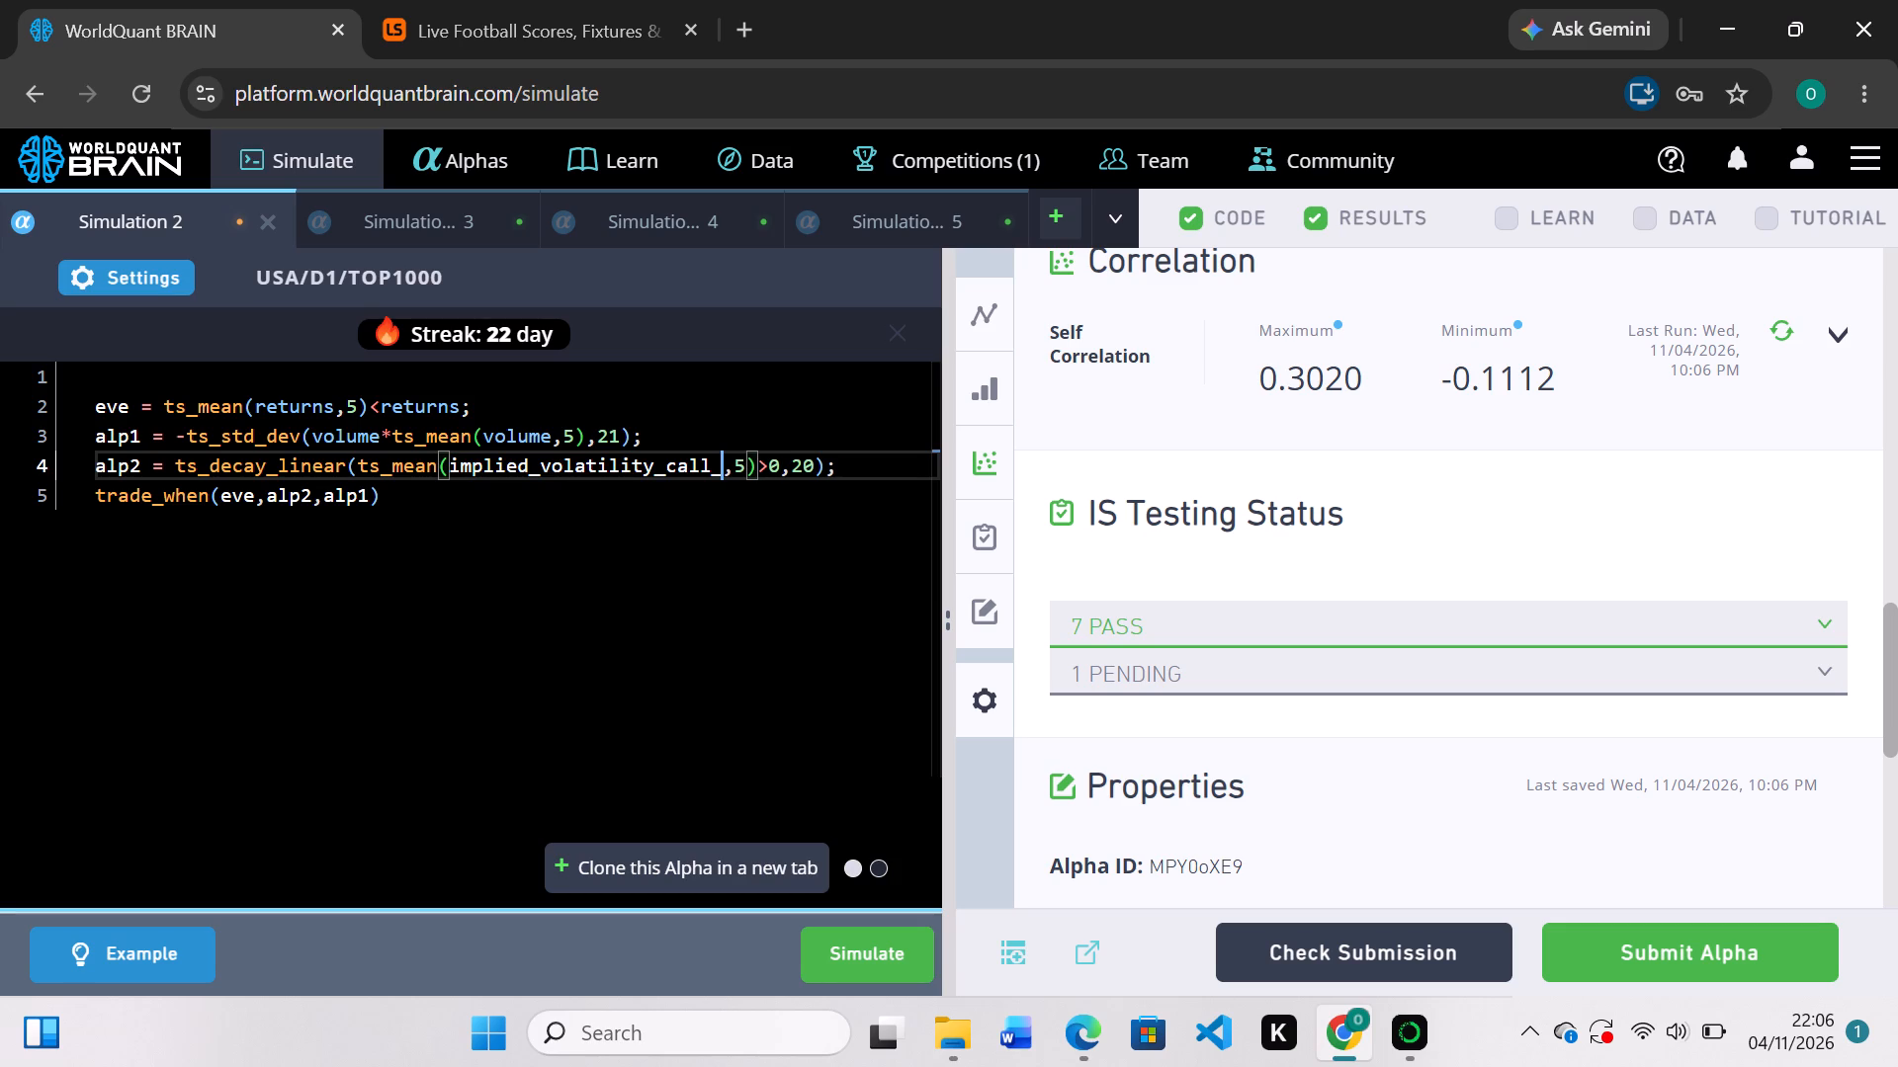
{"action": "key", "text": "1"}
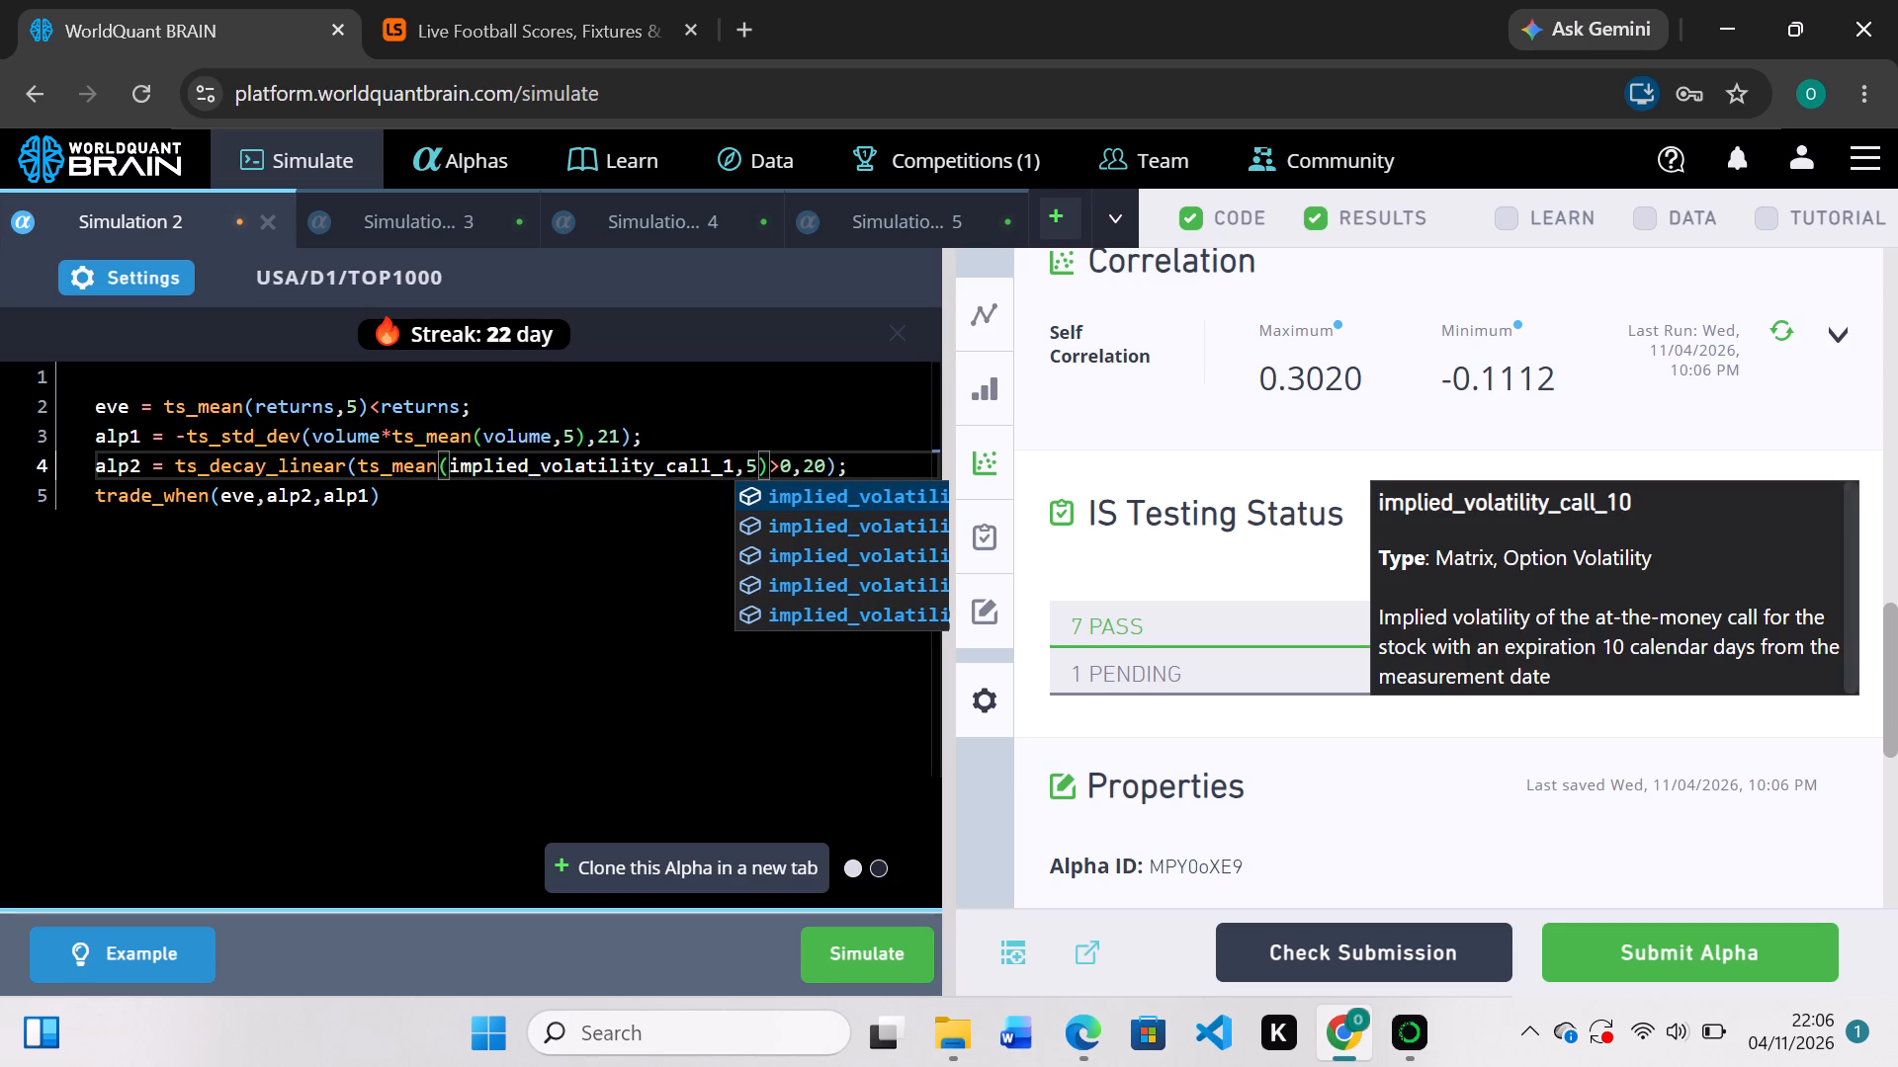
{"action": "type", "text": "50"}
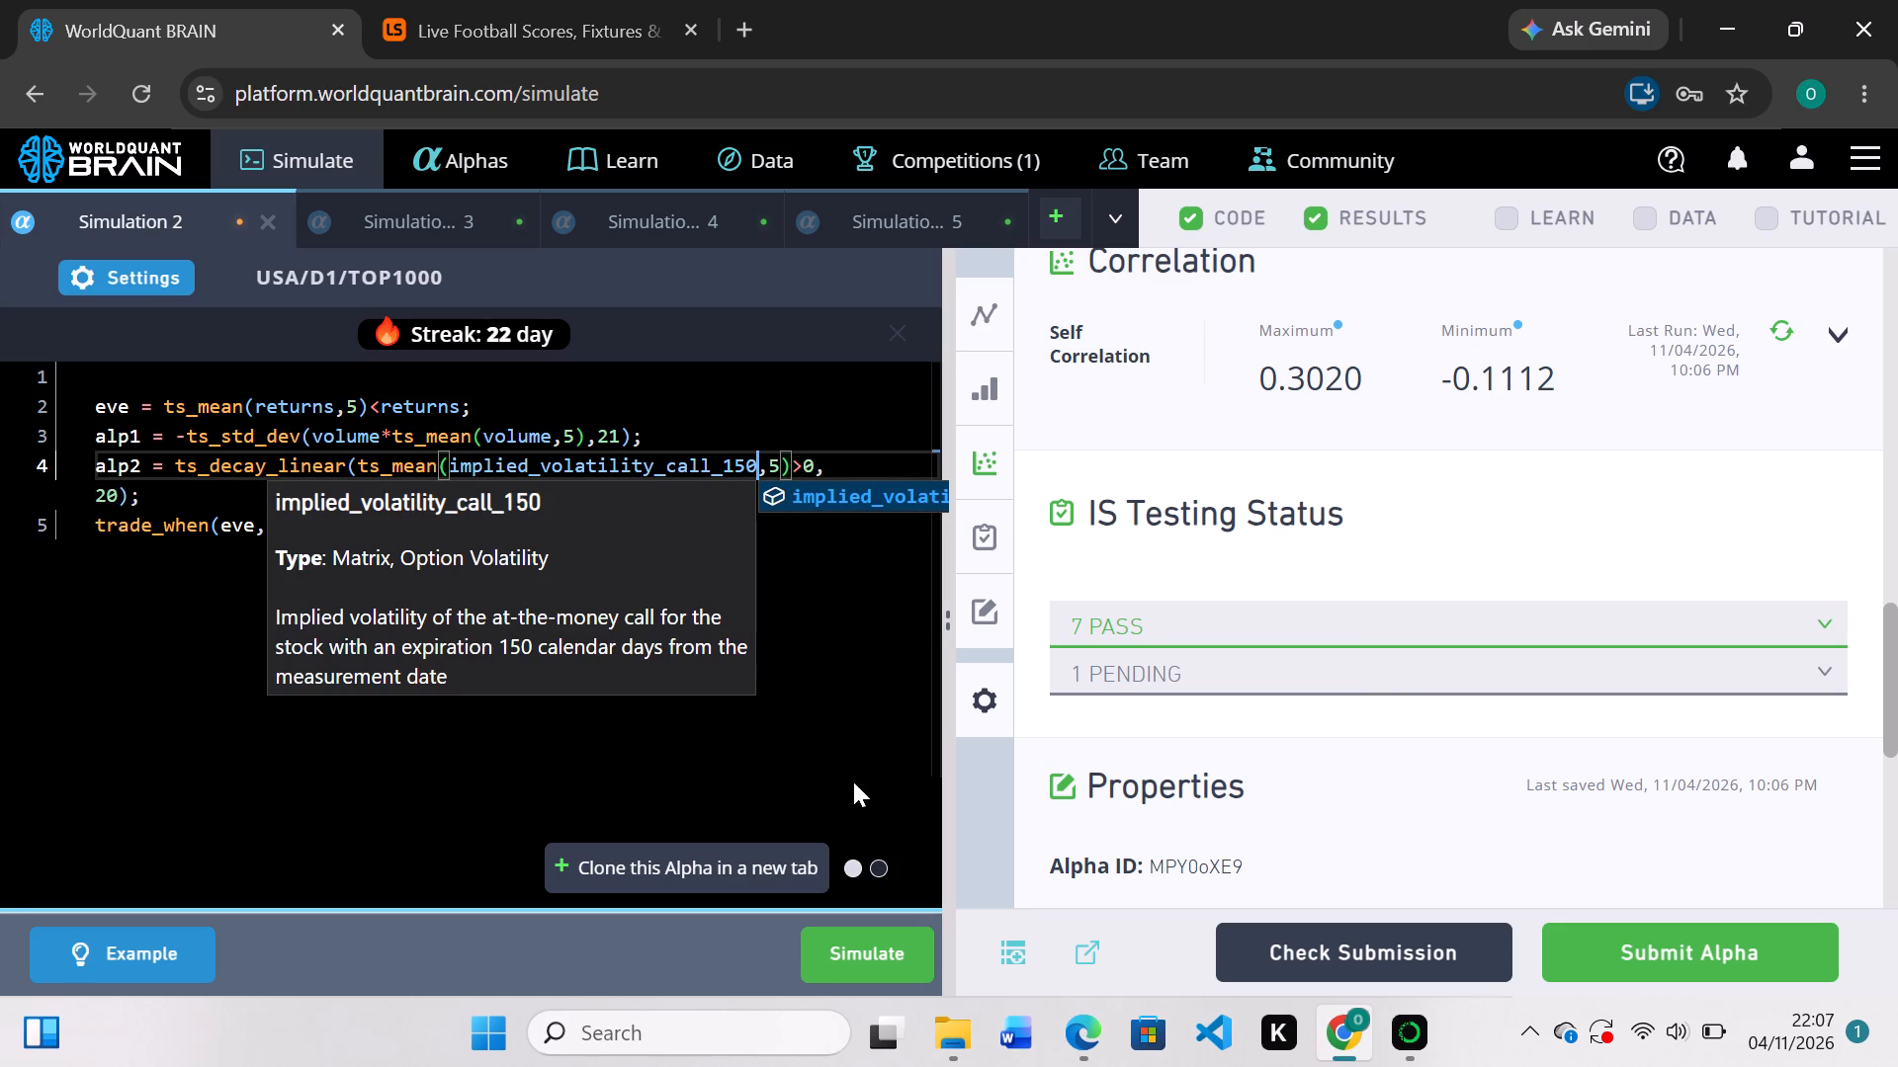
{"action": "left_click", "coordinate": [865, 946]}
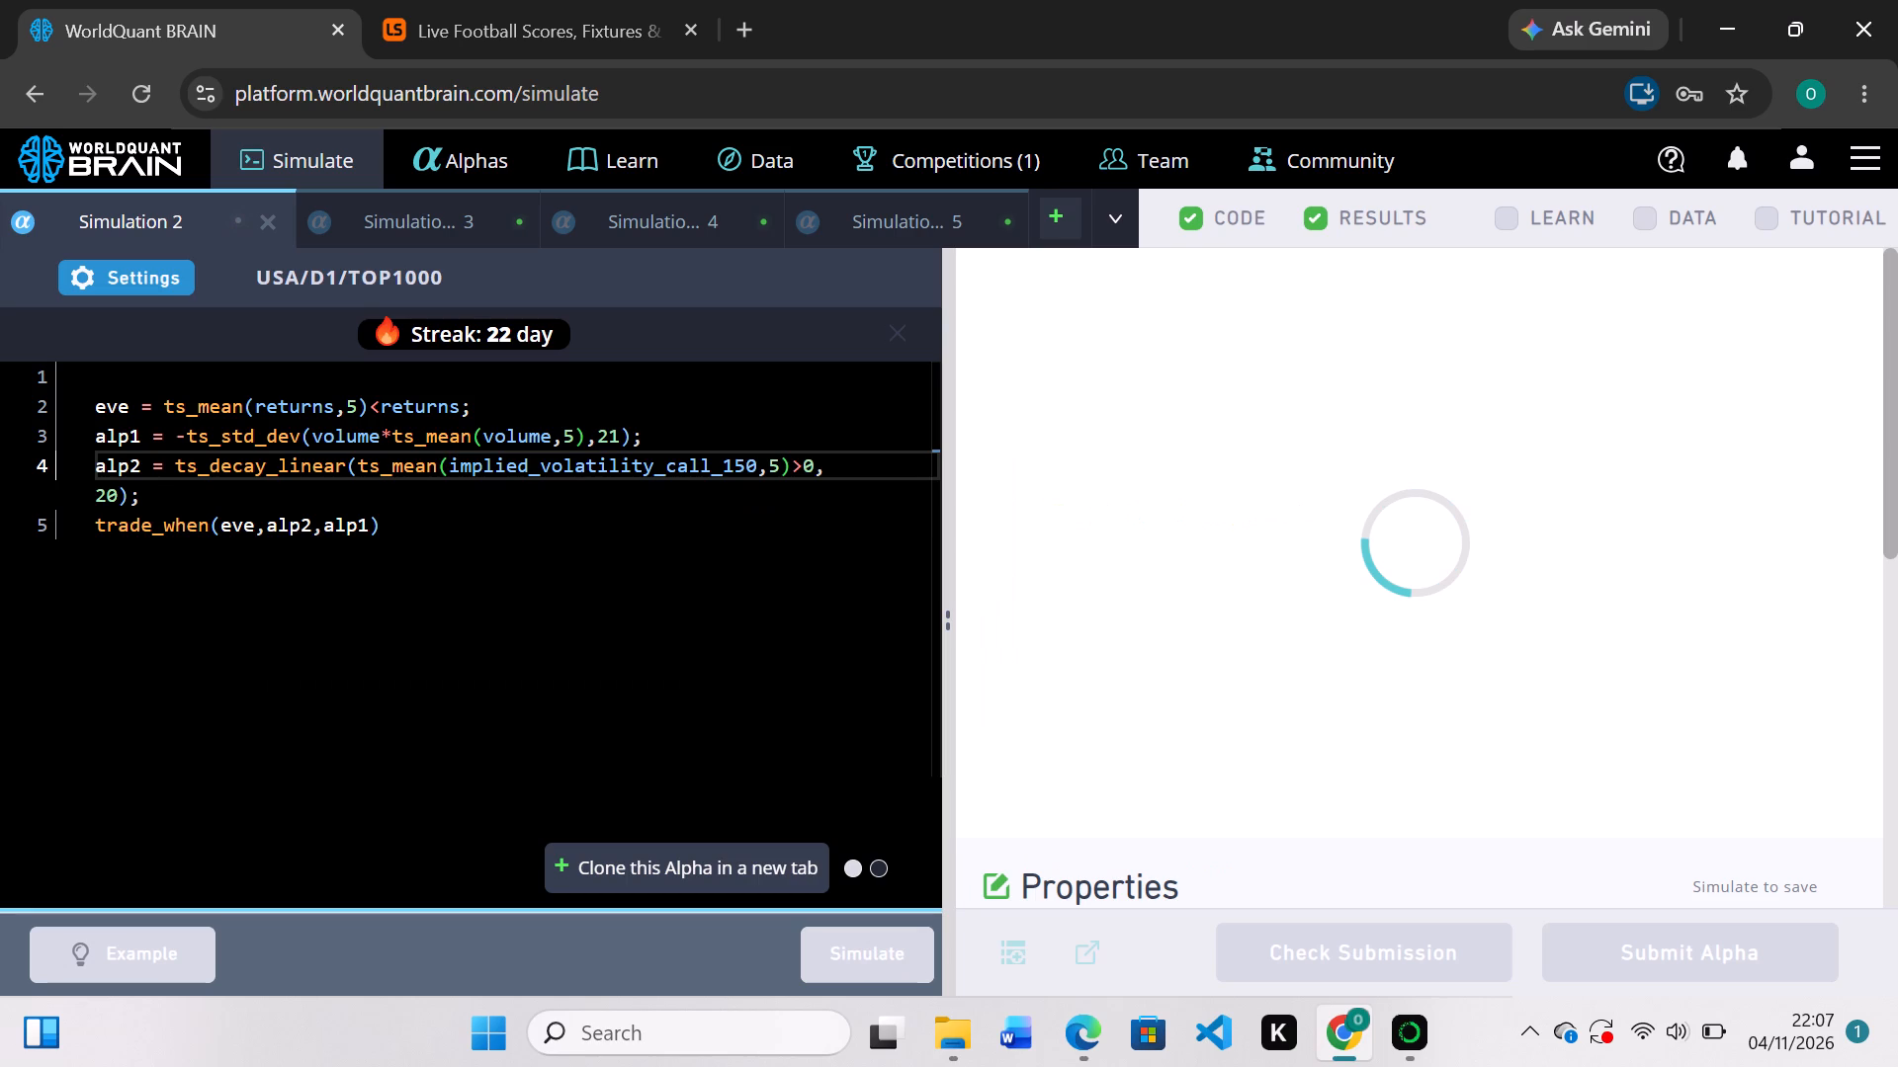
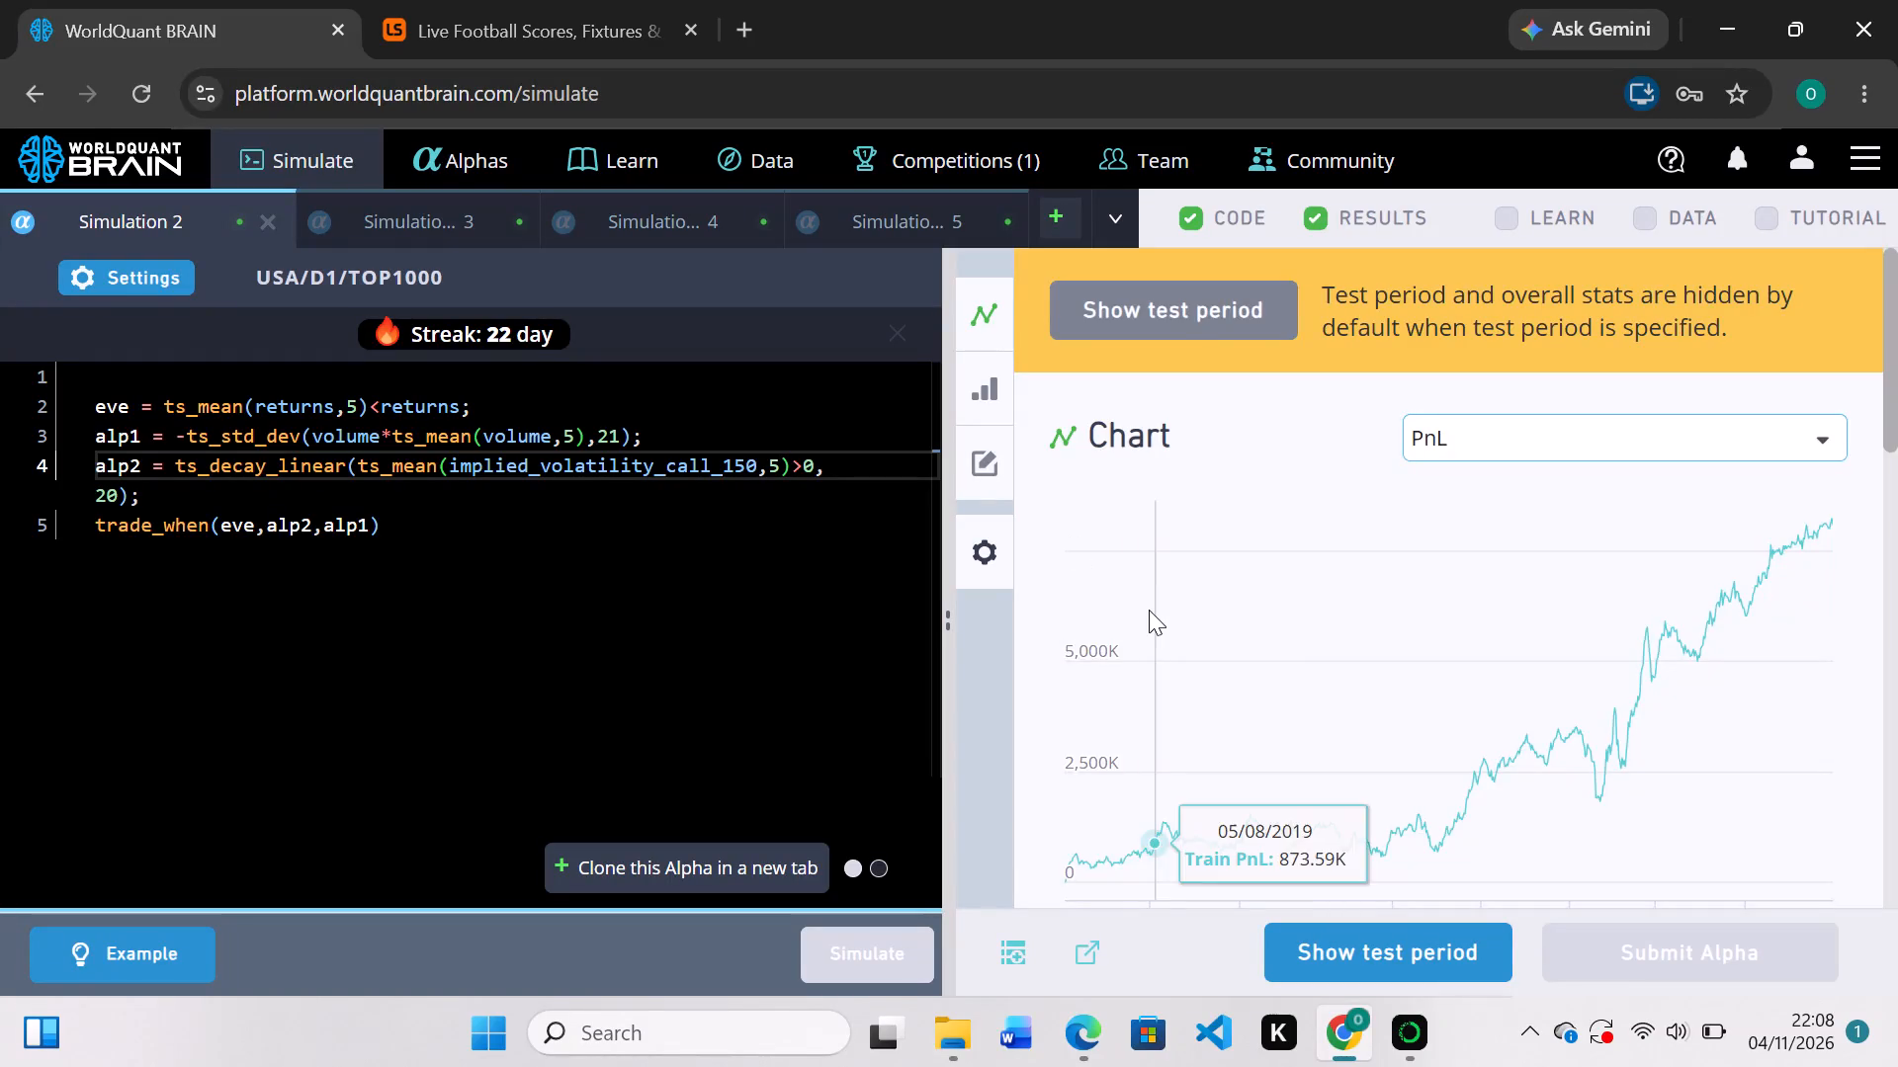
Review the in-sample summary for the implied_volatility_call_150 run, reveal the test period, and run the self-correlation check.
{"action": "scroll", "coordinate": [1149, 610], "scroll_direction": "down", "scroll_amount": 5}
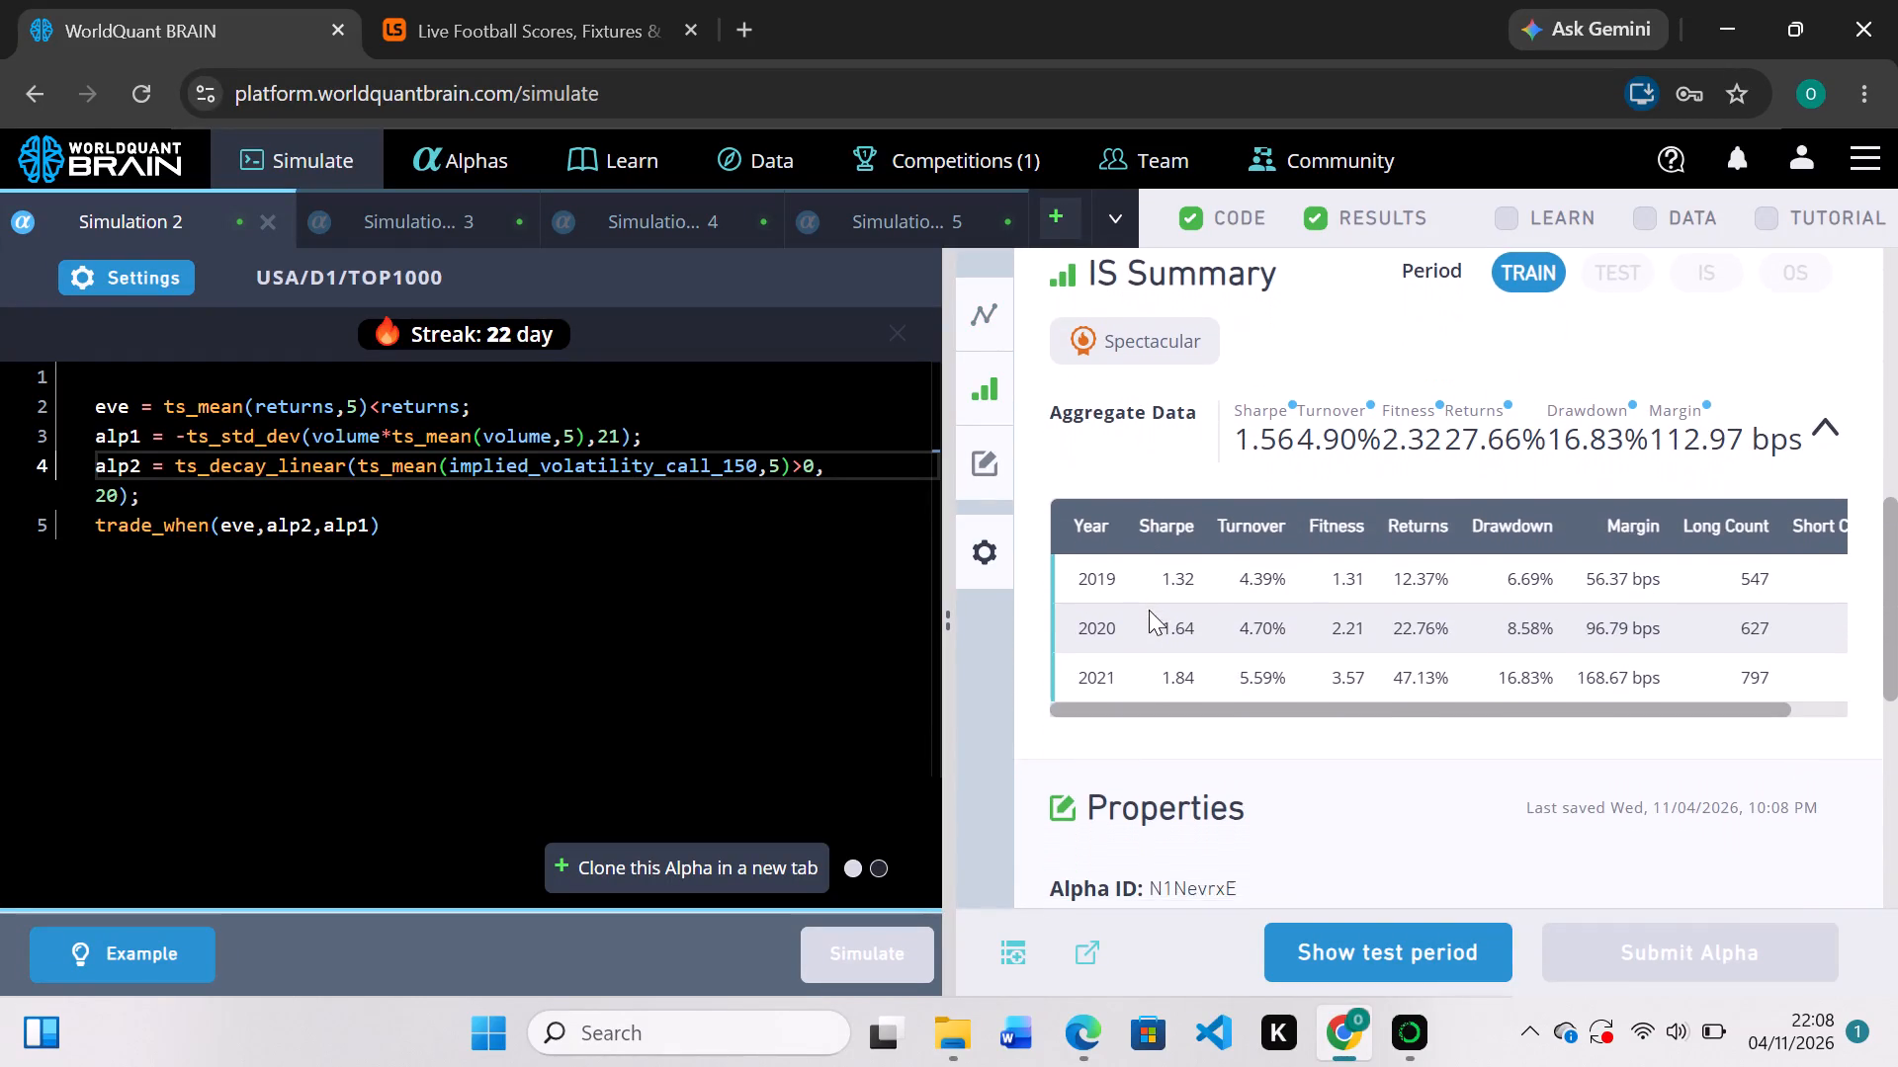
{"action": "left_click", "coordinate": [1349, 945]}
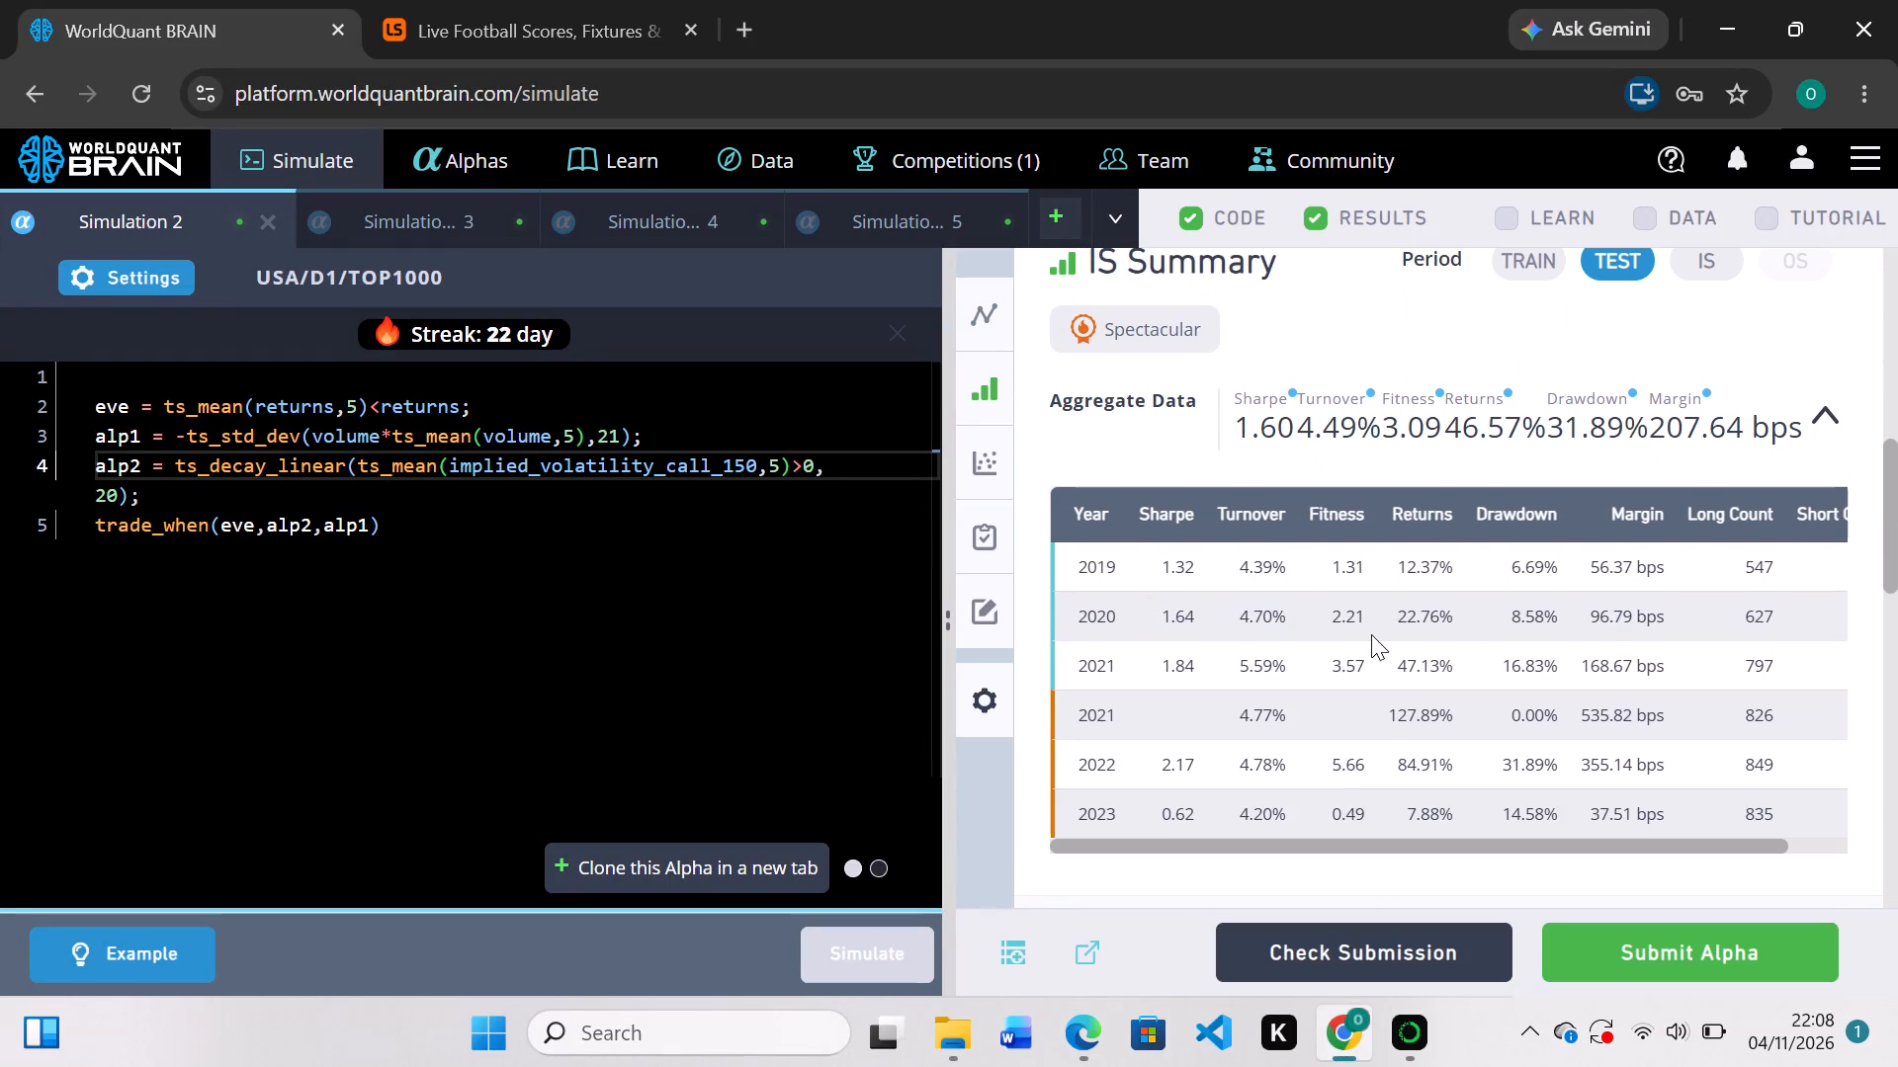
{"action": "scroll", "coordinate": [1385, 554], "scroll_direction": "down", "scroll_amount": 2}
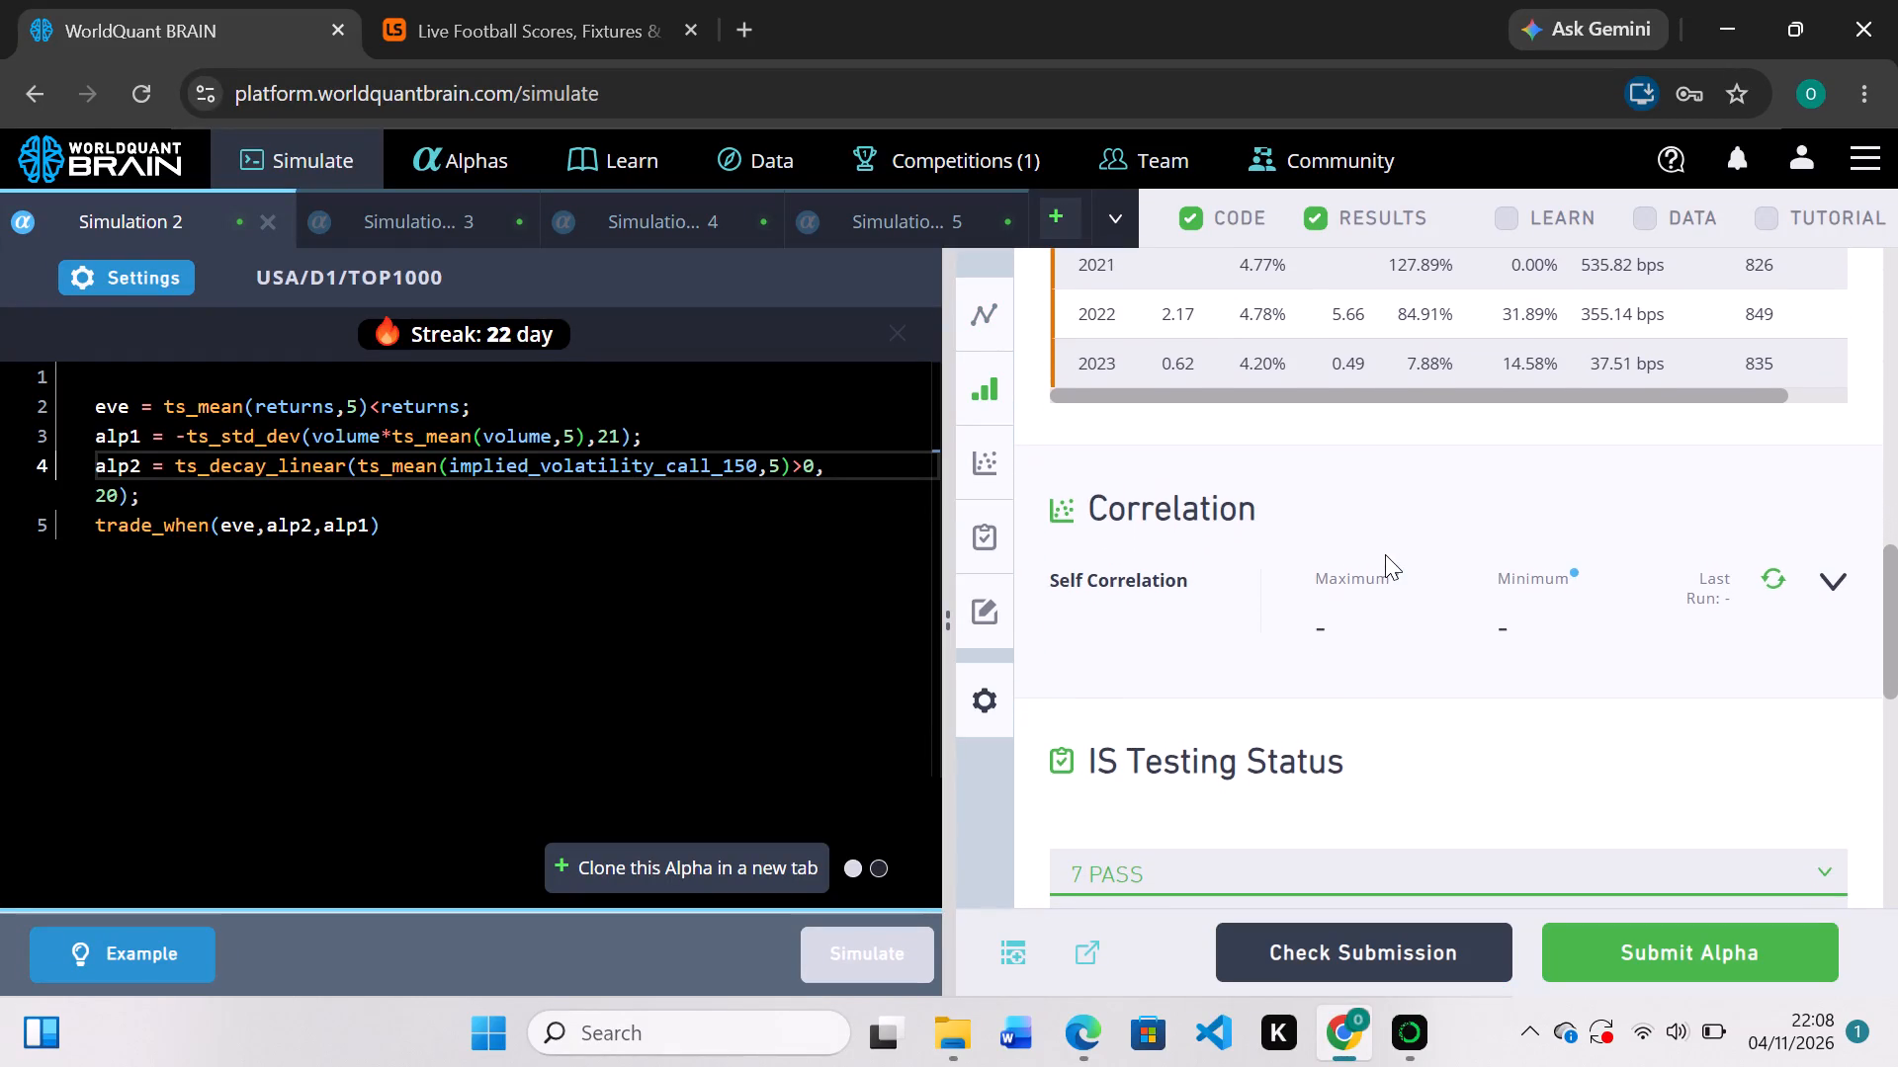
{"action": "left_click", "coordinate": [1765, 564]}
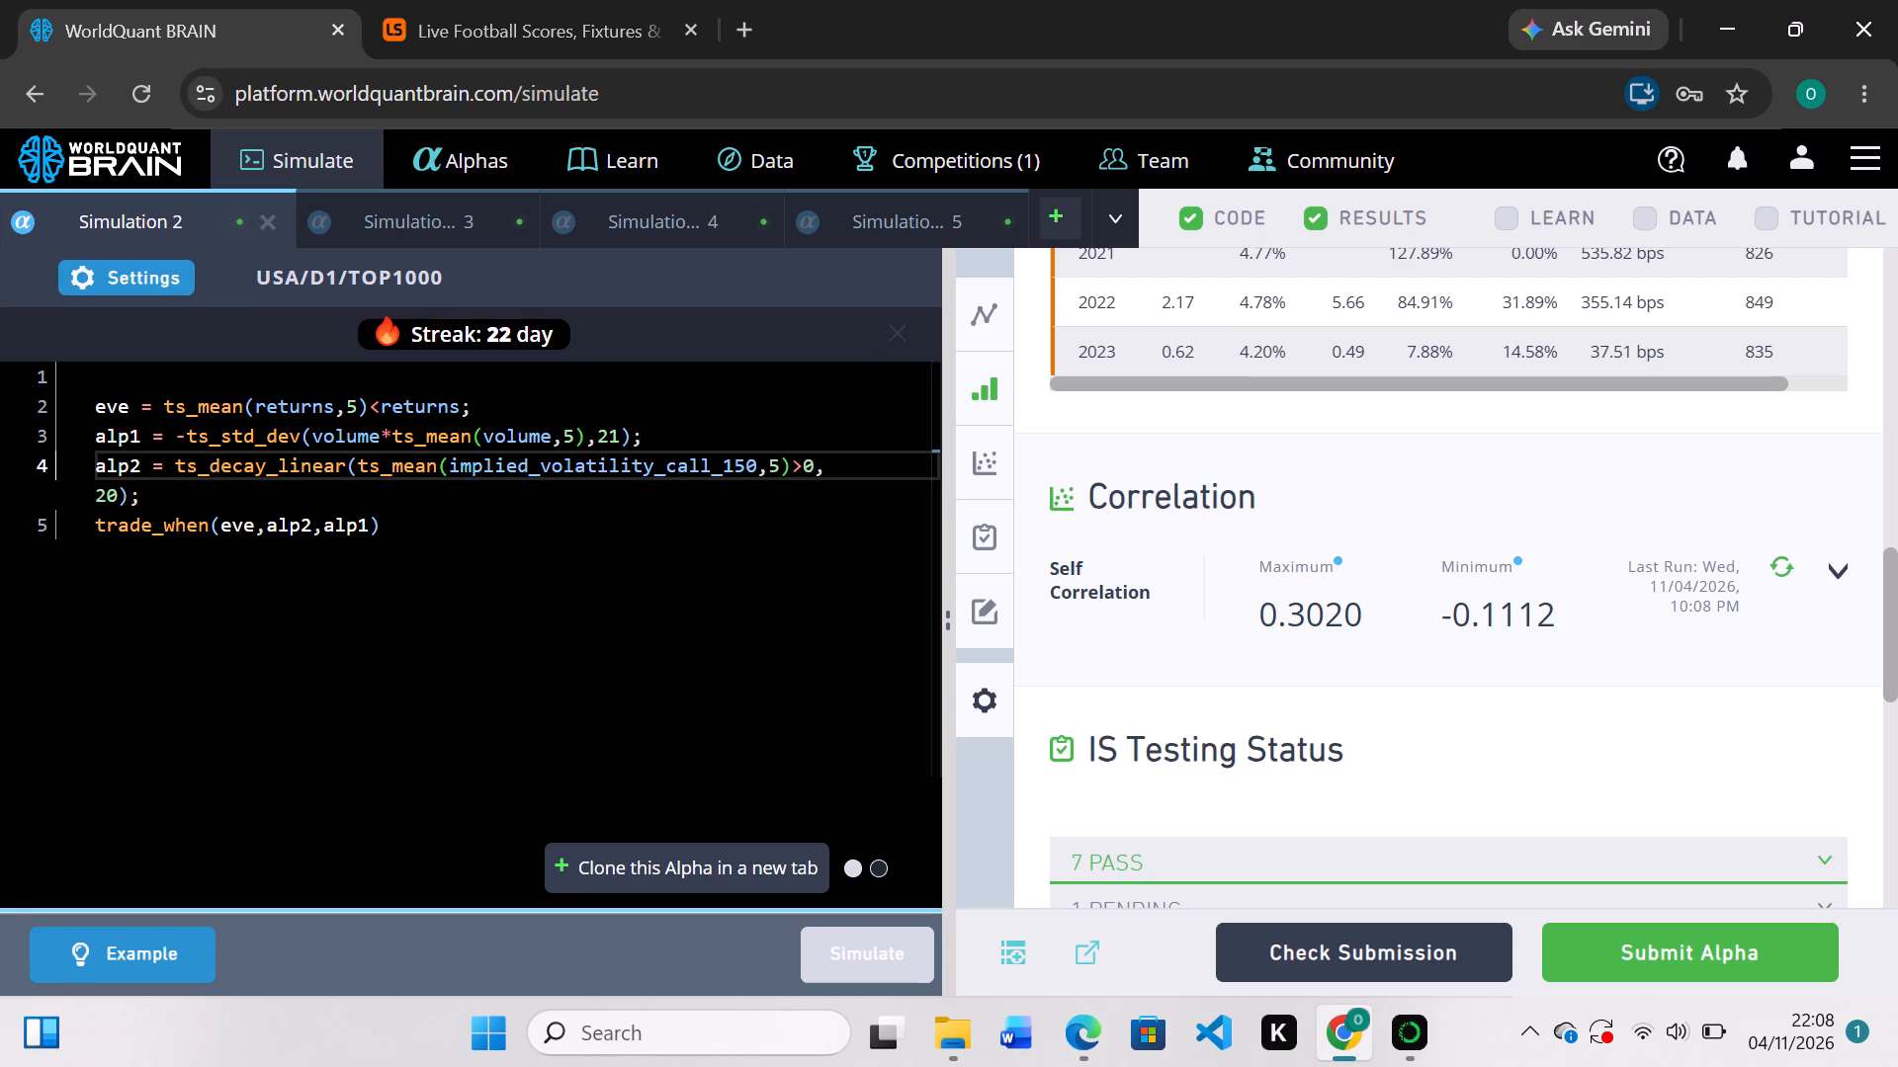
Change the implied volatility field in Simulation 2's alp2 line to implied_volatility_put_150 and rerun the simulation.
{"action": "left_click", "coordinate": [708, 459]}
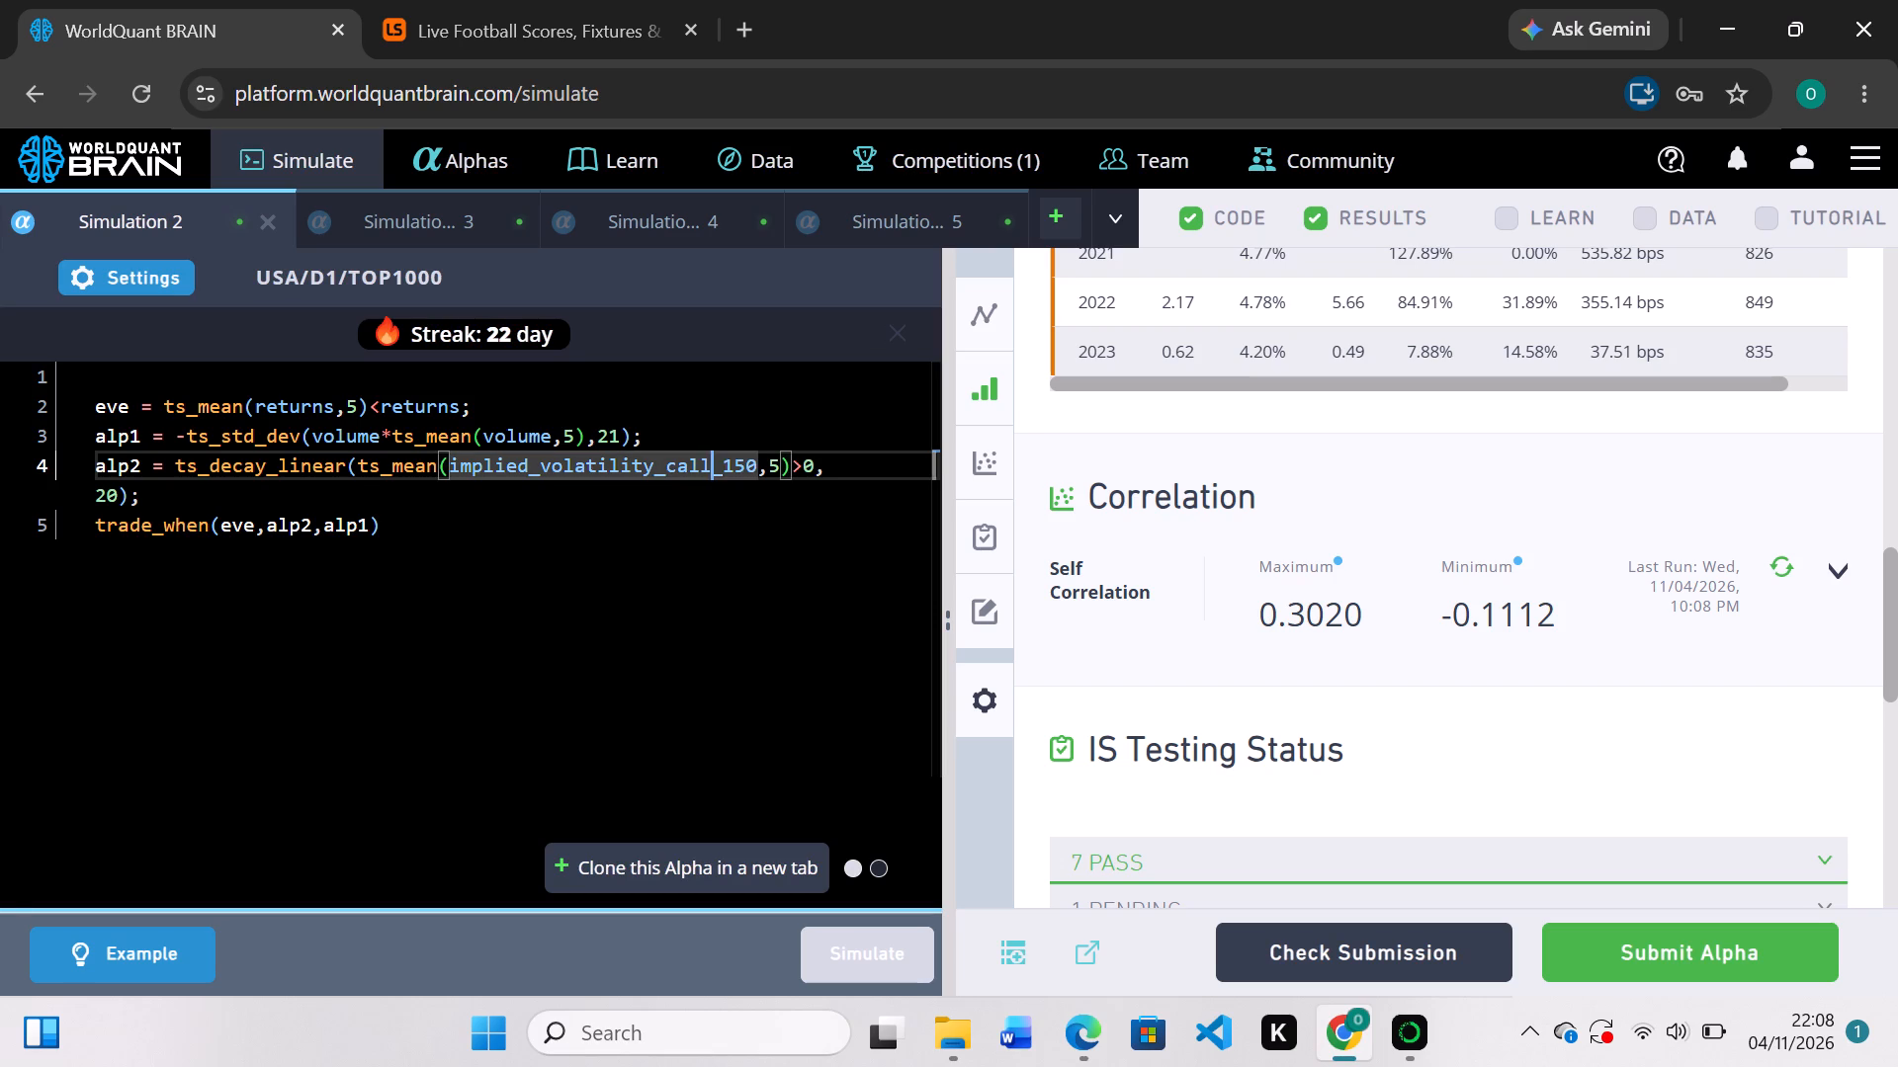
{"action": "key", "text": "BackSpace"}
{"action": "key", "text": "BackSpace"}
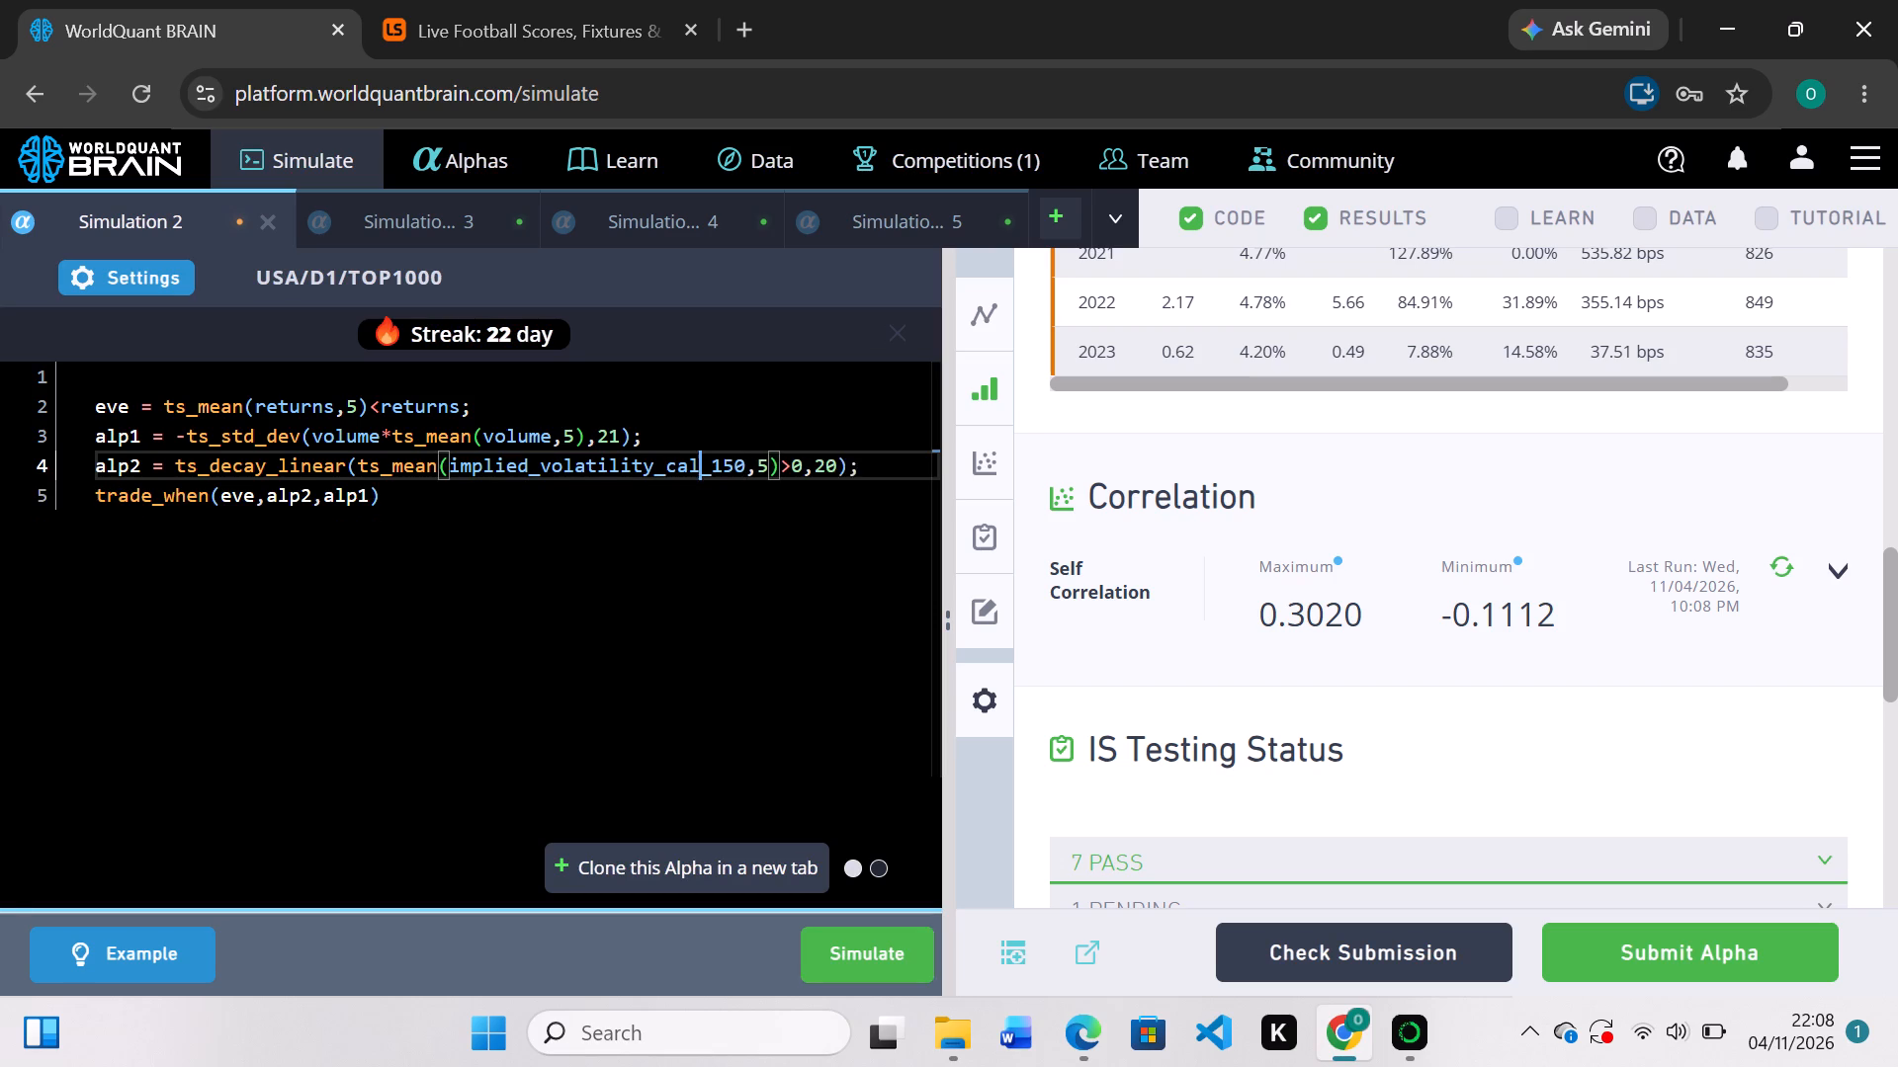
{"action": "key", "text": "BackSpace"}
{"action": "key", "text": "BackSpace"}
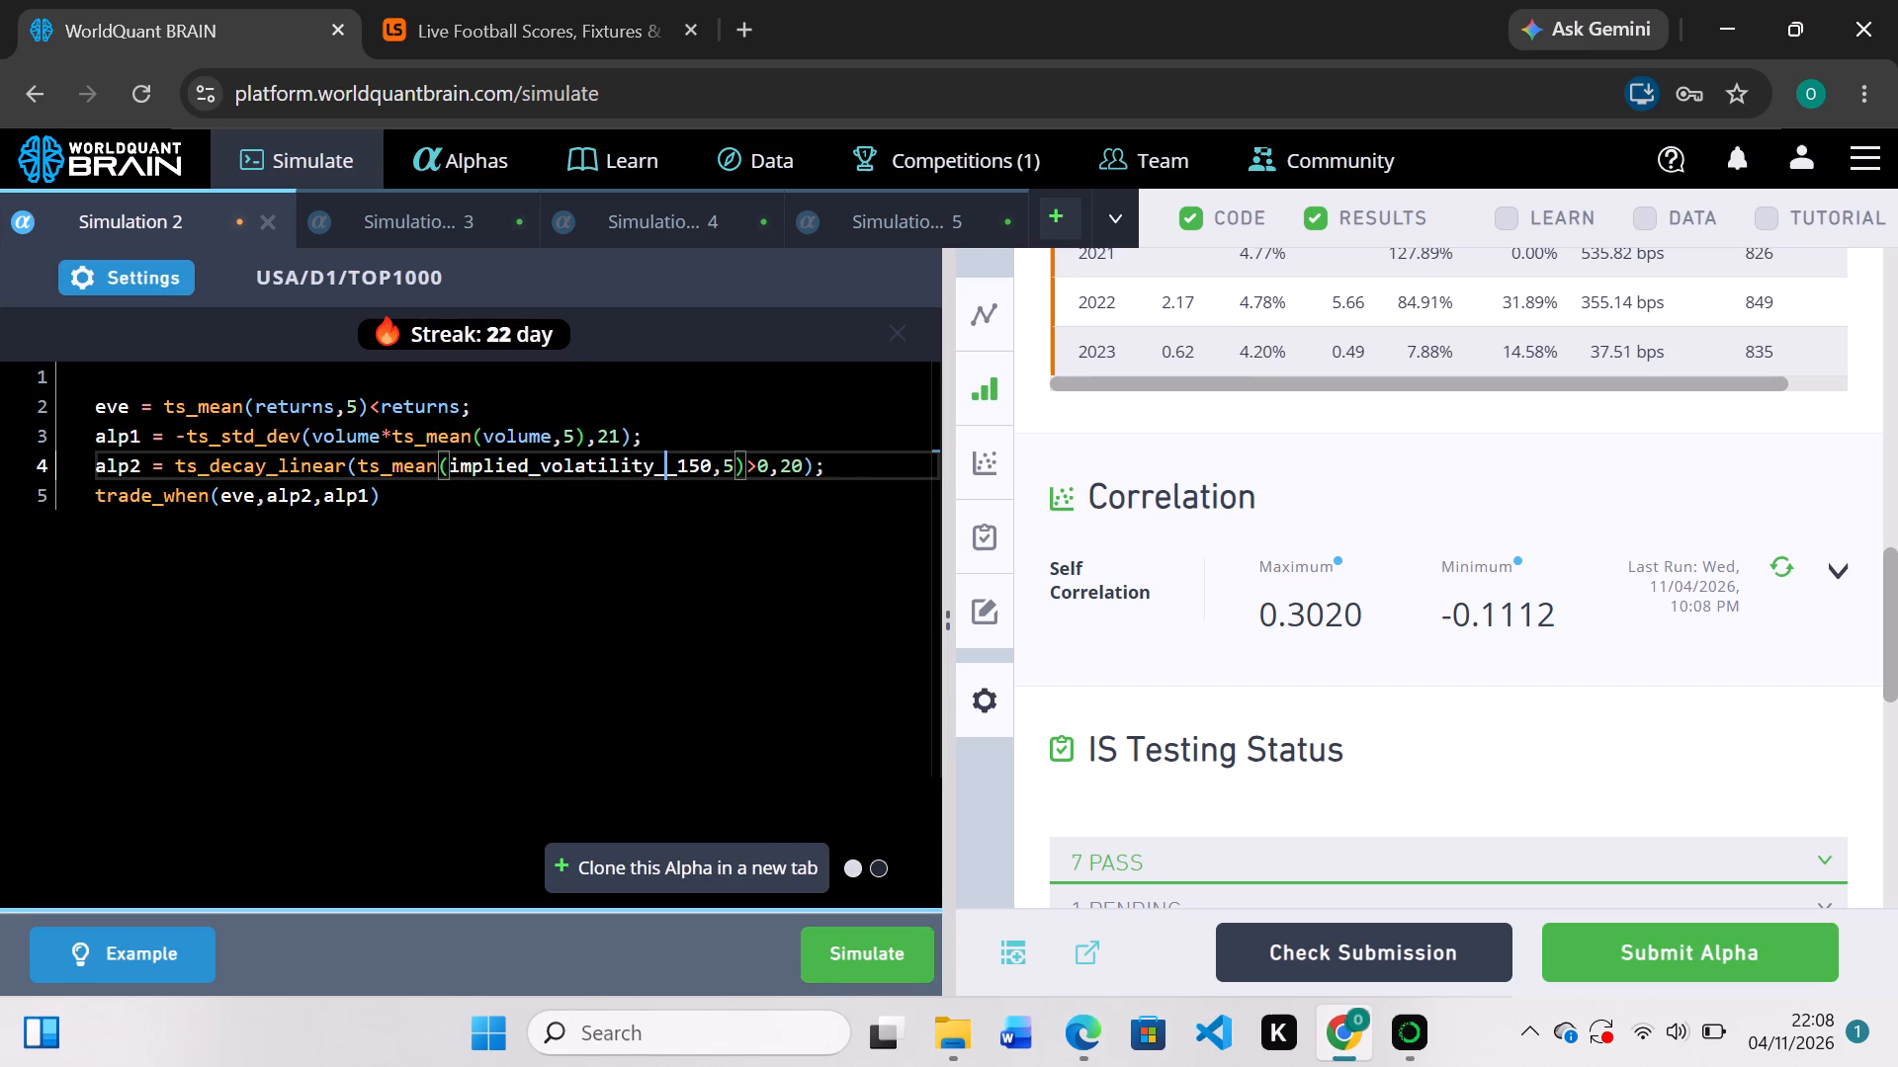
{"action": "type", "text": "pu"}
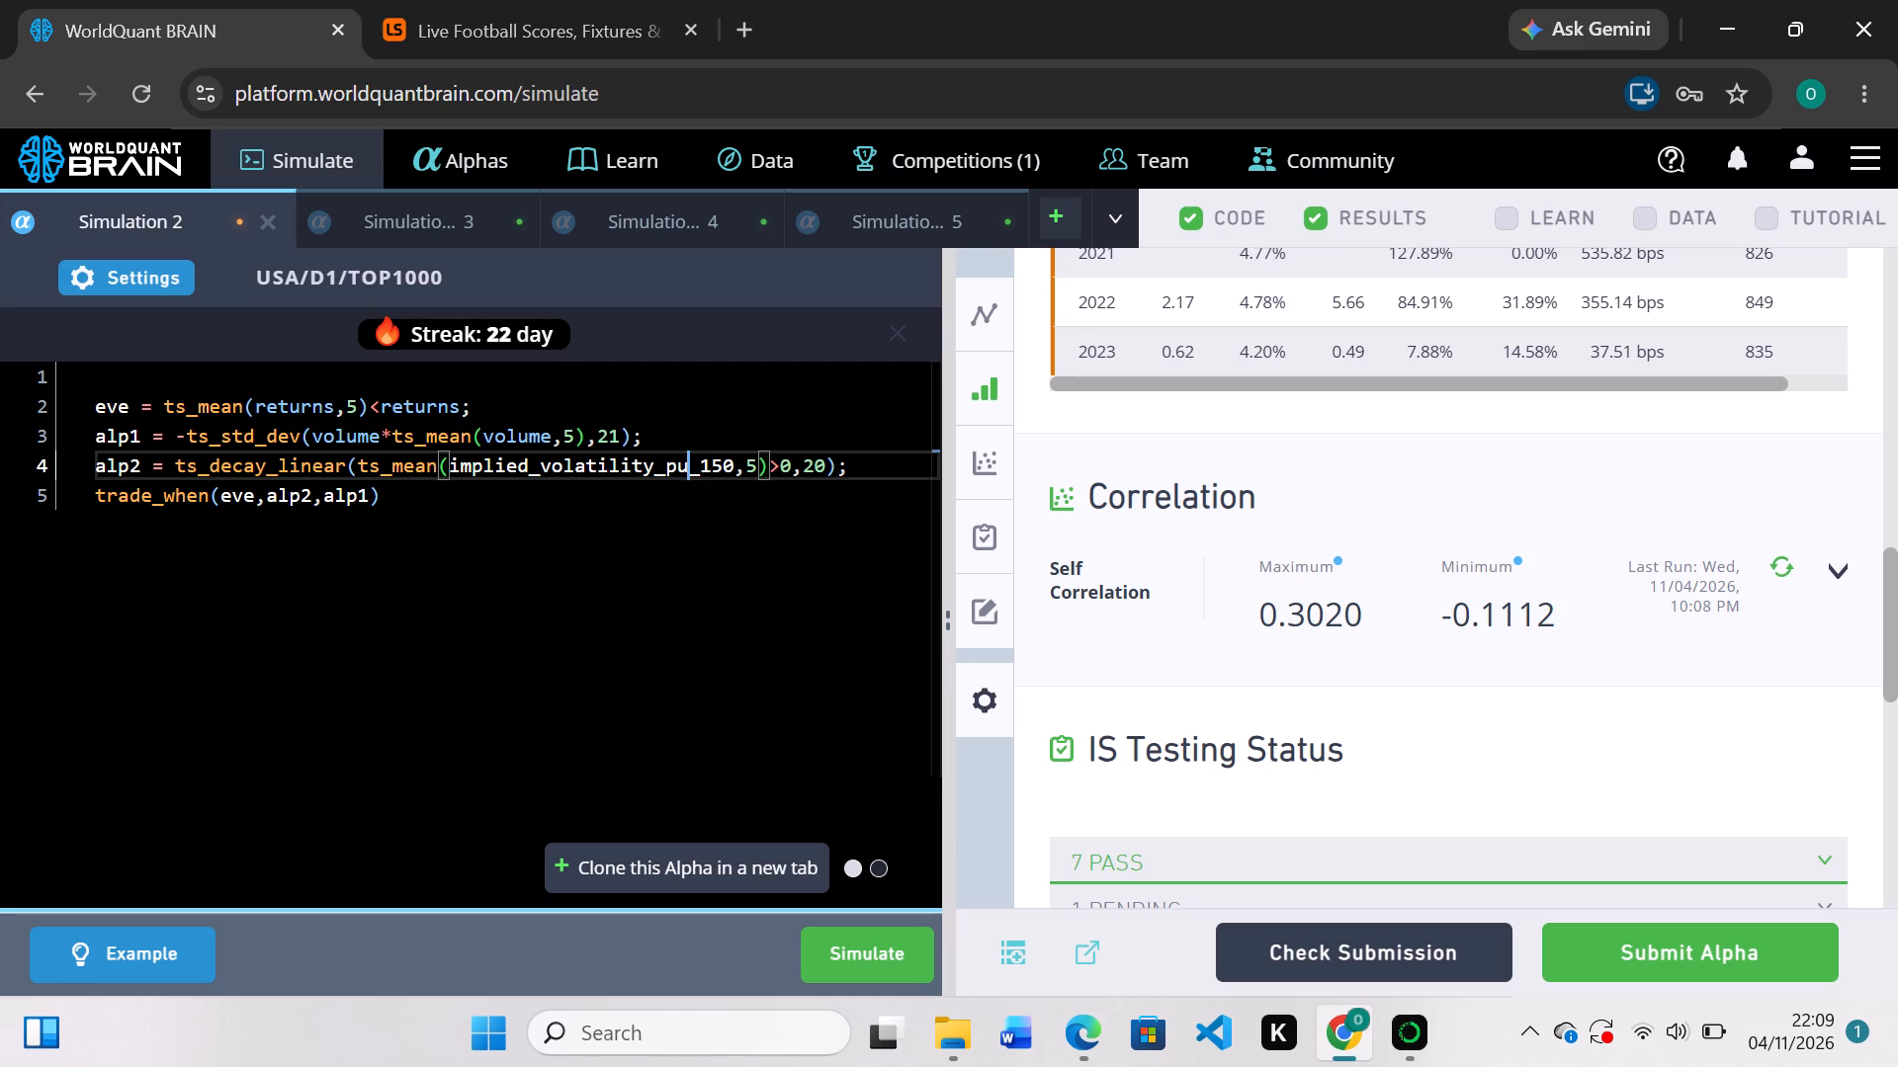
{"action": "key", "text": "t"}
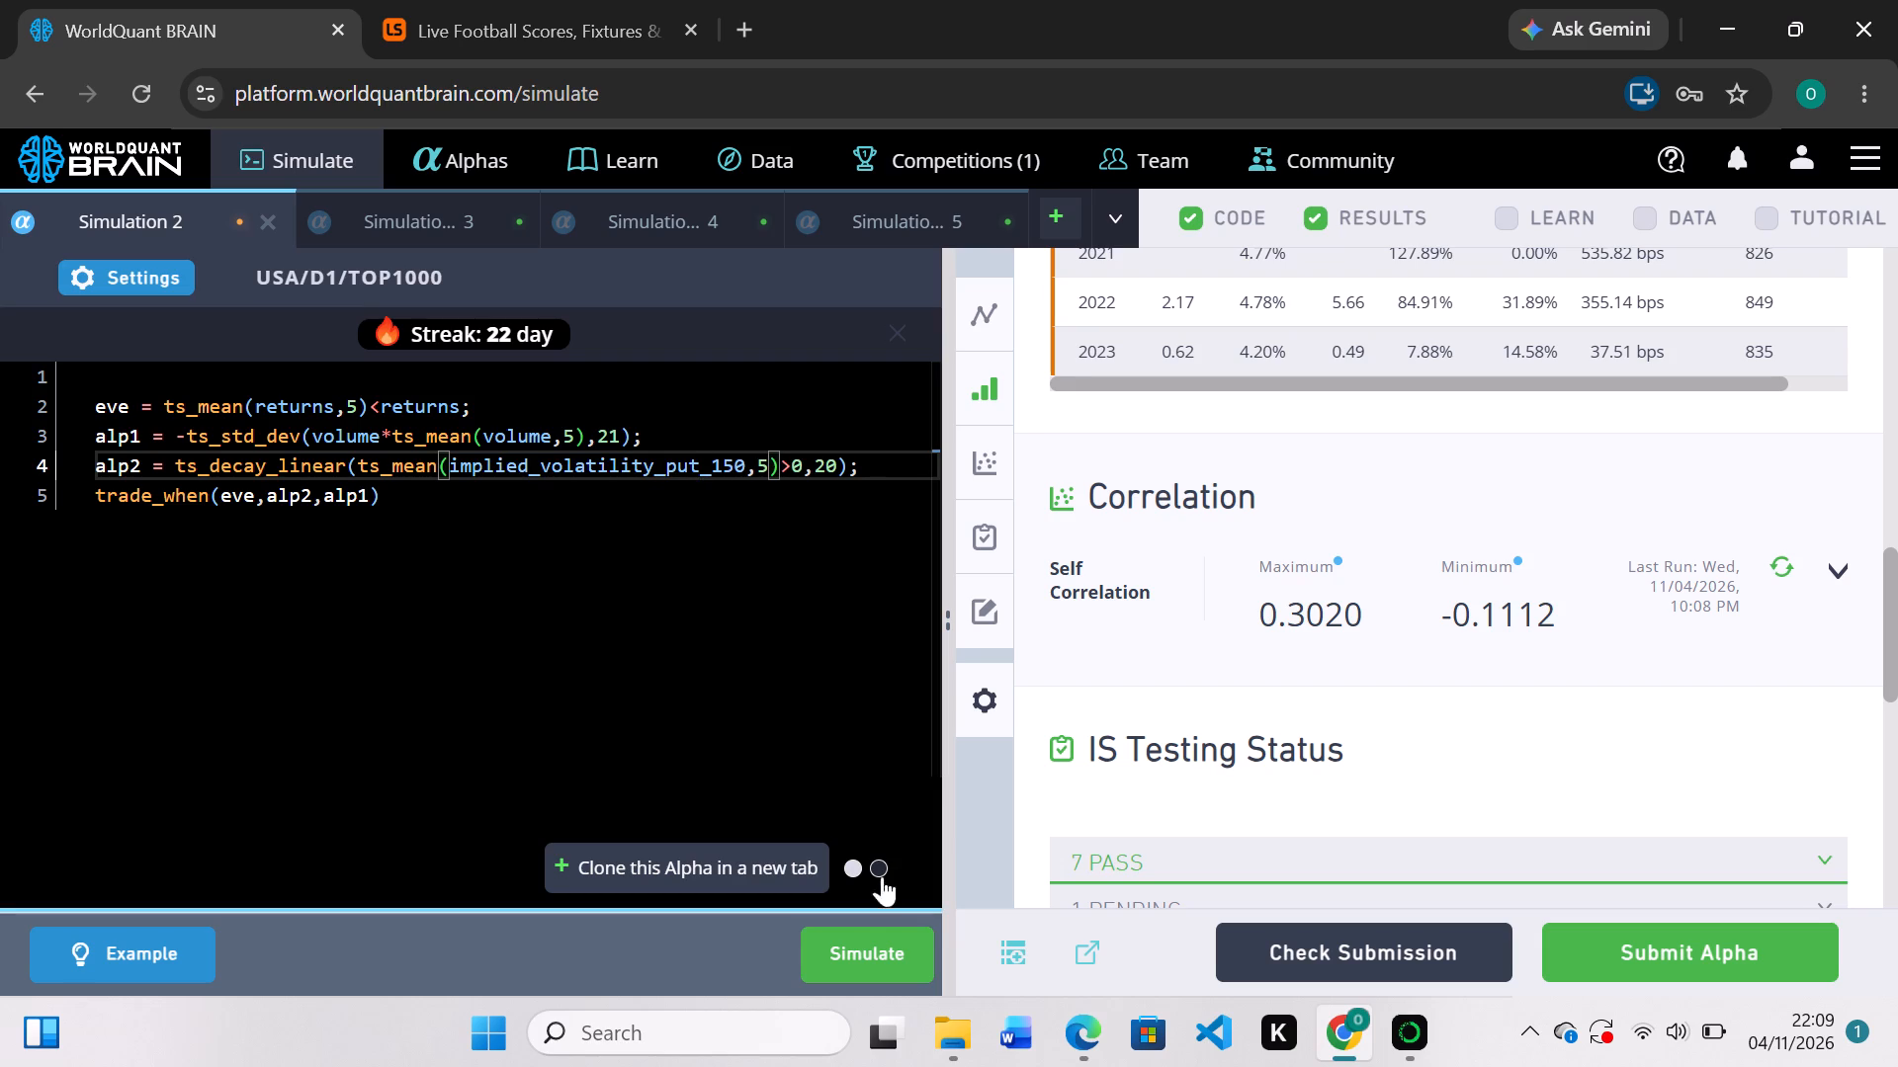
{"action": "left_click", "coordinate": [860, 938]}
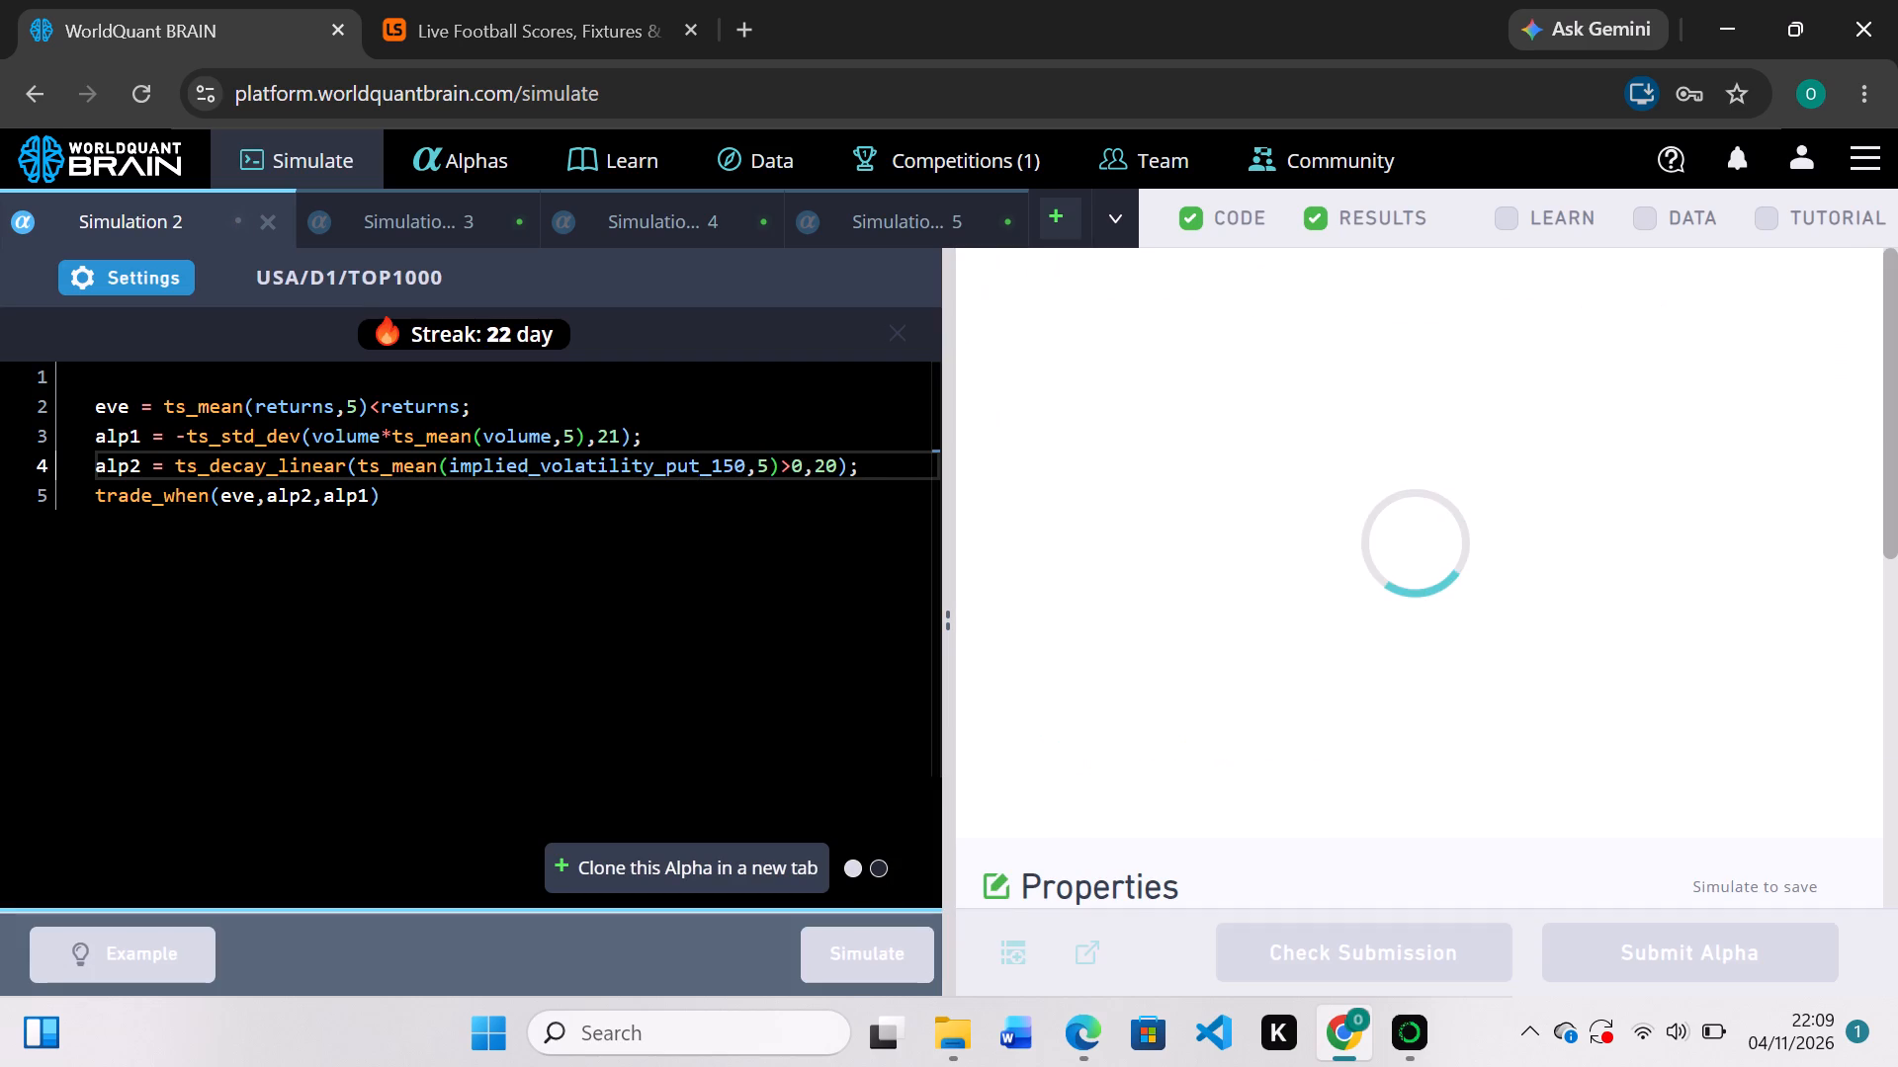
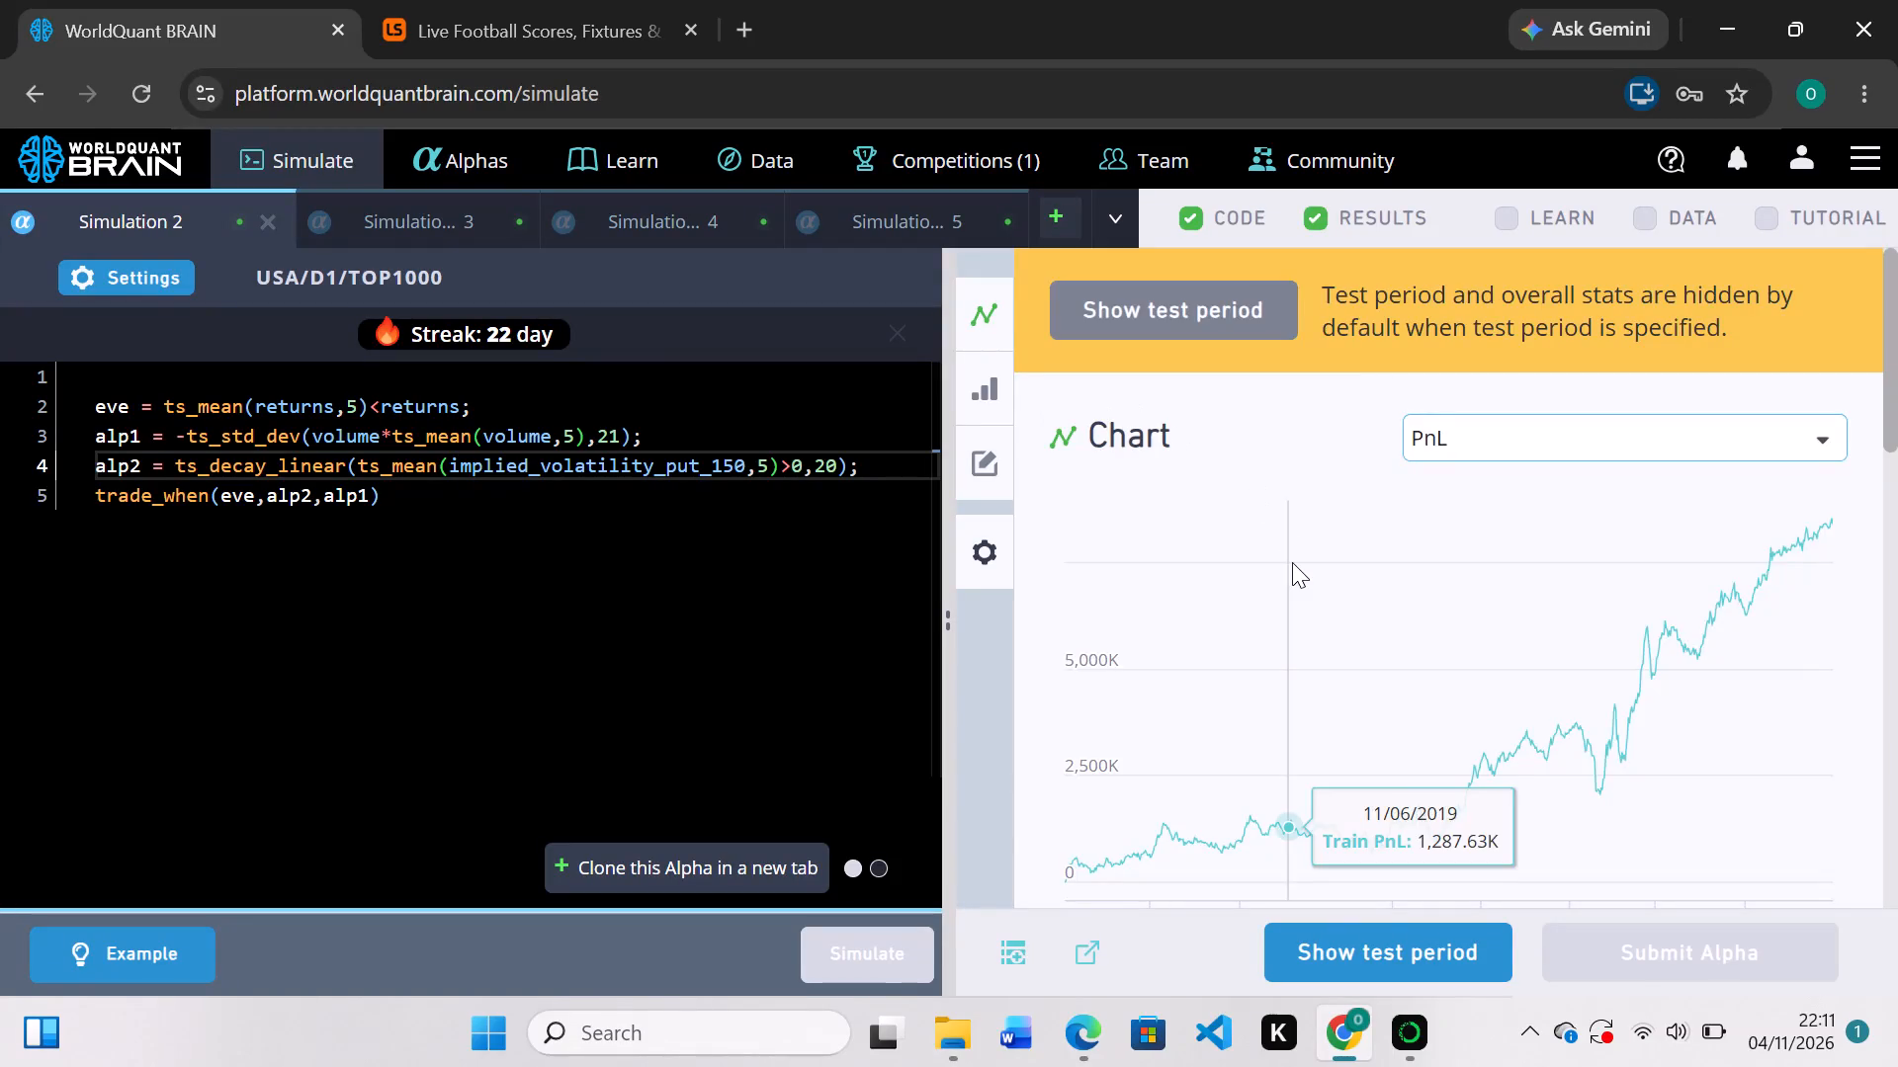
Review the in-sample summary for the implied_volatility_put_150 run, reveal the test period, and run the self-correlation check.
{"action": "scroll", "coordinate": [1292, 562], "scroll_direction": "down", "scroll_amount": 3}
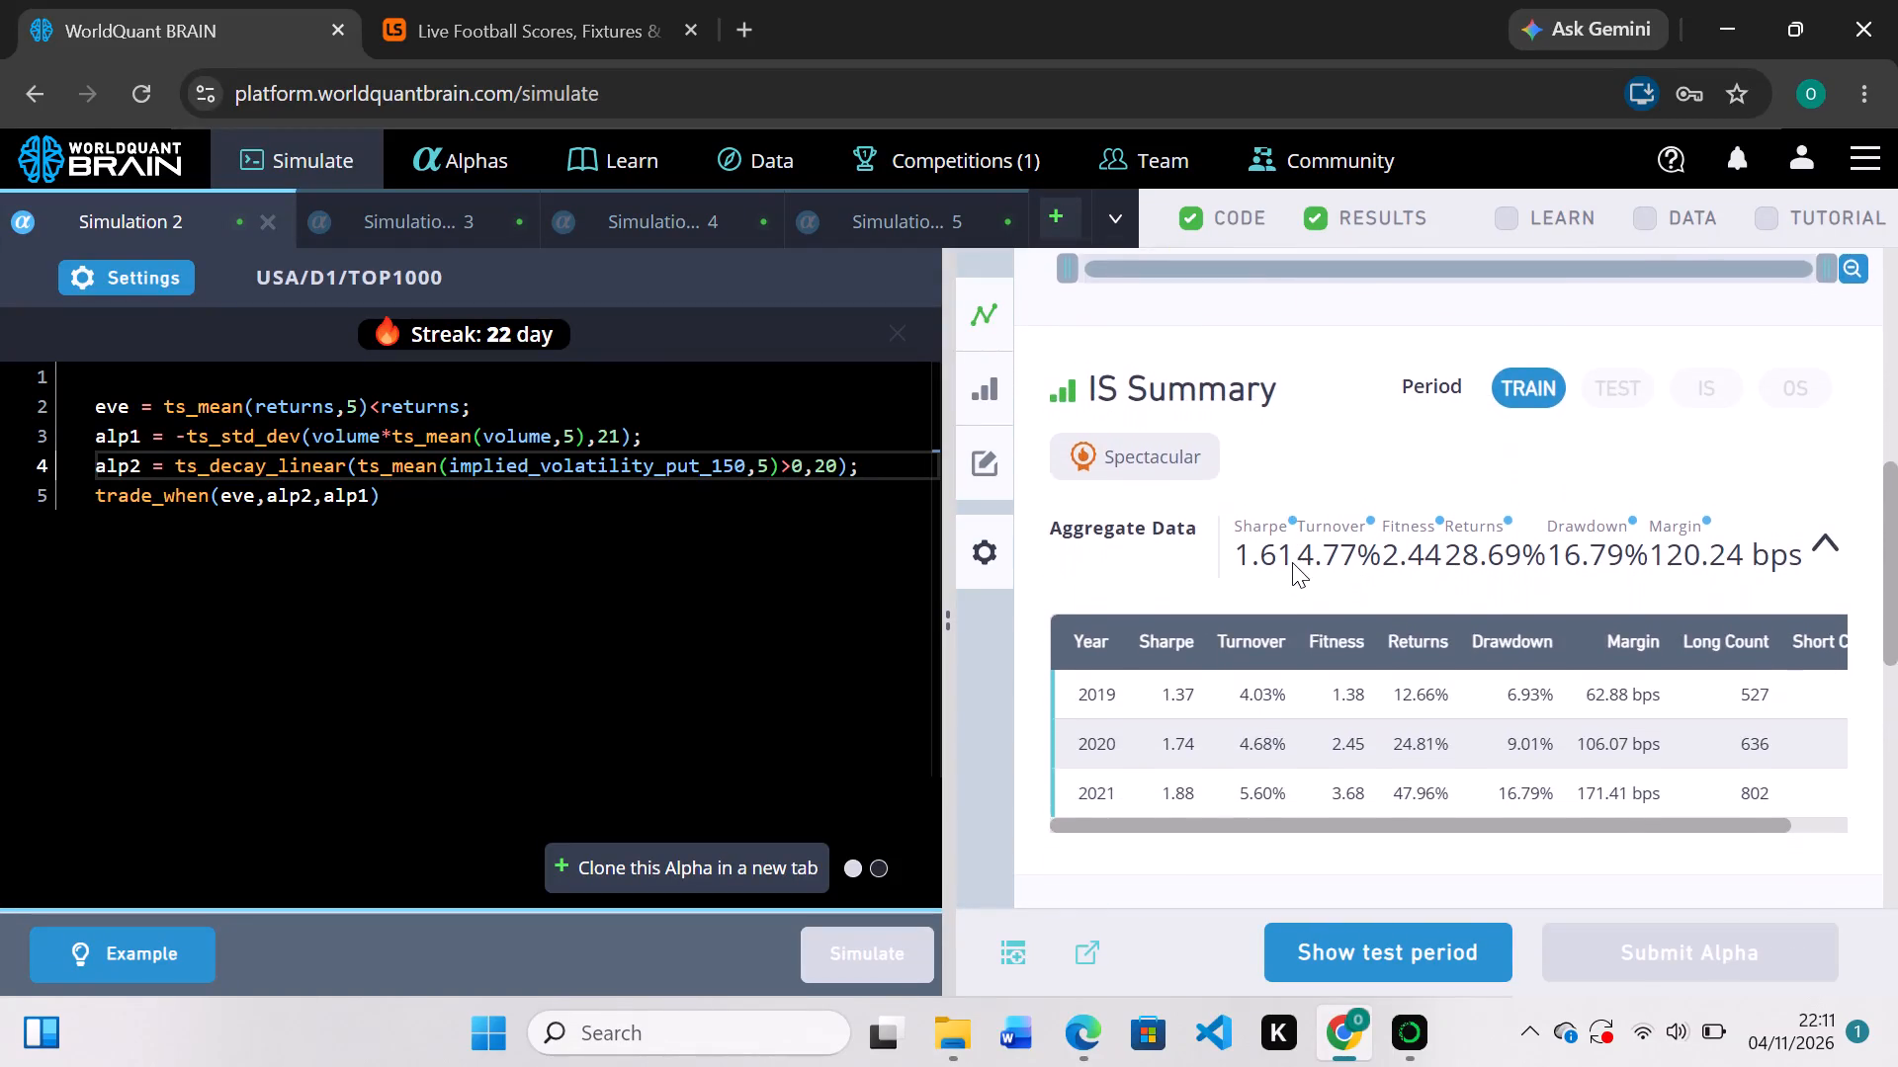
{"action": "scroll", "coordinate": [1292, 562], "scroll_direction": "down", "scroll_amount": 2}
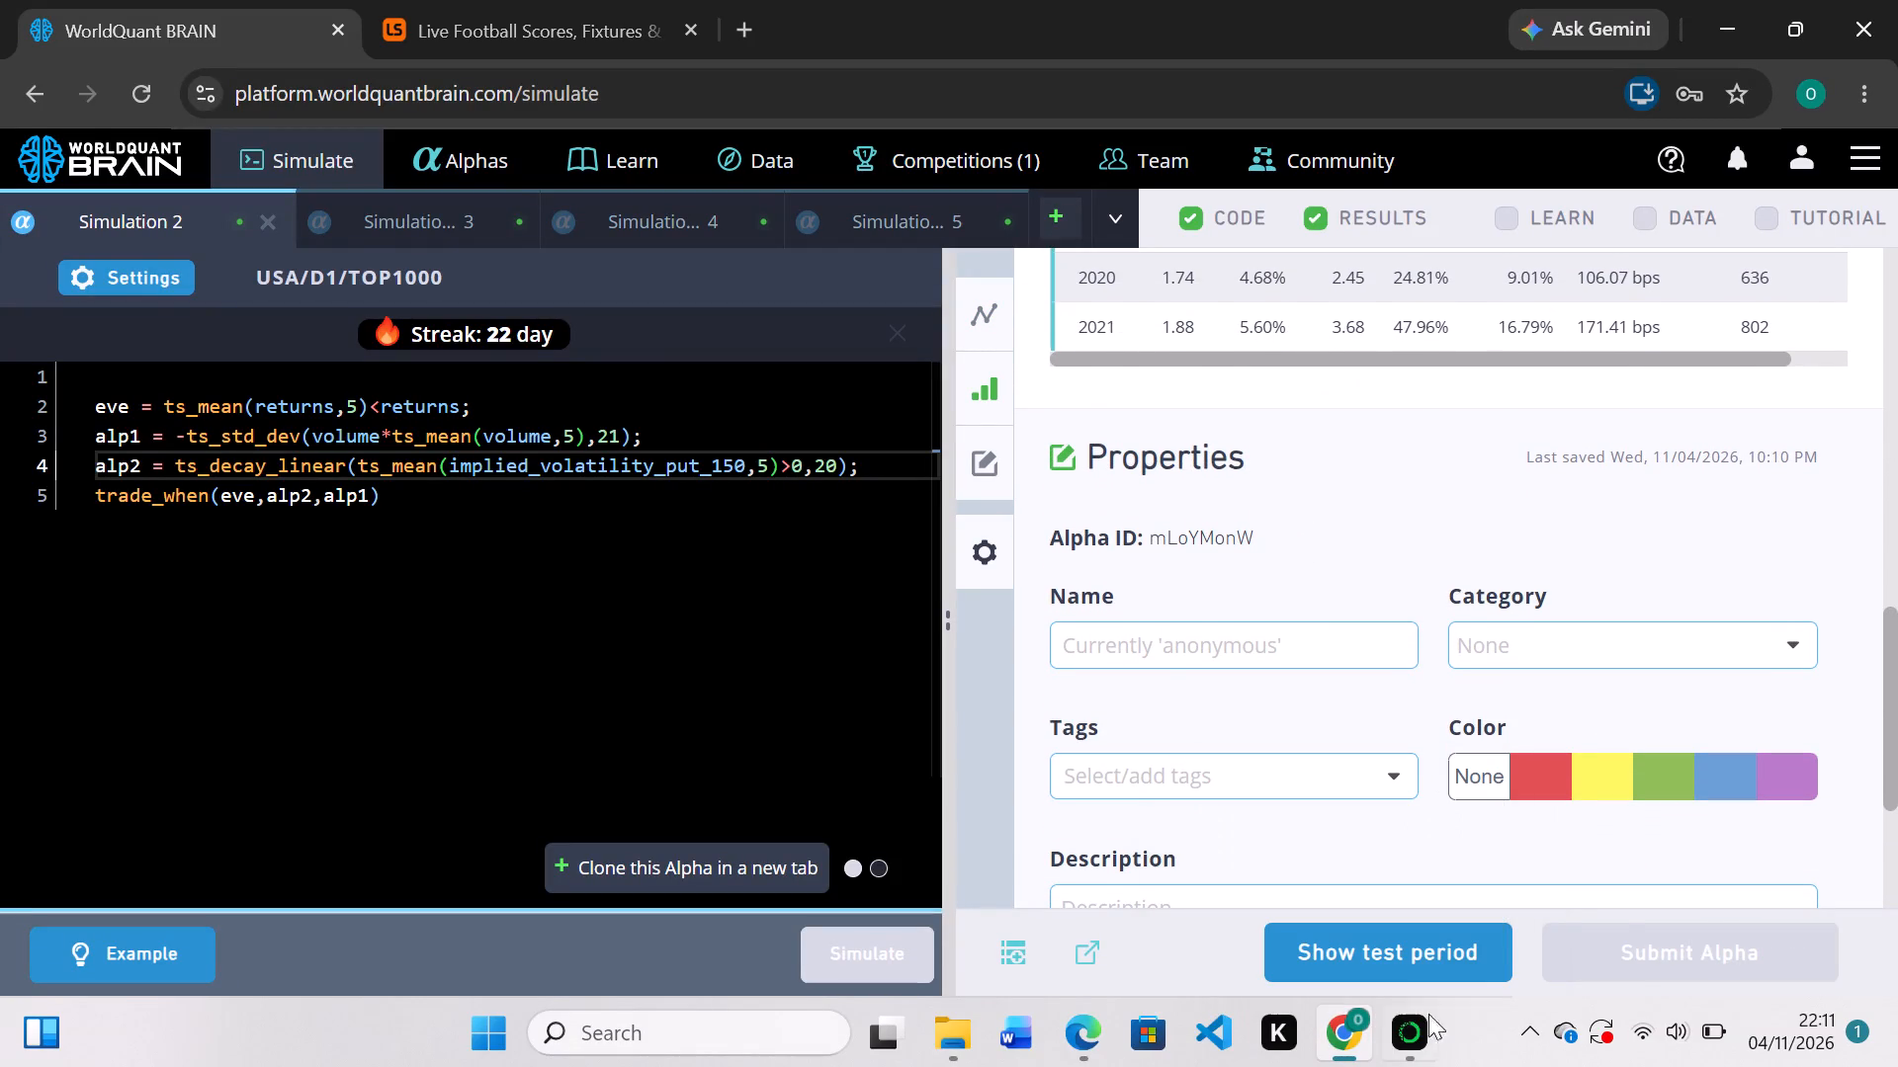
{"action": "left_click", "coordinate": [1452, 950]}
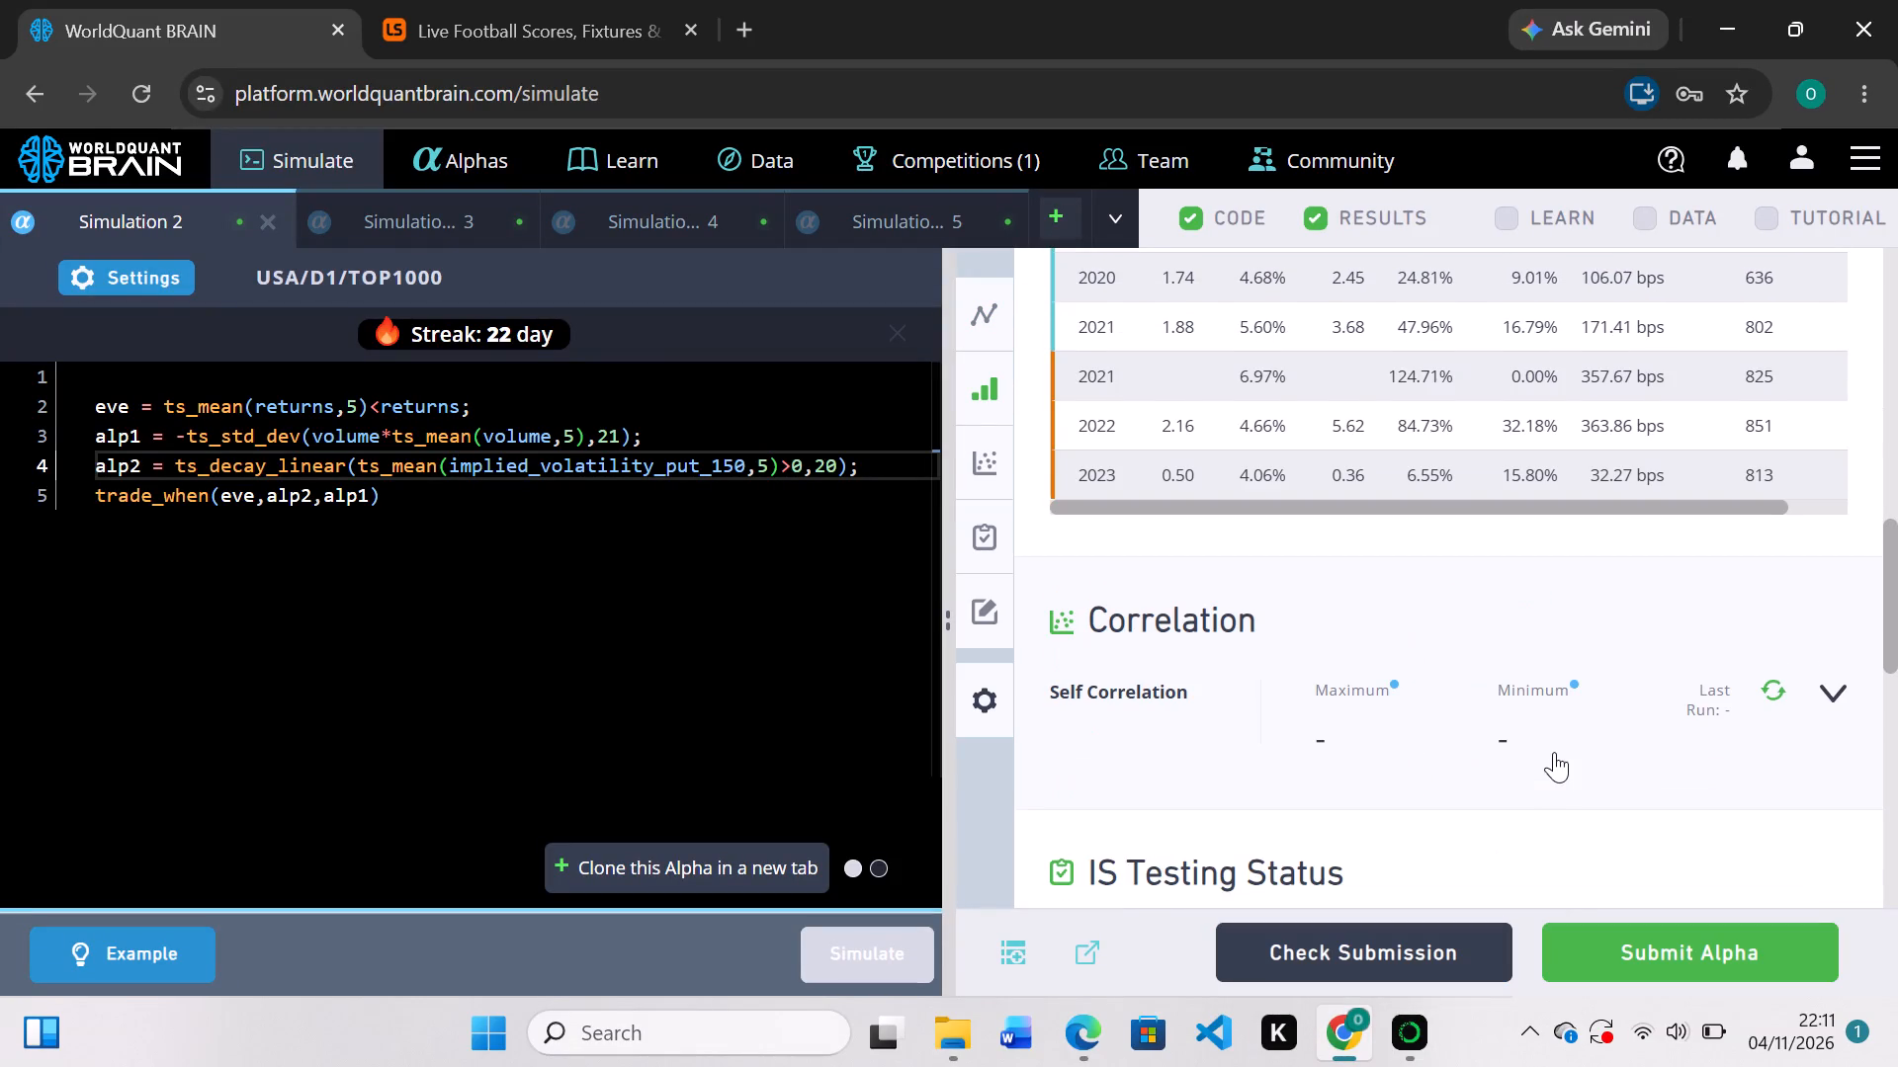
{"action": "scroll", "coordinate": [1554, 752], "scroll_direction": "down", "scroll_amount": 2}
{"action": "left_click", "coordinate": [1787, 330]}
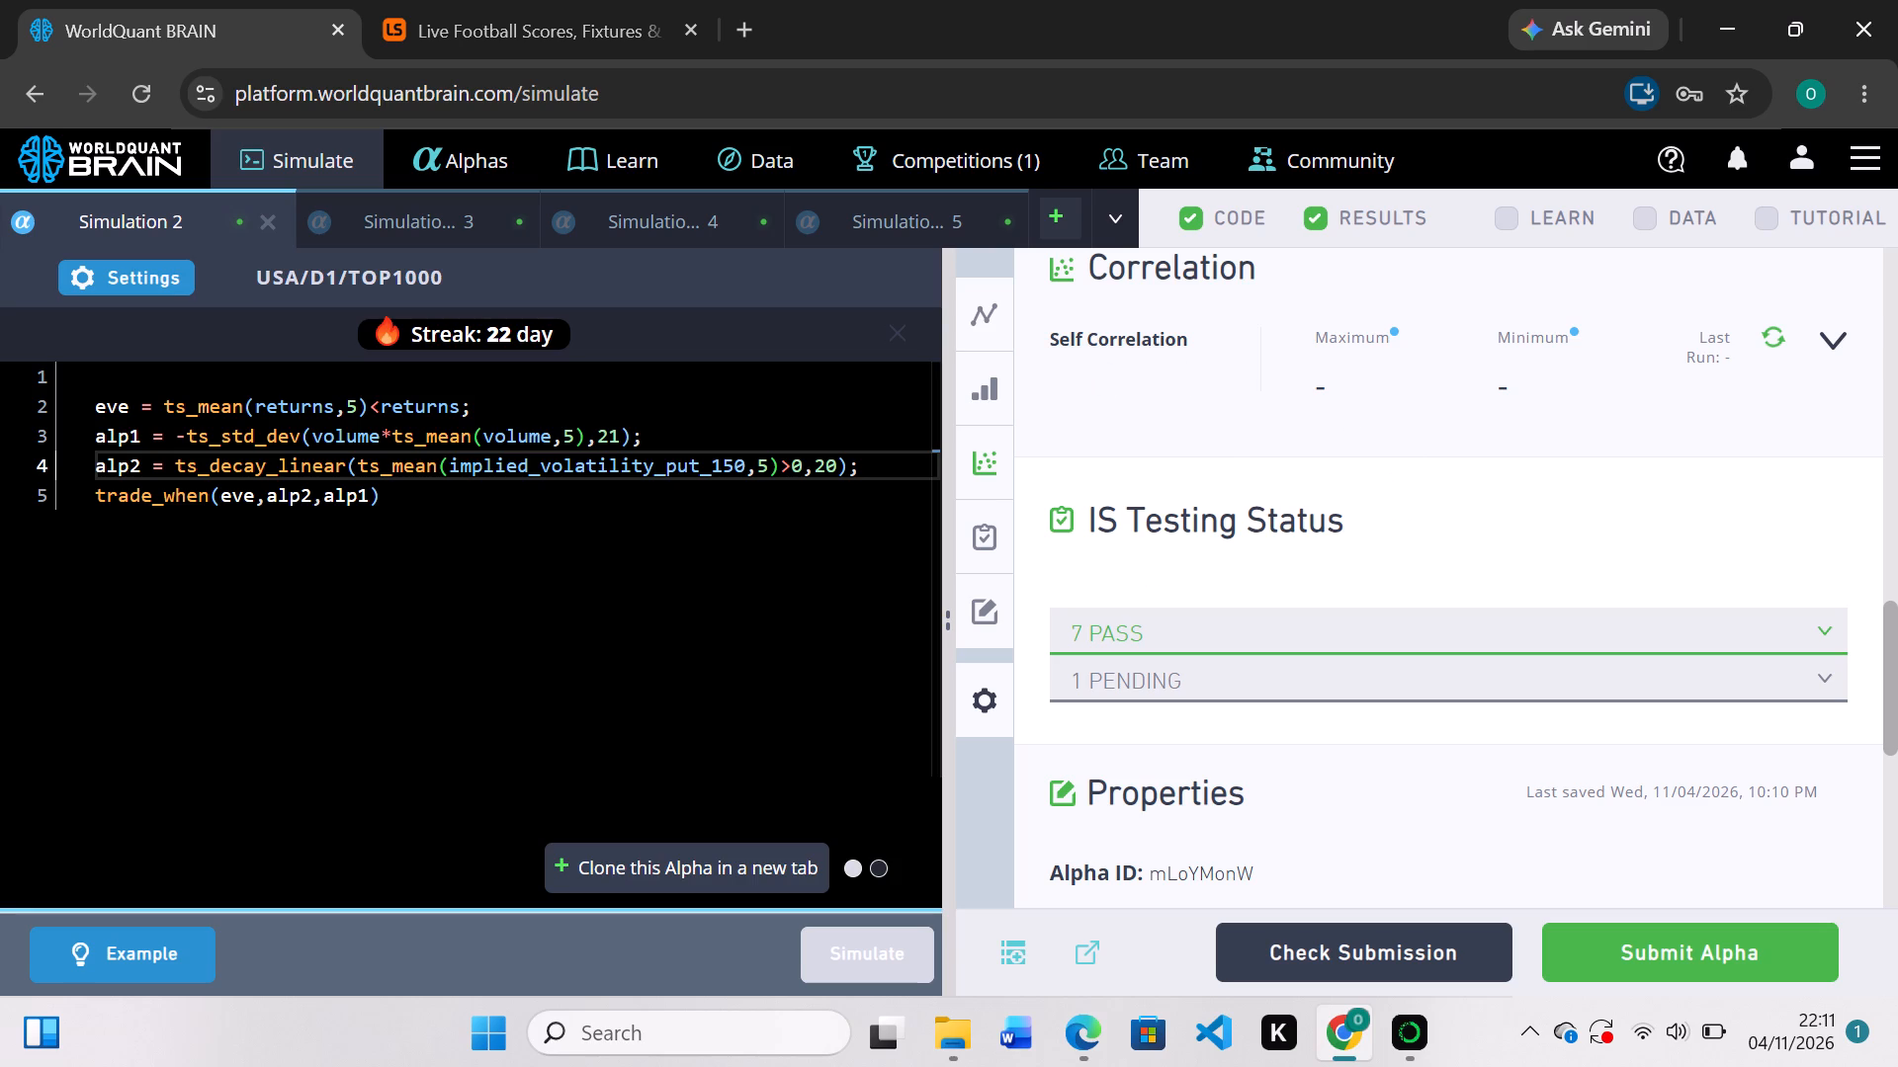
Replace the multiplication with division in Simulation 2's alp1 line, making it volume/ts_mean(volume,5), and rerun the simulation.
{"action": "left_click", "coordinate": [393, 433]}
{"action": "key", "text": "BackSpace"}
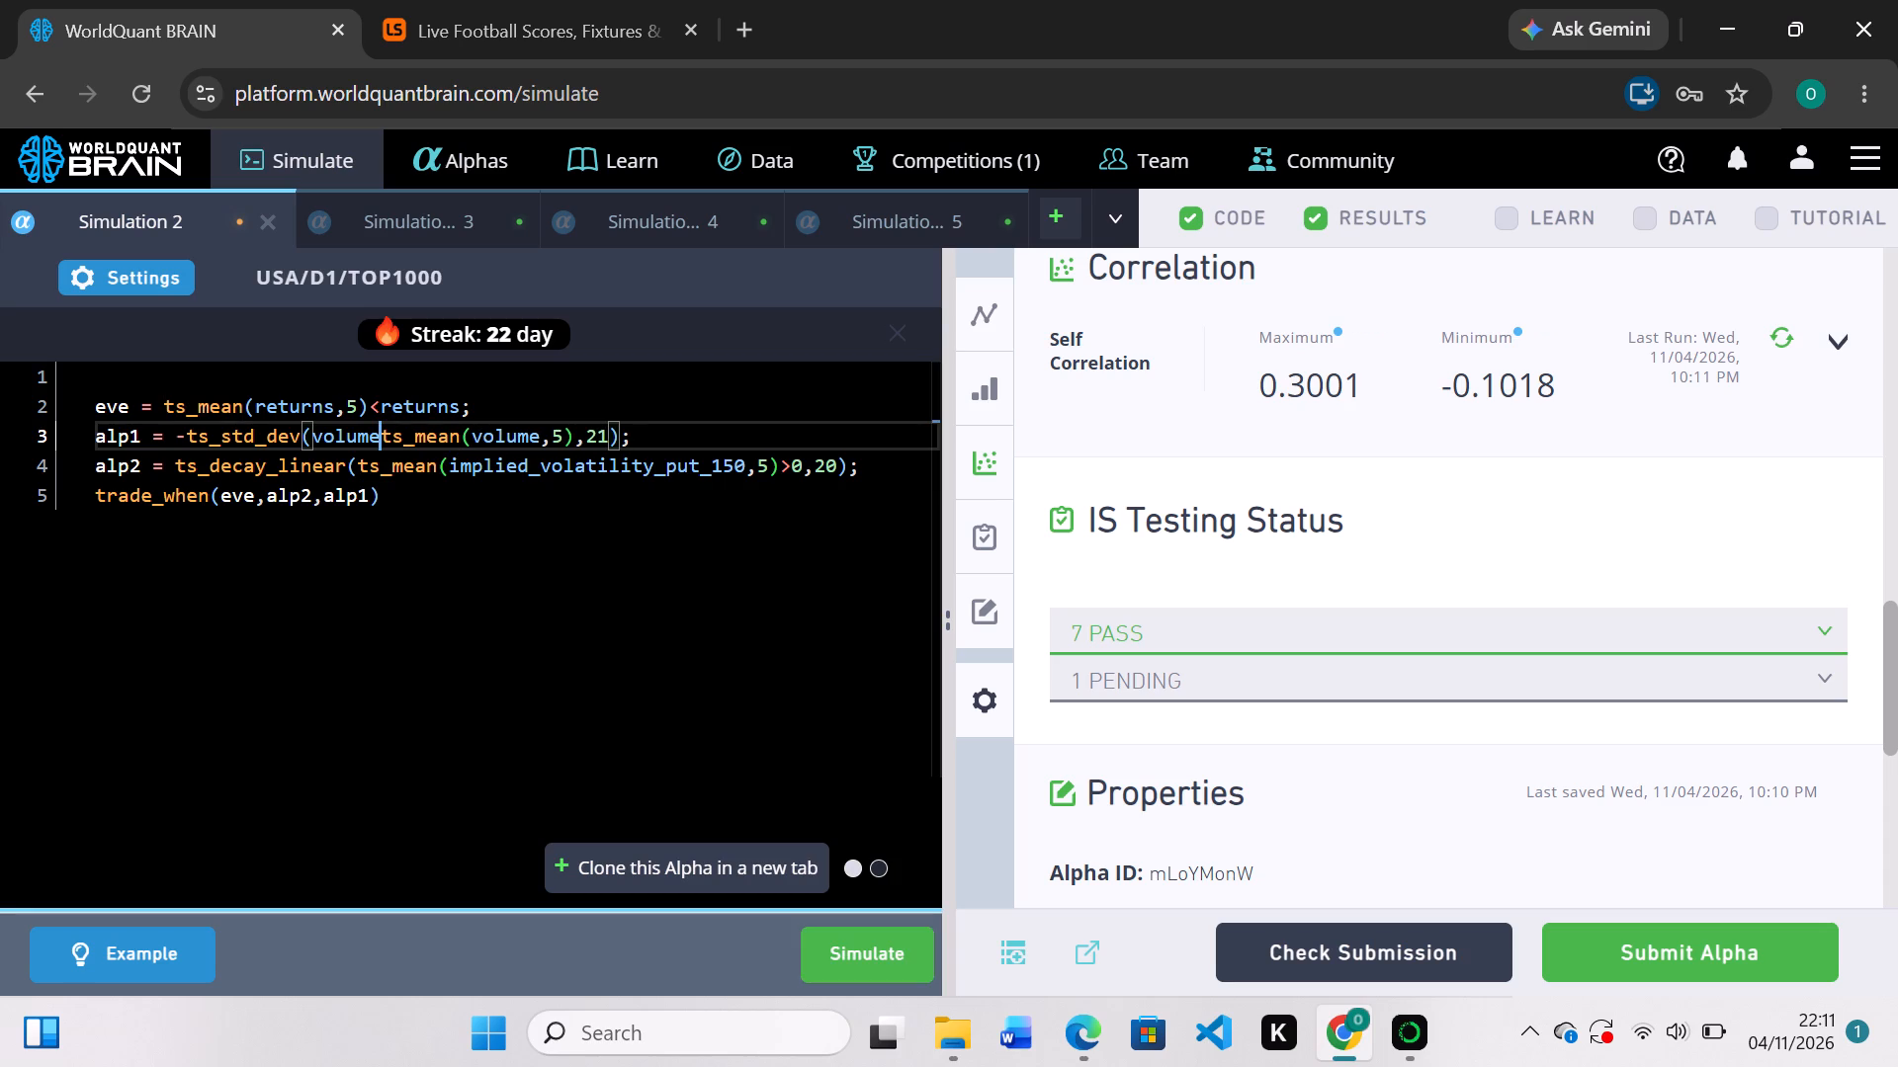
{"action": "key", "text": "slash"}
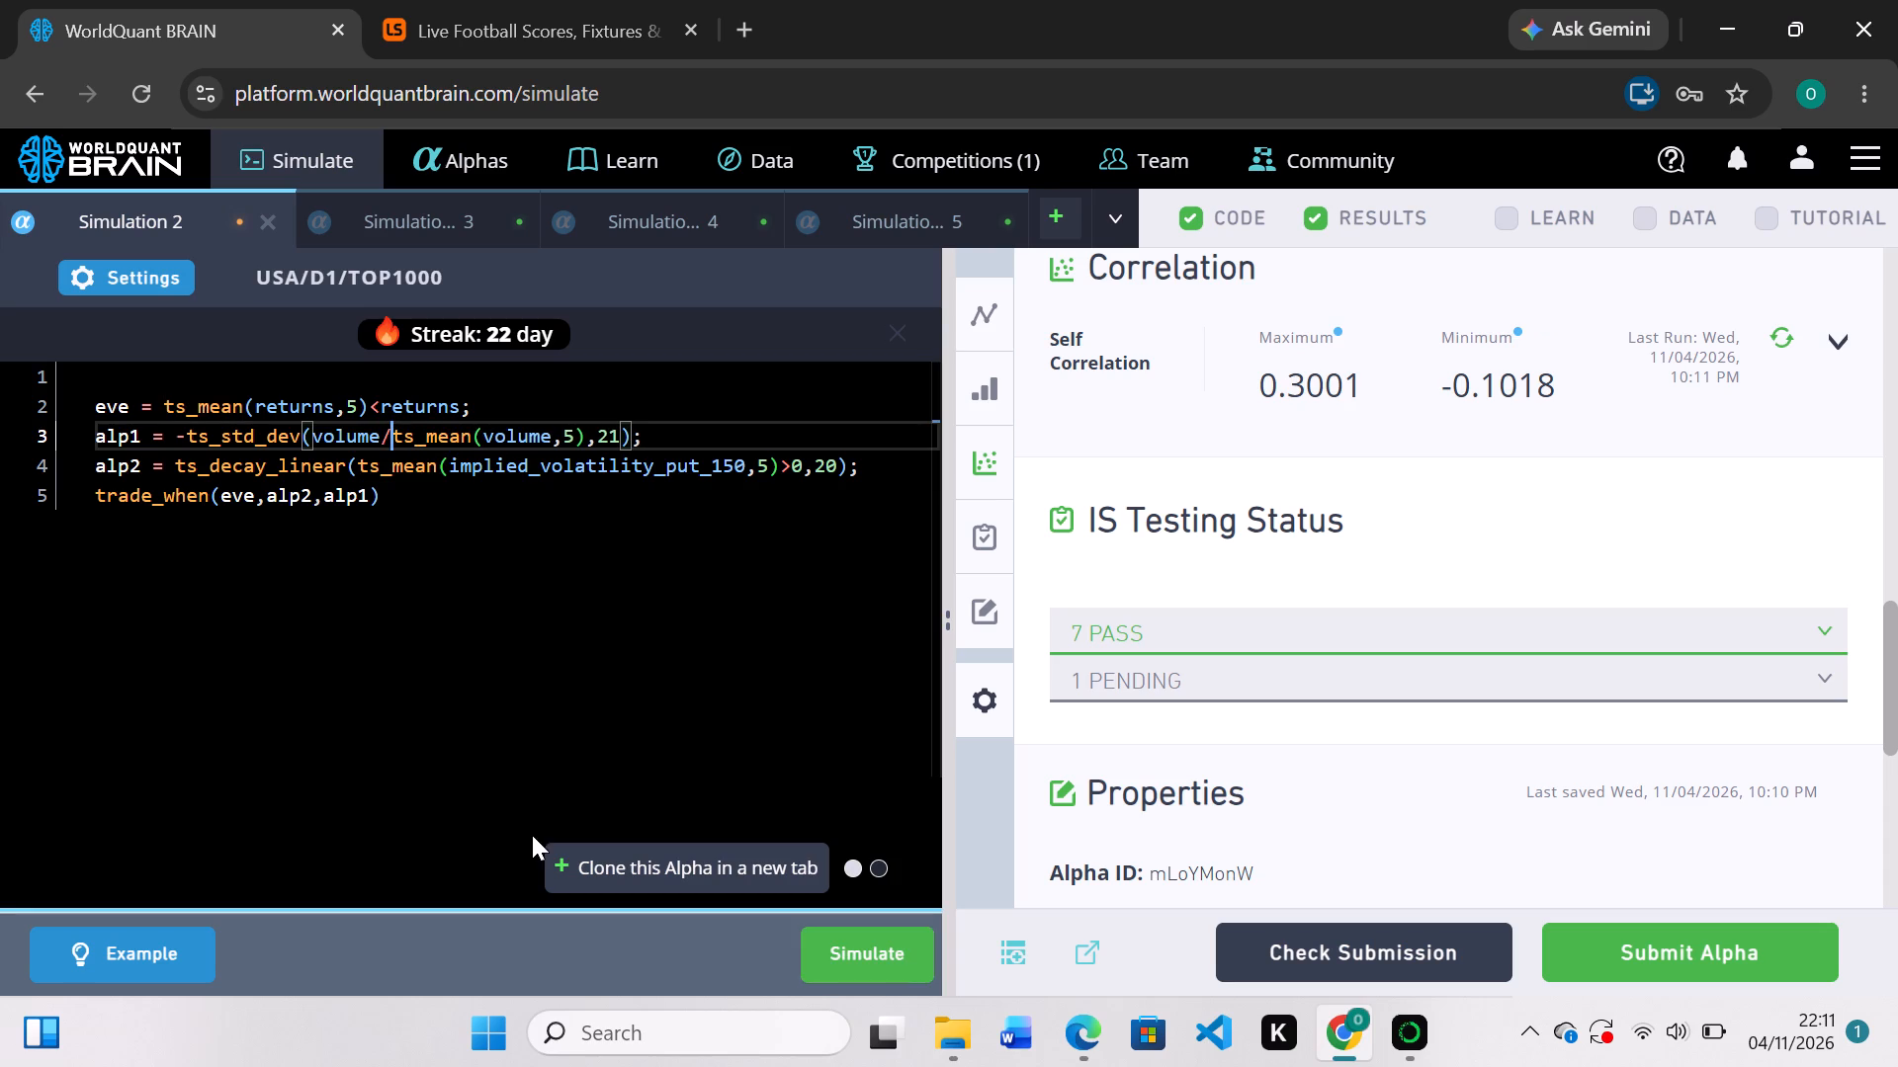
{"action": "left_click", "coordinate": [854, 951]}
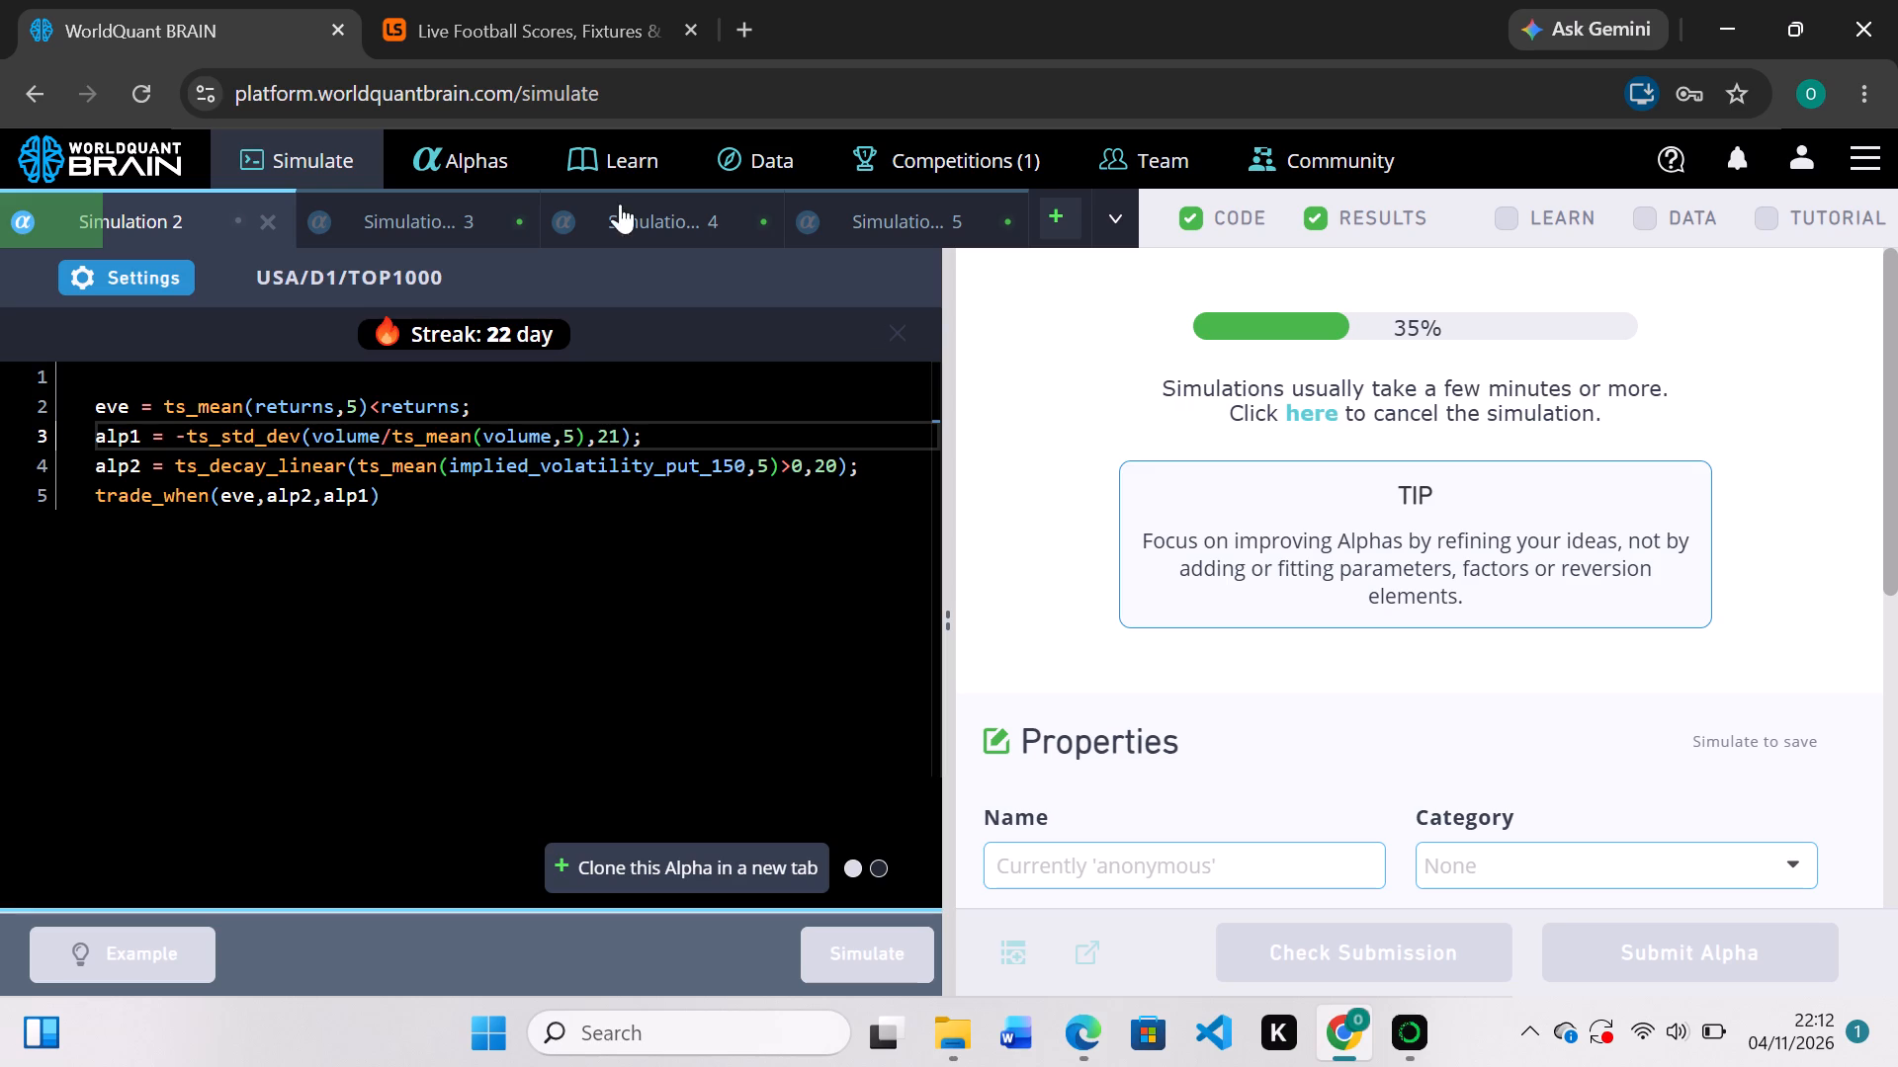
Bring up the competitions list to check the Challenge - Kenya ranking.
{"action": "left_click", "coordinate": [973, 155]}
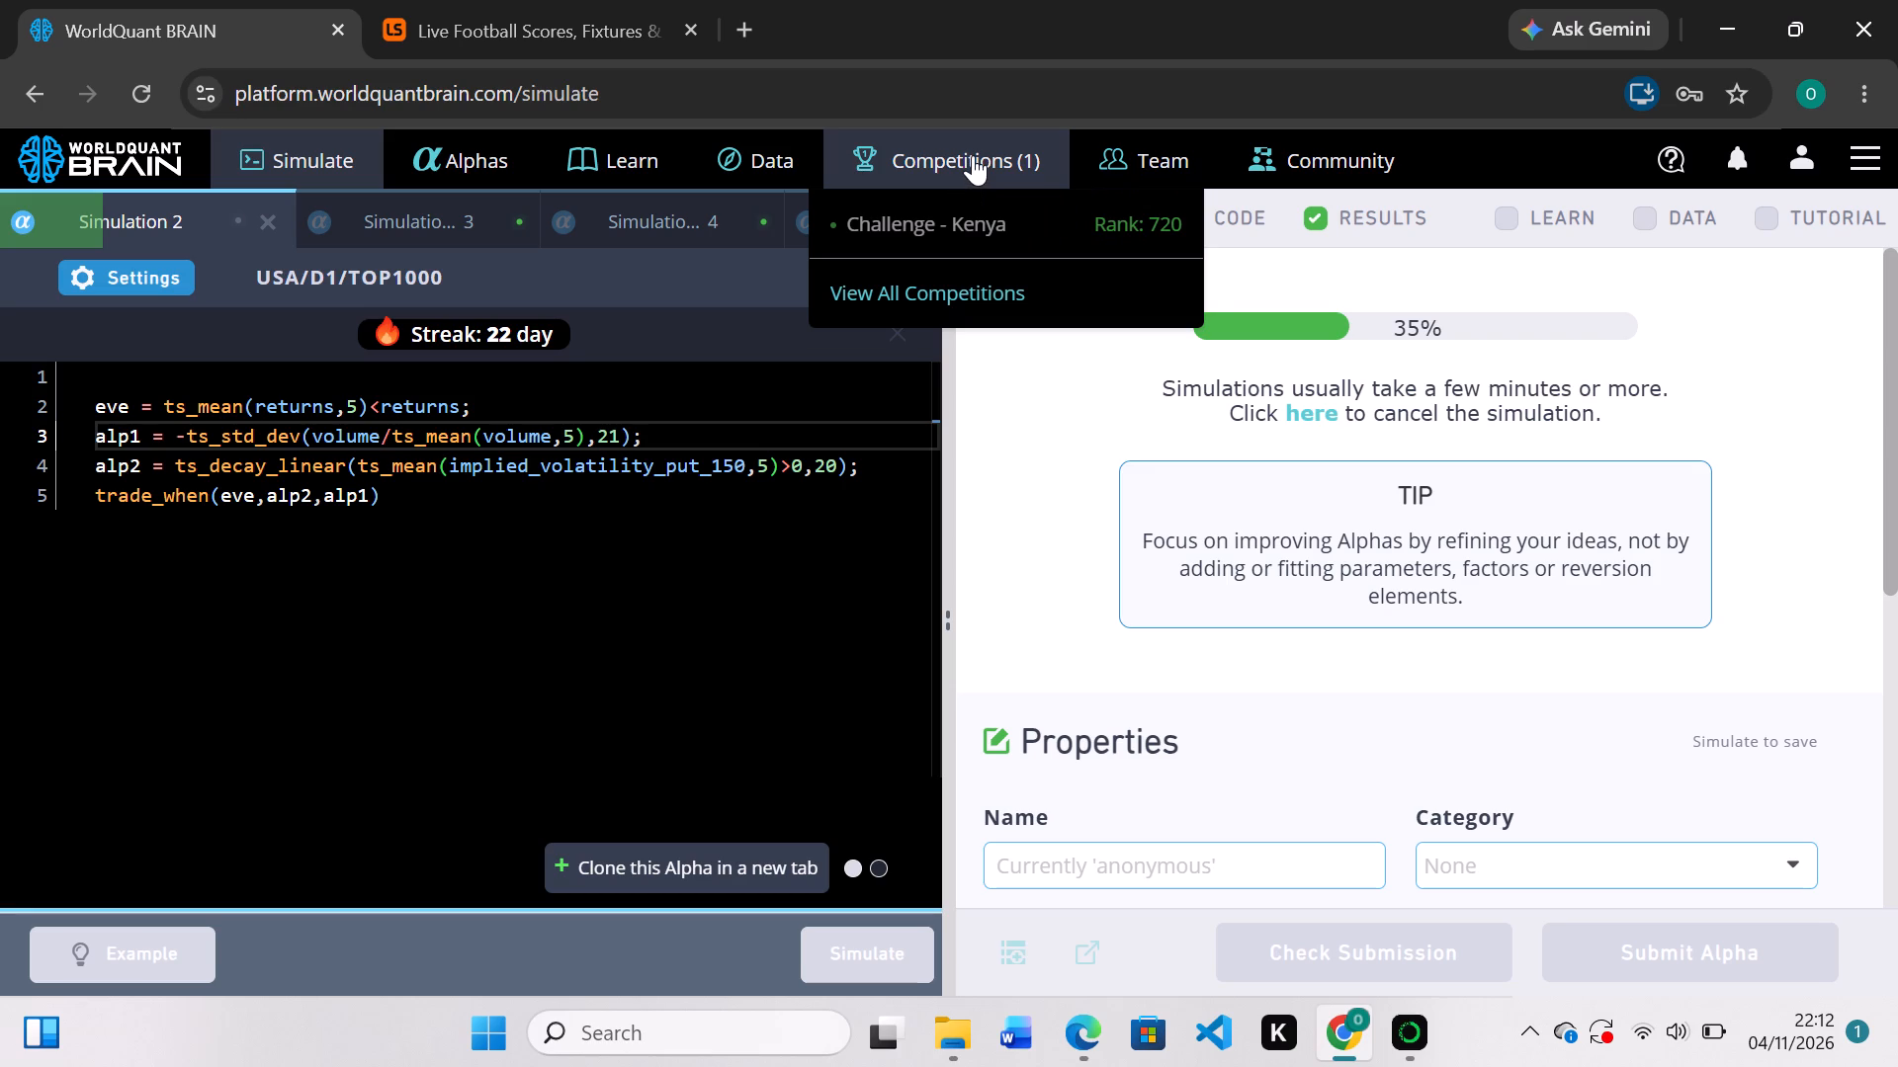
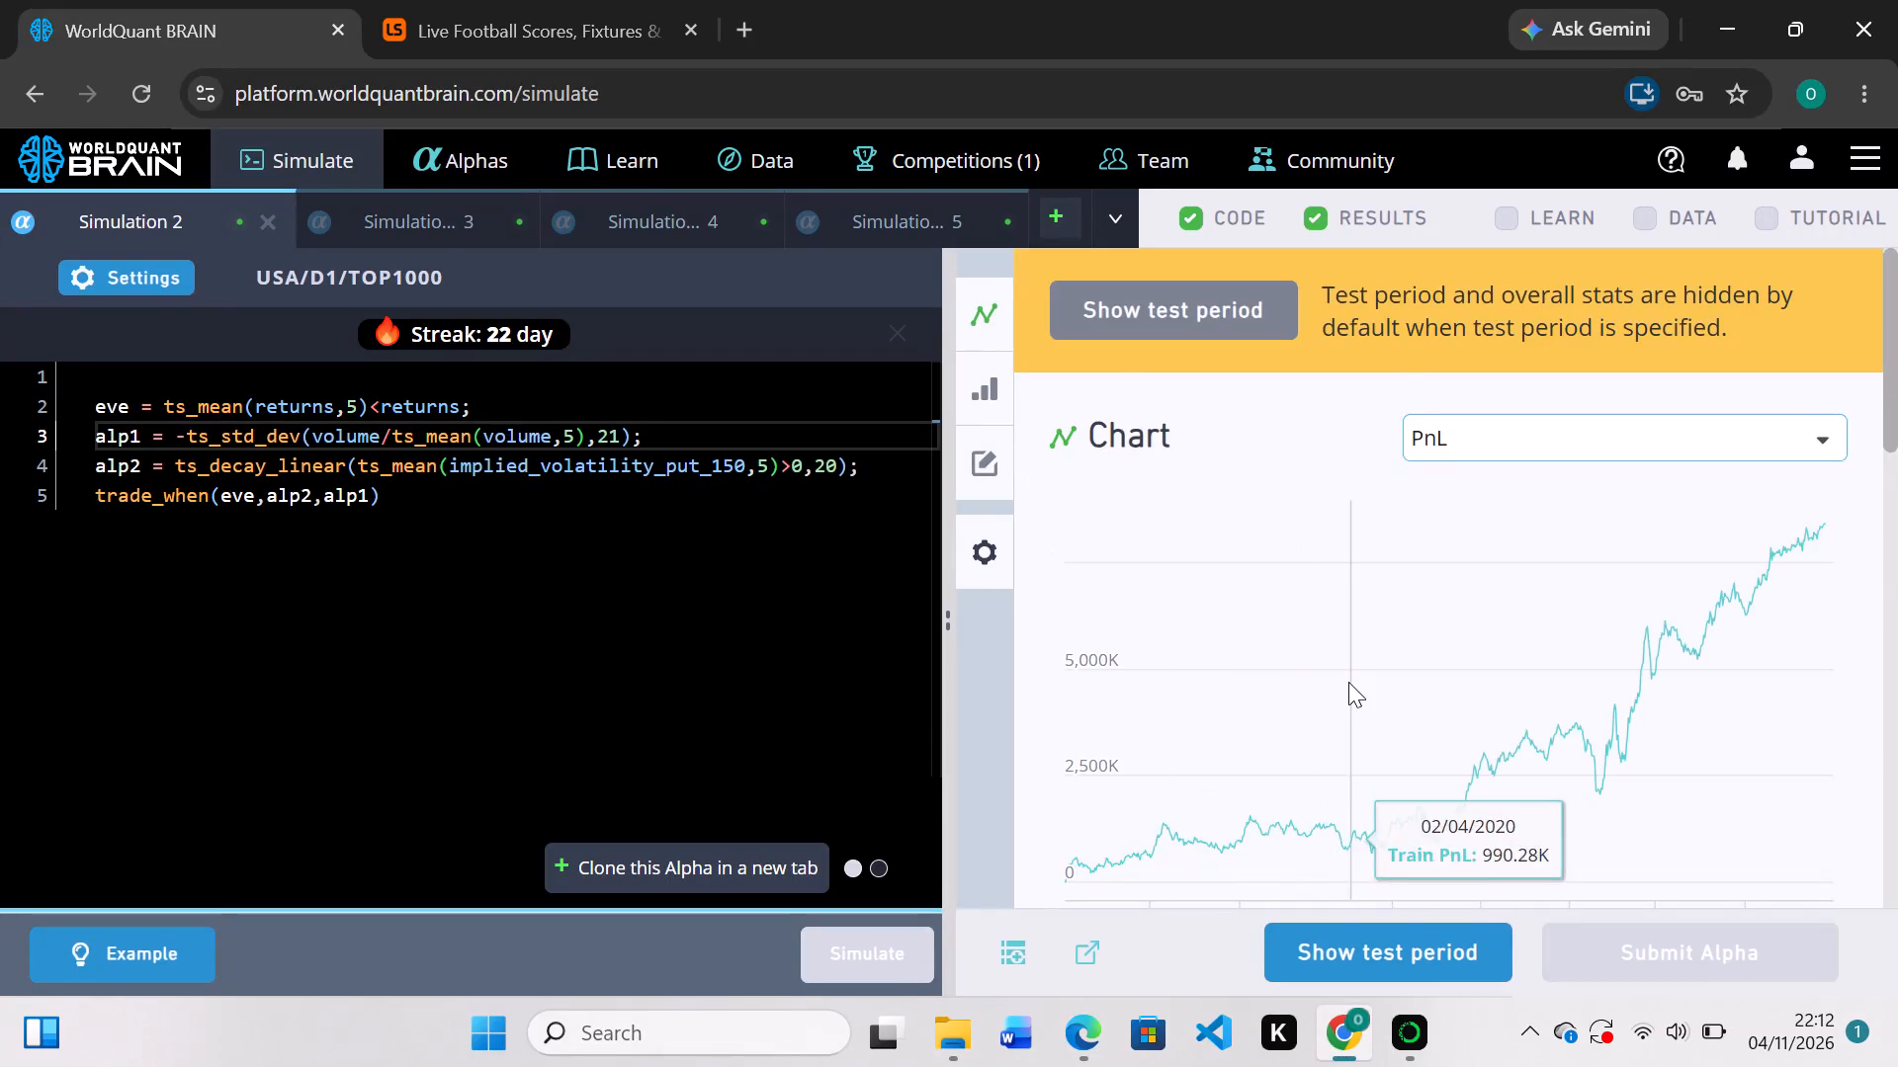
Review the in-sample summary of the rerun Simulation 2 alpha, reveal its test period, and run the self-correlation check.
{"action": "scroll", "coordinate": [1348, 682], "scroll_direction": "down", "scroll_amount": 5}
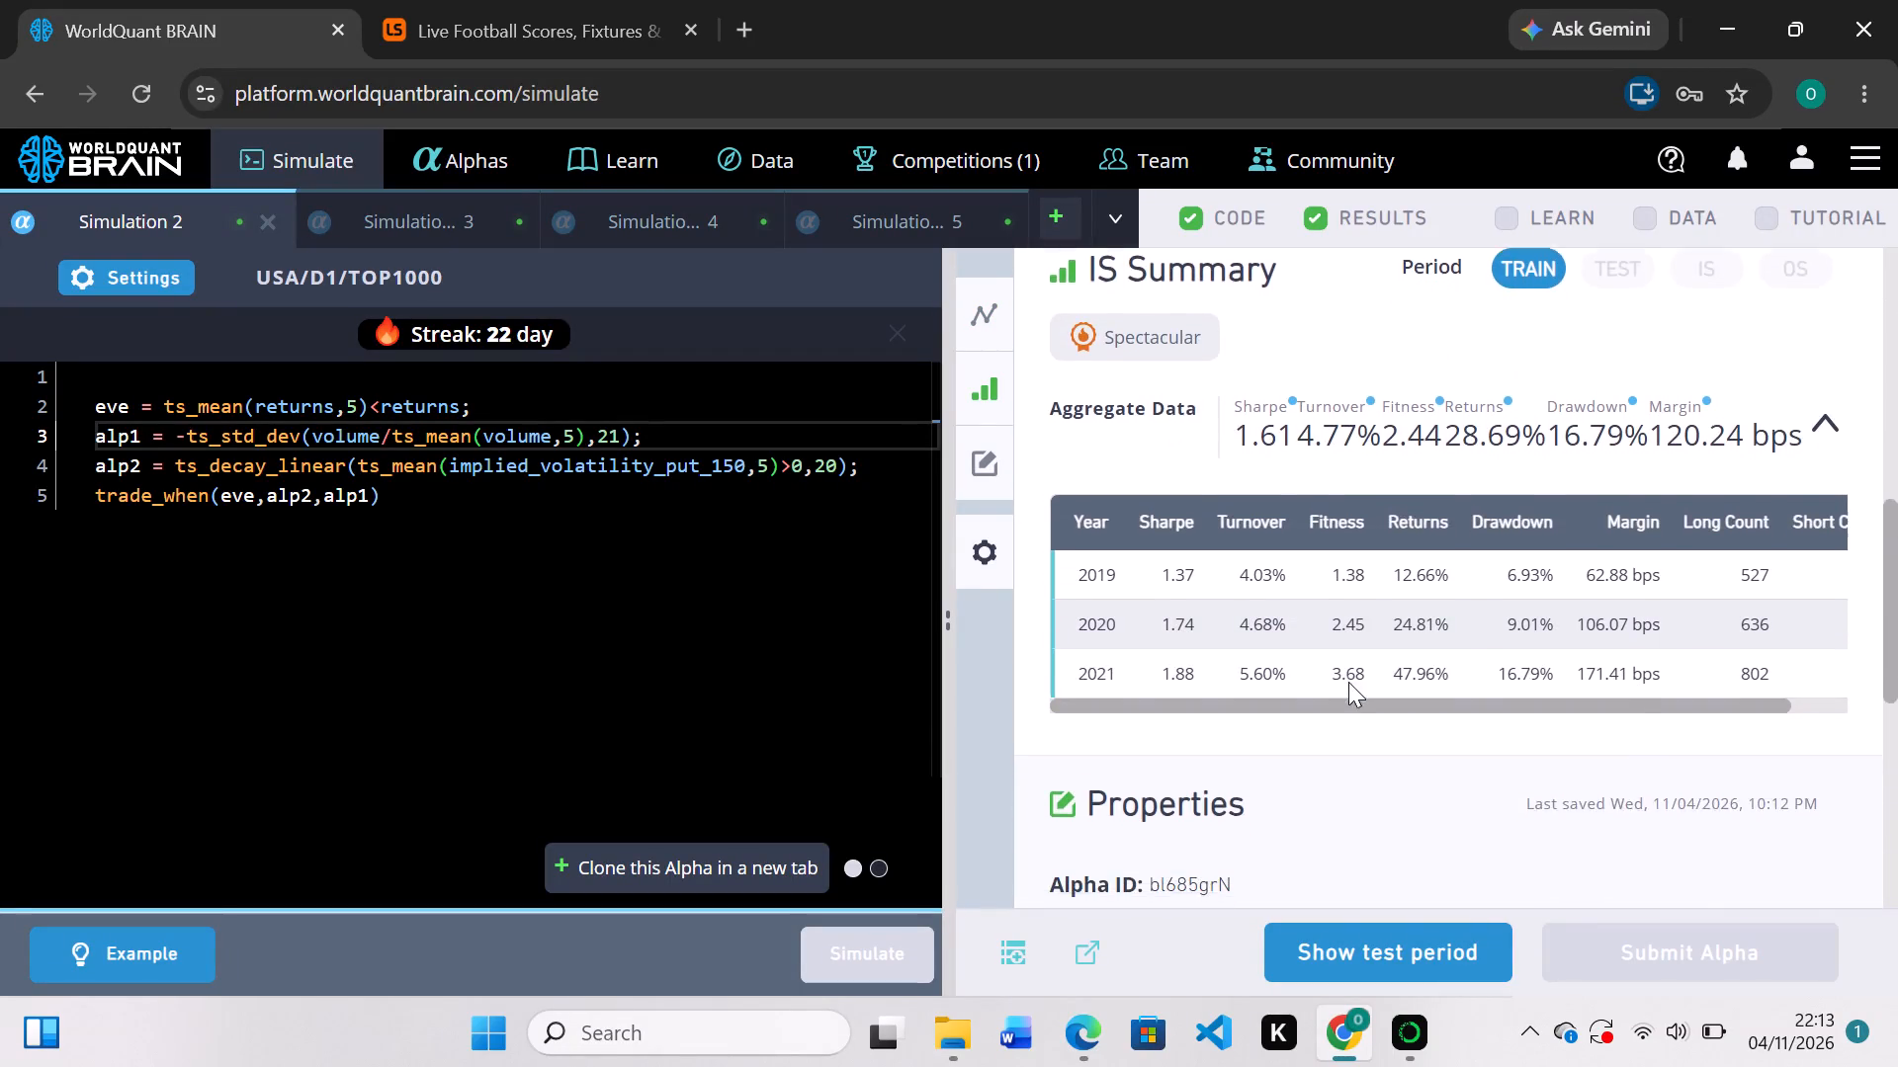
{"action": "scroll", "coordinate": [1348, 682], "scroll_direction": "down", "scroll_amount": 1}
{"action": "left_click", "coordinate": [1434, 966]}
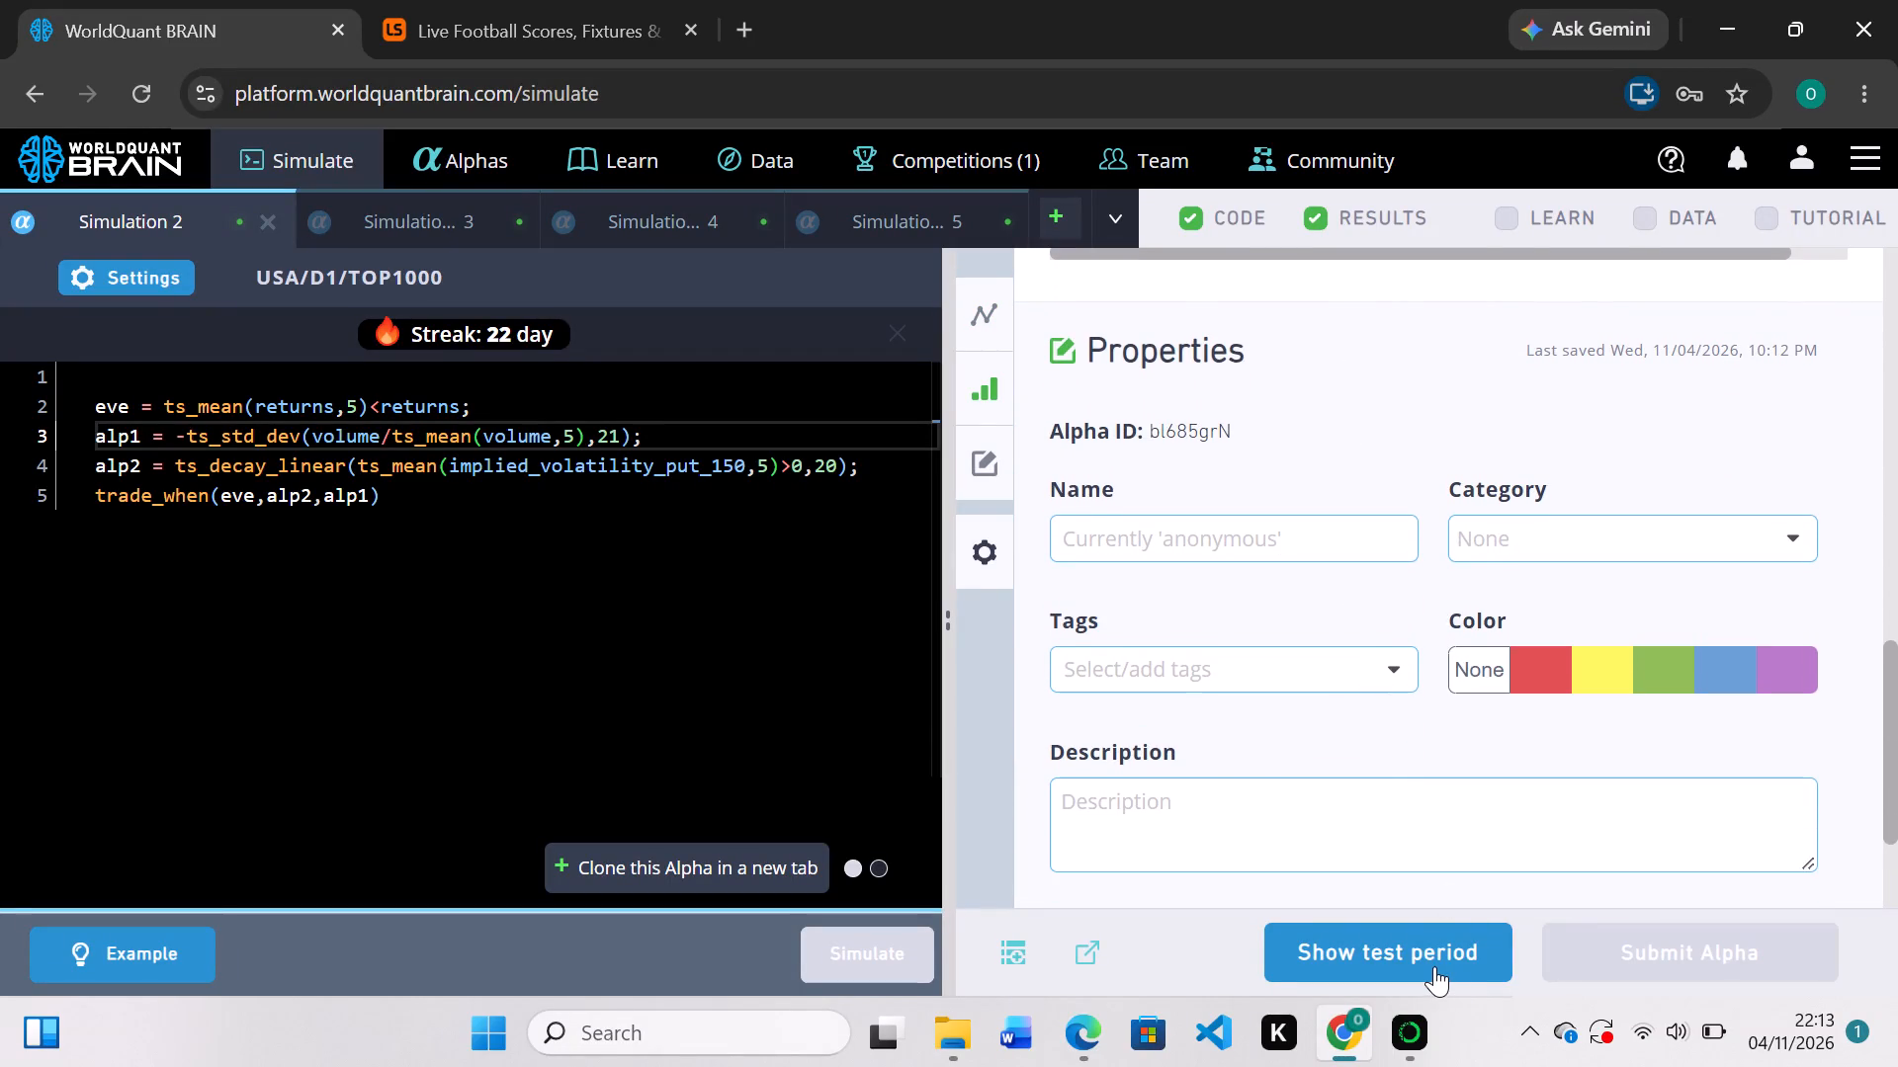
{"action": "scroll", "coordinate": [1483, 723], "scroll_direction": "down", "scroll_amount": 3}
{"action": "scroll", "coordinate": [1483, 723], "scroll_direction": "up", "scroll_amount": 2}
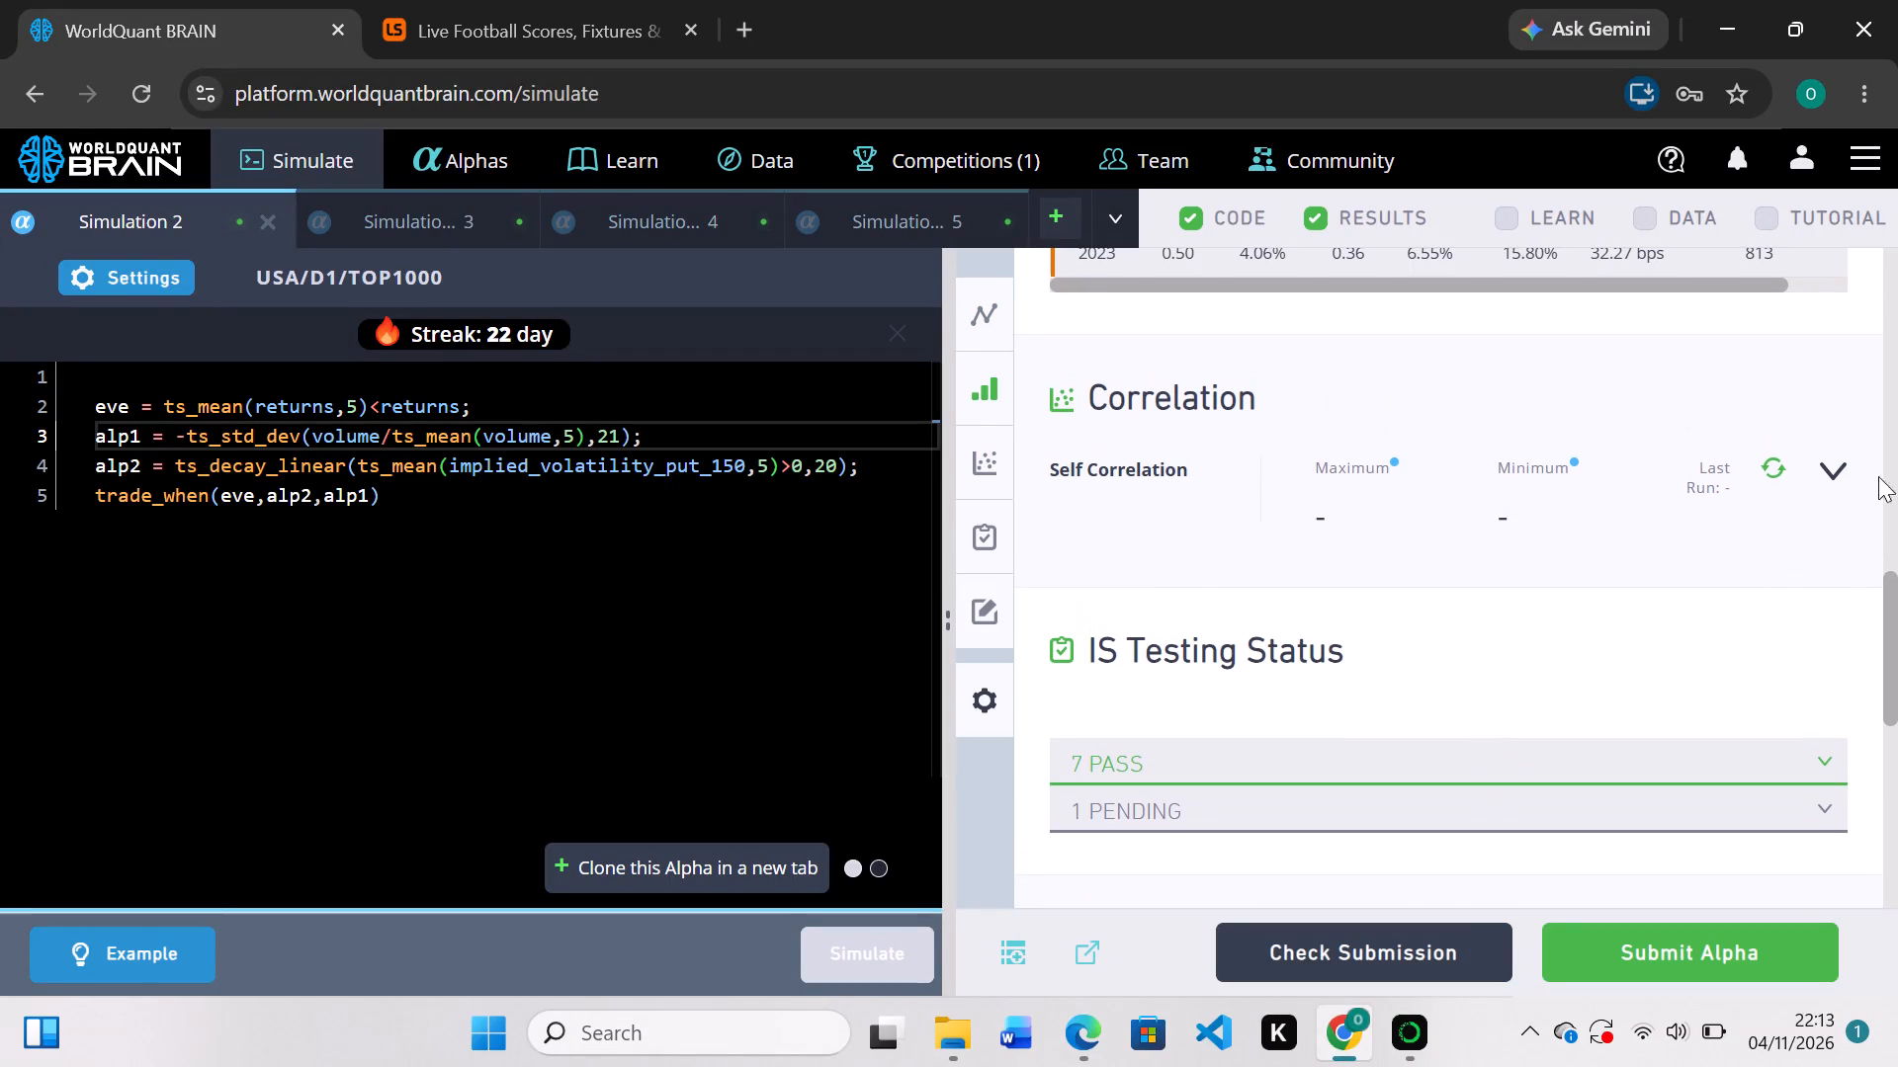
{"action": "left_click", "coordinate": [1775, 466]}
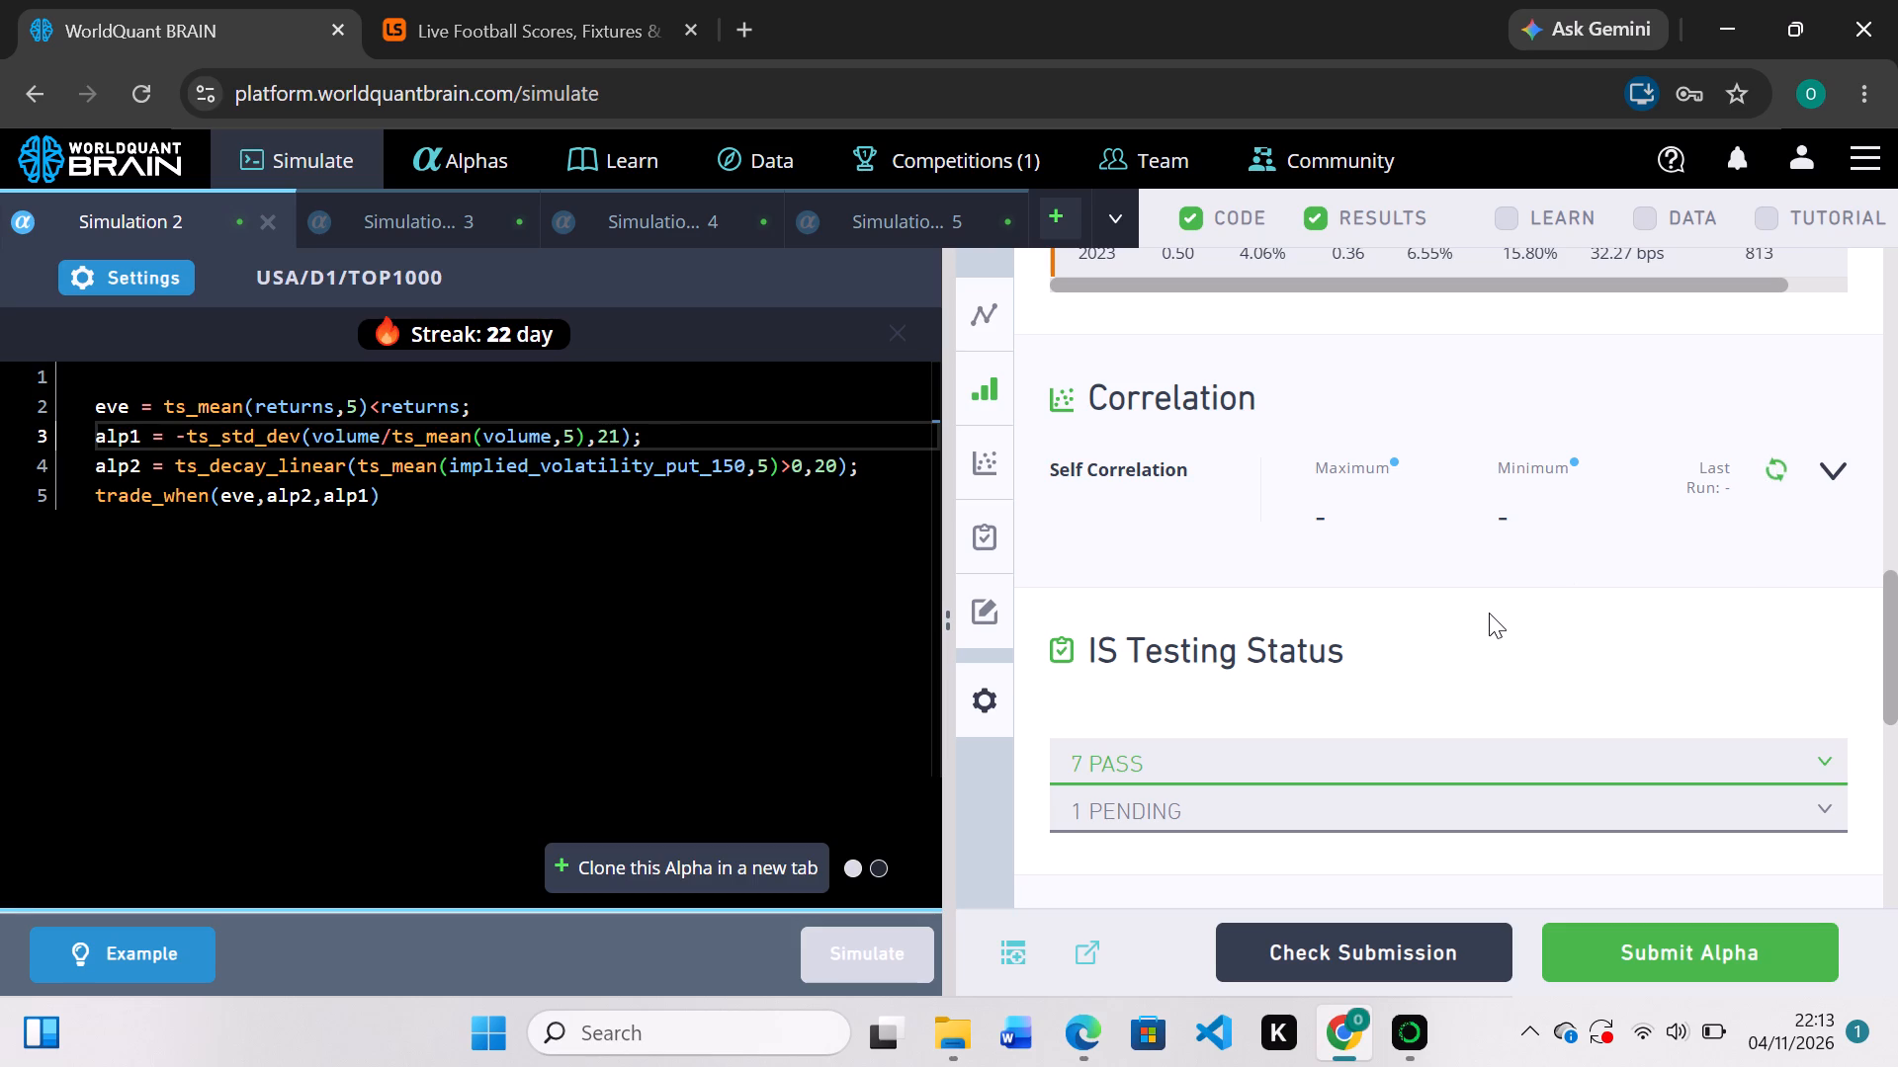
Submit the Simulation 2 alpha that uses volume/ts_mean(volume,5) and implied_volatility_put_150.
{"action": "scroll", "coordinate": [1489, 613], "scroll_direction": "down", "scroll_amount": 2}
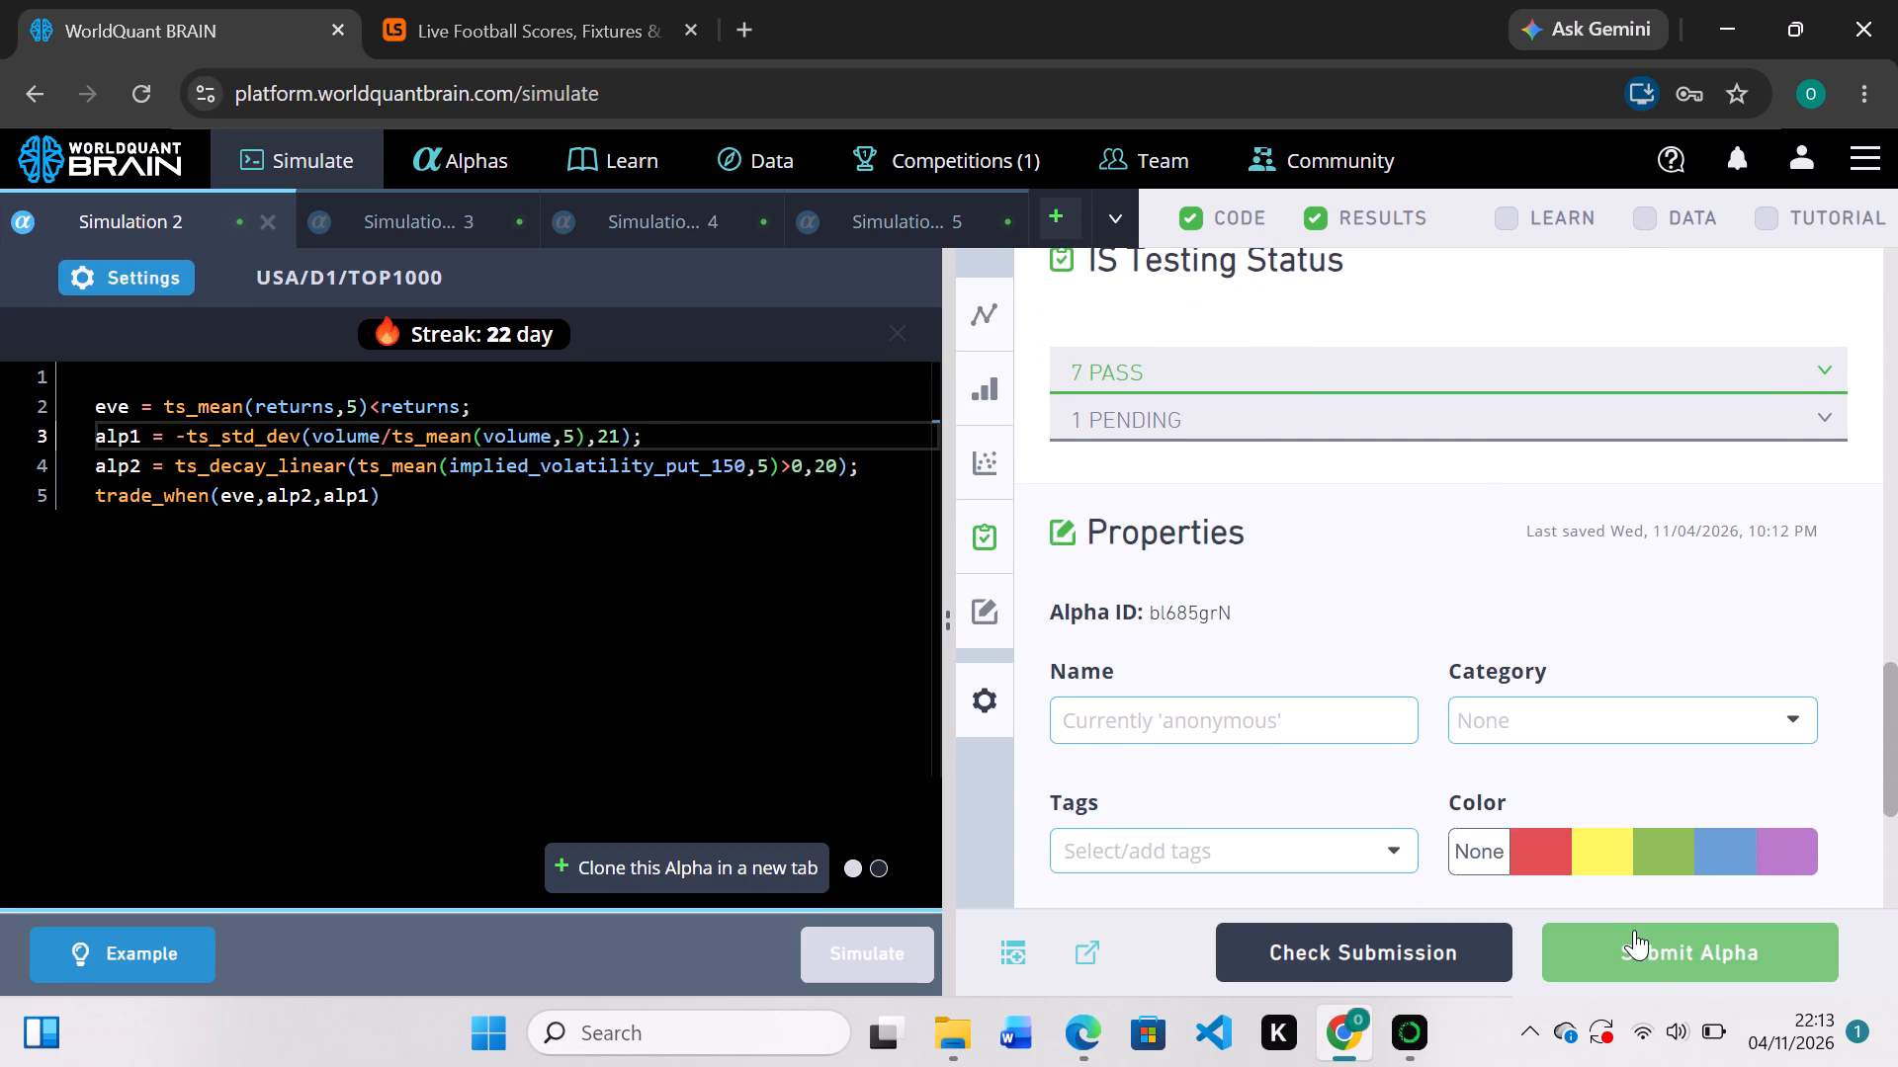
{"action": "left_click", "coordinate": [1634, 930]}
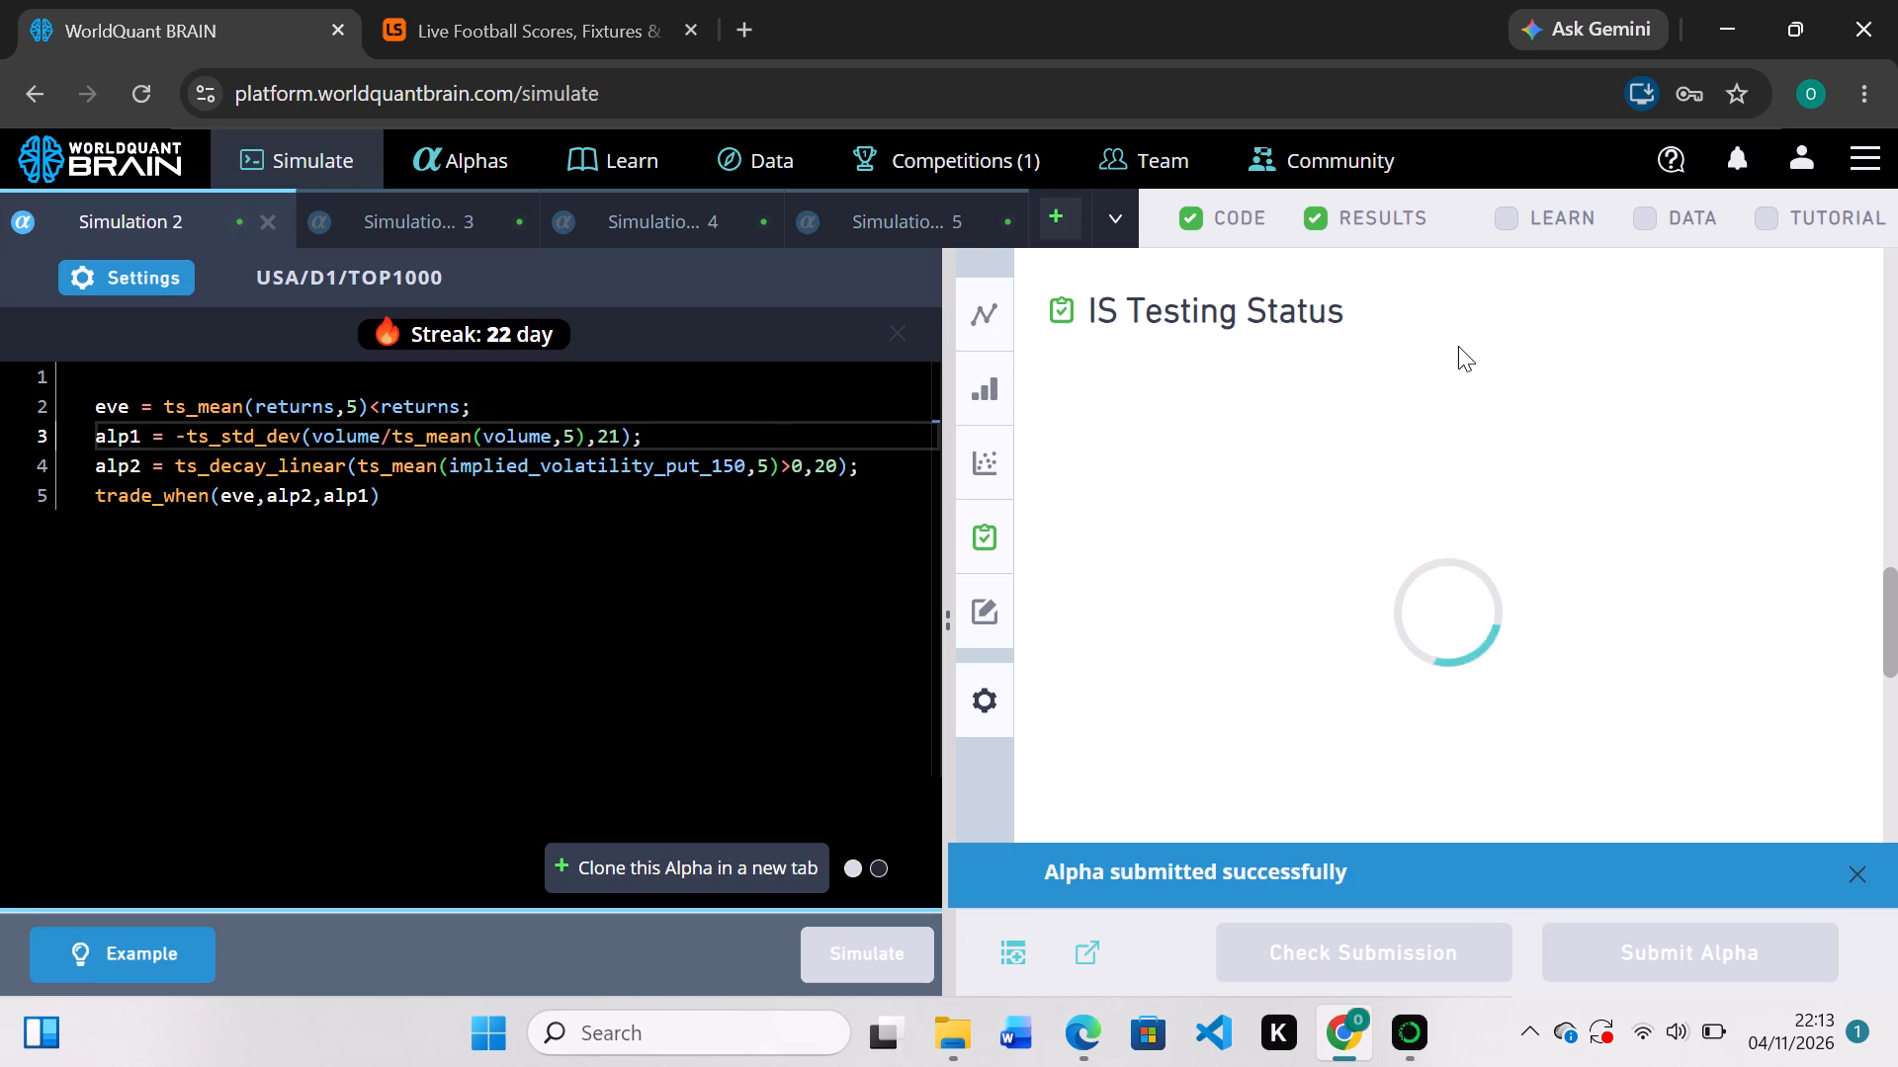
Examine the submitted alpha's IS Summary, including the aggregate data and the yearly train and test figures.
{"action": "scroll", "coordinate": [1458, 346], "scroll_direction": "up", "scroll_amount": 2}
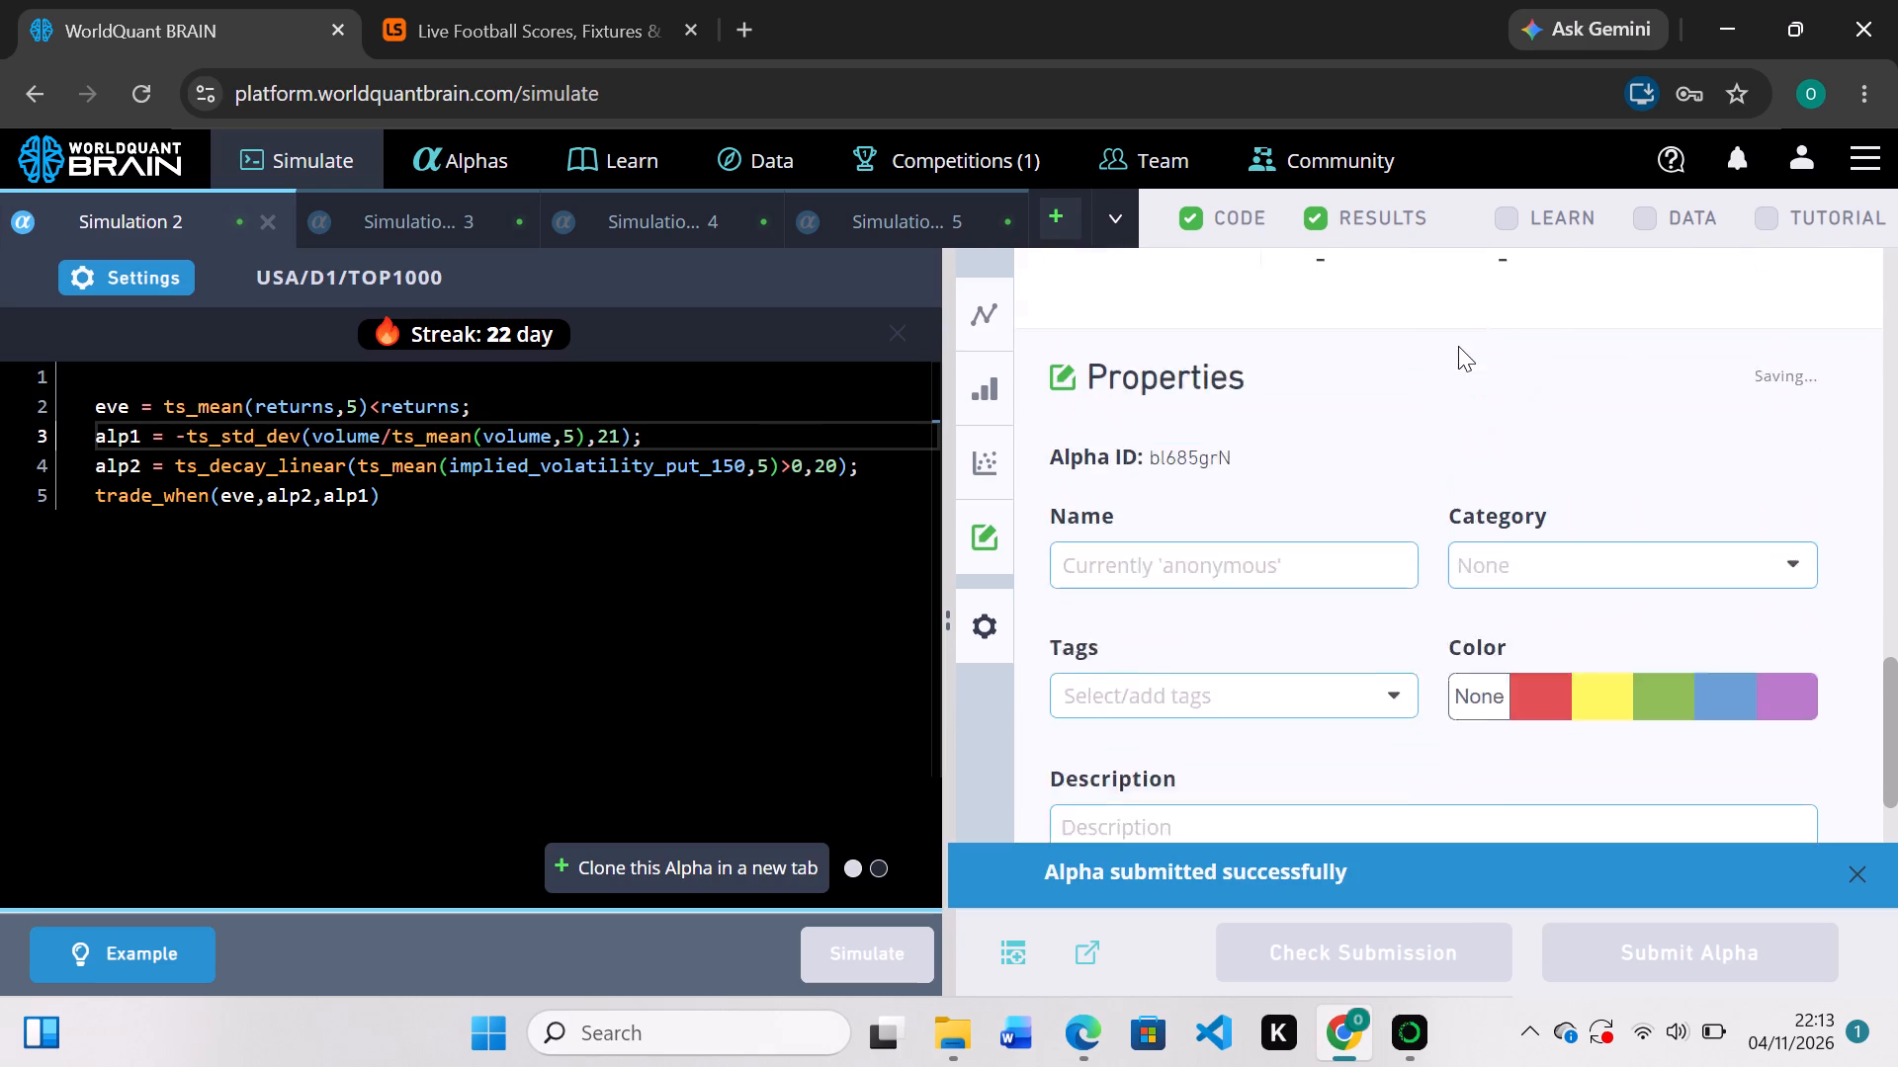
{"action": "scroll", "coordinate": [1458, 346], "scroll_direction": "up", "scroll_amount": 4}
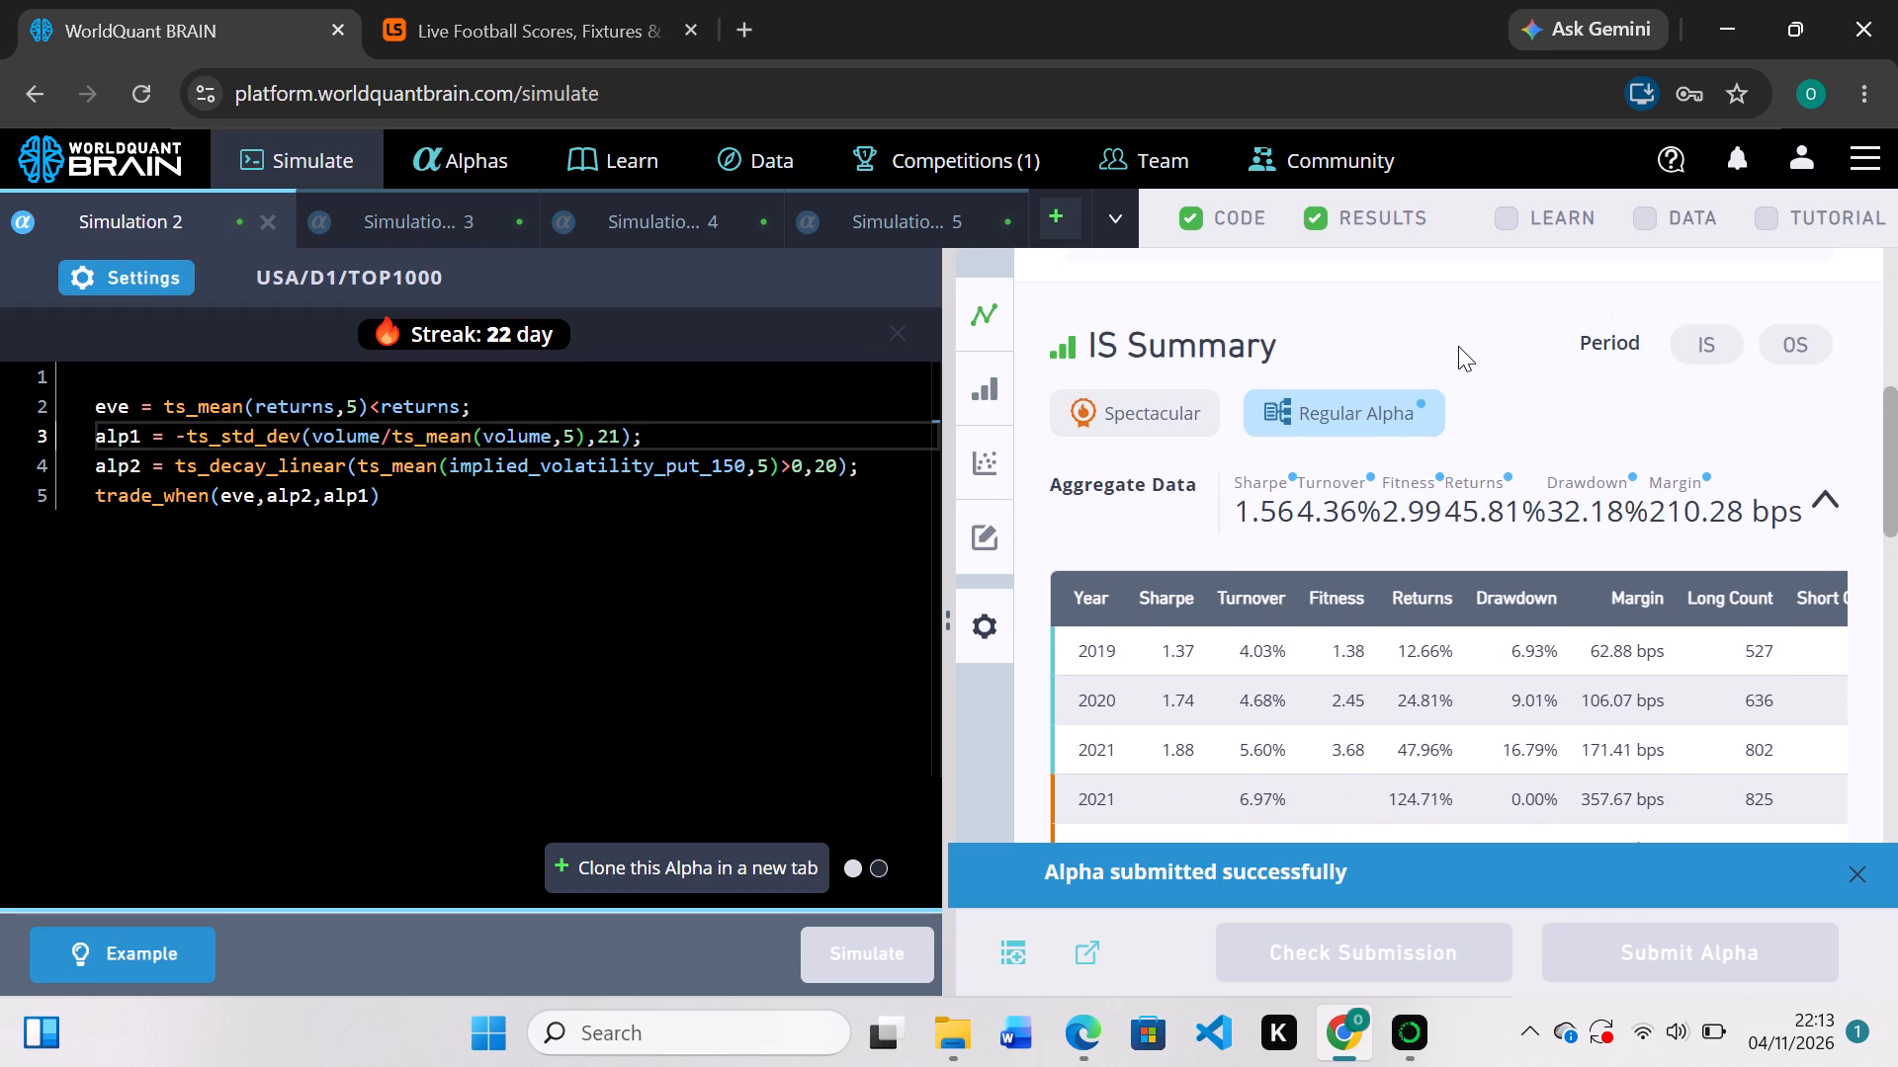
{"action": "scroll", "coordinate": [1545, 637], "scroll_direction": "down", "scroll_amount": 1}
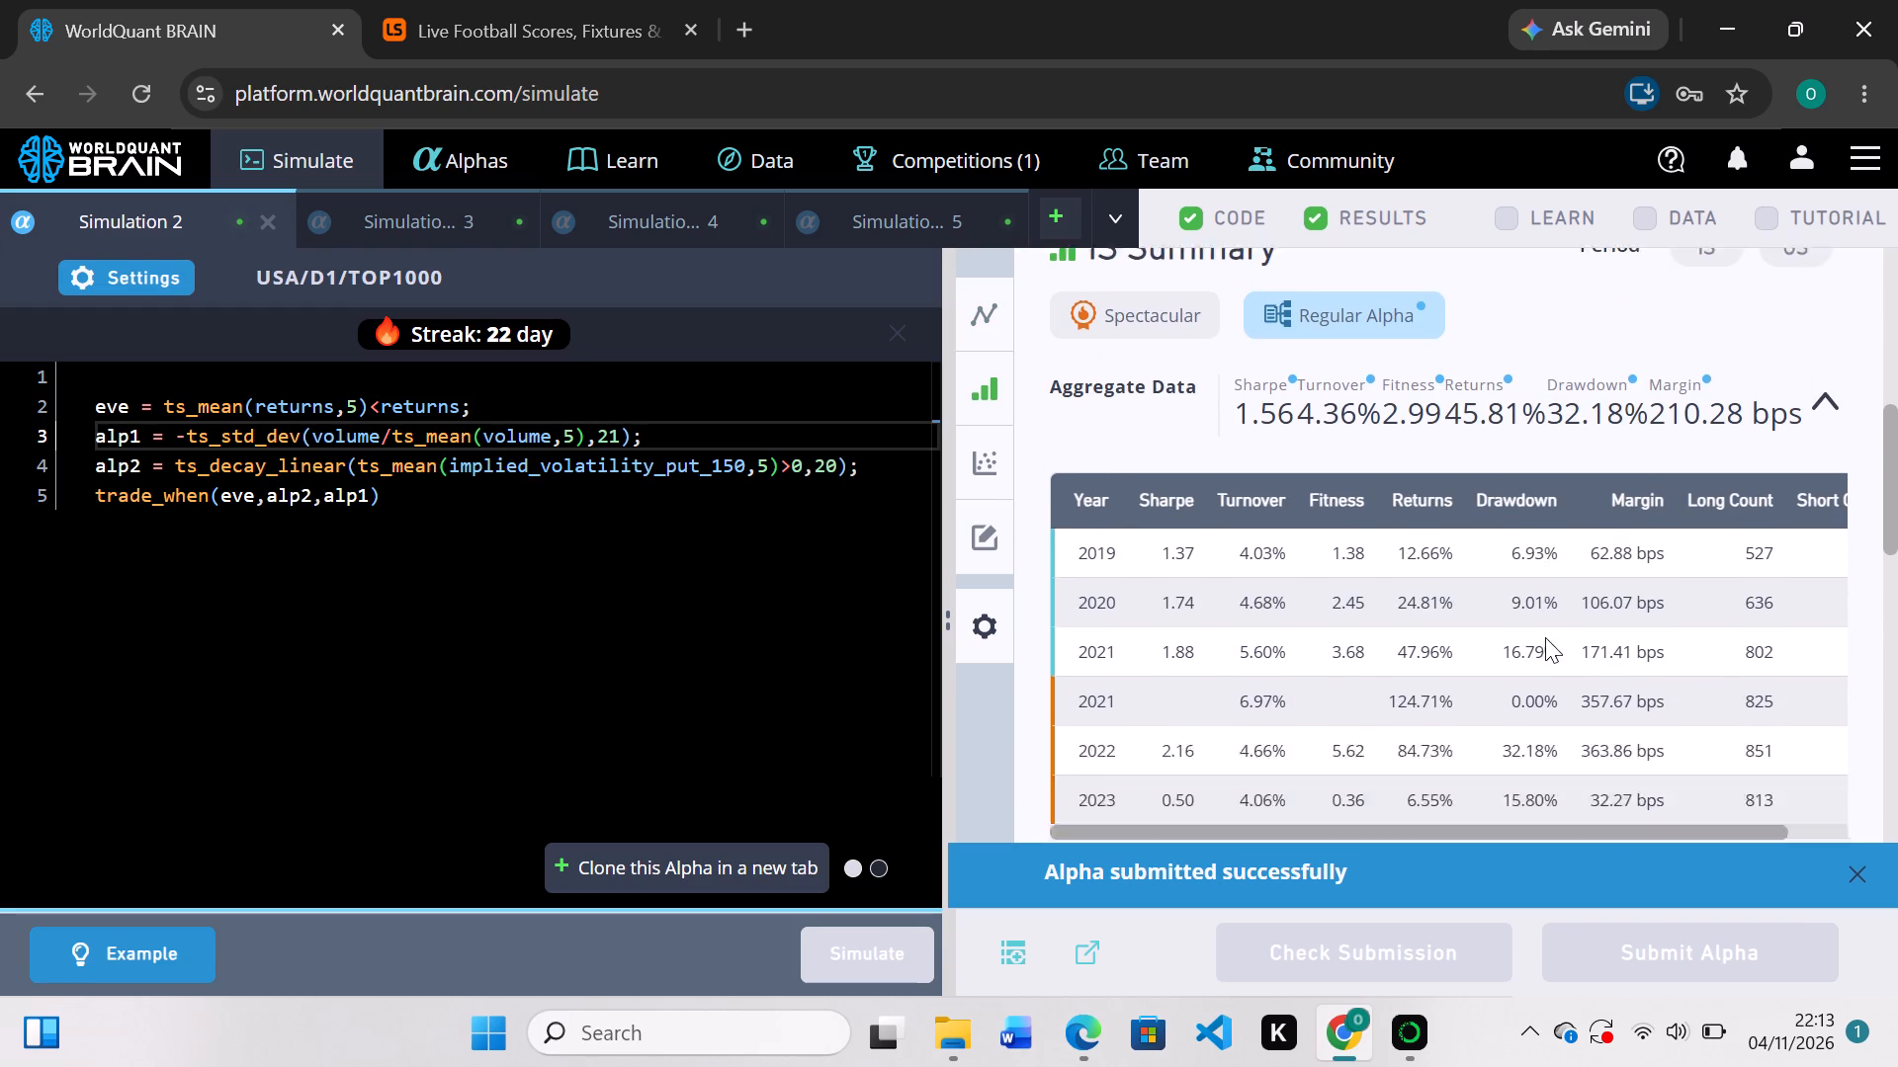
{"action": "scroll", "coordinate": [1545, 637], "scroll_direction": "down", "scroll_amount": 1}
{"action": "scroll", "coordinate": [1545, 637], "scroll_direction": "up", "scroll_amount": 2}
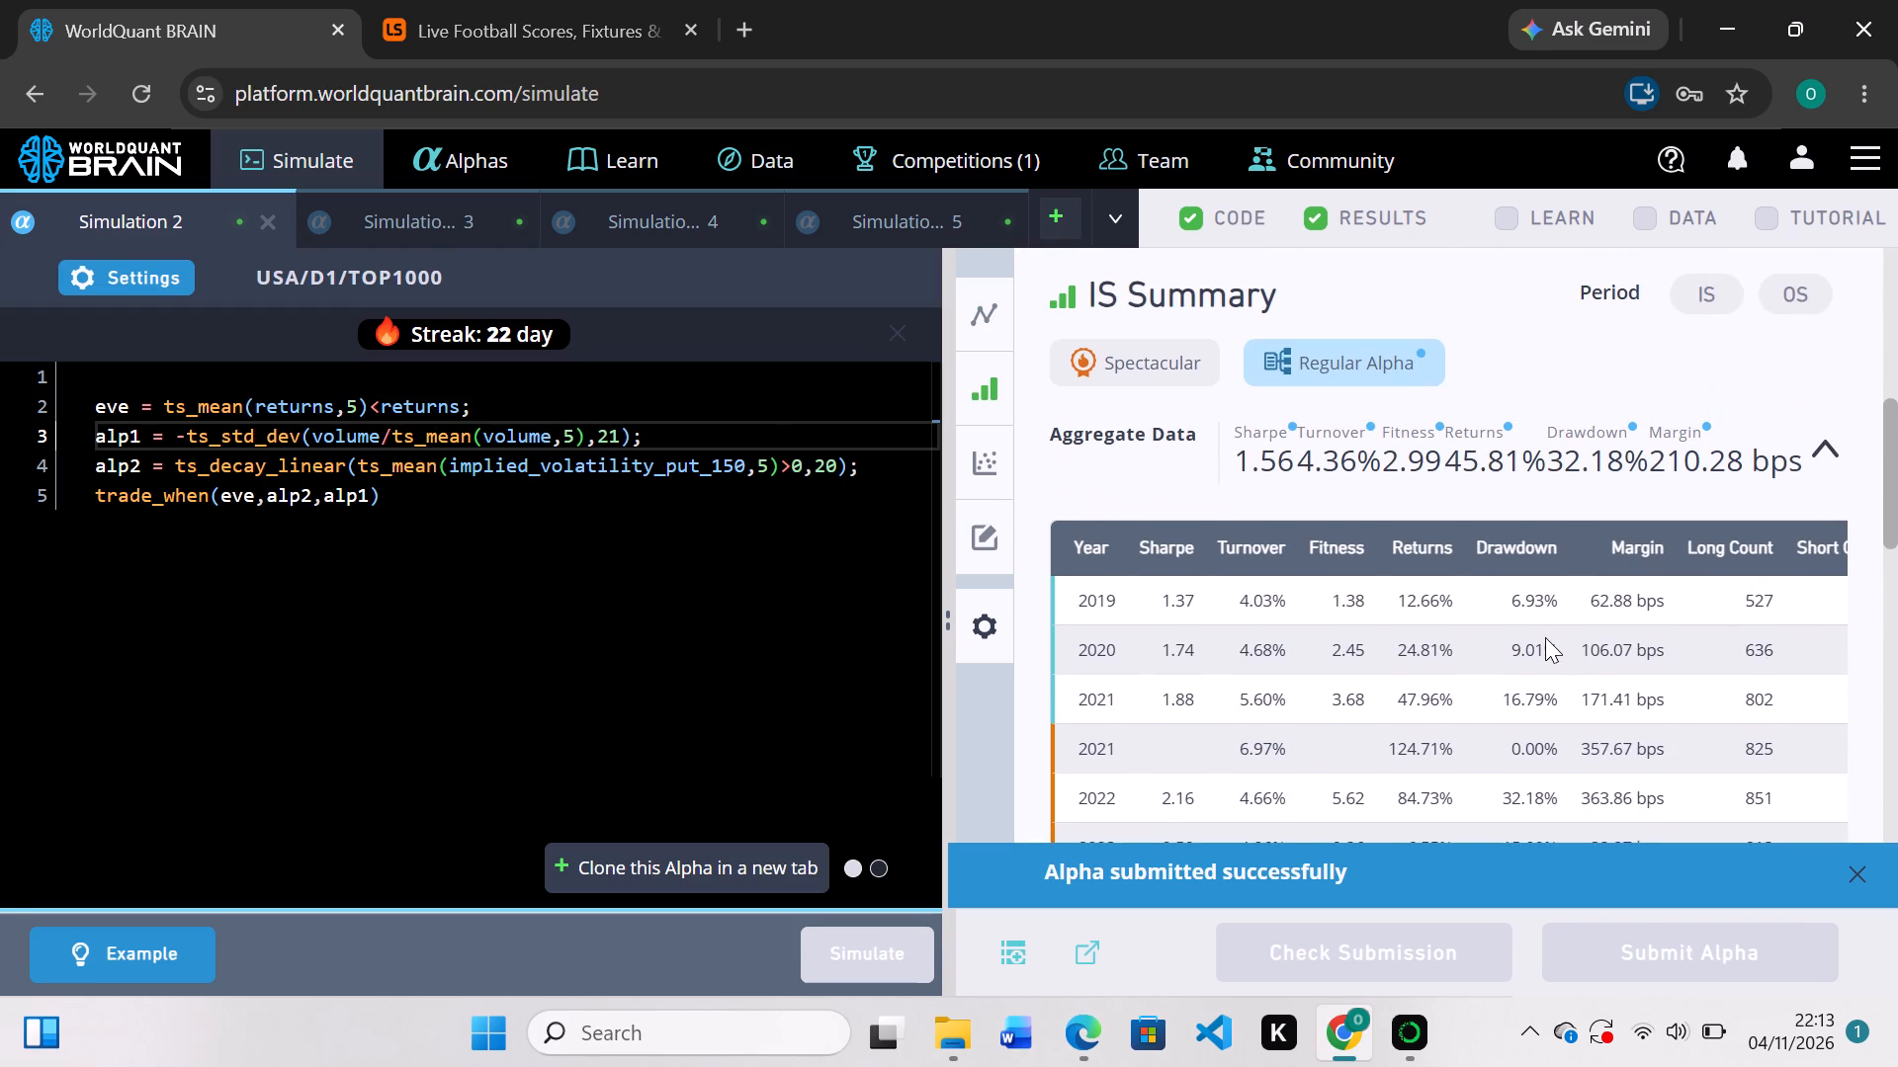
{"action": "scroll", "coordinate": [1545, 637], "scroll_direction": "up", "scroll_amount": 1}
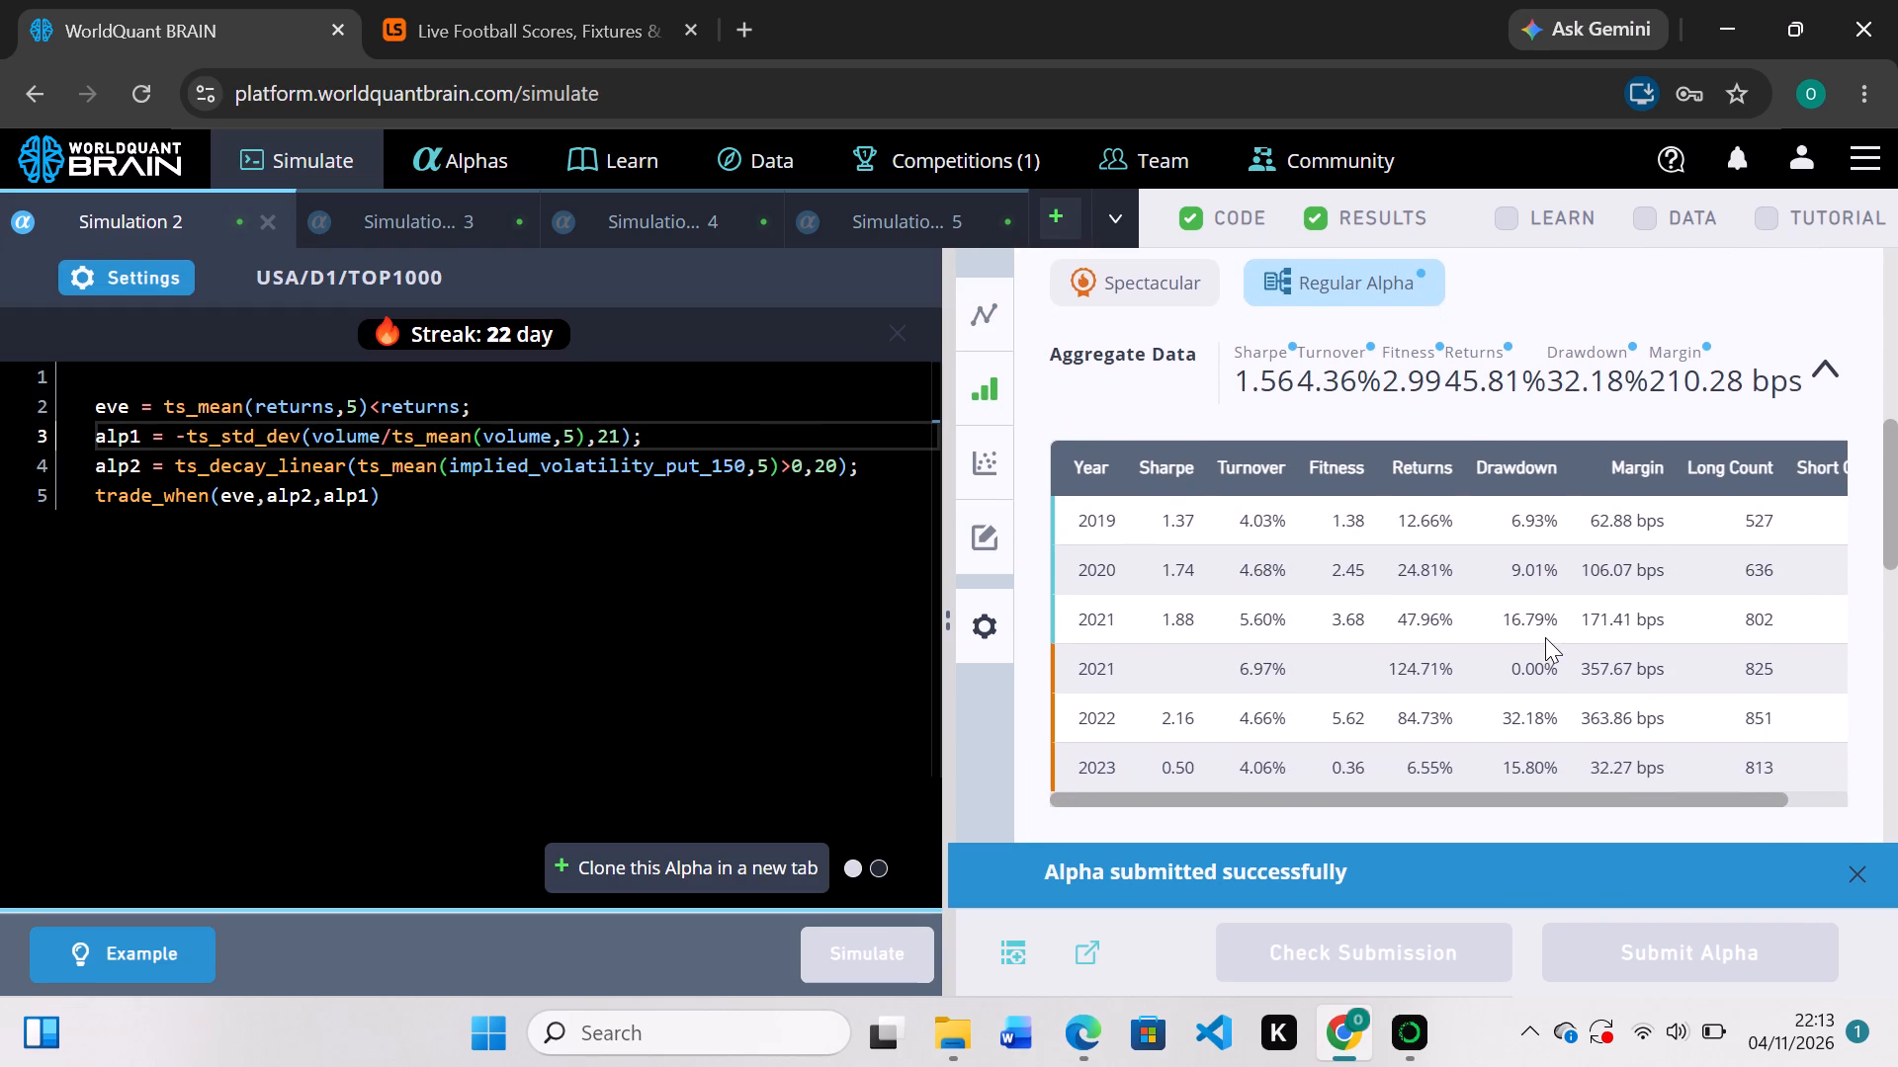
{"action": "scroll", "coordinate": [1545, 637], "scroll_direction": "down", "scroll_amount": 2}
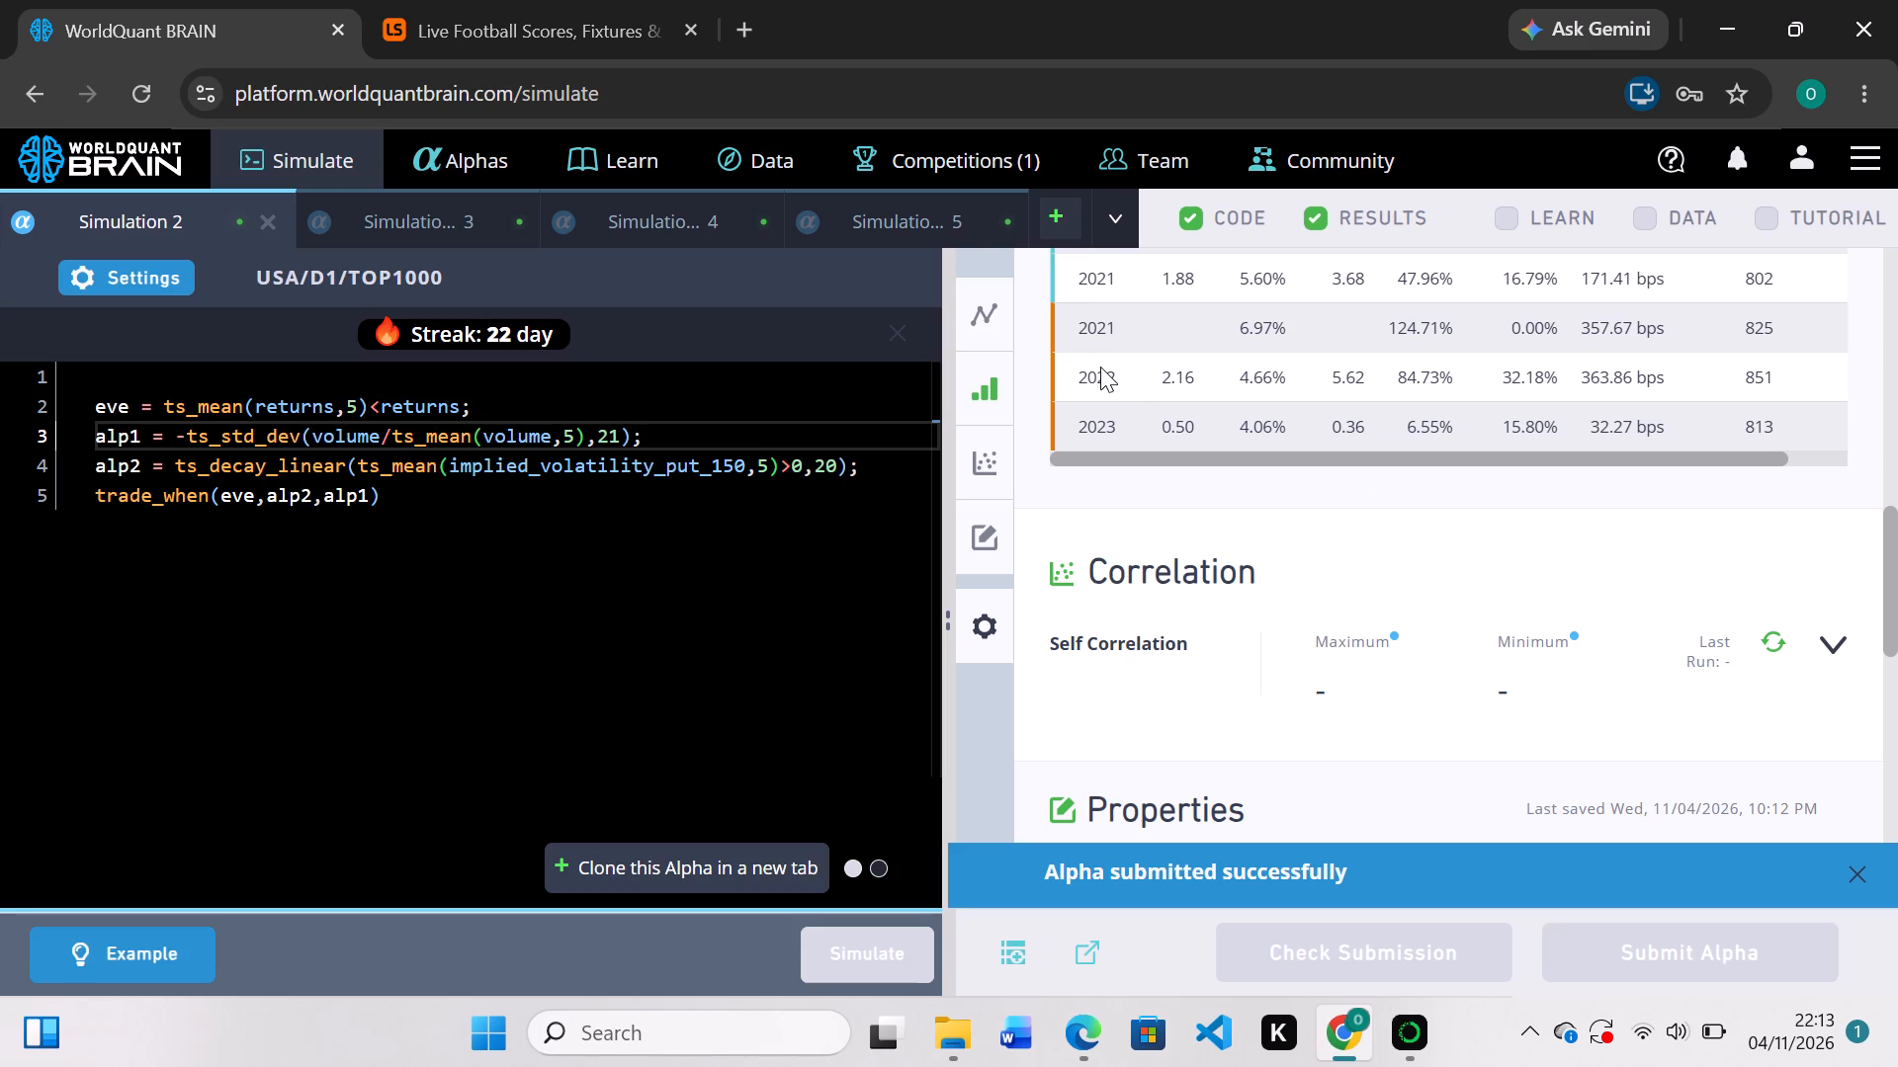
Open the Challenge - Kenya leaderboard and compare the own ranking with the top users' scores, submission days and uniqueness.
{"action": "left_click", "coordinate": [1016, 153]}
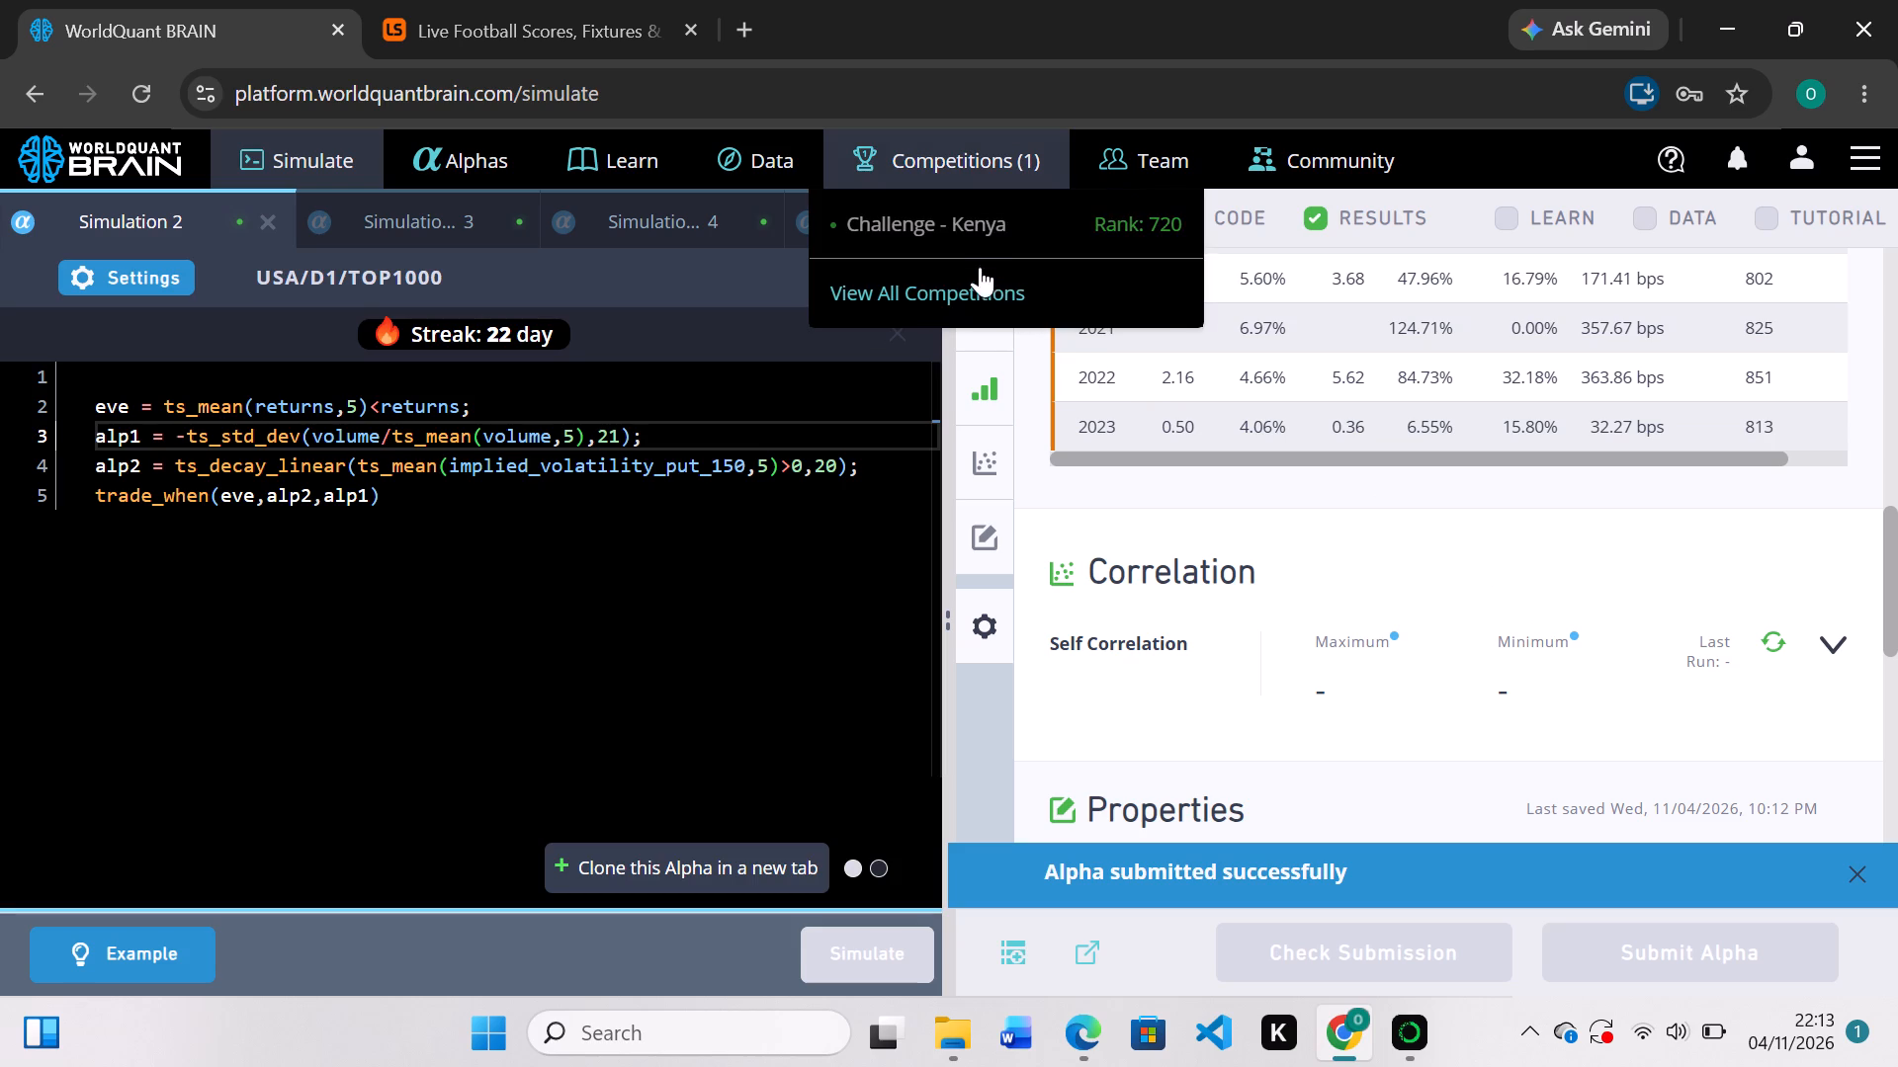
{"action": "left_click", "coordinate": [986, 222]}
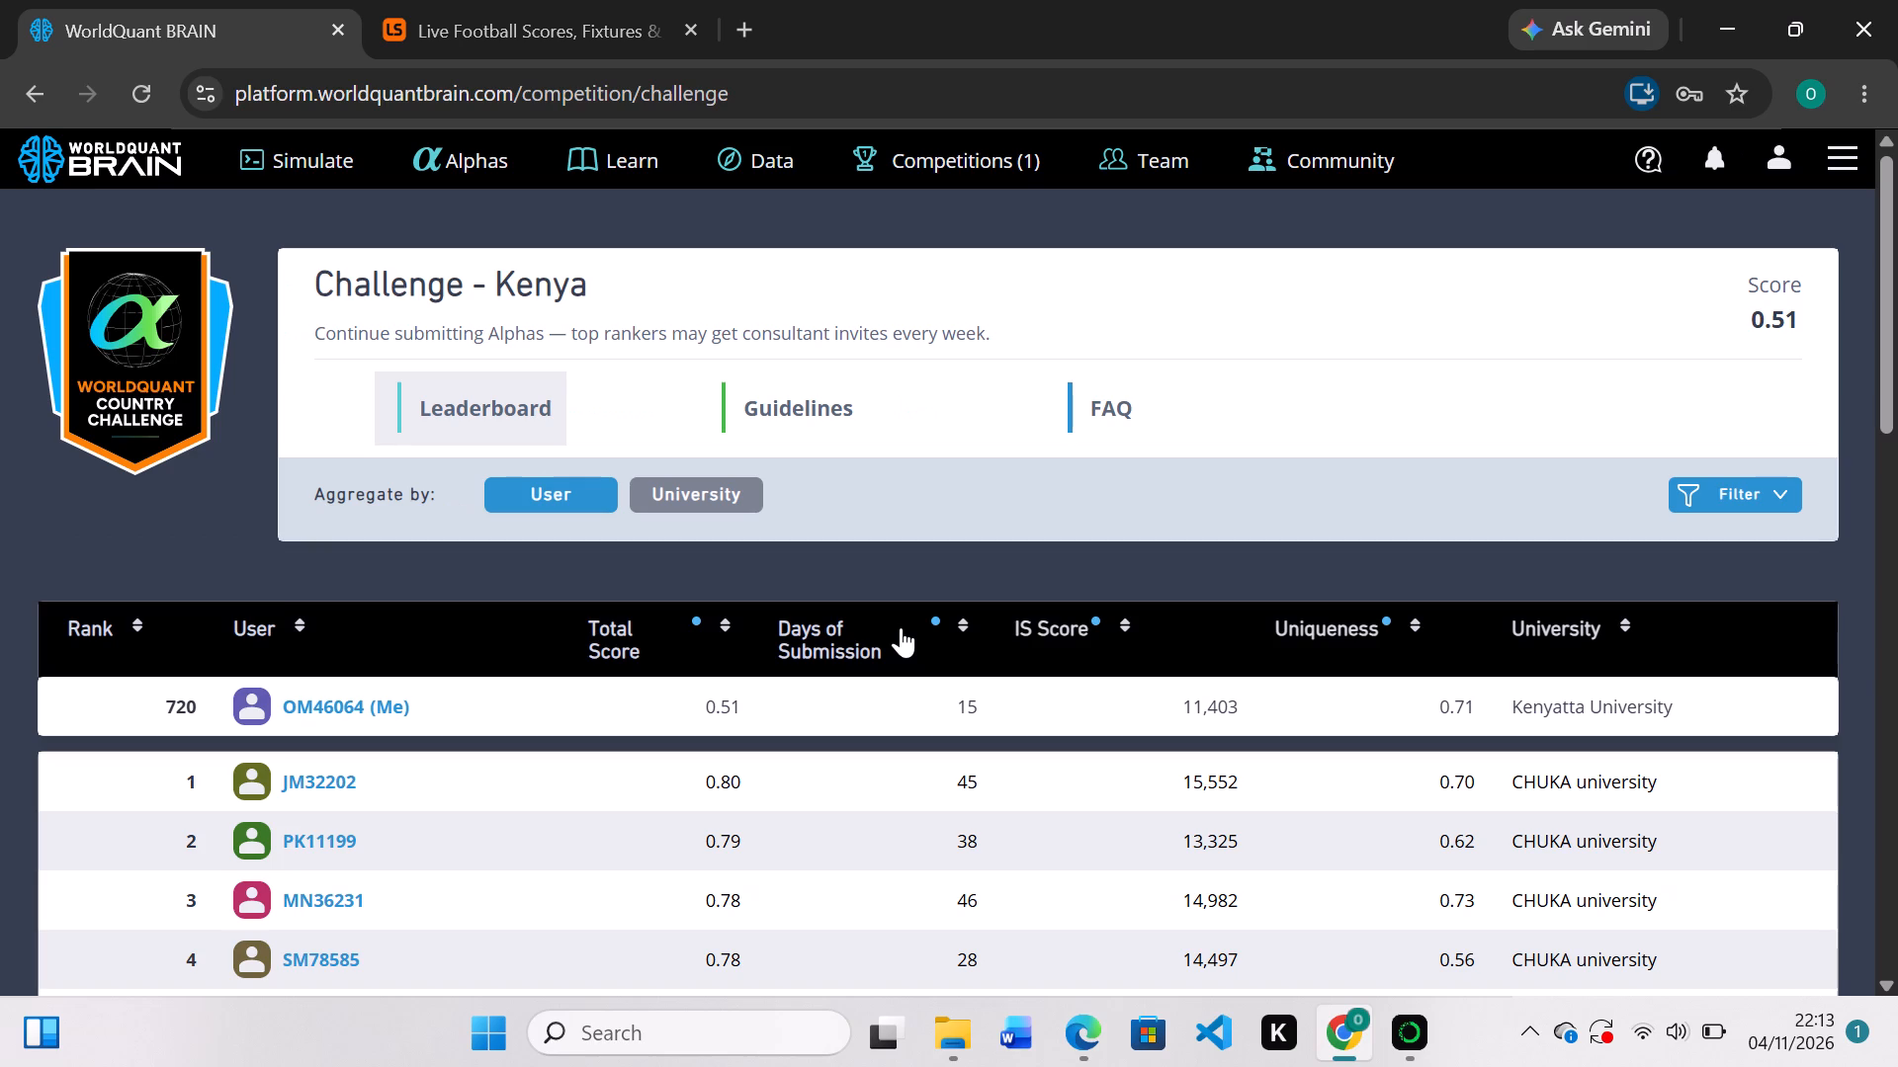
{"action": "scroll", "coordinate": [1196, 754], "scroll_direction": "down", "scroll_amount": 3}
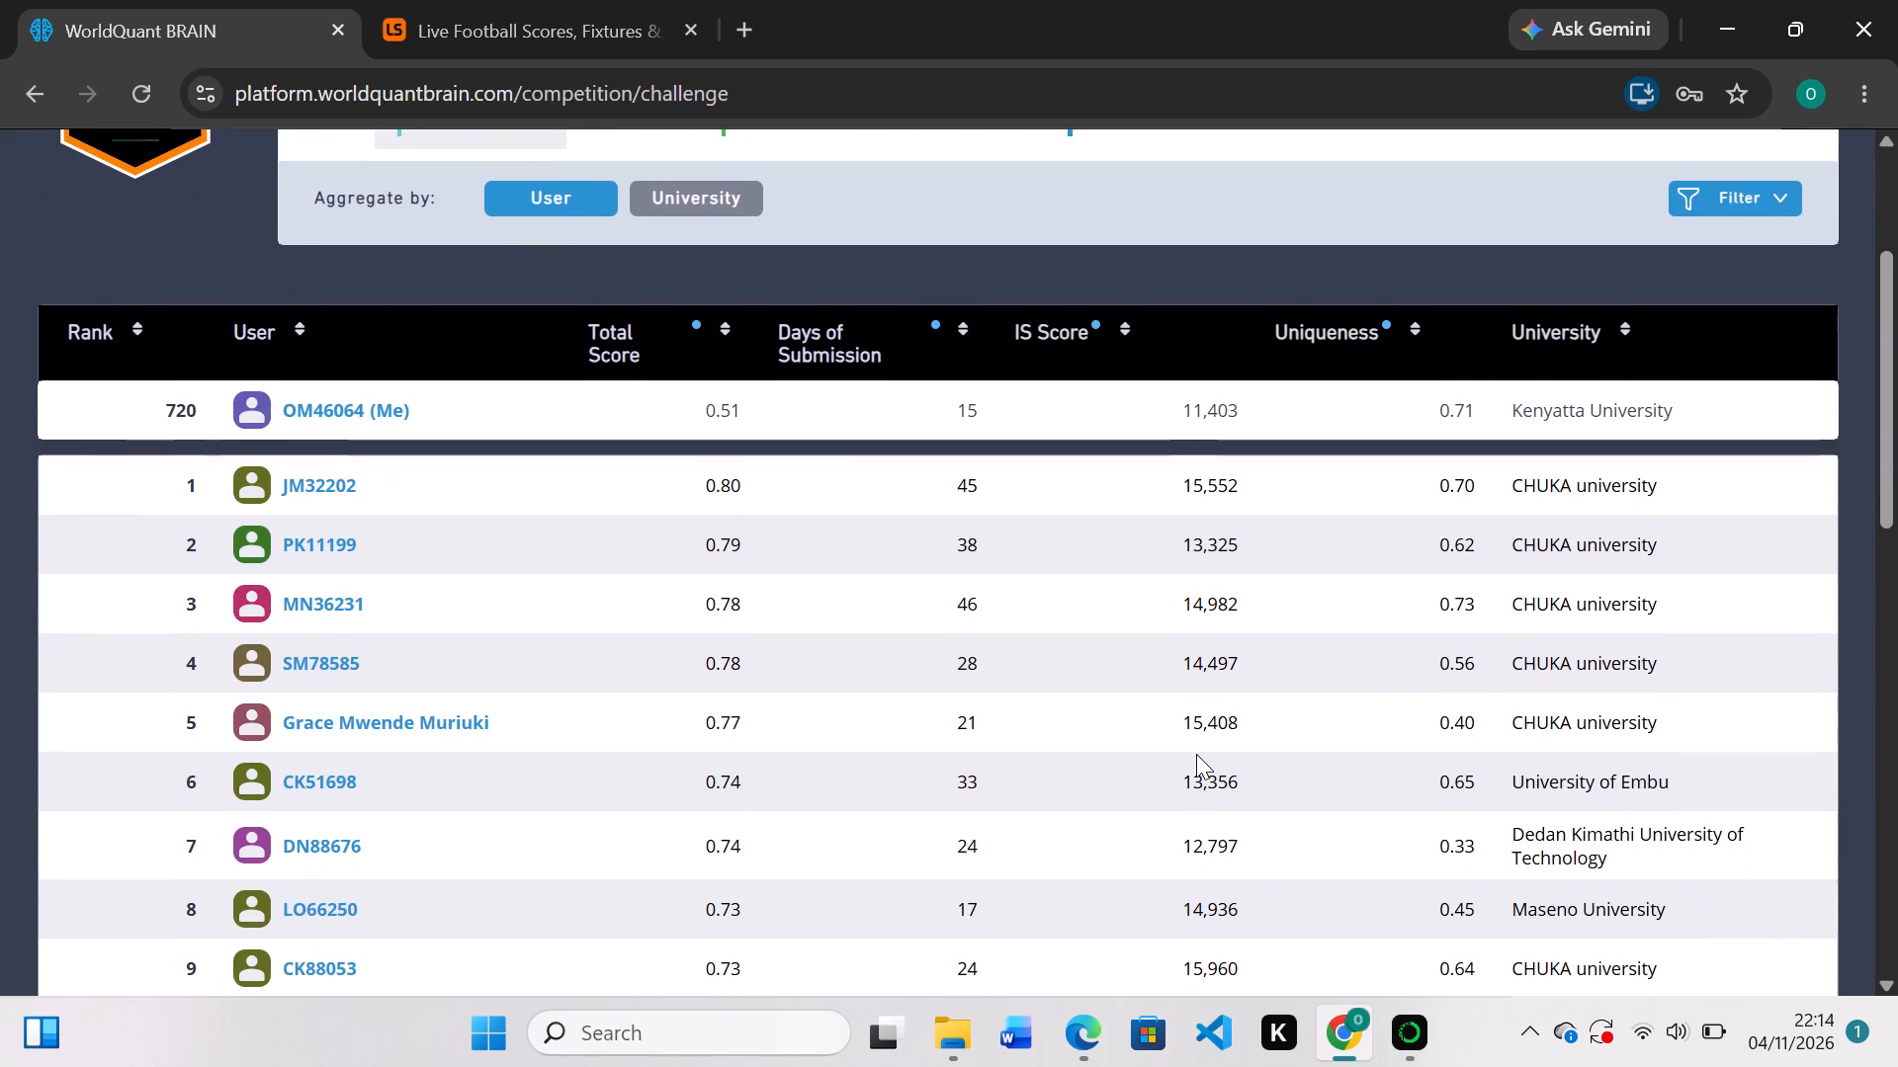
{"action": "scroll", "coordinate": [1196, 754], "scroll_direction": "down", "scroll_amount": 4}
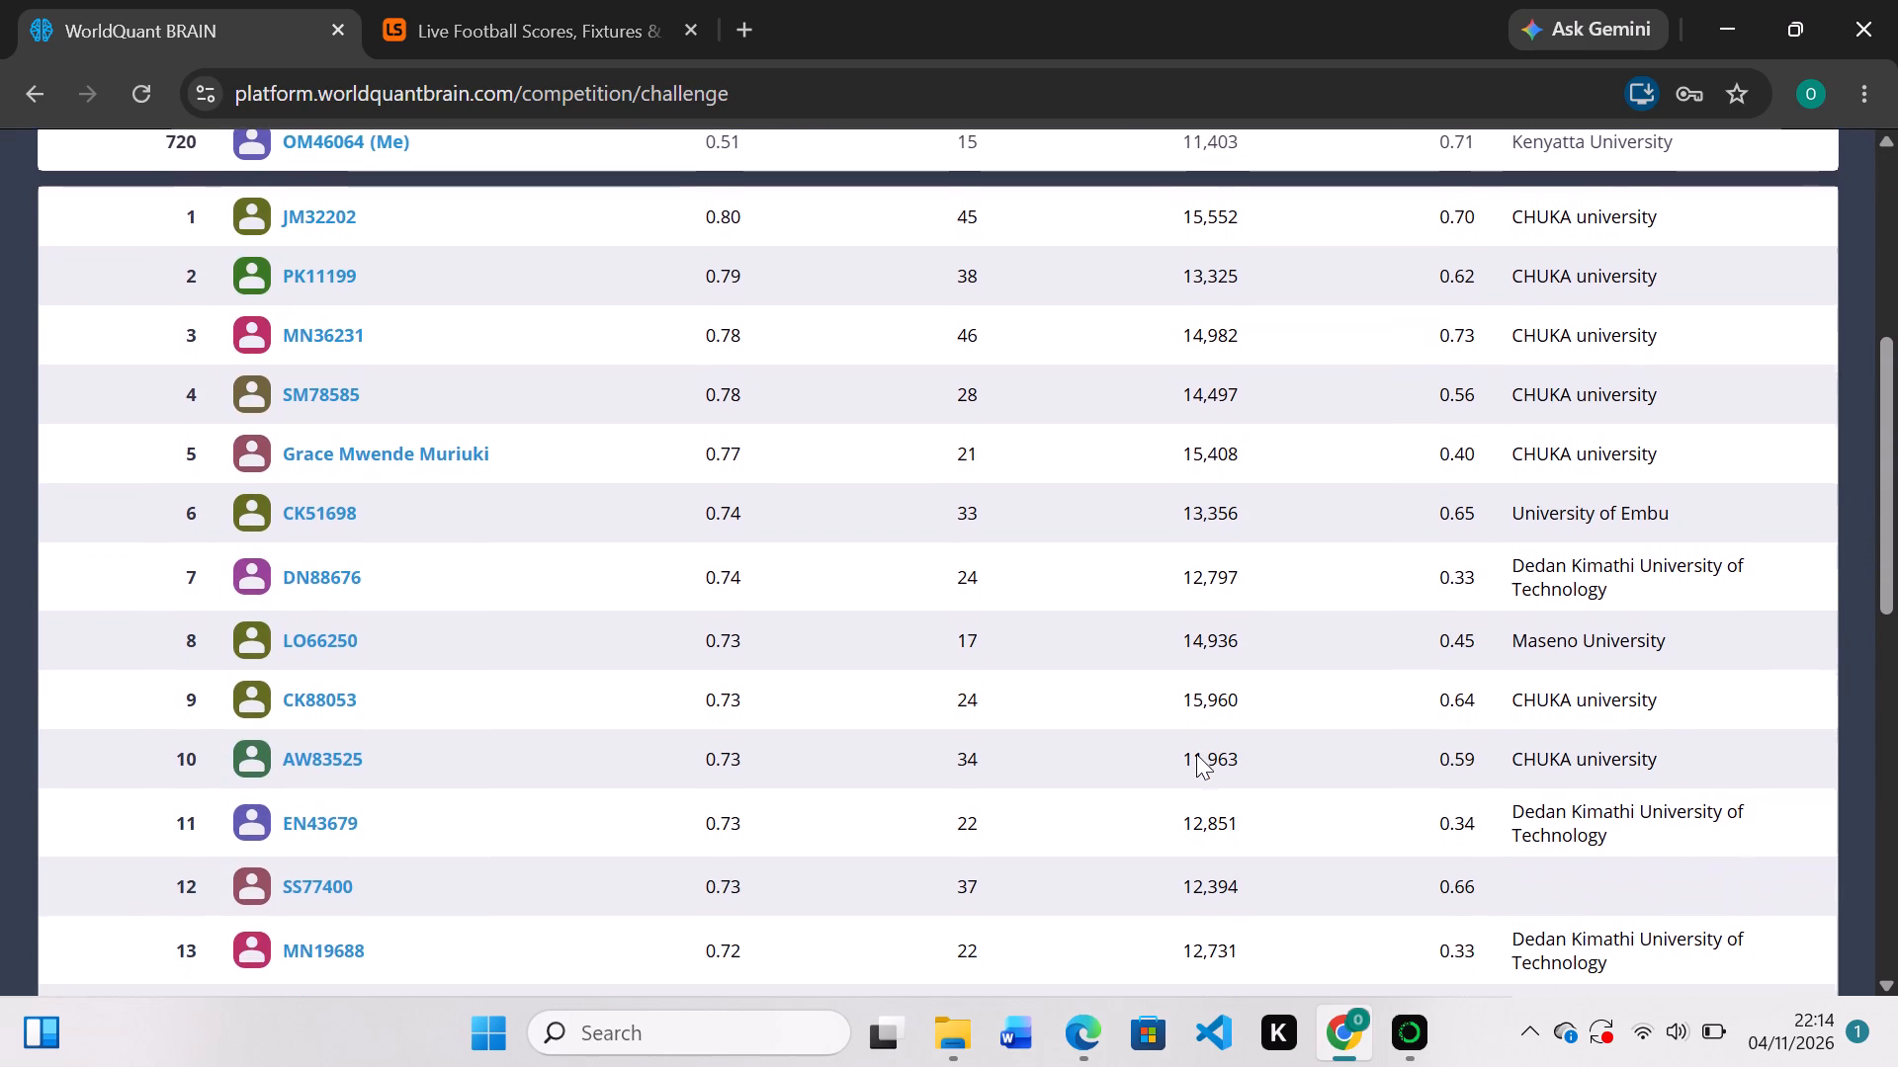
{"action": "scroll", "coordinate": [1196, 754], "scroll_direction": "down", "scroll_amount": 2}
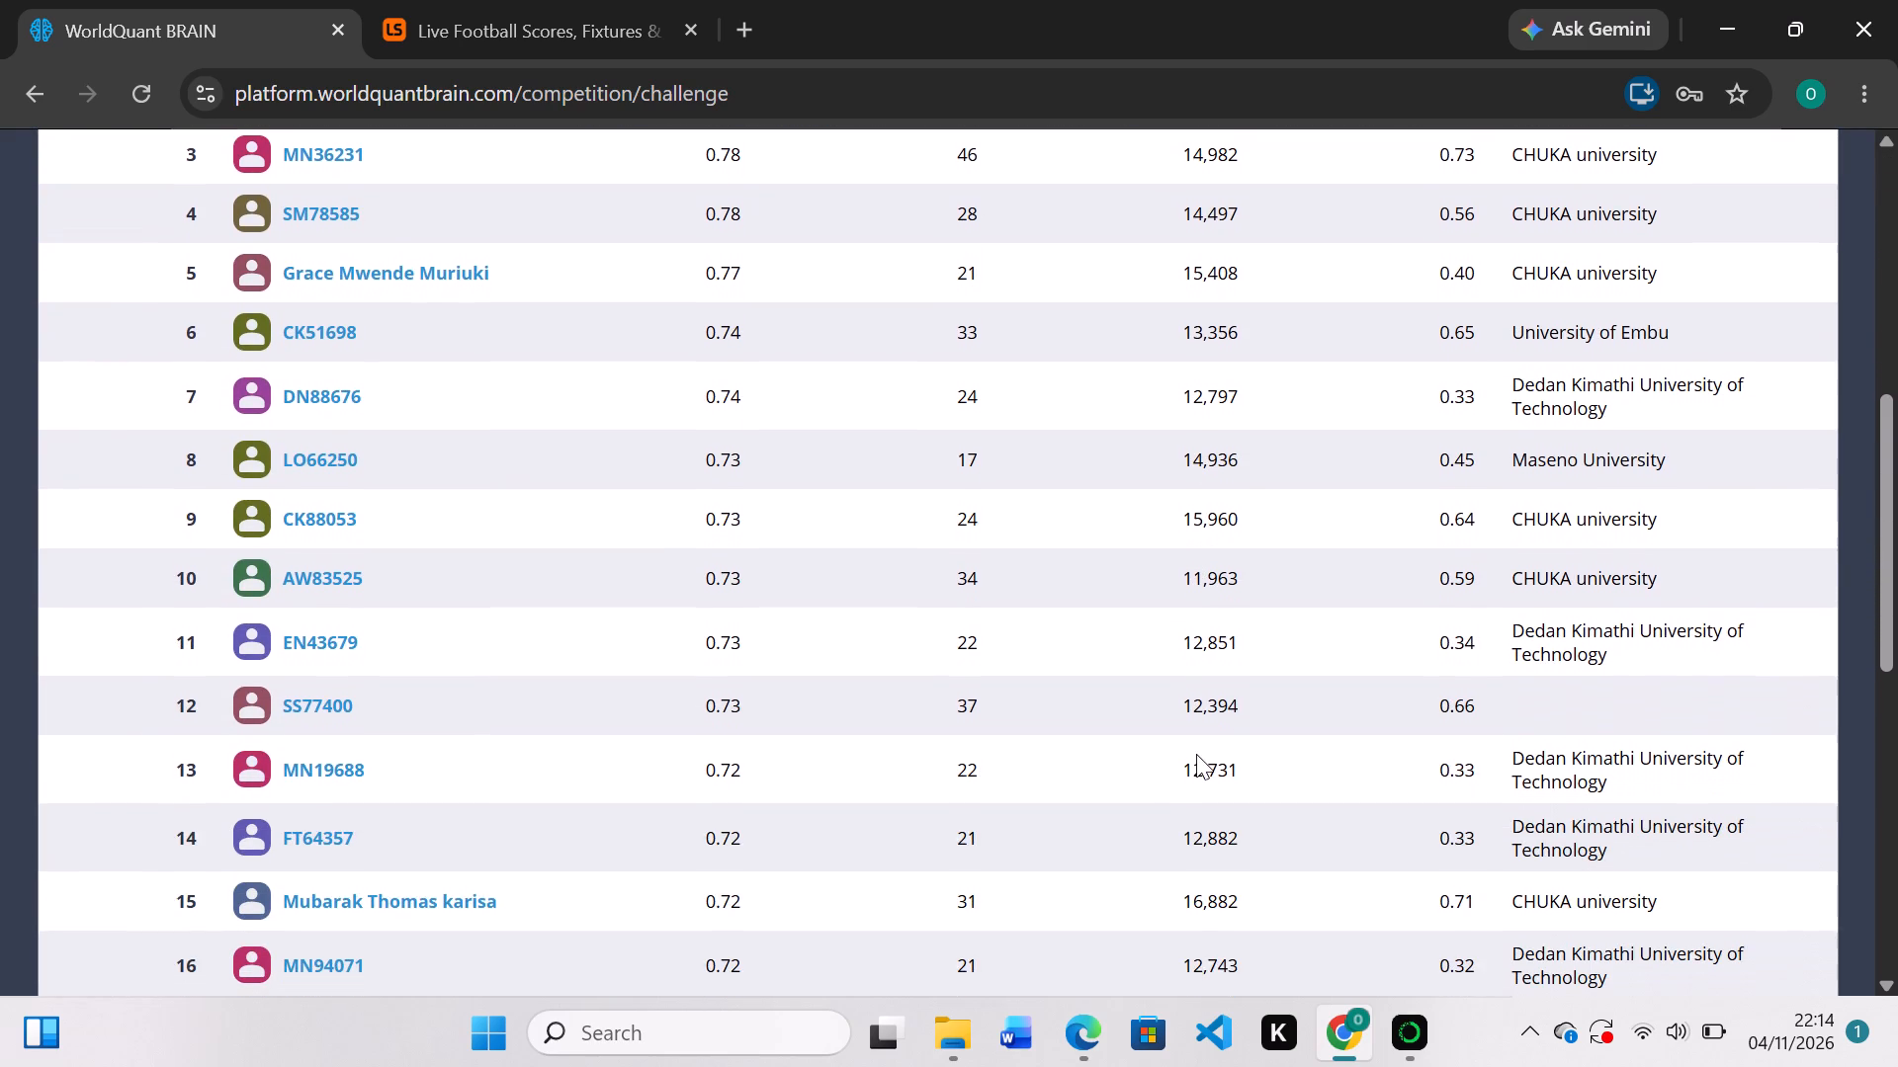
{"action": "scroll", "coordinate": [1196, 754], "scroll_direction": "down", "scroll_amount": 3}
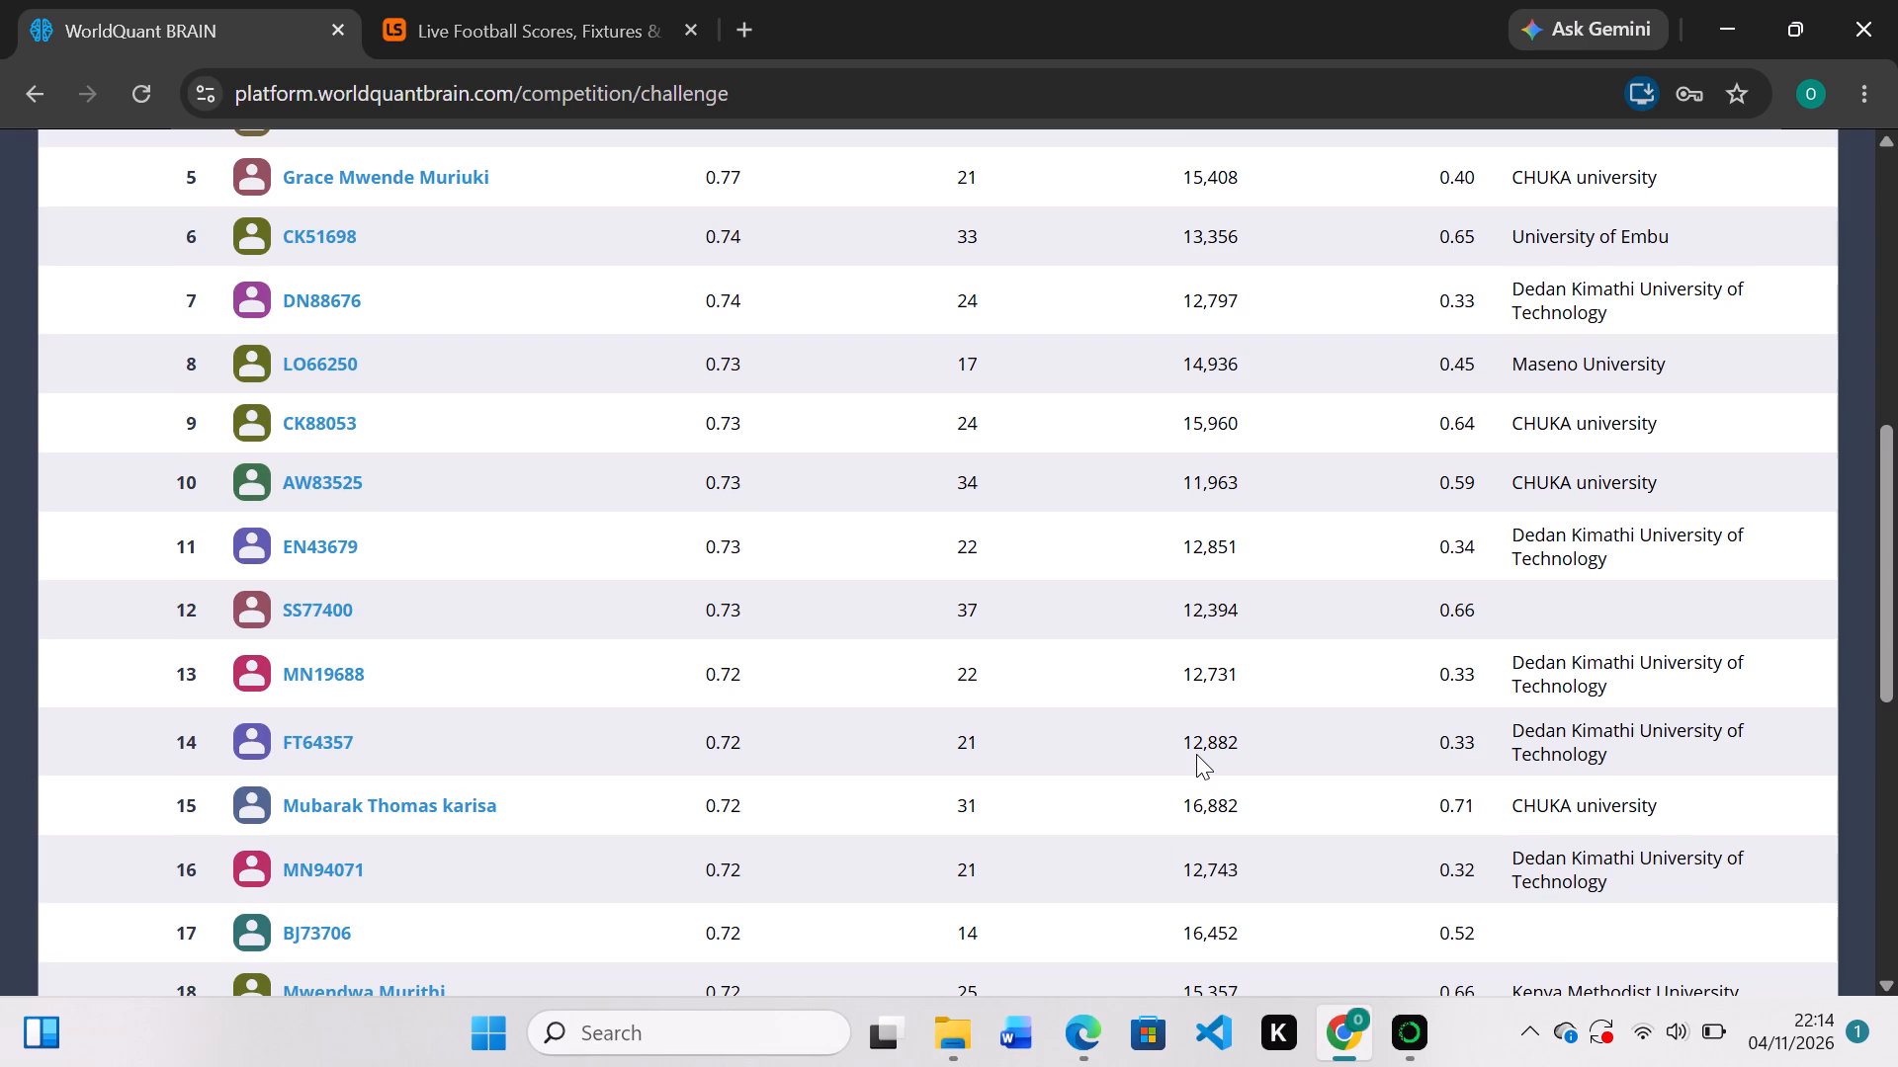
{"action": "scroll", "coordinate": [1196, 754], "scroll_direction": "down", "scroll_amount": 2}
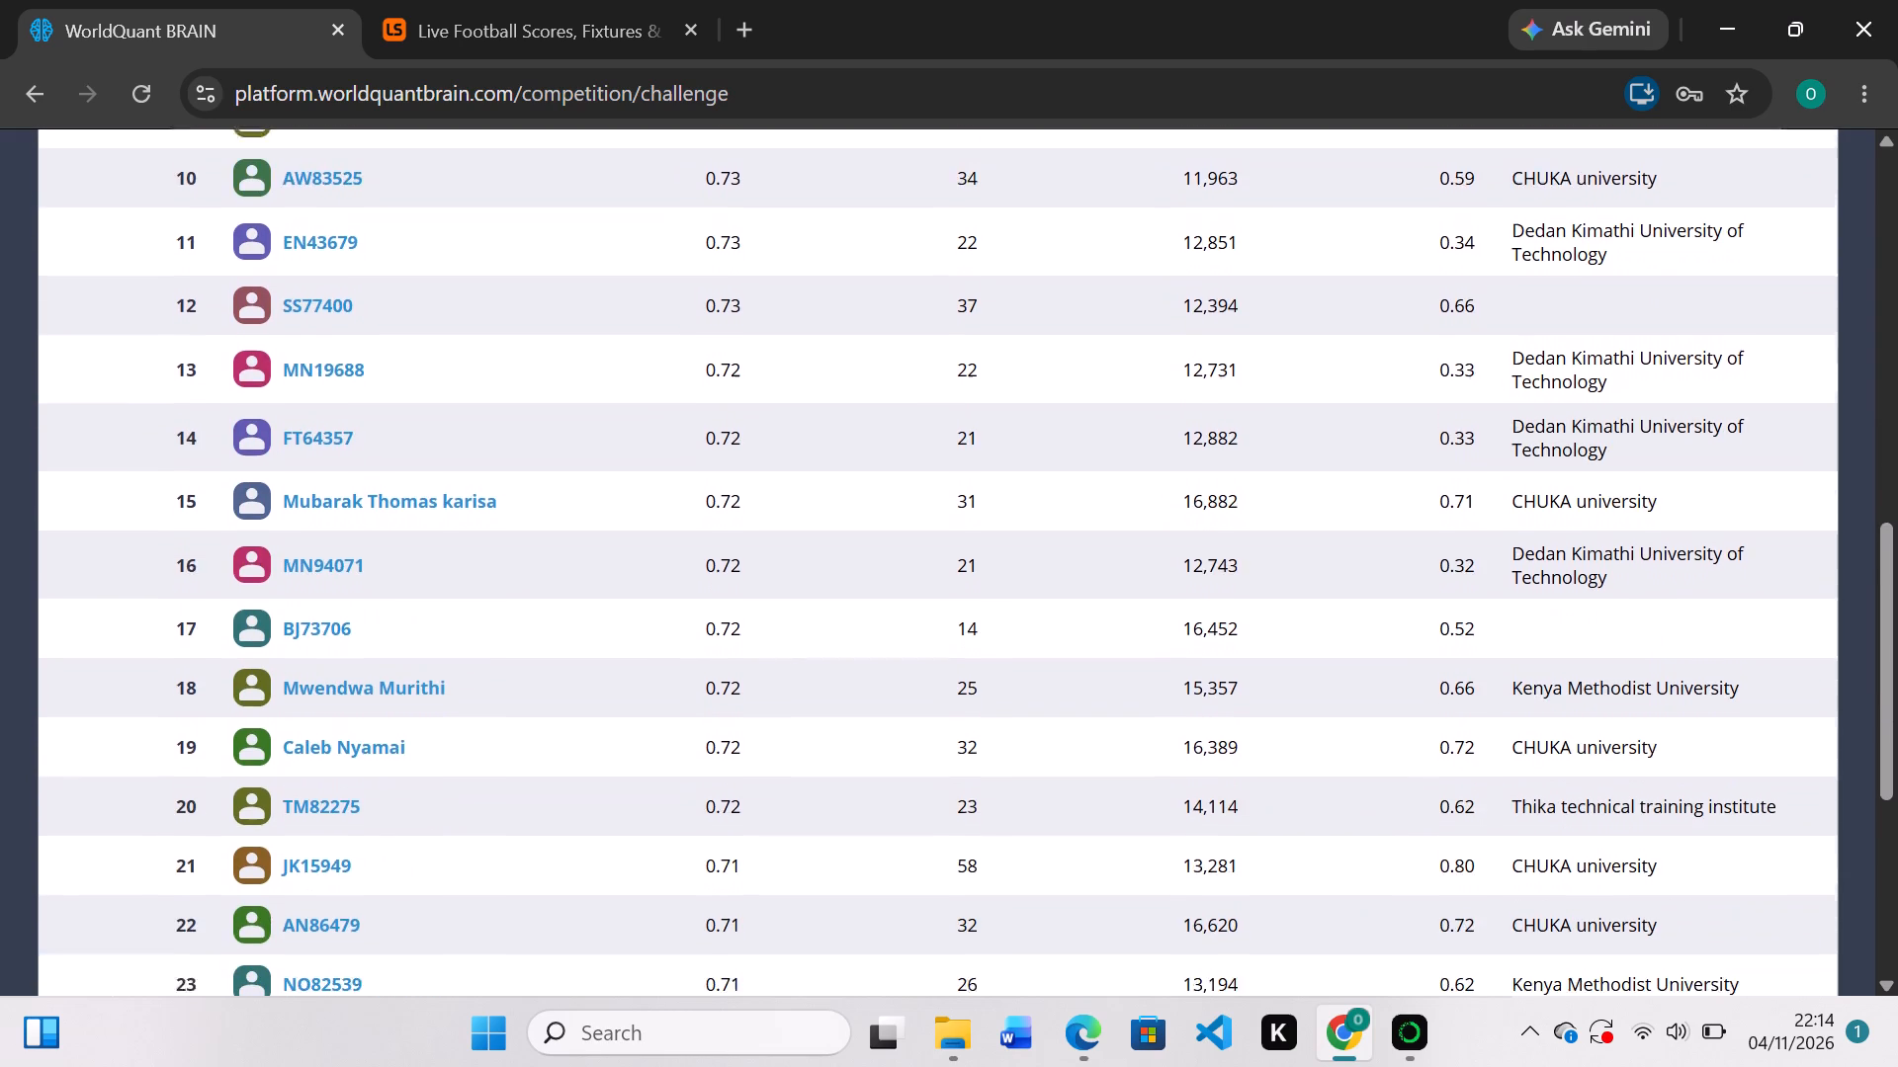
{"action": "scroll", "coordinate": [1196, 754], "scroll_direction": "up", "scroll_amount": 7}
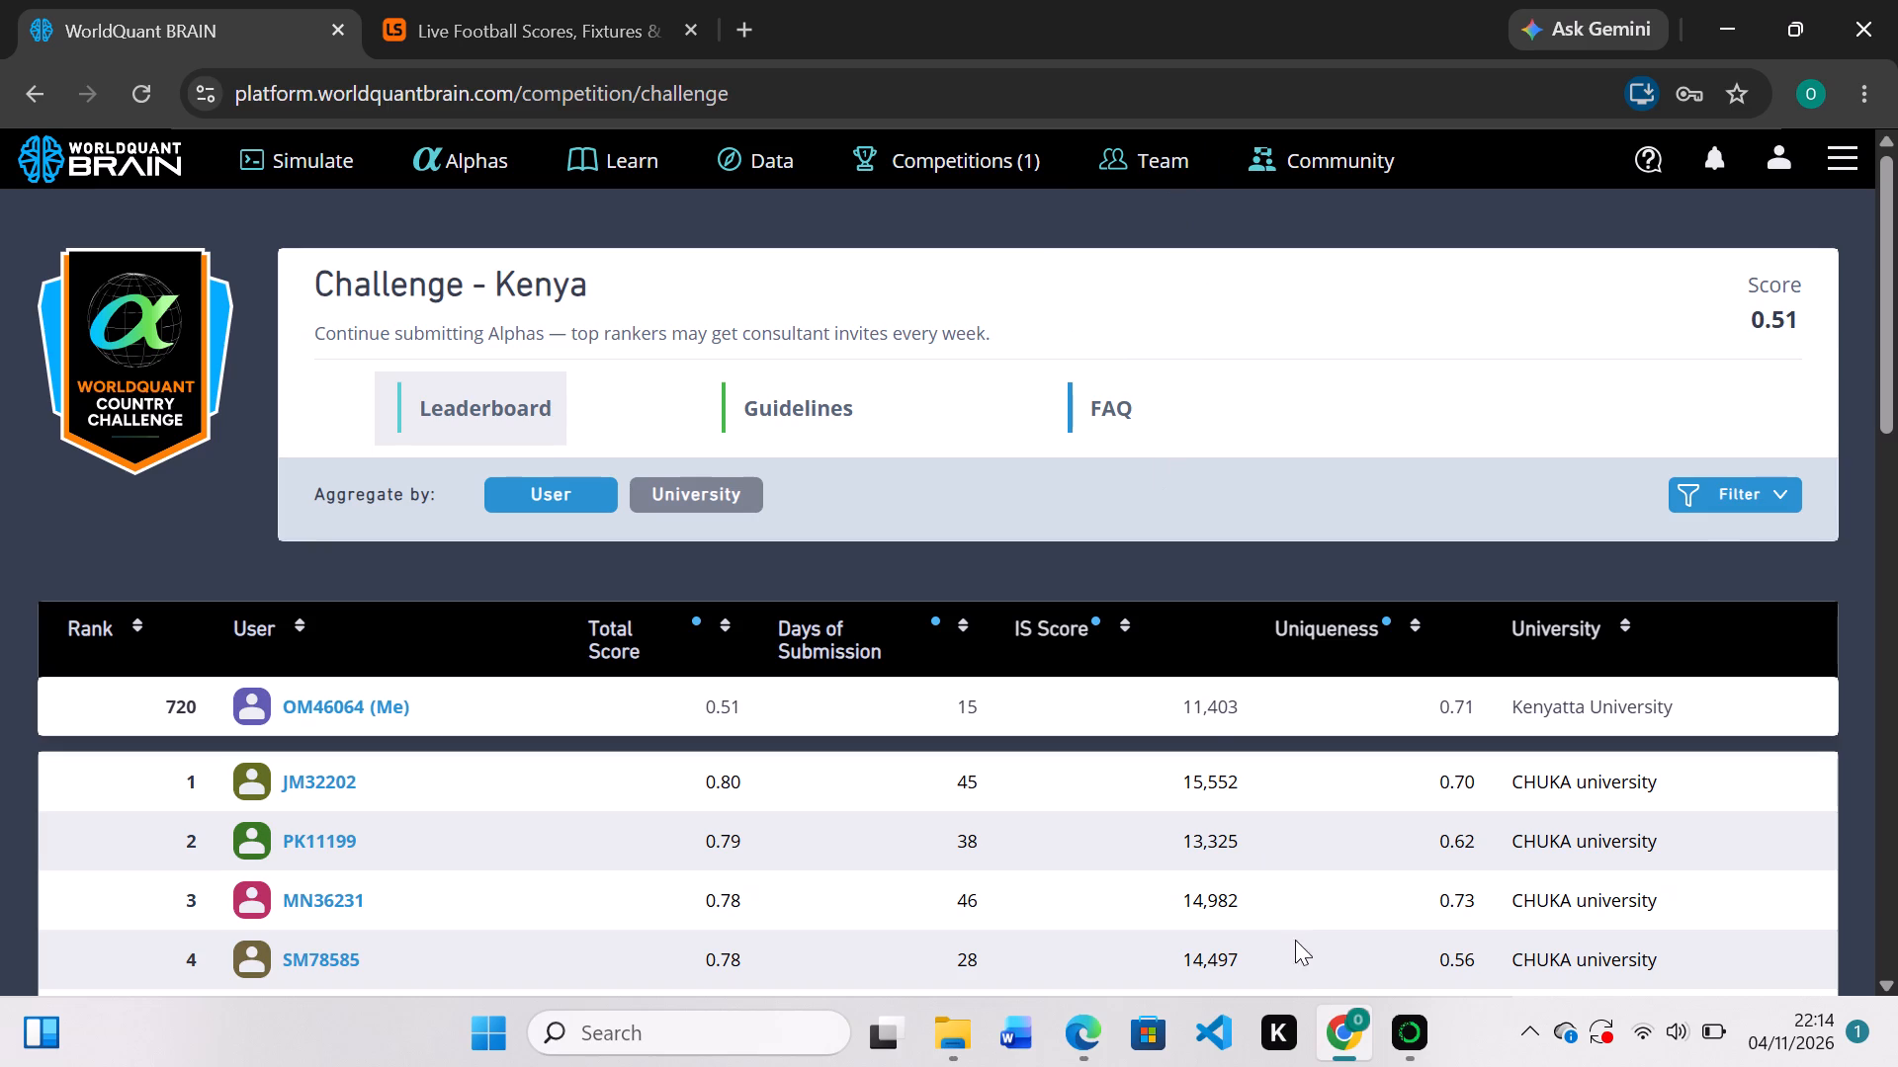
Switch to the K application.
{"action": "left_click", "coordinate": [1269, 1042]}
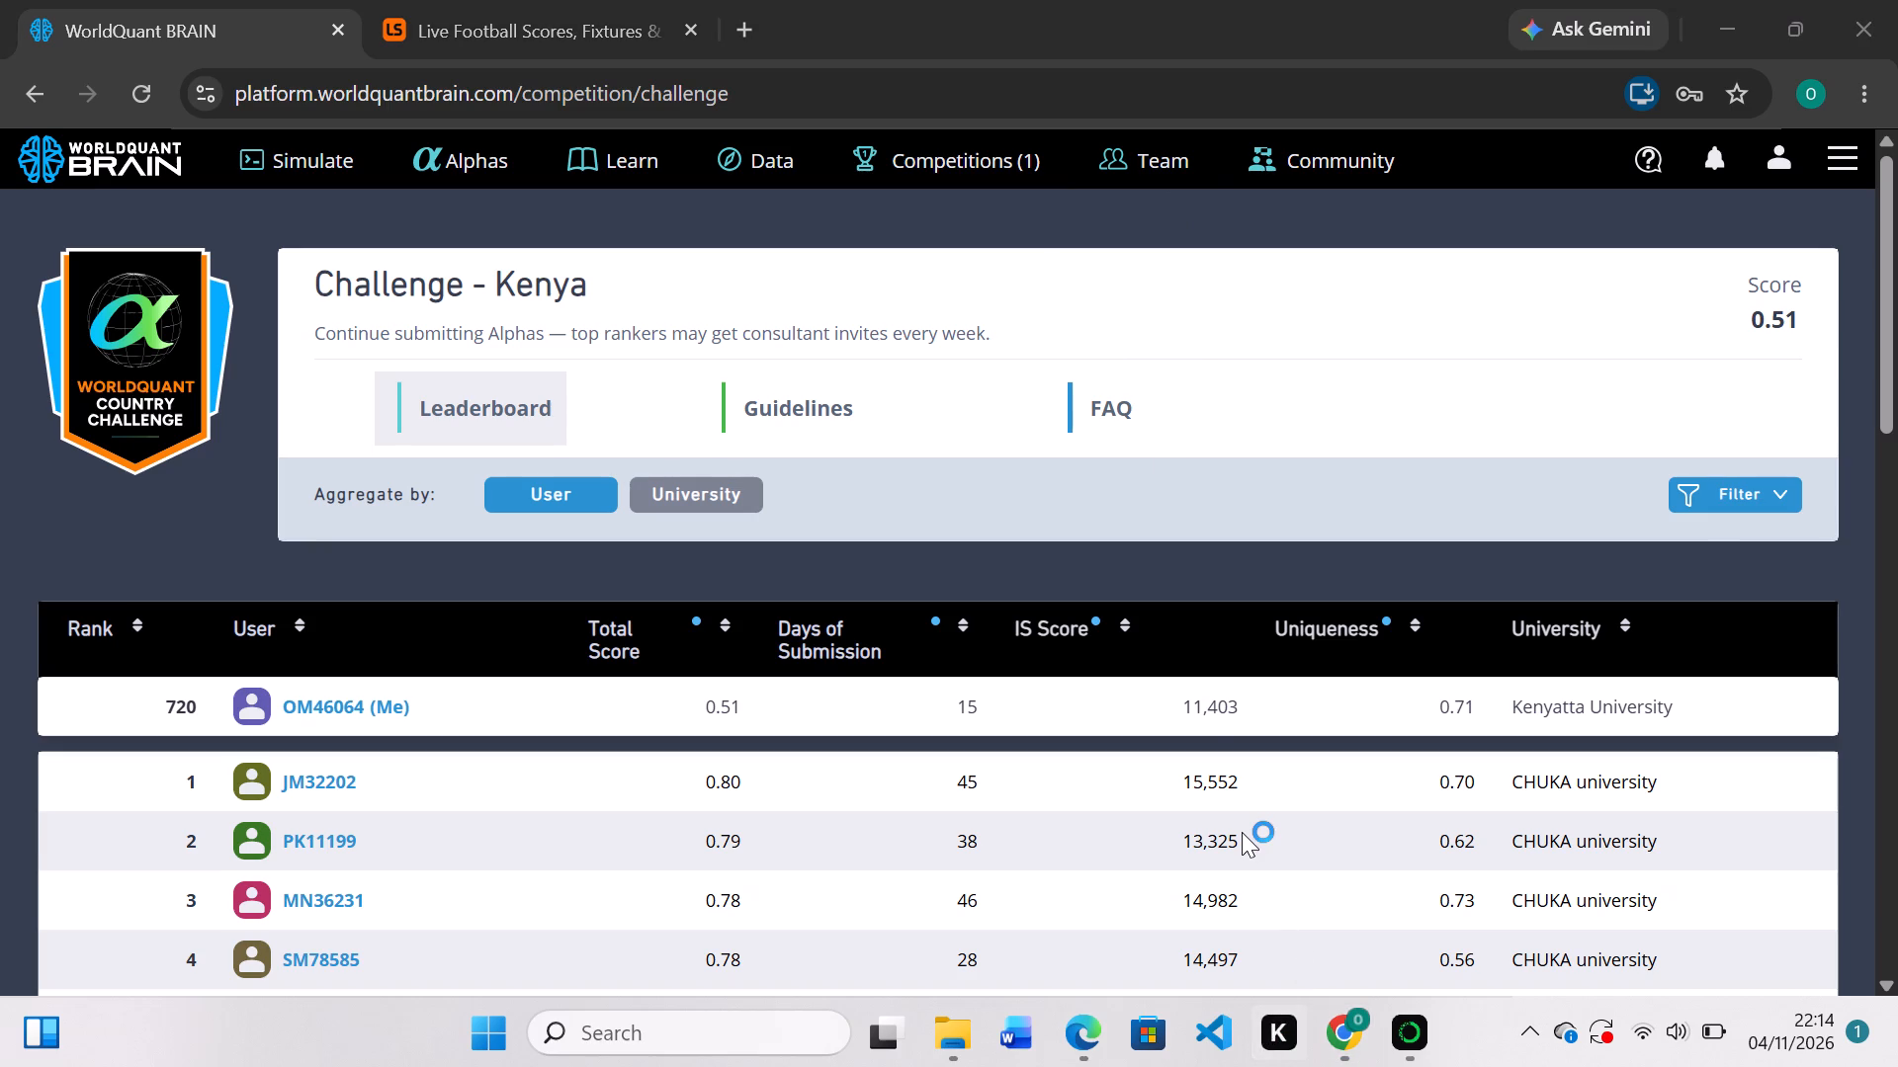
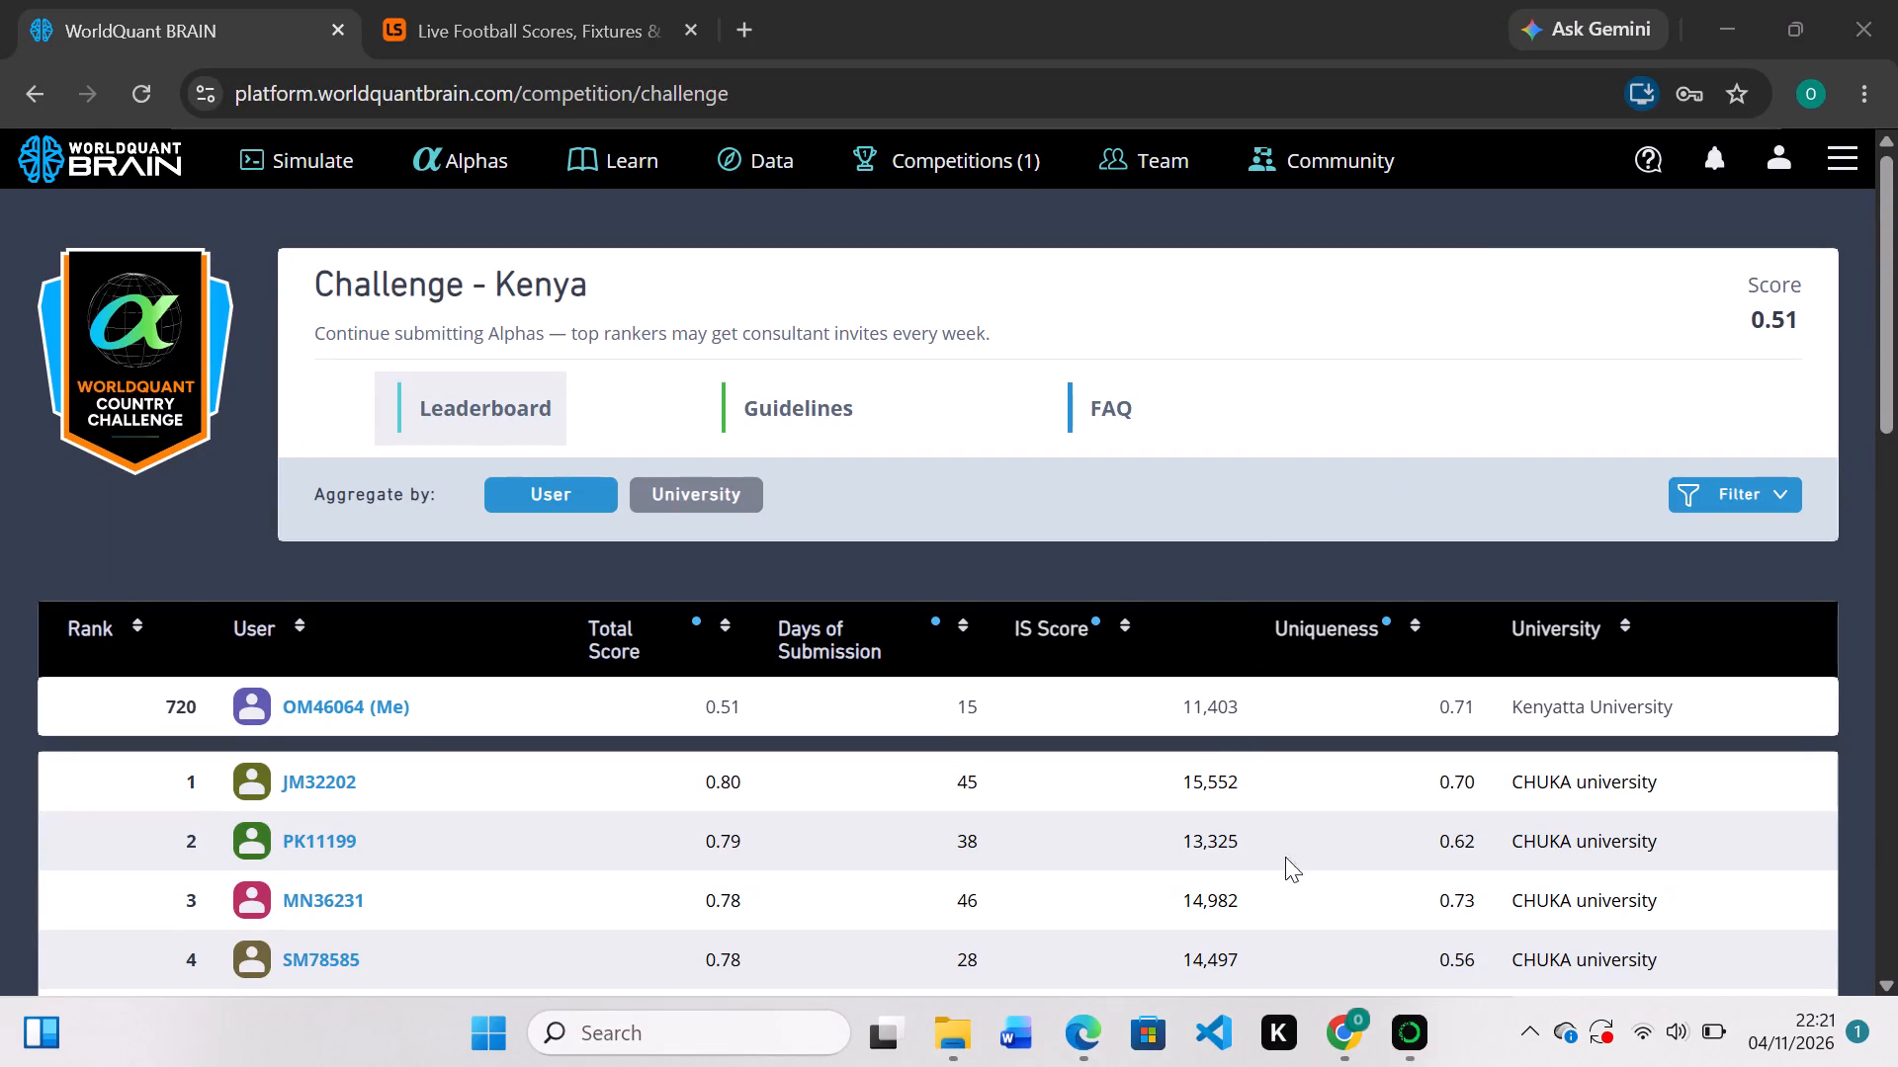
Examine the top 30 users on the Challenge - Kenya leaderboard, comparing total score, days of submission, IS score, uniqueness and university.
{"action": "scroll", "coordinate": [1322, 877], "scroll_direction": "down", "scroll_amount": 3}
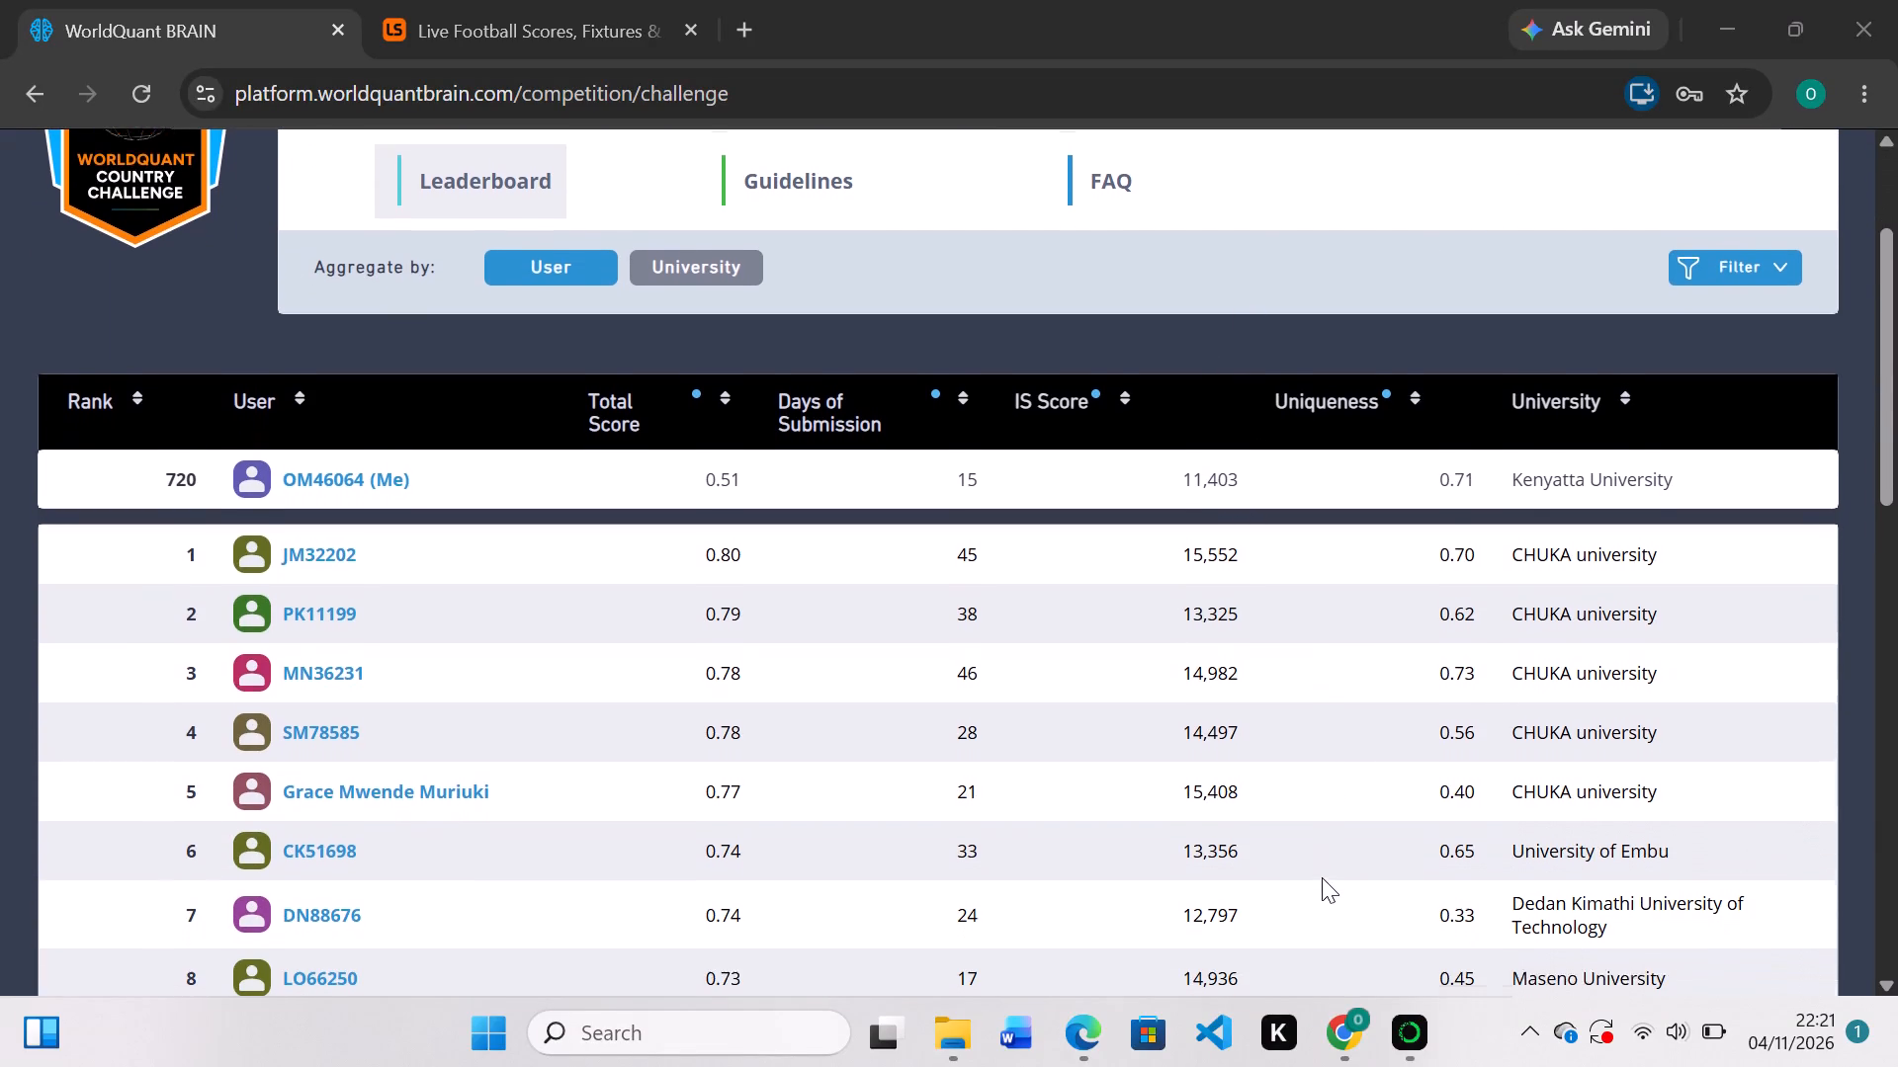
{"action": "scroll", "coordinate": [1322, 877], "scroll_direction": "down", "scroll_amount": 1}
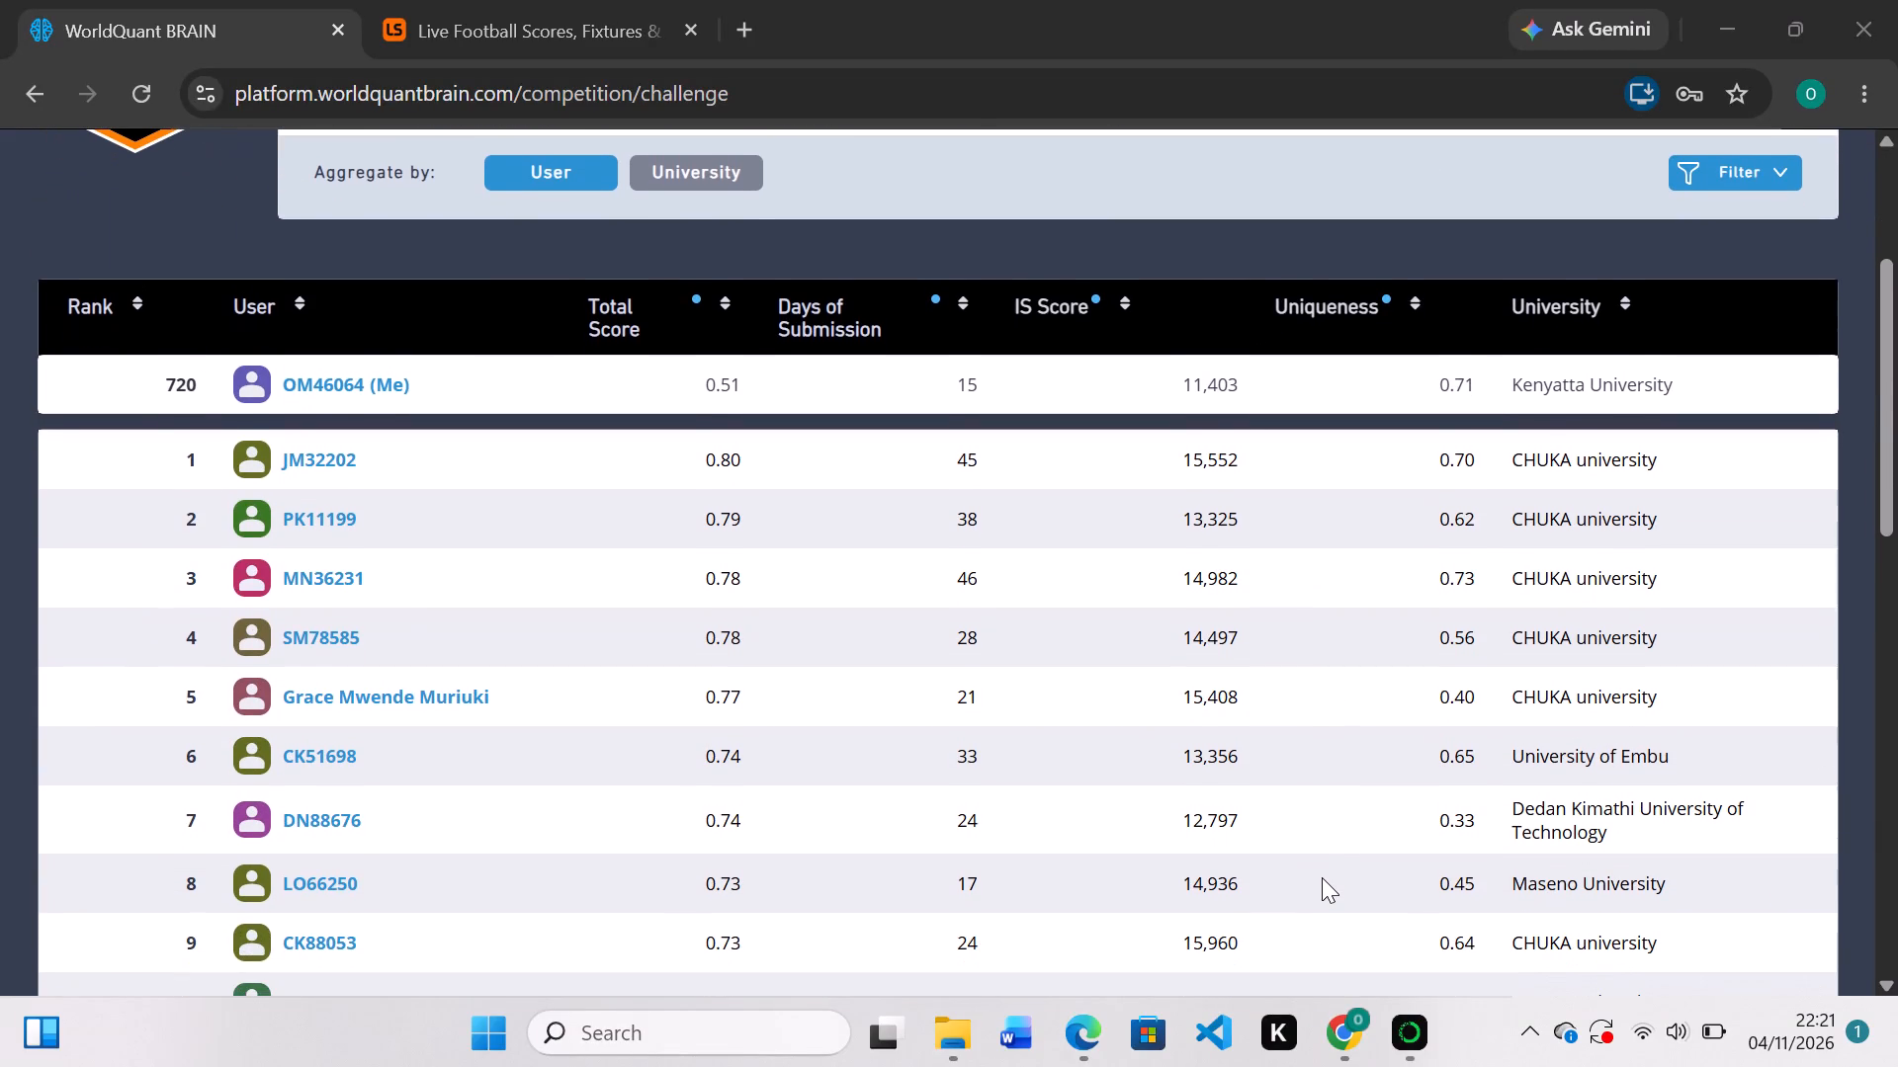
{"action": "scroll", "coordinate": [1322, 877], "scroll_direction": "down", "scroll_amount": 1}
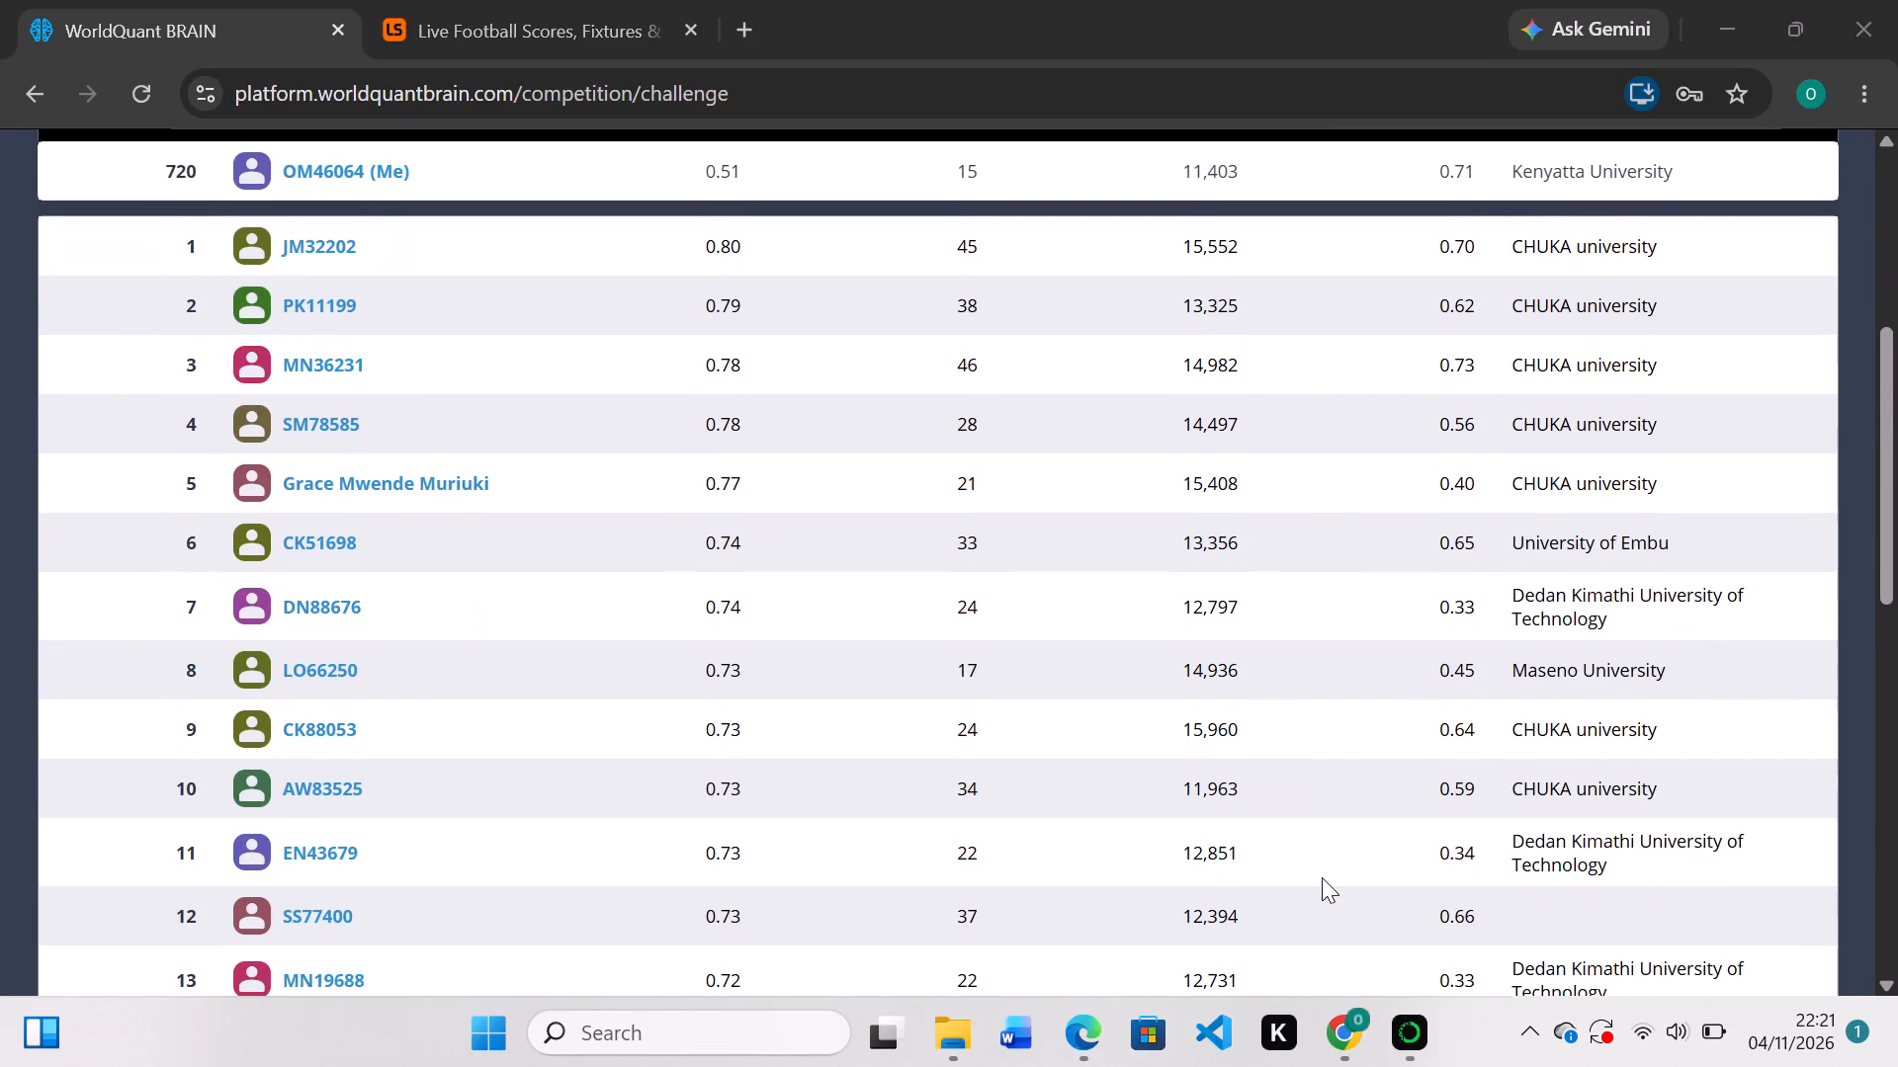
{"action": "scroll", "coordinate": [1322, 877], "scroll_direction": "down", "scroll_amount": 3}
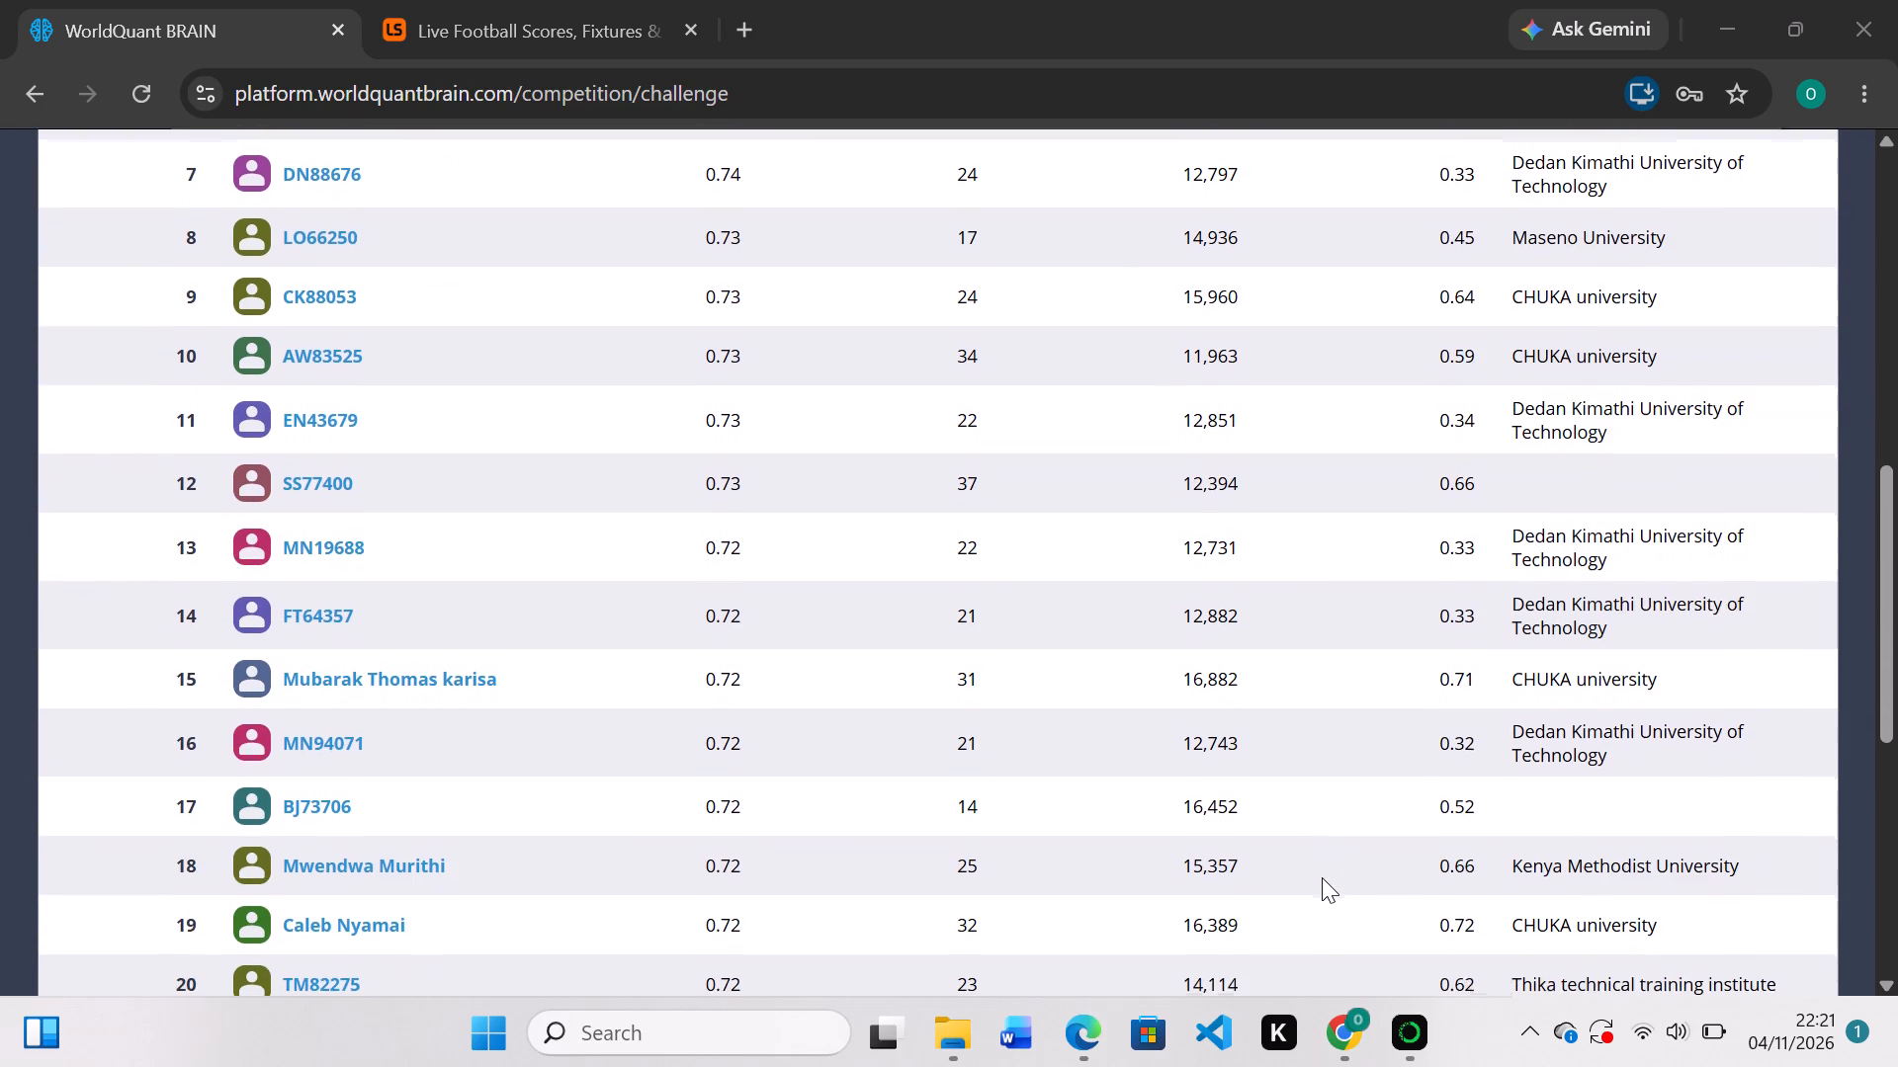
{"action": "scroll", "coordinate": [1322, 877], "scroll_direction": "down", "scroll_amount": 1}
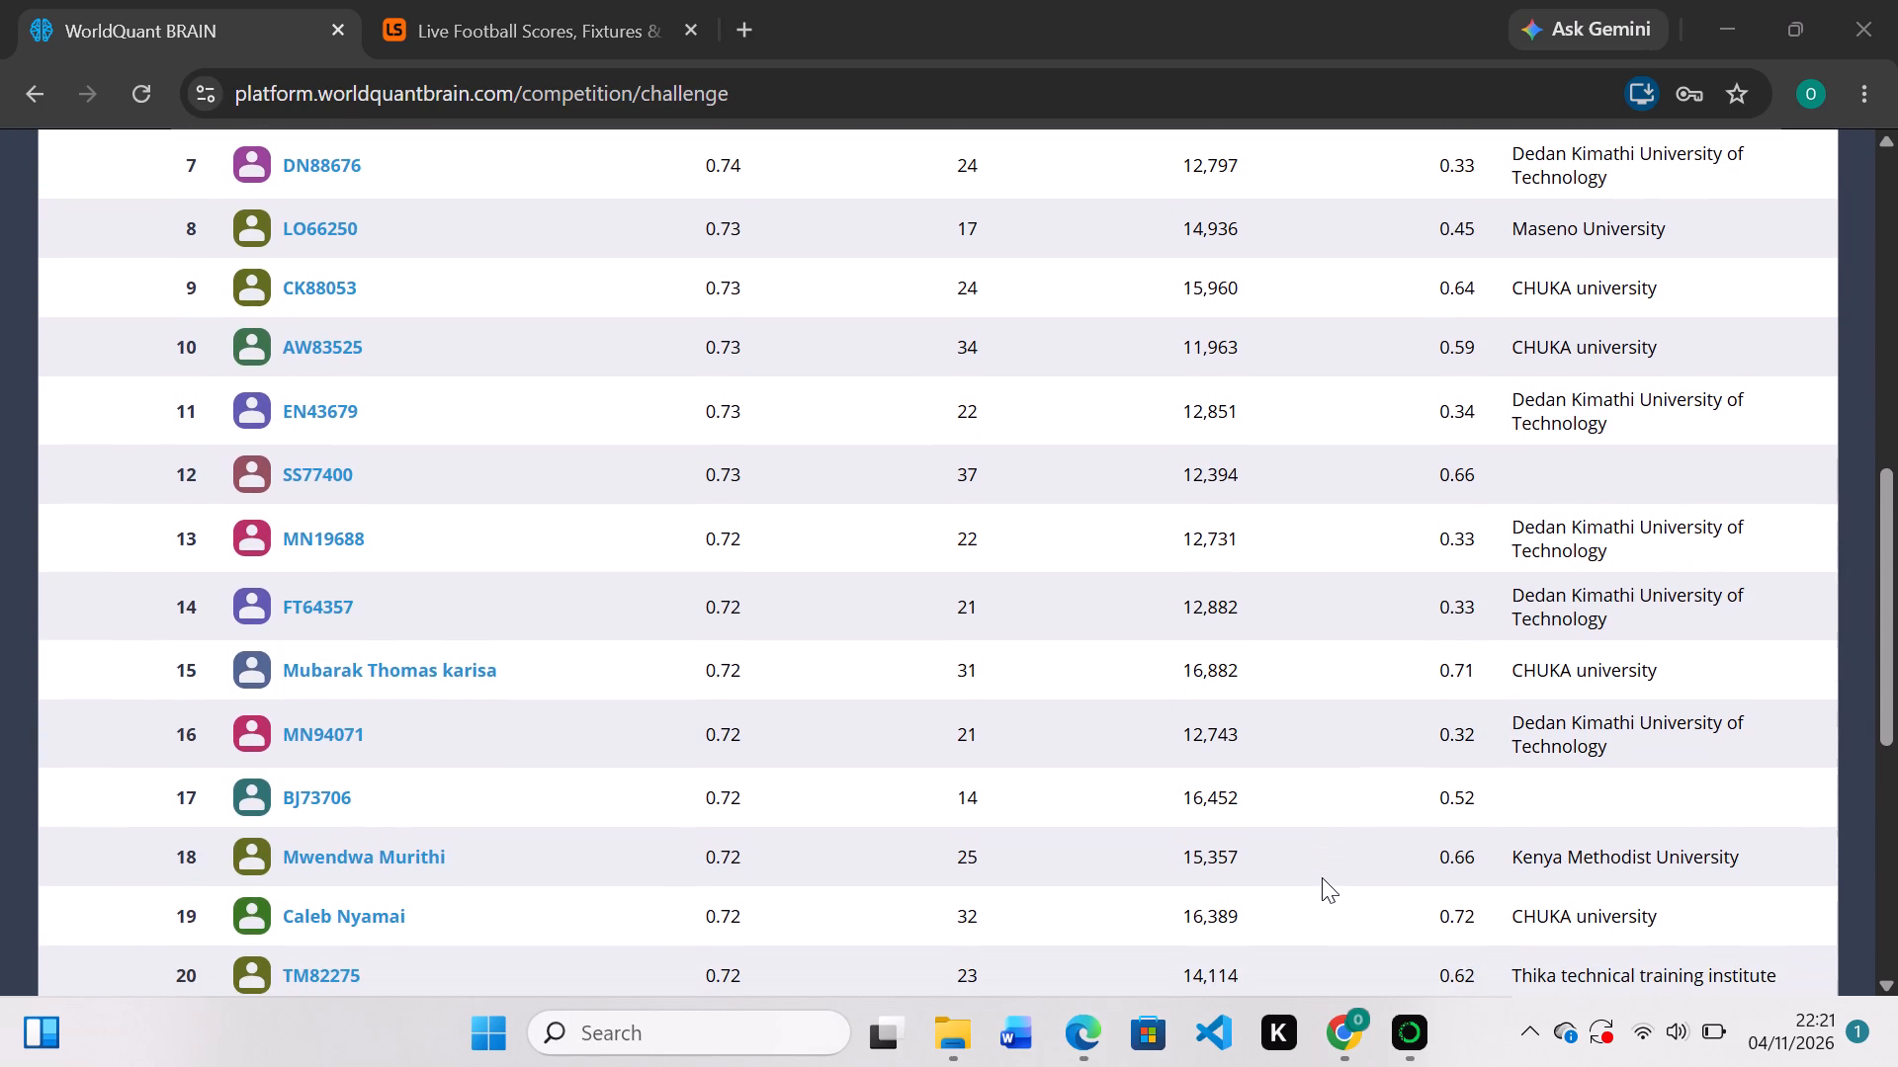
{"action": "scroll", "coordinate": [1322, 877], "scroll_direction": "down", "scroll_amount": 1}
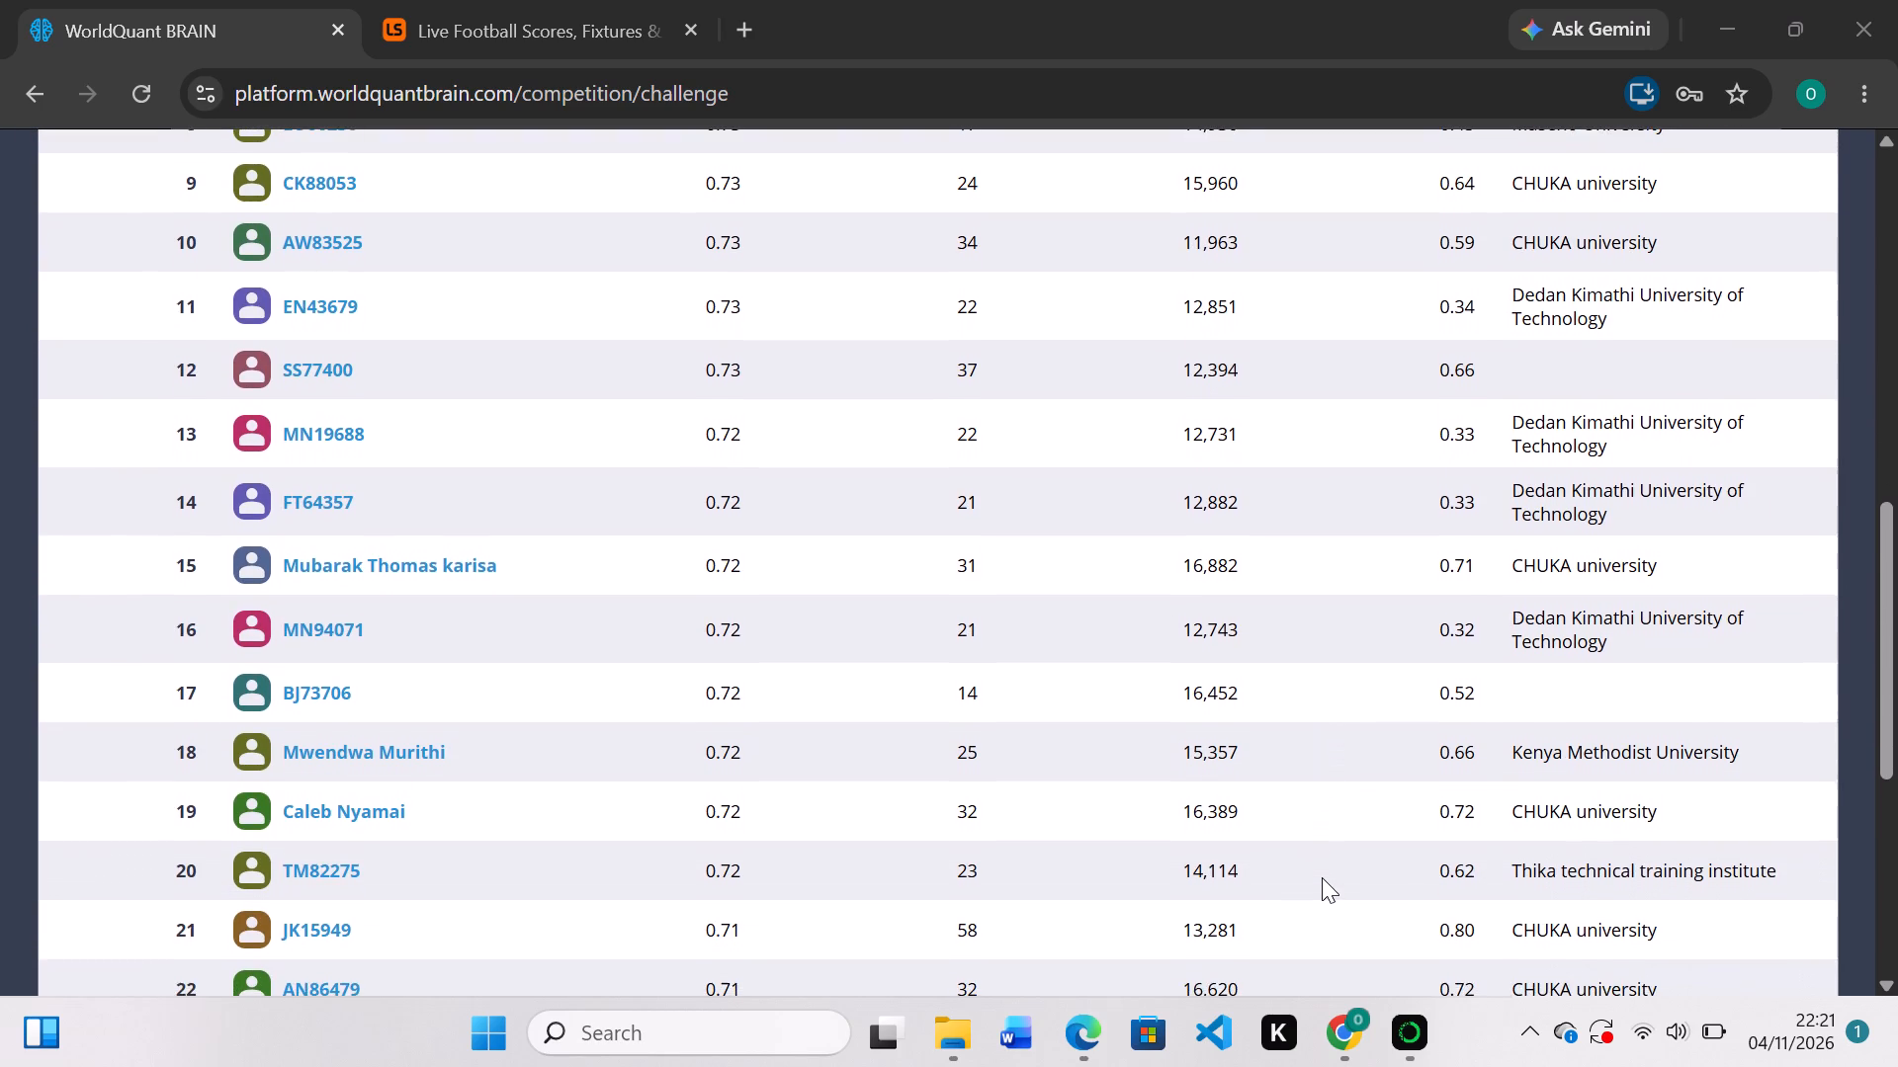
{"action": "scroll", "coordinate": [1322, 877], "scroll_direction": "down", "scroll_amount": 2}
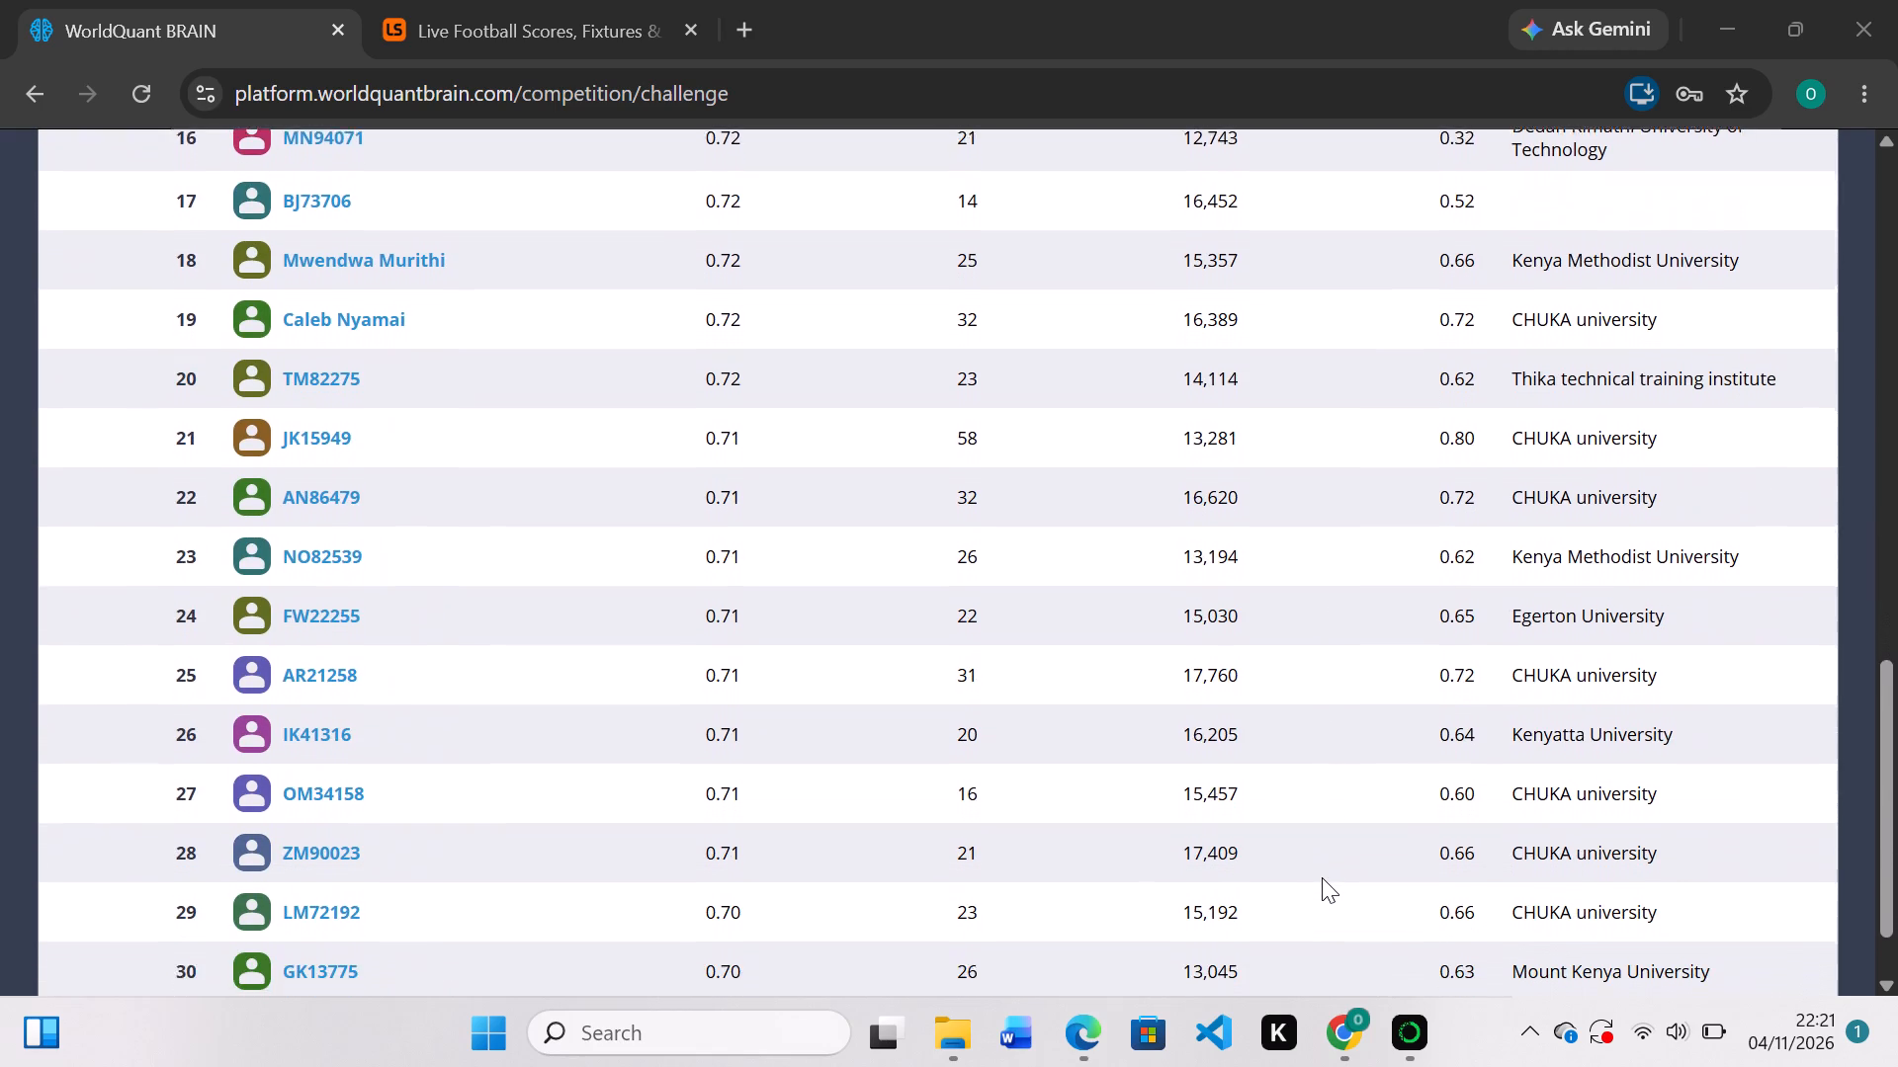
{"action": "scroll", "coordinate": [1322, 877], "scroll_direction": "down", "scroll_amount": 2}
{"action": "scroll", "coordinate": [1322, 877], "scroll_direction": "up", "scroll_amount": 5}
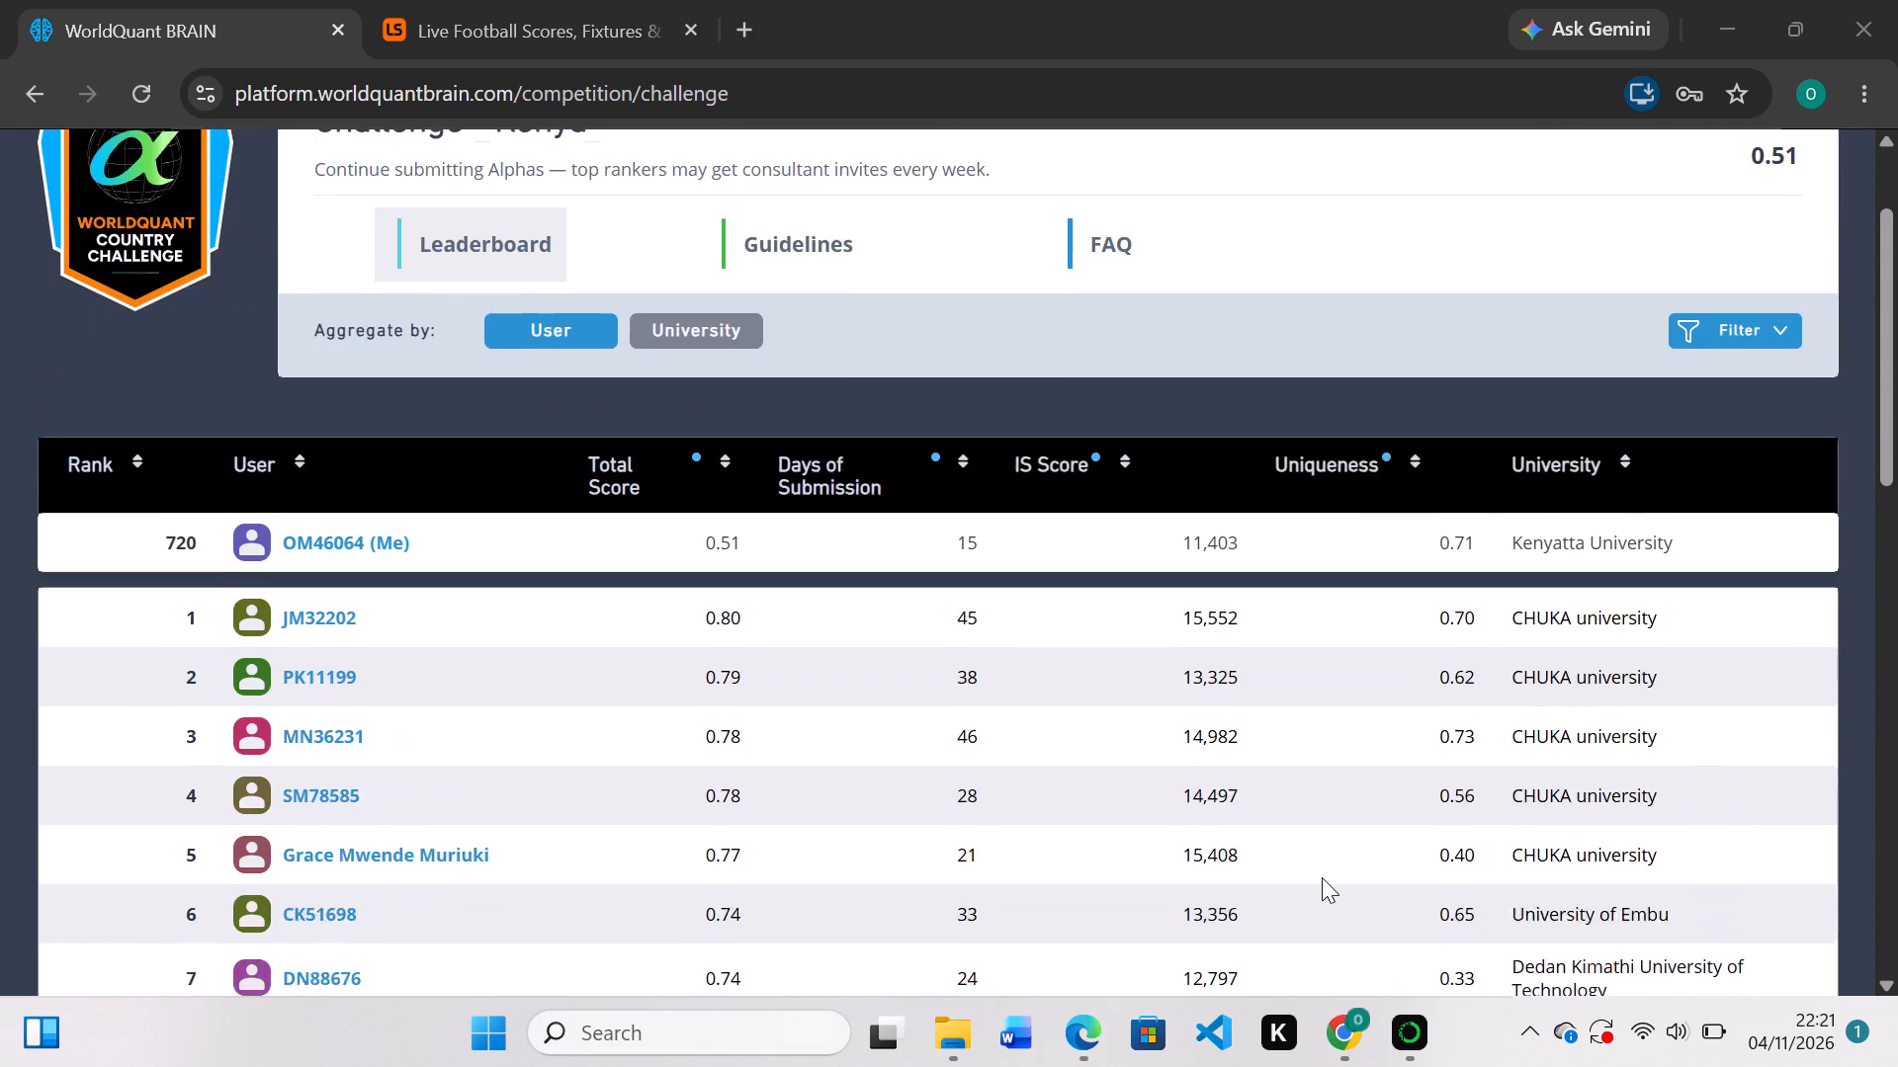